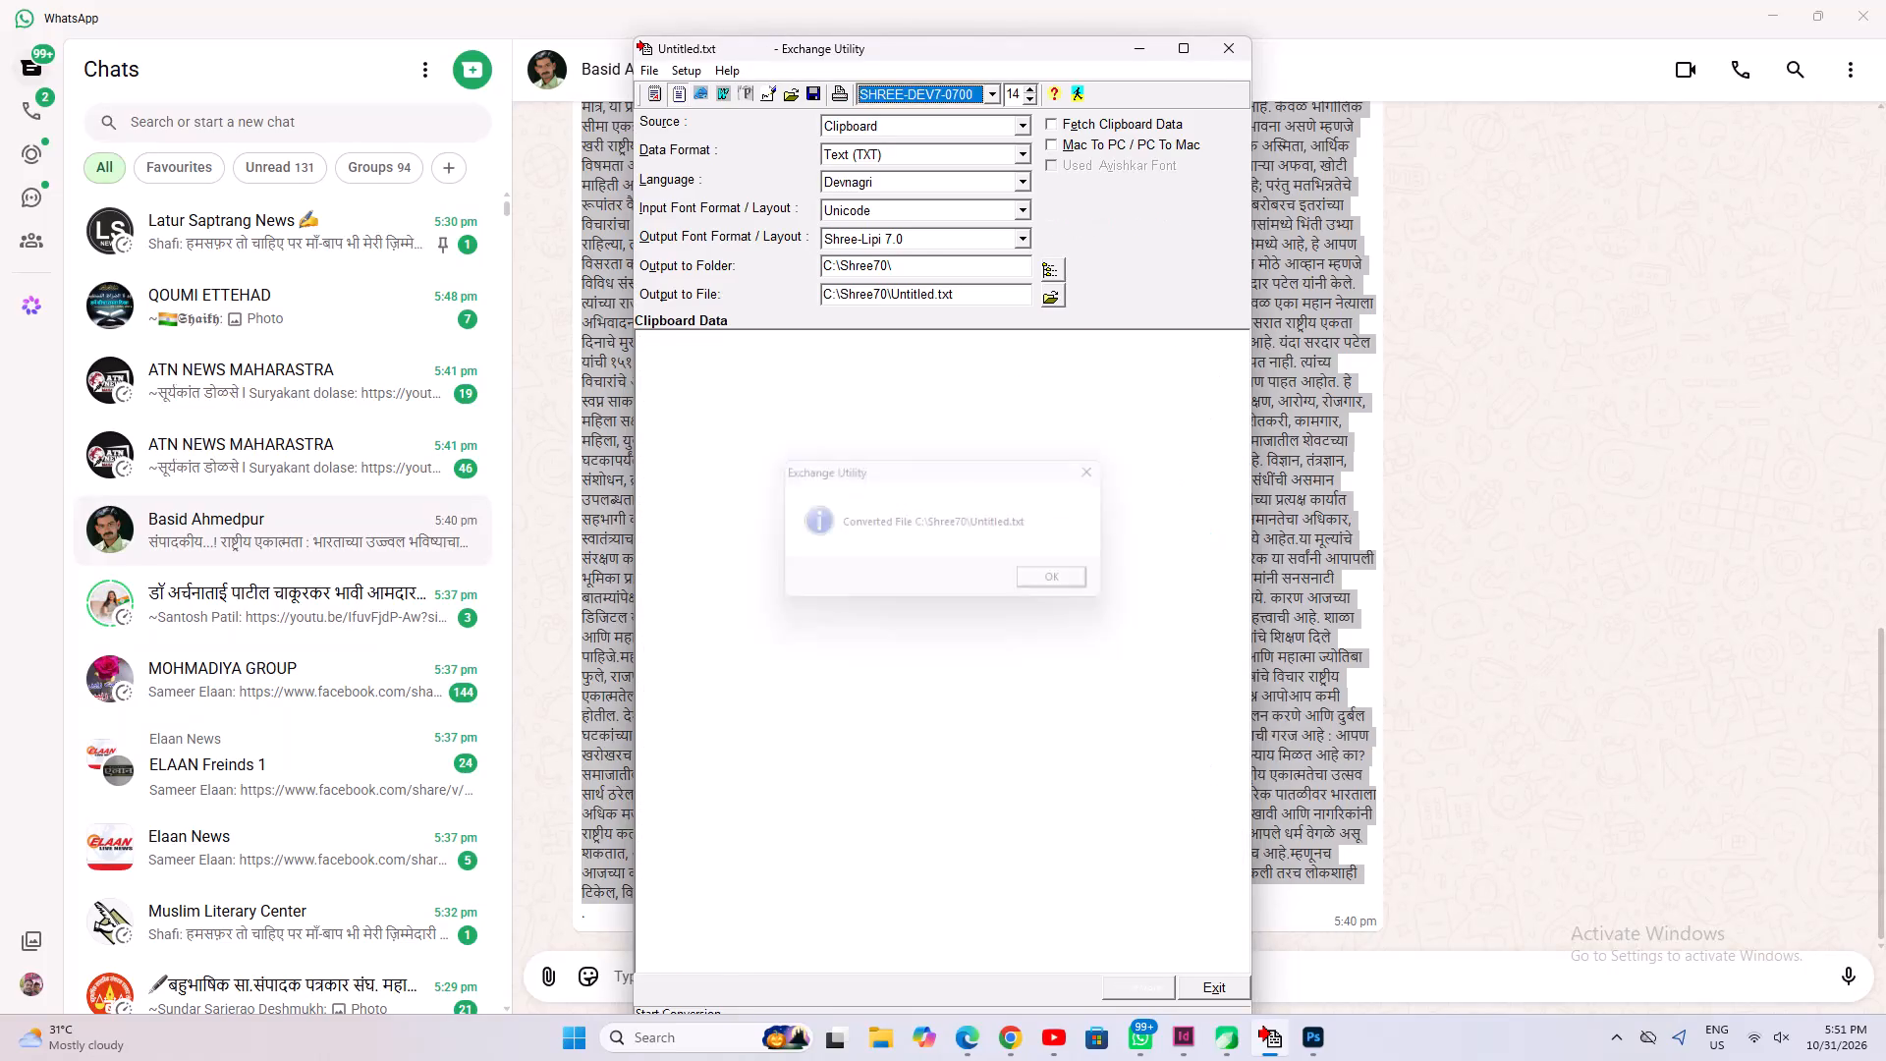
Switch to InDesign, draw a tall text frame on the pasteboard beside page 2, and paste the converted editorial text into it.
left_click(1190, 1049)
scroll(786, 705, "up", 8)
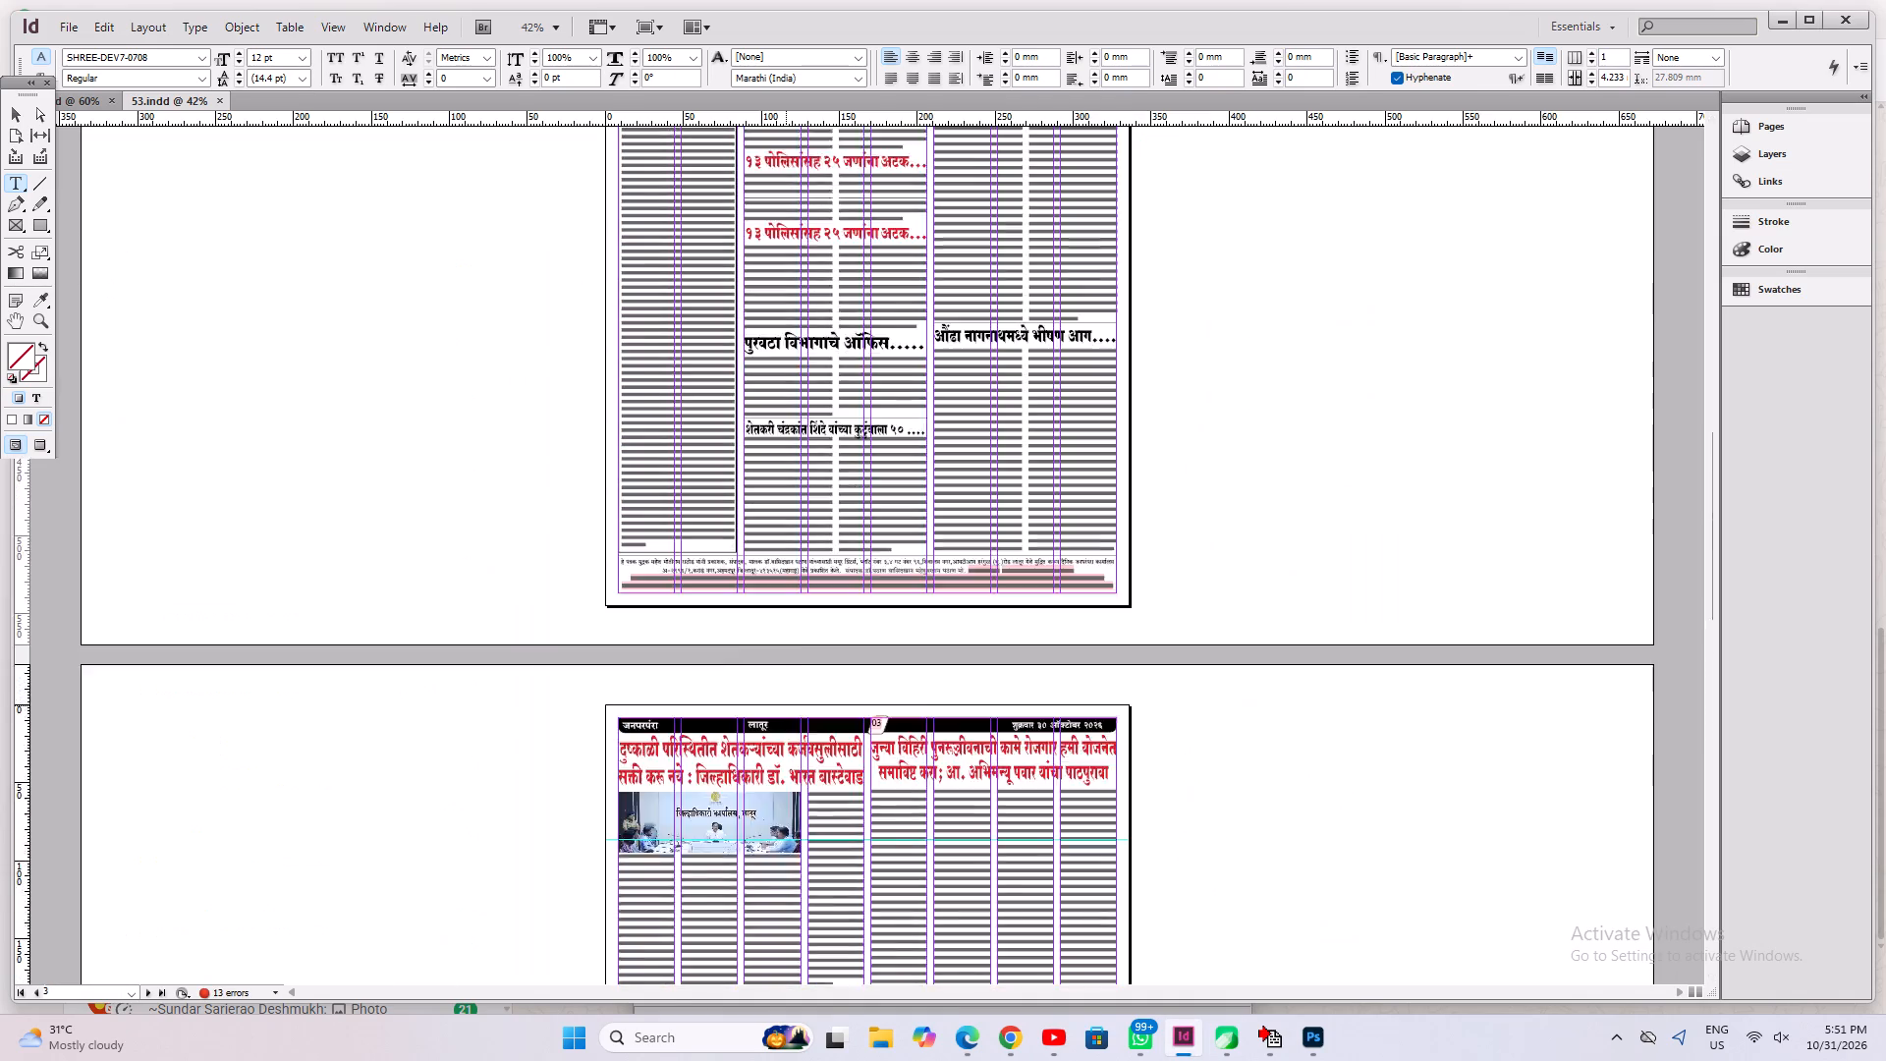
scroll(786, 705, "up", 12)
scroll(443, 616, "up", 6)
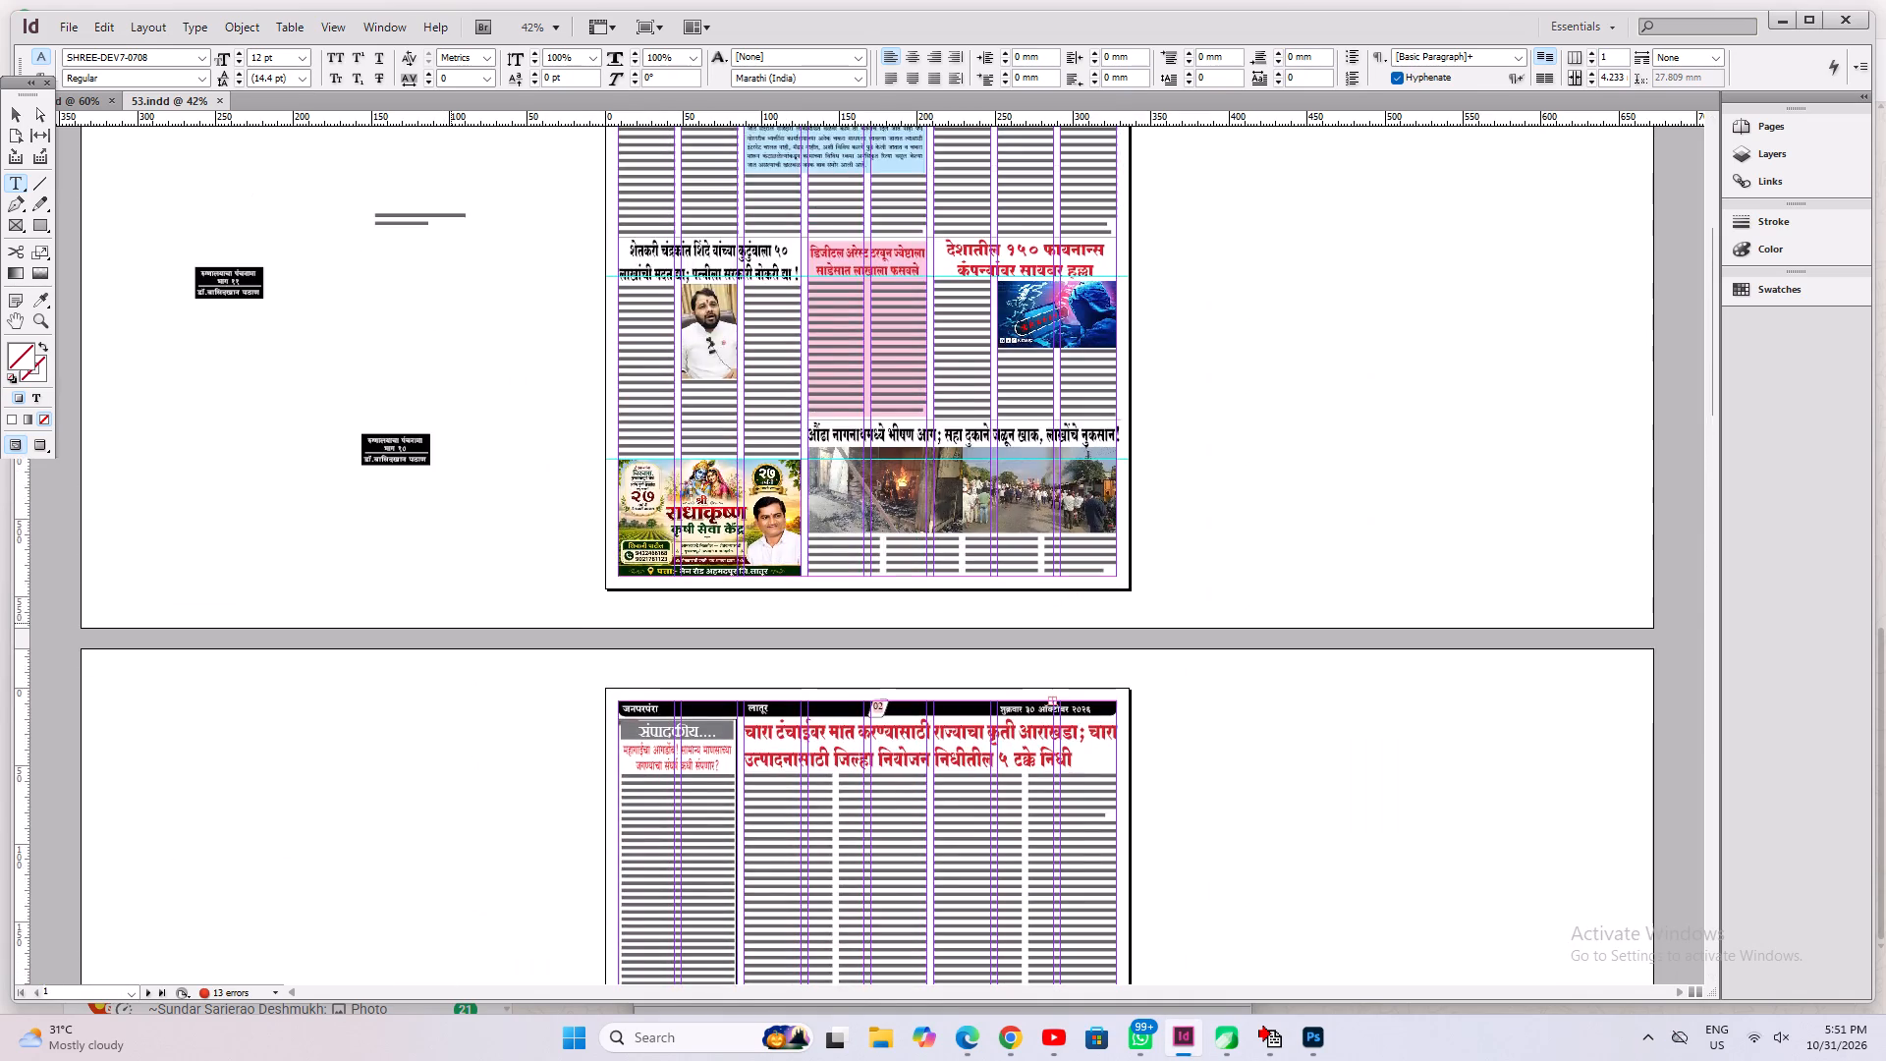
scroll(451, 623, "down", 7)
left_click(5, 175)
left_click_drag(318, 341, 533, 879)
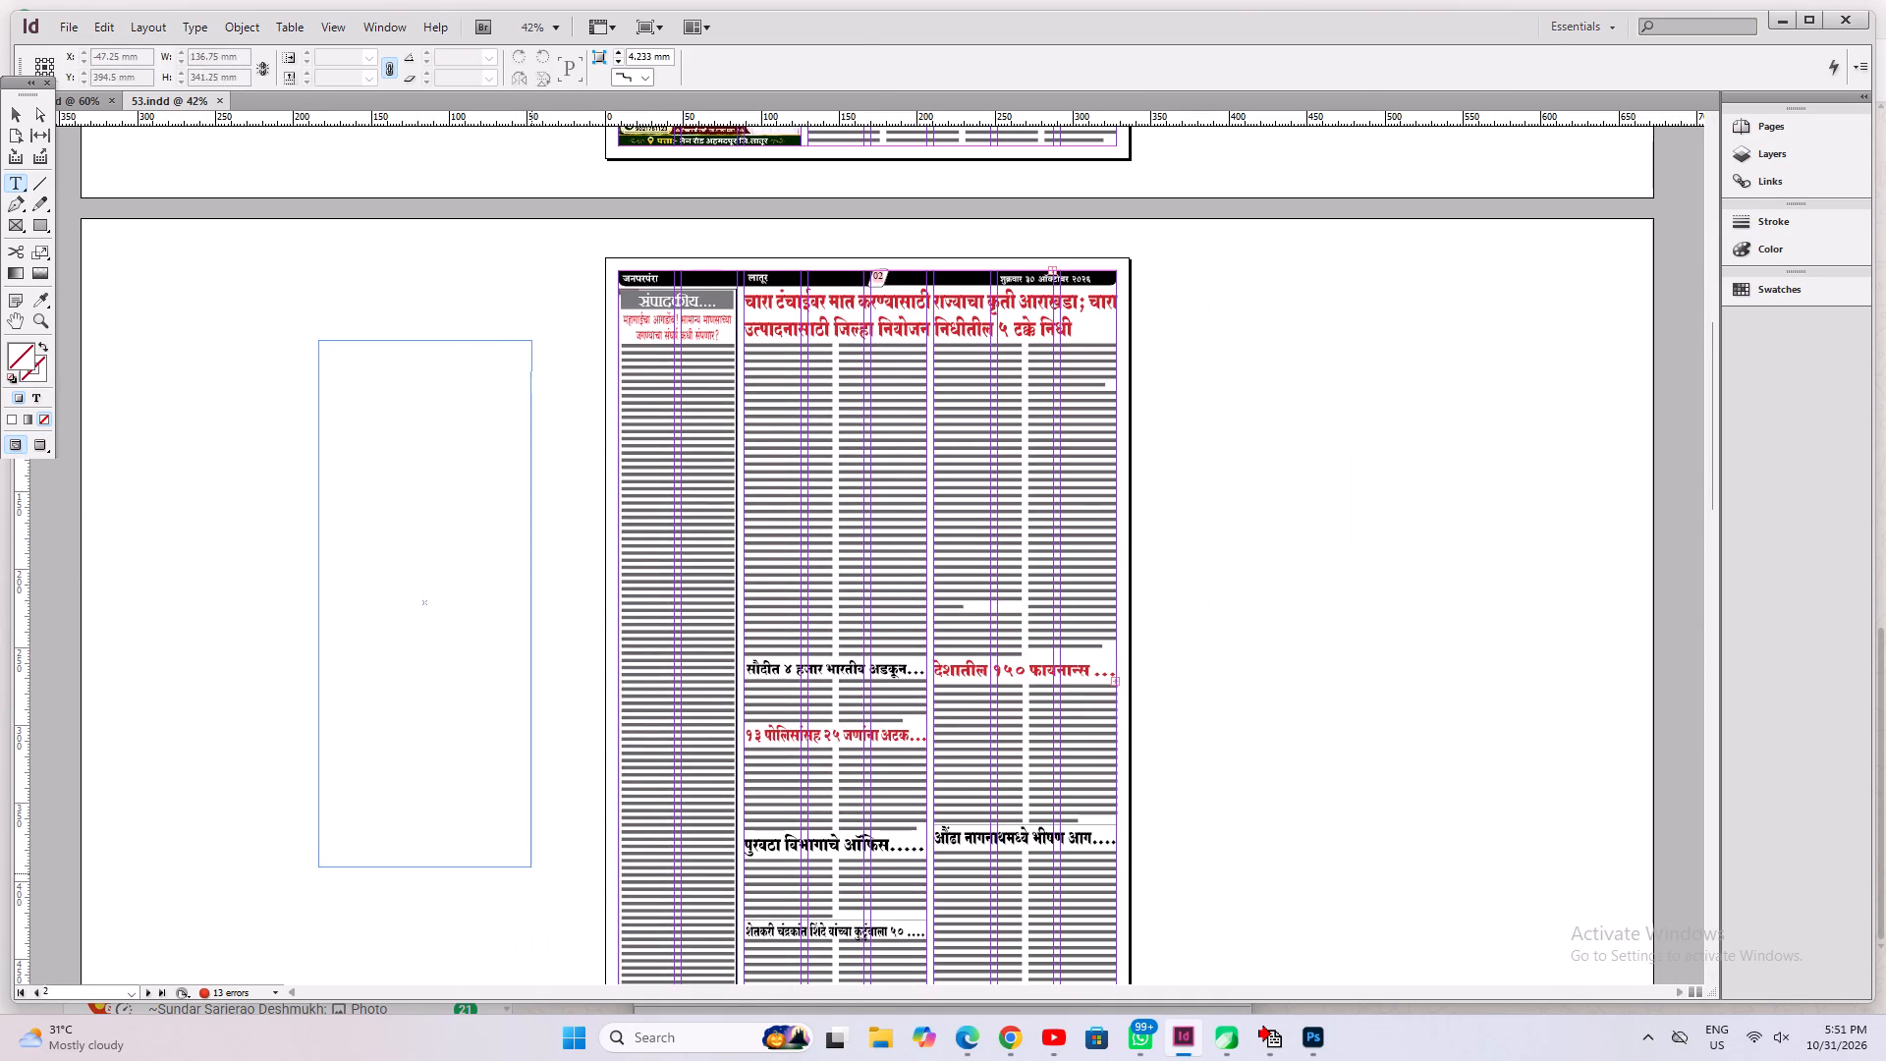
left_click_drag(533, 879, 555, 938)
key("ctrl+v")
Delete the opening label line "संपादकीय...!" from the pasted editorial text.
left_click(412, 361)
key("ctrl+2")
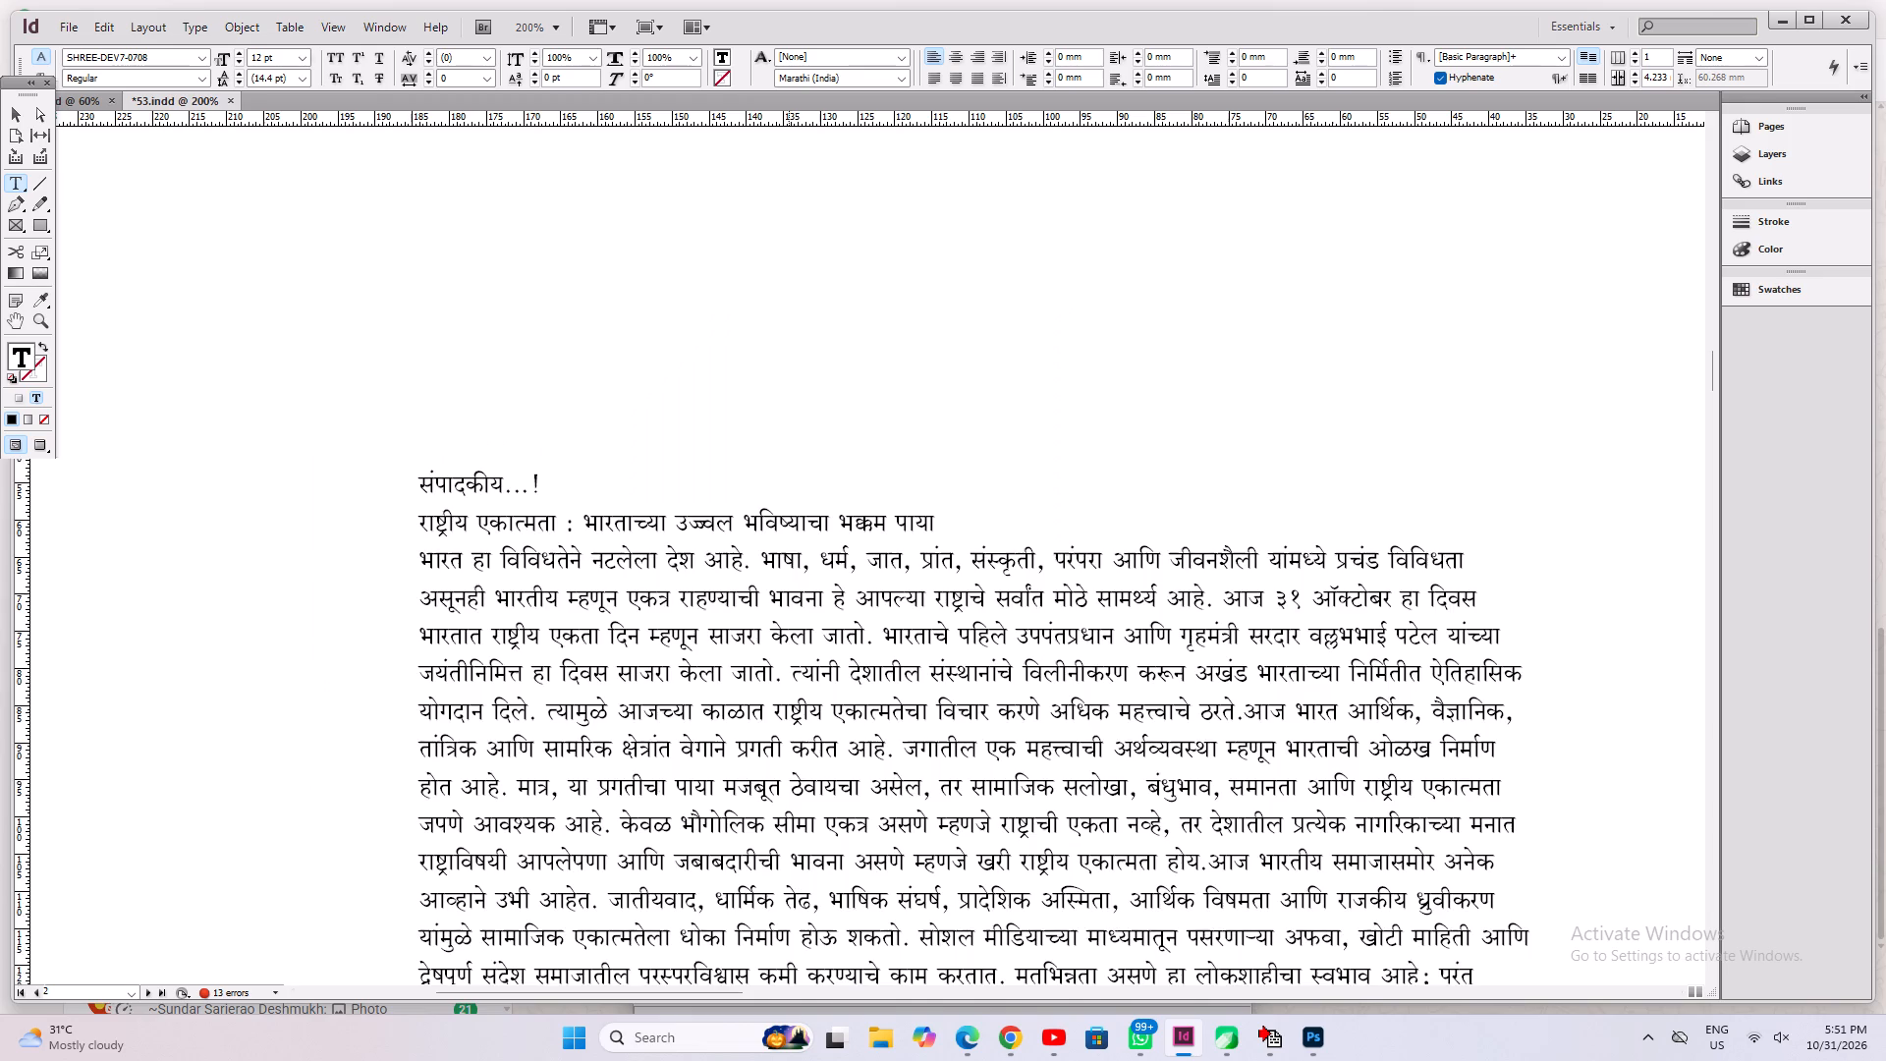
scroll(790, 441, "up", 2)
left_click_drag(747, 609, 235, 508)
left_click_drag(669, 632, 398, 612)
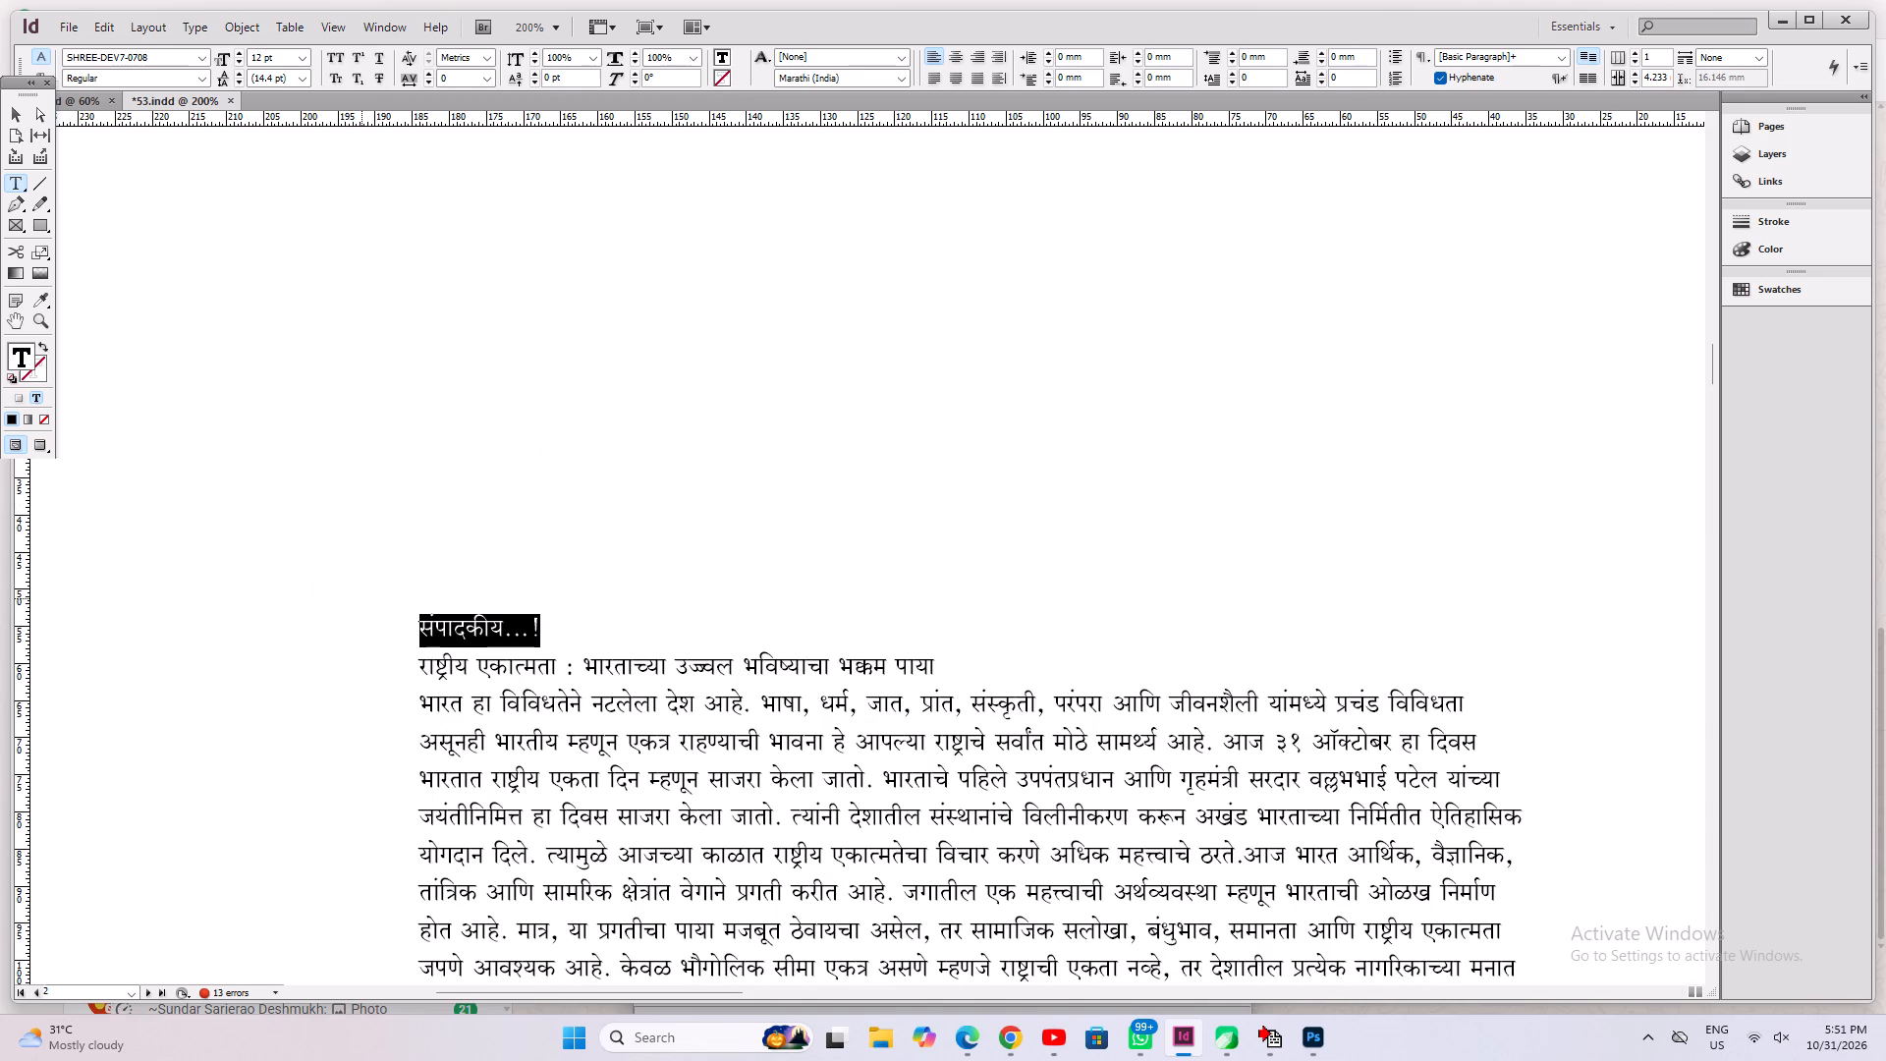
key("BackSpace")
Select the headline line "राष्ट्रीय एकात्मता : भारताच्या उज्ज्वल भविष्याचा भक्कम पाया" above the editorial body text.
left_click_drag(1030, 695, 1022, 693)
left_click_drag(1004, 676, 84, 695)
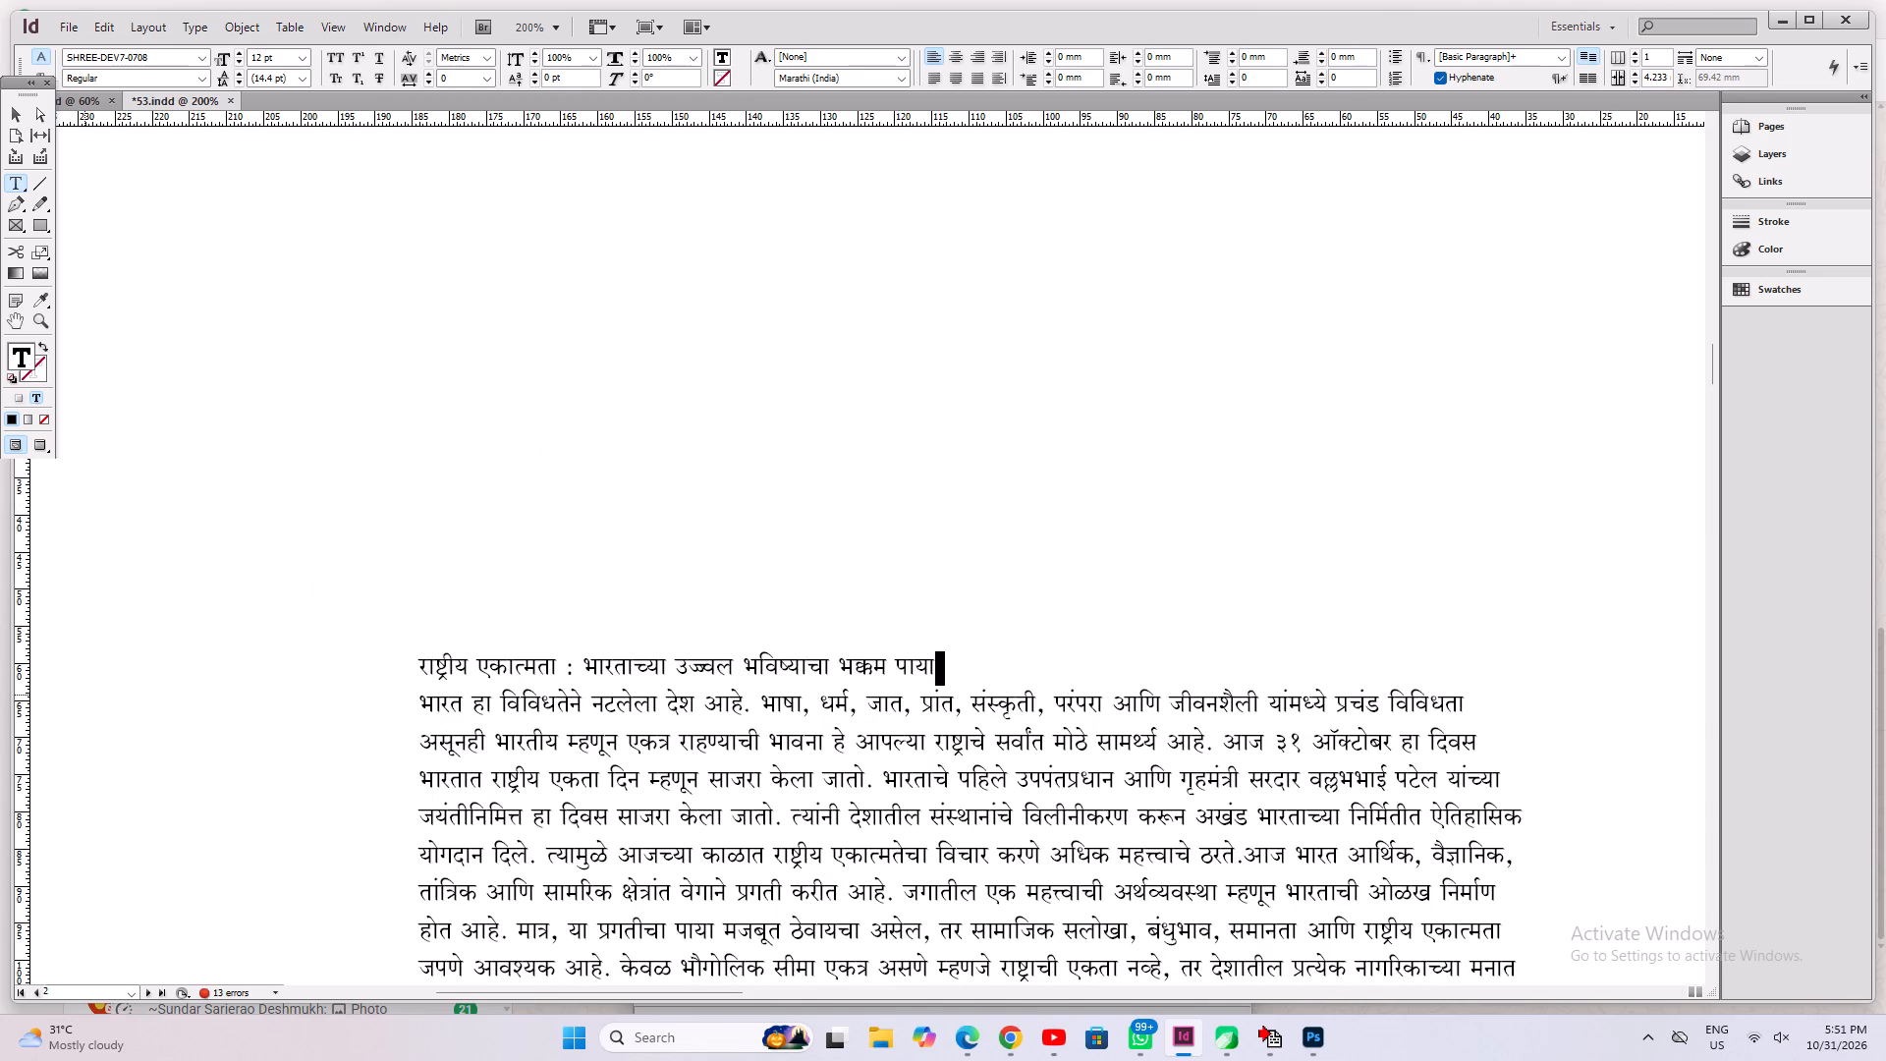
Move the headline राष्ट्रीय एकात्मता : भारताच्या उज्वल भविष्याचा भक्कम पाया from the pasteboard article into page 02's editorial headline frame, replacing its text without formatting.
left_click_drag(84, 695, 83, 695)
left_click(995, 682)
left_click_drag(992, 670, 0, 658)
key("ctrl+x")
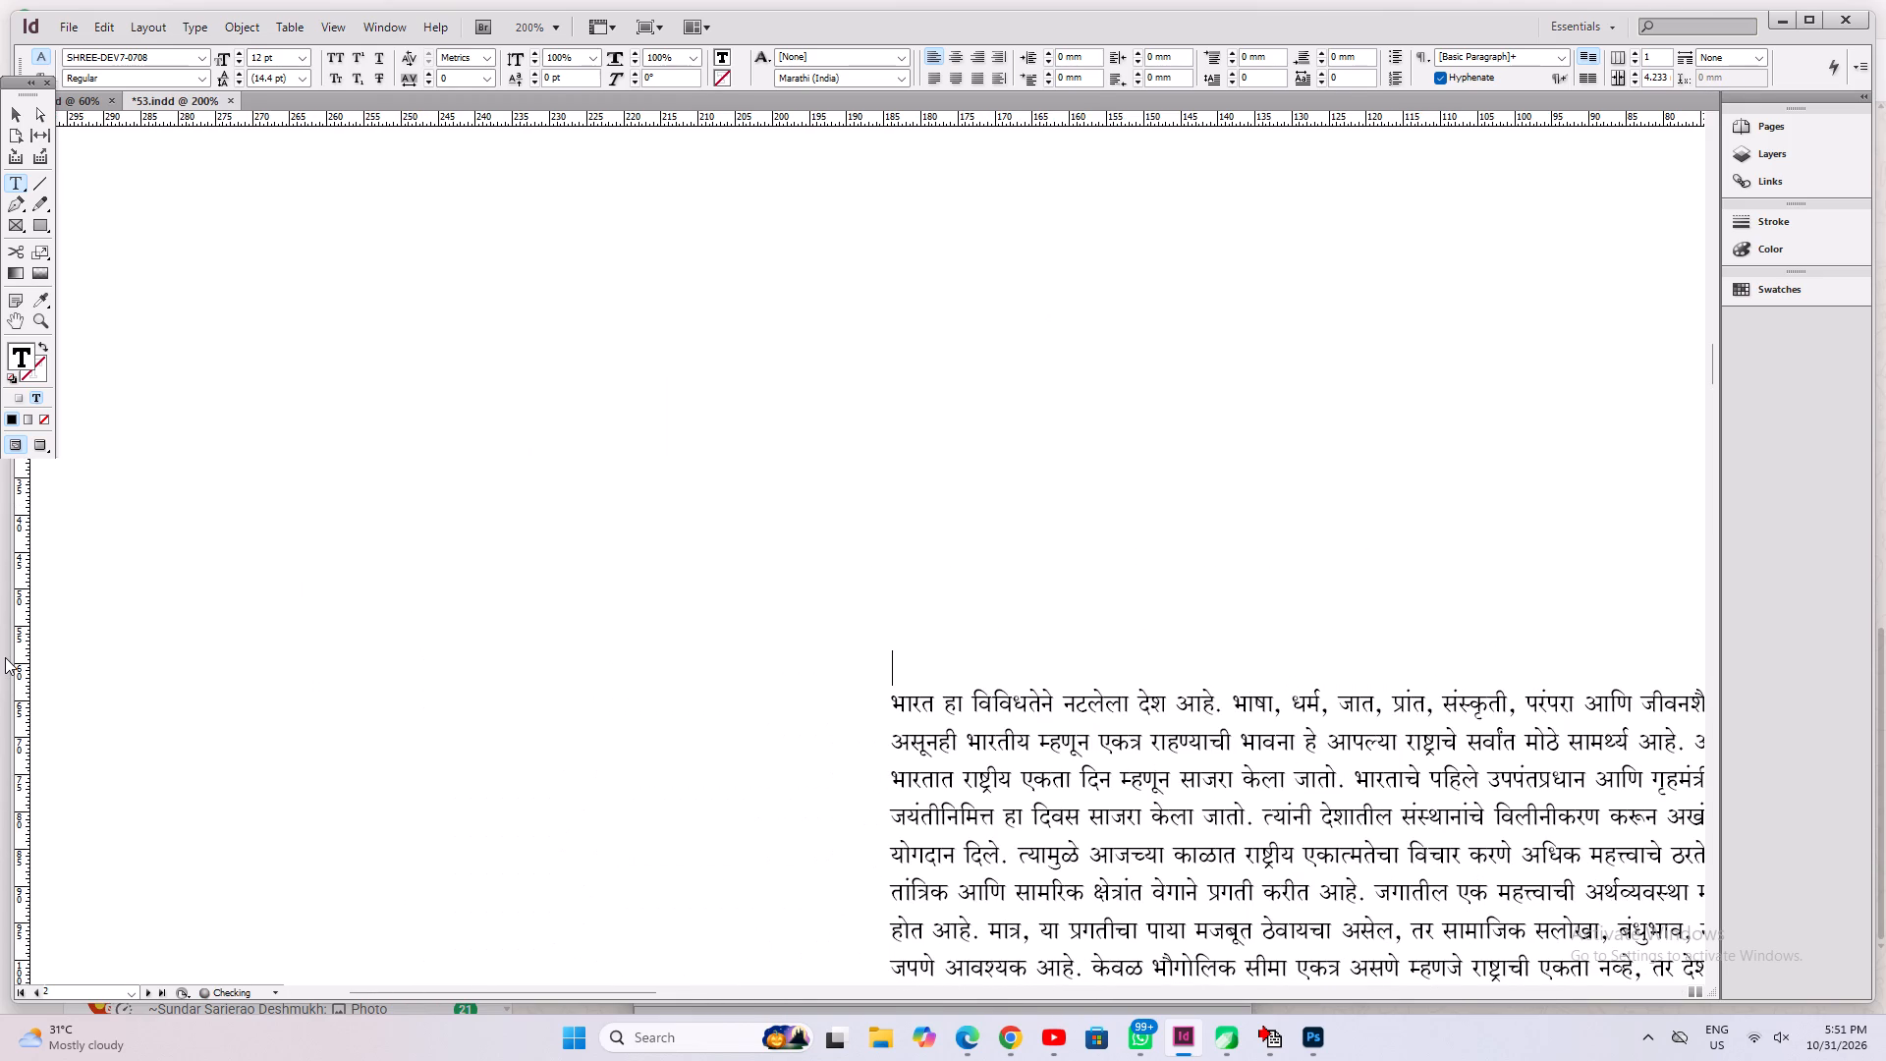
key("ctrl+2")
key("ctrl+1")
left_click_drag(858, 759, 222, 797, "alt")
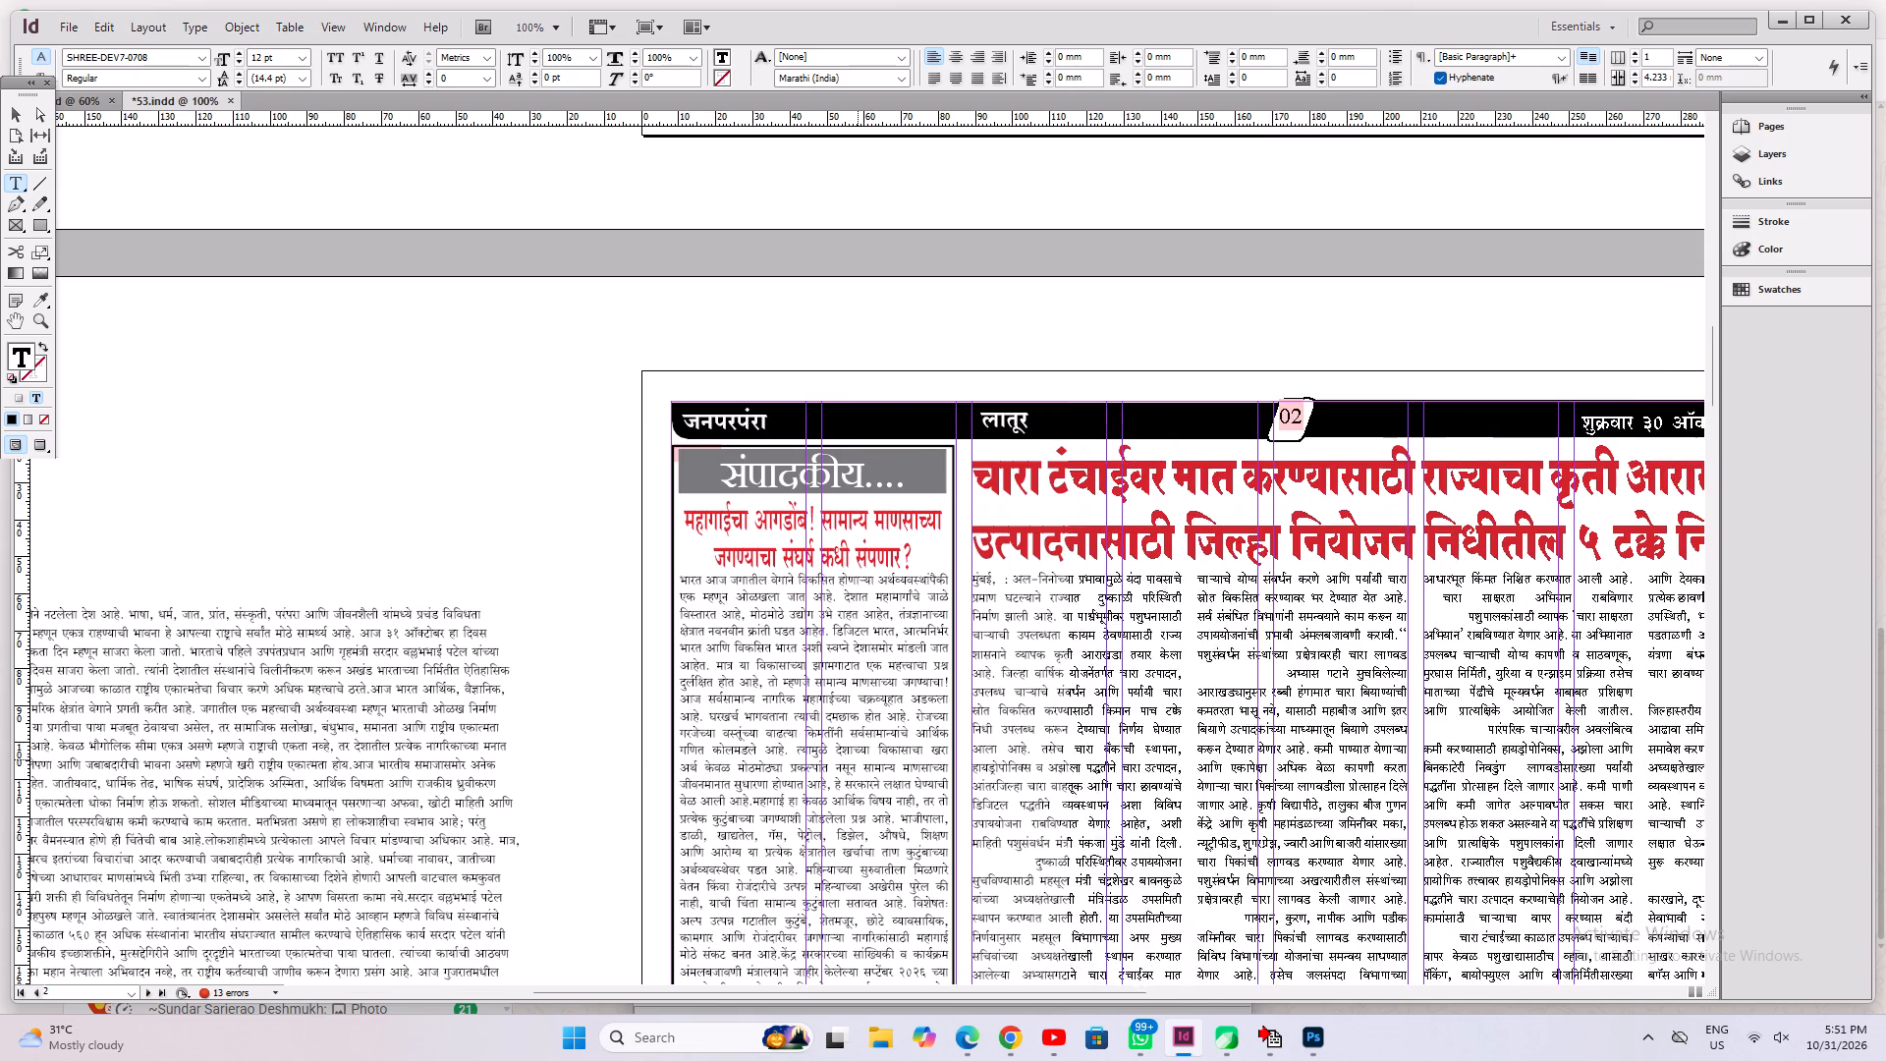
left_click(772, 585)
left_click(805, 540)
key("ctrl+a")
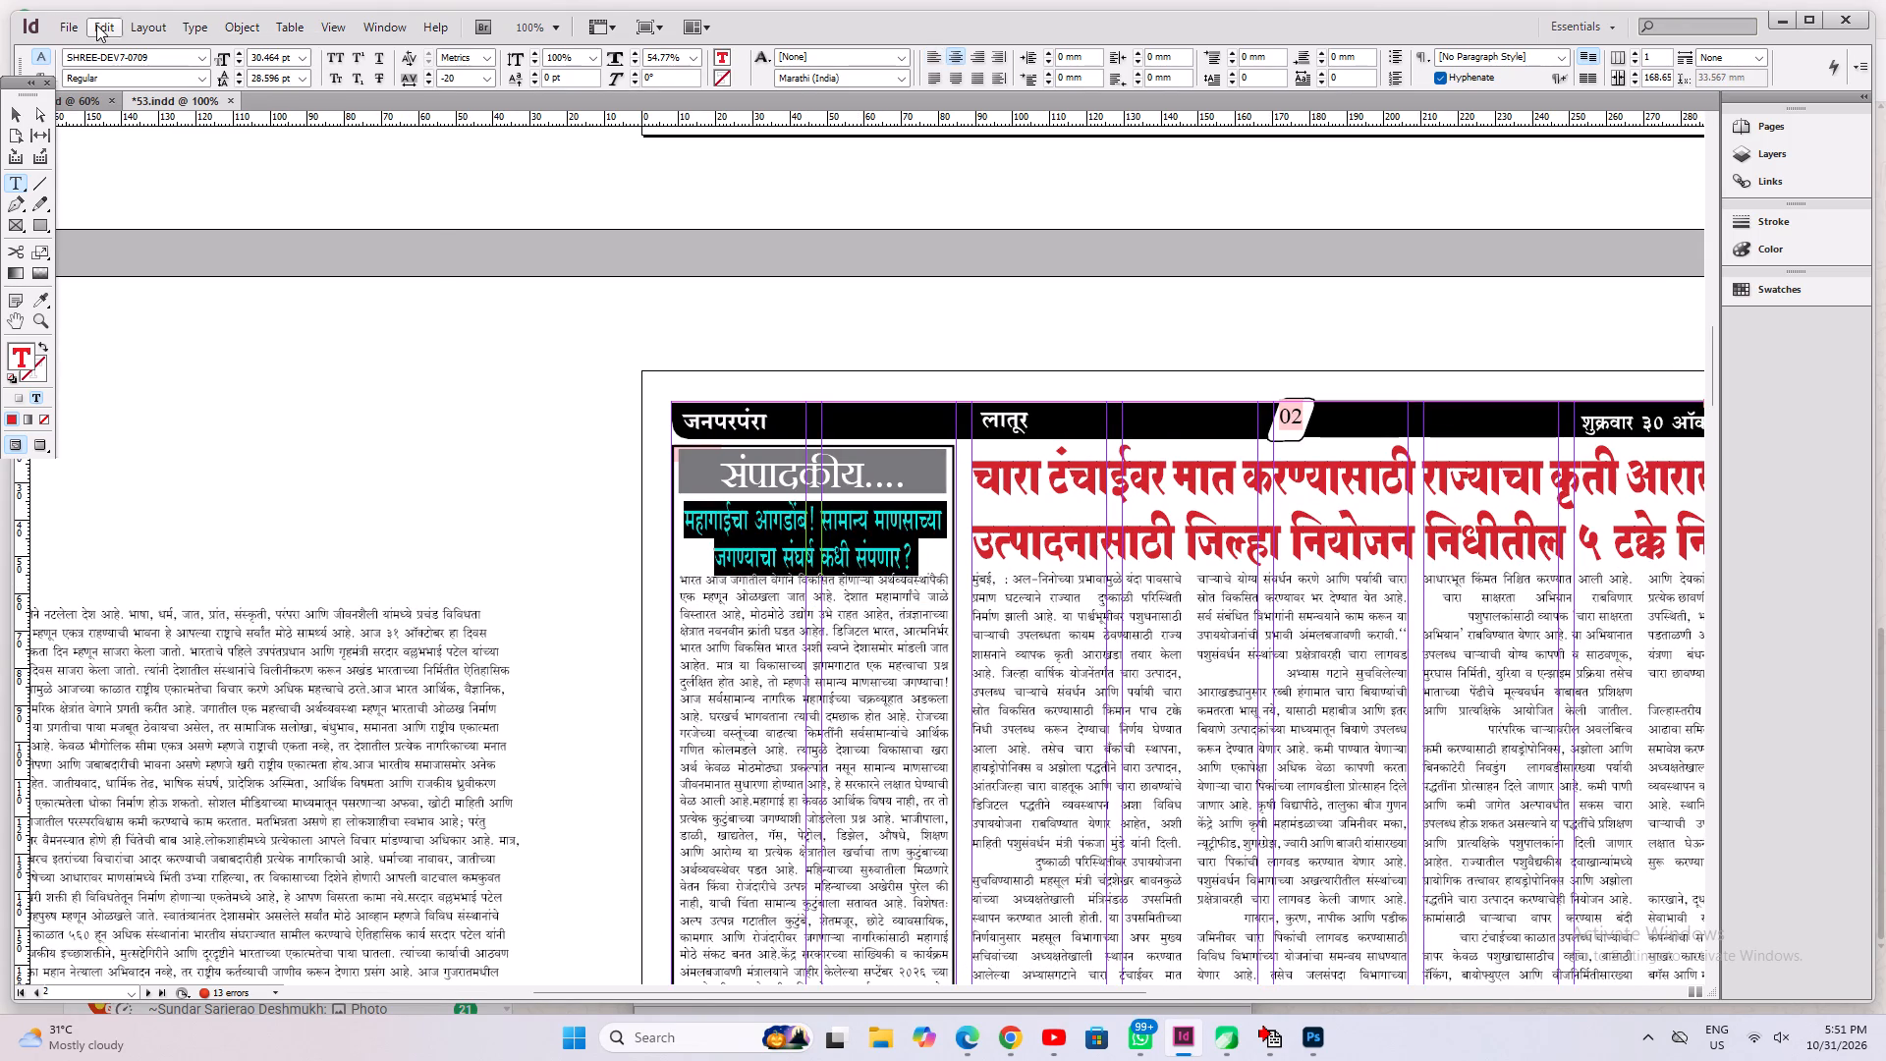
left_click(96, 25)
left_click(163, 164)
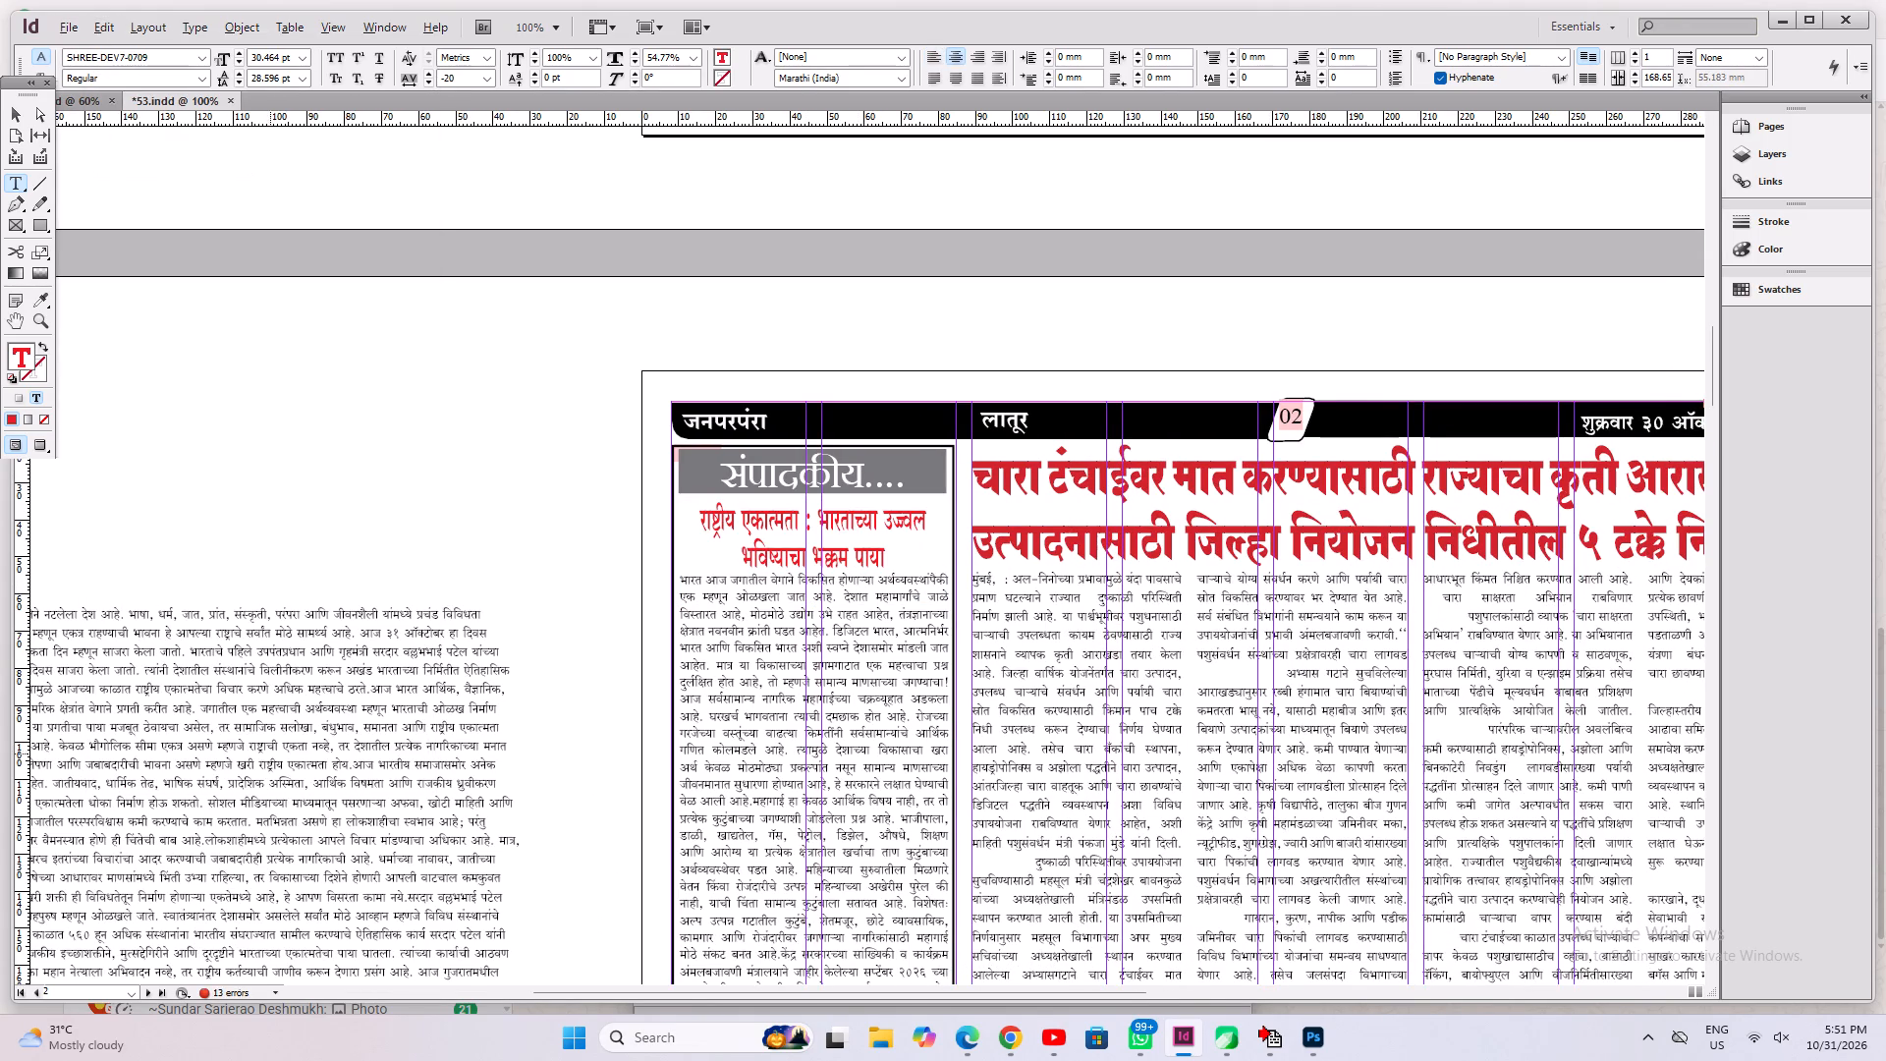
Remove the empty line above the pasteboard article and indent its first paragraph with a tab.
left_click_drag(225, 743, 905, 704, "alt")
left_click(704, 570)
key("Home")
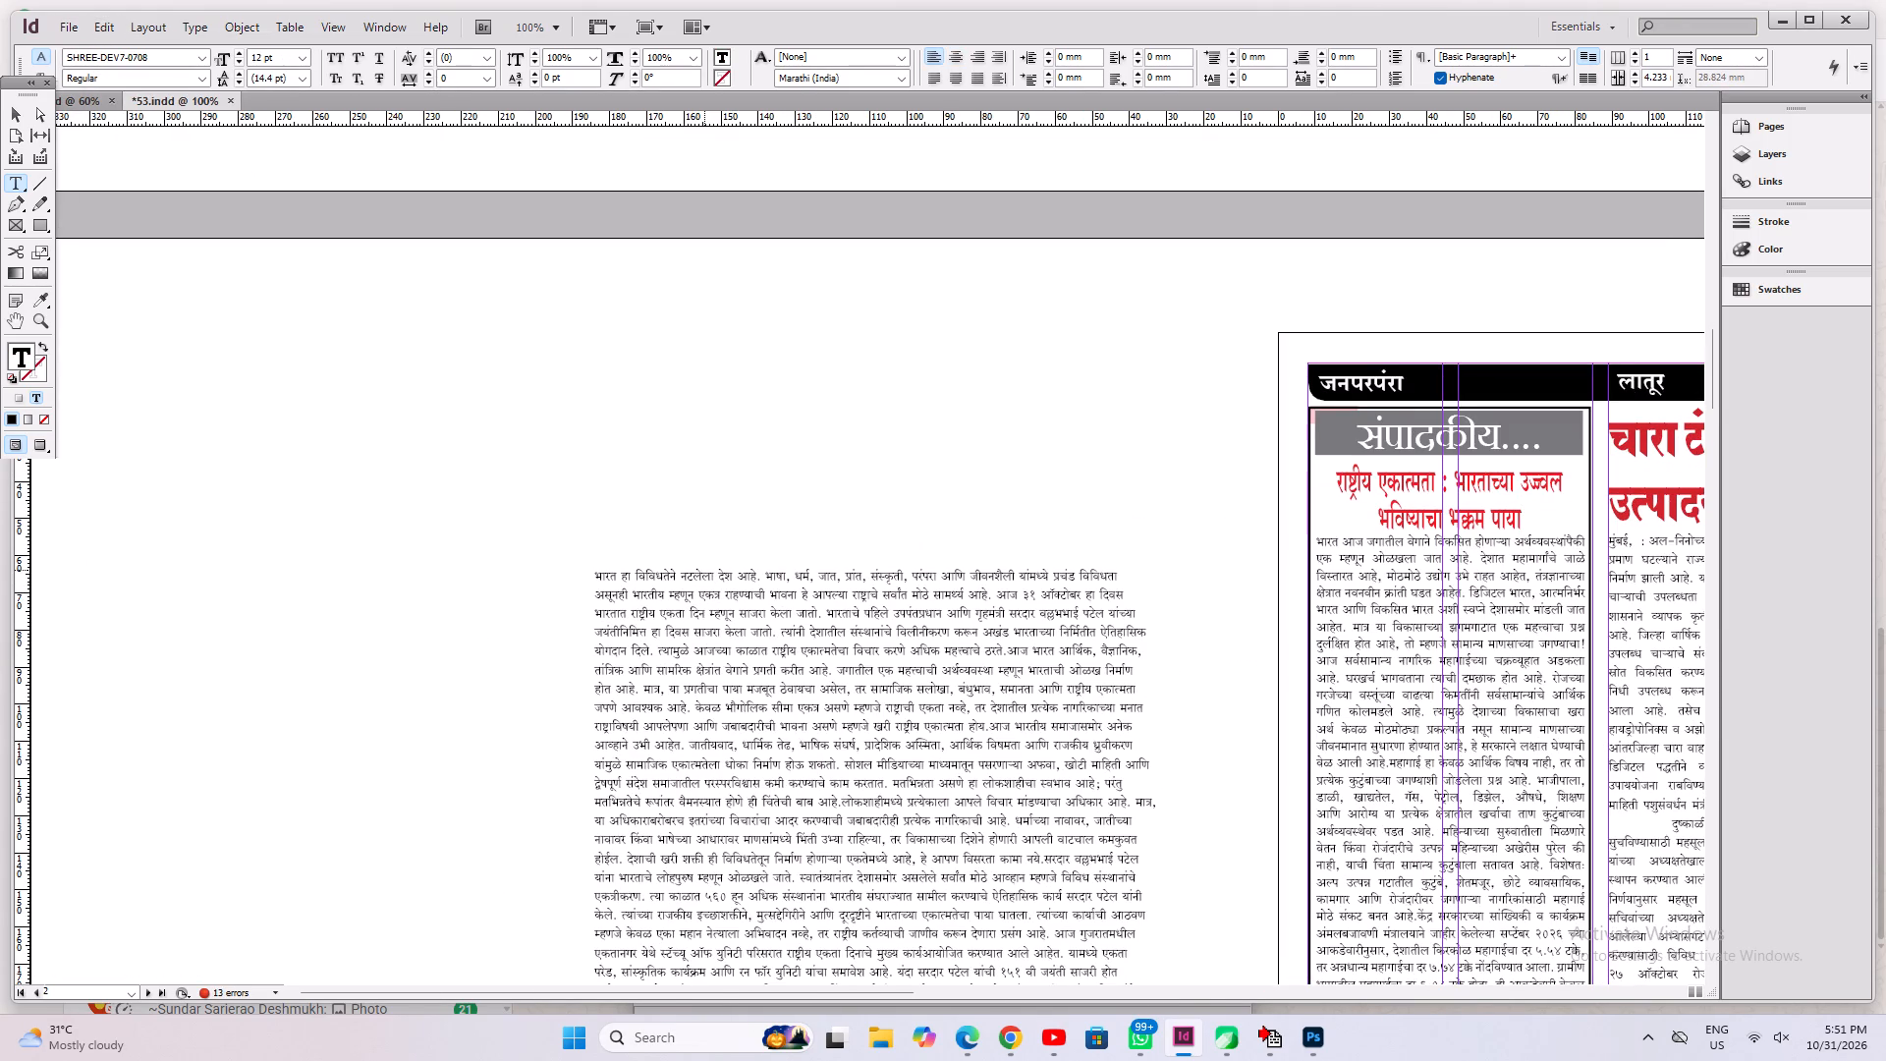
key("BackSpace")
key("BackSpace")
key("BackSpace")
key("BackSpace")
key("BackSpace")
key("BackSpace")
key("BackSpace")
key("Tab")
key("ctrl+q")
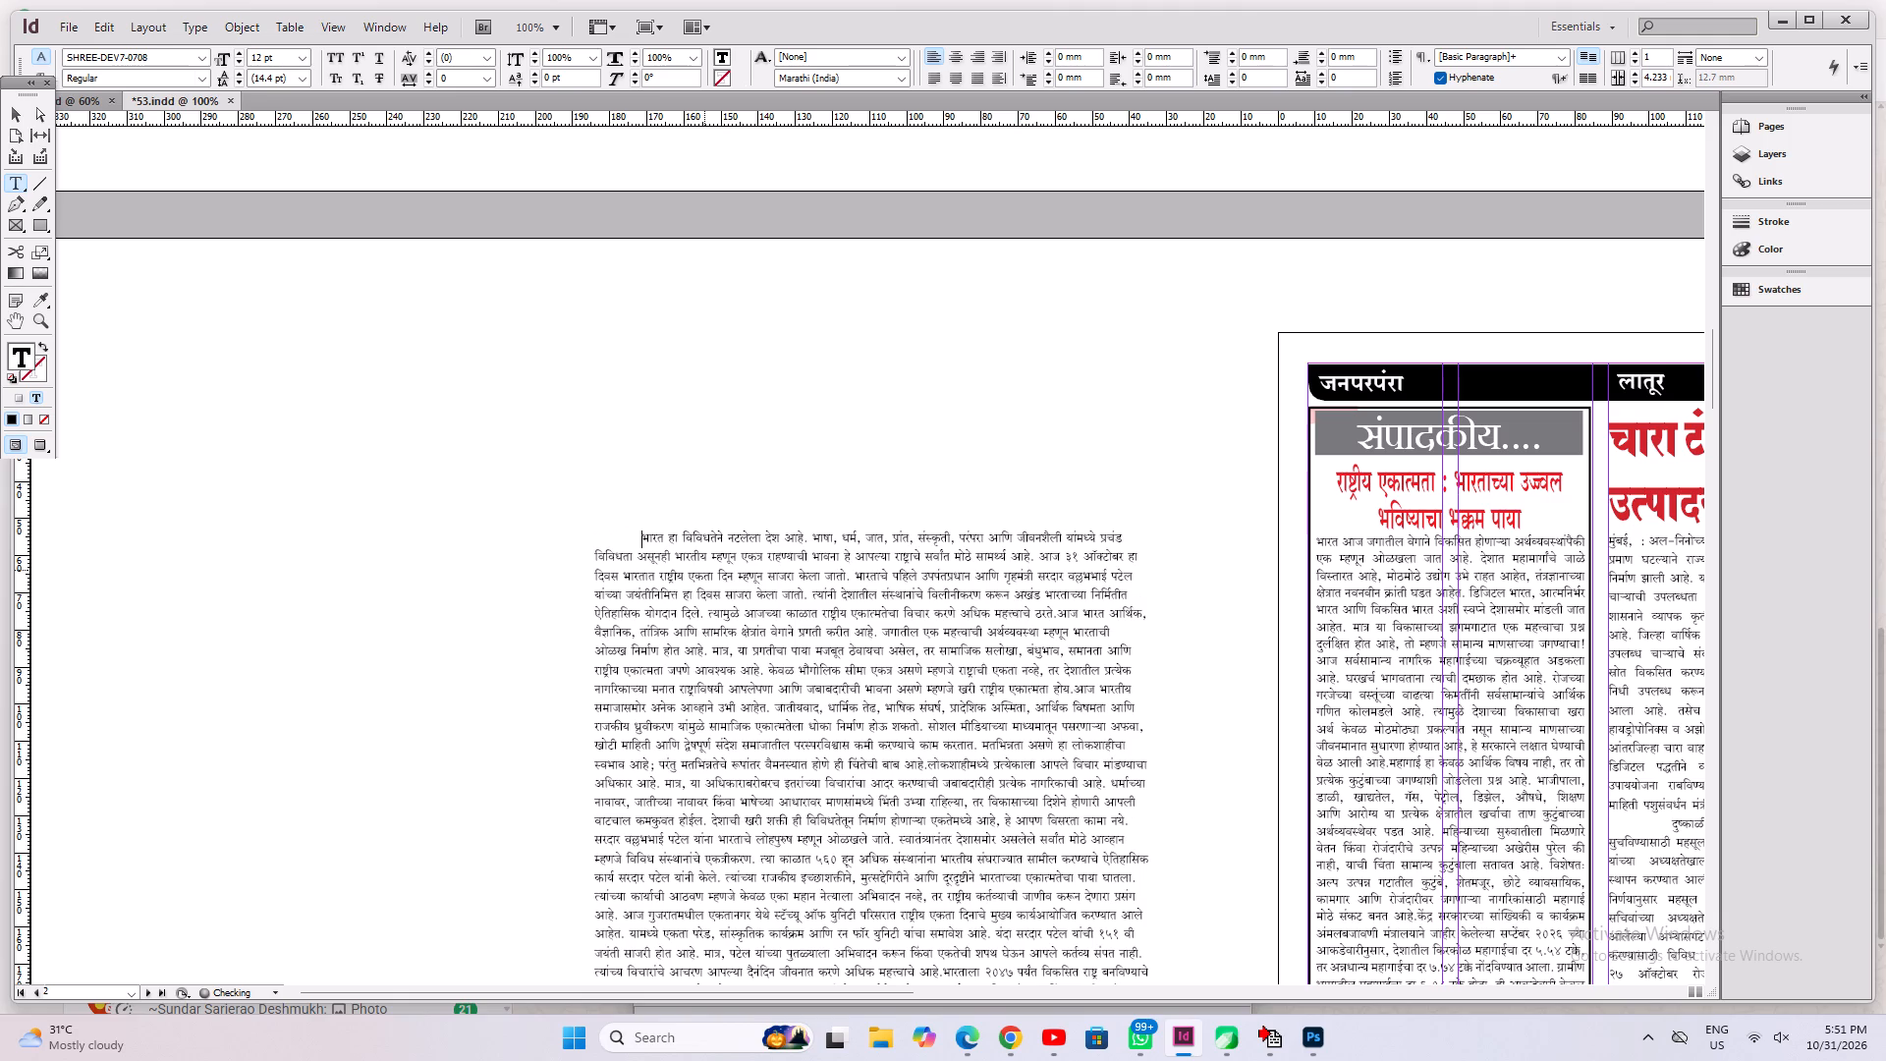
left_click(1082, 583)
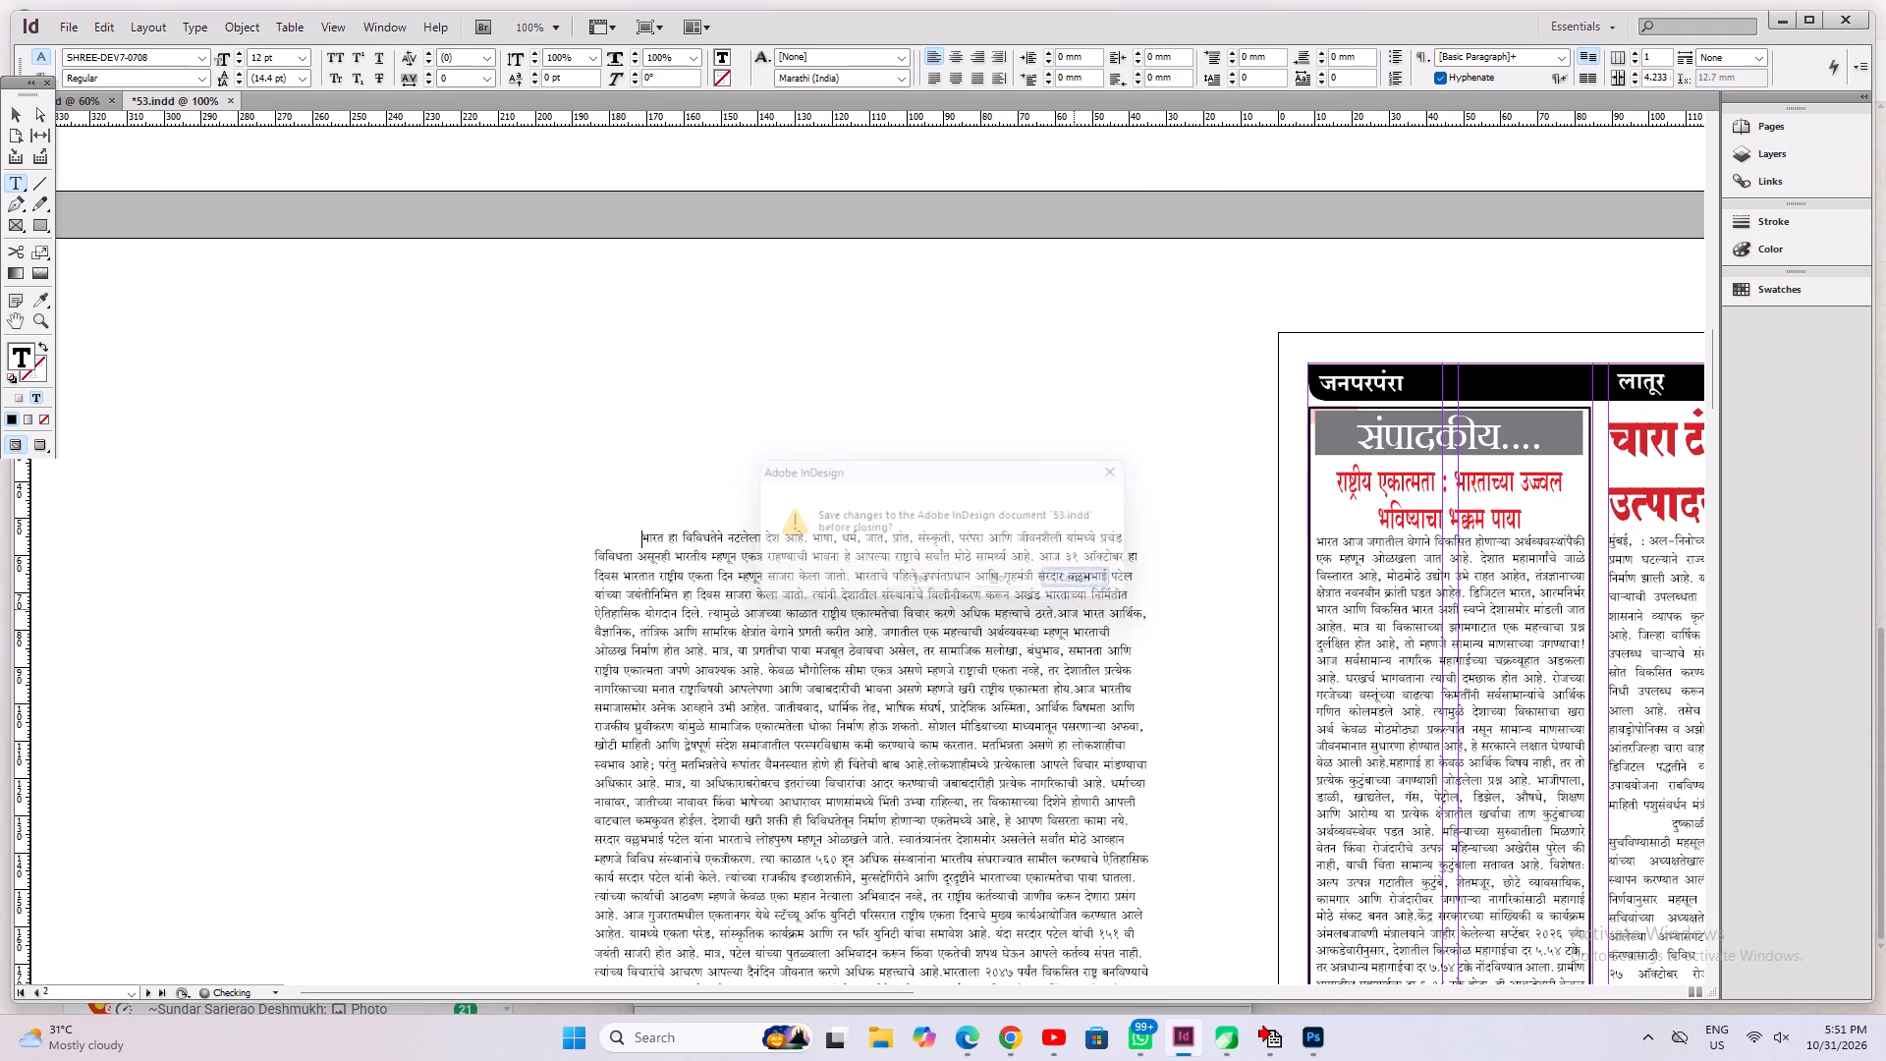
Move the entire pasteboard article into the editorial column on page 02, replacing the old body text.
left_click(734, 609, "ctrl")
key("ctrl+a")
left_click(731, 600)
left_click(682, 579)
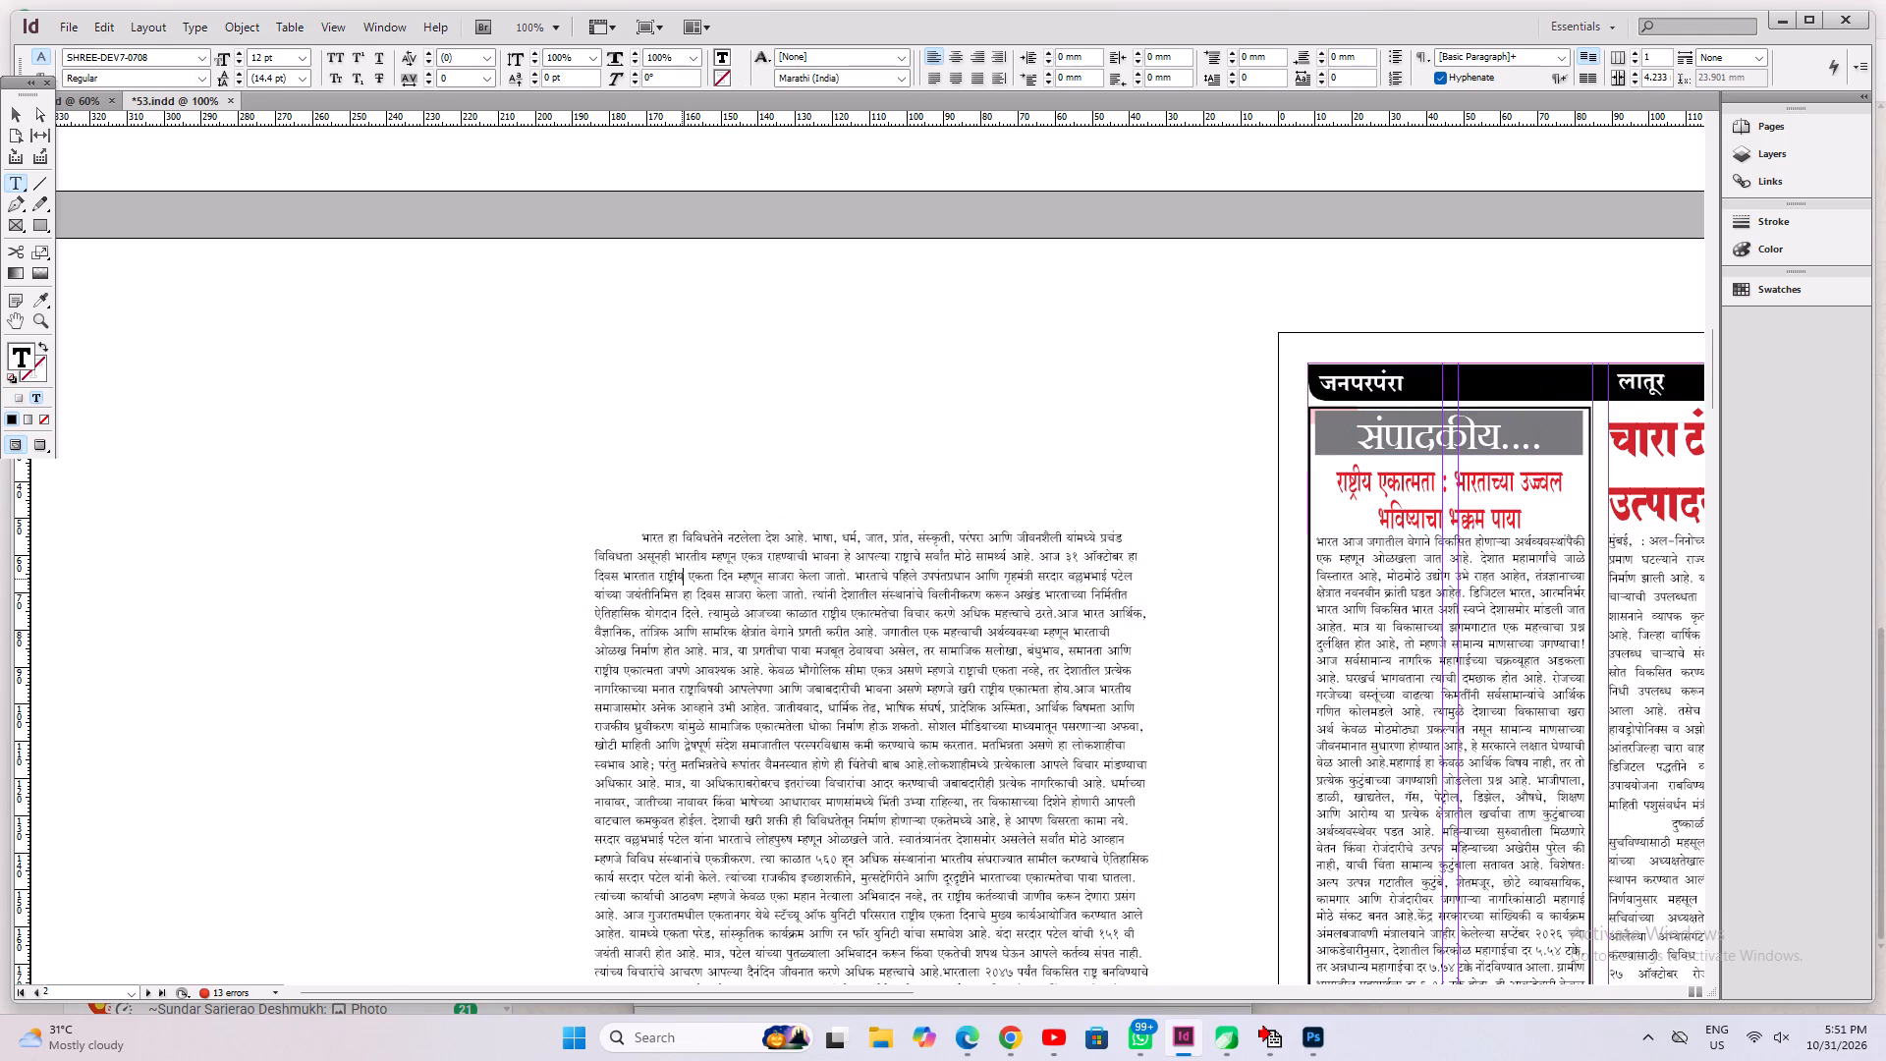
key("ctrl+a")
key("ctrl+x")
left_click(1524, 698)
key("ctrl+a")
key("ctrl+v")
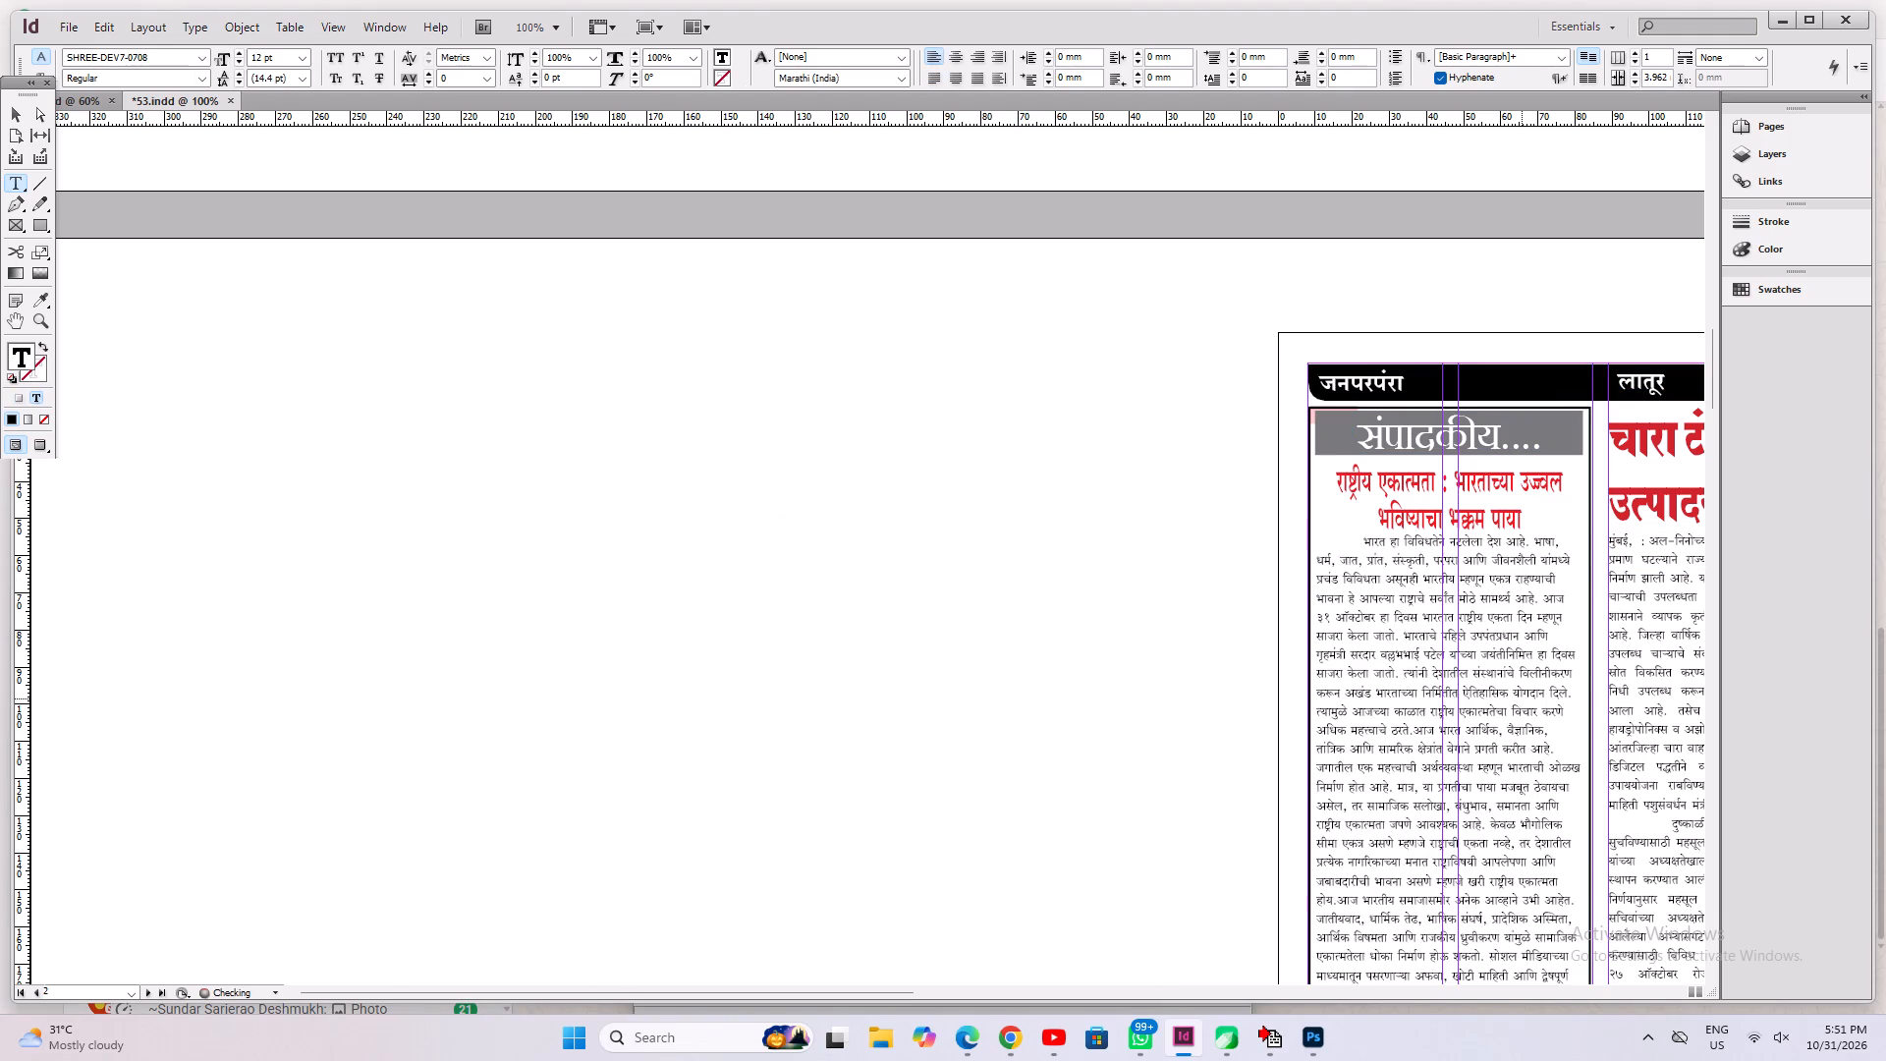
Justify the editorial body text and fit its frame to the content.
key("ctrl+a")
key("ctrl+shift+j")
key("ctrl+alt+c")
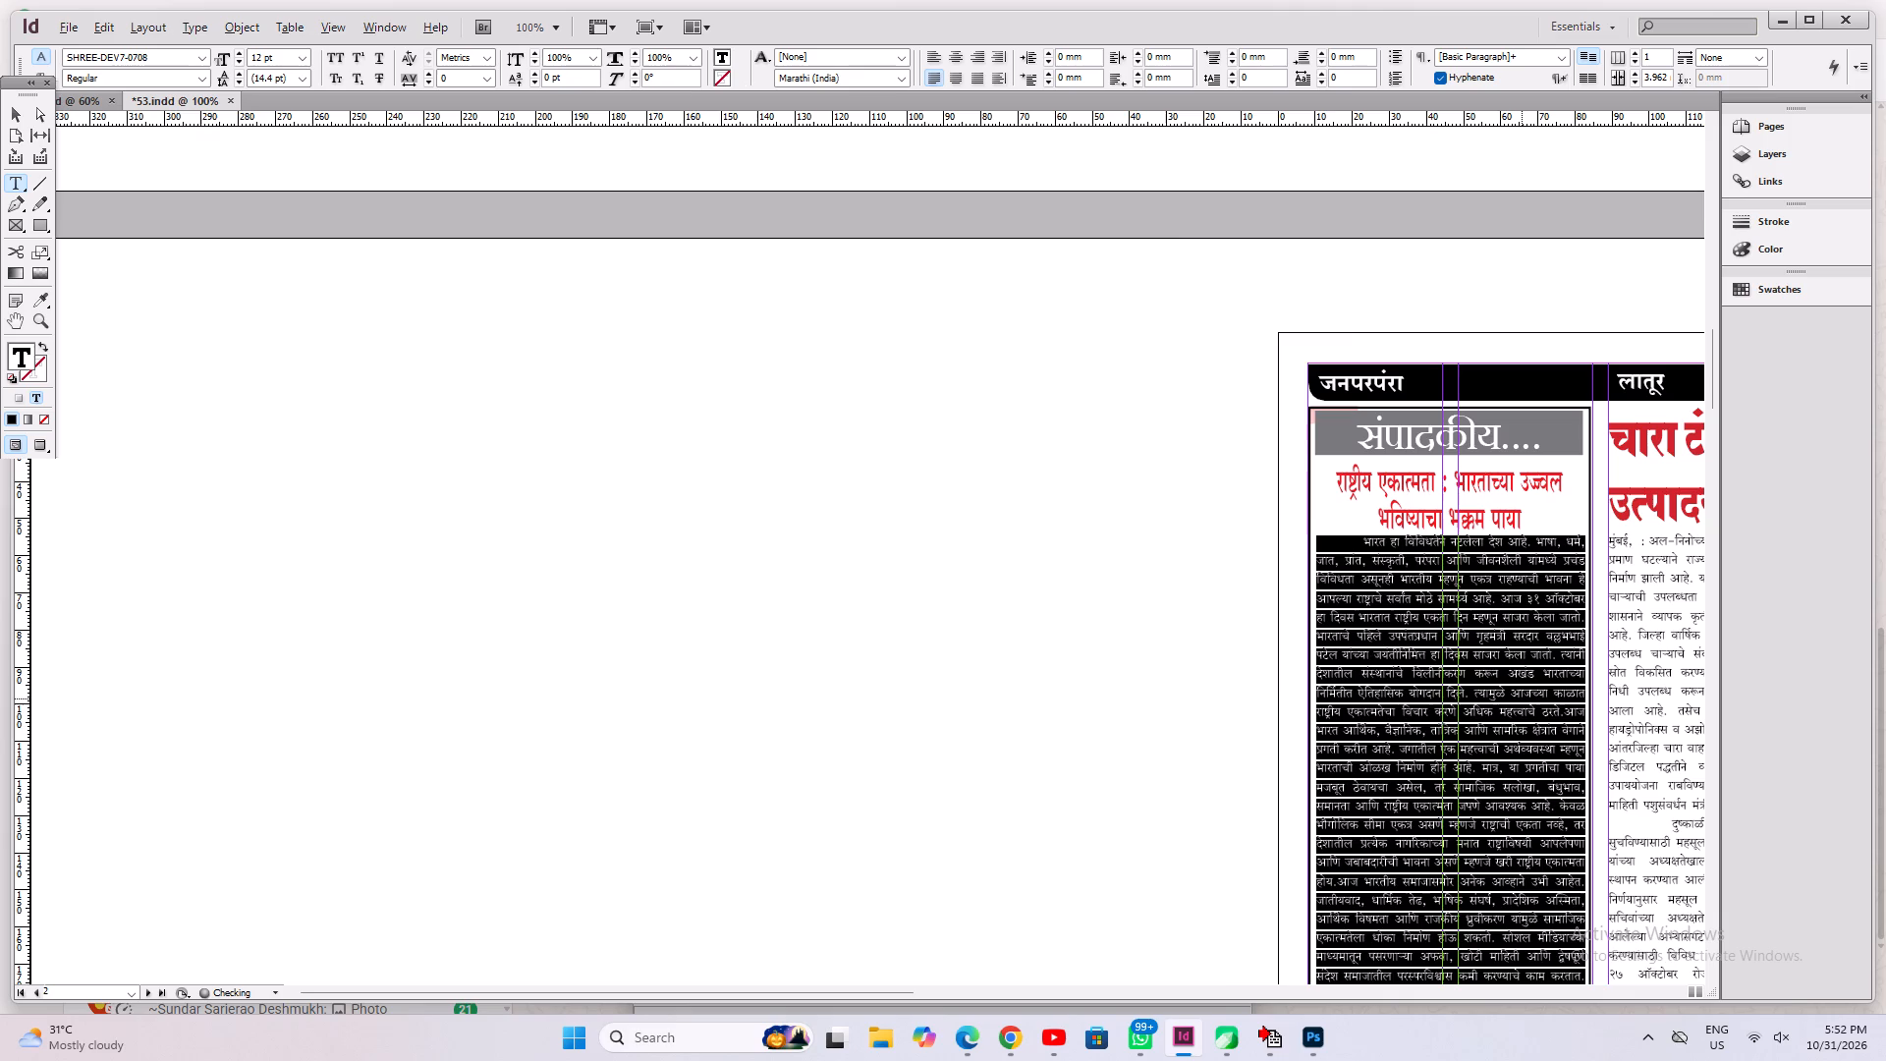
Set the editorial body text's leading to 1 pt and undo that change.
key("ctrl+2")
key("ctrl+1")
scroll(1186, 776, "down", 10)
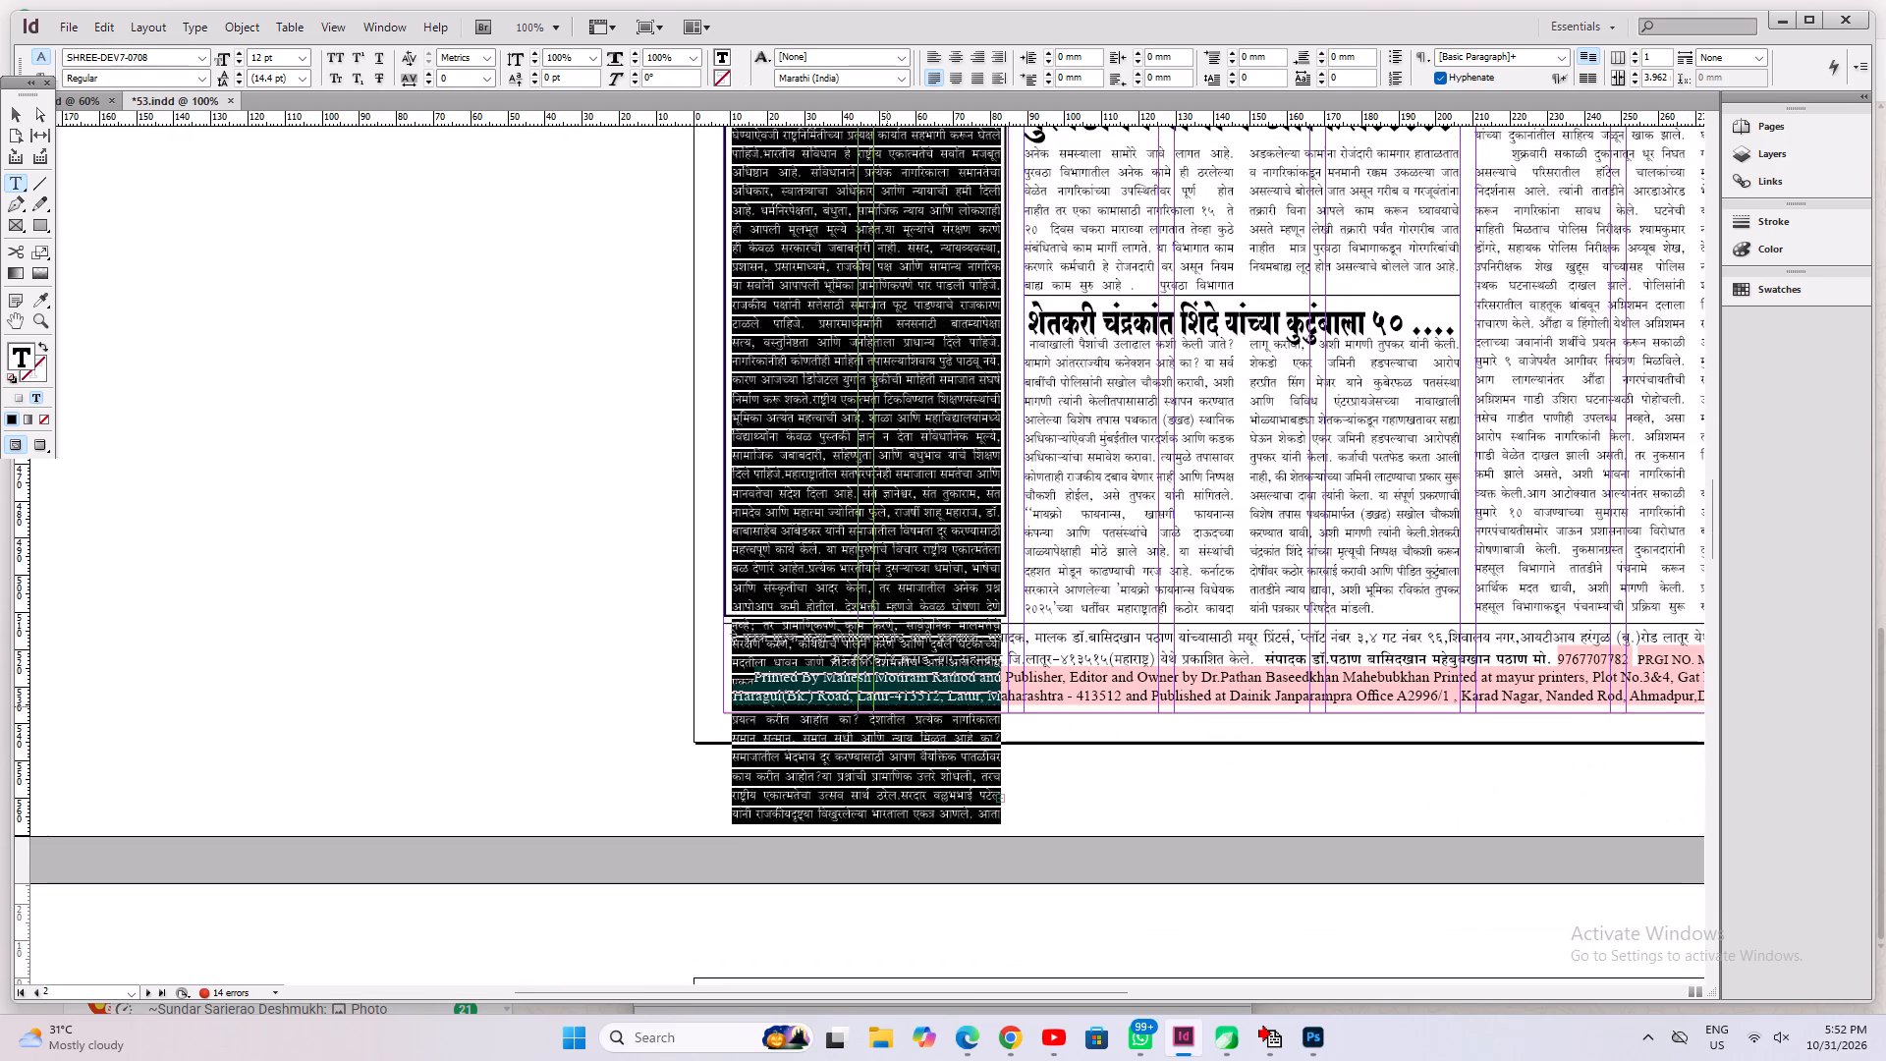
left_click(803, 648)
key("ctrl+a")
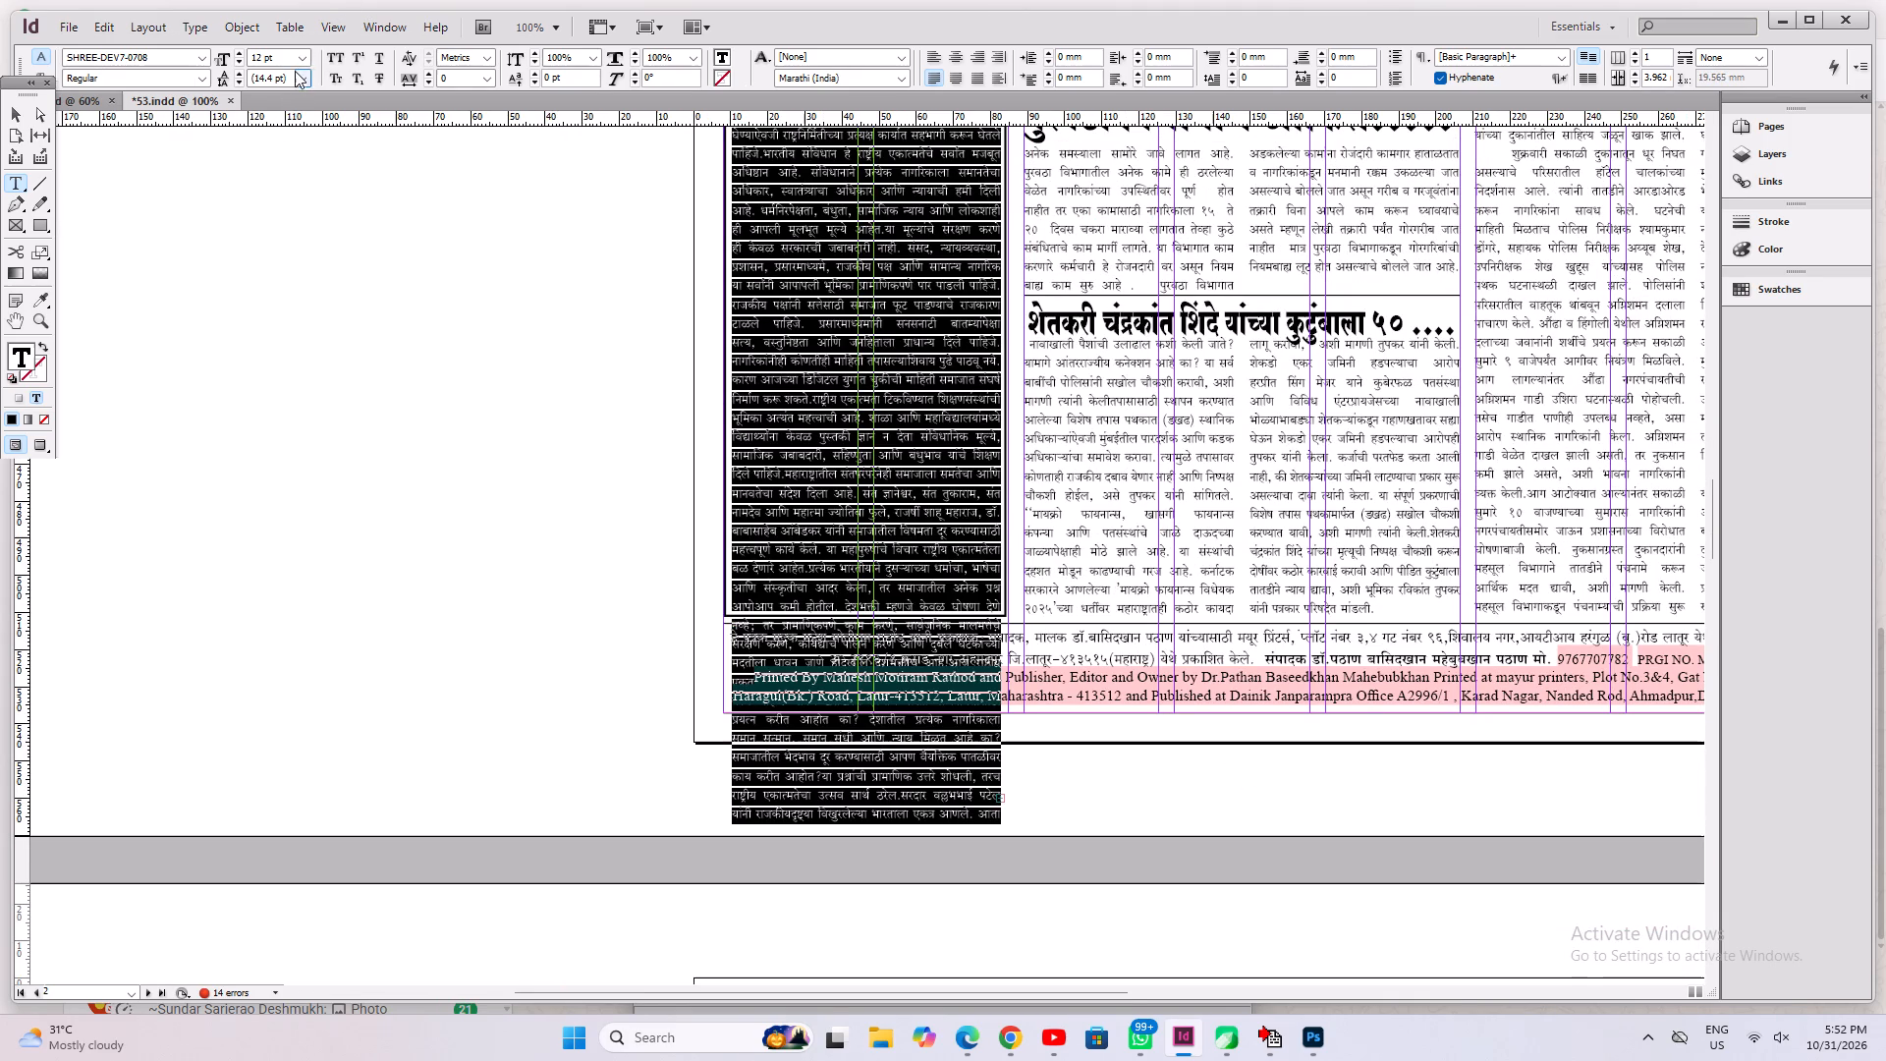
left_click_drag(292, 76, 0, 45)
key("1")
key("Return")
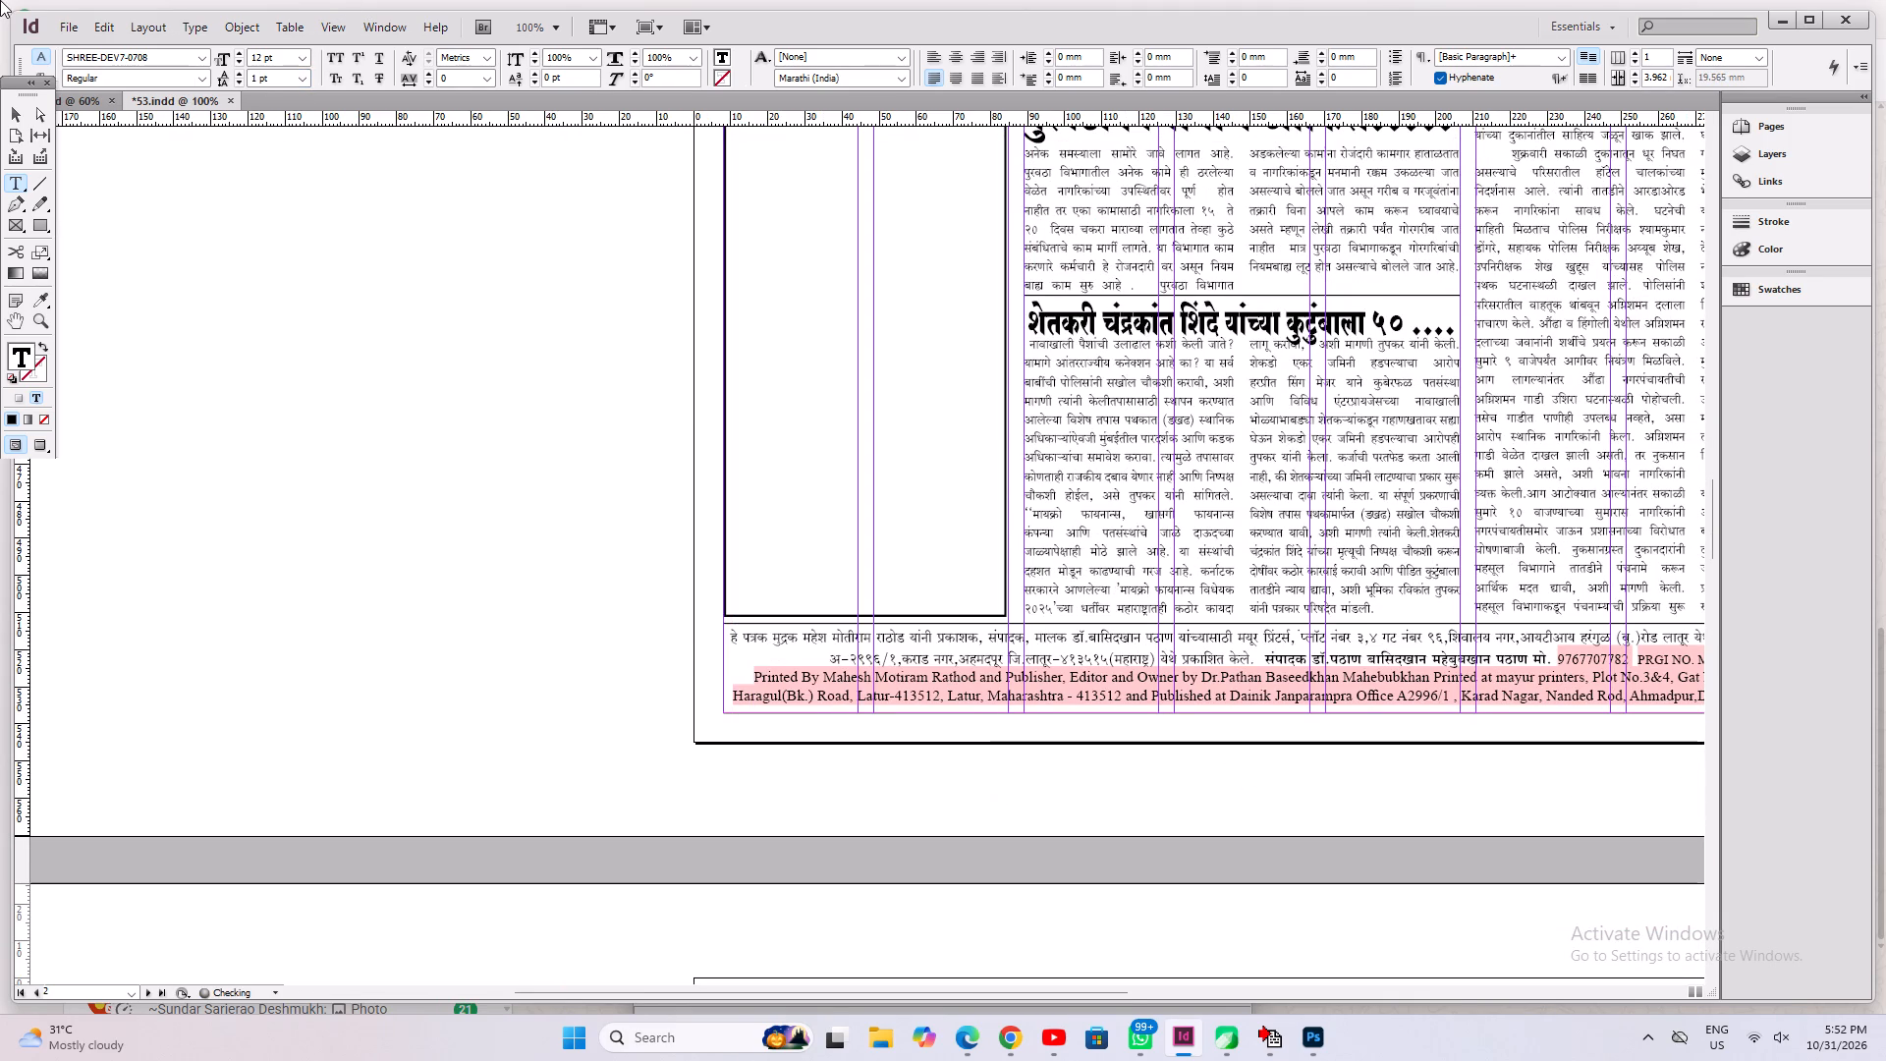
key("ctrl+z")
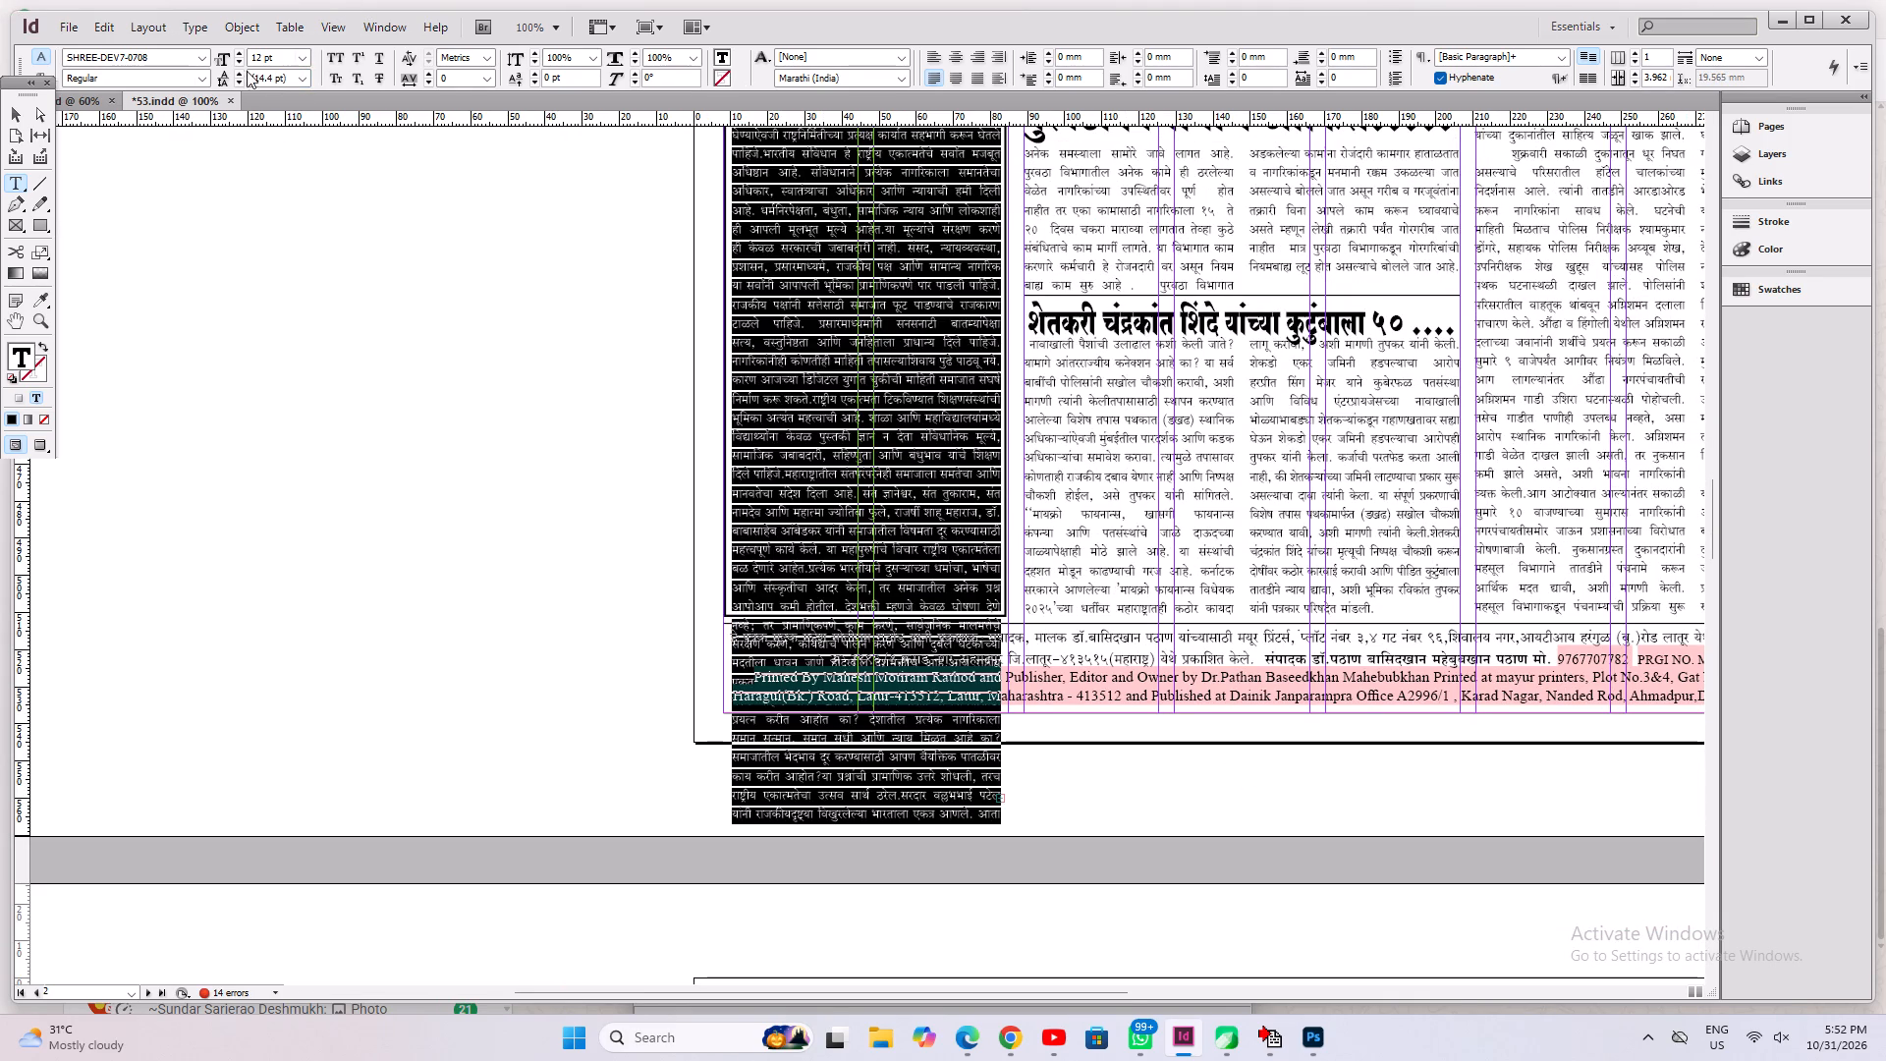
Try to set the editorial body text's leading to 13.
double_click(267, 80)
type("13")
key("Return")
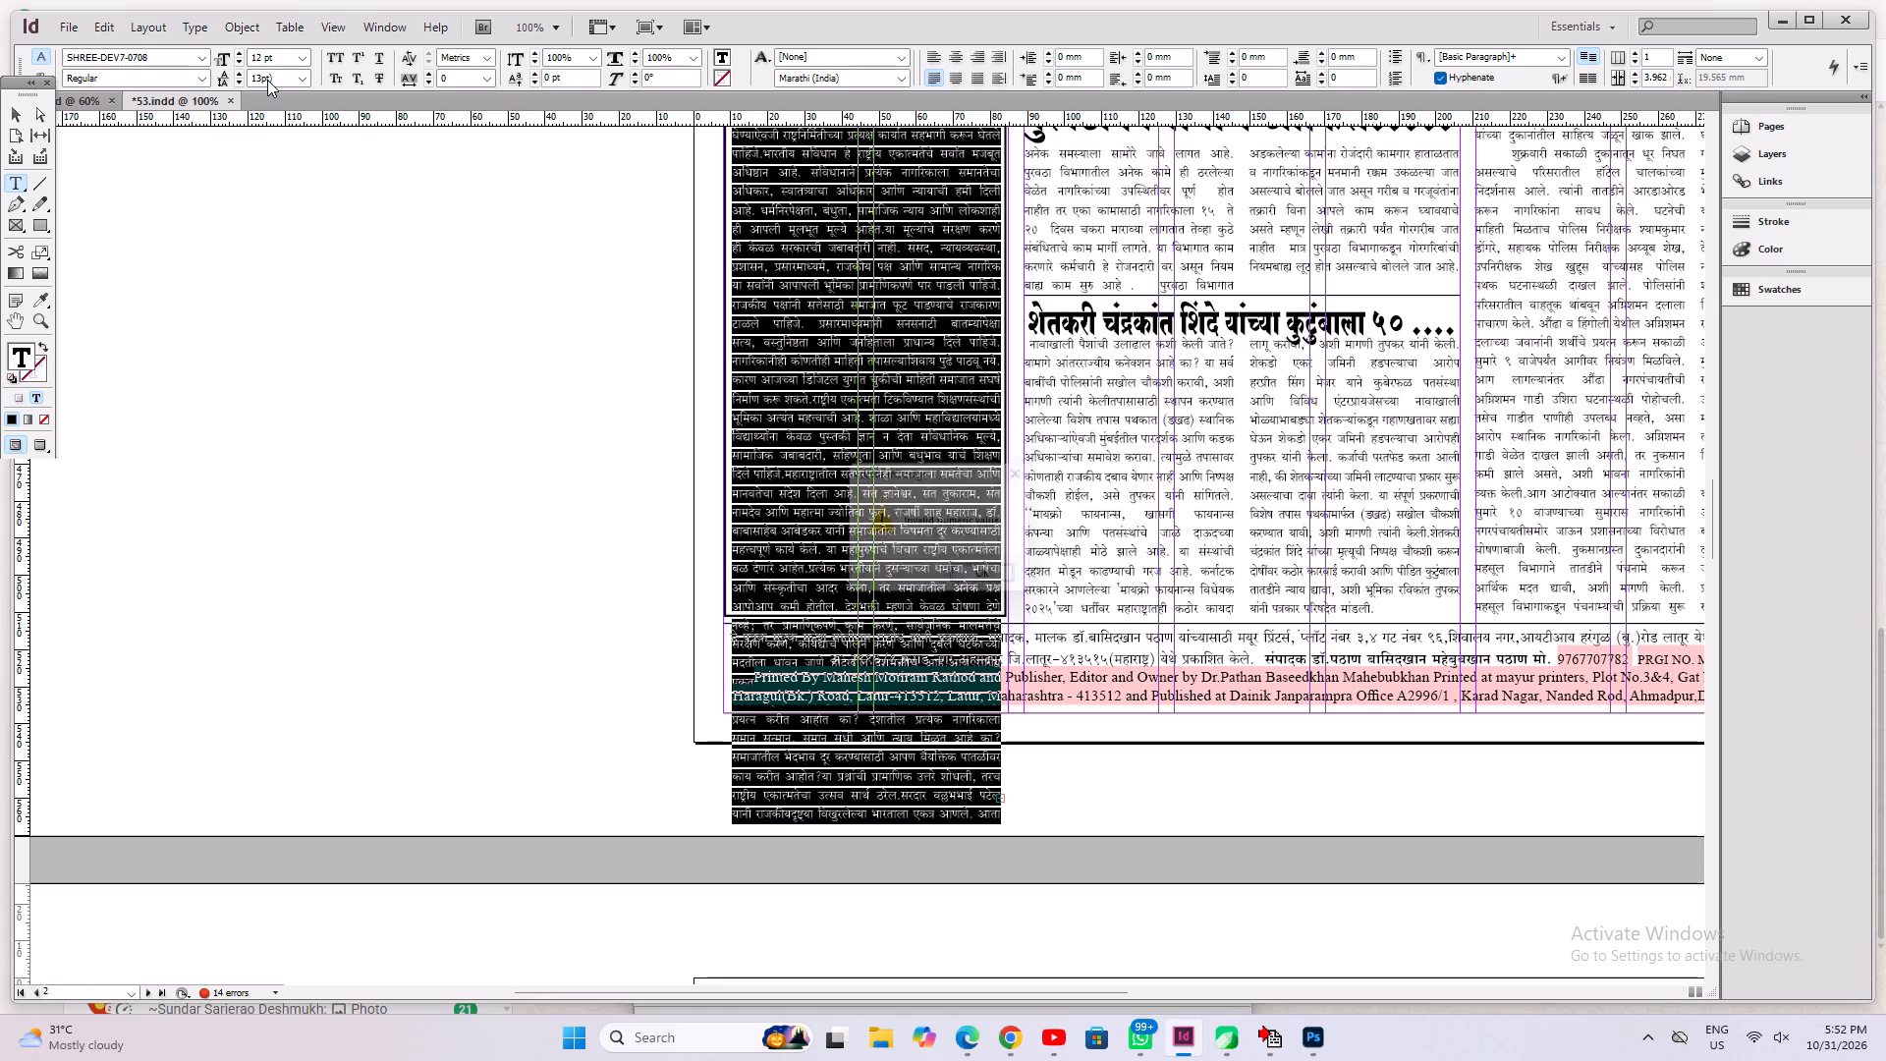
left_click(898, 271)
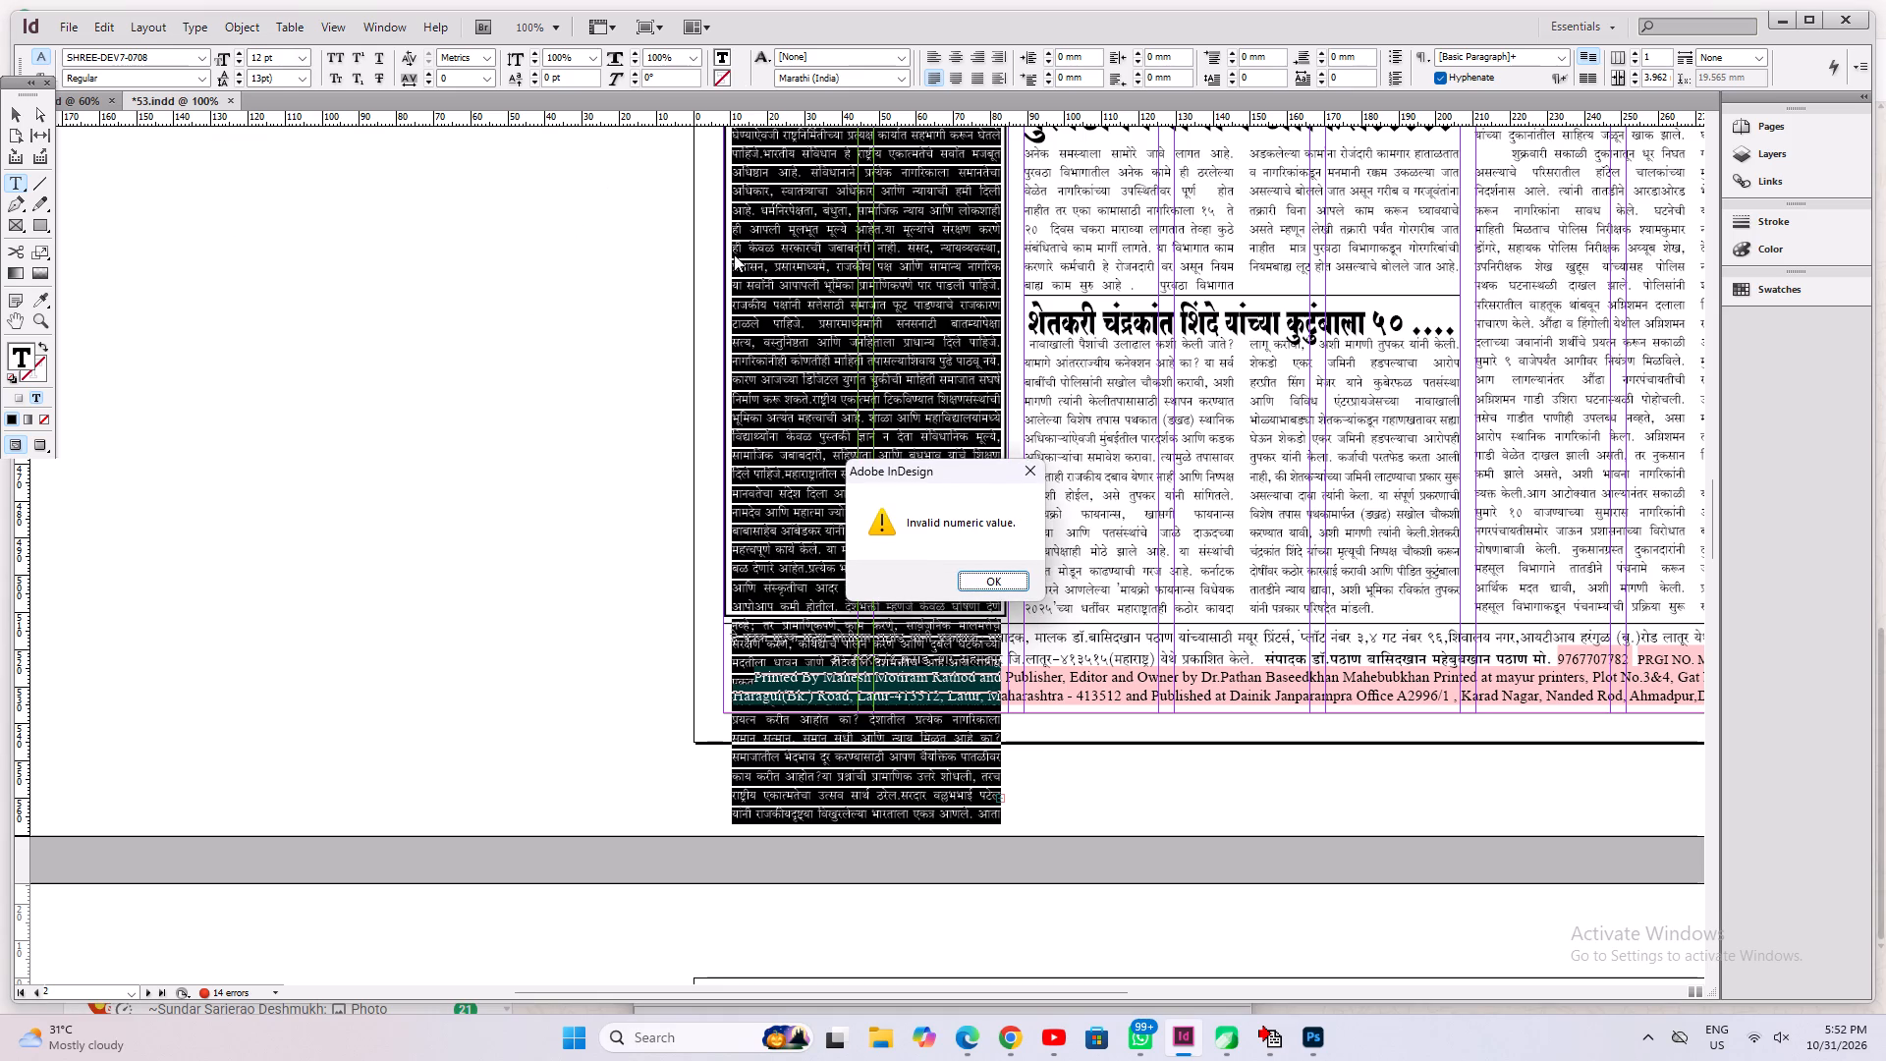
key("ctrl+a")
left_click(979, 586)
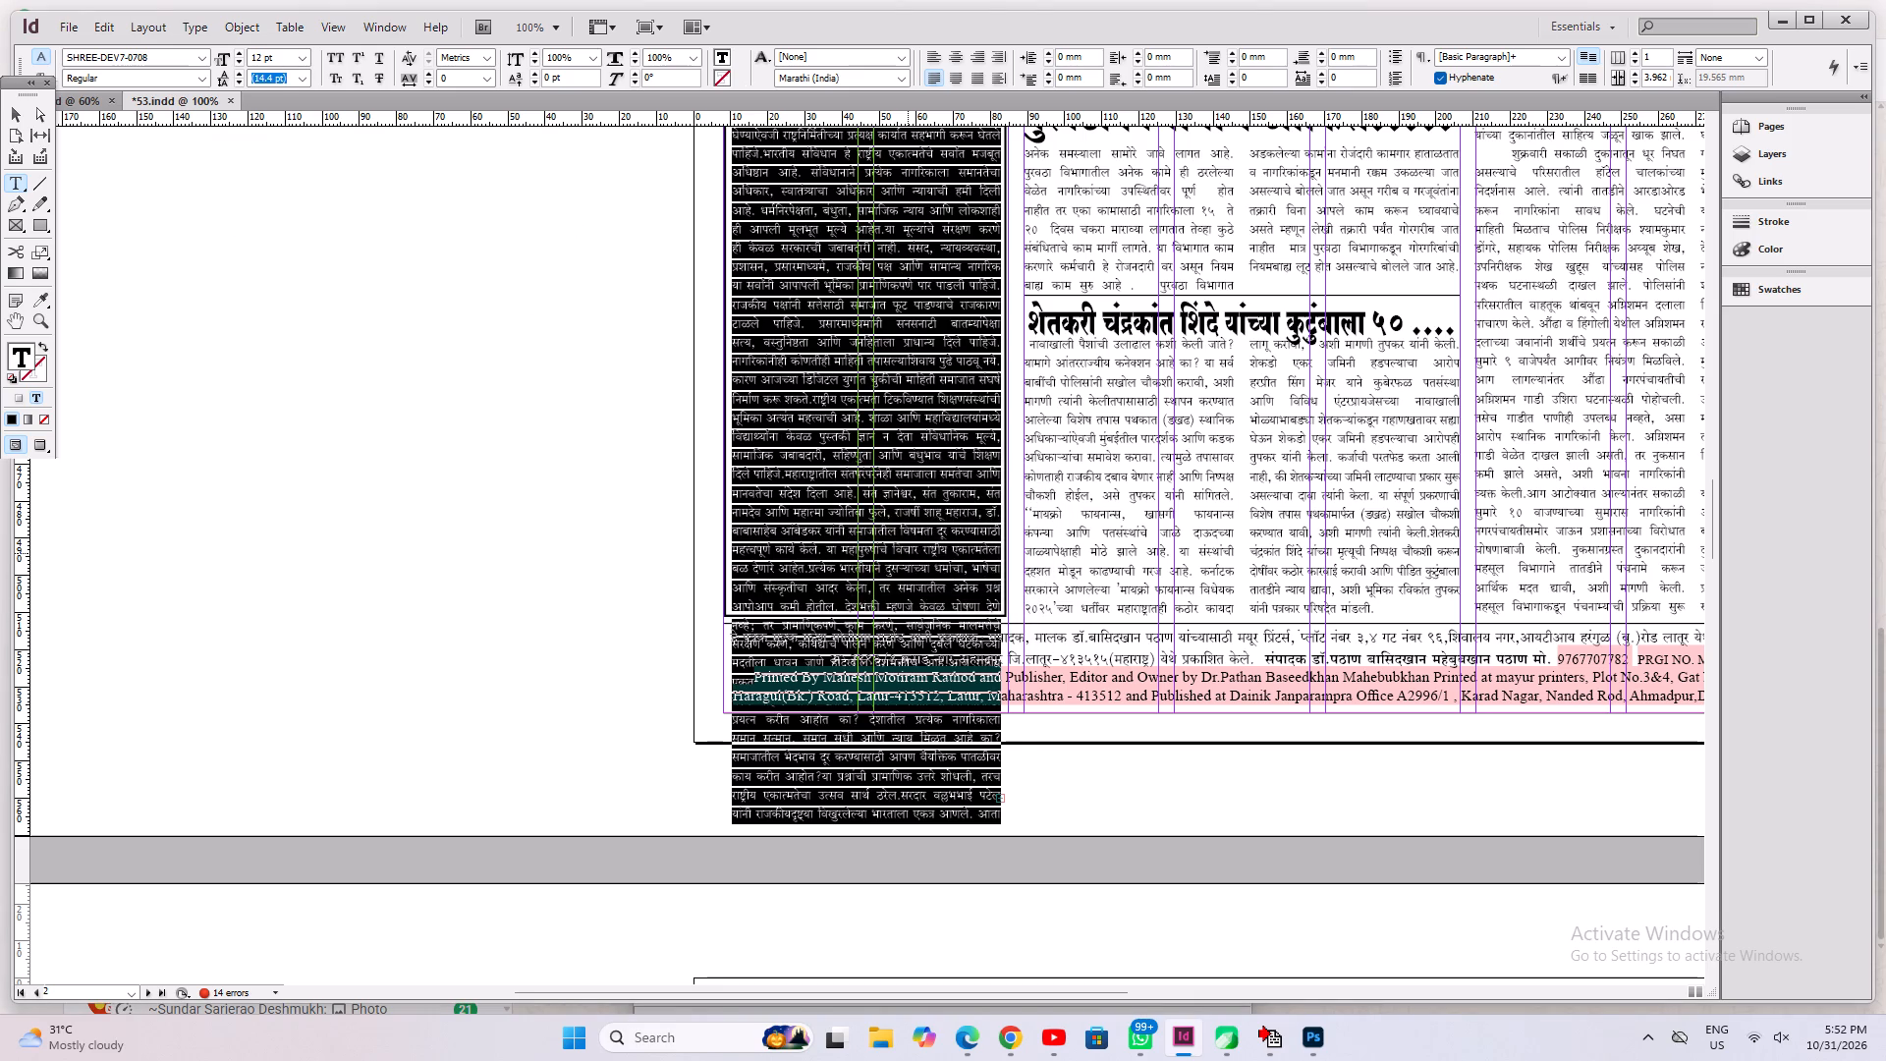
Set the leading of all the editorial body text to 13 pt.
left_click(908, 553)
key("ctrl+a")
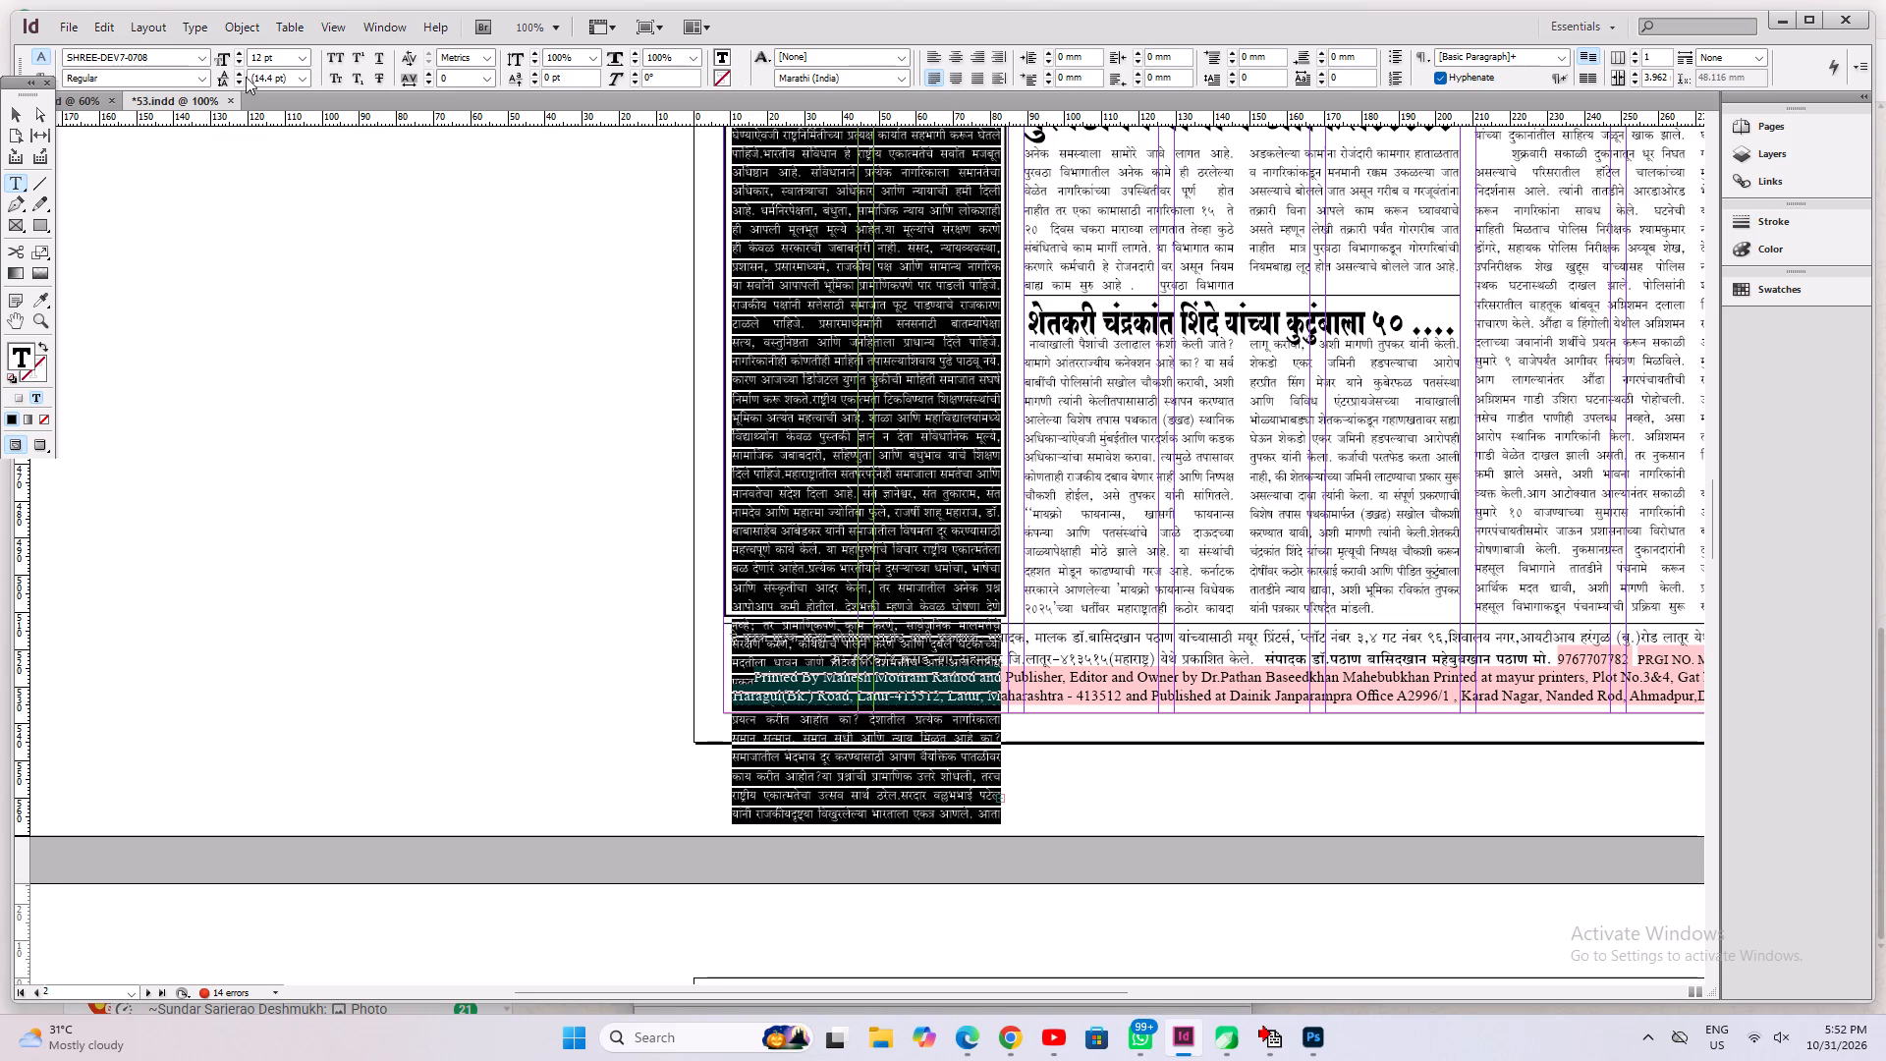
left_click_drag(291, 81, 0, 17)
type("13")
key("Return")
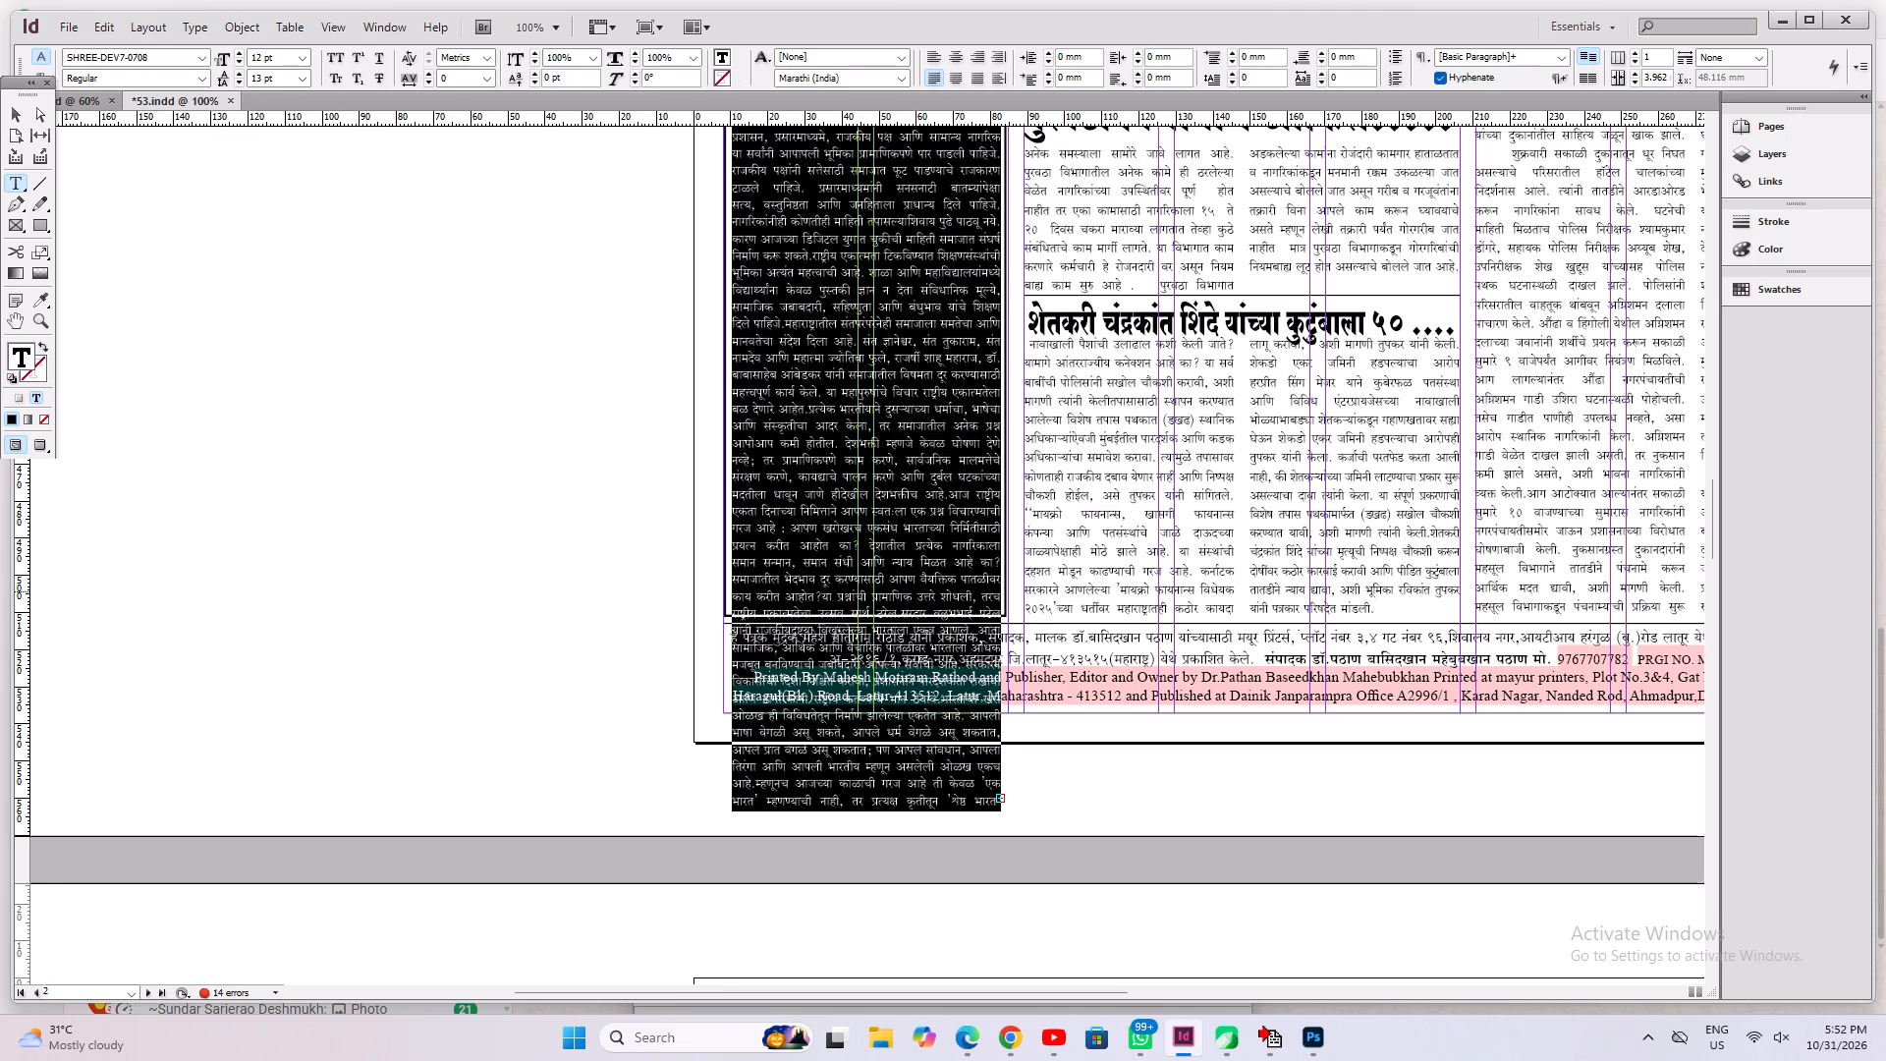
Tighten the tracking of the editorial's lower lines, near the bottom of the bordered box, to -20.
left_click(919, 591)
key("ctrl+1")
left_click_drag(777, 336, 838, 644)
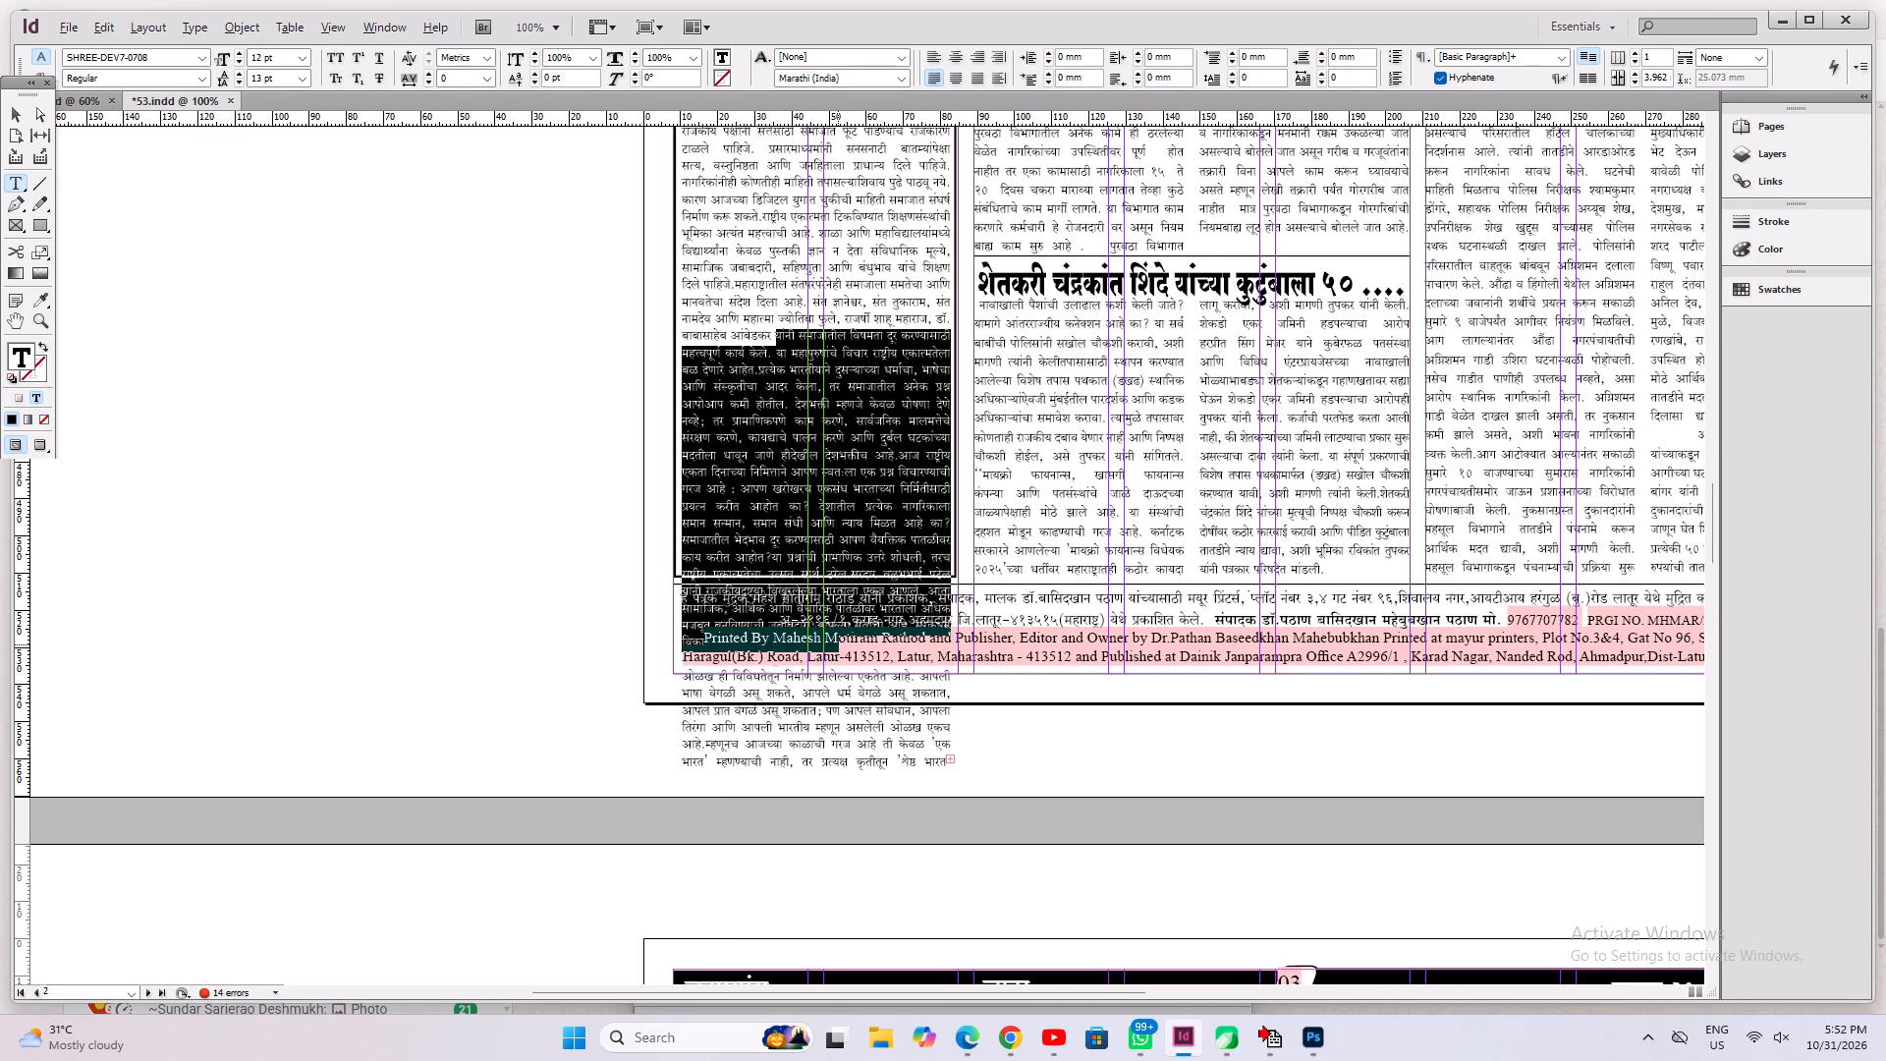
key("alt+Left")
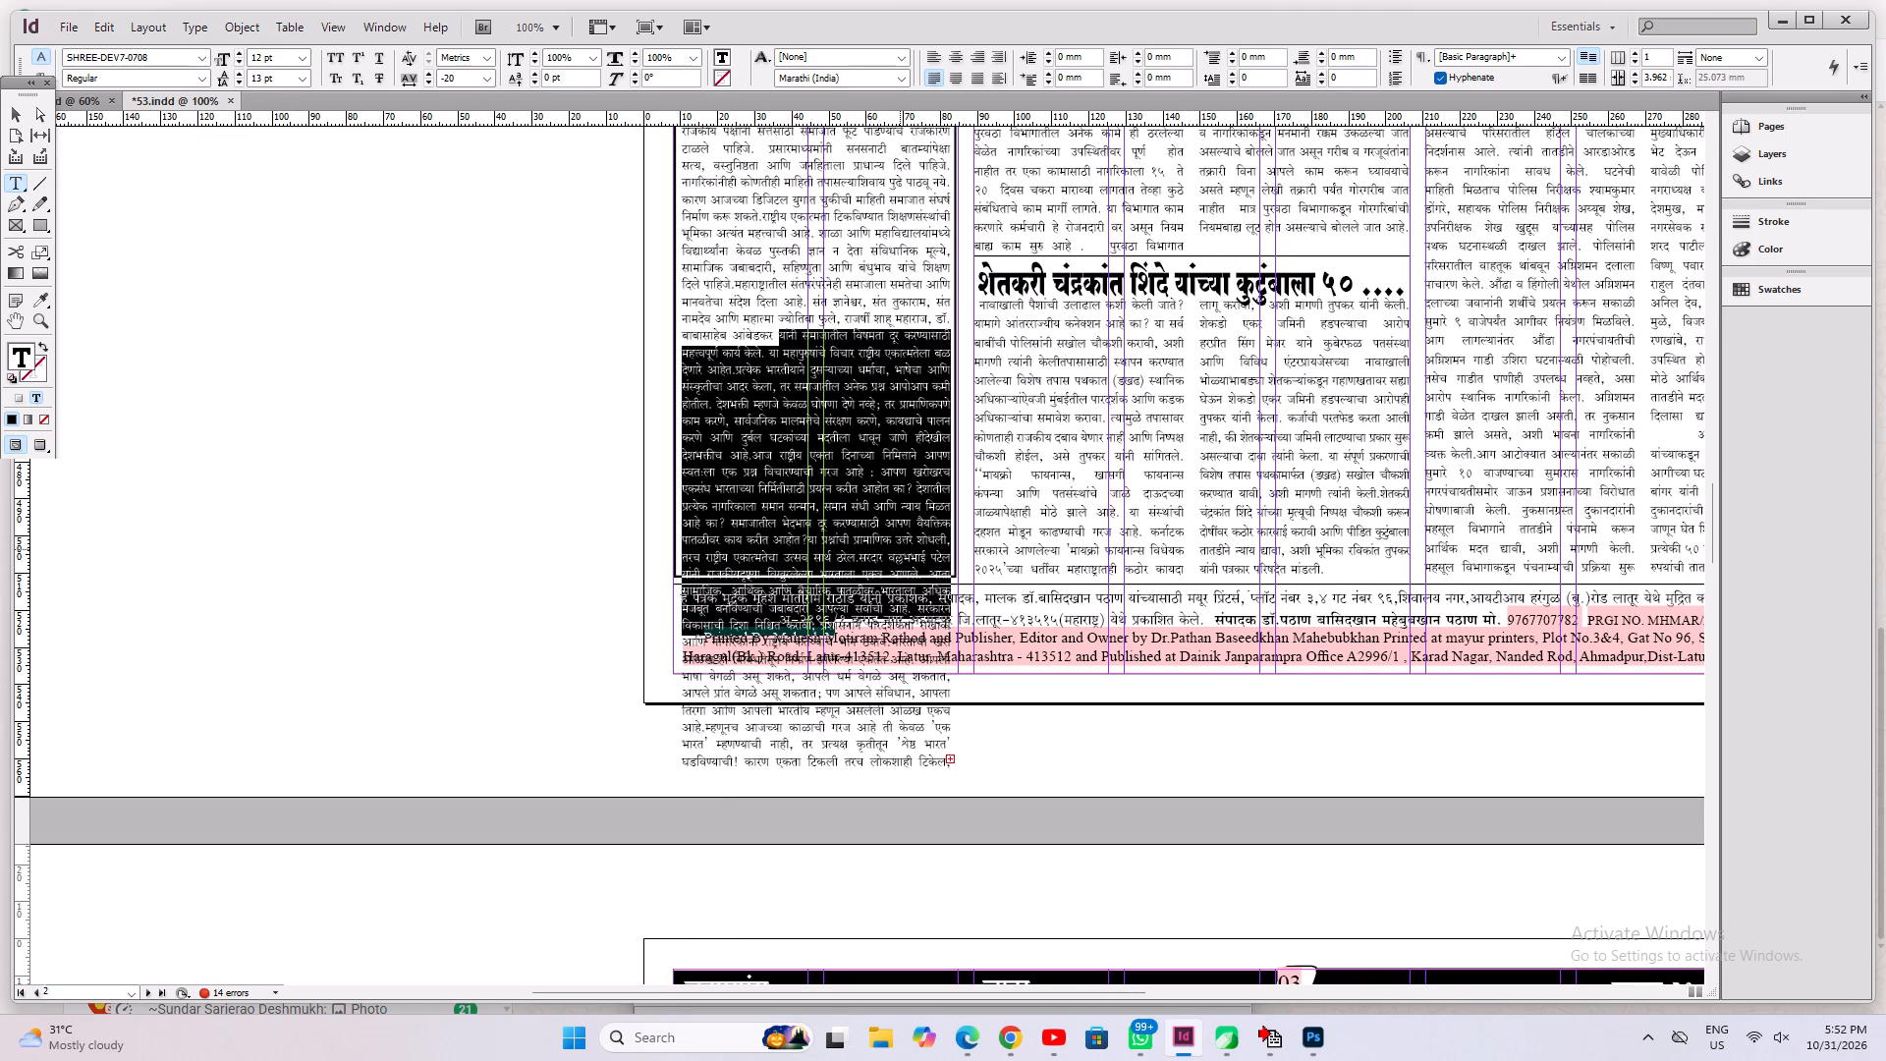
Delete the overflowing editorial text from सरदार वल्लभभाई पटेल, after सार्थ ठरेल., through to the end of the story.
left_click(900, 546)
key("ctrl+2")
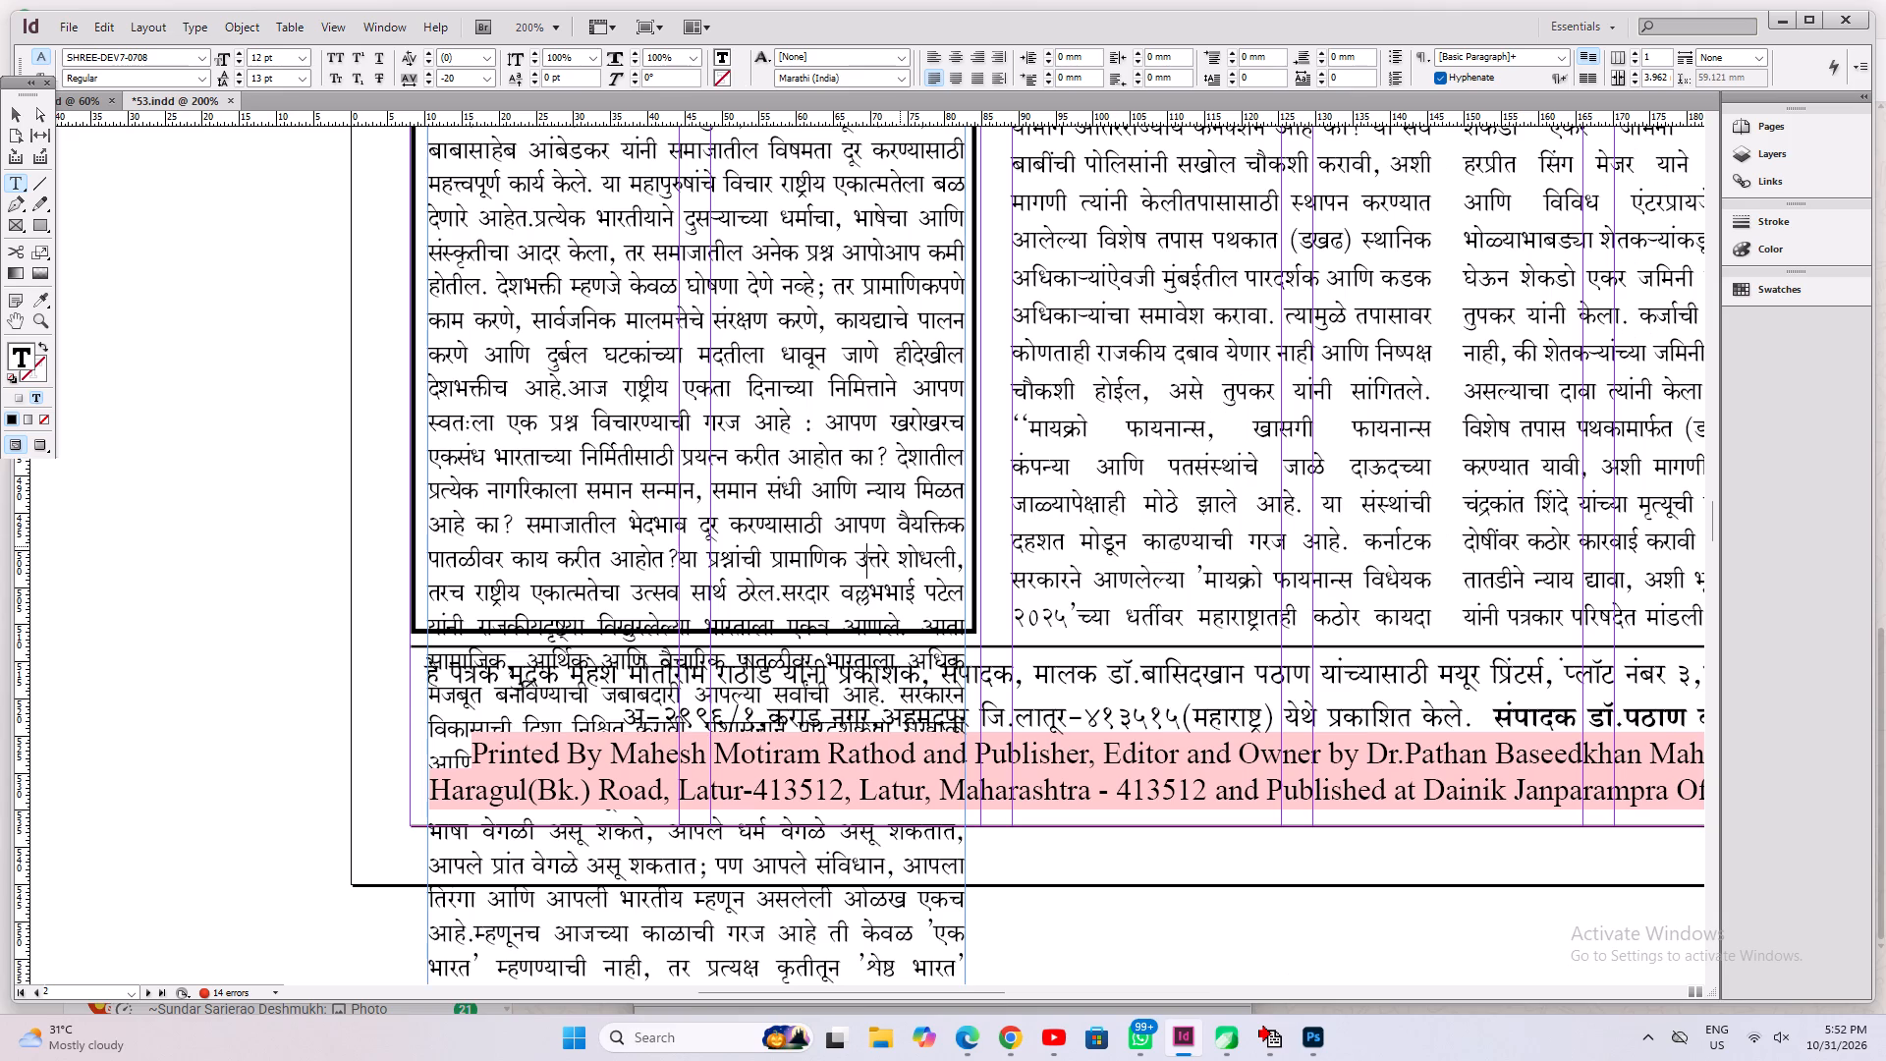
left_click(780, 581)
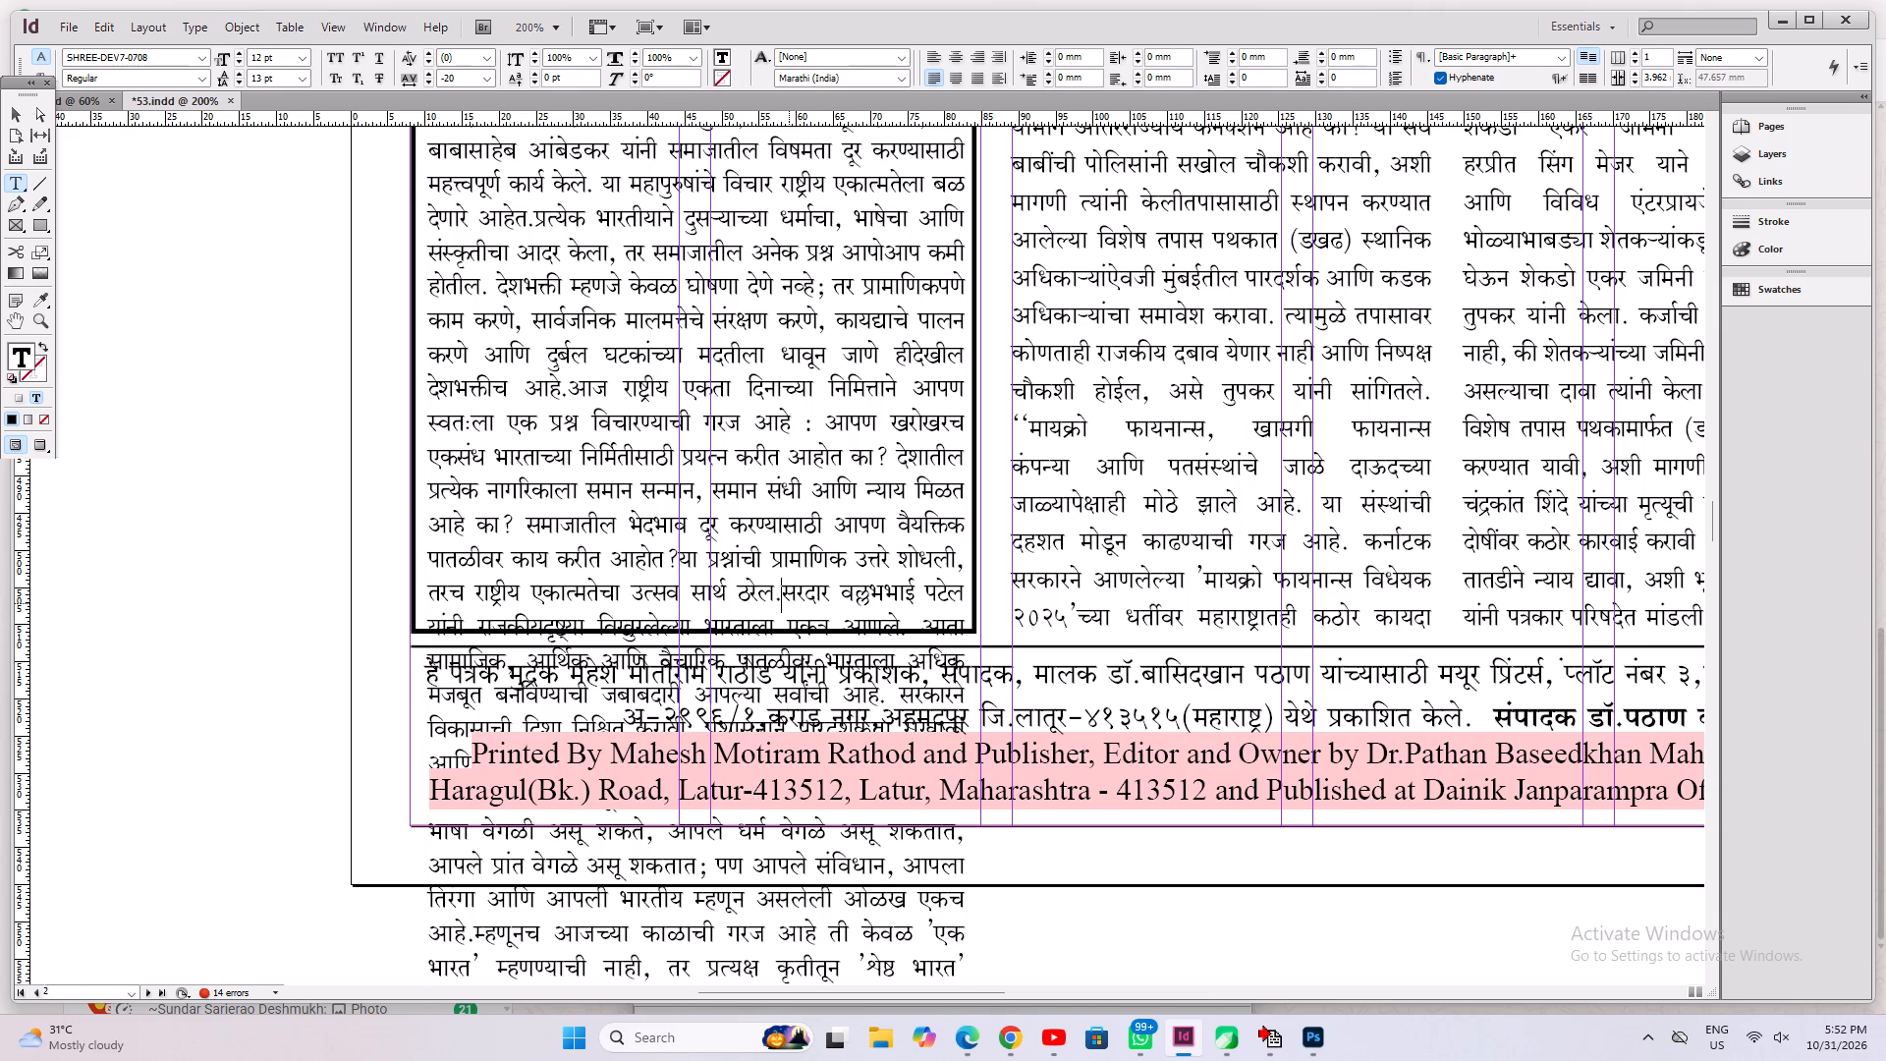
key("shift+Down")
key("shift+Down")
key("shift+Down")
key("shift+Down")
key("shift+Down")
key("shift+Down")
key("shift+Down")
key("shift+Down")
key("shift+Down")
key("shift+Down")
key("shift+Down")
key("shift+Down")
key("shift+Down")
key("shift+Down")
key("shift+Down")
key("shift+Down")
key("shift+Down")
key("shift+Down")
key("shift+Down")
key("shift+Down")
key("BackSpace")
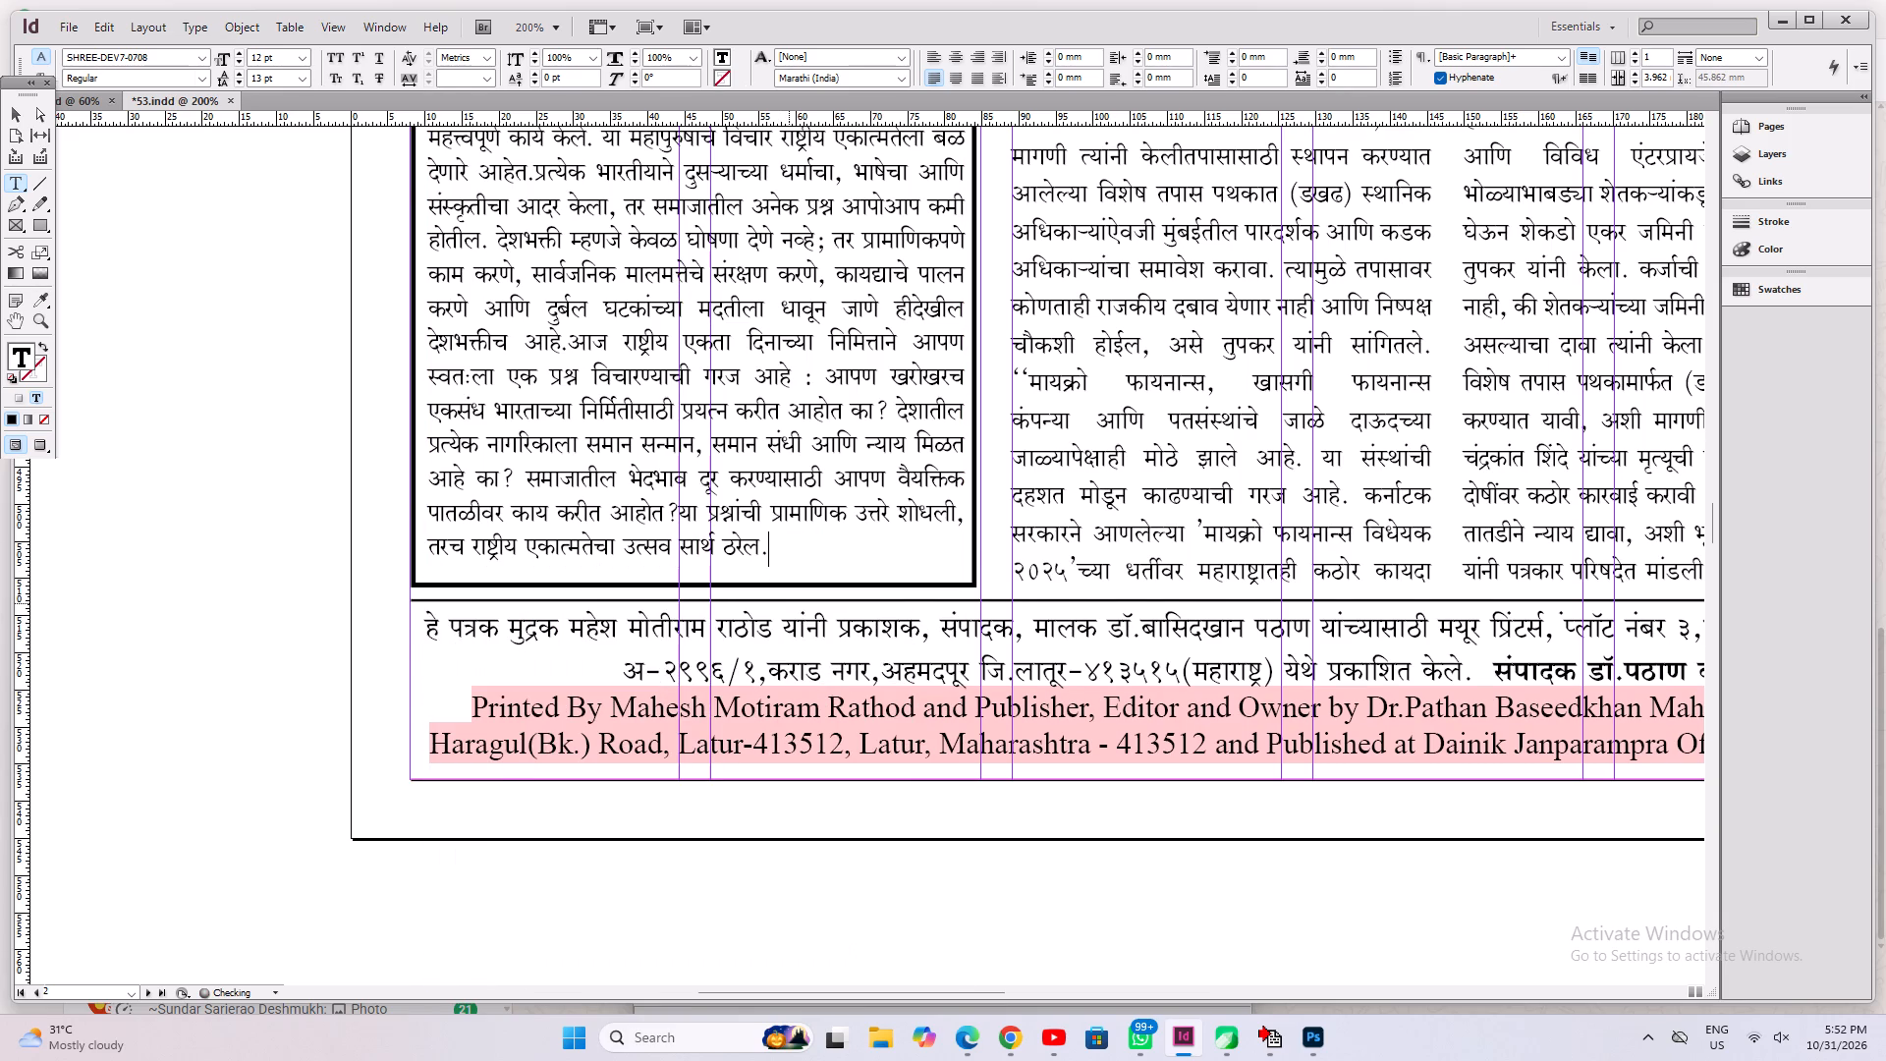
Fit the editorial text frame to its shortened content and save the document.
key("ctrl+s")
key("ctrl+s")
key("ctrl+0")
key("ctrl+a")
key("ctrl+s")
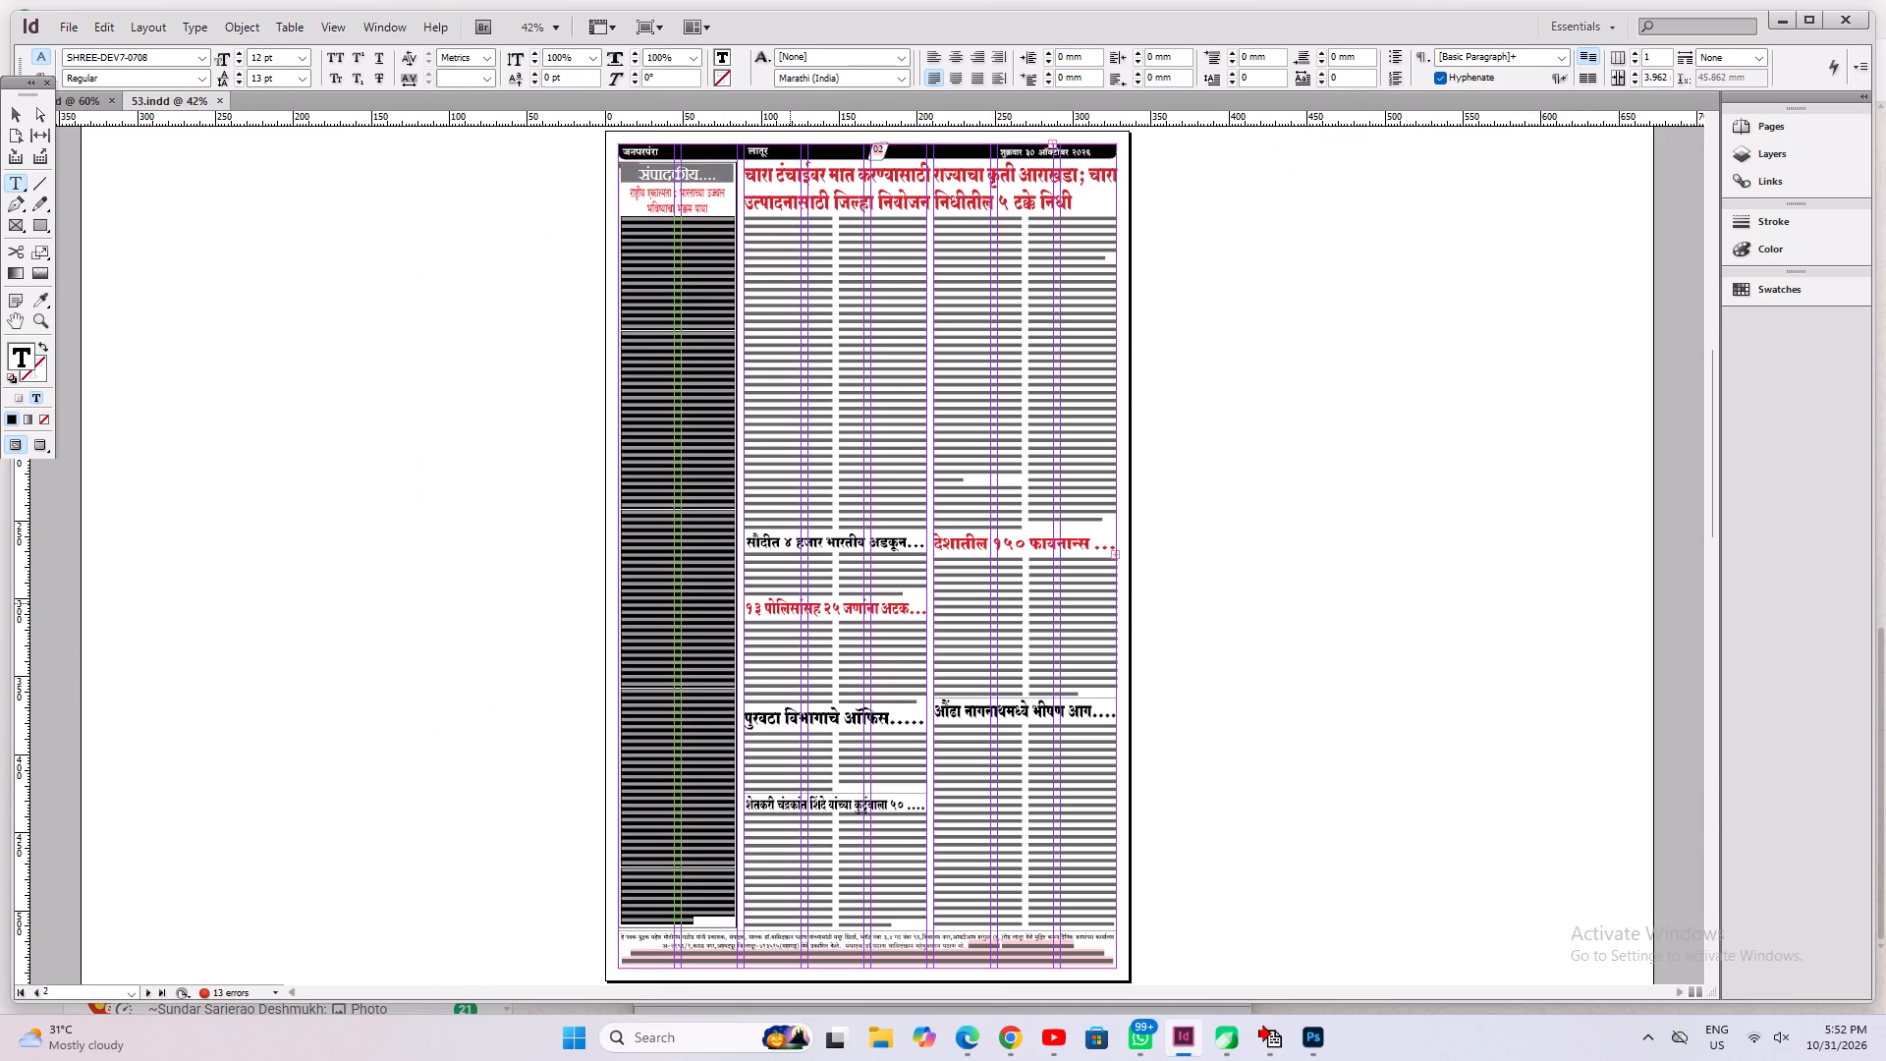
key("ctrl+alt+c")
key("ctrl+s")
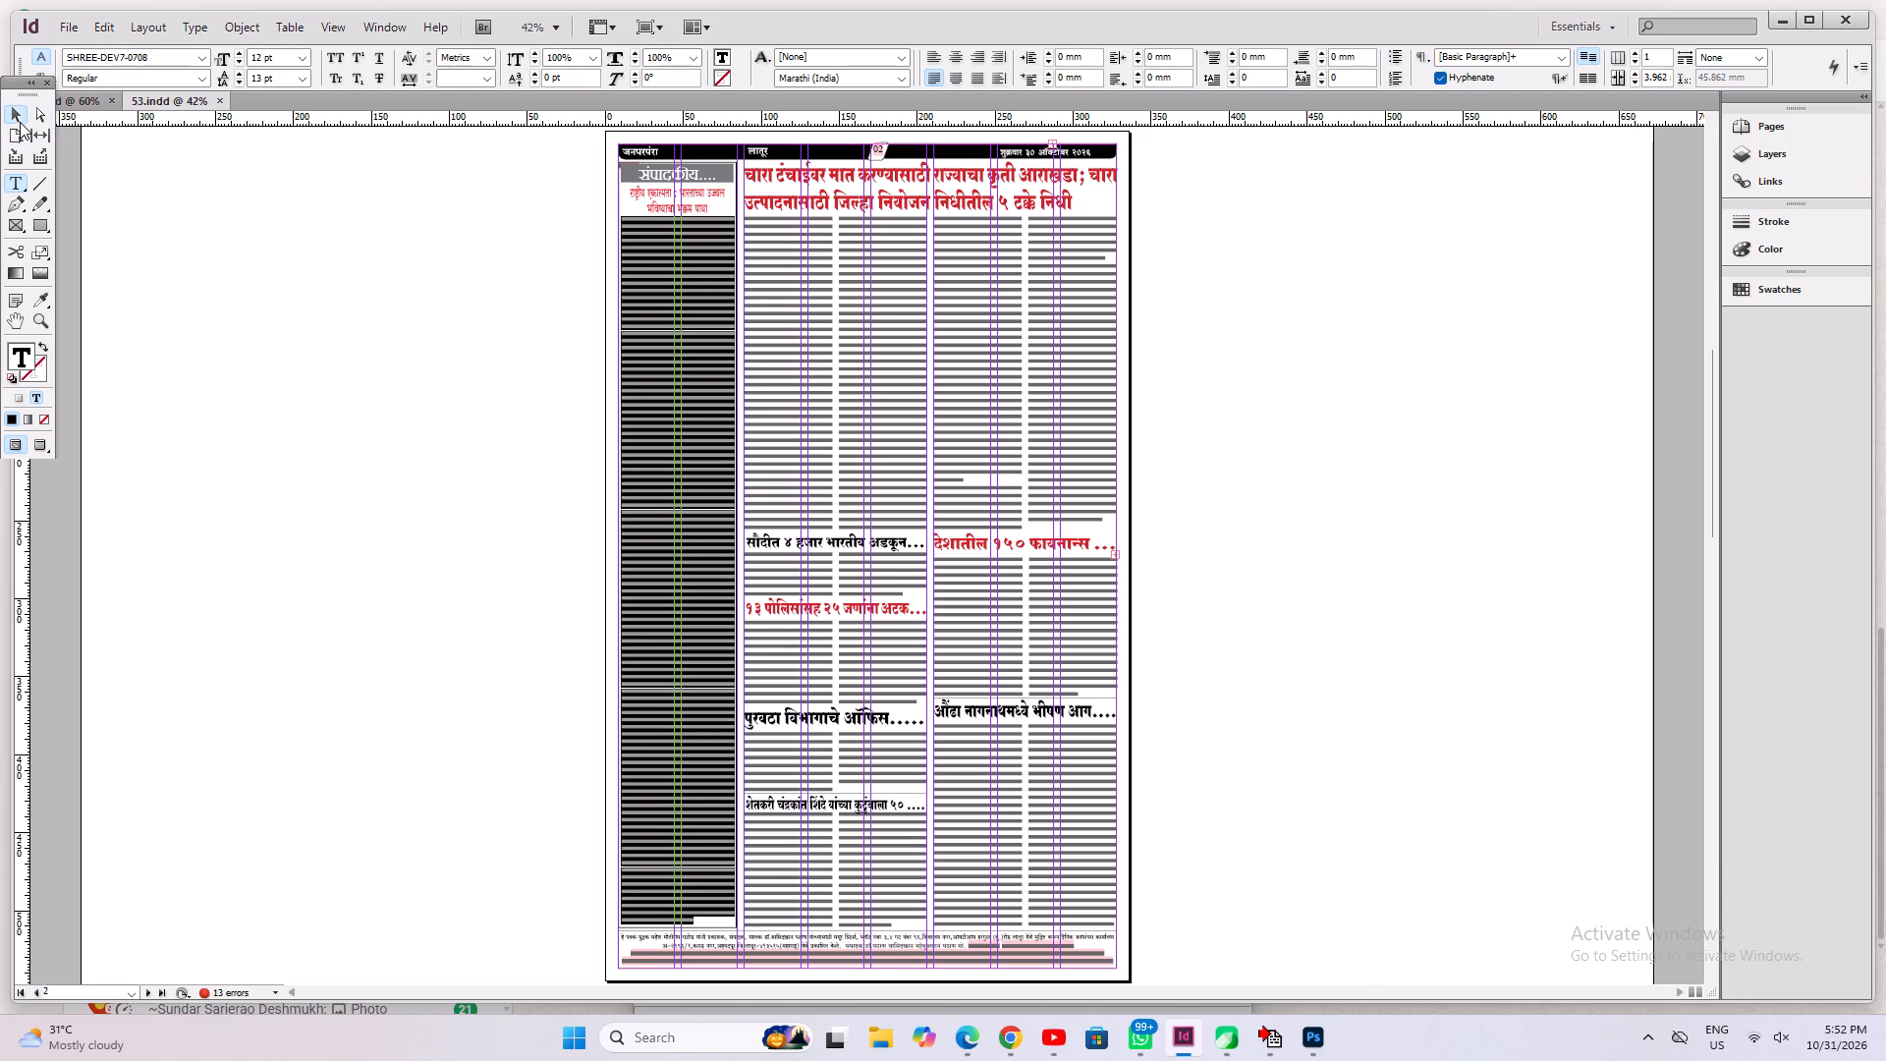
Move page 02's news stories and headlines onto the right-hand pasteboard, keeping the editorial column on the page.
left_click(20, 122)
left_click(1259, 315)
left_click_drag(1195, 182, 819, 860)
left_click_drag(902, 405, 1345, 453, "shift")
Move page 03's news stories, headlines and photo onto the right-hand pasteboard, leaving the advertisements and notice on the page.
key("space")
key("space")
key("space")
key("space")
key("space")
key("space")
key("space")
key("space")
key("space")
key("space")
key("space")
key("space")
key("space")
key("space")
key("space")
key("space")
key("space")
key("space")
key("space")
key("space")
left_click_drag(897, 742, 945, 142)
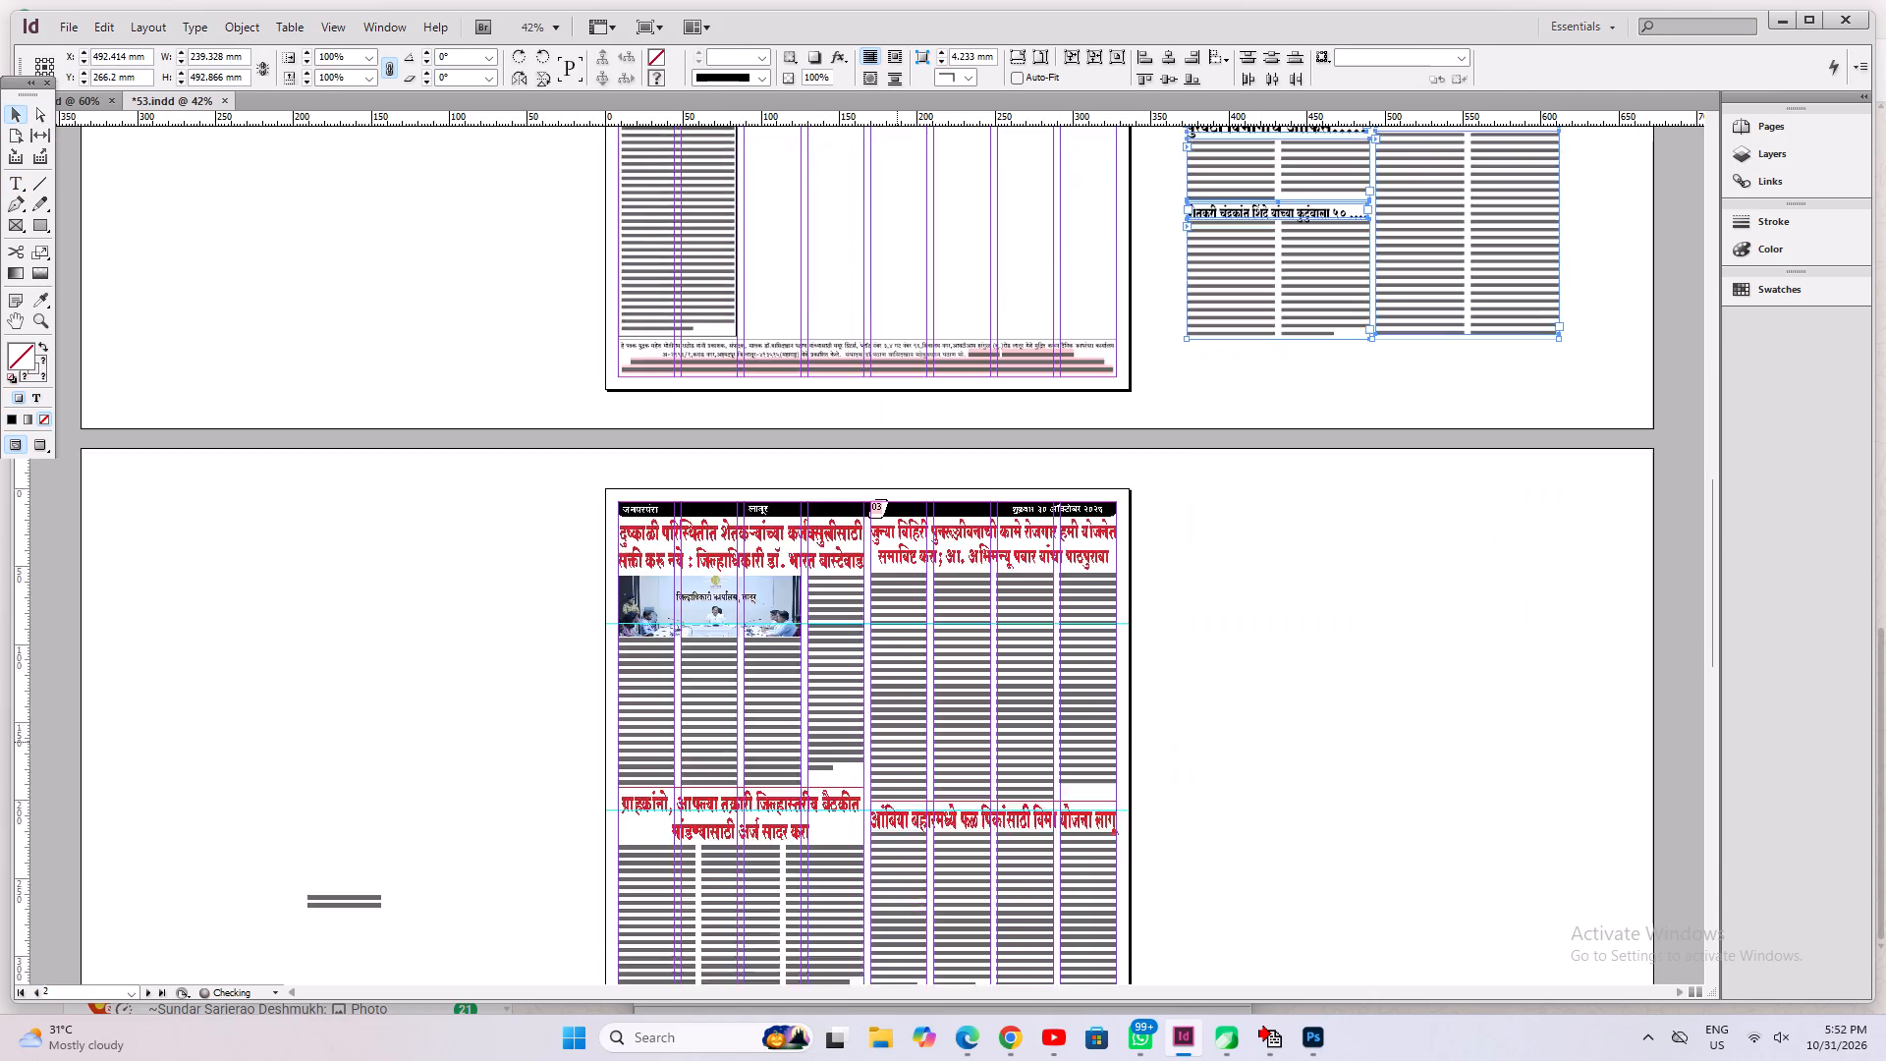
left_click_drag(945, 142, 945, 136)
left_click_drag(1004, 674, 1006, 340)
left_click_drag(1208, 200, 629, 790)
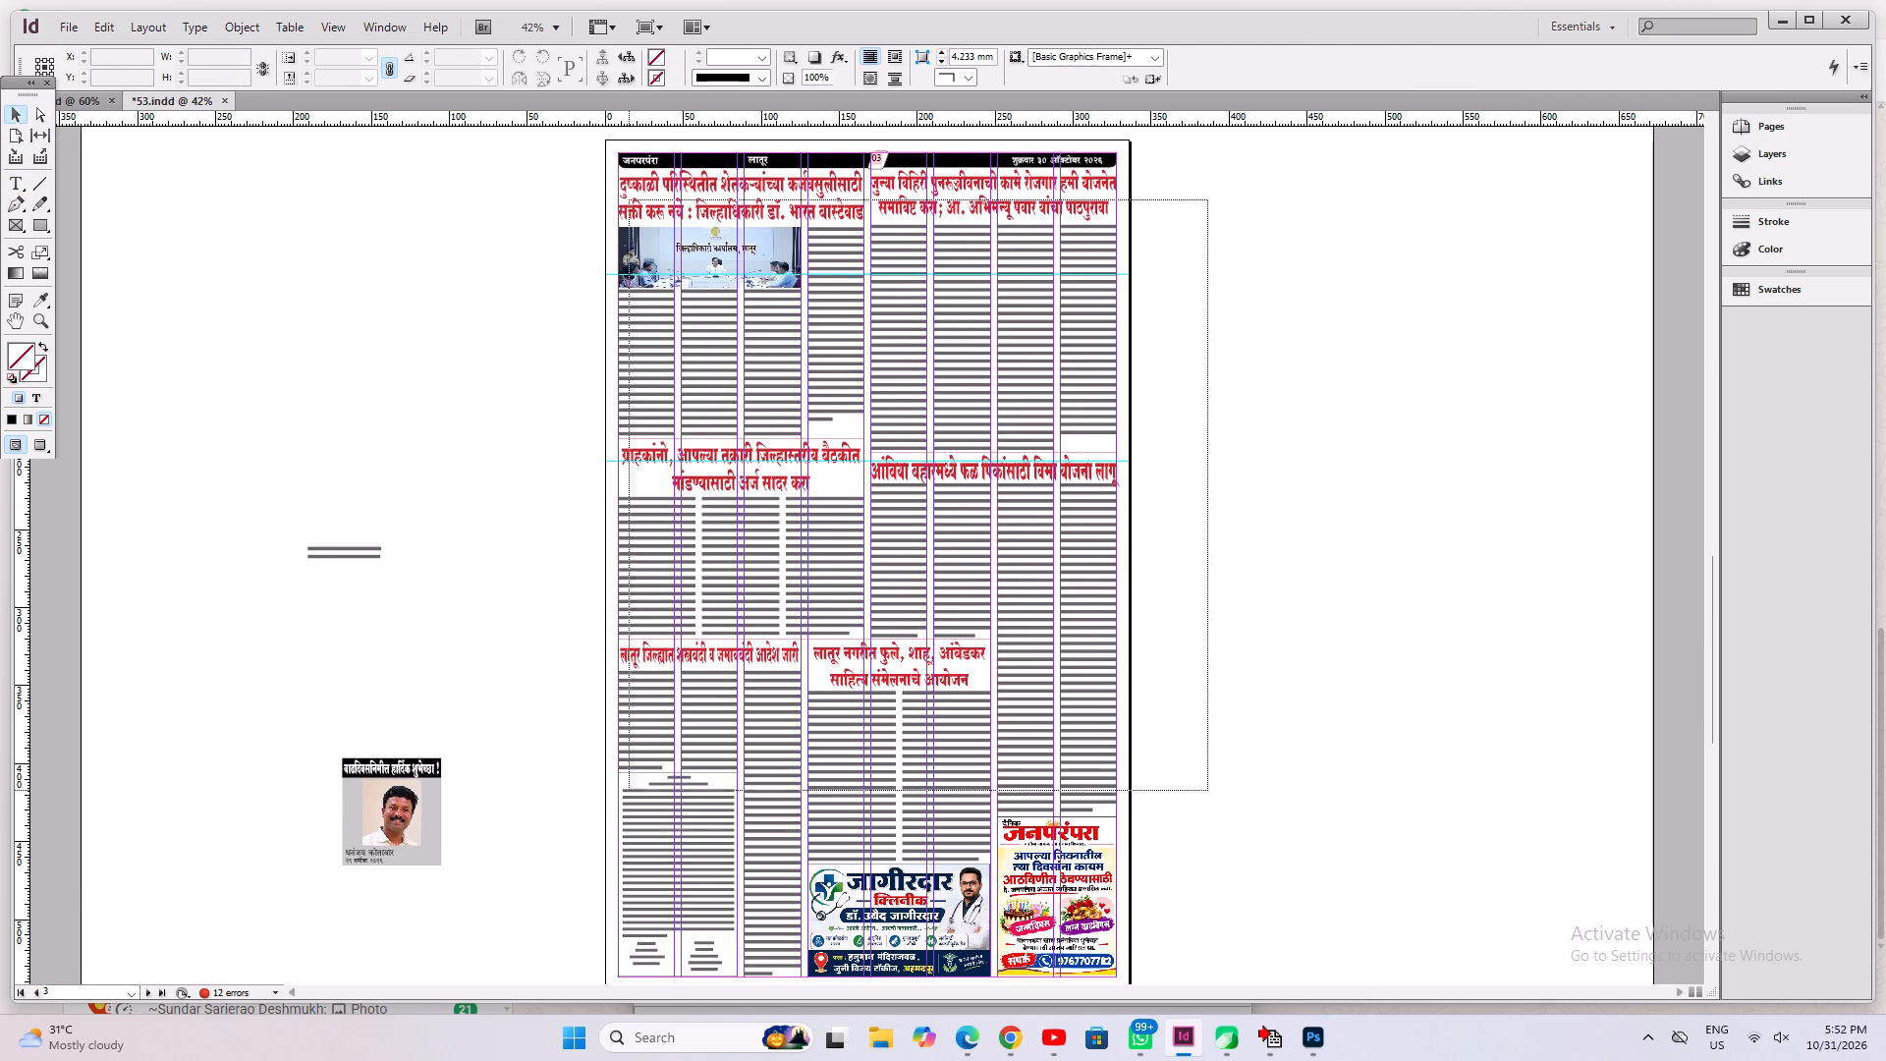
left_click_drag(629, 790, 579, 712)
left_click_drag(762, 588, 1347, 566, "shift")
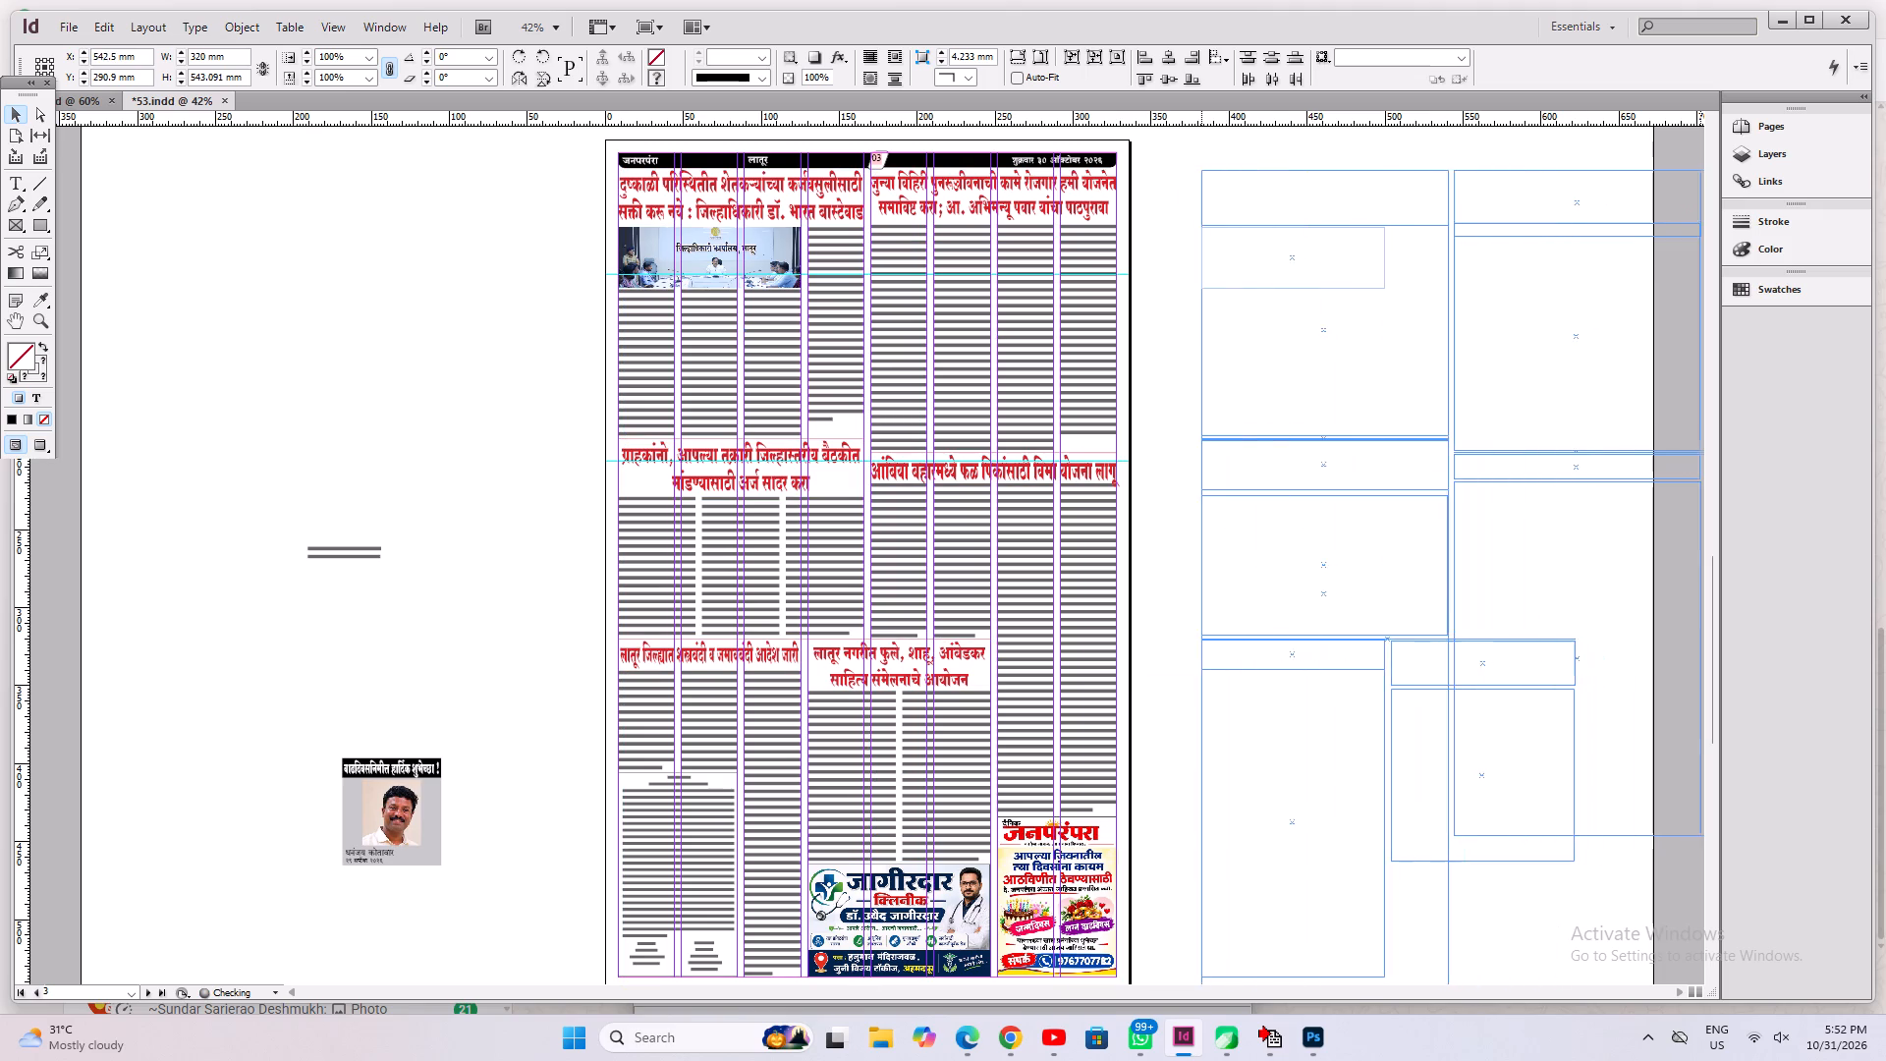
left_click_drag(1347, 566, 1306, 567, "shift")
Move the small notice text in page 03's lower left corner onto the left-hand pasteboard.
left_click_drag(595, 686, 753, 965)
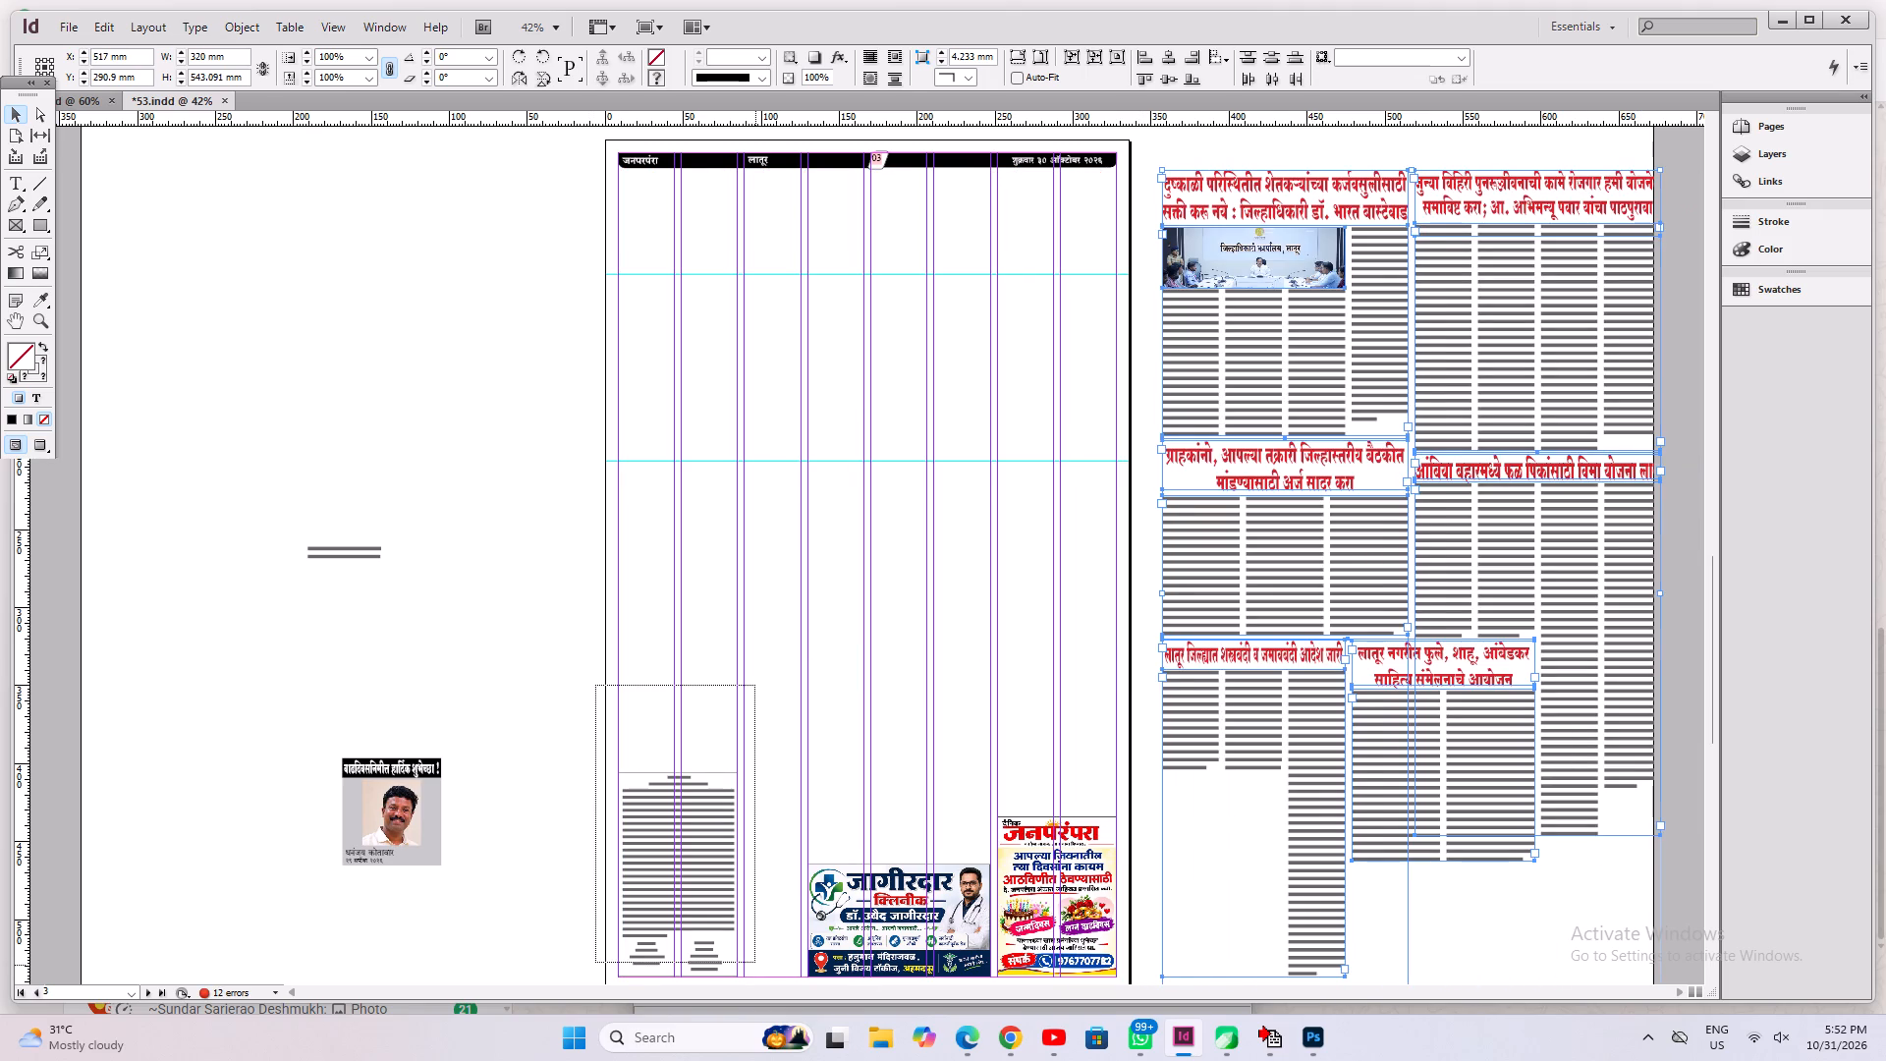
left_click_drag(753, 965, 751, 965)
left_click_drag(709, 904, 247, 936)
Move page 04's stories, headlines and photos onto the right-hand pasteboard, leaving the bottom advertisements on the page.
scroll(814, 868, "down", 7)
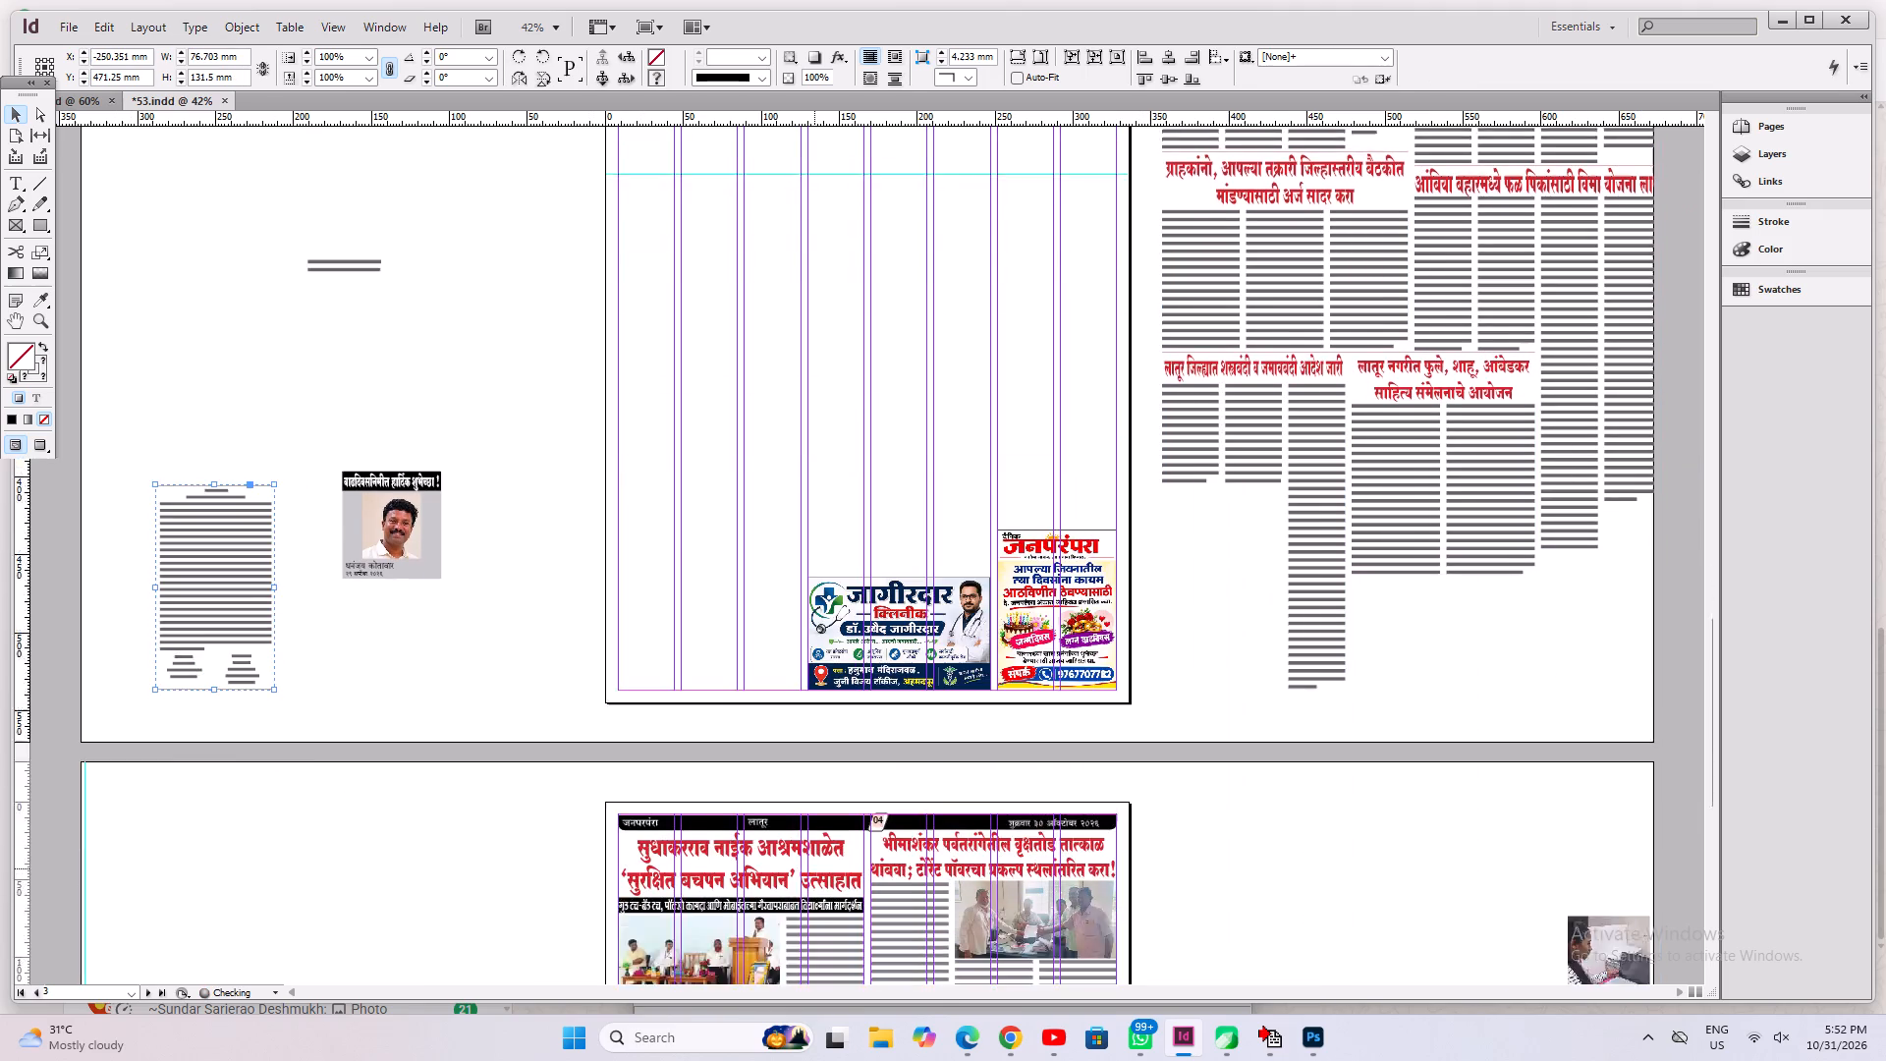
scroll(814, 868, "down", 13)
left_click_drag(558, 260, 1176, 933)
left_click_drag(824, 500, 1443, 541, "shift")
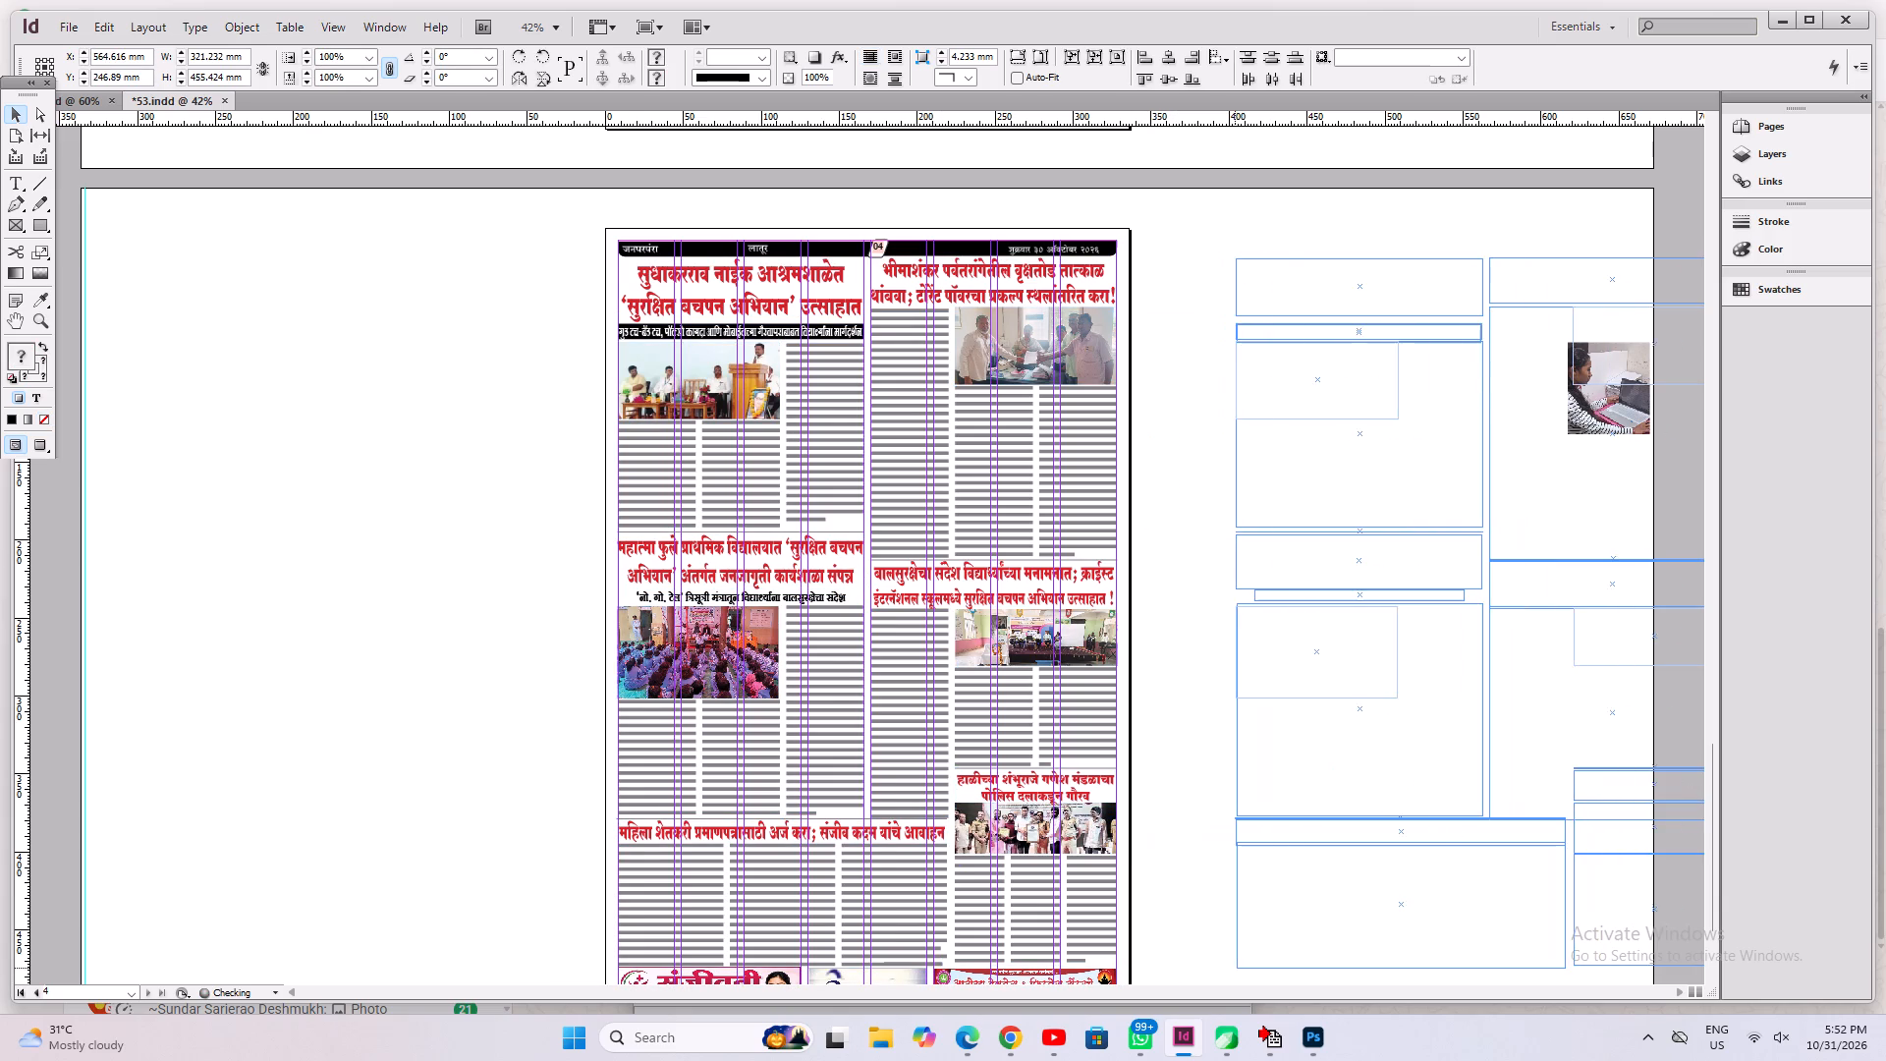
left_click_drag(1443, 541, 1392, 565, "shift")
Save the document with its cleared pages.
scroll(859, 662, "down", 9)
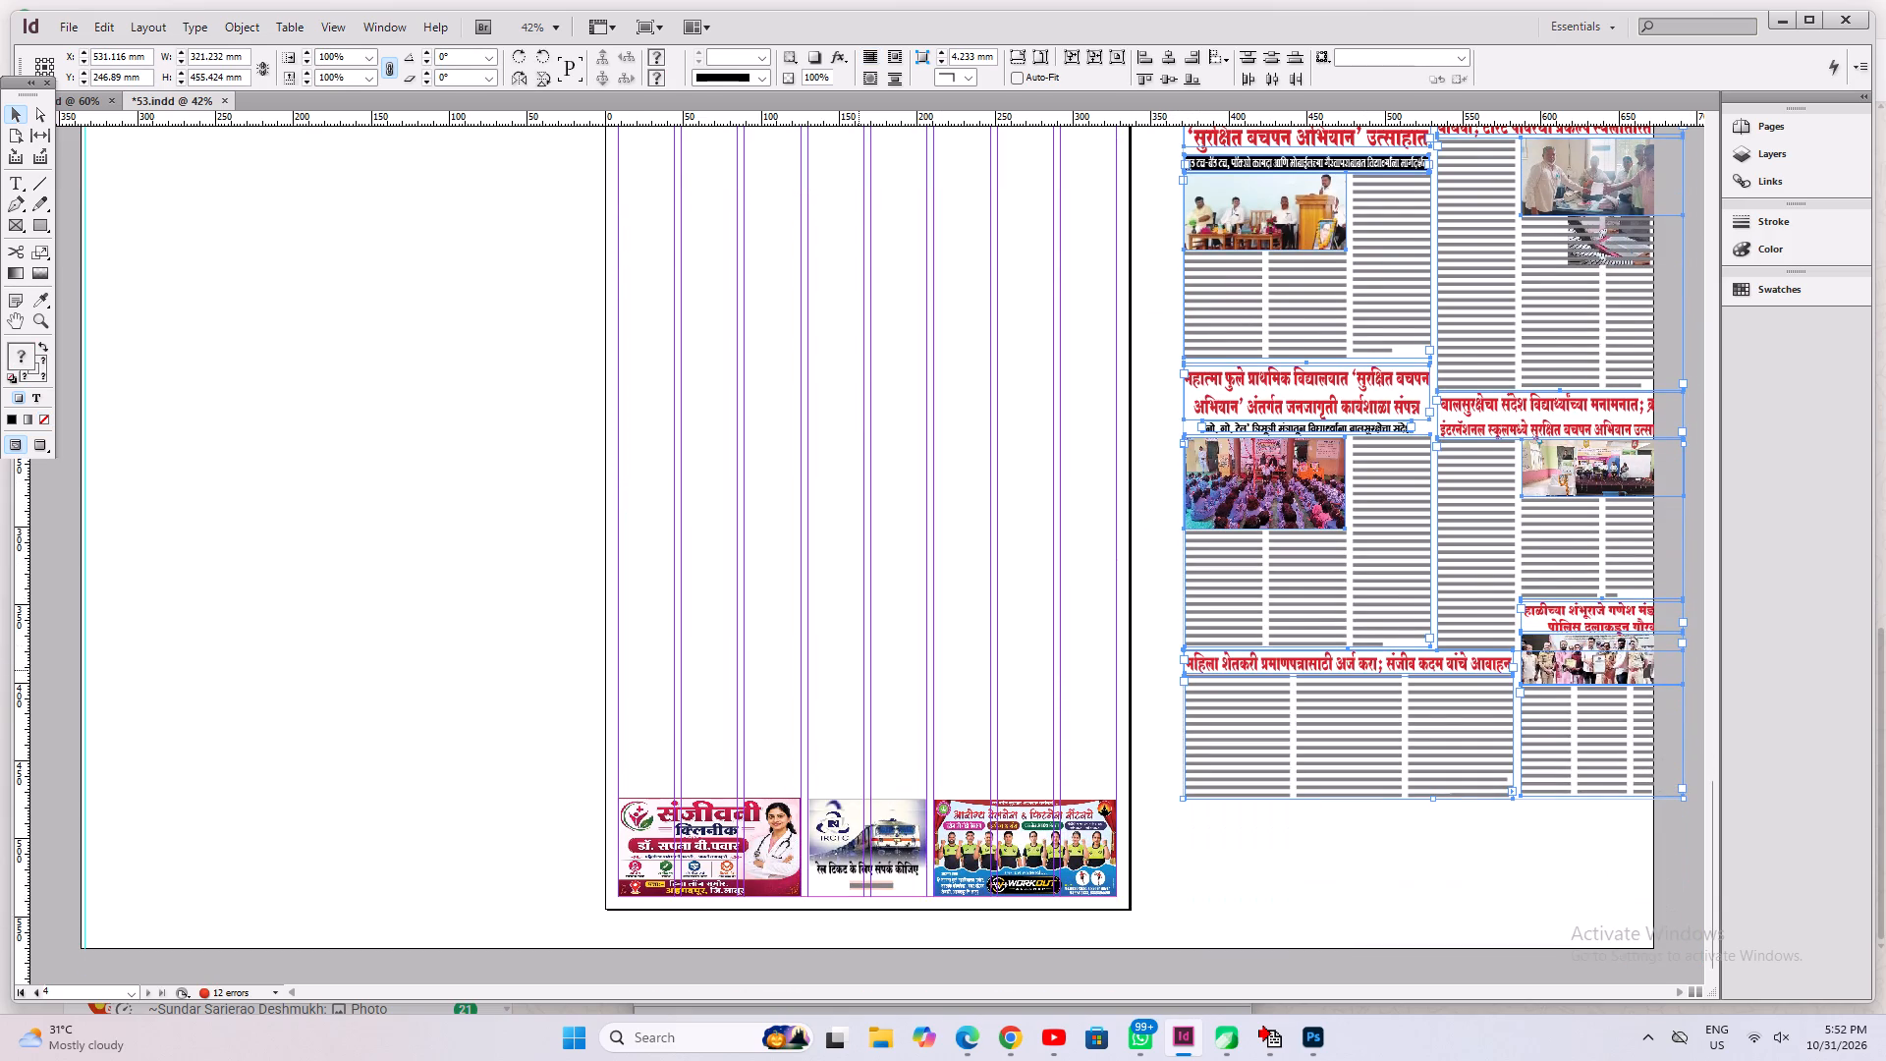
scroll(859, 671, "down", 4)
scroll(853, 673, "up", 20)
scroll(853, 673, "up", 9)
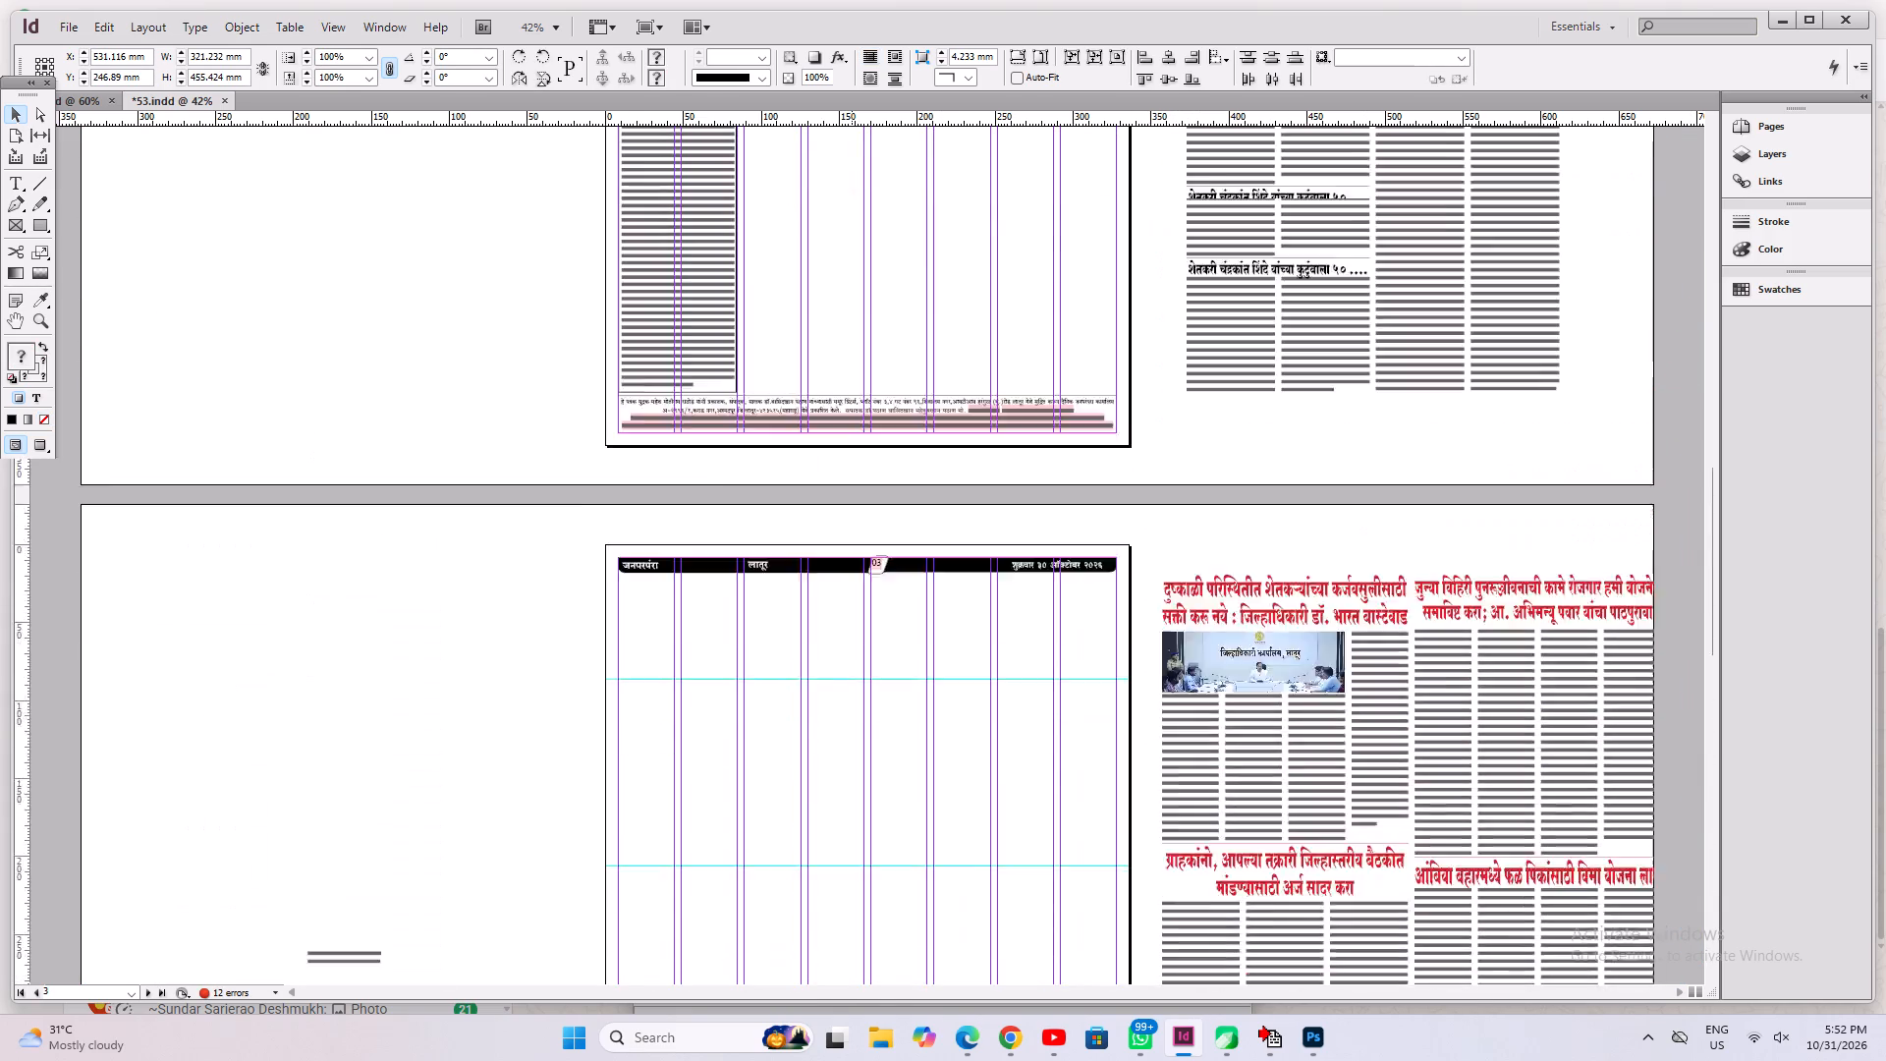
scroll(852, 671, "up", 9)
key("ctrl+s")
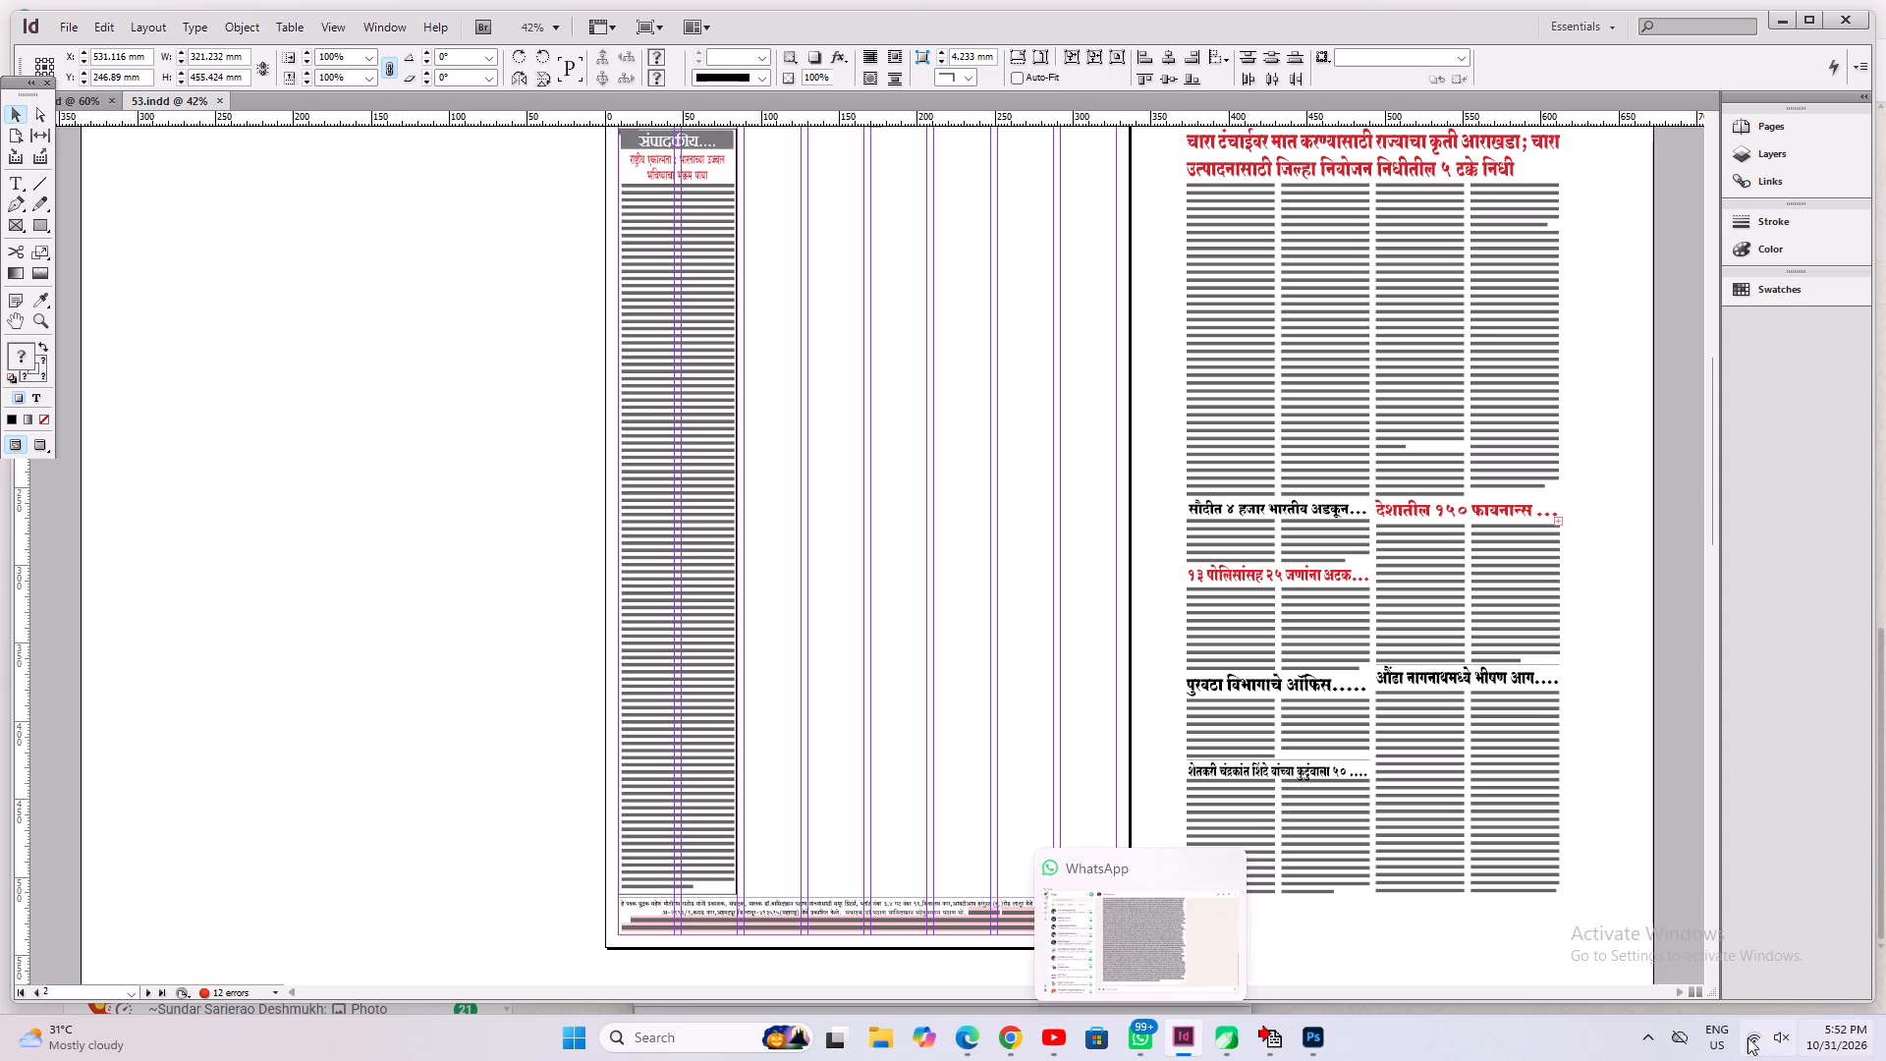
Show the hidden system tray icons.
left_click(1646, 1051)
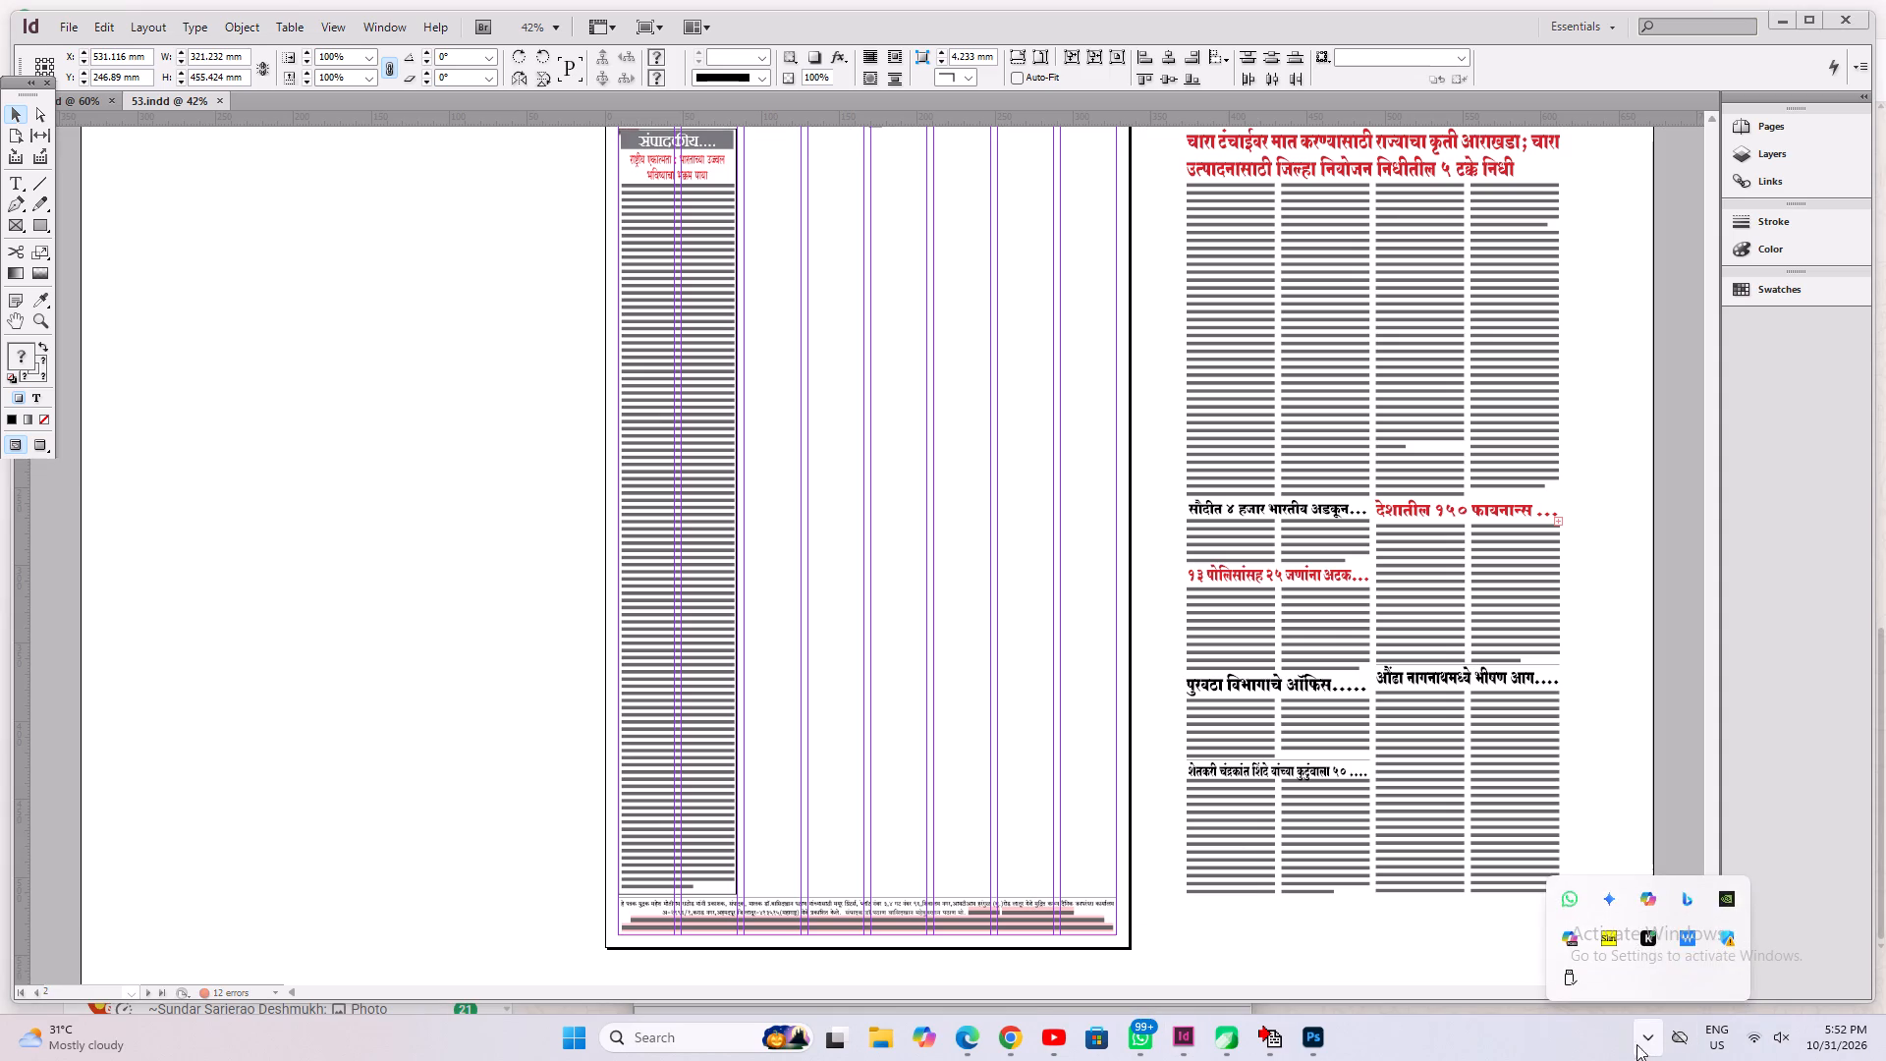
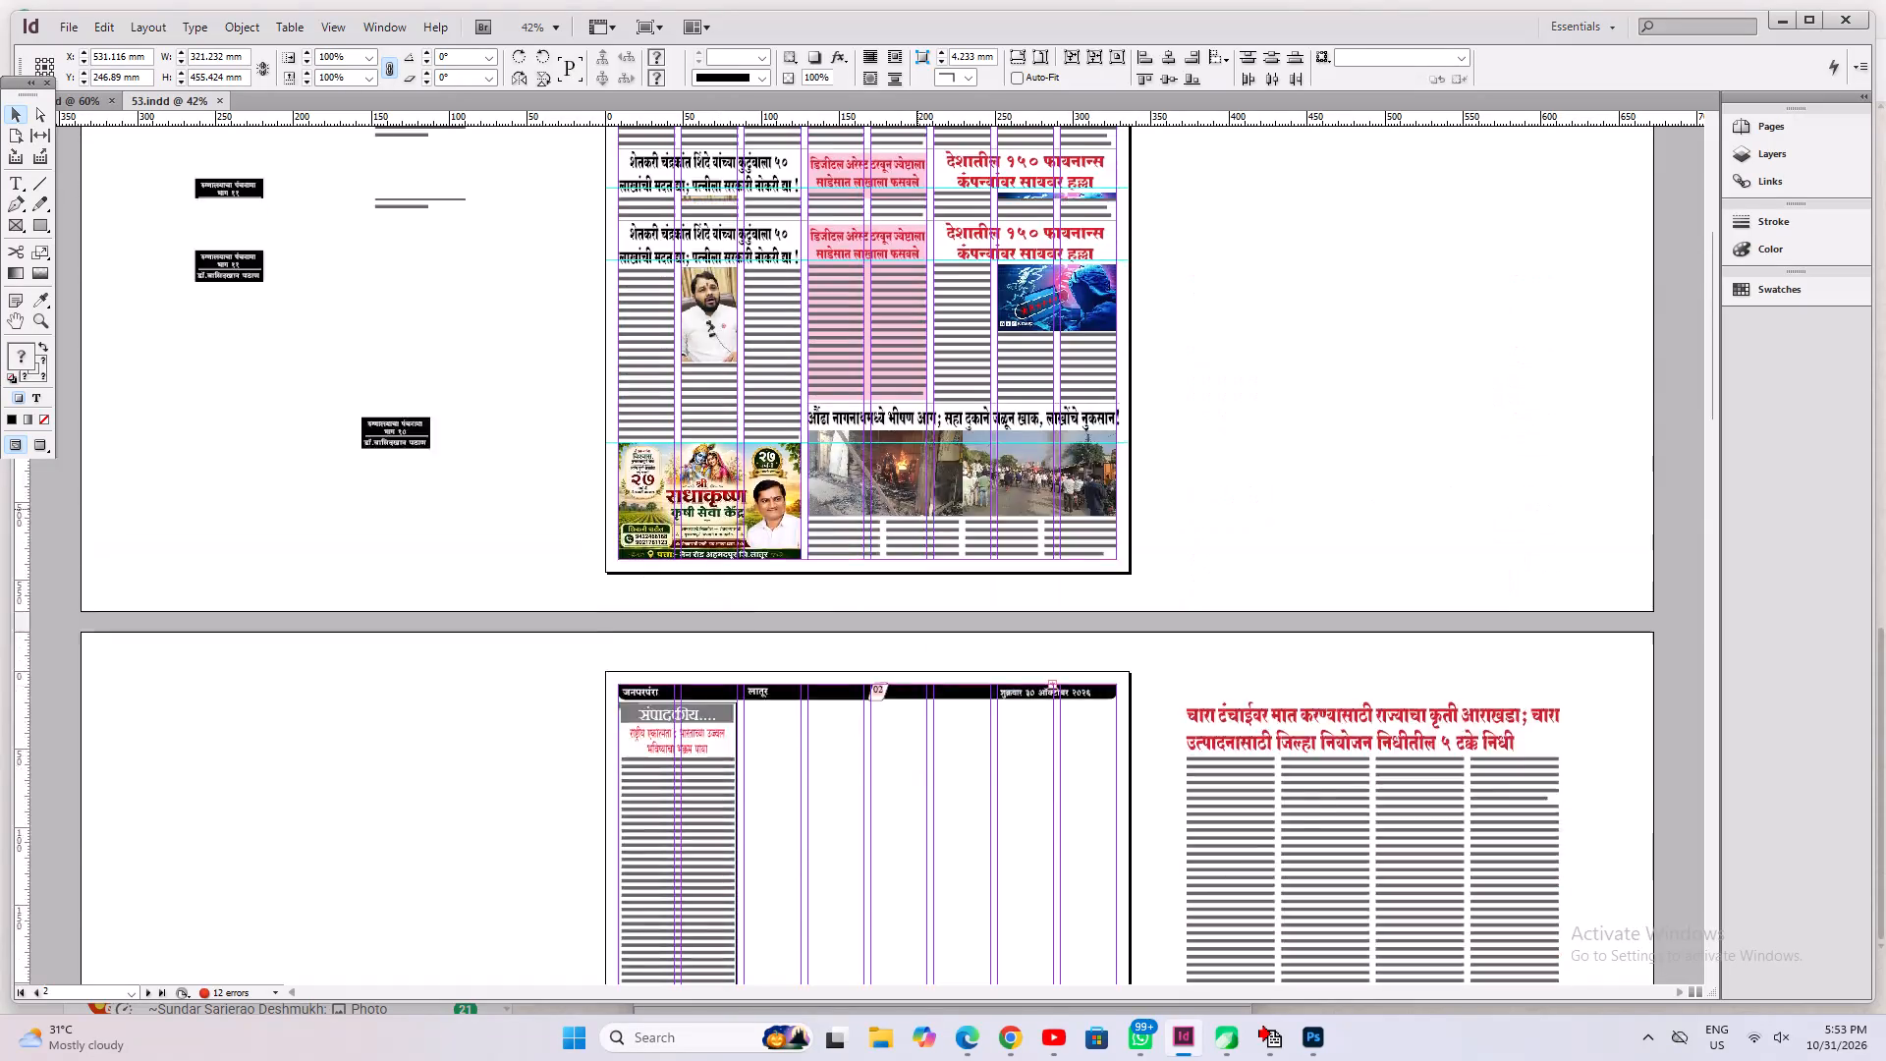
Move the front page's stories, headlines and photos below the masthead onto the right-hand pasteboard, leaving the bottom advertisement and fire photos.
left_click_drag(582, 182, 587, 188)
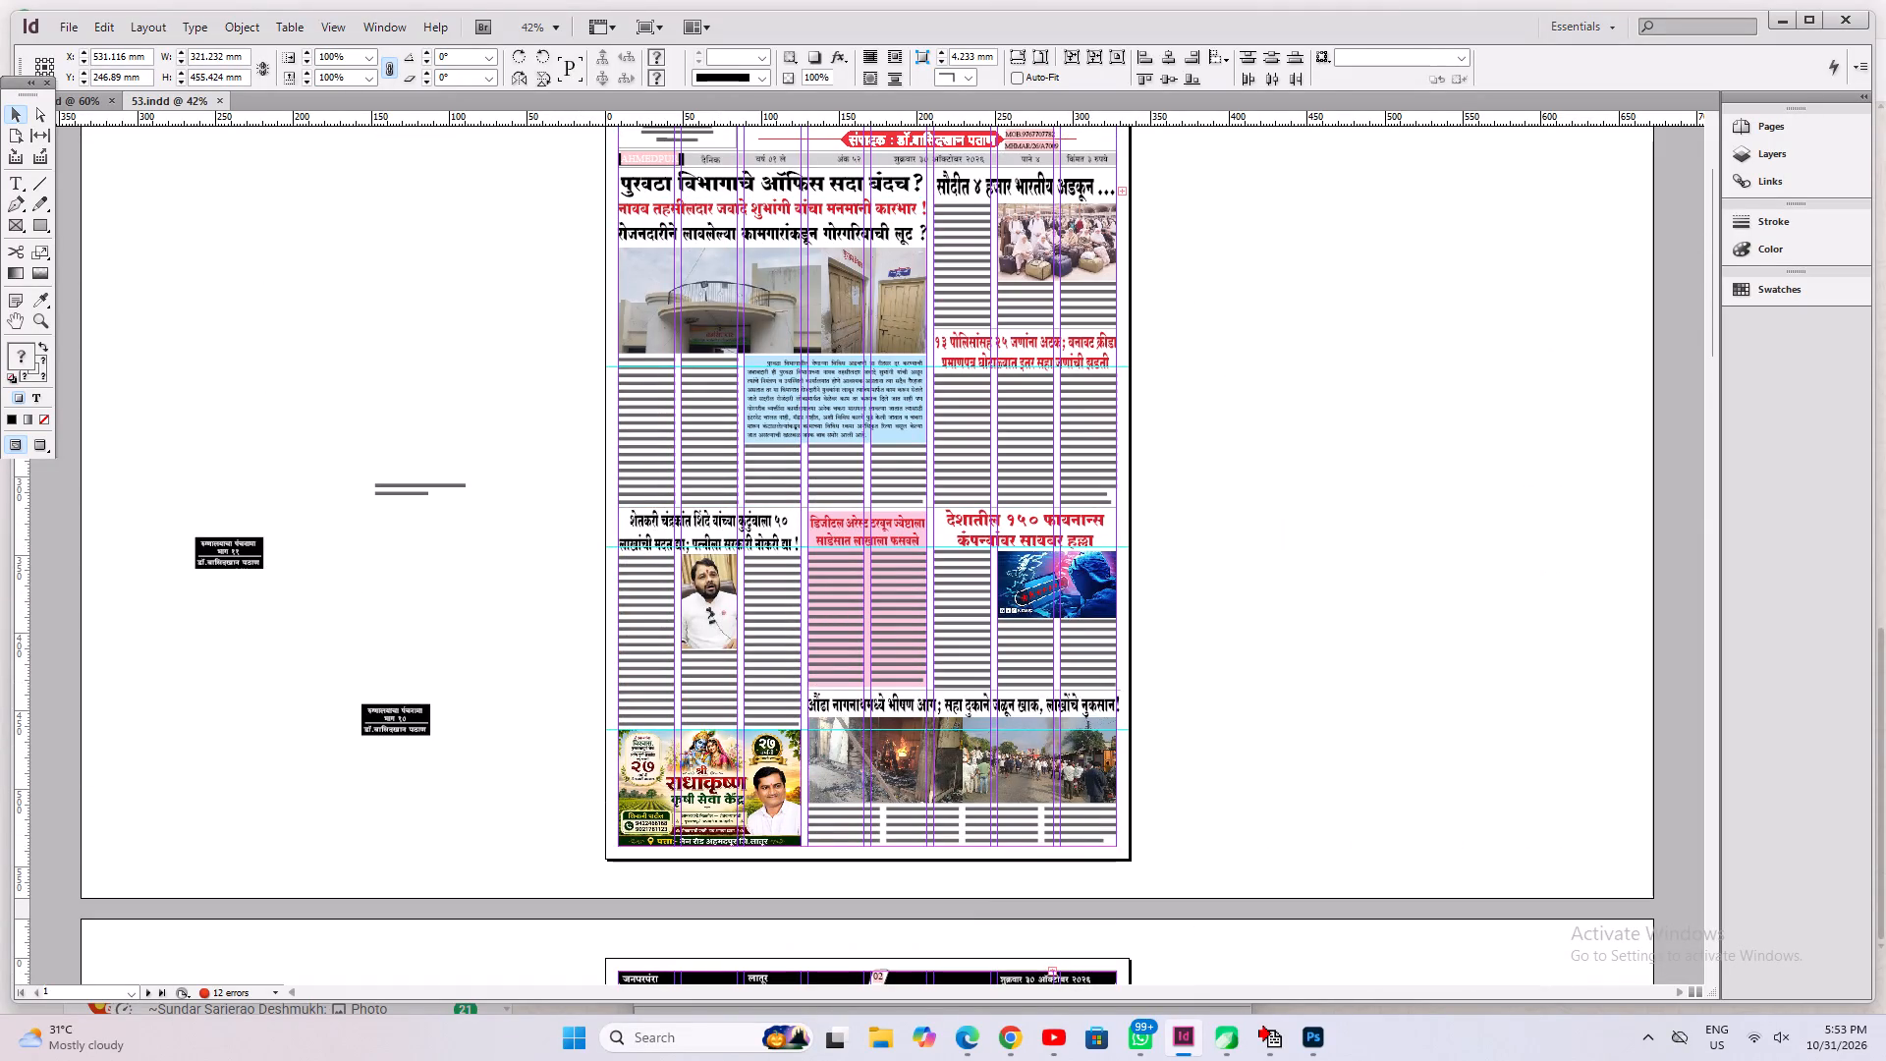
left_click_drag(587, 188, 1170, 720)
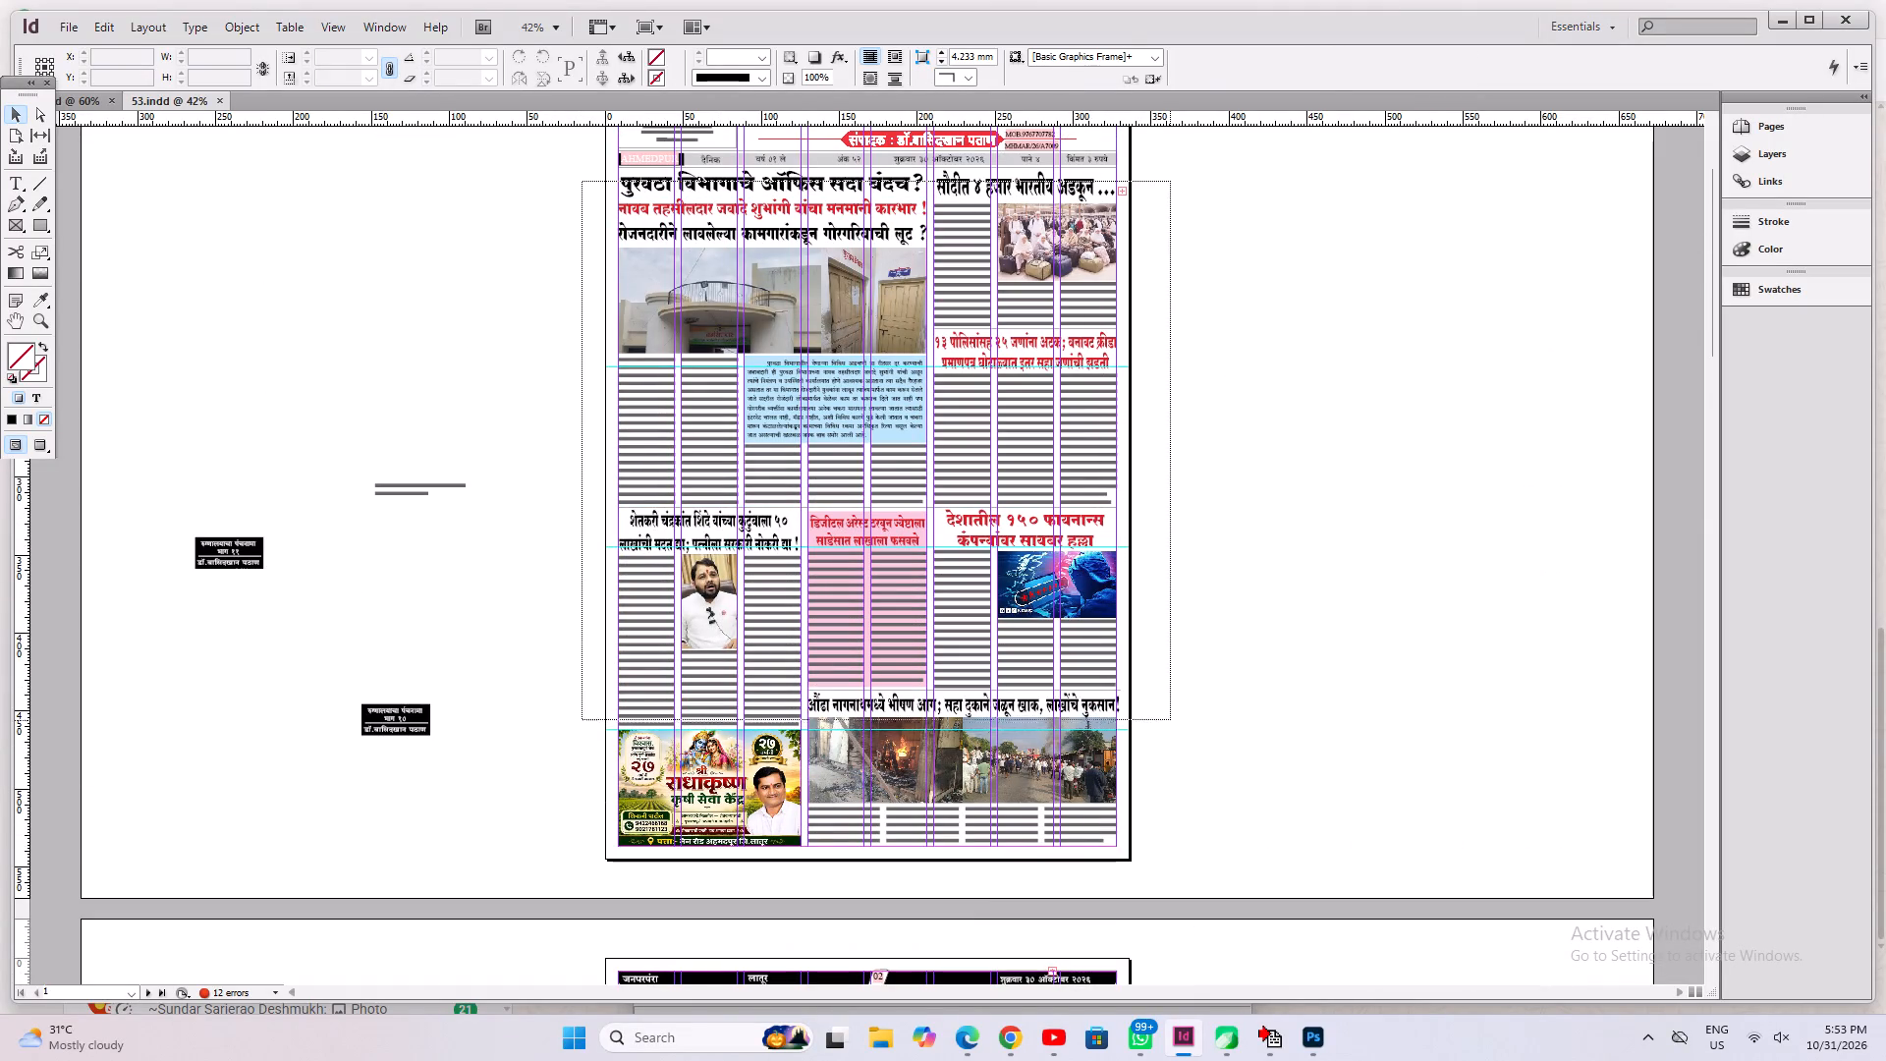
left_click_drag(1170, 720, 1172, 711)
left_click_drag(708, 465, 1283, 515, "shift")
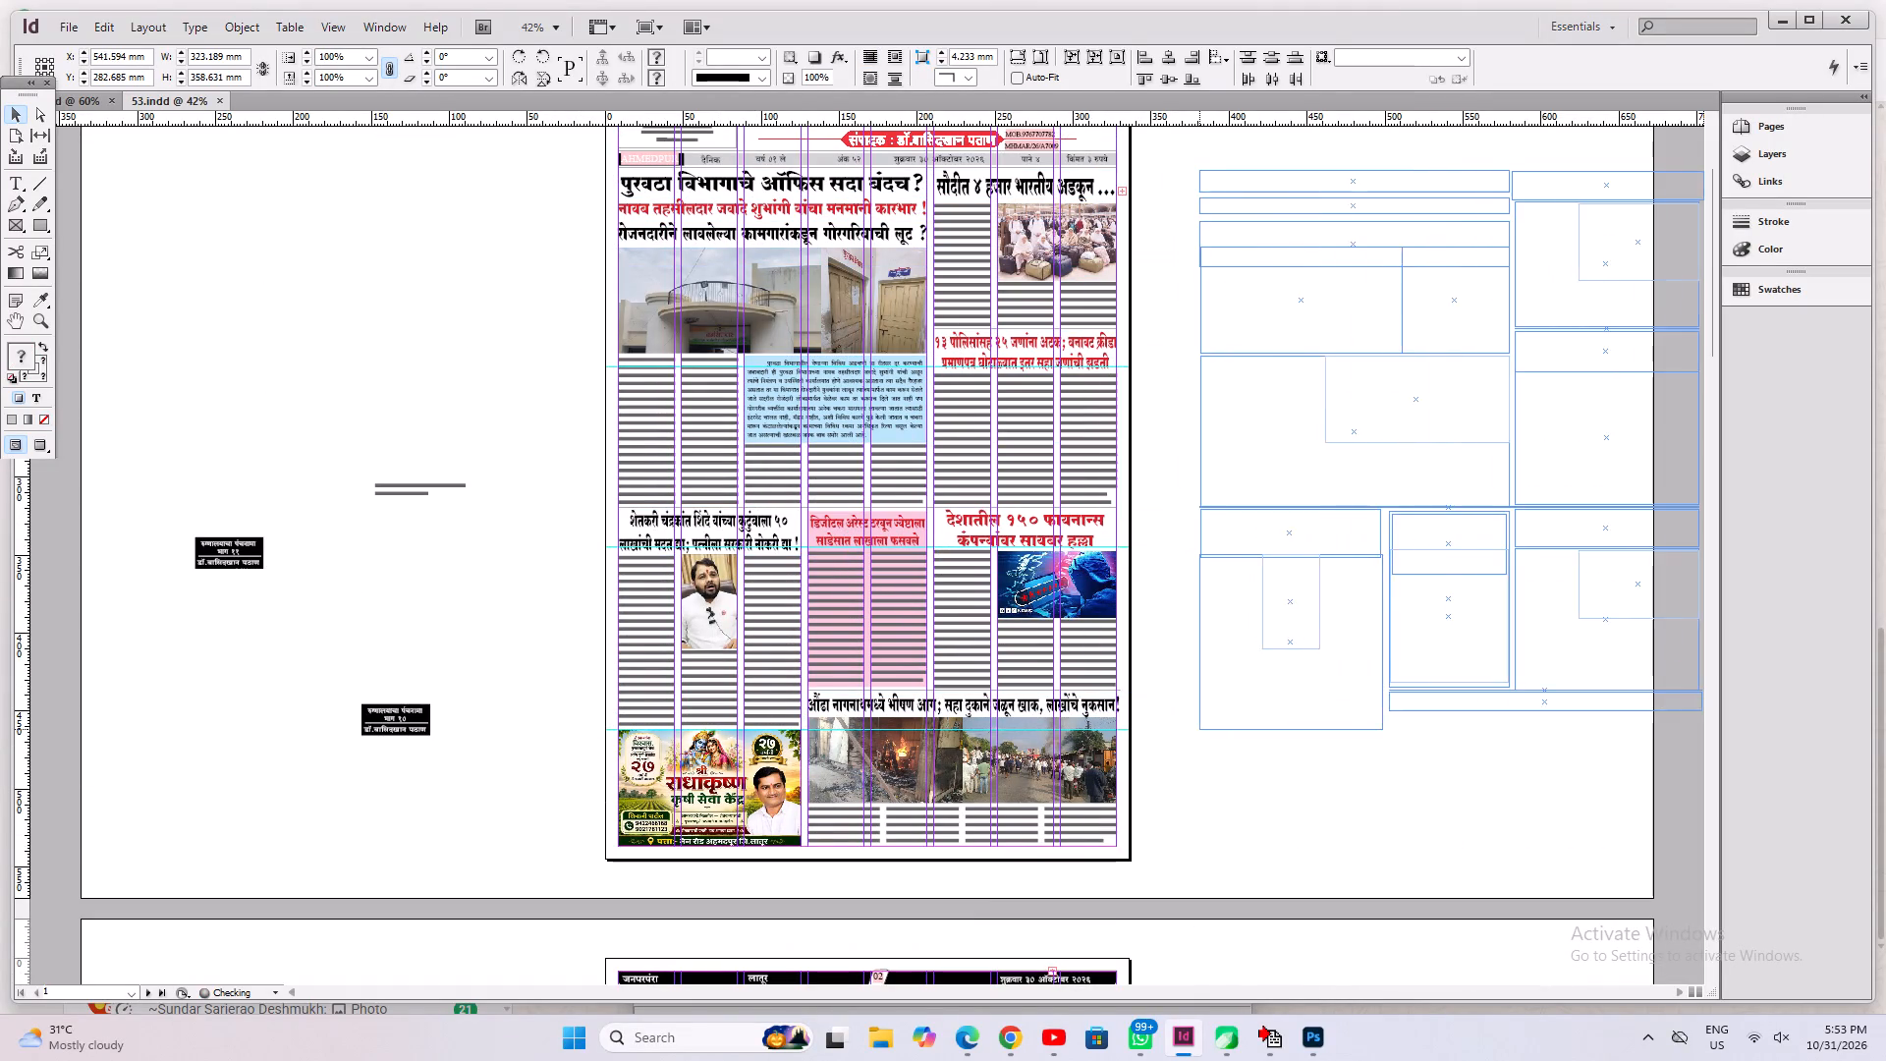
left_click_drag(1283, 515, 1240, 517, "shift")
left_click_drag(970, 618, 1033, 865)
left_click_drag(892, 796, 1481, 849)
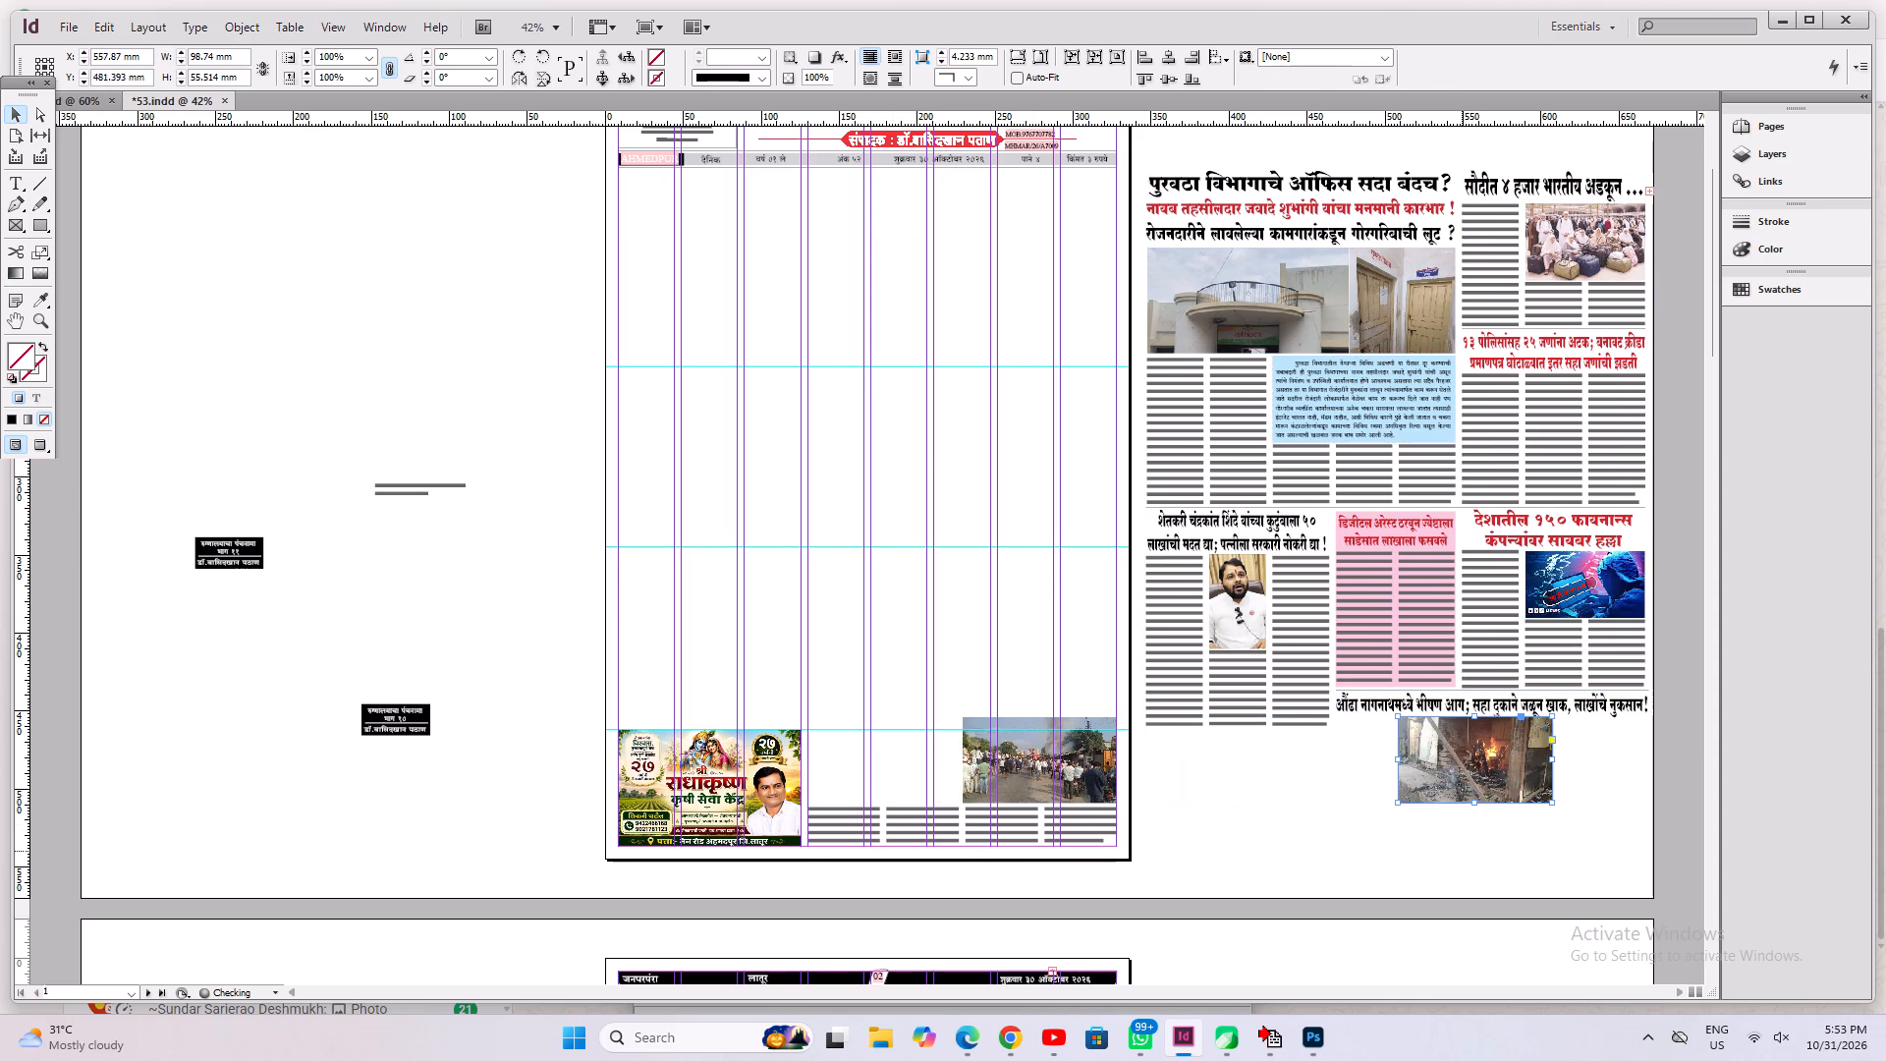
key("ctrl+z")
Move the two fire photos and their story text under the fire headline on the right-hand pasteboard, and save the document.
left_click_drag(951, 652, 914, 657)
left_click_drag(847, 651, 1132, 893)
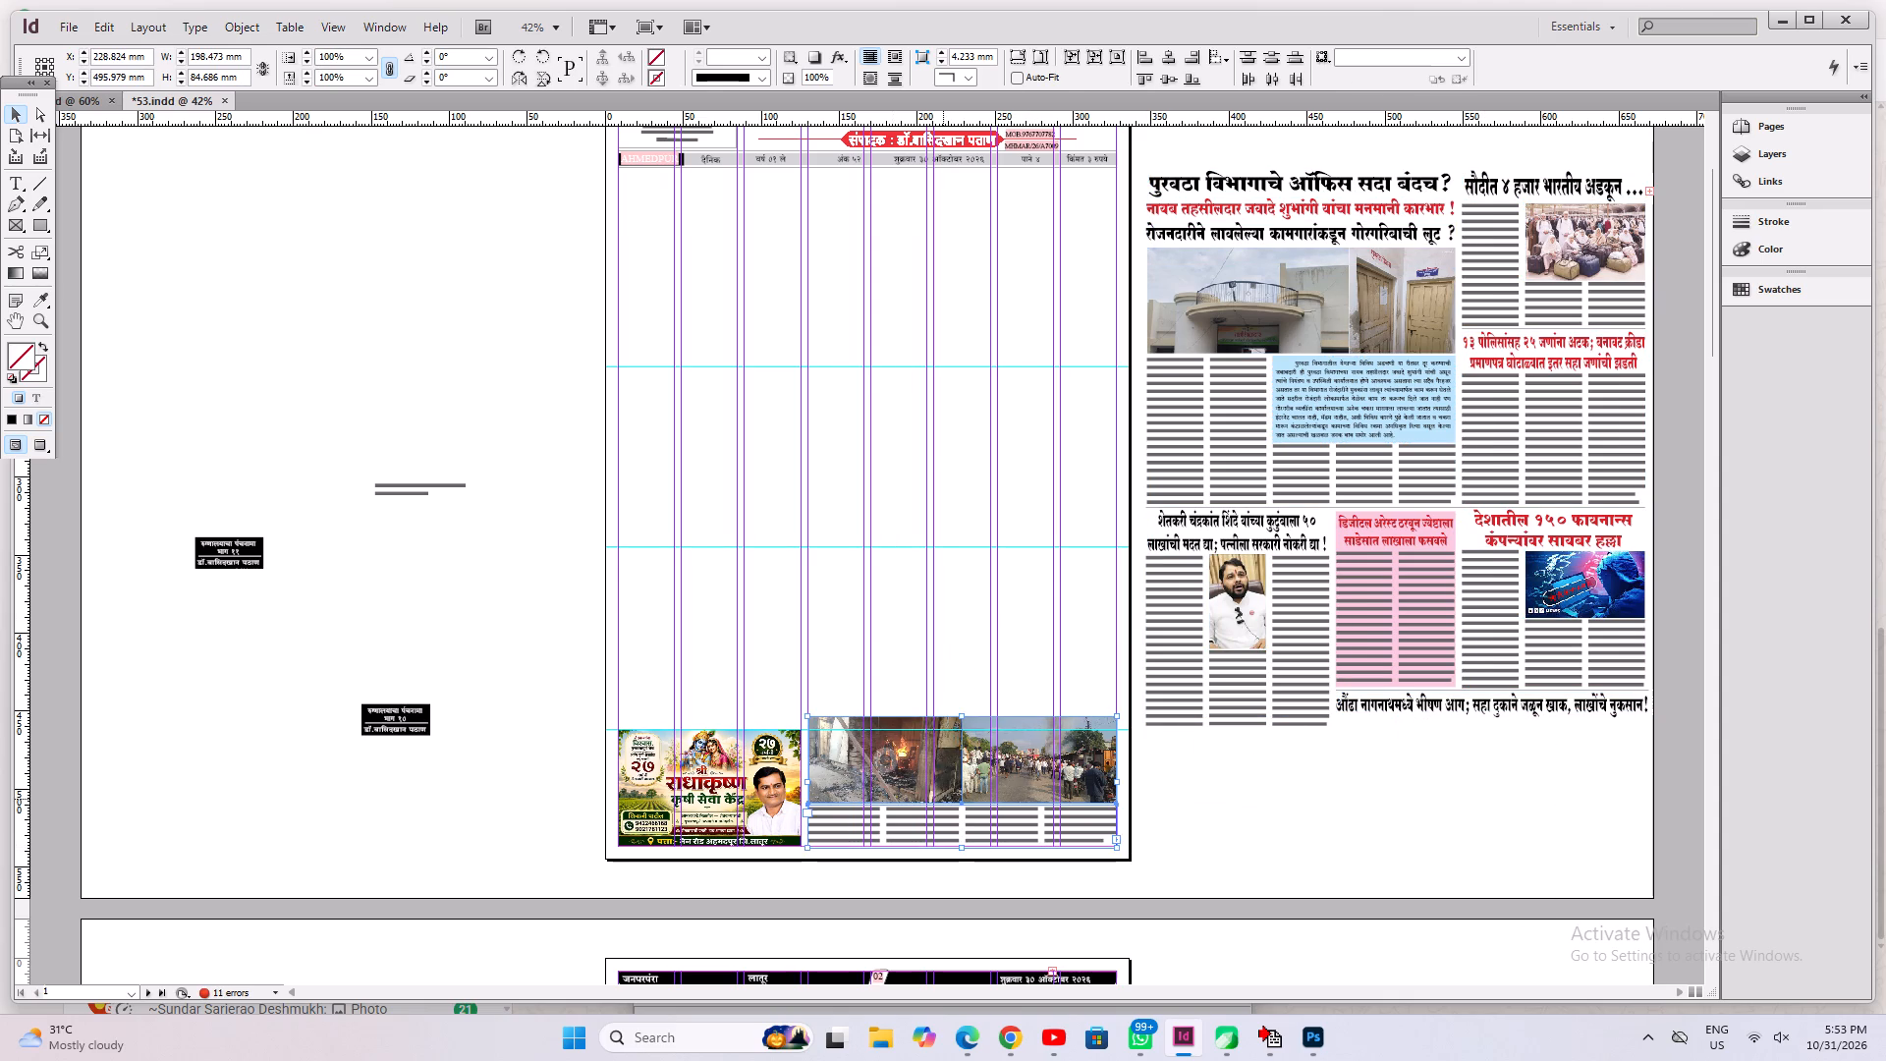
left_click_drag(908, 789, 1433, 832, "shift")
key("ctrl+s")
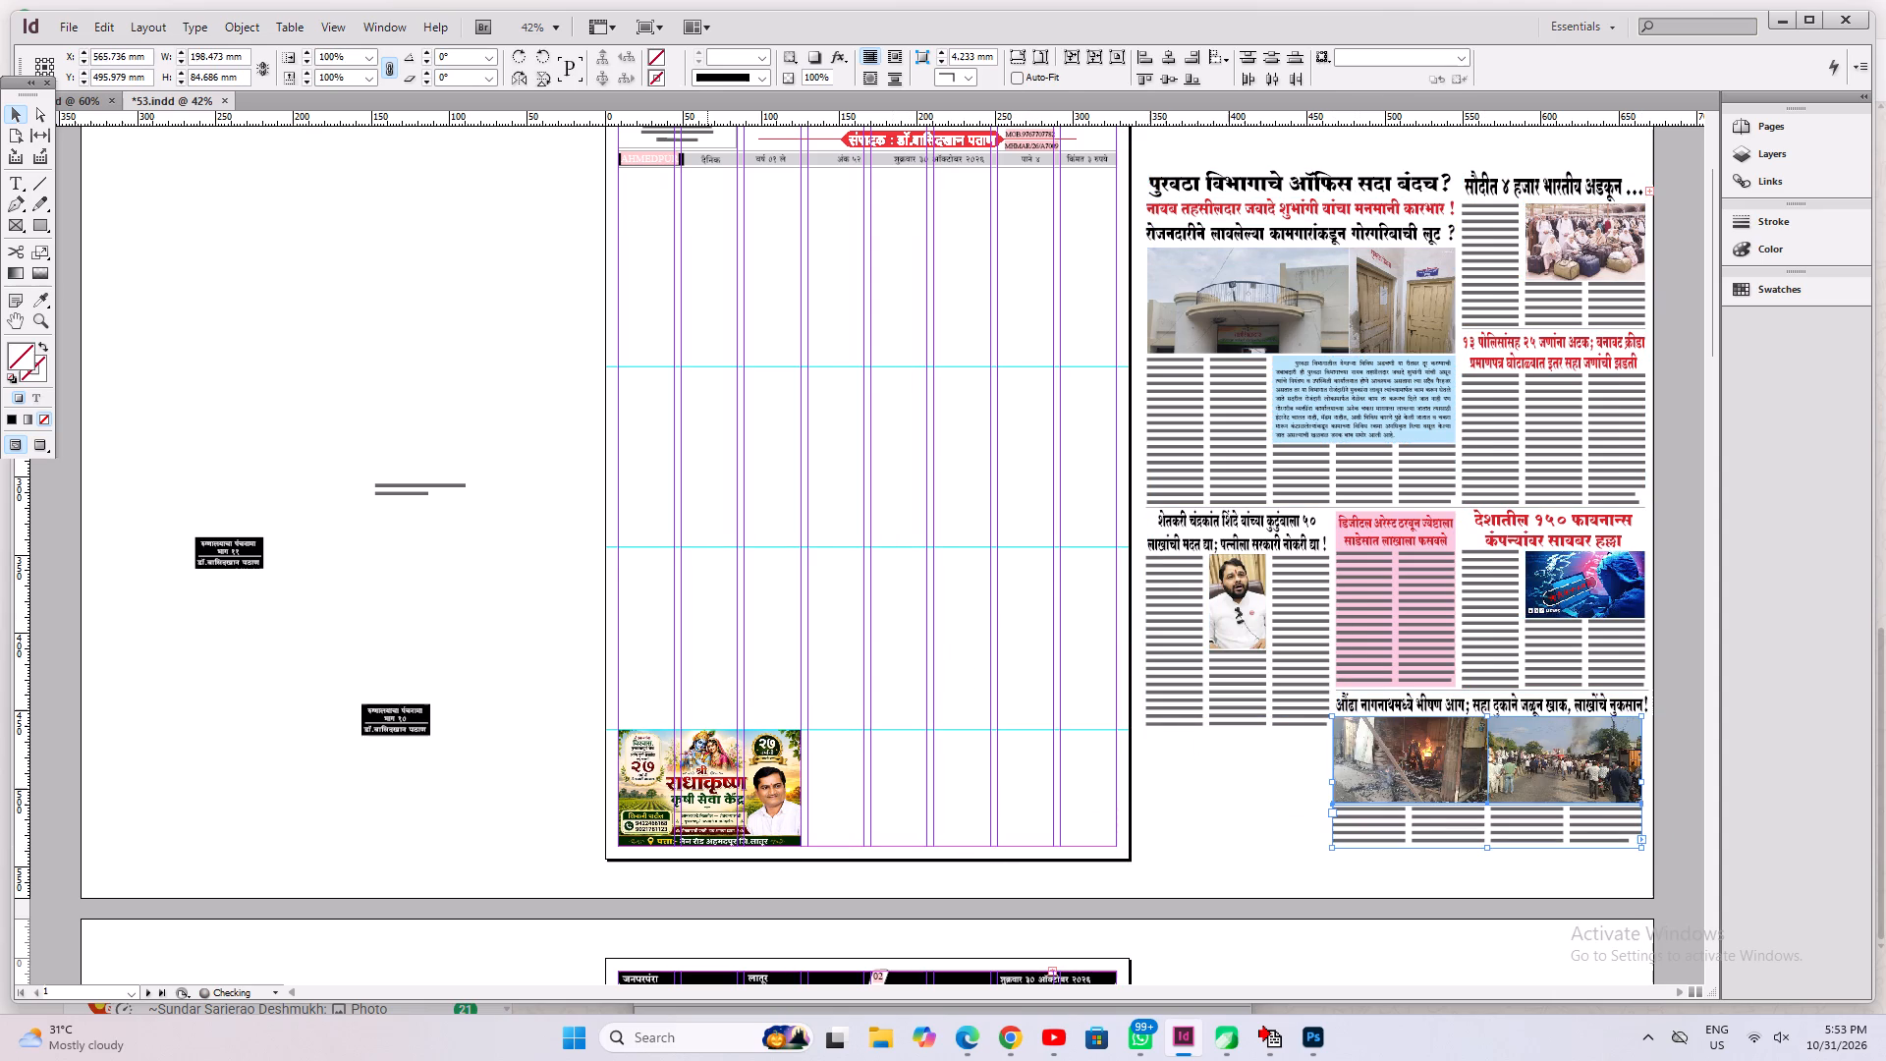
left_click_drag(844, 497, 830, 492)
Start opening another document and browse to the 2026 folder inside JANTA EXPRESS in the paper job folder.
double_click(973, 11)
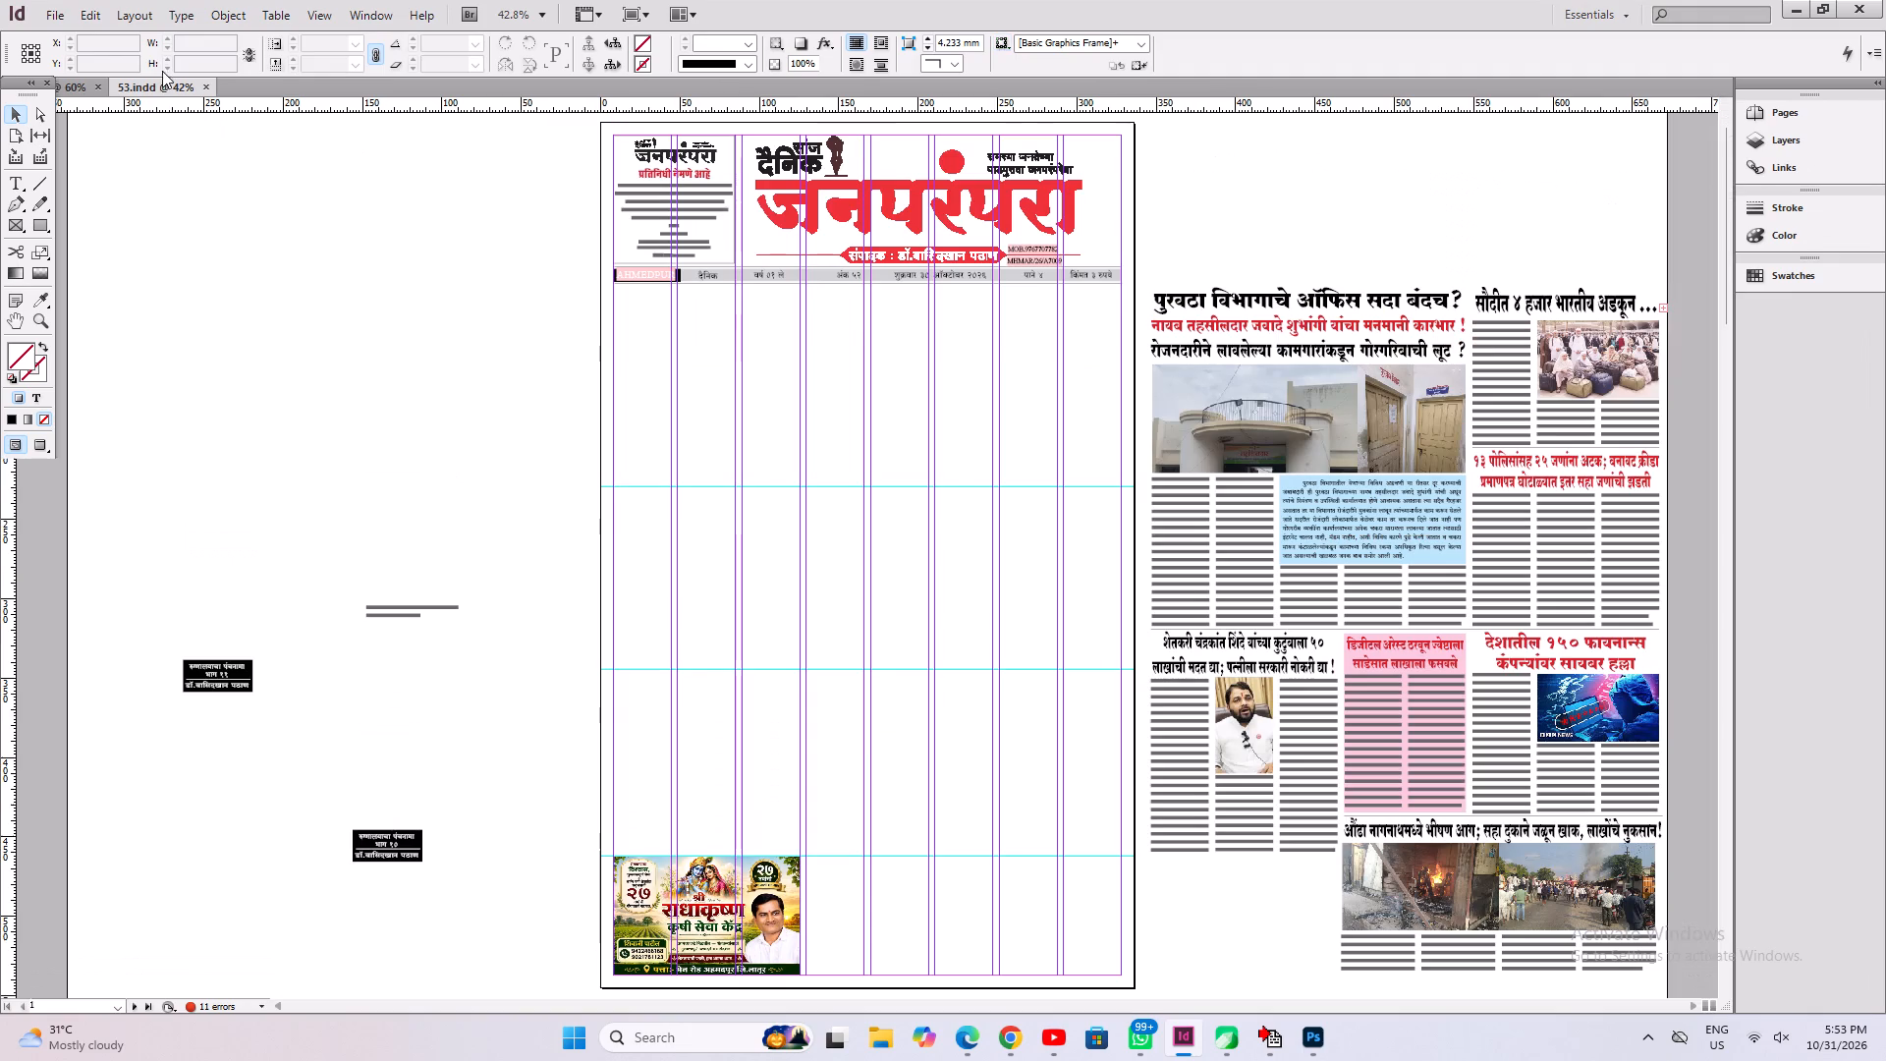
left_click(45, 20)
left_click(78, 52)
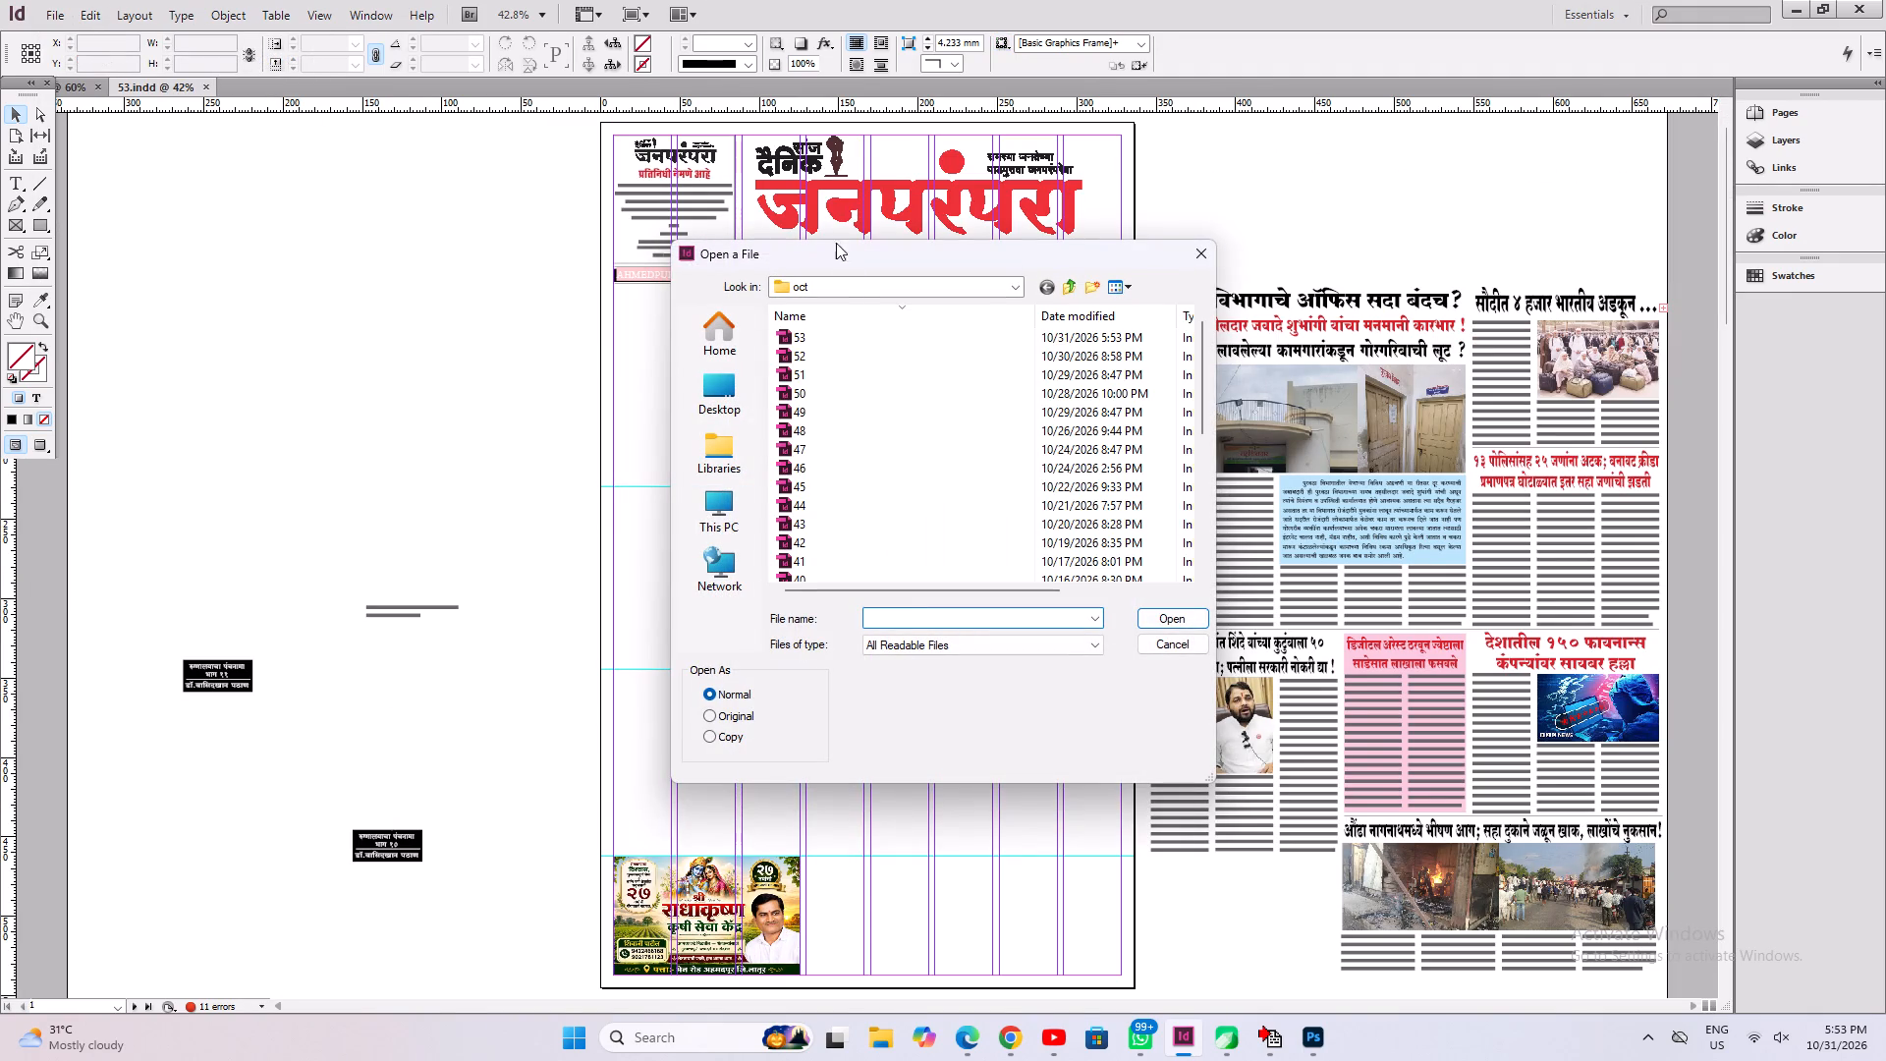
left_click(862, 297)
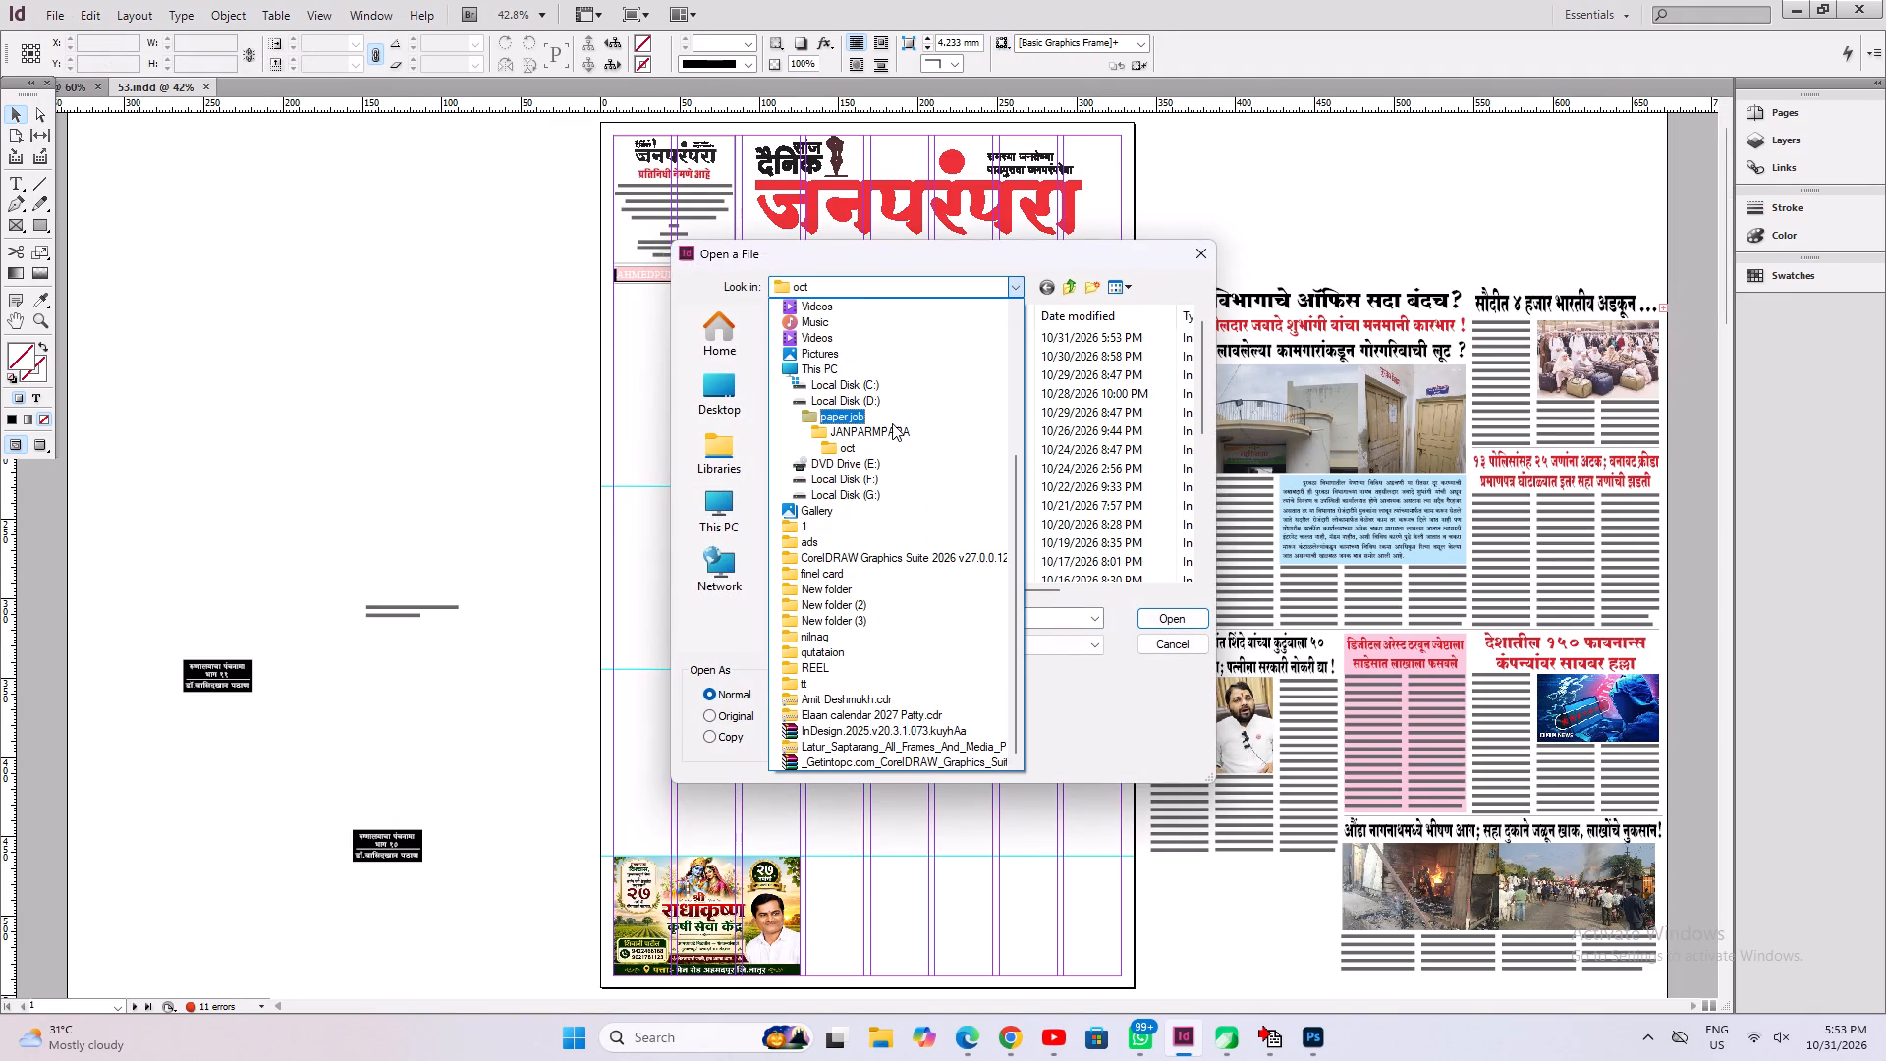
left_click(892, 423)
left_click(828, 438)
type("JAN")
type("jan")
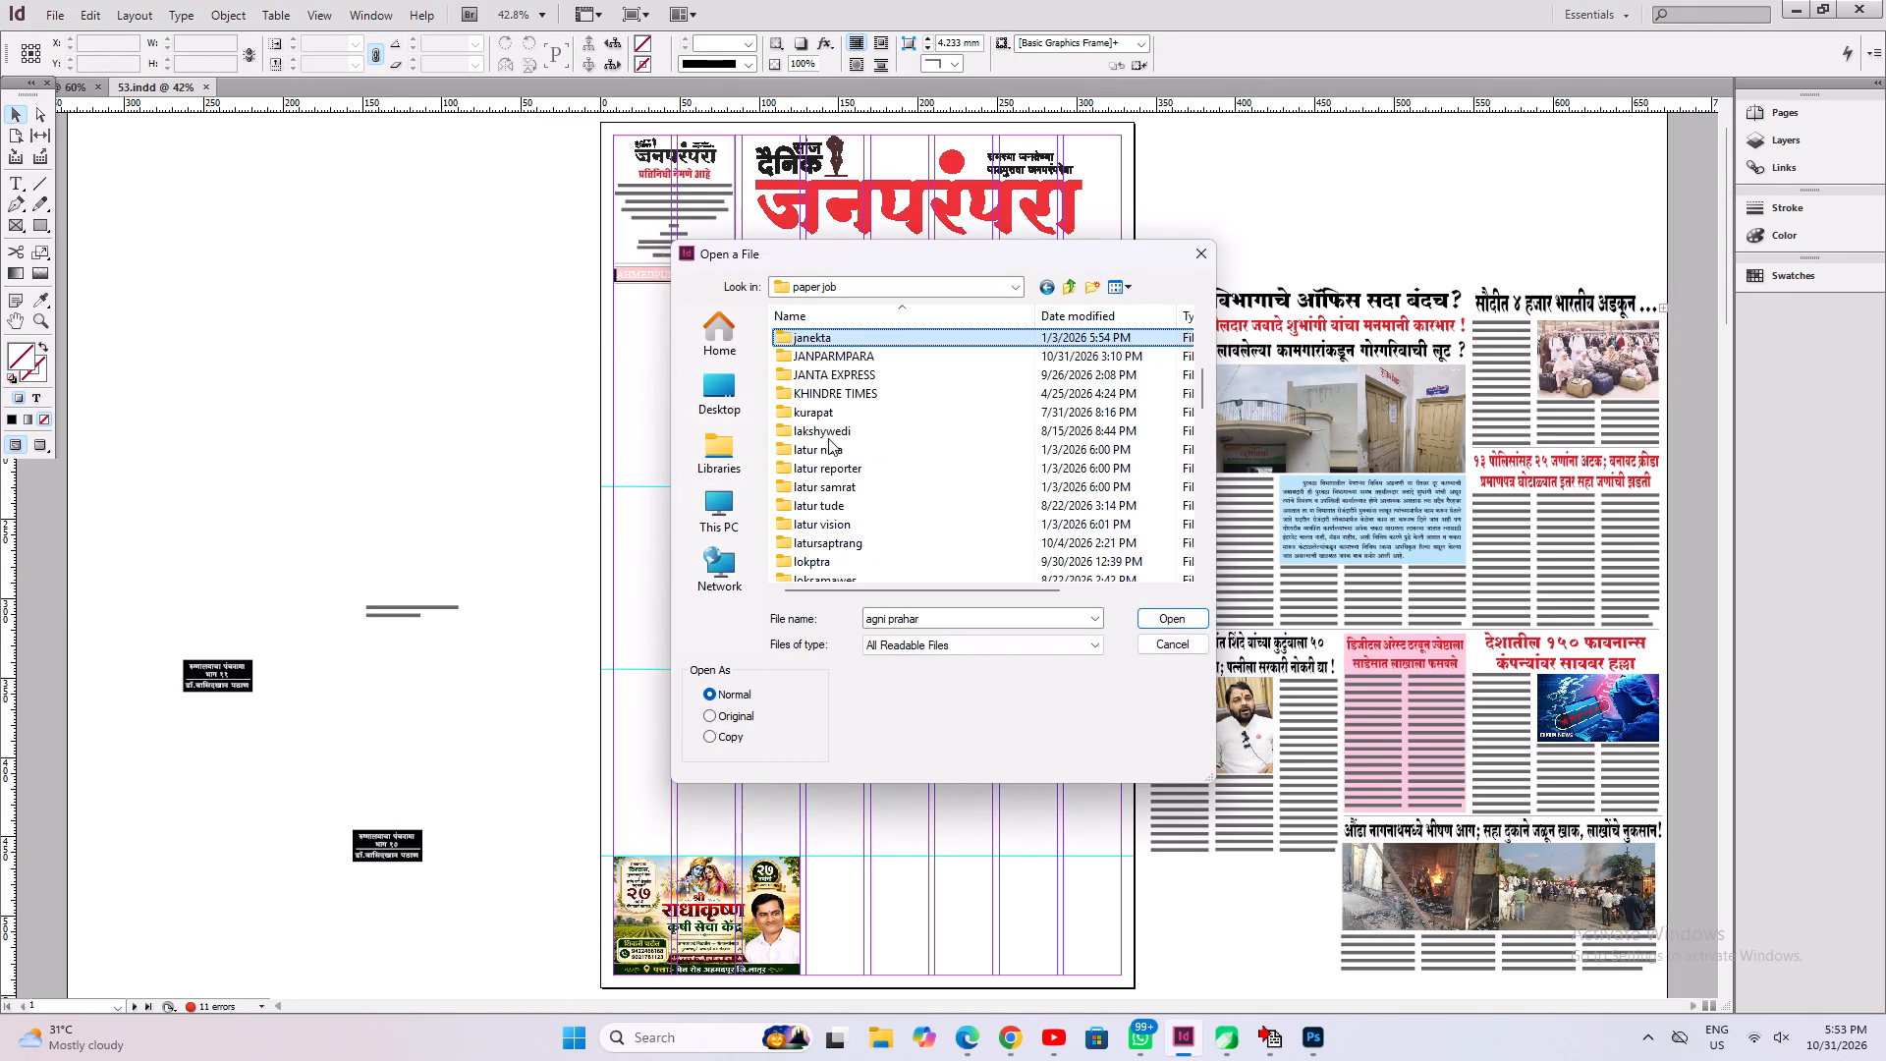
key("Down")
key("Down")
key("Down")
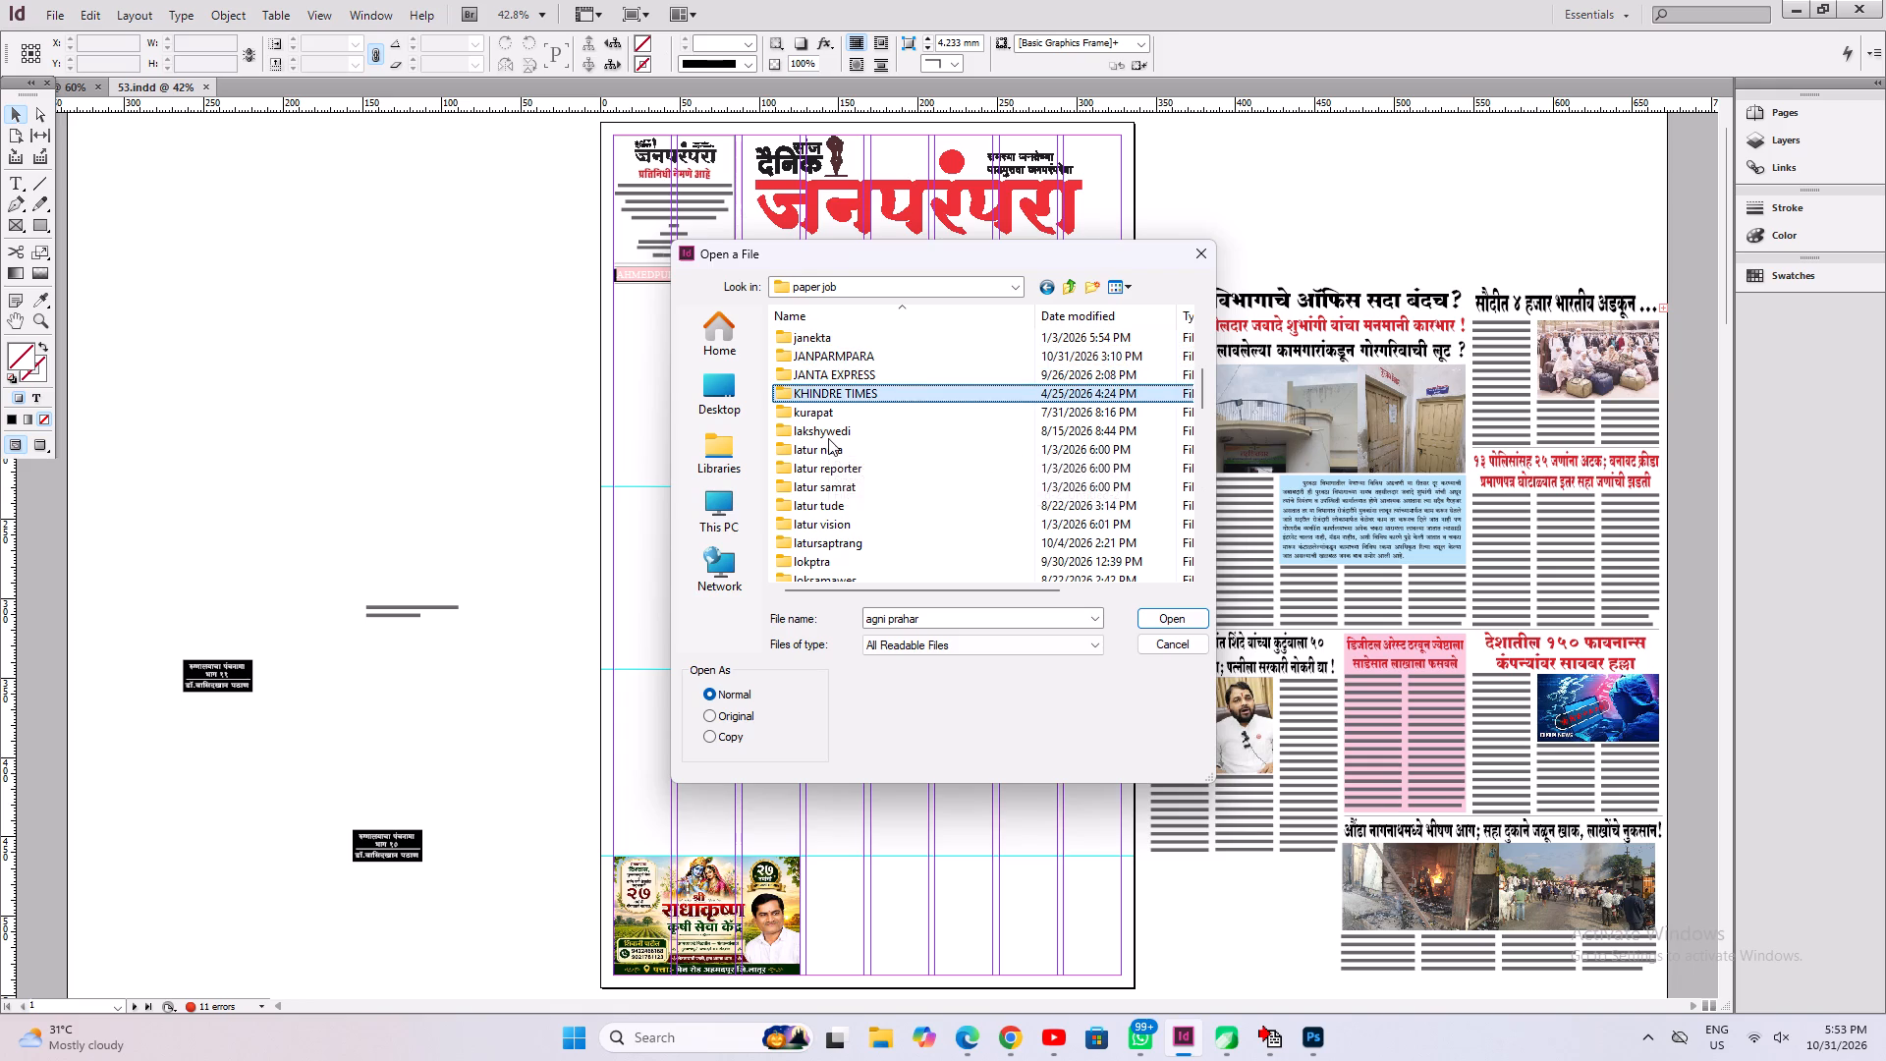
key("Up")
key("Down")
key("Up")
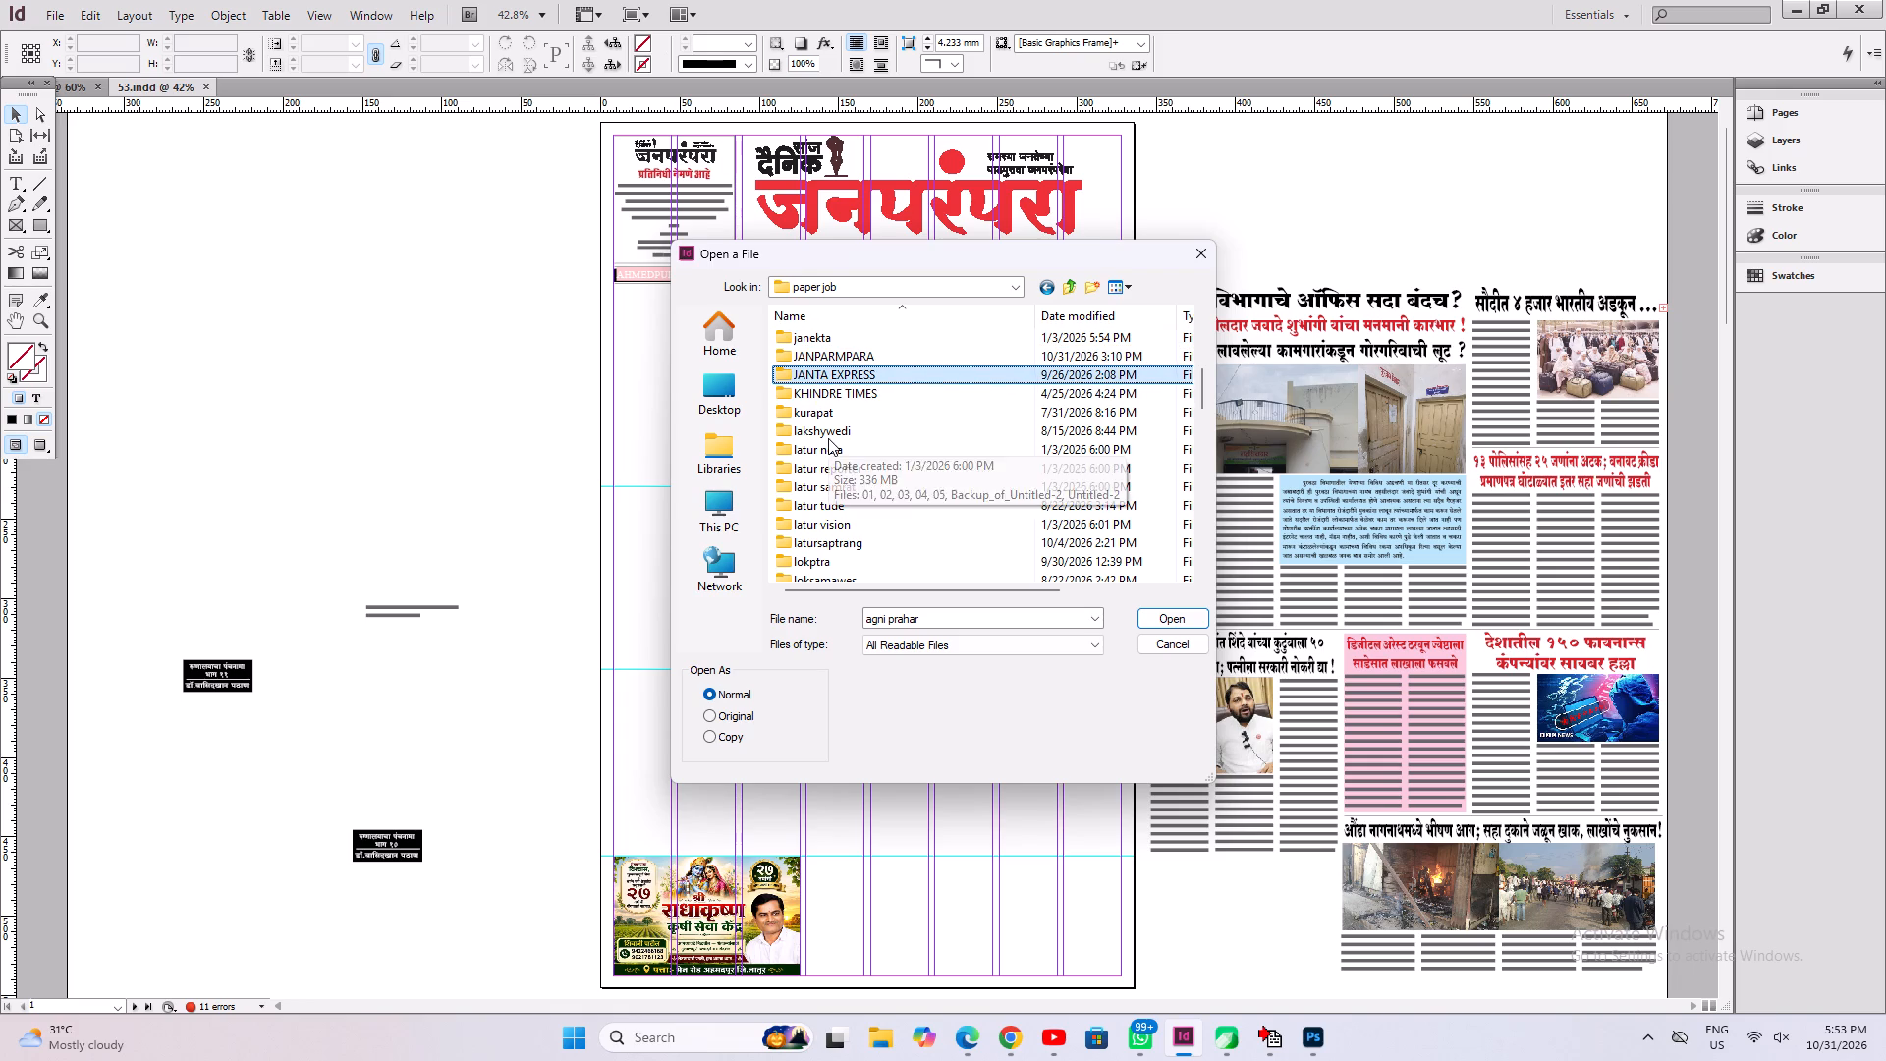
key("Return")
key("Down")
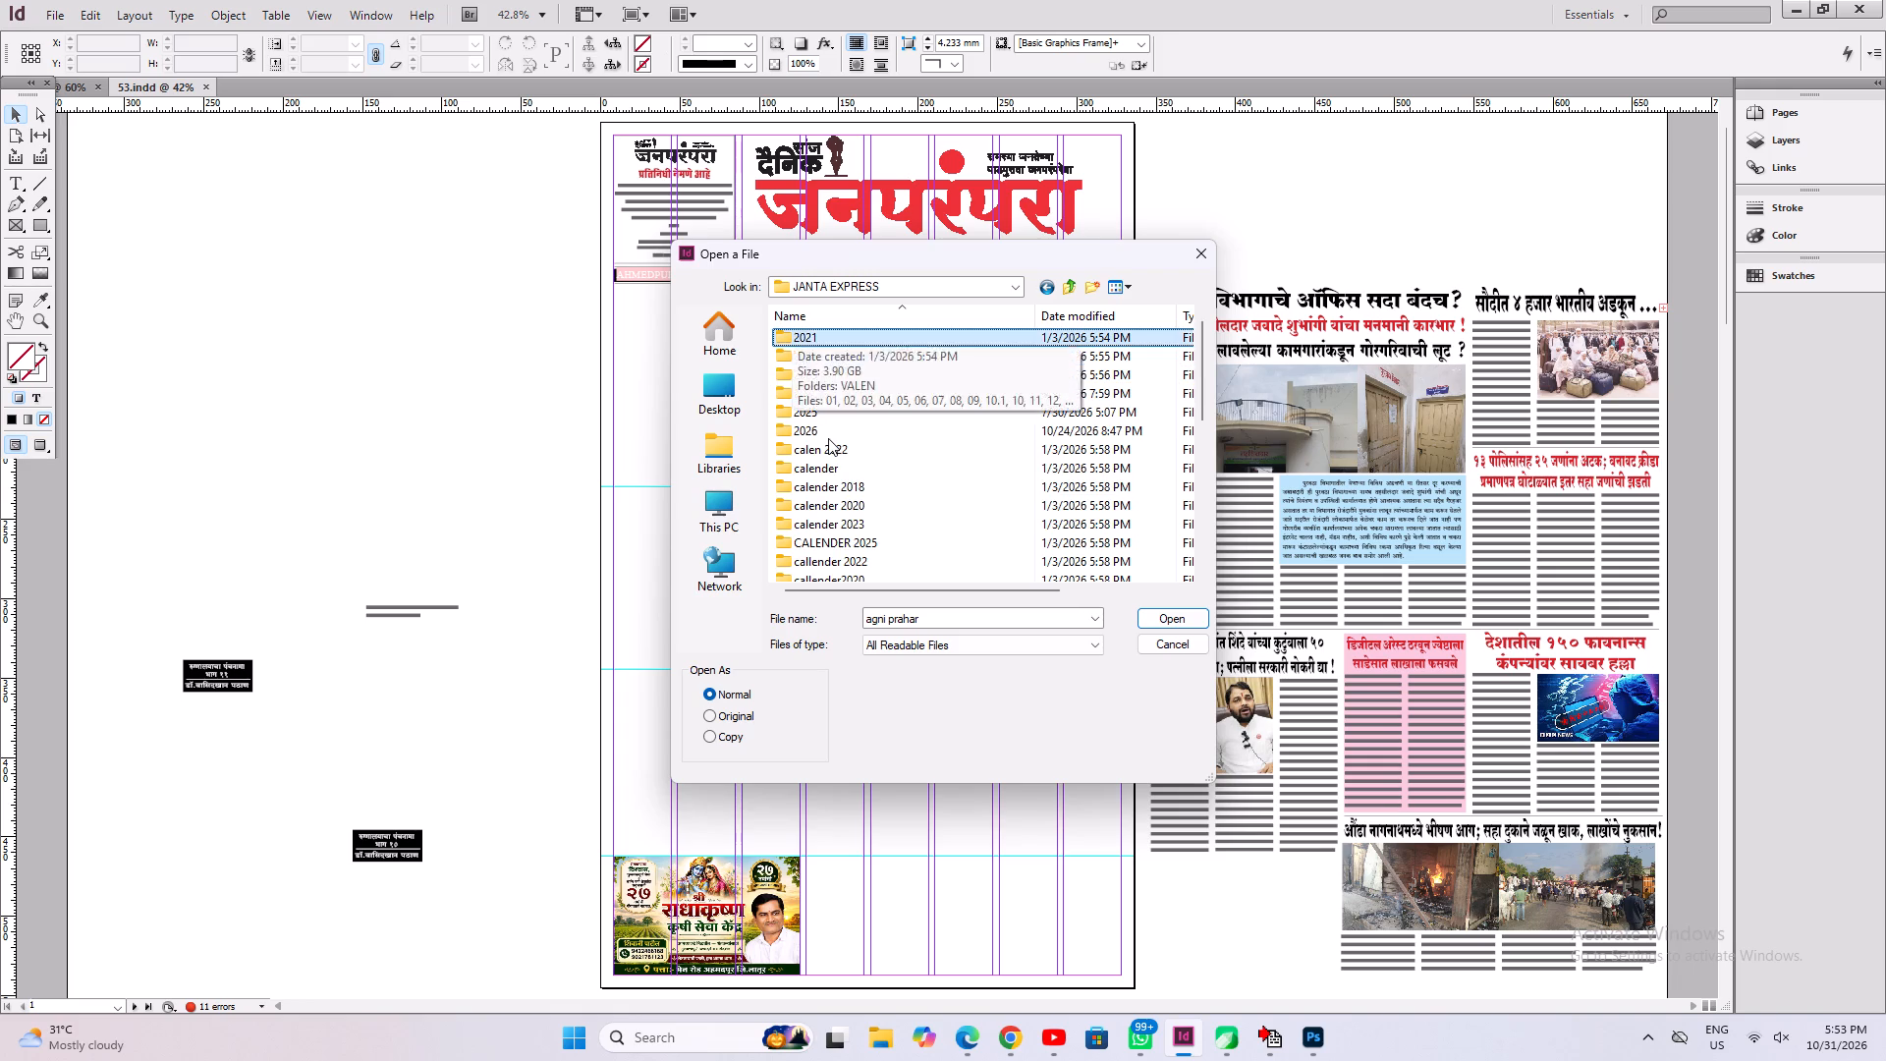
key("Down")
key("Down")
key("Down")
key("Down")
key("Down")
key("Down")
key("Up")
key("Return")
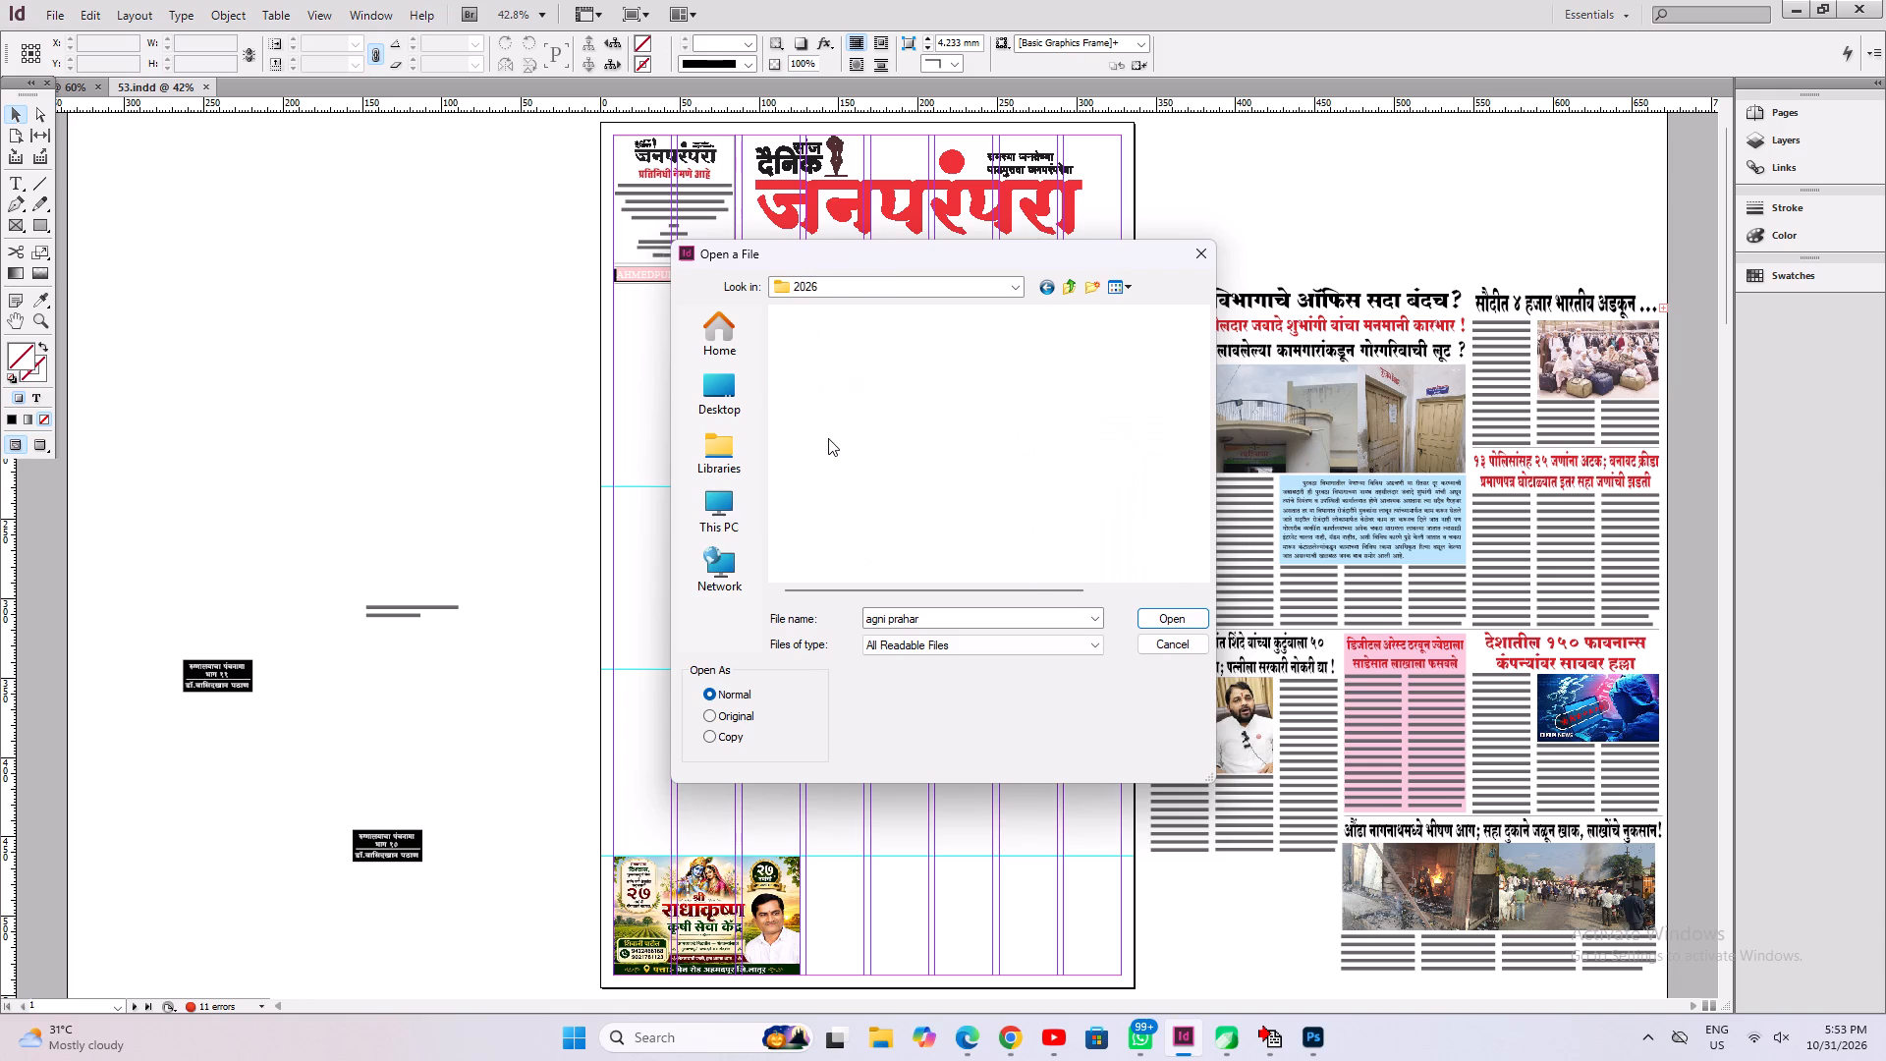
Open document 26 from the 2026 folder, dismissing the missing-link notice and closing Find Font without replacing any fonts.
key("Down")
key("Down")
key("Down")
key("Down")
key("Down")
key("Down")
key("Down")
key("Down")
key("Down")
key("Down")
key("Down")
key("Down")
key("Down")
key("Down")
key("Down")
key("Down")
key("Down")
key("Down")
key("Down")
key("Down")
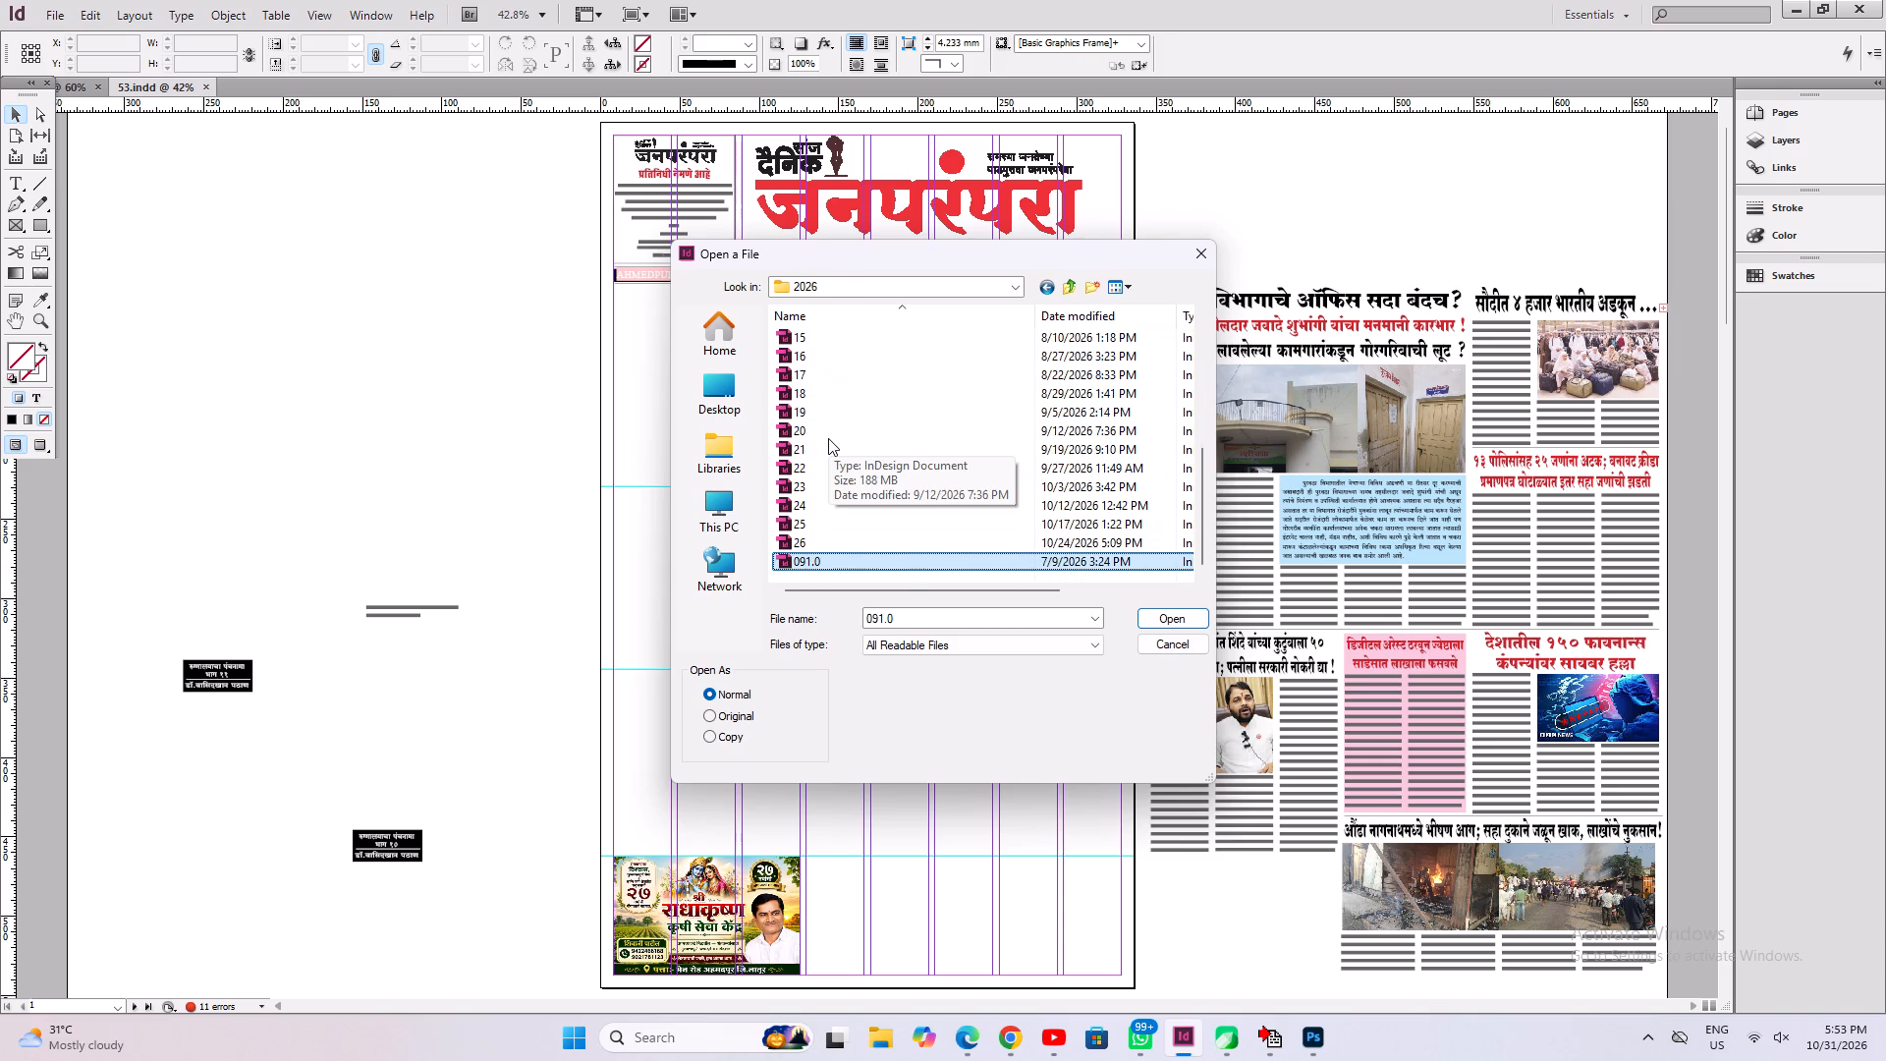
key("Up")
key("Return")
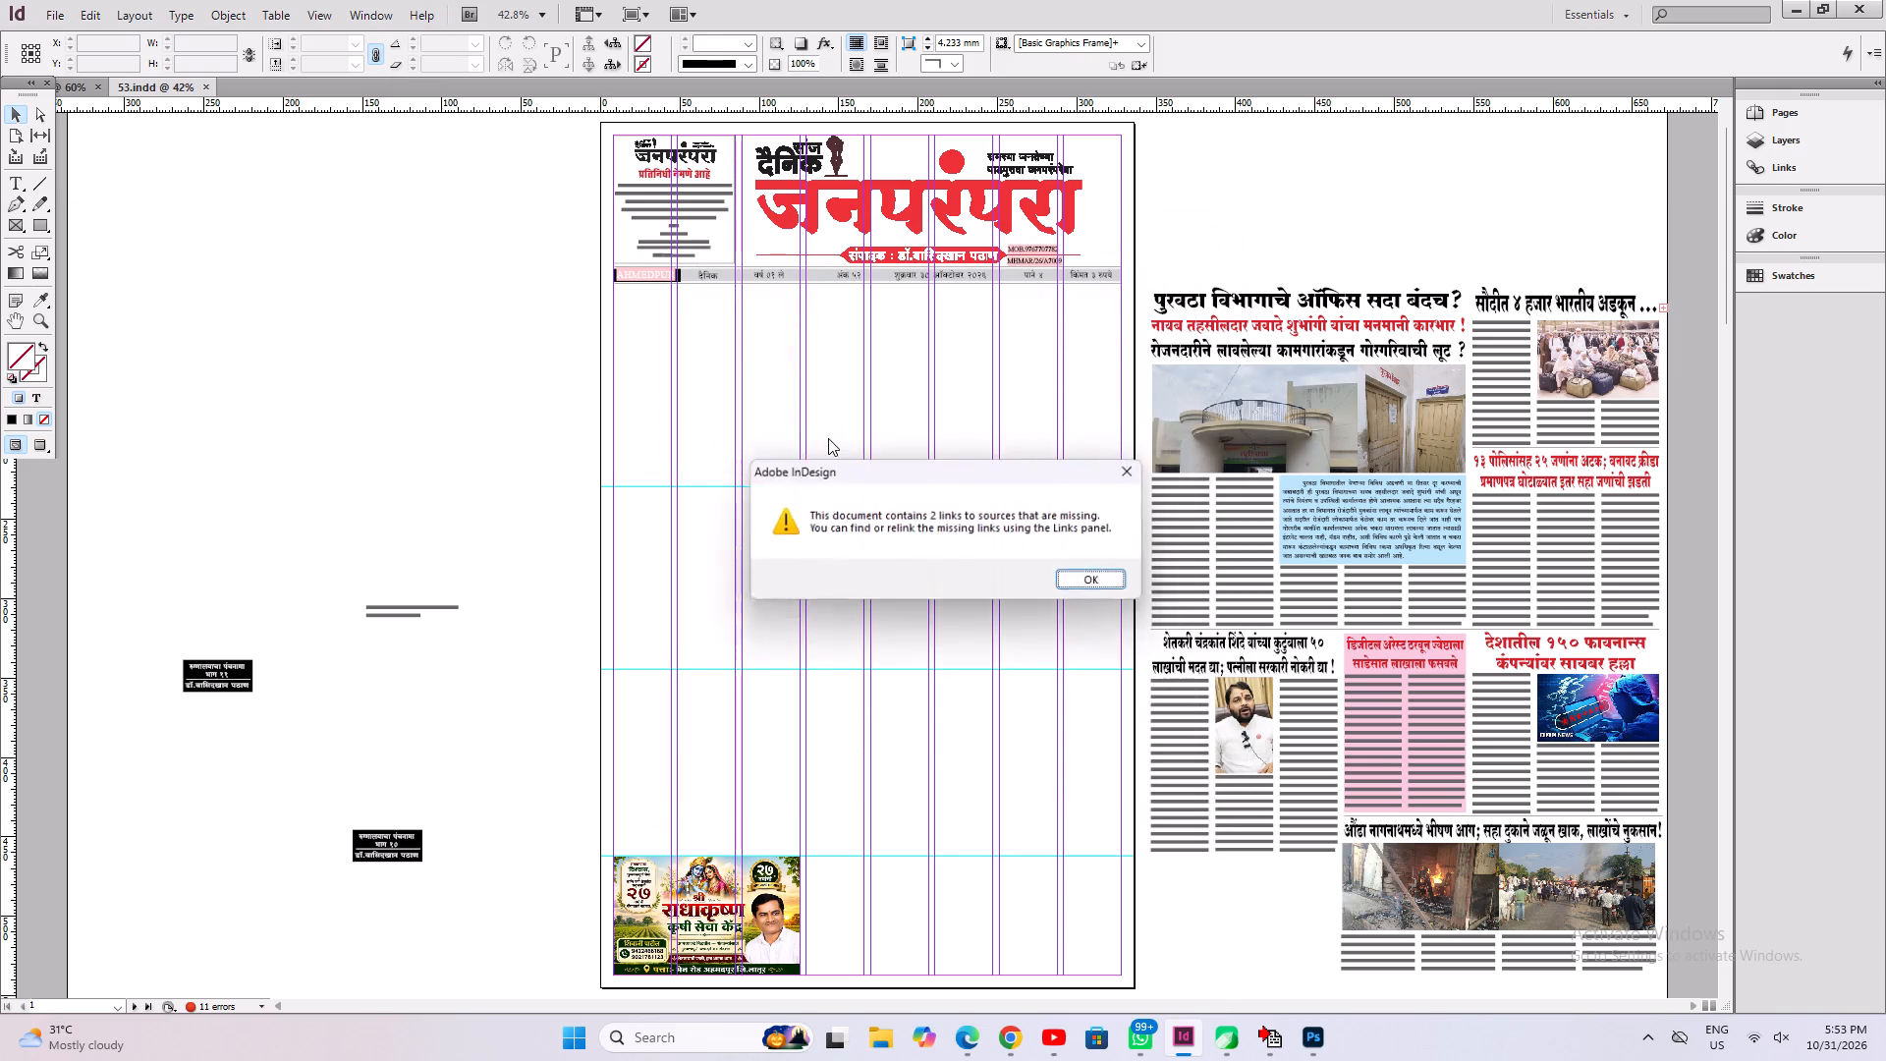
key("Return")
key("Return")
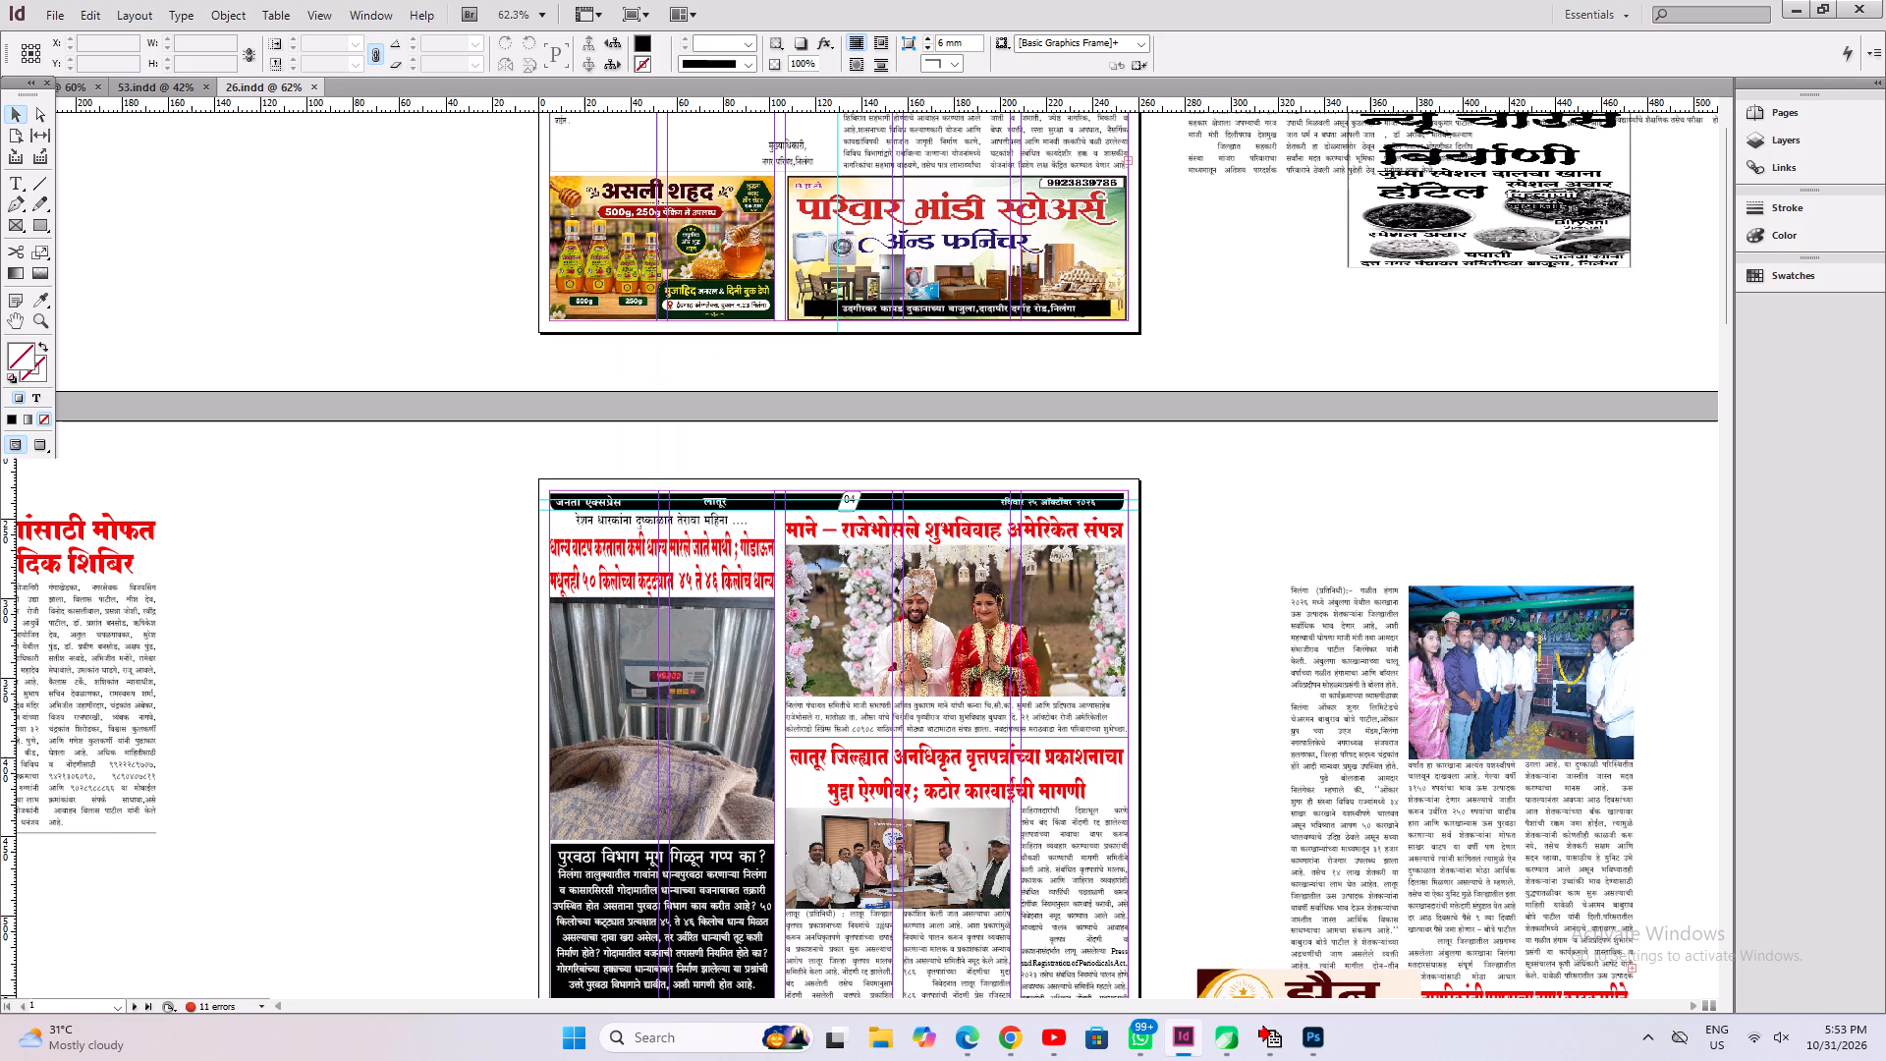
key("ctrl+shift+a")
key("ctrl+shift+s")
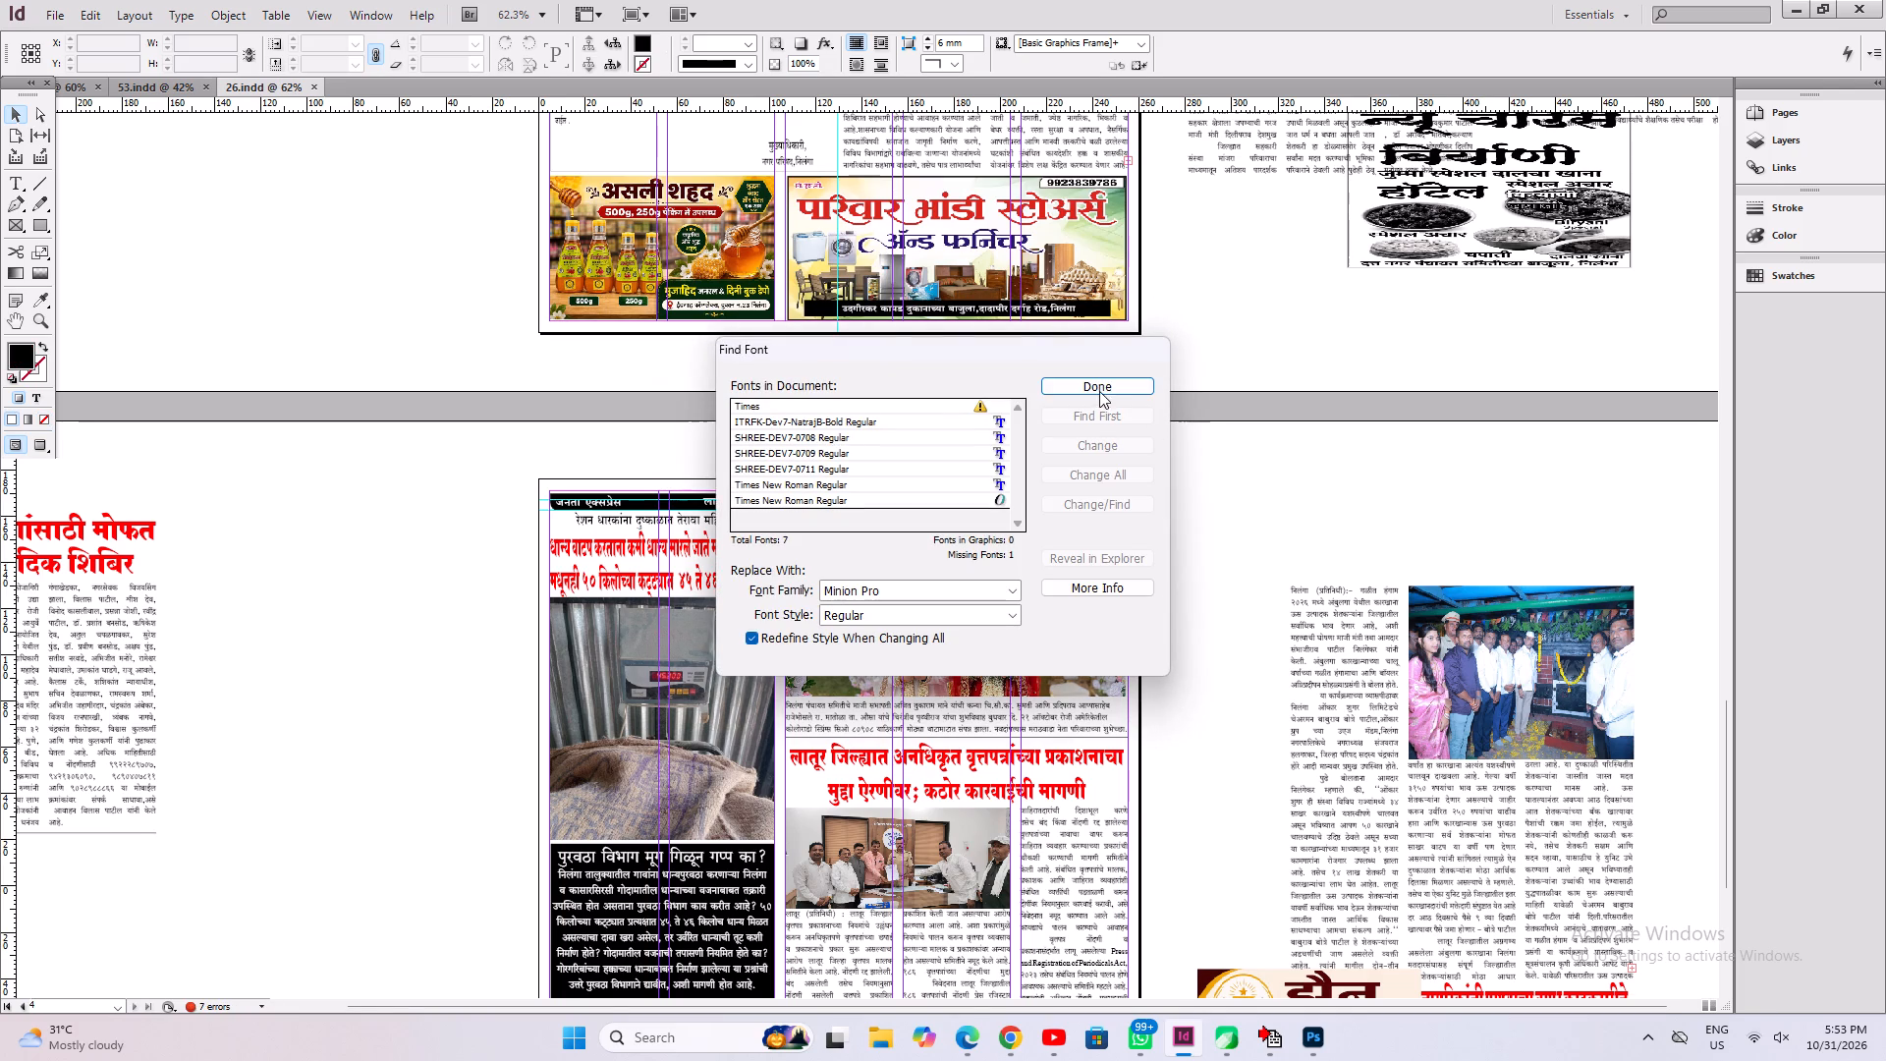
left_click(1099, 391)
Save document 26 under a new file name in the same 2026 folder.
key("ctrl+shift+a")
key("ctrl+shift+s")
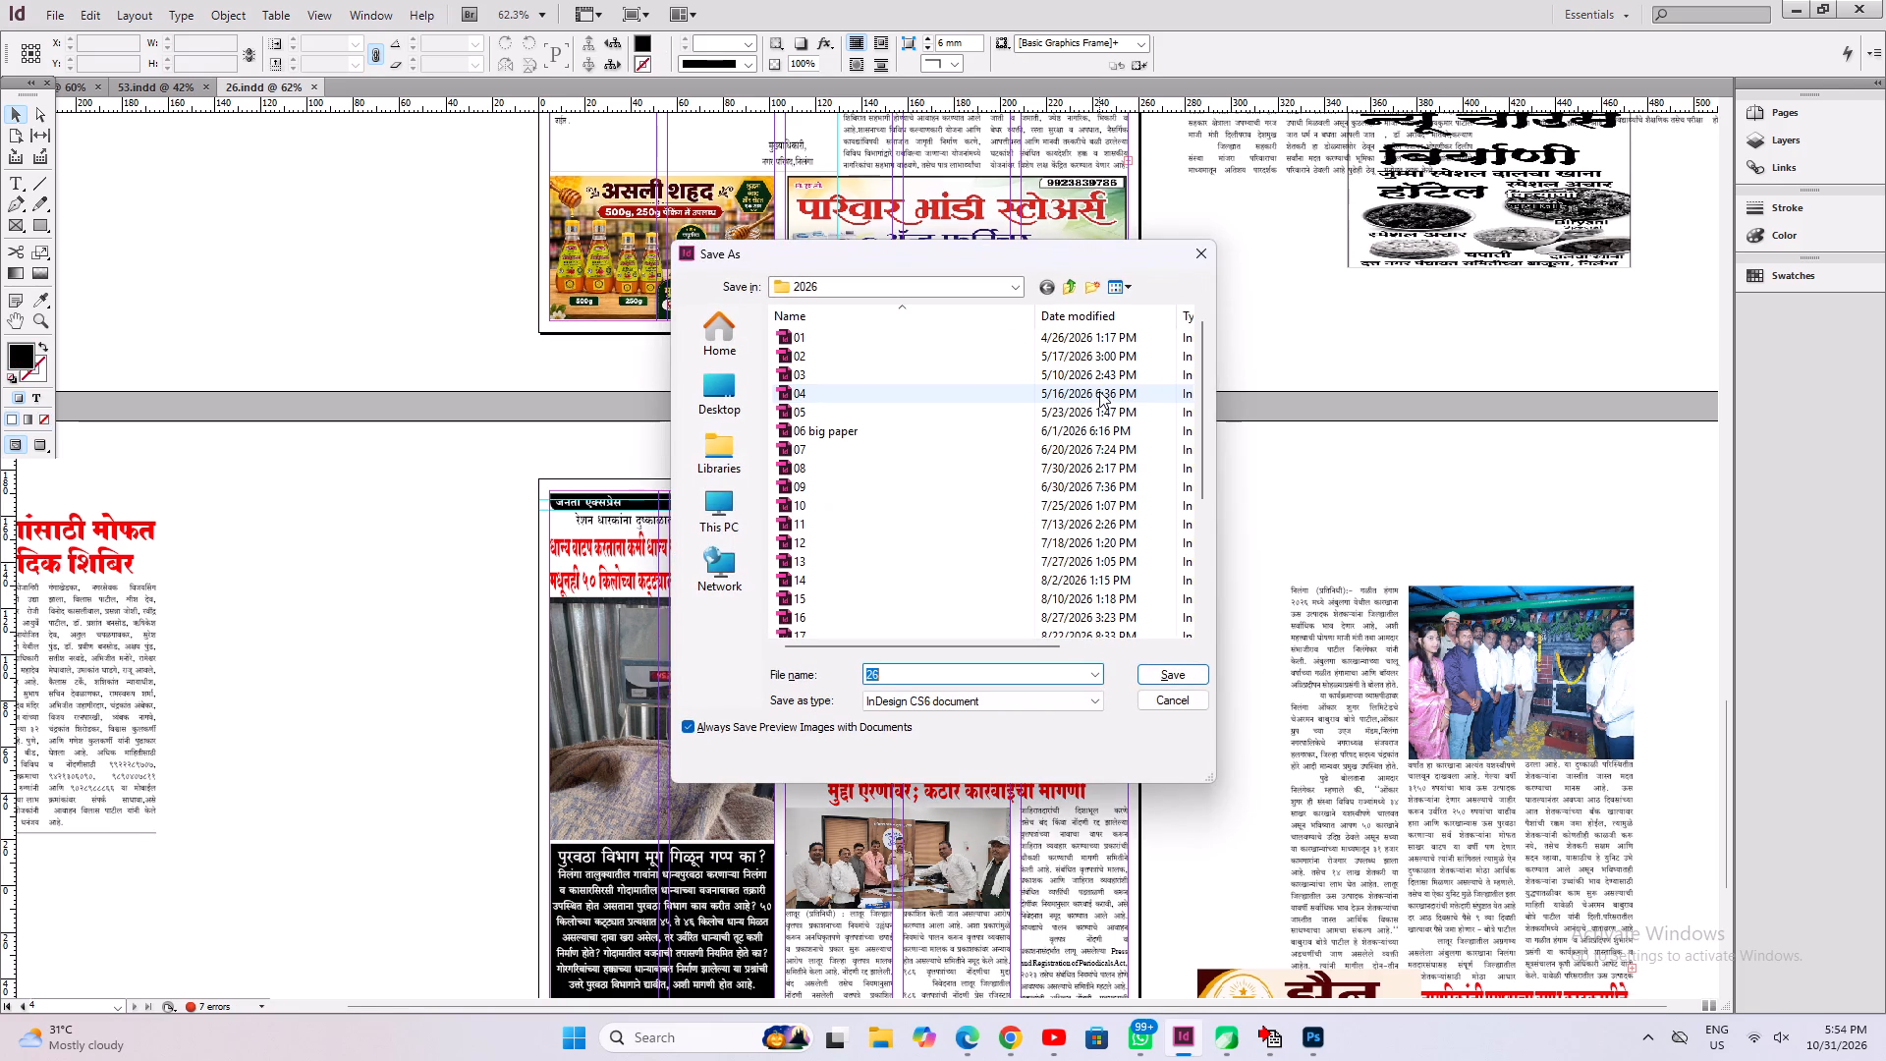
key("2")
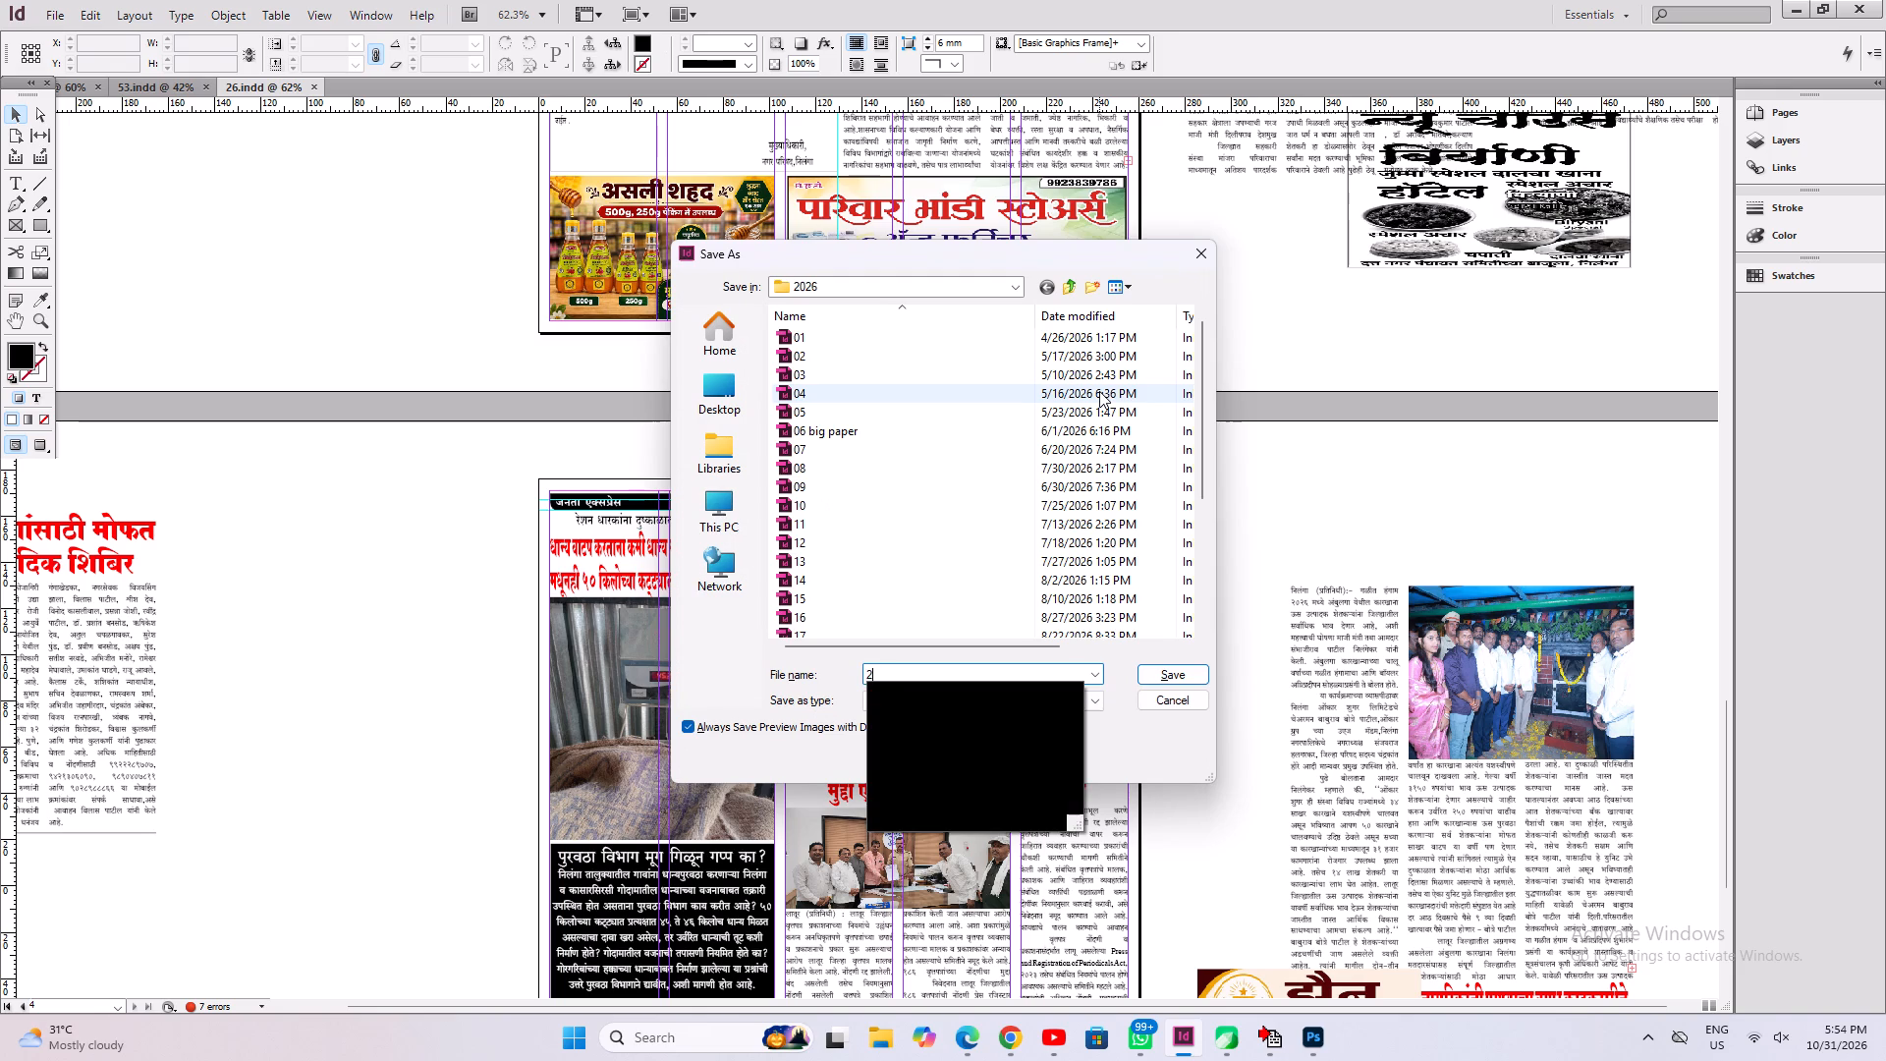
Complete saving document 26 under the file name 2 in the 2026 folder.
key("Return")
key("ctrl+s")
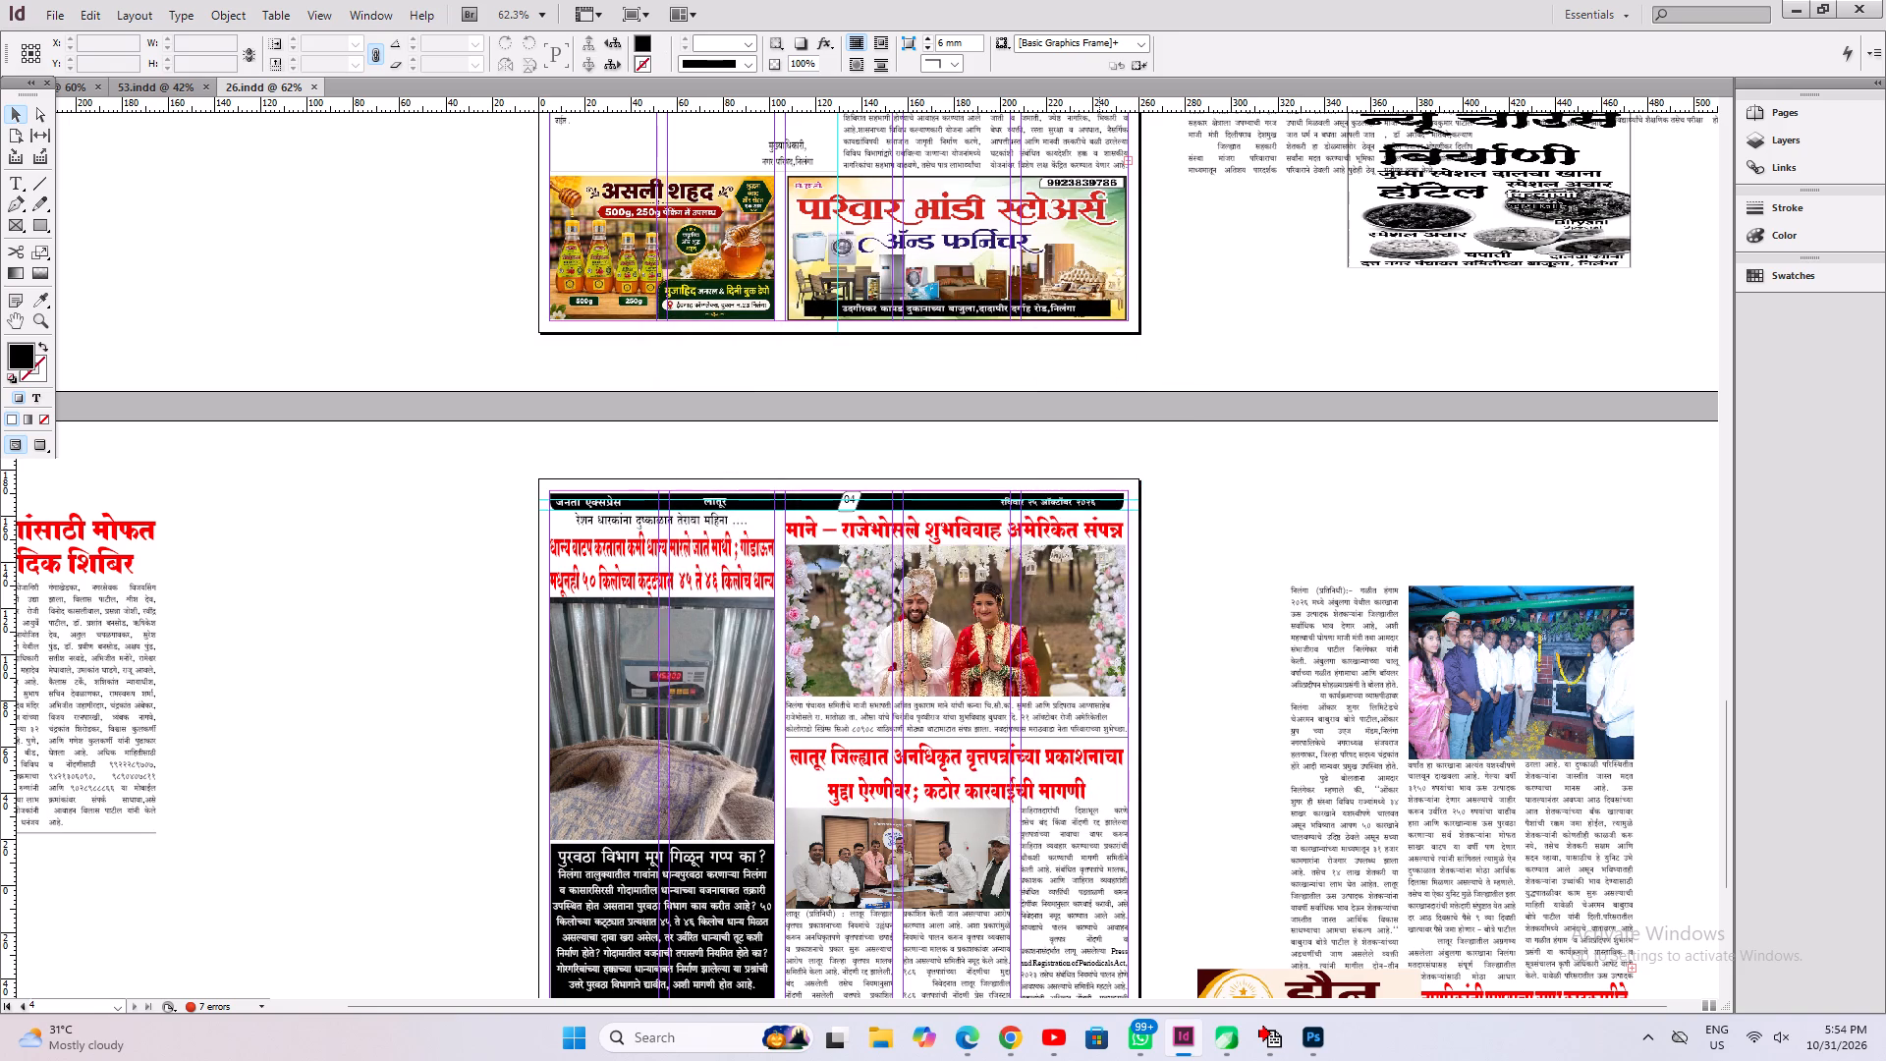
Switch to document 53, change the floating toolbox to a single column and dock it along the workspace edge.
left_click(151, 93)
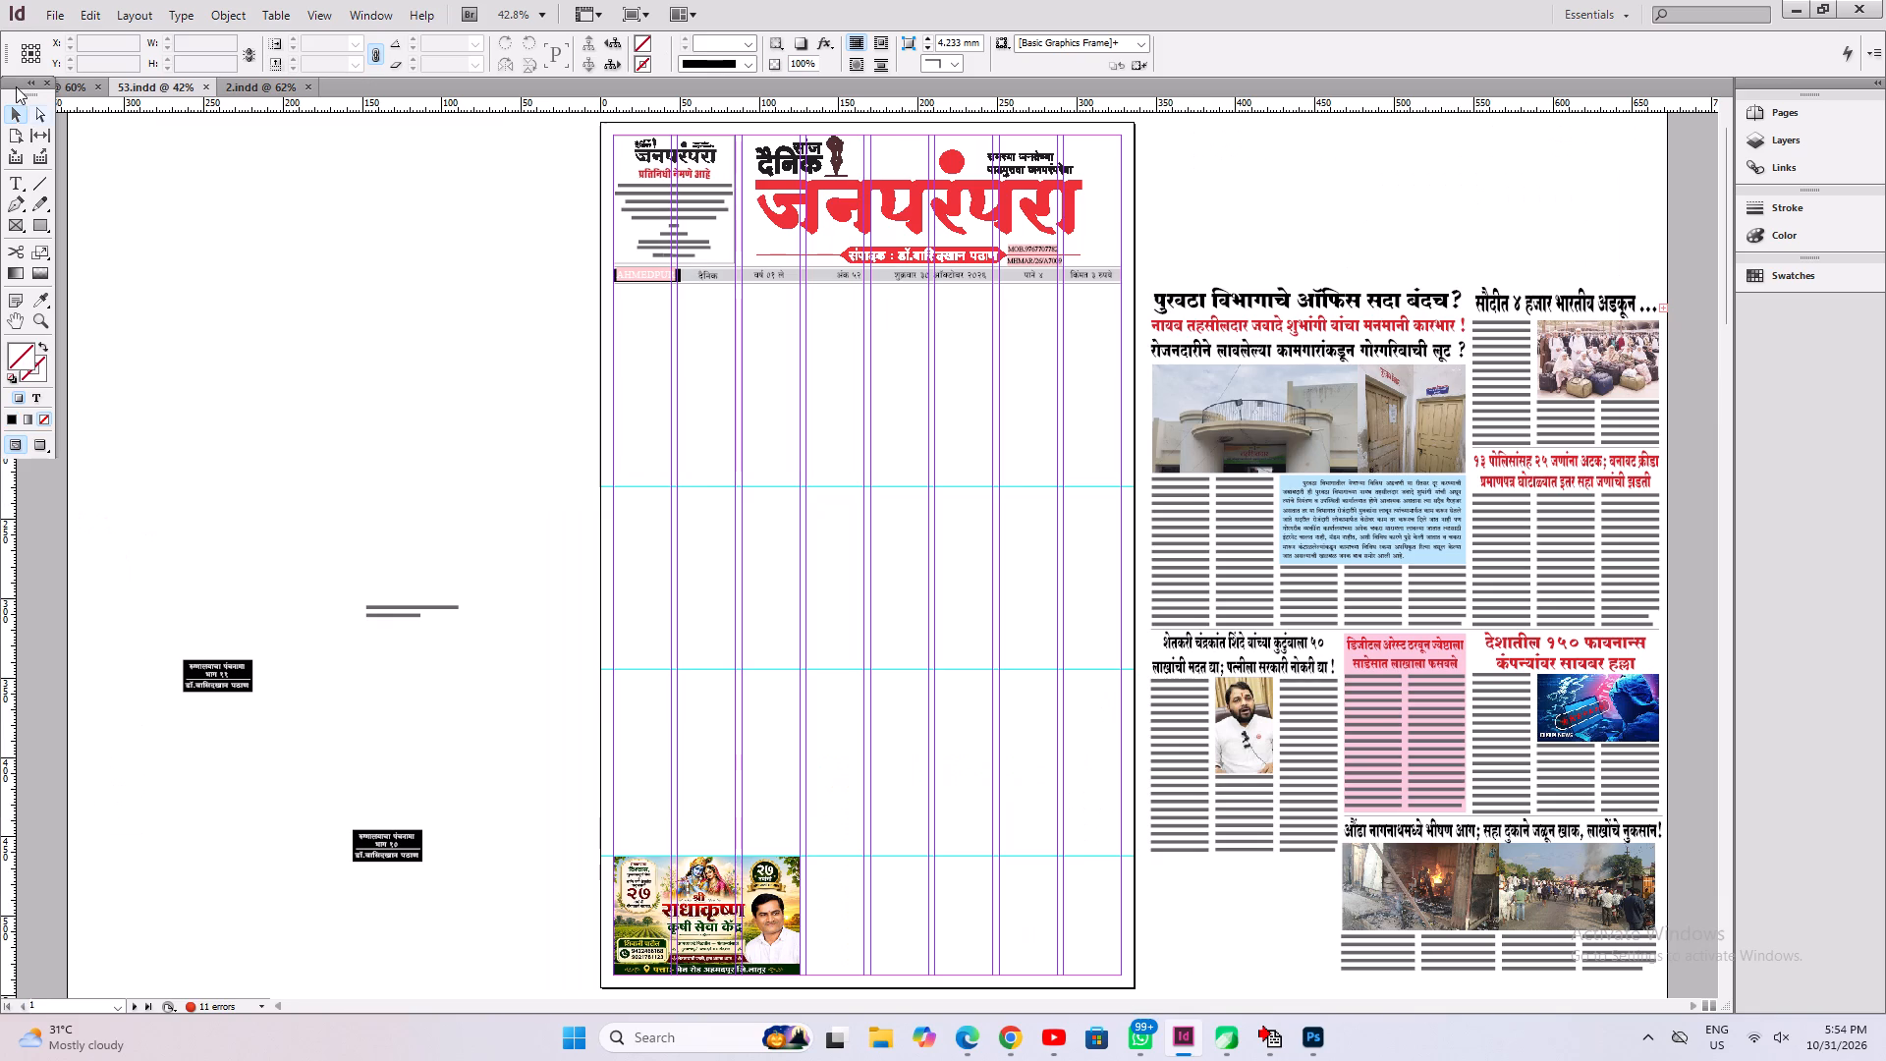
left_click(16, 86)
left_click(35, 81)
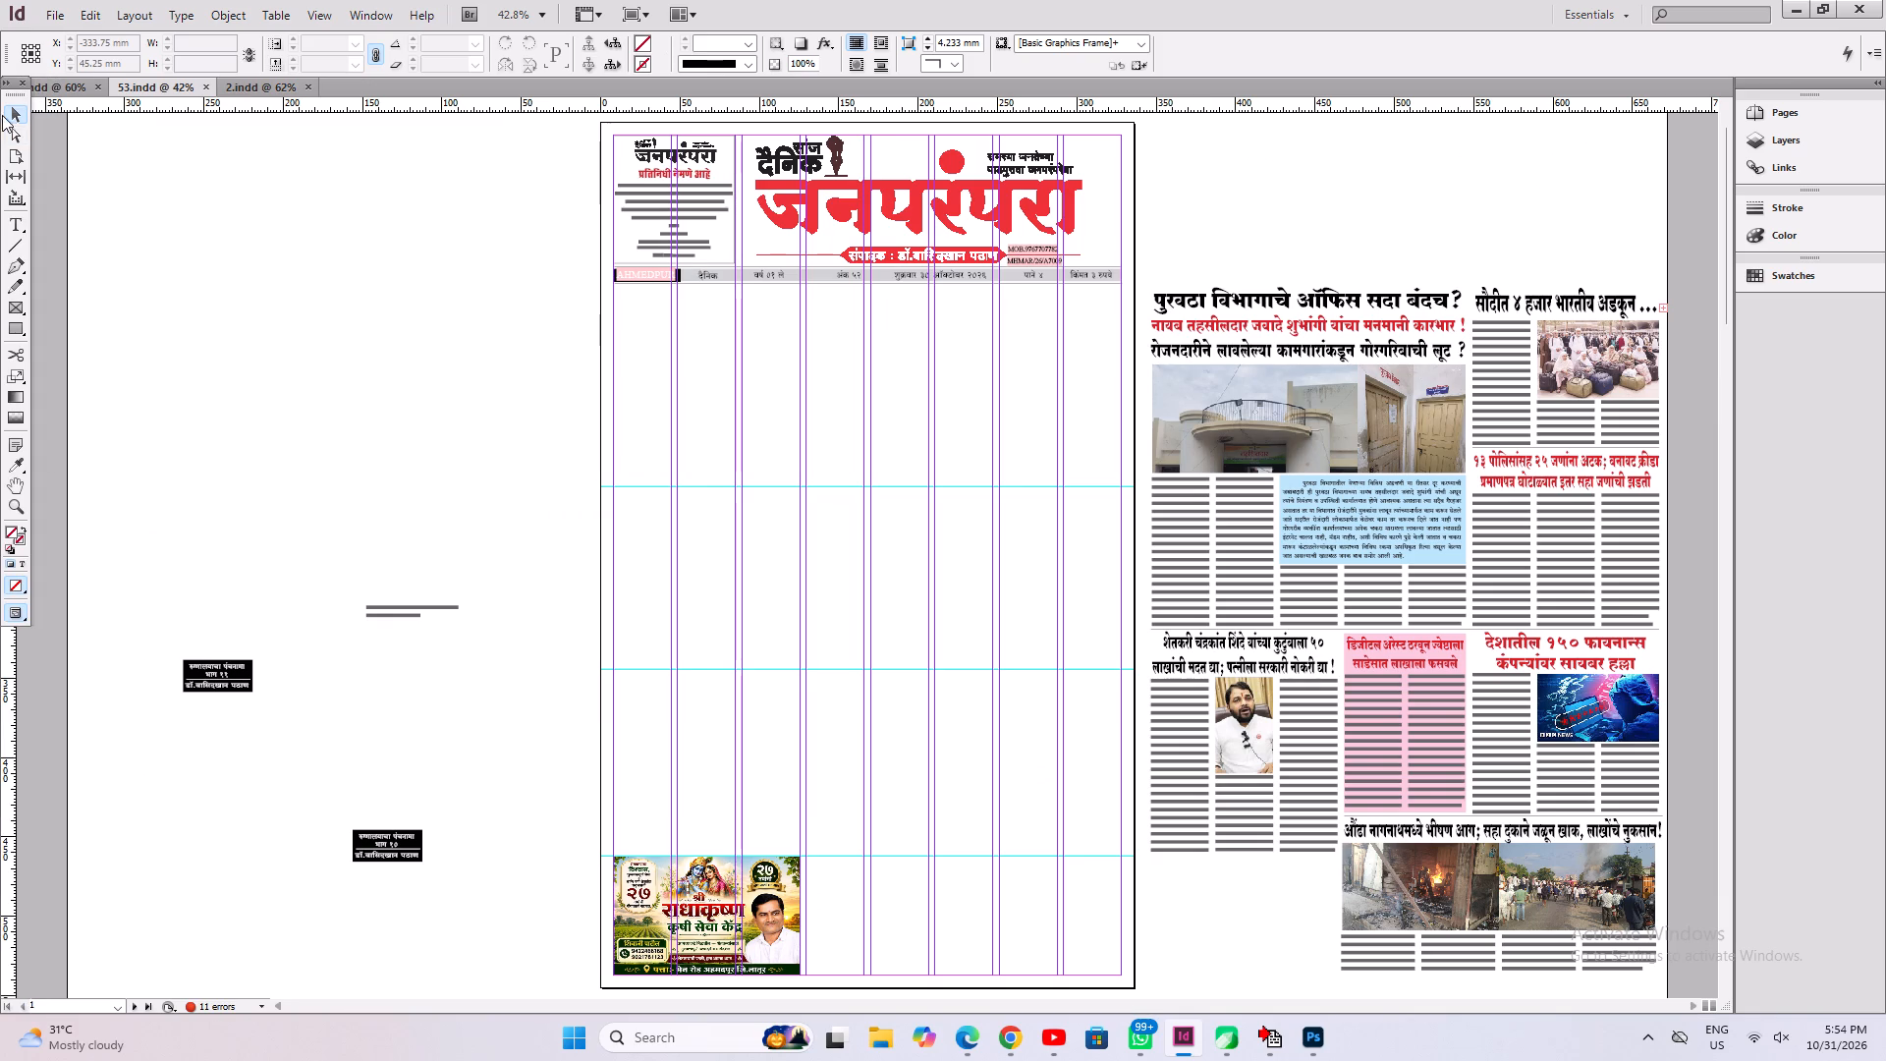
left_click_drag(17, 87, 15, 103)
left_click_drag(18, 95, 15, 113)
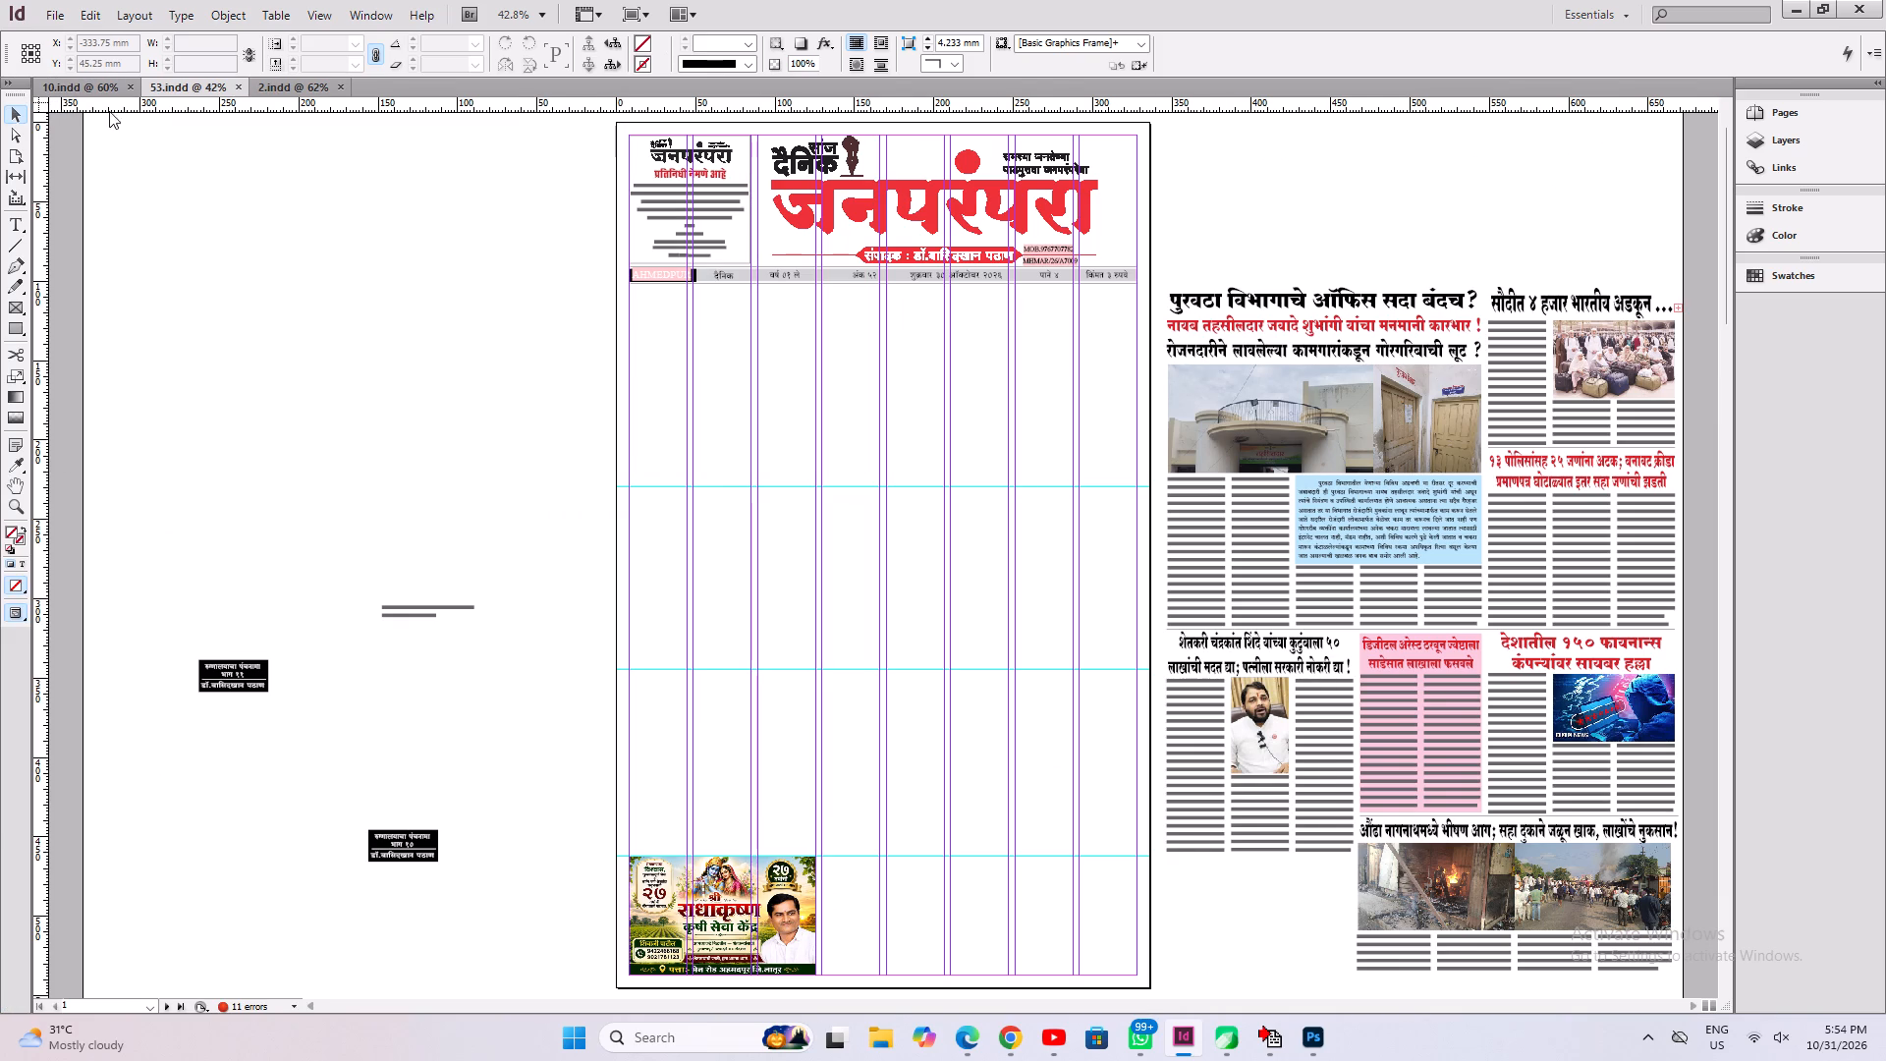
left_click(370, 313)
Bring document 10 to the front and close it.
left_click(80, 88)
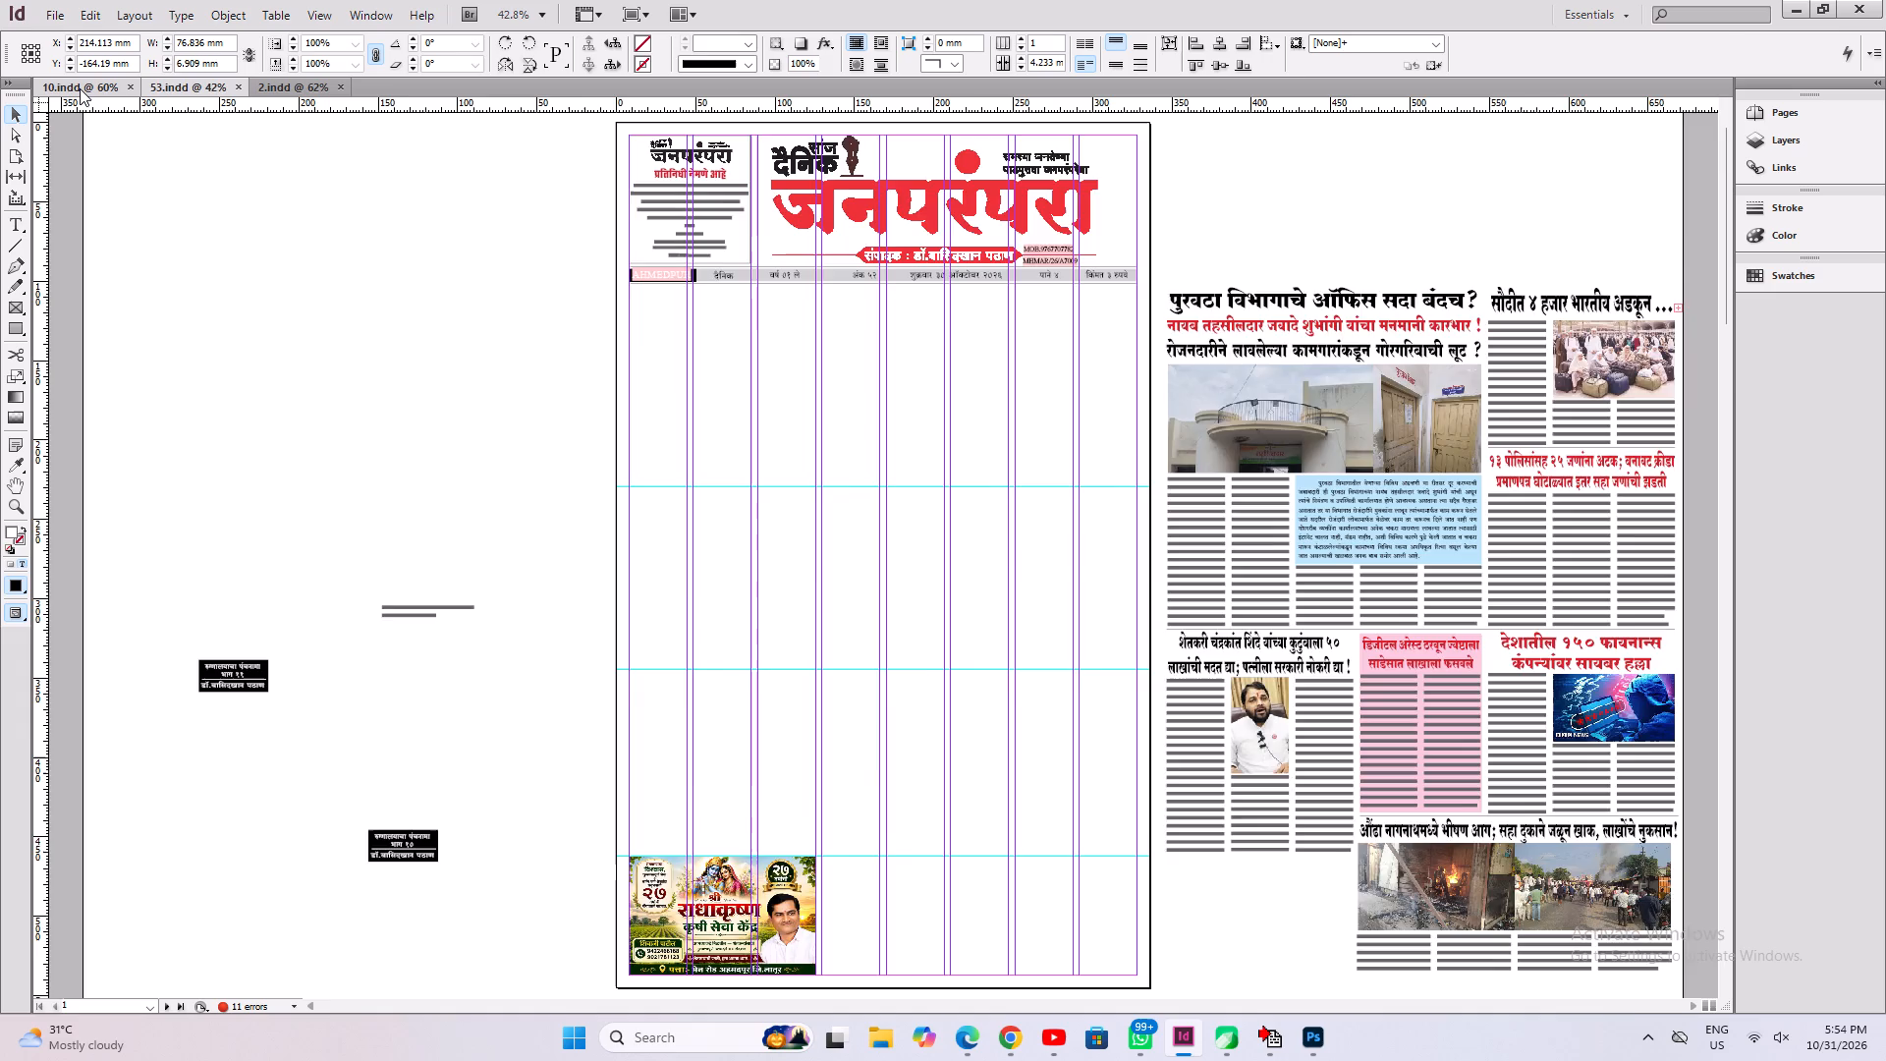
left_click(128, 87)
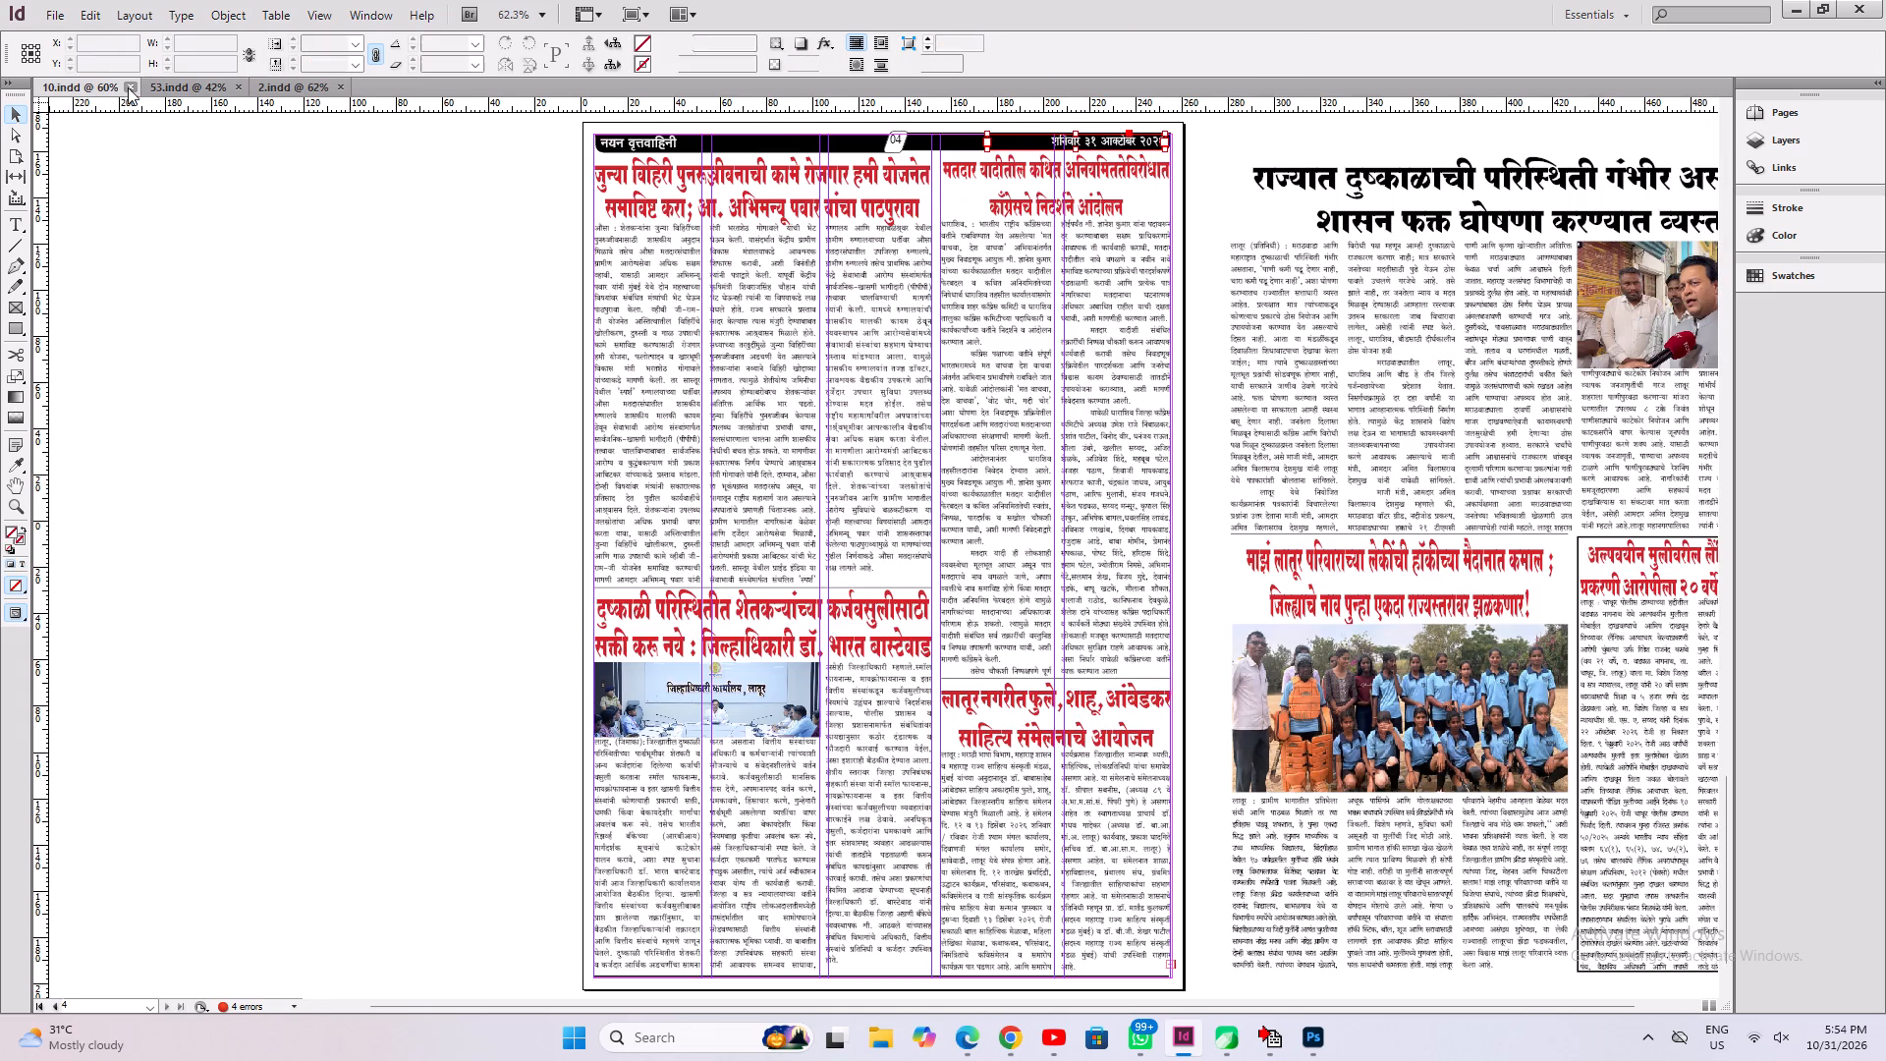
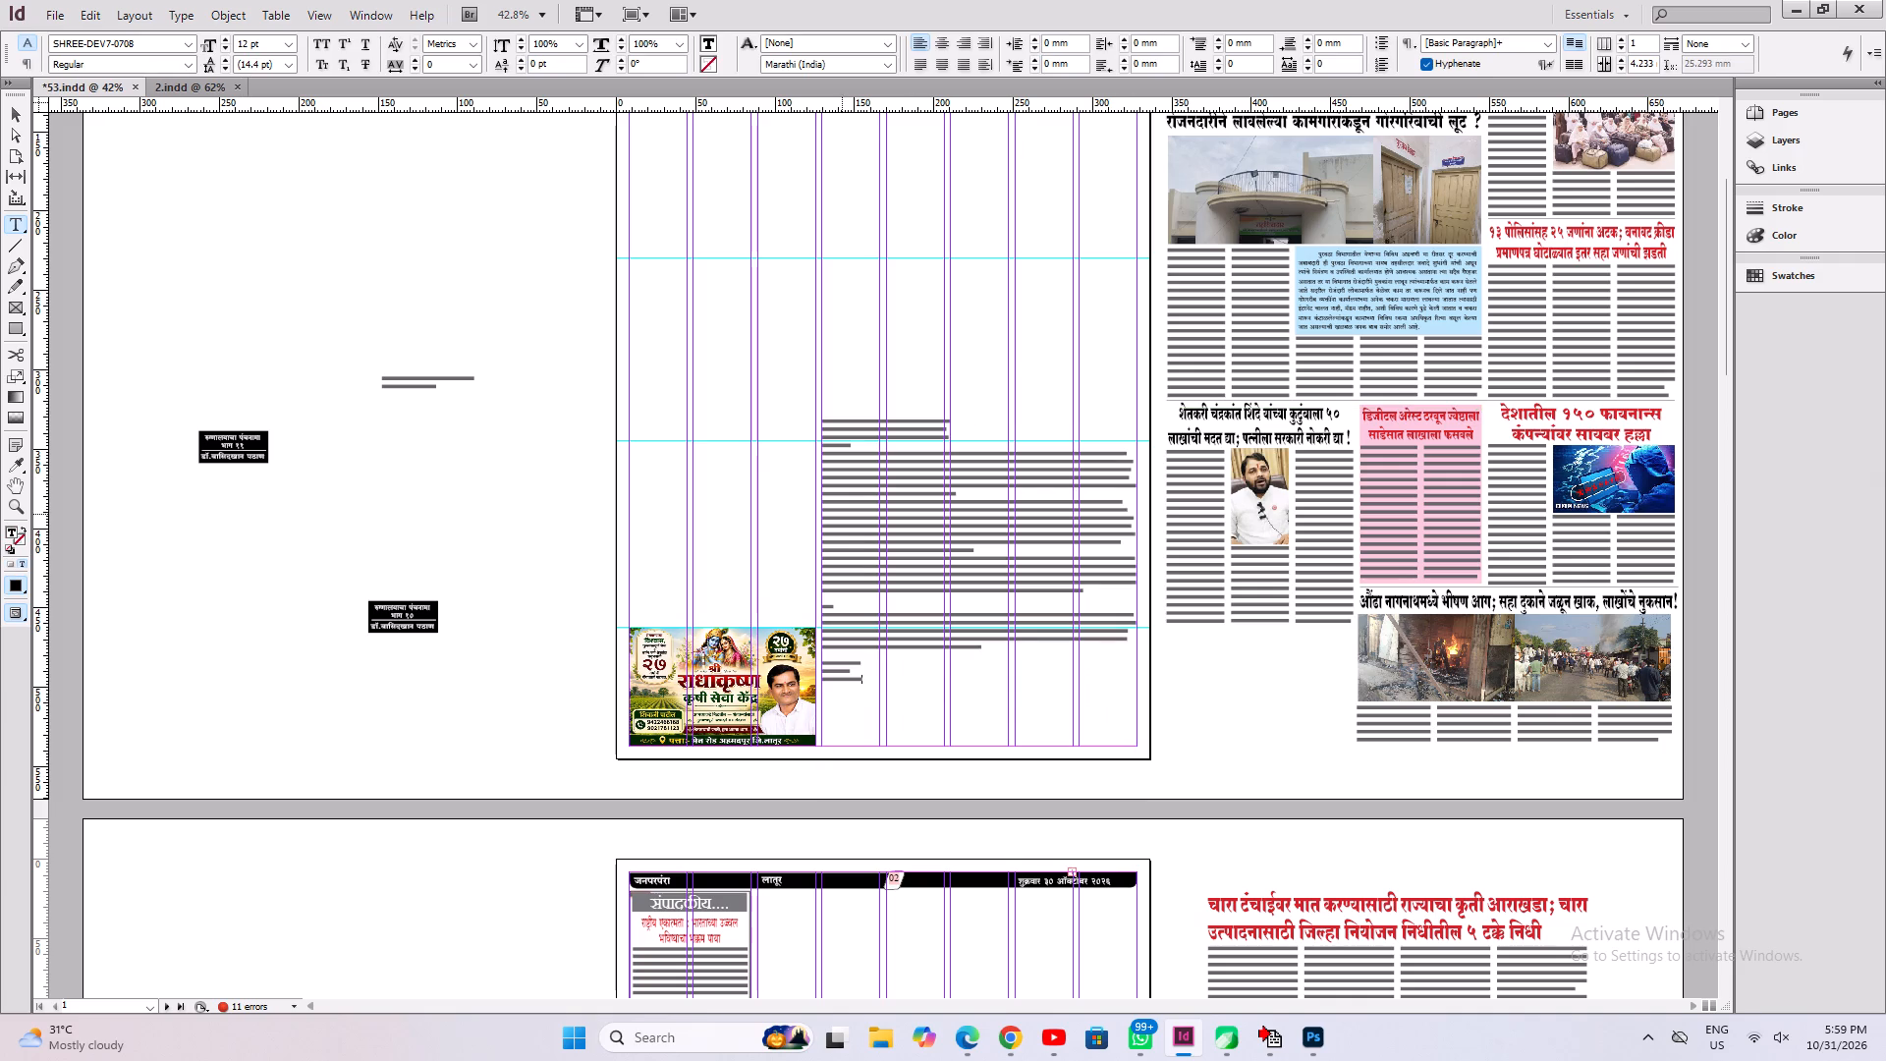
Move the pasted hospital story's text frame about 92 mm down the page.
left_click(3, 128)
scroll(941, 567, "down", 3)
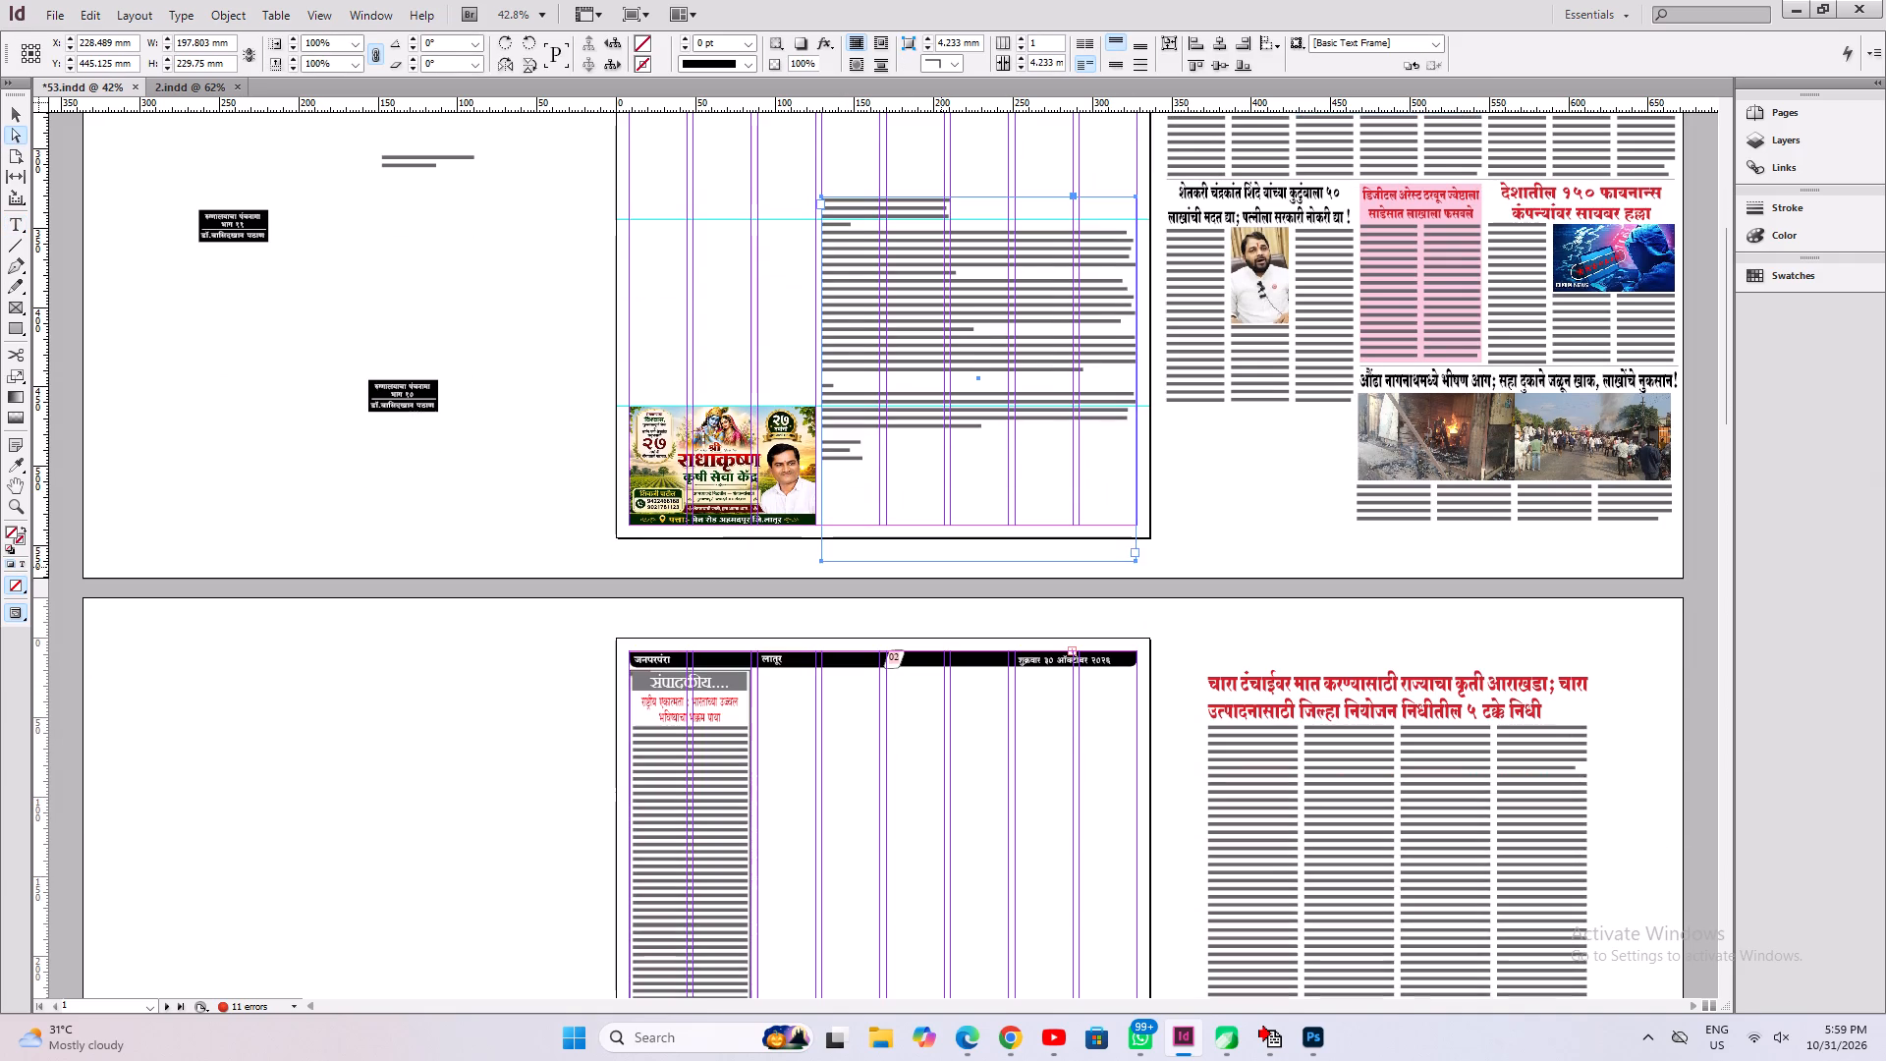
left_click_drag(973, 308, 982, 451, "shift")
Move the headline पुरवठा विभागाचे ऑफिस सदा बंदच? from the pasteboard onto page 1, above the pasted hospital story.
scroll(983, 311, "up", 1)
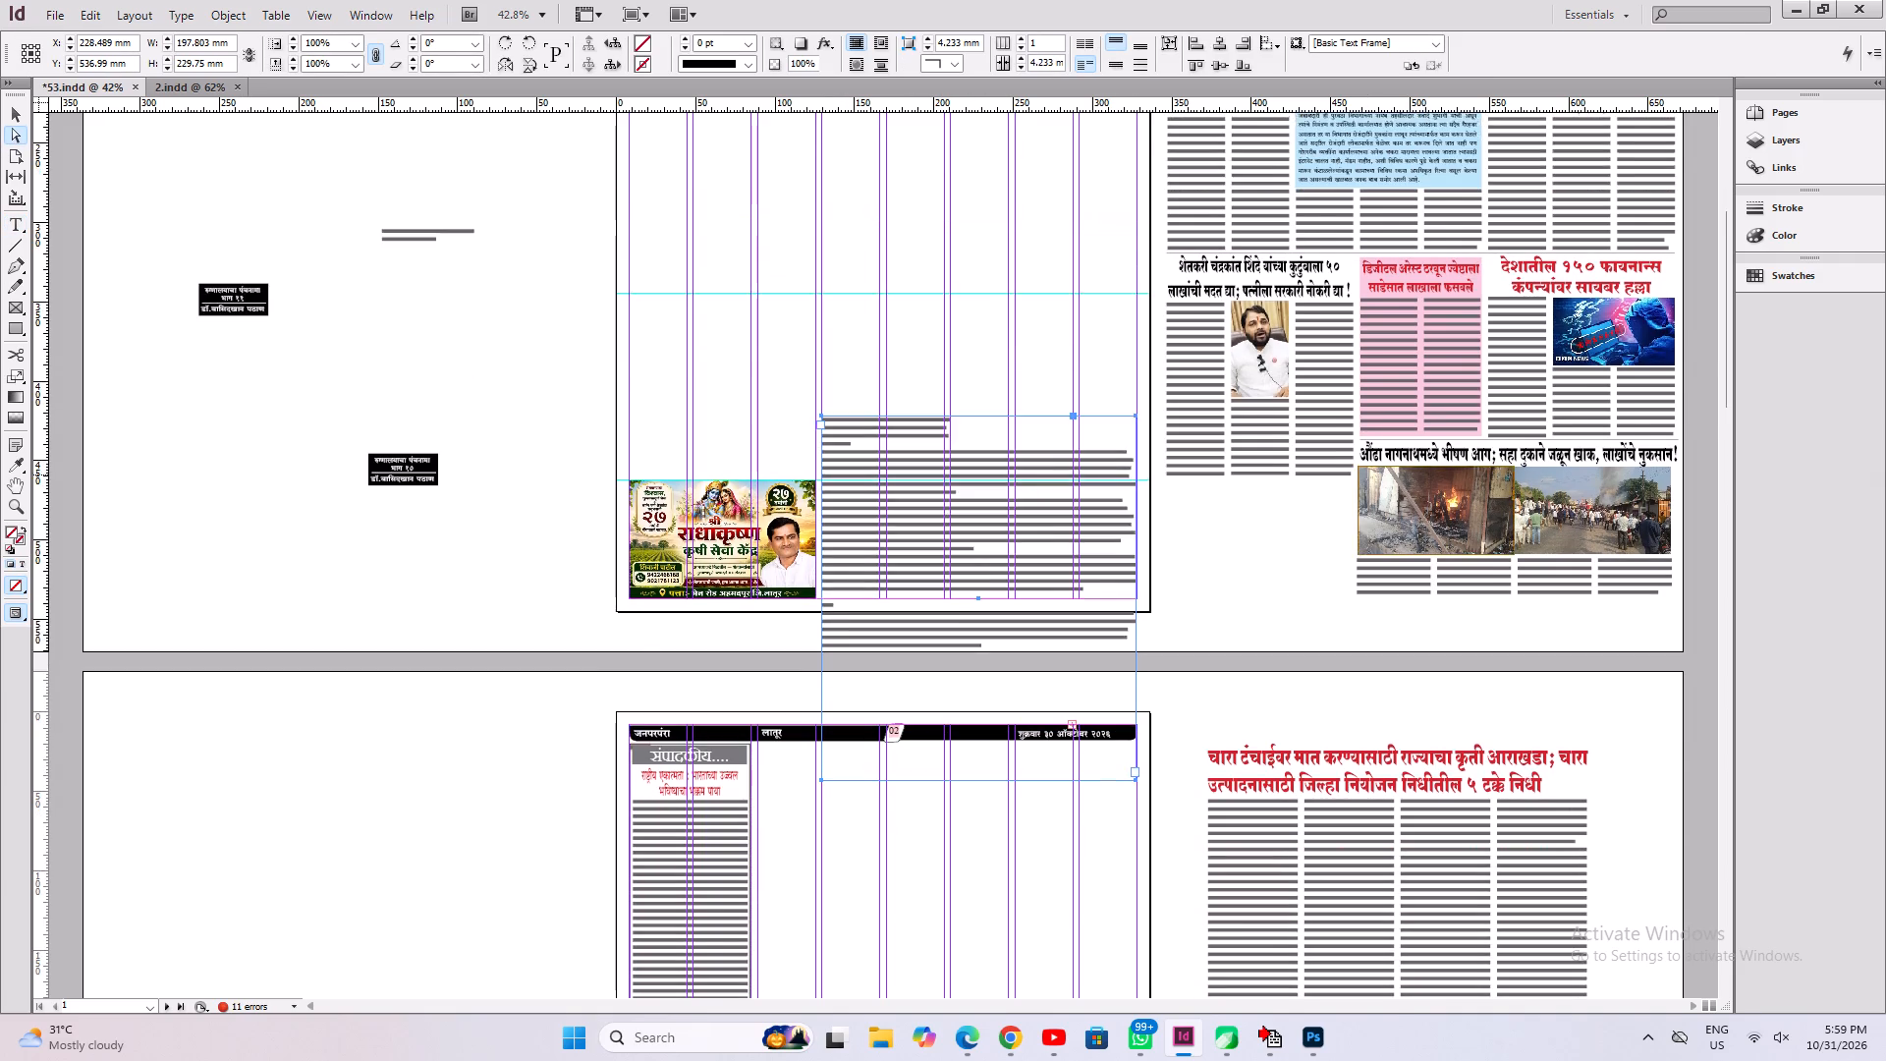
scroll(1379, 475, "up", 3)
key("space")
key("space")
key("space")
left_click_drag(1375, 475, 1107, 623)
left_click_drag(1320, 291, 1312, 310)
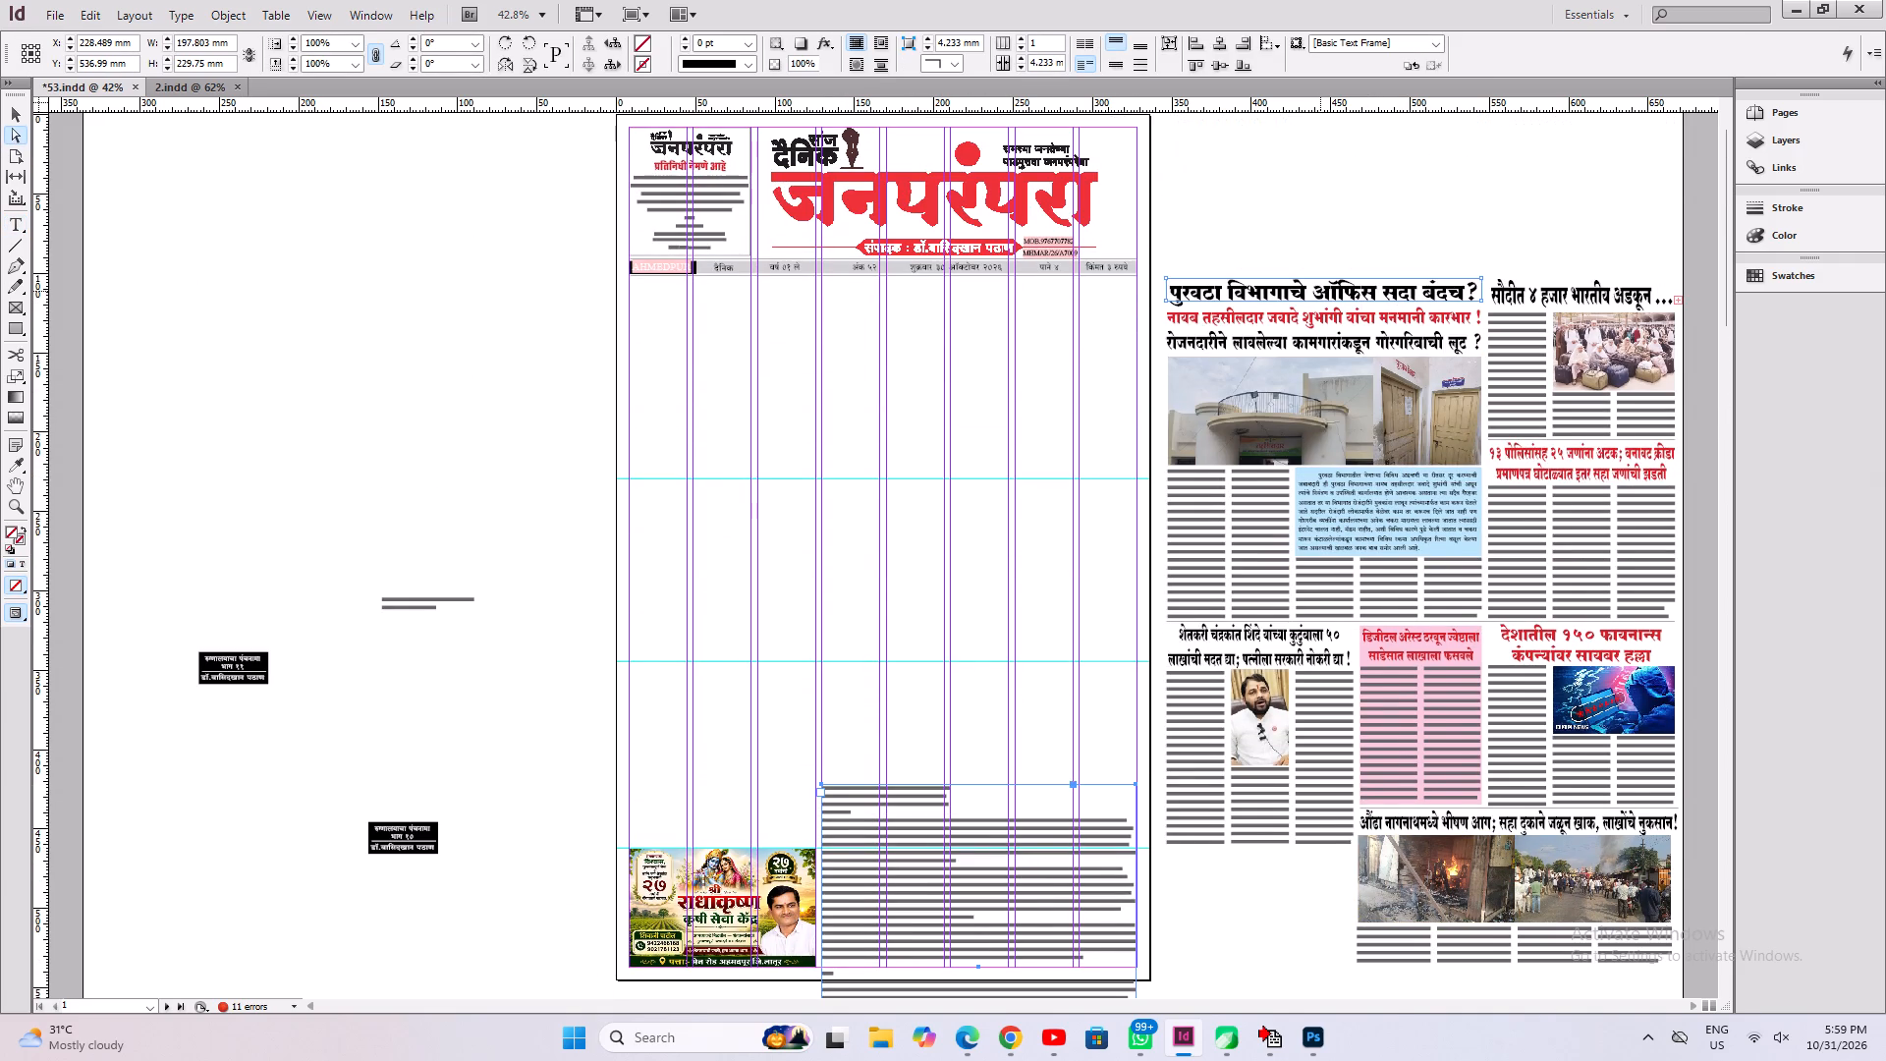
left_click_drag(1312, 310, 975, 695)
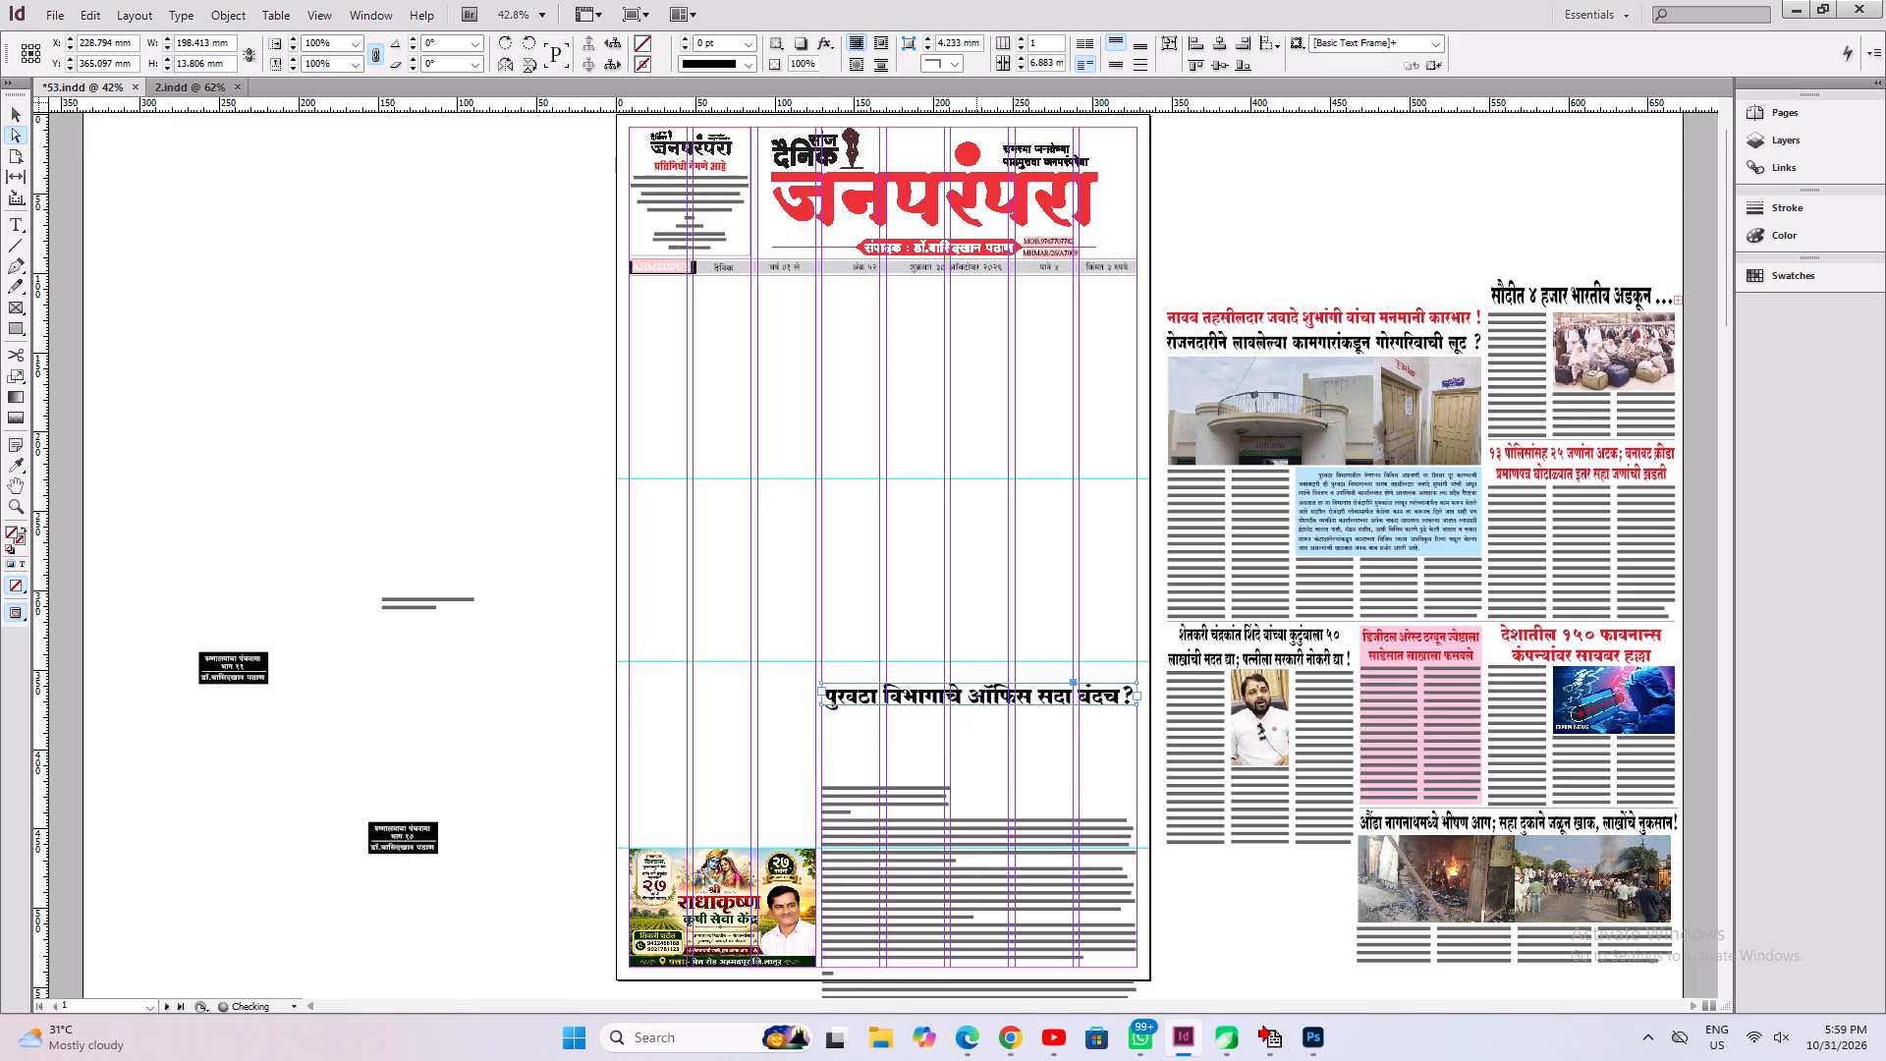
Examine the opening lines of the pasted hospital story at 200% zoom.
left_click(1141, 850)
left_click(1022, 875)
key("ctrl+2")
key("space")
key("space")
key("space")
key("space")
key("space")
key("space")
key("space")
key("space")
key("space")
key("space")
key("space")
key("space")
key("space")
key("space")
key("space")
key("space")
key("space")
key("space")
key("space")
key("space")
left_click_drag(595, 321, 636, 933)
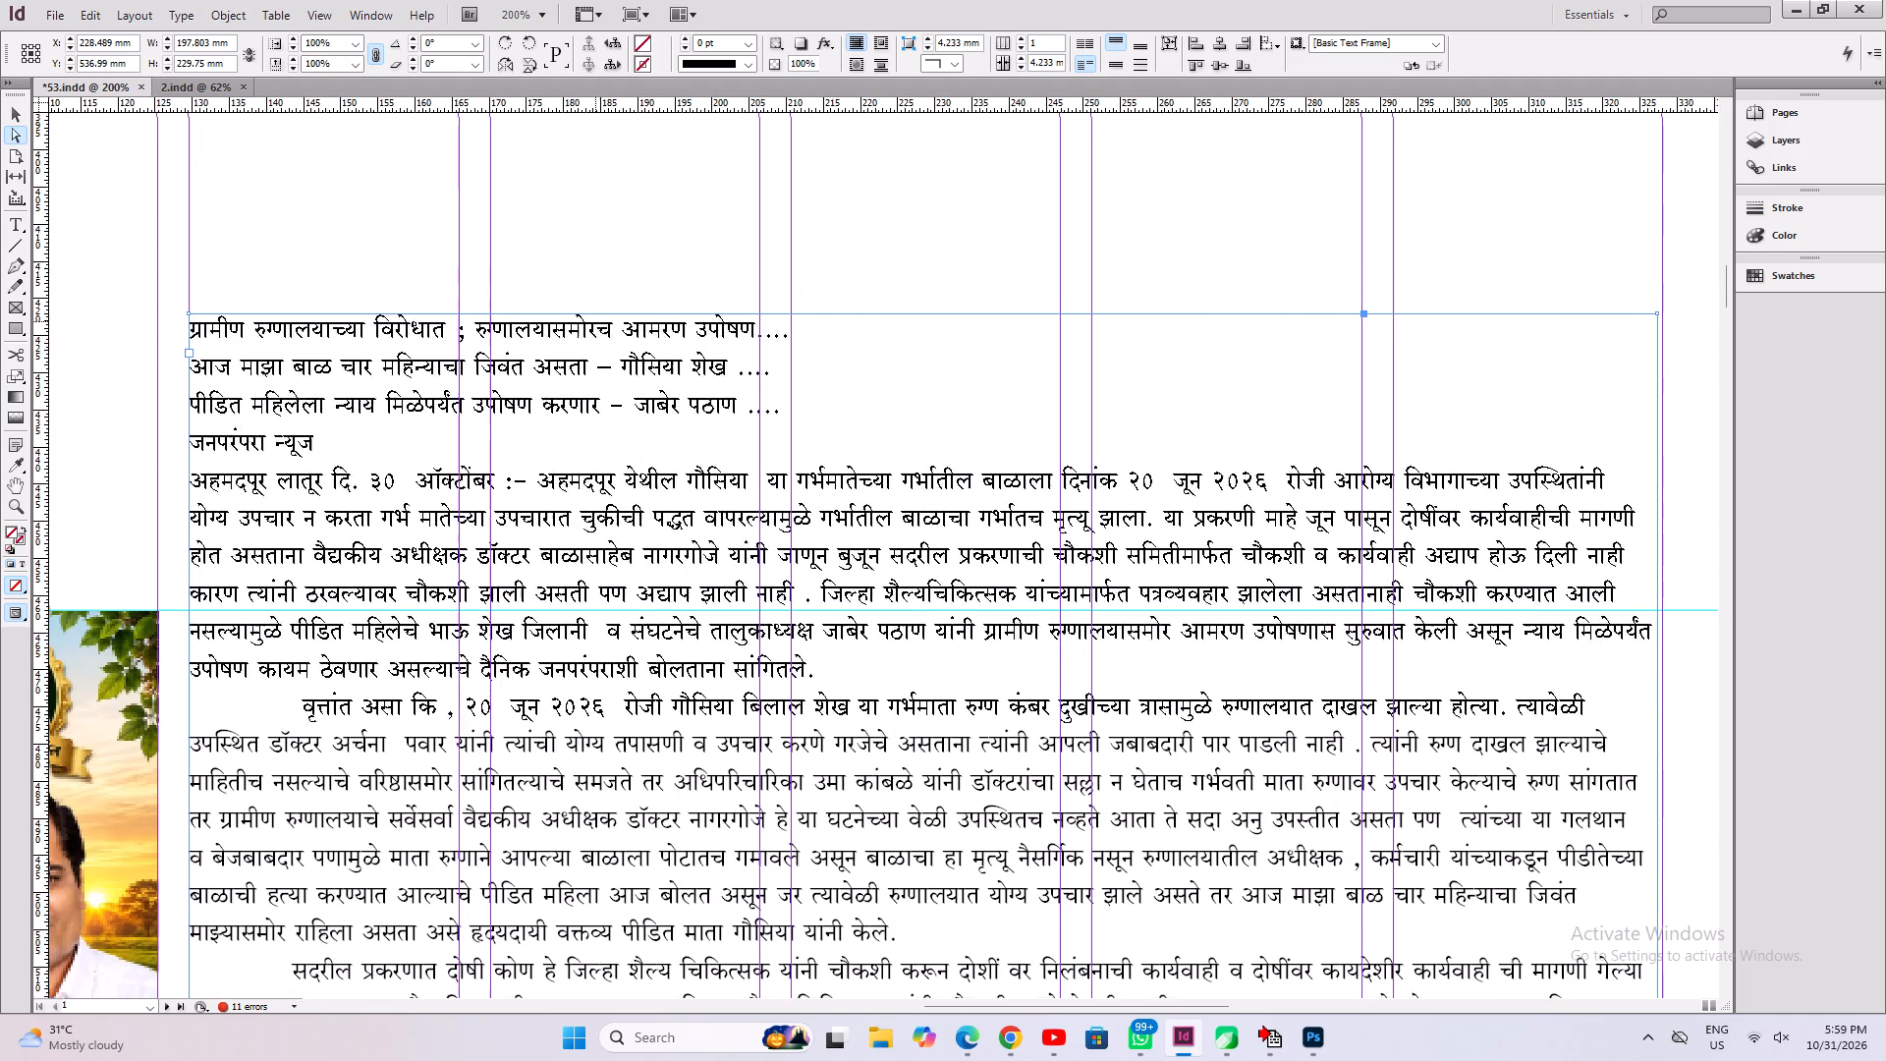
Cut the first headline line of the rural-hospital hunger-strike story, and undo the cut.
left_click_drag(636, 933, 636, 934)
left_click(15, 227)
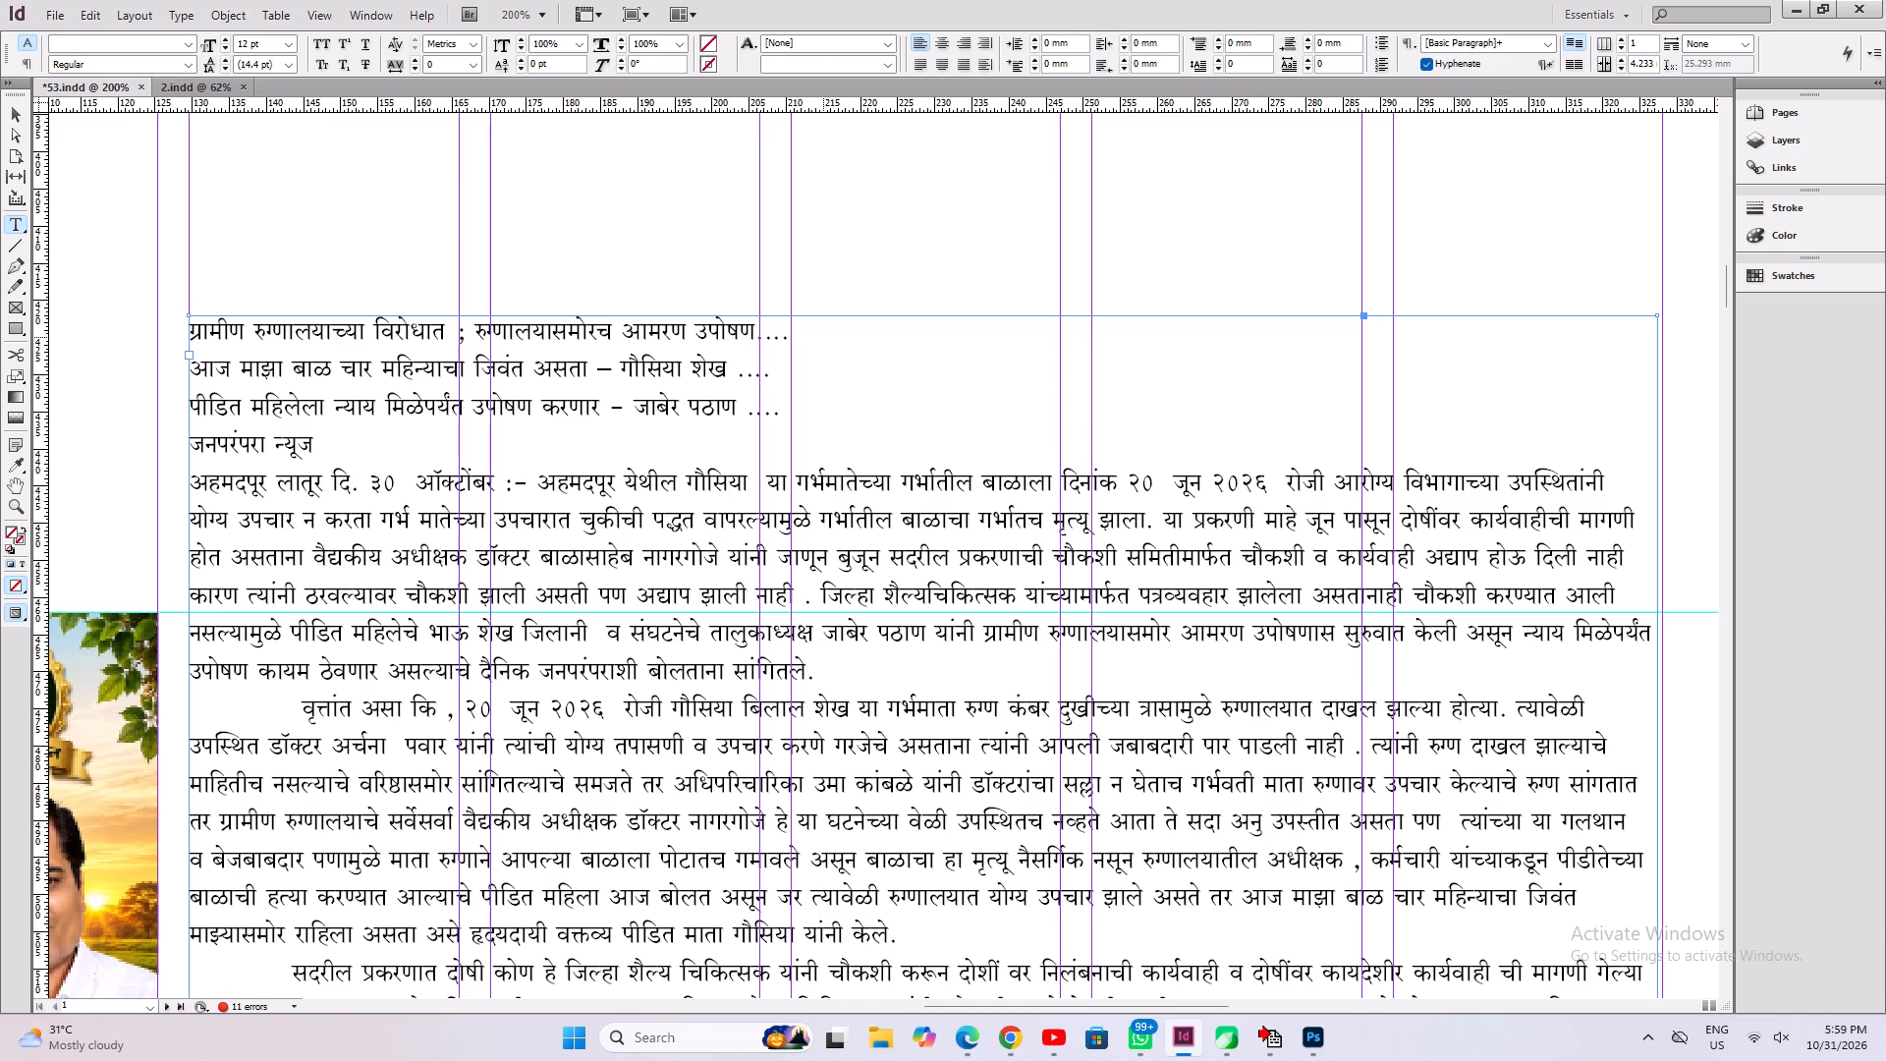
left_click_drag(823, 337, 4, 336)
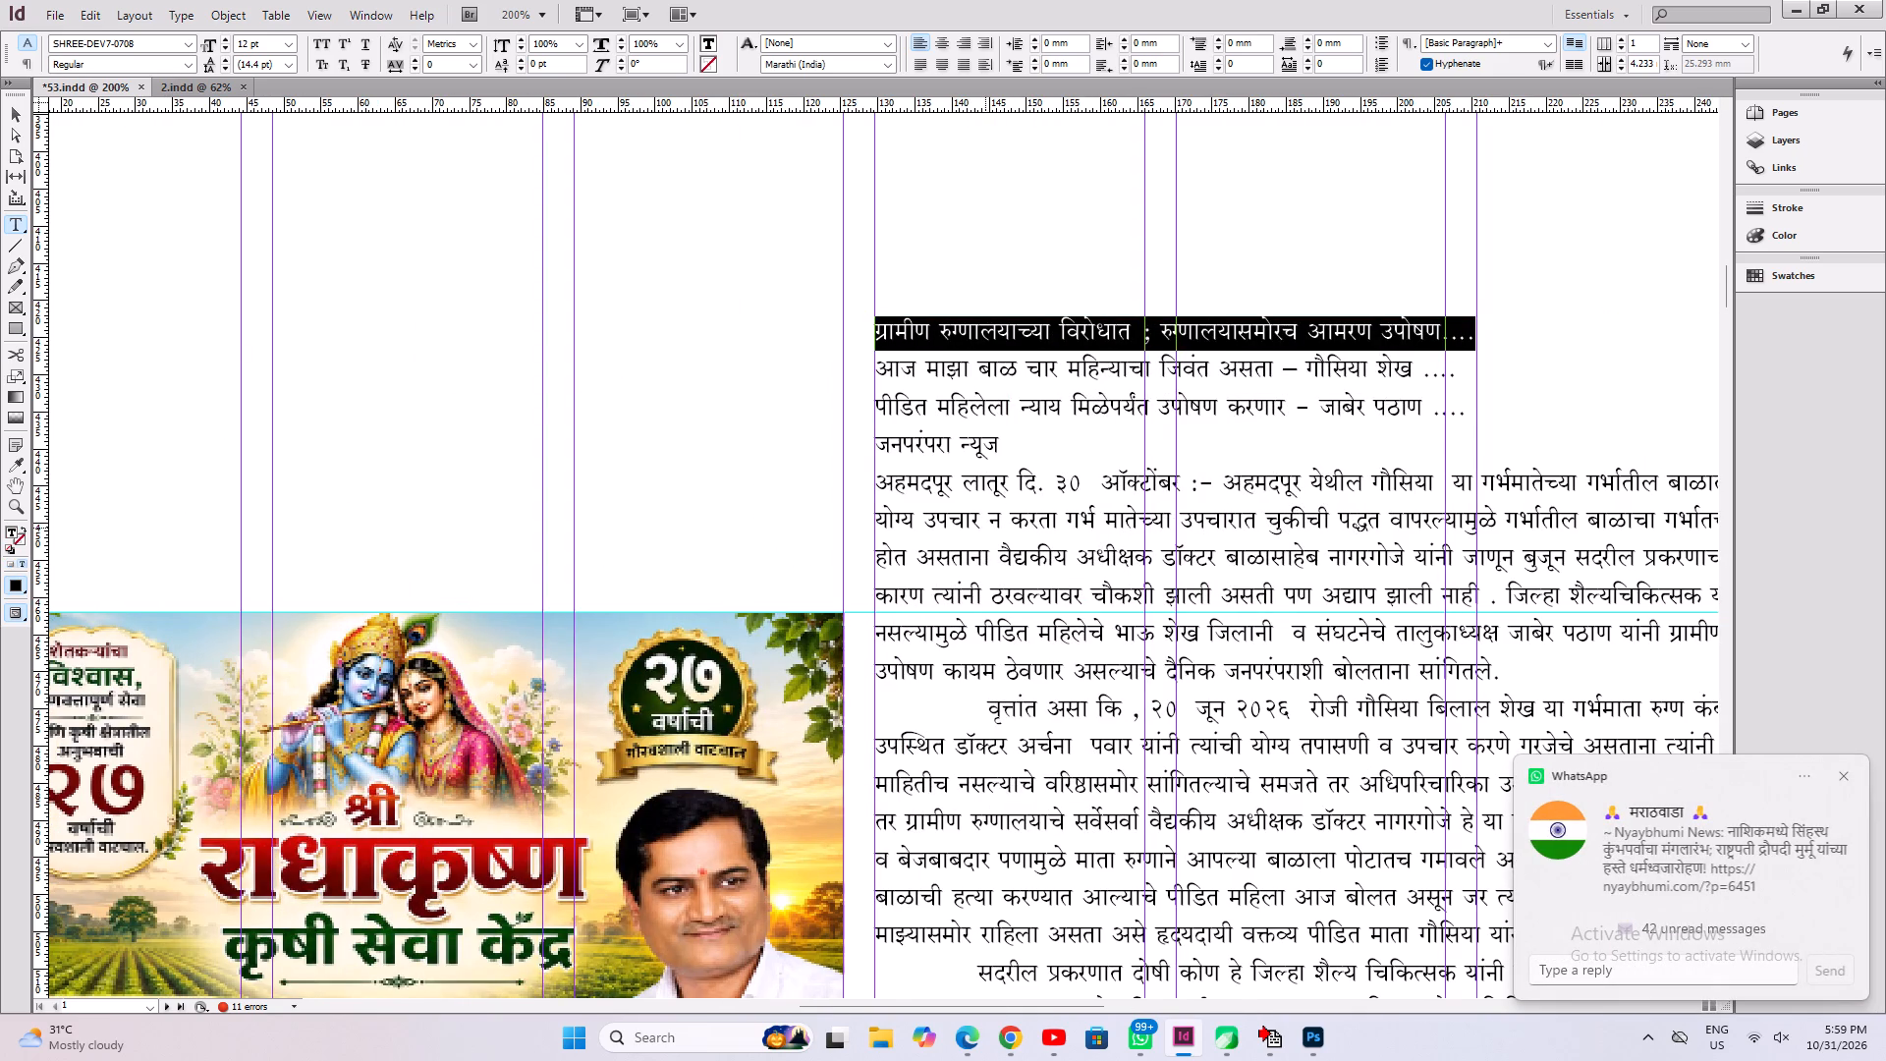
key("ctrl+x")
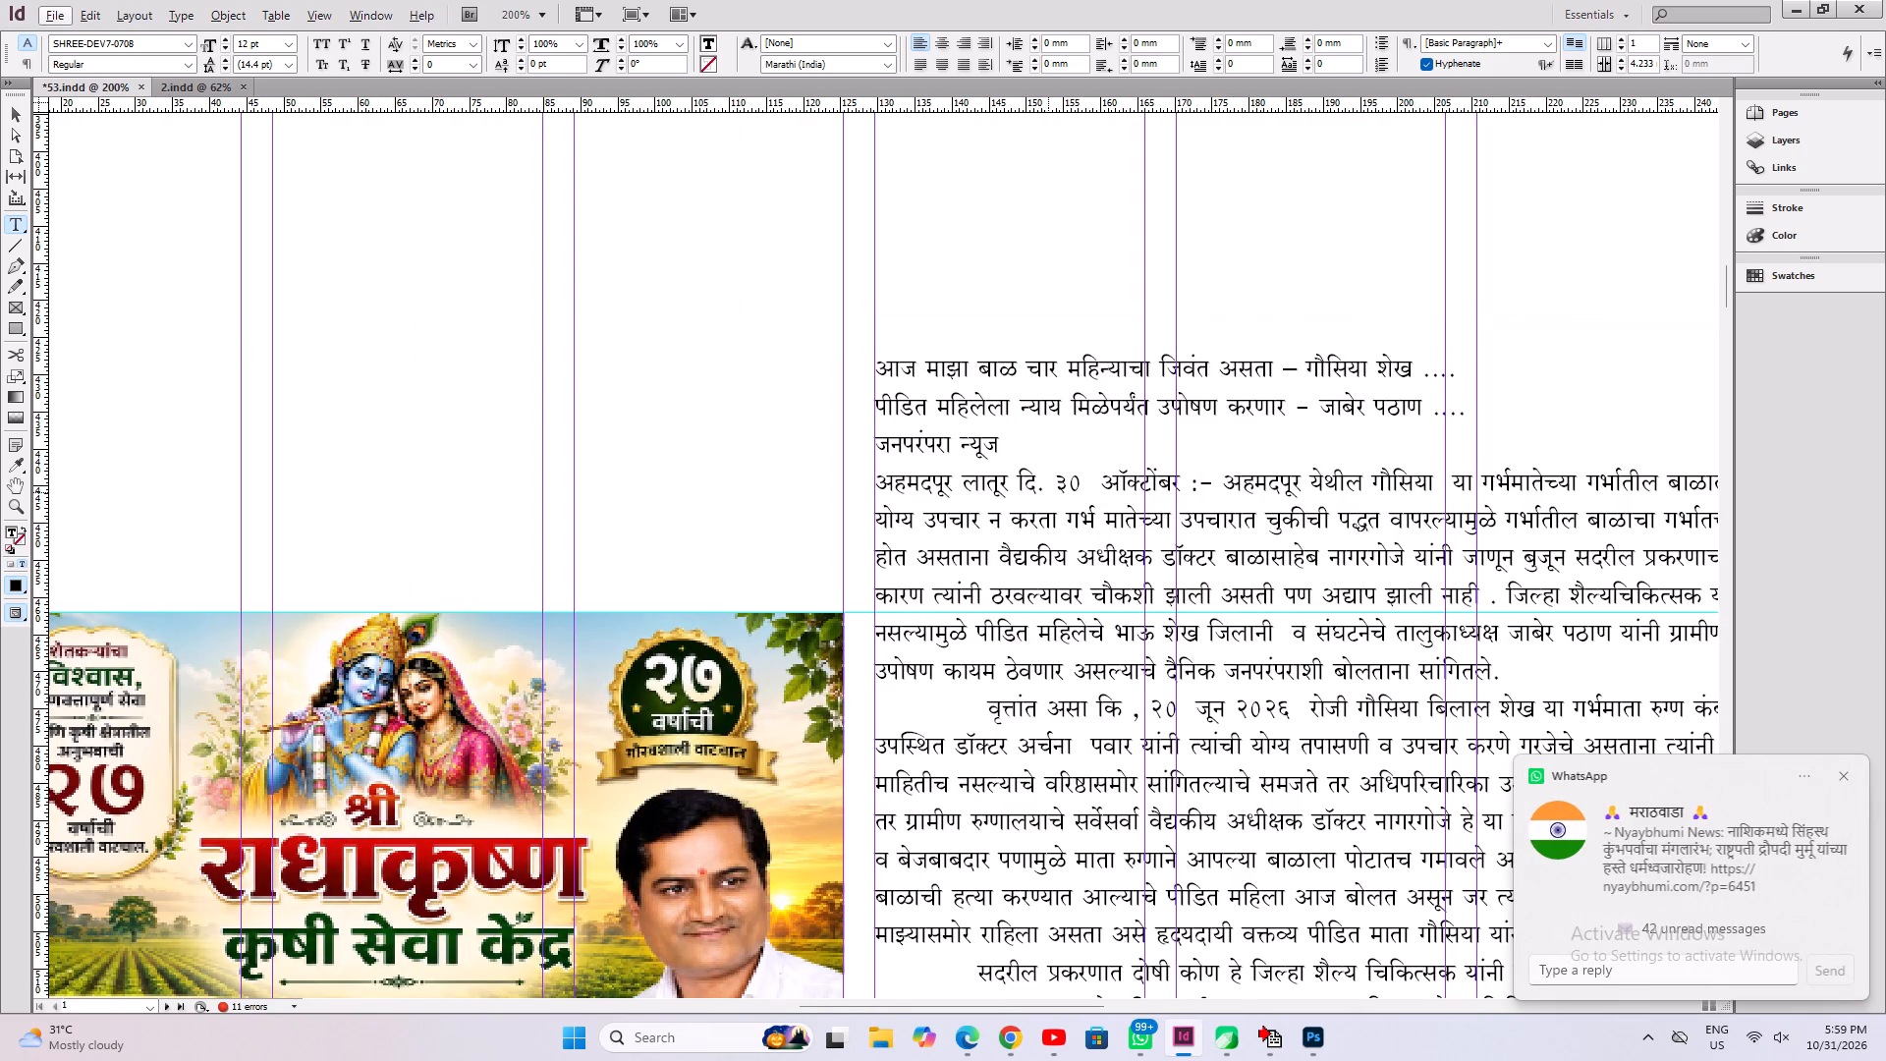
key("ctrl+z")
Start opening another document and browse to the JANPARMPARA folder inside the paper job folder.
left_click(56, 1)
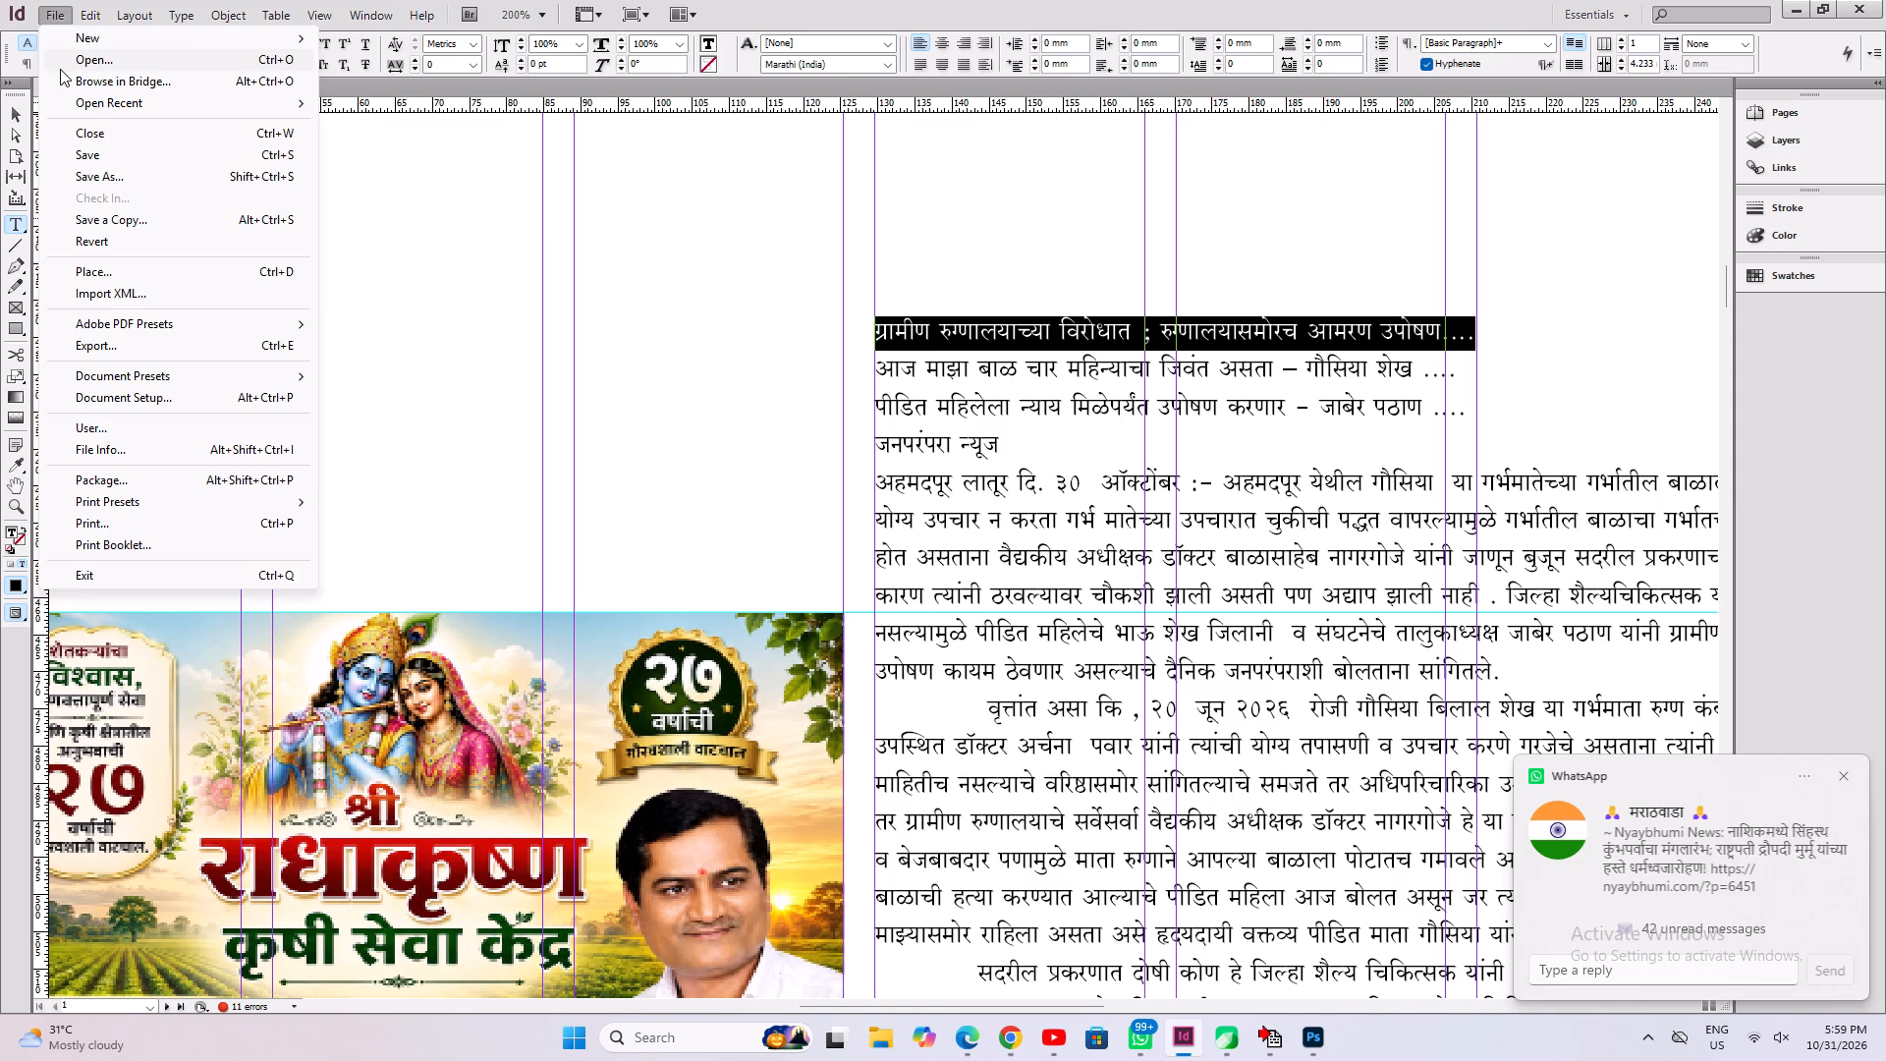
left_click(60, 69)
scroll(961, 452, "down", 7)
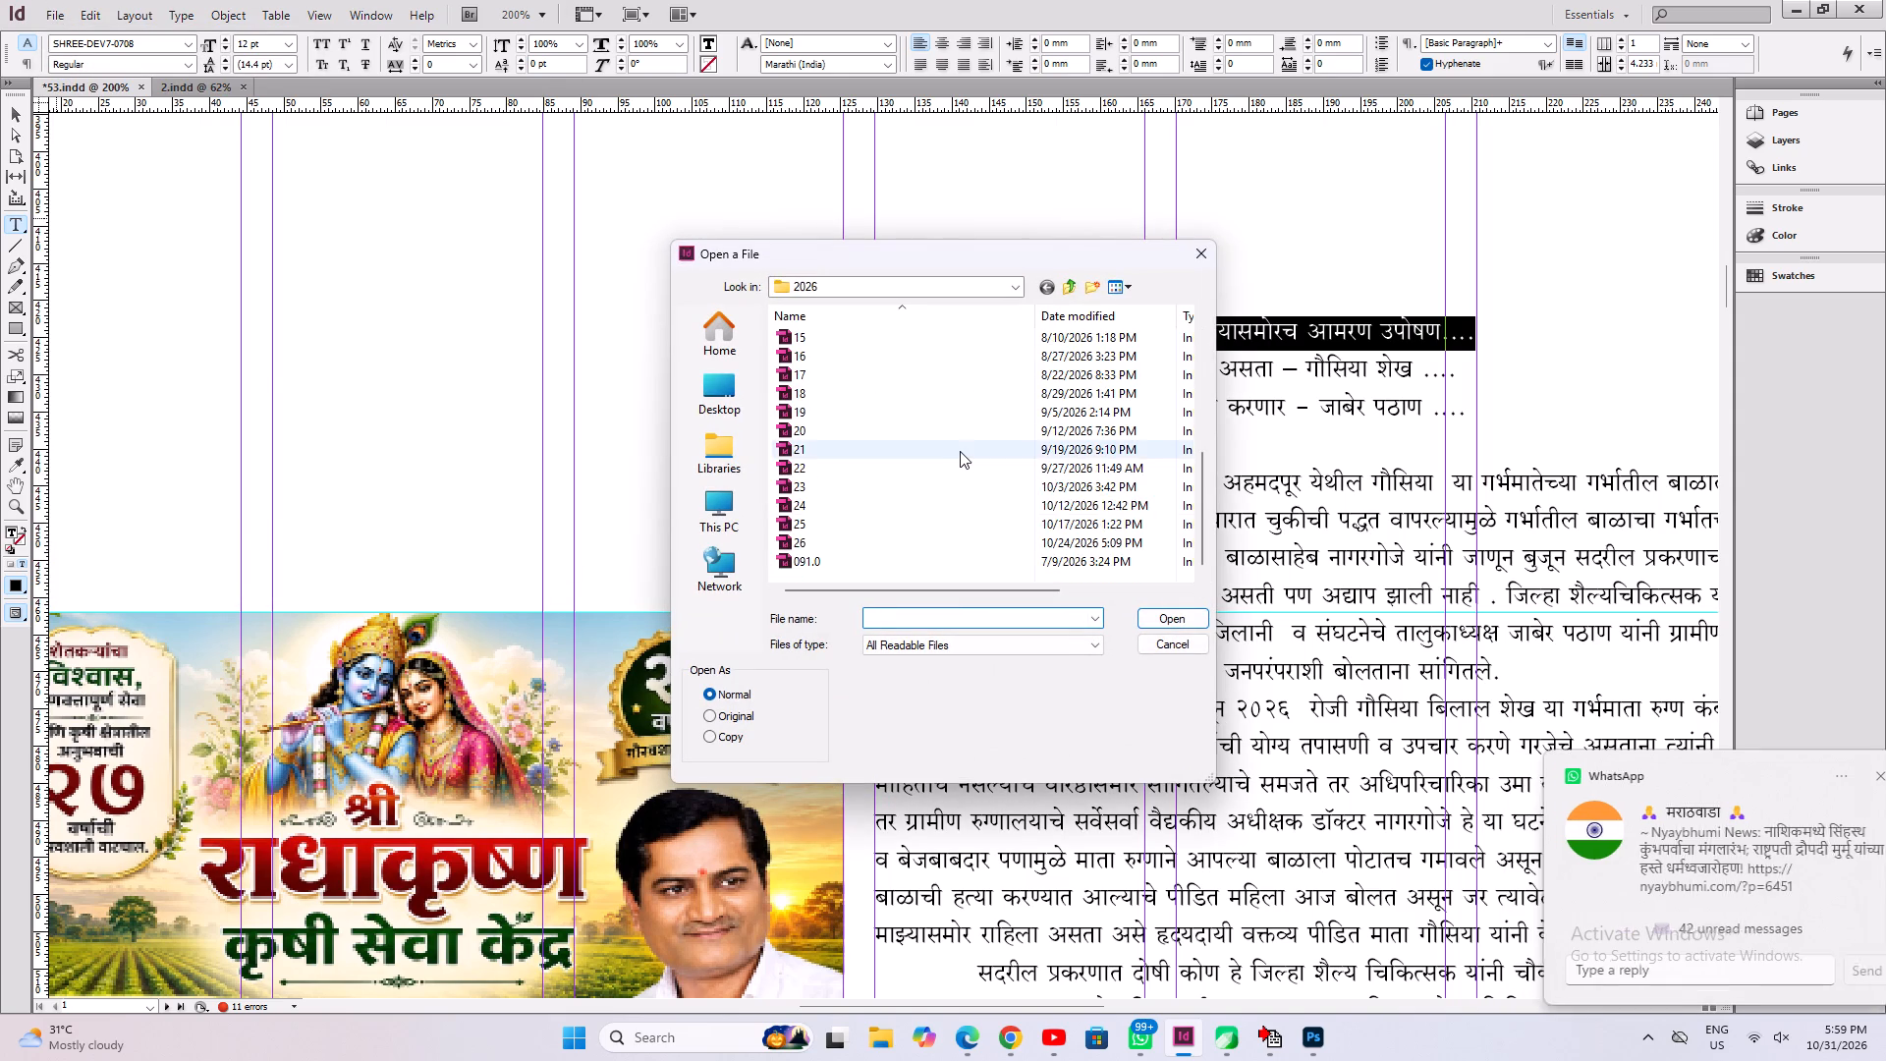
scroll(943, 439, "up", 5)
left_click(867, 288)
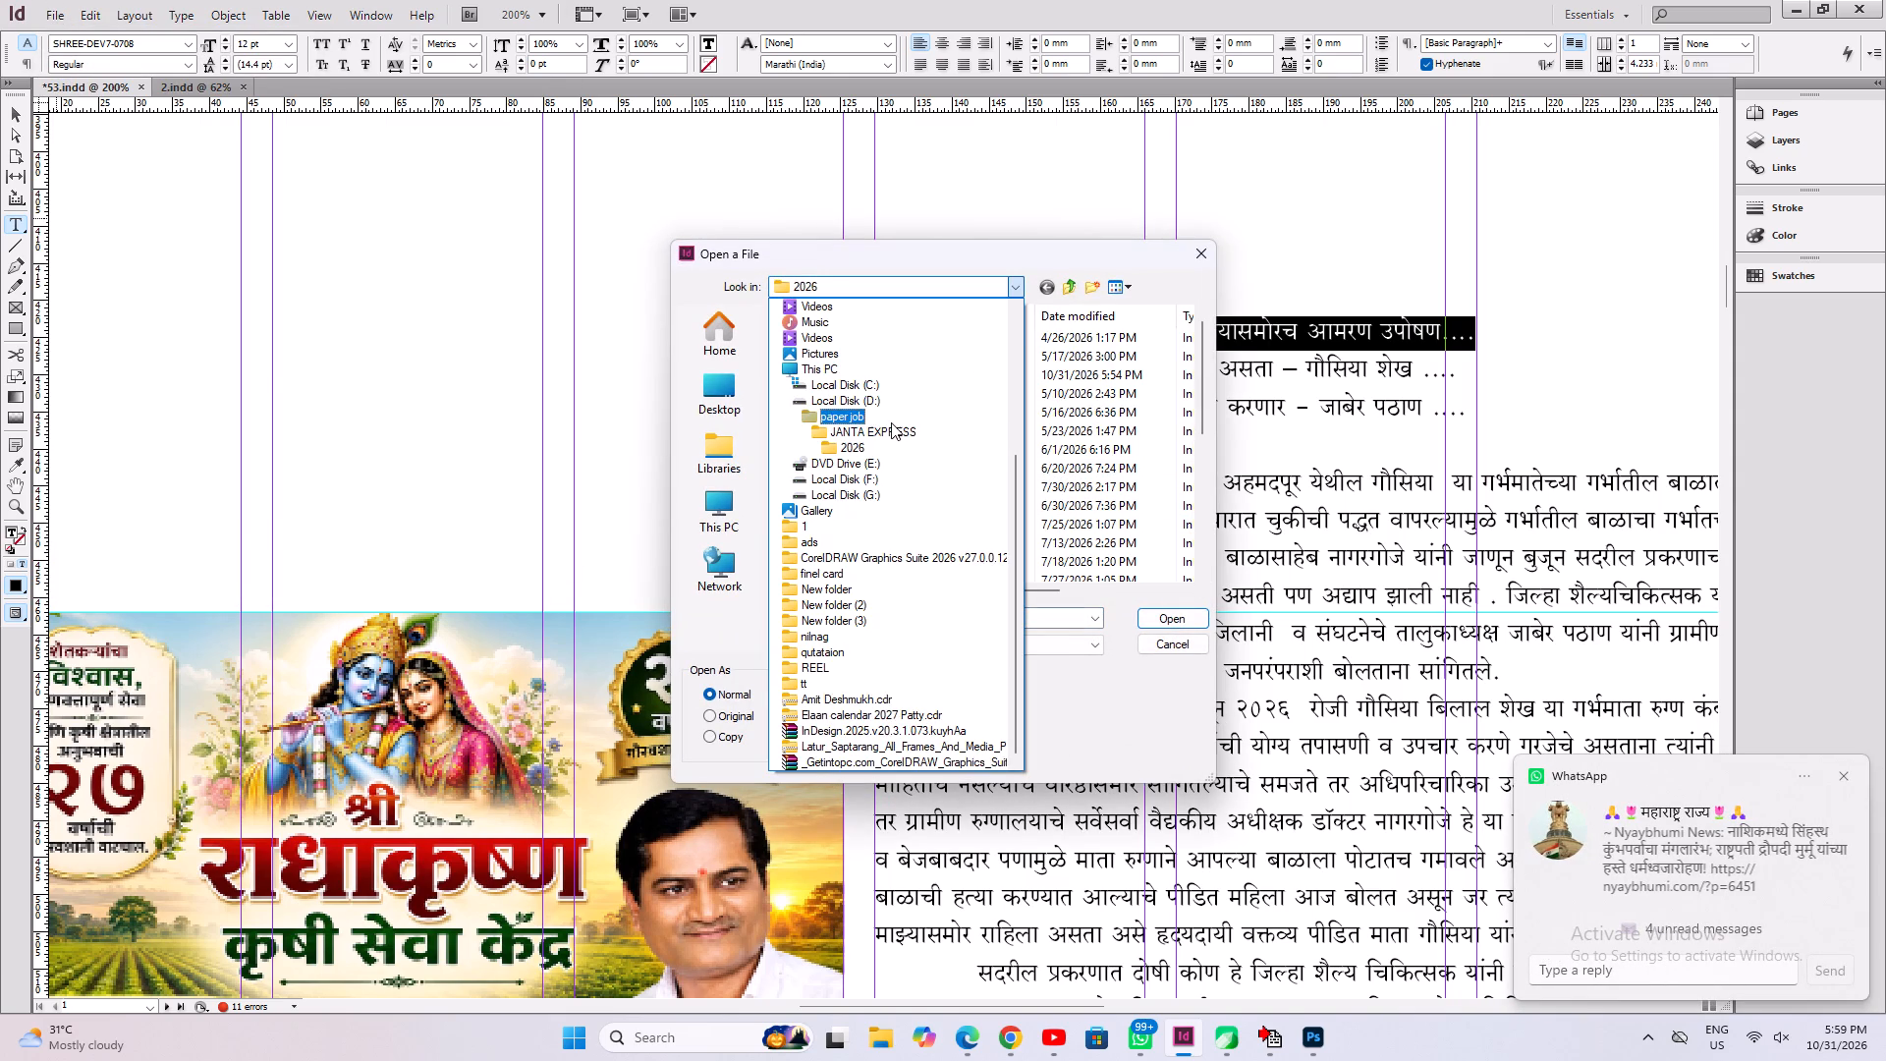
left_click(891, 422)
left_click(799, 363)
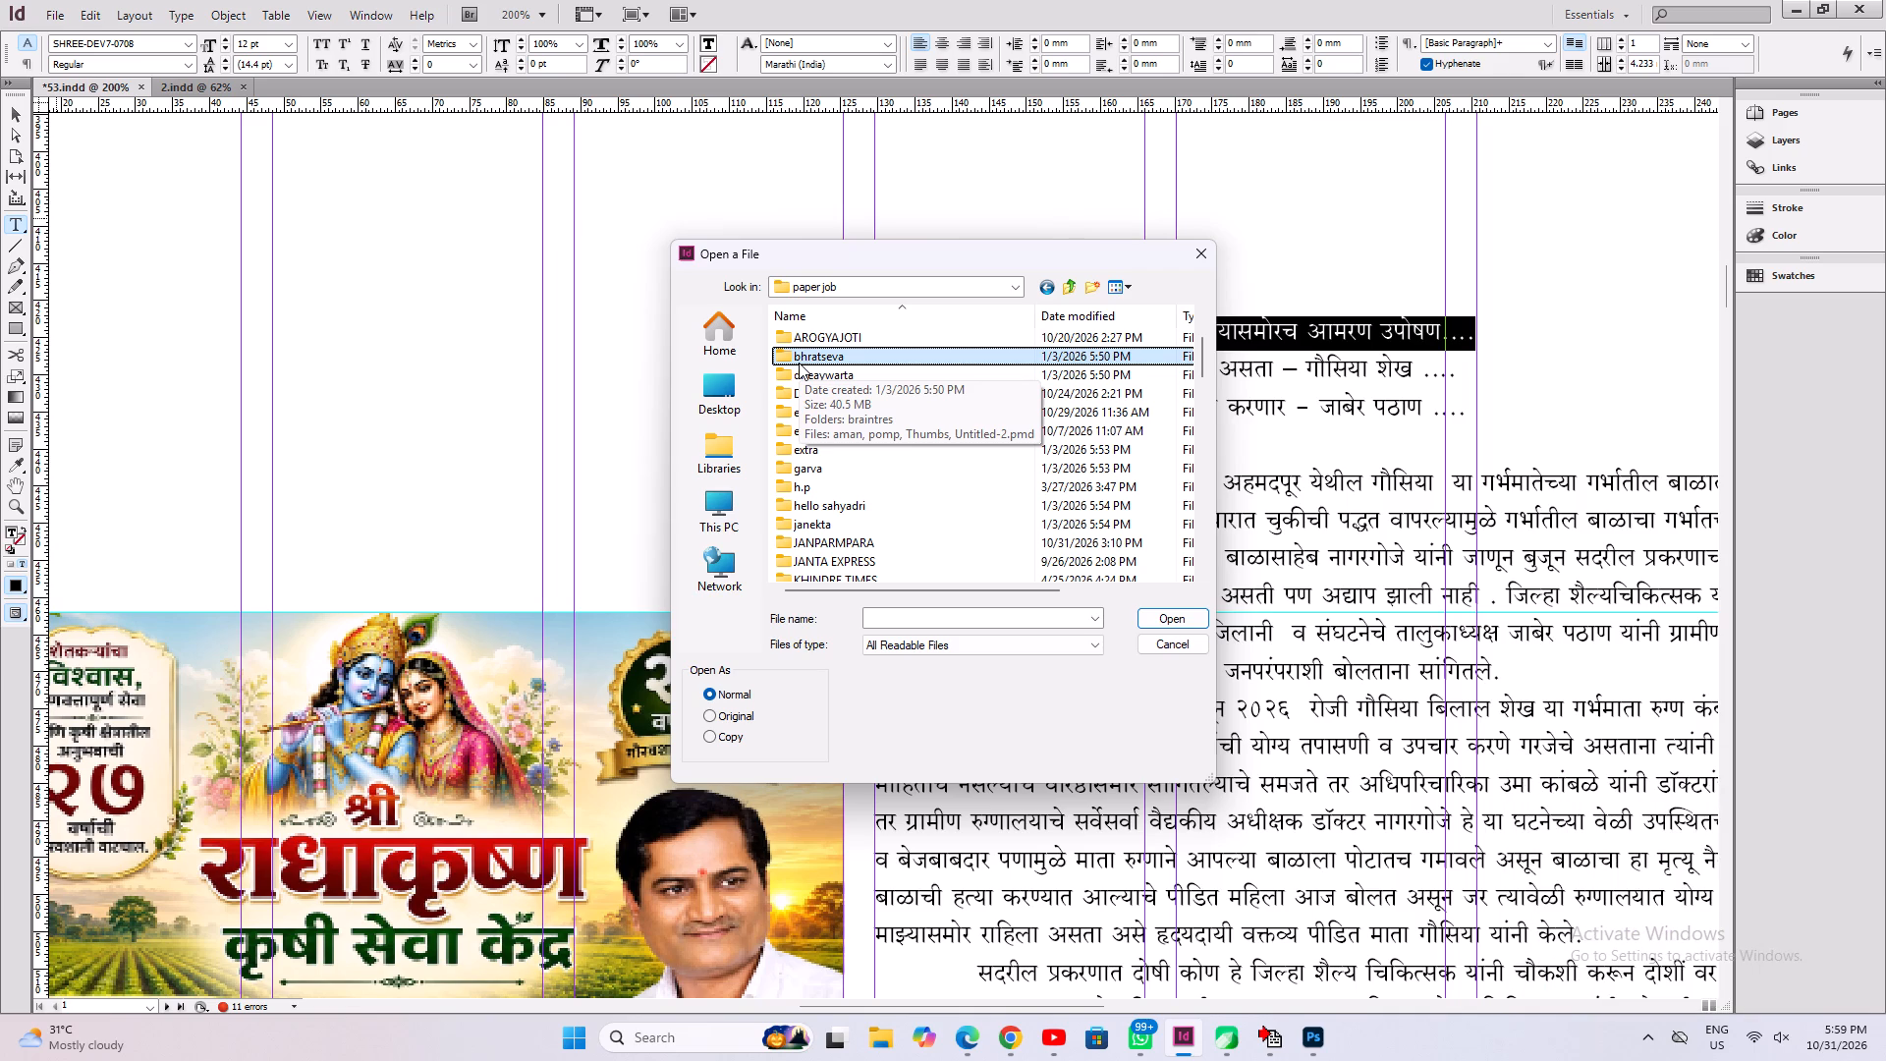
type("JAN")
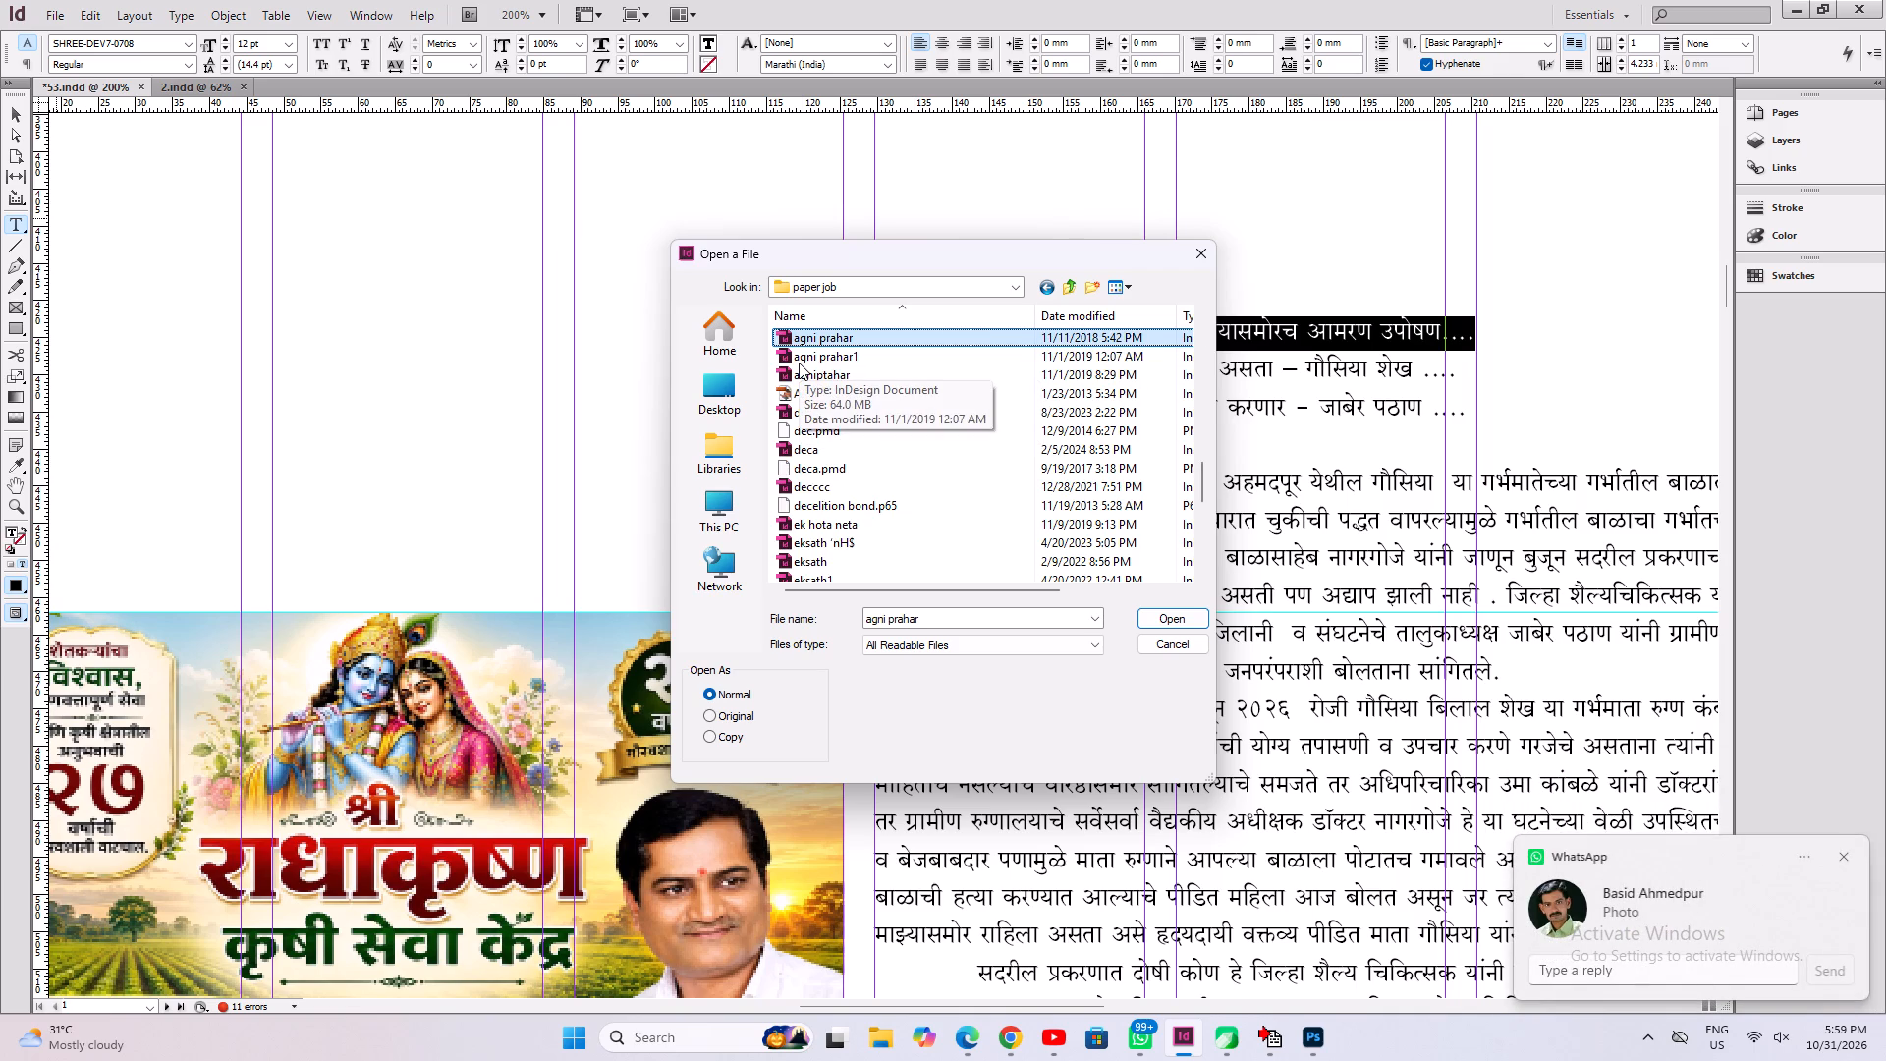
type("JAN")
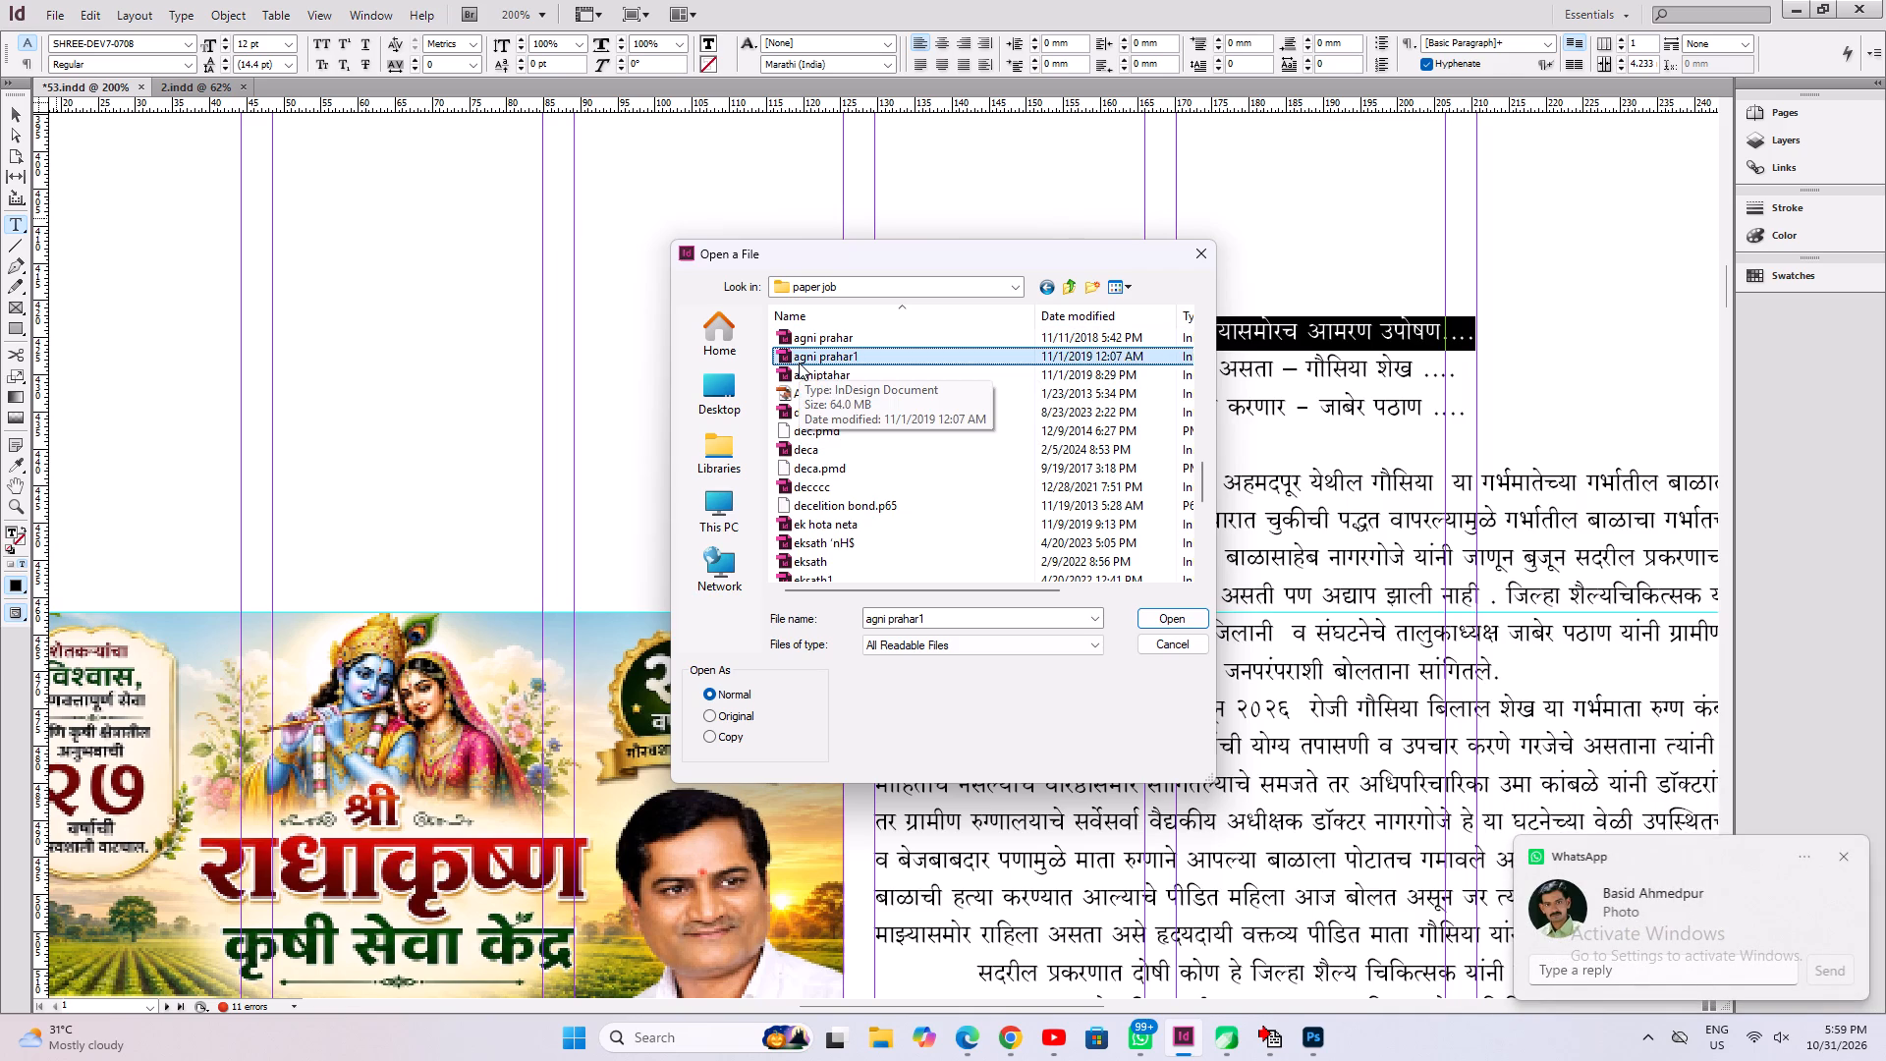
scroll(799, 362, "up", 4)
left_click(834, 383)
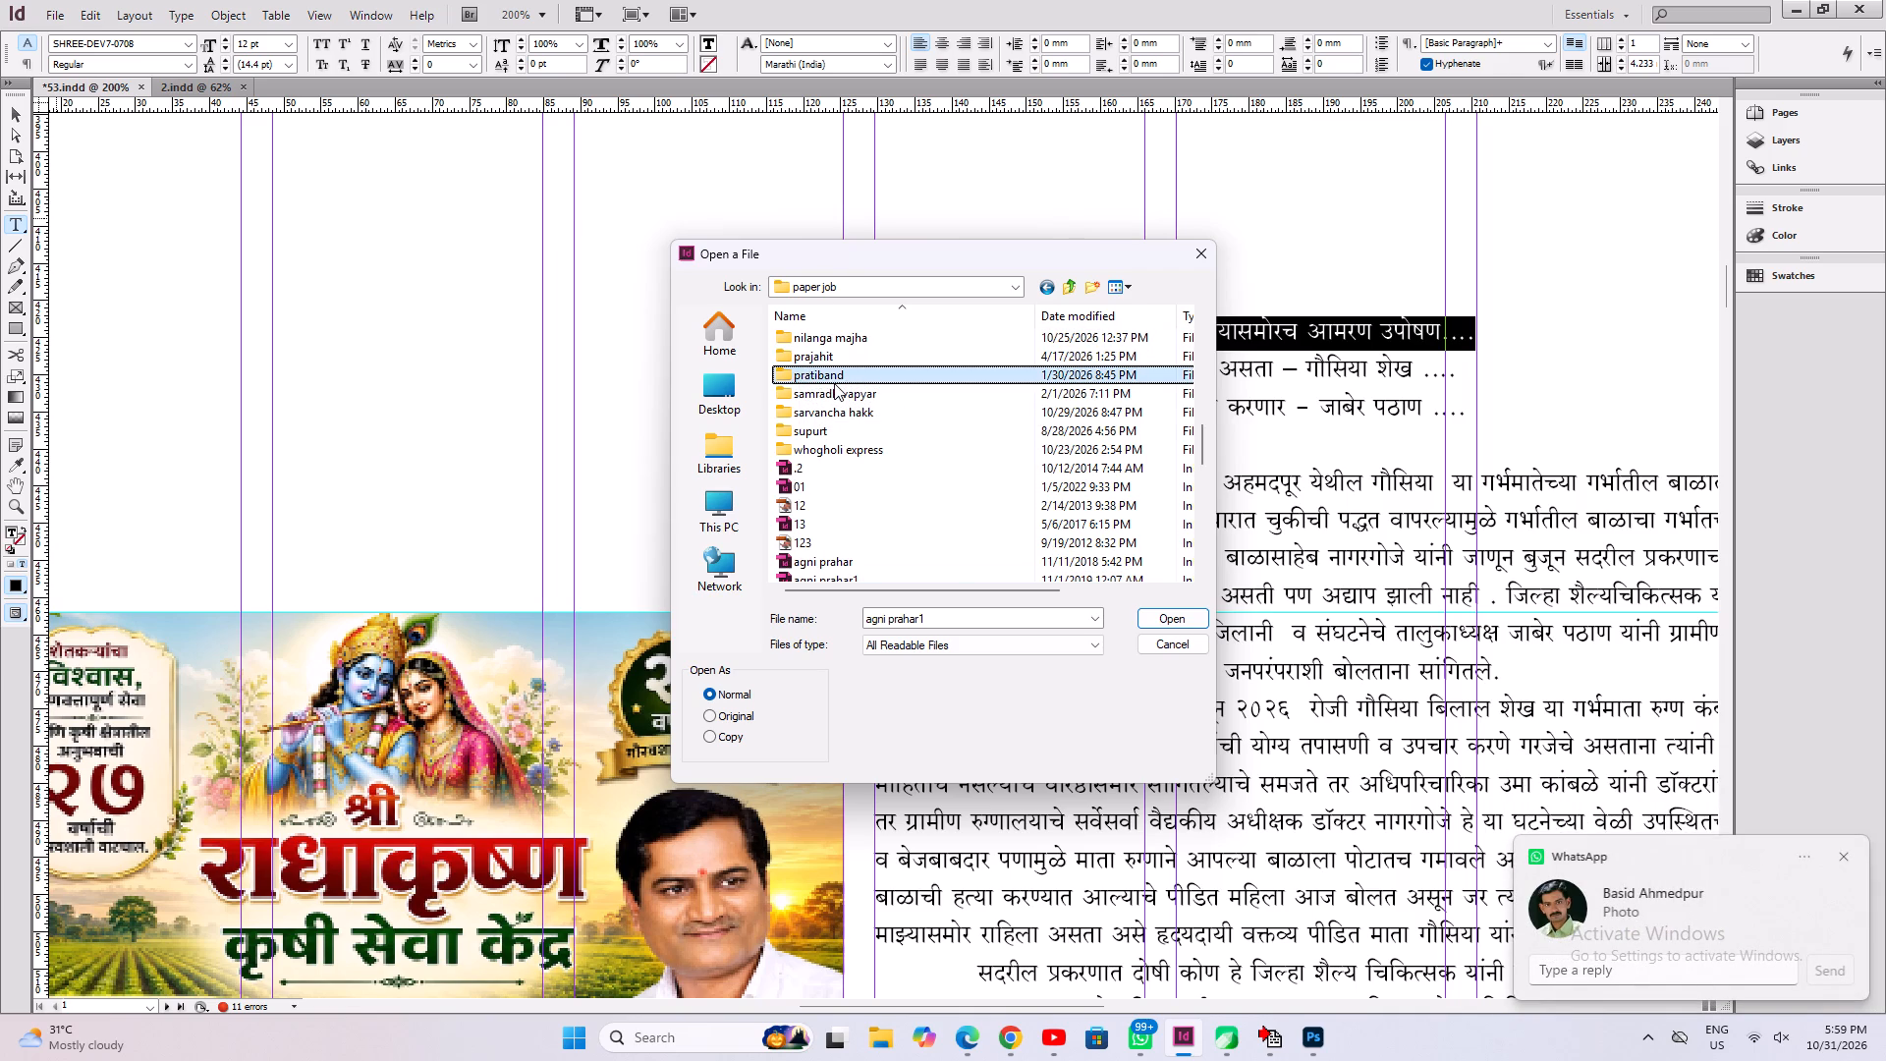
type("JA")
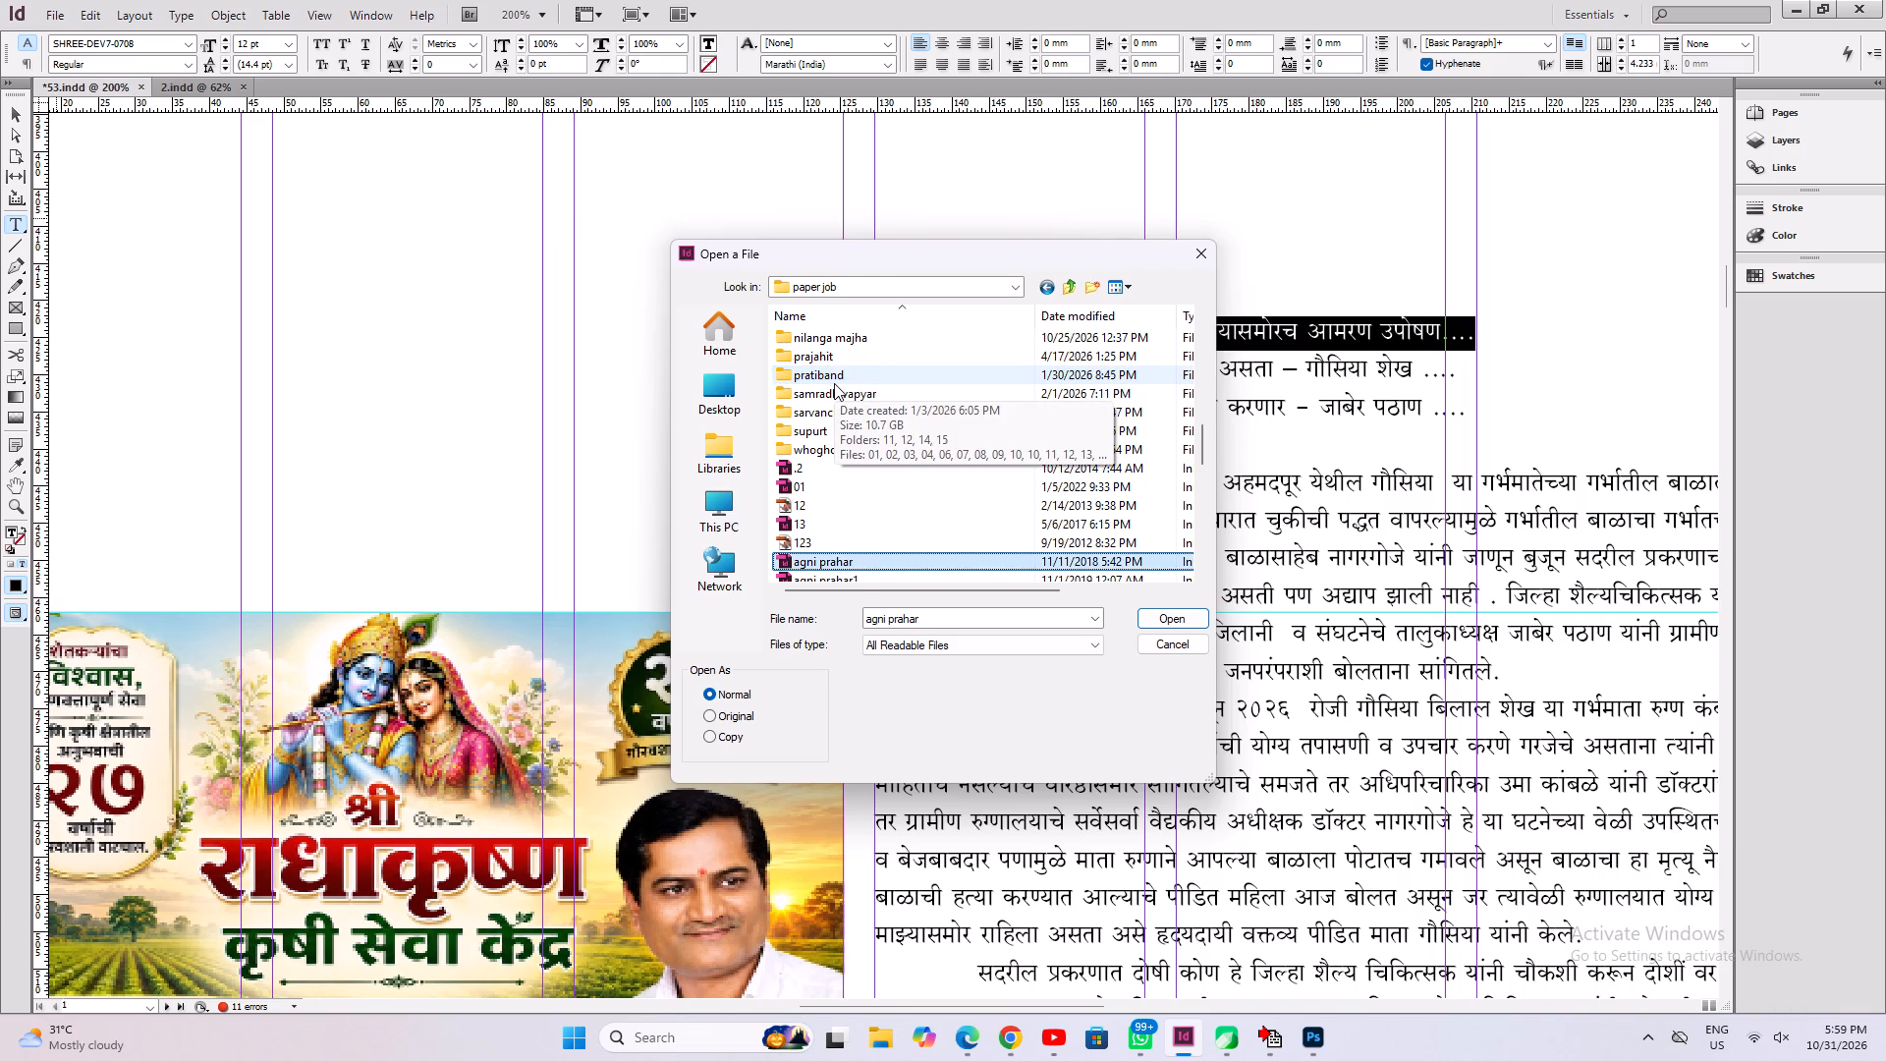
type("jan")
key("Down")
key("Return")
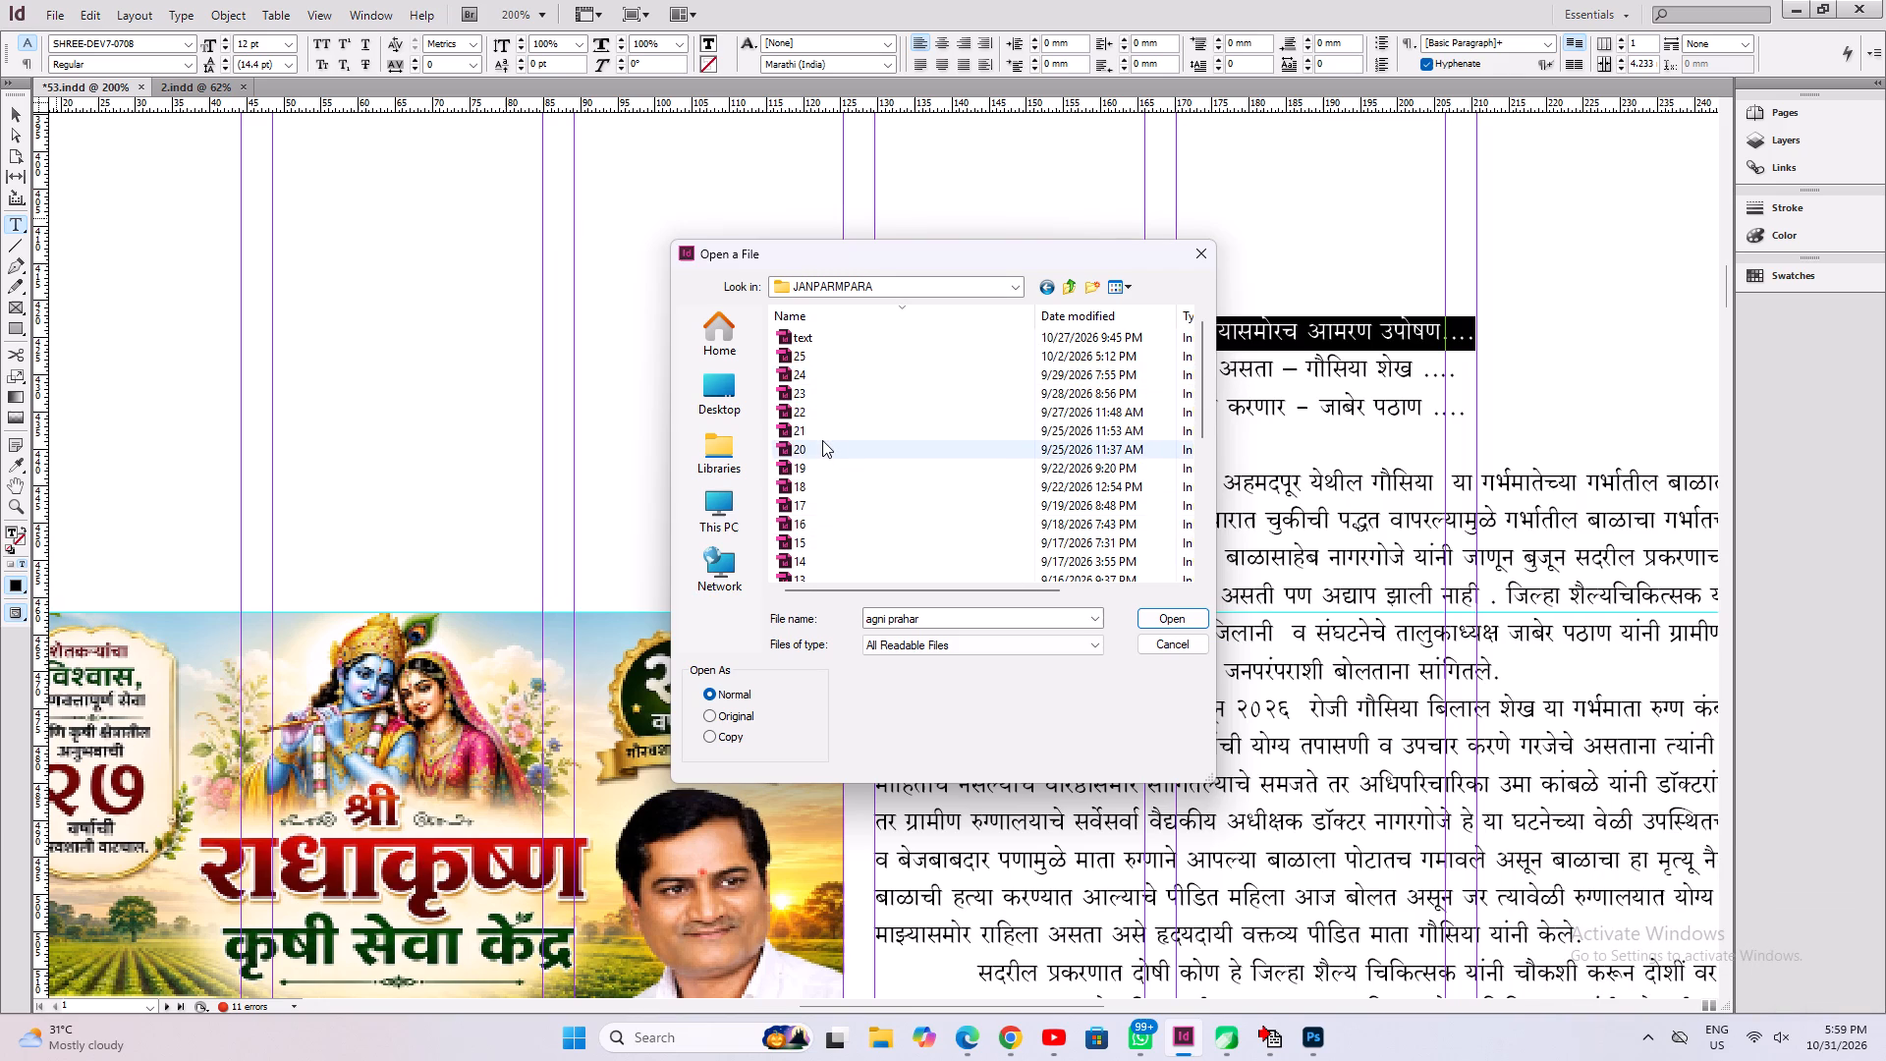
Open document 41 from the oct subfolder, look over its pages for an earlier hospital story, and close it.
left_click(813, 471)
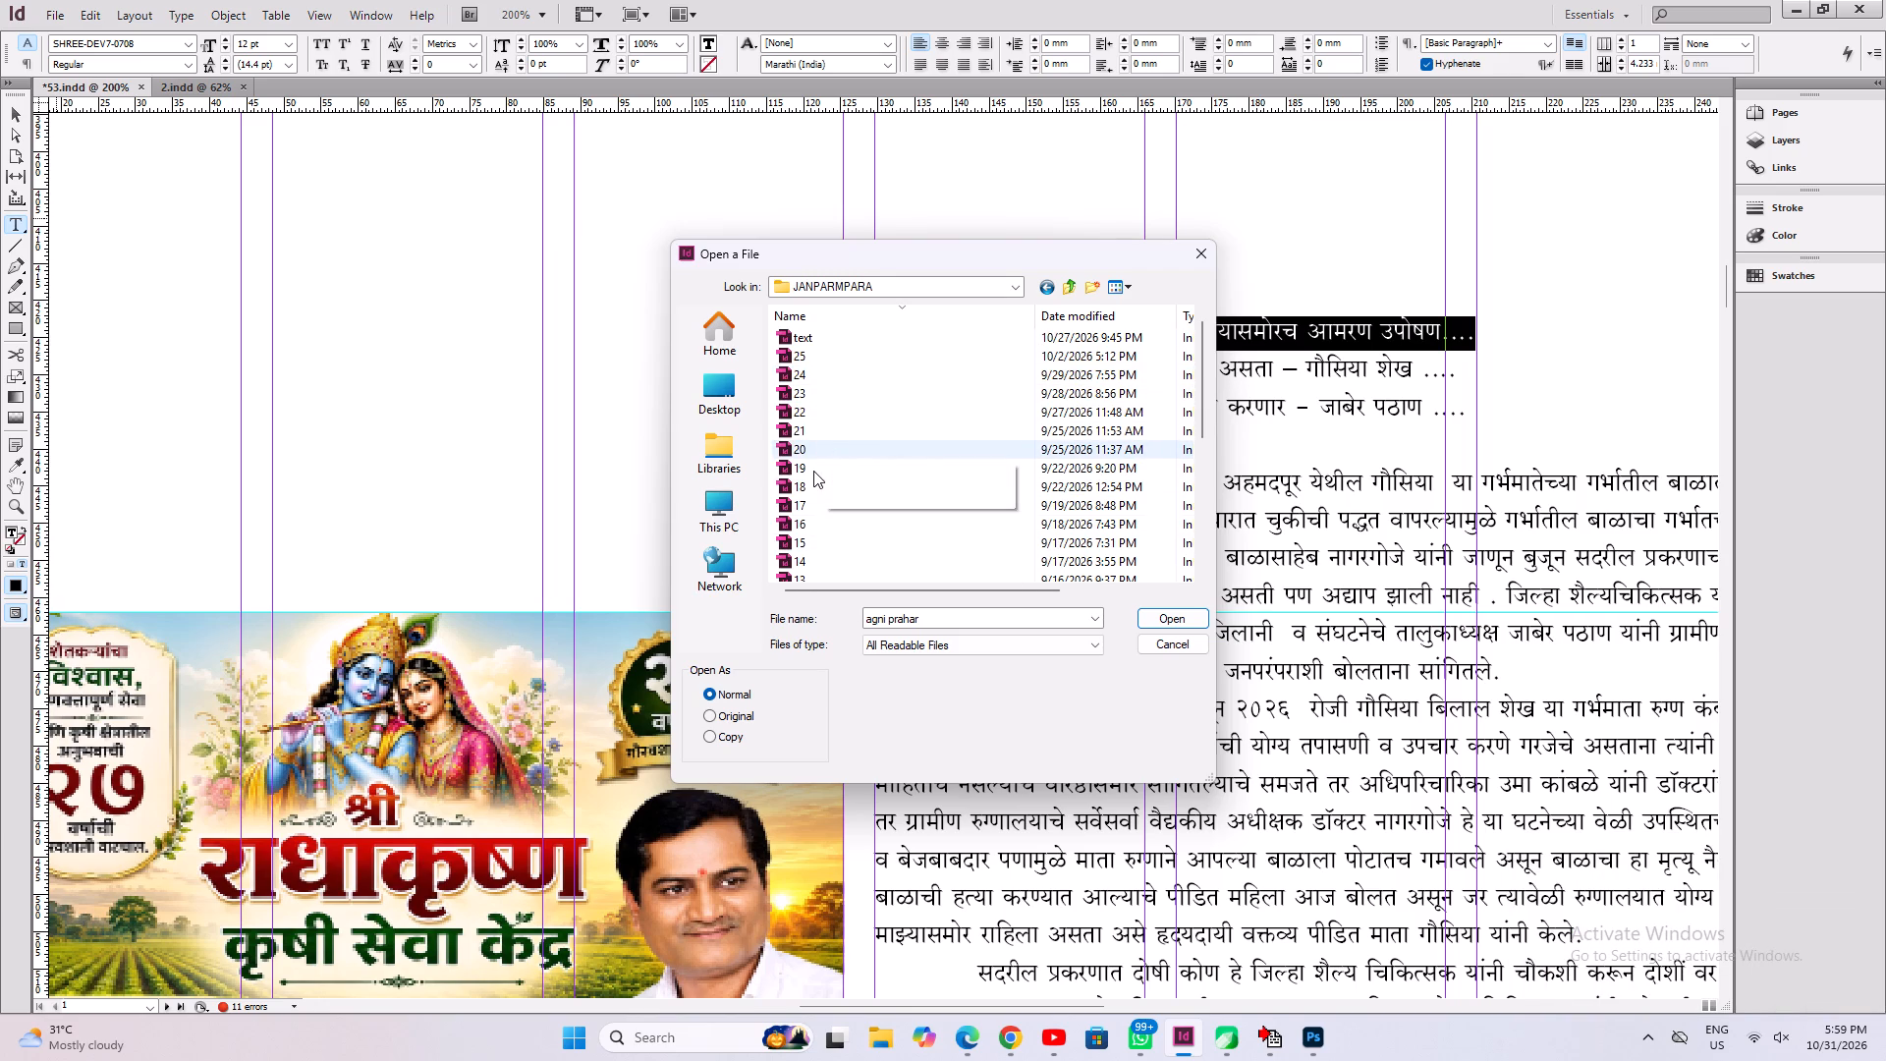
scroll(974, 512, "down", 7)
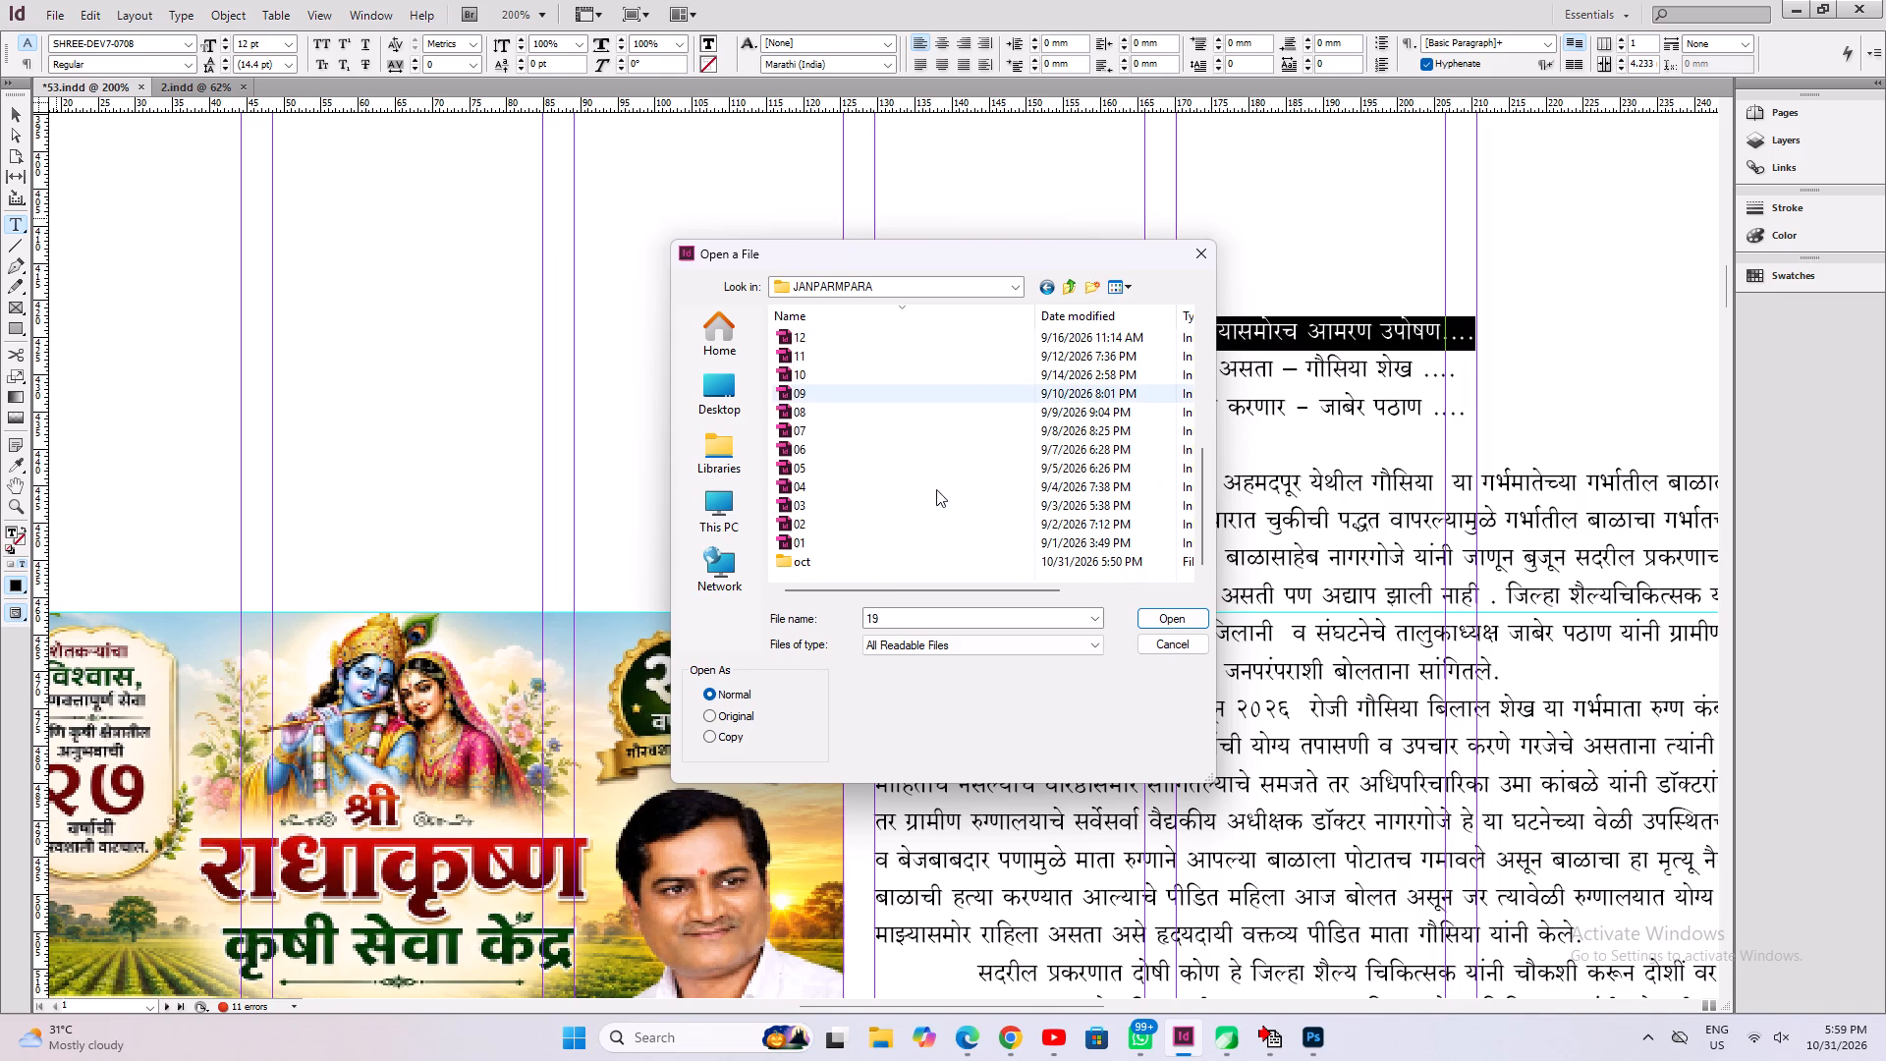
scroll(936, 489, "down", 3)
double_click(814, 558)
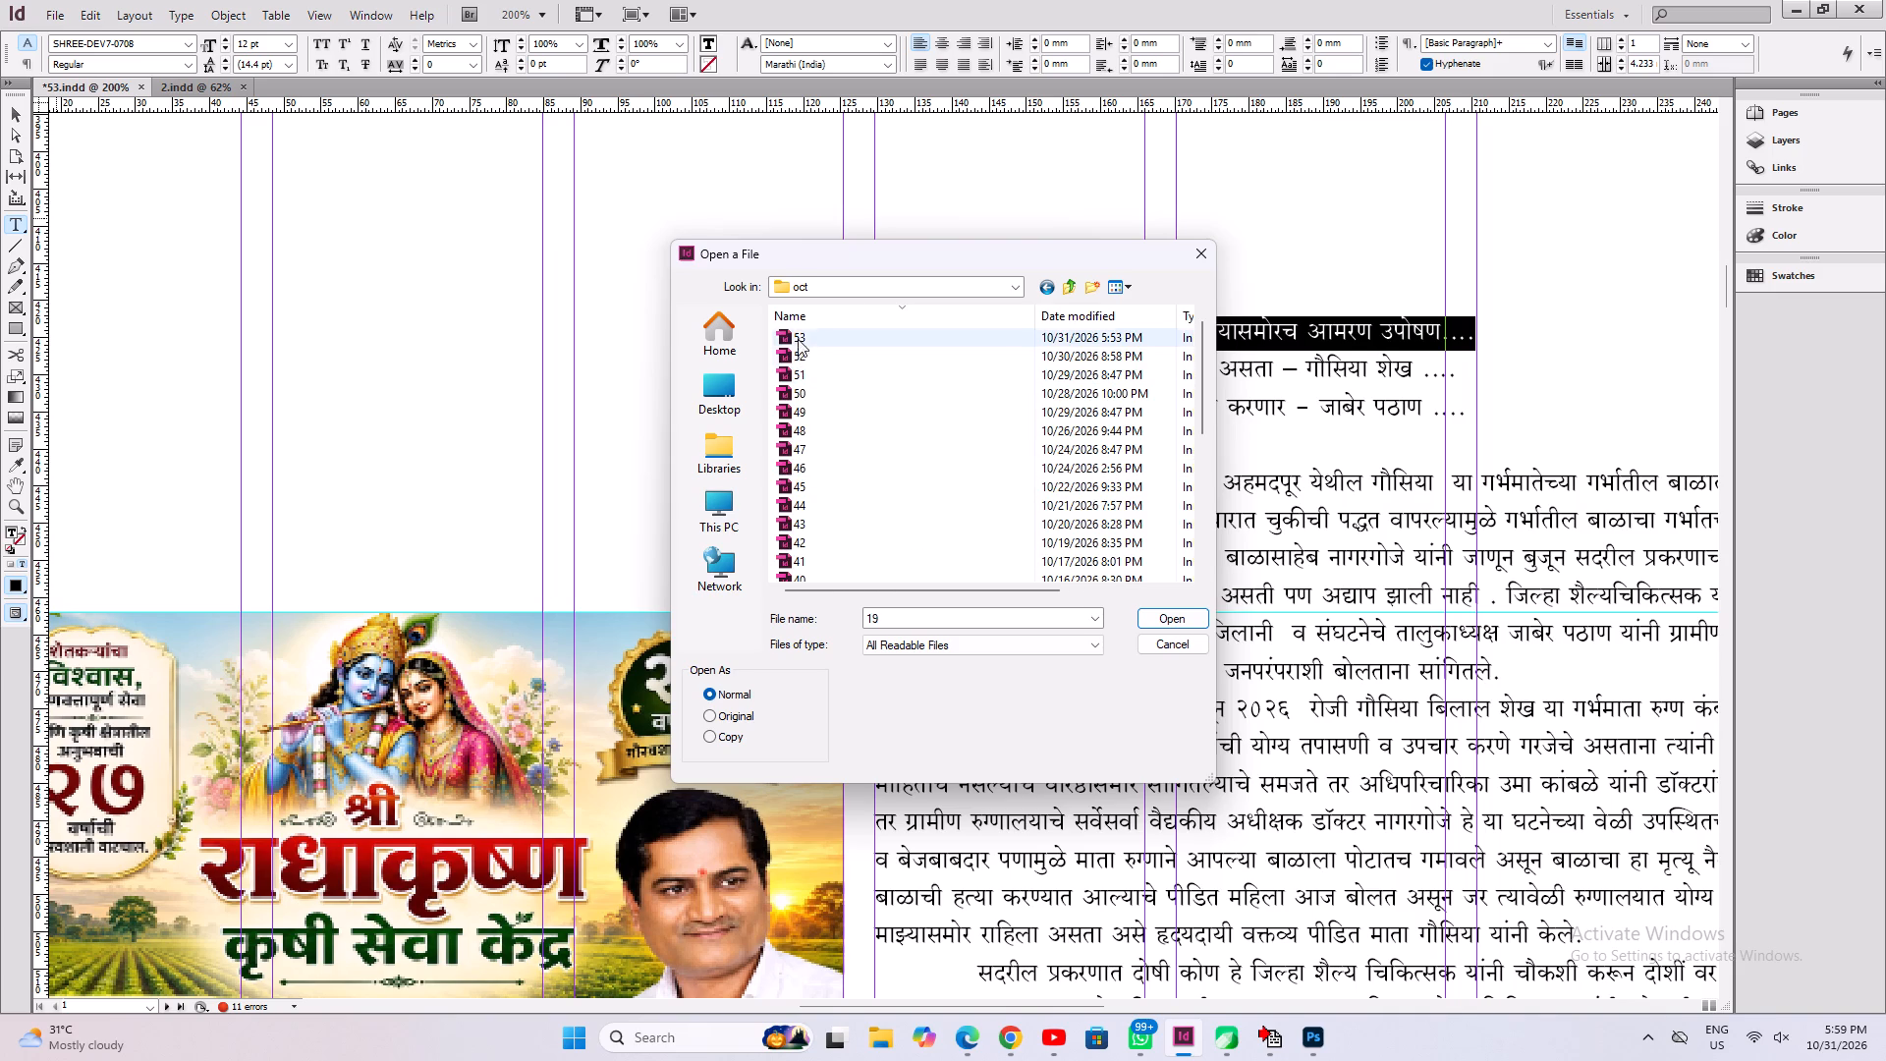
left_click(800, 570)
double_click(800, 570)
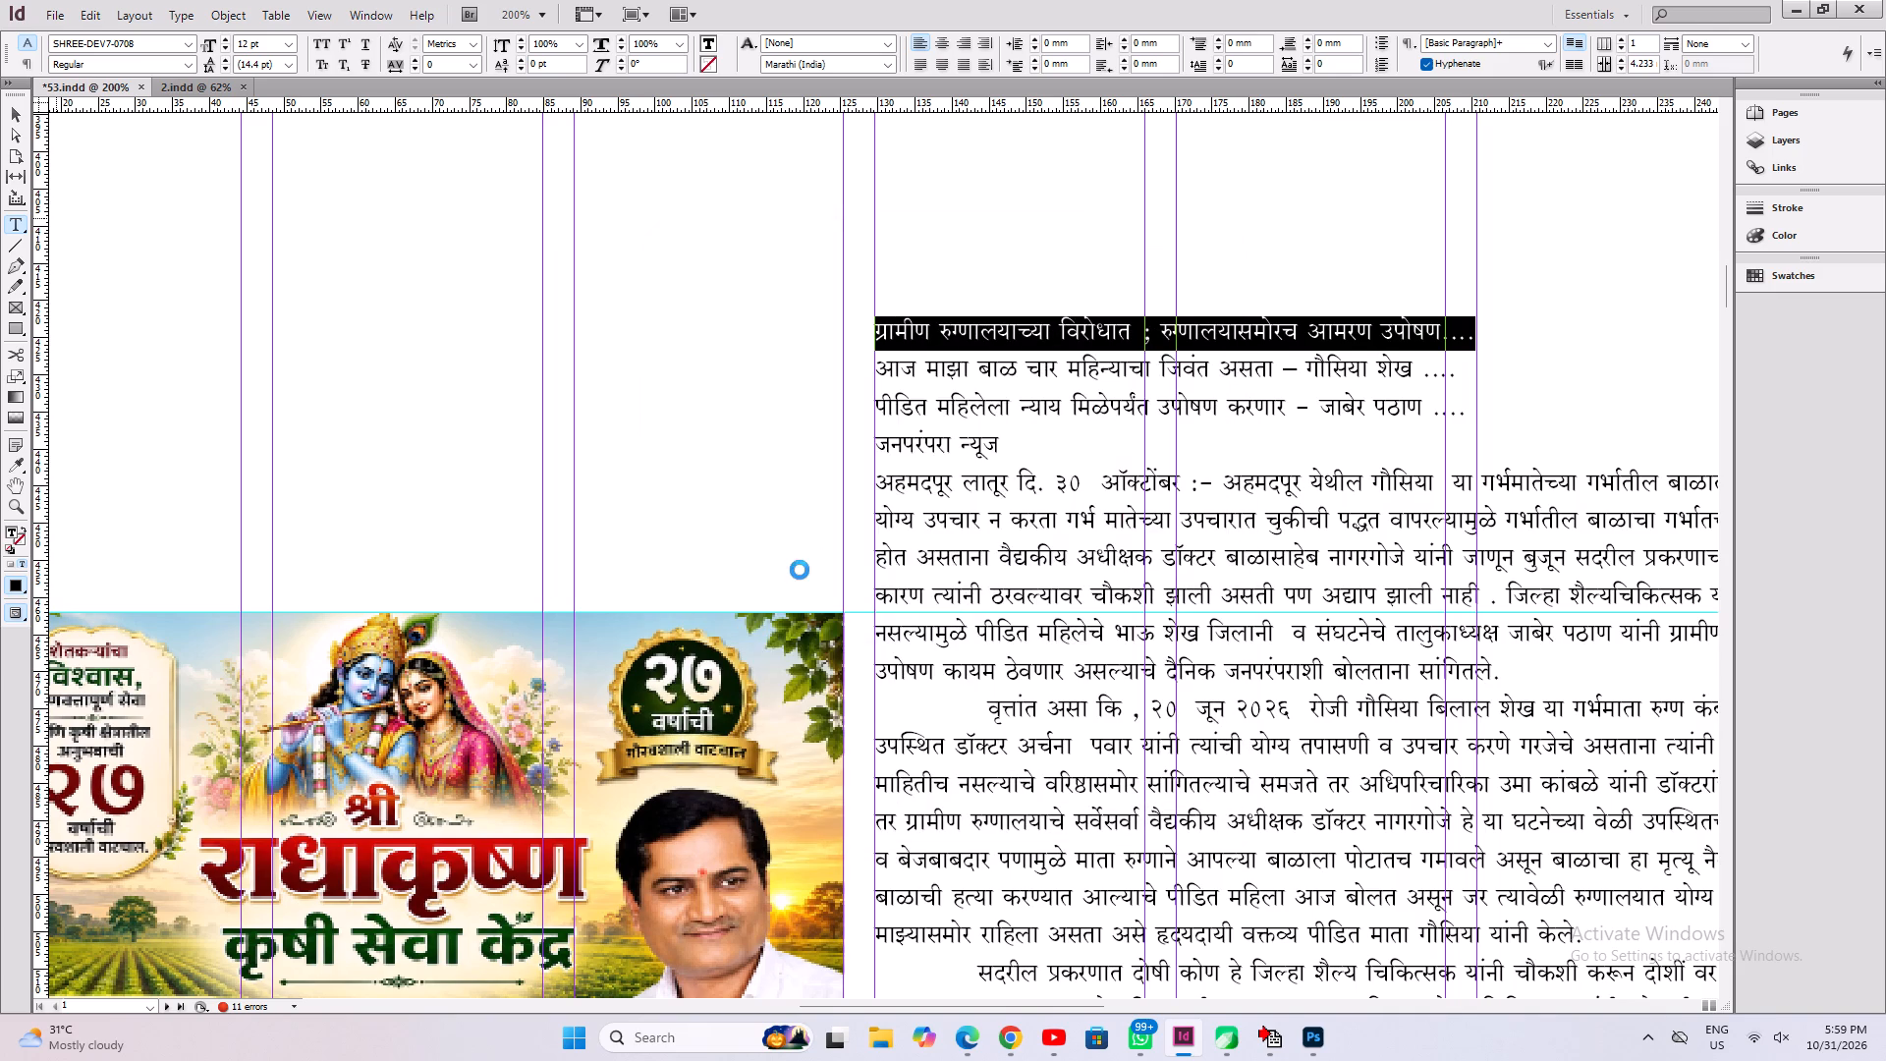
left_click(1087, 637)
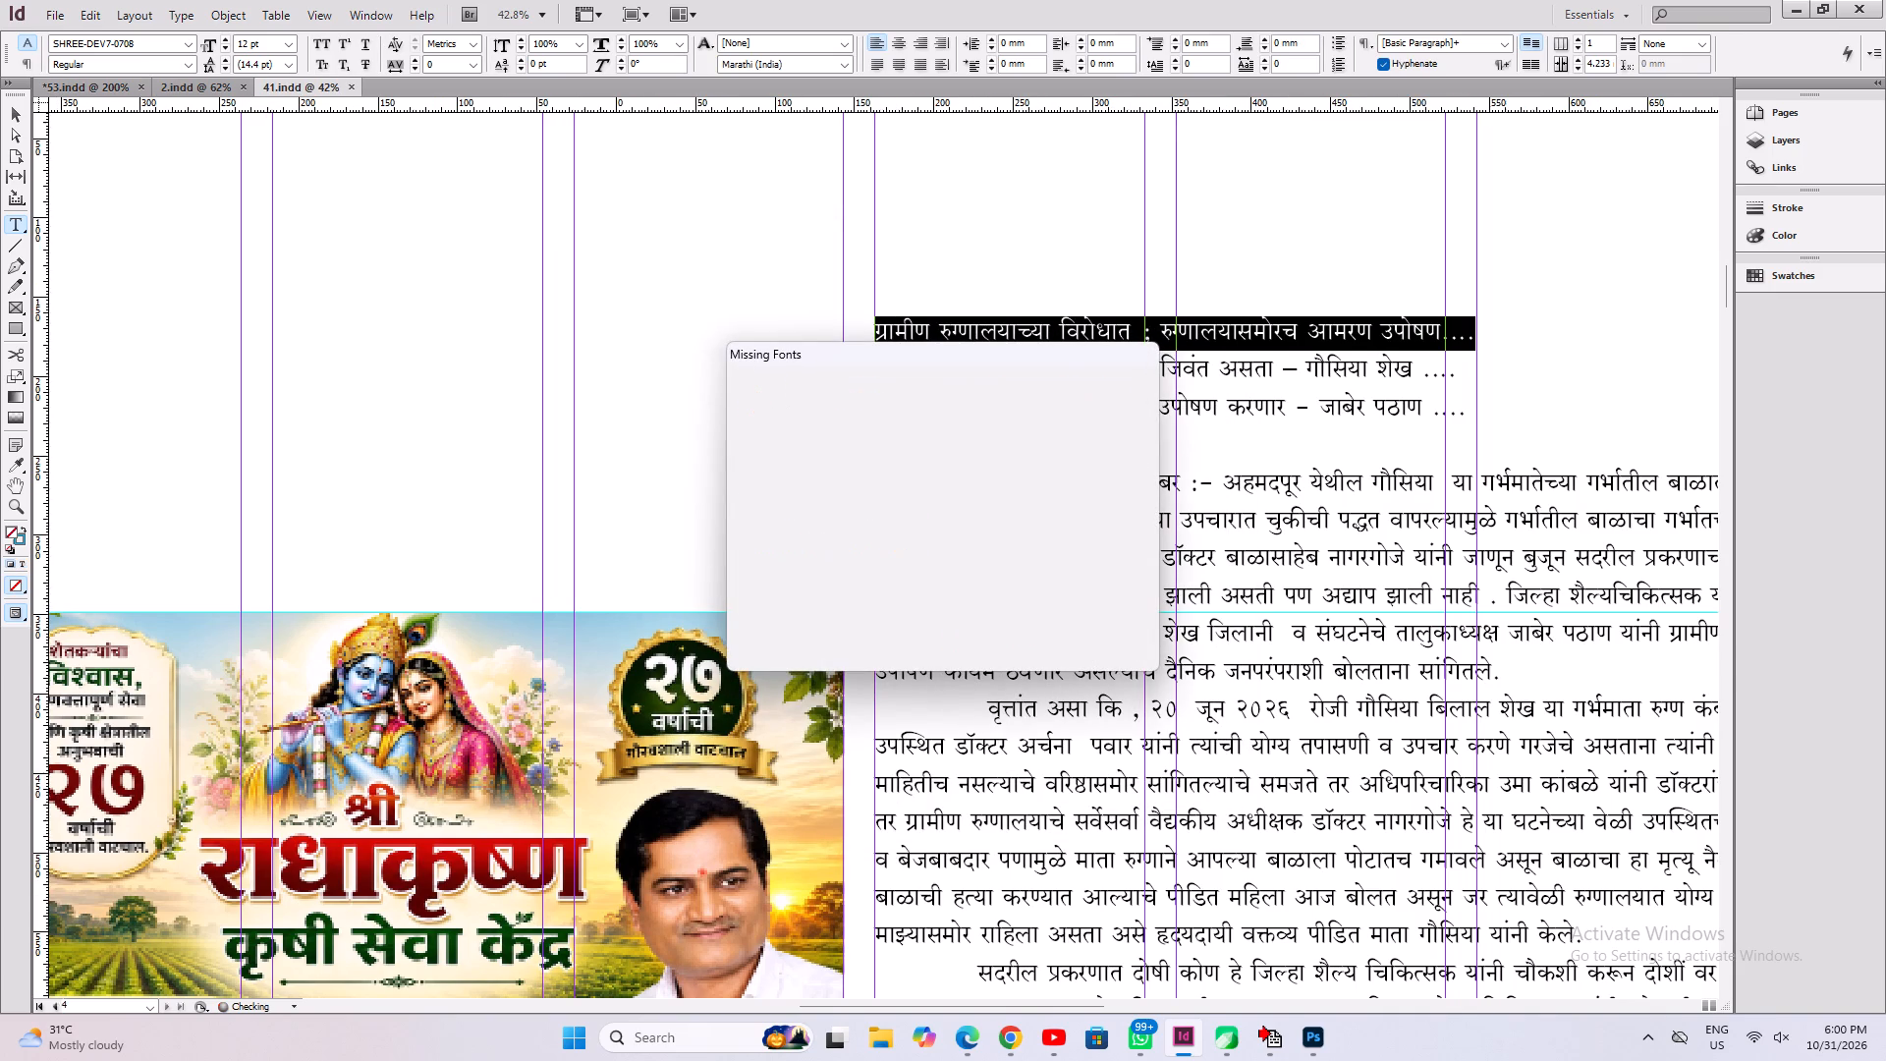
scroll(724, 652, "up", 16)
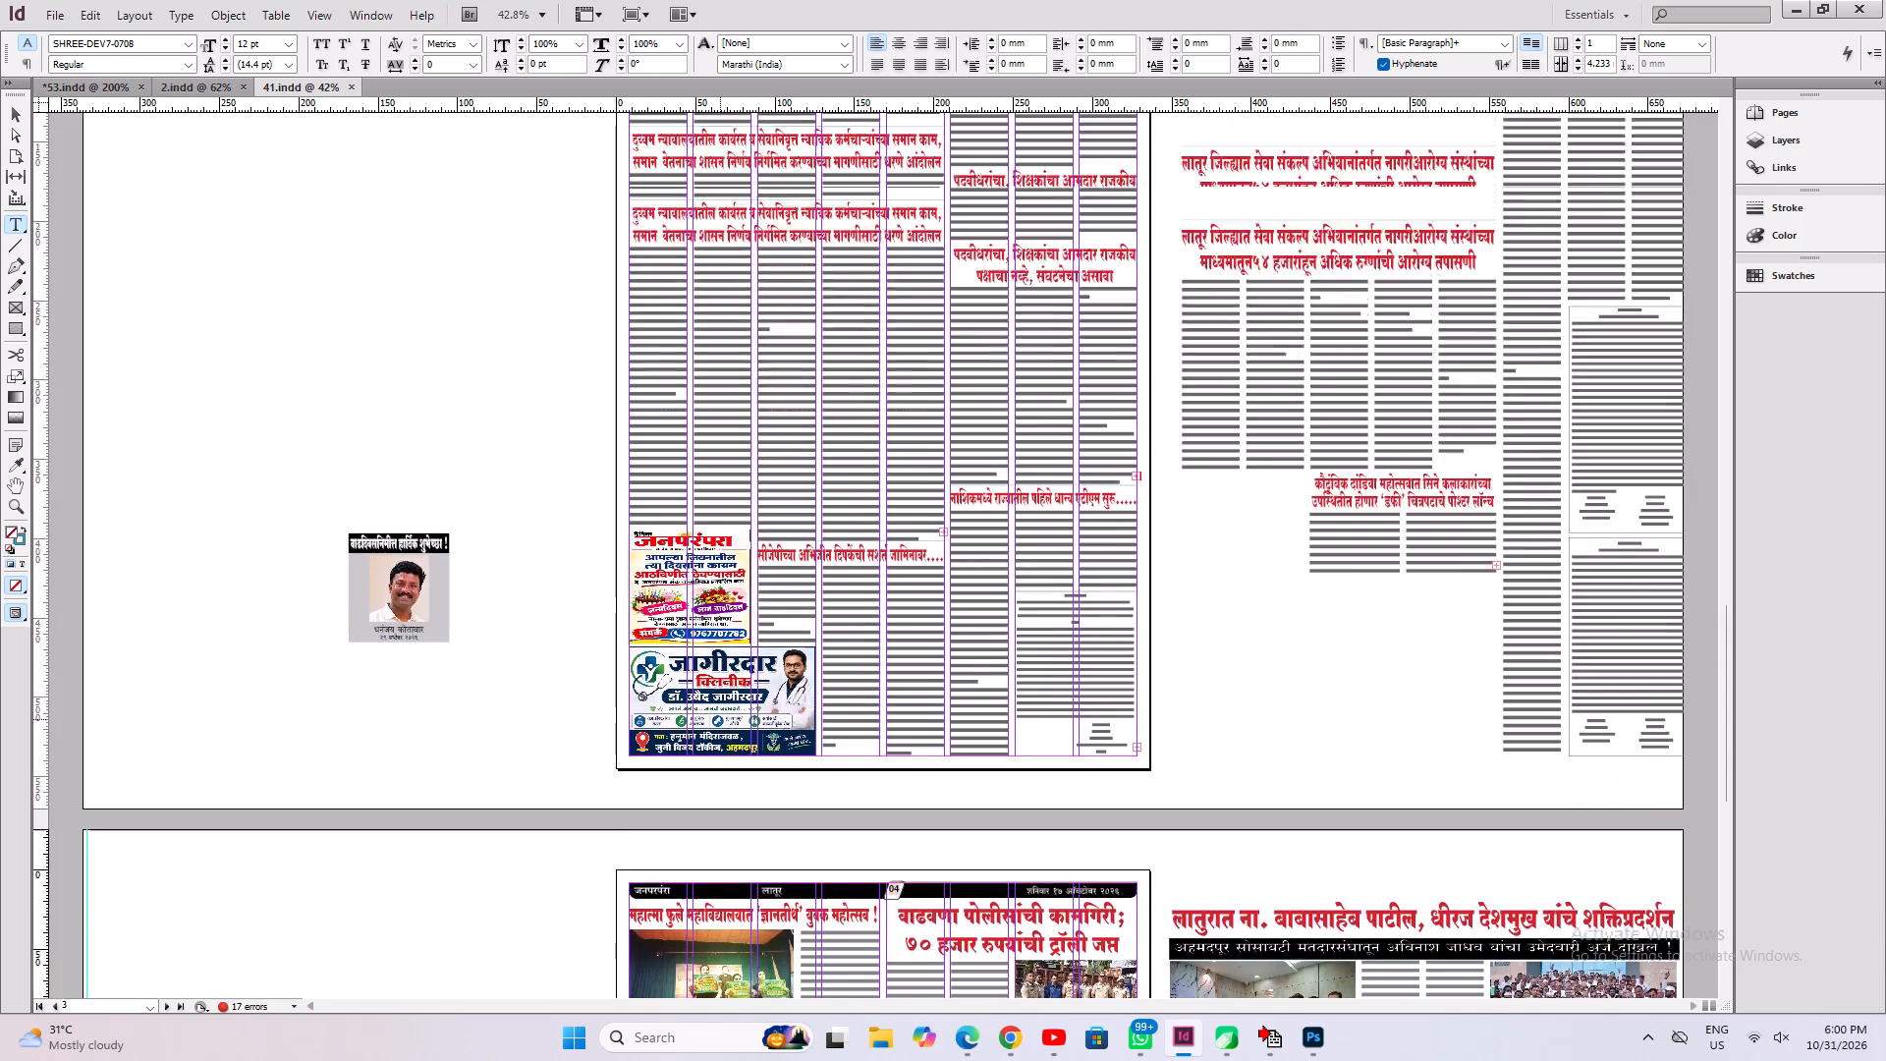
scroll(720, 719, "up", 20)
scroll(720, 719, "up", 4)
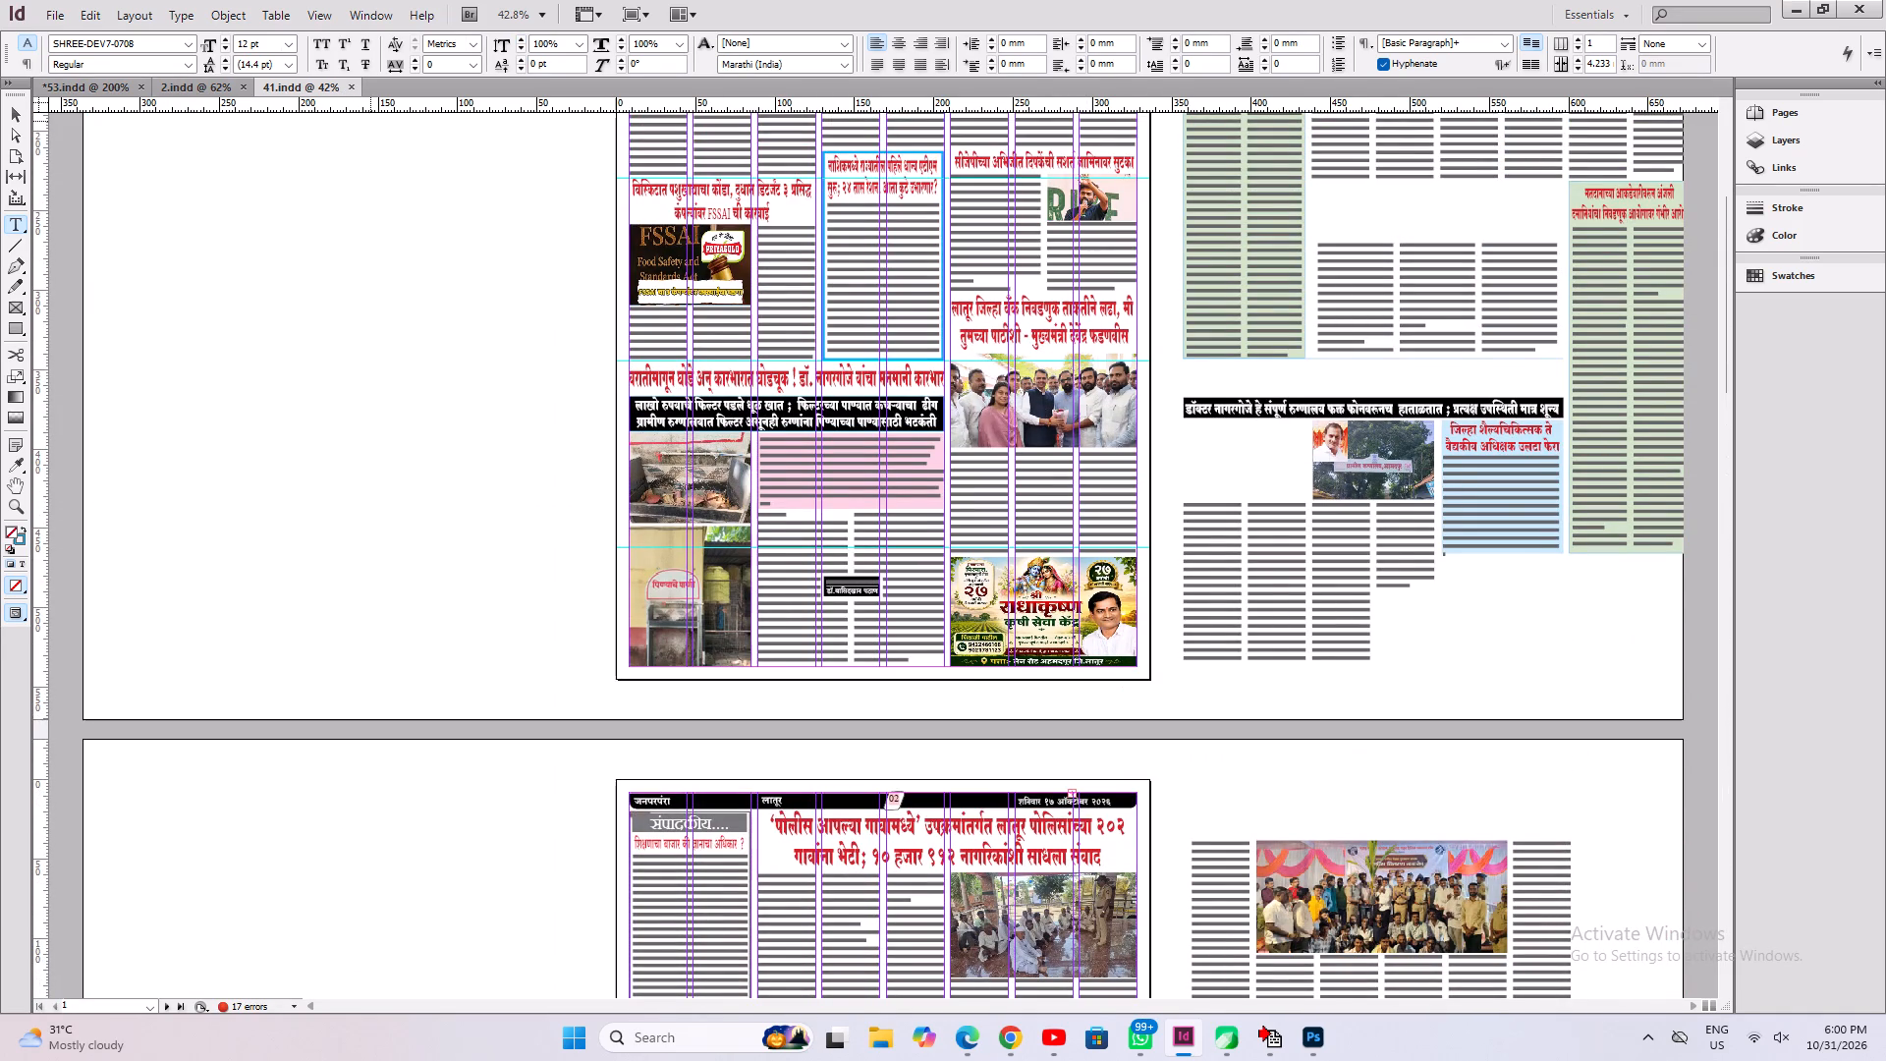
left_click(352, 86)
Open document 40 from the oct folder, check its front page, and close it.
left_click(47, 12)
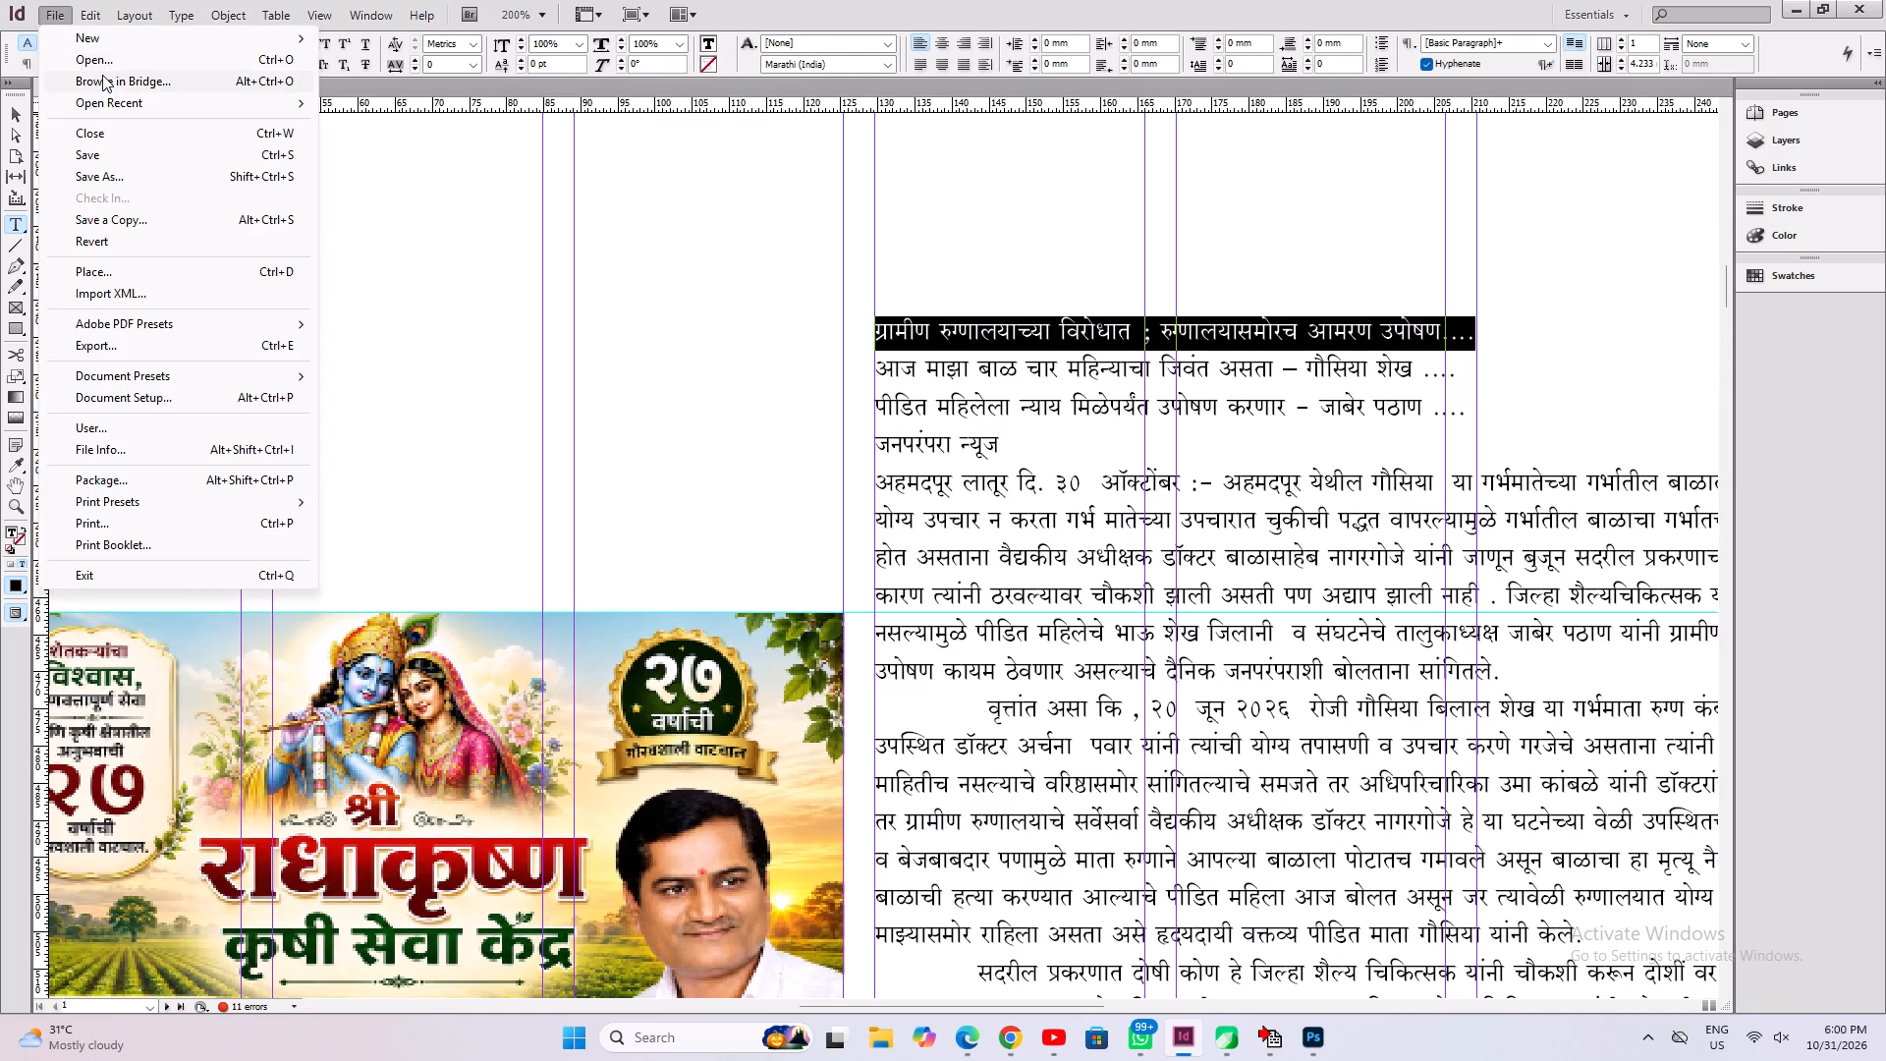
left_click(101, 58)
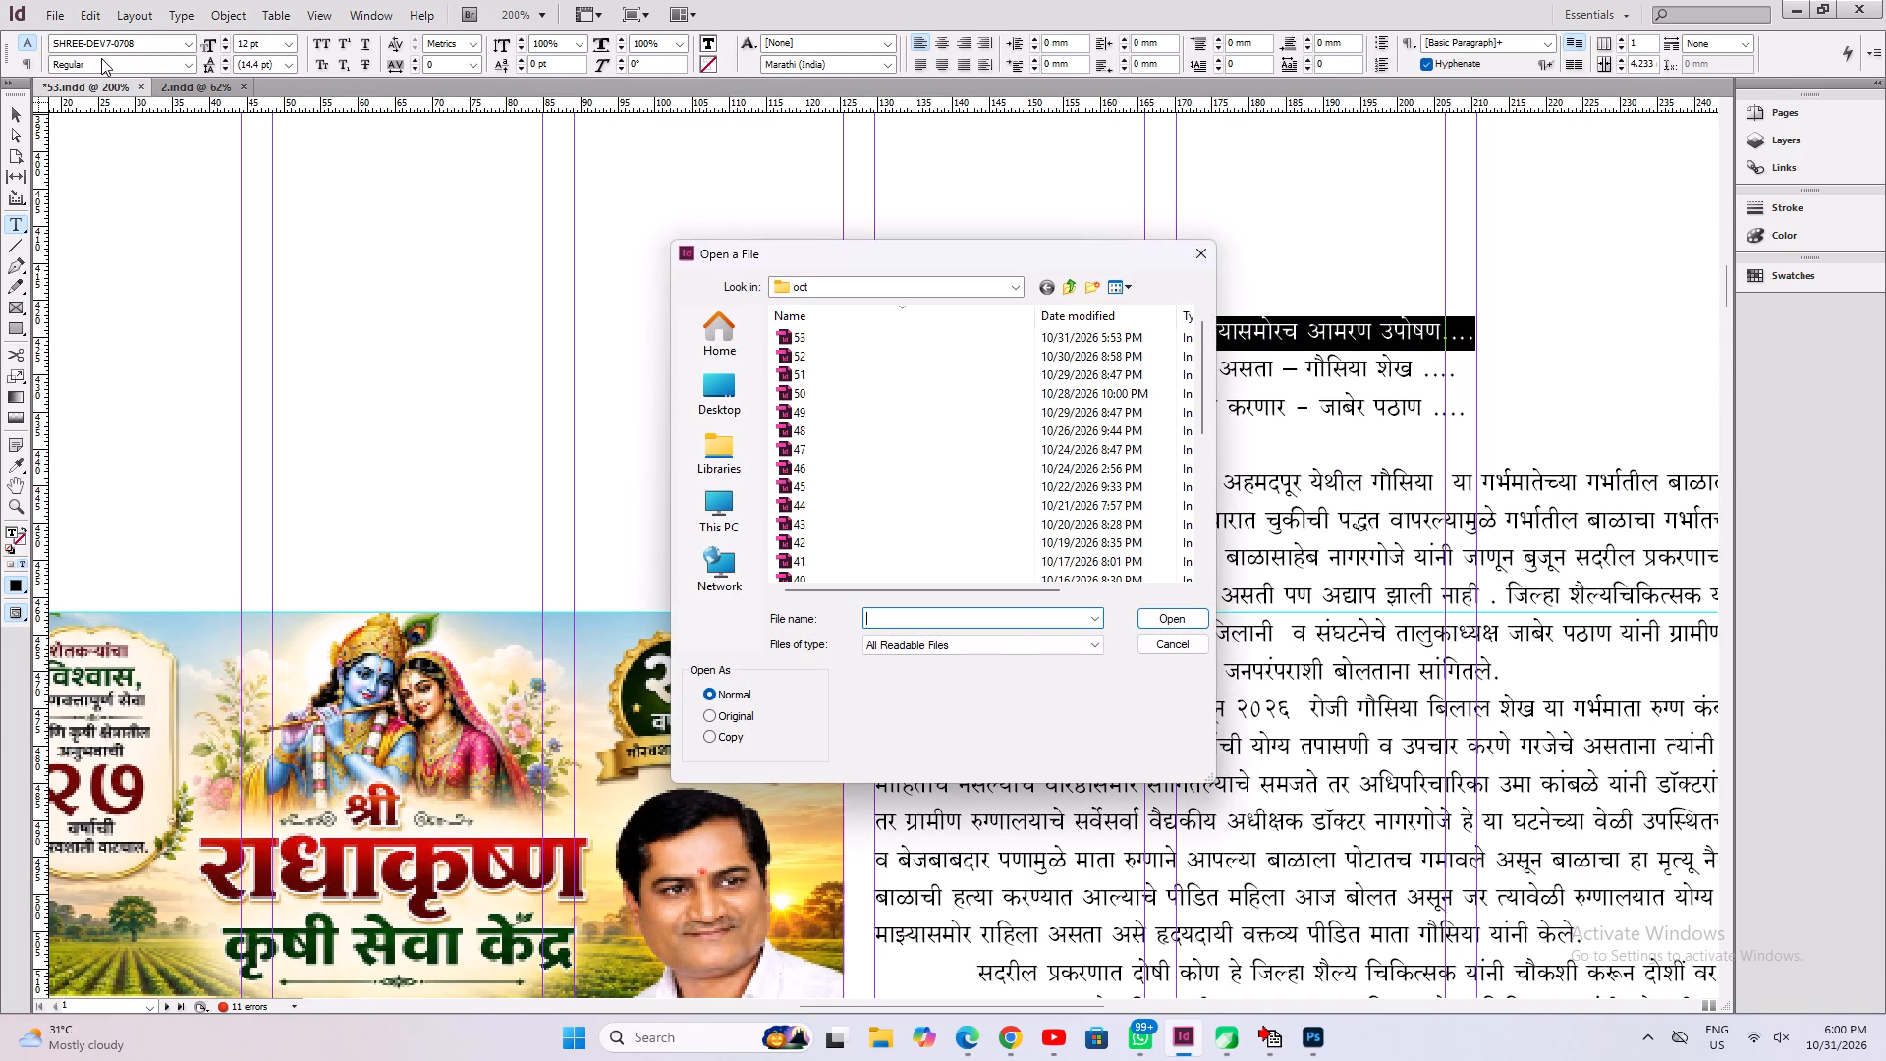
type("40")
key("Return")
key("Return")
key("Return")
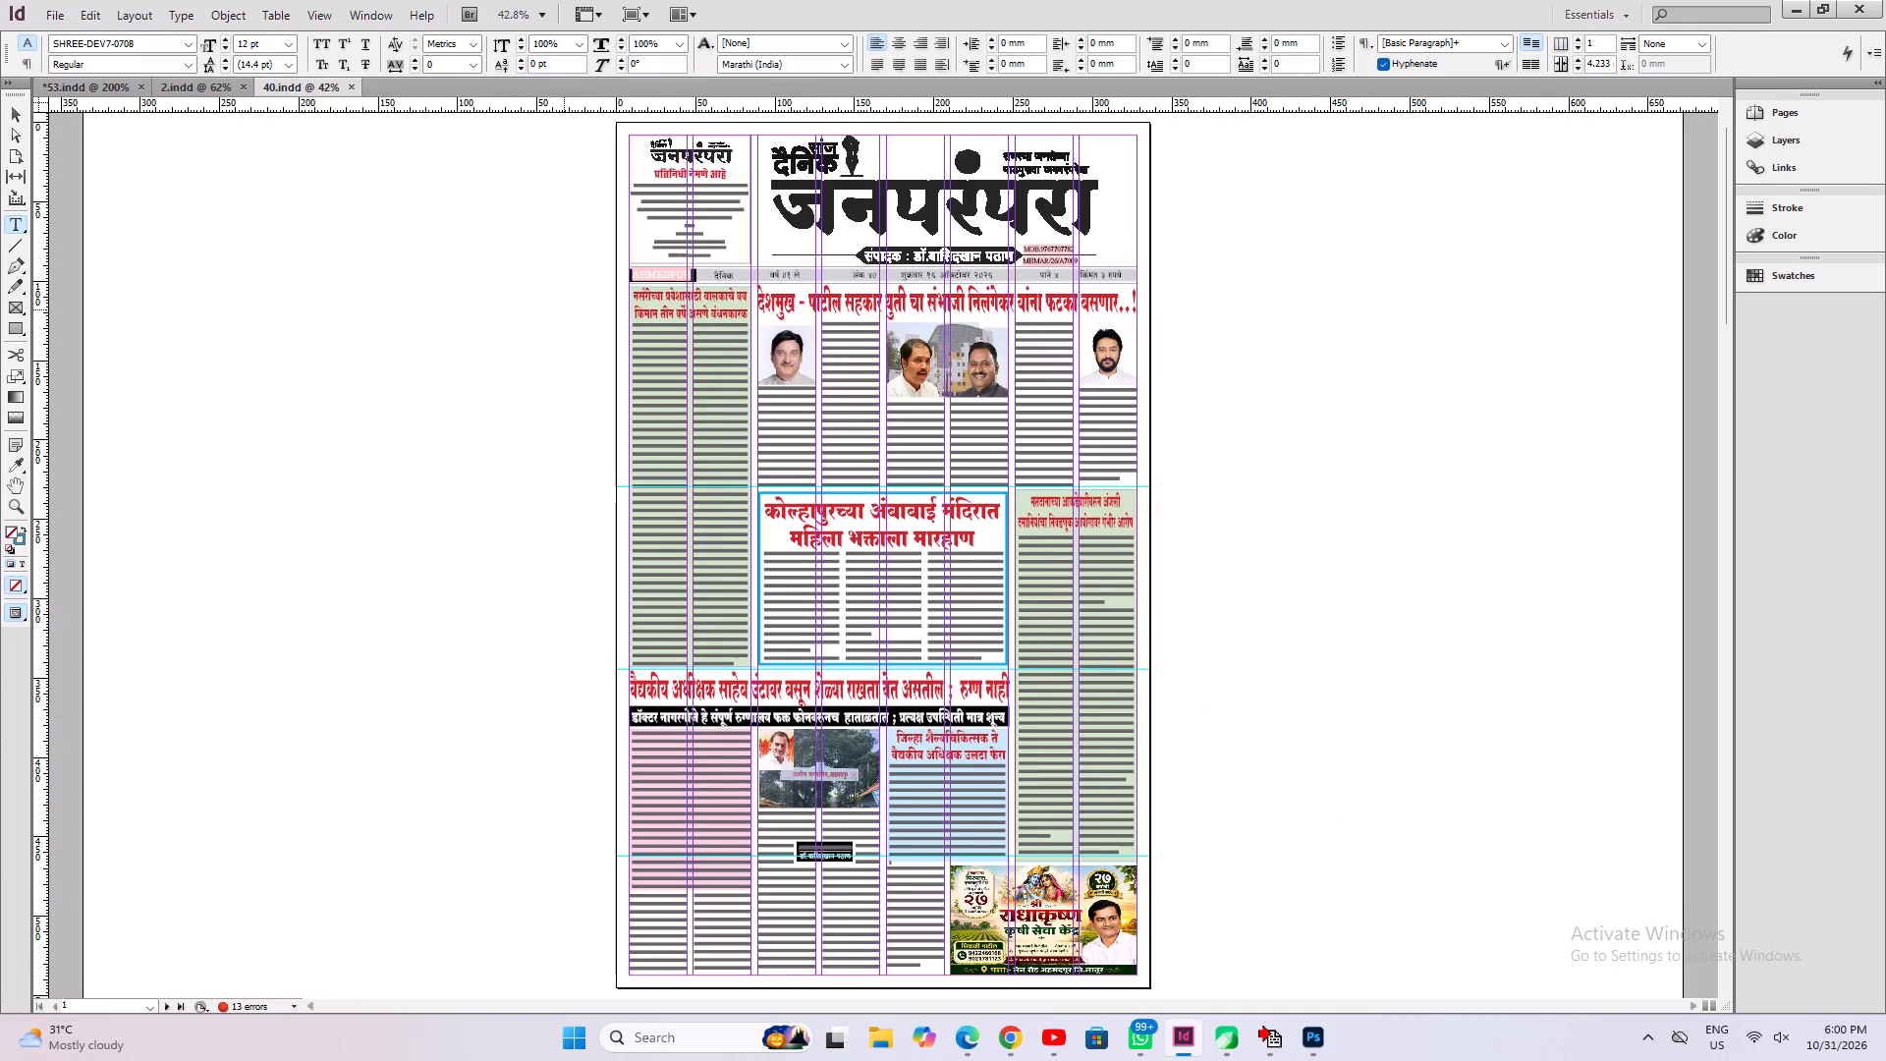
left_click(352, 89)
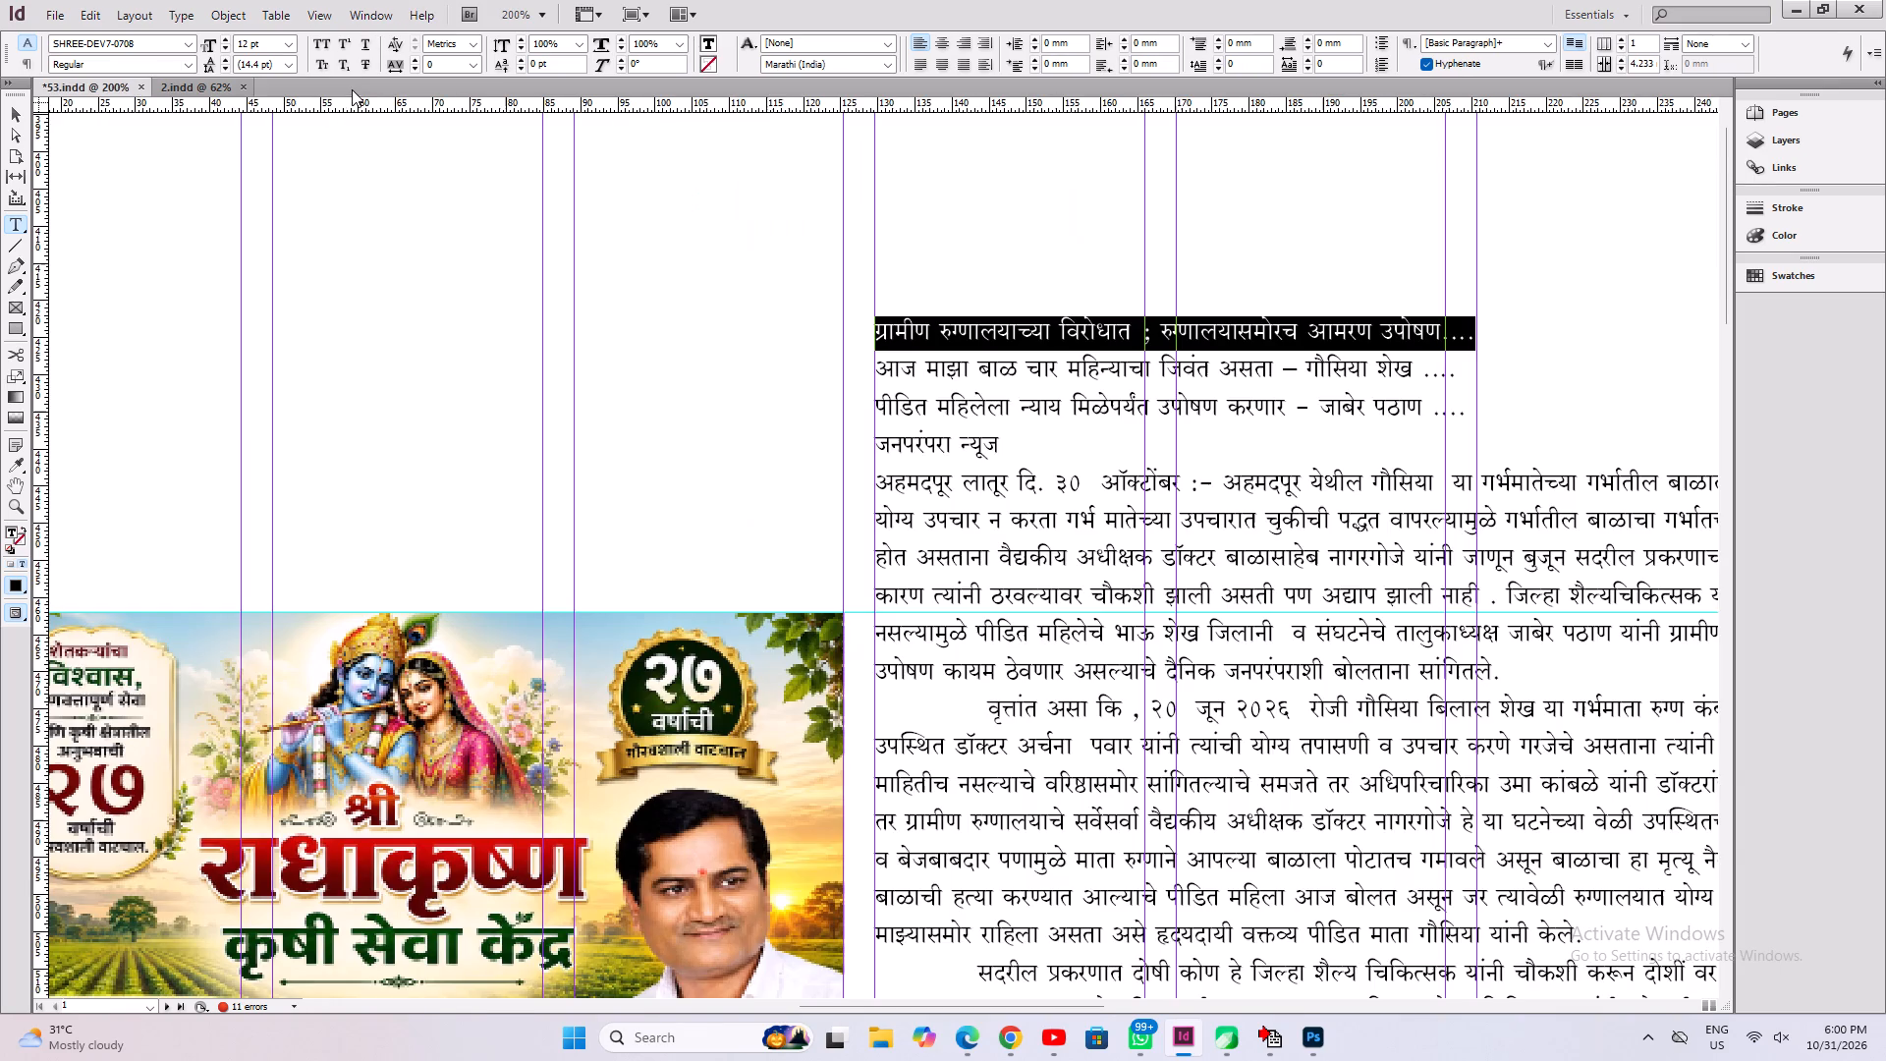
Open document 39 from the oct folder without replacing fonts, check its front page, and close it.
left_click(54, 14)
left_click(76, 69)
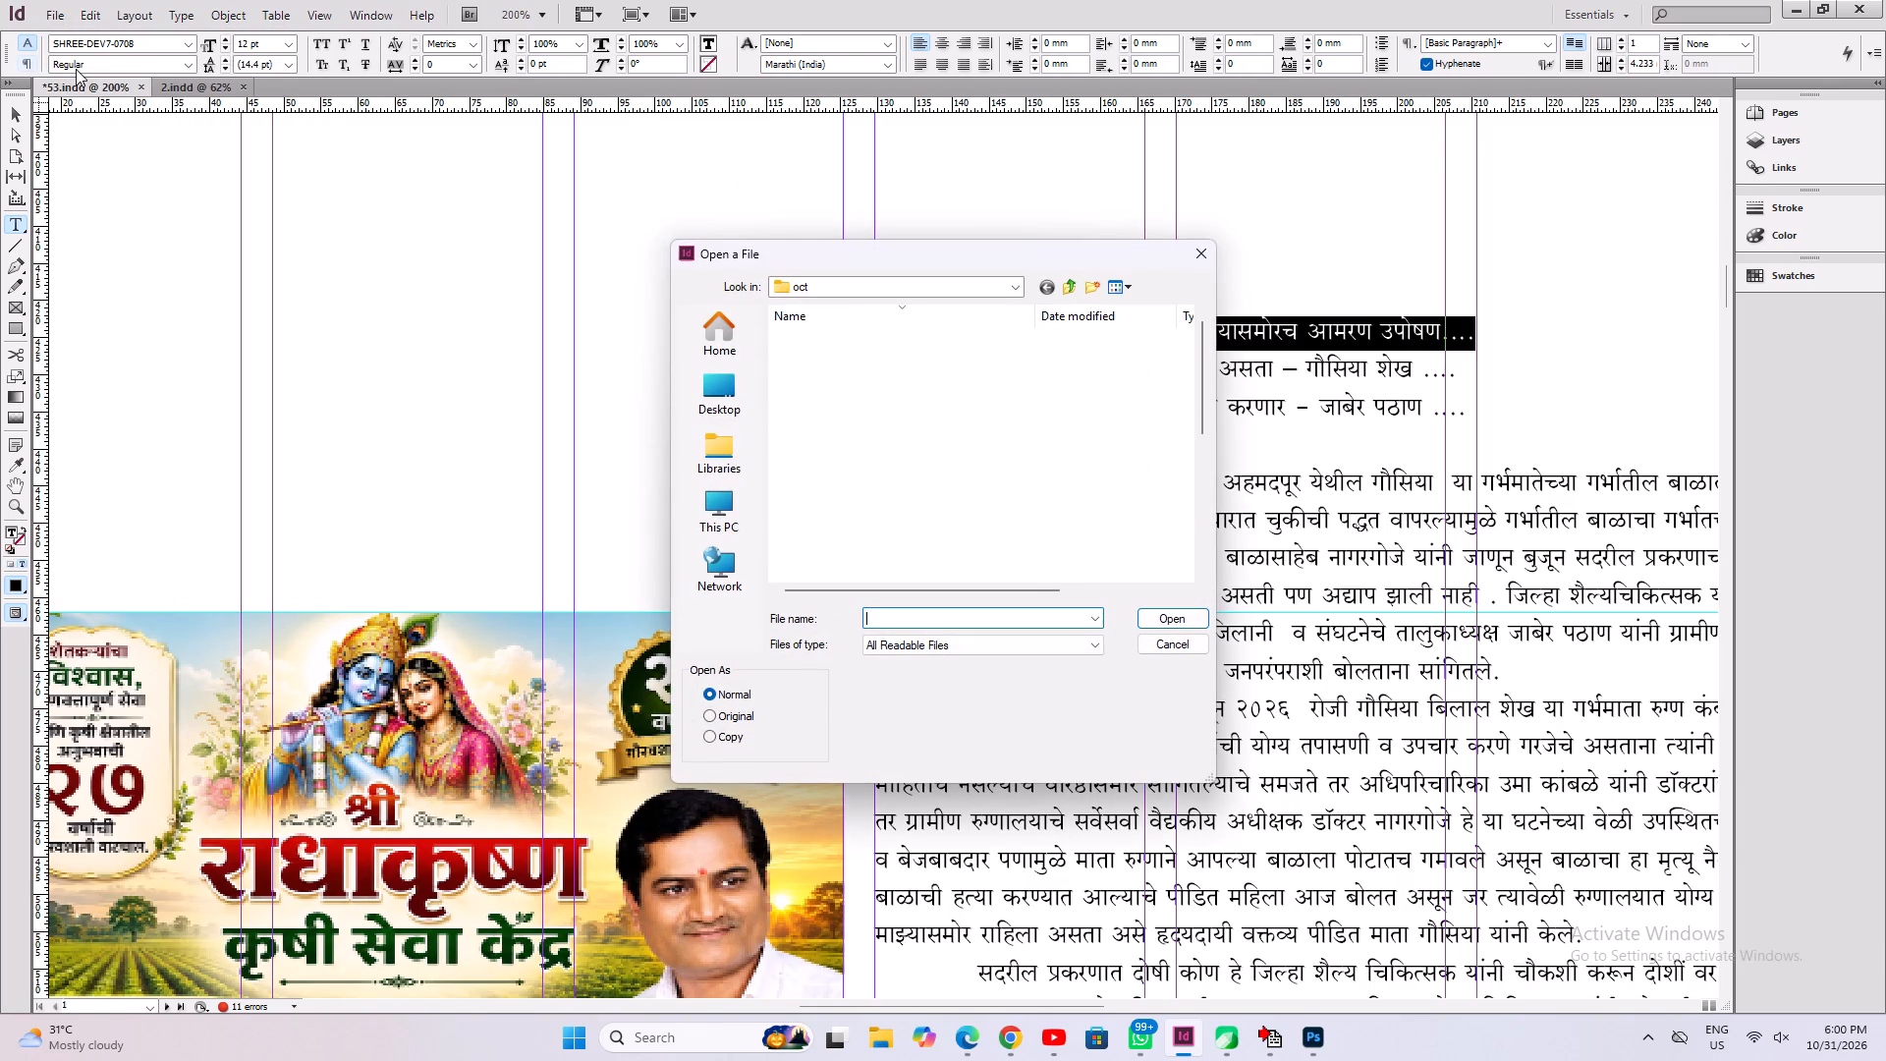
key("9")
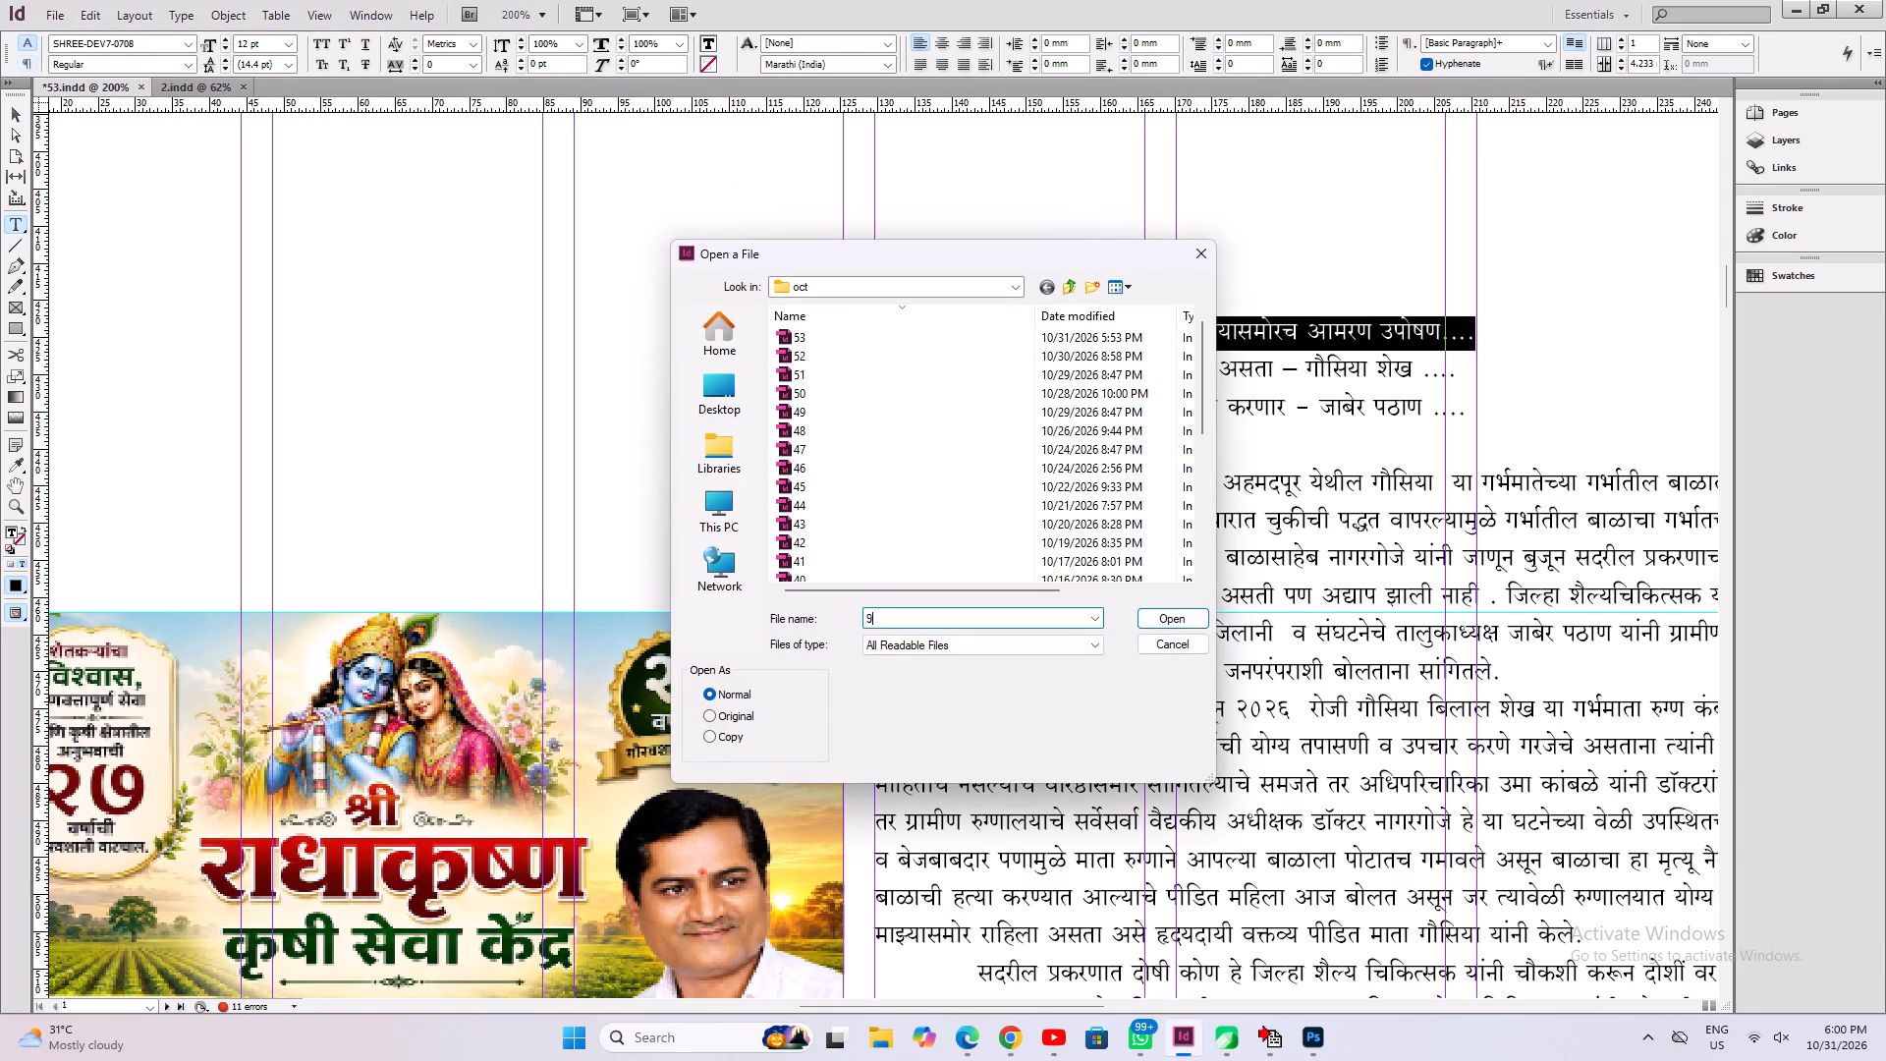
key("BackSpace")
type("39")
key("Return")
key("Return")
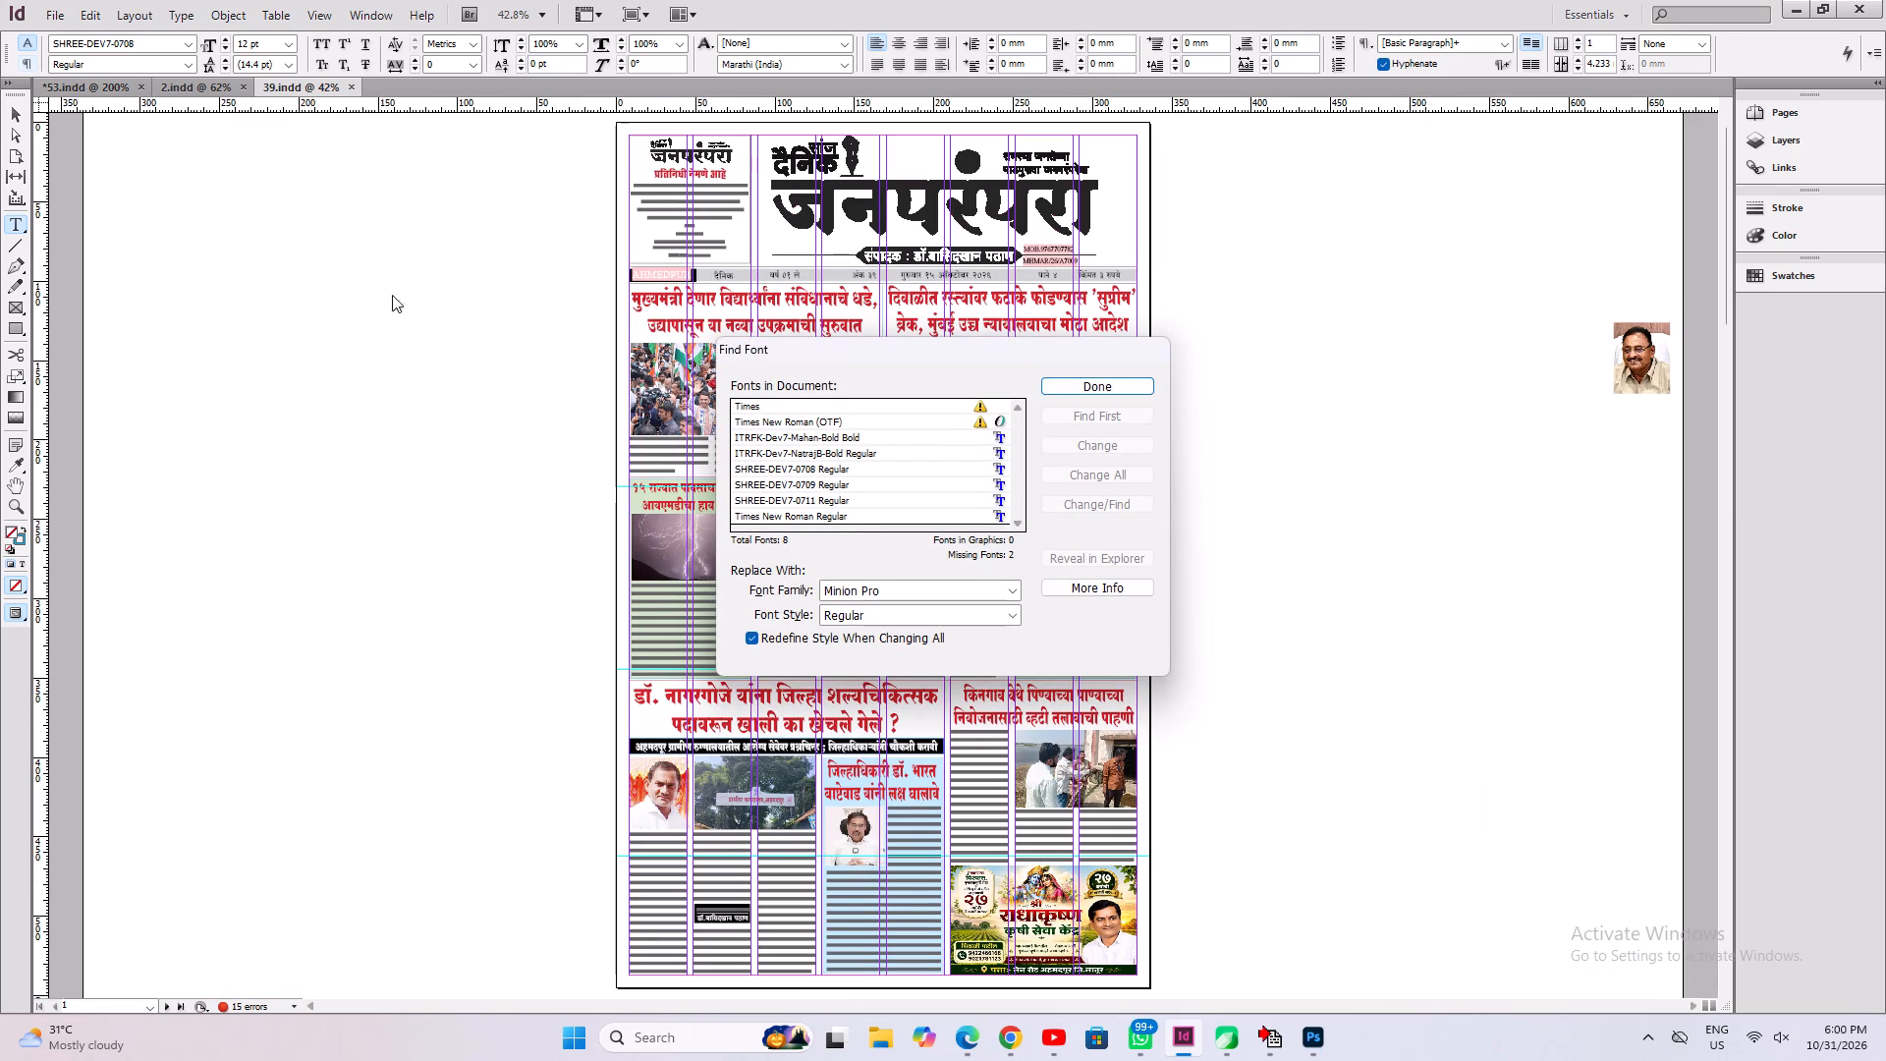
left_click(1112, 392)
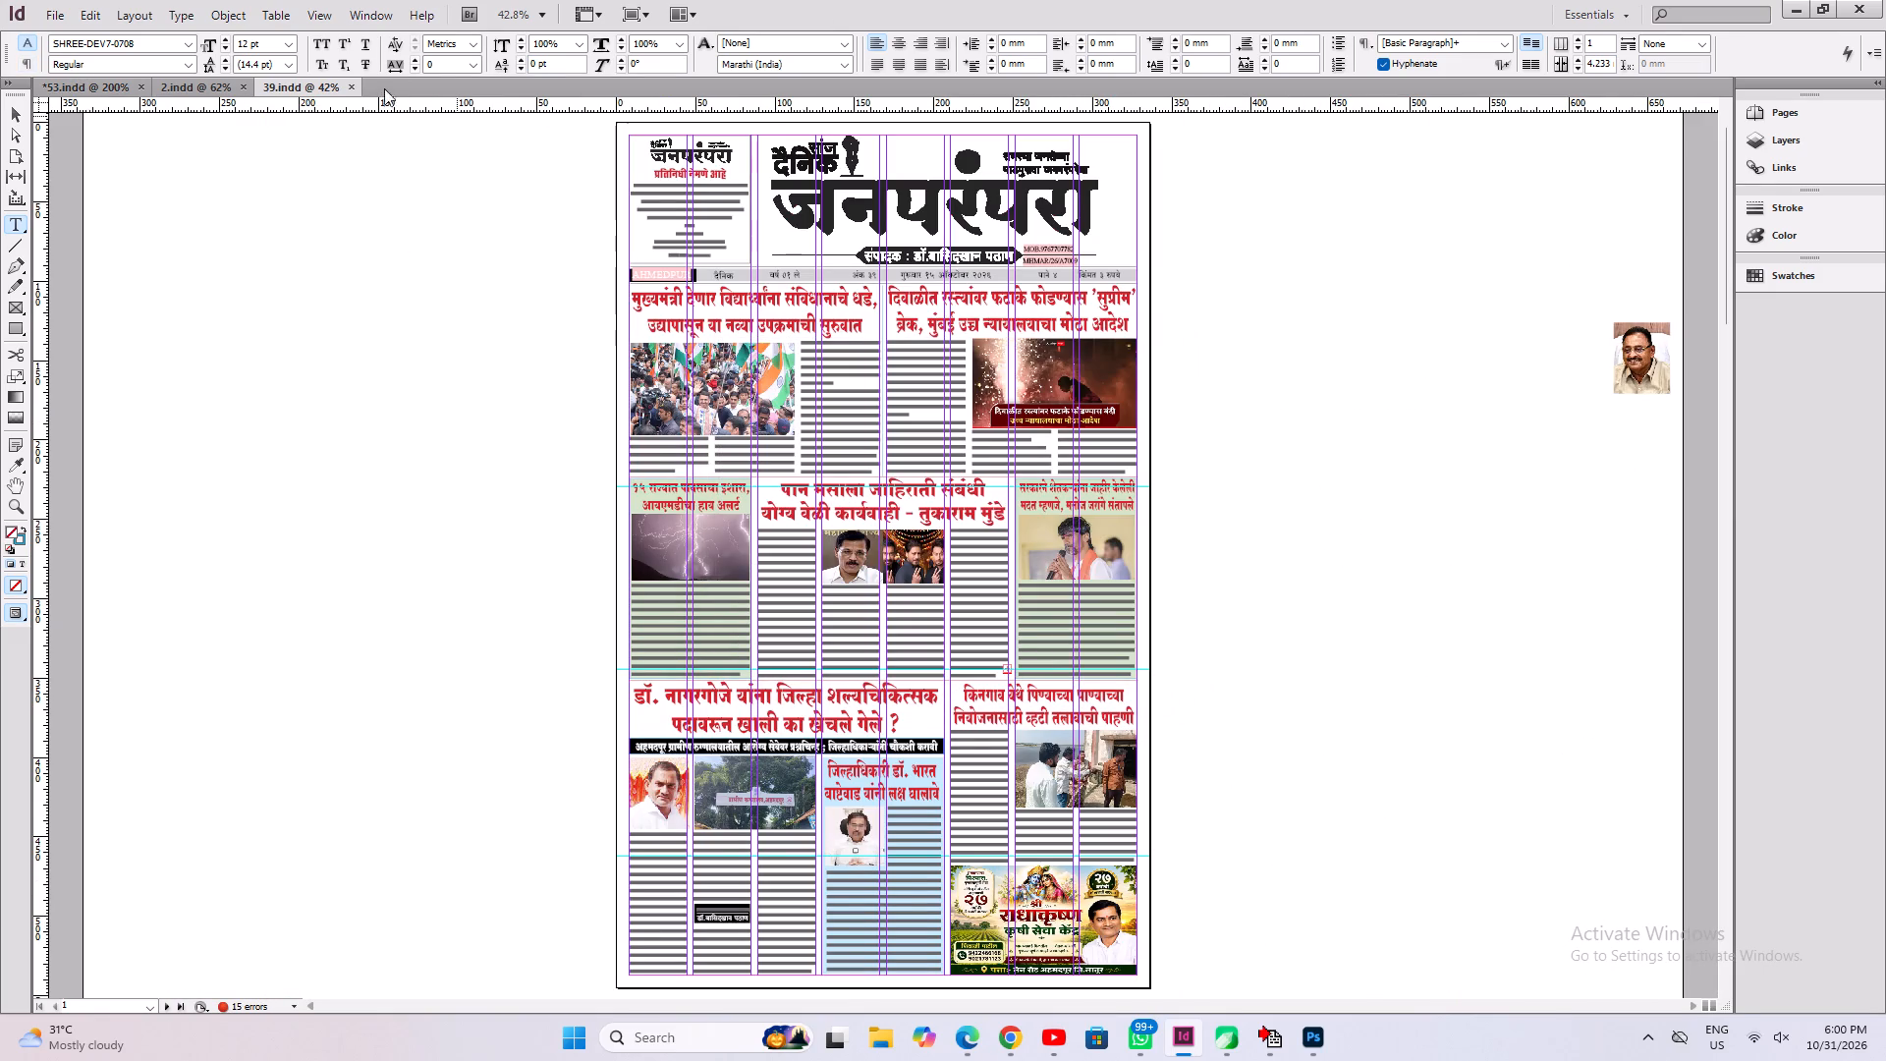
left_click(356, 87)
Open document 38 from the oct folder without replacing fonts, check its front page, and close it.
left_click(64, 13)
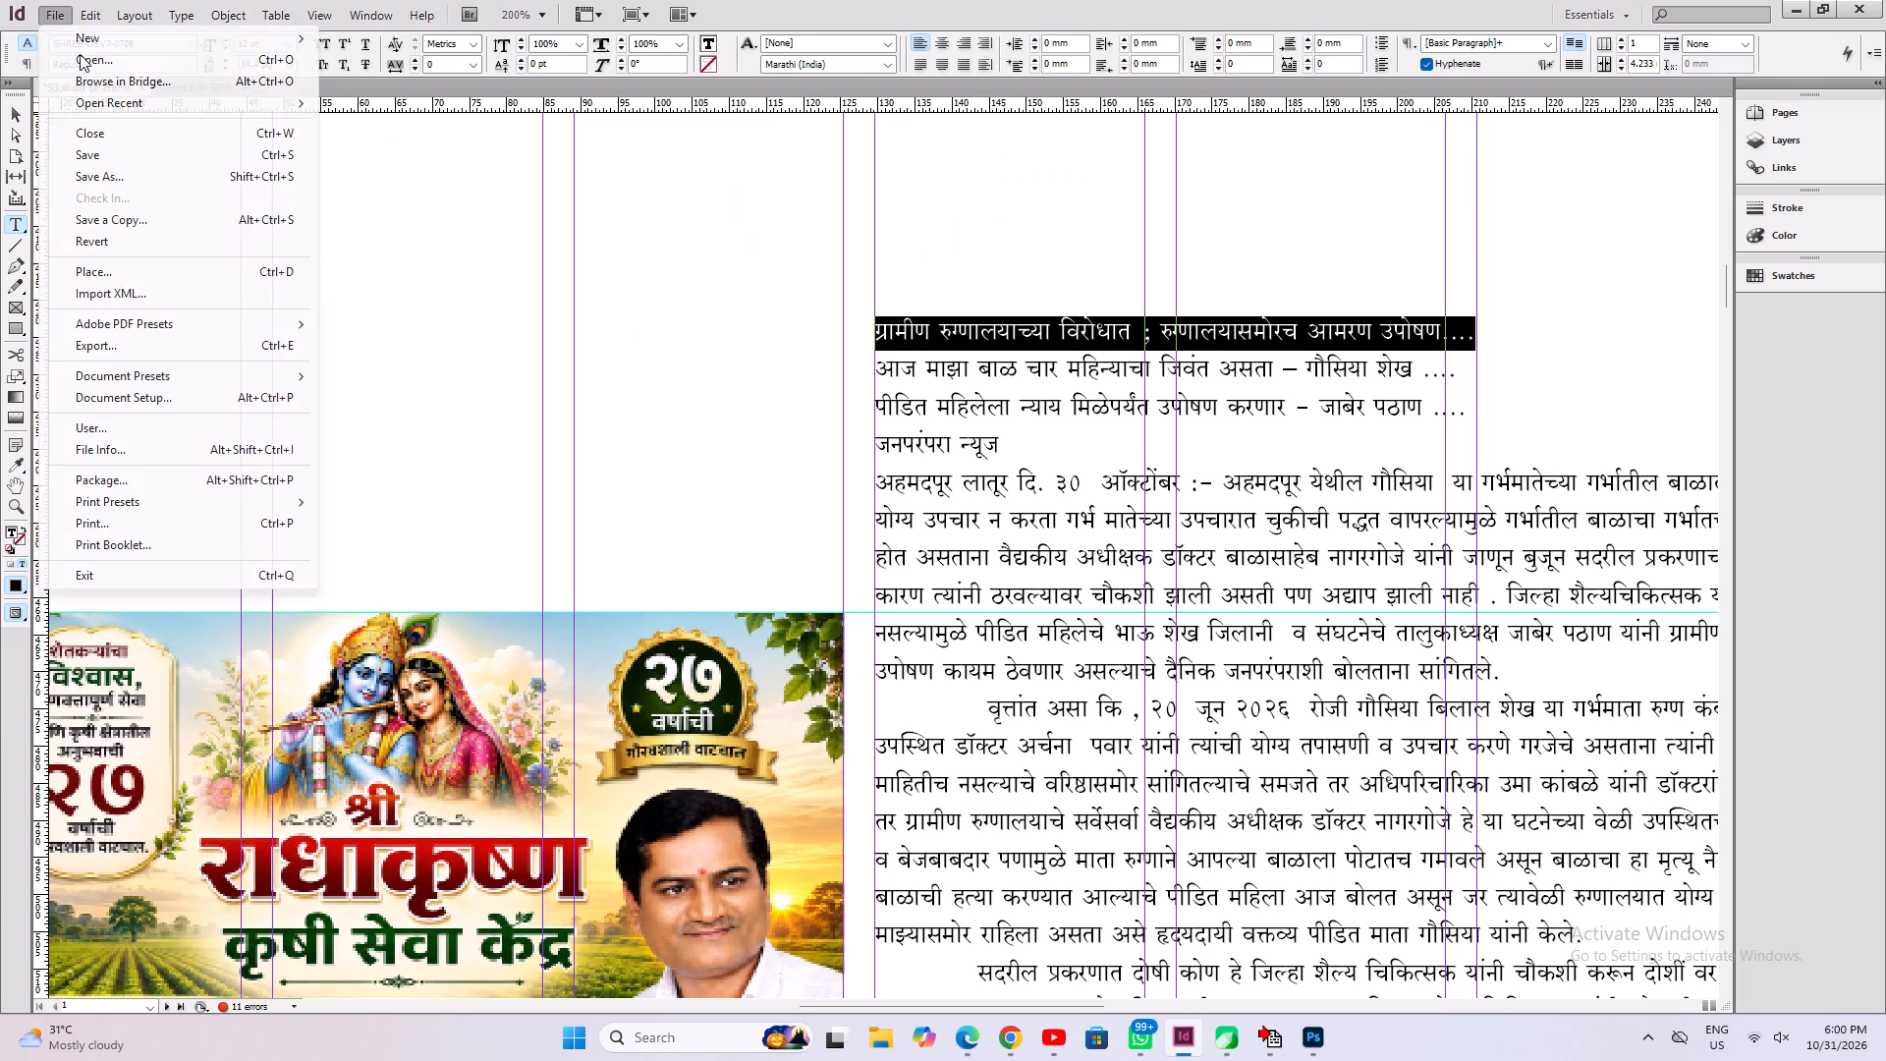
left_click(82, 65)
type("38")
key("Return")
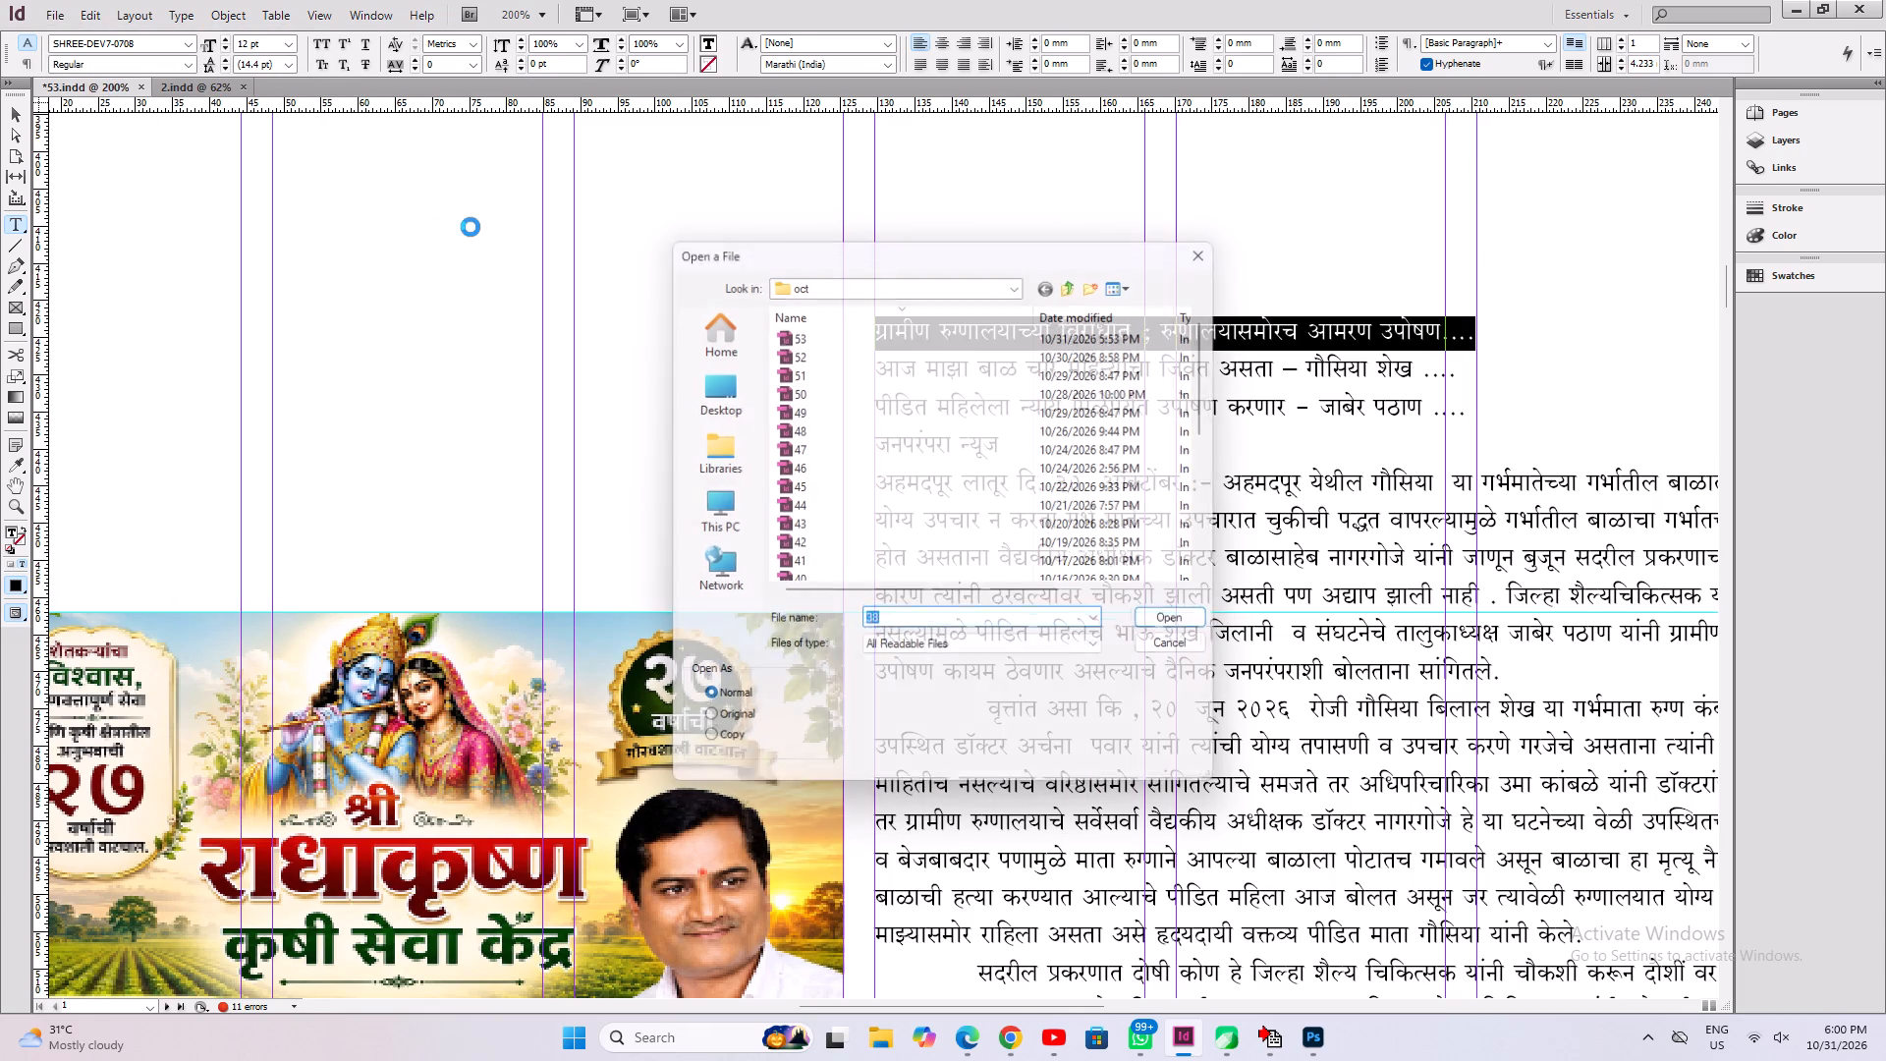
key("Return")
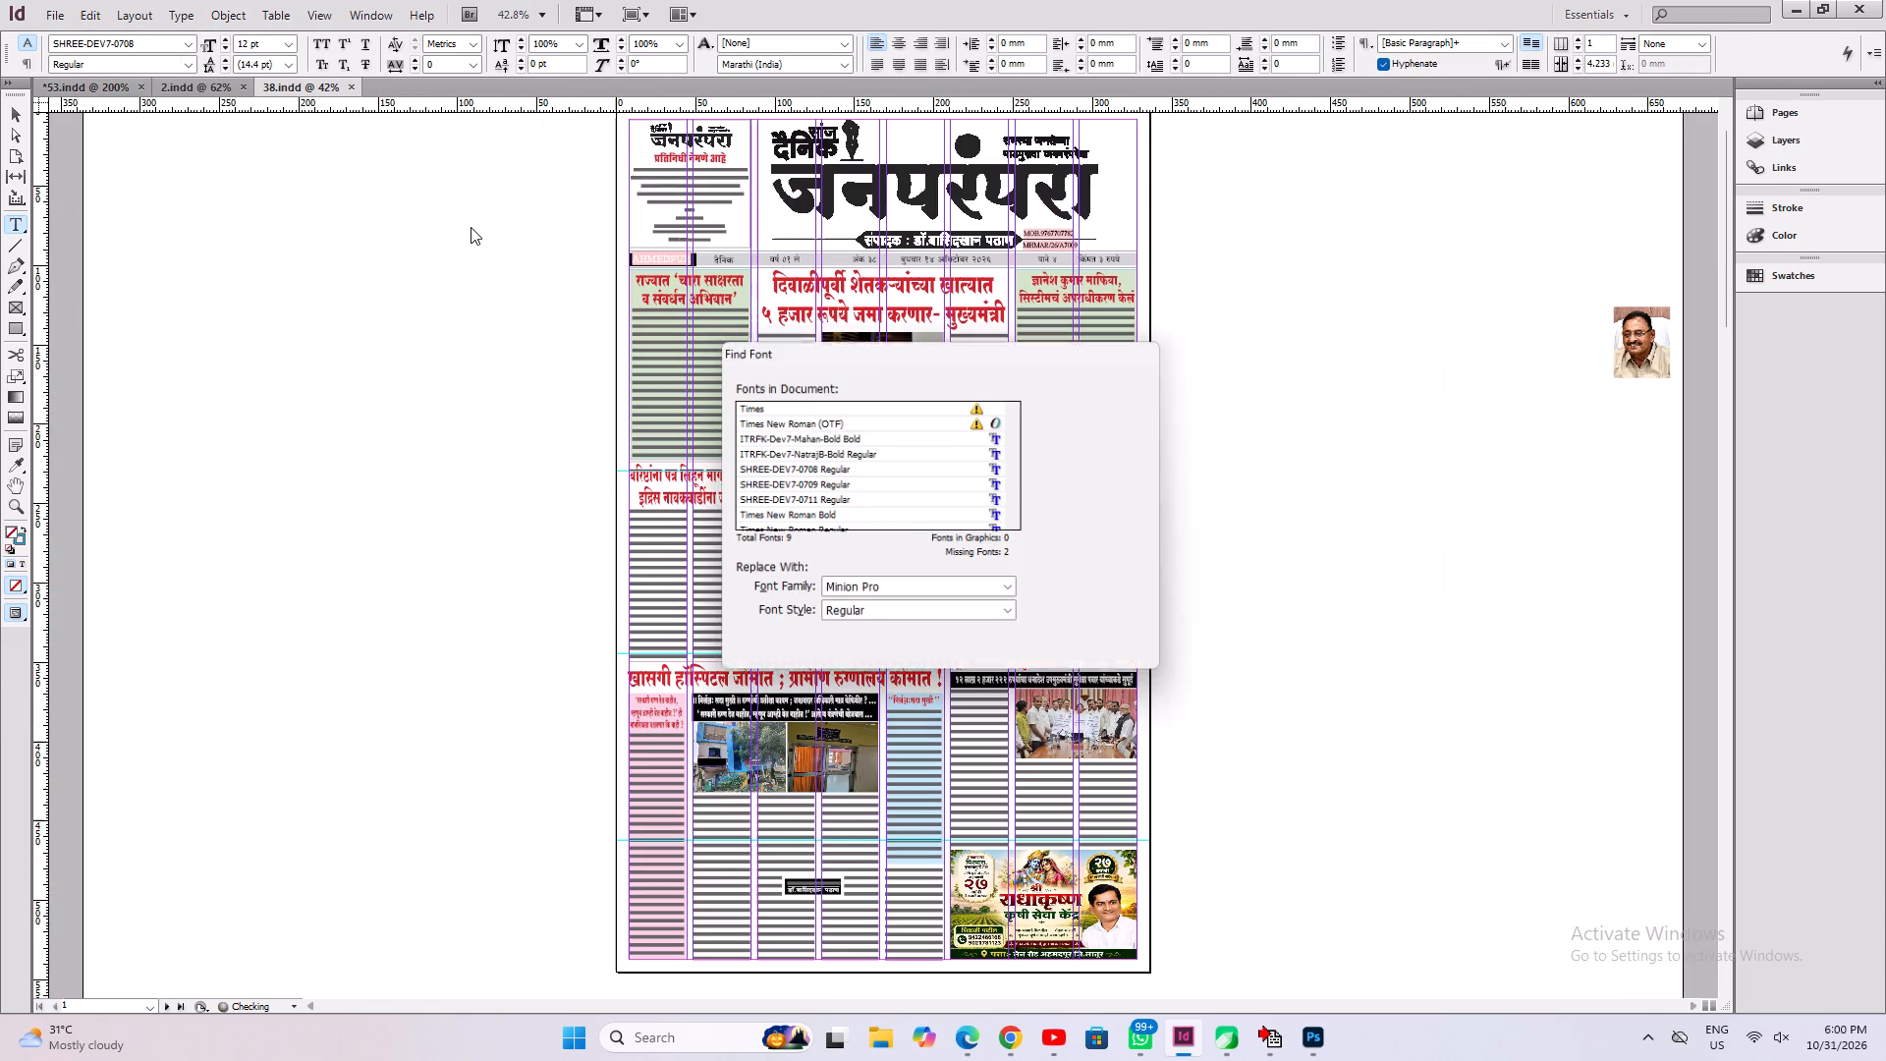
key("Return")
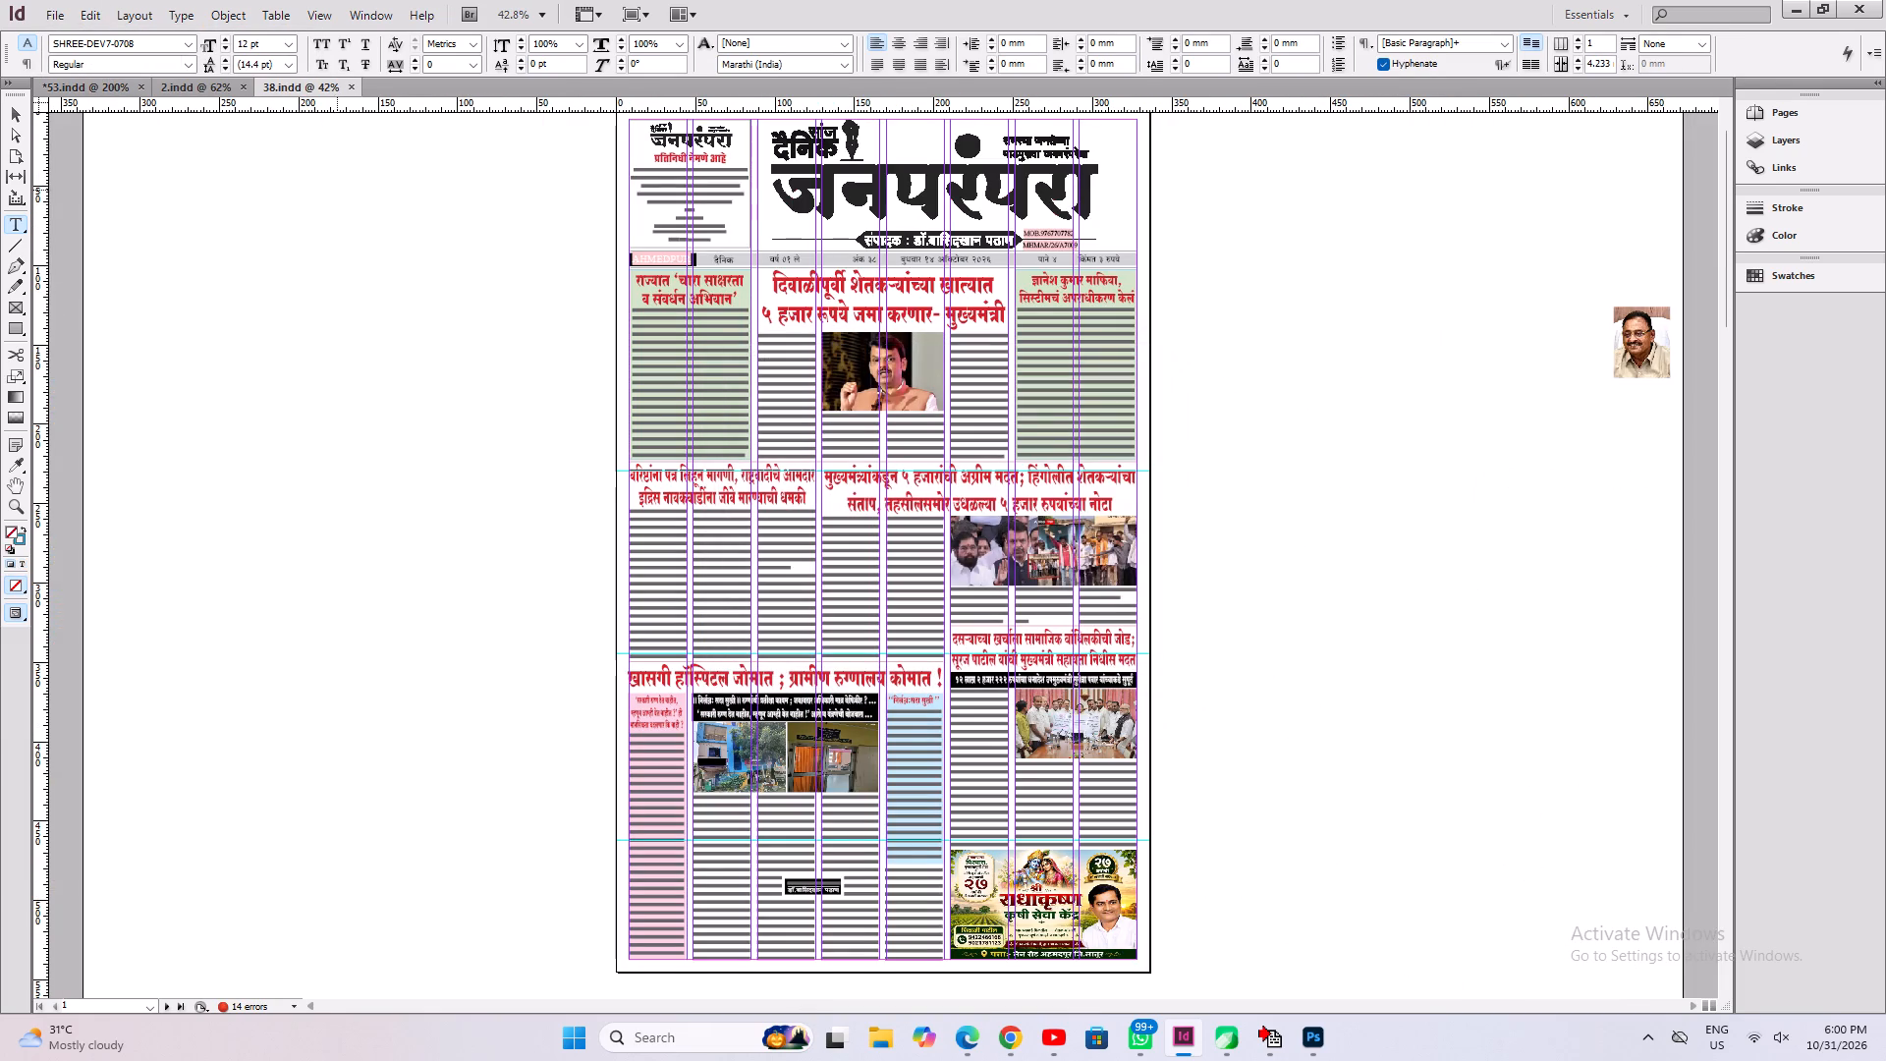
left_click(340, 87)
left_click(349, 87)
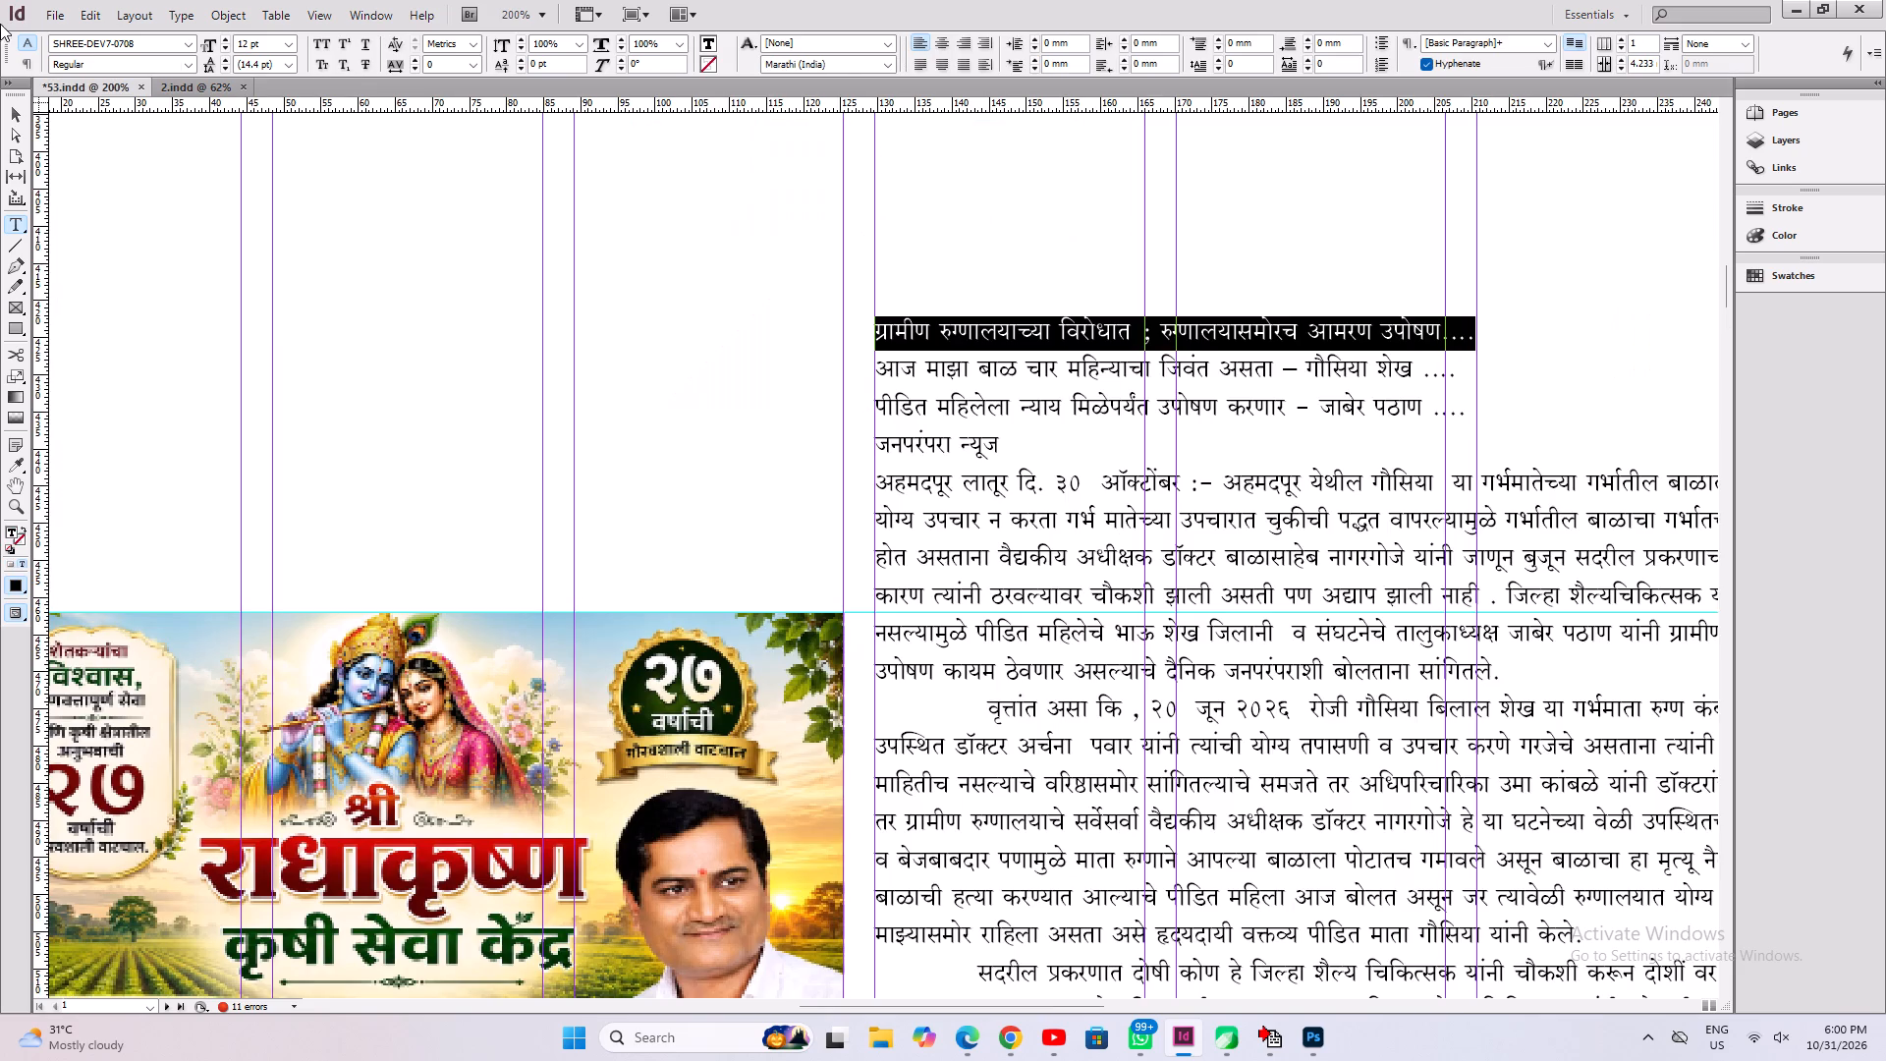
Open document 37 from the oct folder without replacing fonts, check its front-page hospital story, and close it.
left_click(49, 16)
left_click(73, 58)
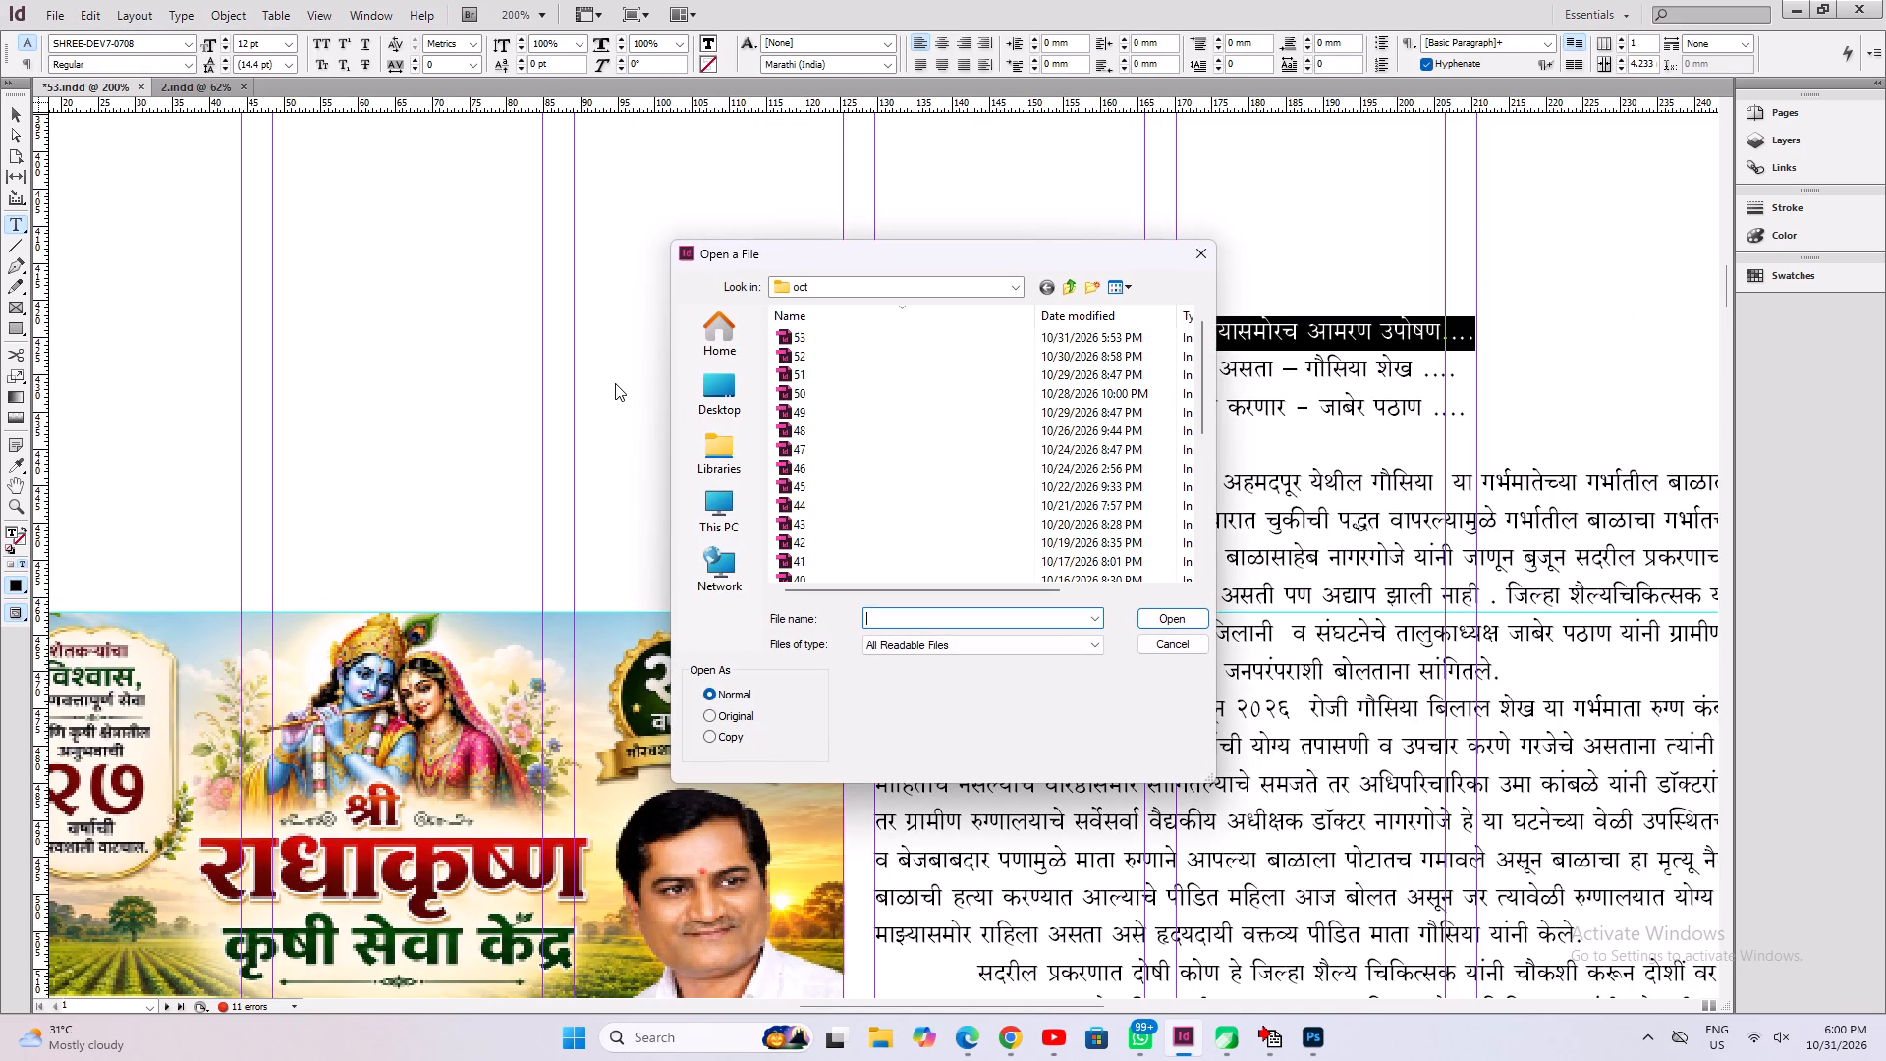
type("37")
key("Return")
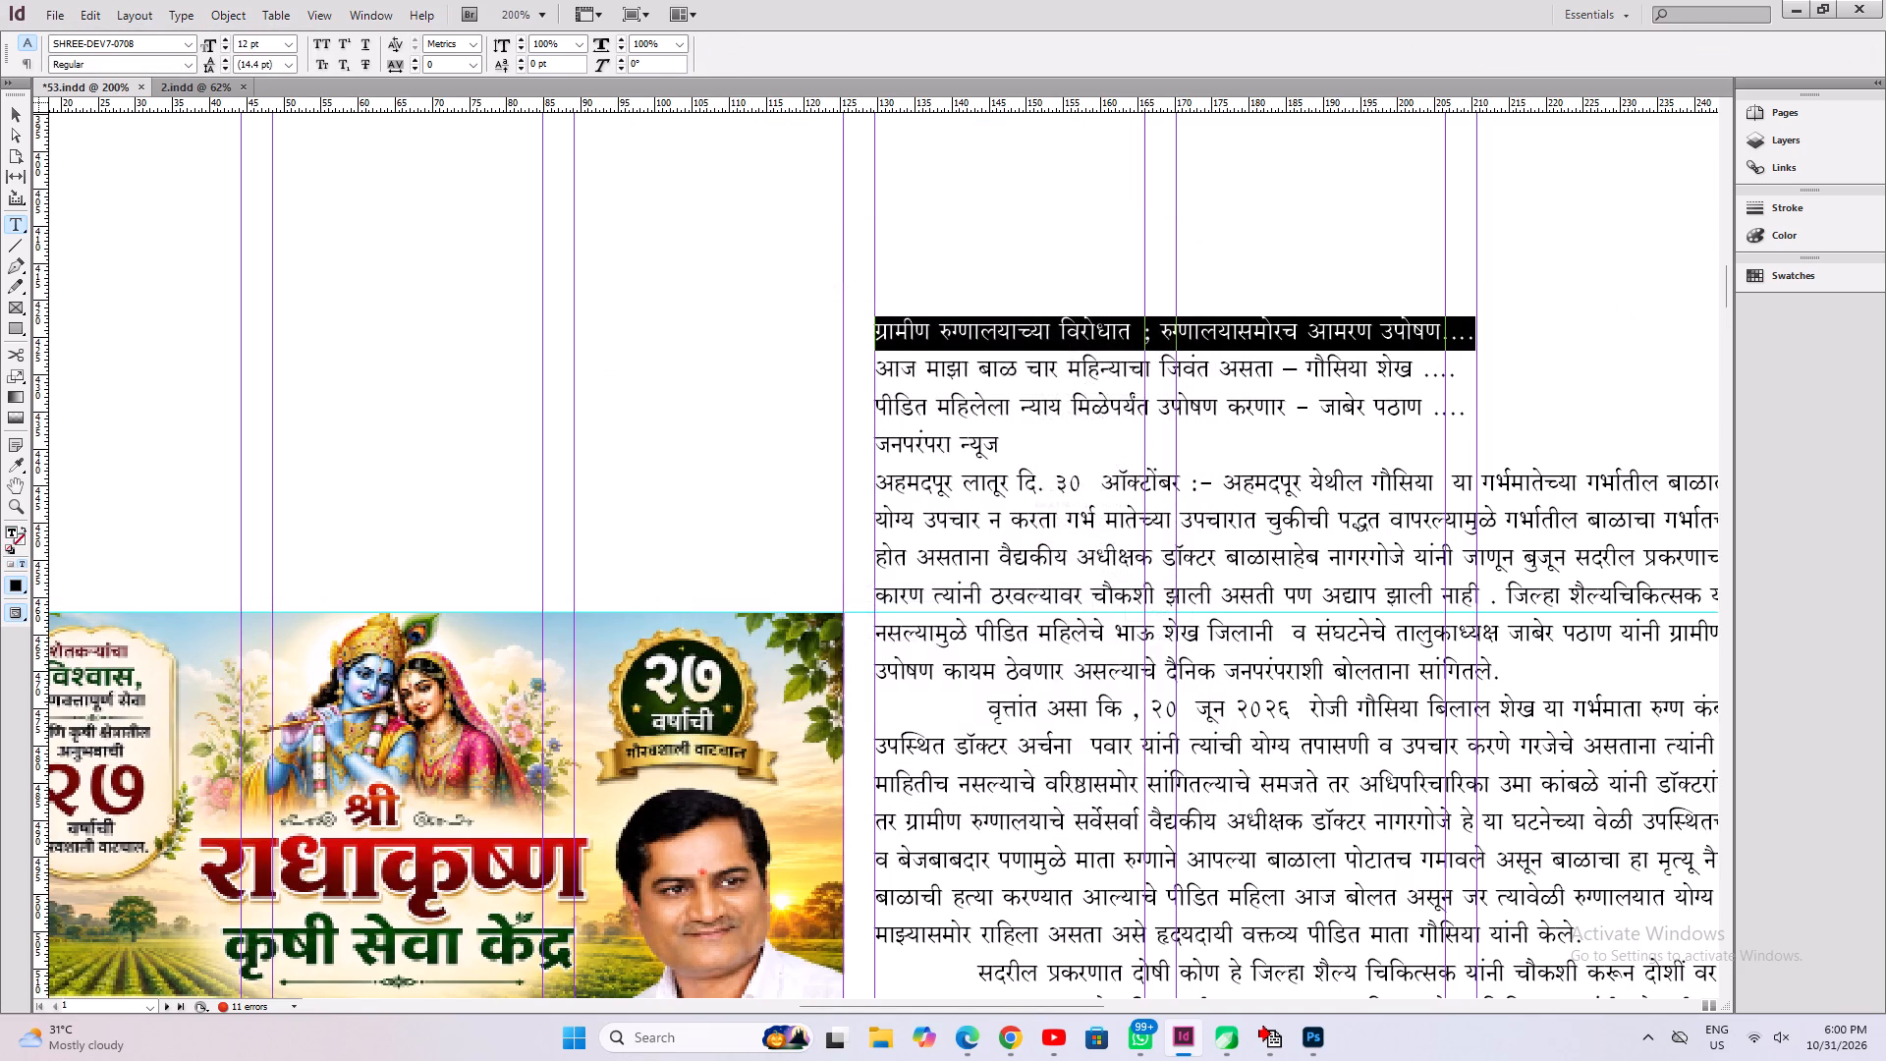
key("Return")
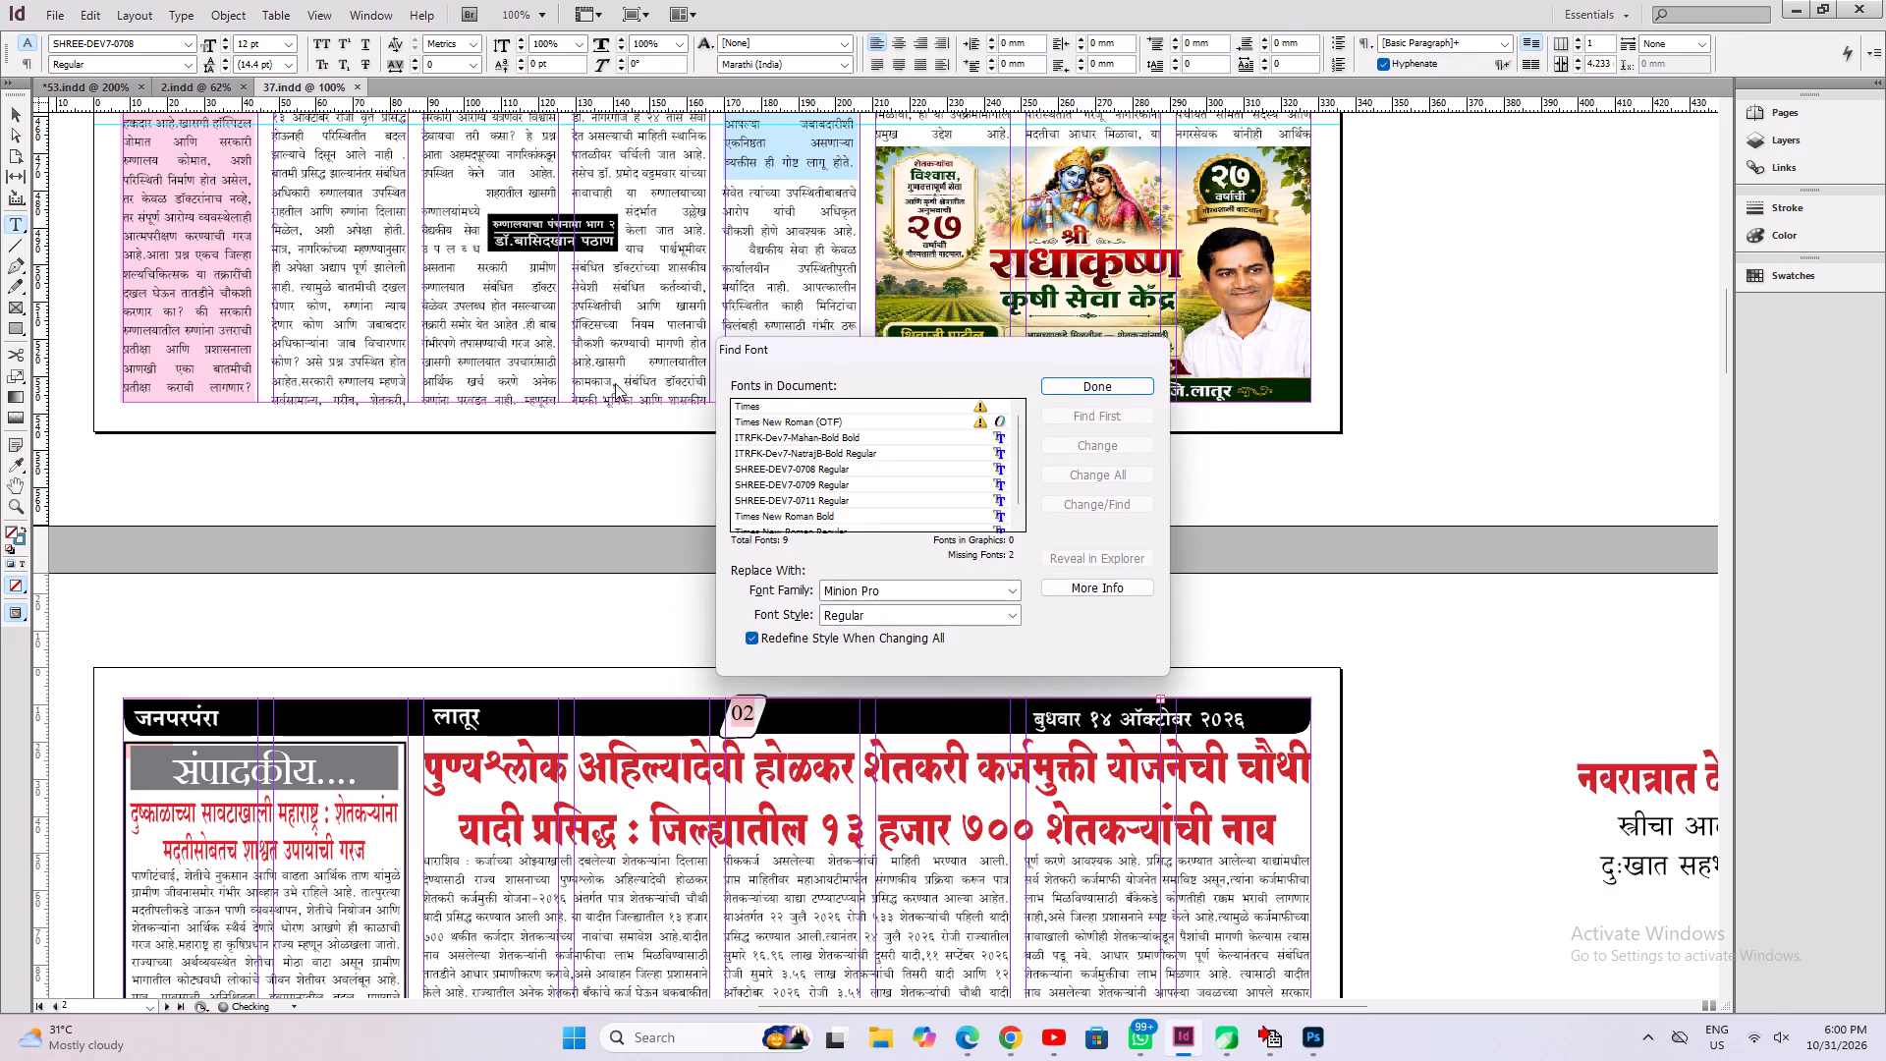
left_click(1080, 389)
scroll(739, 653, "up", 11)
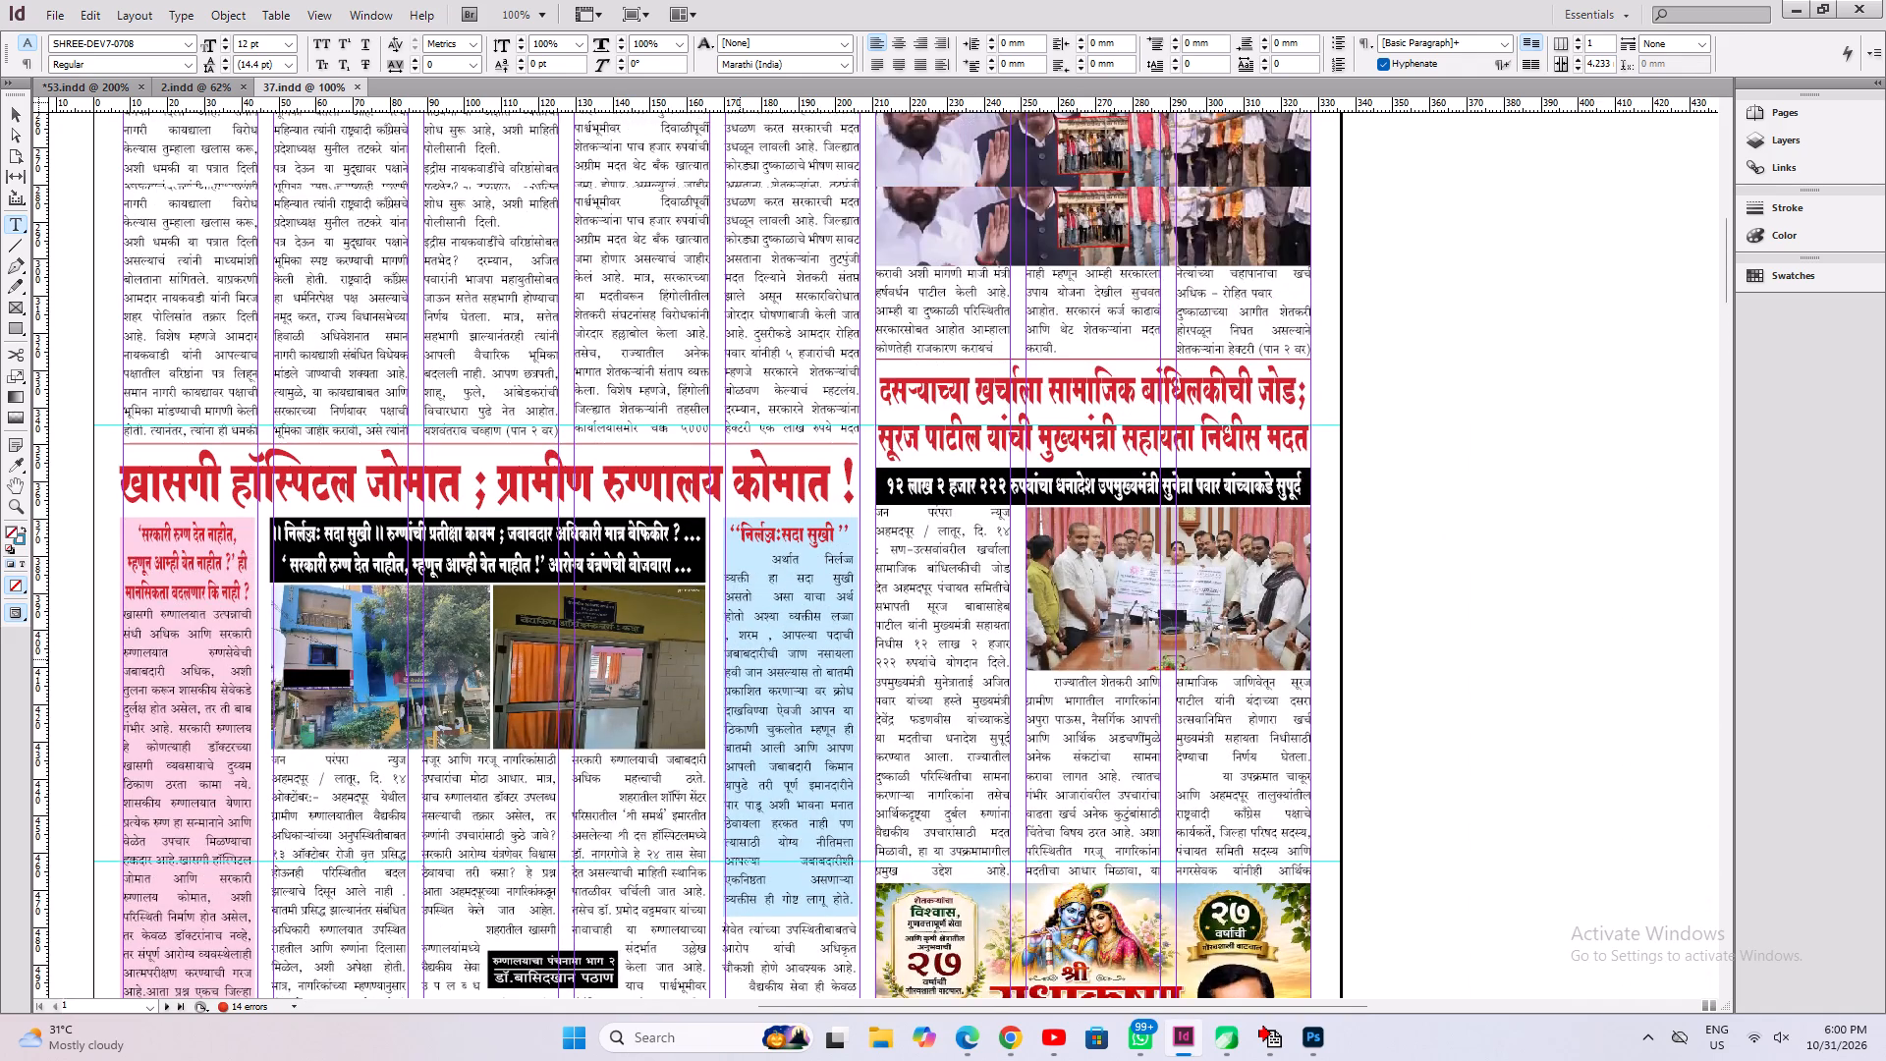
left_click(363, 85)
left_click(358, 88)
Open document 36 from the oct folder, check its front page and the hospital story on the pasteboard, and close it.
left_click(58, 6)
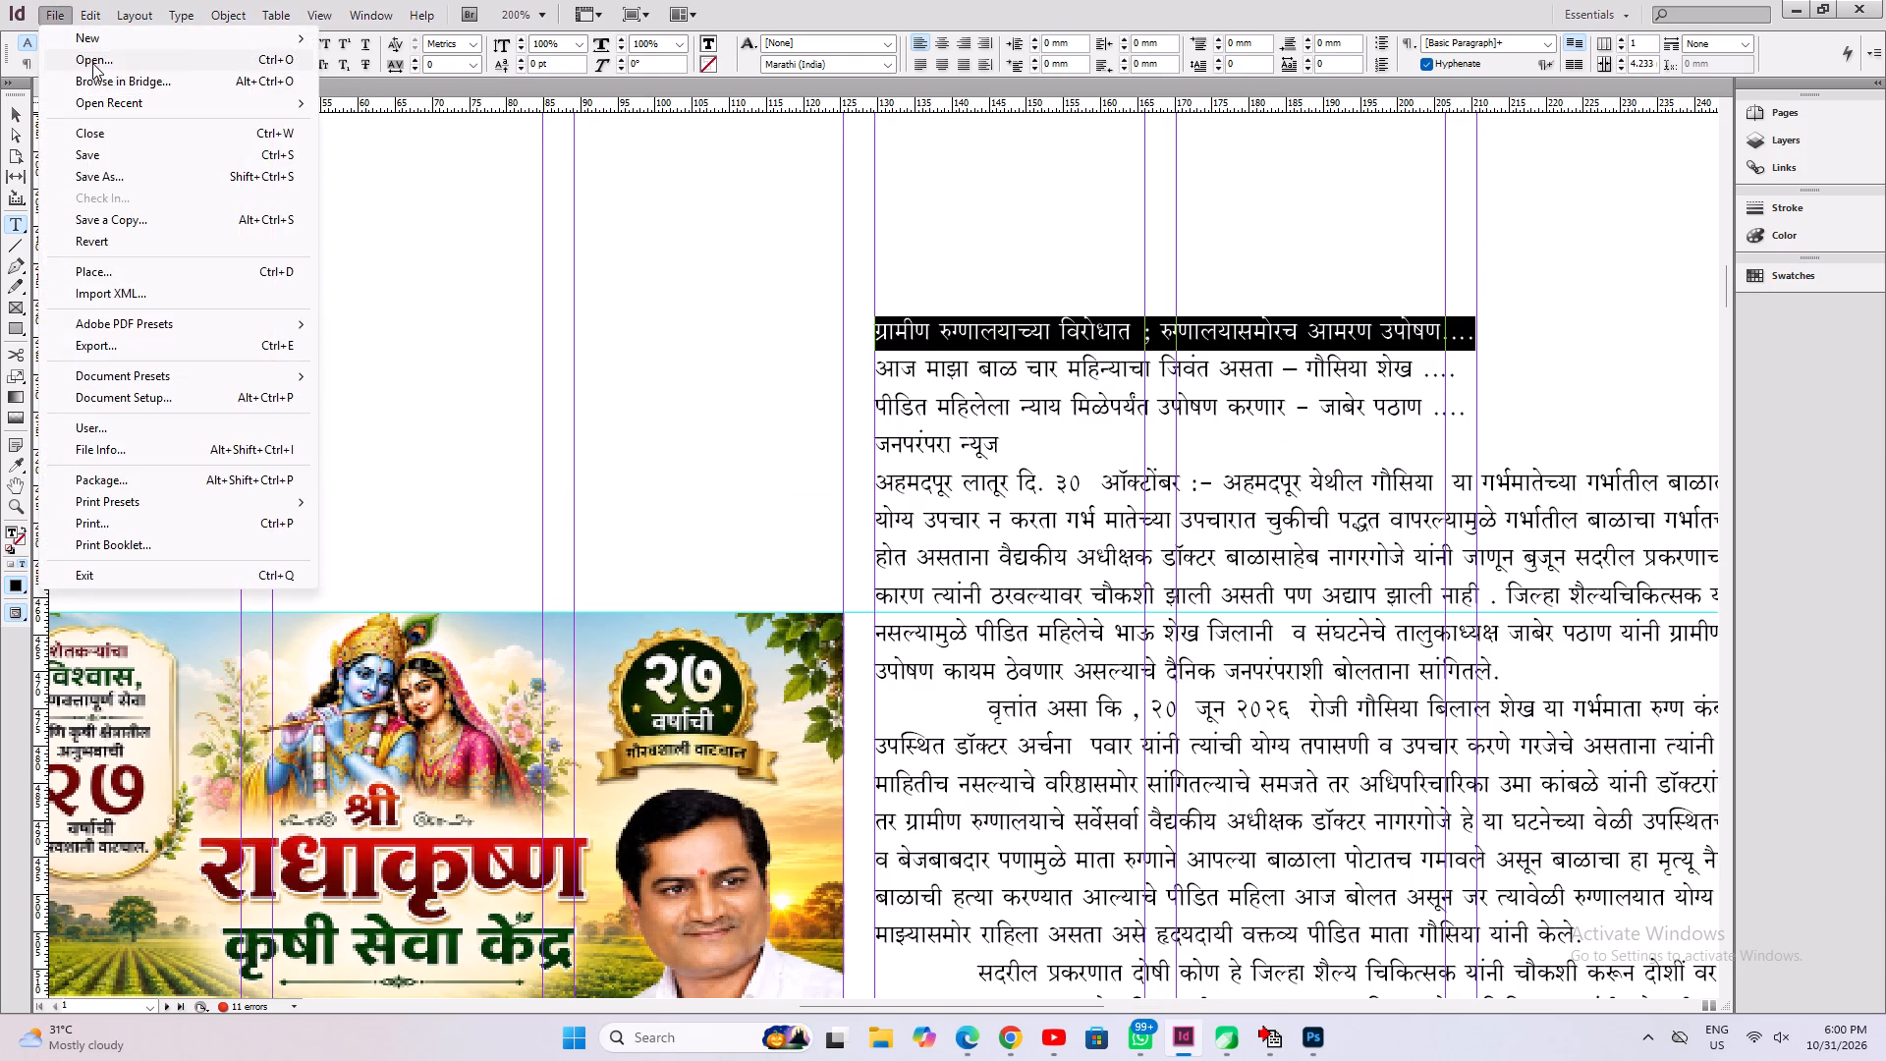
left_click(92, 63)
type("36")
key("Return")
key("Return")
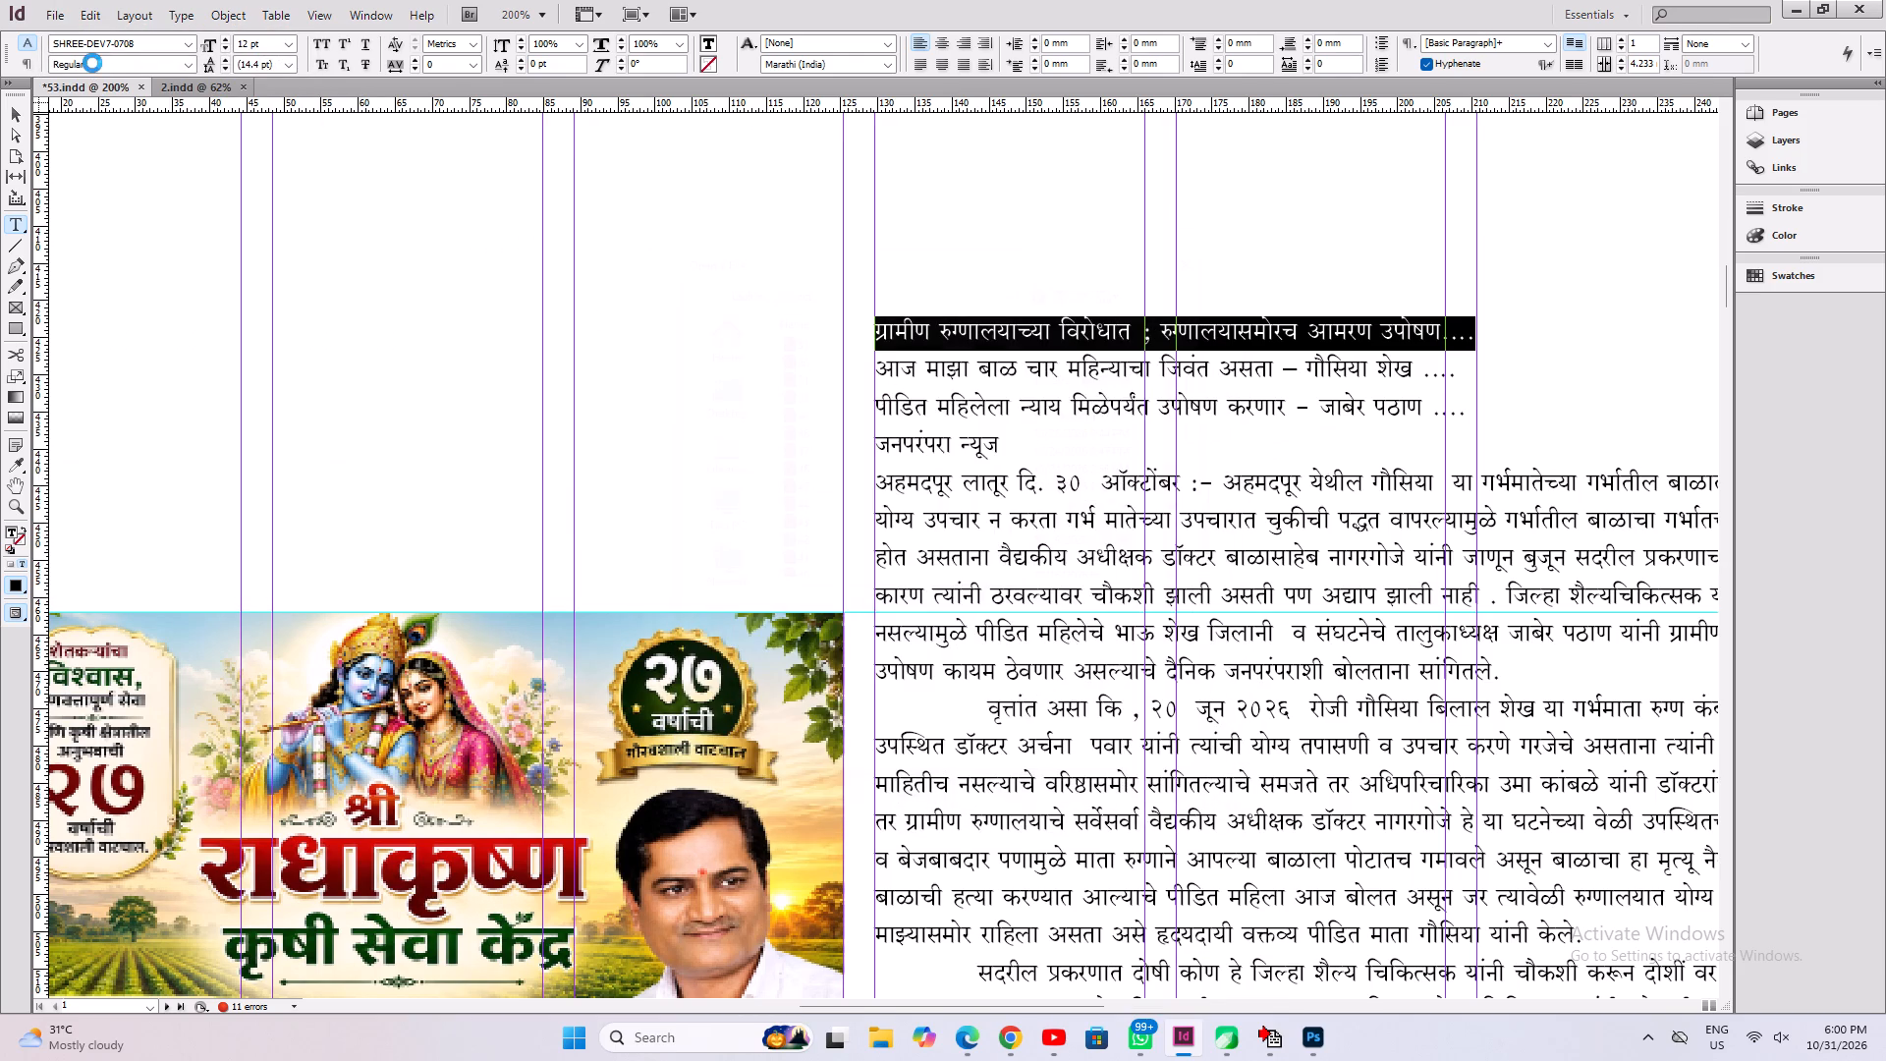
key("Return")
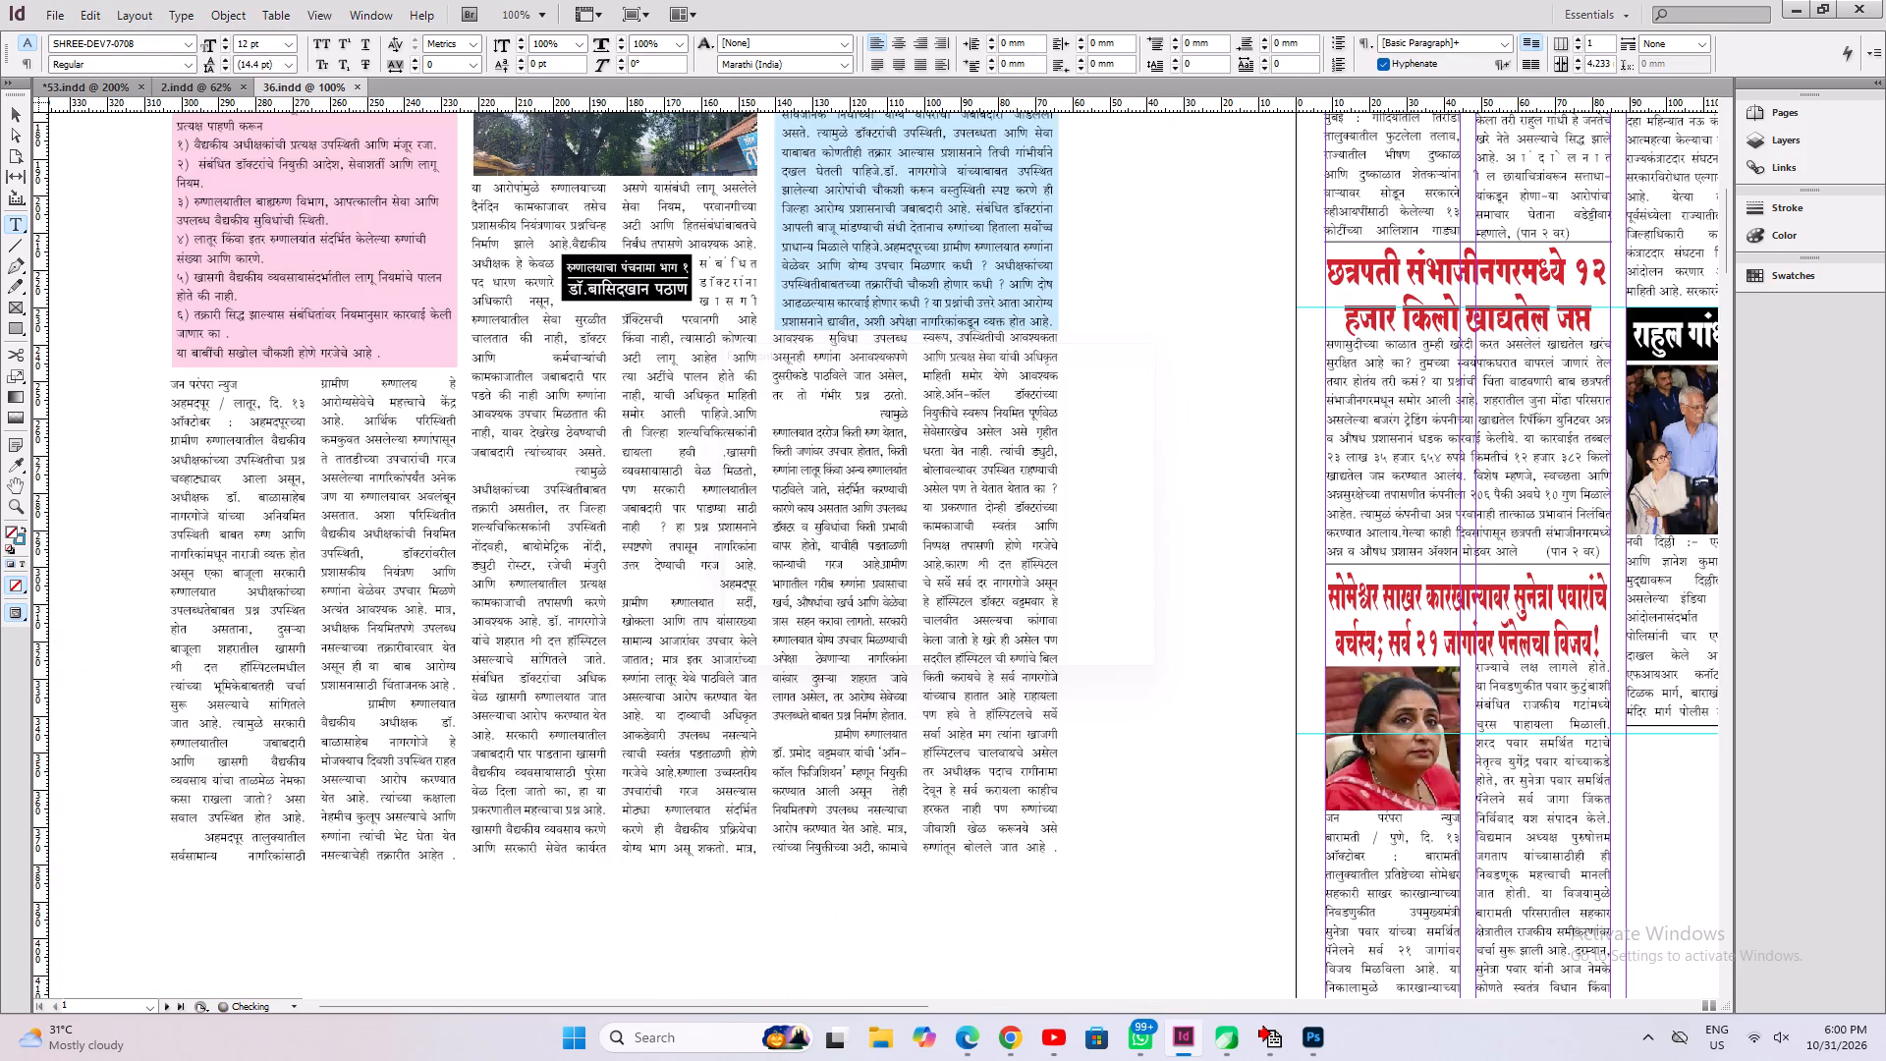
scroll(527, 249, "up", 10)
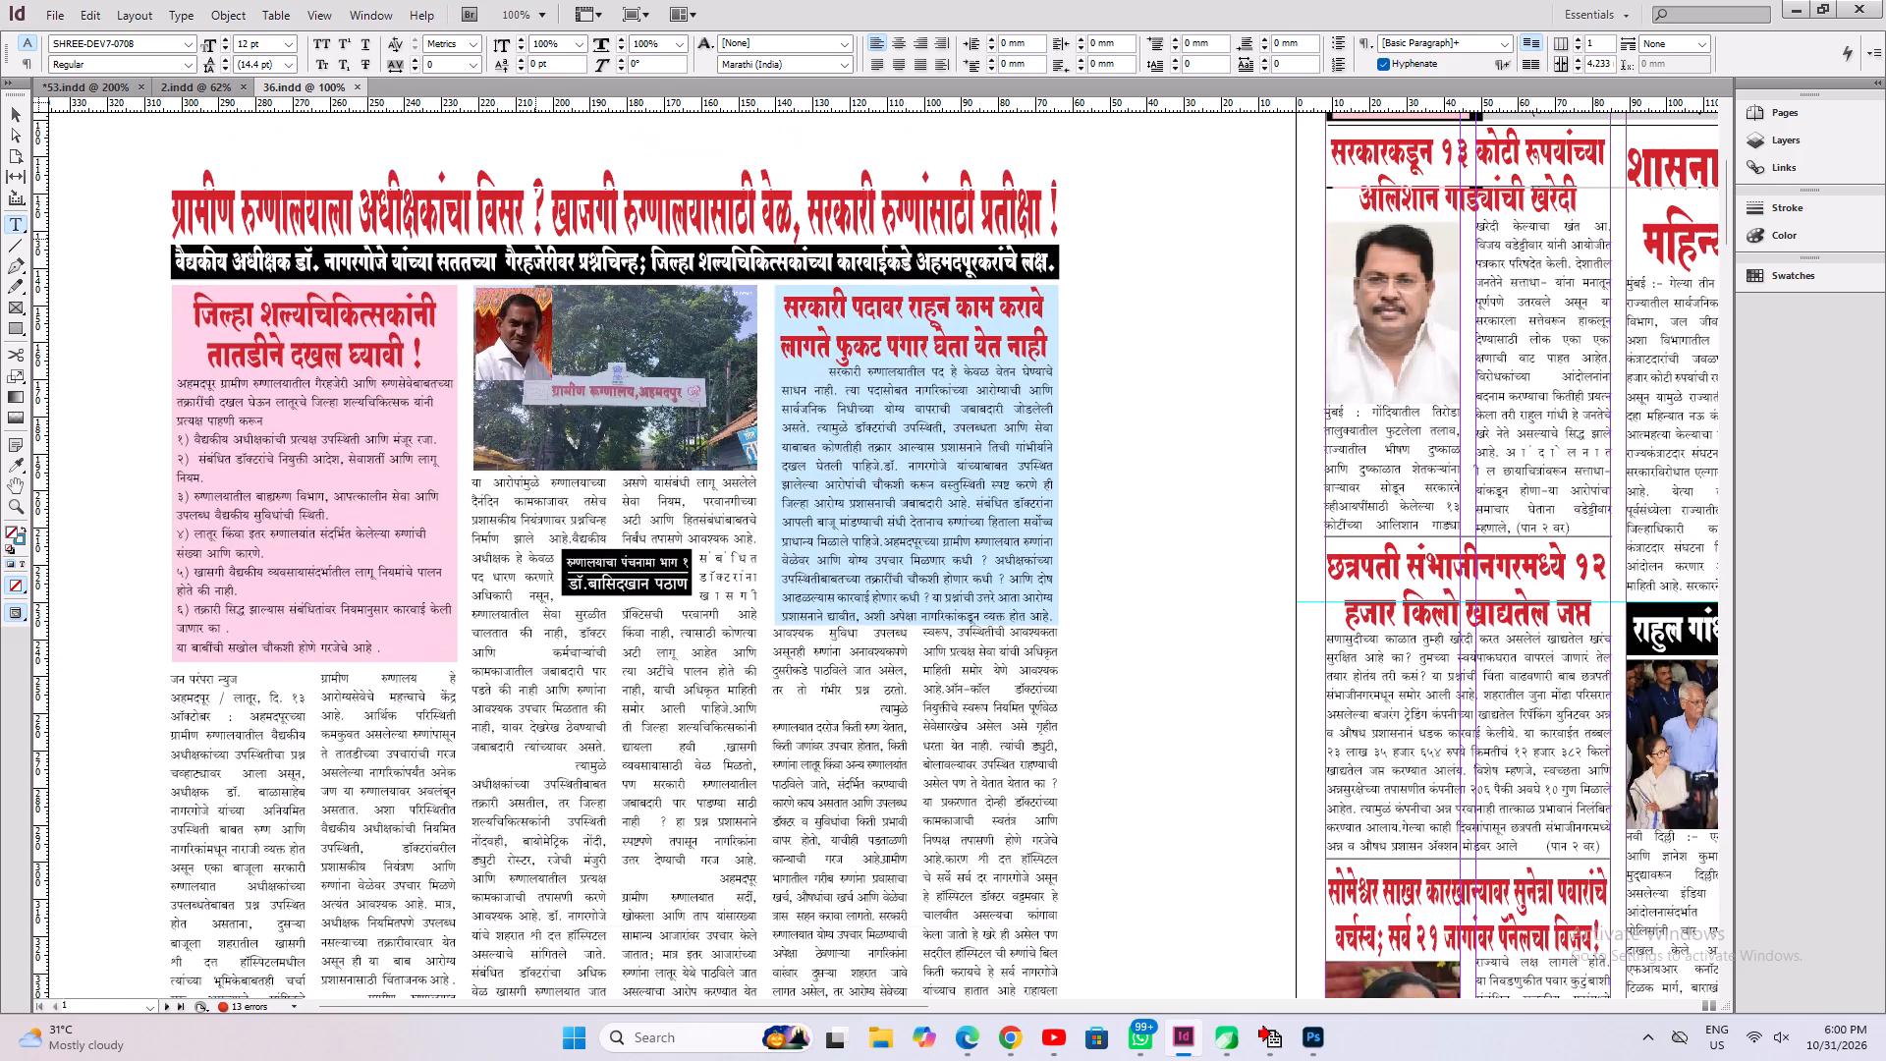
scroll(1327, 527, "up", 2)
key("ctrl+0")
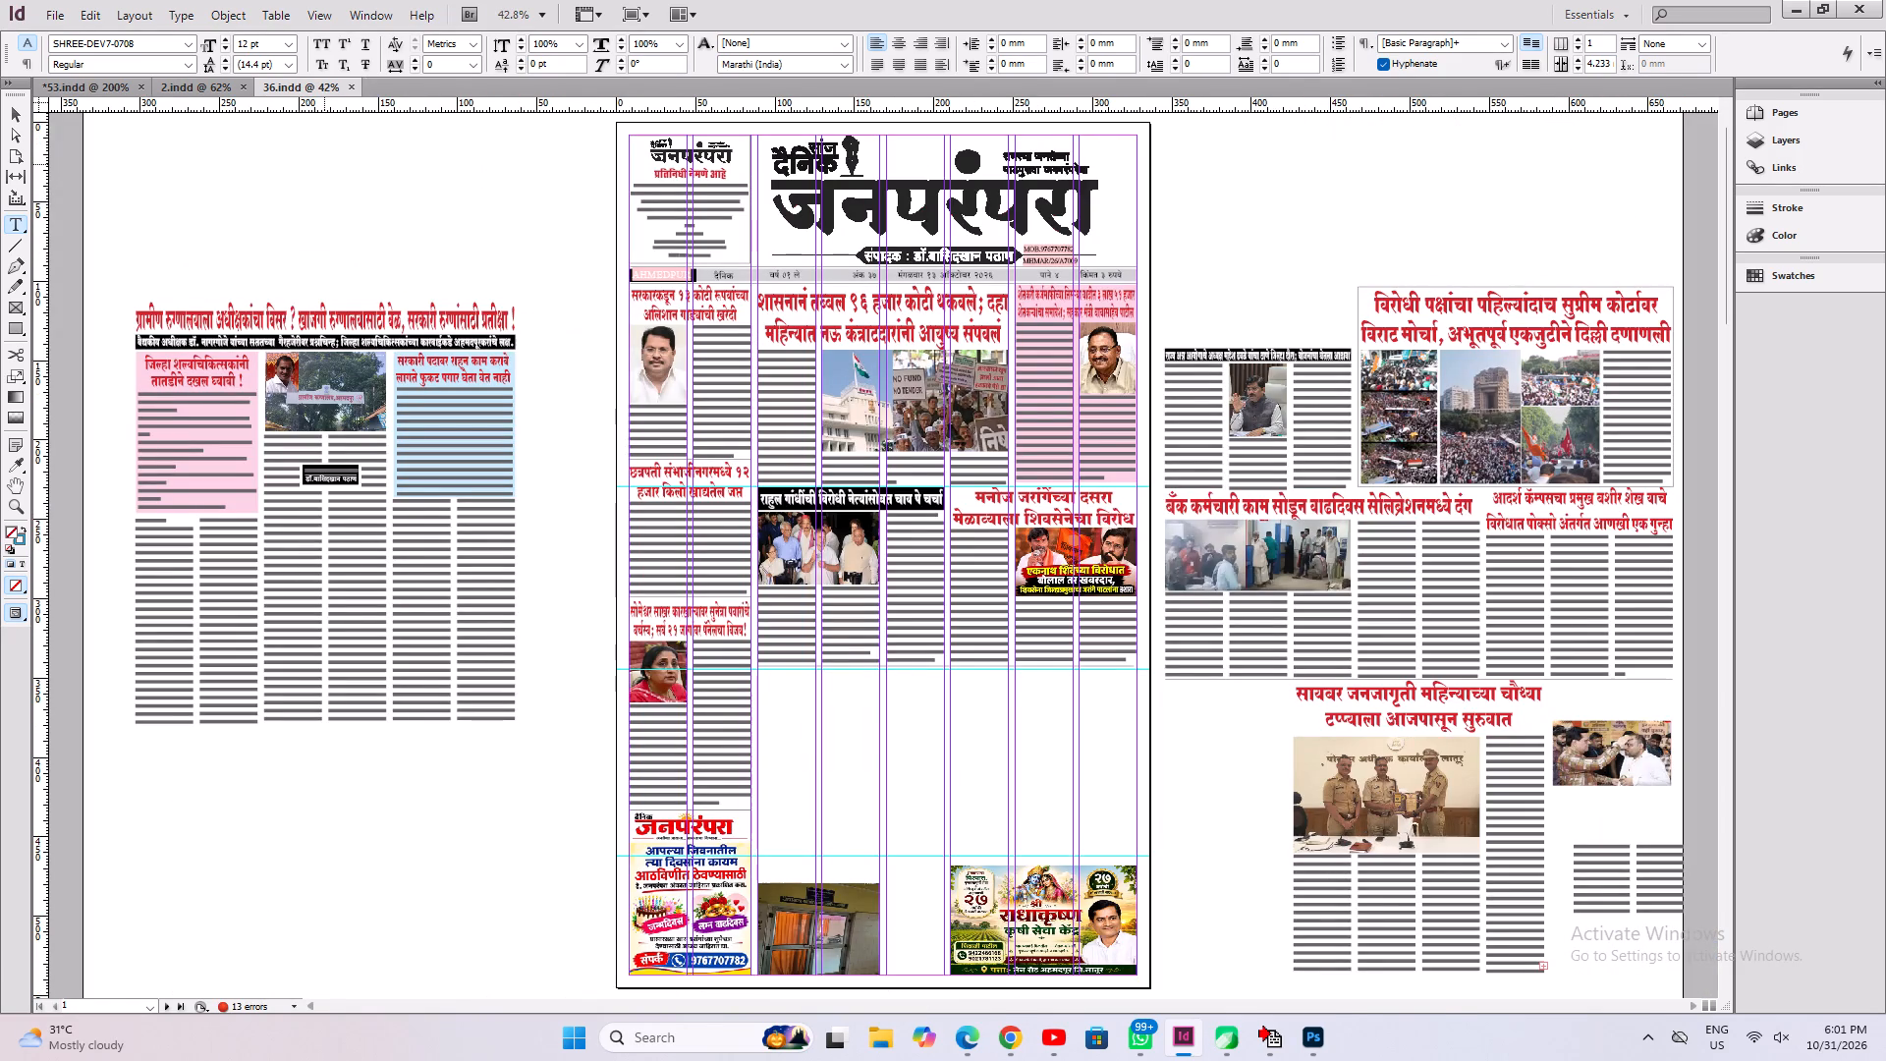
left_click(355, 80)
left_click(353, 88)
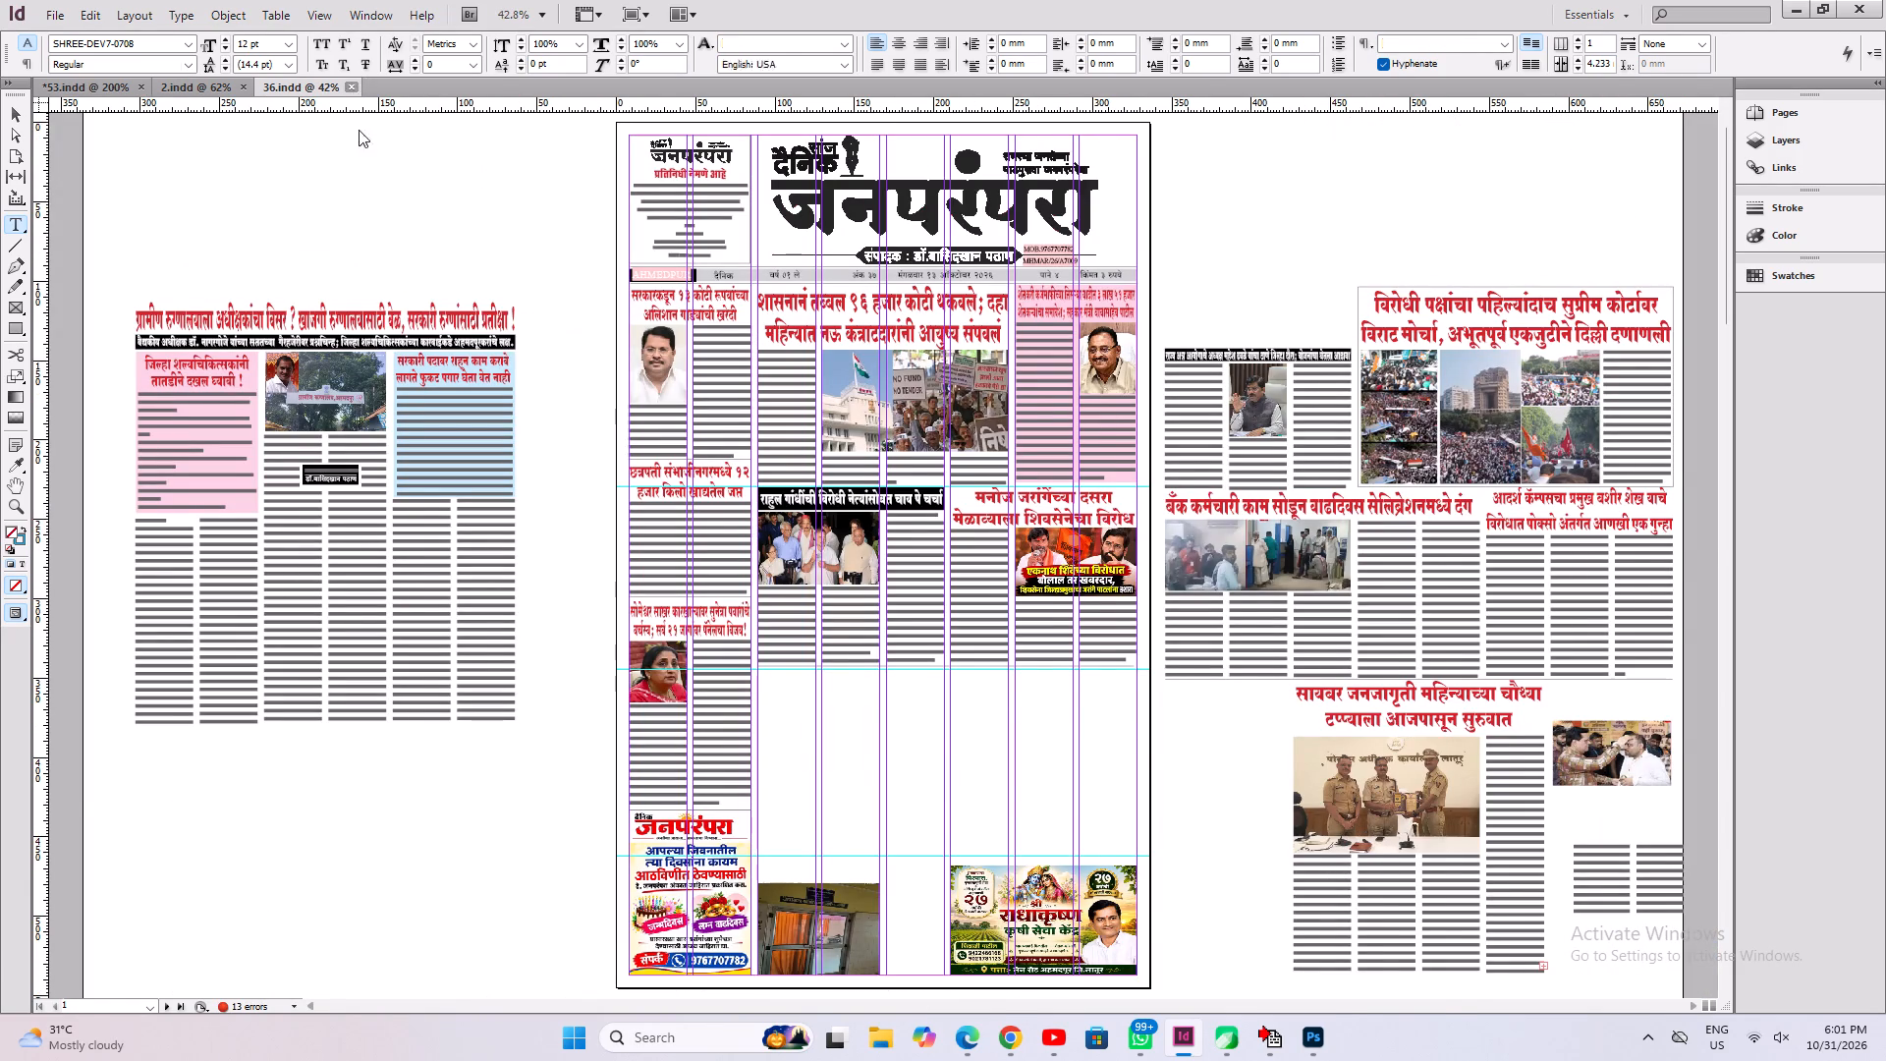
Open document 35 from the oct folder without replacing fonts, check its front page, and close it.
left_click(65, 6)
left_click(57, 47)
left_click(58, 56)
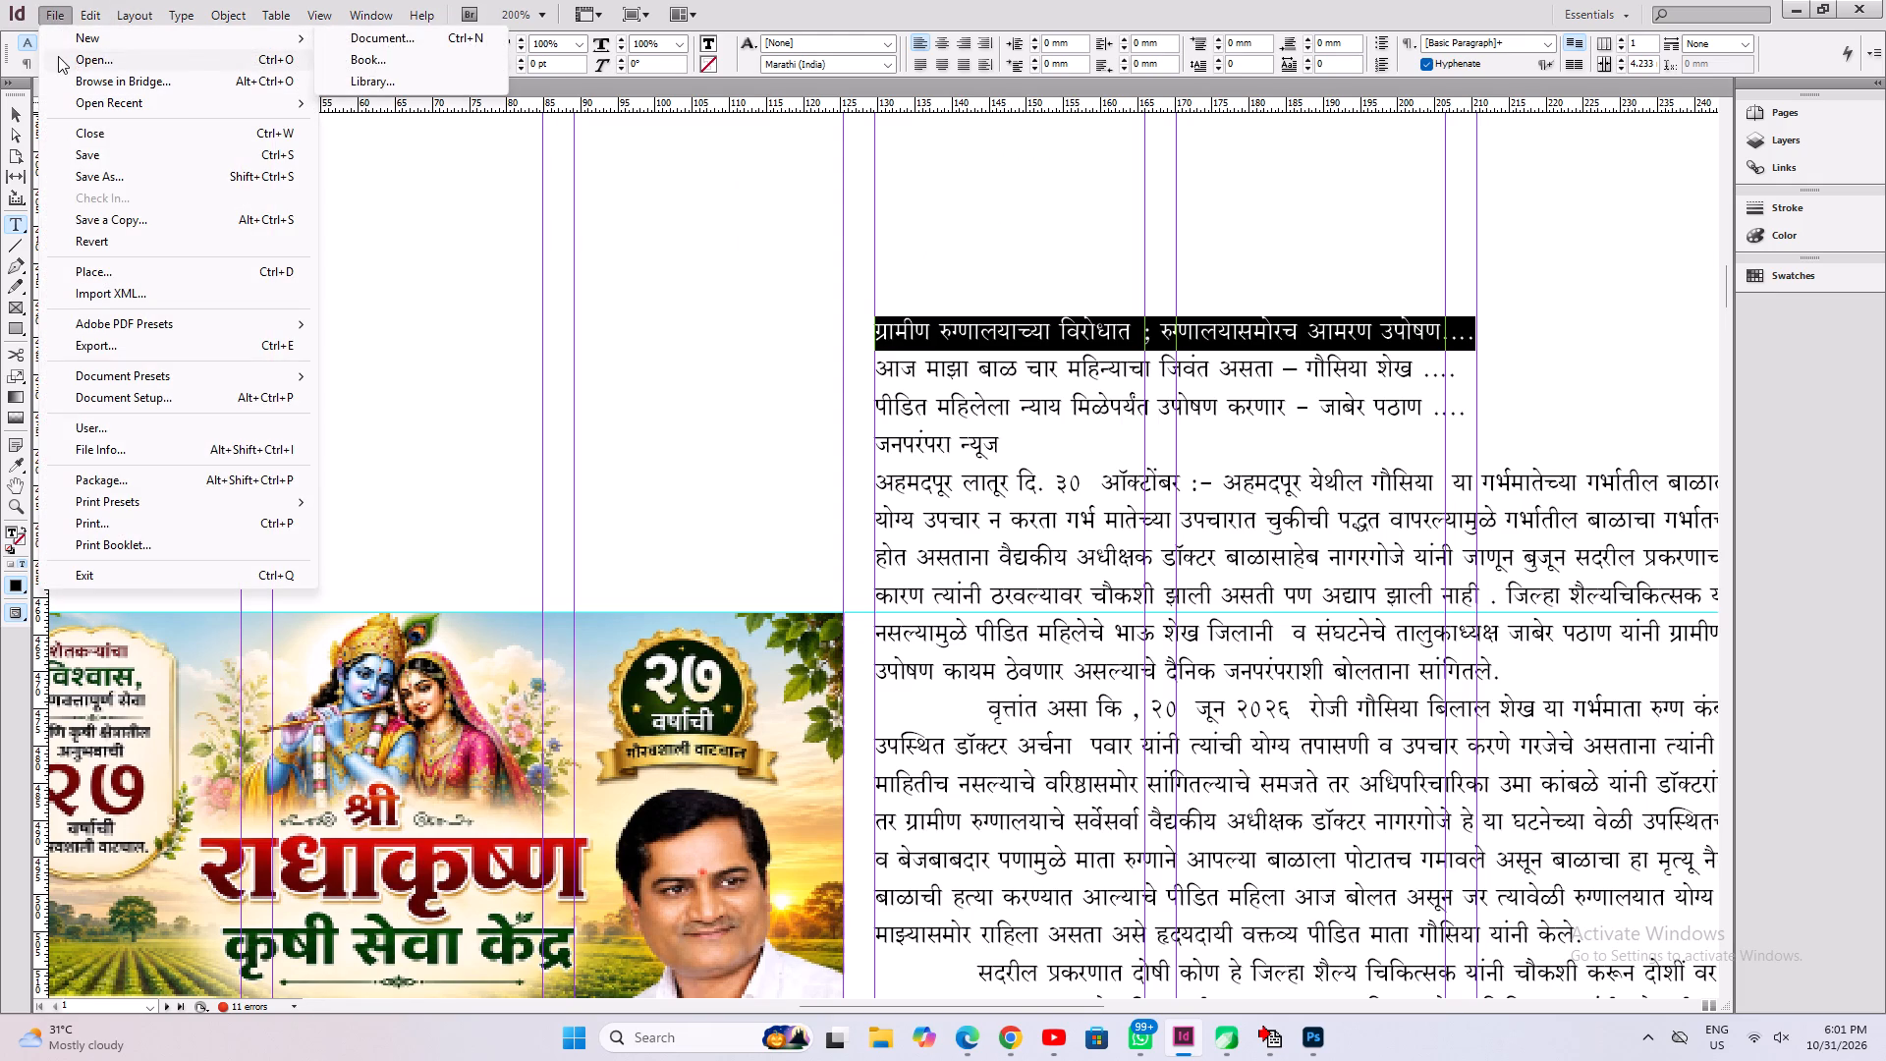
type("35")
key("Return")
key("Return")
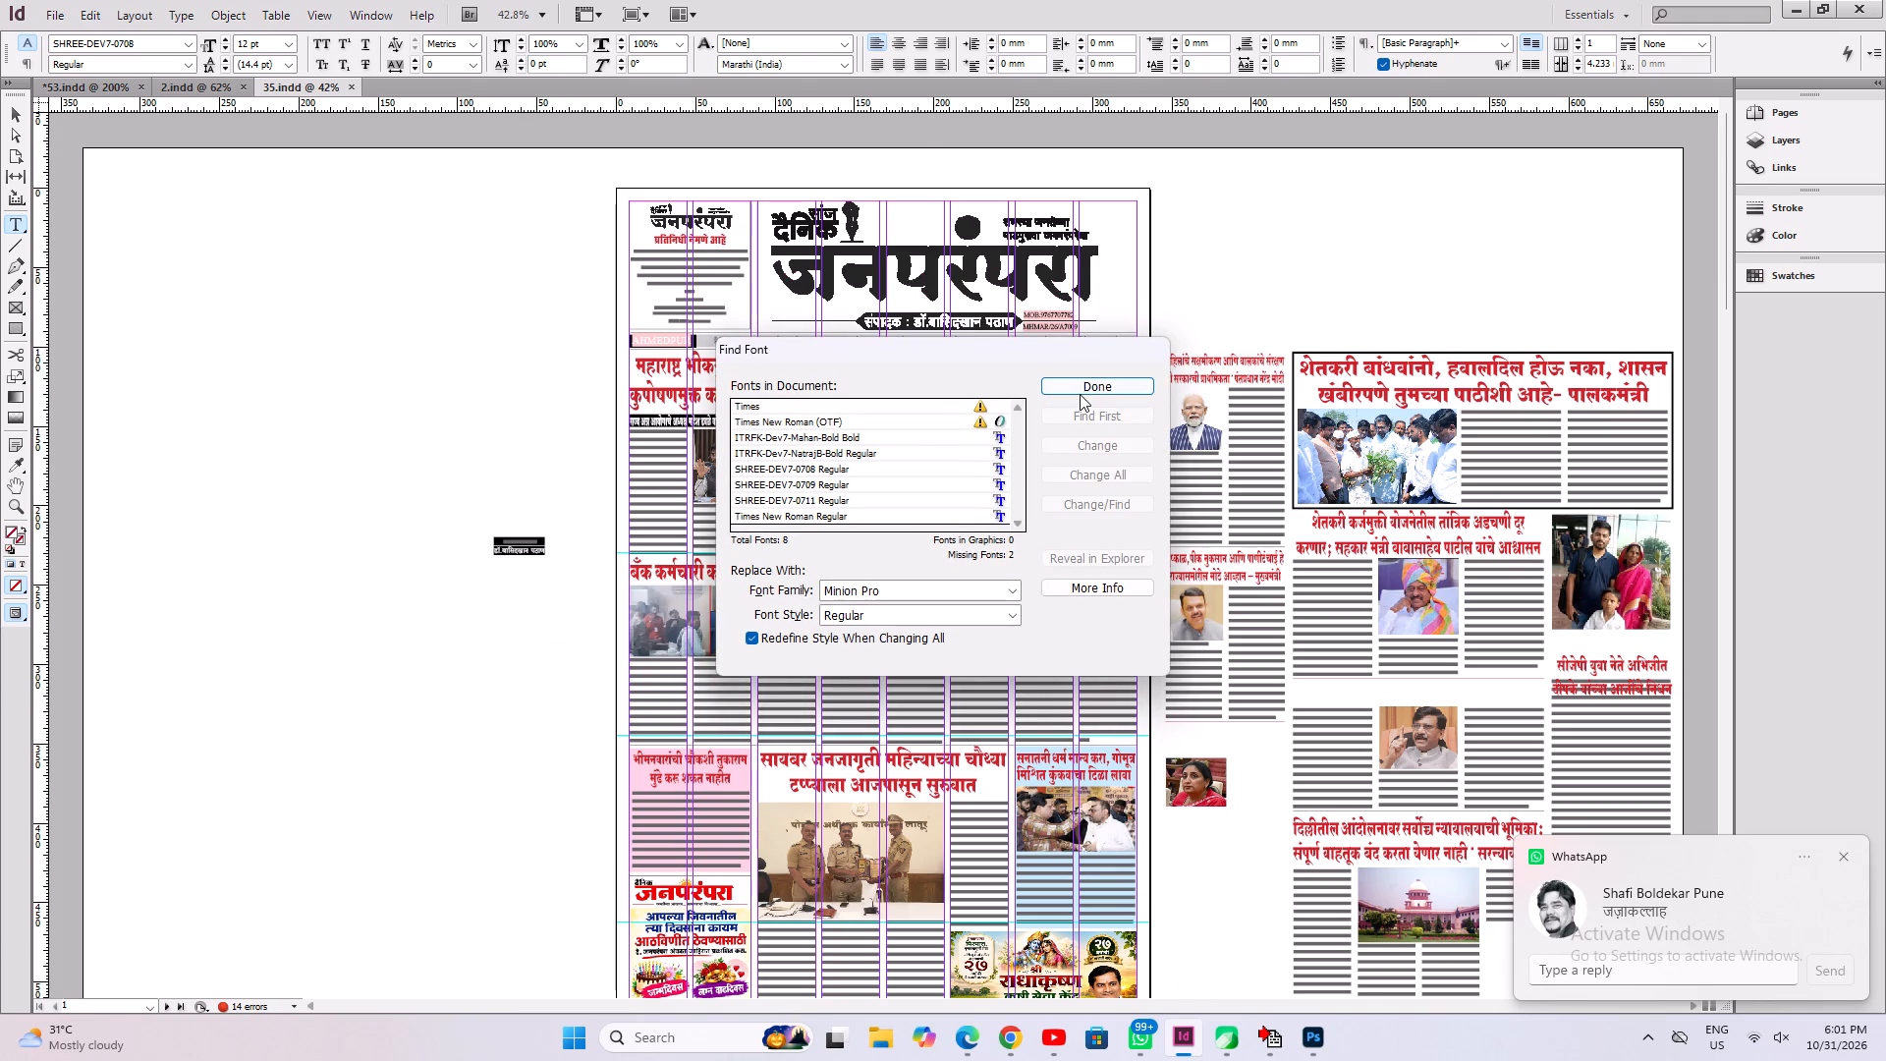
left_click(1080, 394)
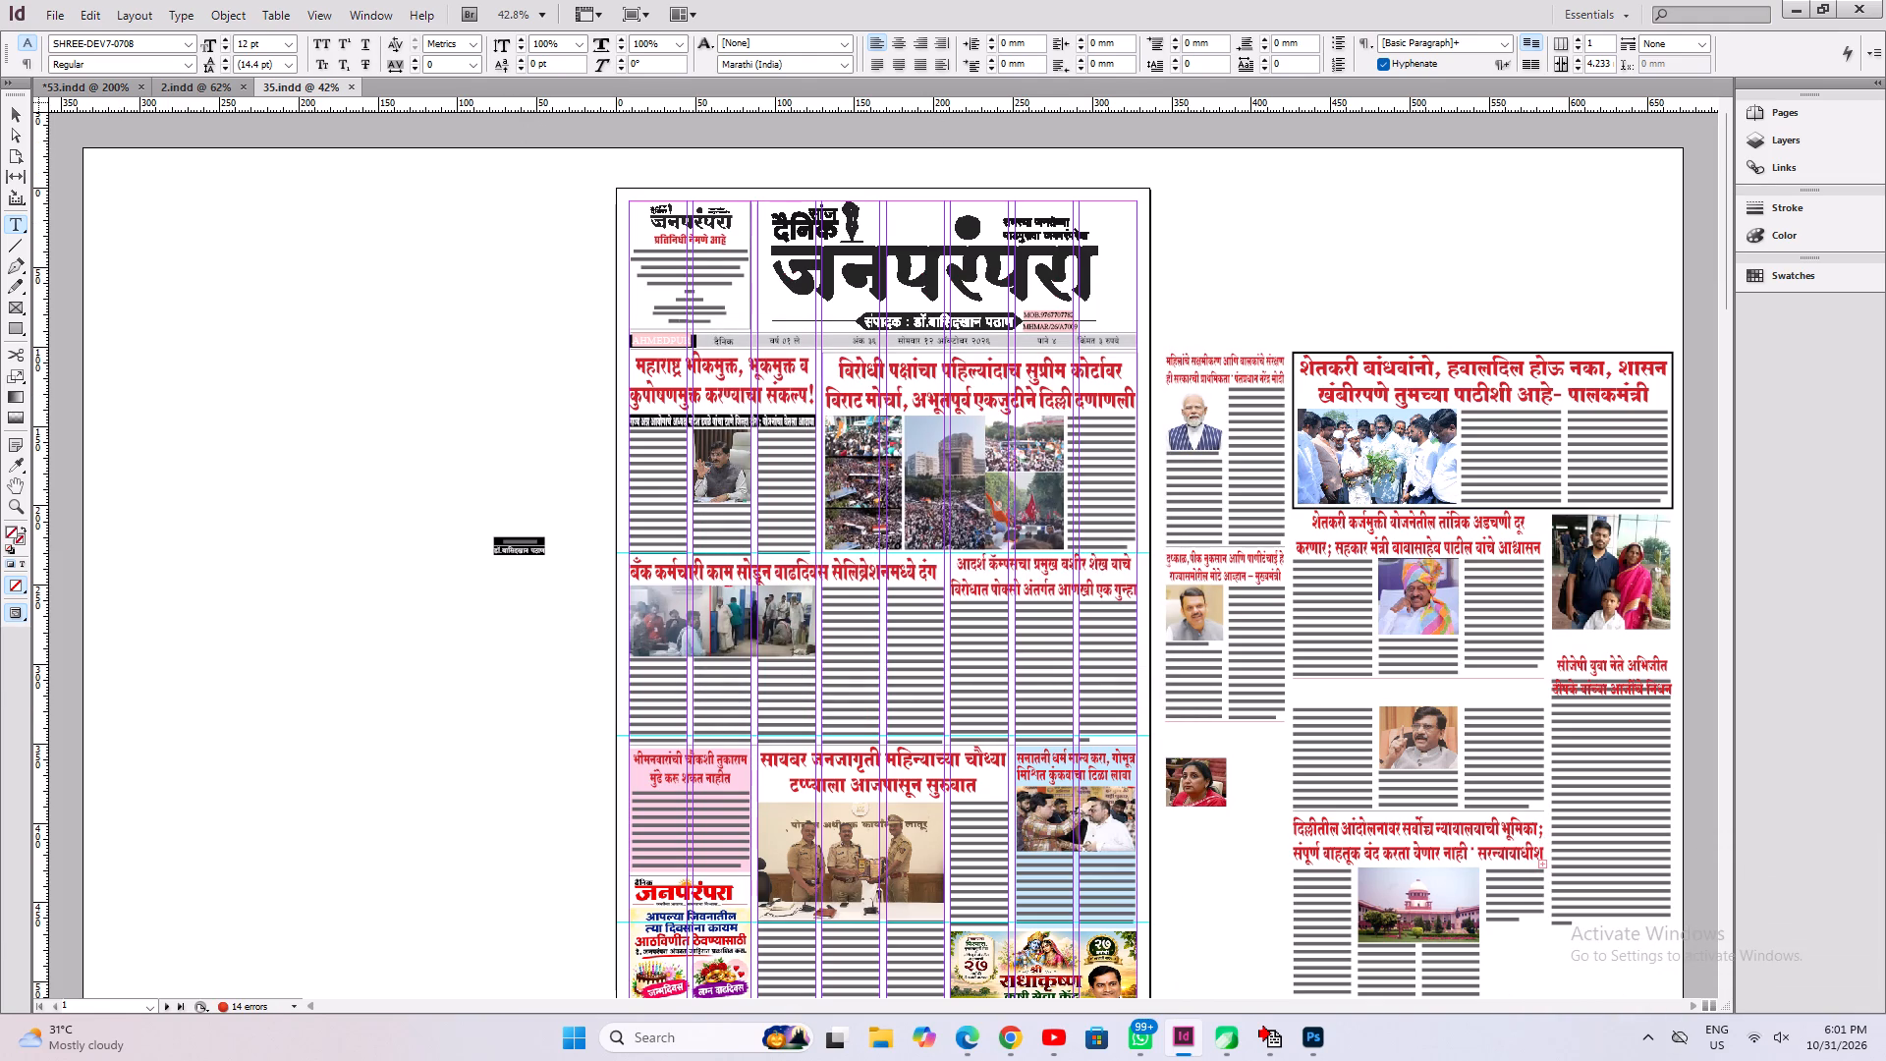
left_click(351, 87)
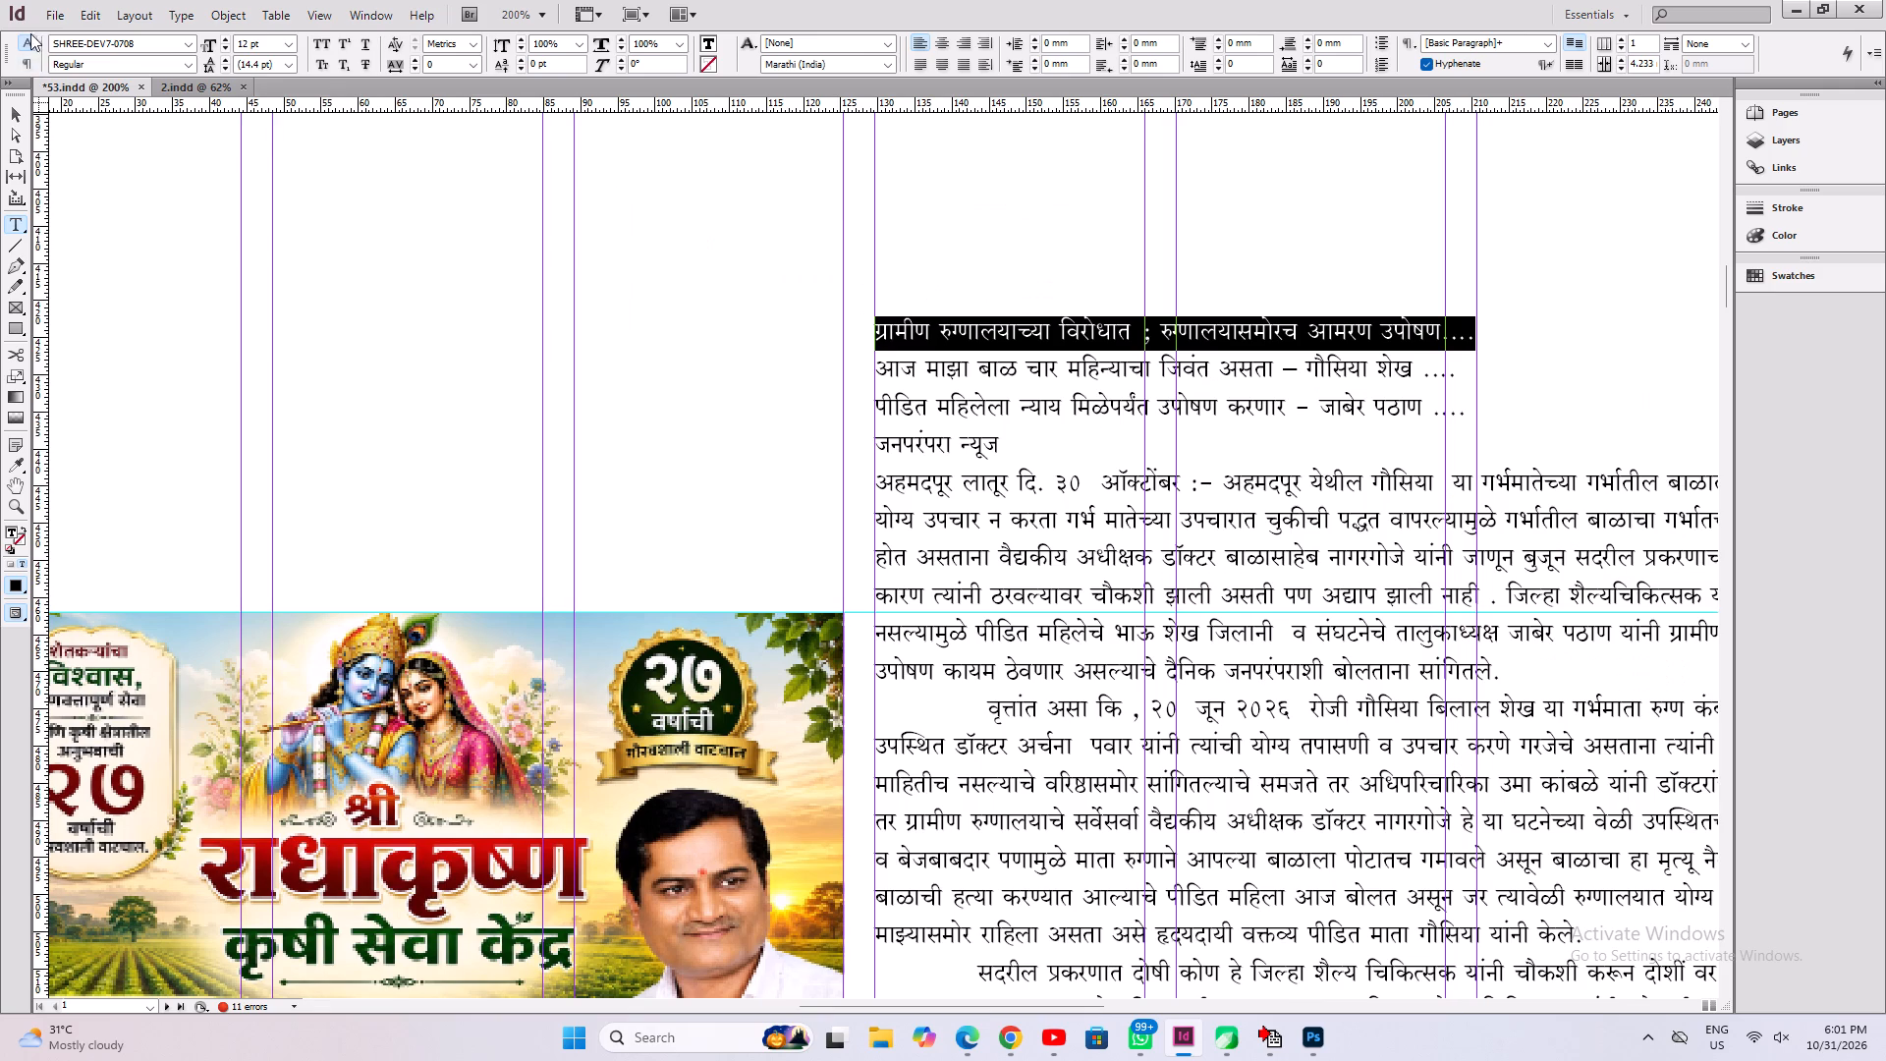
Open document 46 from the oct folder without replacing fonts, look over its pages for hospital material, and close it.
left_click(55, 20)
left_click(69, 59)
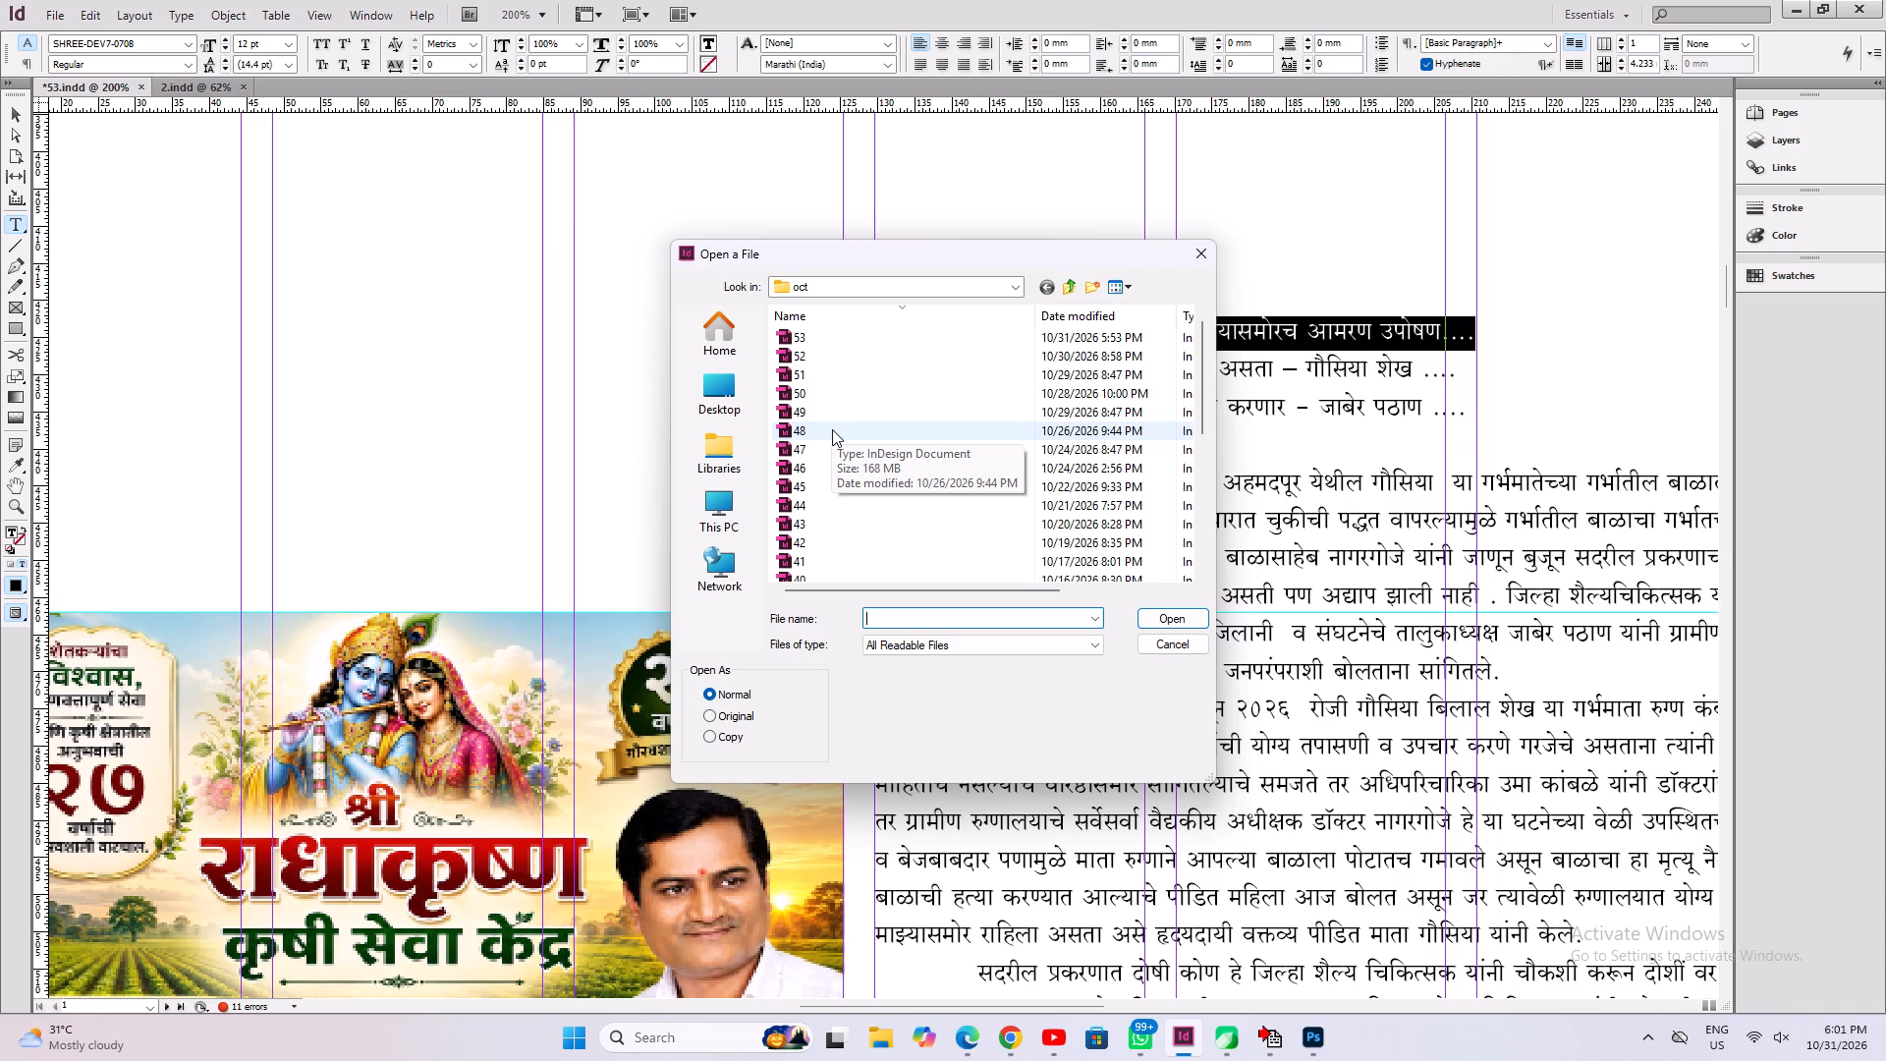
type("46")
key("Return")
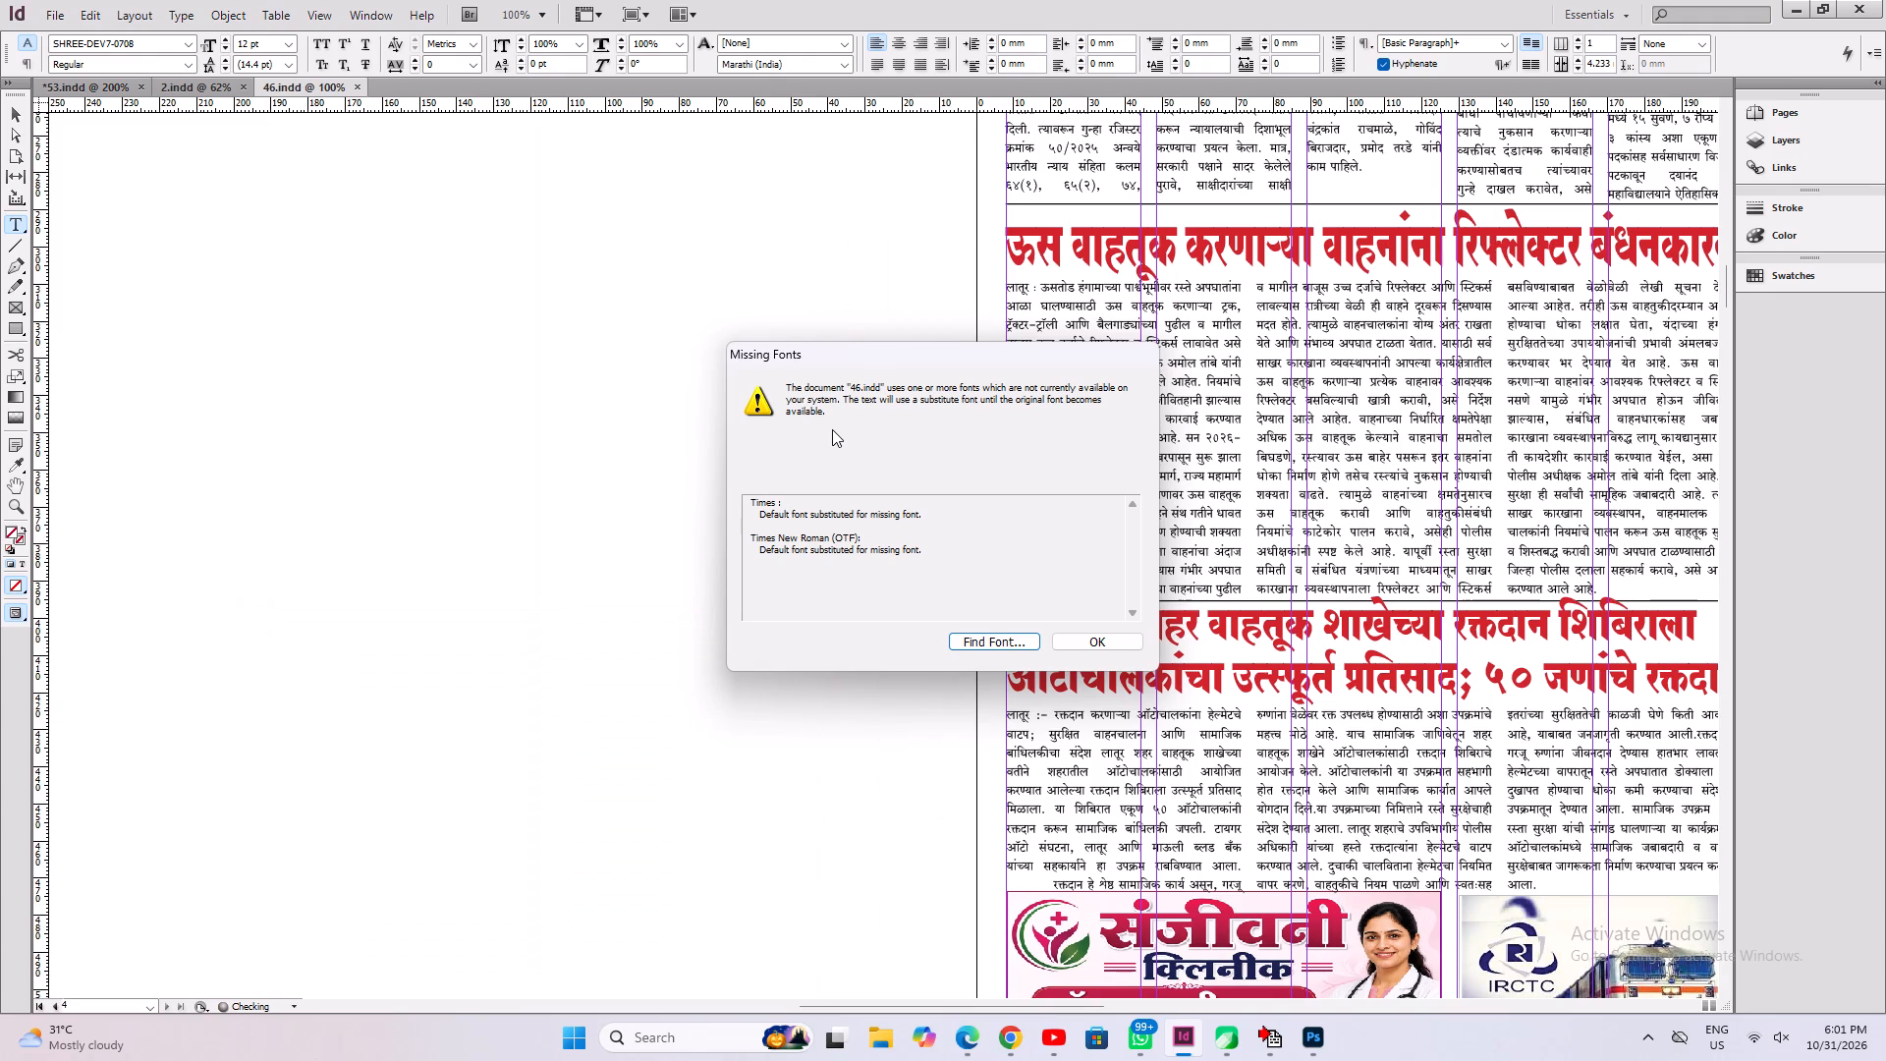
key("Return")
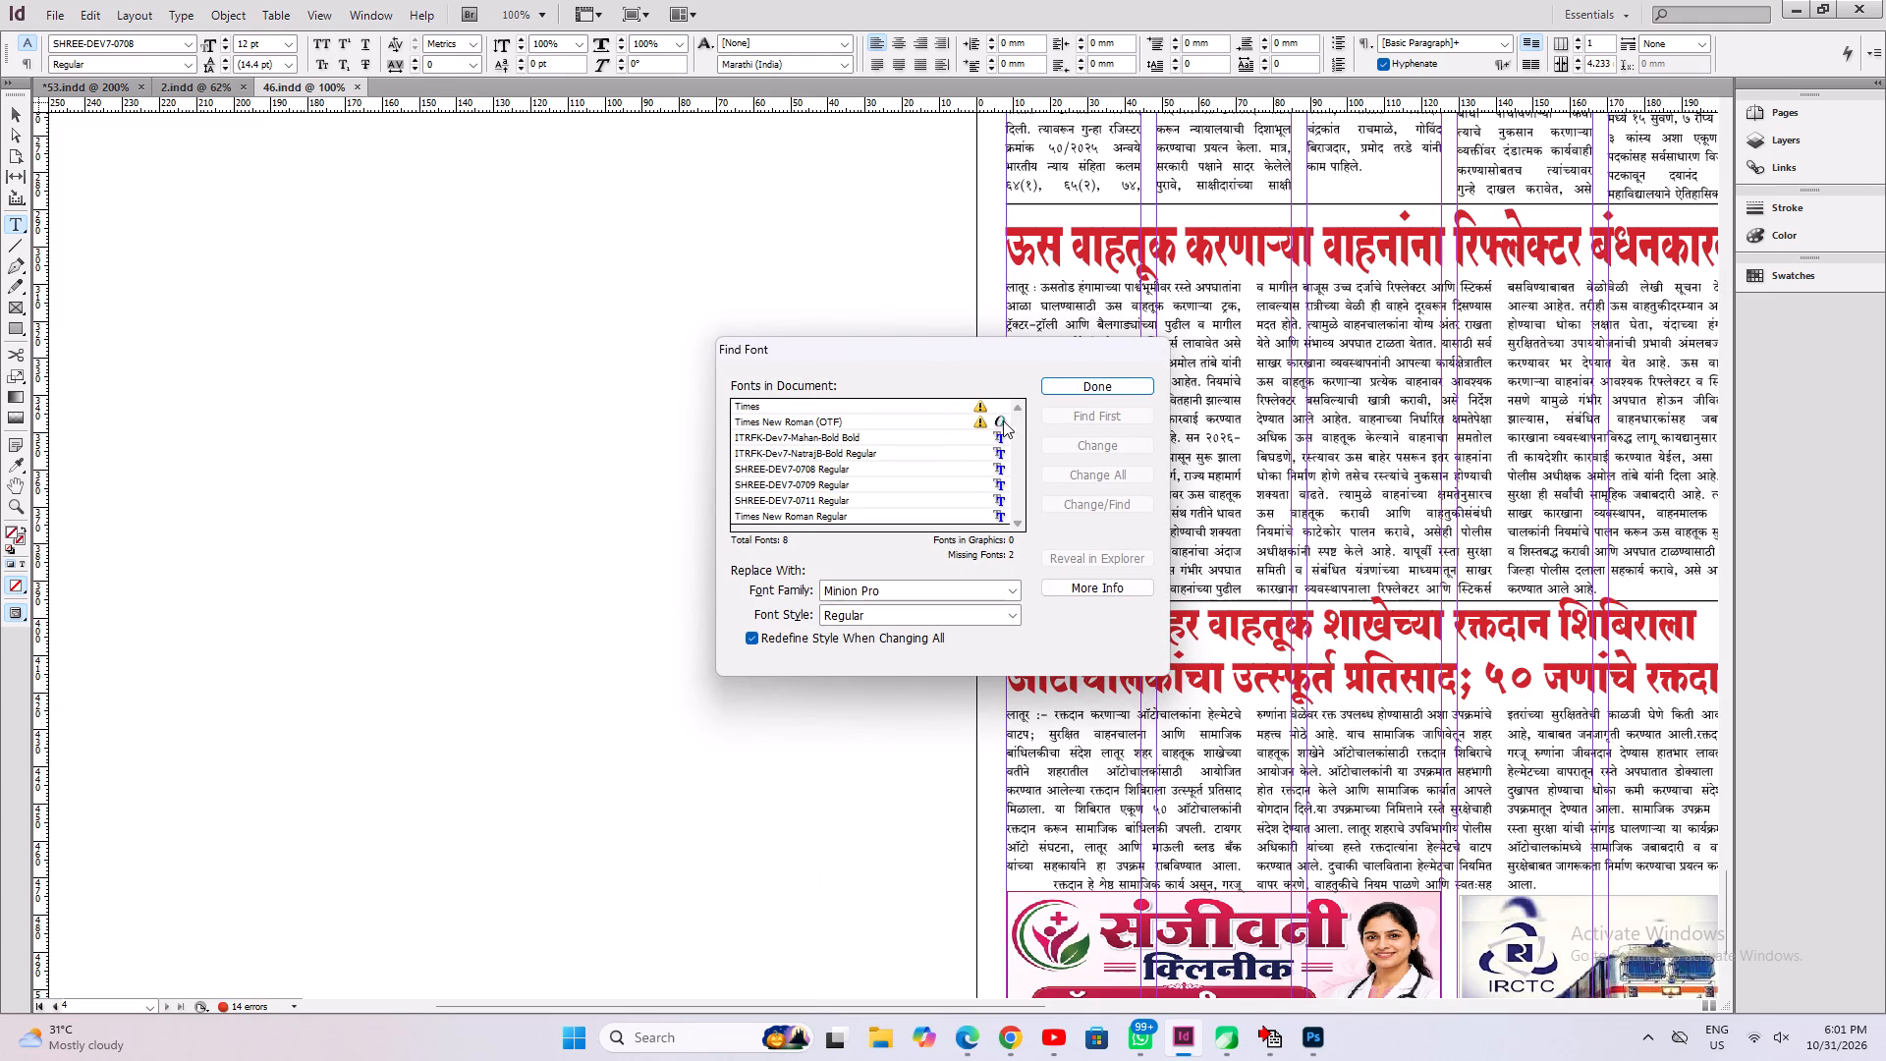
left_click(1083, 390)
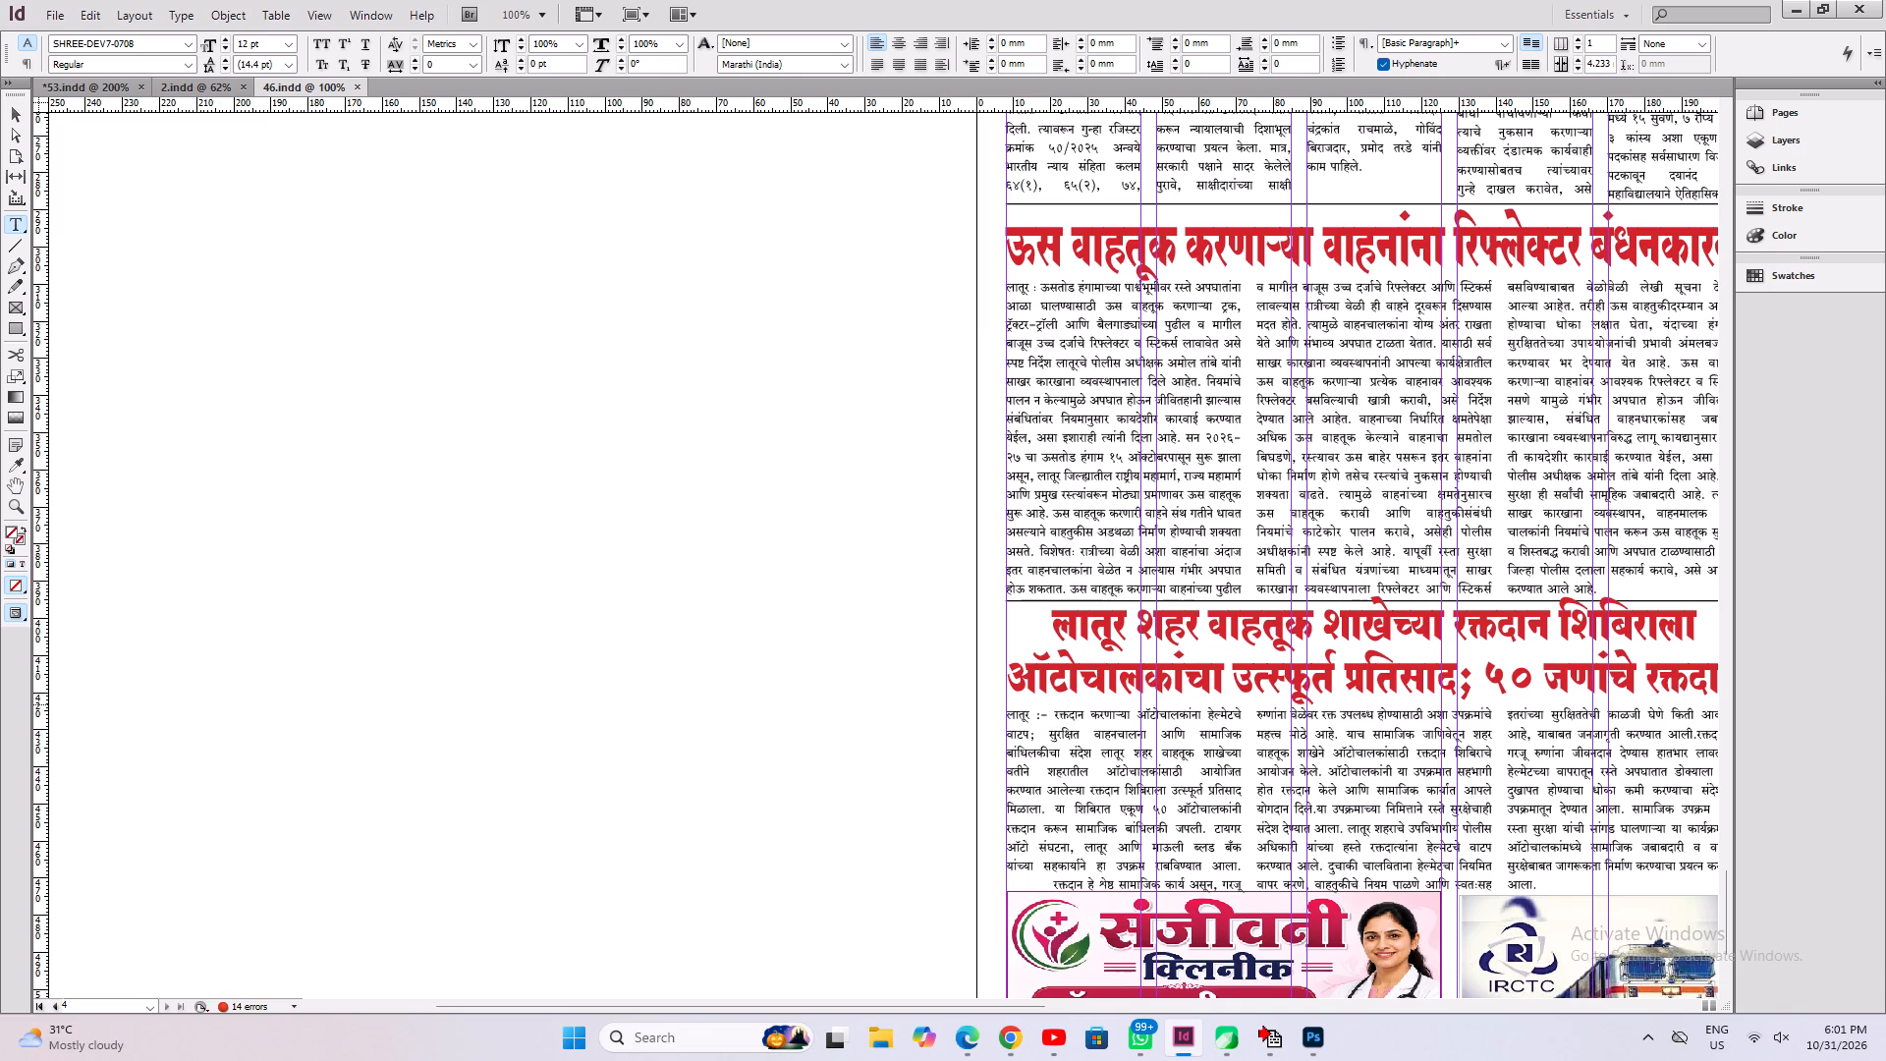
key("ctrl+0")
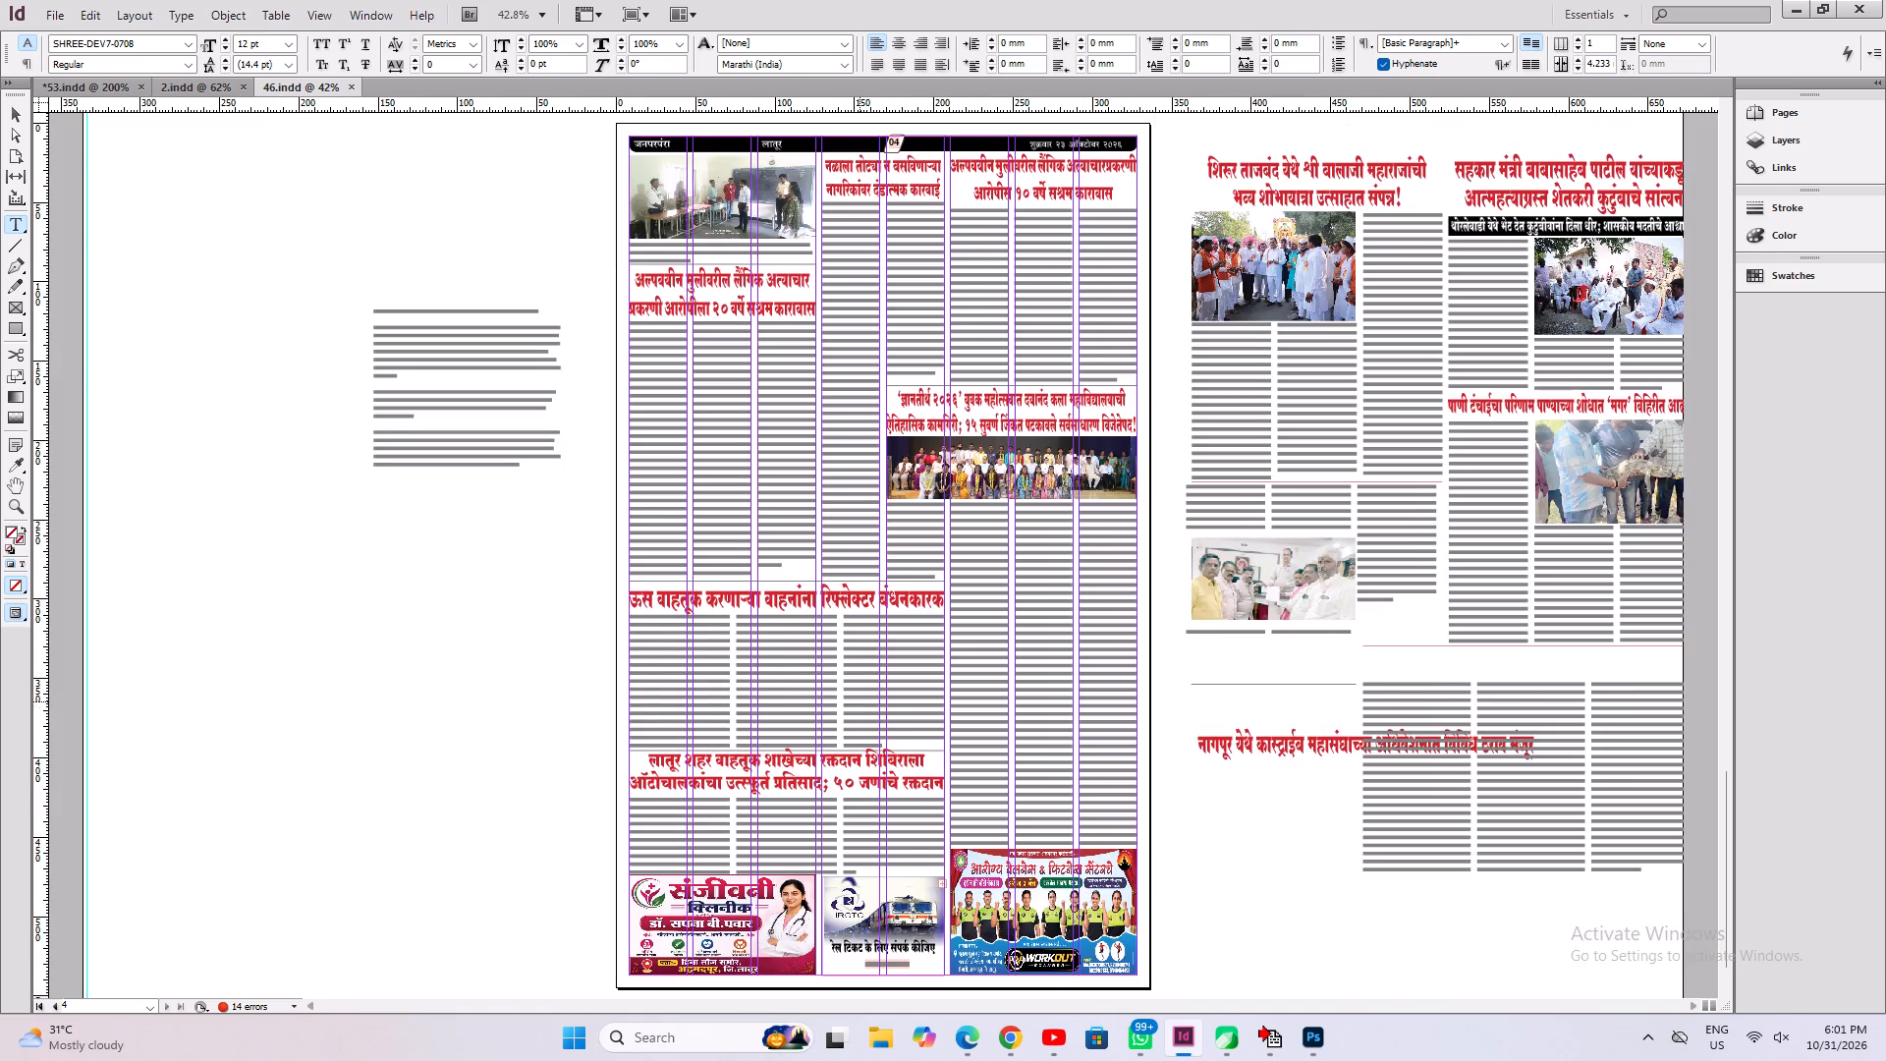
scroll(782, 785, "up", 20)
scroll(782, 785, "up", 20)
scroll(782, 785, "up", 7)
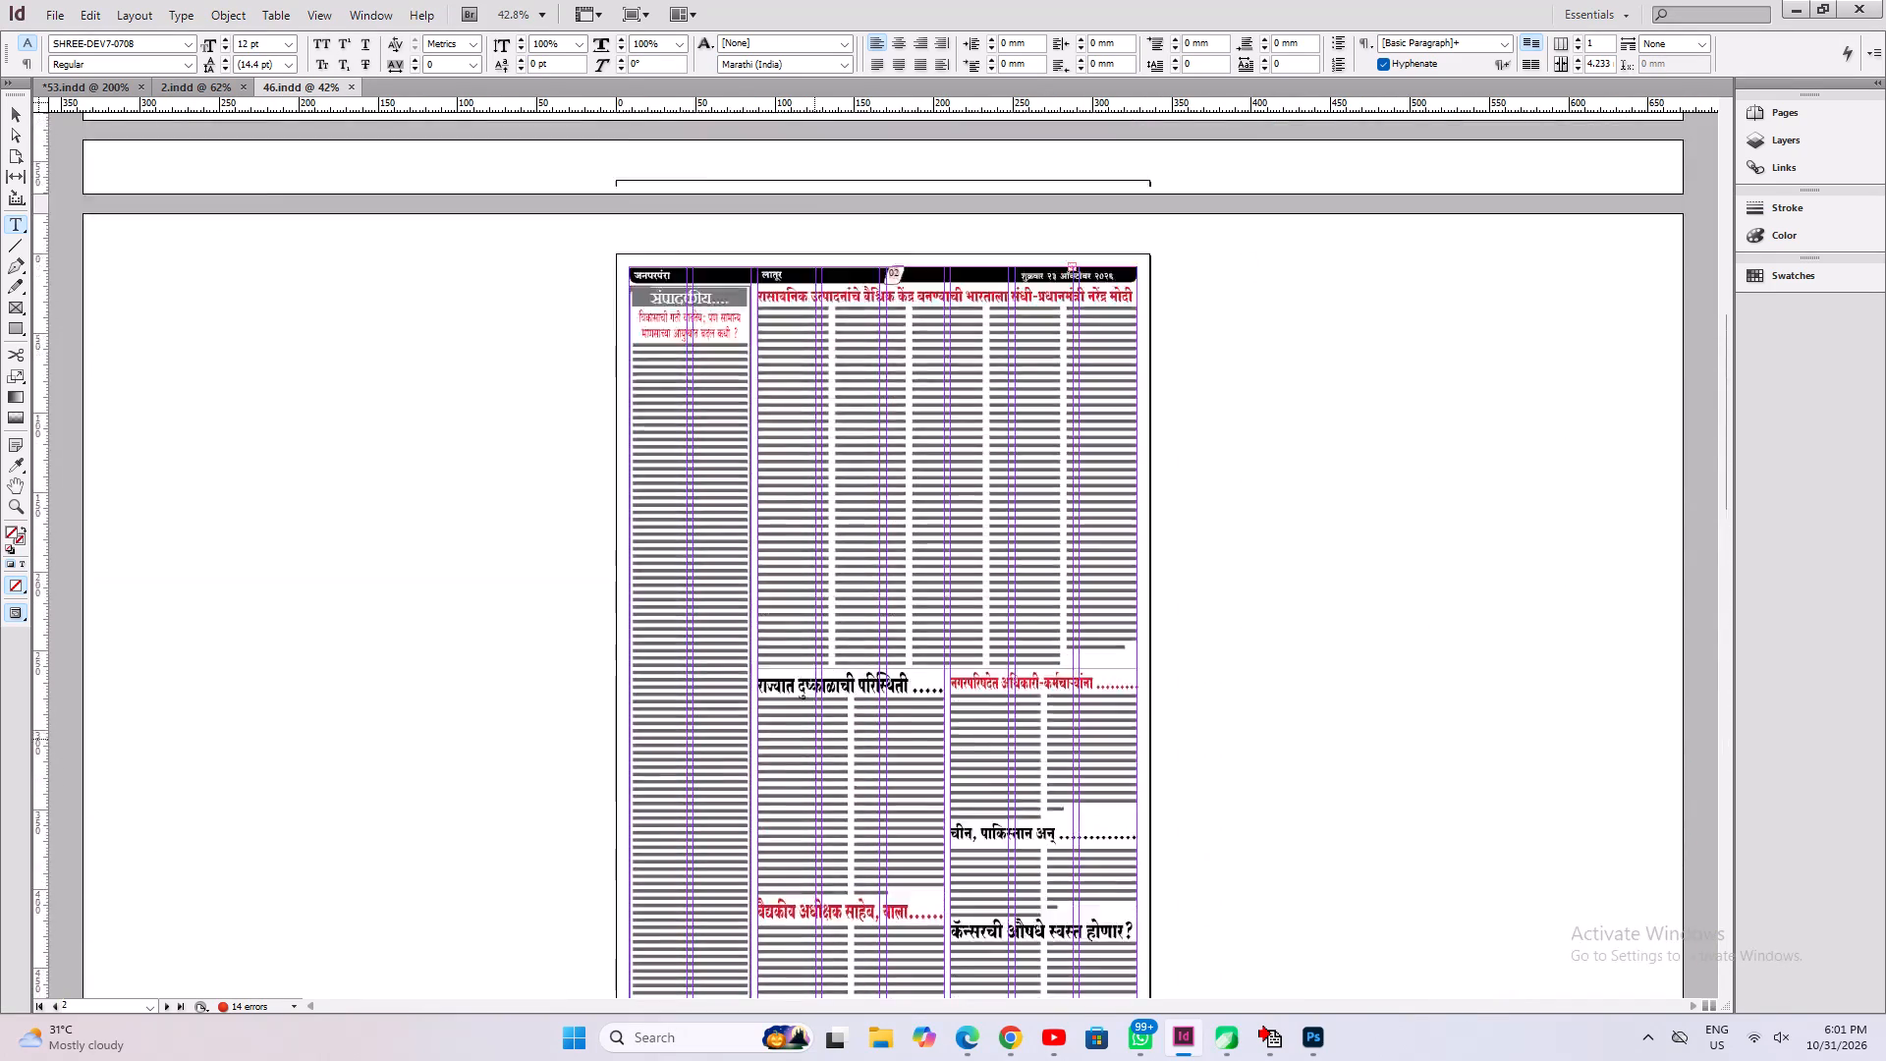
scroll(814, 739, "up", 8)
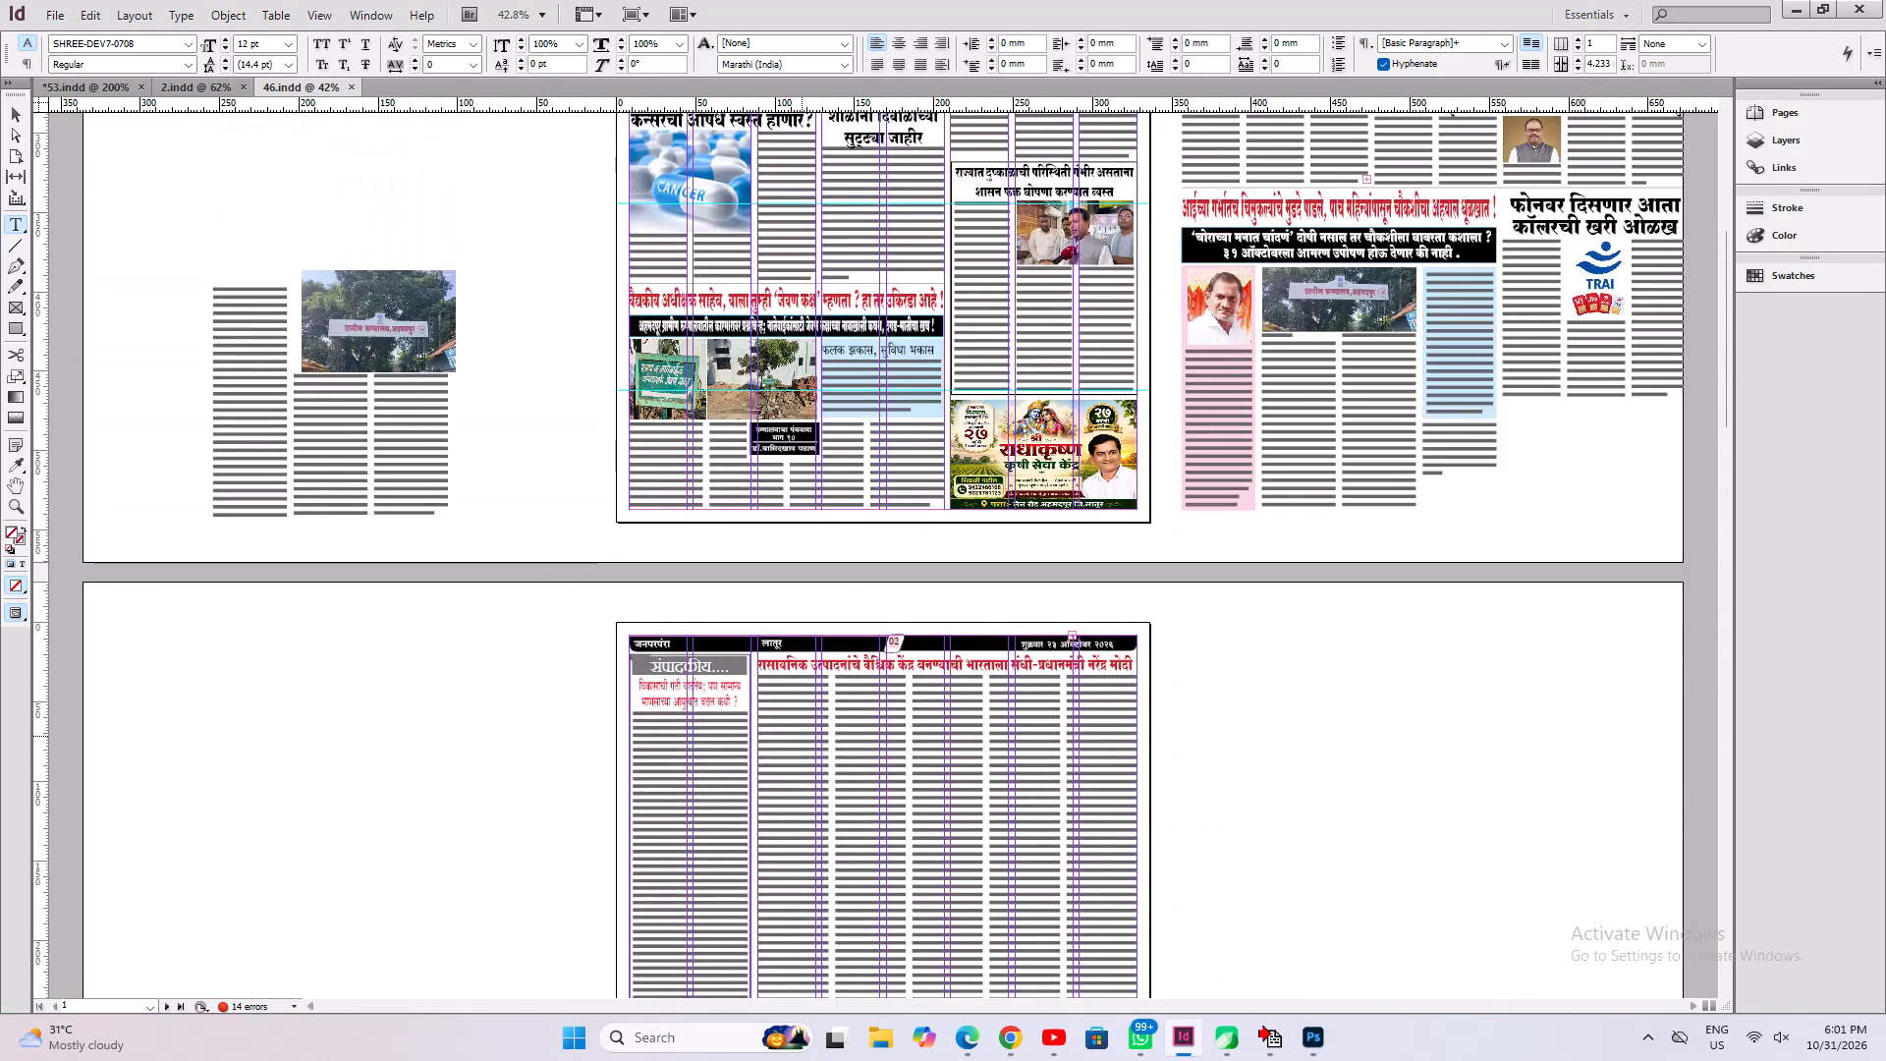
left_click(4, 120)
scroll(568, 545, "down", 4)
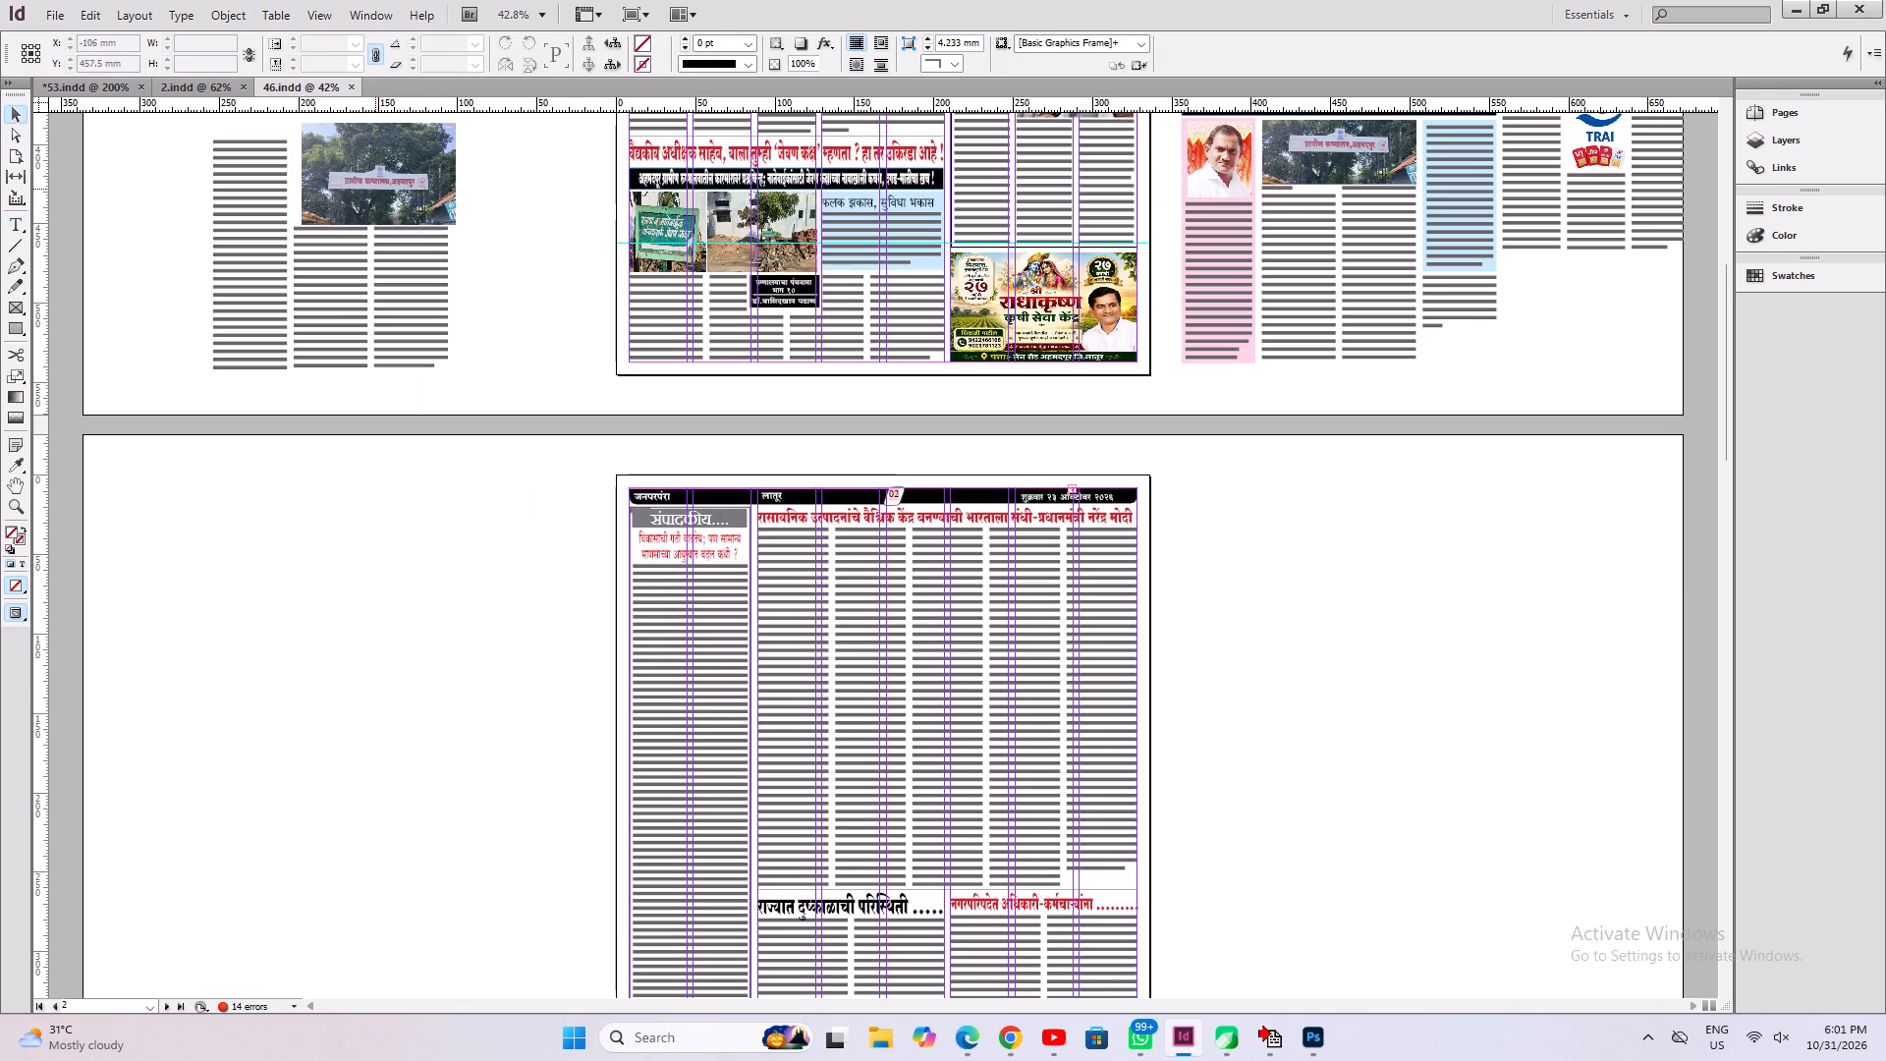
left_click(202, 82)
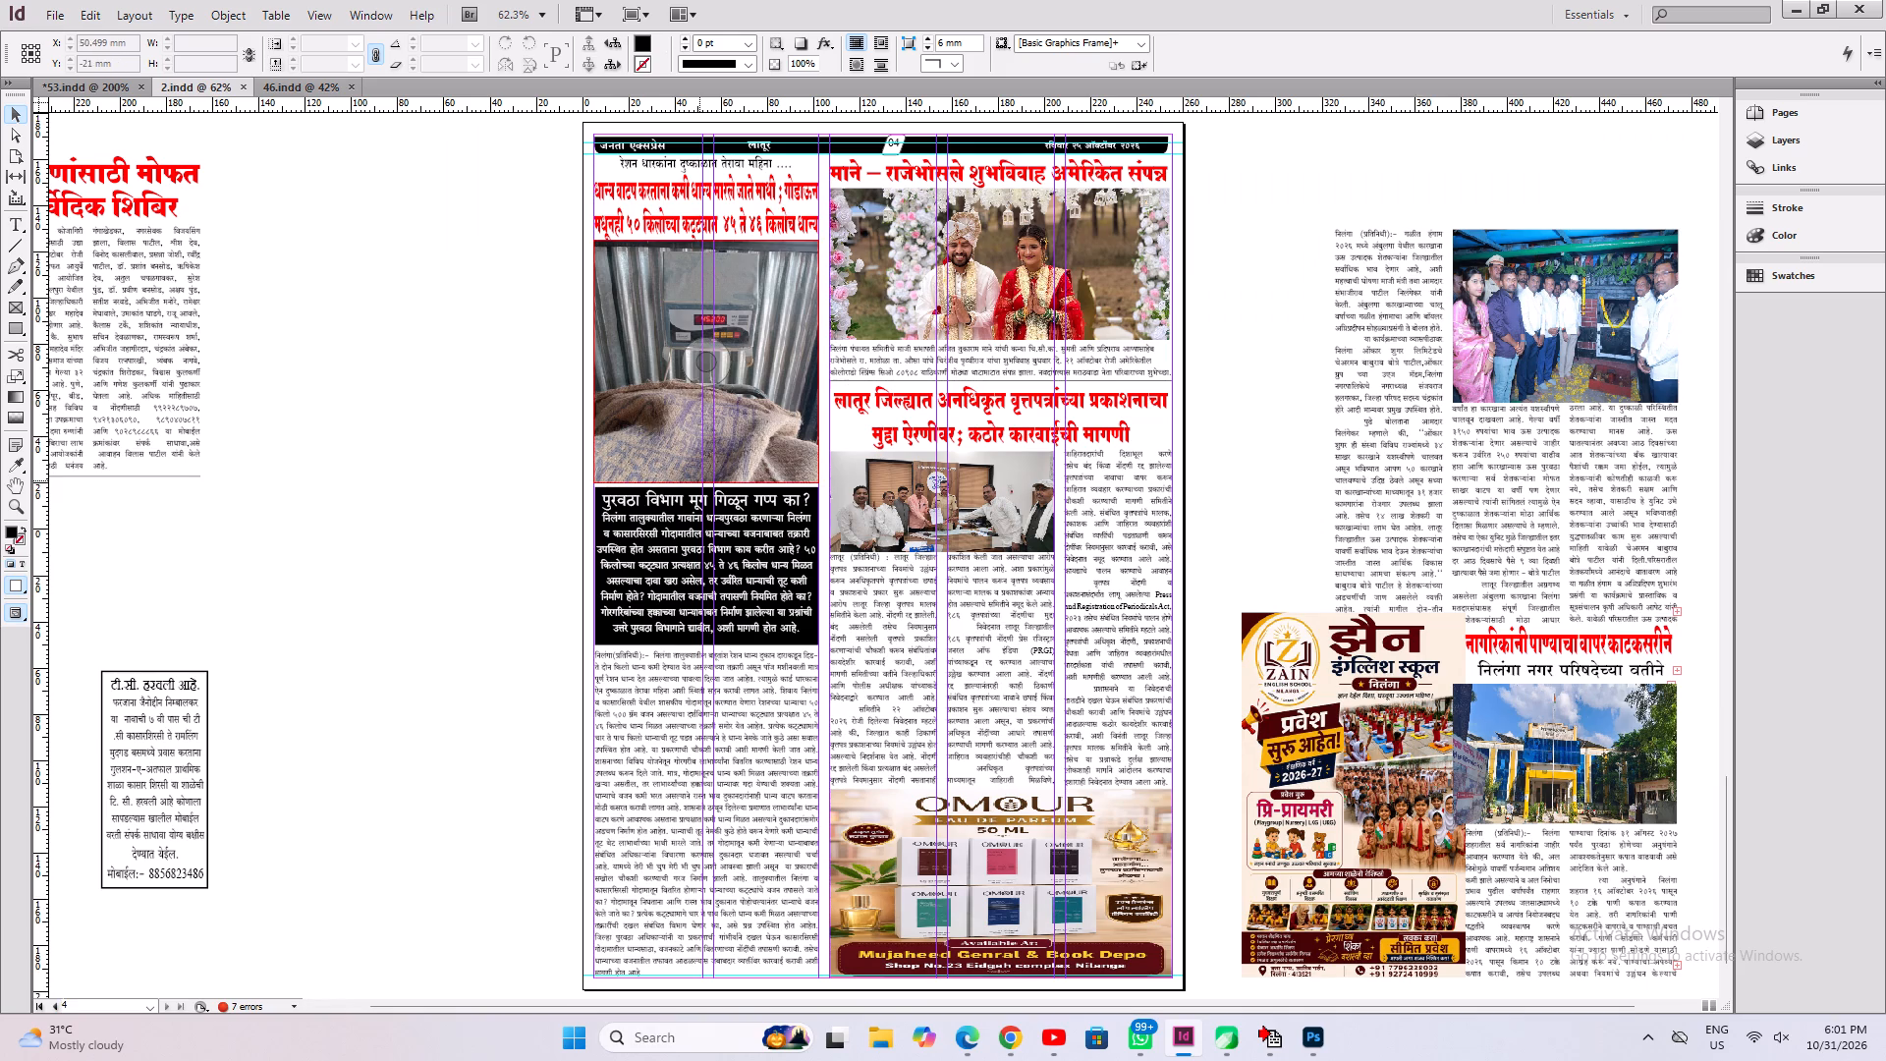
left_click(293, 84)
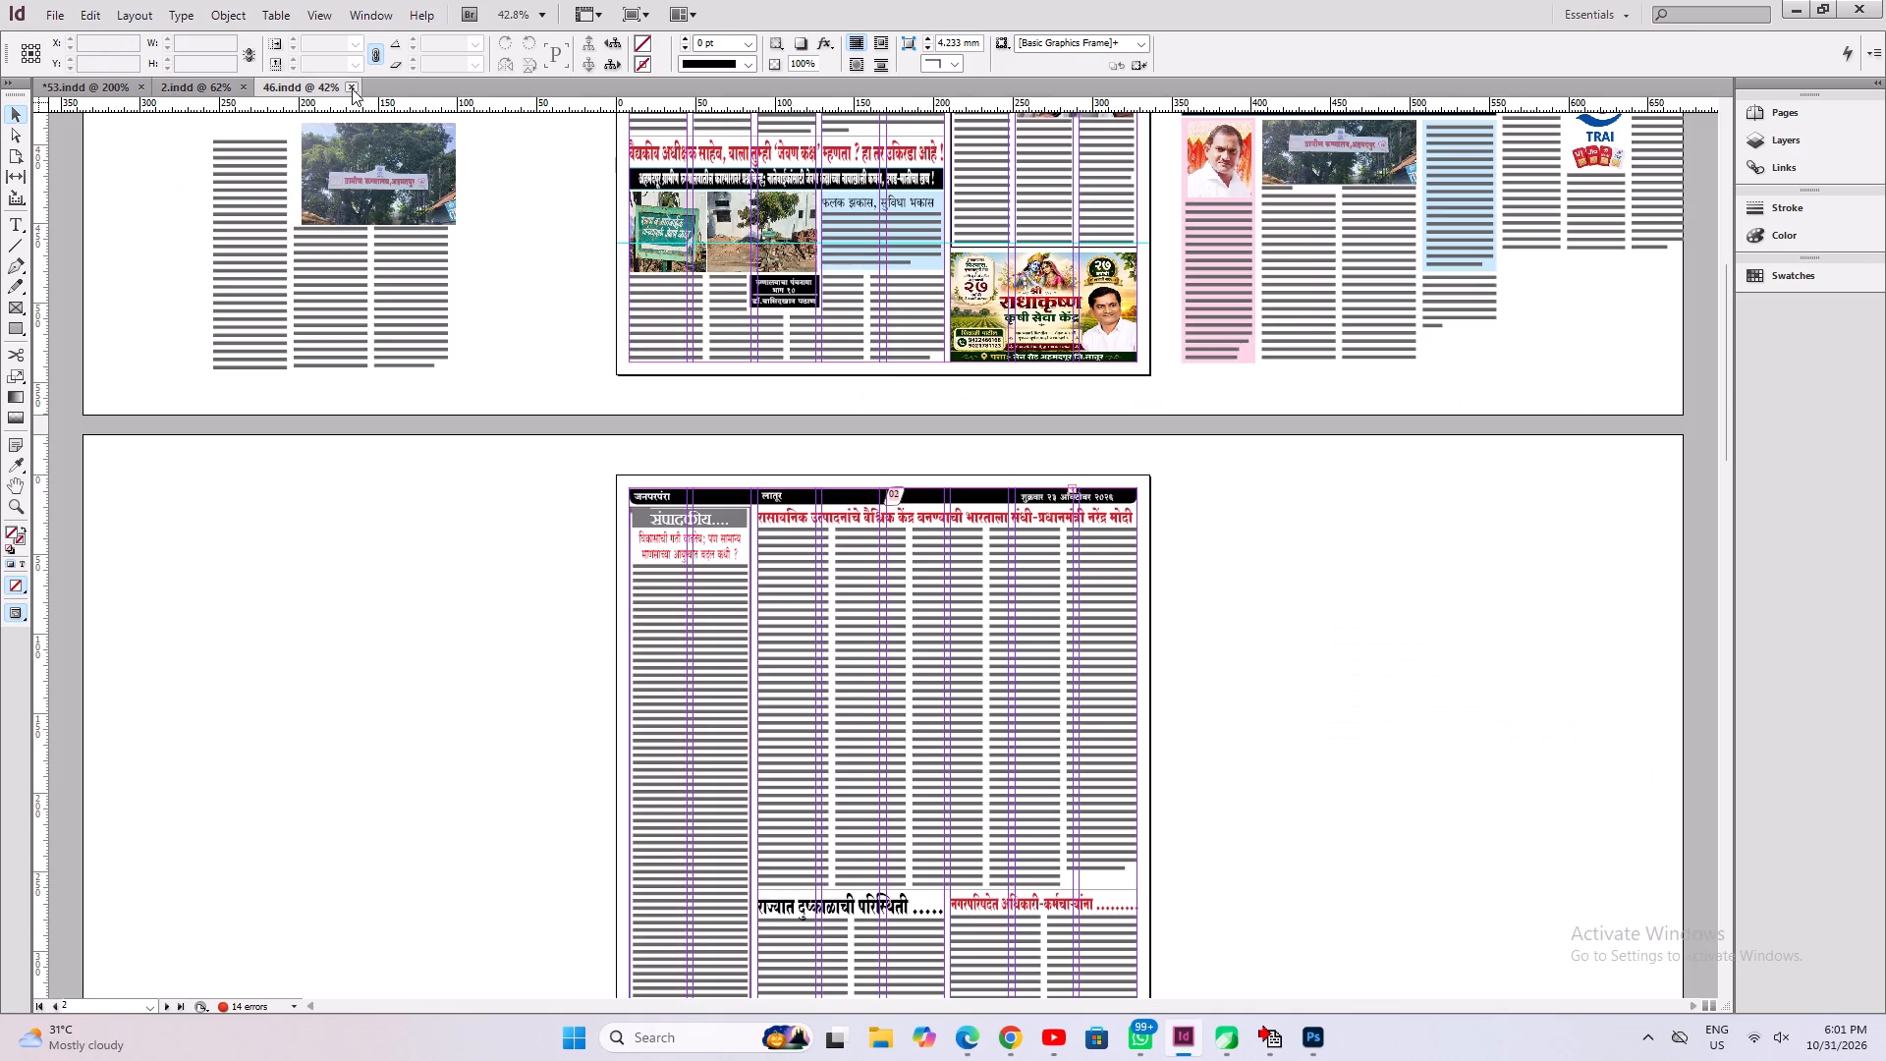
left_click(353, 87)
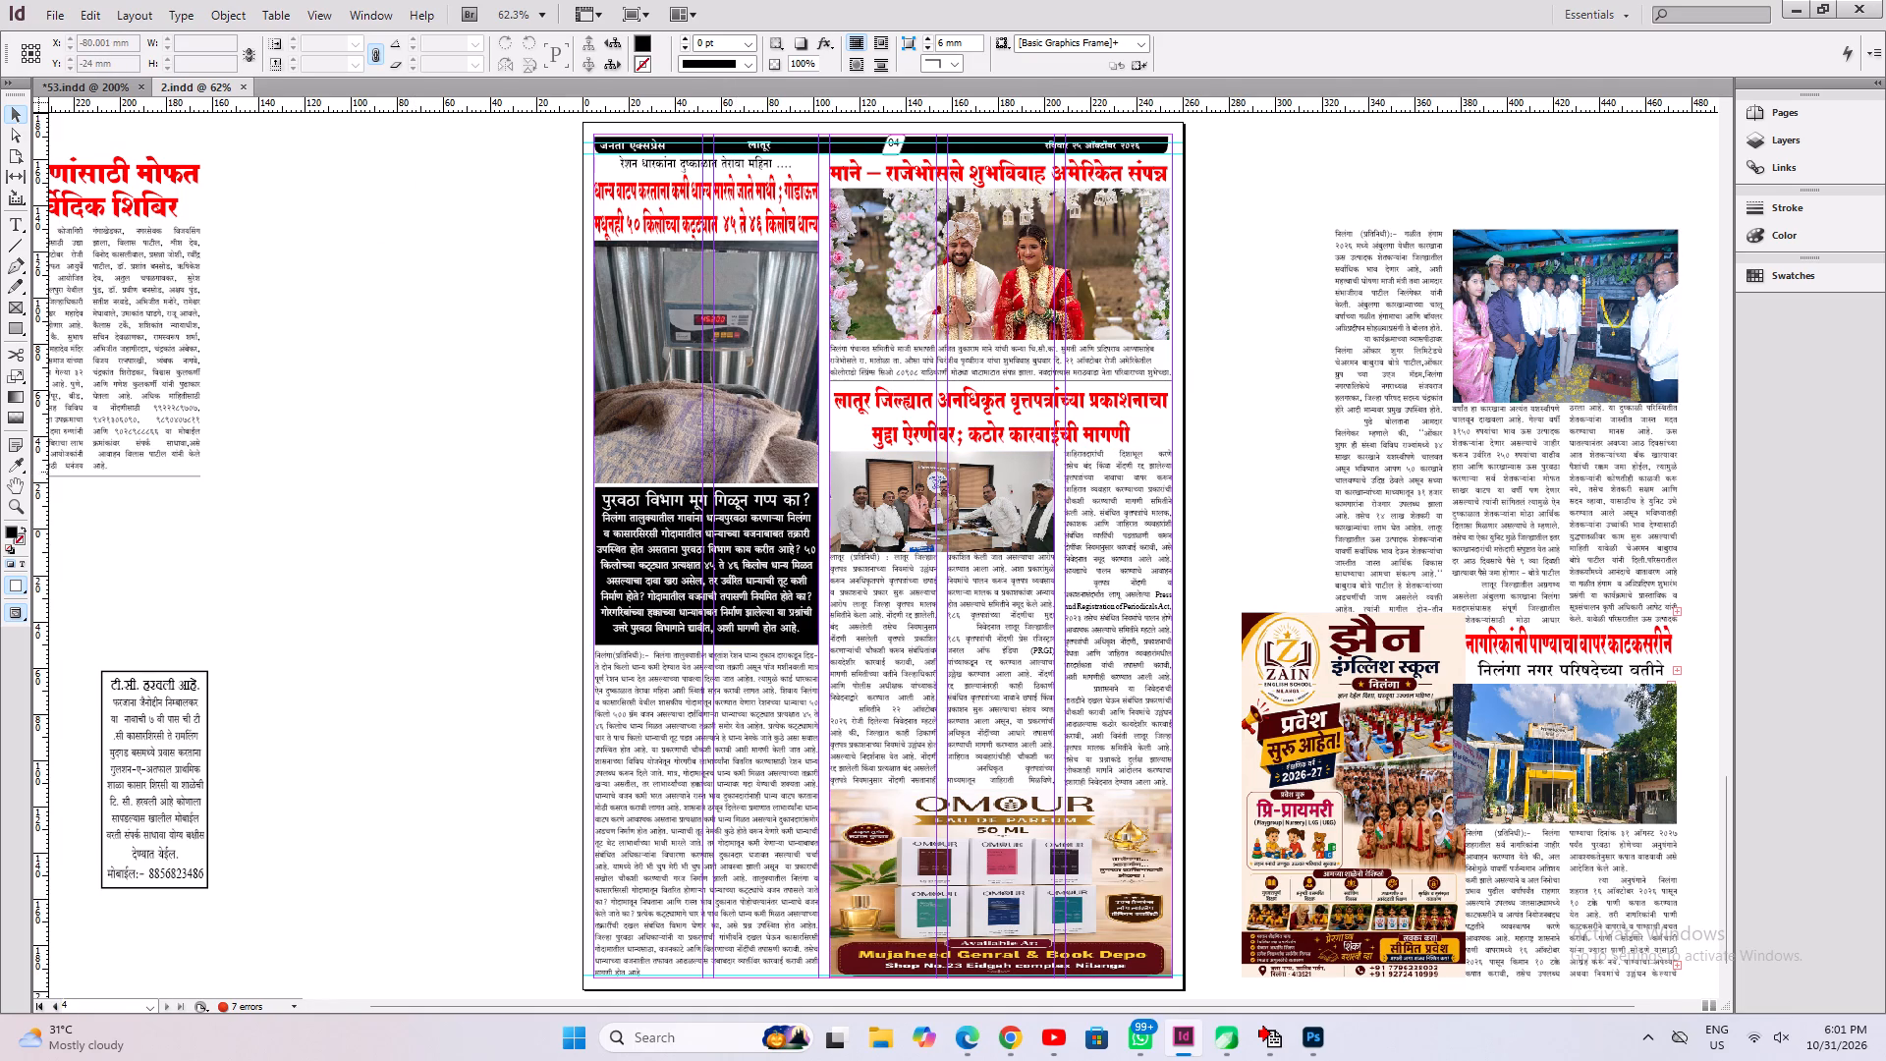
In document 53, delete the trailing dots from the first line of the rural-hospital story.
left_click(93, 82)
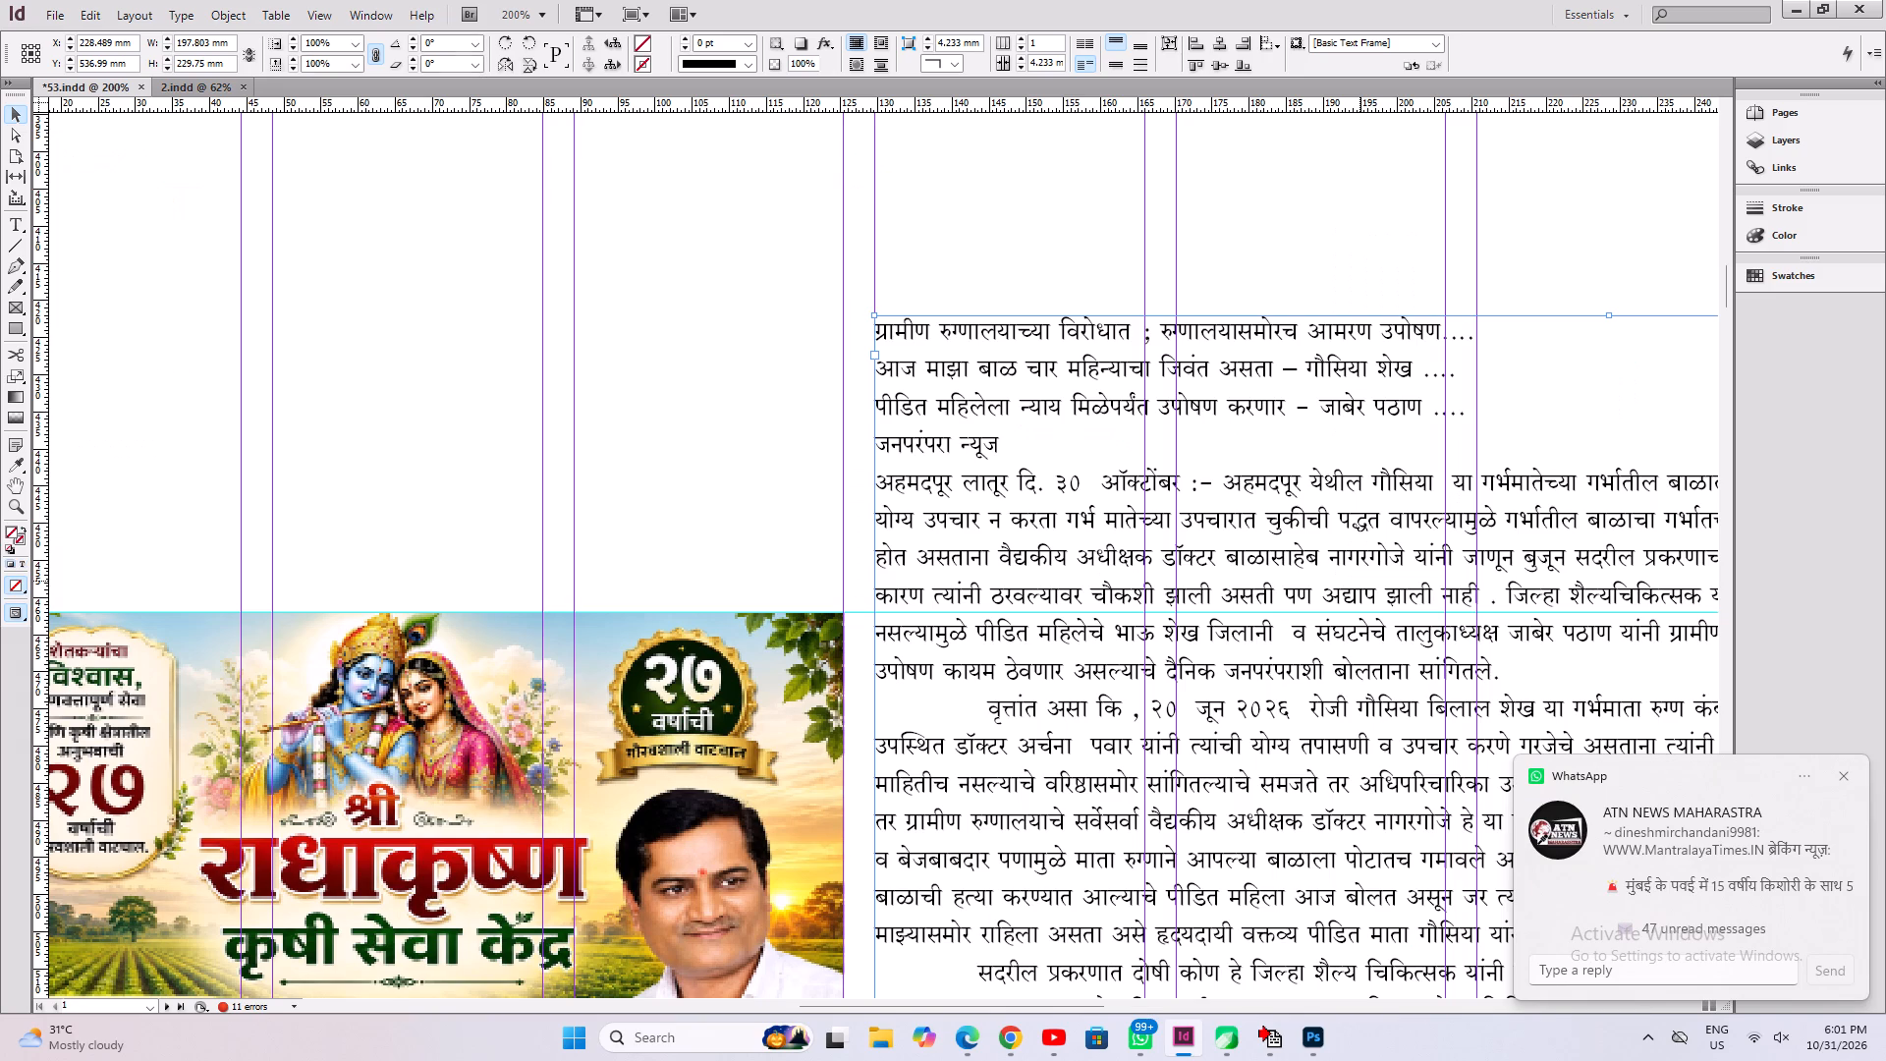
key("ctrl+1")
key("space")
key("space")
key("space")
key("space")
key("space")
key("space")
key("space")
key("space")
key("space")
key("space")
key("space")
key("space")
key("space")
key("space")
key("space")
key("space")
key("space")
key("space")
key("space")
key("space")
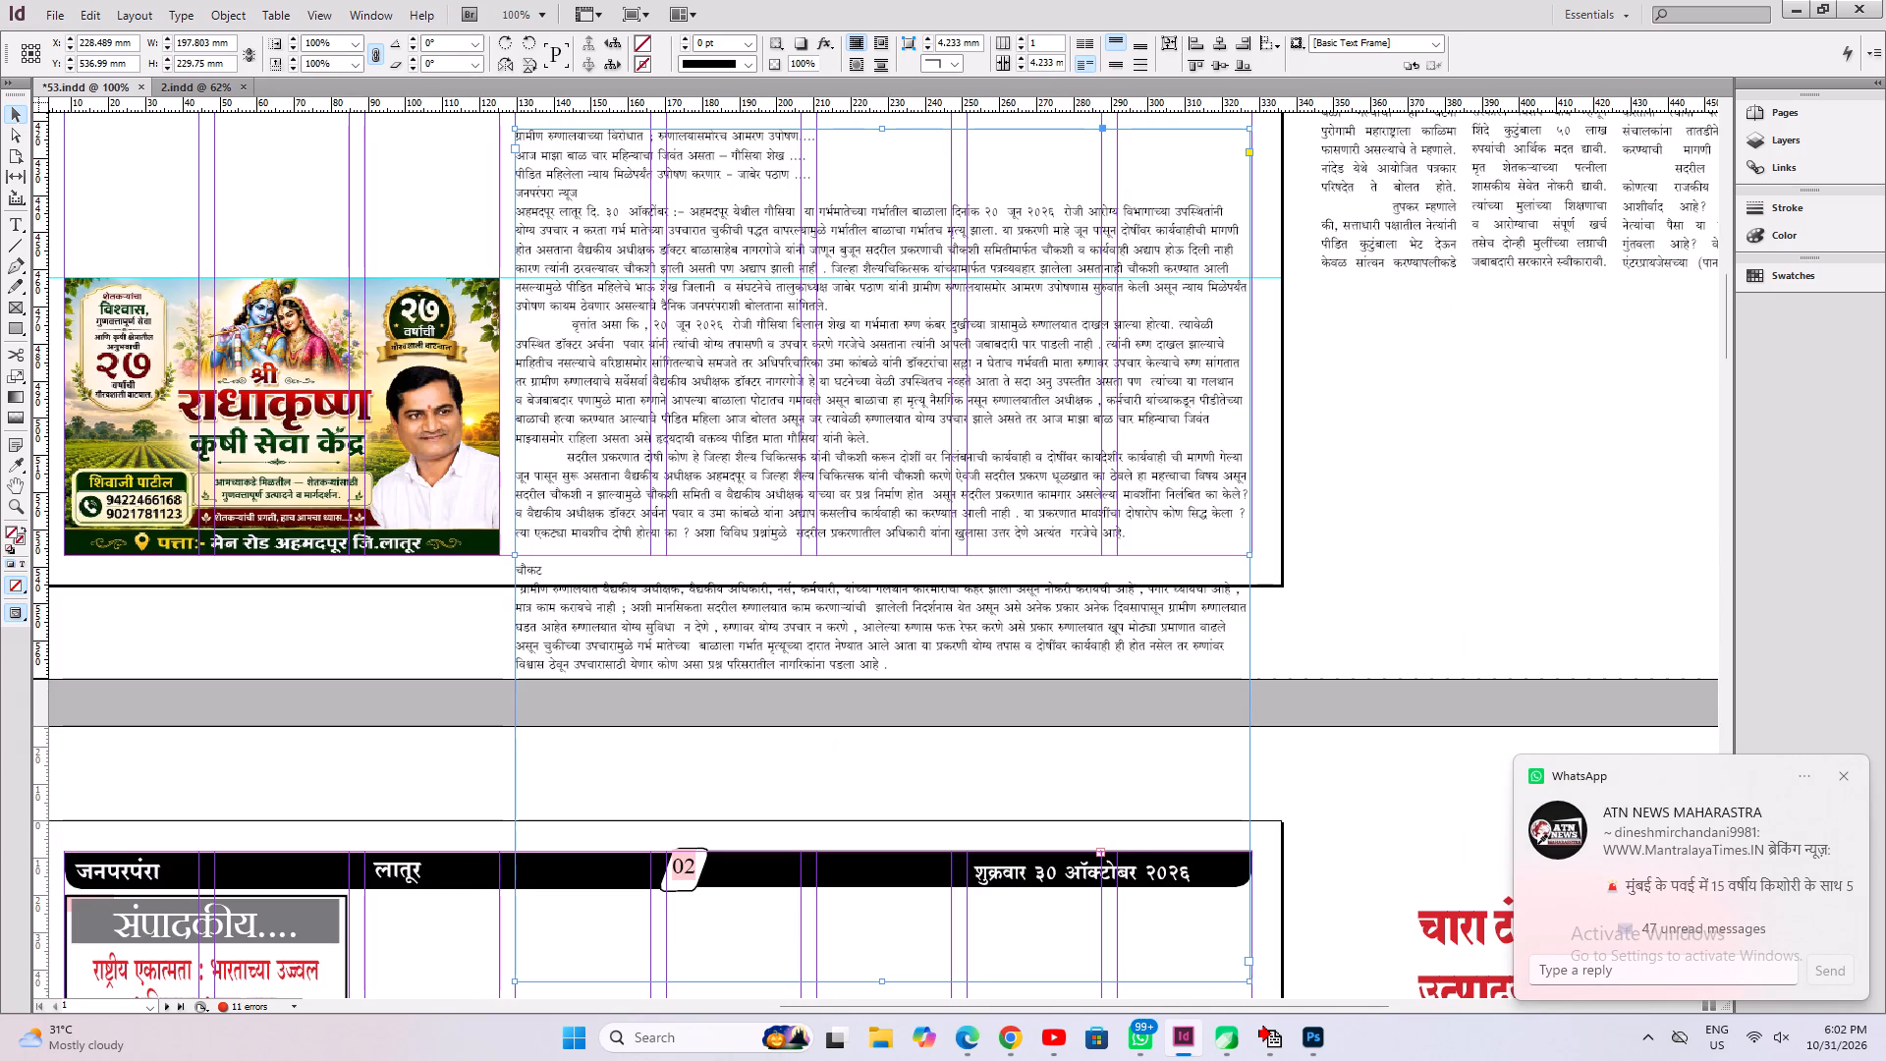
left_click_drag(929, 370, 782, 619)
left_click_drag(760, 556, 749, 706)
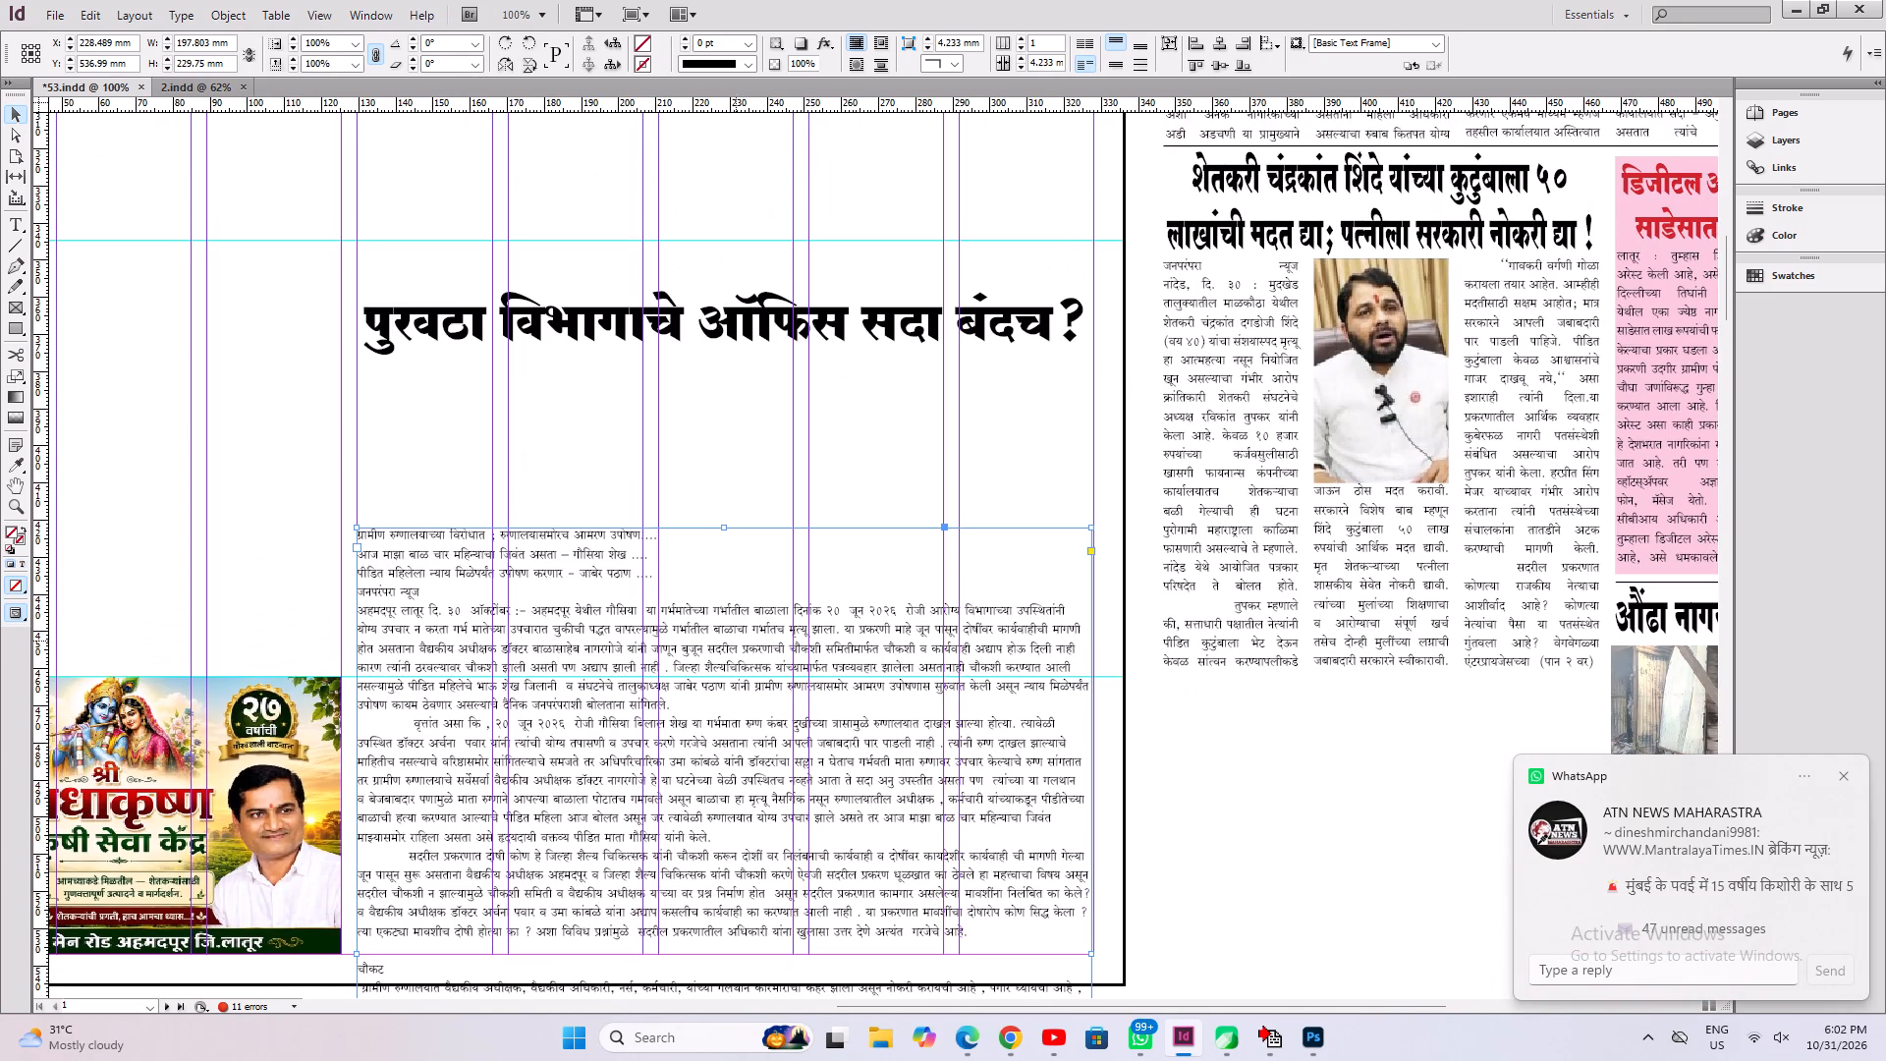
left_click(11, 222)
left_click(676, 538)
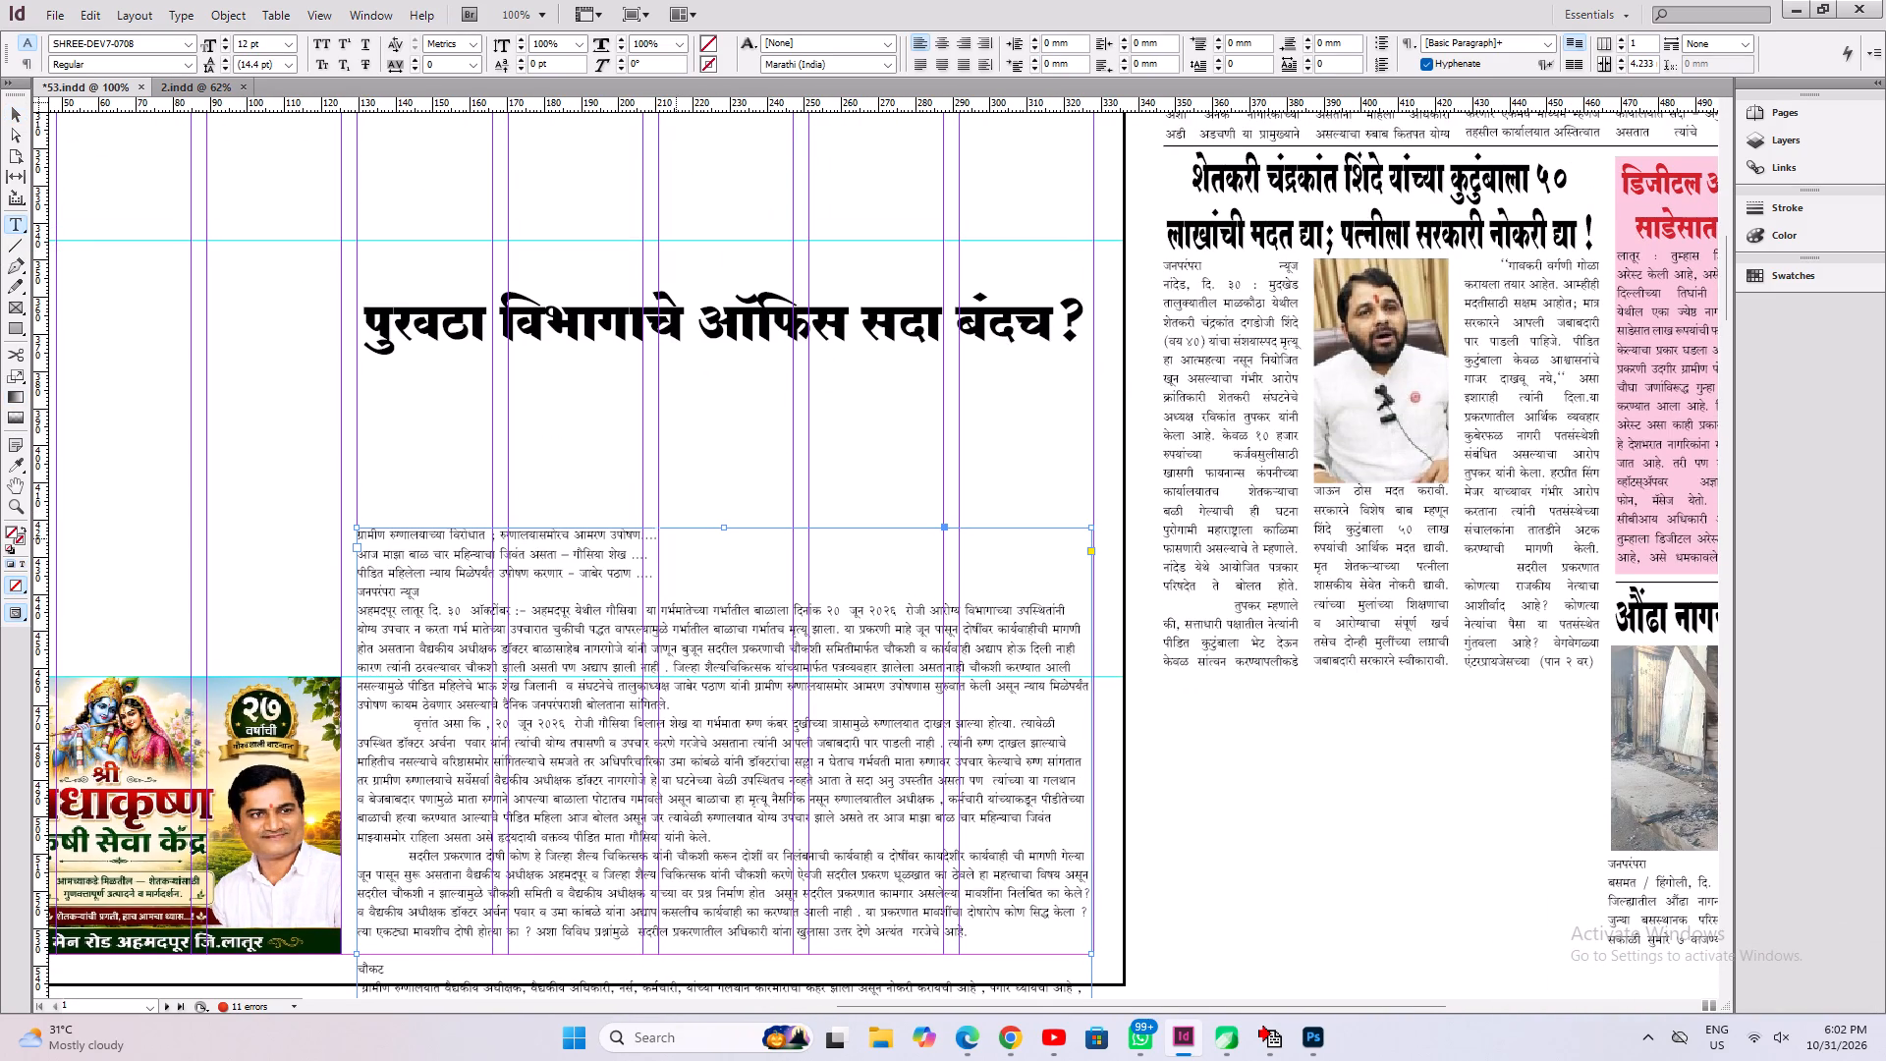
key("ctrl+2")
key("BackSpace")
key("BackSpace")
key("BackSpace")
key("BackSpace")
Move the story's first line into the 'पुरवठा विभागाचे ऑफिस सदा बंदच?' headline, replacing its text without carrying formatting, and fit the frame to its content.
key("shift+Up")
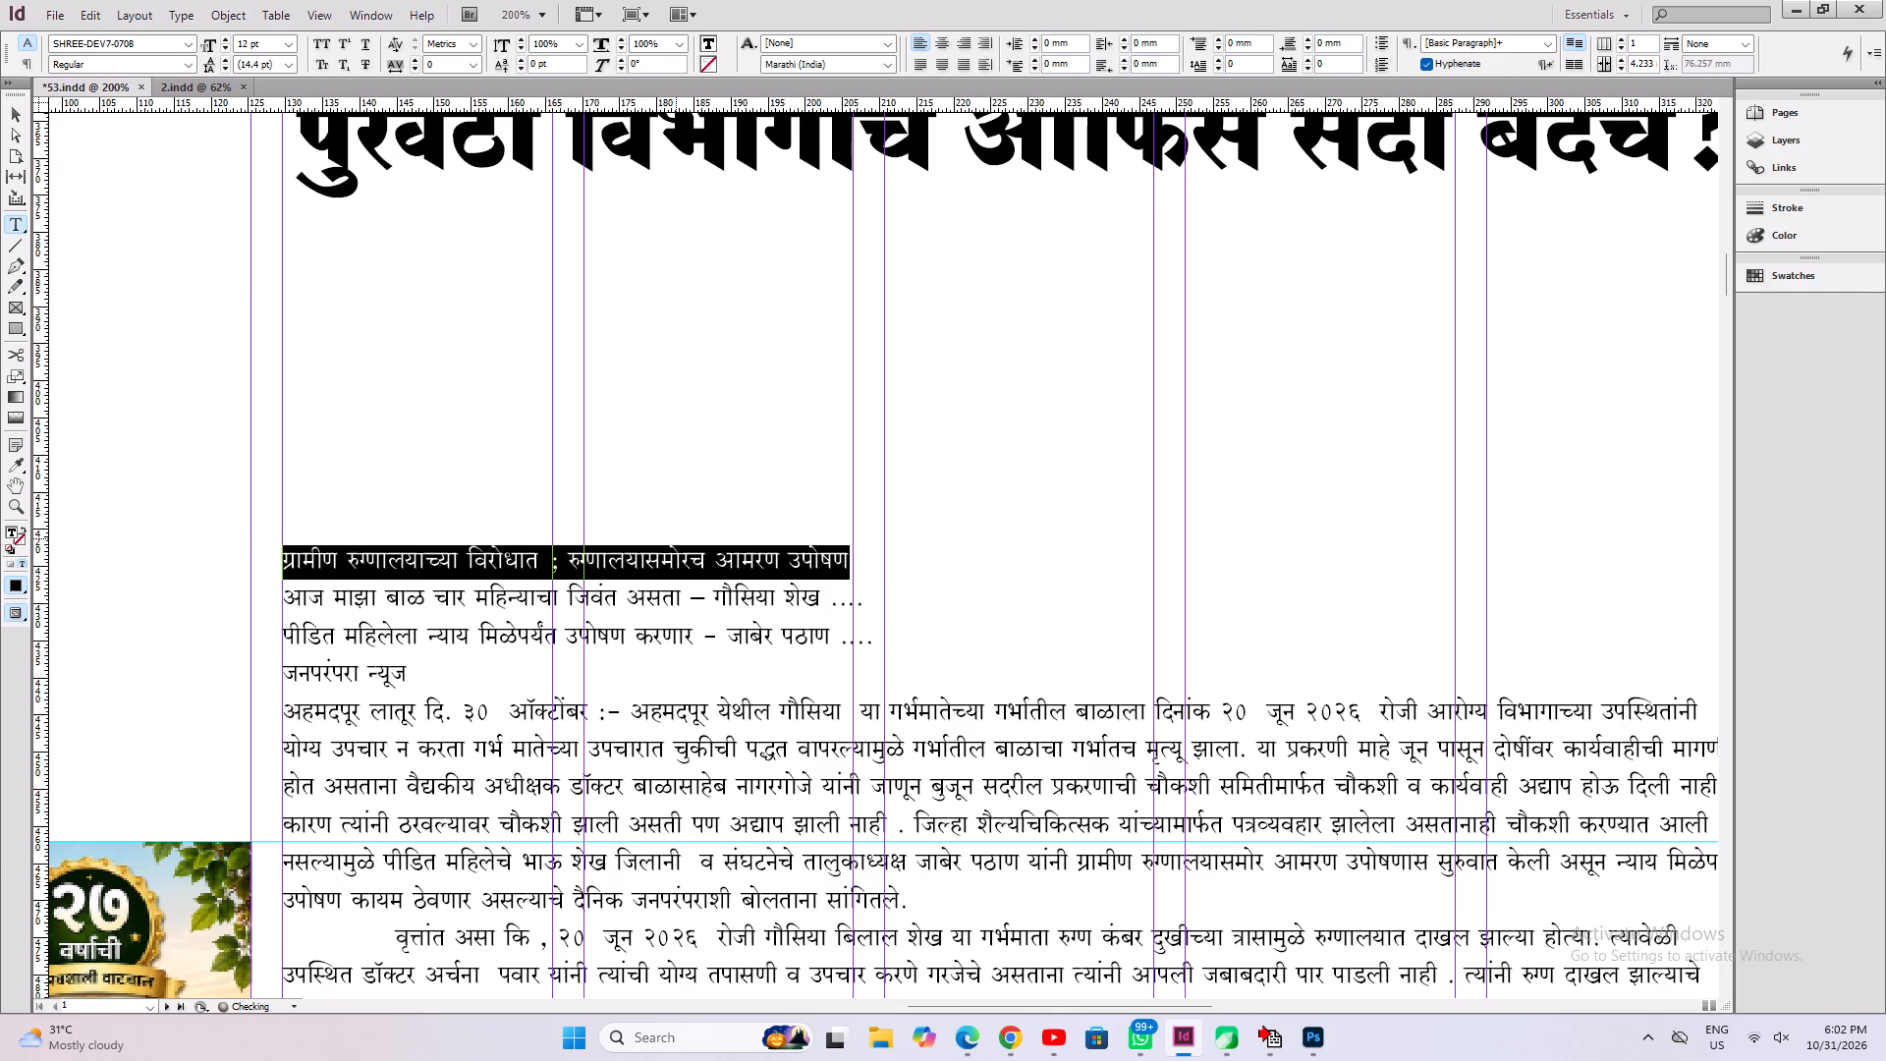
key("ctrl+x")
left_click_drag(527, 402, 462, 832, "alt")
left_click(486, 596)
key("ctrl+a")
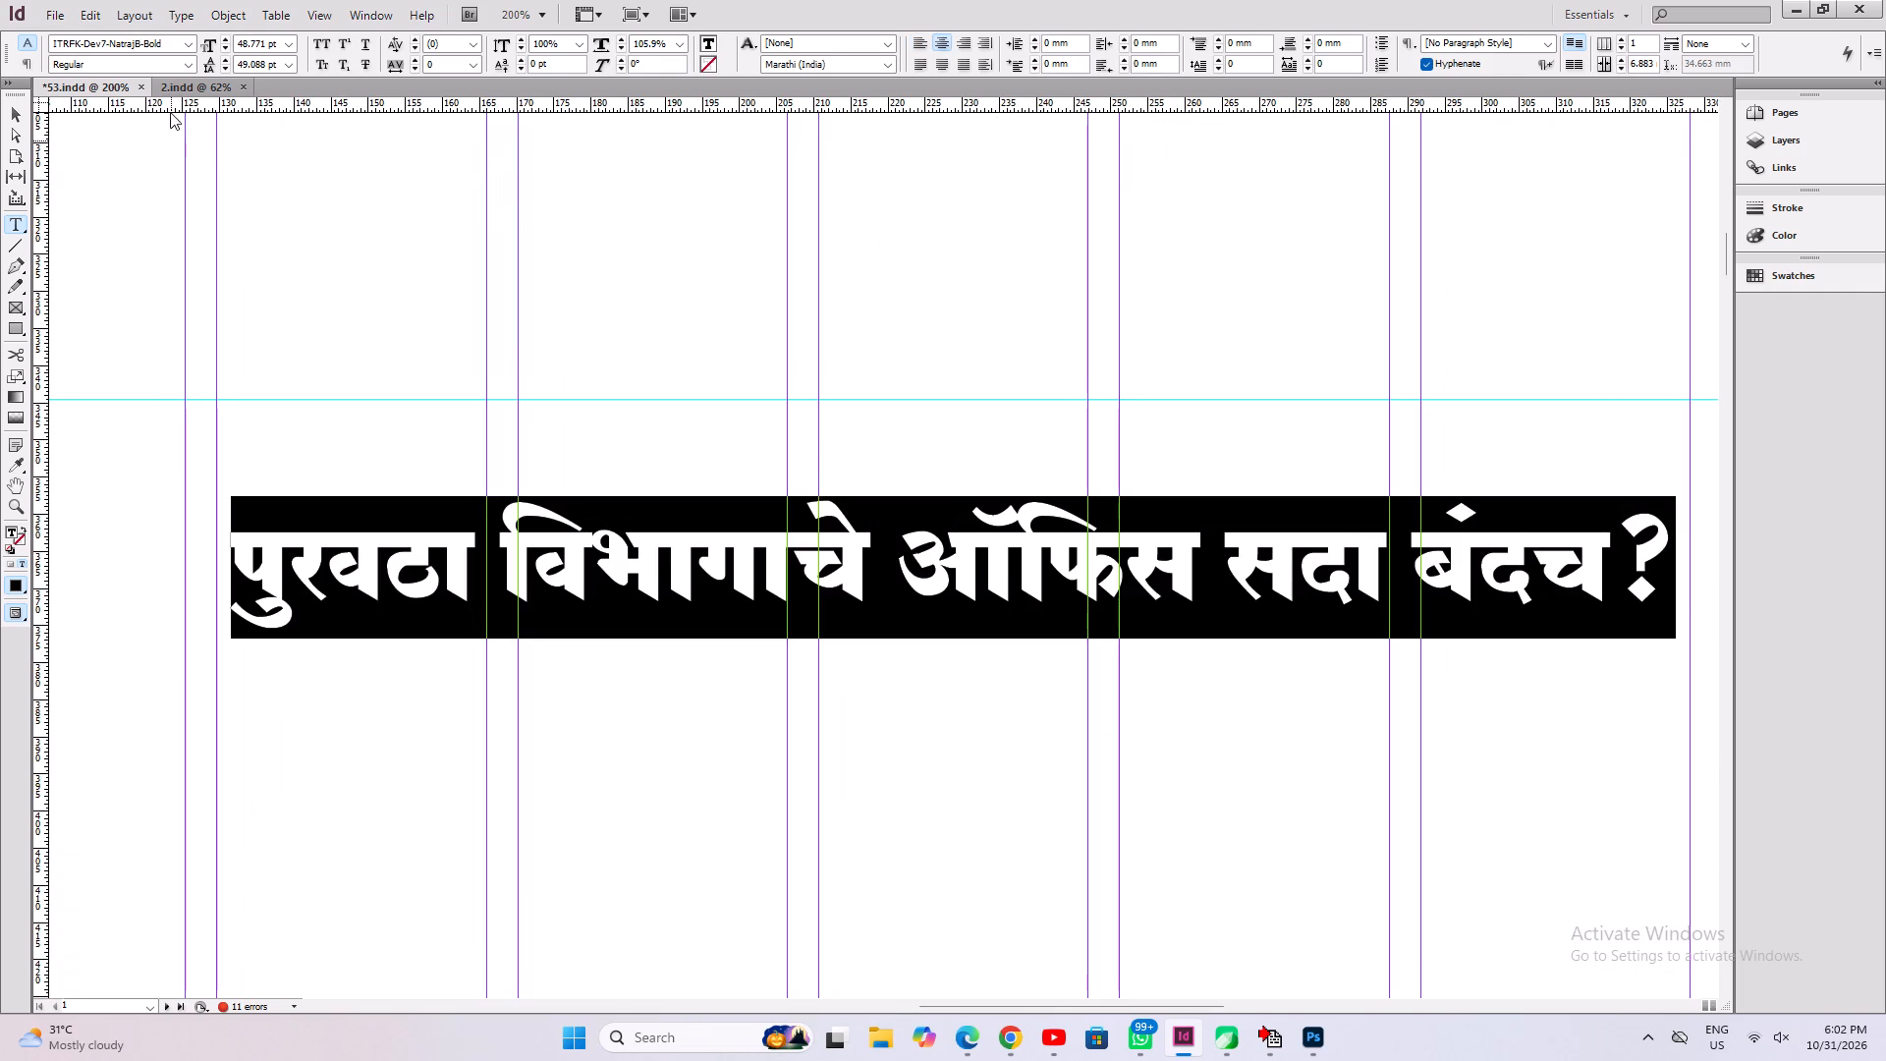
left_click(88, 12)
left_click(145, 157)
key("ctrl+alt+c")
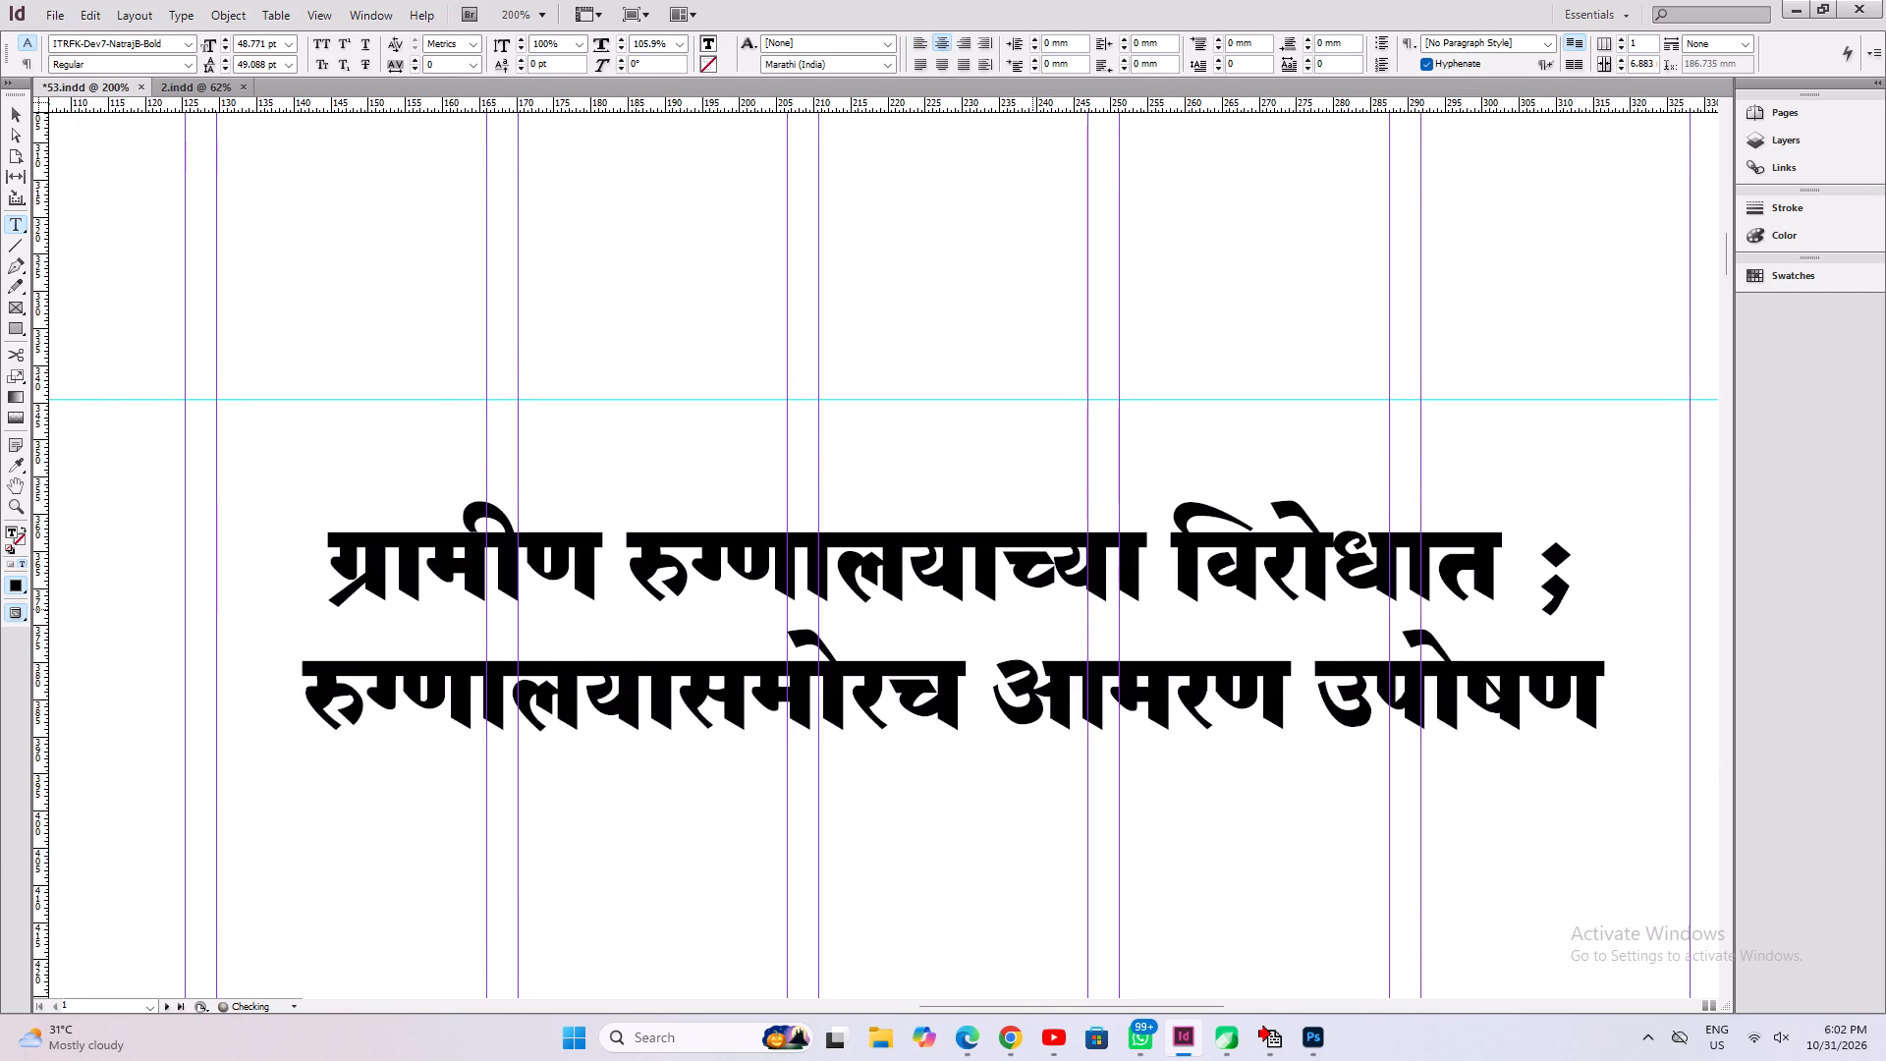
Fit the rural-hospital headline on one line with 80% horizontal scale, left justification and a font size of 36.771 pt, and save.
key("ctrl+a")
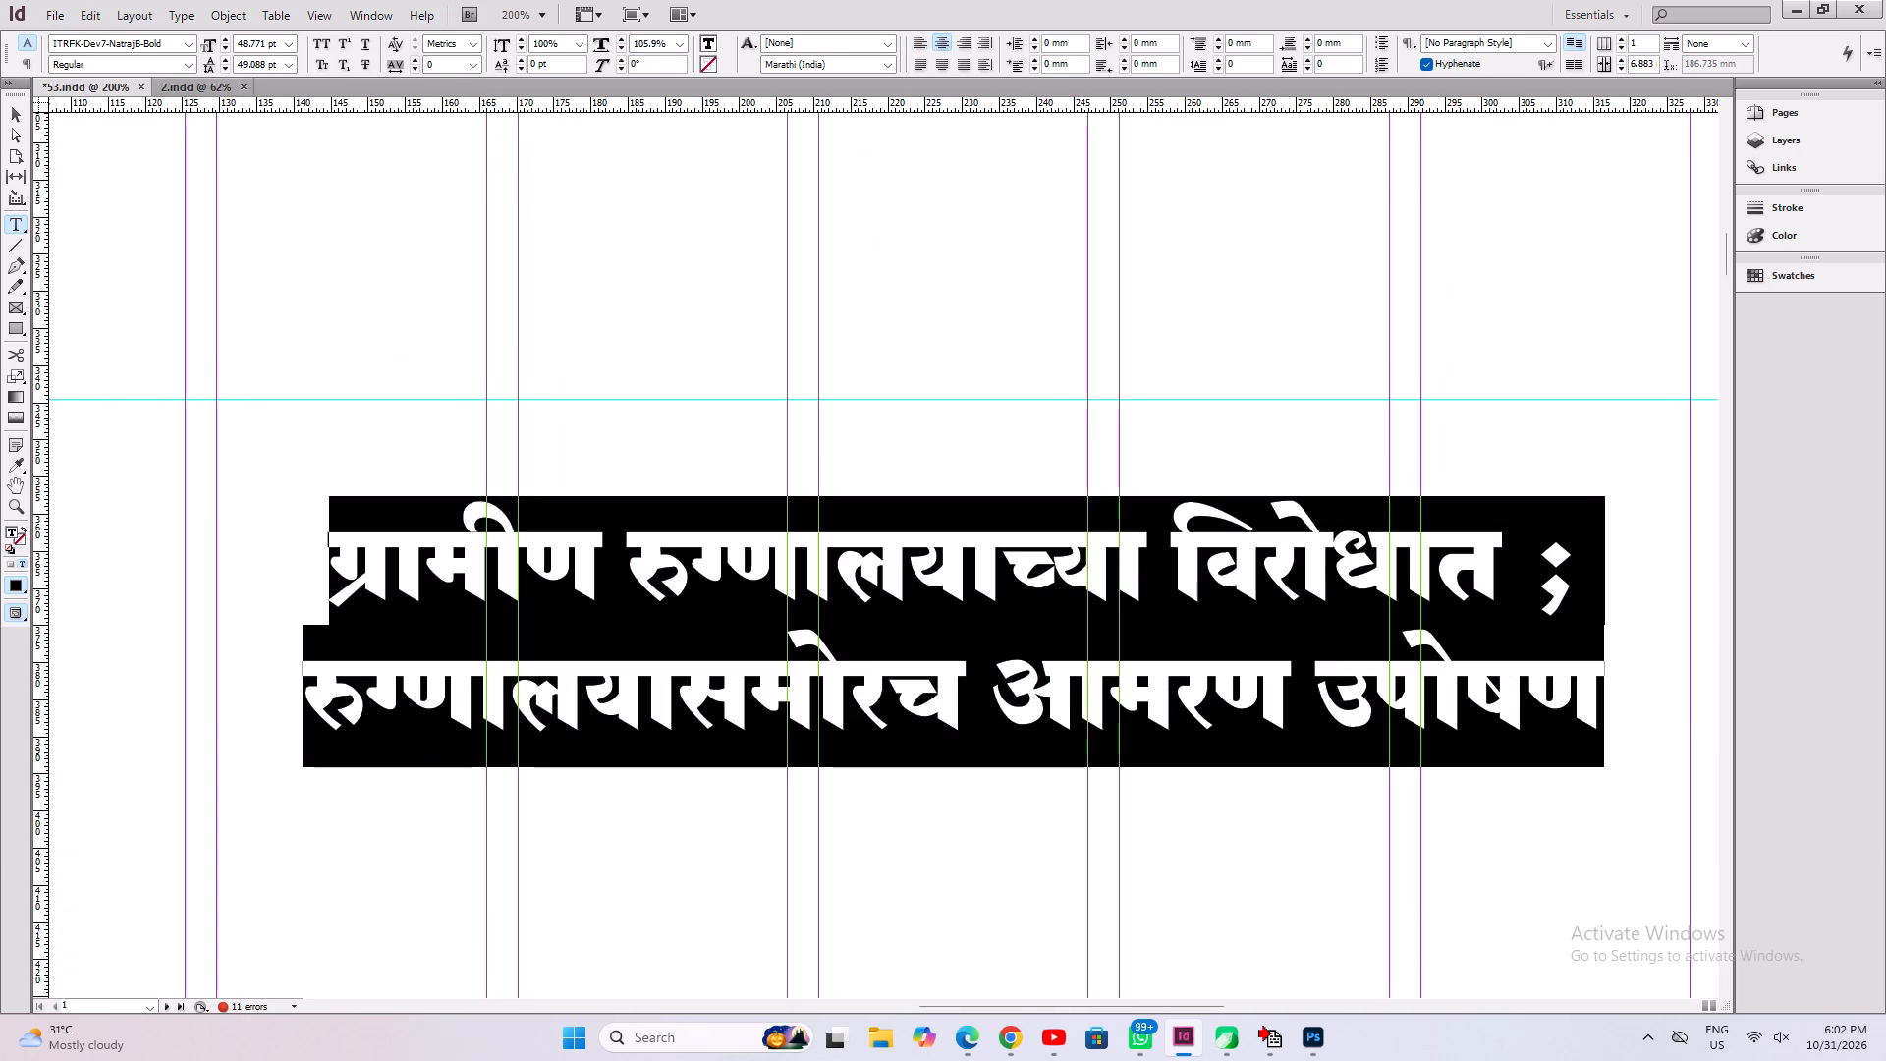
double_click(668, 37)
type("80")
key("Return")
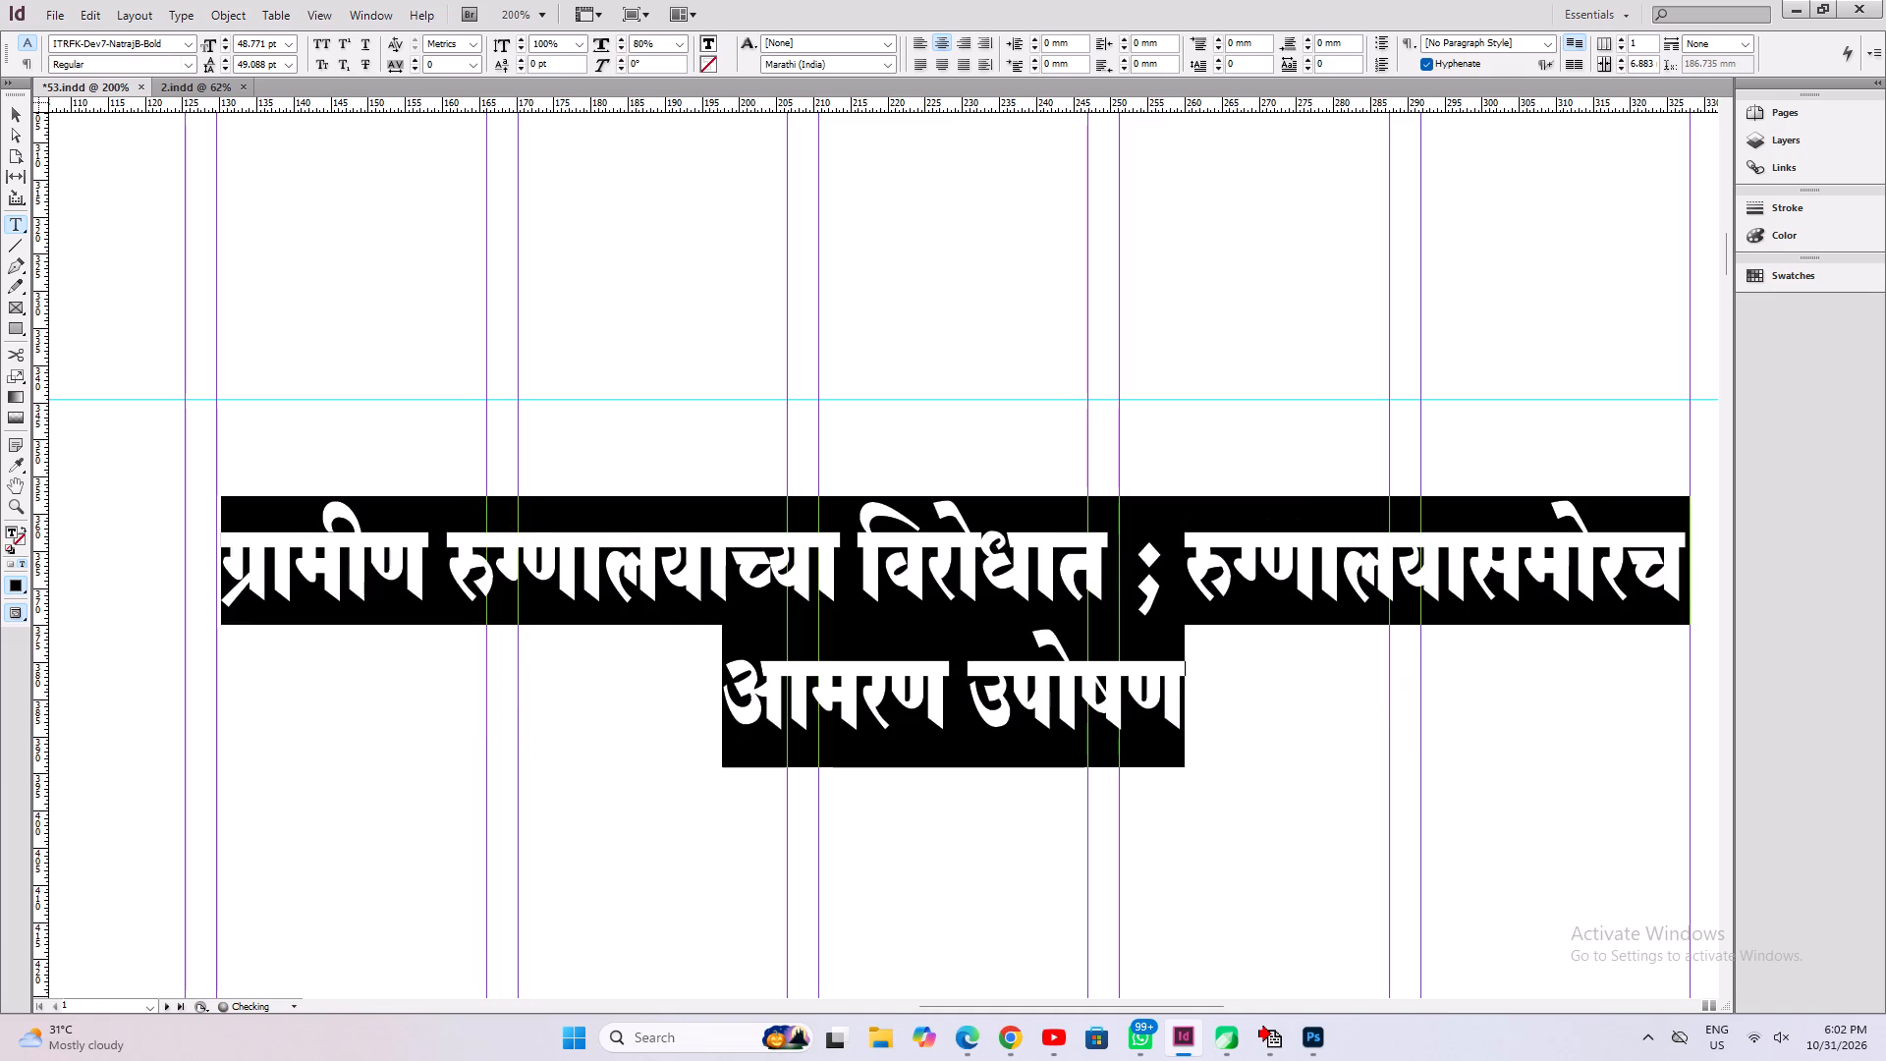
key("ctrl+shift+j")
key("ctrl+shift+comma")
key("ctrl+shift+comma")
key("ctrl+shift+comma")
key("ctrl+shift+comma")
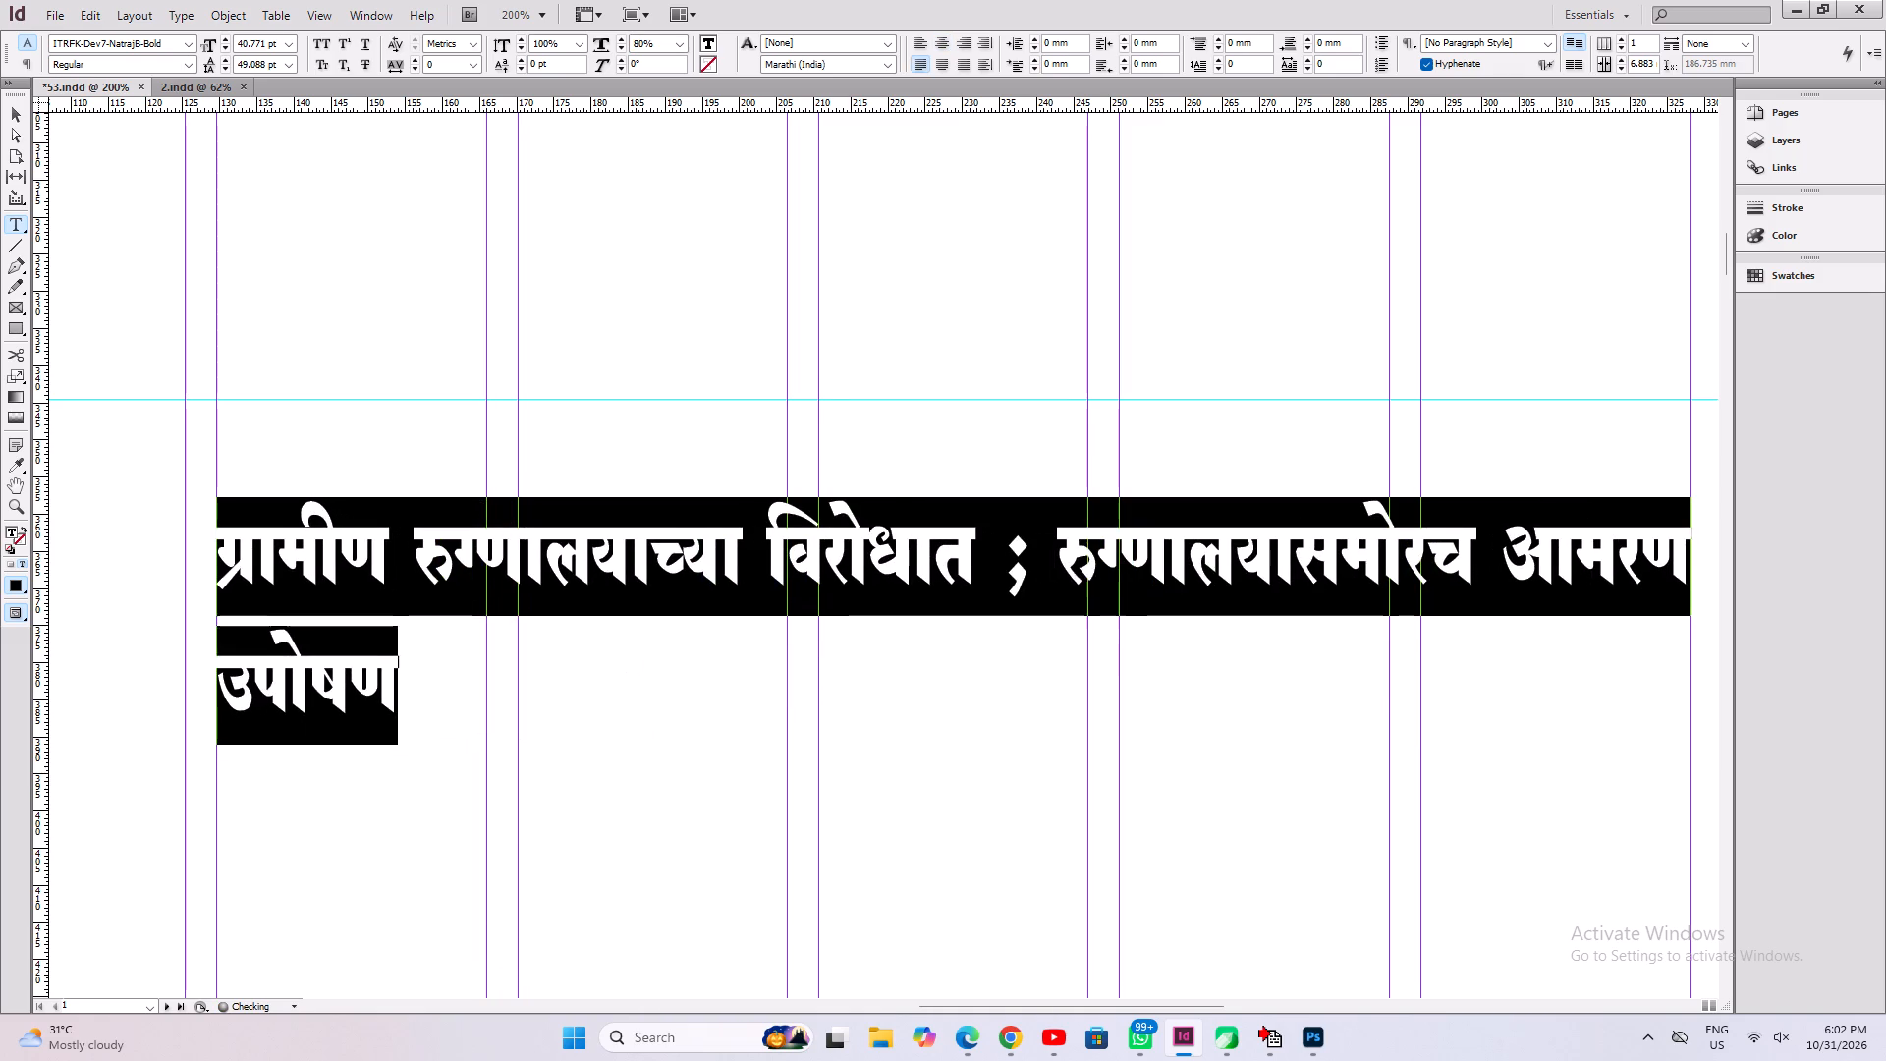
key("ctrl+shift+comma")
key("ctrl+shift+comma")
key("ctrl+shift+period")
key("ctrl+shift+comma")
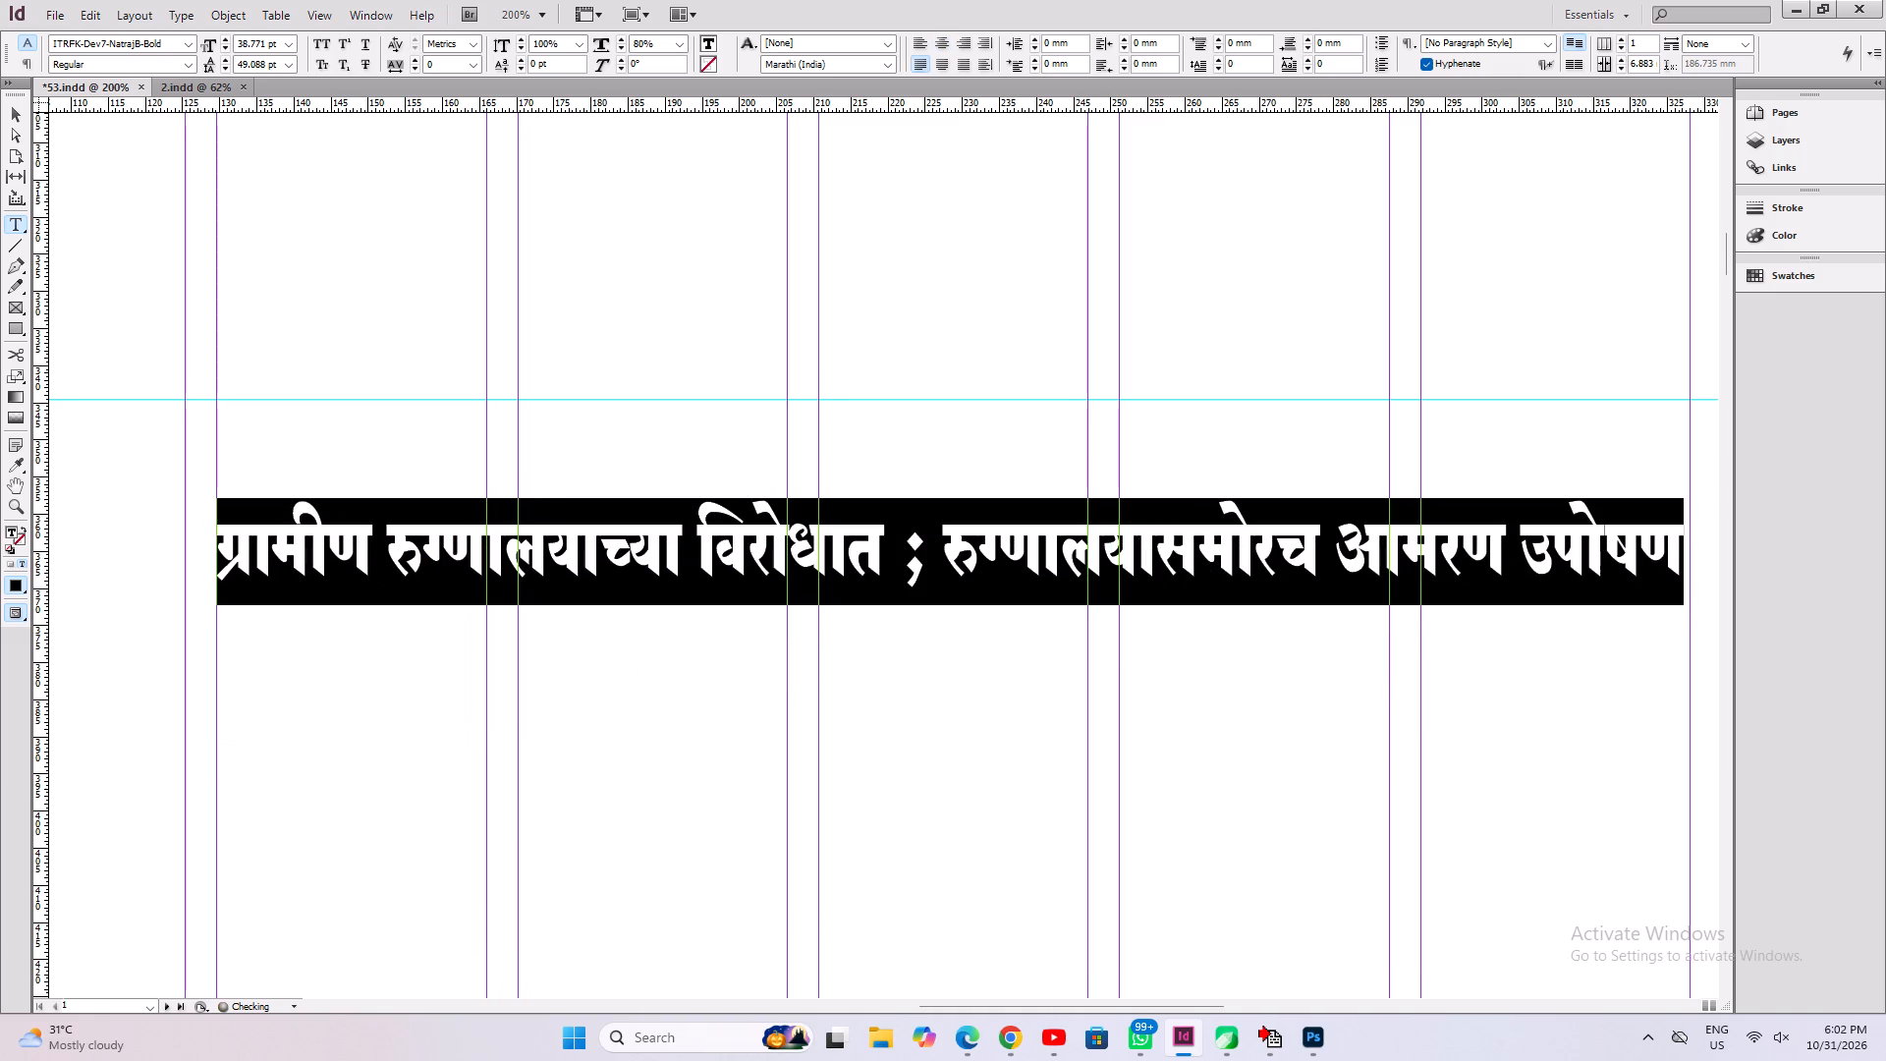
key("ctrl+s")
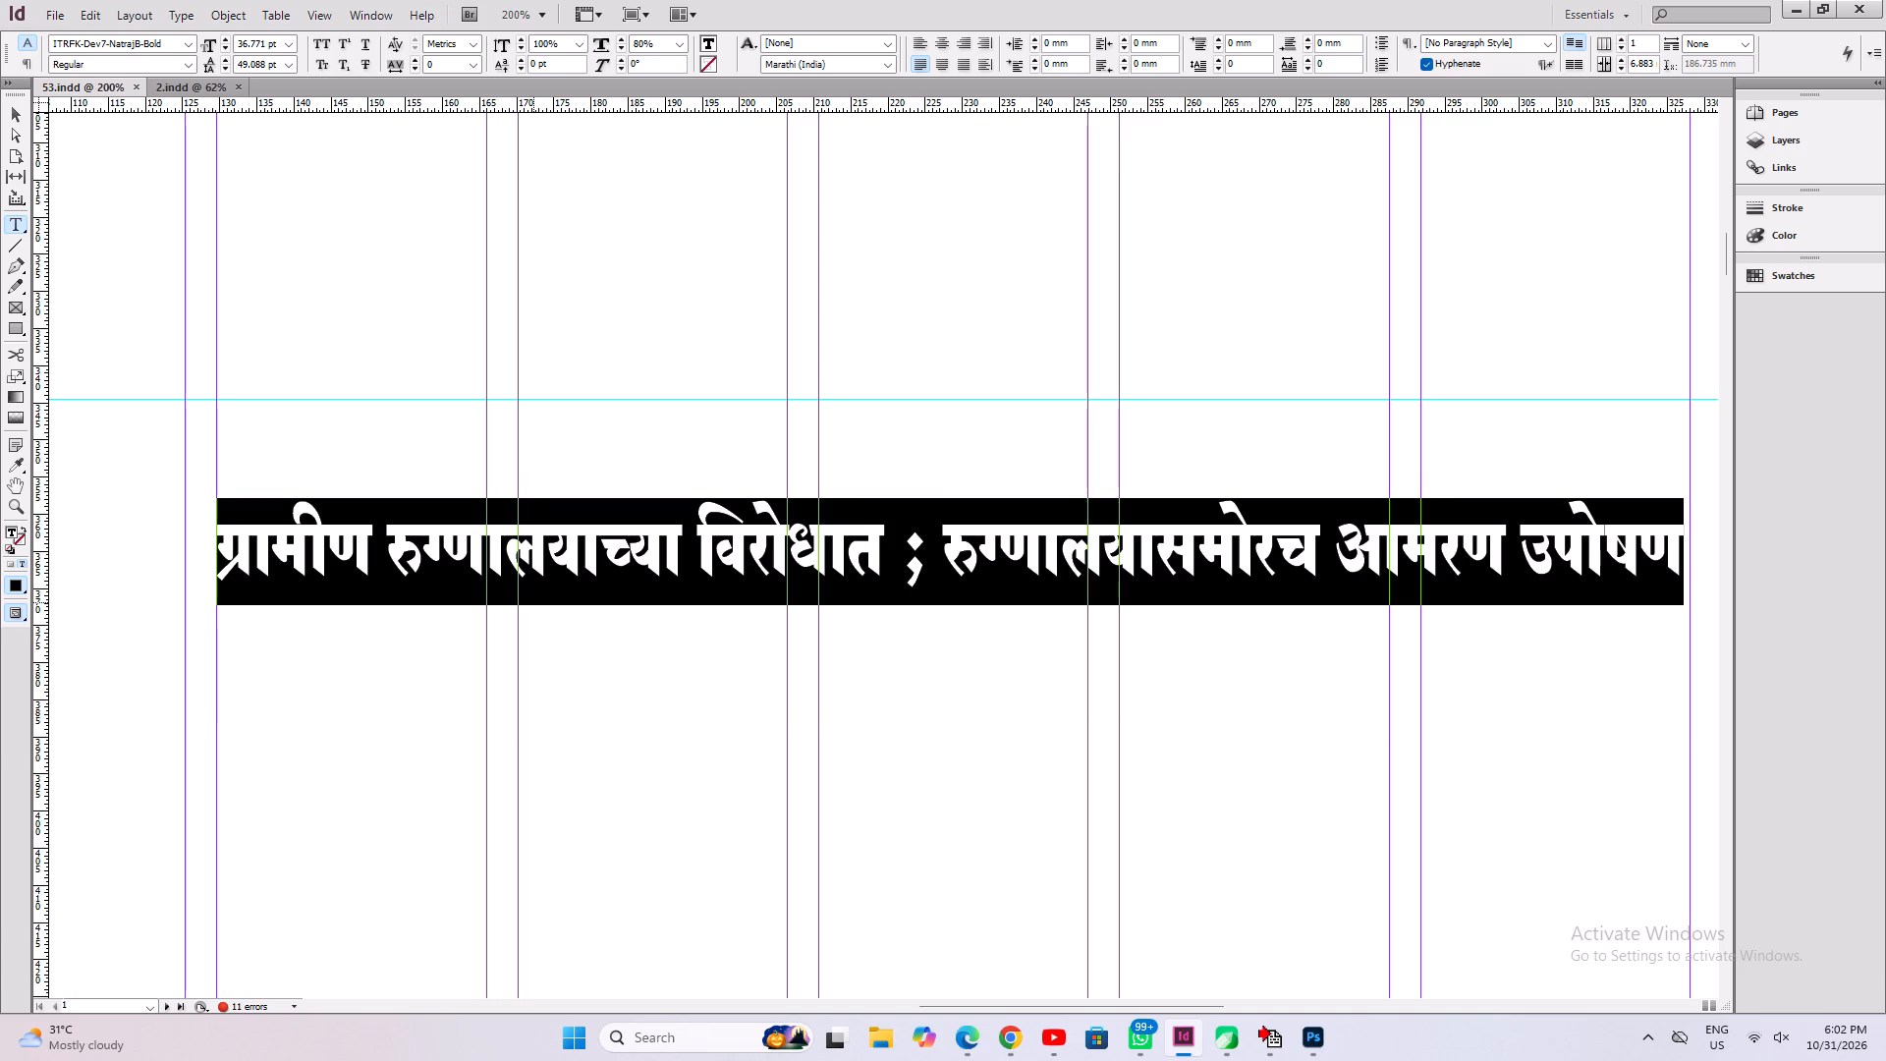
Fit the headline frame to its one-line content and select it at 100% view.
key("ctrl+alt+c")
key("ctrl+1")
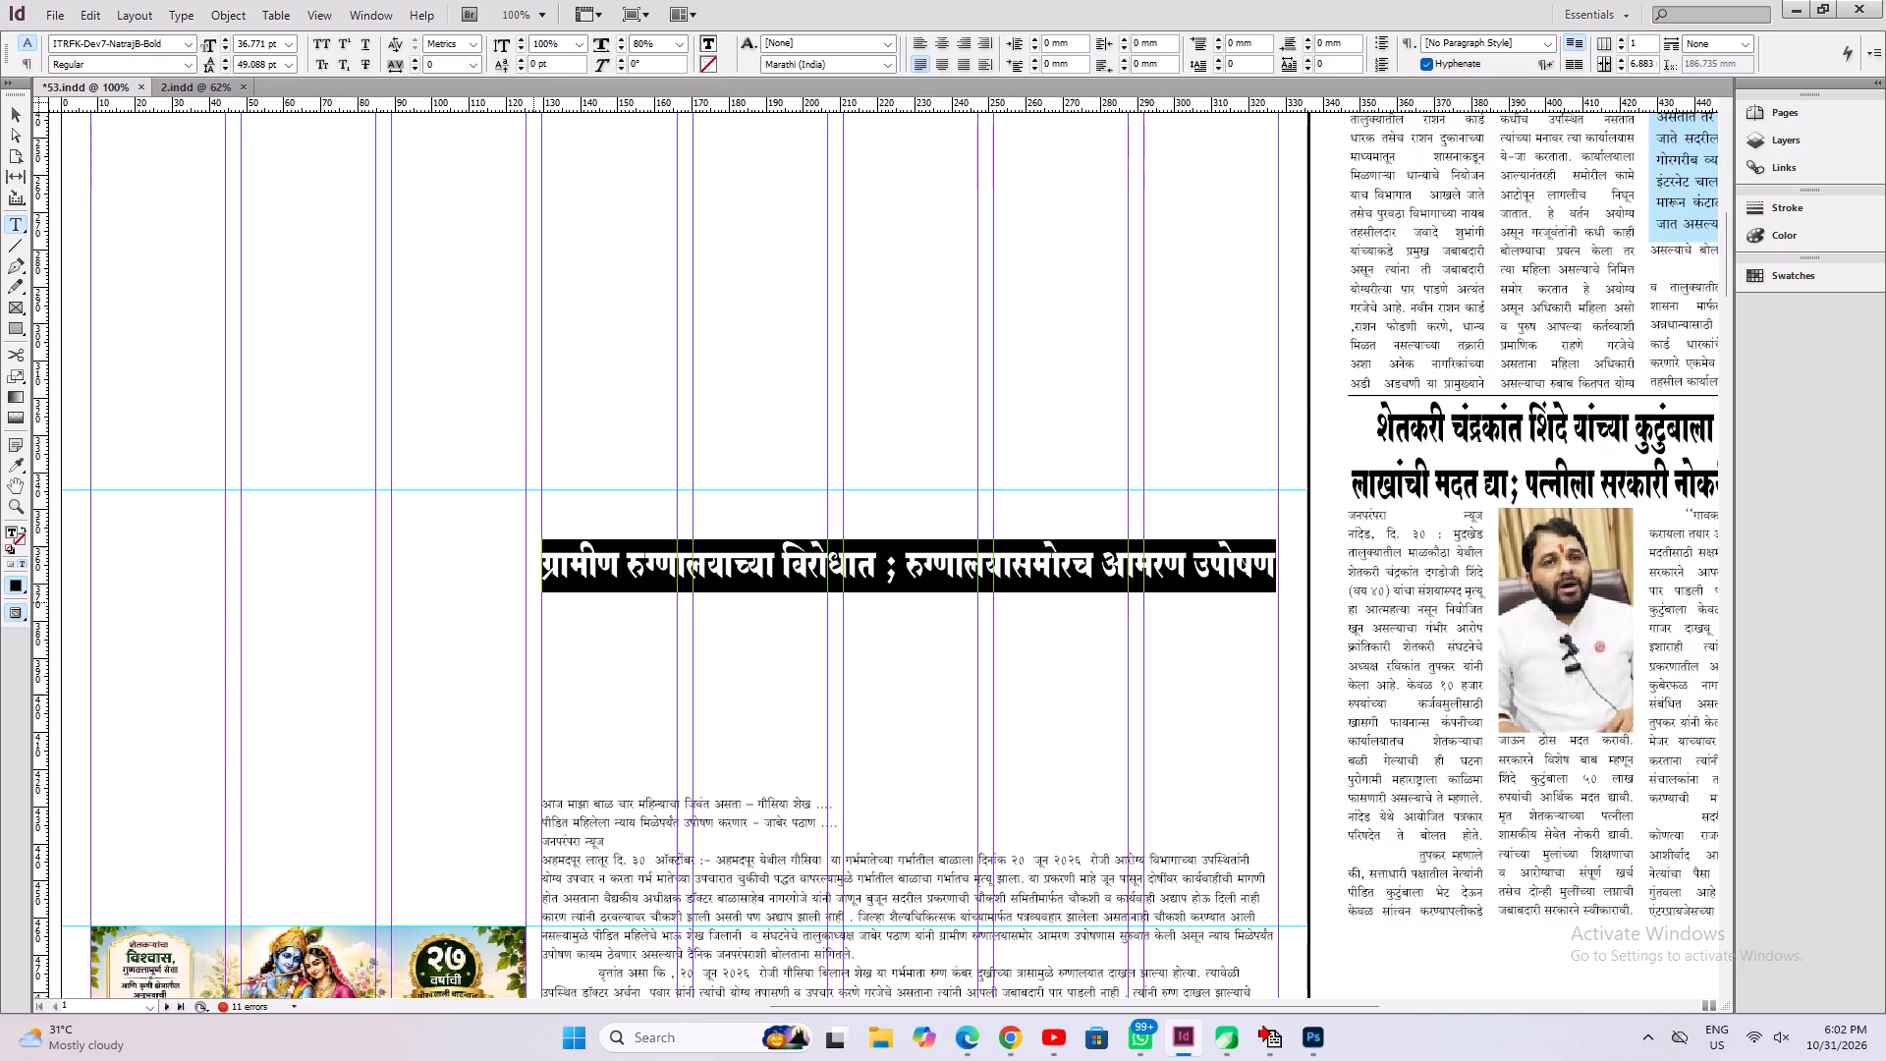
left_click(16, 120)
left_click(980, 592, "ctrl")
left_click(909, 576, "ctrl")
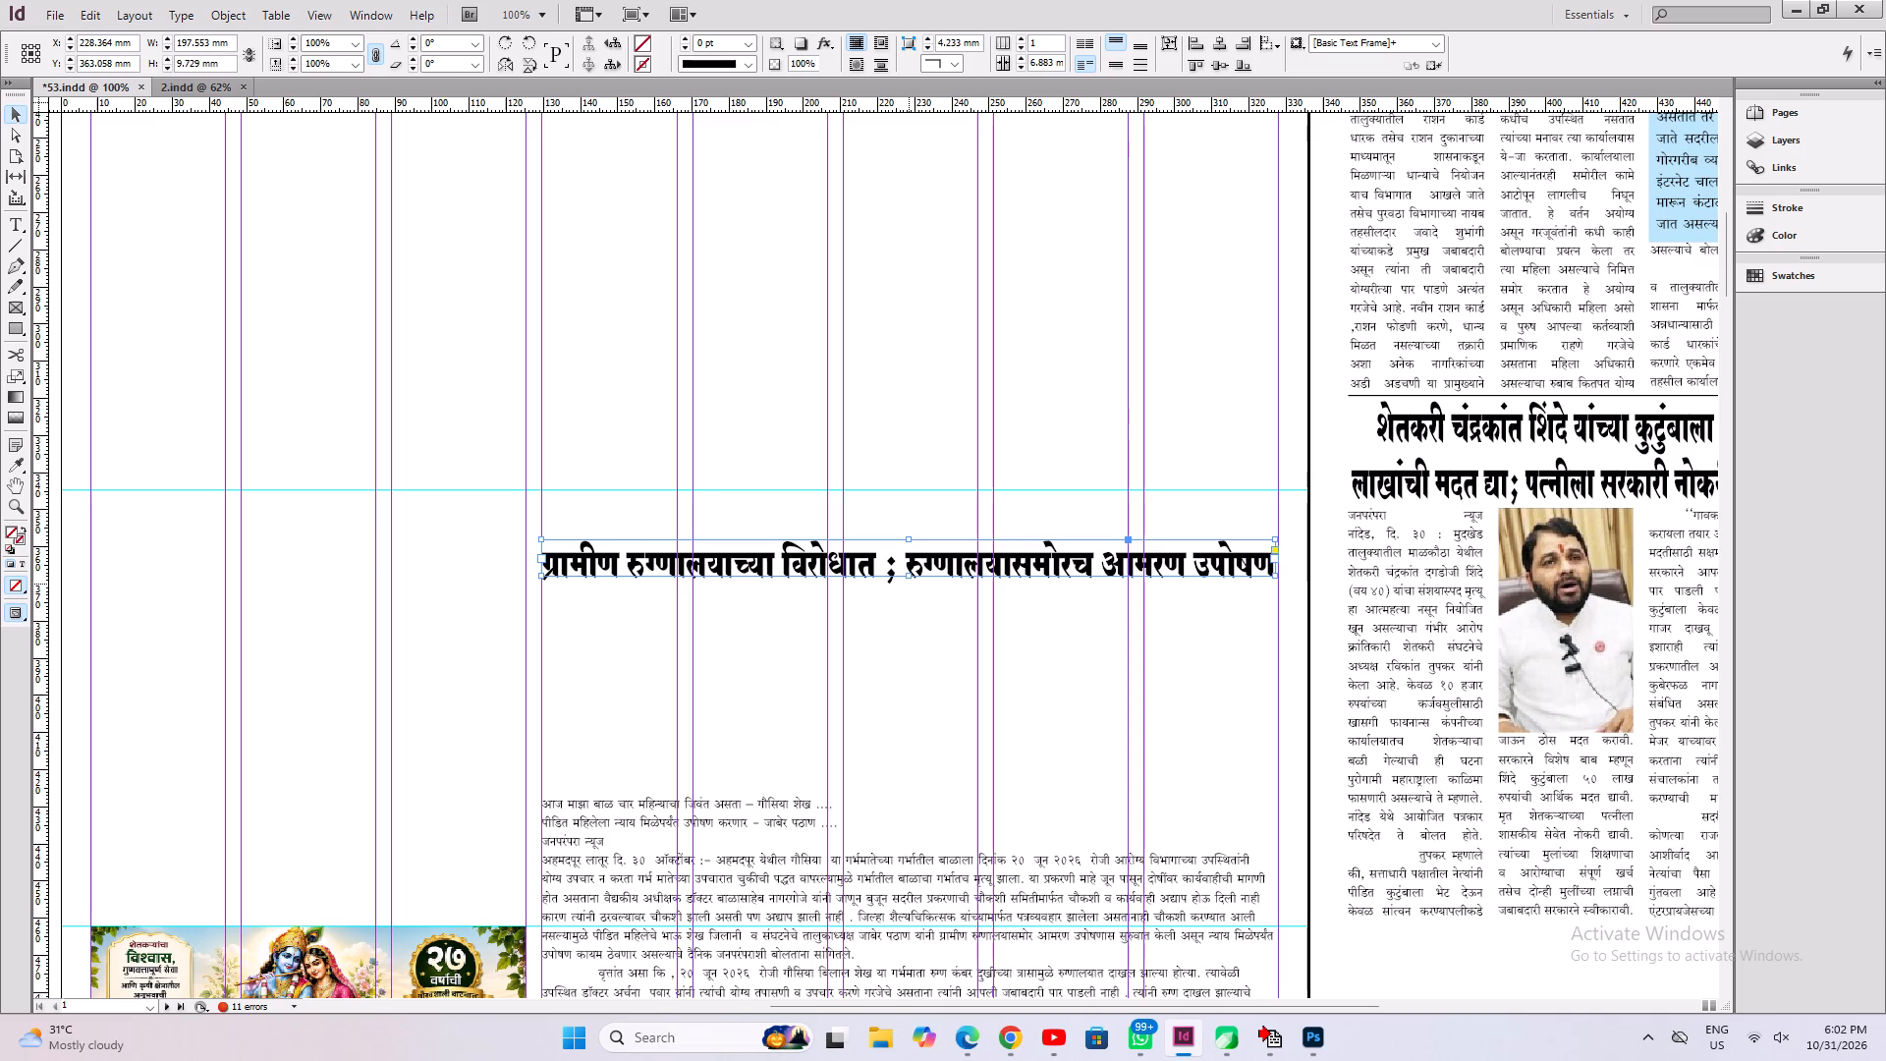
Stretch the rural-hospital headline frame and its text slightly taller downward, save the document, and deselect the frame.
left_click_drag(909, 579, 909, 591, "ctrl")
key("ctrl+s")
double_click(874, 709)
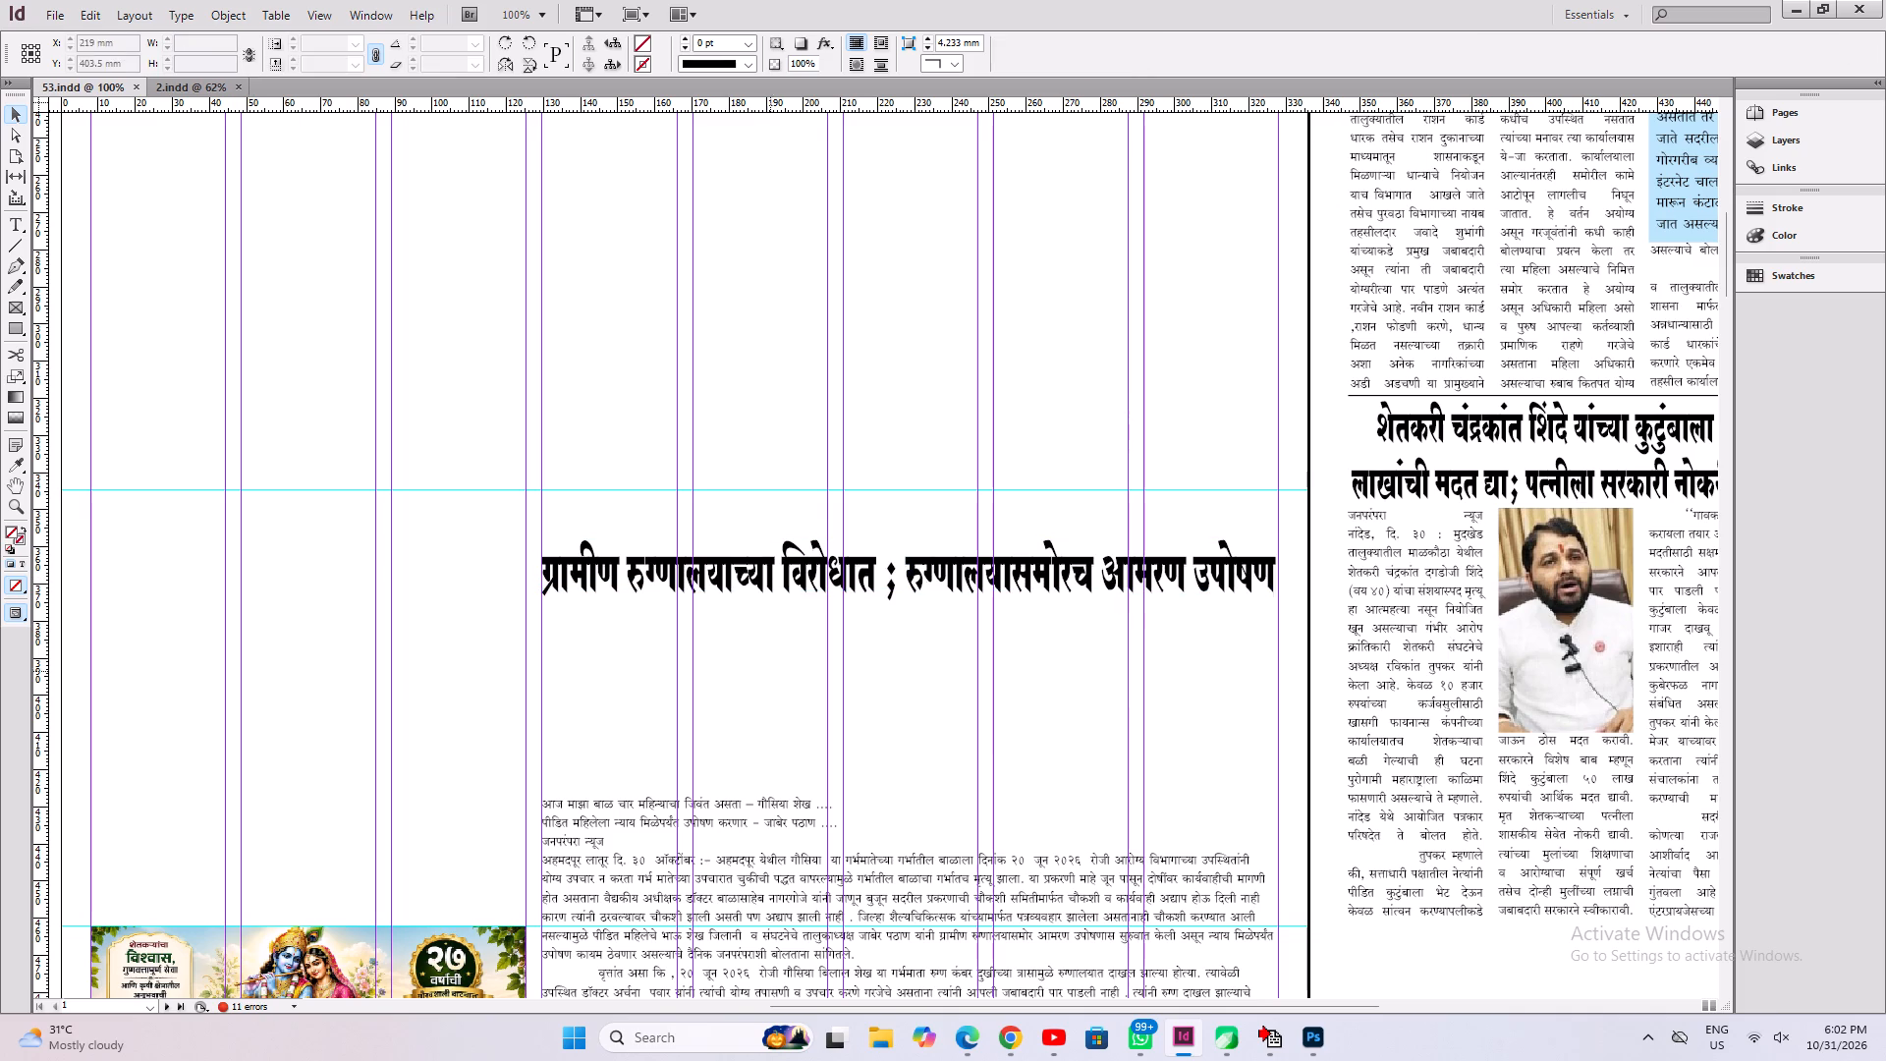
Move the body story's first line, starting 'आज माझा बाळ', into a new text frame about 99 mm wide below the headline.
left_click(611, 797)
left_click(19, 226)
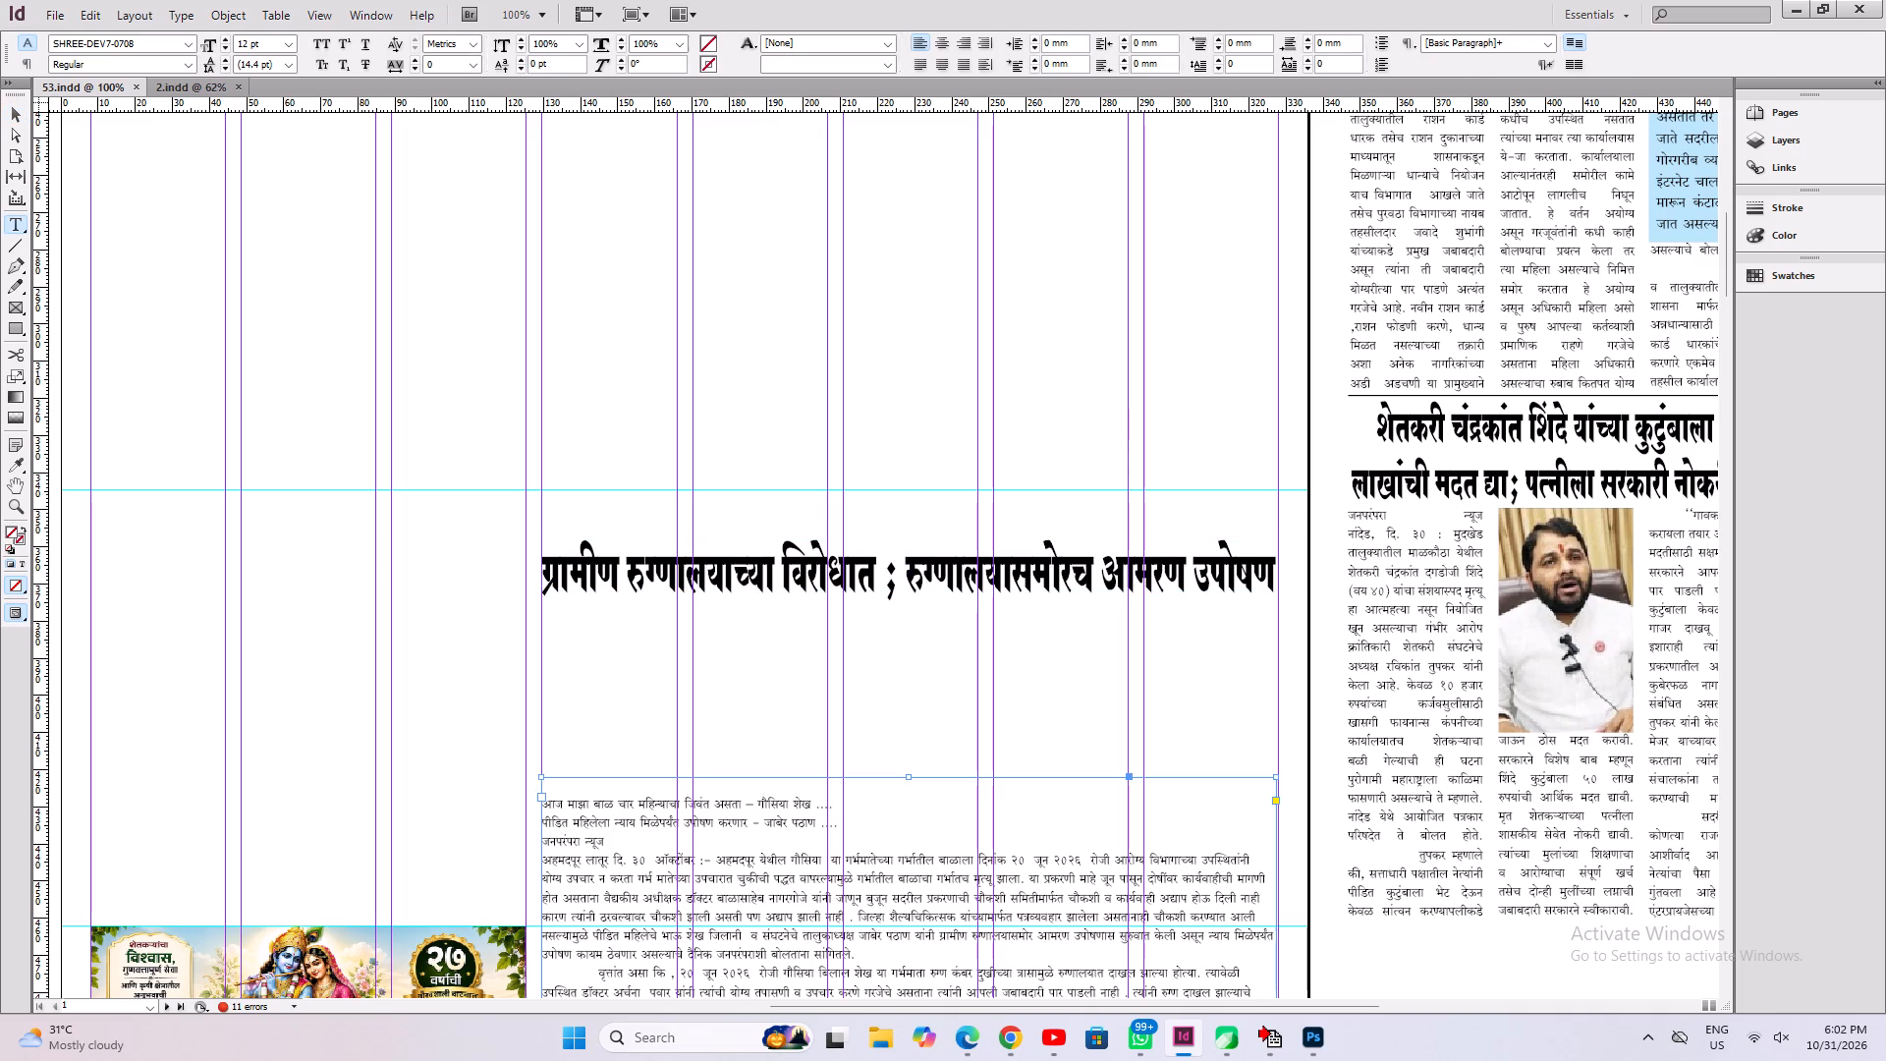
left_click_drag(842, 802, 466, 736)
key("ctrl+x")
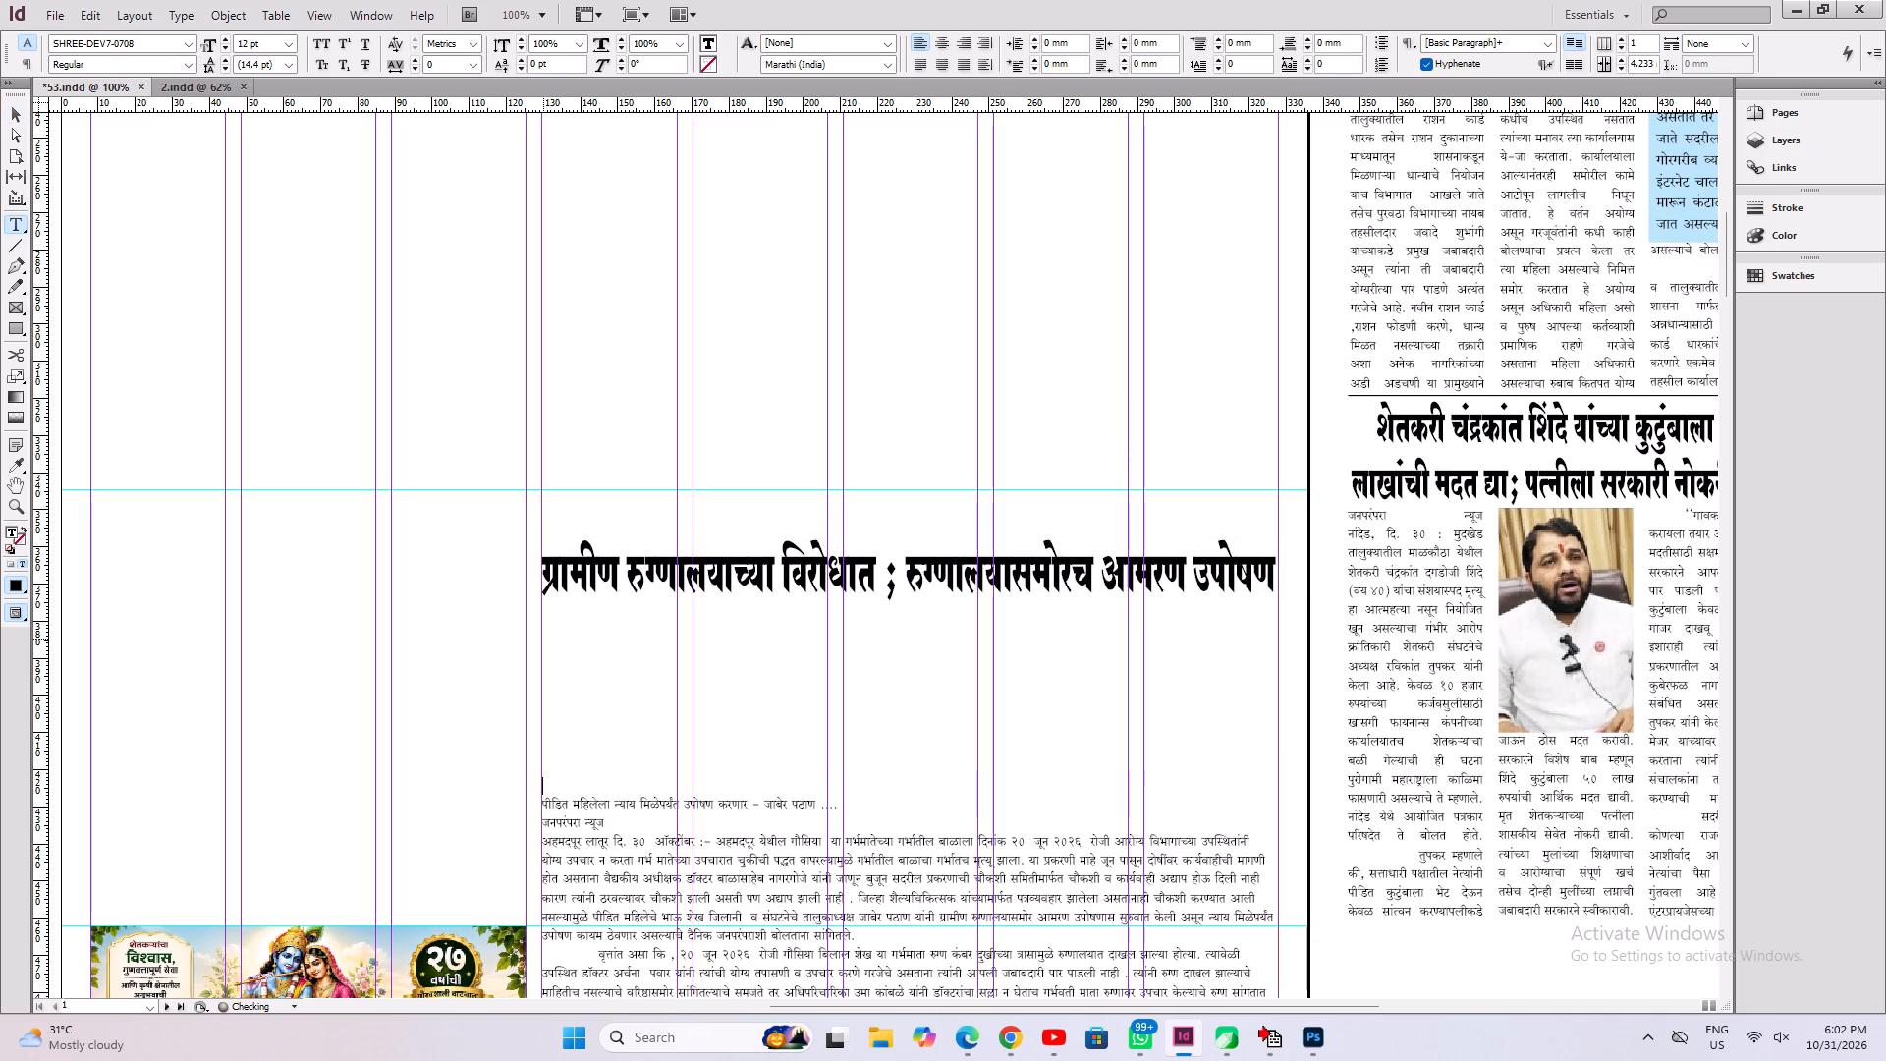
left_click_drag(541, 628, 912, 705)
key("ctrl+v")
Copy the headline's formatting onto the new subheading, reduce its size to 41.479 pt, fit the frame to the text, and centre the lines.
key("ctrl+a")
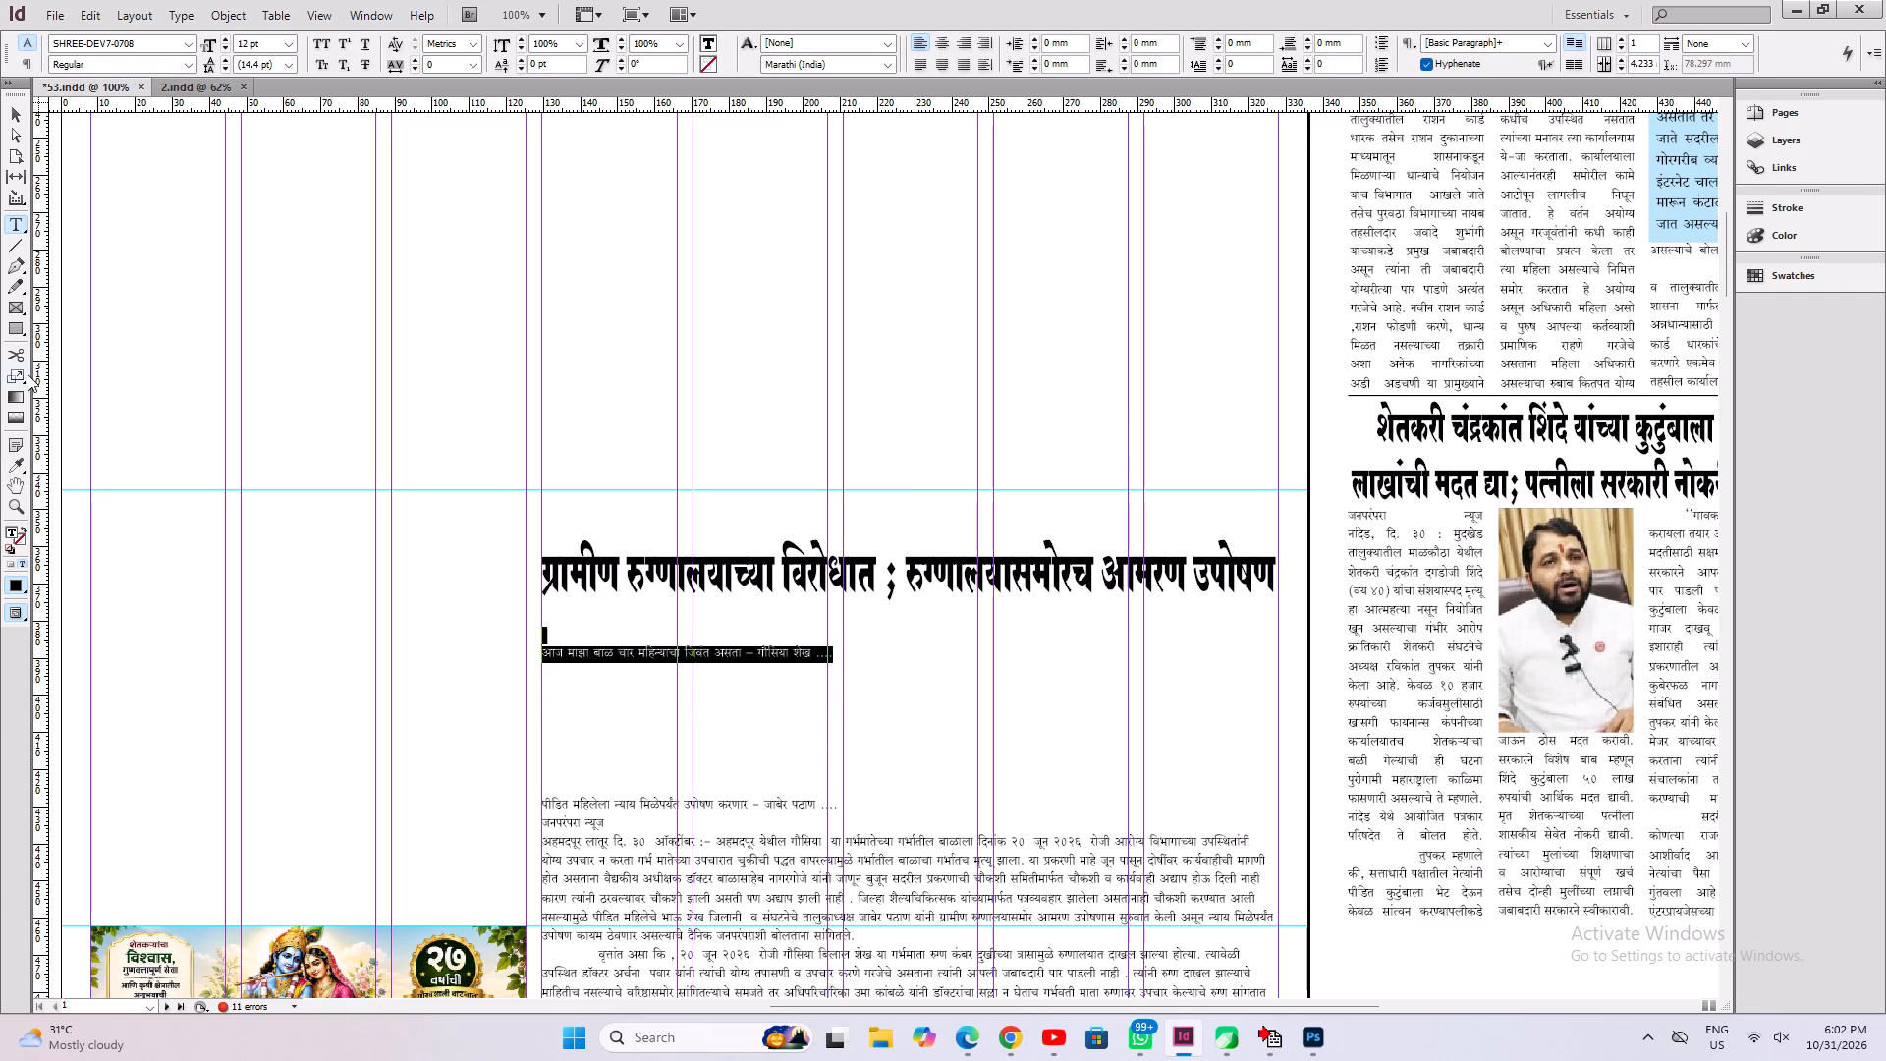
left_click(24, 466)
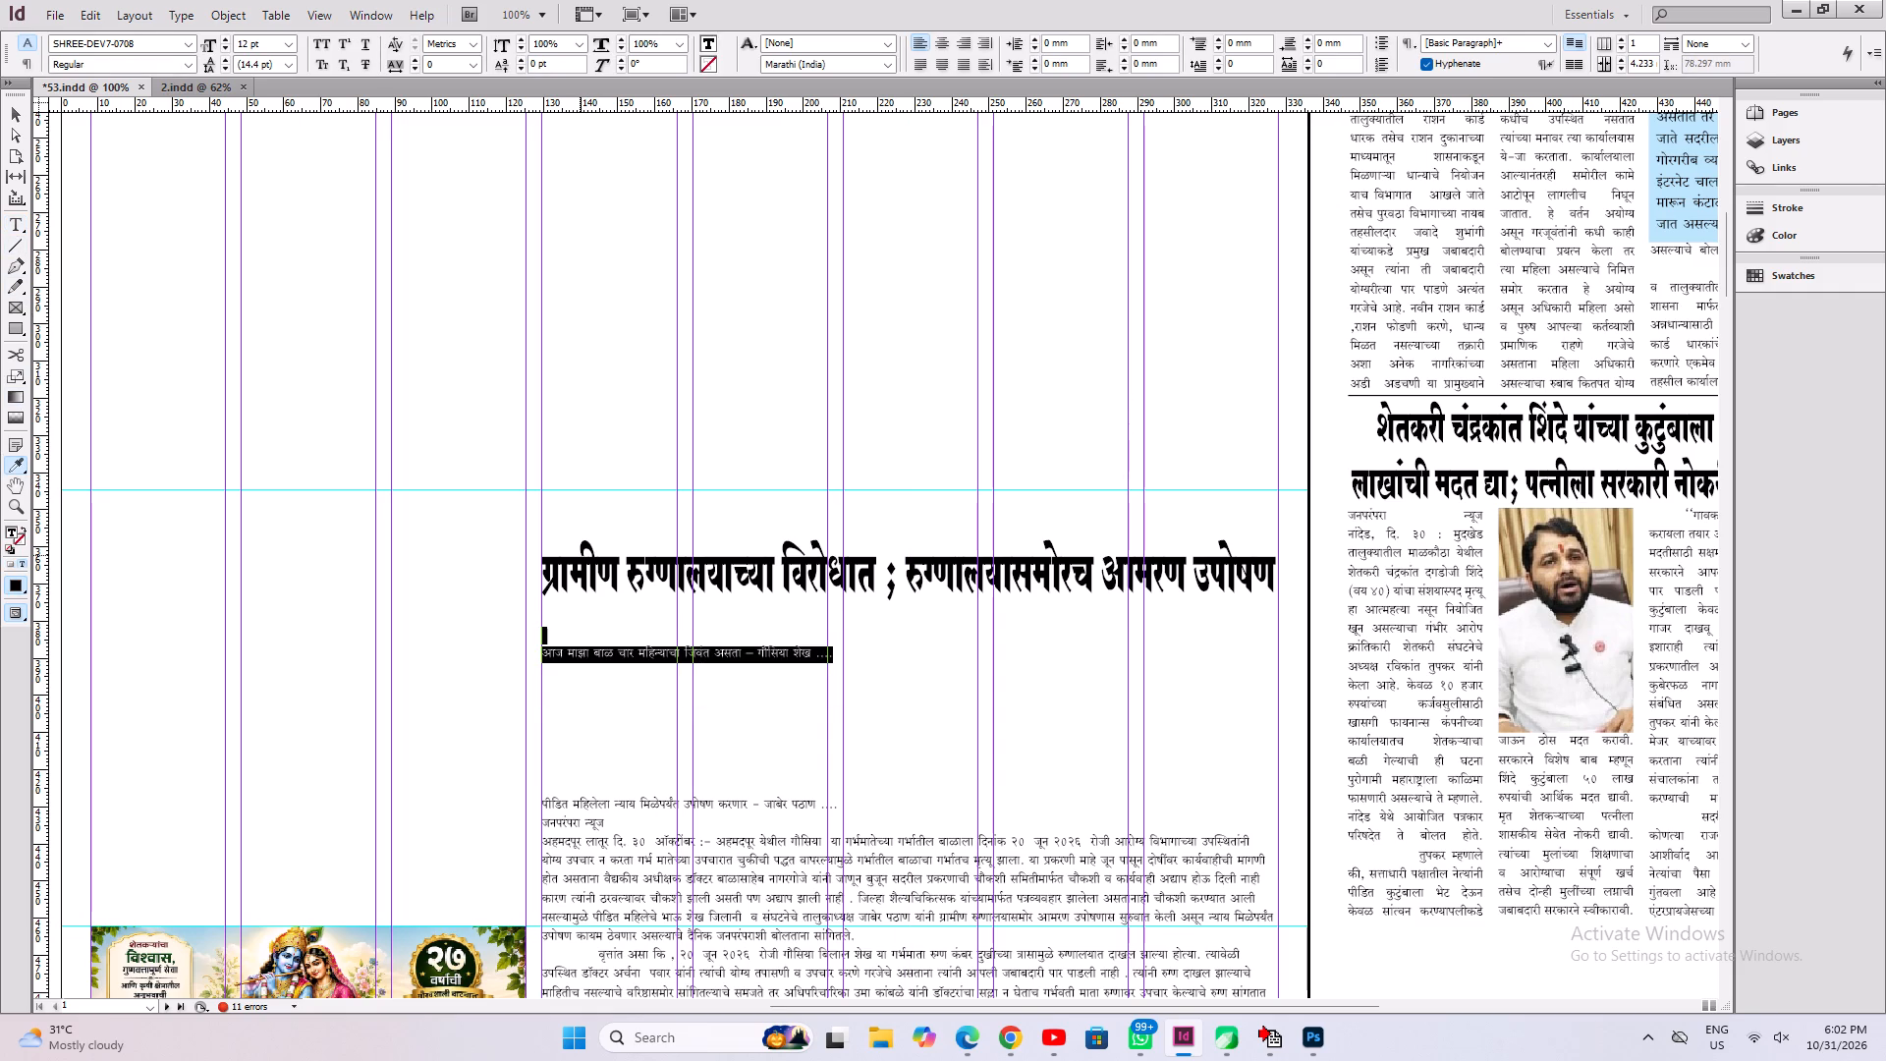
left_click(580, 556)
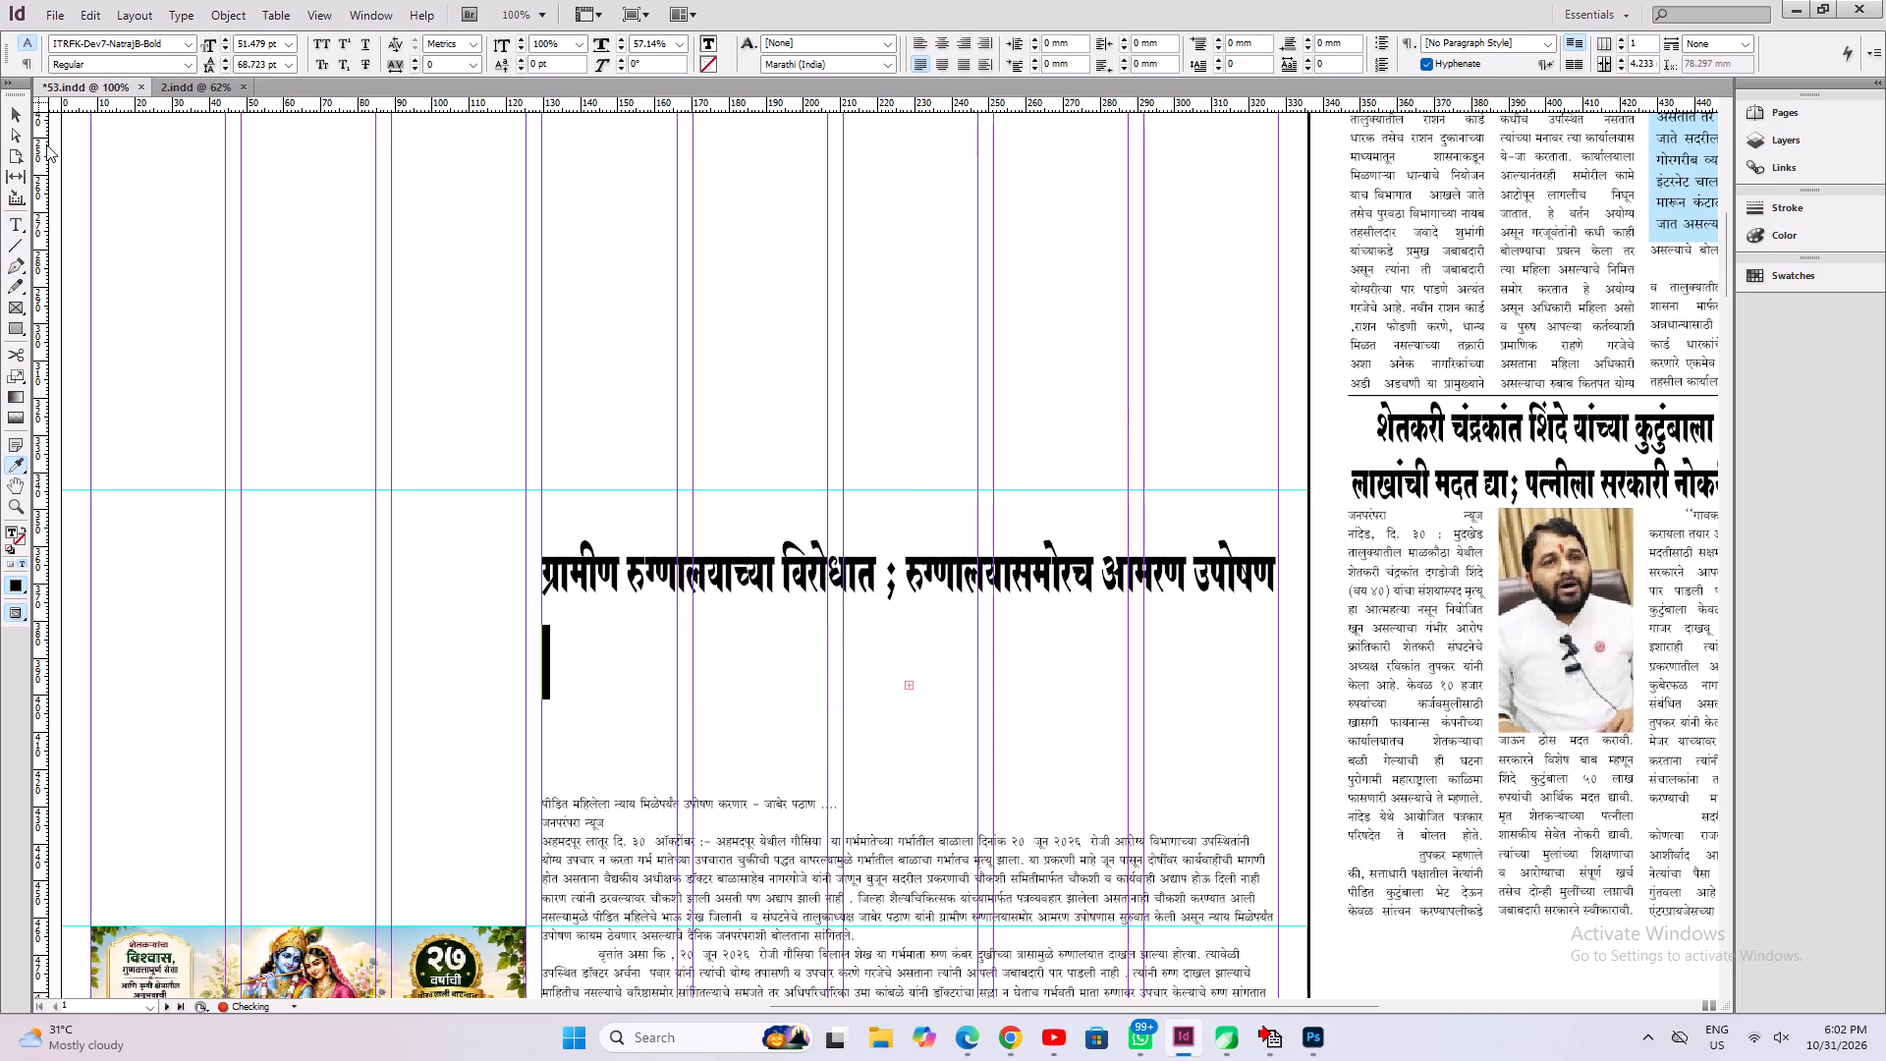
key("ctrl+shift+j")
key("ctrl+shift+comma")
key("ctrl+shift+comma")
key("ctrl+shift+comma")
key("ctrl+shift+comma")
key("ctrl+shift+comma")
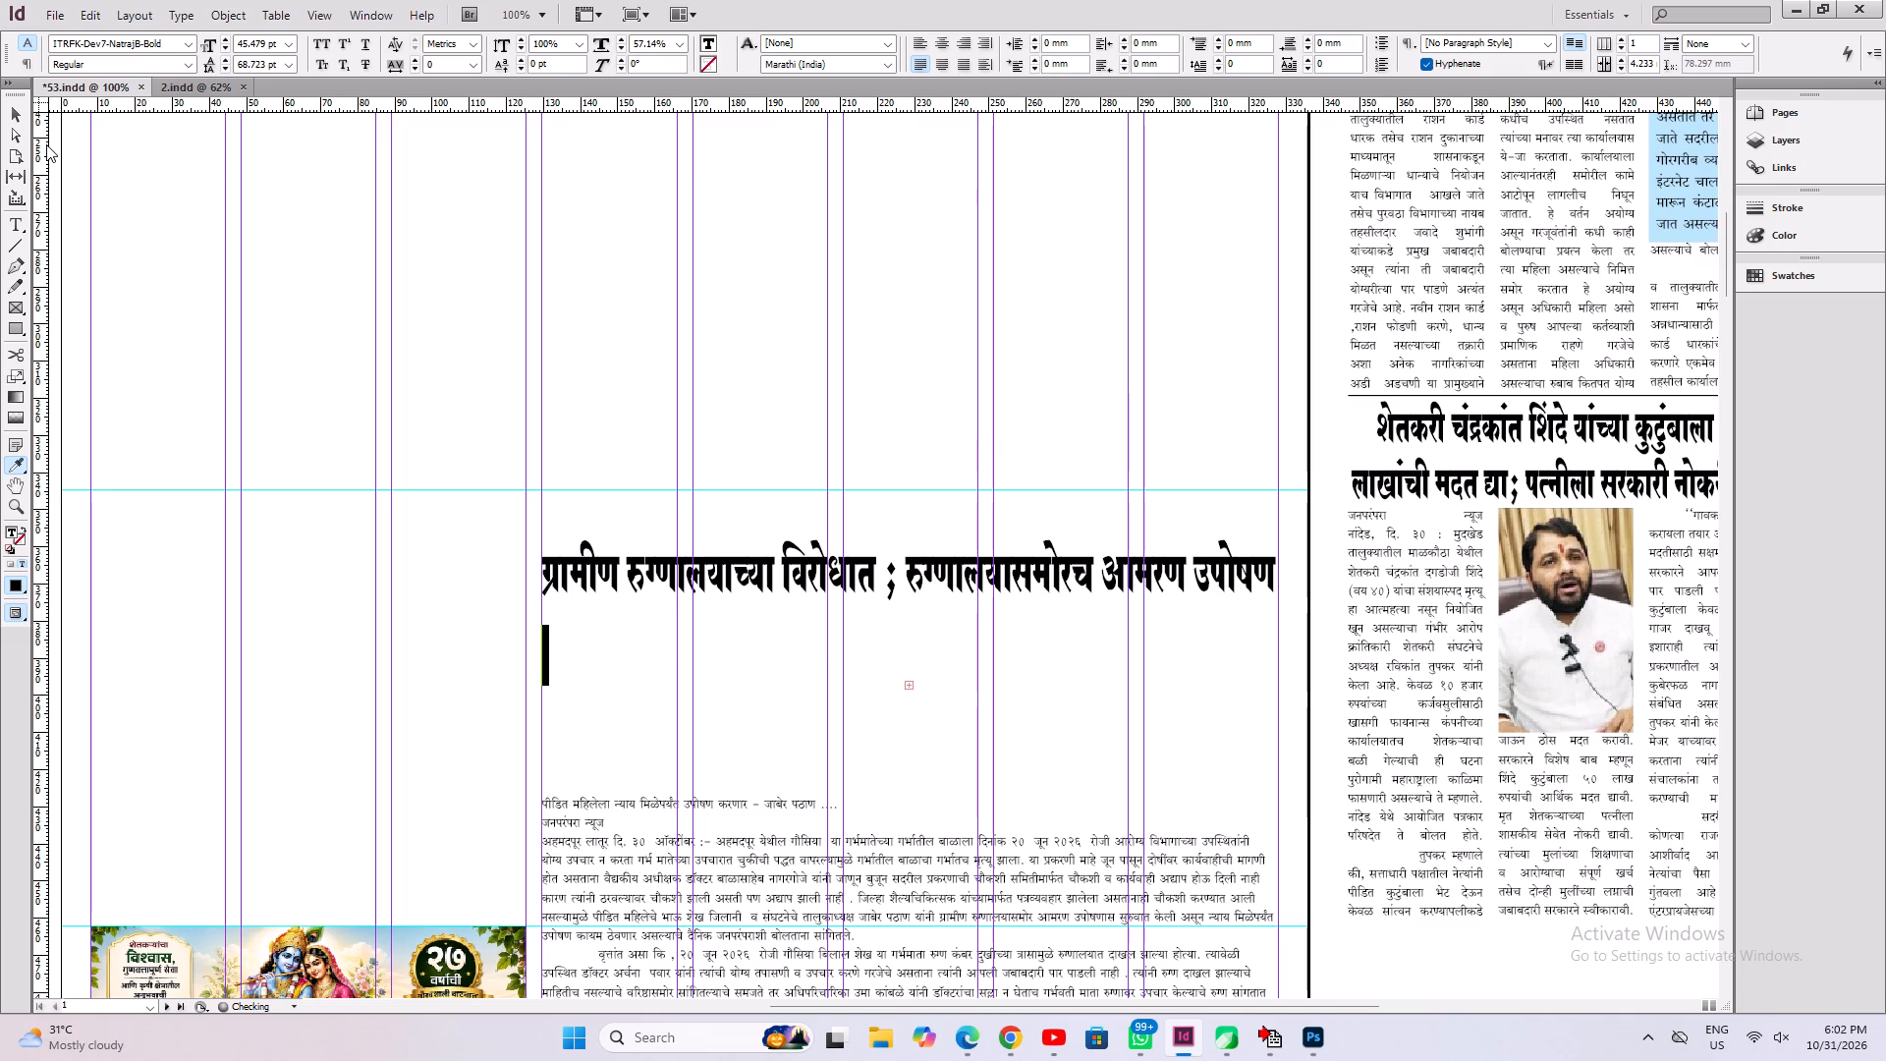
key("ctrl+alt+c")
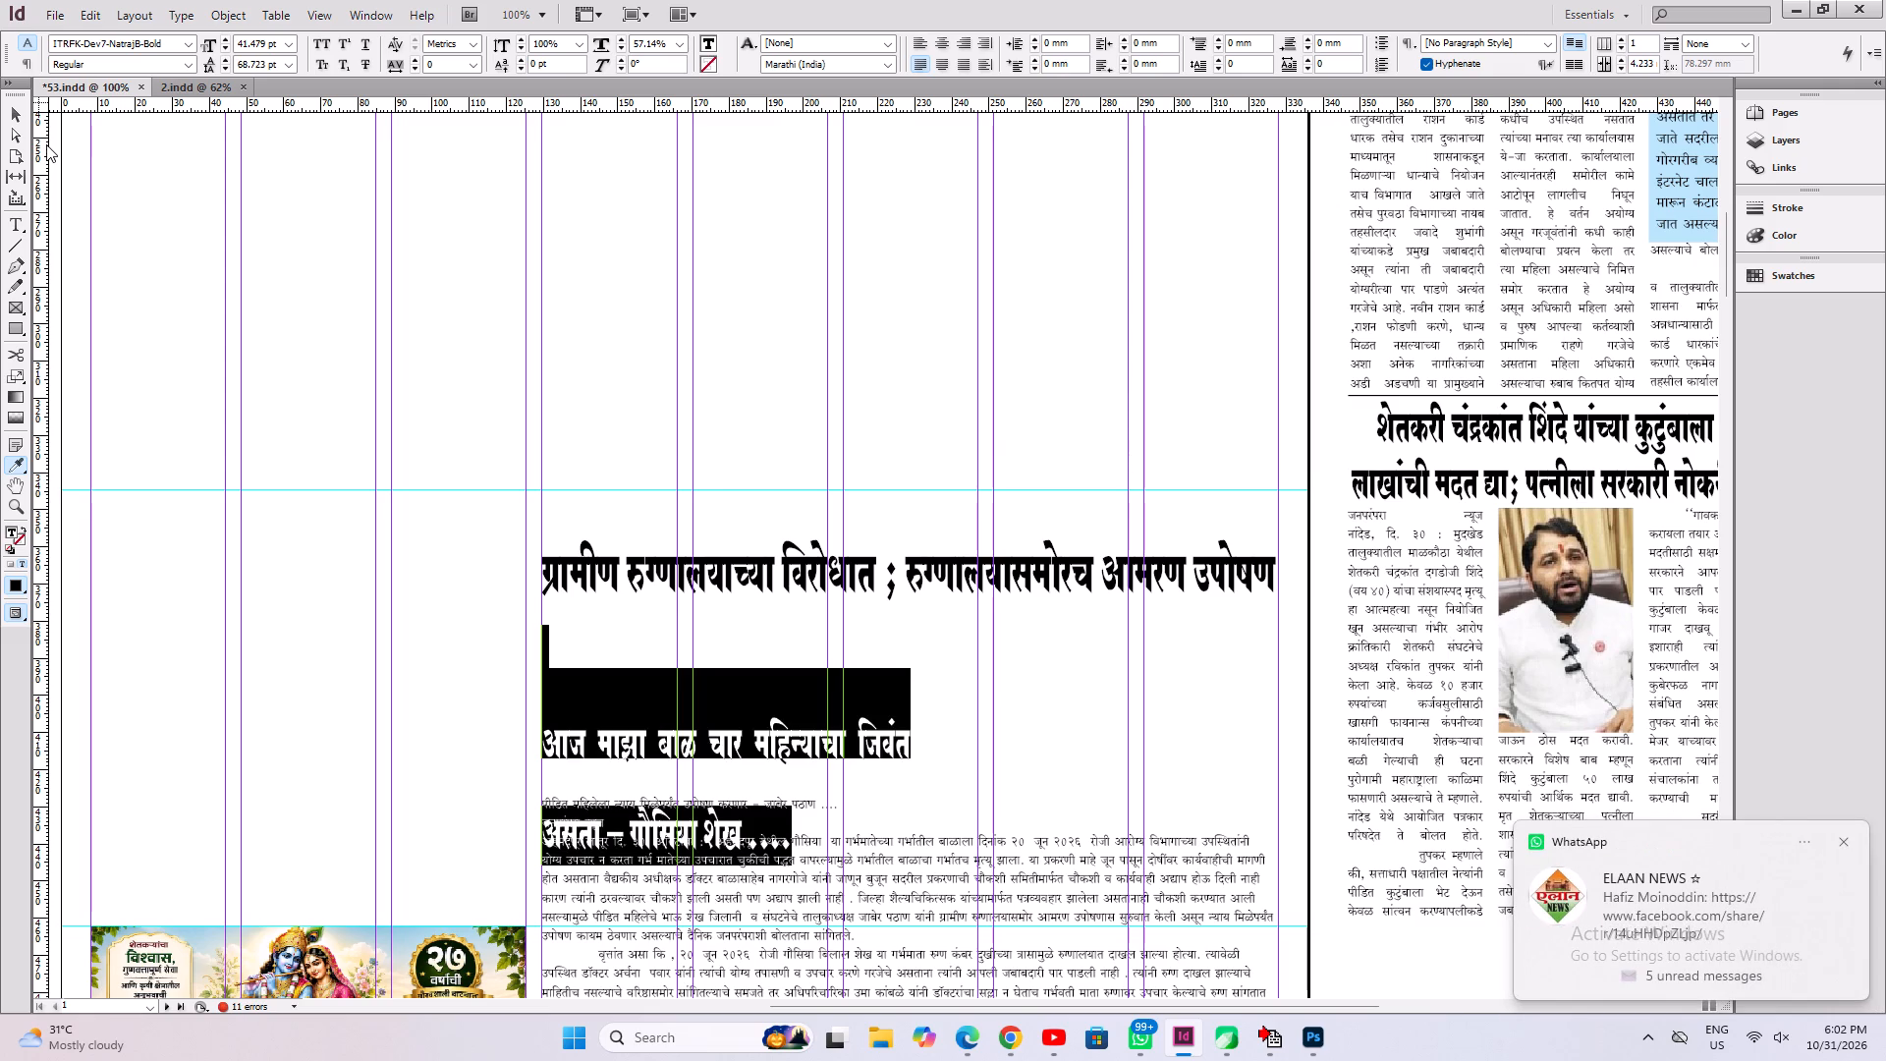
key("ctrl+shift+c")
Tighten the leading of the 'आज माझा बाळ' subheading to 60.723 pt.
key("alt+Up")
key("alt+Up")
key("alt+Up")
key("alt+Up")
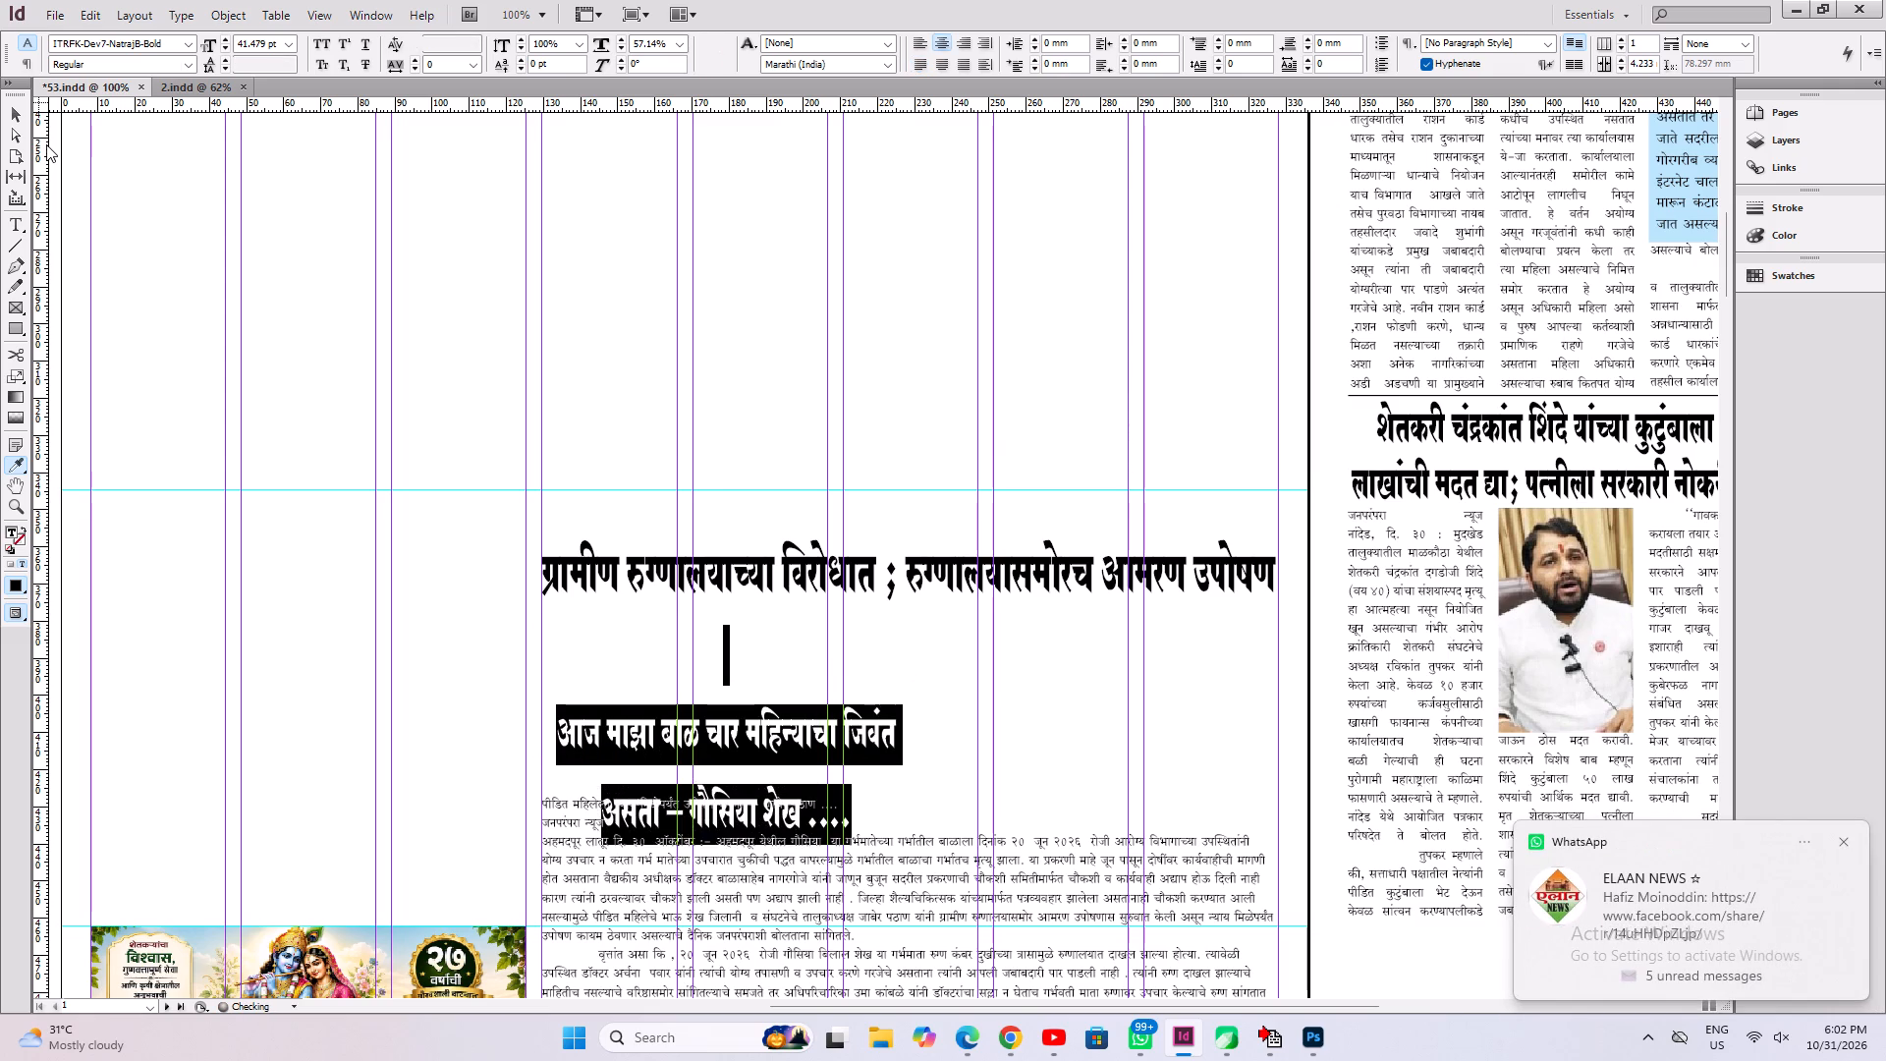
key("ctrl+z")
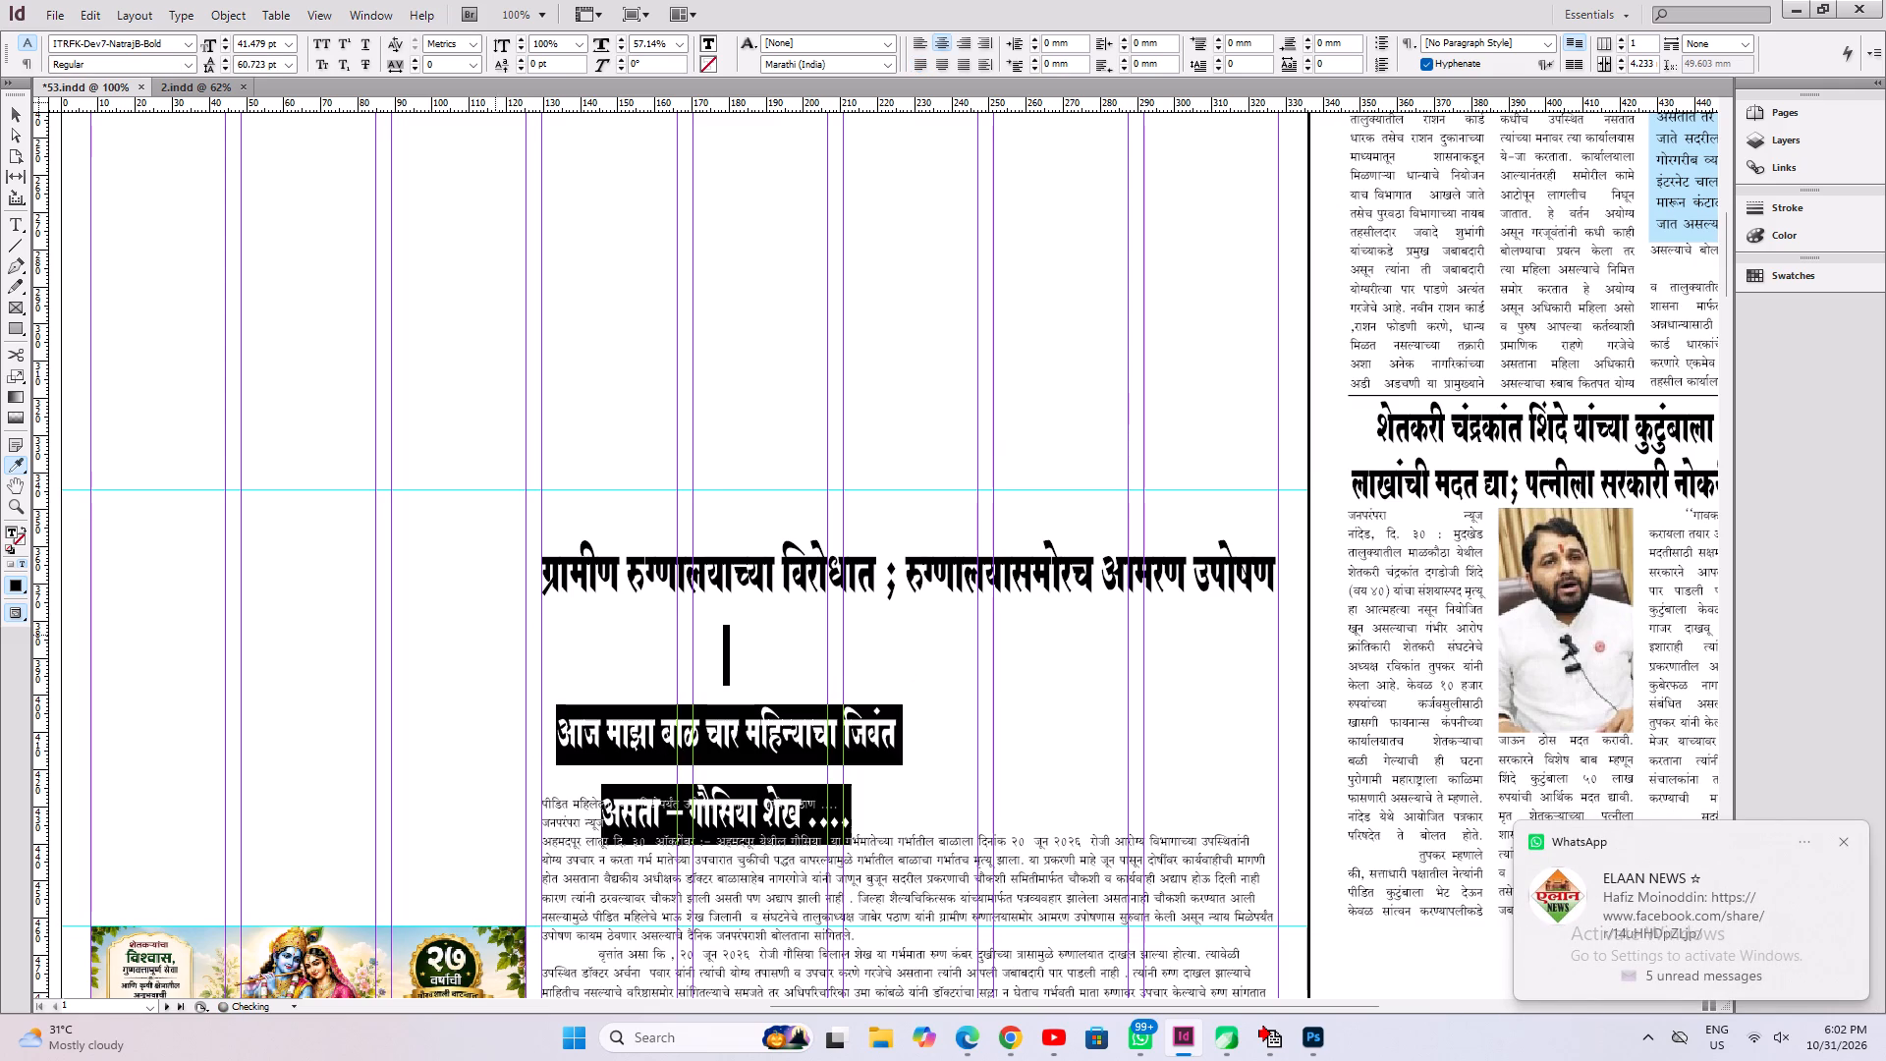
left_click(680, 734)
key("ctrl+z")
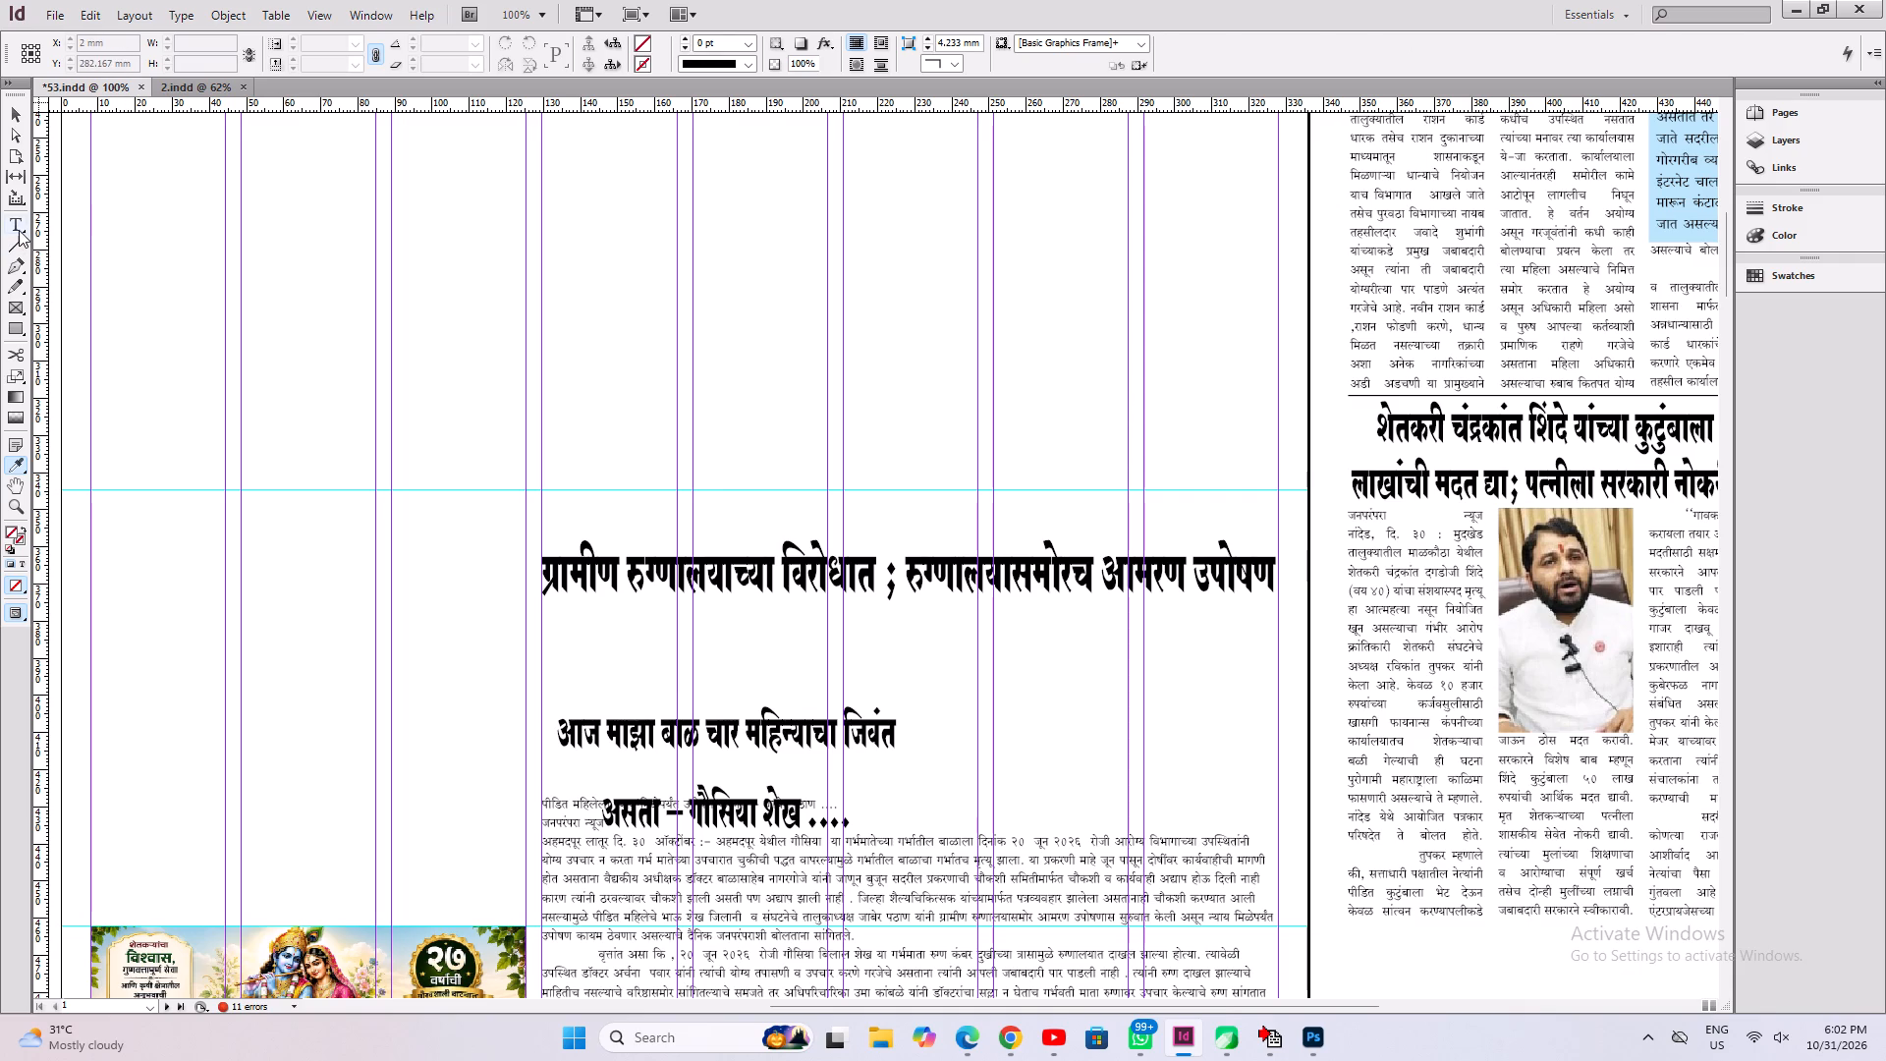
Delete the empty line above the text in the 'आज माझा बाळ' subheading frame.
left_click(19, 230)
left_click(689, 728)
key("Home")
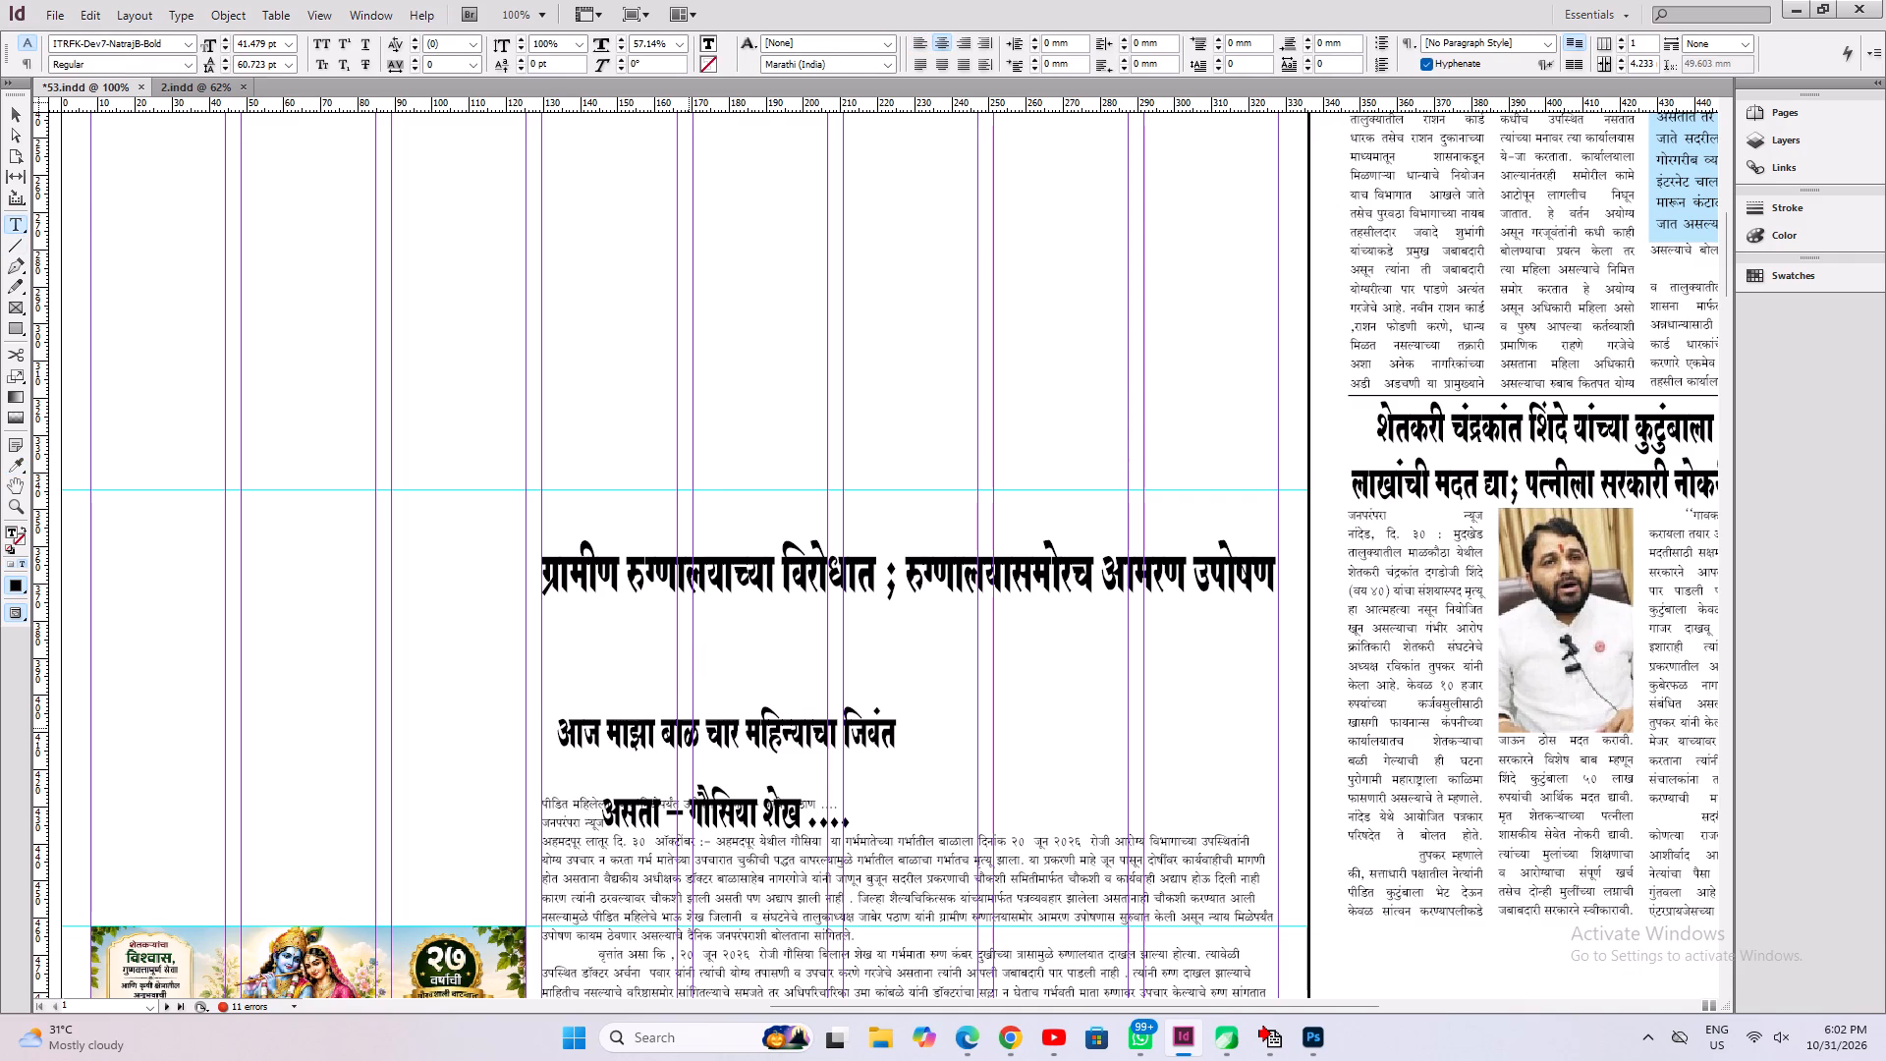
key("BackSpace")
key("BackSpace")
key("BackSpace")
key("BackSpace")
key("Down")
Reduce the subheading's leading to 38.723 pt and fit its frame to the two lines of text.
key("ctrl+a")
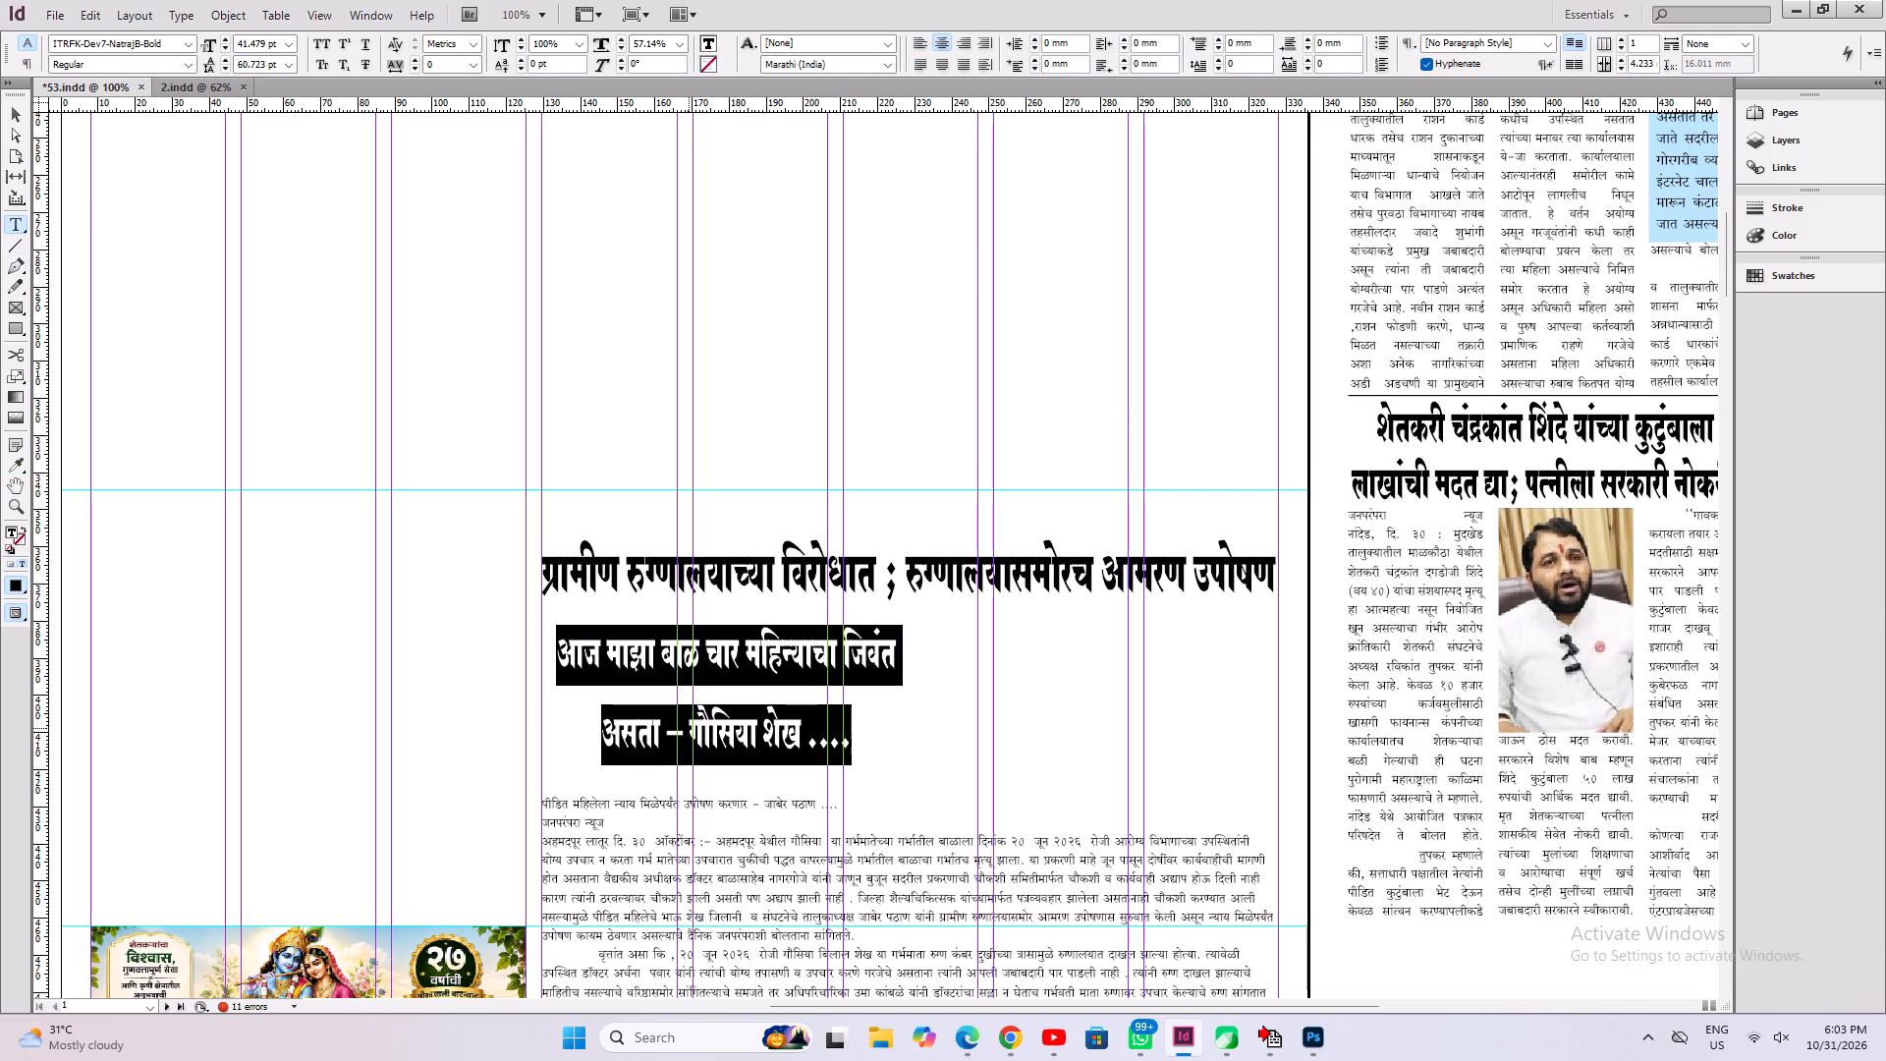
key("alt+Up")
key("alt+Up")
key("alt+Up")
key("alt+Up")
key("alt+Up")
key("alt+Up")
key("alt+Up")
key("alt+Up")
key("alt+Up")
key("alt+Up")
key("alt+Up")
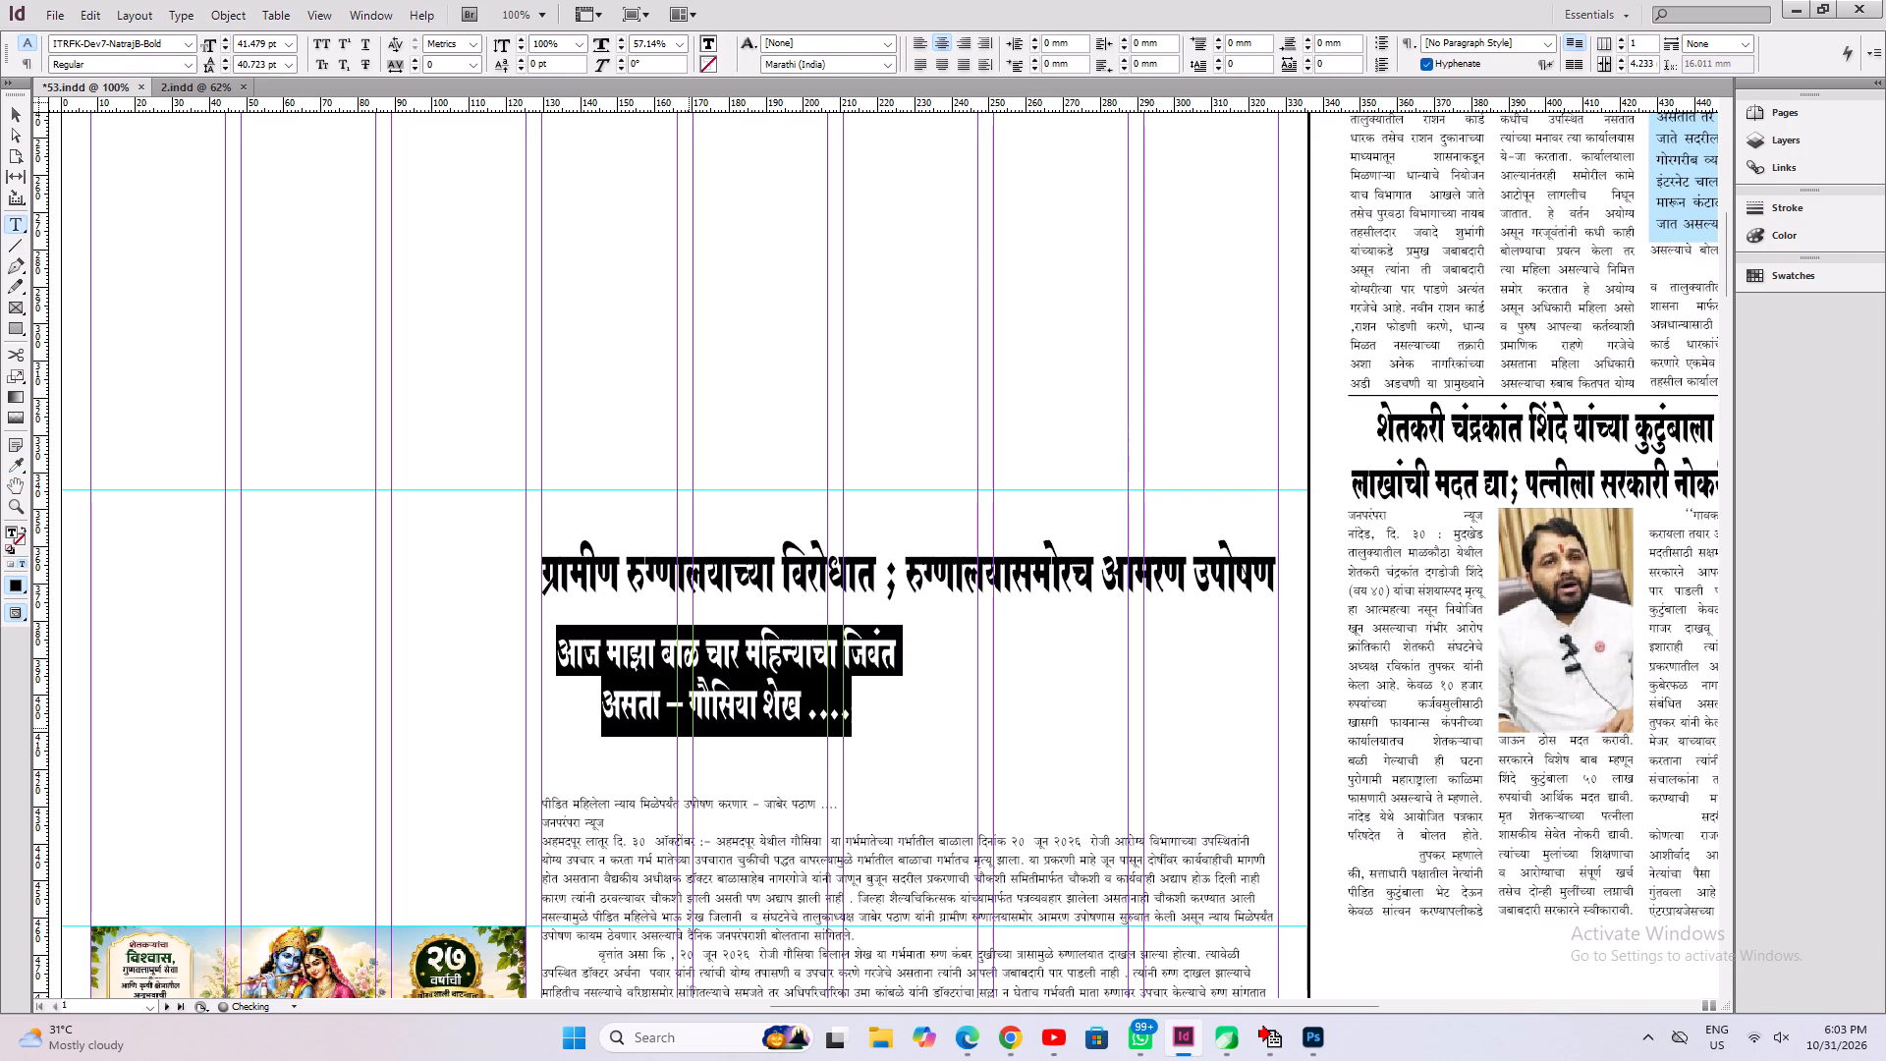
key("ctrl+z")
key("ctrl+alt+c")
left_click(16, 116)
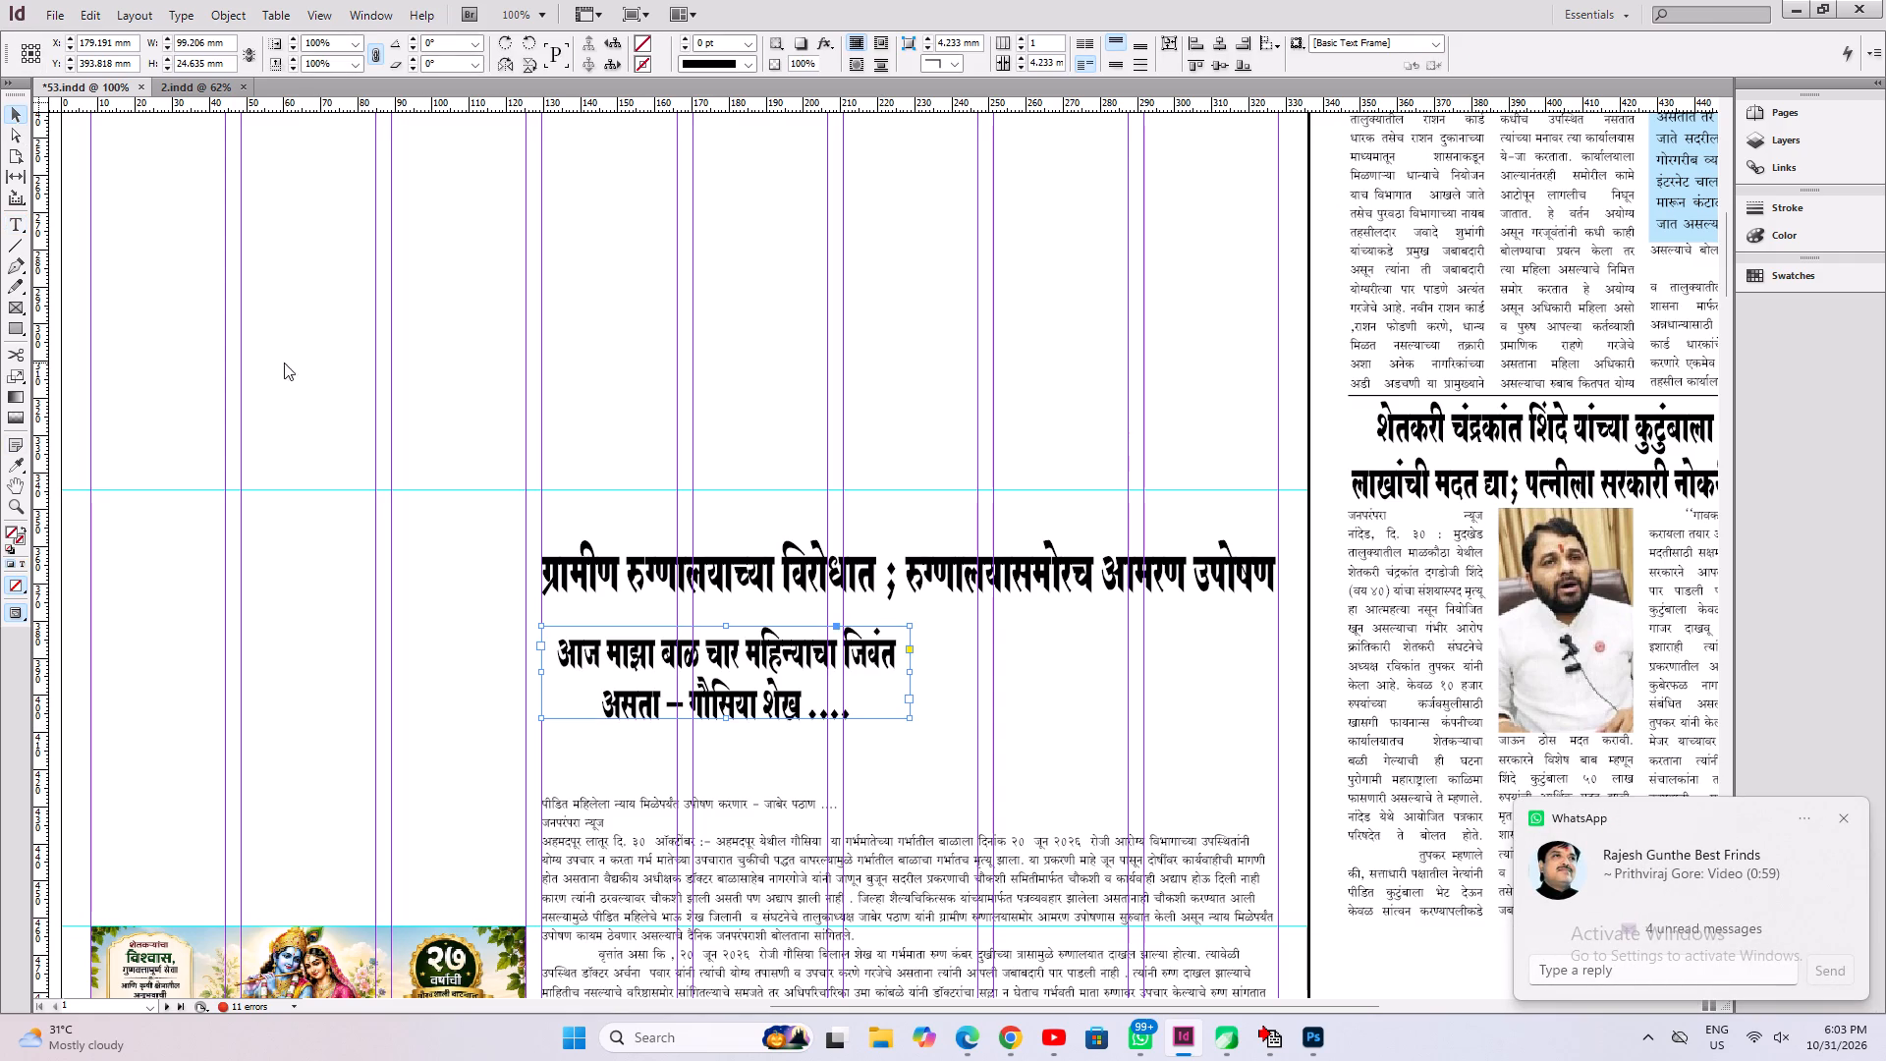
Delete the trailing dots from the subheading and break its first line before 'जिवंत'.
left_click(10, 226)
left_click_drag(808, 714, 1119, 779)
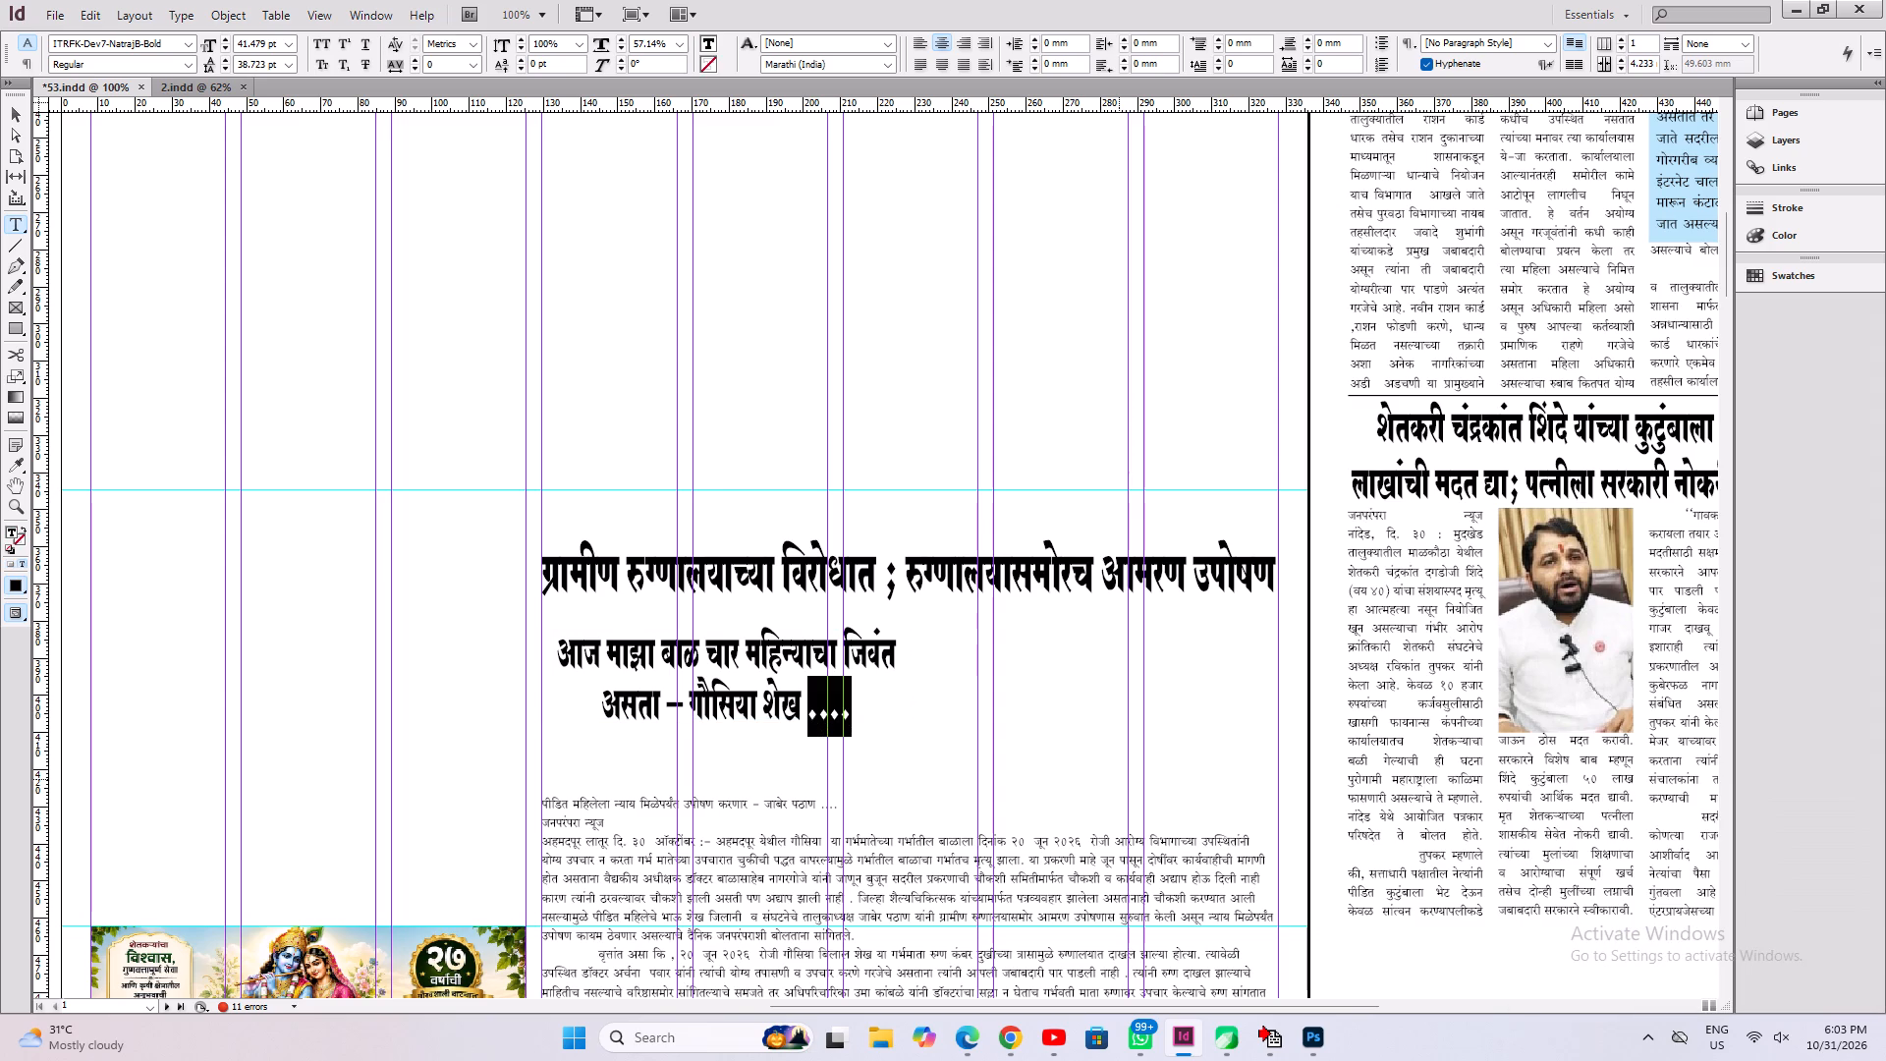
key("BackSpace")
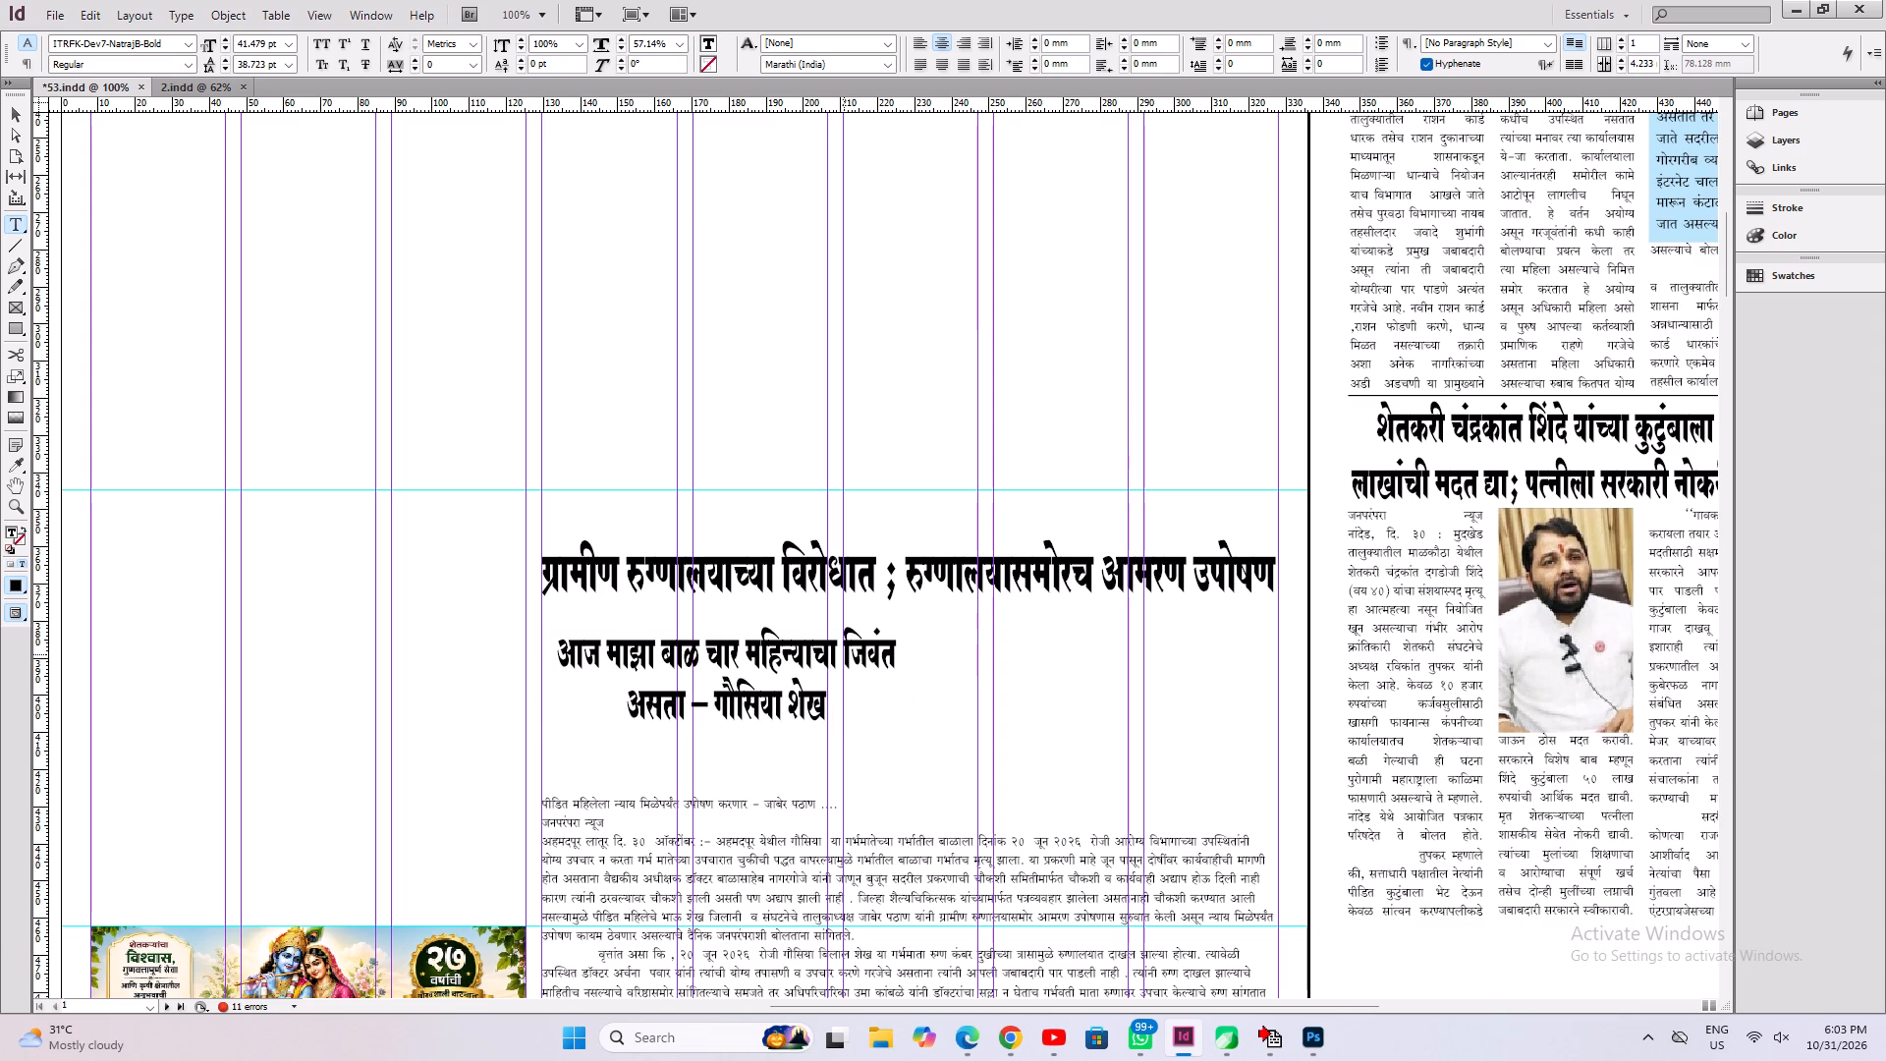
left_click(844, 654)
key("Return")
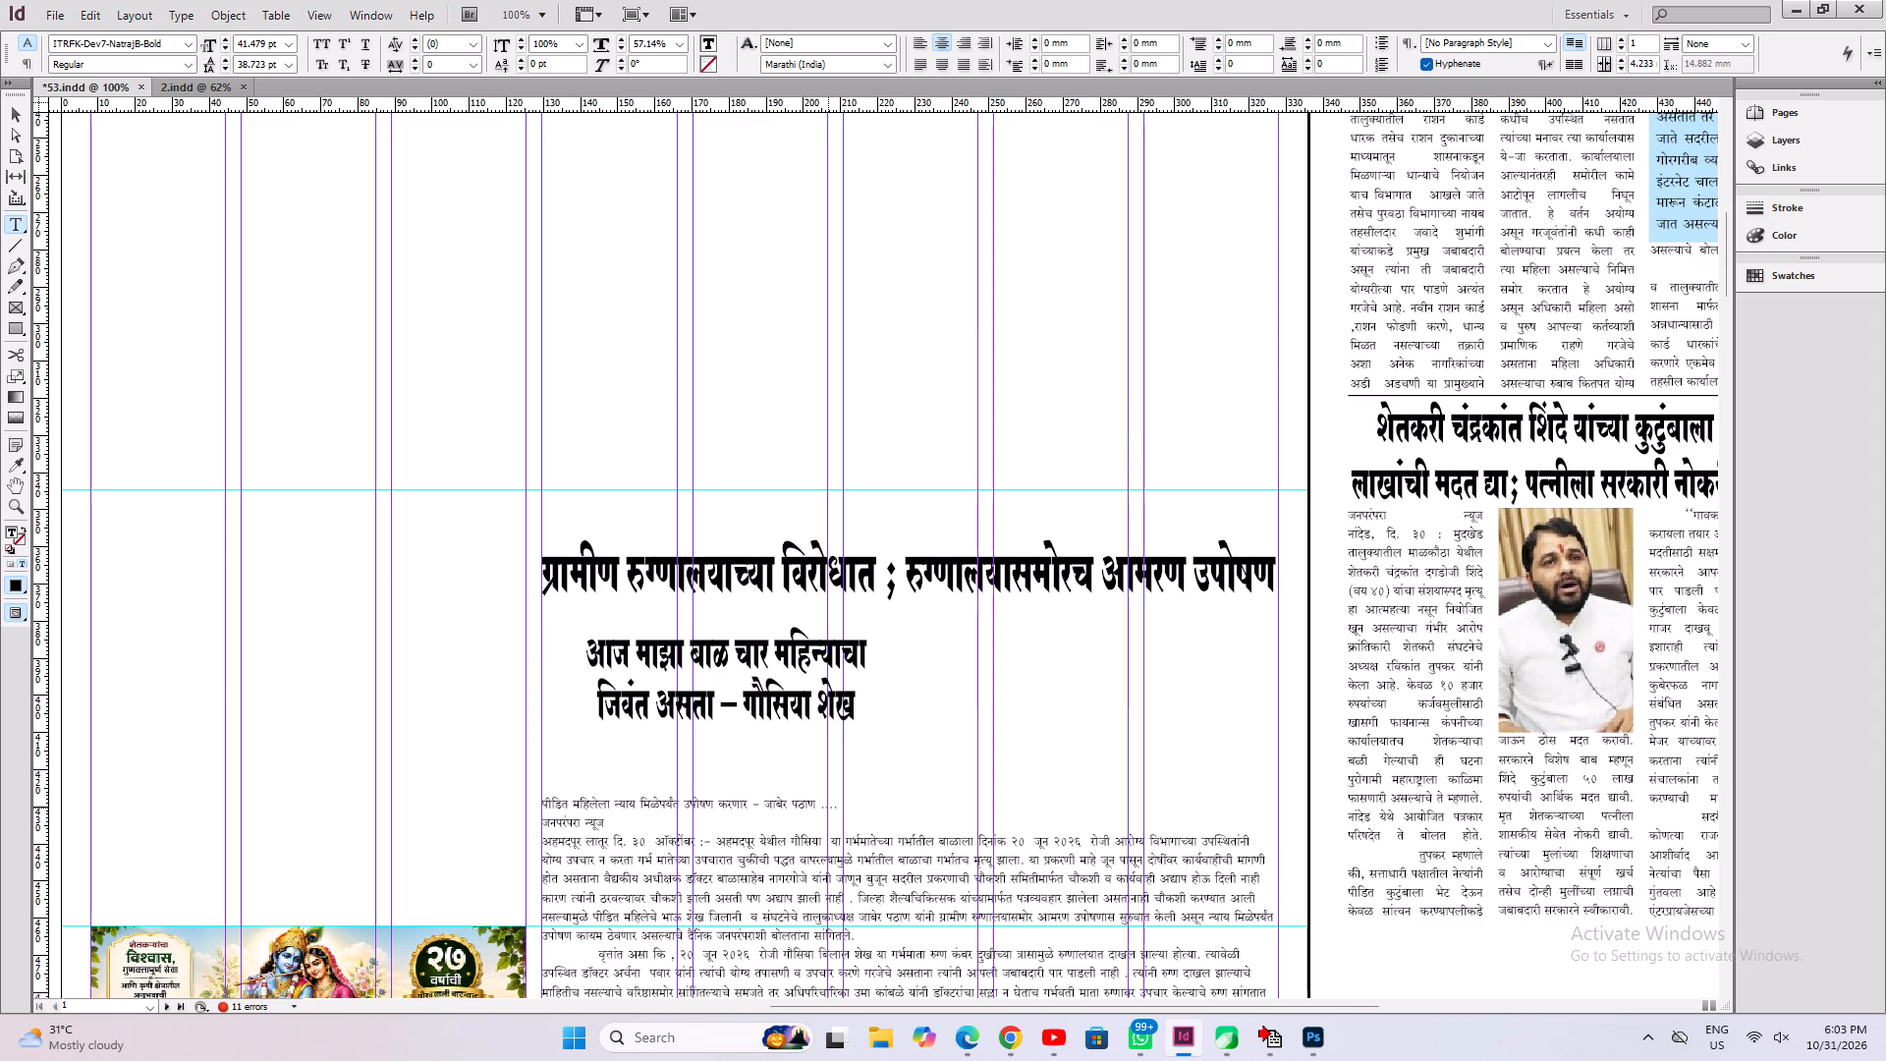
Cut the 'पीडित महिलेला न्याय मिळेपर्यंत' line from the story and paste it without formatting over a duplicate of the subheading placed alongside.
left_click_drag(816, 806, 470, 801)
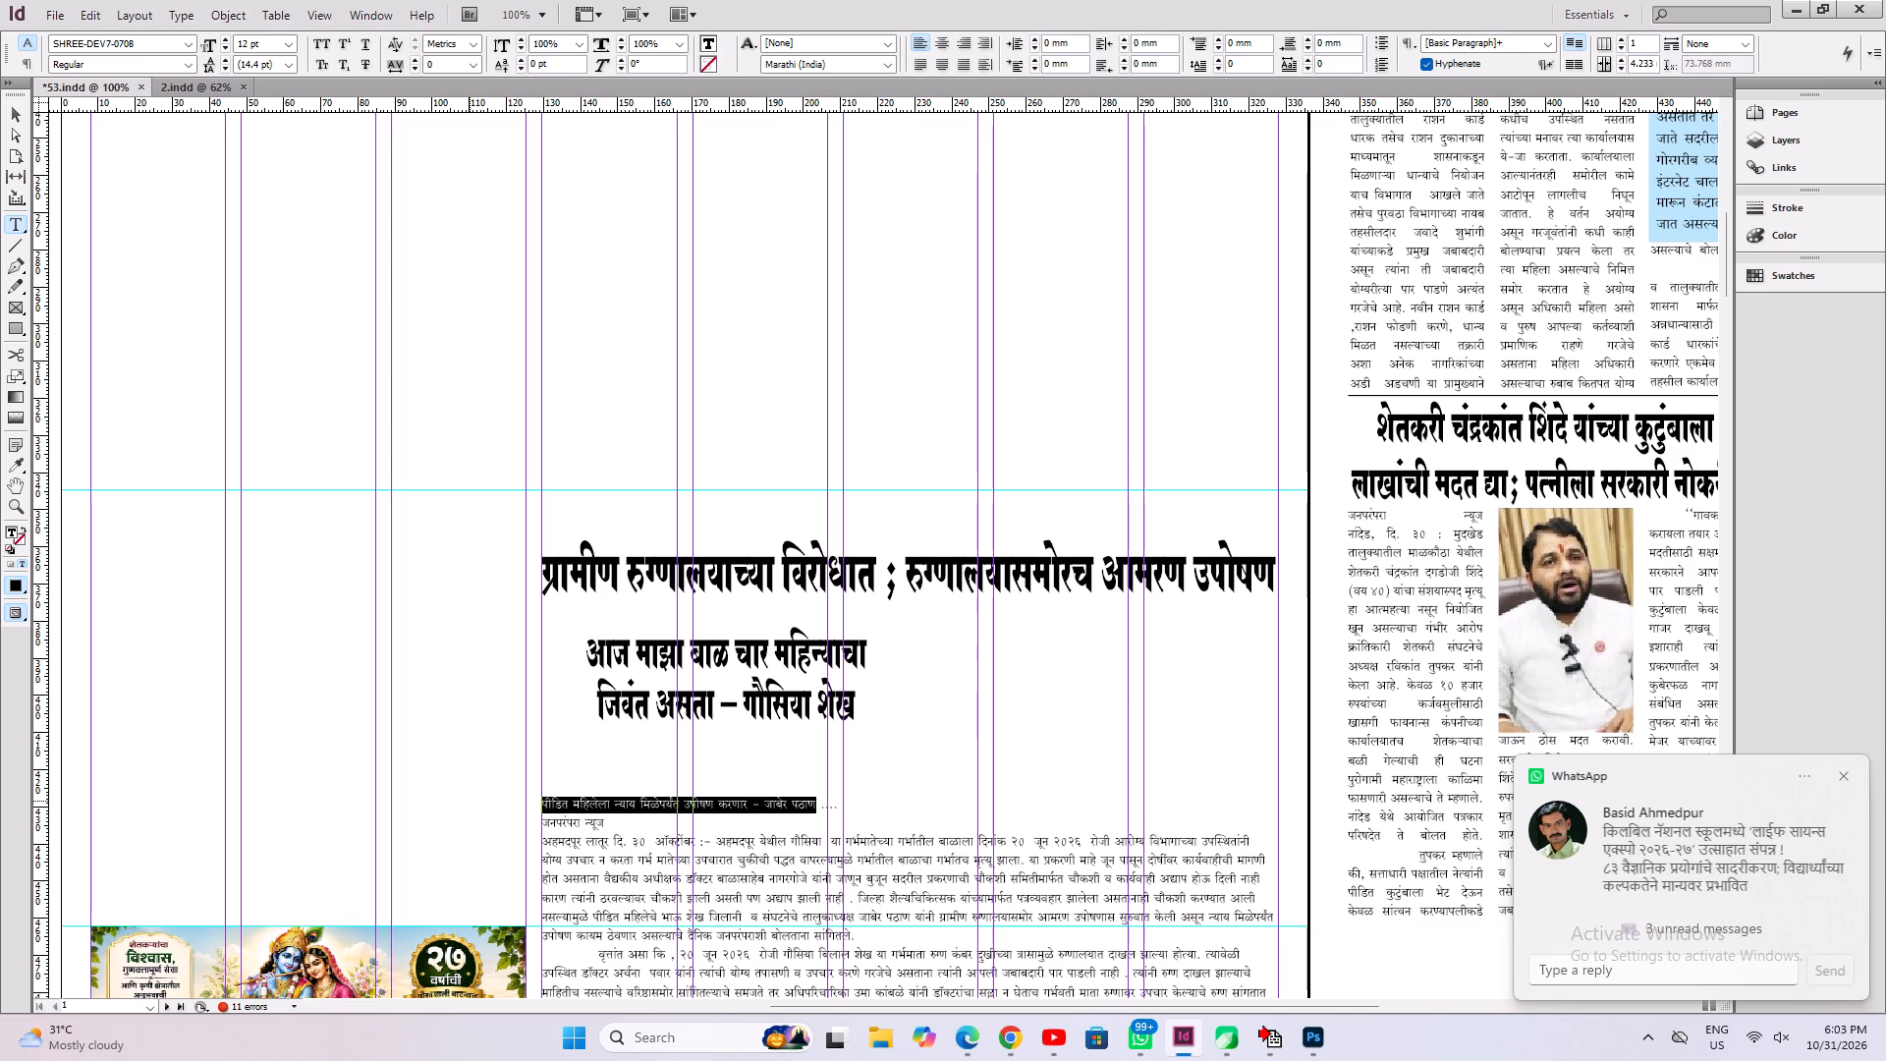
key("ctrl+x")
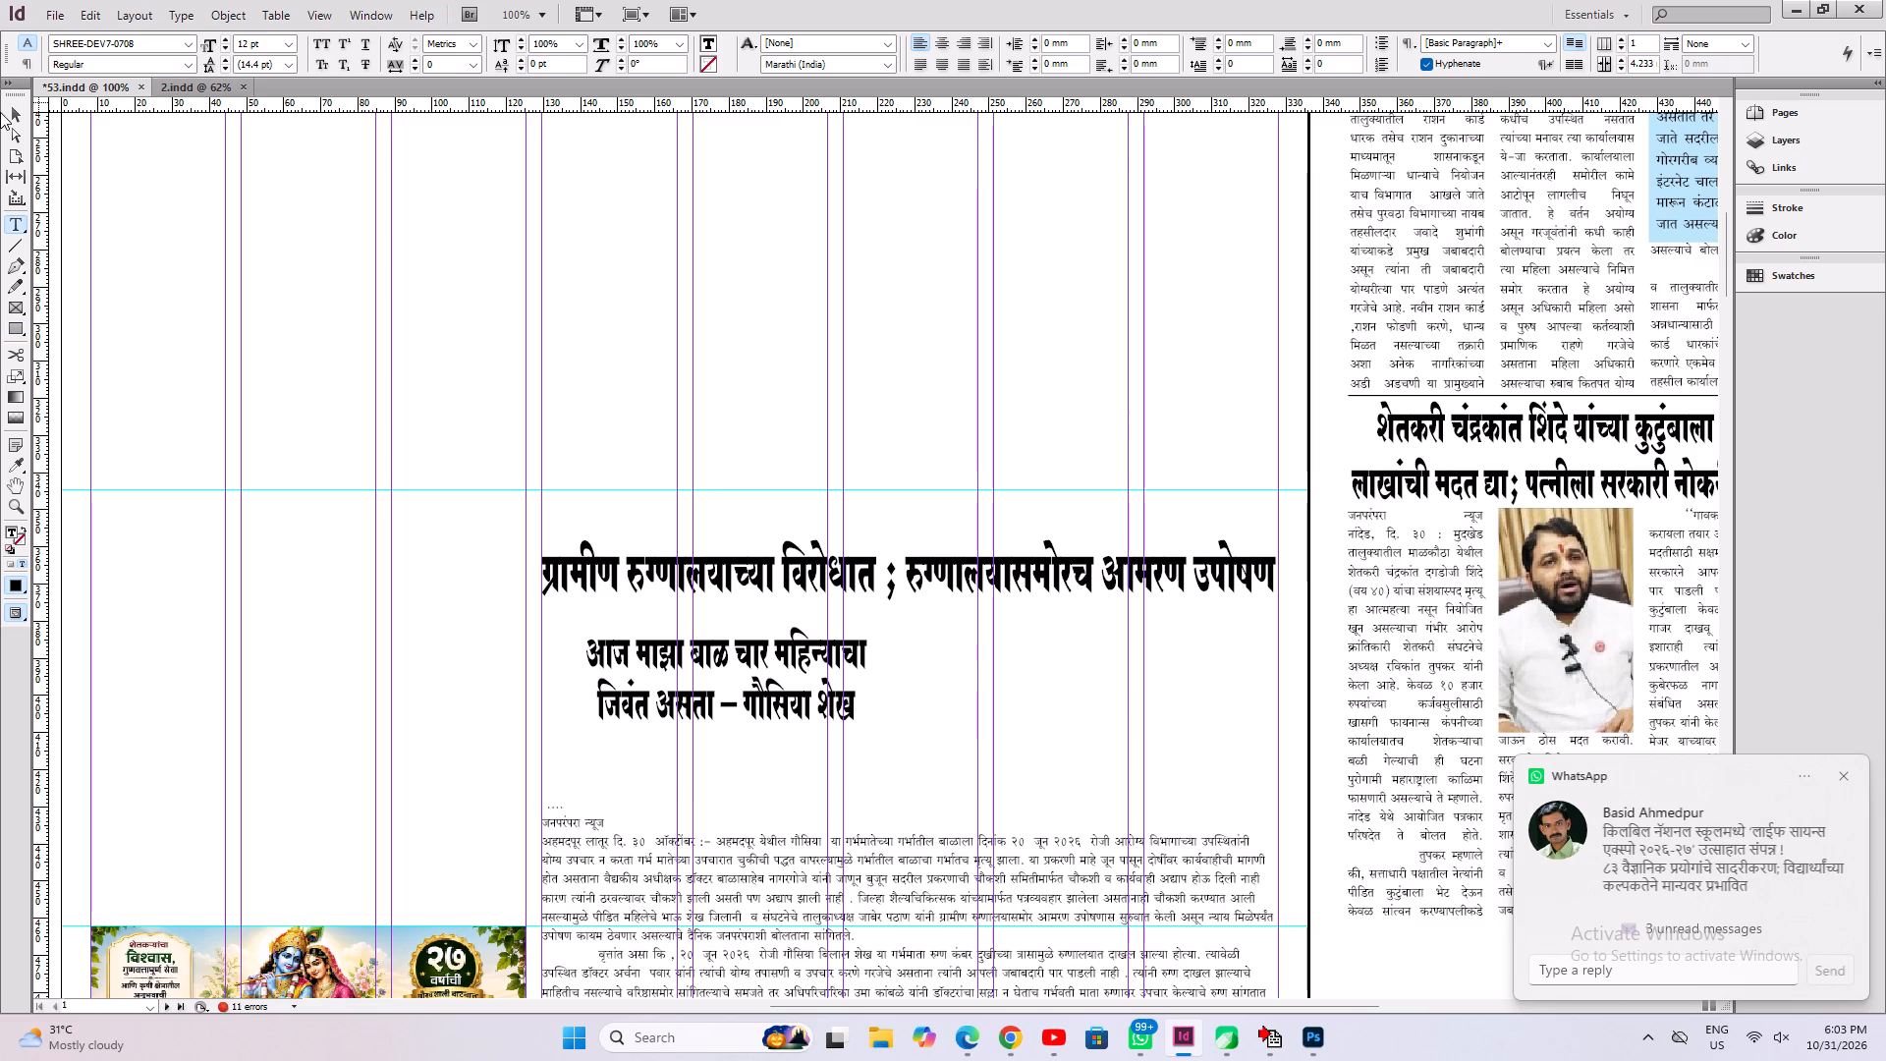
left_click(0, 112)
left_click(18, 116)
left_click(754, 661)
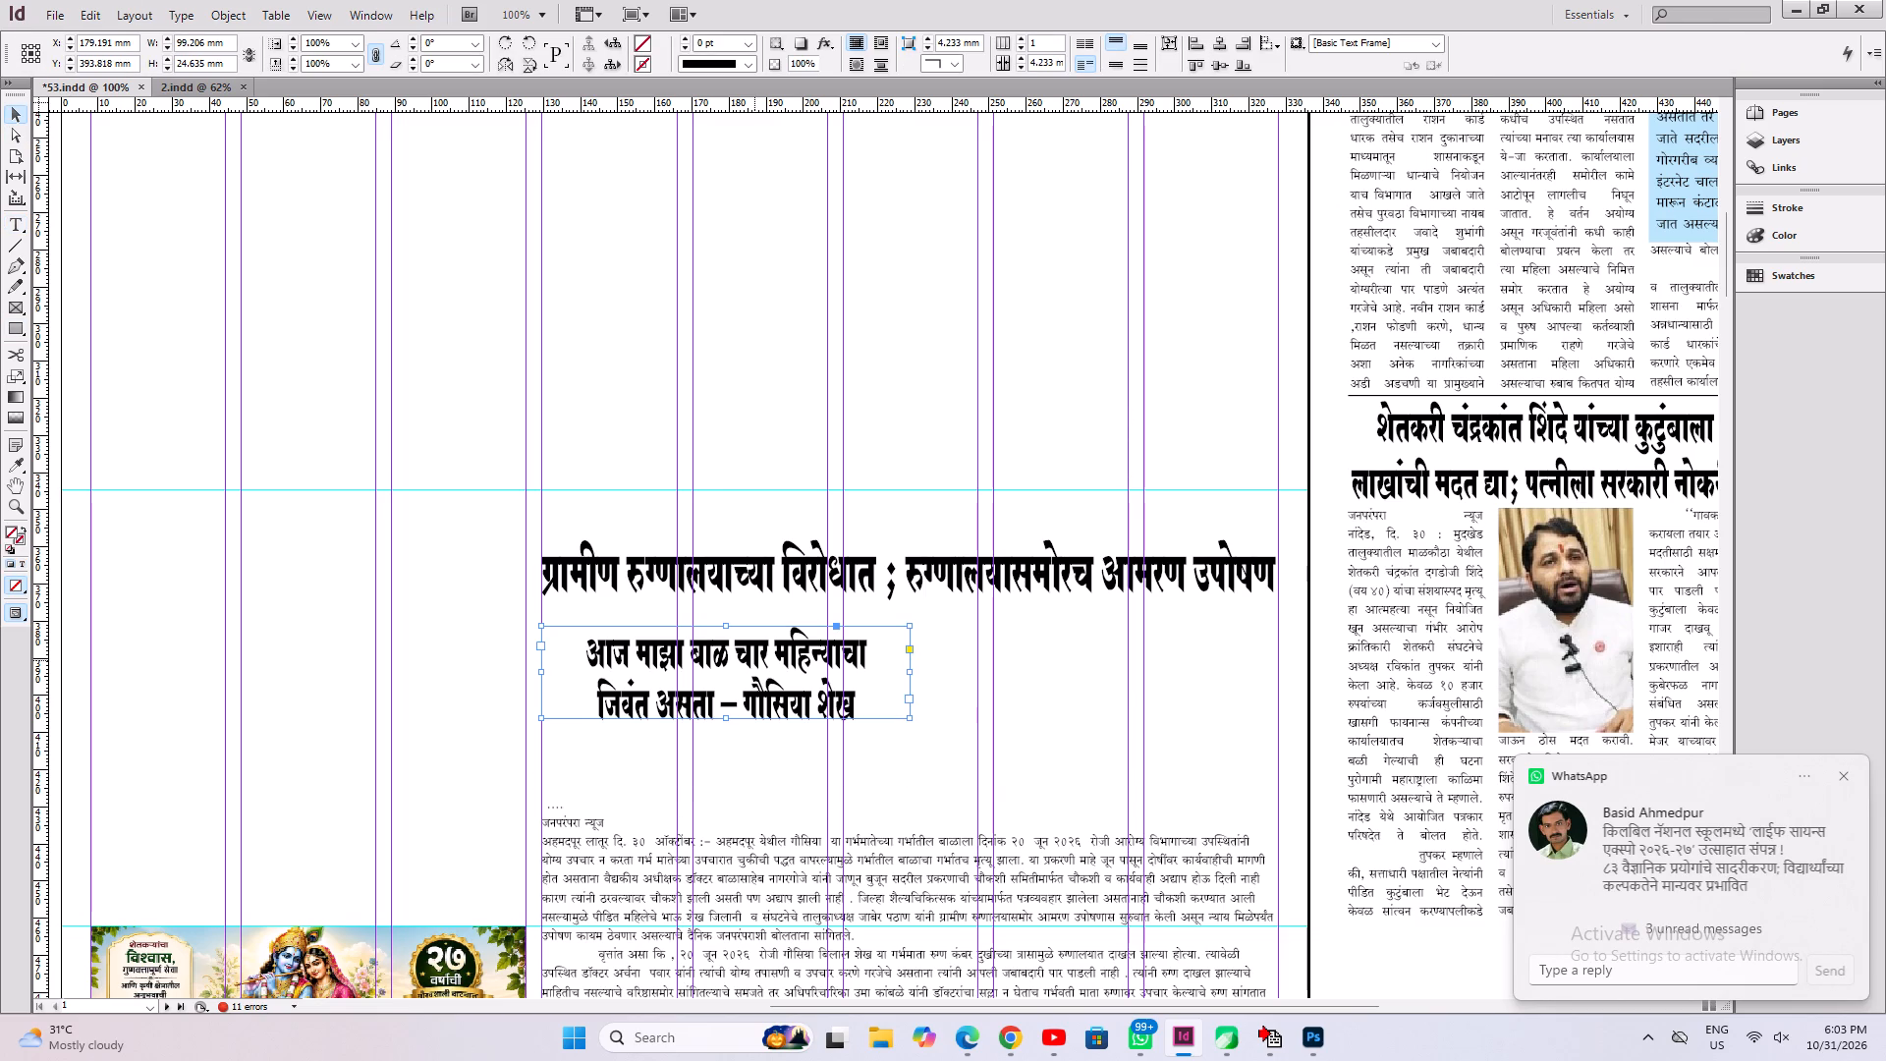
left_click_drag(745, 660, 1091, 685, "ctrl+alt+shift")
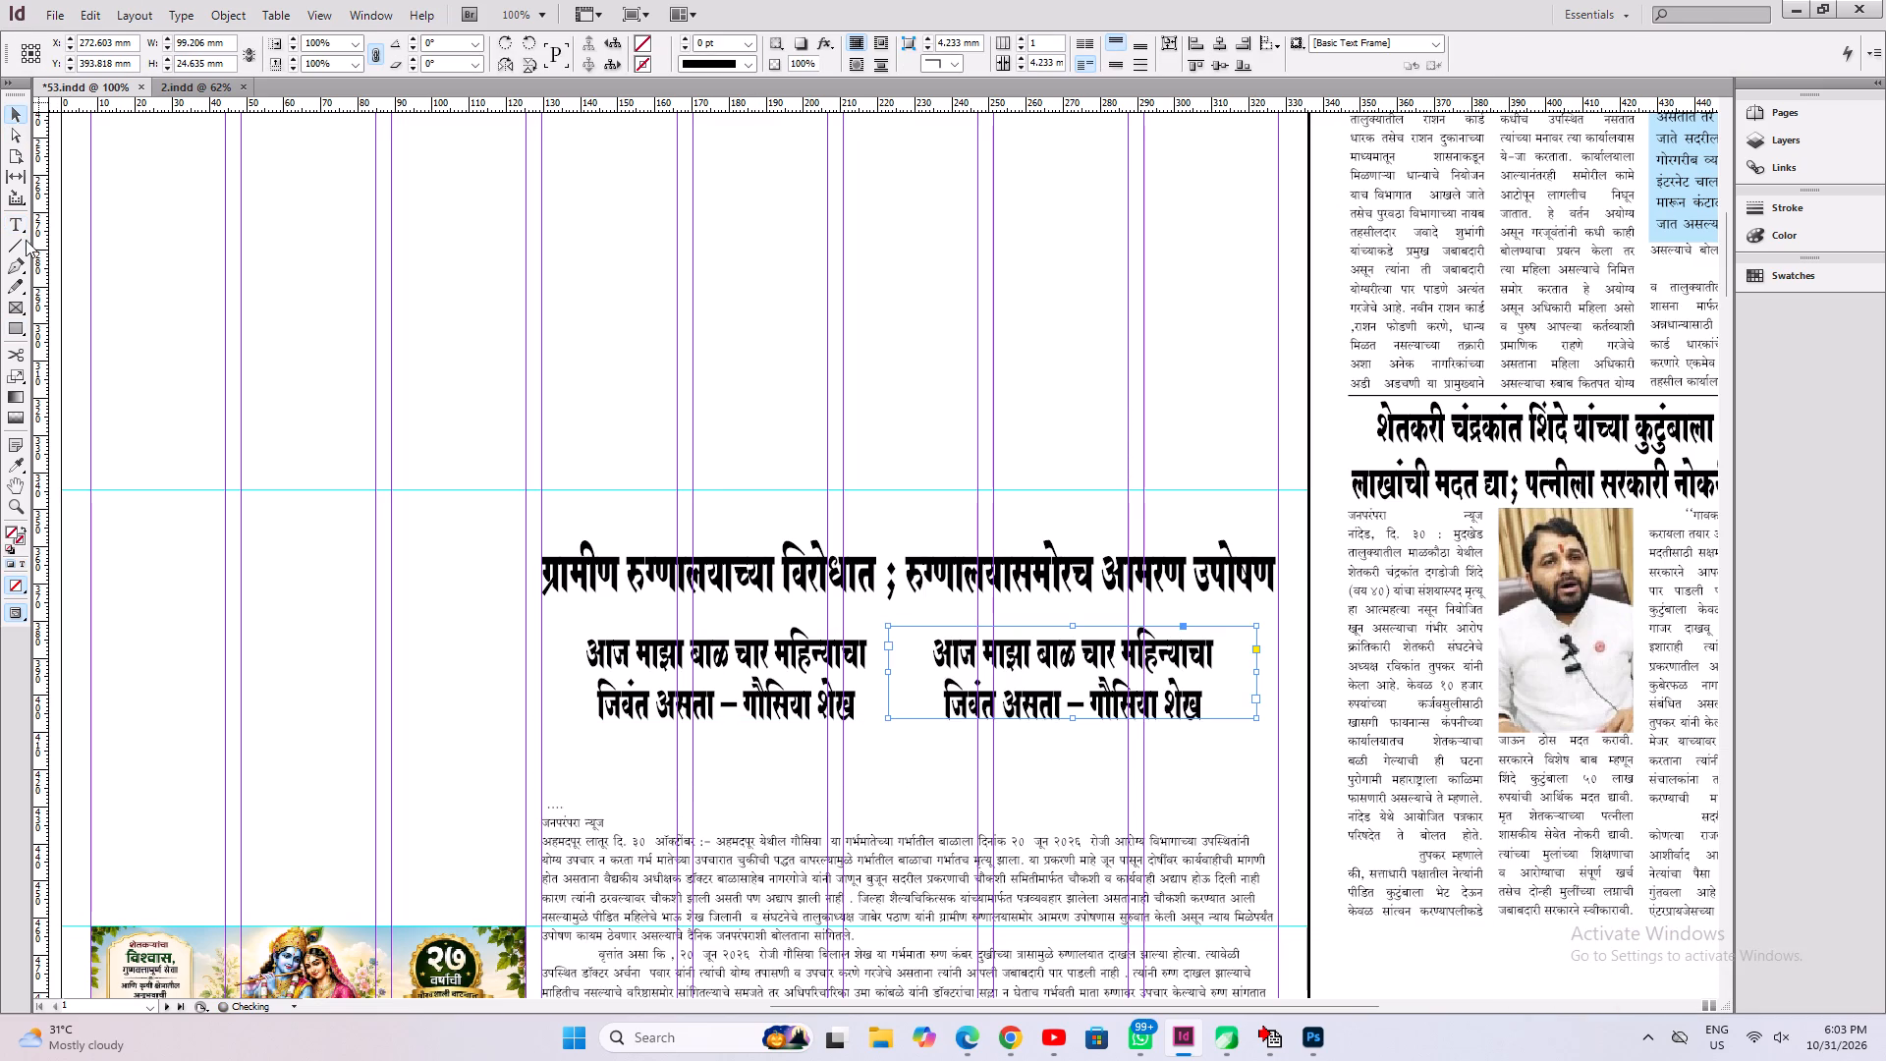
left_click(18, 226)
left_click(1038, 676)
key("ctrl+a")
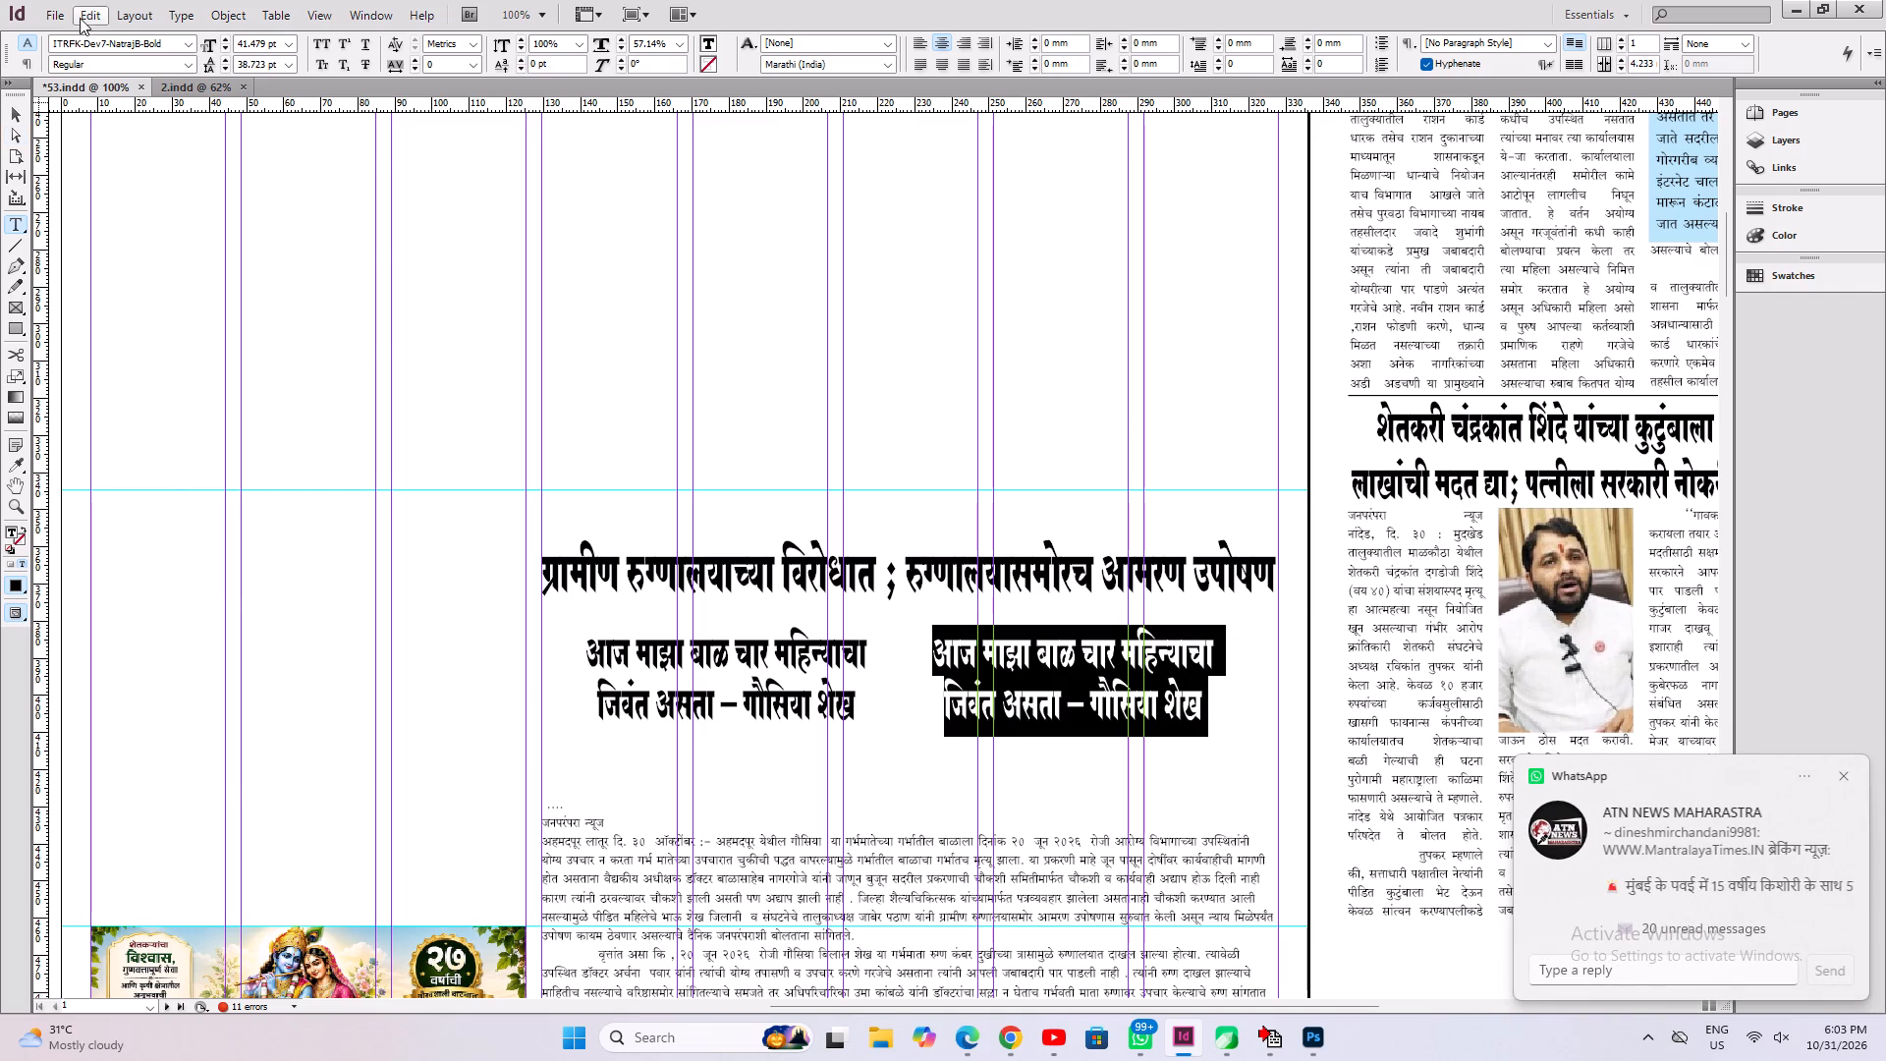
left_click(80, 17)
left_click(171, 150)
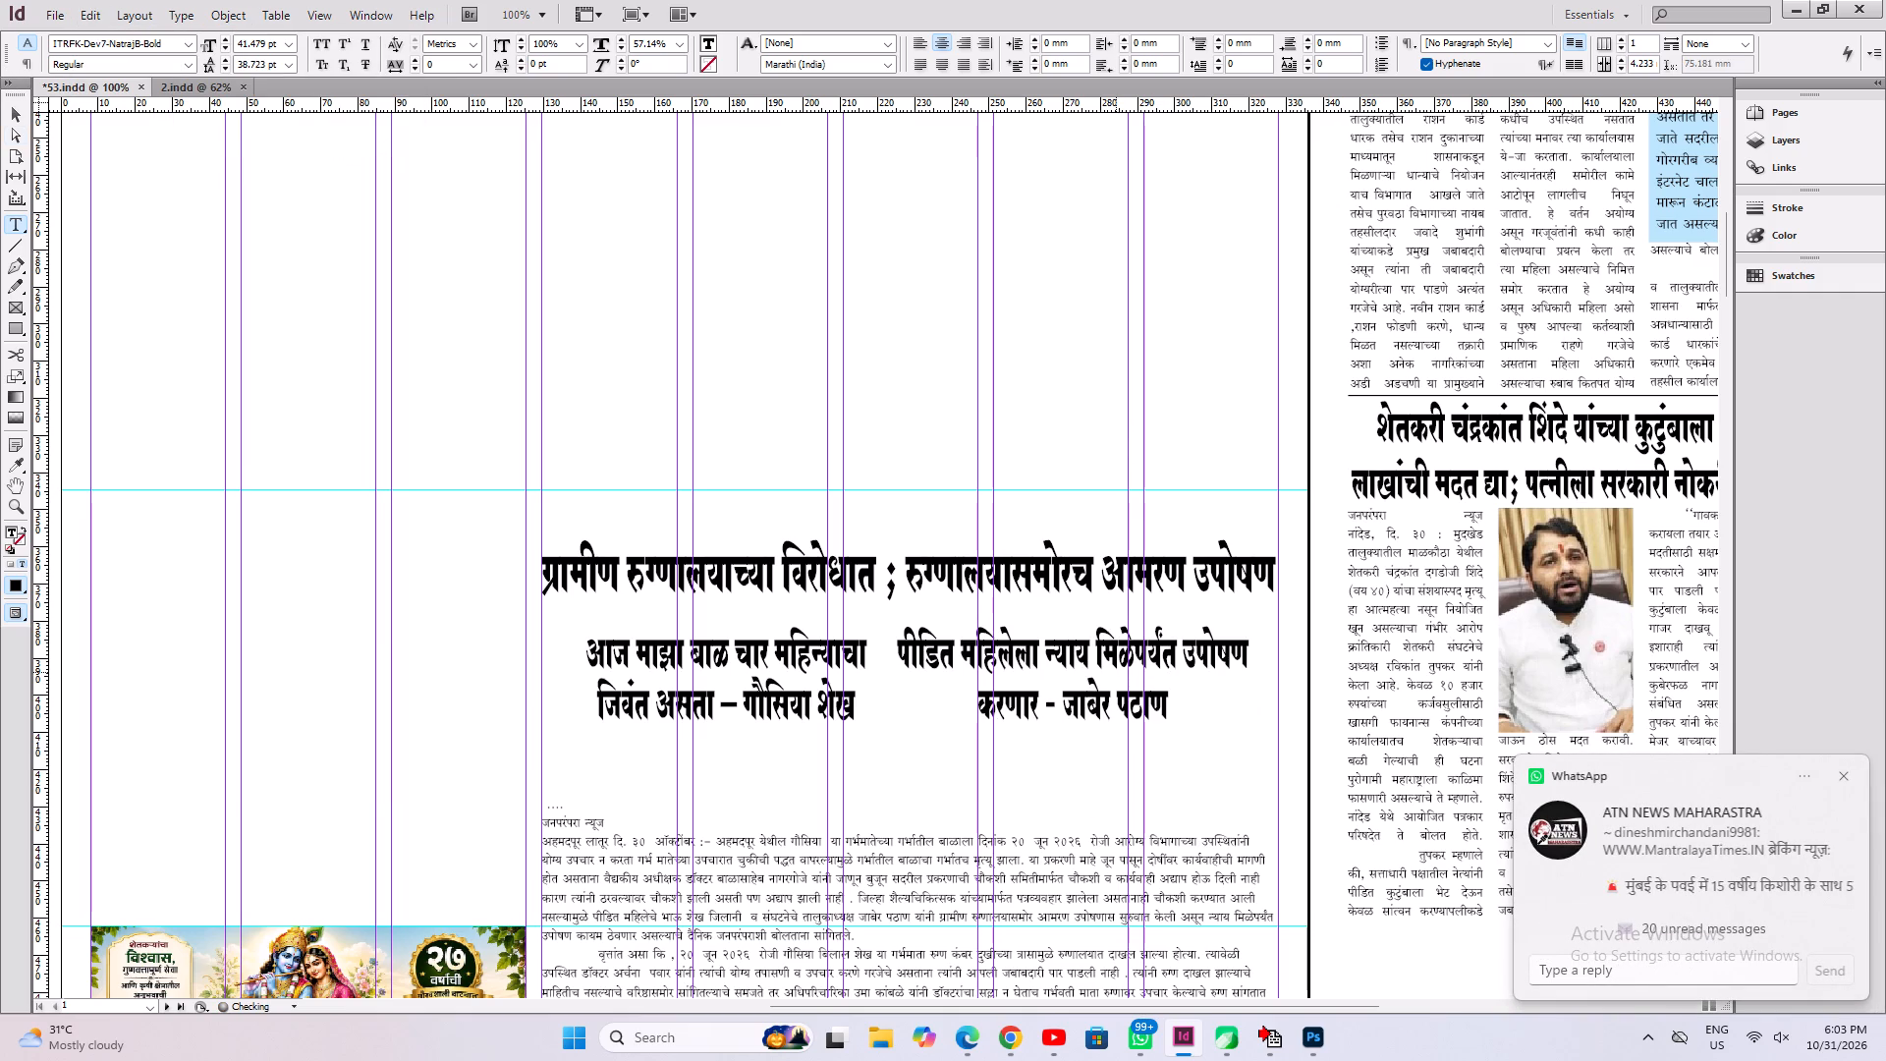
Break the second subheading after 'मिळेपर्यंत' so that 'उपोषण करणार' starts its second line.
left_click(1186, 649)
key("Return")
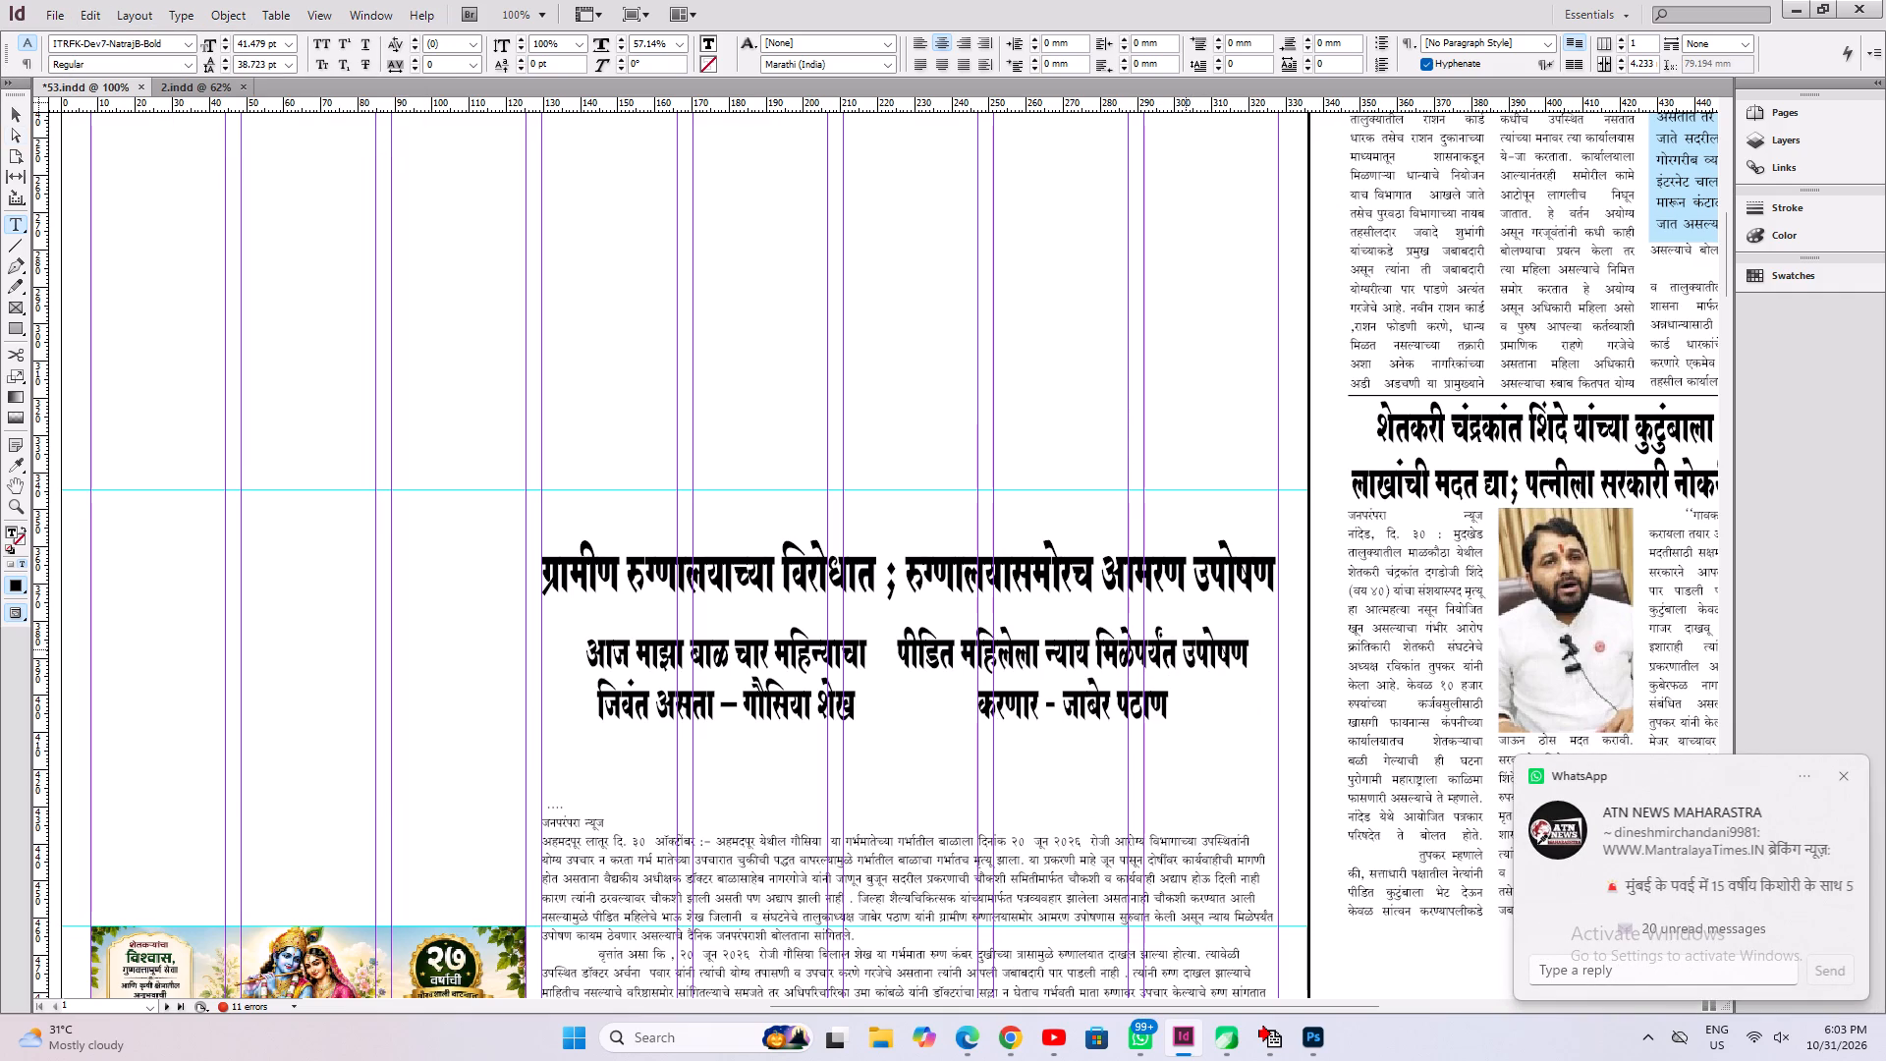
key("ctrl+a")
Narrow the second subheading's frame to about 84 mm and move it closer to the first subheading.
left_click(8, 112)
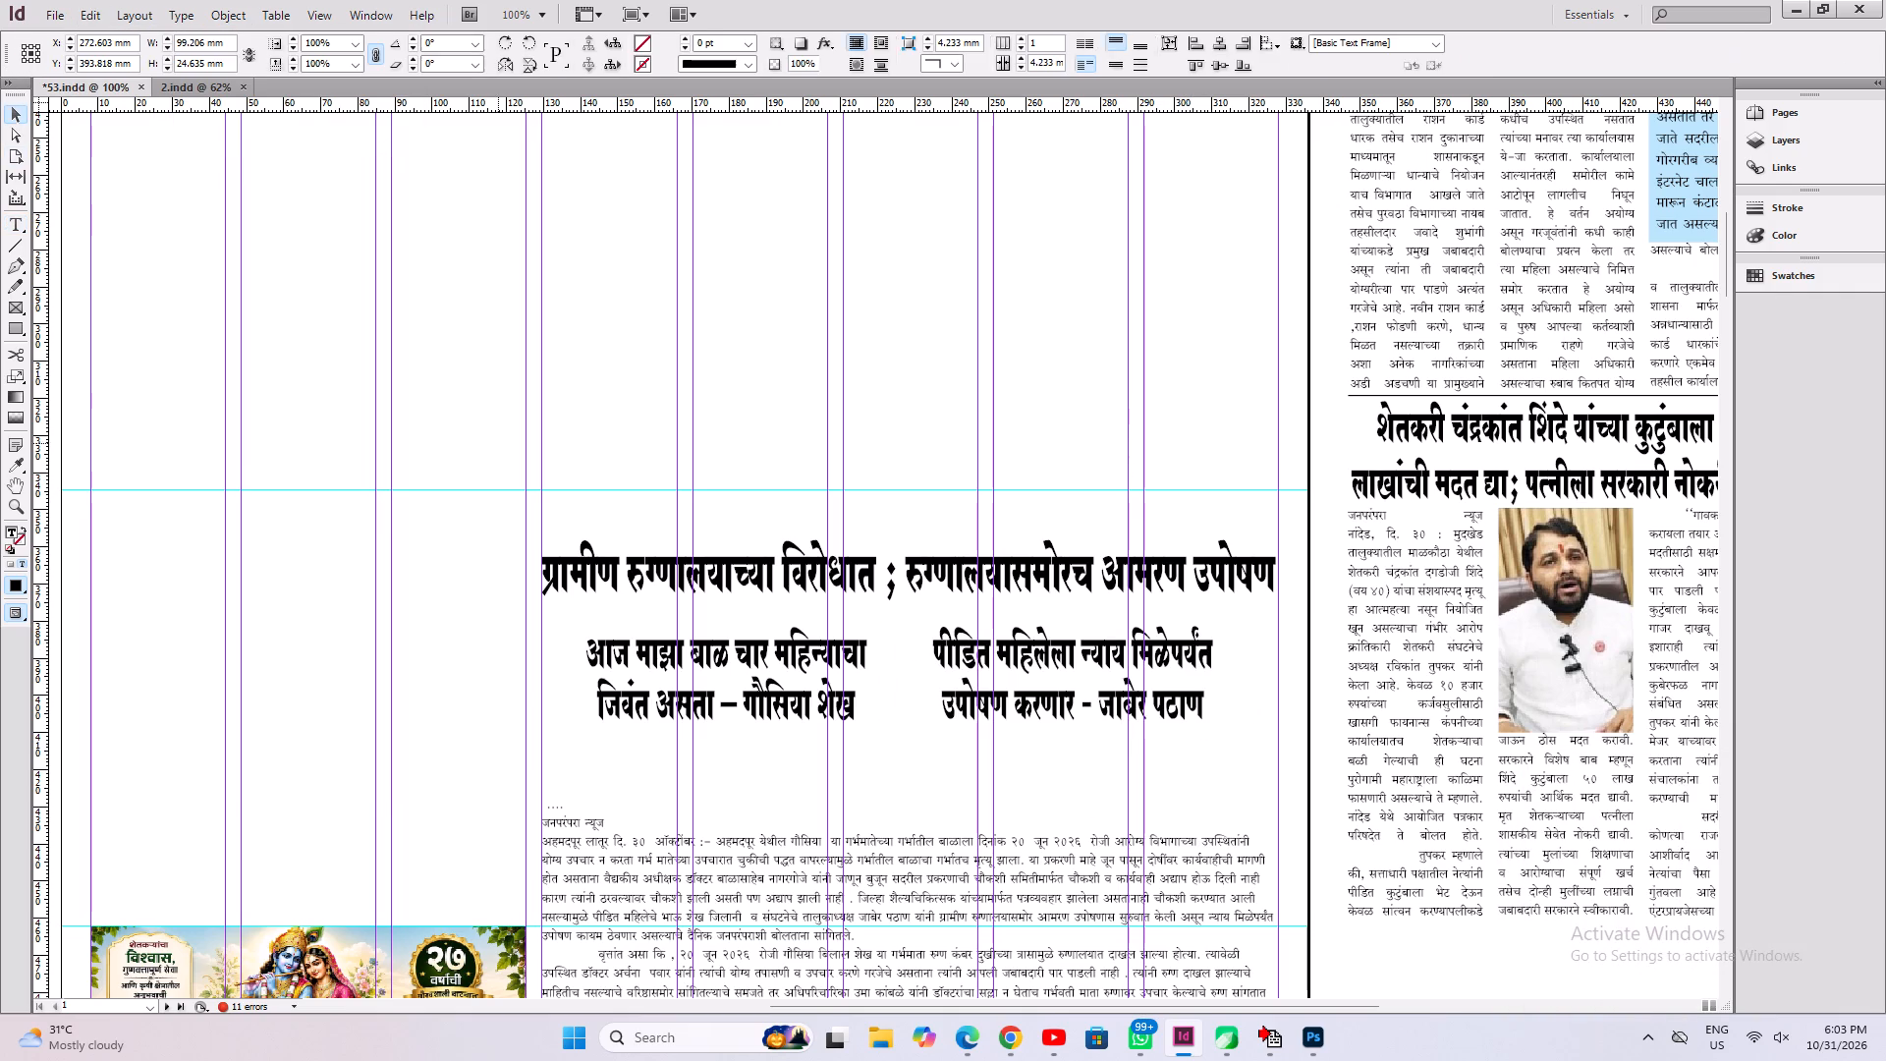
left_click_drag(1257, 675, 1221, 695)
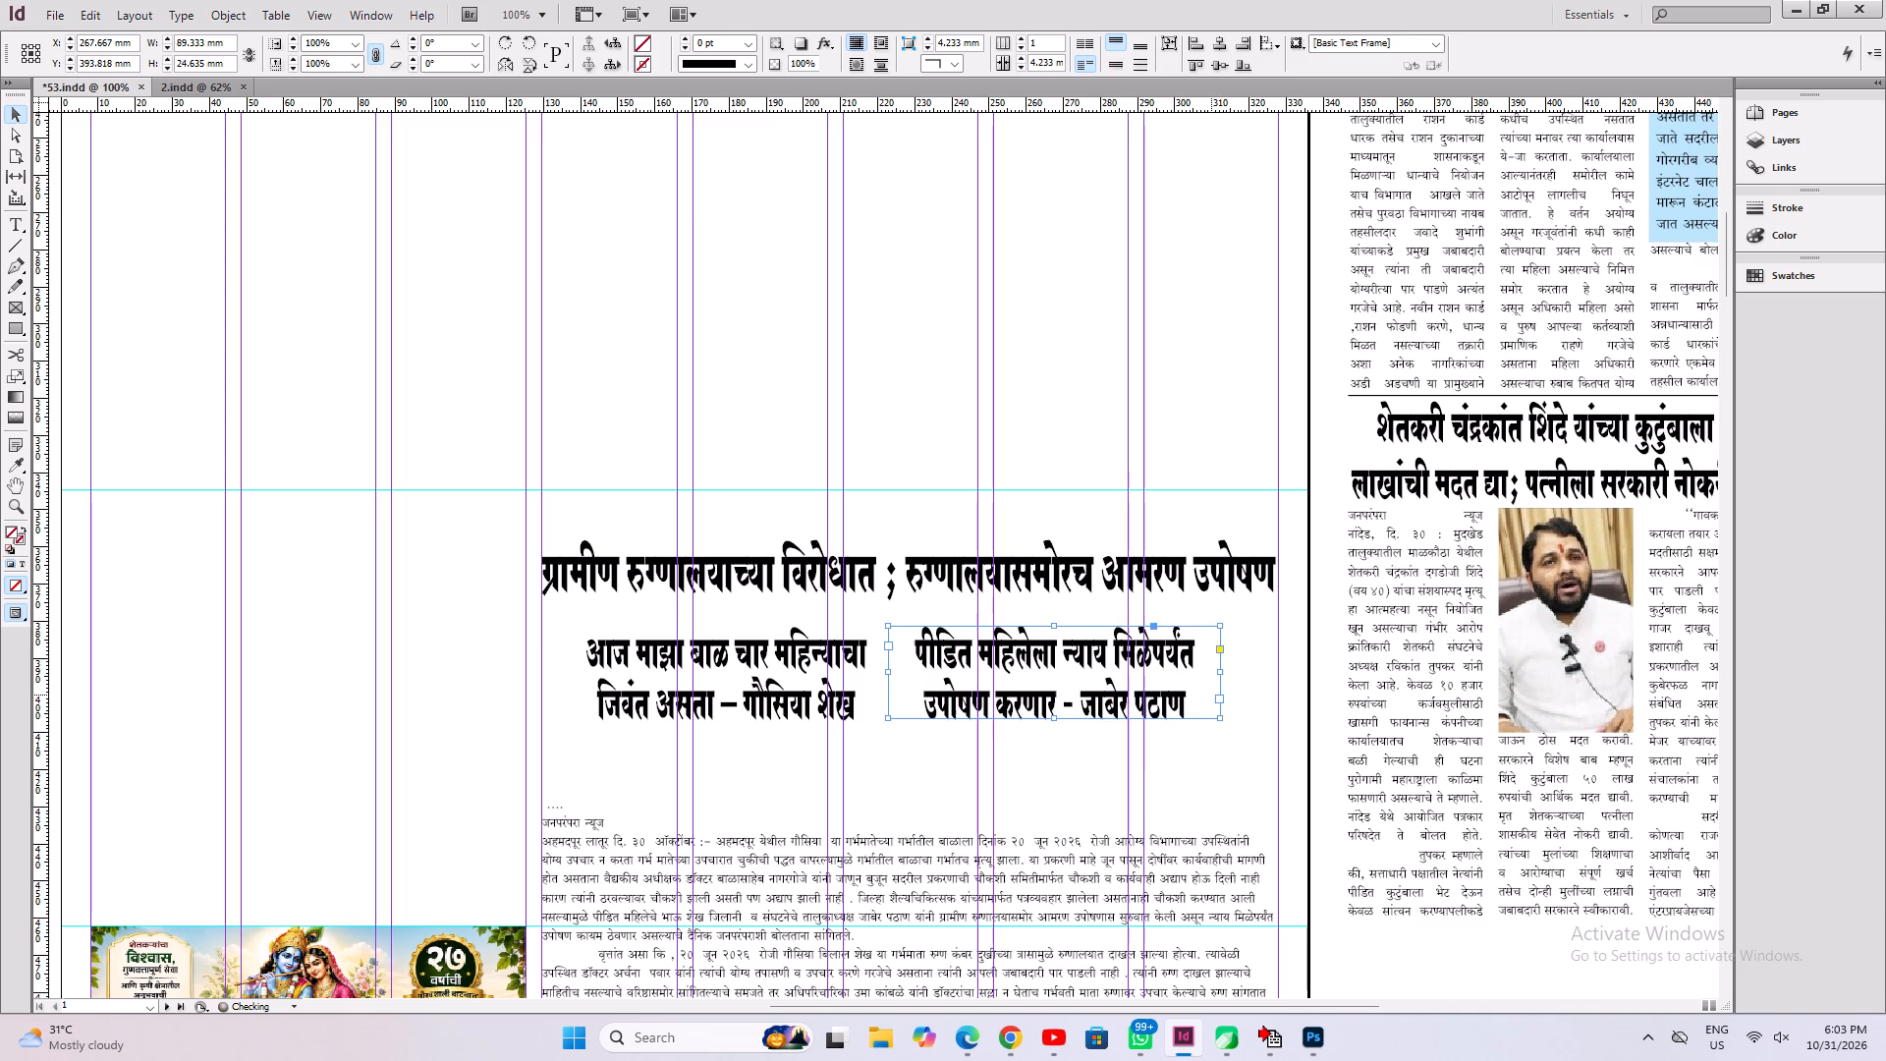
left_click_drag(1220, 676, 1202, 678)
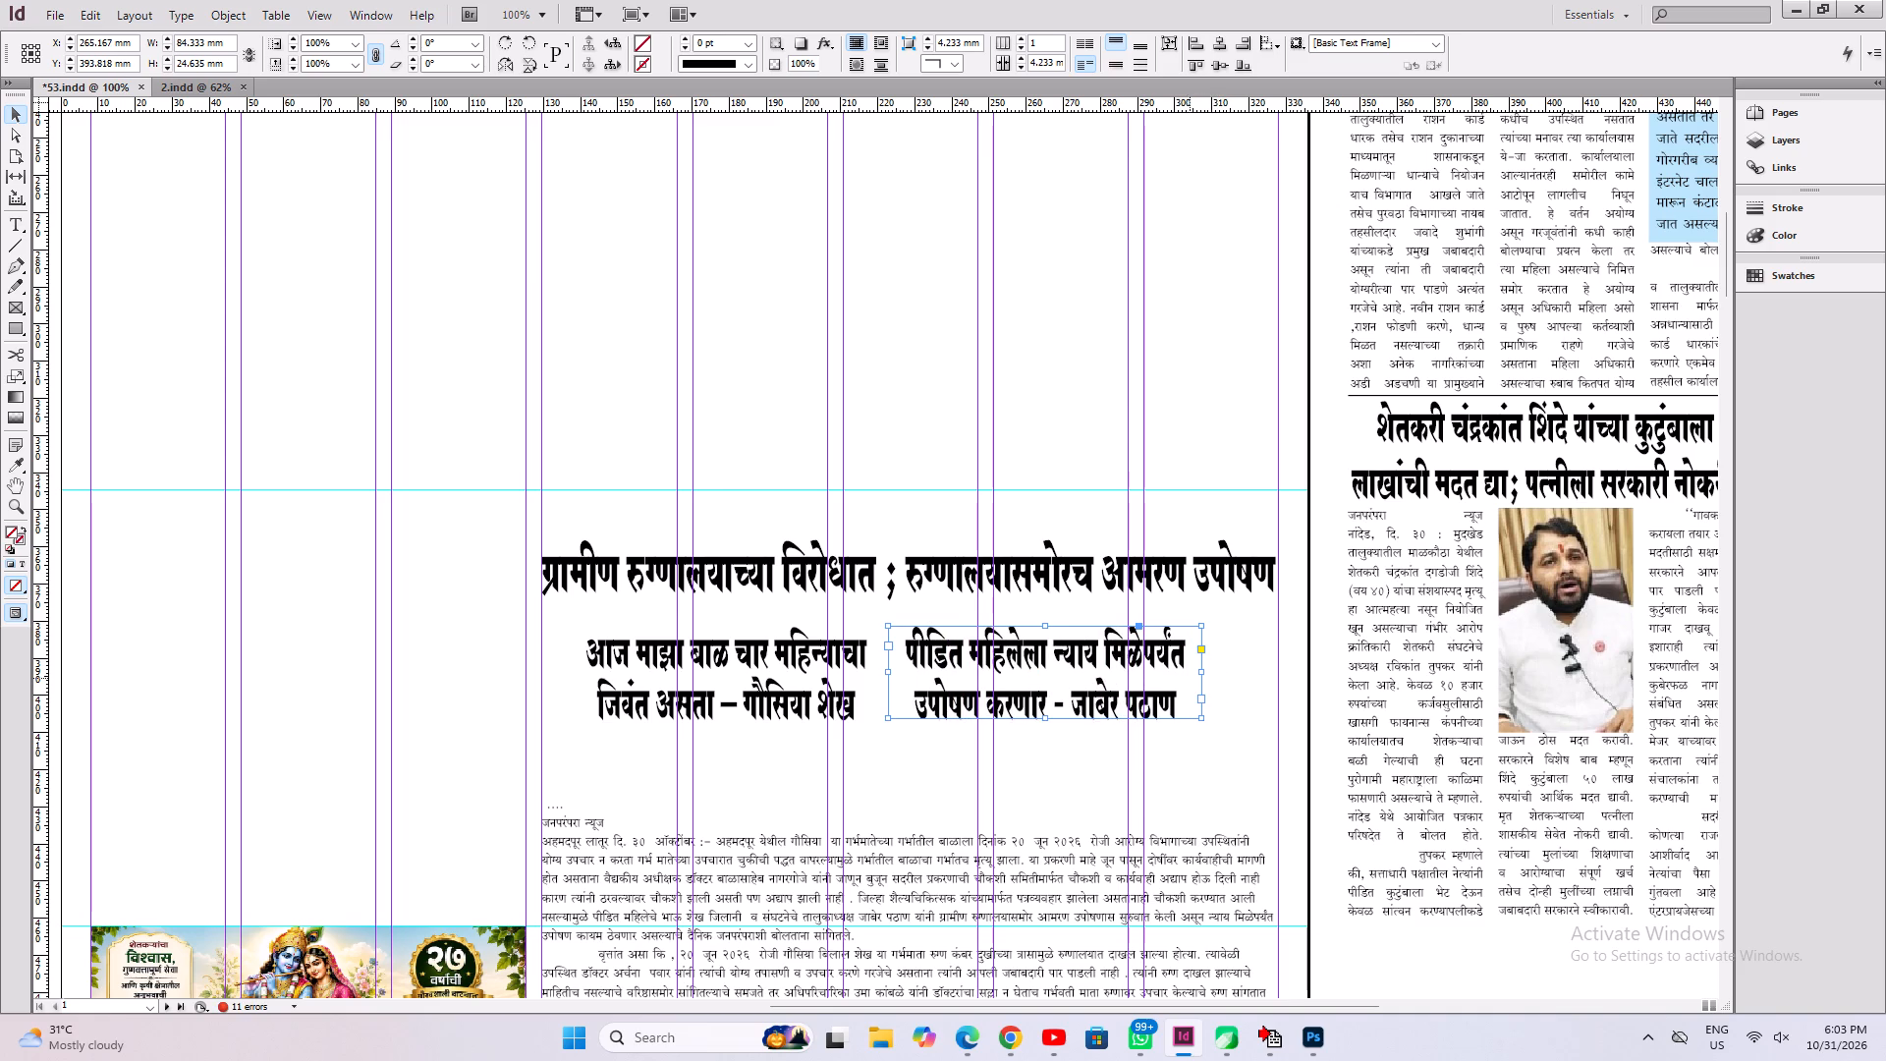
left_click_drag(1091, 677, 1082, 678, "shift")
Narrow the first subheading's frame to about 83 mm, keeping its left edge on the column guide.
left_click(789, 674, "shift")
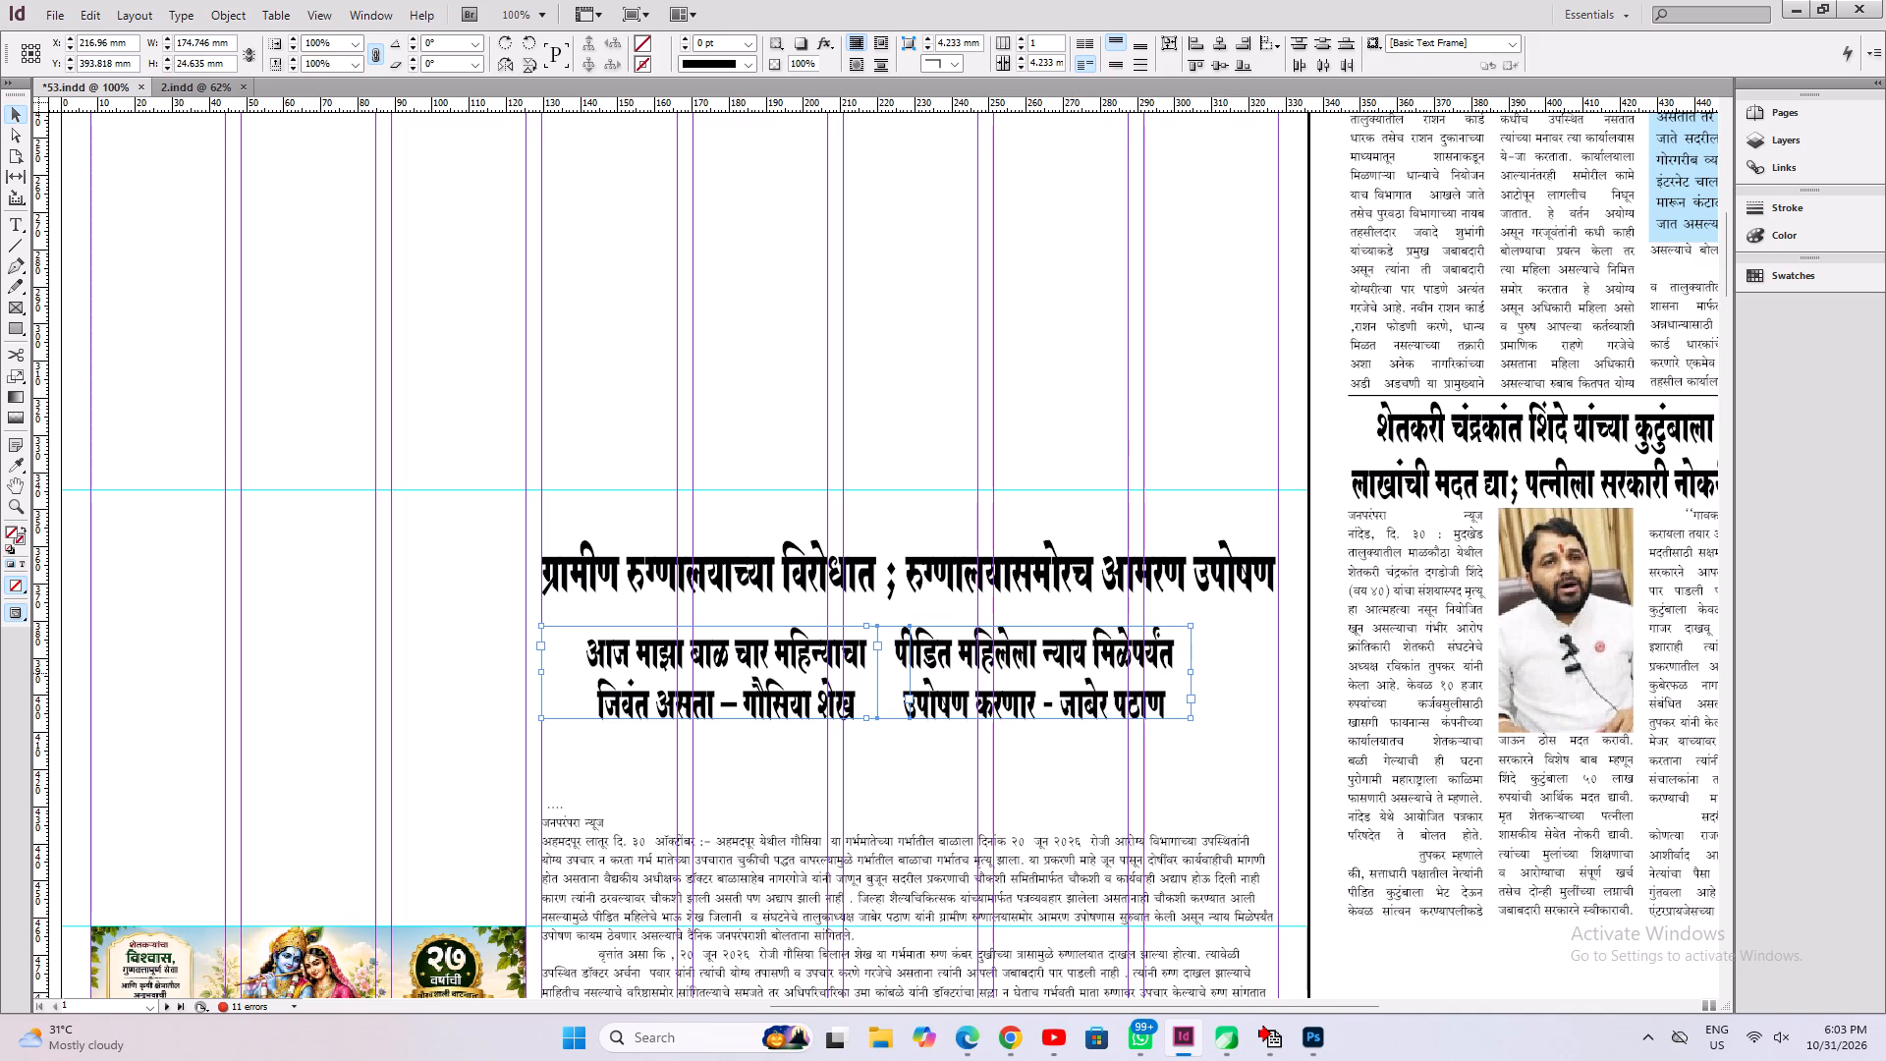
left_click(1006, 771)
left_click(987, 665)
left_click(718, 655, "shift")
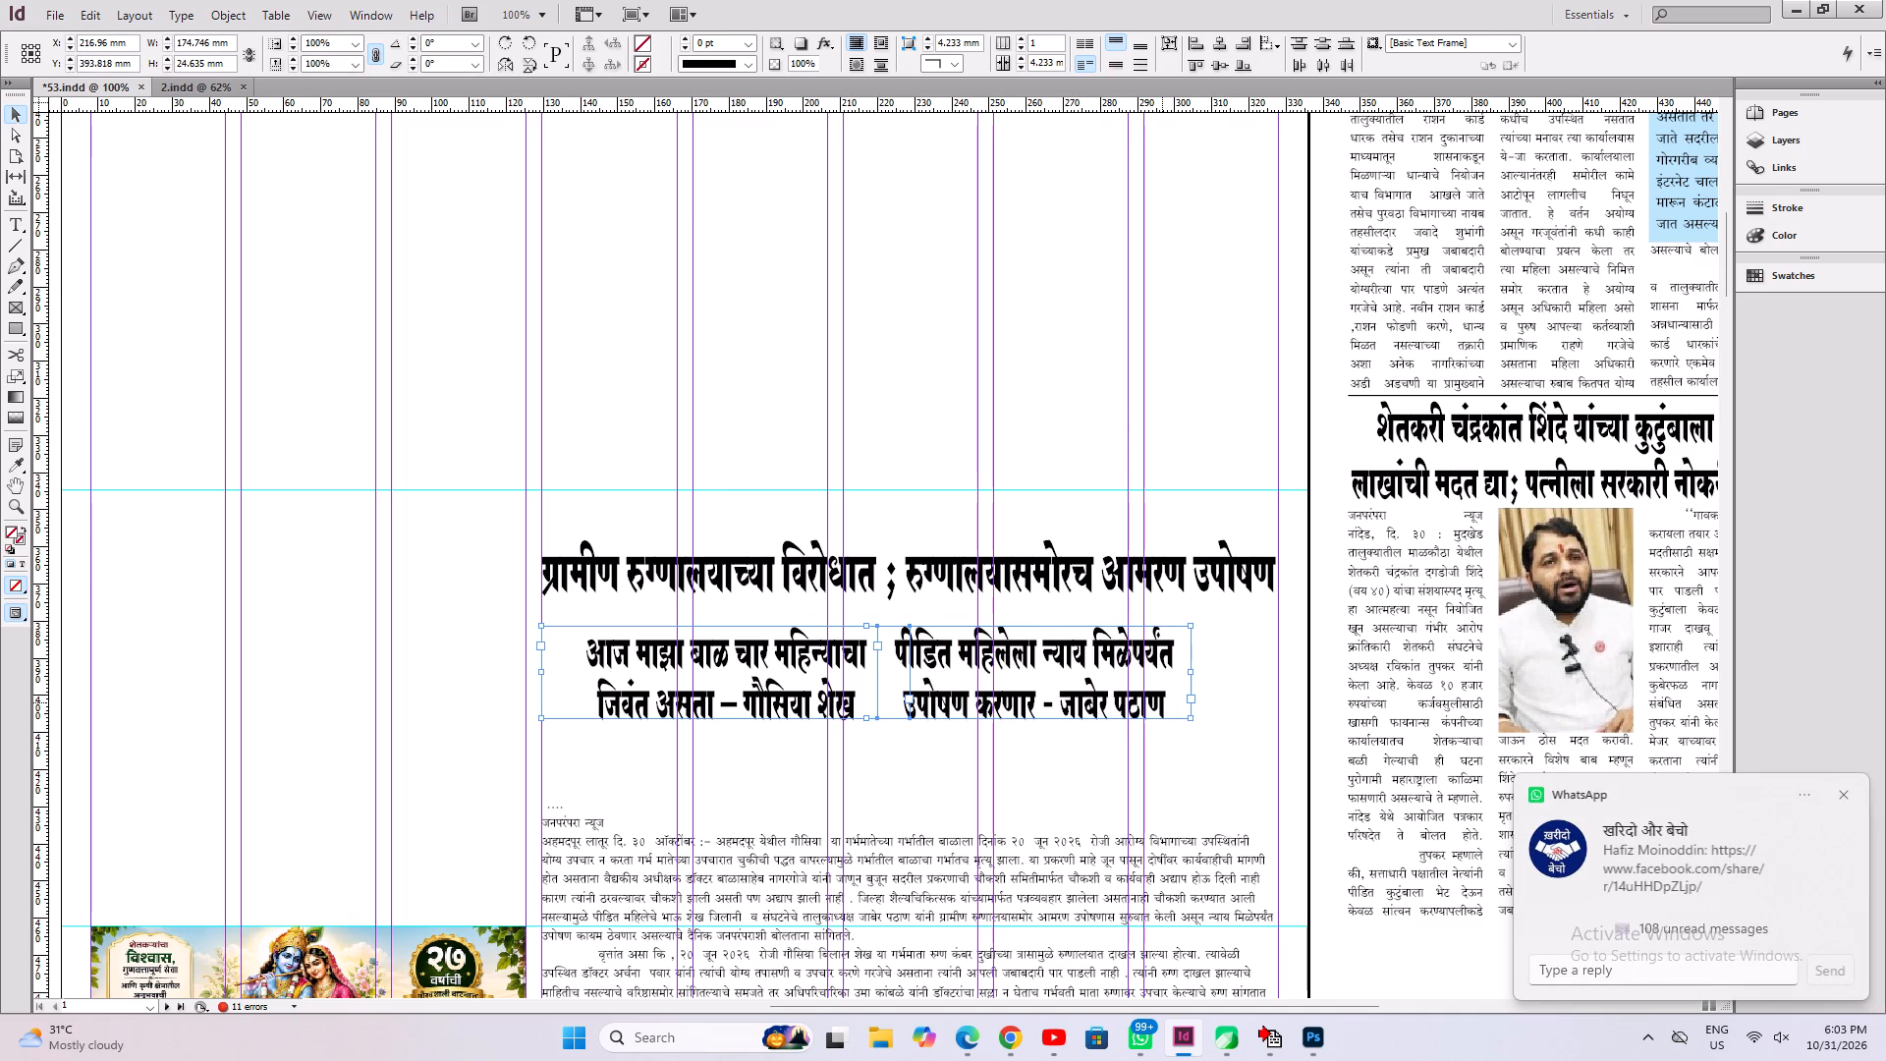
left_click(1057, 793)
left_click(831, 700)
left_click_drag(912, 677, 908, 677)
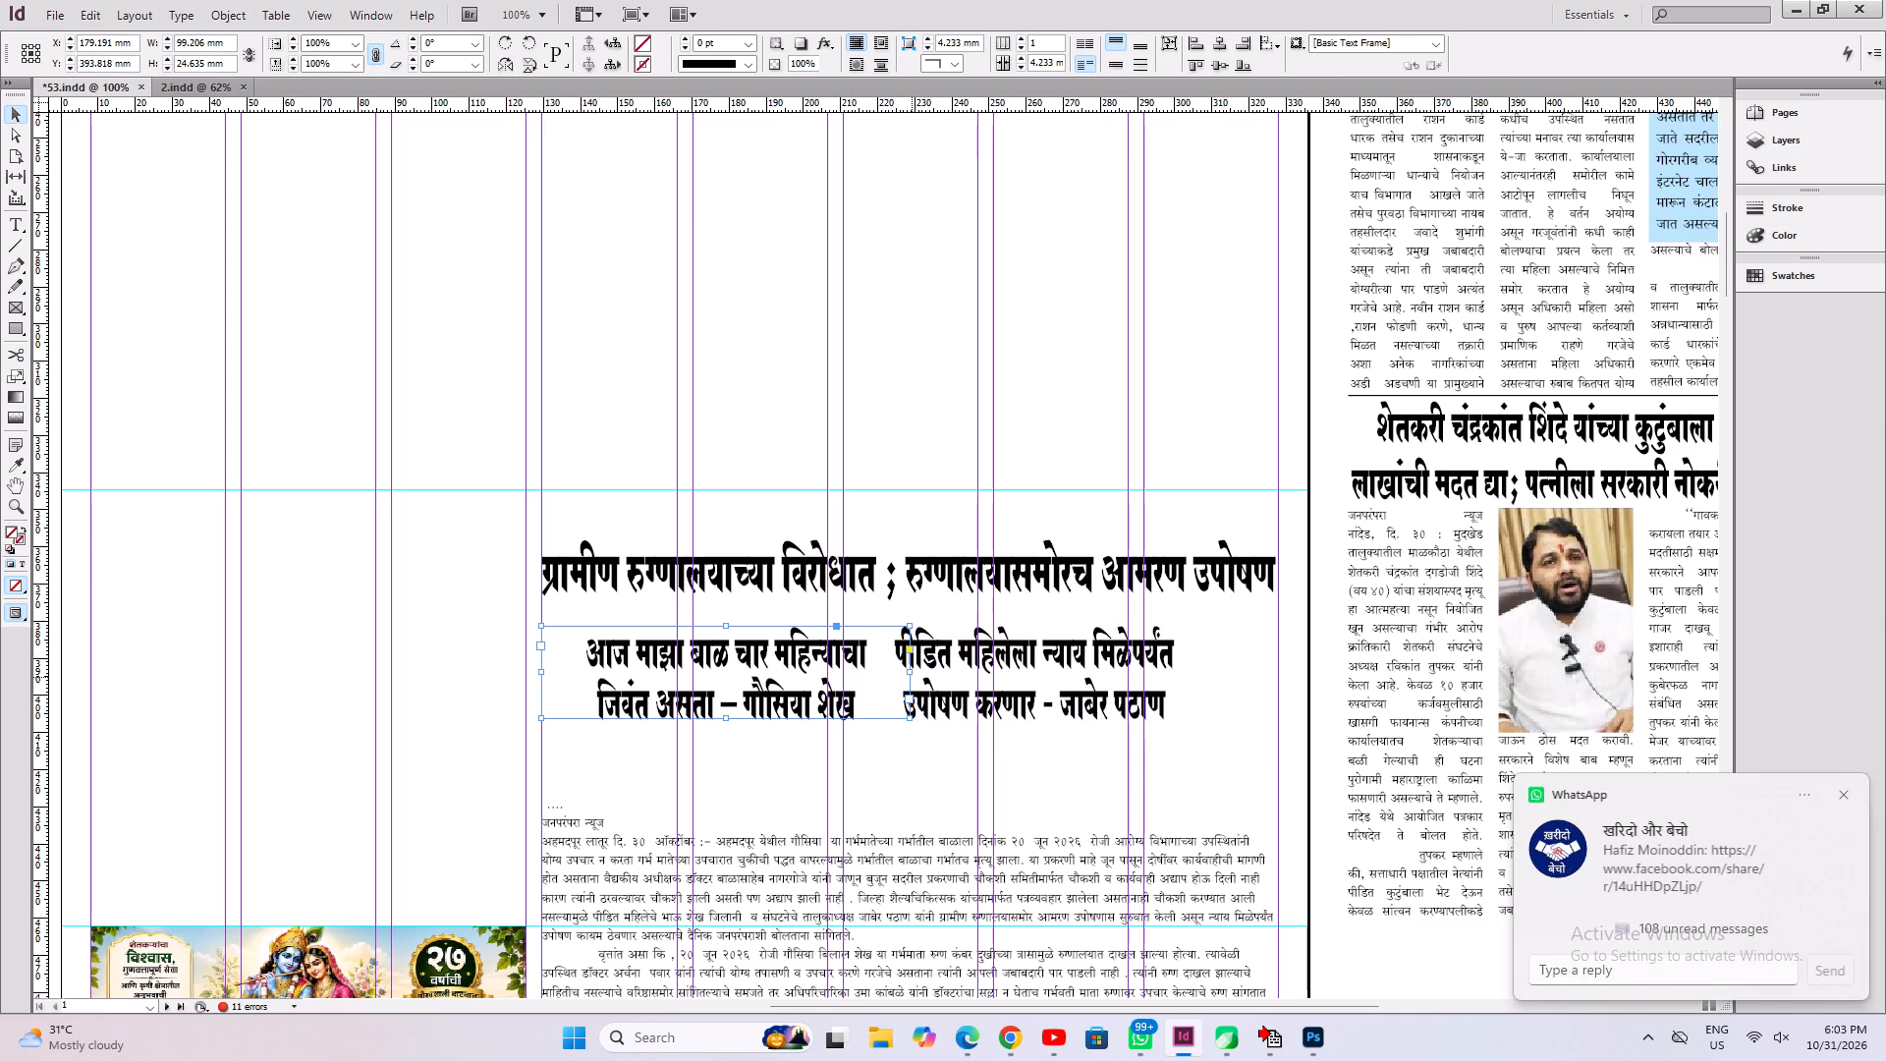
left_click_drag(908, 677, 860, 689)
left_click_drag(862, 676, 849, 676)
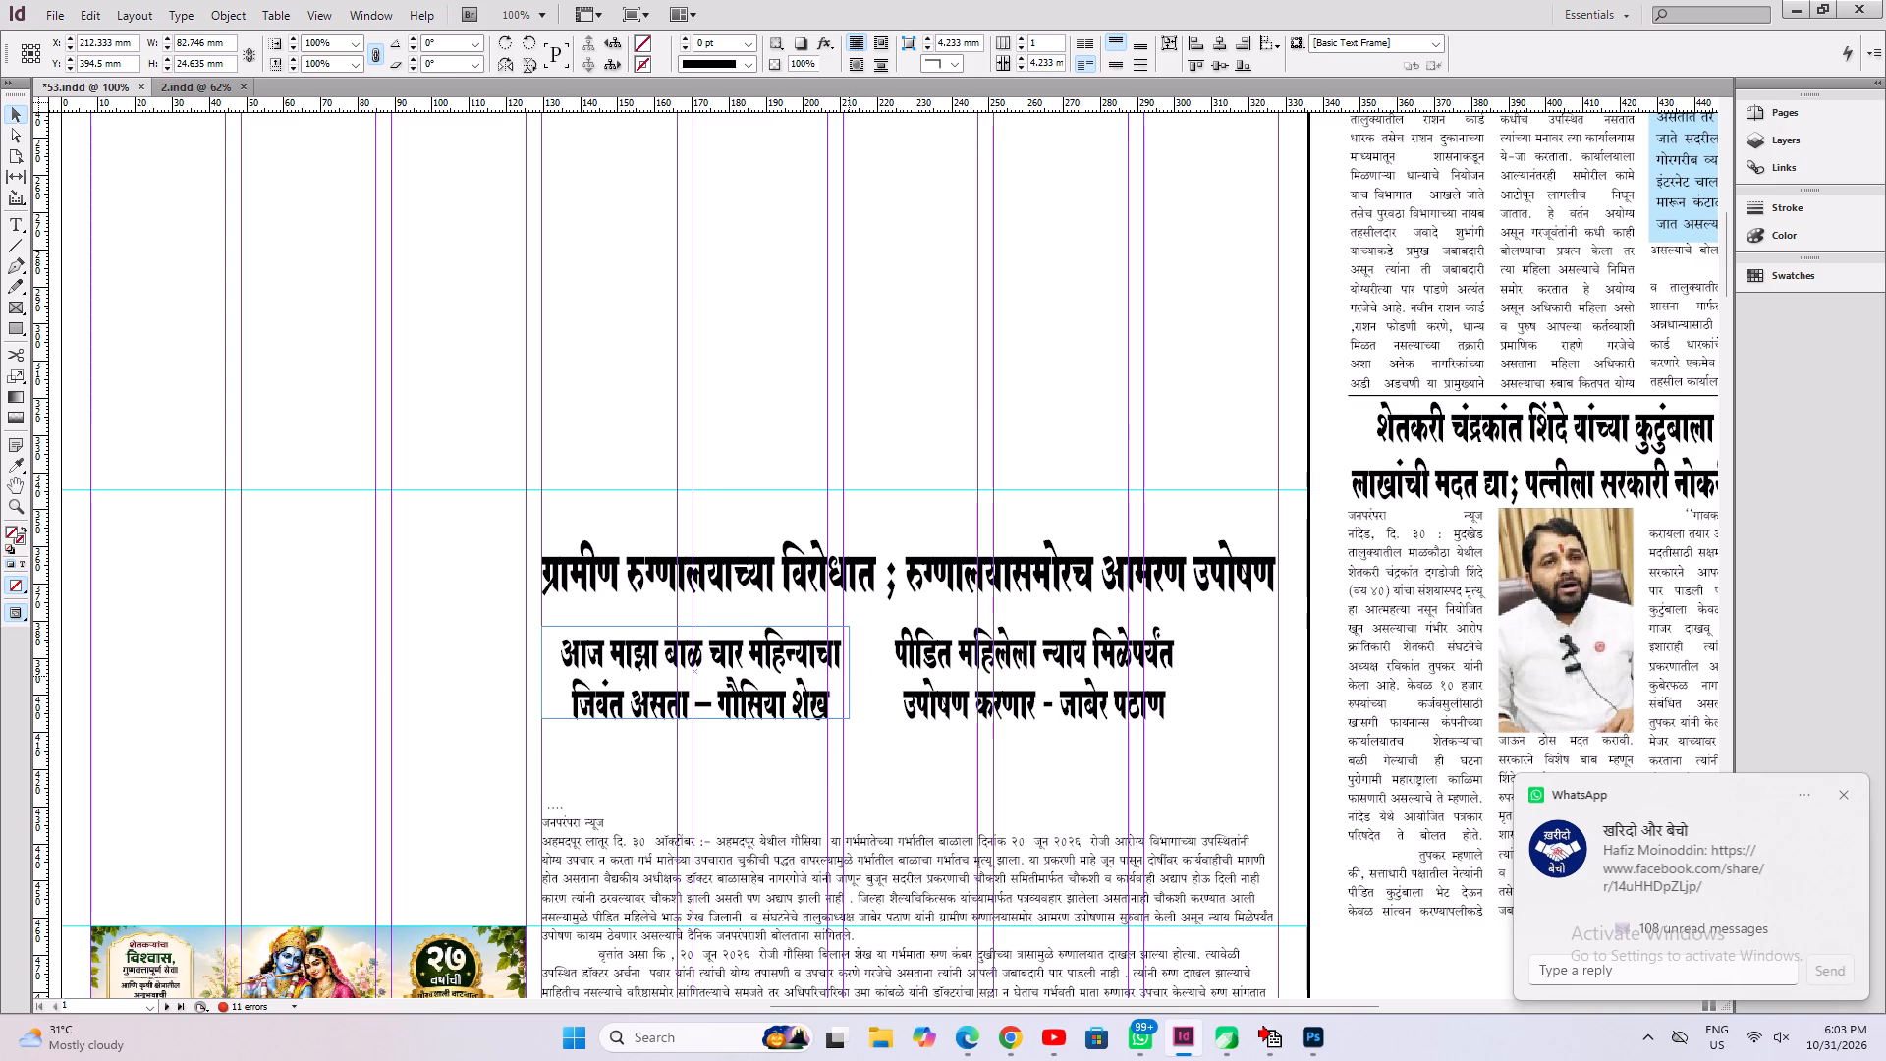
Move the second subheading directly beside the first, leaving a small gap between the frames.
left_click(989, 678)
left_click_drag(1067, 678, 1020, 694)
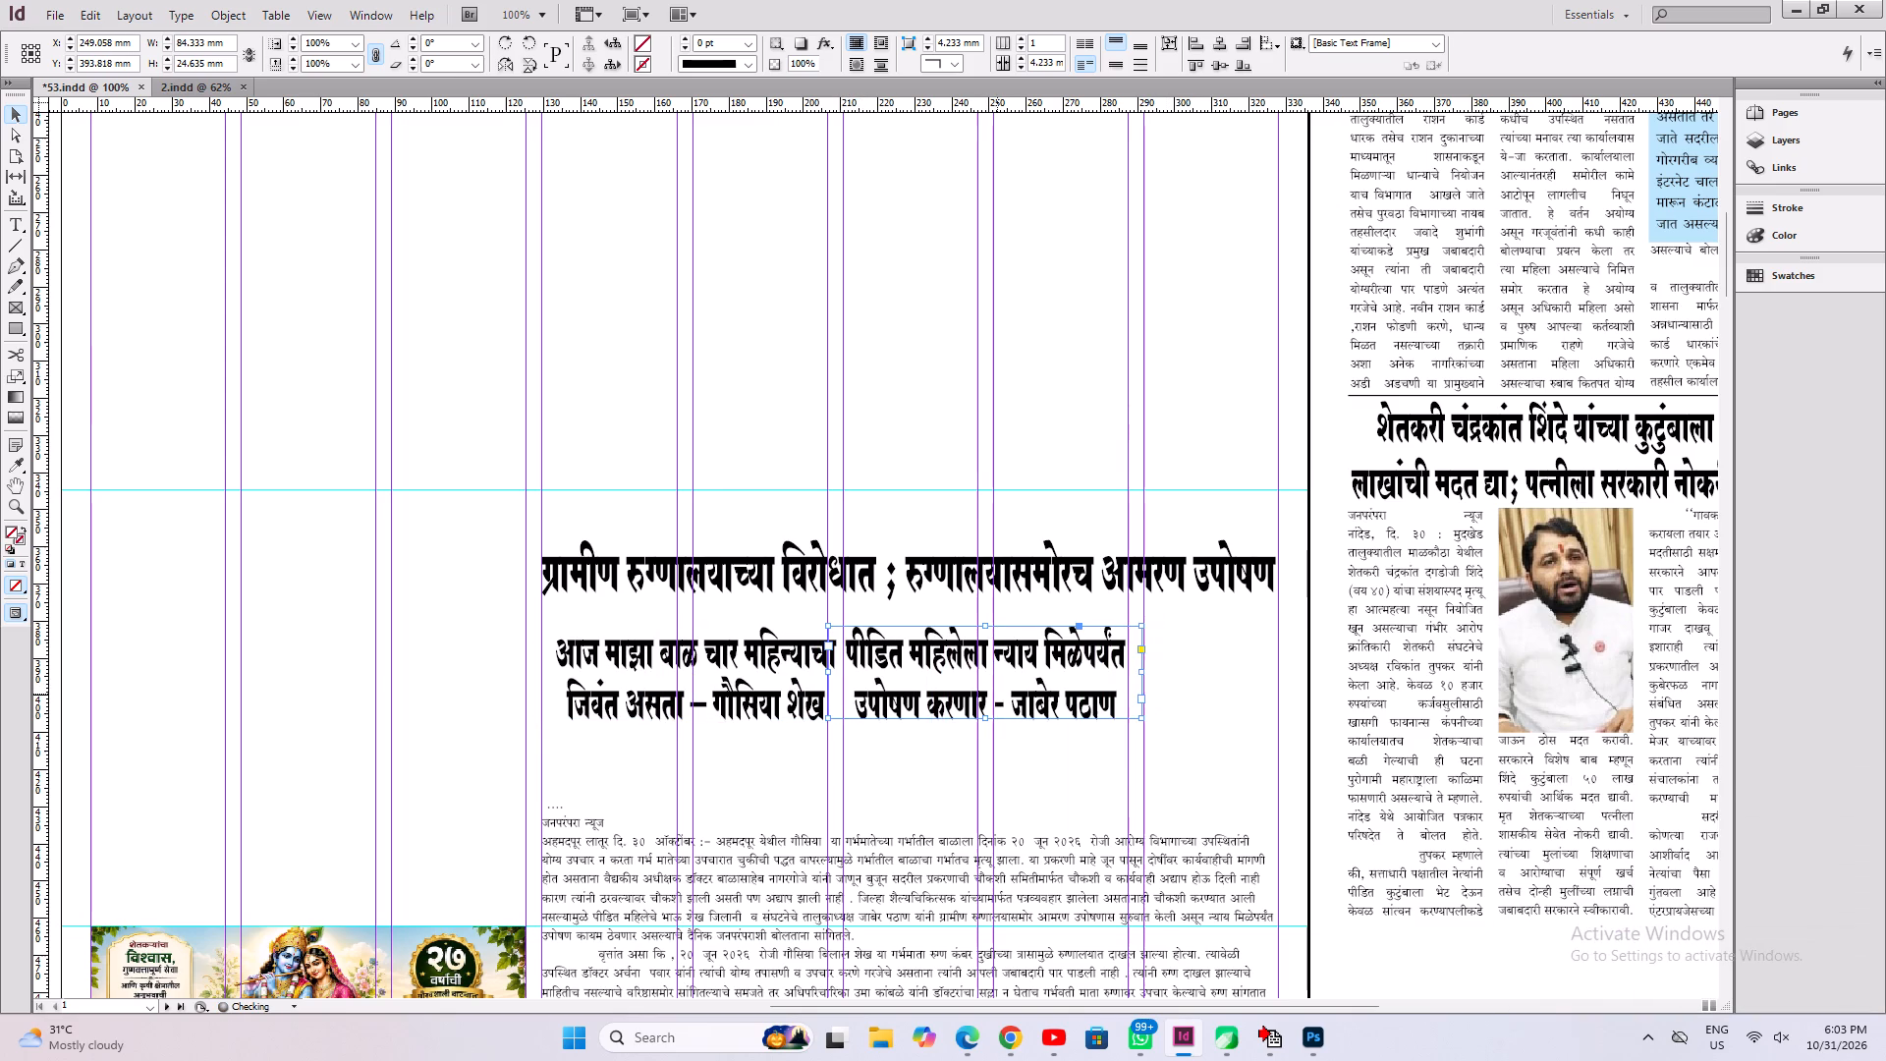
left_click_drag(997, 676, 1014, 676)
Scale both subheadings together with their text horizontally to the headline's width, about 198 mm.
left_click(673, 676, "shift")
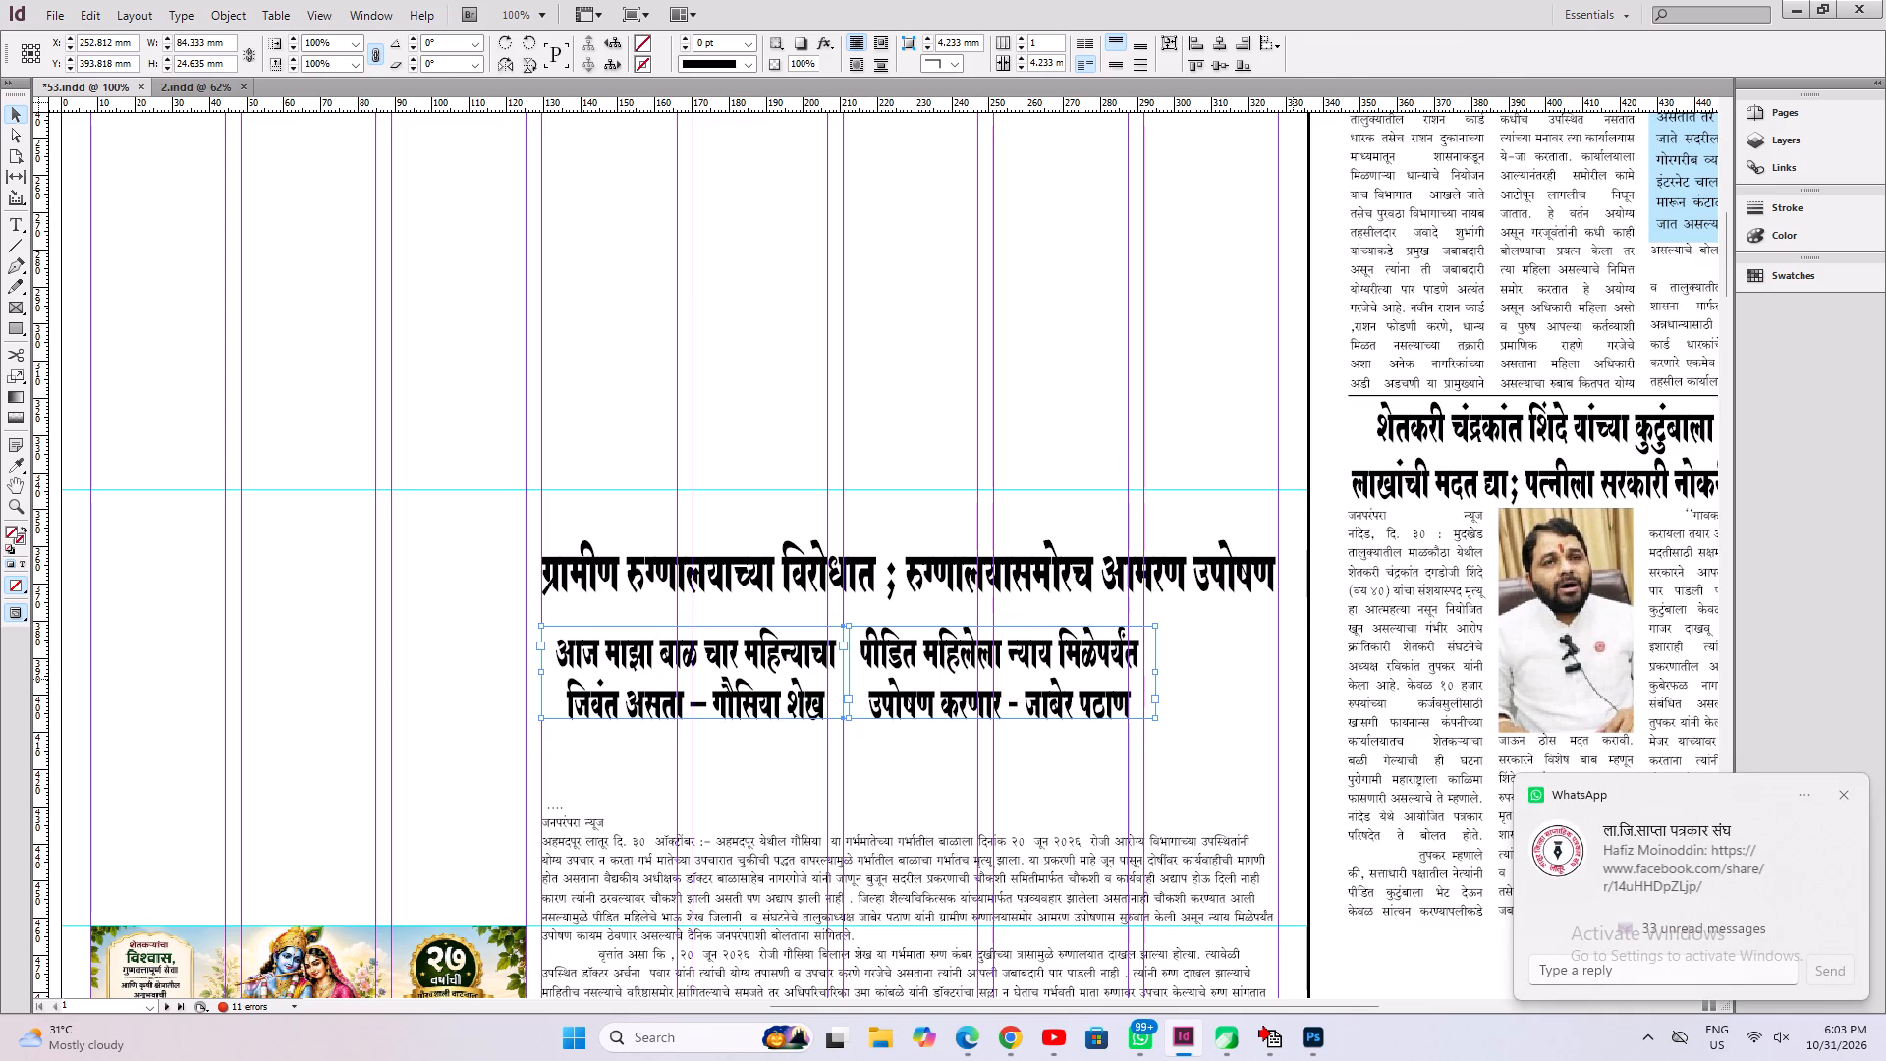
left_click_drag(1157, 676, 1275, 674, "ctrl")
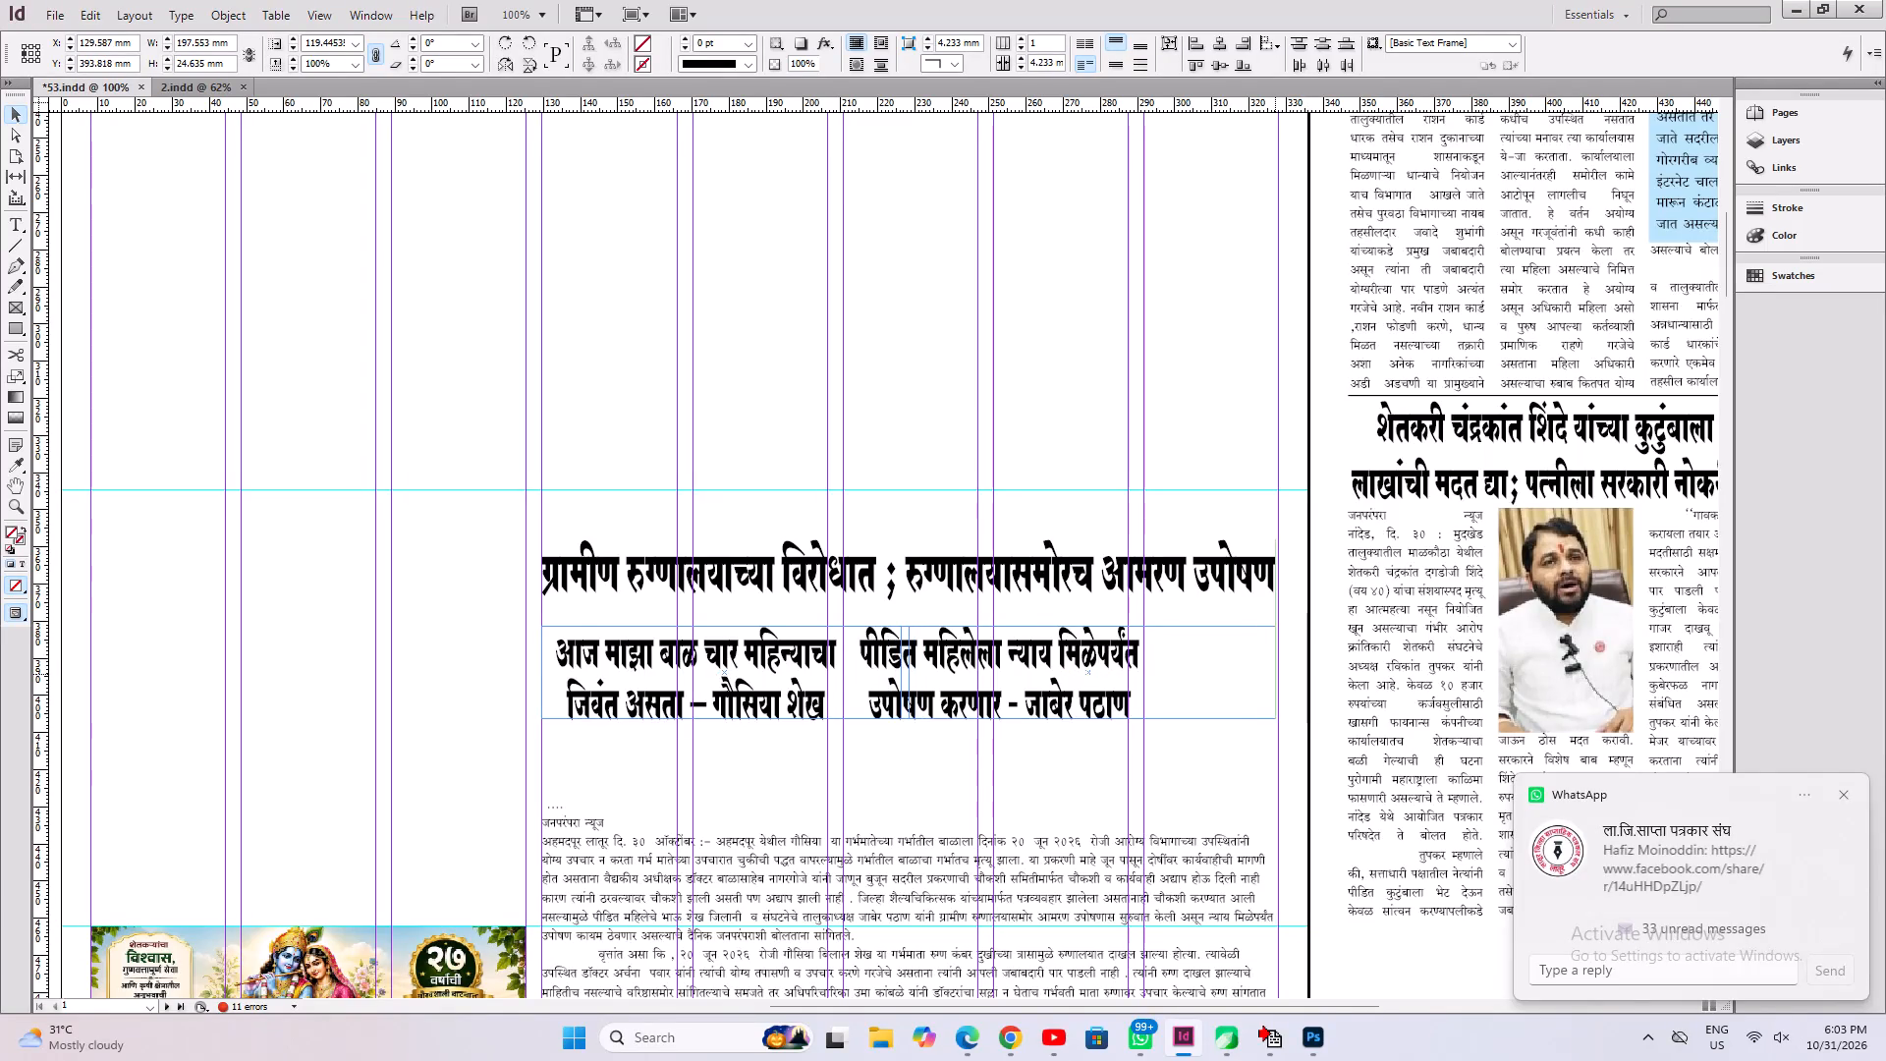
left_click_drag(1275, 674, 1282, 677, "ctrl")
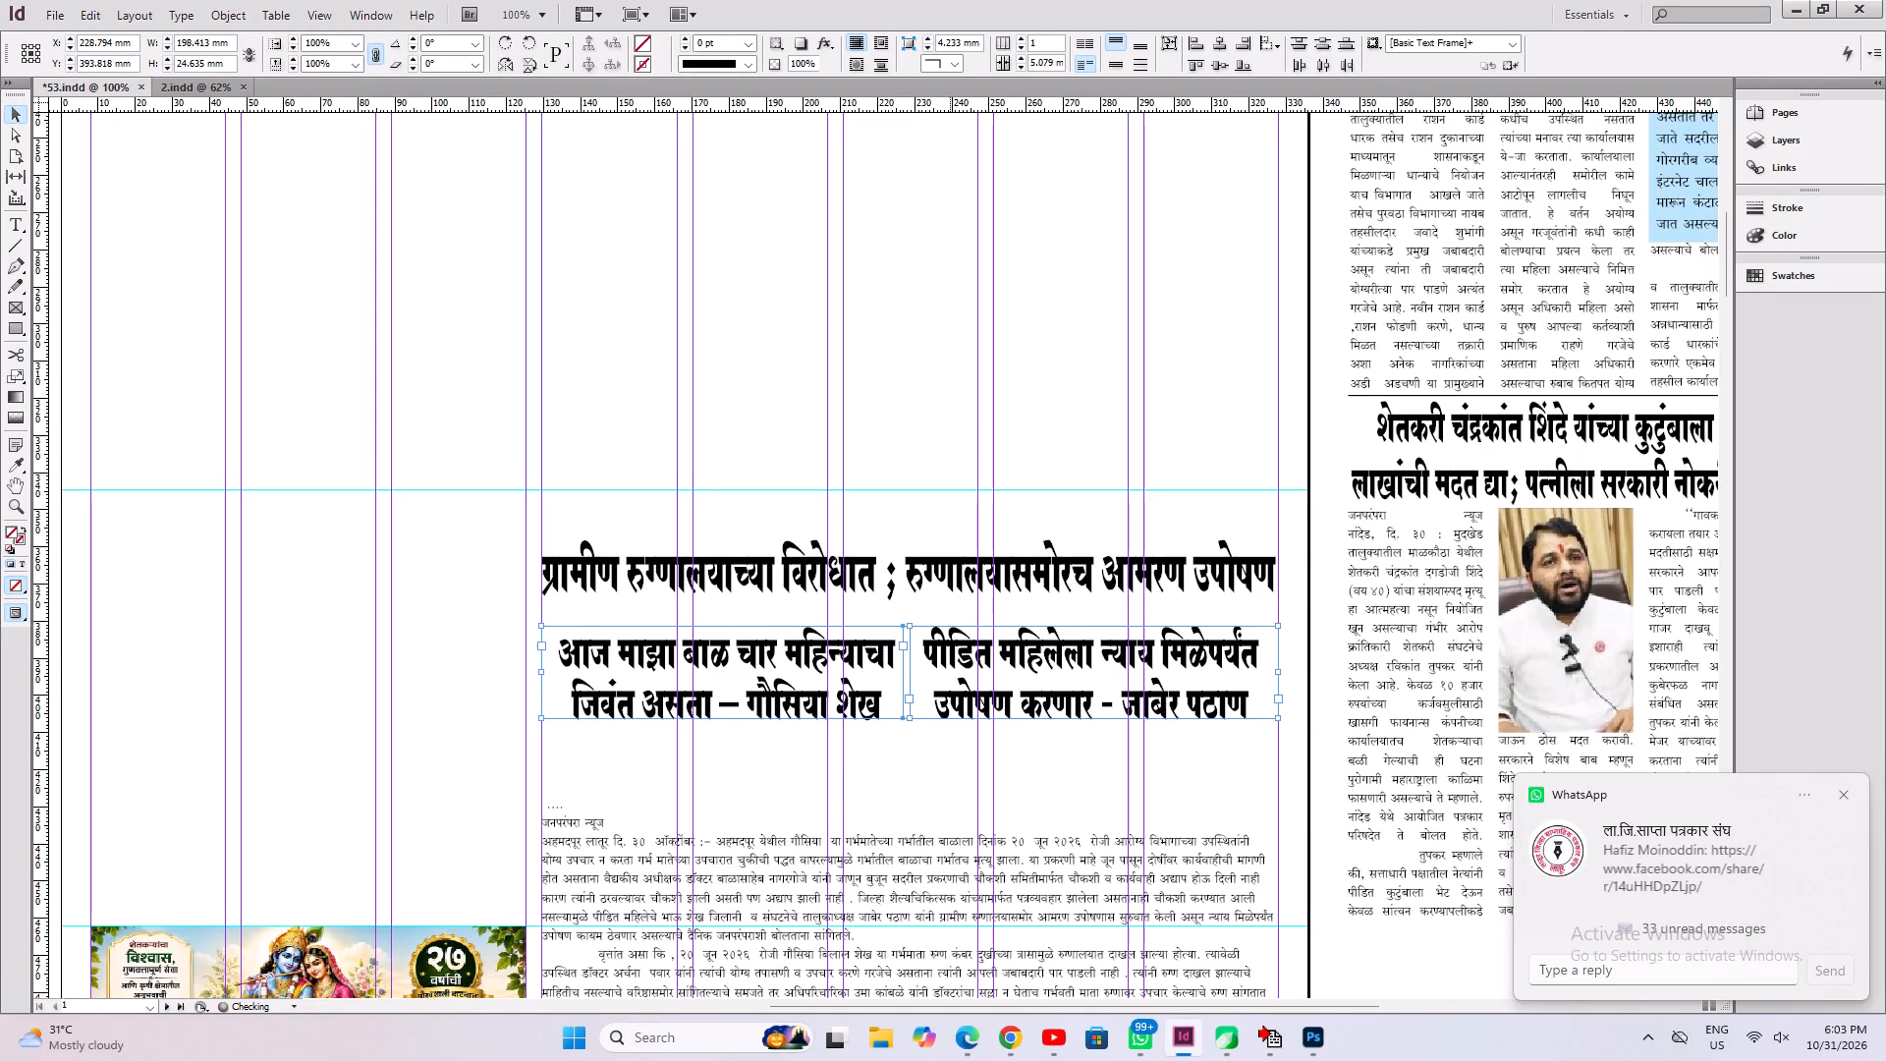
left_click(542, 675, "ctrl")
left_click(731, 793)
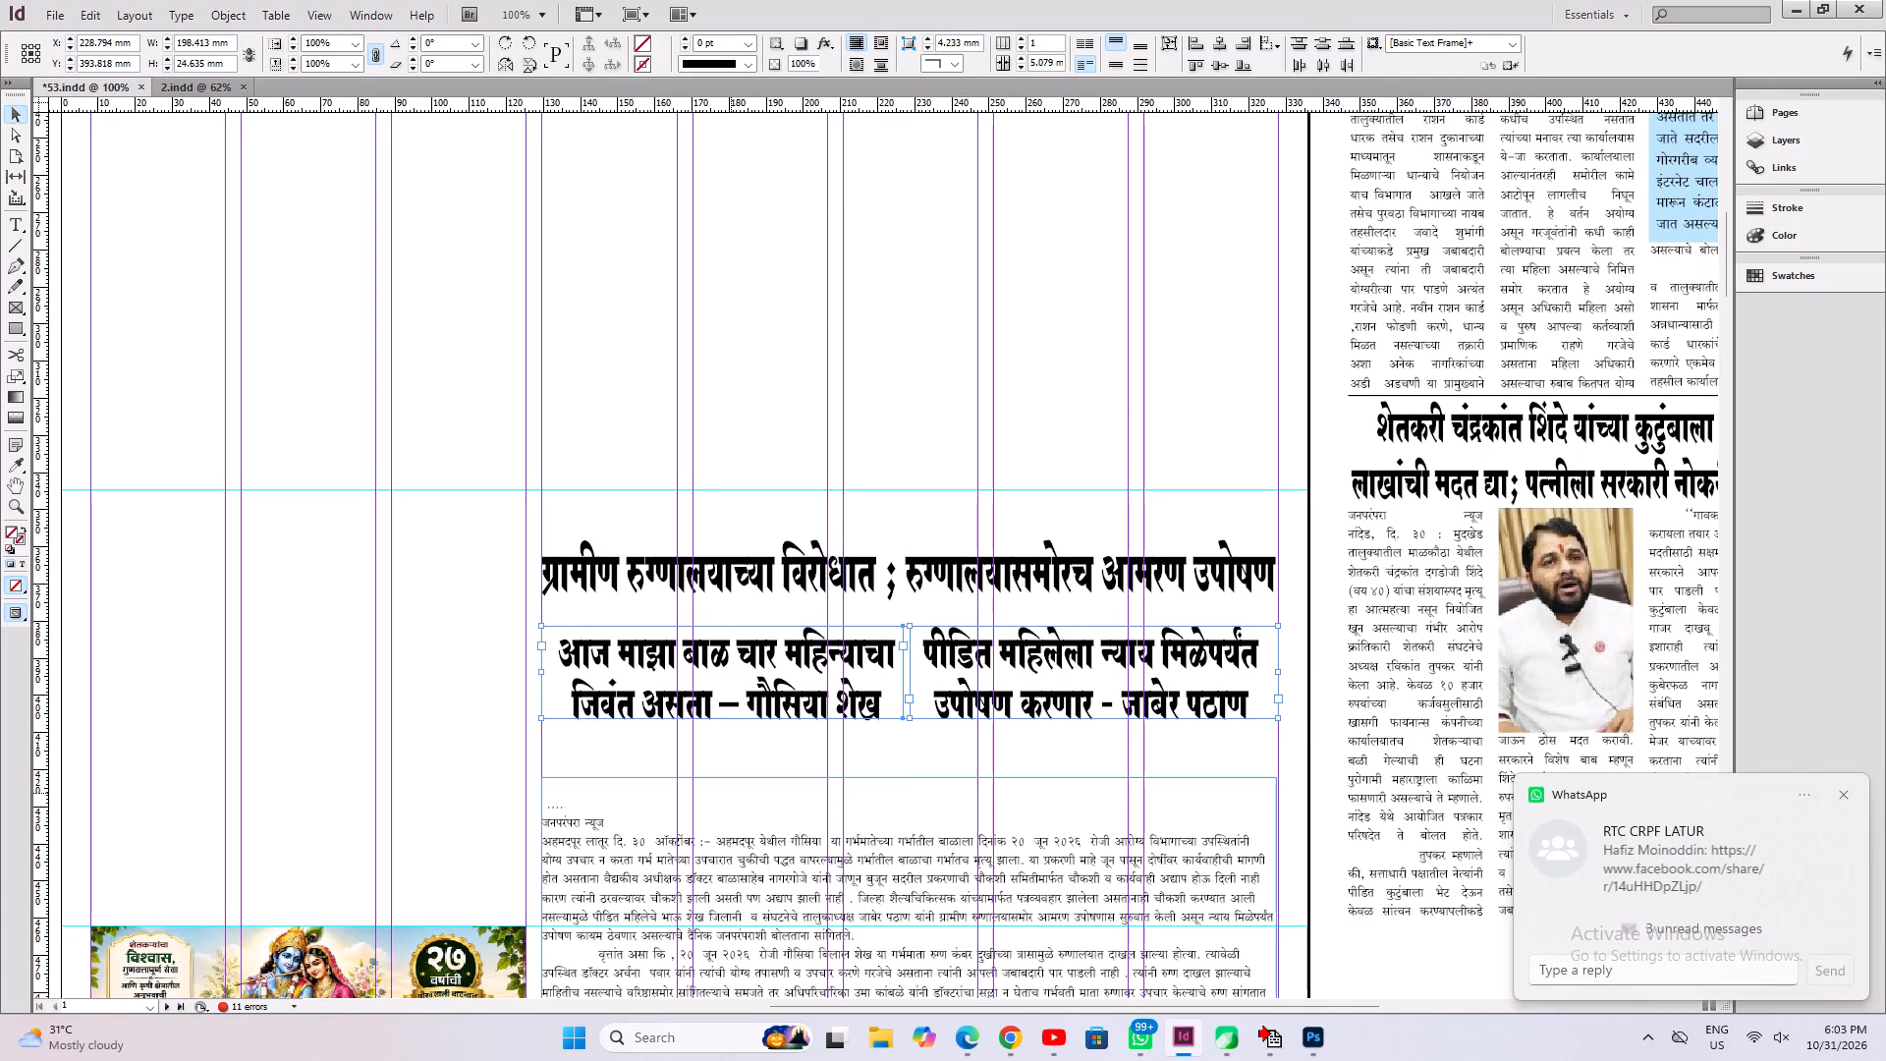
Move both subheadings together up about 4 mm, closer beneath the headline.
left_click(973, 684)
left_click(765, 696, "shift")
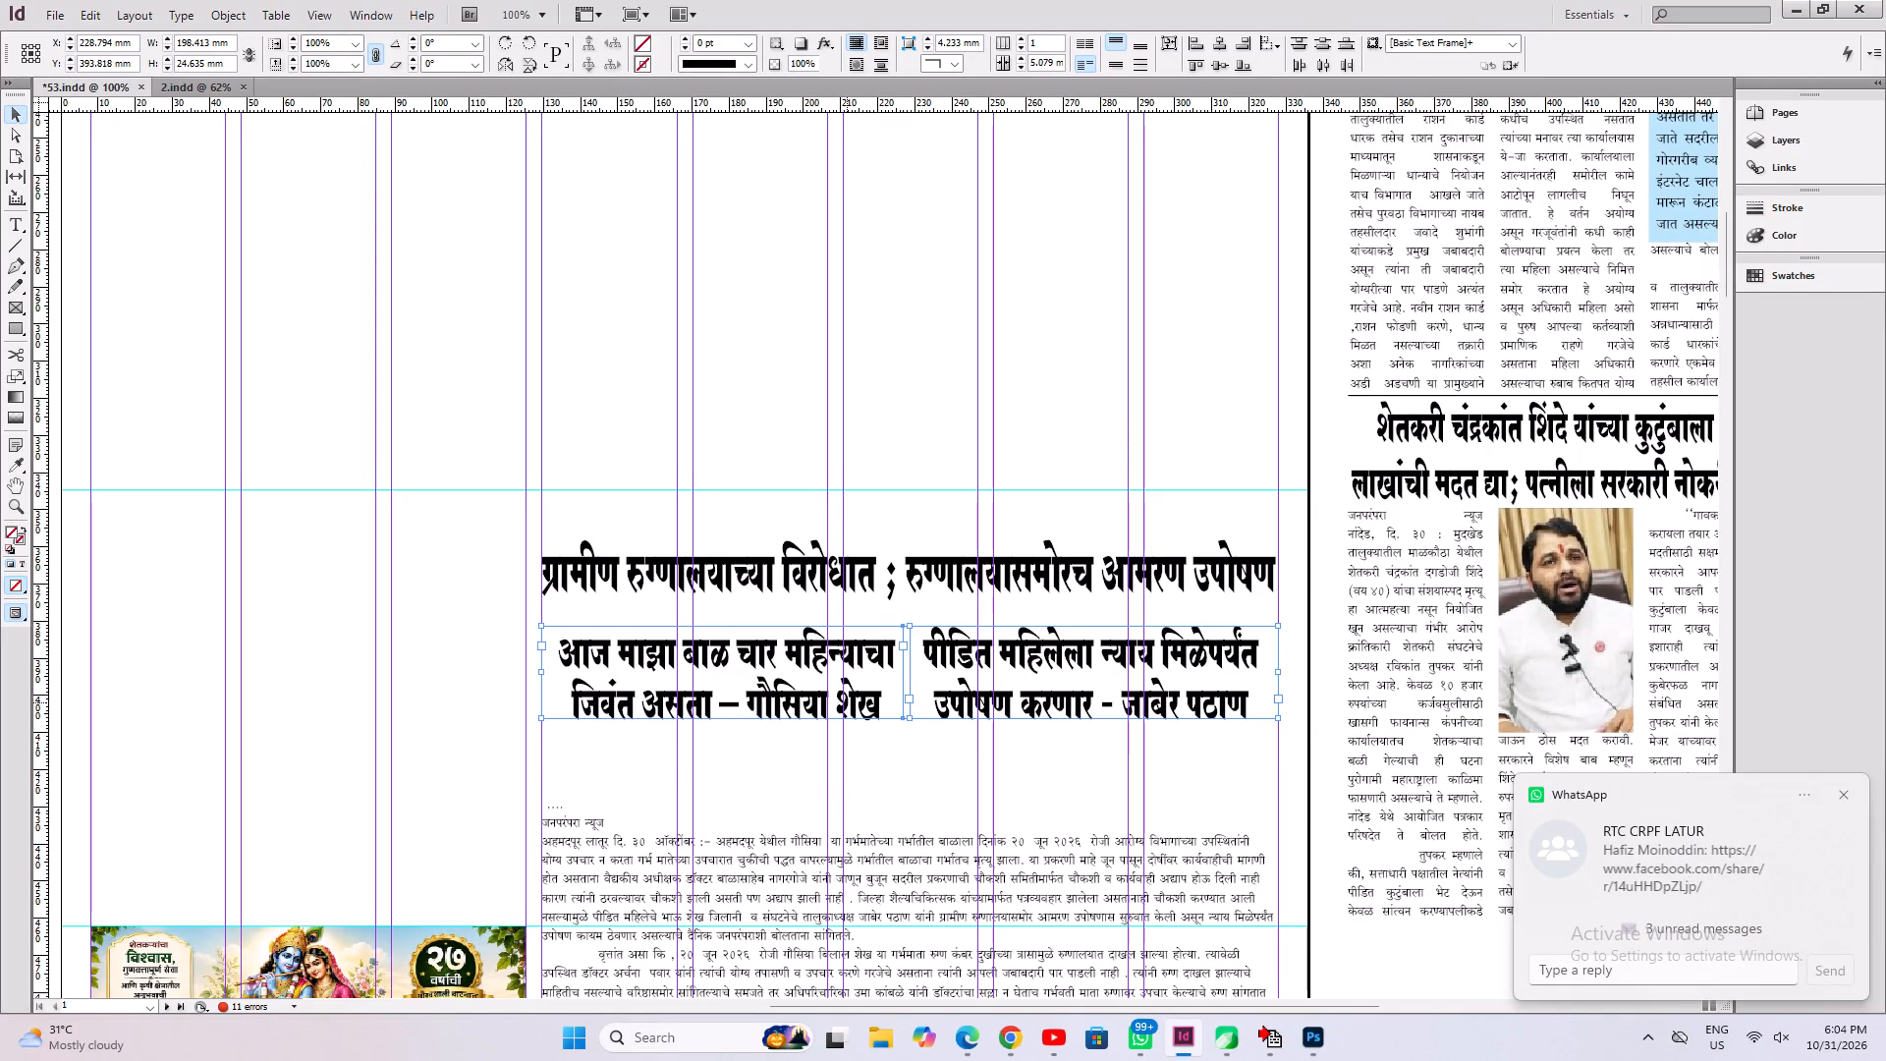
left_click_drag(971, 687, 971, 677, "shift")
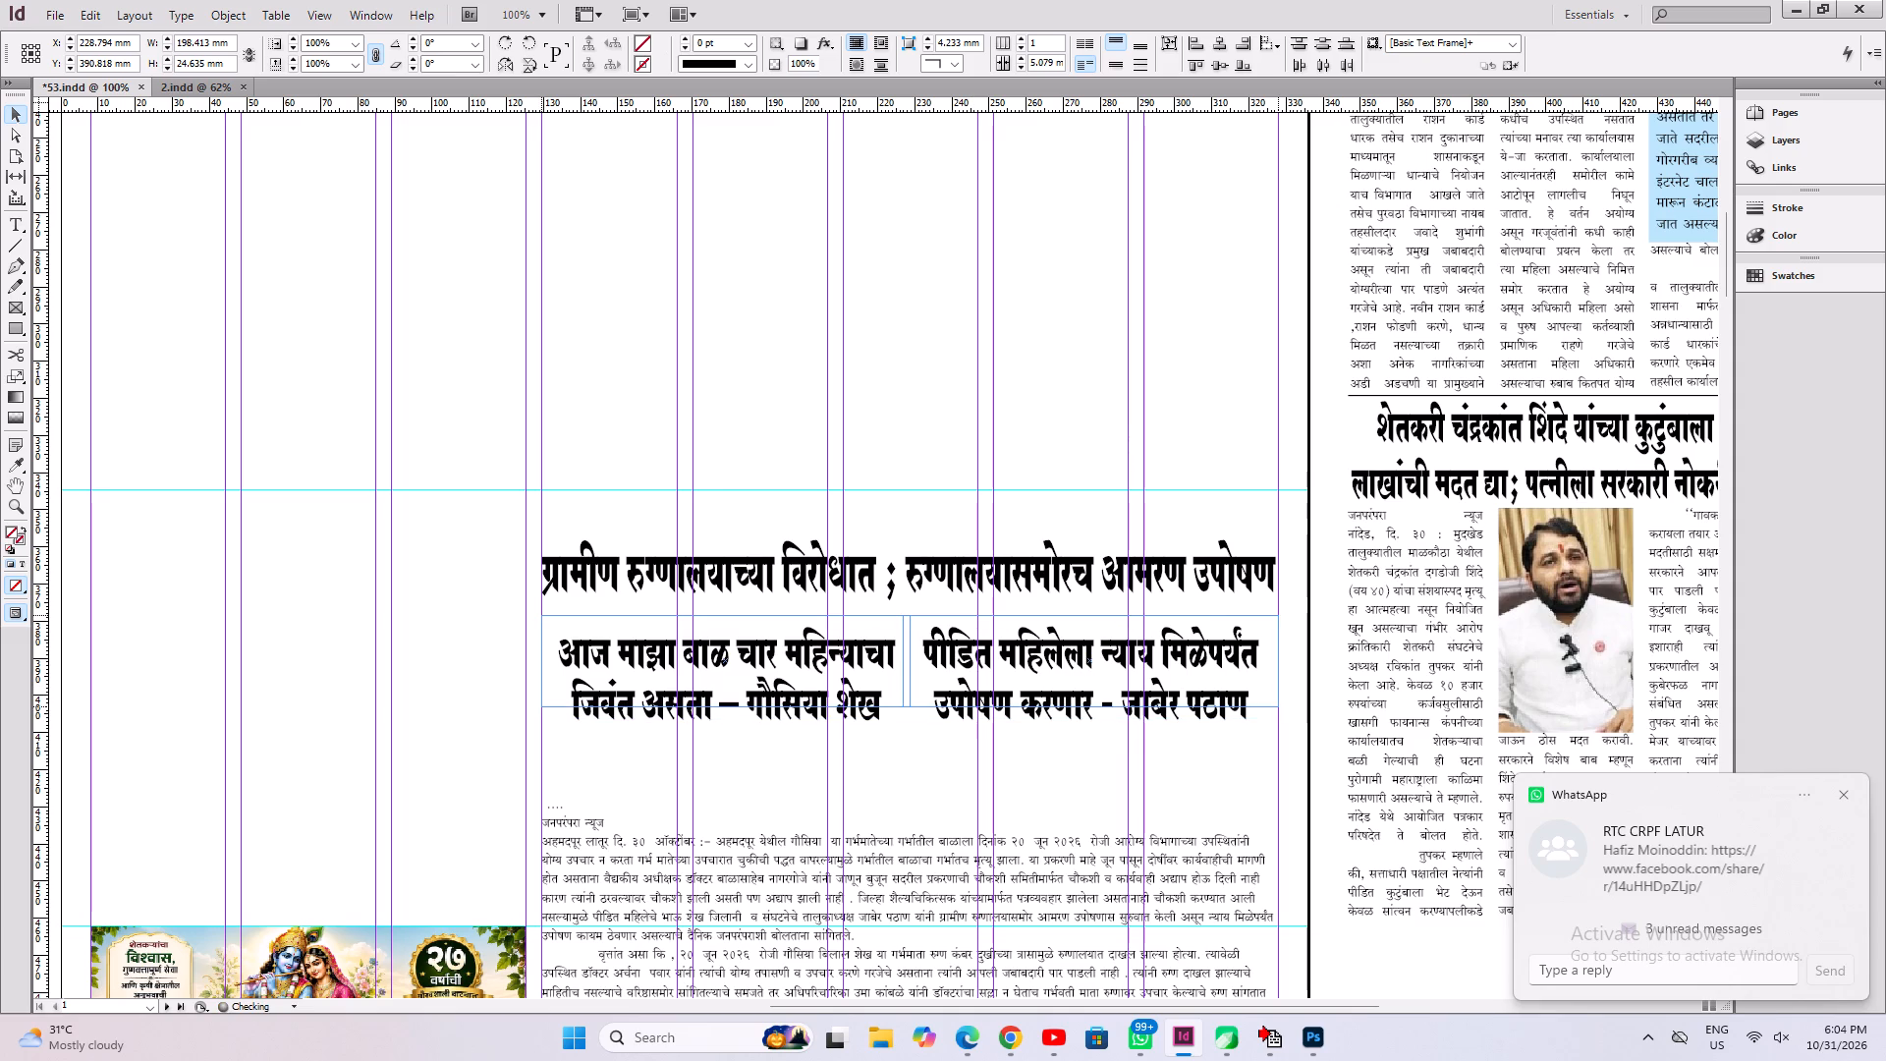
left_click_drag(971, 677, 968, 672, "shift")
Stretch the headline text taller from its top edge, towards the horizontal guide above it.
left_click(967, 572)
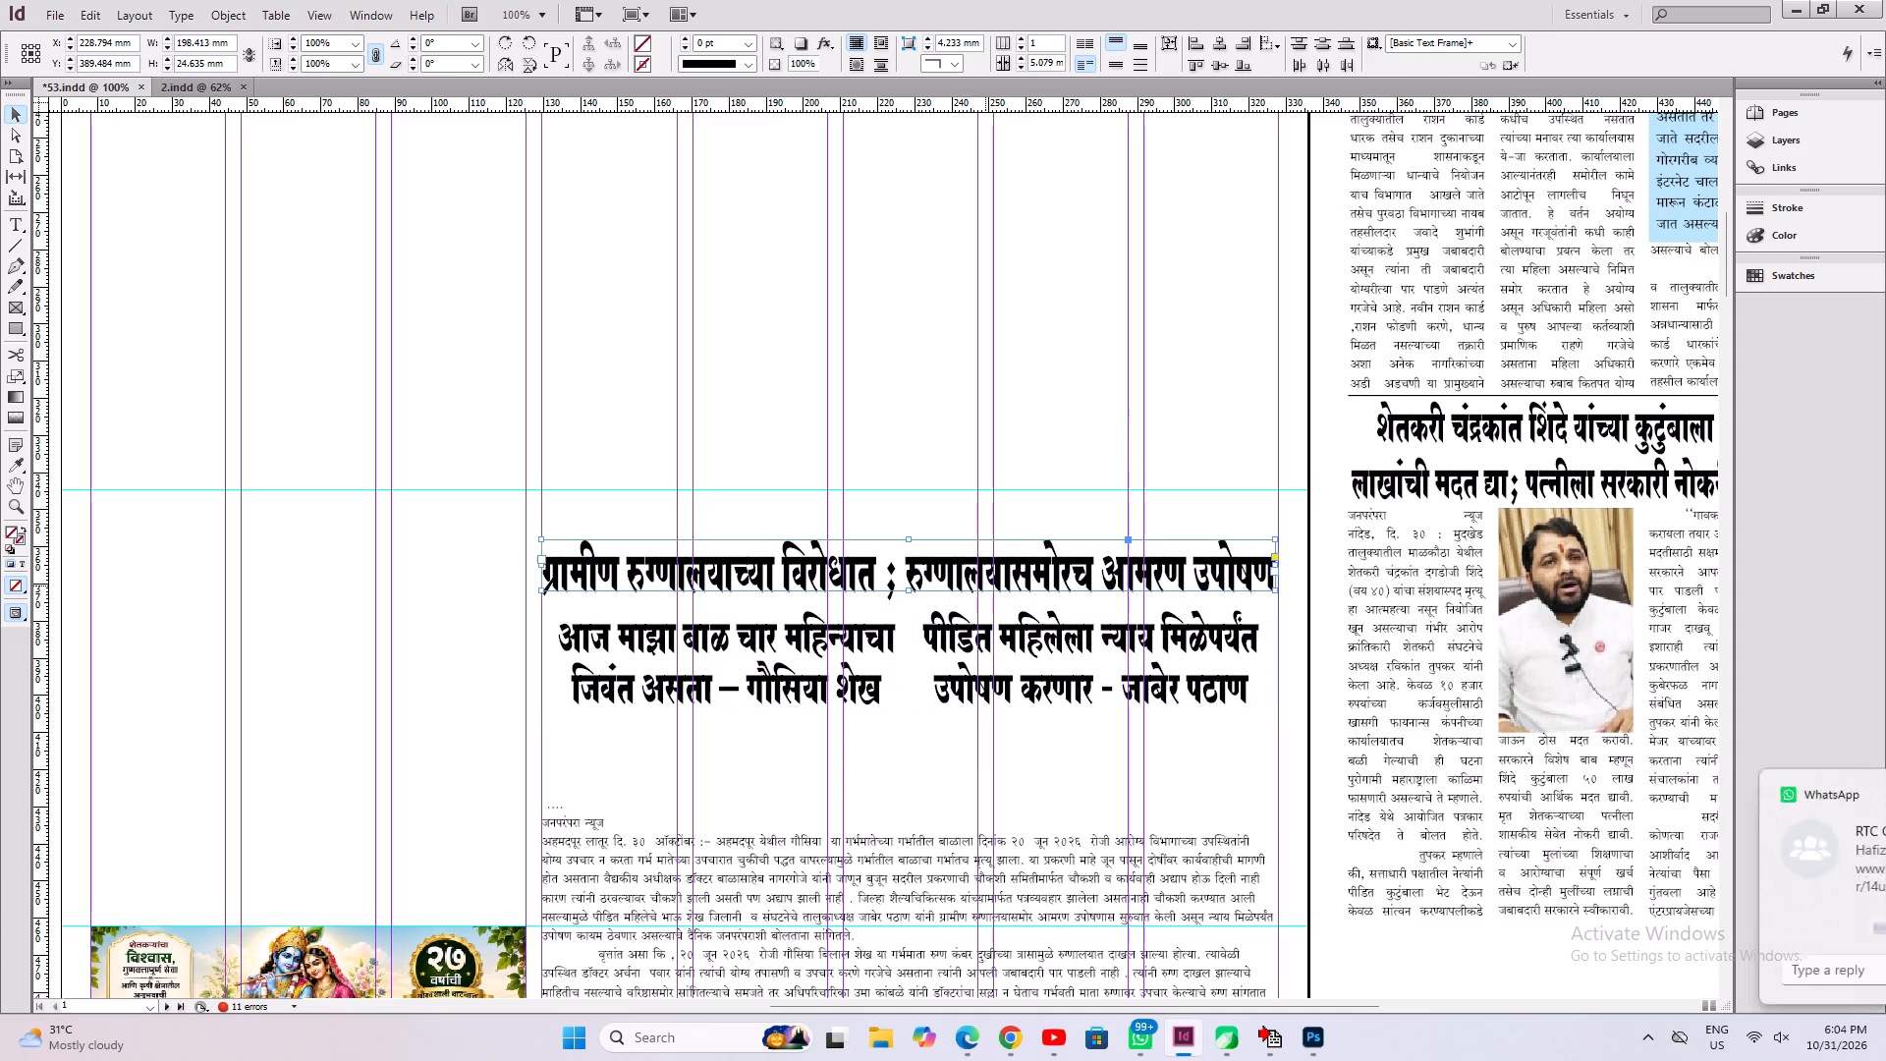
left_click_drag(908, 542, 913, 518, "ctrl")
left_click(828, 781)
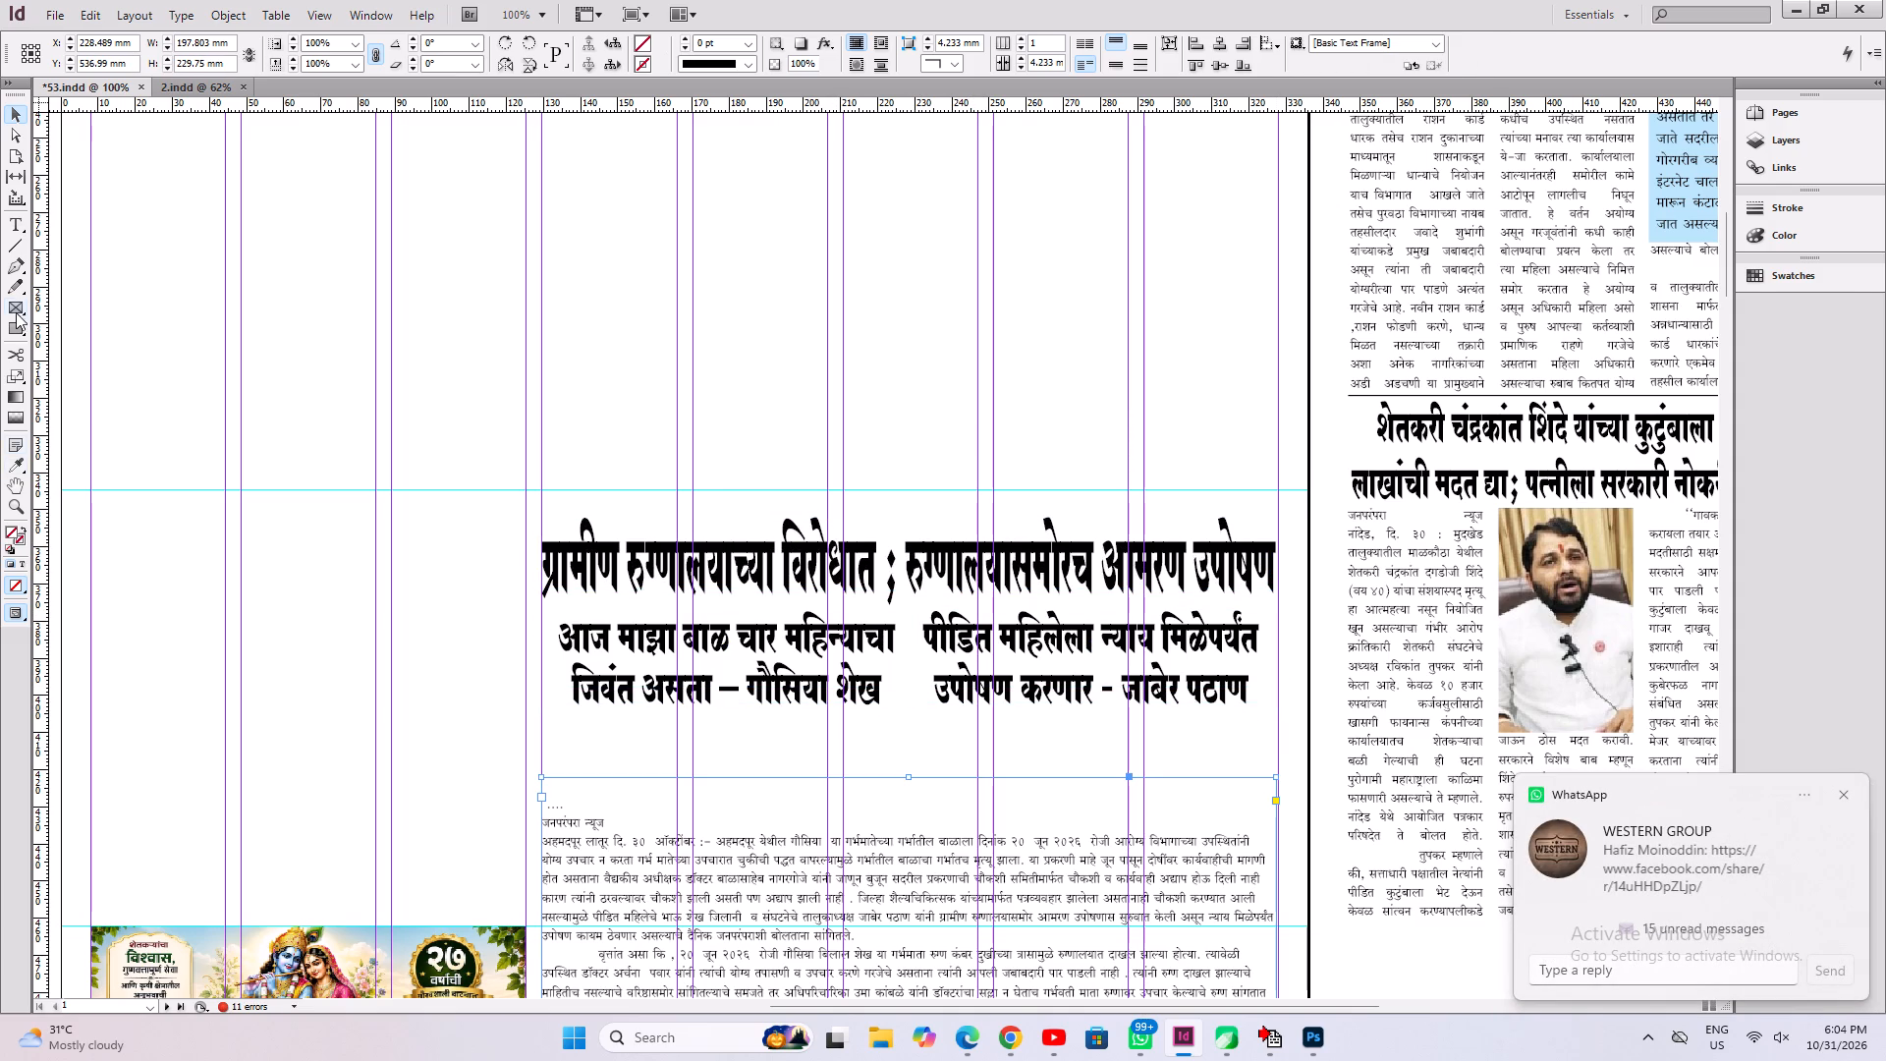
Draw a rectangle about 99 × 28 mm over the first subheading and fill it with Black.
left_click(13, 327)
left_click_drag(542, 608, 542, 609)
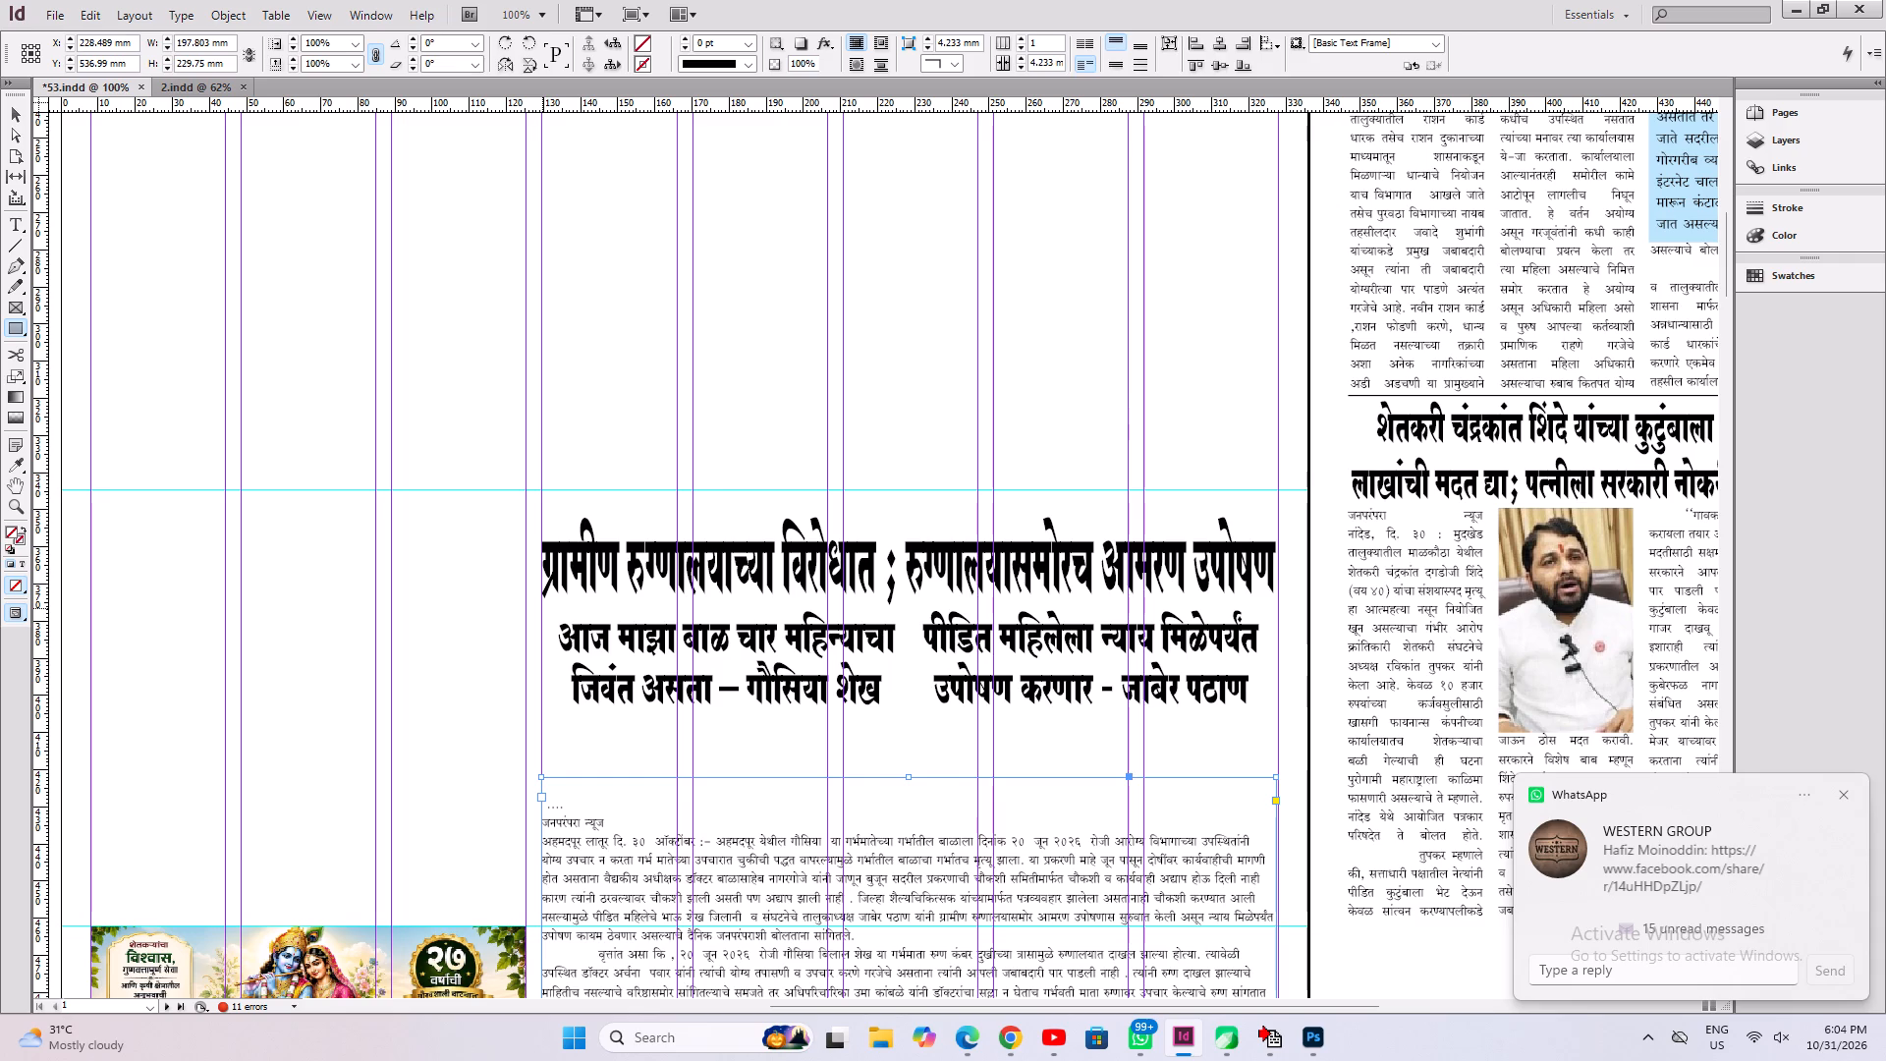
left_click_drag(542, 609, 908, 712)
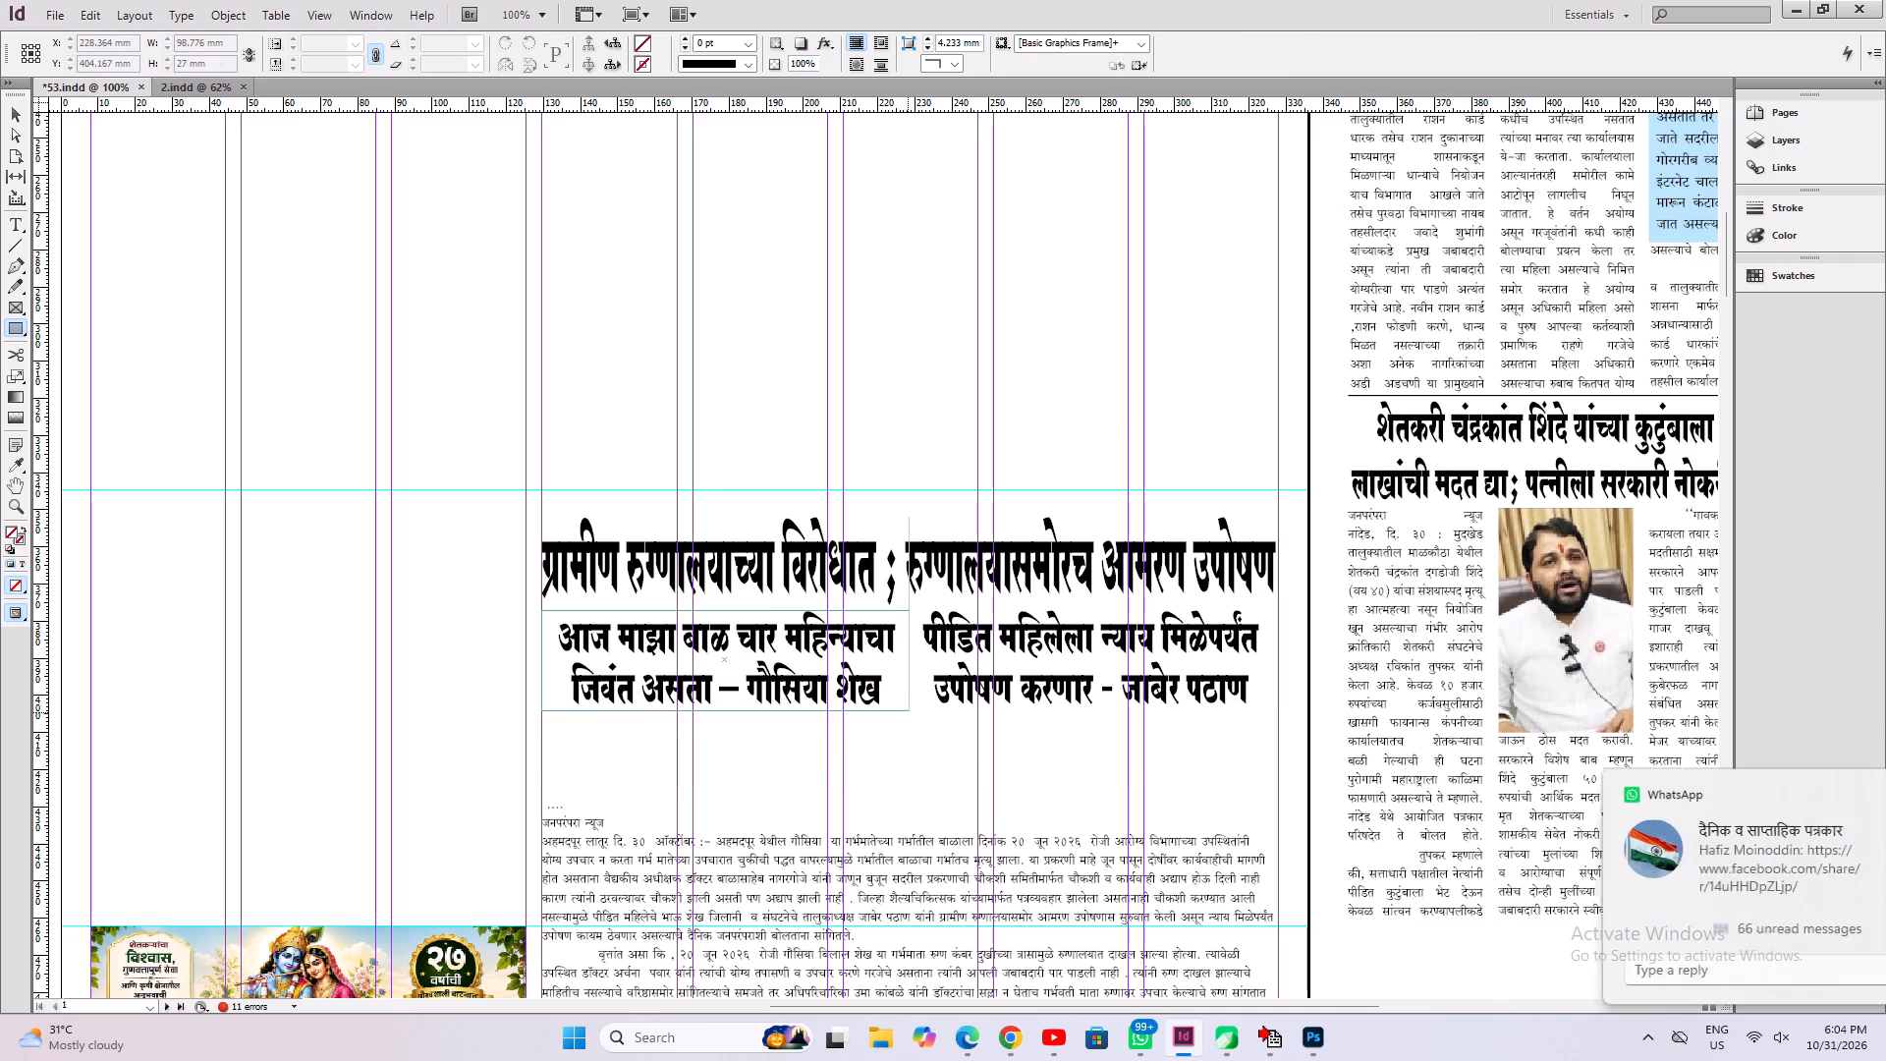
left_click_drag(908, 712, 909, 715)
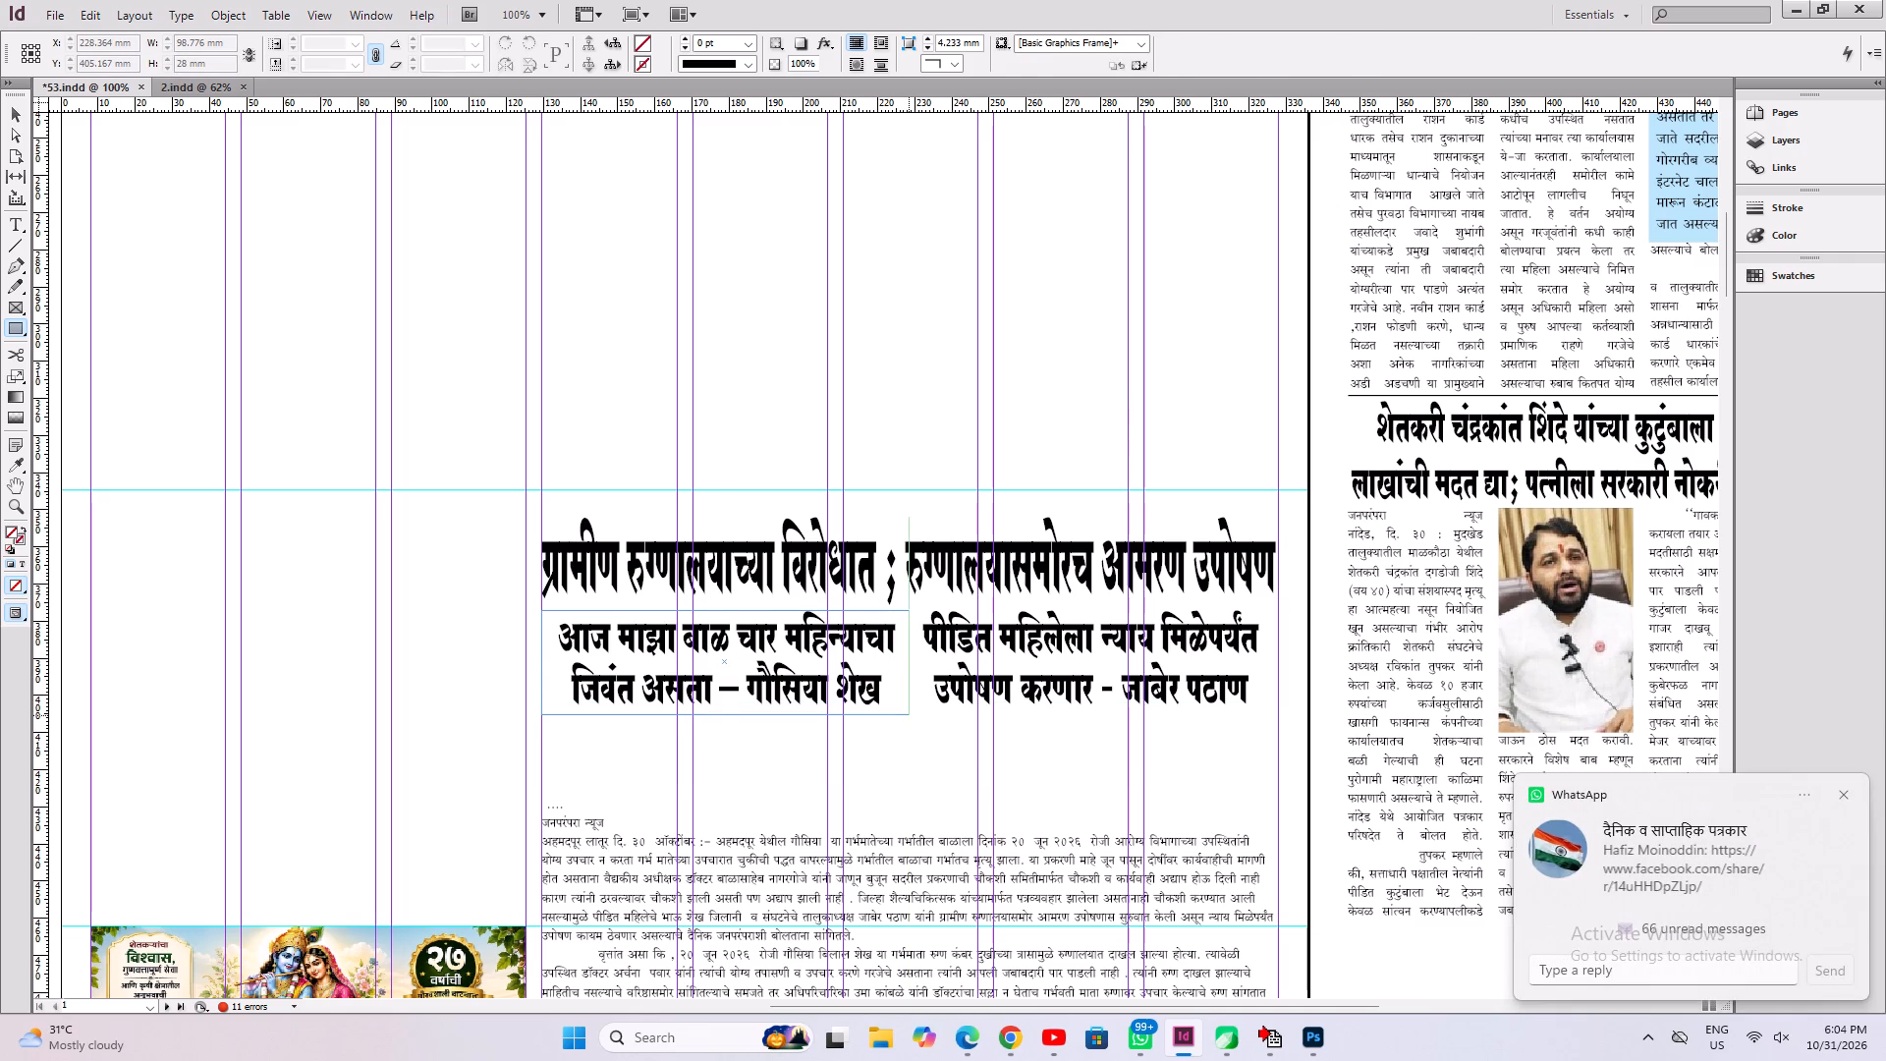
left_click(663, 42)
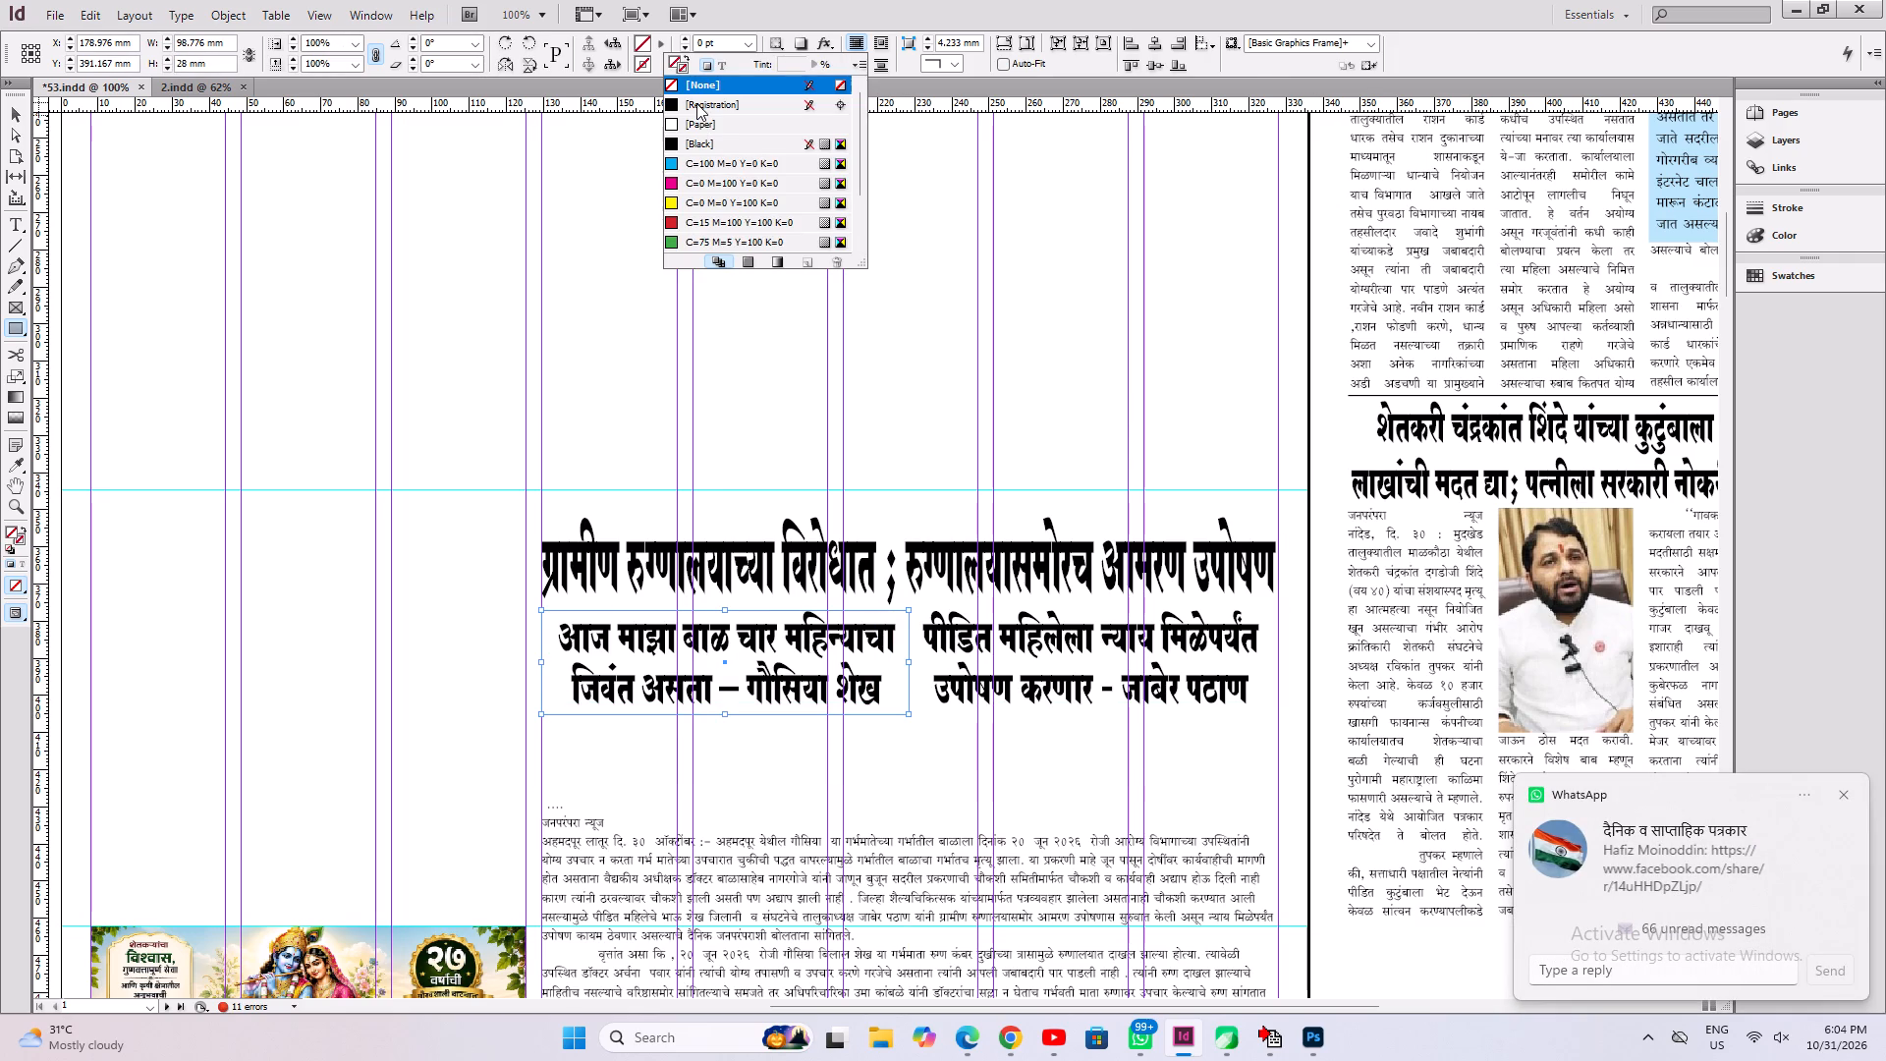
left_click(684, 147)
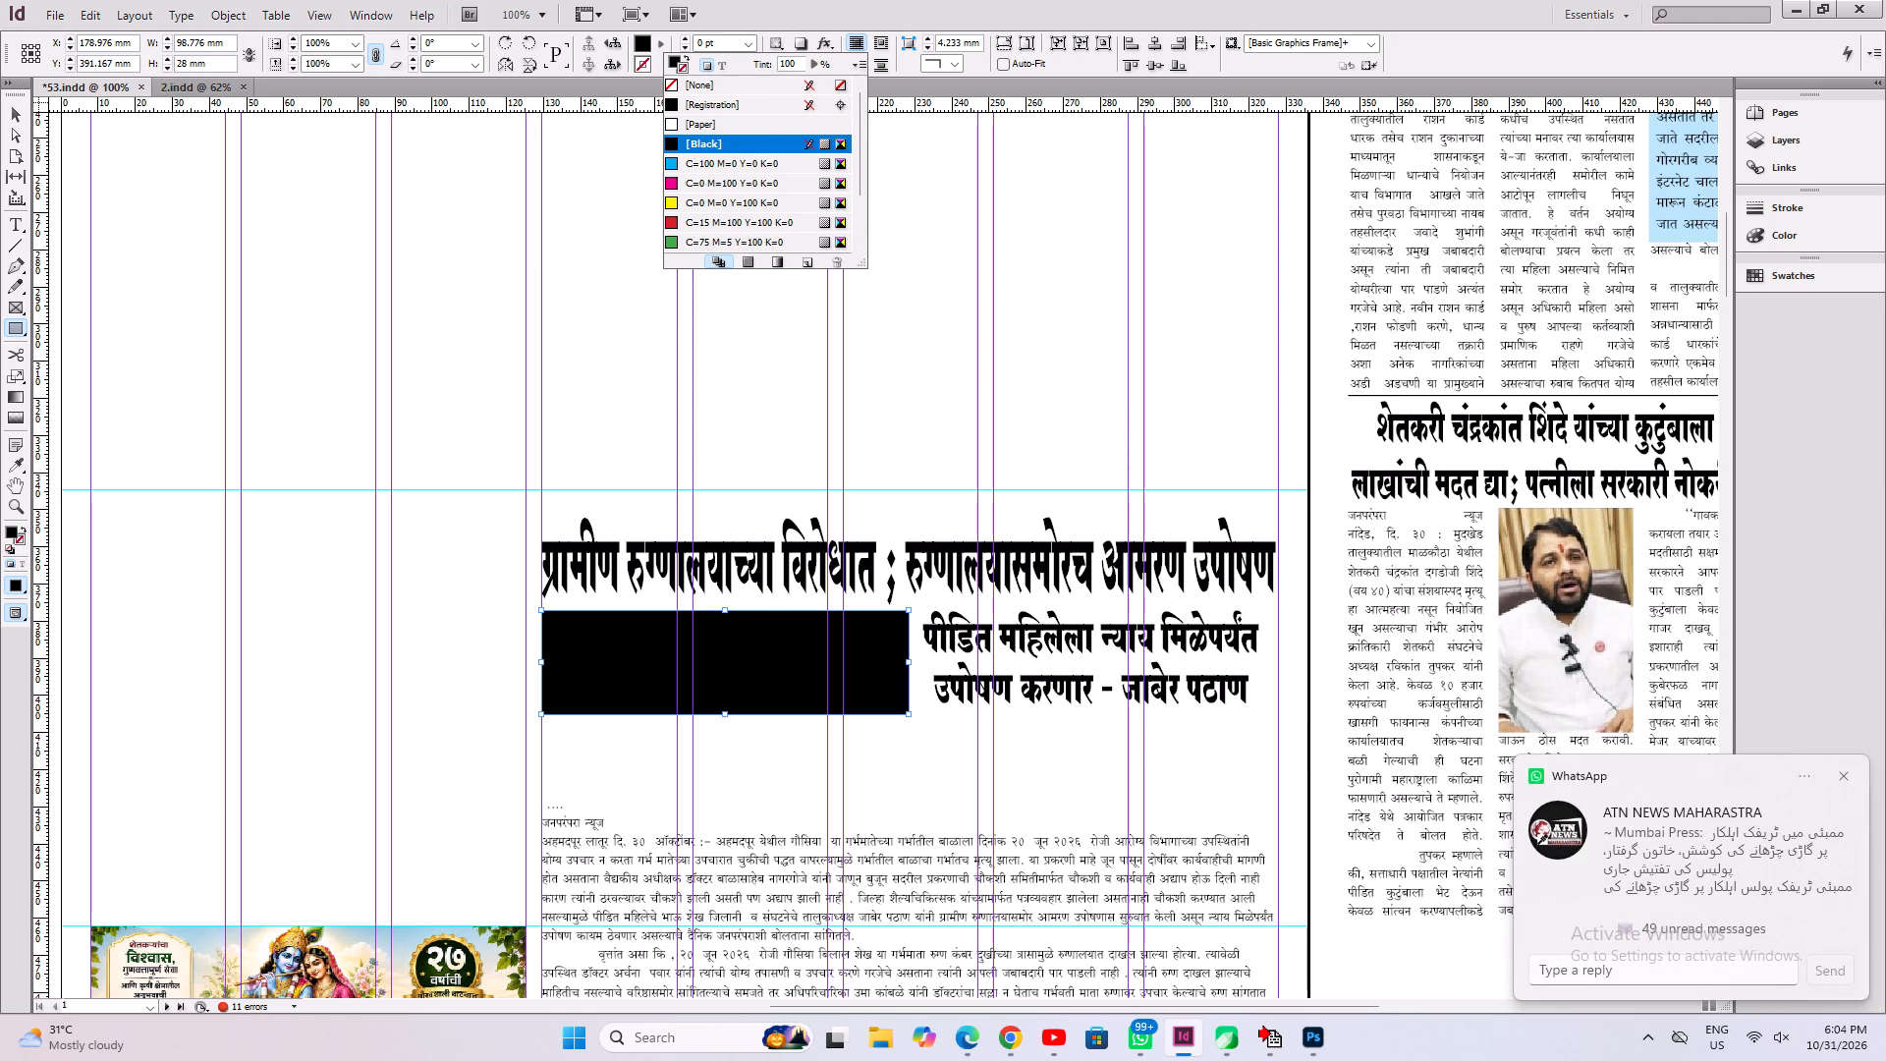
Lighten the black rectangle to a 20% tint and send it behind the first subheading's text.
left_click(815, 65)
left_click(737, 81)
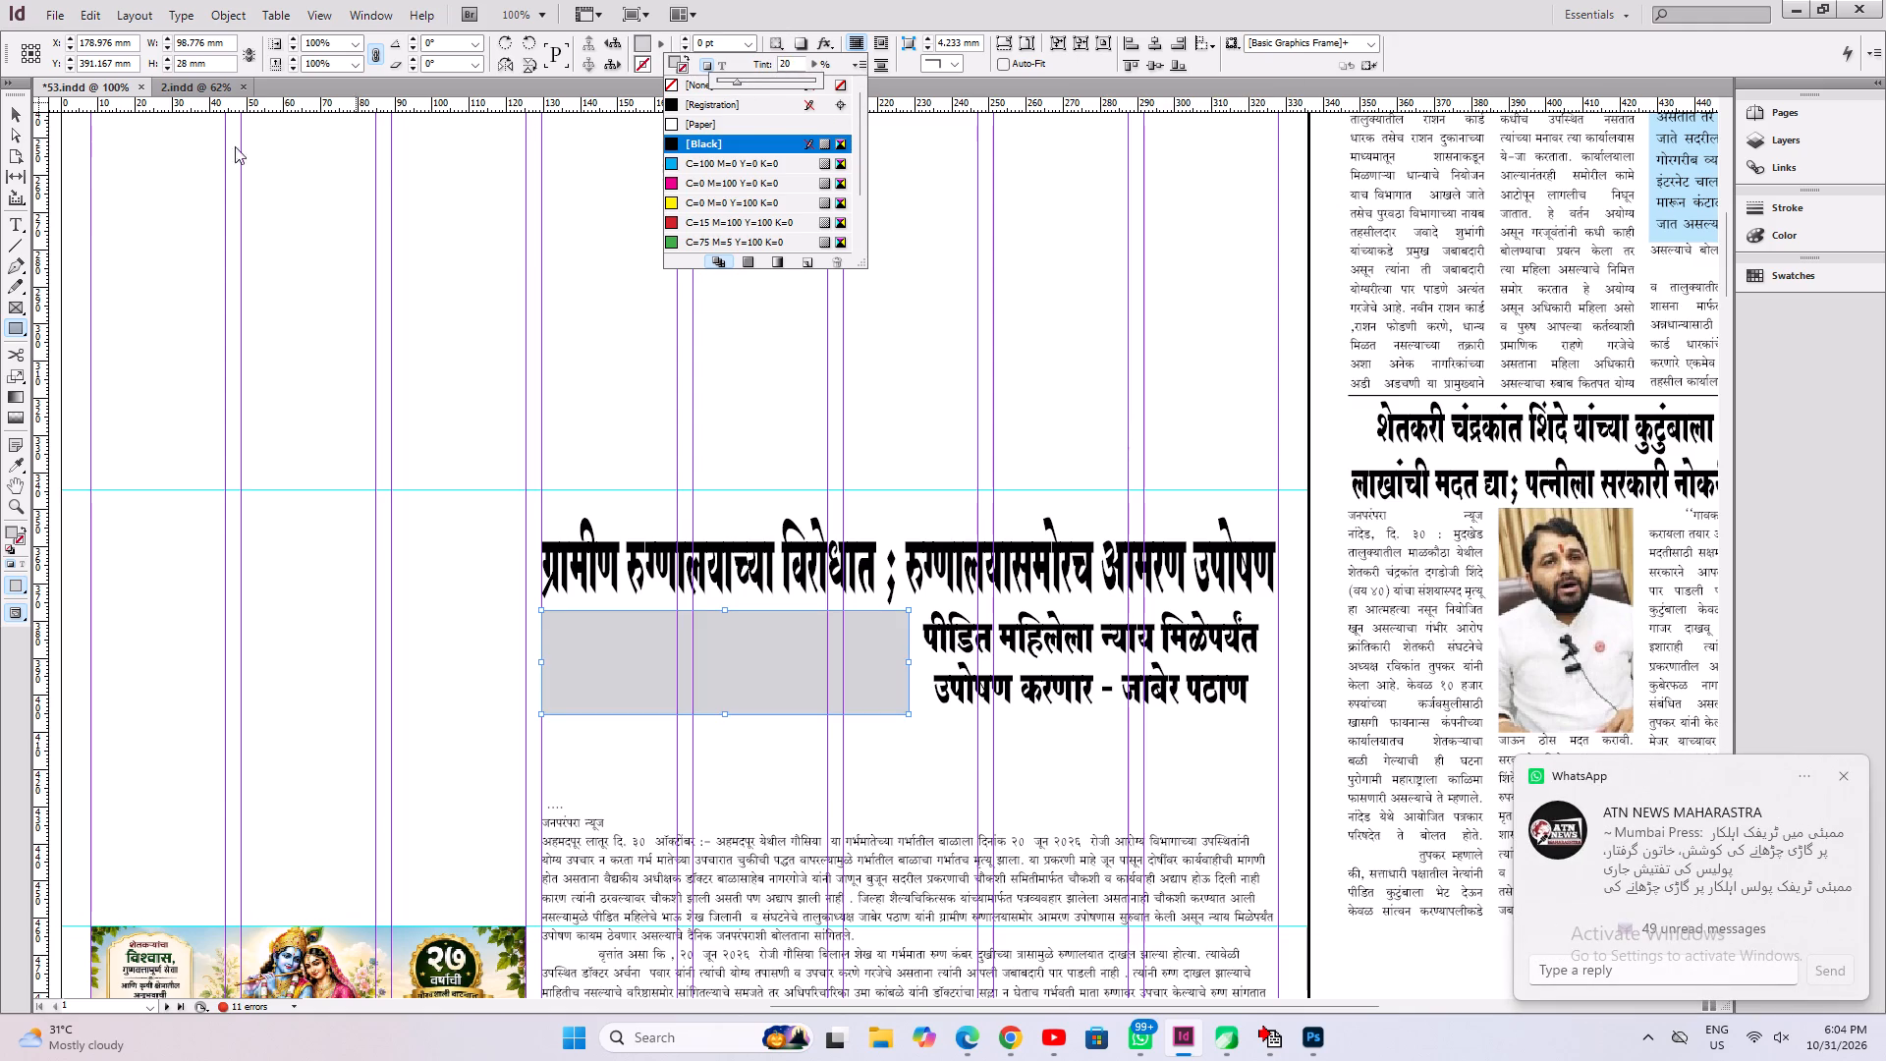
left_click(10, 106)
key("ctrl+shift+bracketleft")
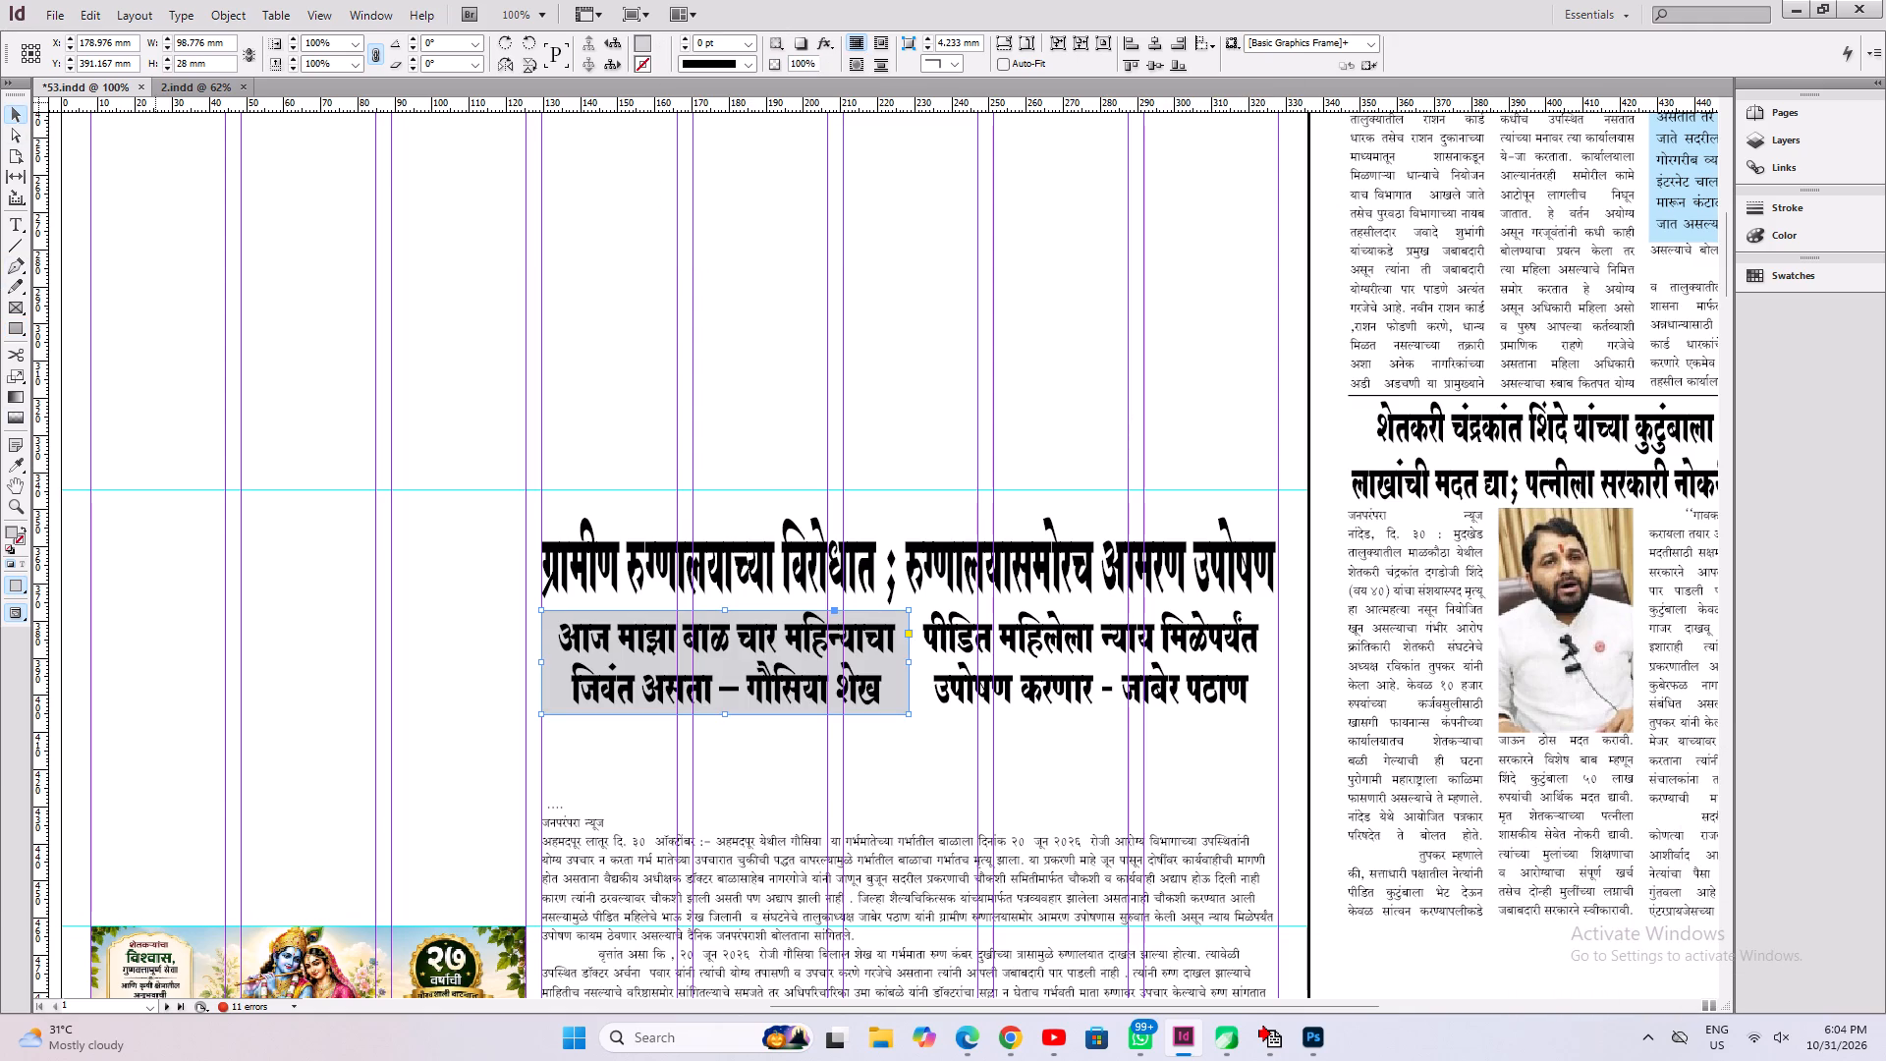
left_click(11, 113)
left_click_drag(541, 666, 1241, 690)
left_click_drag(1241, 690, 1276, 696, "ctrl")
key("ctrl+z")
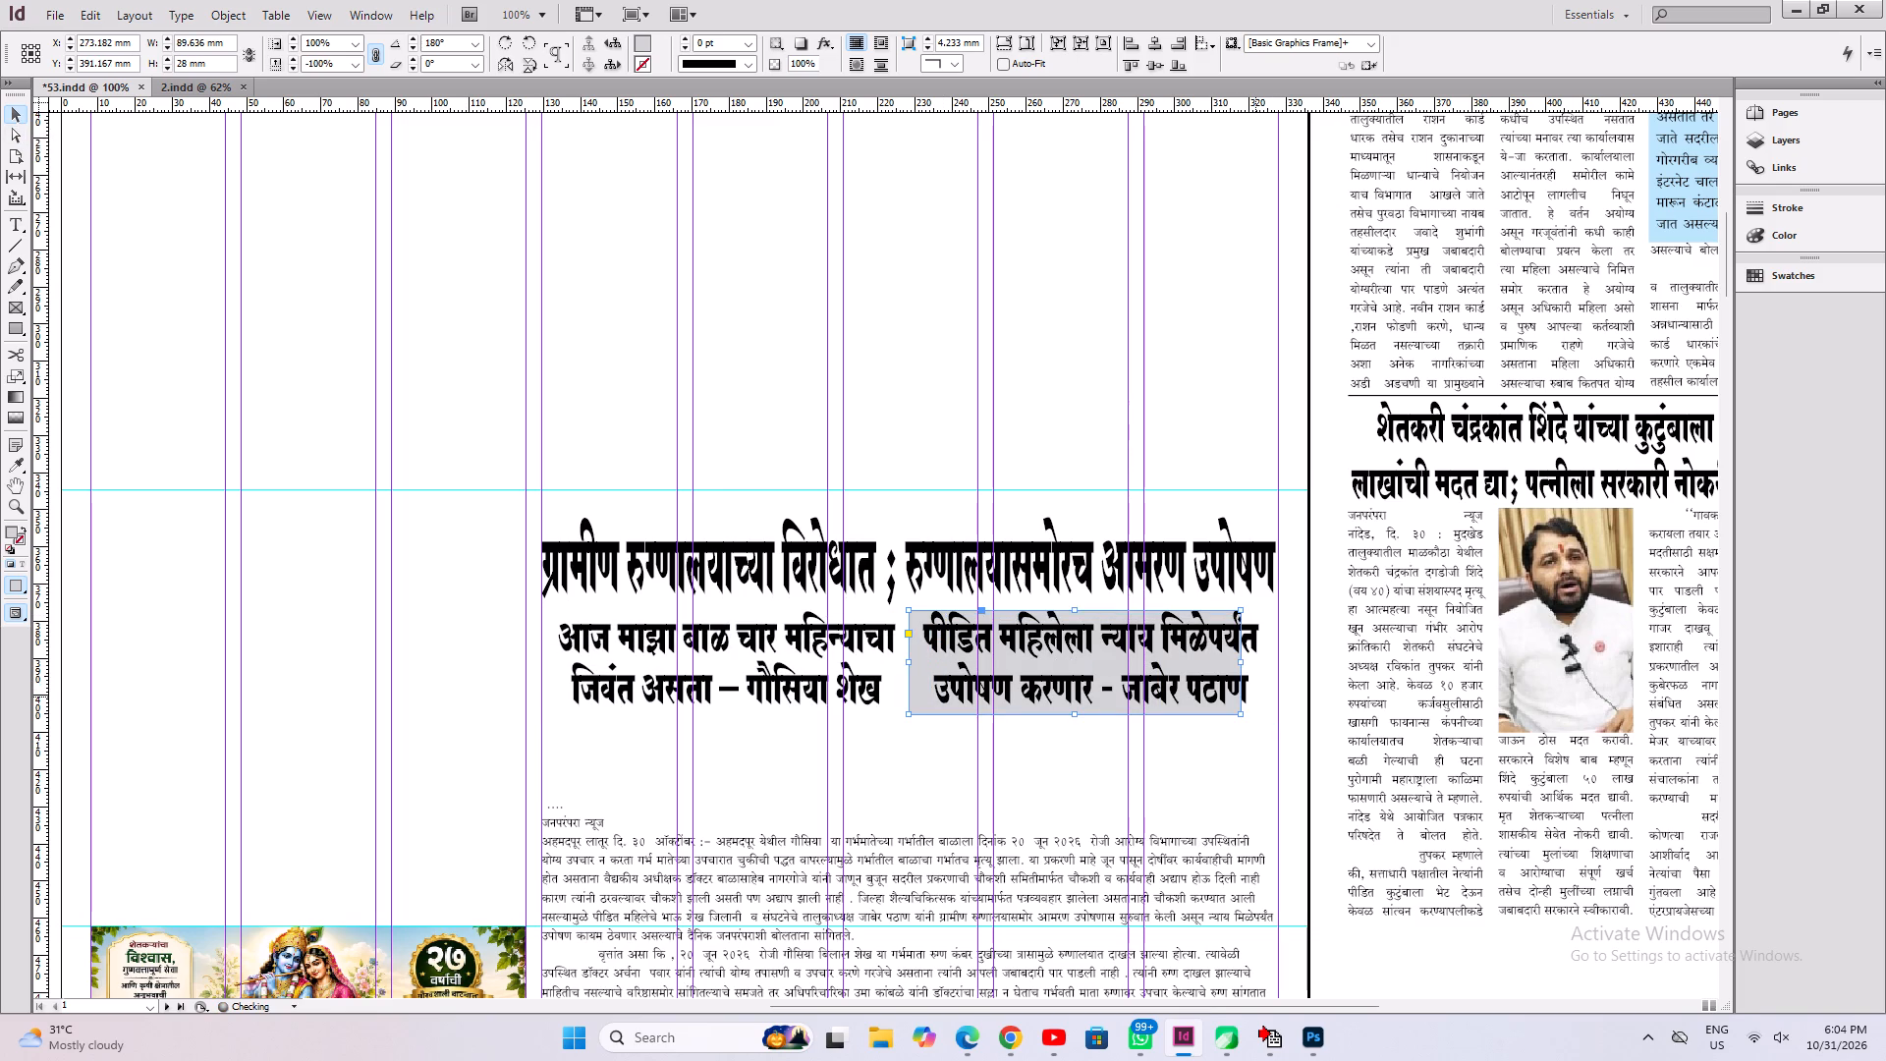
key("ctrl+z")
Duplicate the grey rectangle behind the second subheading at the same height and delete the surplus copy beyond the page edge.
left_click_drag(663, 714, 1141, 712, "ctrl+alt+shift")
left_click_drag(1141, 712, 1041, 715, "ctrl+alt+shift")
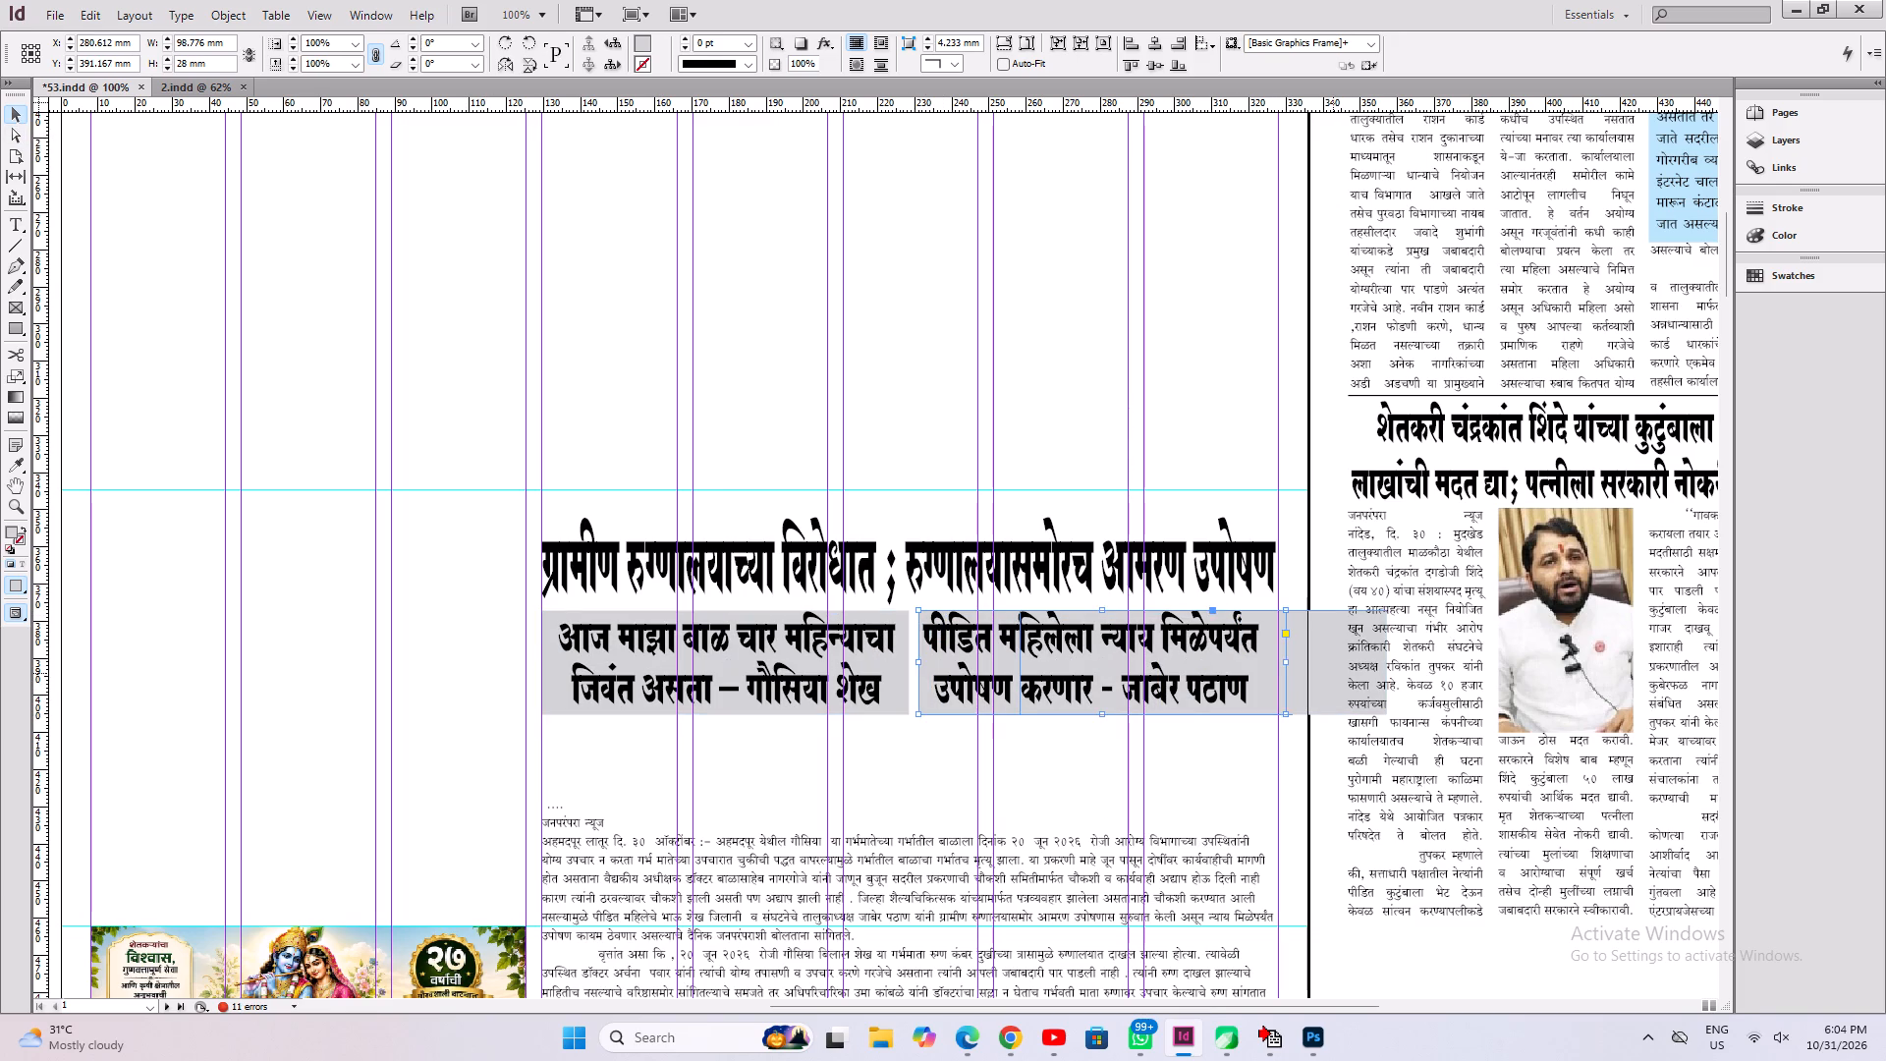
left_click(1330, 670)
key("Delete")
left_click(1270, 693)
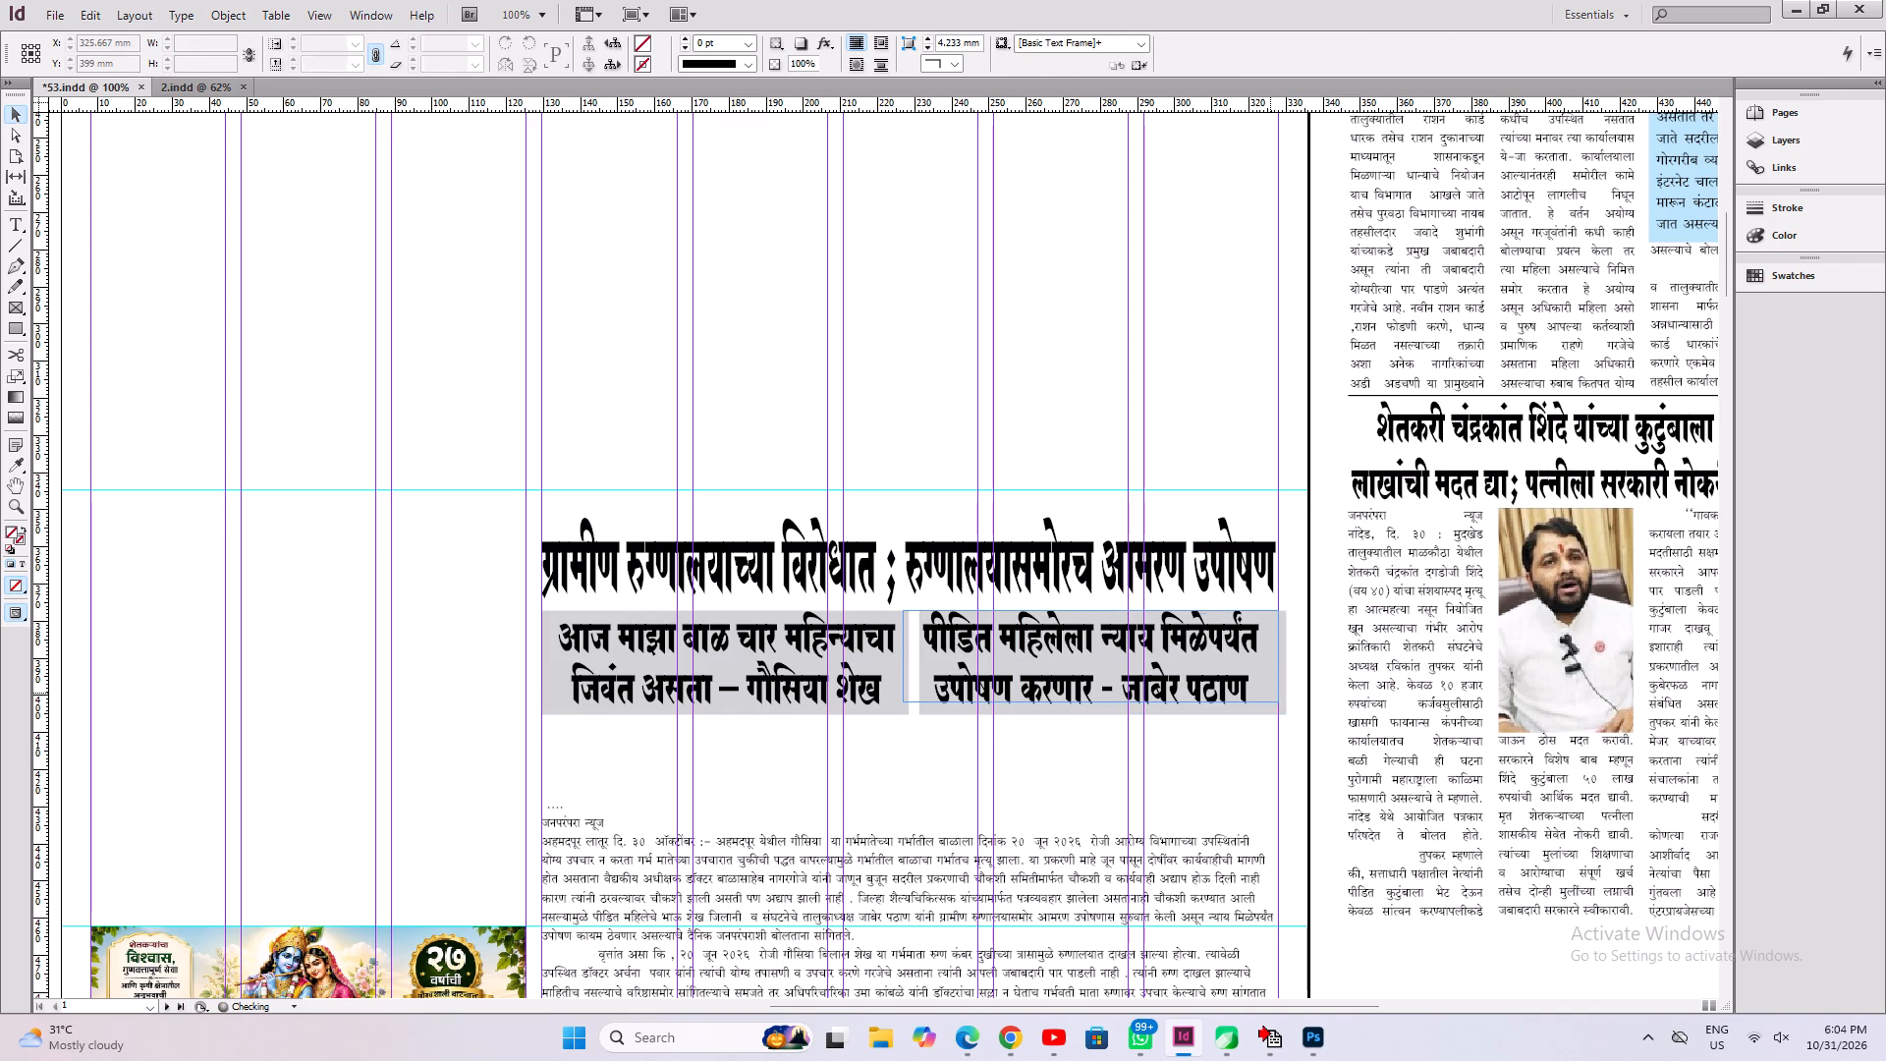
left_click(1236, 712)
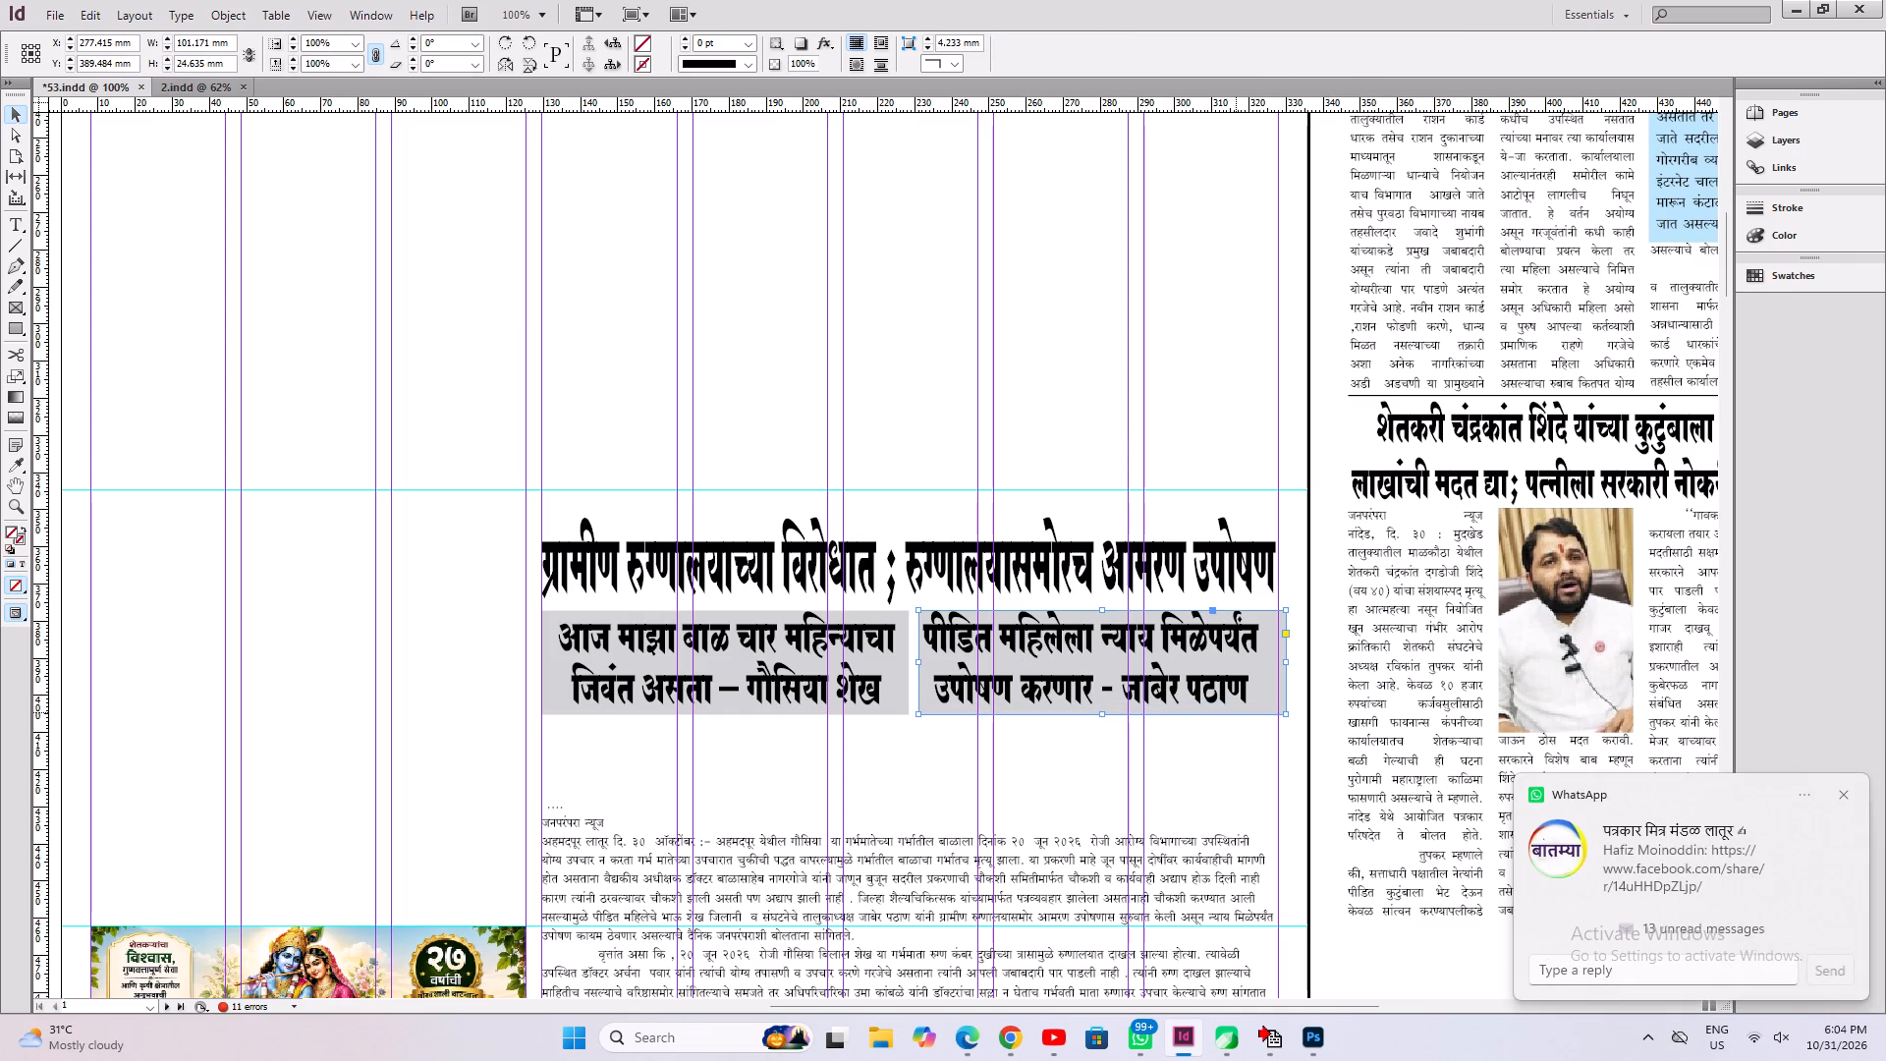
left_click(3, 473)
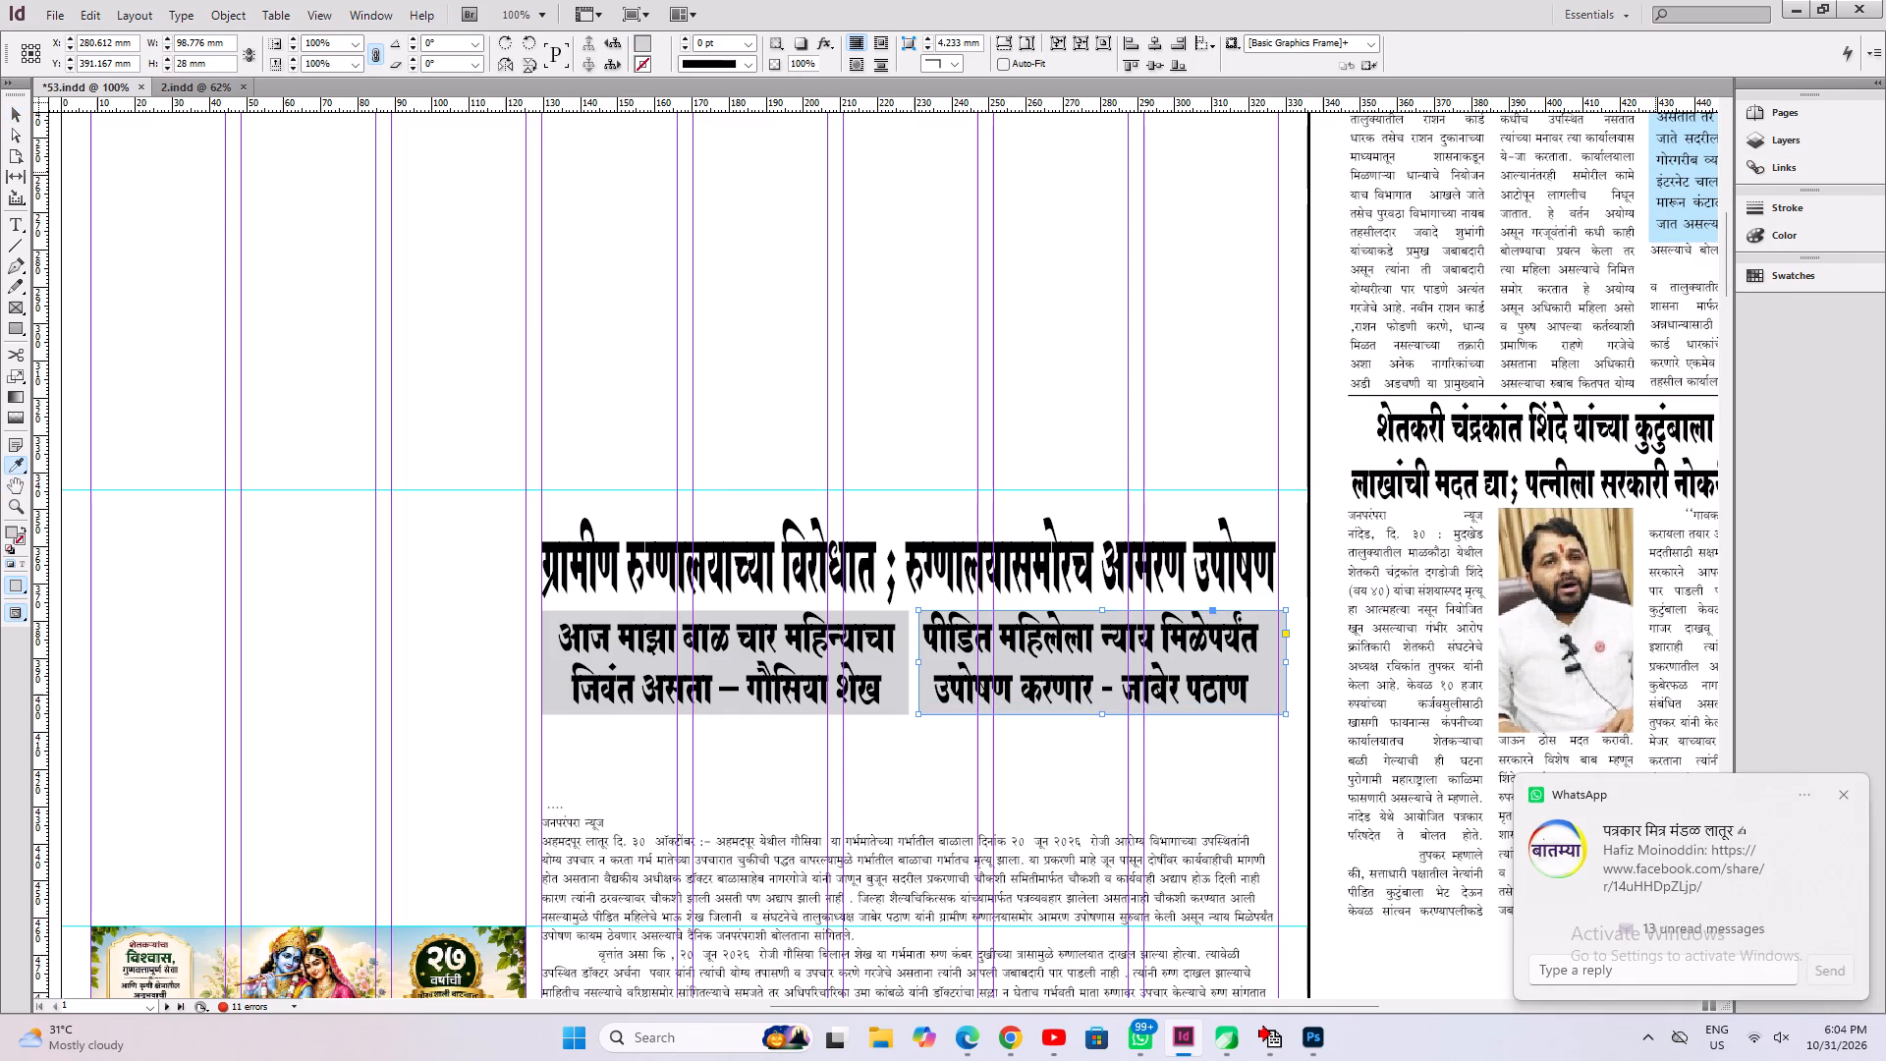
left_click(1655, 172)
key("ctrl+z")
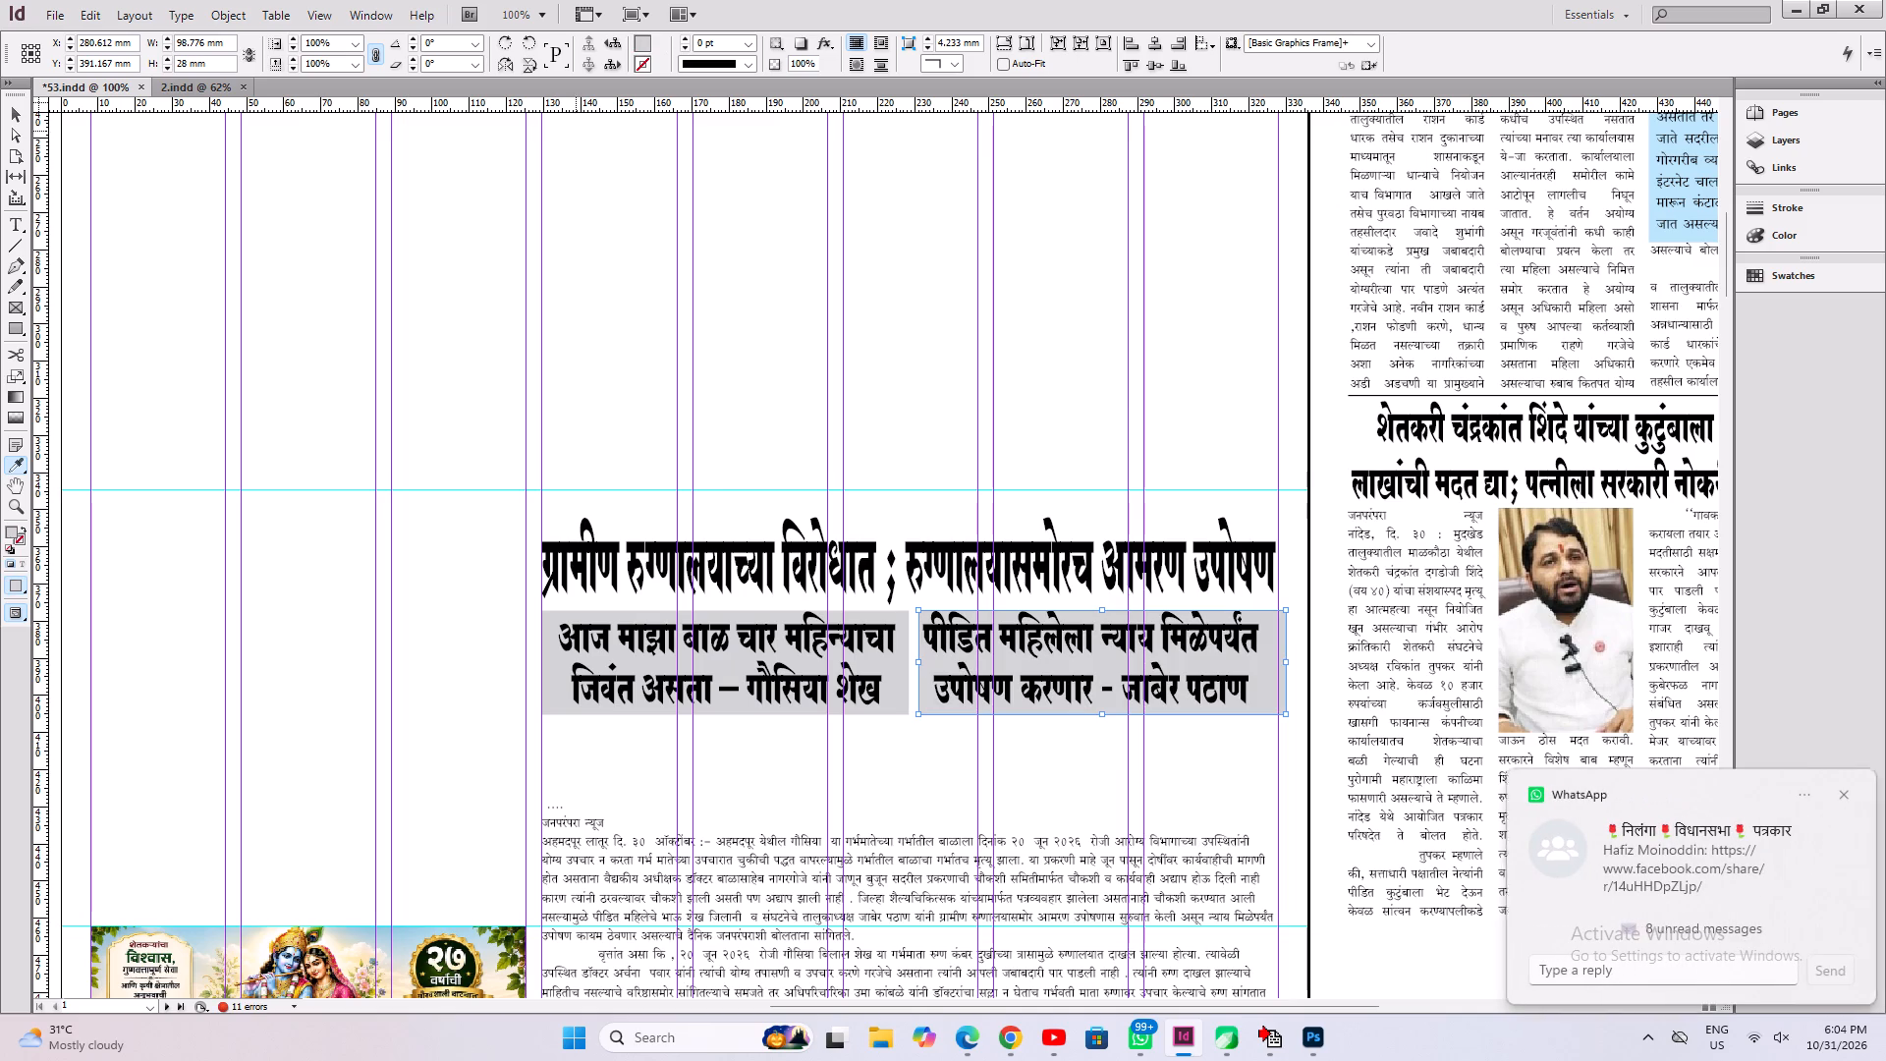
Fill the rectangle behind the second subheading with C=100 M=0 Y=0 K=0, keeping the 20% tint.
left_click(653, 39)
left_click(679, 157)
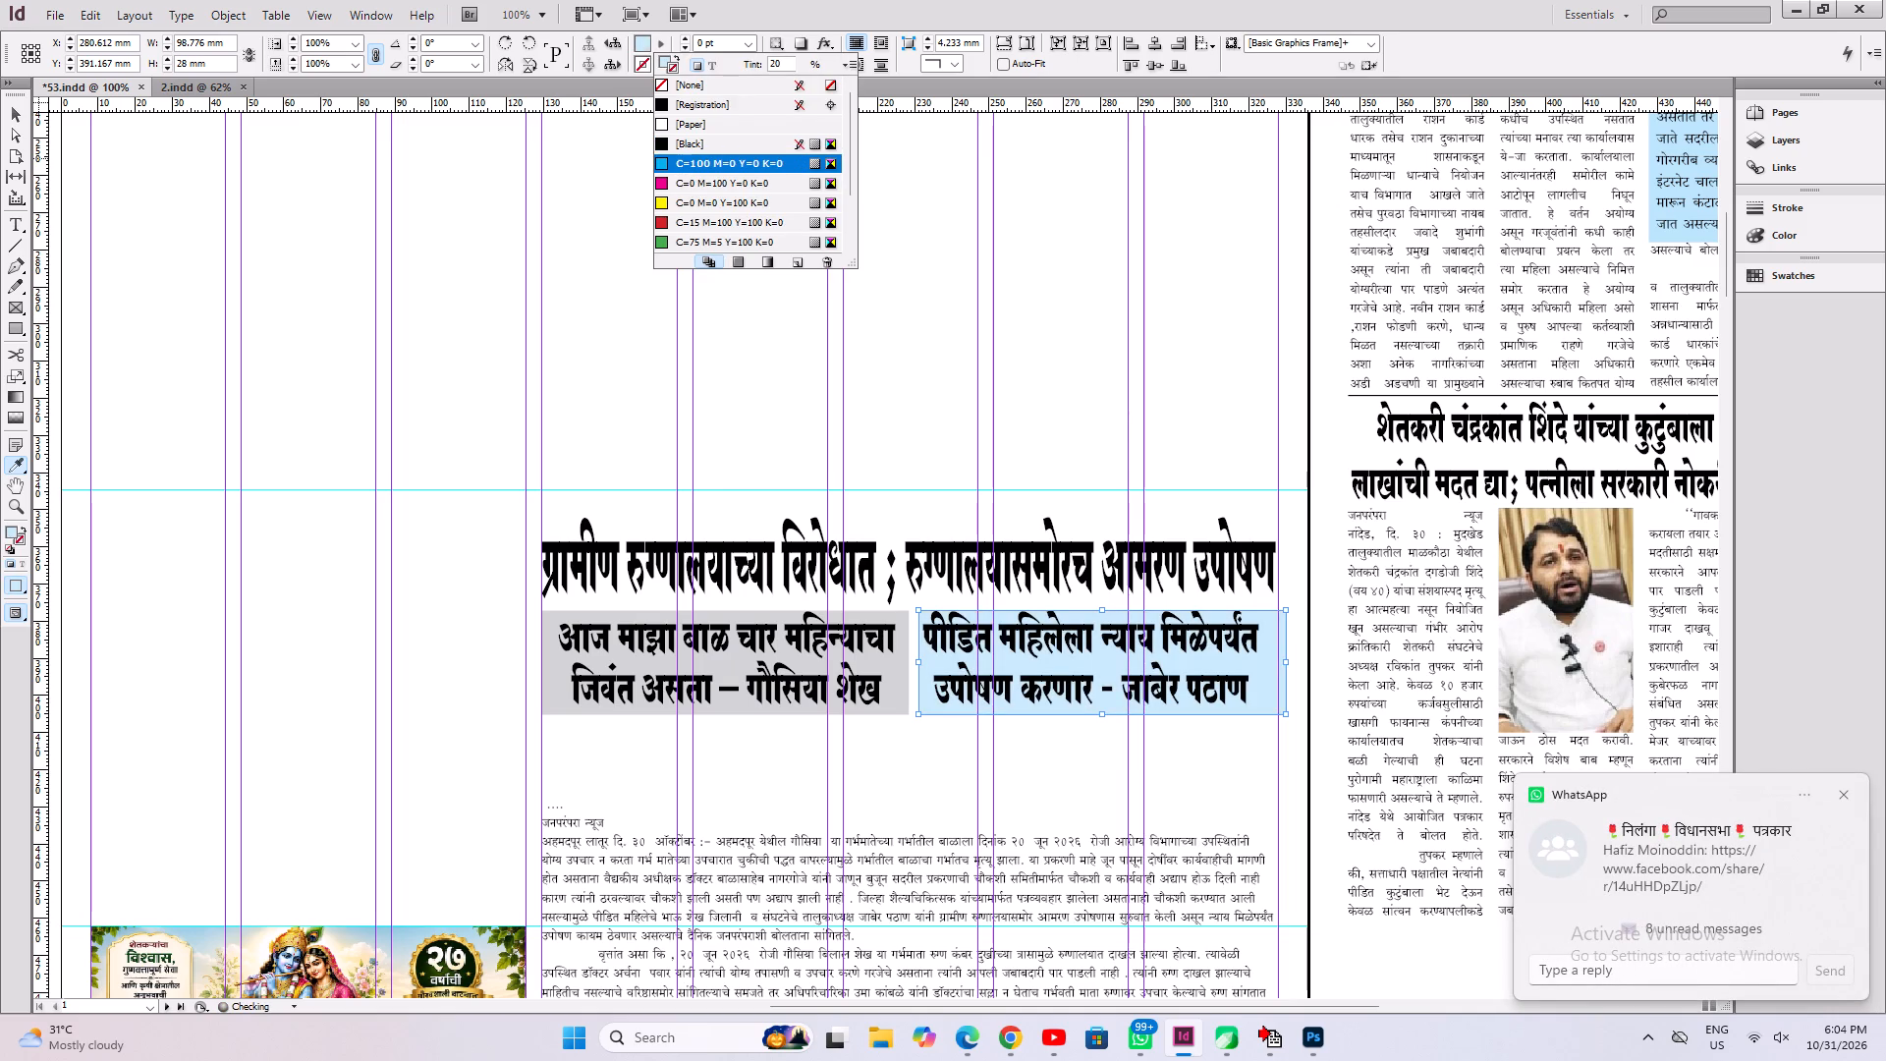
left_click(15, 117)
left_click(253, 521)
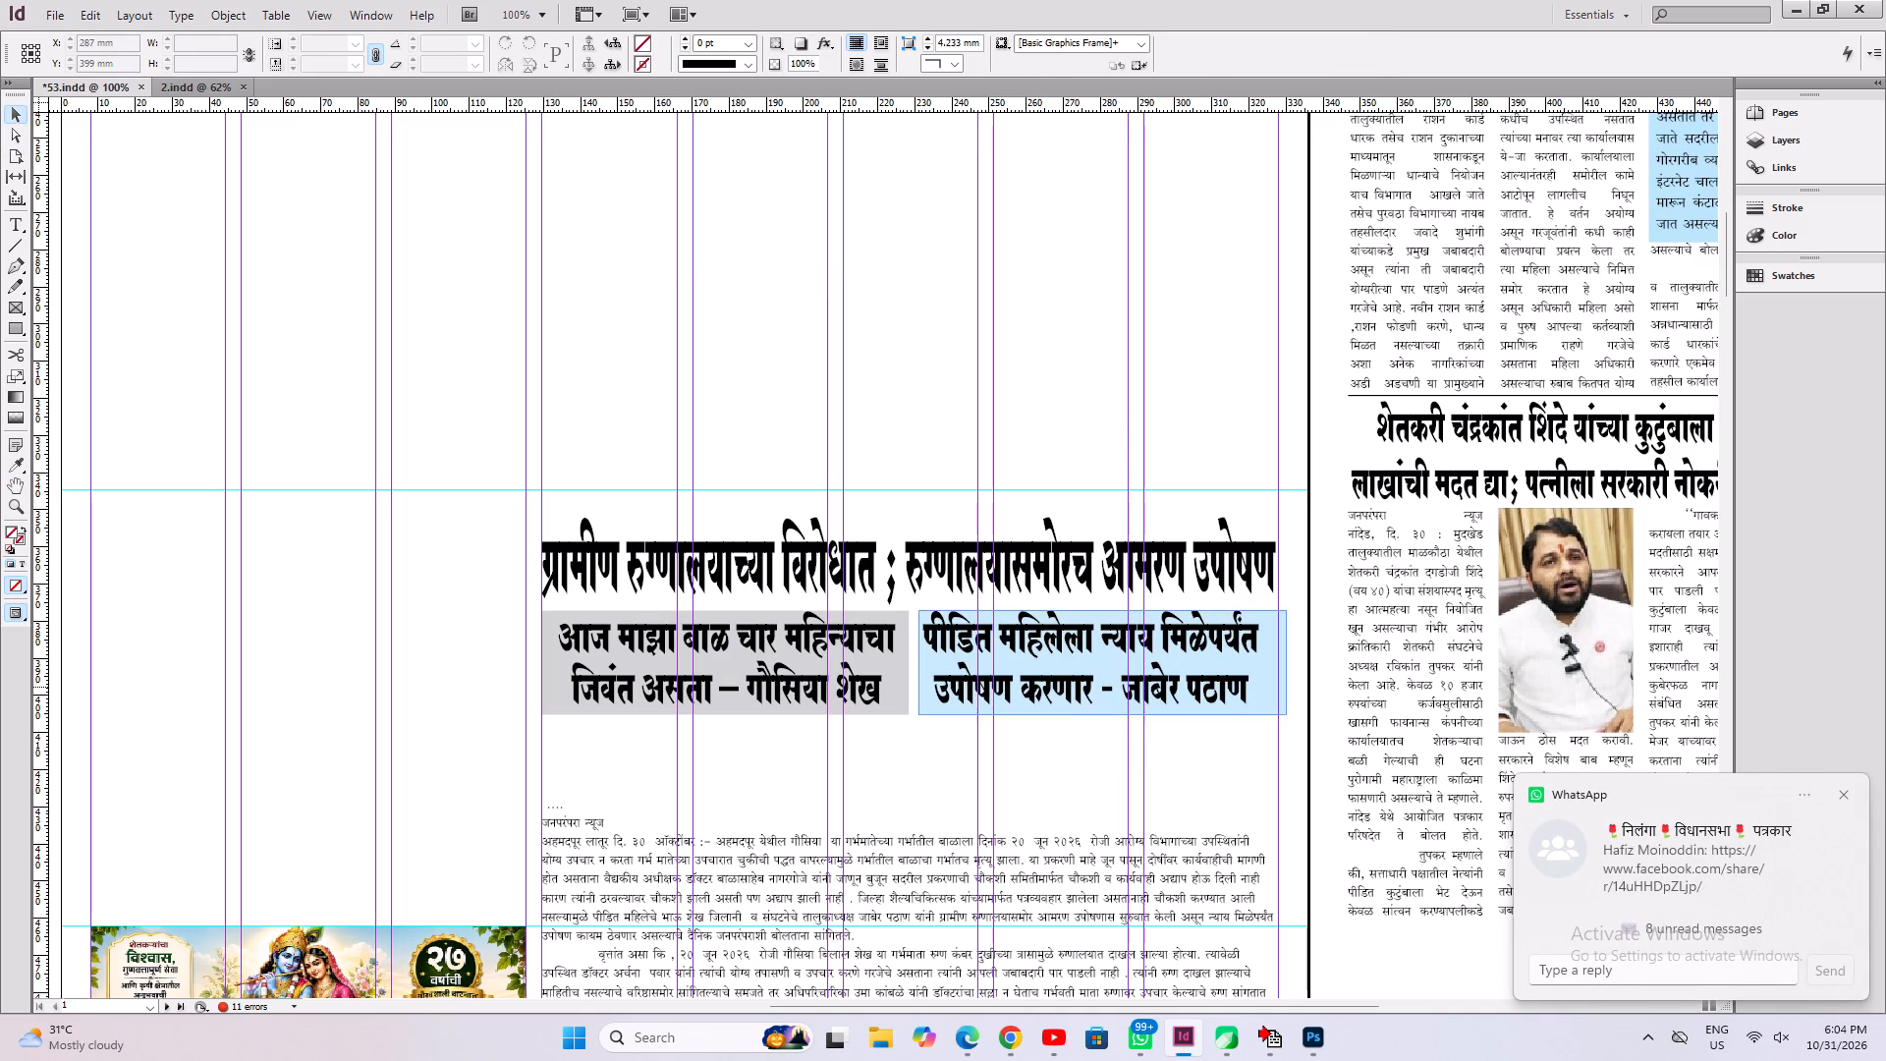
Nudge the light-blue rectangle about 1 mm left, closer to the grey one.
left_click(1272, 683)
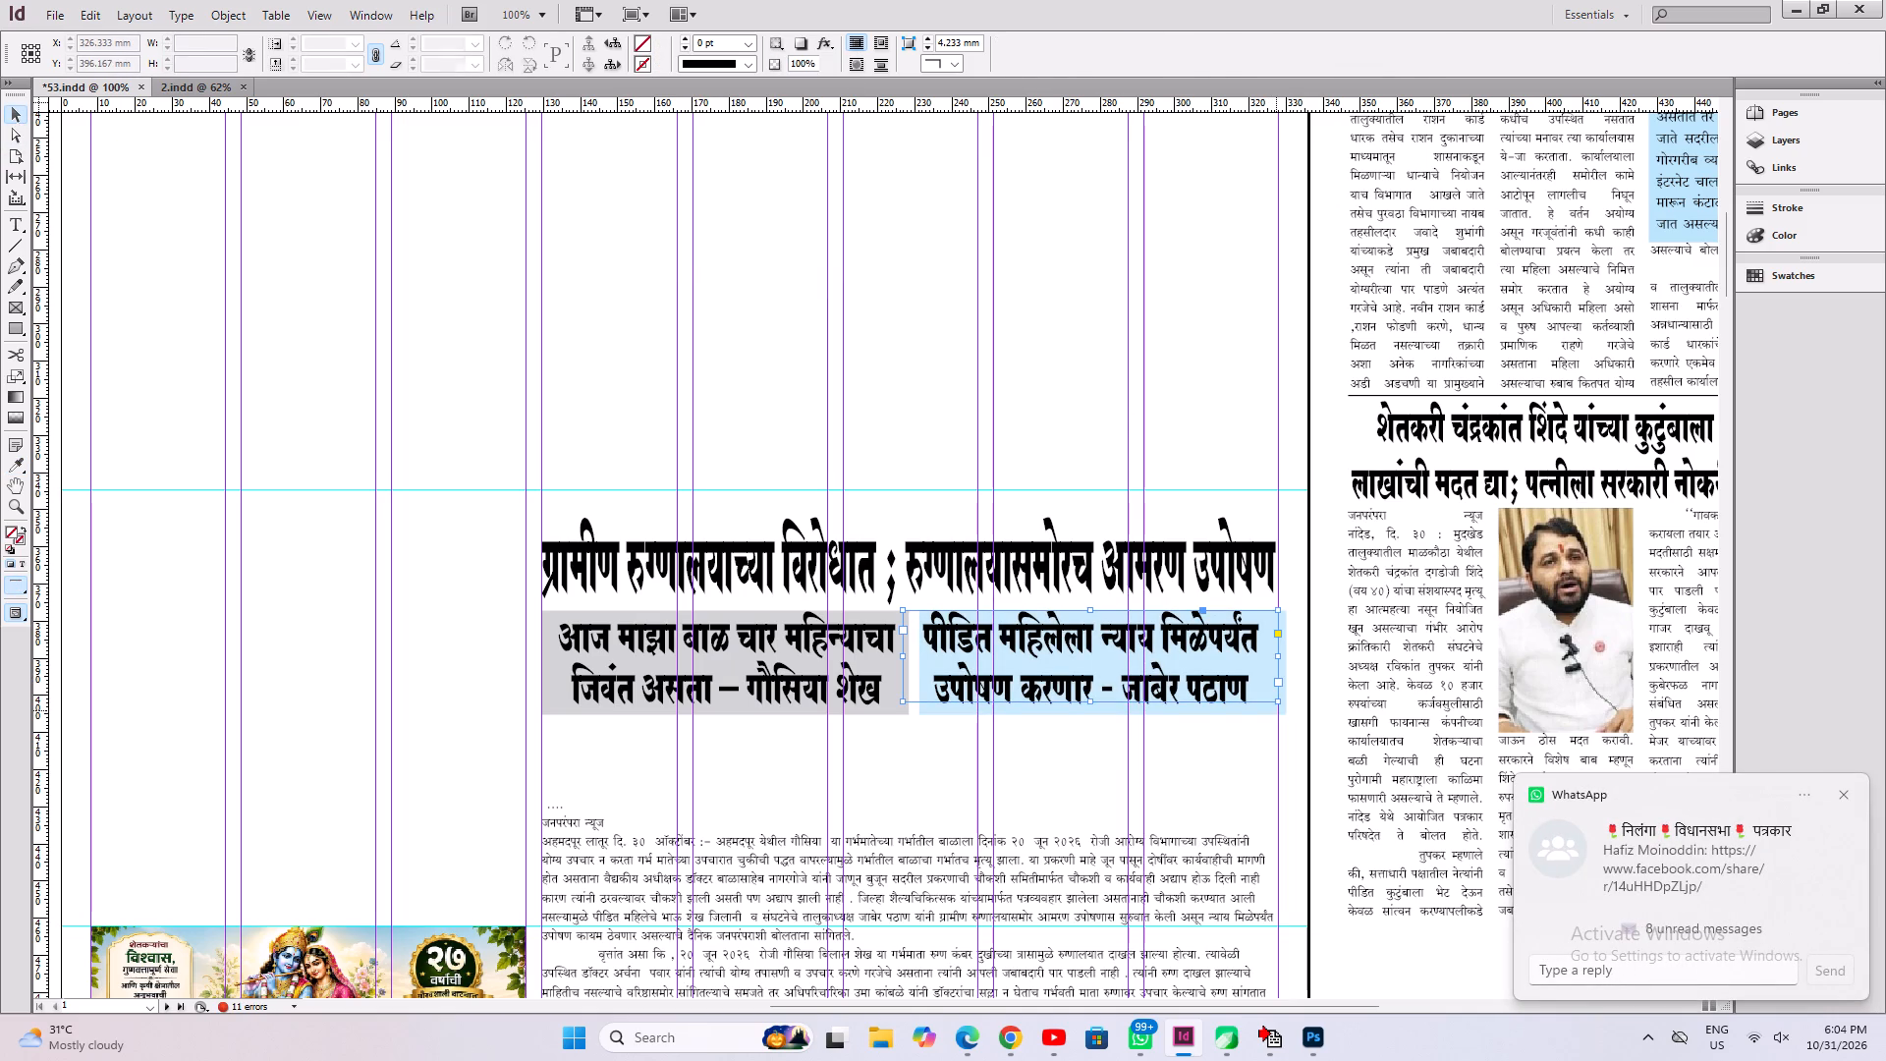
left_click(1274, 710)
left_click(1242, 714)
key("Left")
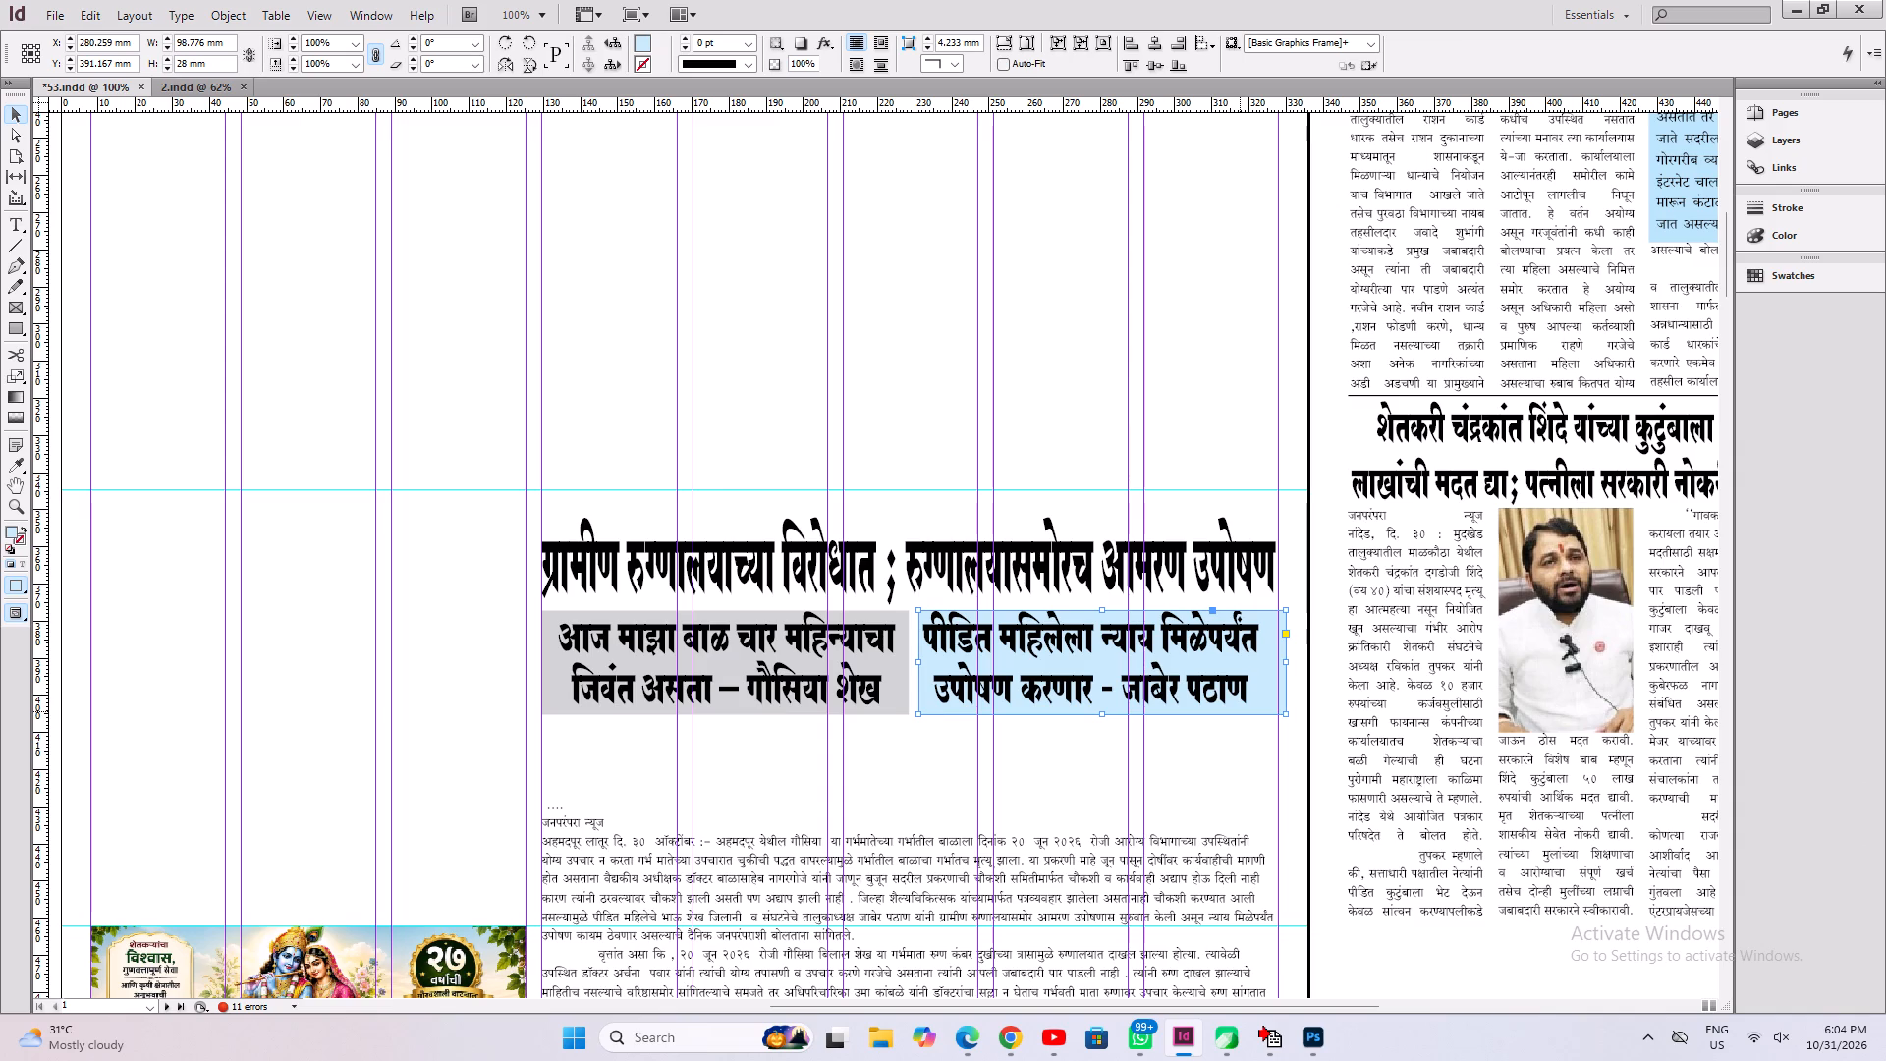
key("Left")
key("Left")
Scale both subheadings and their background rectangles together horizontally to about 198 mm wide, and save the document.
left_click(1304, 711)
left_click_drag(1289, 642, 557, 689)
key("ctrl+2")
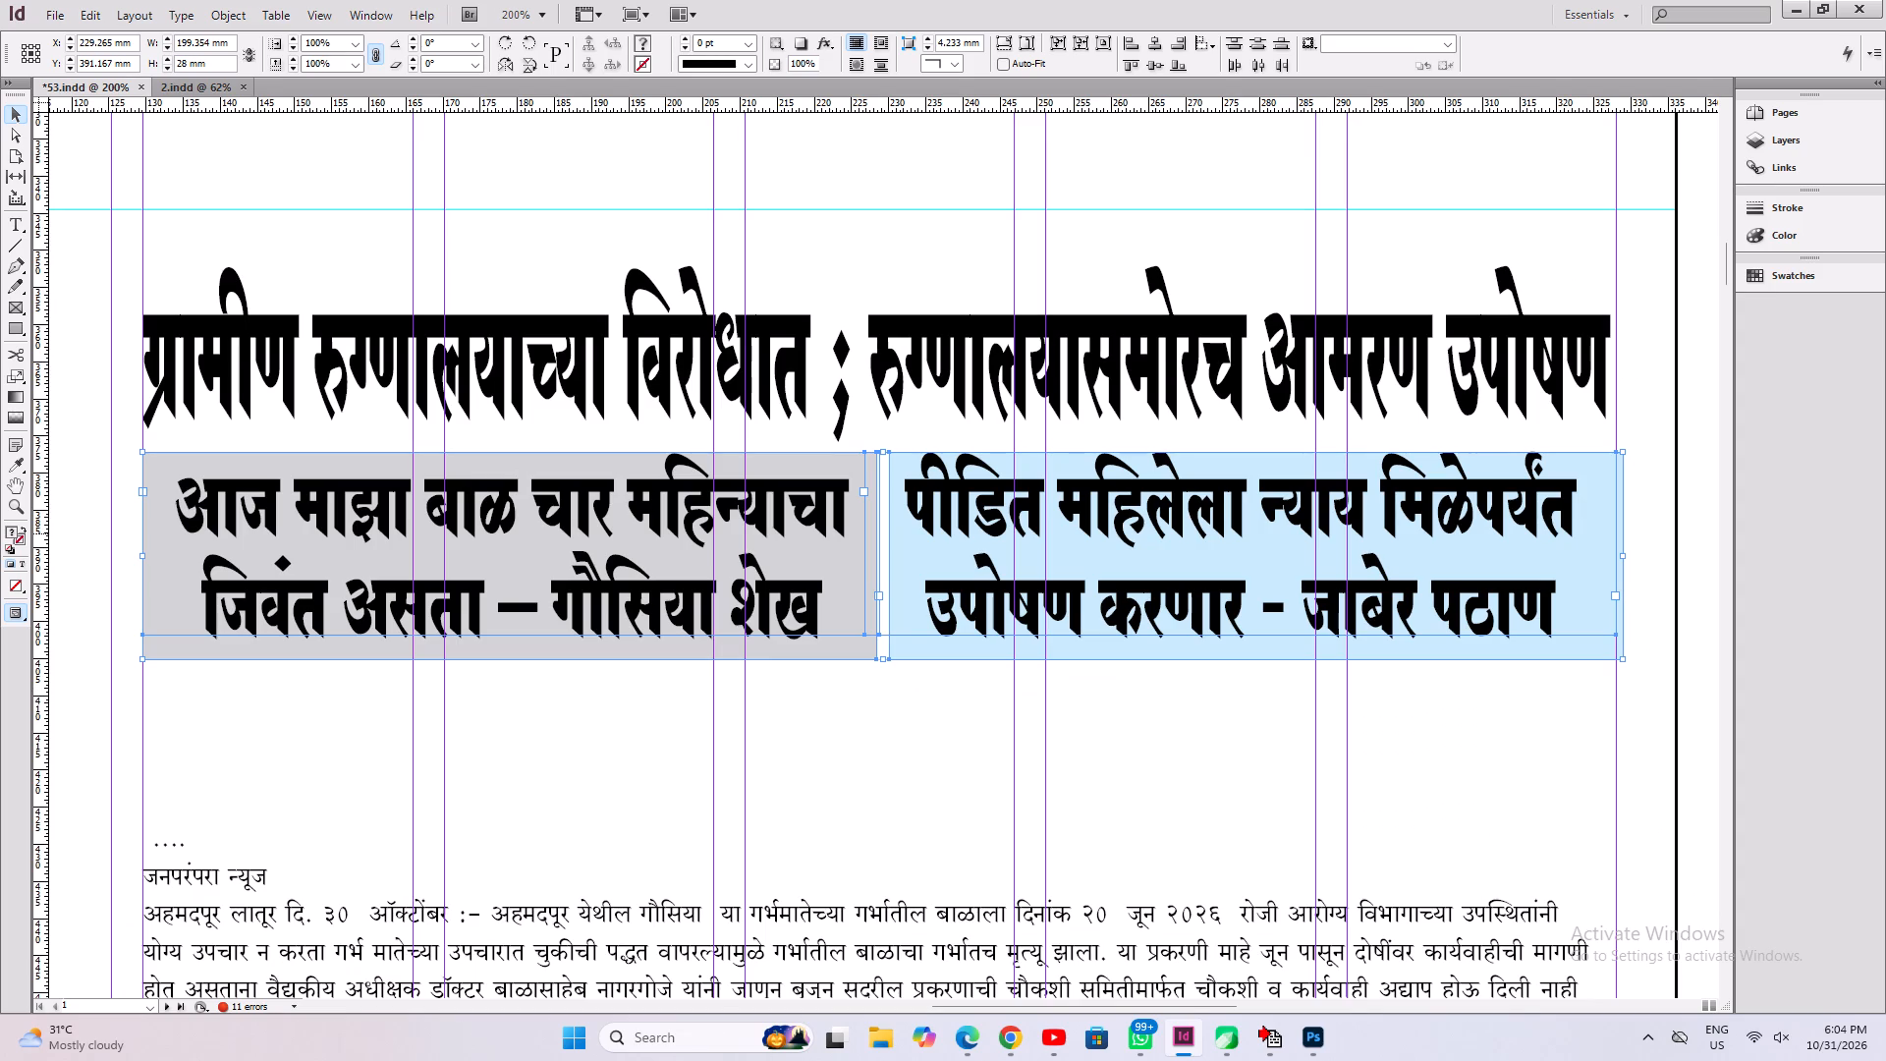
left_click_drag(1625, 557, 1616, 569, "ctrl")
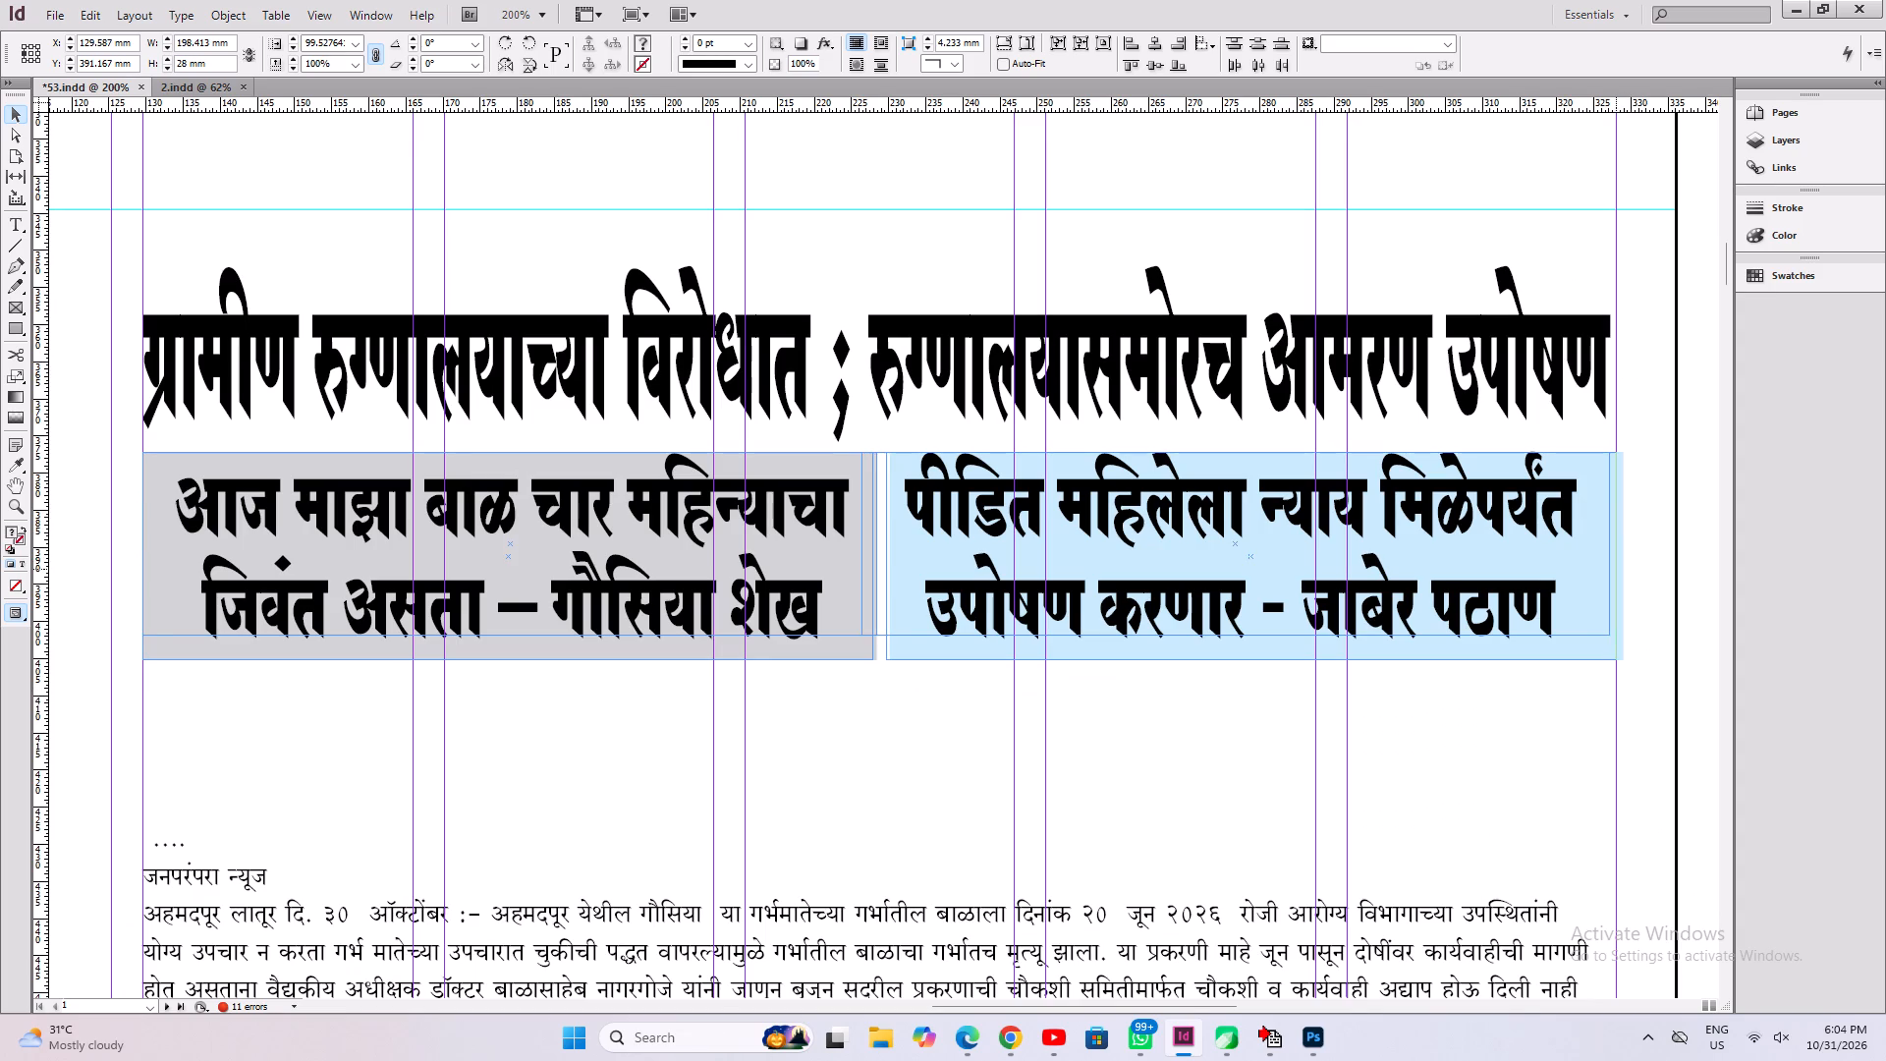
left_click_drag(1616, 569, 1621, 570, "ctrl")
key("ctrl+1")
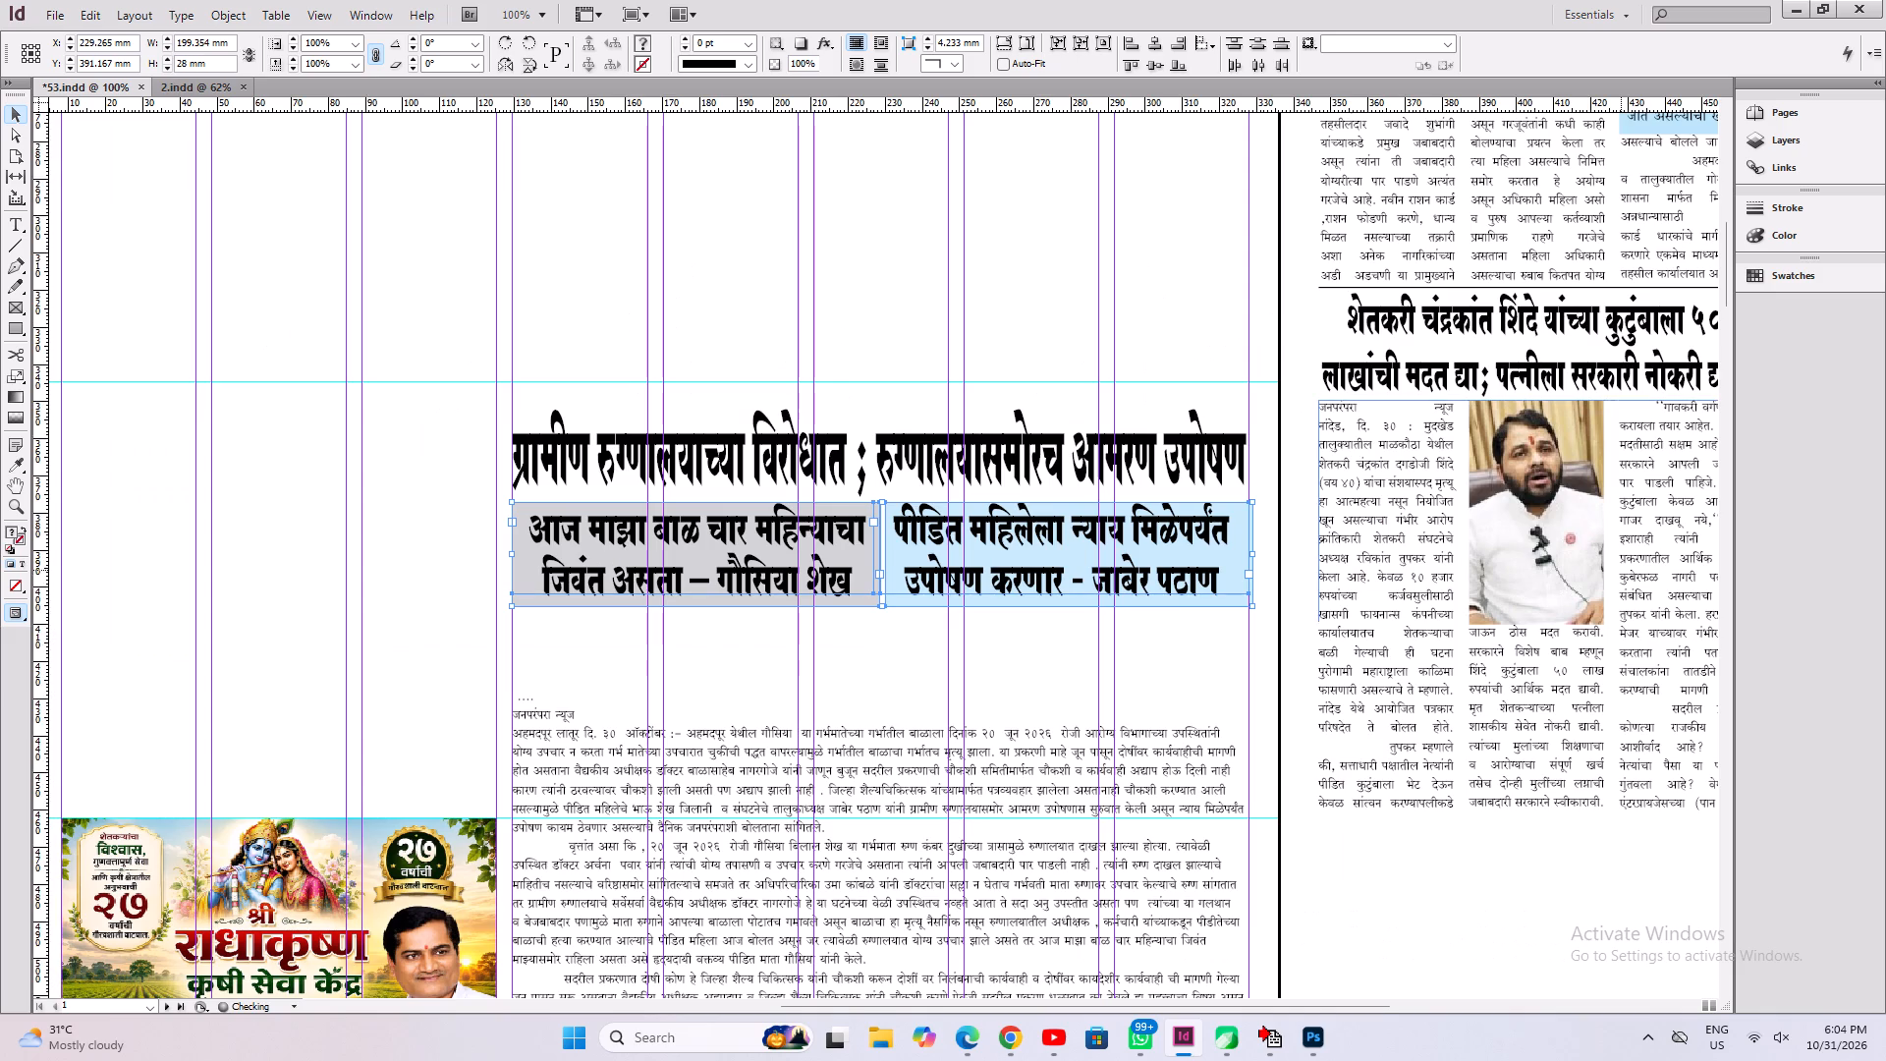
left_click(1254, 555, "ctrl")
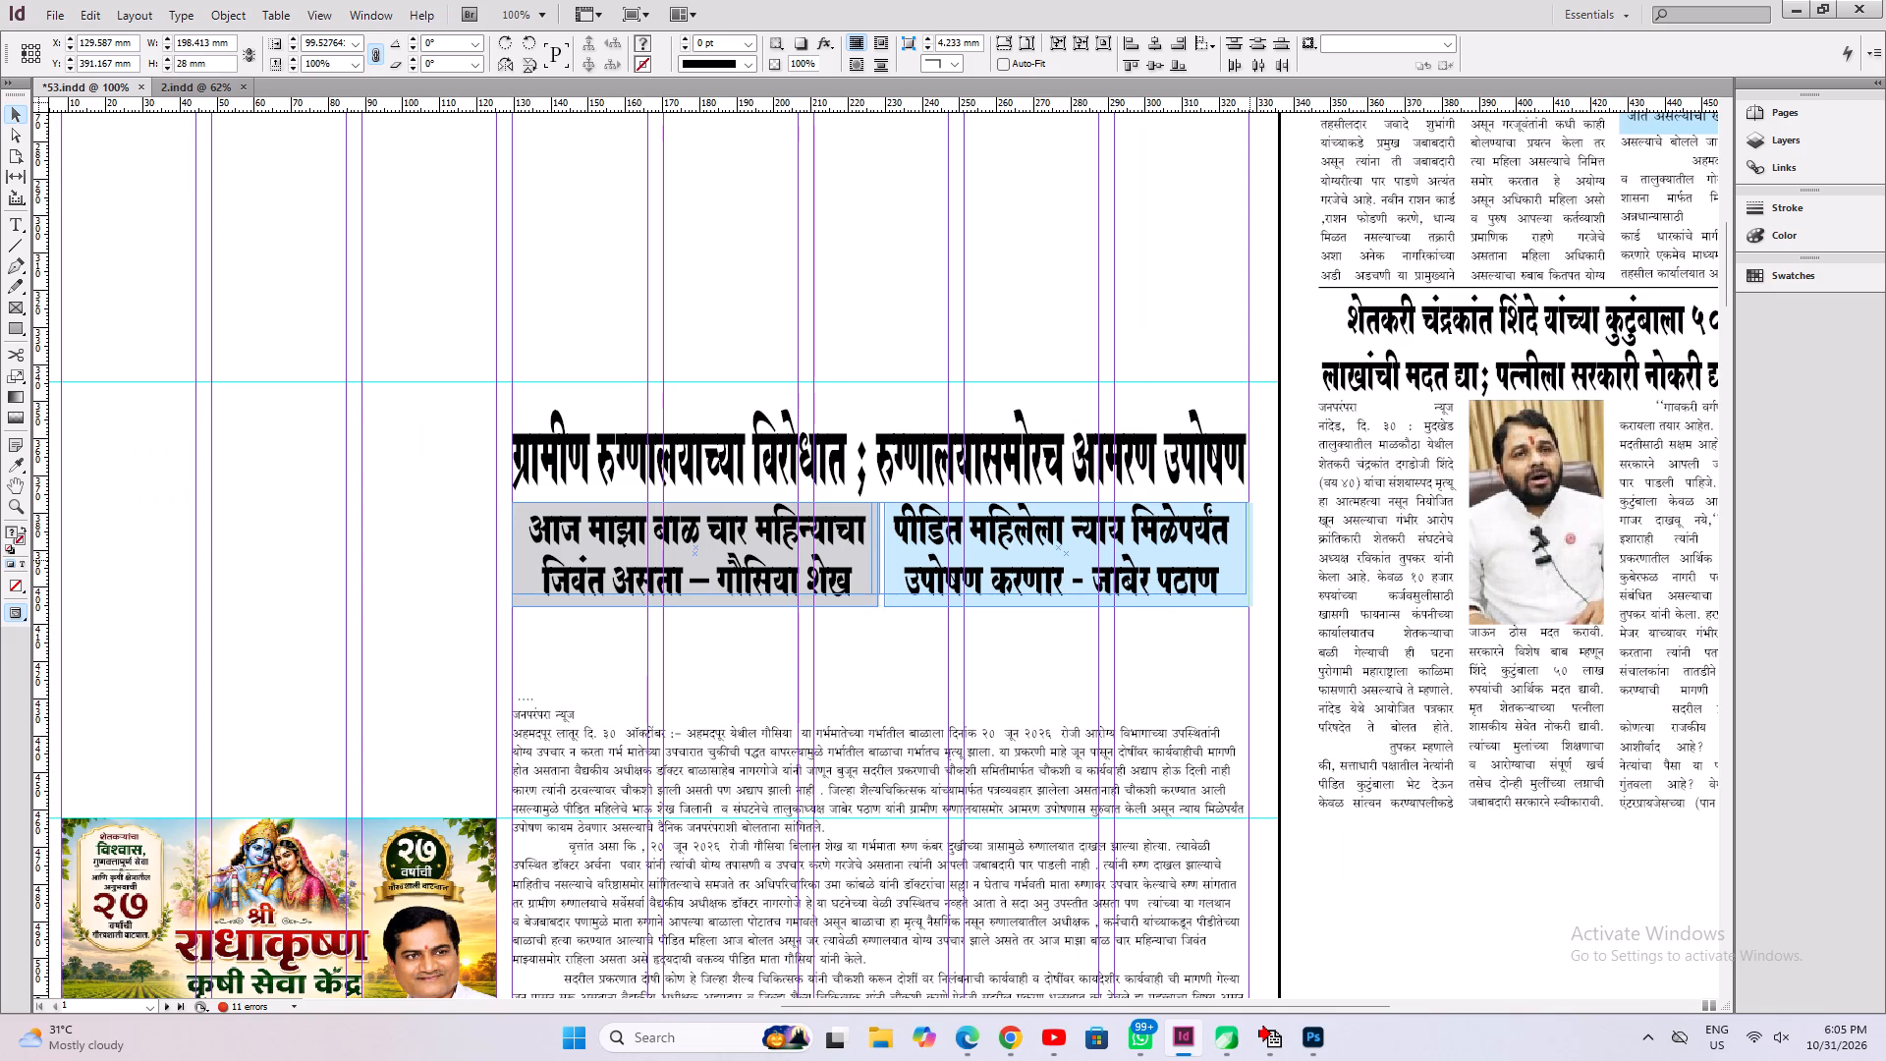
key("ctrl+s")
Move the story's body text frame down about 16 mm, leaving more space below the subheadings.
left_click(1008, 678)
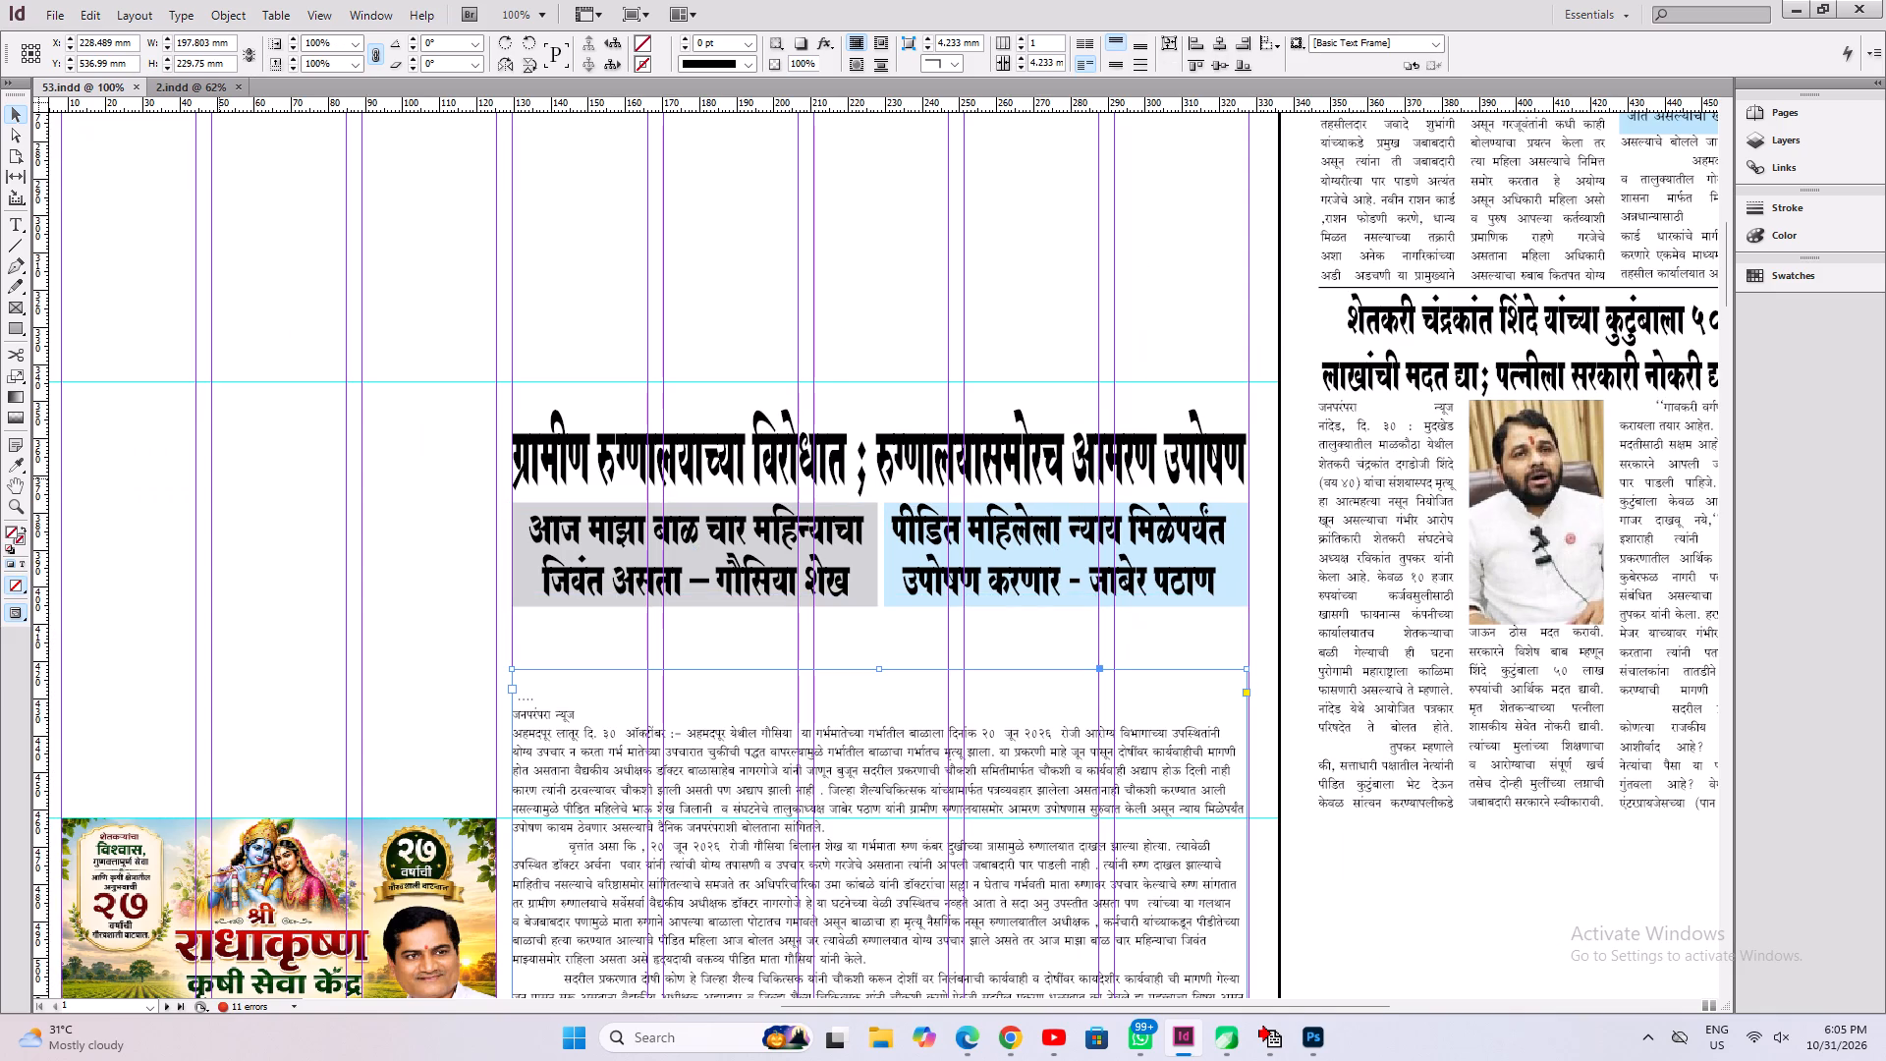
left_click(12, 124)
scroll(637, 654, "down", 6)
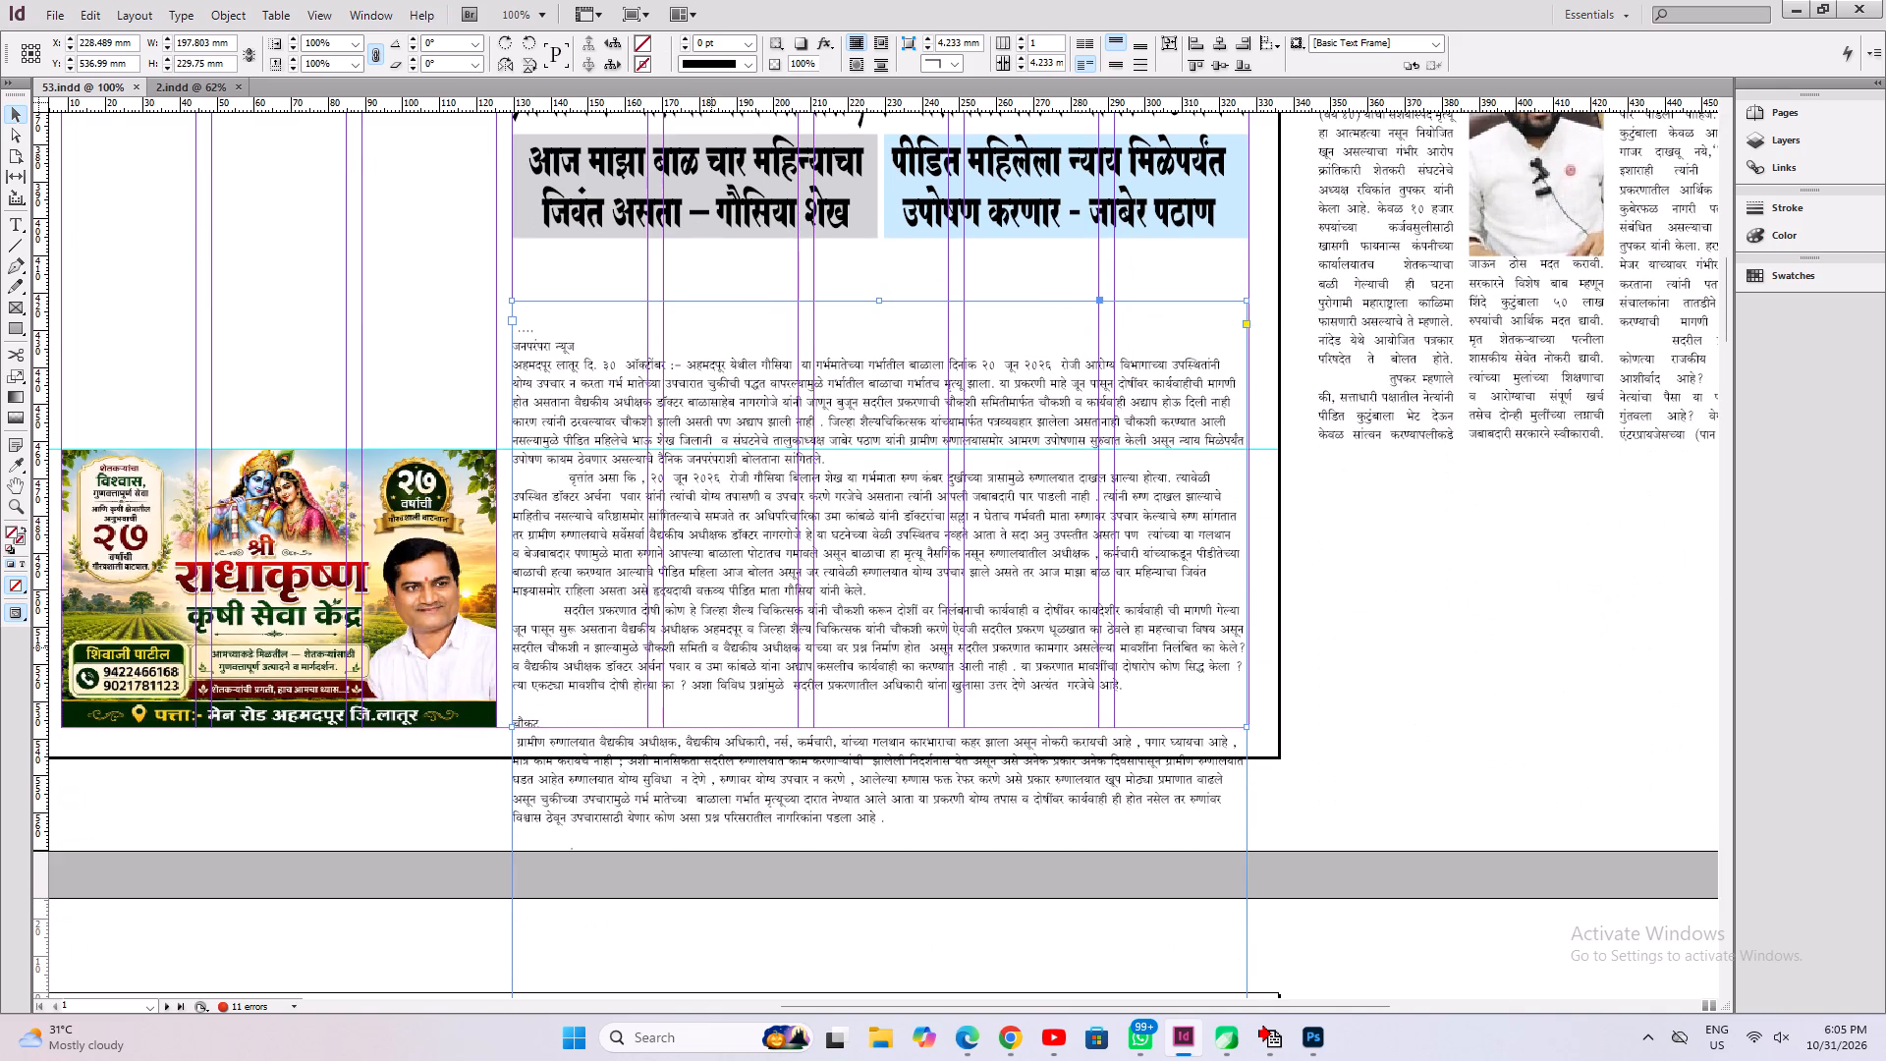
left_click_drag(772, 570, 819, 698)
left_click_drag(783, 663, 730, 595)
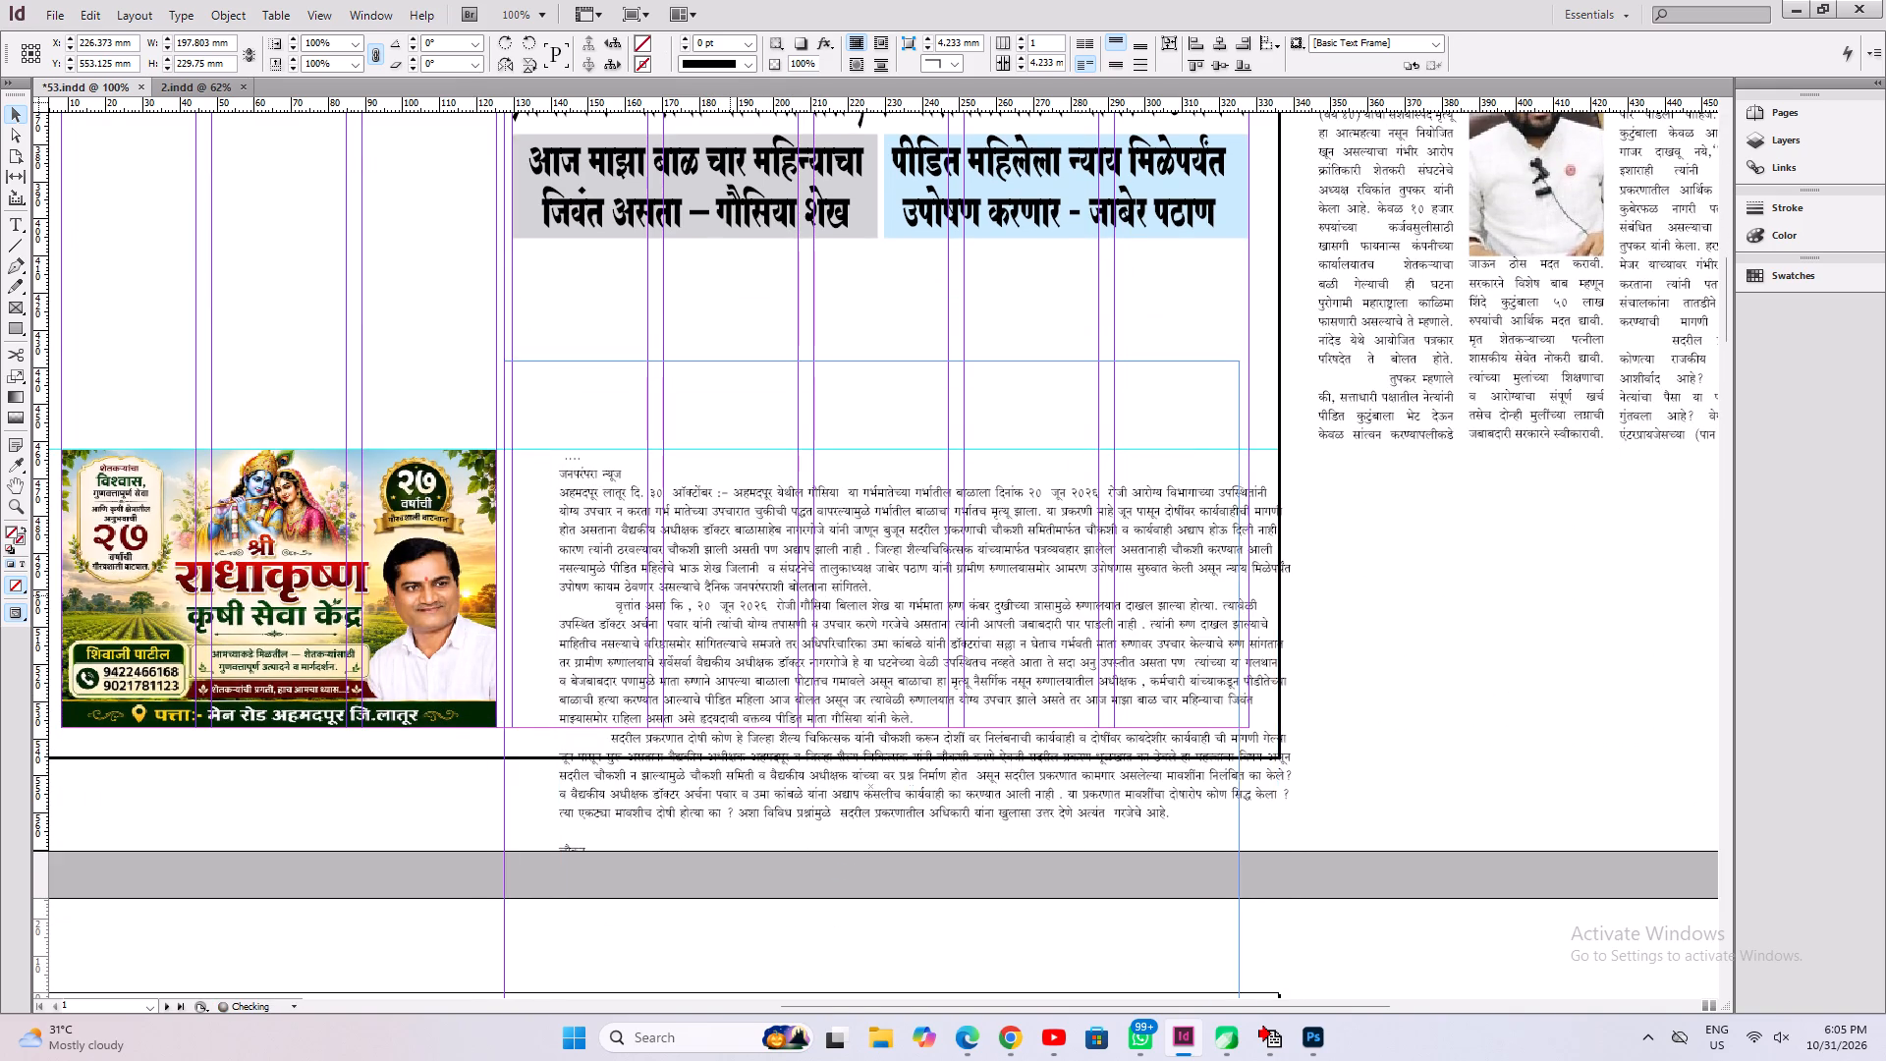
Open earlier issue 50 from the oct folder to check its front page, and close it.
left_click_drag(34, 16, 45, 16)
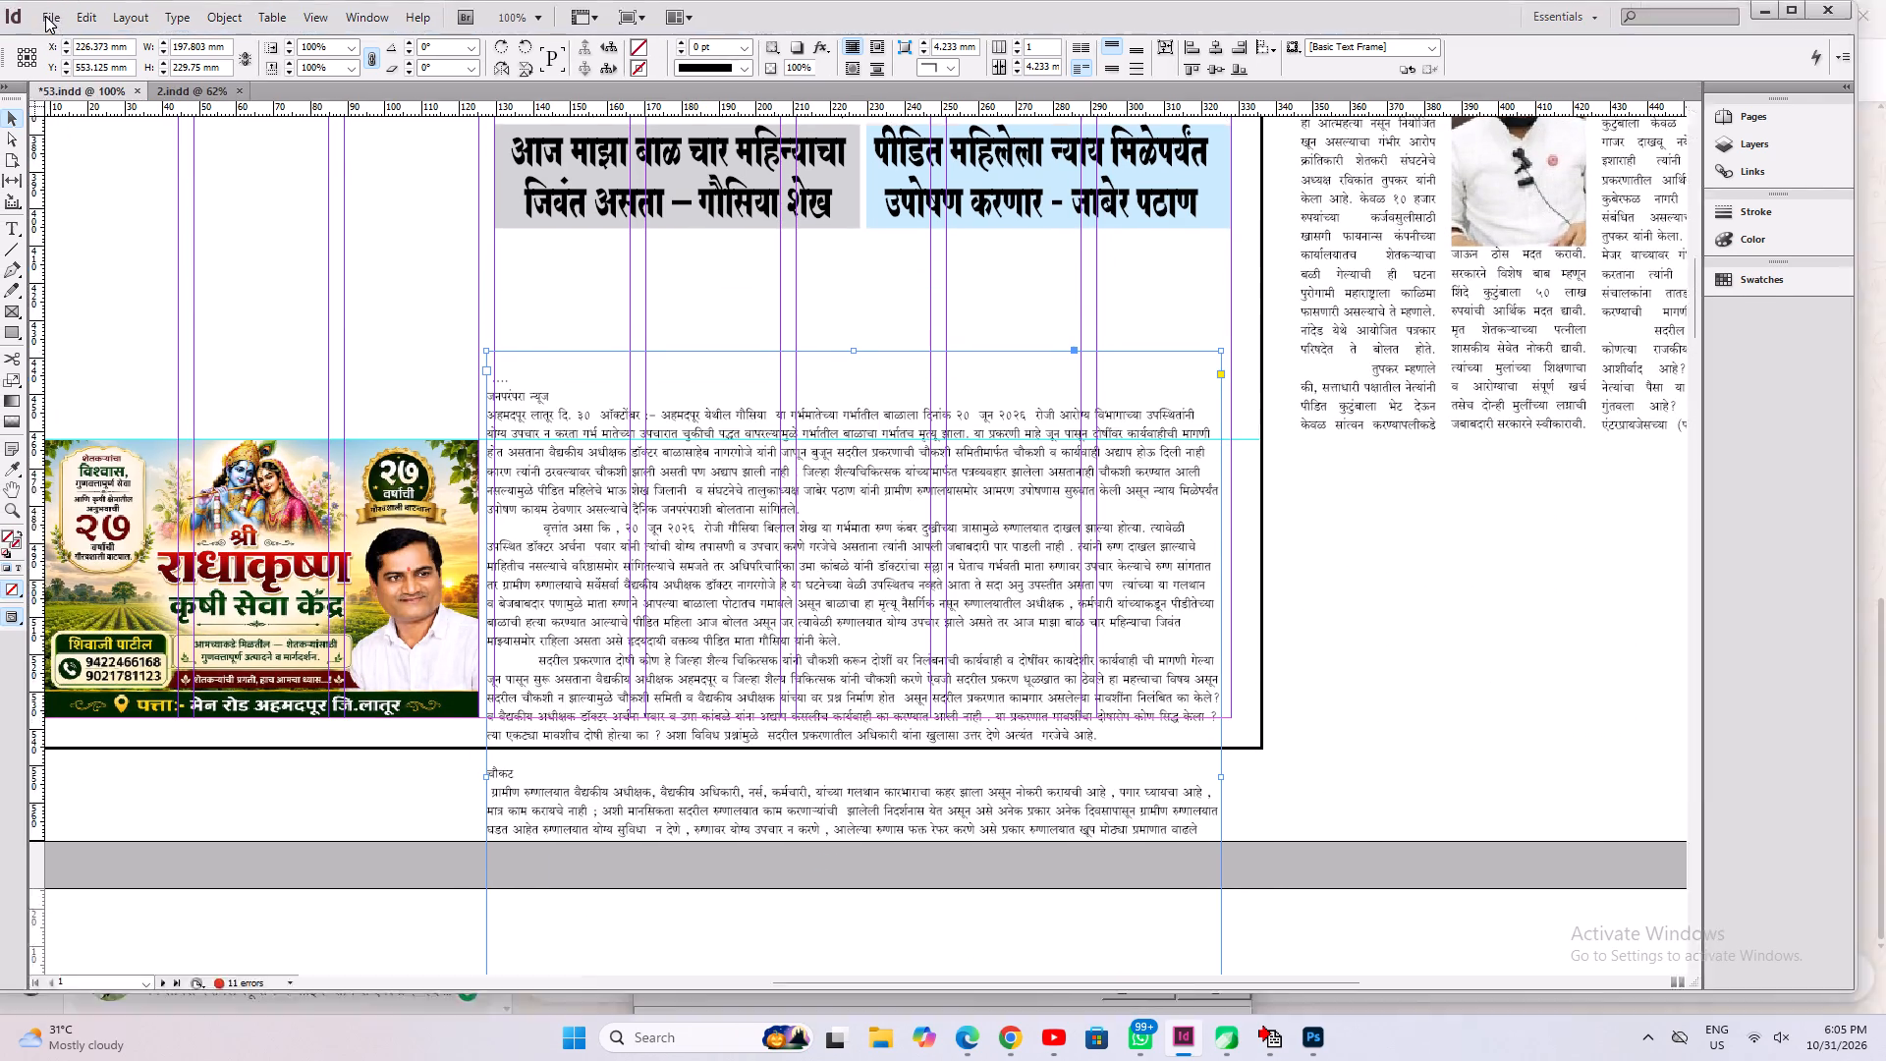
left_click(883, 5)
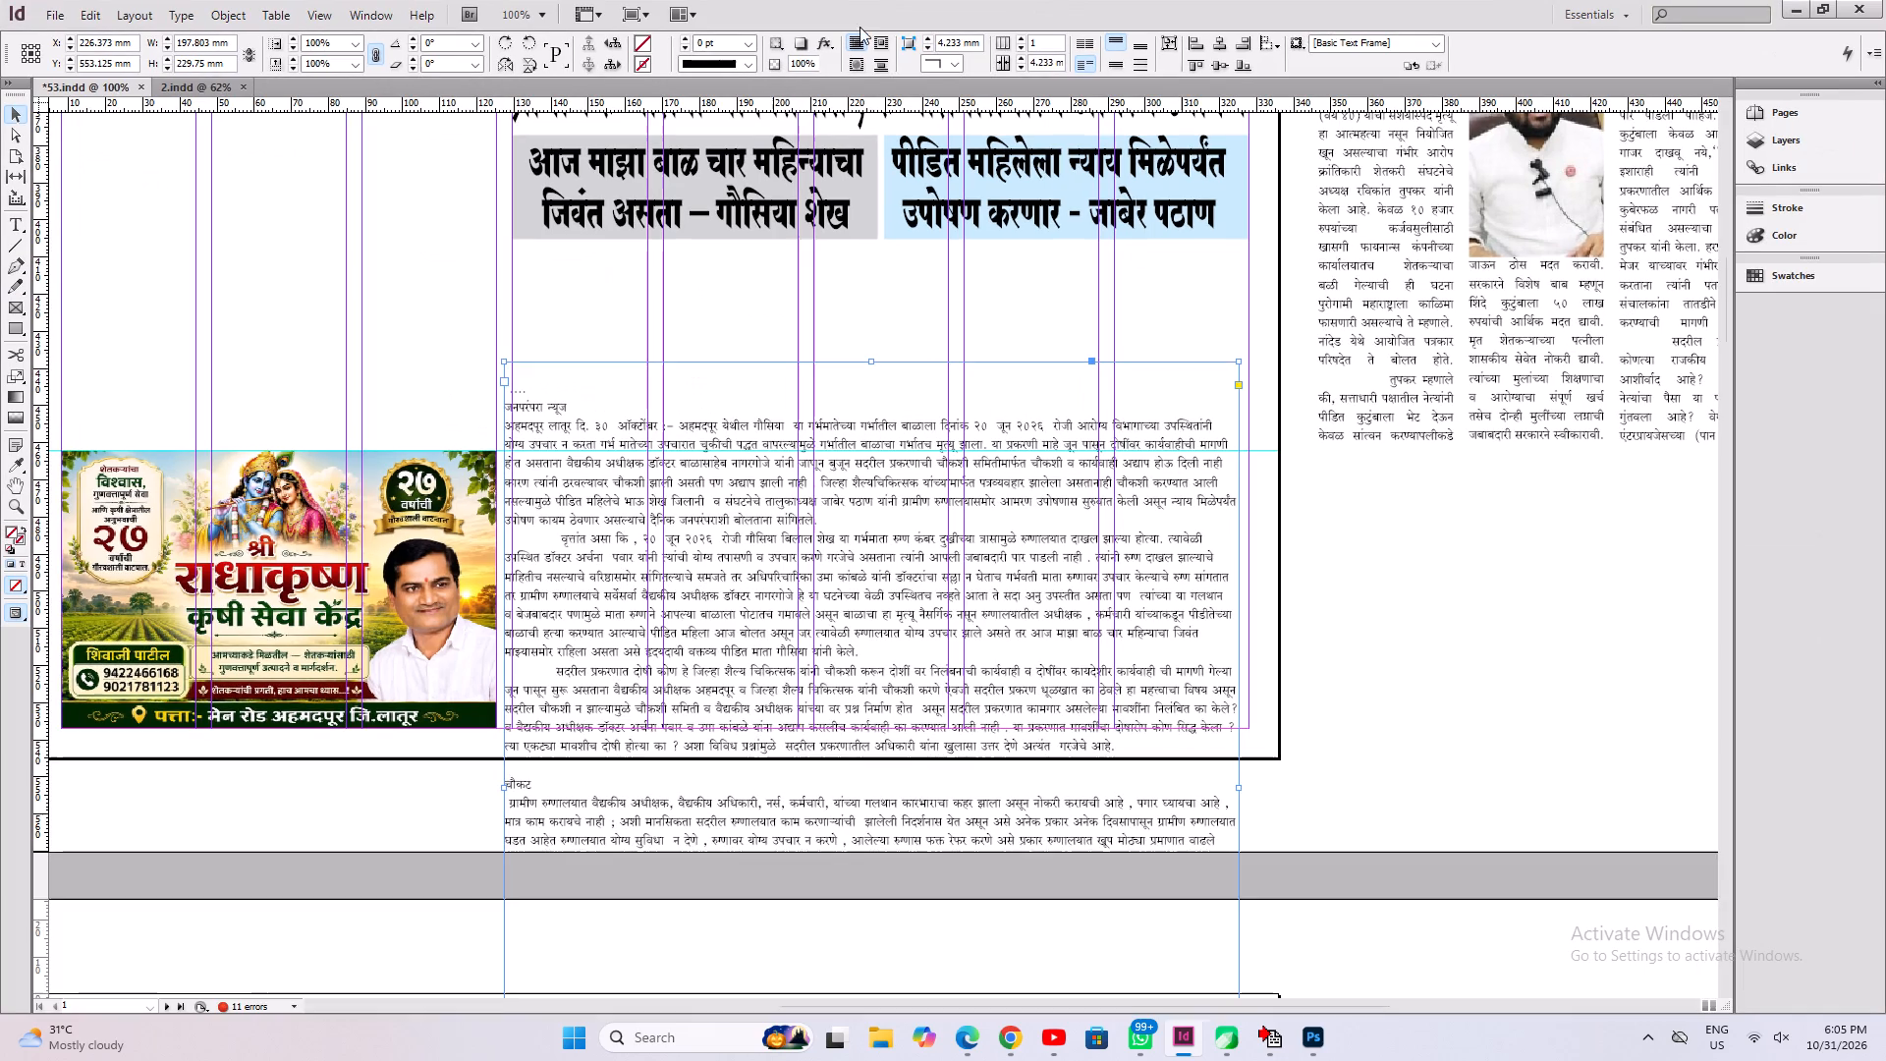
left_click(43, 7)
left_click(88, 69)
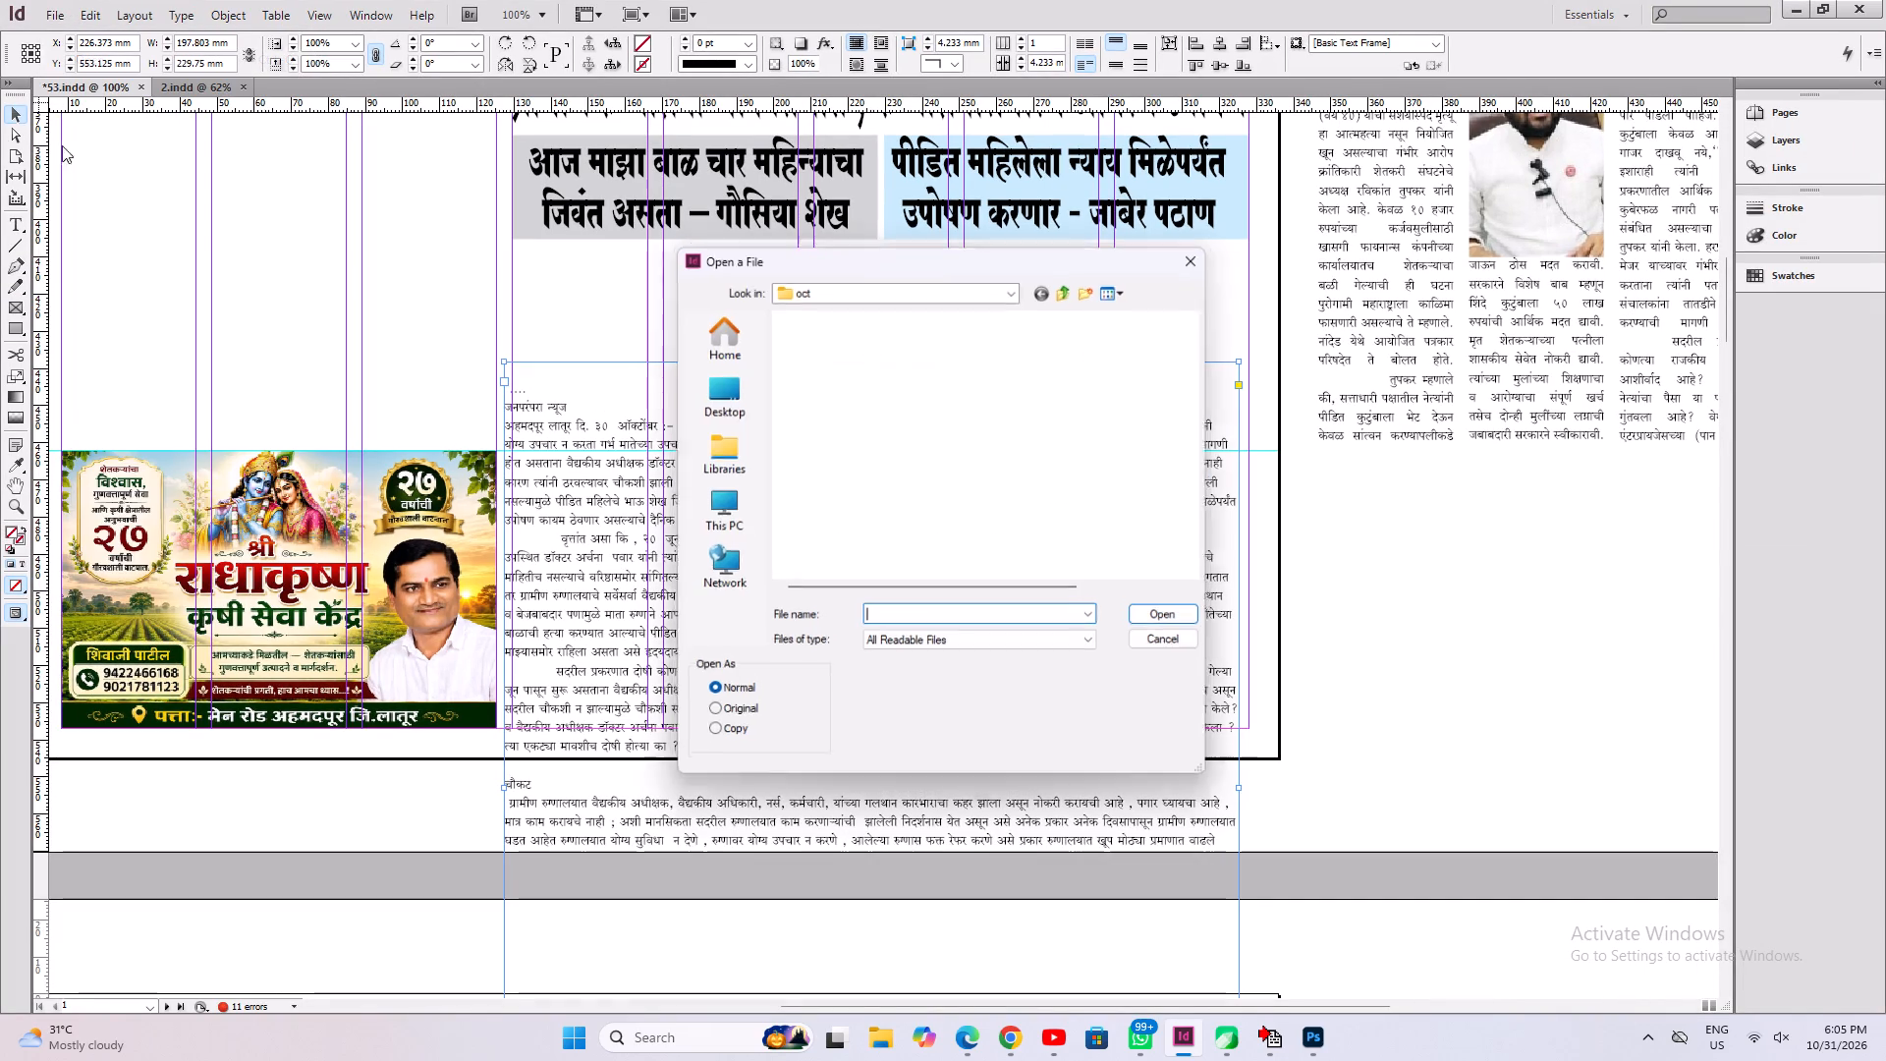
scroll(845, 555, "down", 5)
scroll(843, 538, "up", 2)
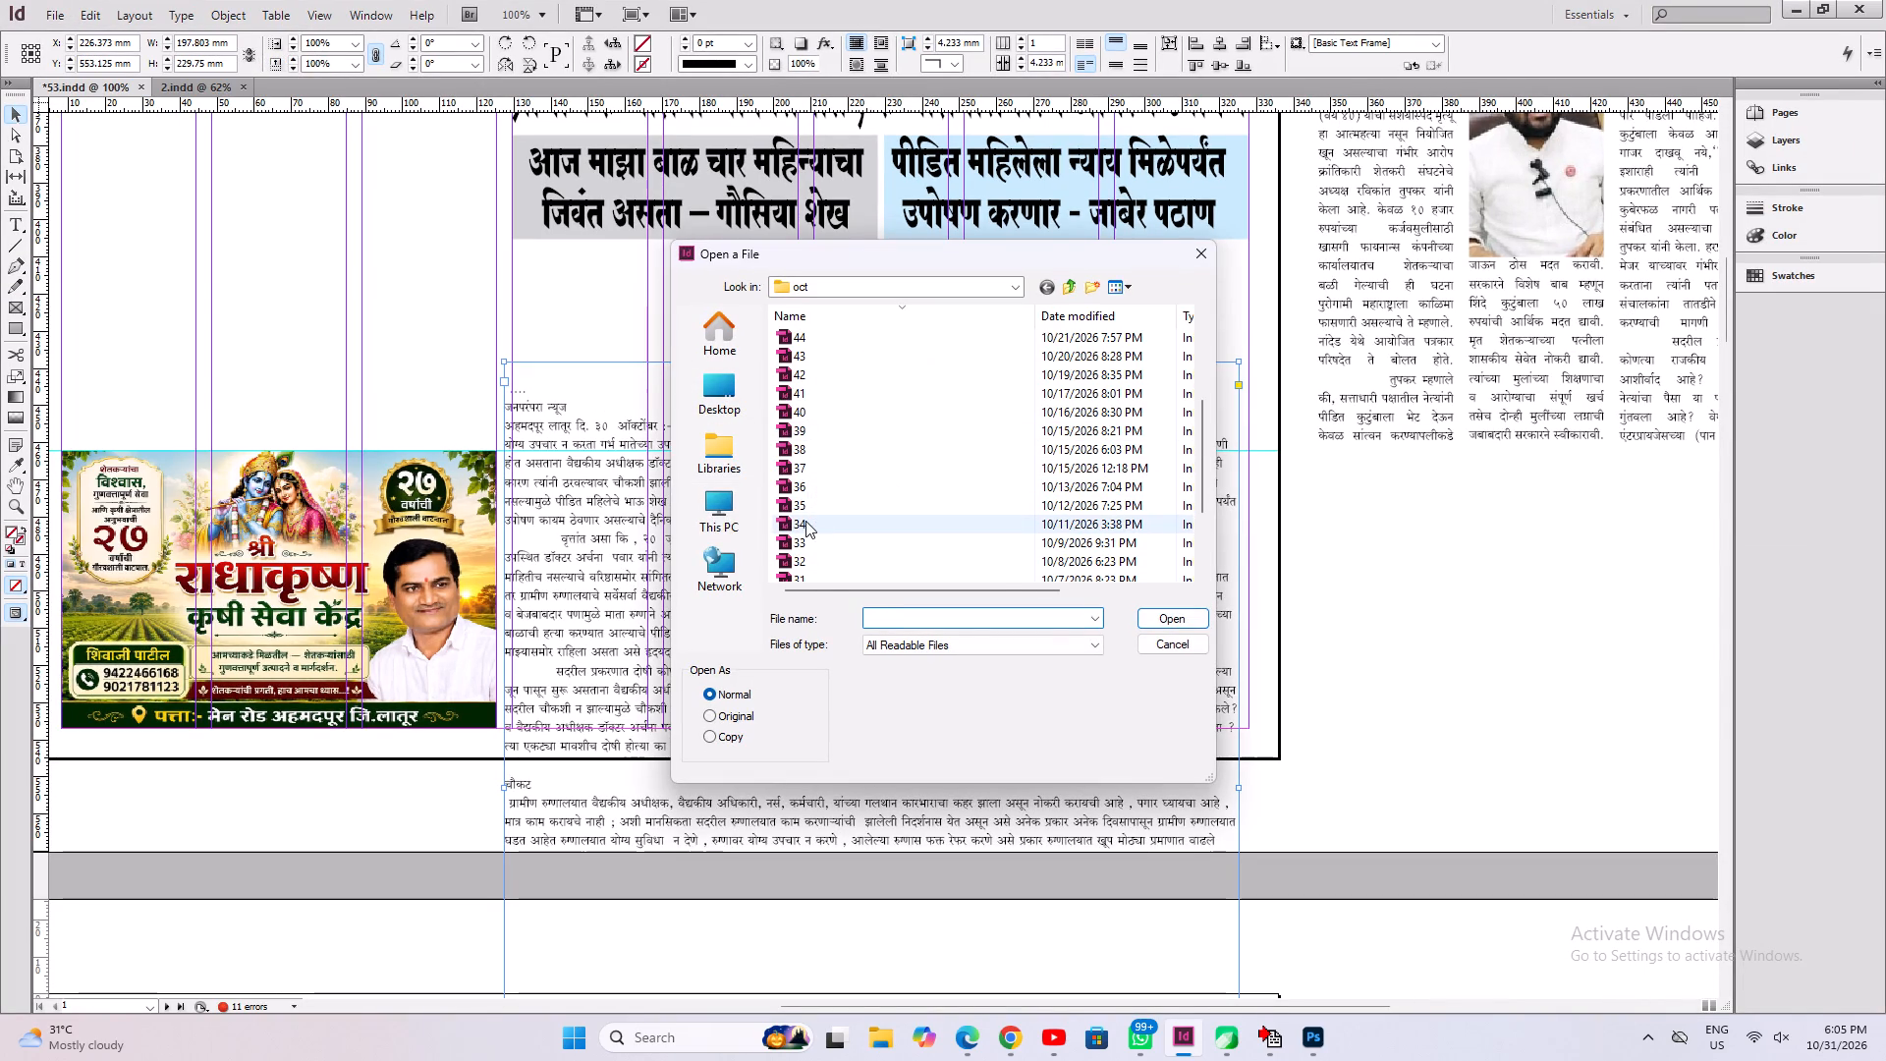
scroll(823, 514, "down", 3)
scroll(827, 515, "up", 5)
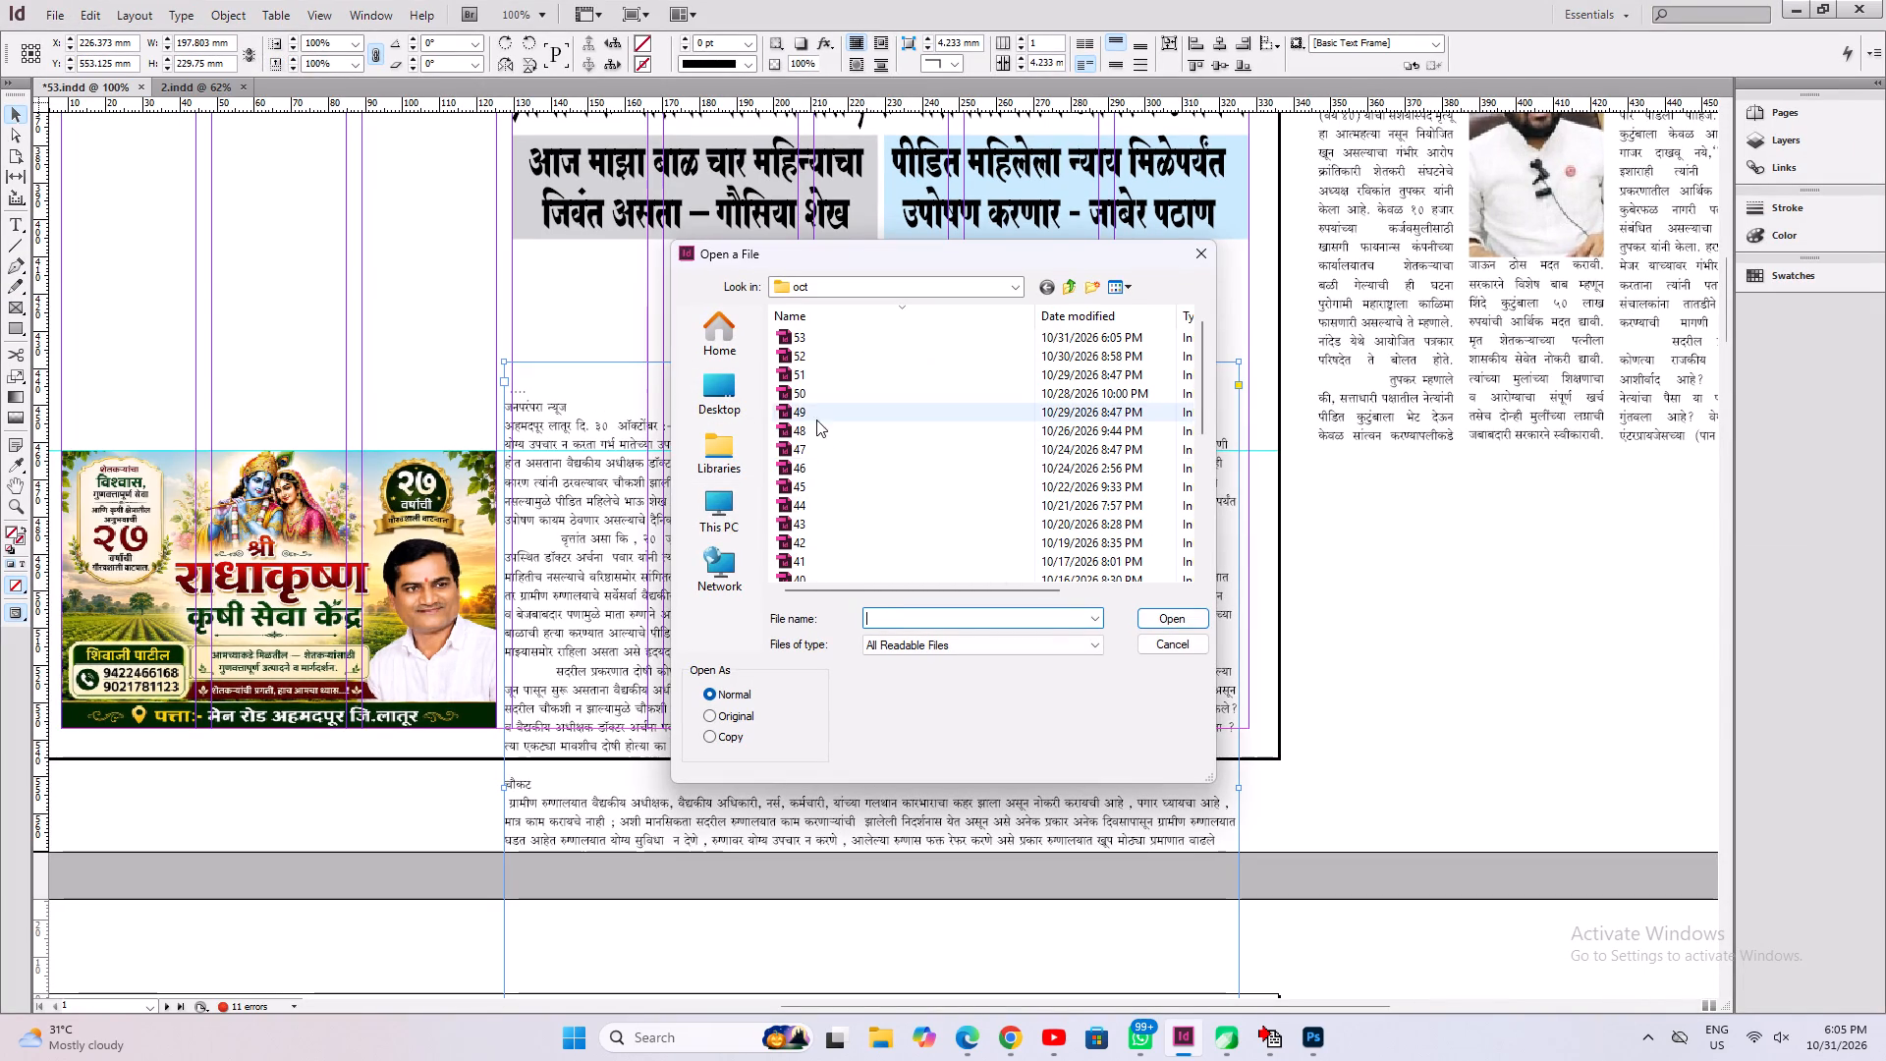
double_click(811, 390)
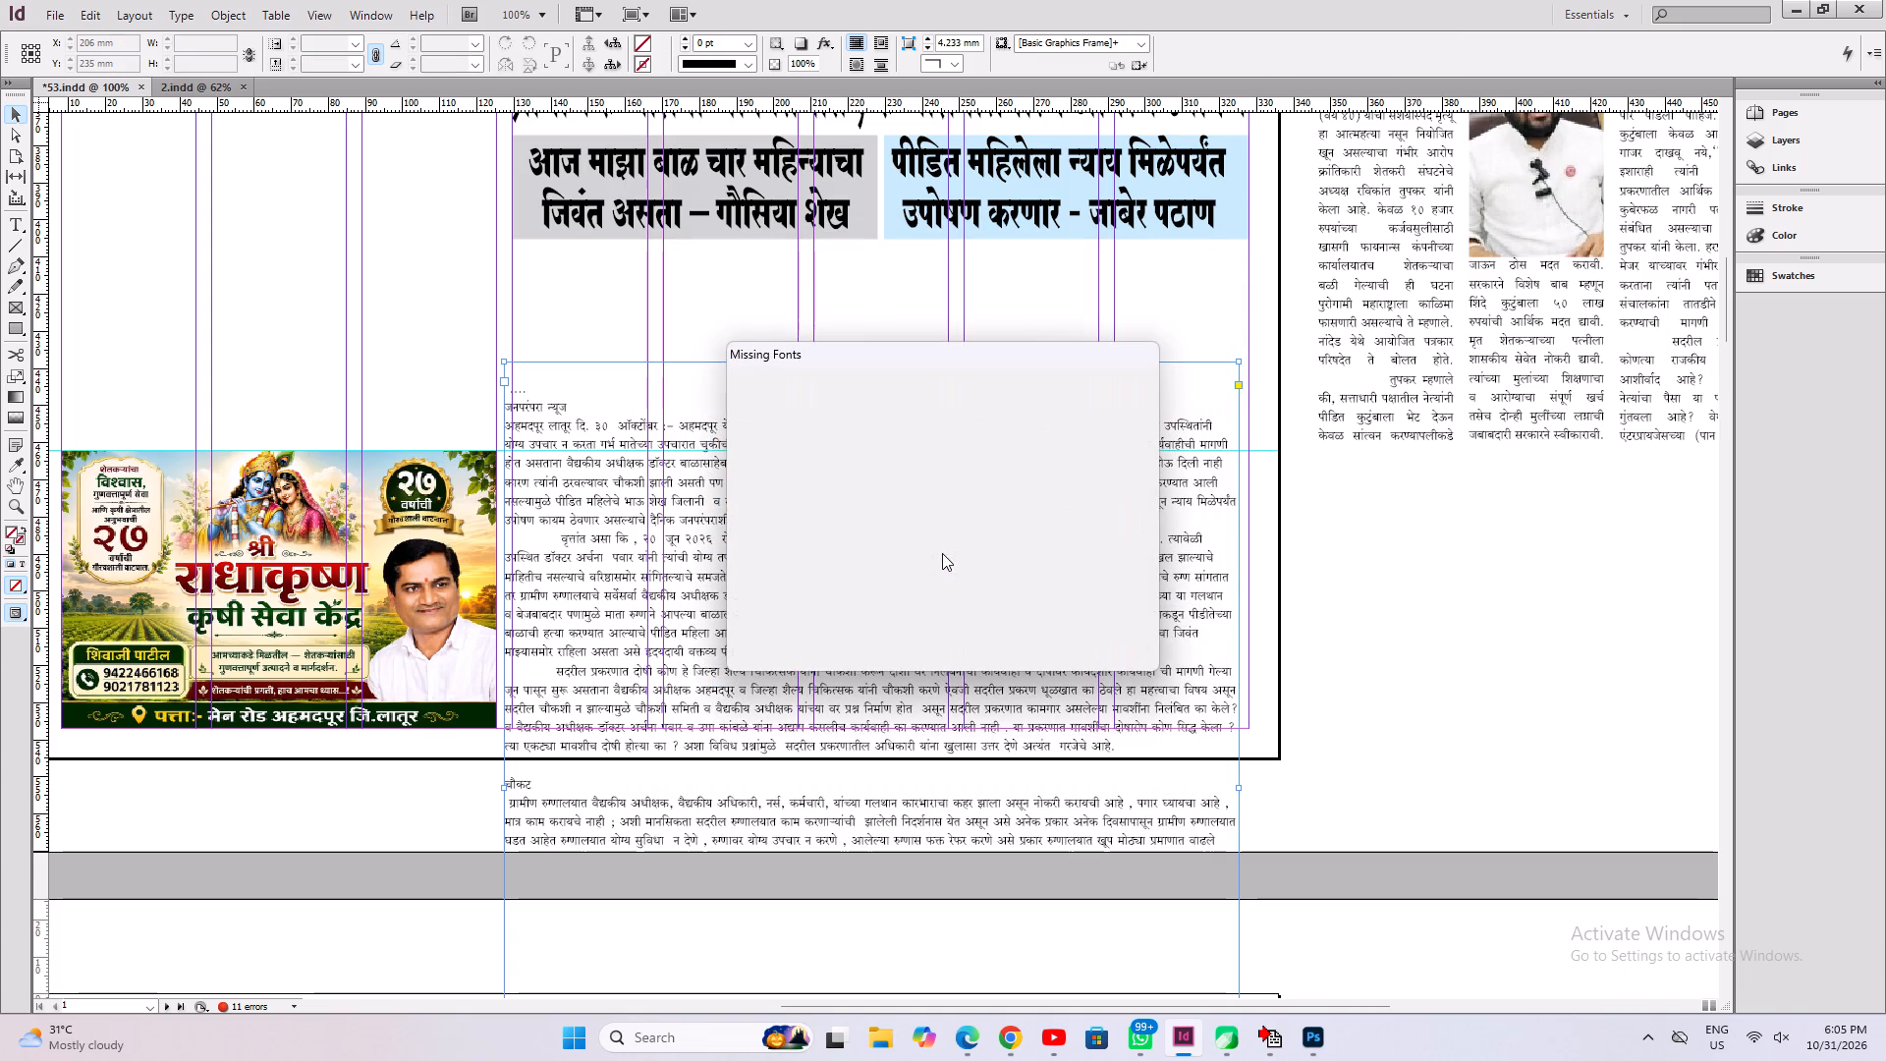
double_click(1105, 650)
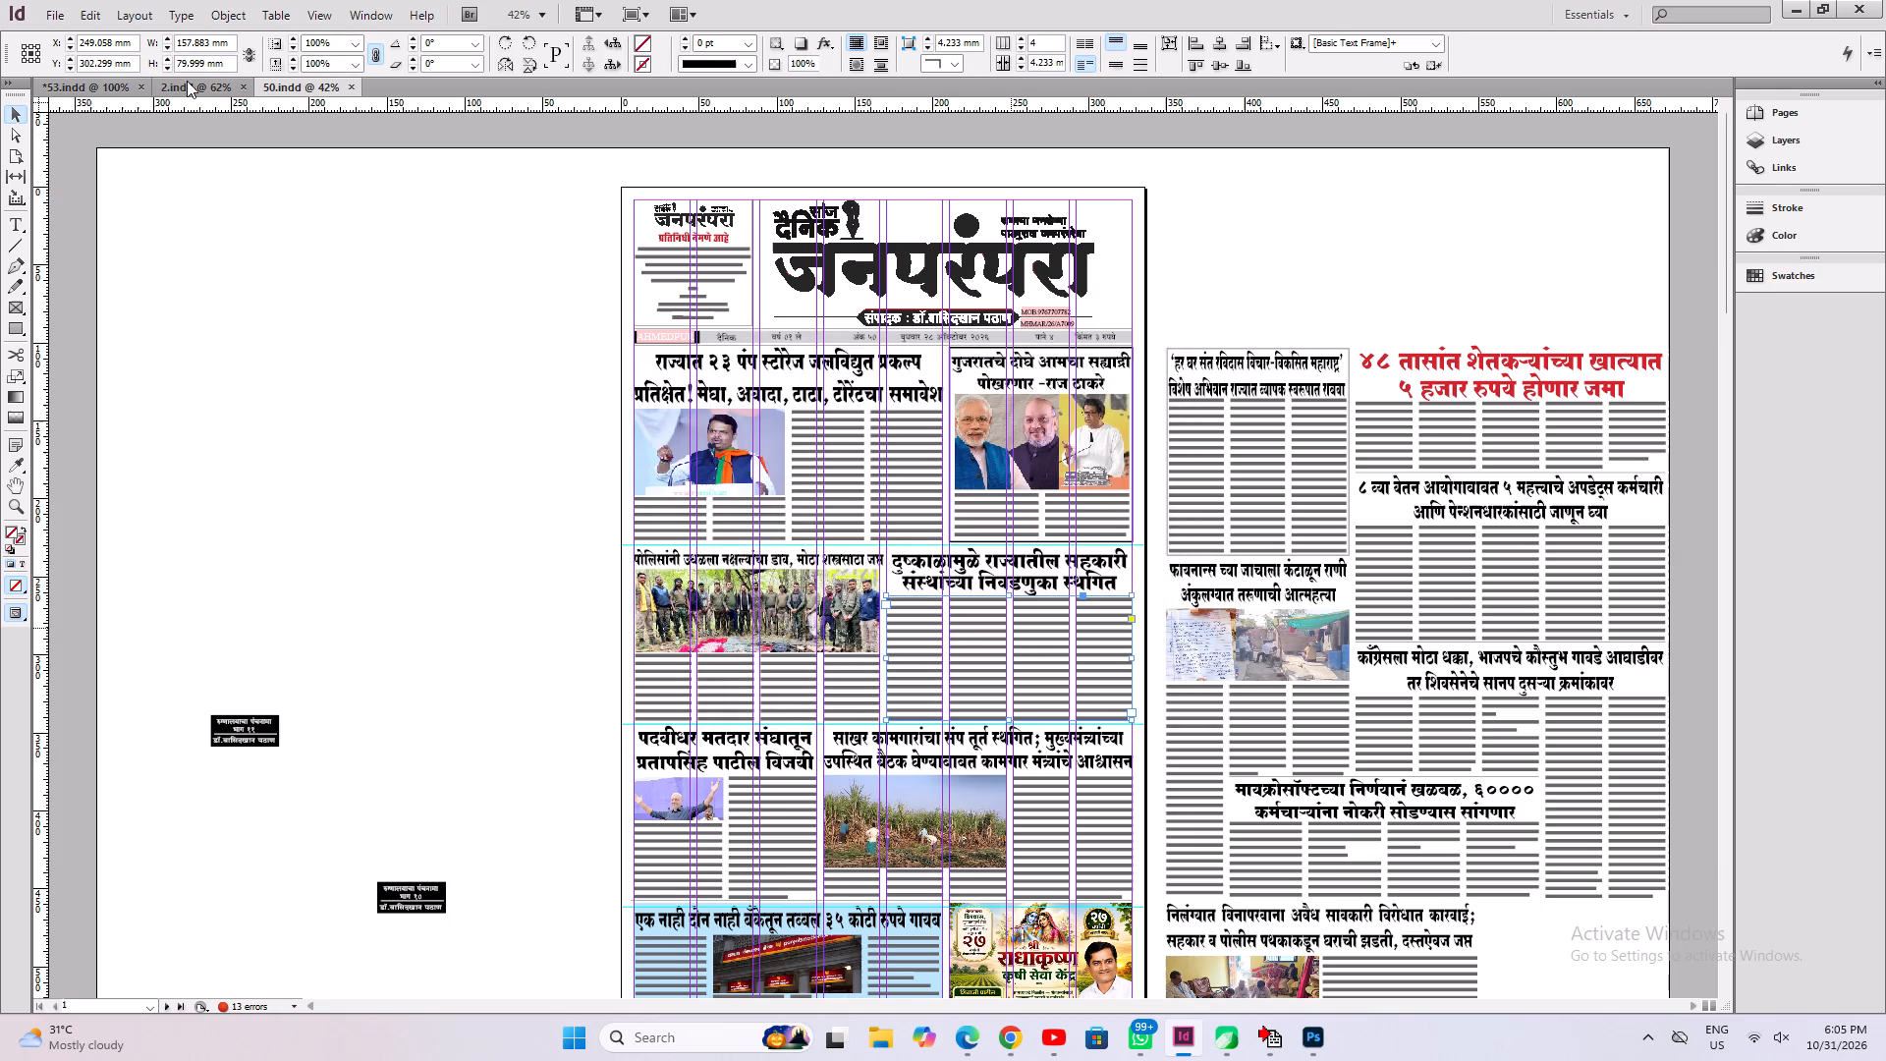
left_click(354, 89)
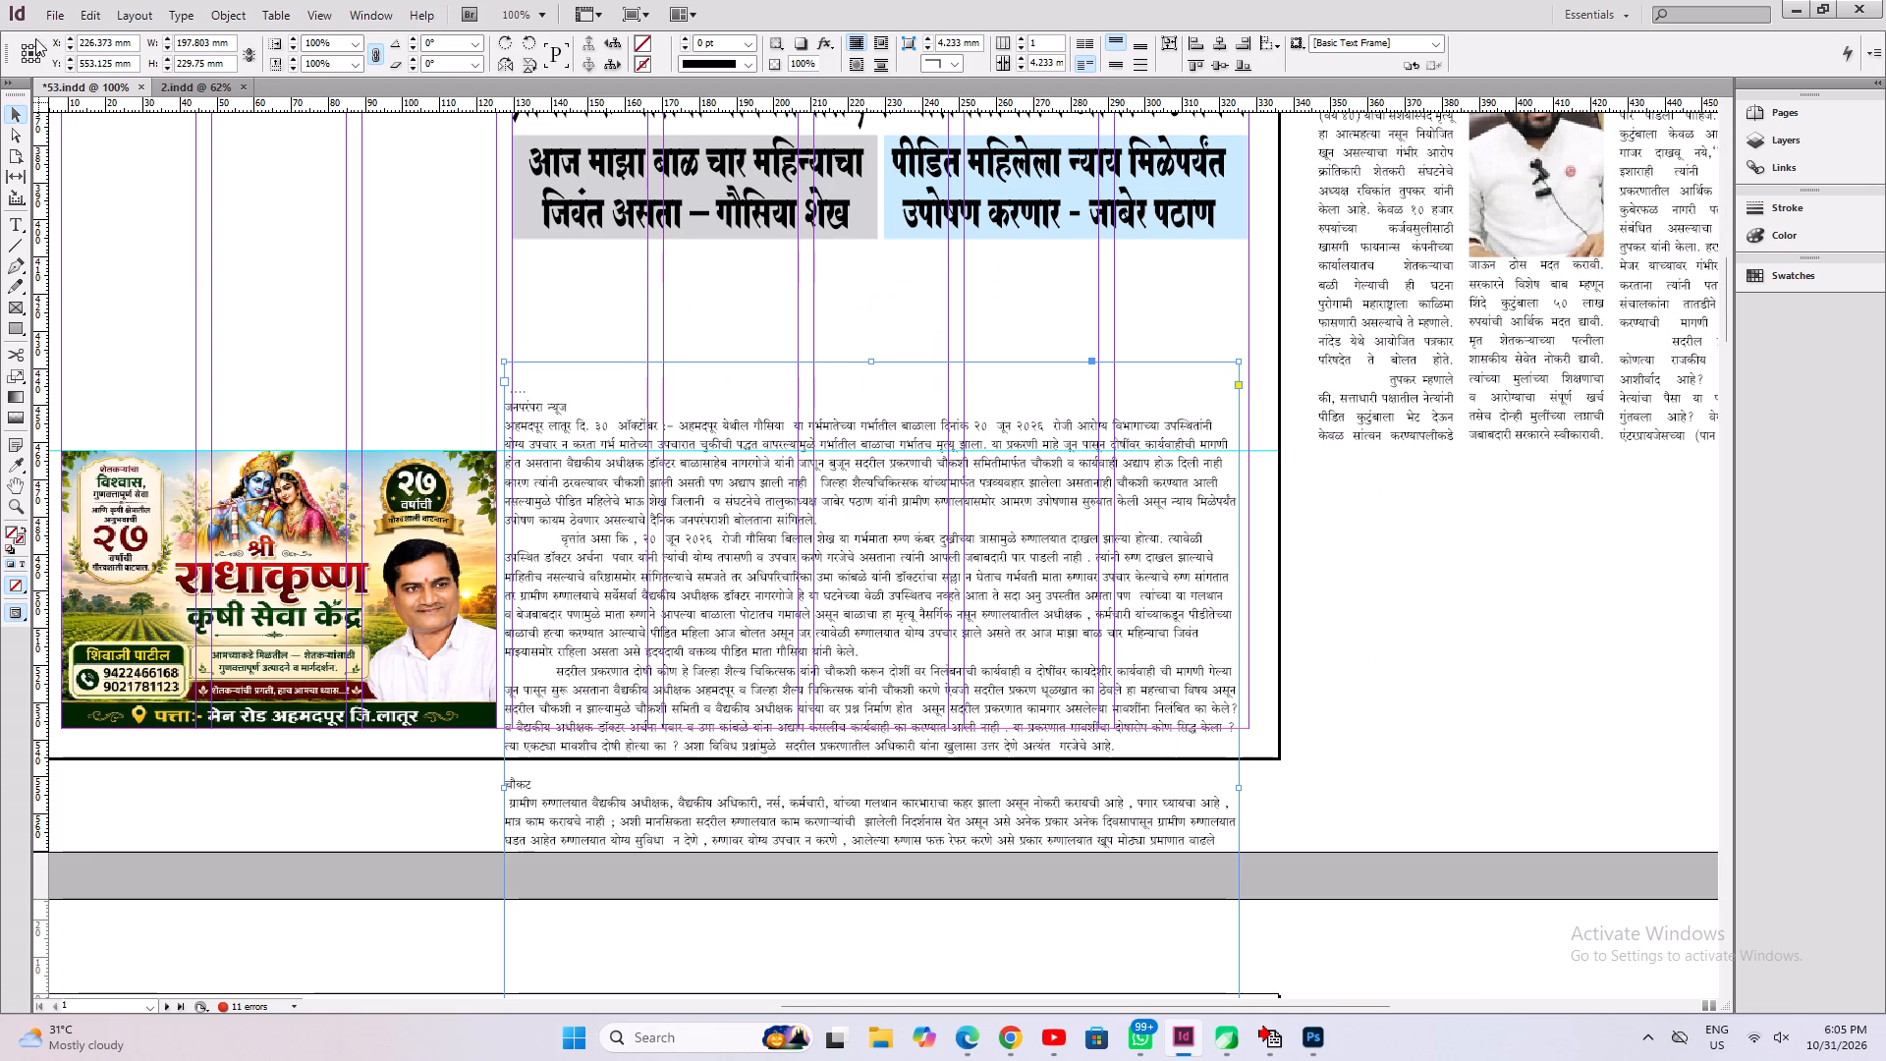
Open earlier issue 48 from the oct folder.
left_click(43, 6)
left_click(62, 57)
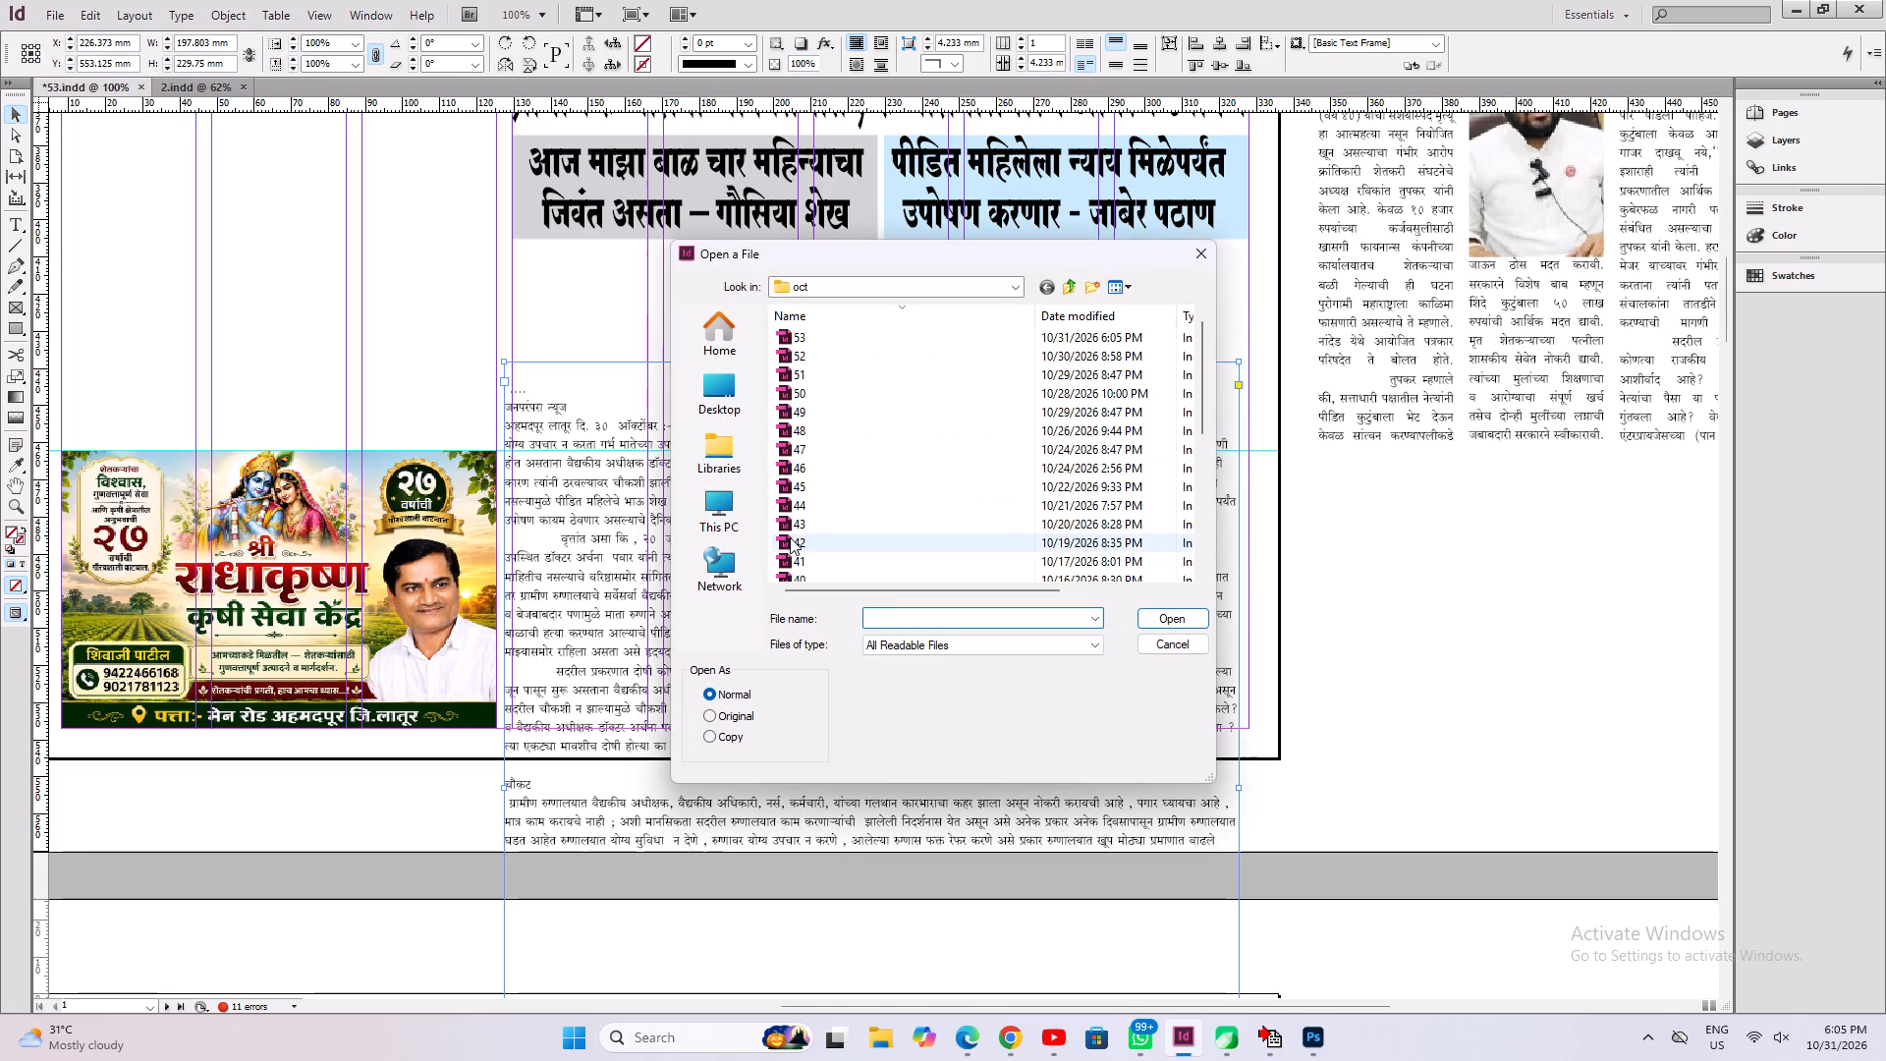
scroll(799, 537, "down", 3)
scroll(801, 537, "up", 2)
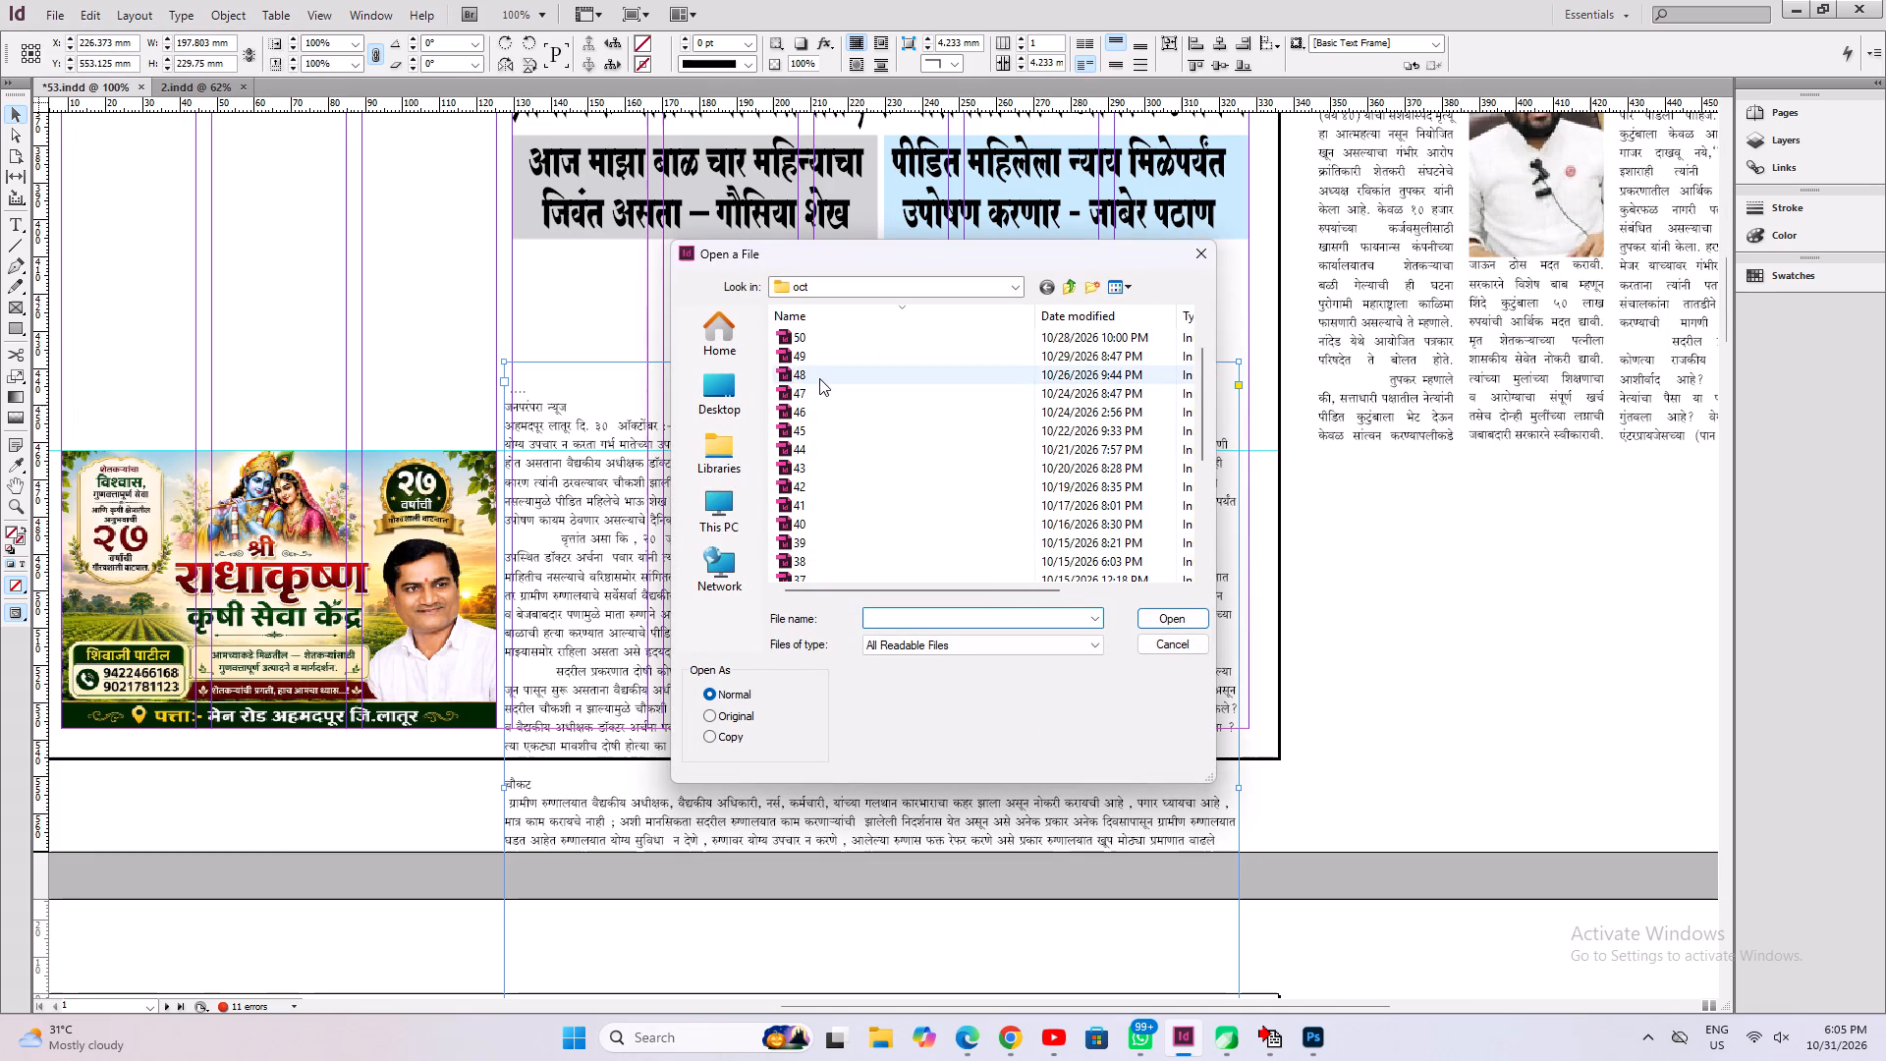
double_click(819, 378)
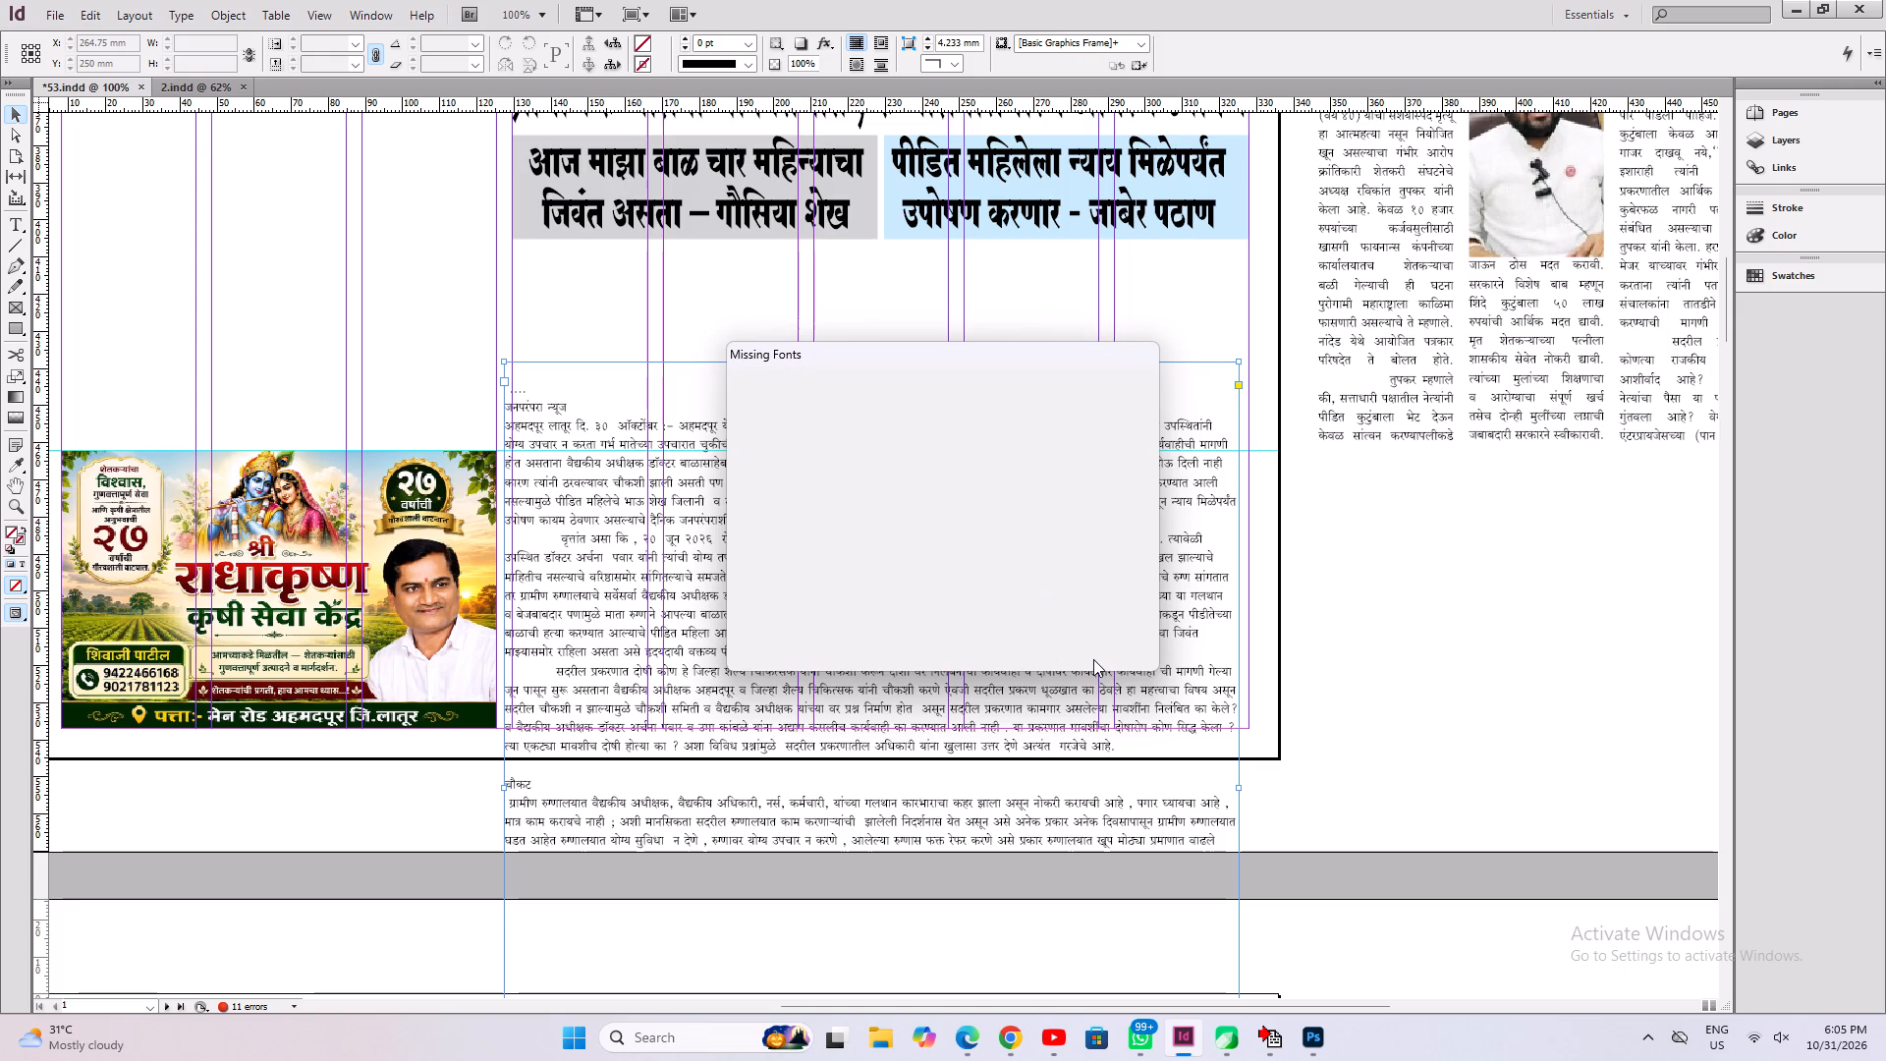
left_click(1092, 636)
left_click(1092, 640)
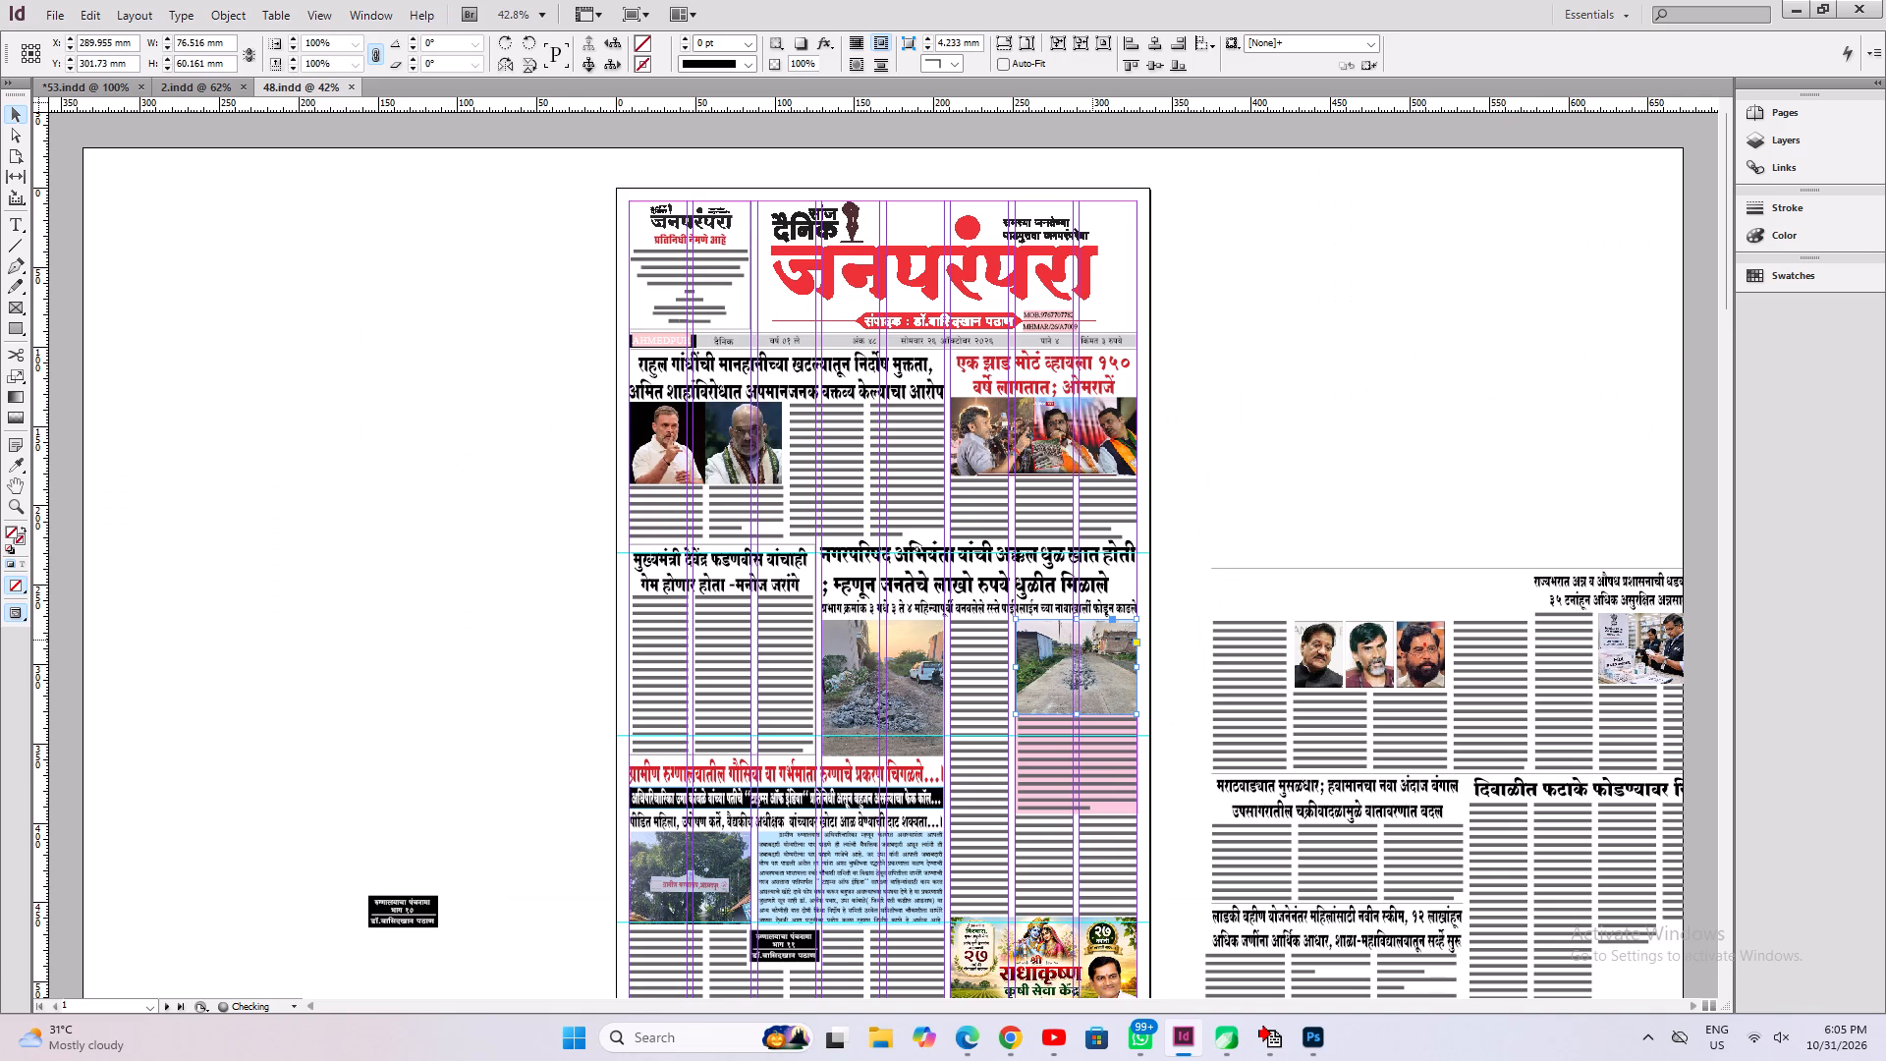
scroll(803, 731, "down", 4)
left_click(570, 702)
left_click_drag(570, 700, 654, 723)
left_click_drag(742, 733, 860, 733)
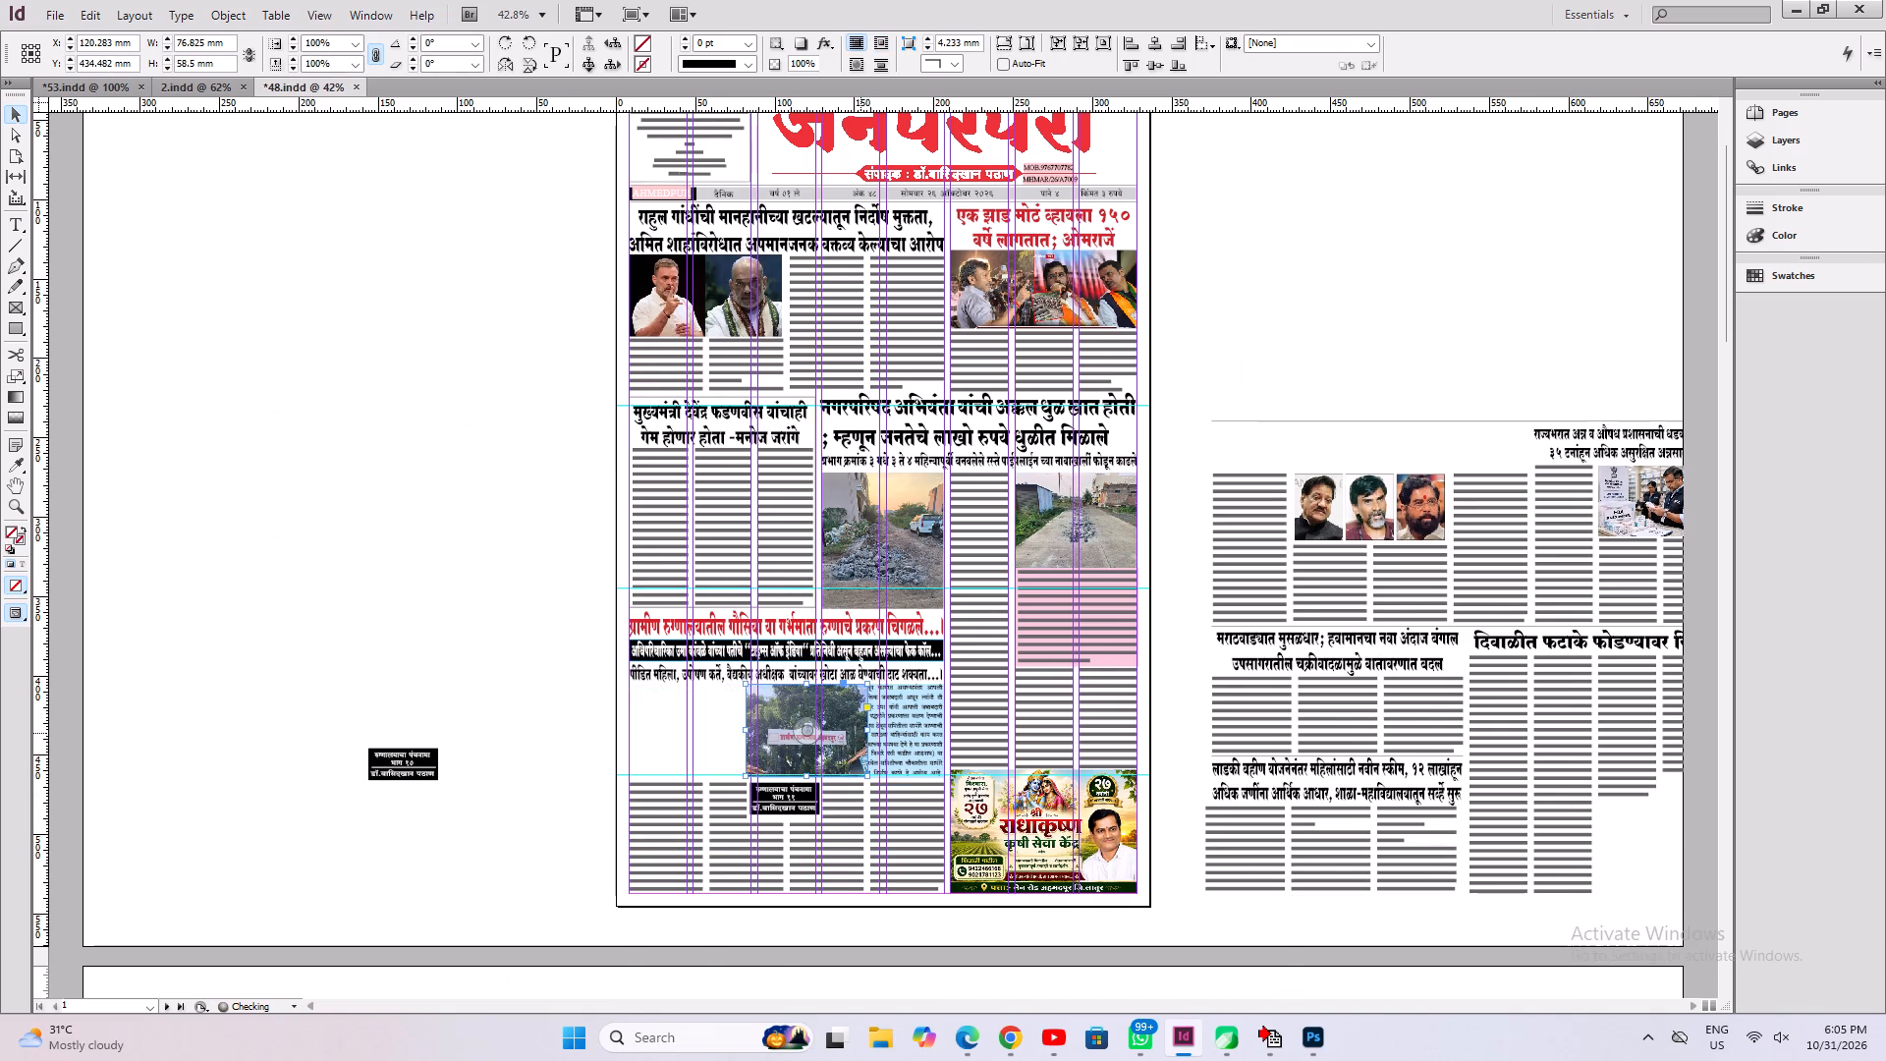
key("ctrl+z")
Copy the rural-hospital photo and adjoining blue text box, together with the overlapping article text frame, from issue 48's front page.
left_click(559, 770)
left_click_drag(541, 794, 902, 811)
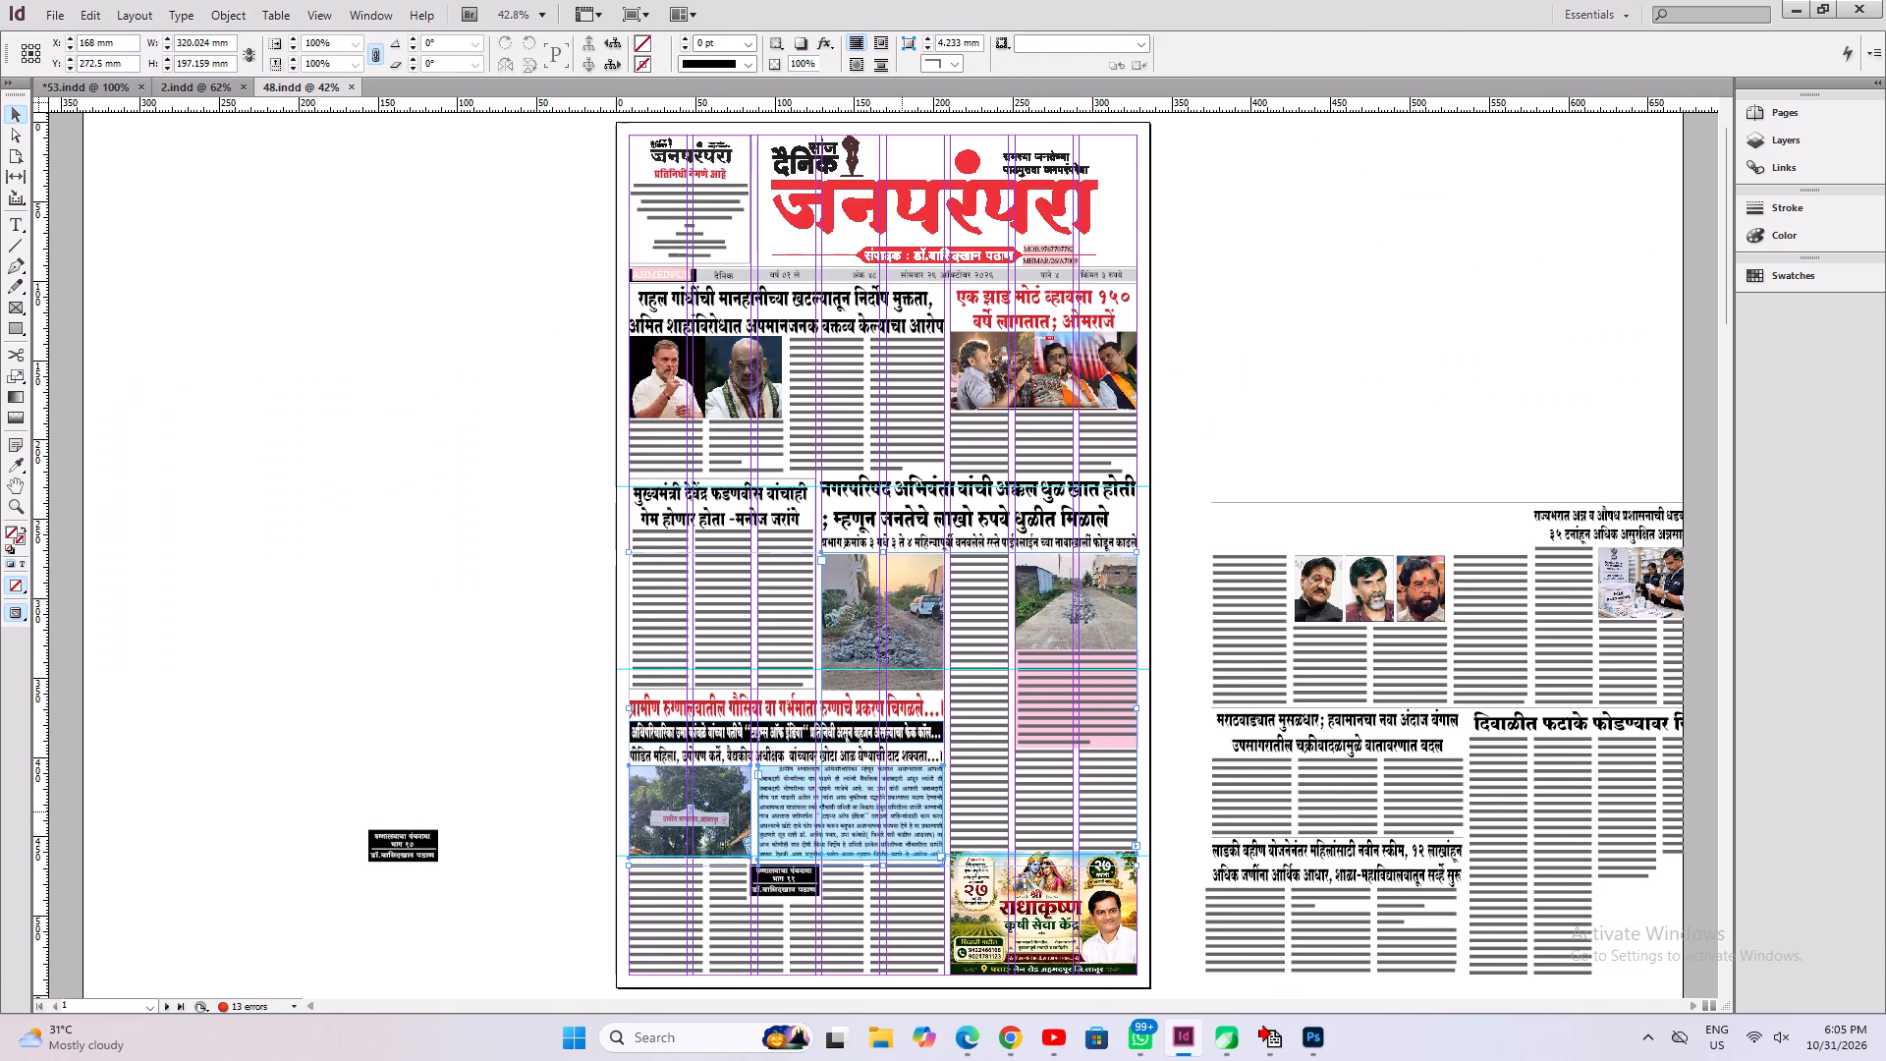
left_click(479, 732)
left_click_drag(555, 811, 882, 830)
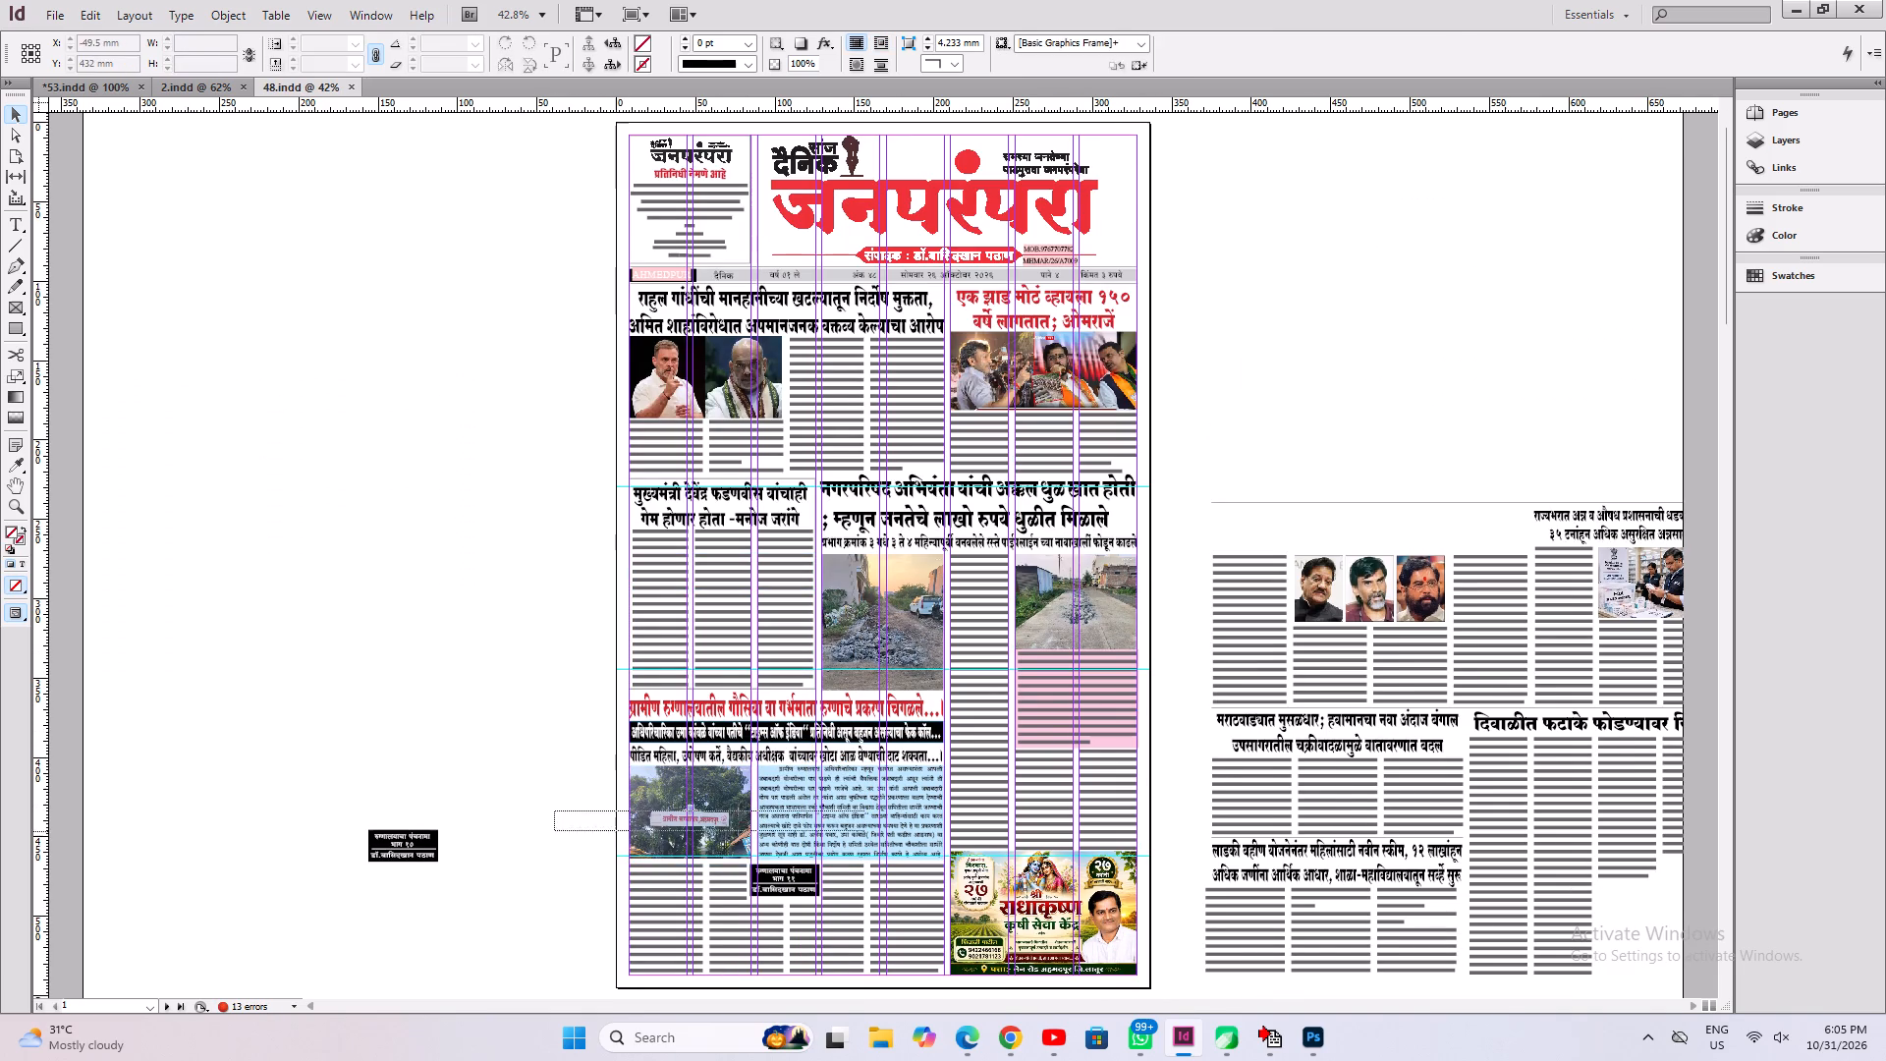
left_click_drag(882, 830, 893, 828)
key("ctrl+c")
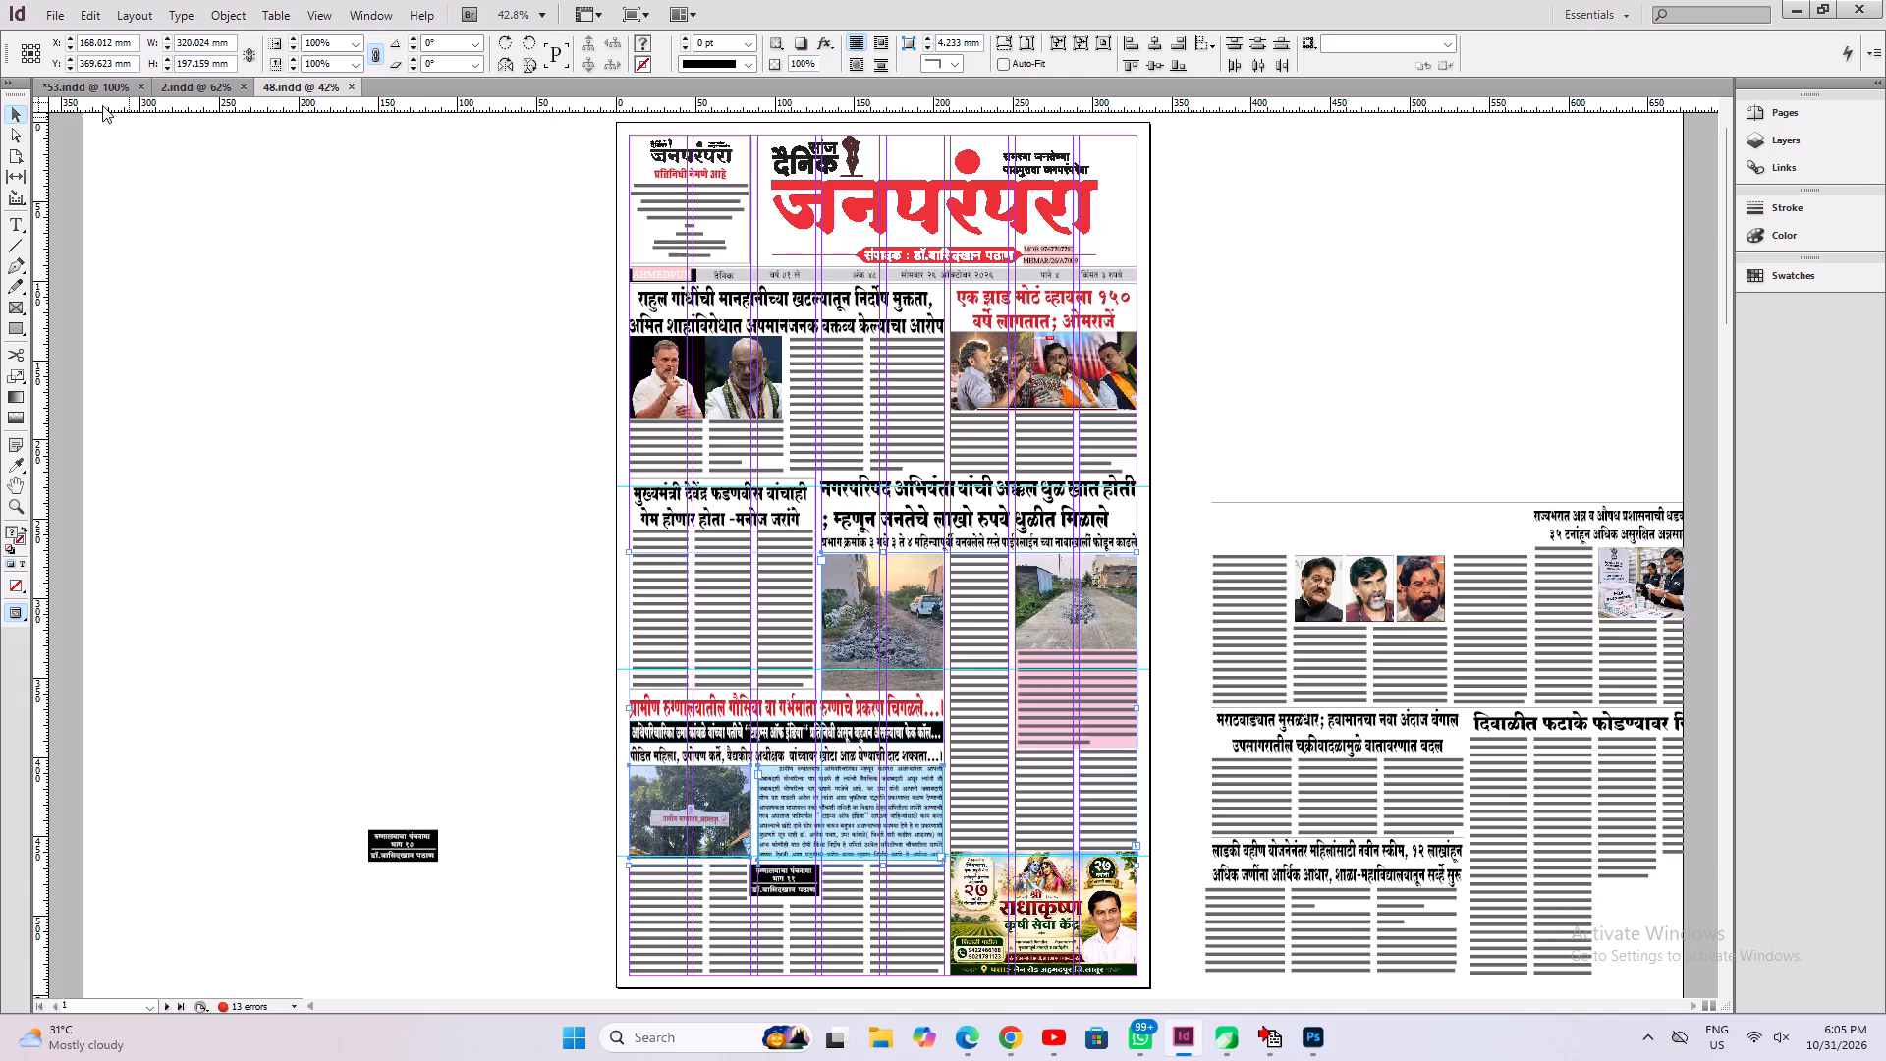
In document 53, move the hunger-strike story's body text frame down about 36 mm to widen the space below the subheadings.
left_click(91, 90)
left_click(240, 258)
left_click_drag(859, 550, 885, 686)
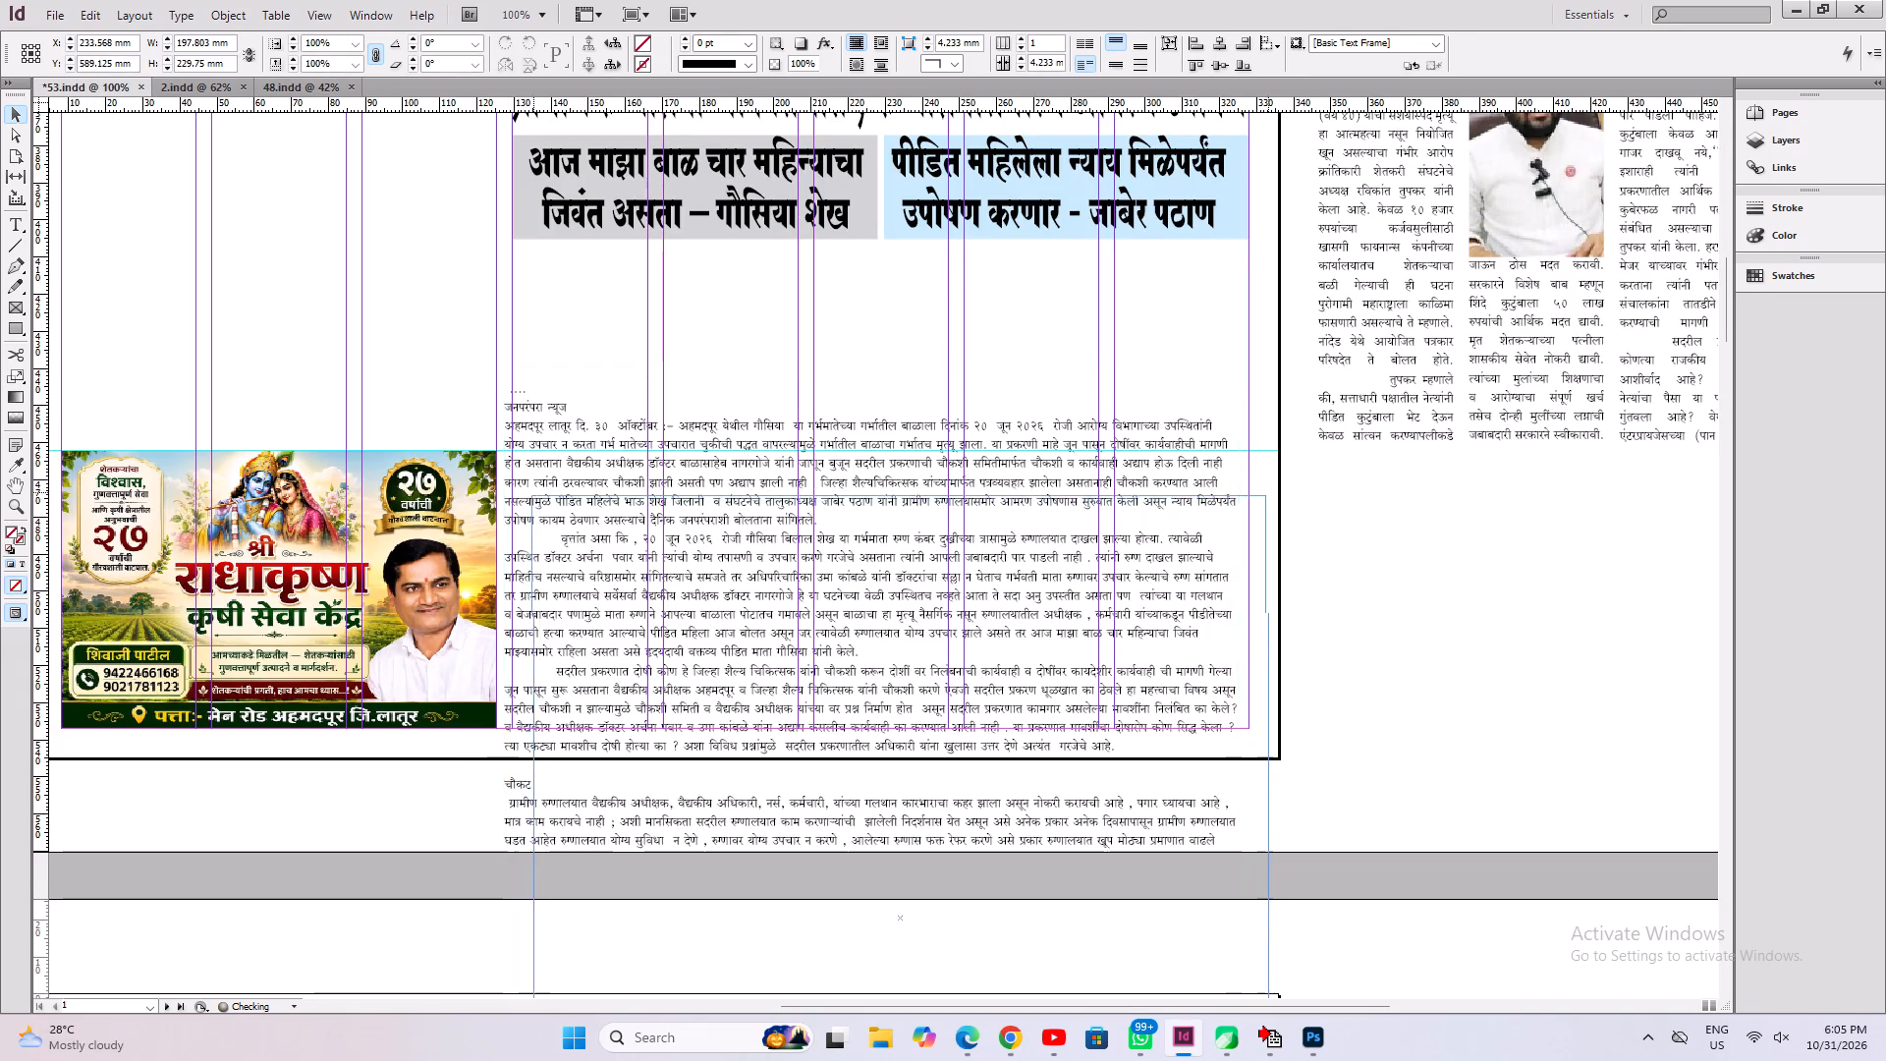
left_click_drag(885, 686, 883, 688)
Paste the copied material into document 53 and move it up clear of the story, with the blue text box straddling the page's left edge.
left_click(374, 242)
right_click(374, 237)
left_click(417, 270)
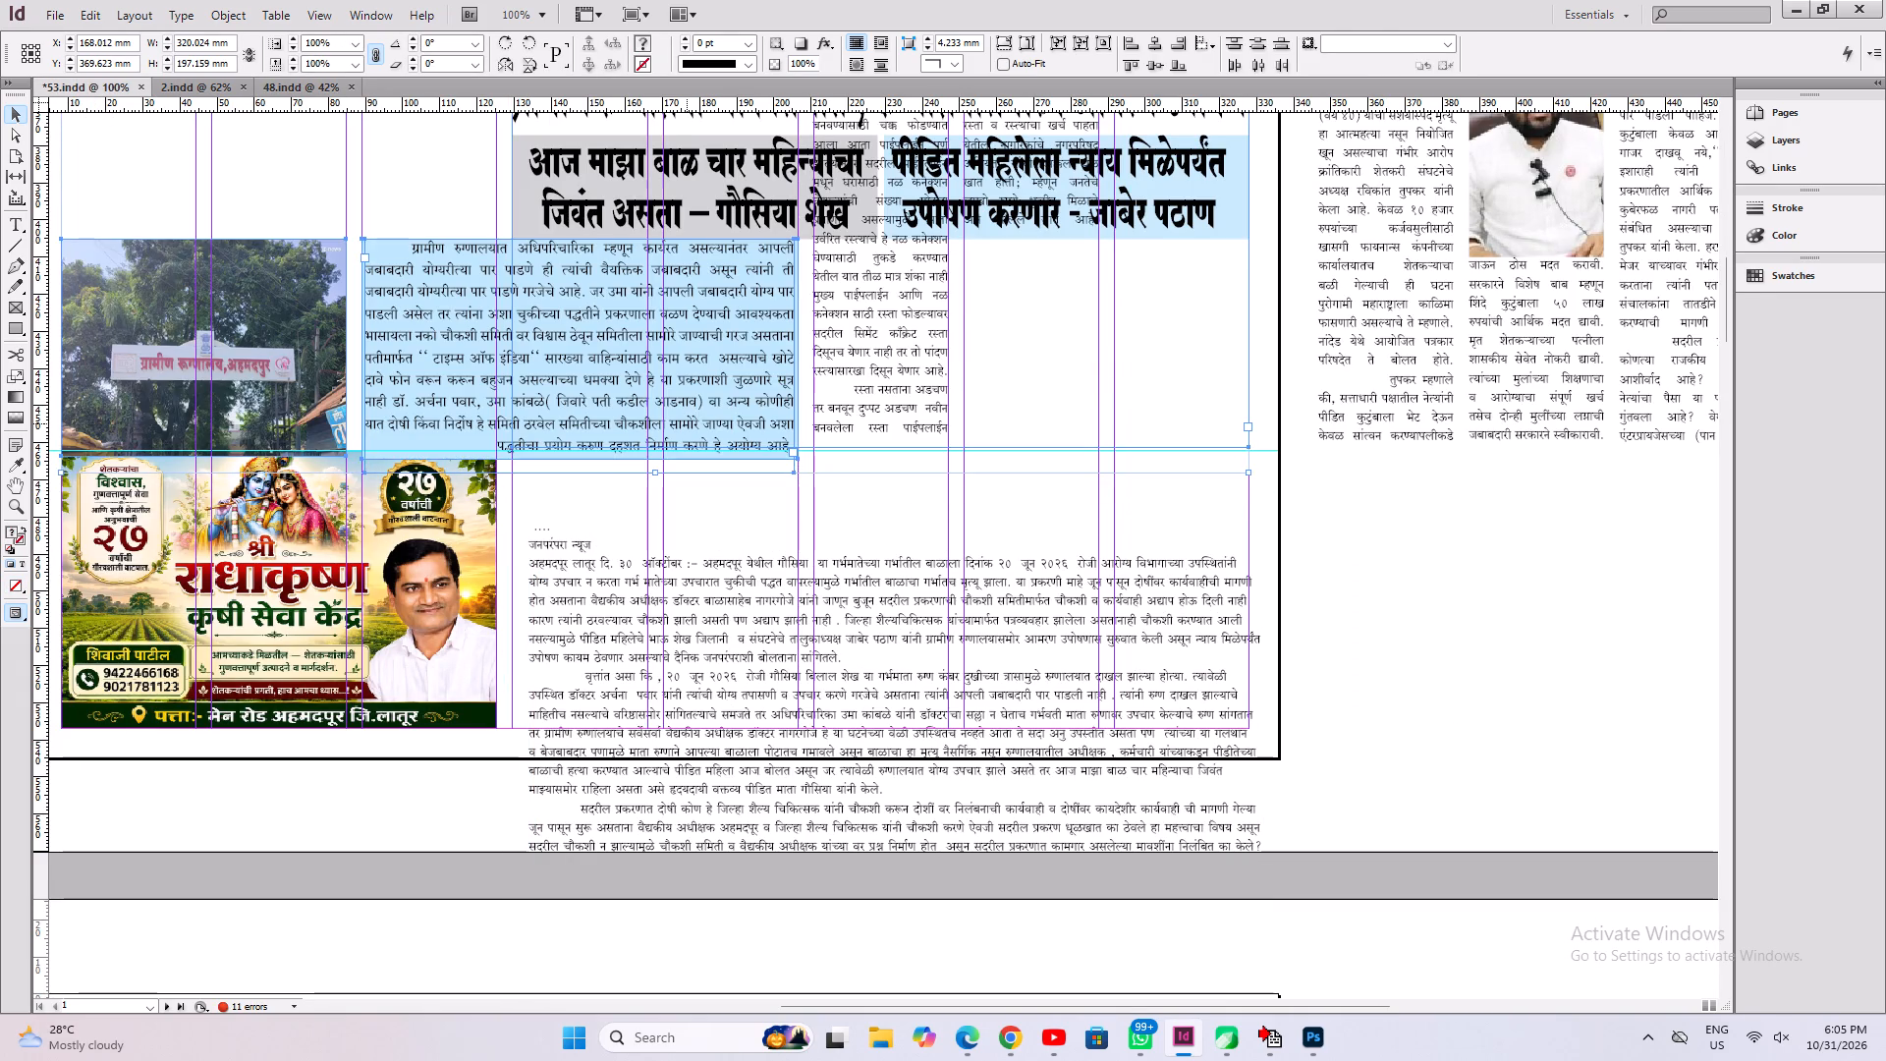
left_click_drag(580, 403, 1002, 561)
key("ctrl+0")
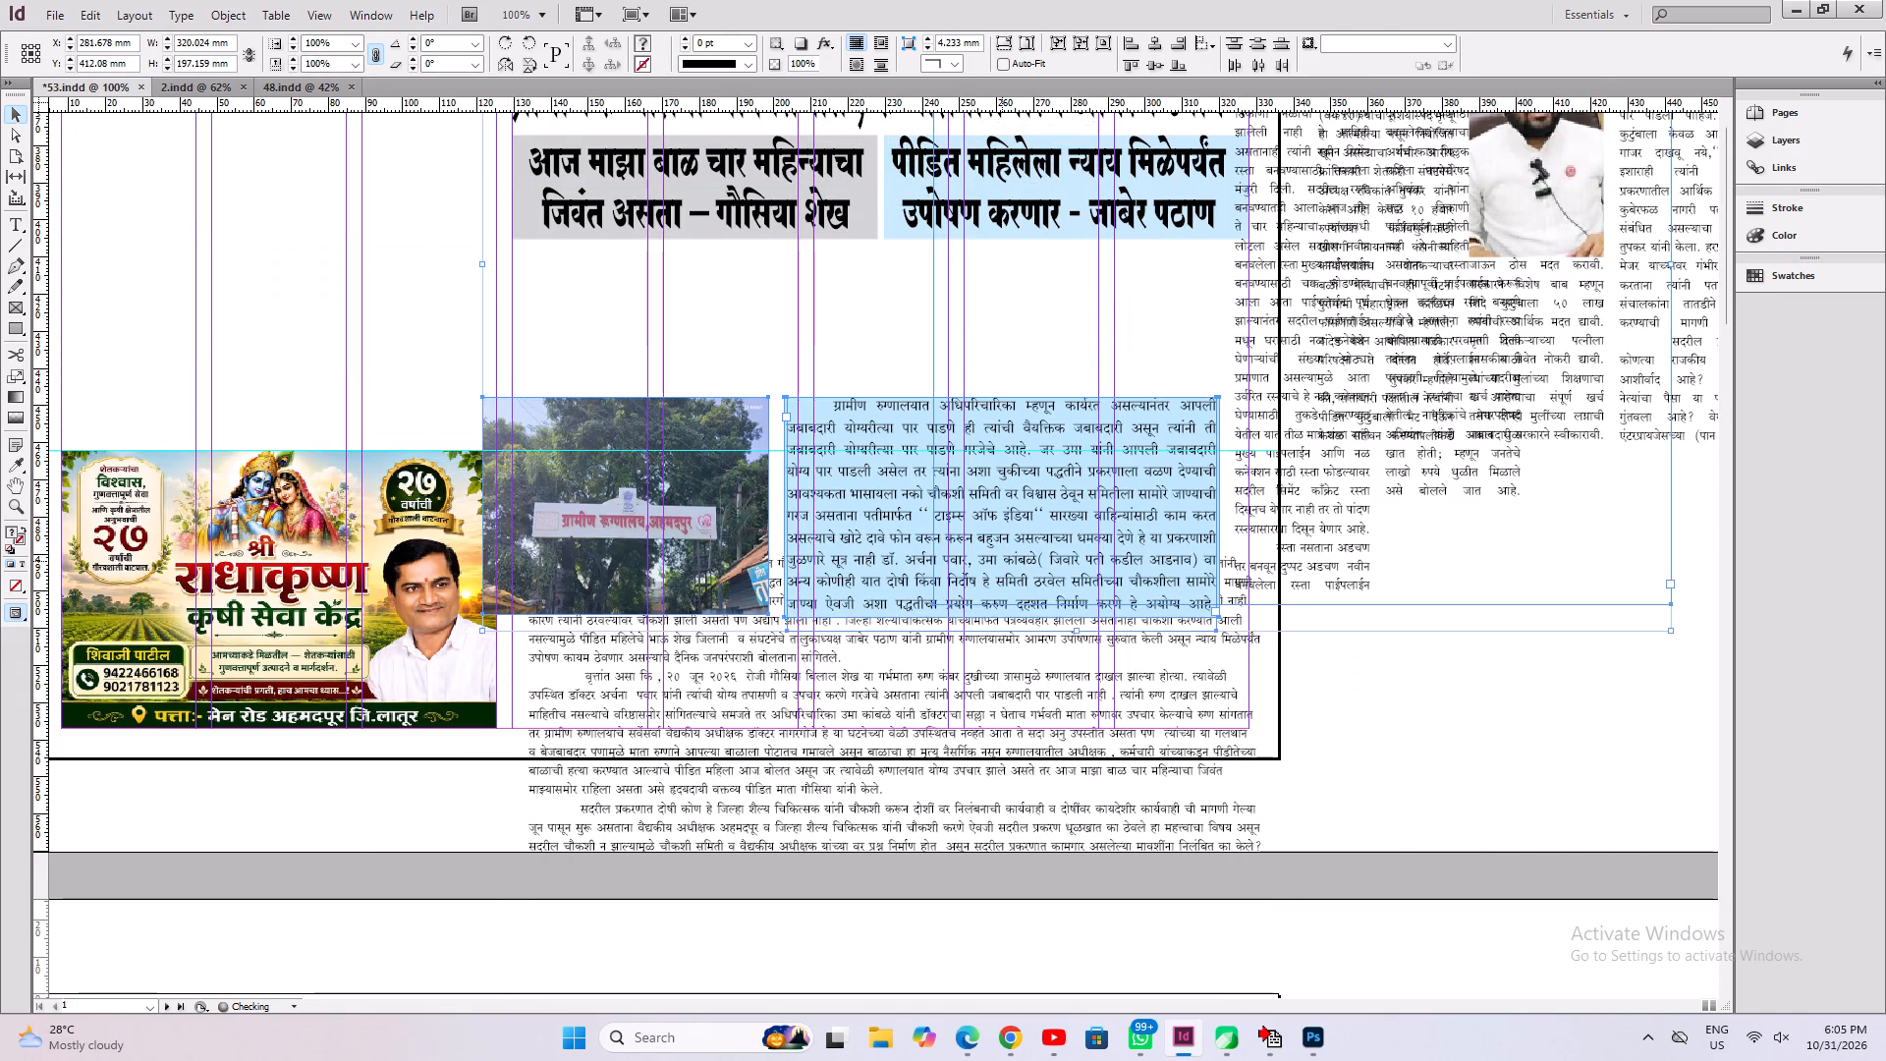
left_click_drag(1153, 863, 843, 590)
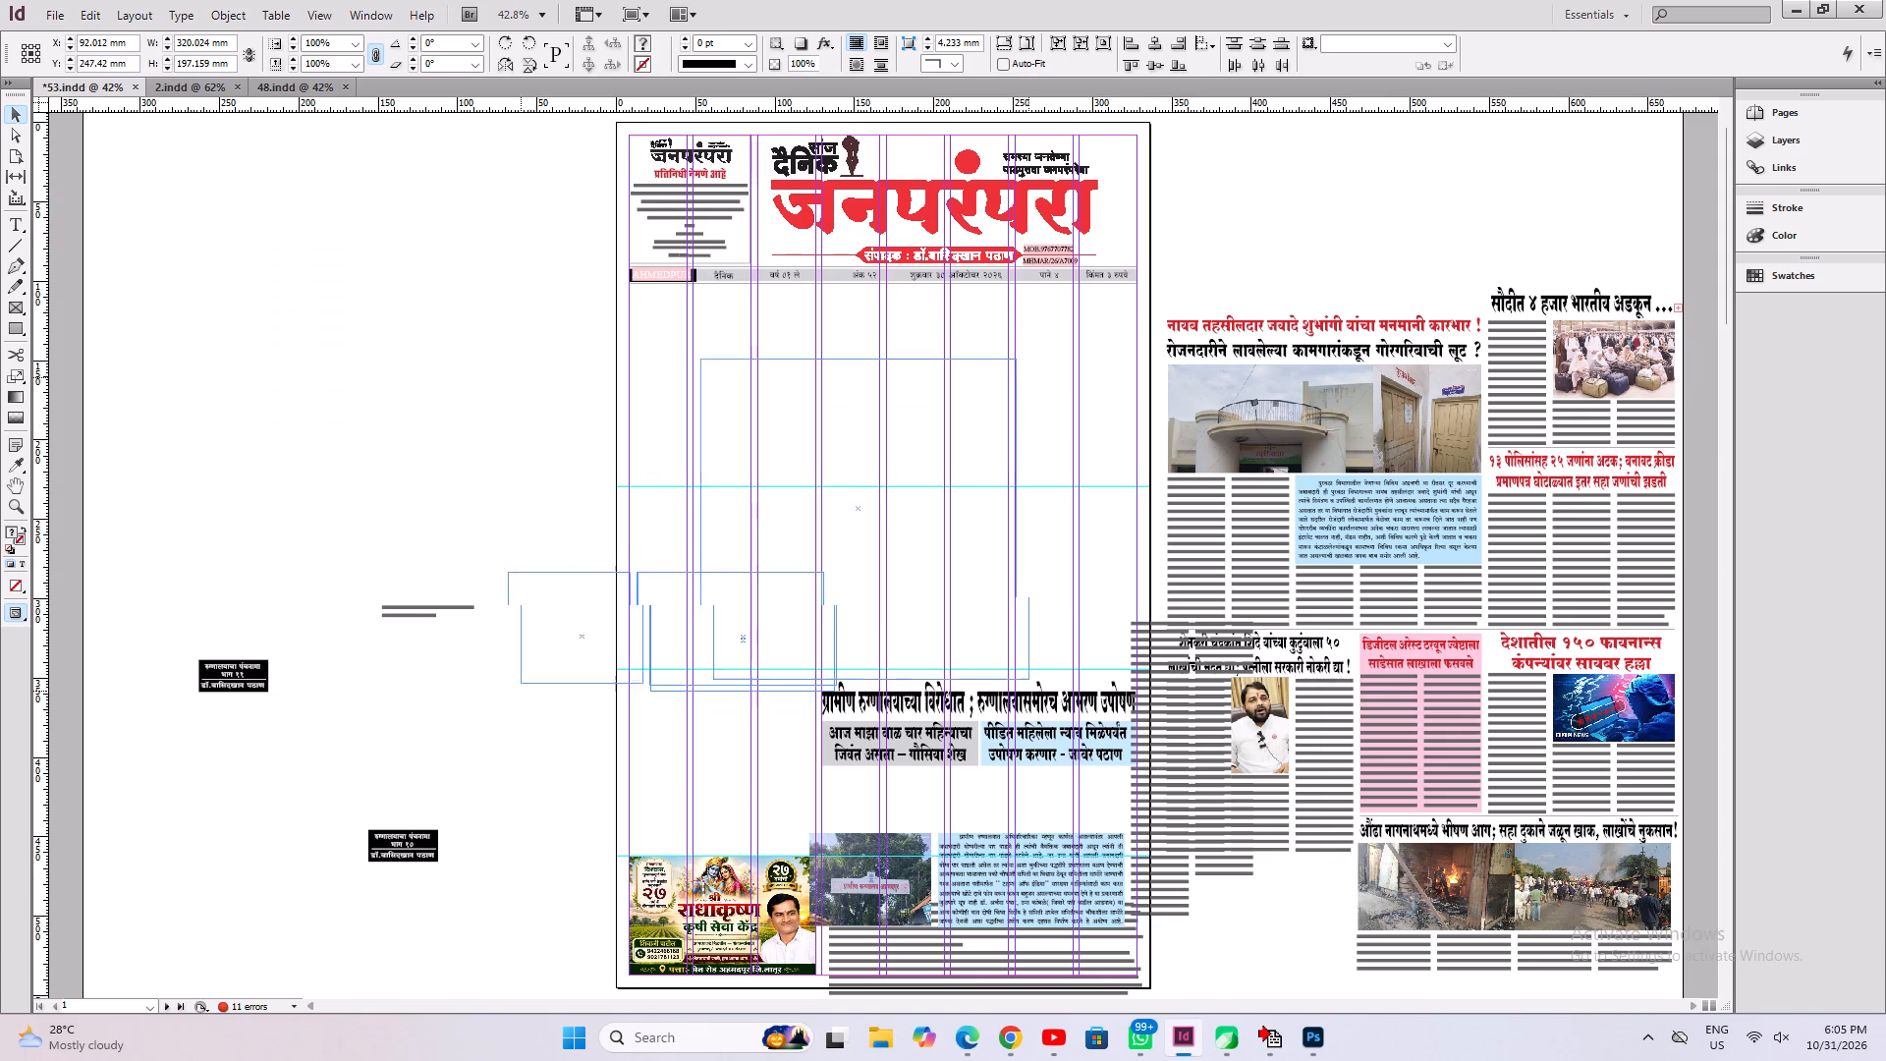
left_click_drag(843, 590, 757, 557)
Delete the pasted two-column article text frame, keeping the hospital photo and blue text box.
left_click(1057, 495)
left_click(811, 408)
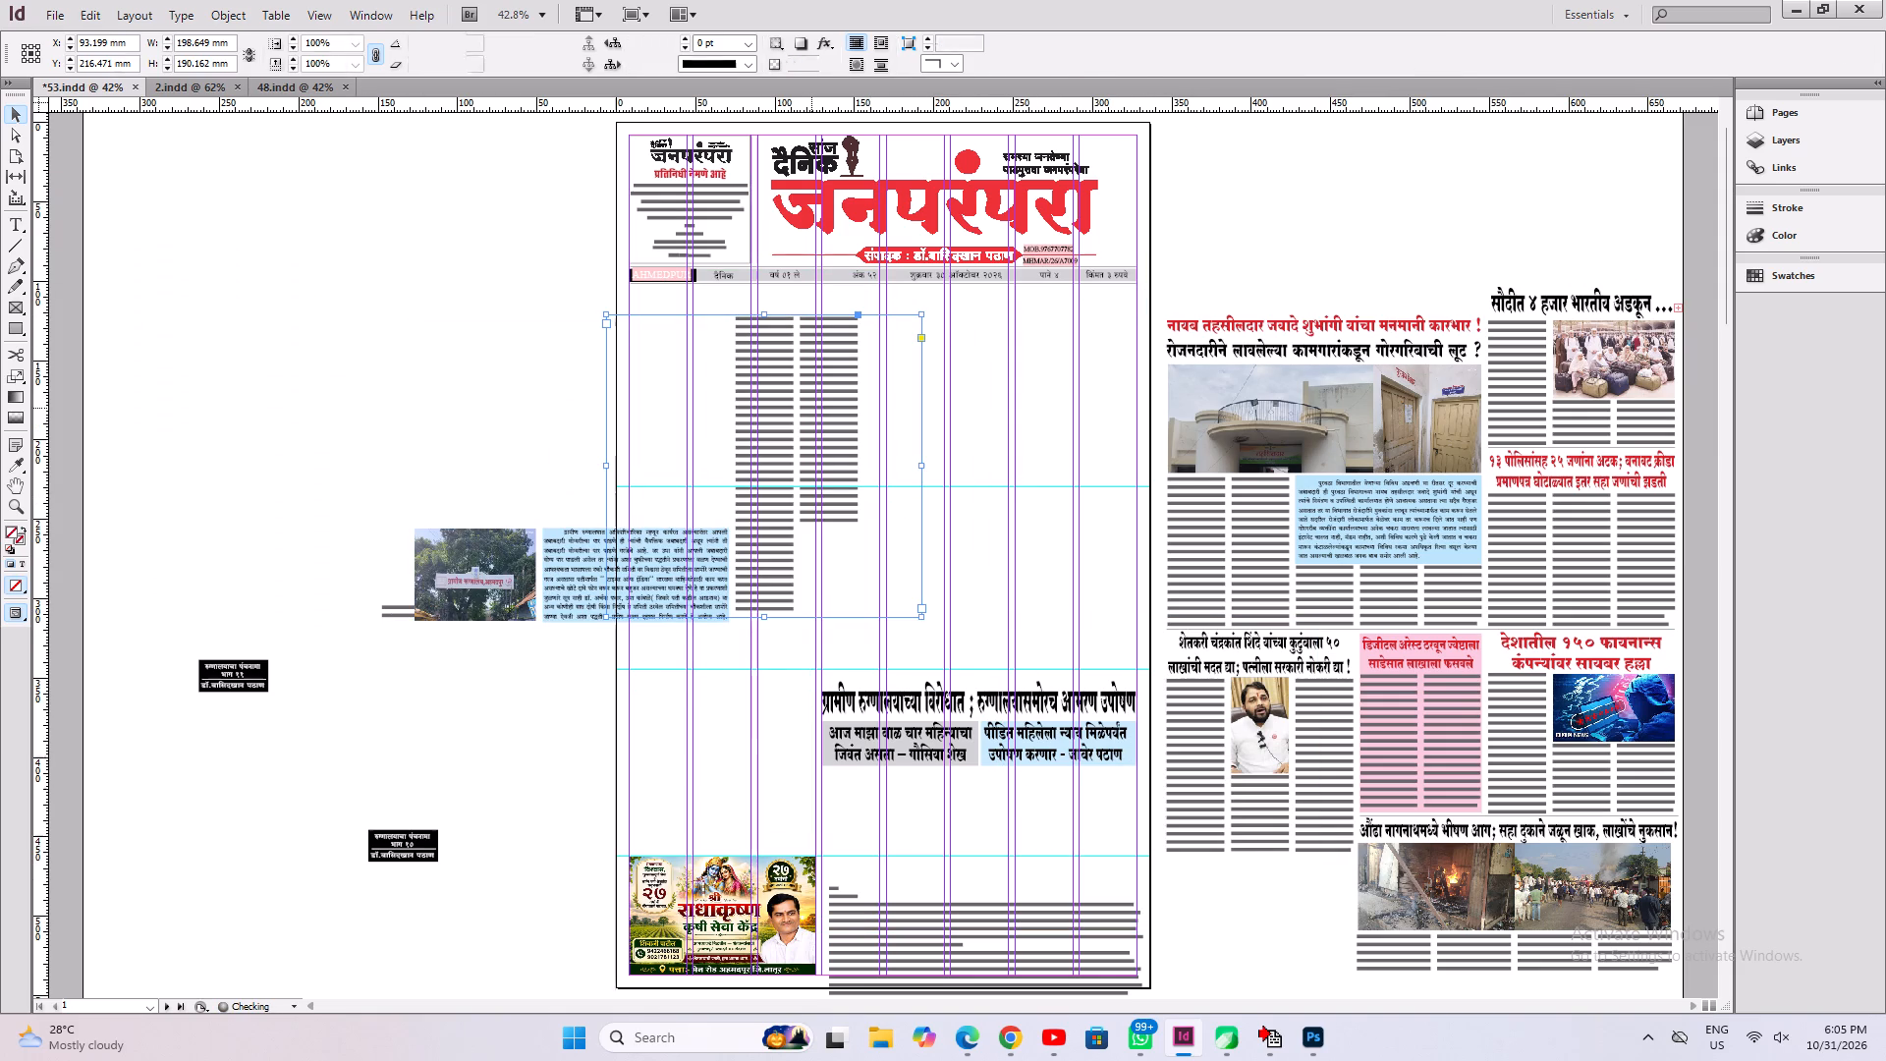
key("Delete")
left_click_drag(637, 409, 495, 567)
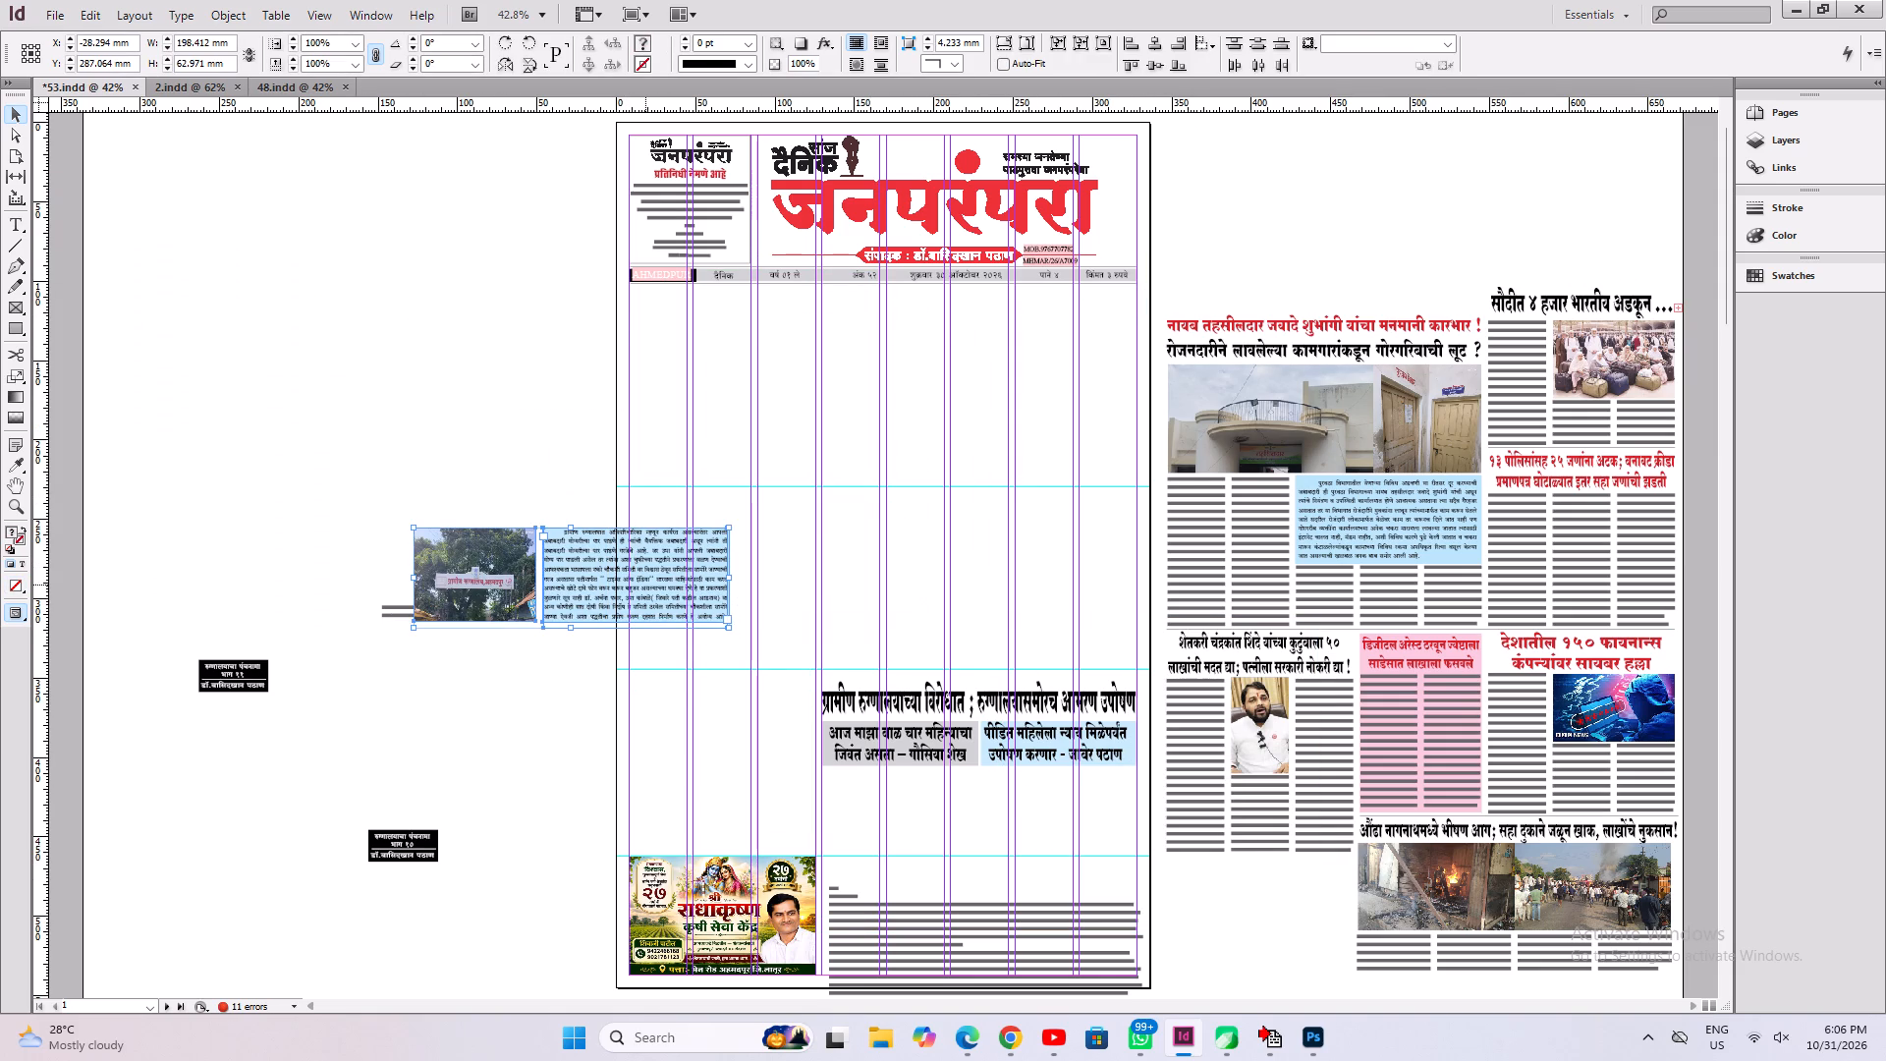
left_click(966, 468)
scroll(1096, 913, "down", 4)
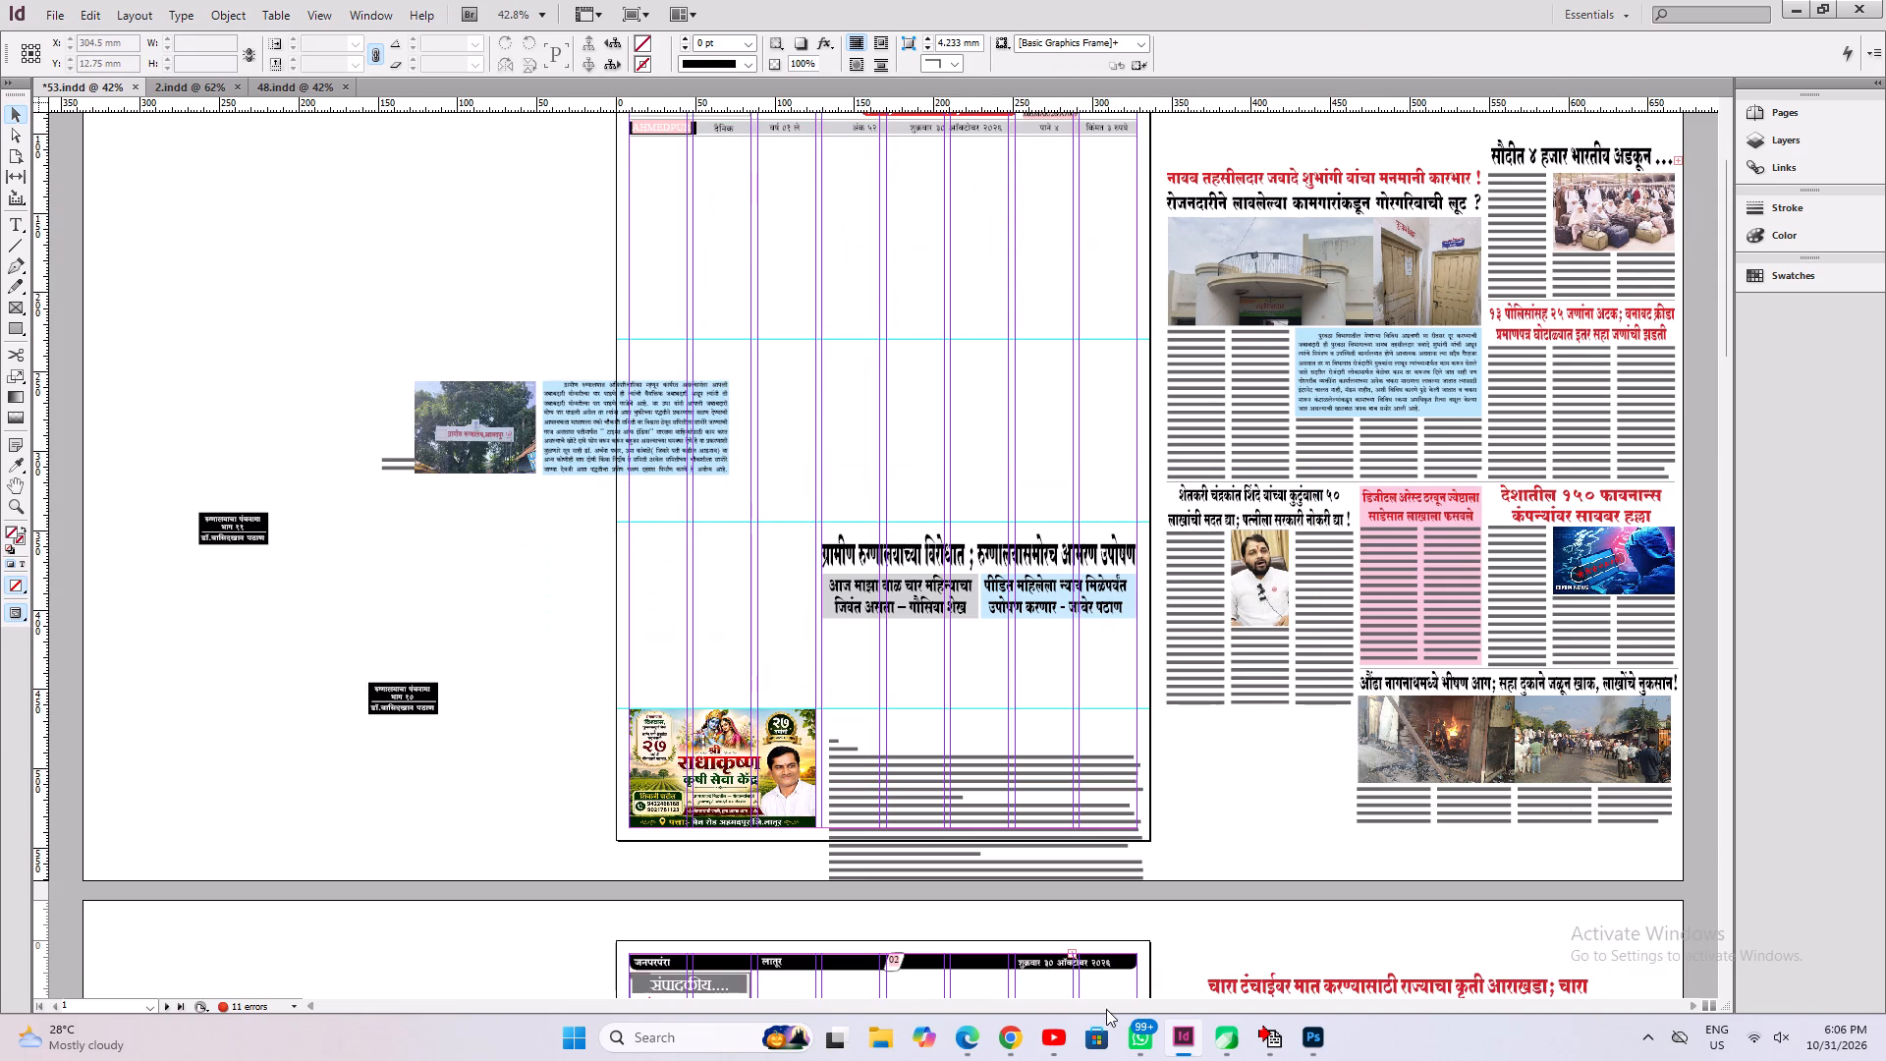
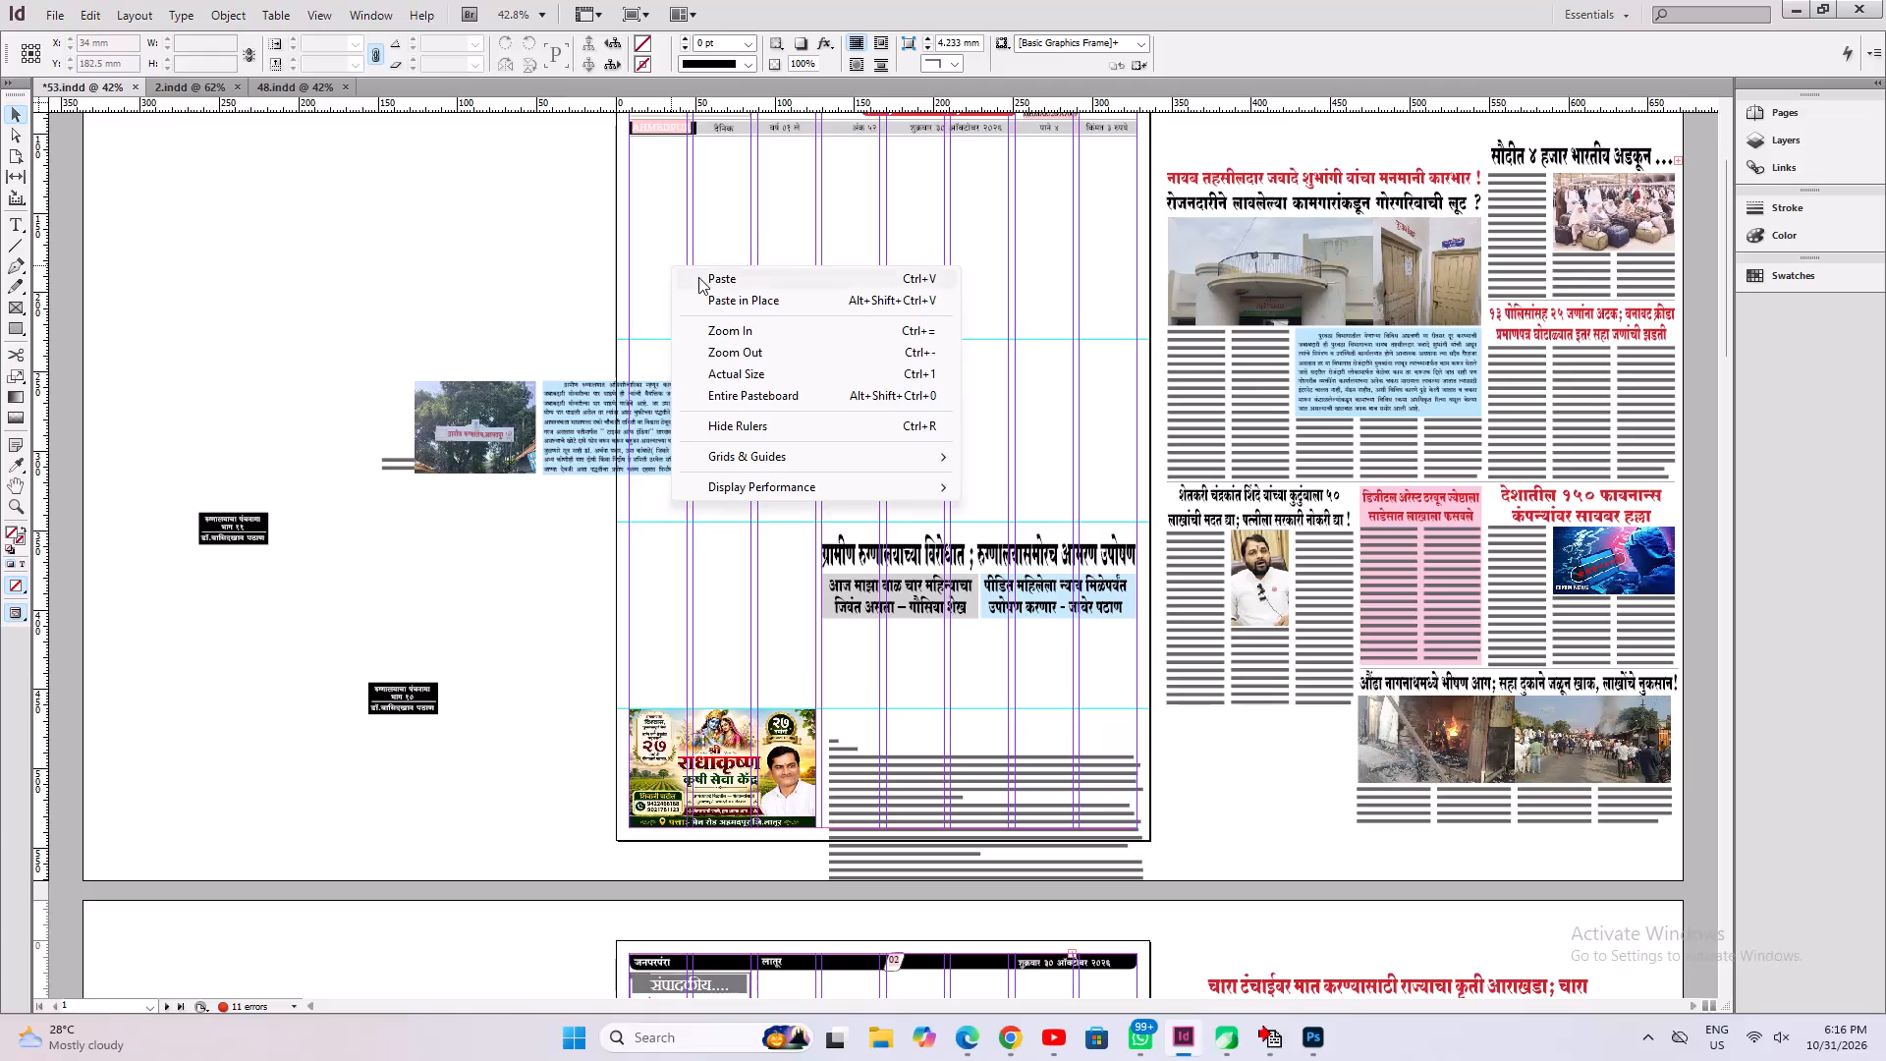
Paste the copied rural-hospital signboard photo onto page 1 of document 53 and scale it proportionally to about 195 × 128 mm.
left_click(698, 277)
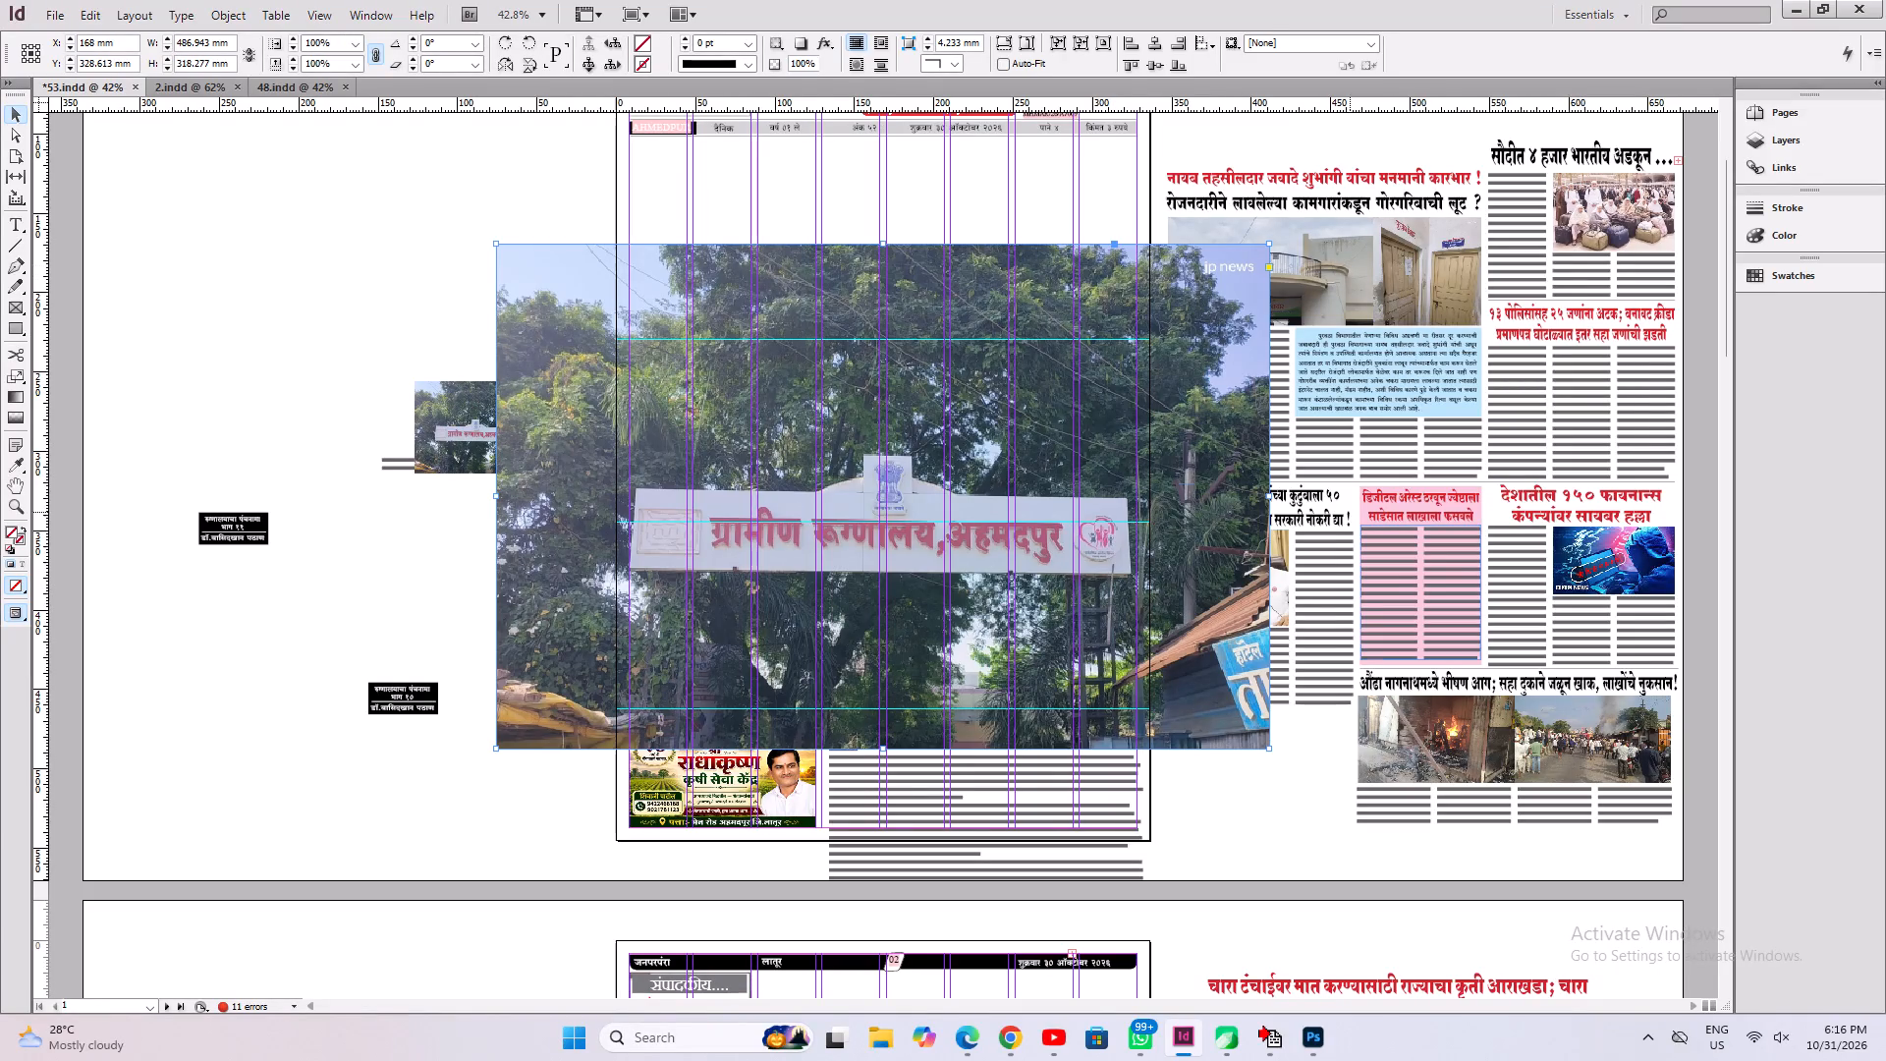
left_click_drag(1267, 497, 807, 526, "ctrl+shift")
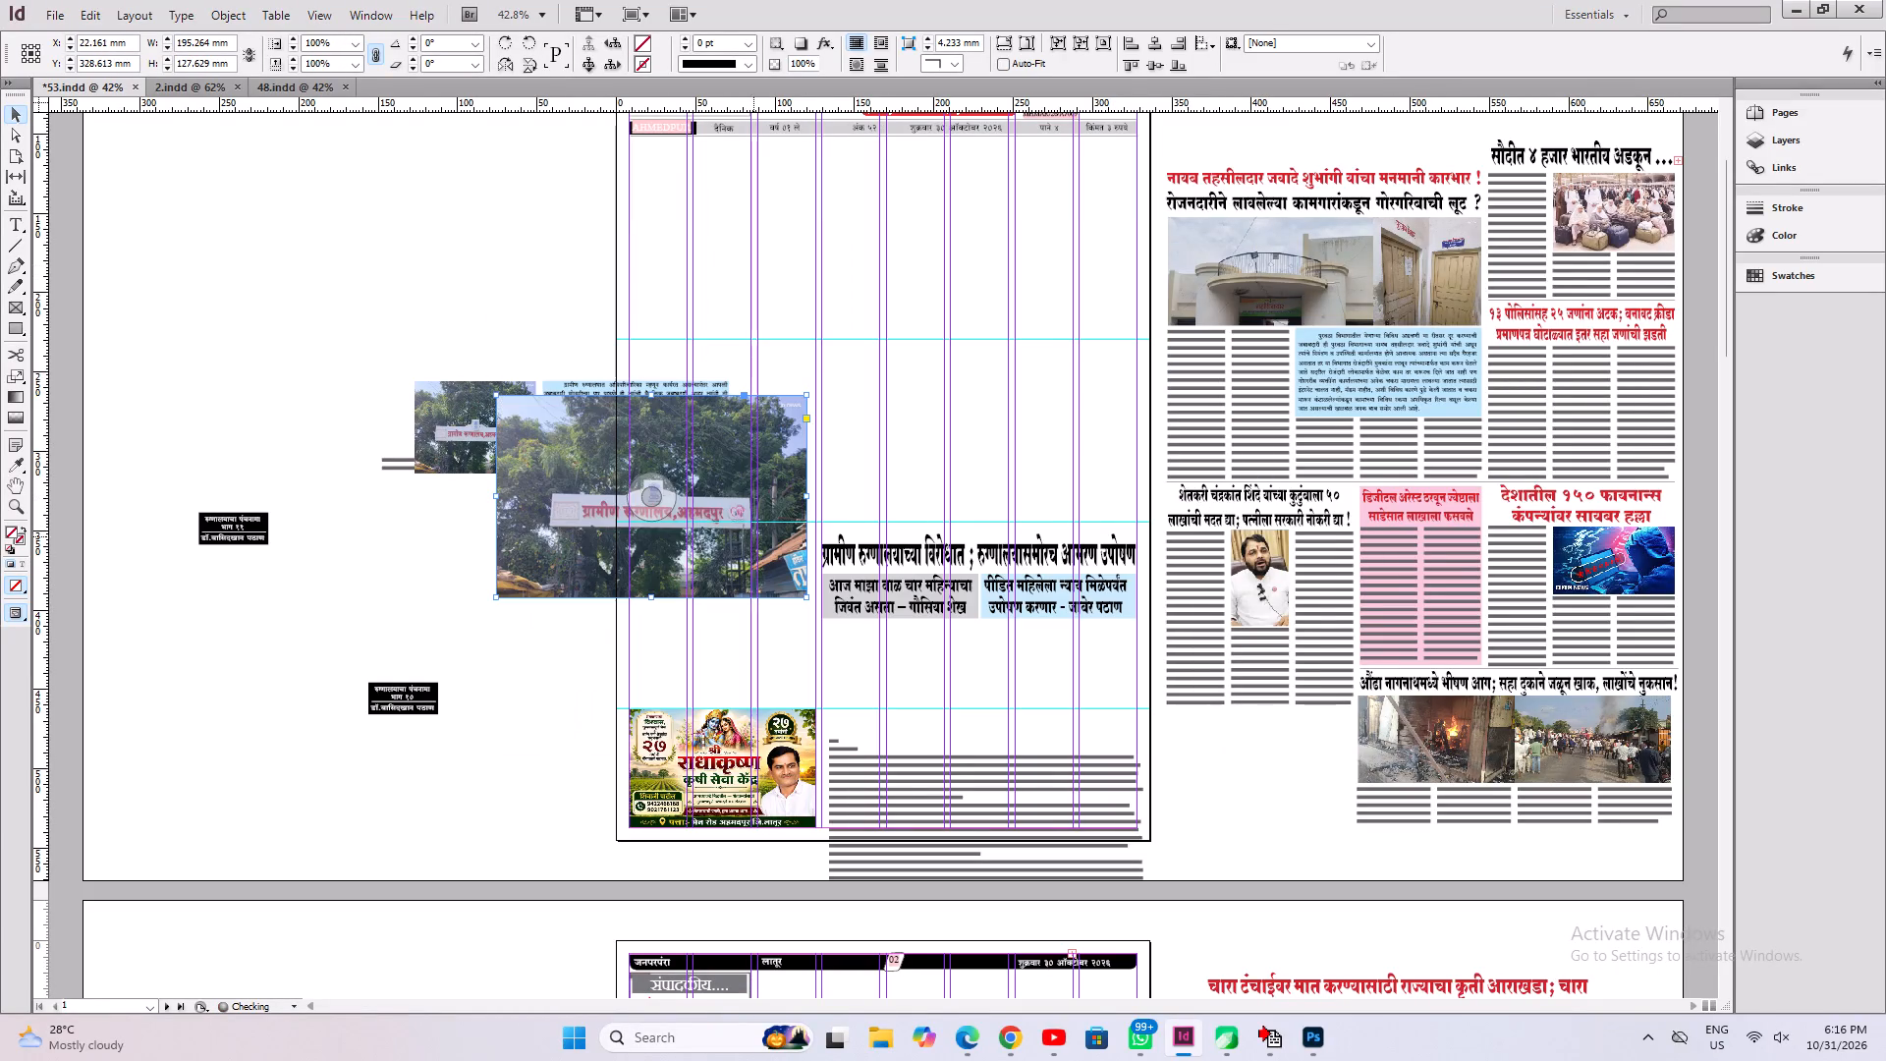
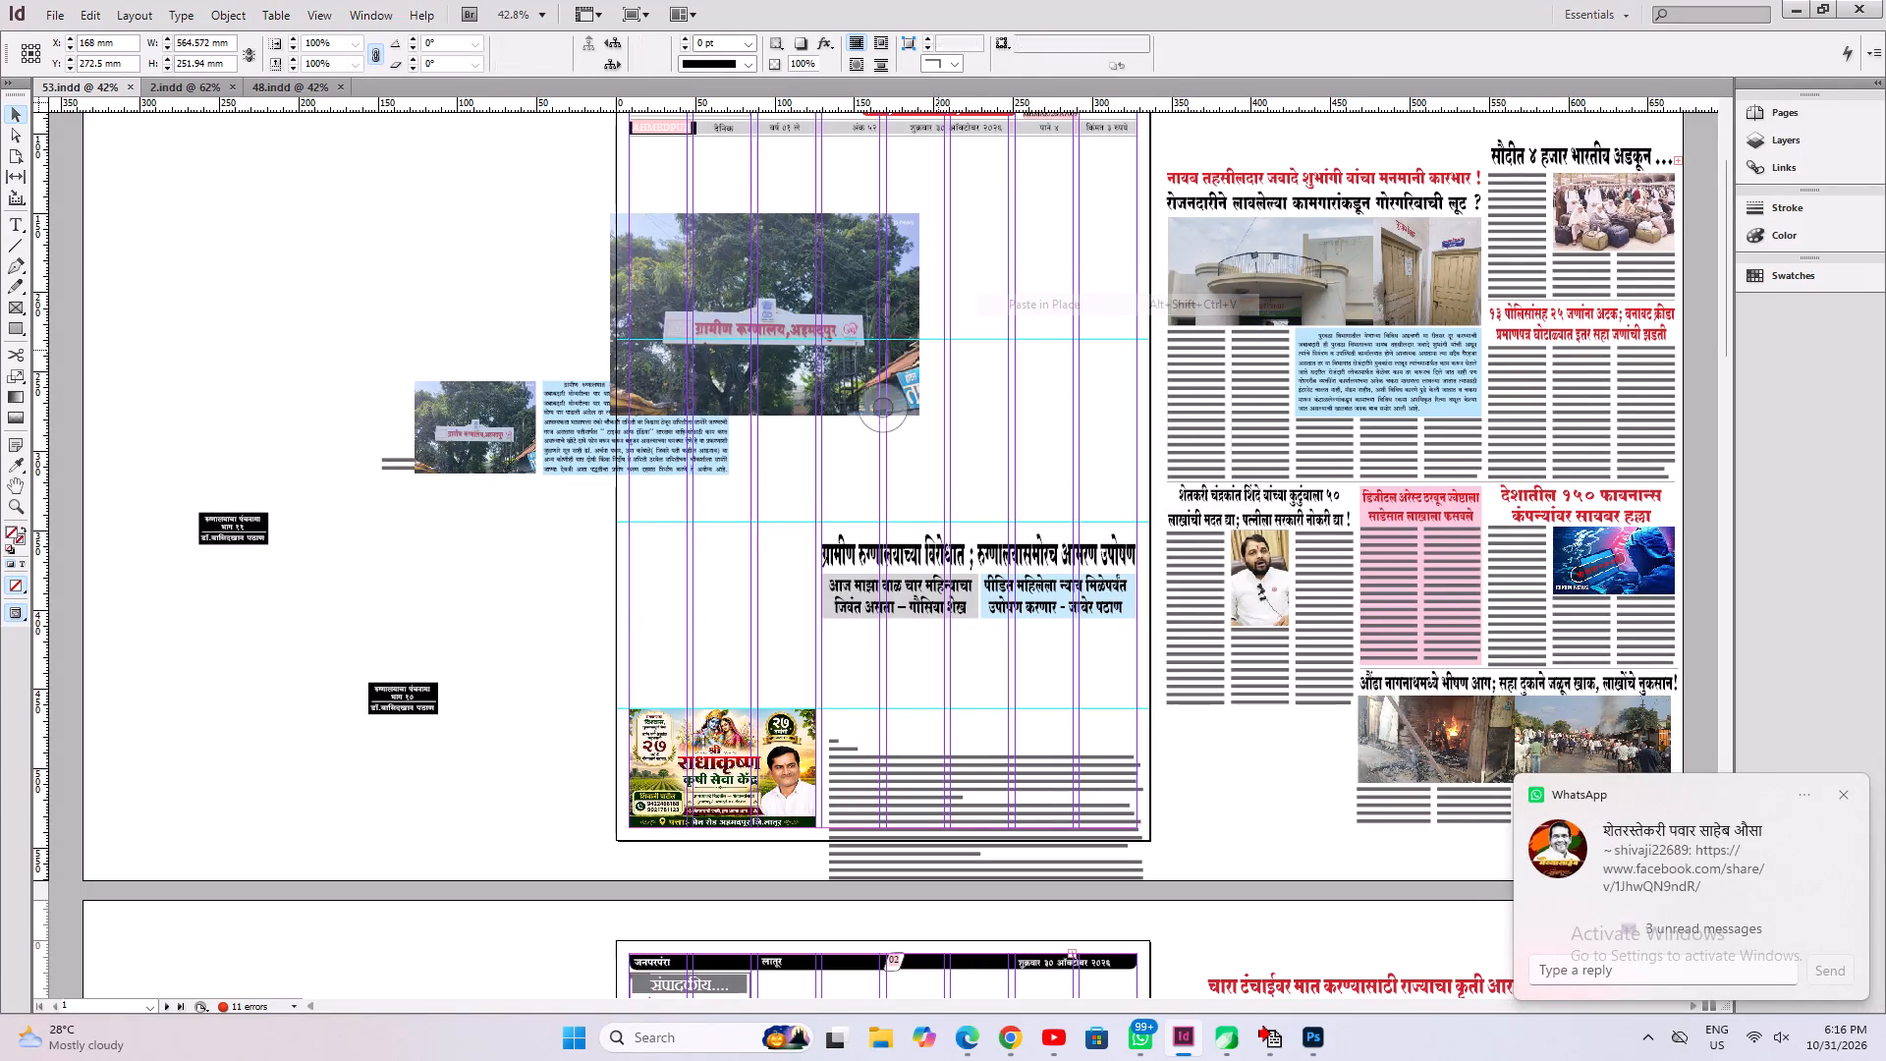
Move the hunger-strike group photo right about 171 mm and crop its left and right sides to a 462 mm wide frame.
left_click_drag(622, 489, 895, 487)
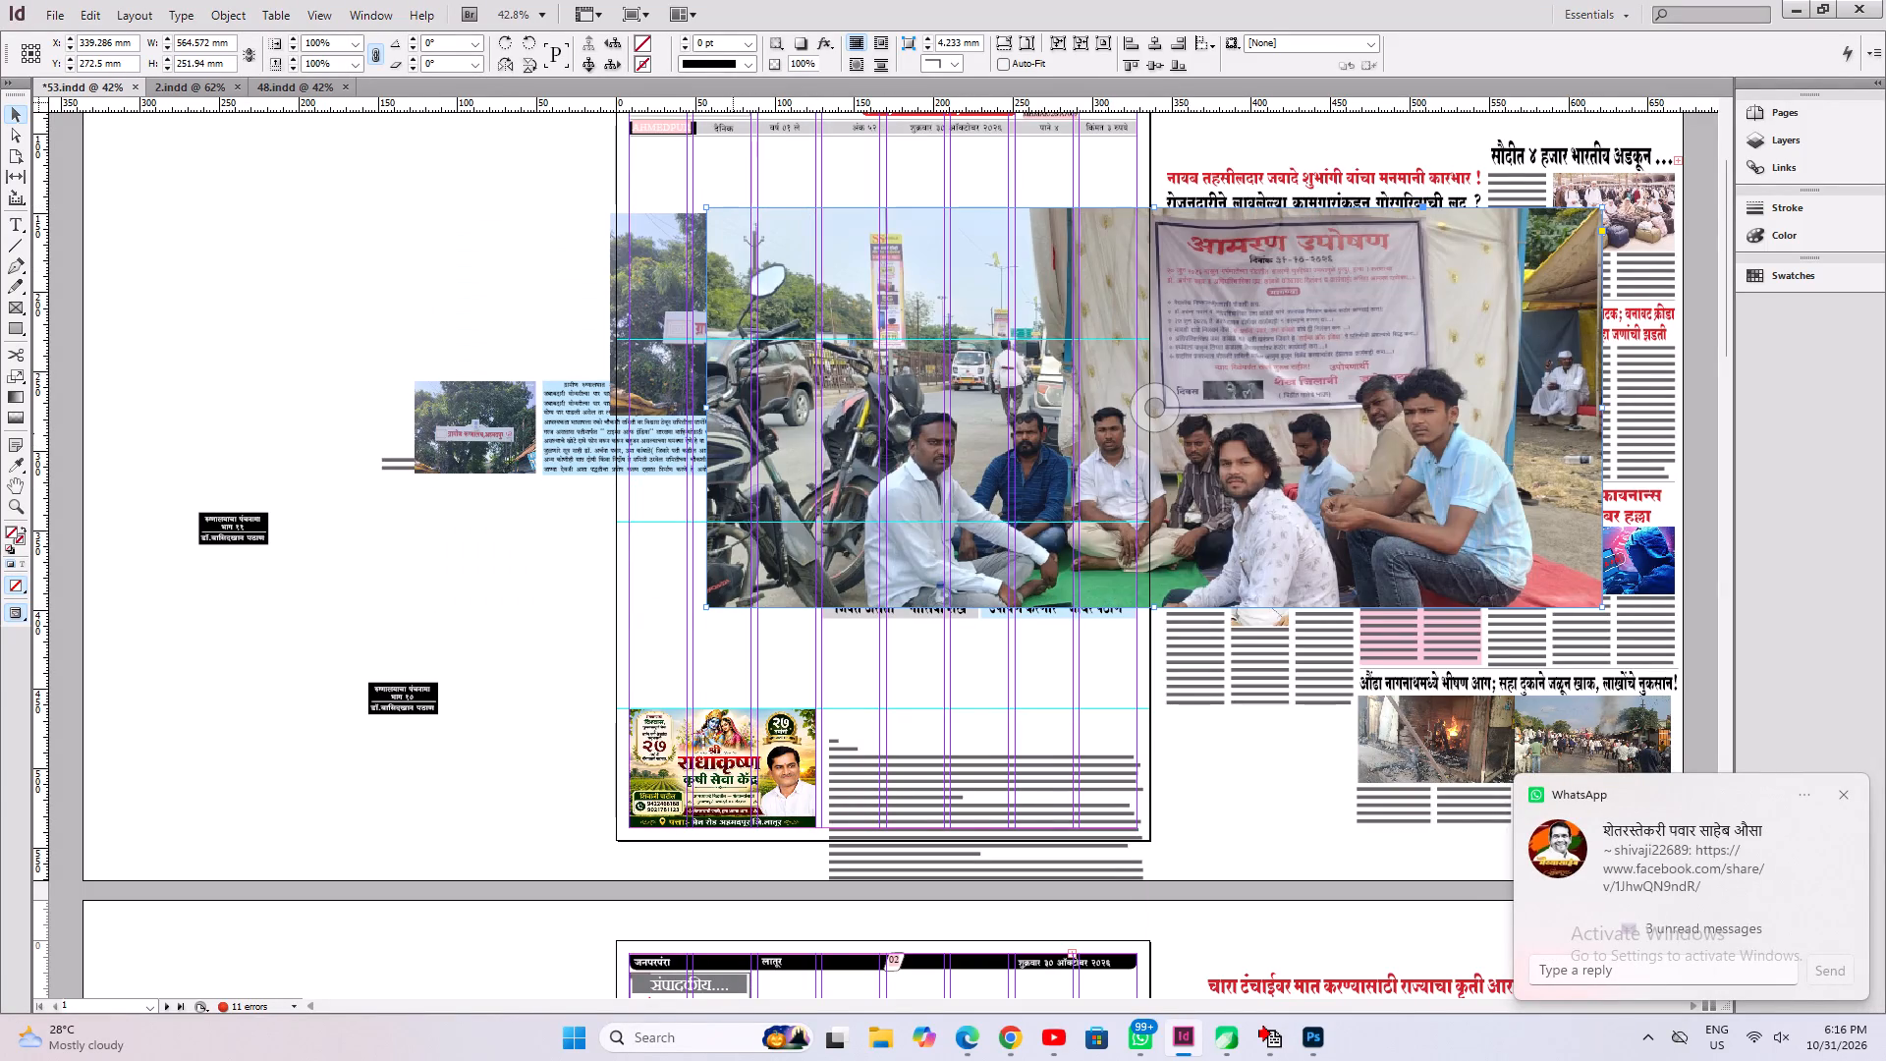
left_click_drag(707, 409, 845, 433)
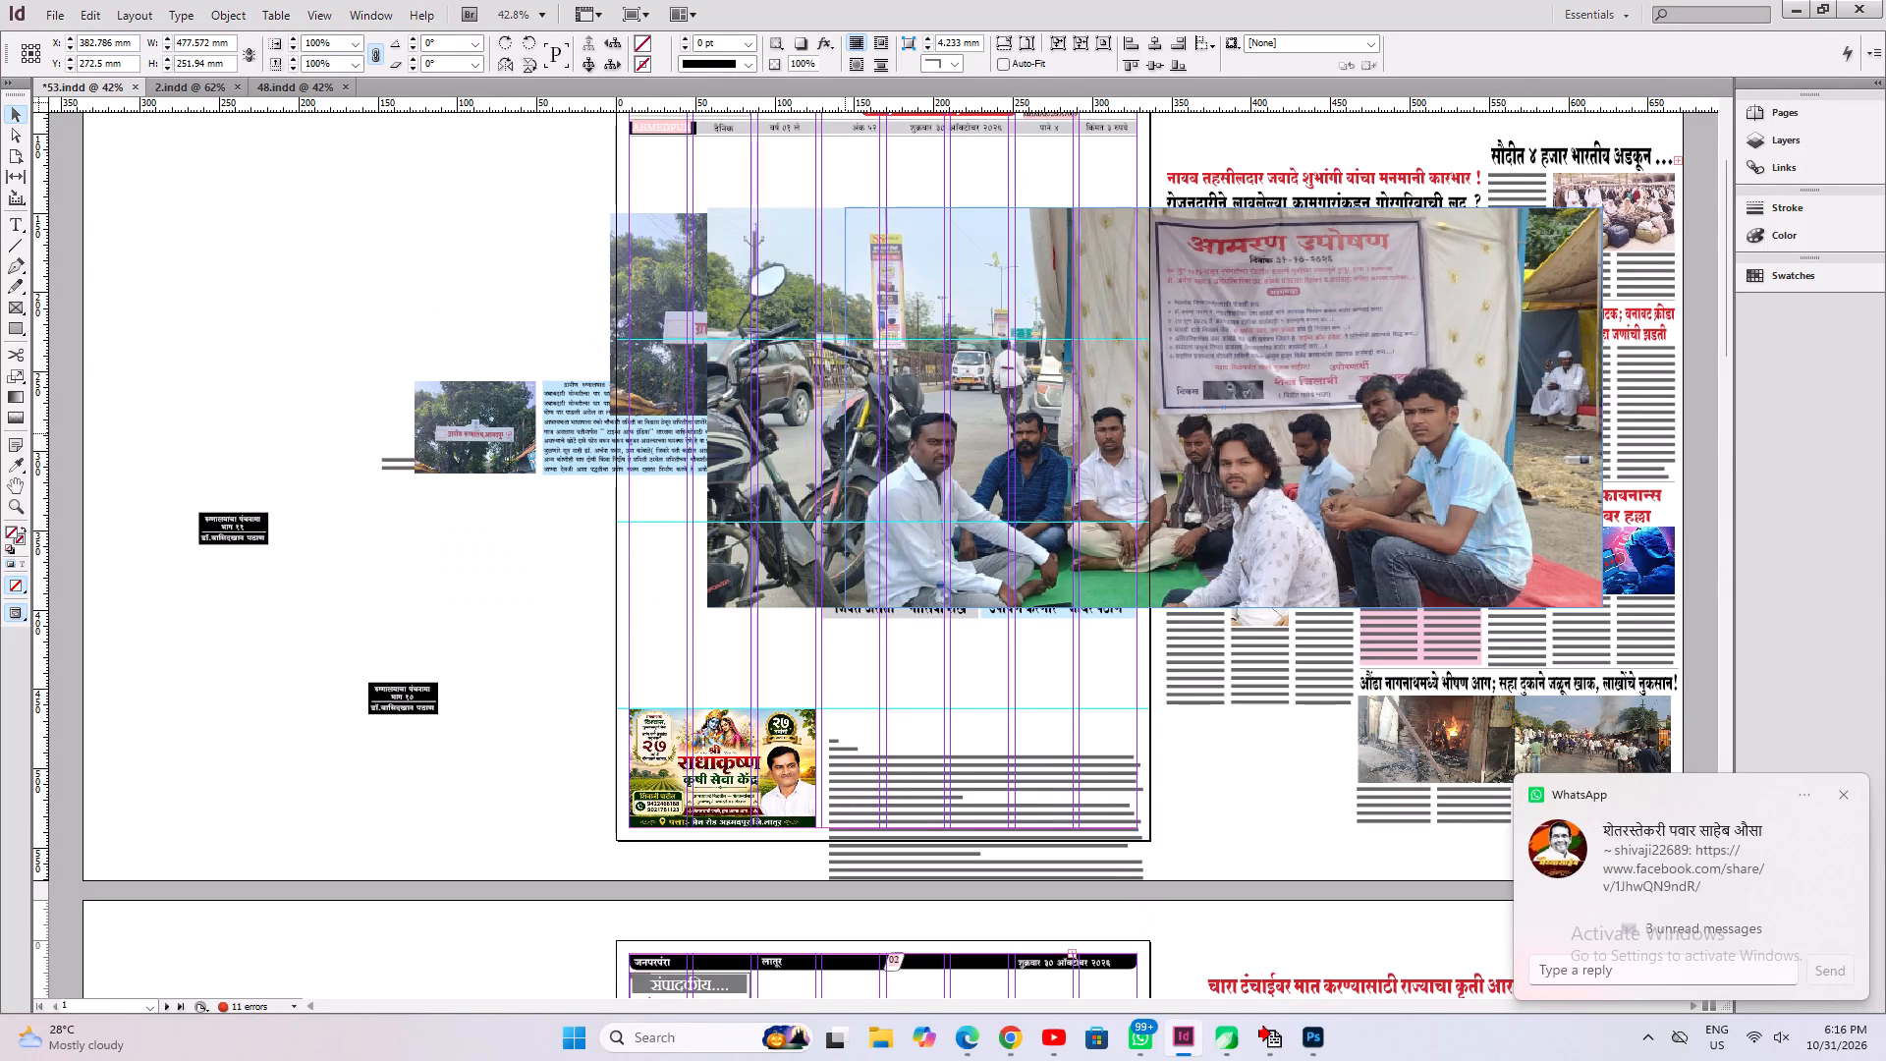
left_click_drag(1605, 409, 1579, 423)
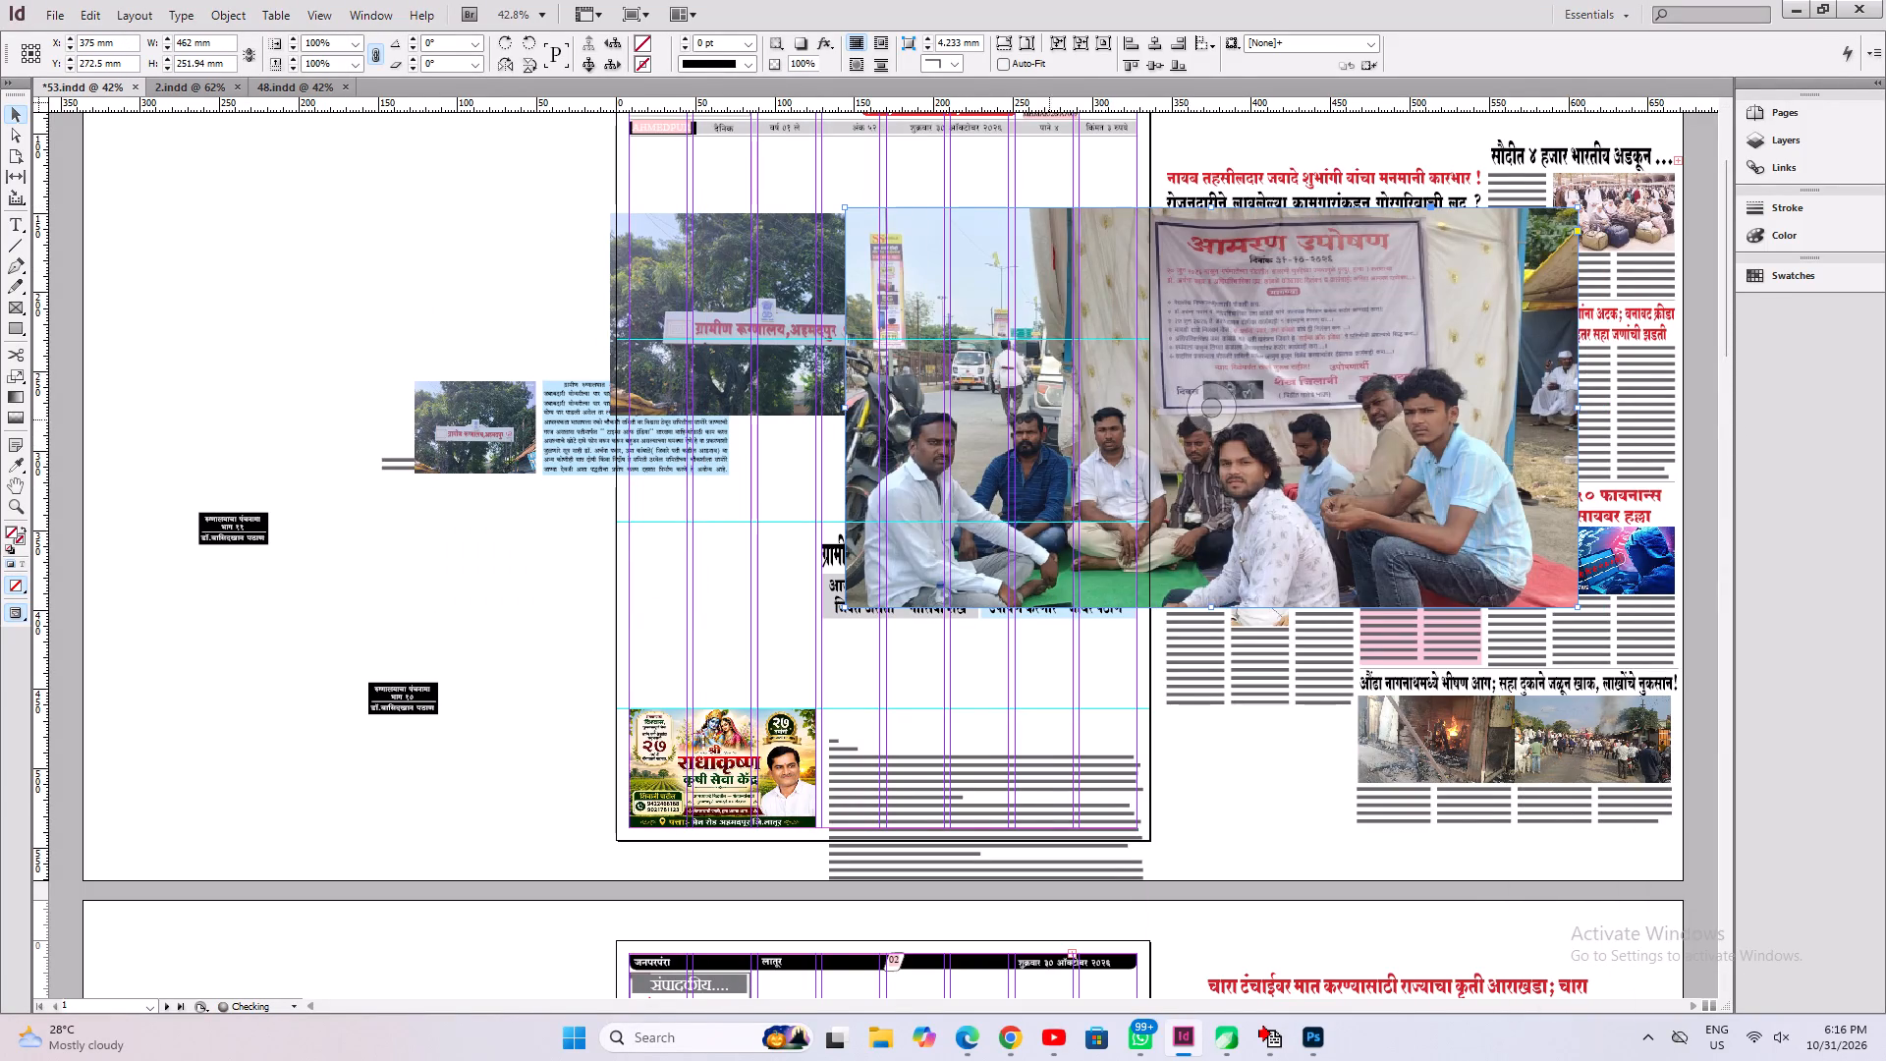
Align the hunger-strike photo with the hospital photo's top and right edge, and scale it to about 235 × 128 mm to match heights.
left_click_drag(1002, 418, 1086, 422)
left_click_drag(1031, 424, 1016, 428)
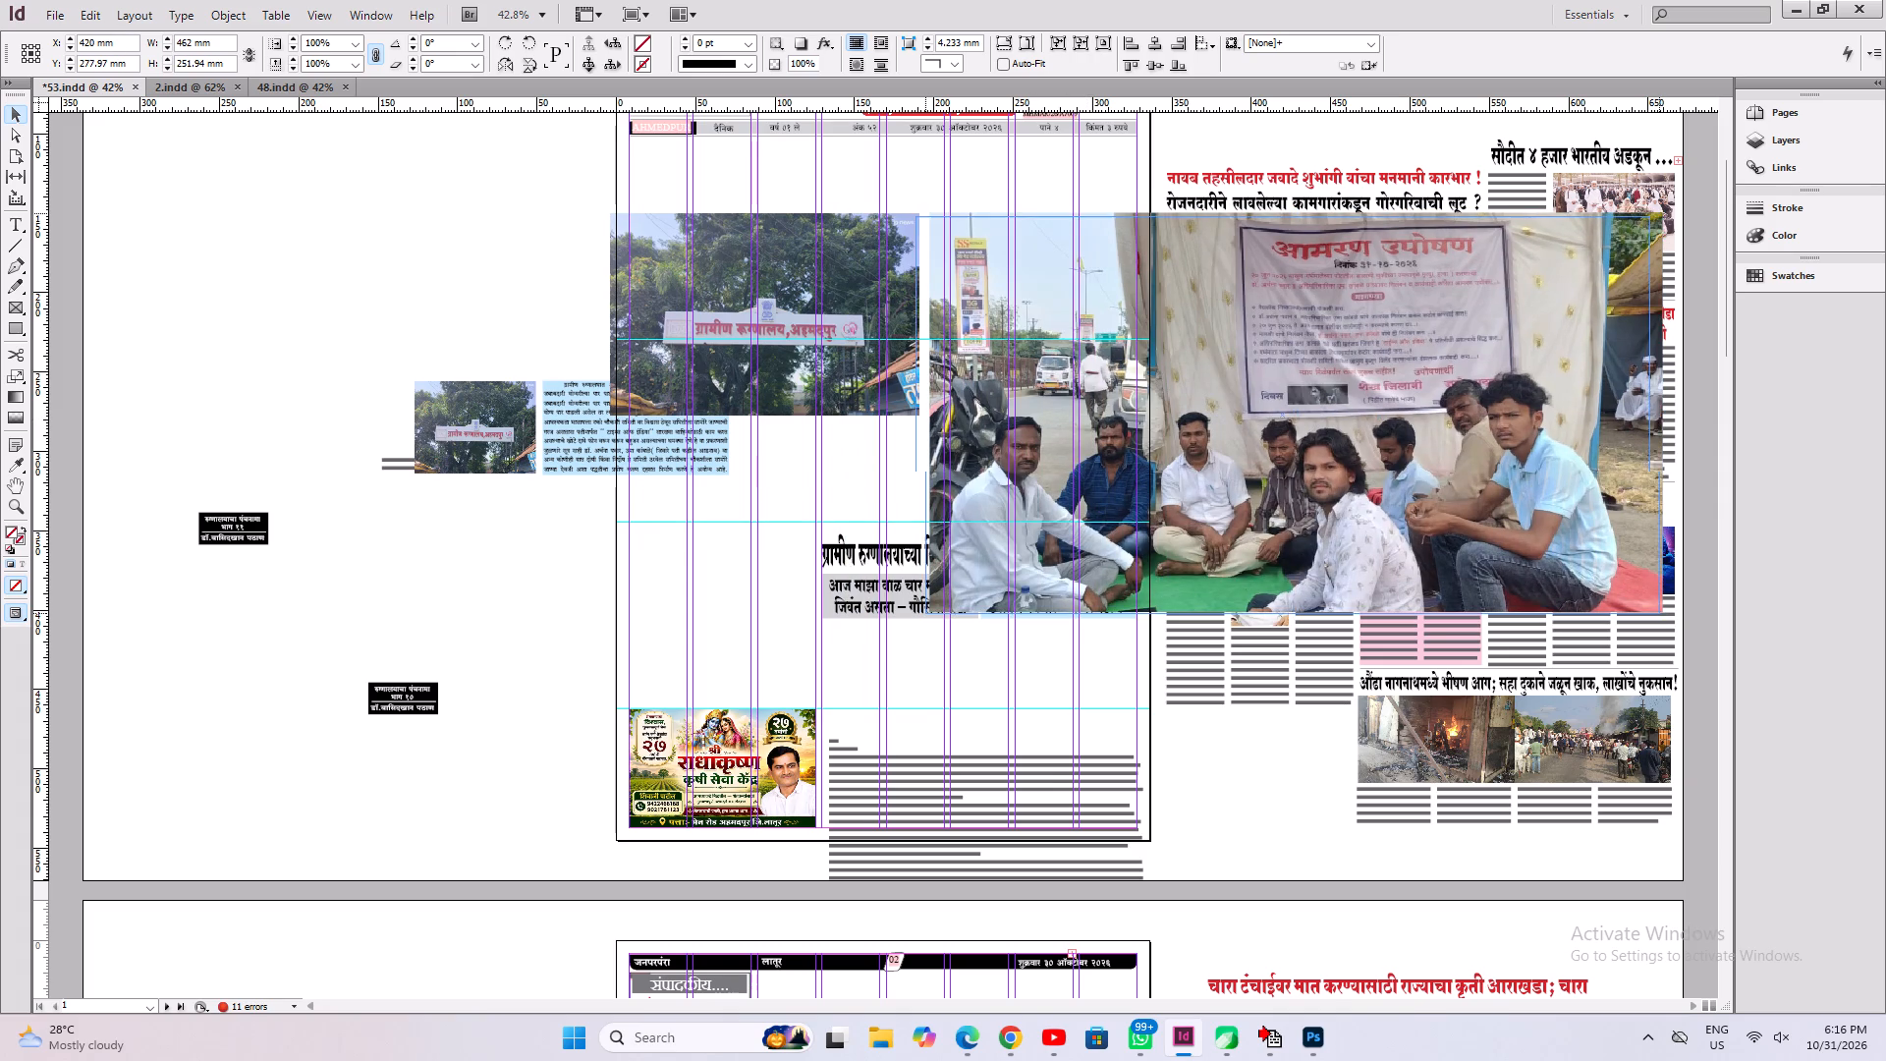
left_click_drag(1016, 428, 1019, 426)
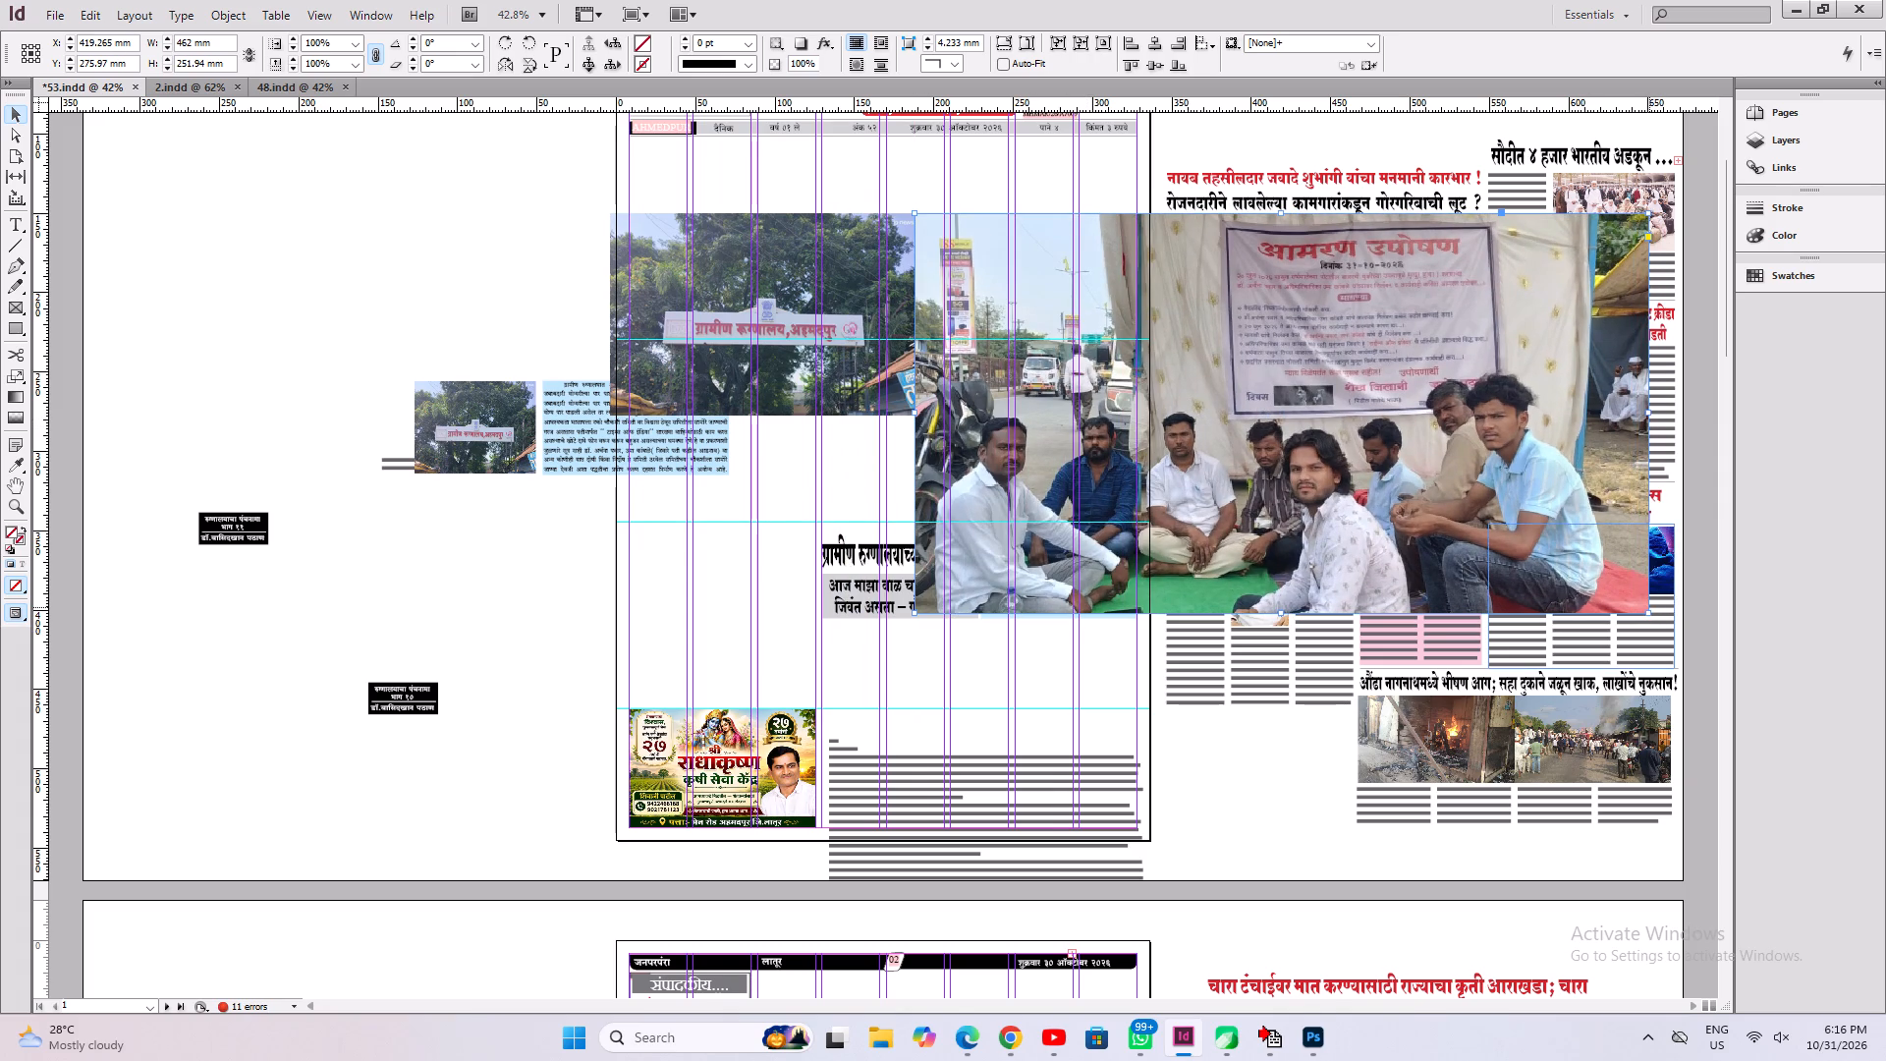
left_click_drag(1647, 613, 1287, 418, "ctrl+shift")
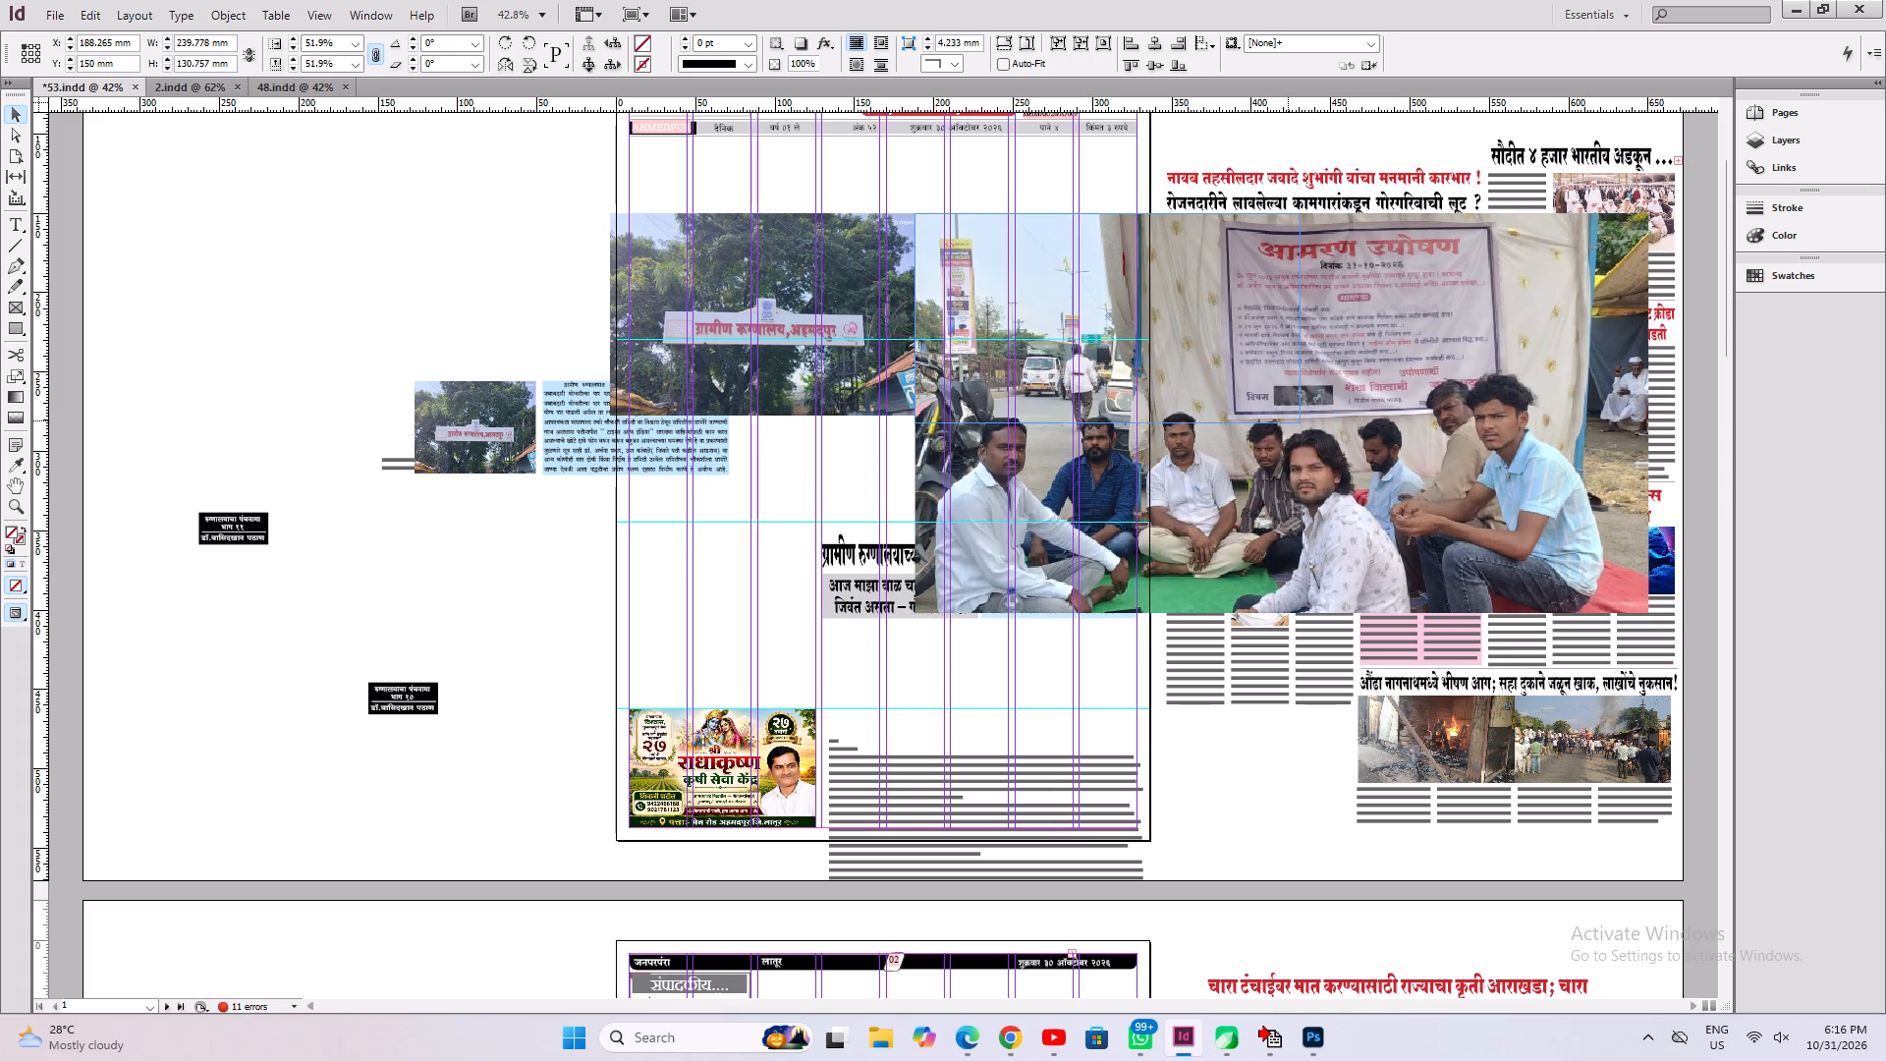
left_click_drag(1287, 418, 1288, 416, "ctrl+shift")
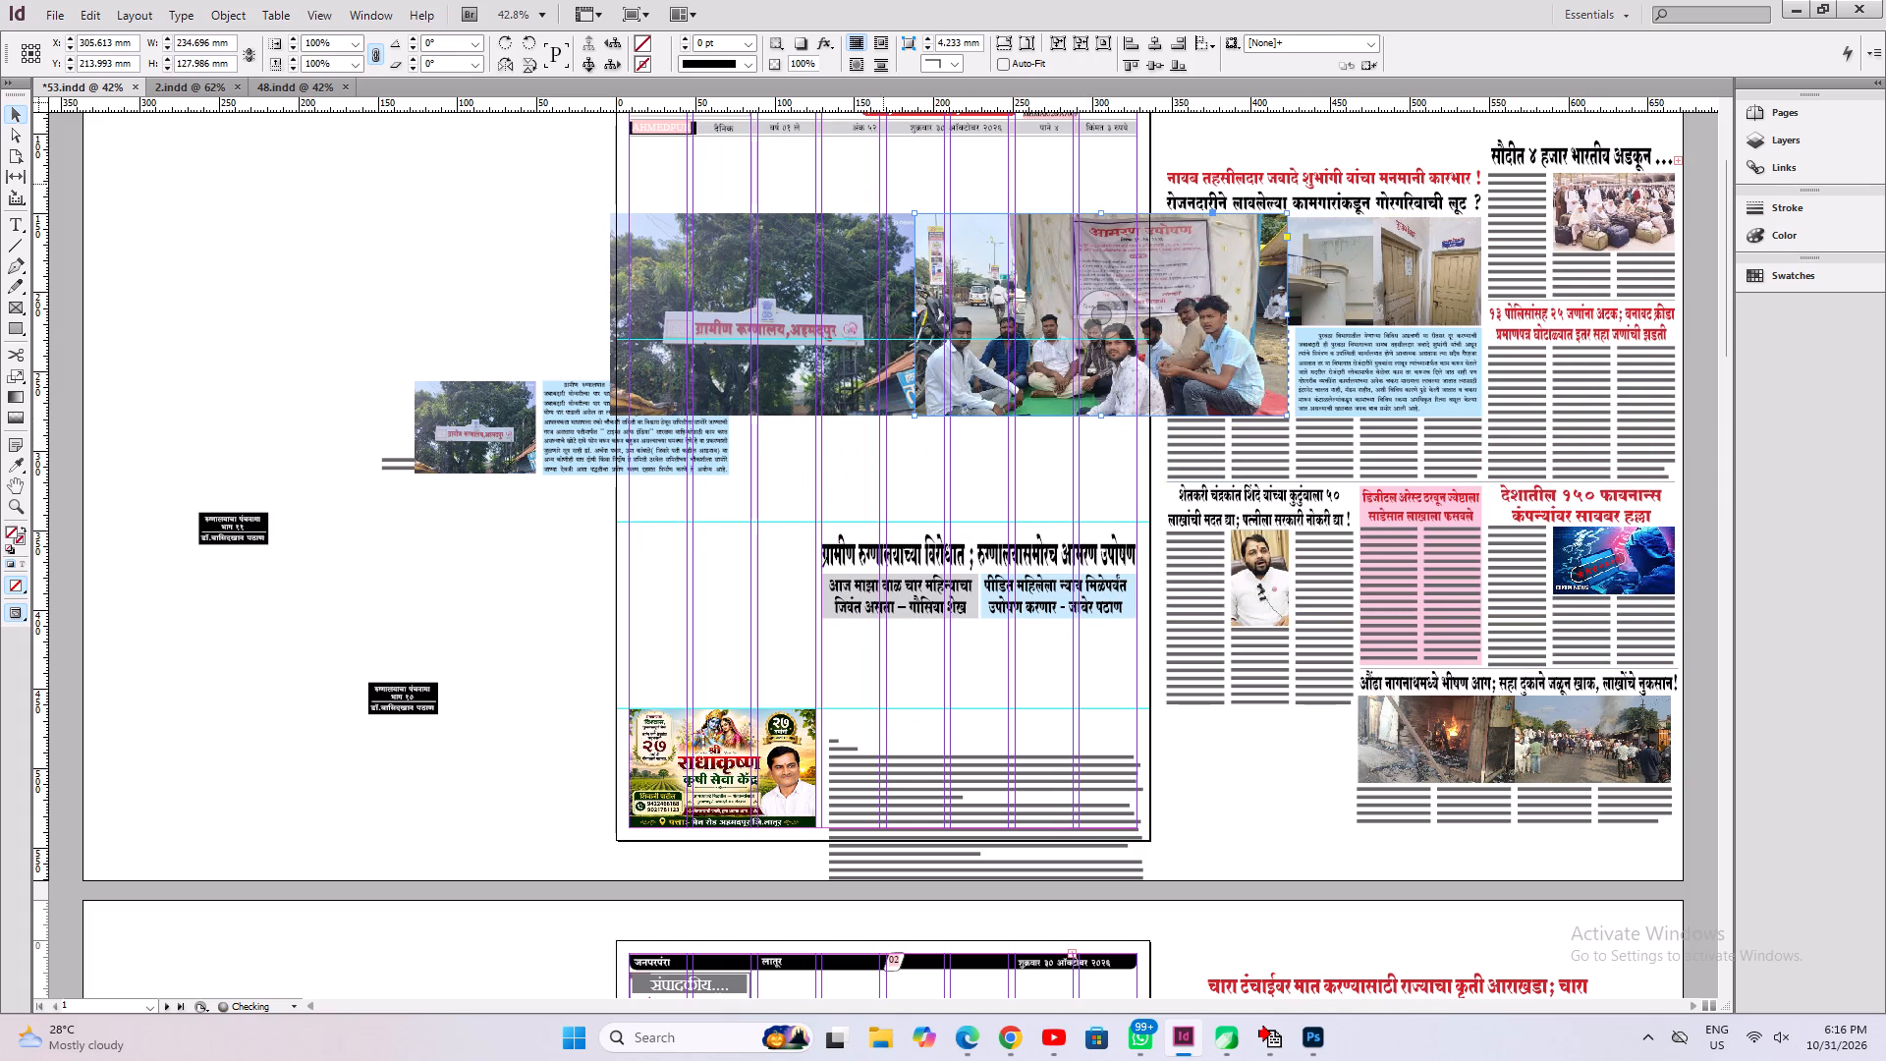
Select the hospital and hunger-strike photos together and move them down the page toward the space below the story's subheadings.
left_click(859, 173)
left_click_drag(844, 180, 962, 282)
left_click_drag(857, 306, 785, 671)
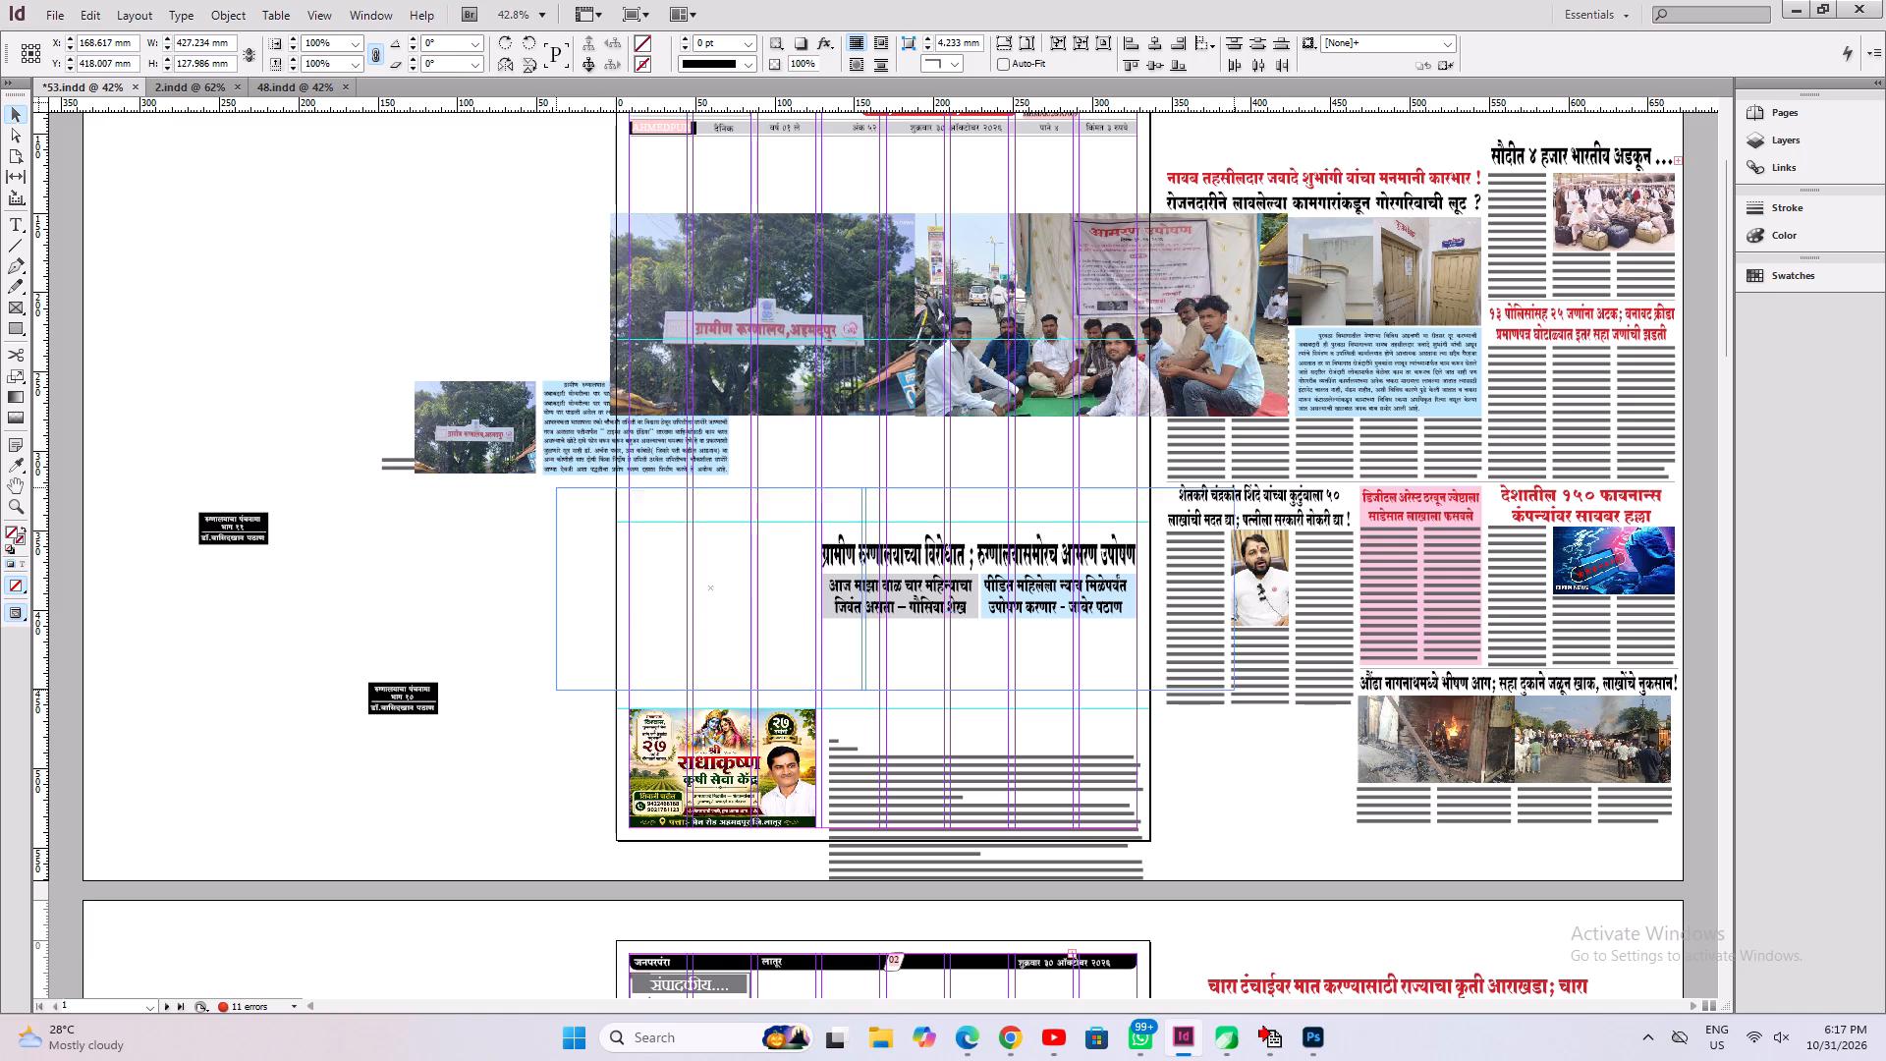
Scale the wide hospital and hunger-strike photo to about 198 × 59 mm, fit it directly beneath the story's subheadings, and save.
left_click_drag(785, 671, 704, 718)
left_click_drag(459, 725, 814, 785, "ctrl+shift")
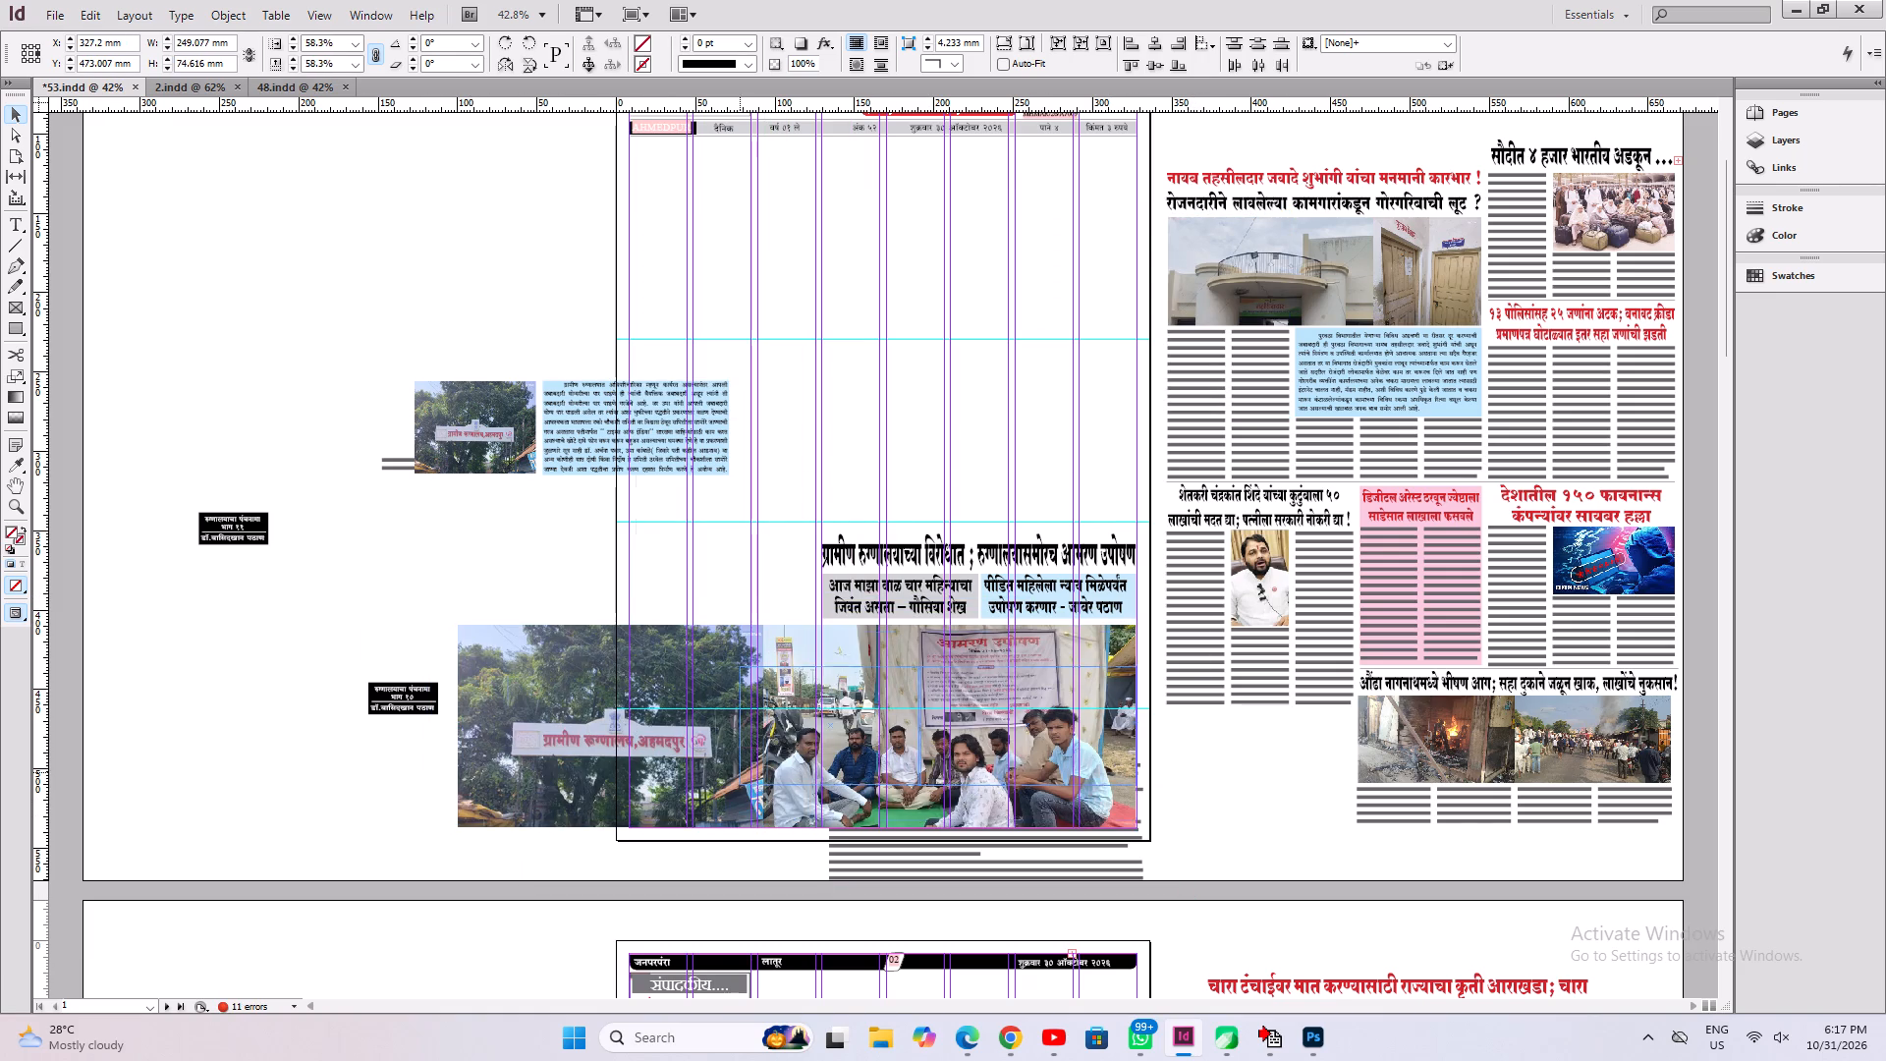
left_click_drag(814, 785, 823, 785, "ctrl+shift")
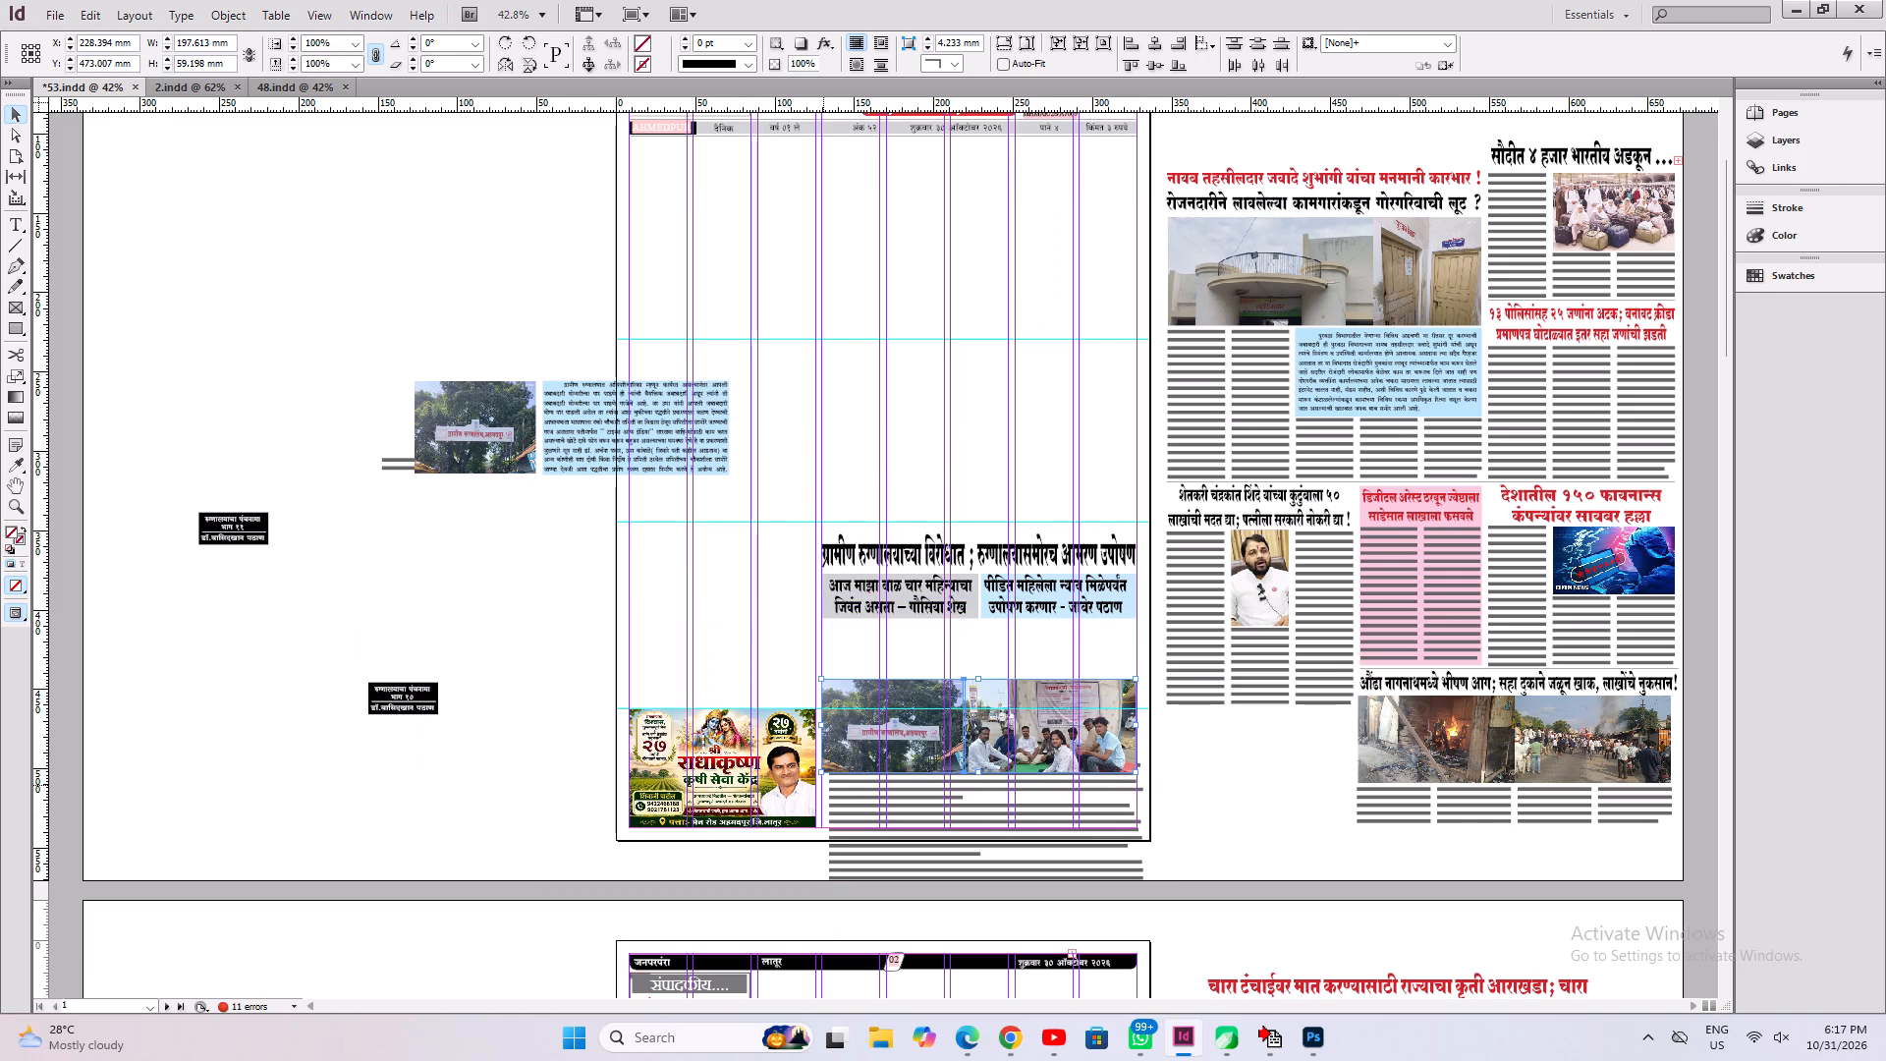
key("ctrl+2")
scroll(983, 693, "up", 2)
left_click_drag(1150, 723, 1158, 533)
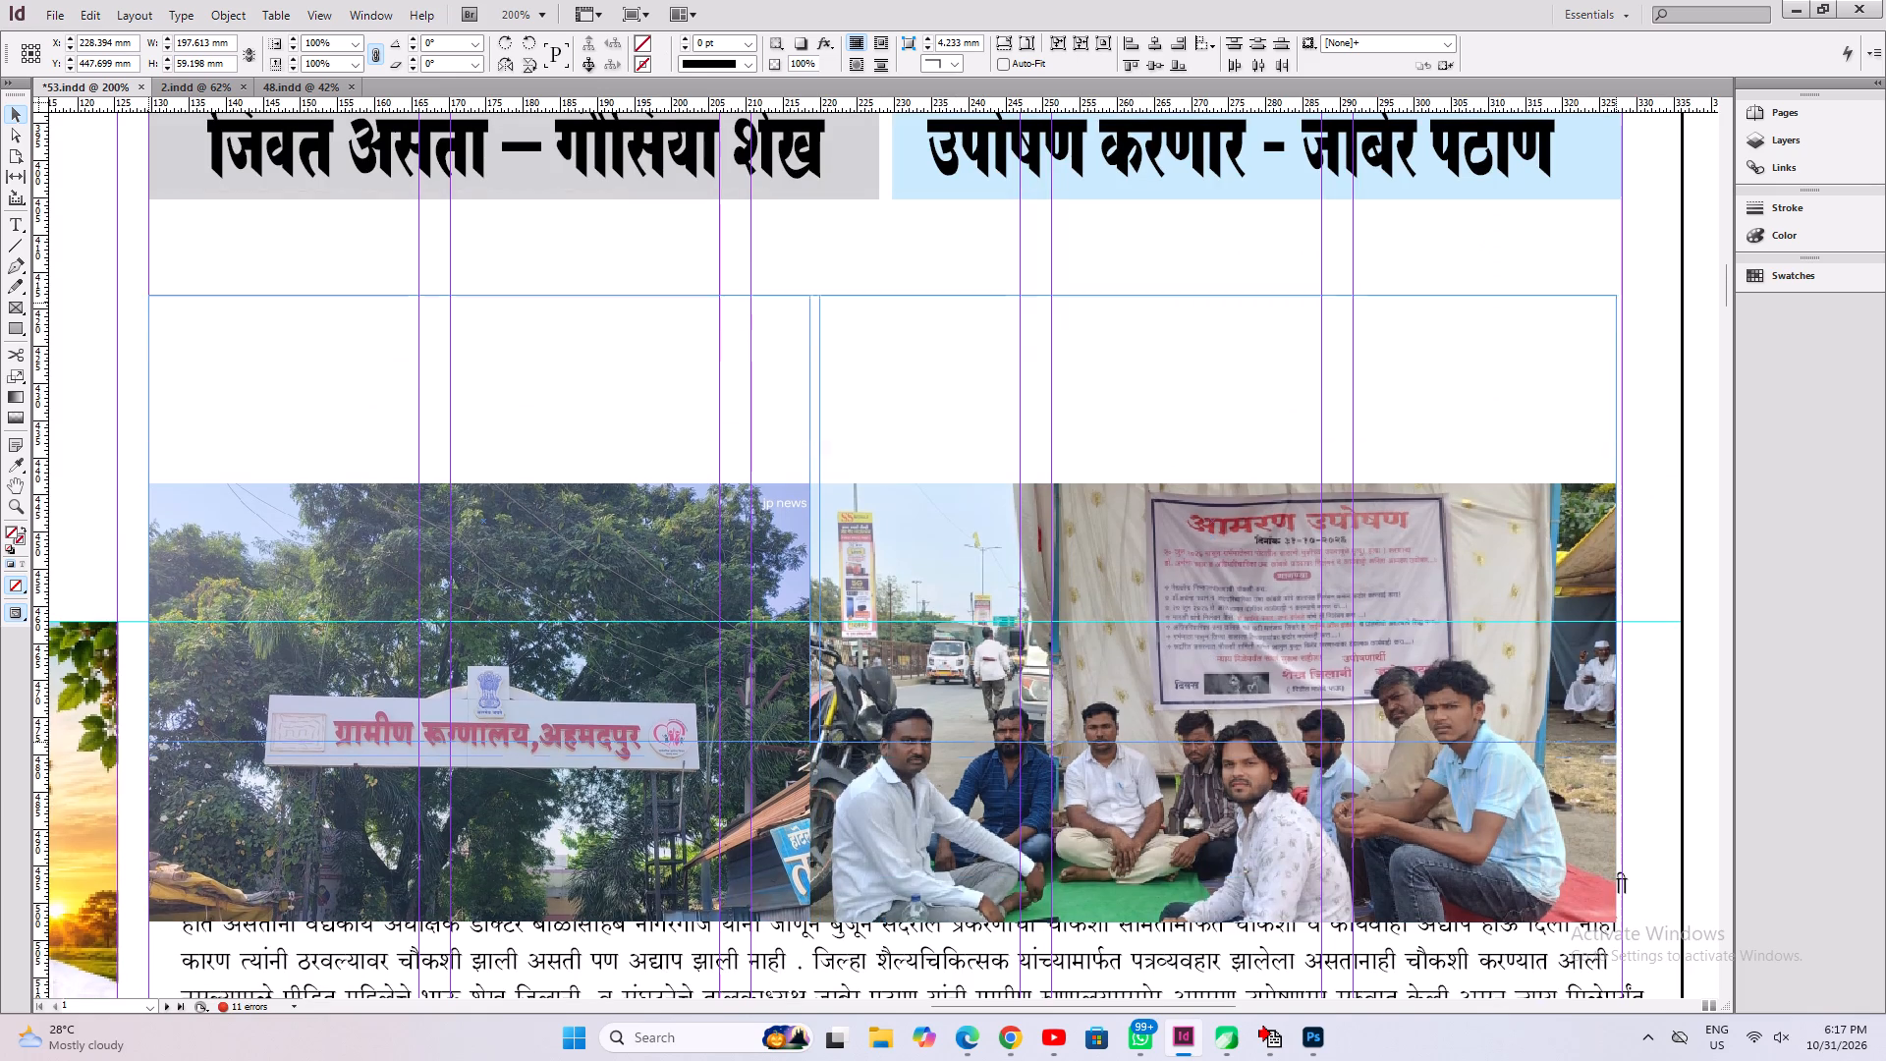
left_click_drag(1158, 533, 1178, 450)
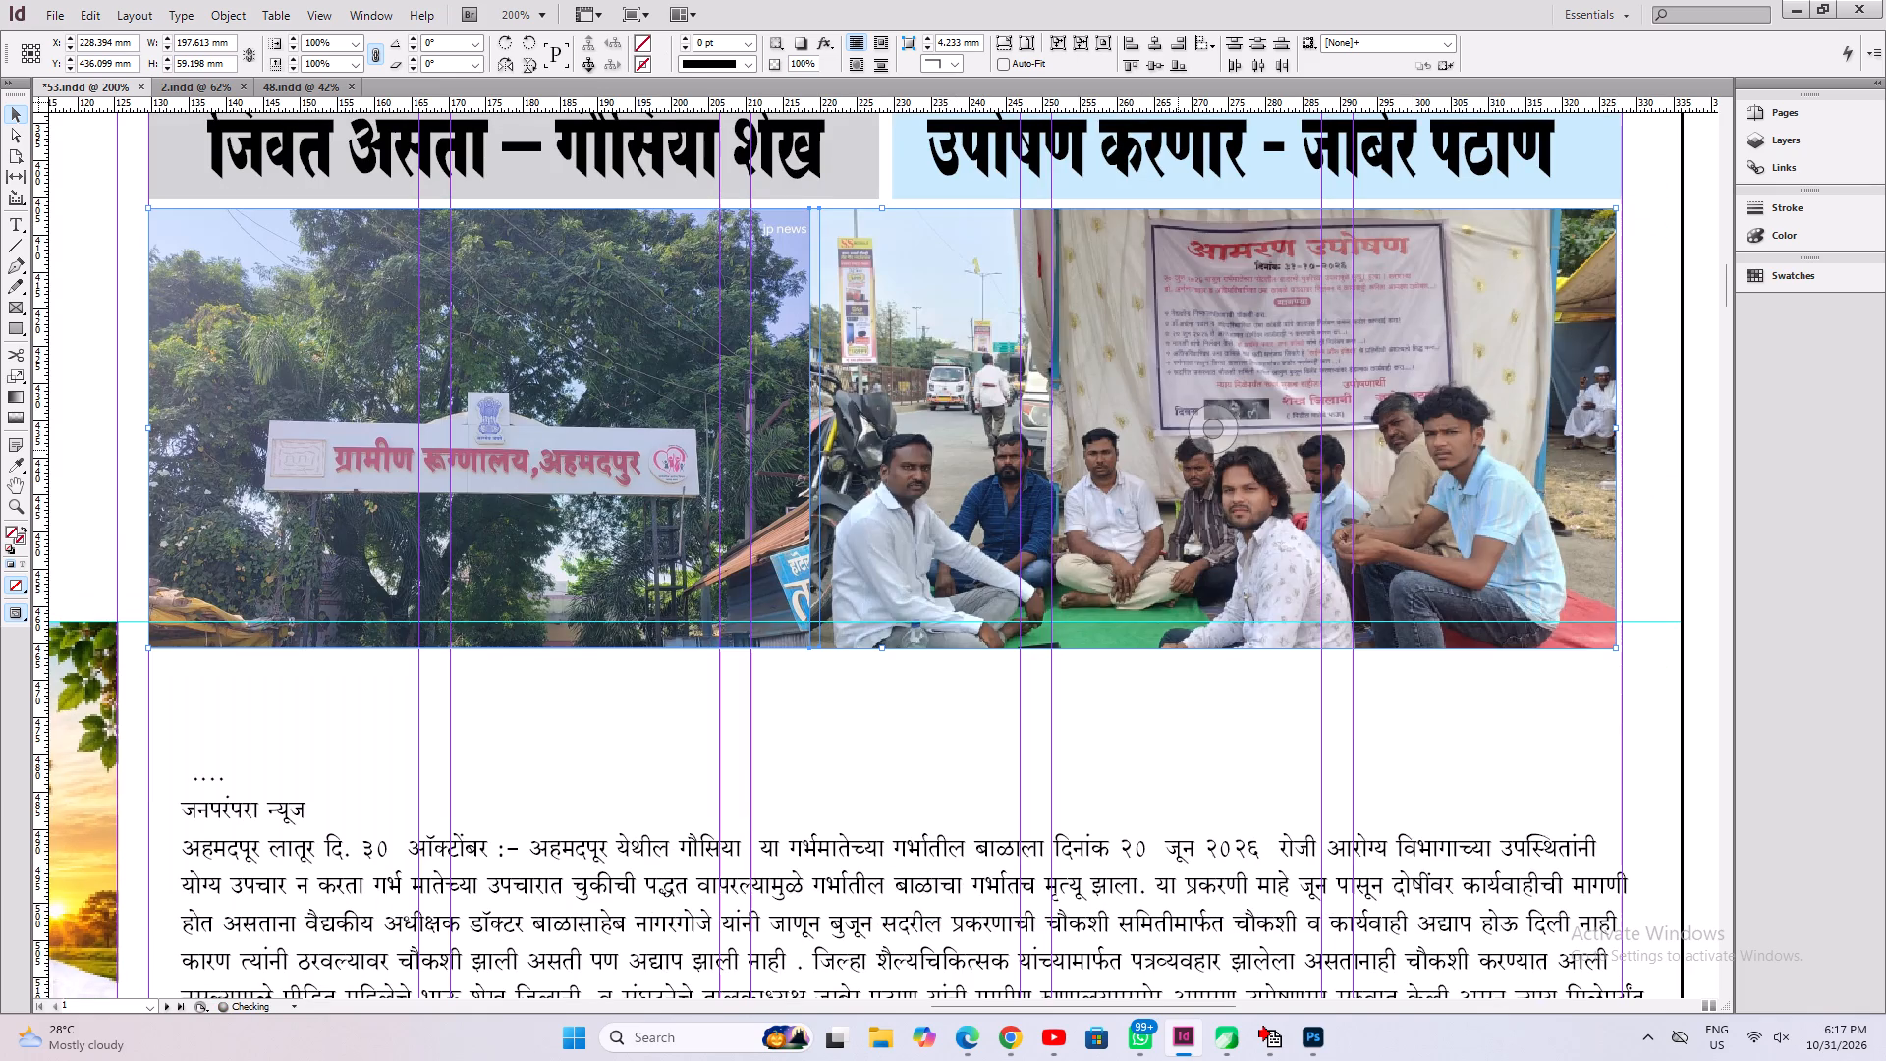
left_click(1618, 650, "ctrl+shift")
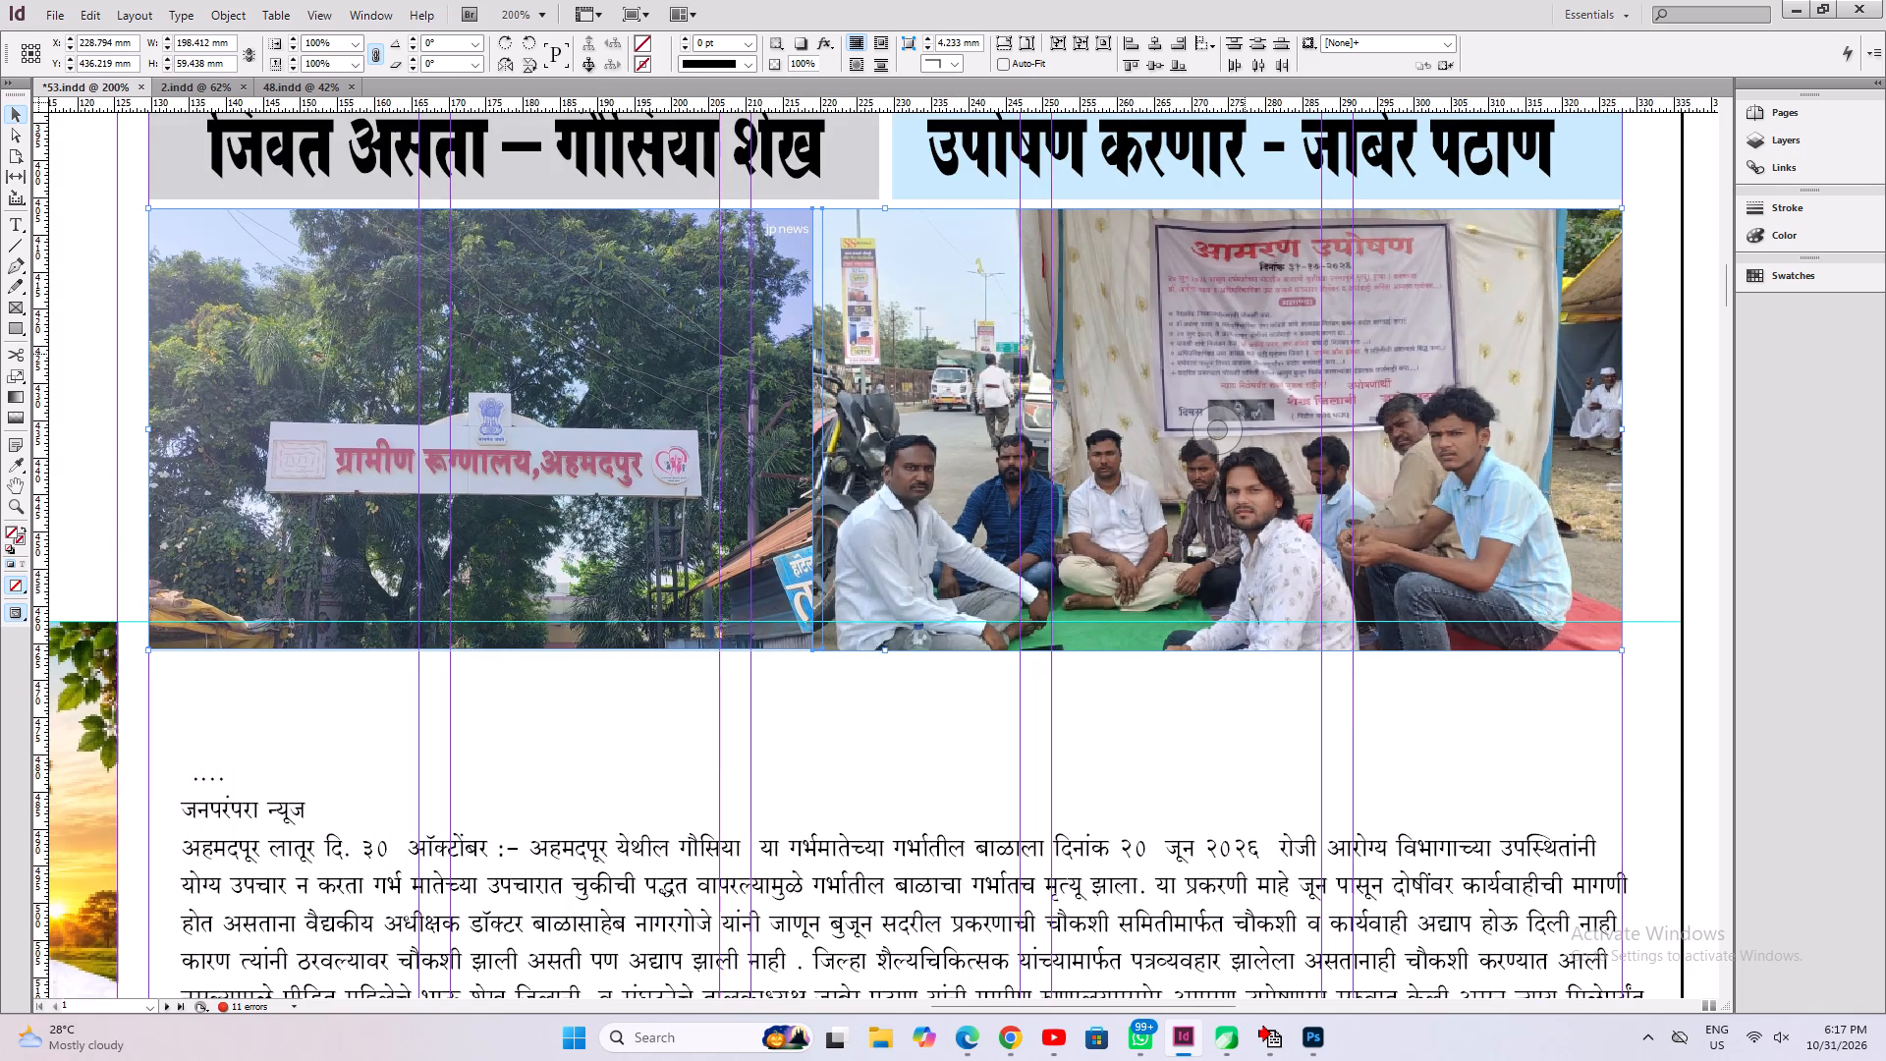
key("Up")
key("ctrl+s")
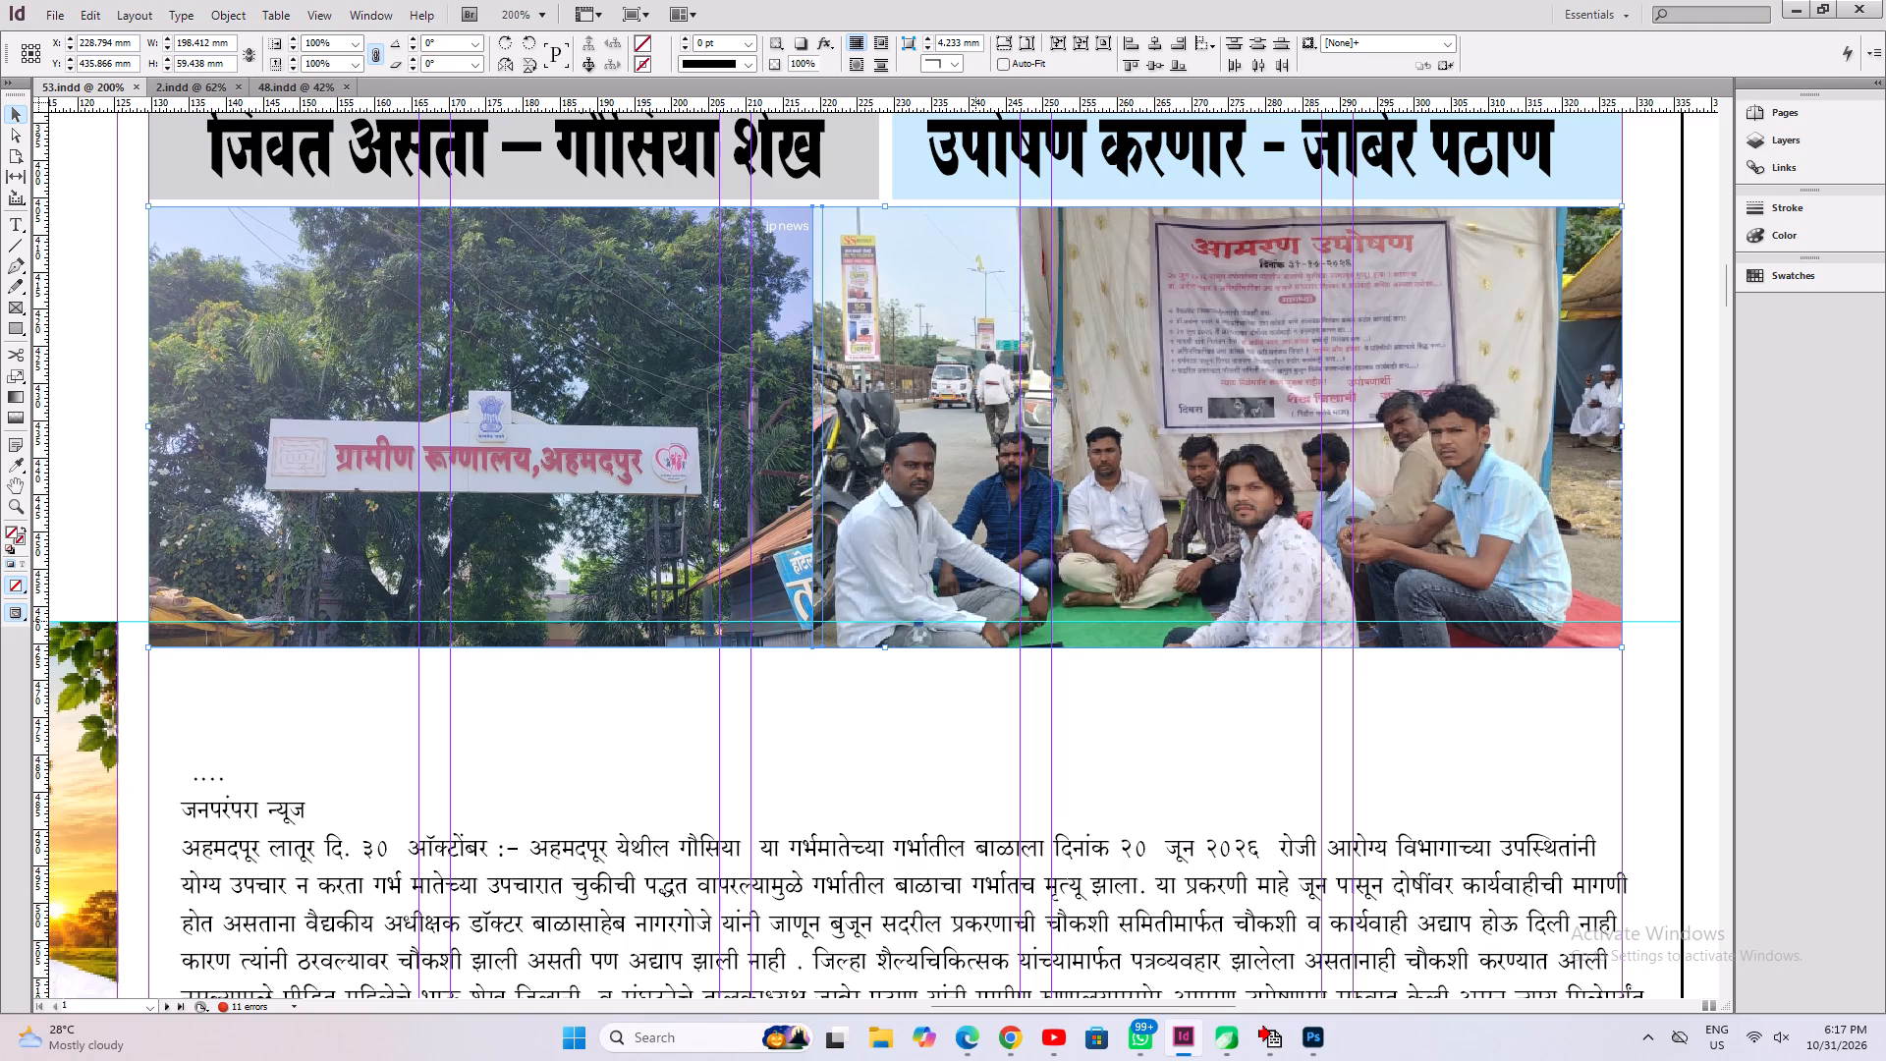
Delete the row of dots and the blank line at the start of the hunger-strike story's body text.
left_click(860, 715)
scroll(1019, 605, "down", 7)
left_click(905, 683)
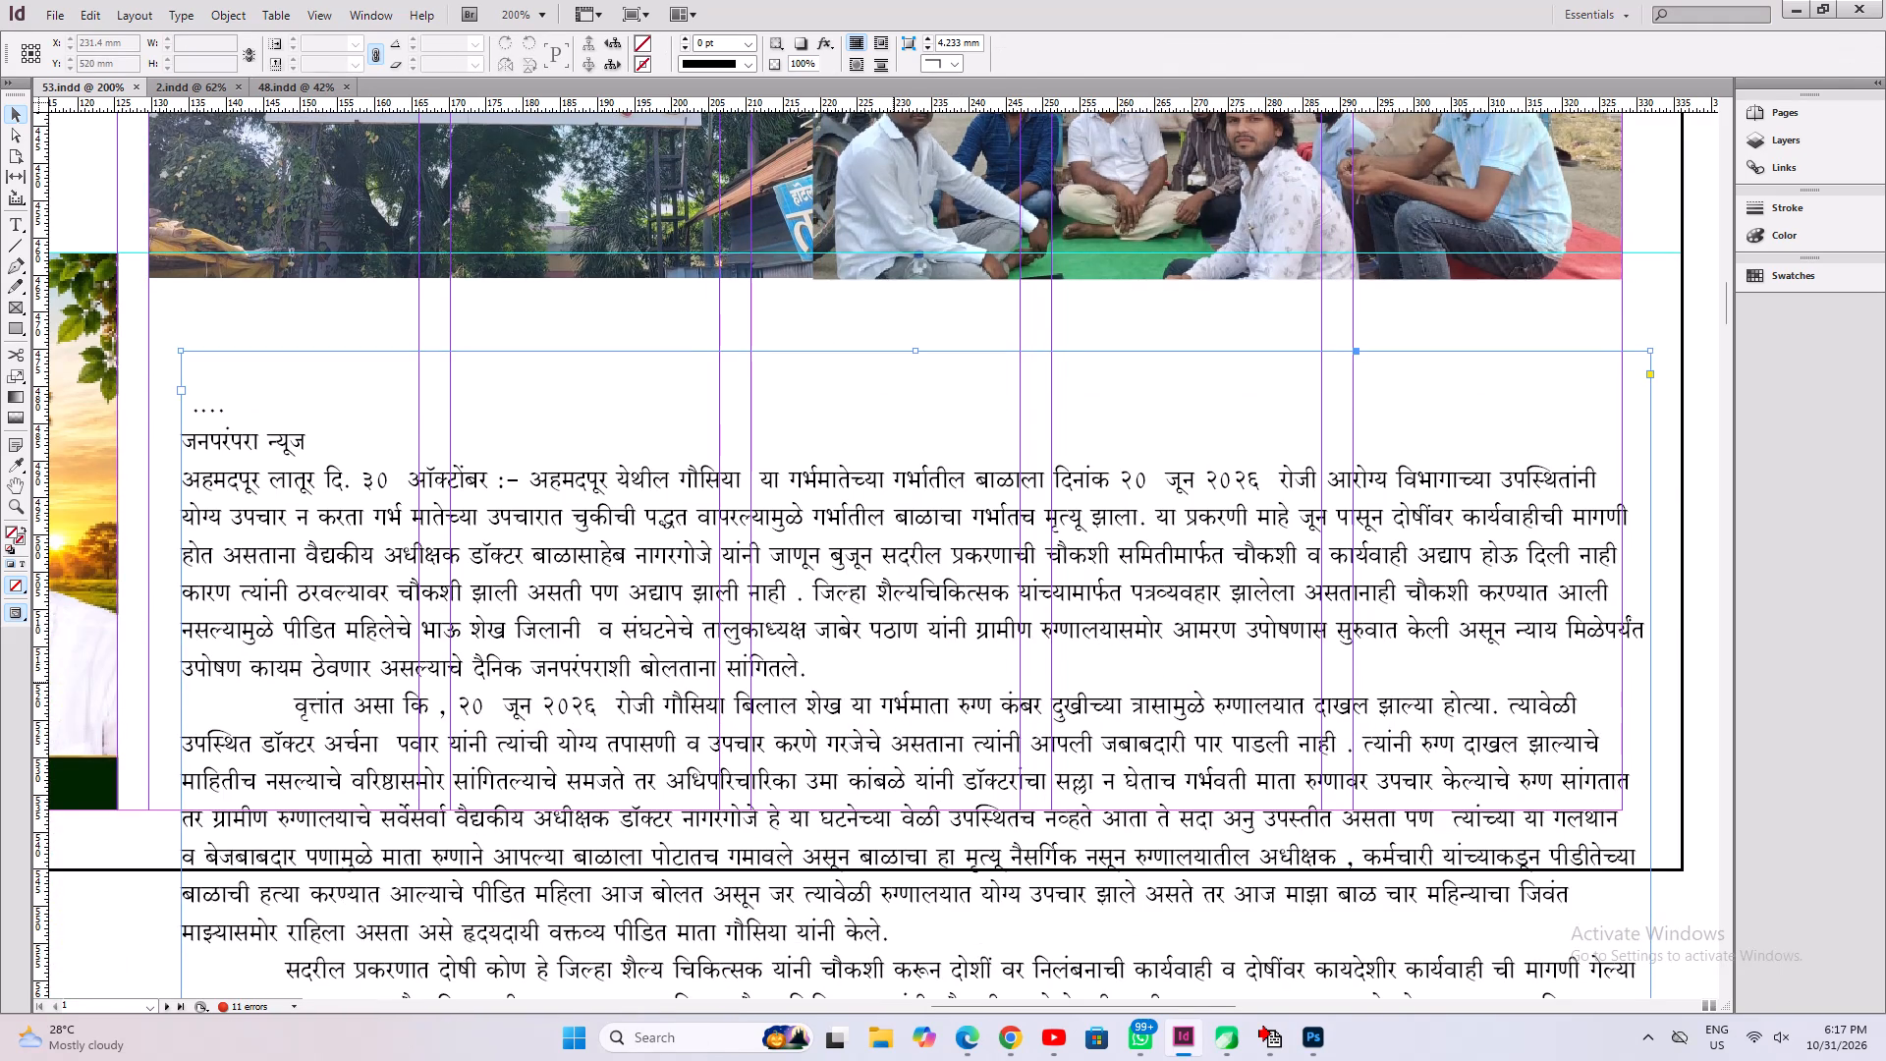
left_click(9, 143)
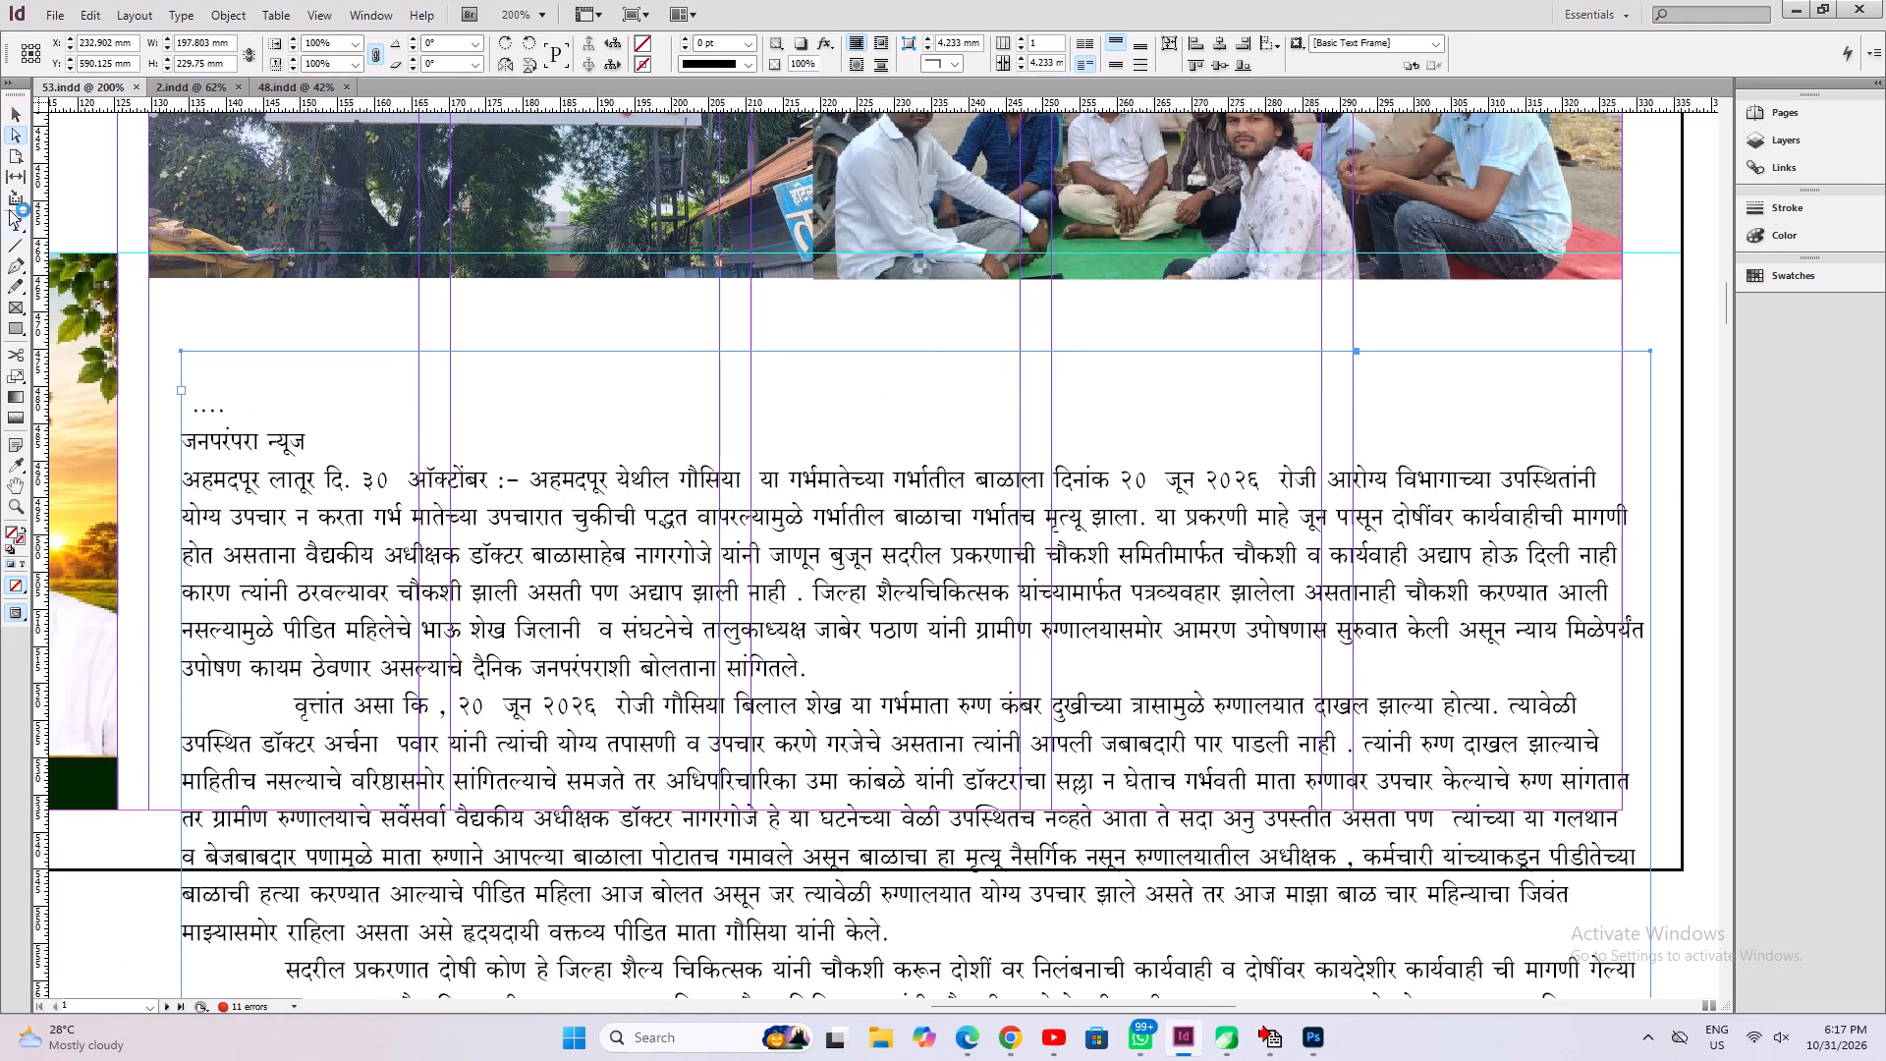
left_click(7, 223)
left_click_drag(243, 421, 0, 255)
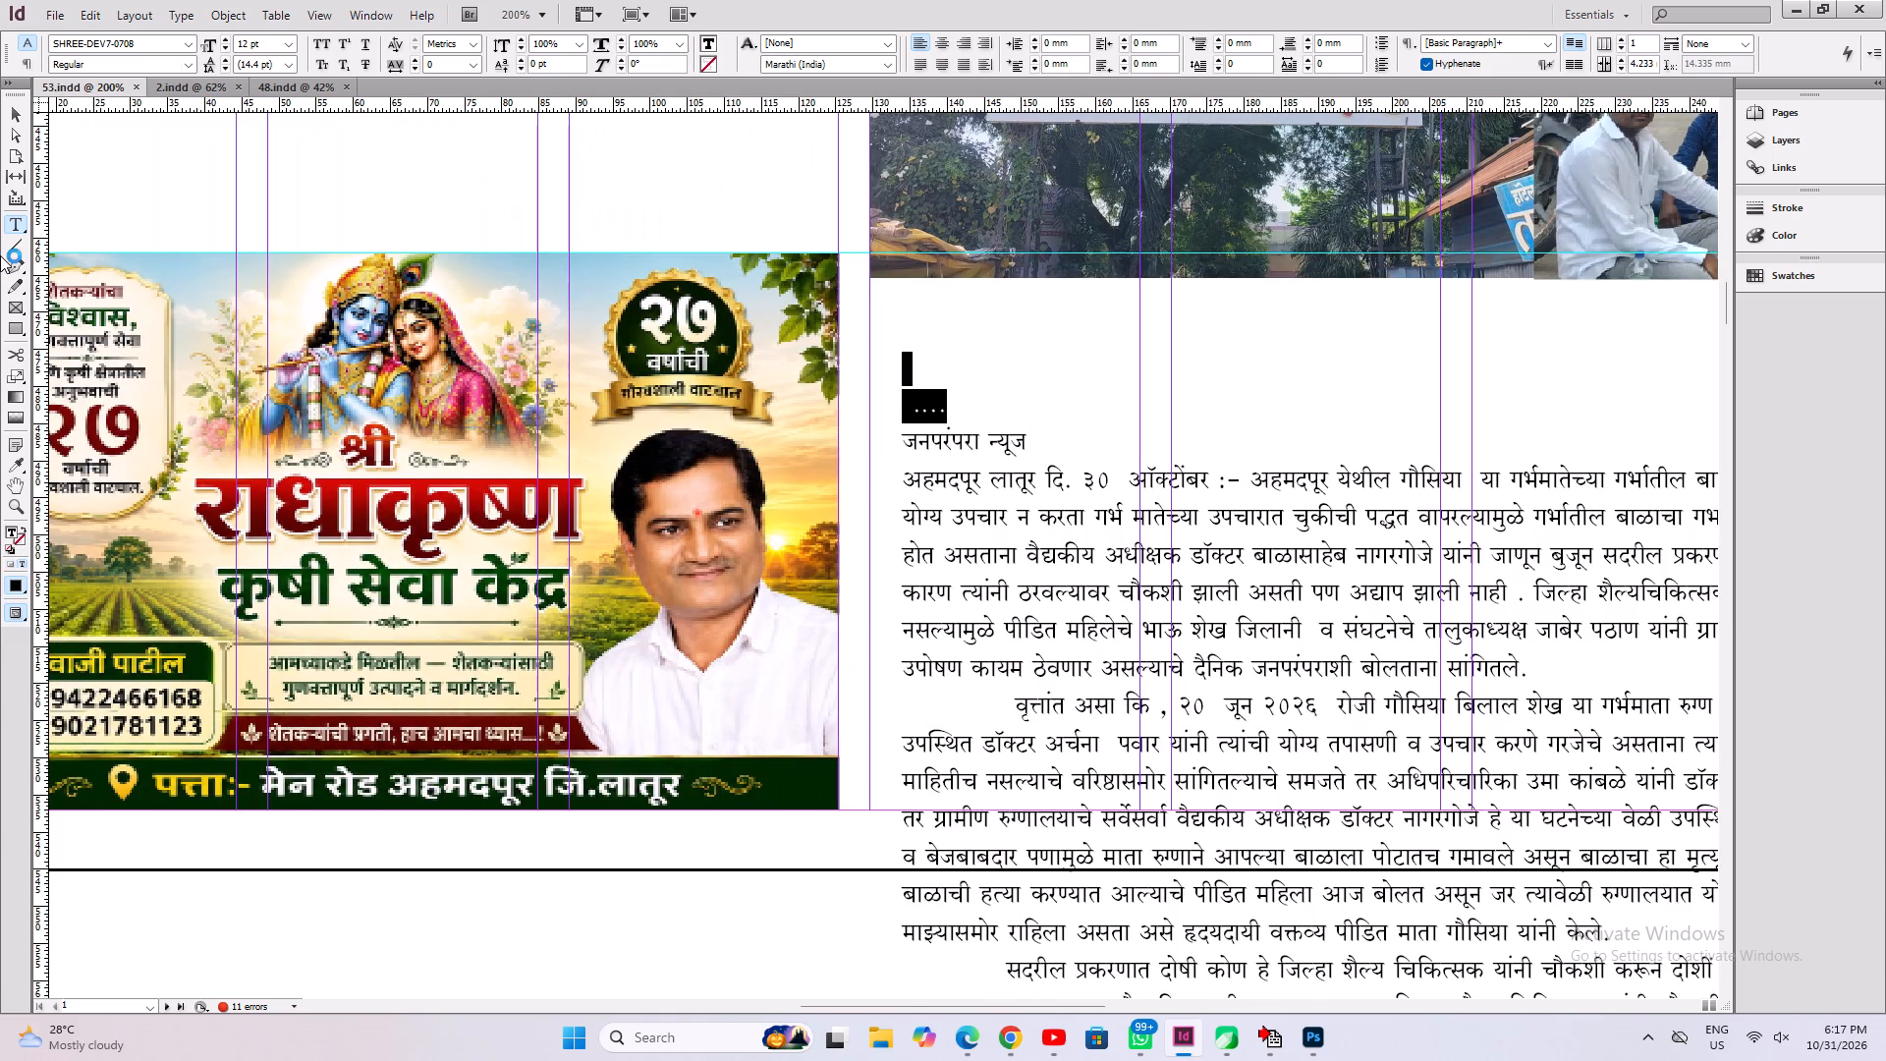
key("BackSpace")
key("Down")
key("shift+Up")
key("shift+Up")
key("shift+Up")
key("shift+Up")
key("shift+Up")
key("shift+Up")
key("shift+Up")
key("shift+Up")
key("shift+Up")
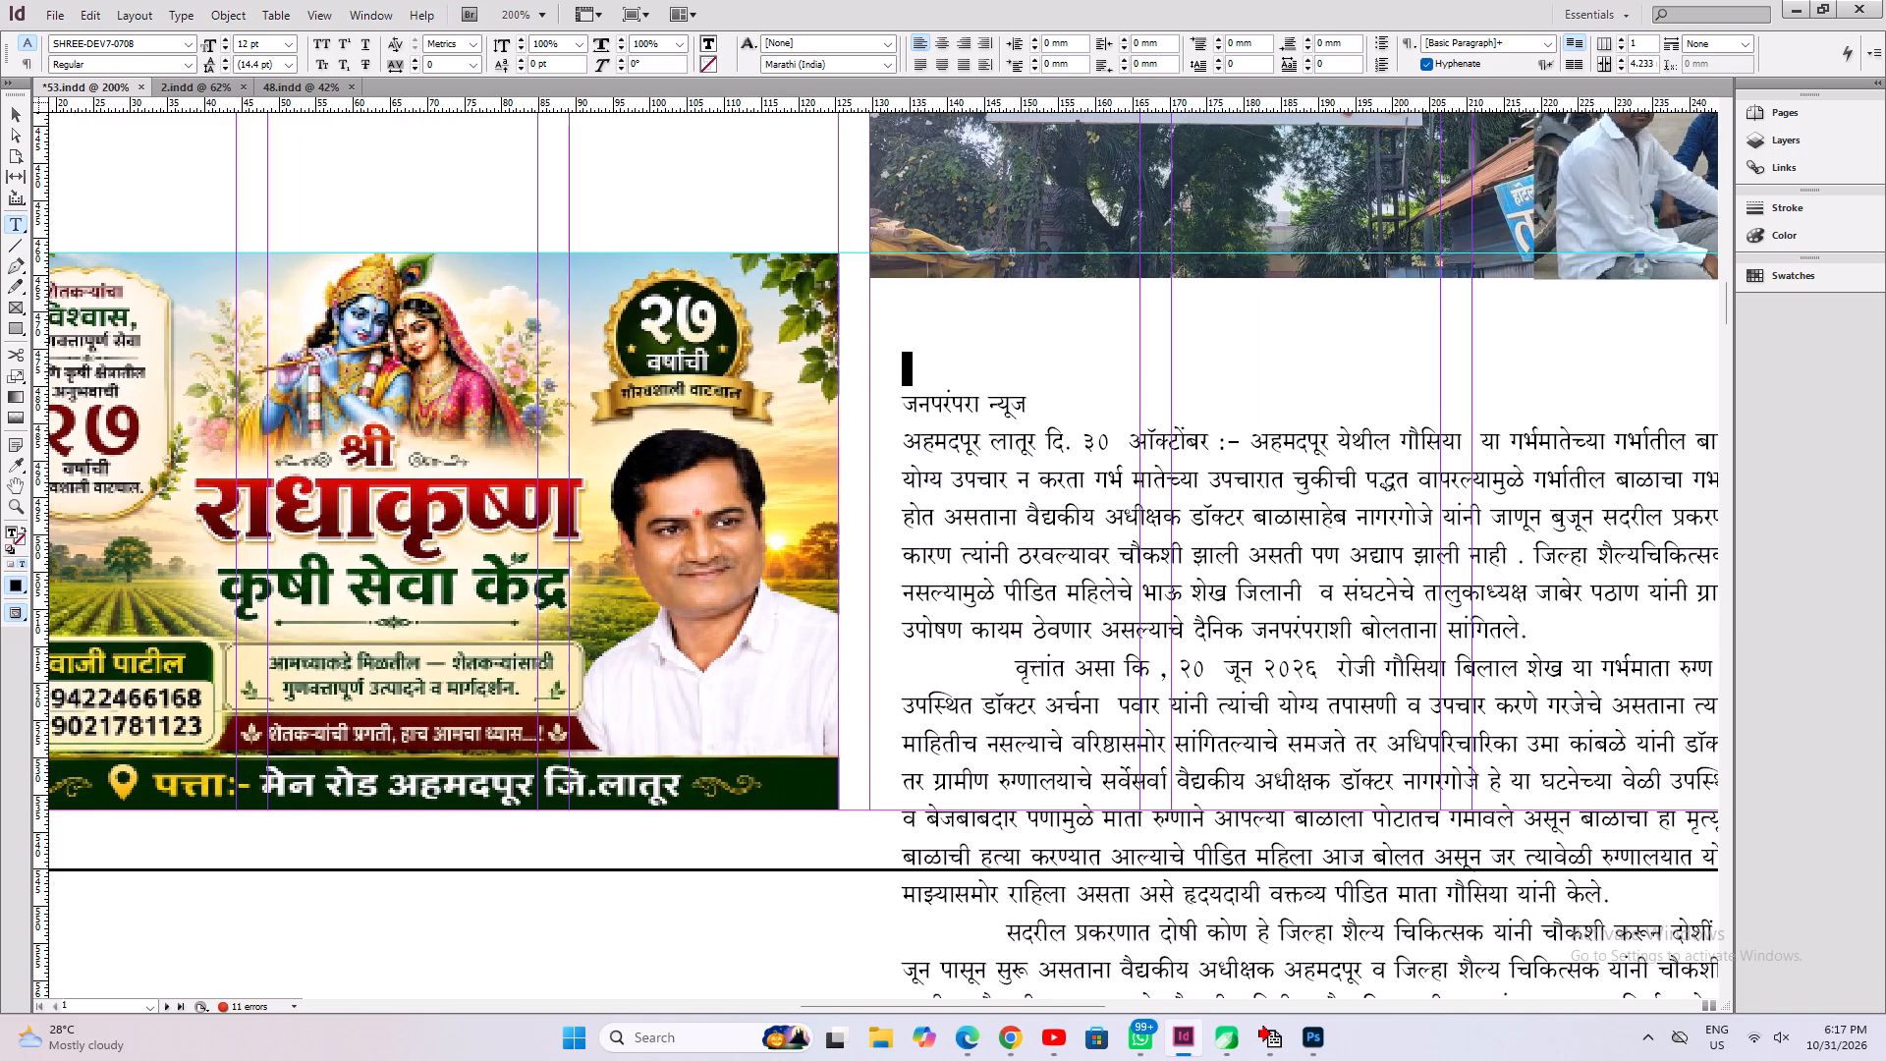
key("BackSpace")
Justify all of the hunger-strike story's body text.
key("ctrl+a")
key("ctrl+shift+j")
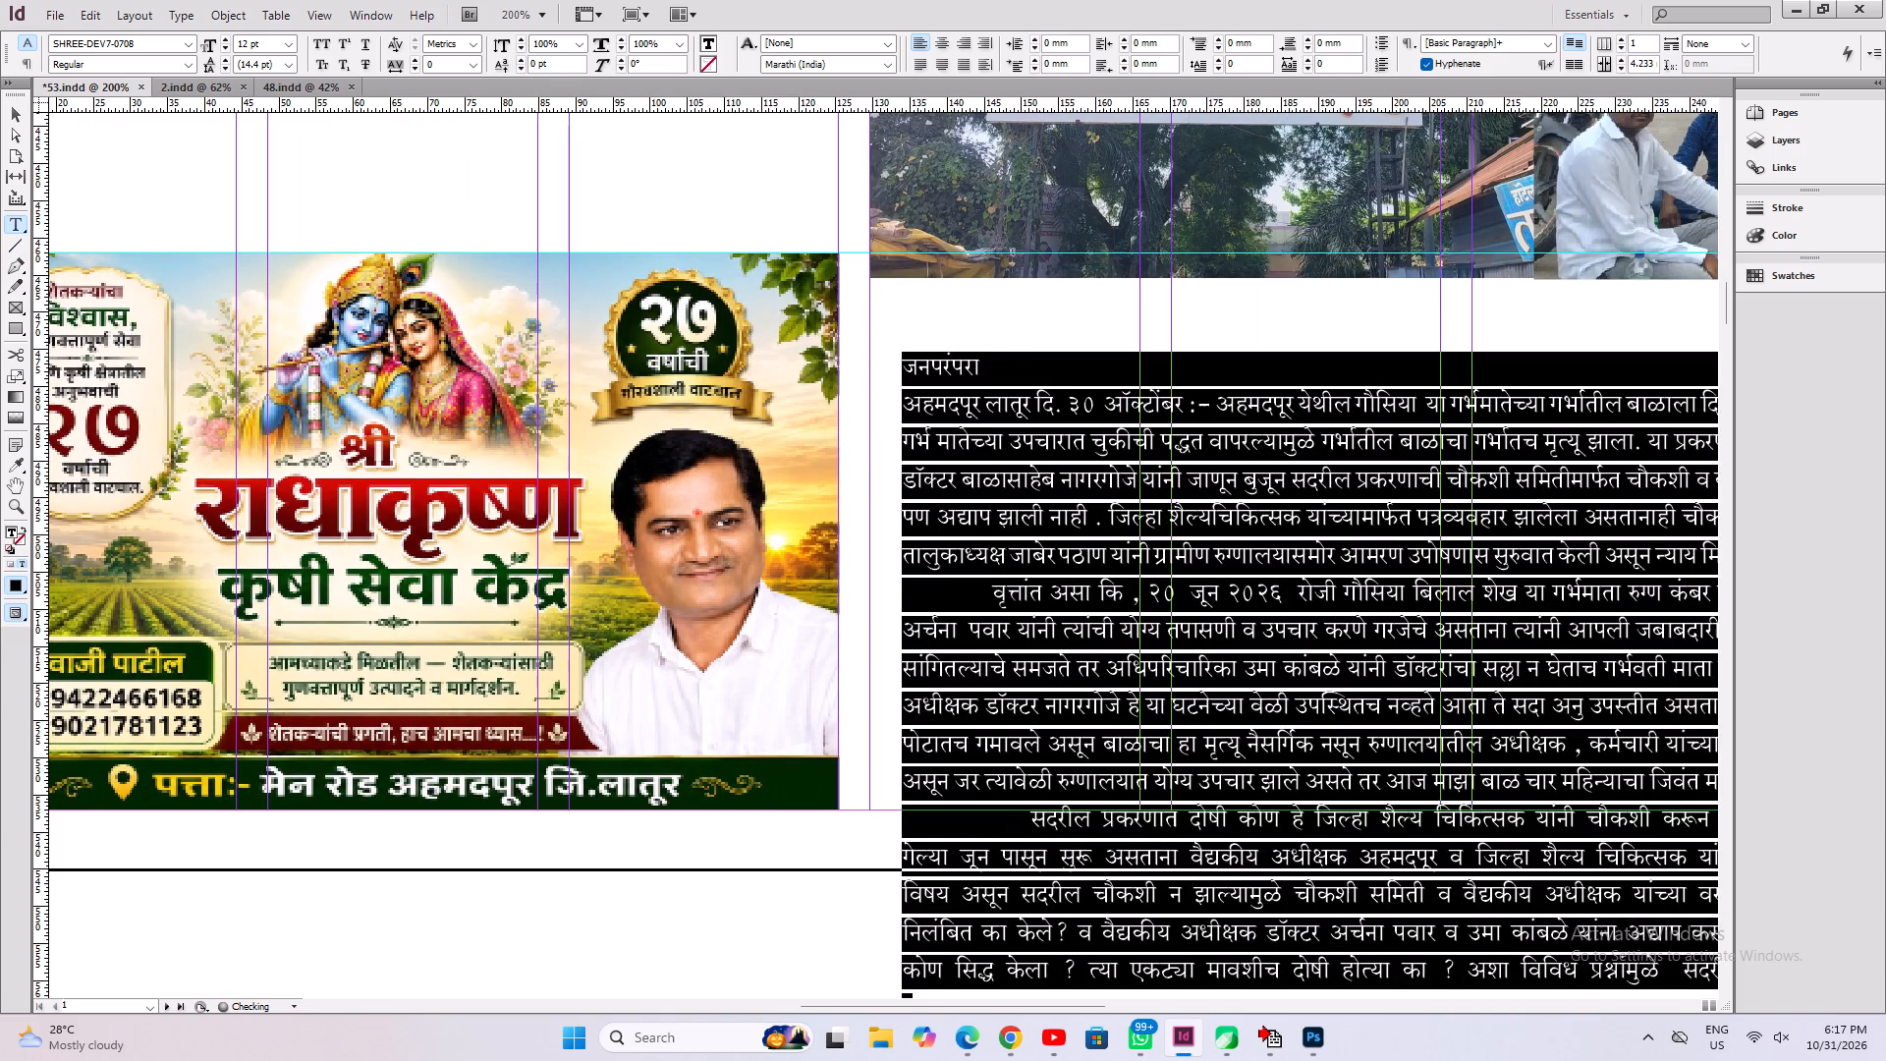
Move the body text frame directly under the hunger-strike photo and resize it to the photo's width, about 198 × 80 mm.
key("ctrl+2")
key("ctrl+1")
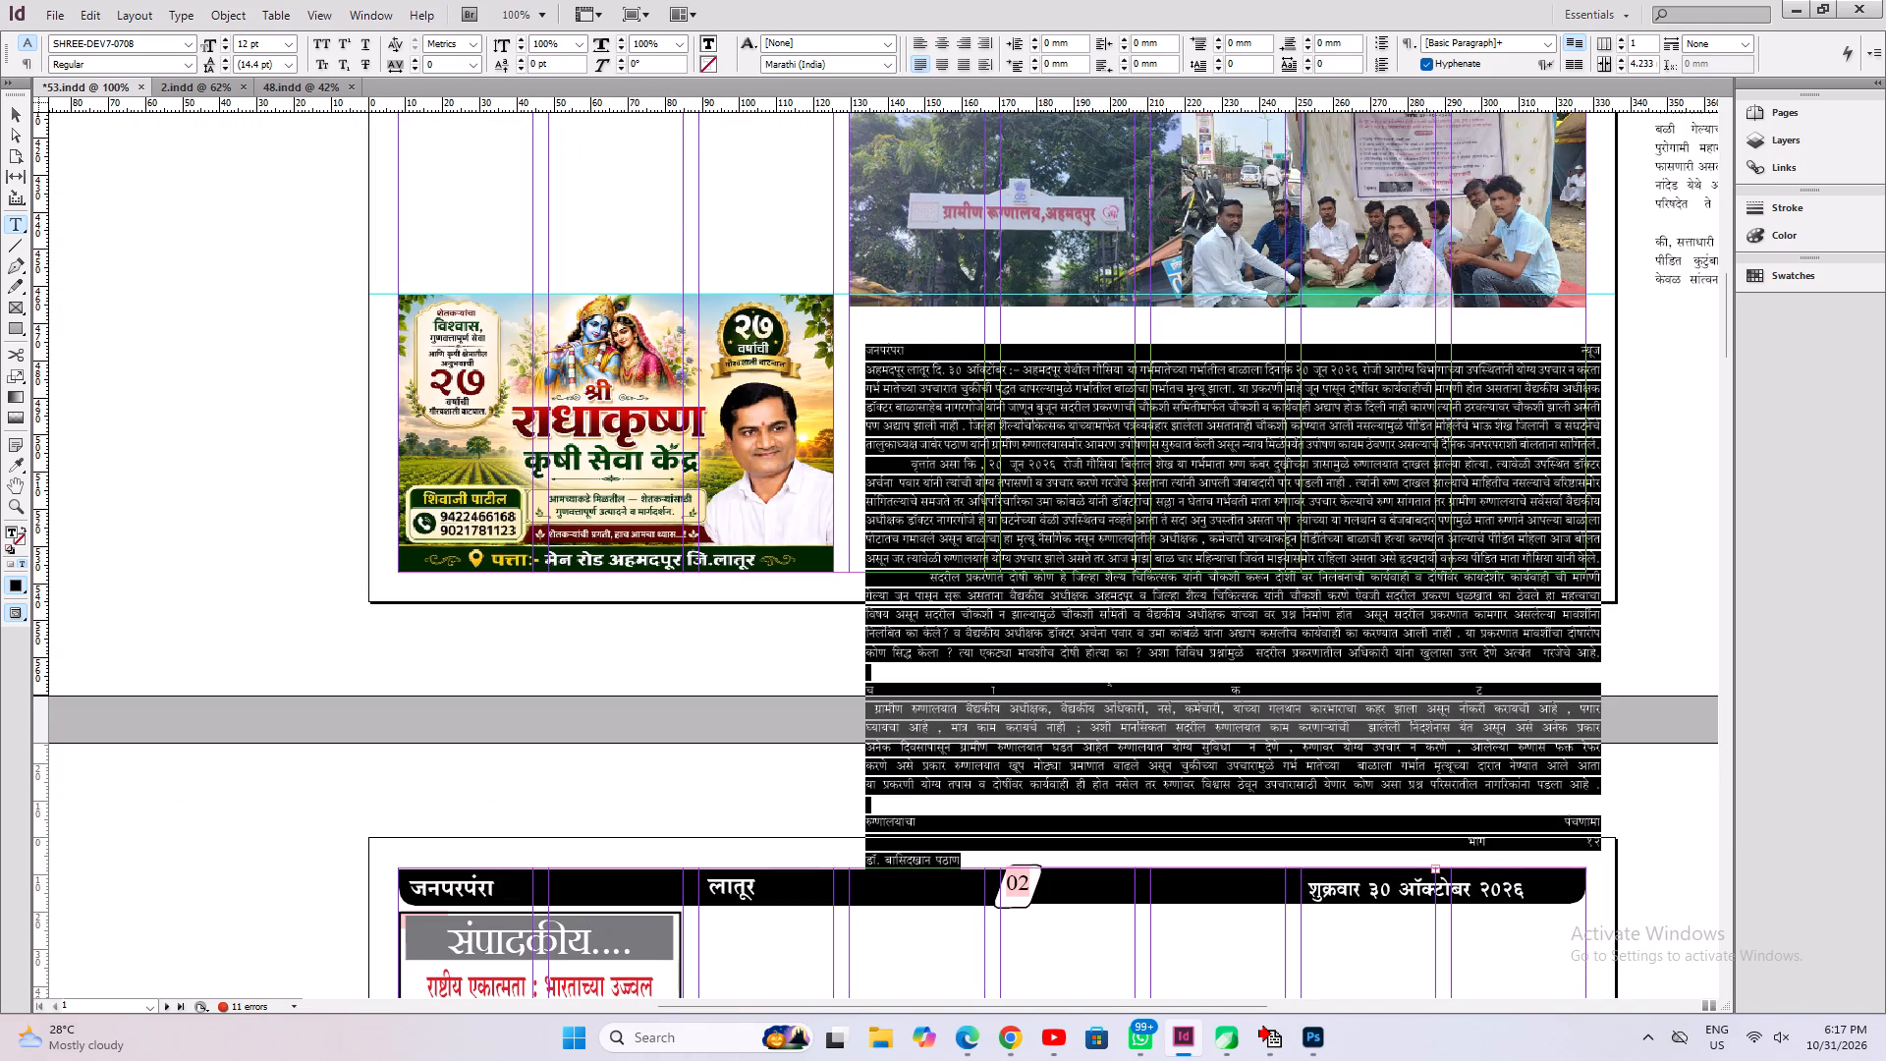
left_click(25, 114)
left_click_drag(972, 543, 962, 518)
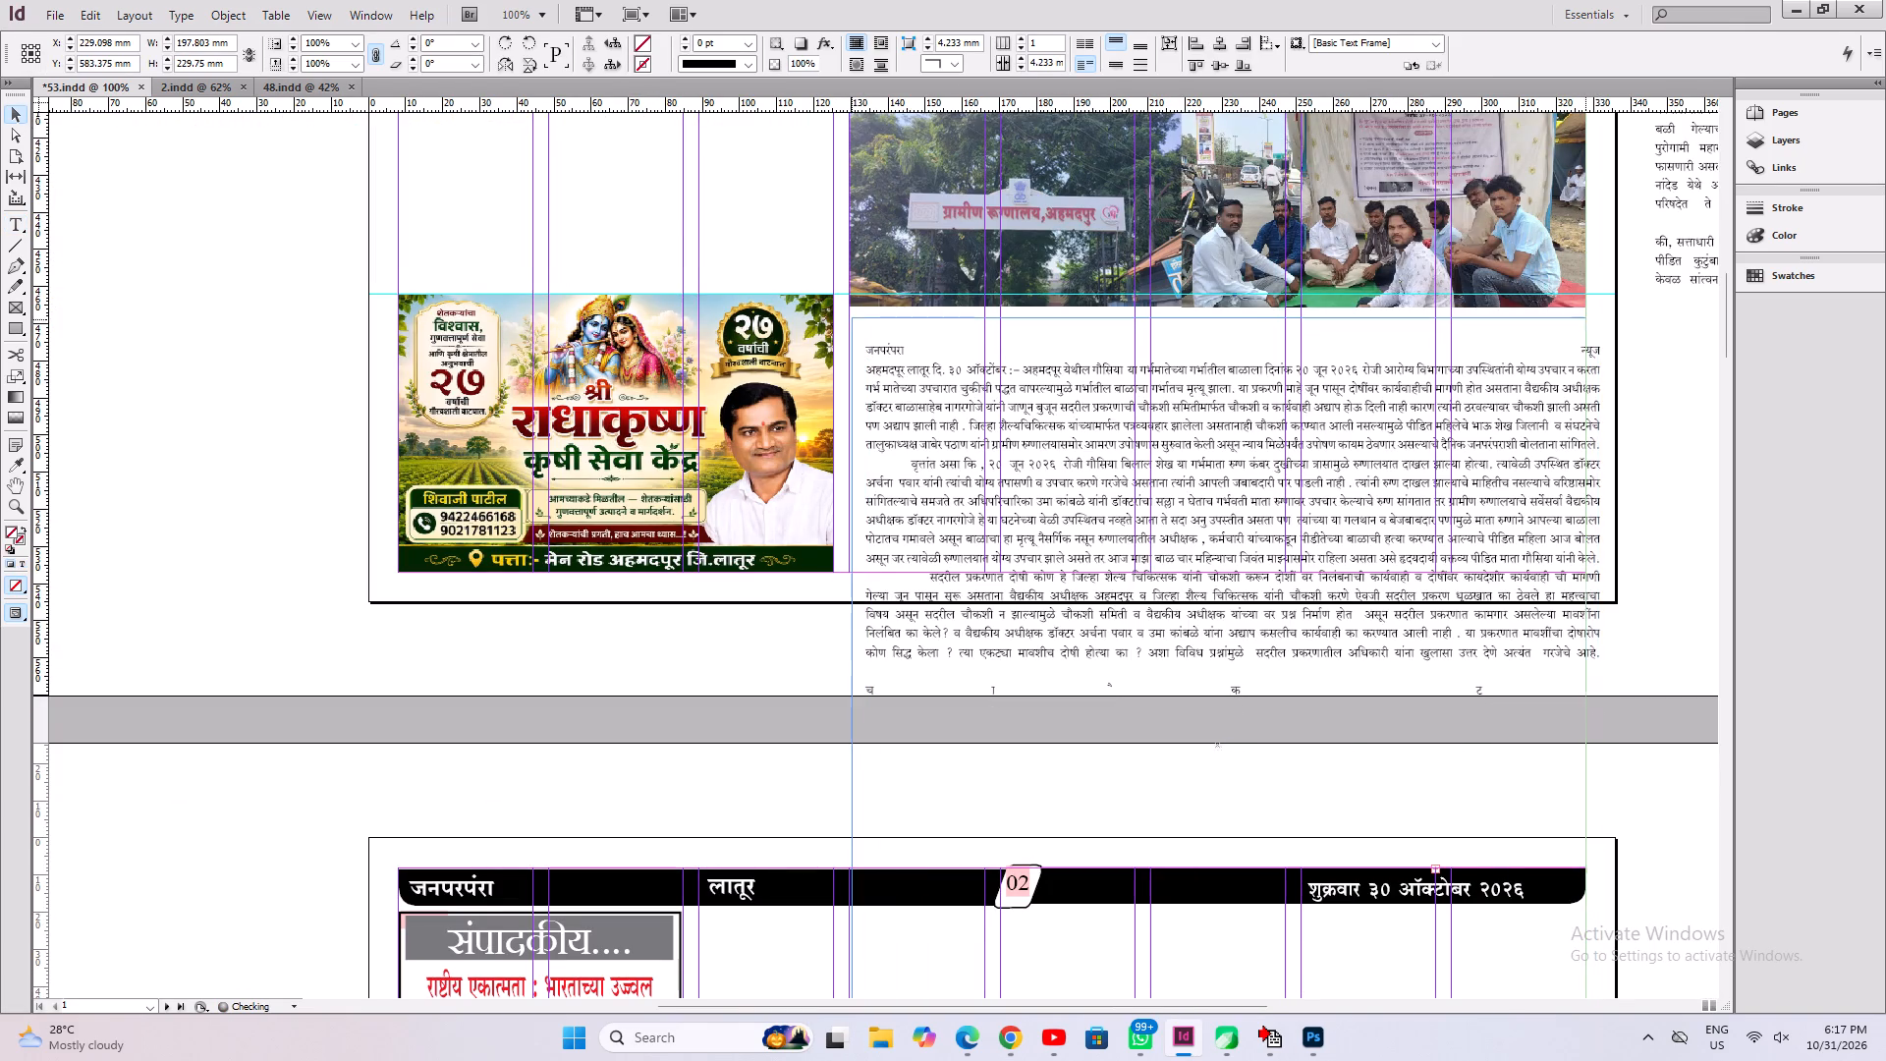
left_click_drag(962, 518, 956, 516)
scroll(974, 584, "down", 3)
scroll(1150, 863, "down", 6)
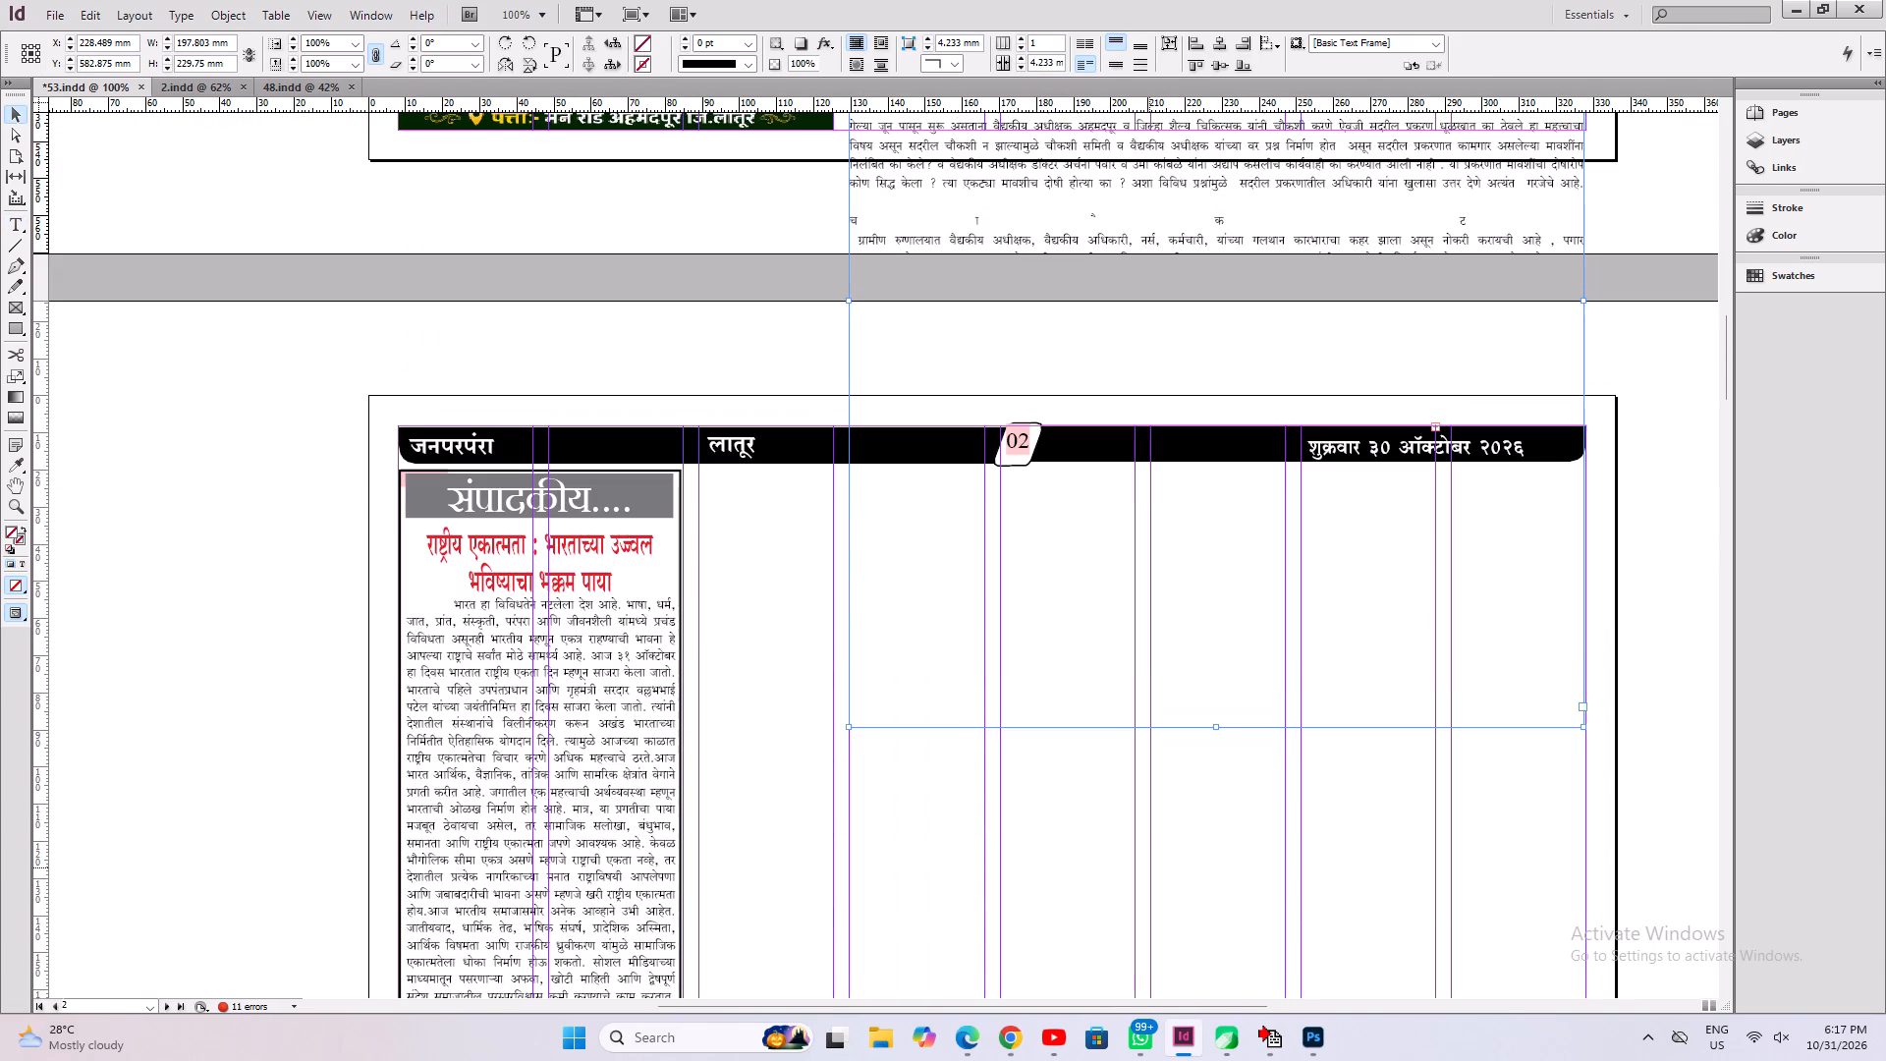
left_click_drag(1220, 731, 1186, 169)
key("ctrl+2")
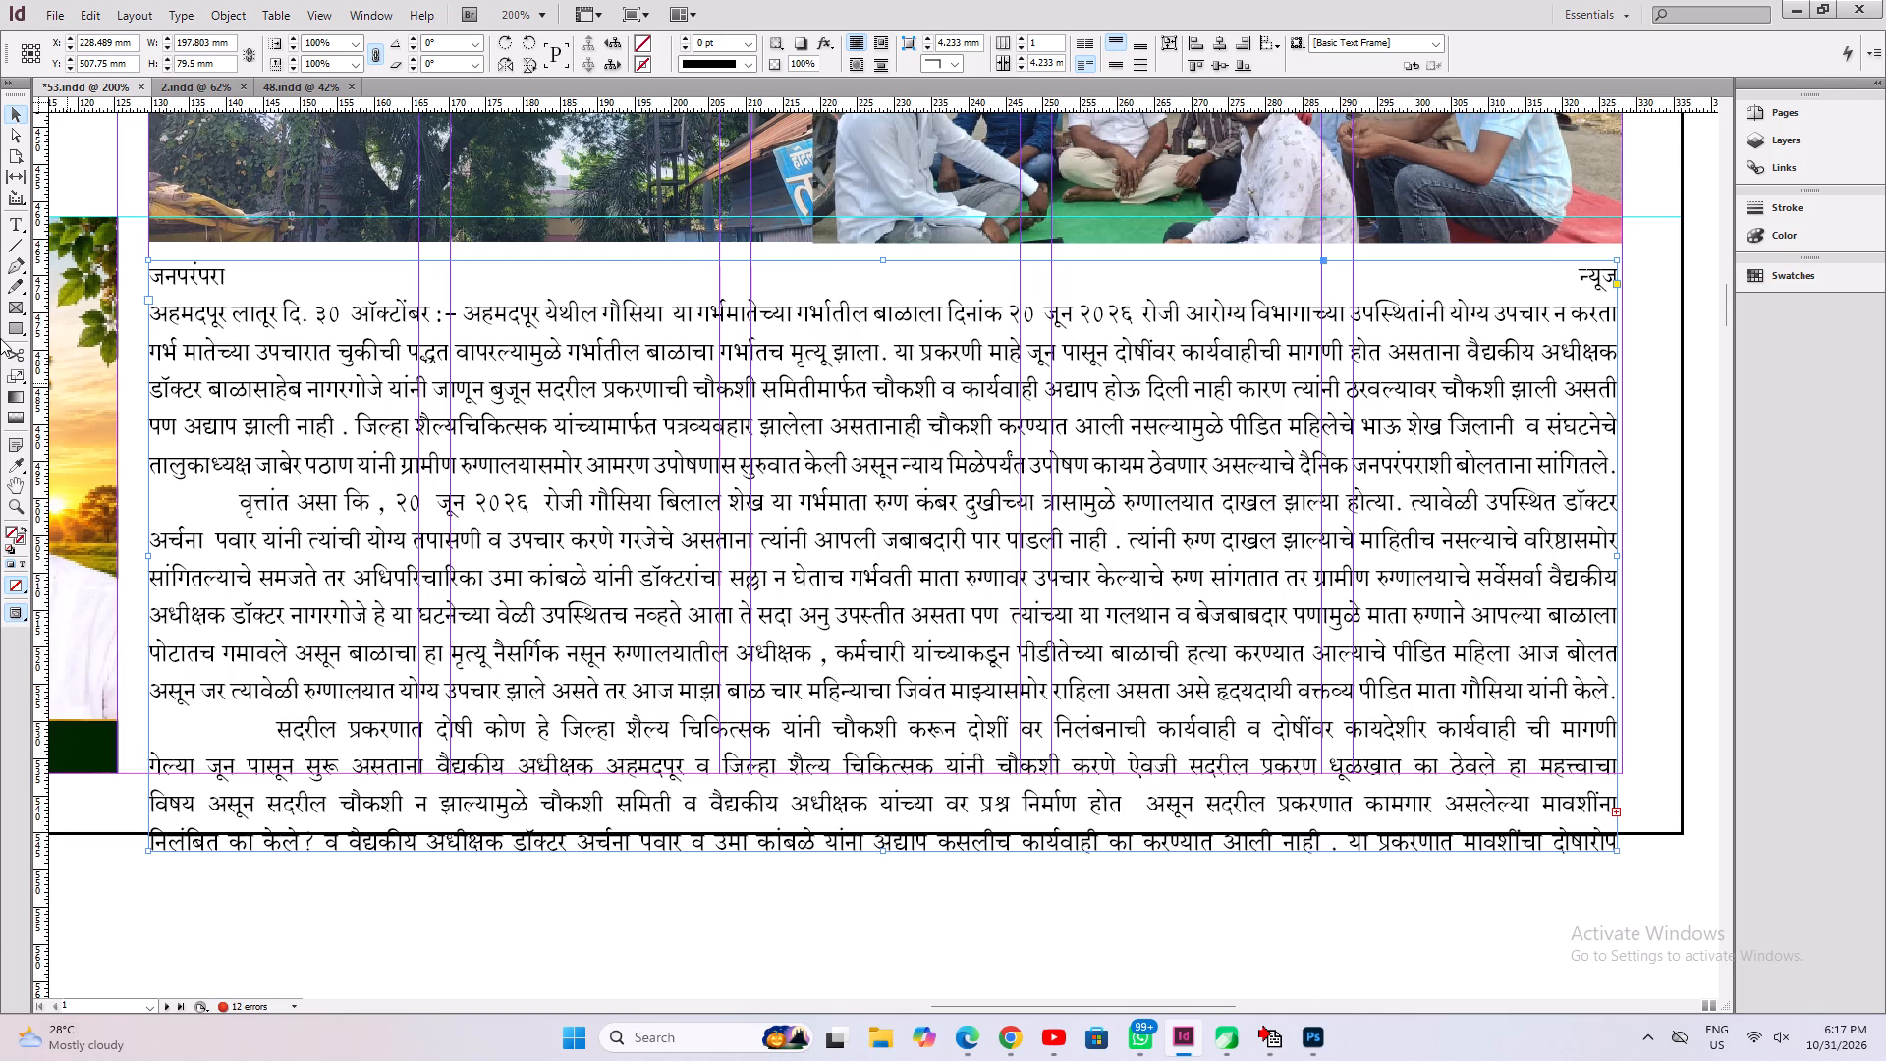
left_click(798, 480, "shift")
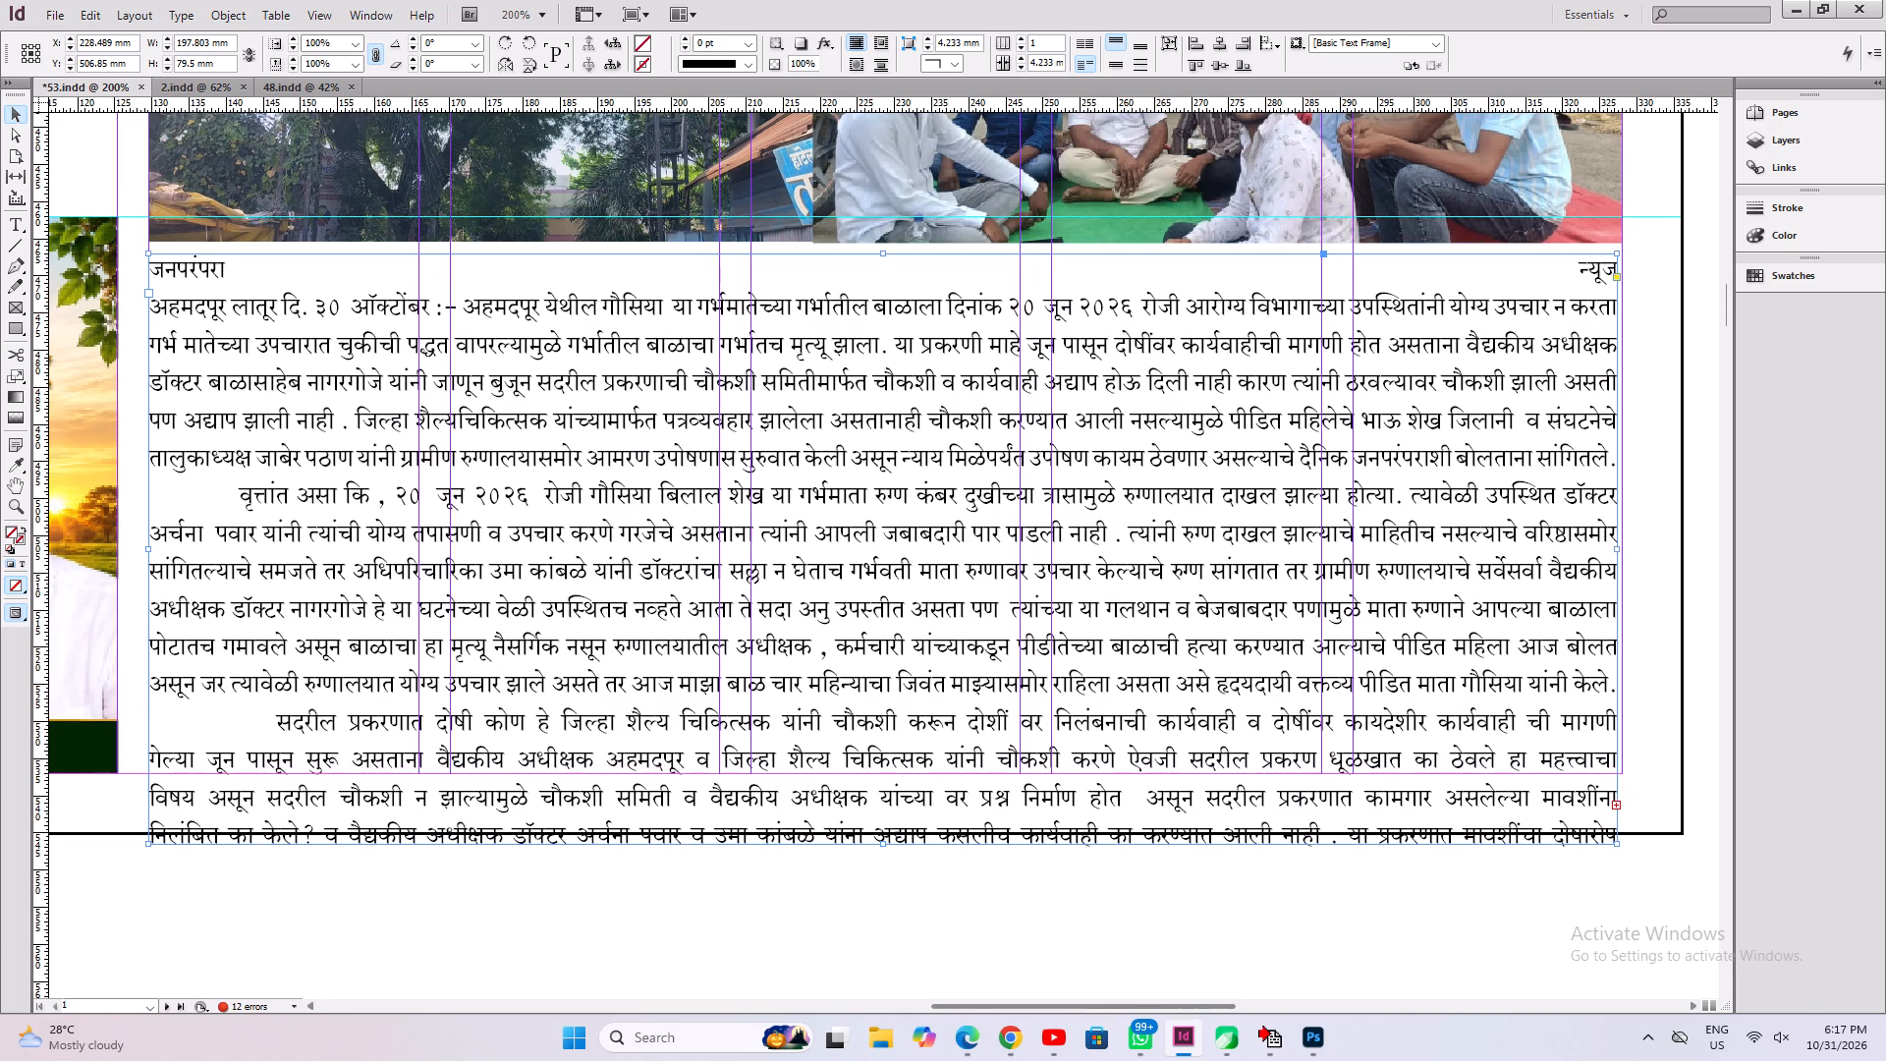
left_click(1620, 843)
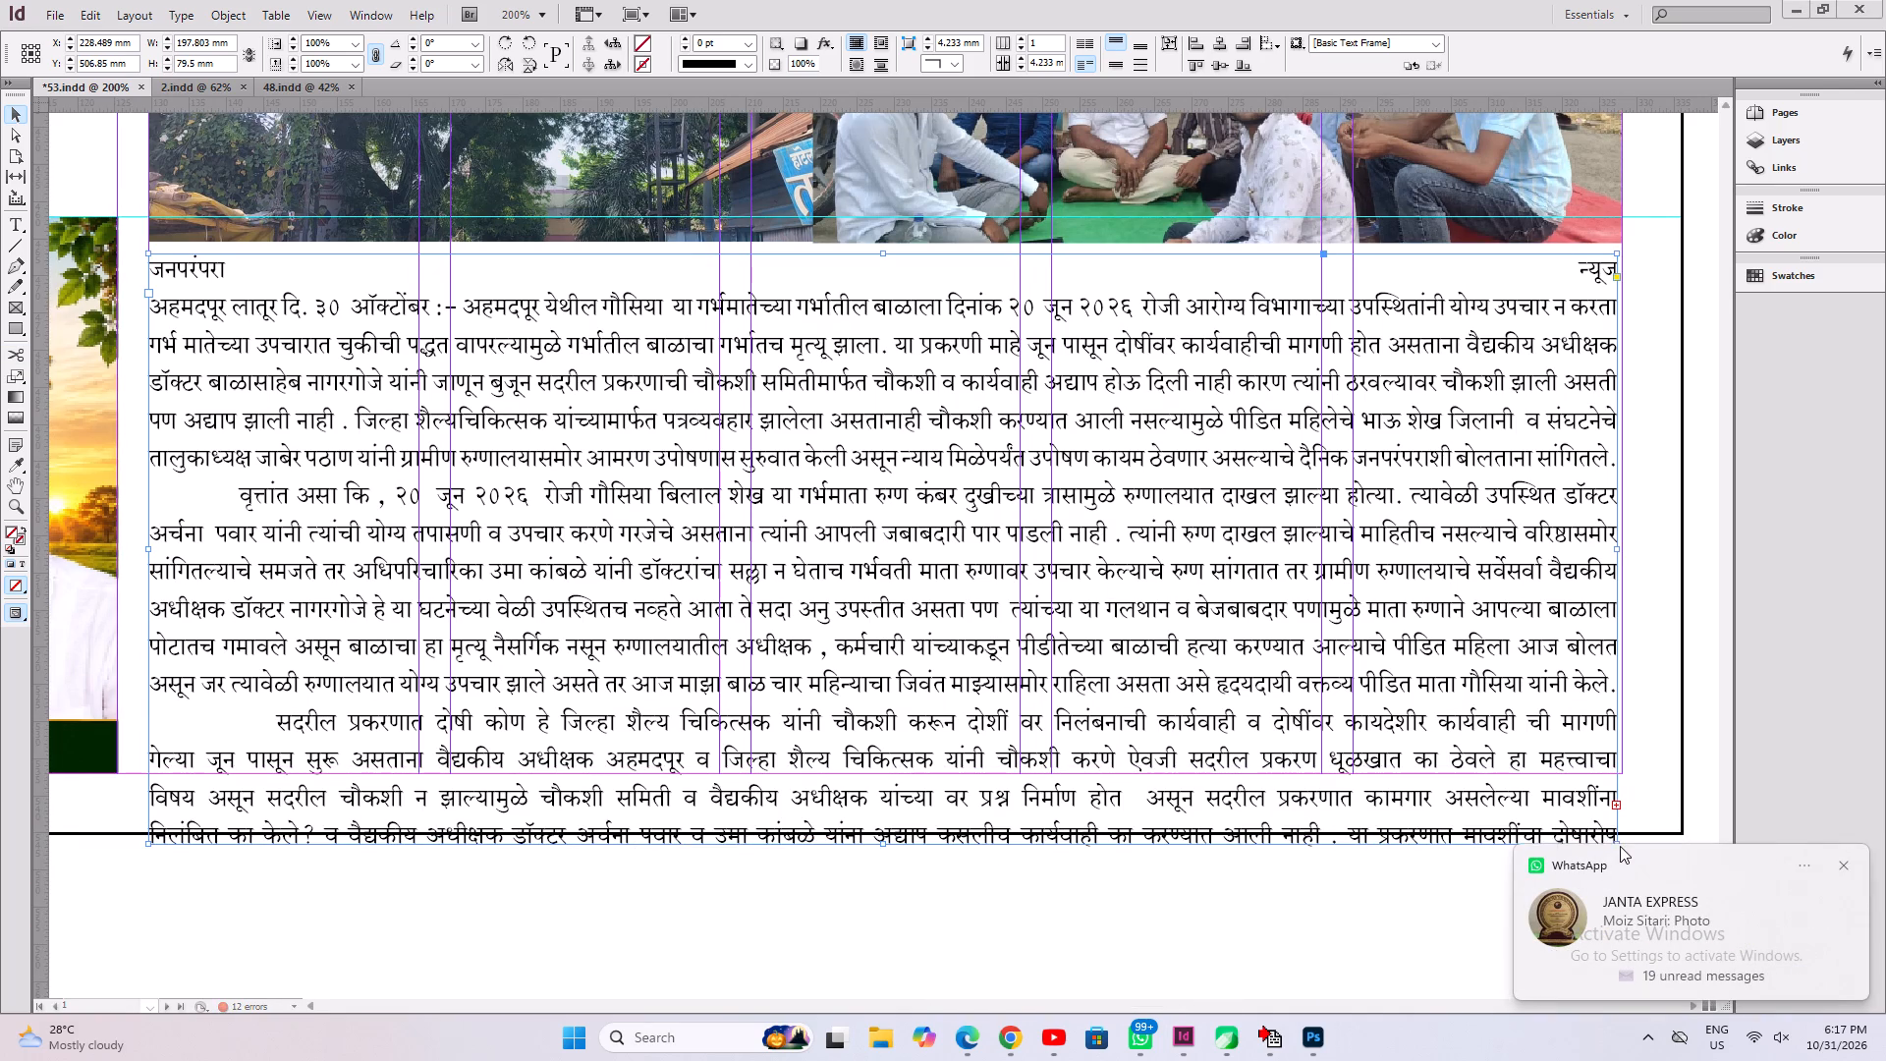
left_click(1847, 866)
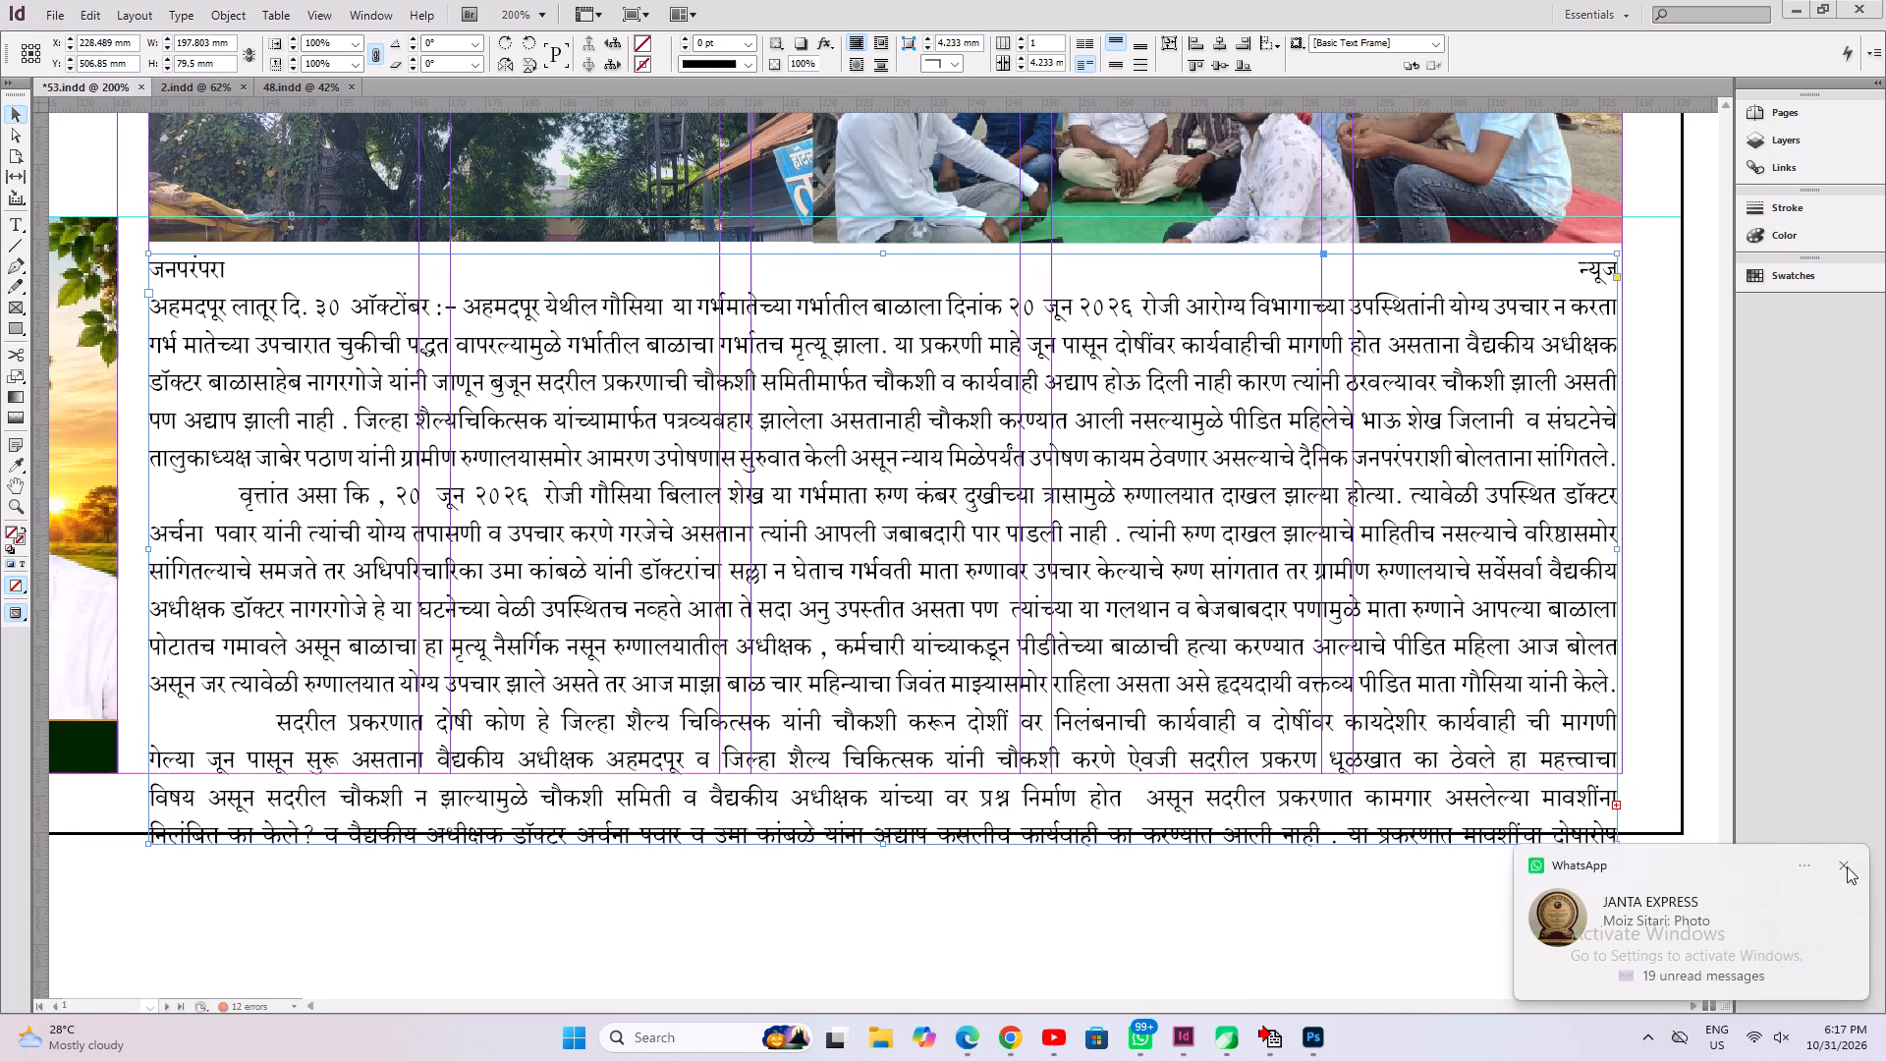
left_click(1618, 844)
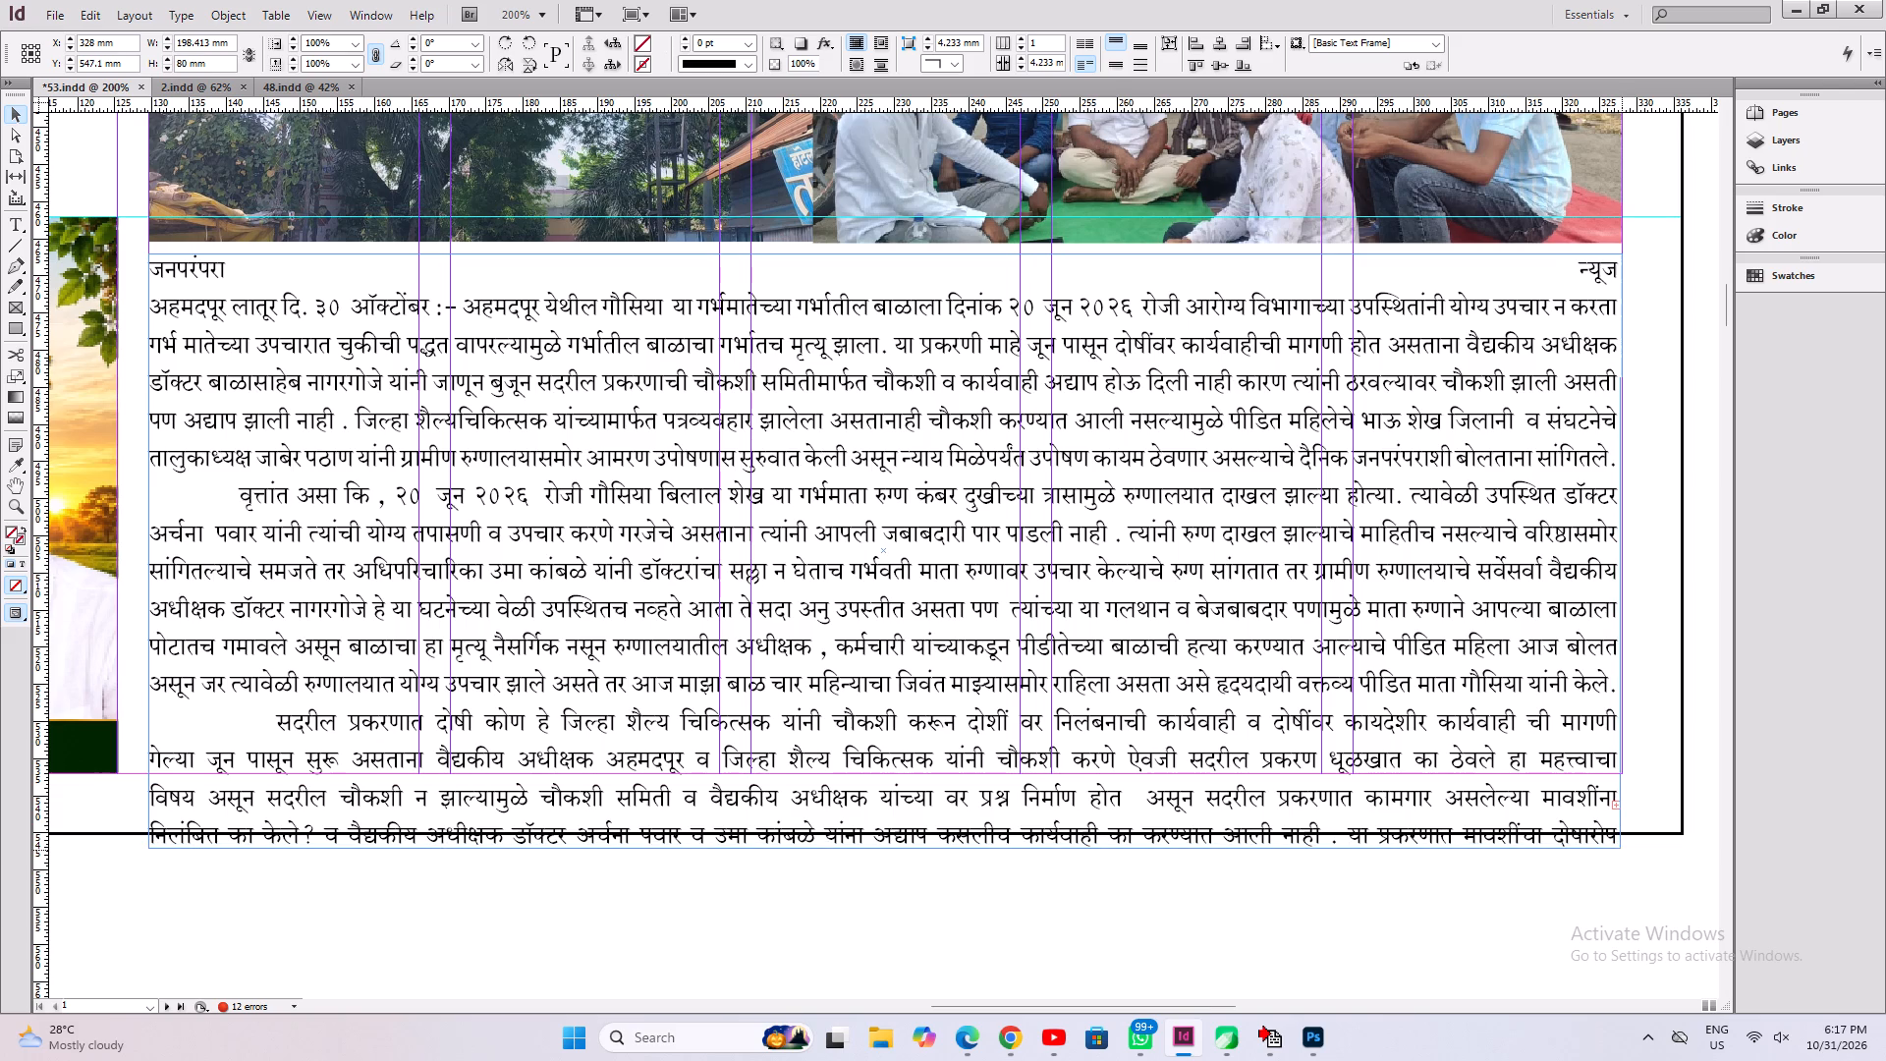
left_click(1266, 624, "shift")
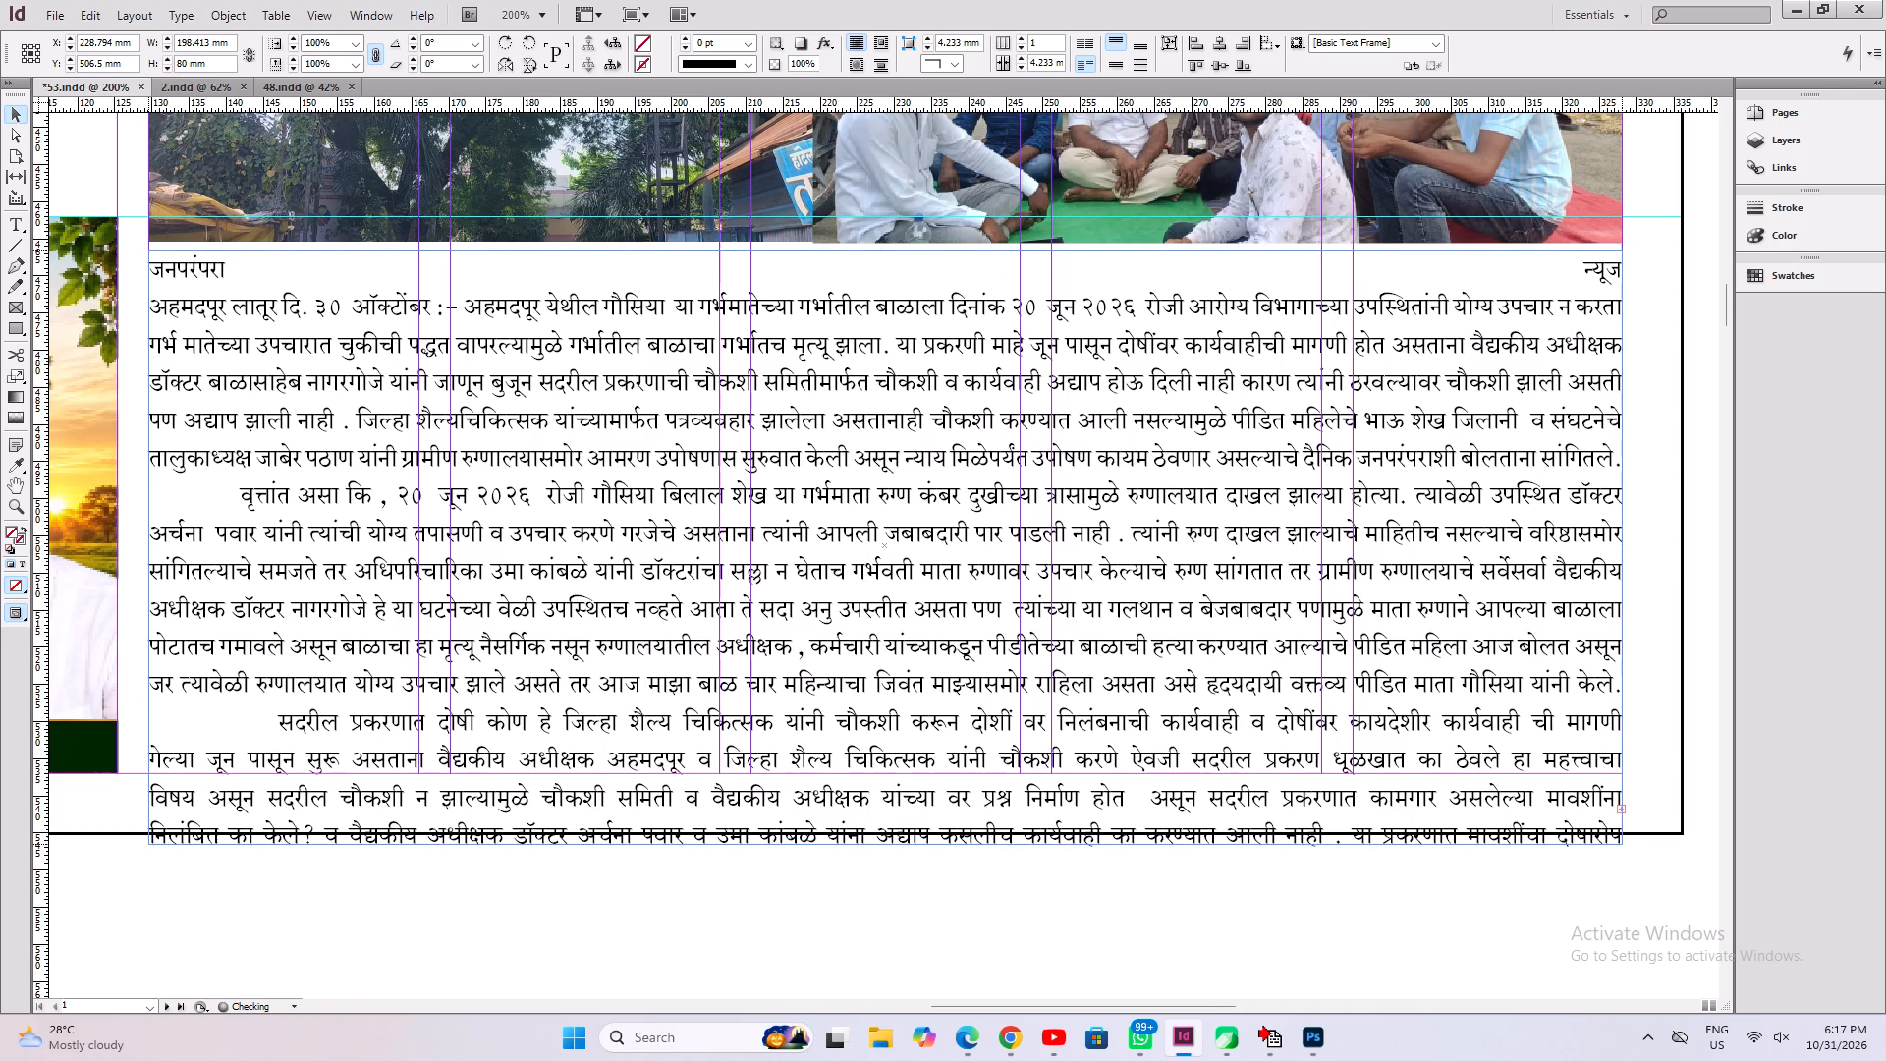
Set the body text frame to four columns, shorten it to about 70.5 mm level with the advertisement's bottom edge, and save.
double_click(1026, 41)
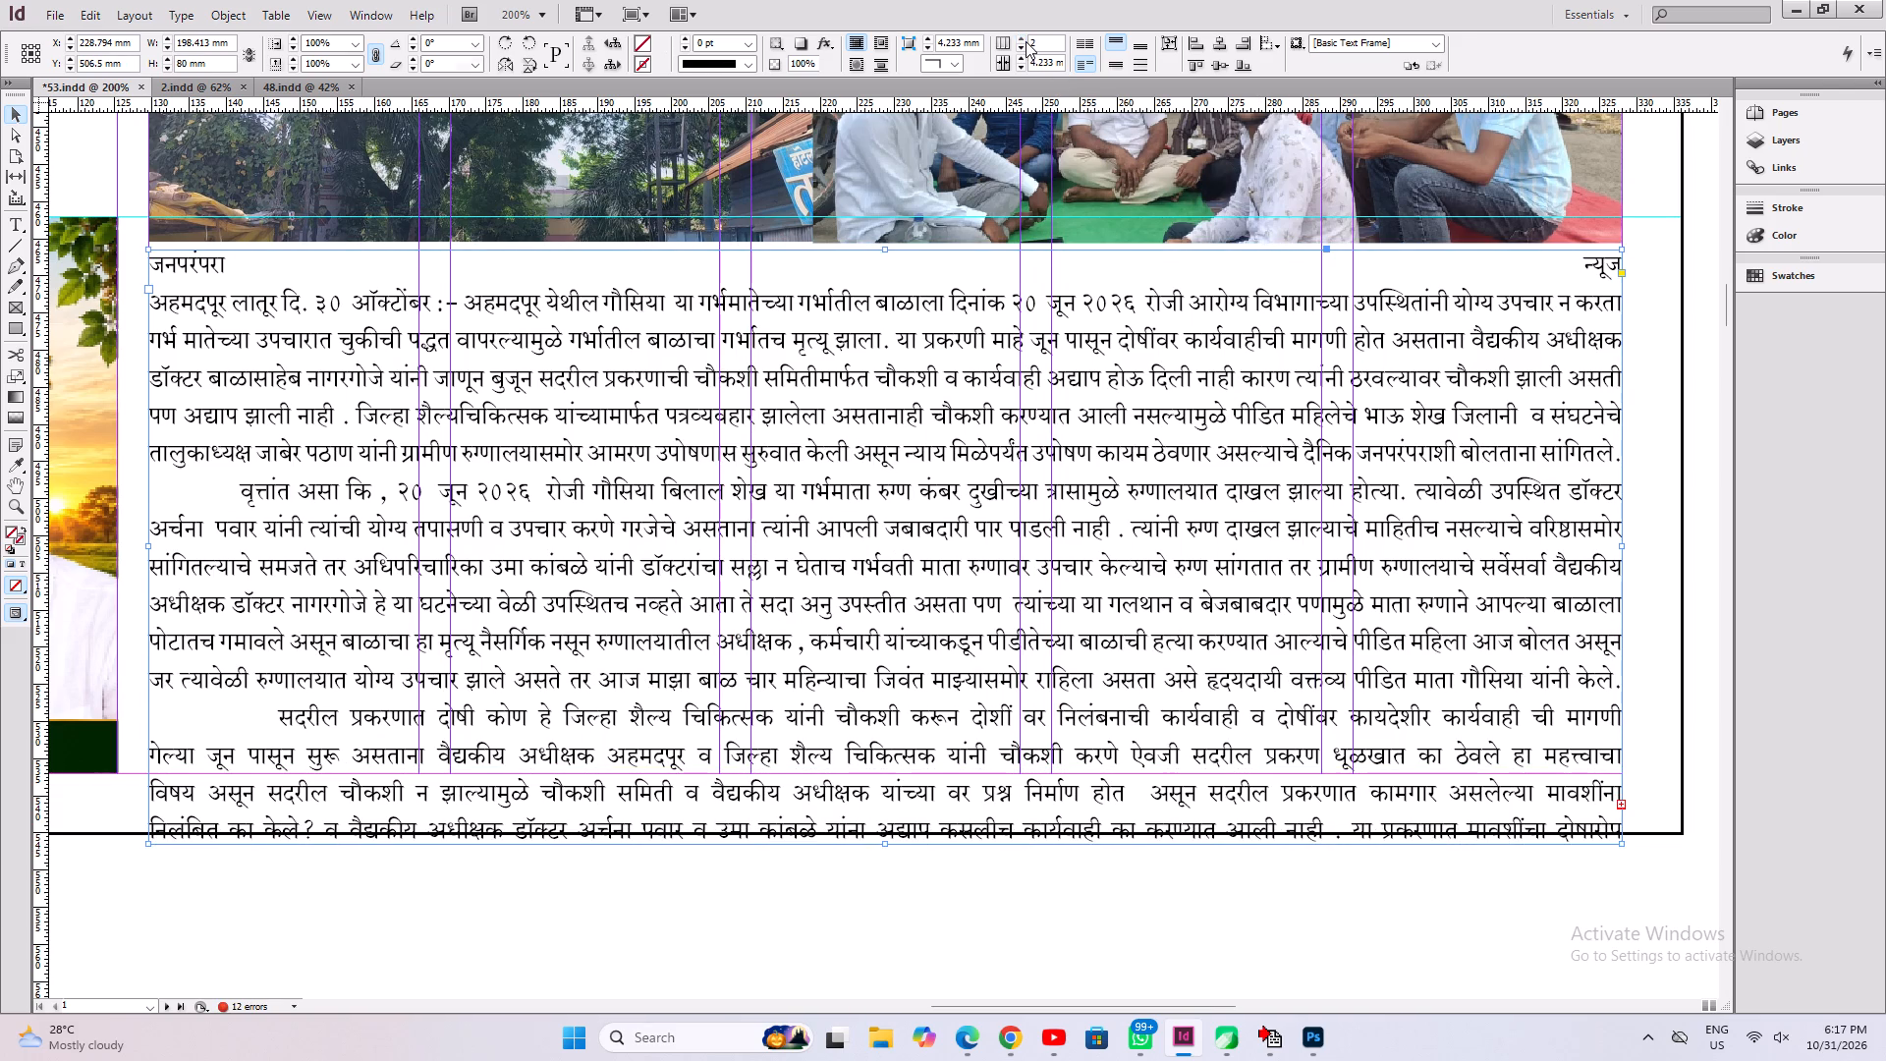
key("ctrl+1")
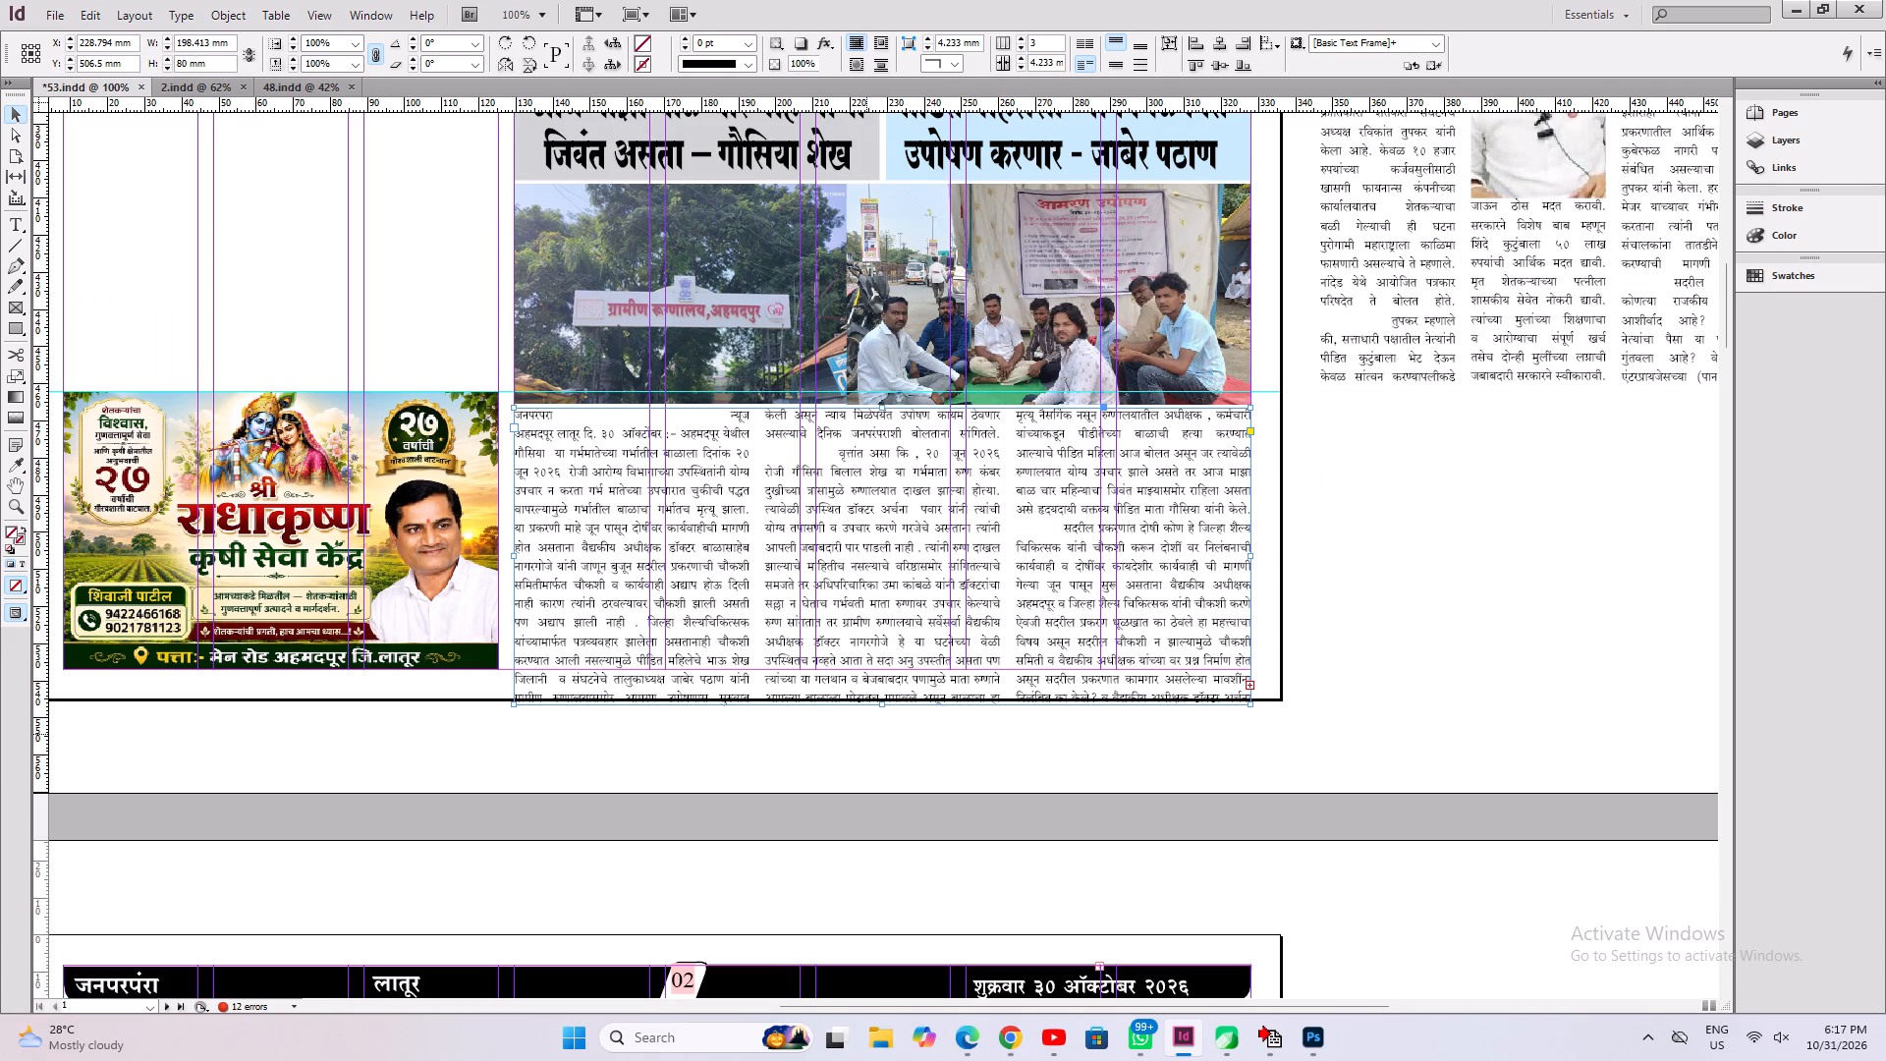
left_click_drag(882, 708, 877, 672)
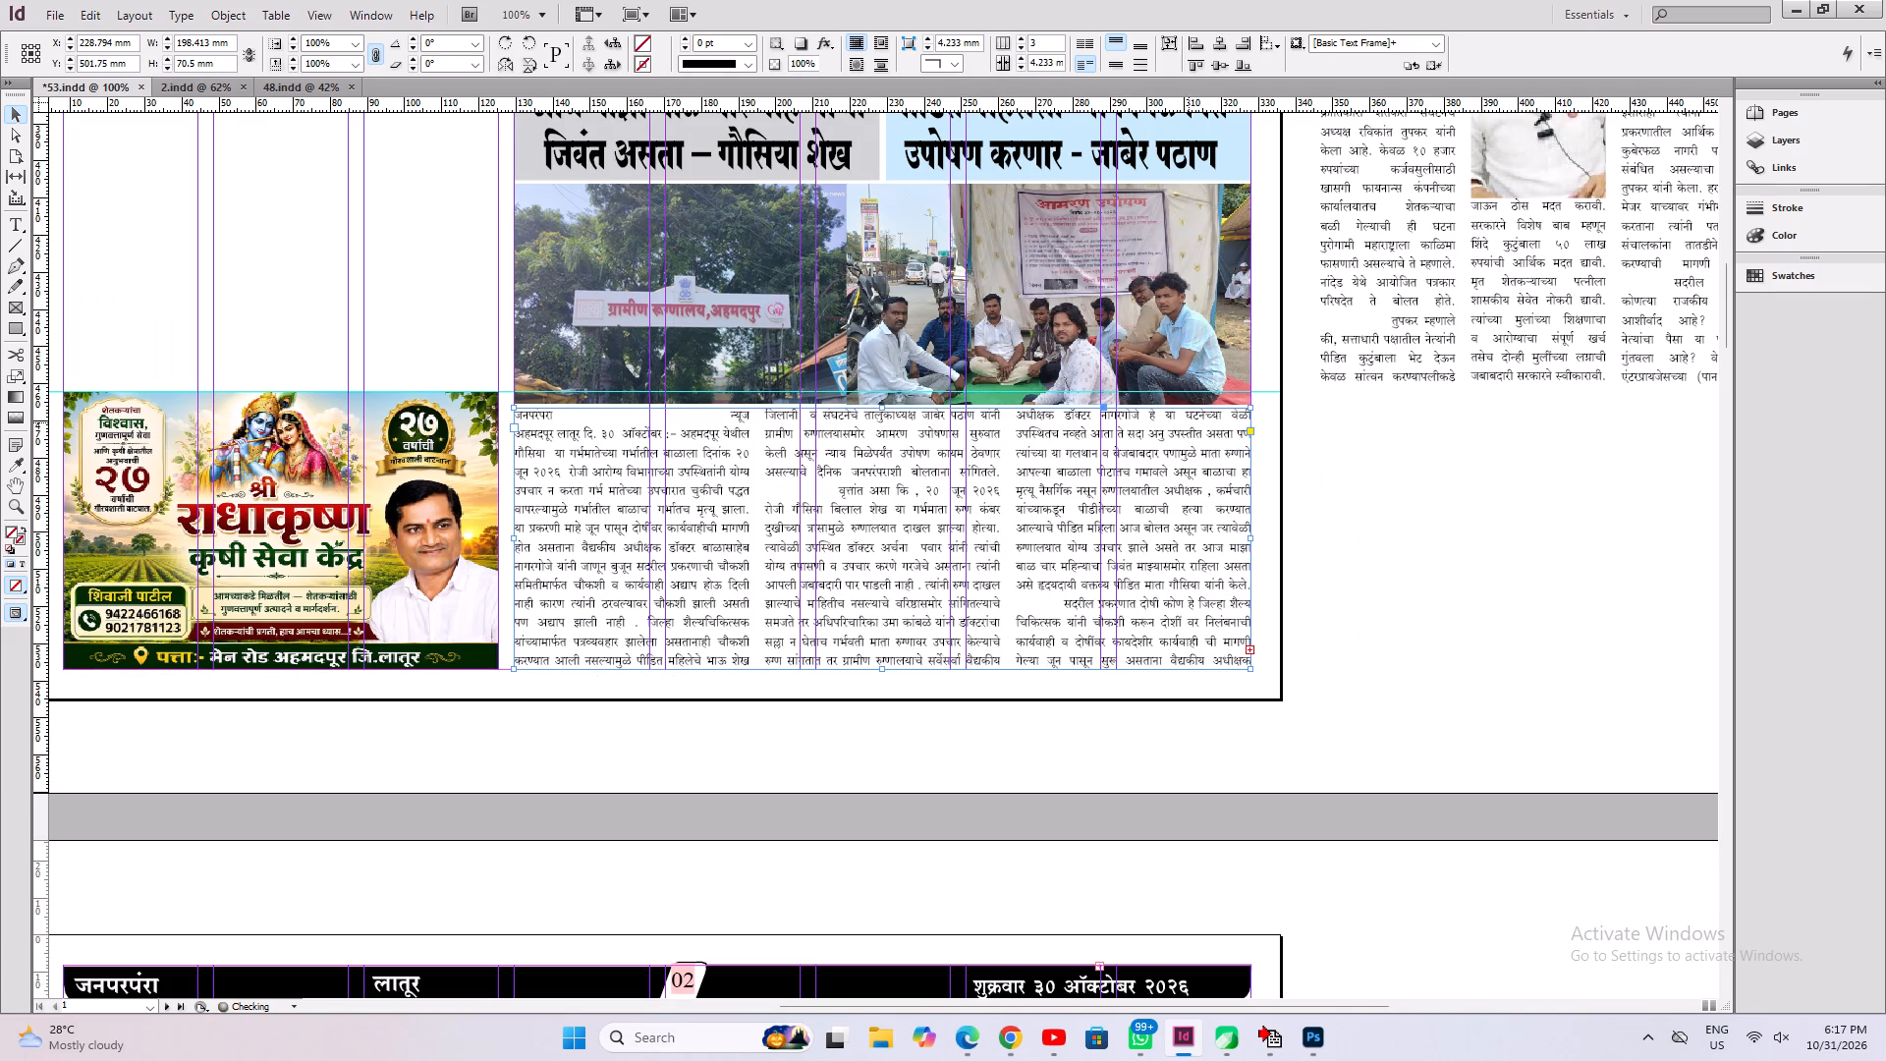
left_click(1020, 40)
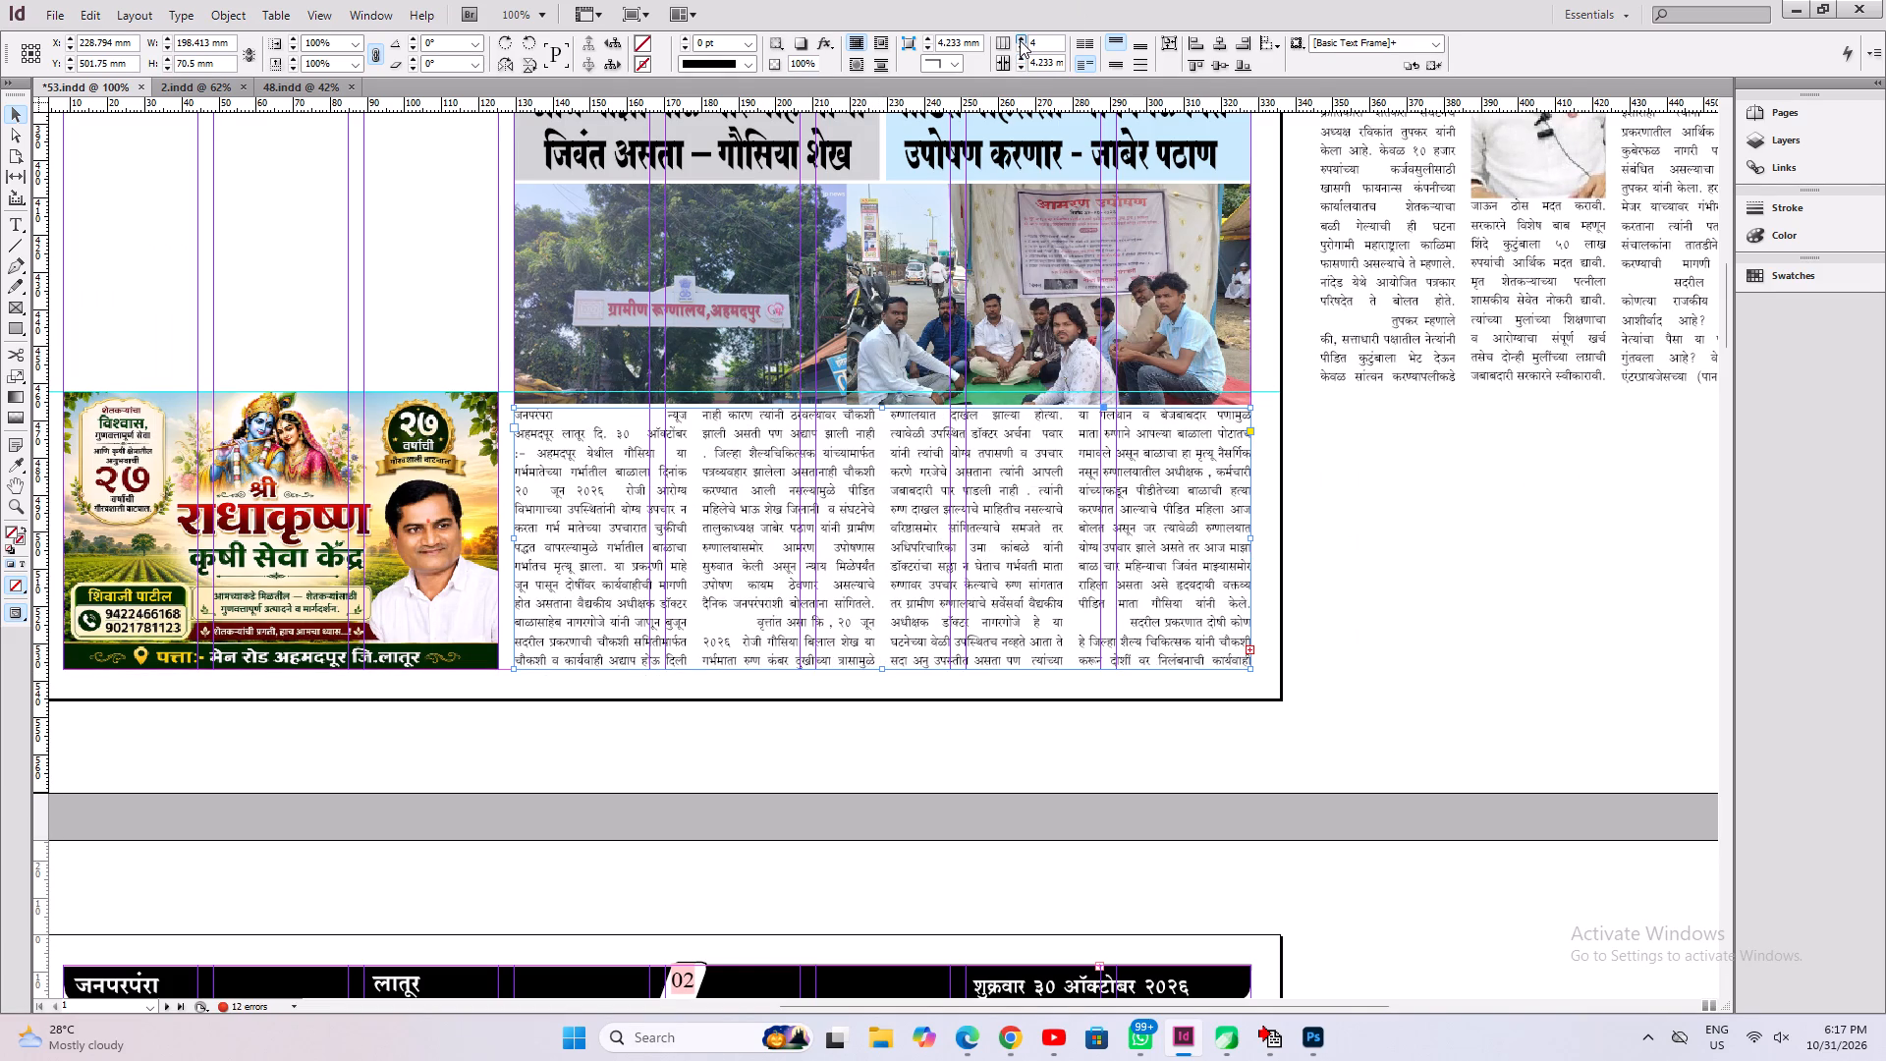
key("ctrl+s")
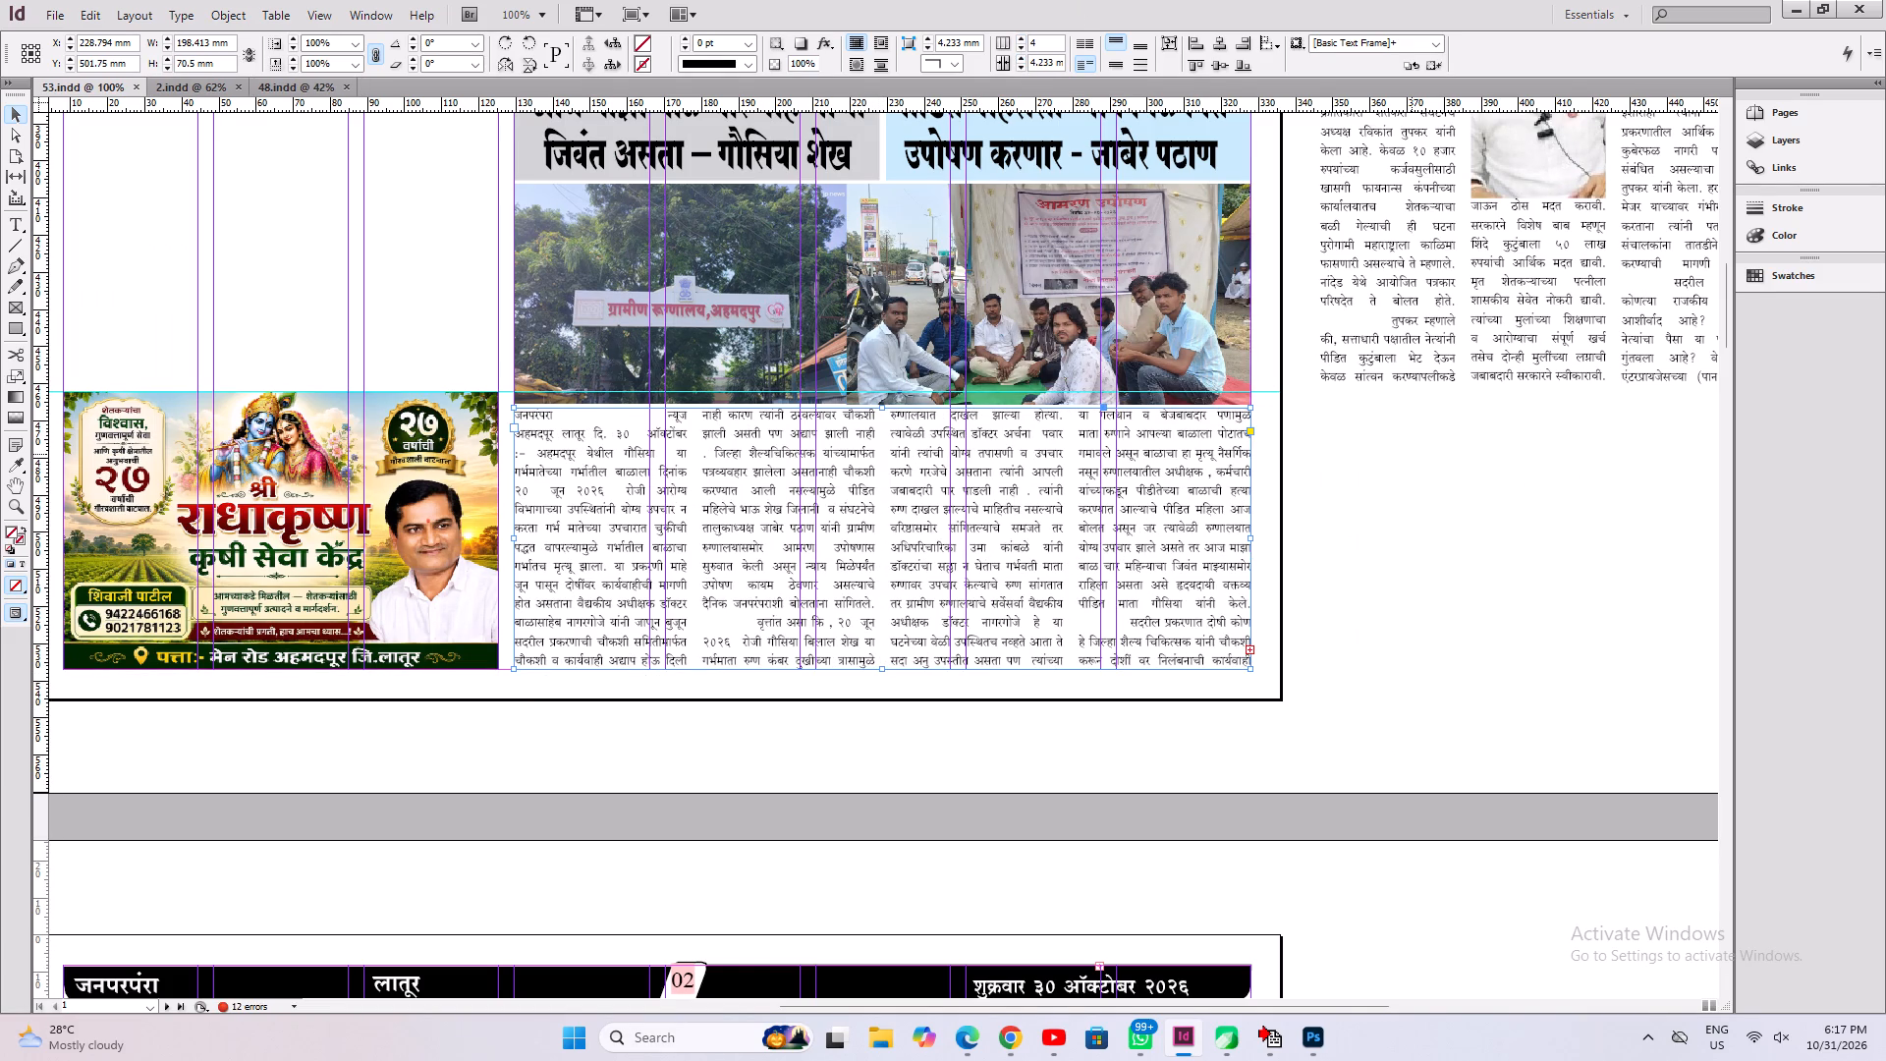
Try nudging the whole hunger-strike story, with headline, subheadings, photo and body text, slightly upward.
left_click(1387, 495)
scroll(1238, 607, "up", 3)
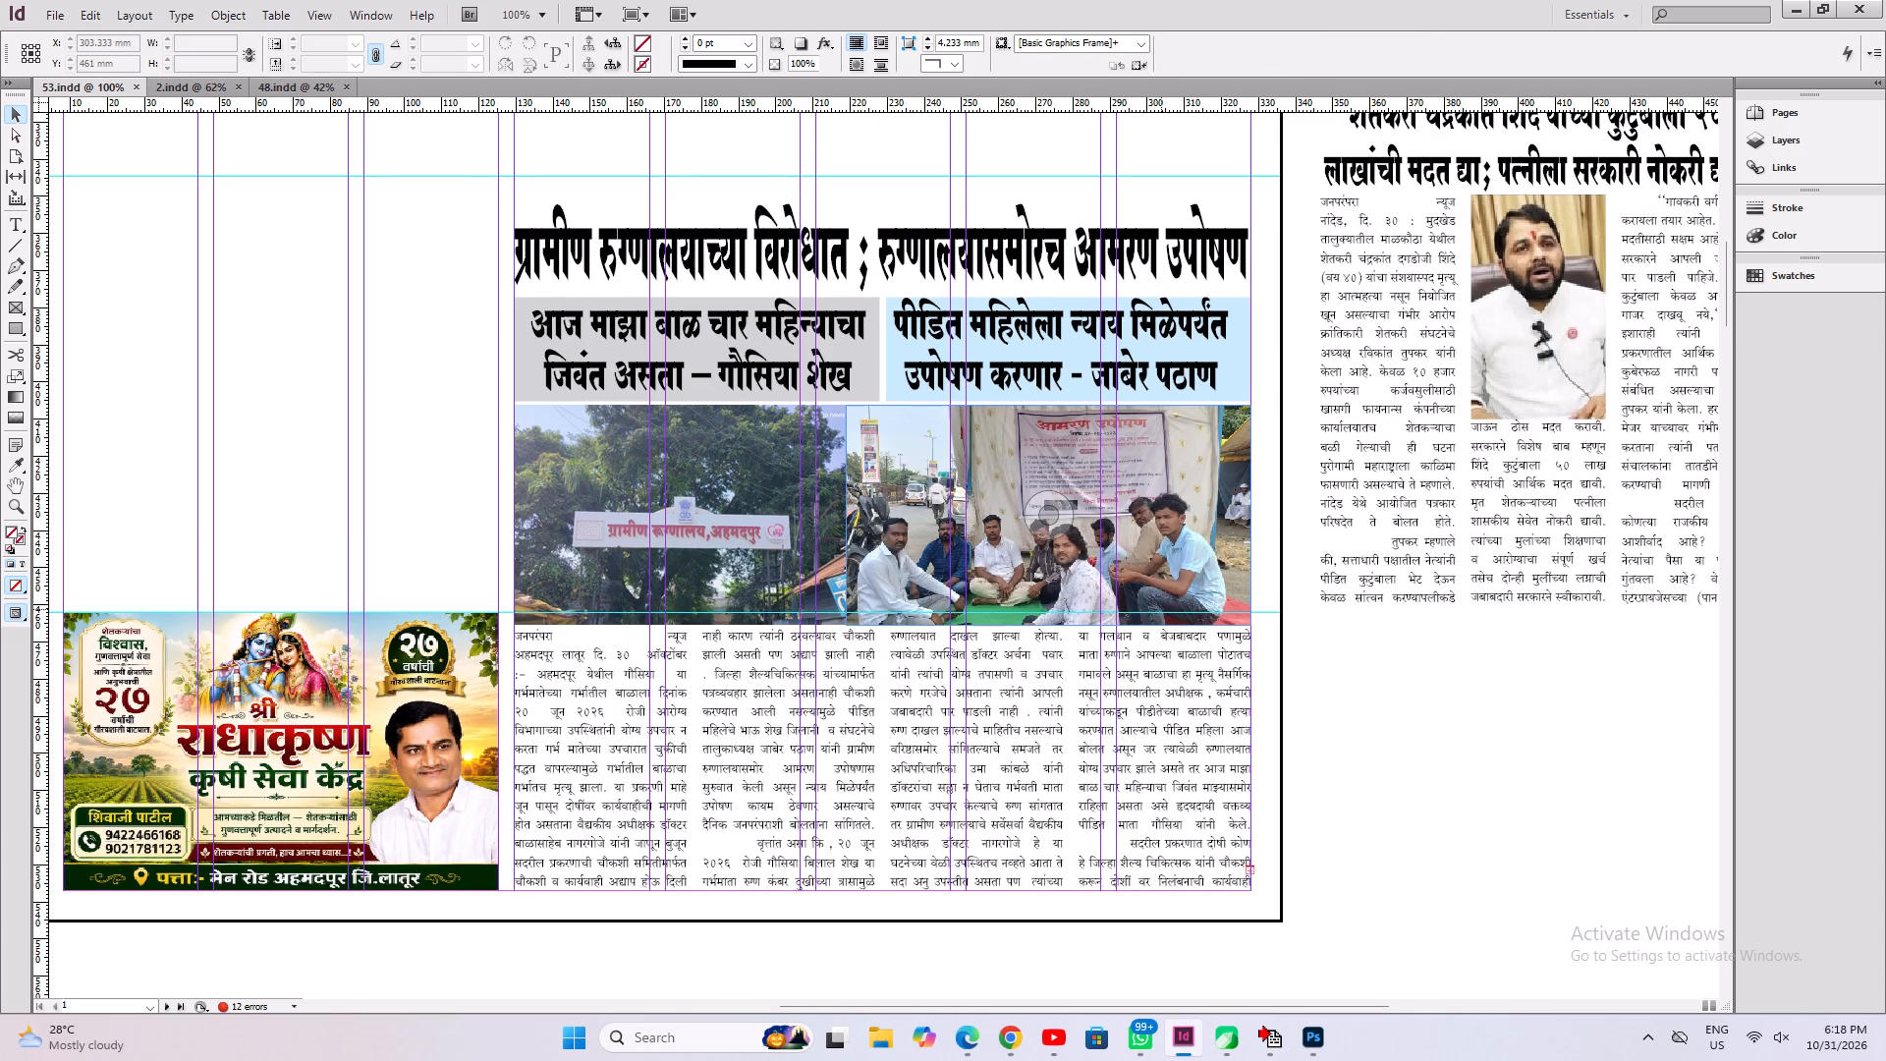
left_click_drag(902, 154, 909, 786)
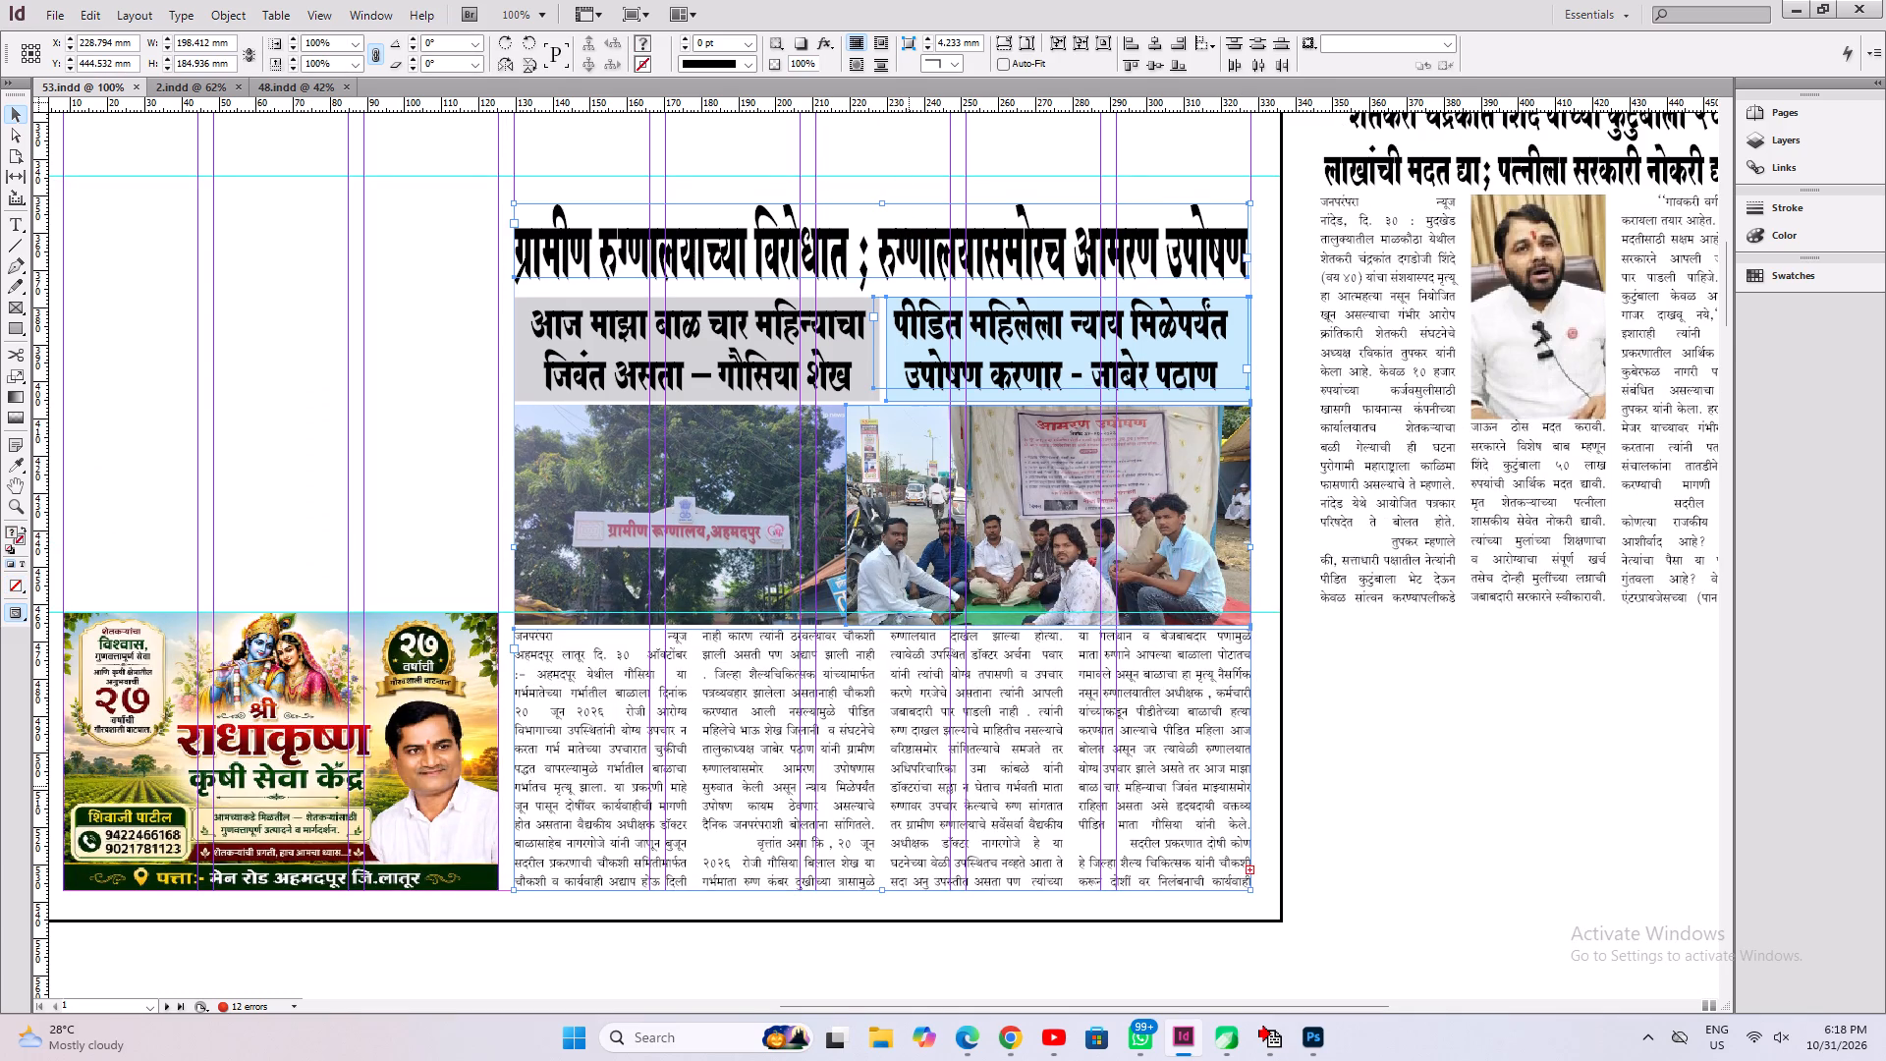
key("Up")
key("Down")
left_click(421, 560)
Save document 53 and return to viewing the whole front-page spread.
key("ctrl+s")
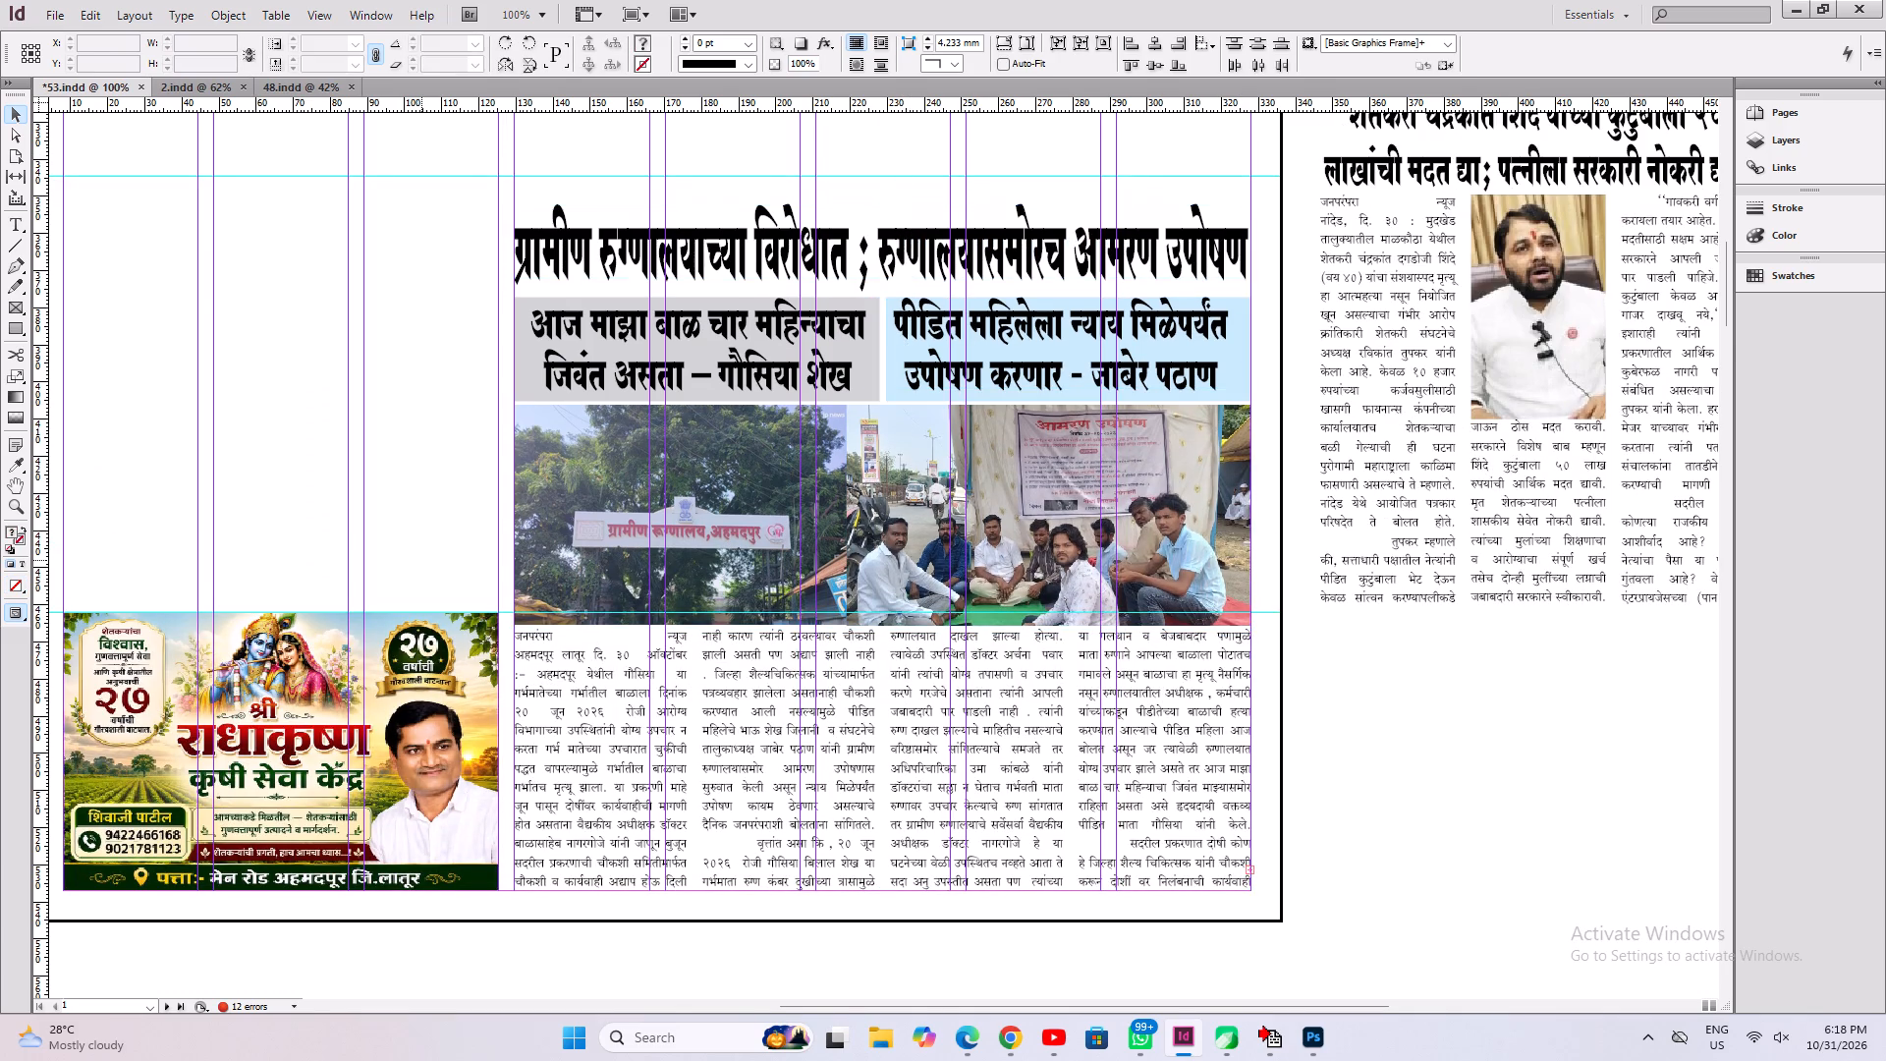
key("ctrl+0")
key("ctrl+a")
key("ctrl+s")
left_click(548, 707)
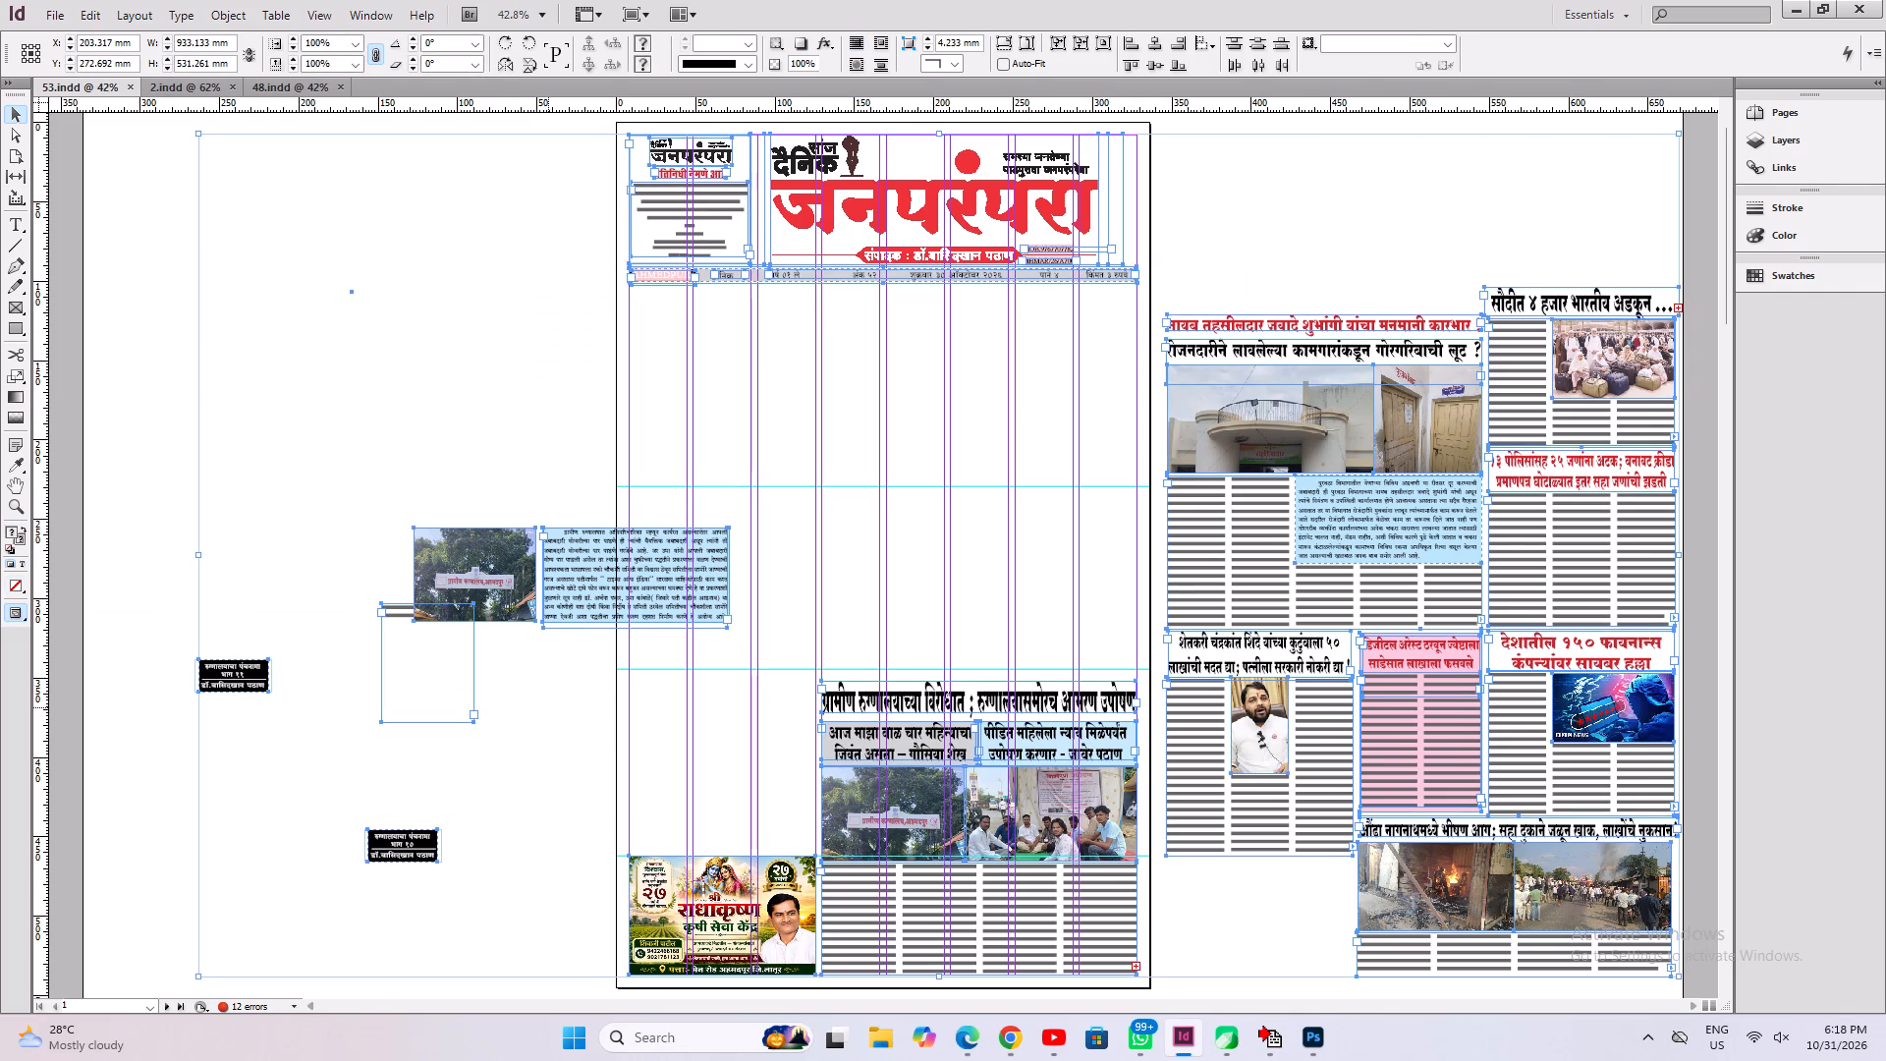
Move the blue text box from the page's left edge to the empty area above the hunger-strike headline and reduce its height slightly.
left_click_drag(605, 476, 664, 659)
left_click_drag(654, 579, 1163, 907)
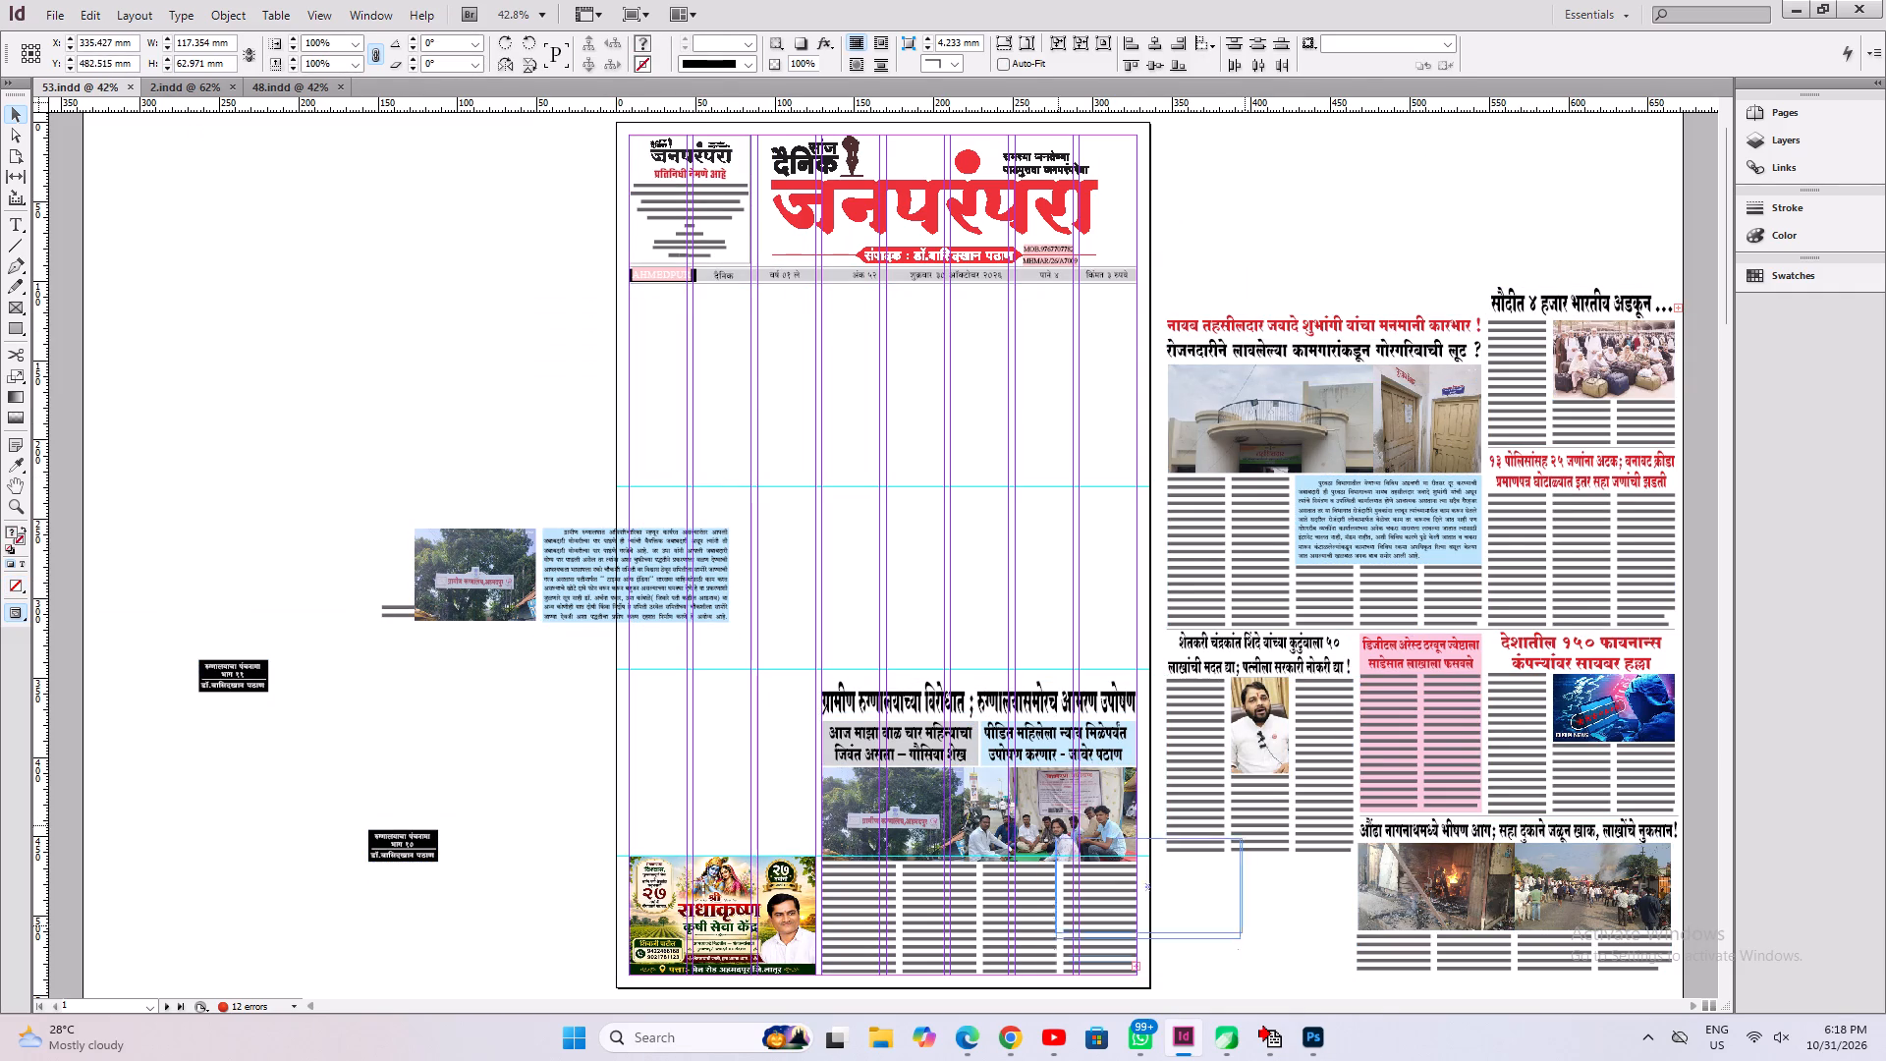
left_click_drag(1163, 907, 948, 577)
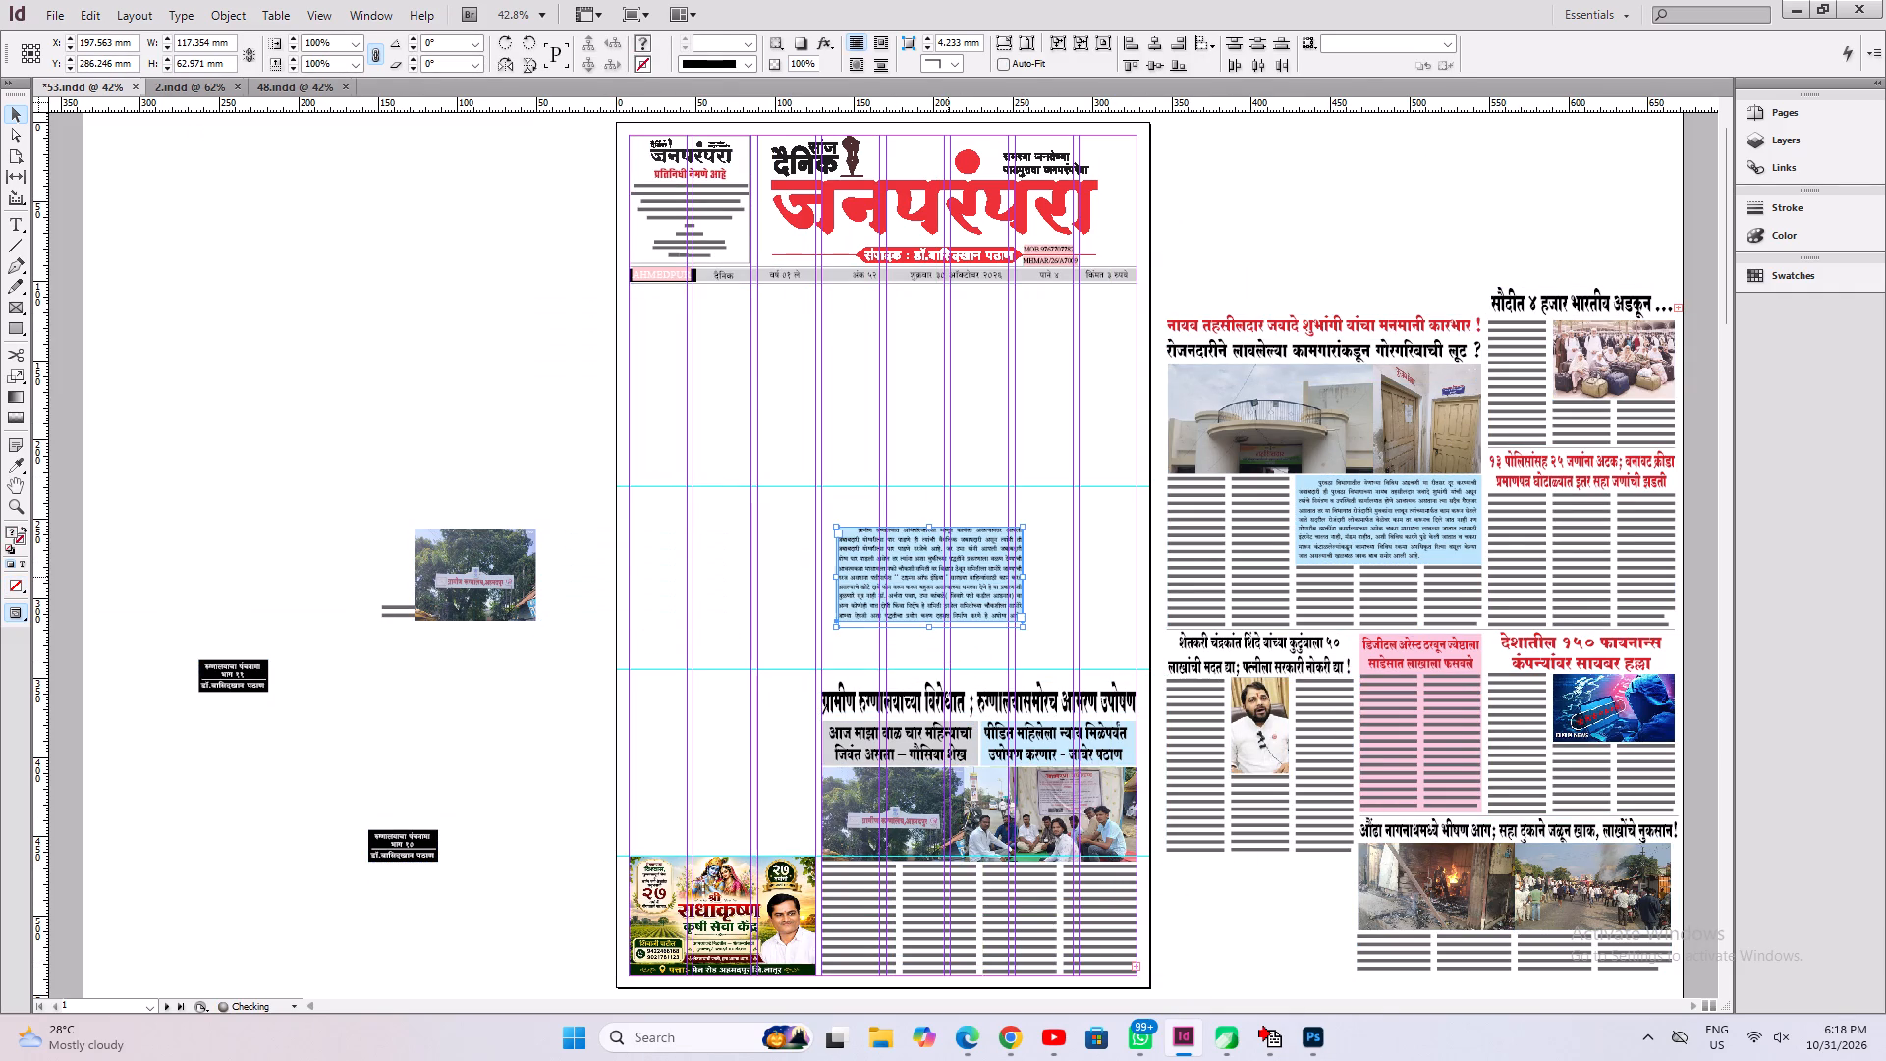
left_click_drag(928, 626, 927, 610, "ctrl+shift")
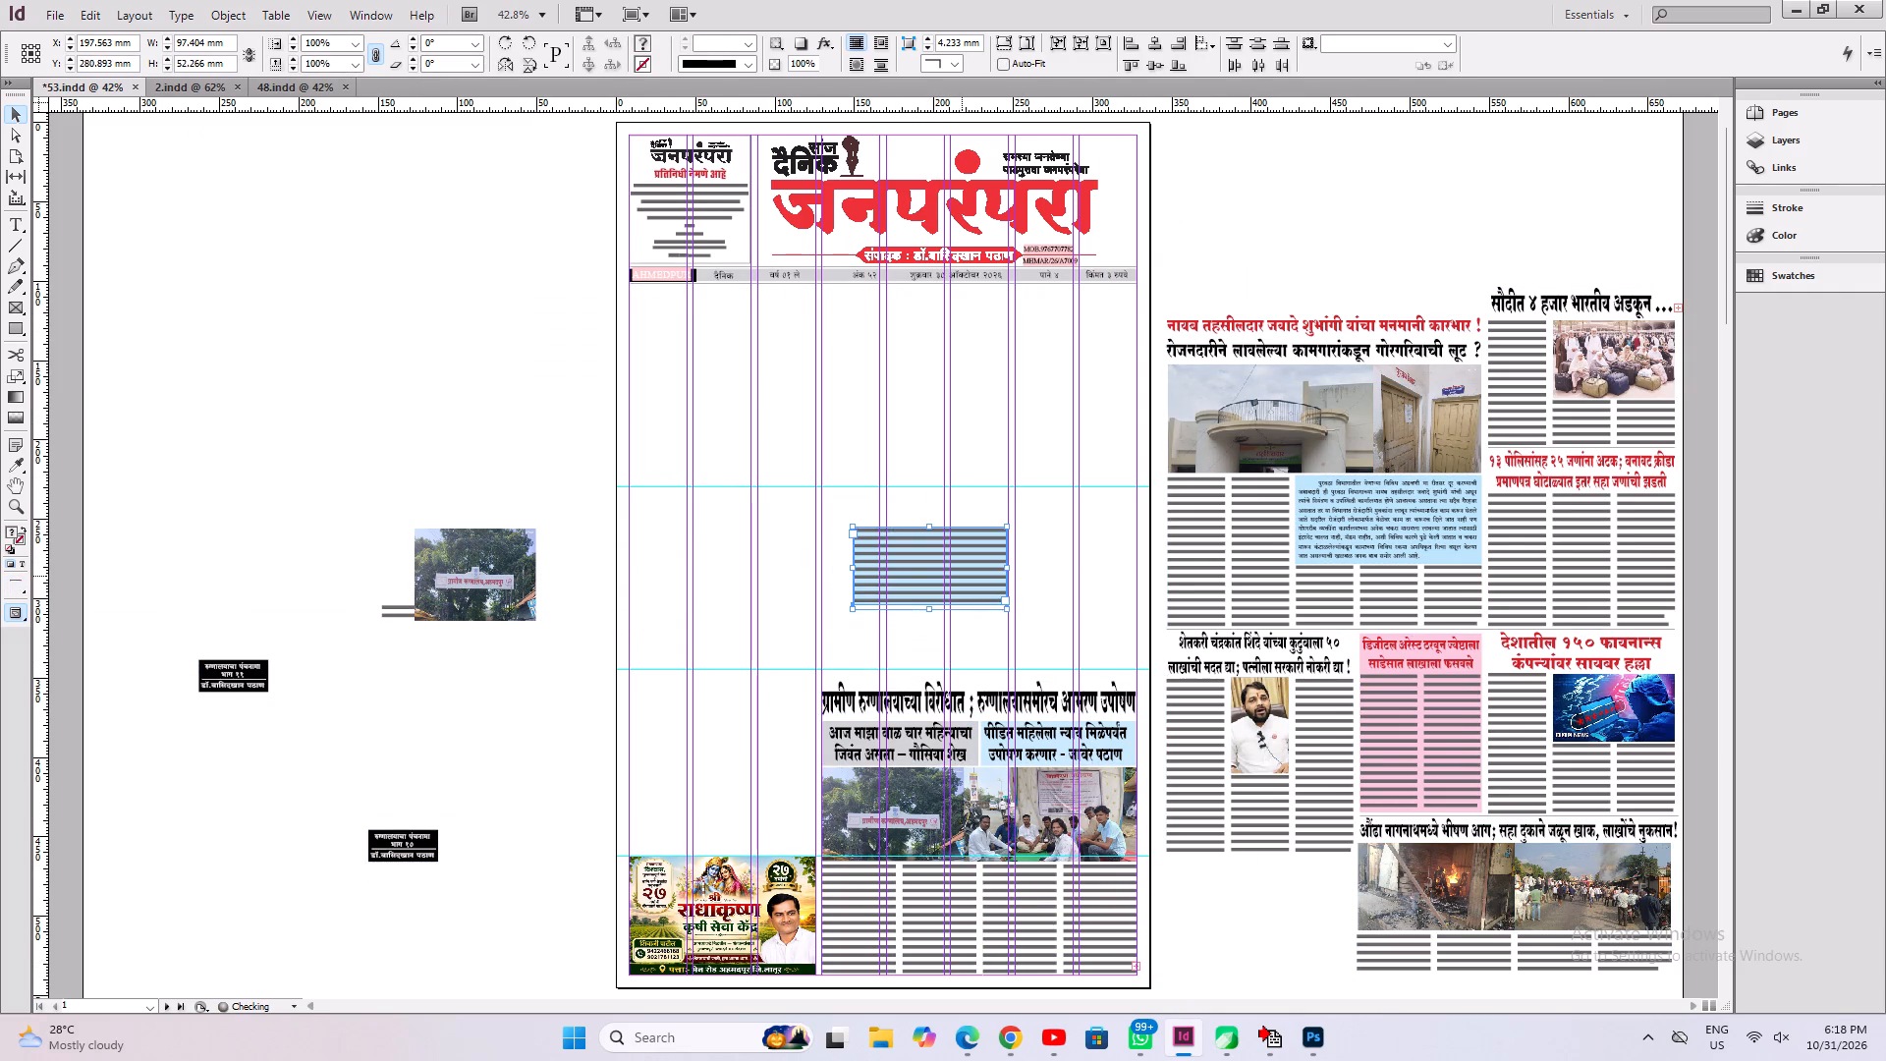
Move the blue text box over the hunger-strike story's two middle body columns, directly beneath the photos, and widen it to about 98.4 mm.
left_click_drag(963, 576, 1010, 916)
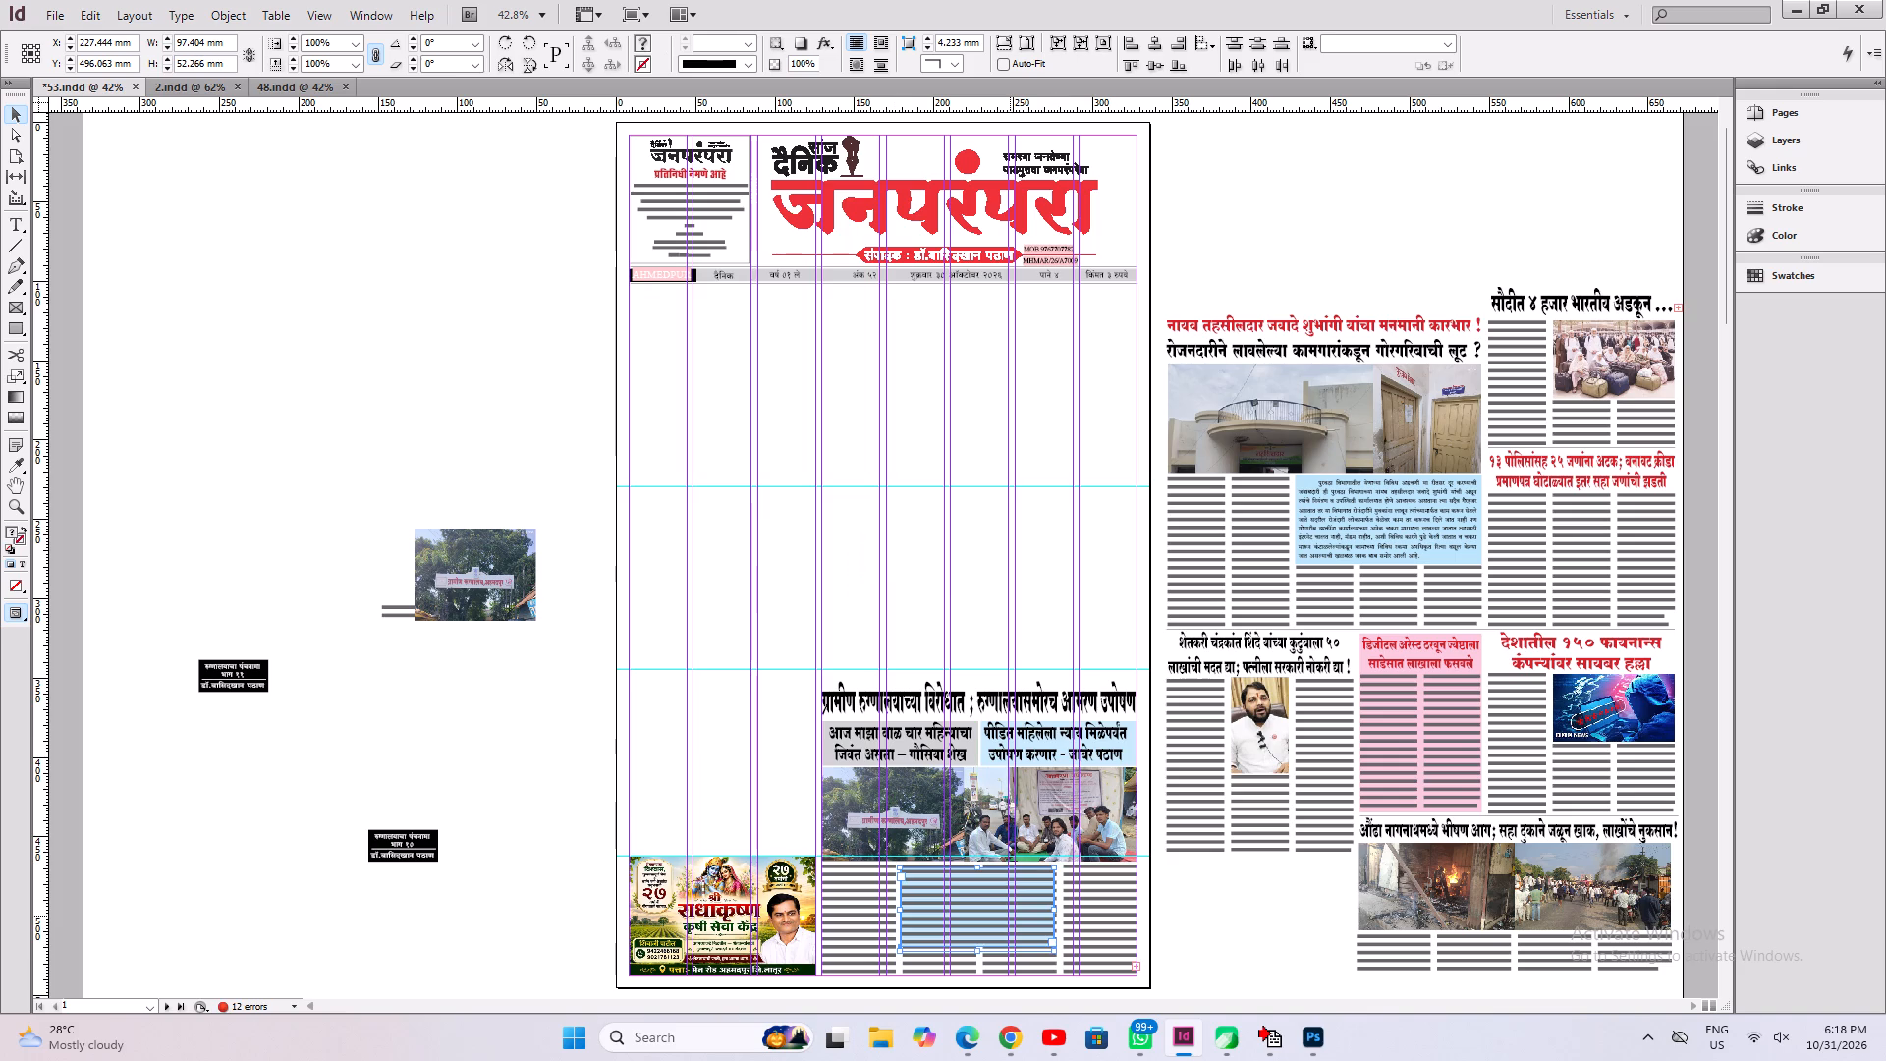
key("ctrl+2")
key("ctrl+1")
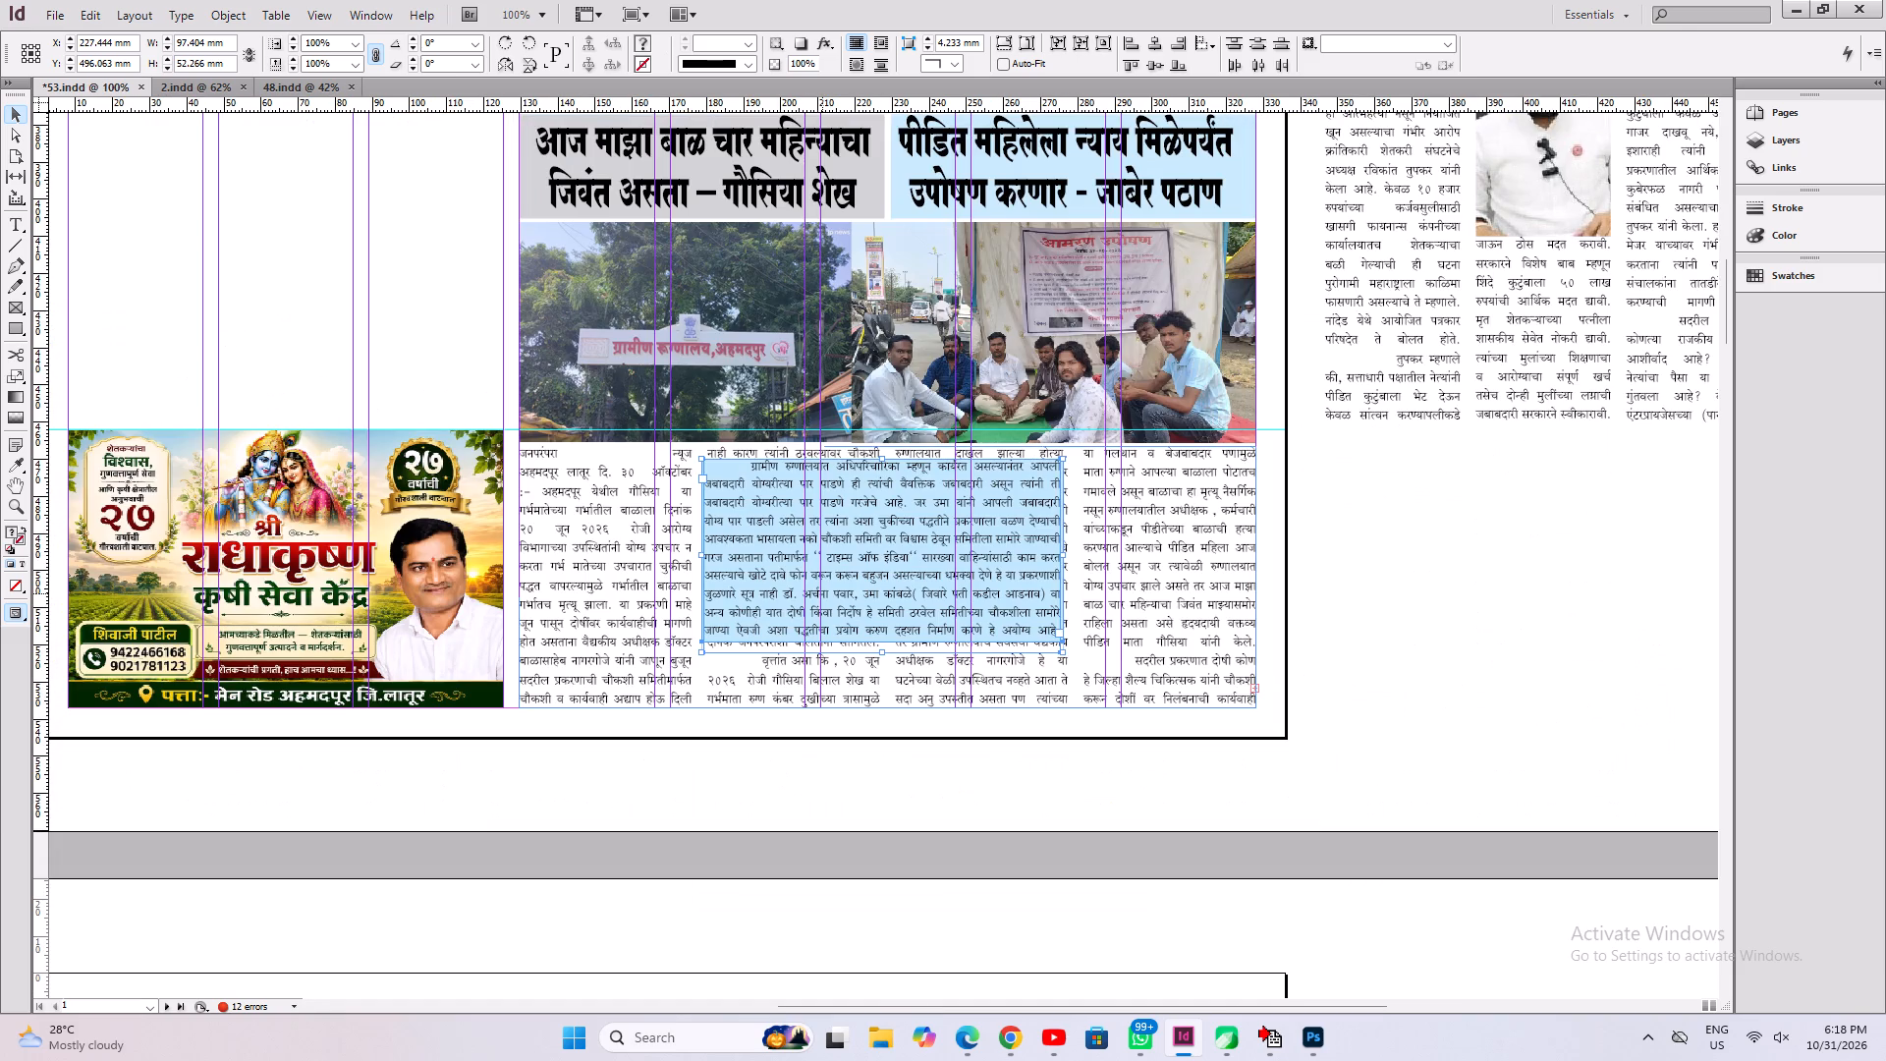
left_click_drag(822, 593, 823, 584)
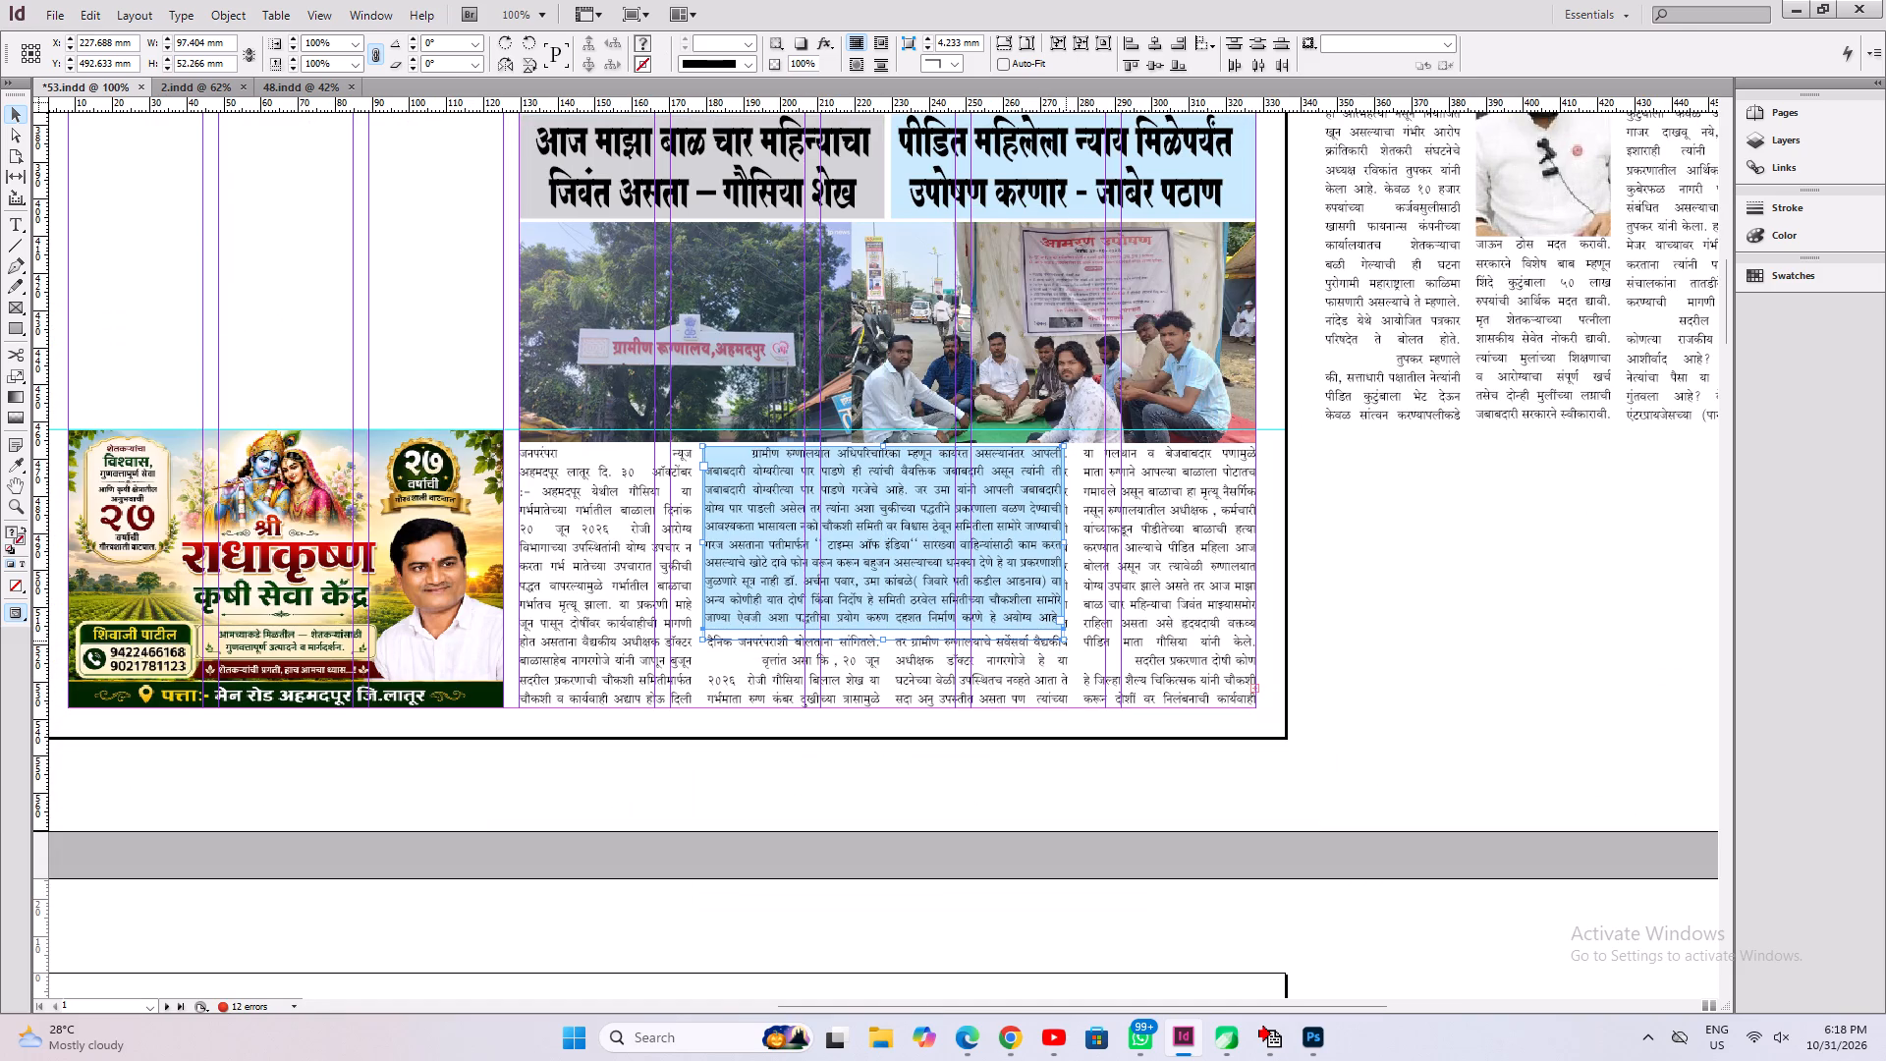
left_click(1066, 642, "ctrl+shift")
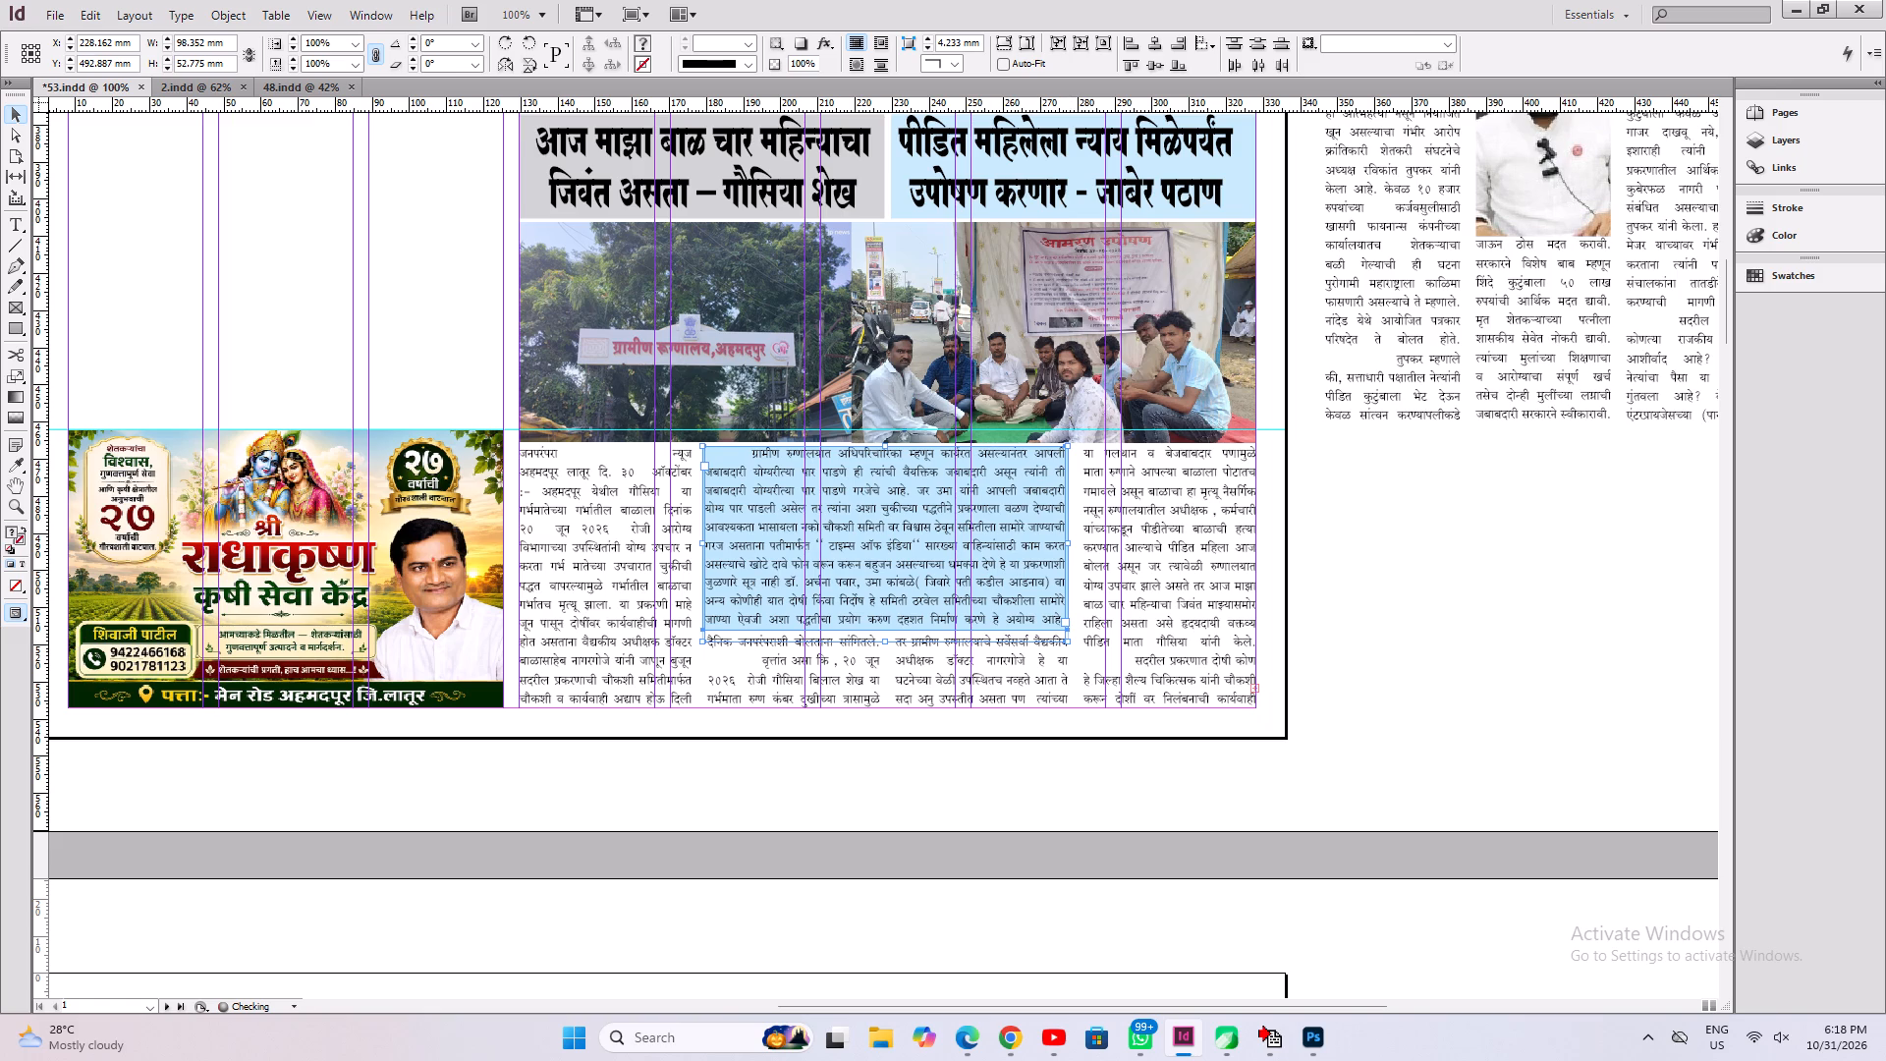
Move the text frame off the blue box to above the advertisement, and wrap the body text around the box's bounding box.
left_click(1479, 620)
left_click(811, 603)
left_click_drag(837, 577, 218, 251)
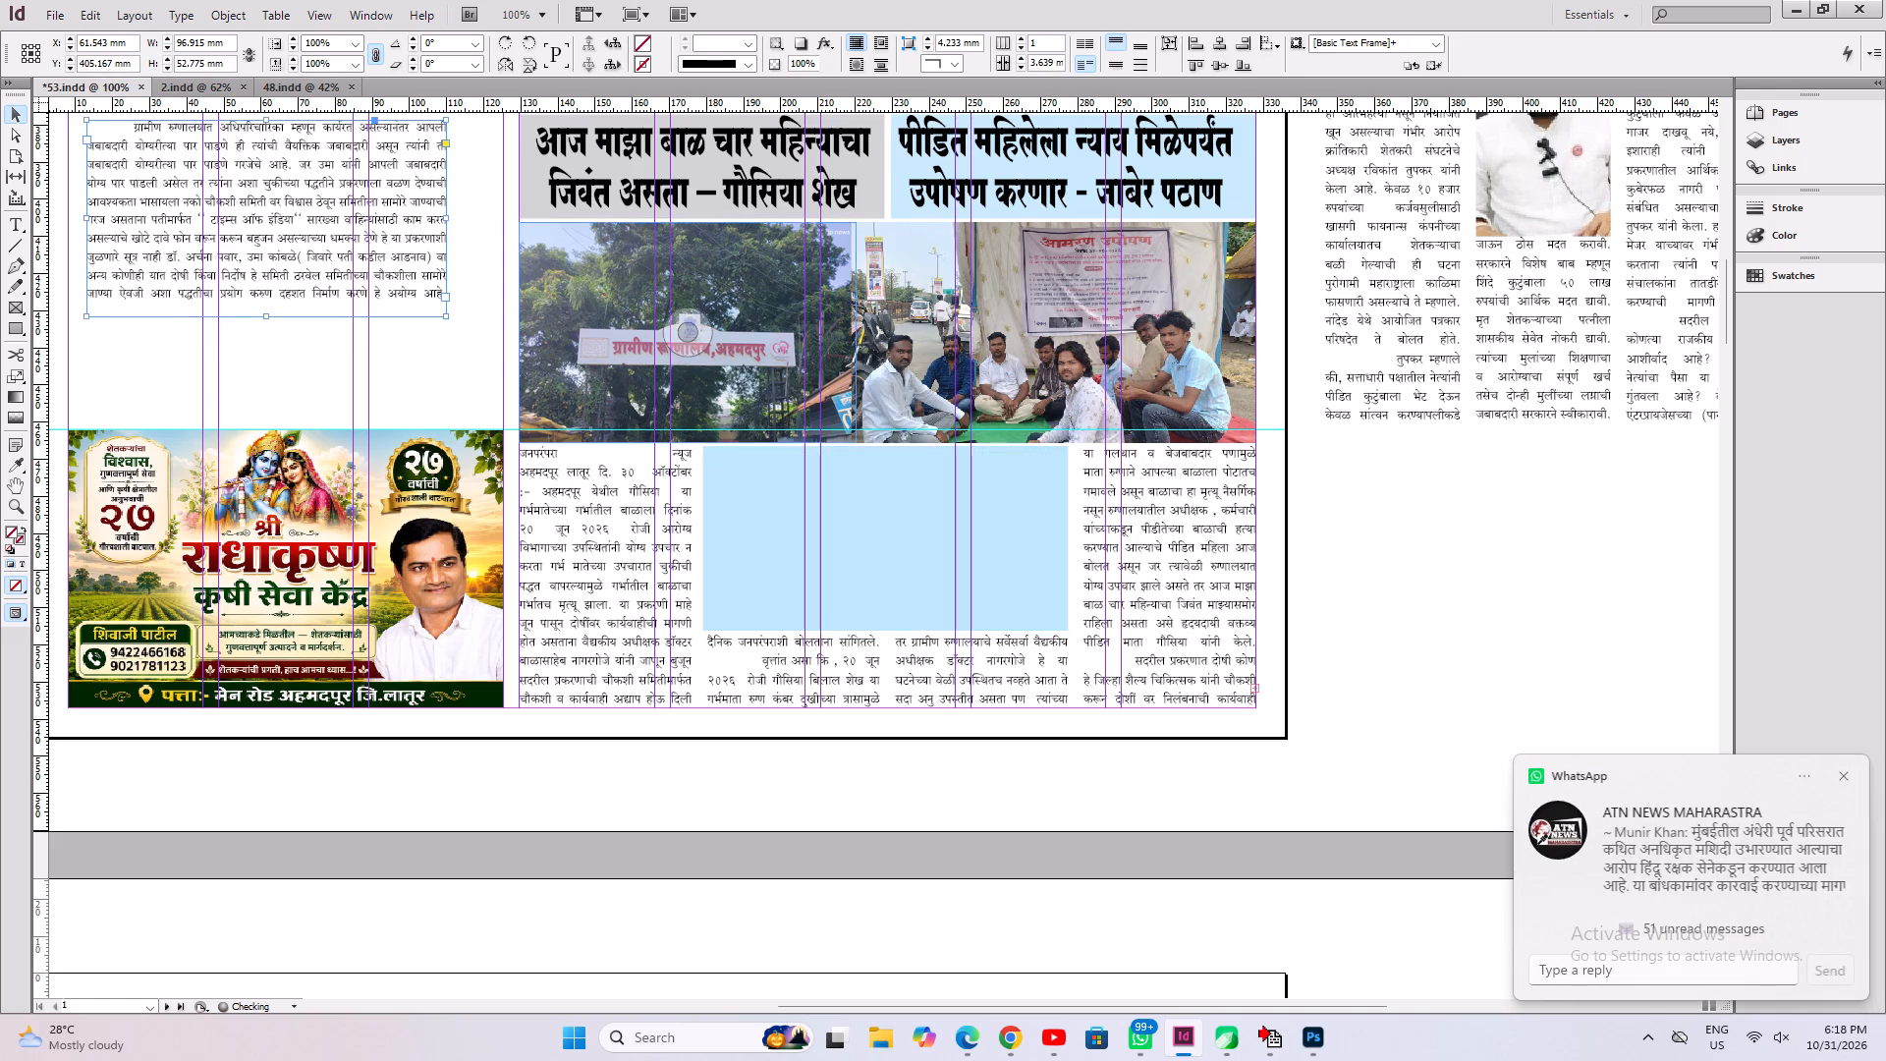
left_click(767, 502)
key("ctrl+alt+w")
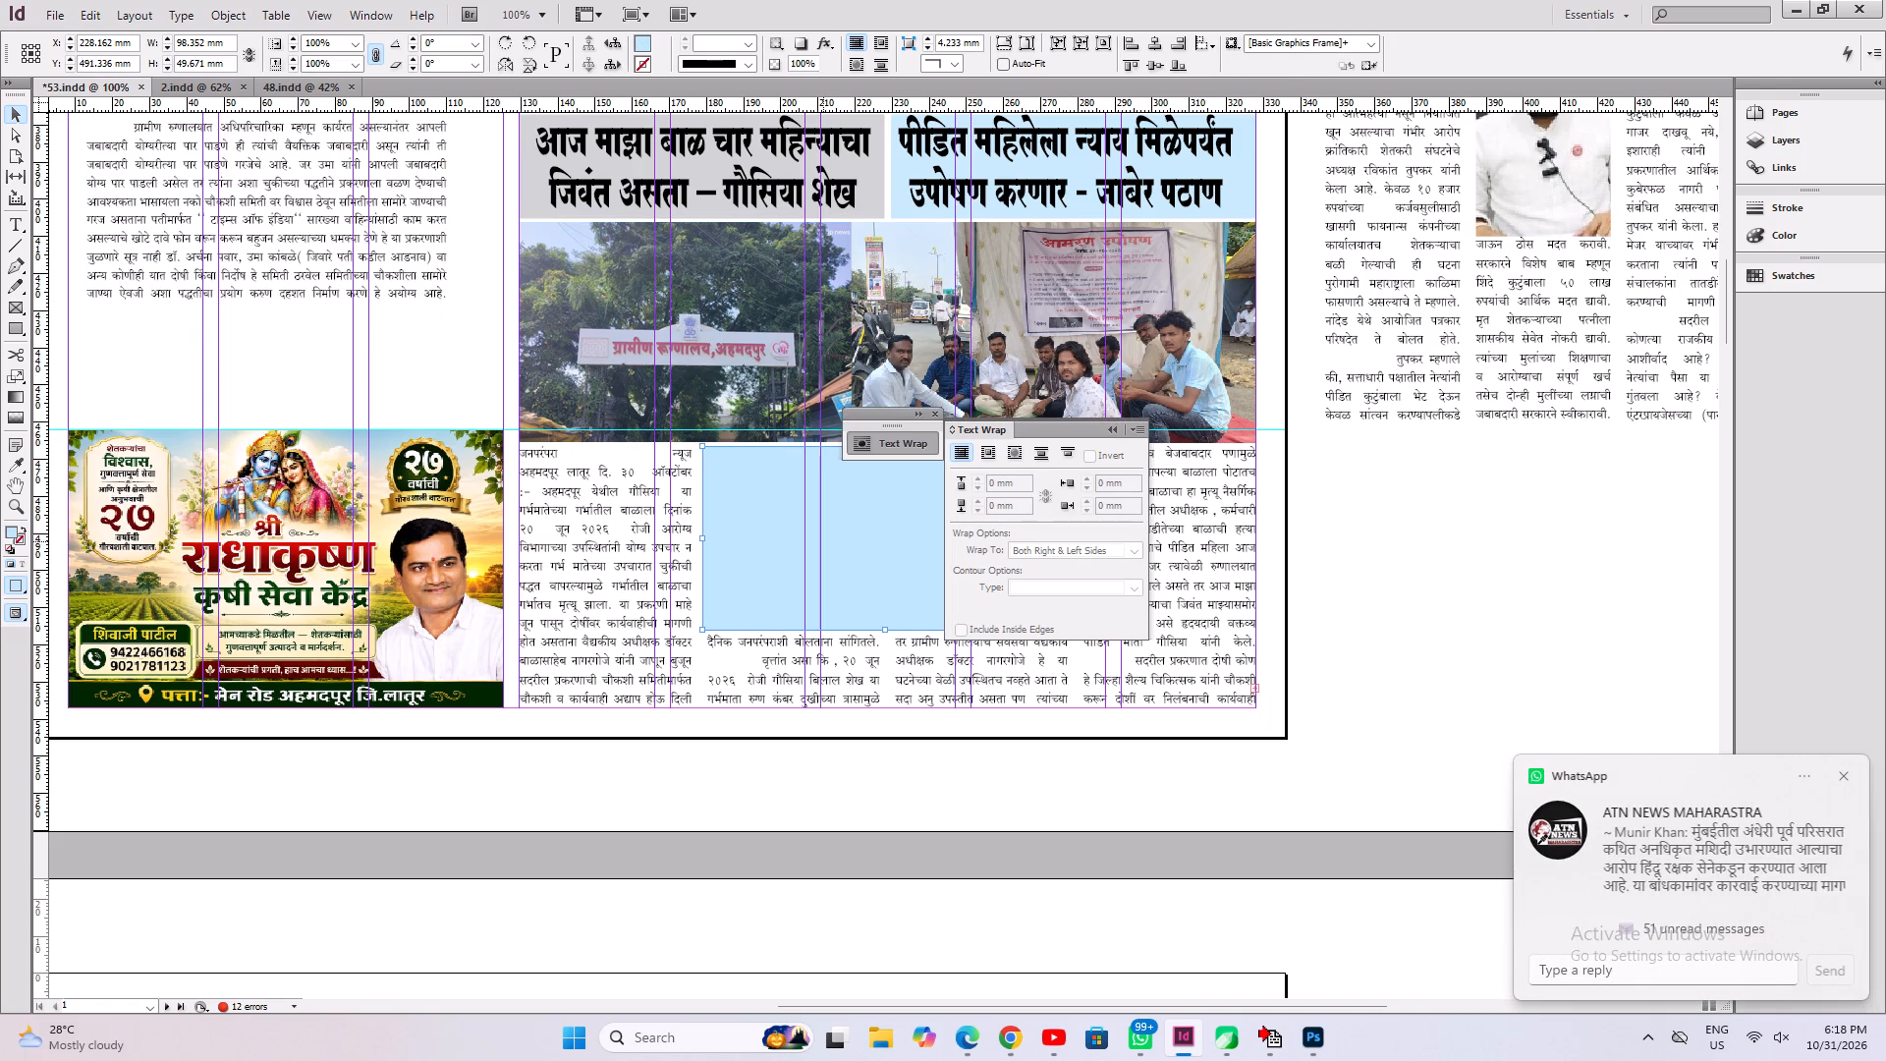
left_click(991, 457)
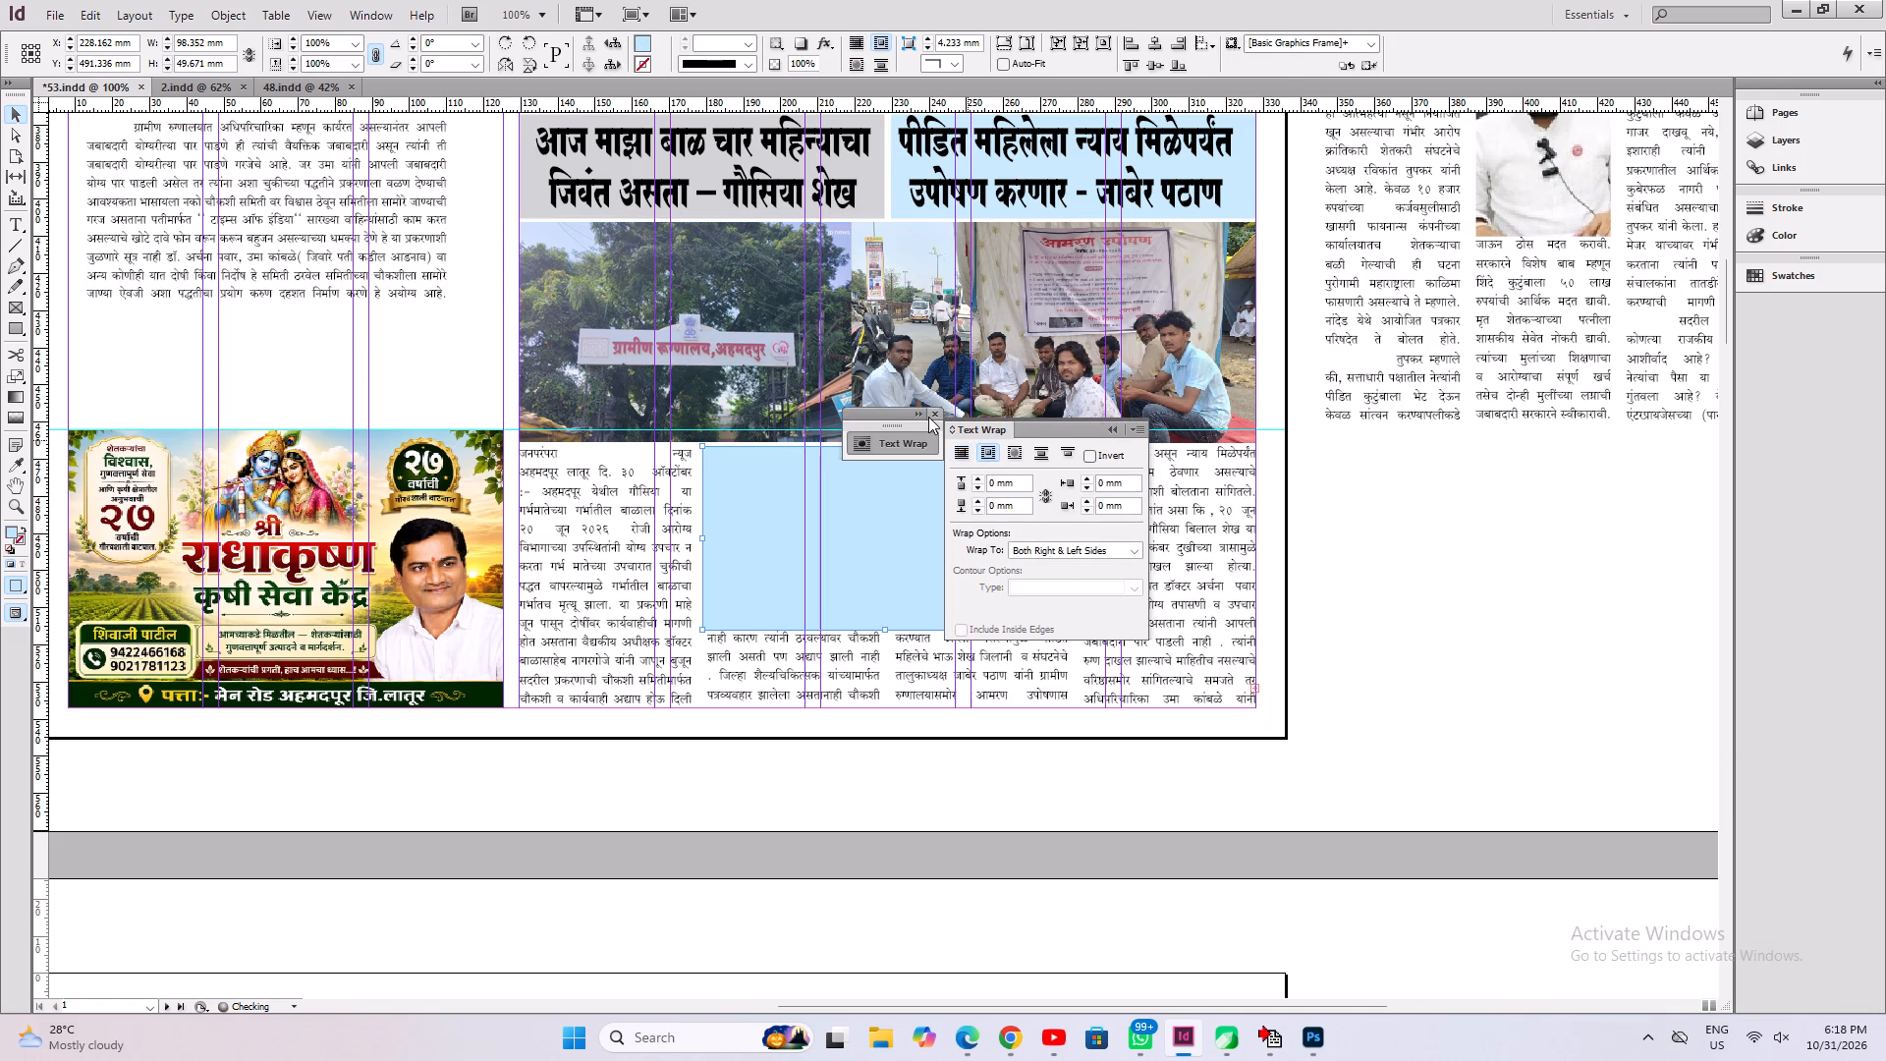
left_click(928, 417)
Delete the separated text frame above the advertisement.
left_click(424, 274)
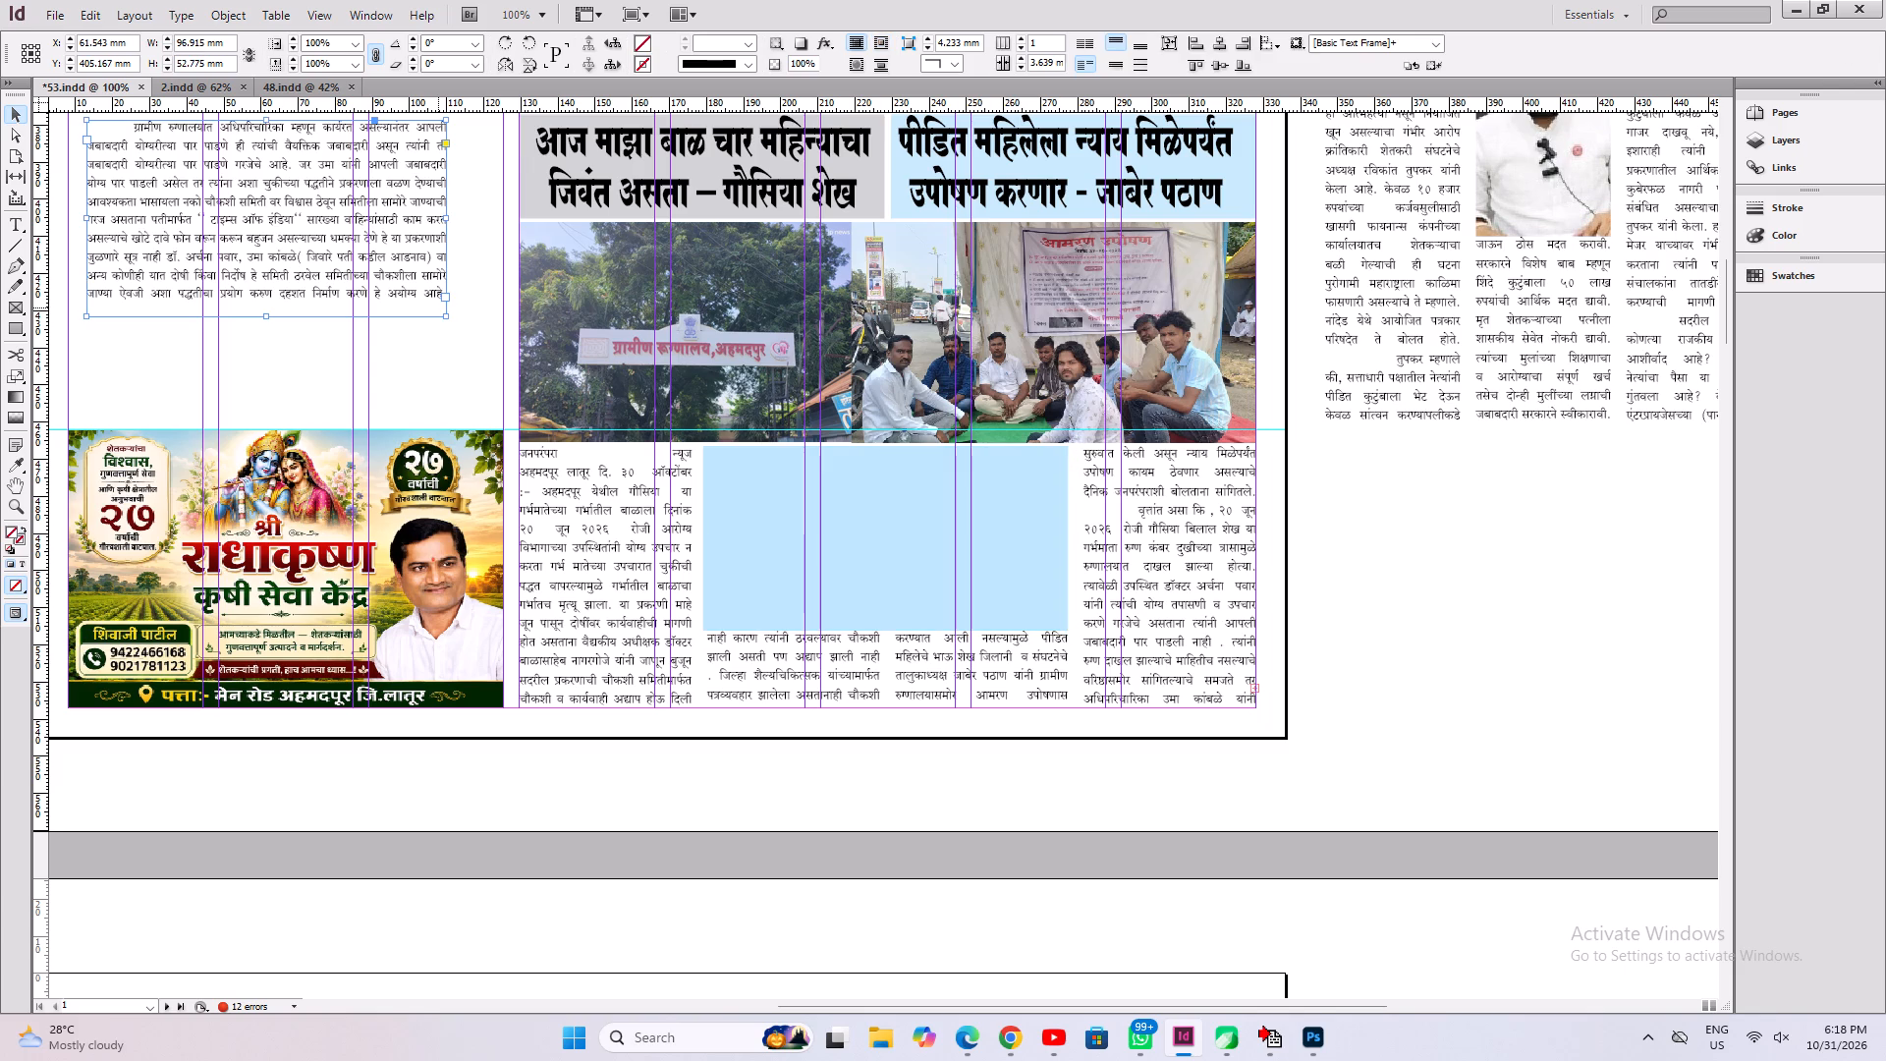
key("Delete")
Move the empty blue box out of the body columns to the page's left edge above the advertisement, and save document 53.
key("ctrl+0")
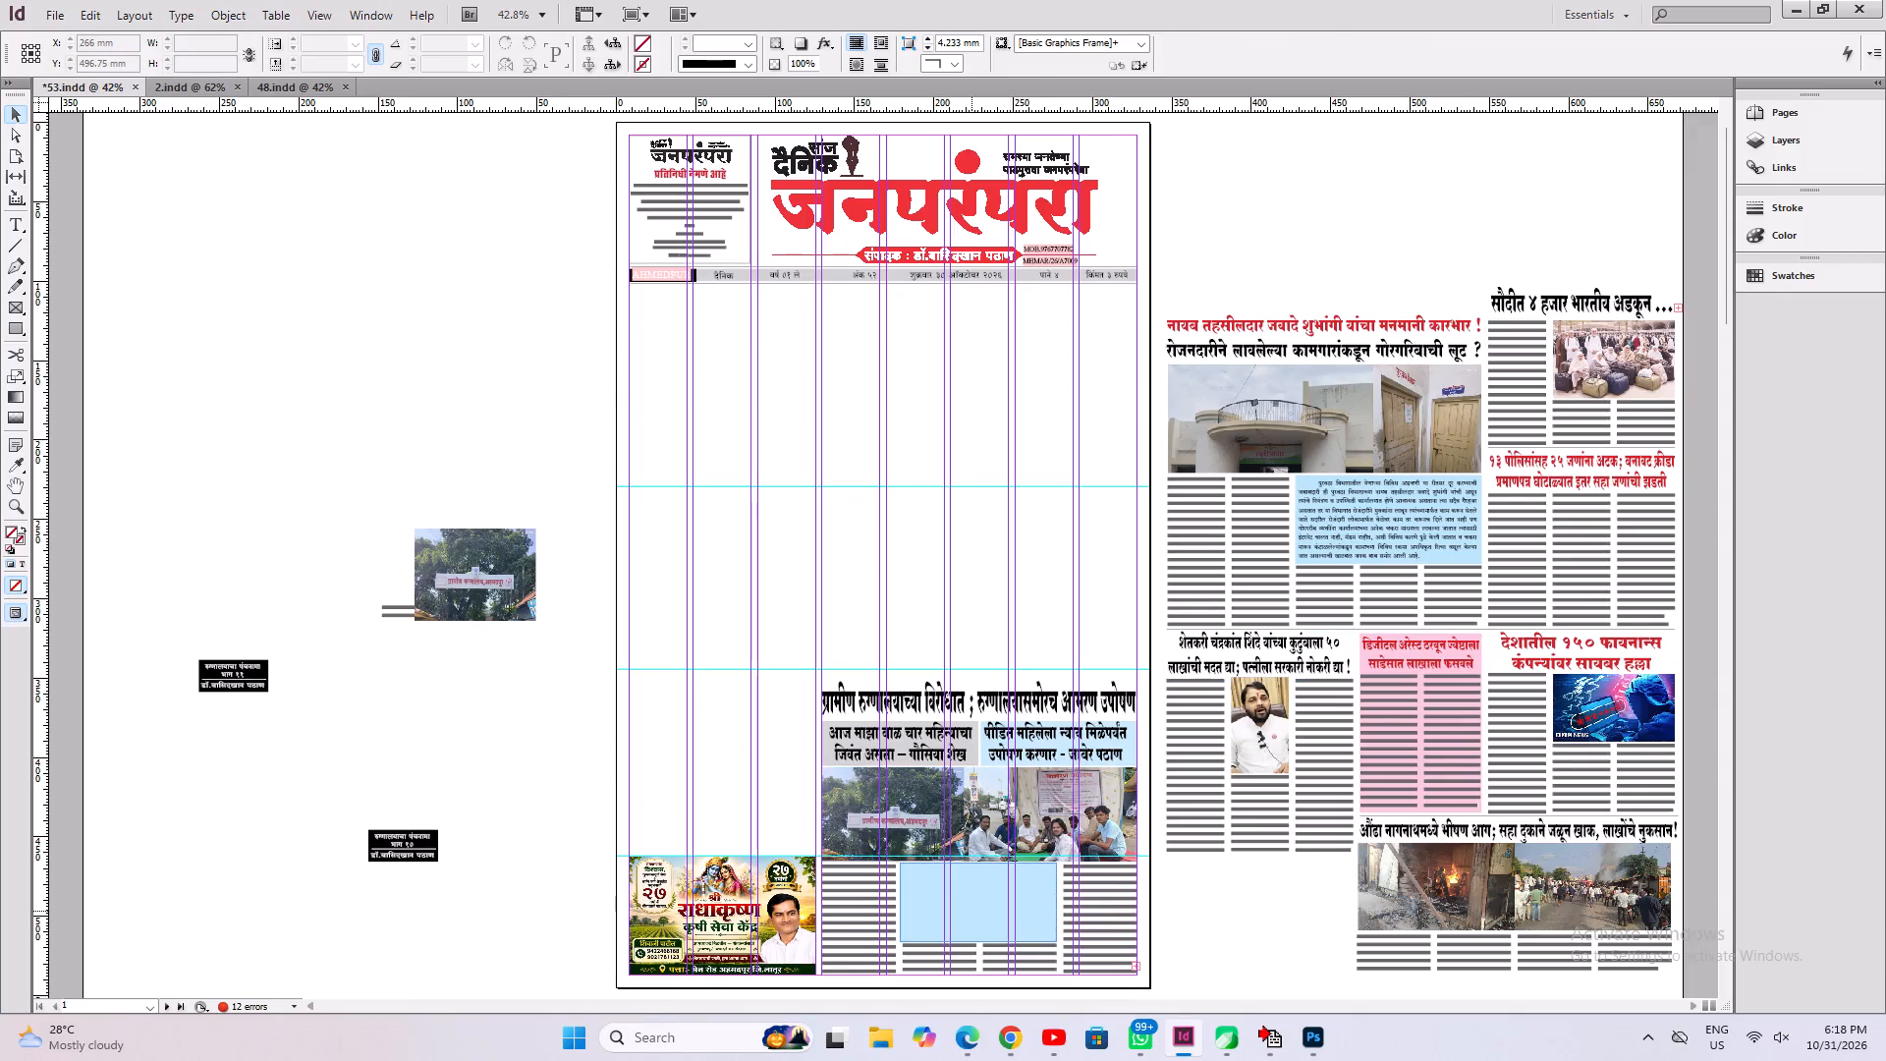
left_click_drag(963, 904, 636, 724)
key("ctrl+s")
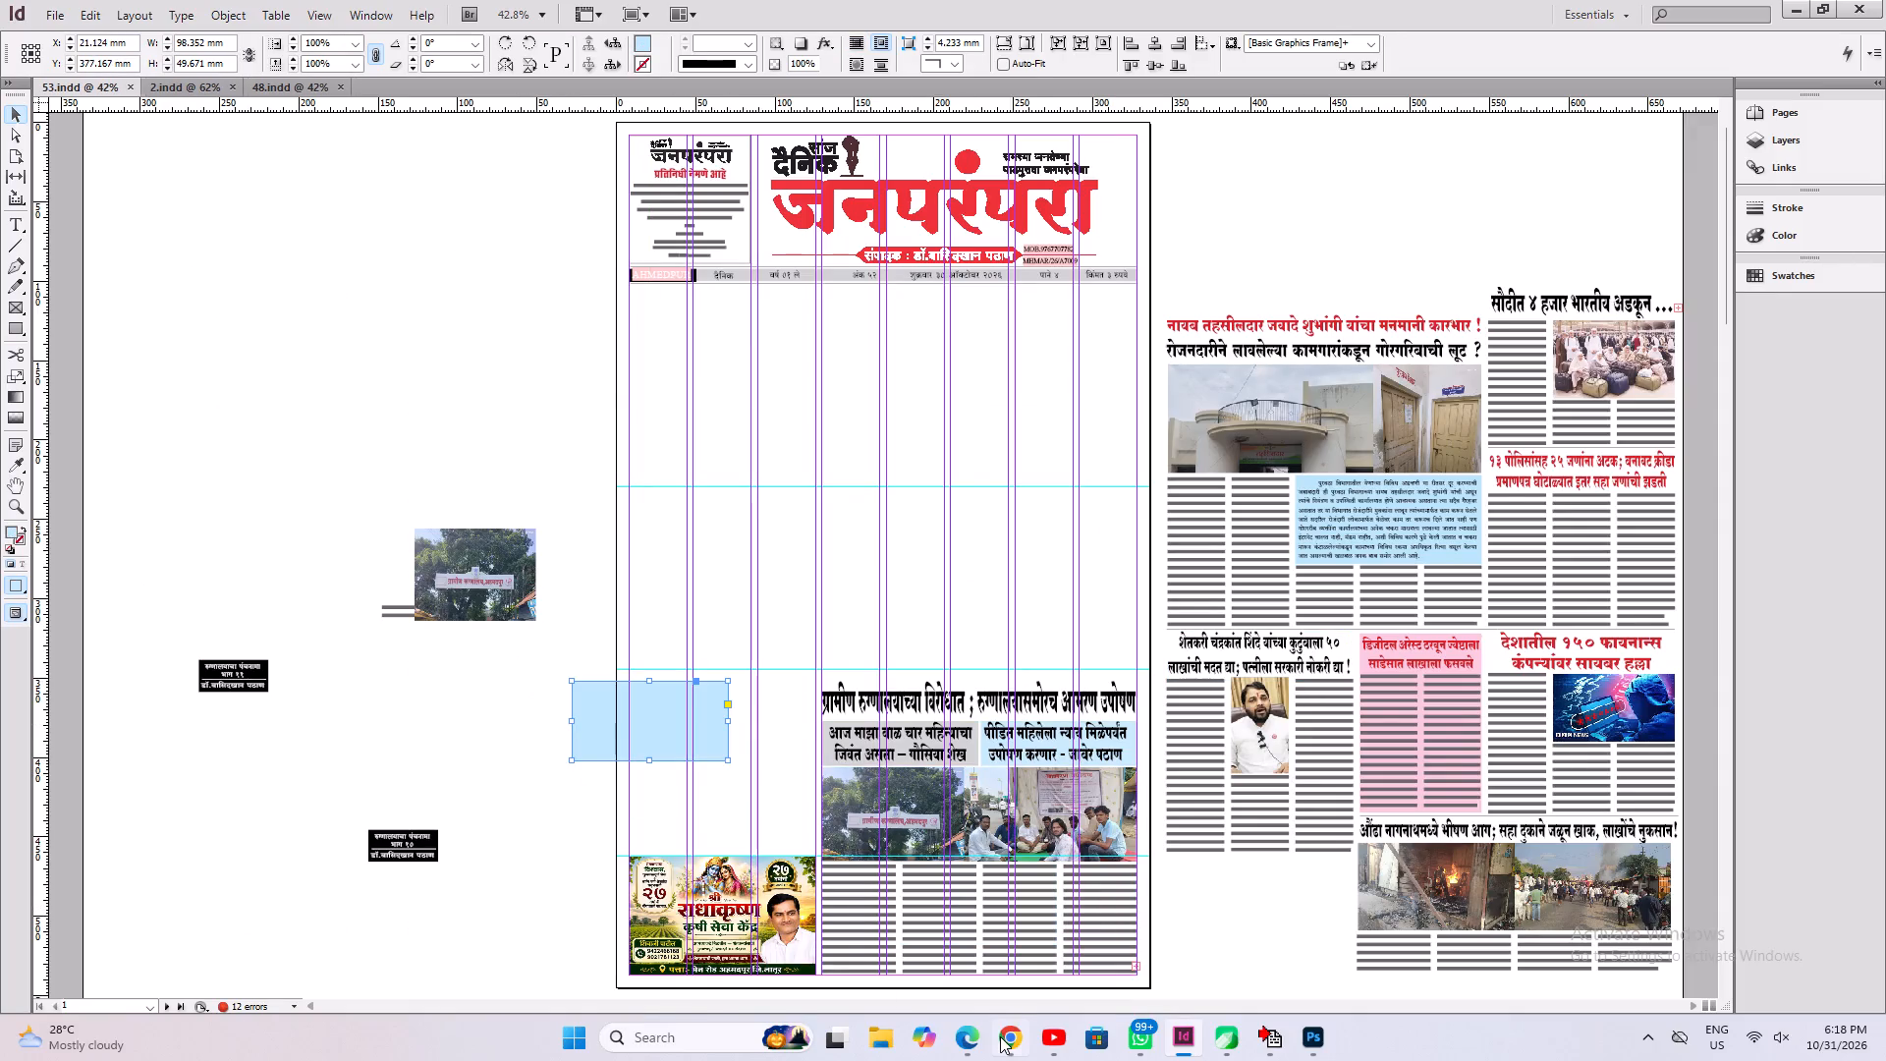
left_click(1161, 912)
left_click(1081, 914)
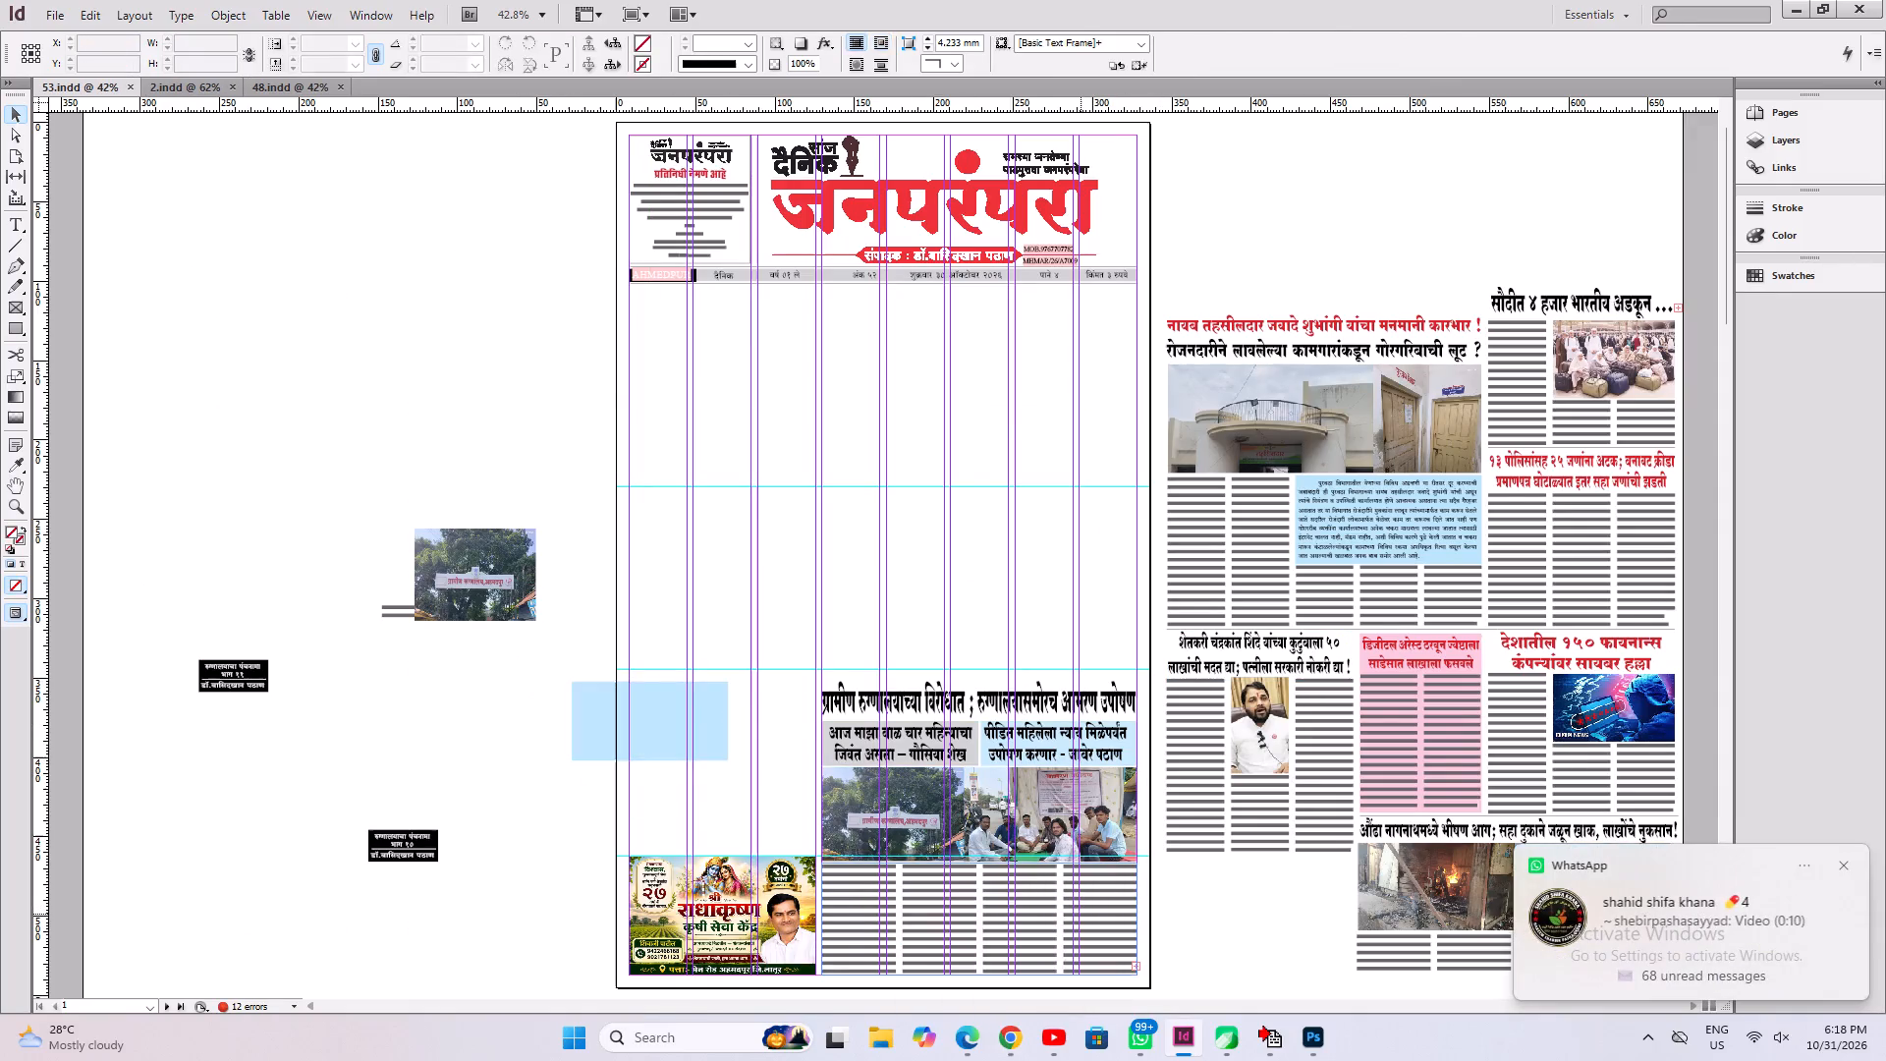
Flow the hunger-strike story's overset text into a new frame about 107 × 103 mm in the empty area above its headline.
key("ctrl+1")
left_click(1248, 671)
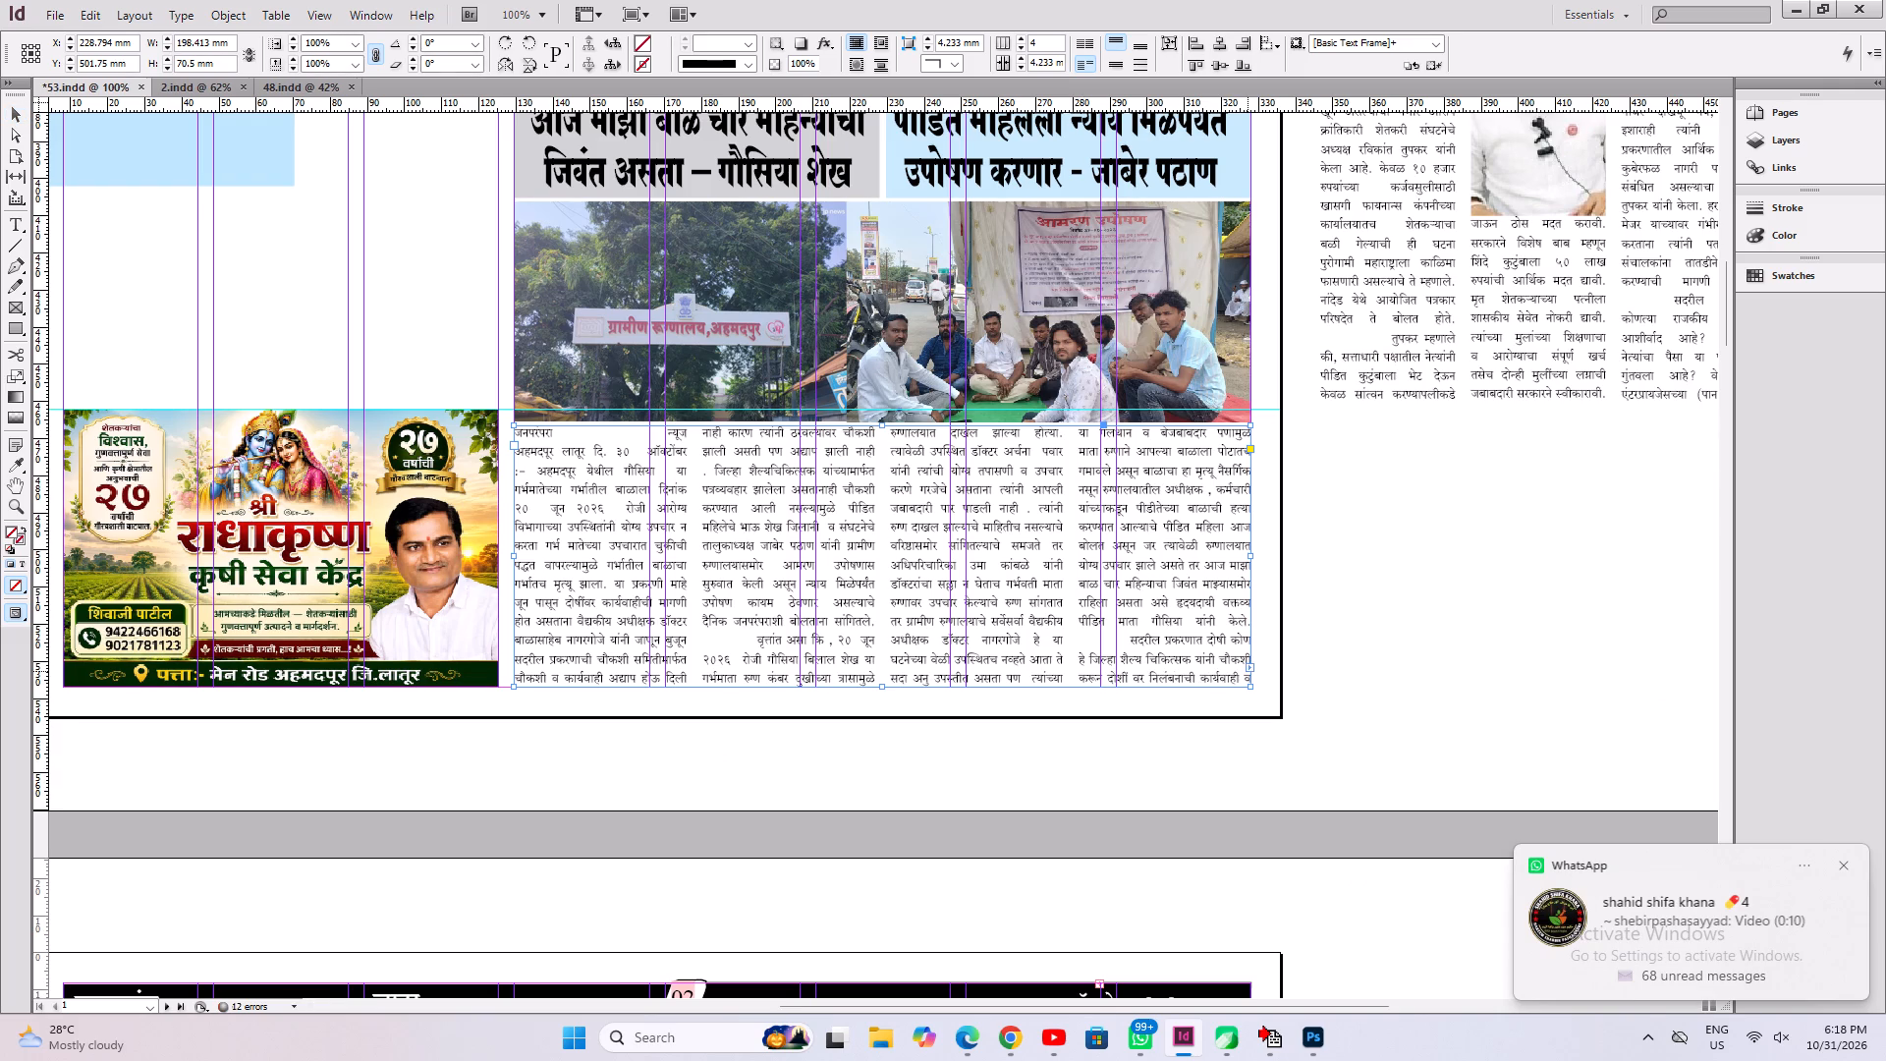
key("space")
key("space")
key("space")
key("space")
key("space")
key("space")
key("space")
key("space")
key("space")
key("space")
key("space")
key("space")
key("space")
key("space")
left_click_drag(666, 454, 902, 927)
left_click_drag(810, 549, 810, 869)
left_click_drag(571, 250, 965, 632)
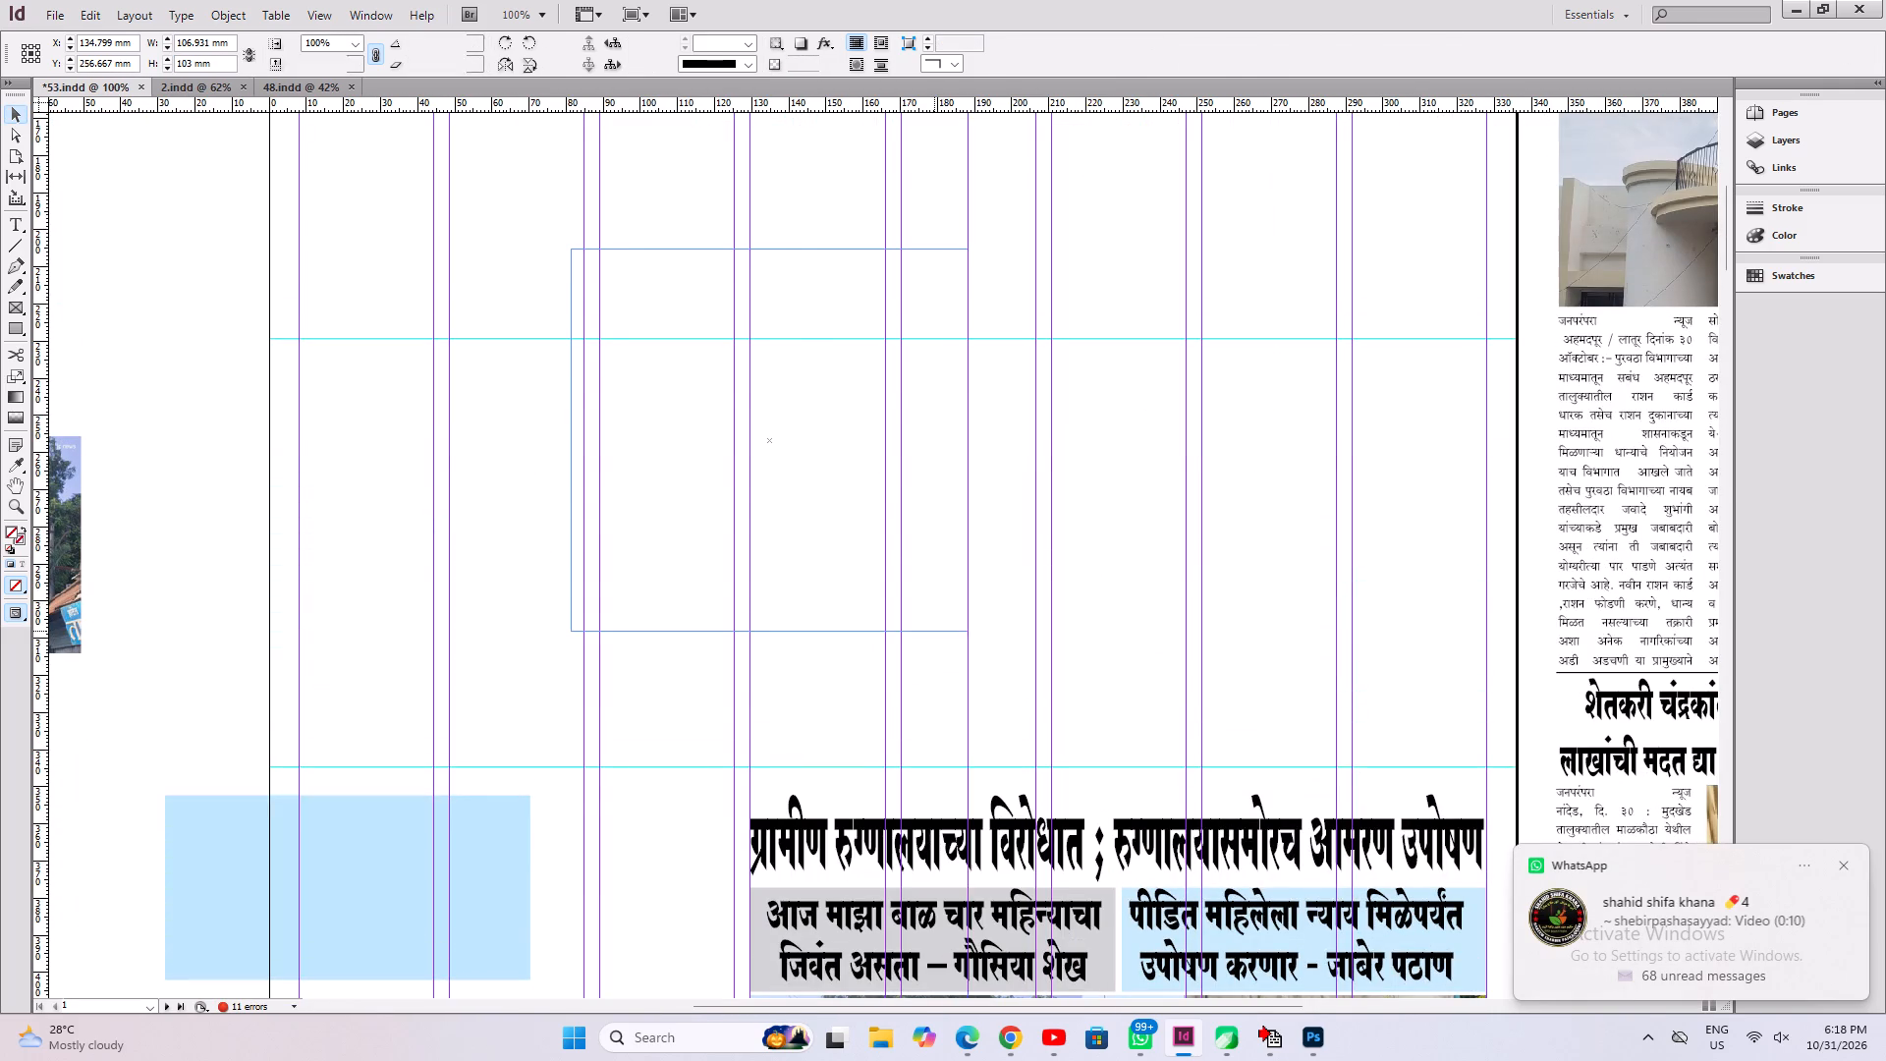
left_click(1245, 603)
left_click(859, 586)
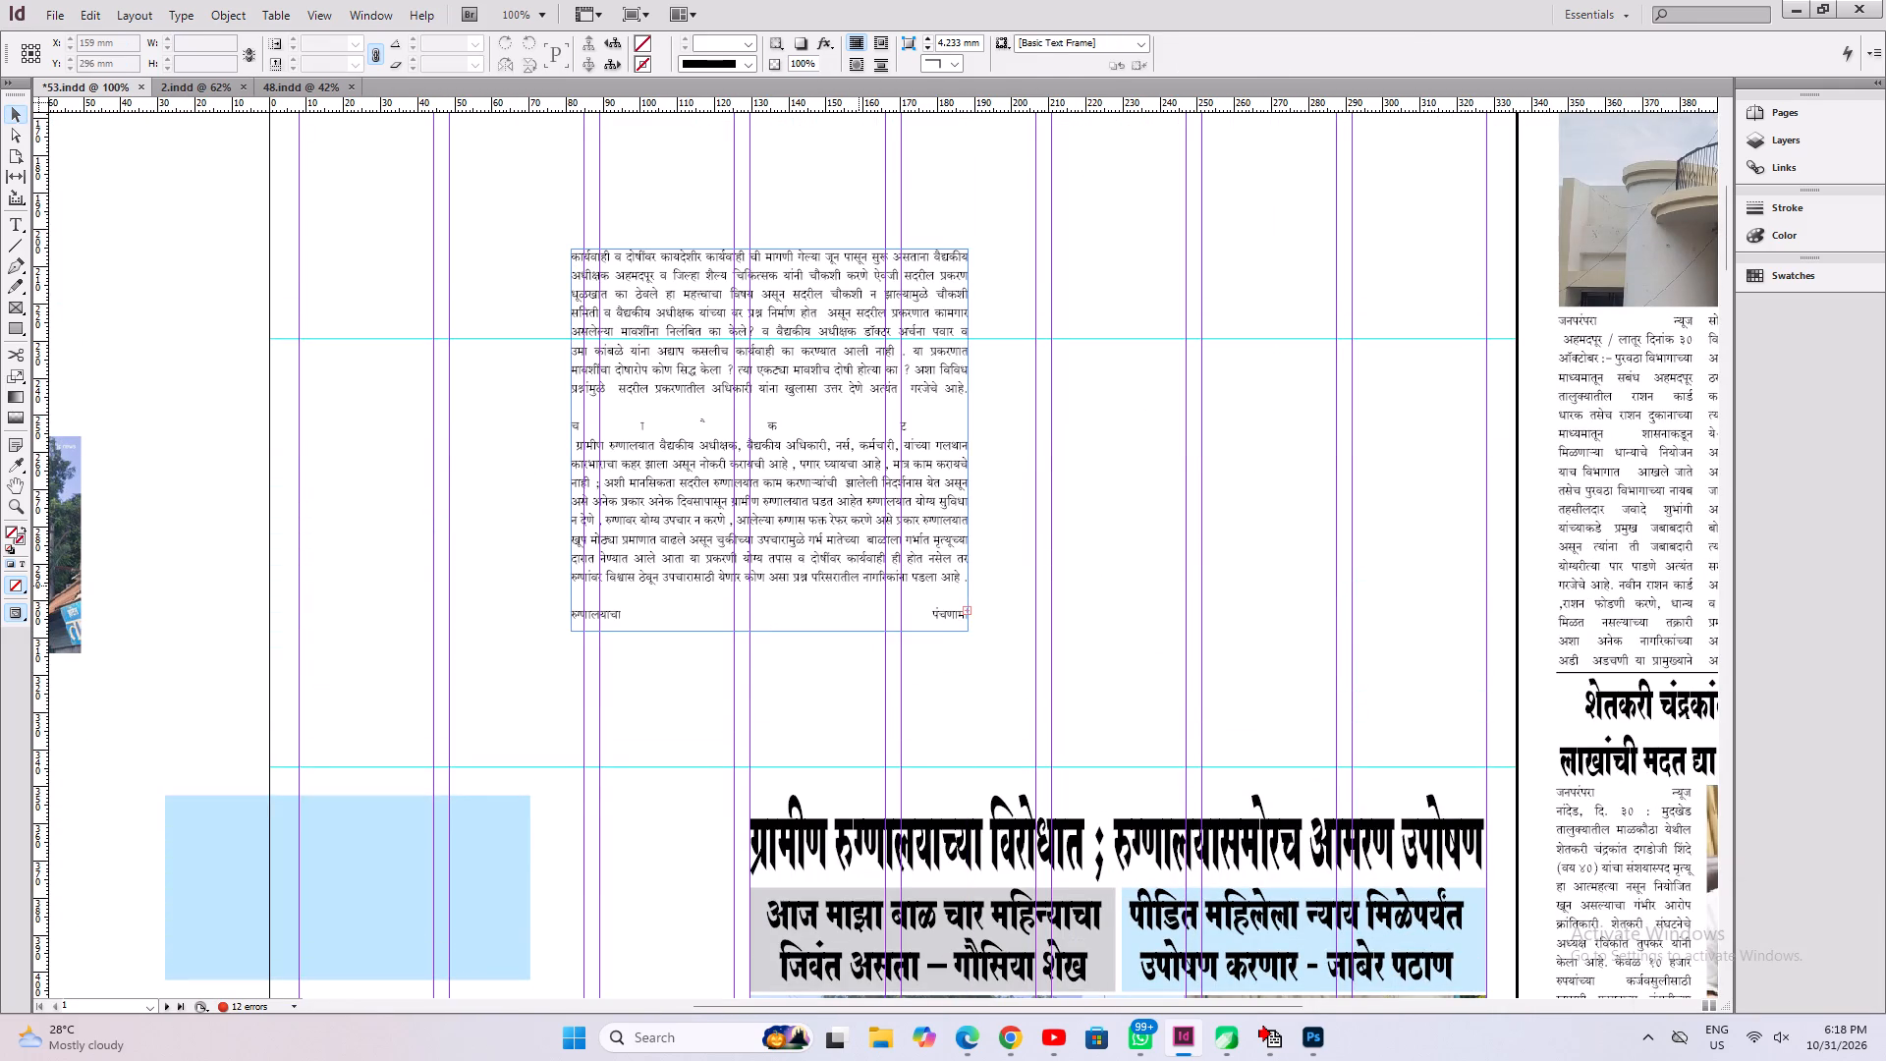
Fit the overset-text frame above the hunger-strike headline to its content.
key("ctrl+alt+c")
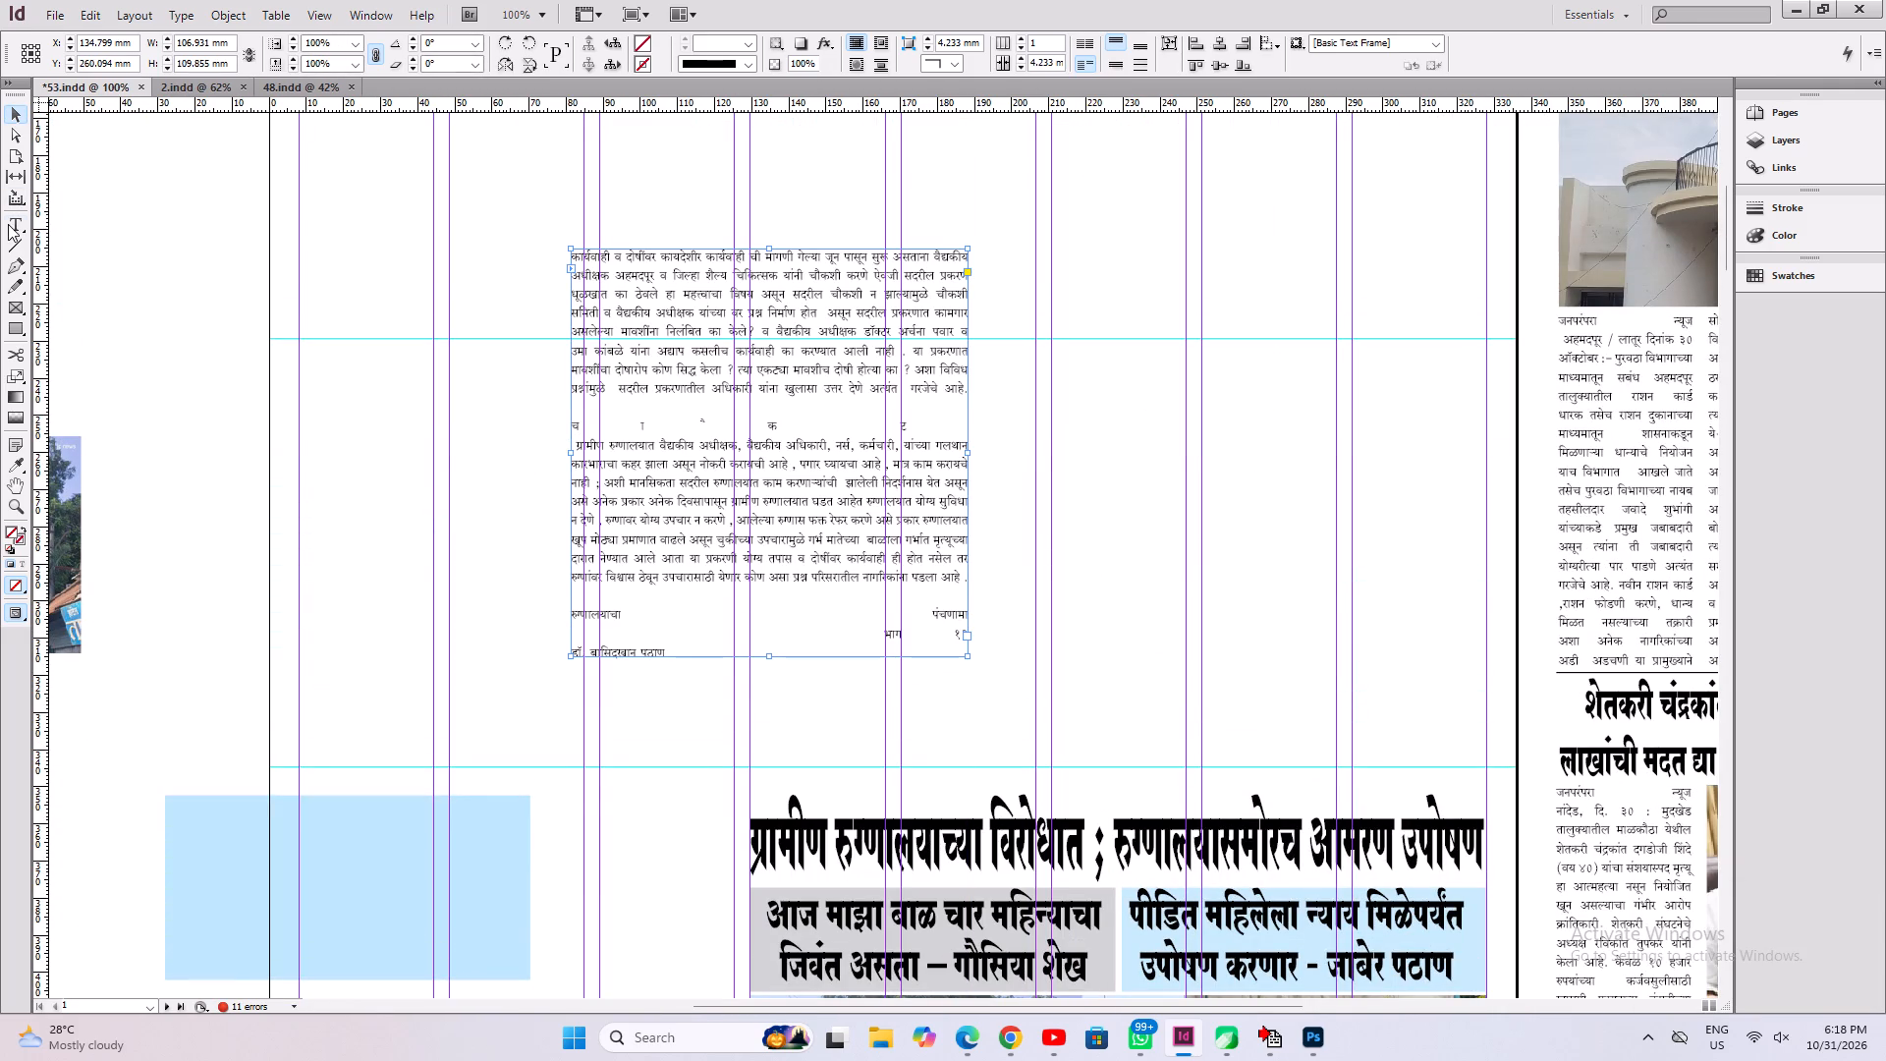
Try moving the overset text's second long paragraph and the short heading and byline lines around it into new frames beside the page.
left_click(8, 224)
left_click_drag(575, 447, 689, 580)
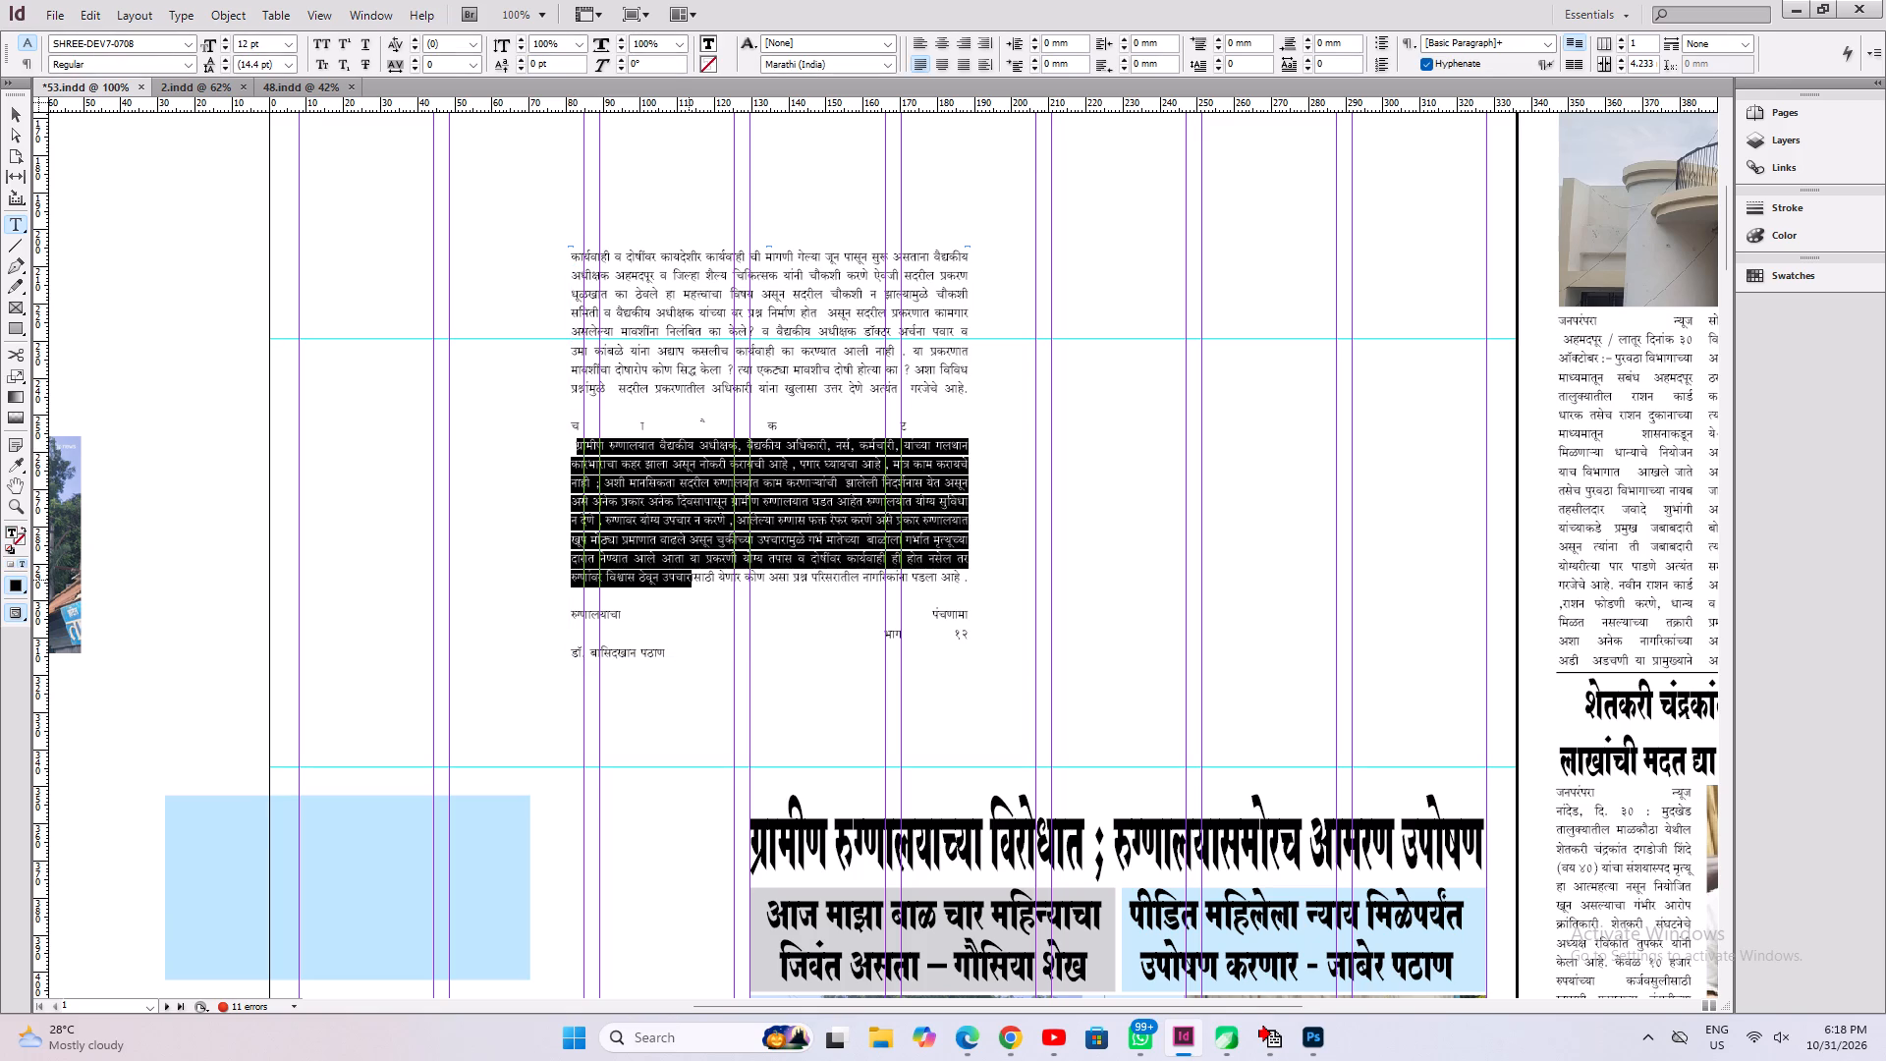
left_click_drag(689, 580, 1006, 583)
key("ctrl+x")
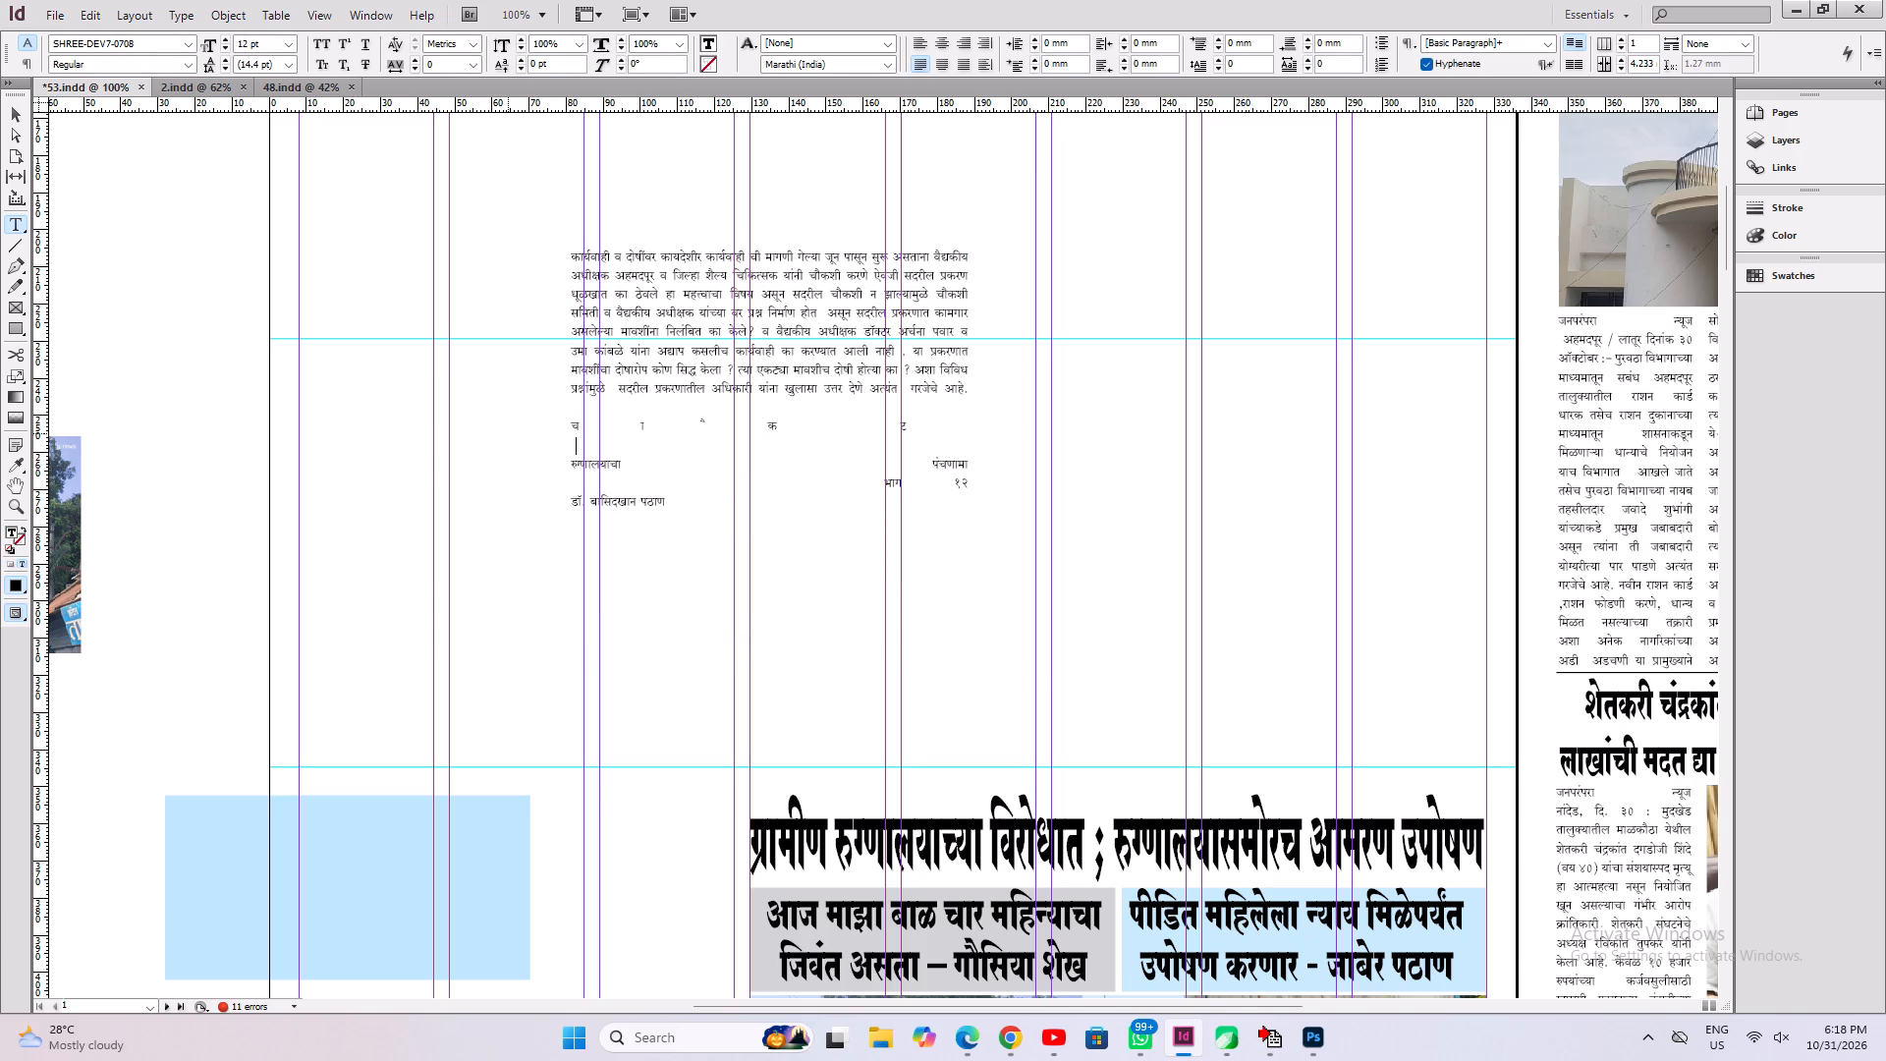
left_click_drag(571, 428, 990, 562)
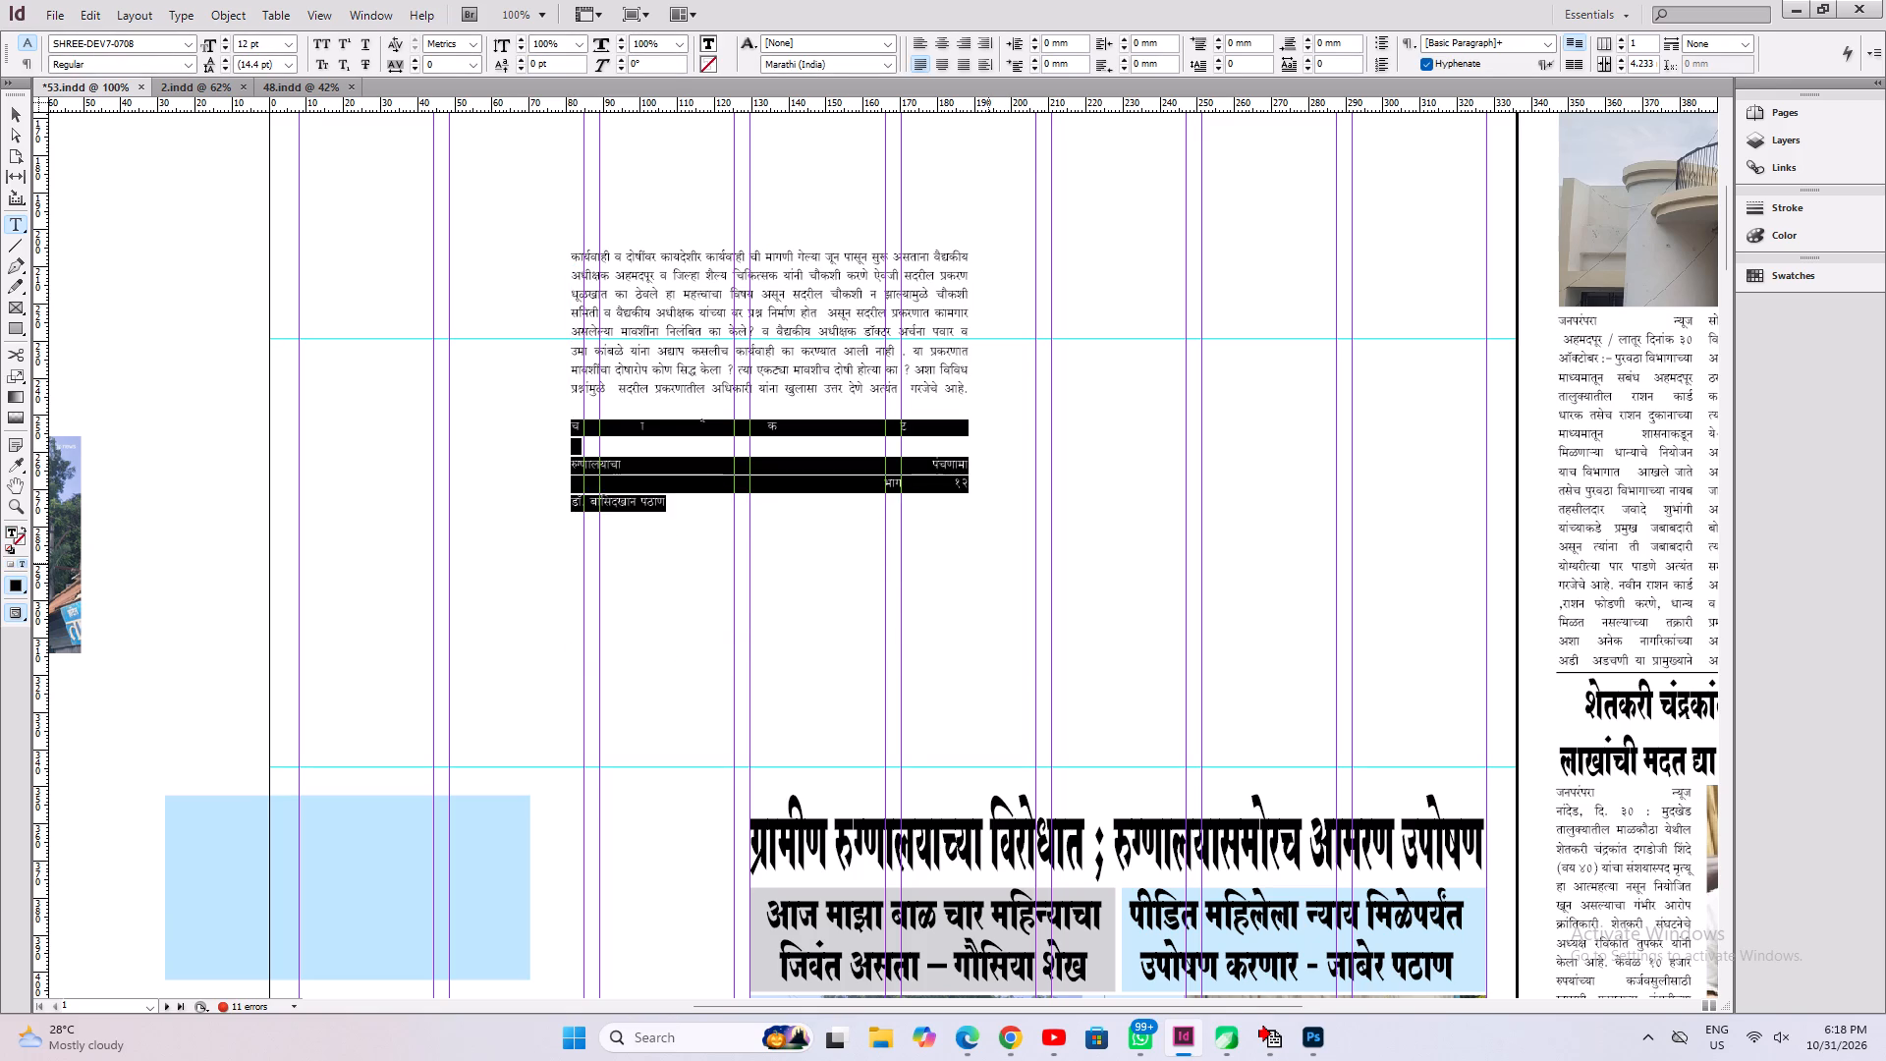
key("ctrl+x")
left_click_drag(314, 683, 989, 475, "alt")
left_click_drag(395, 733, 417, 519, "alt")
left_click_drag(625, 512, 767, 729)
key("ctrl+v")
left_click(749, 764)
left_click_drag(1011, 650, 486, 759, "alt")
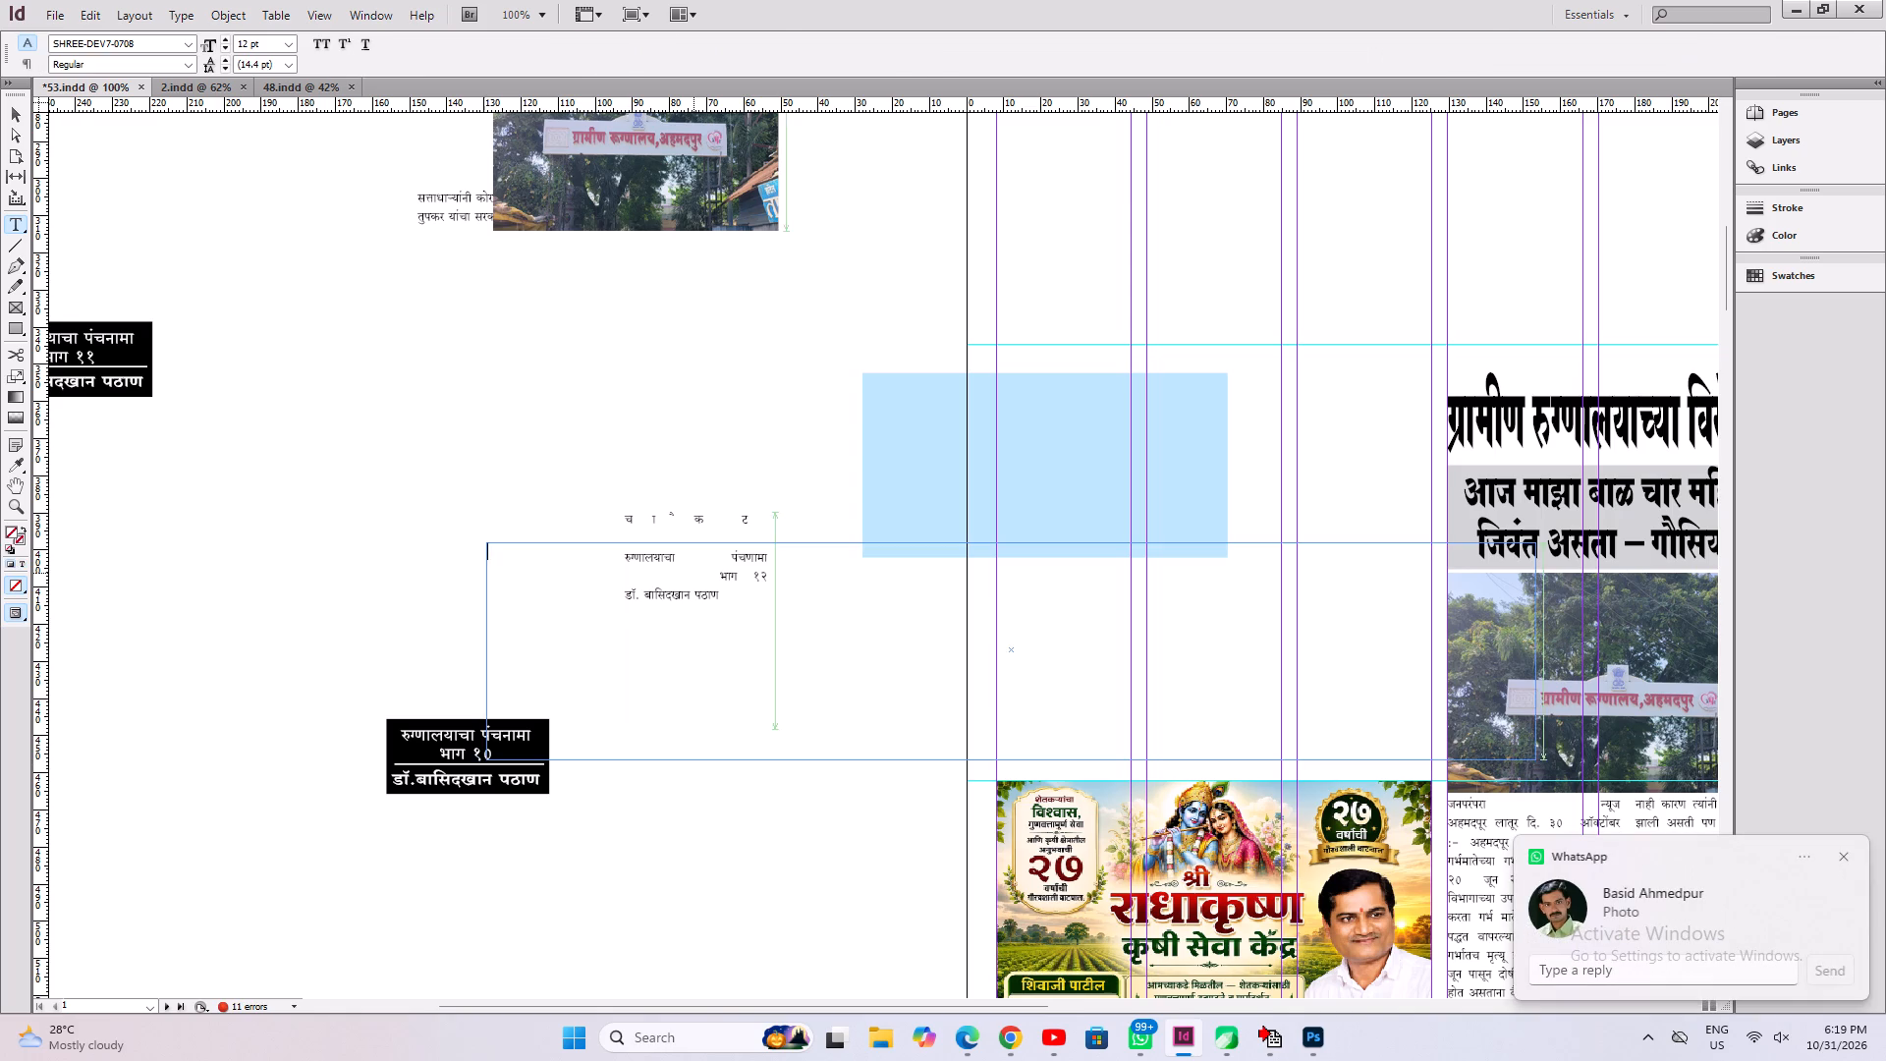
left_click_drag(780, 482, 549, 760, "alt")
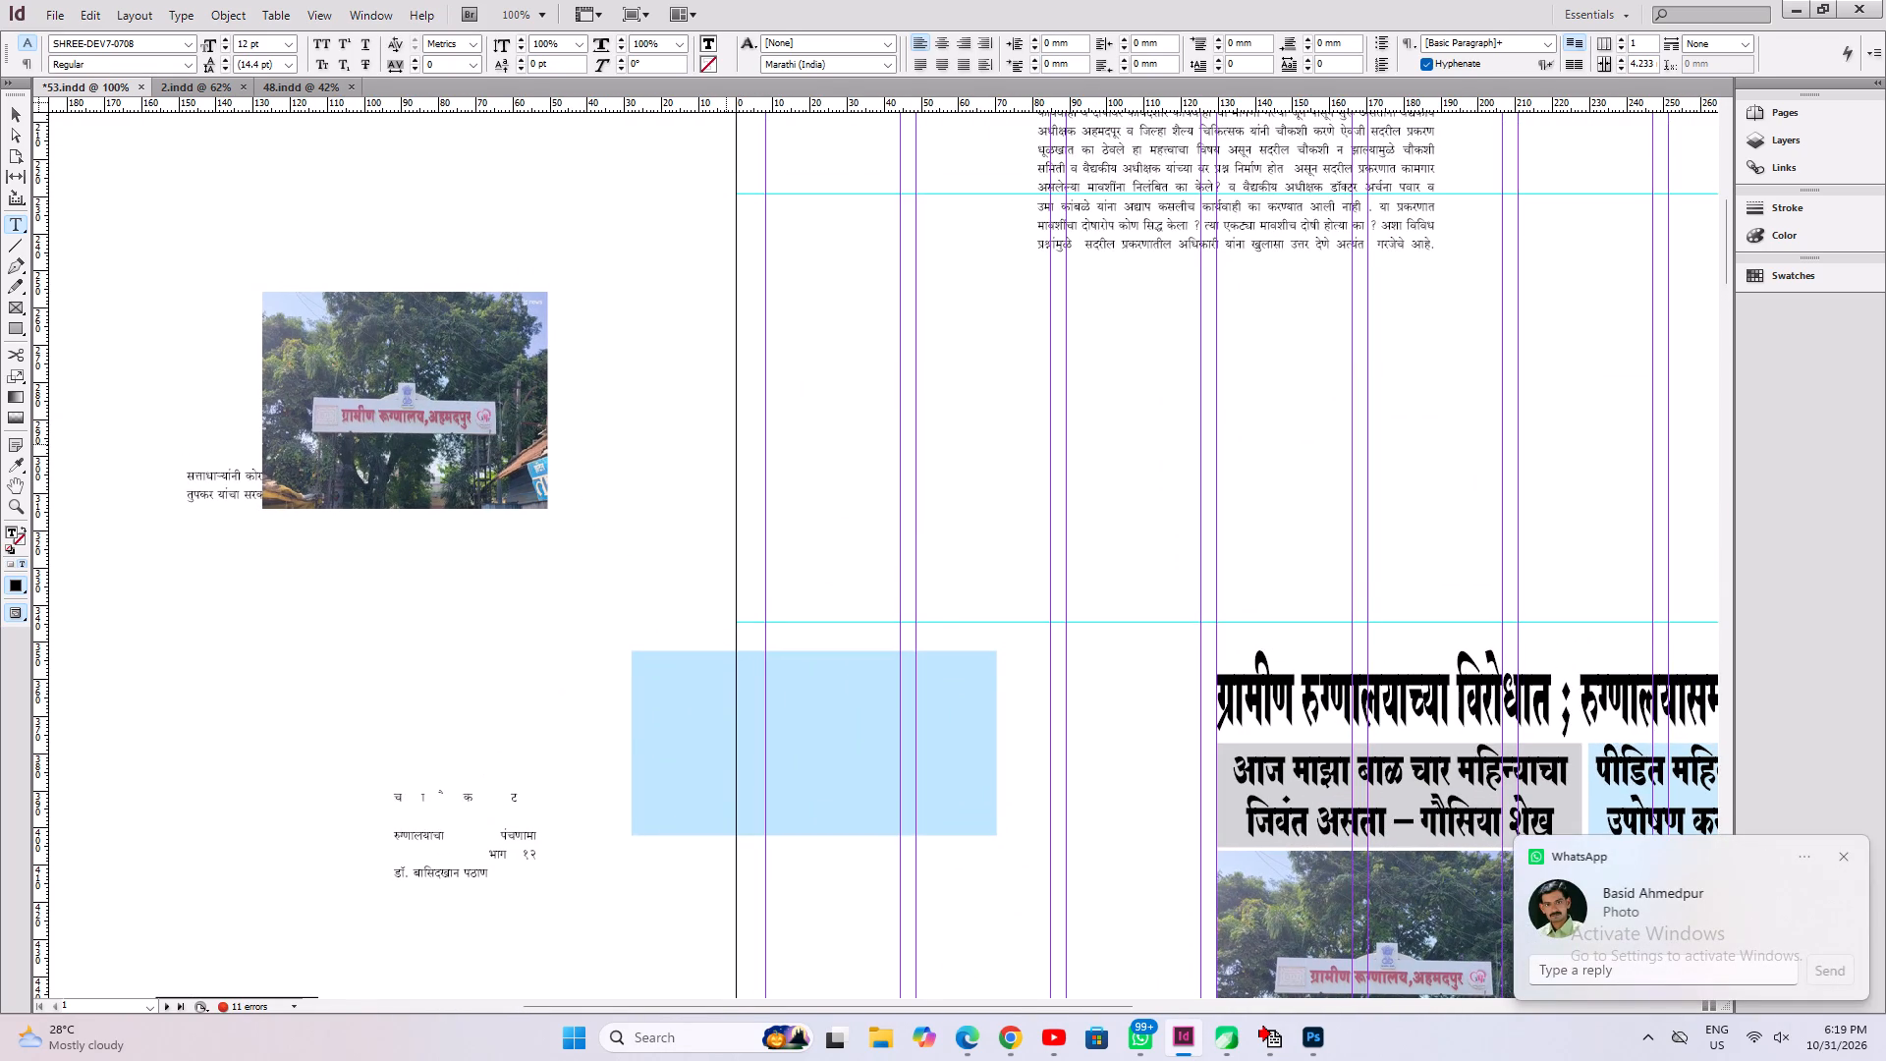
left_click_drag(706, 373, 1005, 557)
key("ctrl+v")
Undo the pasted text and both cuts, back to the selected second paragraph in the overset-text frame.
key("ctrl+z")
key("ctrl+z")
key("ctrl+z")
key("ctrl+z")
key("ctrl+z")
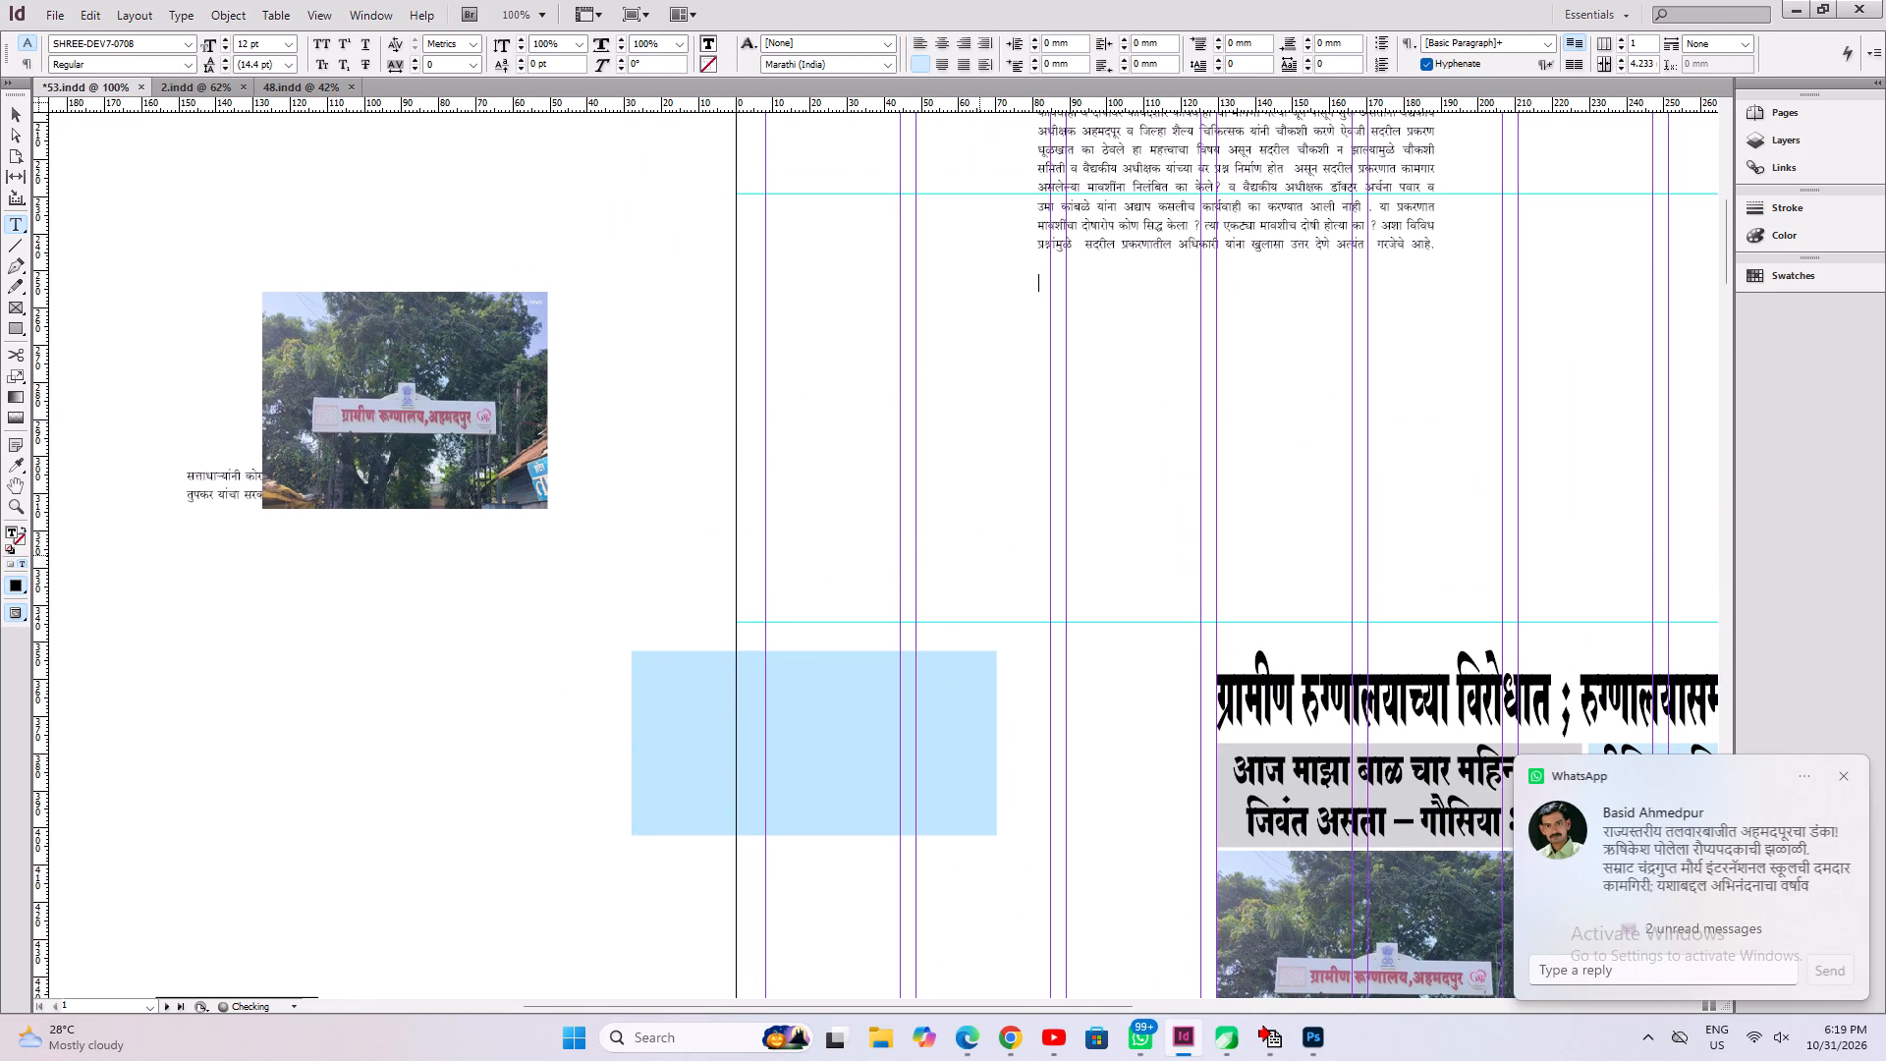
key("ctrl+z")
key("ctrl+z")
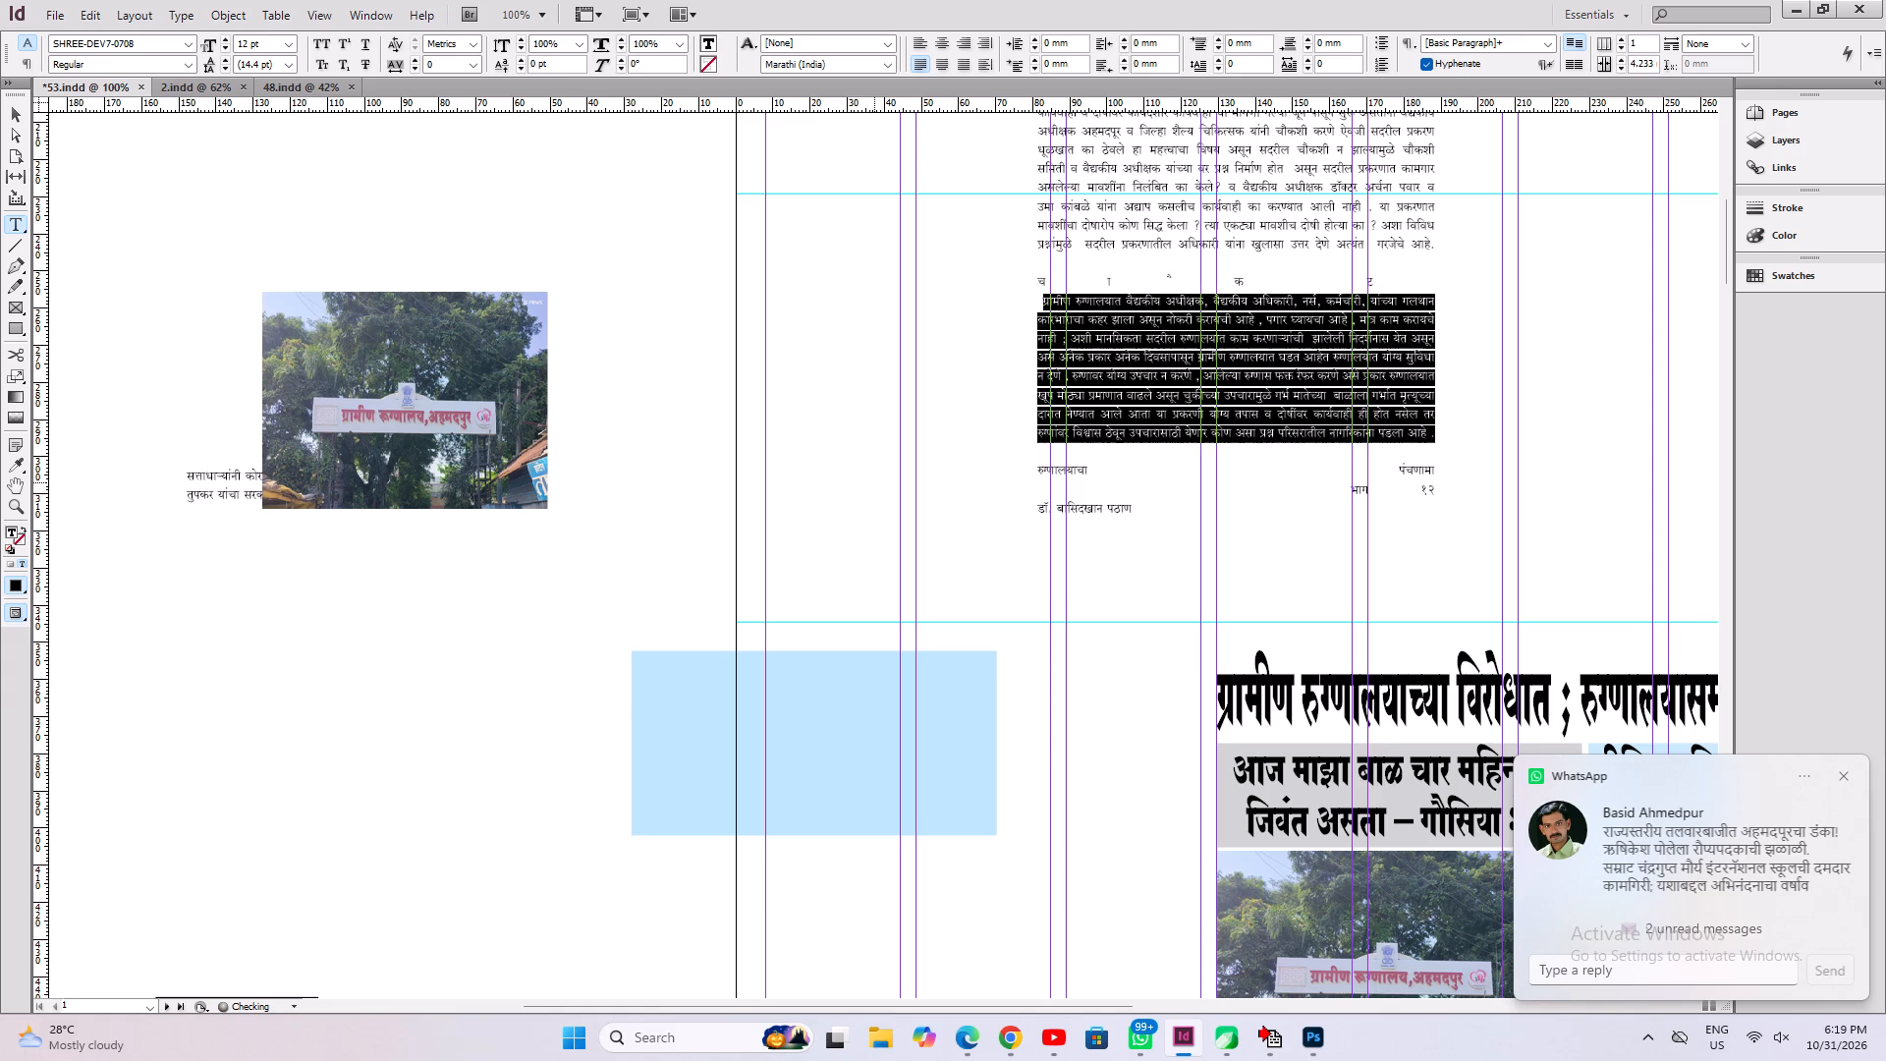
Move the selected second paragraph into a new text frame about 91 × 54 mm above the blue box.
key("ctrl+x")
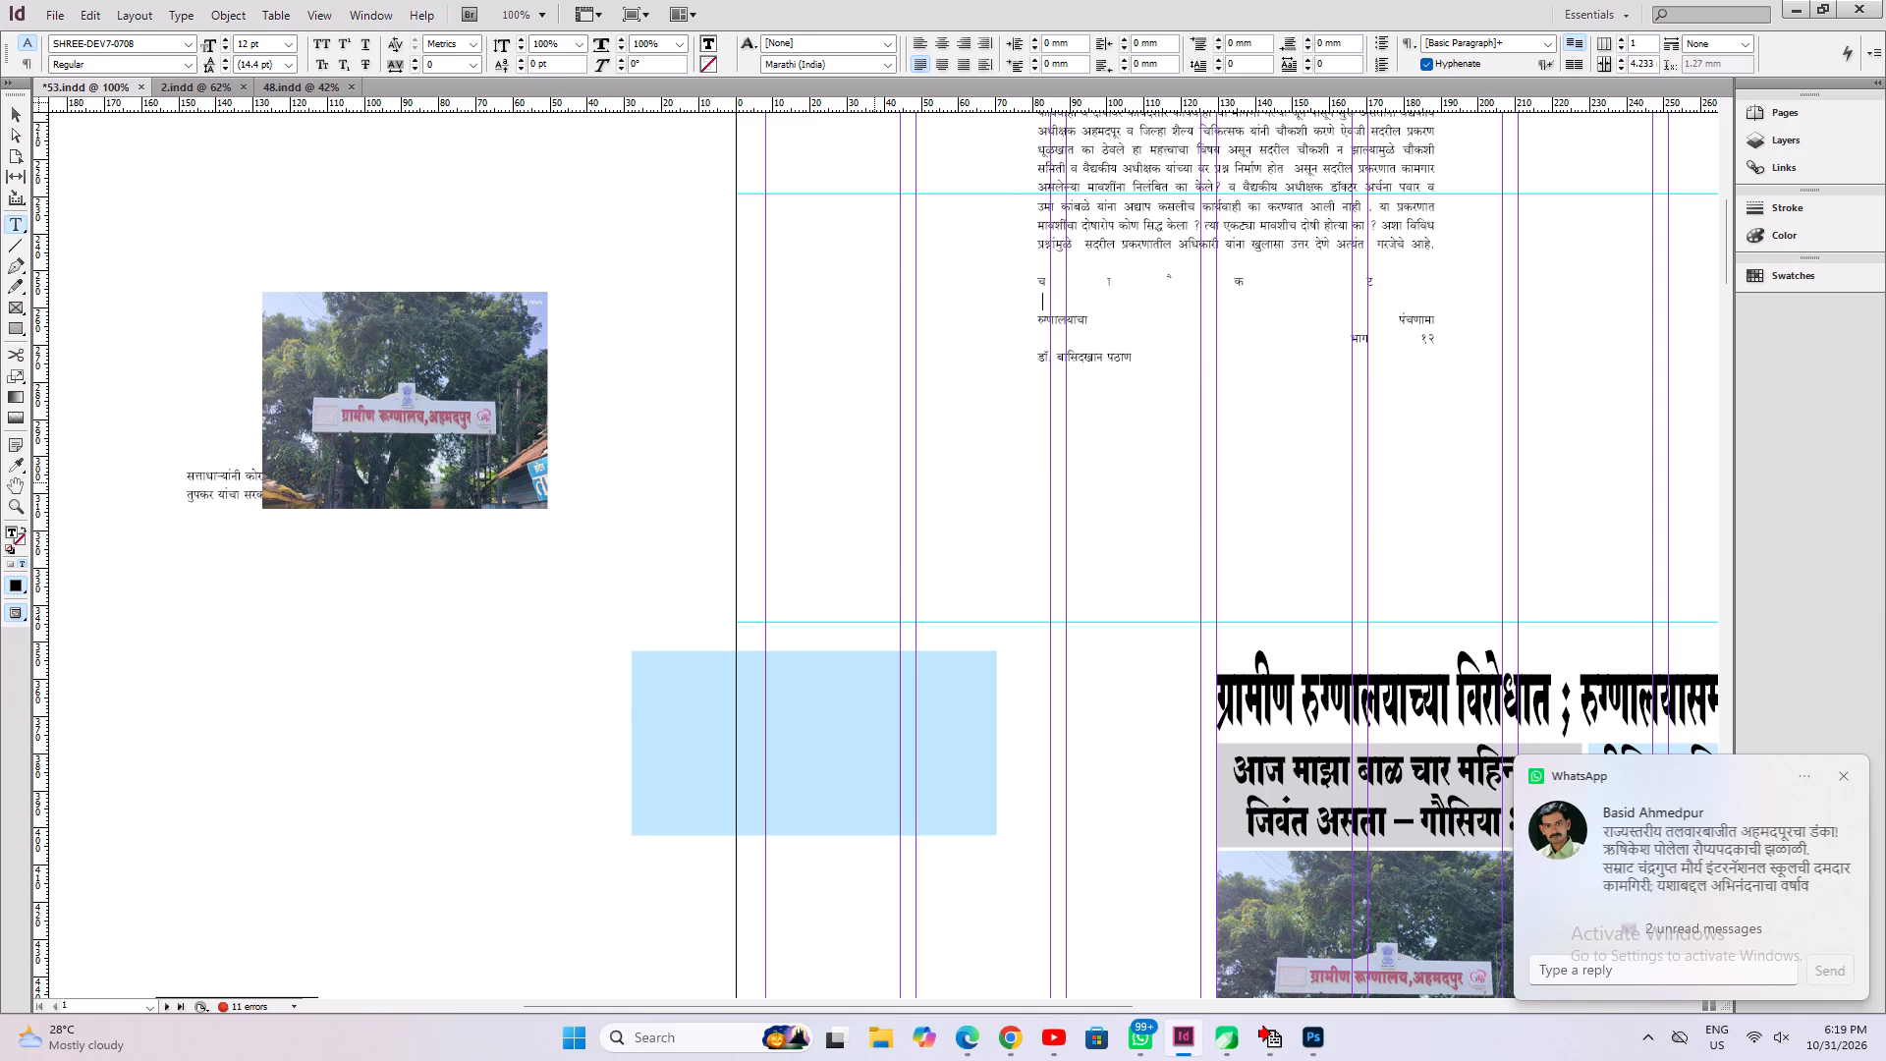
left_click_drag(623, 385, 965, 583)
key("ctrl+v")
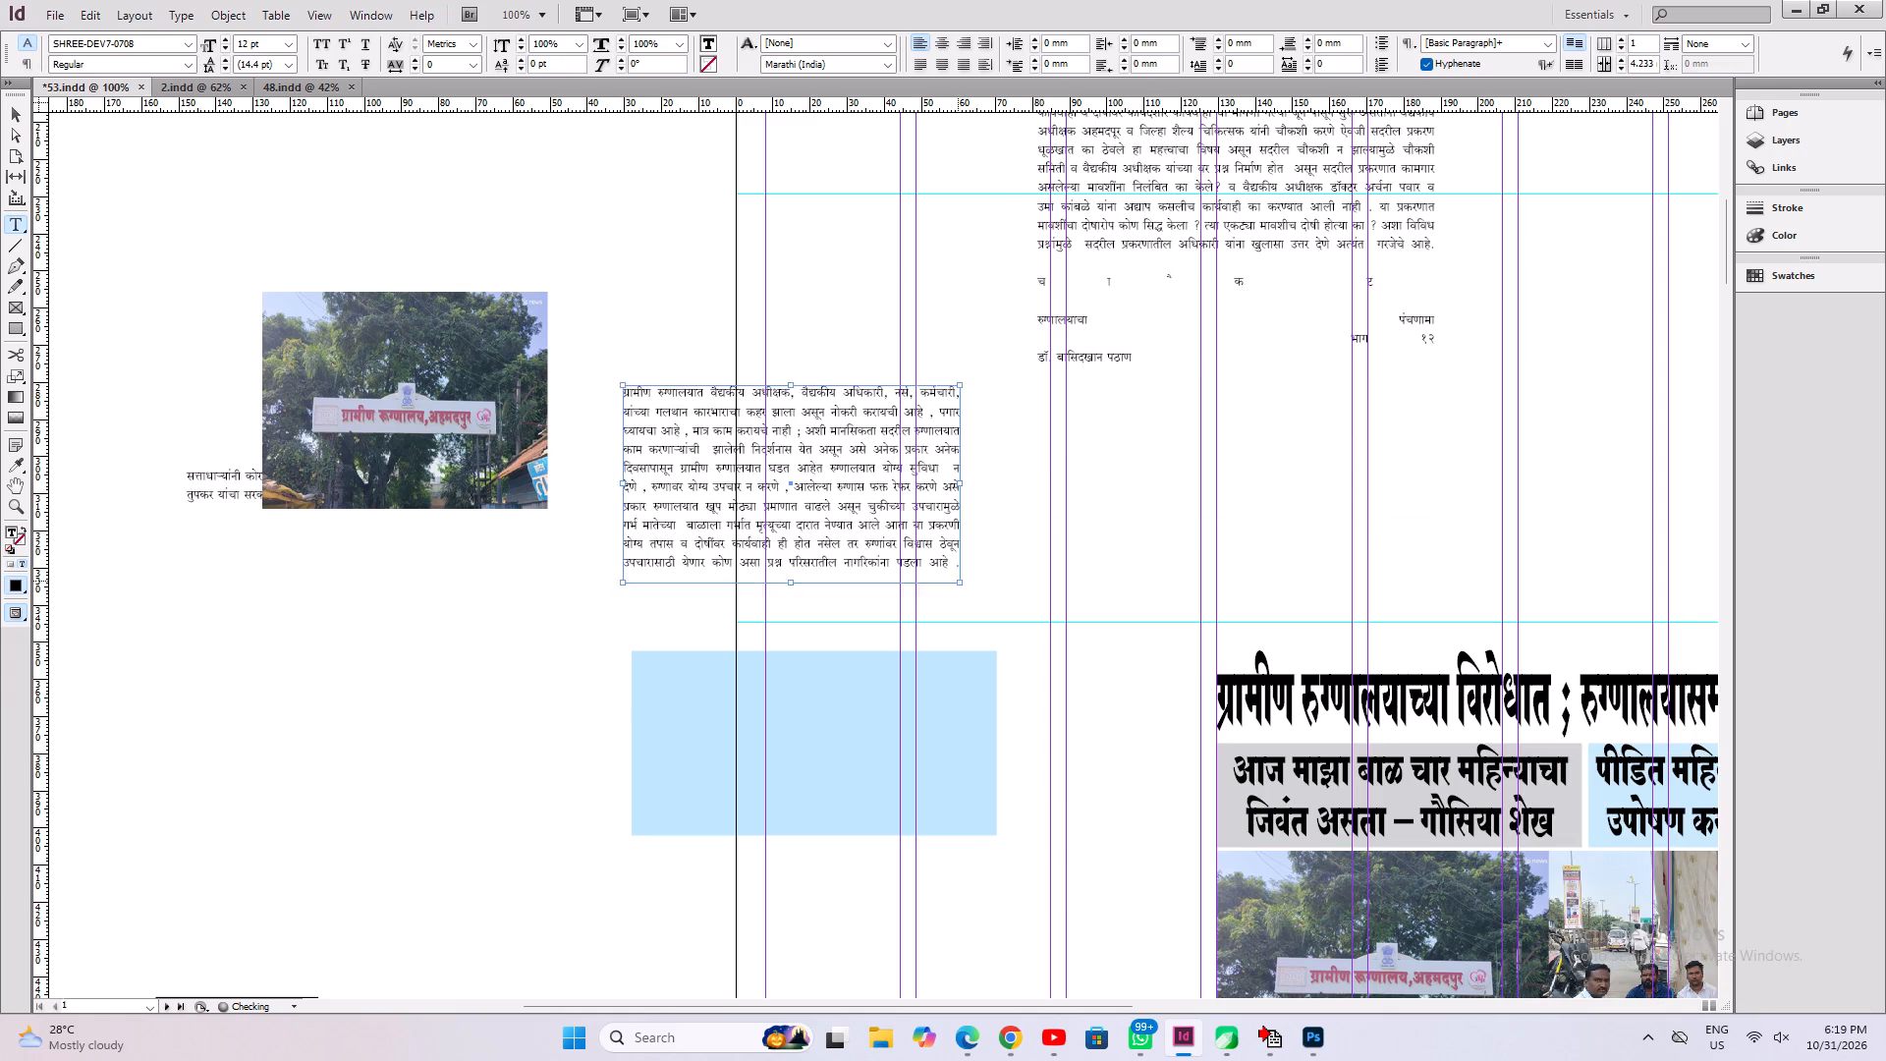
key("ctrl+alt+c")
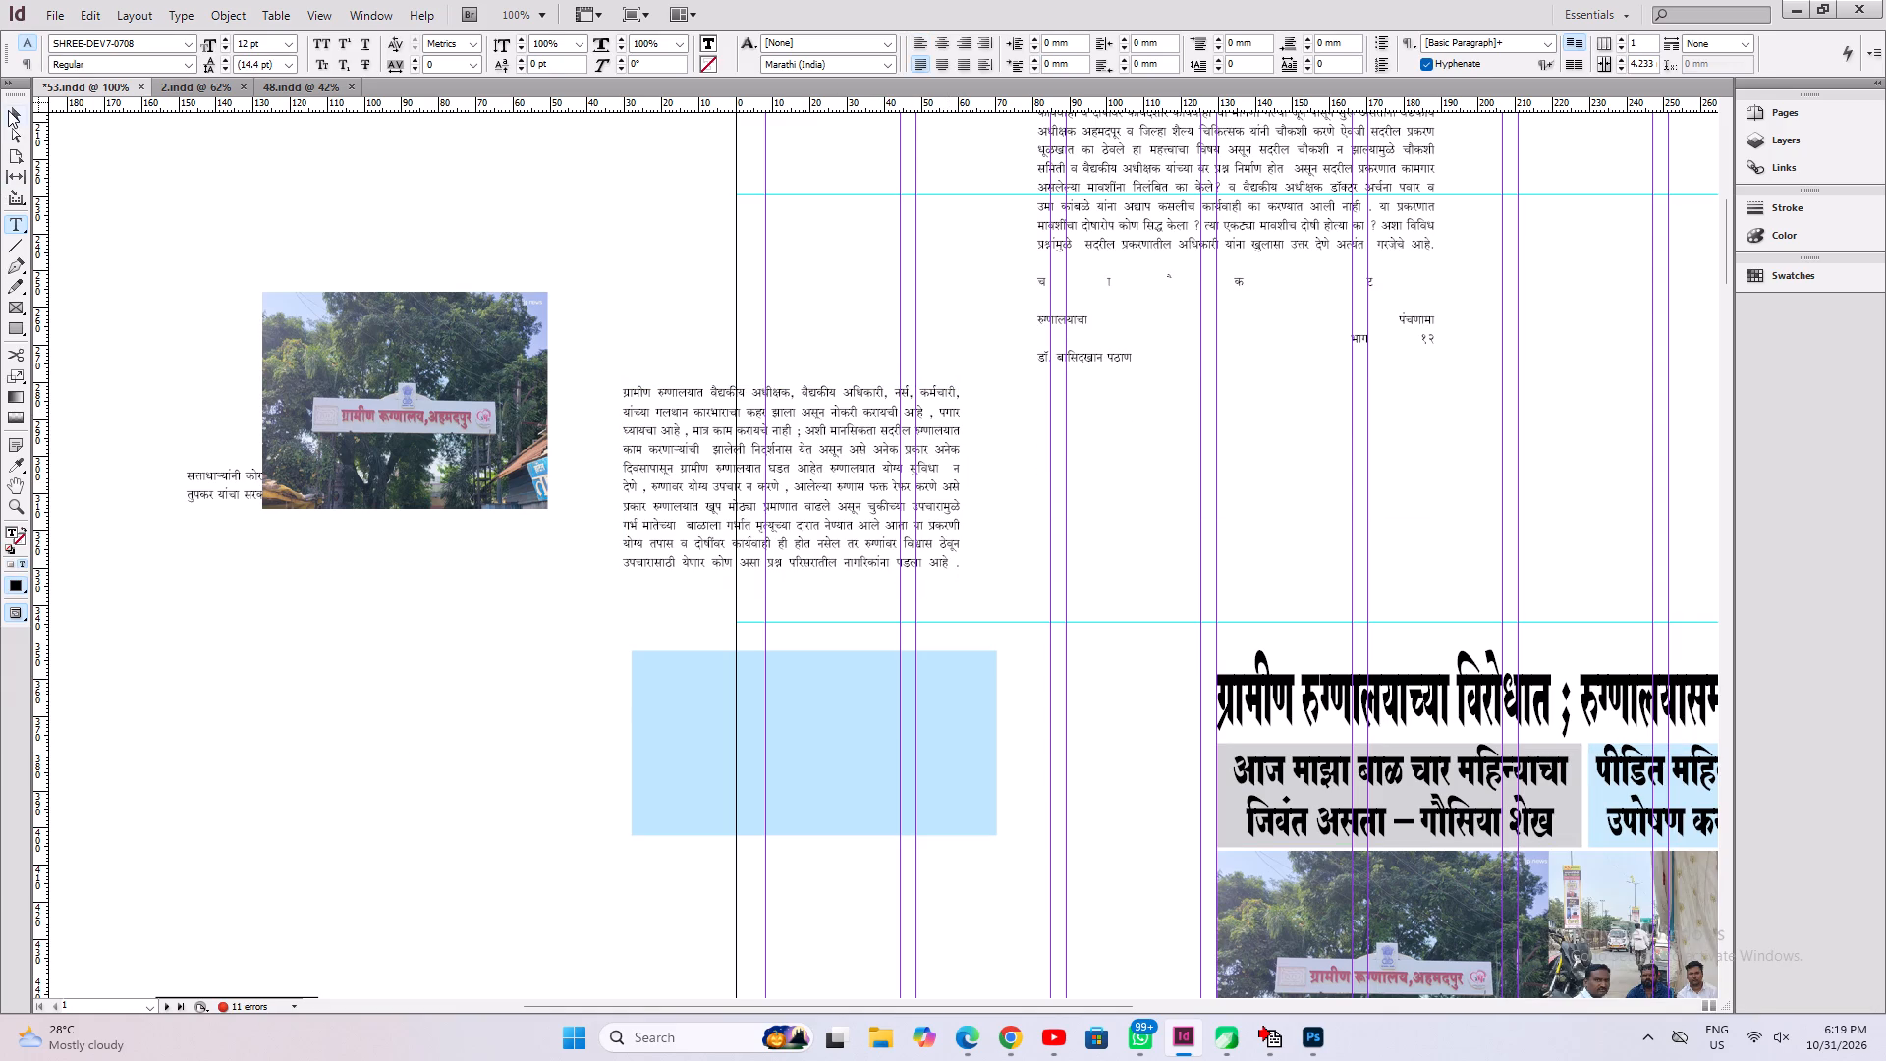
Place the paragraph's new text frame over the blue box and bring it to the front.
left_click(8, 109)
left_click_drag(821, 481, 840, 757)
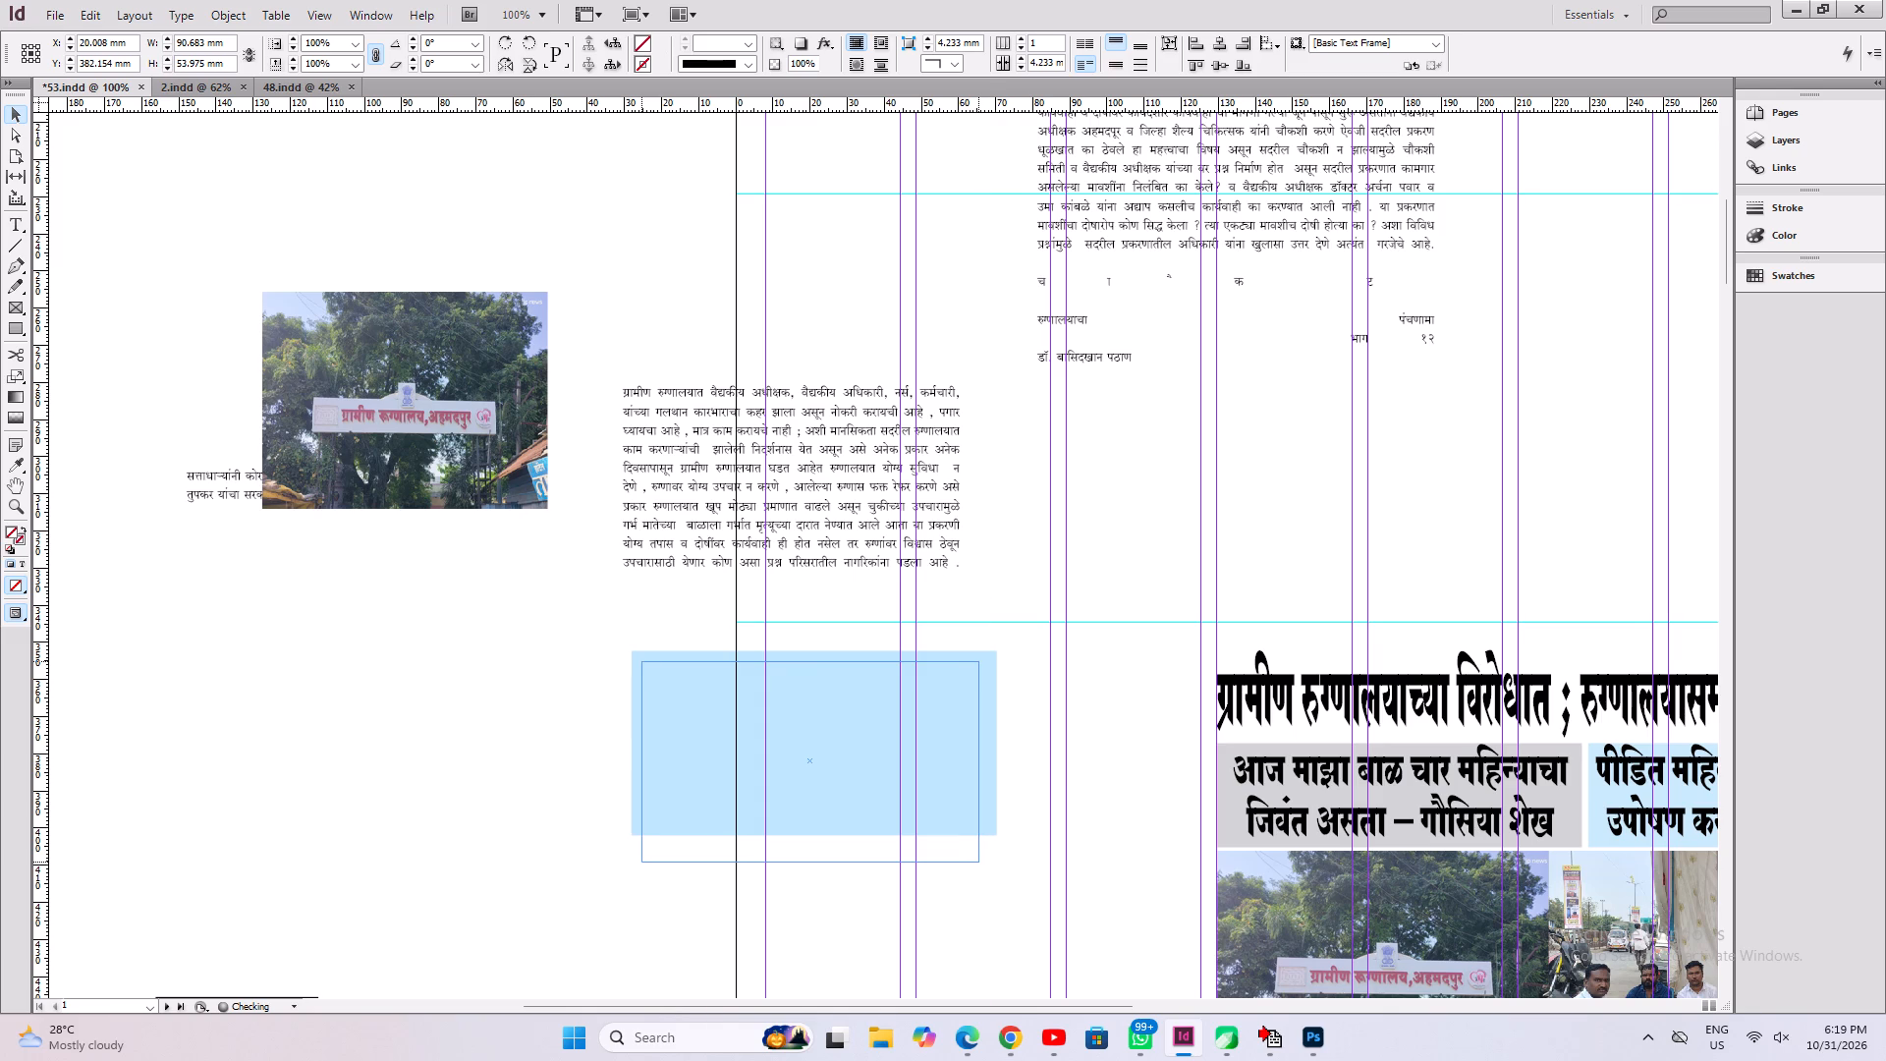
left_click_drag(840, 757, 842, 757)
key("ctrl+2")
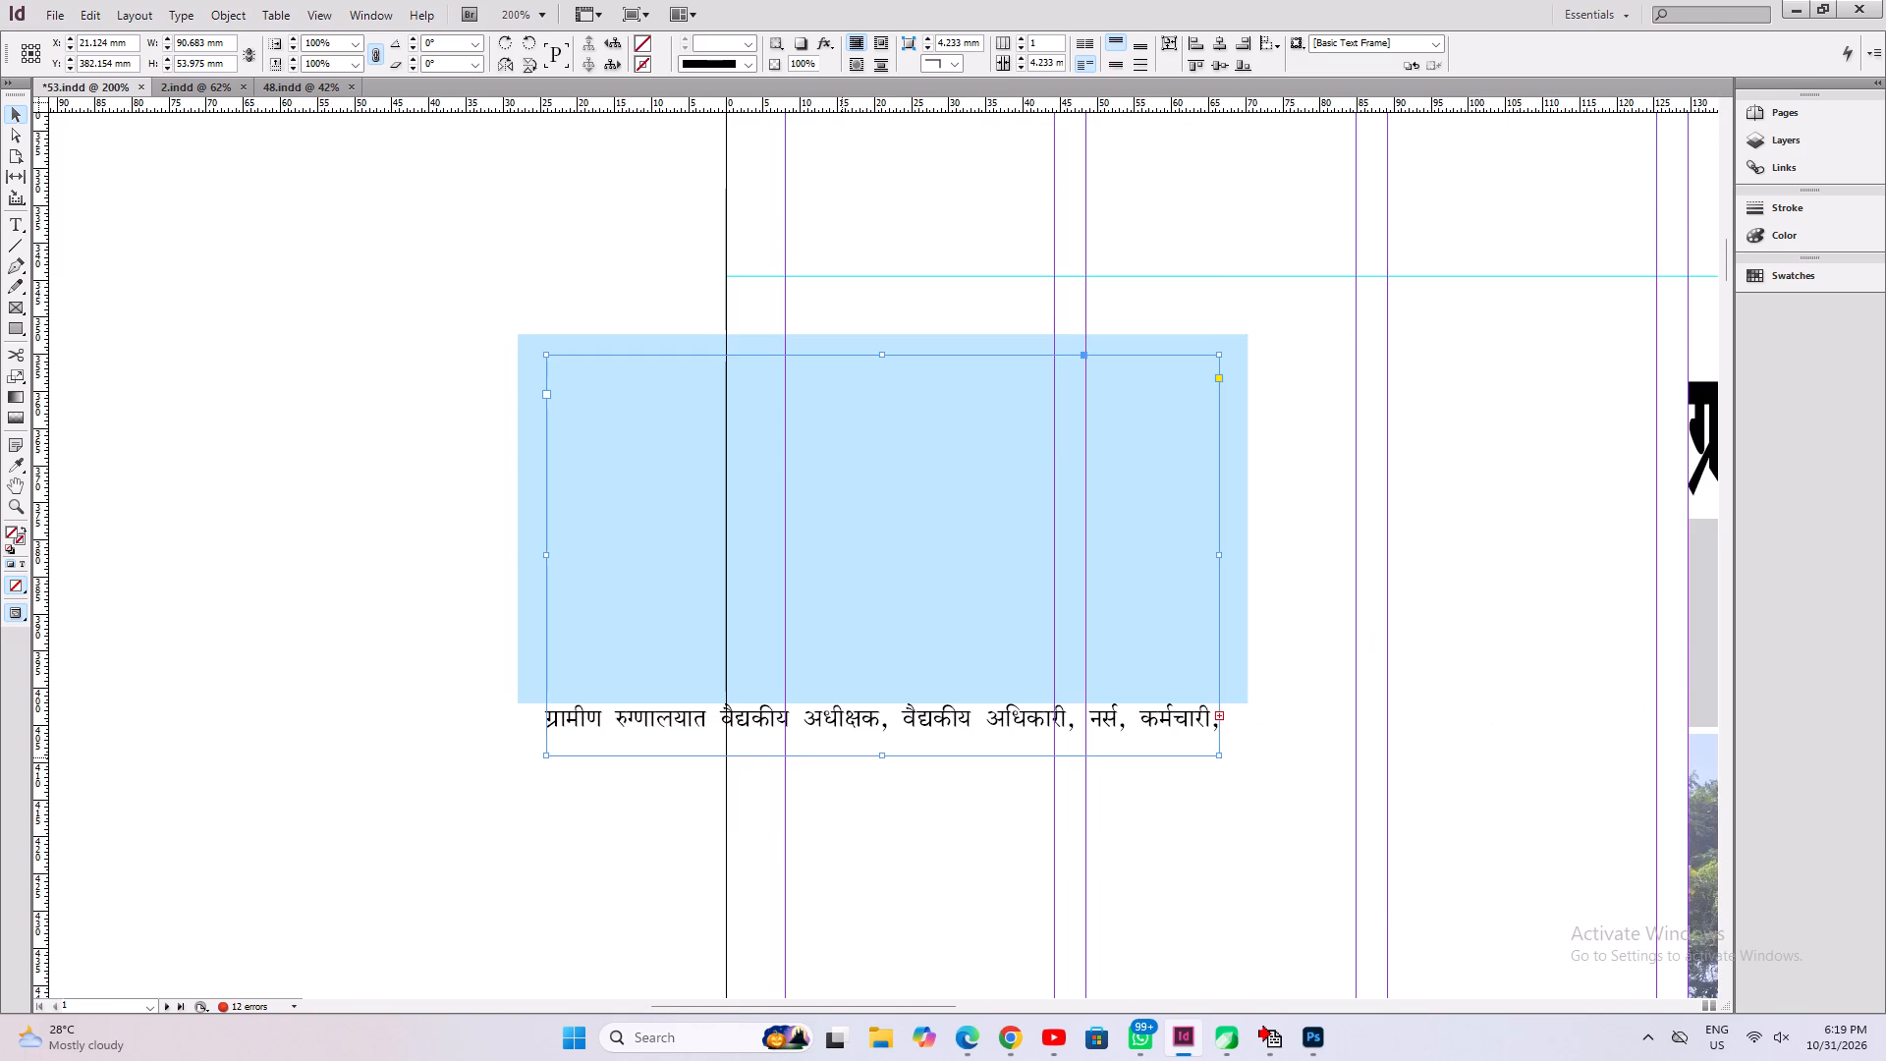
key("ctrl+shift+bracketright")
key("ctrl+1")
key("ctrl+shift+bracketright")
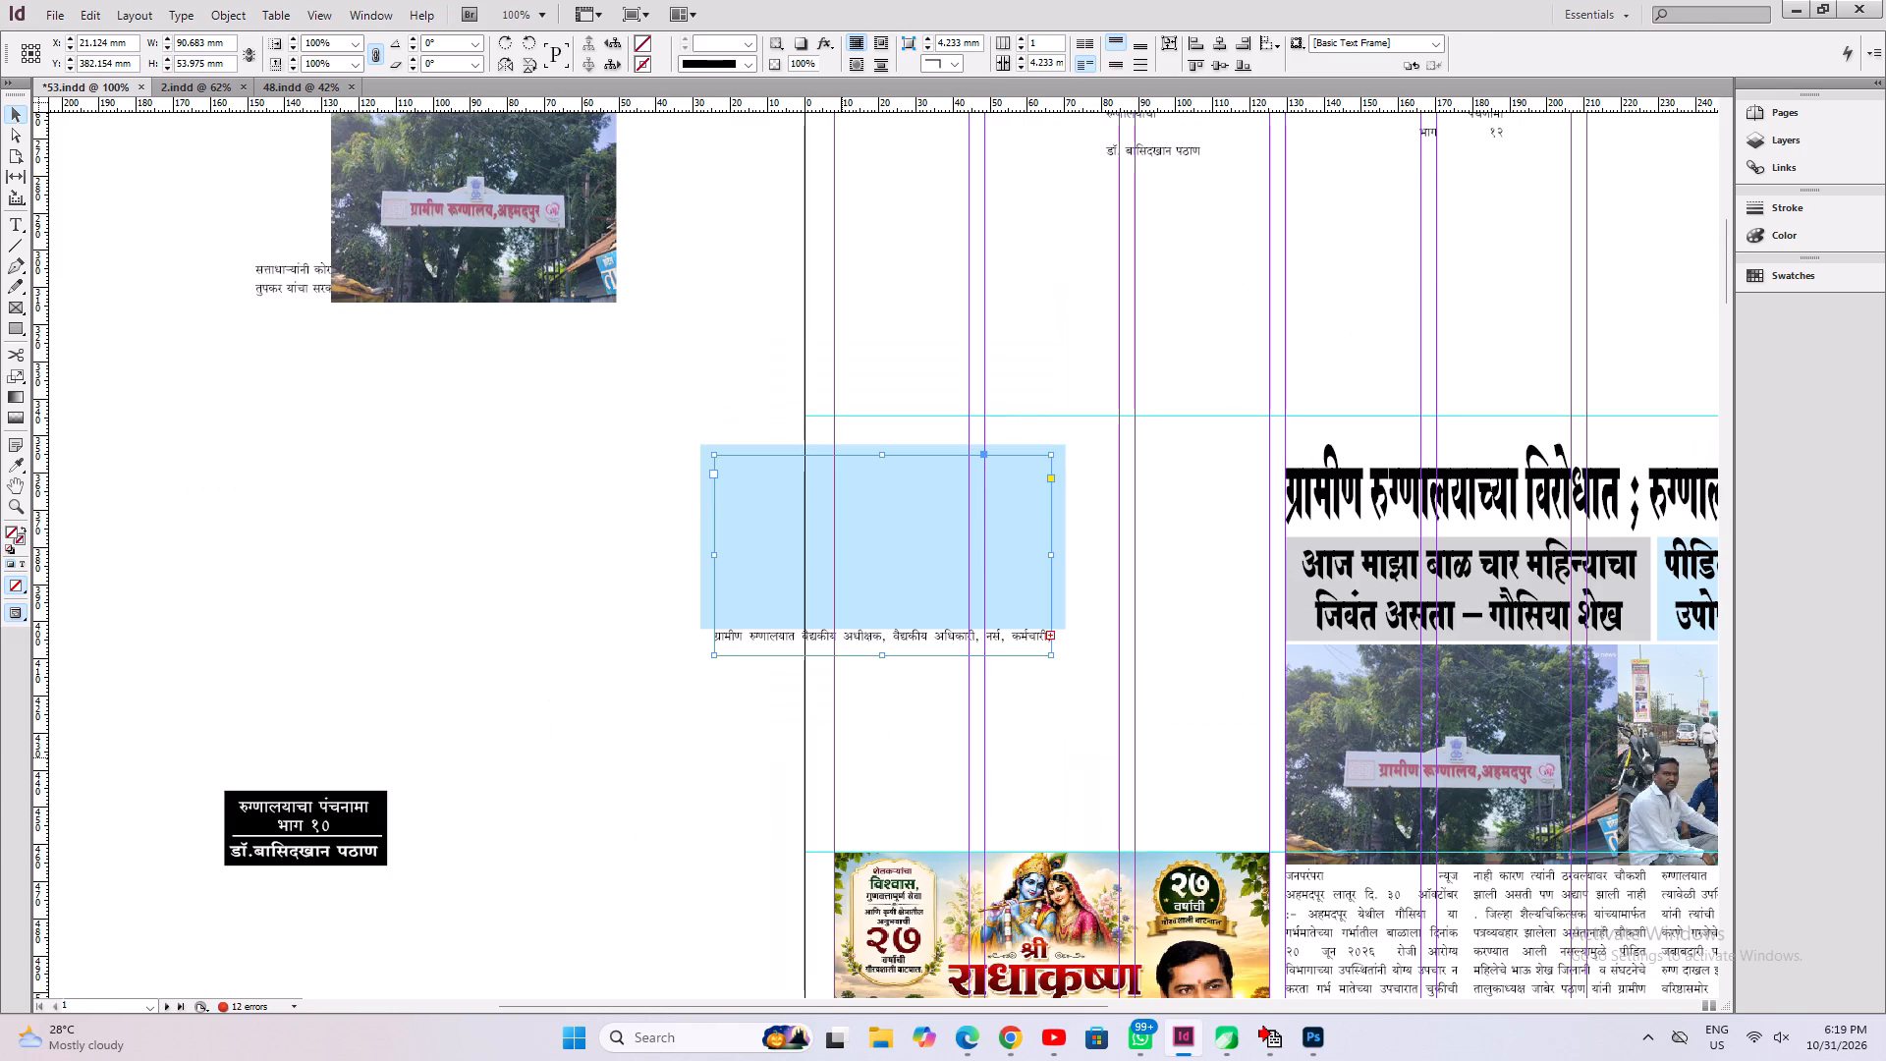
Set the blue box to no text wrap so the paragraph can run over it.
left_click(703, 622)
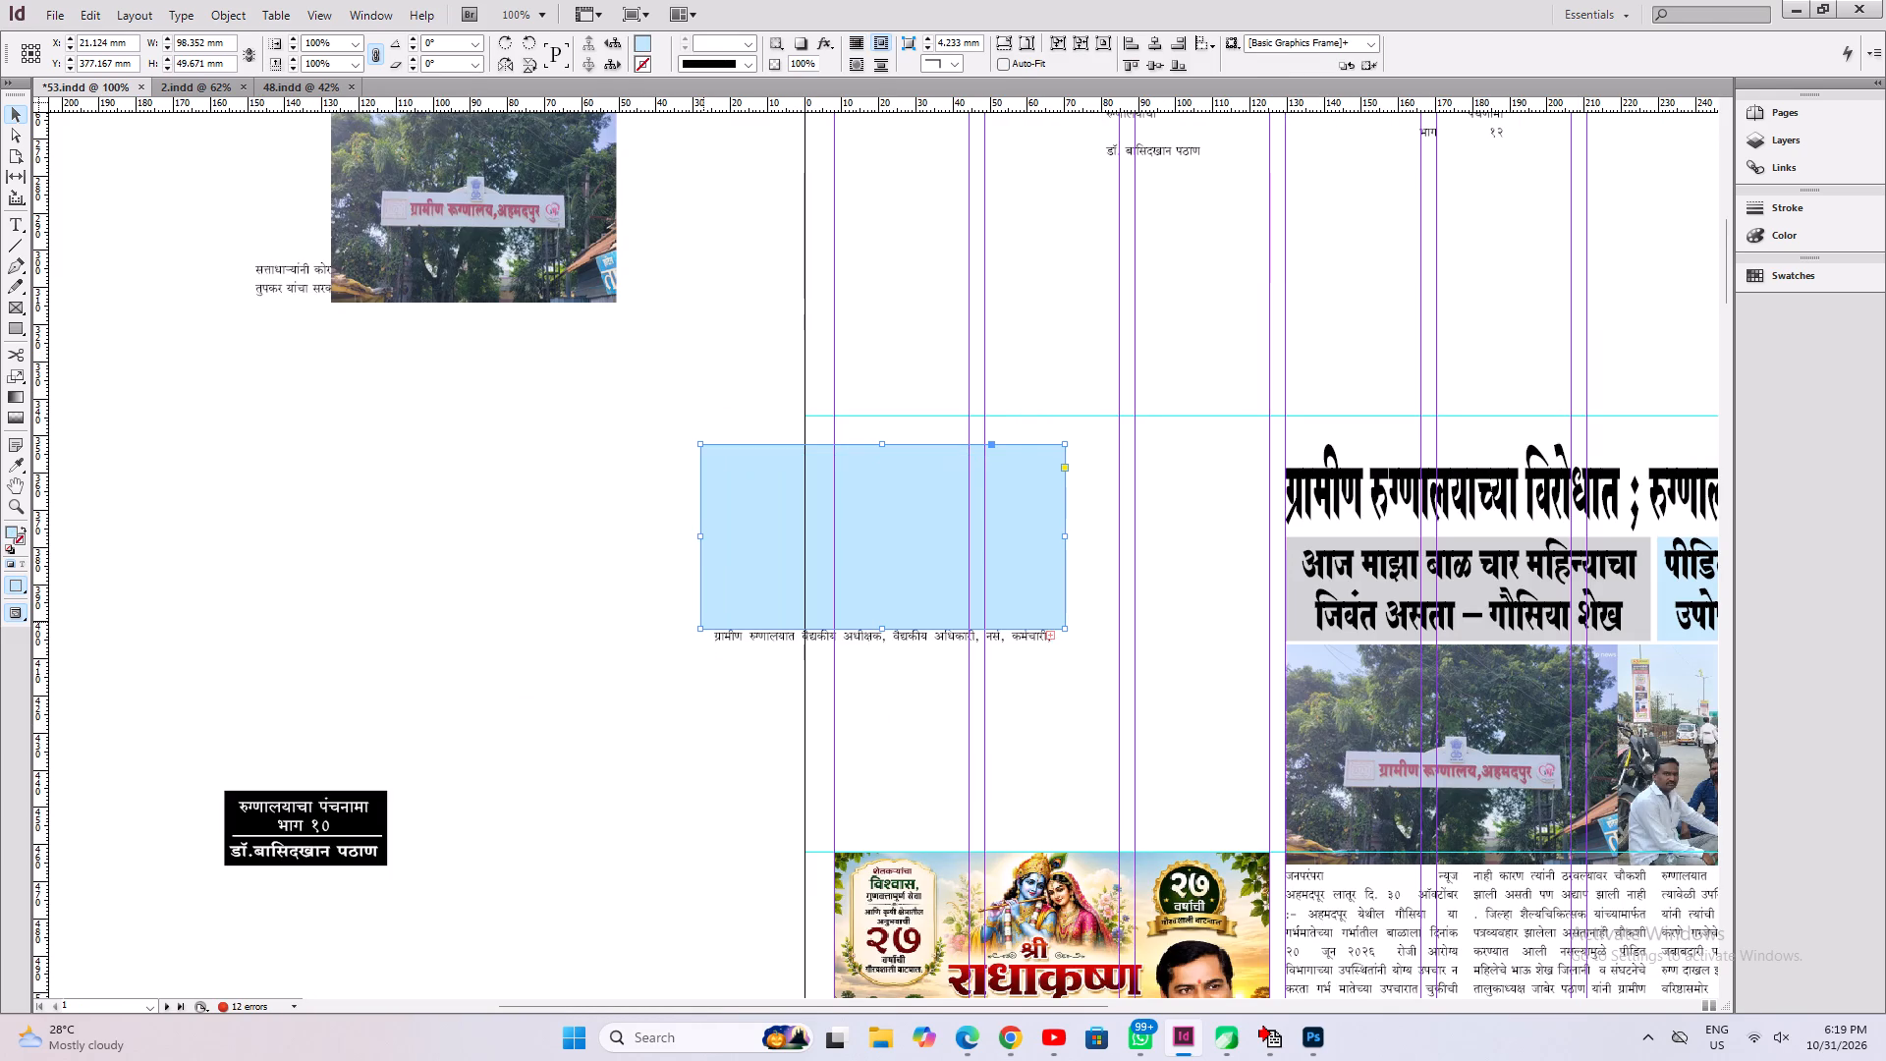
key("ctrl+alt+w")
left_click(960, 448)
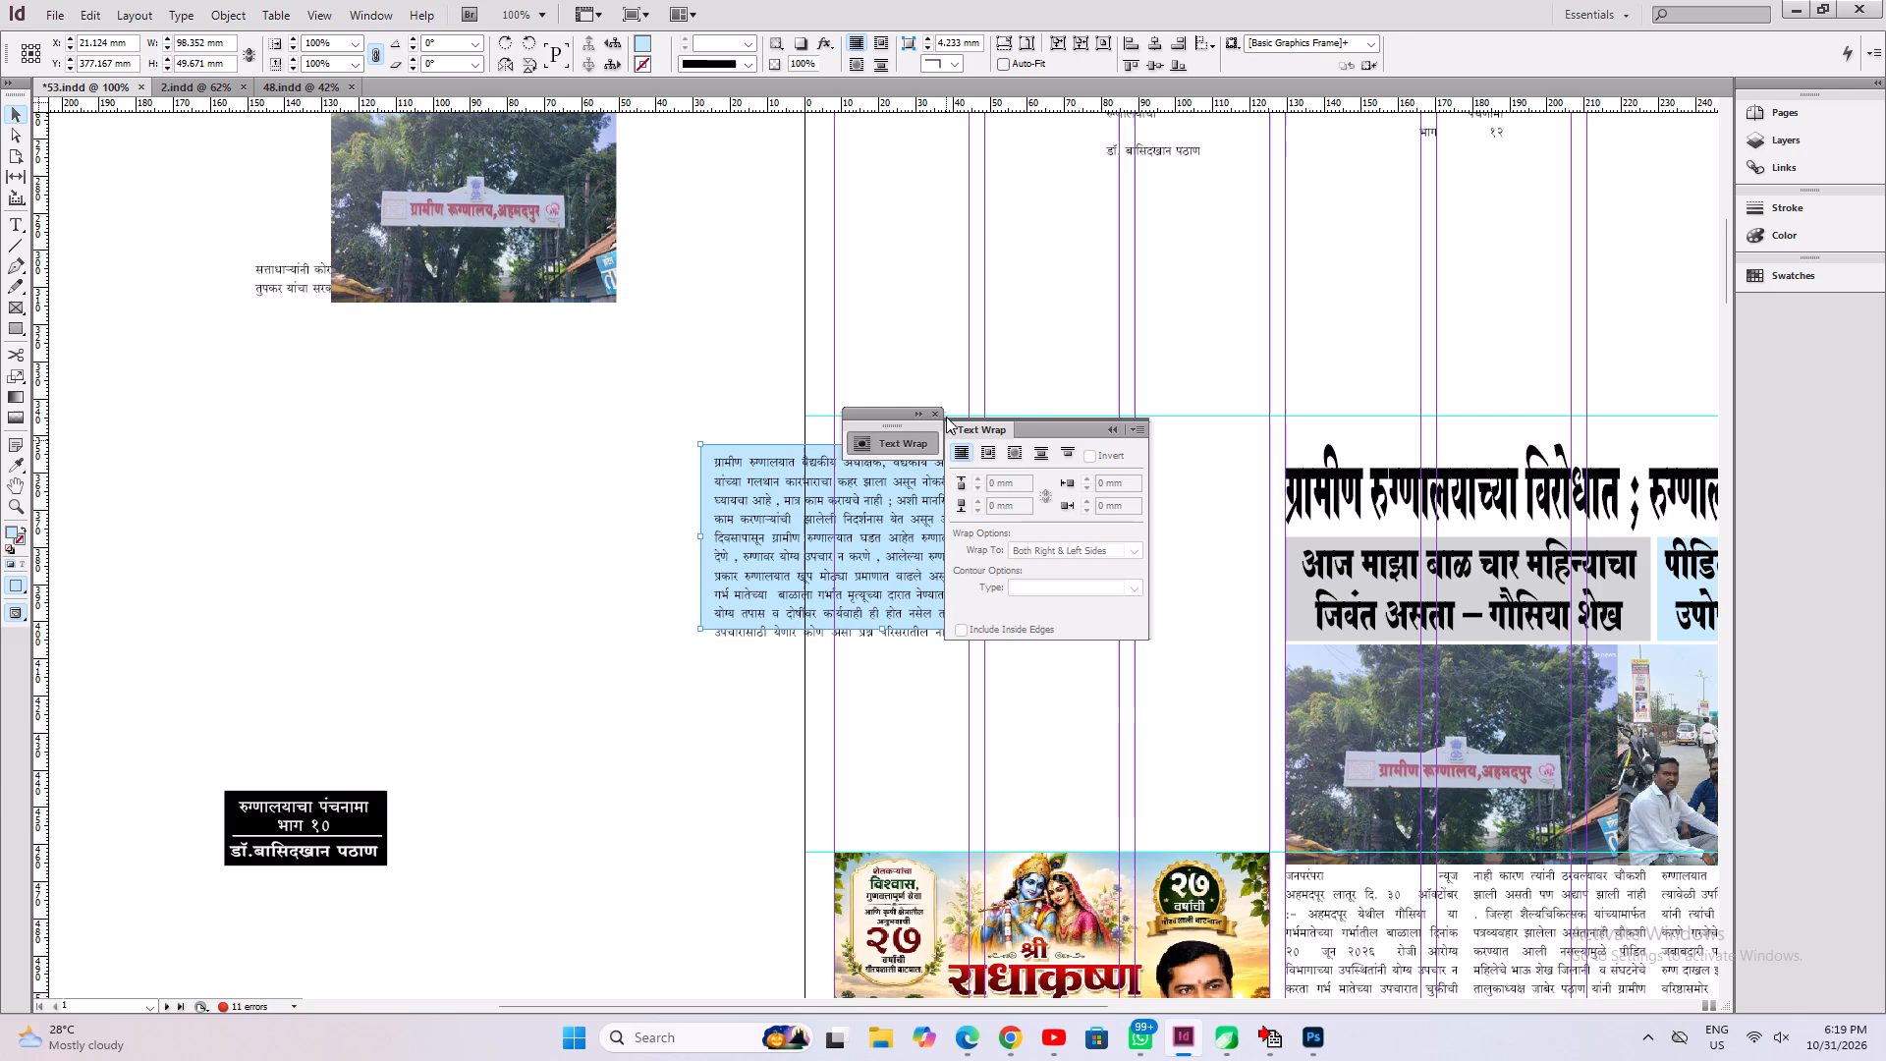
left_click(939, 413)
Fit the height of the text frame on the blue box to its paragraph, about 51 mm.
left_click(852, 607)
left_click(840, 588, "ctrl")
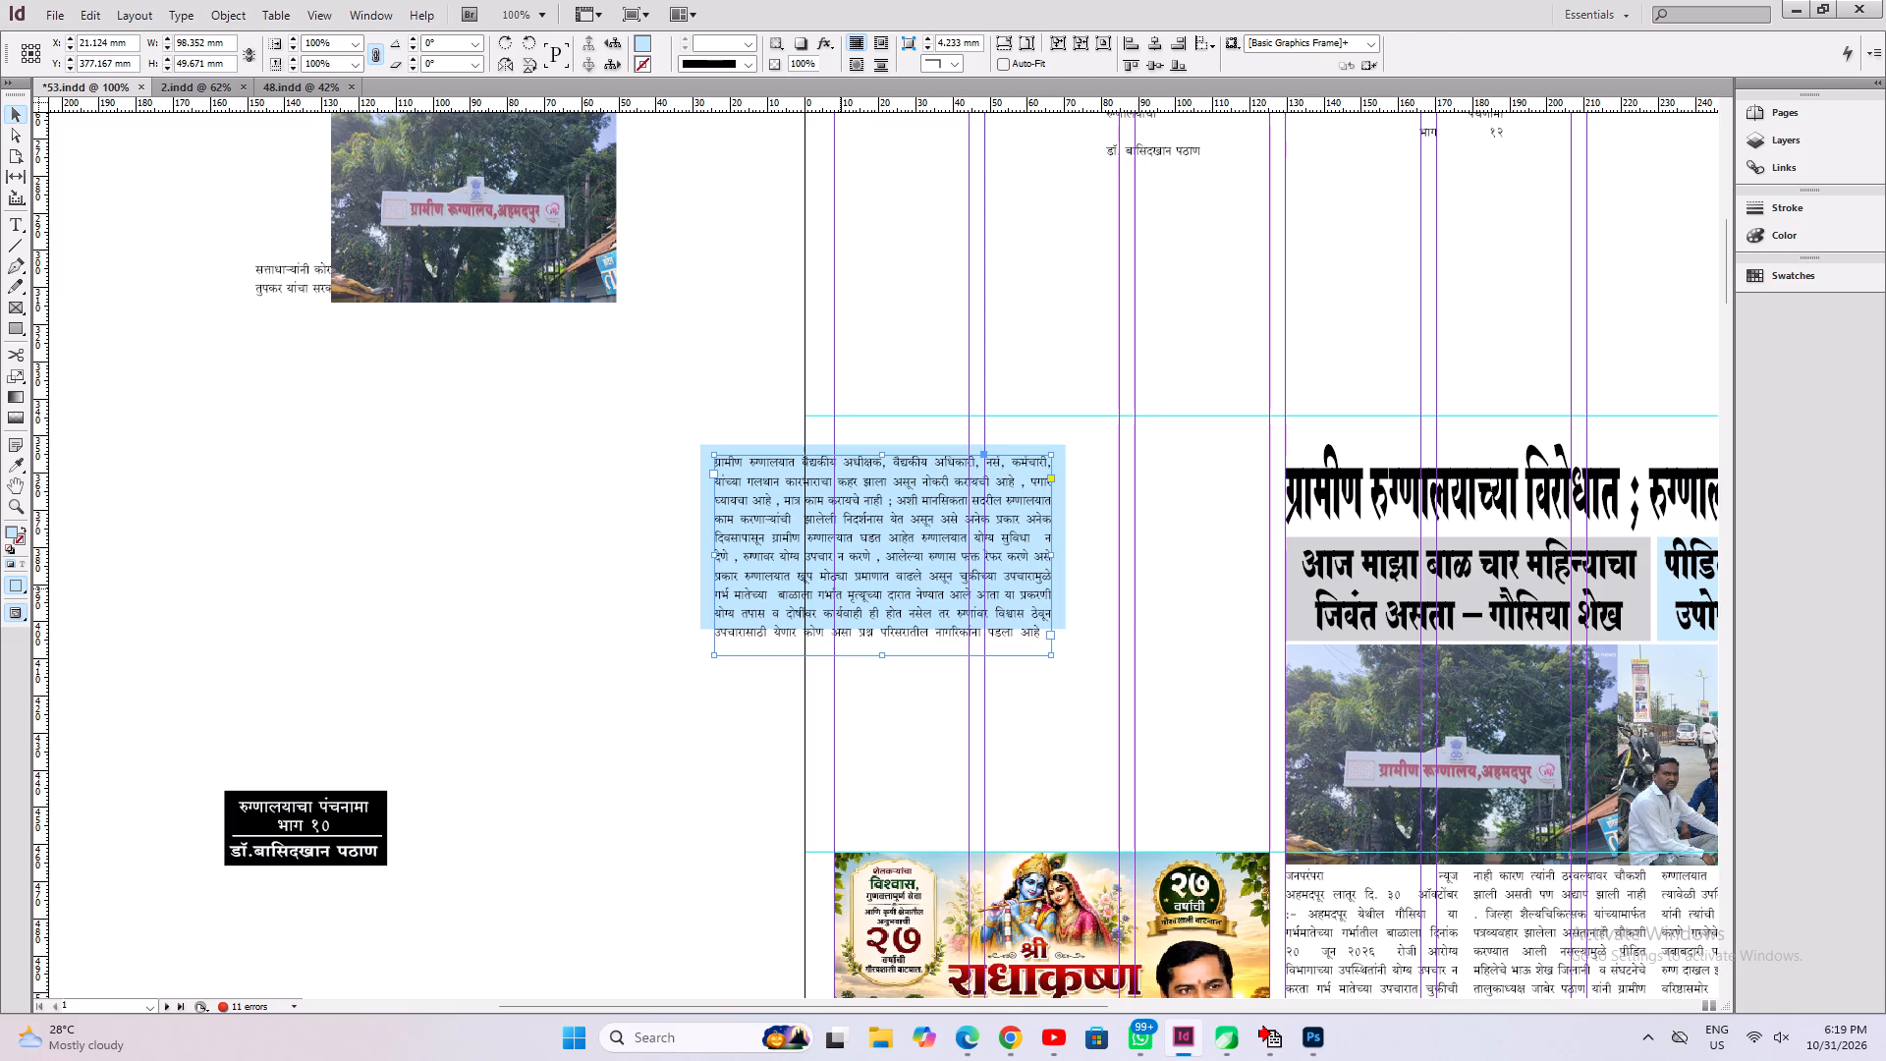
key("ctrl+alt+s")
left_click(1162, 696)
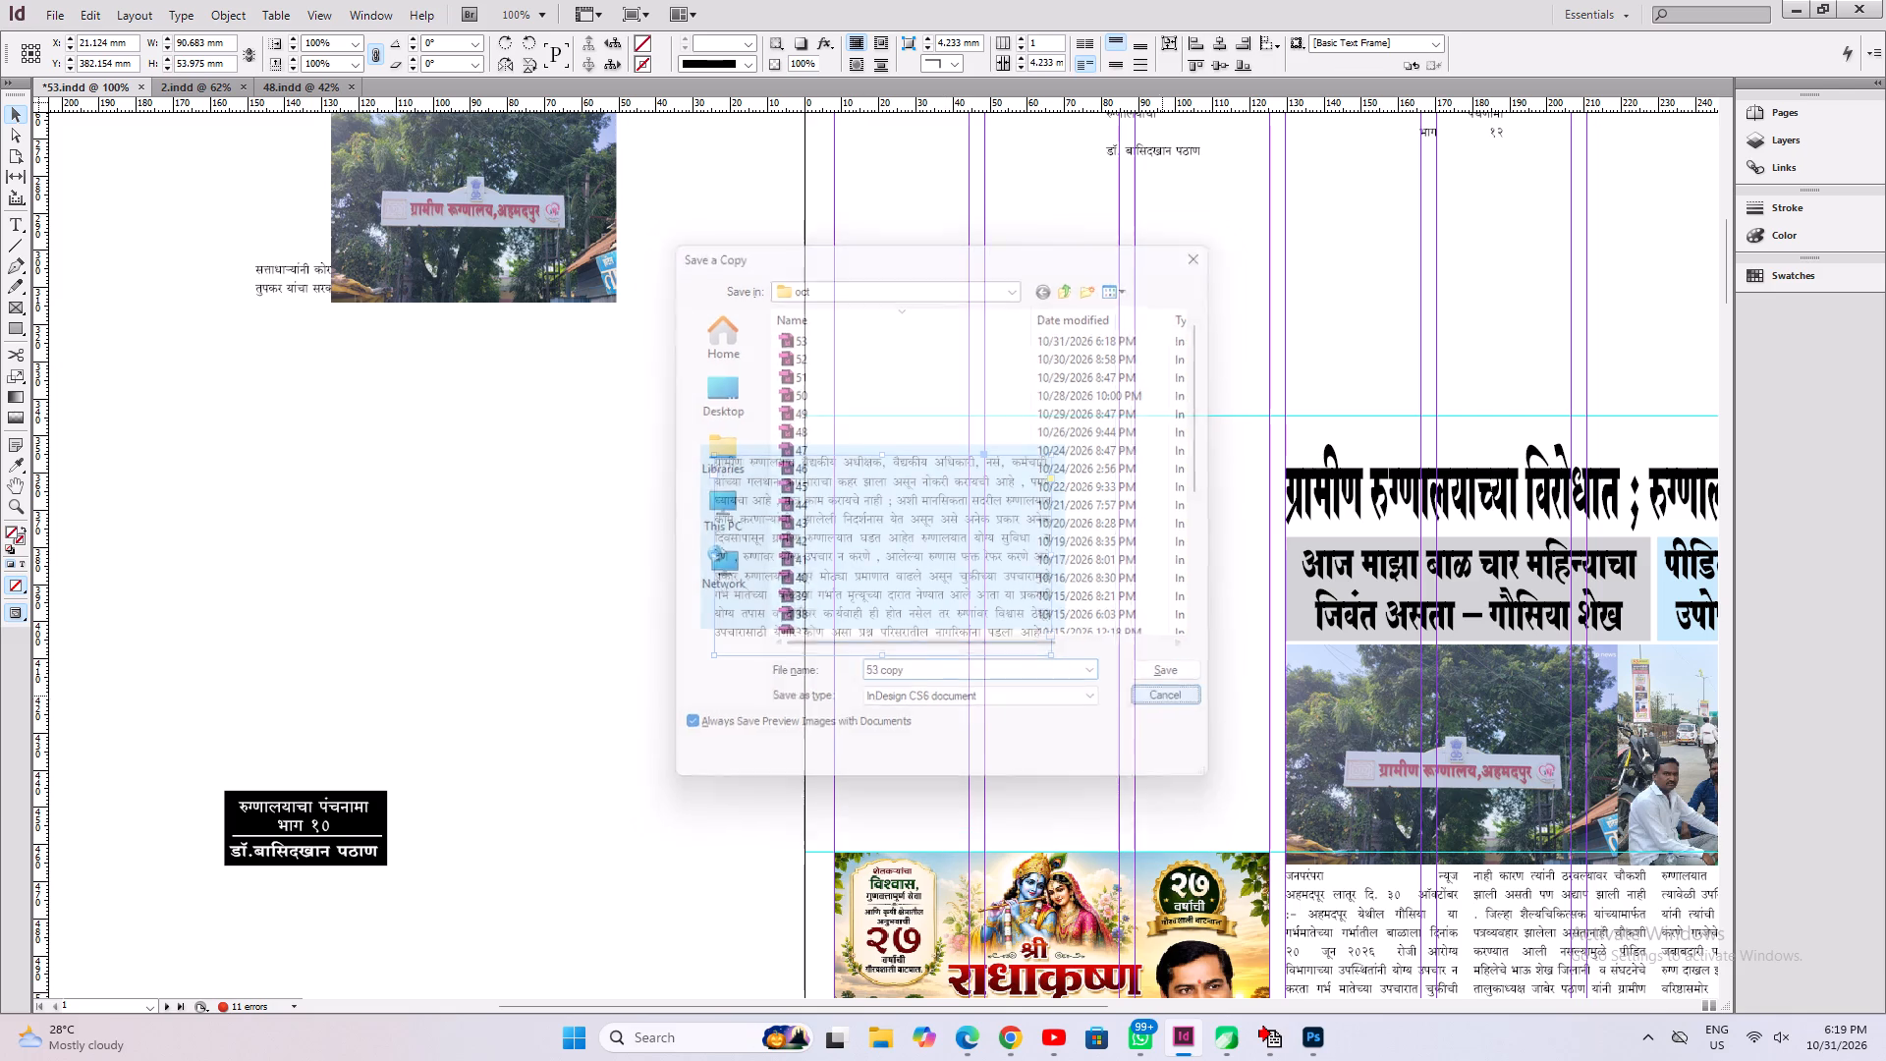
left_click(892, 642)
key("ctrl+1")
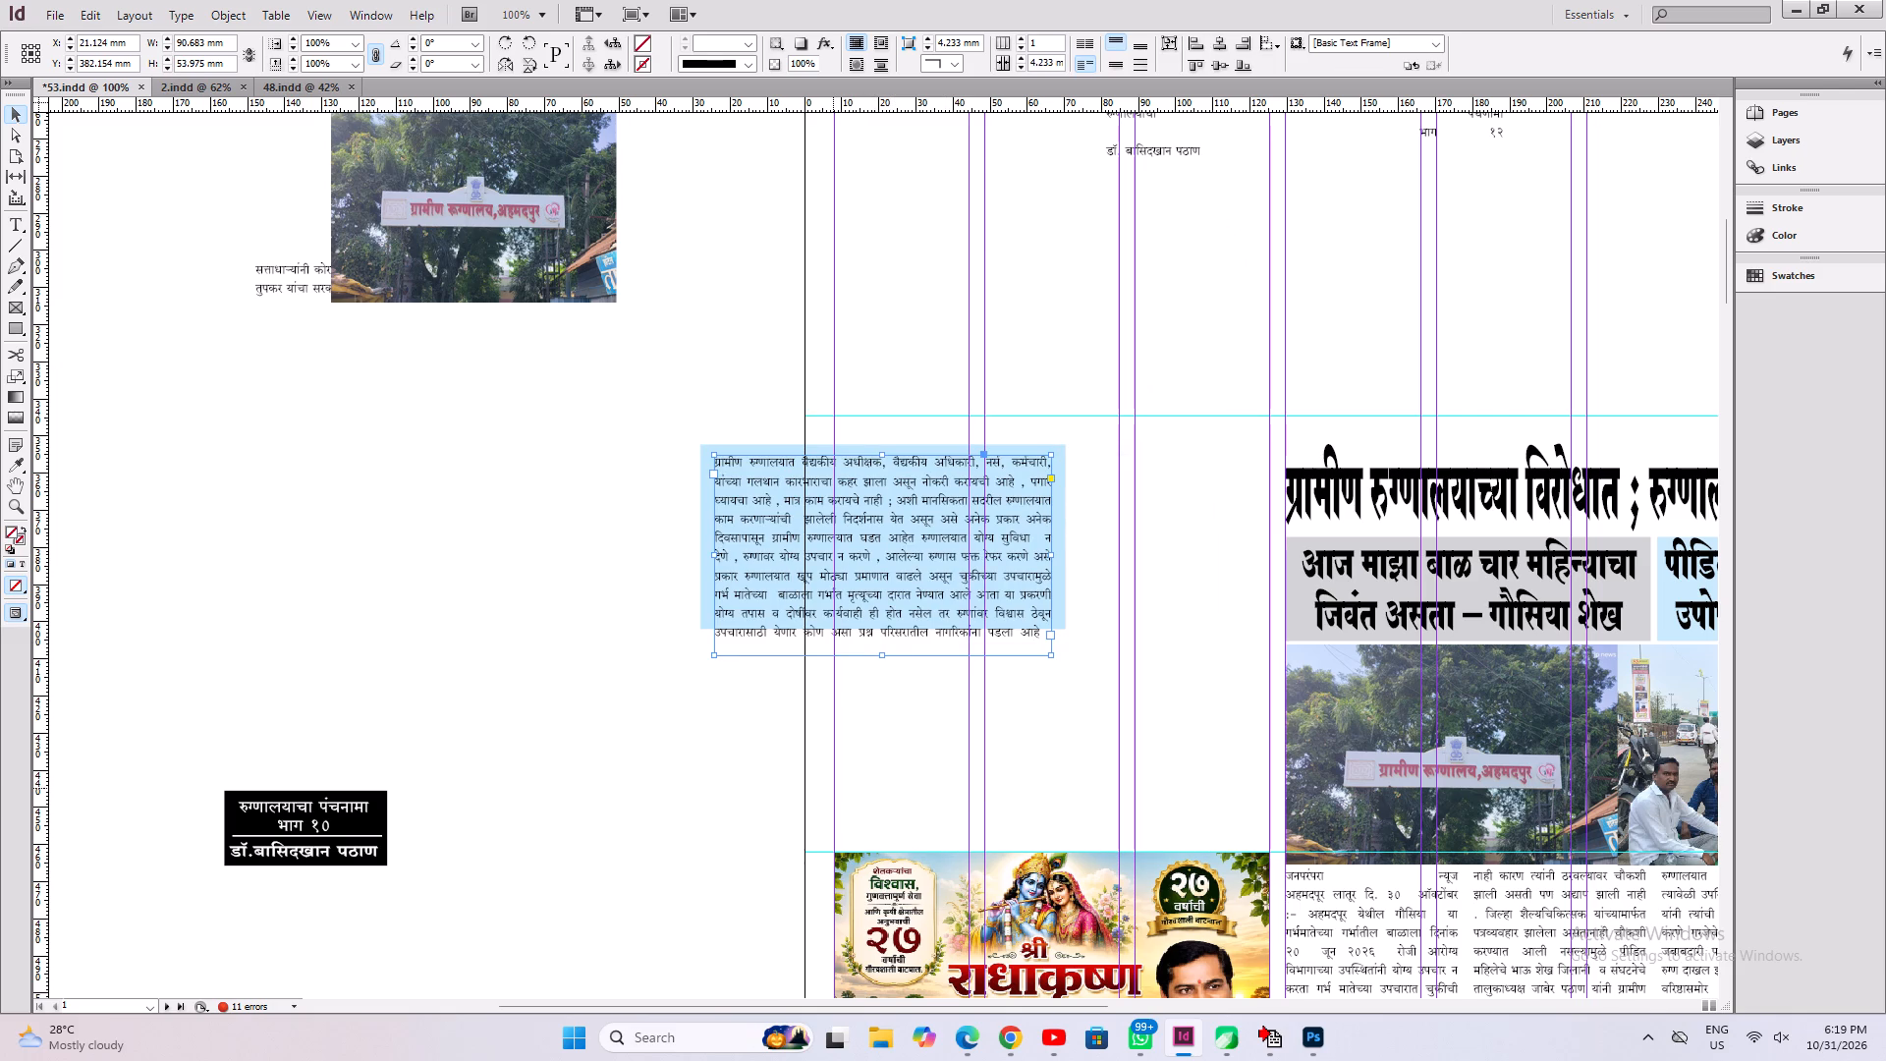
left_click(881, 654)
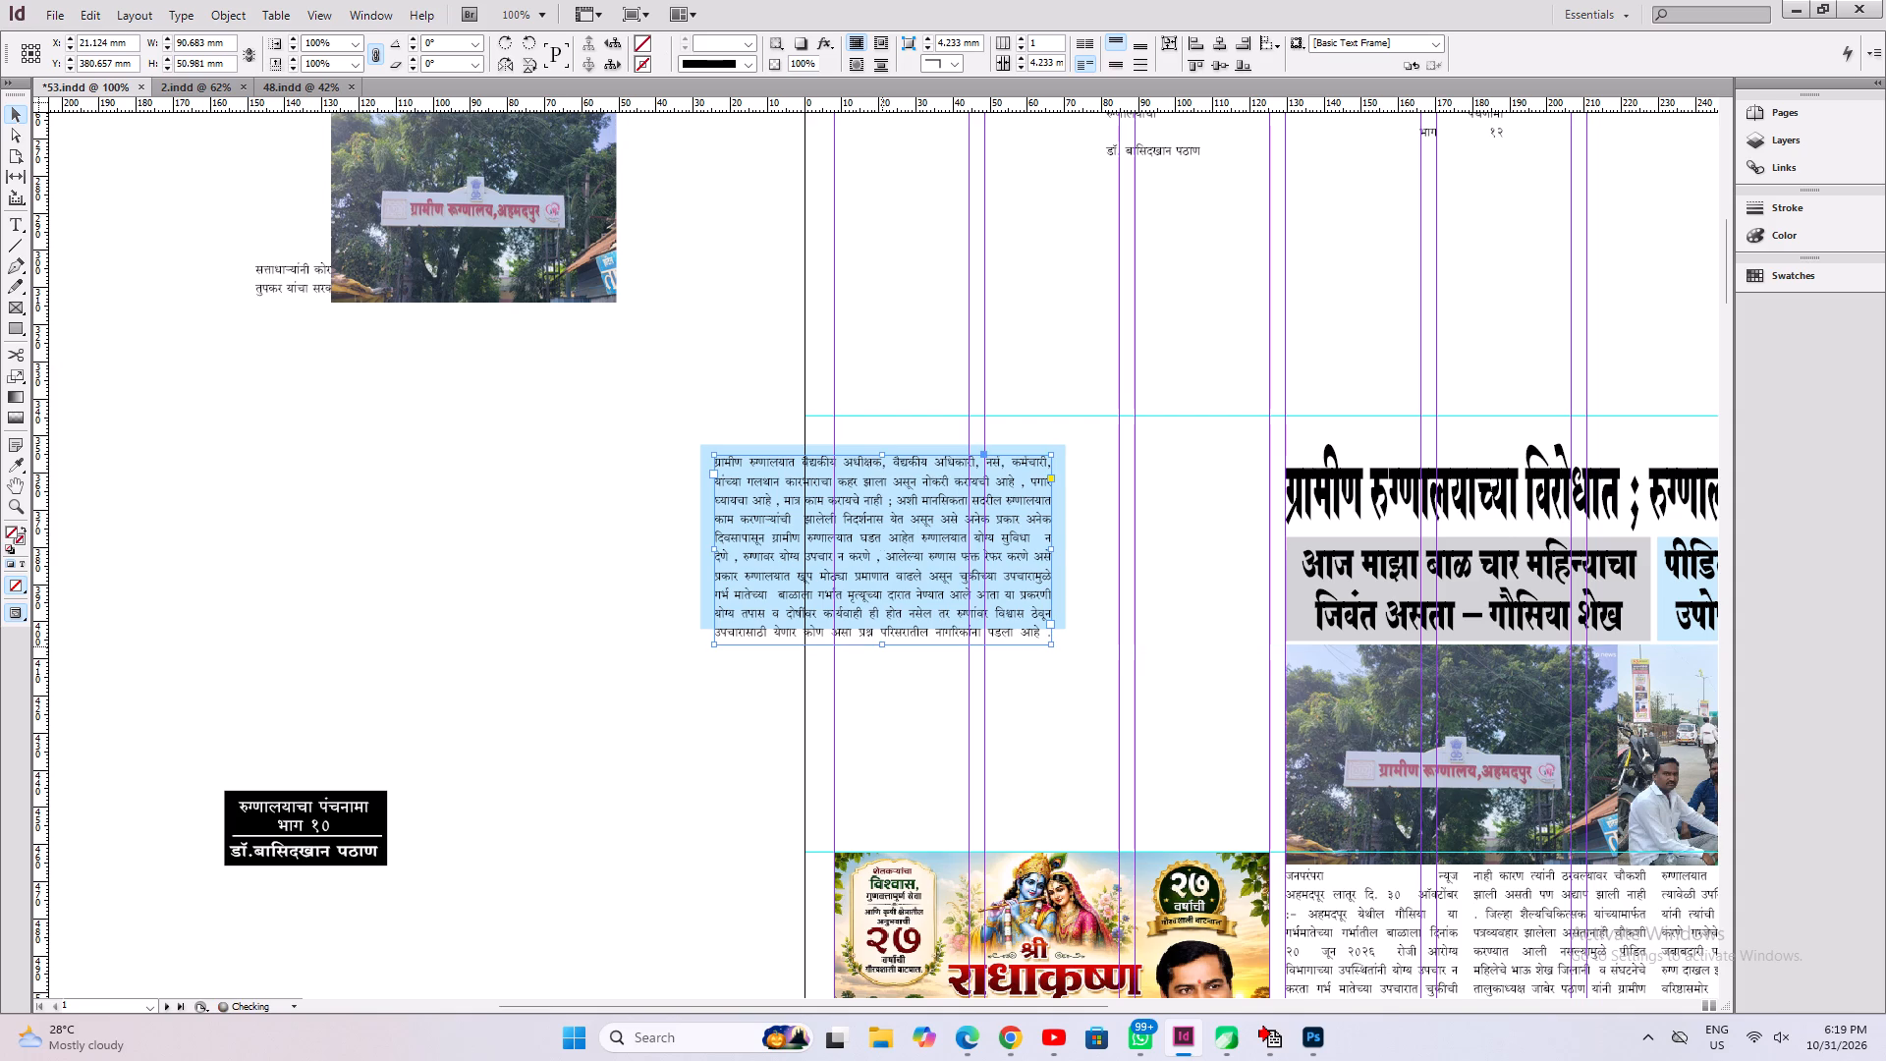
Extend the blue box's lower edge to enclose the whole paragraph, making it about 55.5 mm high.
left_click(698, 602)
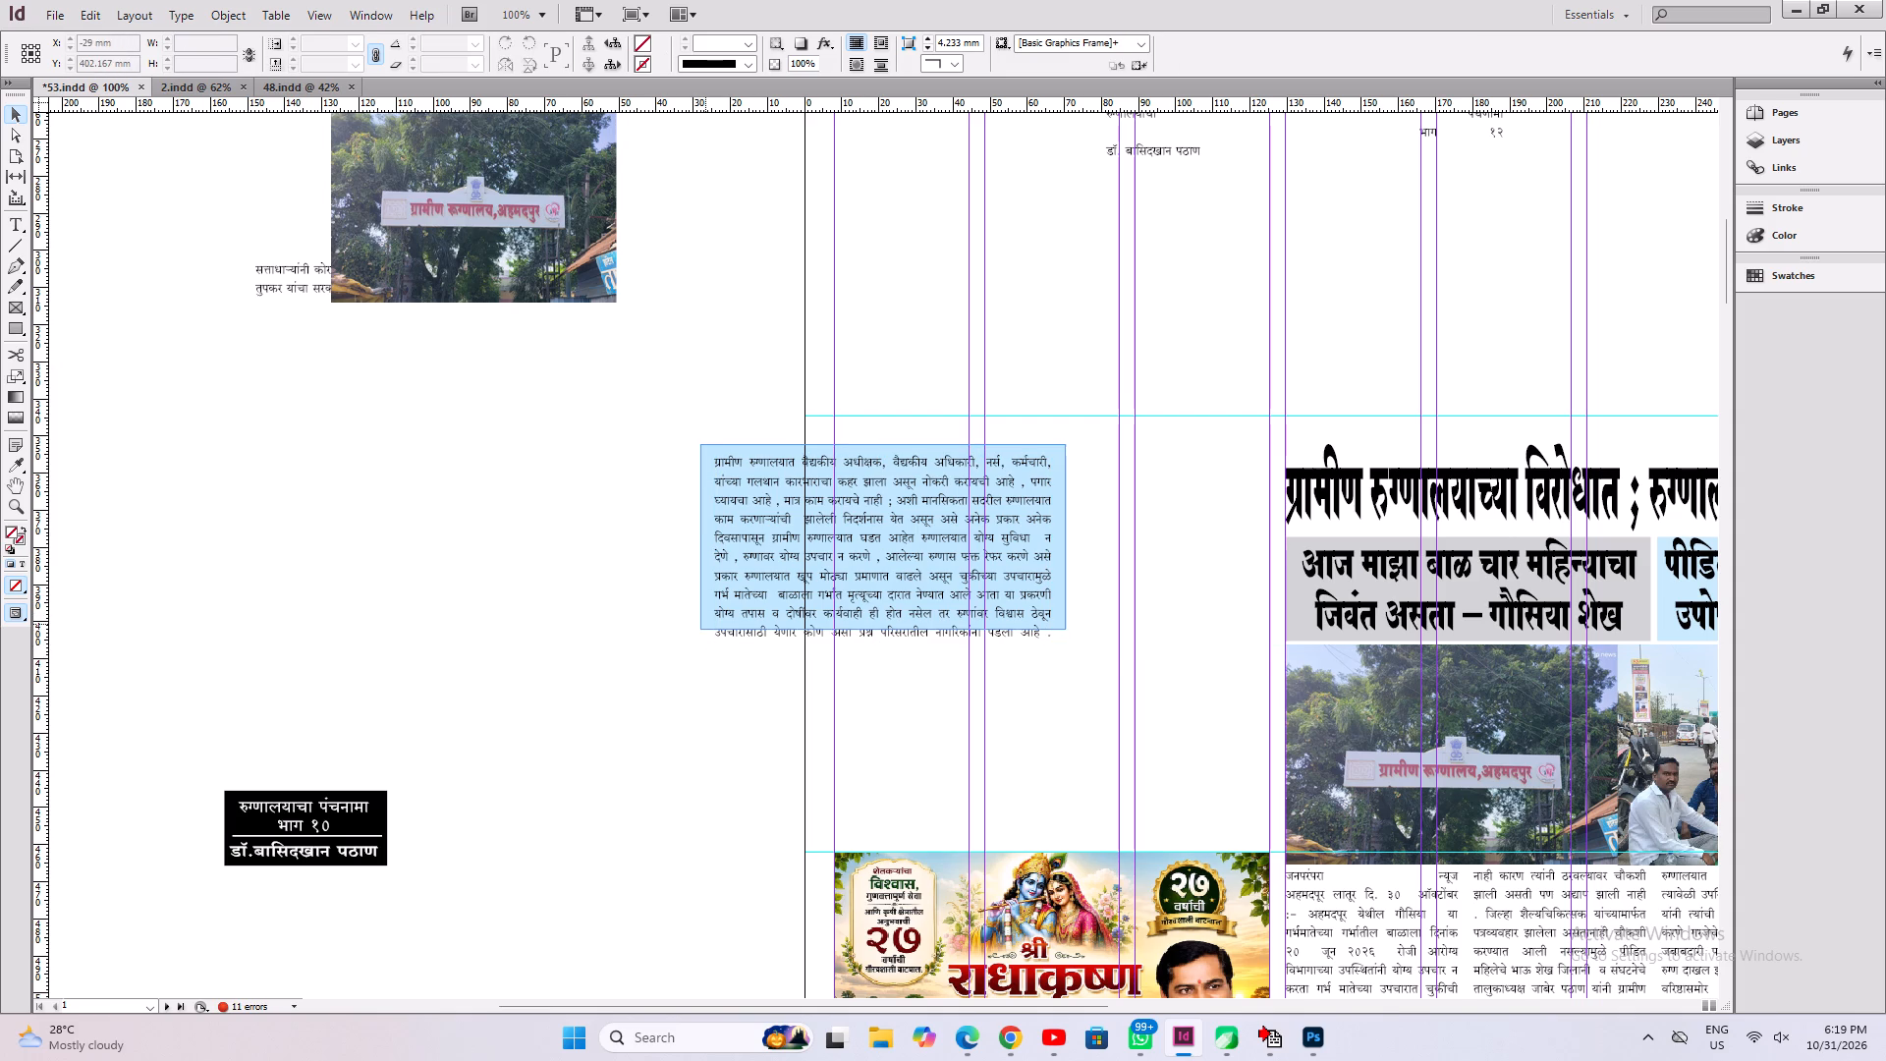
left_click(705, 624, "ctrl")
left_click_drag(885, 629, 885, 650)
left_click(884, 698)
left_click(888, 590)
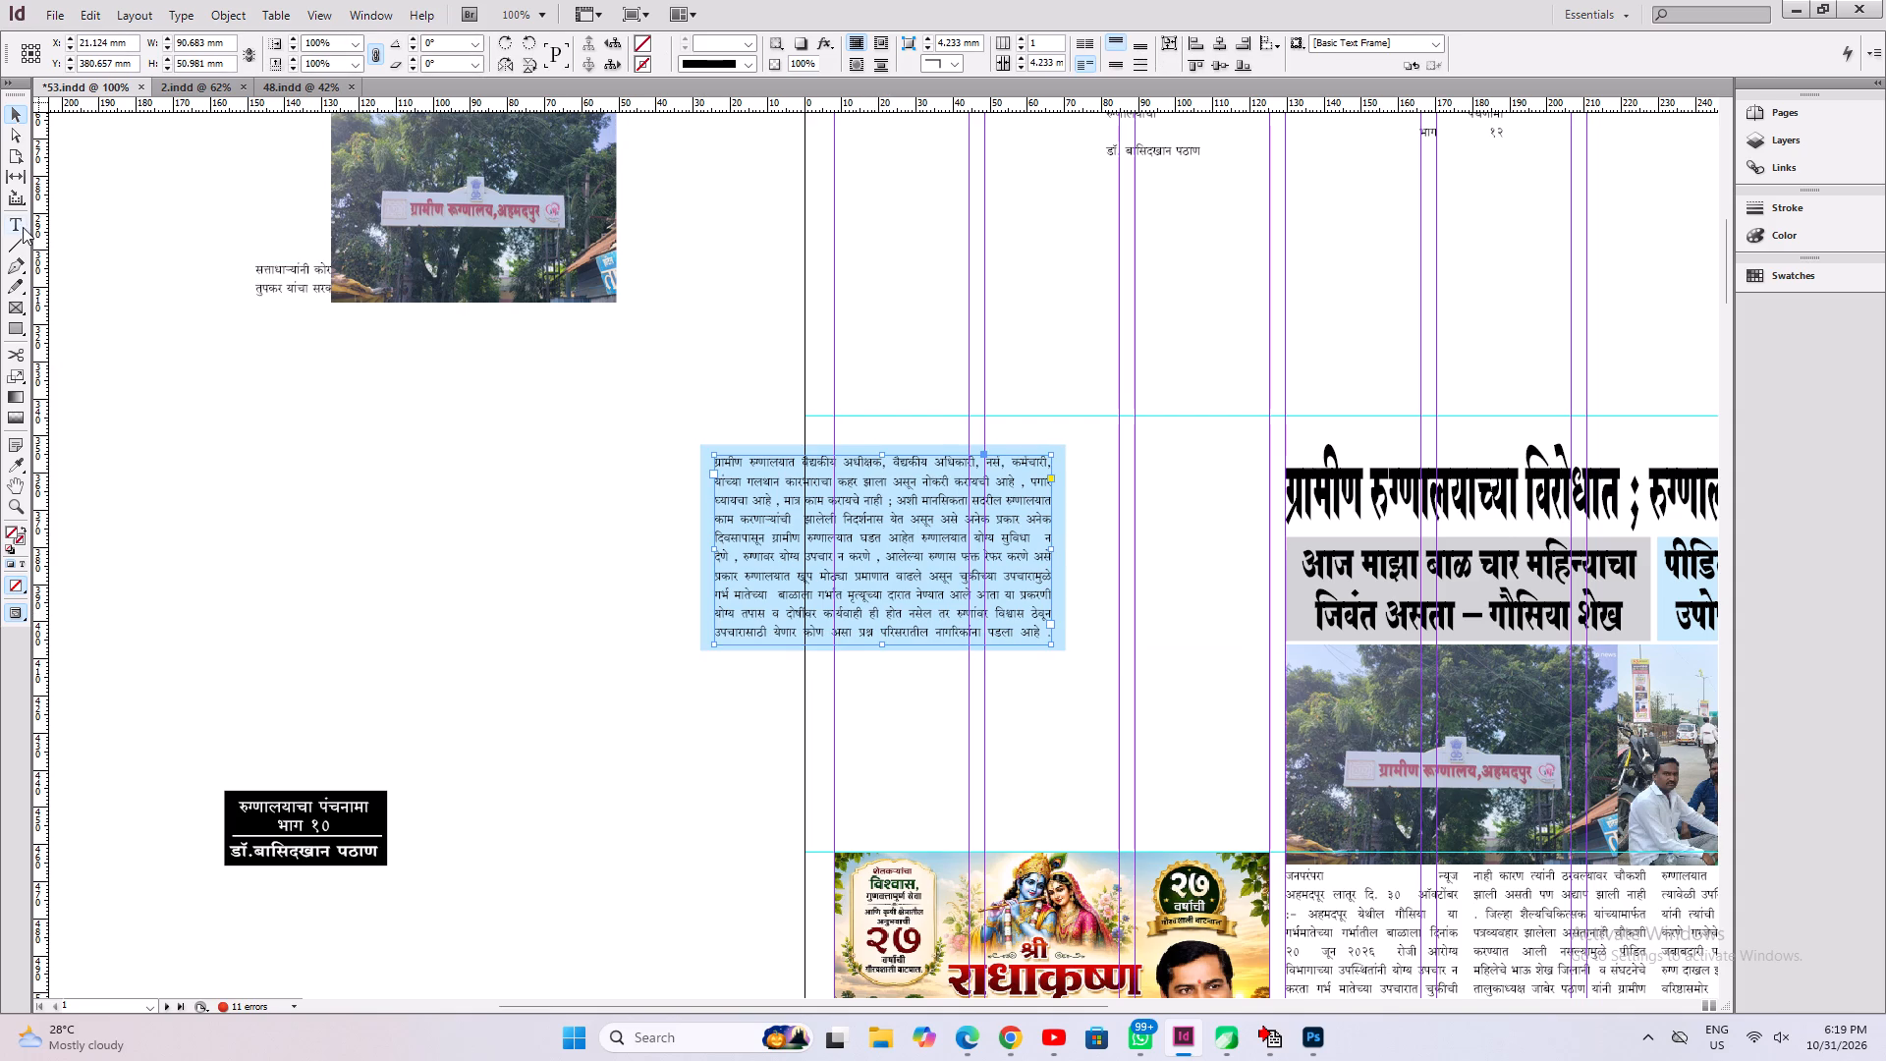
Group the blue box with its paragraph text frame and open the group's Text Wrap settings.
left_click(23, 226)
left_click(974, 580)
key("ctrl+0")
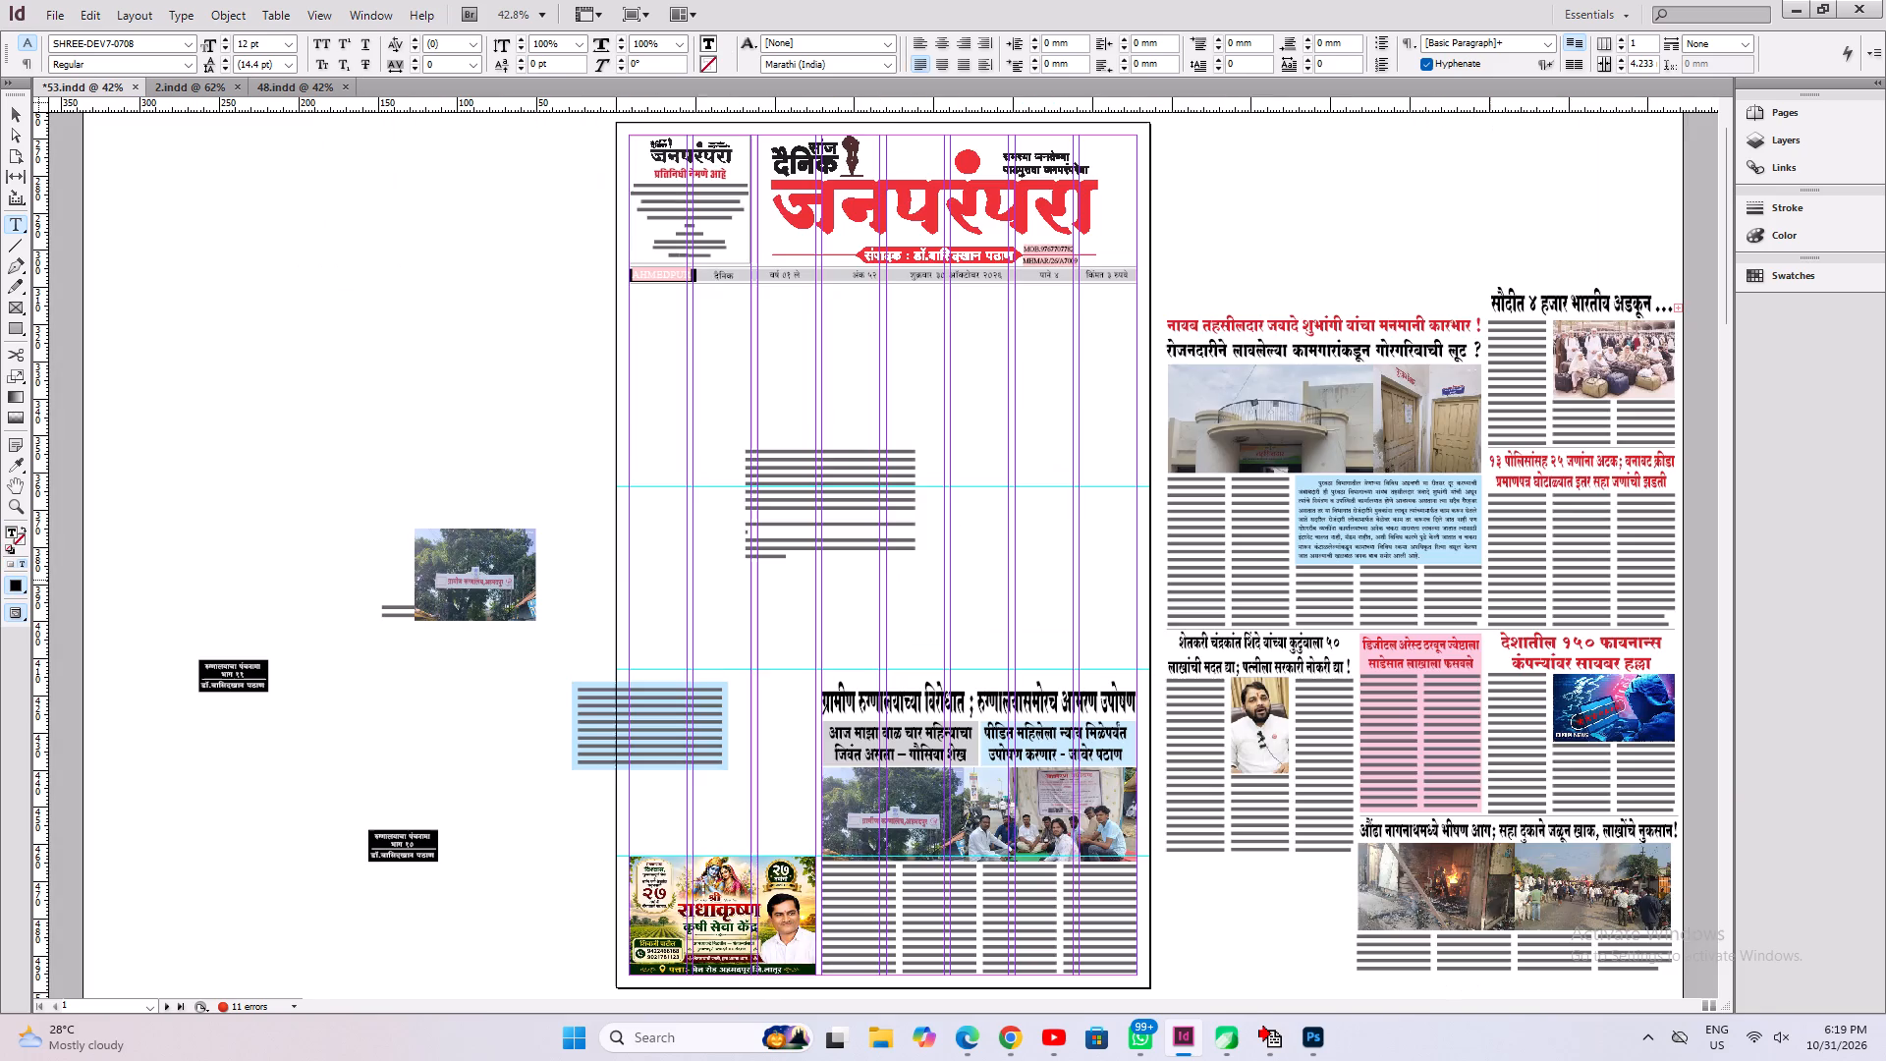
left_click(20, 111)
left_click_drag(715, 603, 617, 766)
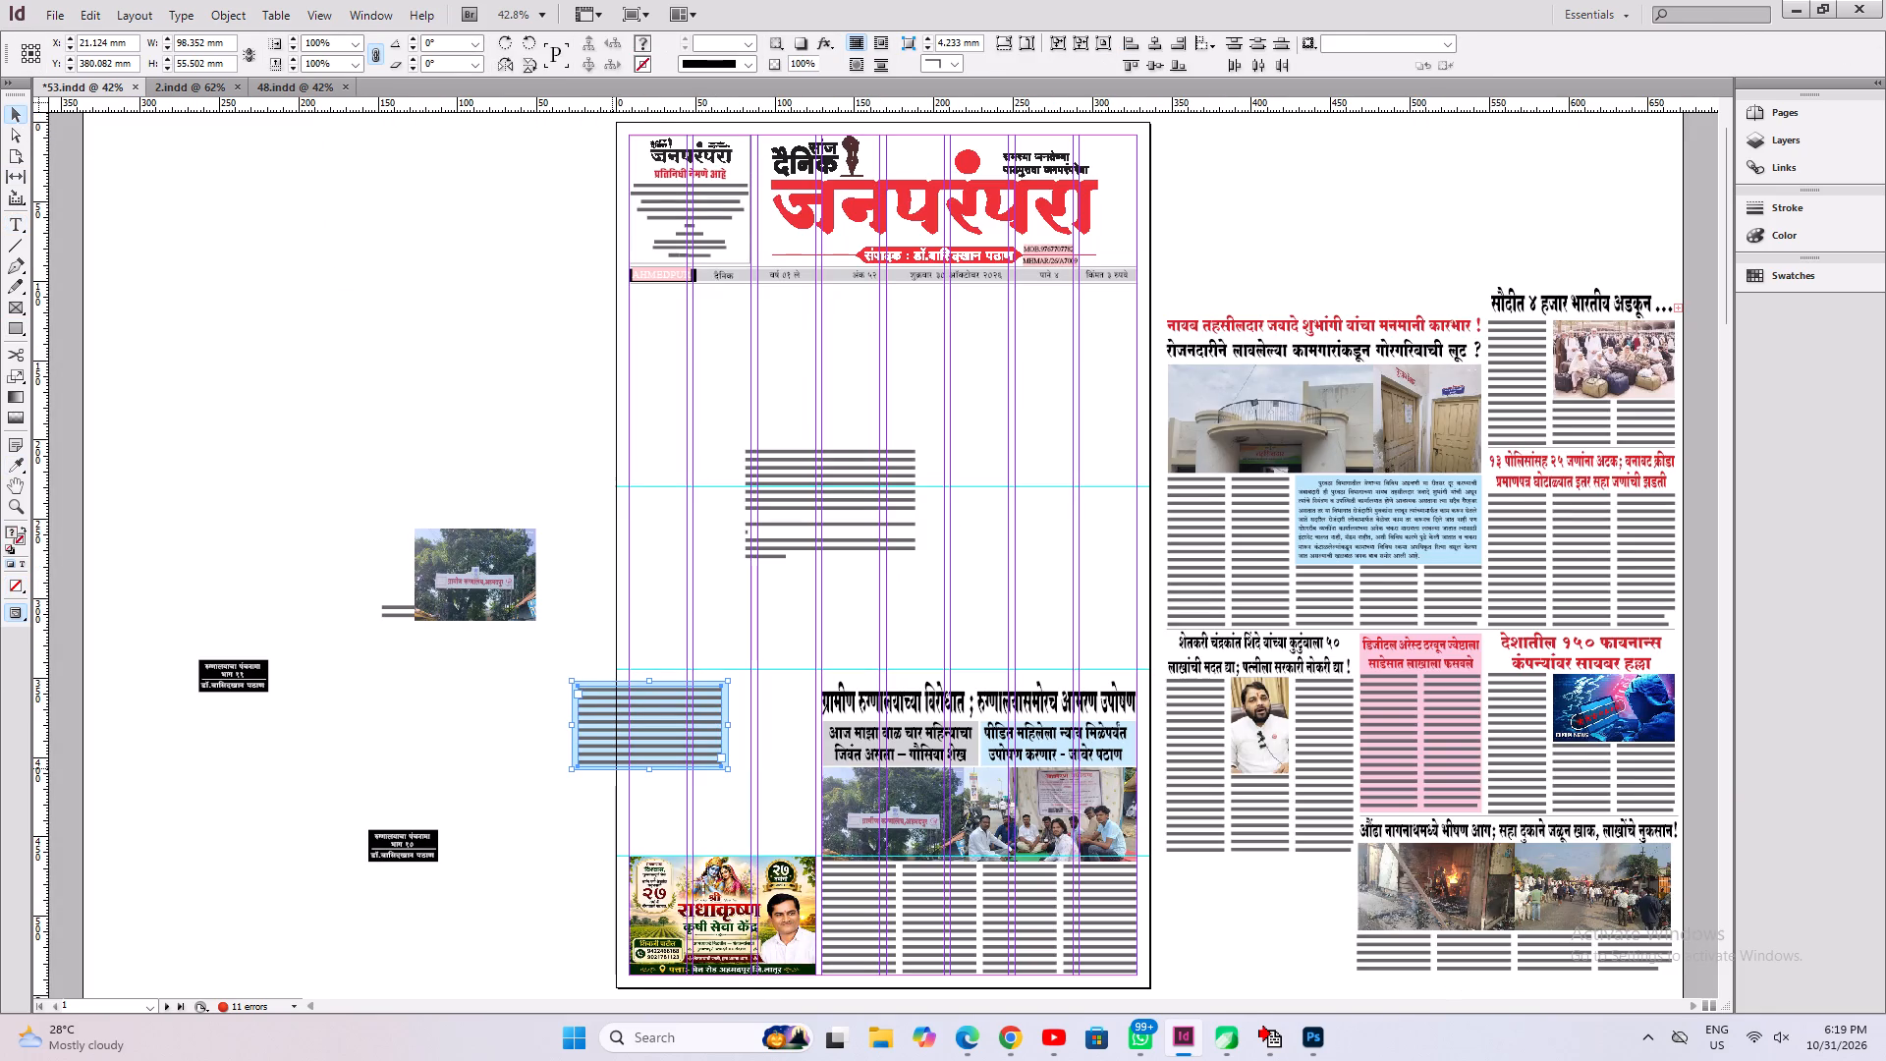
key("ctrl+g")
key("ctrl+alt+w")
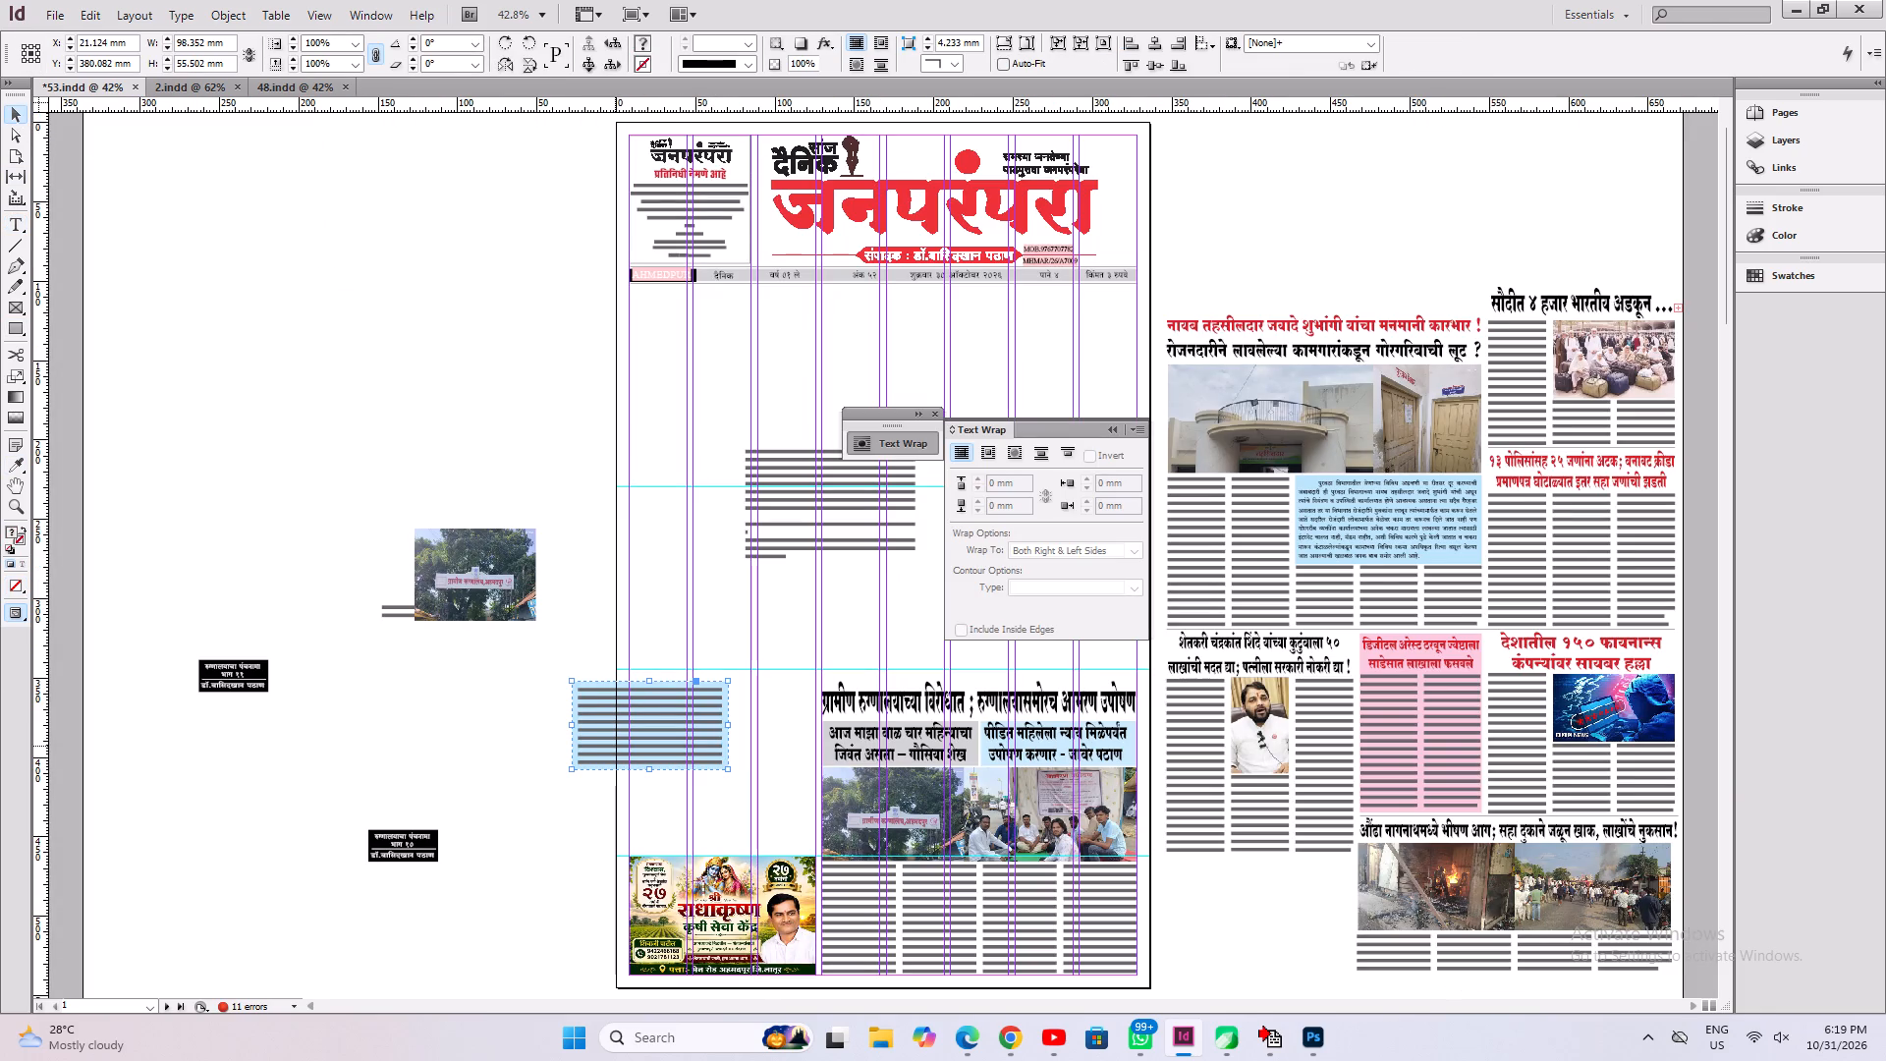
Delete the remaining overset-text frame from the empty area above the hunger-strike headline.
left_click(783, 522)
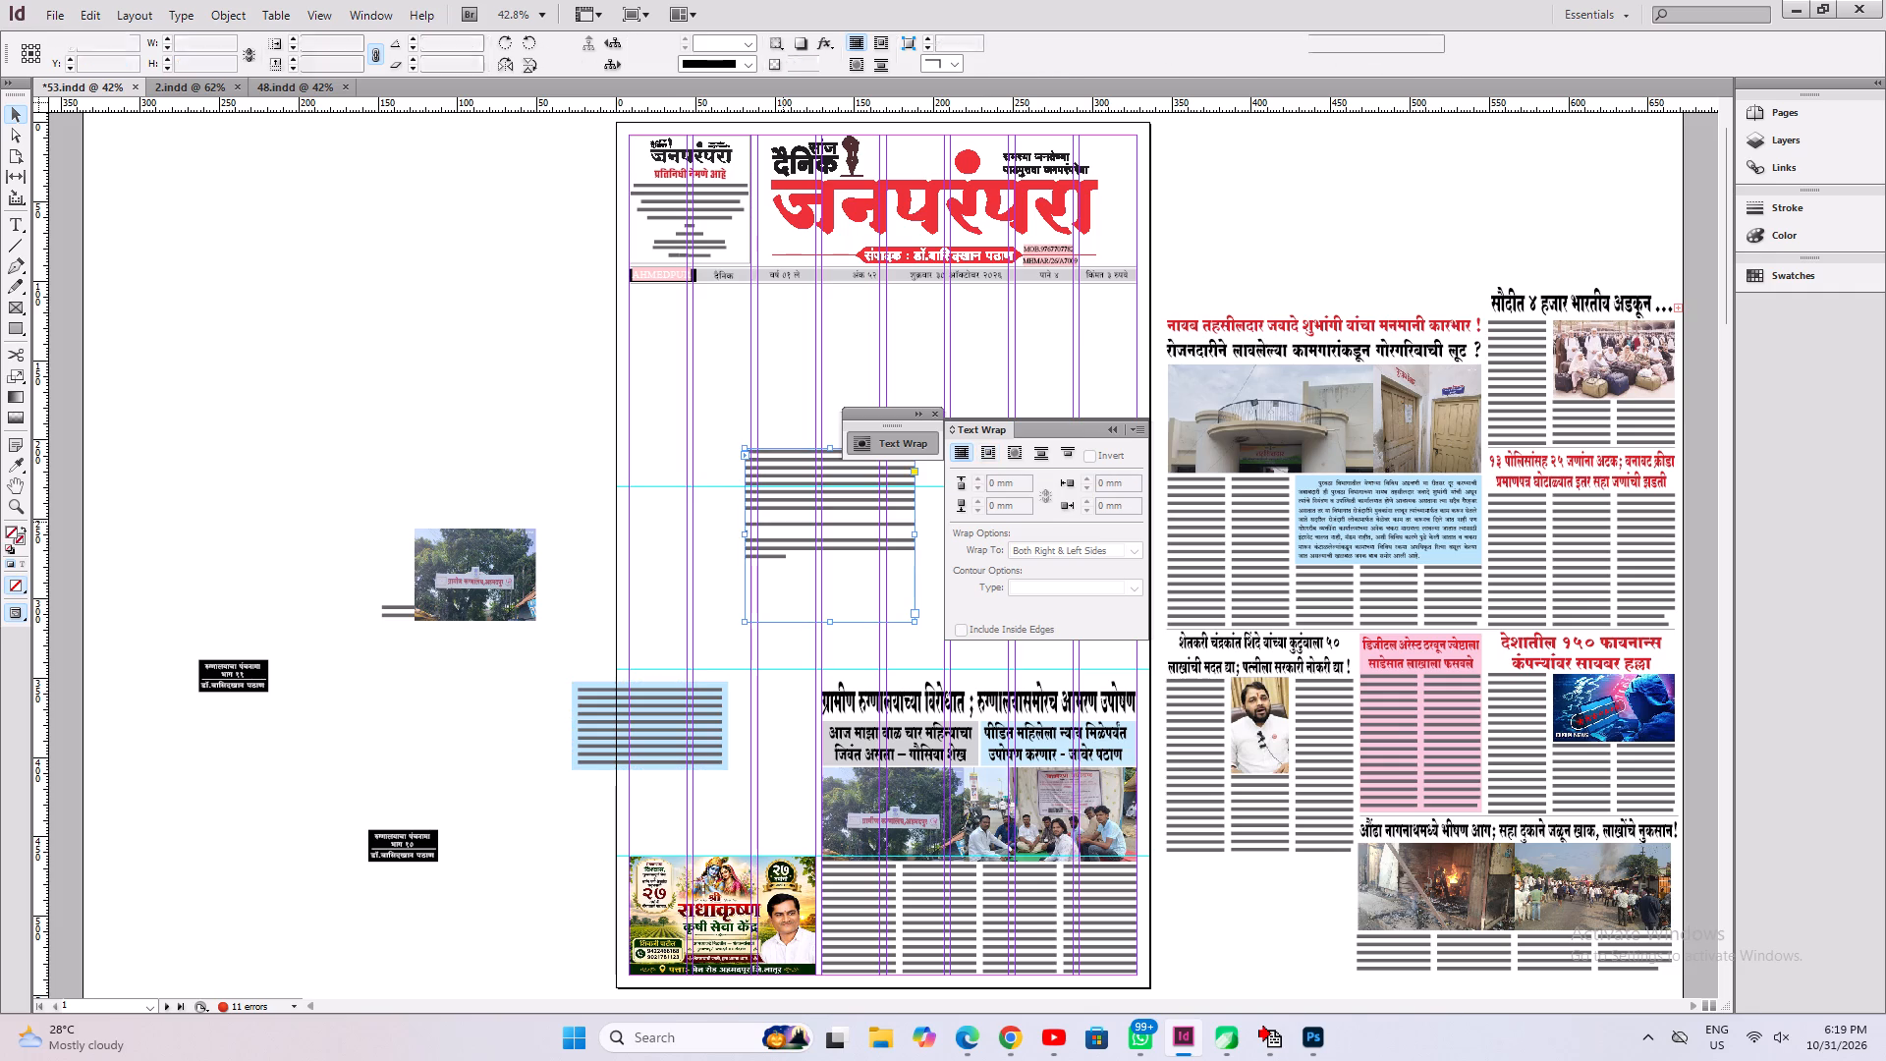
key("Delete")
Move the grouped blue box into the hunger-strike body columns below the photos and nudge it slightly left.
left_click(673, 735)
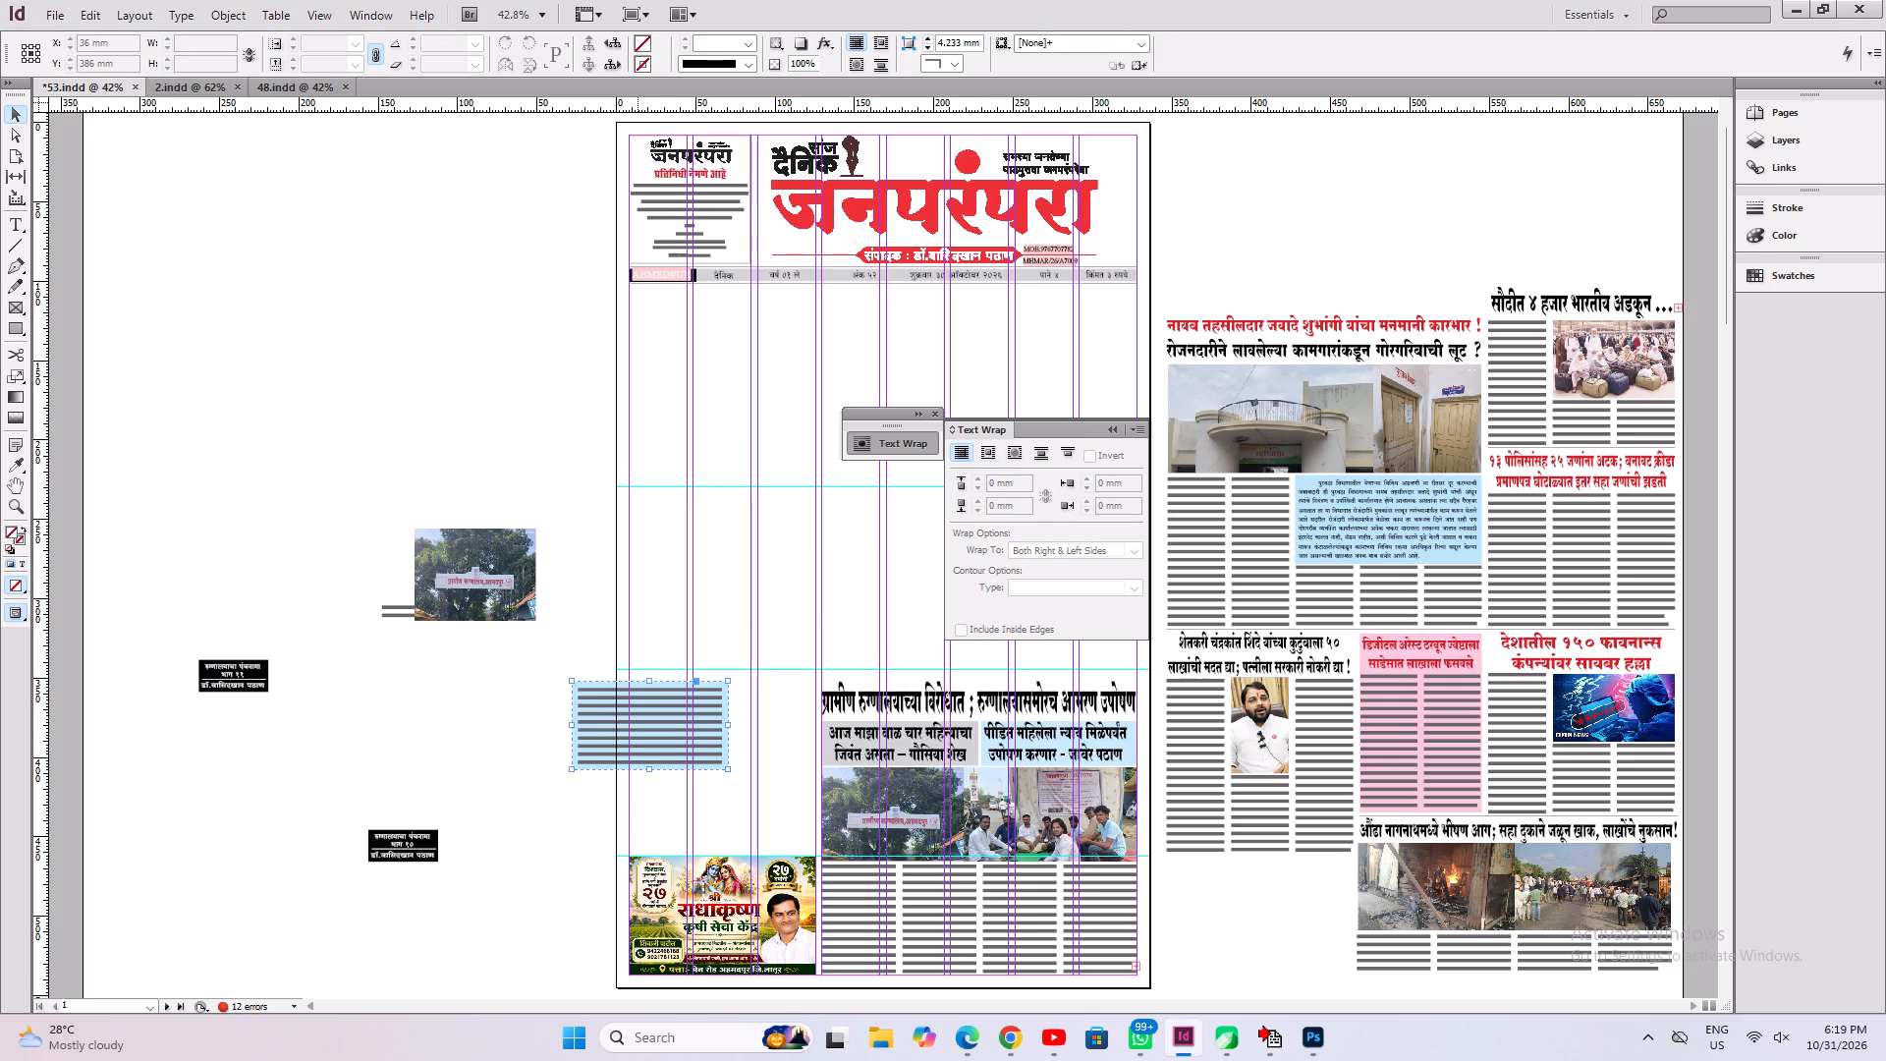
left_click_drag(630, 743, 962, 927)
key("ctrl+1")
key("Left")
key("Left")
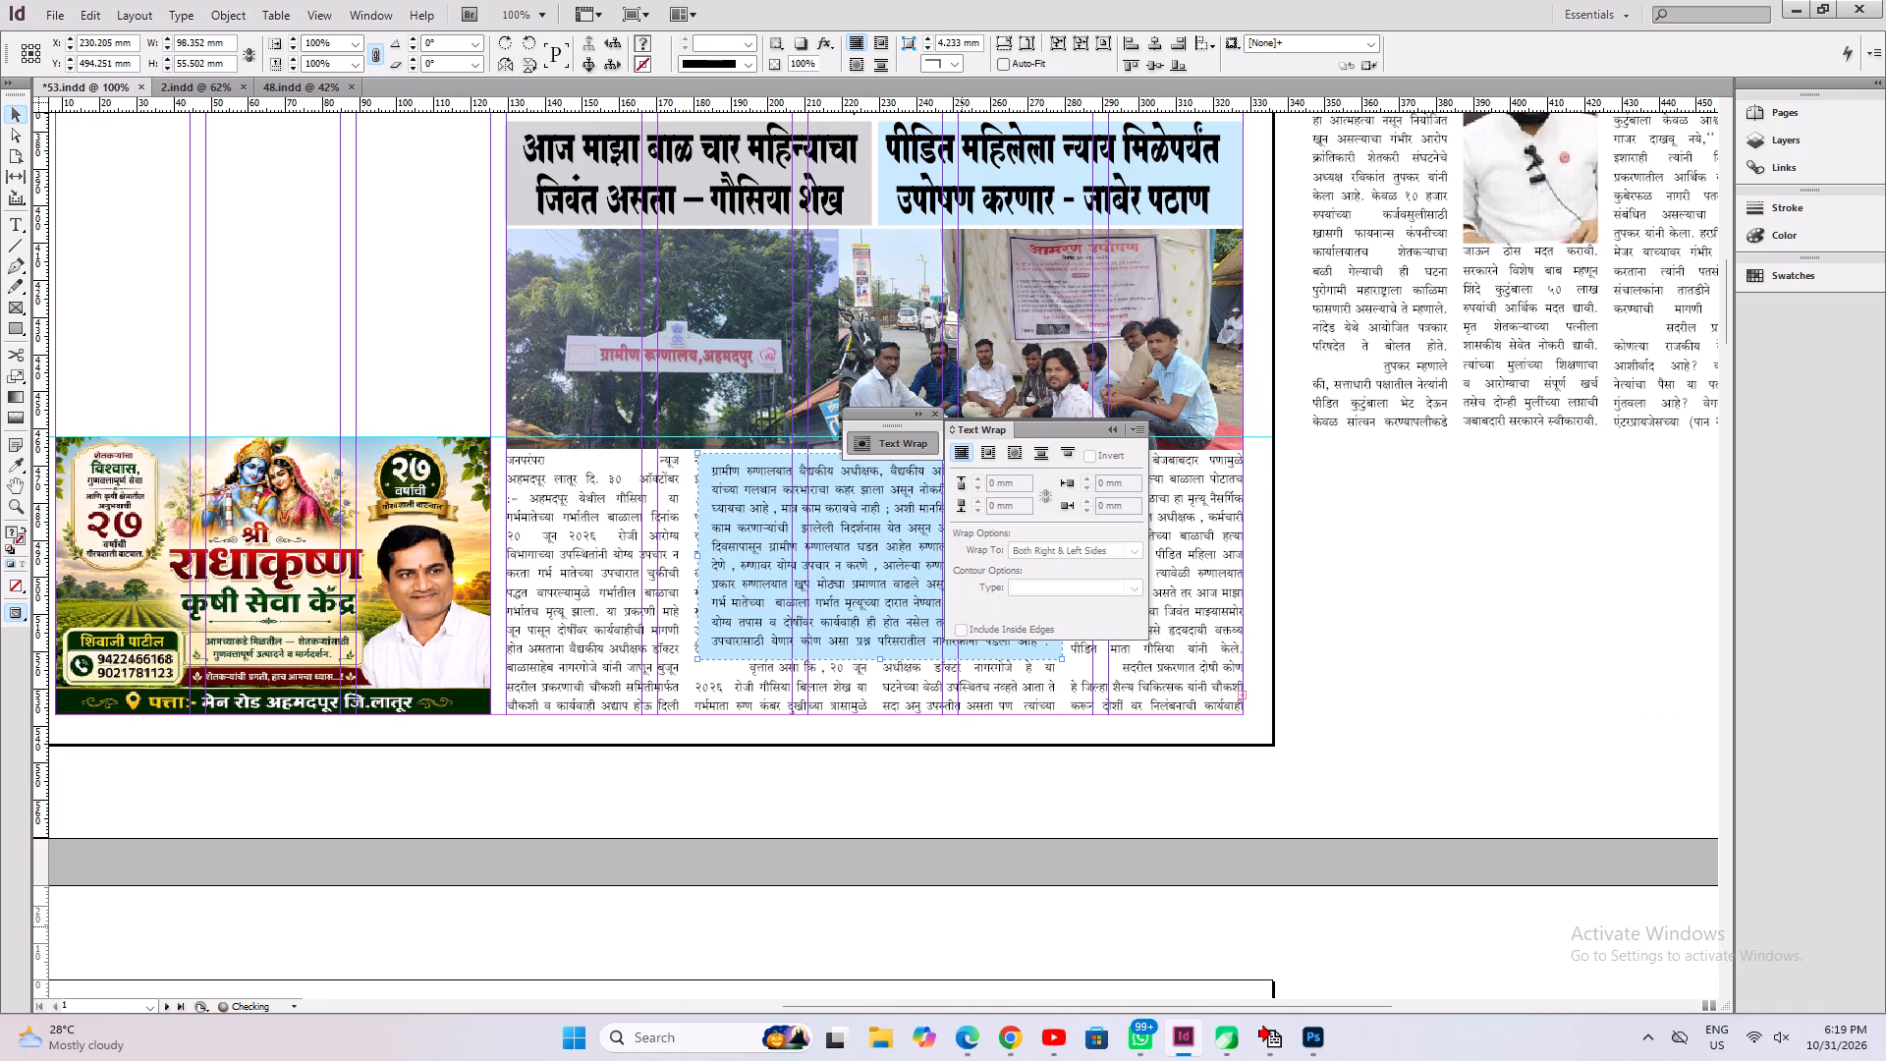
Nudge the grouped blue box slightly left and down, and set the body text to wrap around its bounding box.
key("Left")
key("Left")
key("Down")
key("Down")
key("ctrl+alt+w")
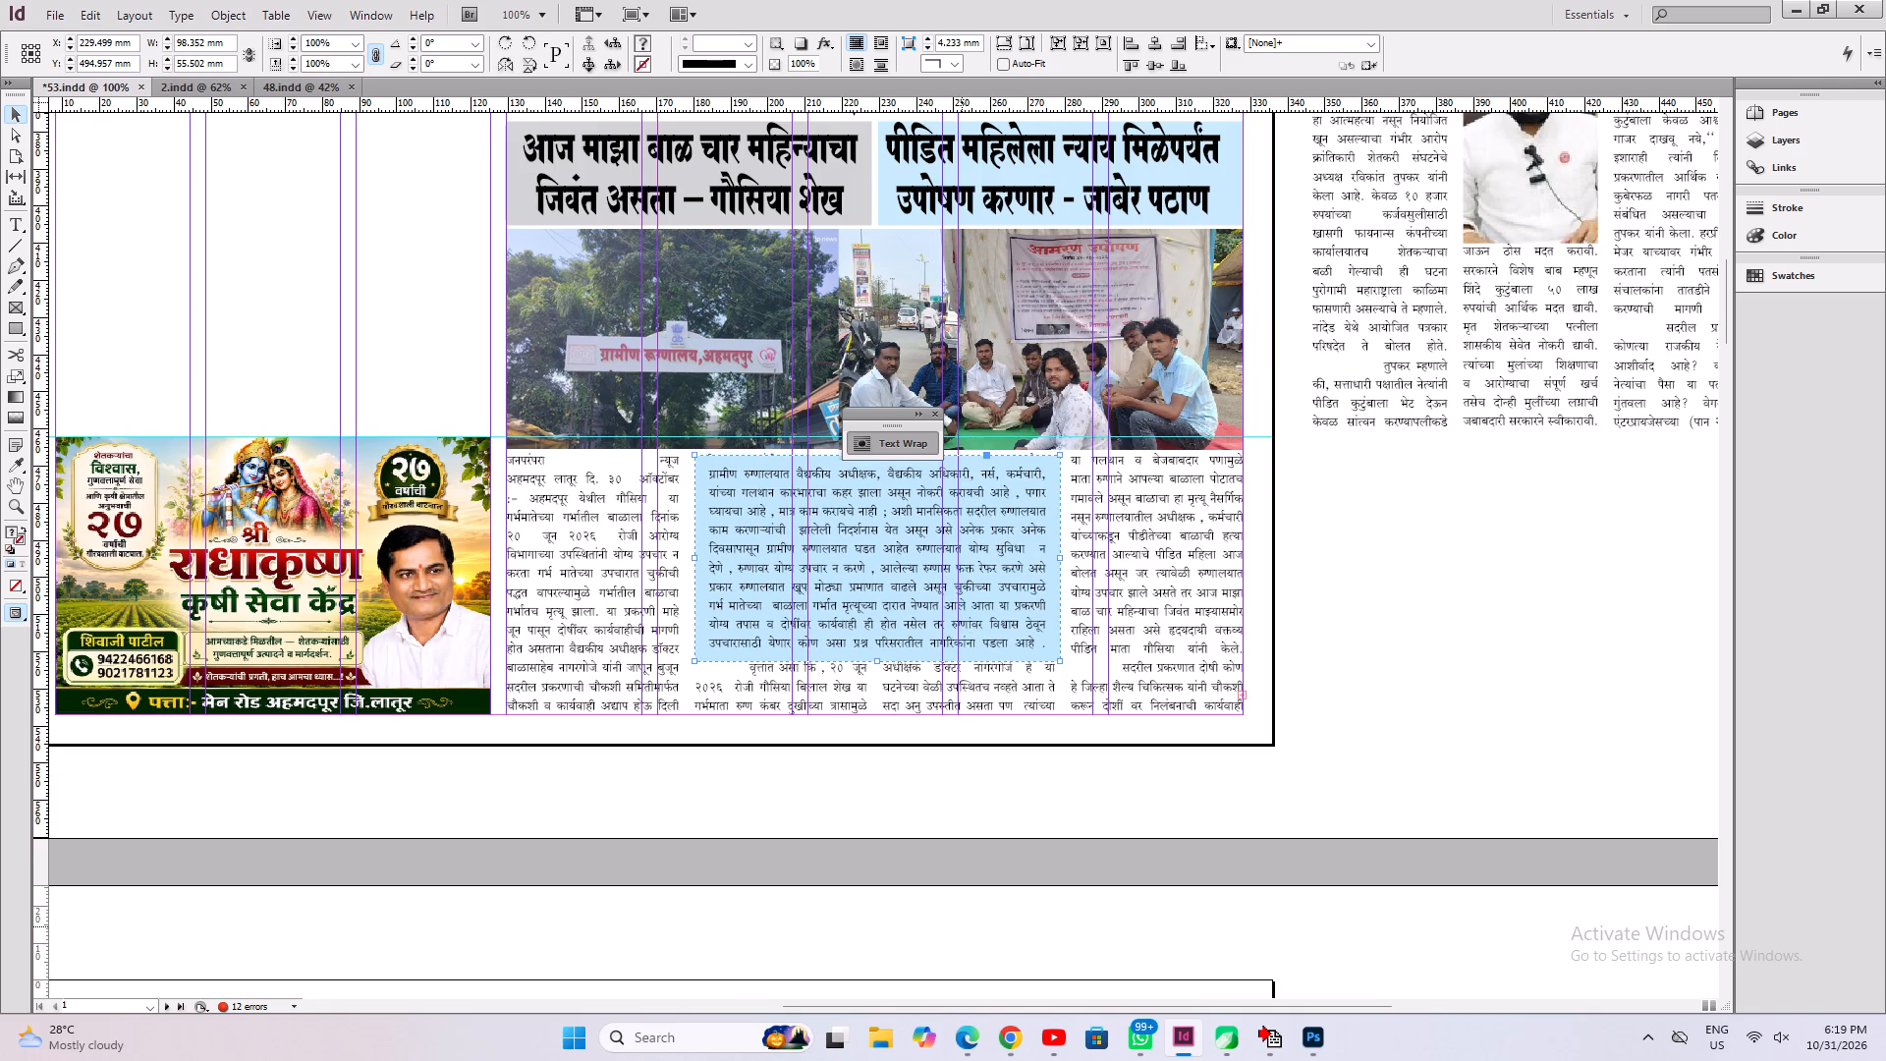
key("ctrl+alt+w")
left_click(988, 457)
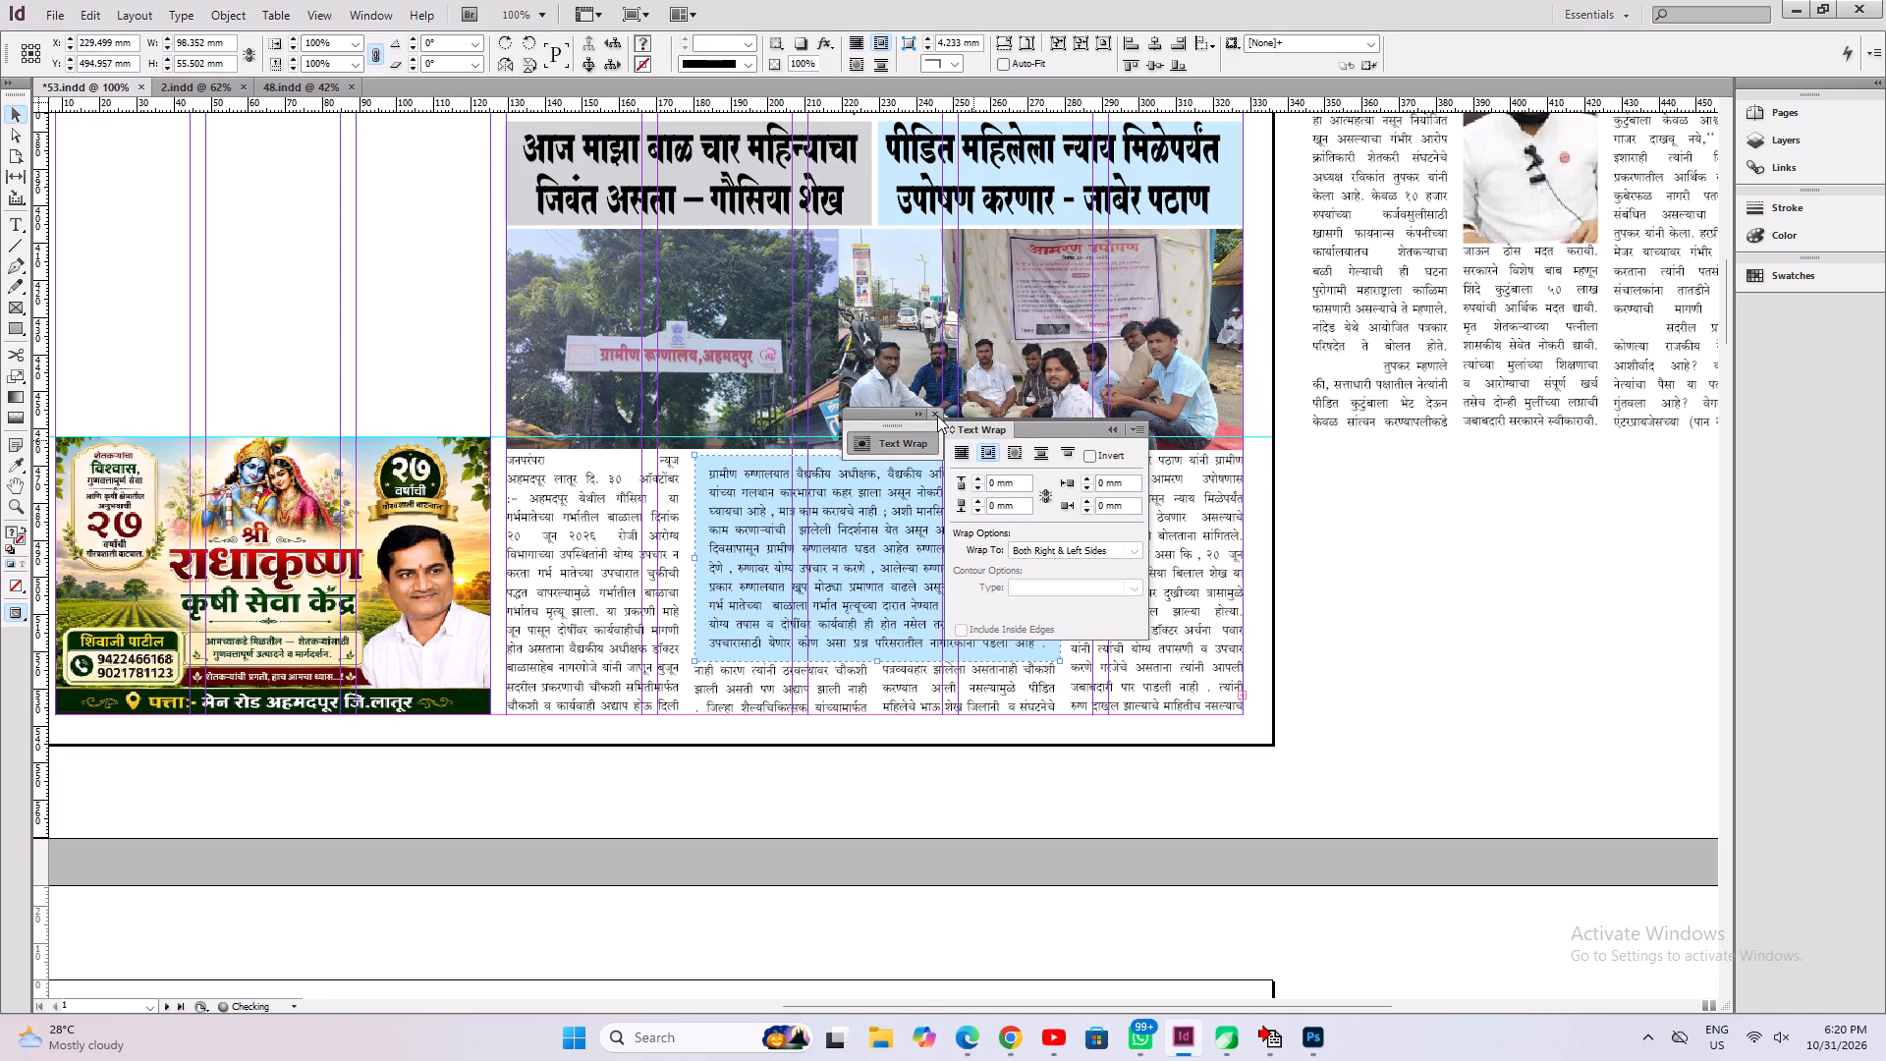
left_click(937, 416)
Move the black रुग्णालयाचा पंचनामा label from the pasteboard to the top of the hunger-strike story's first body column.
left_click(1115, 557)
key("ctrl+1")
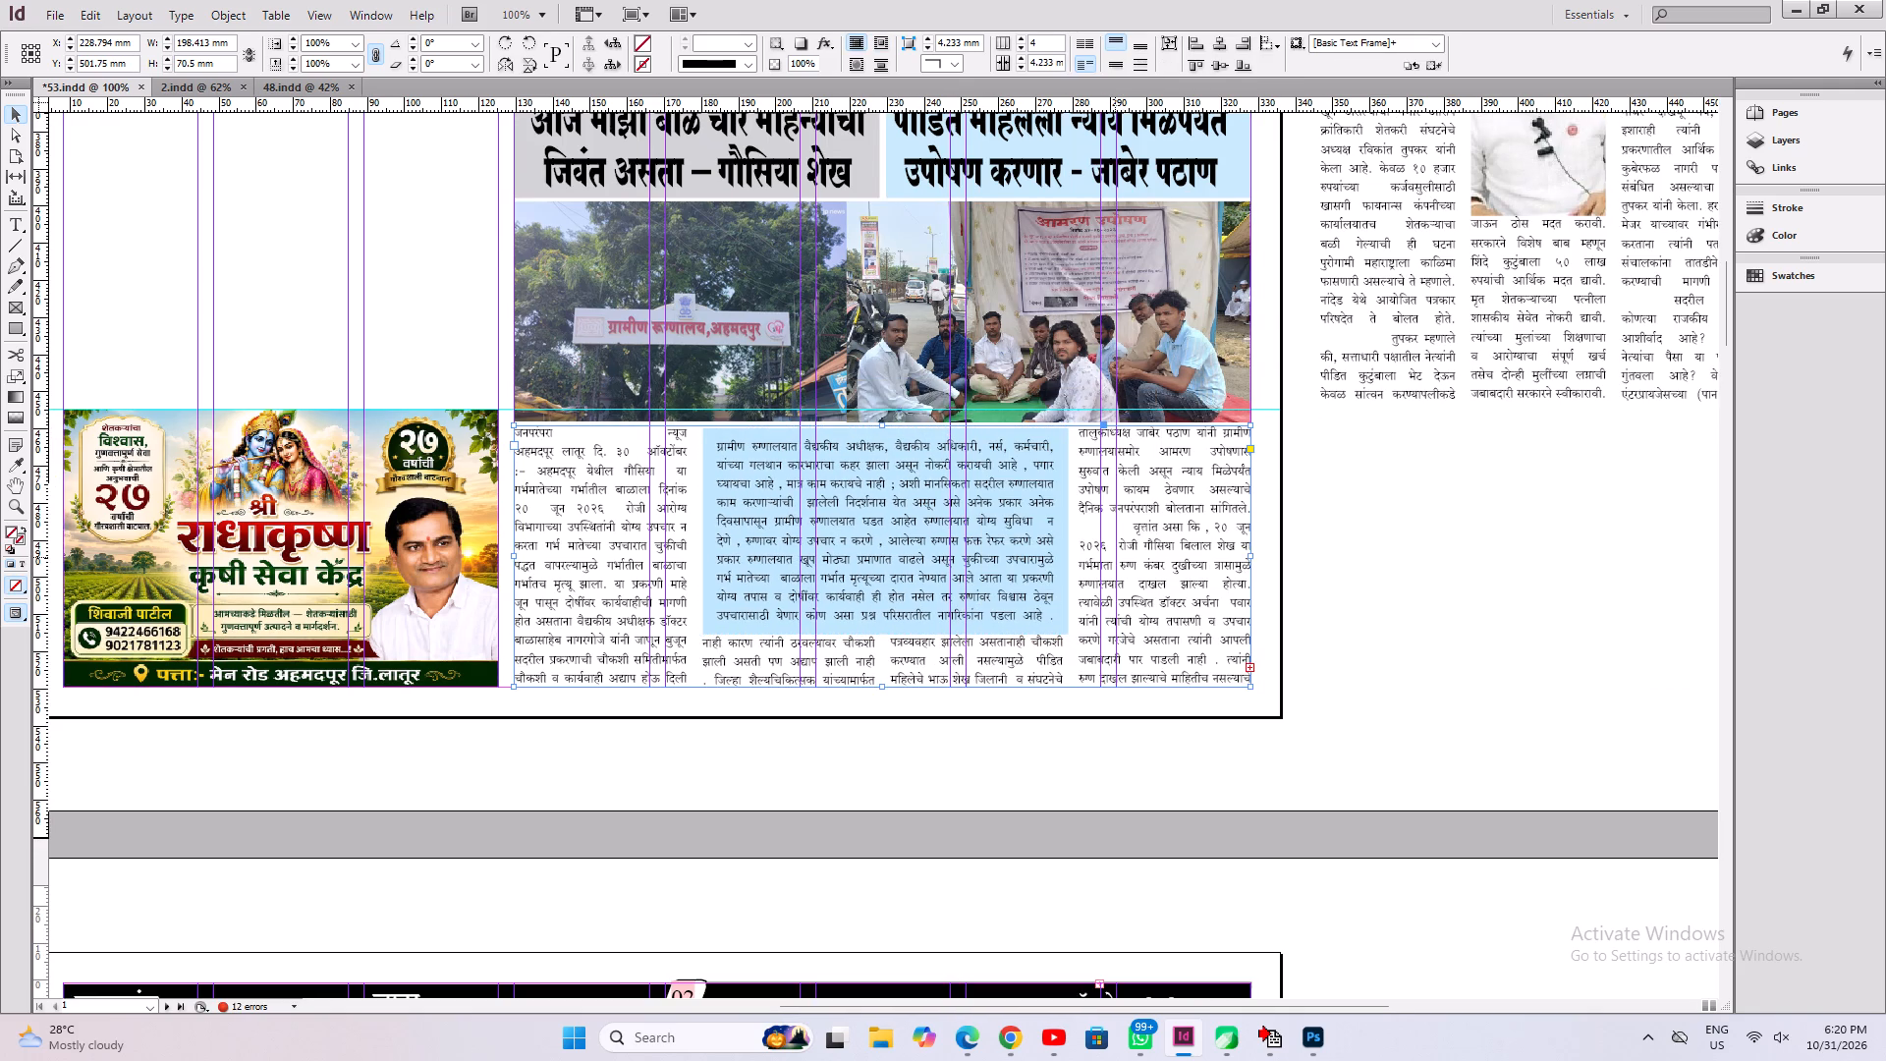
scroll(1067, 748, "up", 3)
left_click_drag(645, 170, 647, 173)
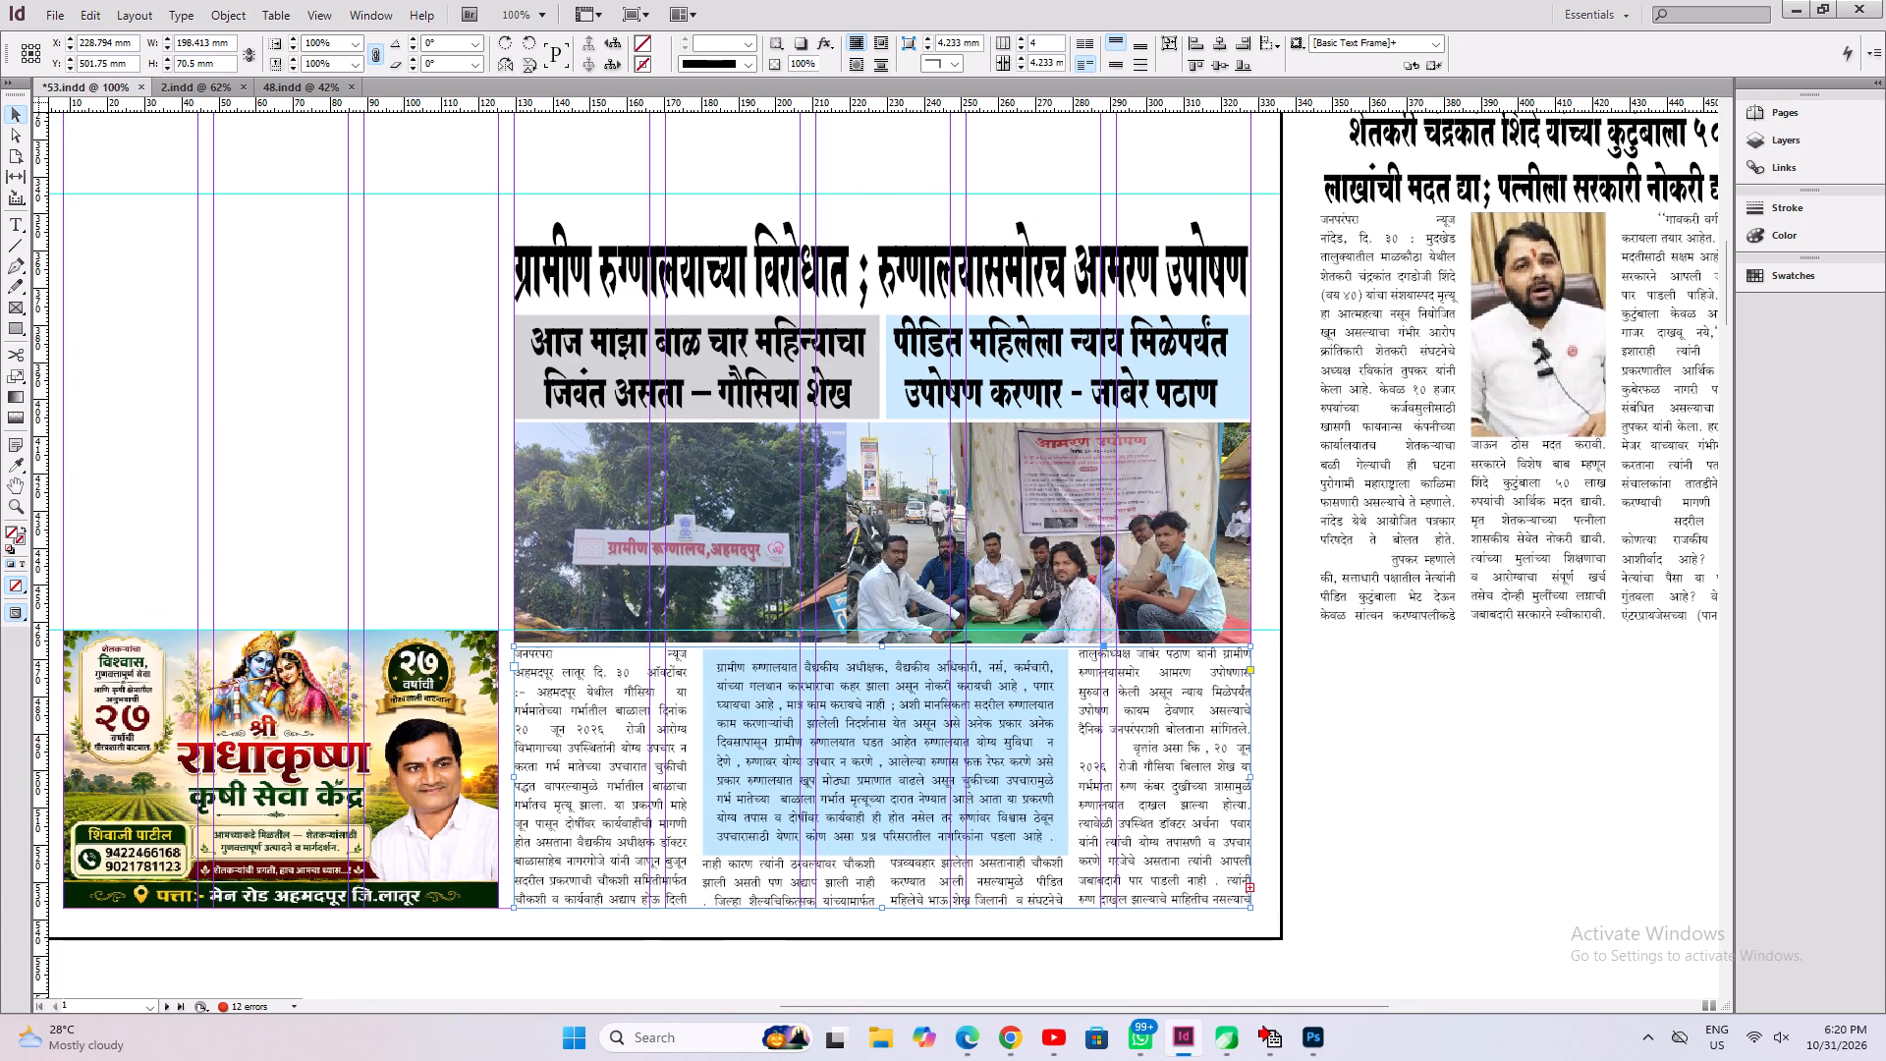
left_click_drag(647, 173, 843, 698)
left_click(254, 305)
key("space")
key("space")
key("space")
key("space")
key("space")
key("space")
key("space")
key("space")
left_click_drag(239, 302, 1043, 307)
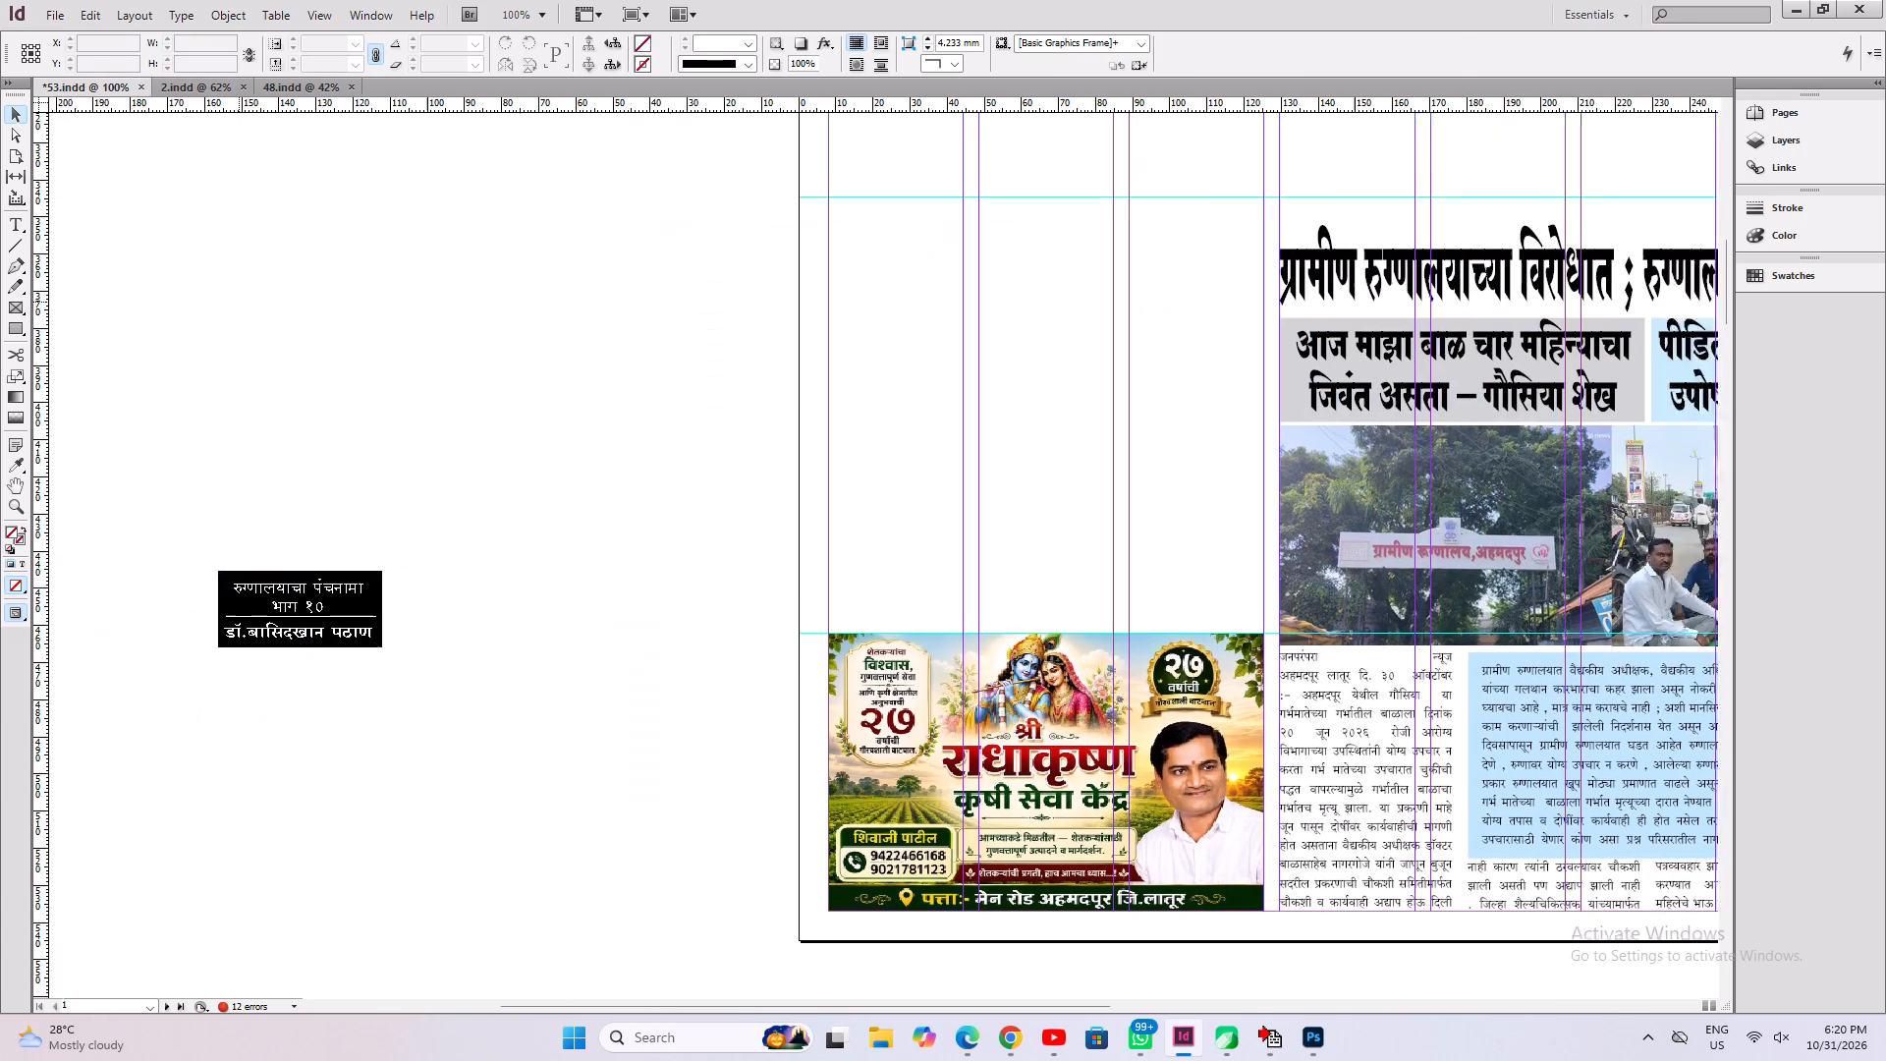
left_click_drag(1043, 307, 1055, 307)
left_click_drag(423, 435, 317, 635)
left_click_drag(345, 629, 1438, 760)
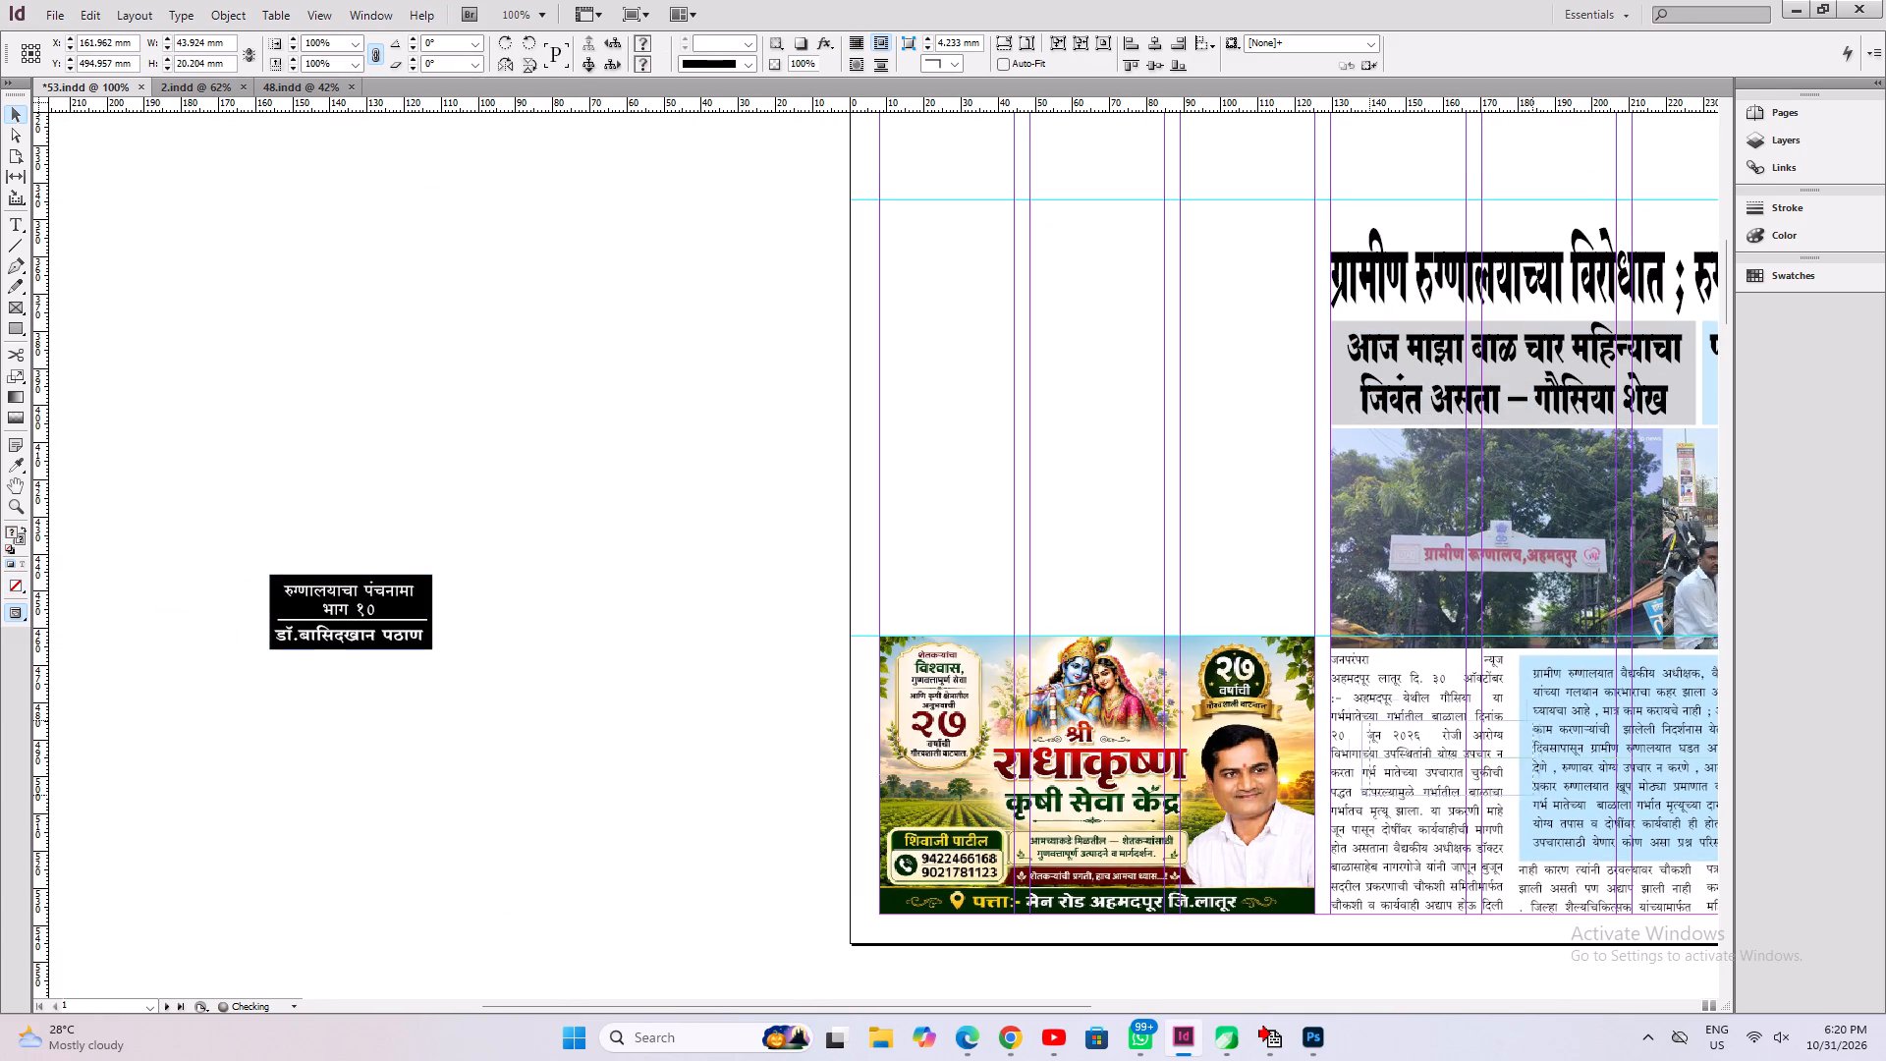
left_click_drag(1438, 760, 1414, 710)
left_click(1414, 710)
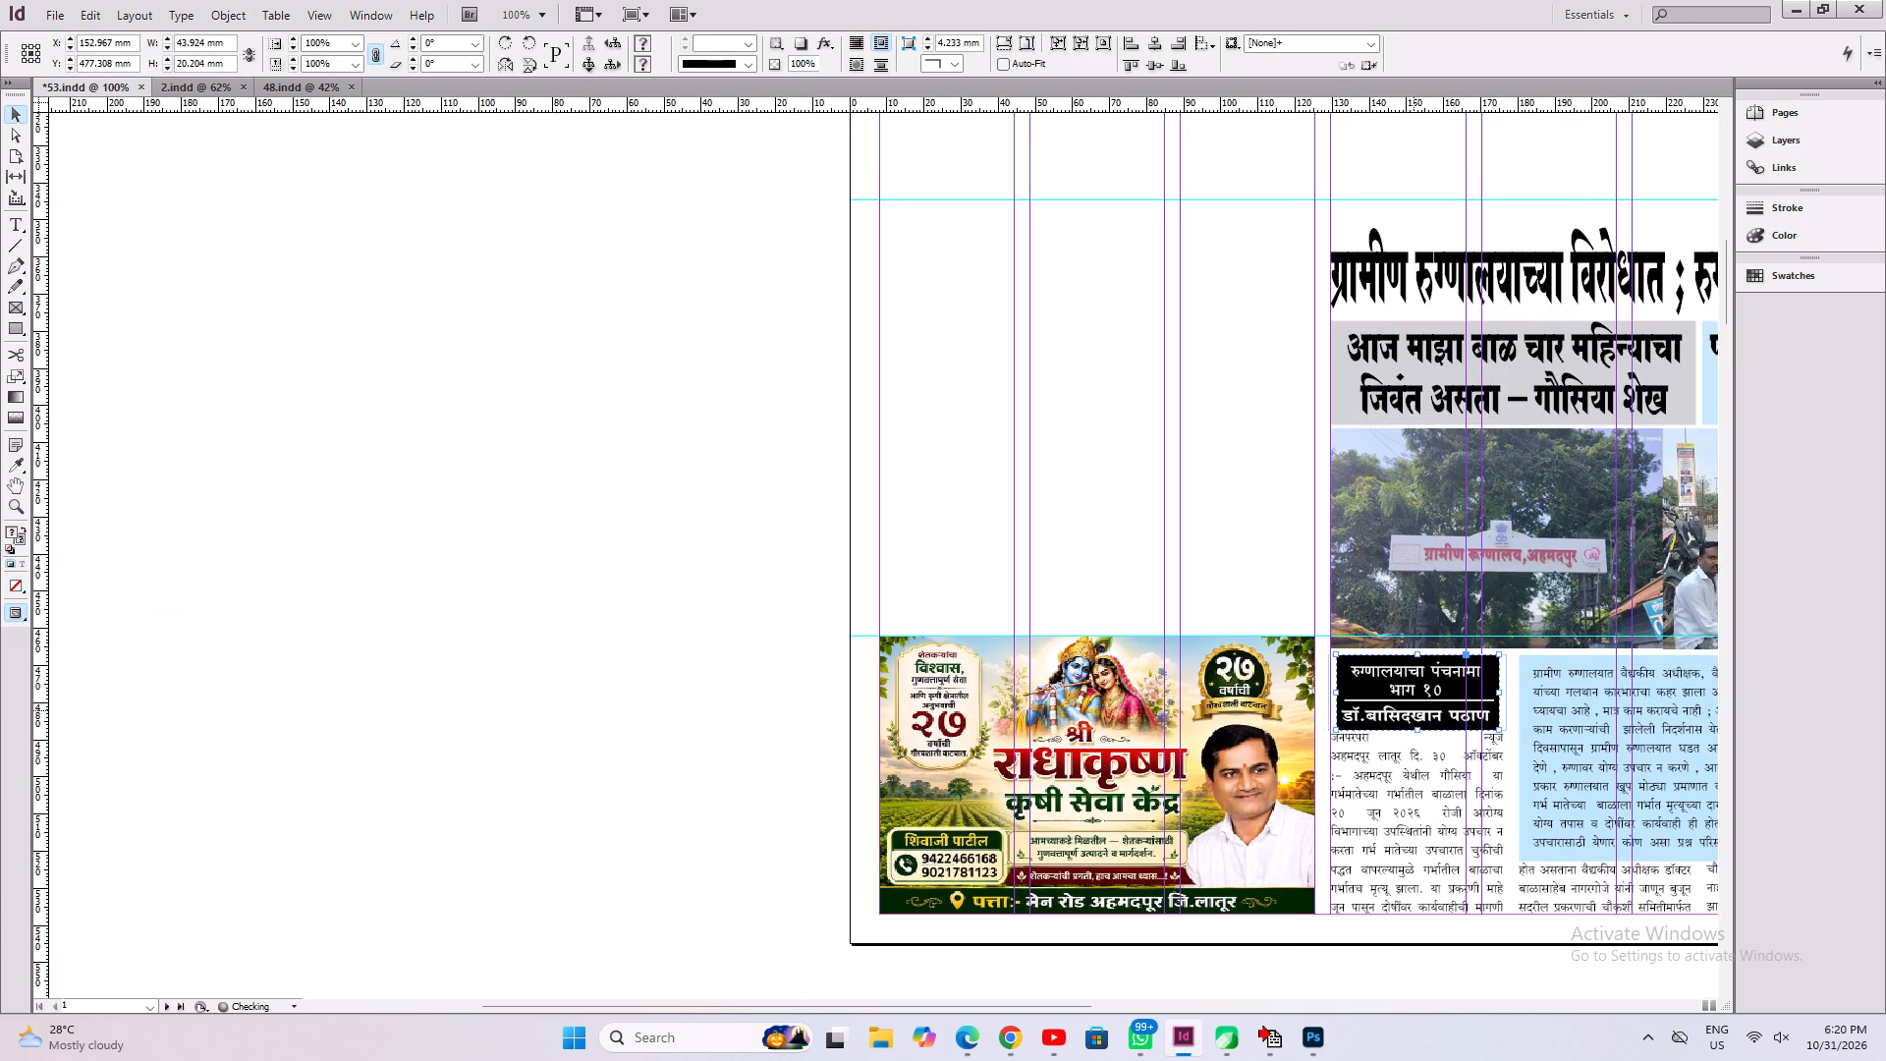
Nudge the black label to the first column's left edge and scale it to about 46.7 by 21.5 mm.
key("ctrl+1")
key("Right")
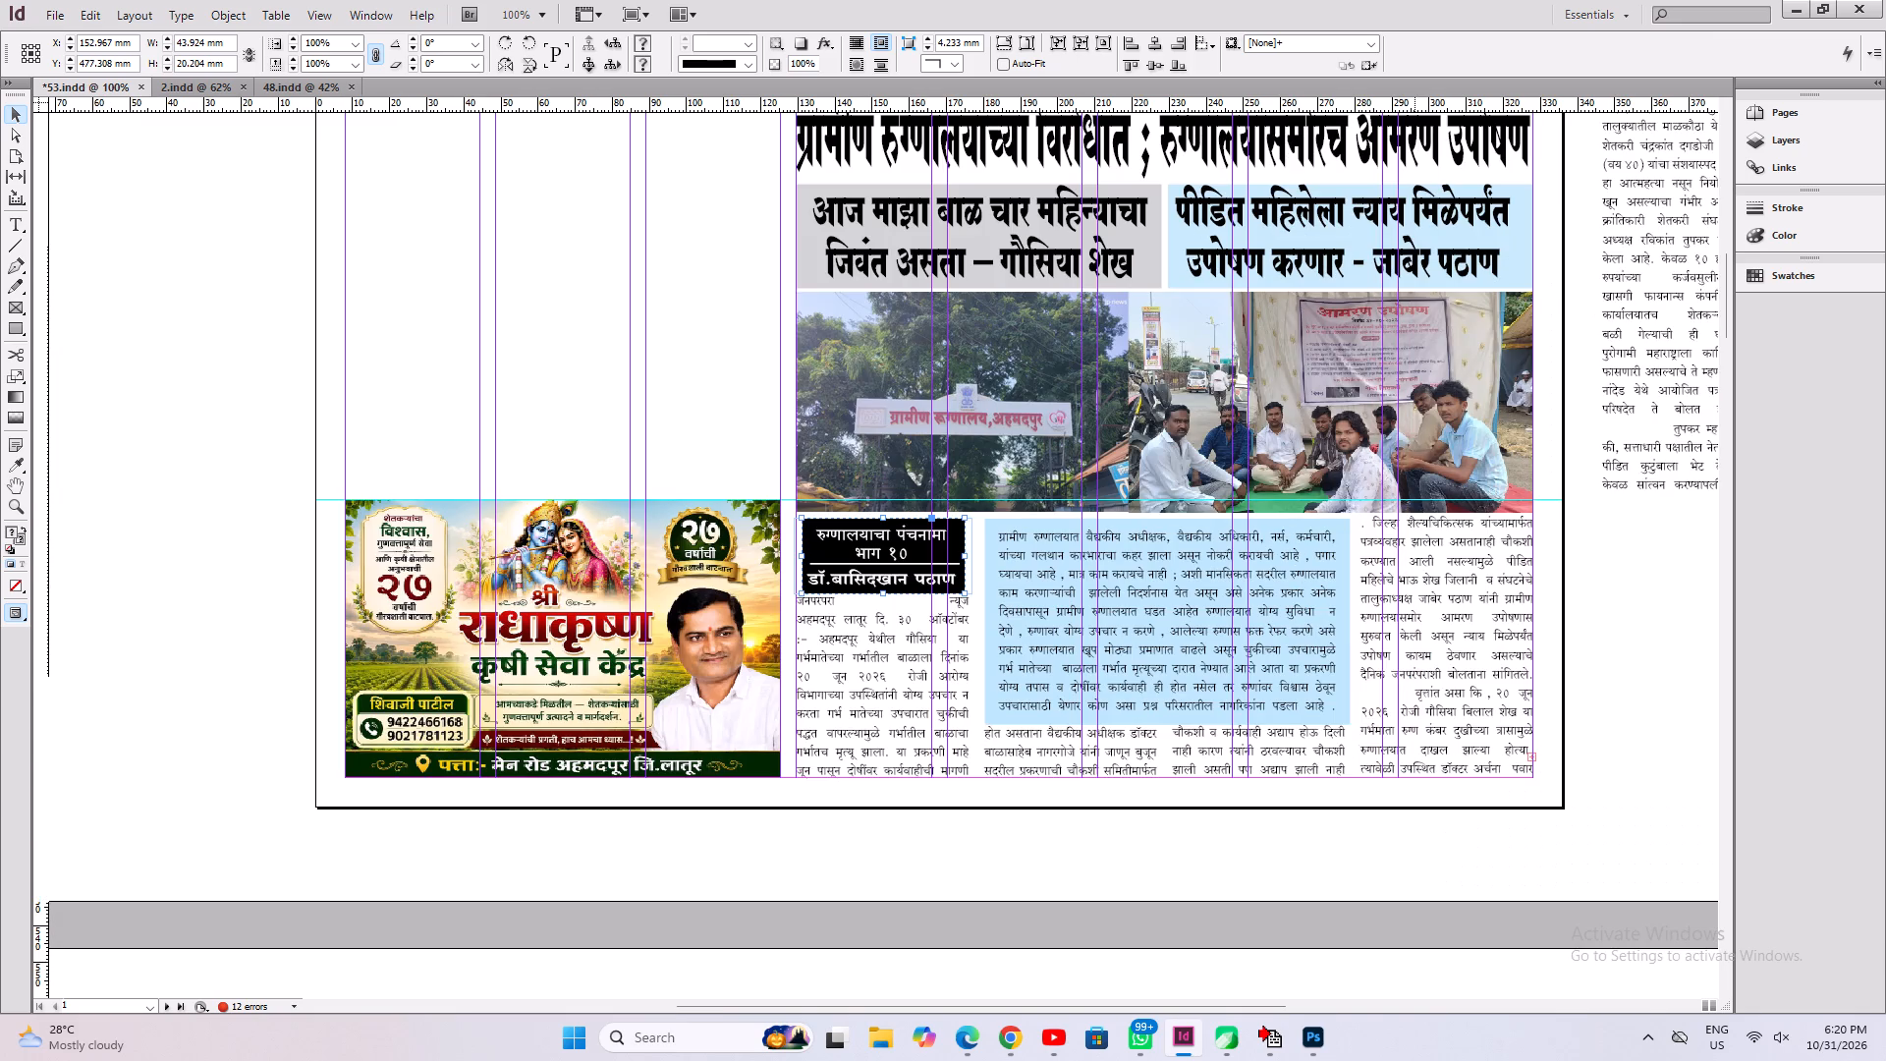
key("Left")
key("Left")
key("Left")
key("Left")
key("Left")
key("ctrl+2")
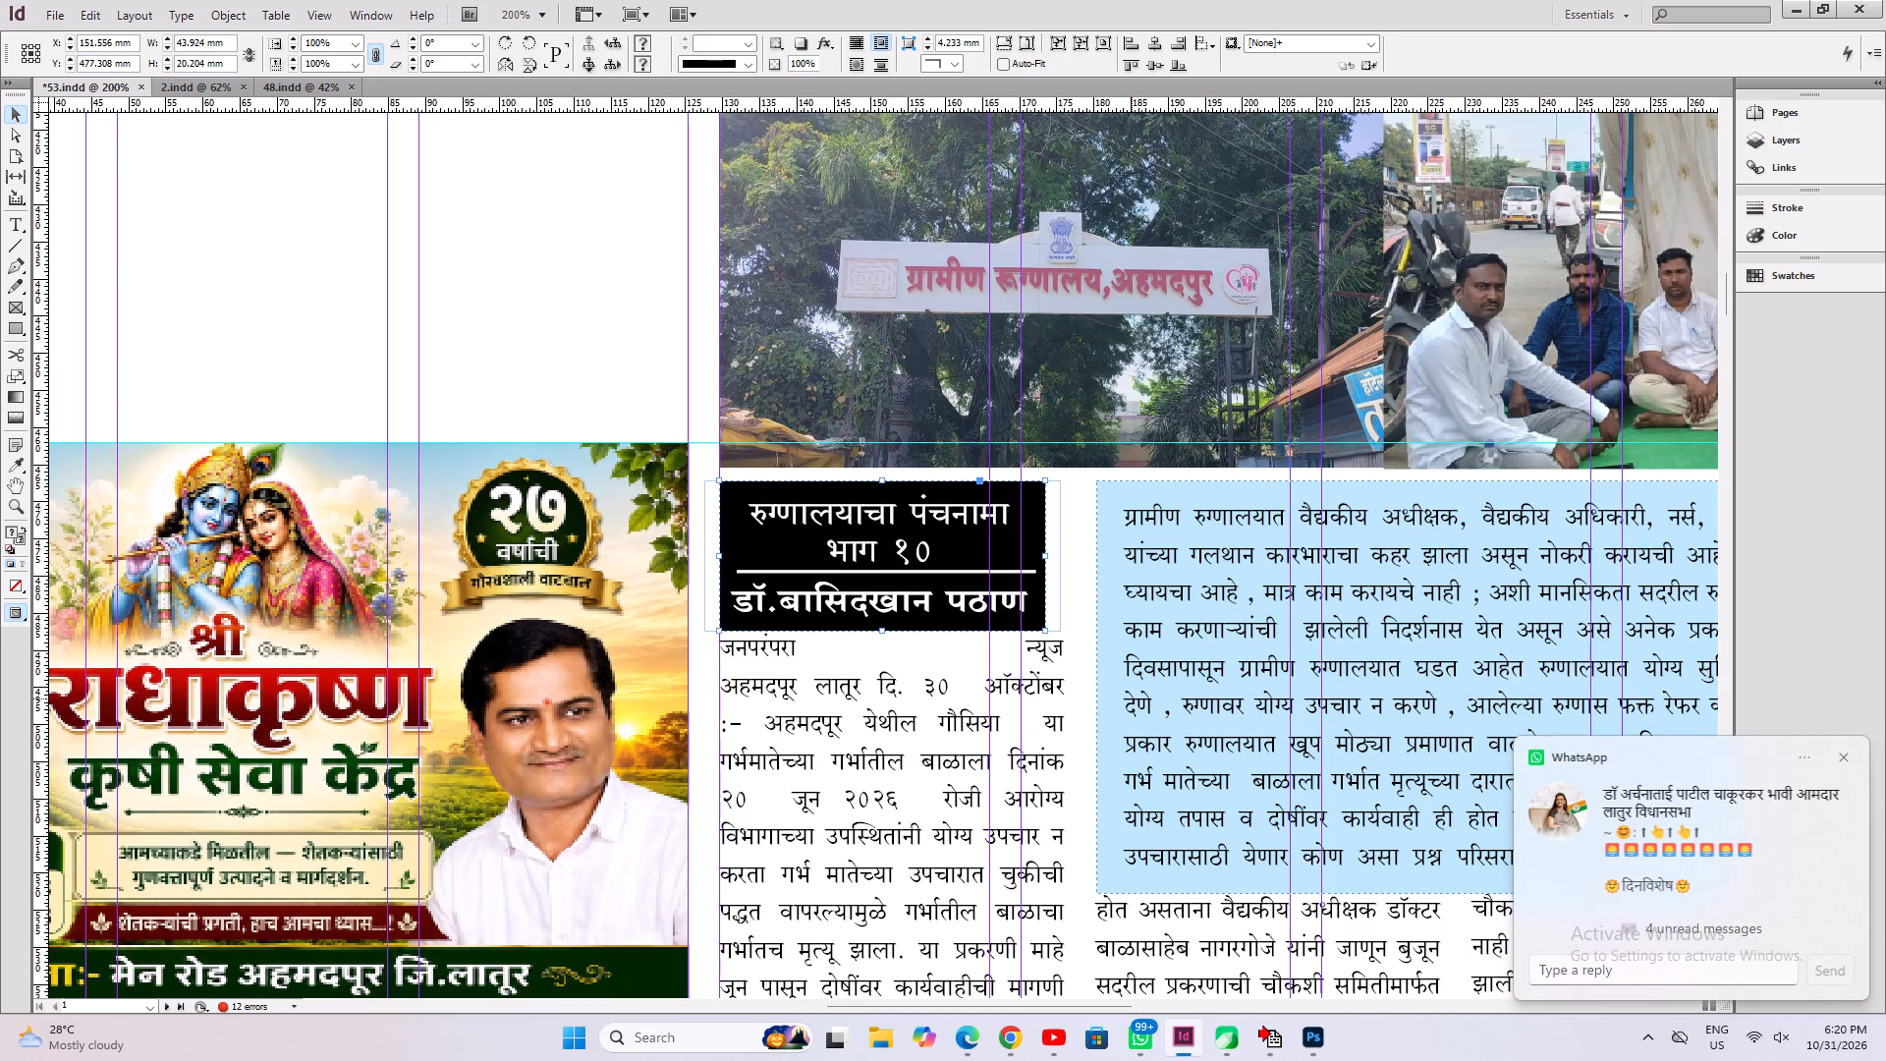
left_click_drag(1048, 633, 1058, 642, "ctrl+shift")
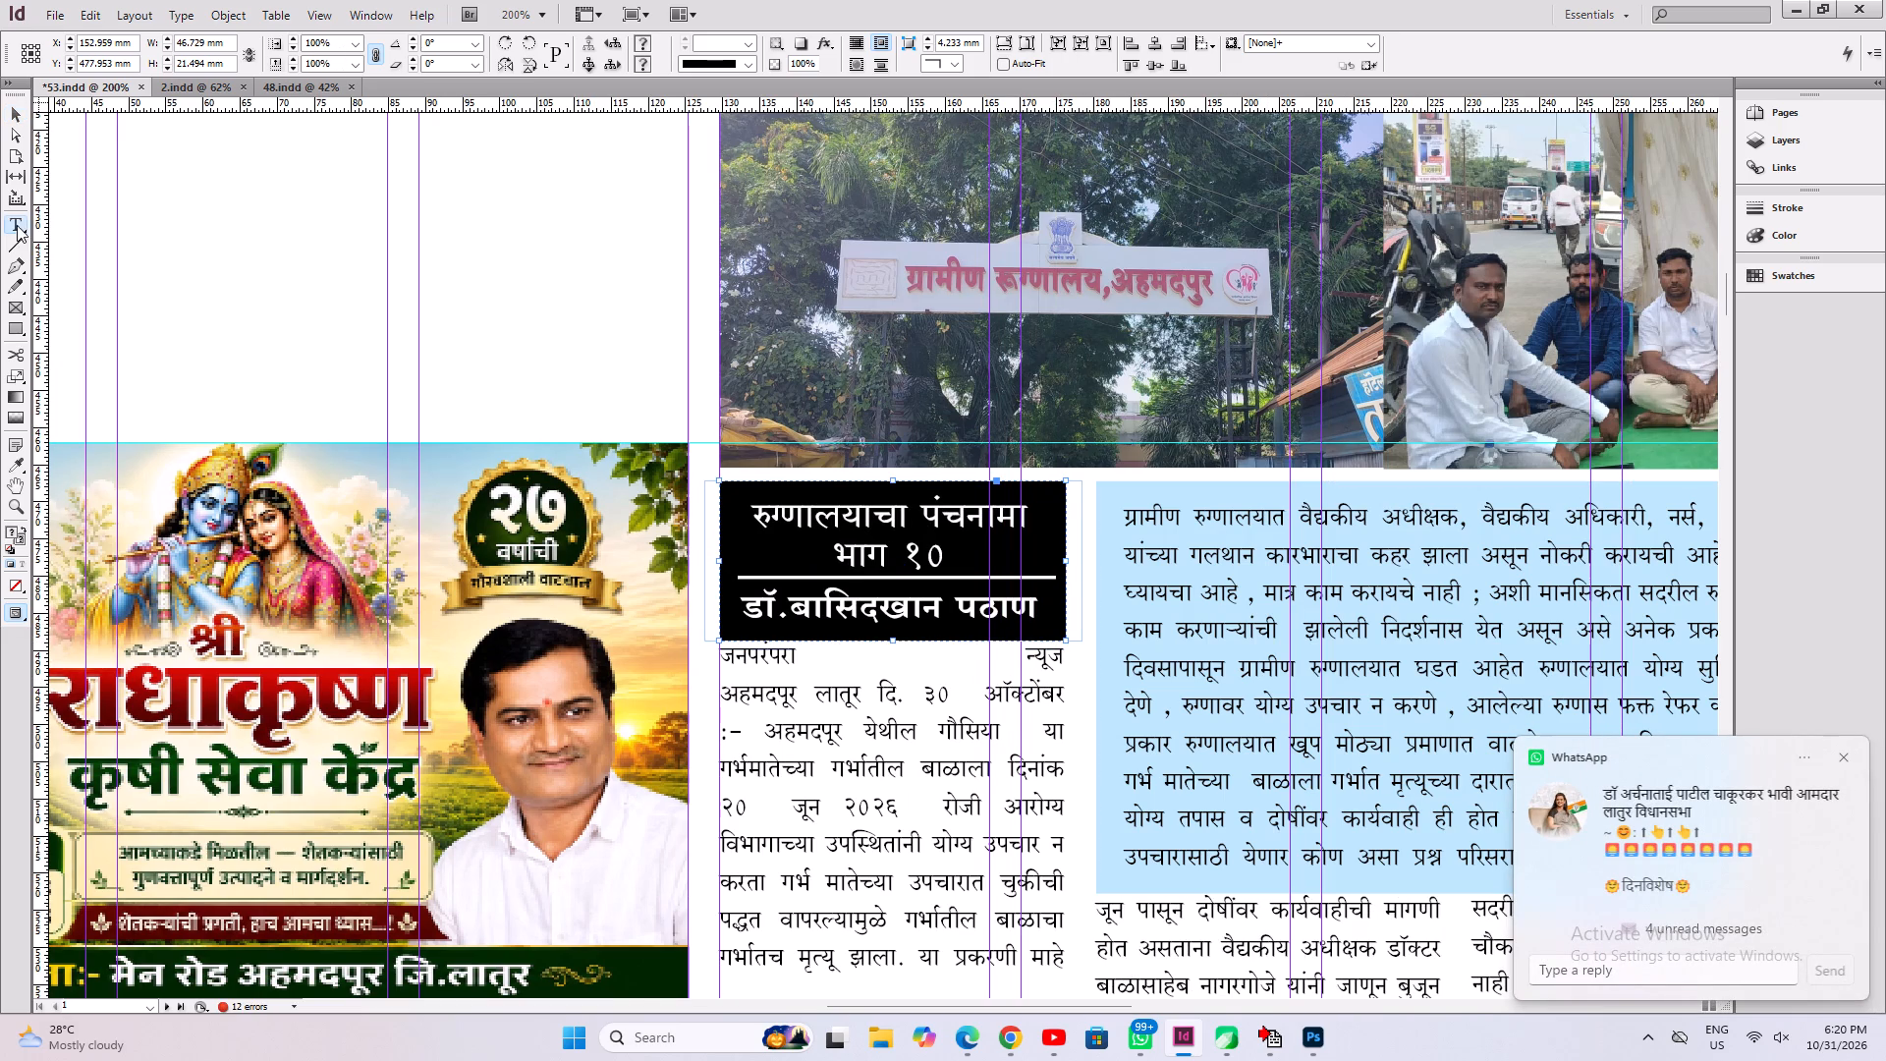
Change the final digit of the black label's भाग number to 2 and save the document.
left_click(17, 225)
left_click_drag(925, 556, 939, 561)
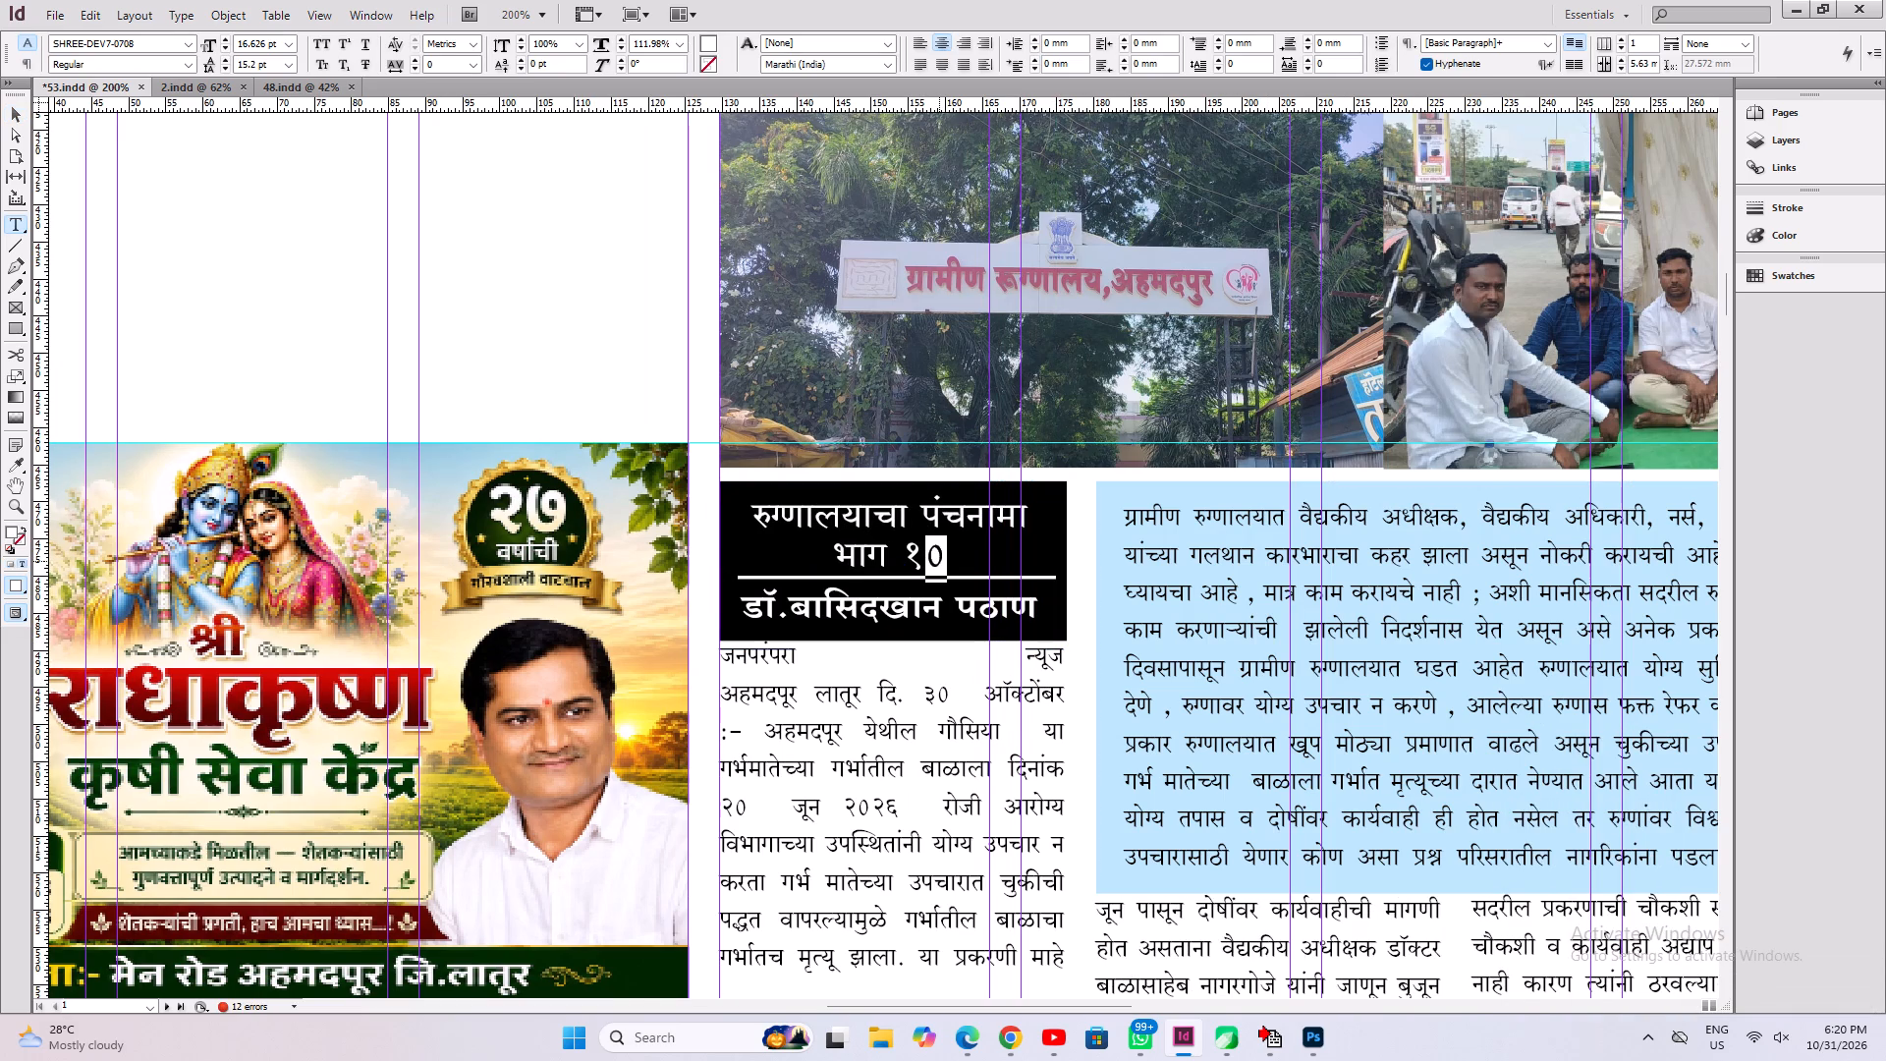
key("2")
key("ctrl+s")
key("ctrl+0")
key("ctrl+s")
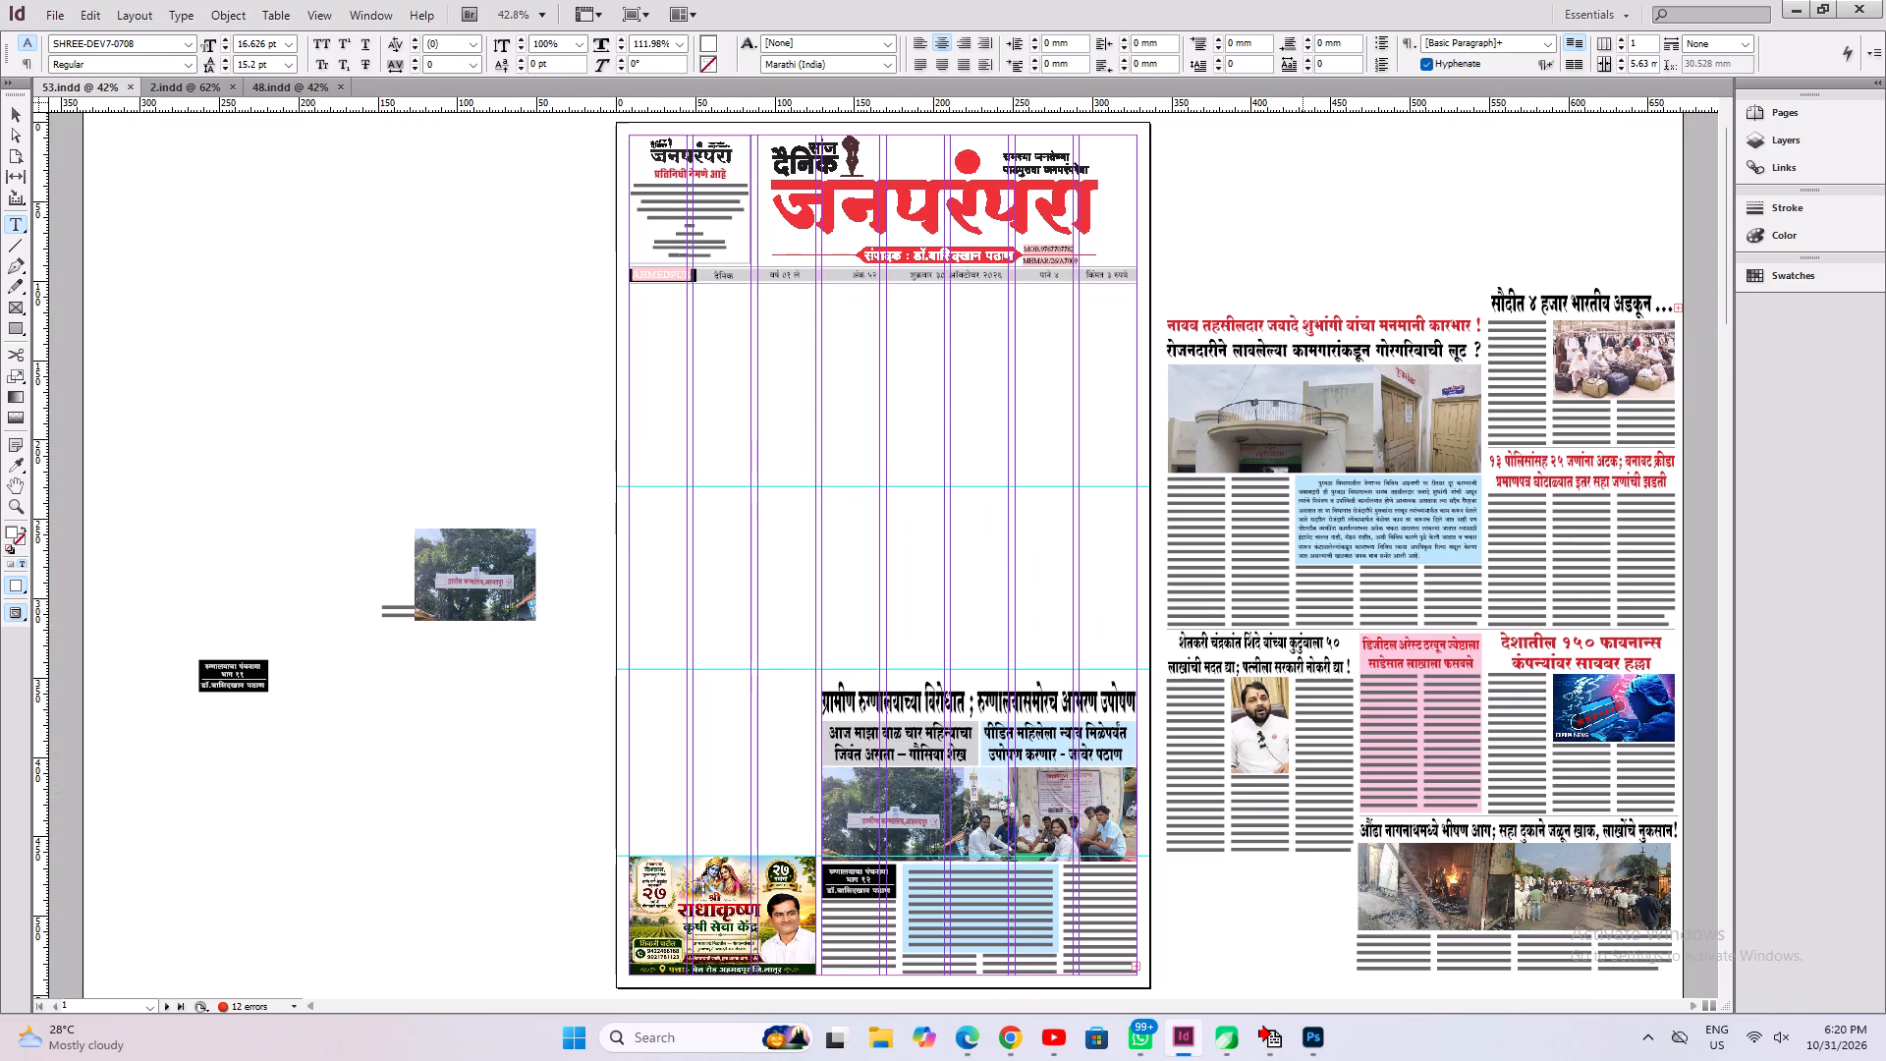
Select all text of the main hunger-strike headline and open the colour swatches for it.
left_click(997, 698)
key("ctrl+a")
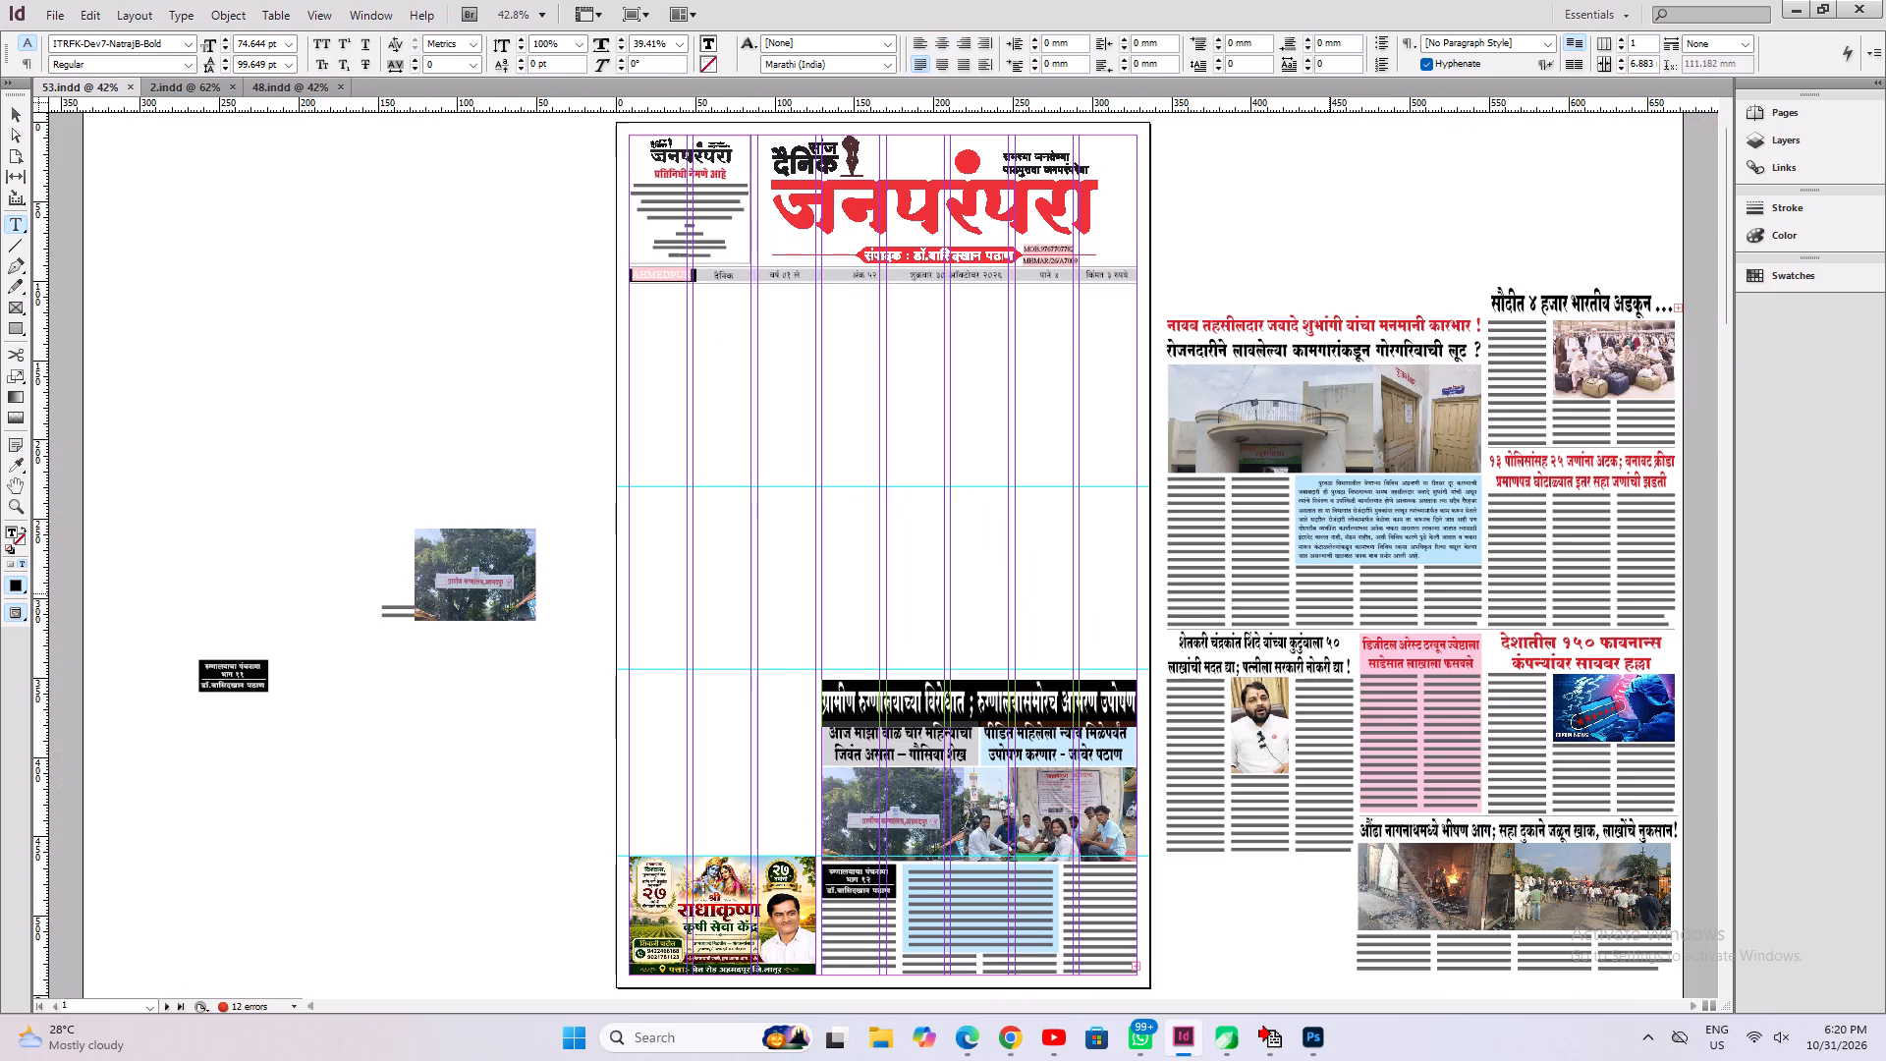
key("F5")
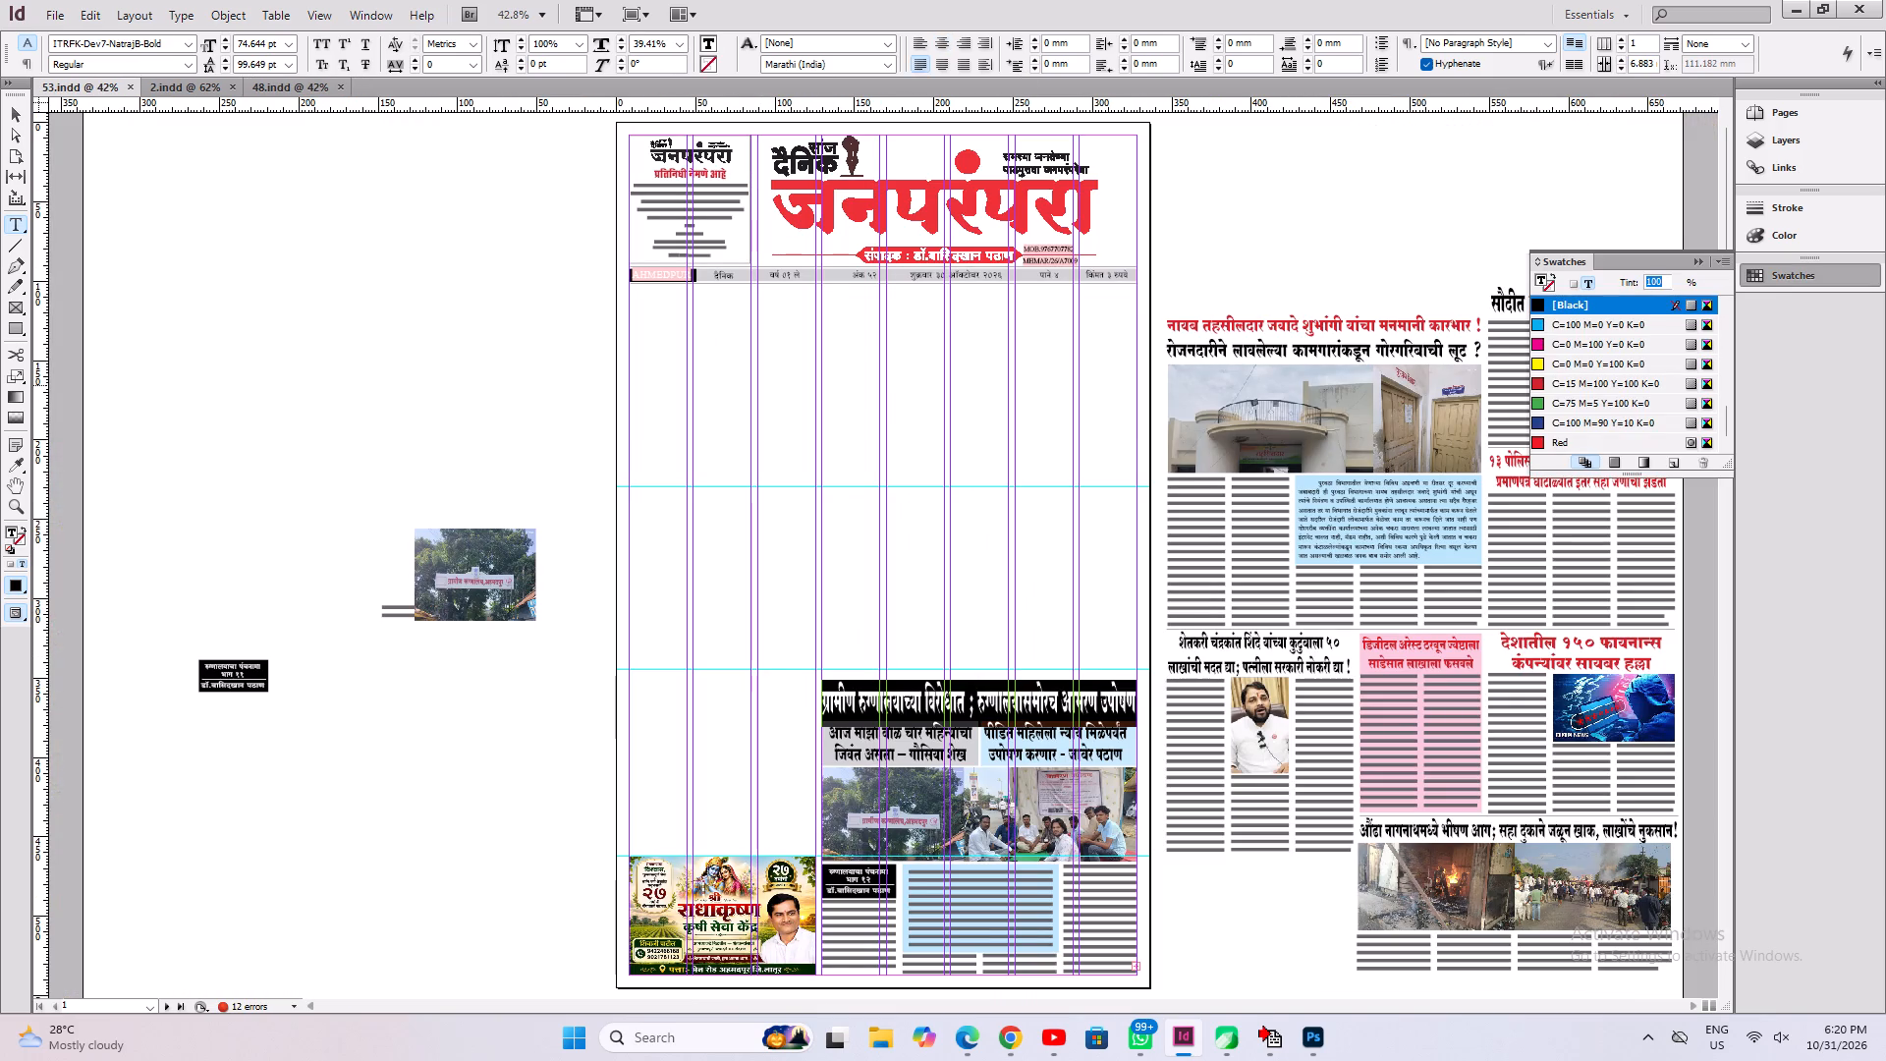
Colour the hunger-strike headline text red with the C=15 M=100 Y=100 K=0 swatch.
left_click(1548, 385)
left_click(962, 698)
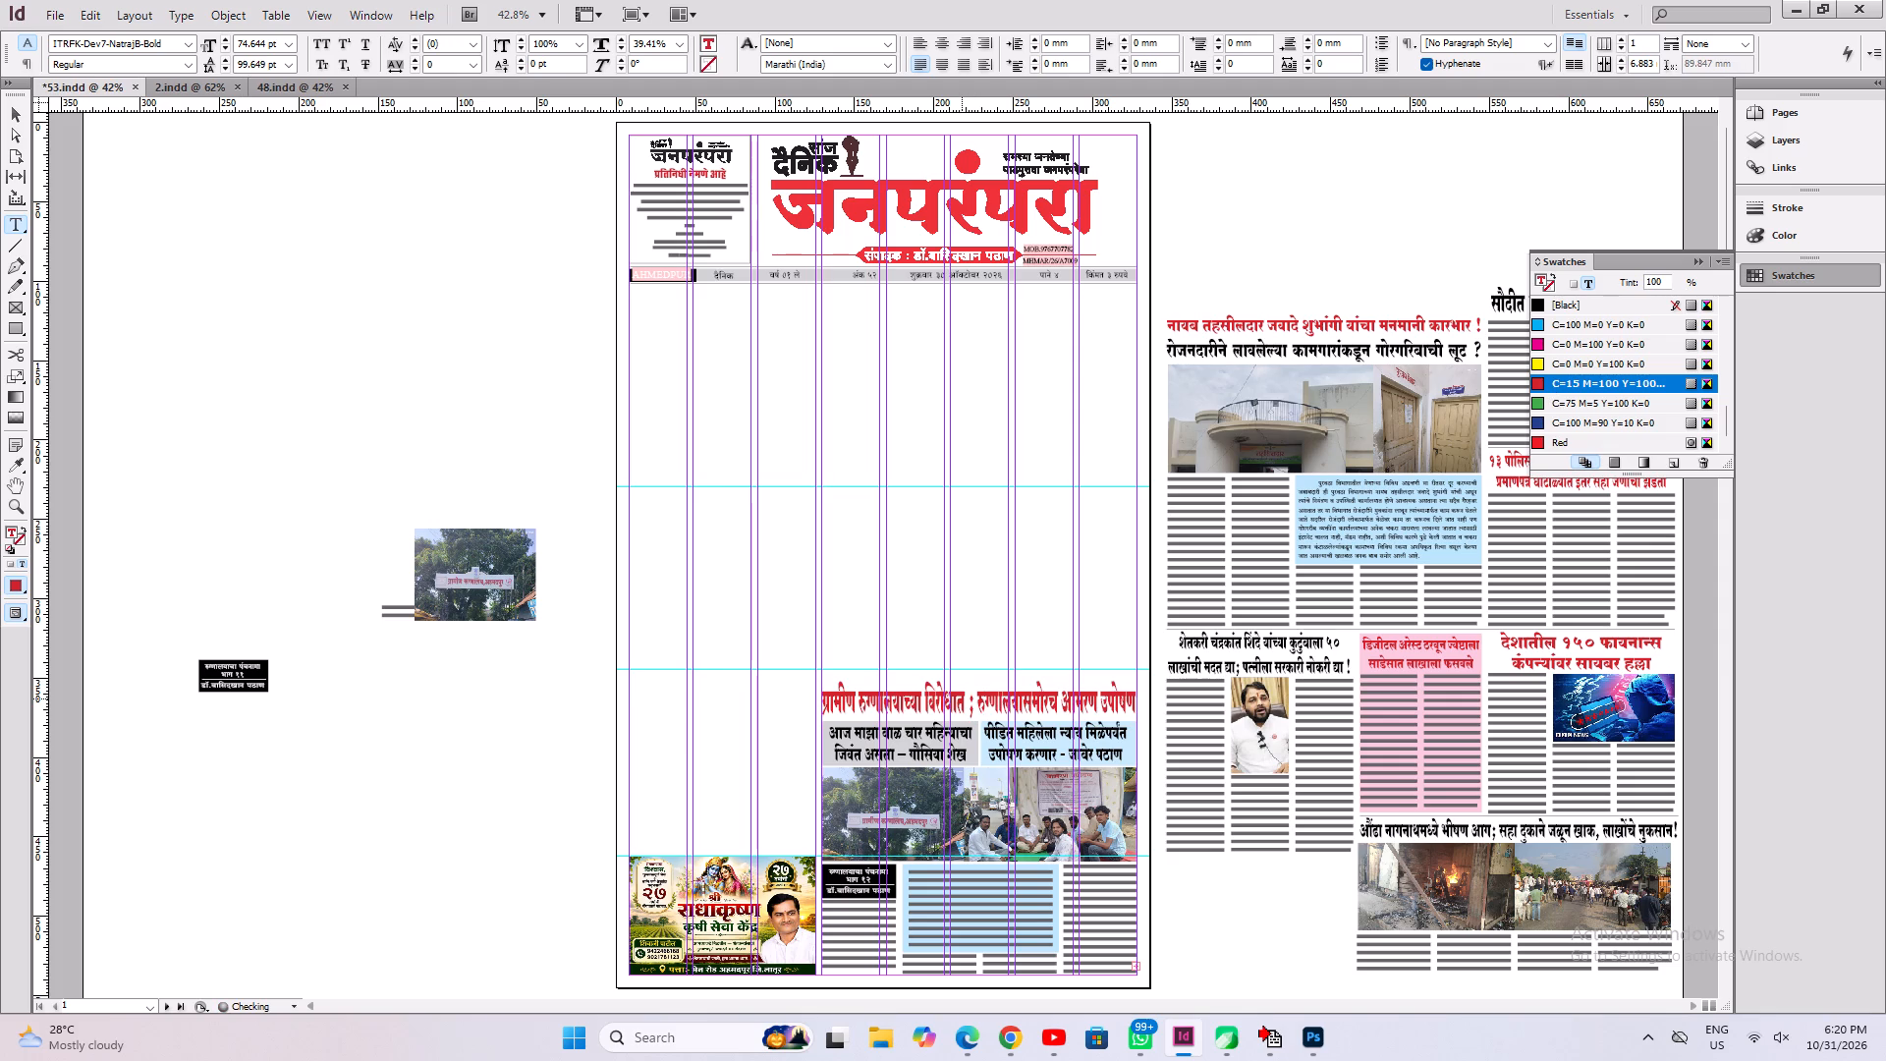
Save document 53 with the whole page in view and close the swatch list.
key("ctrl+s")
key("ctrl+0")
key("ctrl+s")
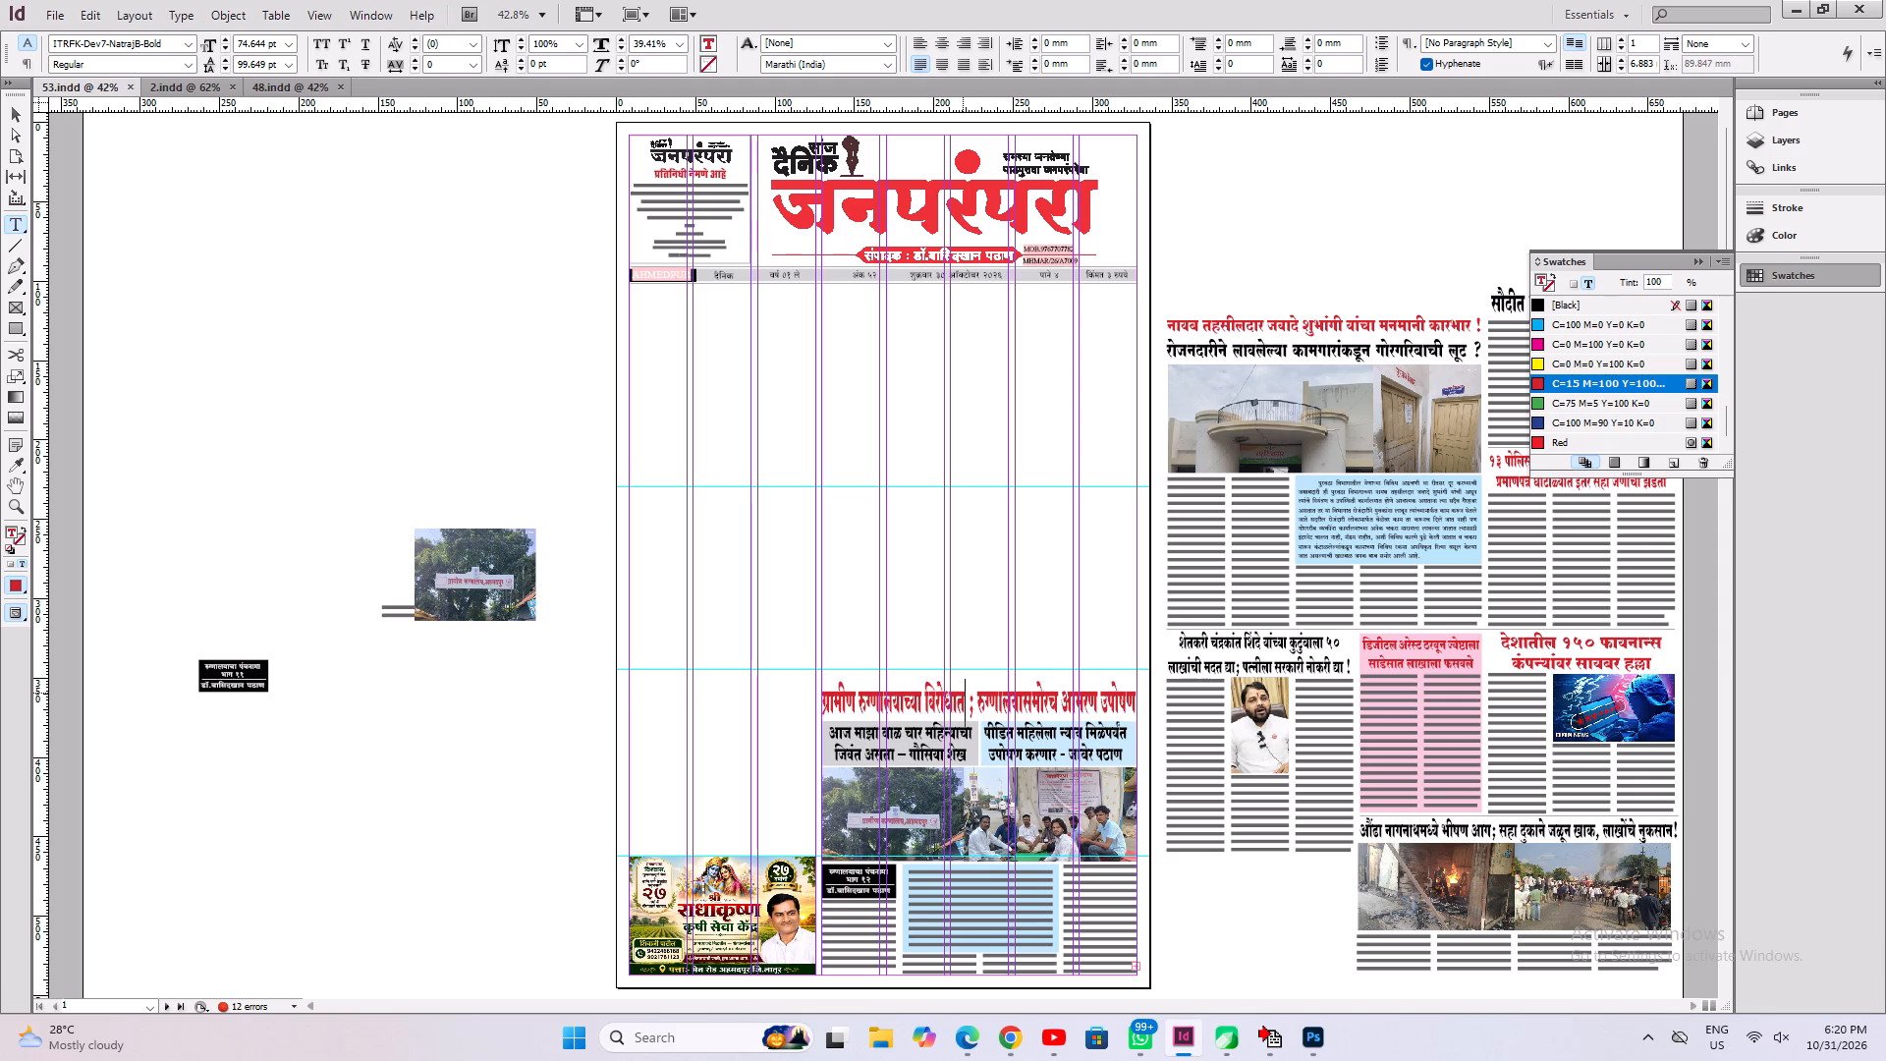
left_click(1694, 262)
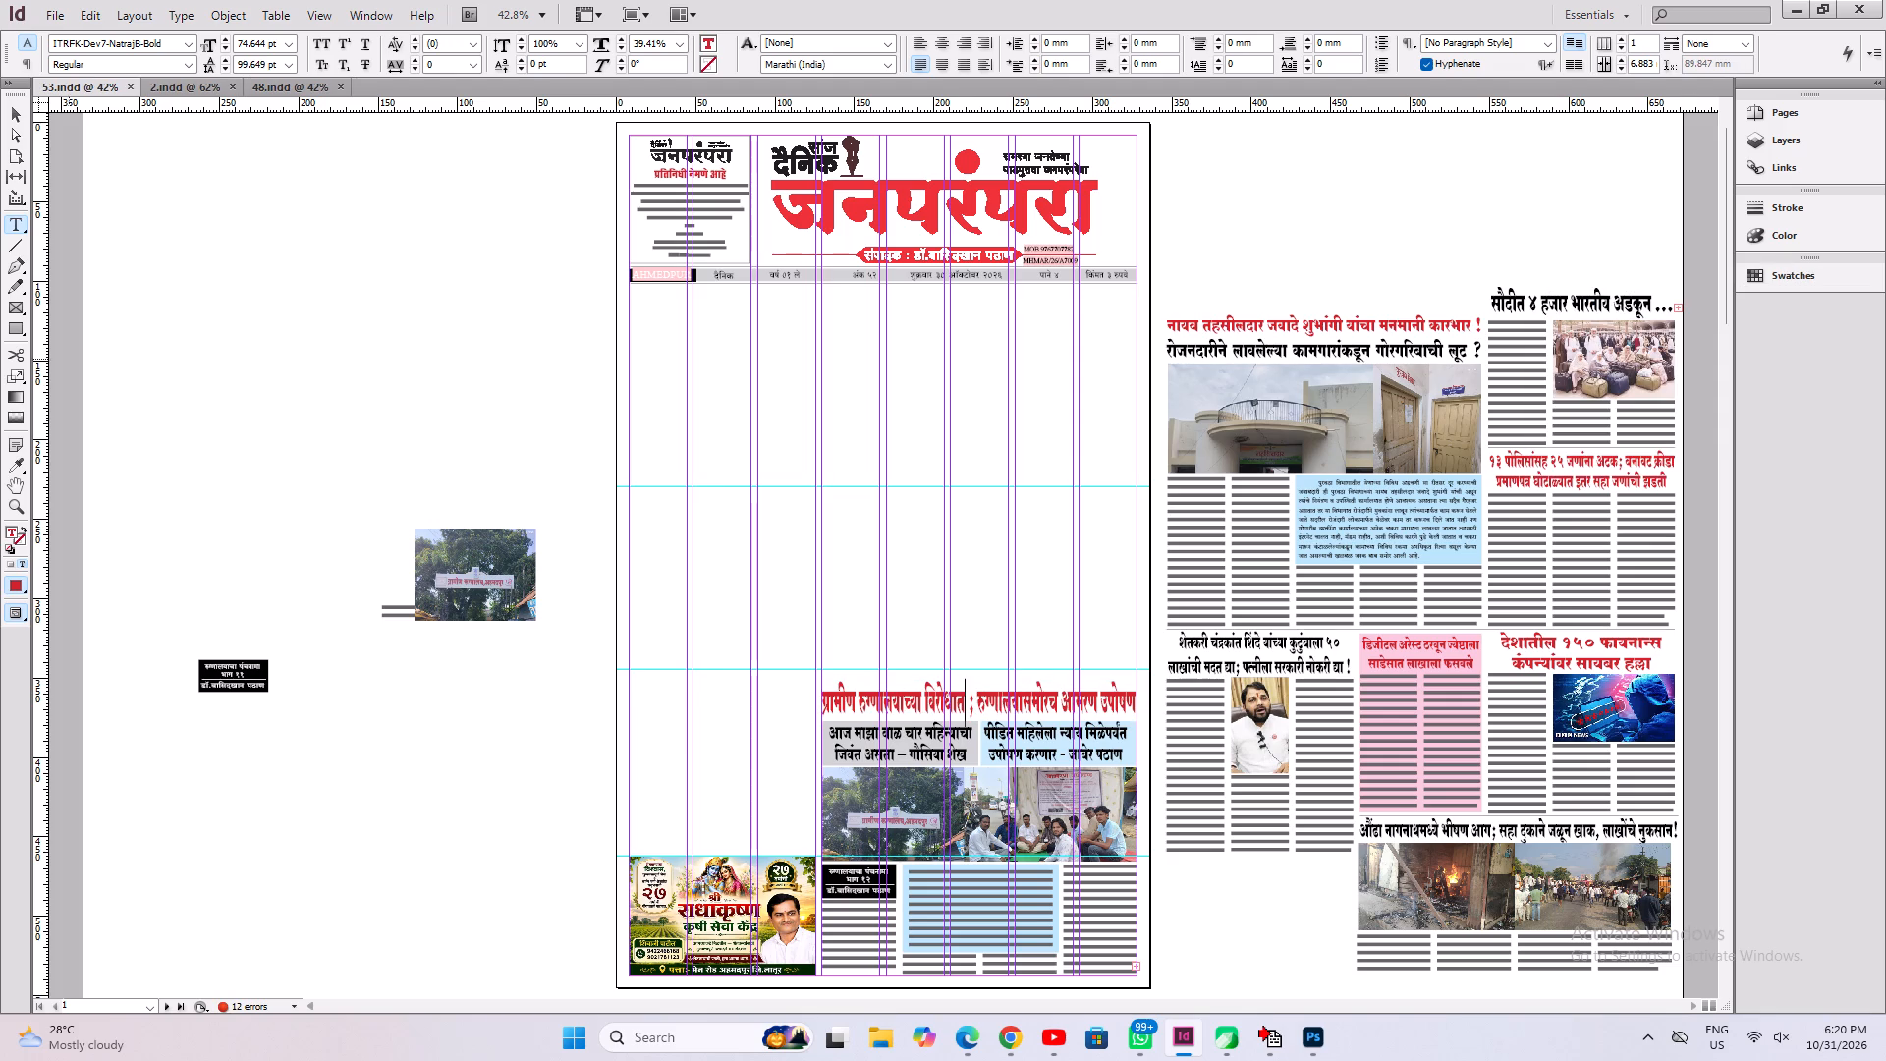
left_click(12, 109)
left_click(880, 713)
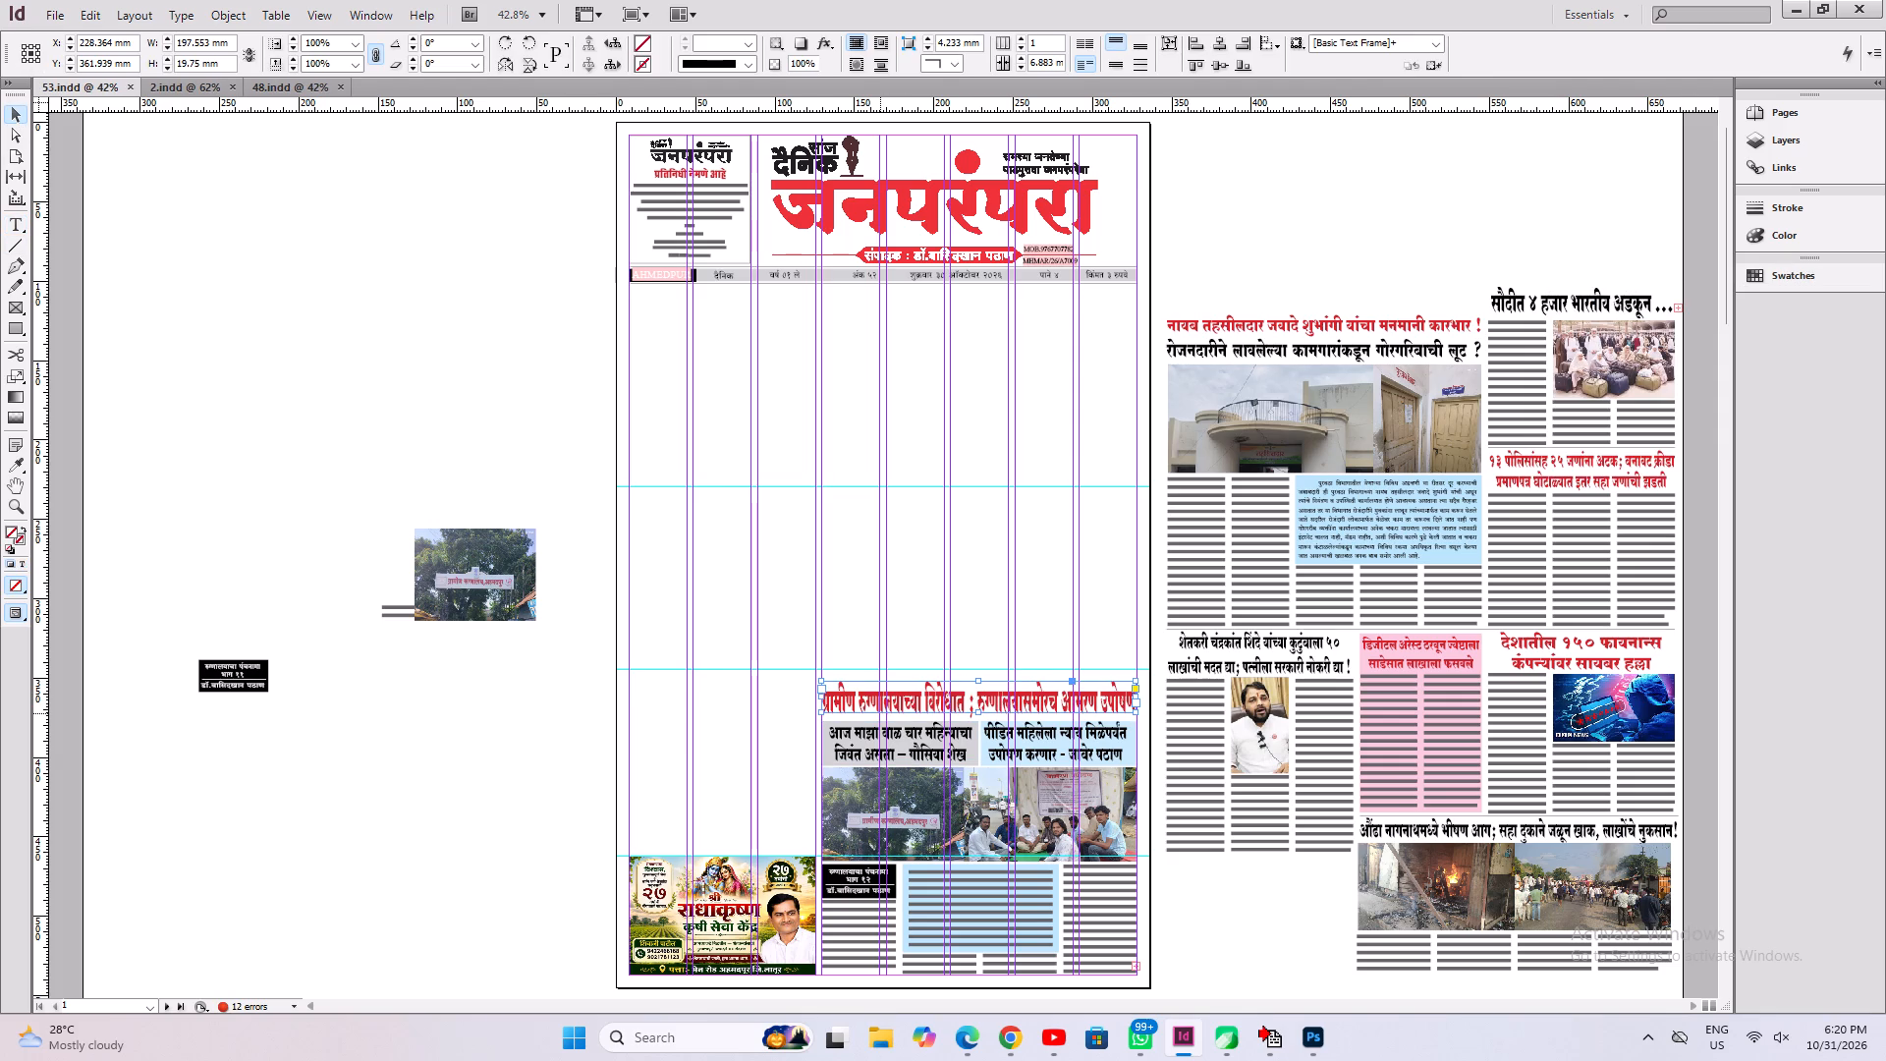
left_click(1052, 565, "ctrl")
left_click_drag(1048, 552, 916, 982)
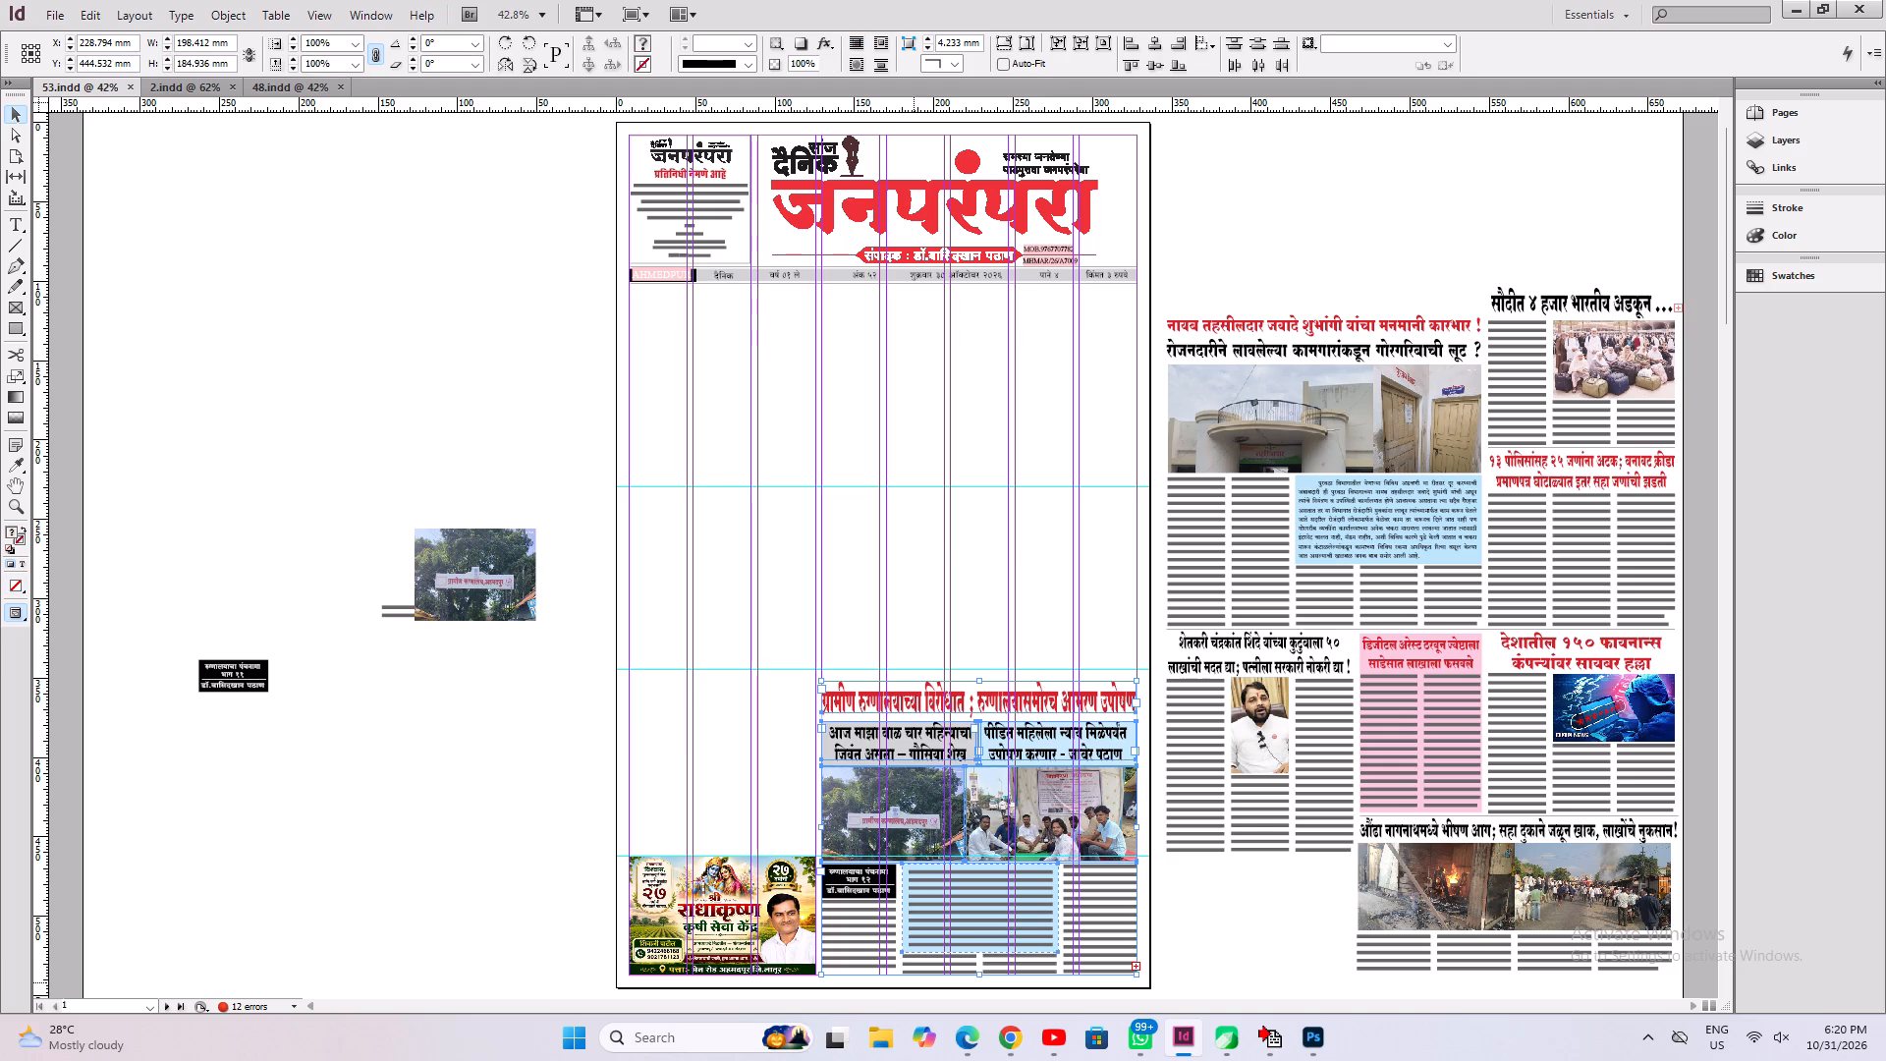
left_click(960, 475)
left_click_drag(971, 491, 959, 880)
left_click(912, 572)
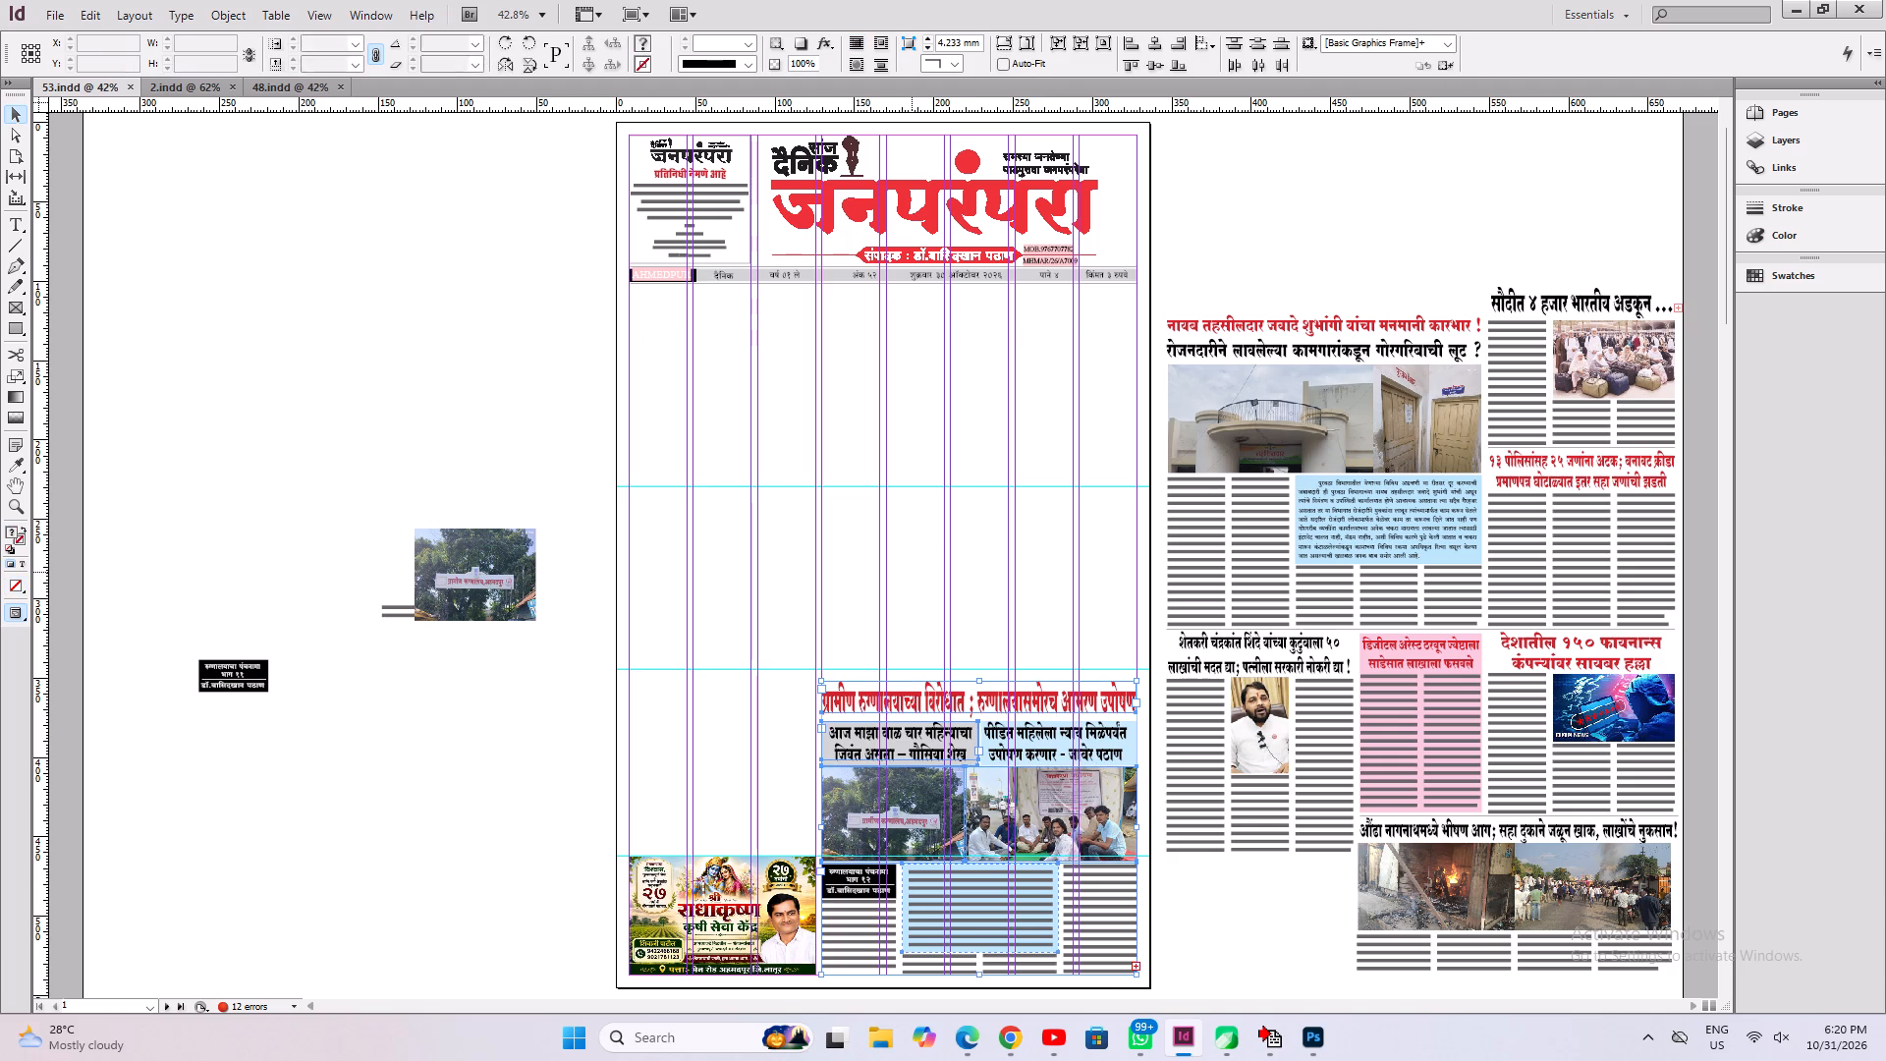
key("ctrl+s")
Delete the leftover hospital photo and the text frame behind it from the pasteboard beside the page.
left_click(749, 542)
left_click_drag(521, 396, 466, 663)
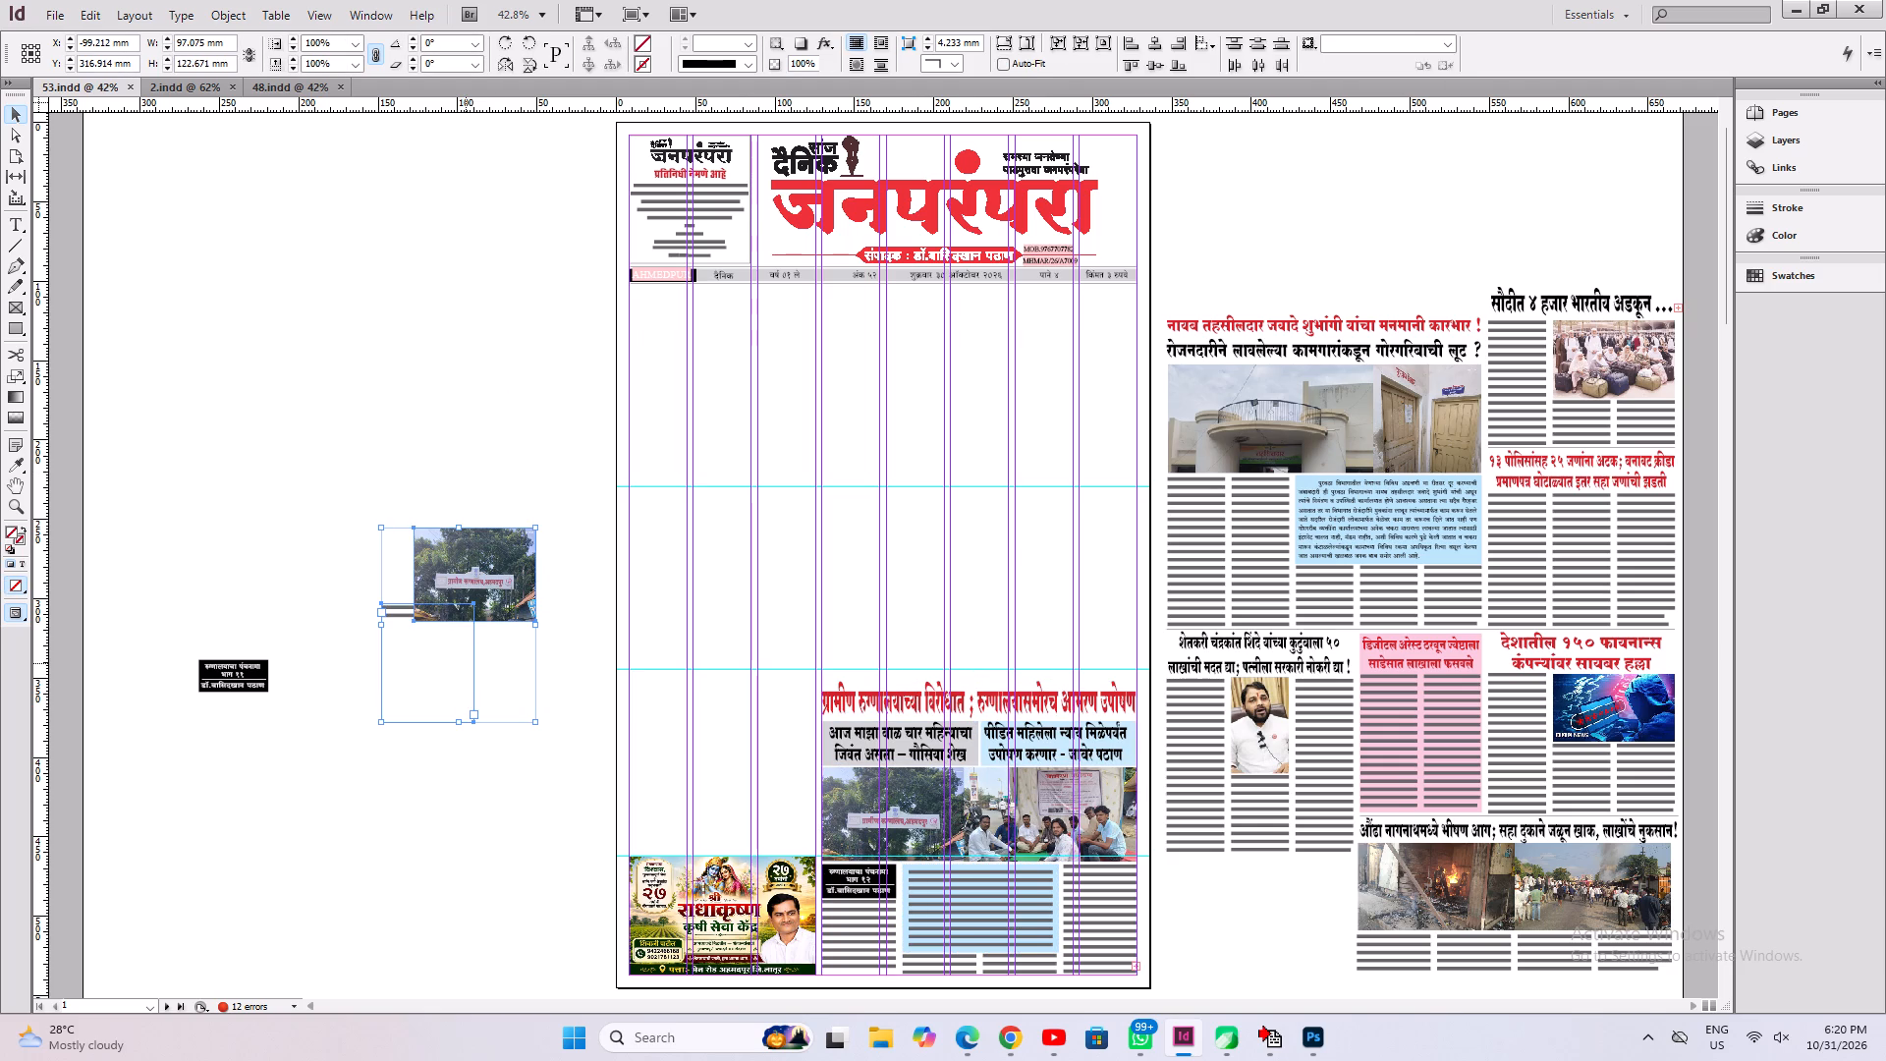
key("Delete")
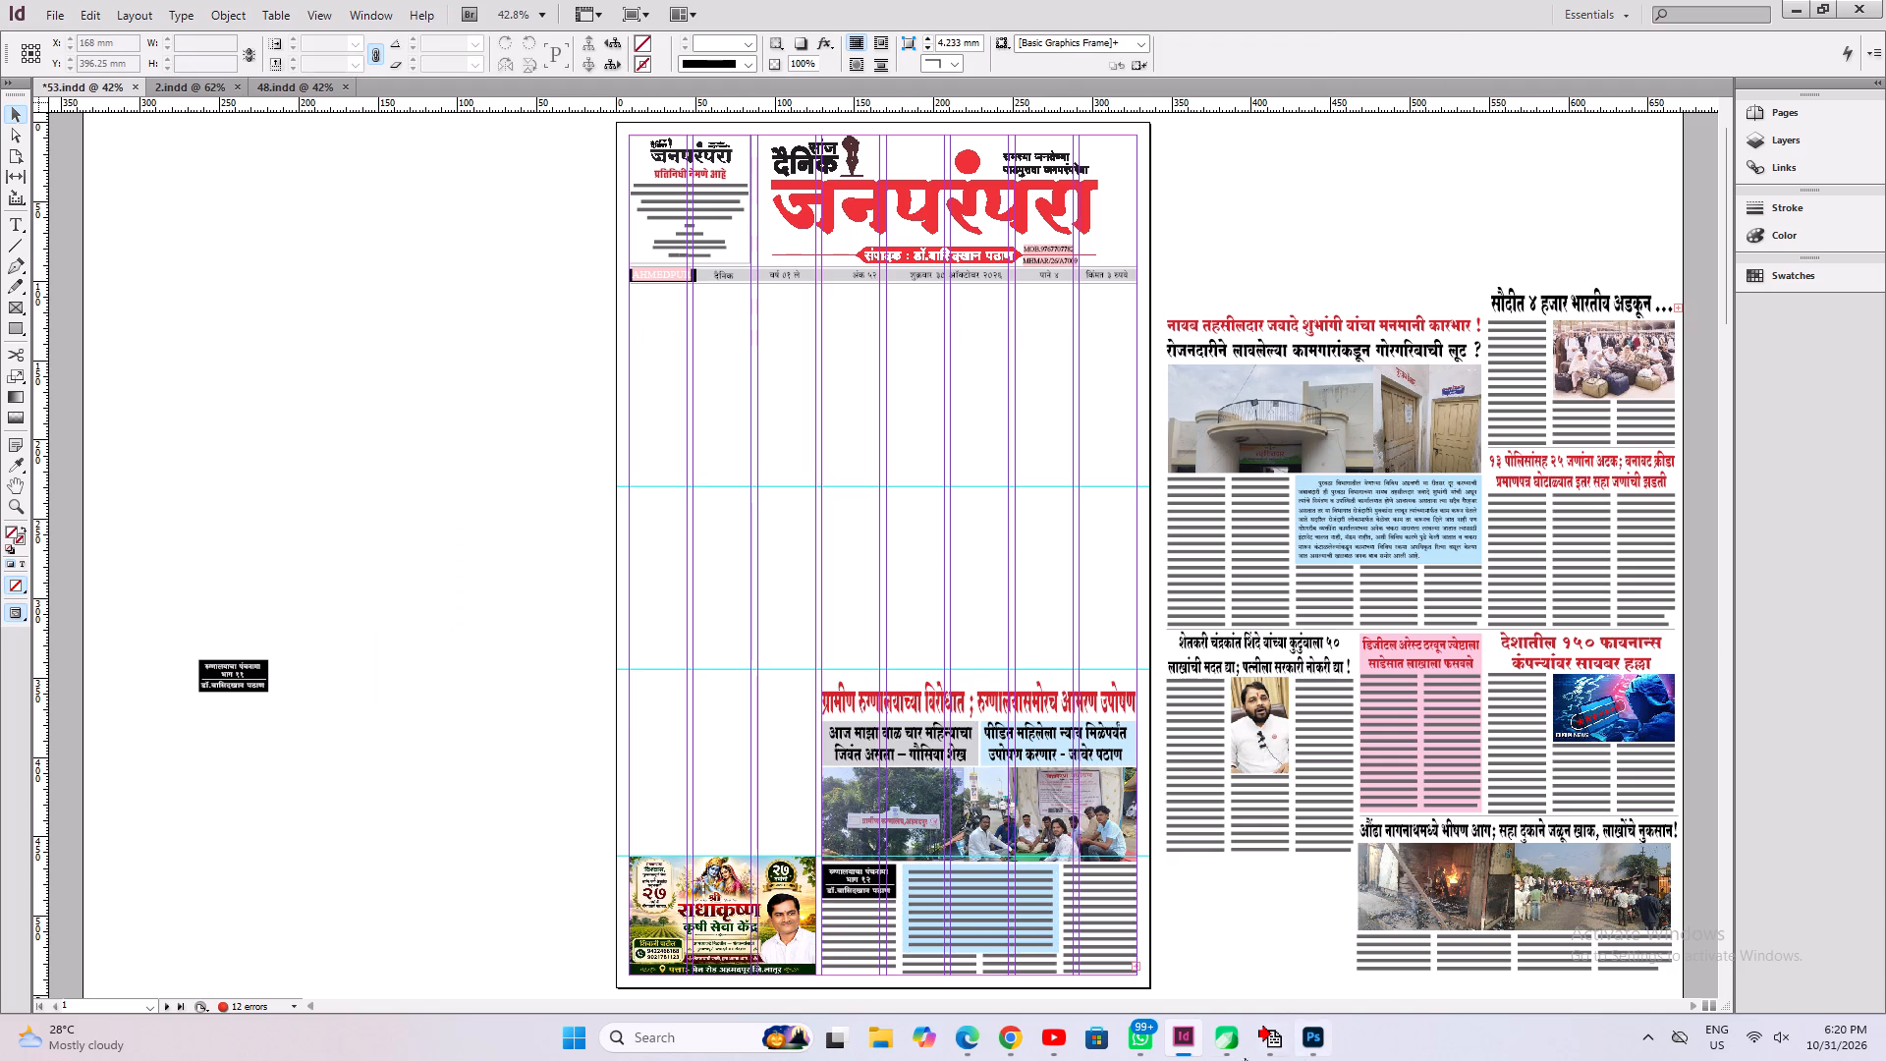
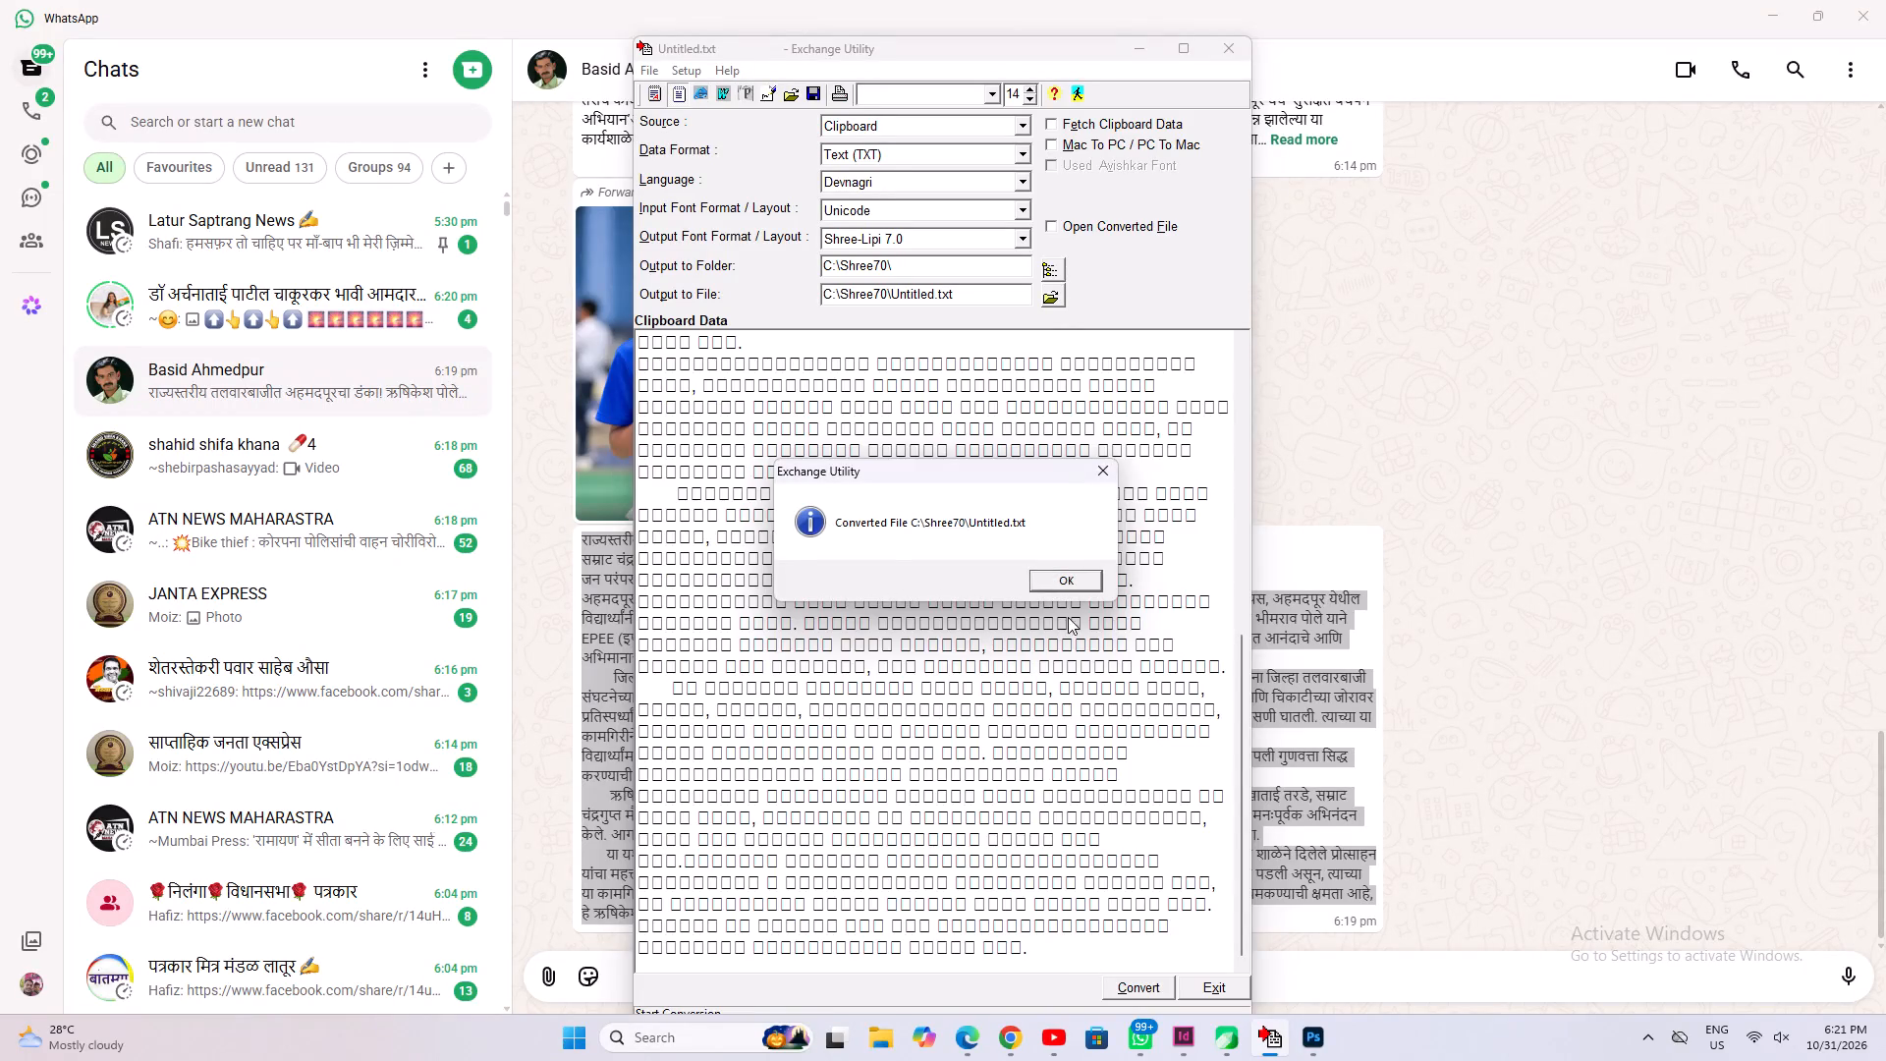
Dismiss the font conversion notice, switch back to InDesign and save document 53.
left_click(1074, 590)
left_click(1173, 1029)
scroll(970, 810, "down", 3)
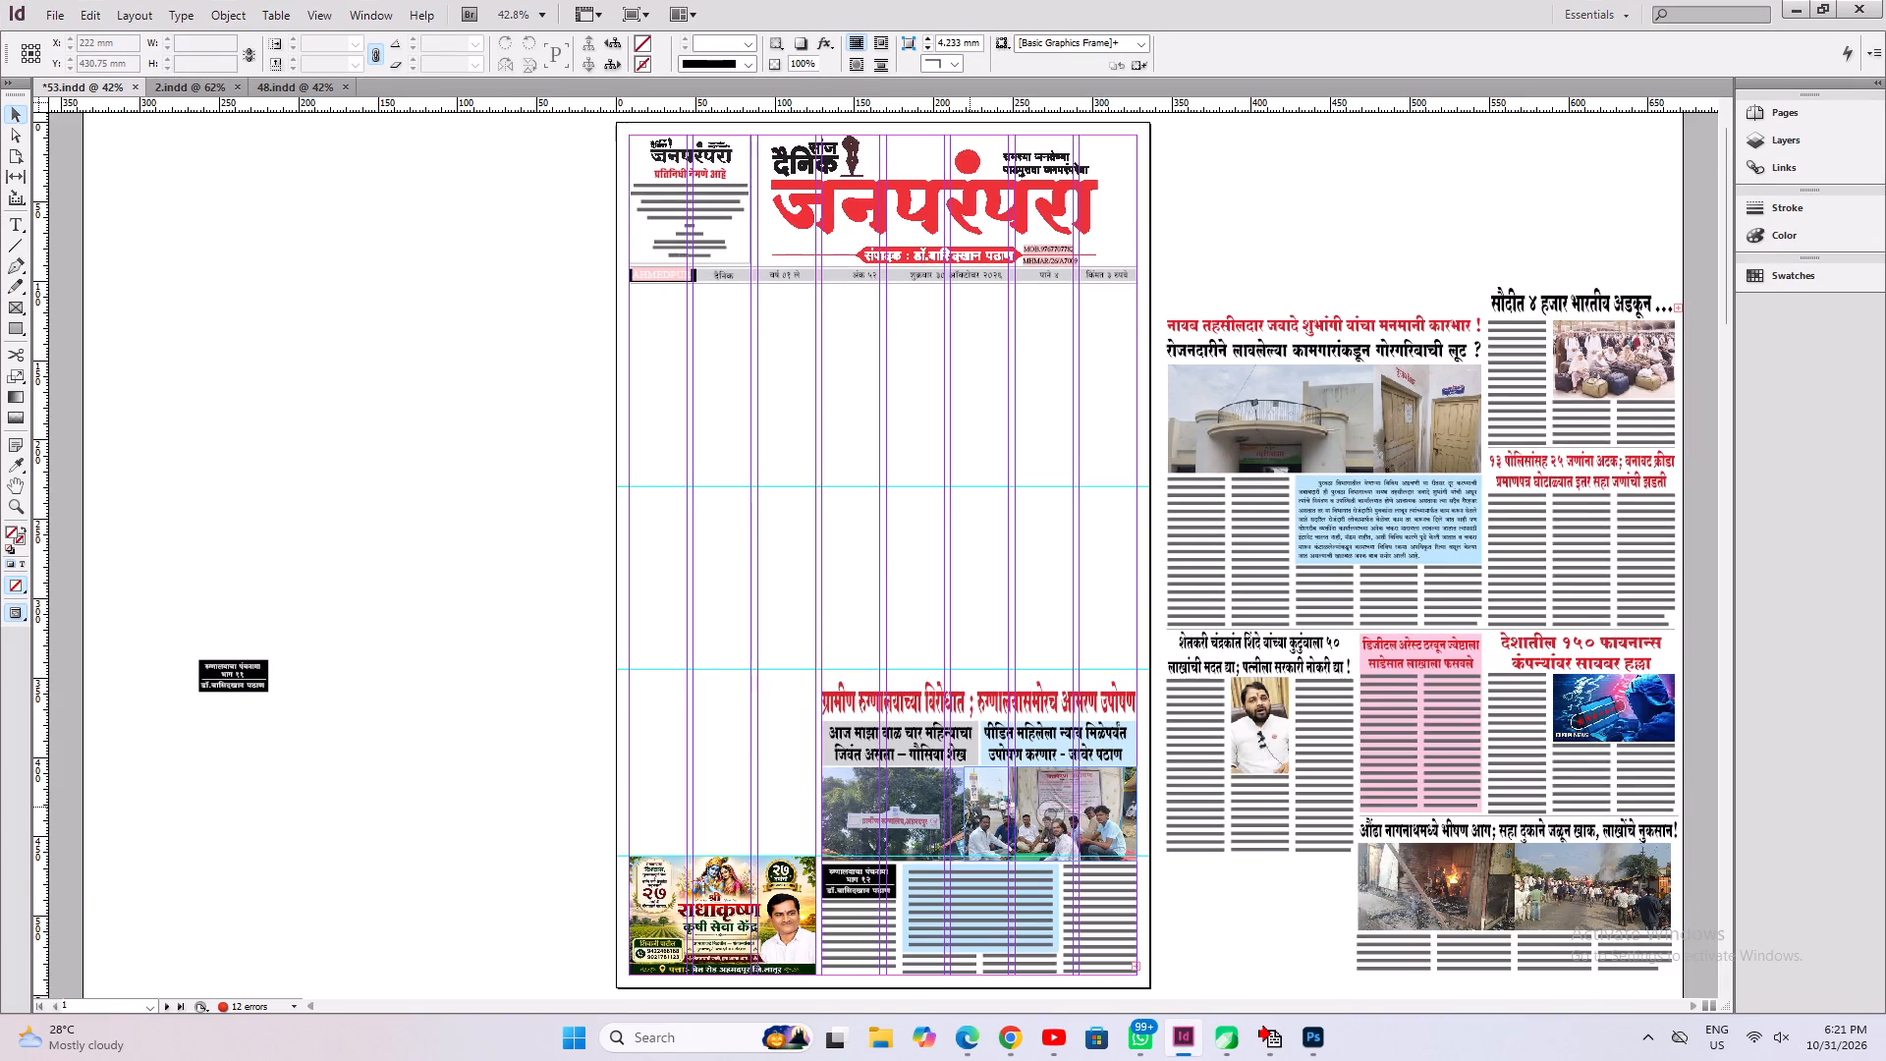
scroll(969, 815, "down", 2)
key("ctrl+0")
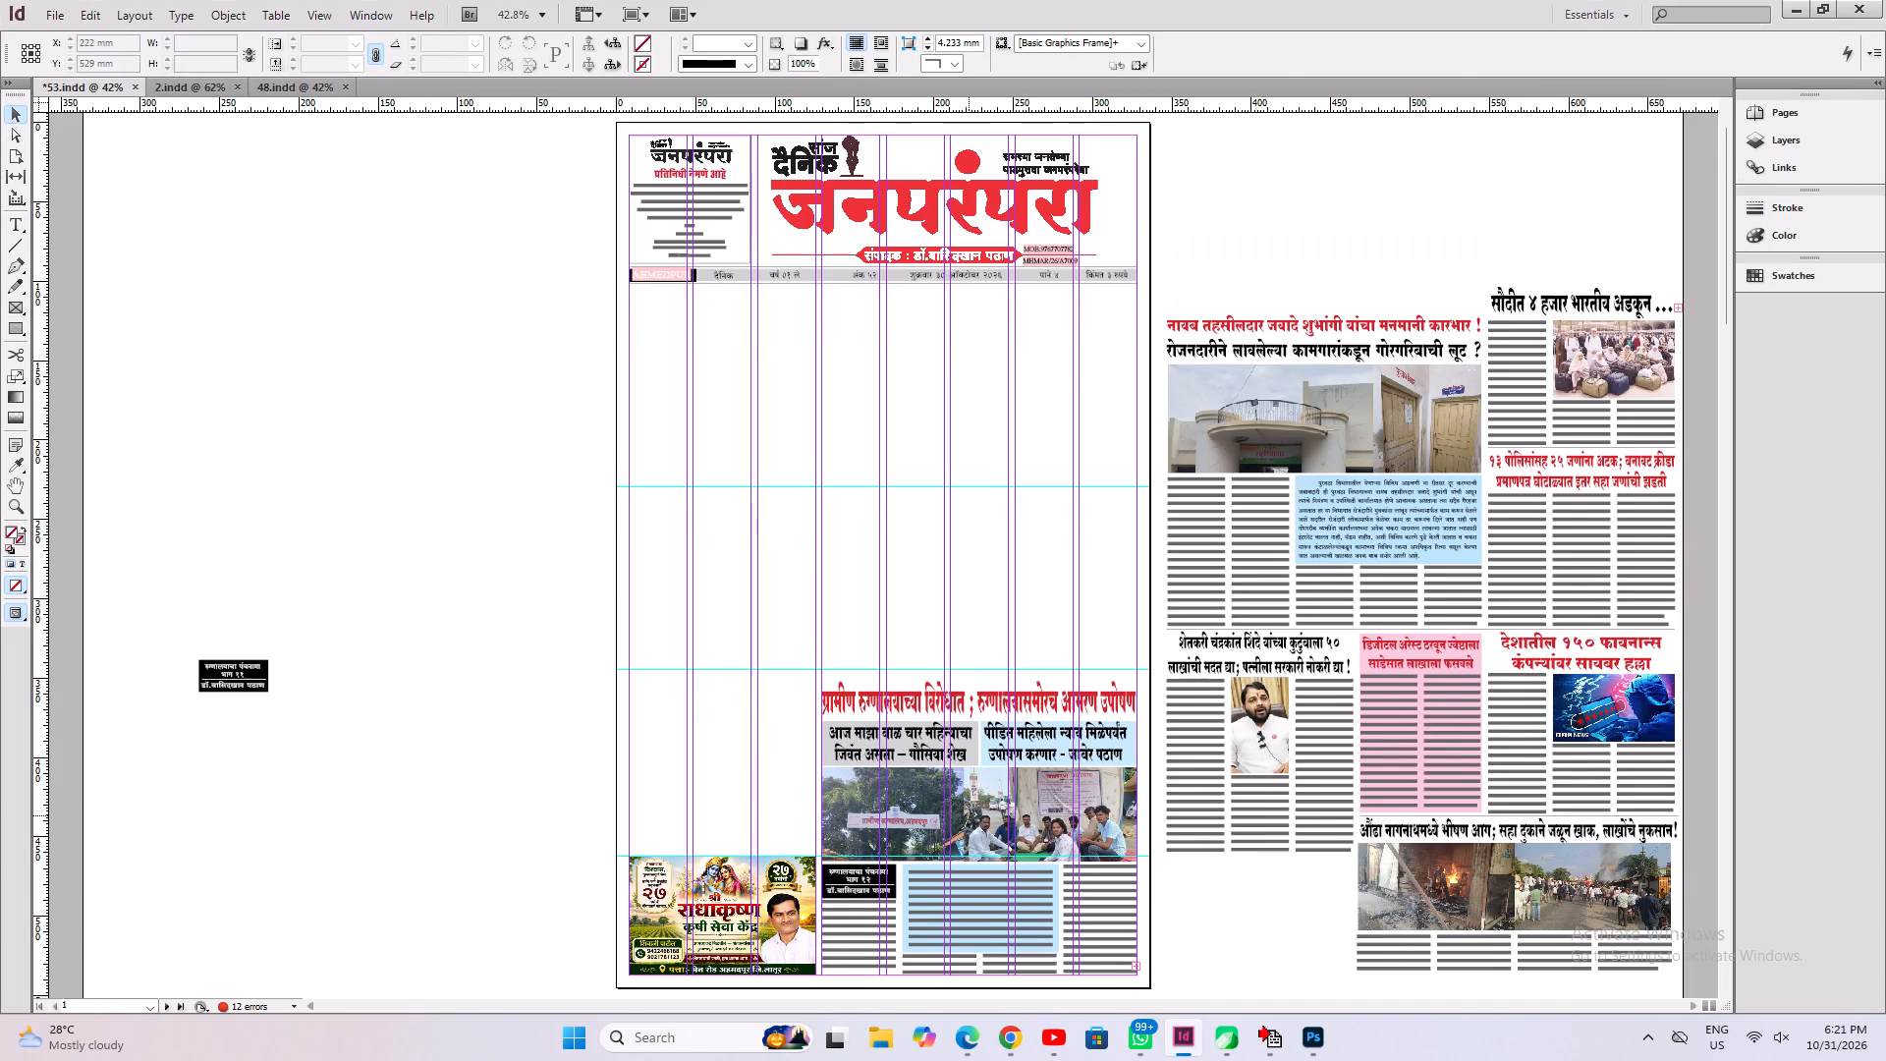
key("ctrl+a")
key("ctrl+s")
On page 4, move the Sudhakarrao Naik ashram school story from the pasteboard into the page's top-left columns, just below the header strip.
left_click(818, 514)
key("space")
key("space")
key("space")
key("space")
key("space")
key("space")
key("space")
key("space")
key("space")
key("space")
key("space")
key("space")
key("space")
key("space")
key("space")
key("space")
key("space")
key("space")
key("space")
key("space")
left_click_drag(701, 604, 733, 14)
left_click_drag(892, 553, 874, 114)
left_click_drag(928, 590, 899, 149)
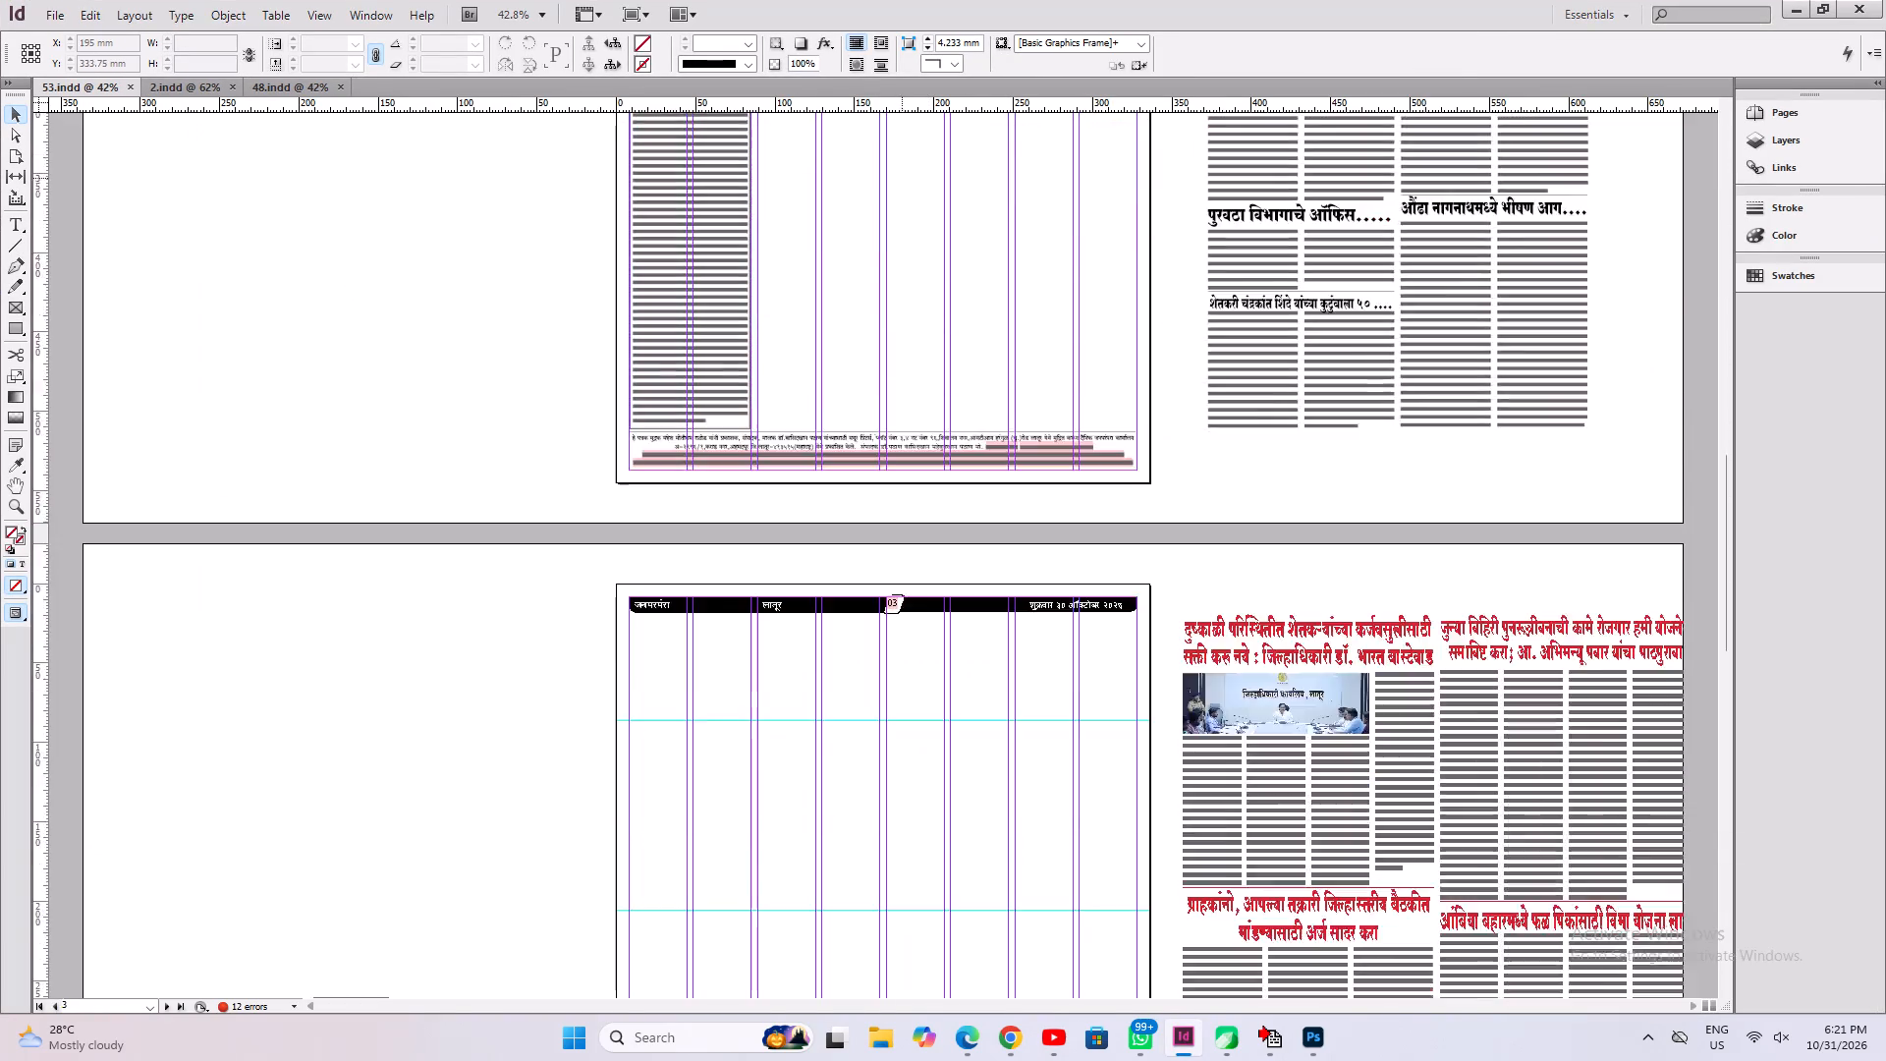
left_click_drag(944, 708, 933, 349)
left_click_drag(952, 855, 918, 338)
left_click_drag(897, 748, 881, 334)
left_click_drag(926, 698, 927, 562)
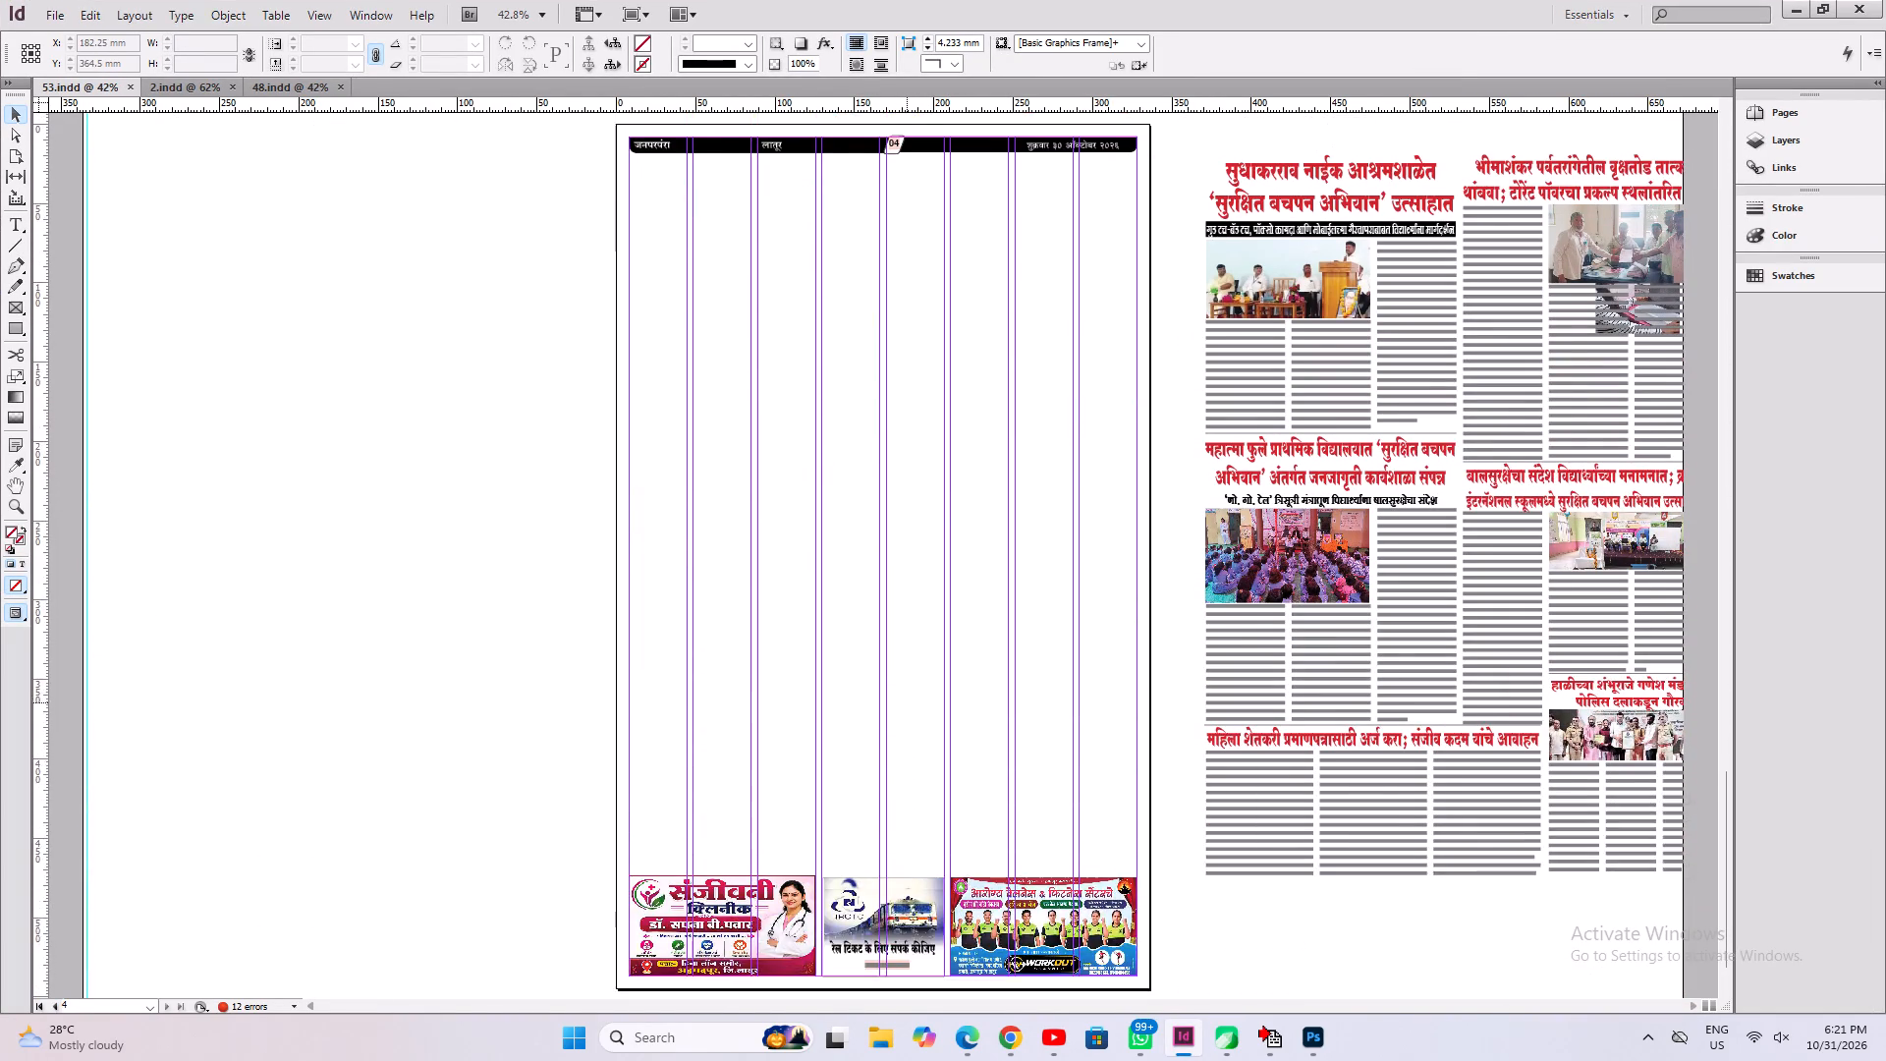
left_click_drag(907, 699, 916, 323)
left_click_drag(940, 485, 961, 657)
left_click_drag(1223, 219, 1300, 538)
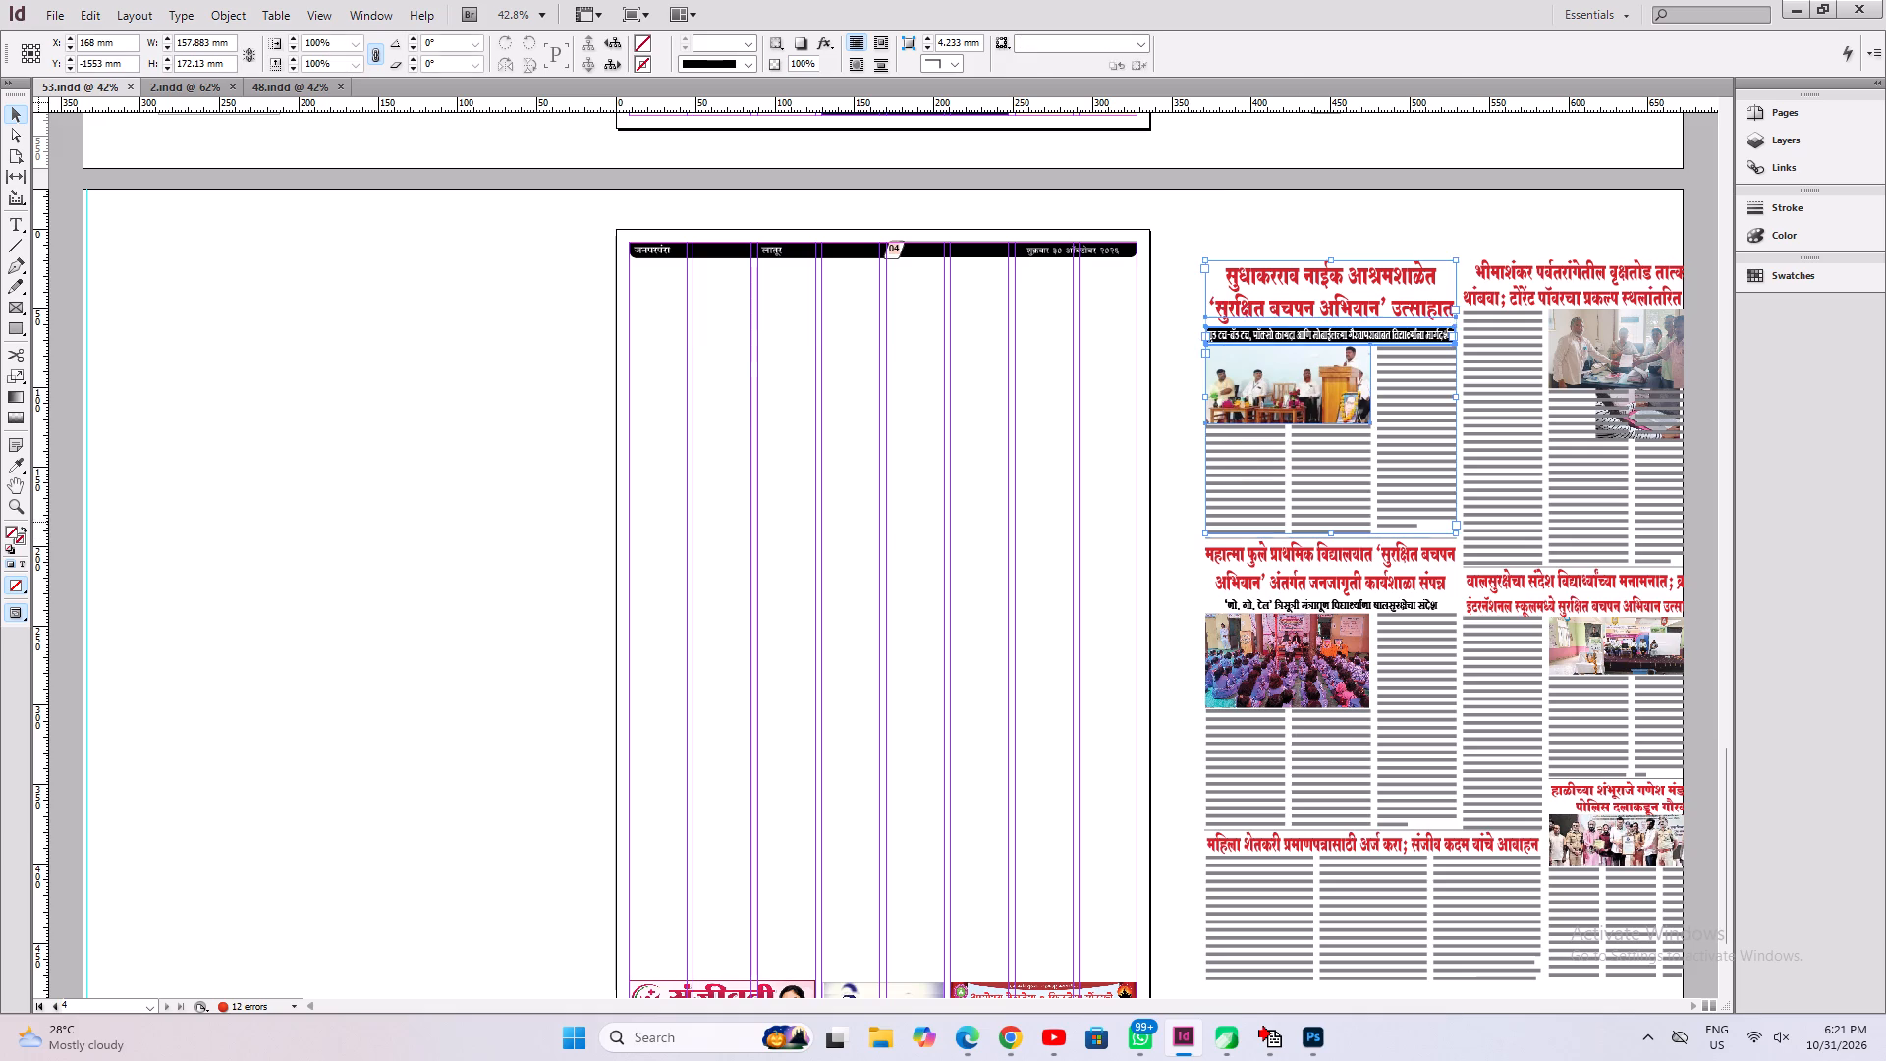
left_click_drag(1352, 499, 774, 591)
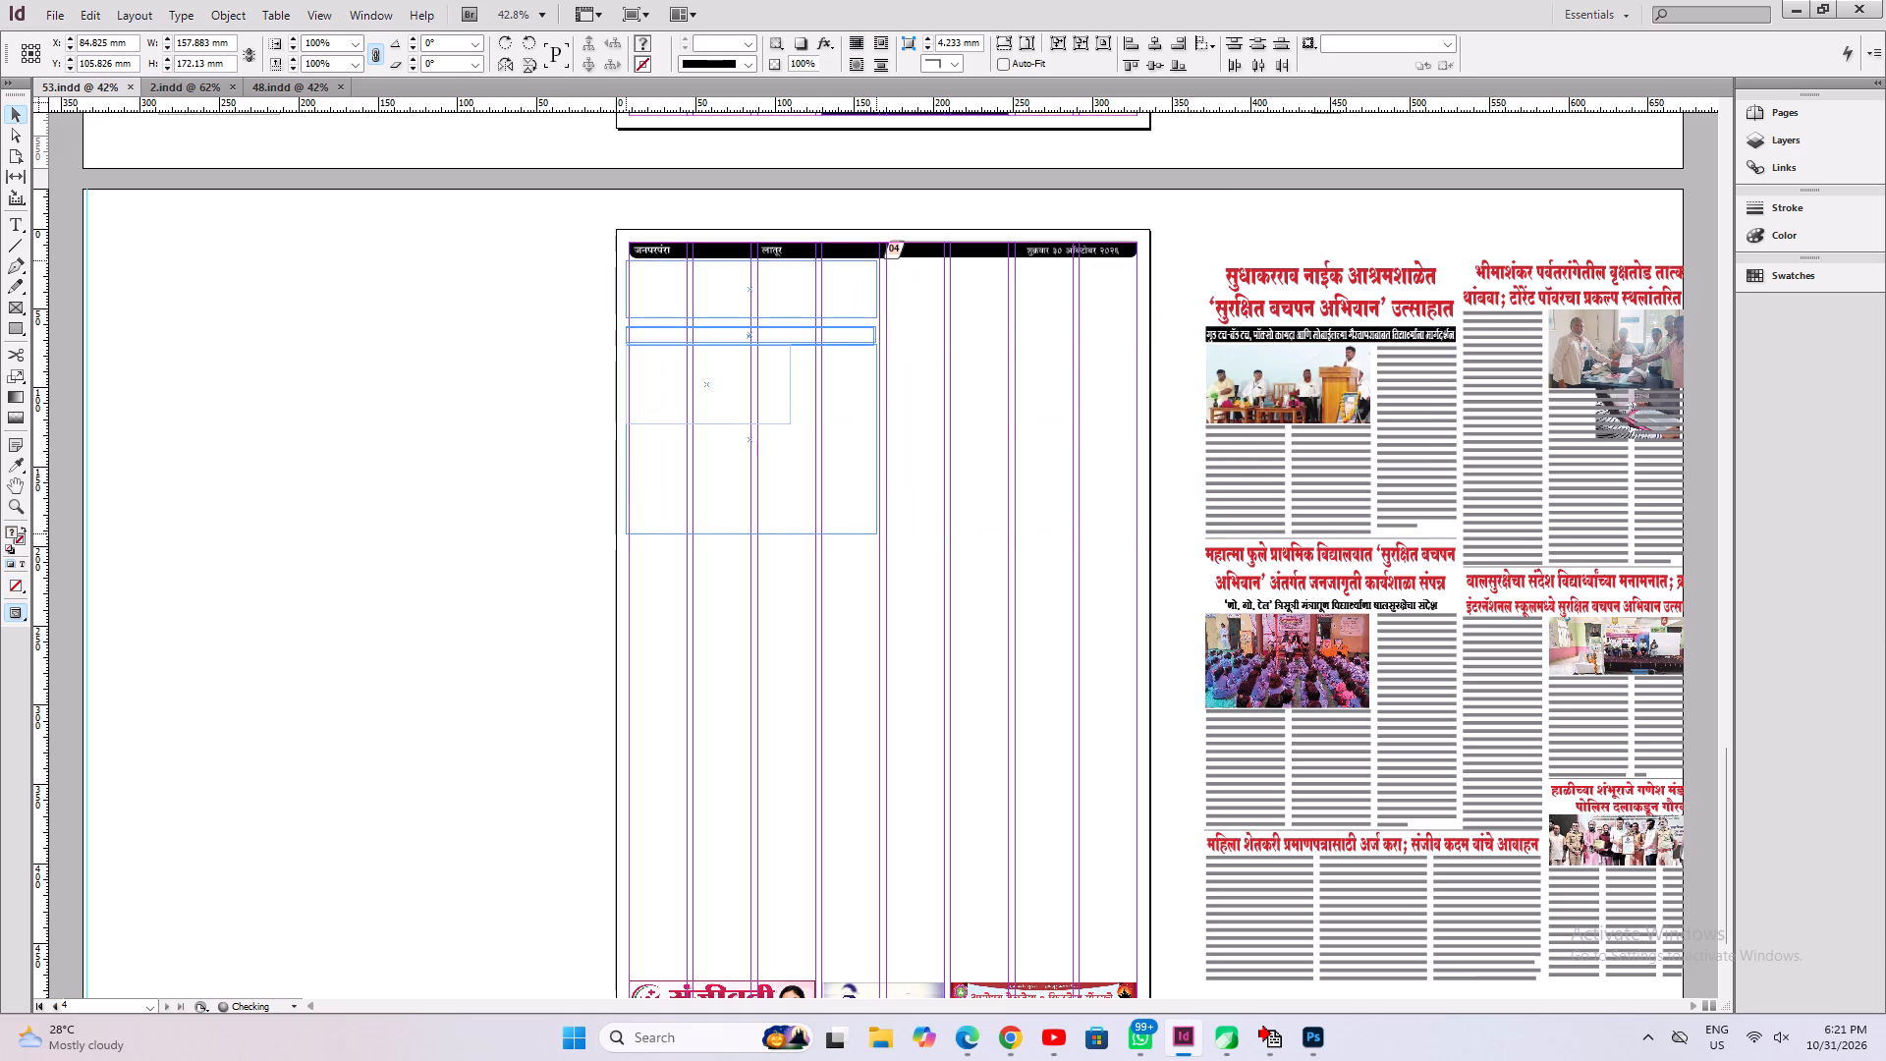
left_click_drag(774, 591, 776, 593)
left_click(670, 636)
Draw a text frame on the empty pasteboard left of page 4 and paste the converted fencing story into it.
left_click(22, 224)
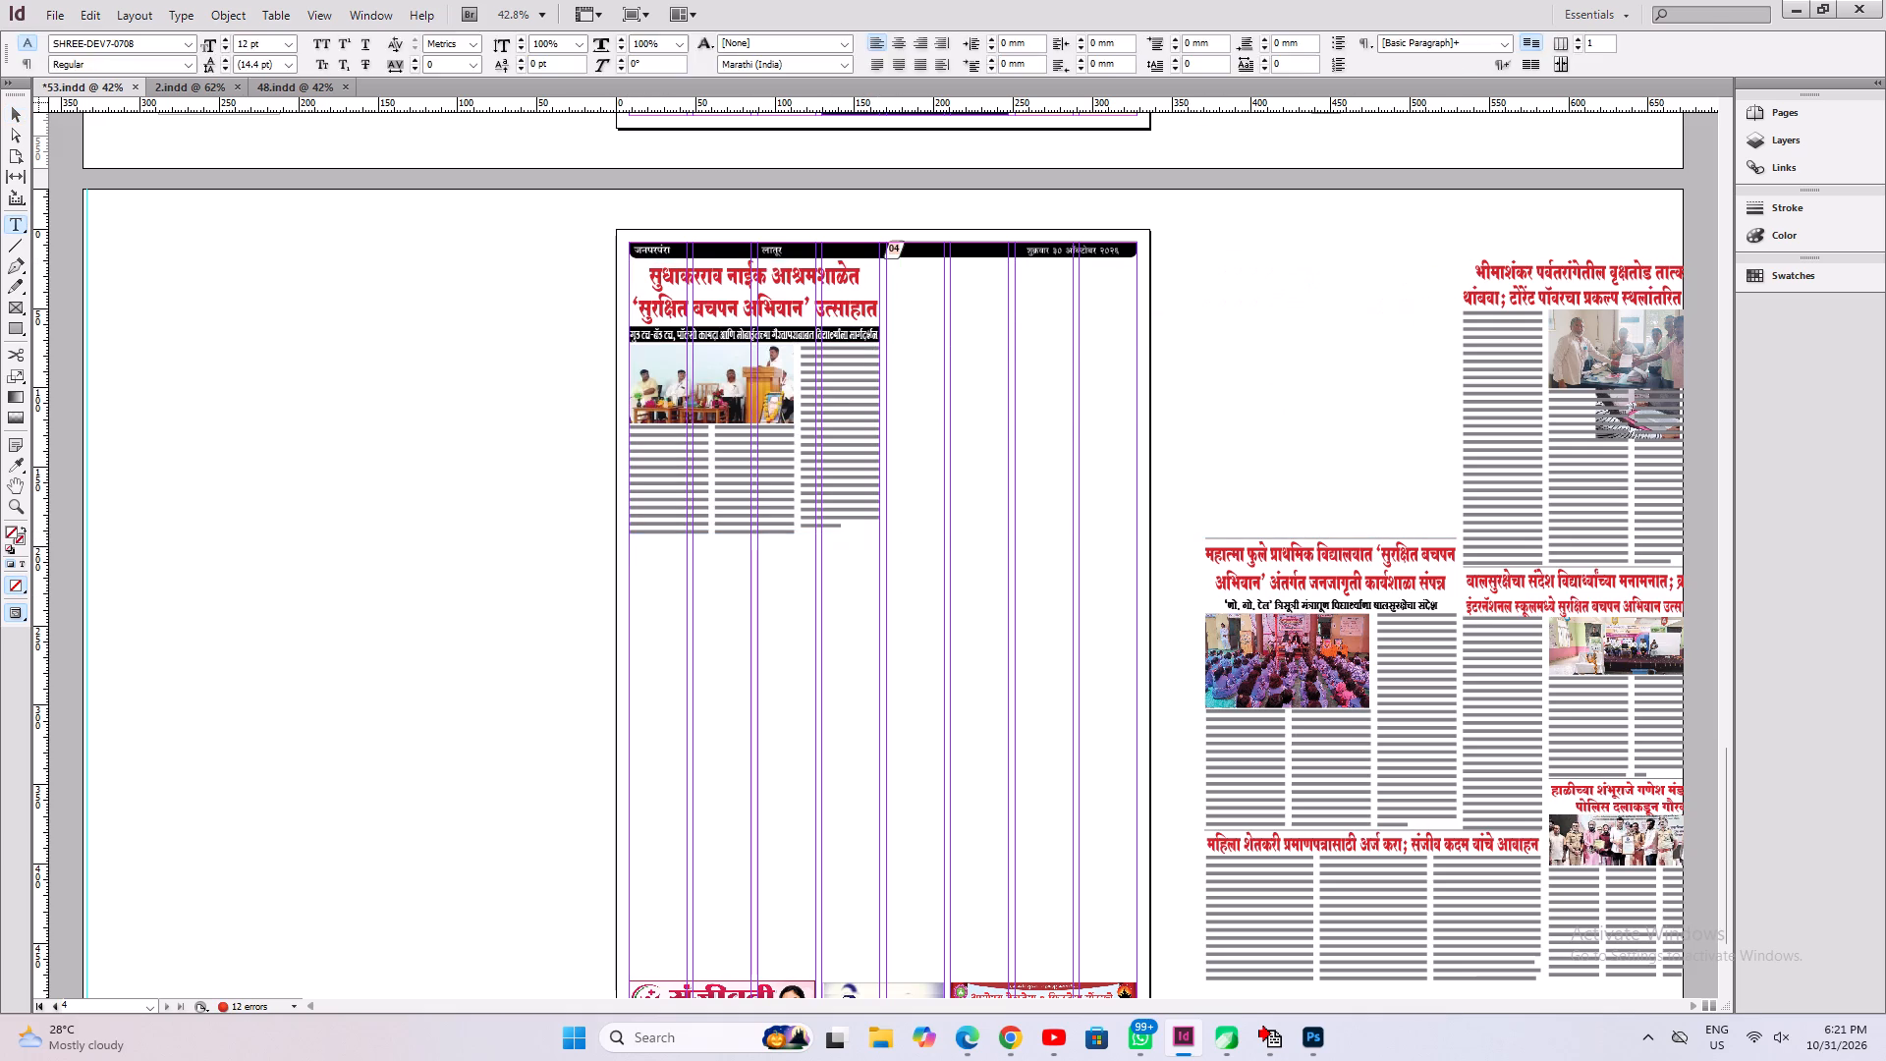
left_click_drag(194, 260, 406, 612)
key("ctrl+v")
key("ctrl+1")
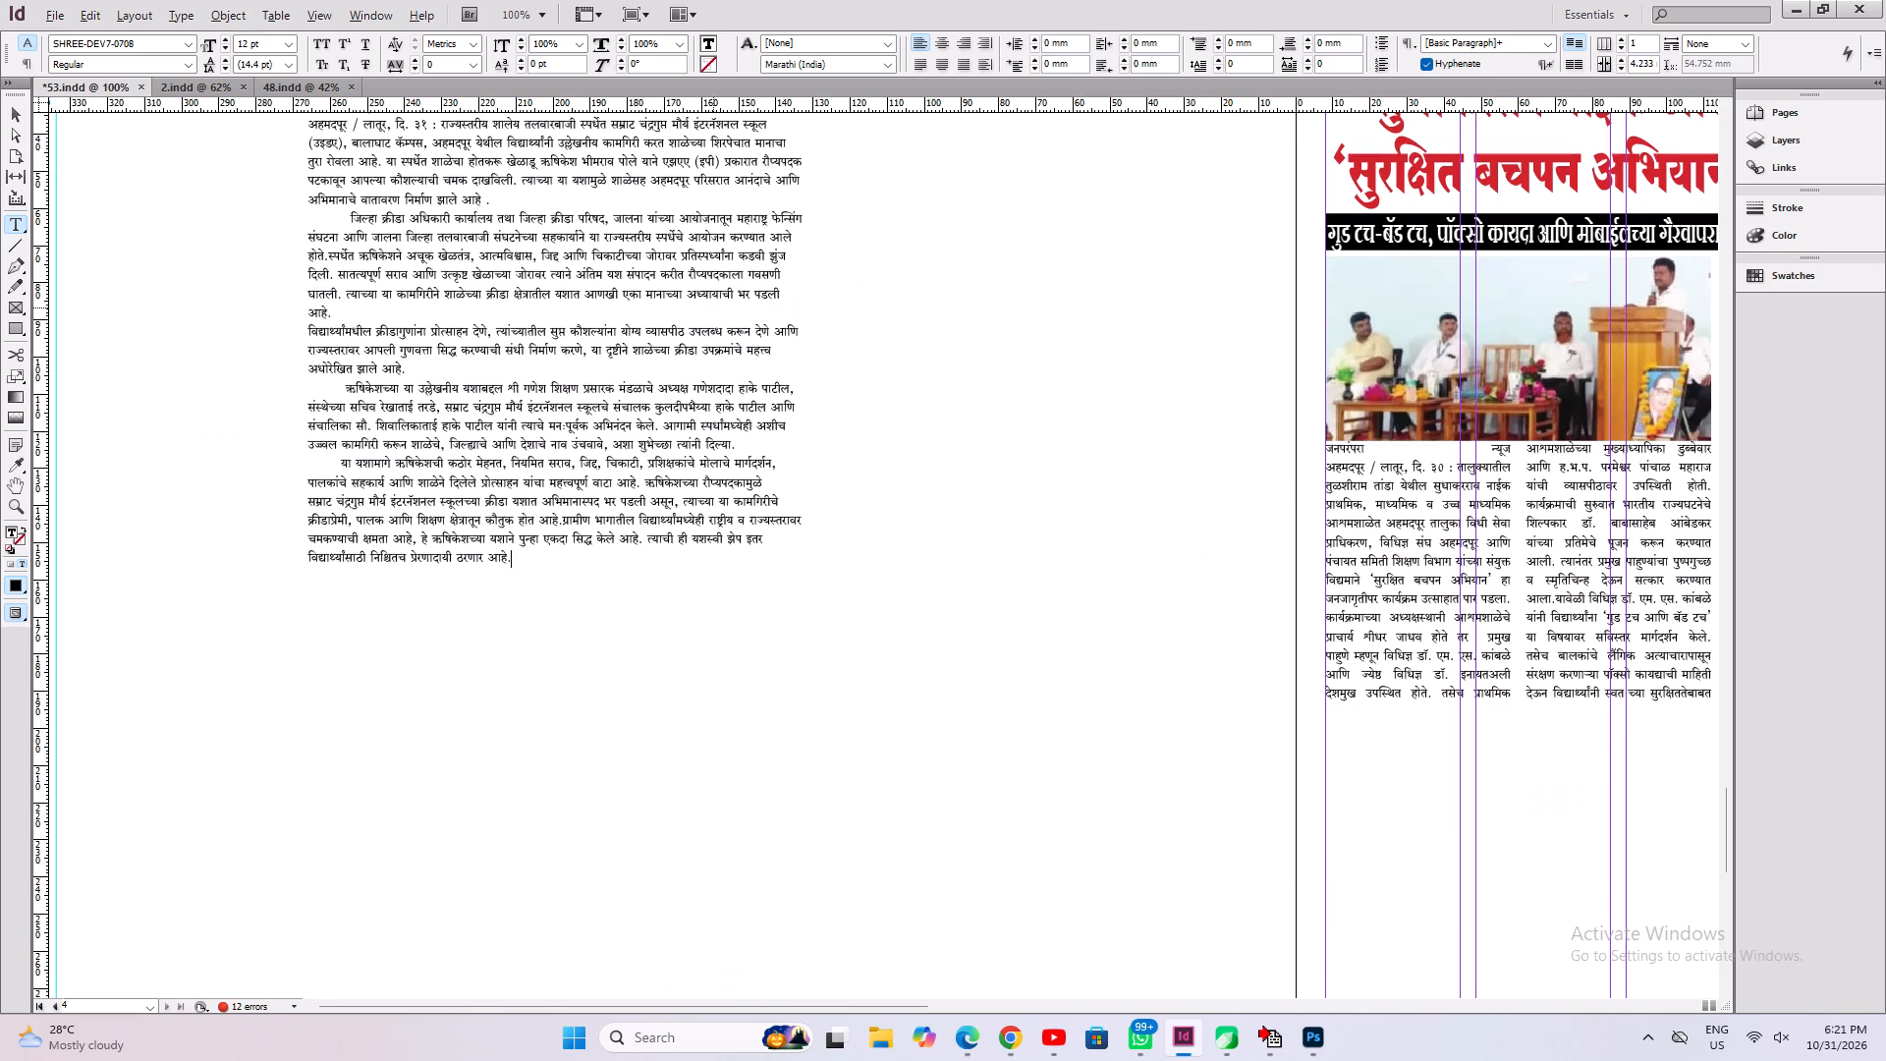
Cut the main headline from the pasted fencing story, replace the ashram school headline with it without formatting, and fit the frame to its content.
left_click_drag(716, 332, 801, 835, "alt")
left_click_drag(749, 575, 464, 517)
key("ctrl+x")
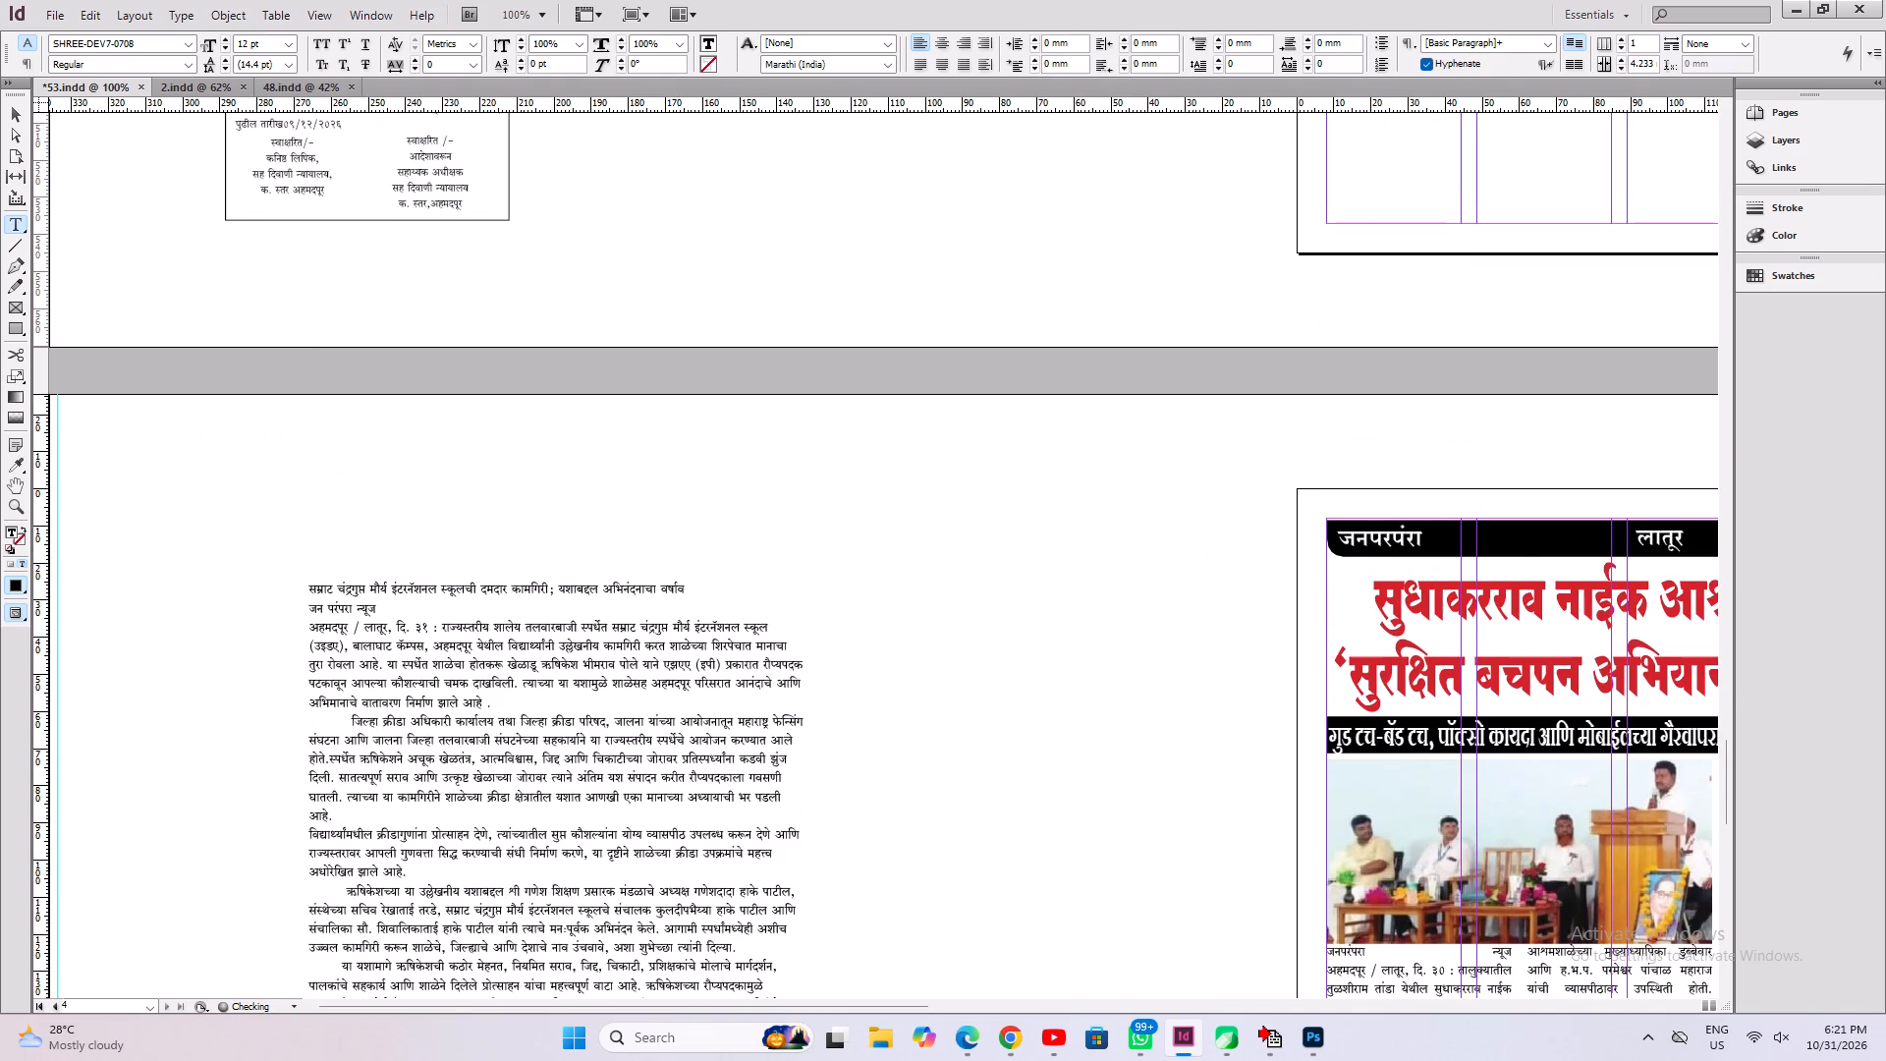
left_click_drag(1229, 749, 861, 765, "alt")
left_click(1156, 653)
key("ctrl+a")
left_click(85, 18)
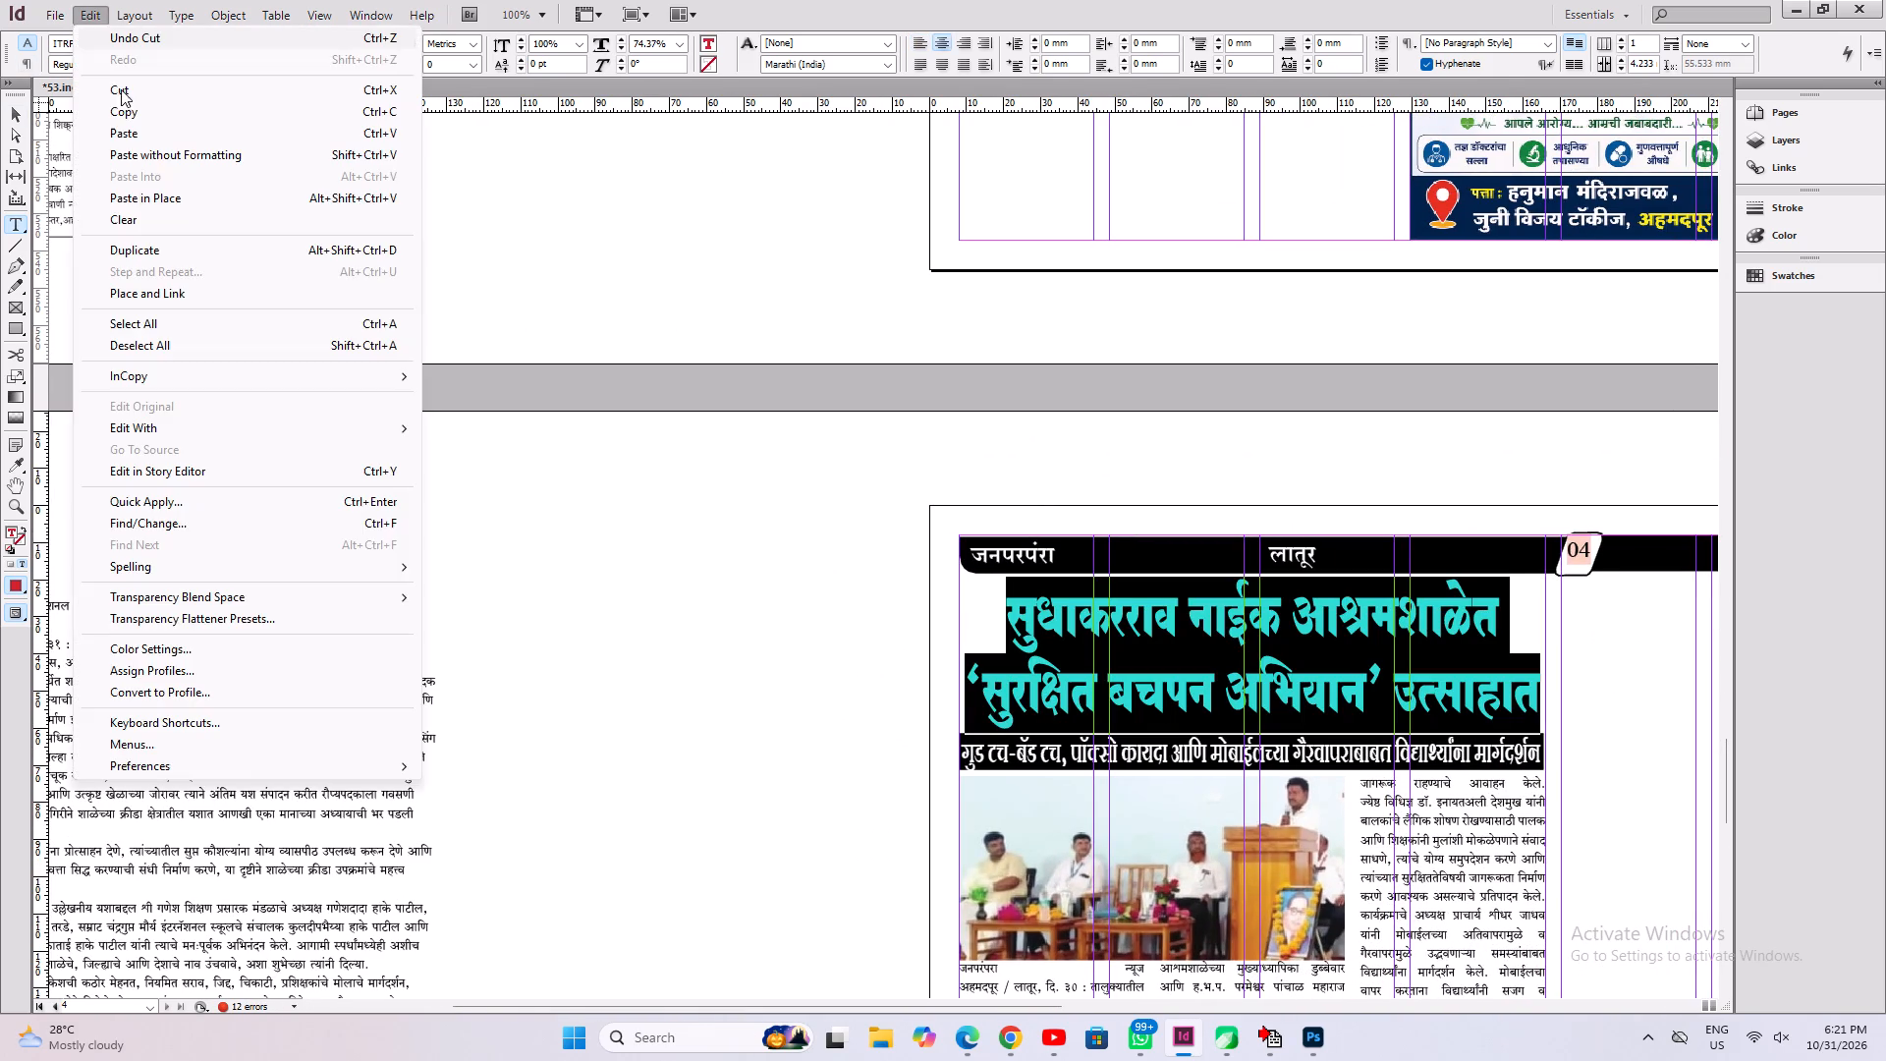
left_click(156, 148)
key("ctrl+alt+c")
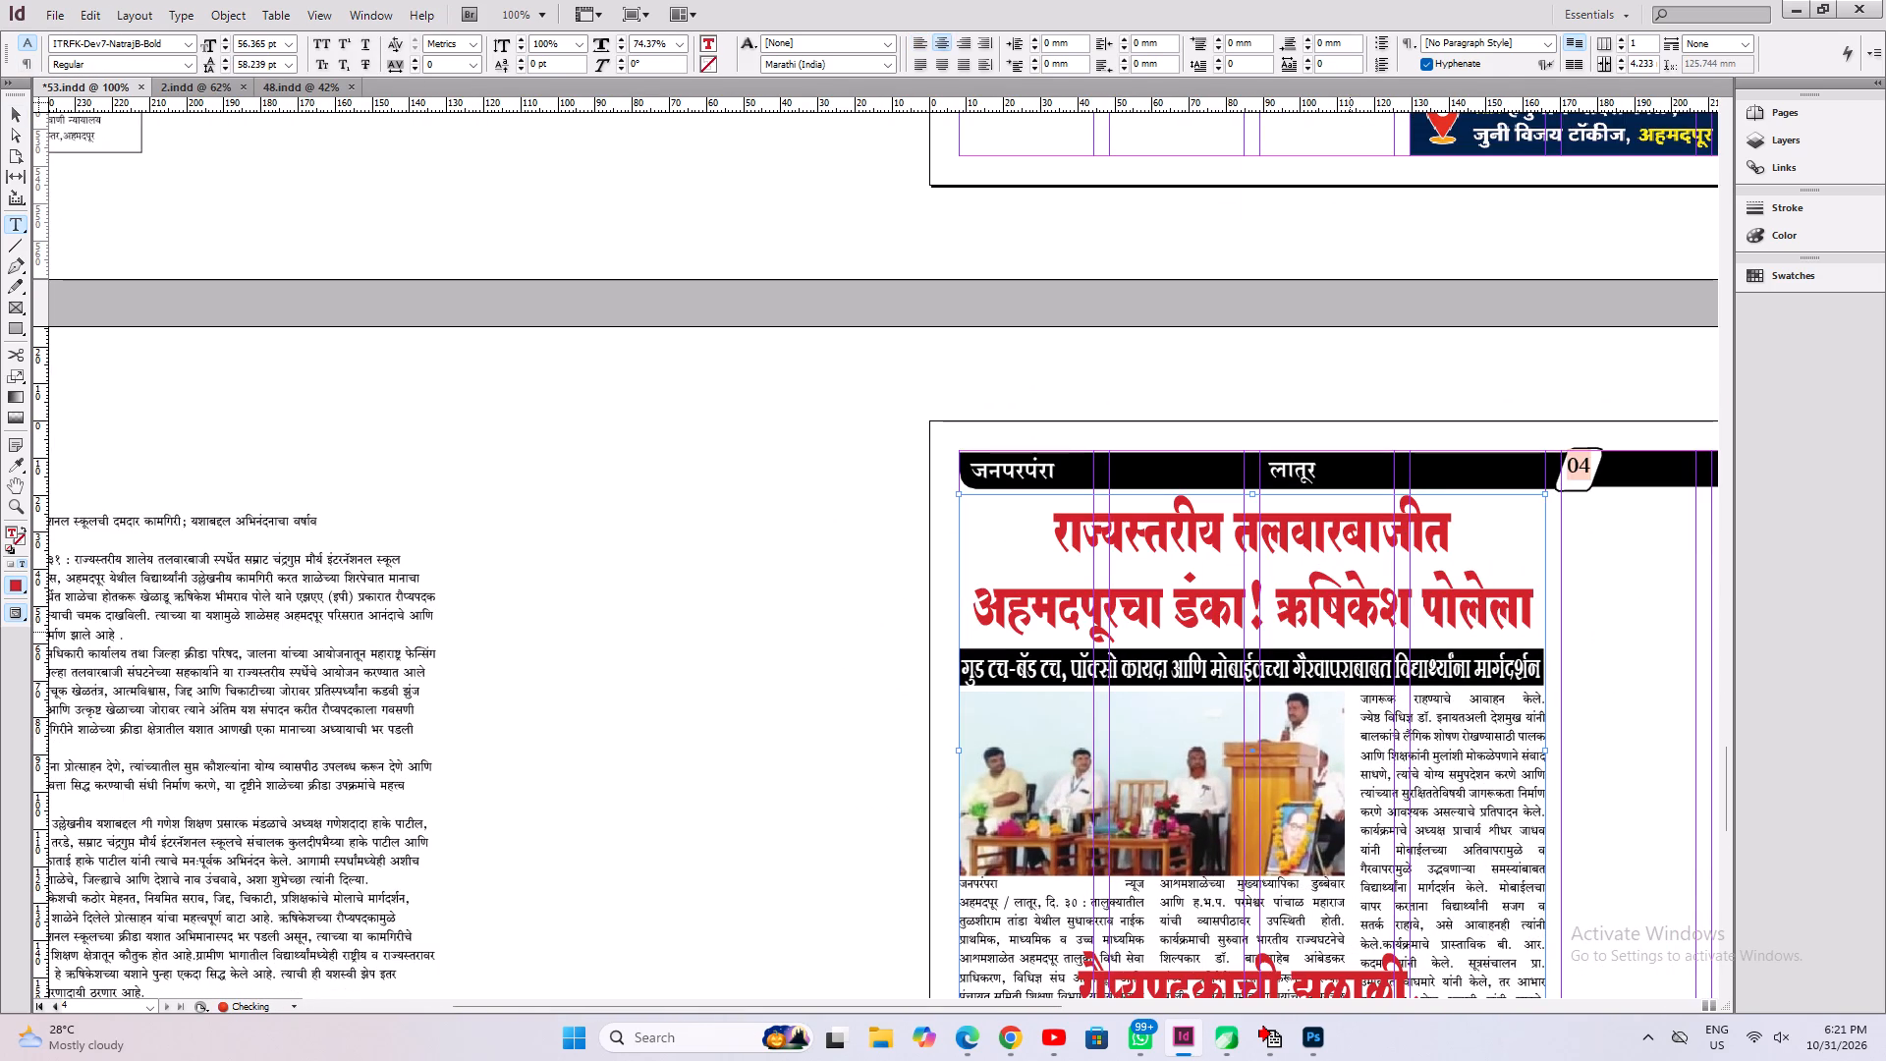
Justify the fencing headline with its last line aligned left and reduce its font size to 46.365 pt.
key("ctrl+a")
key("ctrl+shift+j")
key("ctrl+shift+comma")
key("ctrl+shift+comma")
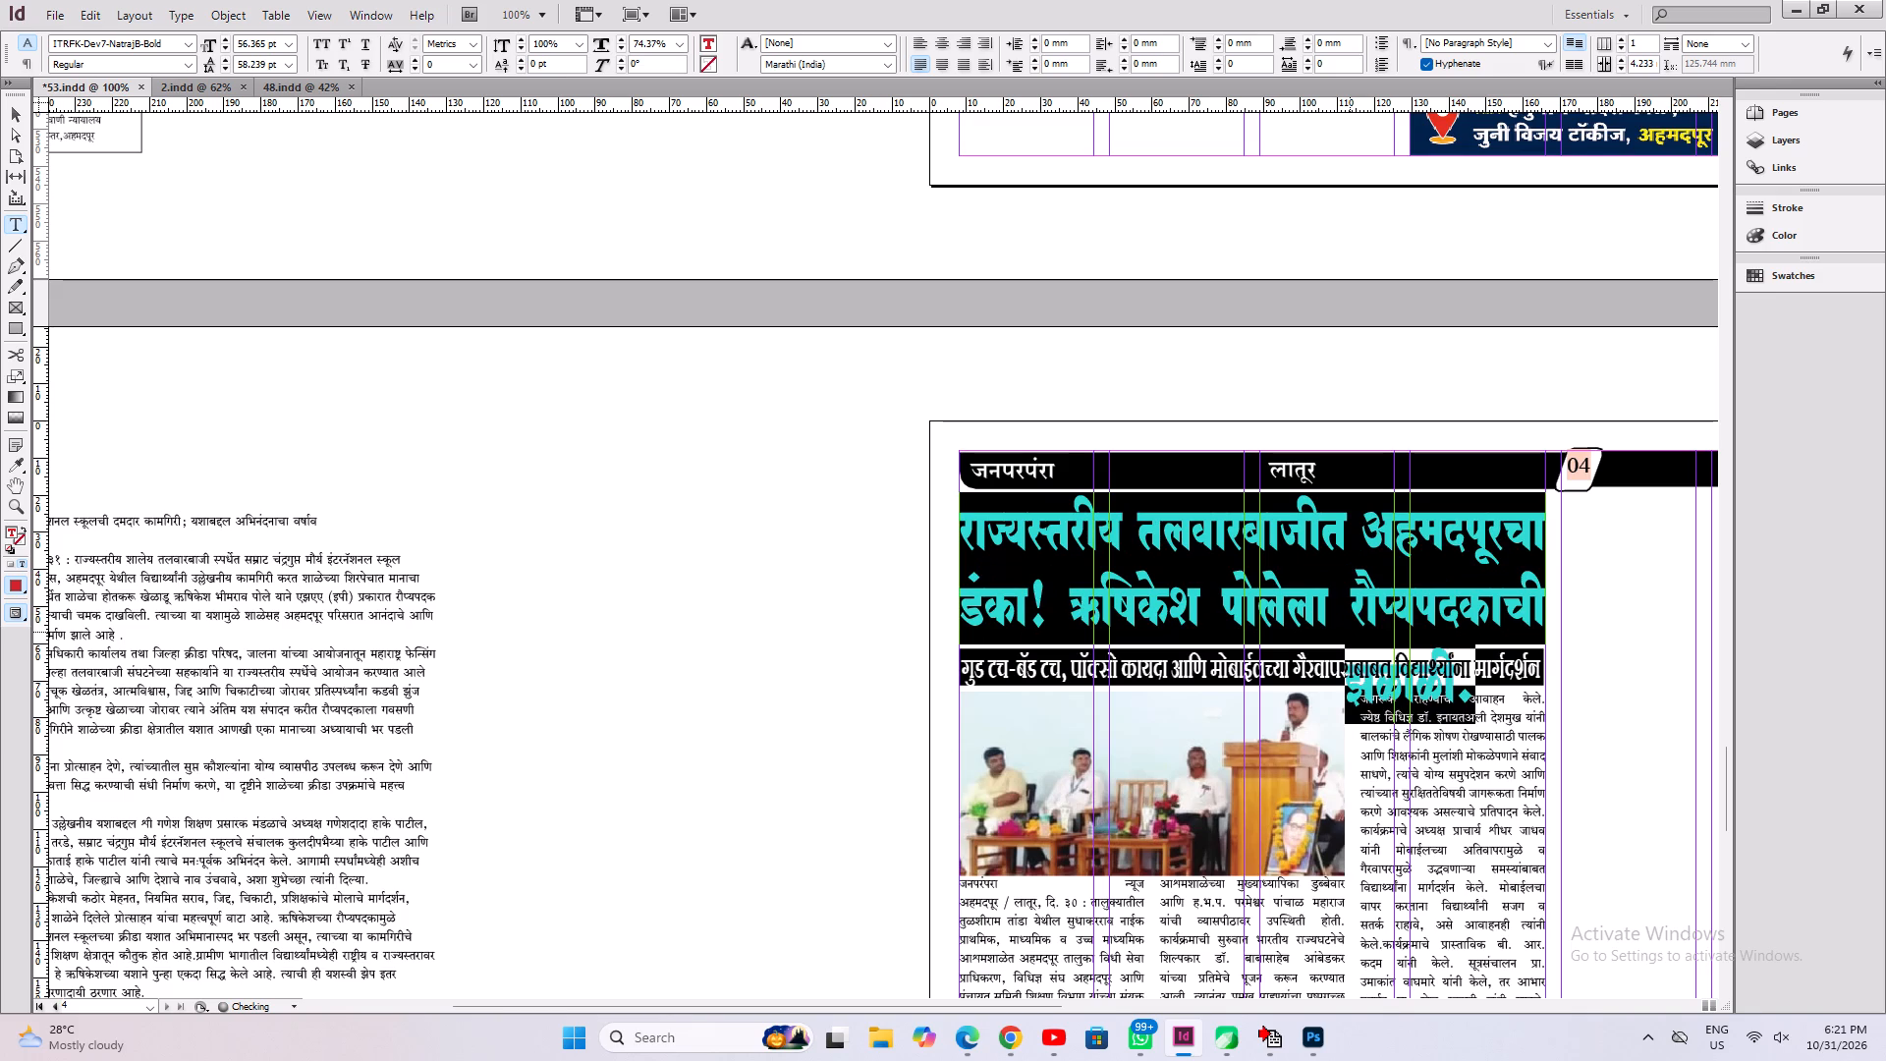
key("ctrl+shift+comma")
key("ctrl+shift+comma")
key("ctrl+shift+comma")
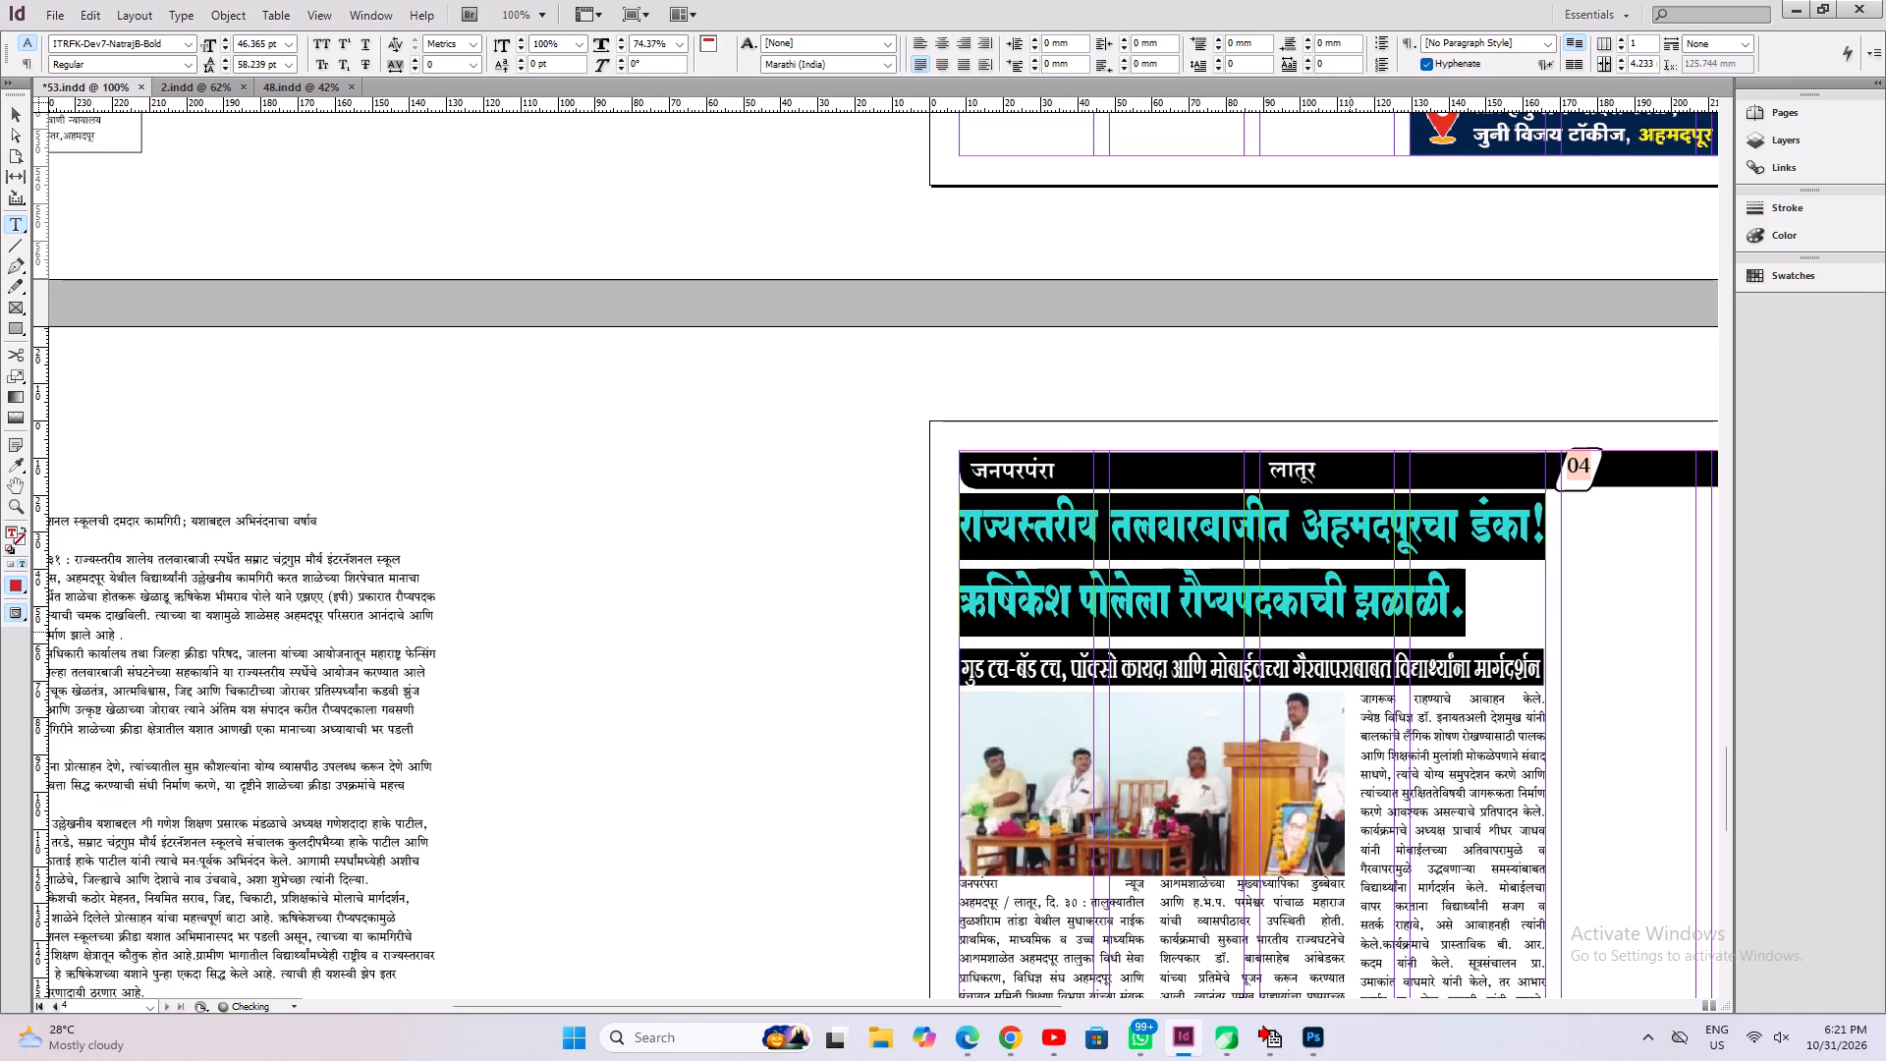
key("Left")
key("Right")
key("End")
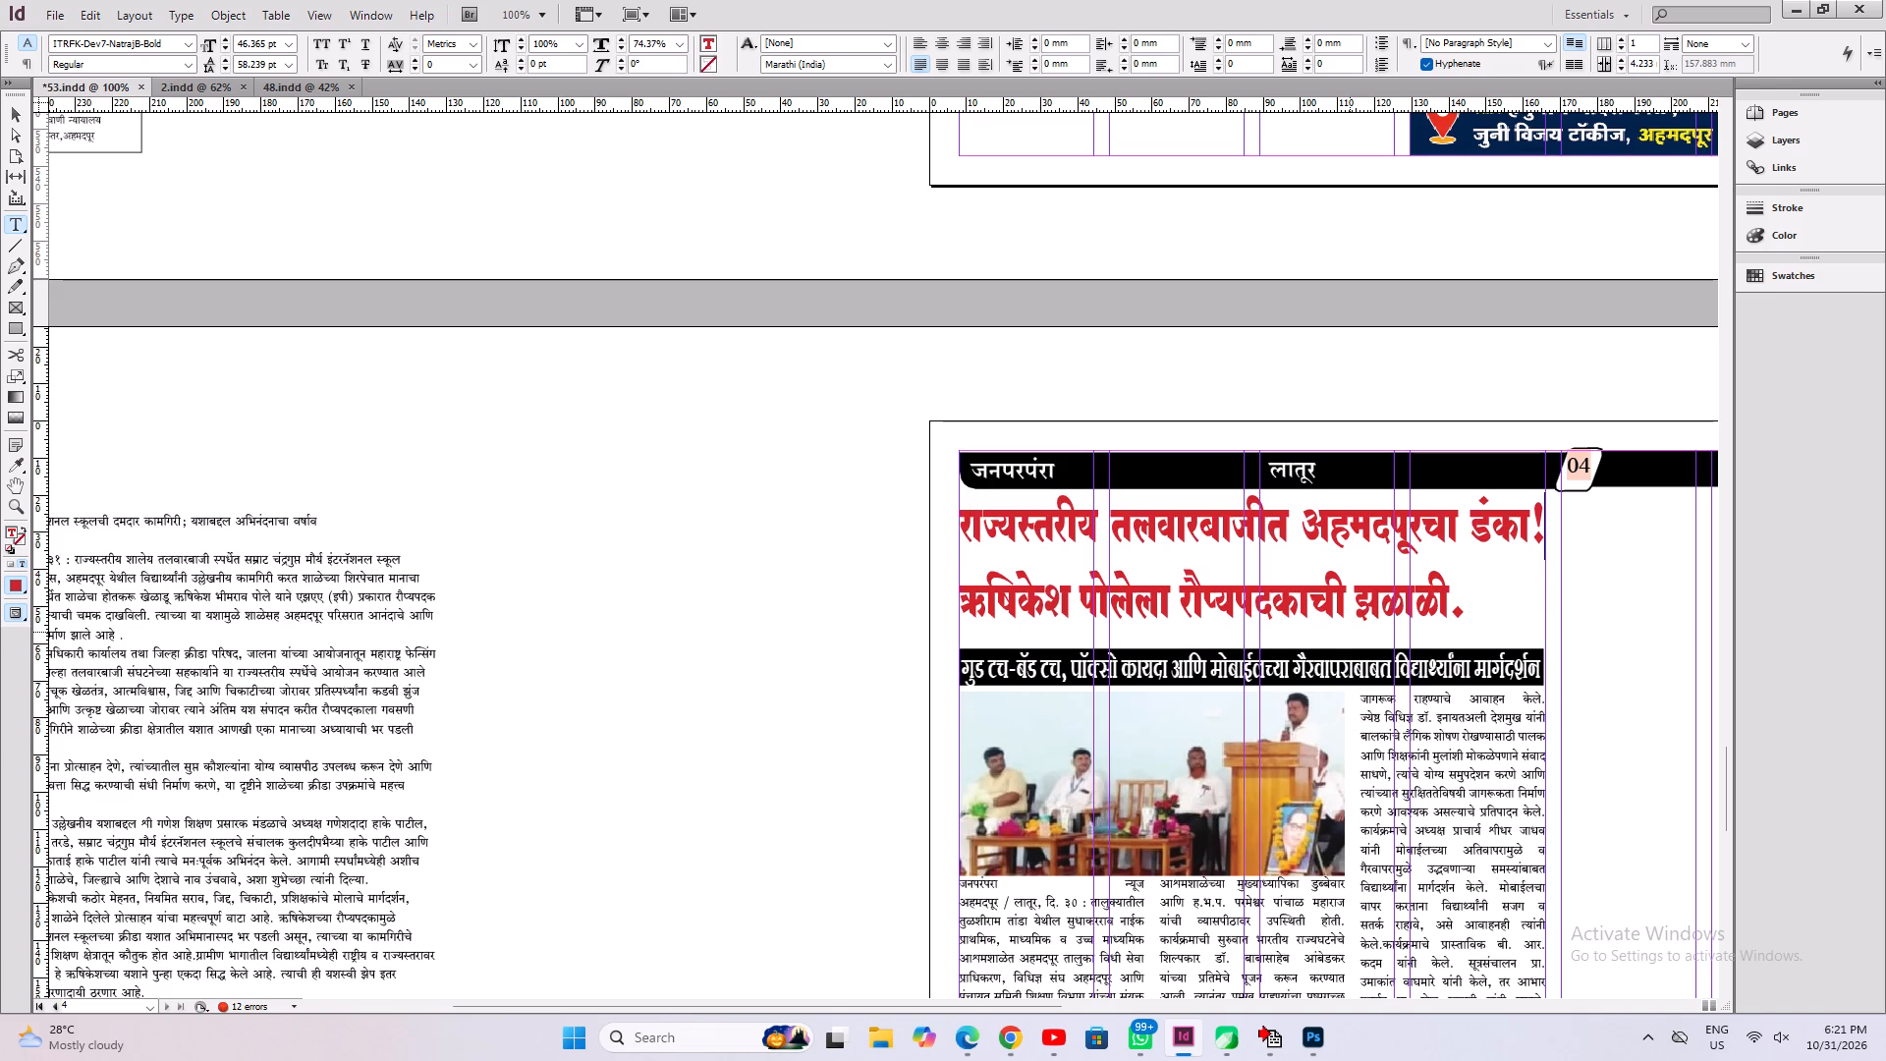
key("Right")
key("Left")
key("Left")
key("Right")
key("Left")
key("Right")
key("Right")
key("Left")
Centre the two-line fencing headline, tighten its leading slightly, and save document 53.
key("ctrl+shift+c")
key("ctrl+a")
key("alt+Up")
key("alt+Up")
key("alt+Up")
key("alt+Up")
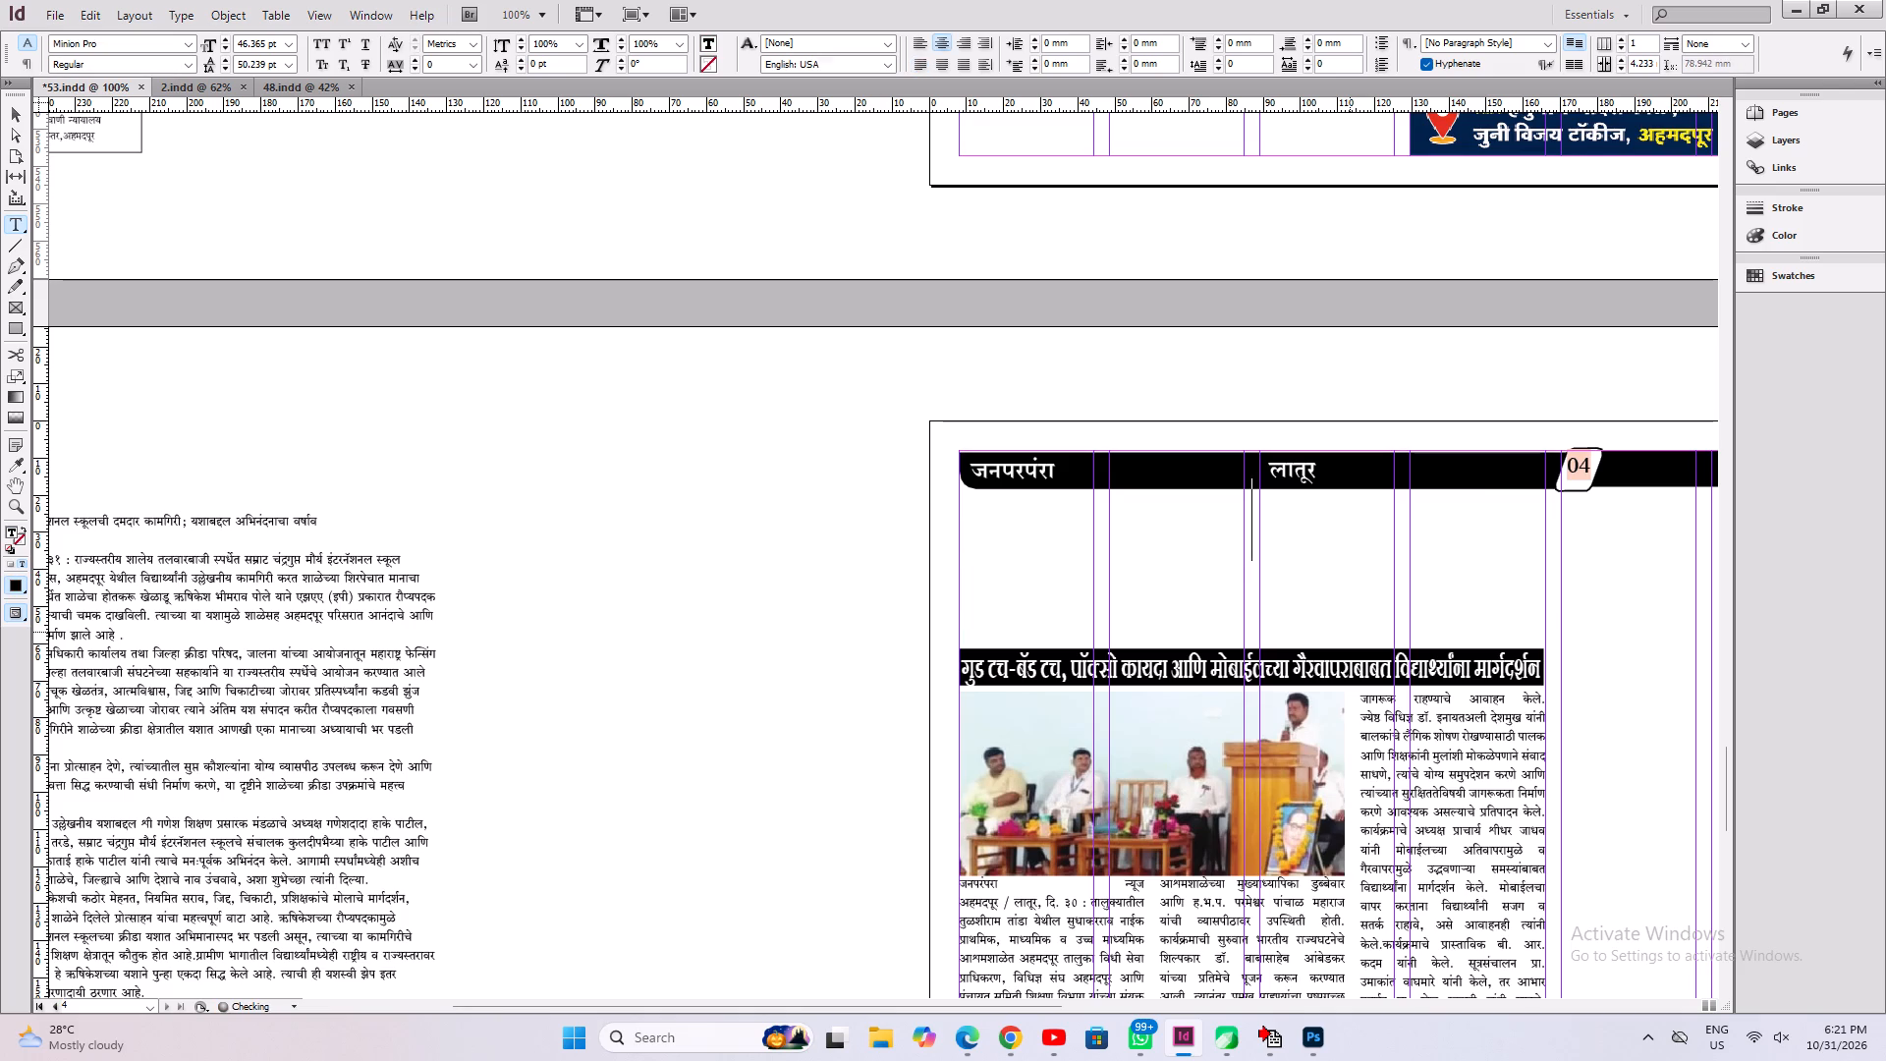
key("ctrl+z")
key("ctrl+z")
key("ctrl+z")
key("ctrl+z")
key("ctrl+z")
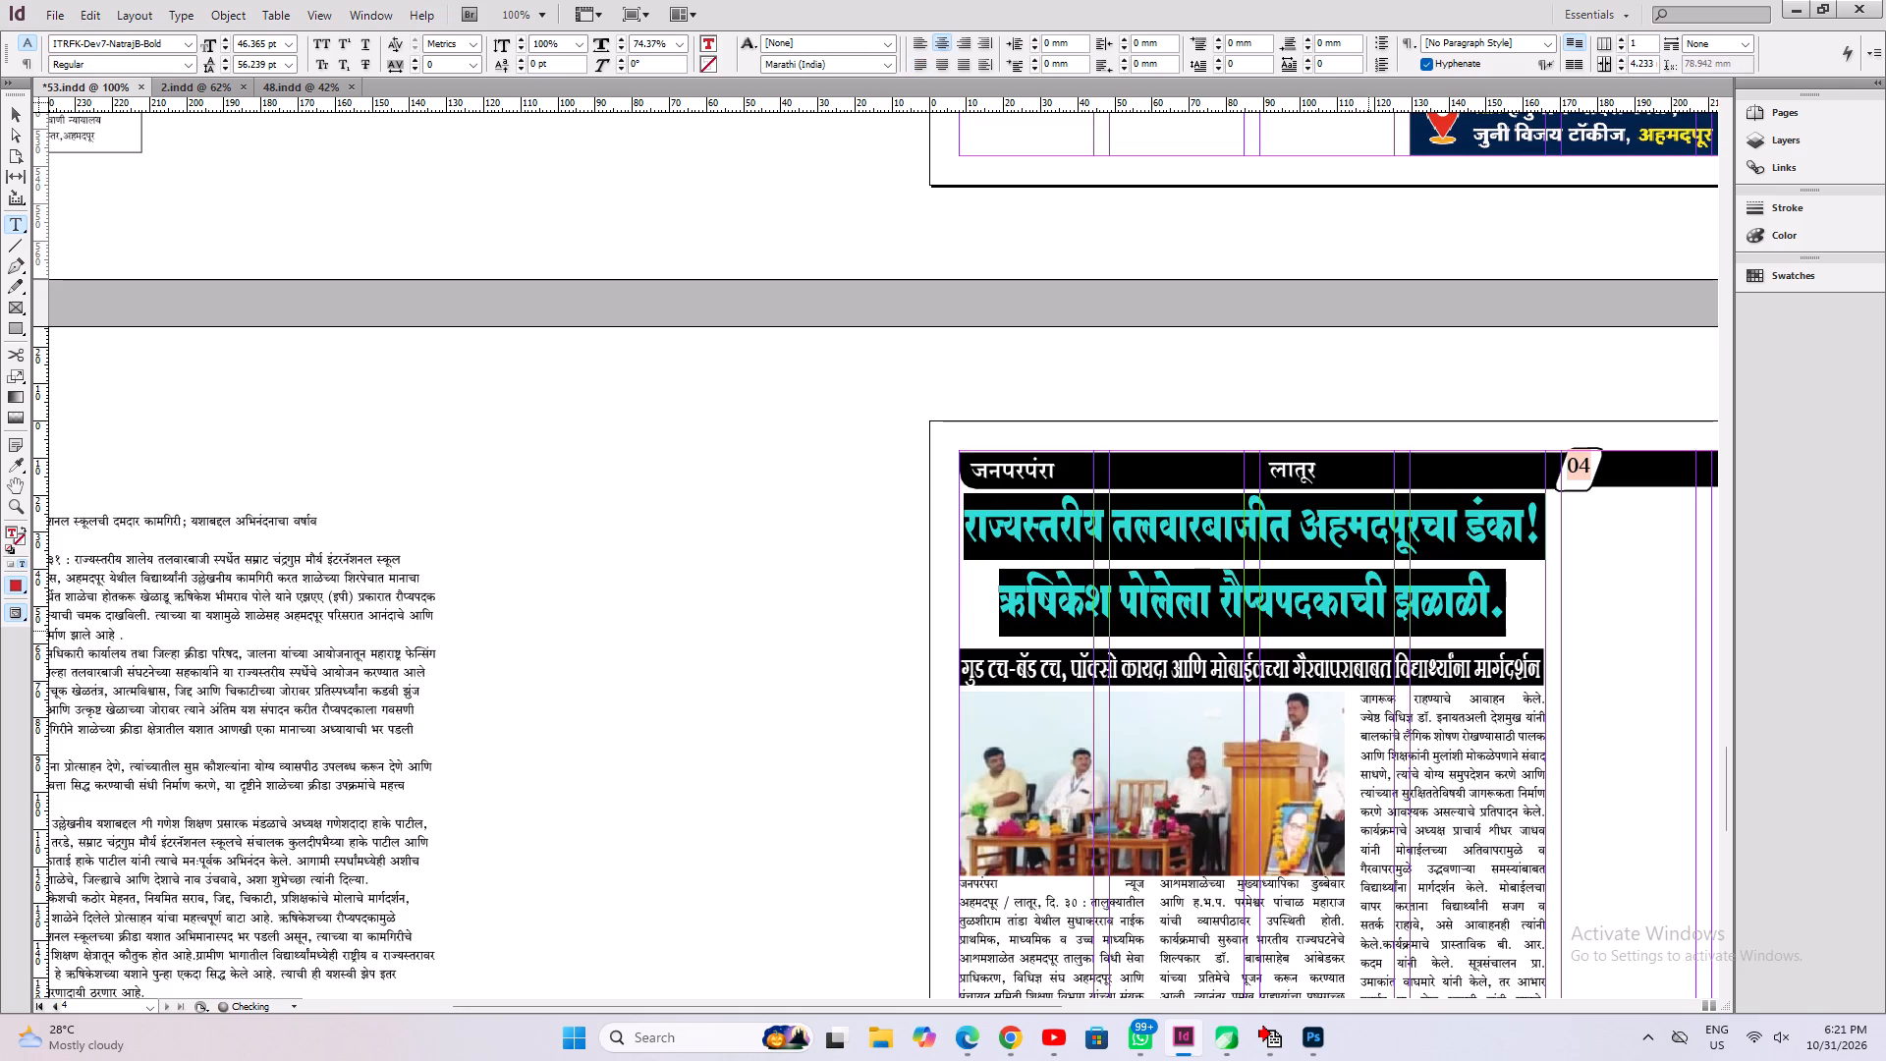
key("alt+Up")
key("alt+Up")
key("alt+Up")
key("alt+Up")
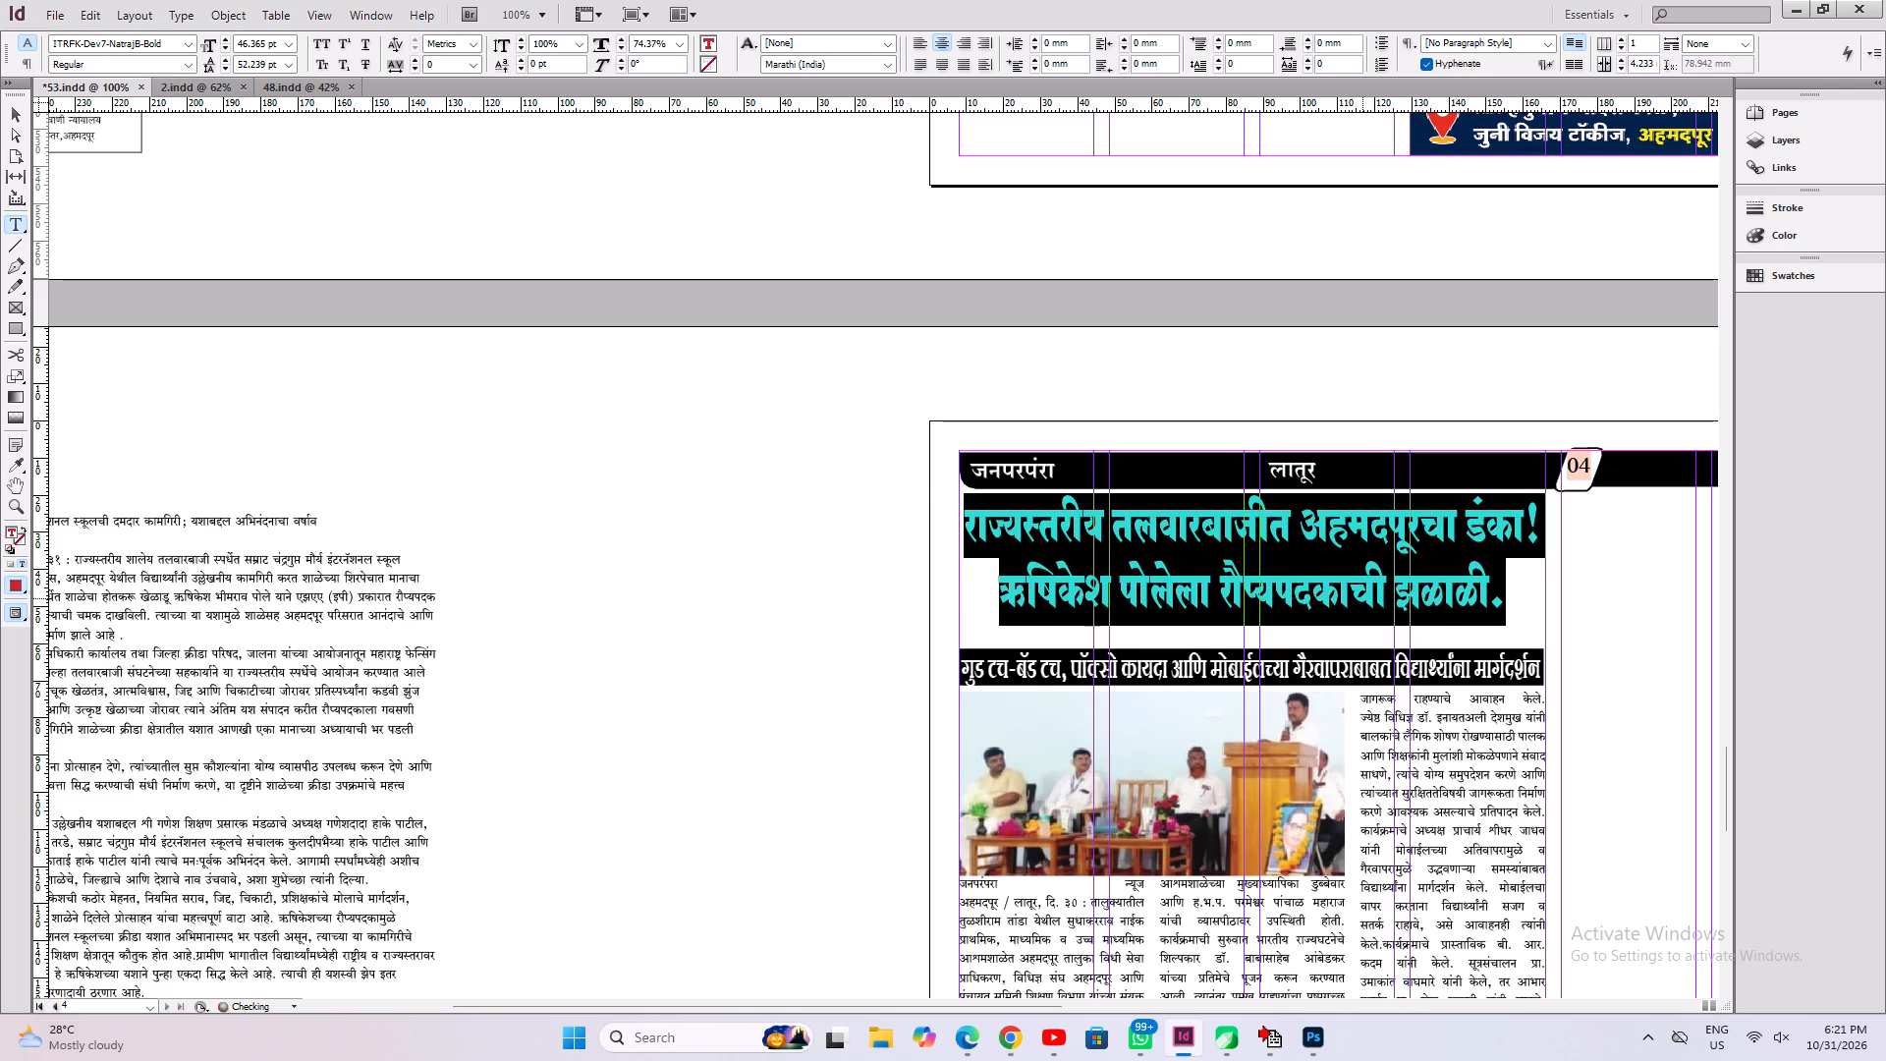
key("ctrl+z")
key("ctrl+s")
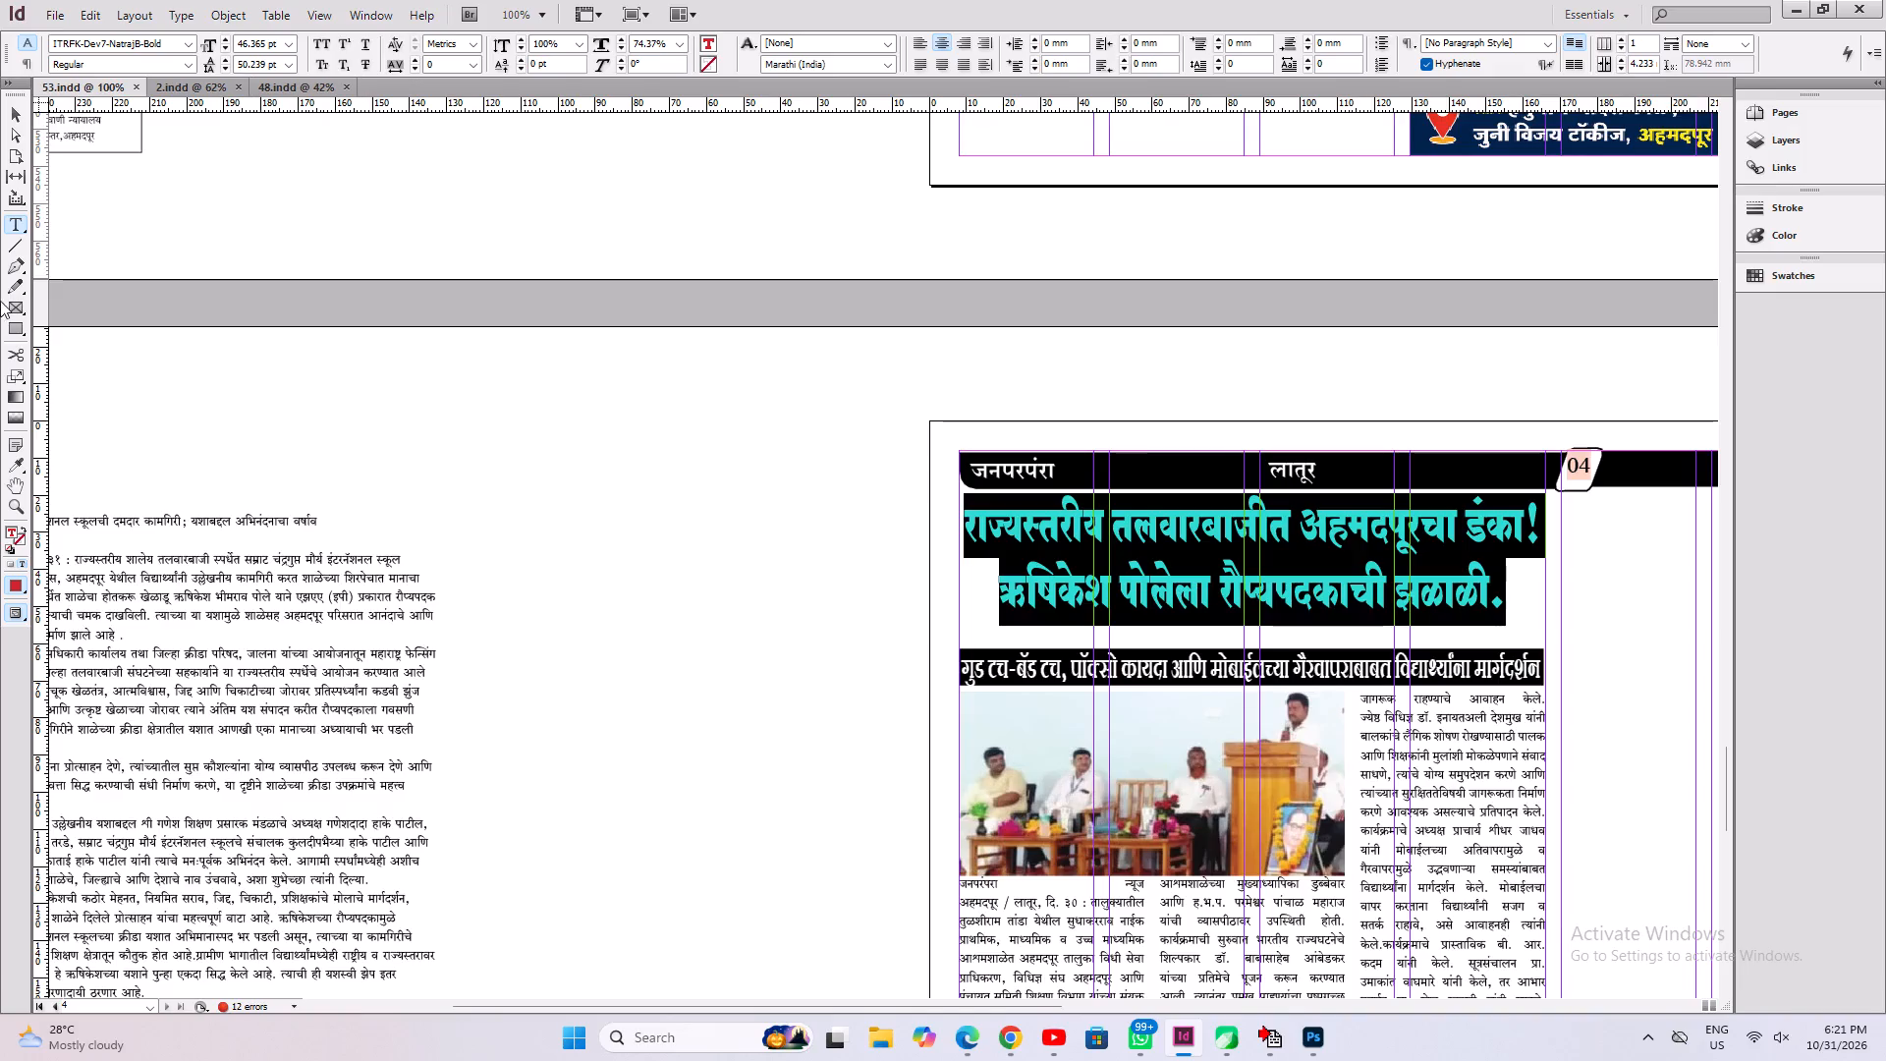
Delete the old white ashram school subheading from the black band below the fencing headline on page 4.
double_click(1, 120)
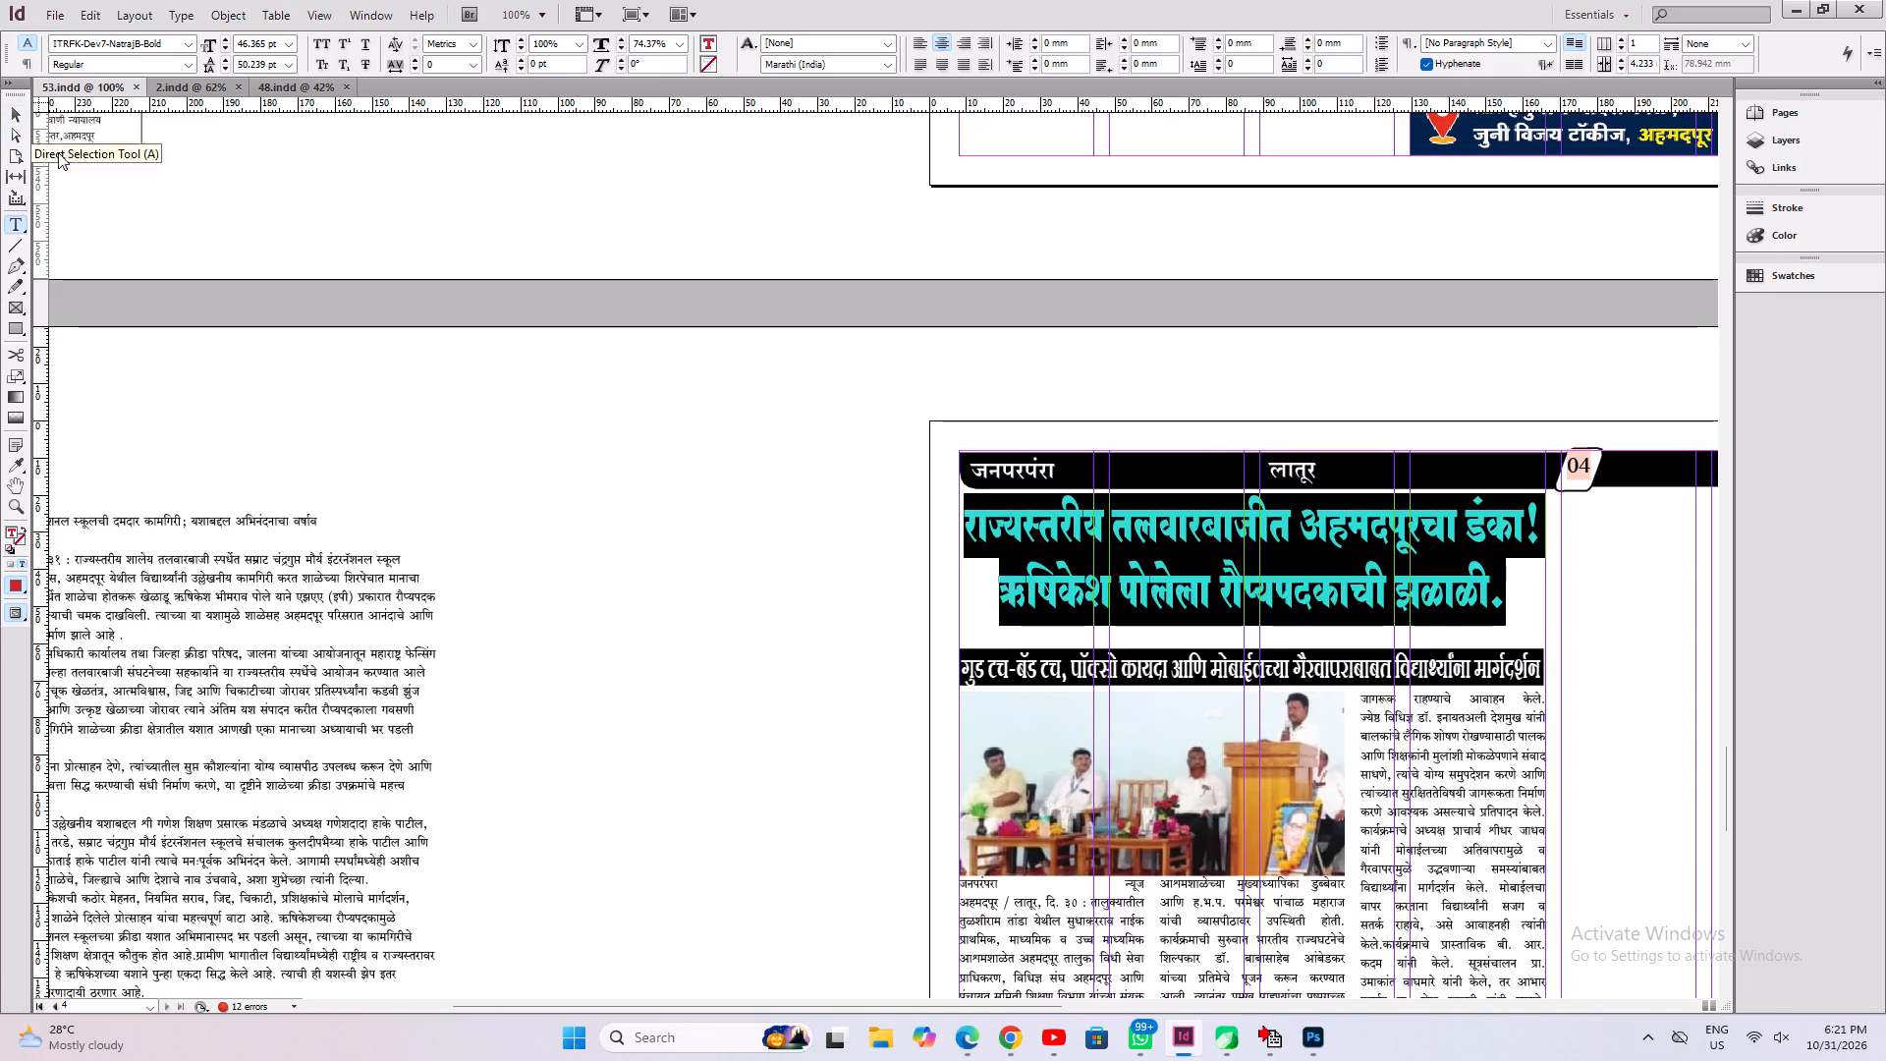
left_click(11, 114)
left_click(981, 553)
left_click(1032, 676)
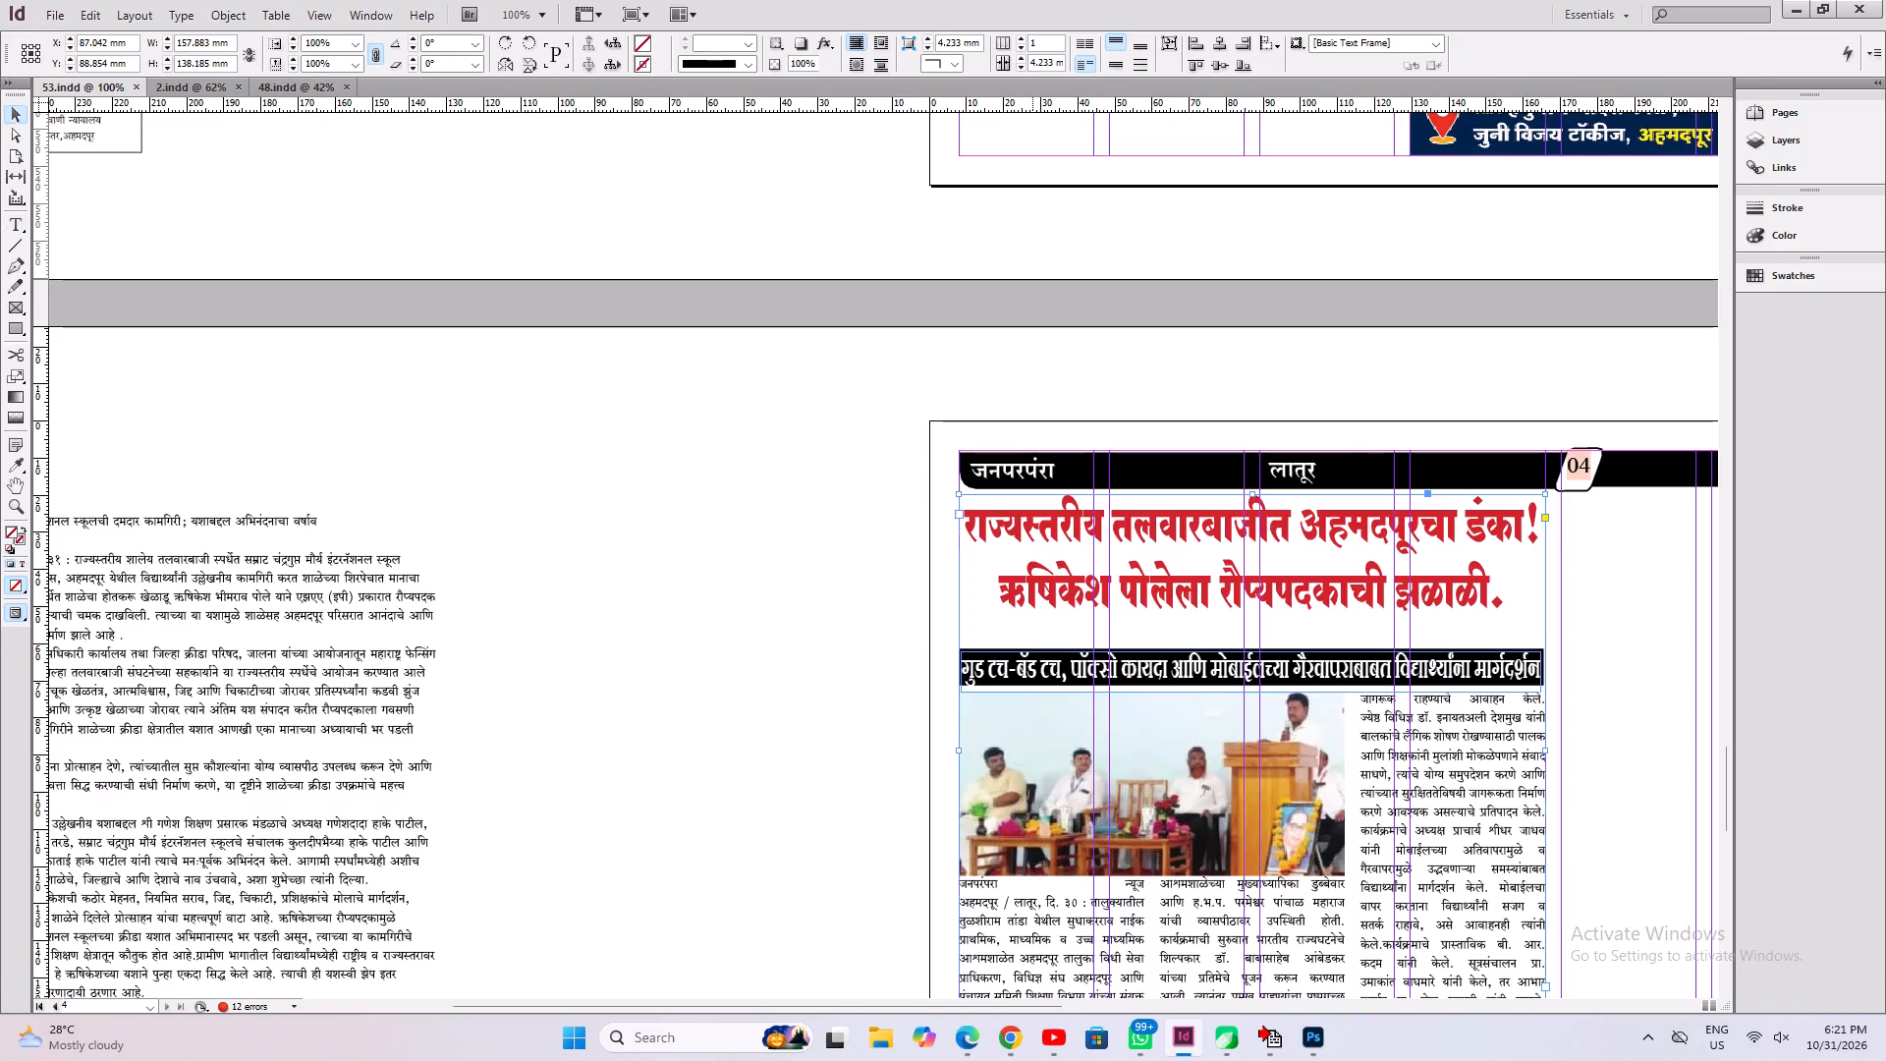
key("Delete")
Try to ungroup the leftover ashram school story pieces, and fit the fencing headline's frame to its content.
left_click(1032, 675)
left_click(1032, 675)
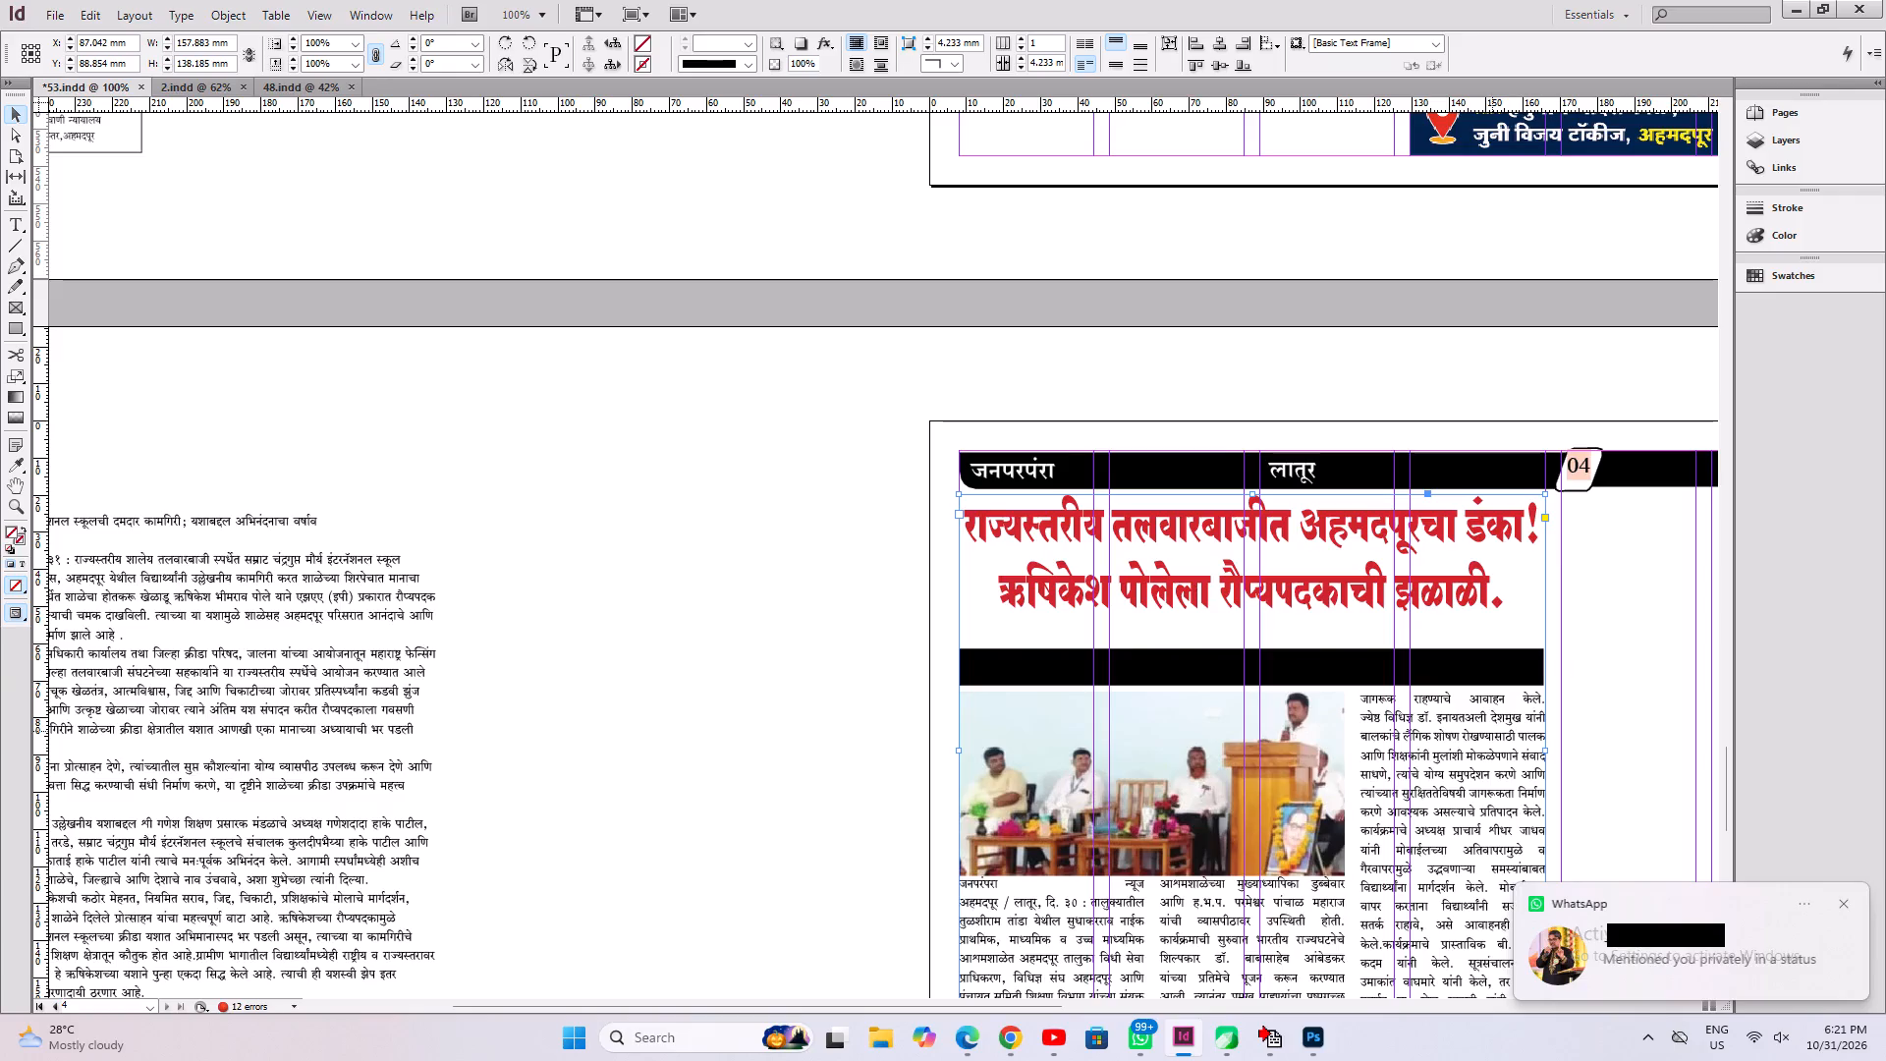
left_click(1431, 650)
left_click(1368, 670)
left_click(1238, 567)
key("ctrl+shift+g")
left_click(1610, 612)
left_click(1307, 649)
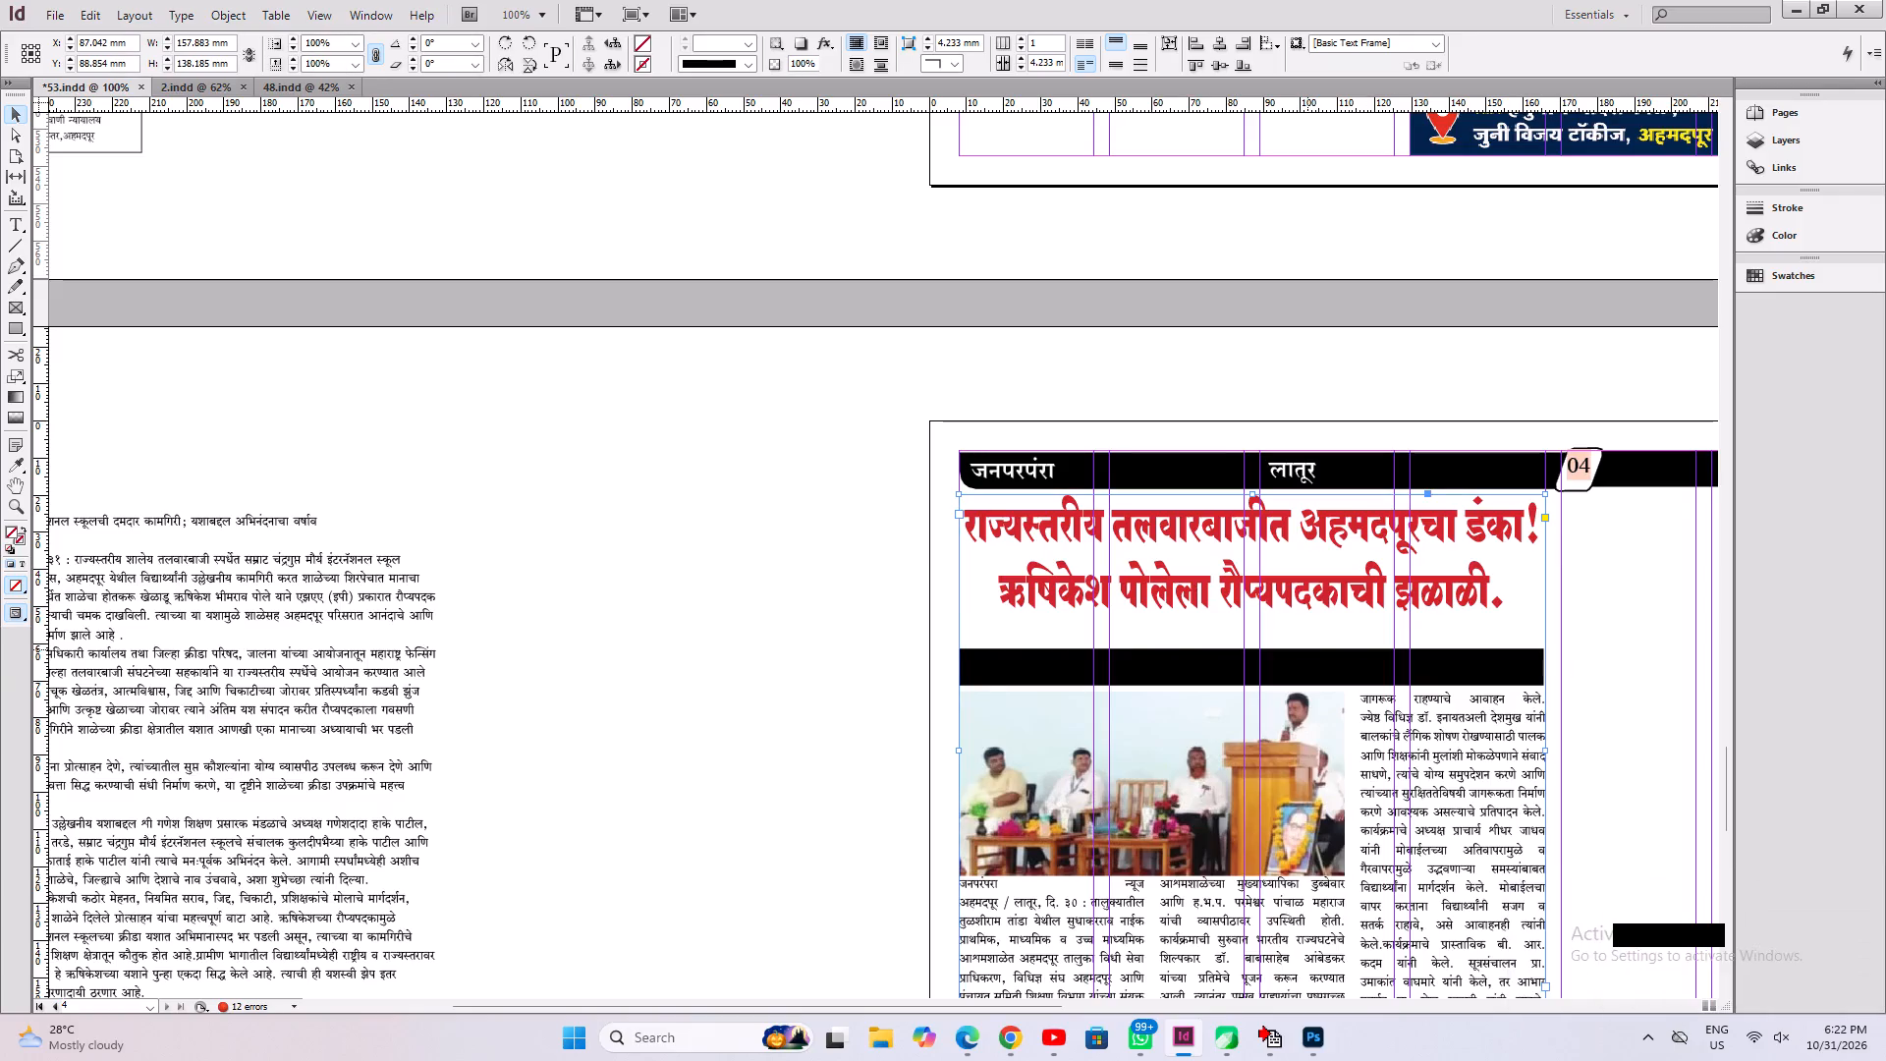
key("ctrl+1")
left_click(986, 534)
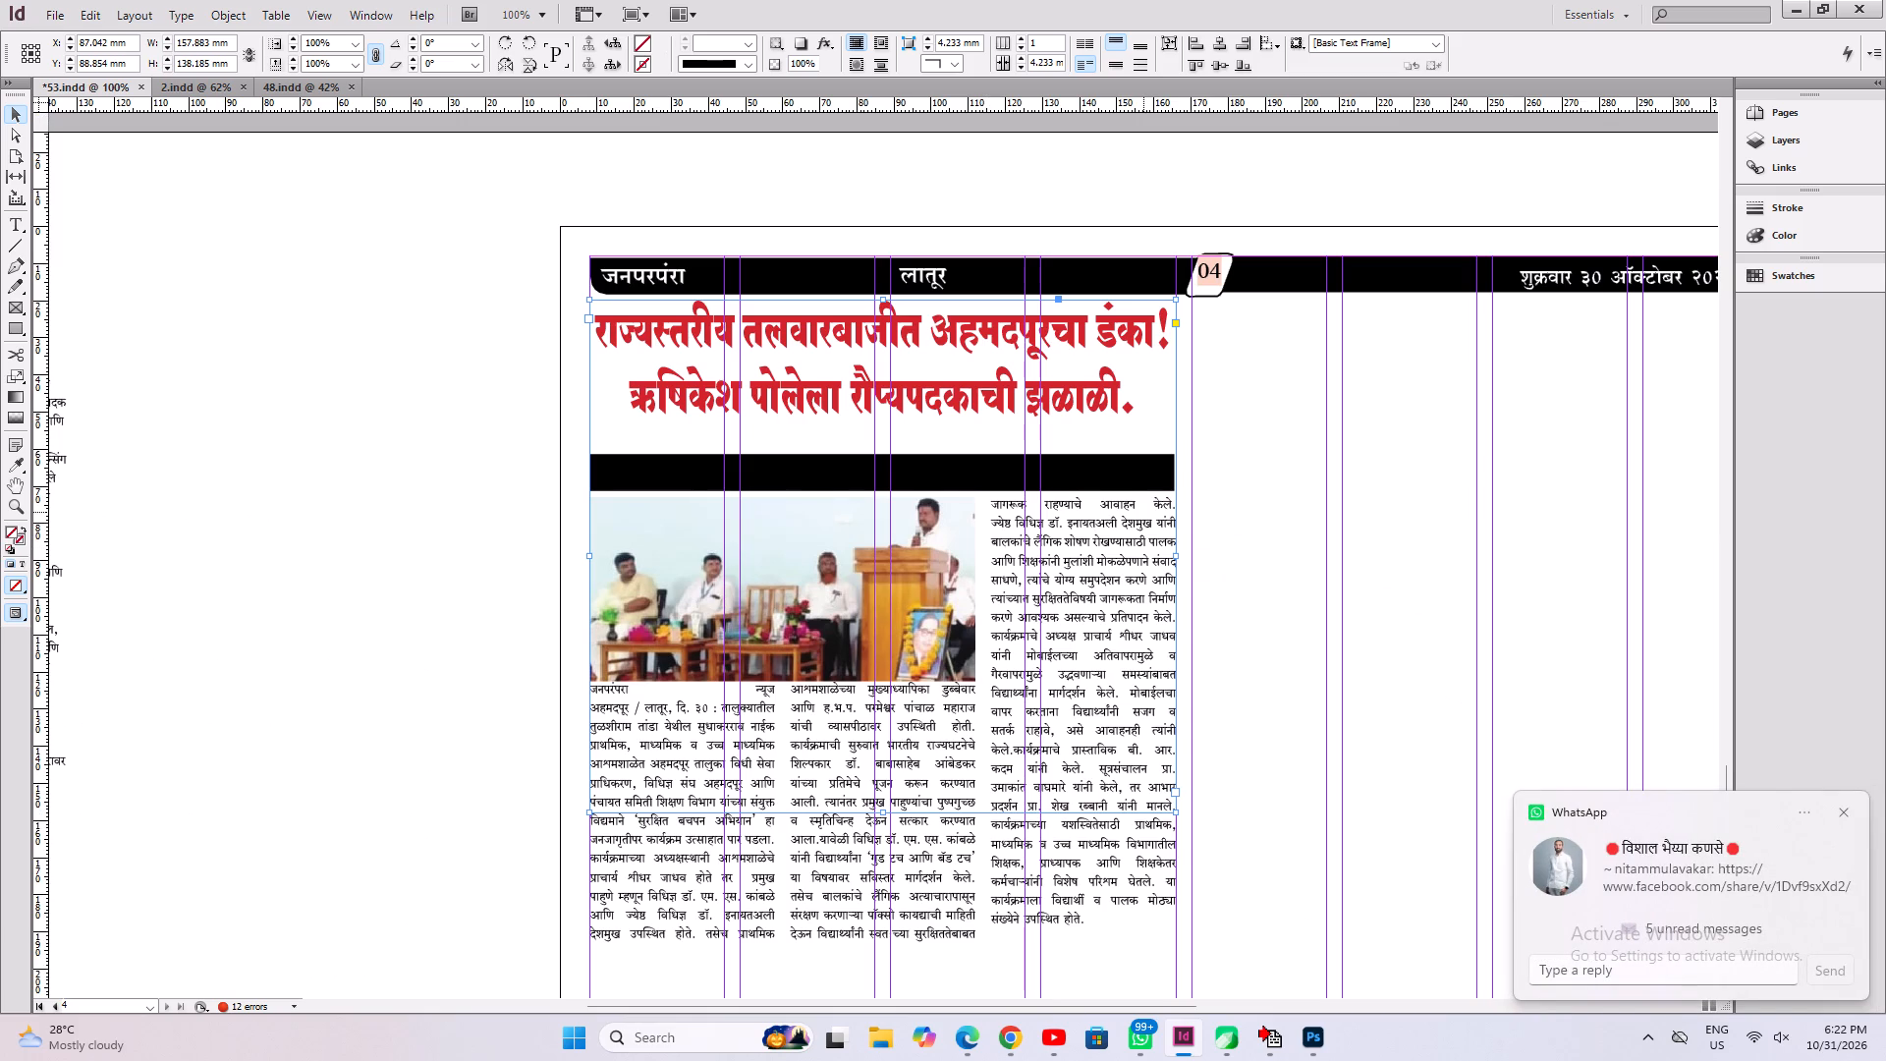
left_click(1144, 511)
left_click(1141, 494)
key("ctrl+shift+g")
left_click(1366, 517)
left_click(1015, 413)
key("ctrl+alt+c")
left_click(1237, 563)
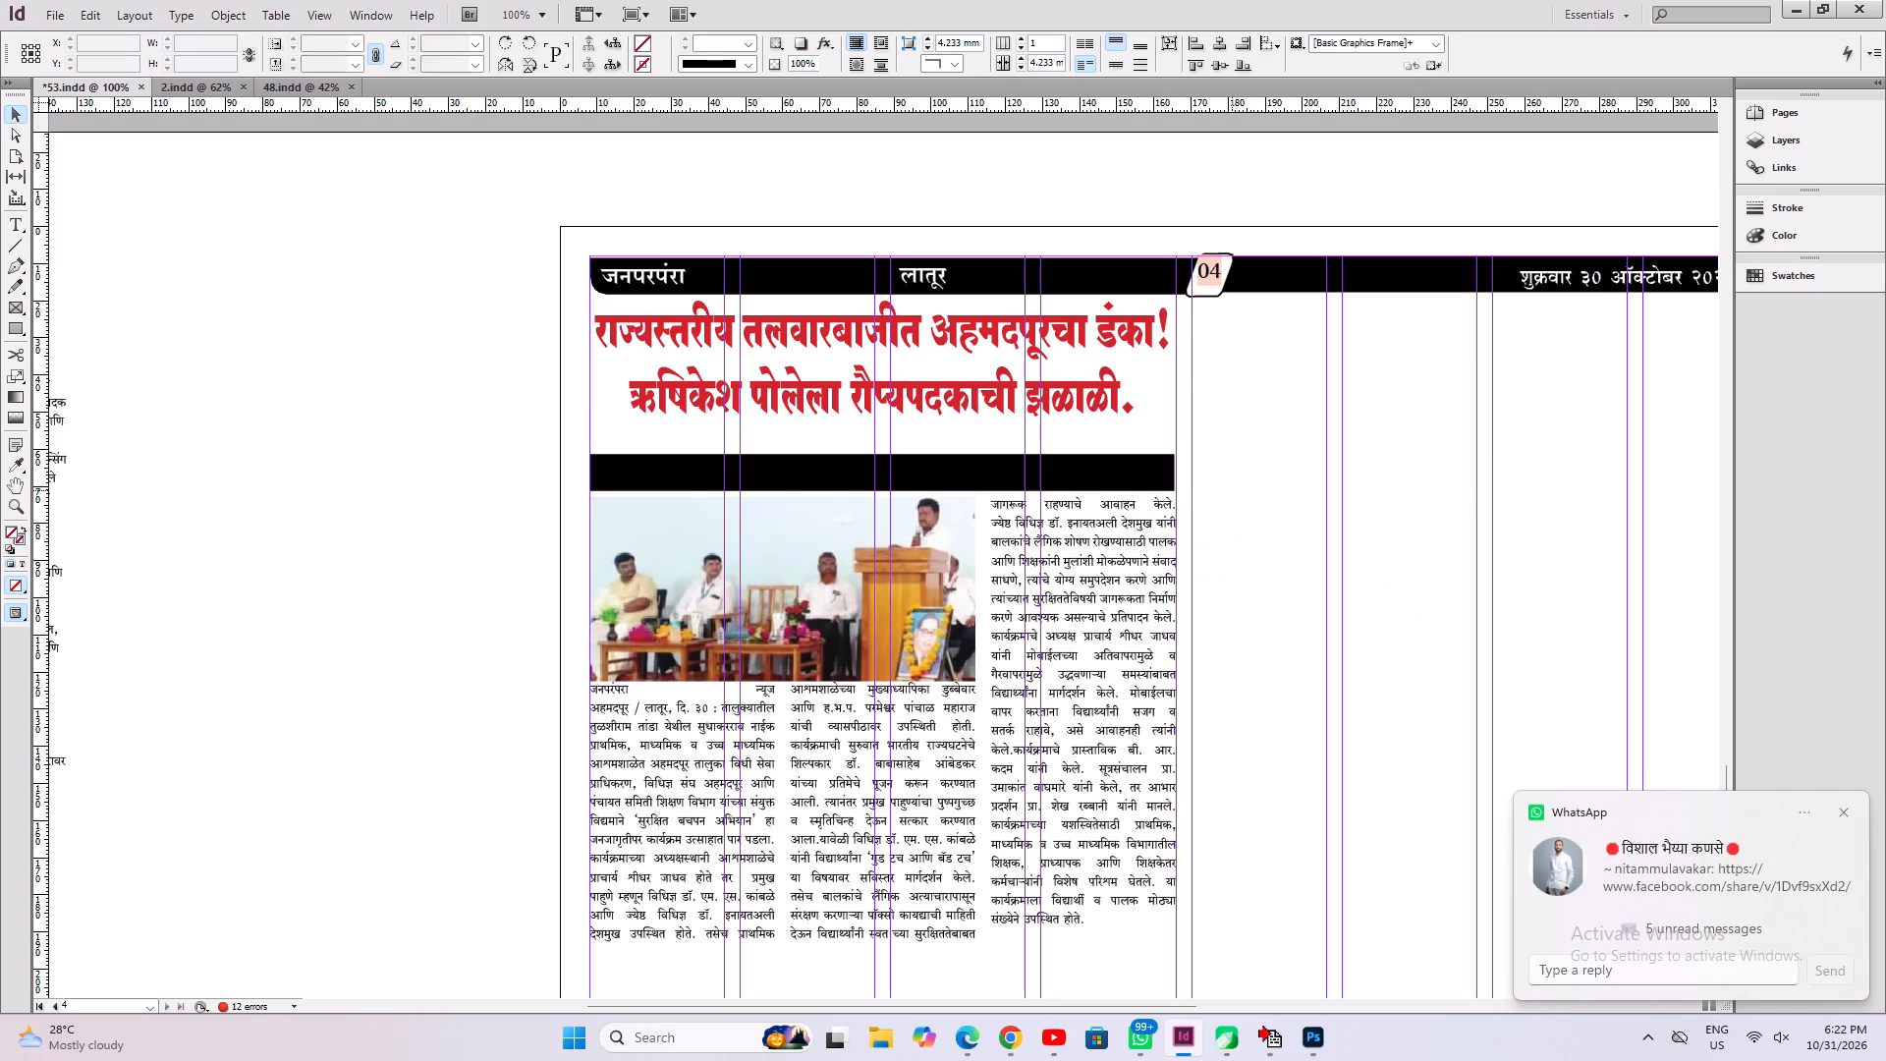
Delete the old story's black band, photo and body columns below the fencing headline, and save document 53.
left_click_drag(1216, 480, 415, 698)
key("Delete")
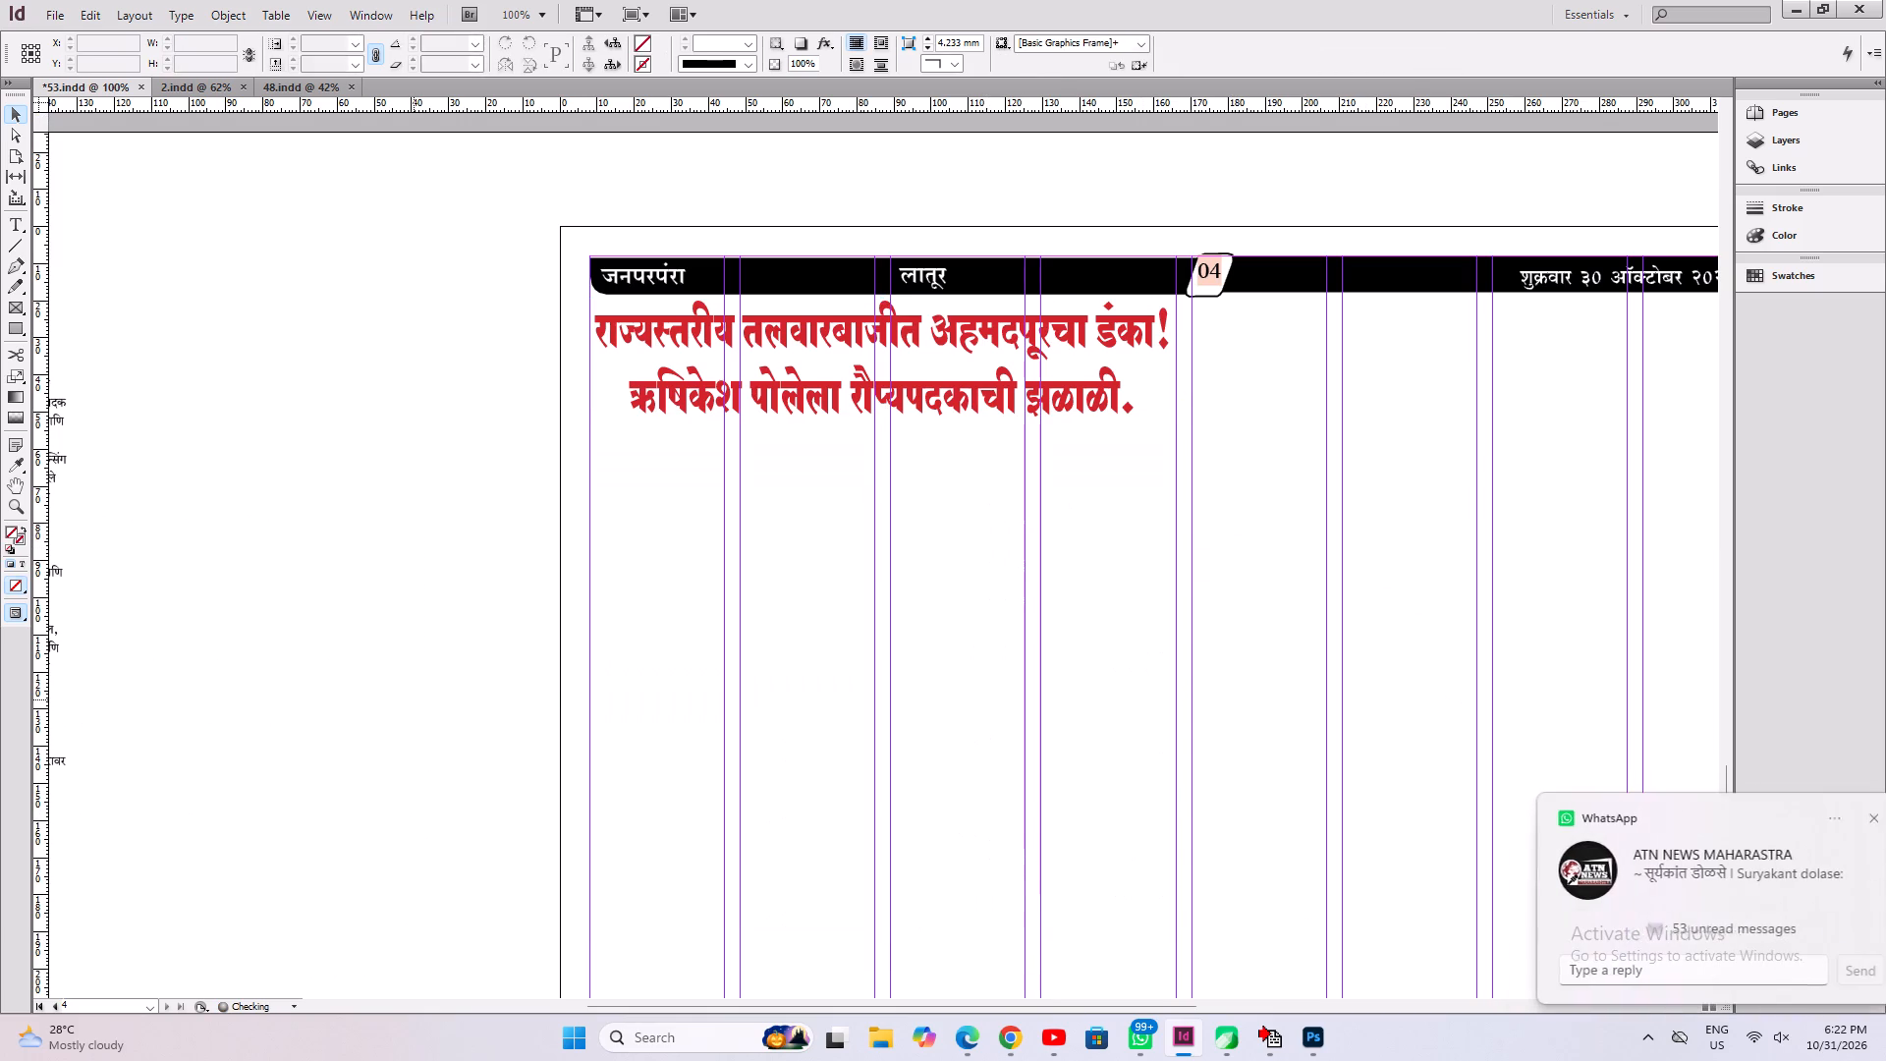
key("ctrl+s")
key("ctrl+0")
key("ctrl+a")
key("ctrl+s")
Fit the pasteboard fencing story's text frame to its content and move it over page 4's left edge, below the headline's level.
left_click(203, 533)
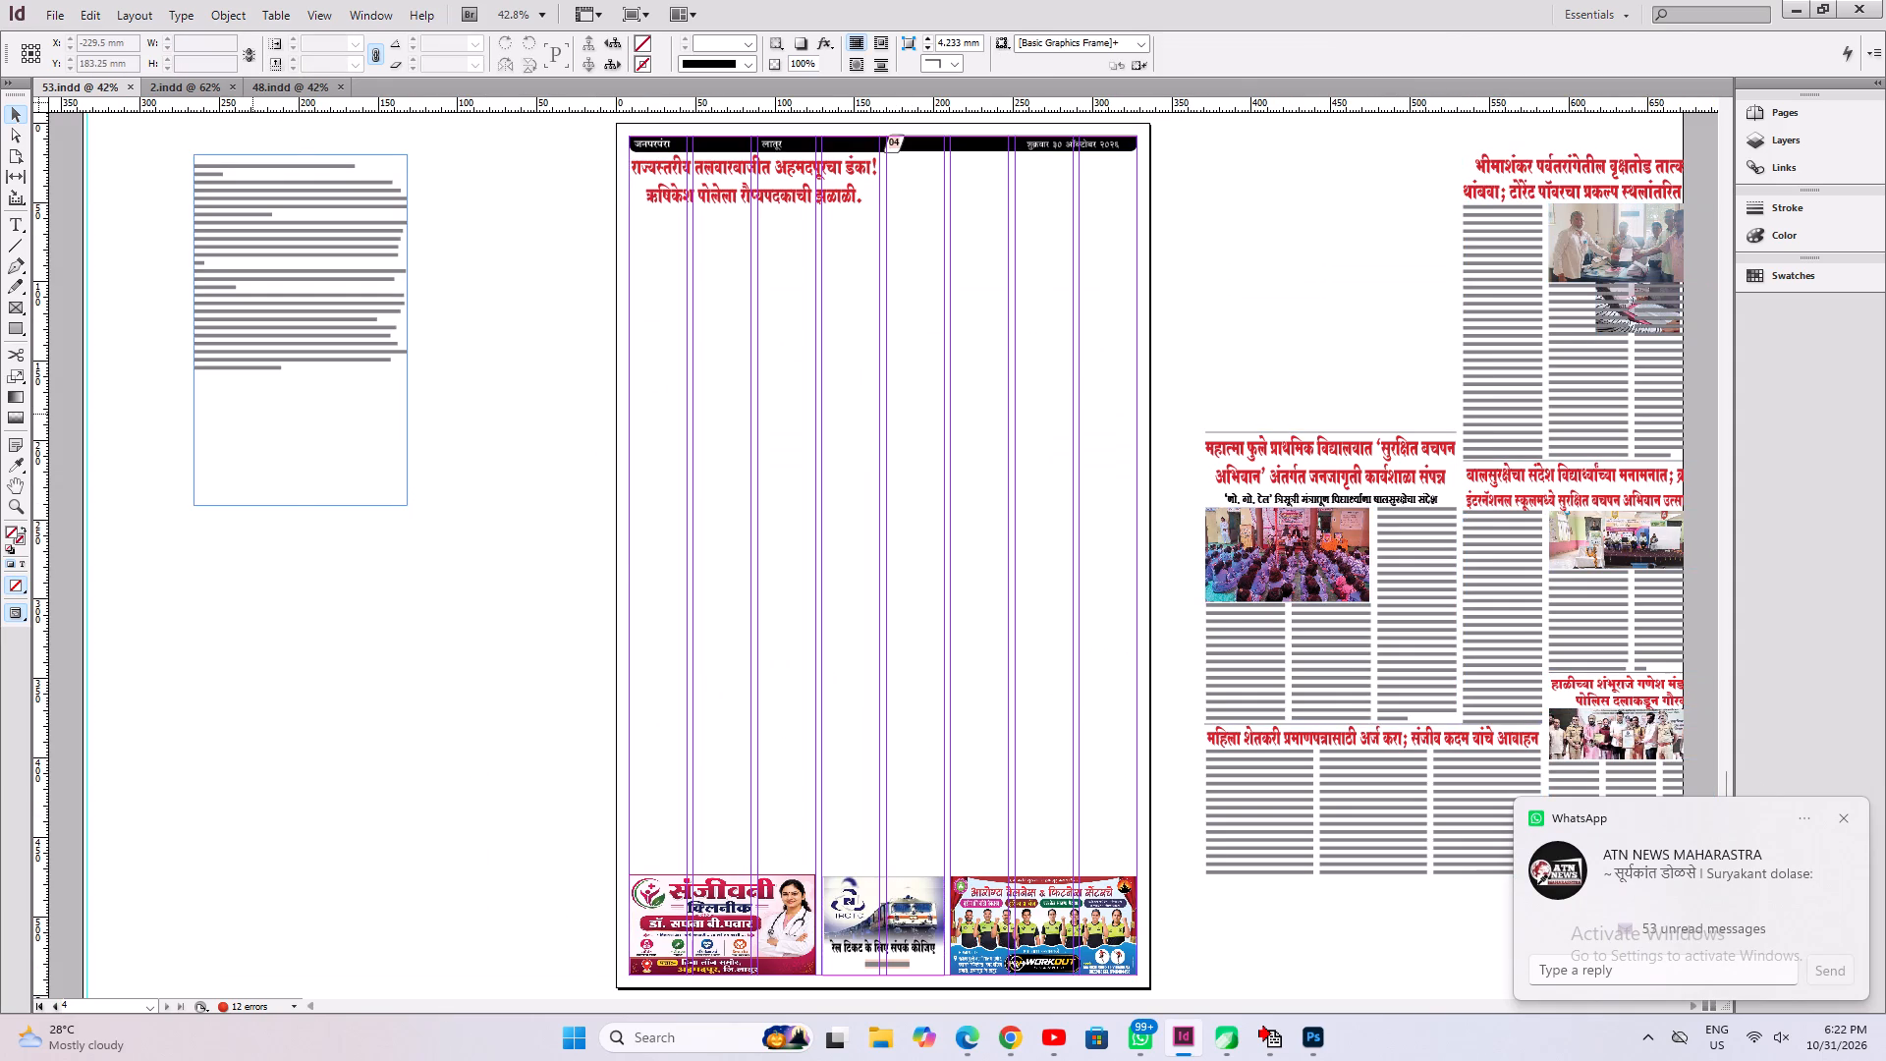
left_click(301, 358)
key("ctrl+alt+c")
left_click_drag(257, 352, 531, 577)
Select the subheading line about the school's performance and the congratulations, including the blank line above it, in the fencing story.
key("ctrl+2")
scroll(798, 529, "up", 1)
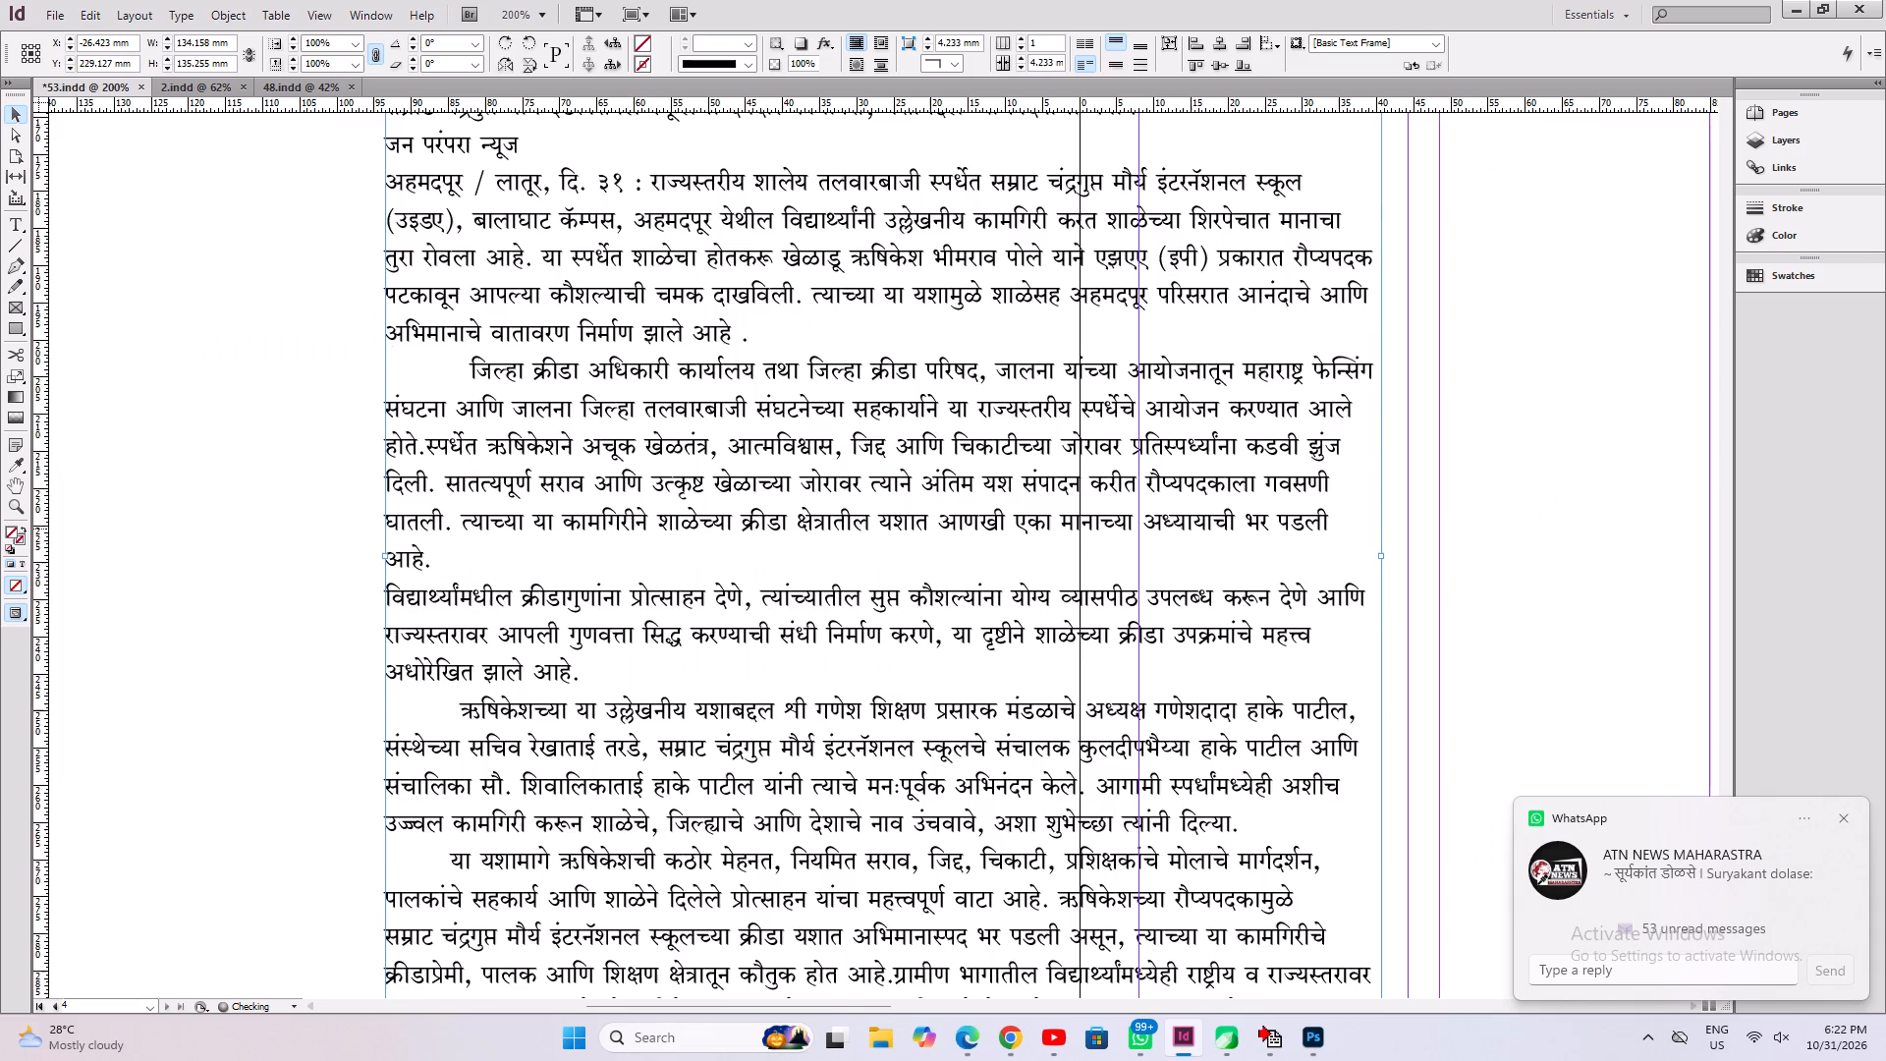
scroll(798, 529, "up", 2)
left_click(11, 228)
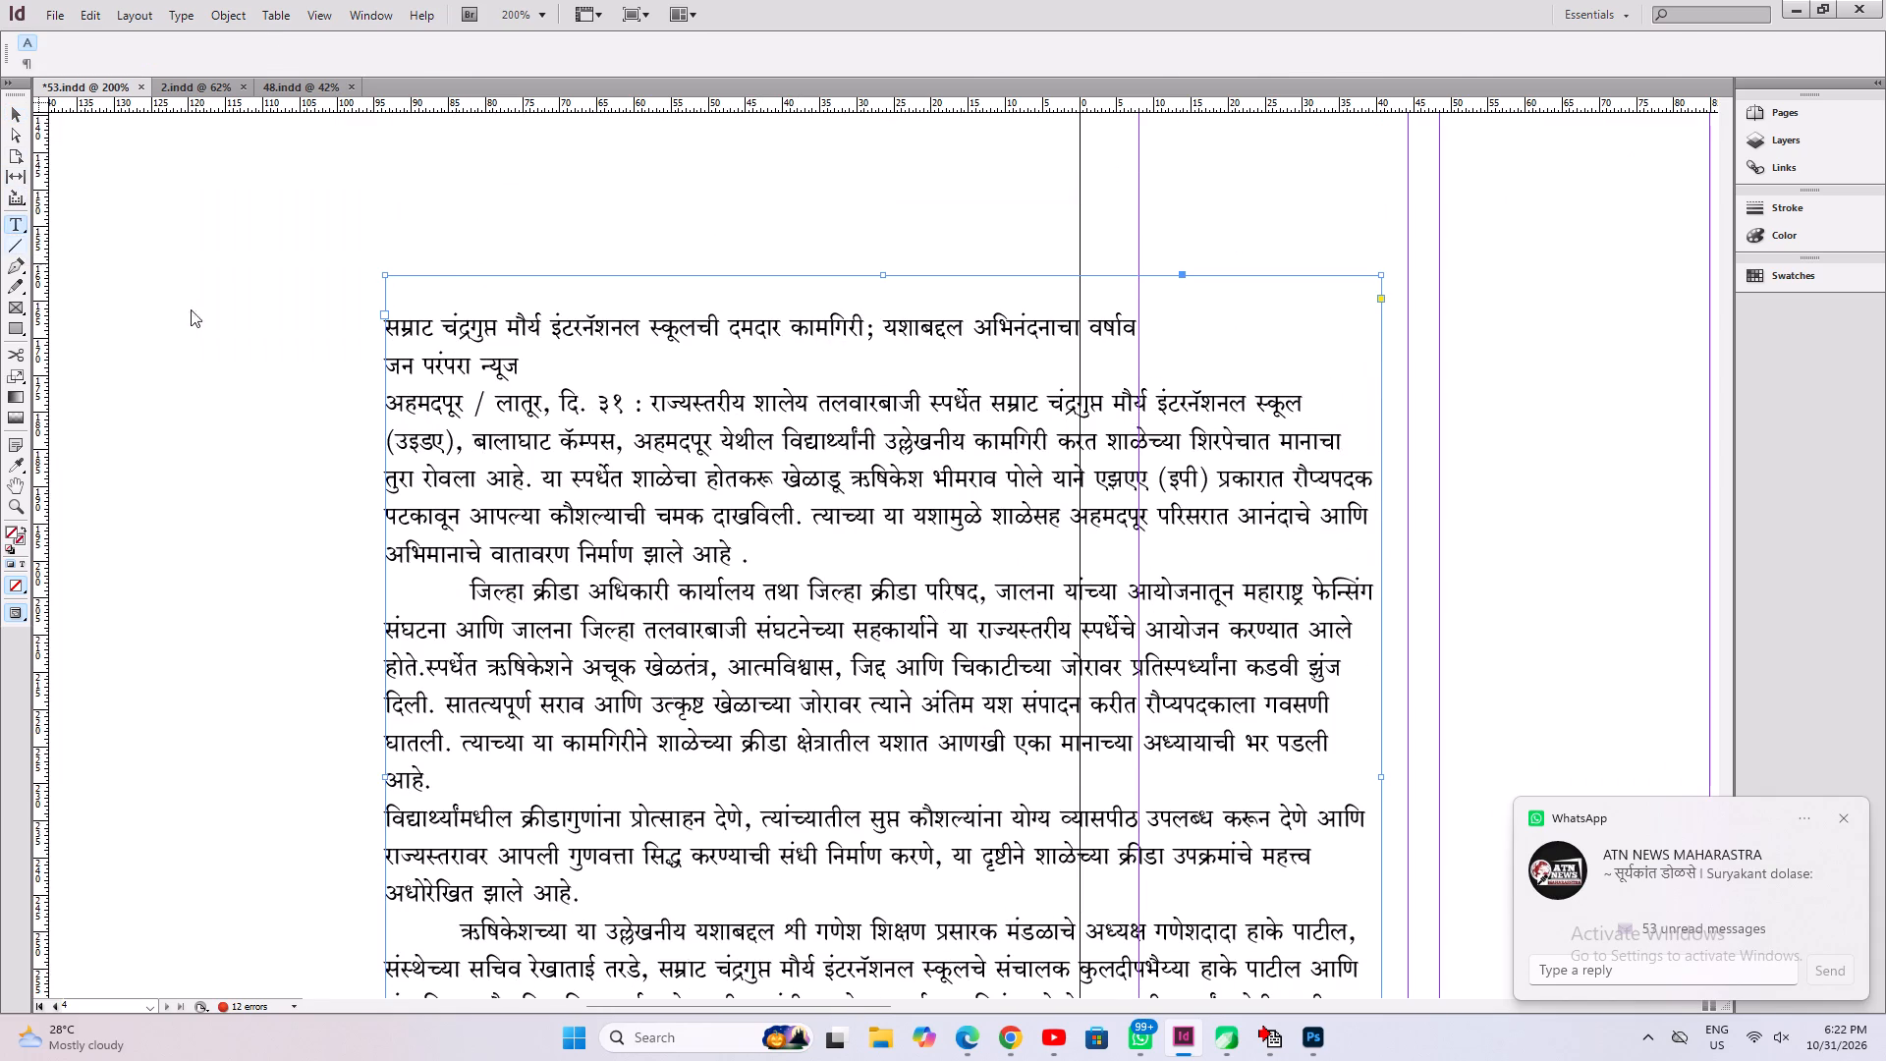
left_click_drag(1145, 336, 12, 60)
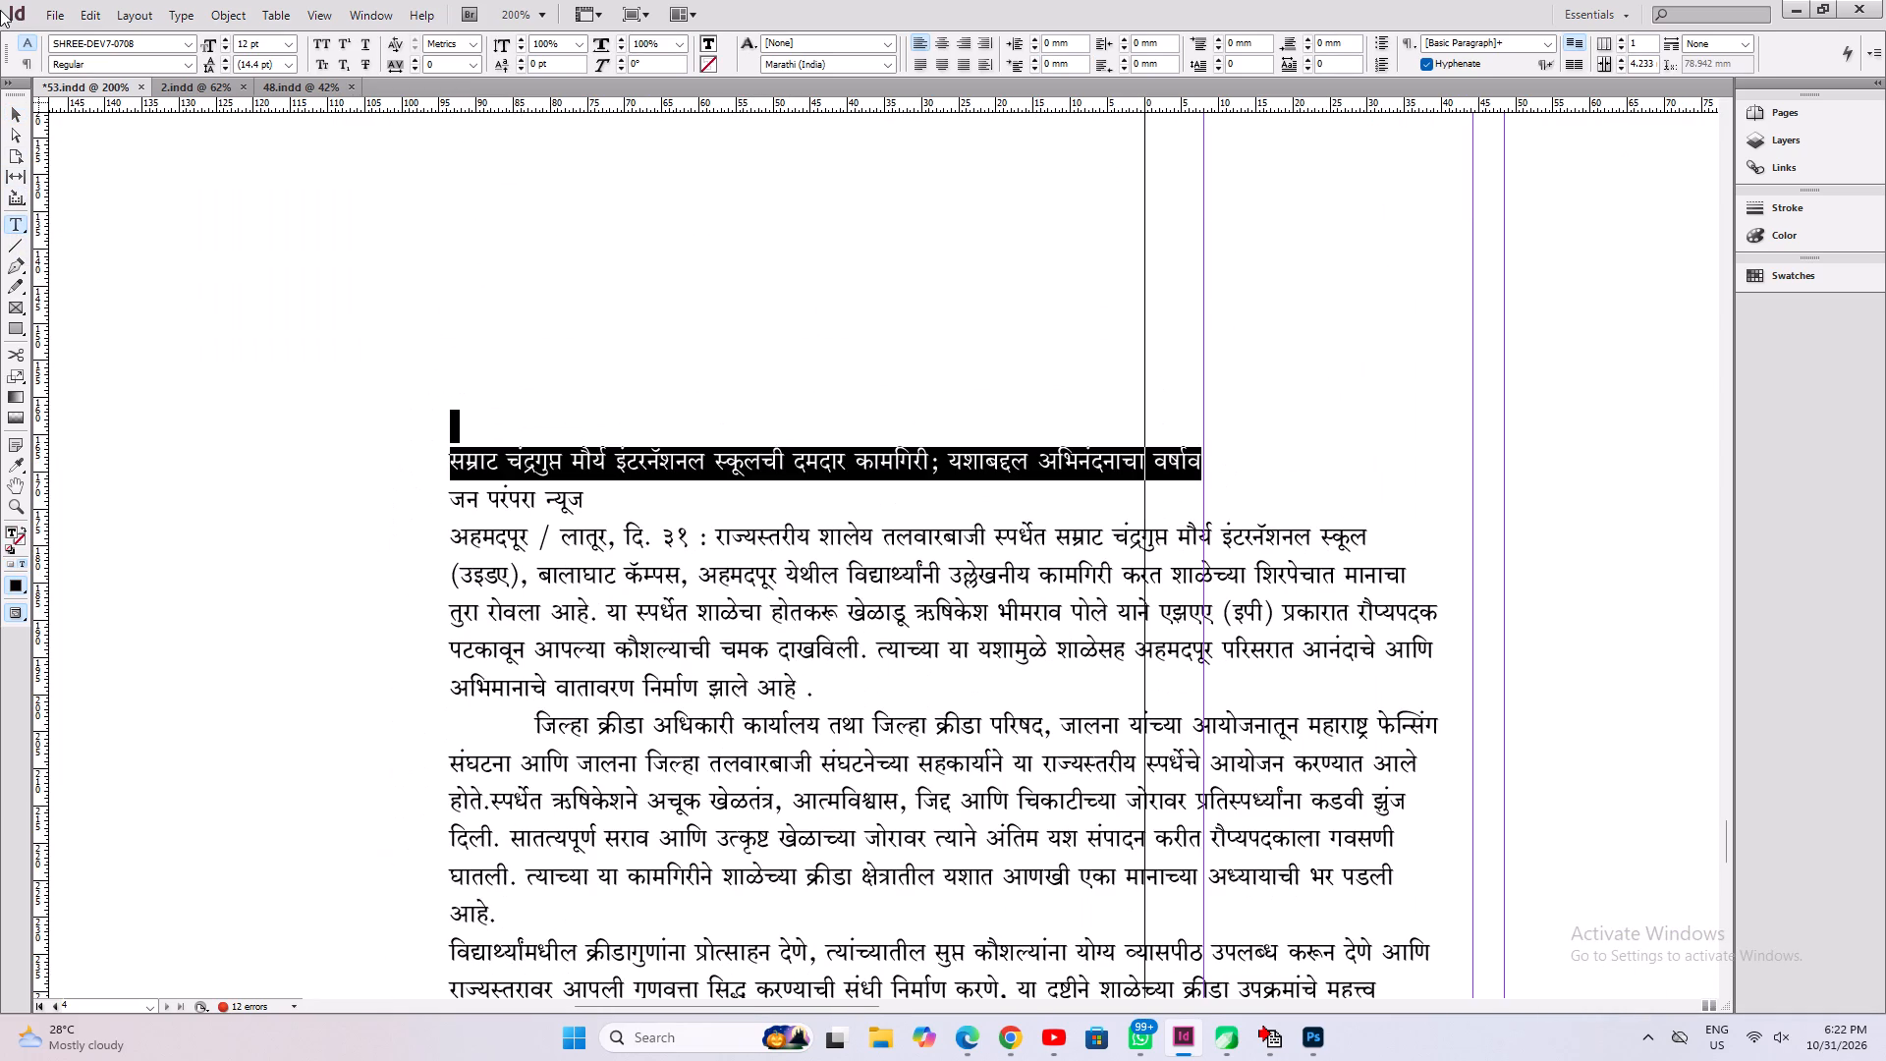
Delete the Samrat Chandragupta school subheading and the blank line above the जन परंपरा न्यूज byline in the pasted fencing story.
key("BackSpace")
key("Down")
key("shift+Up")
key("shift+Up")
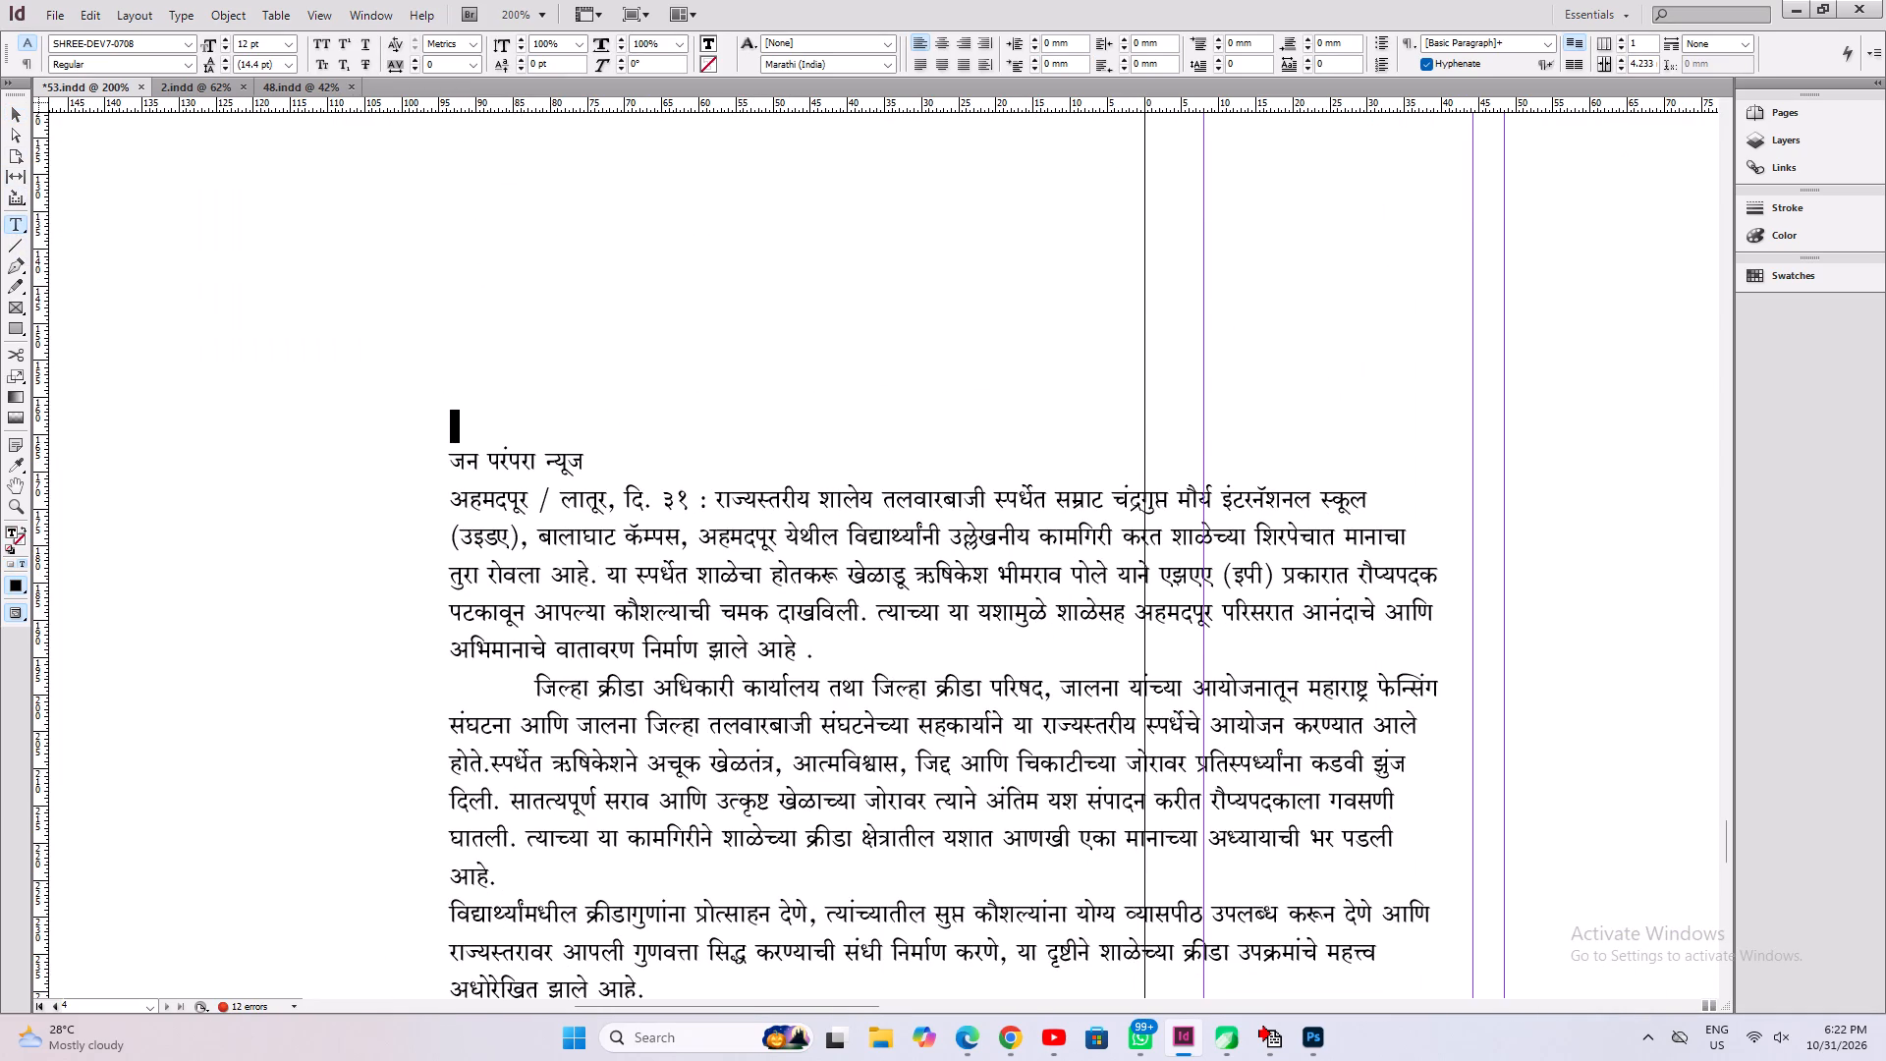
key("BackSpace")
Justify the entire pasted fencing story with last lines aligned left, save document 53, and fit the frame to its text.
key("ctrl+a")
key("ctrl+shift+j")
key("ctrl+s")
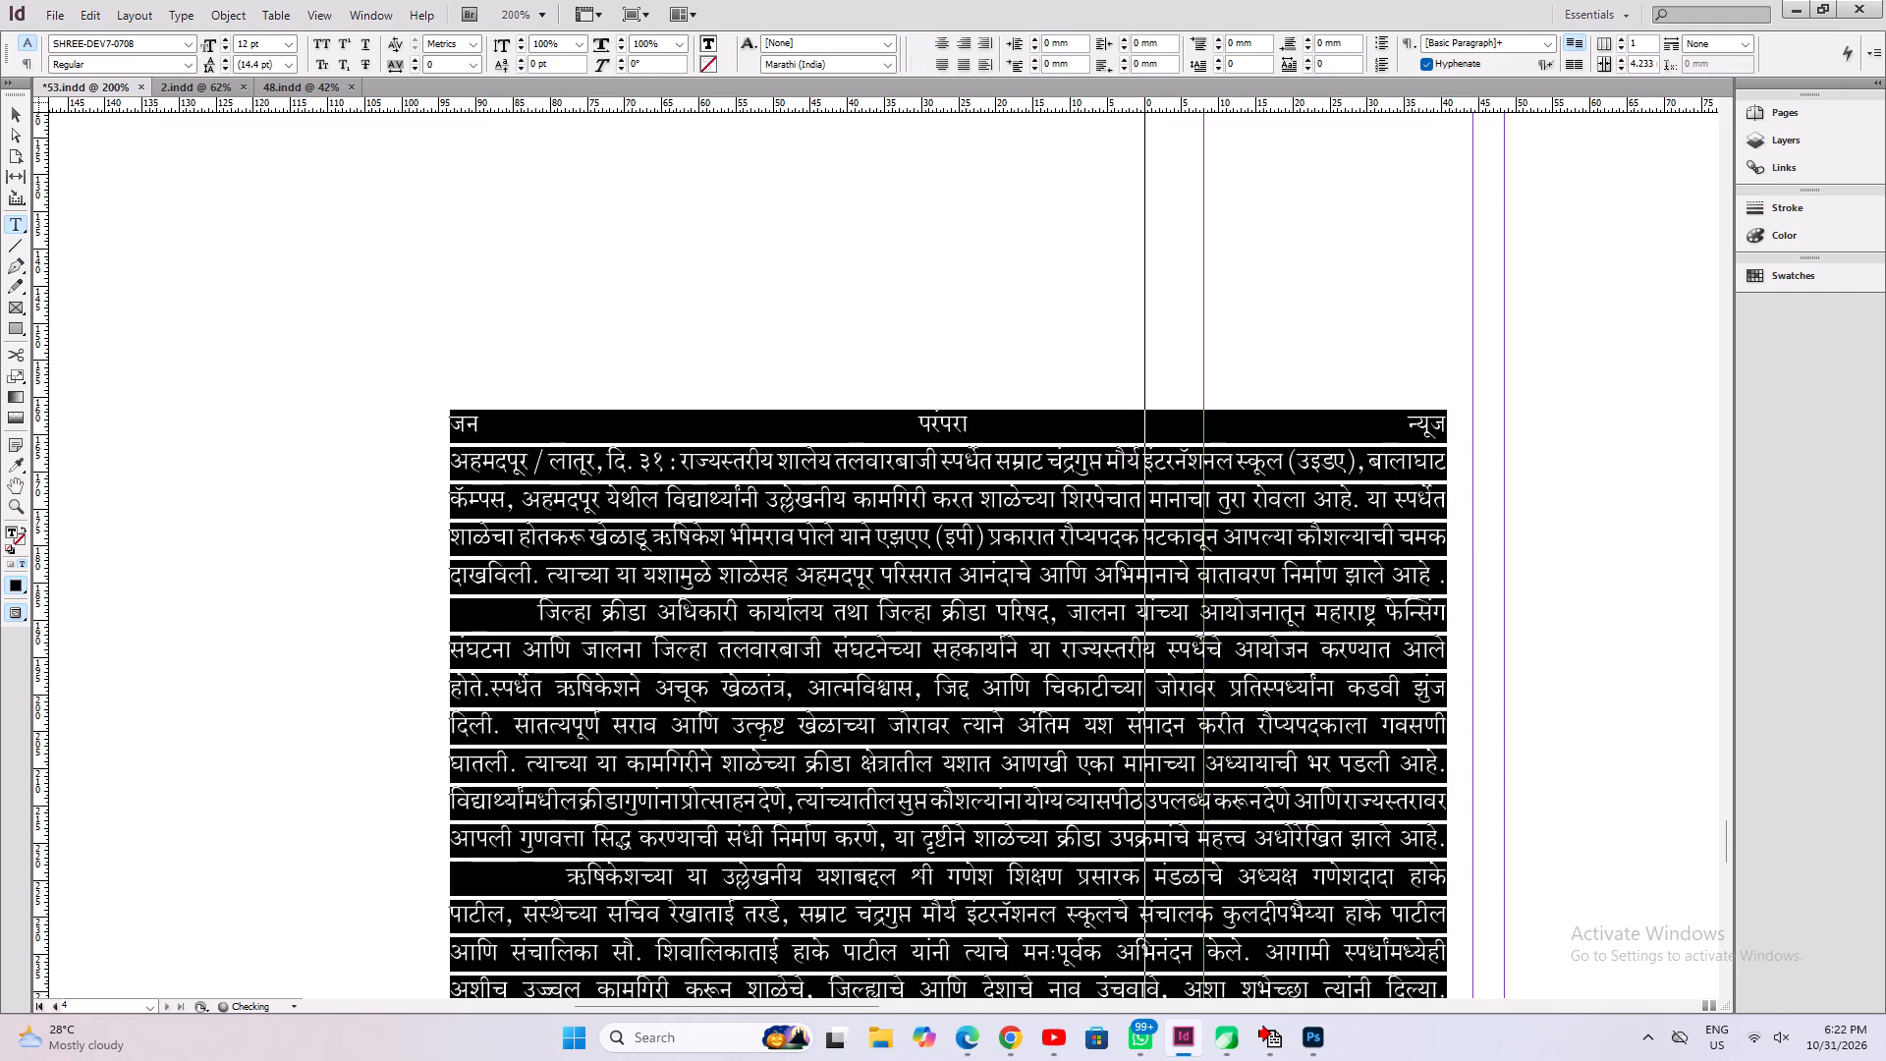
key("ctrl+0")
key("ctrl+alt+c")
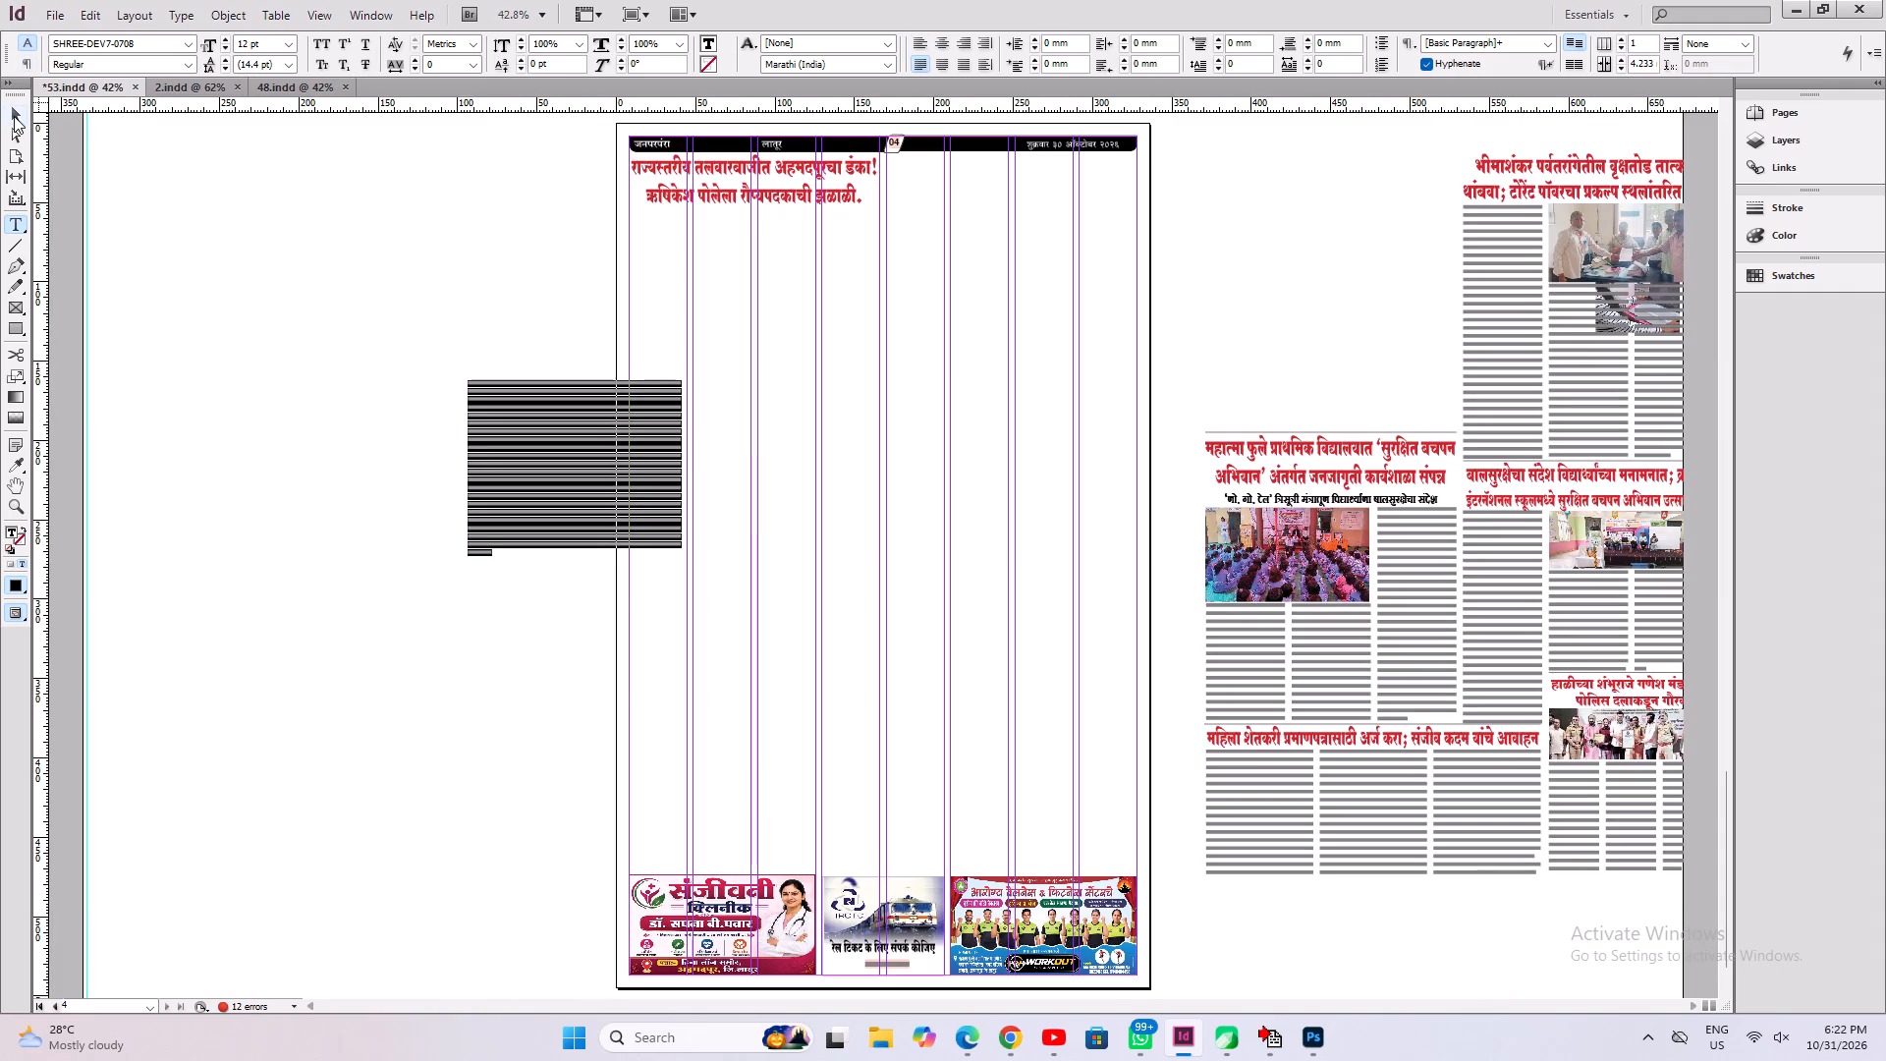
Place the fencing story frame directly beneath its headline, widen it to about 158 mm to match the headline, and fit it to its text.
left_click(14, 116)
left_click_drag(612, 494, 772, 331)
key("ctrl+1")
left_click_drag(1130, 760, 1139, 779)
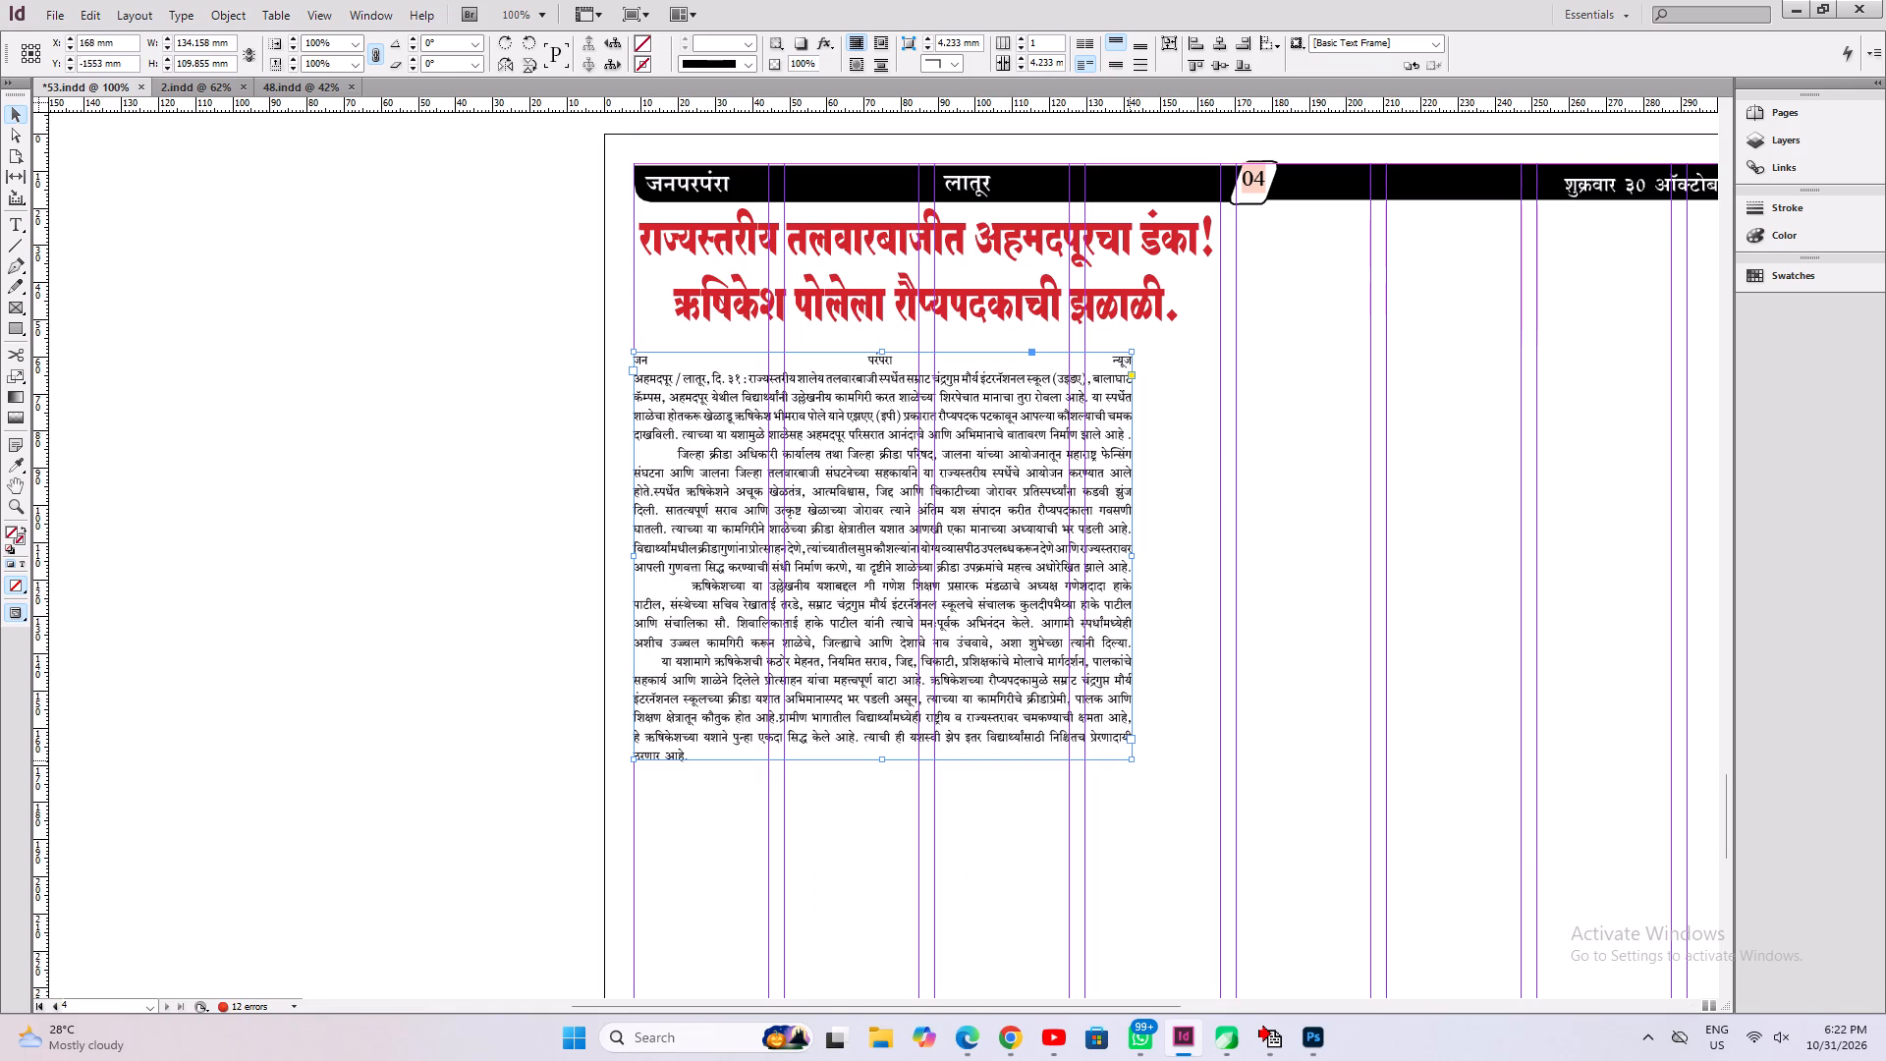
left_click_drag(1139, 779, 1222, 890)
key("ctrl+alt+c")
left_click_drag(896, 522, 896, 505, "shift")
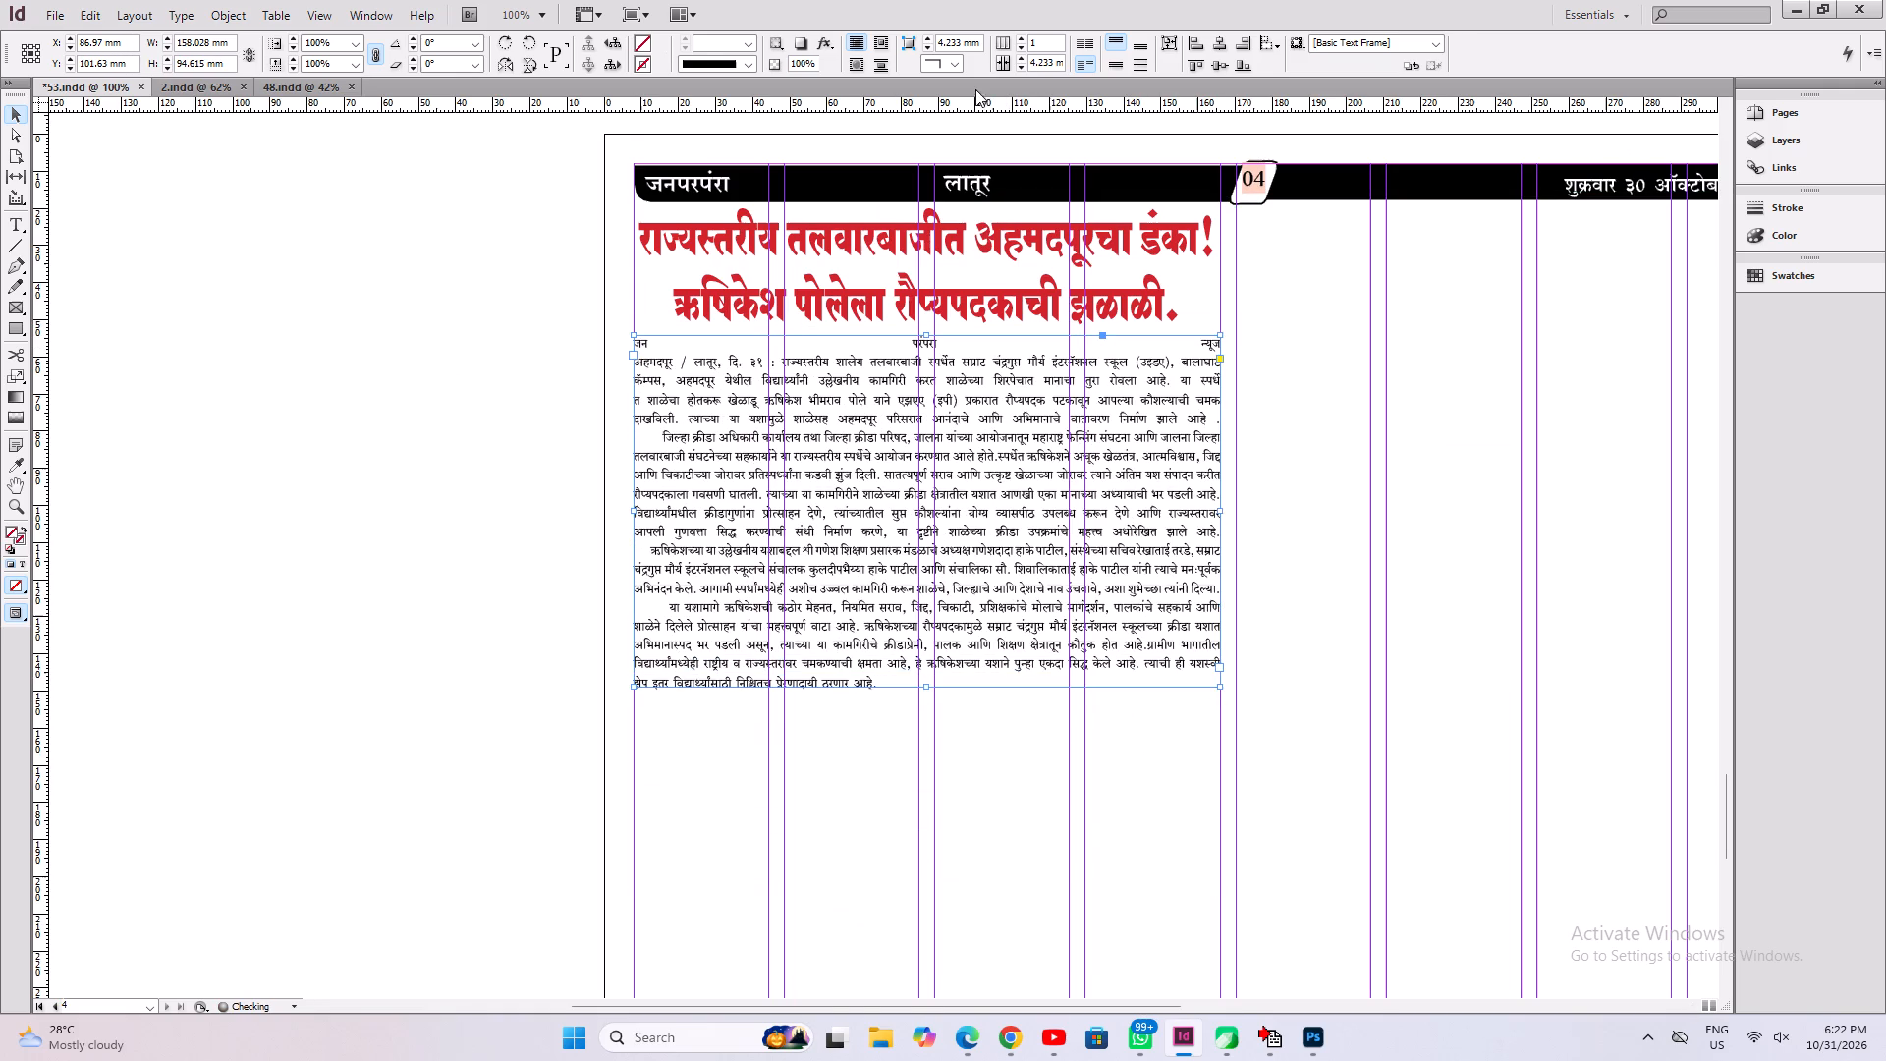
Set the fencing story frame to 4 columns, fit it to its text, and save document 53.
double_click(1020, 39)
left_click(1020, 39)
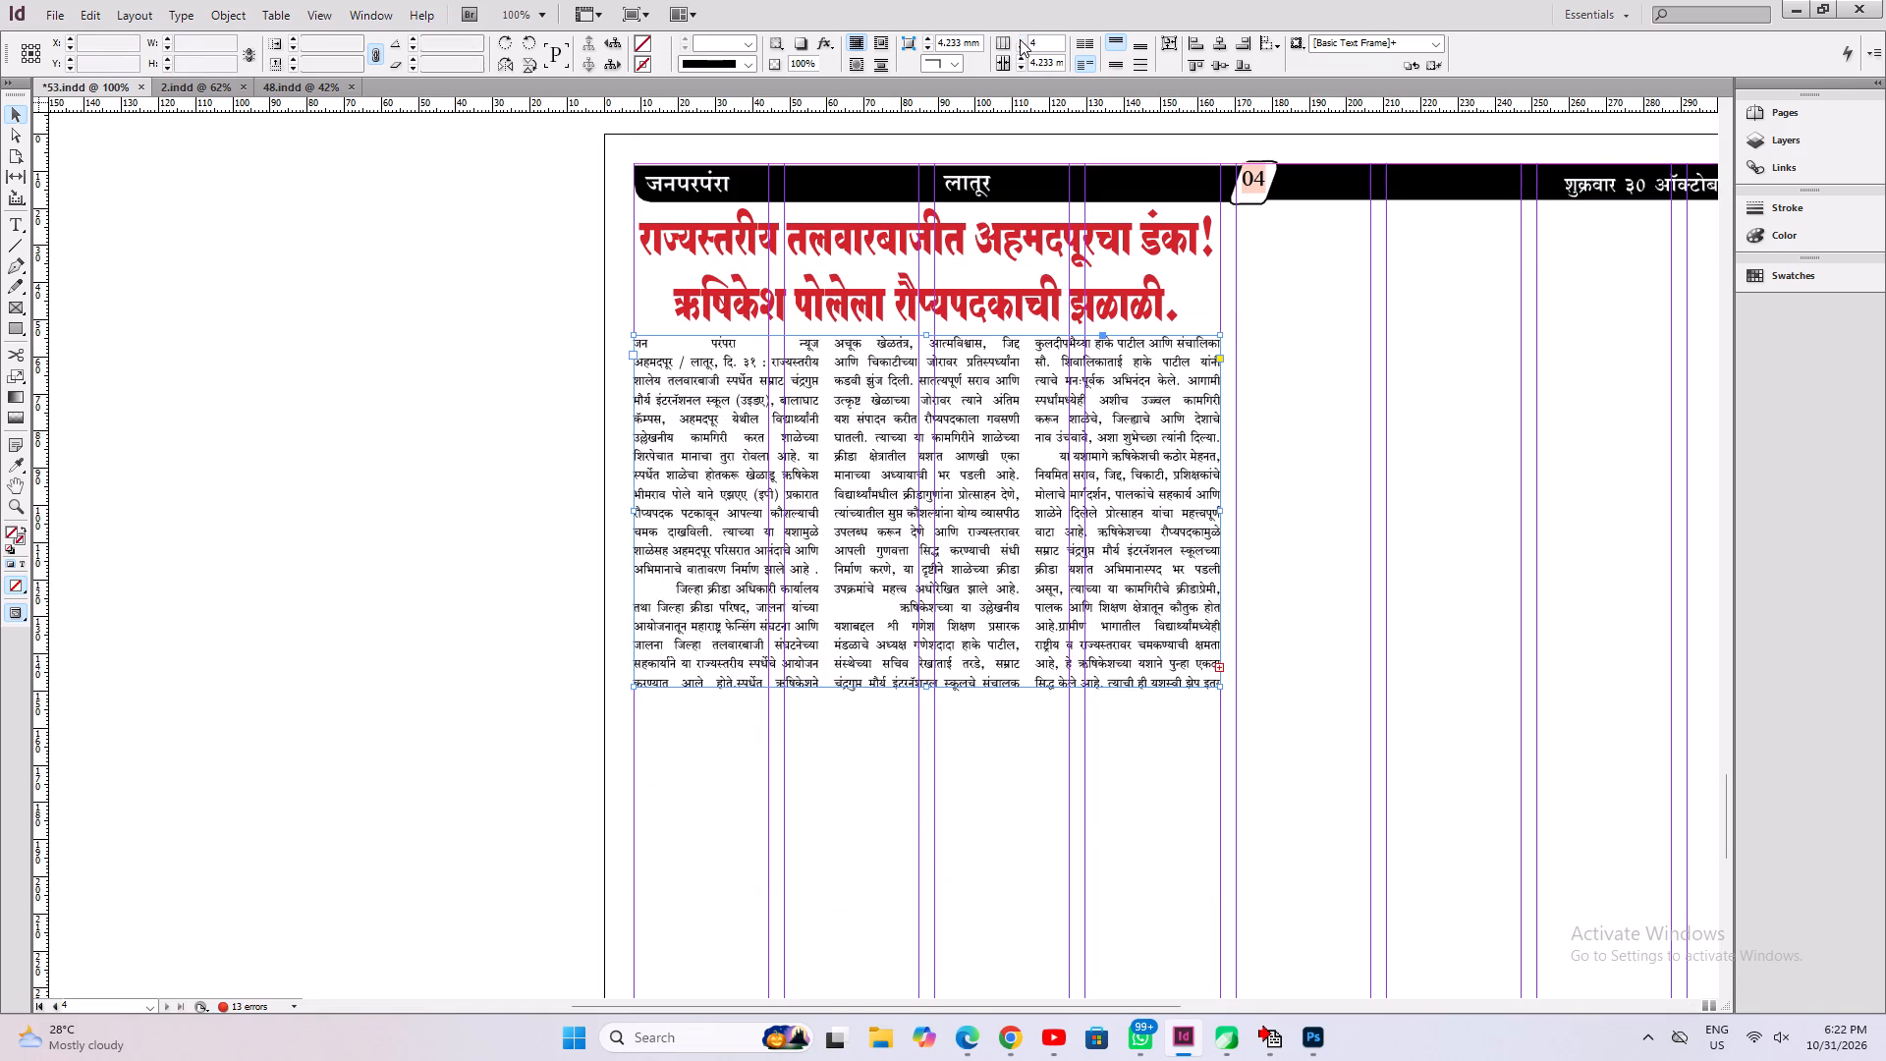
key("ctrl+alt+c")
key("ctrl+s")
key("ctrl+s")
key("ctrl+0")
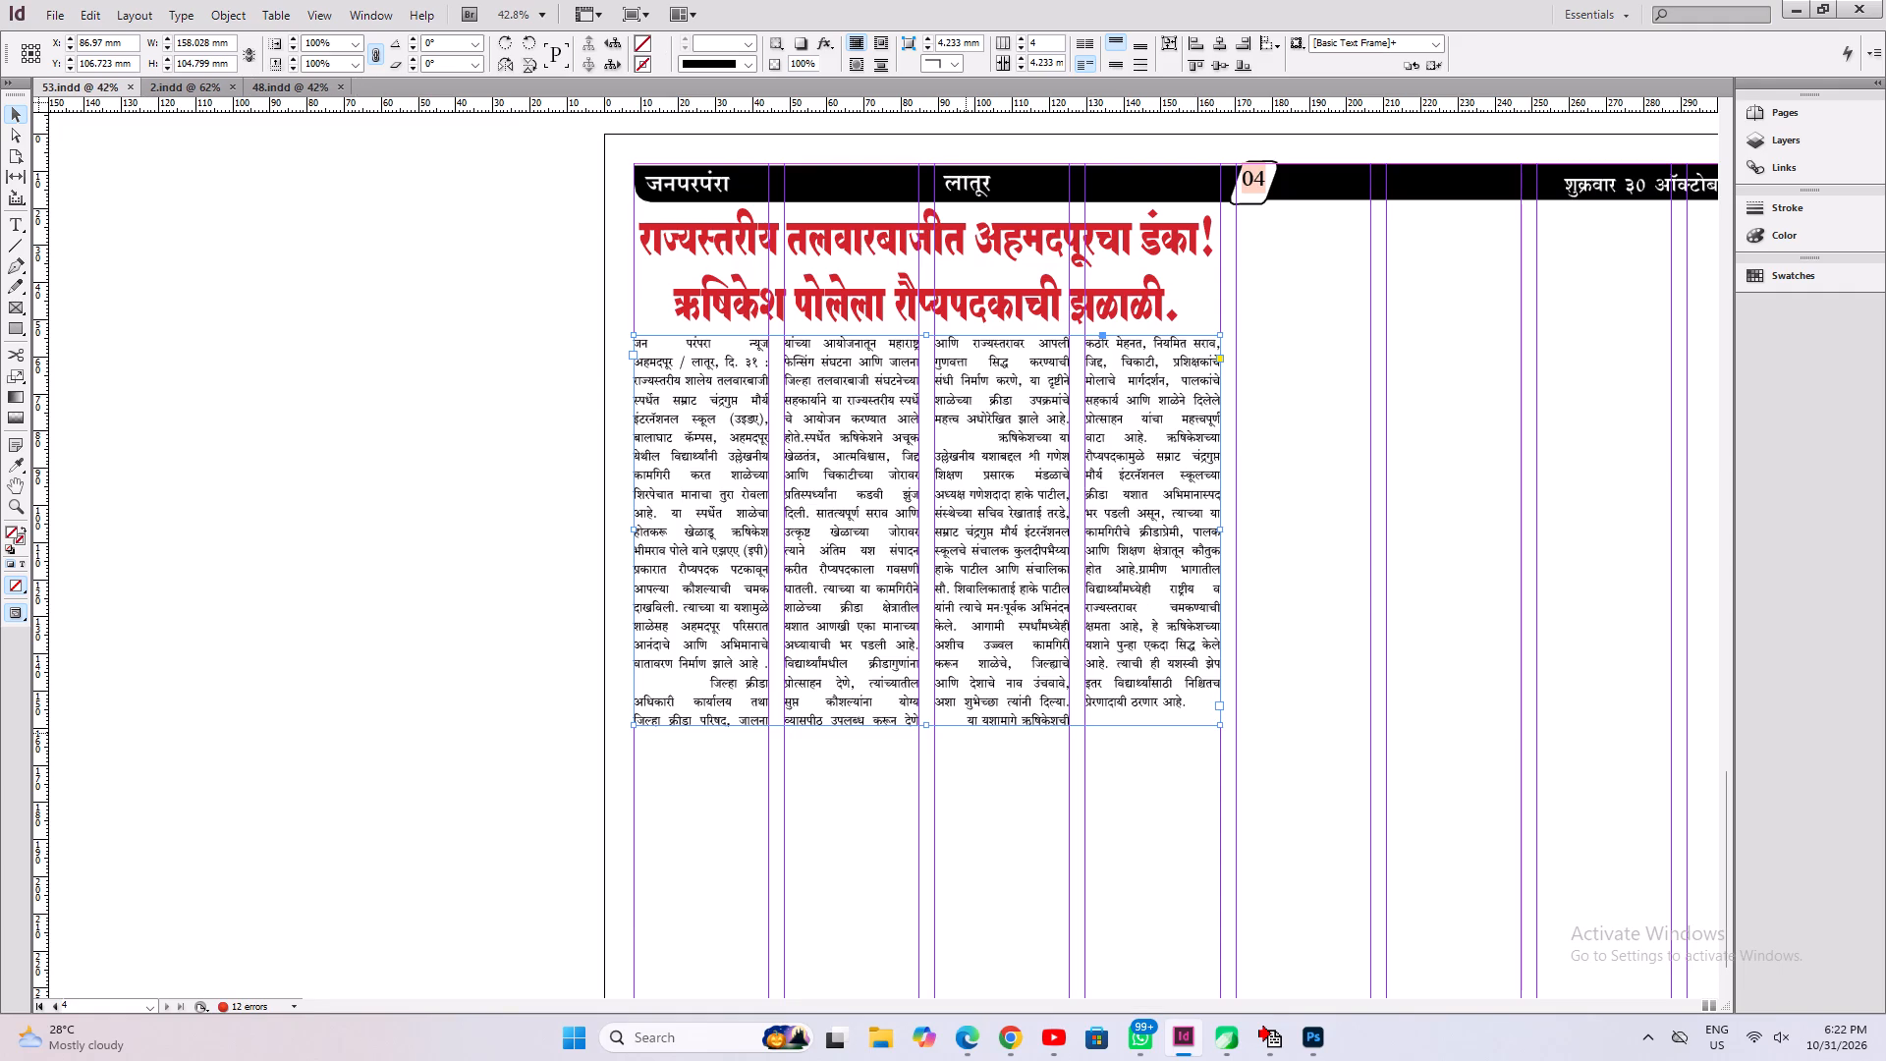
key("ctrl+a")
key("ctrl+s")
left_click(965, 730)
Select the empty text frame on the pasteboard beside page 4.
left_click_drag(273, 577, 573, 911)
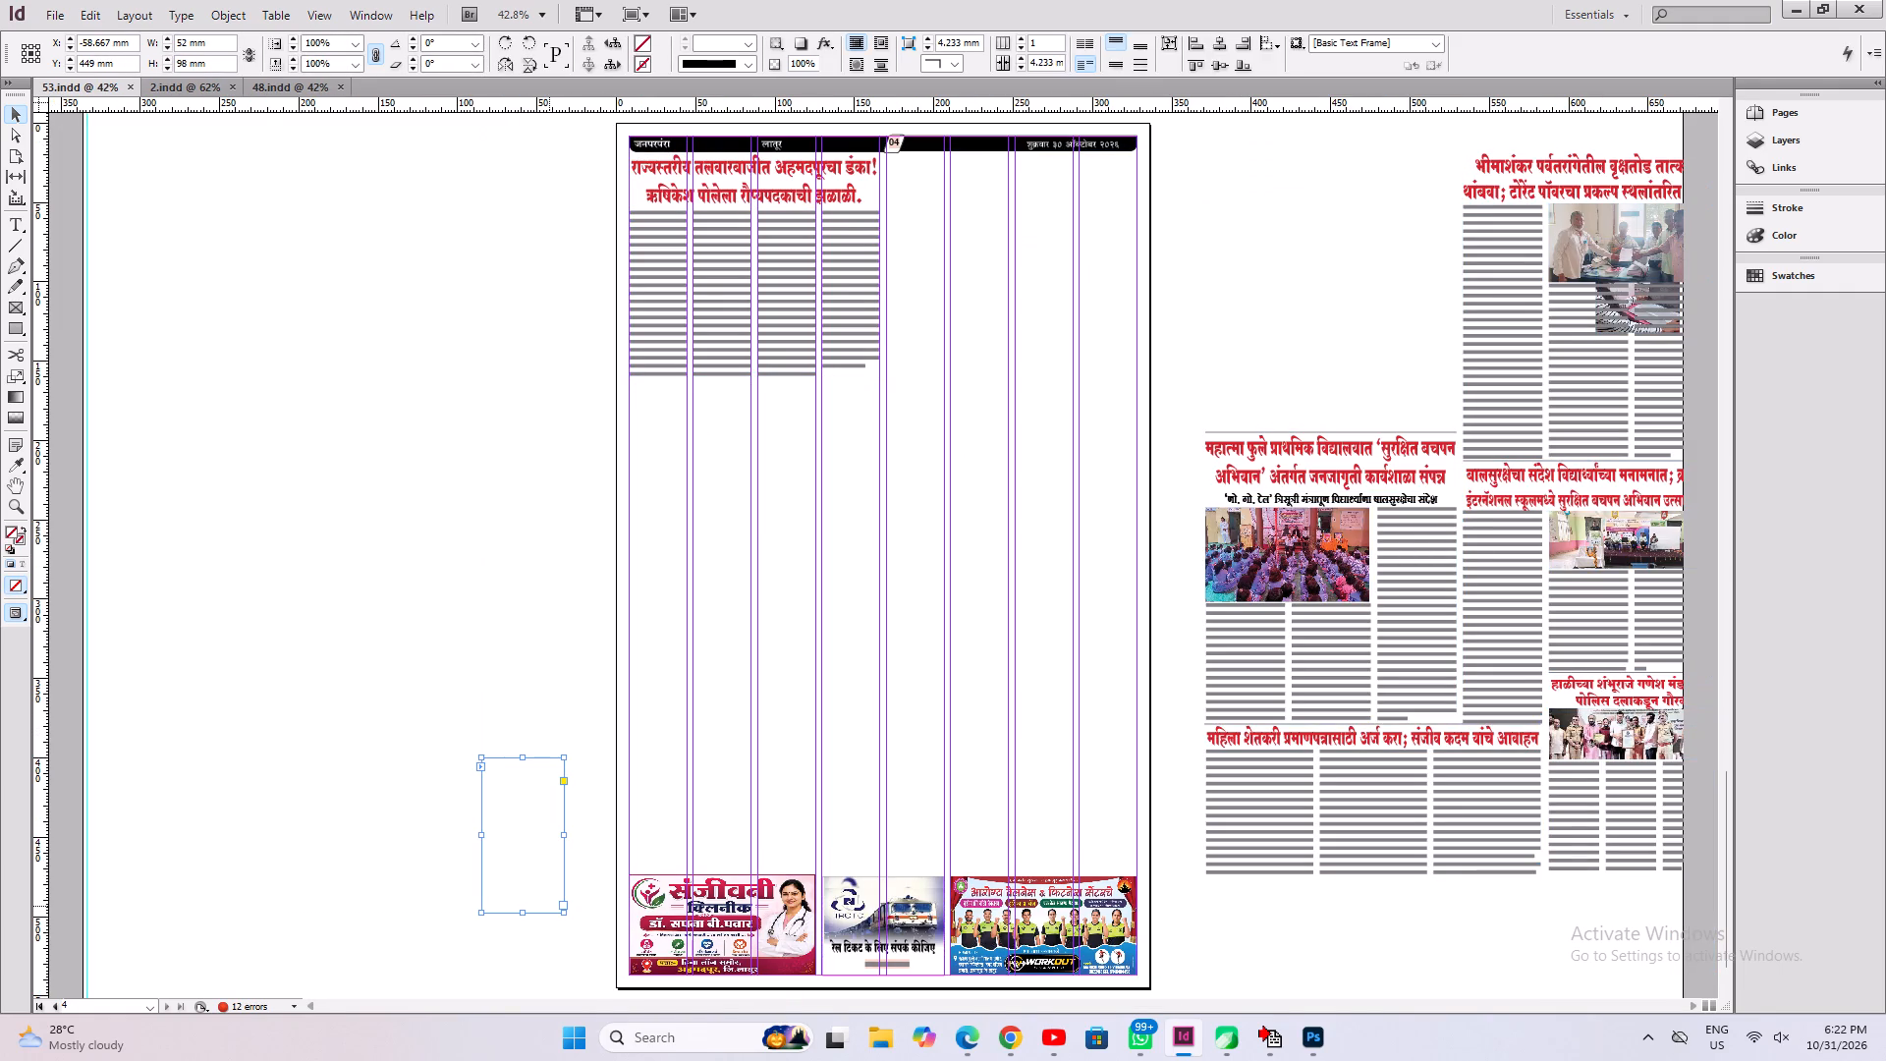
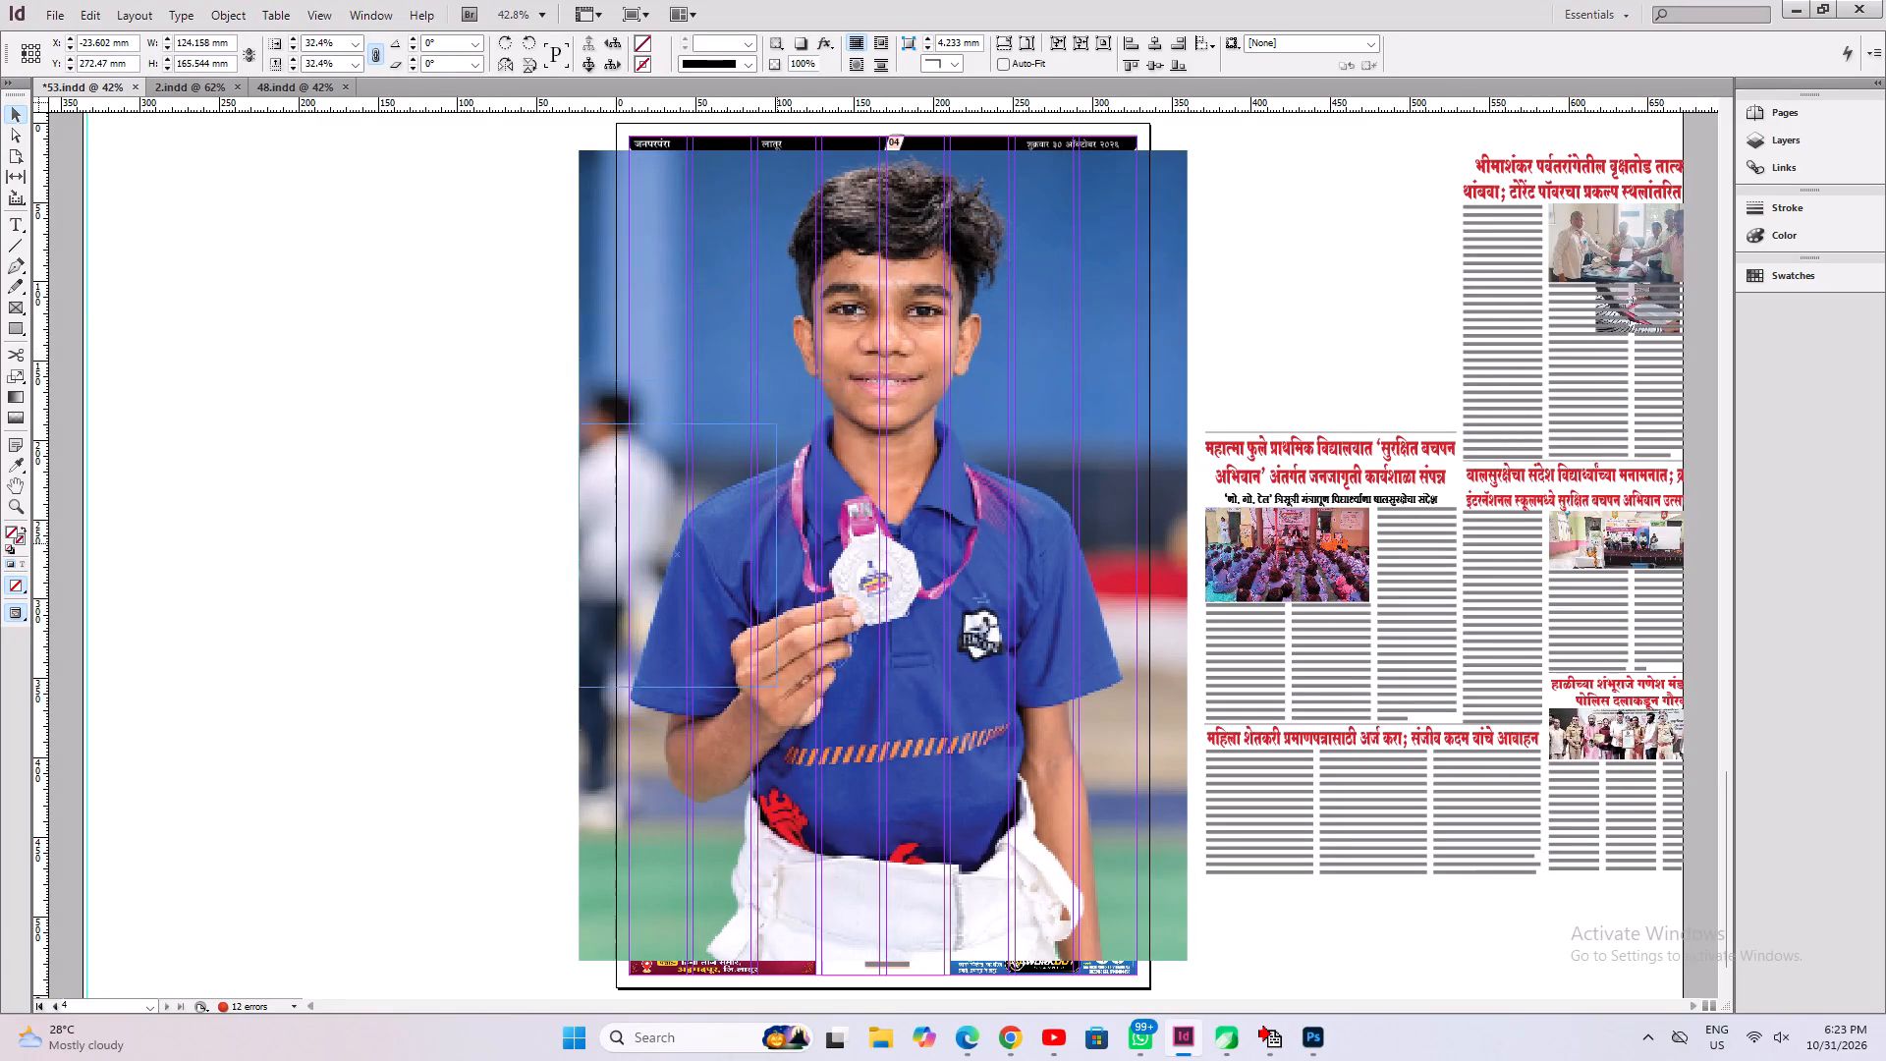
Scale the medal-winner photo down to about 67 × 89 mm and place it below the fencing headline, starting at the story's second column.
left_click_drag(739, 543, 804, 544, "ctrl+shift")
left_click_drag(705, 640, 759, 614)
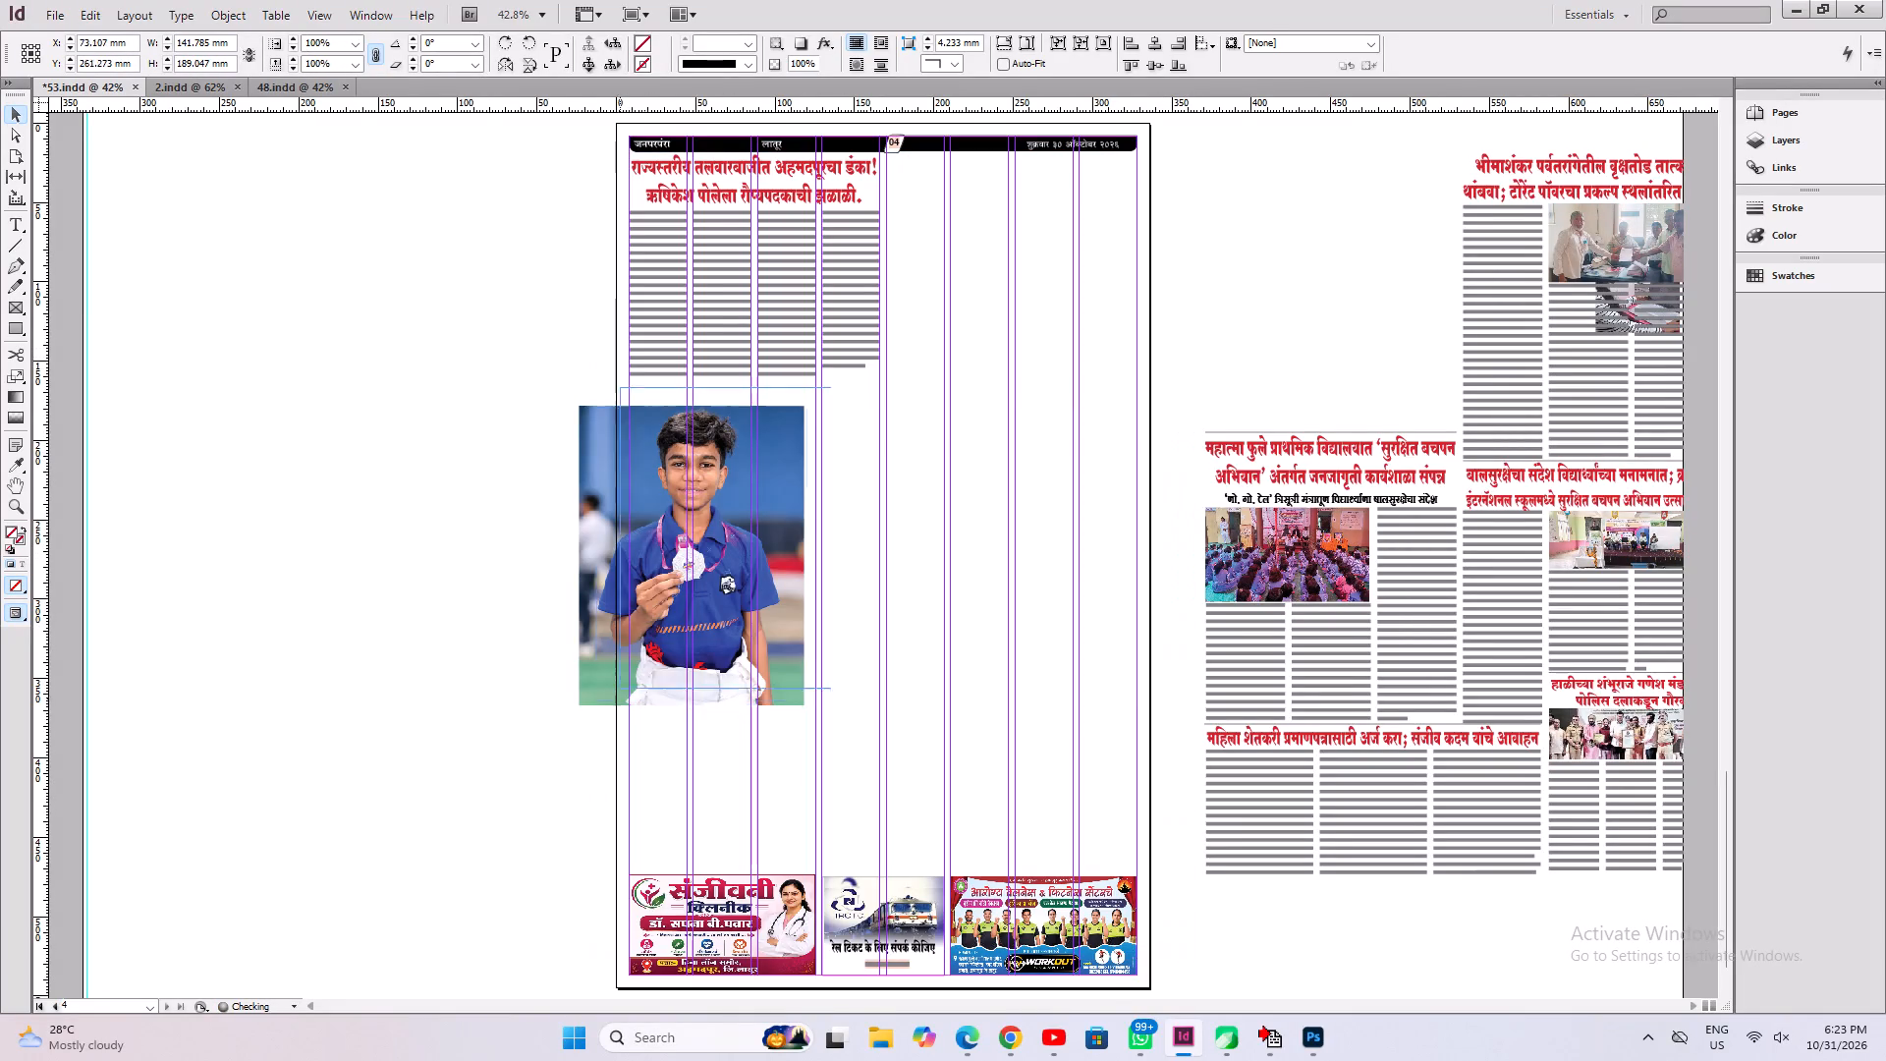
left_click_drag(759, 614, 821, 445)
key("ctrl+1")
left_click_drag(1148, 911, 1115, 832, "ctrl+shift")
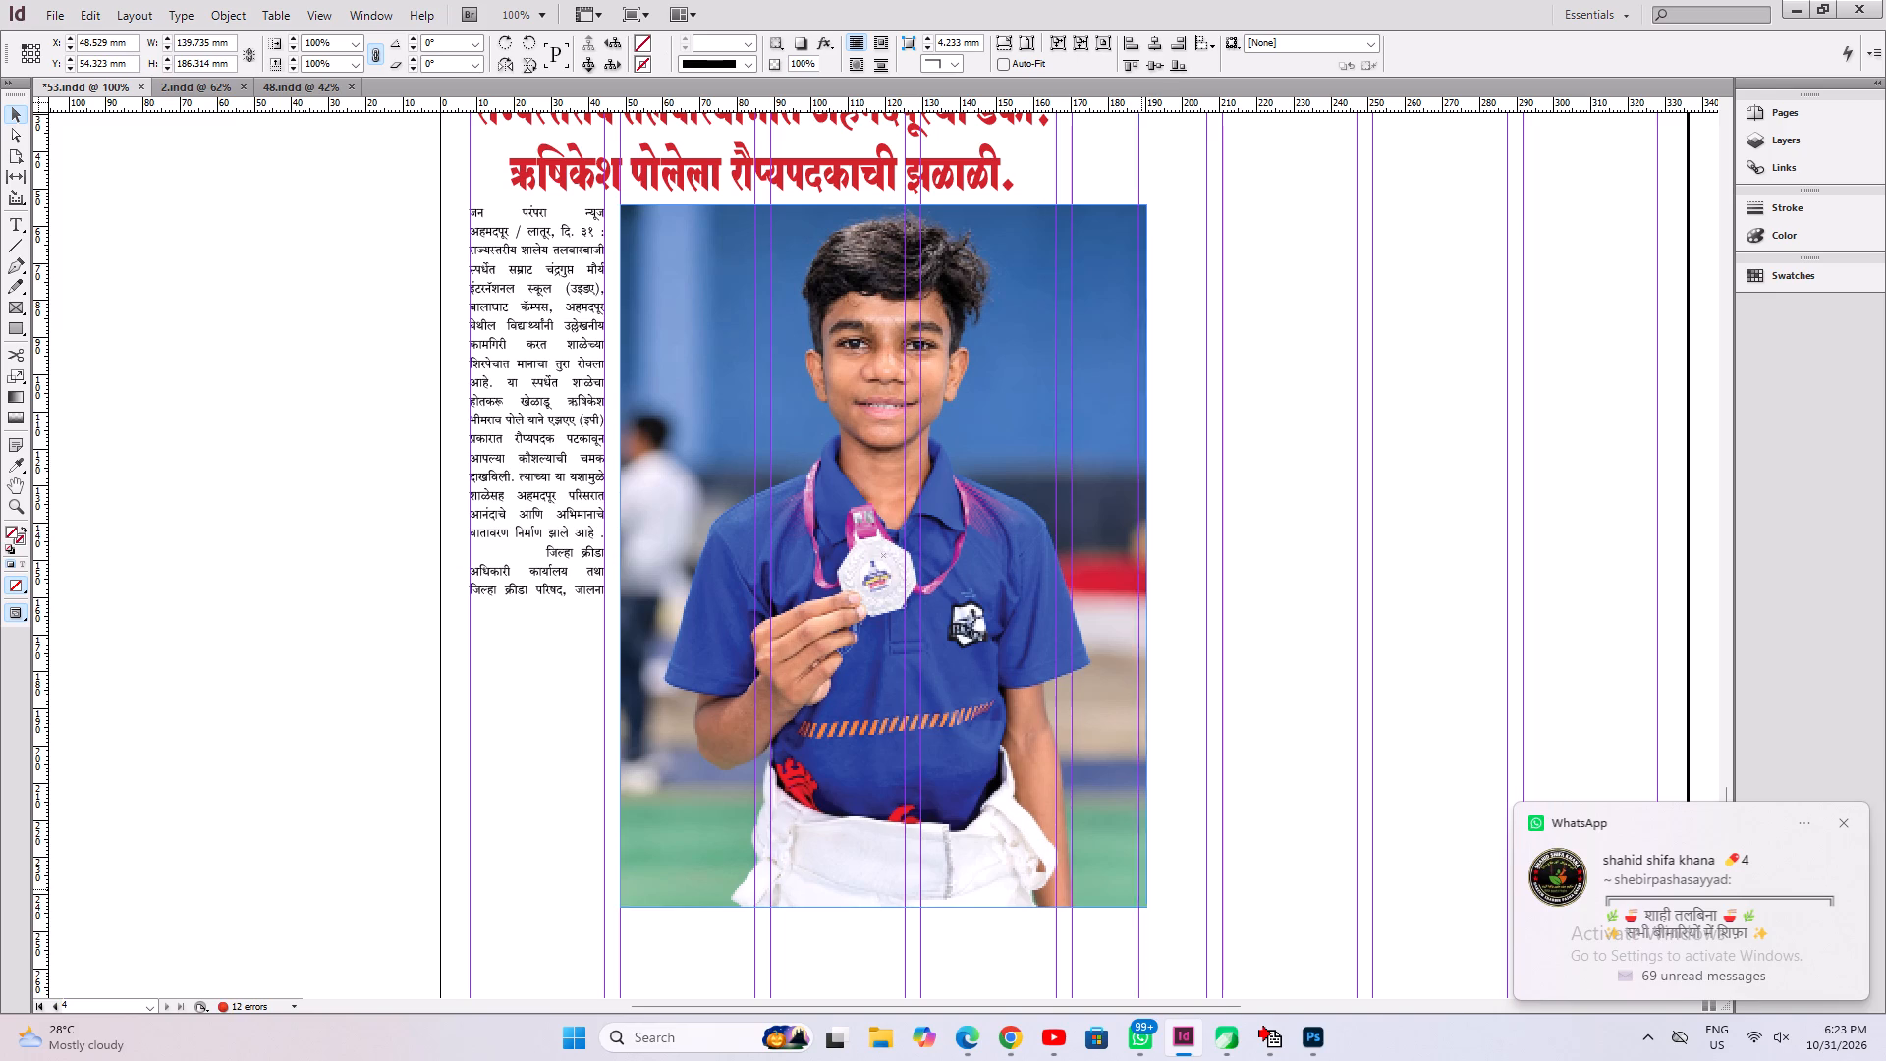
left_click_drag(1115, 832, 868, 513, "ctrl+shift")
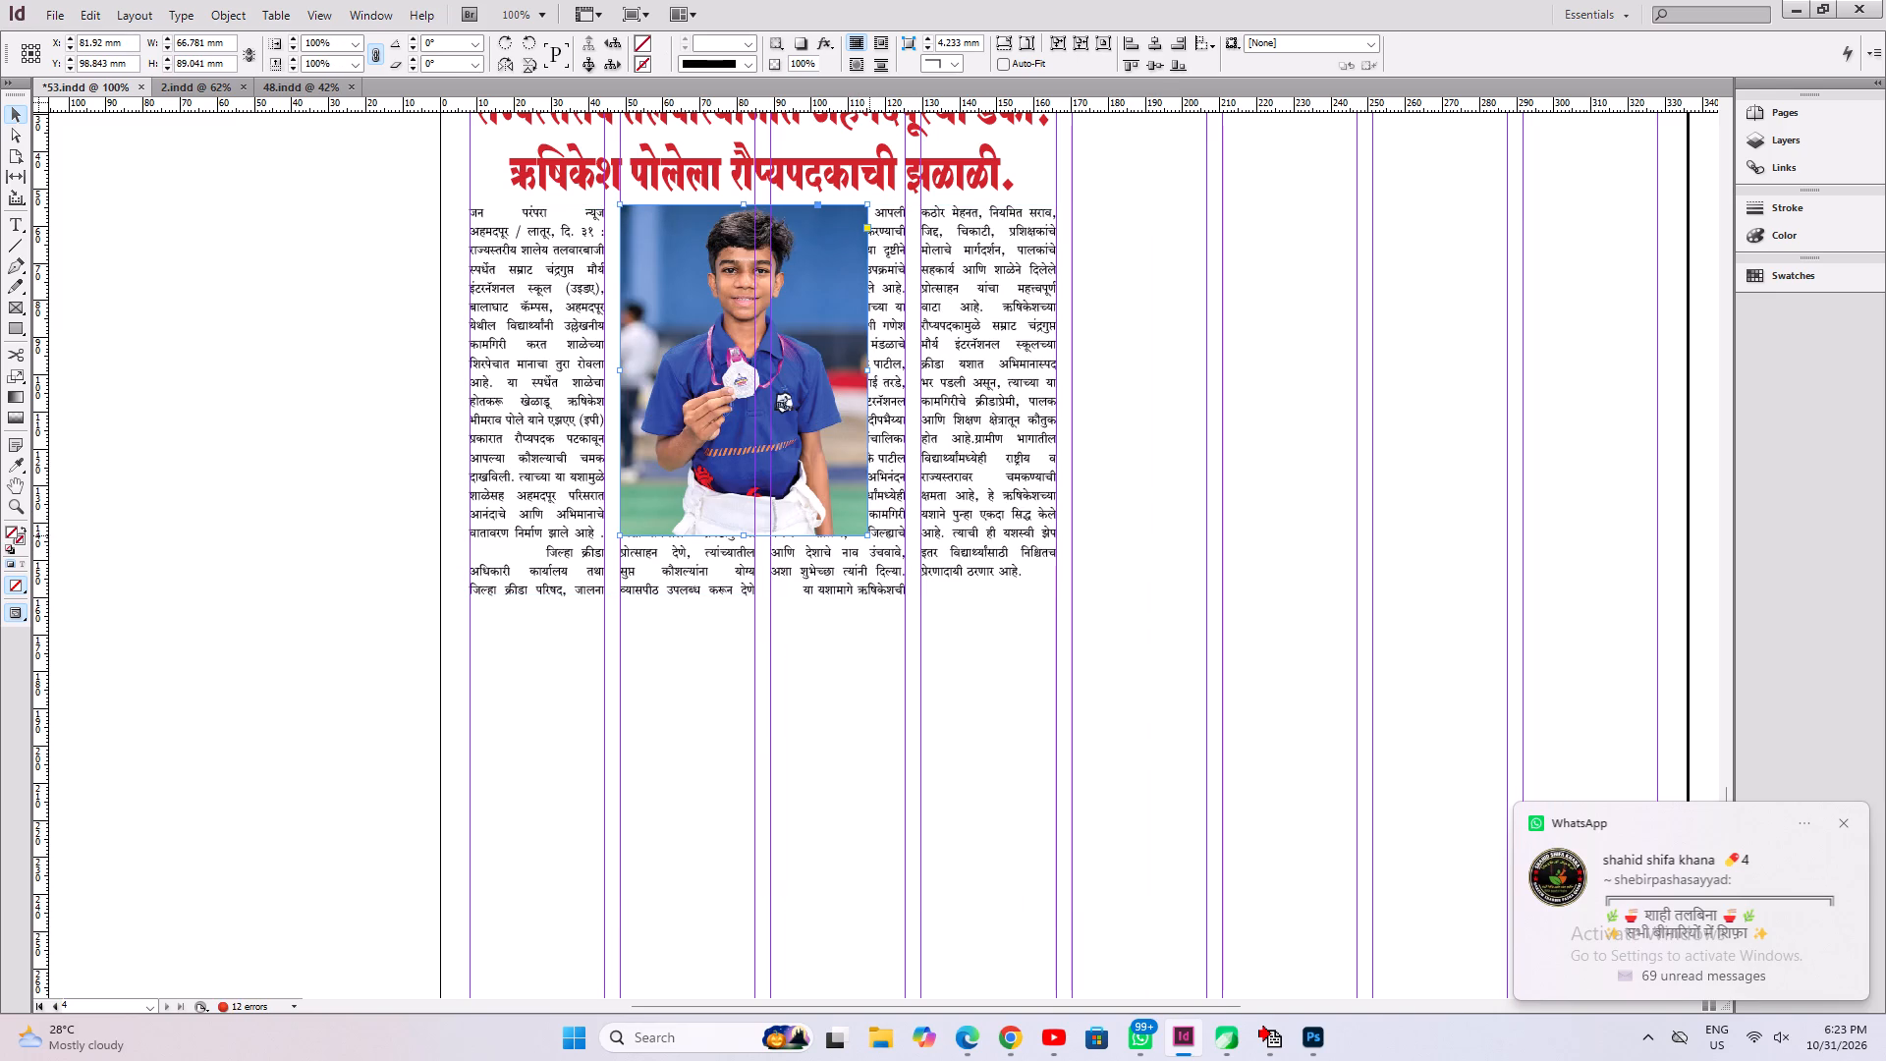
Enlarge the medal photo across the fencing story's two middle columns to about 76.5 mm wide, and crop its bottom to about 70 mm tall.
left_click_drag(869, 535, 901, 584, "ctrl+shift")
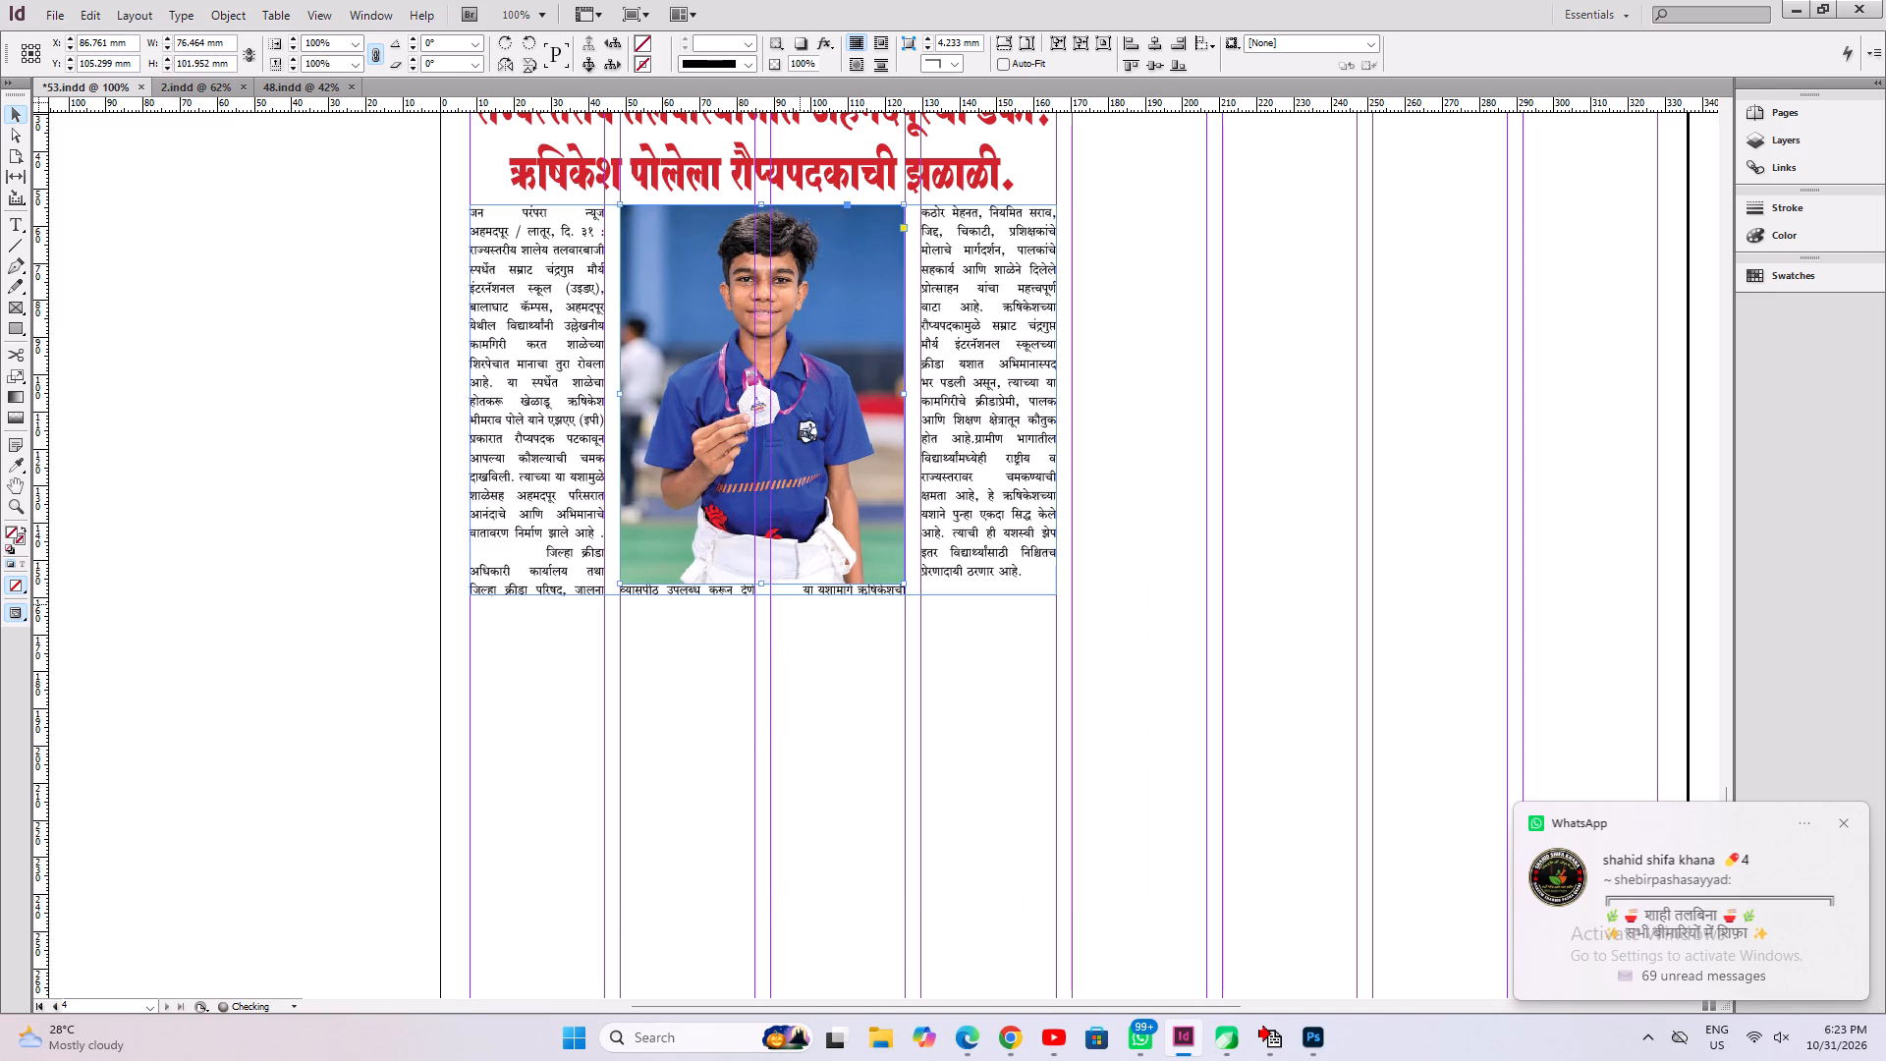
left_click_drag(763, 586, 778, 466)
Wrap the fencing story's text around the medal photo's bounding box.
key("ctrl+alt+w")
left_click(989, 460)
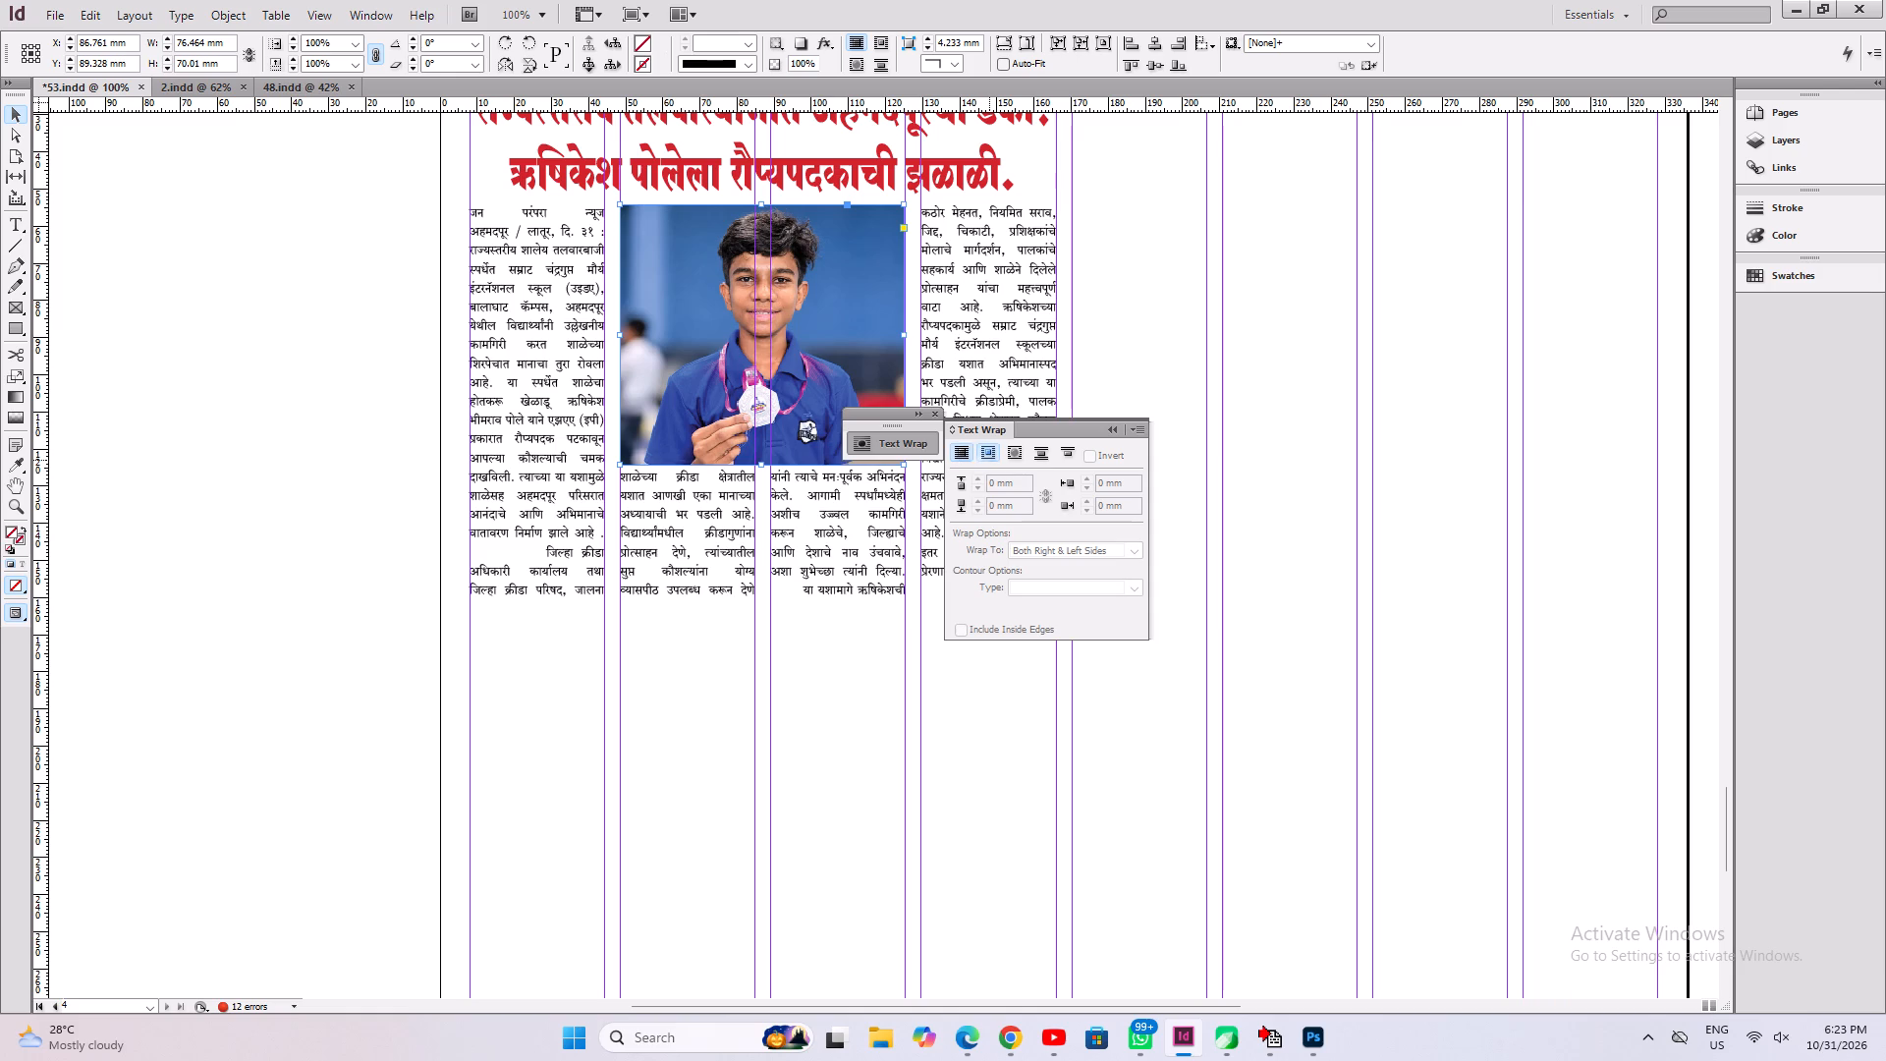
left_click(935, 411)
Fit the four-column fencing text frame to its content and save document 53.
left_click(554, 533)
key("ctrl+alt+c")
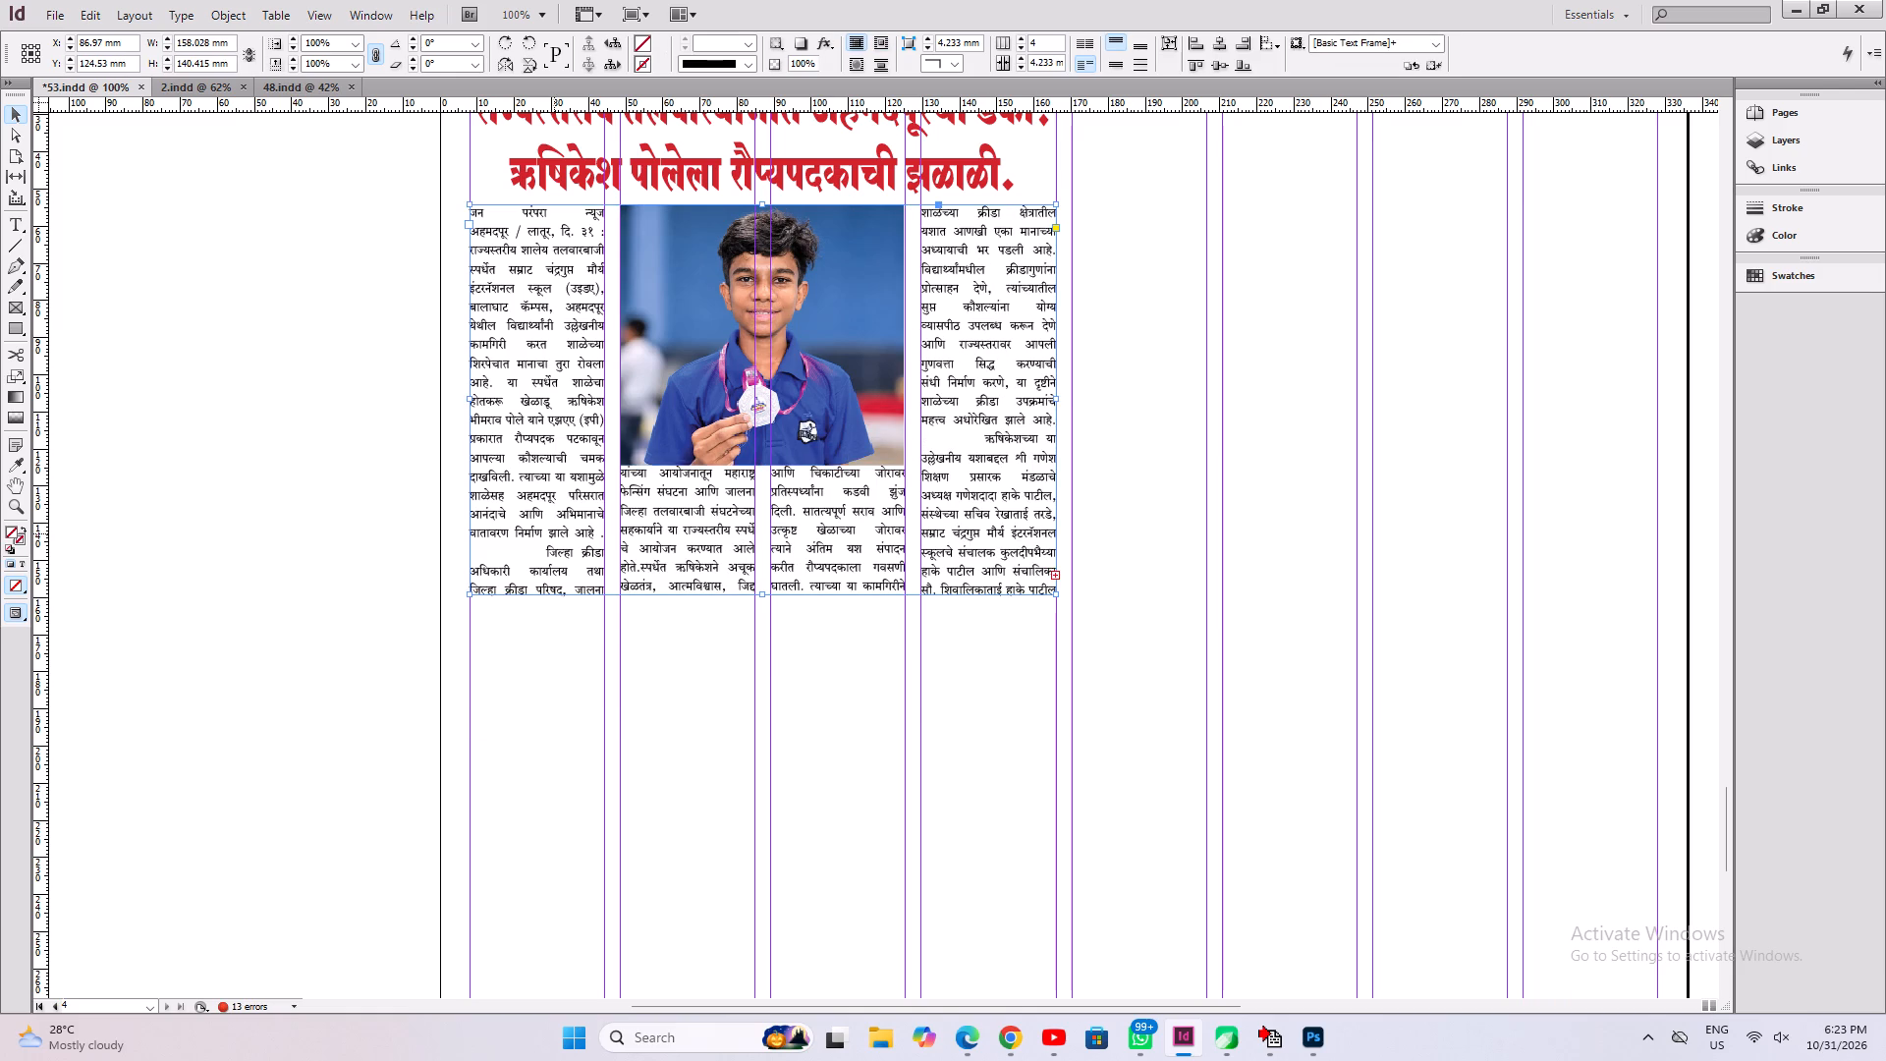
key("ctrl+s")
key("ctrl+0")
key("ctrl+a")
key("ctrl+s")
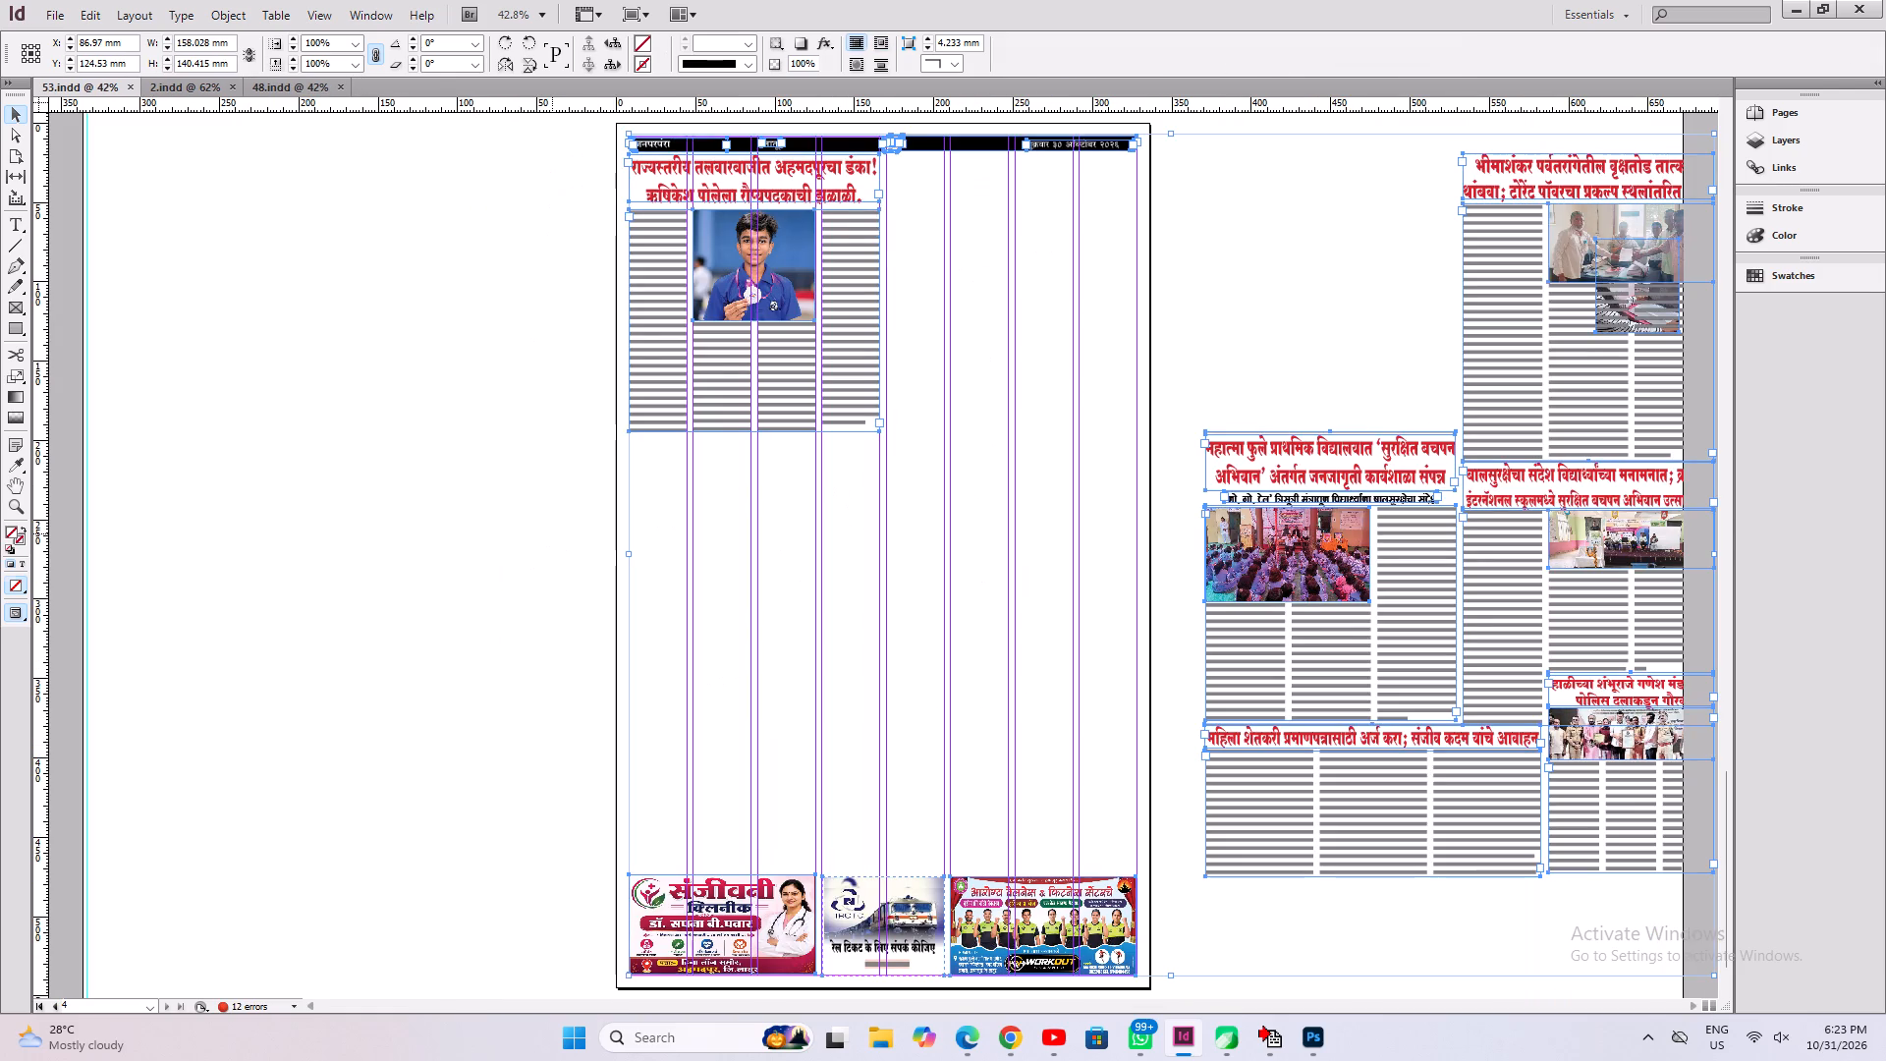
left_click(552, 533)
key("ctrl+a")
key("ctrl+s")
Duplicate the fencing story's headline, photo and text into the four empty columns beside it on page 4, and save document 53.
left_click(674, 549)
left_click_drag(612, 467, 648, 436)
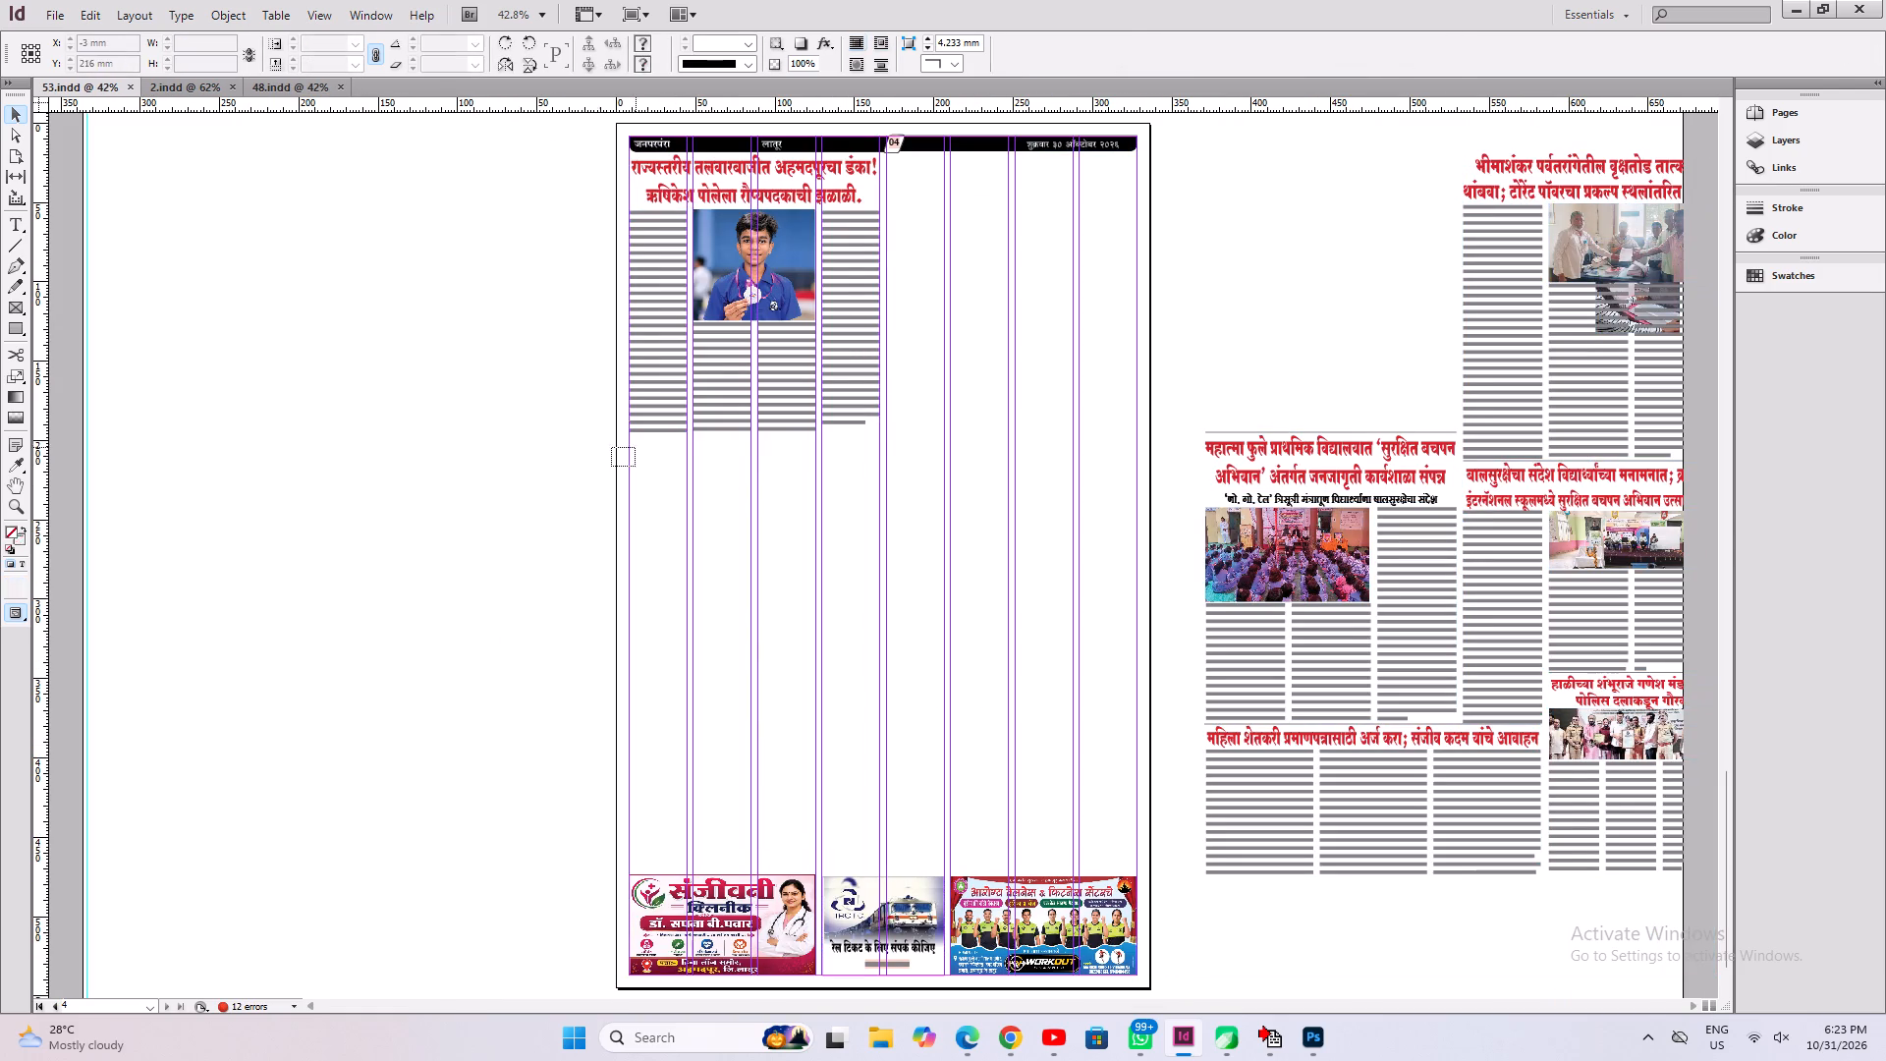
left_click_drag(648, 436, 814, 176)
left_click_drag(709, 377, 981, 390, "ctrl+alt+shift")
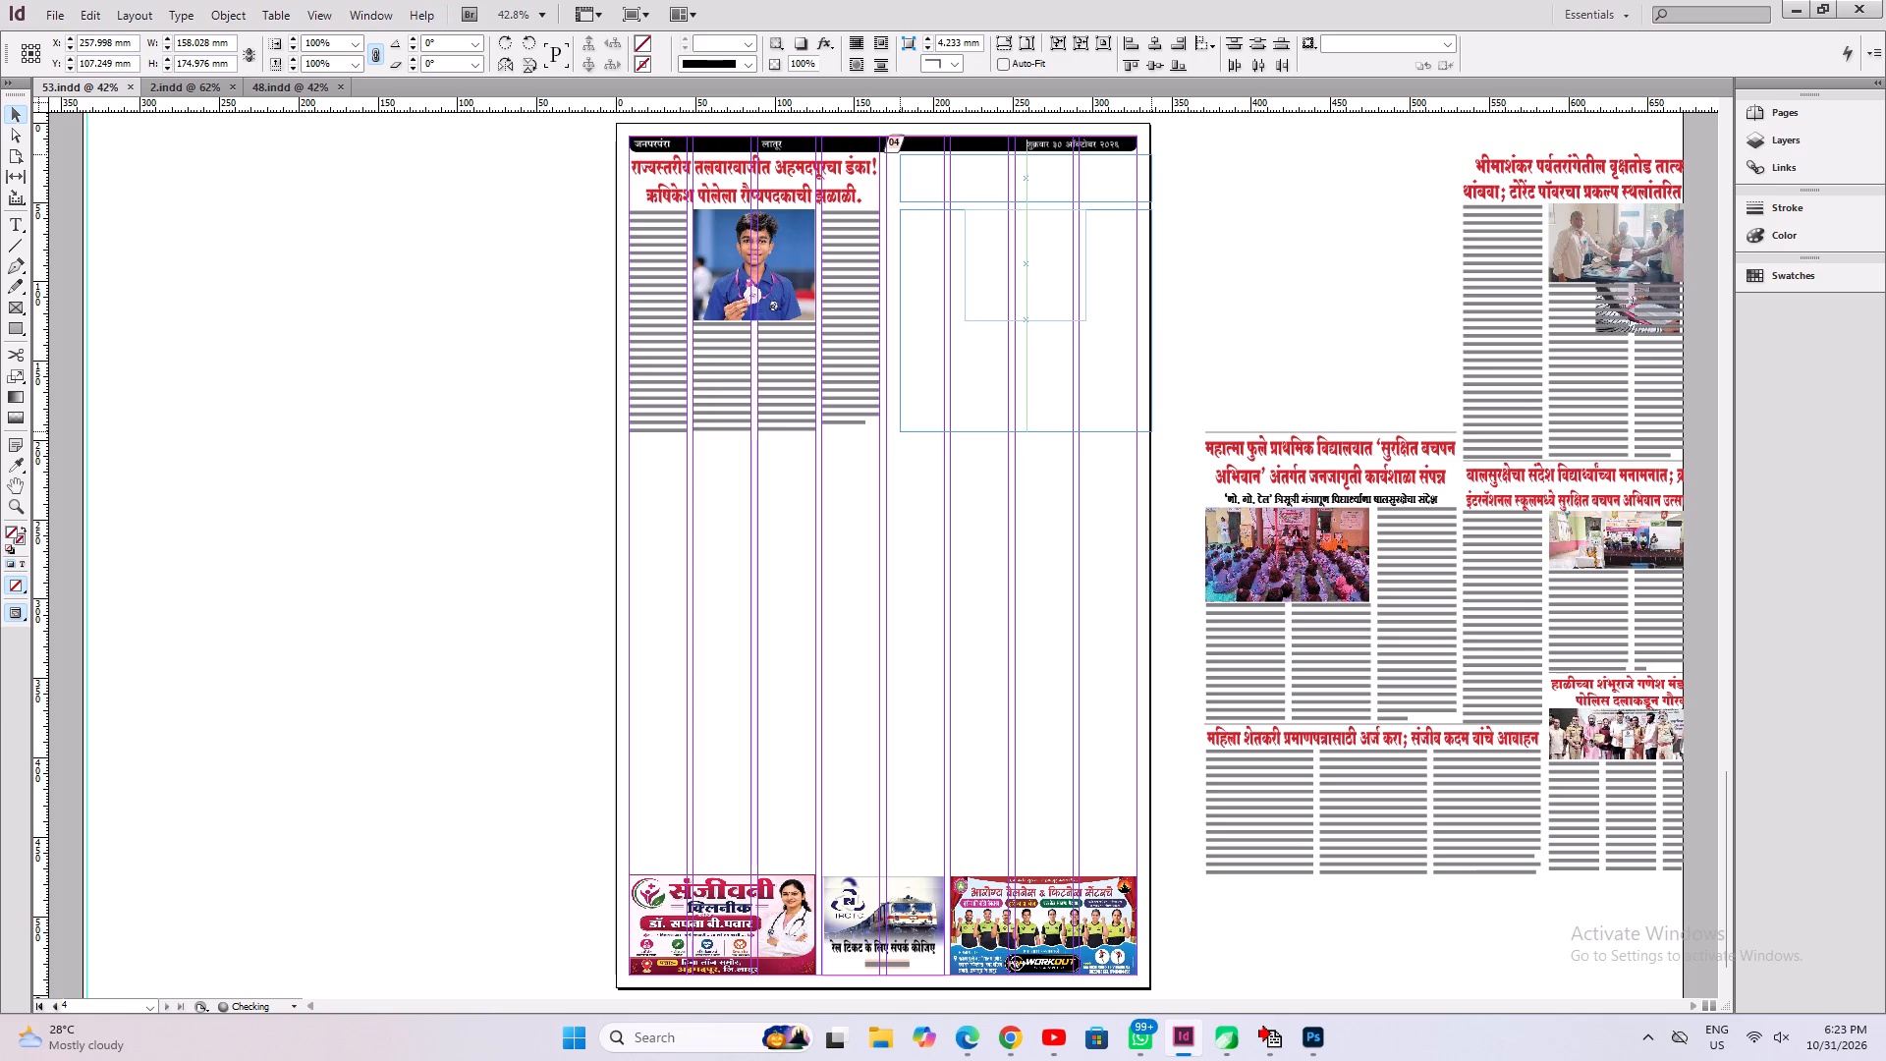
left_click_drag(981, 390, 967, 395, "ctrl+alt+shift")
key("ctrl+s")
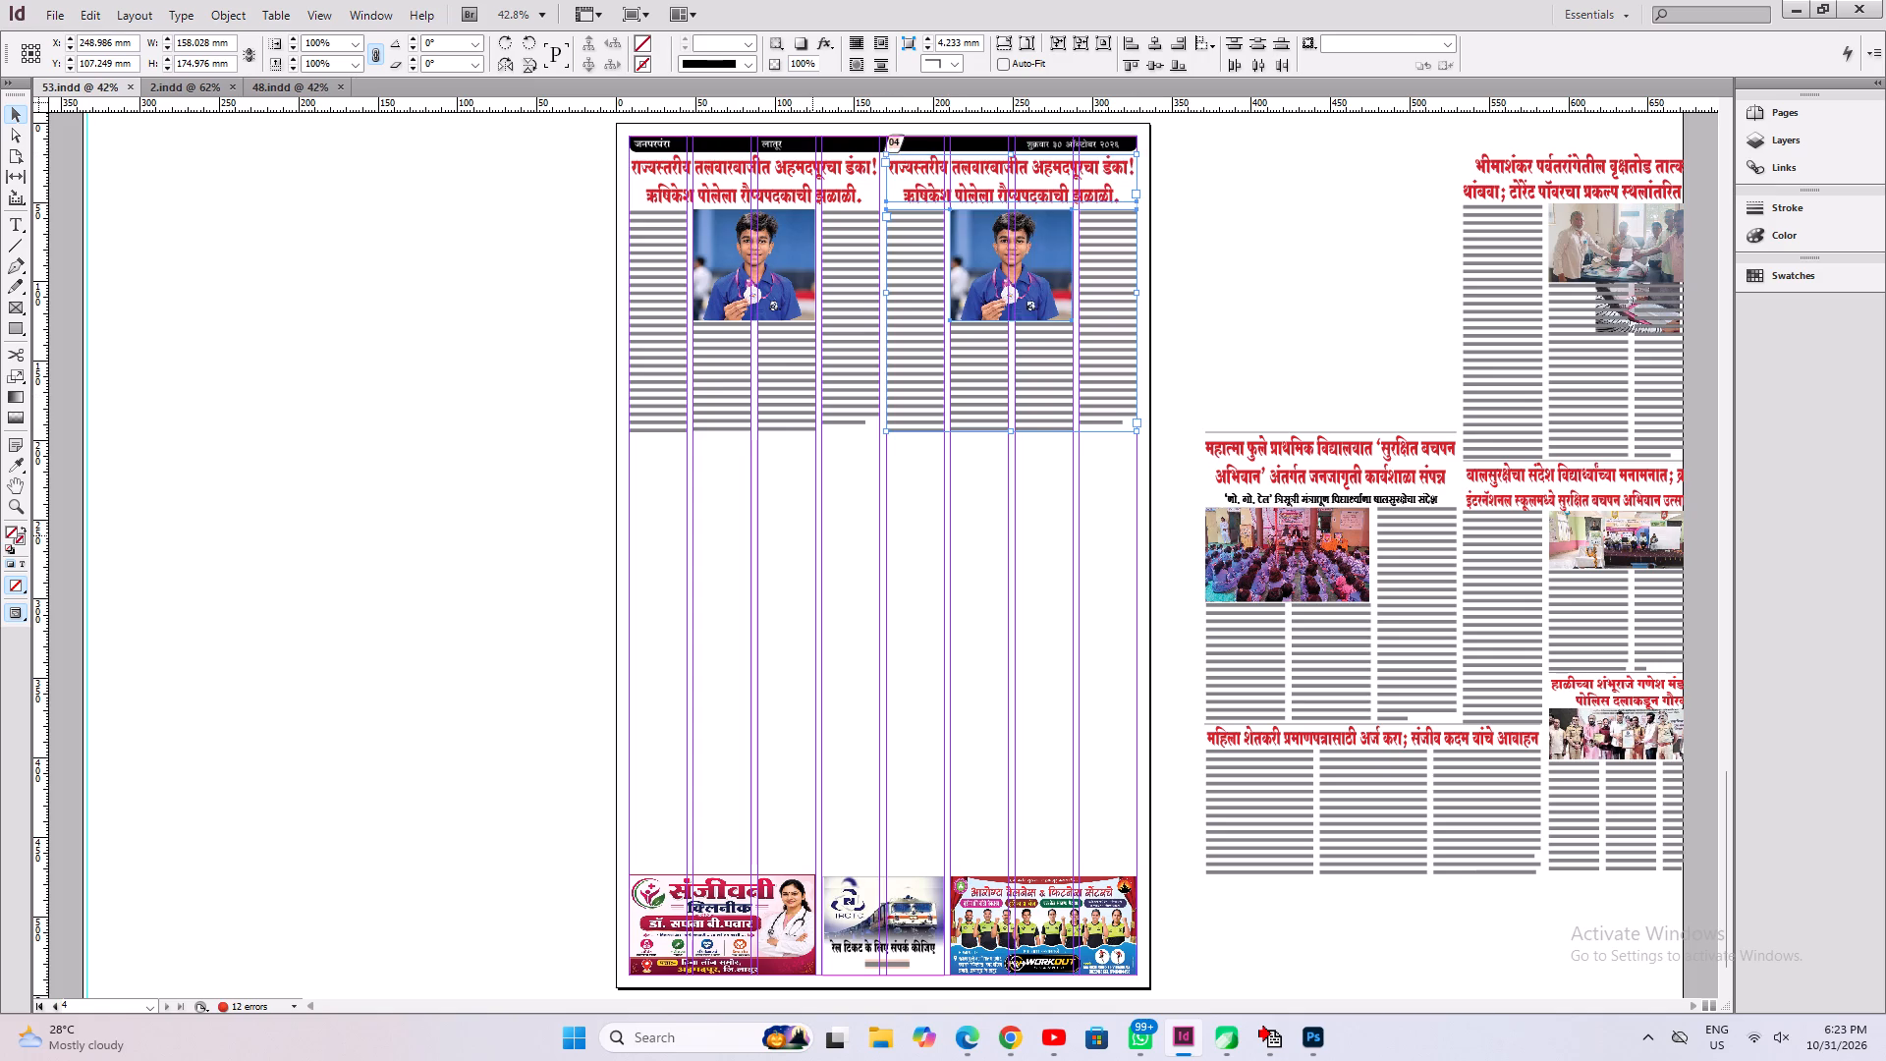
left_click(799, 595)
left_click(1063, 170)
key("ctrl+s")
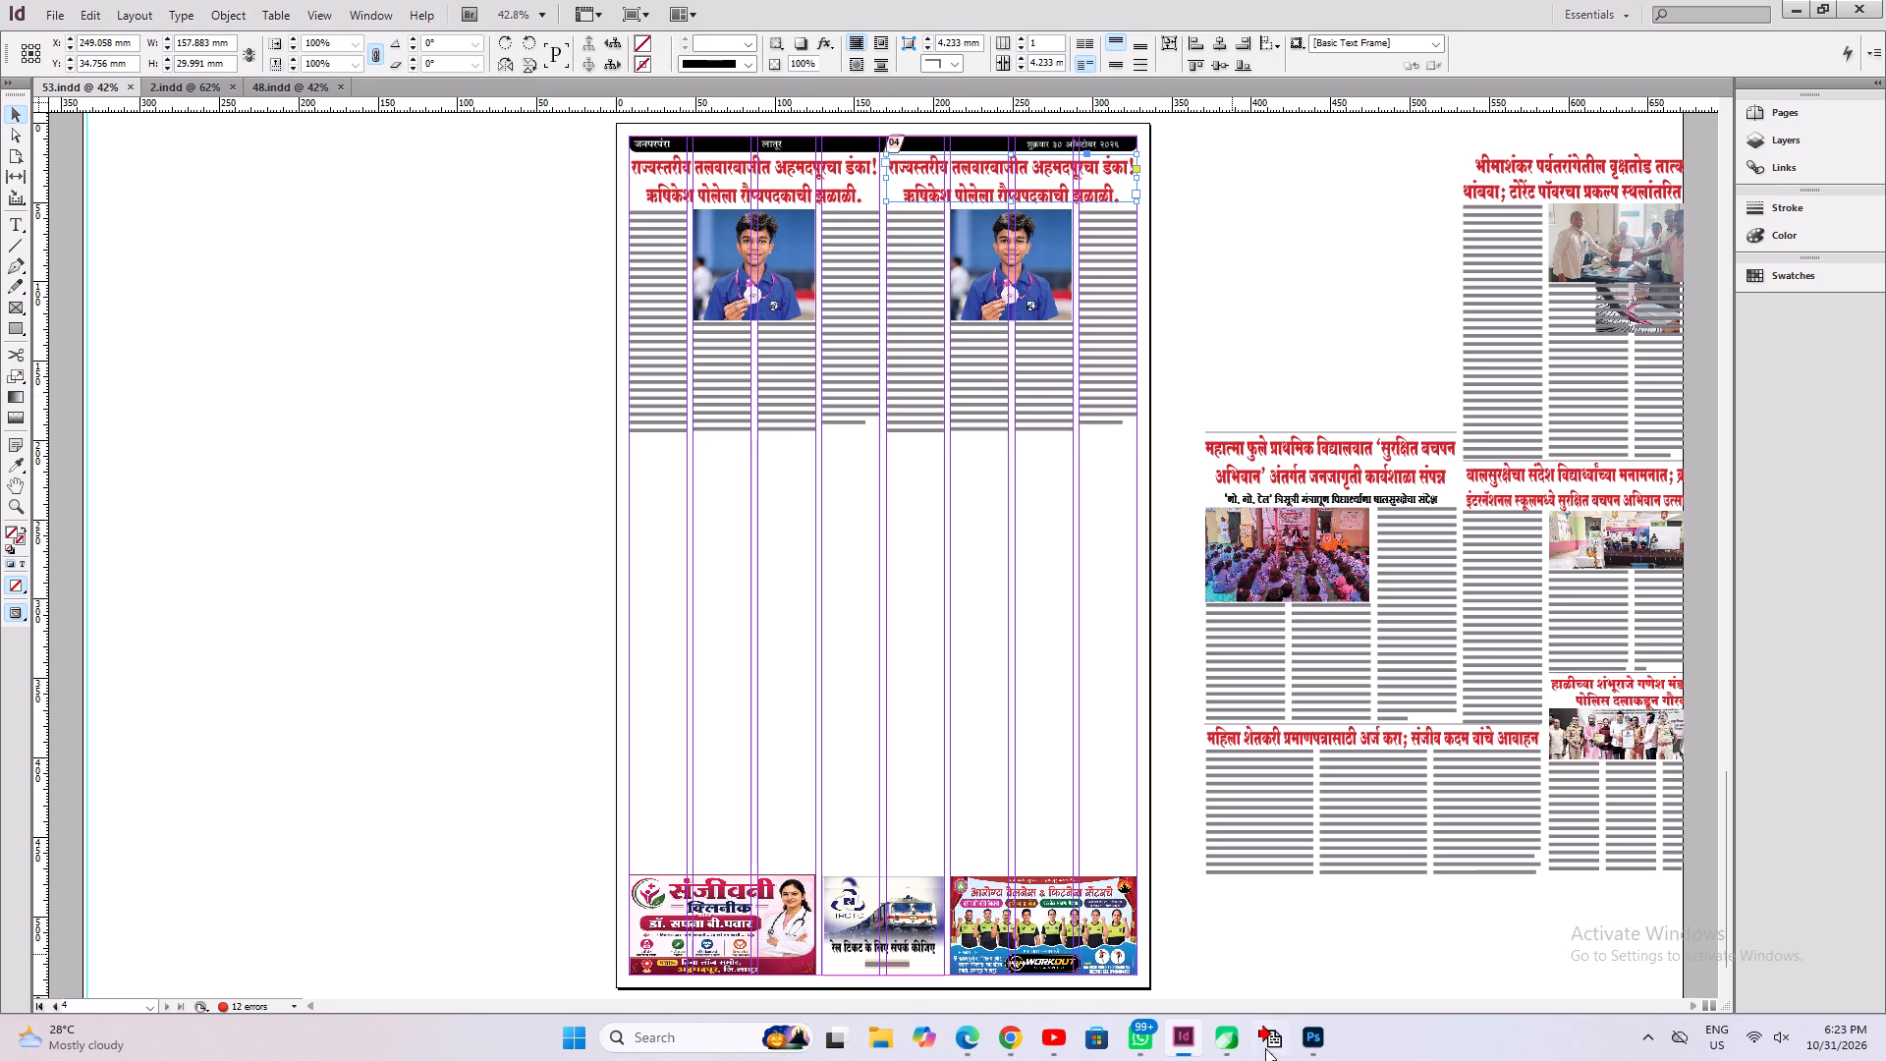
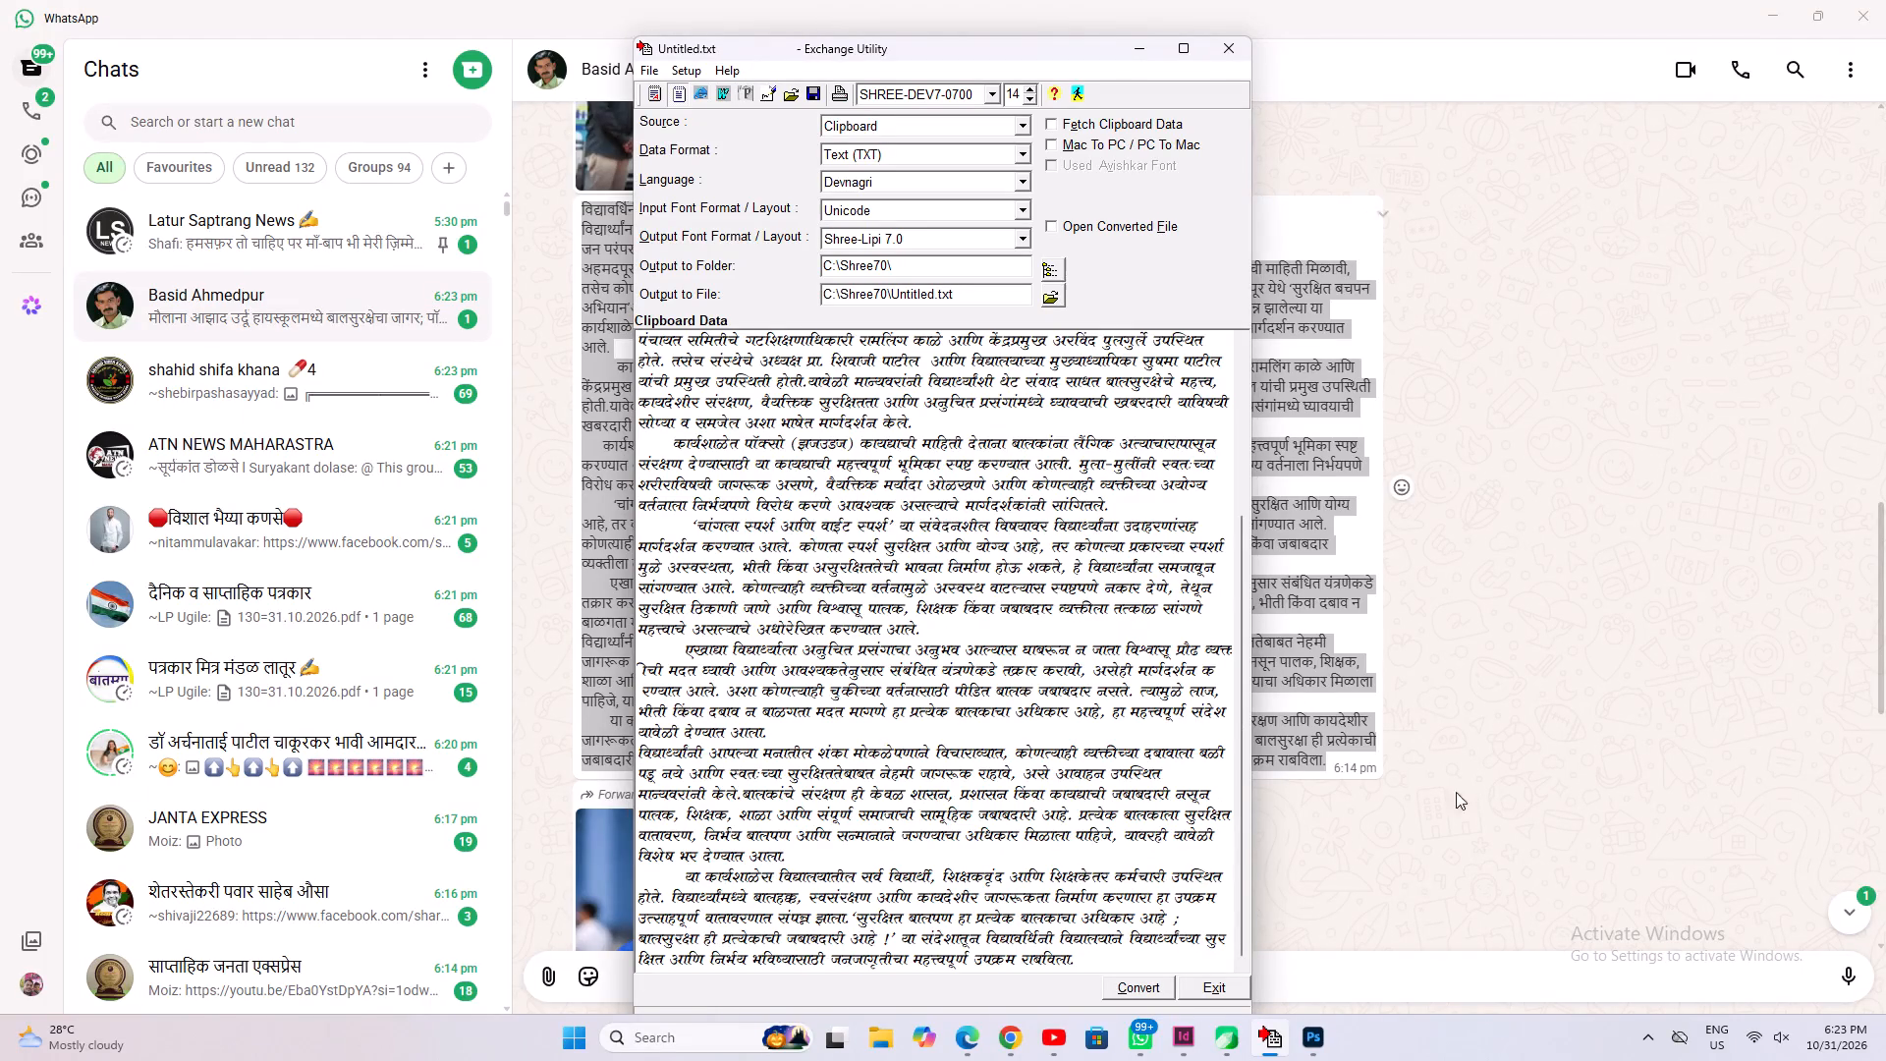
In document 53, draw a text frame about 101 by 272 mm on the pasteboard beside page 4 and paste the converted child-safety story into it.
left_click(1172, 1041)
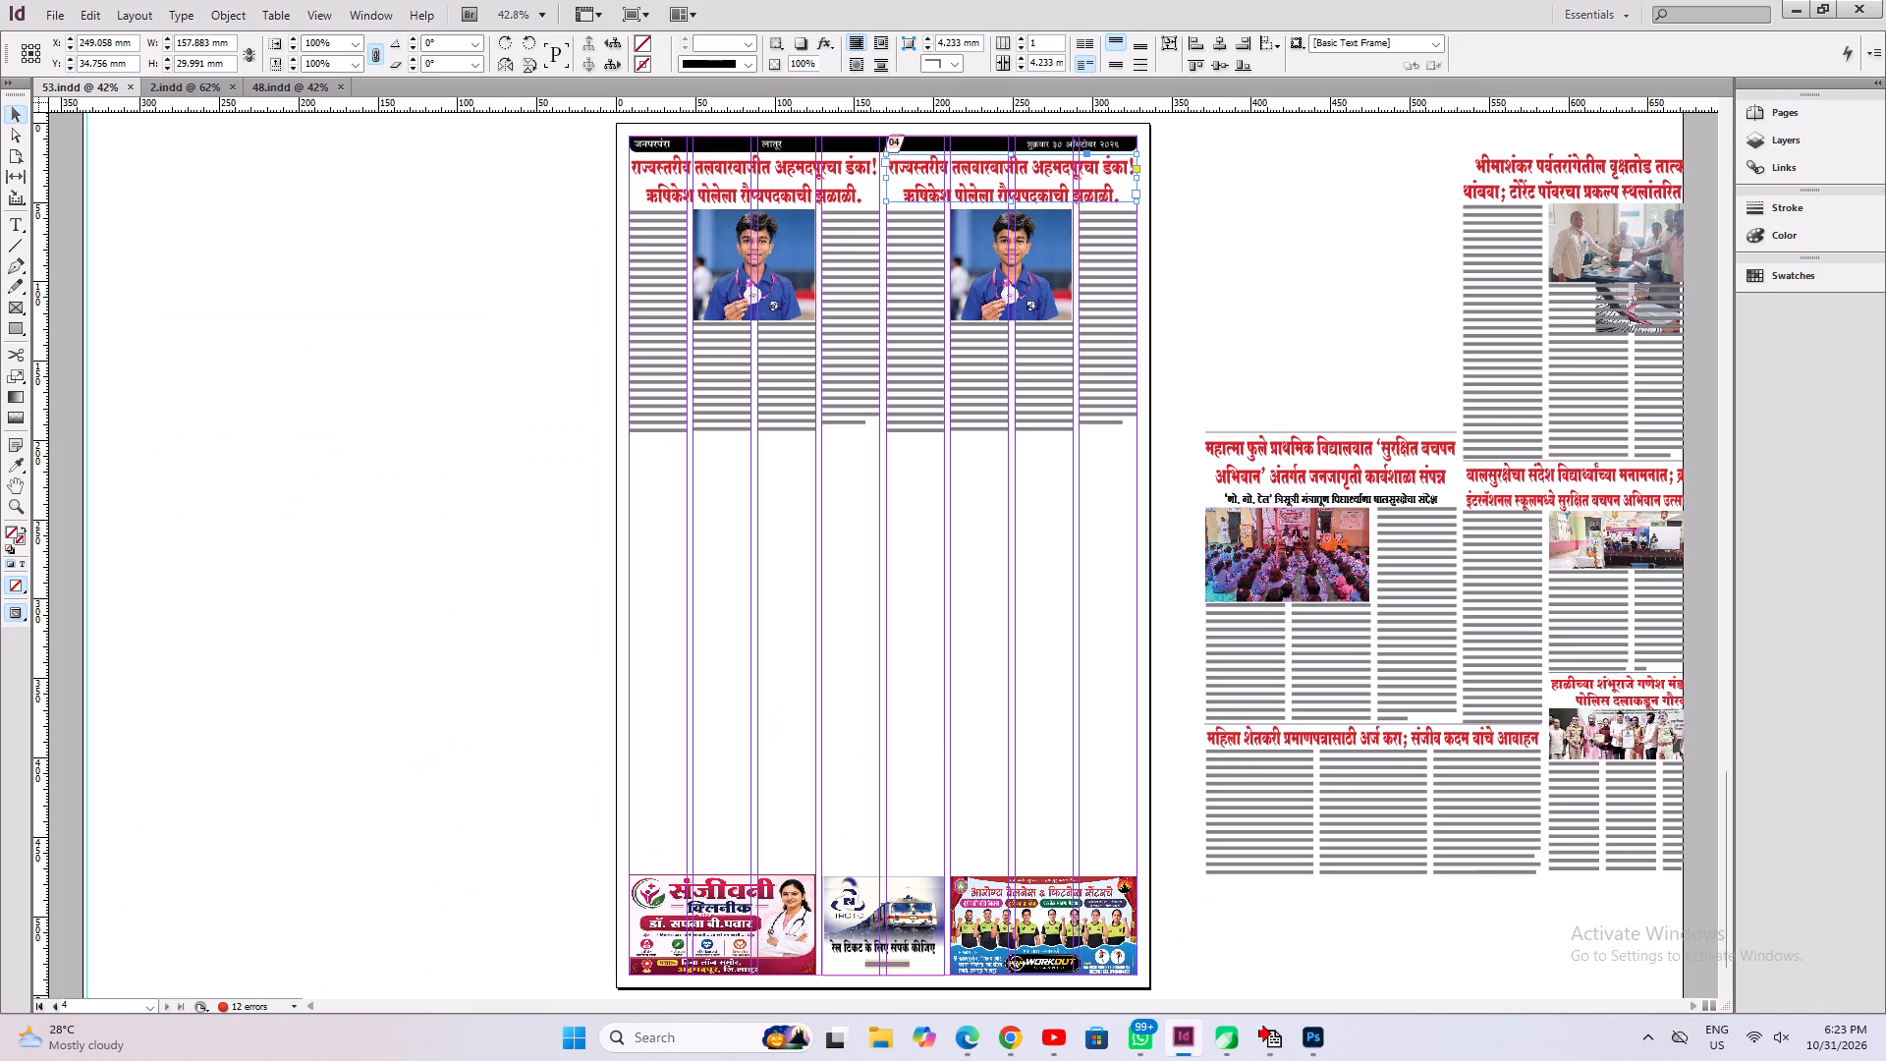
left_click(6, 220)
left_click_drag(367, 282, 528, 712)
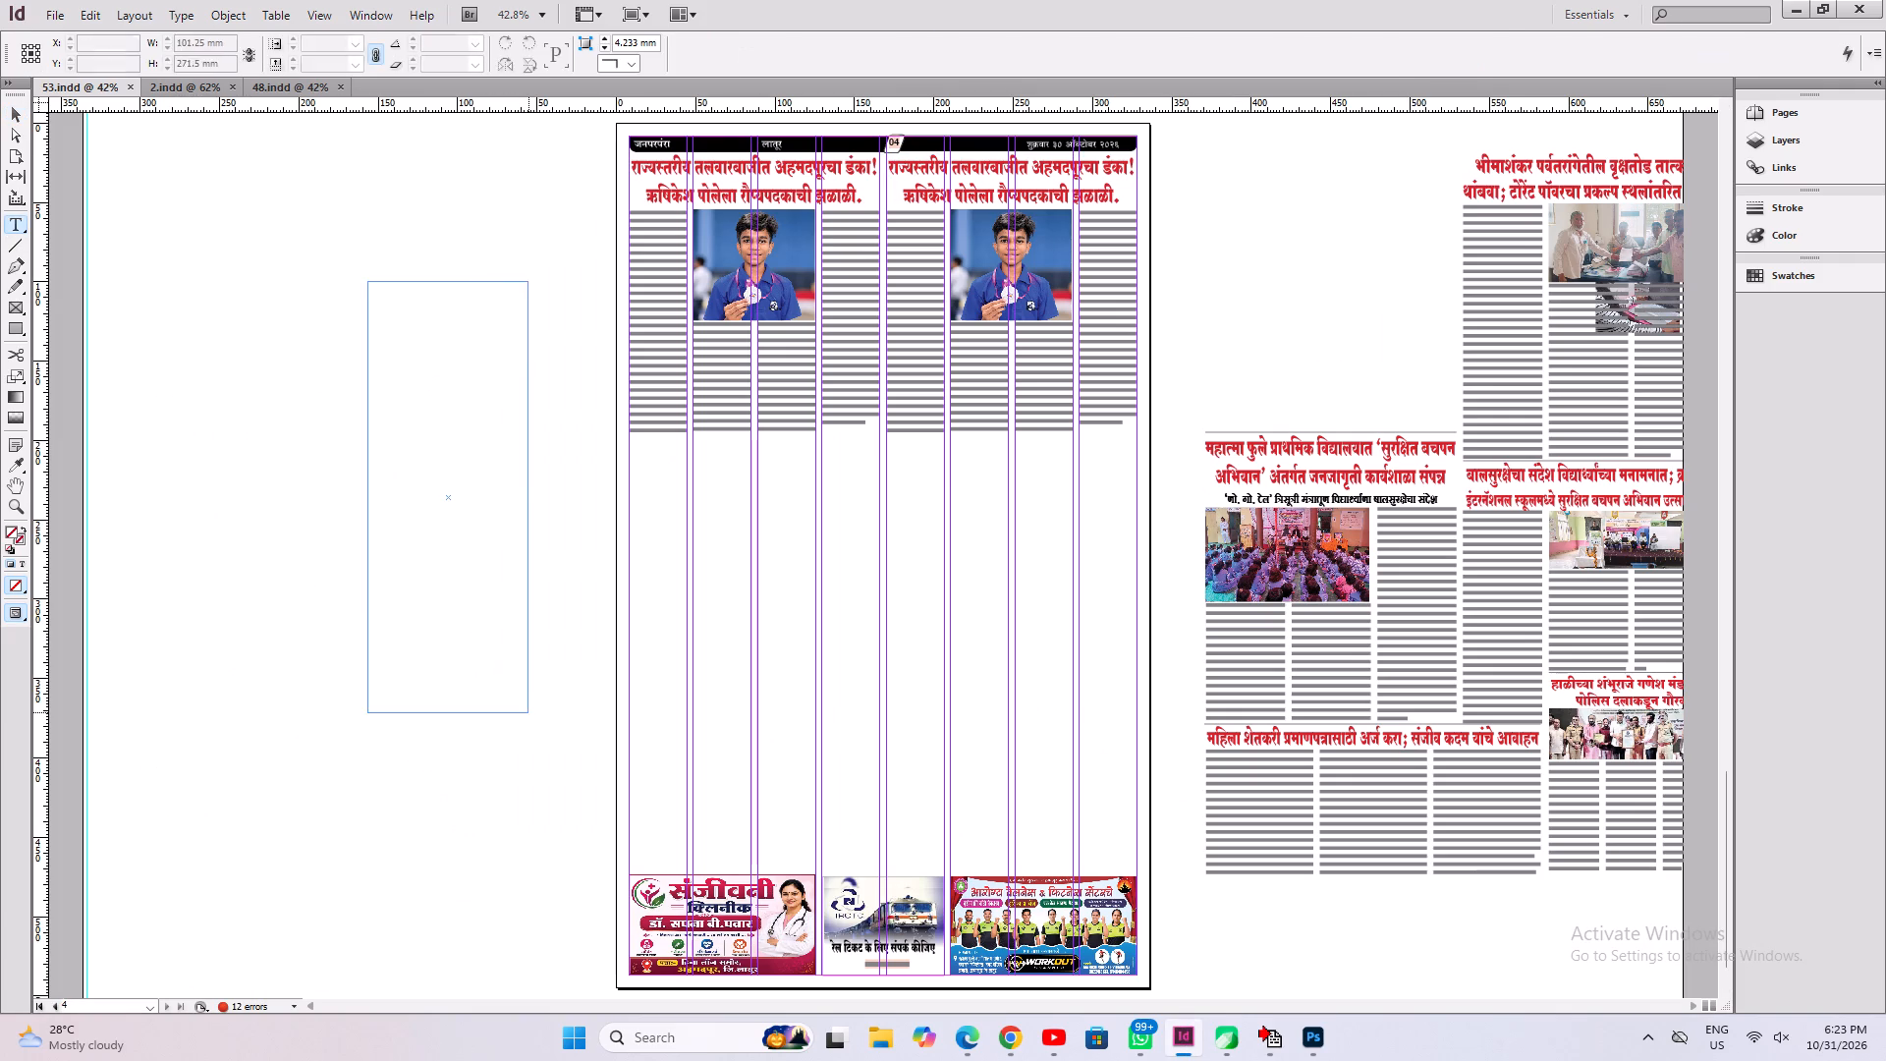
key("ctrl+v")
Delete the trailing dots after जनजागृती at the end of the pasted story's headline.
key("ctrl+1")
scroll(706, 414, "up", 3)
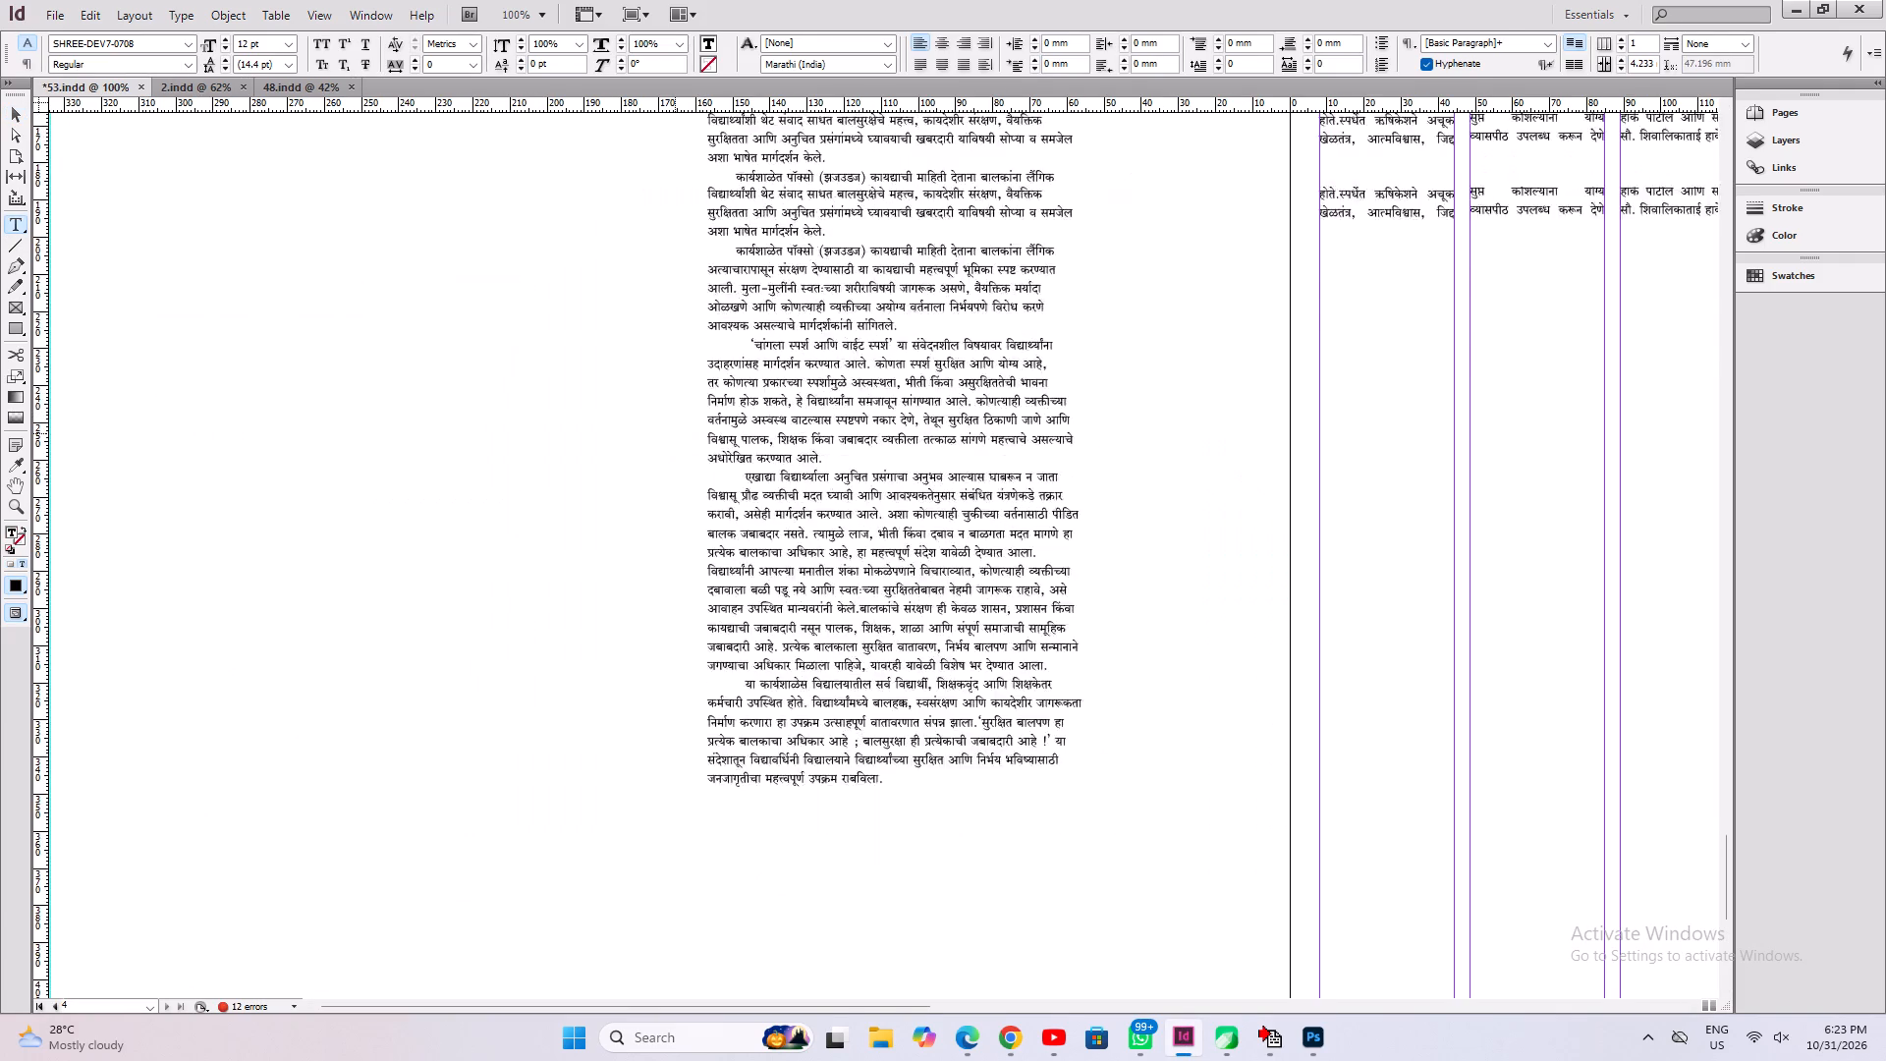
scroll(675, 433, "up", 8)
left_click(760, 413)
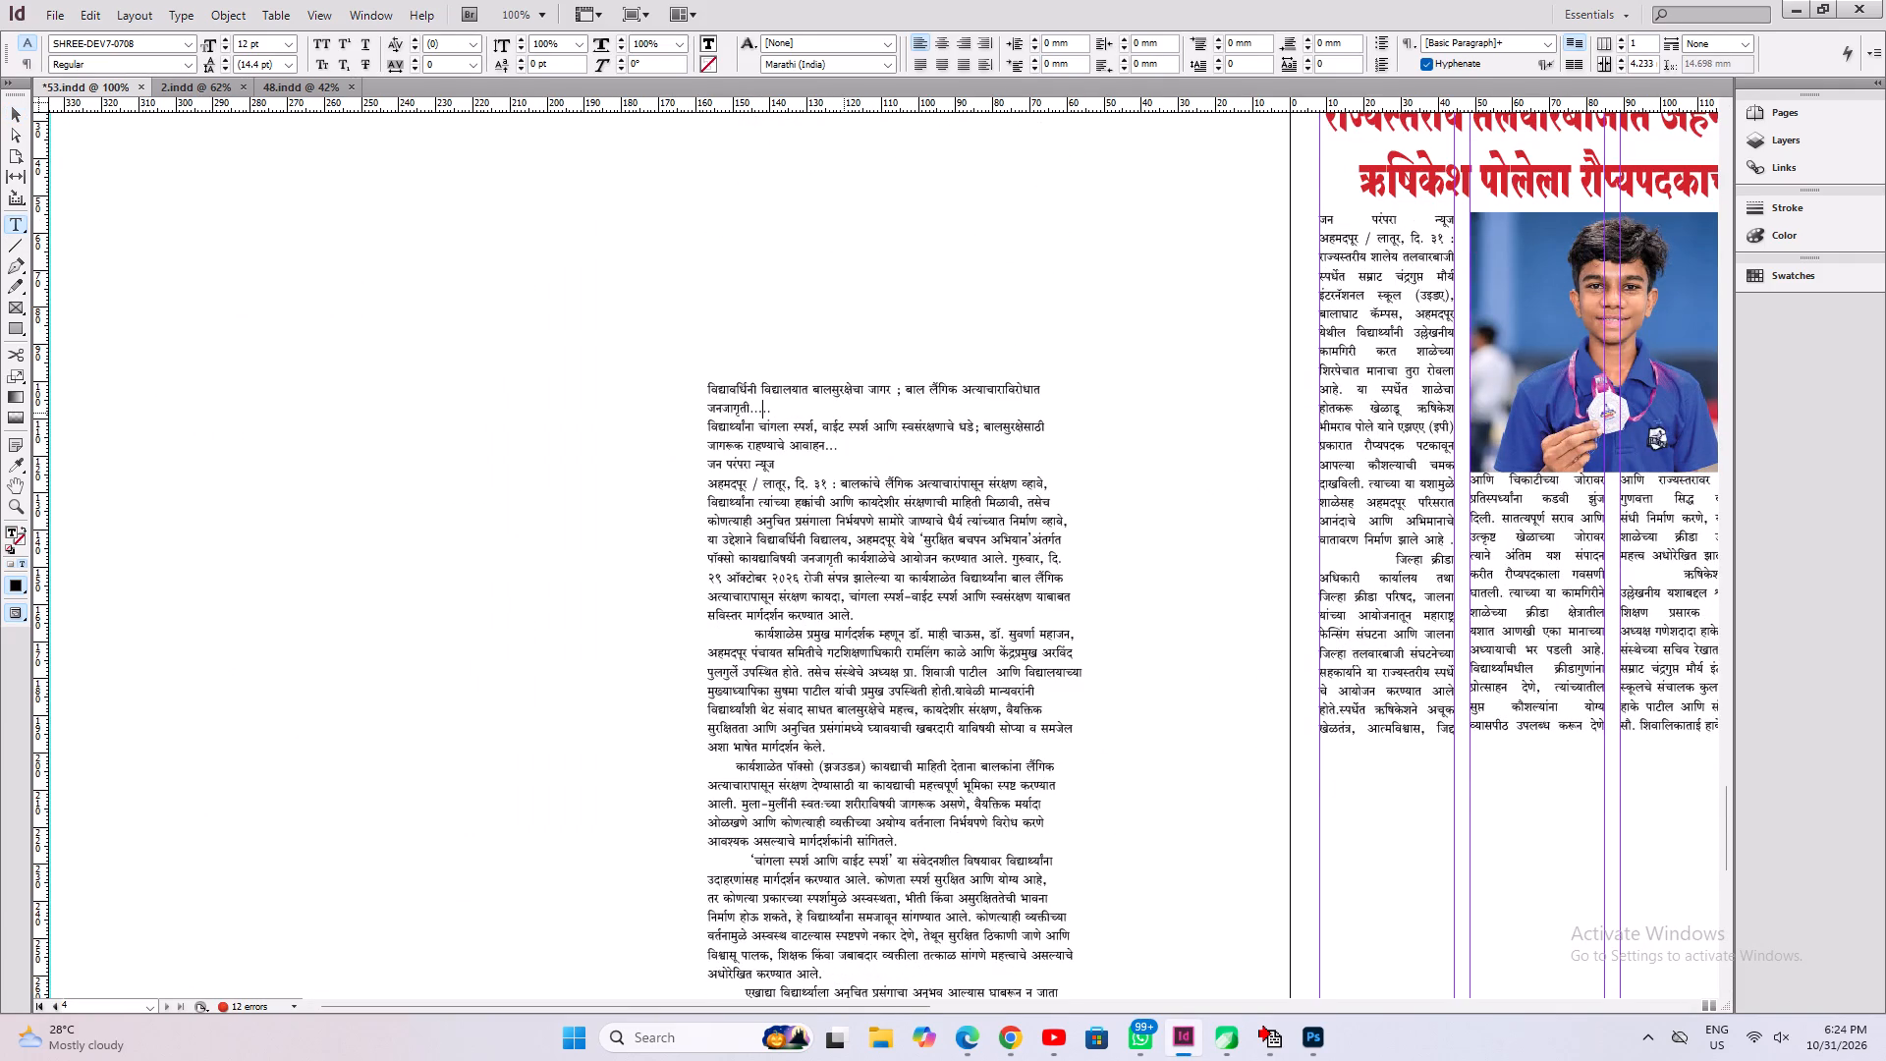
left_click(845, 412)
key("BackSpace")
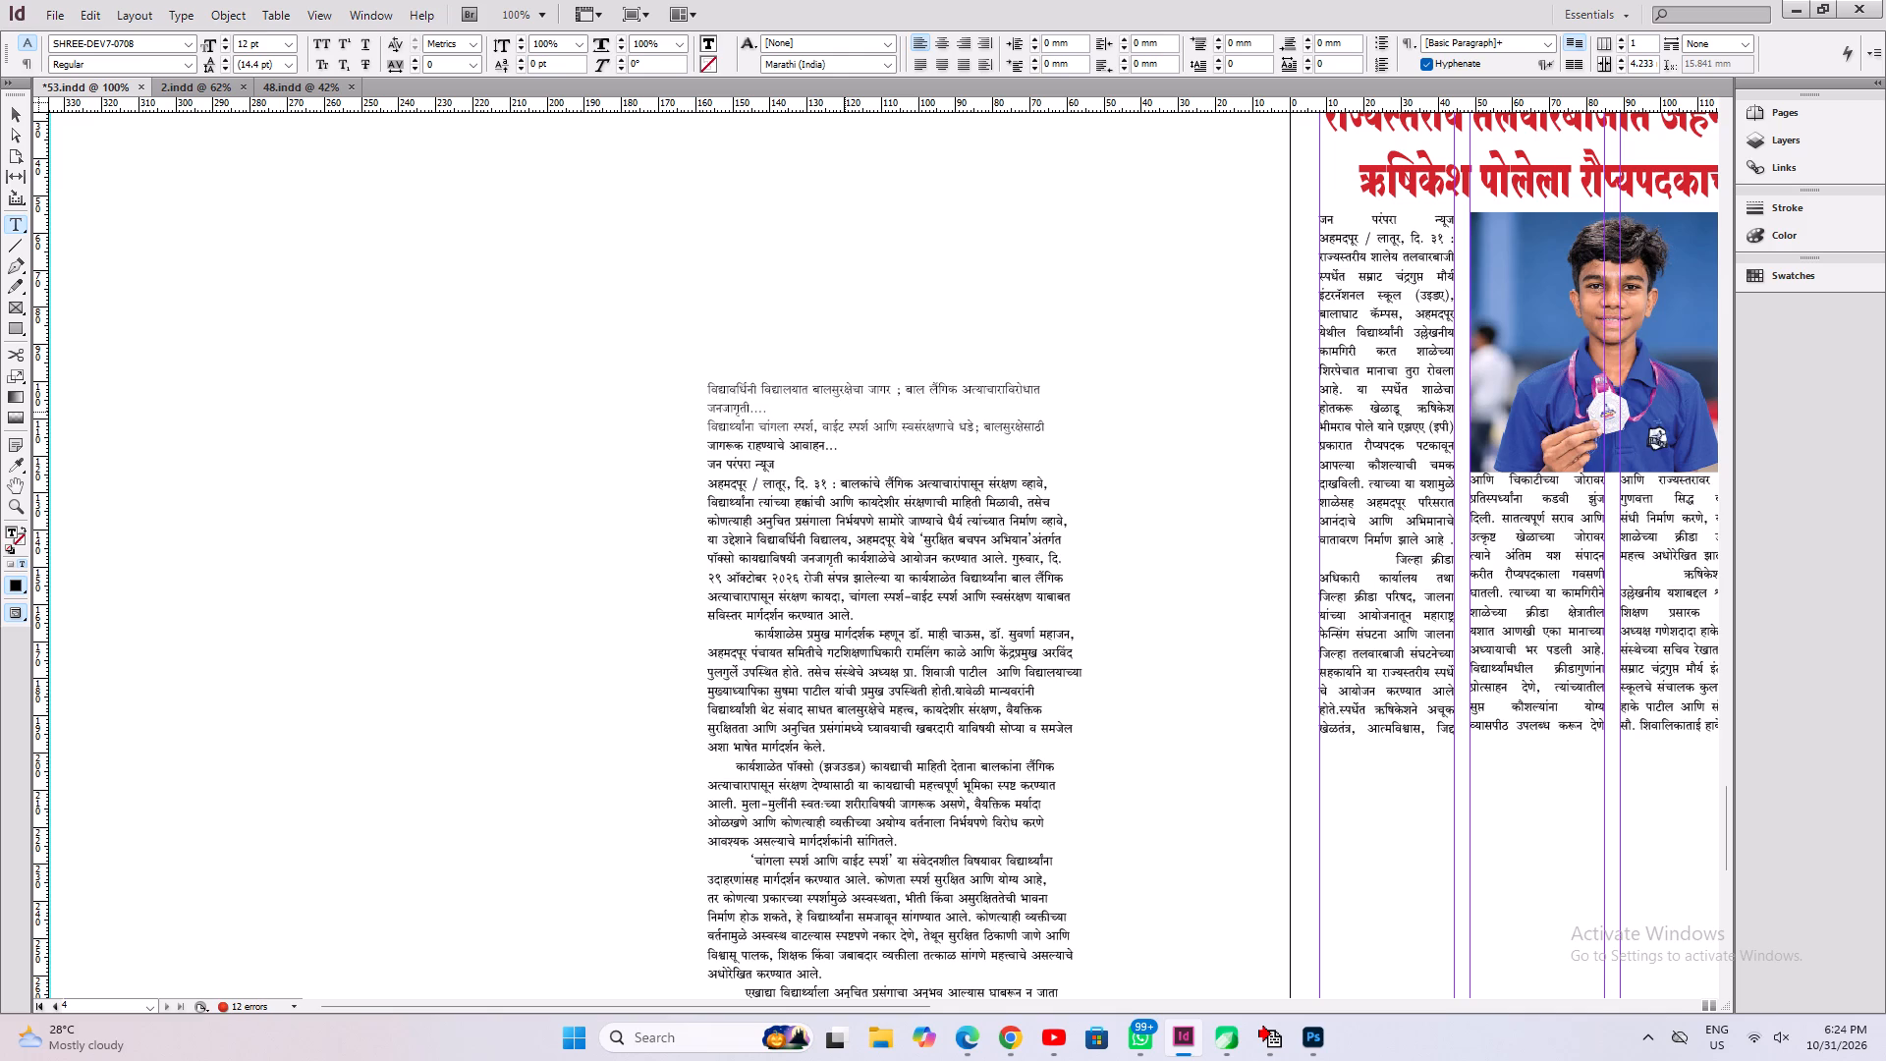
key("BackSpace")
key("BackSpace")
key("BackSpace")
key("BackSpace")
Move the child-safety headline out of the pasted text to replace the duplicated fencing headline, keeping its red formatting, and fit the frame to its content.
key("shift+Up")
key("shift+Up")
key("shift+Up")
key("ctrl+x")
key("ctrl+1")
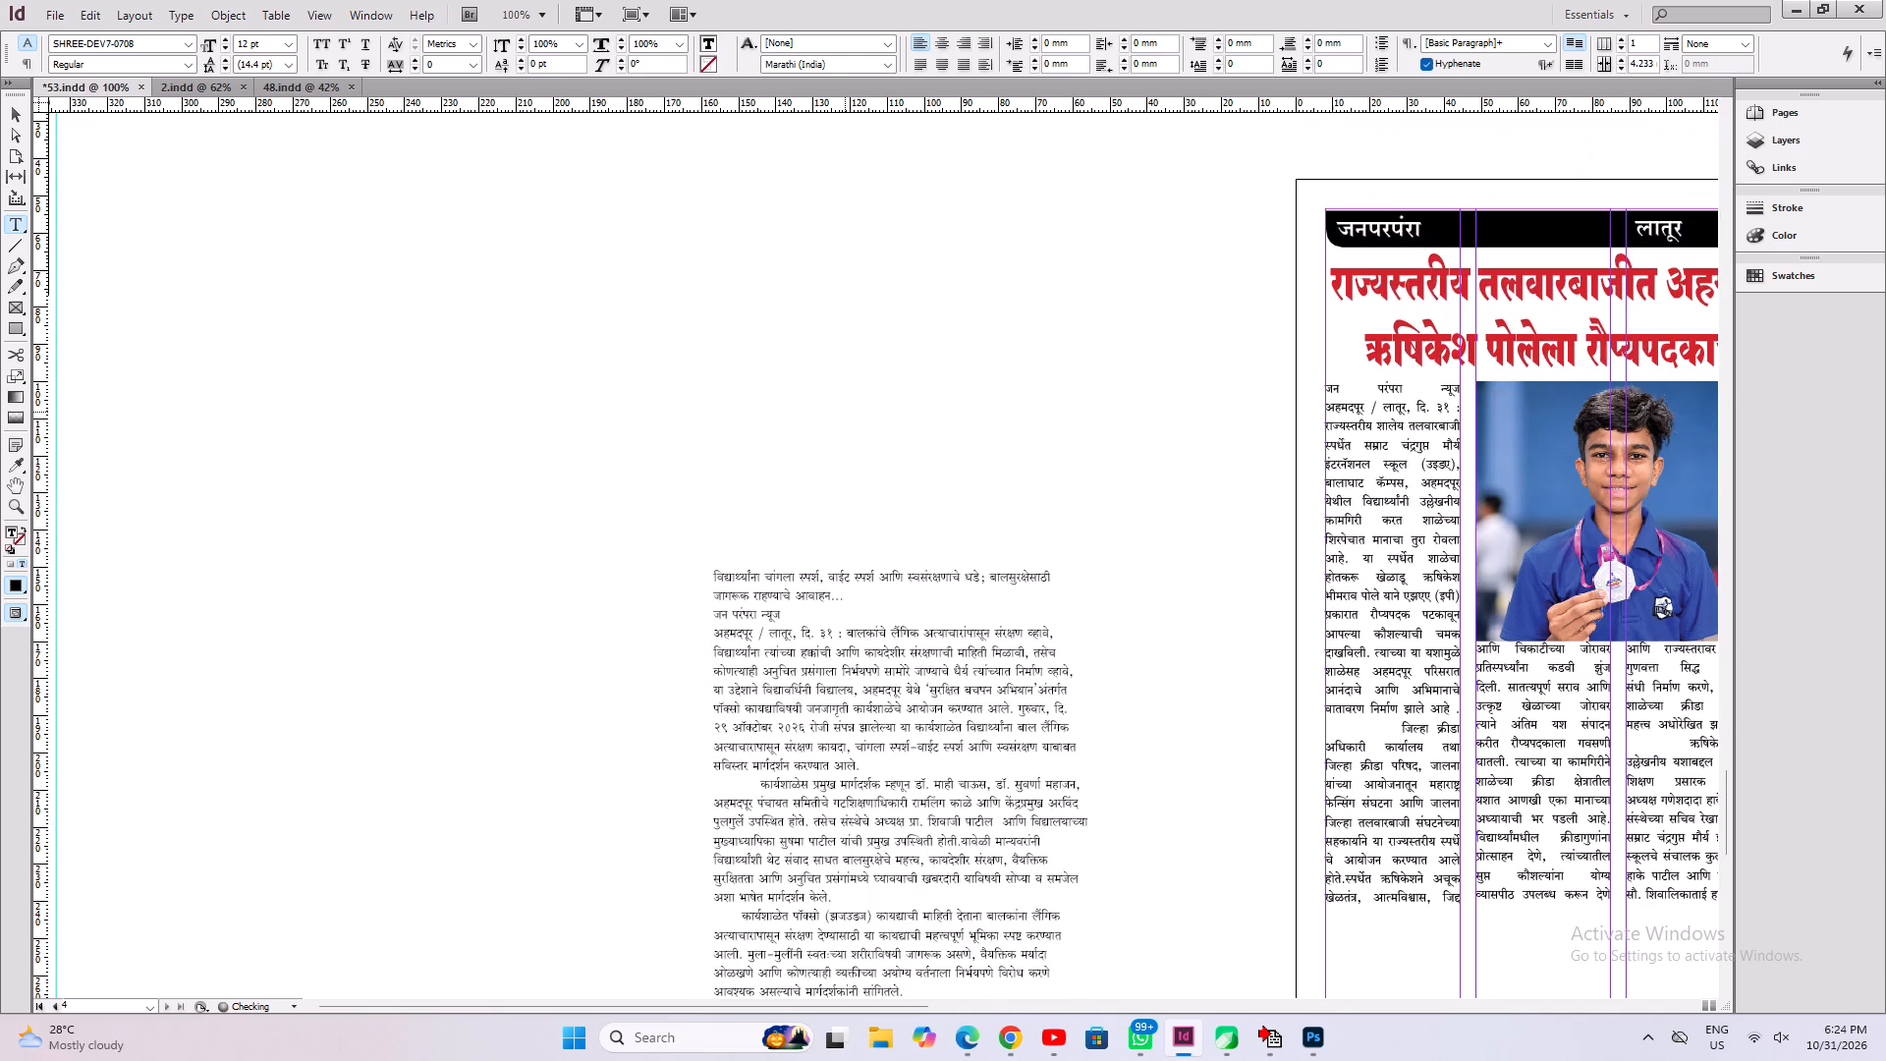
left_click_drag(1124, 442, 0, 484, "alt")
left_click(973, 396)
key("ctrl+a")
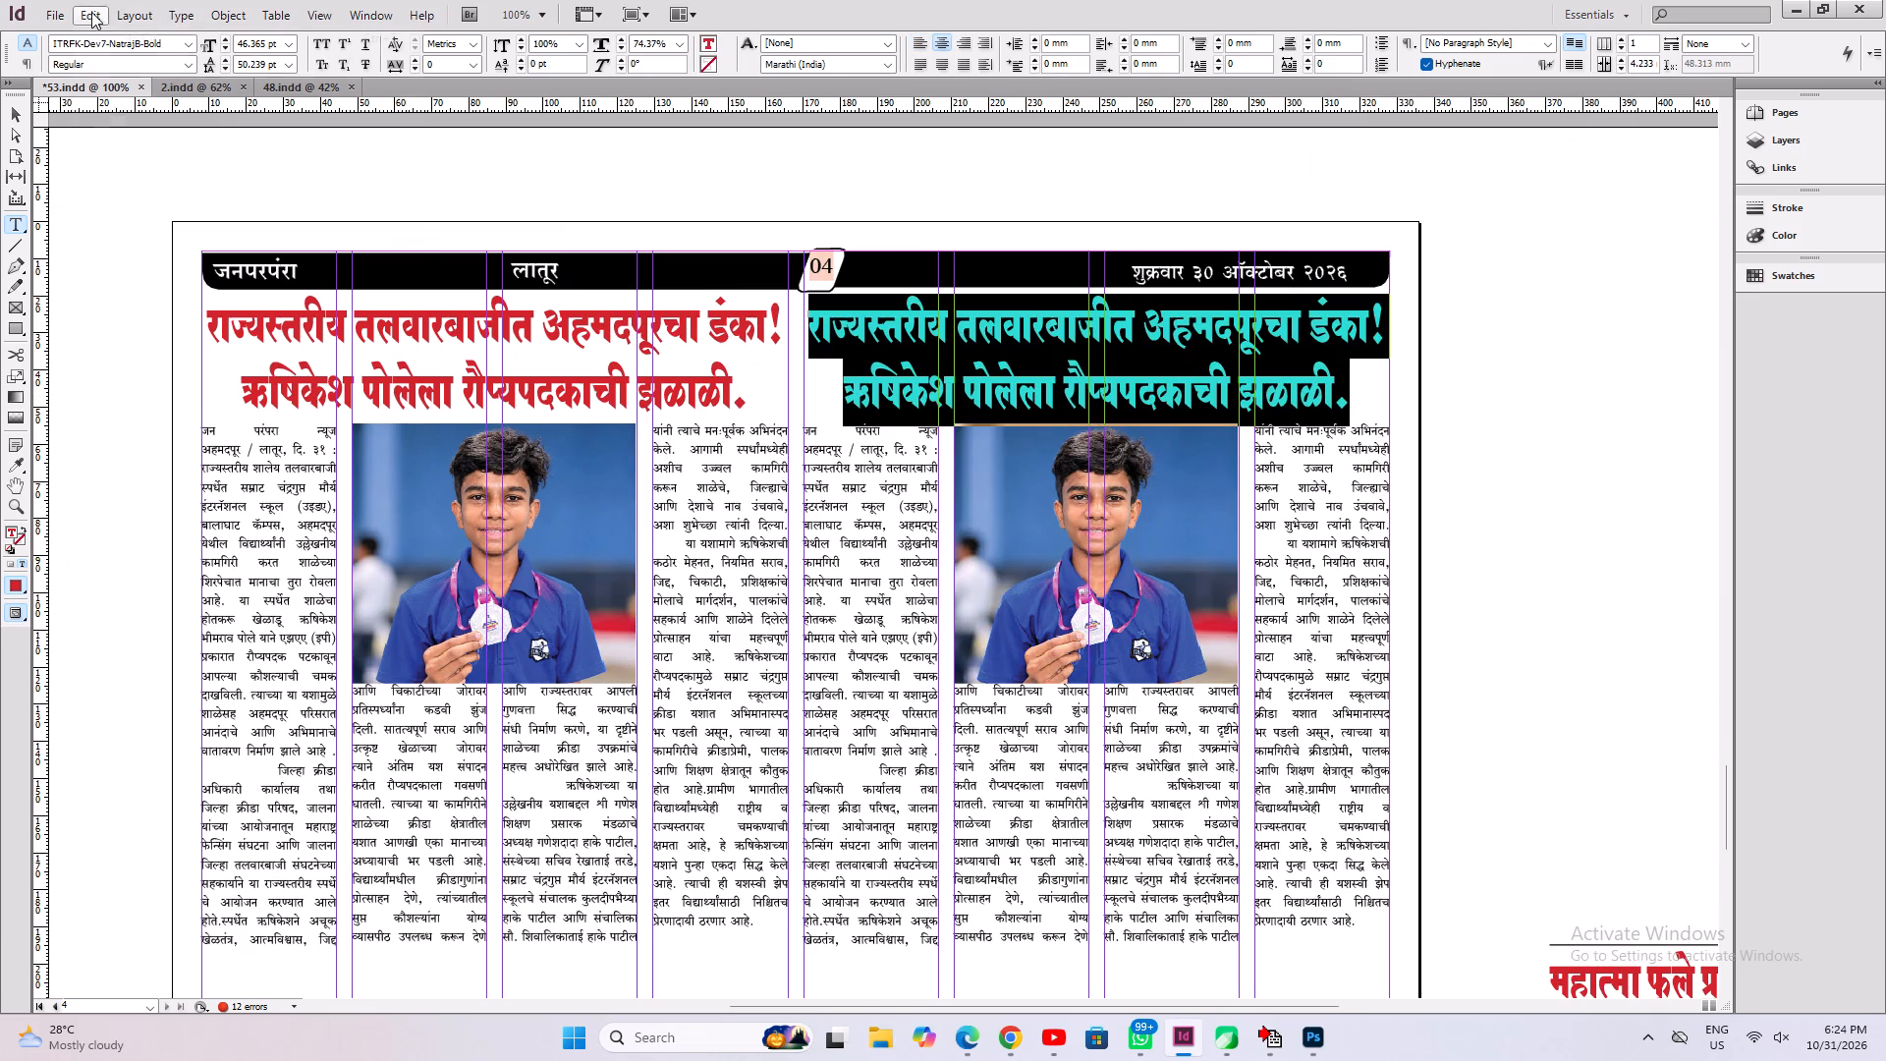
left_click(91, 12)
left_click(161, 153)
key("ctrl+alt+c")
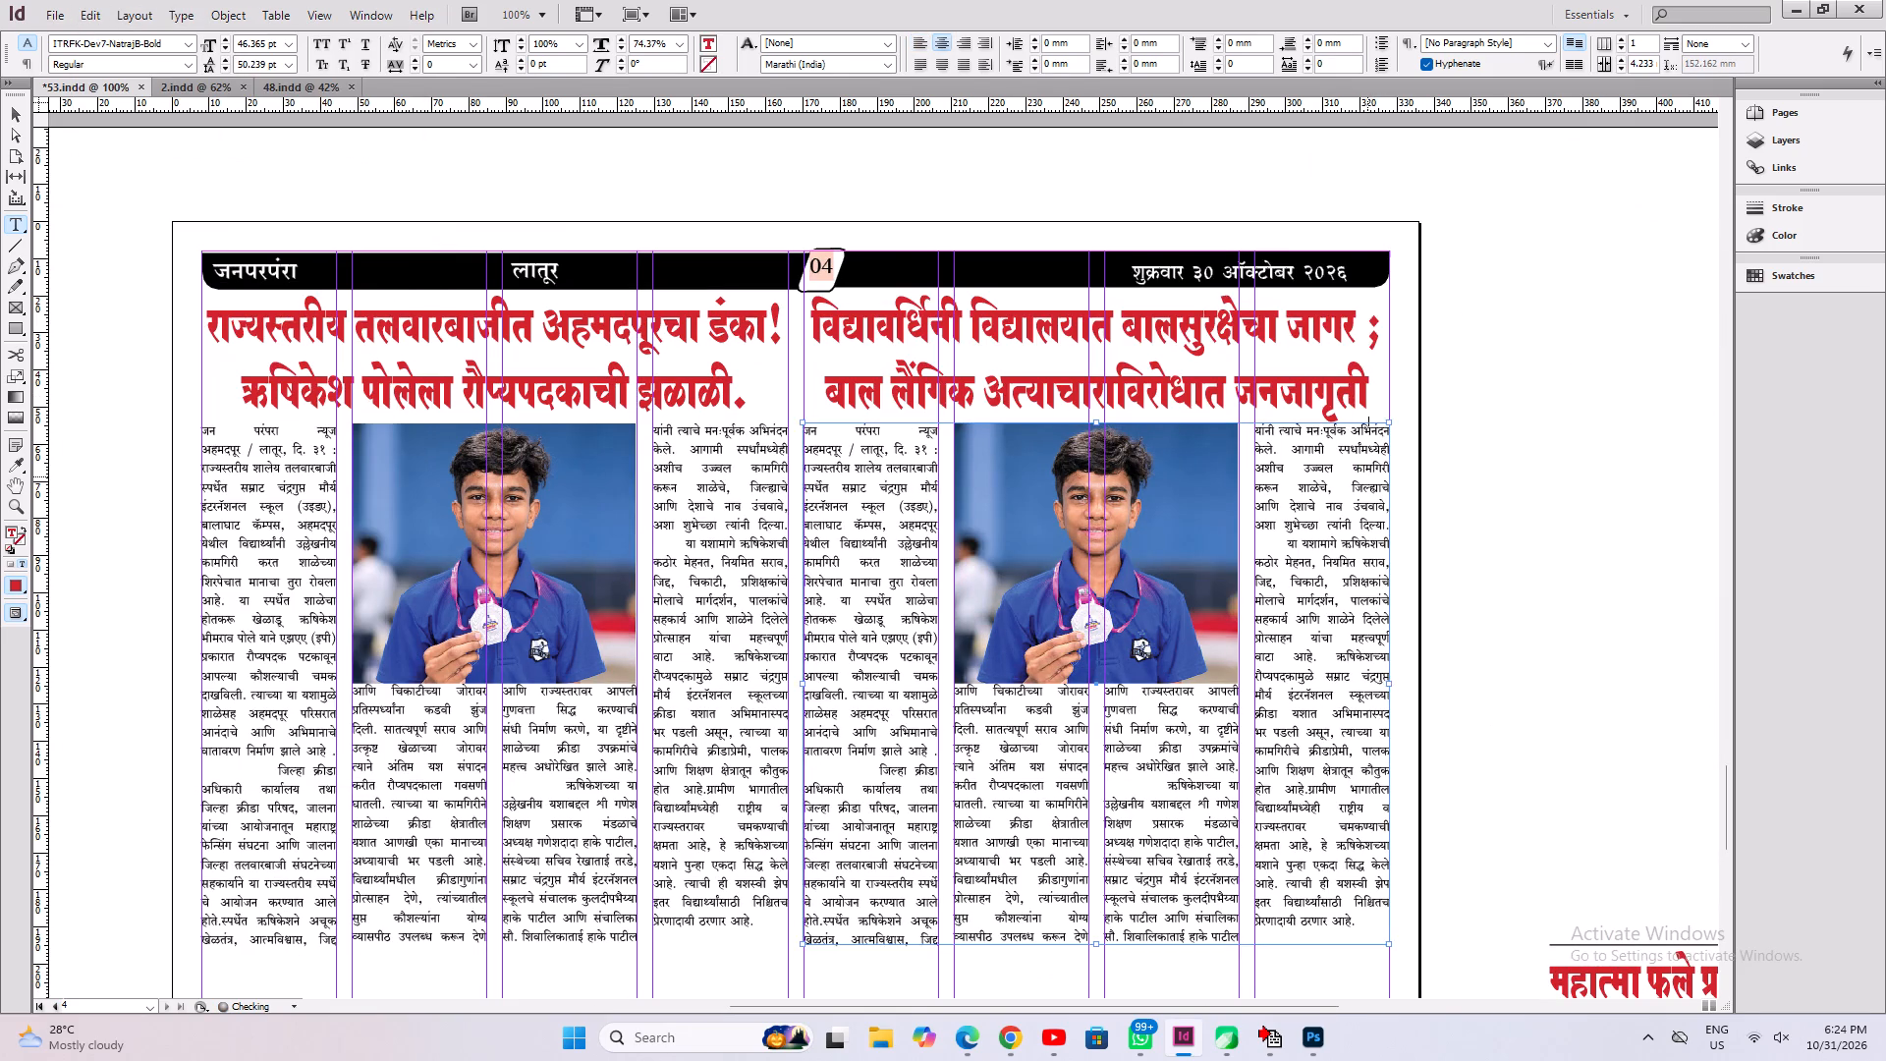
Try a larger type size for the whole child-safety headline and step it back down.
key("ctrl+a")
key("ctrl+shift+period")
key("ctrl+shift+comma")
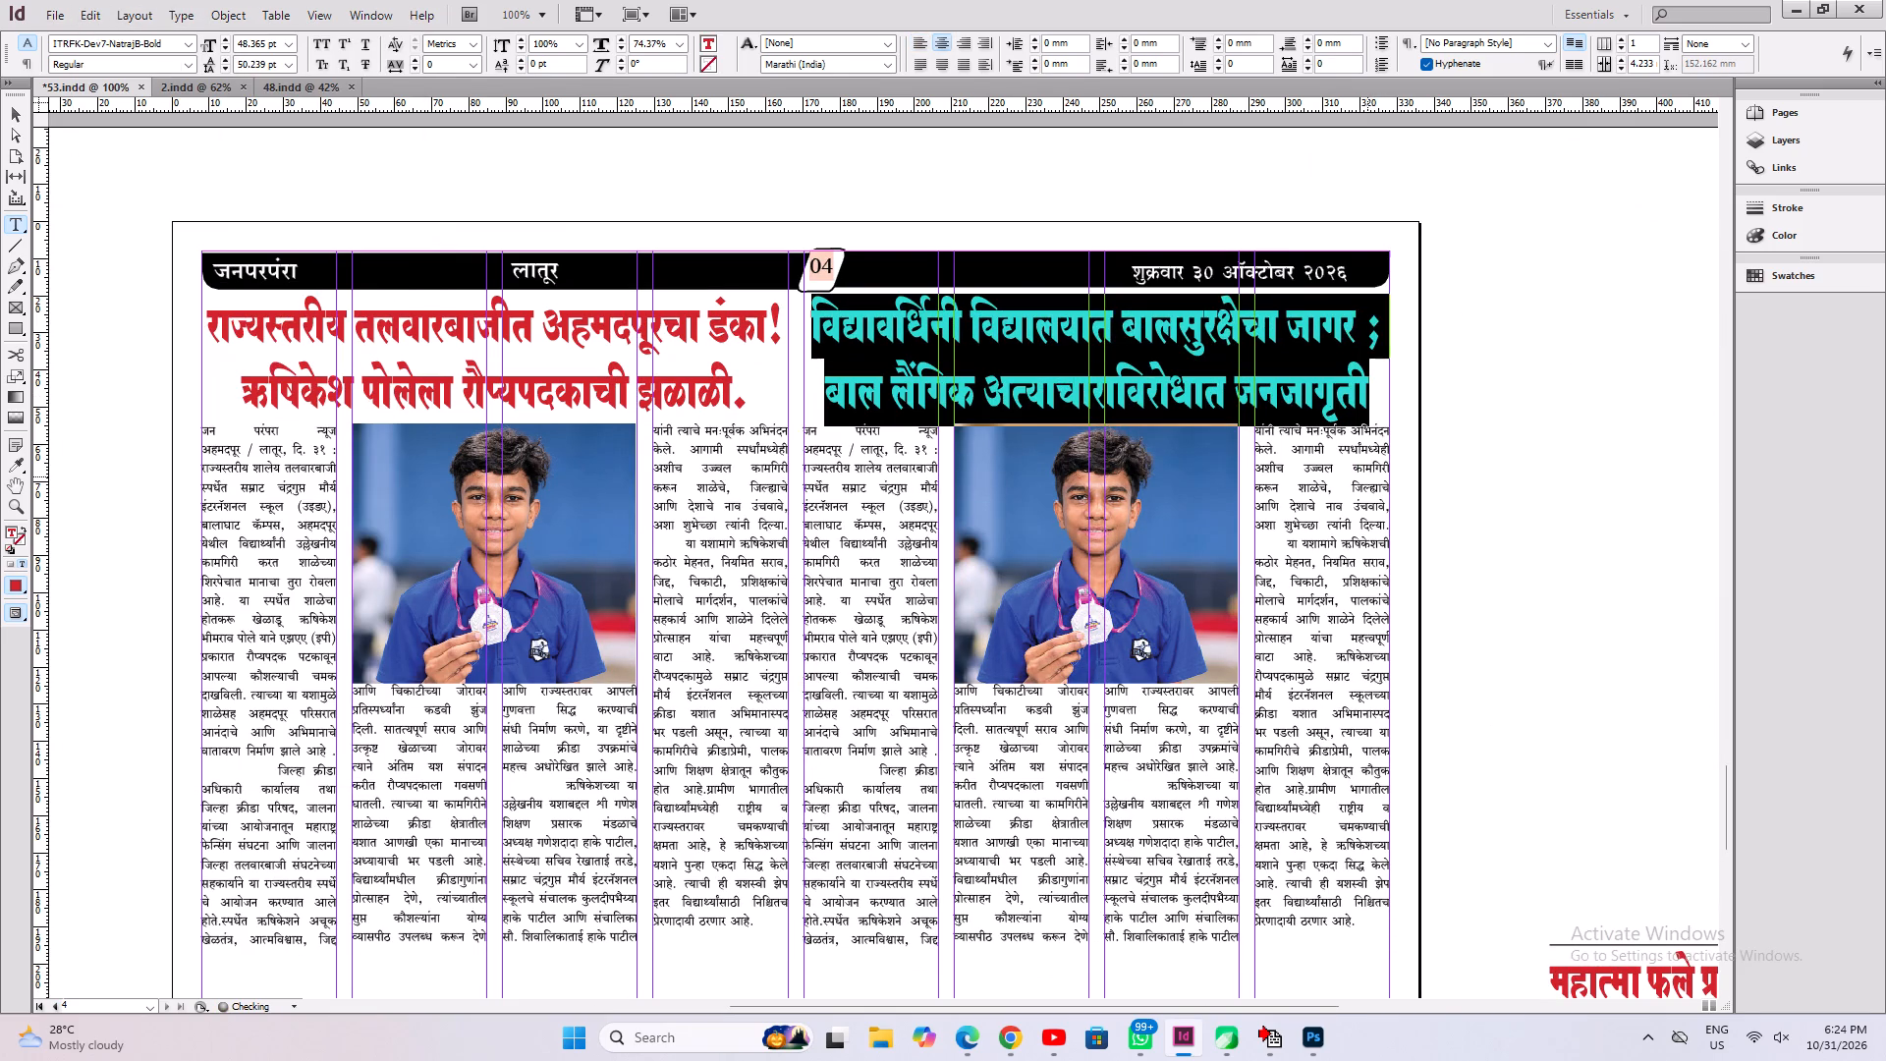
Save document 53.
key("ctrl+s")
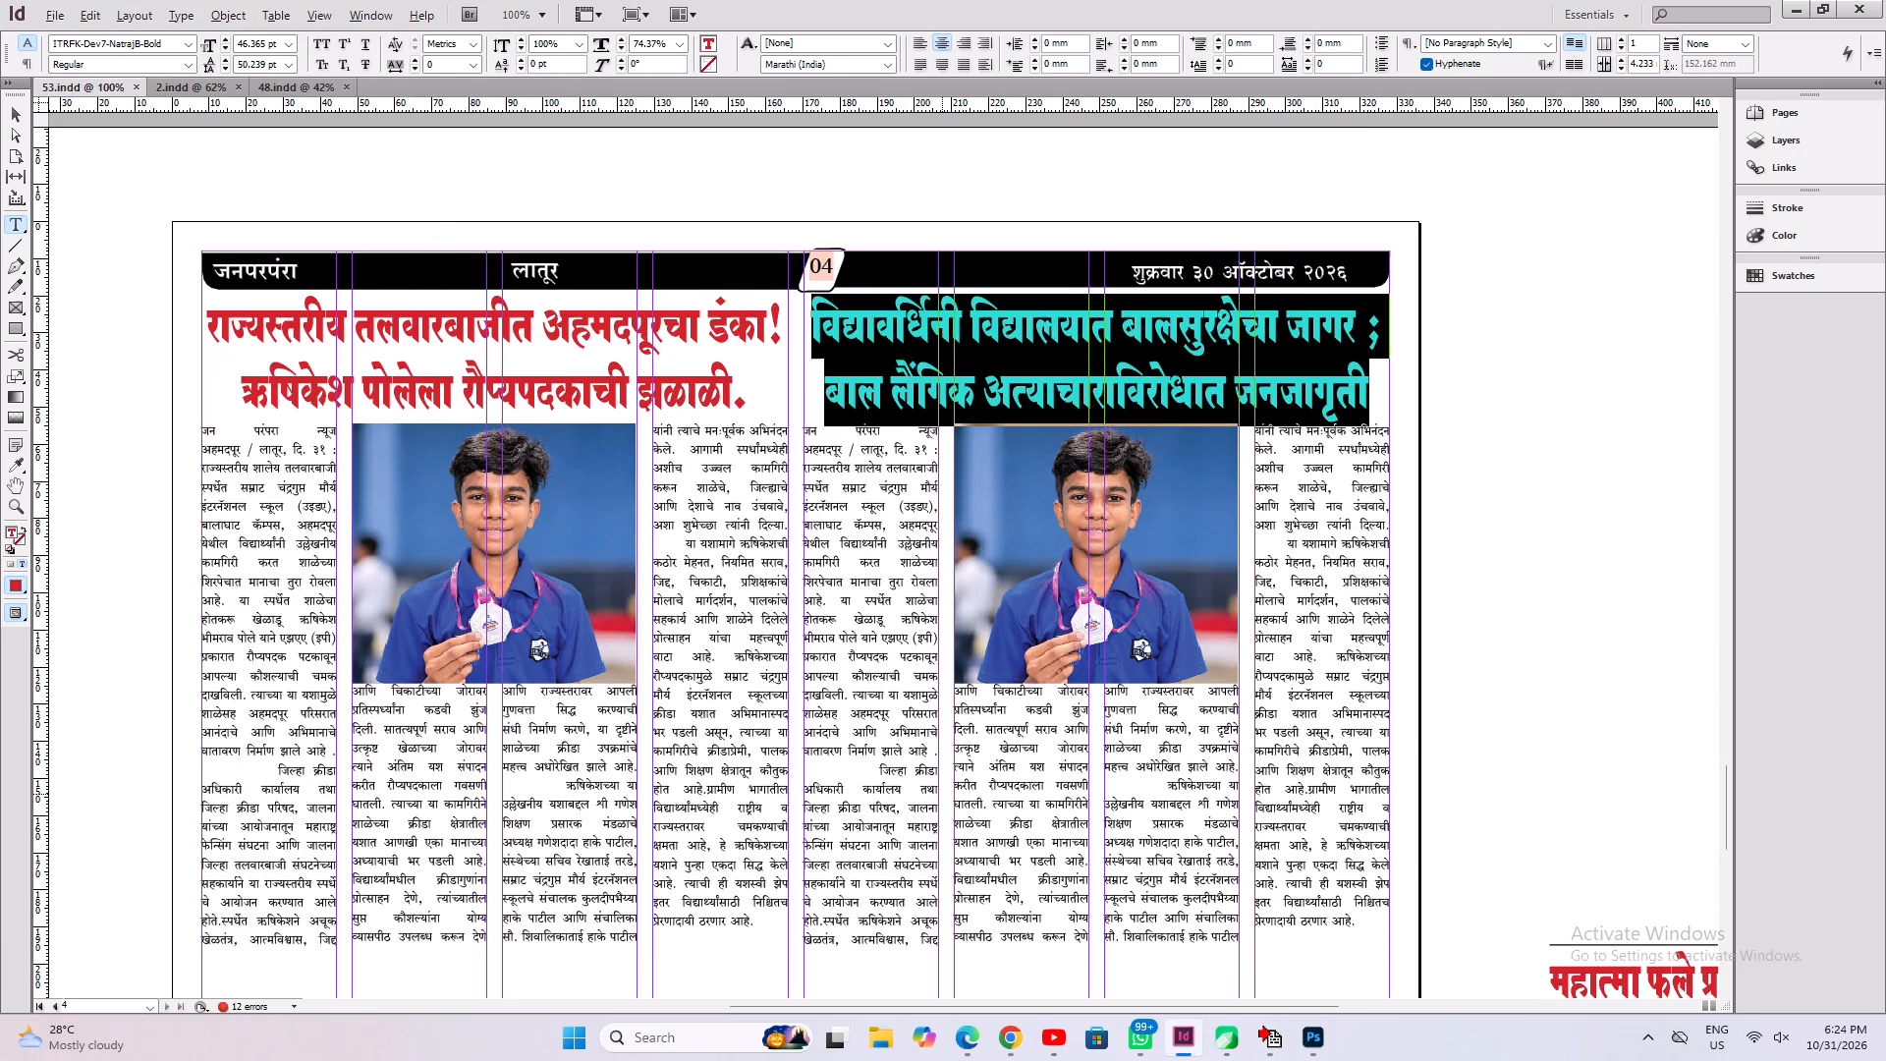
Delete the subheading and the blank line above जन परंपरा न्यूज in the child-safety story on the pasteboard.
left_click_drag(708, 776, 1531, 786, "alt")
left_click_drag(602, 650, 164, 548)
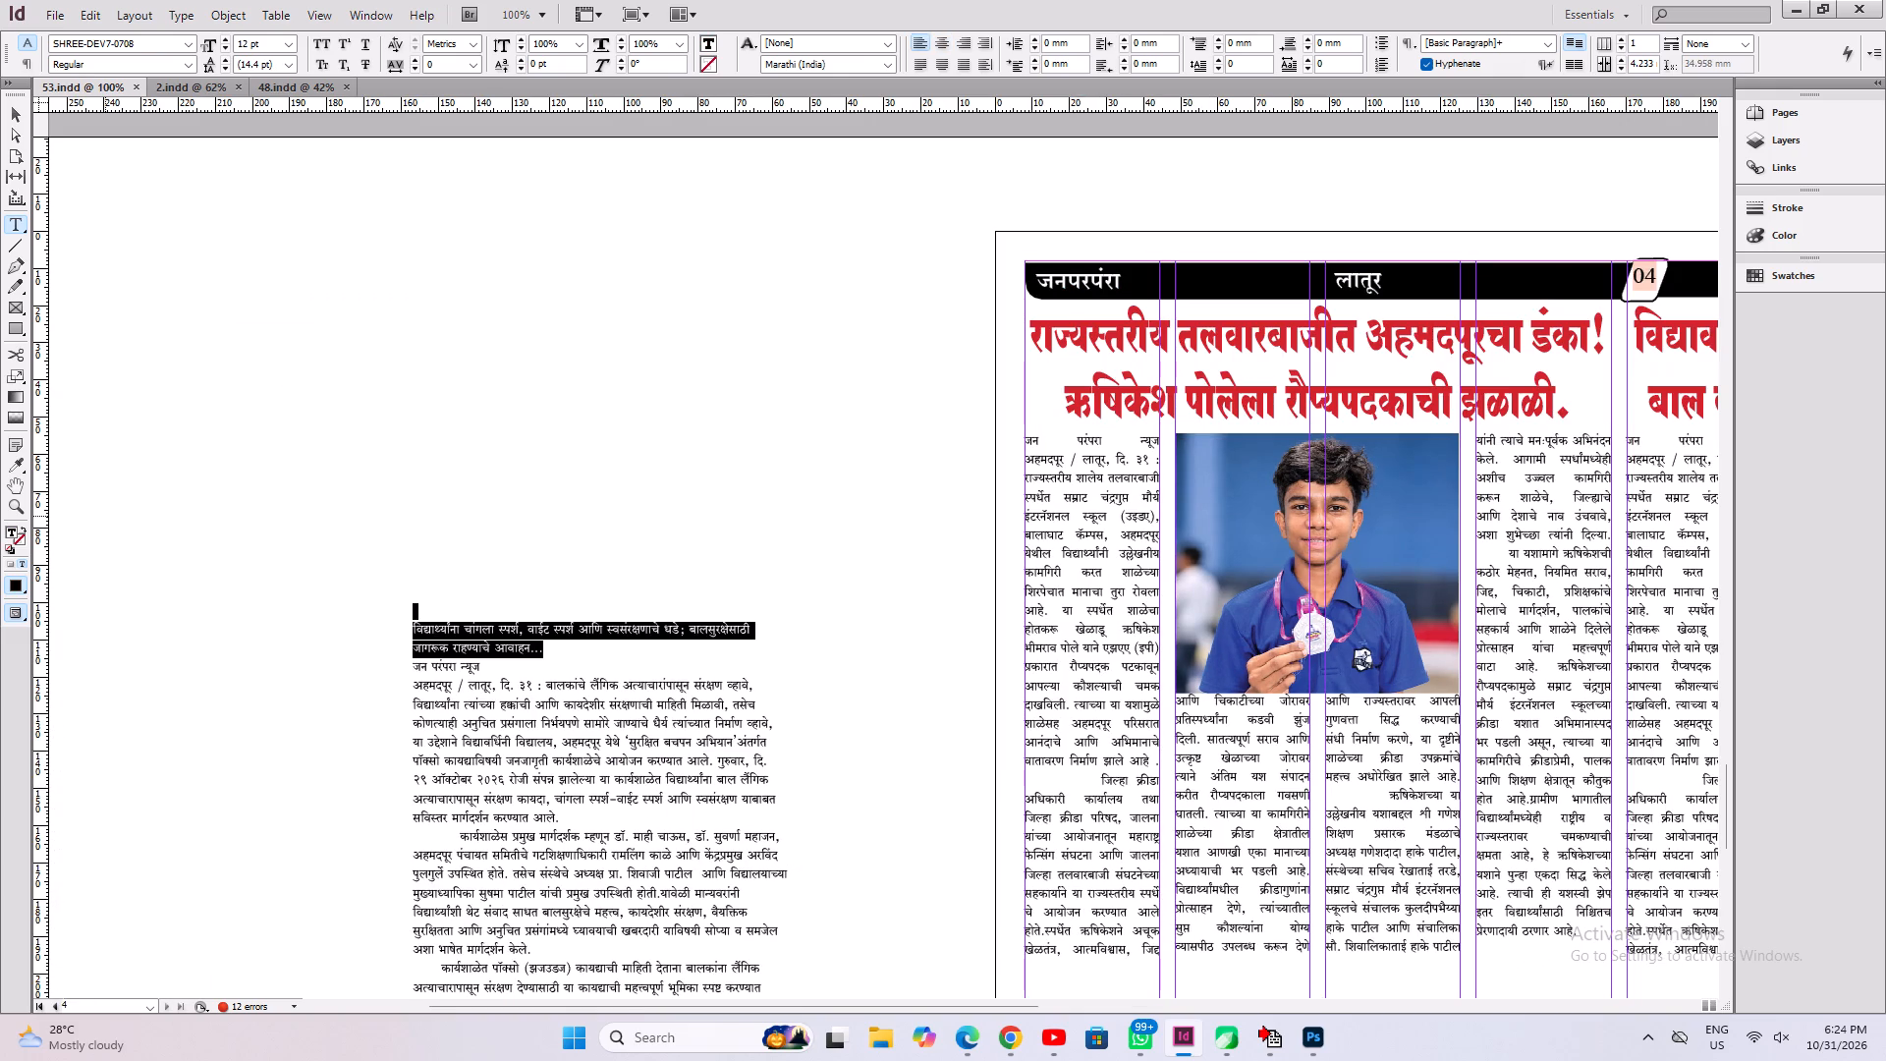
key("BackSpace")
key("Down")
key("shift+Up")
key("shift+Up")
key("shift+Up")
key("shift+Up")
key("shift+Up")
key("shift+Up")
key("shift+Up")
key("shift+Up")
key("shift+Up")
key("shift+Up")
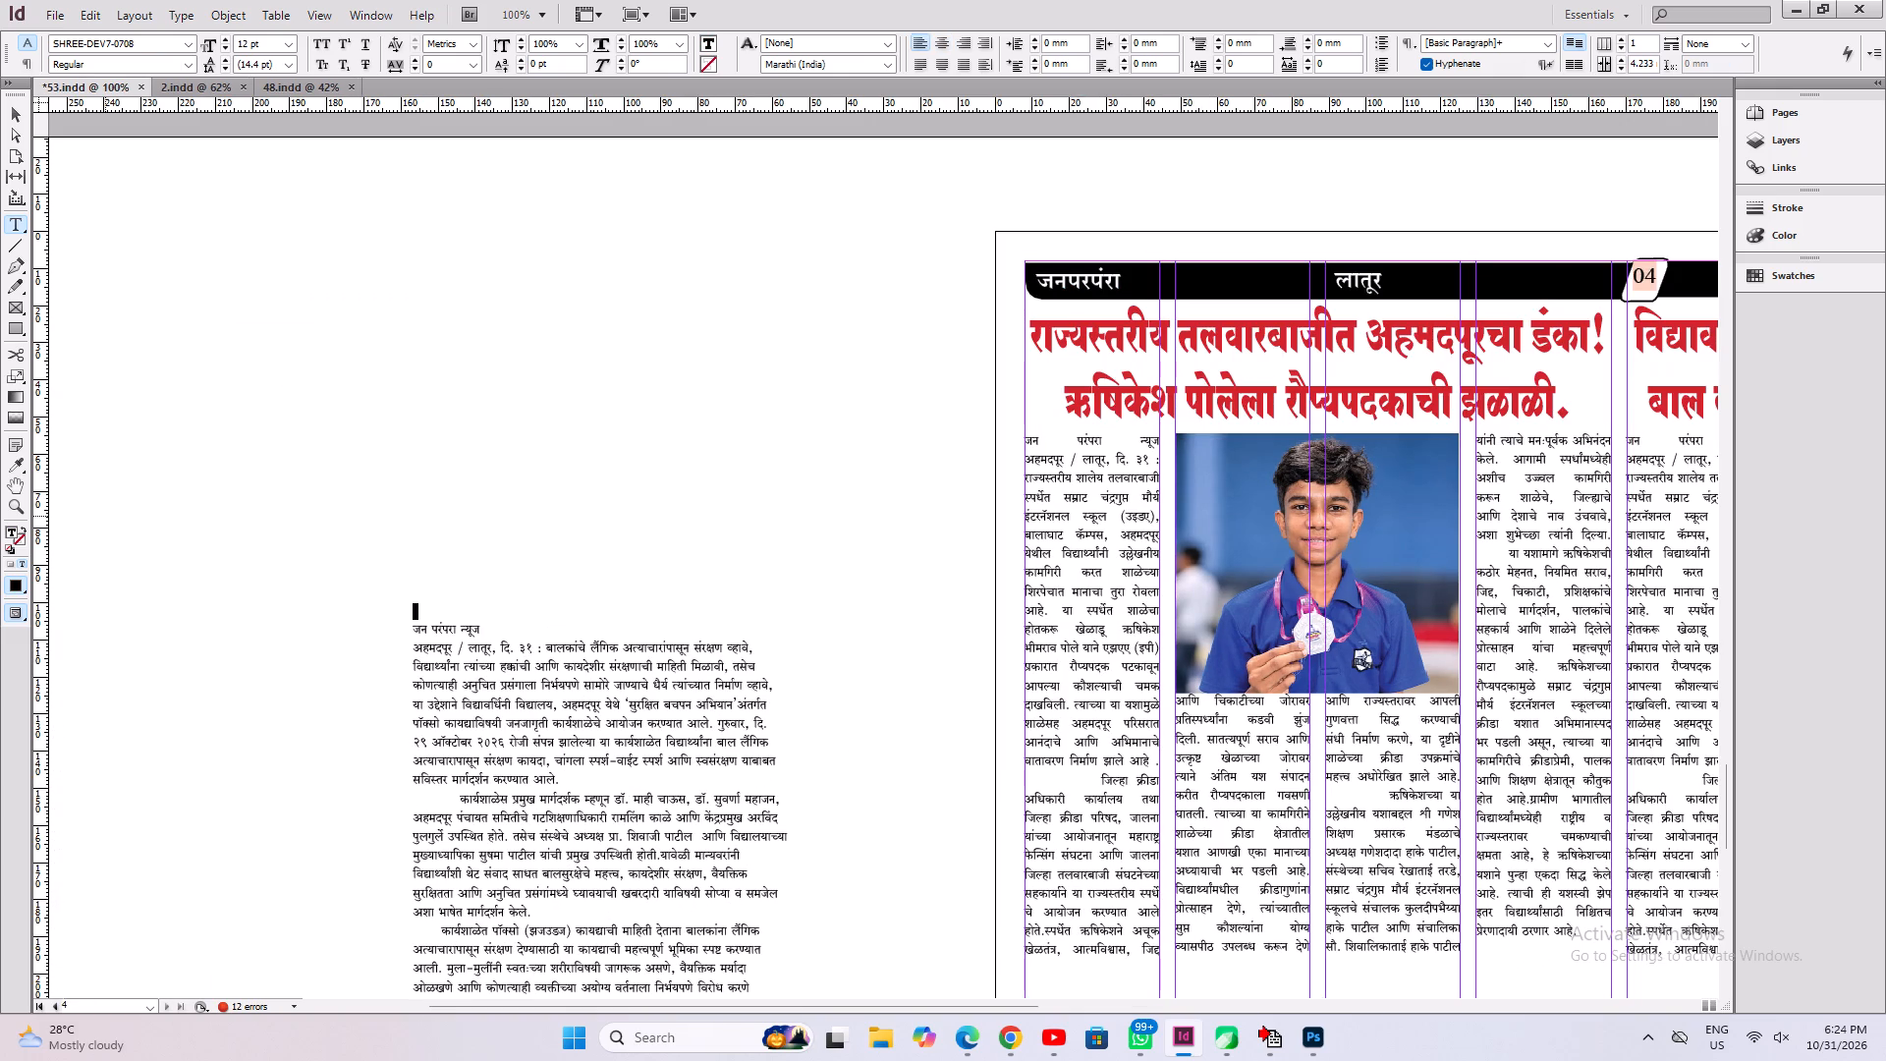
key("BackSpace")
Justify the child-safety story, move it into the page's four-column frame to replace the duplicated fencing text, fit the frame to its content, and save.
key("ctrl+a")
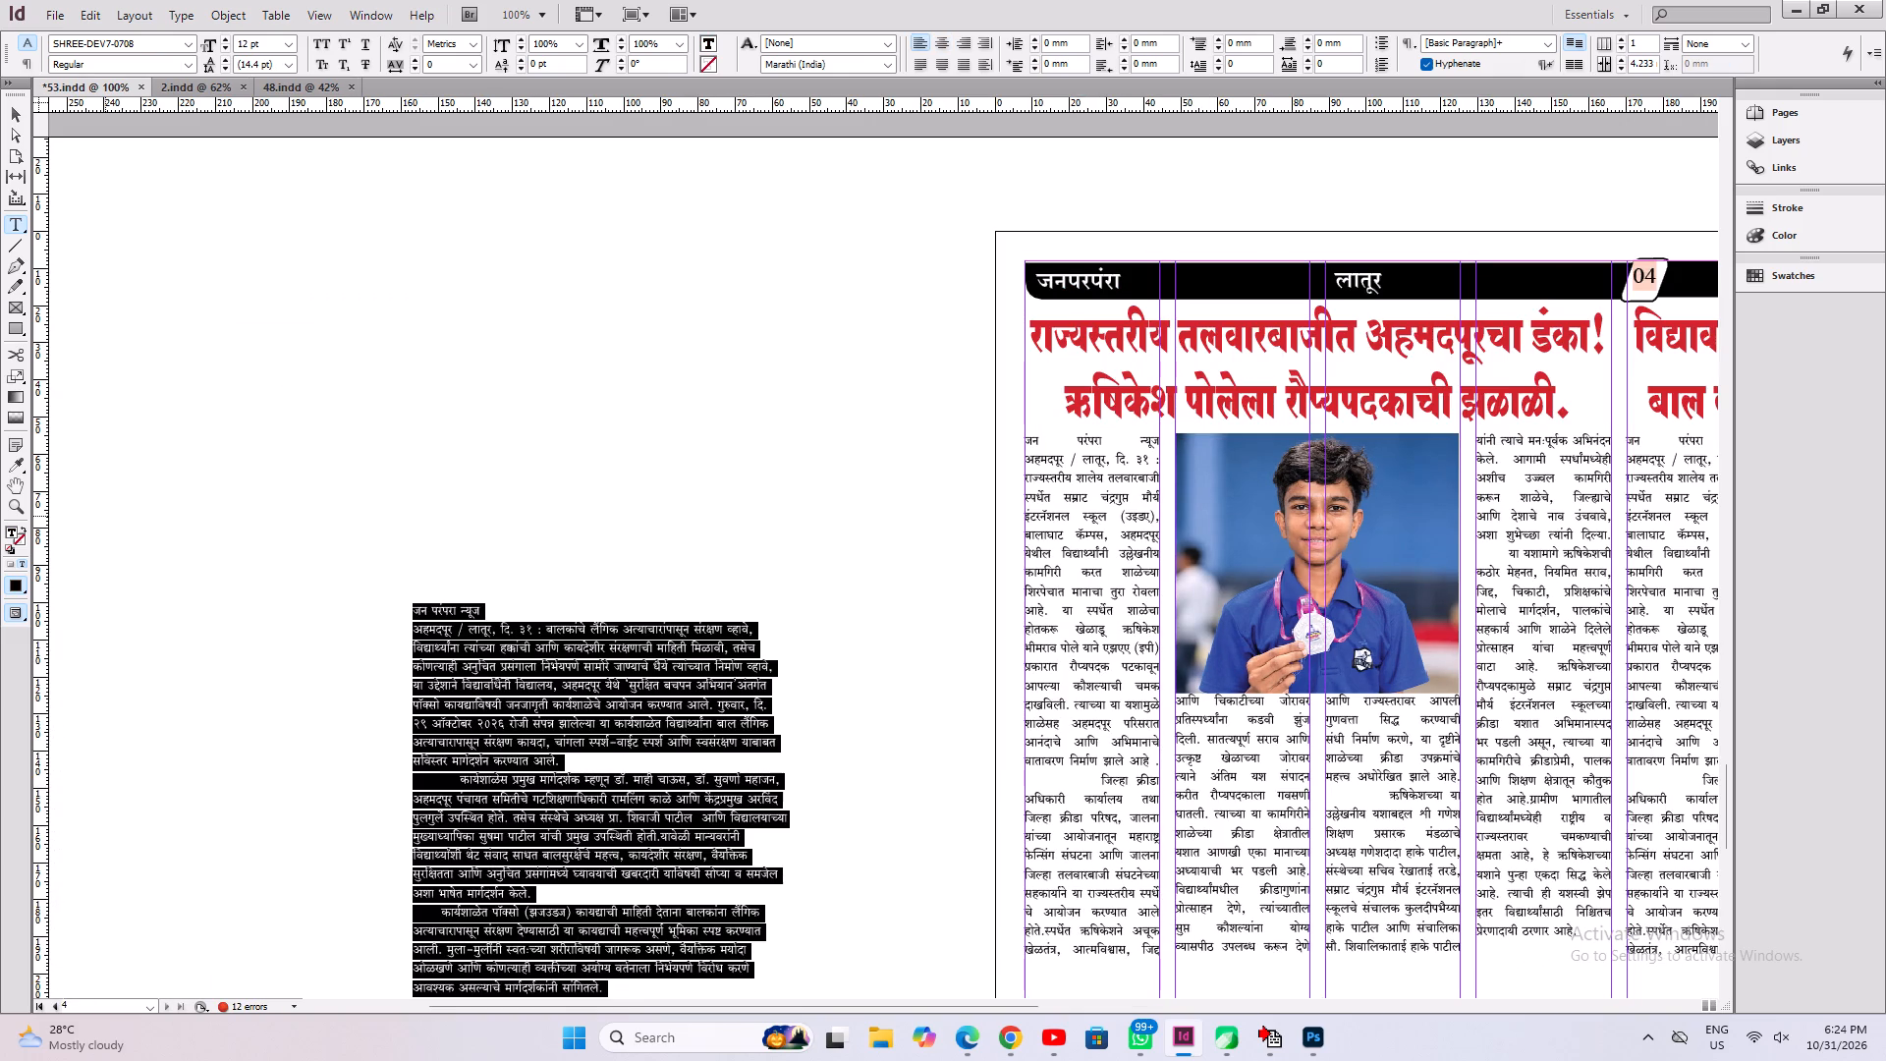
key("ctrl+shift+j")
key("ctrl+x")
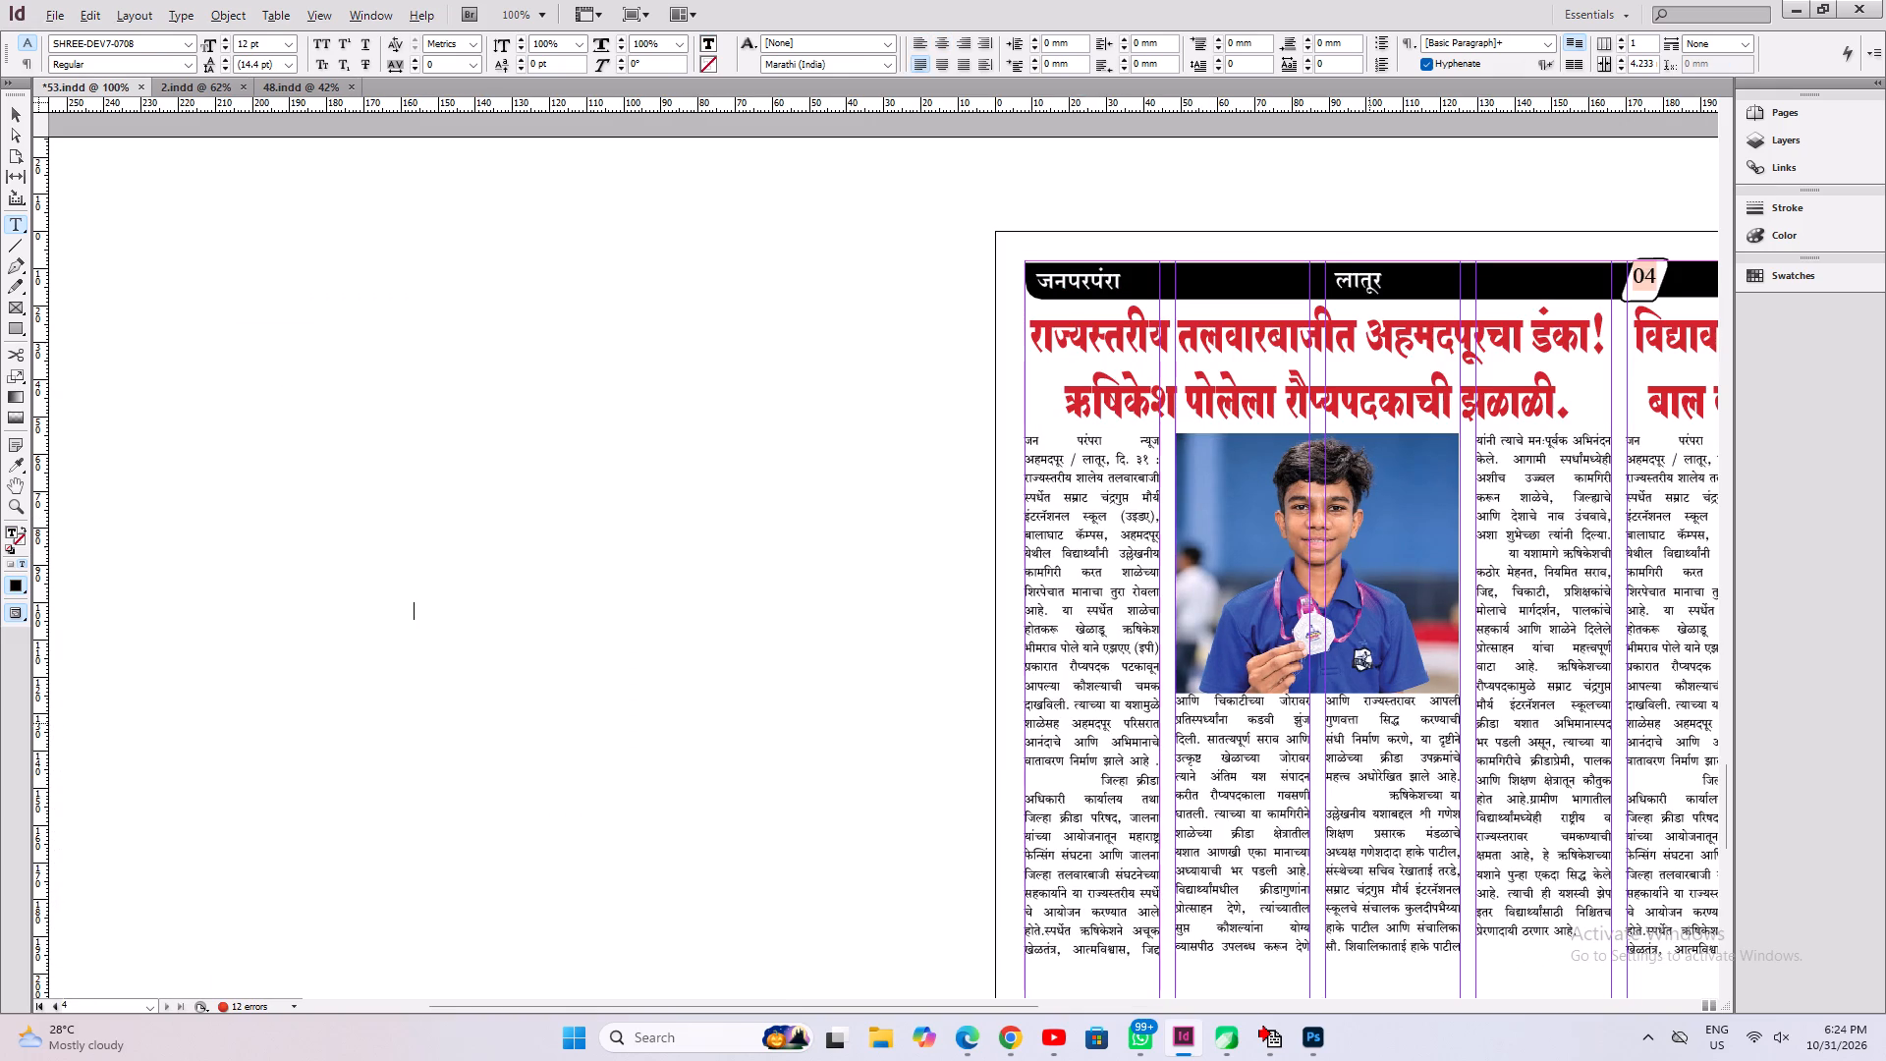
left_click_drag(1377, 714, 366, 597, "alt")
left_click(750, 547)
key("ctrl+a")
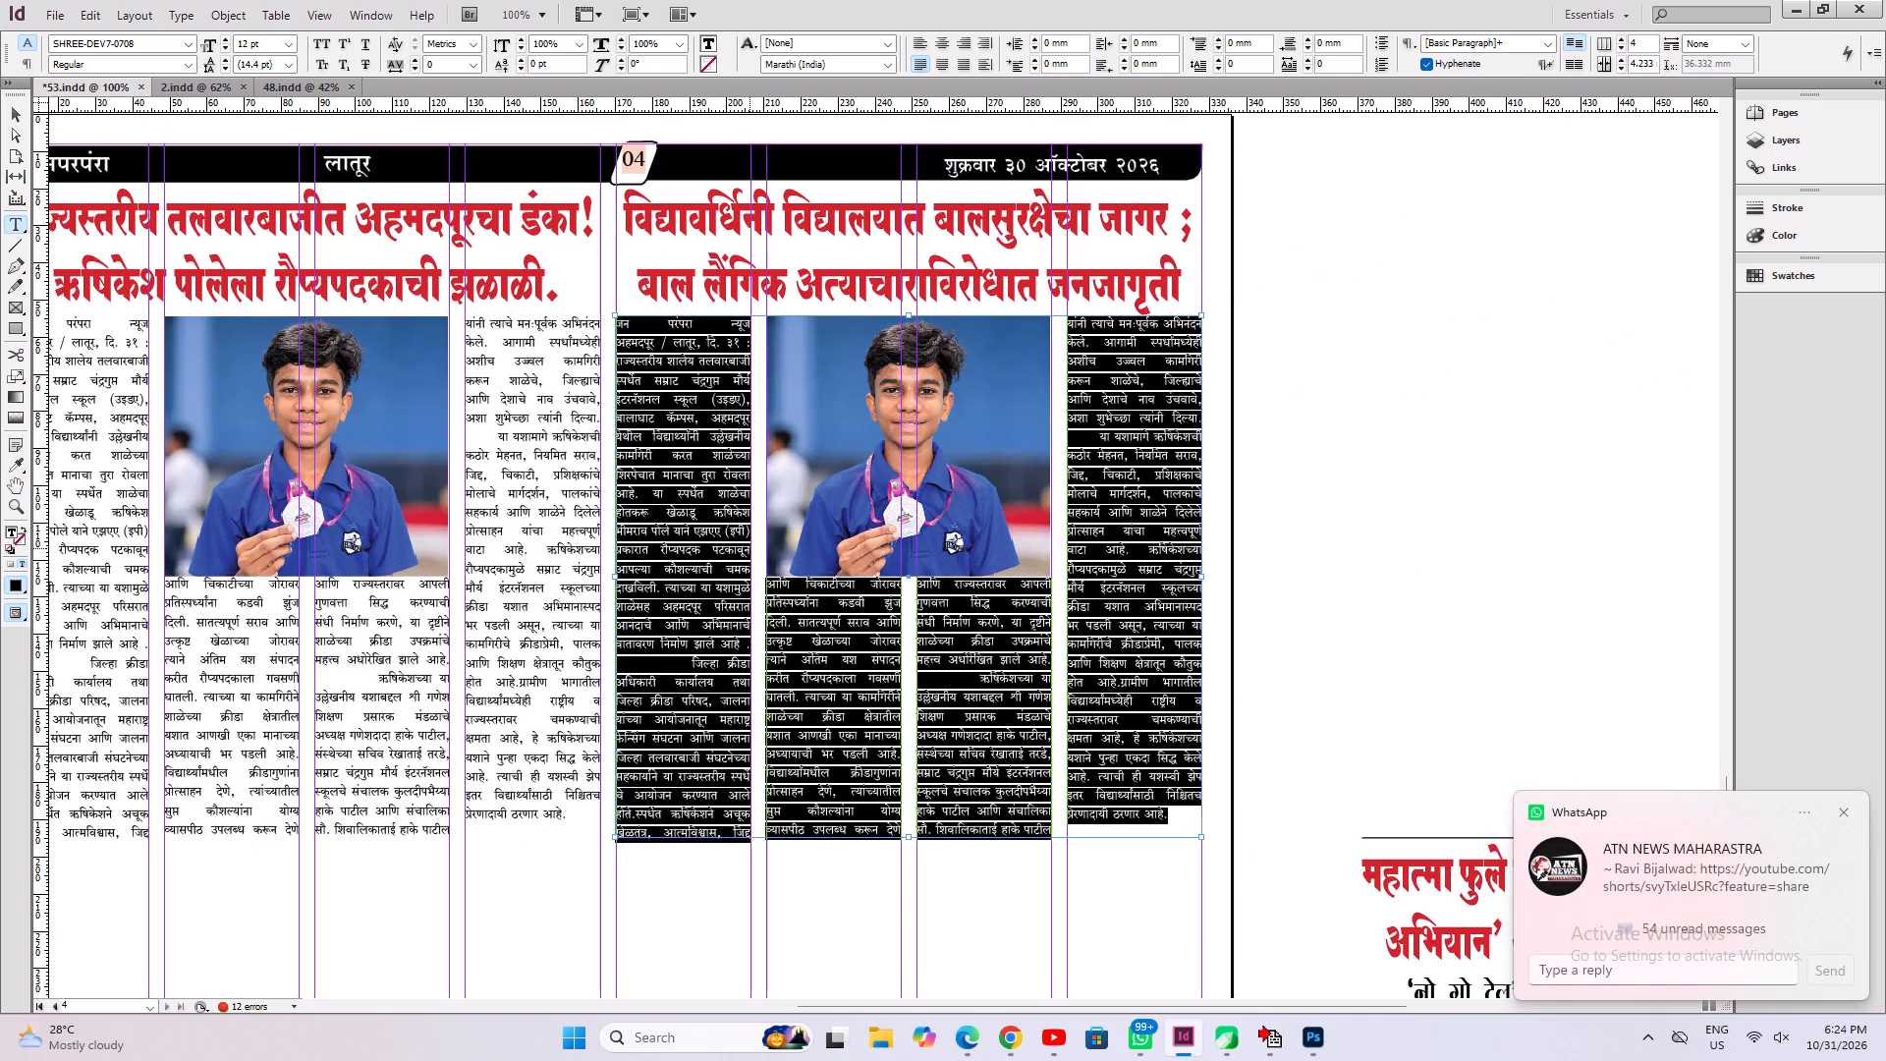
key("ctrl+v")
key("ctrl+a")
key("ctrl+alt+c")
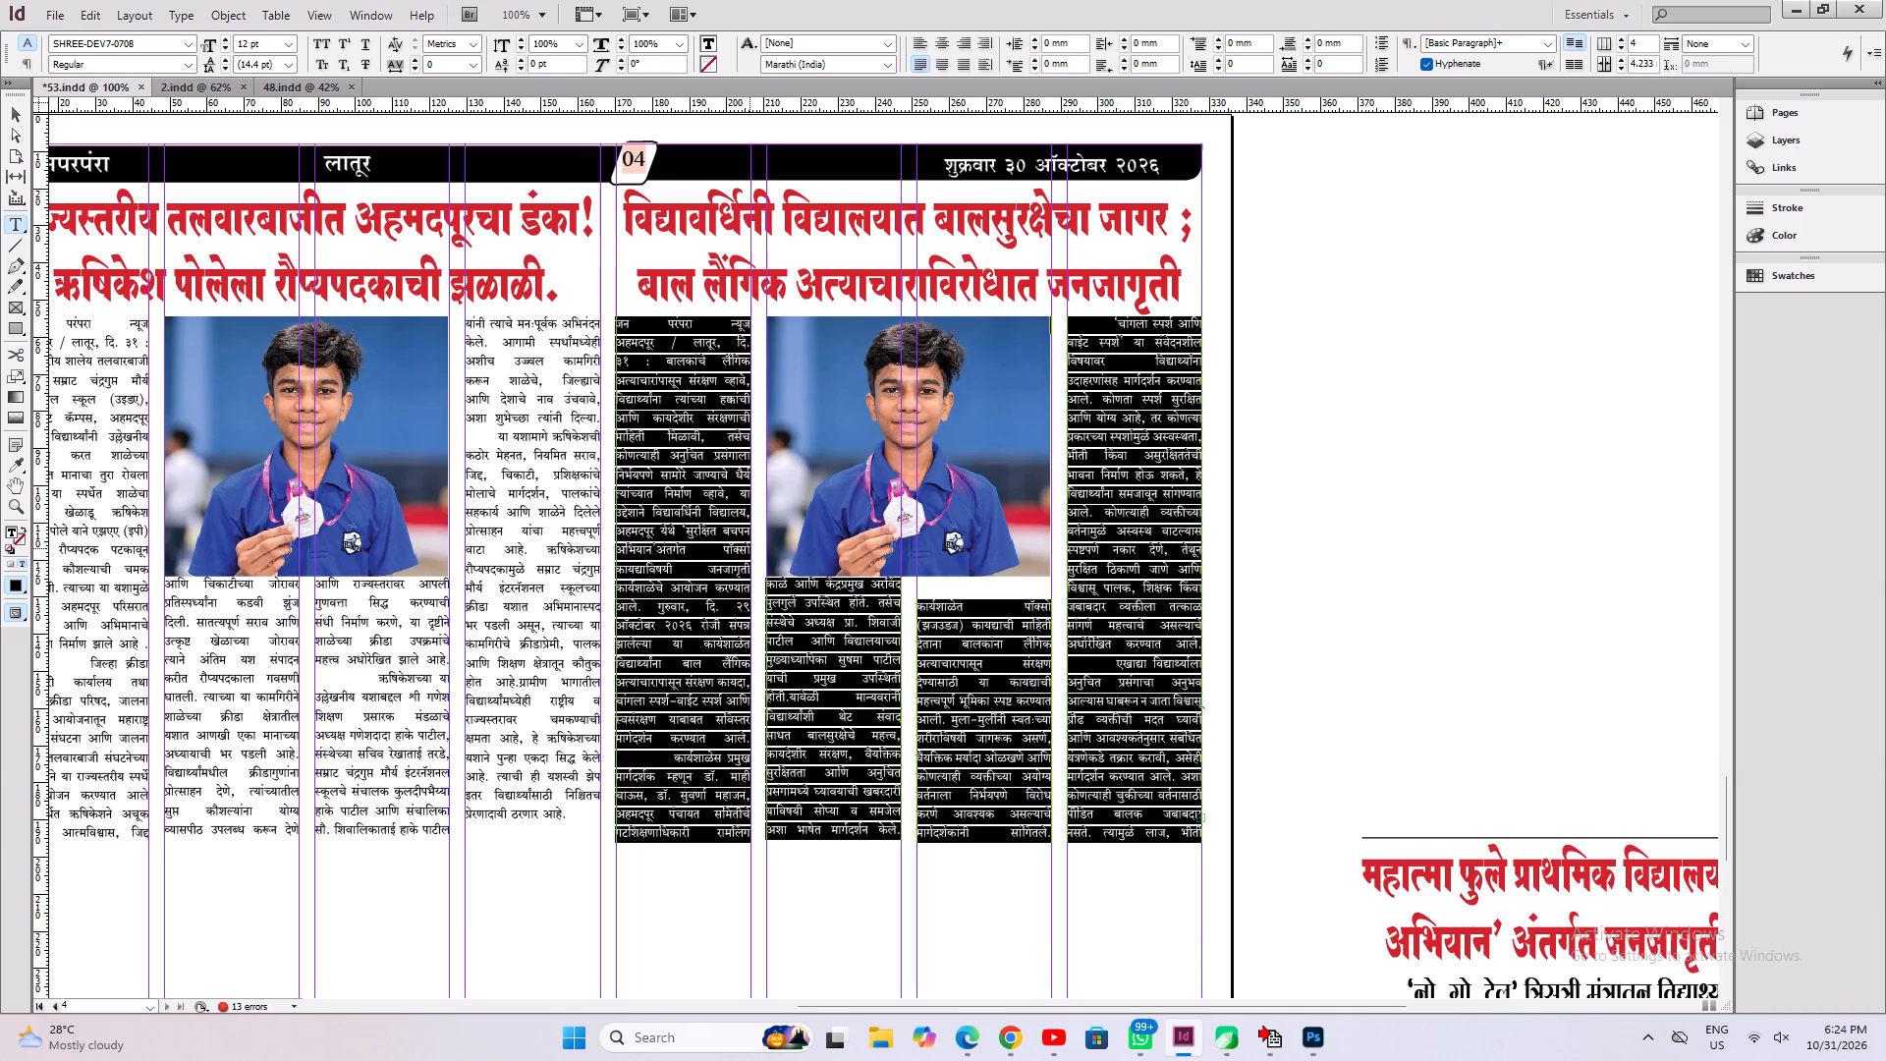
key("ctrl+s")
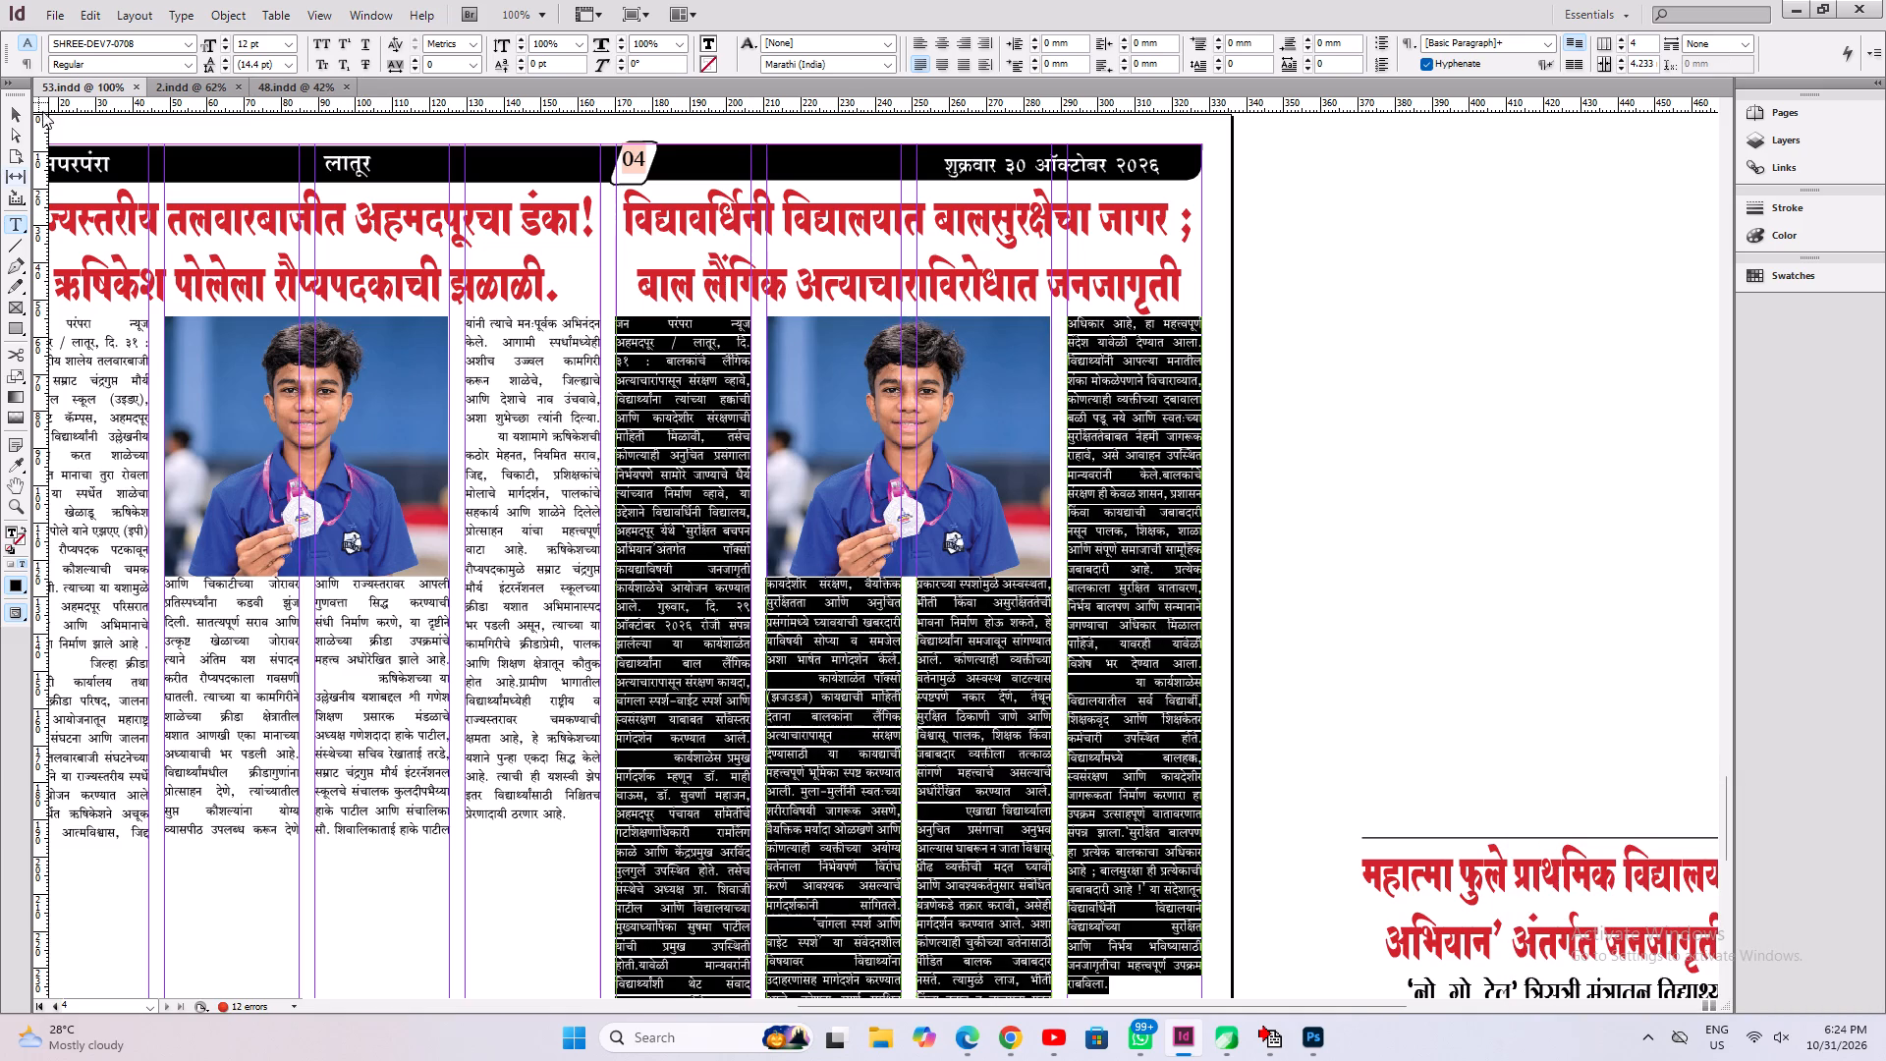
Delete the duplicated medal-winner photo from the child-safety story and save document 53.
left_click(21, 115)
left_click(895, 508, "ctrl")
key("Delete")
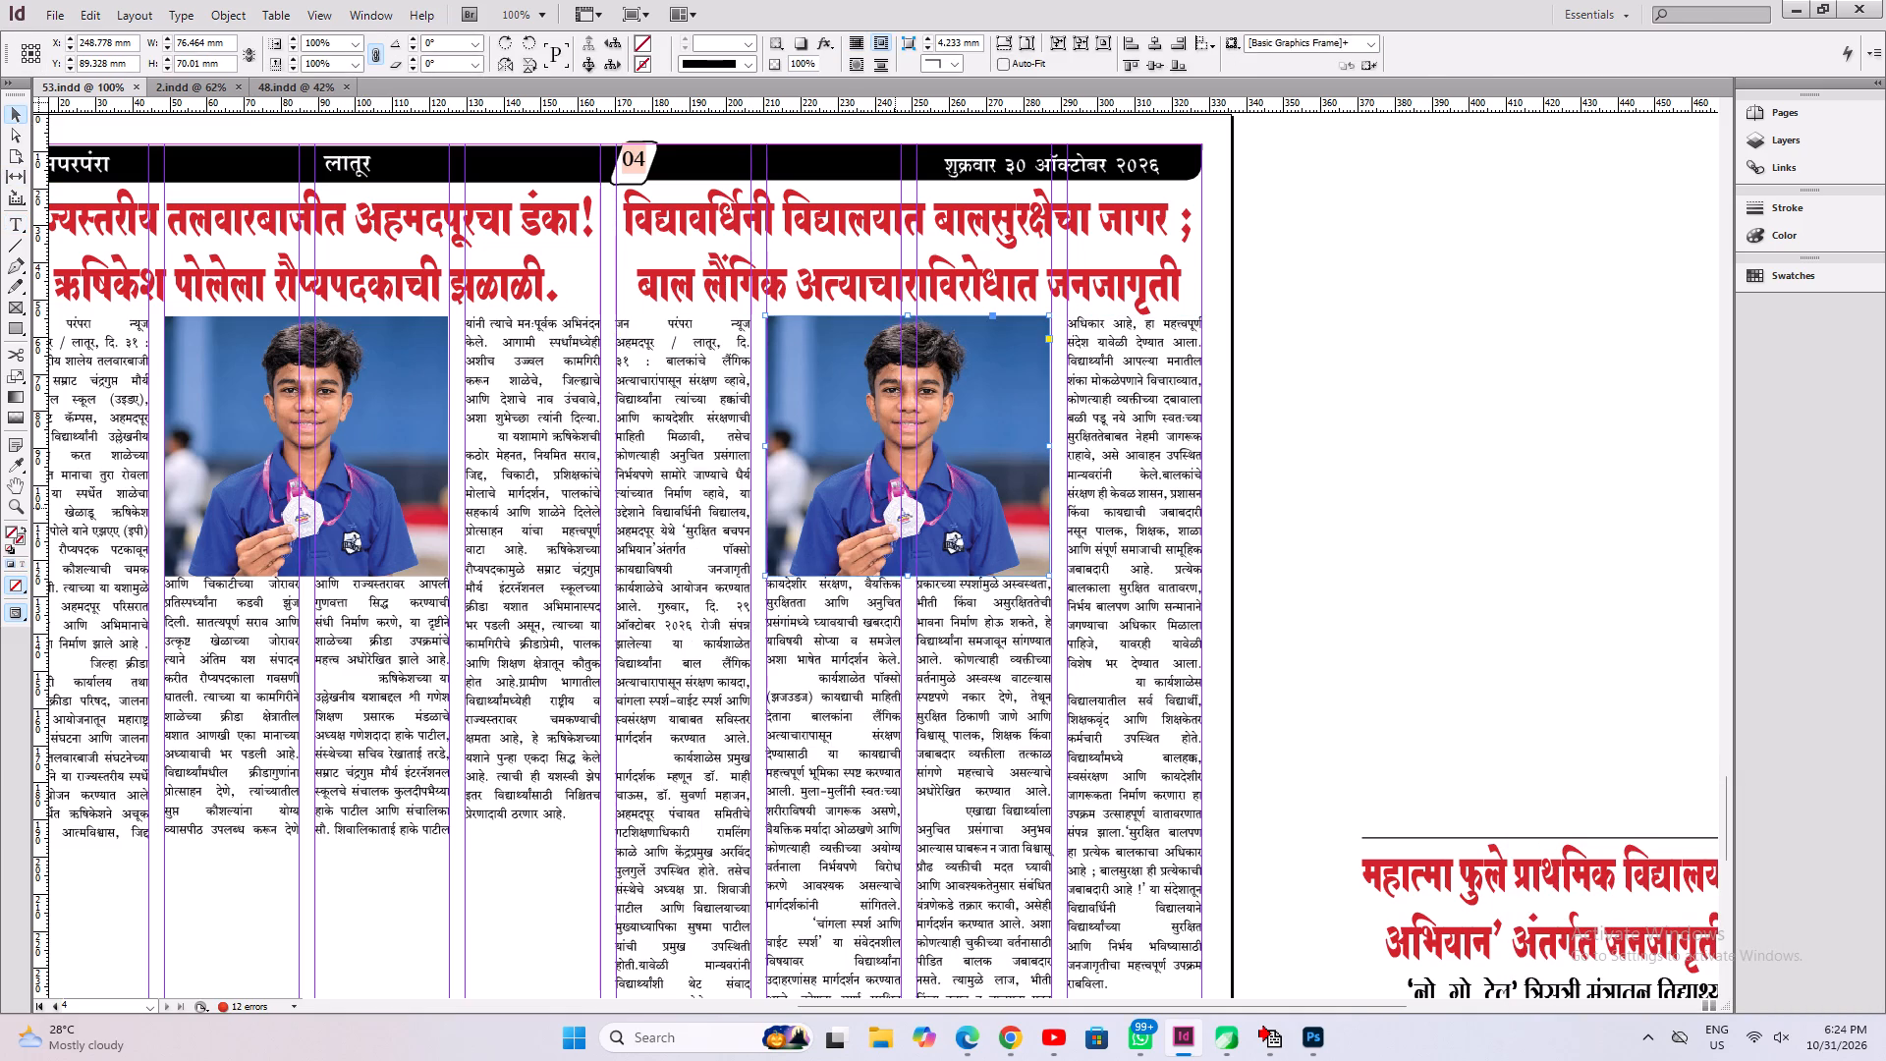
key("ctrl+s")
key("ctrl+s")
Delete the empty text frame on the pasteboard beside page 4 and save document 53.
key("ctrl+0")
key("ctrl+a")
key("ctrl+s")
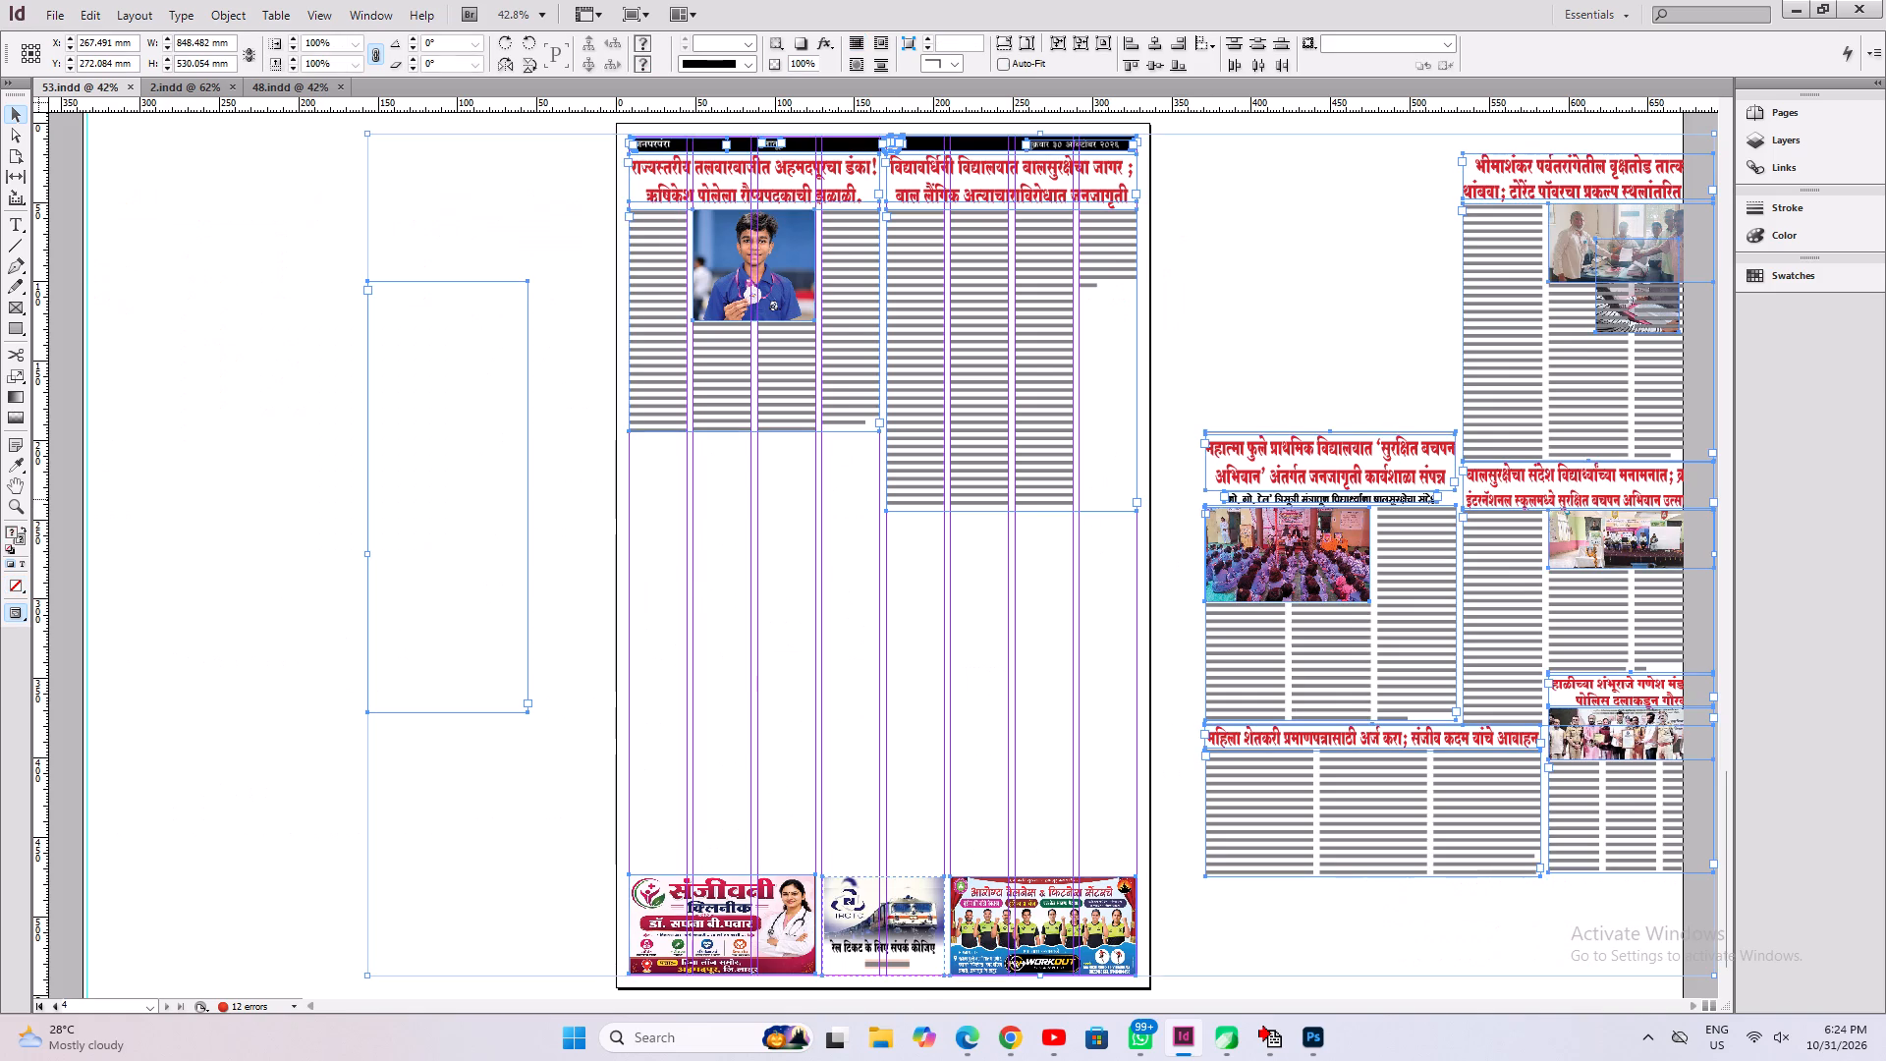
left_click(231, 333)
left_click_drag(242, 264, 554, 781)
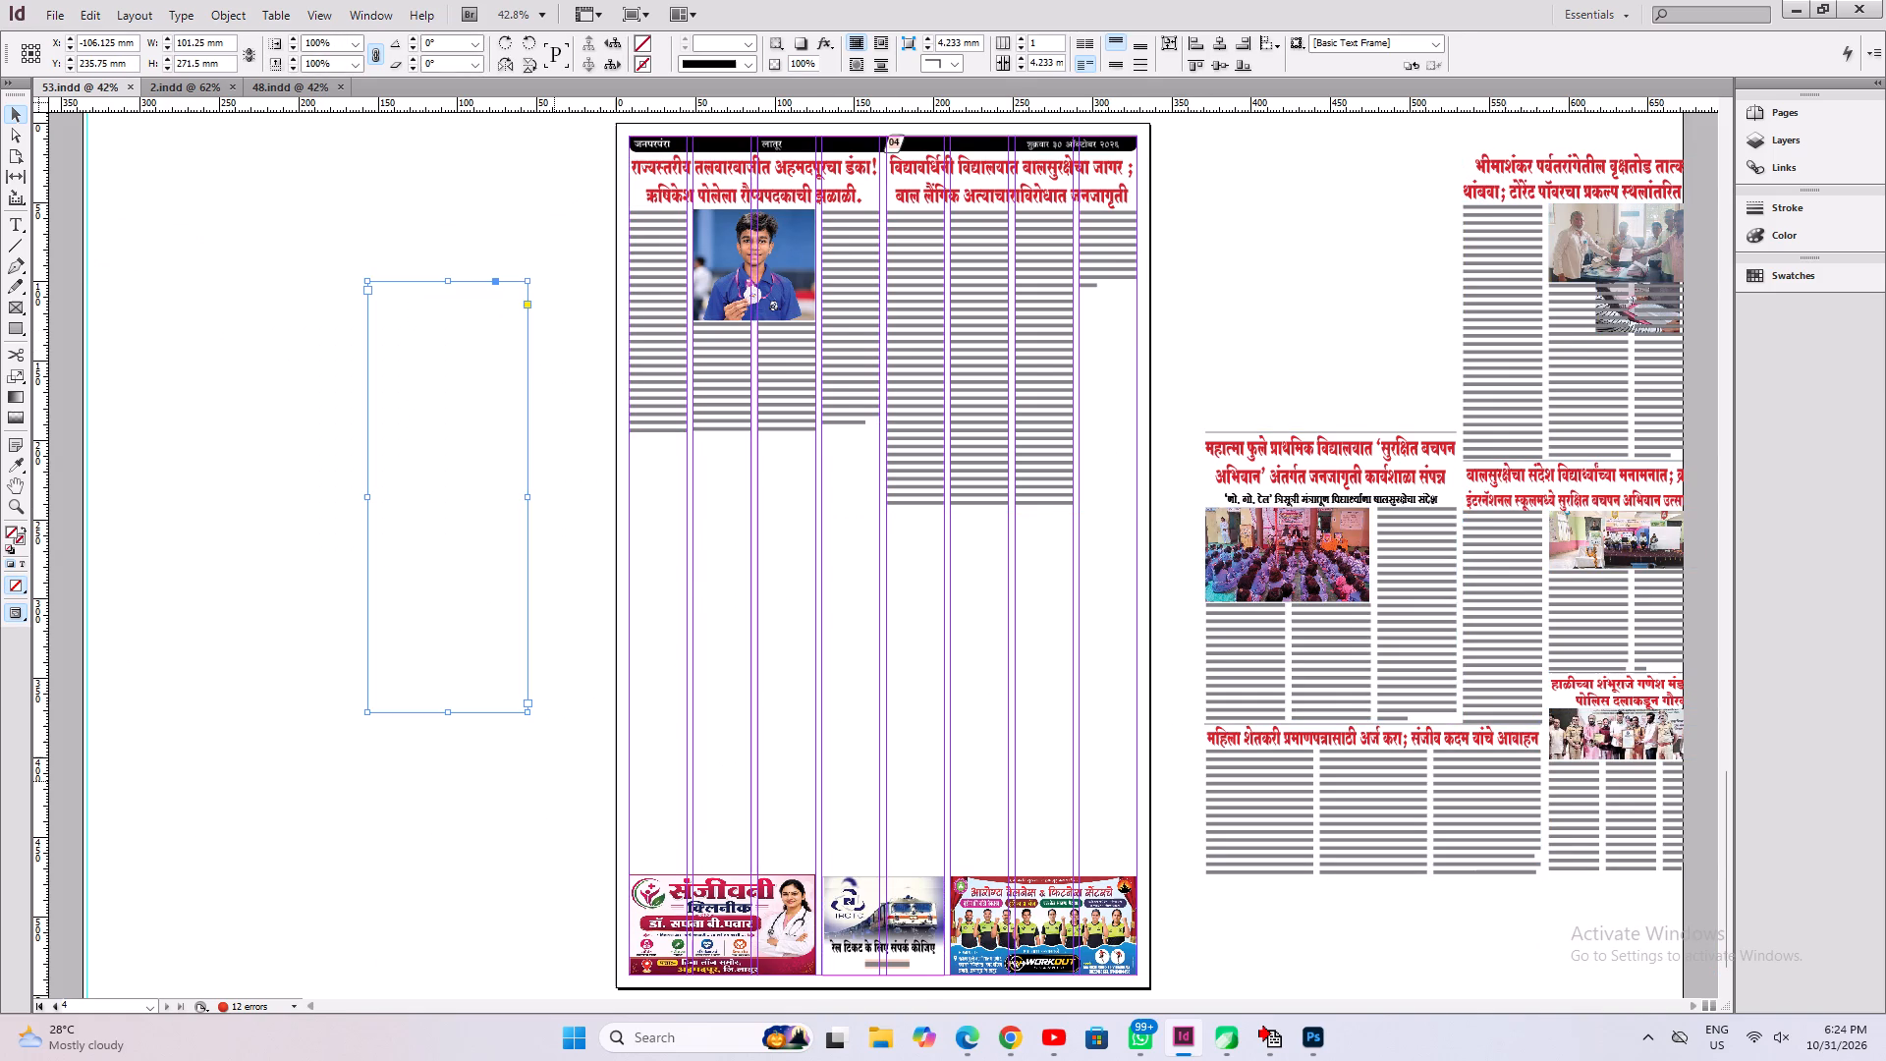
key("Delete")
key("ctrl+a")
key("ctrl+s")
left_click(314, 751)
key("ctrl+s")
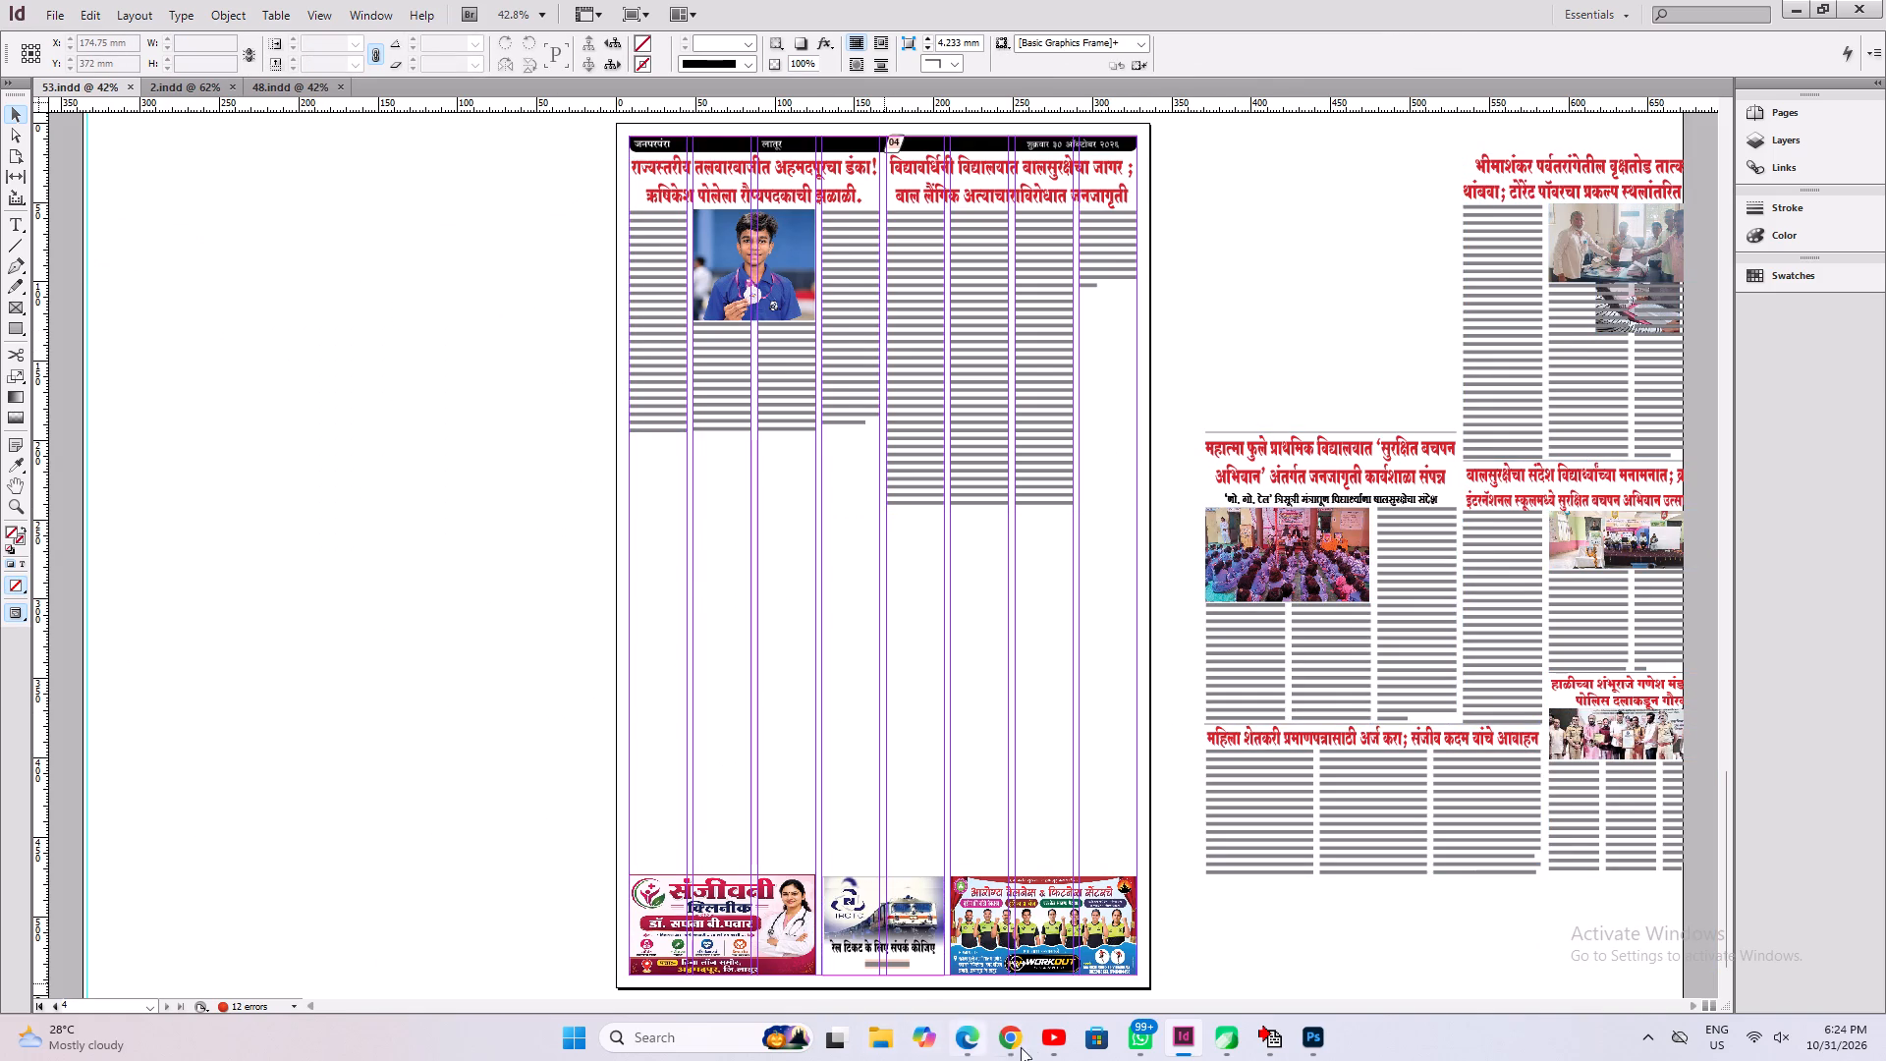
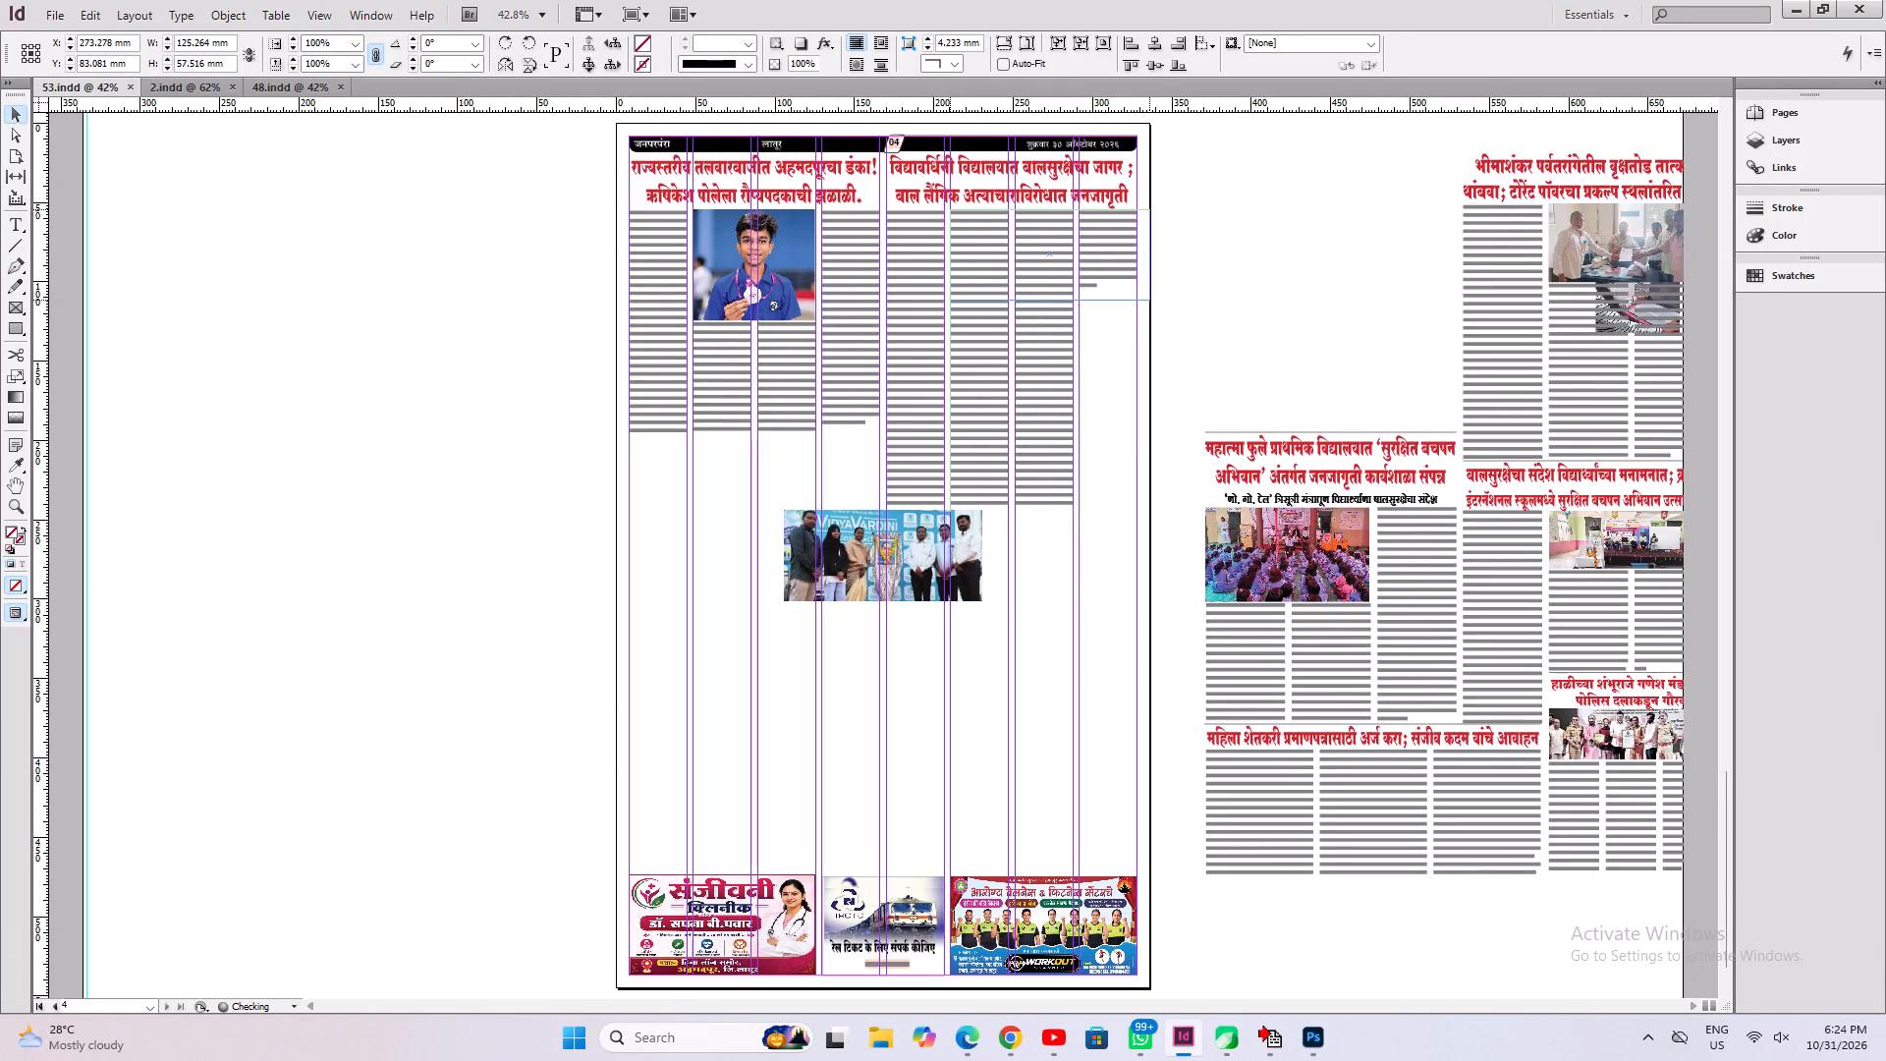
Nudge the group photo slightly down below the child-safety headline and scale it to about 117 by 54 mm, ending at the last column's edge.
key("ctrl+1")
key("Down")
key("Down")
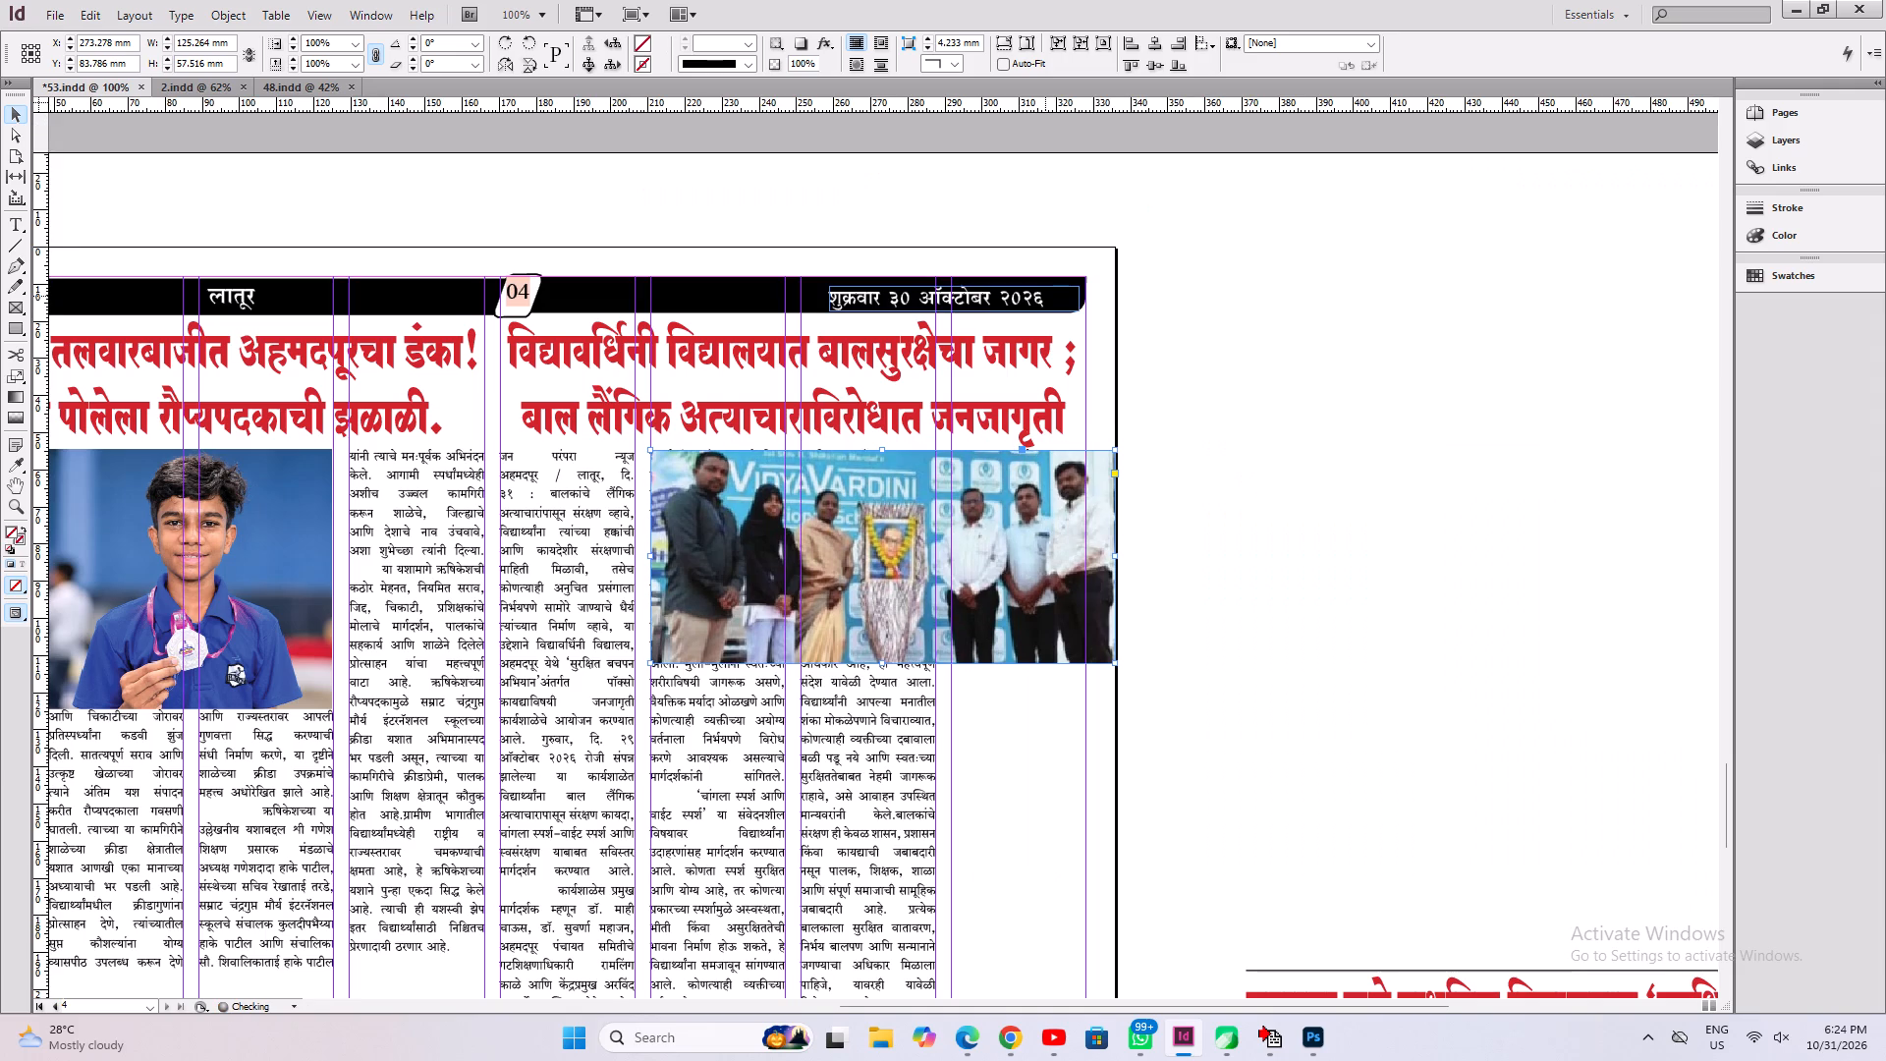
key("Down")
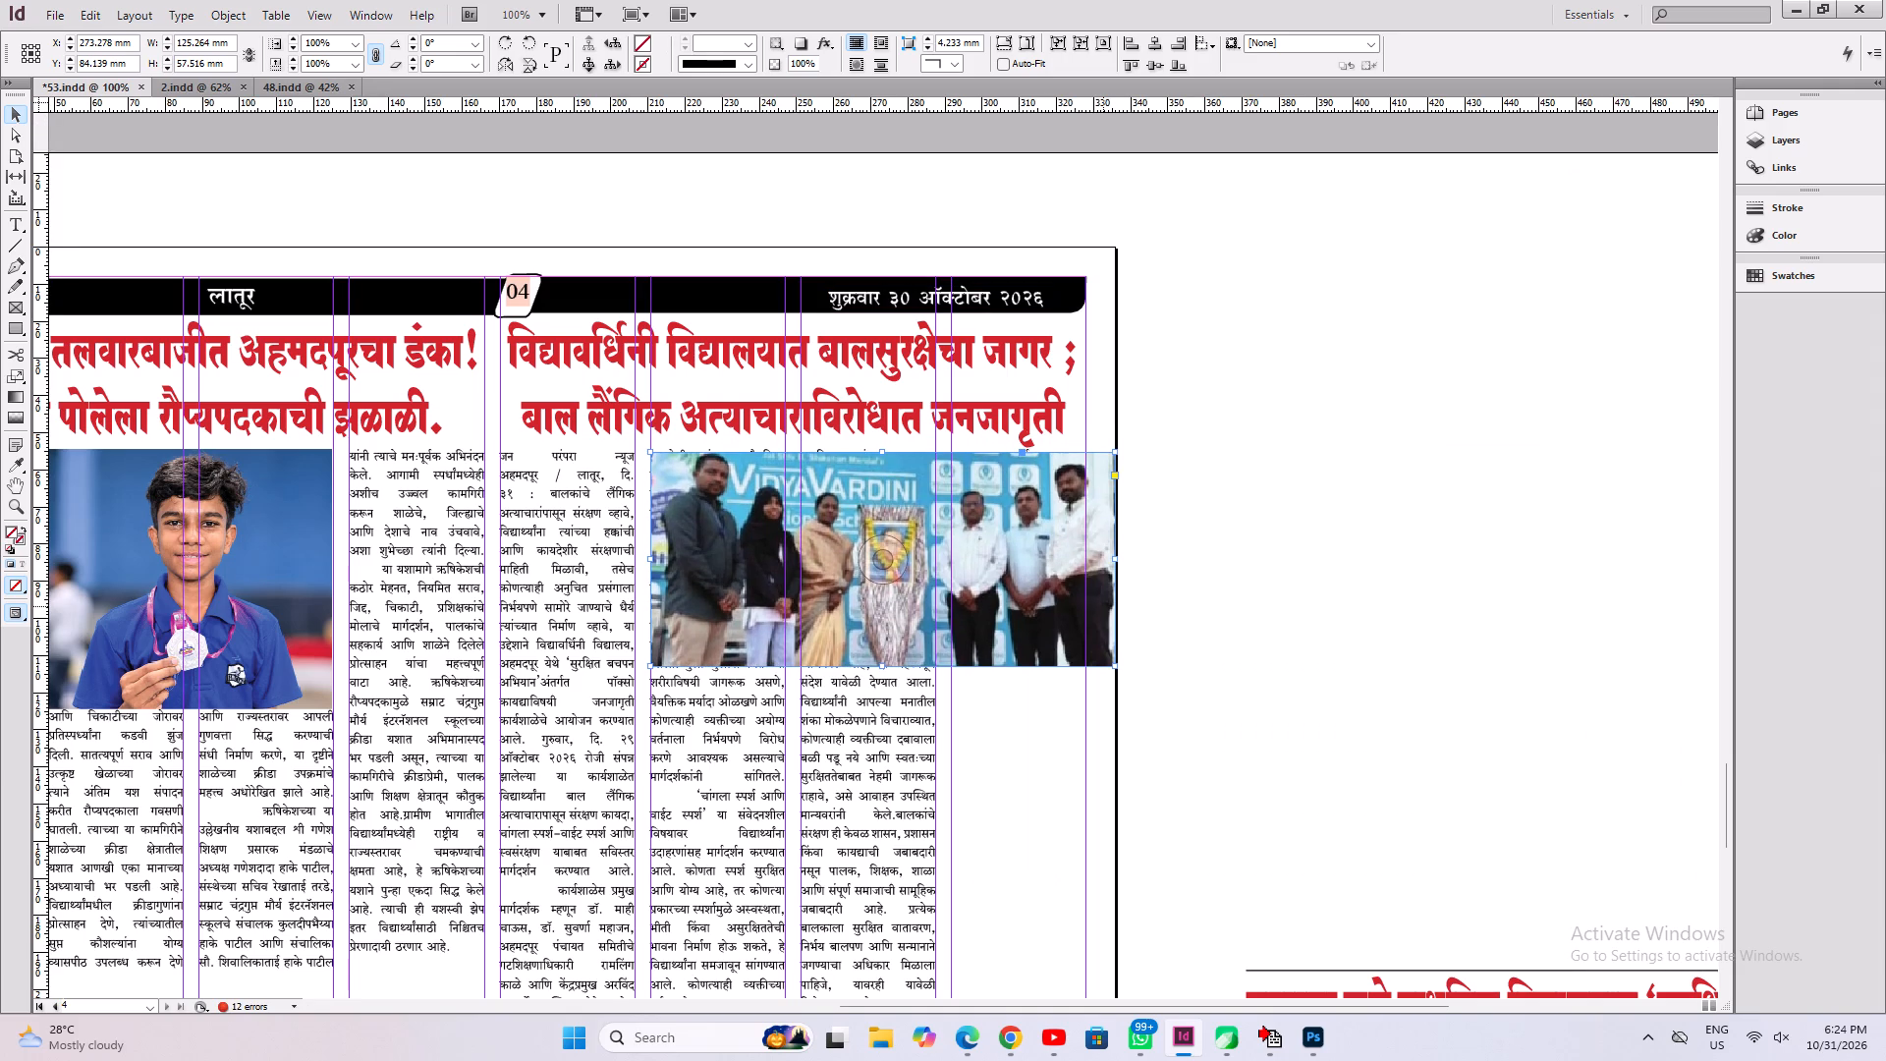
left_click_drag(1120, 556, 1083, 562, "ctrl+shift")
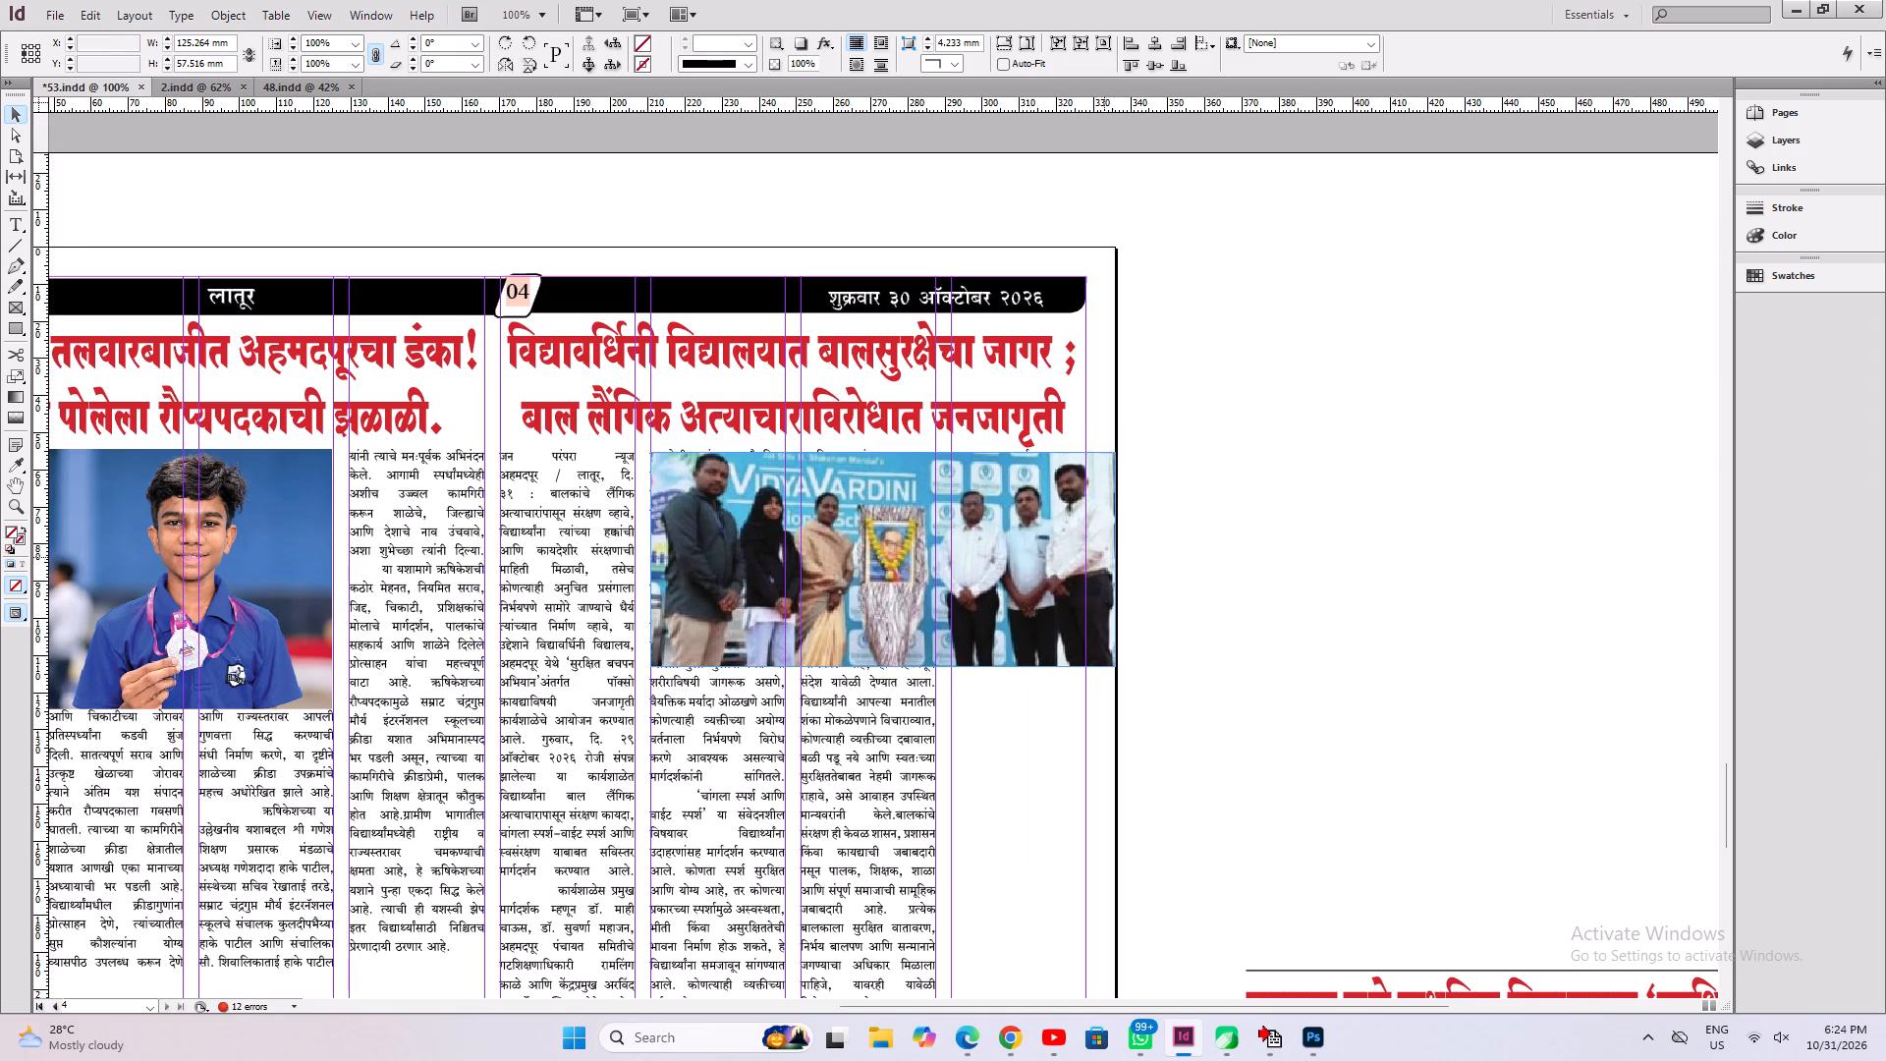
left_click_drag(1083, 562, 1087, 566, "ctrl+shift")
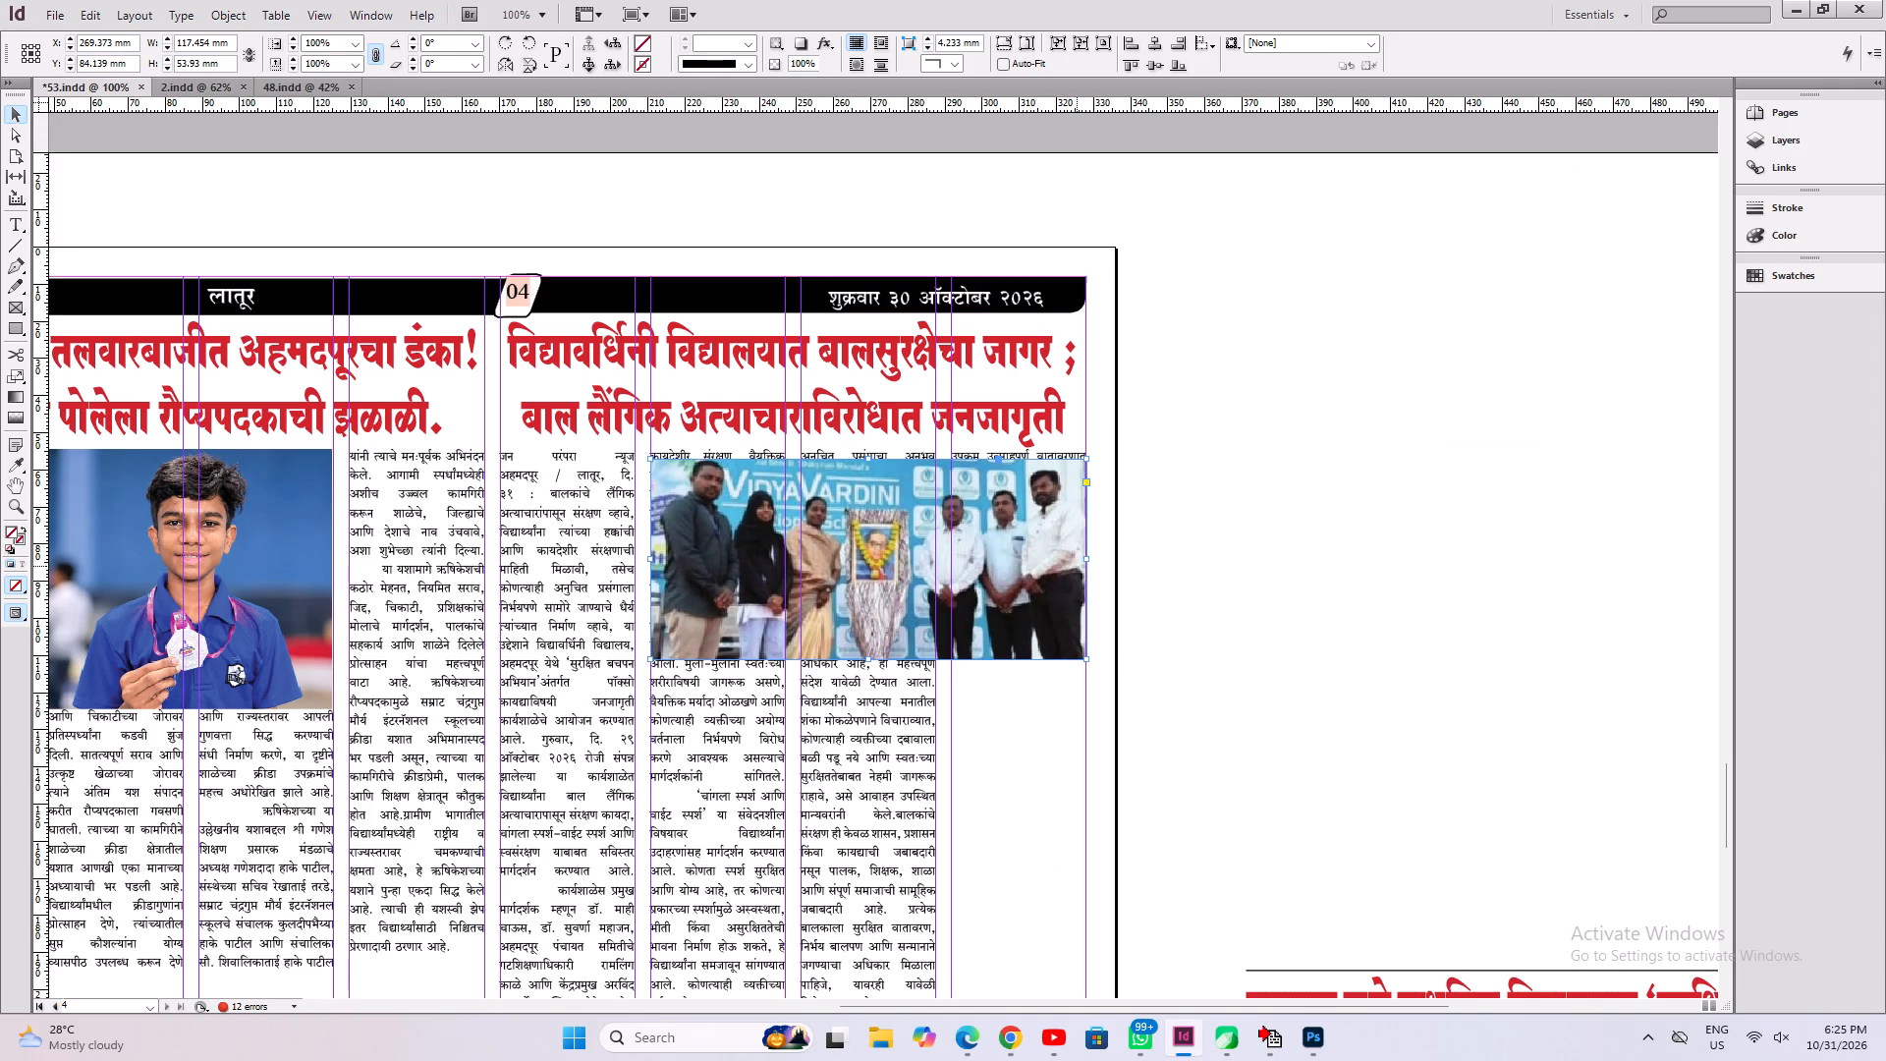
Make the child-safety story's text wrap around the bounding box of the group photo.
key("ctrl+alt+w")
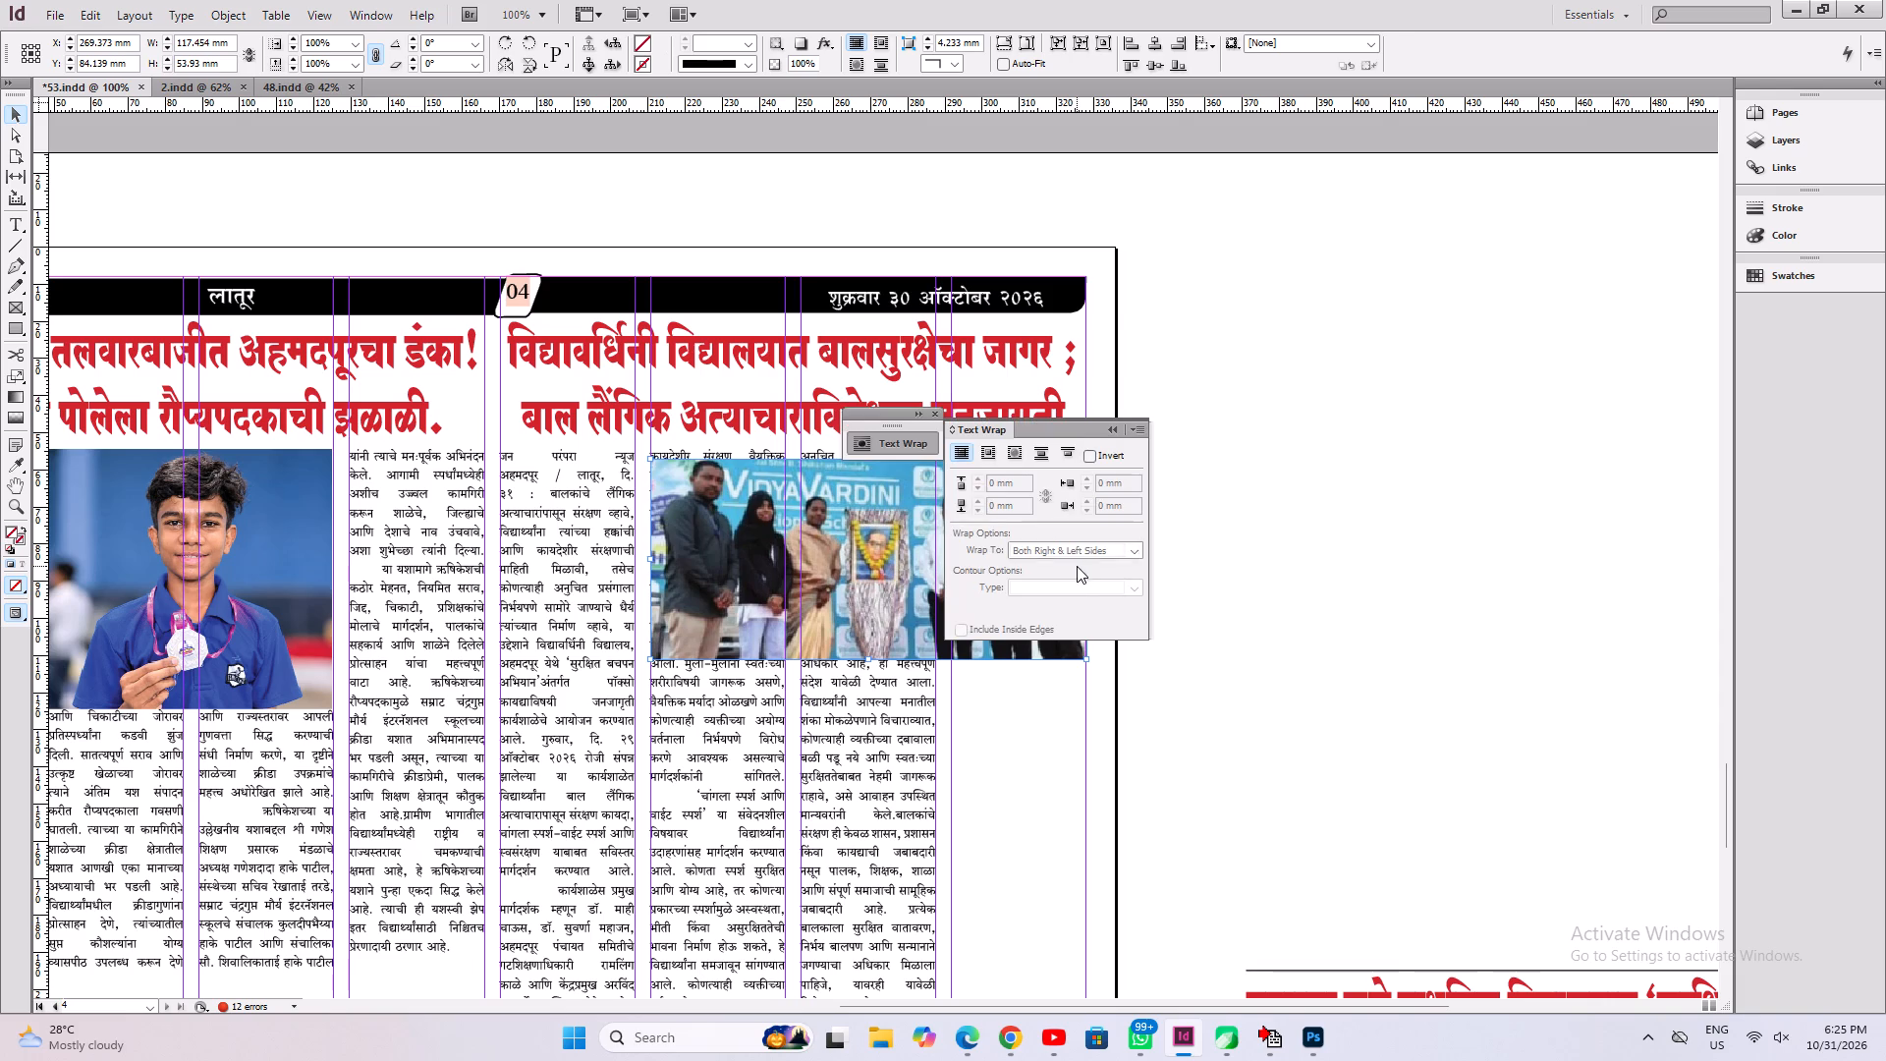
left_click(993, 448)
left_click(939, 419)
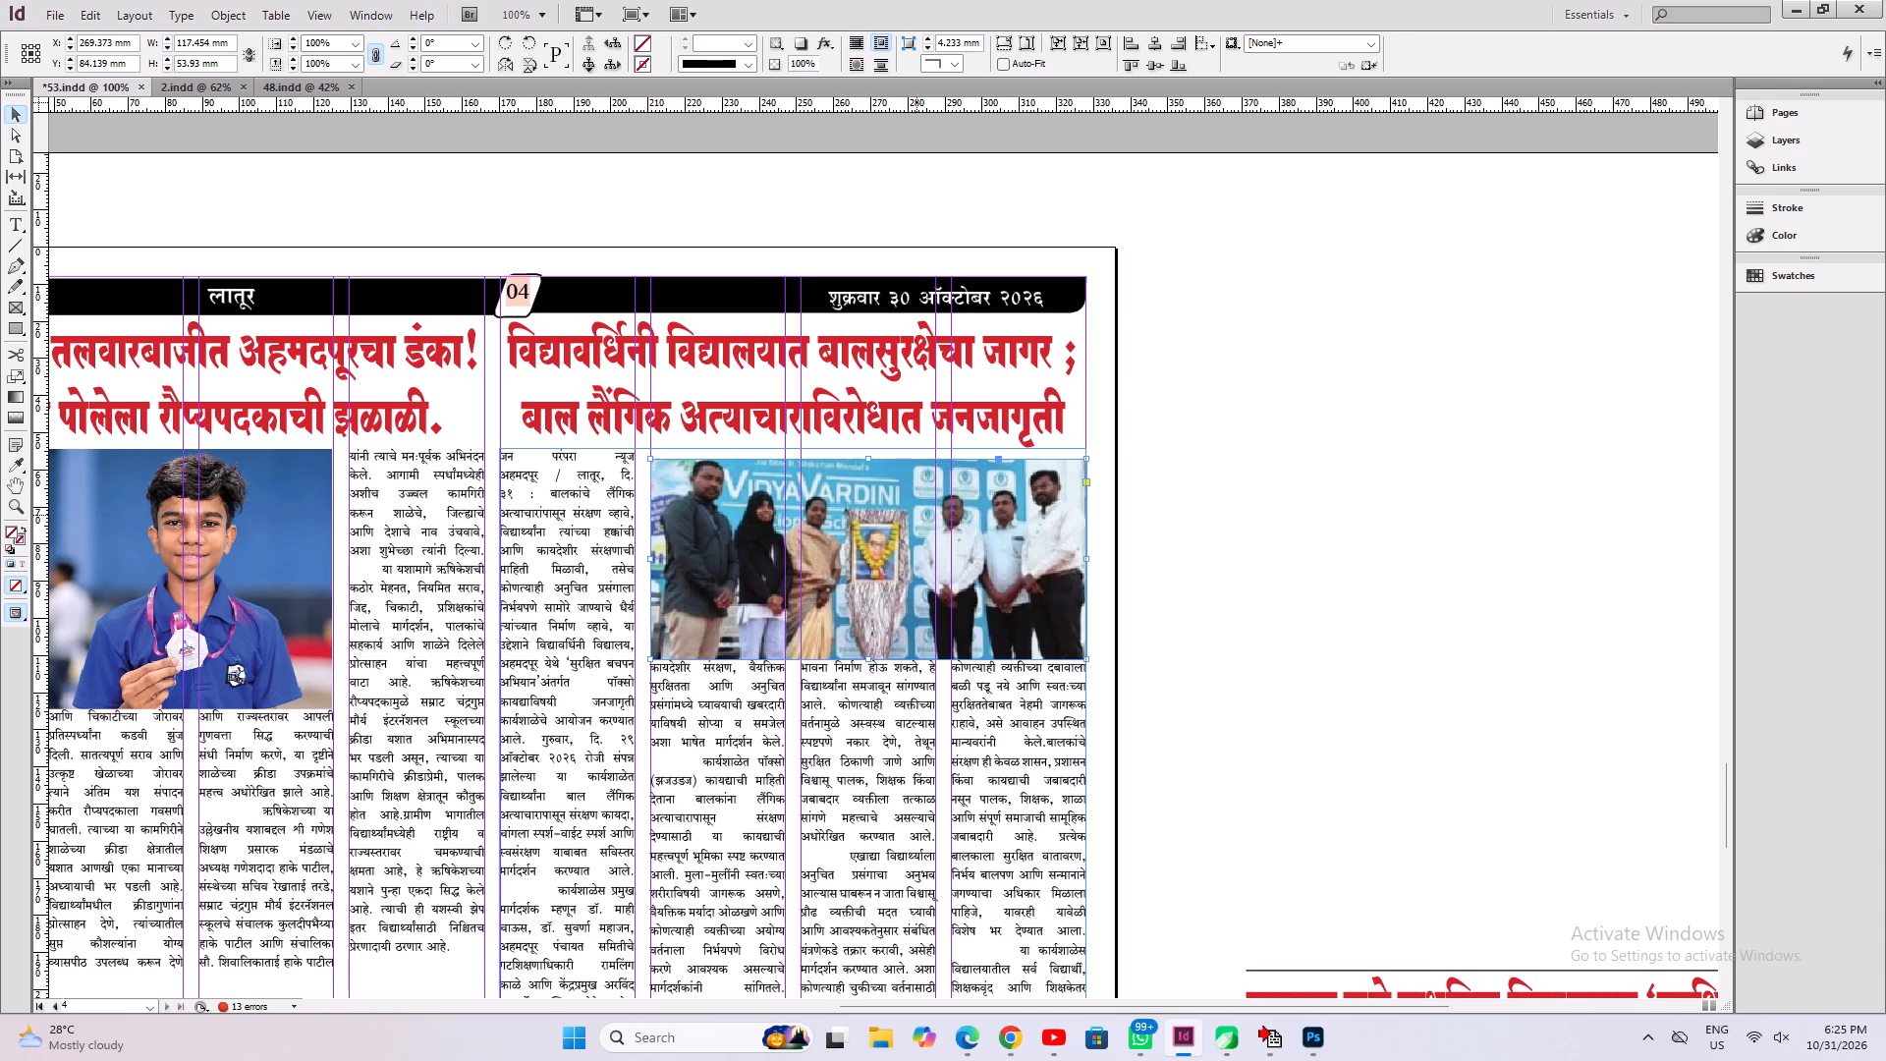
Move the group photo up close beneath the child-safety headline, to about Y 80.96 mm, and save document 53.
left_click(1193, 579)
left_click(1007, 567)
key("shift+Up")
key("Down")
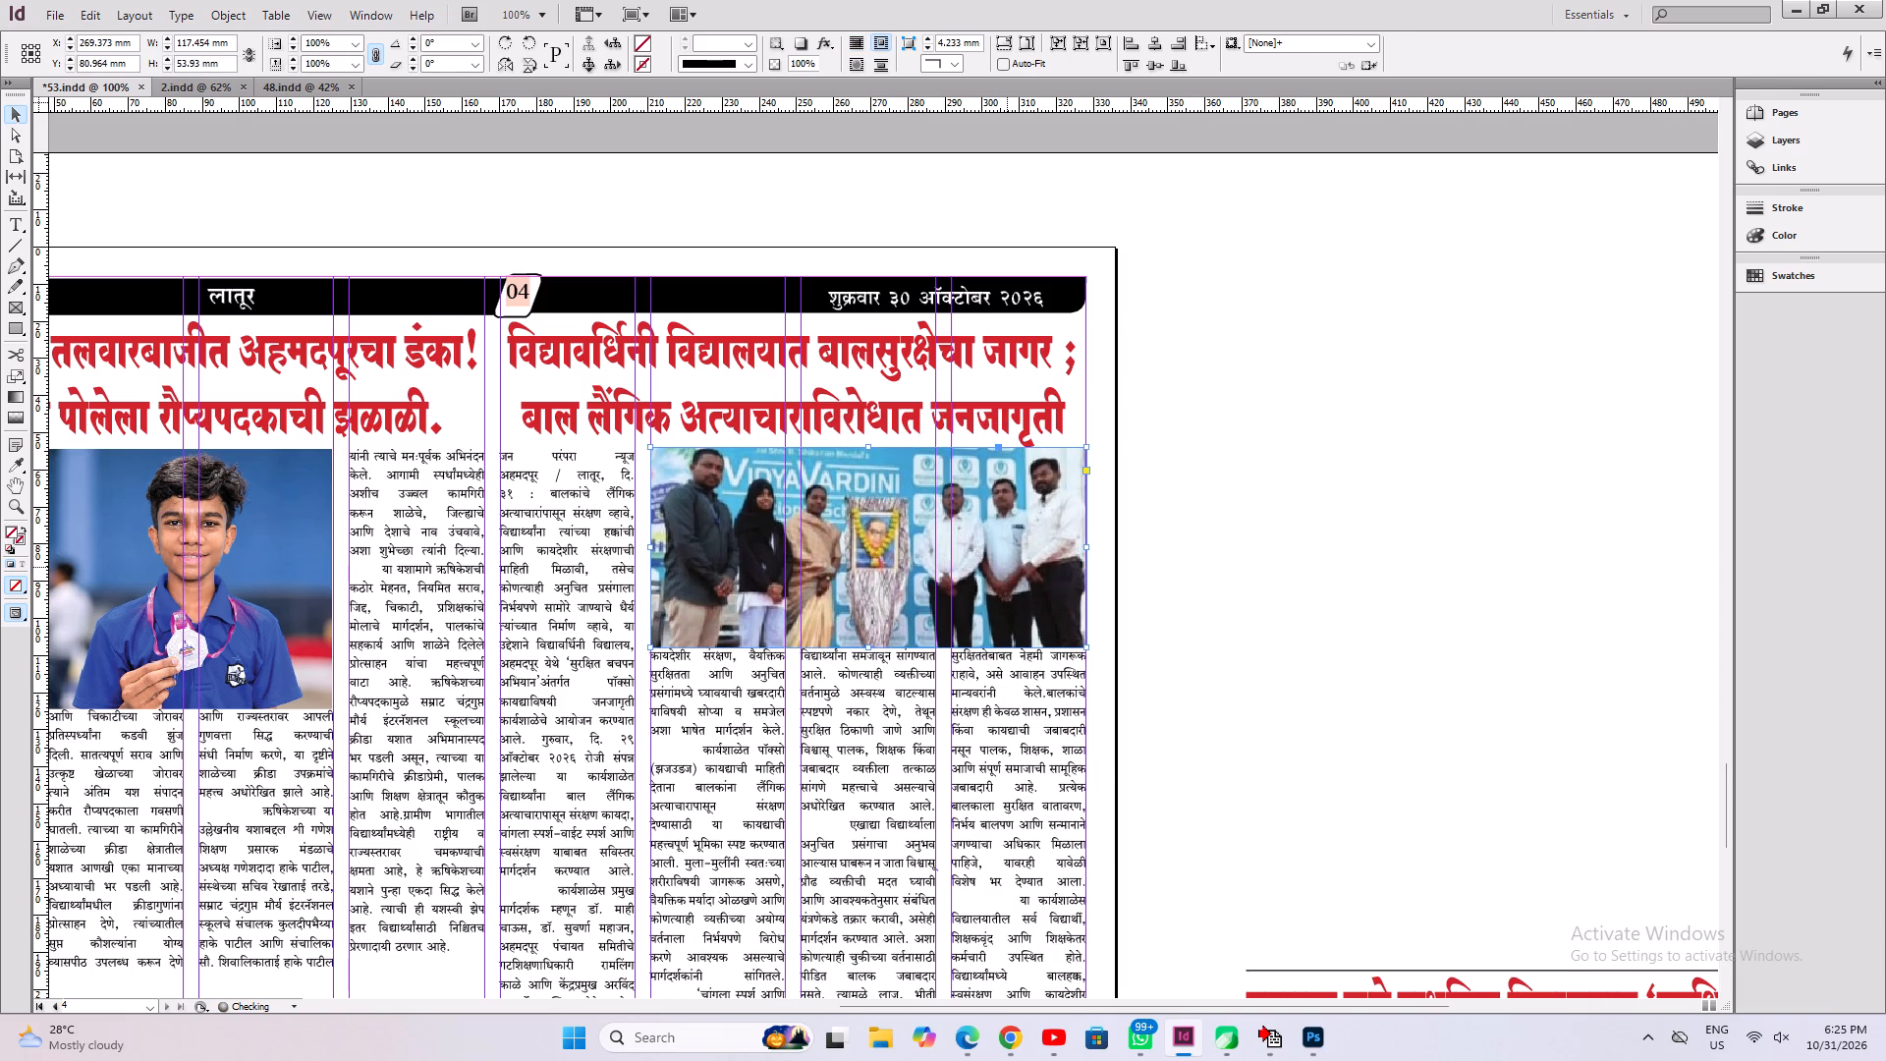
key("Down")
key("Up")
key("Up")
key("Down")
key("ctrl+s")
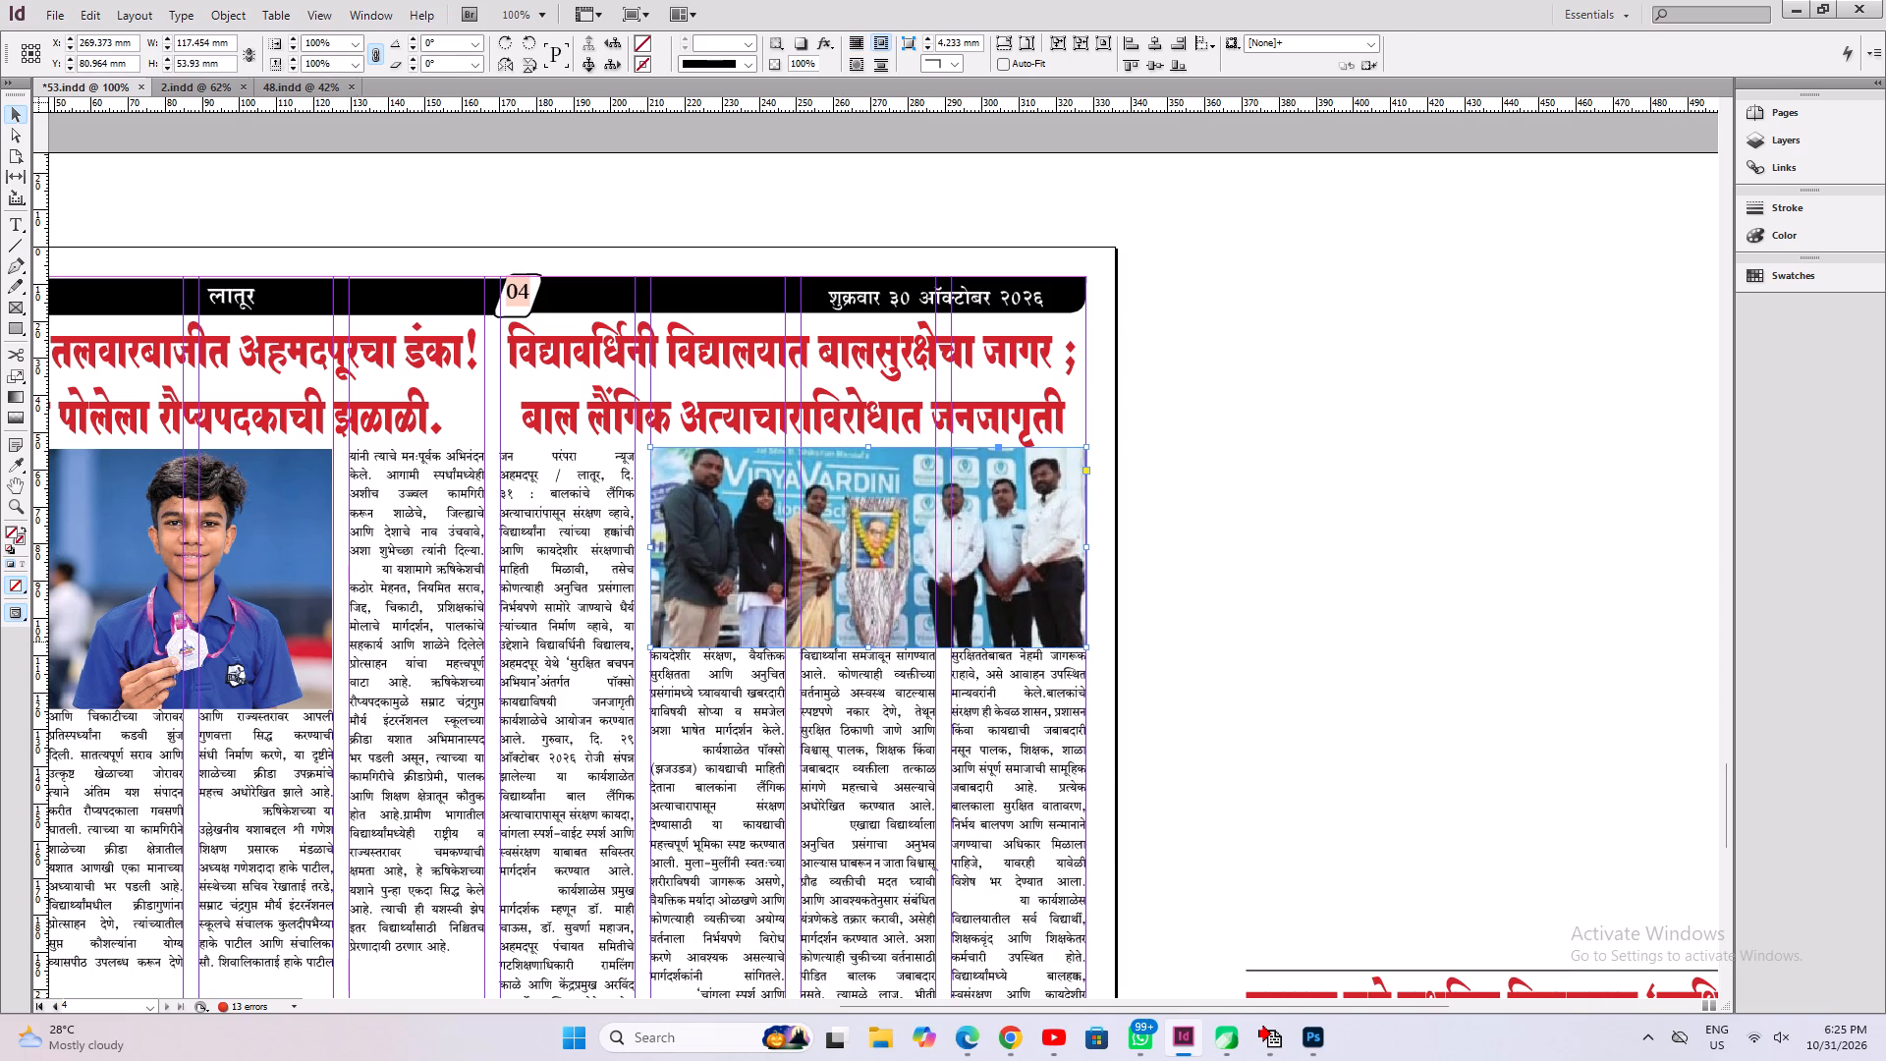
Trim the group photo's frame from the bottom edge to a height of about 51 mm.
left_click(866, 644)
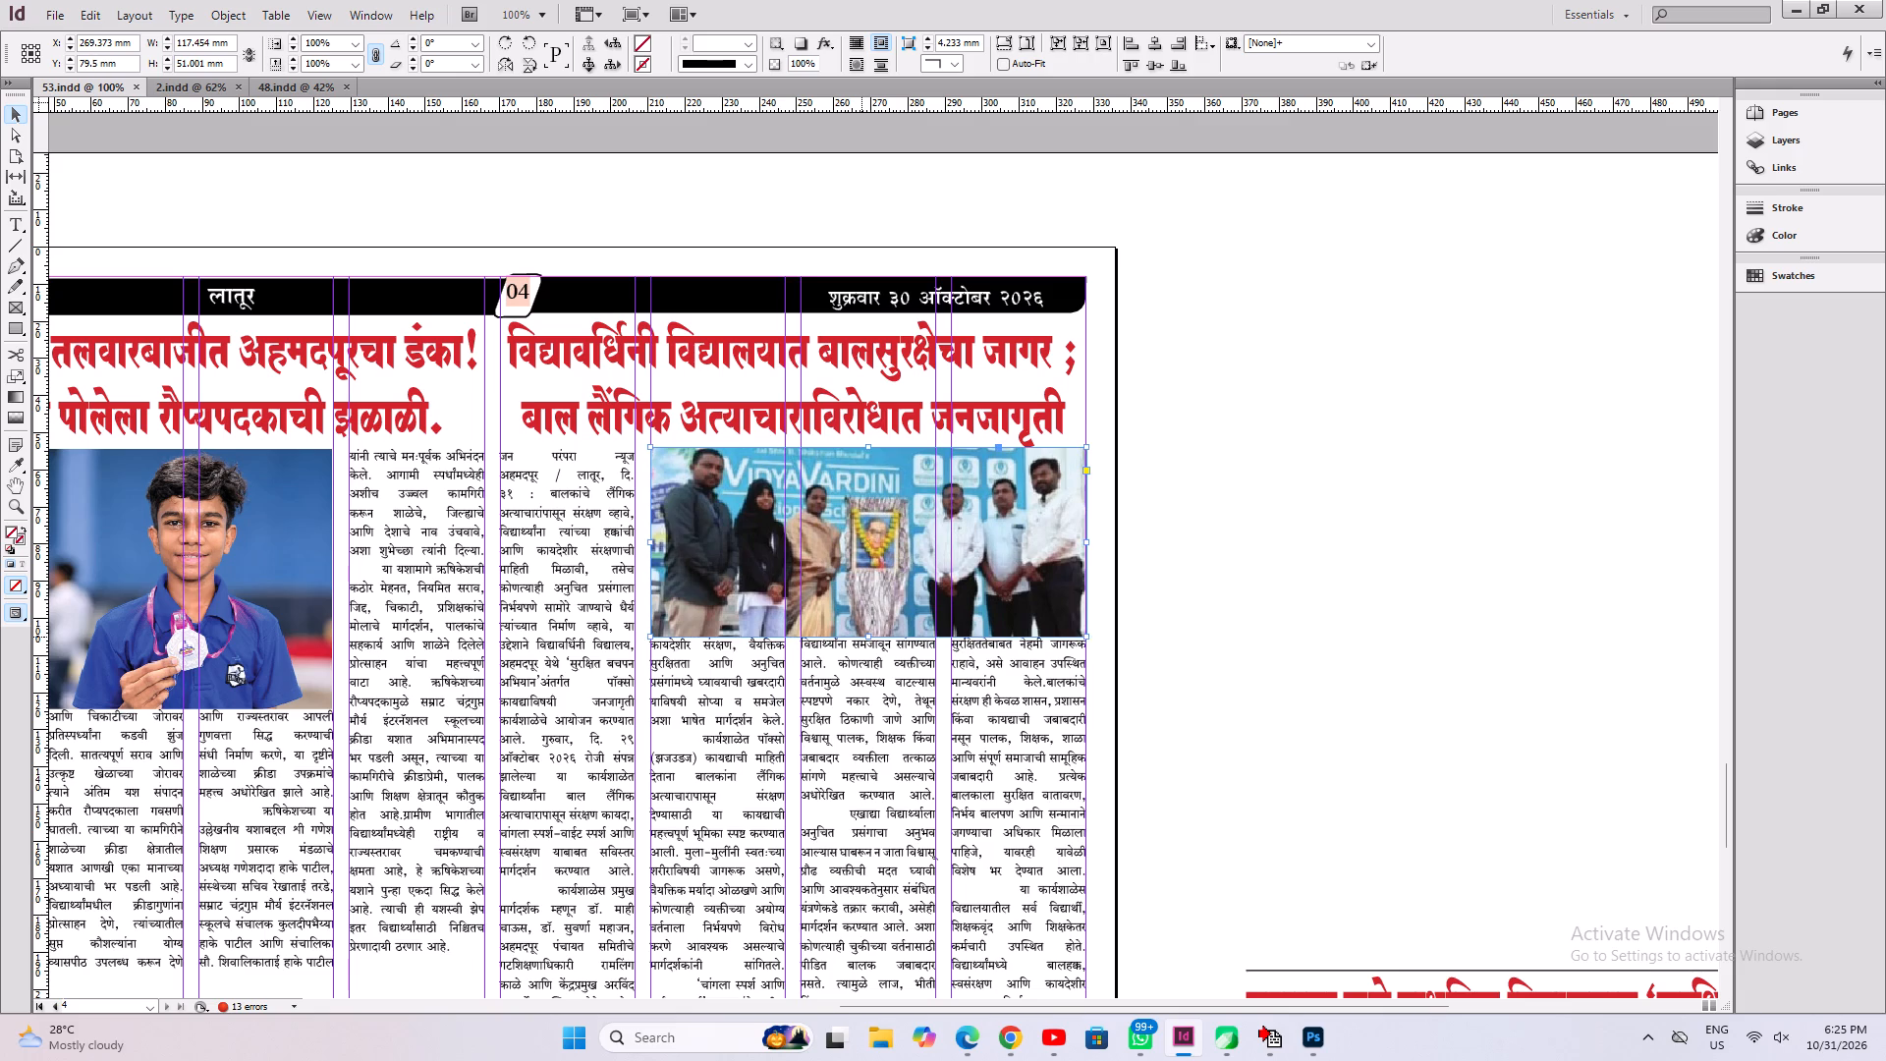
Fit the child-safety story's four-column text frame to its content.
scroll(861, 637, "down", 12)
left_click(791, 630)
key("ctrl+alt+c")
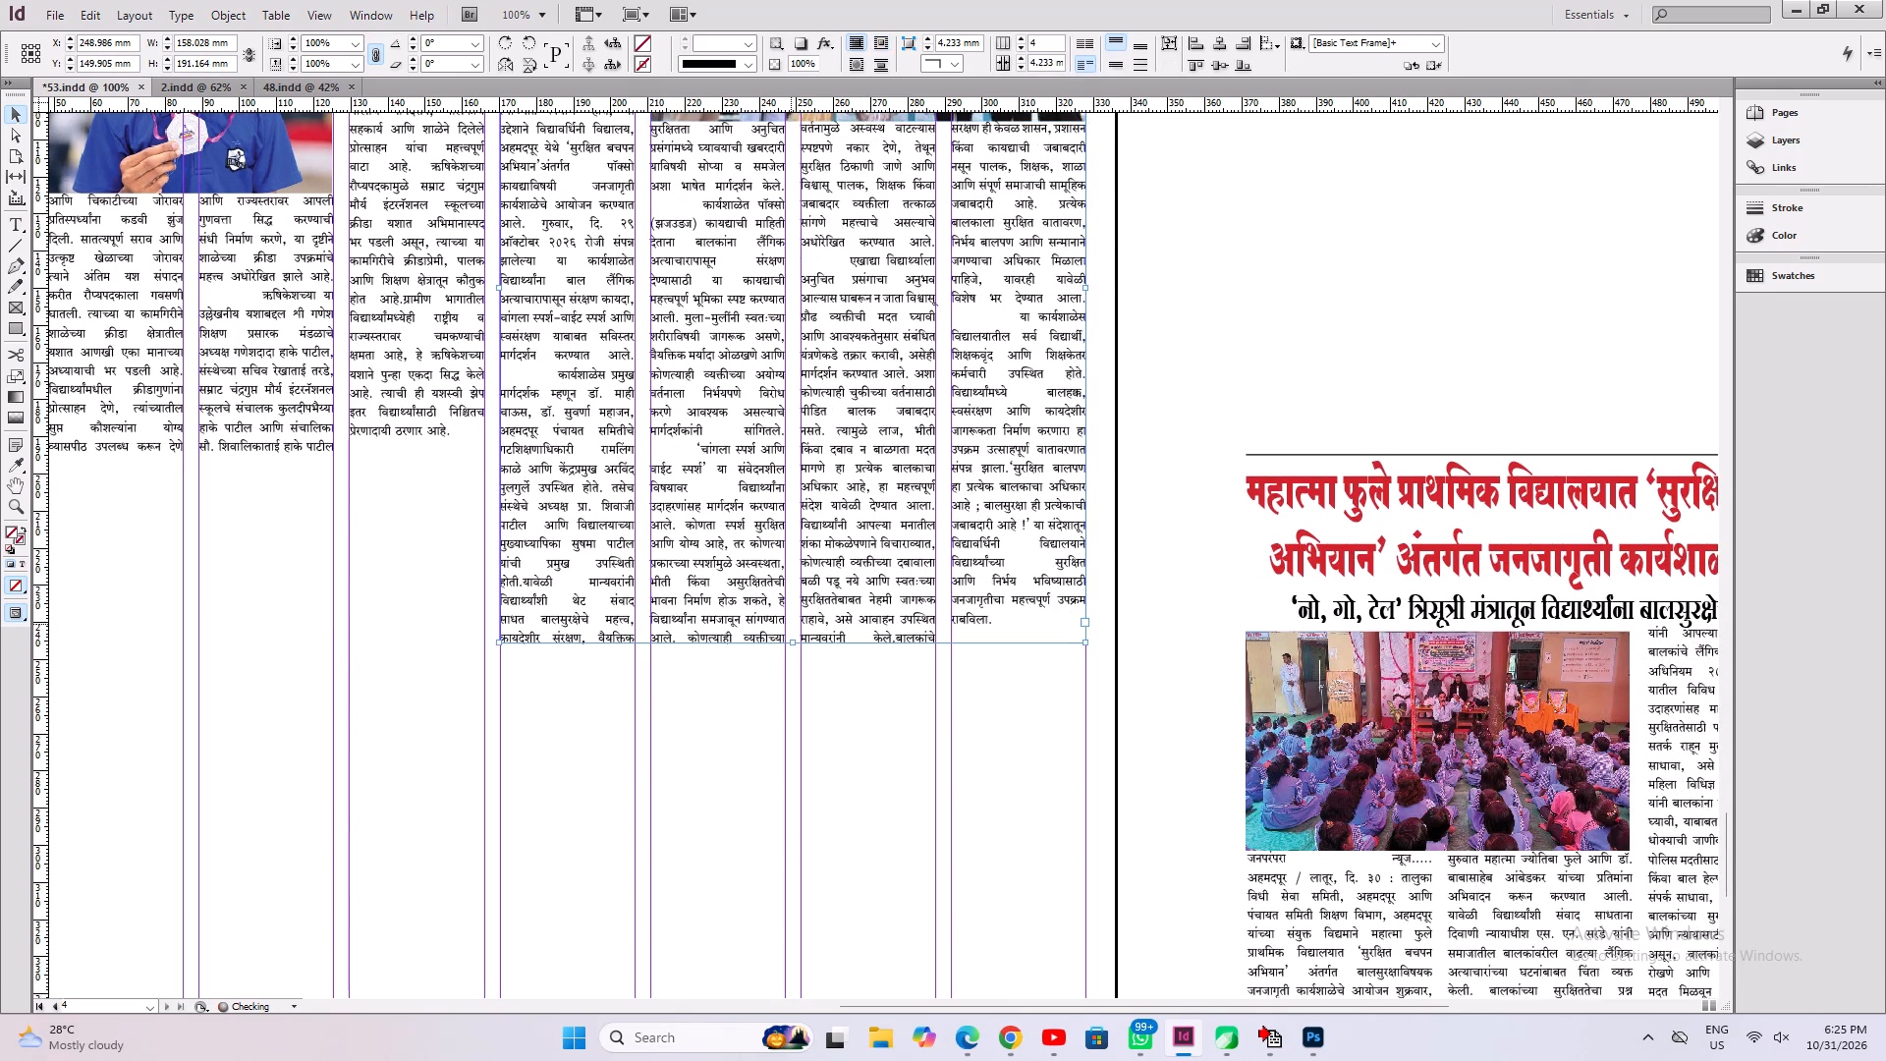
Save document 53 and select everything on page 4 and its pasteboard.
key("ctrl+s")
key("ctrl+0")
key("ctrl+a")
key("ctrl+s")
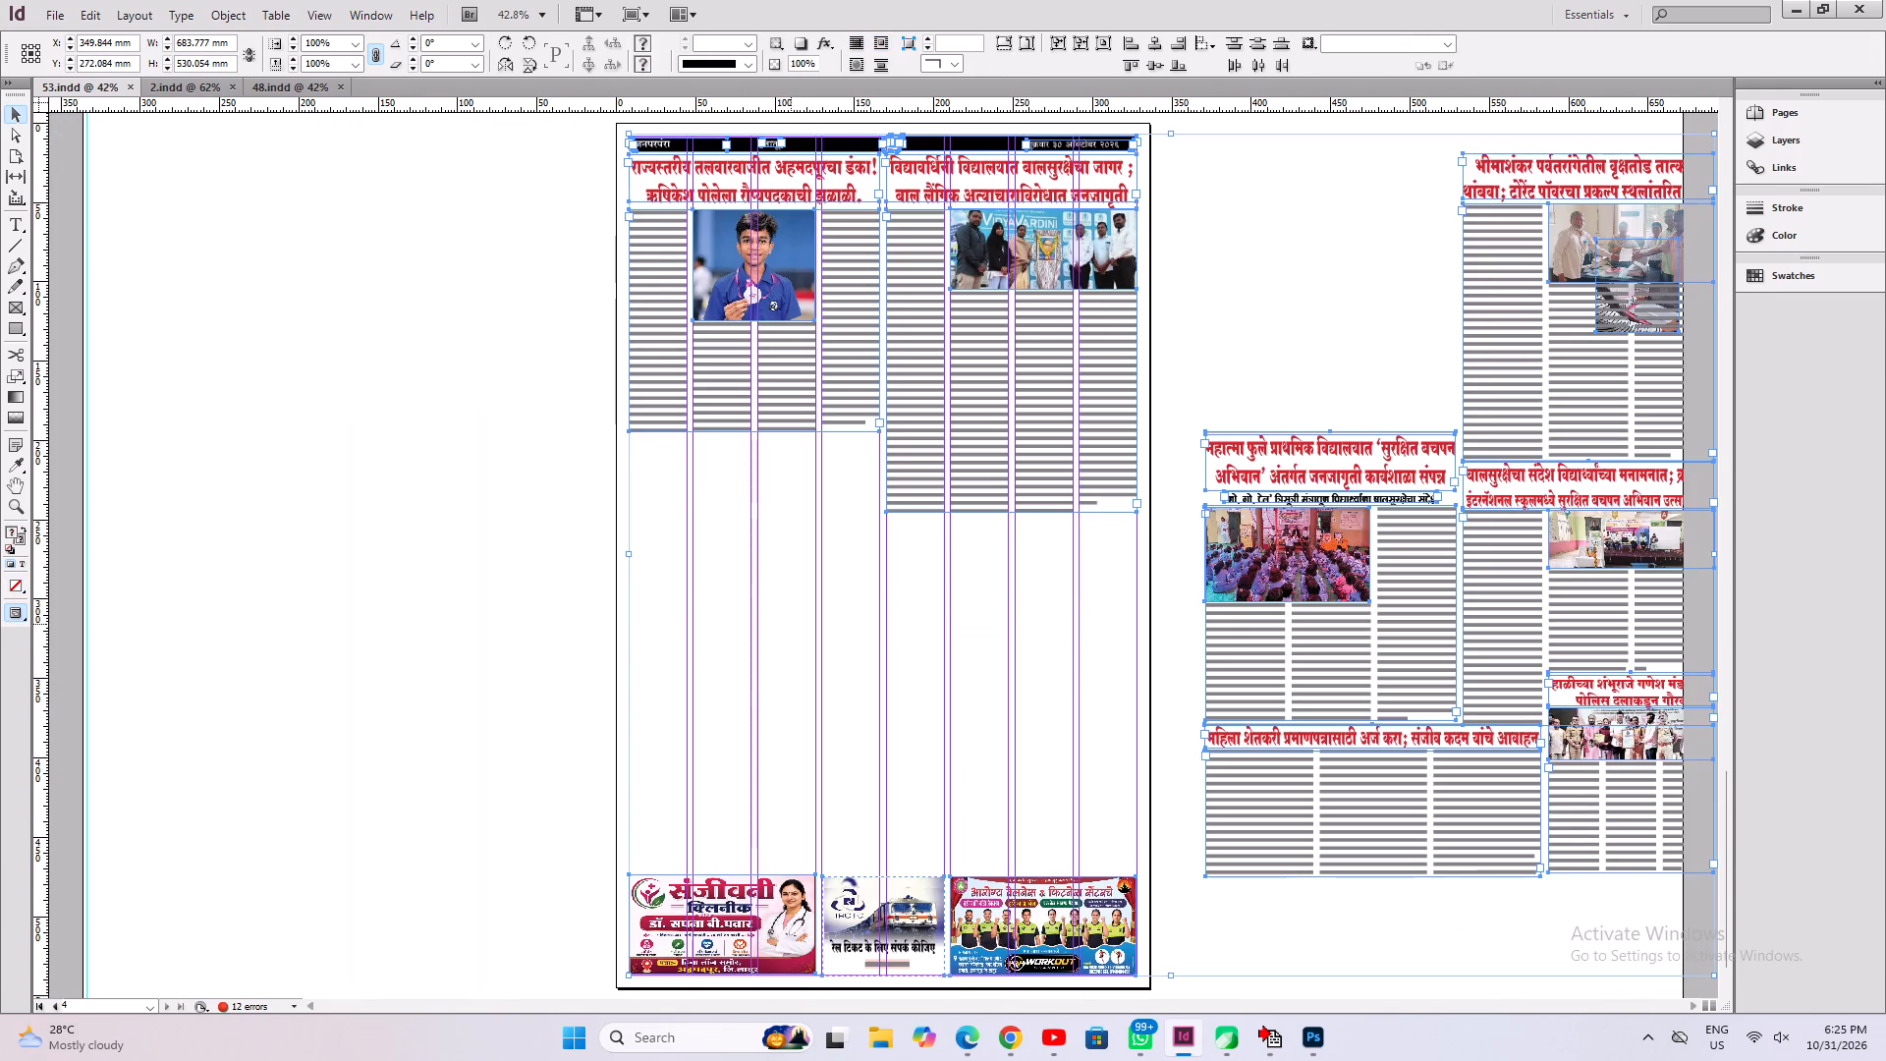
left_click(776, 628)
key("ctrl+a")
key("ctrl+s")
left_click(776, 628)
key("ctrl+s")
key("ctrl+a")
key("ctrl+s")
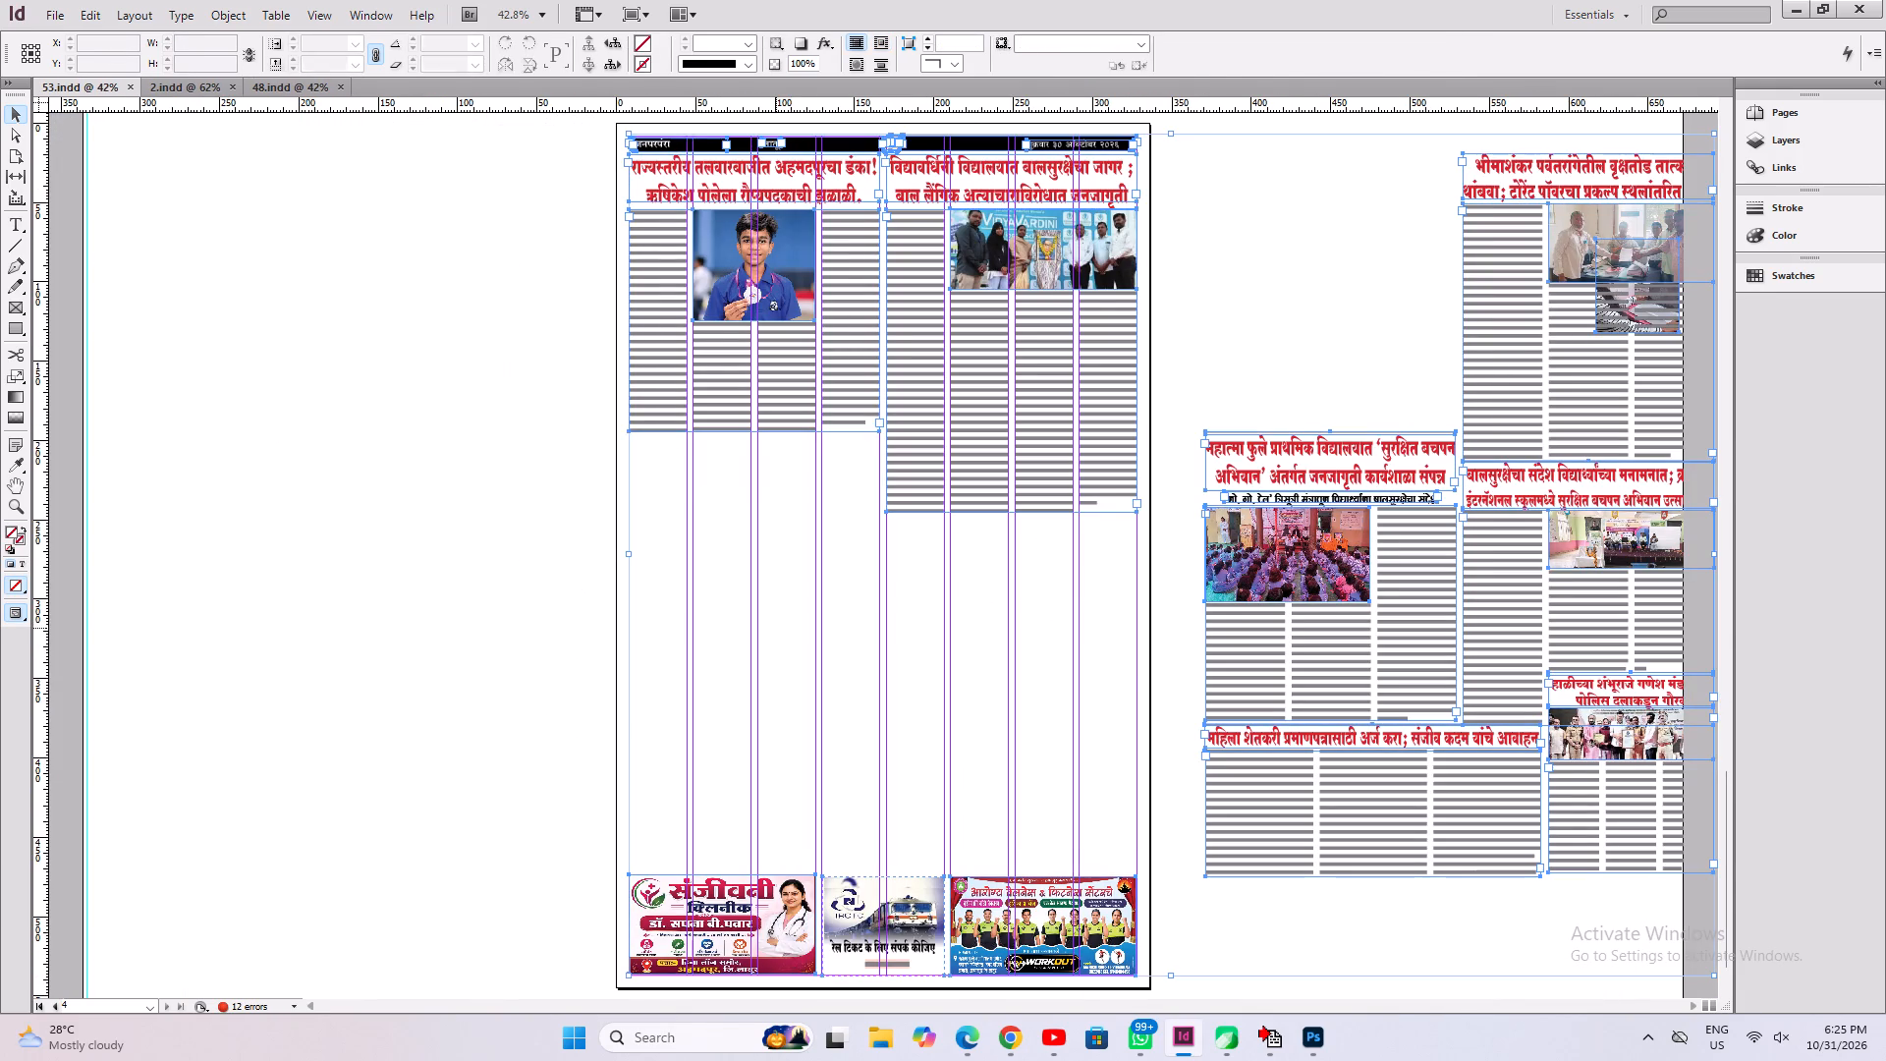
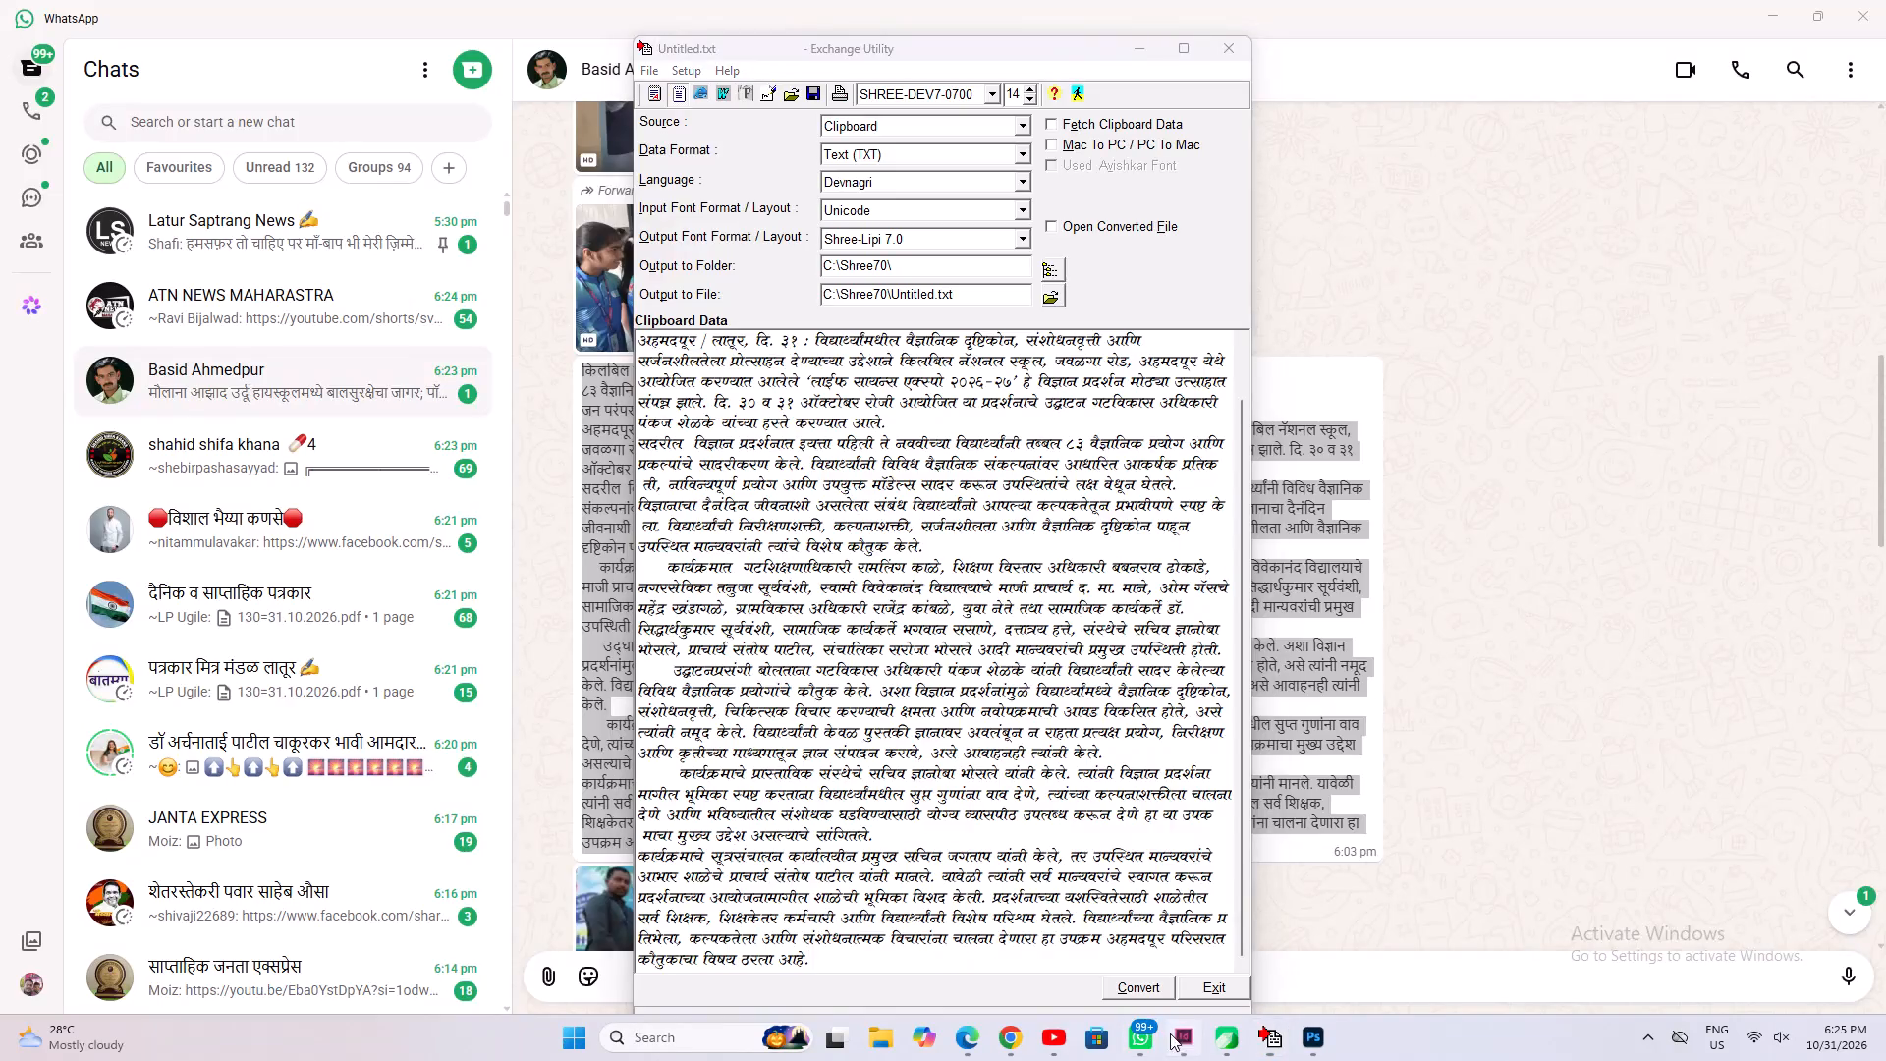
In InDesign, paste the converted science-expo article into a new text frame about 160 by 269 mm on page 4's pasteboard and save.
left_click(848, 845)
left_click(13, 230)
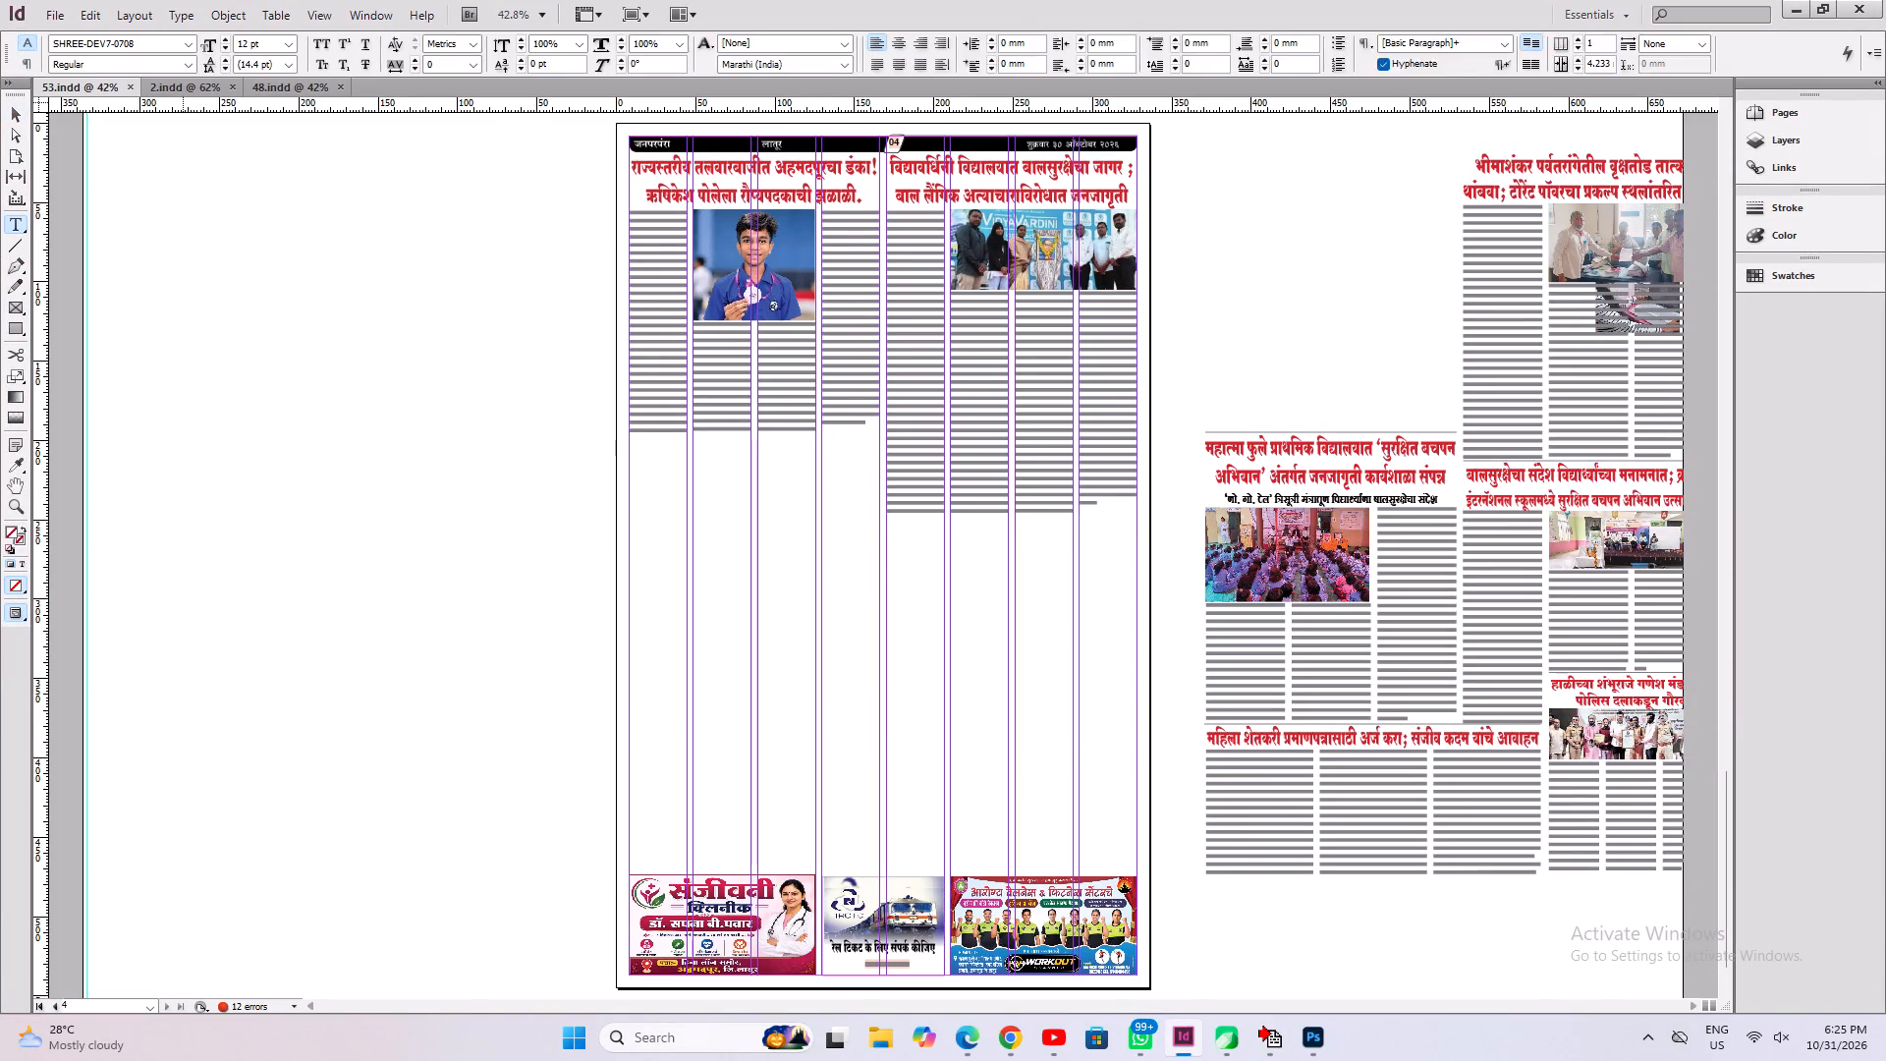
left_click_drag(223, 422, 476, 850)
key("ctrl+v")
key("ctrl+s")
Duplicate the two-line fencing headline and place the copy directly below the fencing story, at about Y 212.5 mm.
left_click(19, 117)
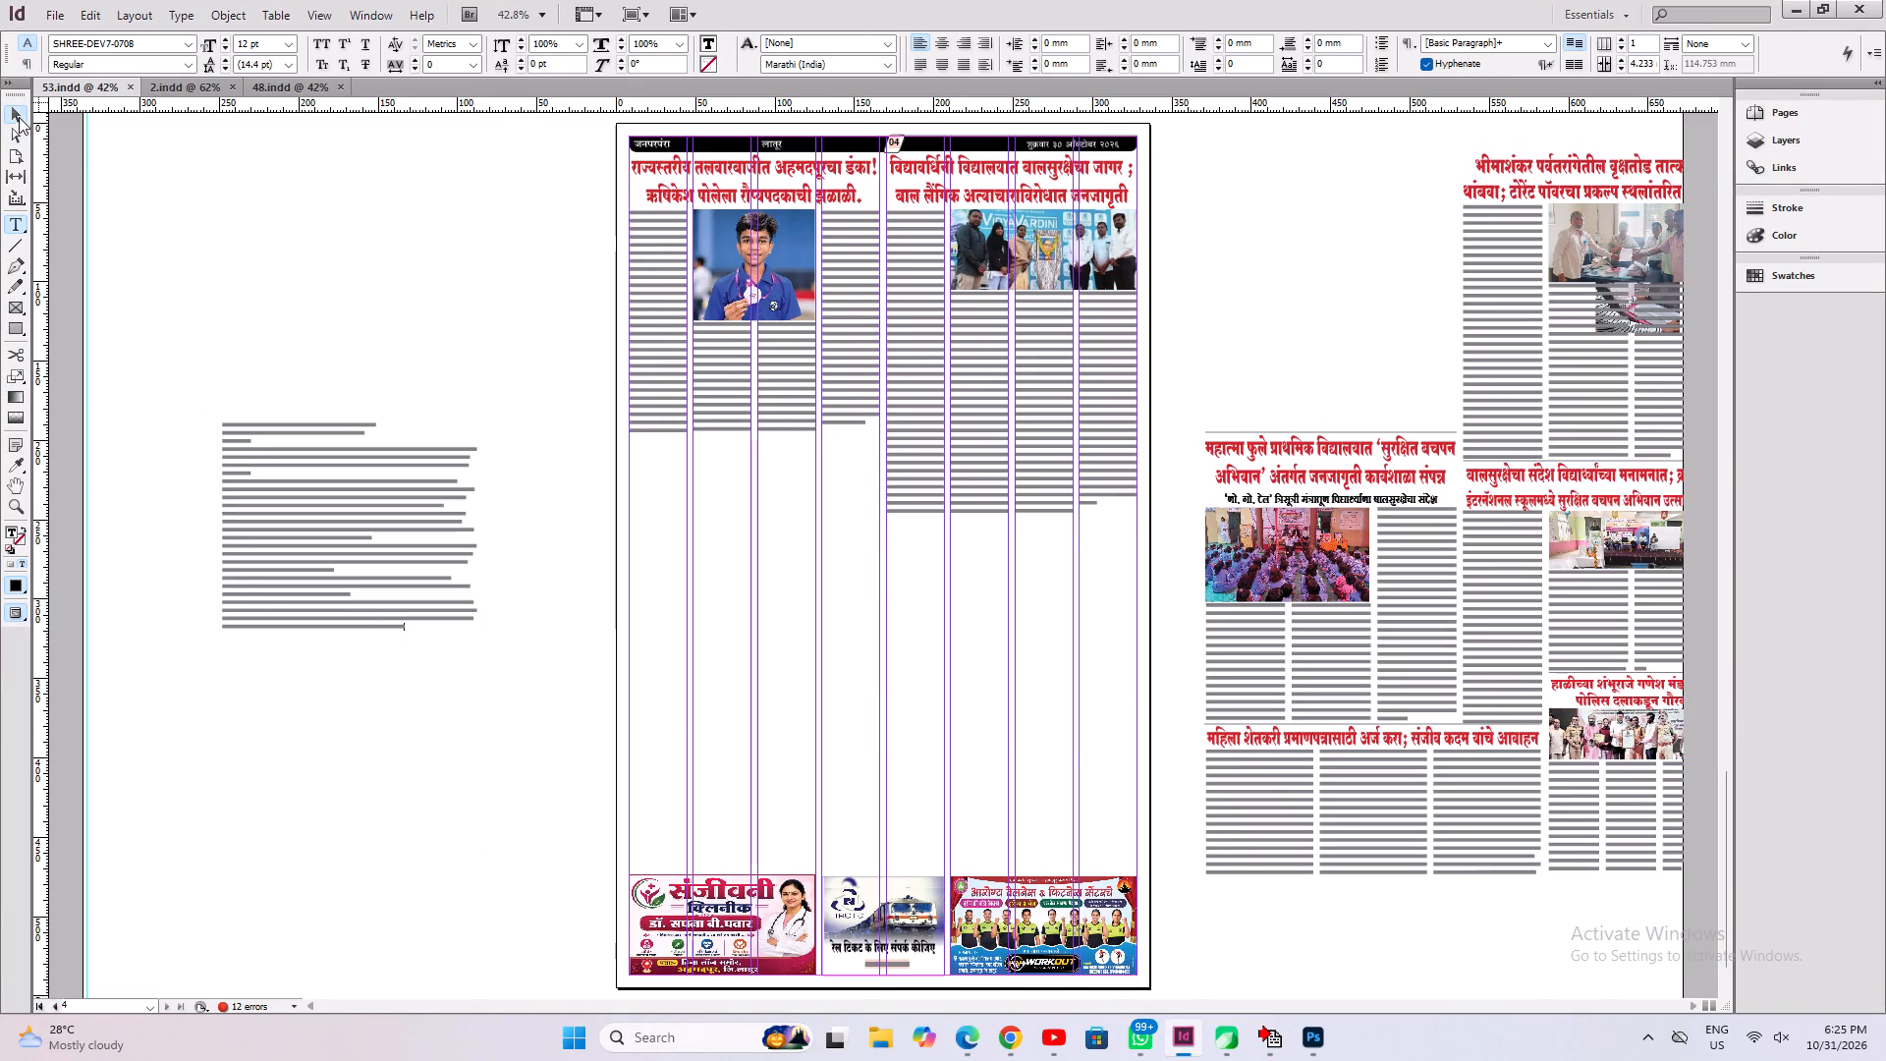
left_click(681, 201)
left_click_drag(724, 179, 725, 464, "ctrl+alt+shift")
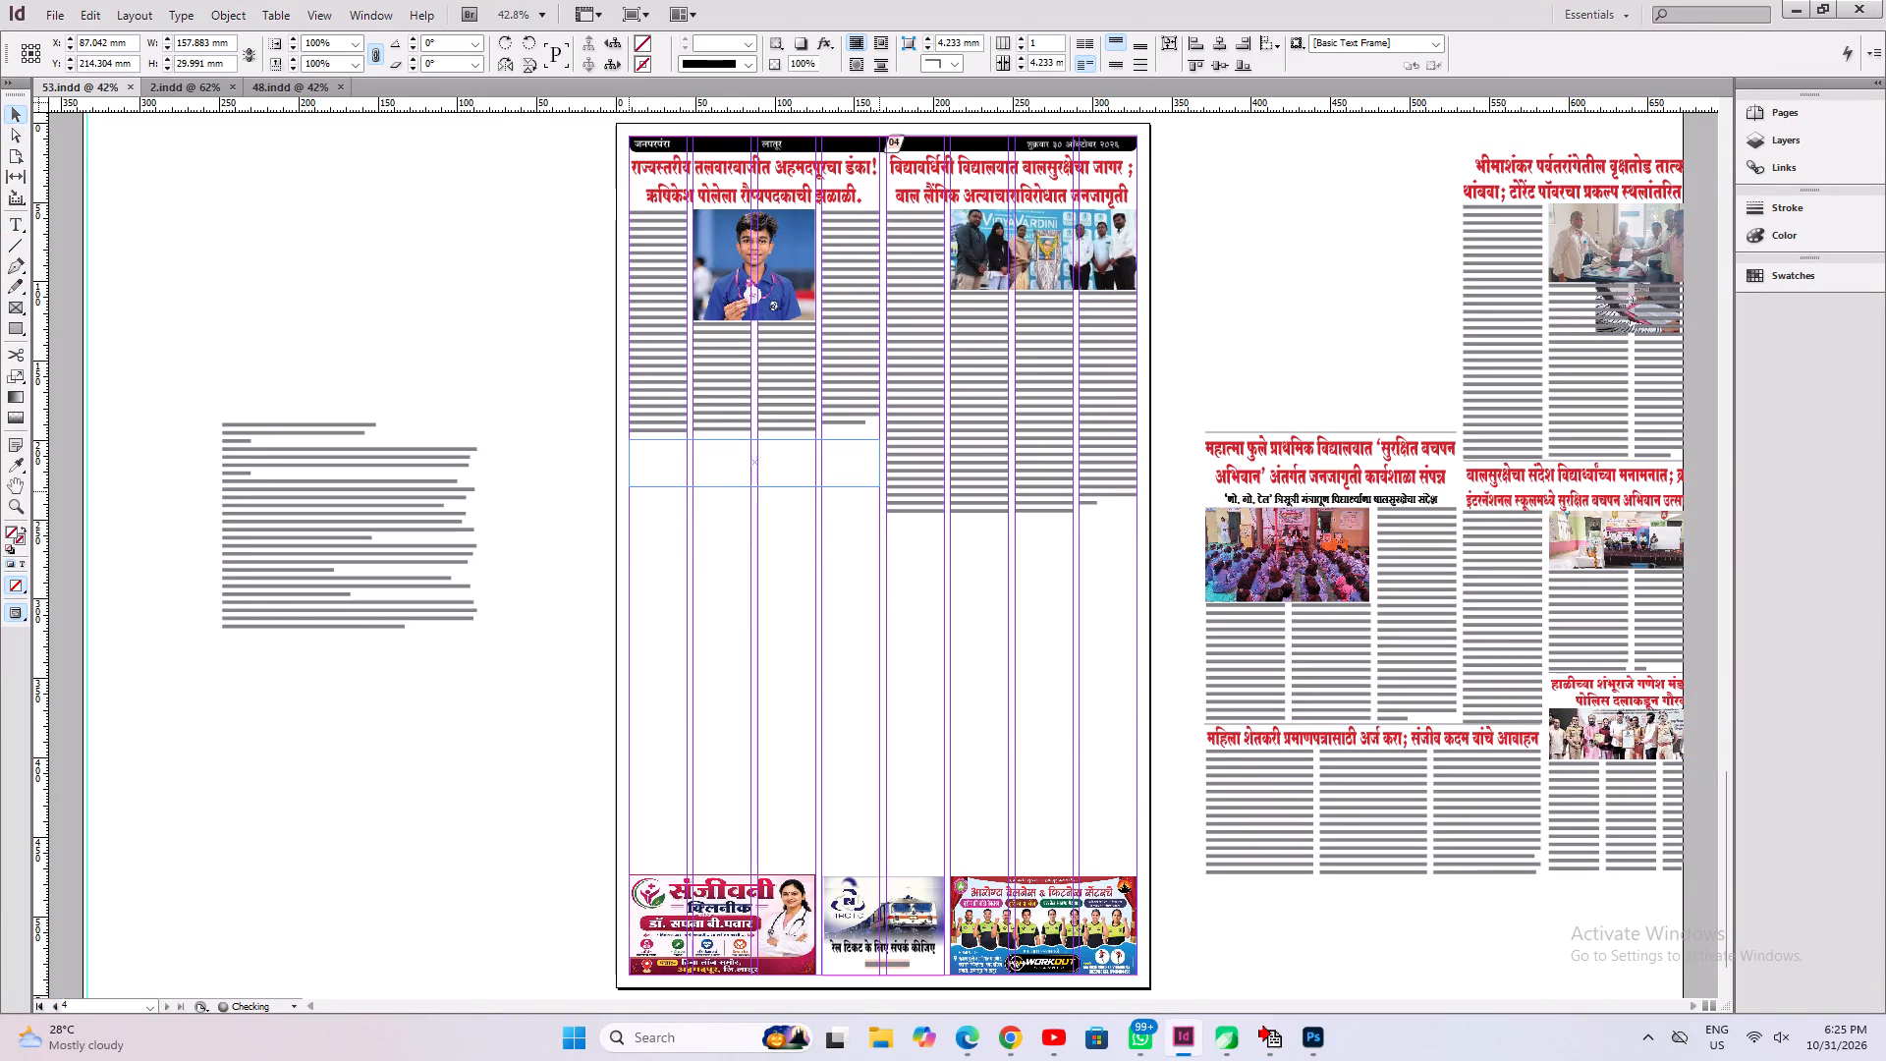
left_click_drag(725, 464, 725, 461, "ctrl+alt+shift")
Replace the copied headline's text with the pasted article's title line, keeping the headline formatting, fit its frame to content and save.
left_click(351, 556)
key("ctrl+1")
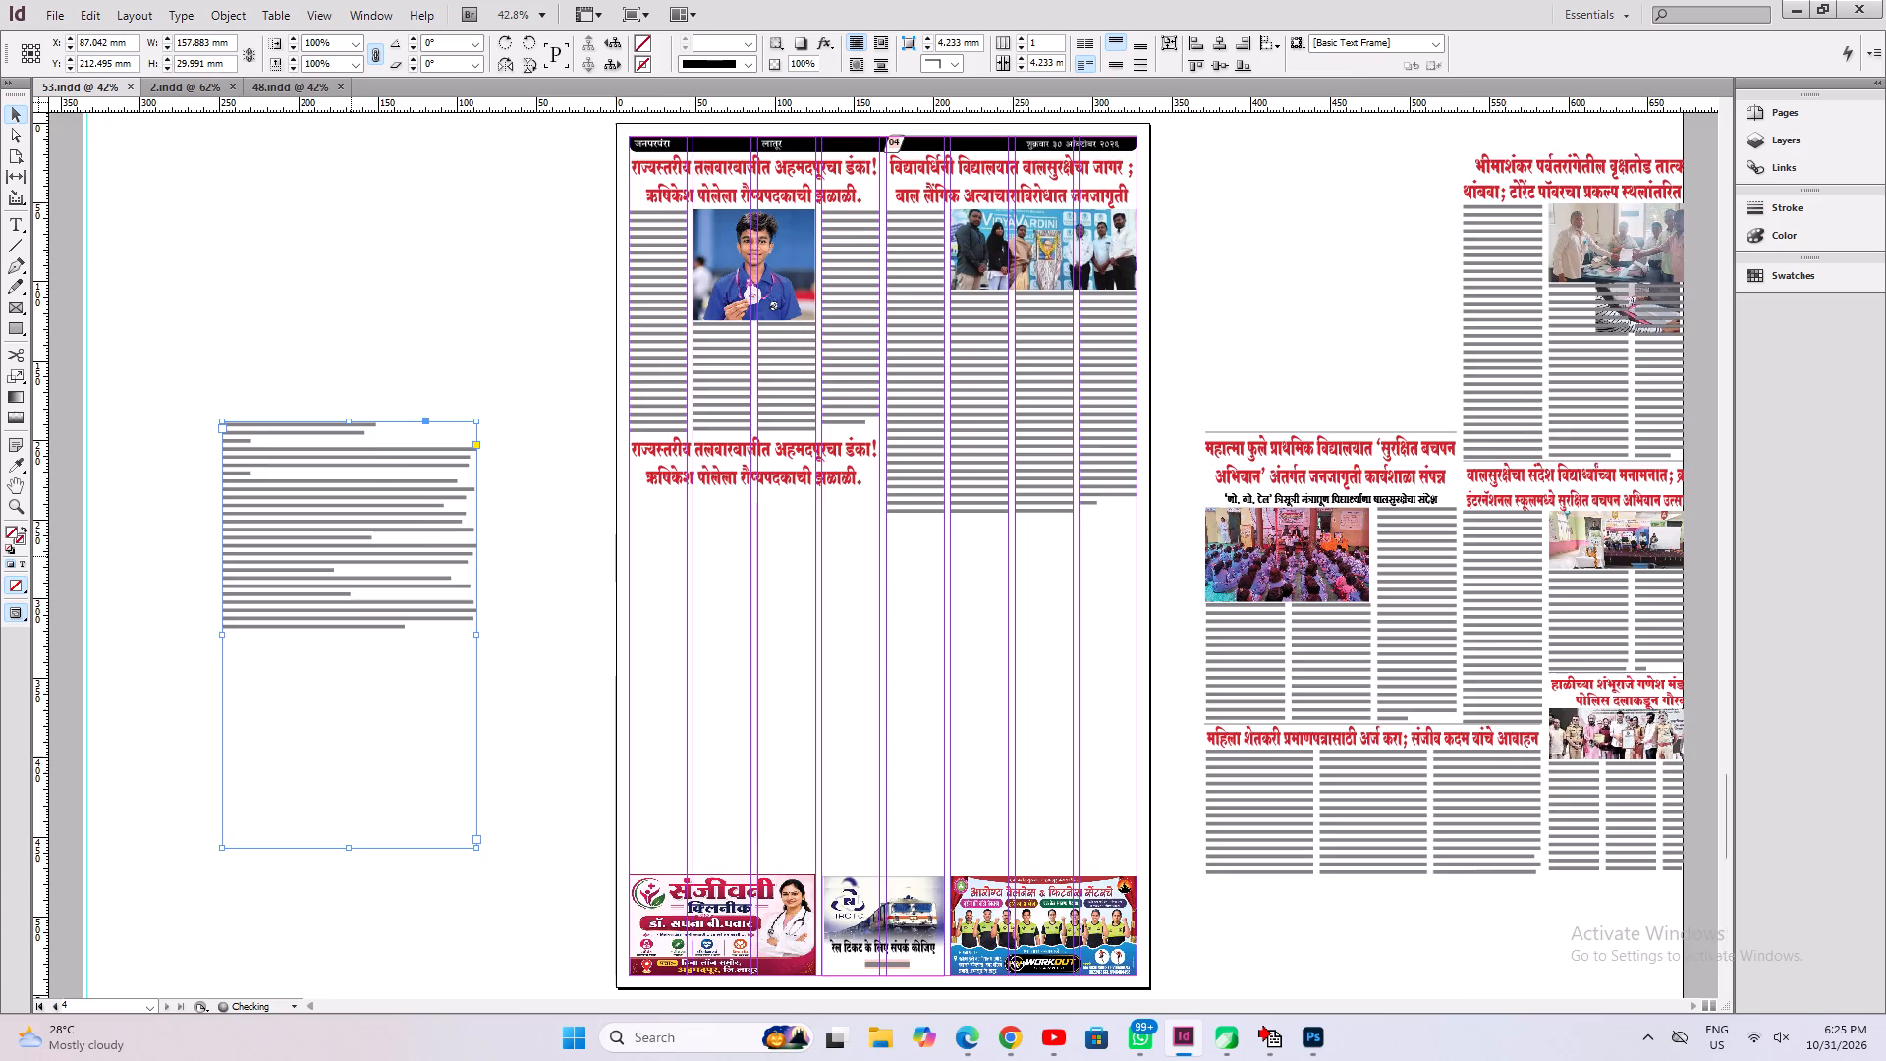
scroll(585, 459, "up", 7)
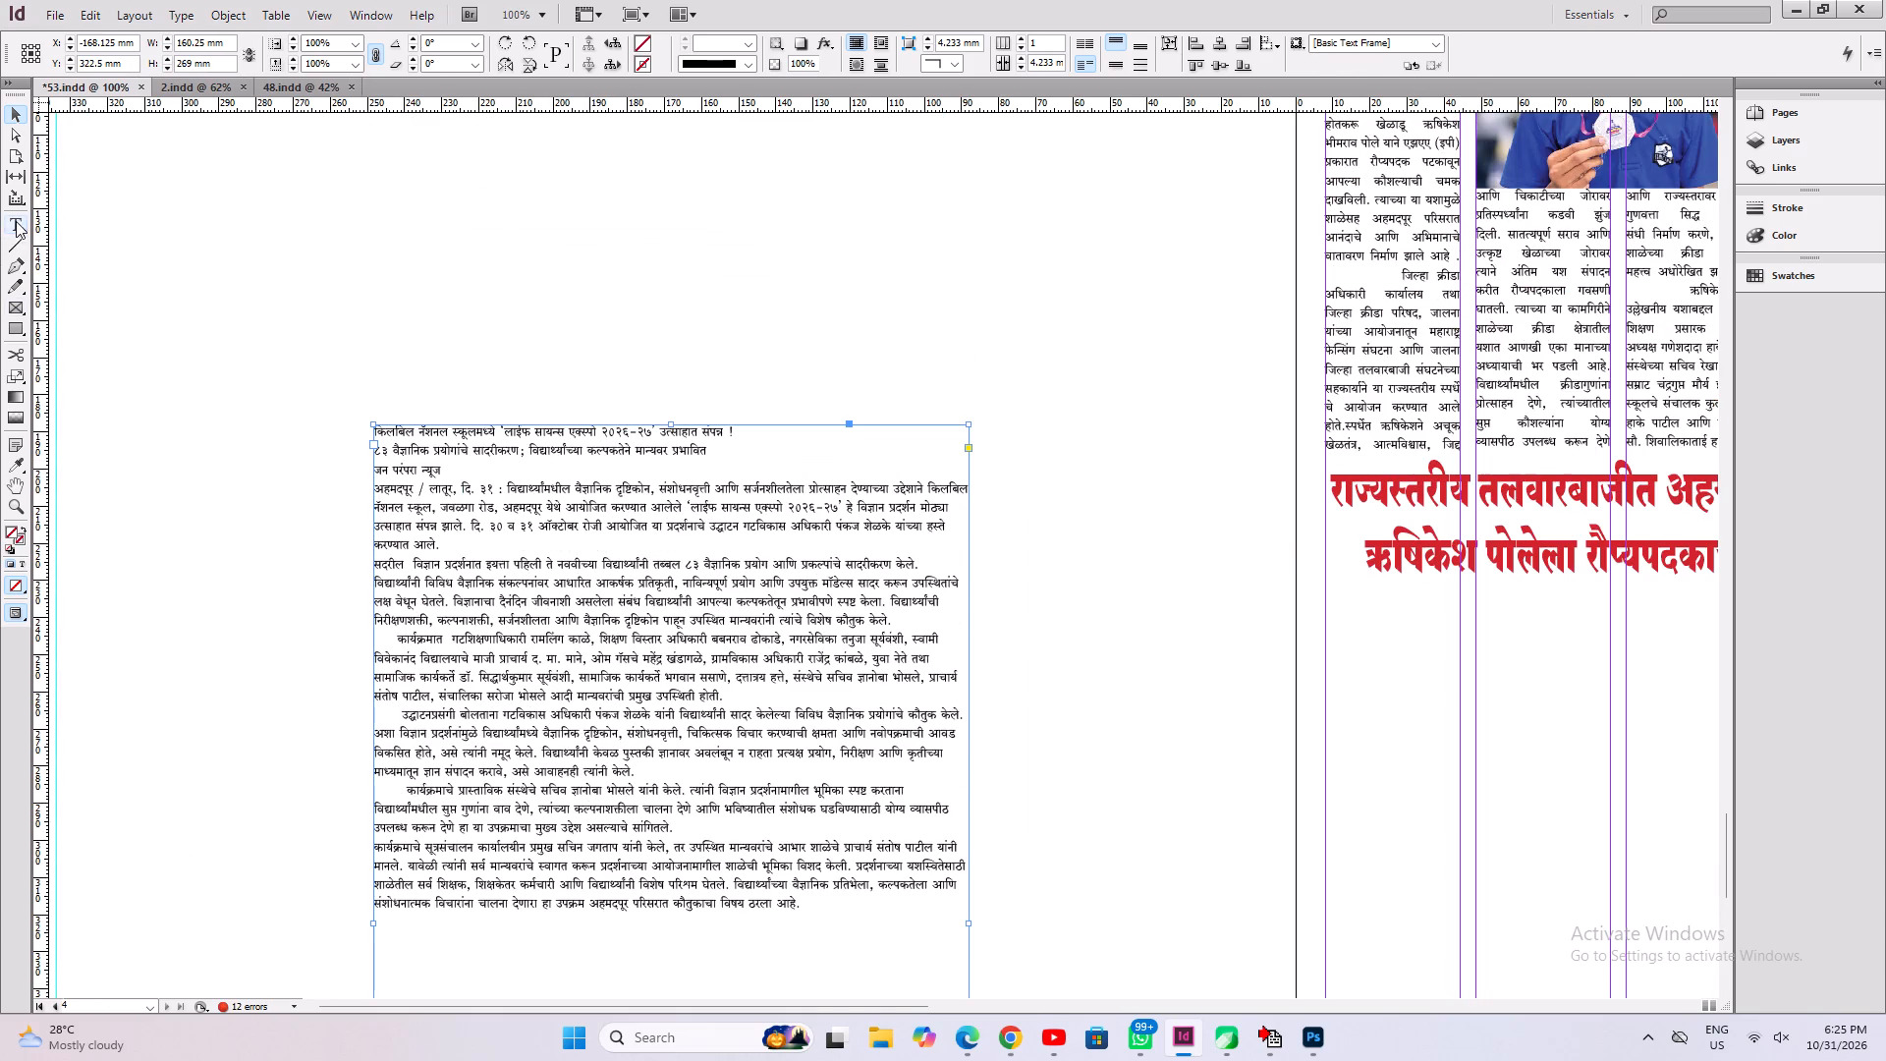
left_click(16, 221)
left_click_drag(810, 431, 60, 288)
key("ctrl+x")
left_click_drag(1002, 618, 164, 551, "alt")
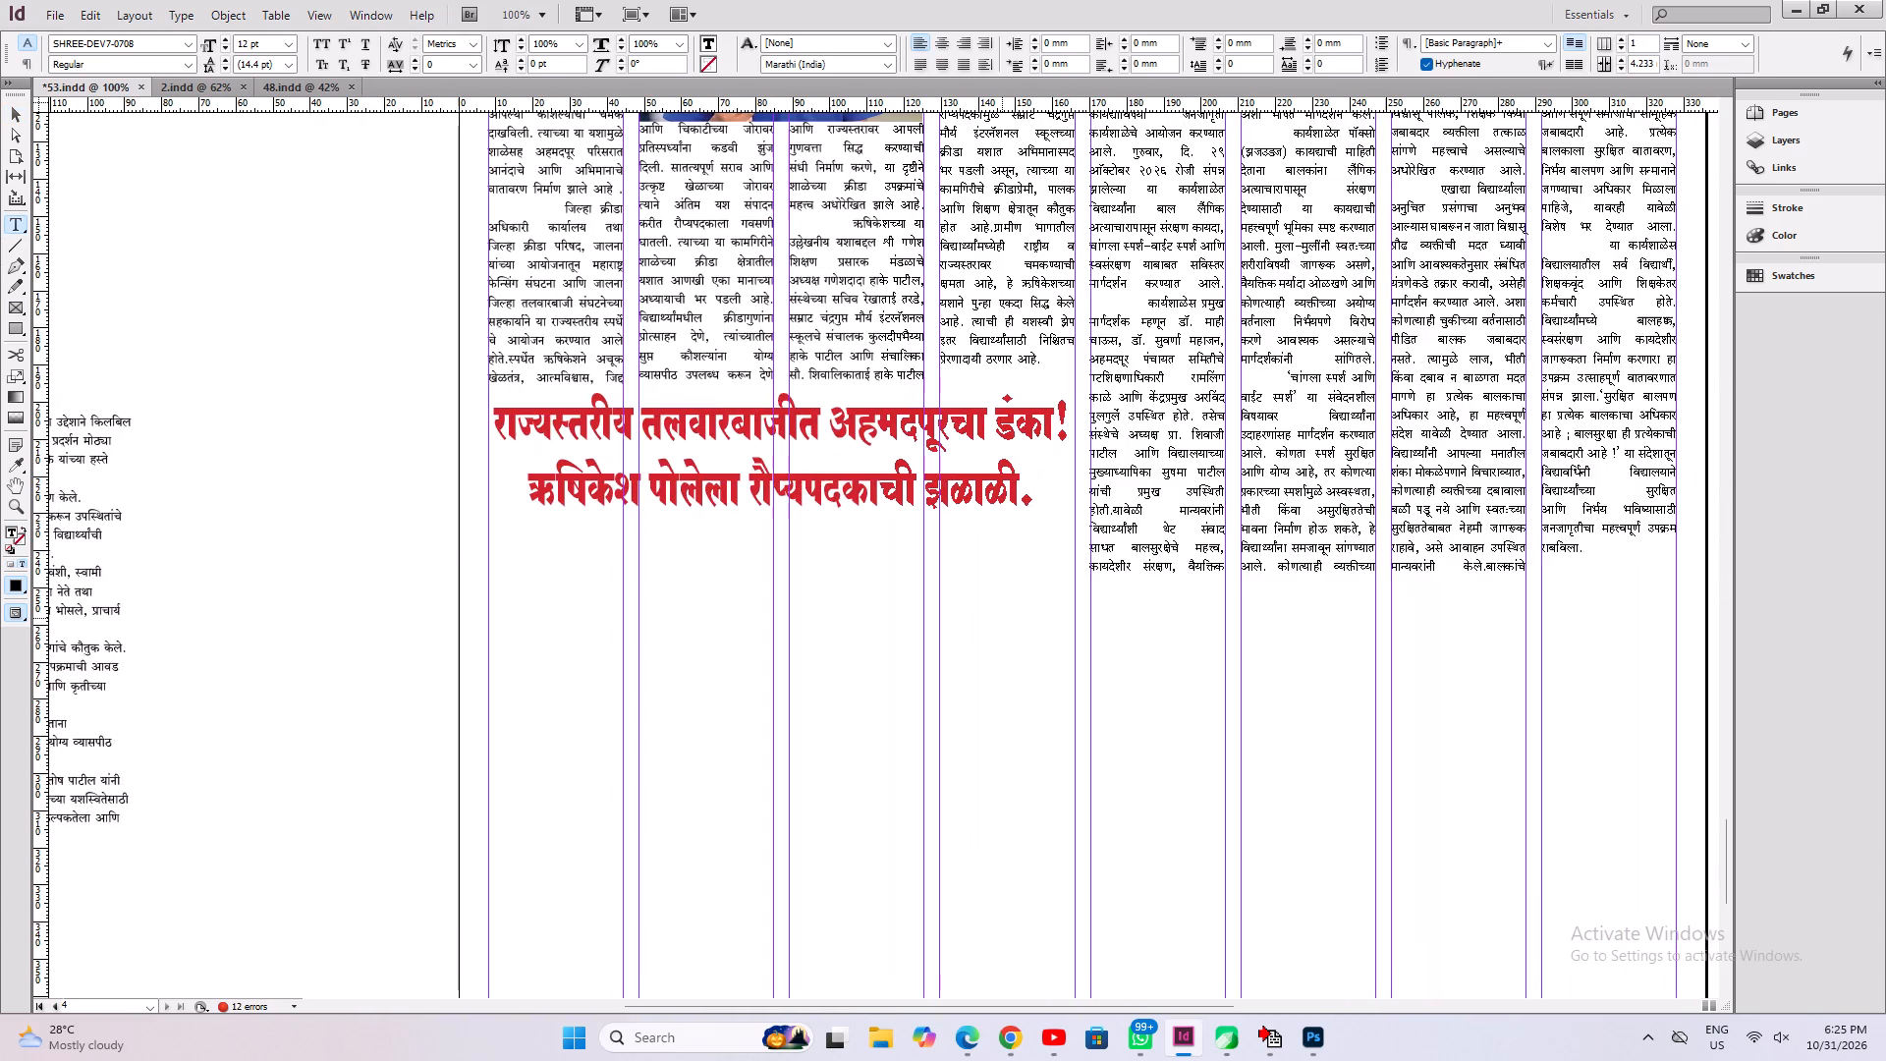
left_click_drag(164, 551, 163, 551, "alt")
left_click(575, 475)
key("ctrl+a")
left_click(90, 19)
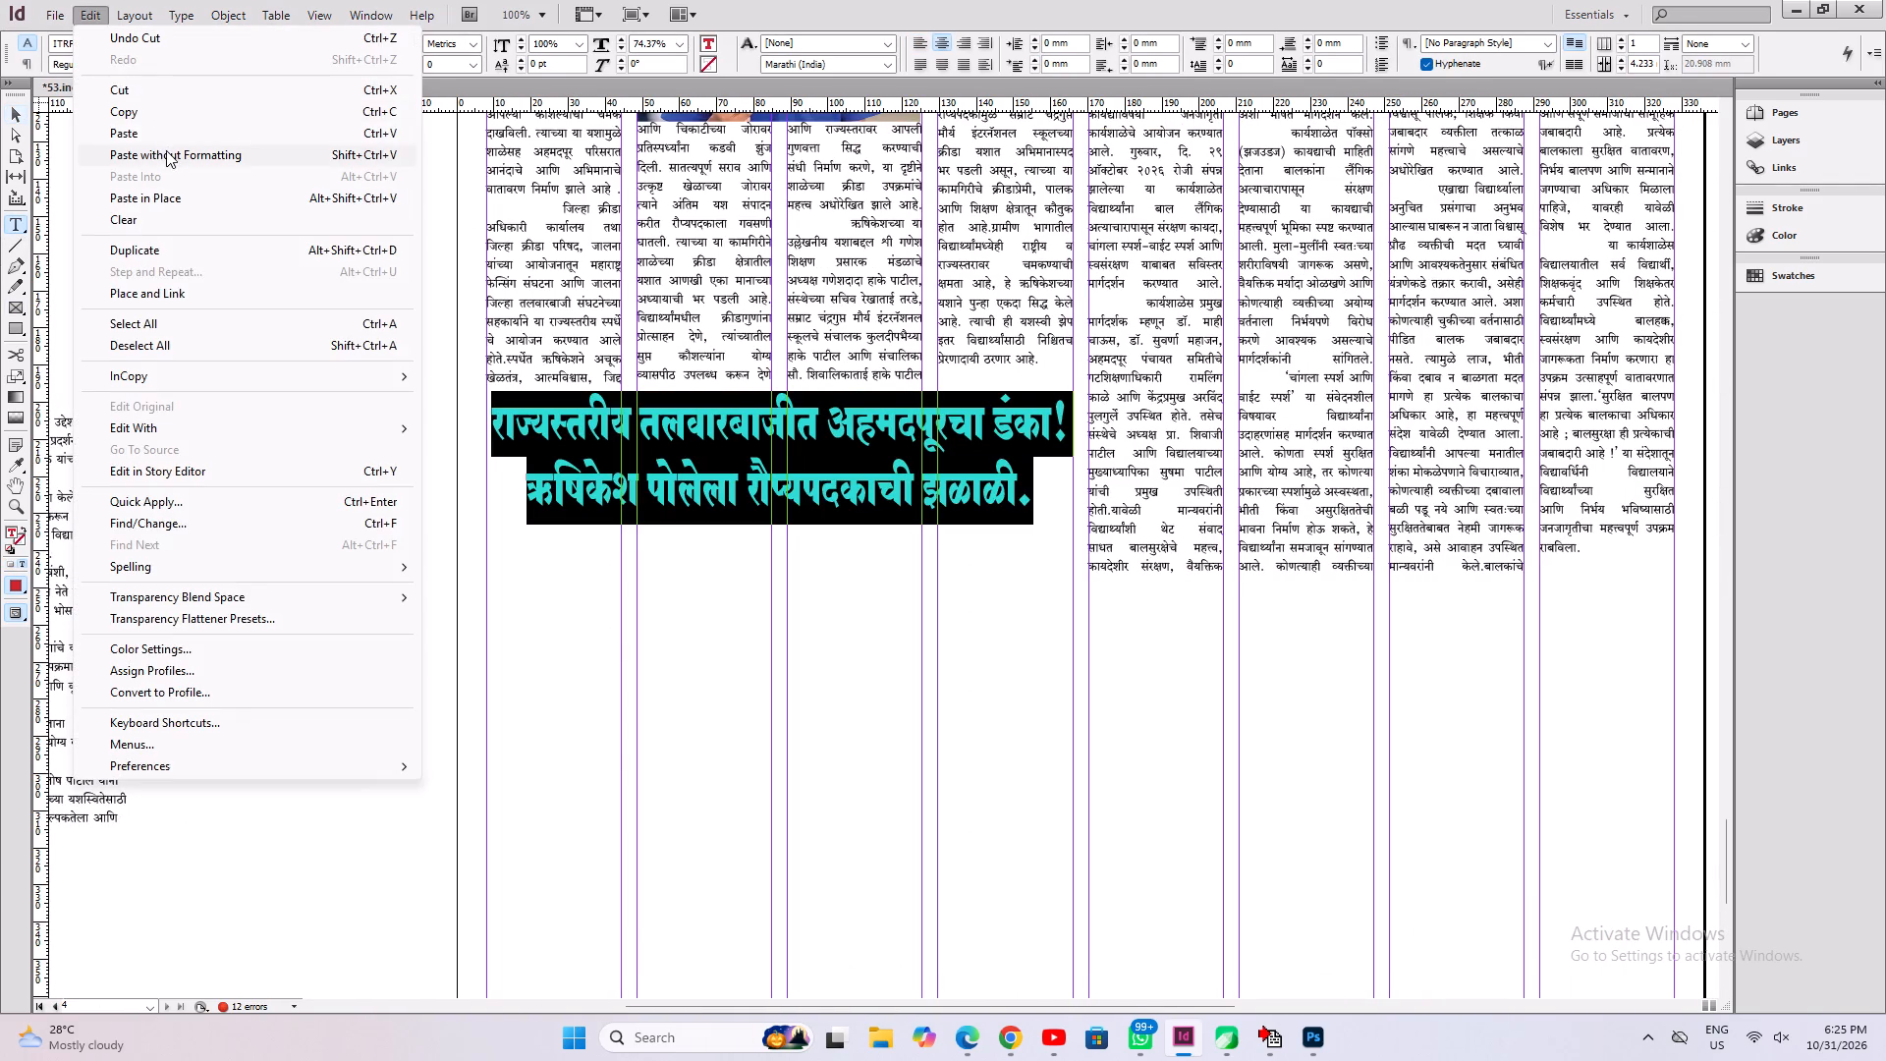
left_click(166, 150)
key("ctrl+alt+c")
key("ctrl+s")
Tighten the science-expo headline's leading to 46.239 pt and save document 53.
left_click(736, 448)
key("ctrl+a")
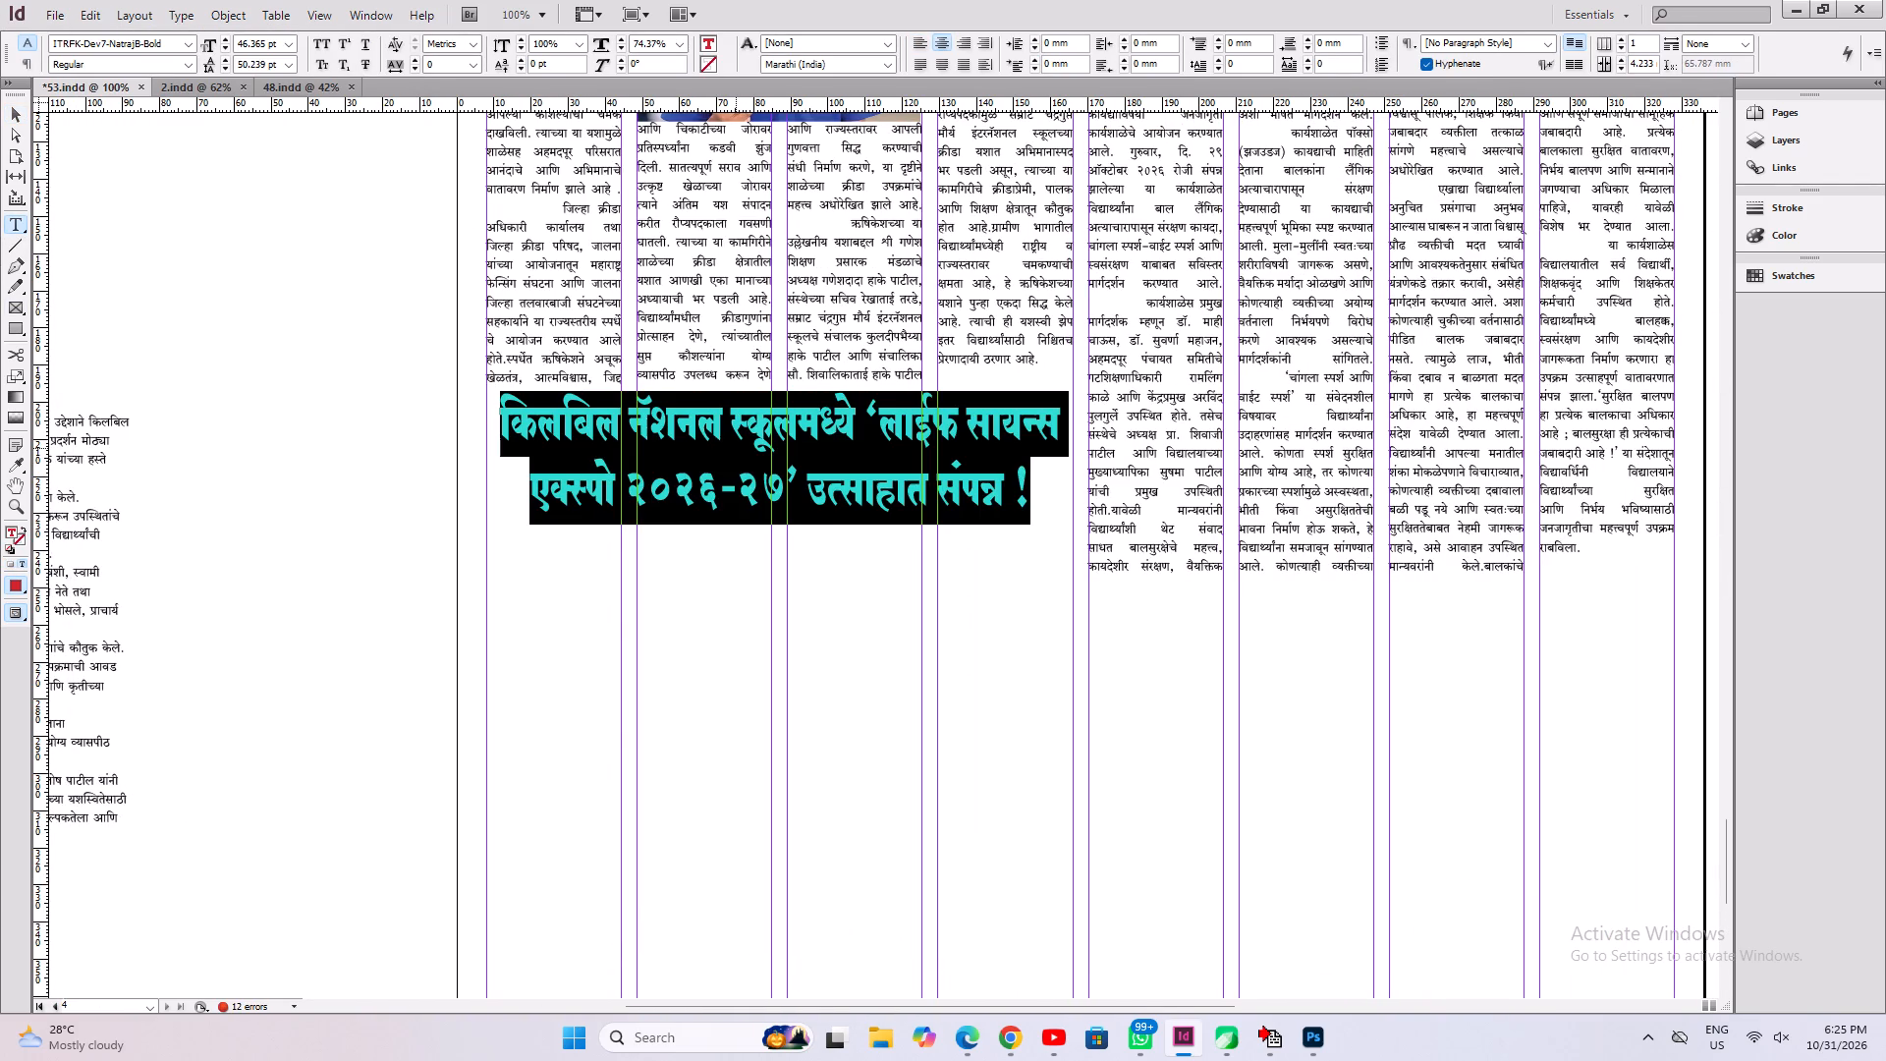
key("alt+Up")
key("alt+Up")
key("ctrl+z")
key("ctrl+s")
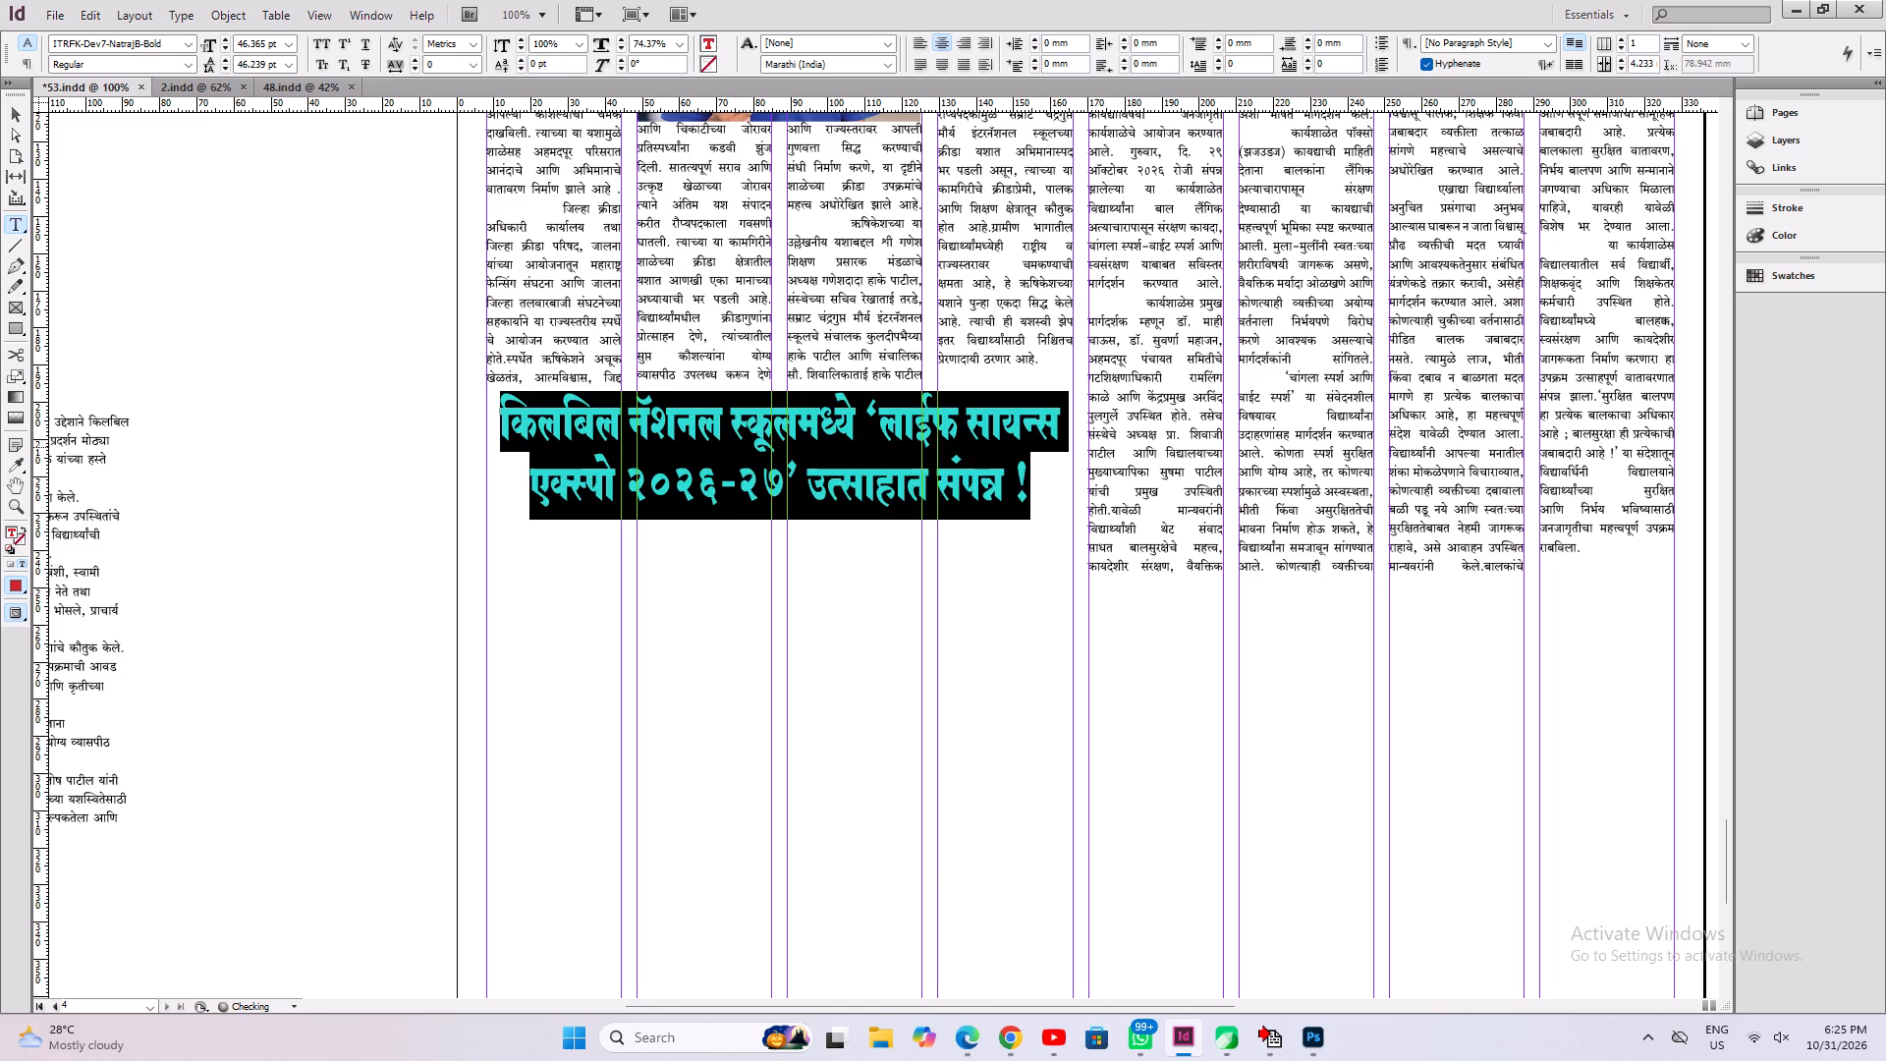
Delete the subheading about the 83 science experiments and the leftover blank lines above the article's 'जन परंपरा न्यूज' byline.
left_click(818, 447)
left_click_drag(582, 502, 1276, 503, "alt")
left_click_drag(646, 384, 0, 181)
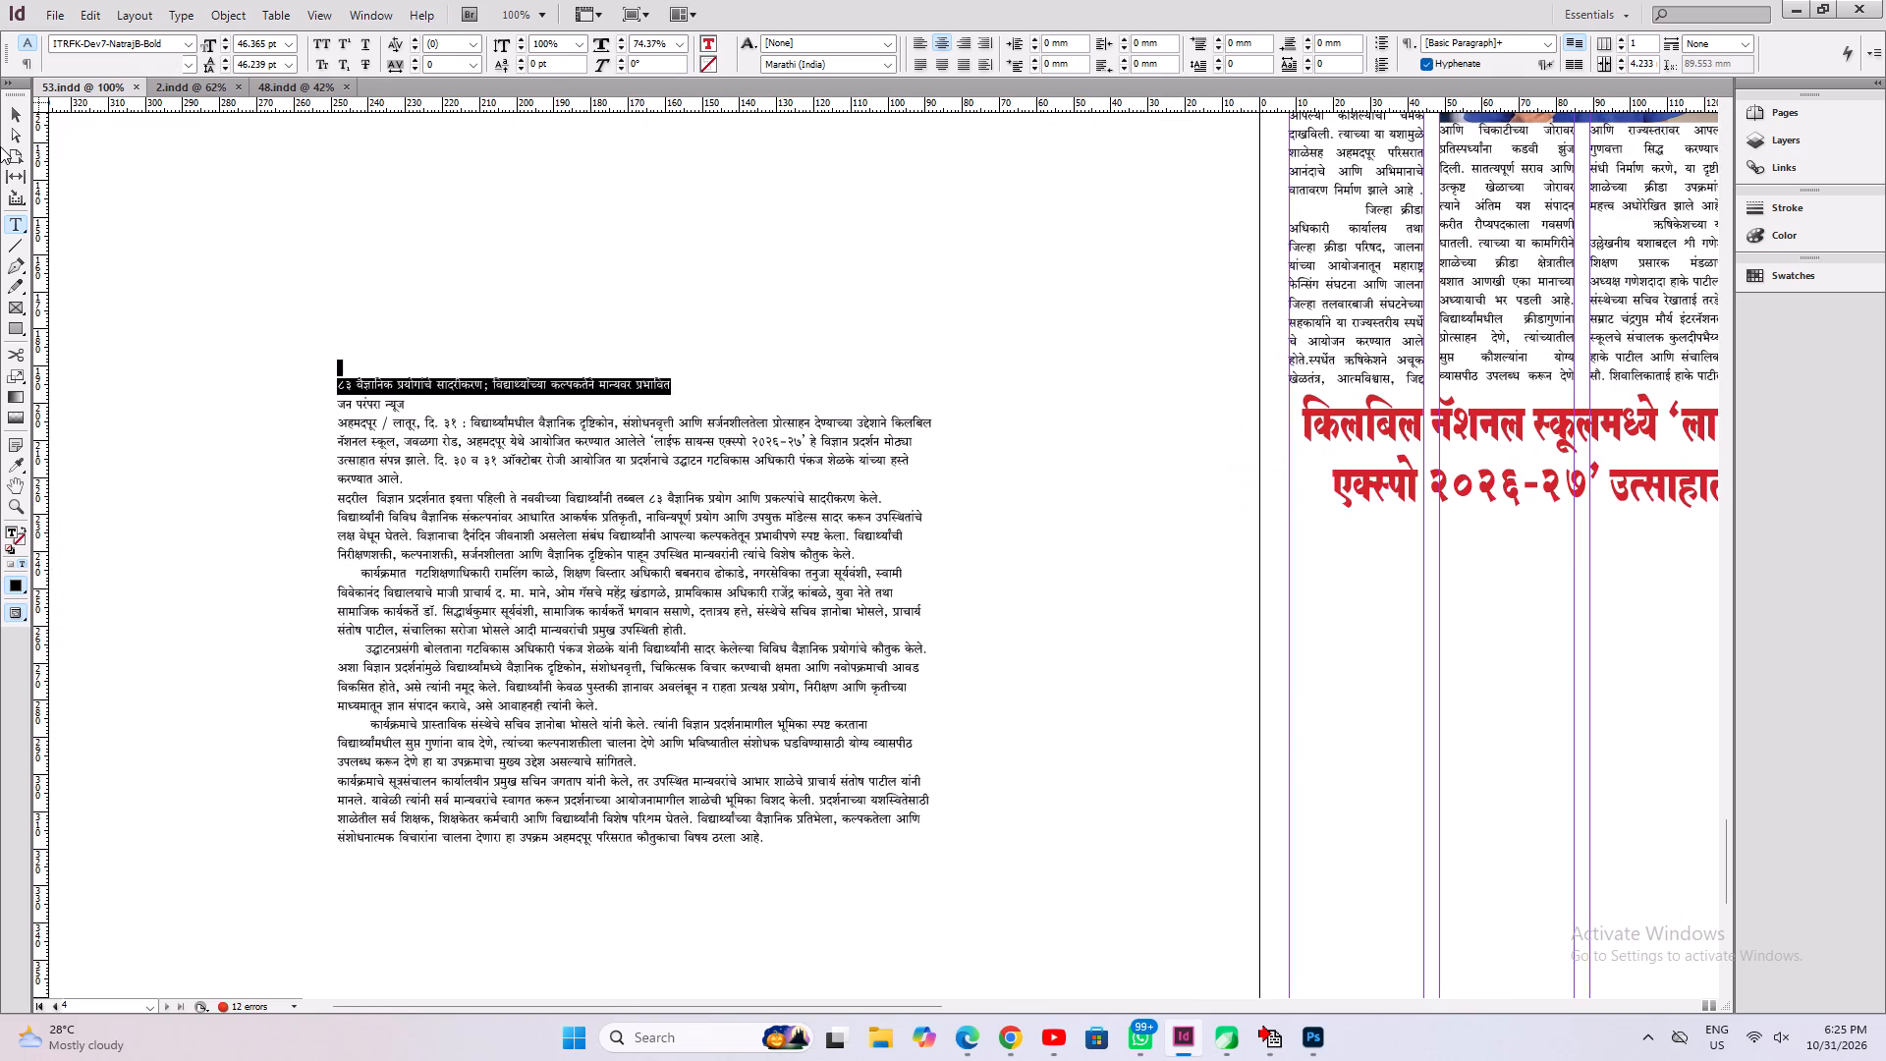
key("BackSpace")
key("Down")
key("shift+Up")
key("shift+Up")
key("BackSpace")
Justify the whole science-expo article, save, and fit its text frame to the content.
key("ctrl+a")
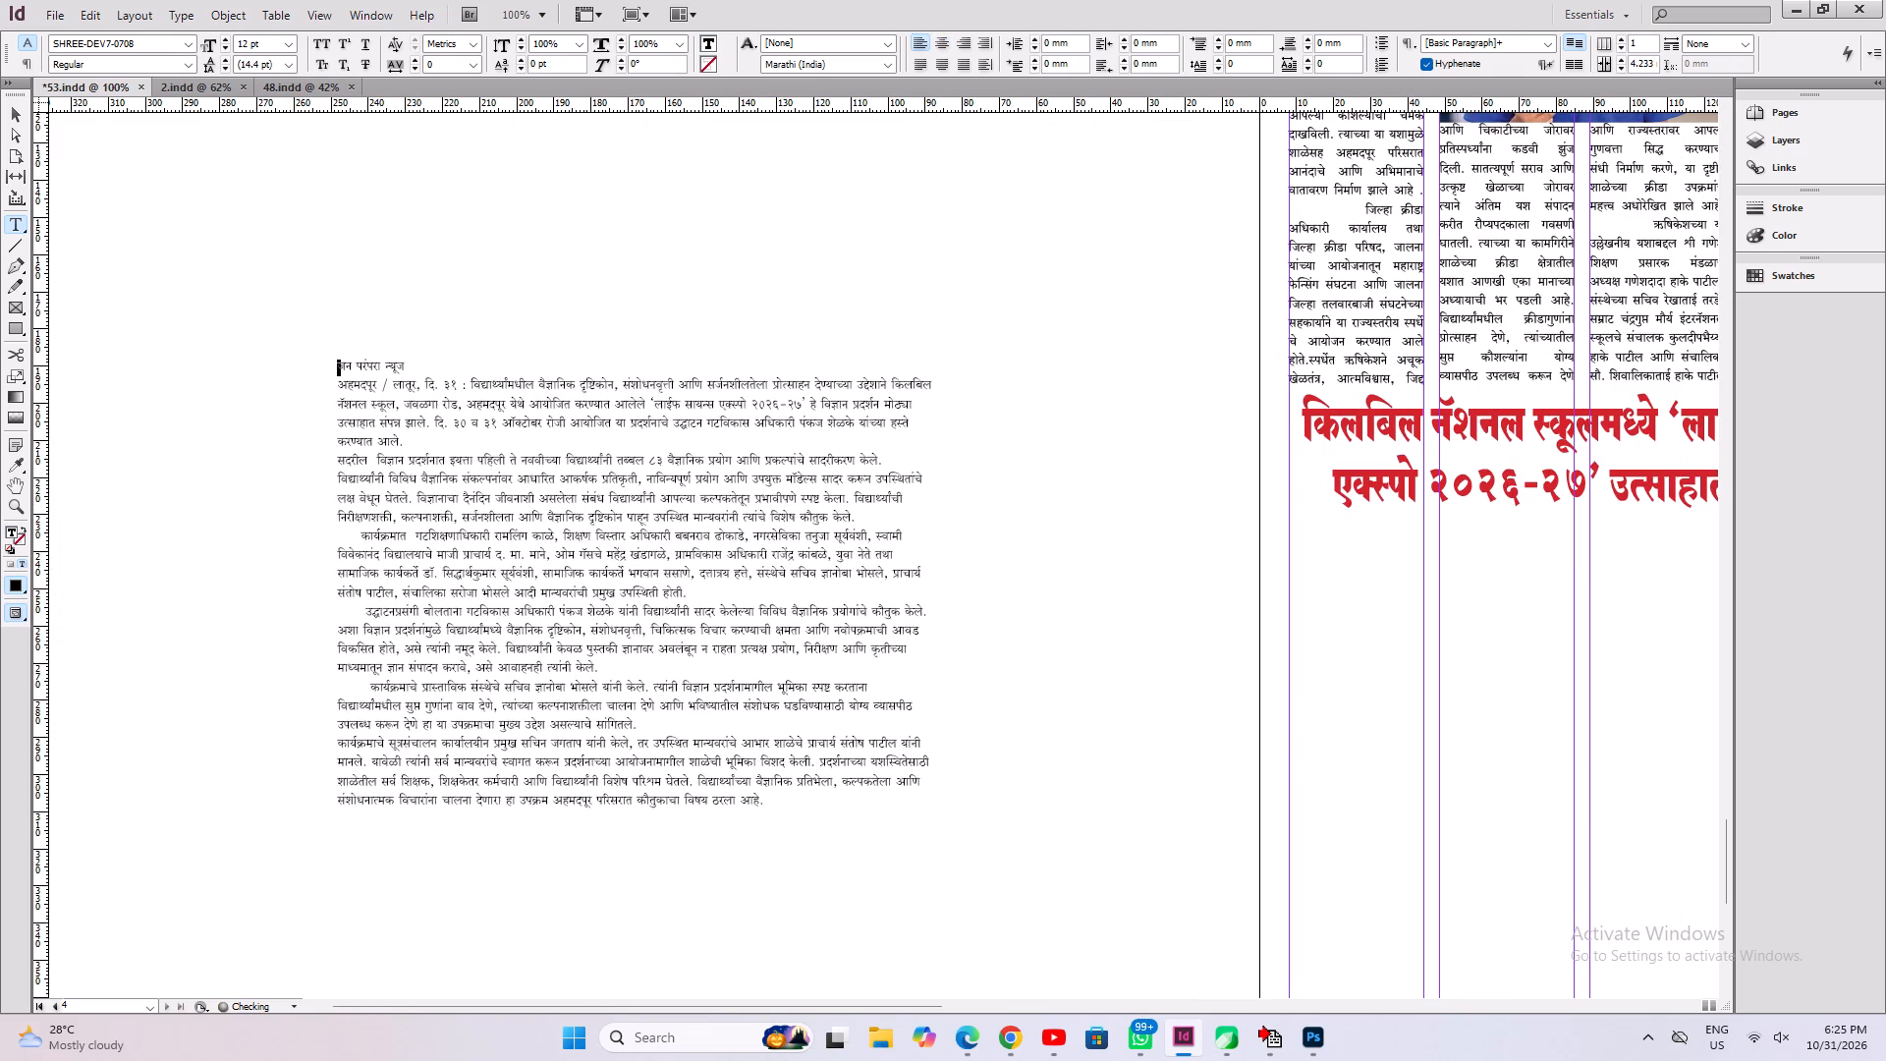
key("ctrl+shift+j")
key("ctrl+s")
key("ctrl+1")
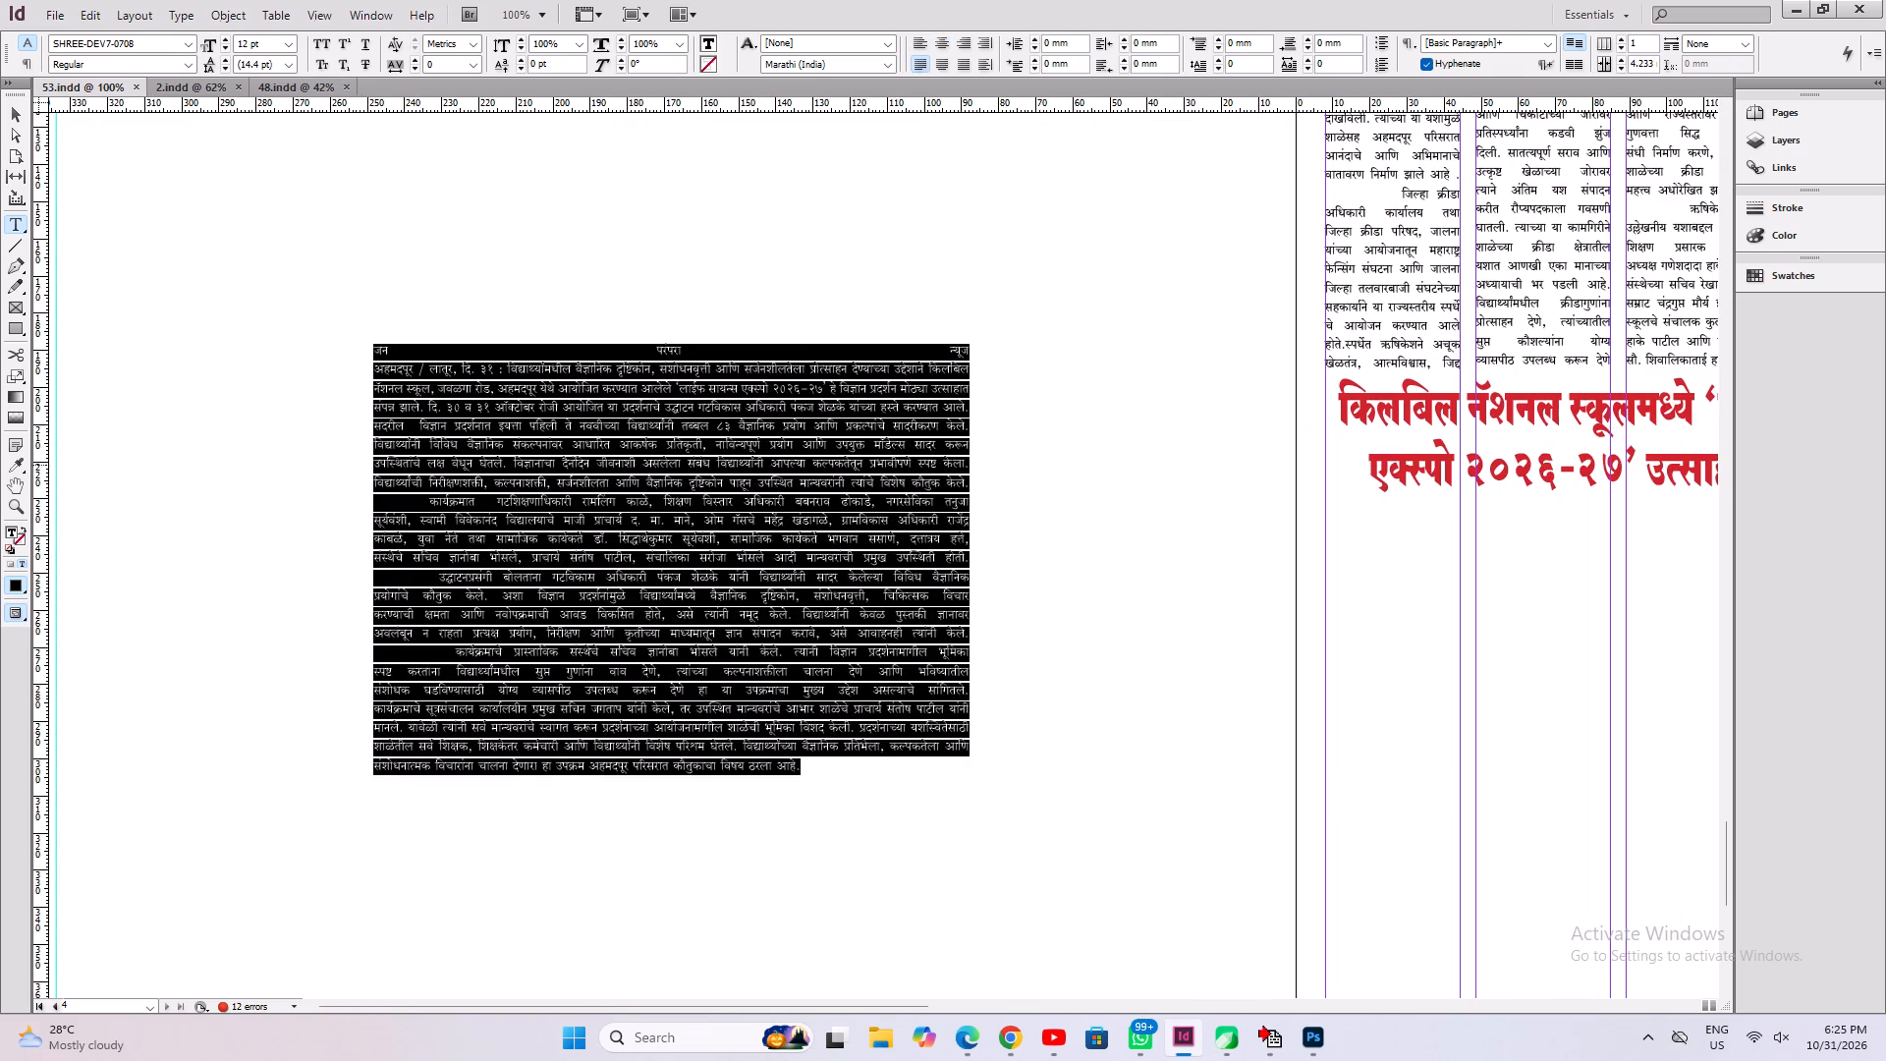
left_click_drag(583, 458, 134, 325, "alt")
key("ctrl+alt+c")
Move the article frame beneath the science-expo headline and narrow it from its outer edge to the column guide, about 157.9 mm wide.
left_click(12, 115)
left_click_drag(240, 416, 382, 468)
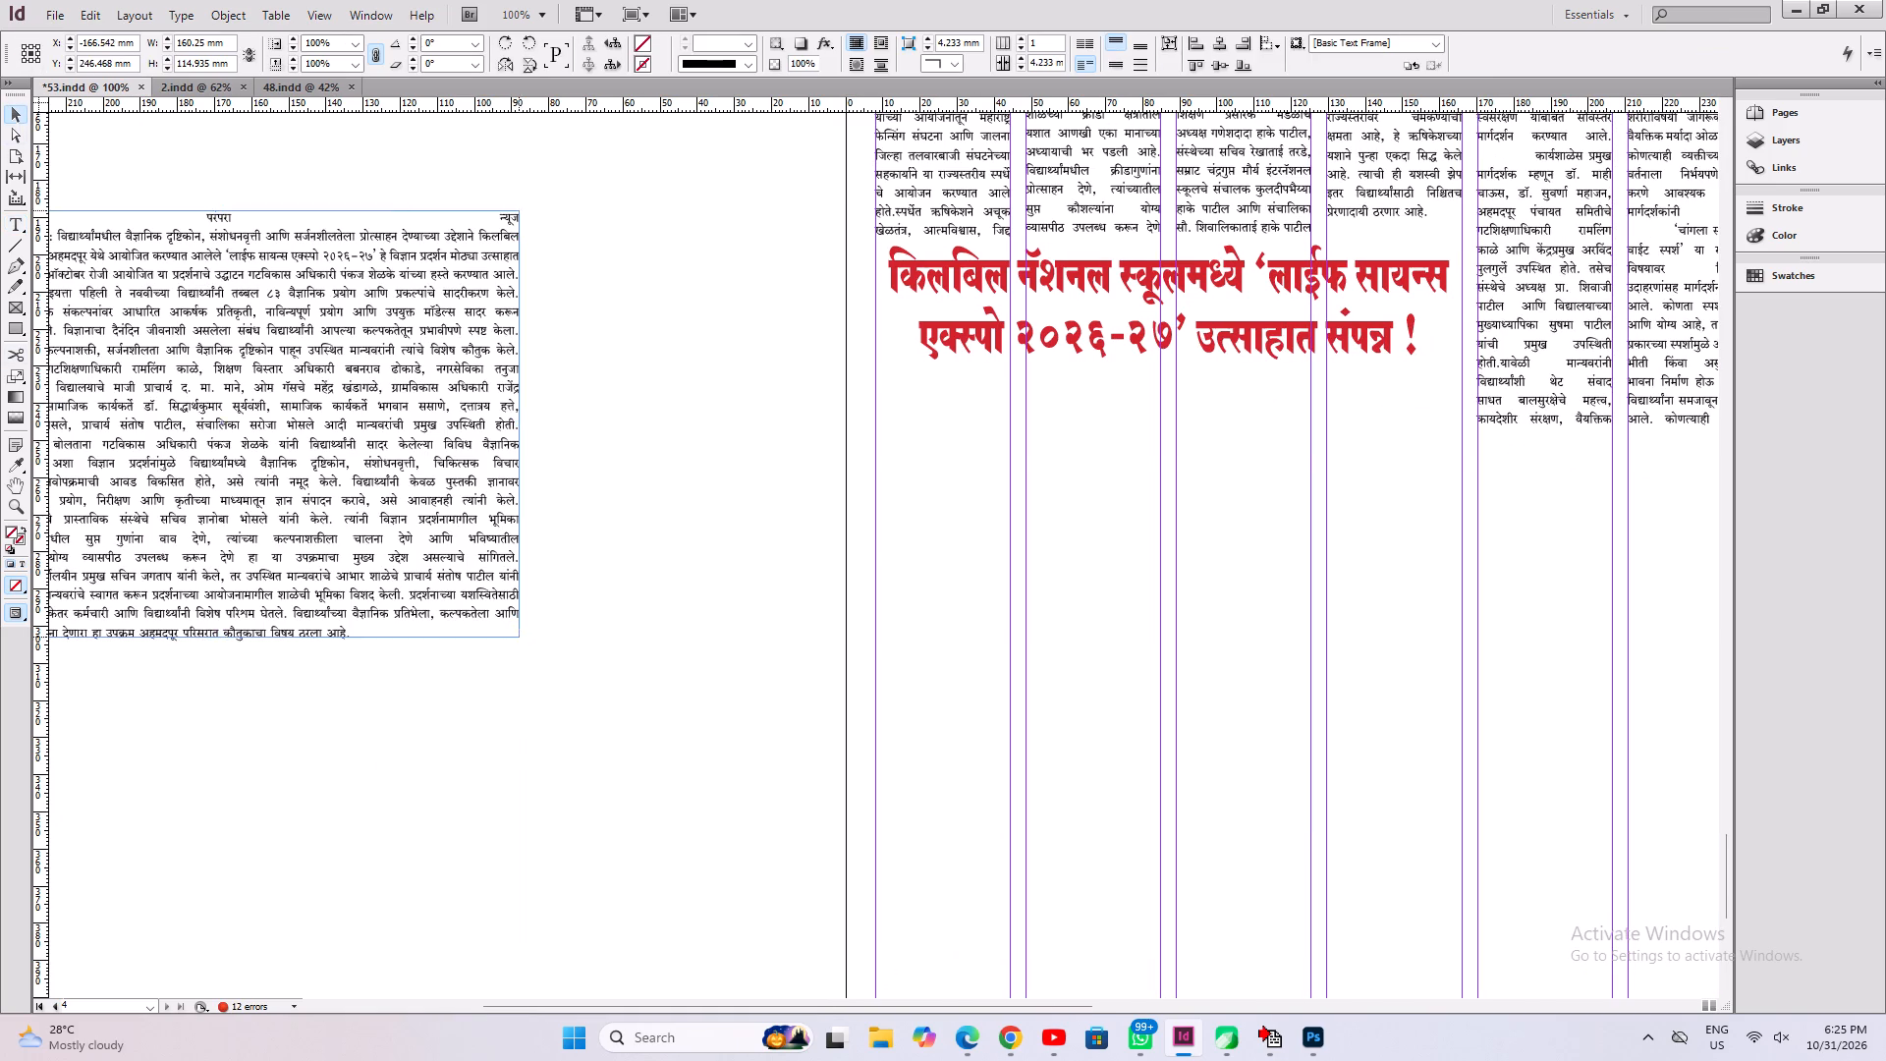
left_click_drag(382, 468, 1181, 571)
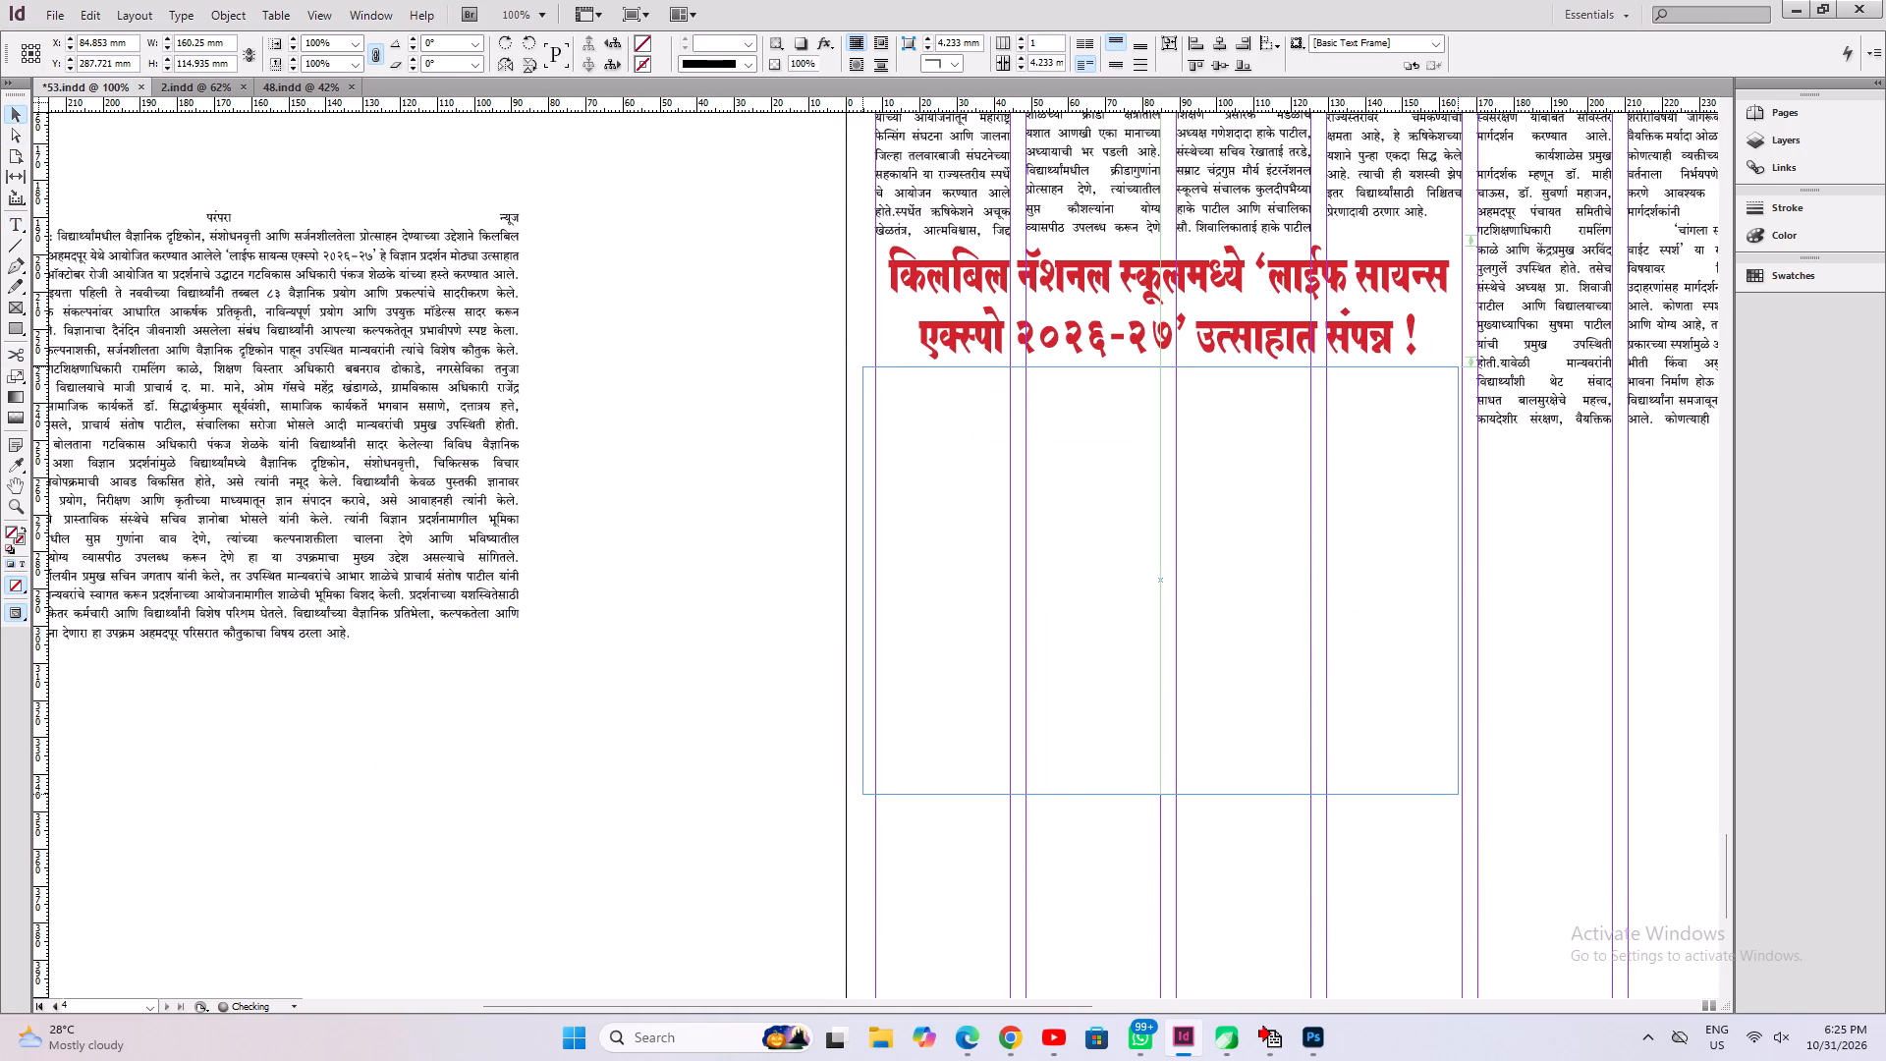
left_click_drag(1181, 571, 1182, 571)
left_click_drag(865, 582, 866, 582)
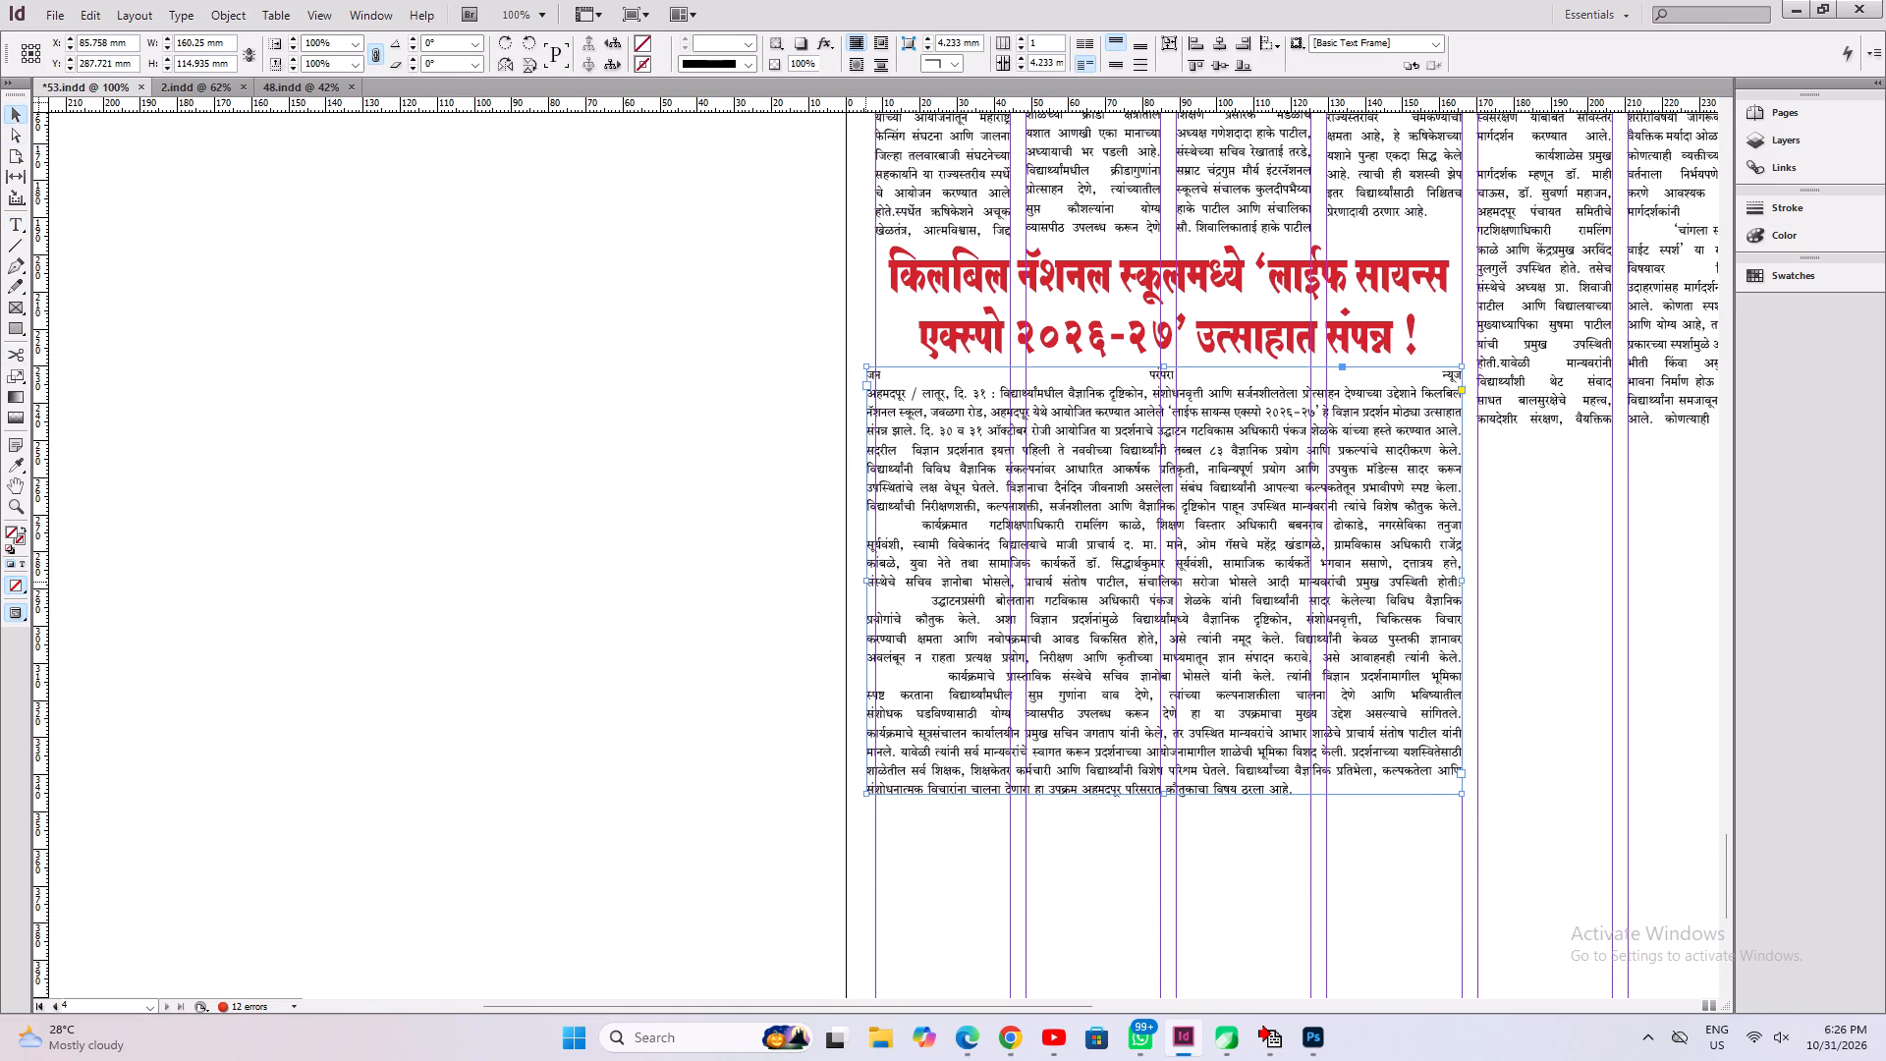
left_click_drag(866, 582, 874, 602)
key("ctrl+alt+c")
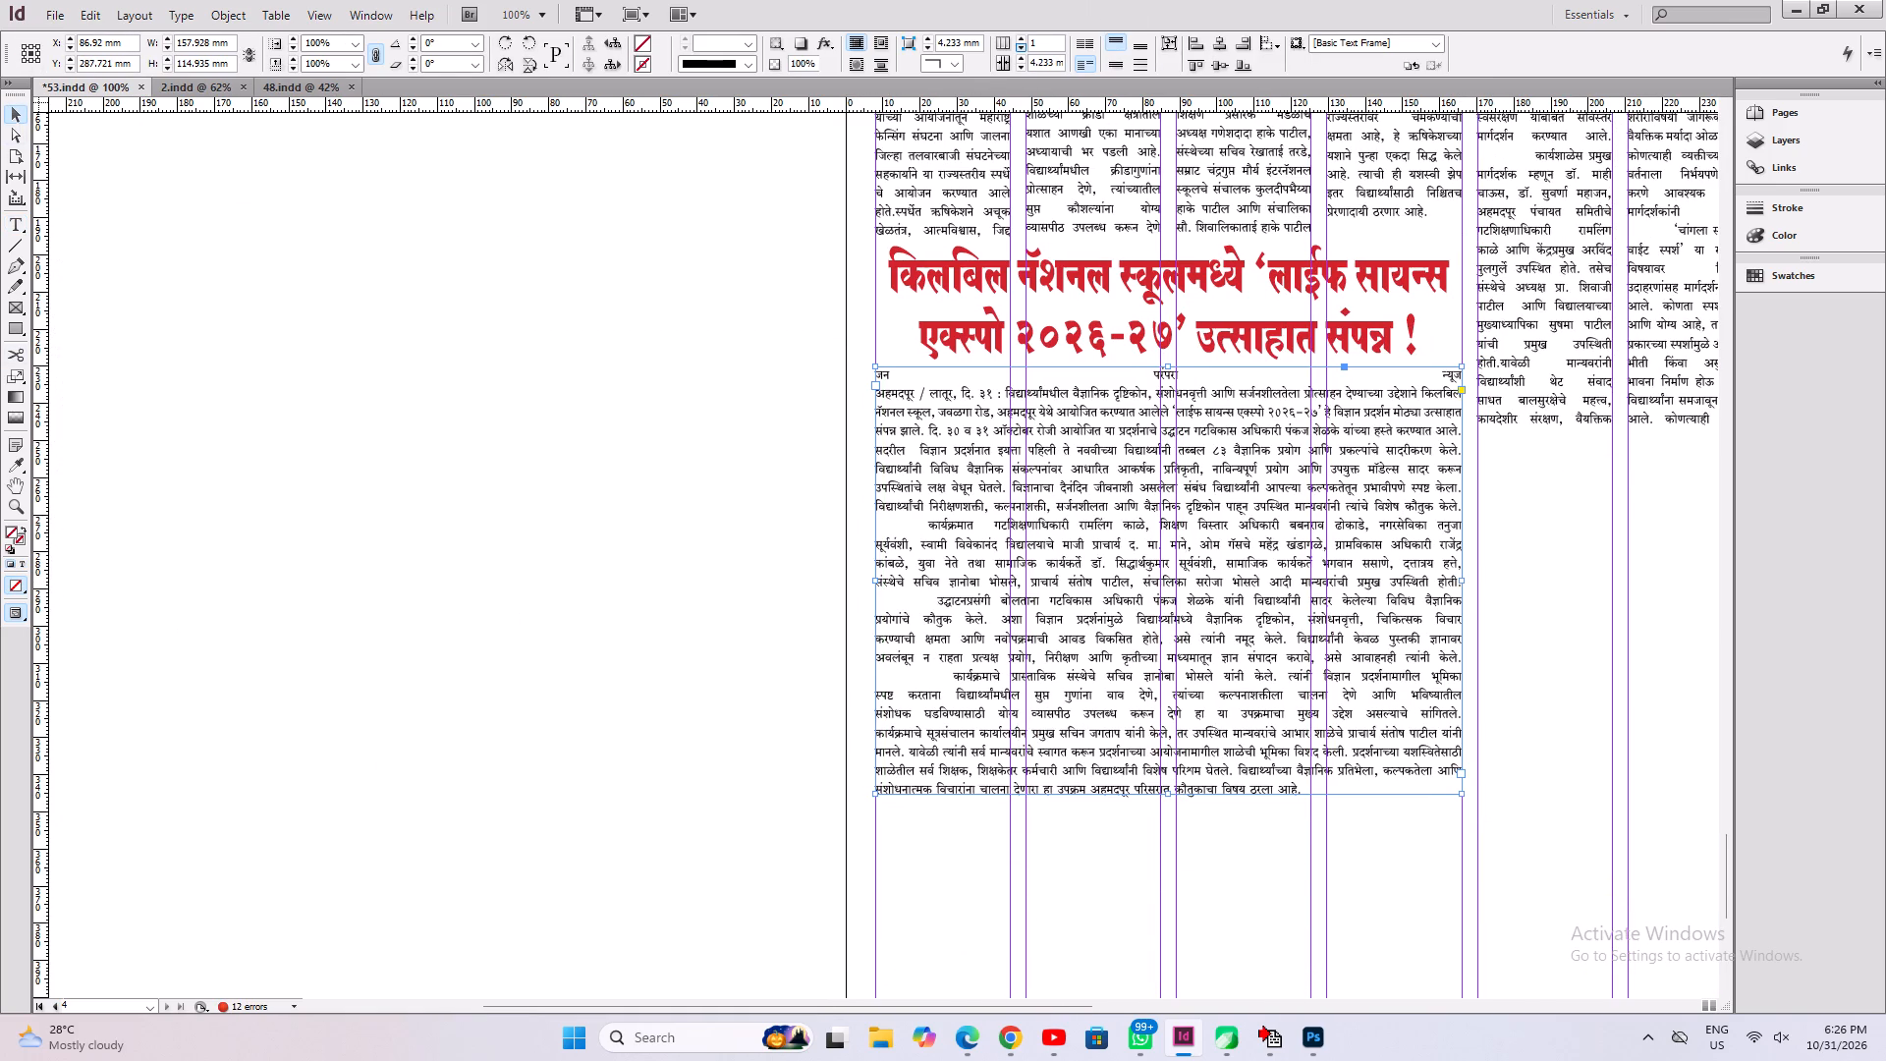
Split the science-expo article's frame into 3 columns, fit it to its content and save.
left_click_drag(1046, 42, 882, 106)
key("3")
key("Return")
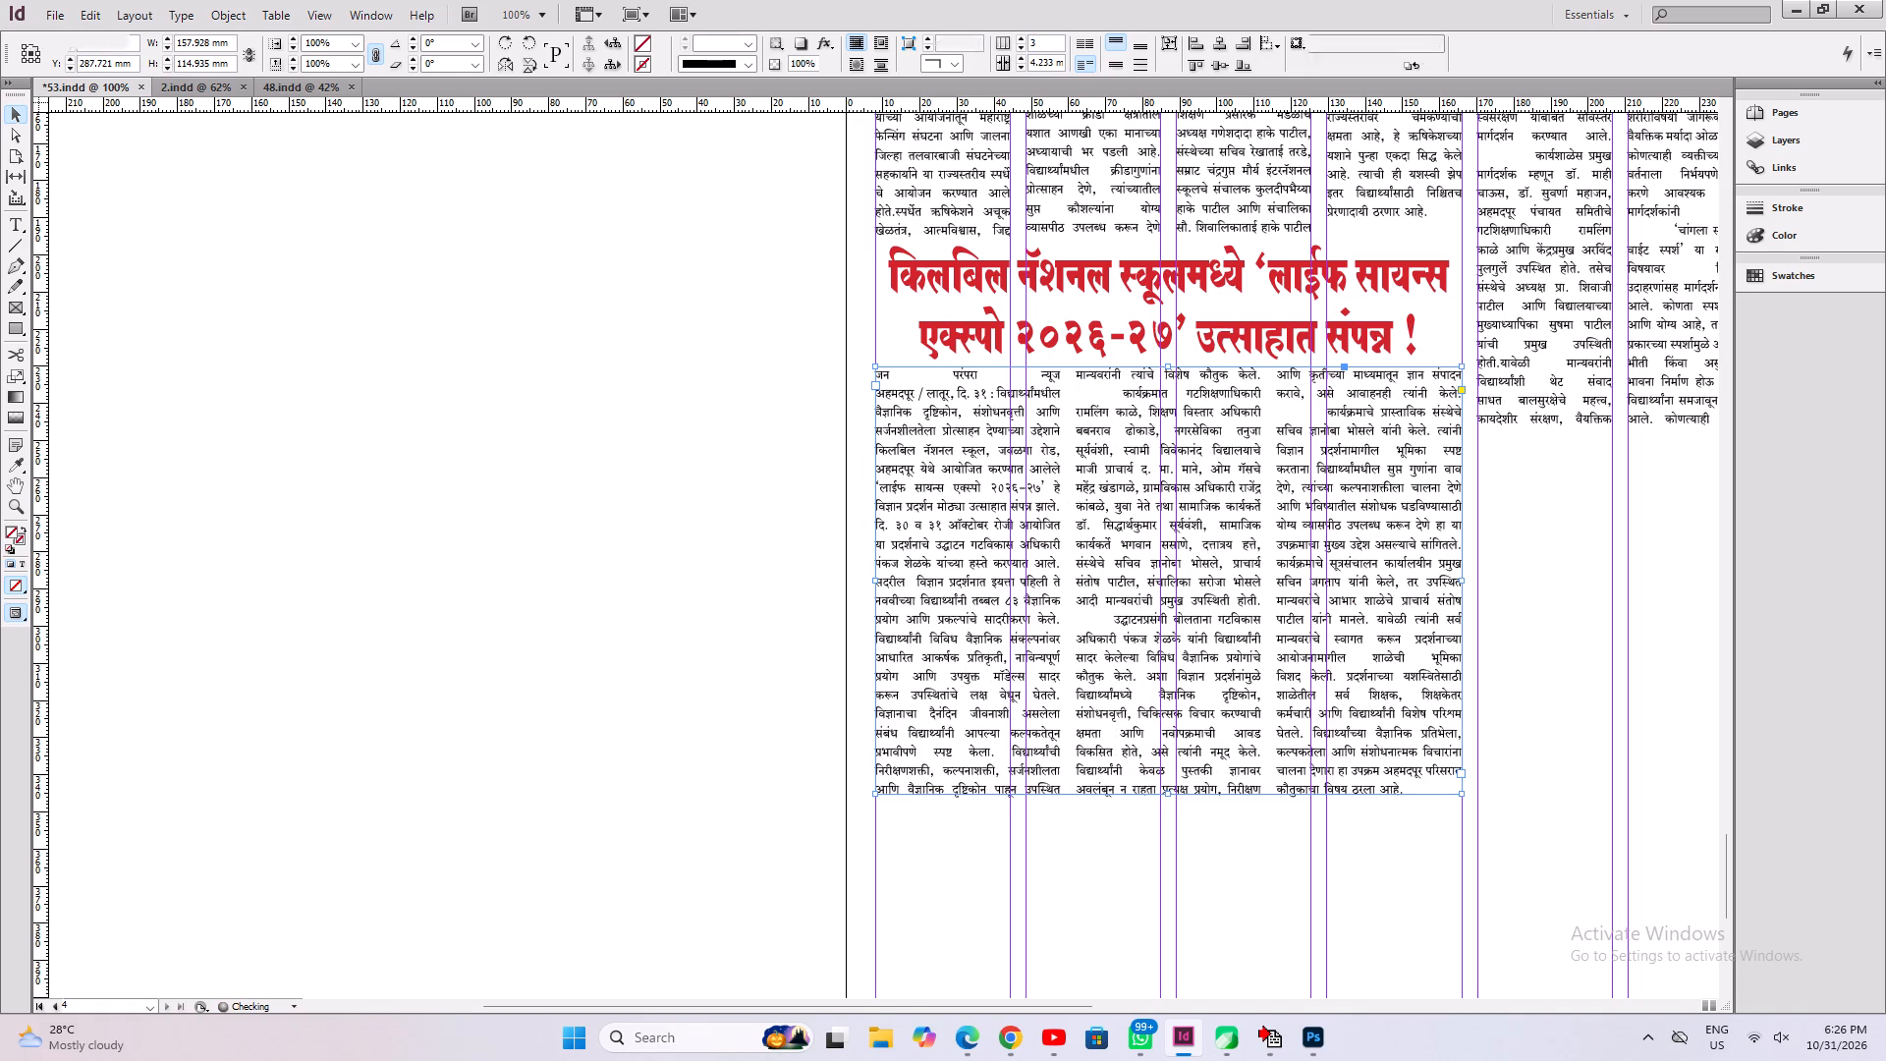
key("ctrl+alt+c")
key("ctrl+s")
Set the science-expo article's frame to 4 columns, fit it to its content, deselect it and save document 53.
key("ctrl+0")
key("ctrl+s")
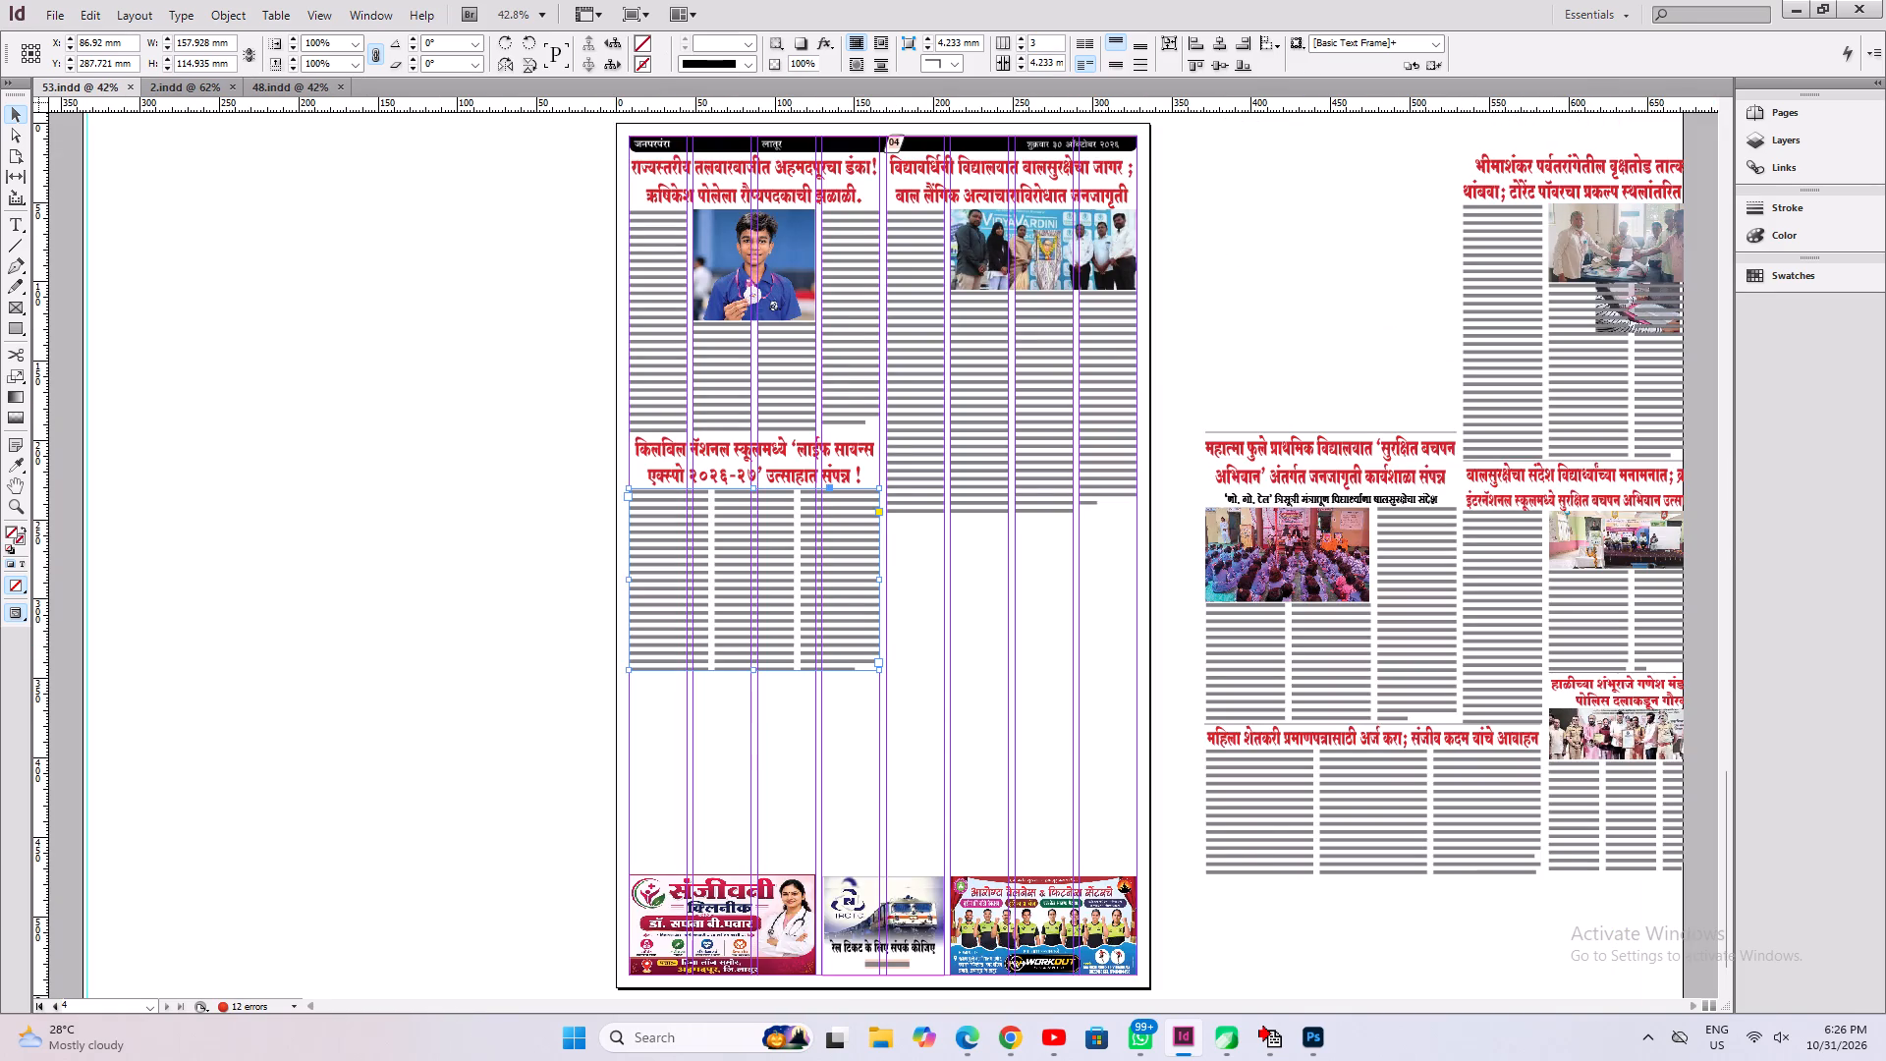
left_click(1017, 40)
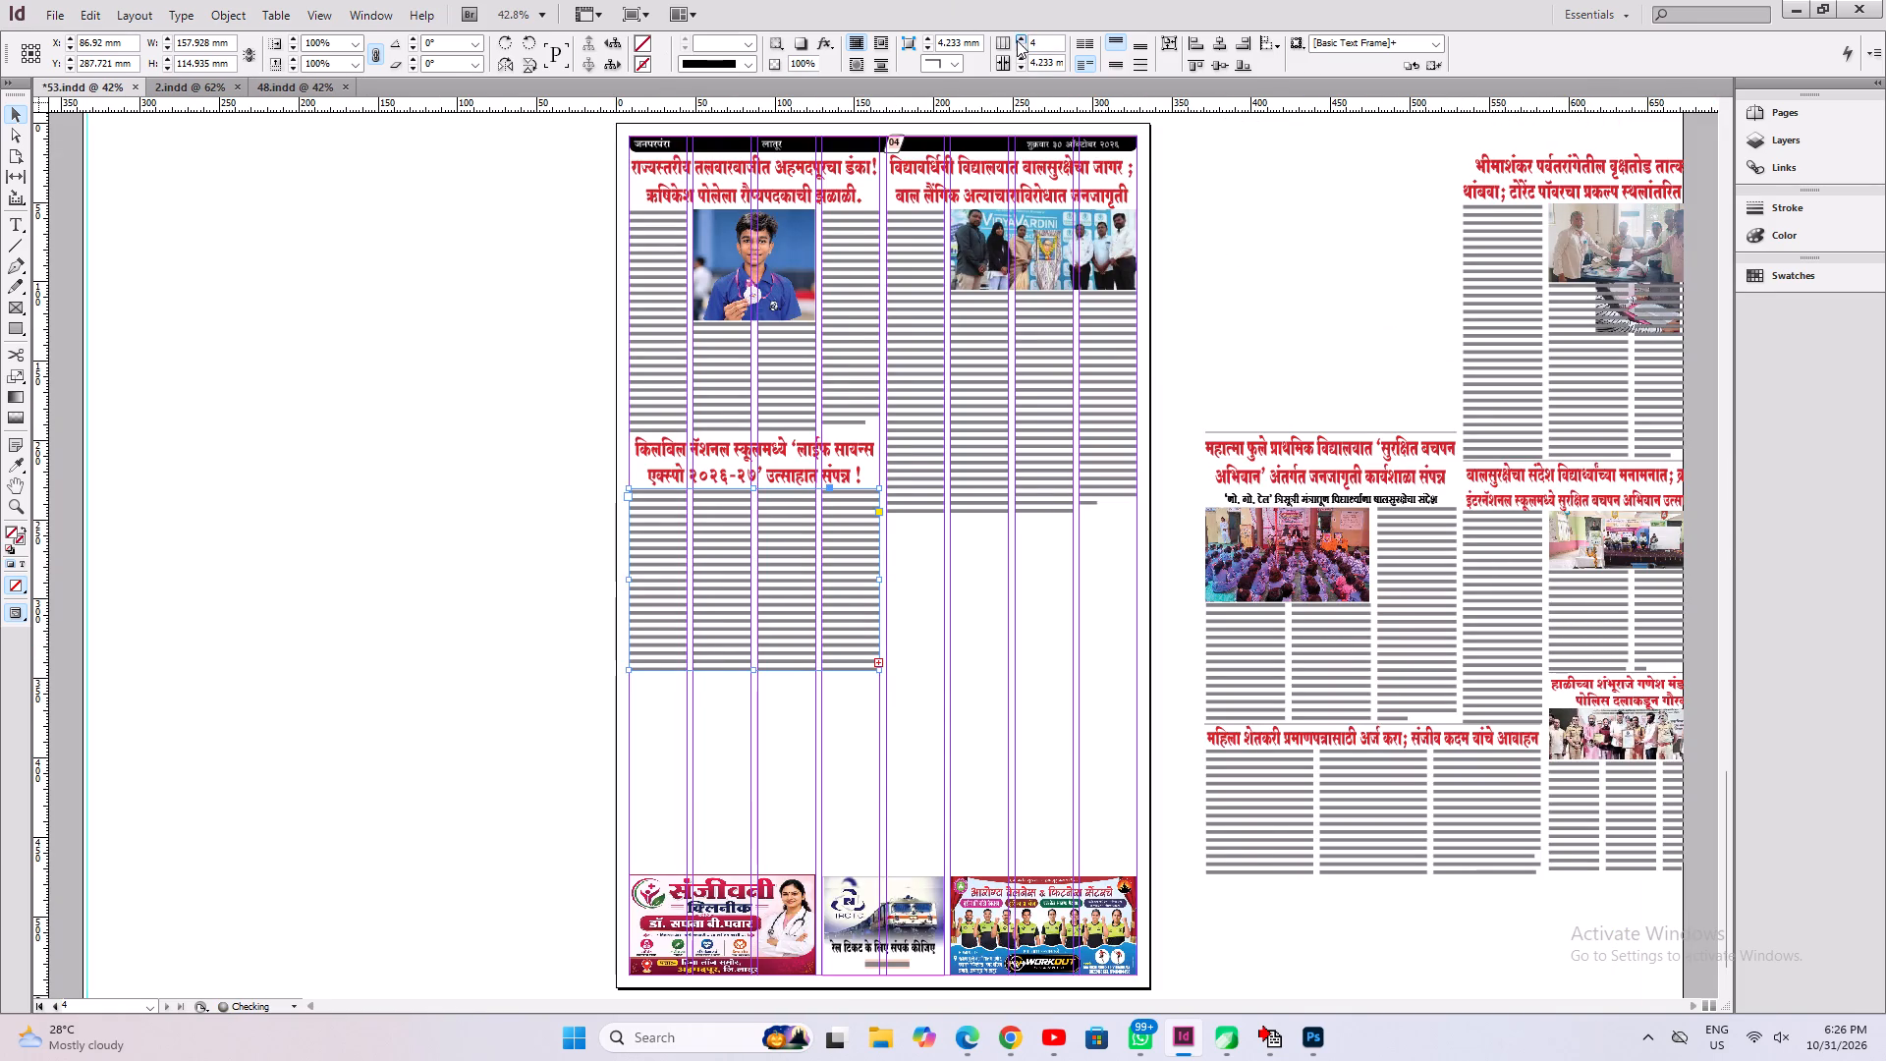
key("ctrl+alt+c")
key("ctrl+s")
left_click(1018, 654)
key("ctrl+s")
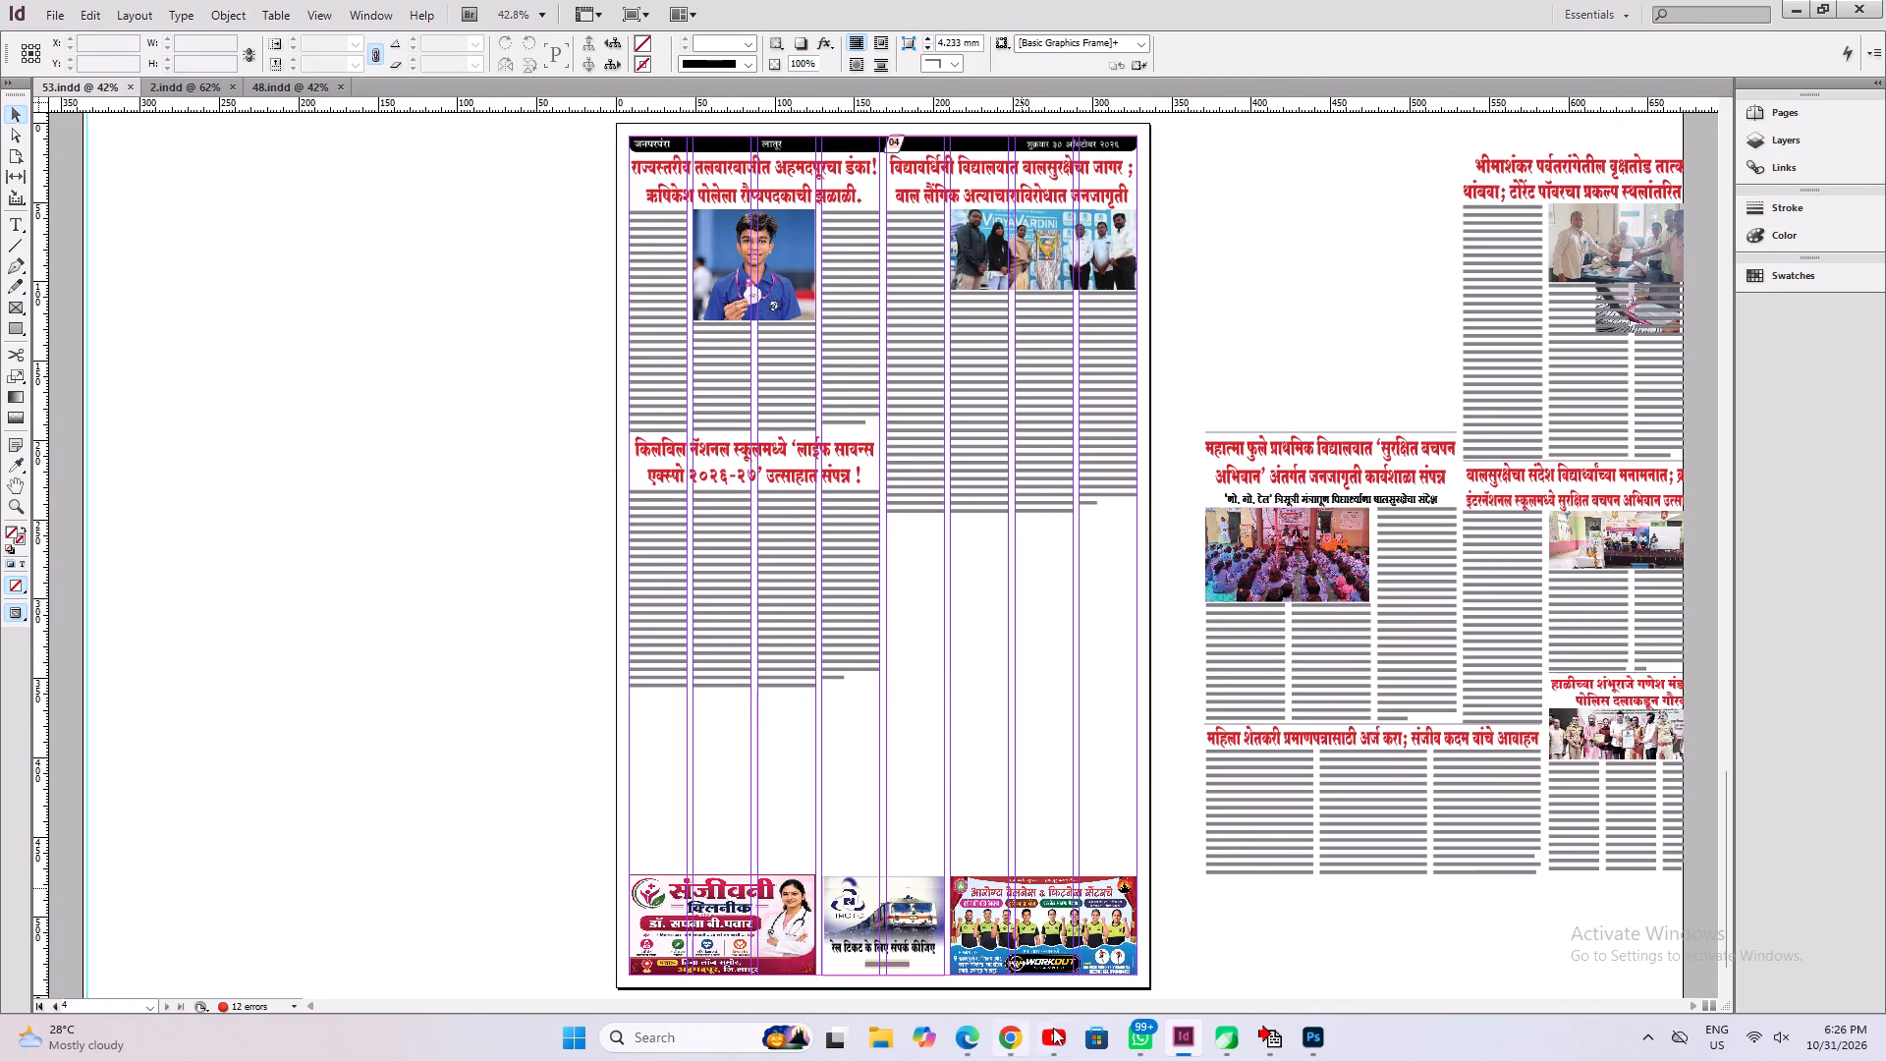
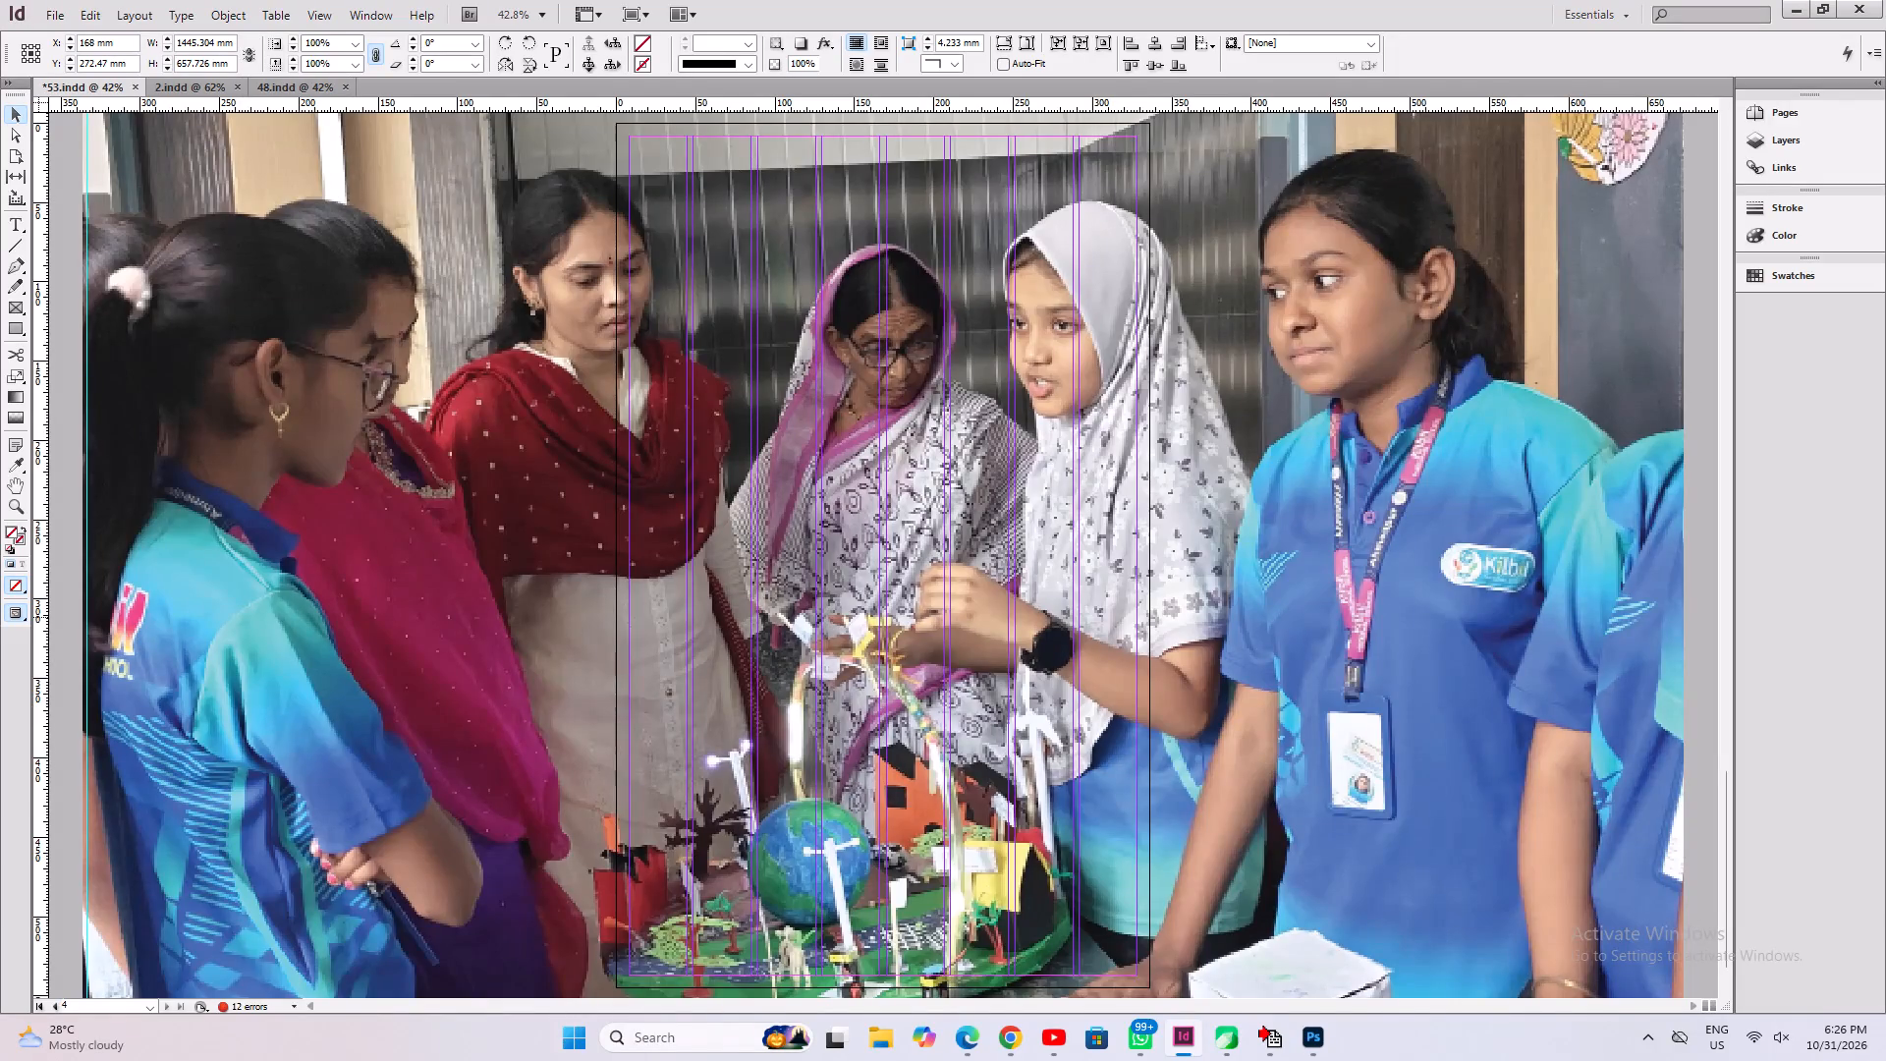
Shift the oversized science-expo photo across the page and scale it down proportionally to about 362 mm wide beside the page.
left_click_drag(170, 617, 507, 615)
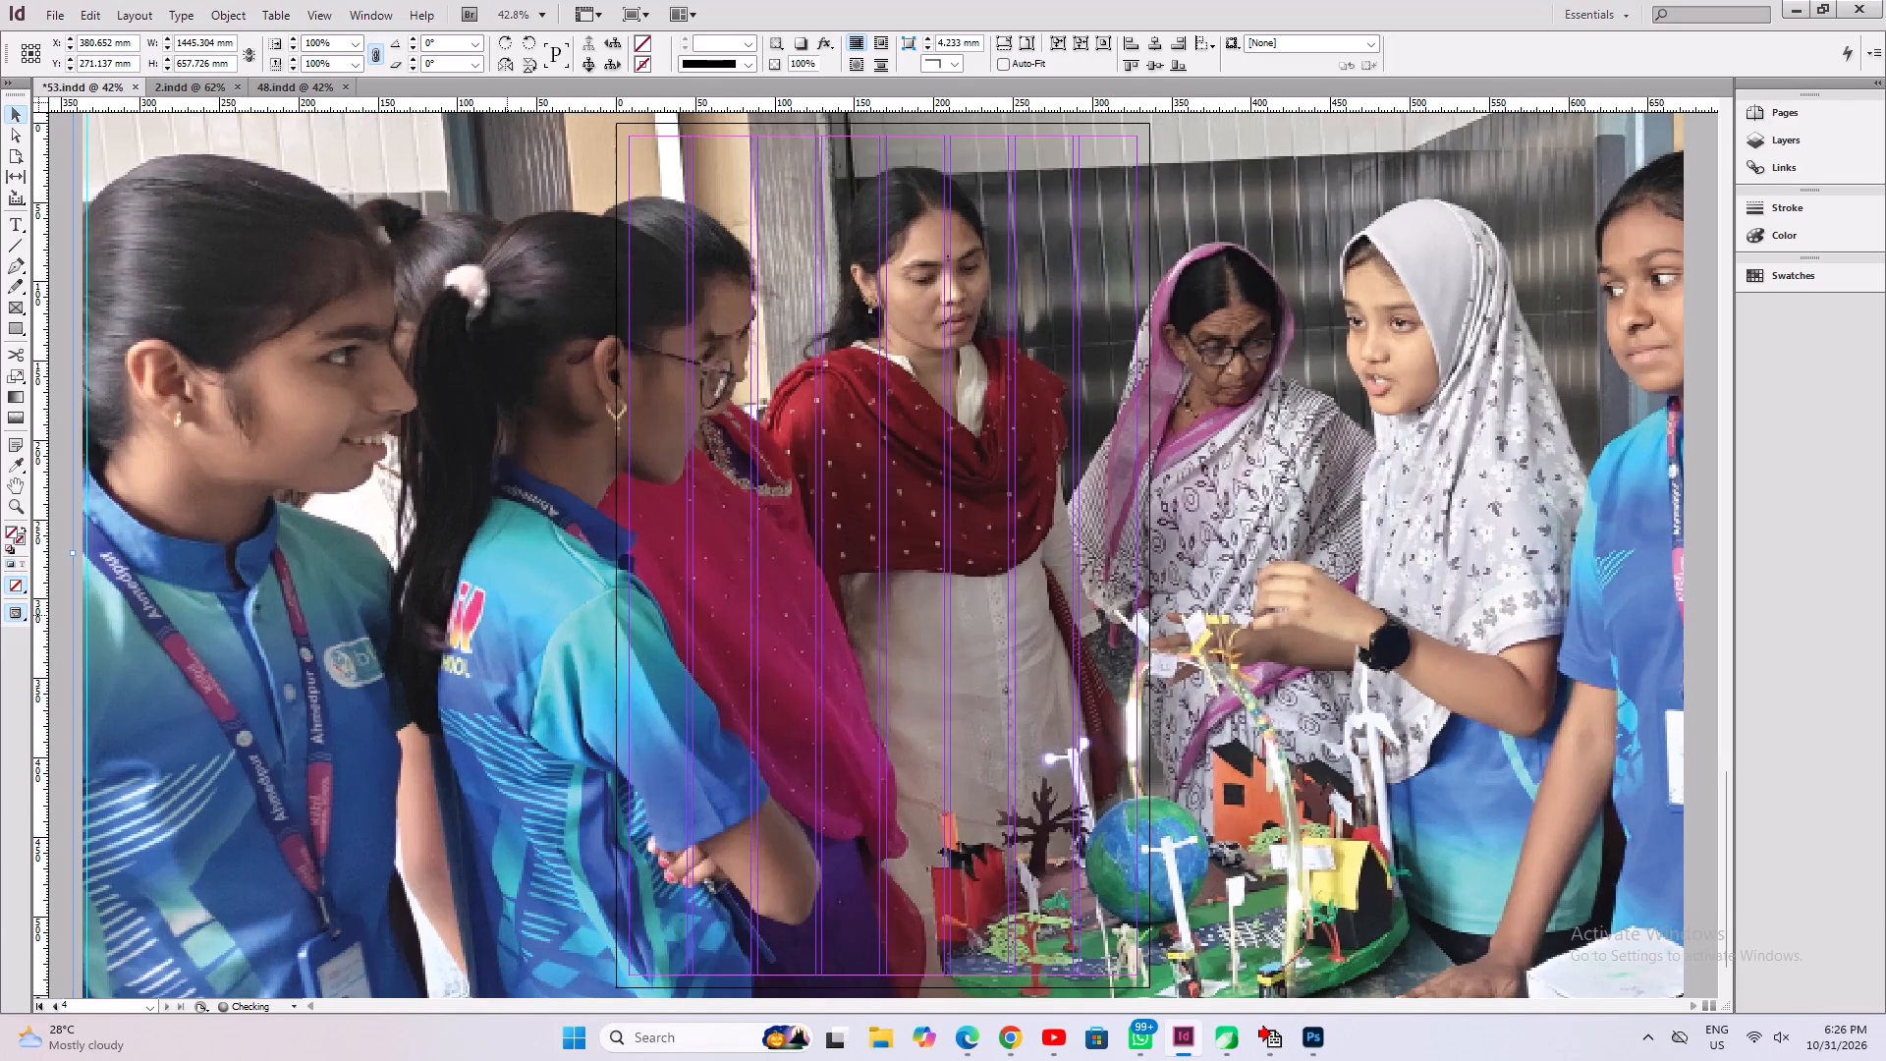
left_click_drag(433, 618, 609, 627)
left_click_drag(247, 561, 827, 647, "ctrl+shift")
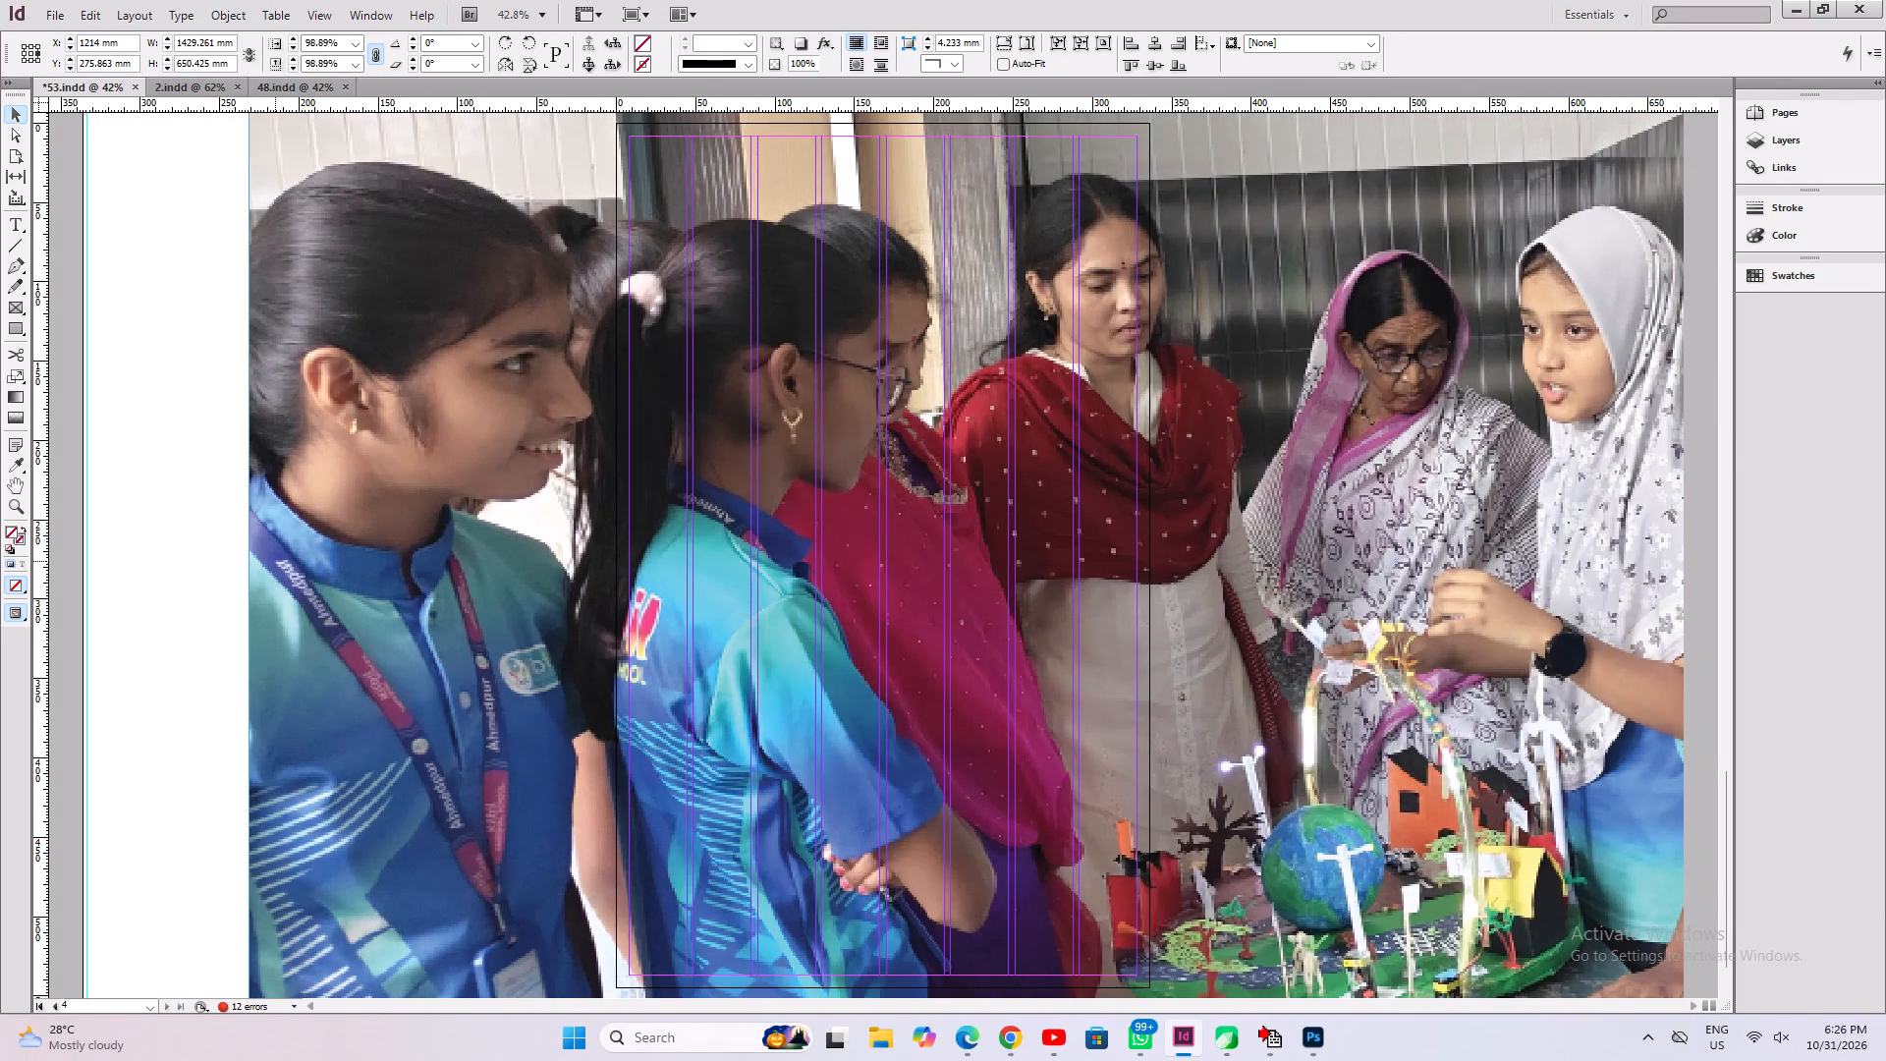
left_click_drag(827, 647, 1266, 690, "ctrl+shift")
left_click_drag(1390, 709, 638, 640)
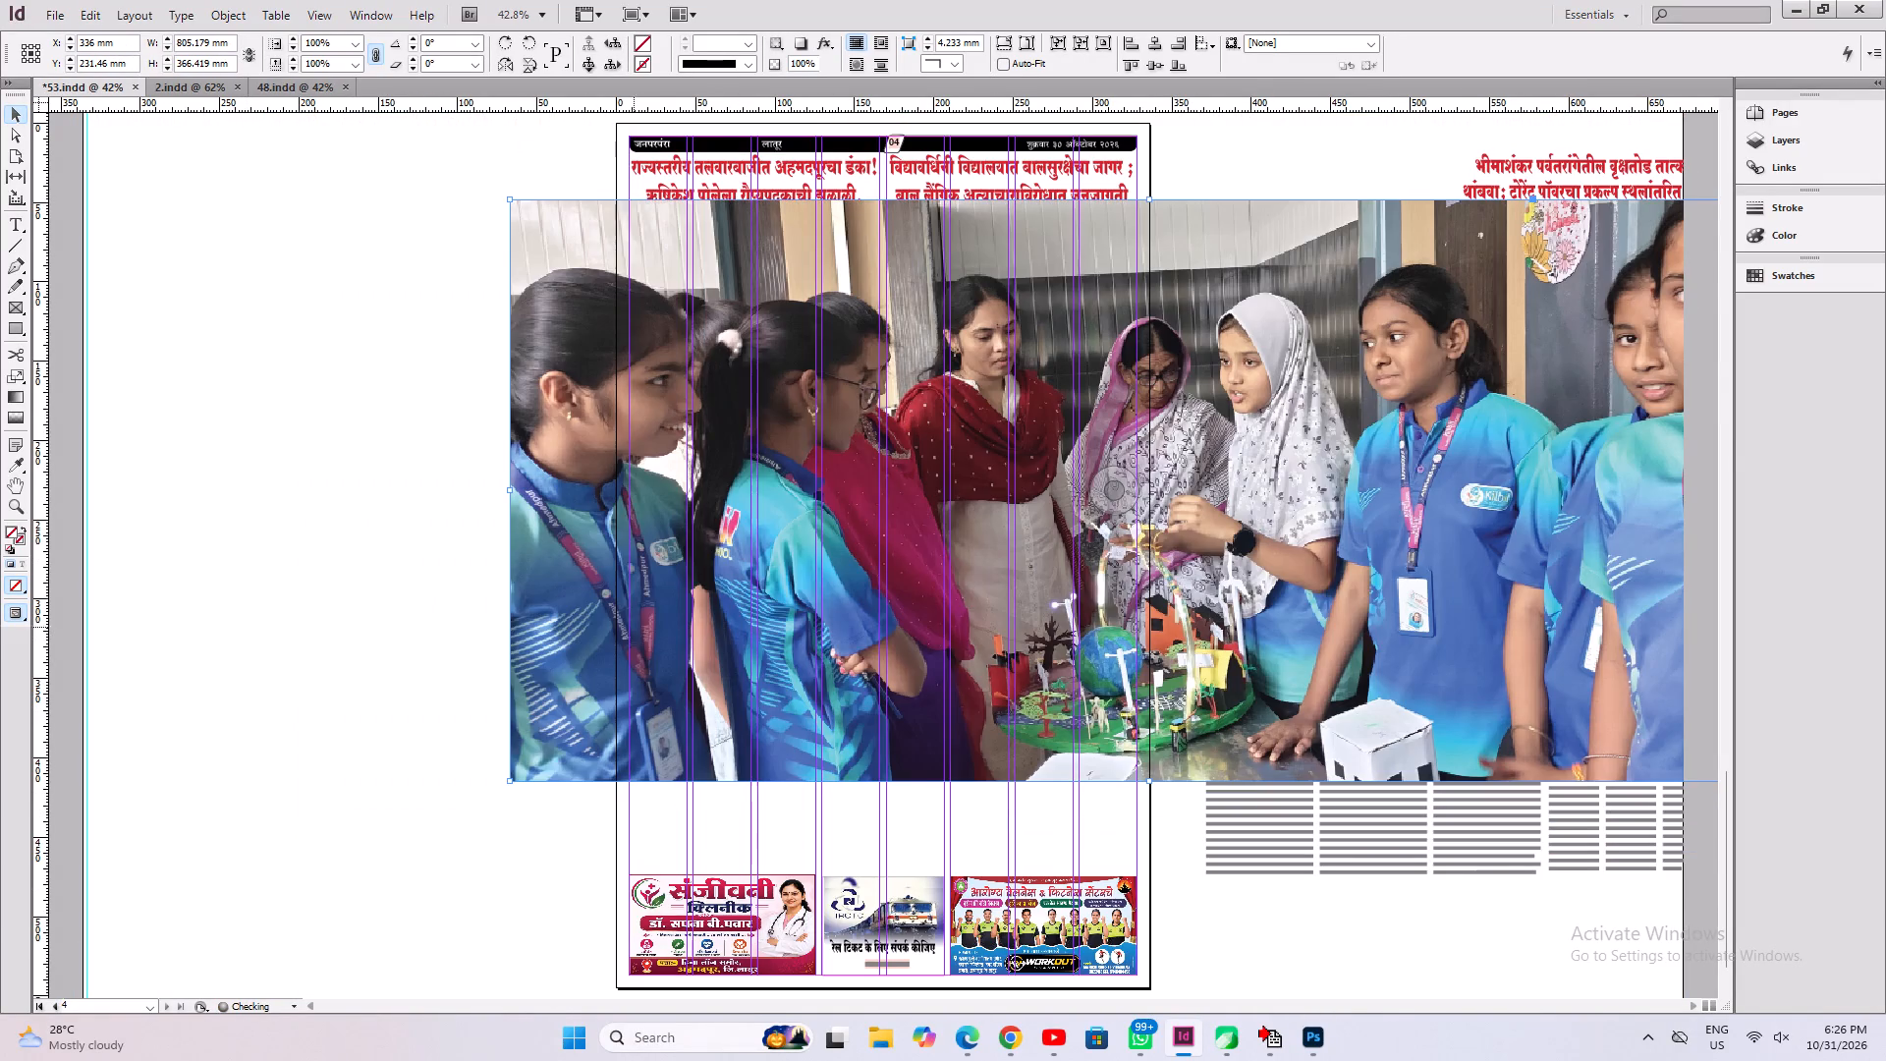
left_click_drag(512, 490, 1208, 568, "ctrl+shift")
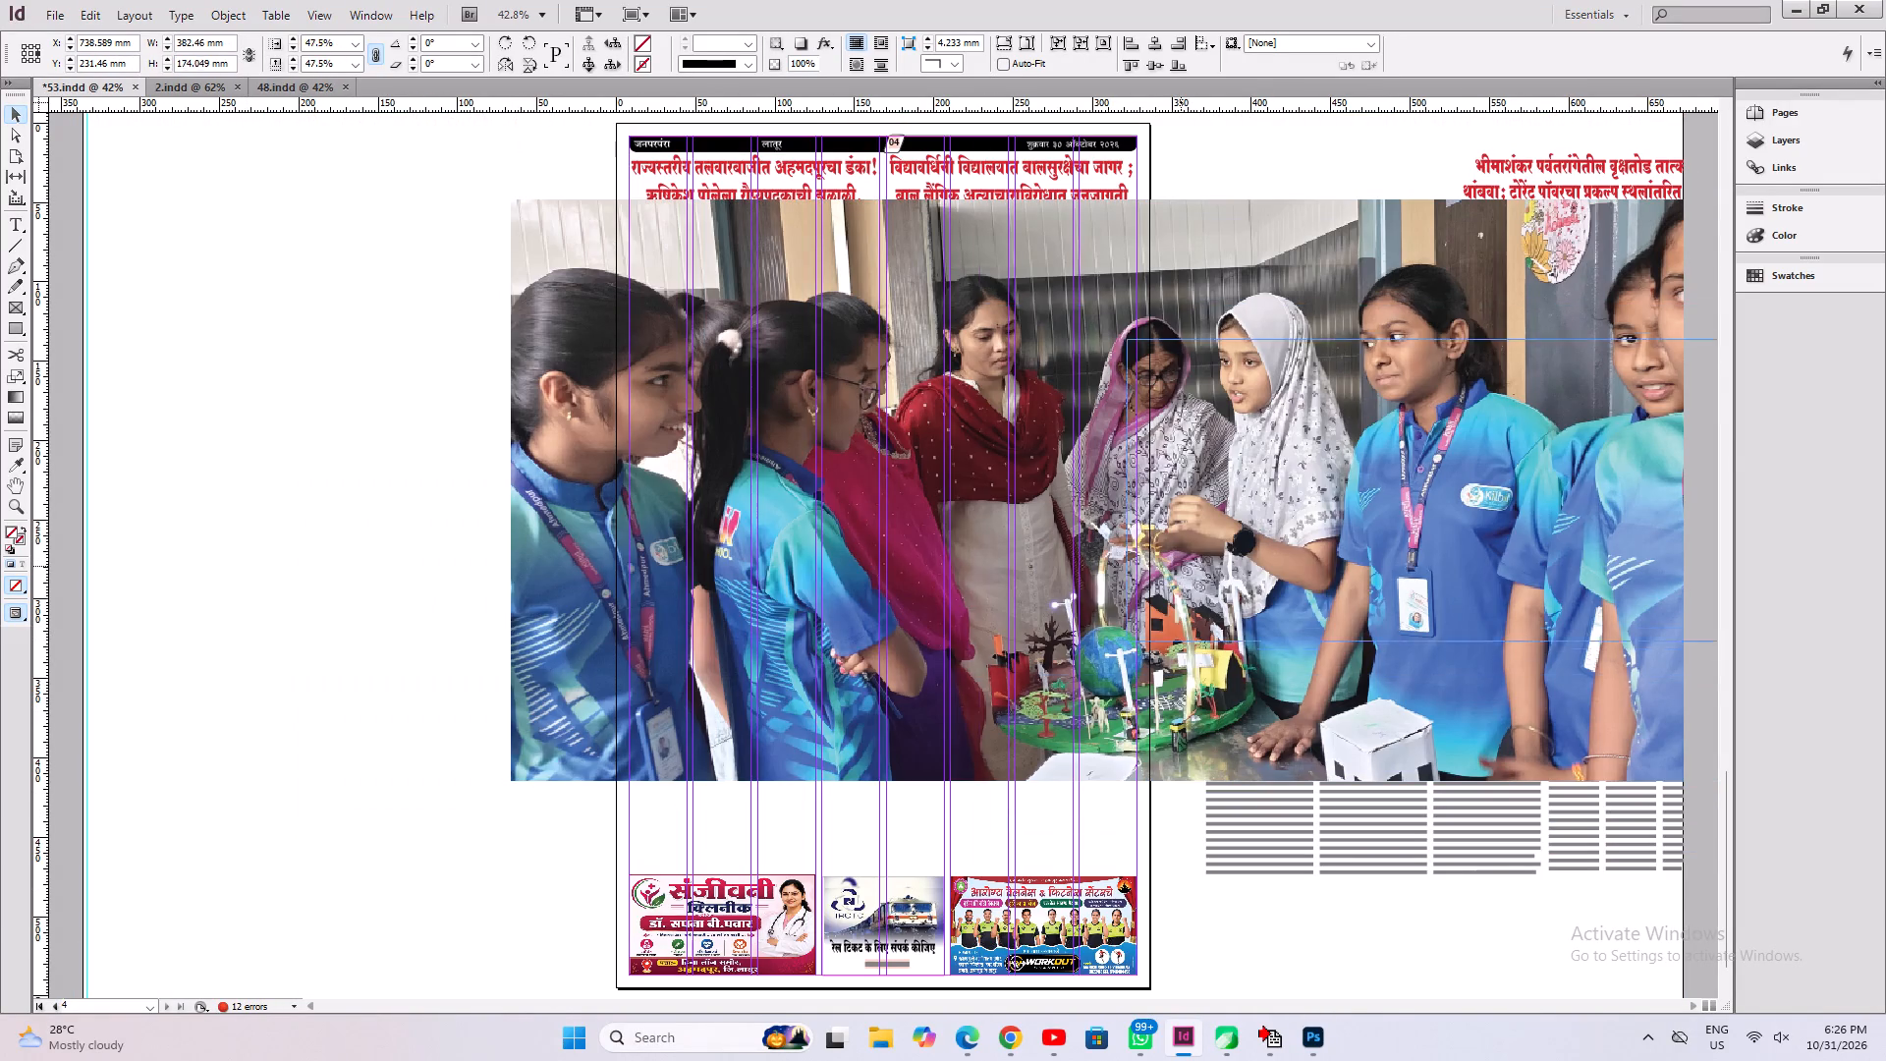
left_click_drag(1208, 568, 1214, 568, "ctrl+shift")
Place the science-expo photo directly beneath its headline and scale it to three columns, about 118.3 mm wide and 53.8 mm high.
left_click_drag(1483, 613, 903, 740)
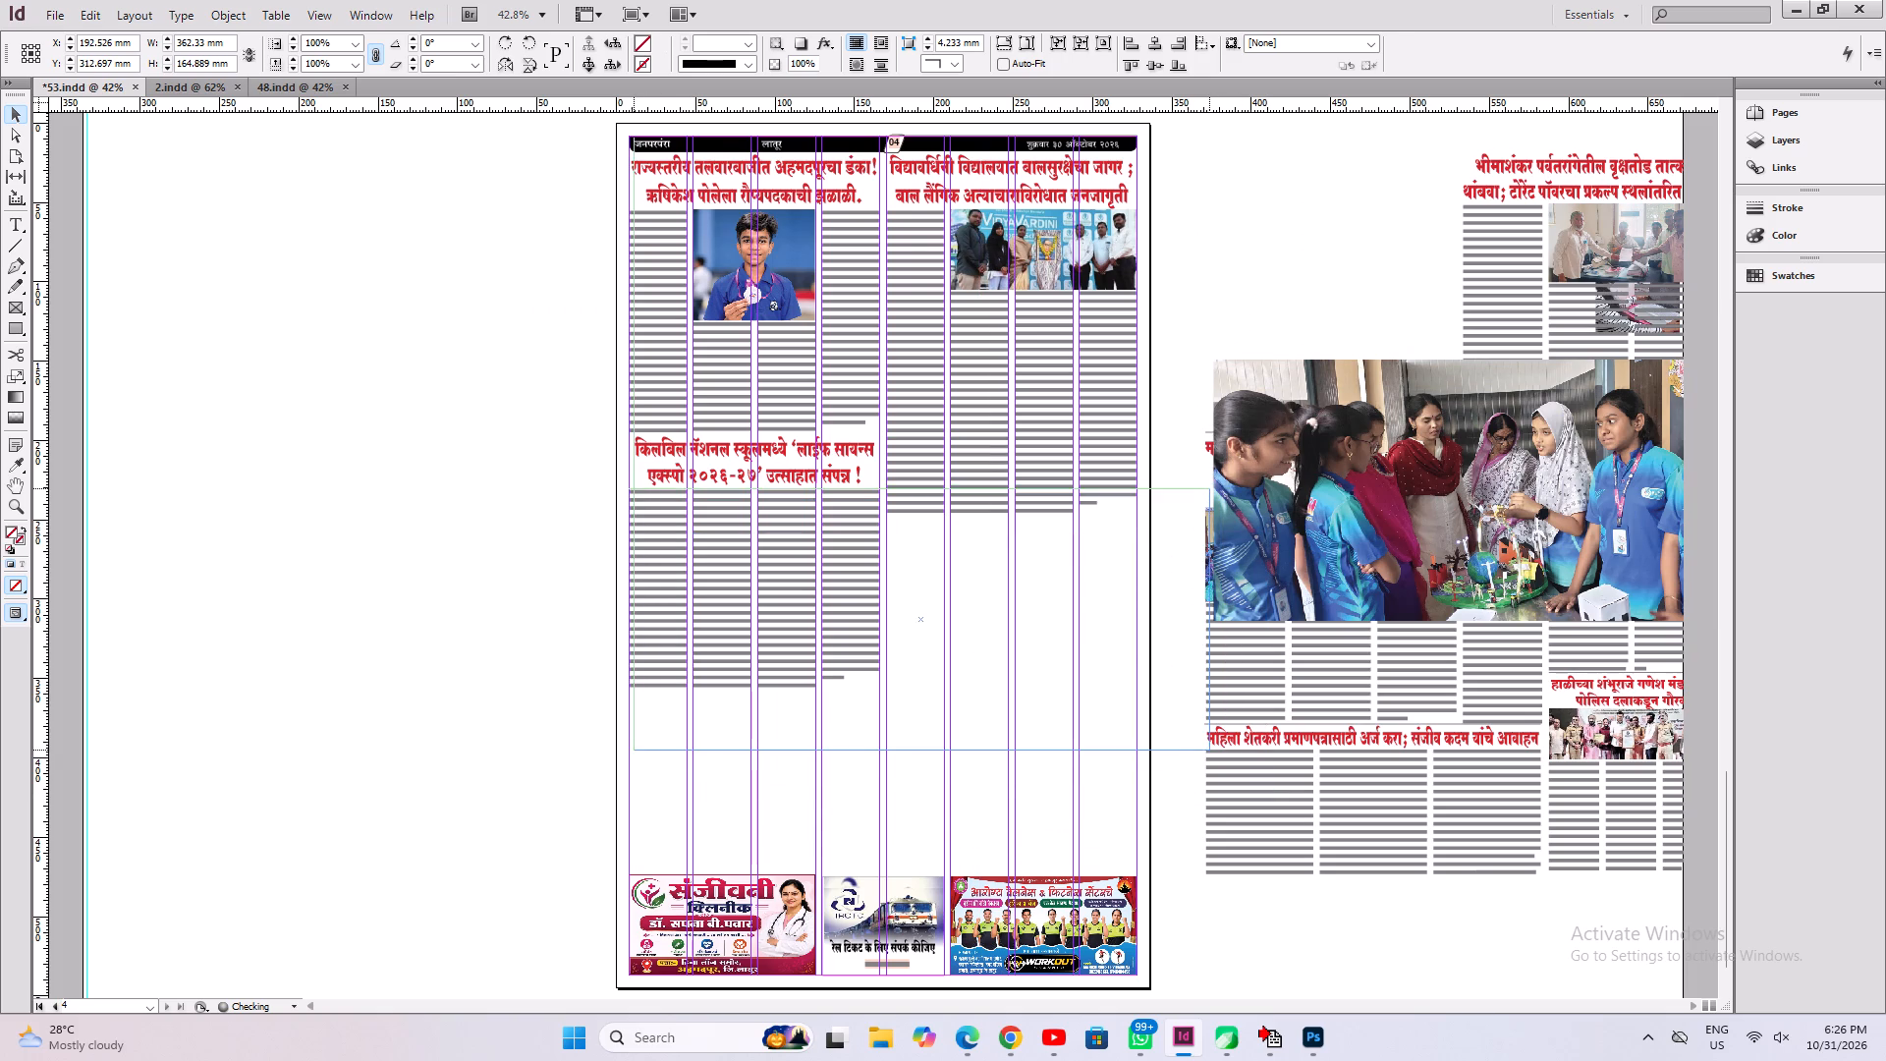
left_click_drag(903, 740, 899, 740)
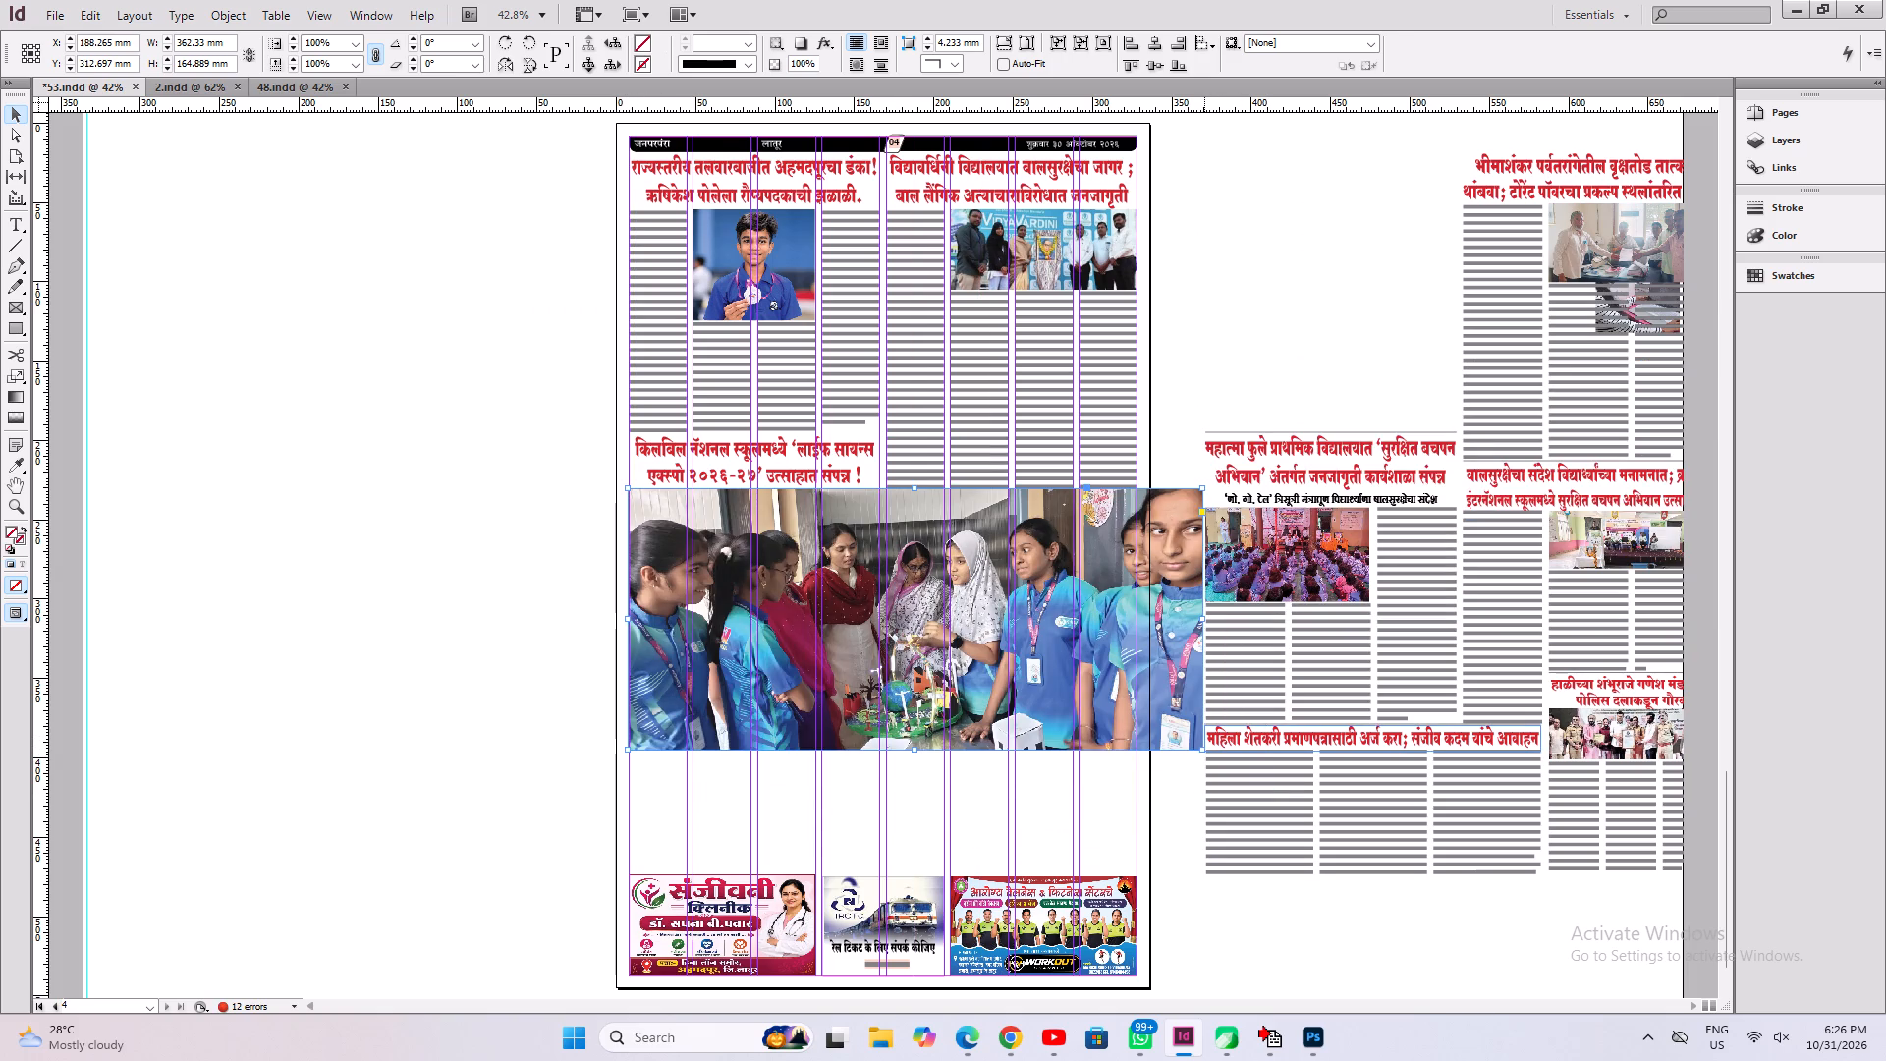
left_click_drag(1206, 749, 816, 538, "ctrl+shift")
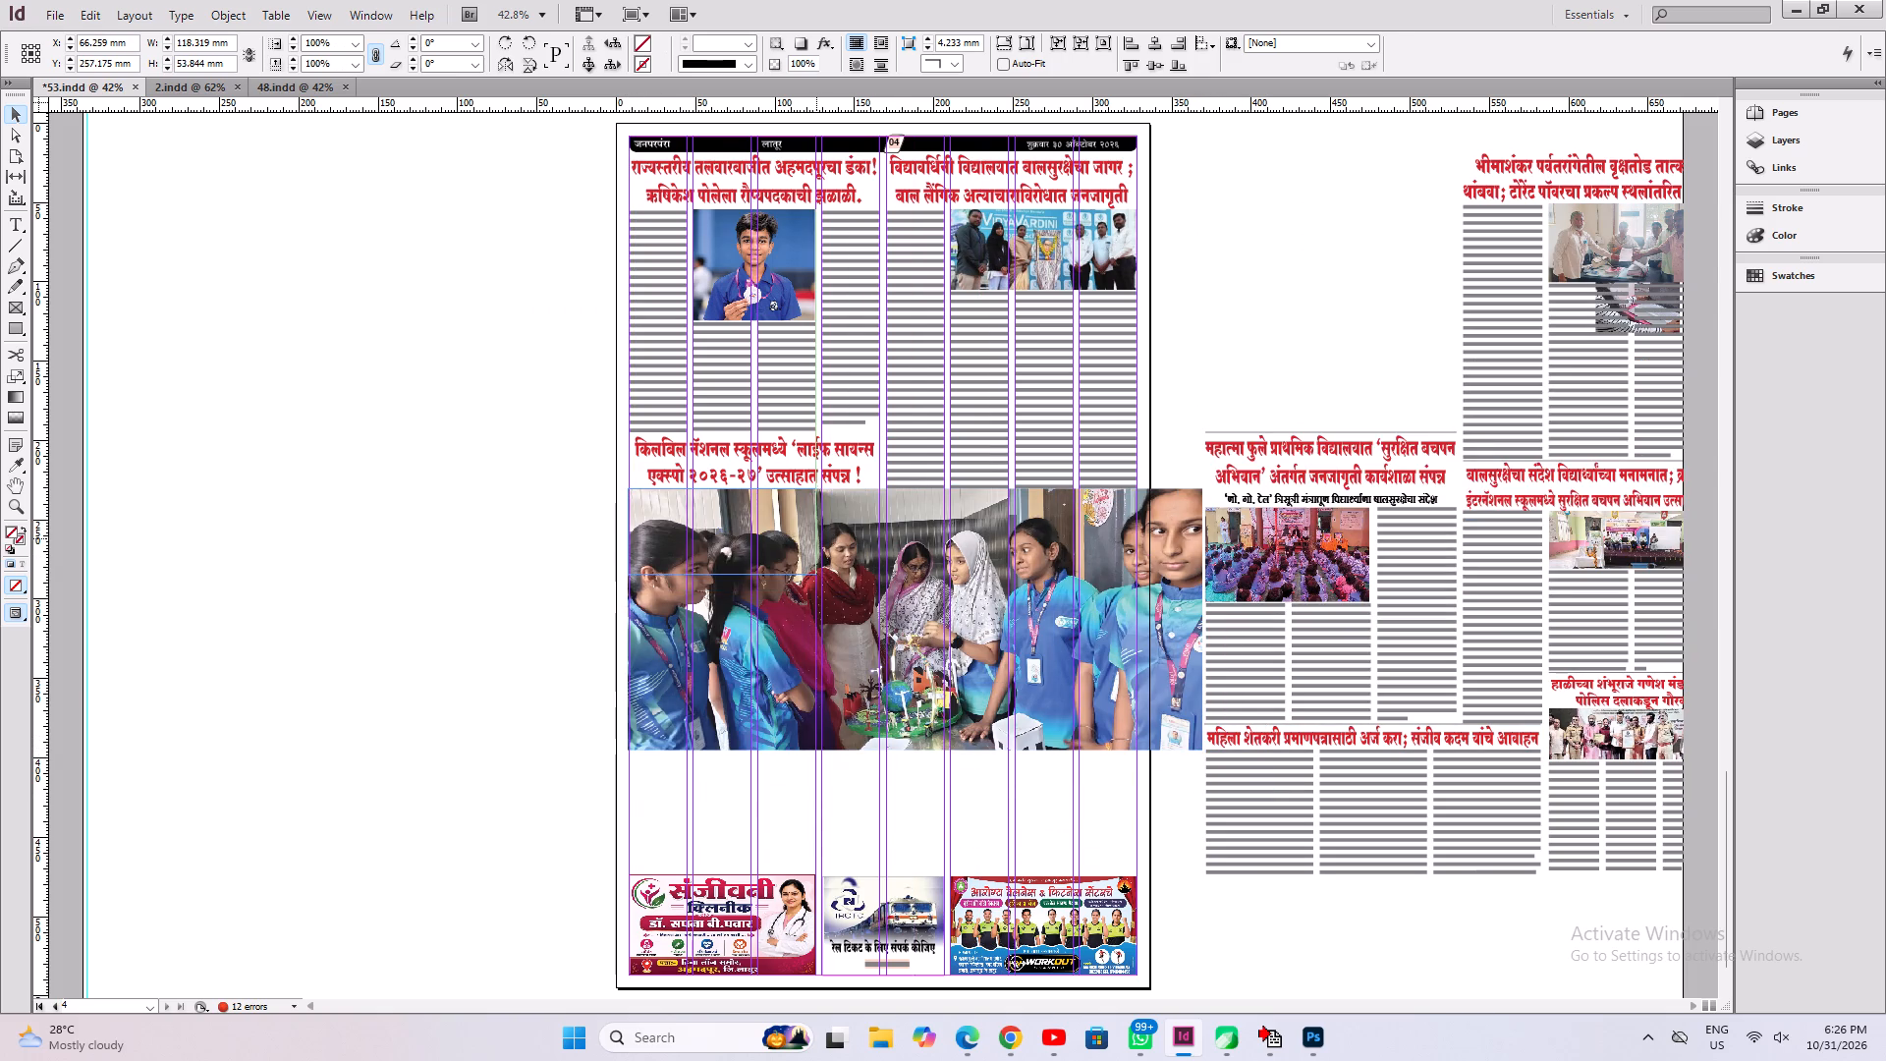
Apply a bounding-box text wrap to the science-expo photo so the article text flows around it.
key("ctrl+1")
key("ctrl+alt+w")
key("ctrl+alt+w")
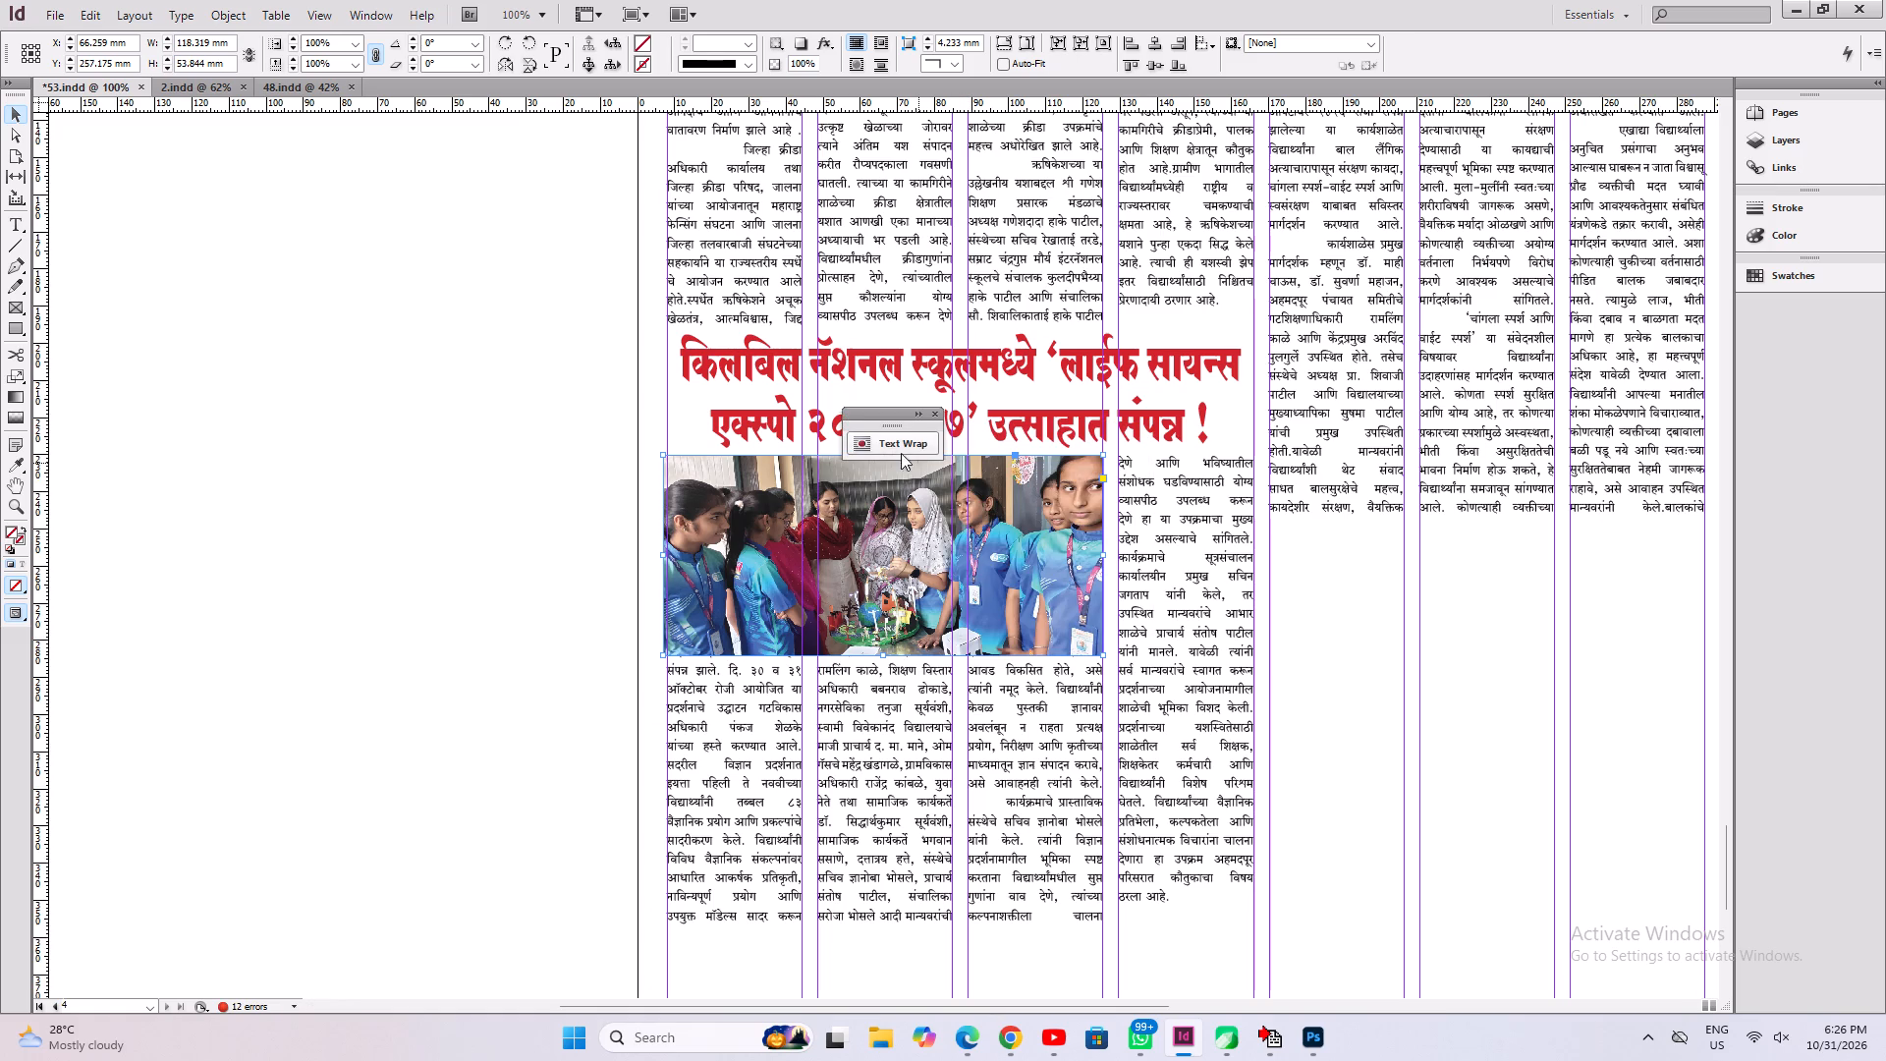
left_click(862, 446)
left_click(935, 410)
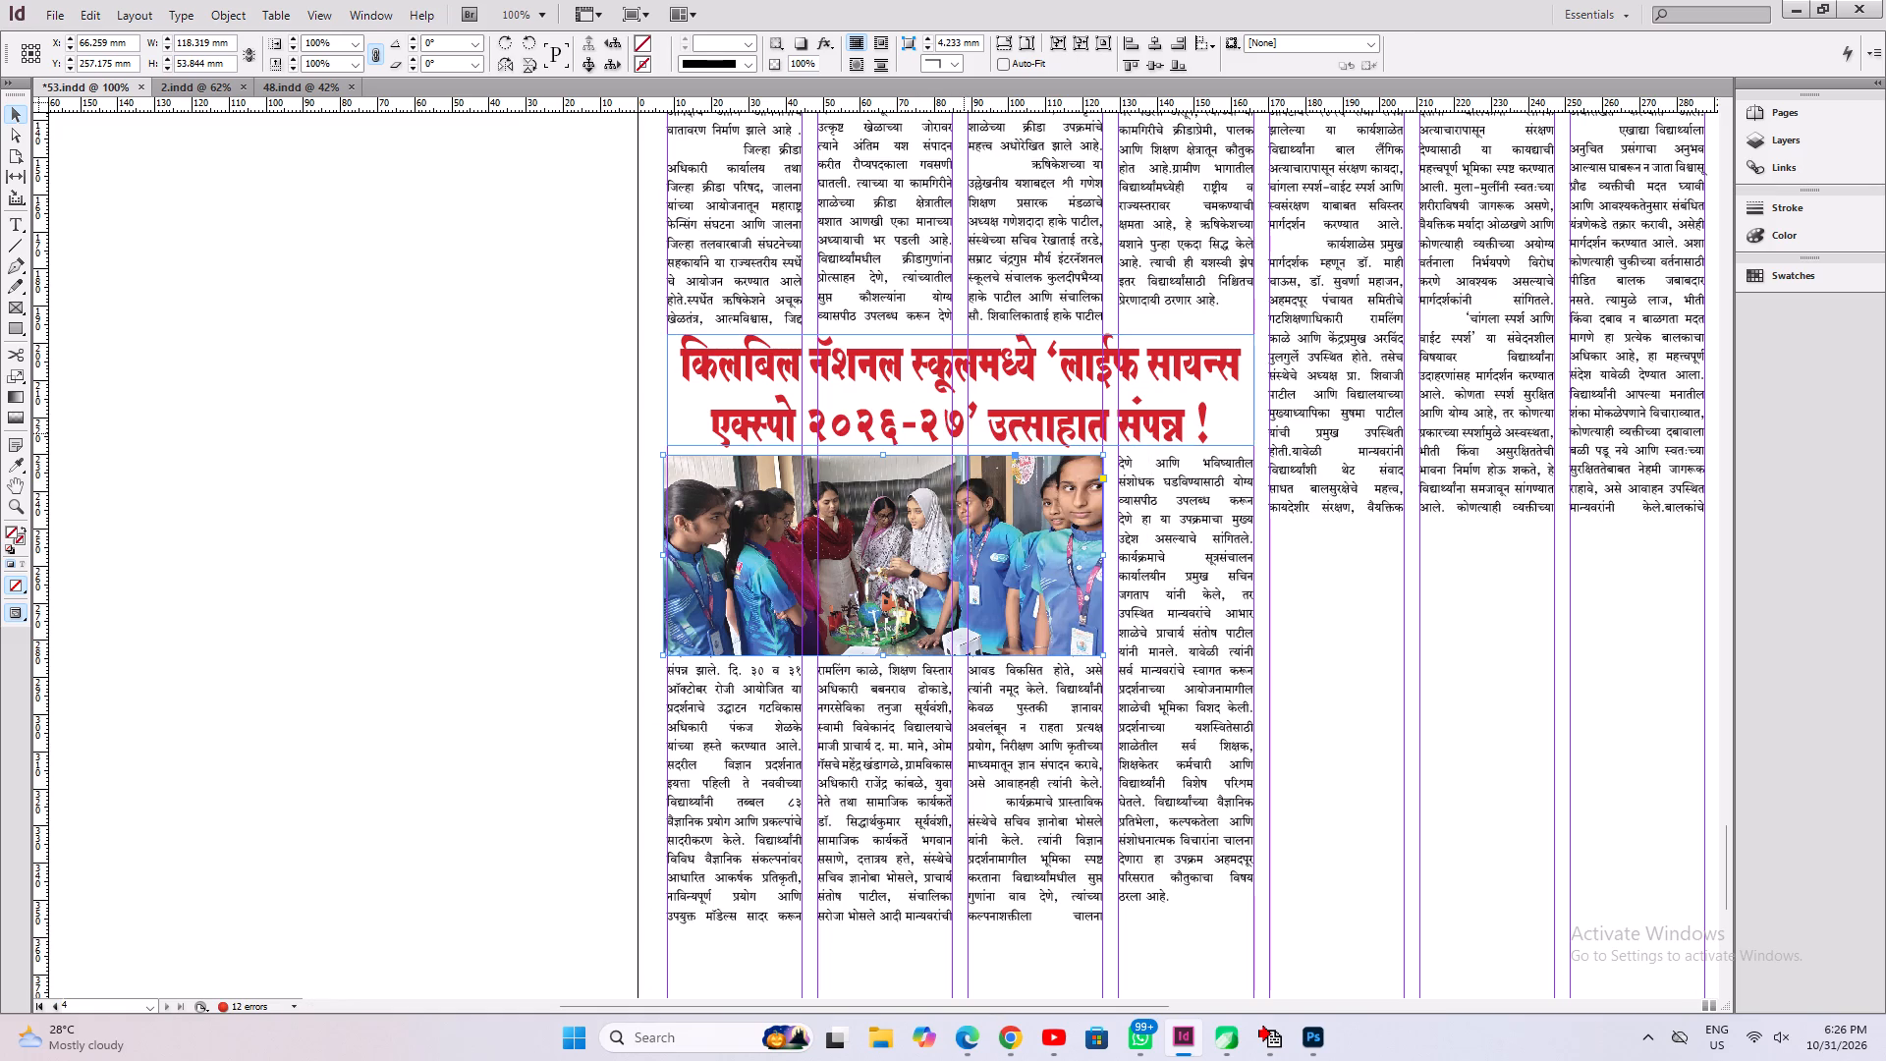
left_click(381, 667)
left_click(903, 598)
key("ctrl+alt+w")
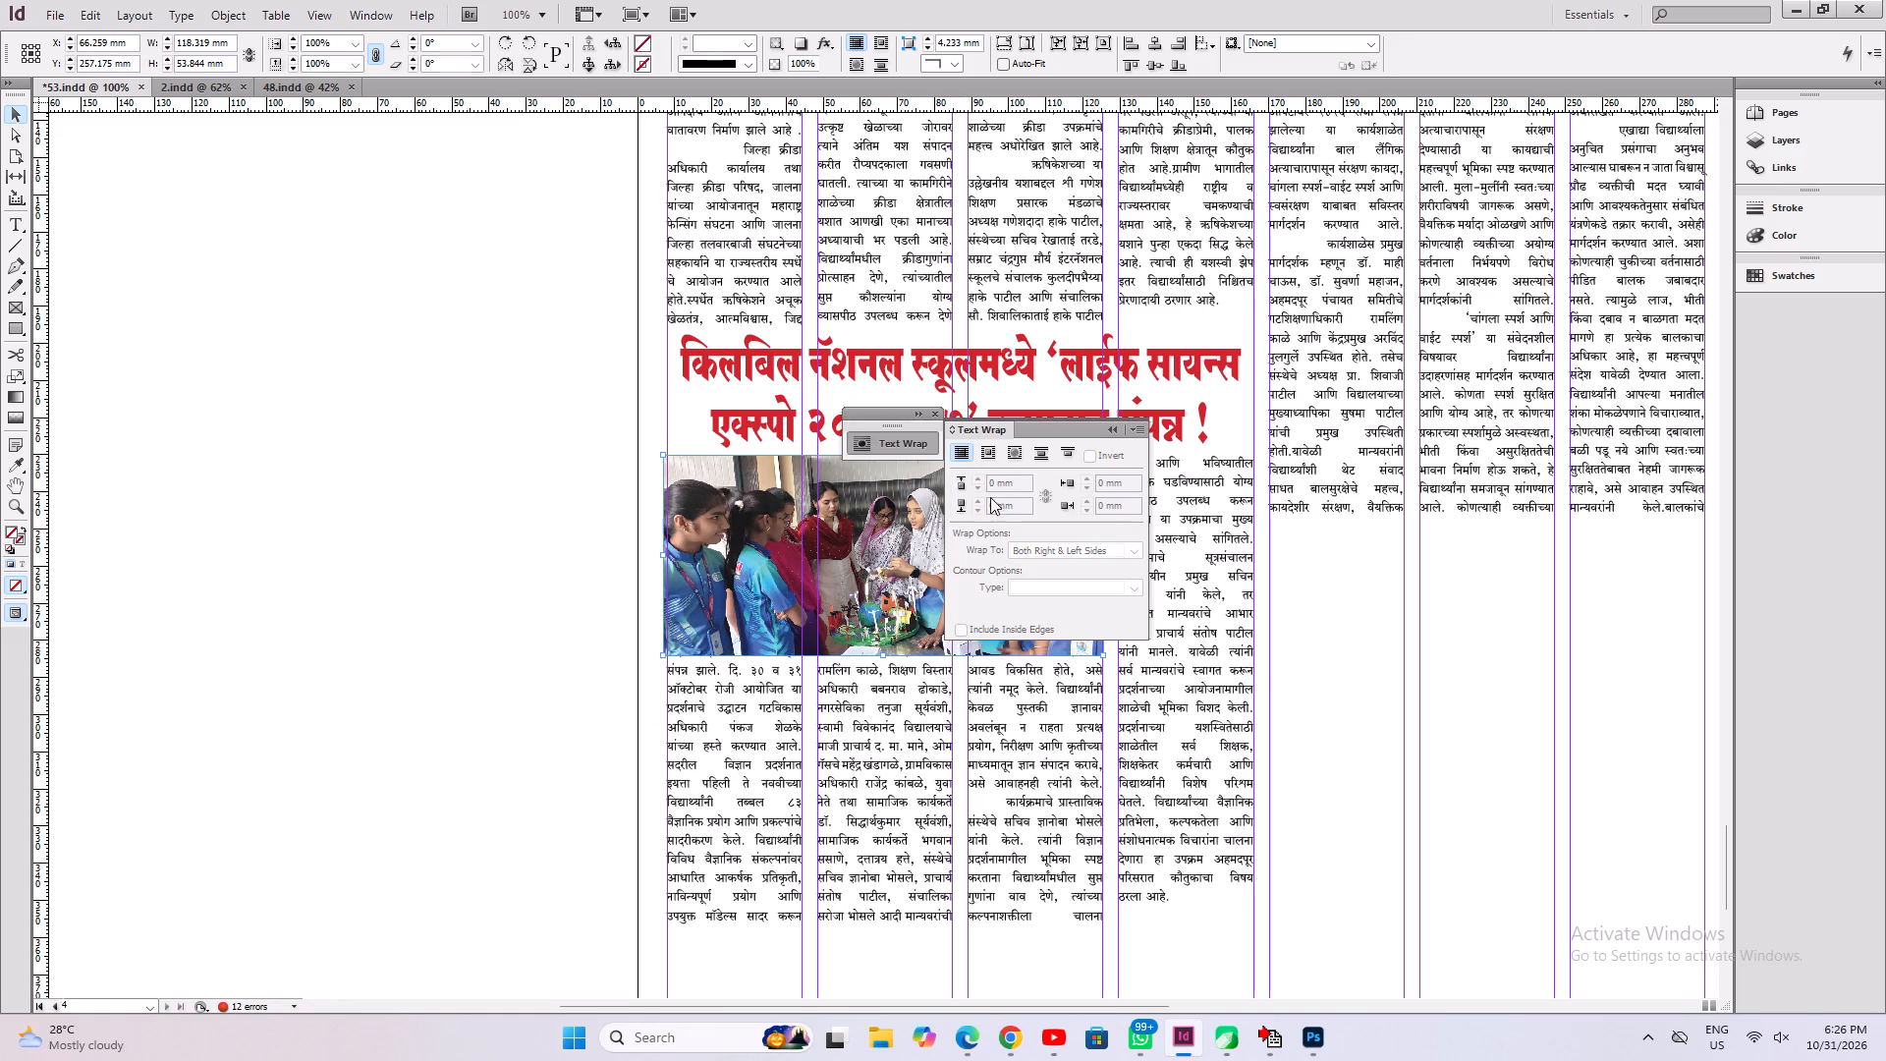
left_click(995, 456)
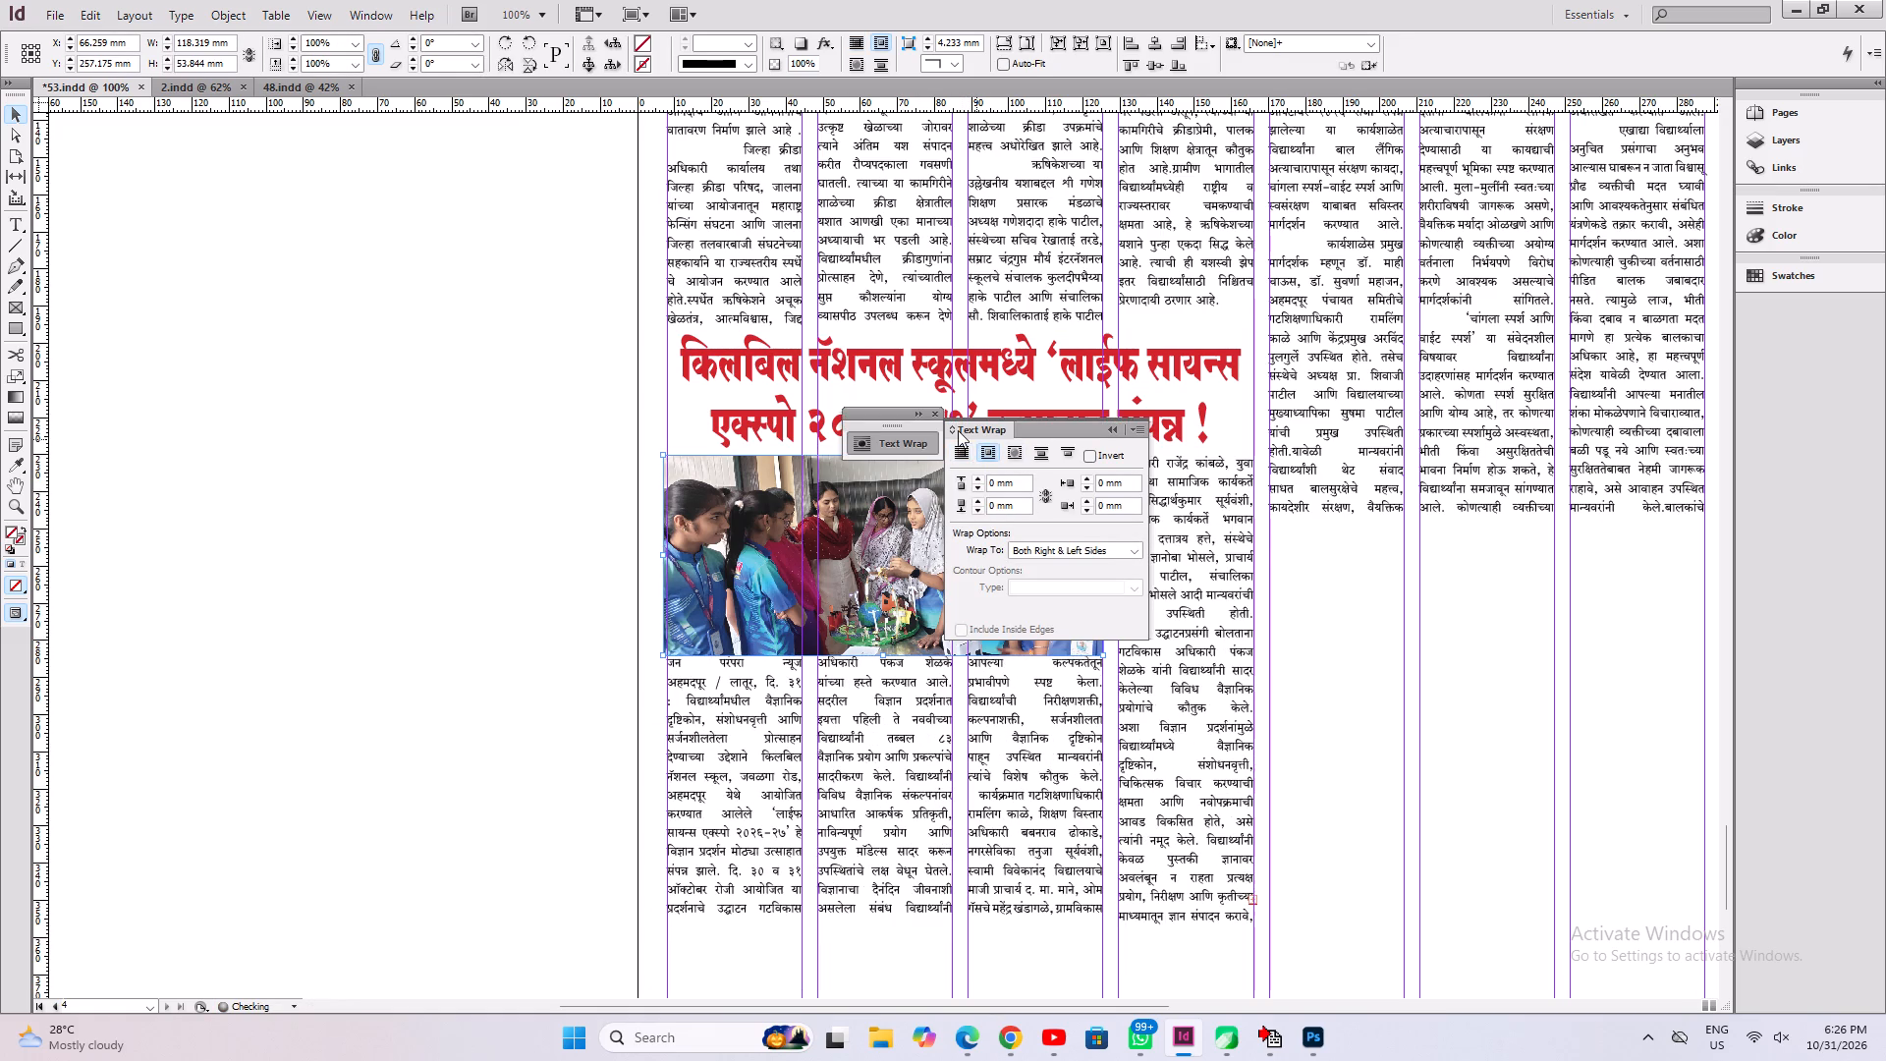
left_click(935, 416)
Fit the science-expo article's frame to its content, deselect everything and save document 53.
left_click(876, 802)
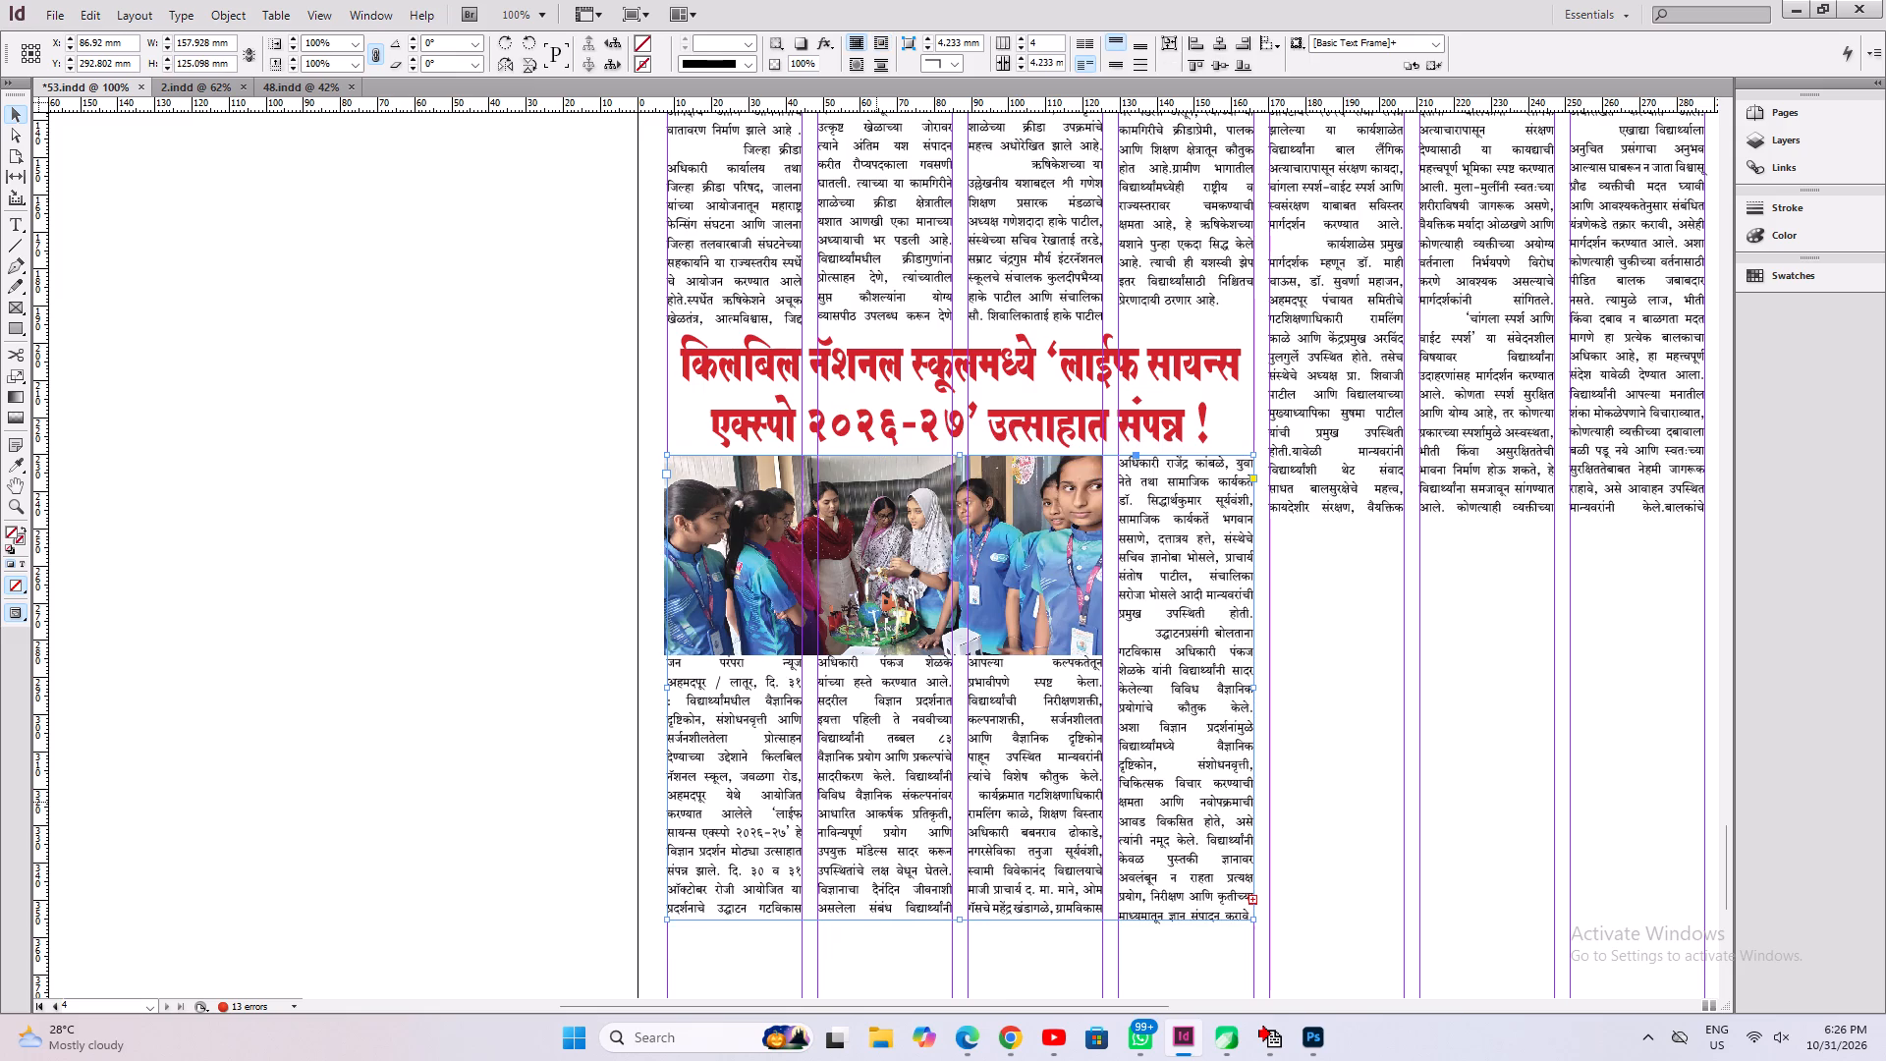
key("ctrl+alt+c")
scroll(876, 802, "down", 10)
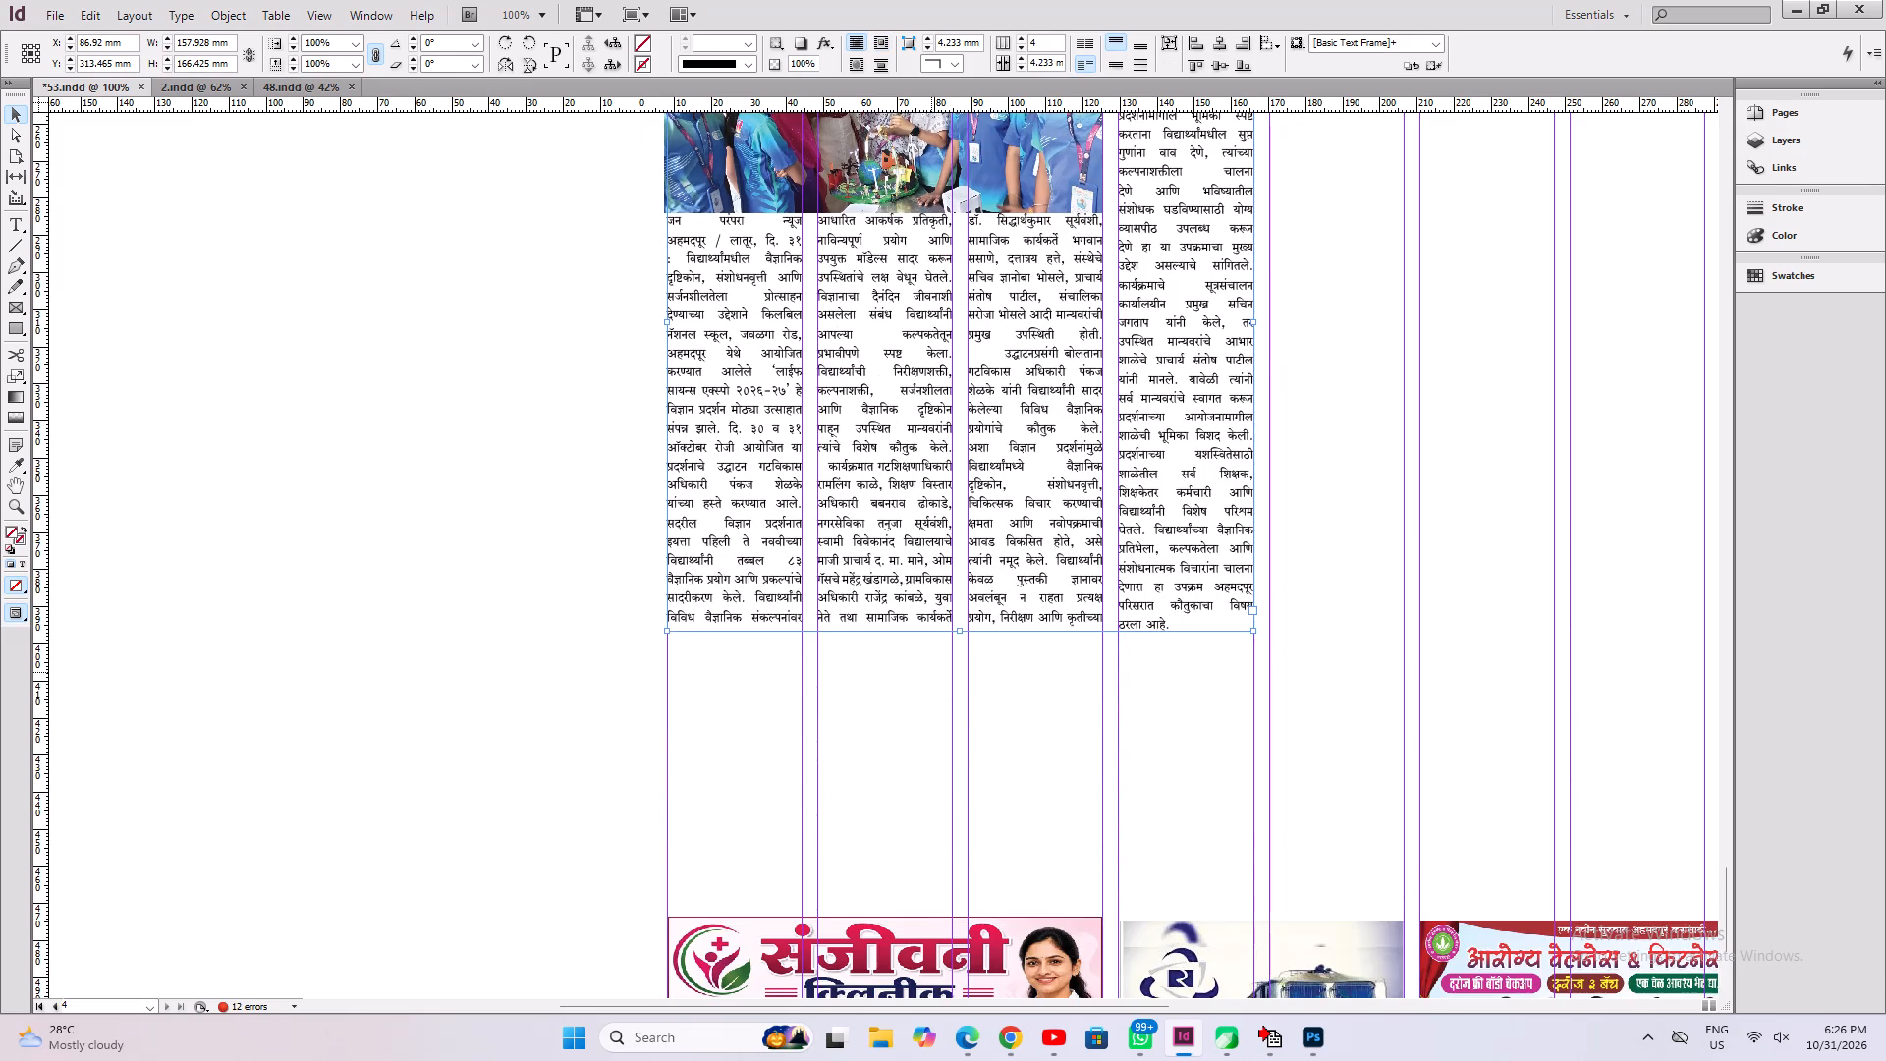
key("ctrl+s")
key("ctrl+0")
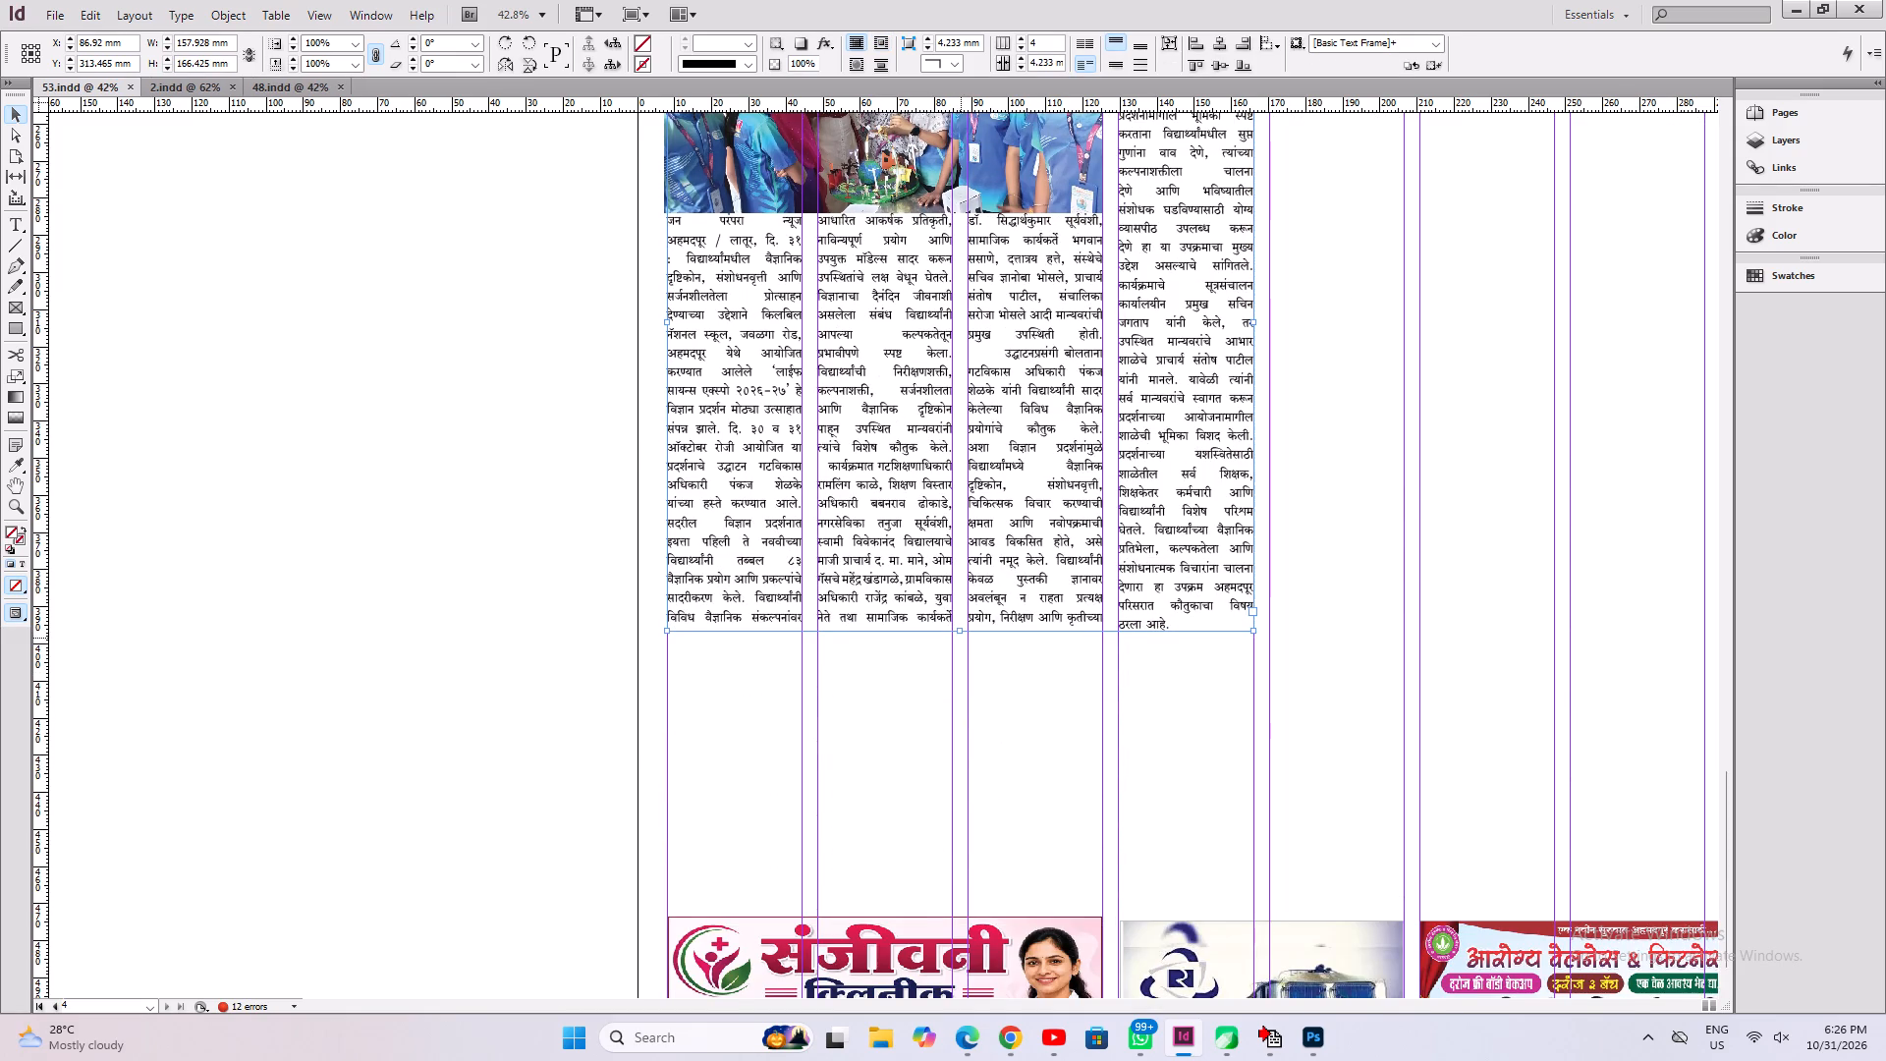
key("ctrl+a")
key("ctrl+s")
left_click(982, 664)
key("ctrl+a")
key("ctrl+s")
left_click(982, 664, "ctrl")
key("ctrl+s")
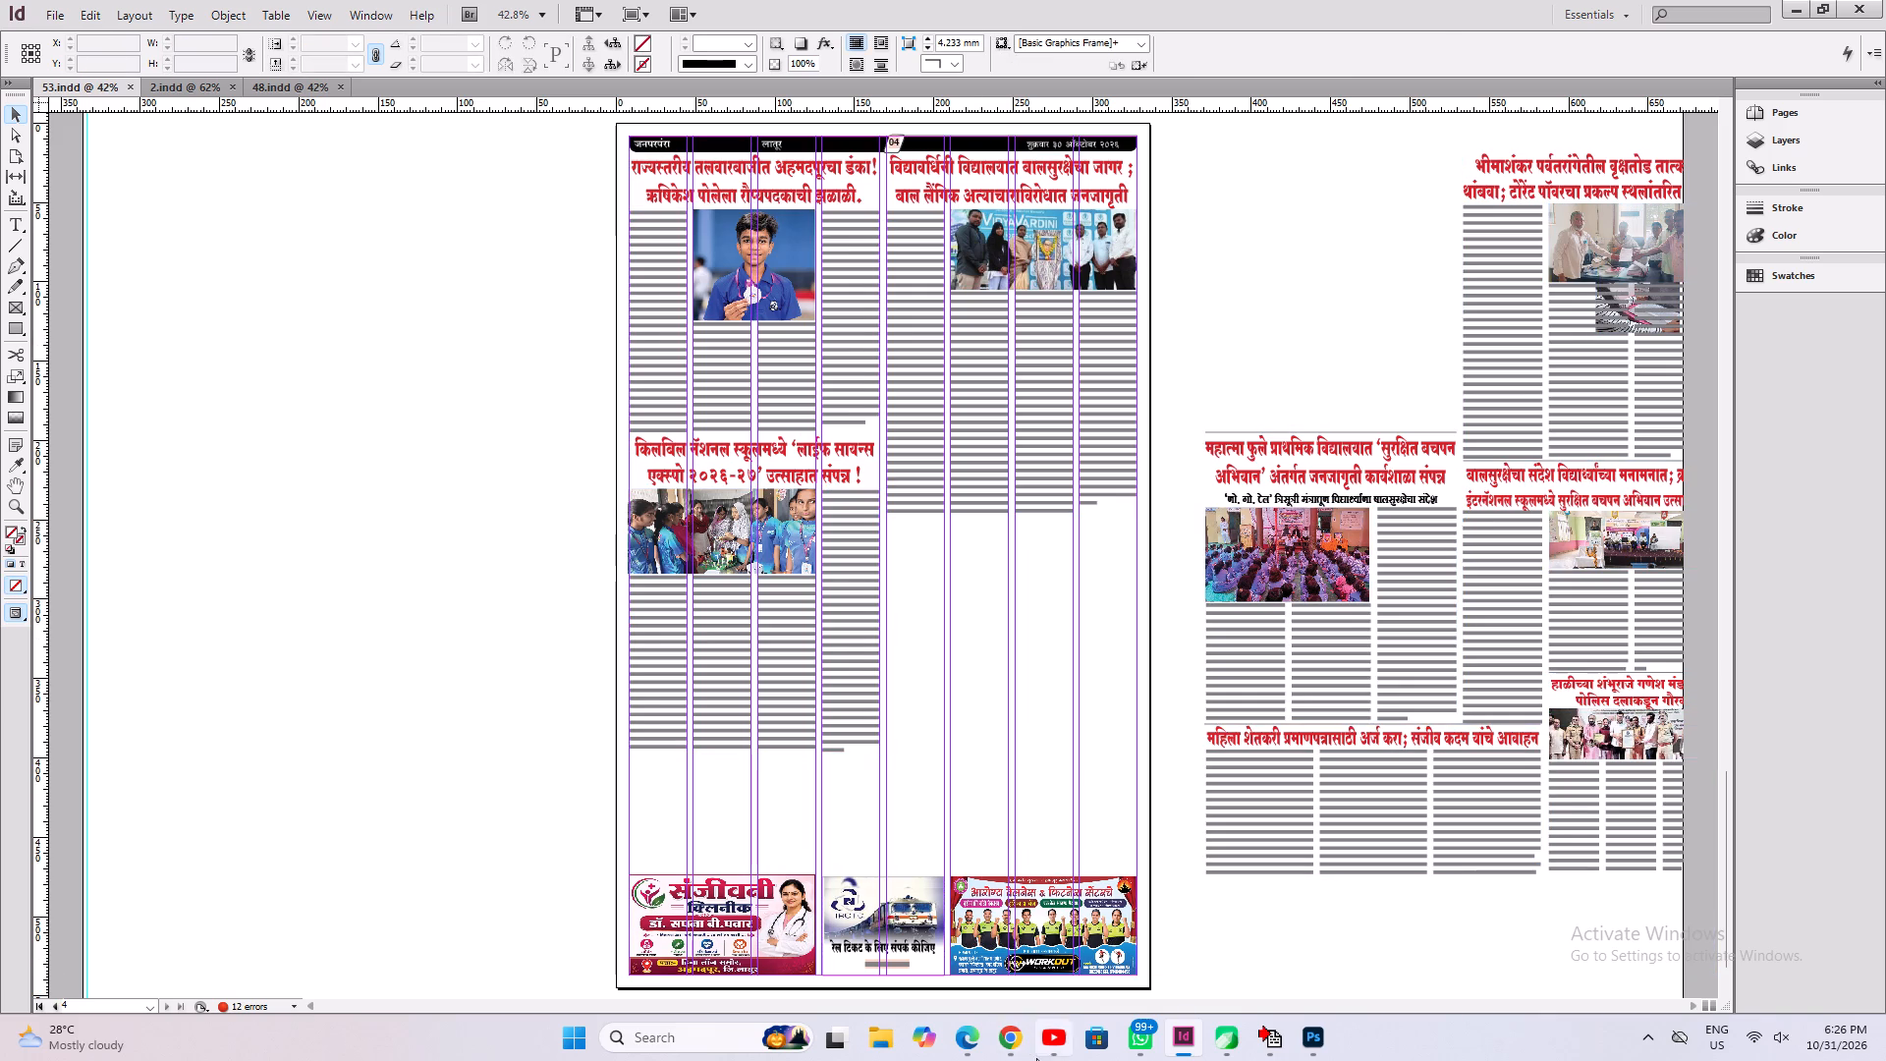
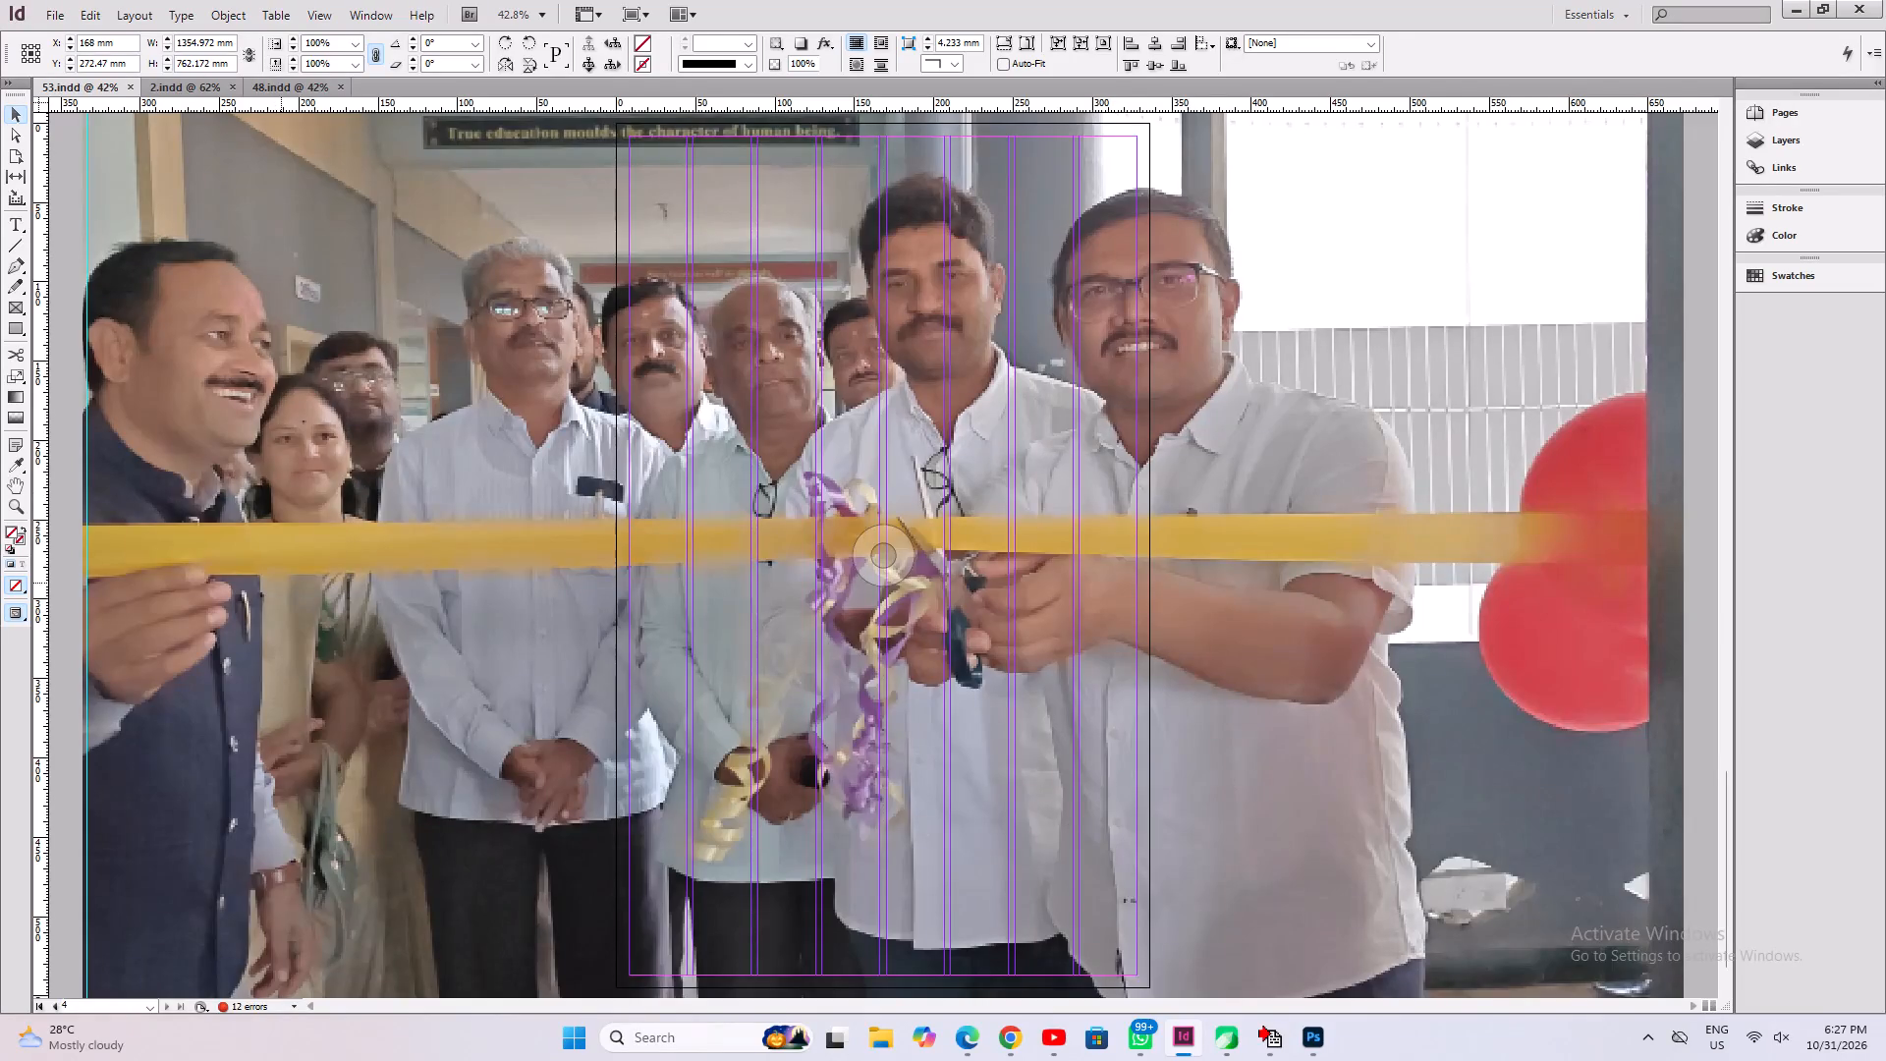
Shift the oversized ribbon-cutting photo across the page, scale it down proportionally to about 184 × 103.5 mm and place it beside page 4.
left_click_drag(281, 583, 498, 583)
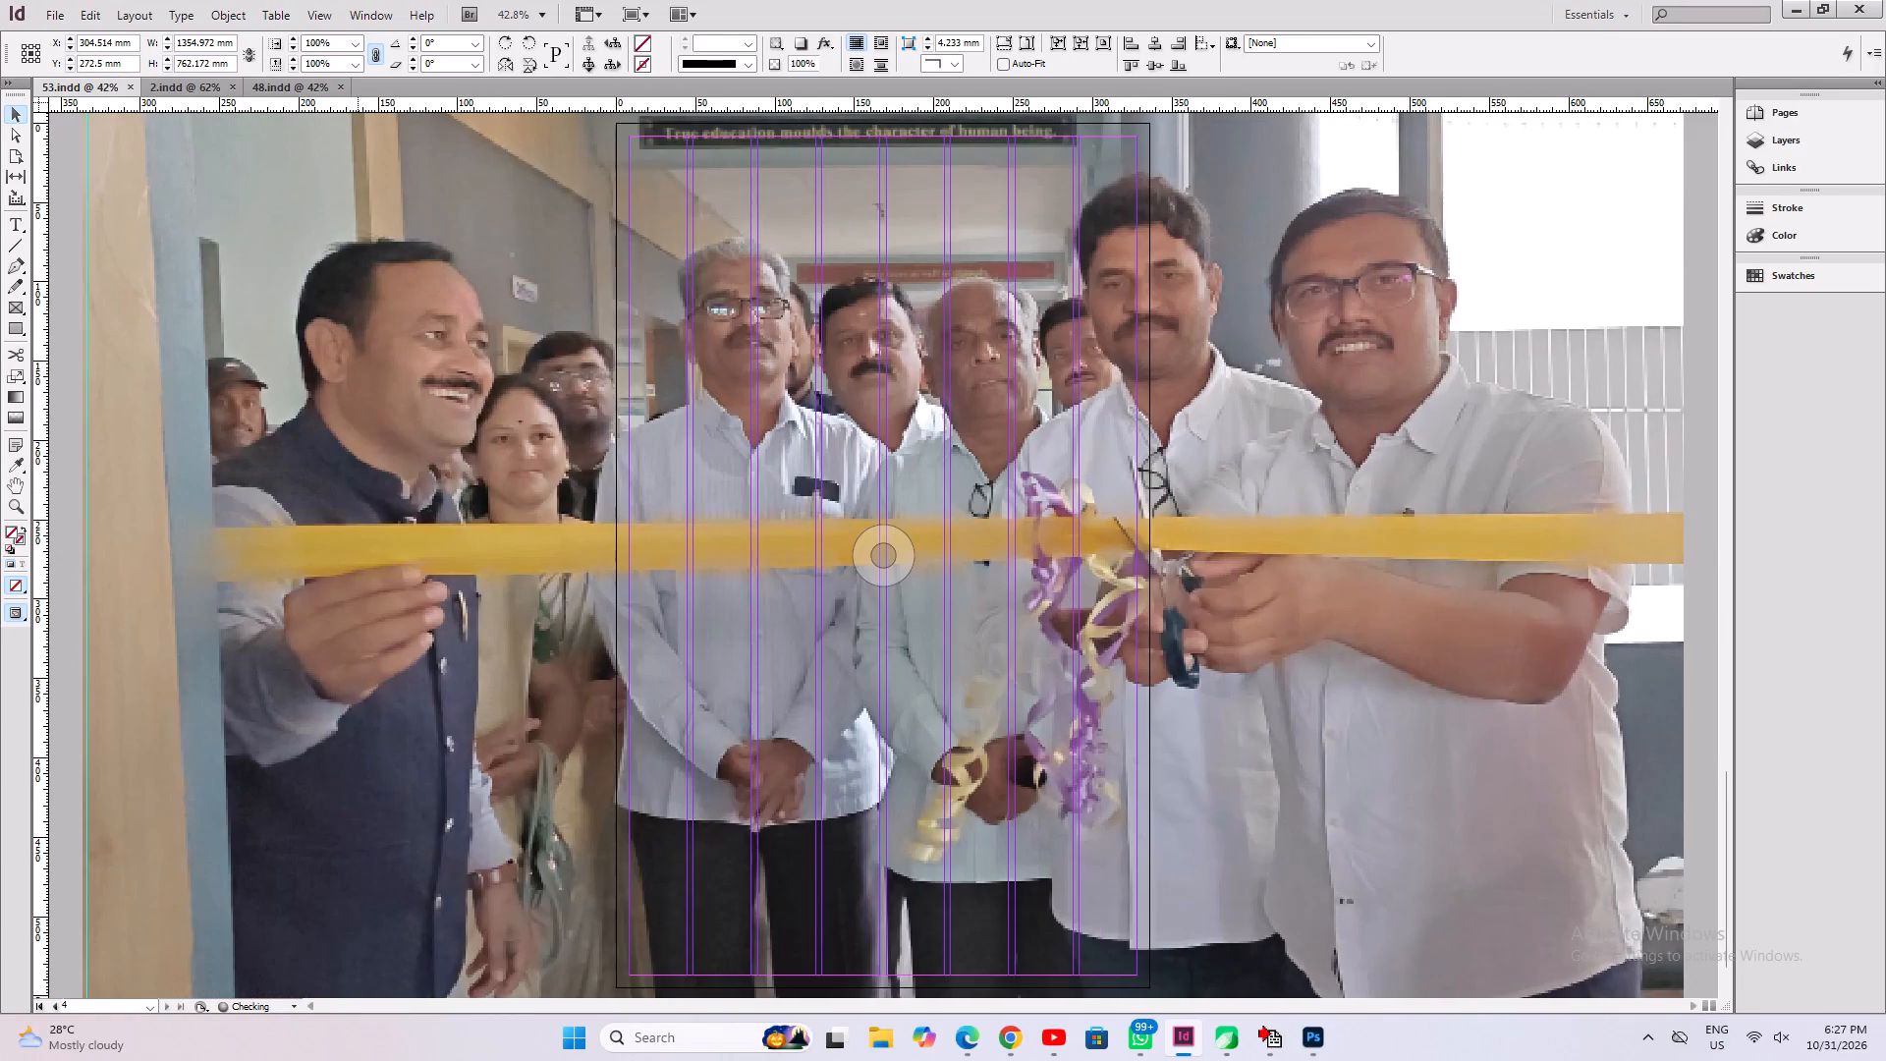
left_click_drag(344, 642, 523, 642)
left_click_drag(199, 553, 1387, 560, "ctrl+shift")
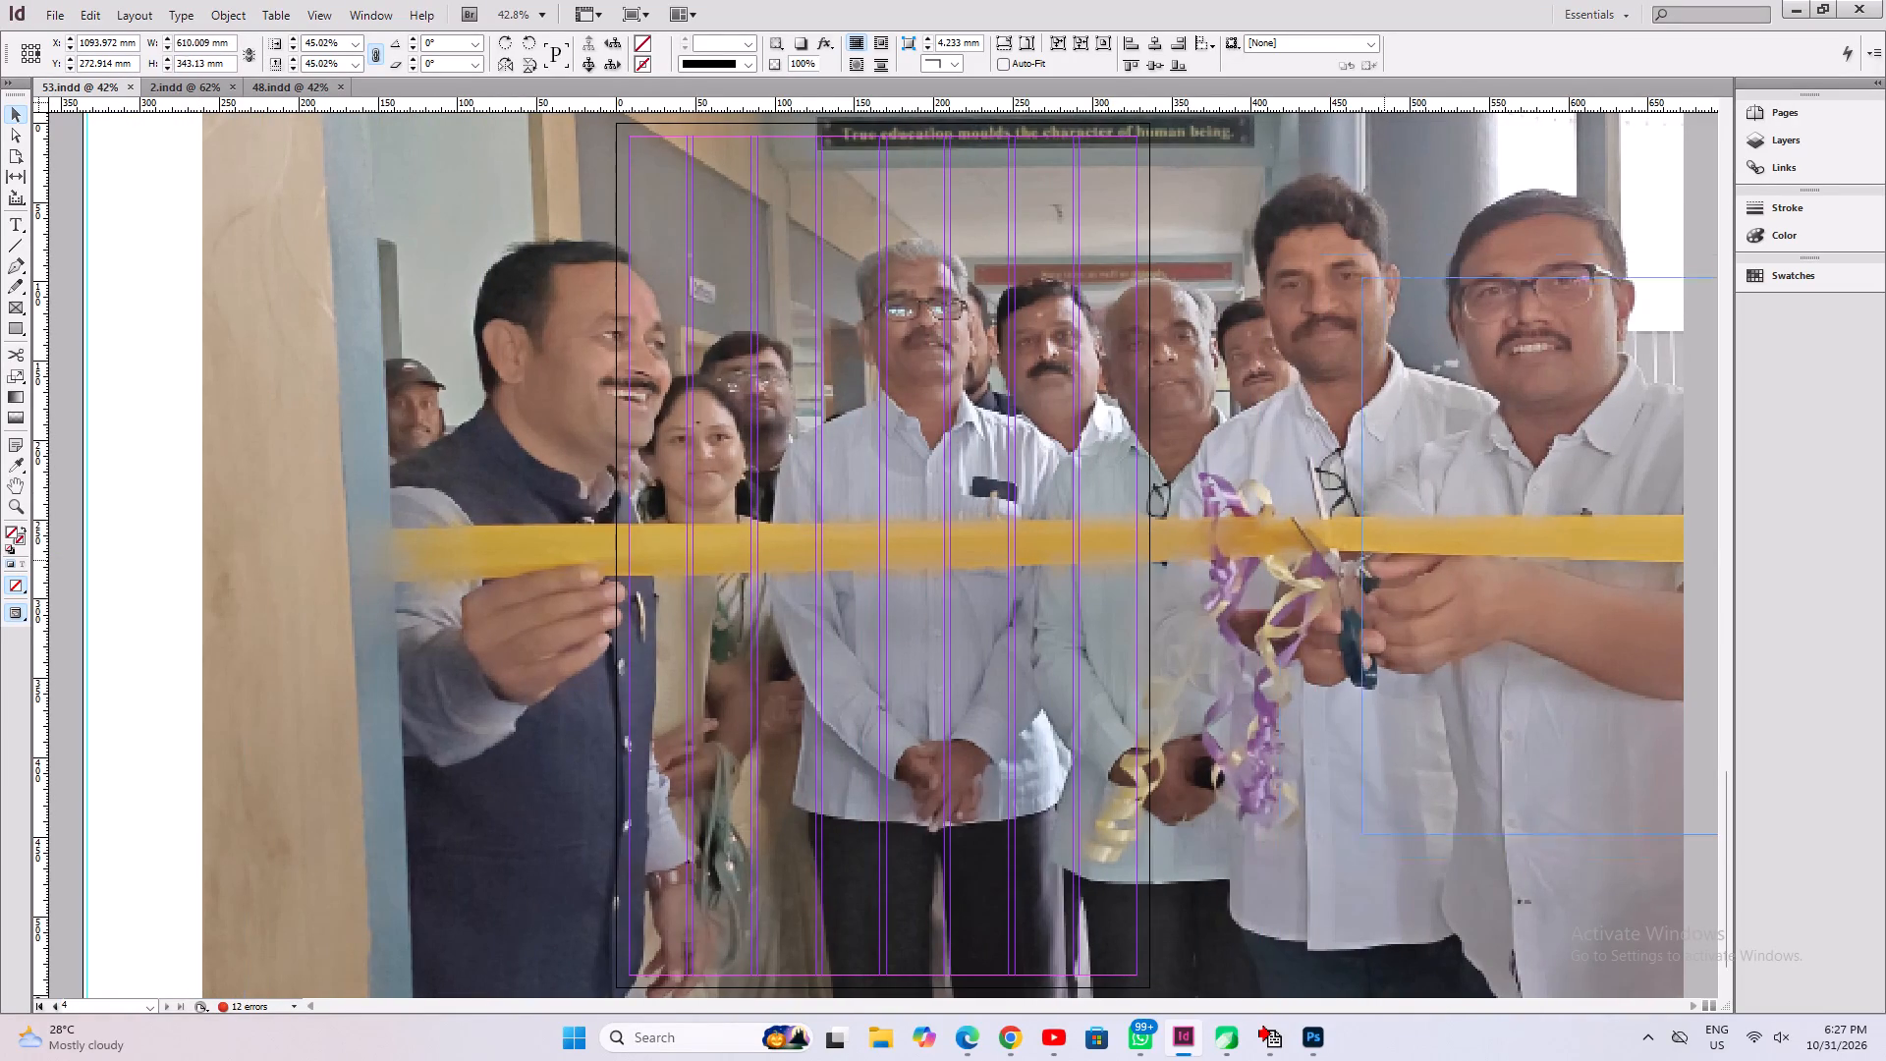
left_click_drag(1387, 560, 1469, 560, "ctrl+shift")
left_click_drag(1564, 675, 419, 641)
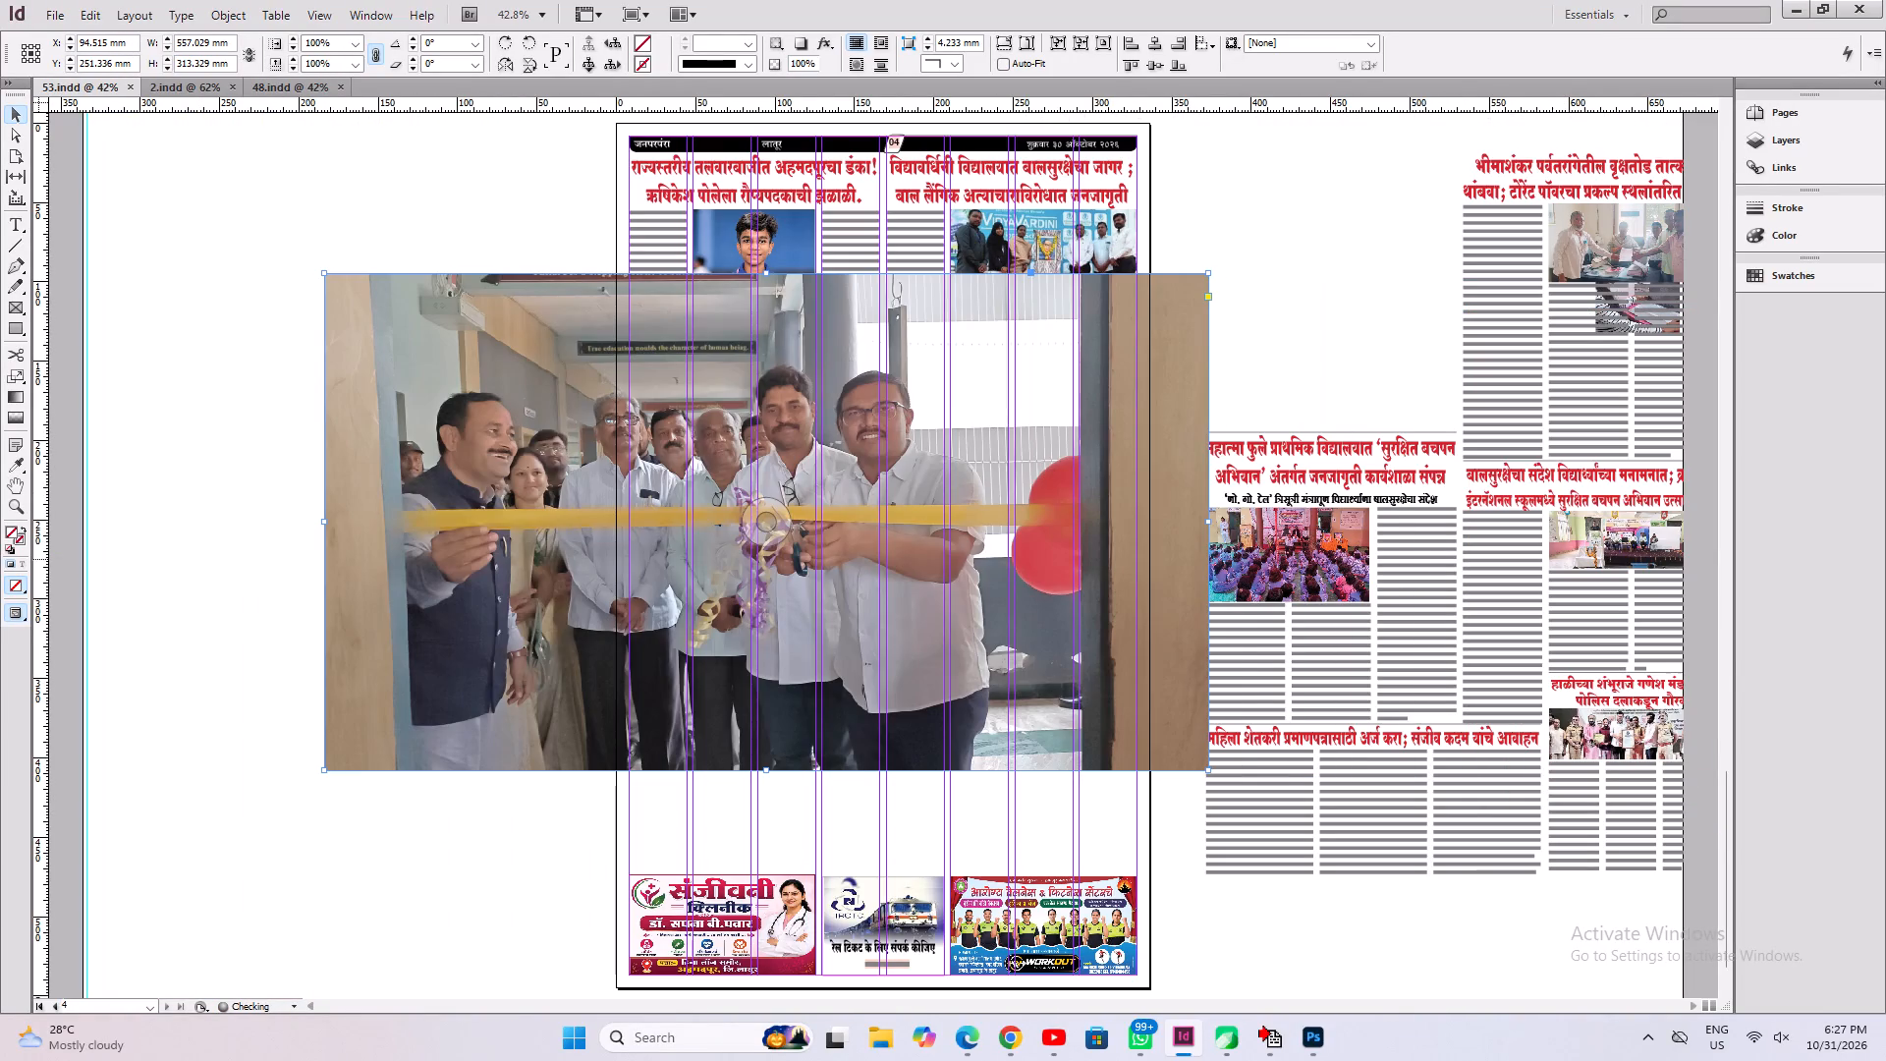
left_click_drag(1212, 523, 617, 531, "ctrl+shift")
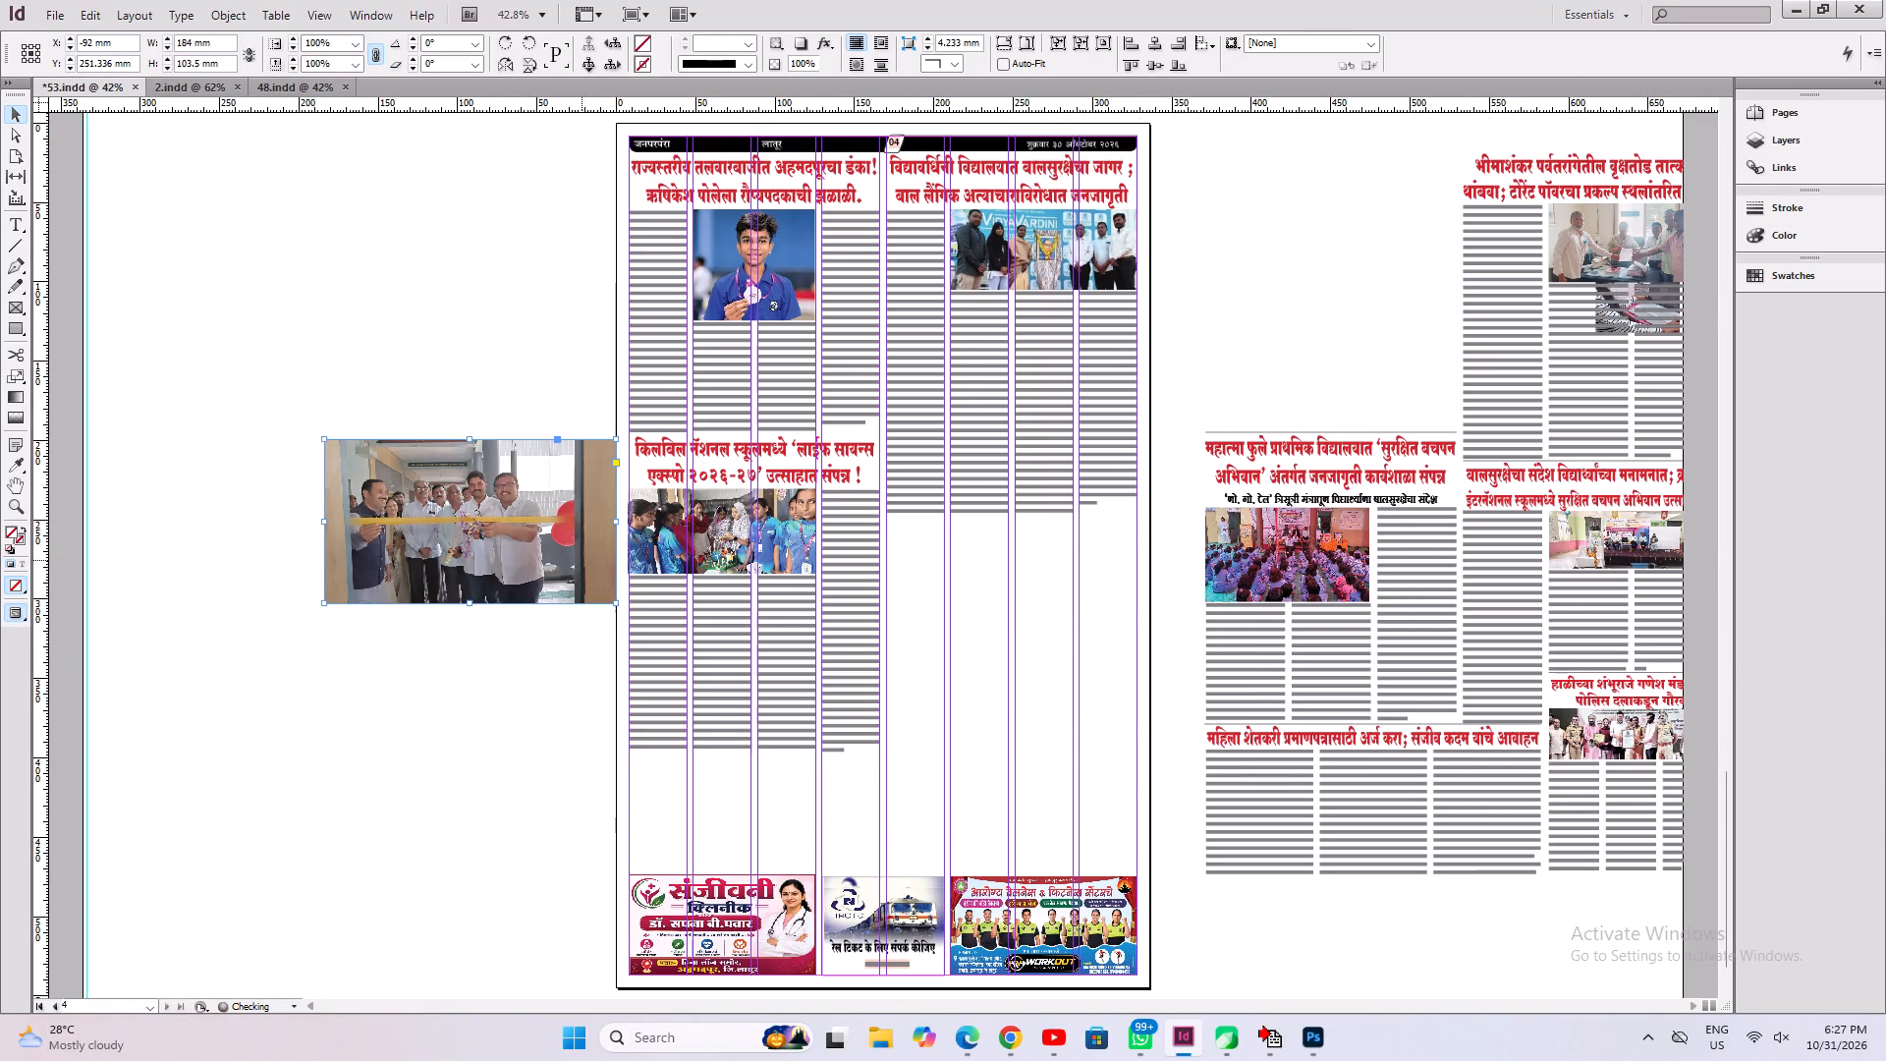
left_click_drag(577, 573, 515, 586)
Move the science-expo photo against the ribbon-cutting photo's edge, tops aligned, and scale it up proportionally to the same height, about 103.5 mm.
key("ctrl+1")
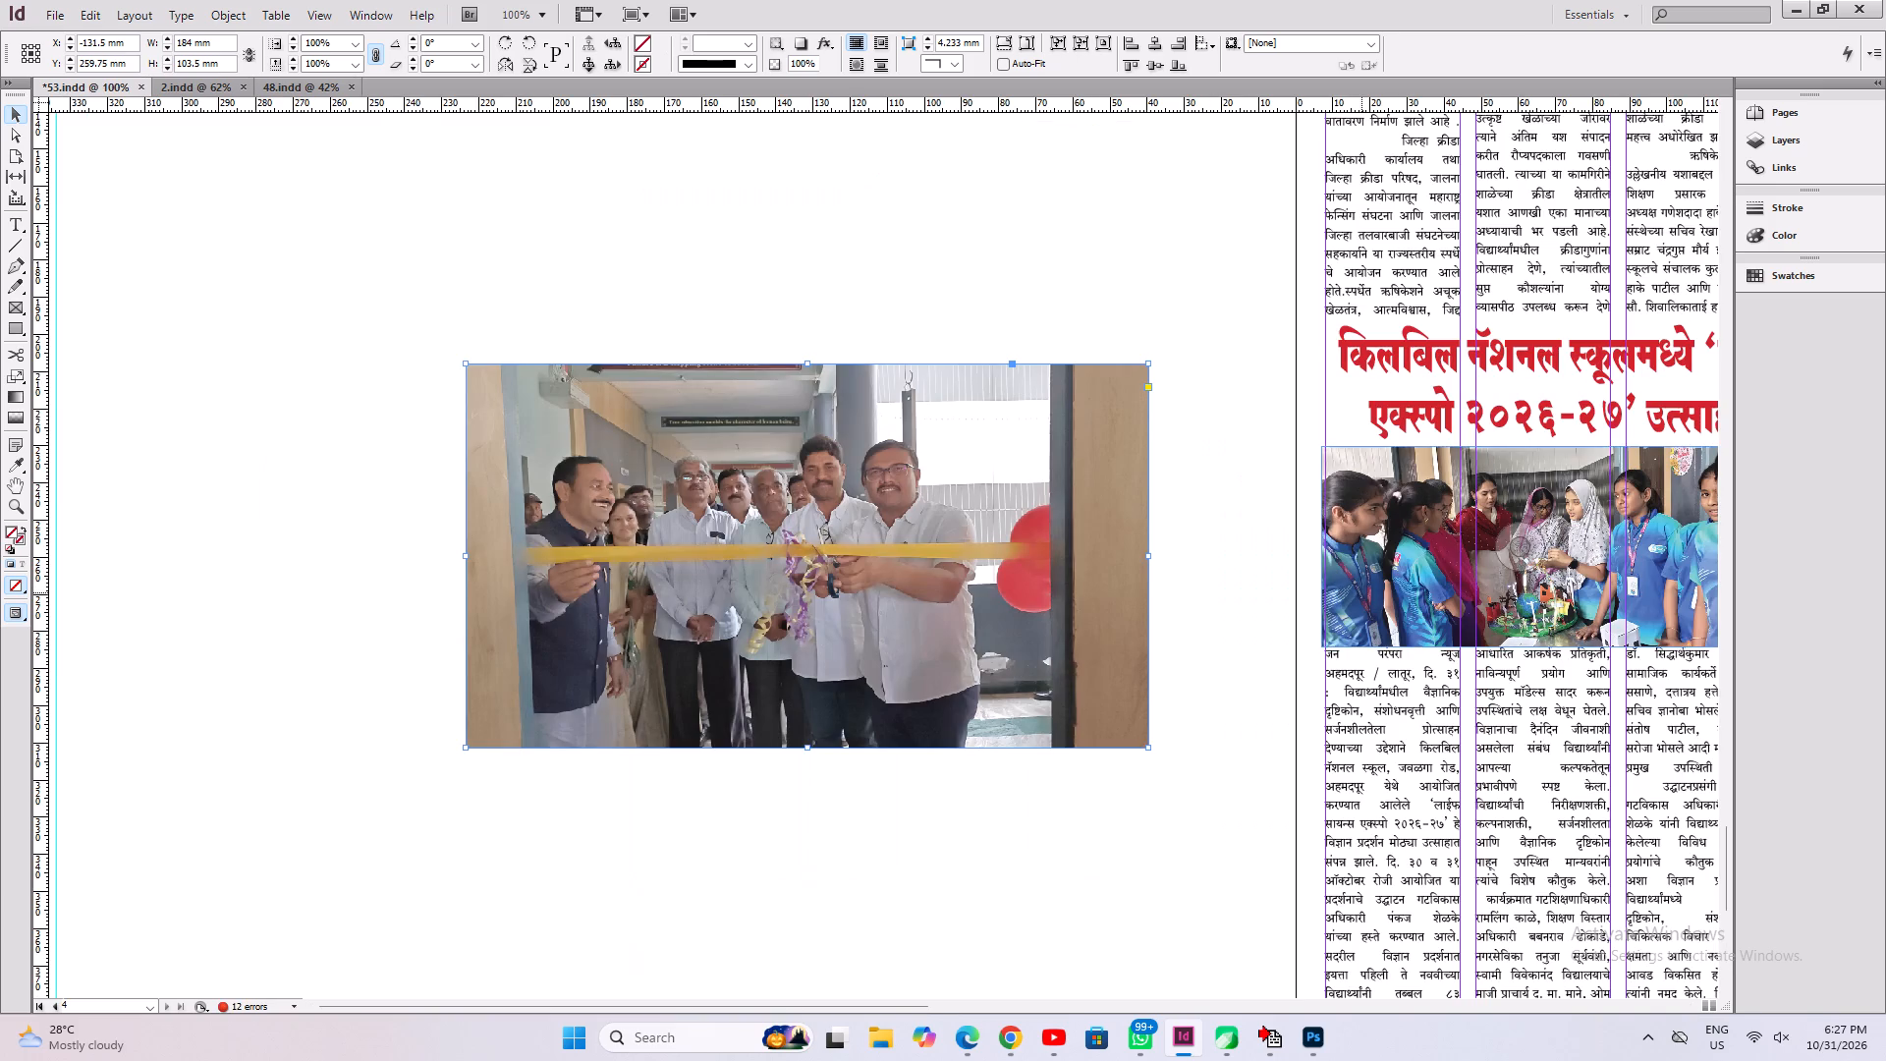
left_click_drag(1361, 592, 1187, 513)
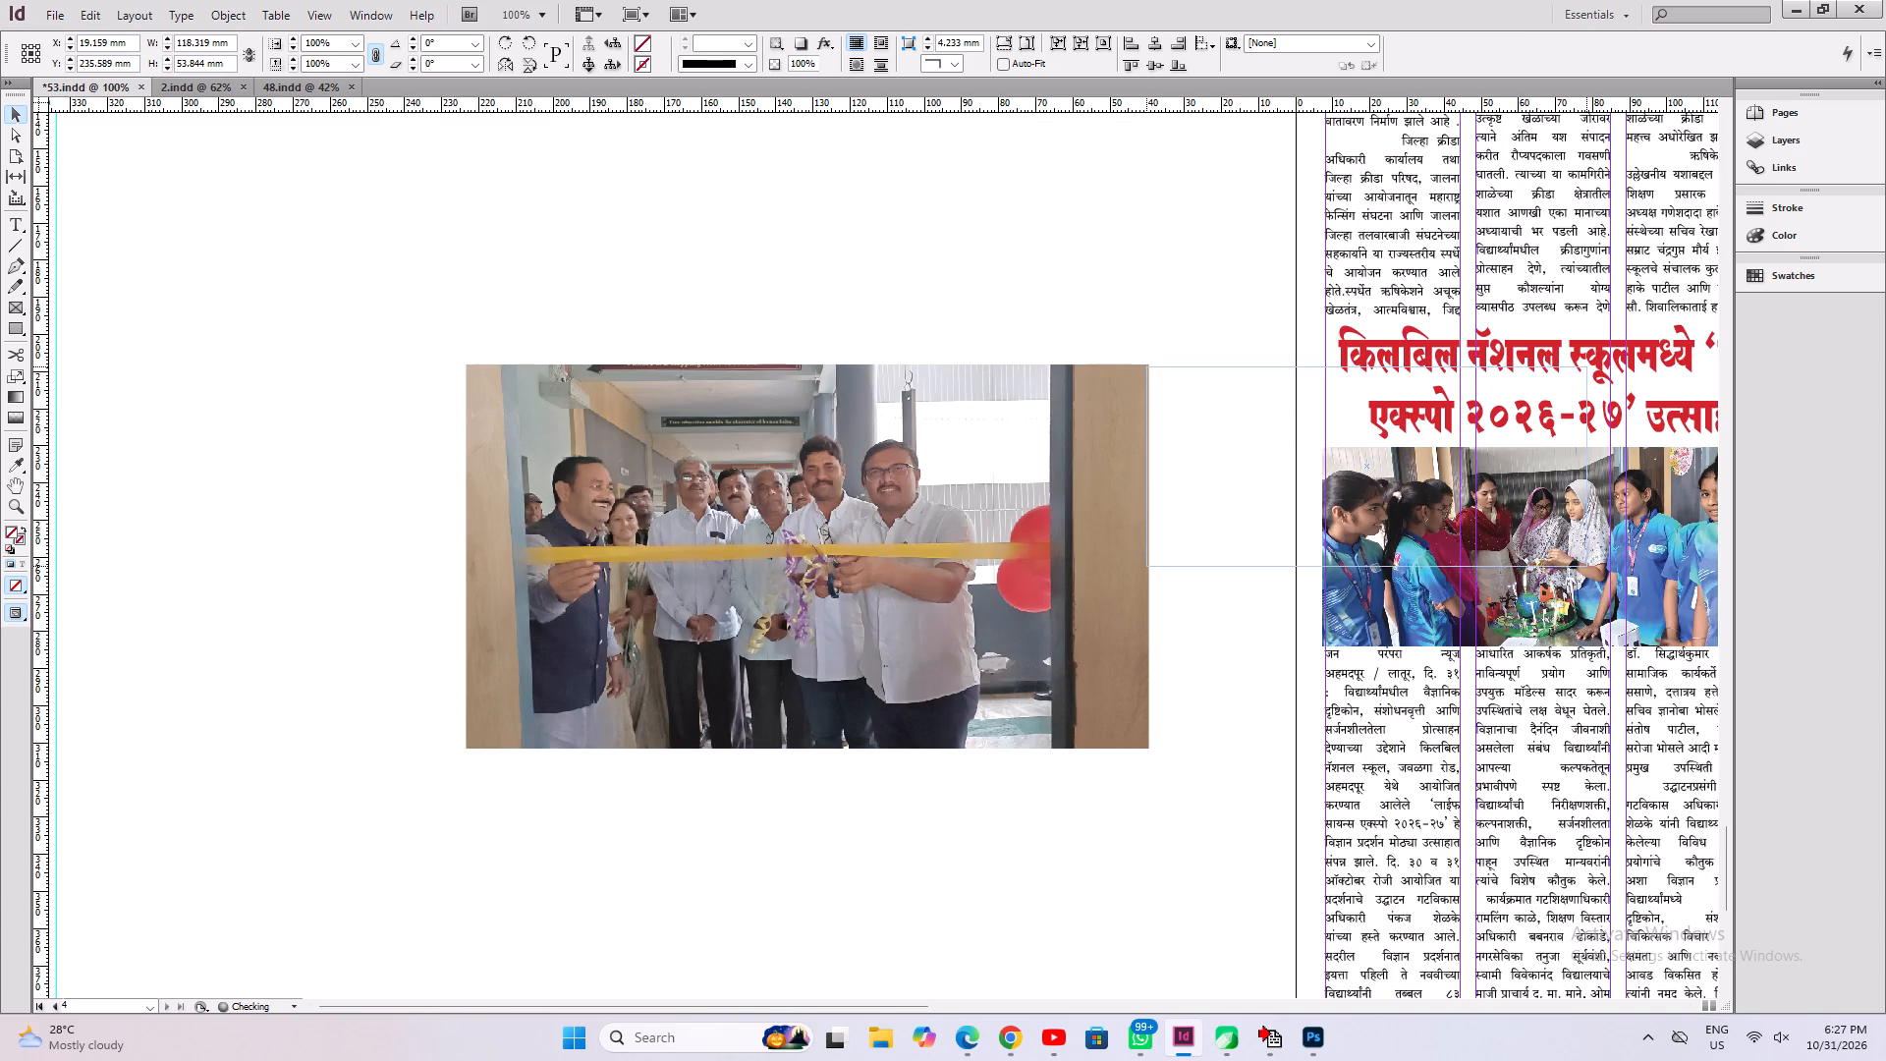
left_click_drag(1187, 513, 1182, 511)
key("space")
left_click_drag(1304, 610, 723, 610)
left_click_drag(1001, 568, 1491, 656, "ctrl+shift")
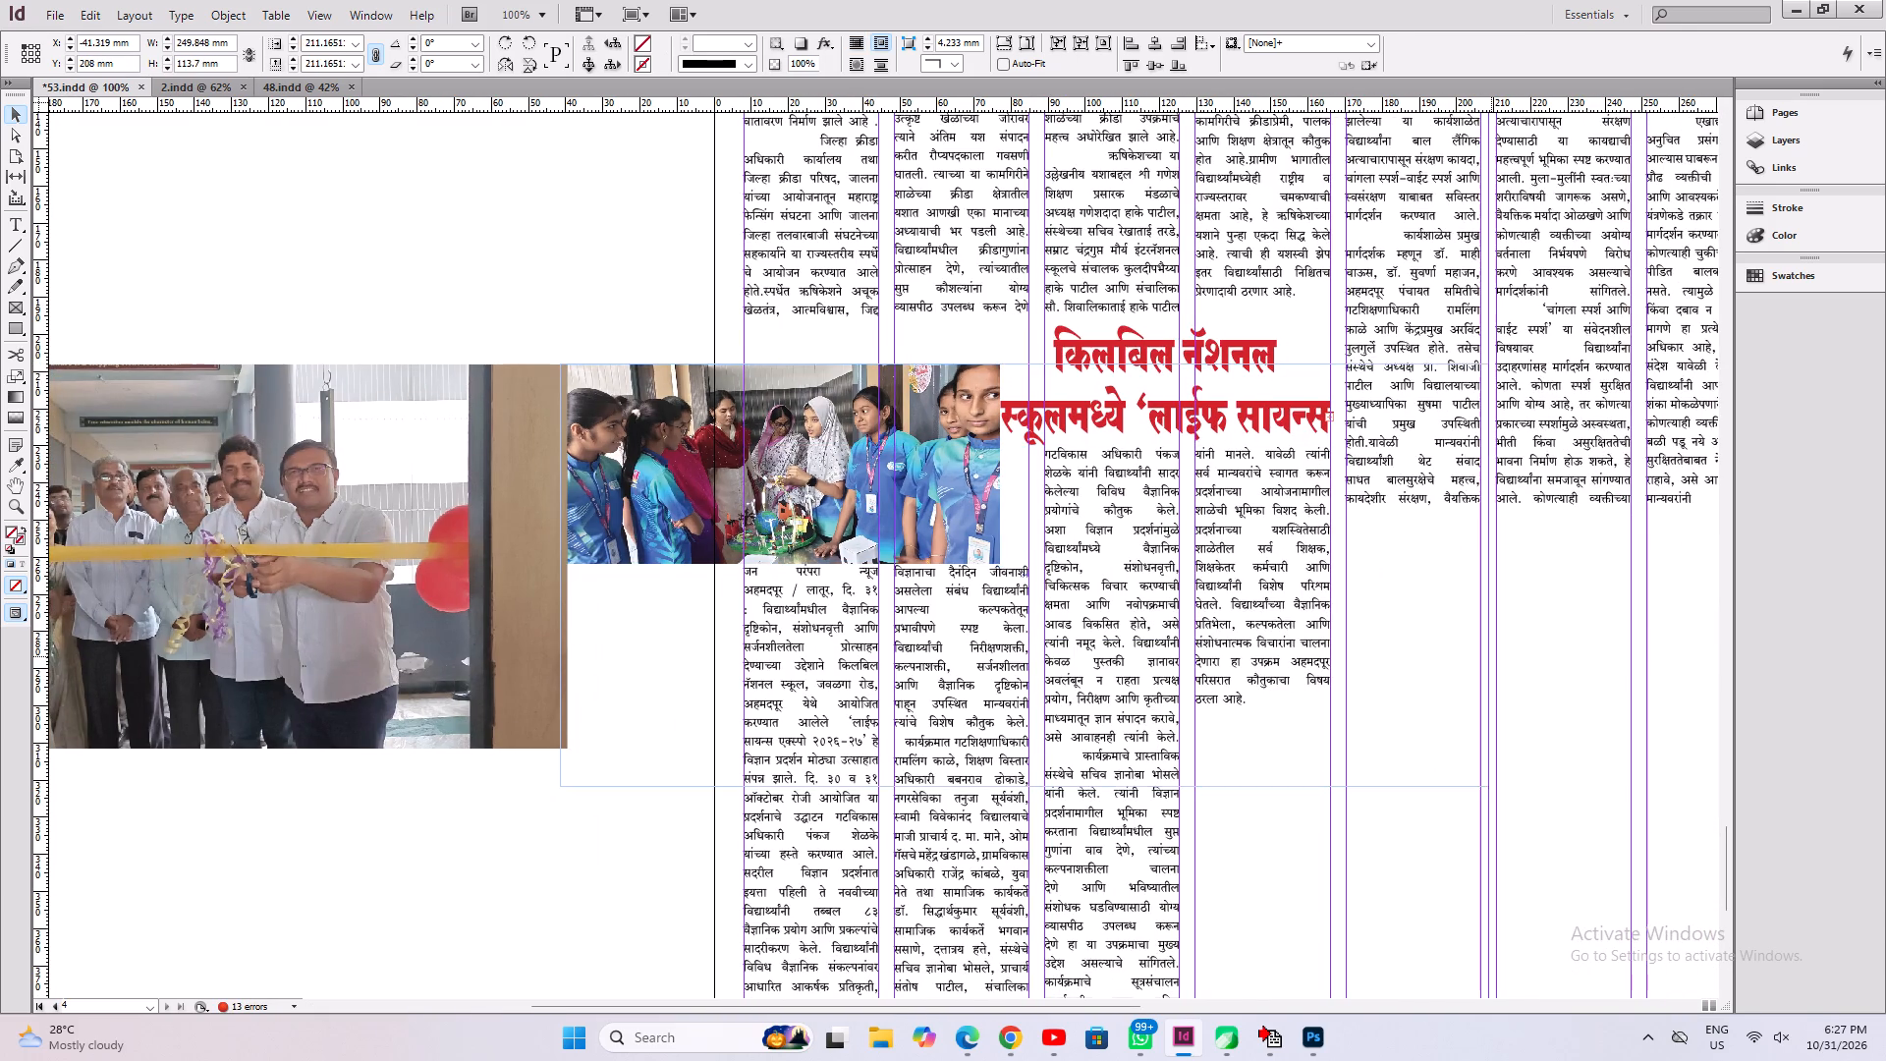
left_click_drag(1491, 656, 1403, 646, "ctrl+shift")
Select the ribbon-cutting photo together with the science-expo photo.
left_click(439, 644, "ctrl+shift")
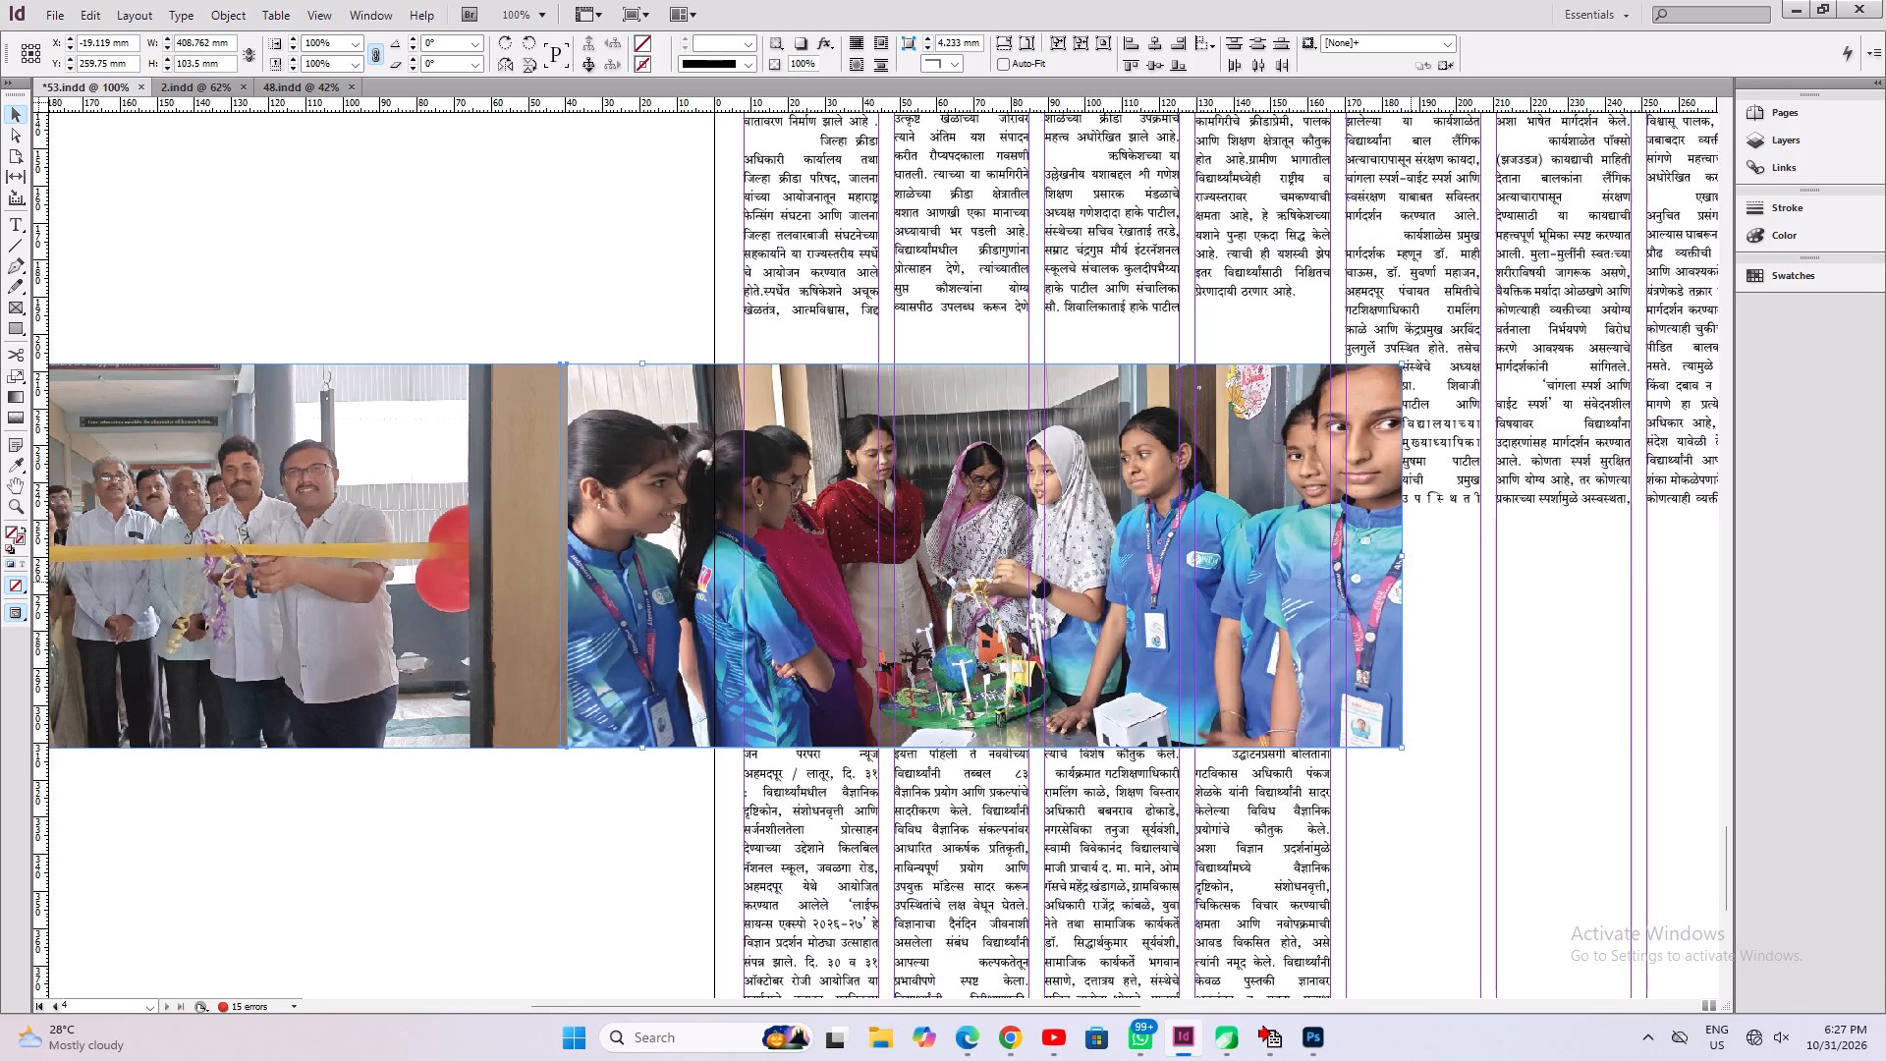
Scale the ribbon-cutting and science-expo photos down together proportionally to about 157.5 × 39.9 mm, matching the article's width.
left_click_drag(1403, 556, 469, 582, "ctrl+shift")
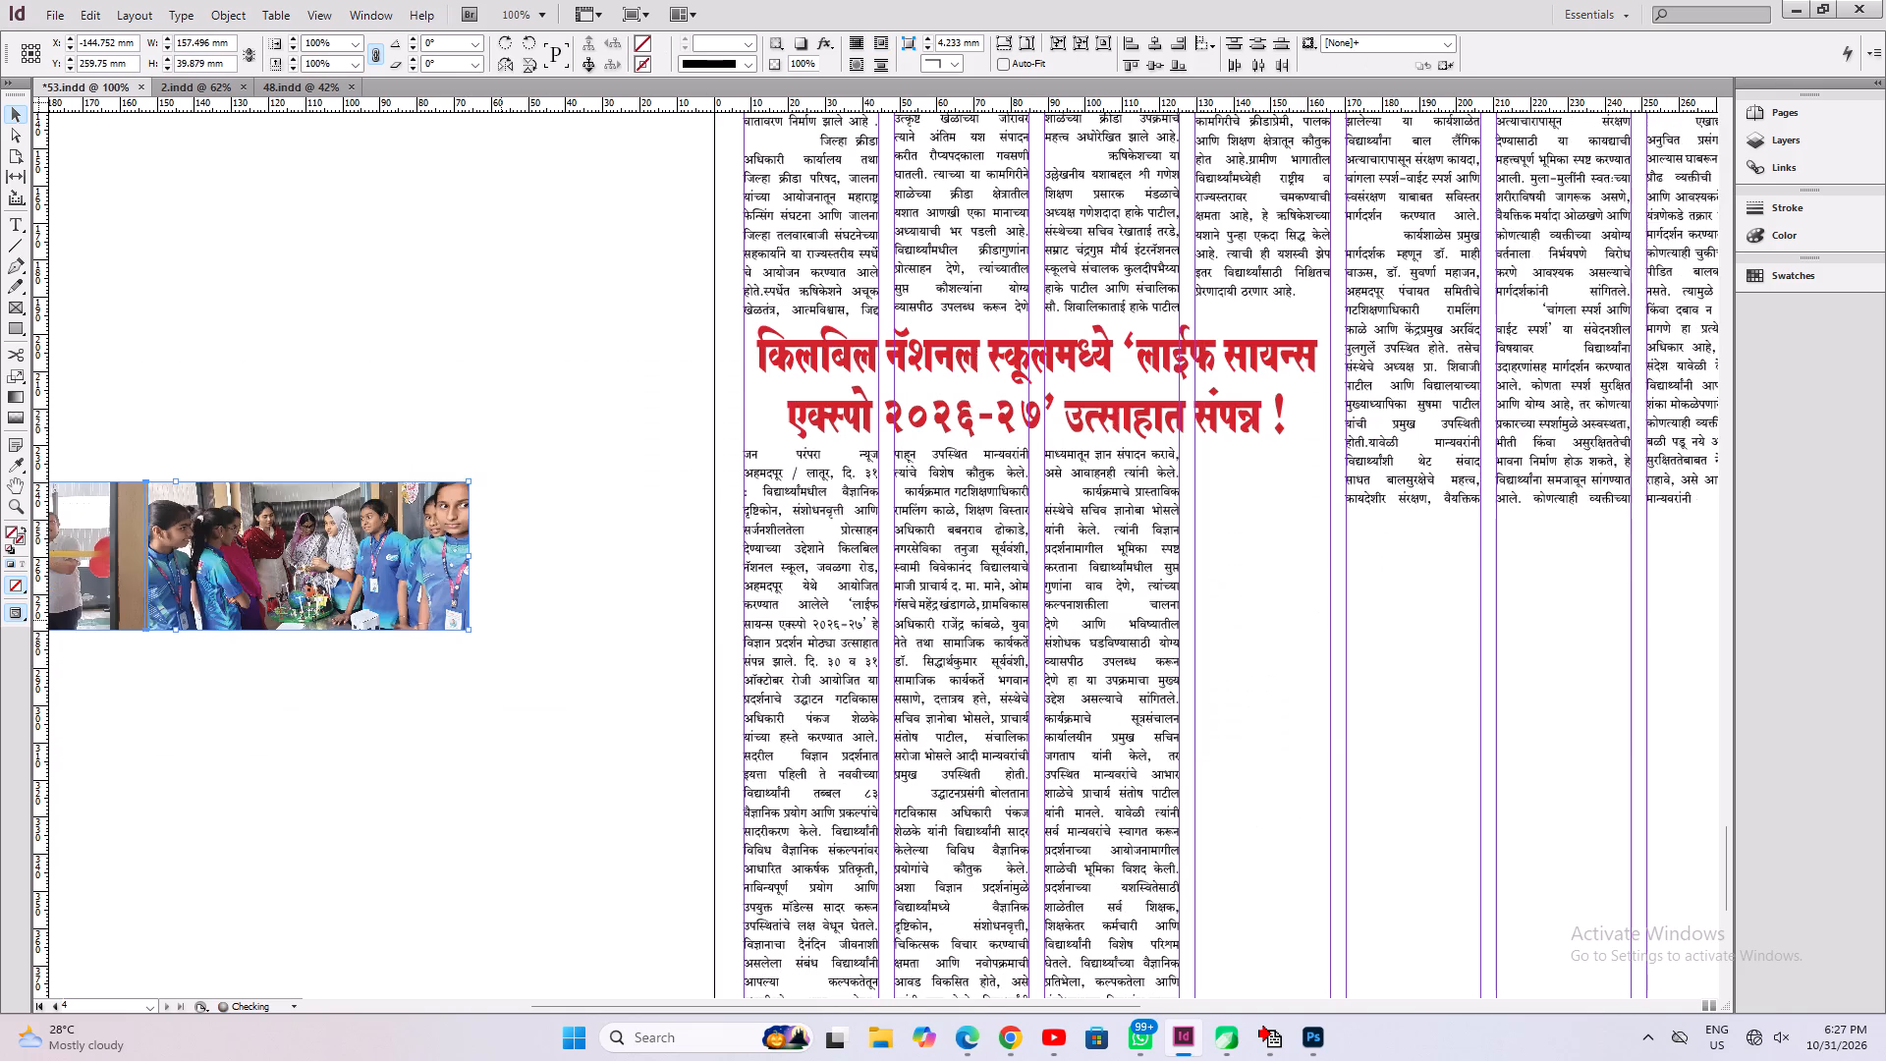
Move the science-expo article text down the page to leave room for the photos beneath its headline.
left_click(1085, 662)
left_click_drag(1041, 594, 1070, 780)
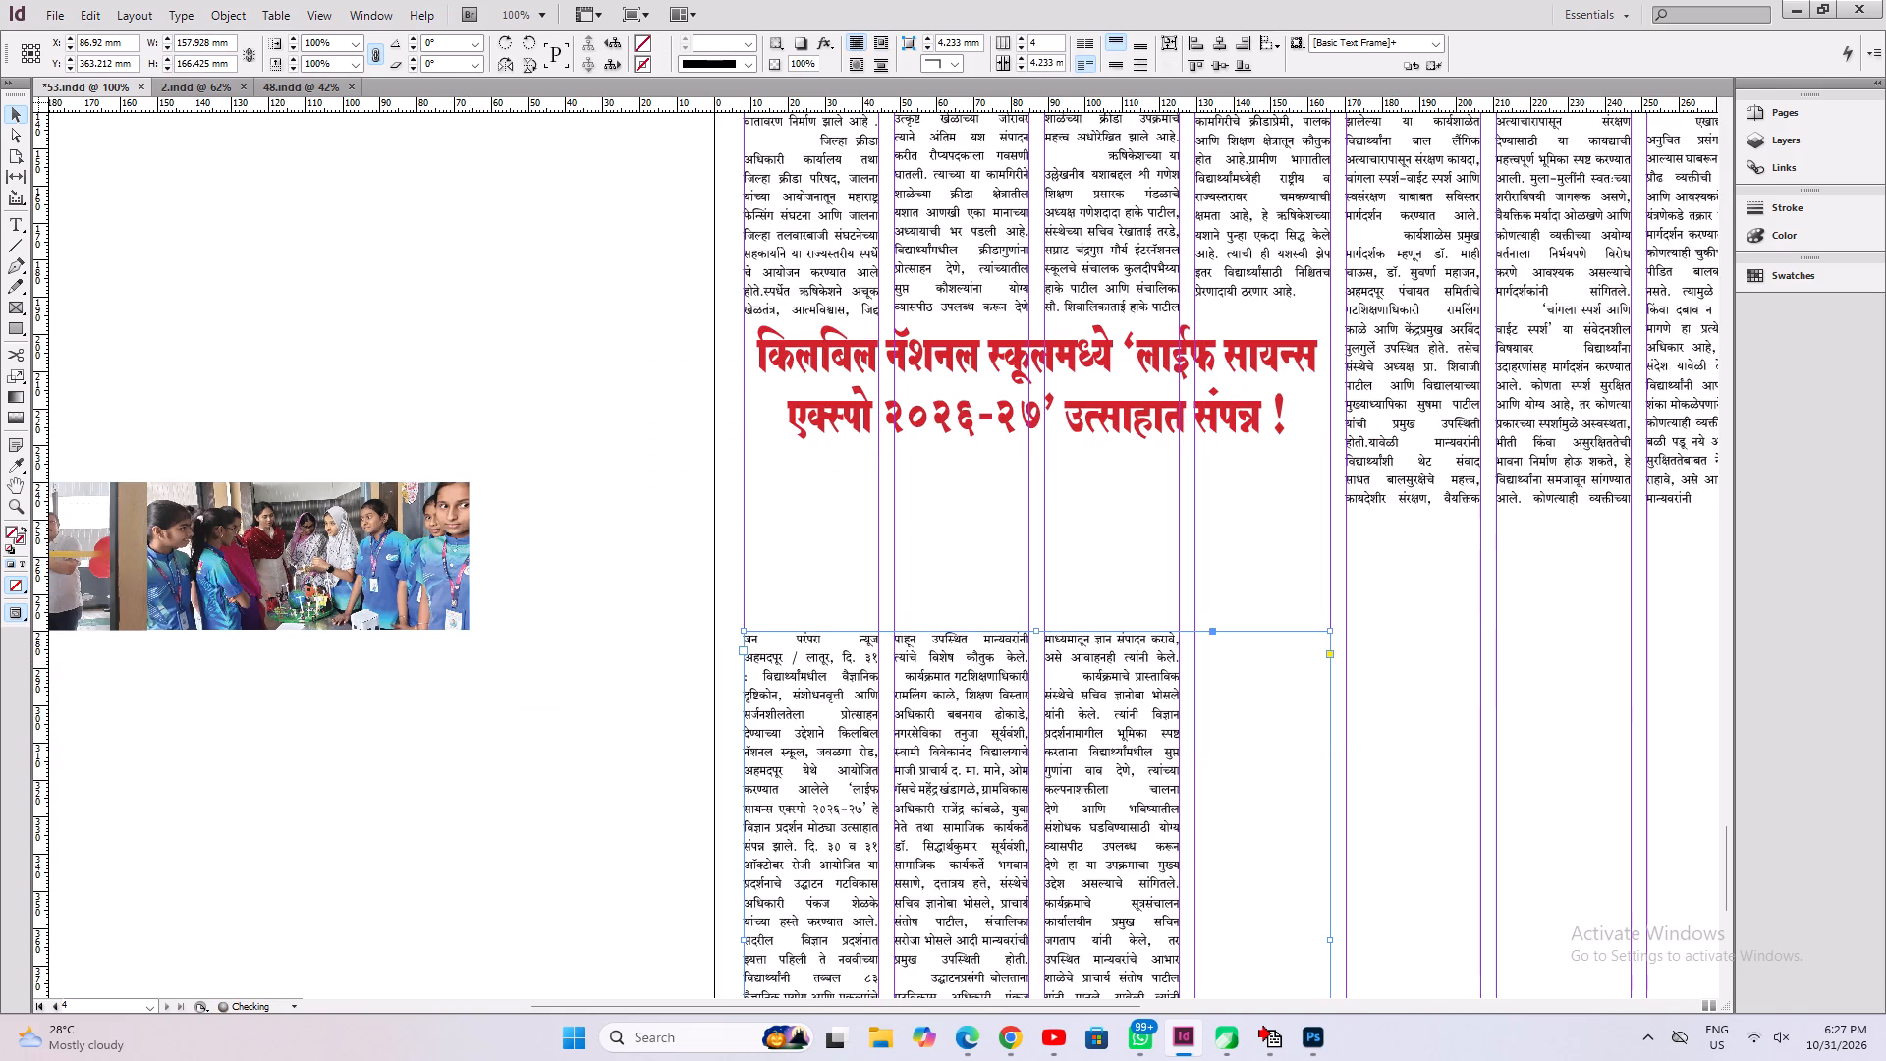
Place the two joined photos directly beneath the science-expo headline, spanning its four columns from the page's first column.
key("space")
left_click_drag(246, 803, 737, 822)
left_click_drag(389, 445, 747, 715)
left_click_drag(499, 610, 1222, 608)
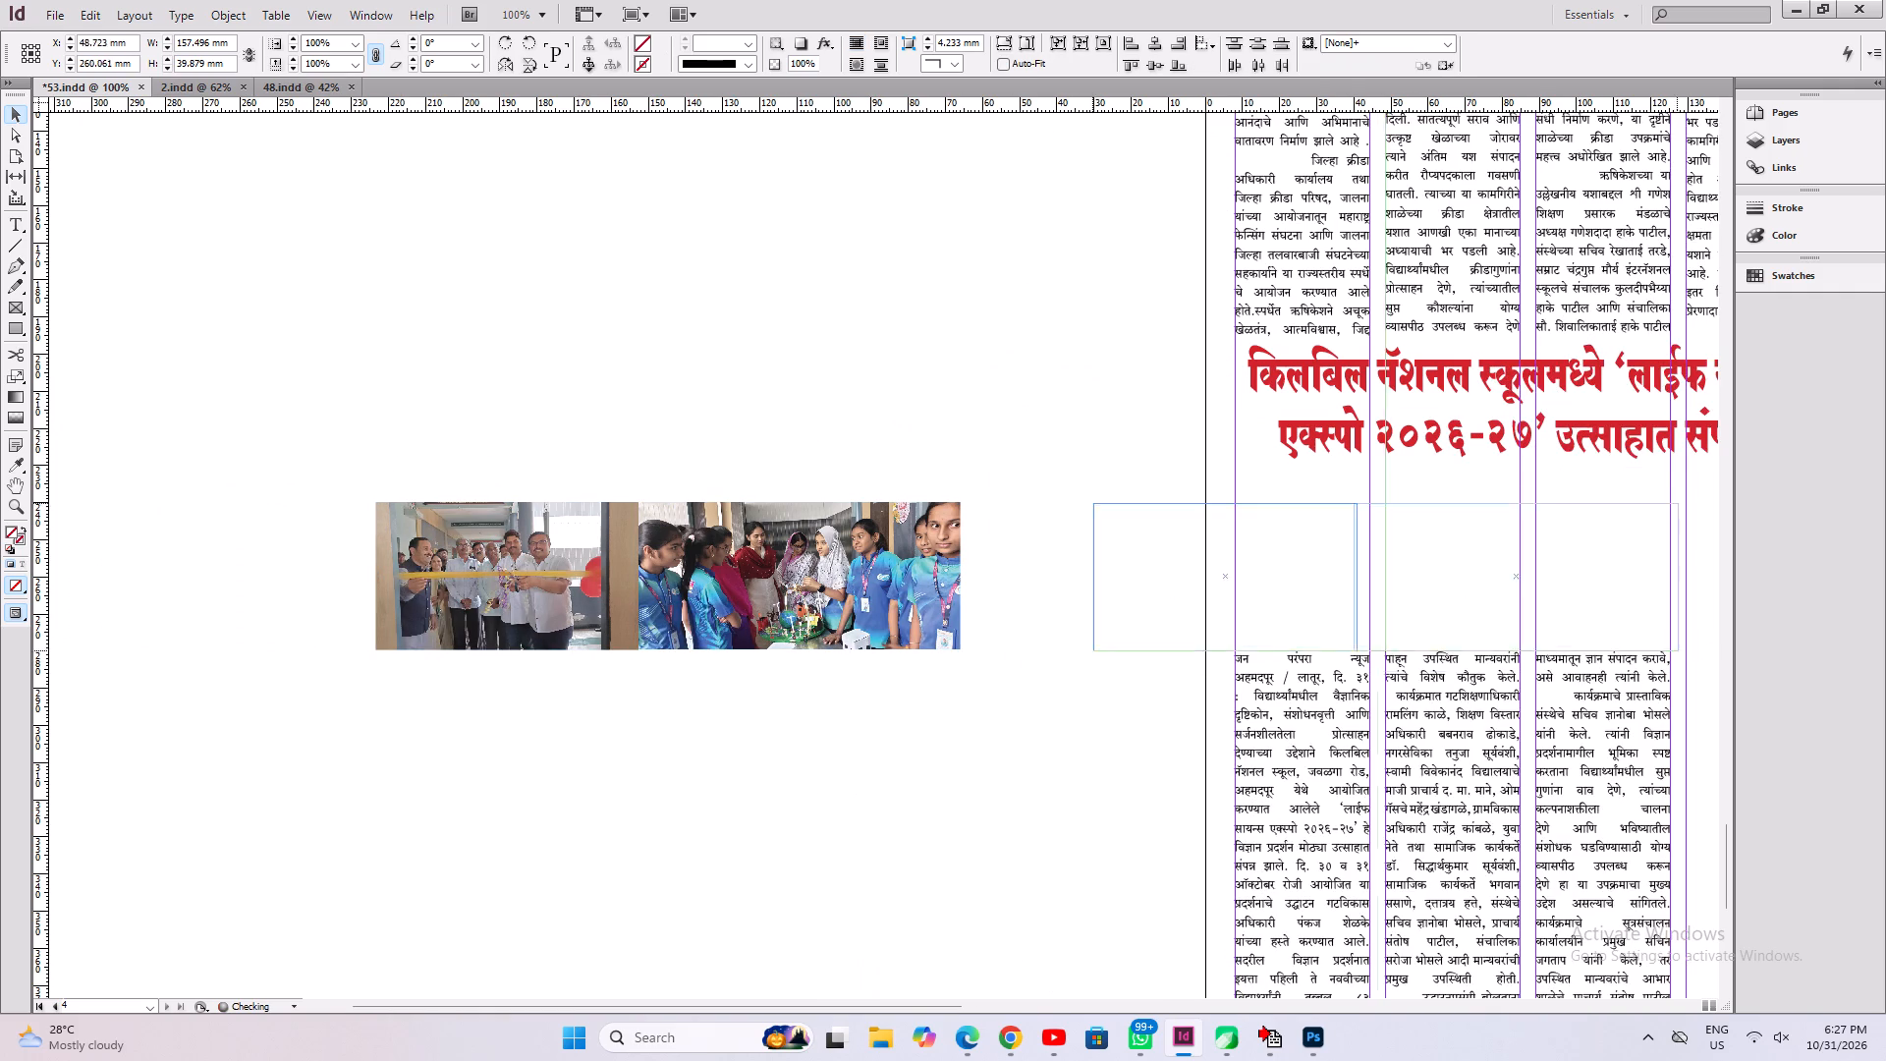
left_click_drag(1222, 608, 1358, 578)
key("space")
left_click_drag(1480, 609, 791, 609)
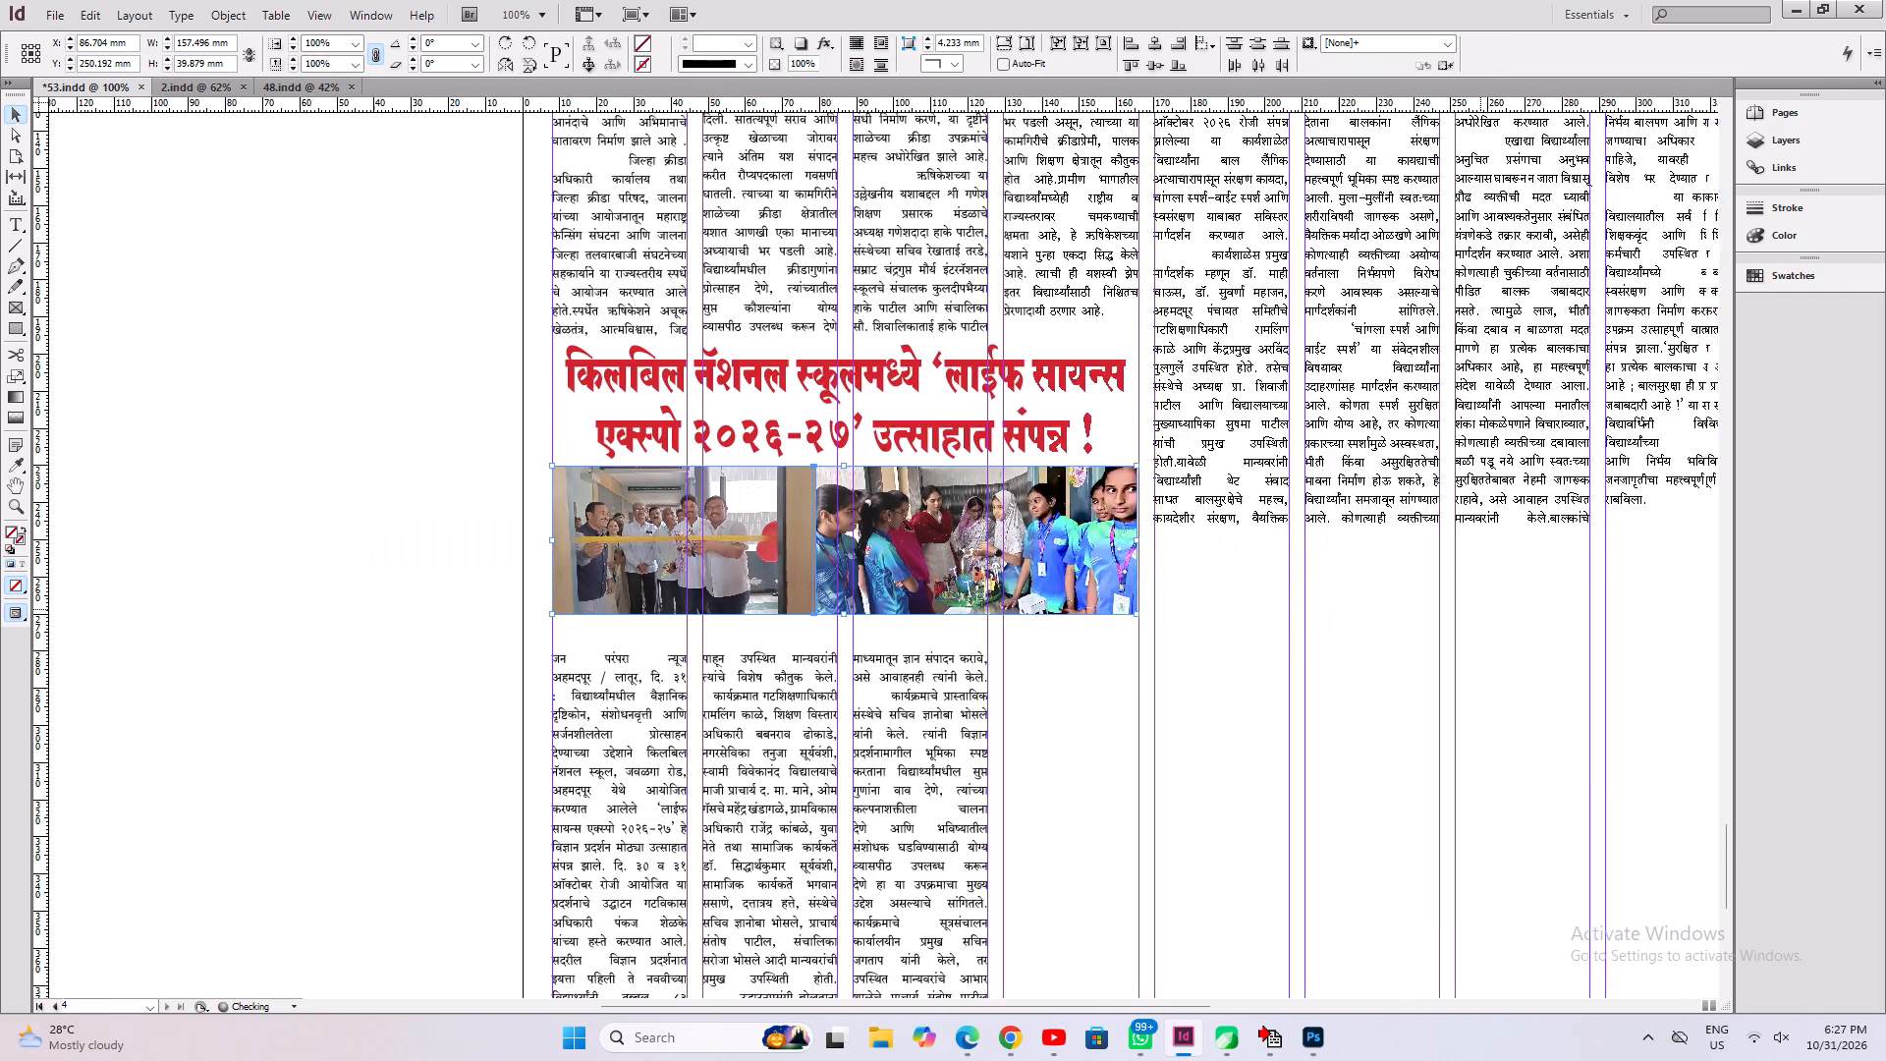
left_click_drag(791, 609, 787, 609)
Move the science-expo article text up close beneath the photos, fit its frame to the content and save document 53.
left_click_drag(711, 765, 712, 765)
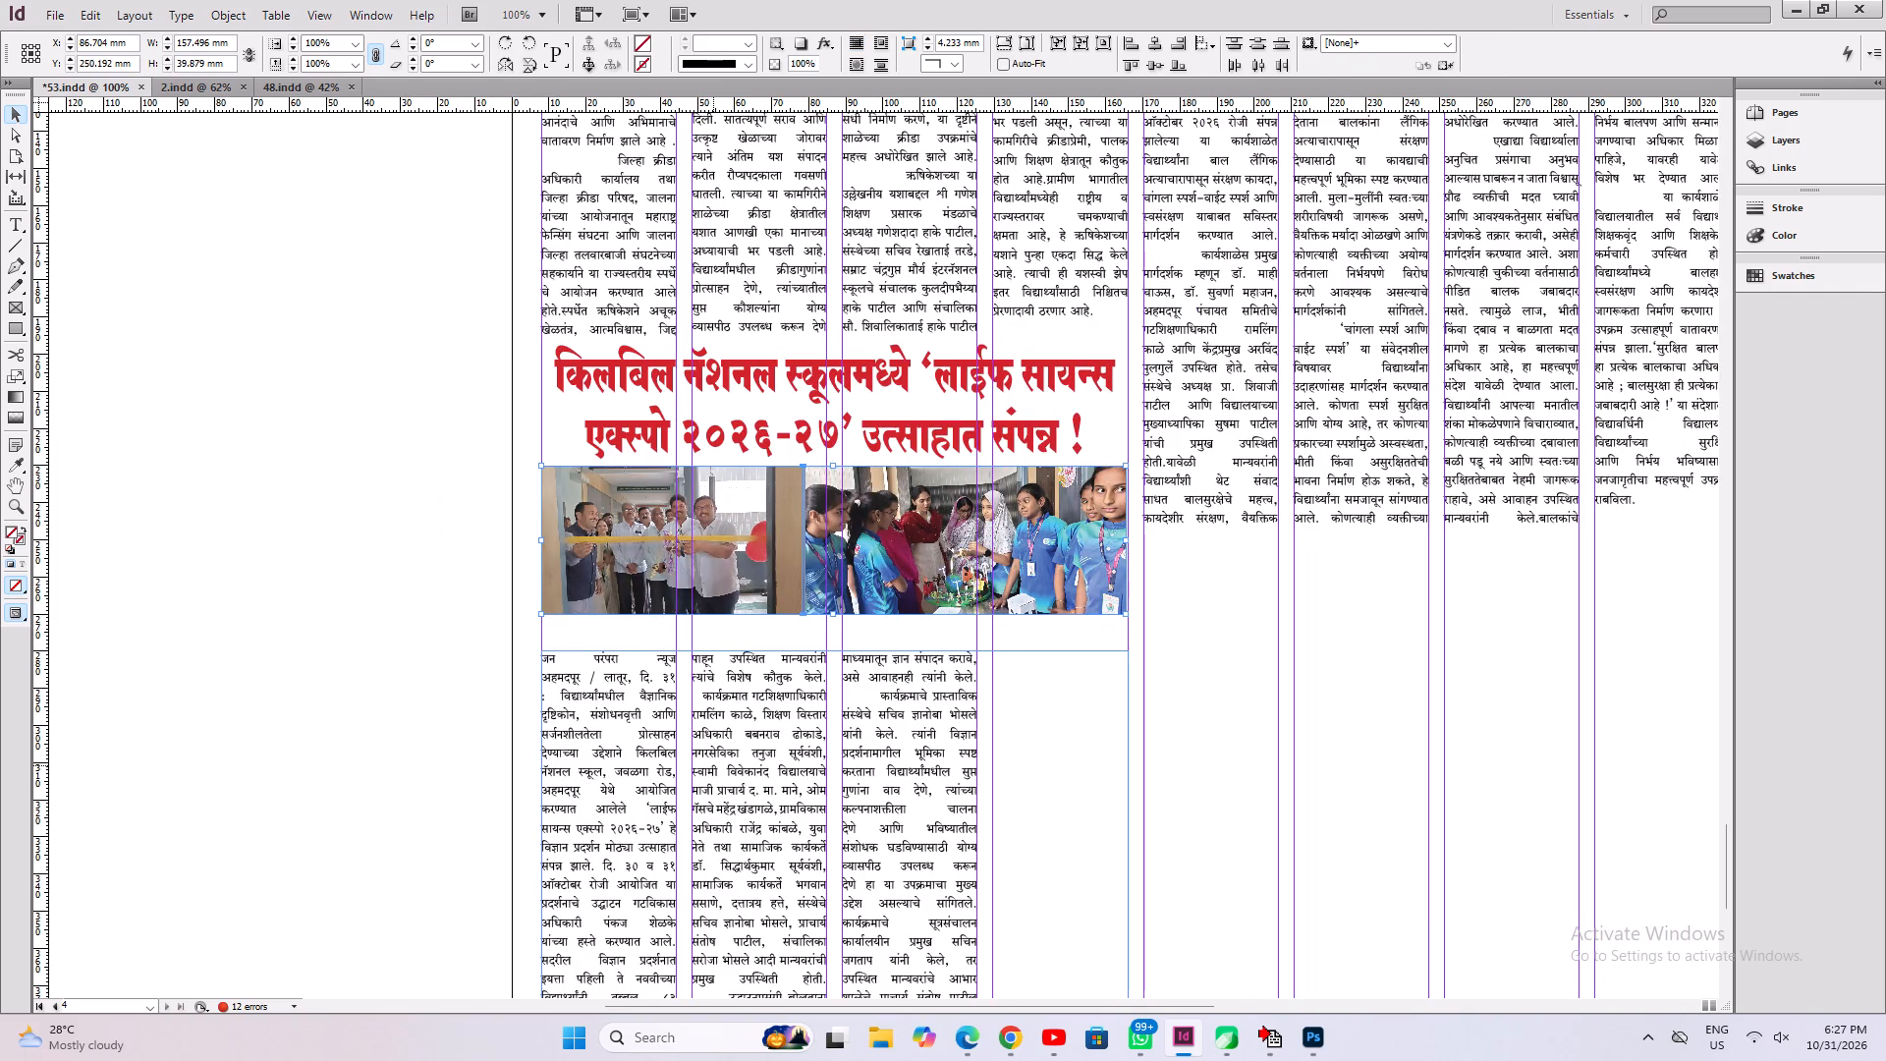
left_click_drag(712, 765, 718, 734)
scroll(718, 734, "down", 9)
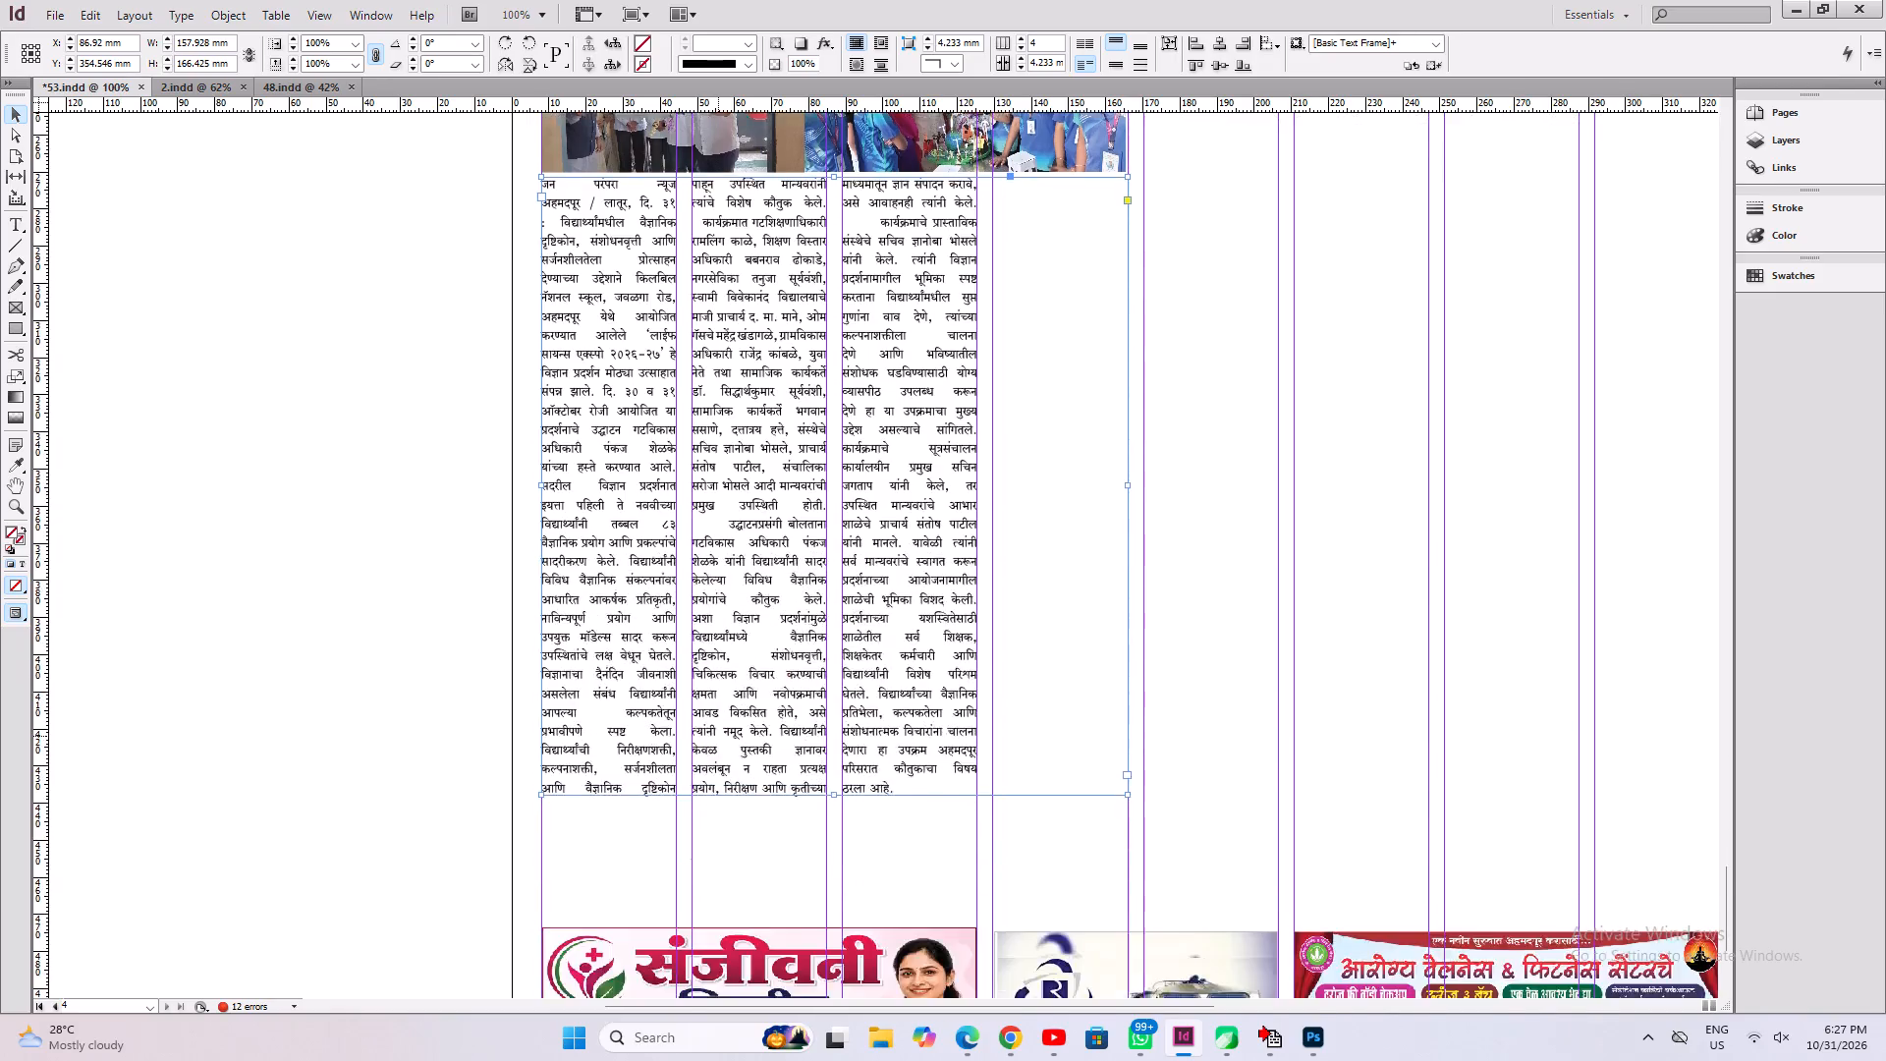
scroll(718, 736, "down", 3)
key("ctrl+alt+c")
key("ctrl+s")
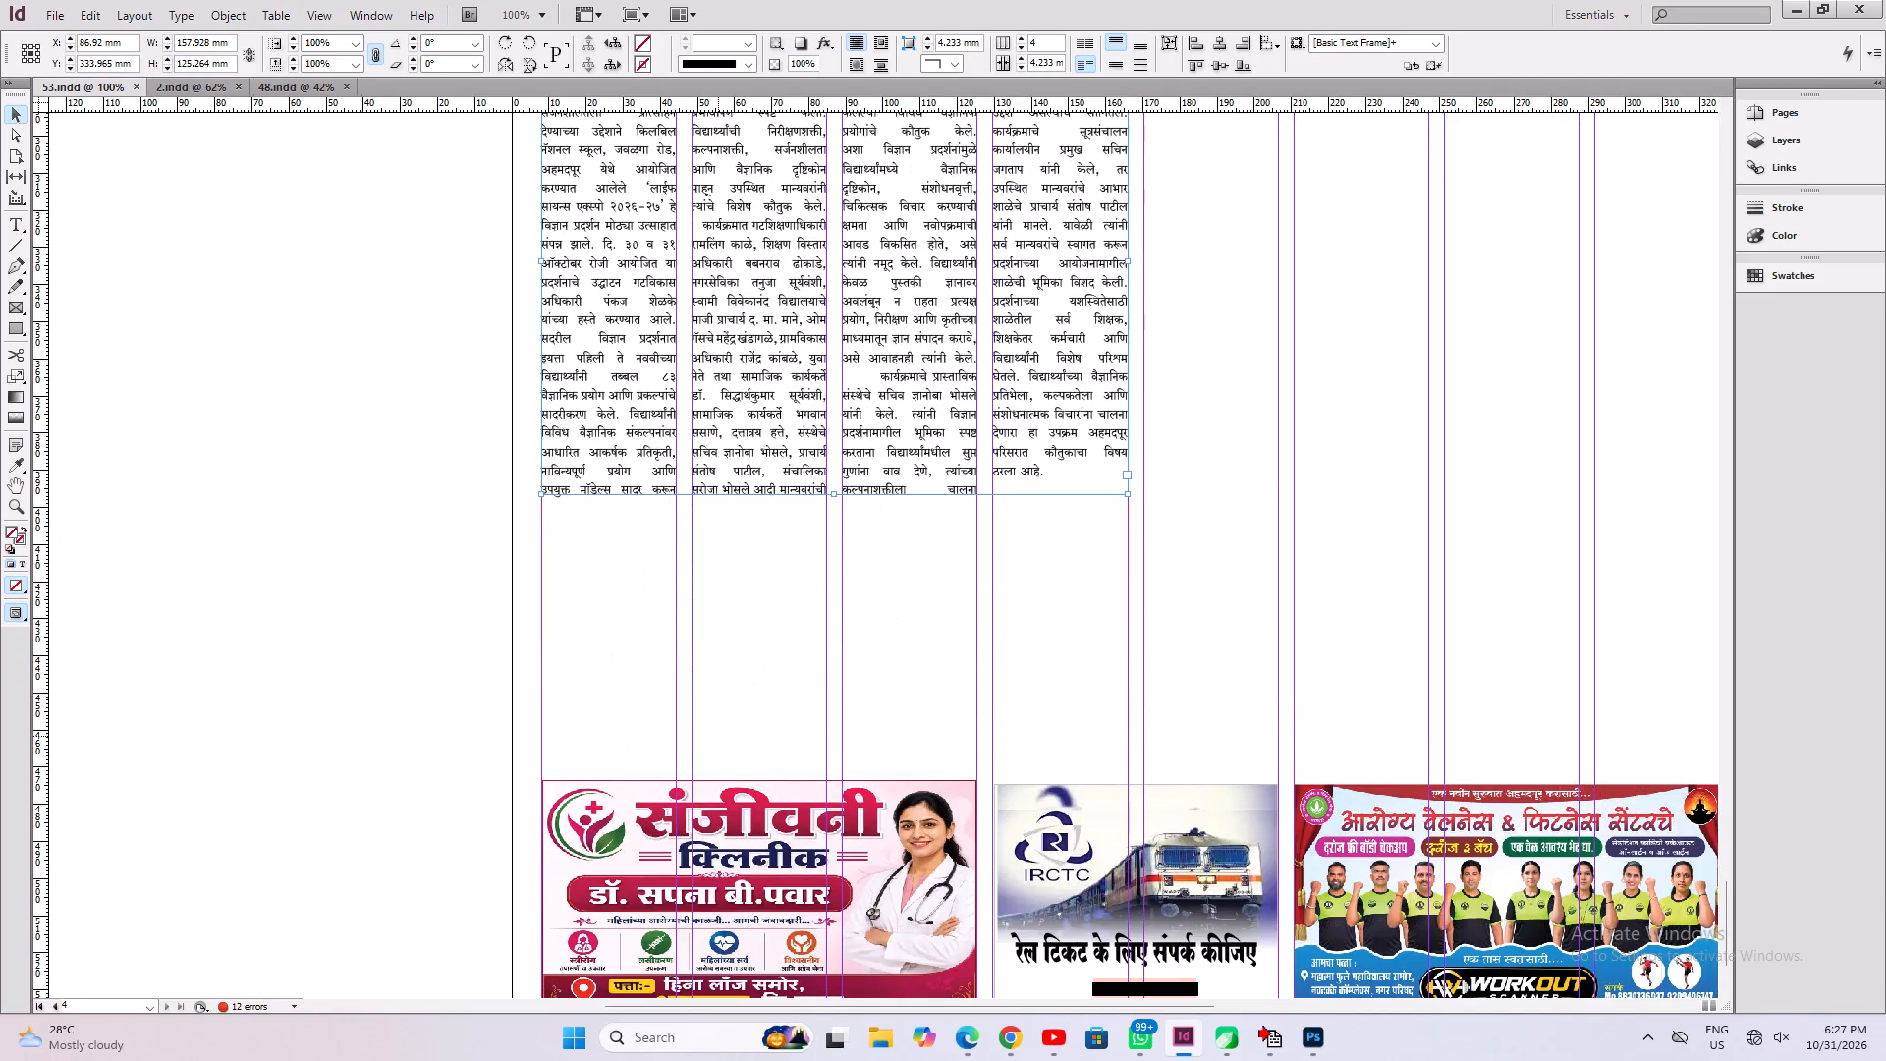
Select the science-expo photos together with the article text, nudge them up two increments towards the headline and save document 53.
key("ctrl+0")
key("ctrl+a")
key("ctrl+s")
left_click(894, 798)
left_click_drag(691, 816, 822, 546)
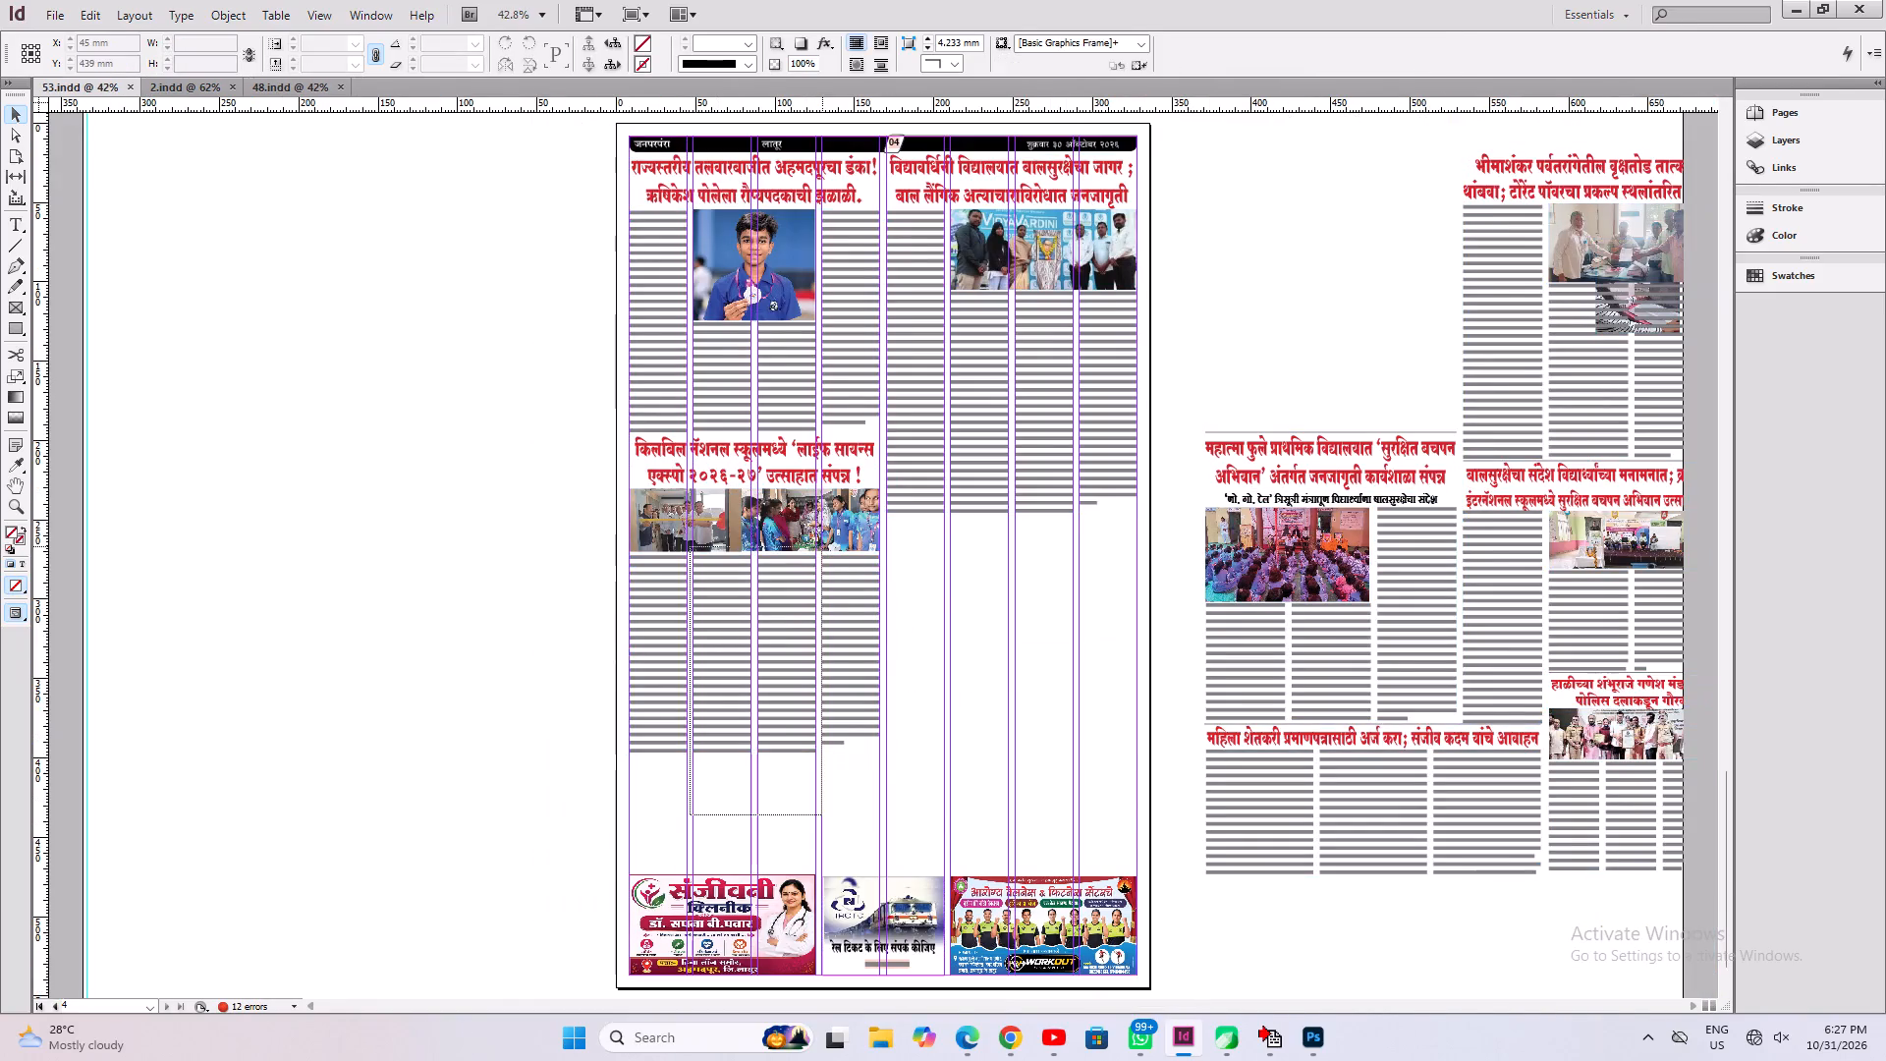
left_click_drag(822, 546, 822, 536)
key("Up")
key("Up")
key("ctrl+s")
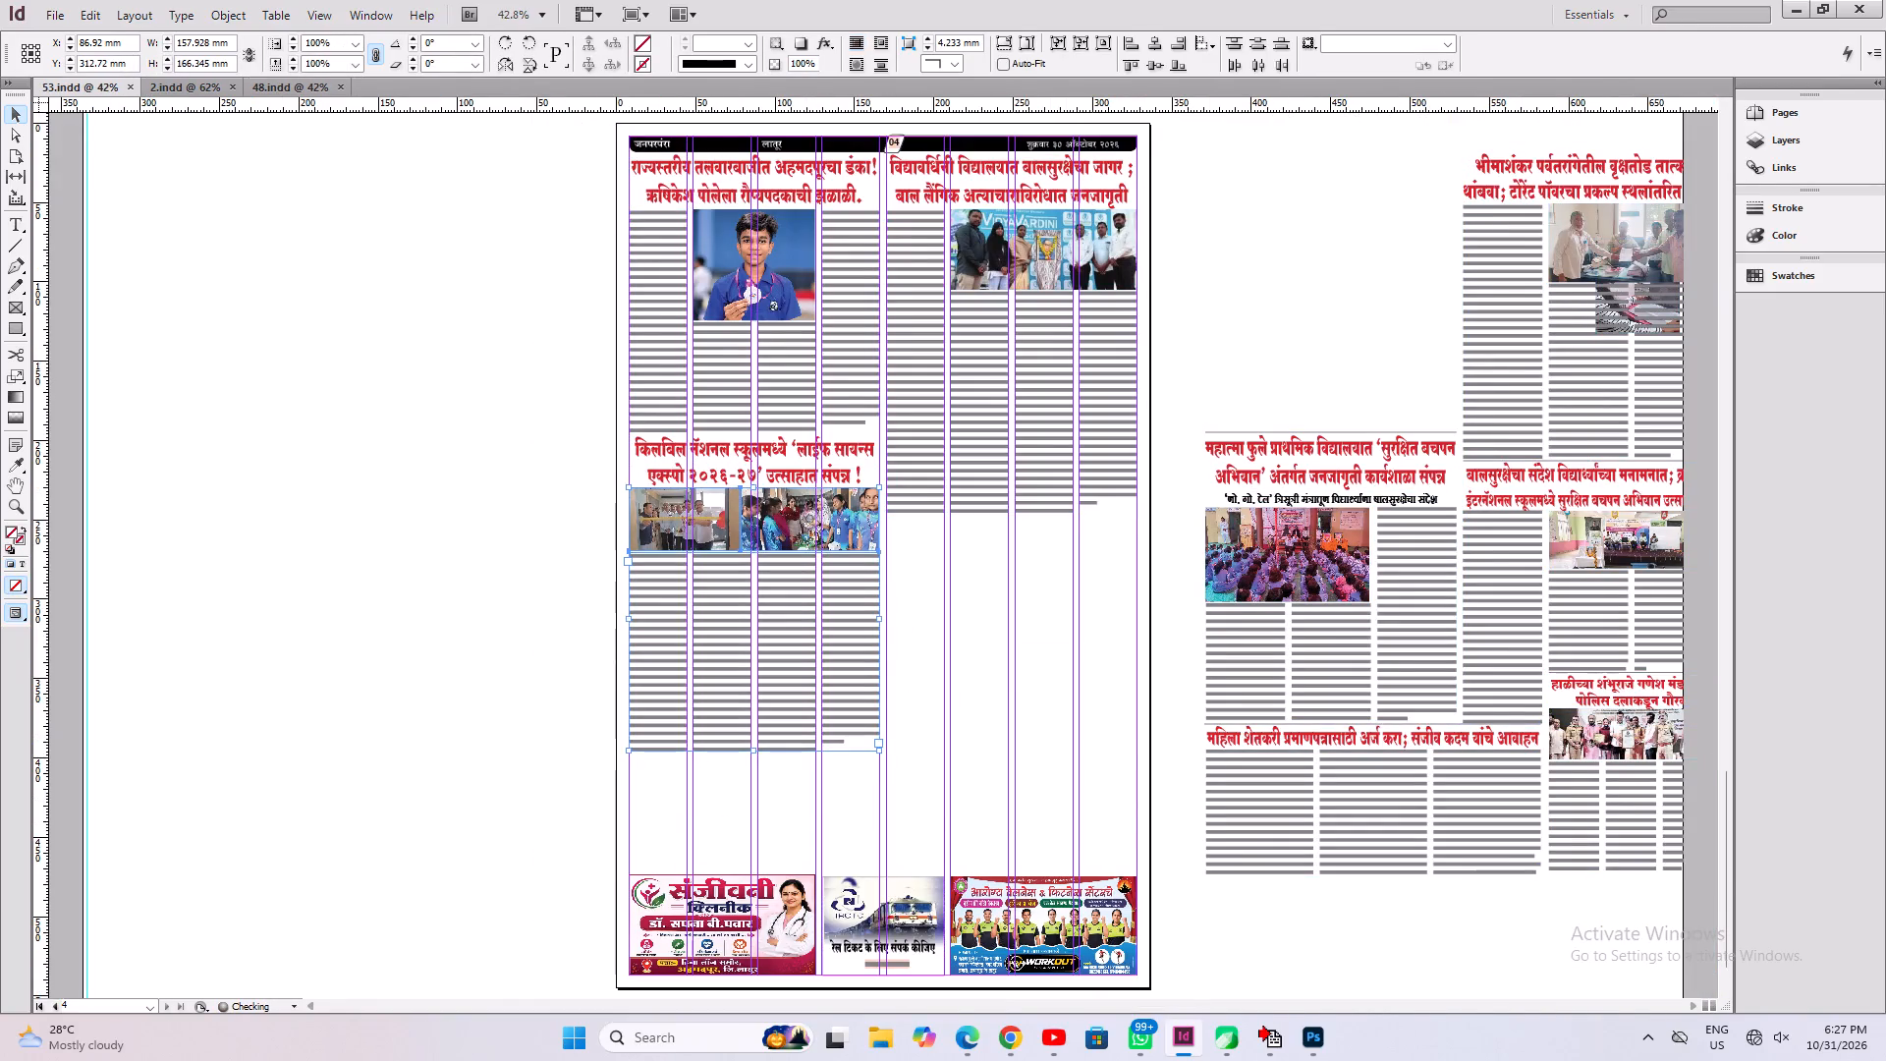
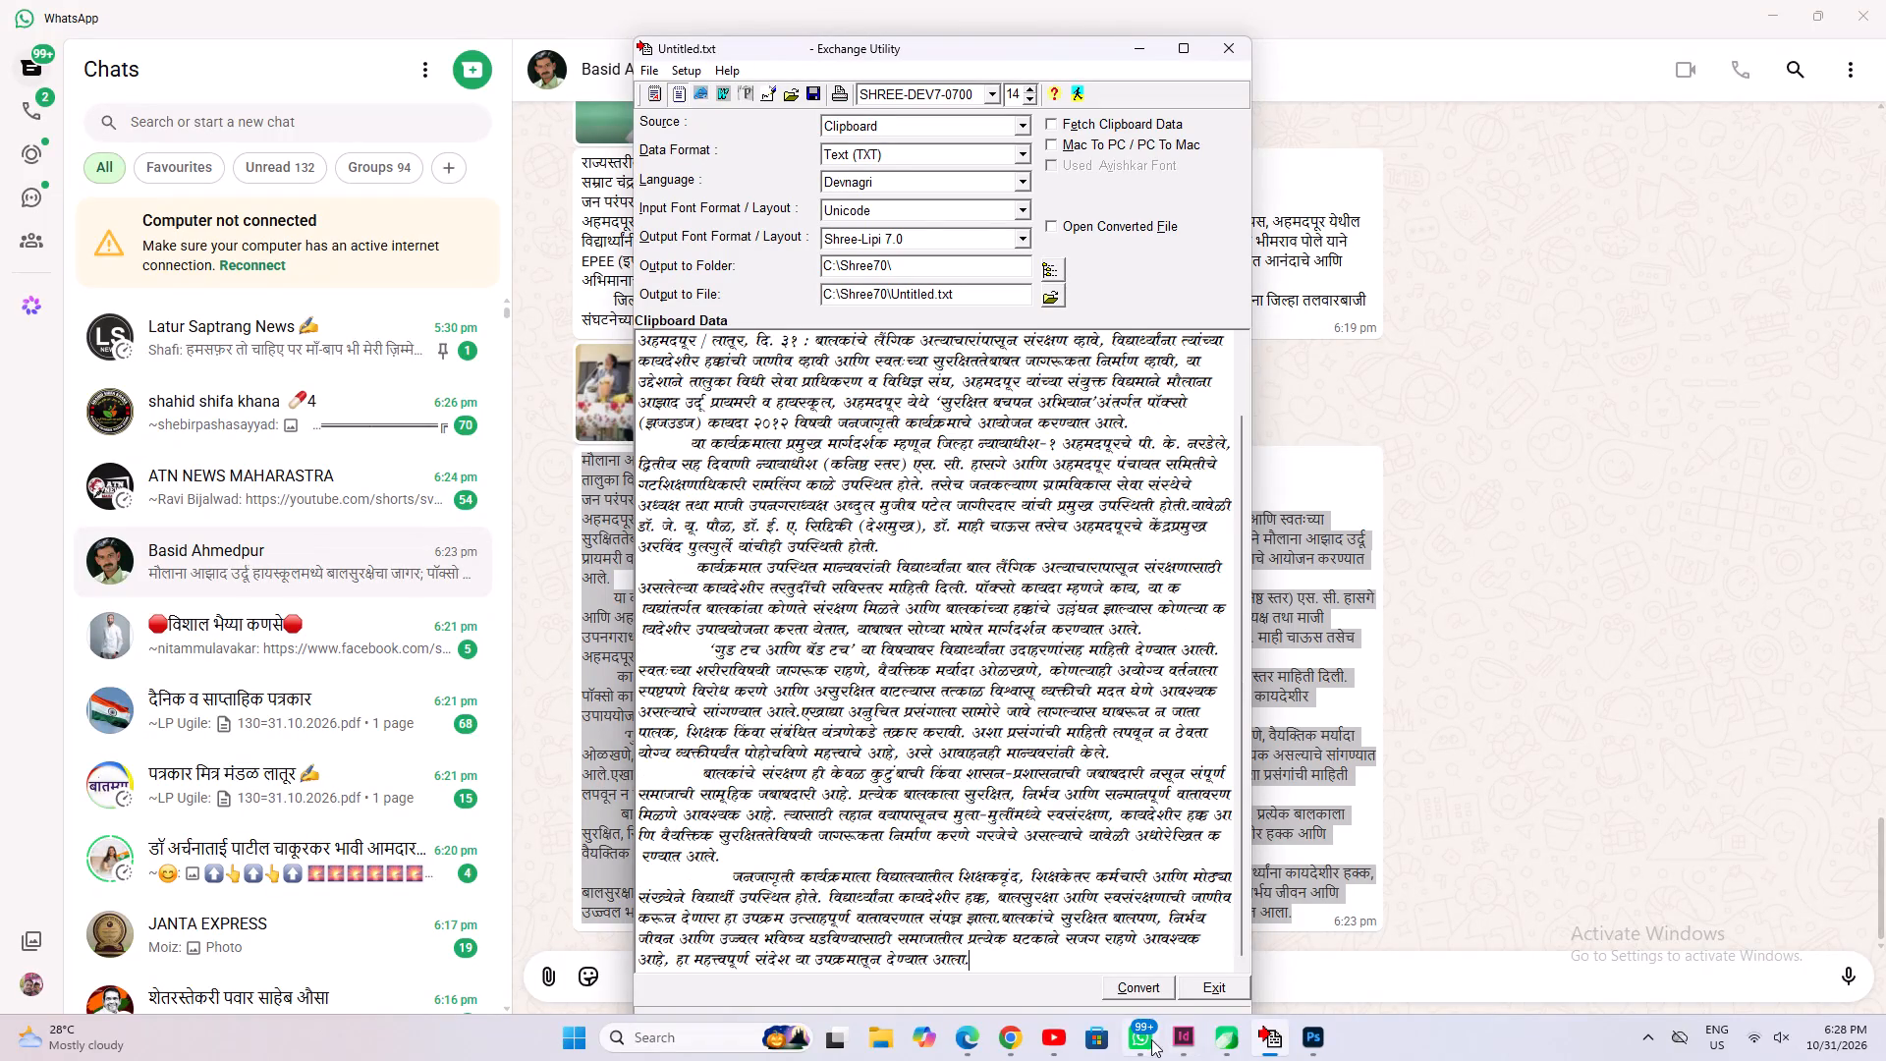
Switch to InDesign and paste the converted Maulana Azad Urdu school article into a new text frame on the pasteboard left of page 4.
left_click(1175, 1041)
left_click(302, 592)
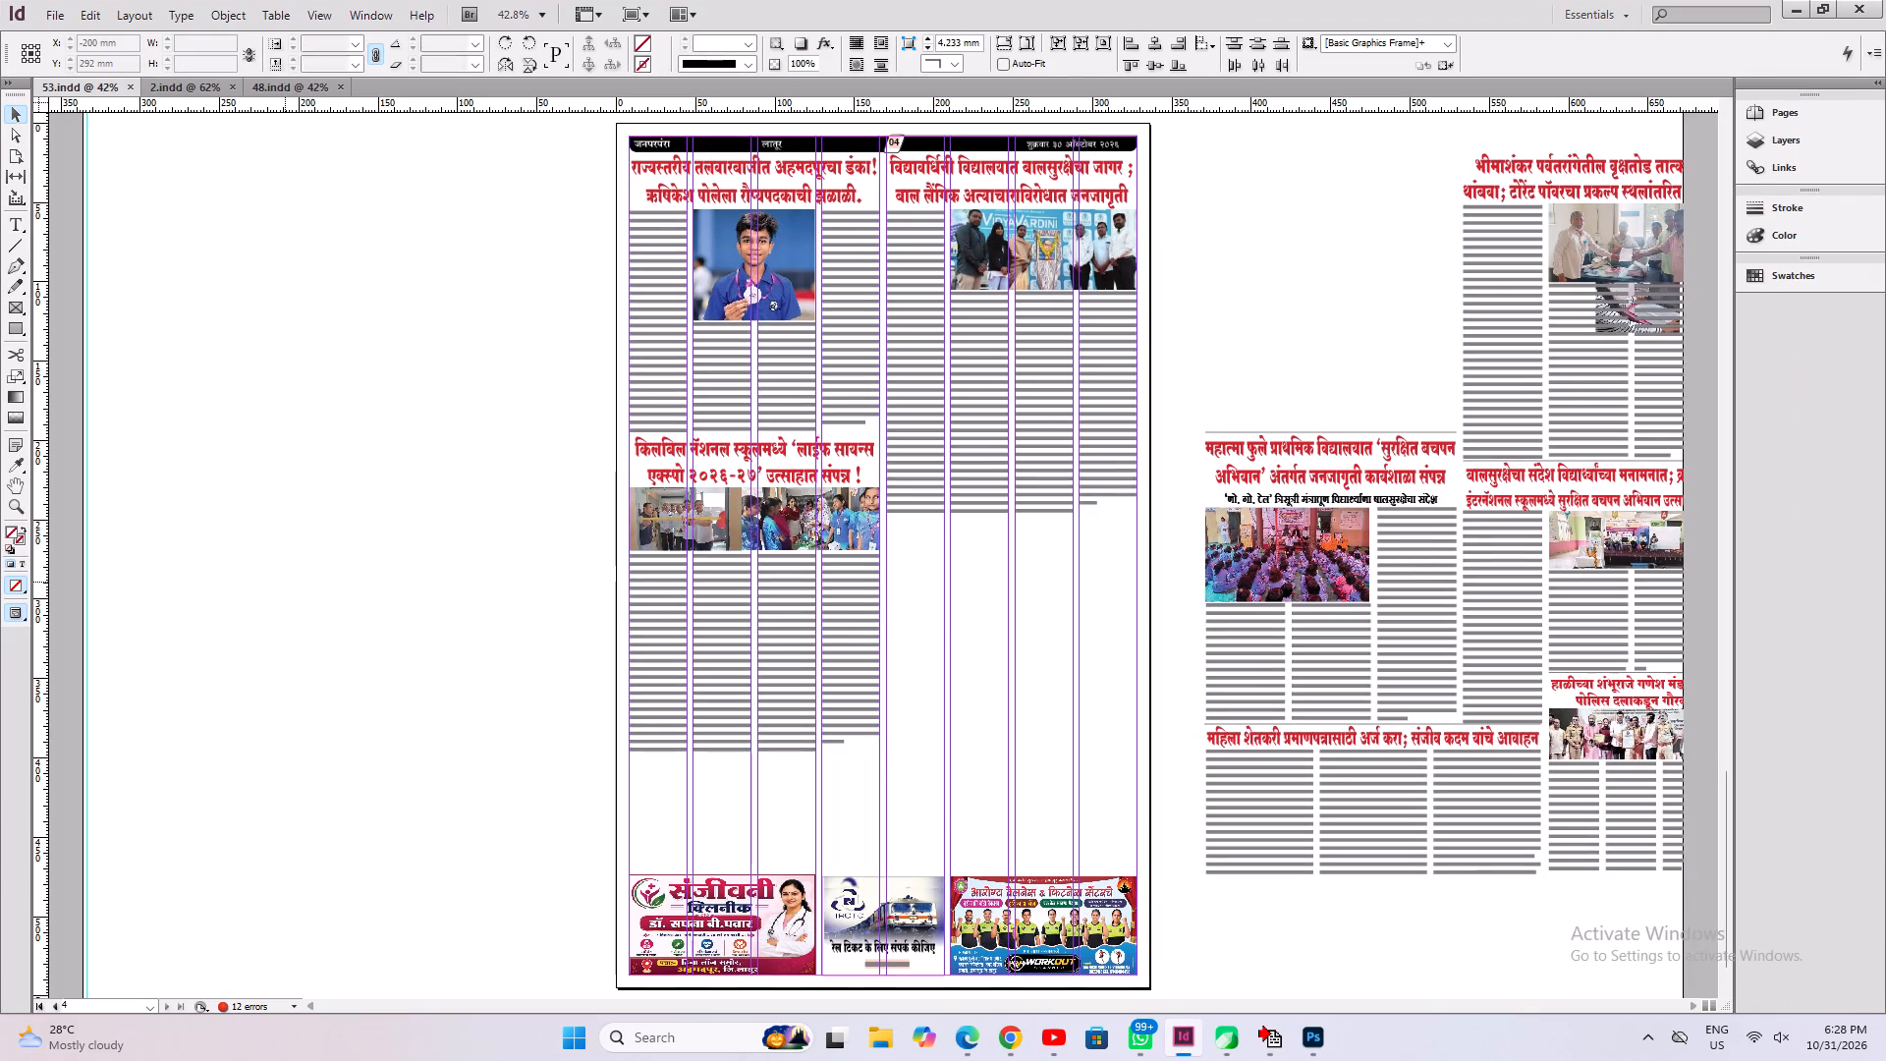
left_click(17, 226)
left_click_drag(260, 363, 526, 723)
key("ctrl+v")
Move the pasted article's first headline line into a new text frame spanning the four columns below page 4's child-safety story.
left_click(329, 503)
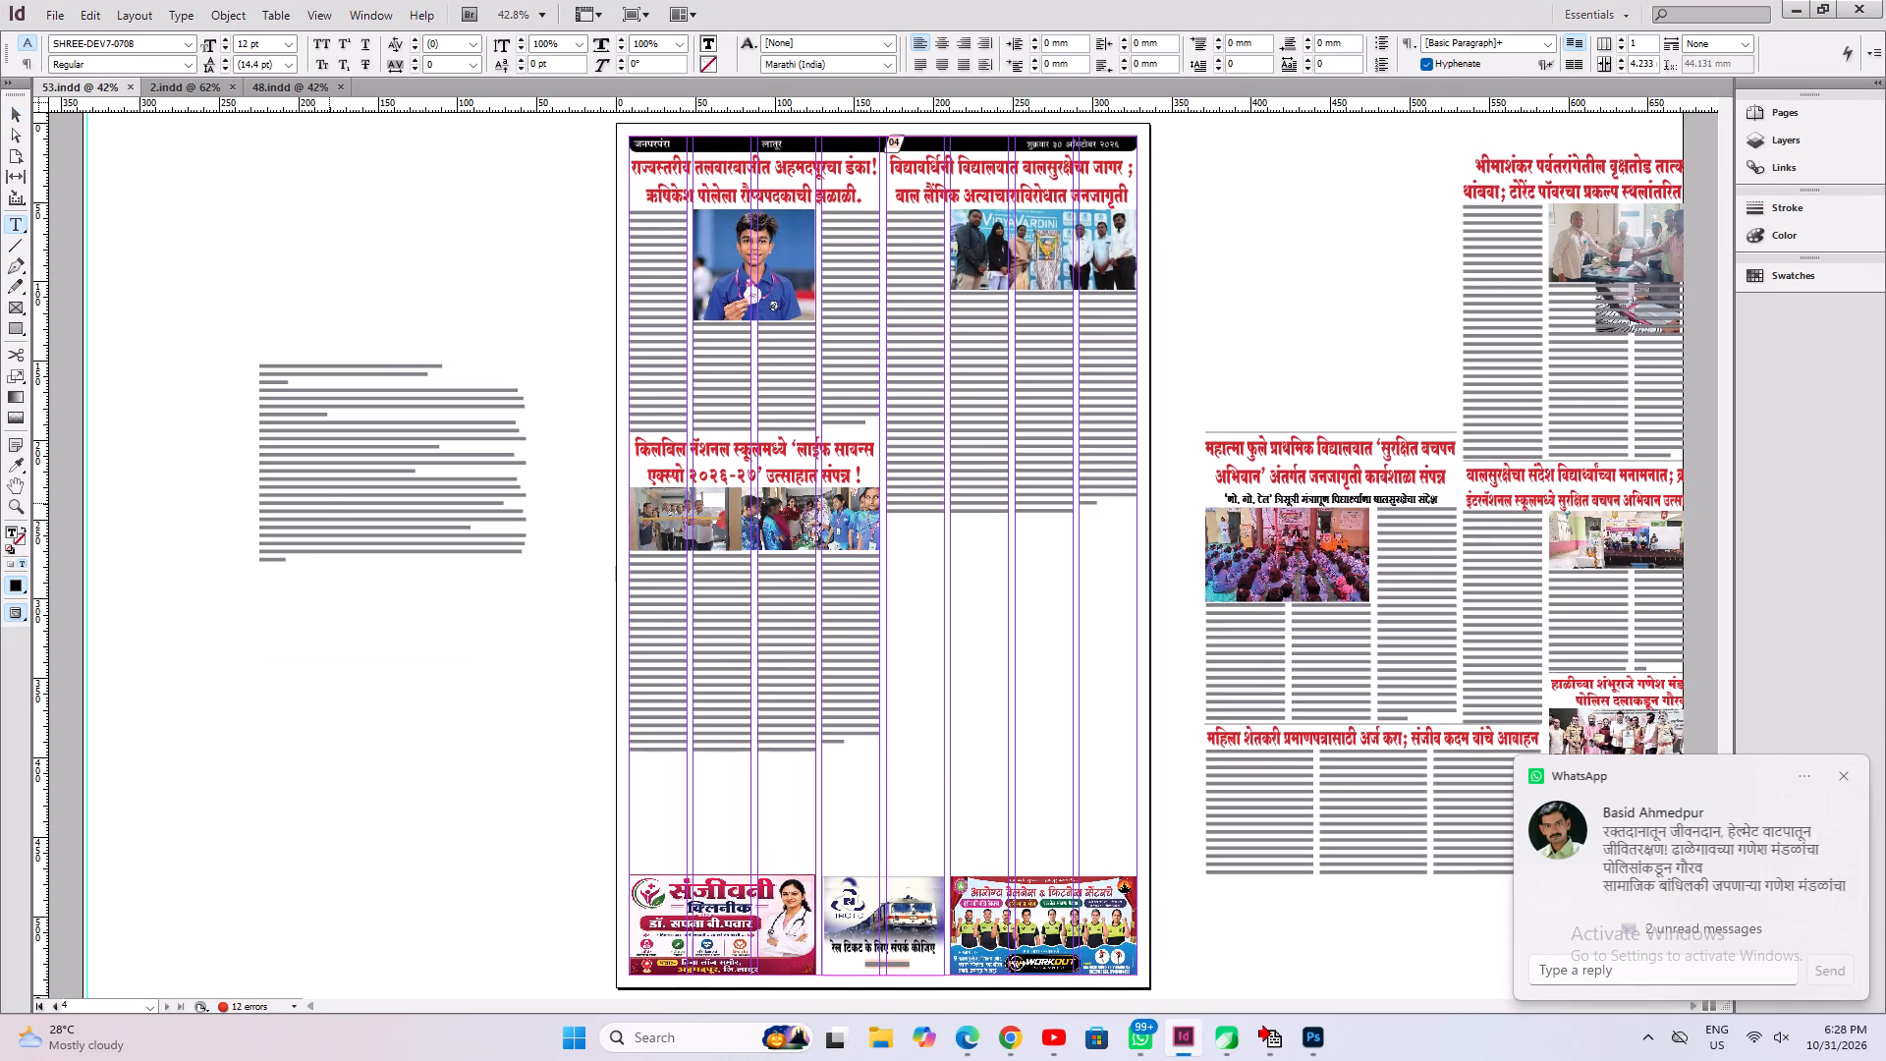
left_click(332, 376)
key("ctrl+1")
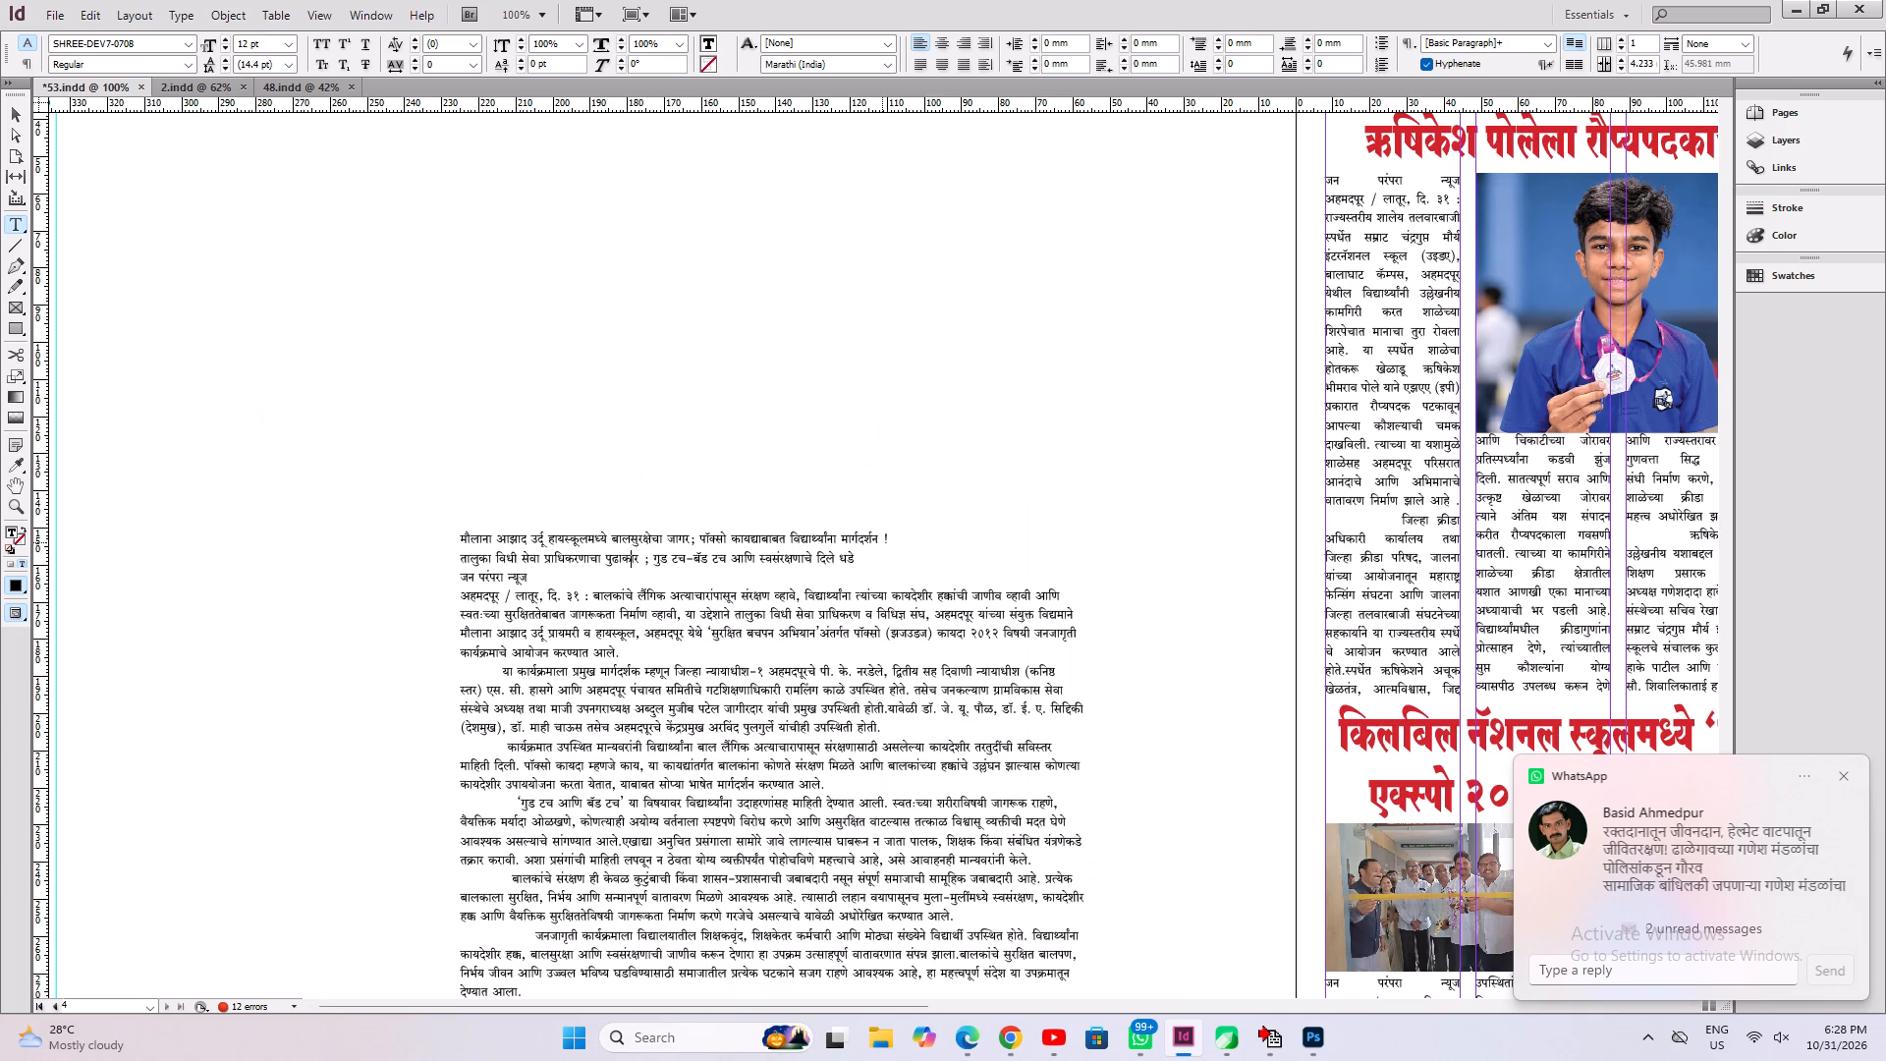
left_click_drag(908, 530, 875, 463)
left_click_drag(922, 537, 99, 396)
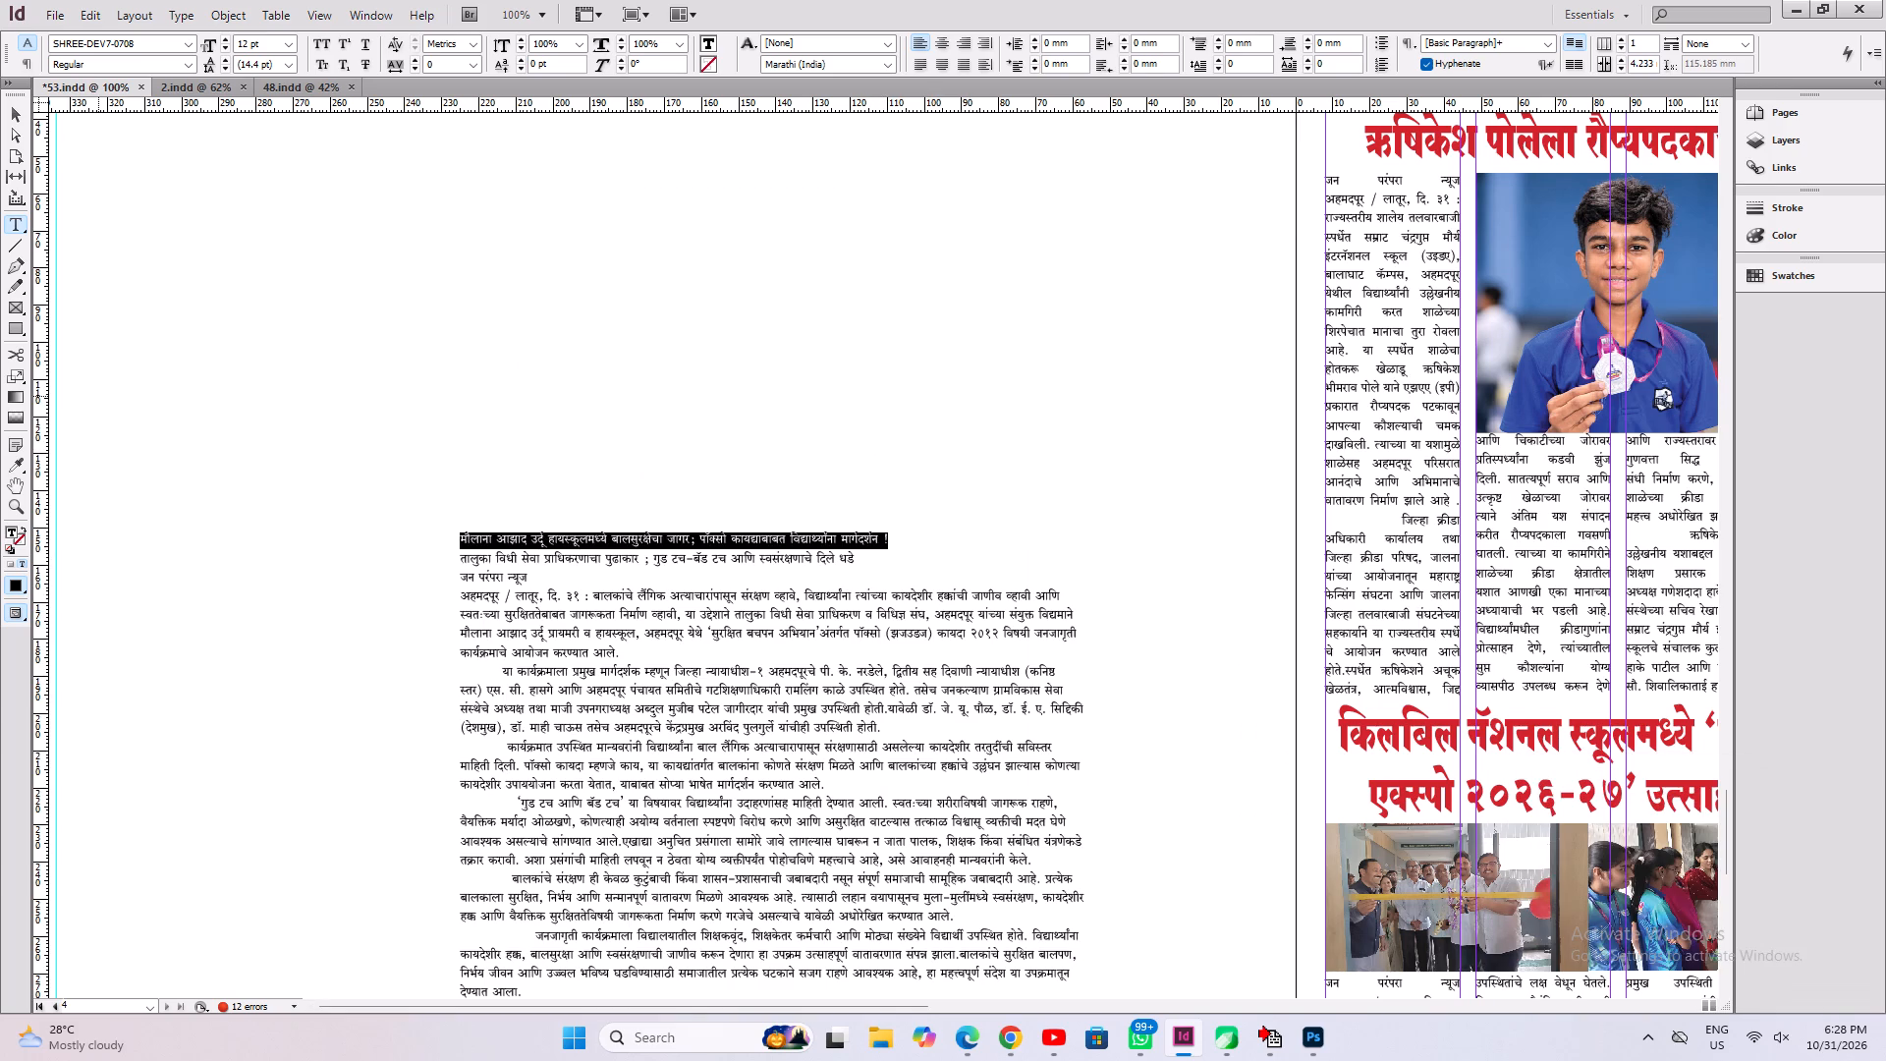
key("ctrl+x")
key("ctrl+1")
left_click_drag(1000, 661, 0, 300, "alt")
left_click_drag(1017, 621, 714, 596, "alt")
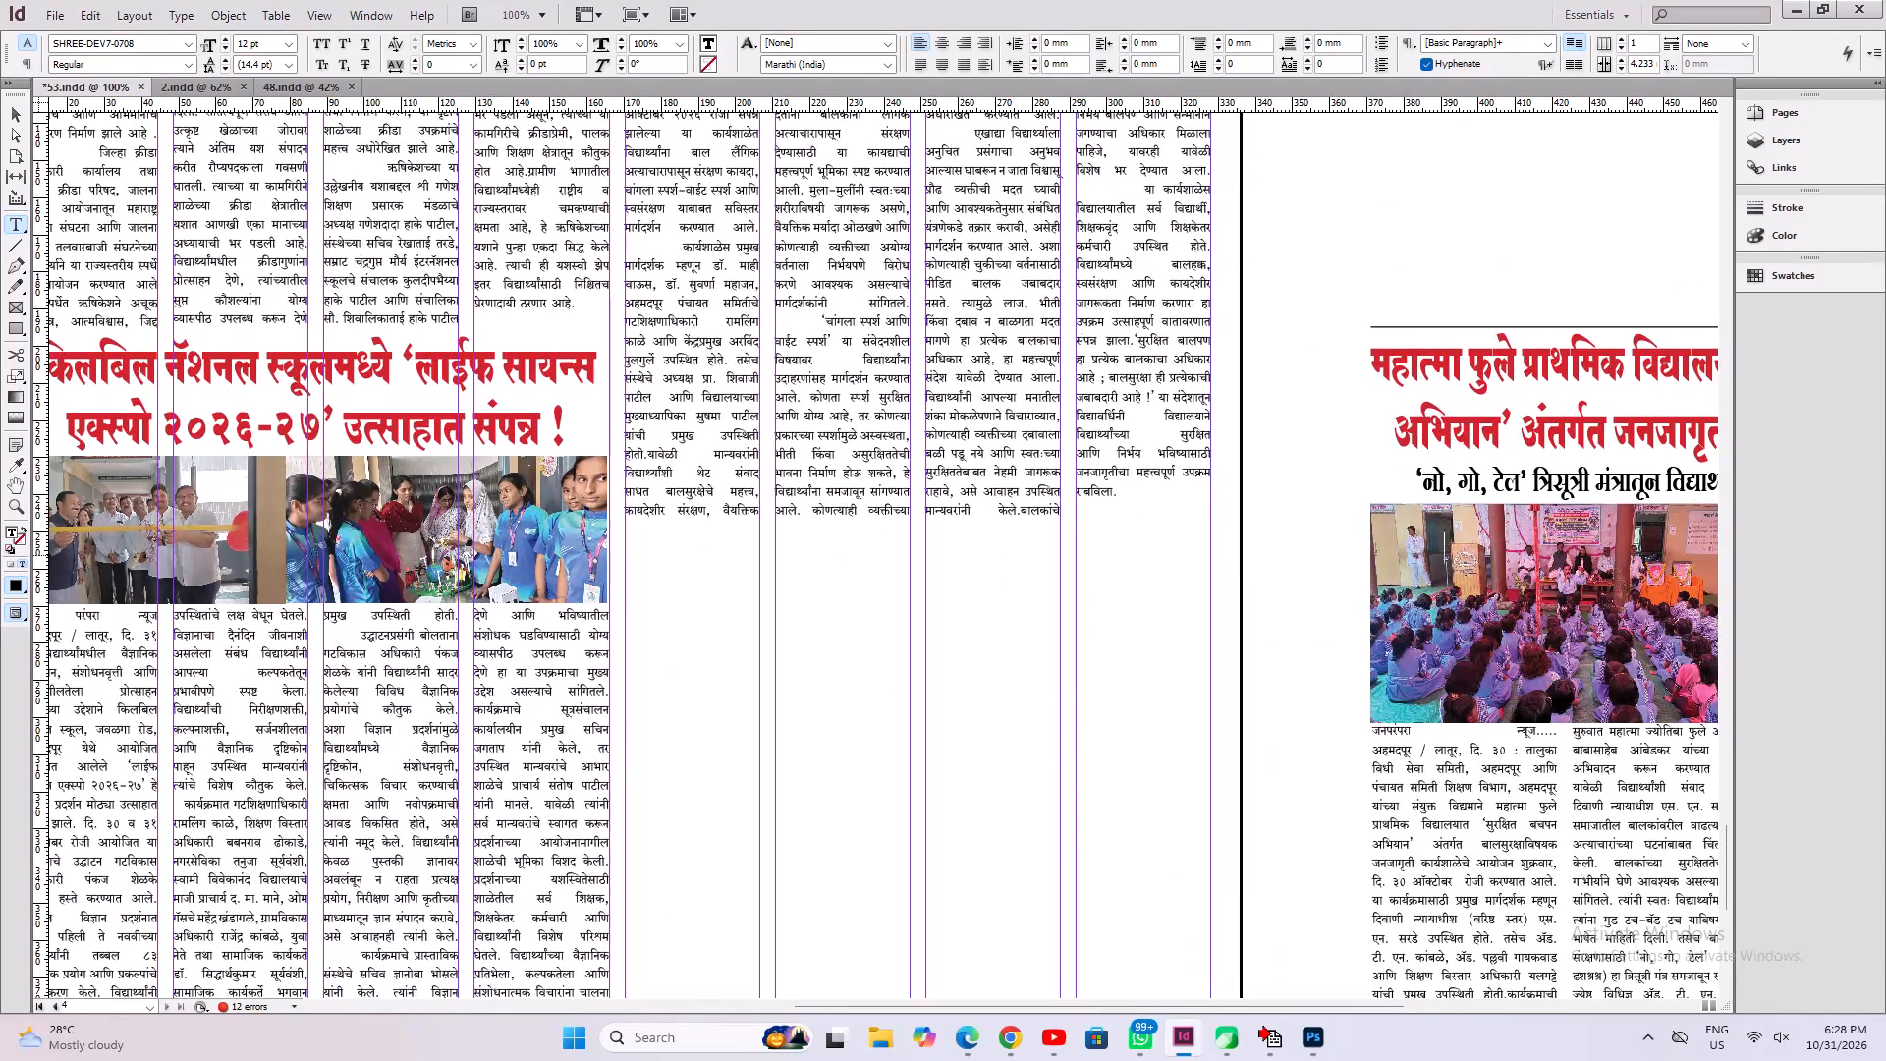
left_click_drag(627, 530, 1207, 850)
key("ctrl+v")
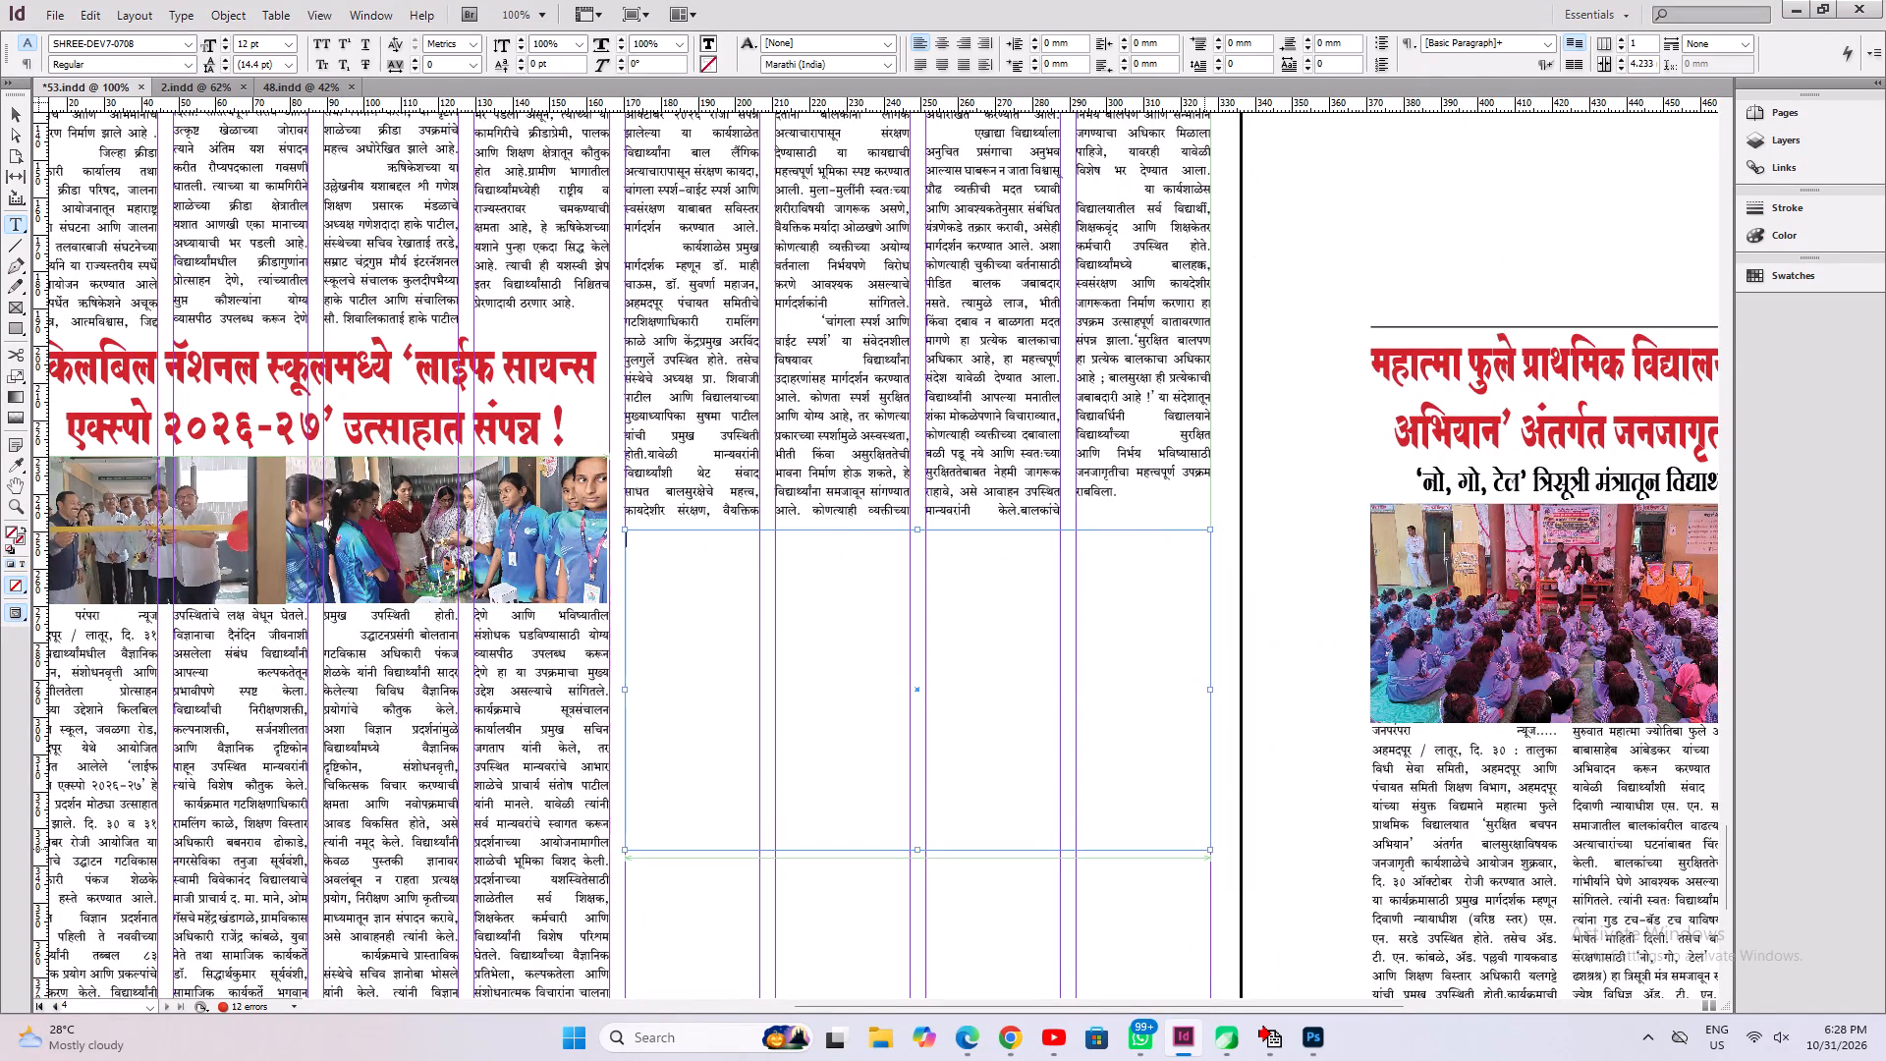
Copy the science-expo headline's formatting onto the entire new Maulana Azad headline with the Eyedropper tool.
key("ctrl+a")
left_click(8, 471)
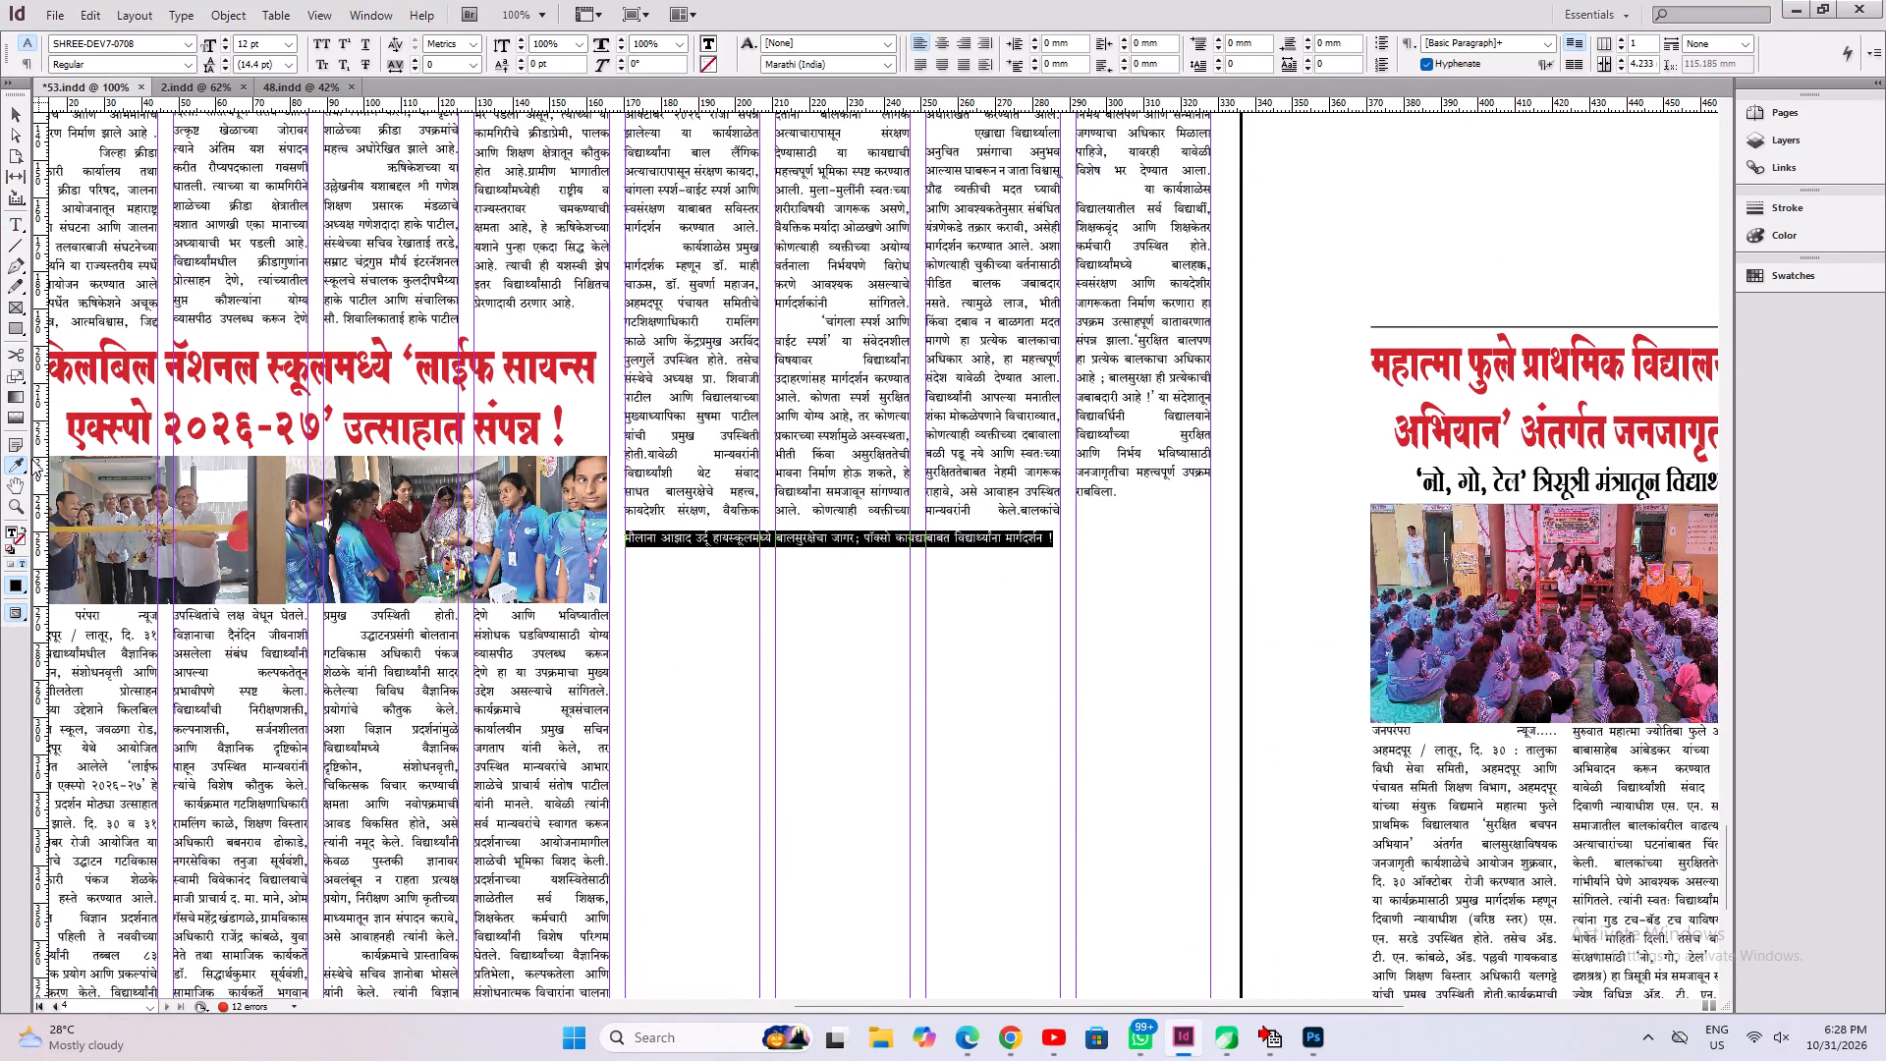
left_click(141, 356)
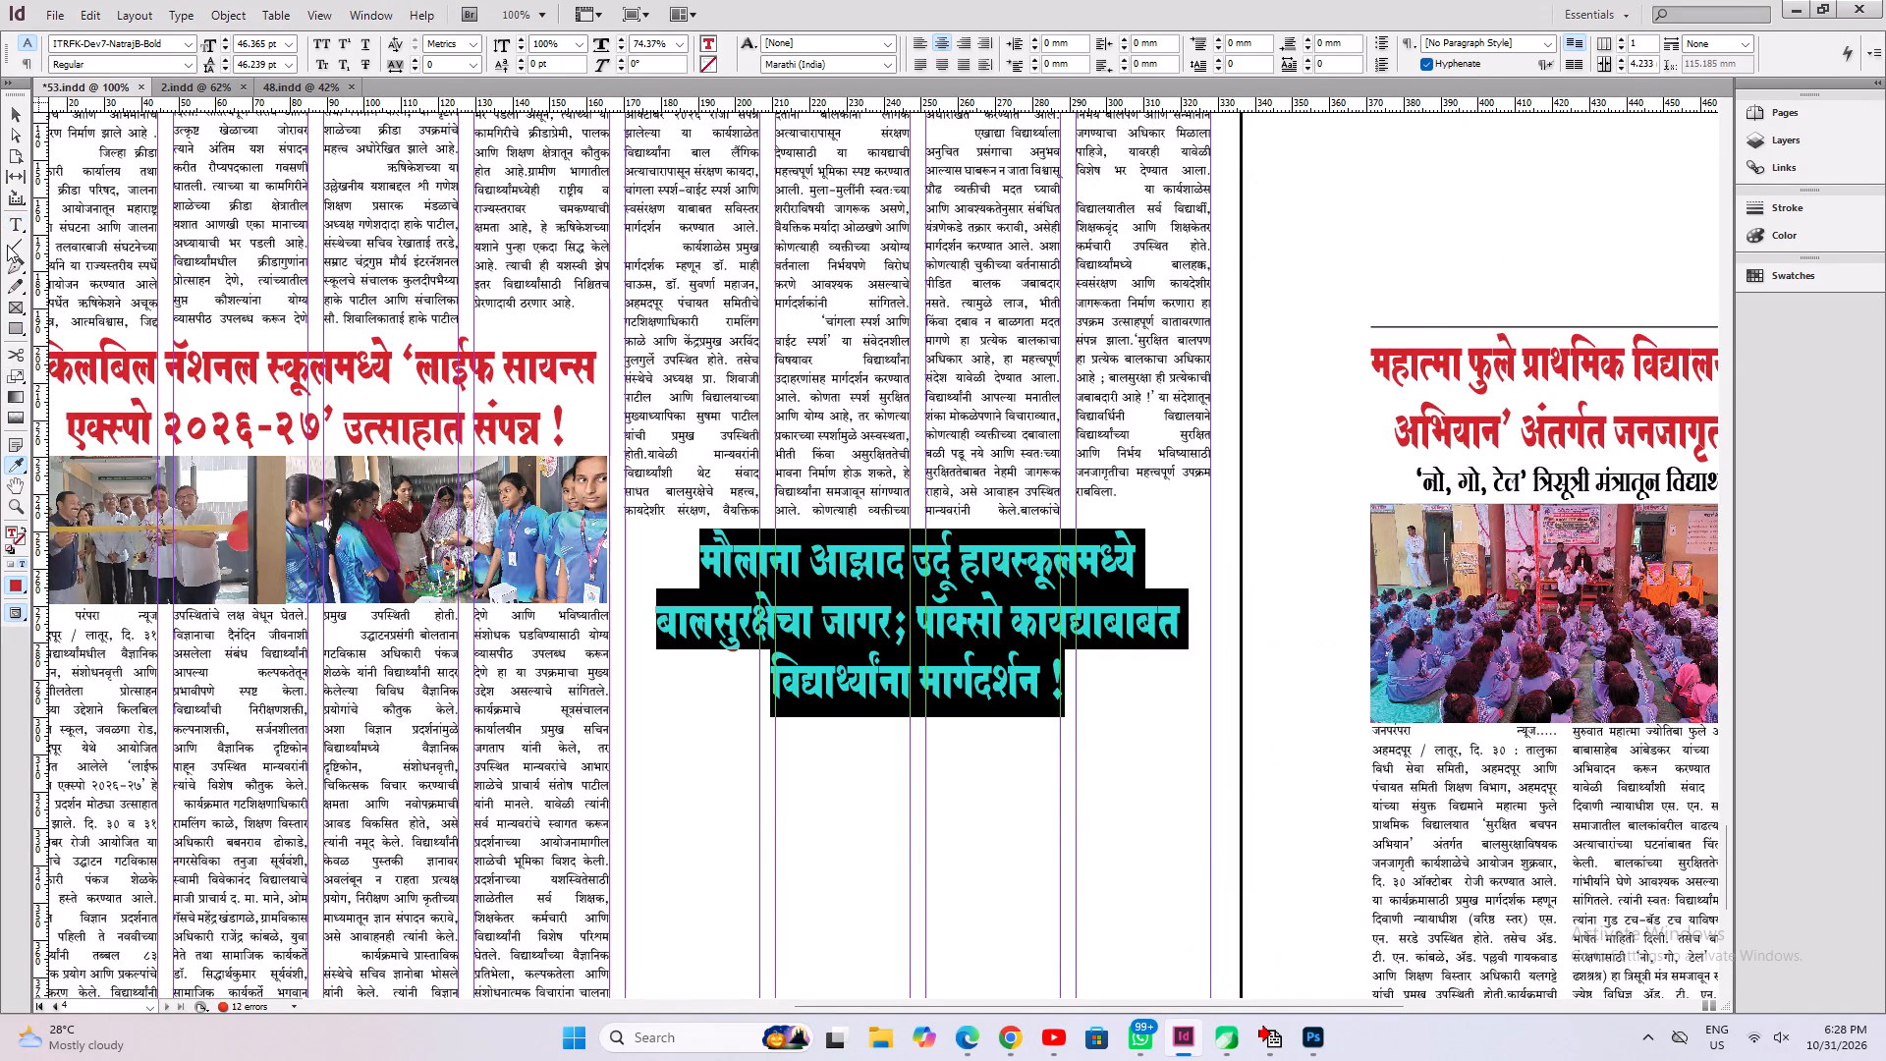
Apply justified alignment to the entire Maulana Azad school headline.
left_click(9, 219)
left_click(861, 627)
key("ctrl+a")
key("ctrl+shift+j")
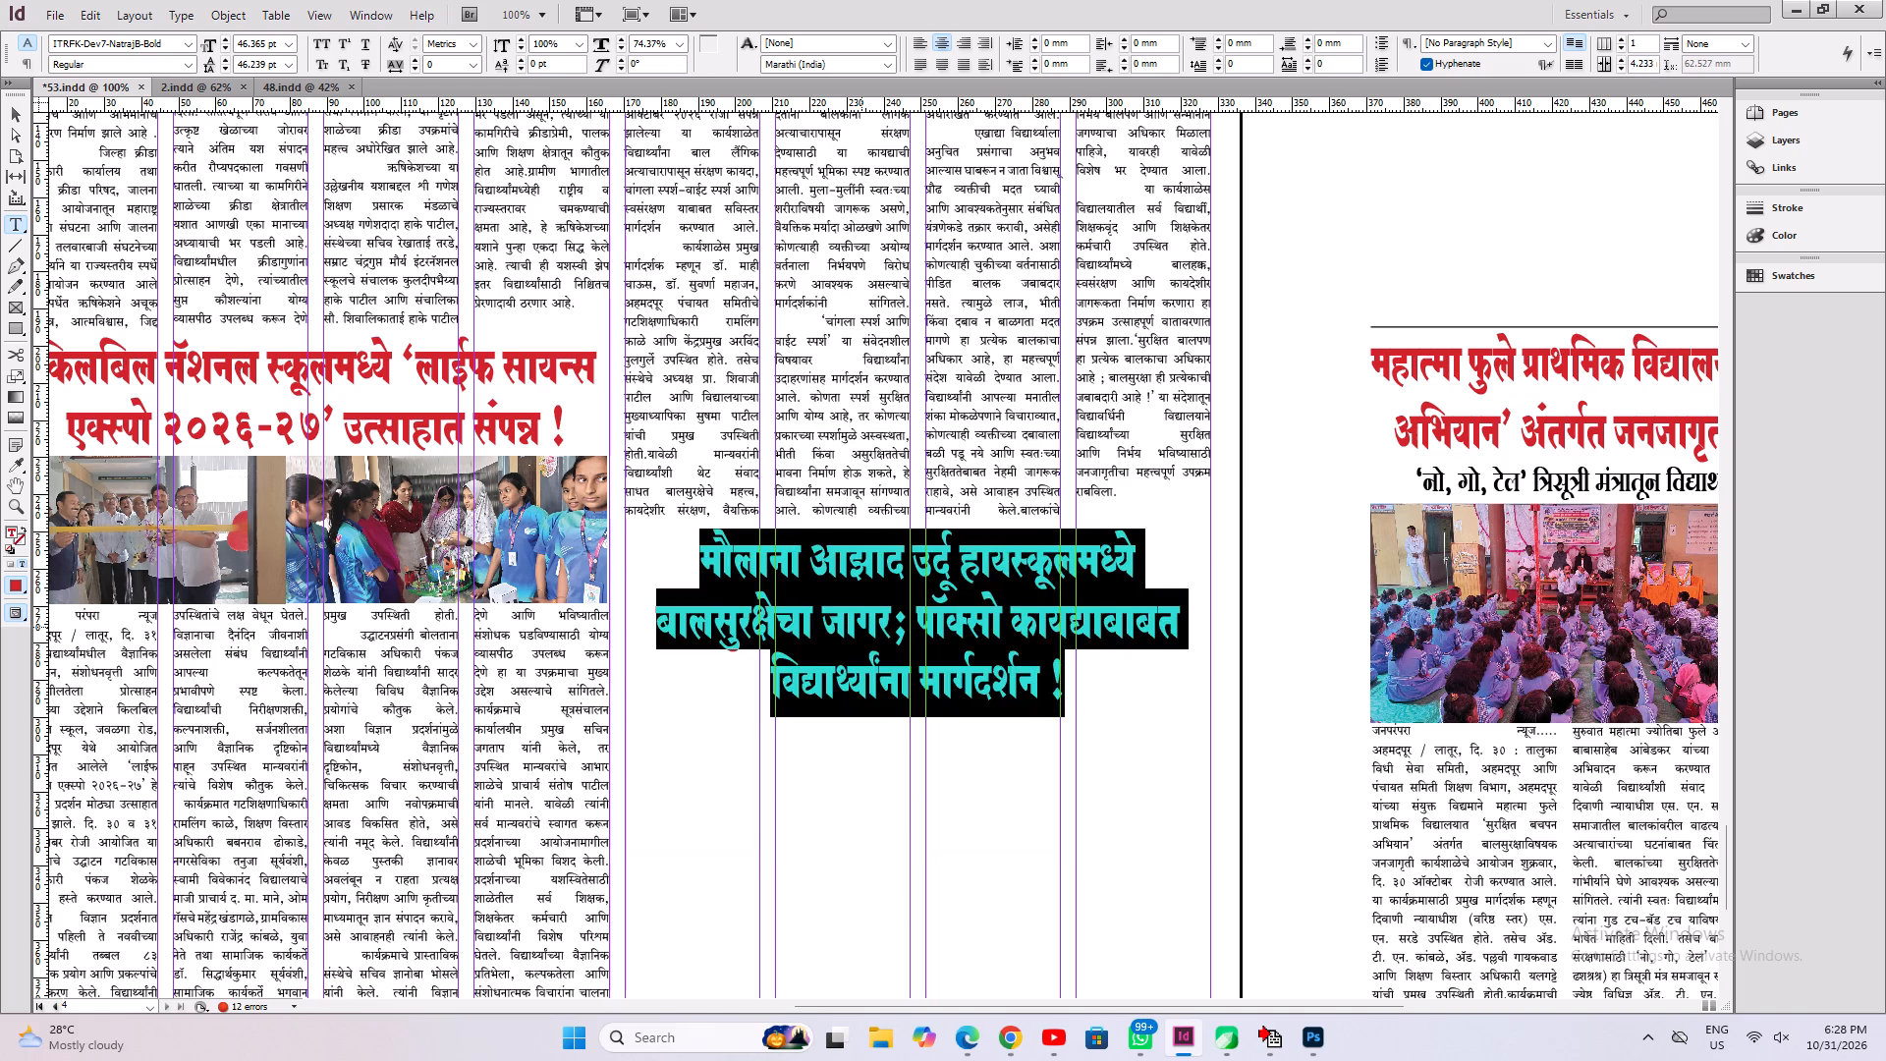
Shrink the 'मौलाना आझाद उर्दू हायस्कूलमध्ये' headline to 40.365 pt, break it after 'जागर;' and centre its two lines.
key("ctrl+shift+comma")
key("ctrl+shift+comma")
key("ctrl+shift+comma")
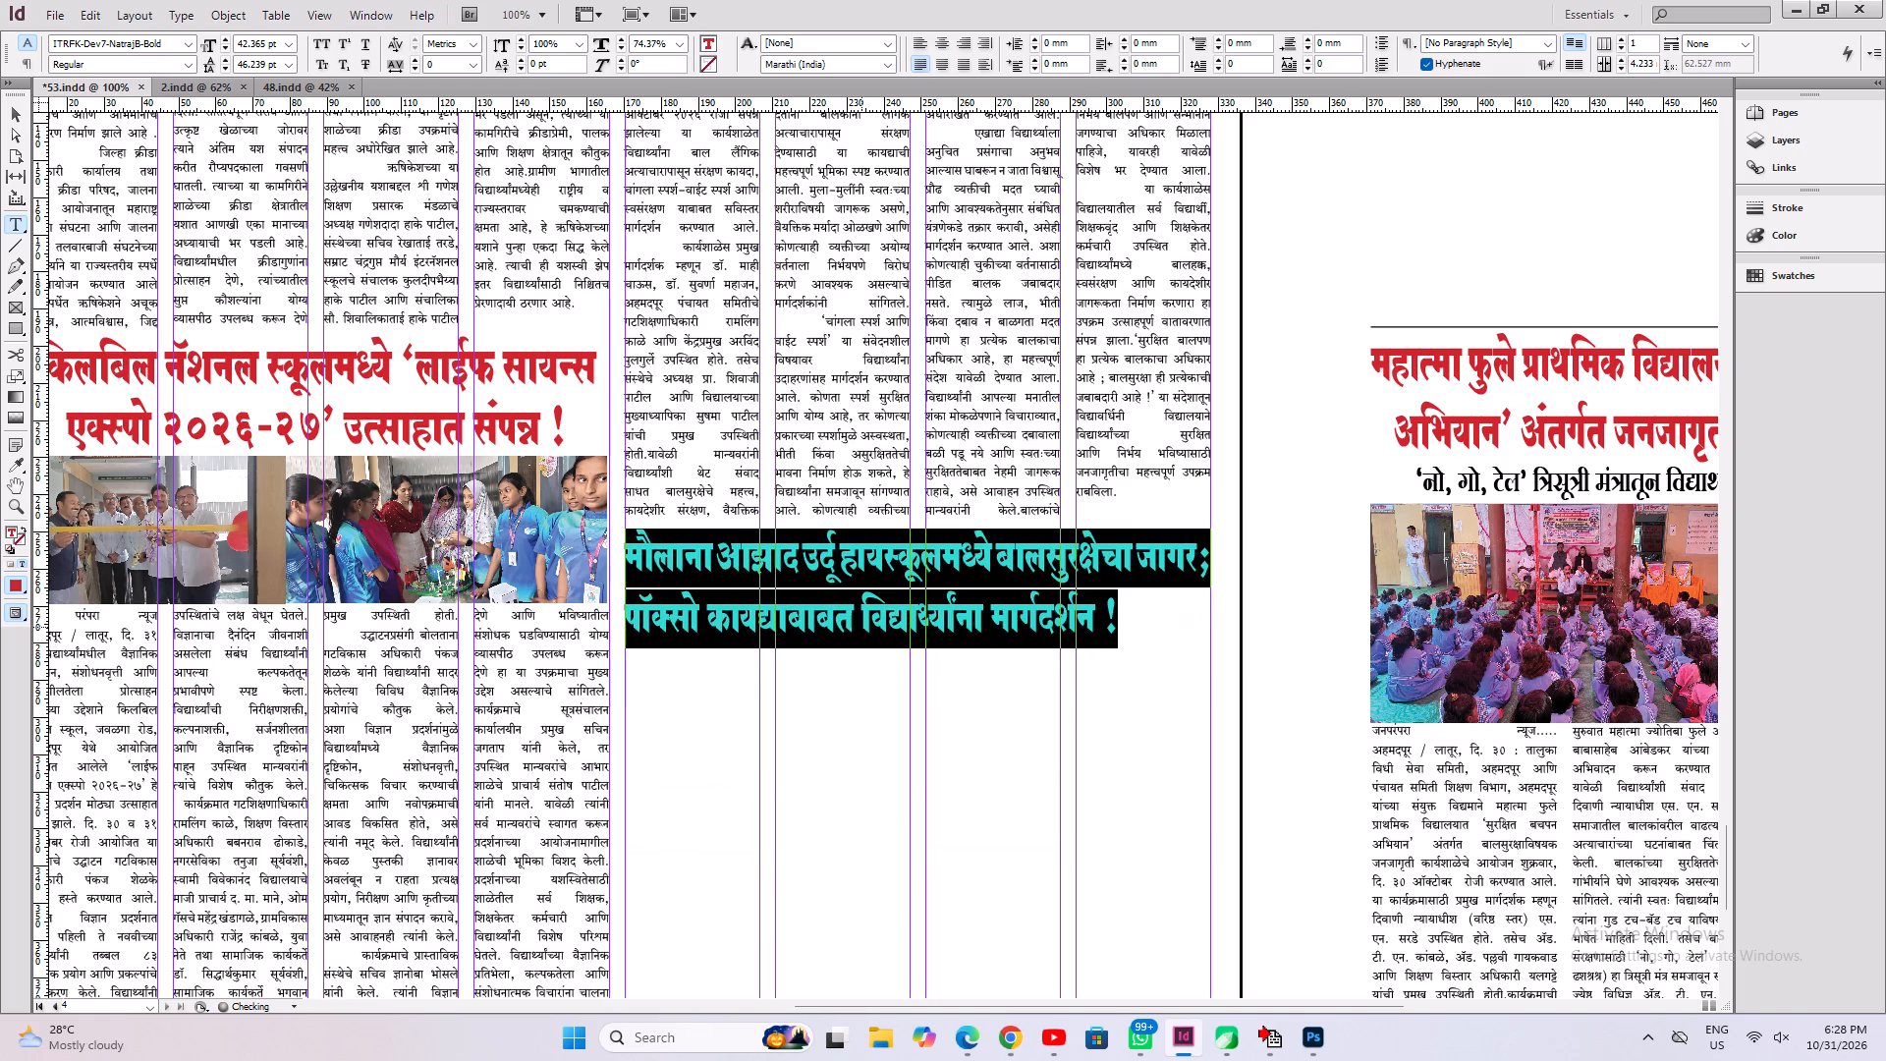
key("Left")
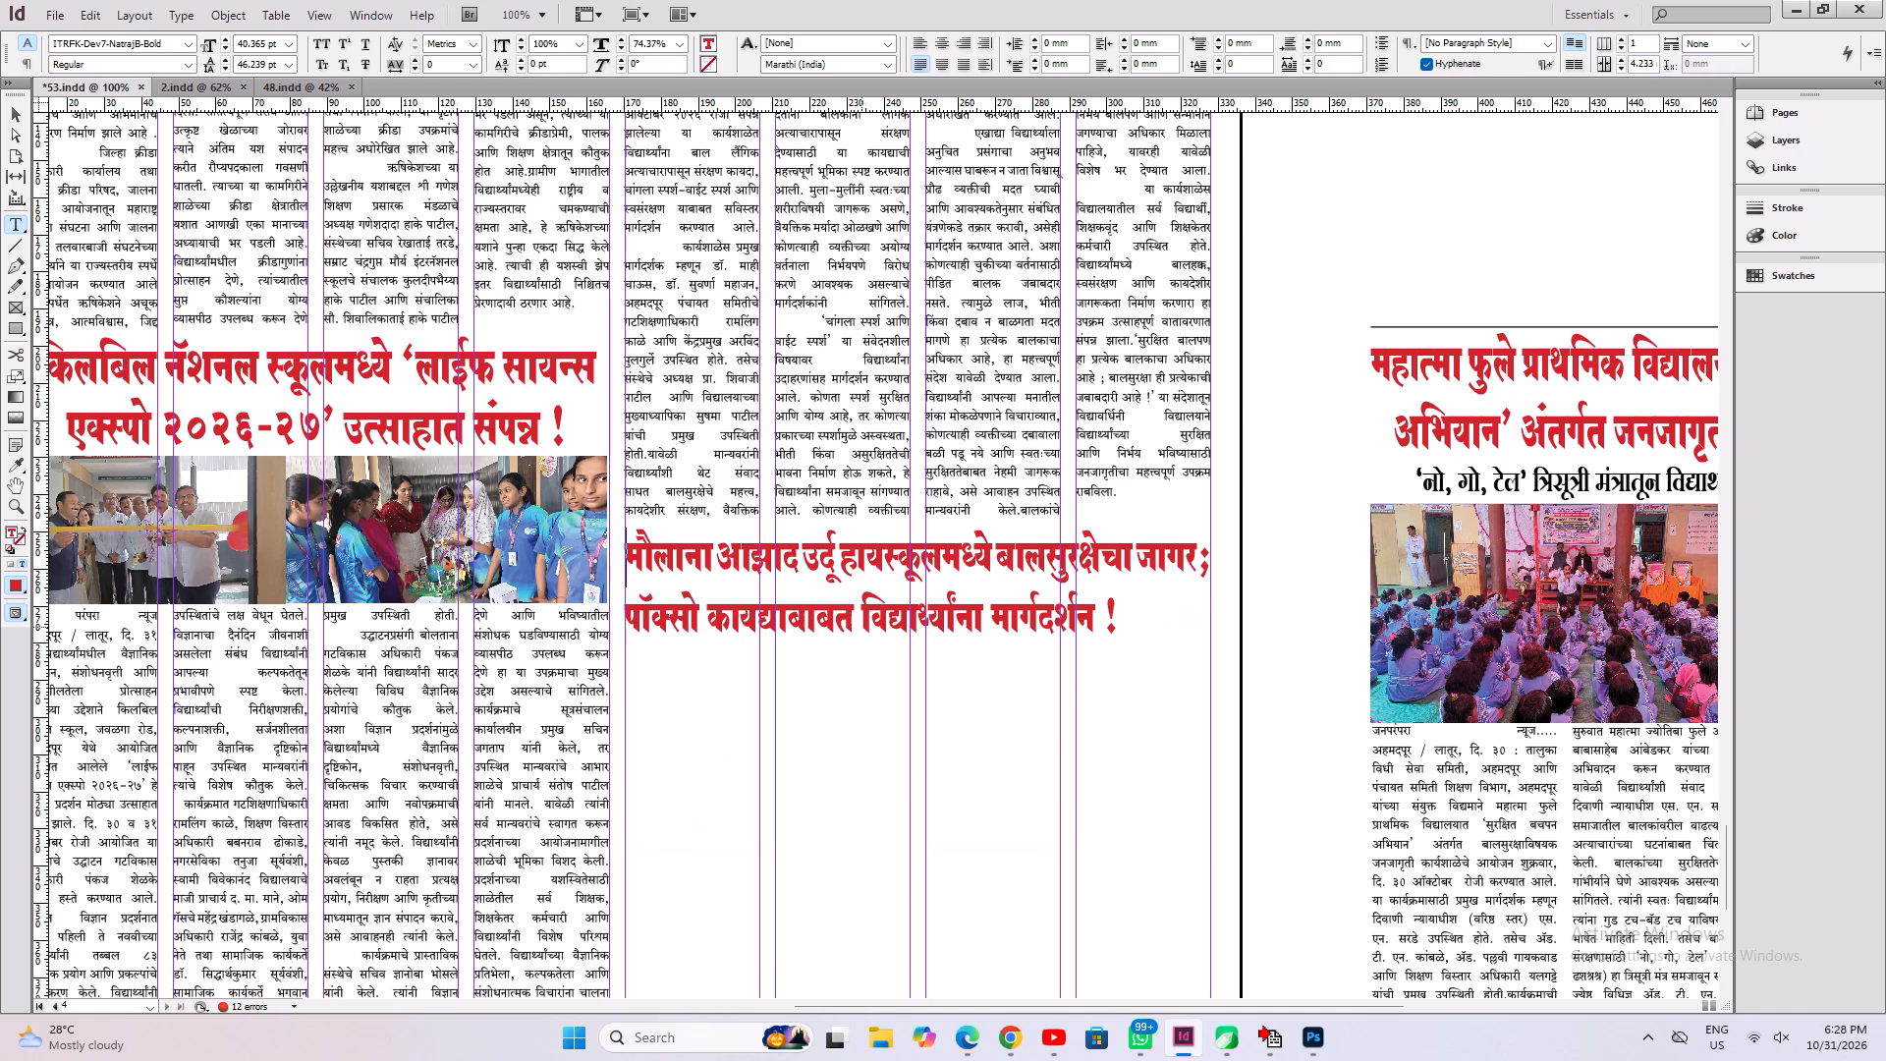
key("Right")
key("End")
key("Return")
key("ctrl+shift+c")
key("ctrl+a")
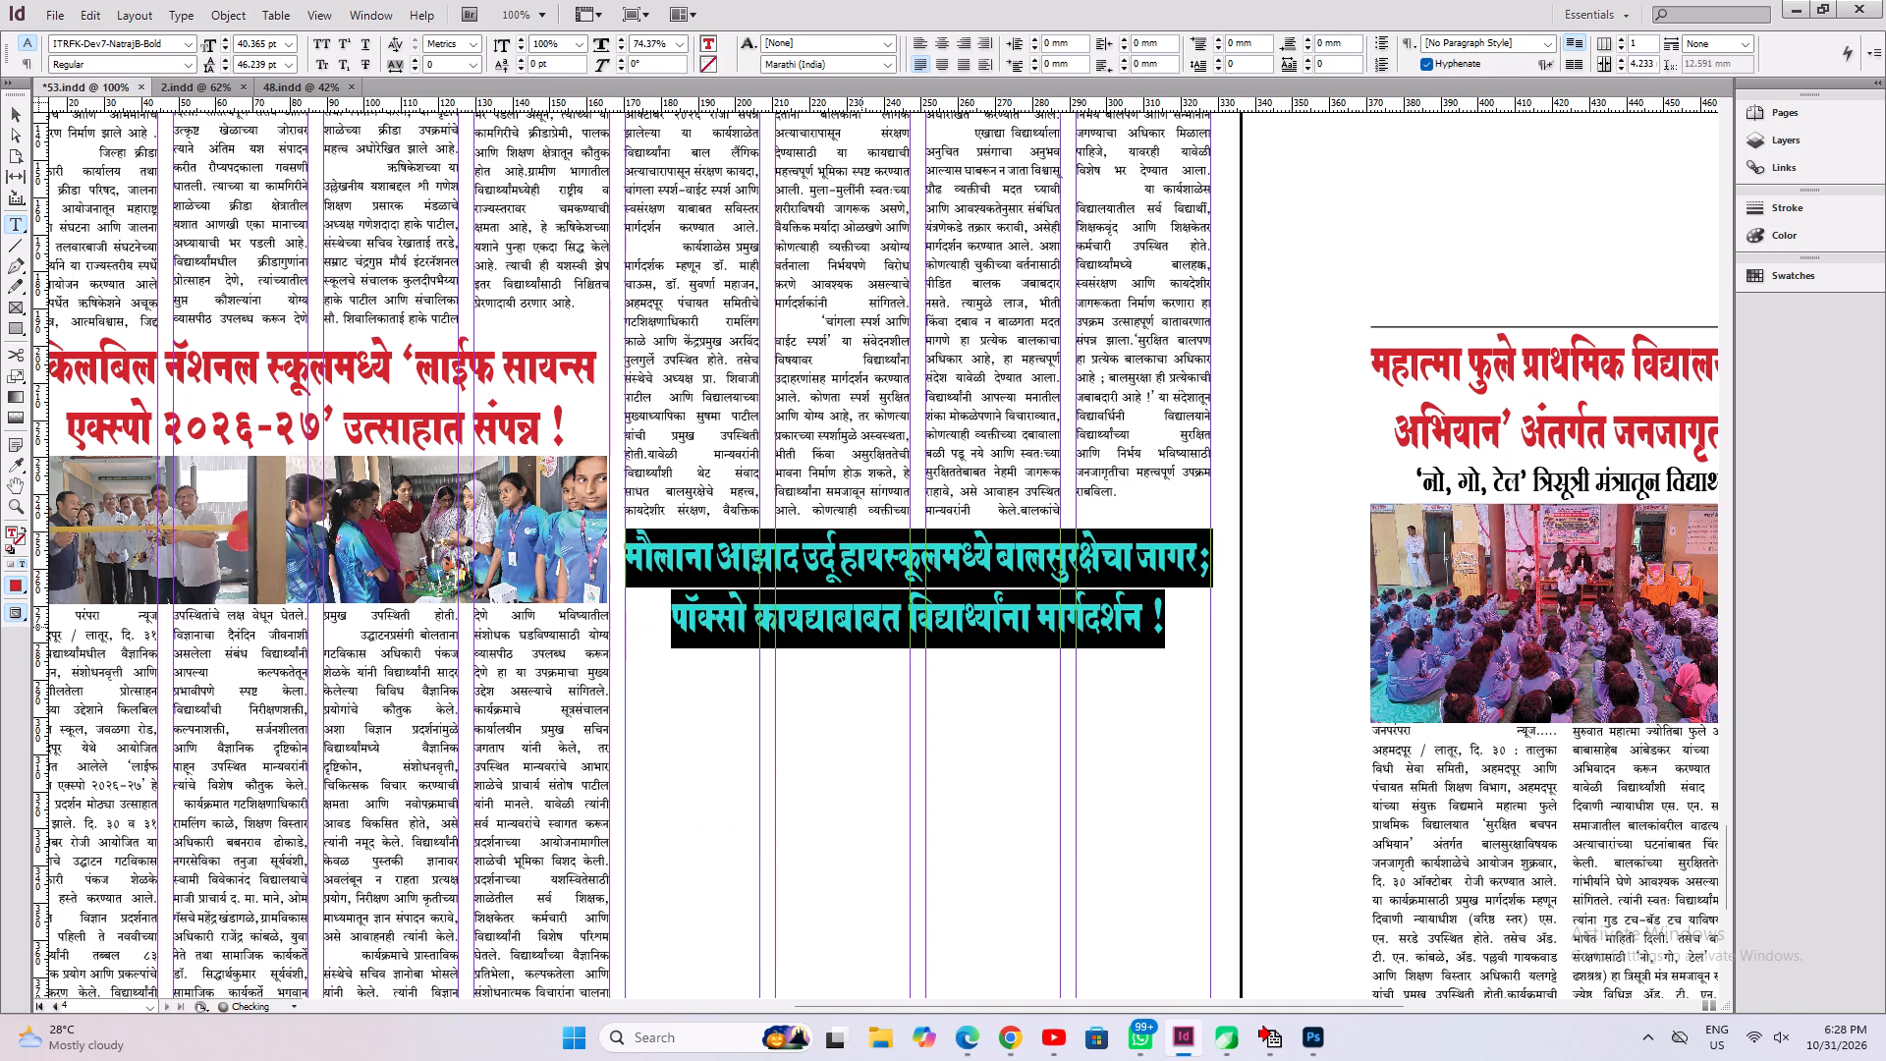
Reduce the whole two-line headline to 38.365 pt, keep its line spacing, and save the document.
key("ctrl+shift+comma")
key("ctrl+s")
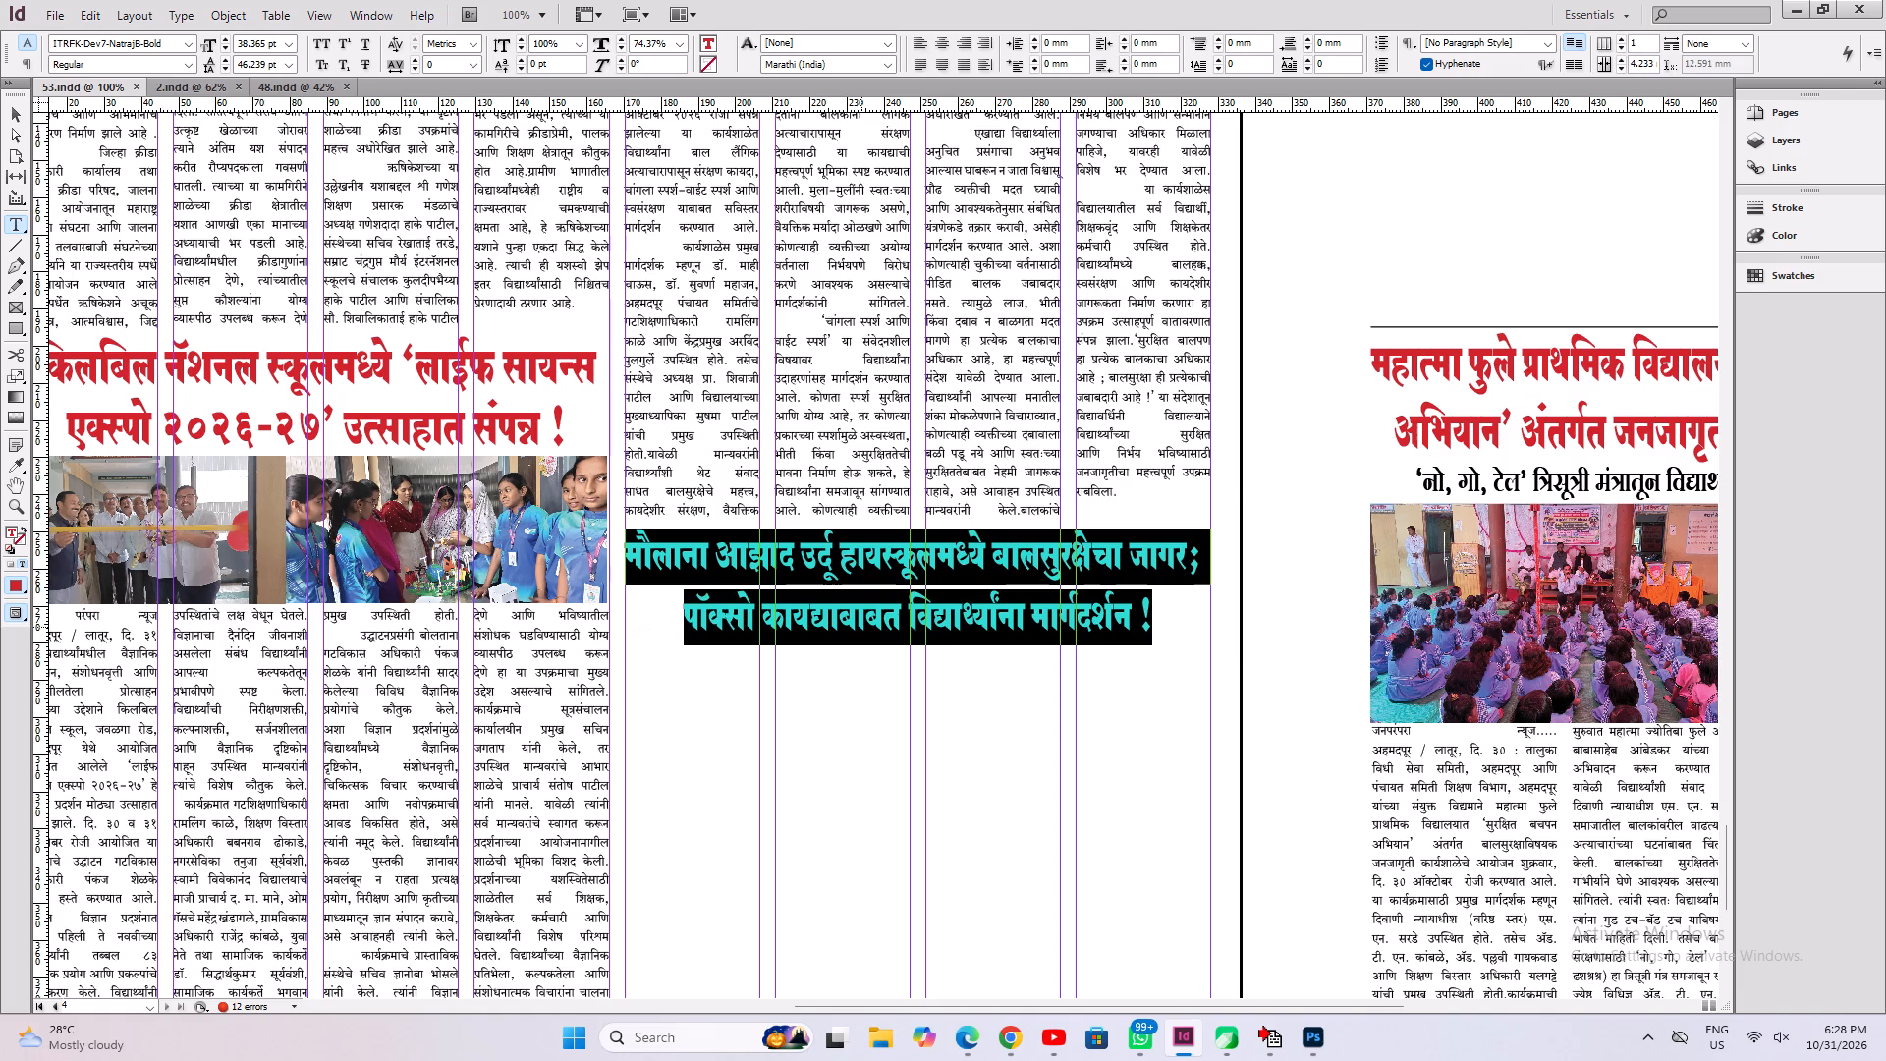
key("ctrl+s")
key("alt+Up")
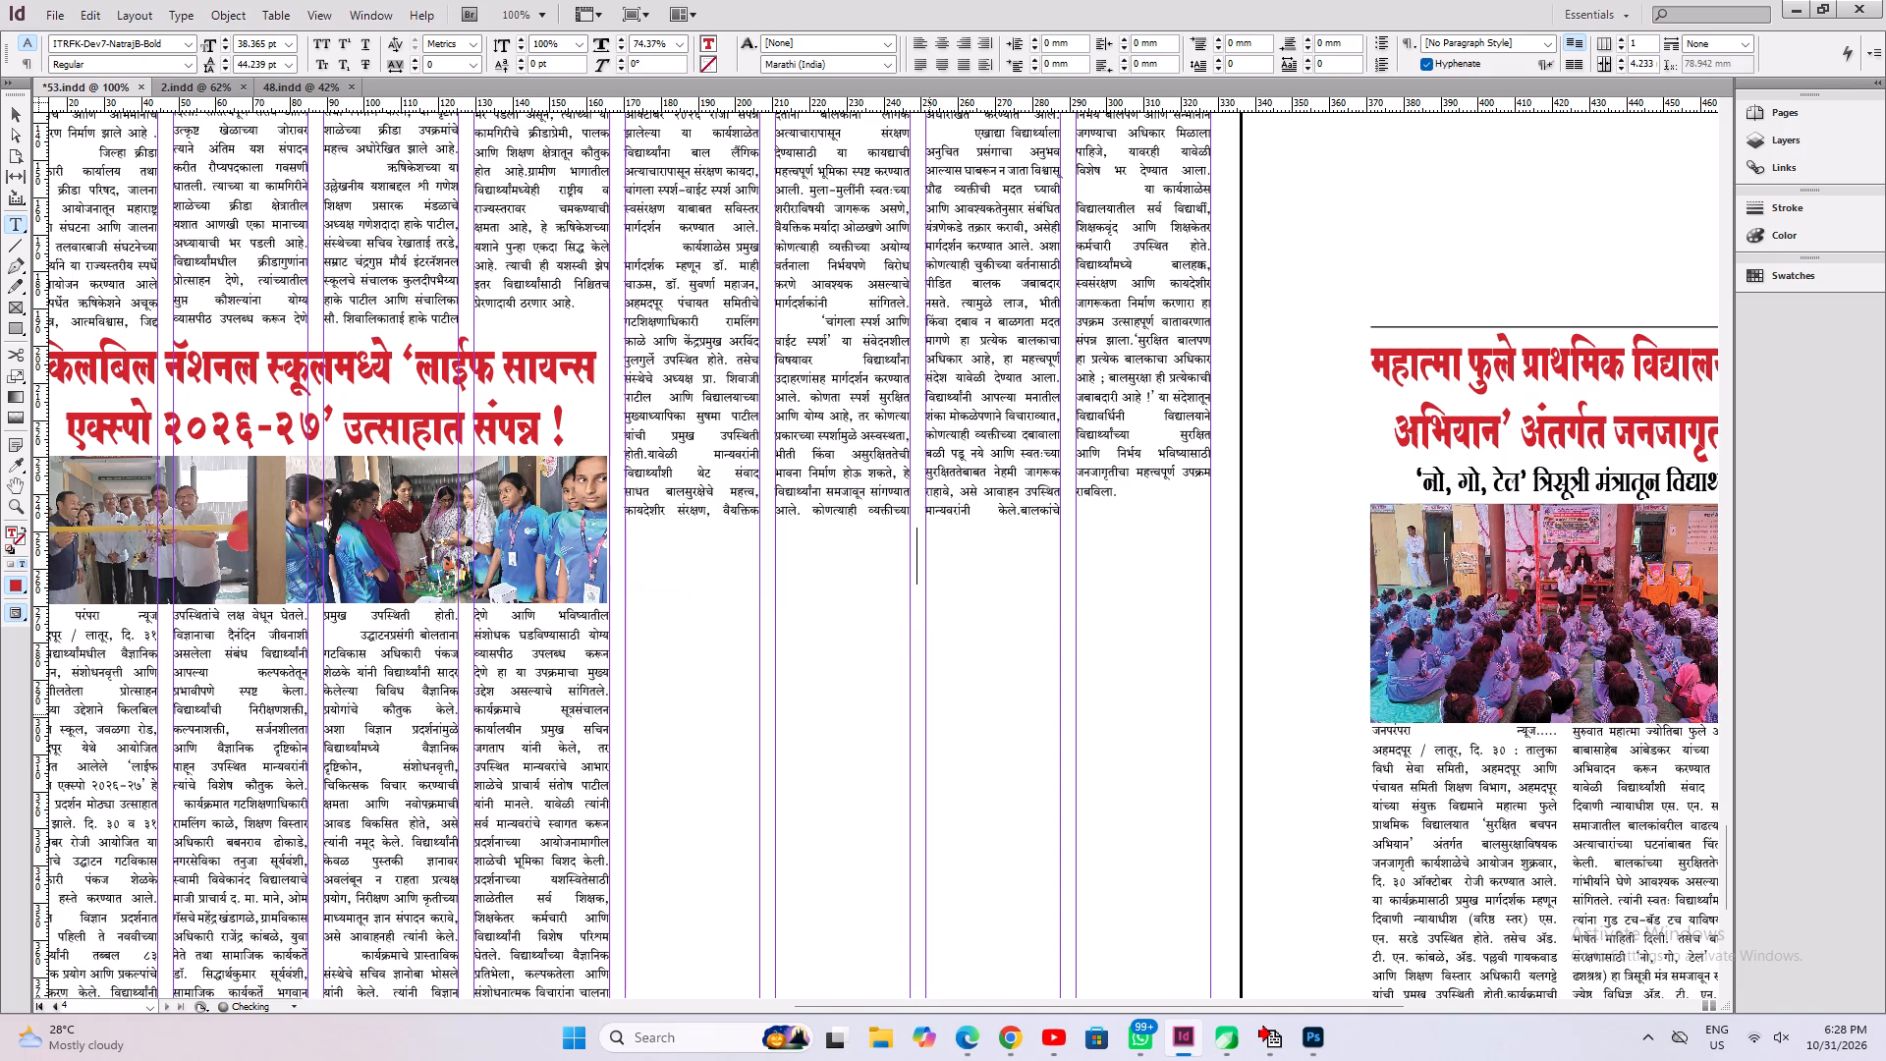
key("ctrl+z")
key("ctrl+s")
left_click(931, 716)
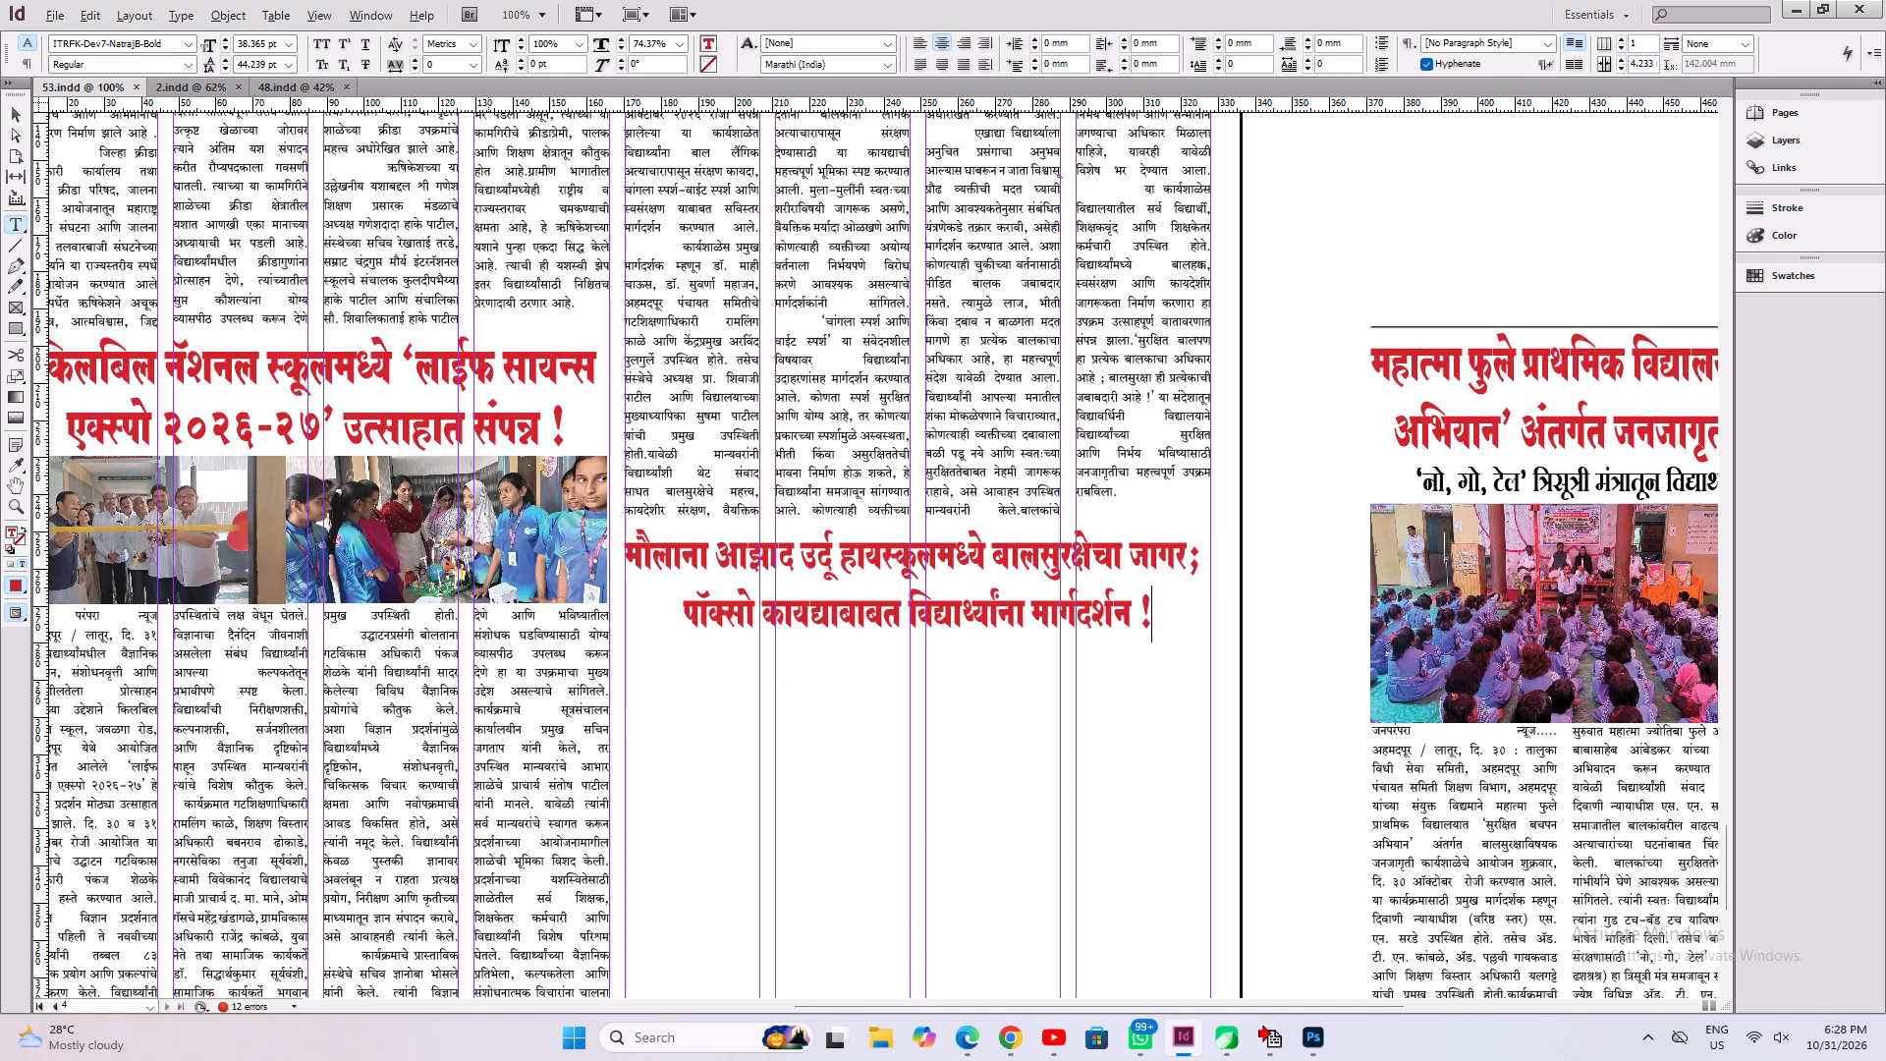
Delete the 'तालुका विधी सेवा' subheading and blank lines above 'जन परंपरा न्यूज' in the body text beside page 4.
left_click_drag(489, 719, 1420, 727, "alt")
left_click_drag(656, 768, 846, 868, "alt")
left_click_drag(716, 304, 261, 72)
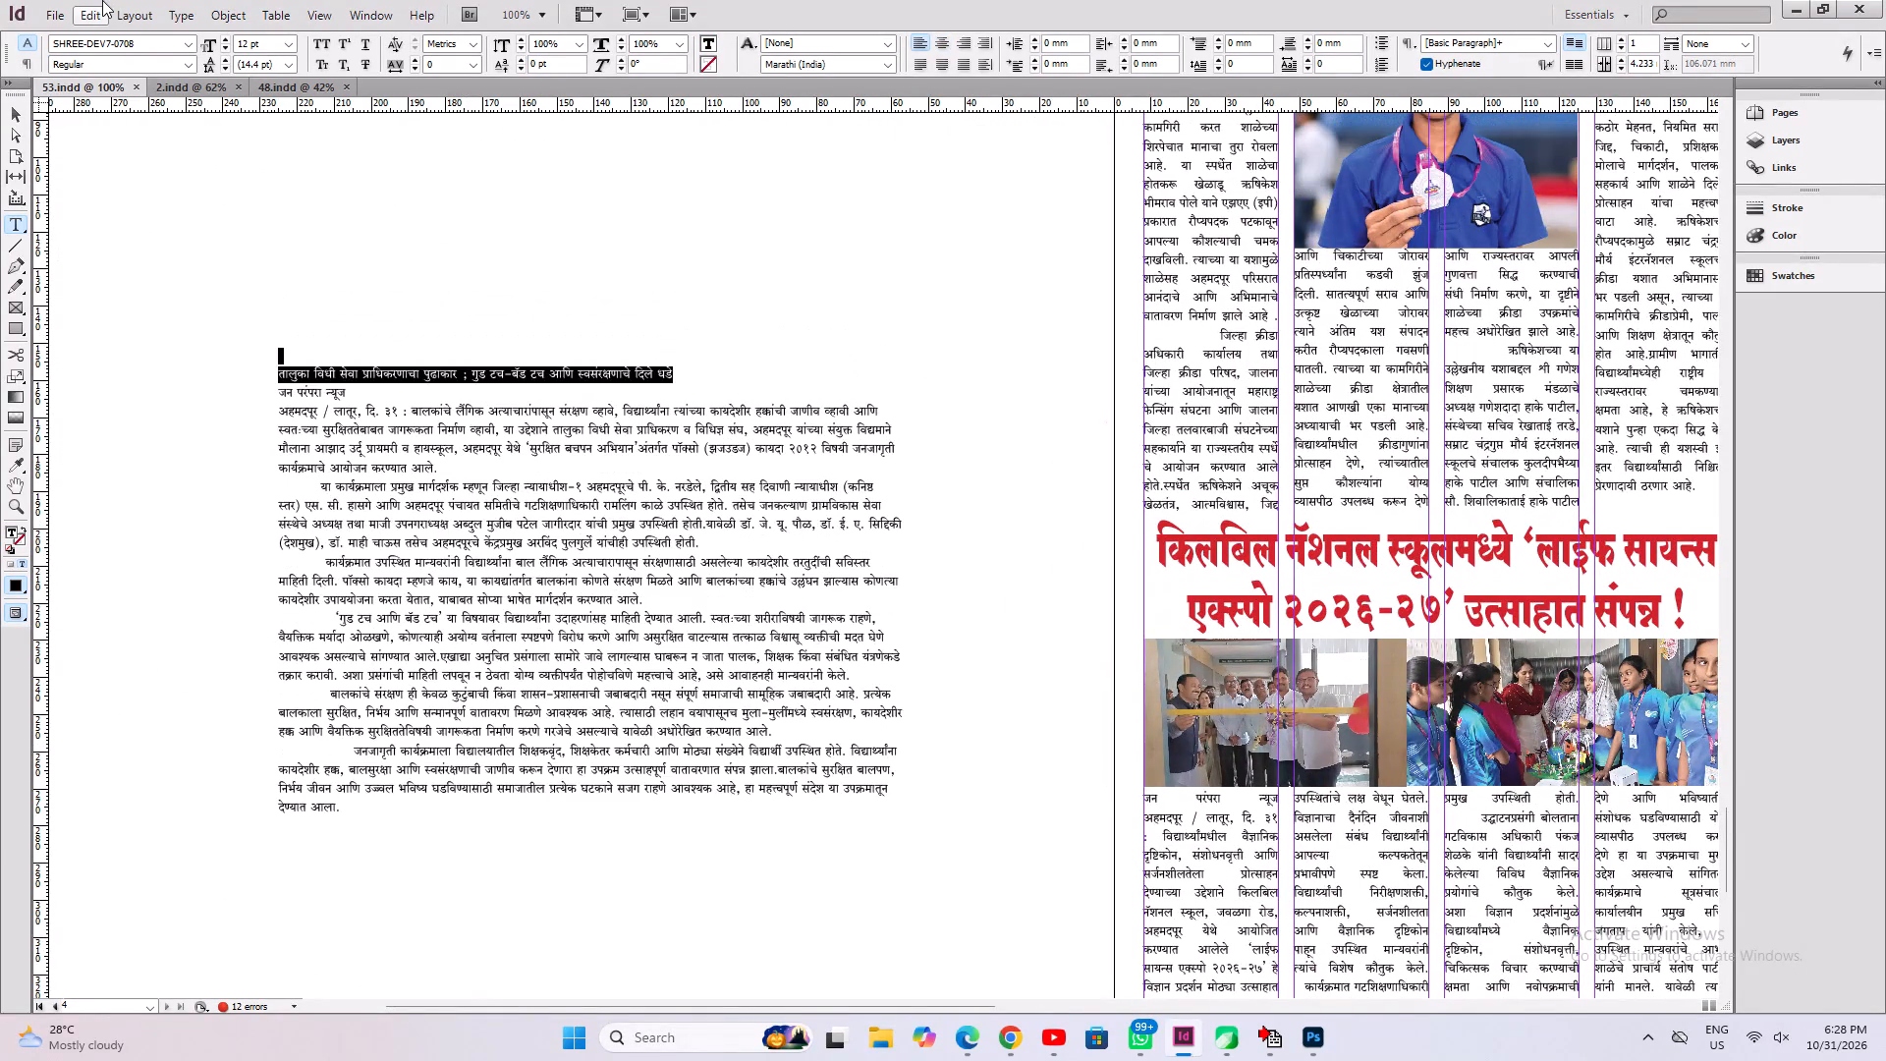
key("BackSpace")
key("Down")
key("shift+Up")
key("BackSpace")
Justify all the body text in the pasteboard story beside page 4, fit the page in view and save.
key("ctrl+a")
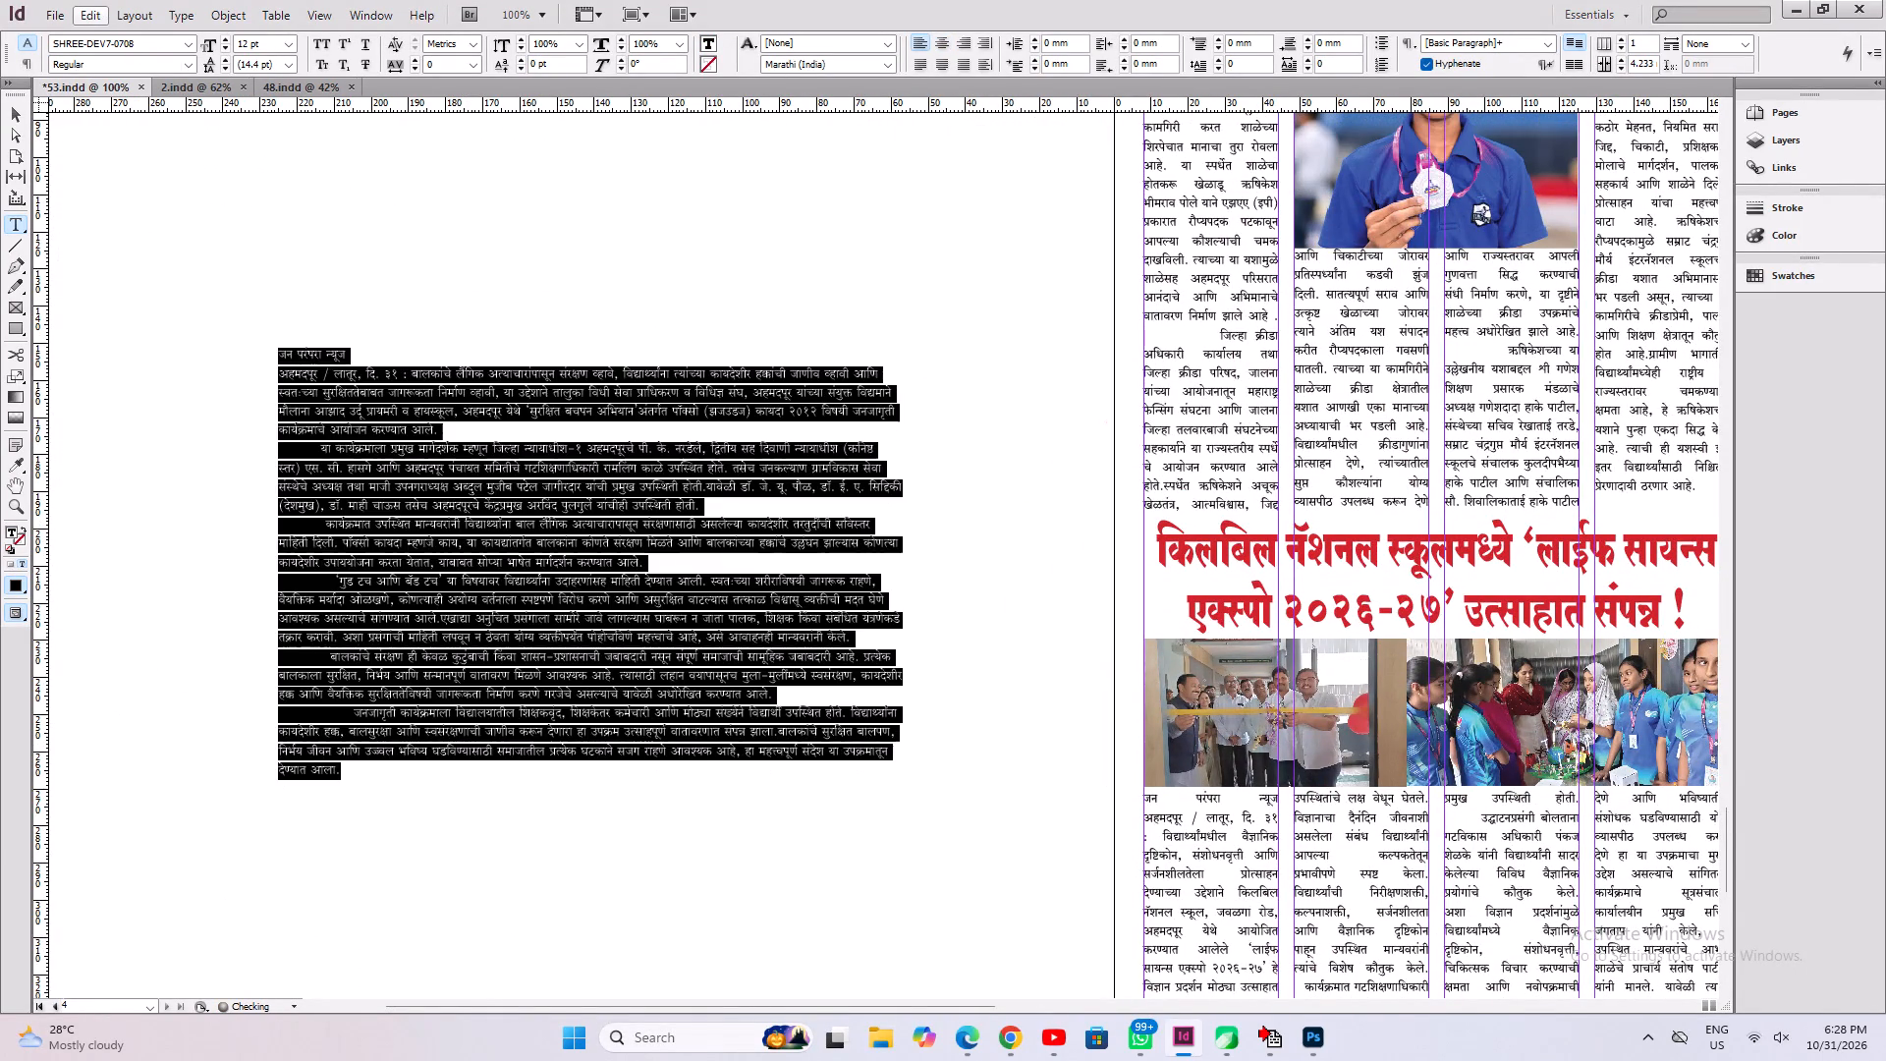
key("ctrl+shift+j")
key("ctrl+0")
key("ctrl+s")
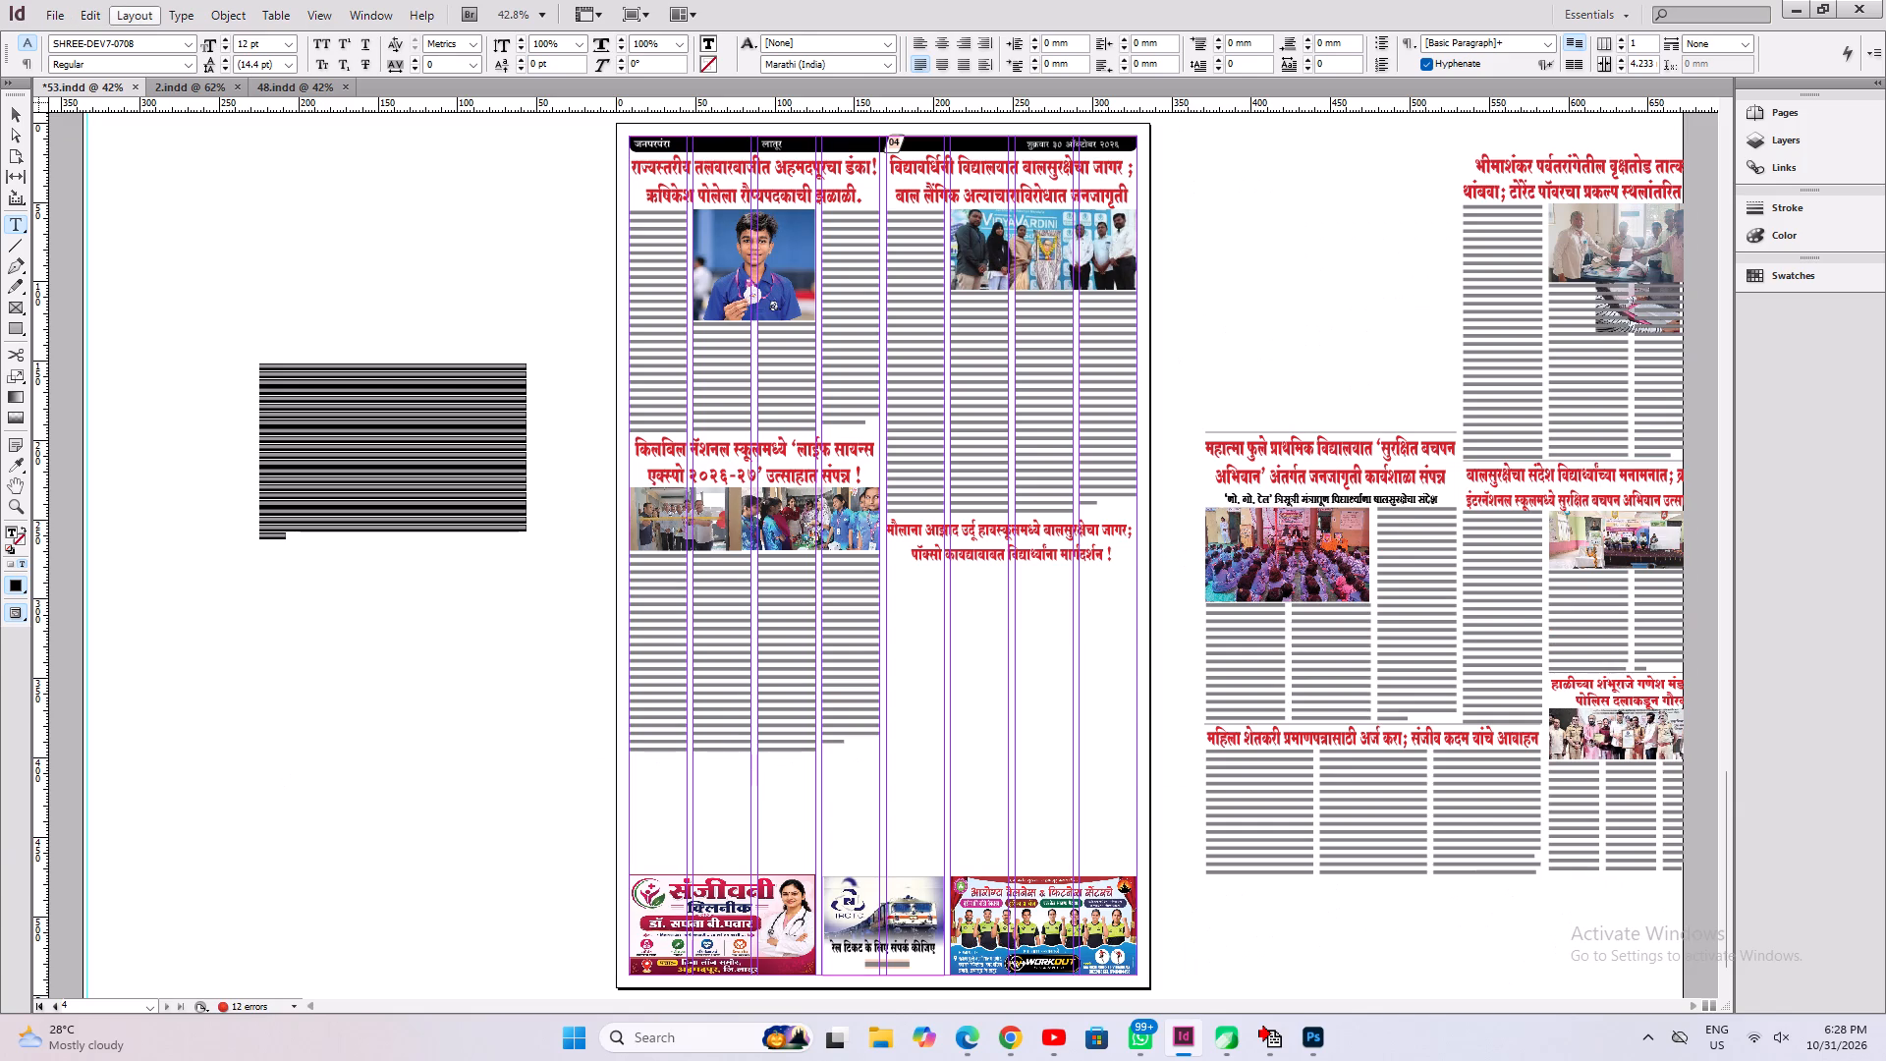
Place the justified body text frame under the 'मौलाना आझाद उर्दू' headline on page 4 and narrow it to 157.883 mm.
key("ctrl+alt+c")
left_click(6, 113)
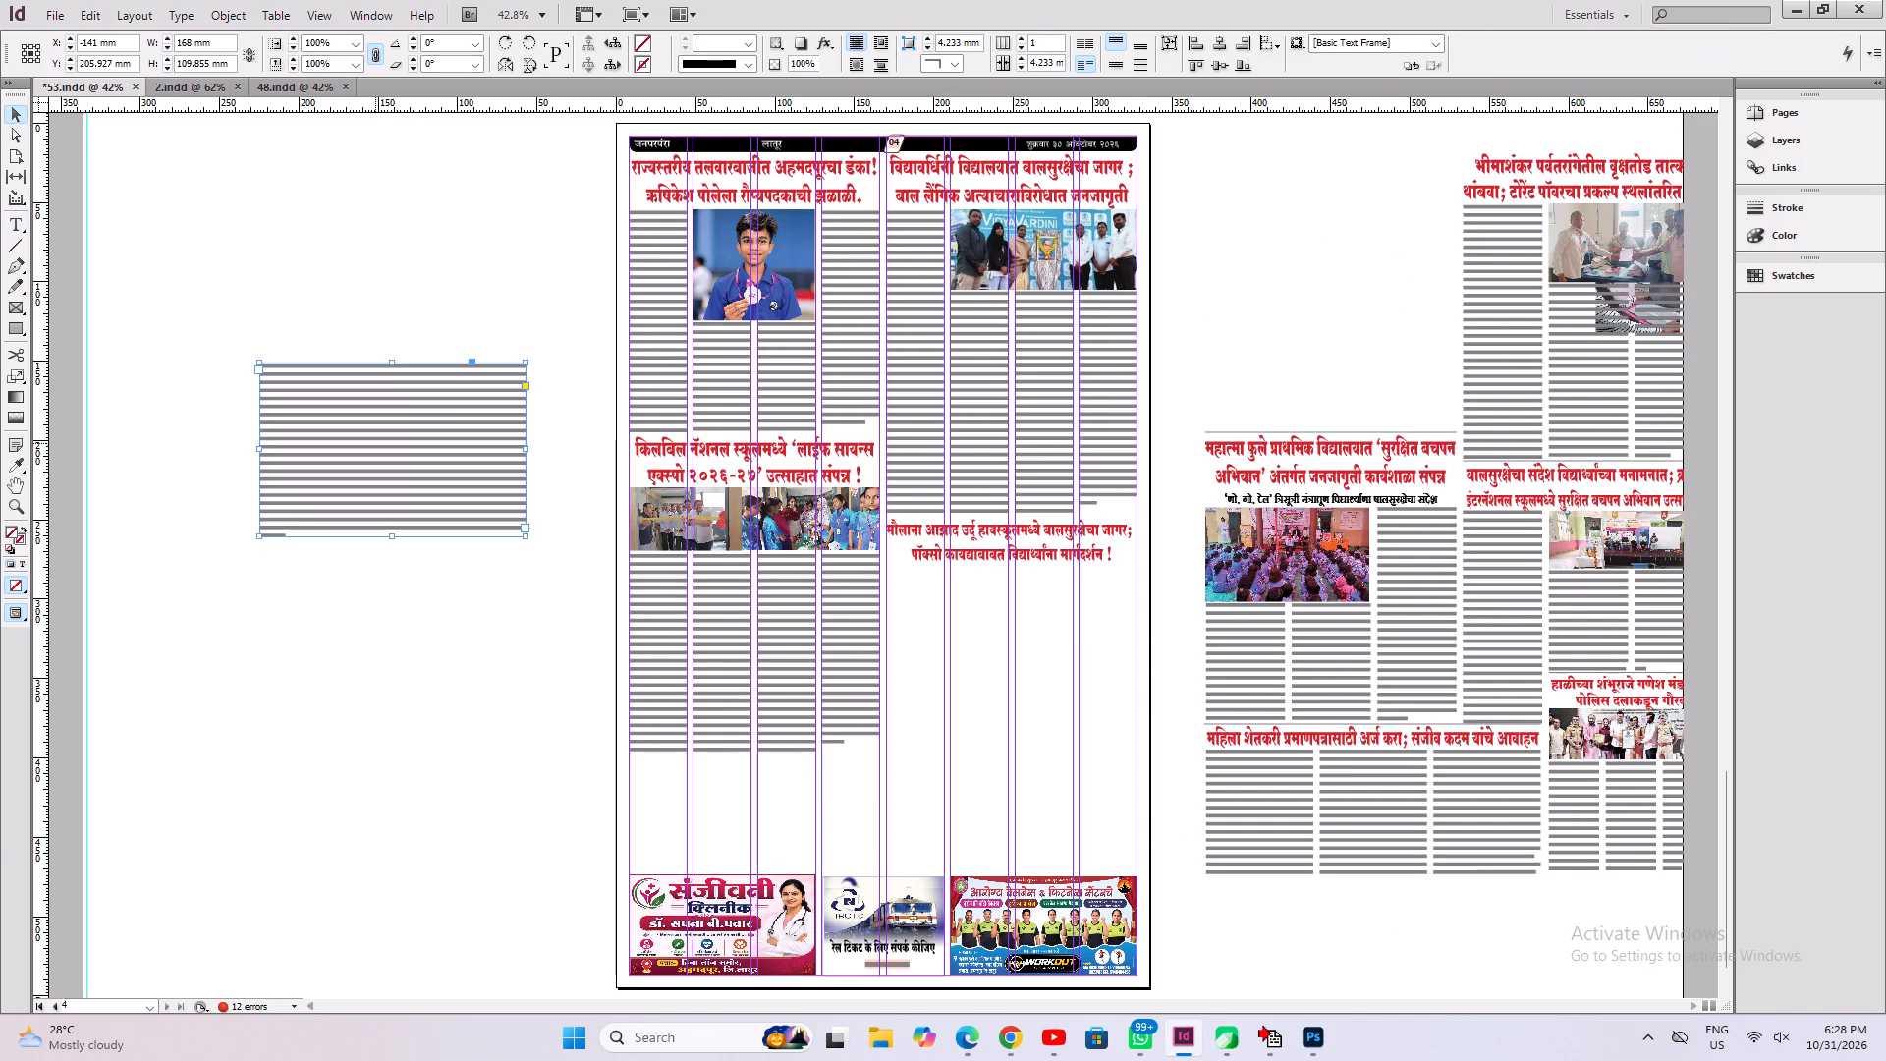
key("ctrl+alt+c")
left_click_drag(358, 432, 986, 637)
key("ctrl+1")
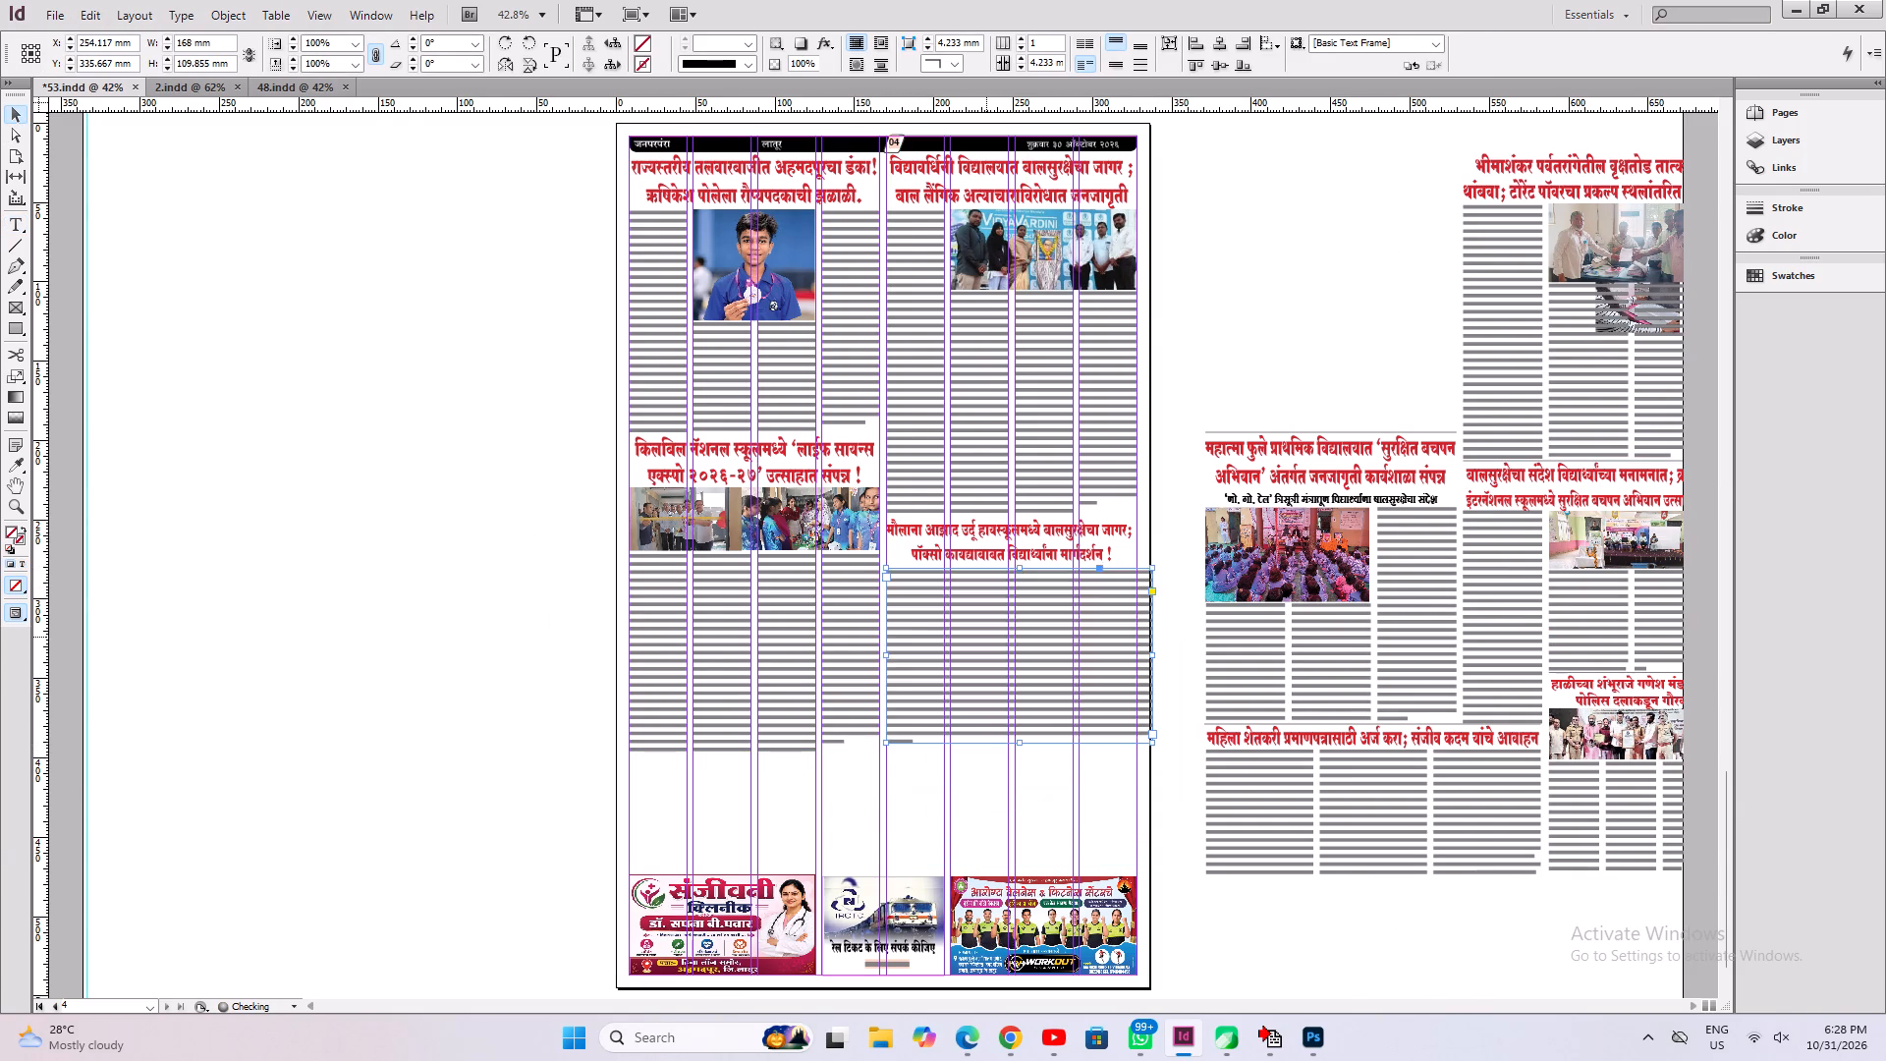
left_click_drag(1196, 761, 1160, 826)
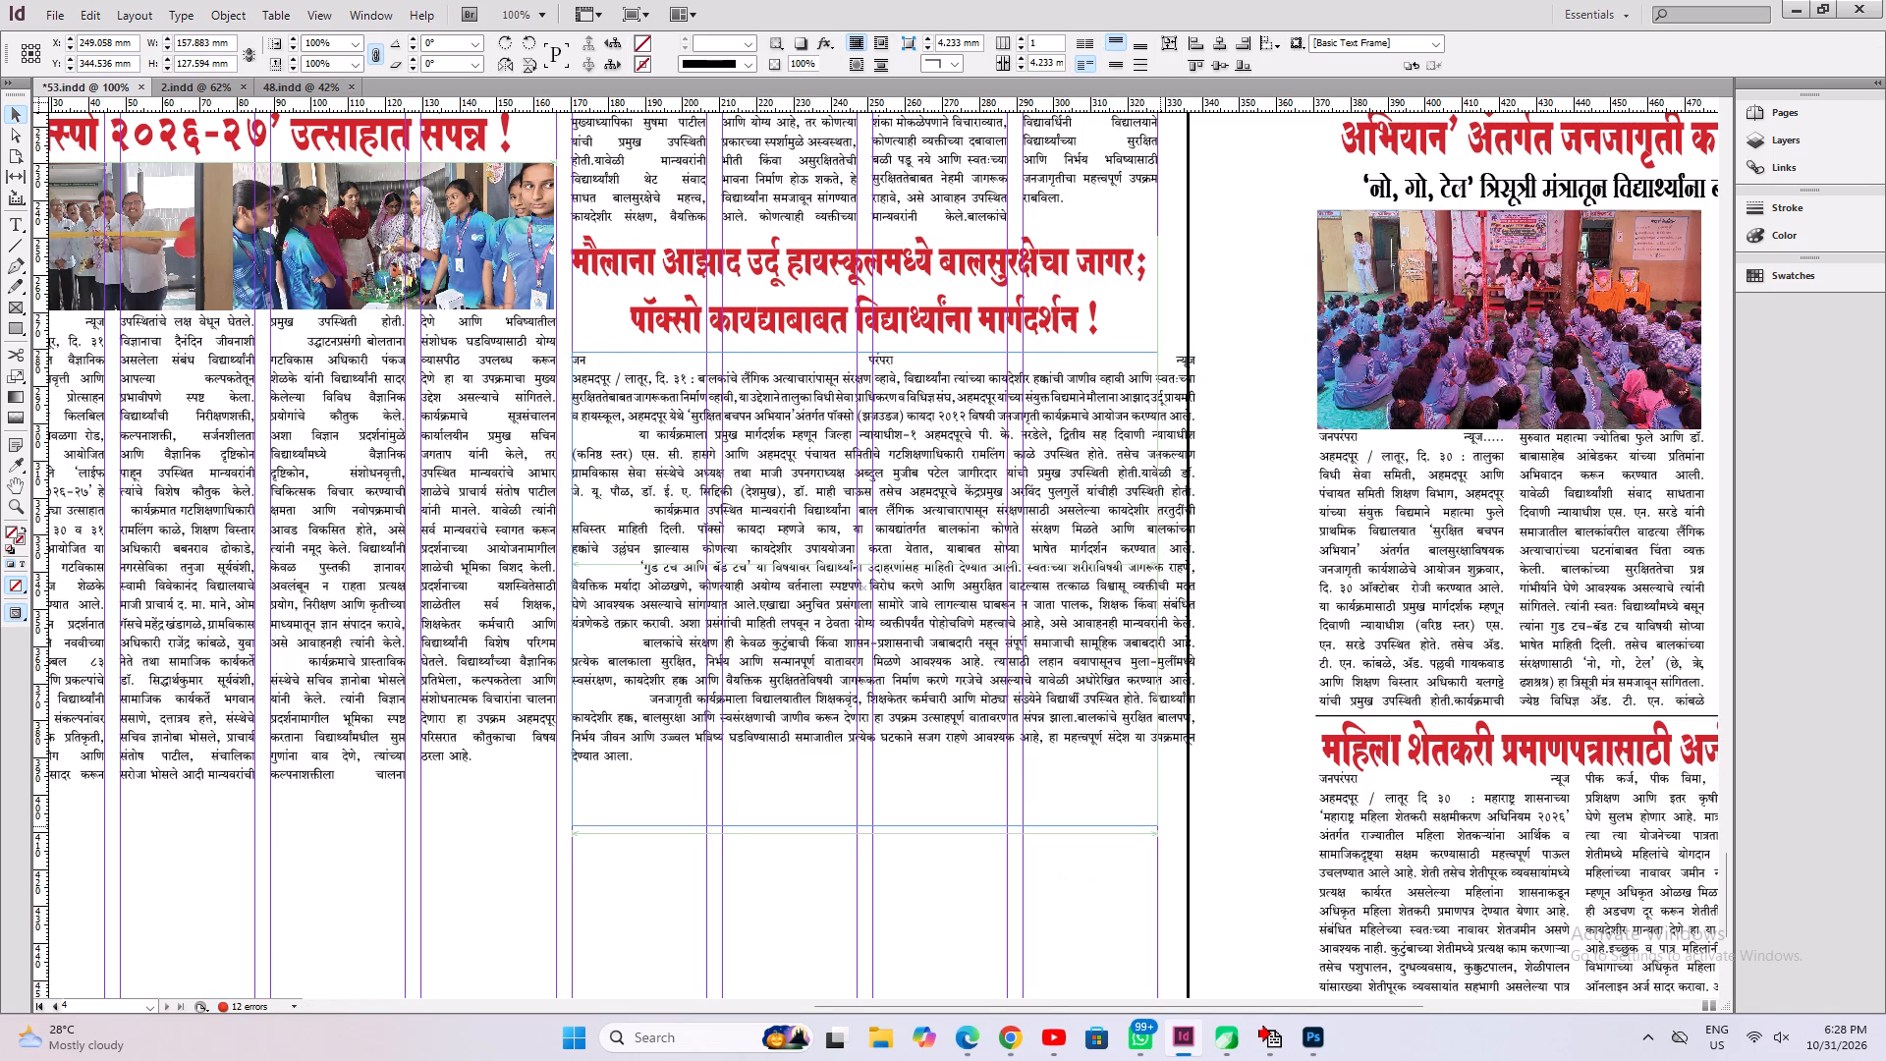
Divide the Urdu school body text frame into 4 columns, fit the frame to its text and save the document.
key("ctrl+alt+c")
left_click_drag(1053, 39, 793, 86)
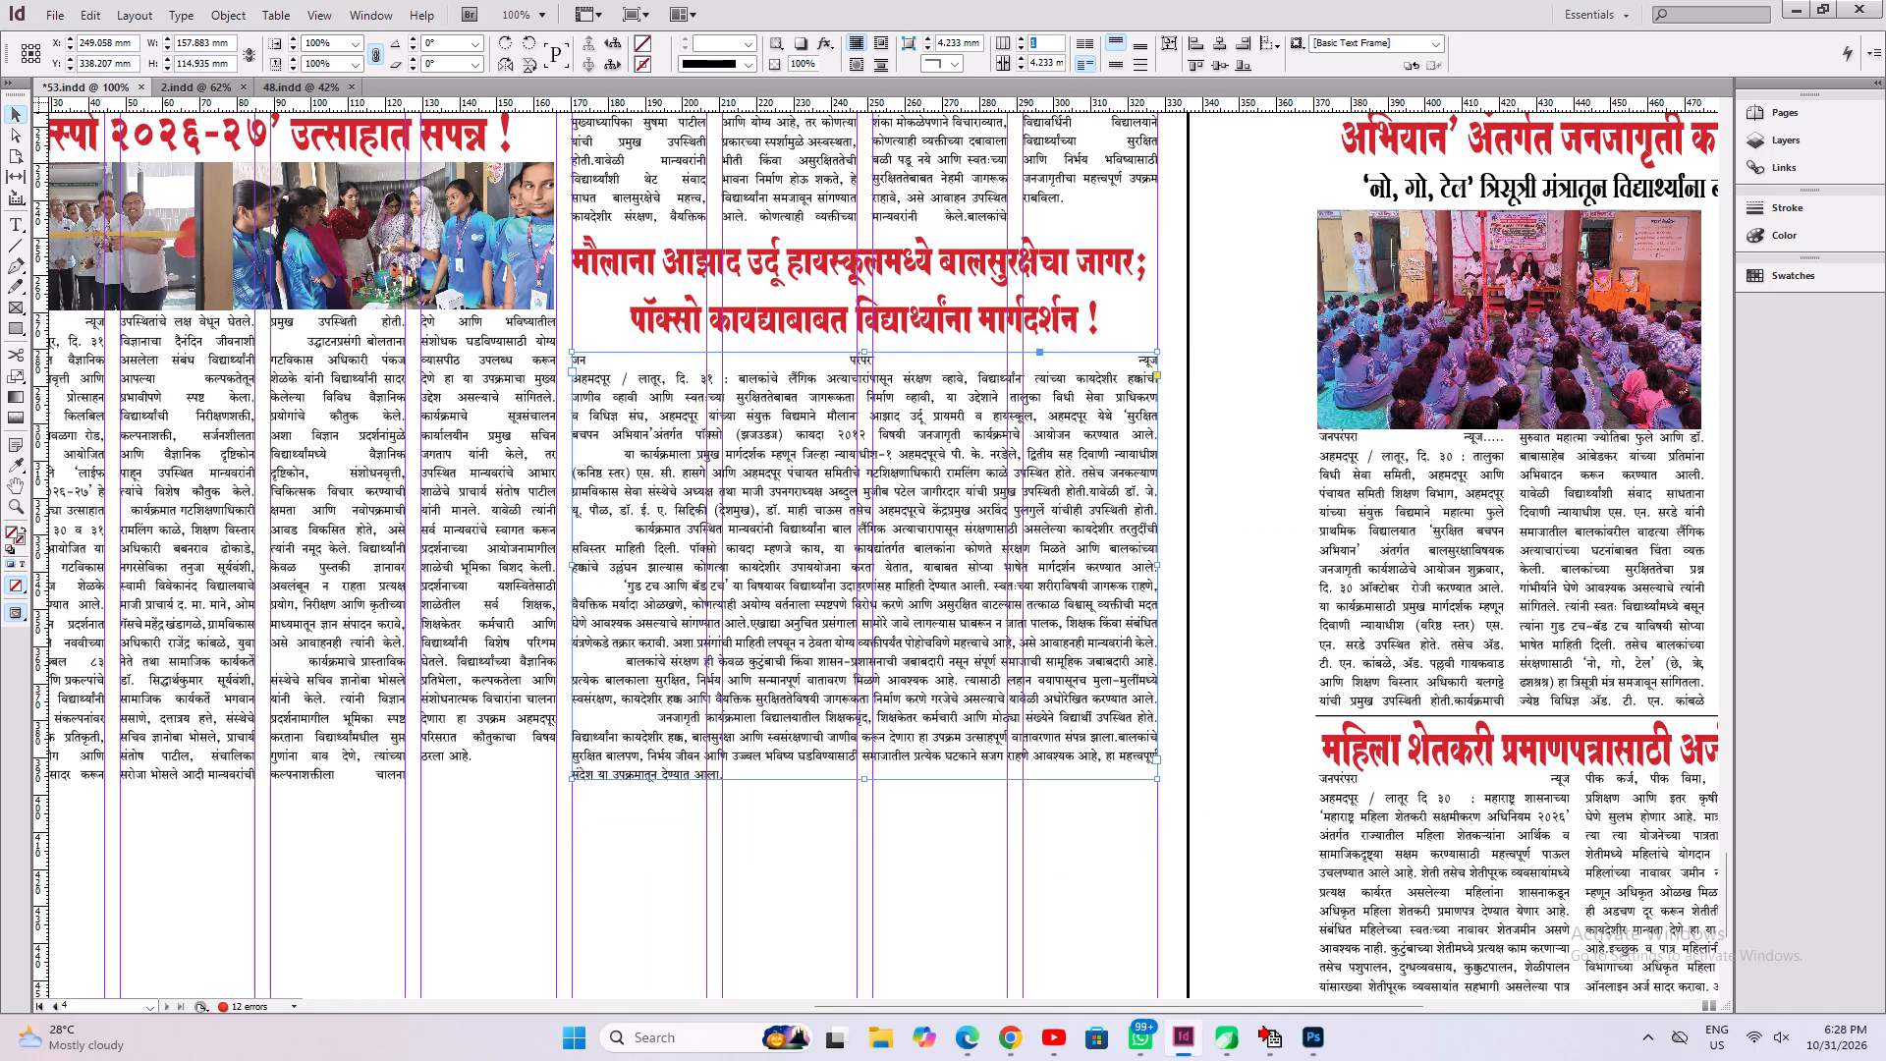
left_click_drag(793, 86, 607, 124)
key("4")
key("Return")
key("ctrl+alt+c")
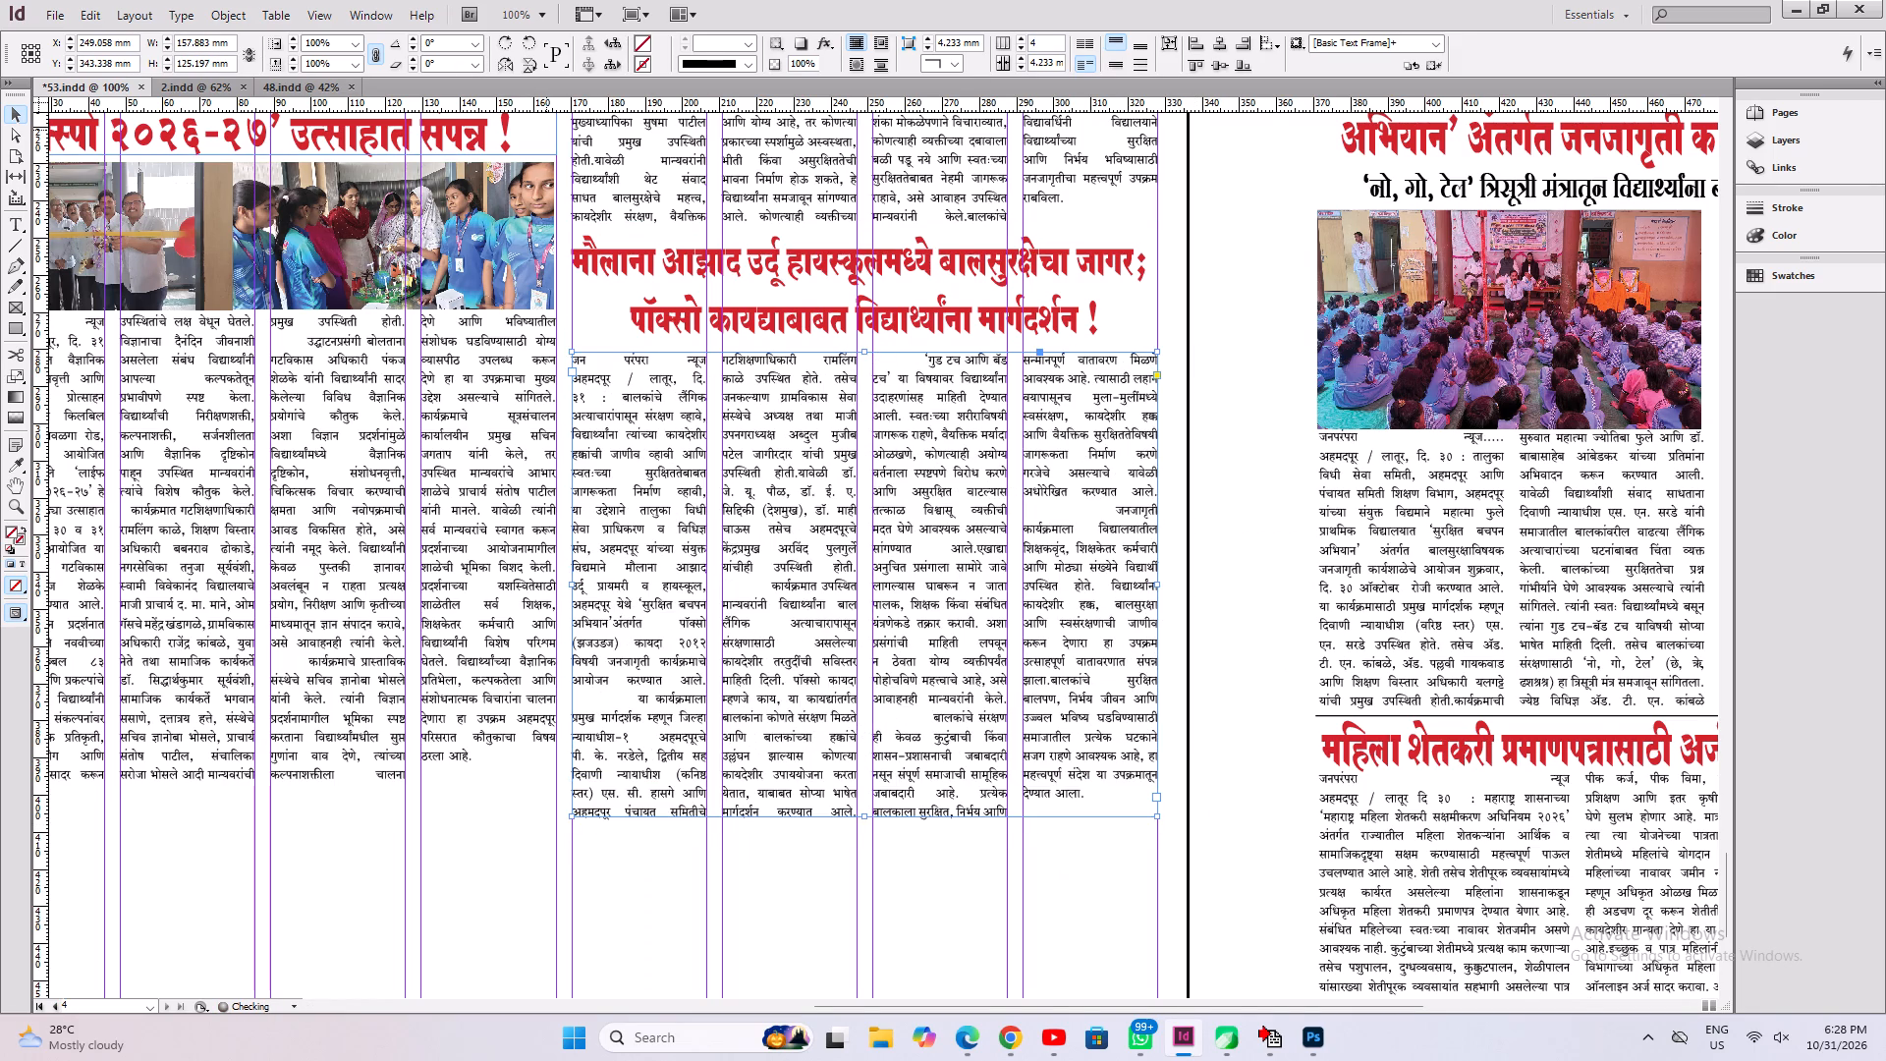
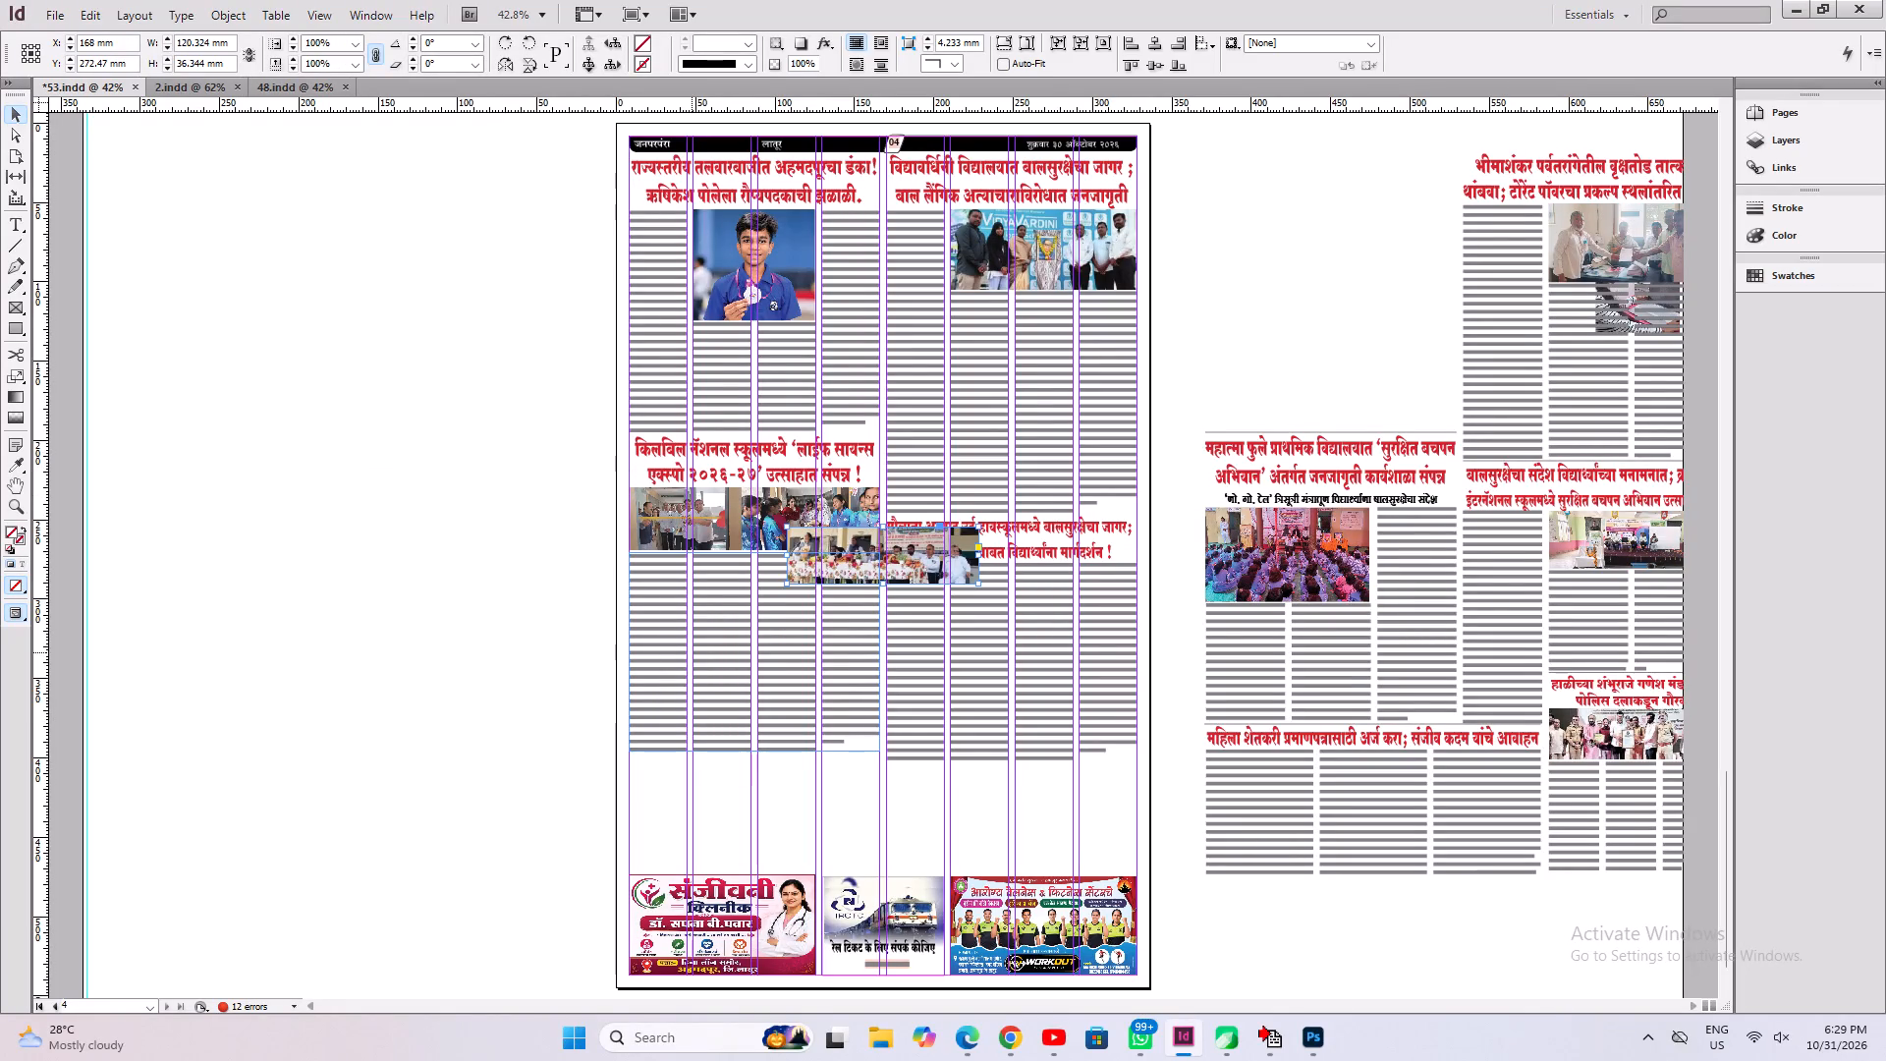
Examine page 4's 'हायस्कूलमध्ये बालसुरक्षेचा जागर;' story up close, including its headline, the overlapping stage photo and the body text columns.
key("ctrl+2")
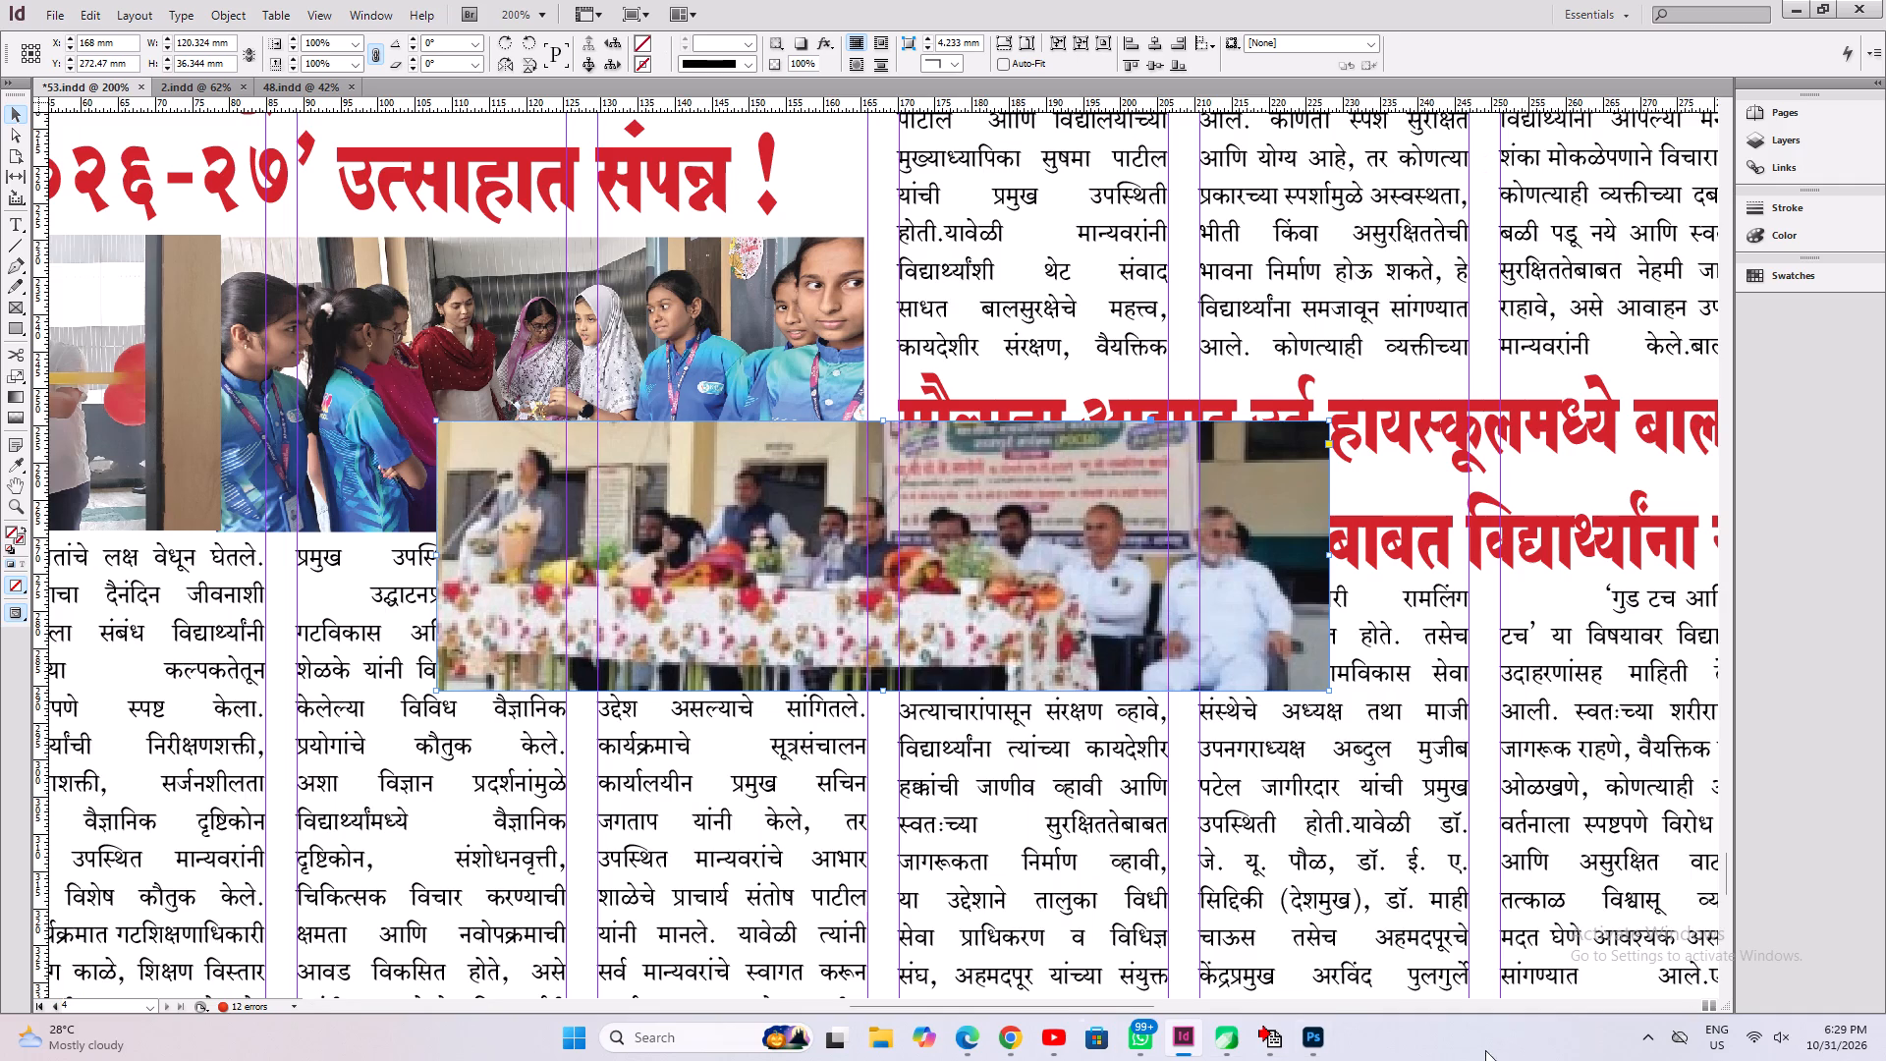
left_click_drag(1467, 1023, 1012, 890)
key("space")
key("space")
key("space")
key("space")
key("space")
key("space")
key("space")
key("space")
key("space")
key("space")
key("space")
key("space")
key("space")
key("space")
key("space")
left_click_drag(1294, 781, 611, 560)
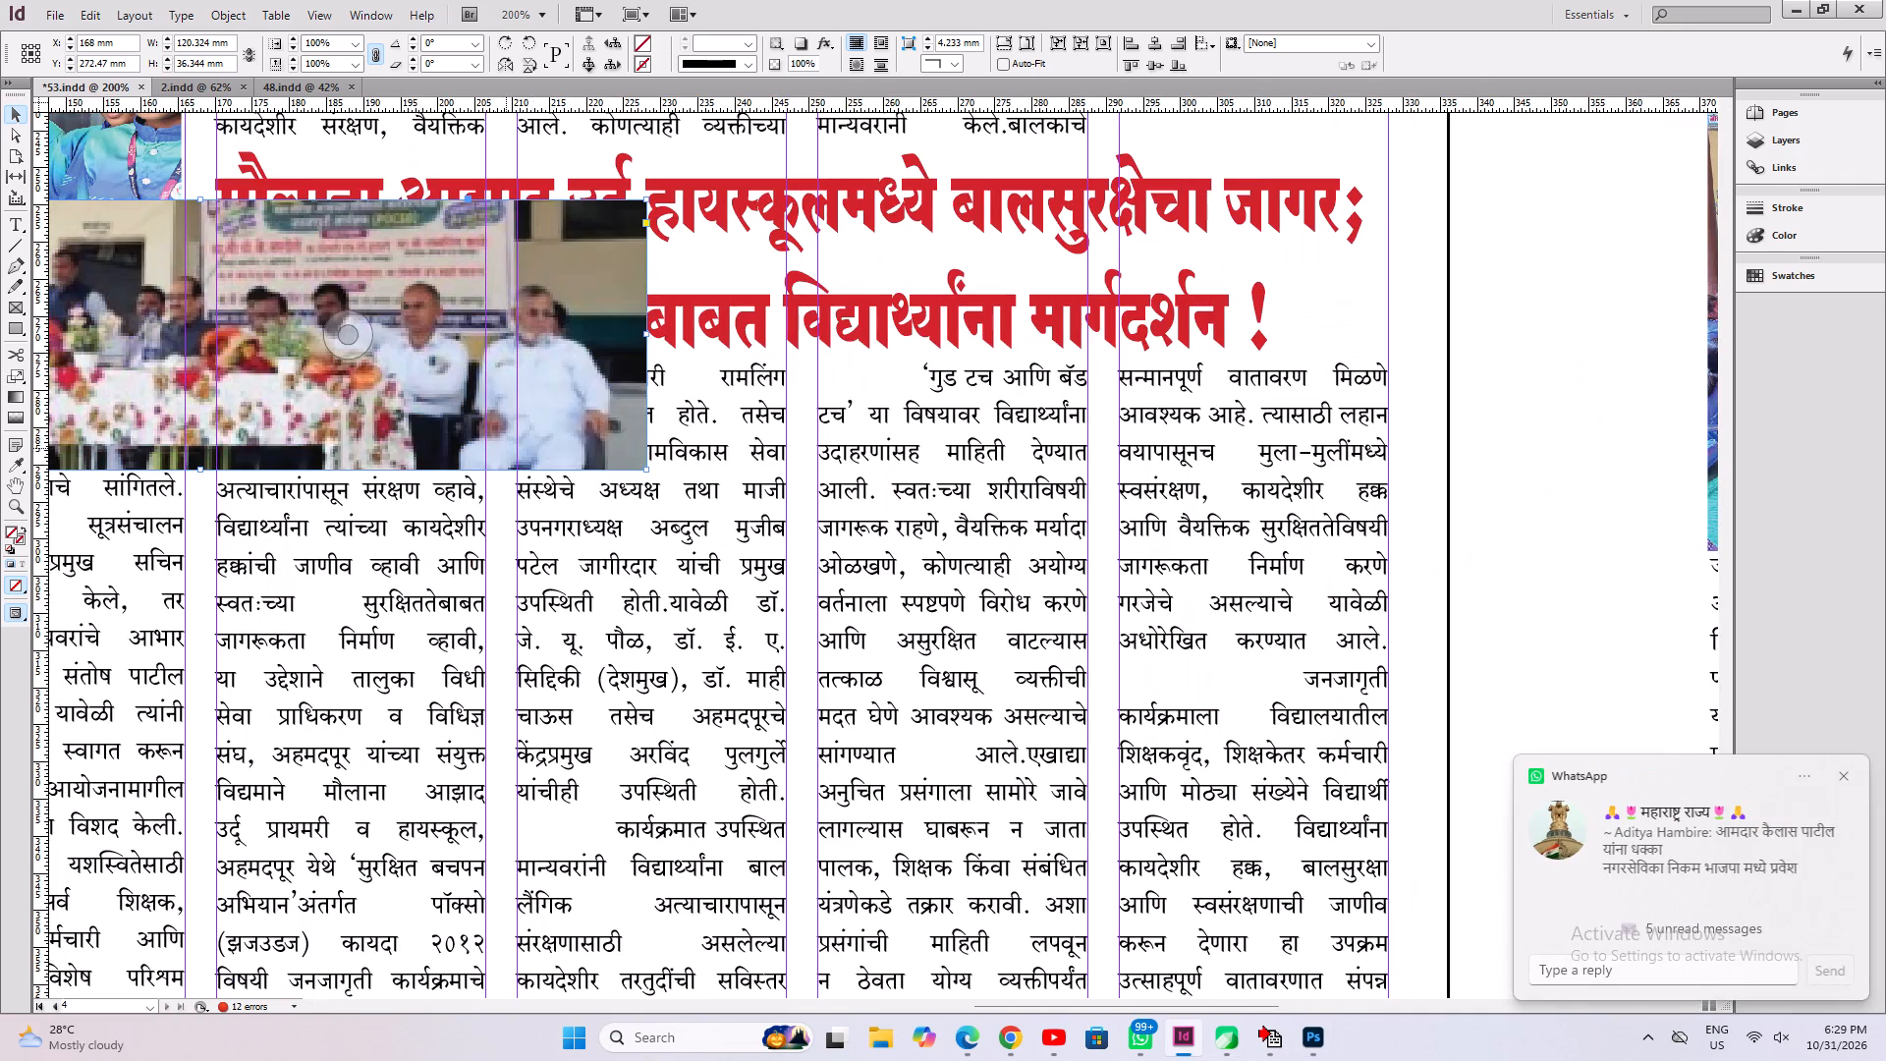
Place the stage photo below the POCSO story's two-line headline and scale it proportionally to about 117.35 mm wide, spanning text columns two to four.
left_click_drag(492, 442, 1232, 610)
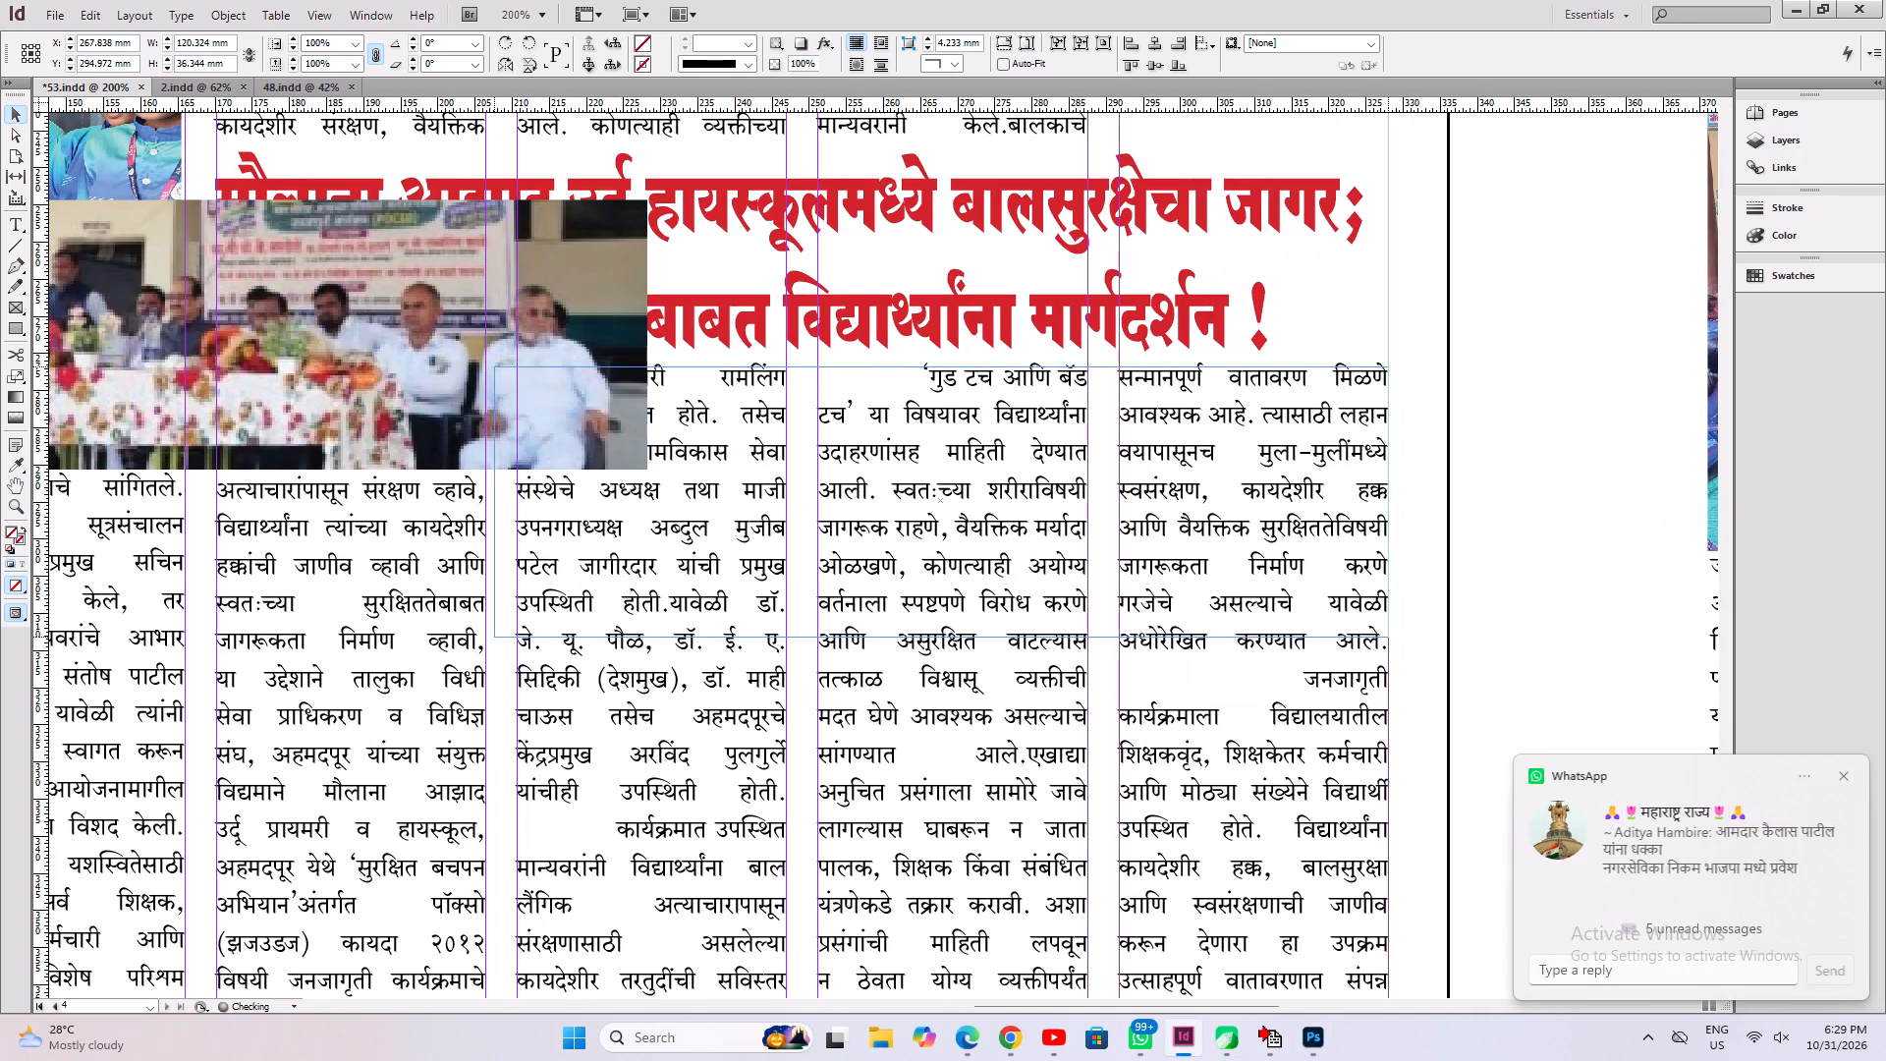
left_click_drag(1232, 610, 1232, 605)
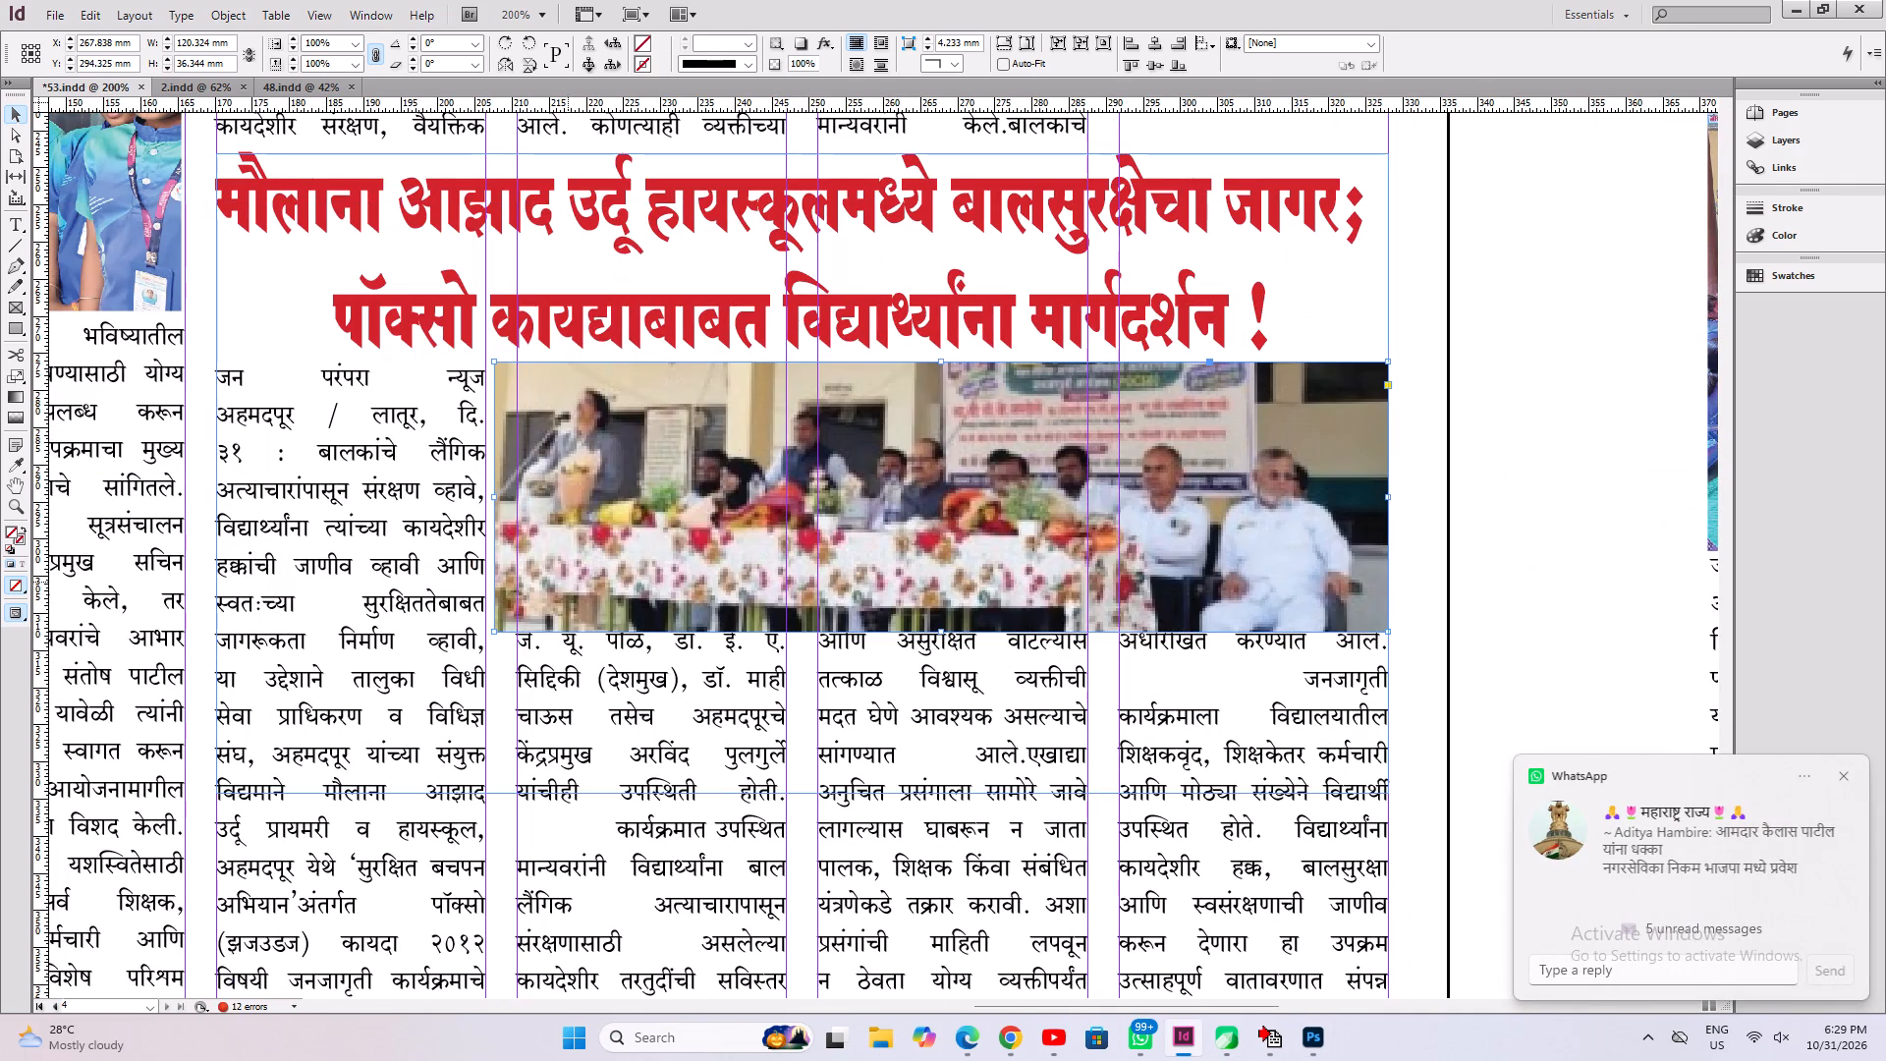
left_click_drag(494, 499, 518, 509, "ctrl+shift")
Open the Text Wrap settings for the stage photo.
key("ctrl+alt+w")
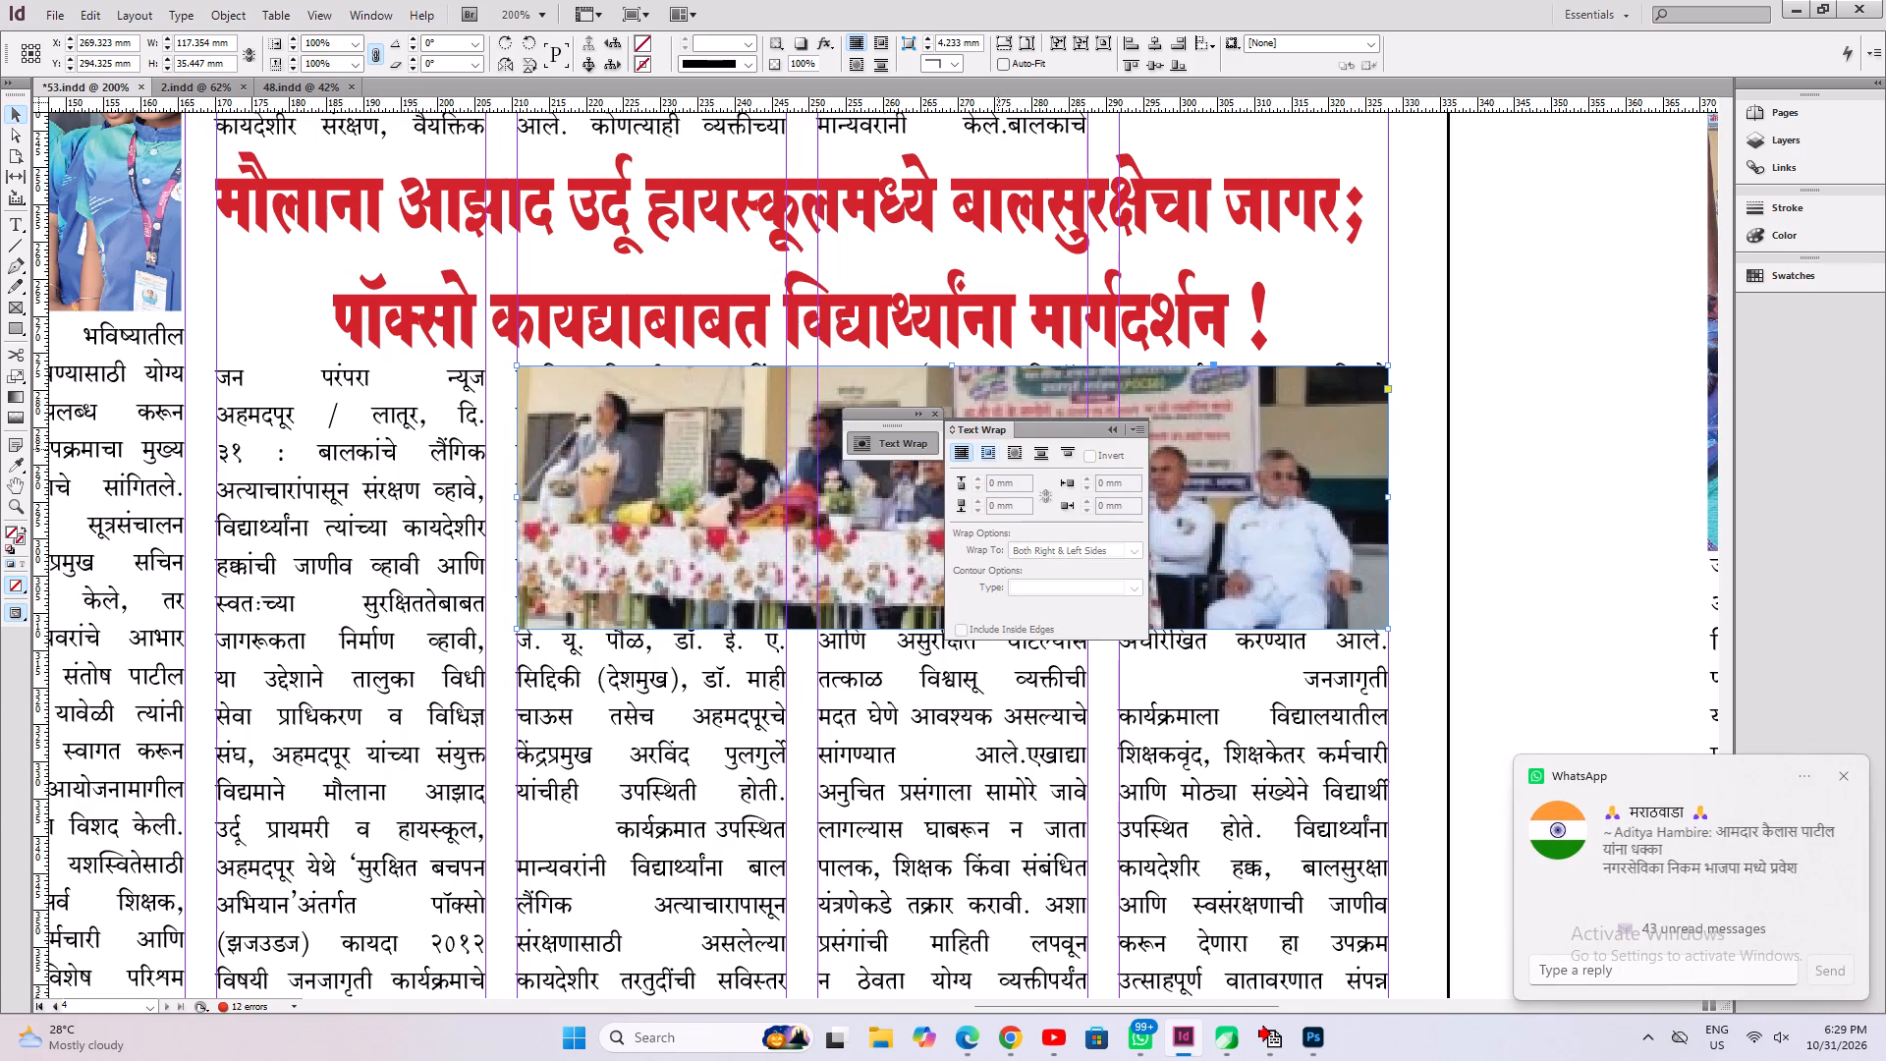
Wrap the POCSO story's text around the stage photo's bounding box and close the Text Wrap settings.
left_click(992, 452)
left_click(931, 413)
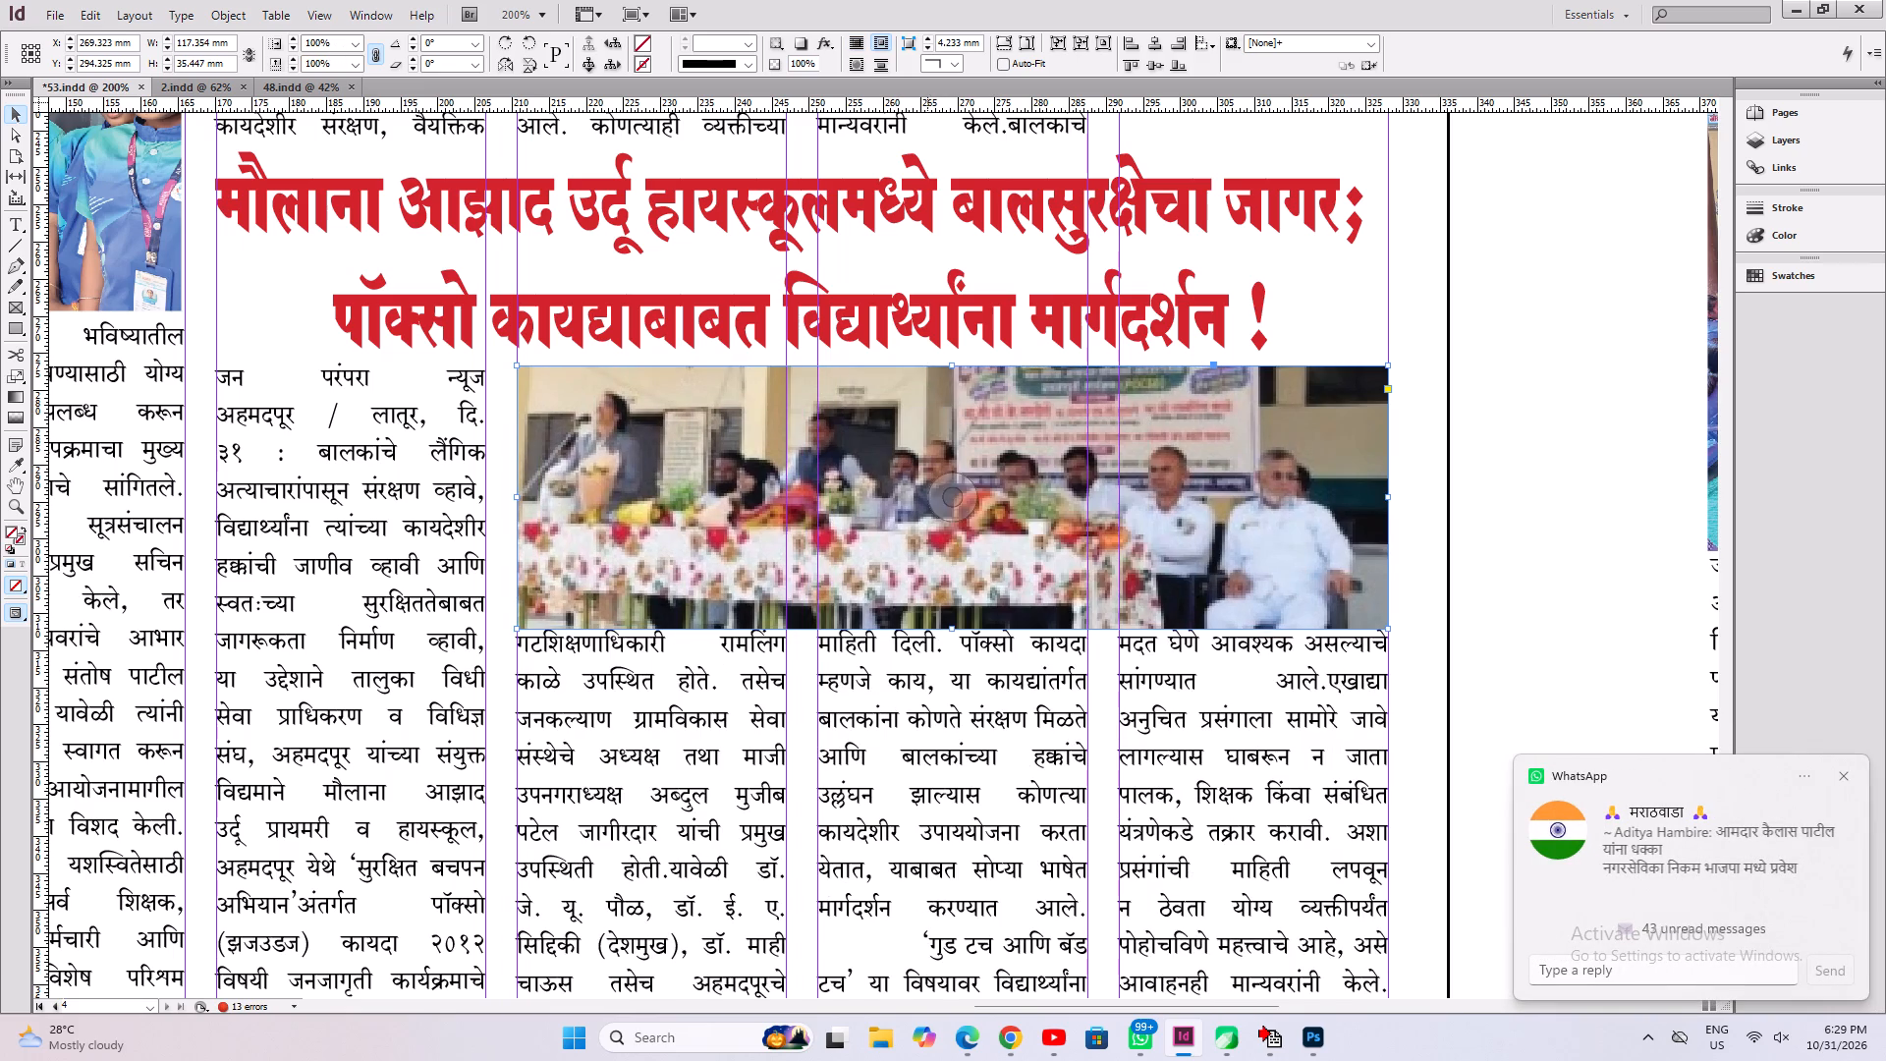
Fit the POCSO story's text frame to its content and extend its bottom edge to just above the ads, about 197 mm tall.
key("ctrl+1")
scroll(917, 653, "down", 3)
left_click(883, 632)
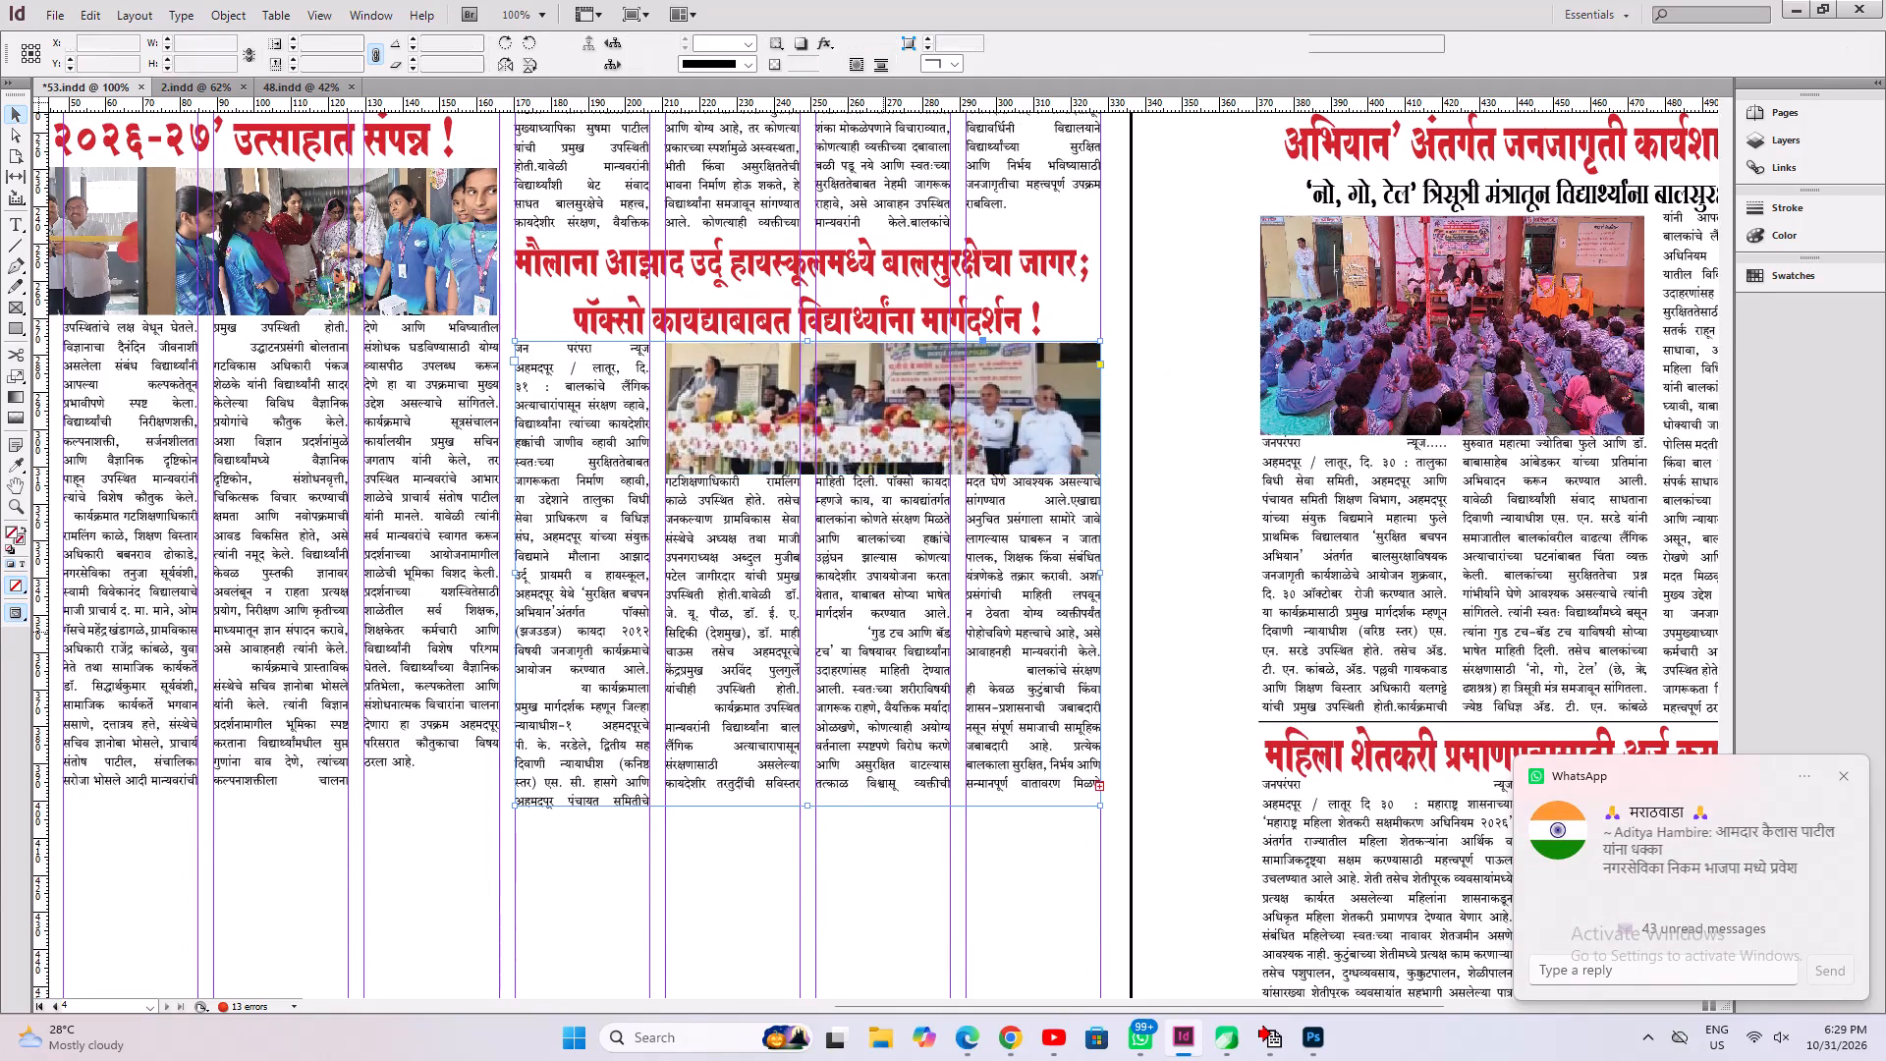
key("ctrl+alt+c")
scroll(883, 632, "down", 7)
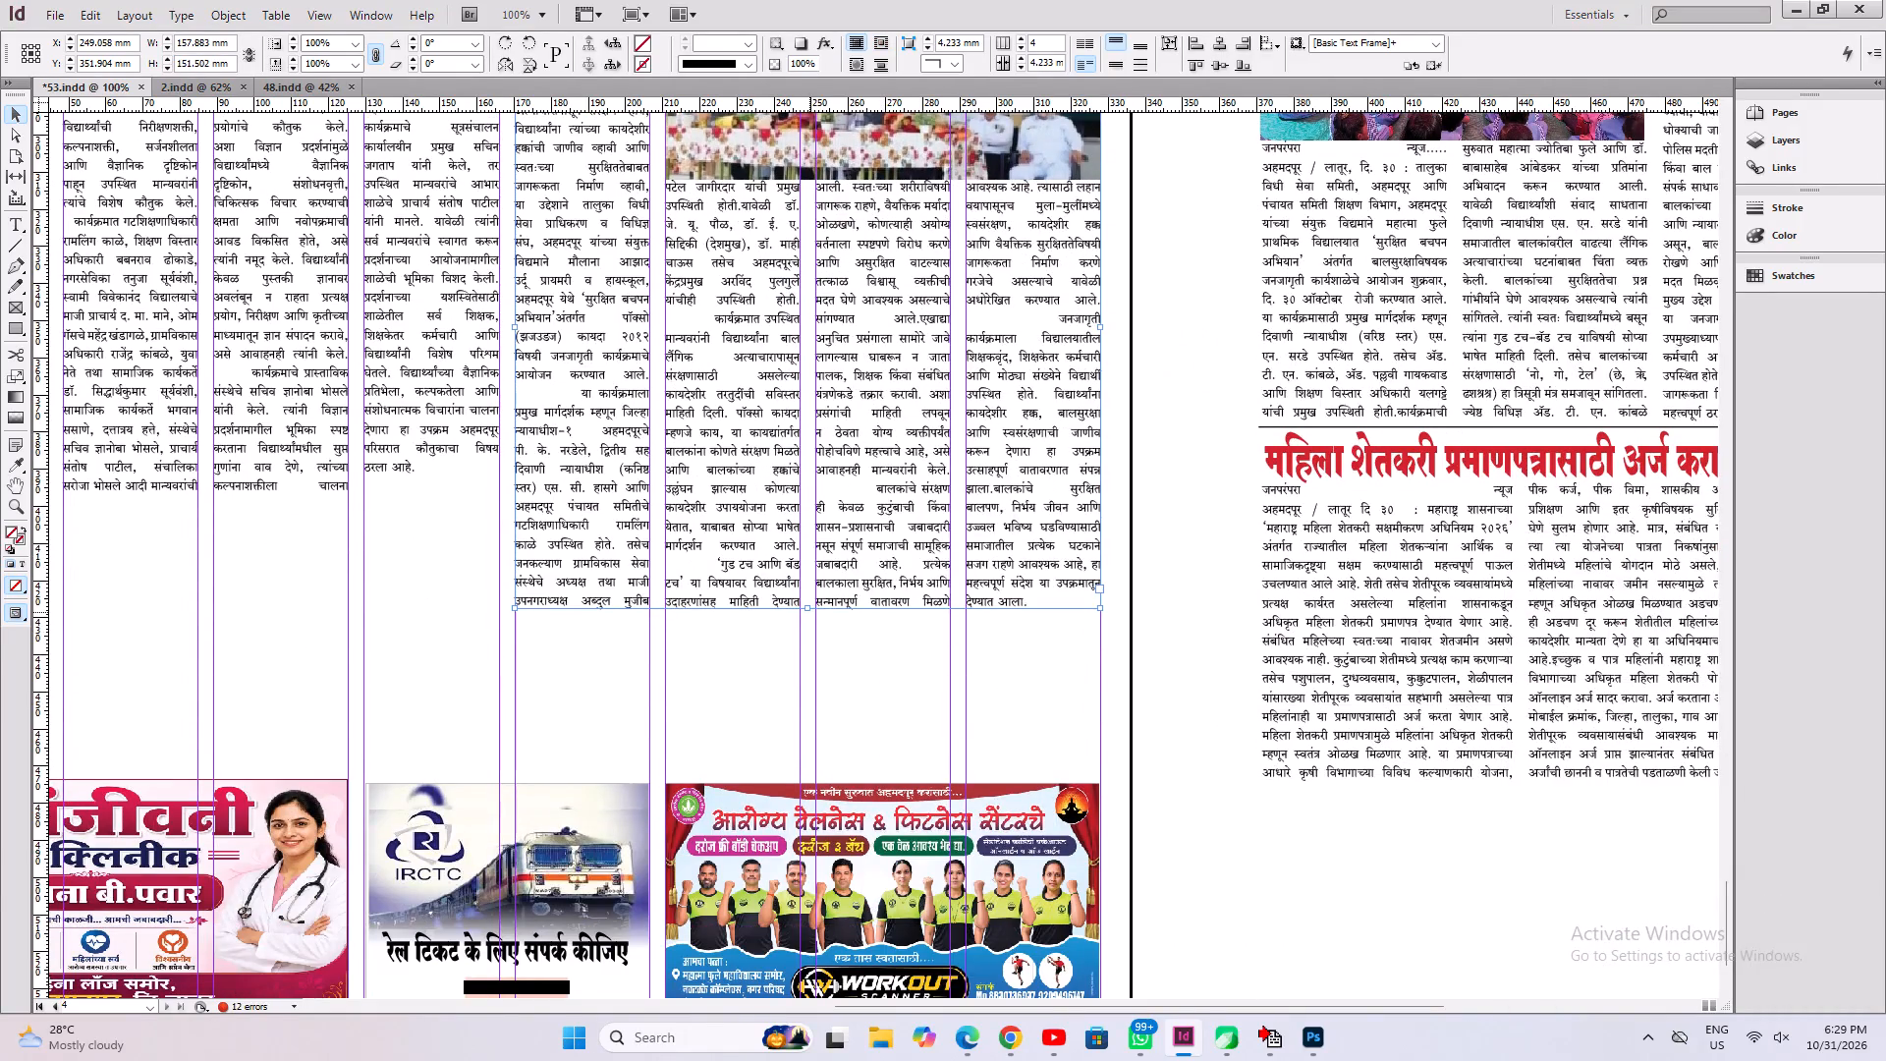
left_click_drag(809, 612, 794, 779)
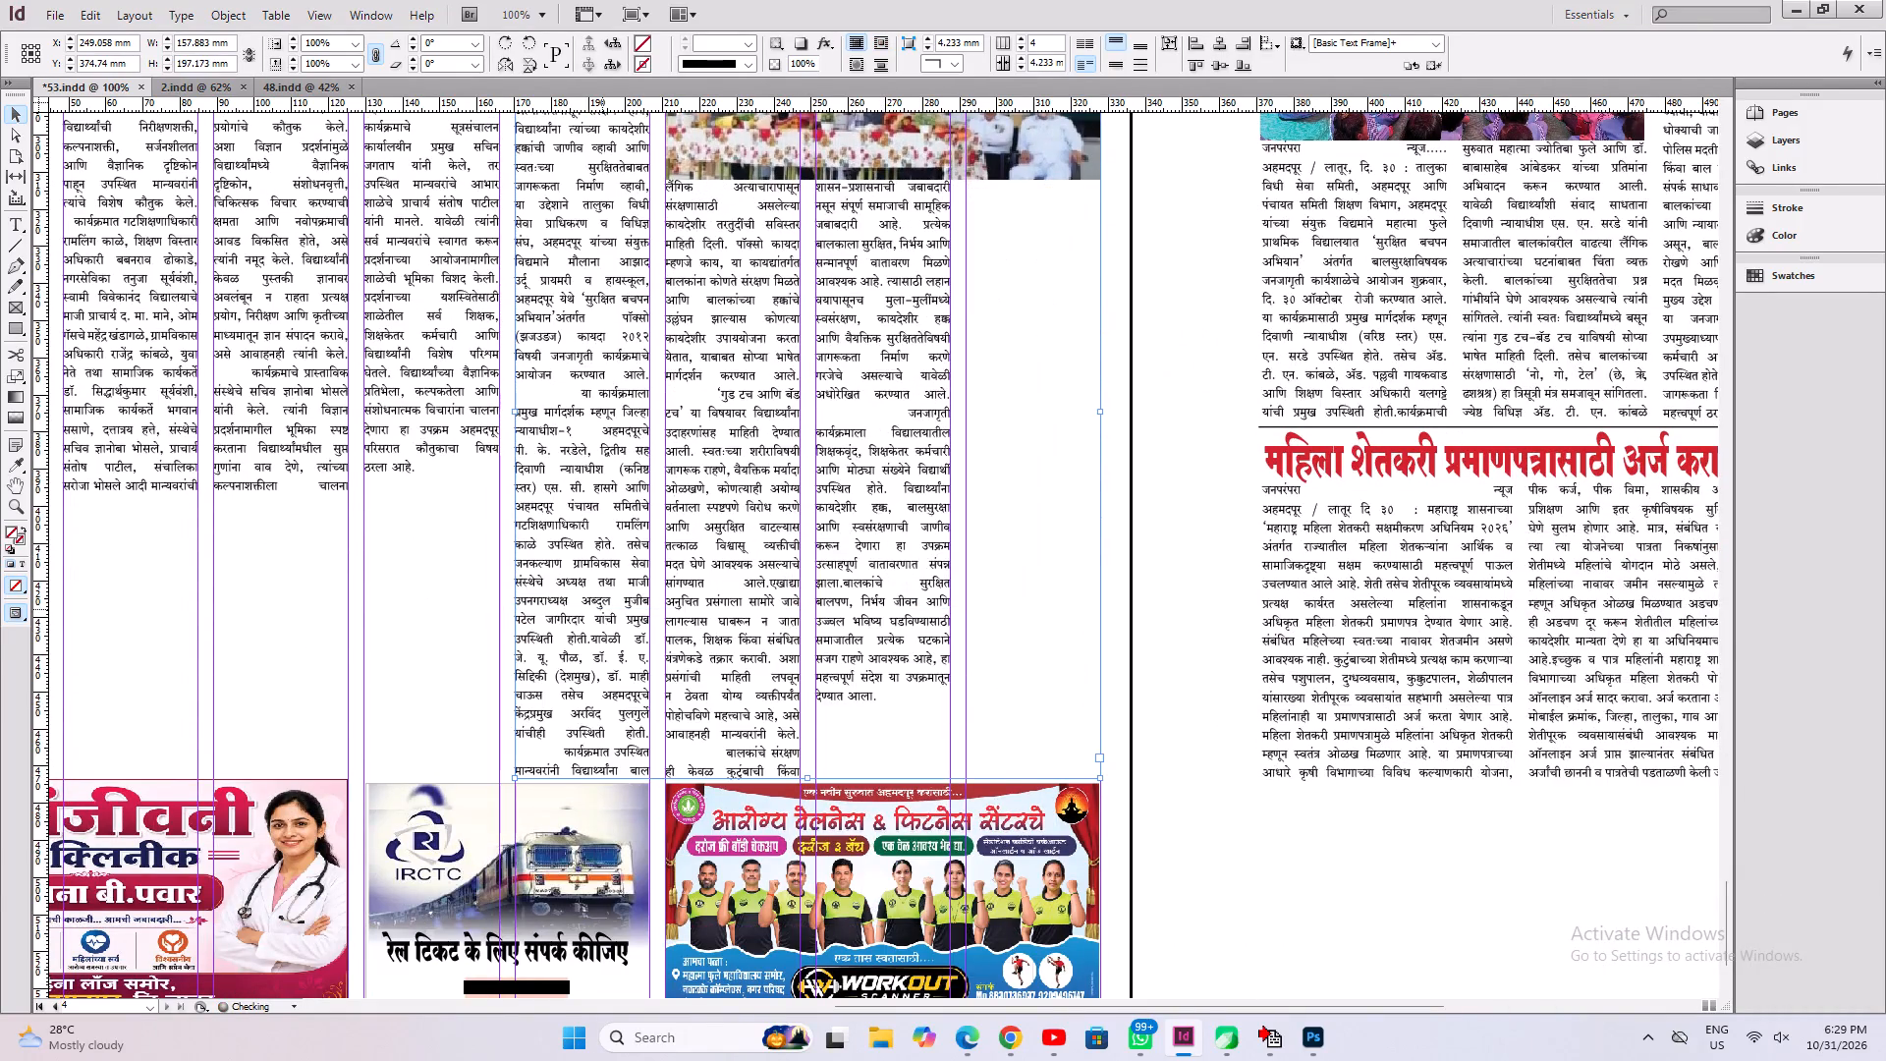
Fit the whole of page 4 in view, save document 53 and leave nothing selected.
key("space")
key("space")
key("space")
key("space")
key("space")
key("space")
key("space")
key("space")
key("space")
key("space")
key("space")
left_click_drag(244, 596, 615, 614)
left_click(494, 665)
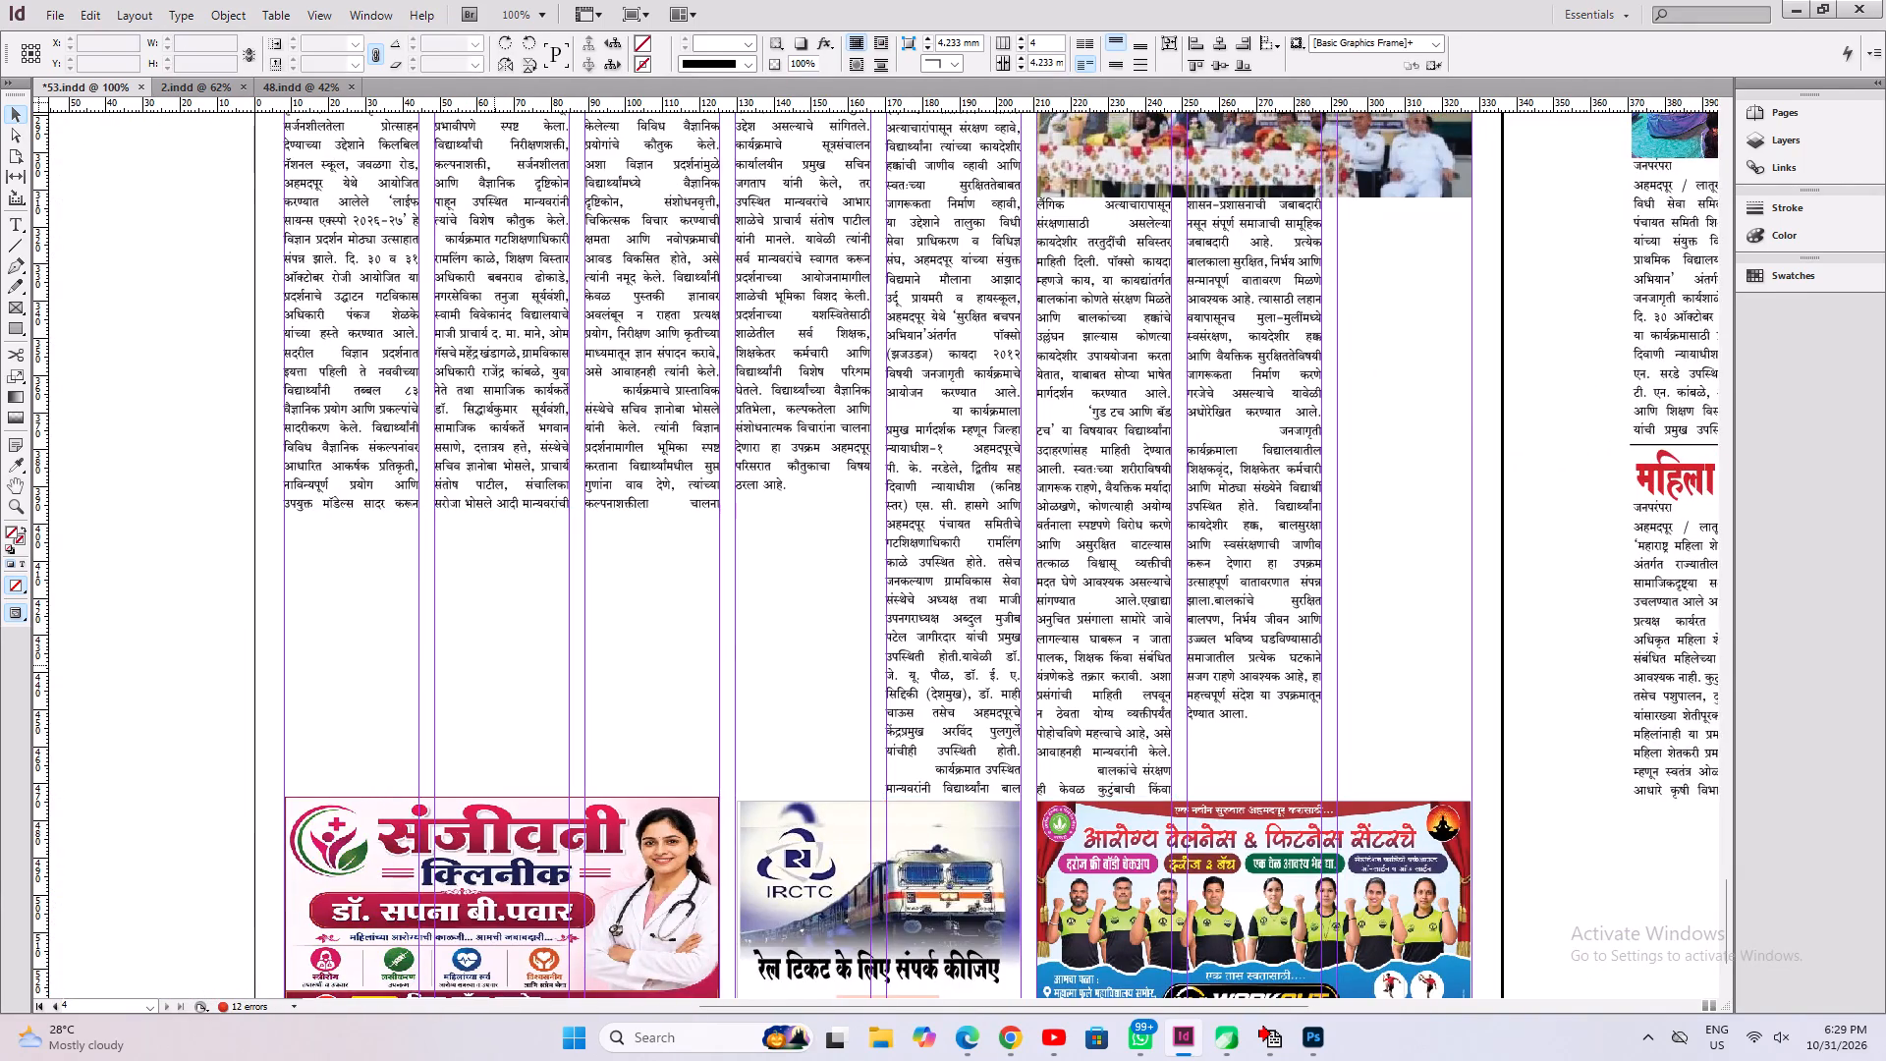
key("ctrl+s")
key("ctrl+s")
key("ctrl+0")
key("ctrl+a")
key("ctrl+s")
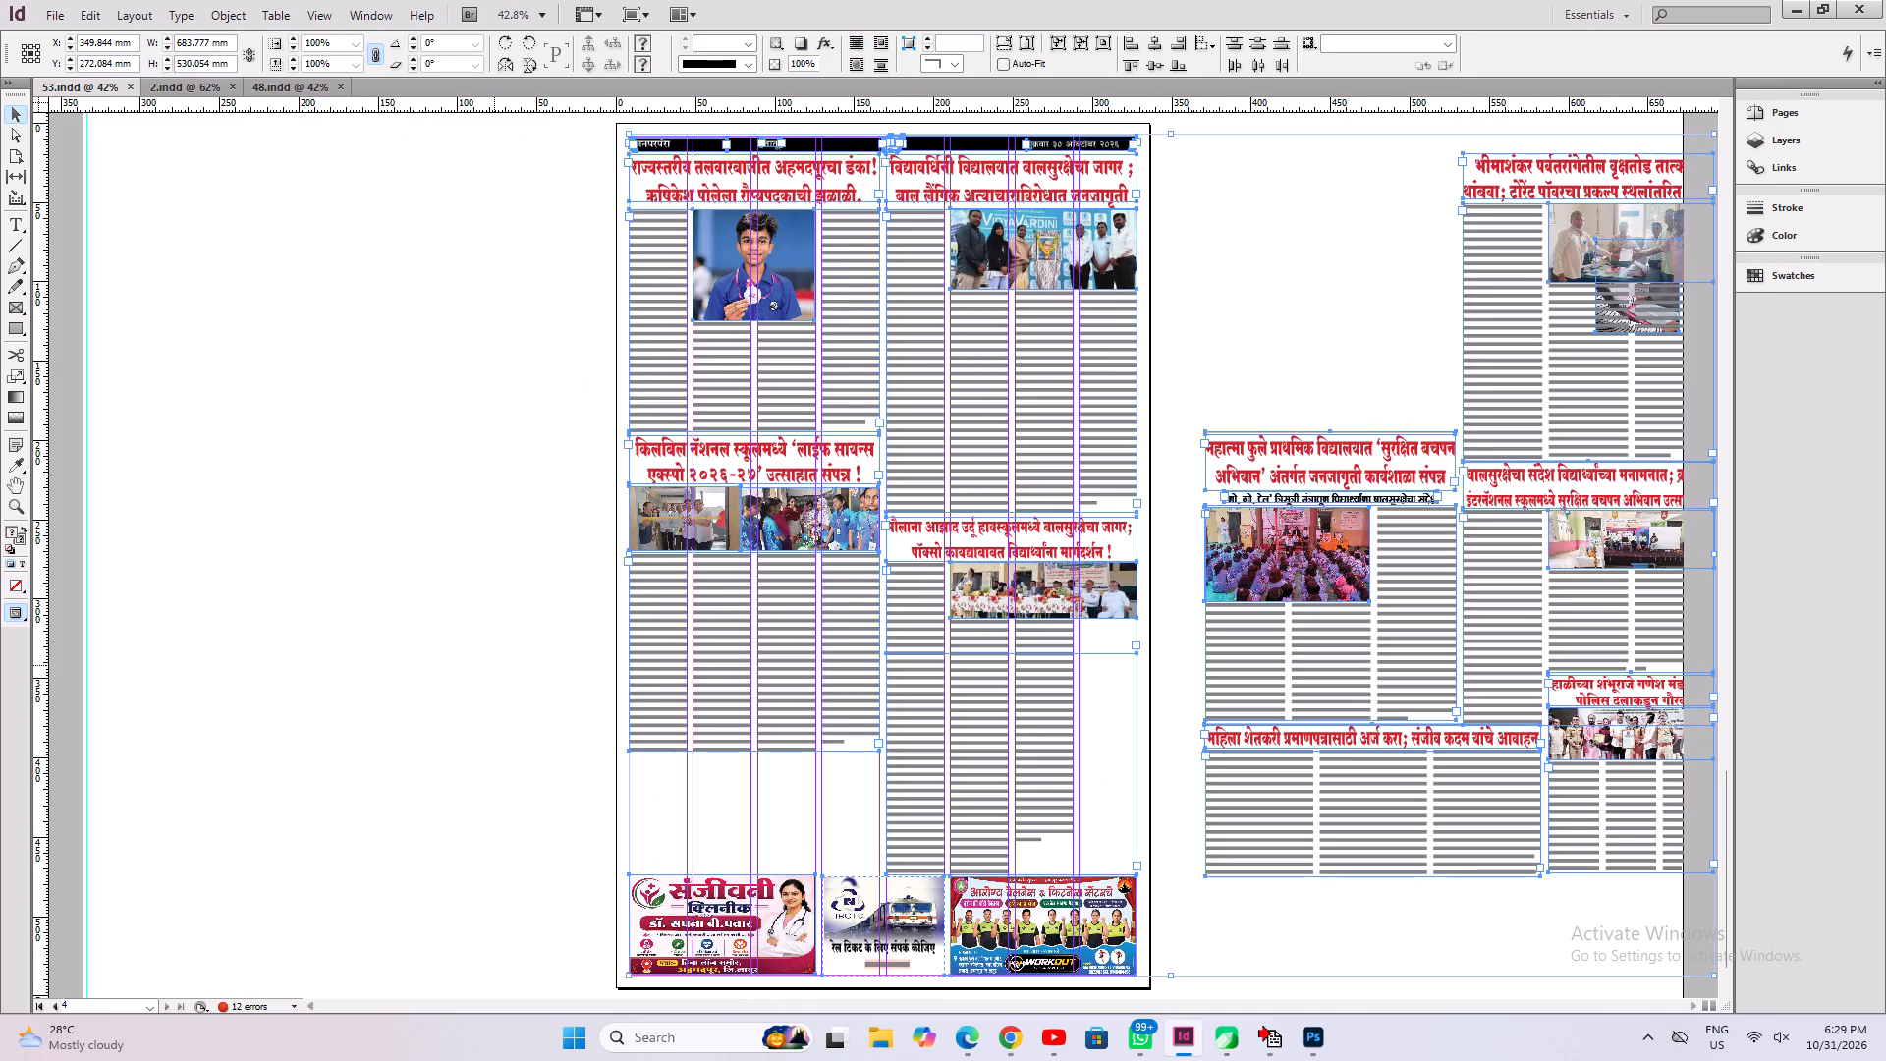
left_click(303, 627)
key("ctrl+a")
key("ctrl+s")
left_click(303, 627, "ctrl")
key("ctrl+s")
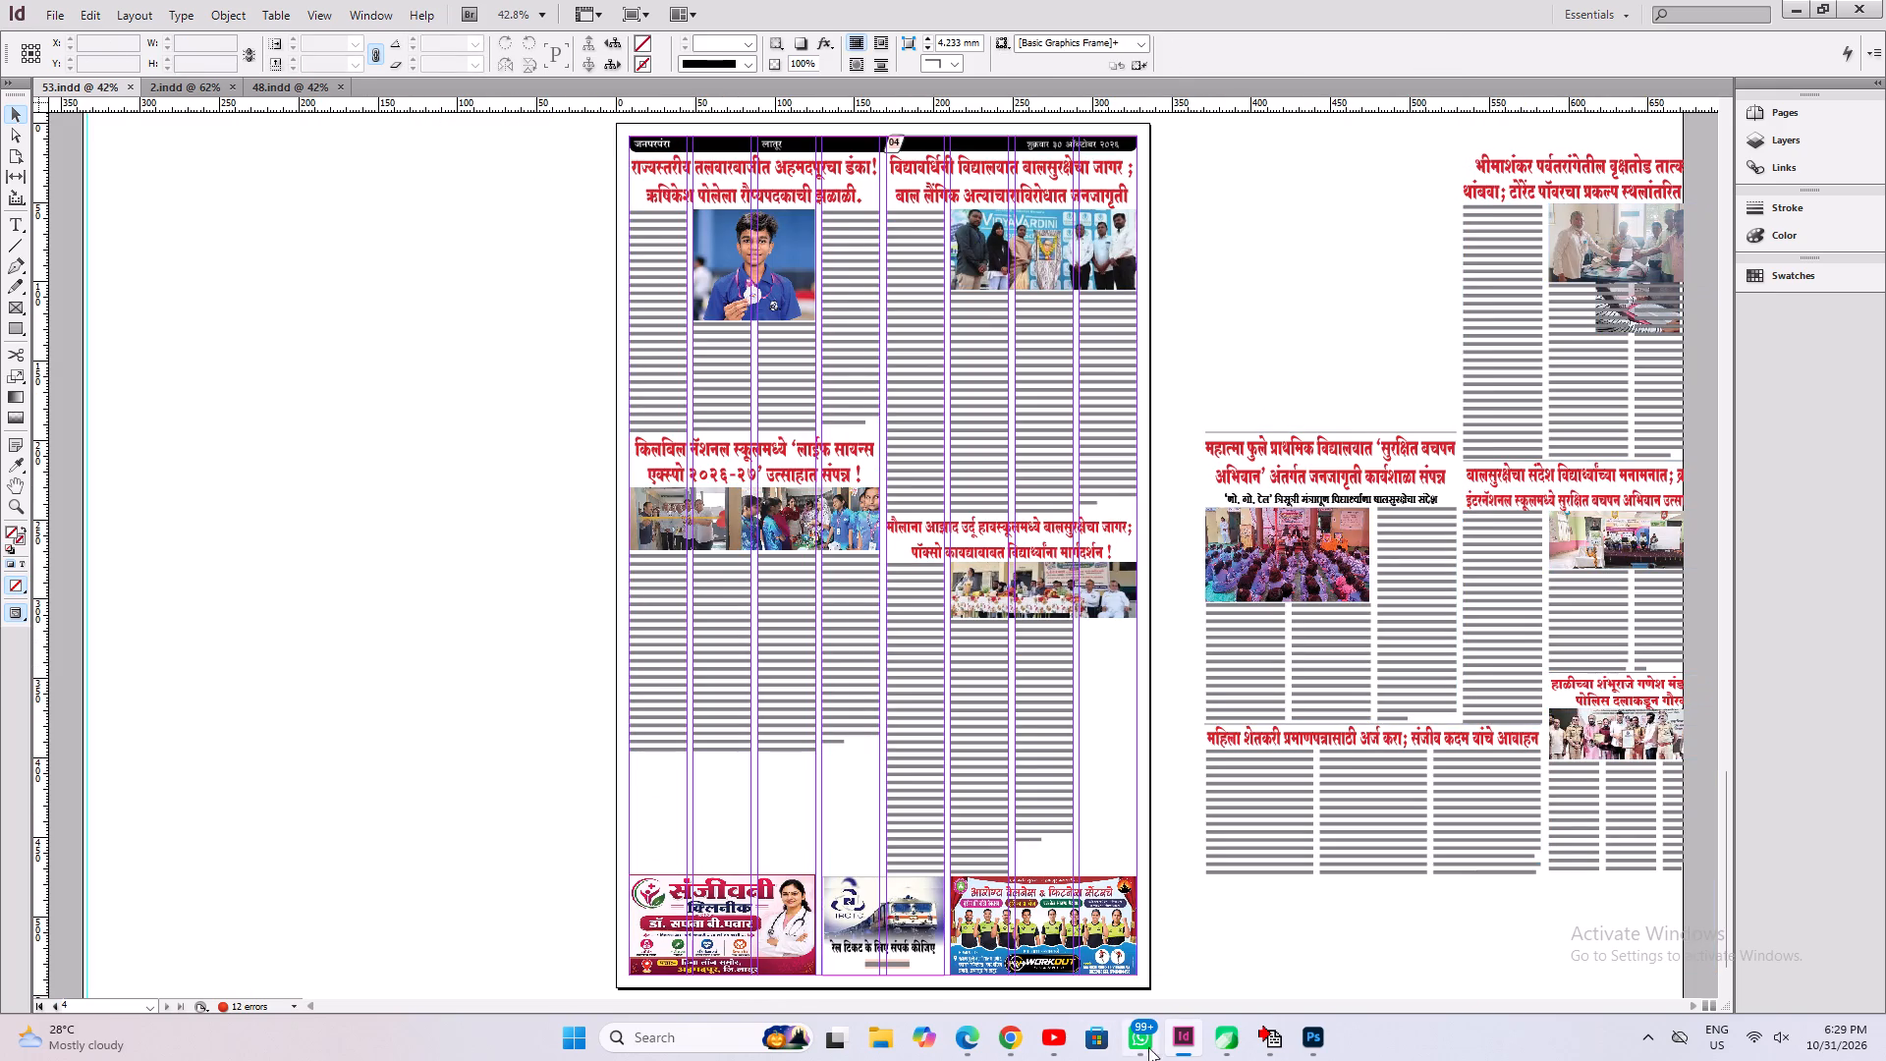
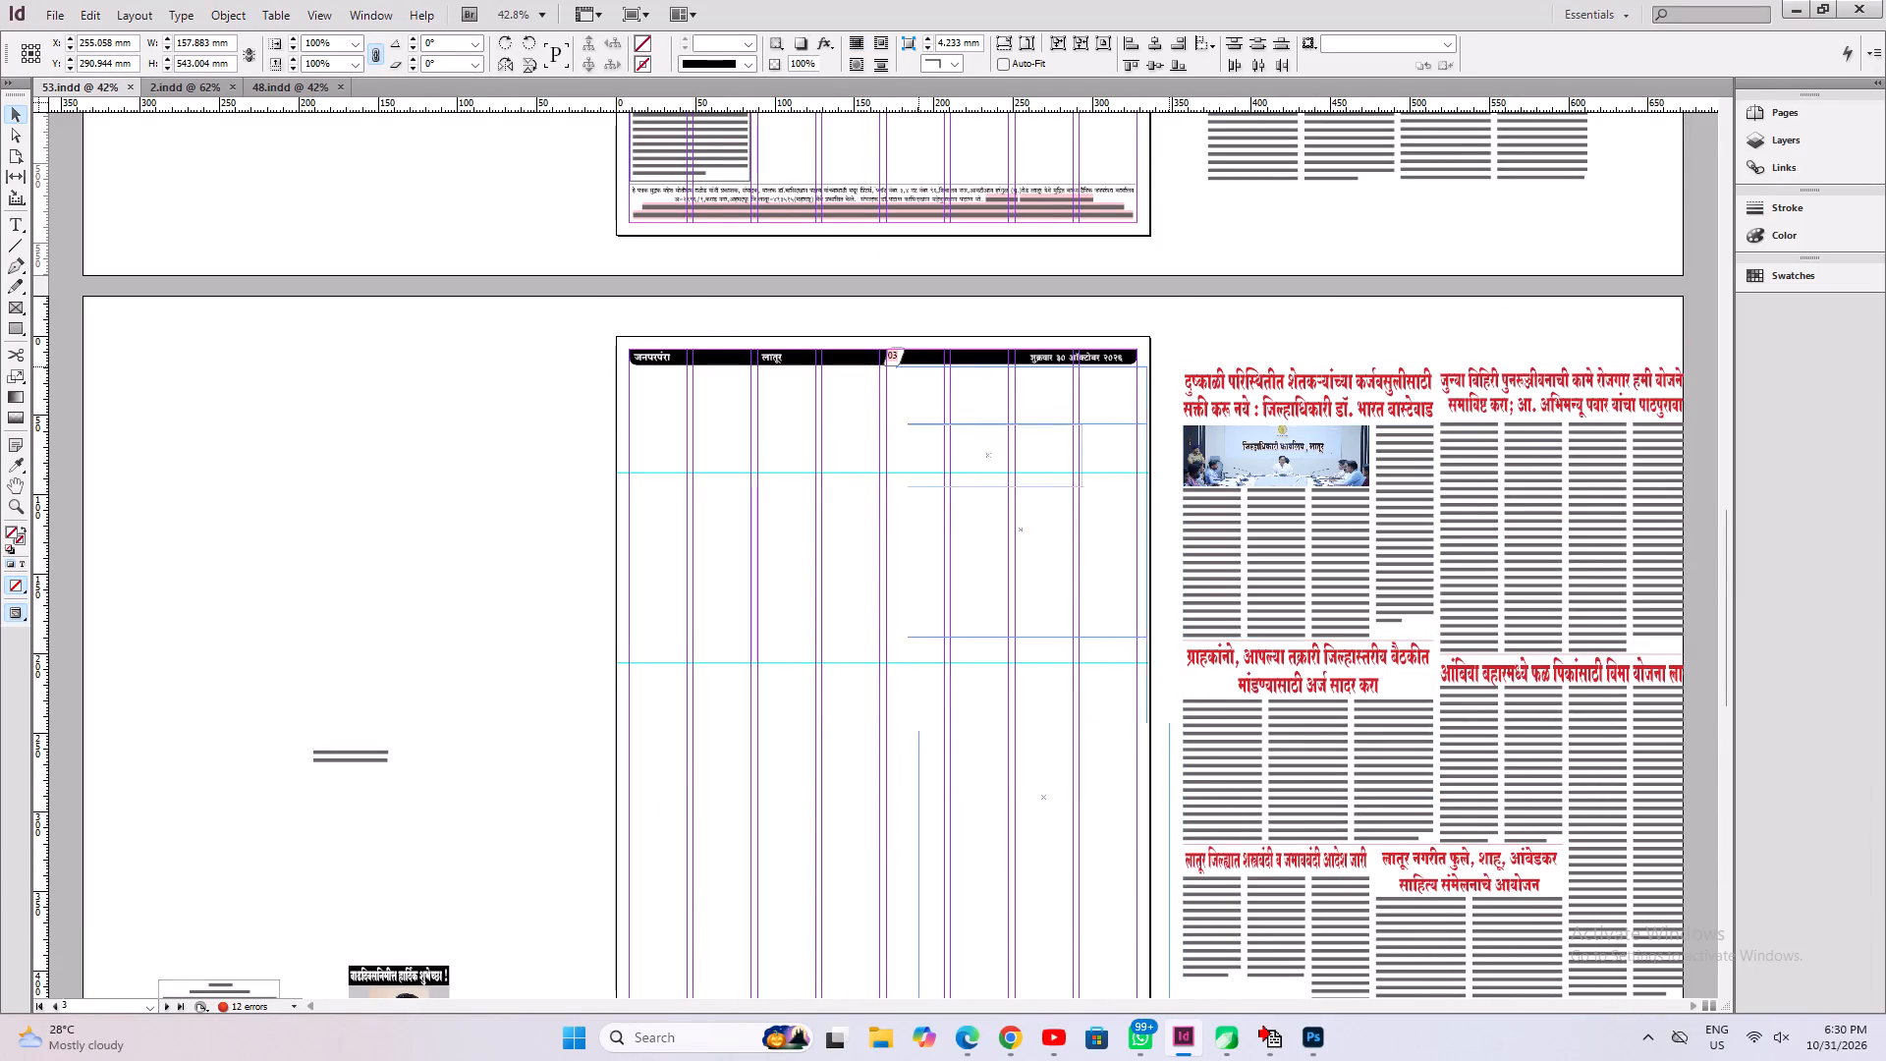
Move the collector's loan-recovery story, with its headline, photo and text, from the pasteboard into the first four columns at the top of page 3.
left_click_drag(1009, 642, 756, 675, "shift")
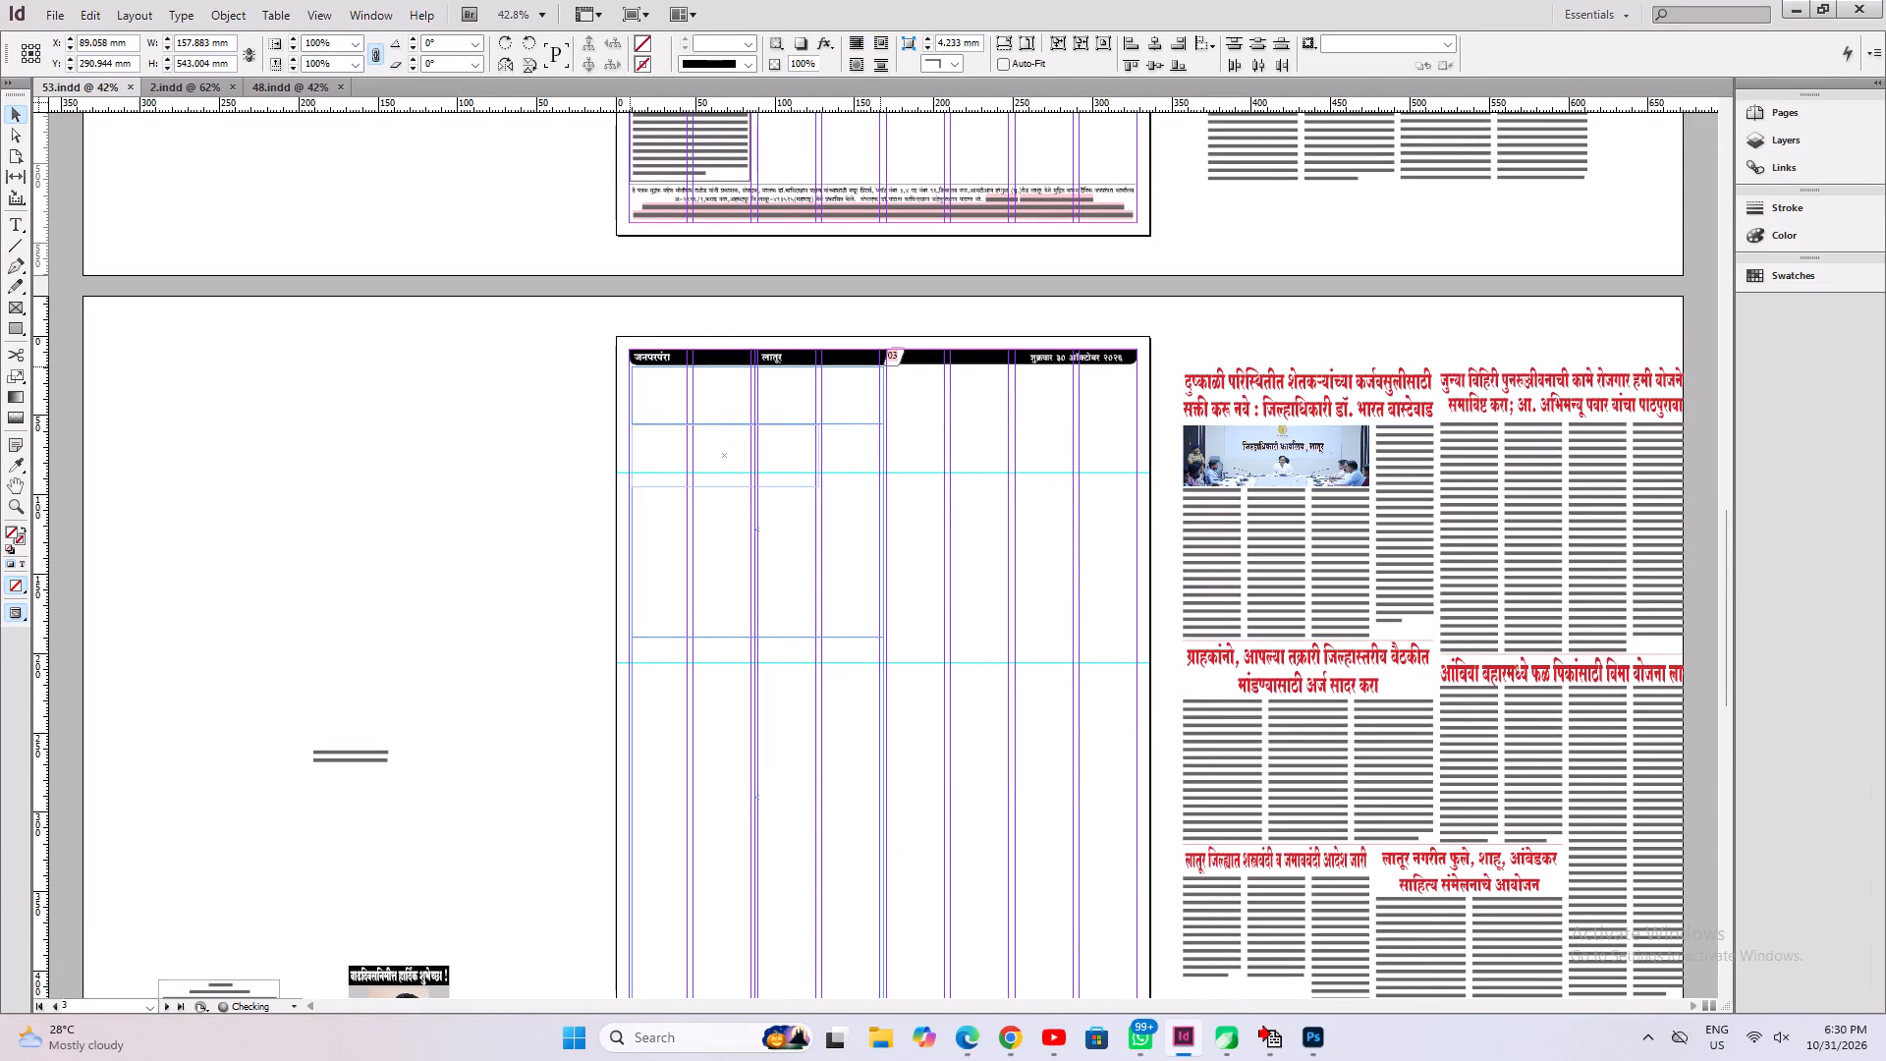
left_click_drag(756, 675, 754, 677, "shift")
left_click(986, 678)
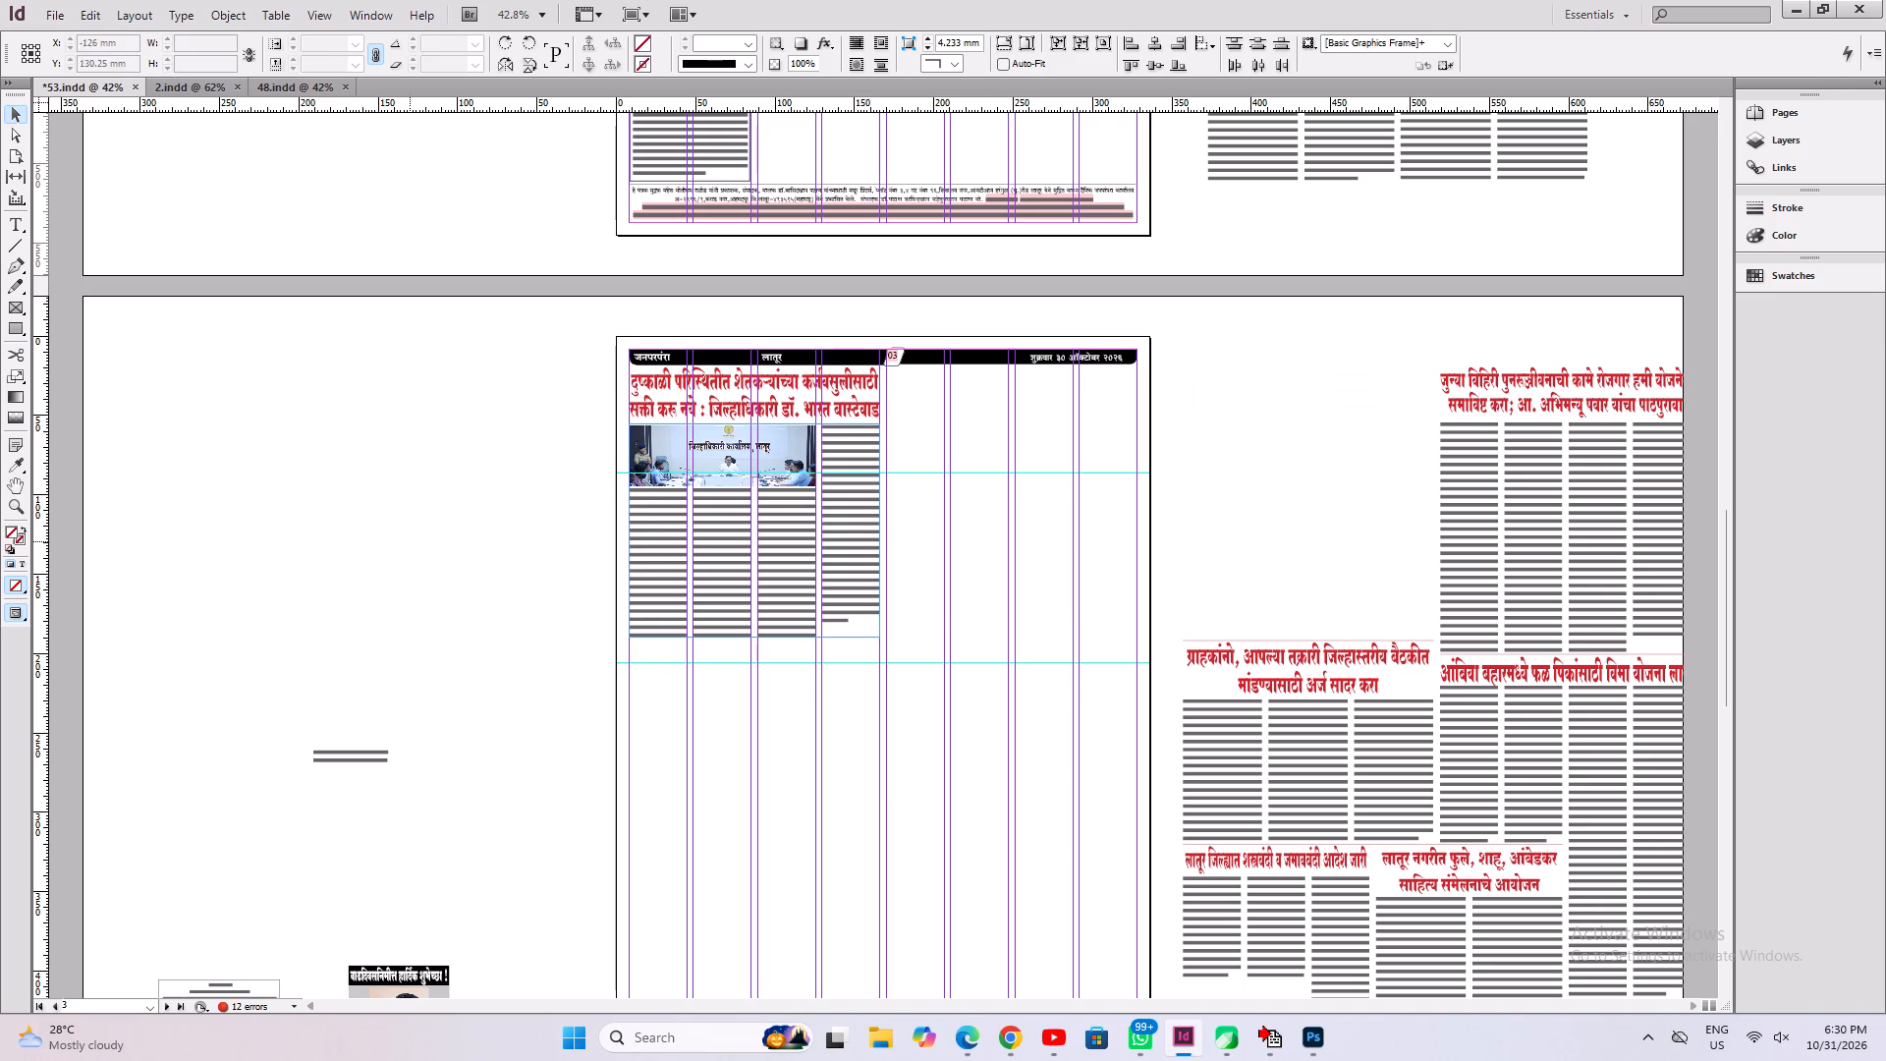
Create a text frame on the pasteboard beside page 3's masthead and paste the copied Ganesh mandal story into it.
left_click(410, 541)
left_click(16, 215)
left_click_drag(324, 349, 565, 666)
key("ctrl+v")
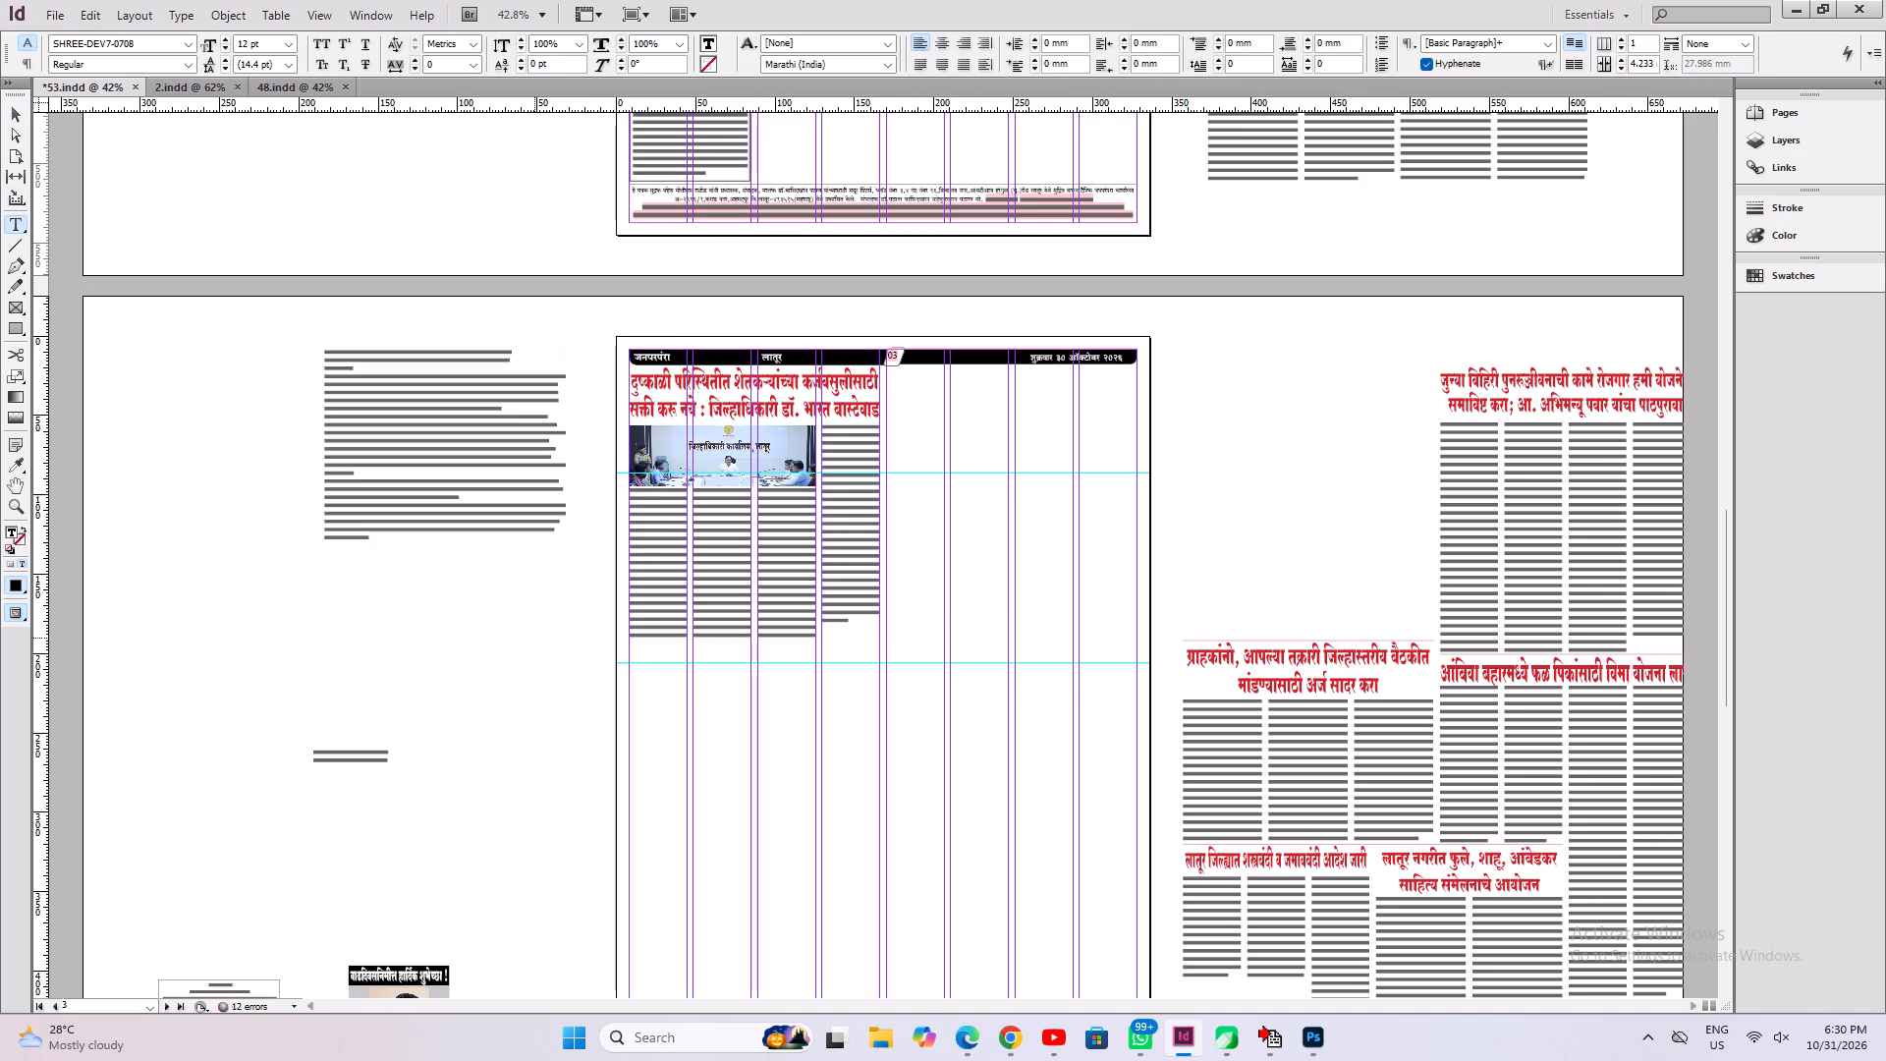
Cut the first headline line, from 'रक्तदानातून जीवनदान' to 'पोलिसांकडून गौरव', out of the pasted story.
key("ctrl+1")
left_click_drag(834, 366, 777, 841, "alt")
left_click(1011, 597)
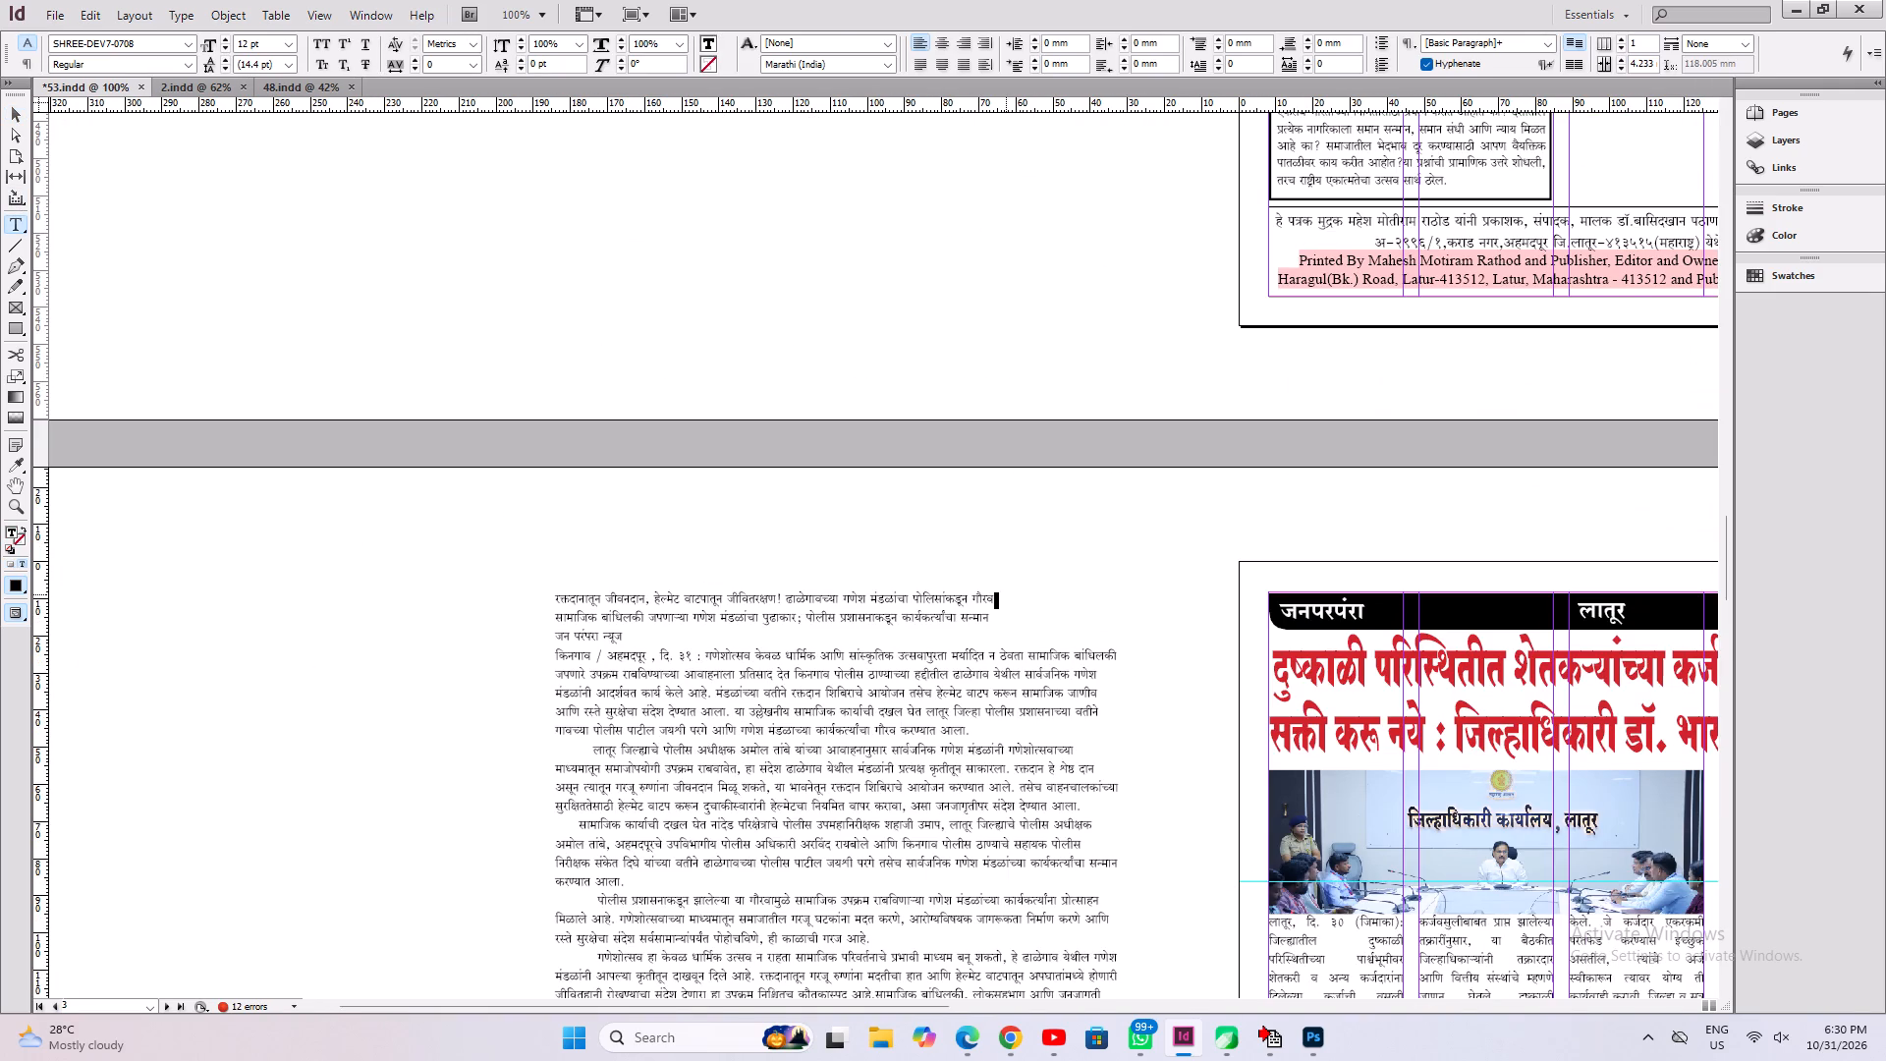
key("ctrl+x")
Replace the two-line red headline at the top of page 3 with the cut text, unformatted, and fit the frame to its content.
left_click_drag(1214, 709, 369, 596, "alt")
left_click(757, 584)
key("ctrl+a")
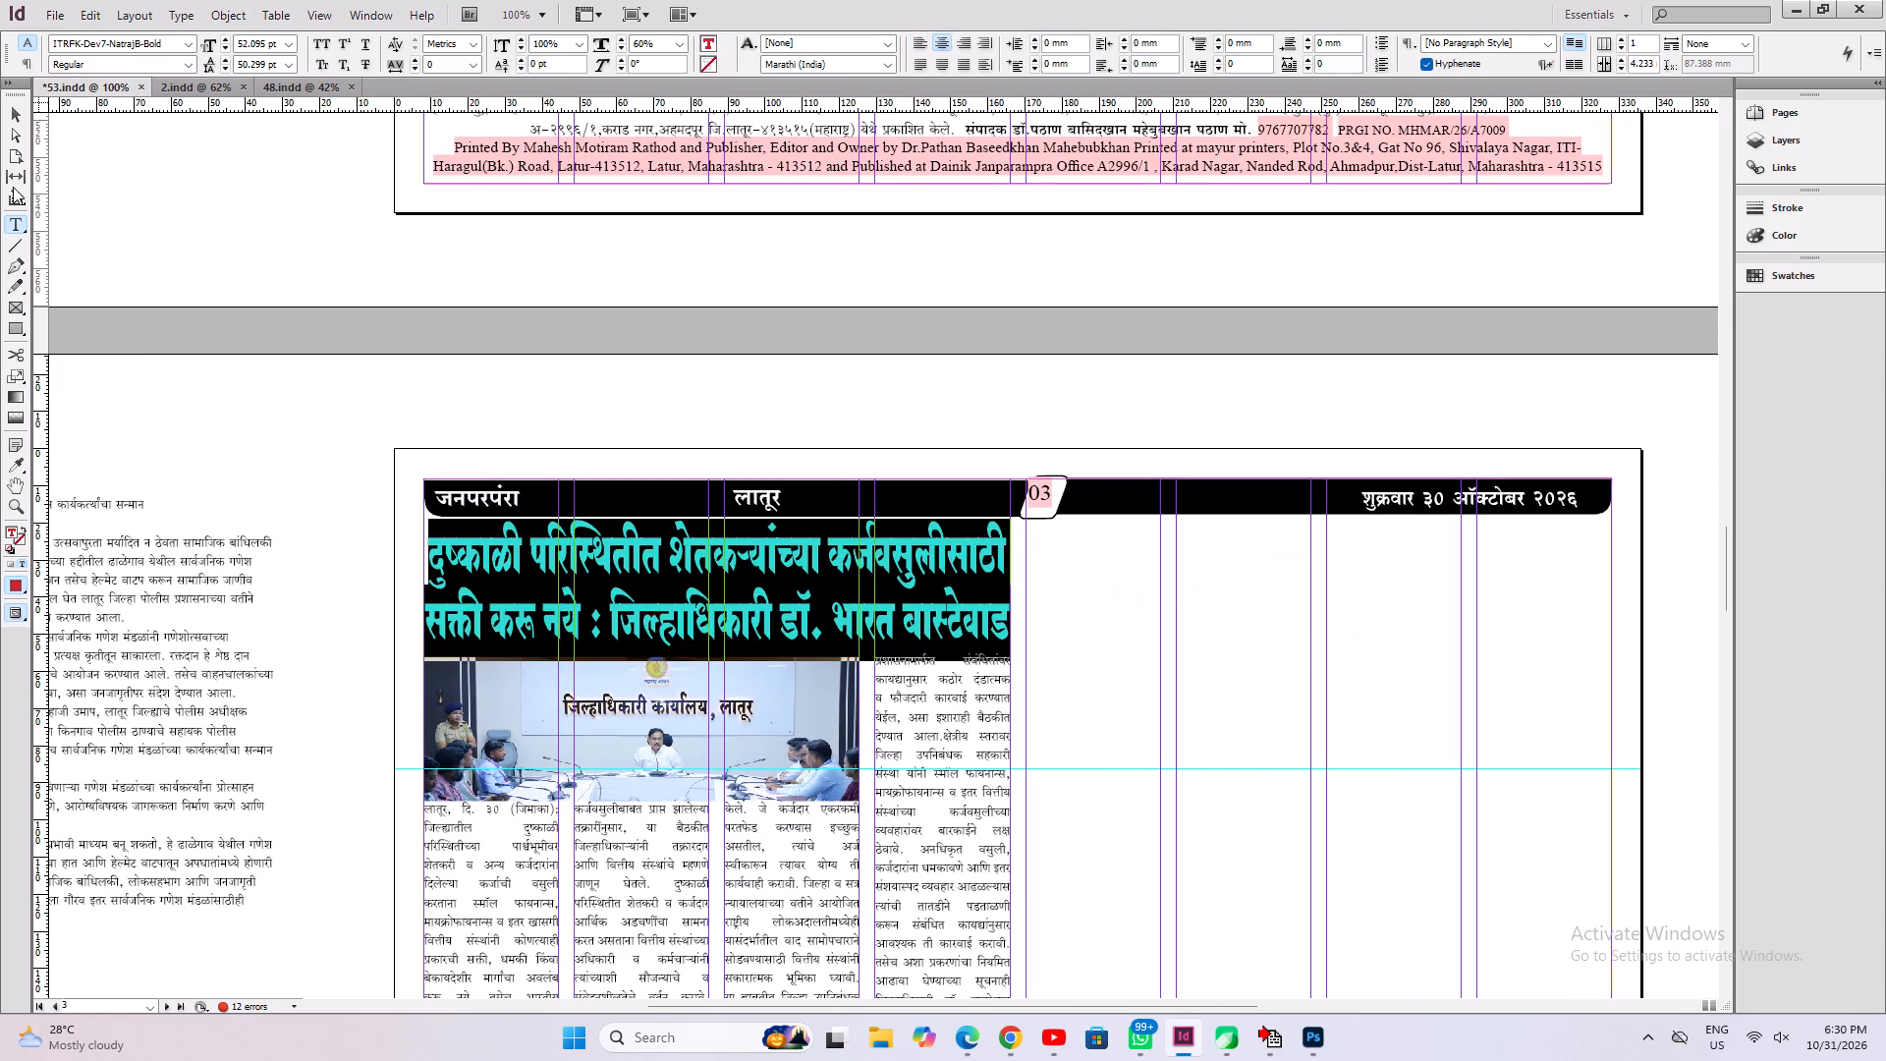
left_click(85, 16)
left_click(140, 156)
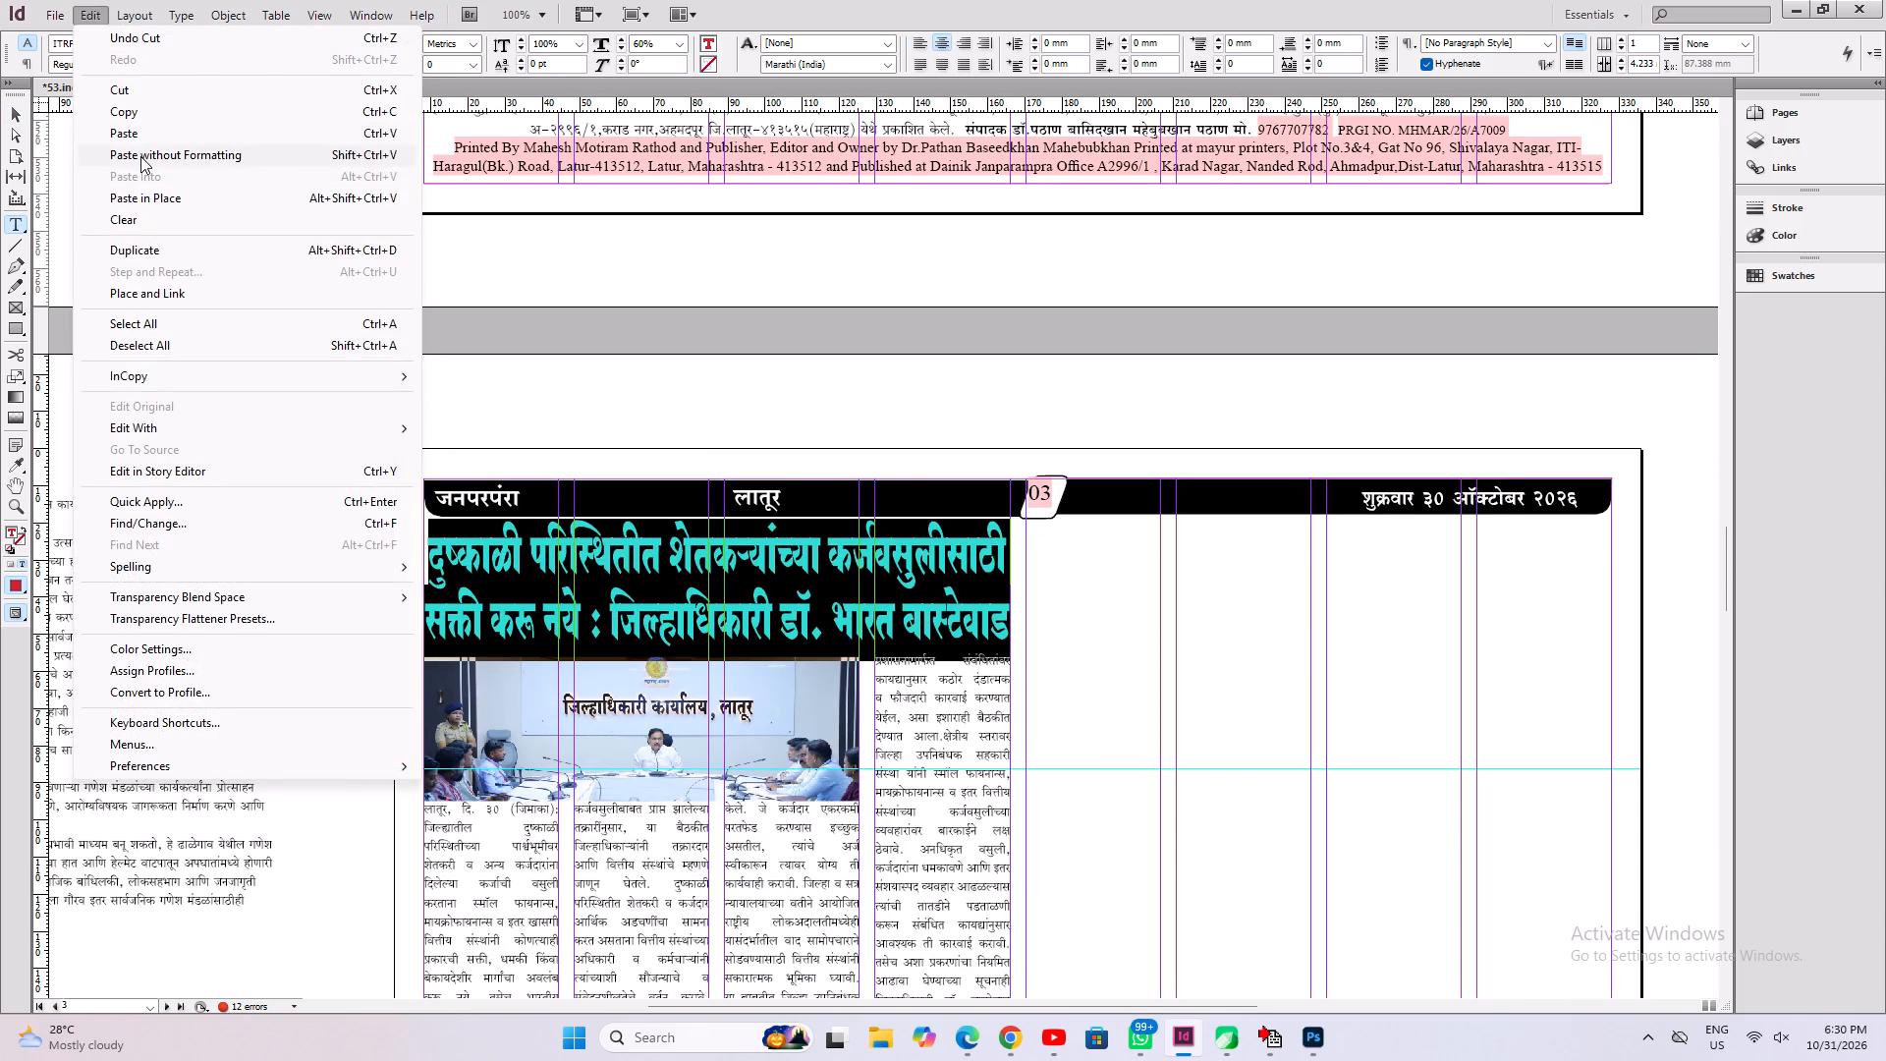
key("ctrl+alt+c")
Justify the new Ganesh mandal headline and set its font size to 50.095 pt so it fits on two lines.
key("ctrl+a")
key("ctrl+shift+j")
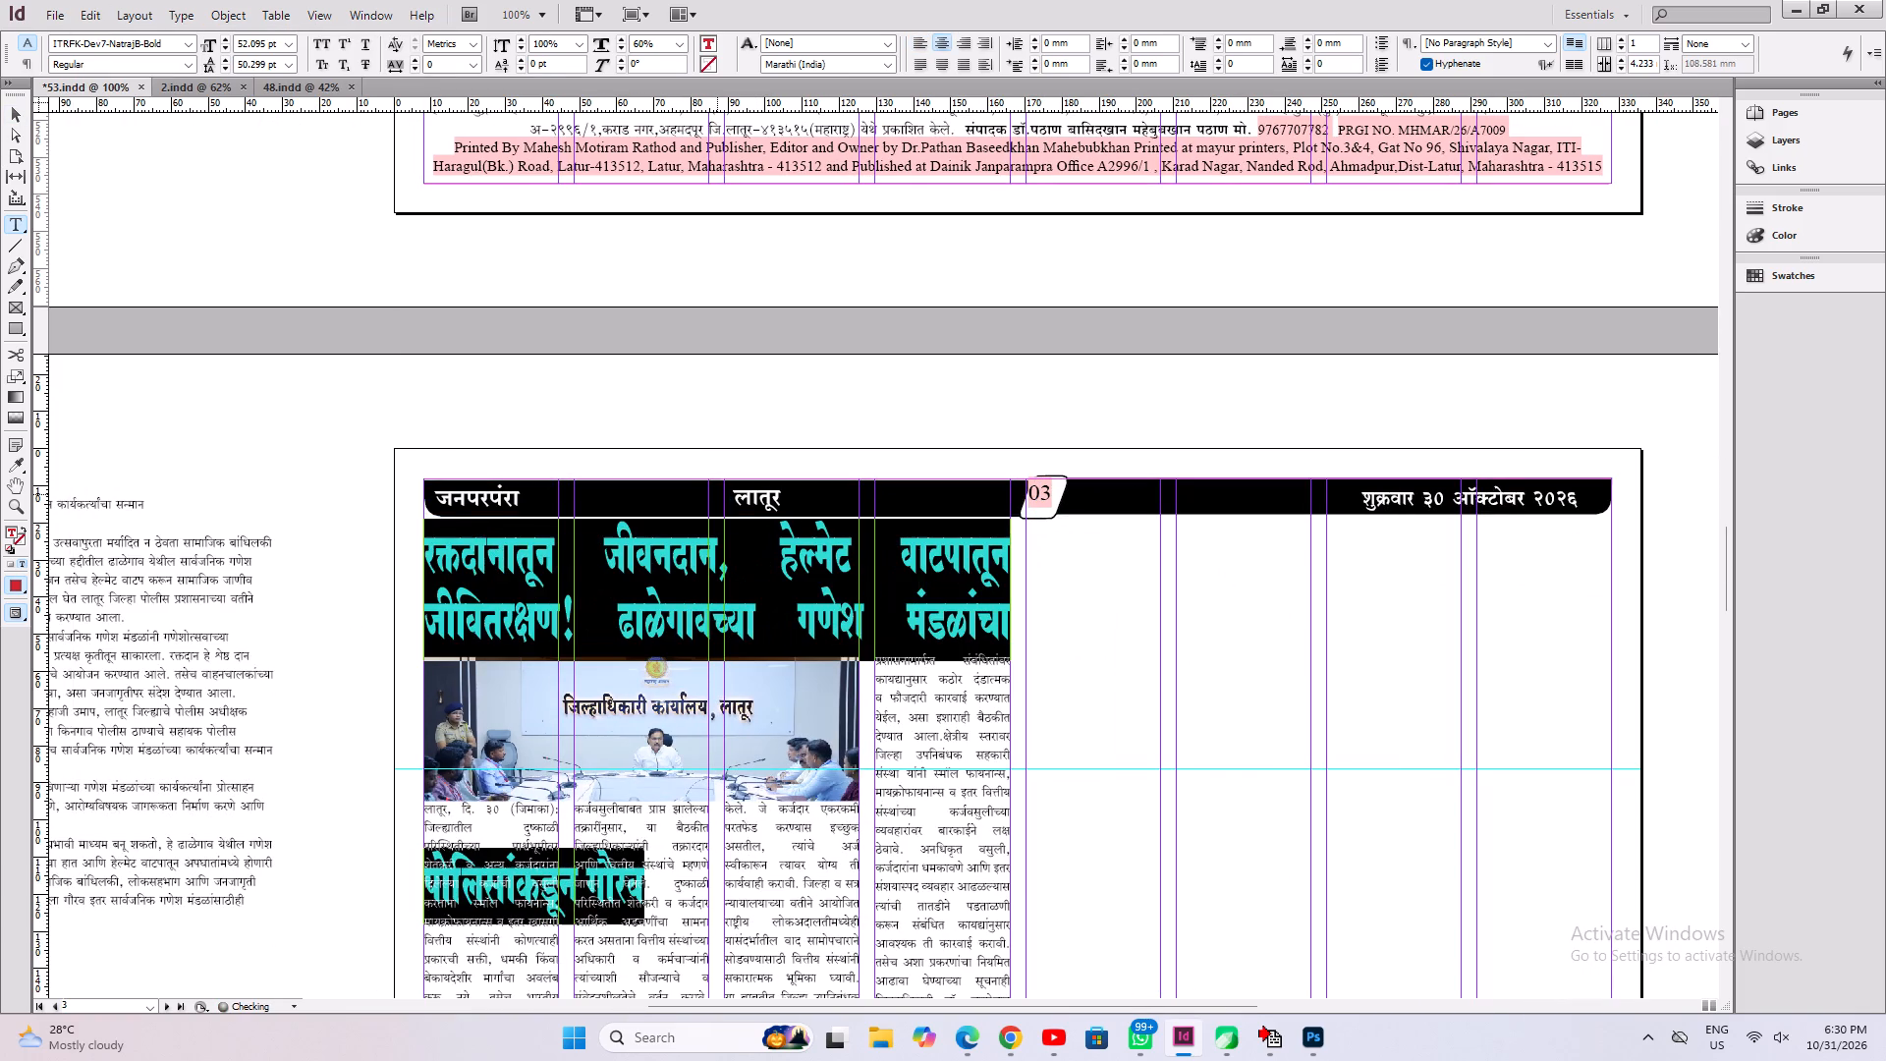
key("ctrl+shift+comma")
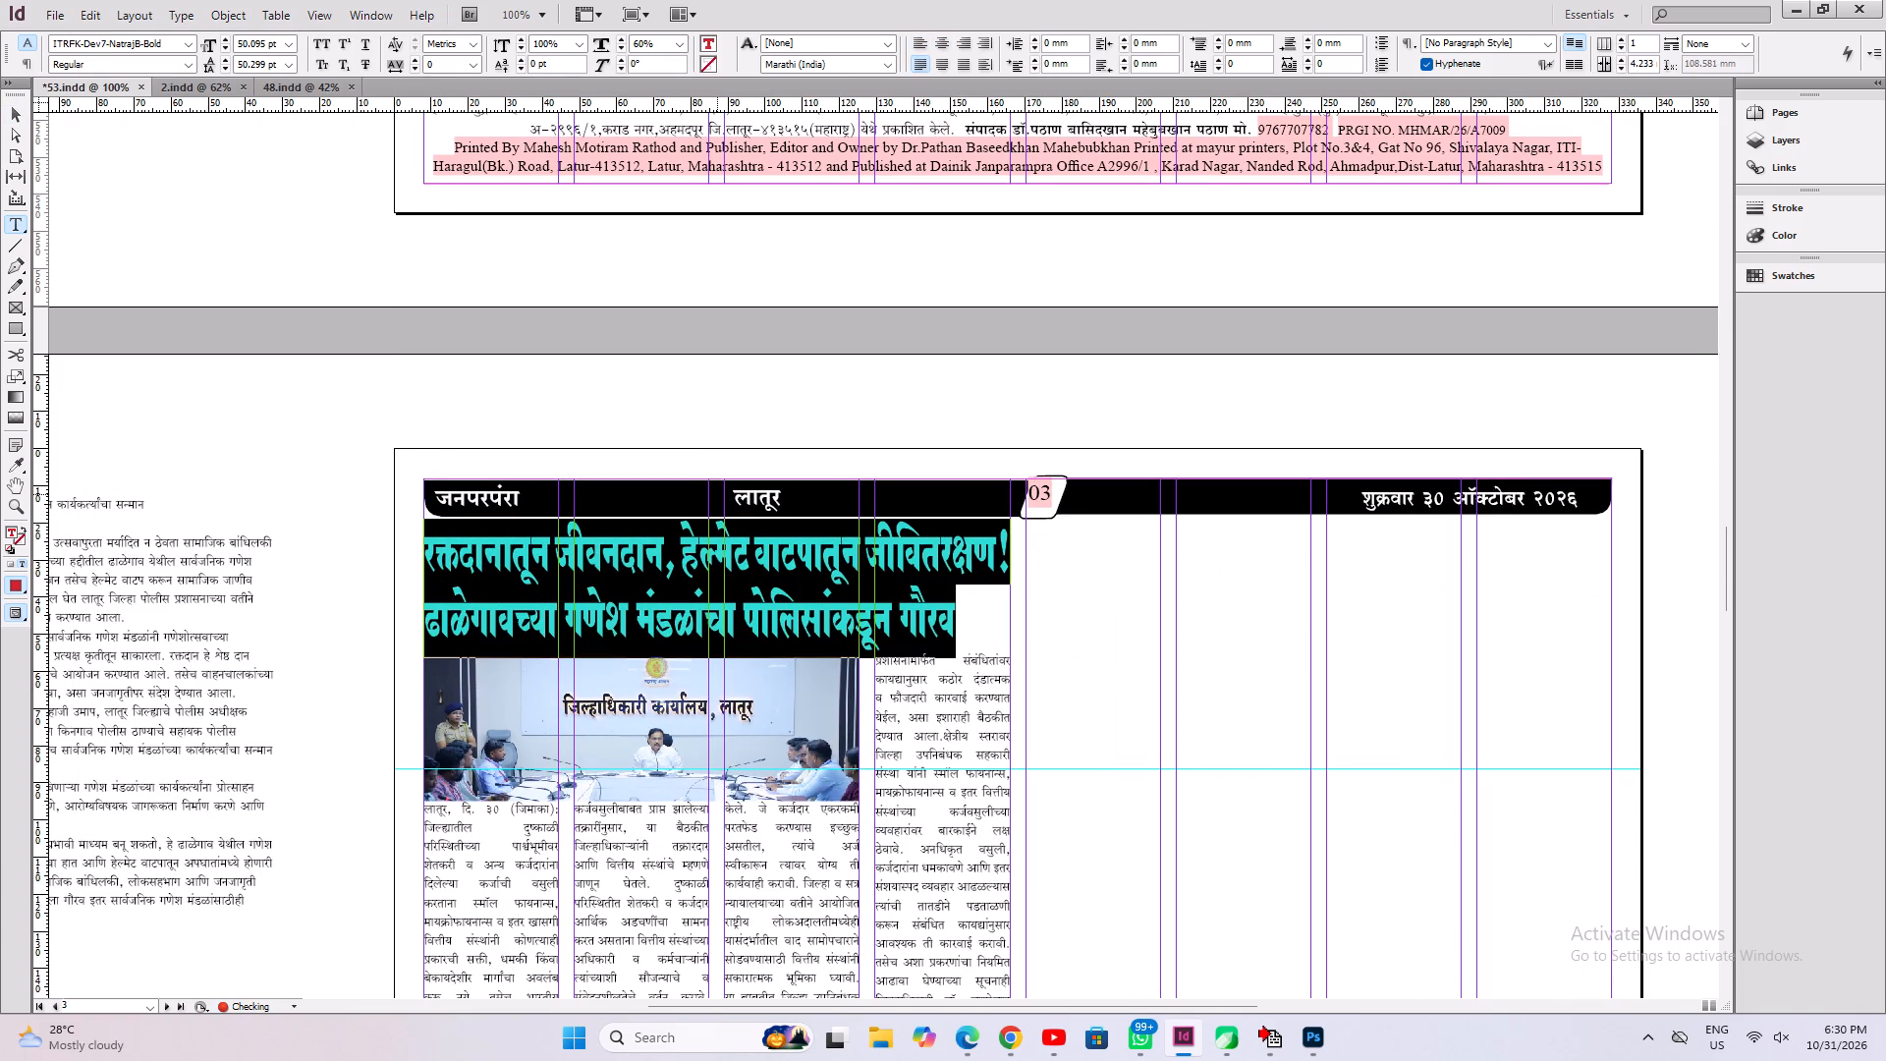
Centre-align the red two-line blood-donation and helmet headline on page 3 and save the document.
key("Left")
key("Right")
key("End")
key("Right")
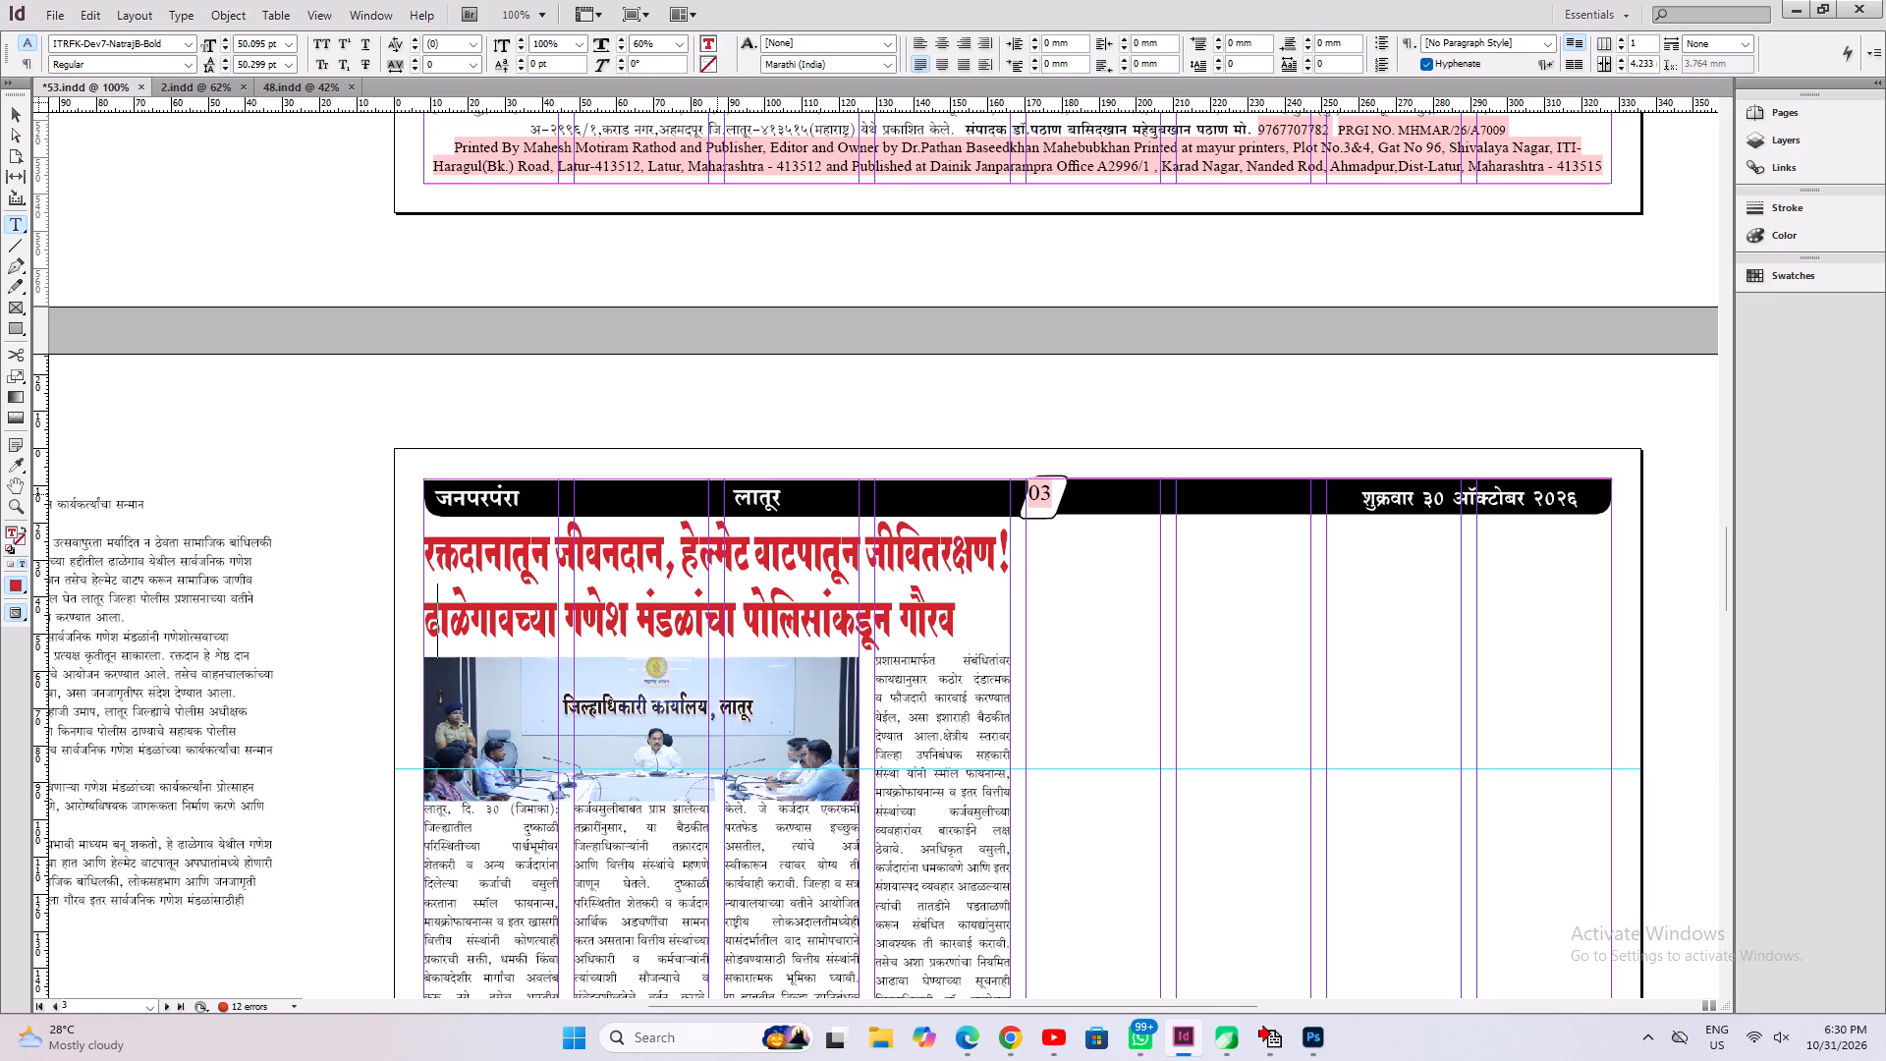
key("ctrl+shift+c")
key("ctrl+s")
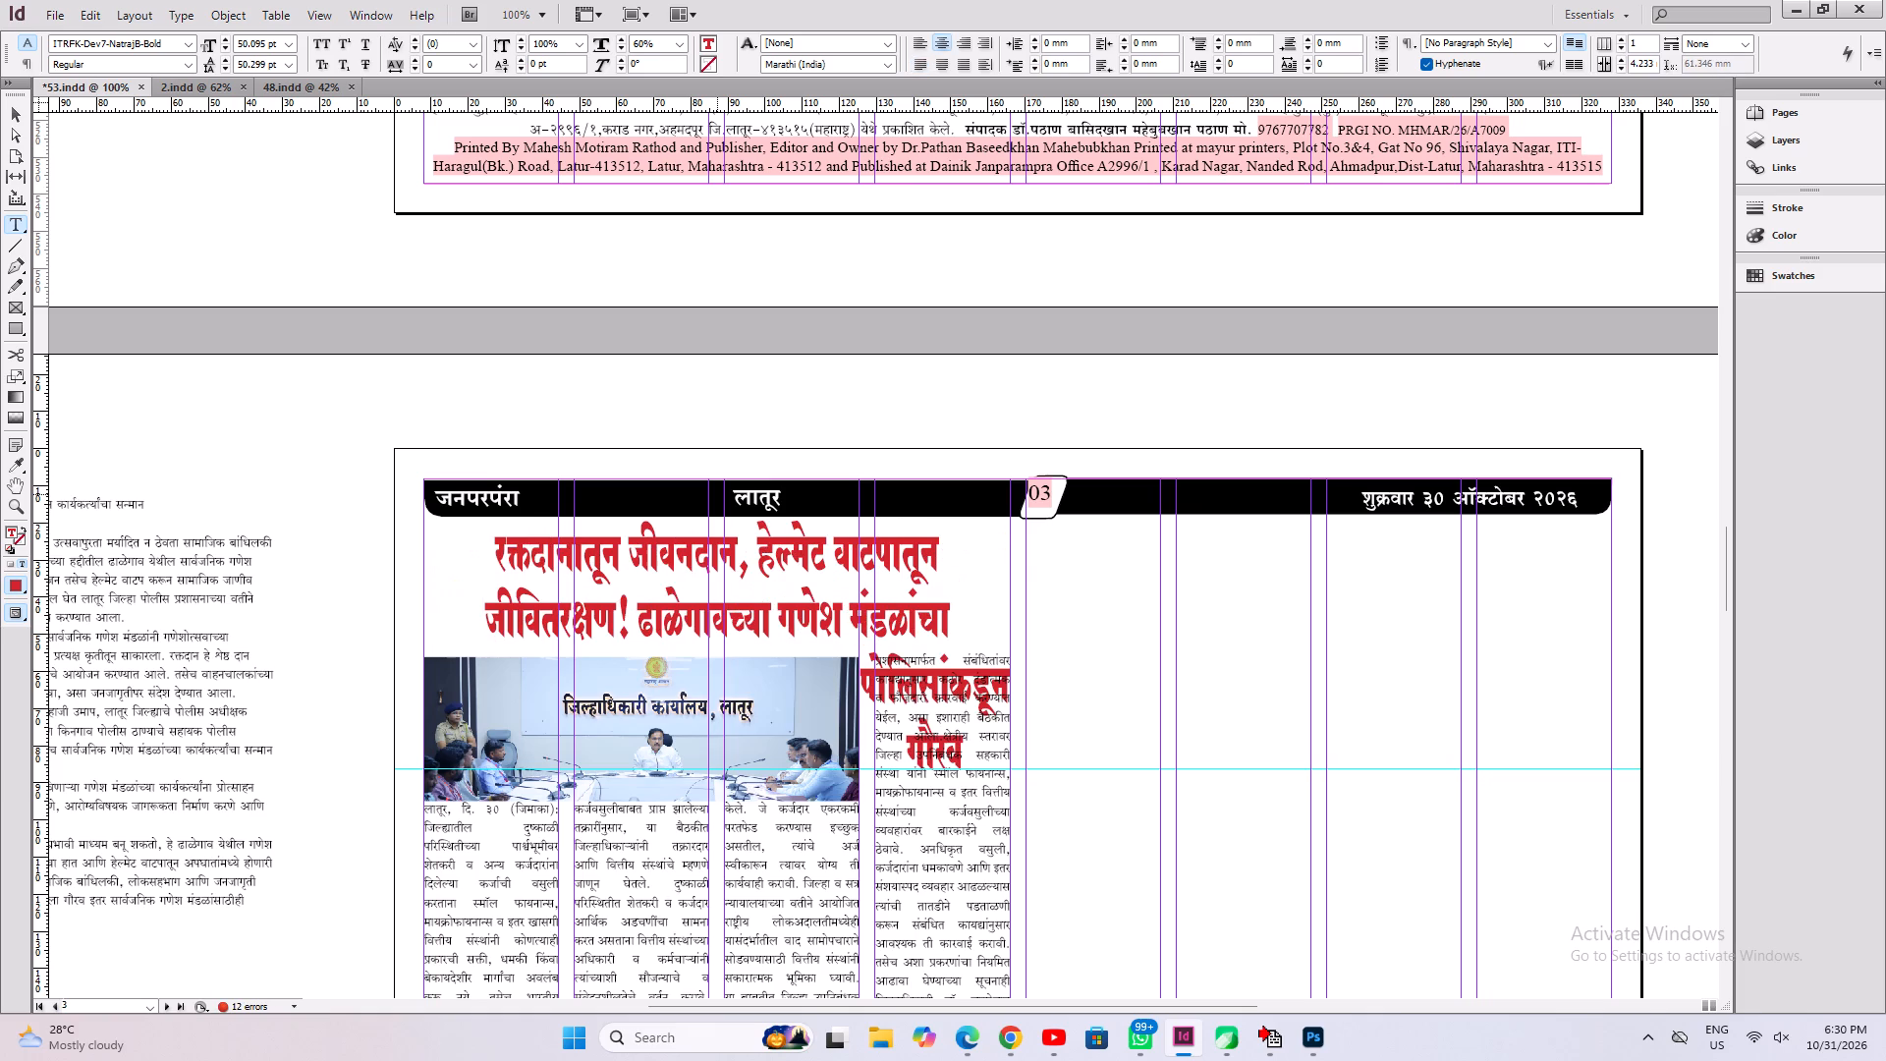
Delete the old district collector's office meeting photo below the page 3 headline.
left_click(14, 118)
left_click(454, 744, "ctrl")
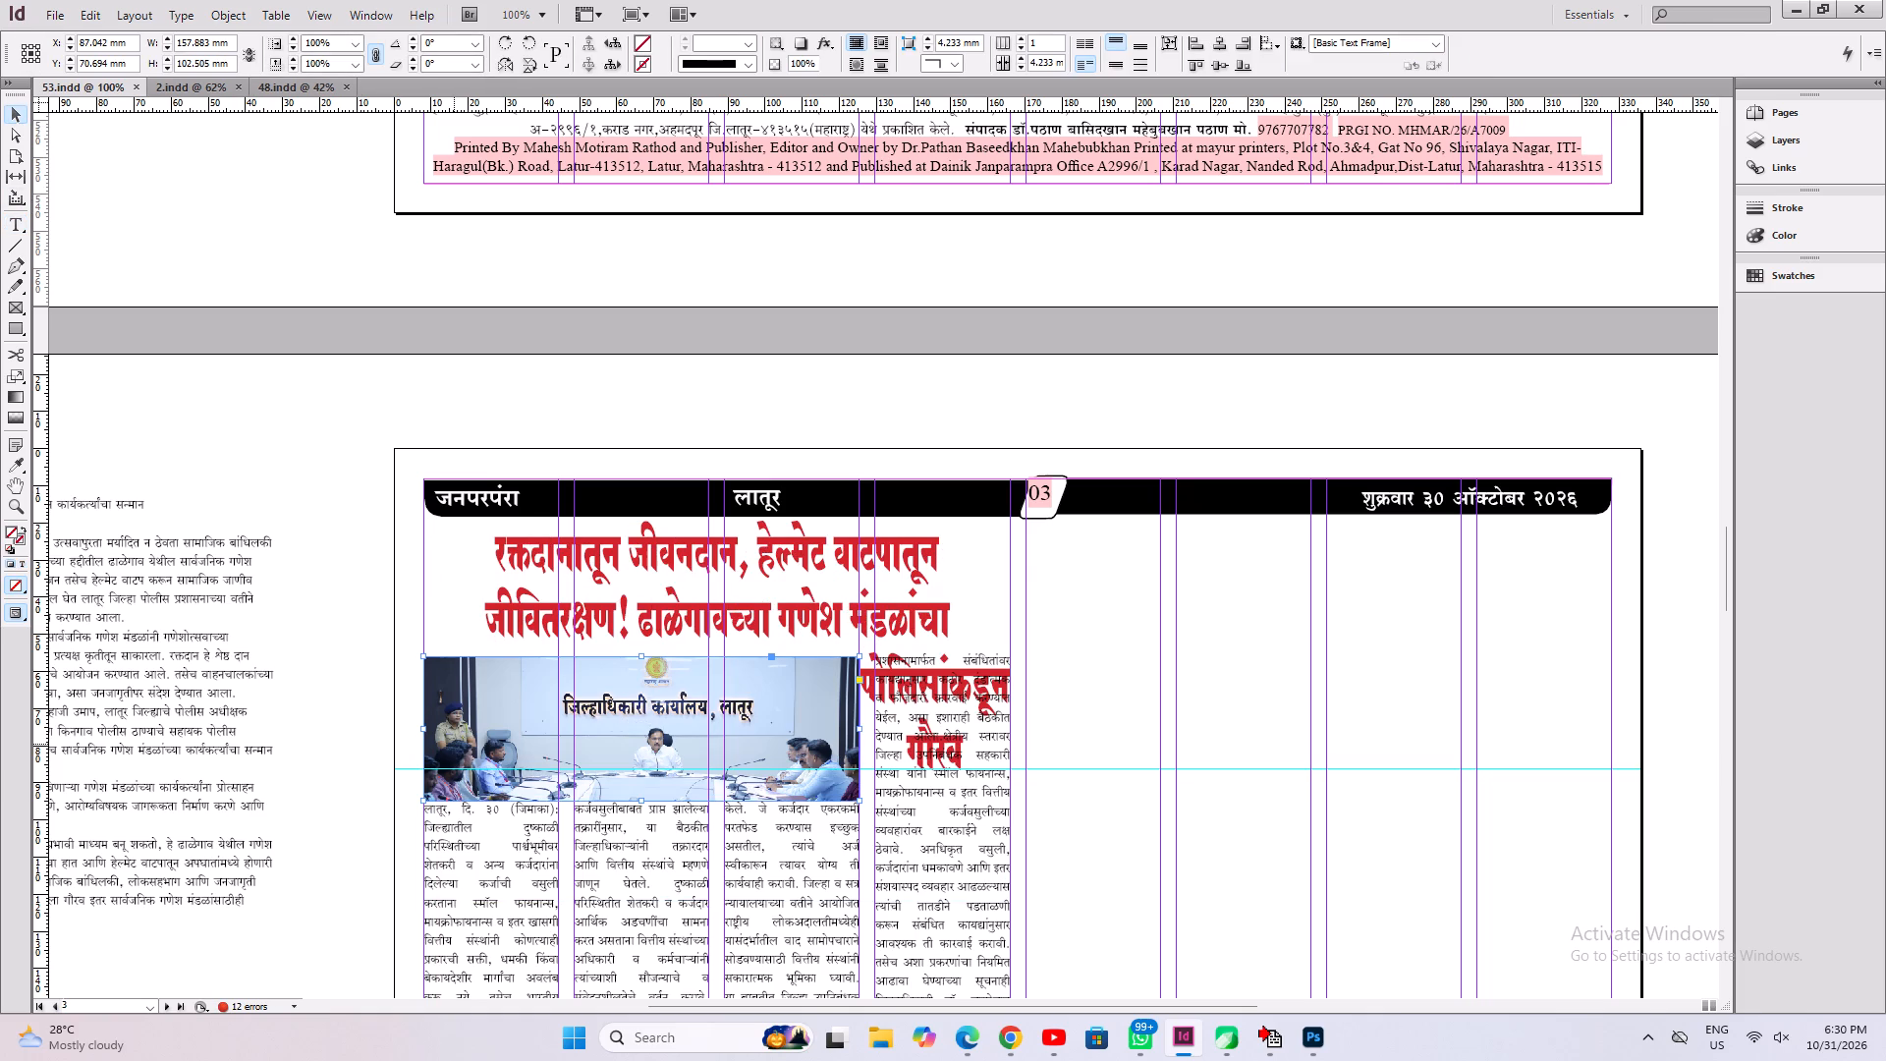
key("Delete")
Reduce the page 3 headline's text size one increment so it fits on two lines, and fit its frame to the content.
left_click(567, 558)
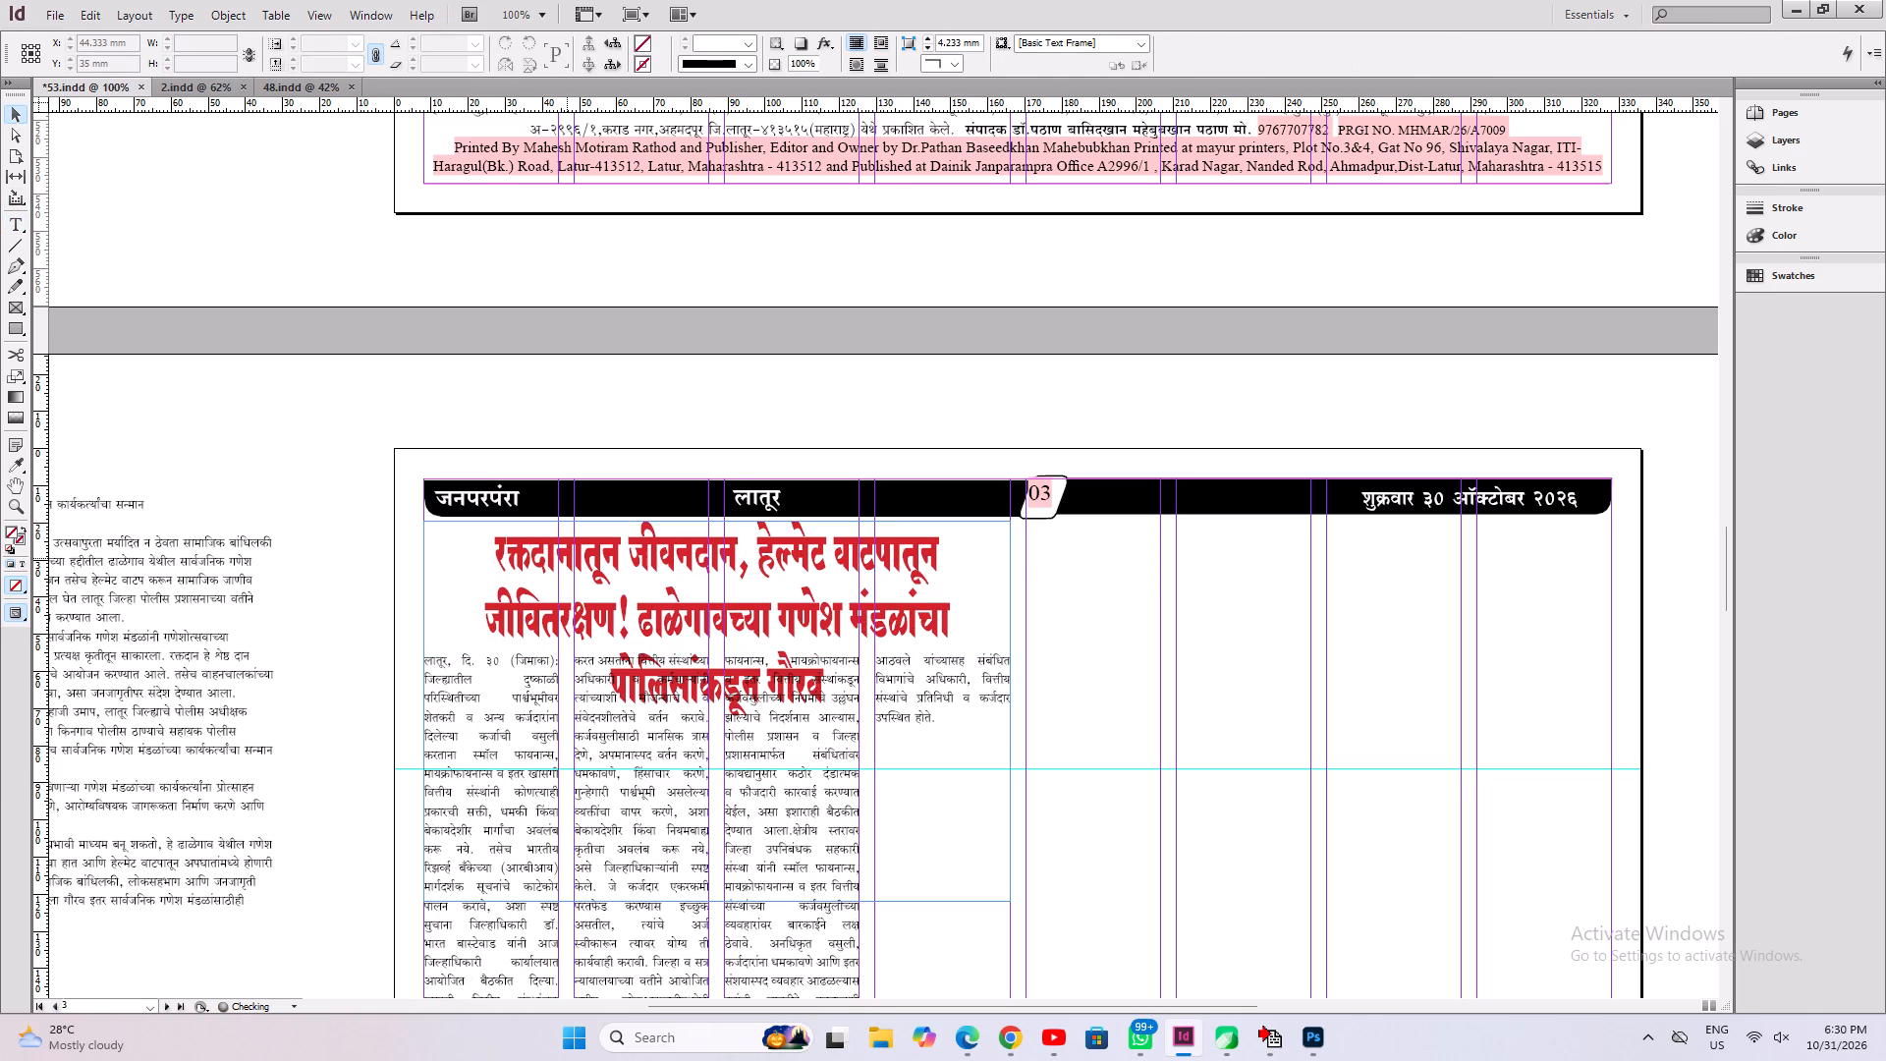
key("ctrl+shift+comma")
key("ctrl+alt+c")
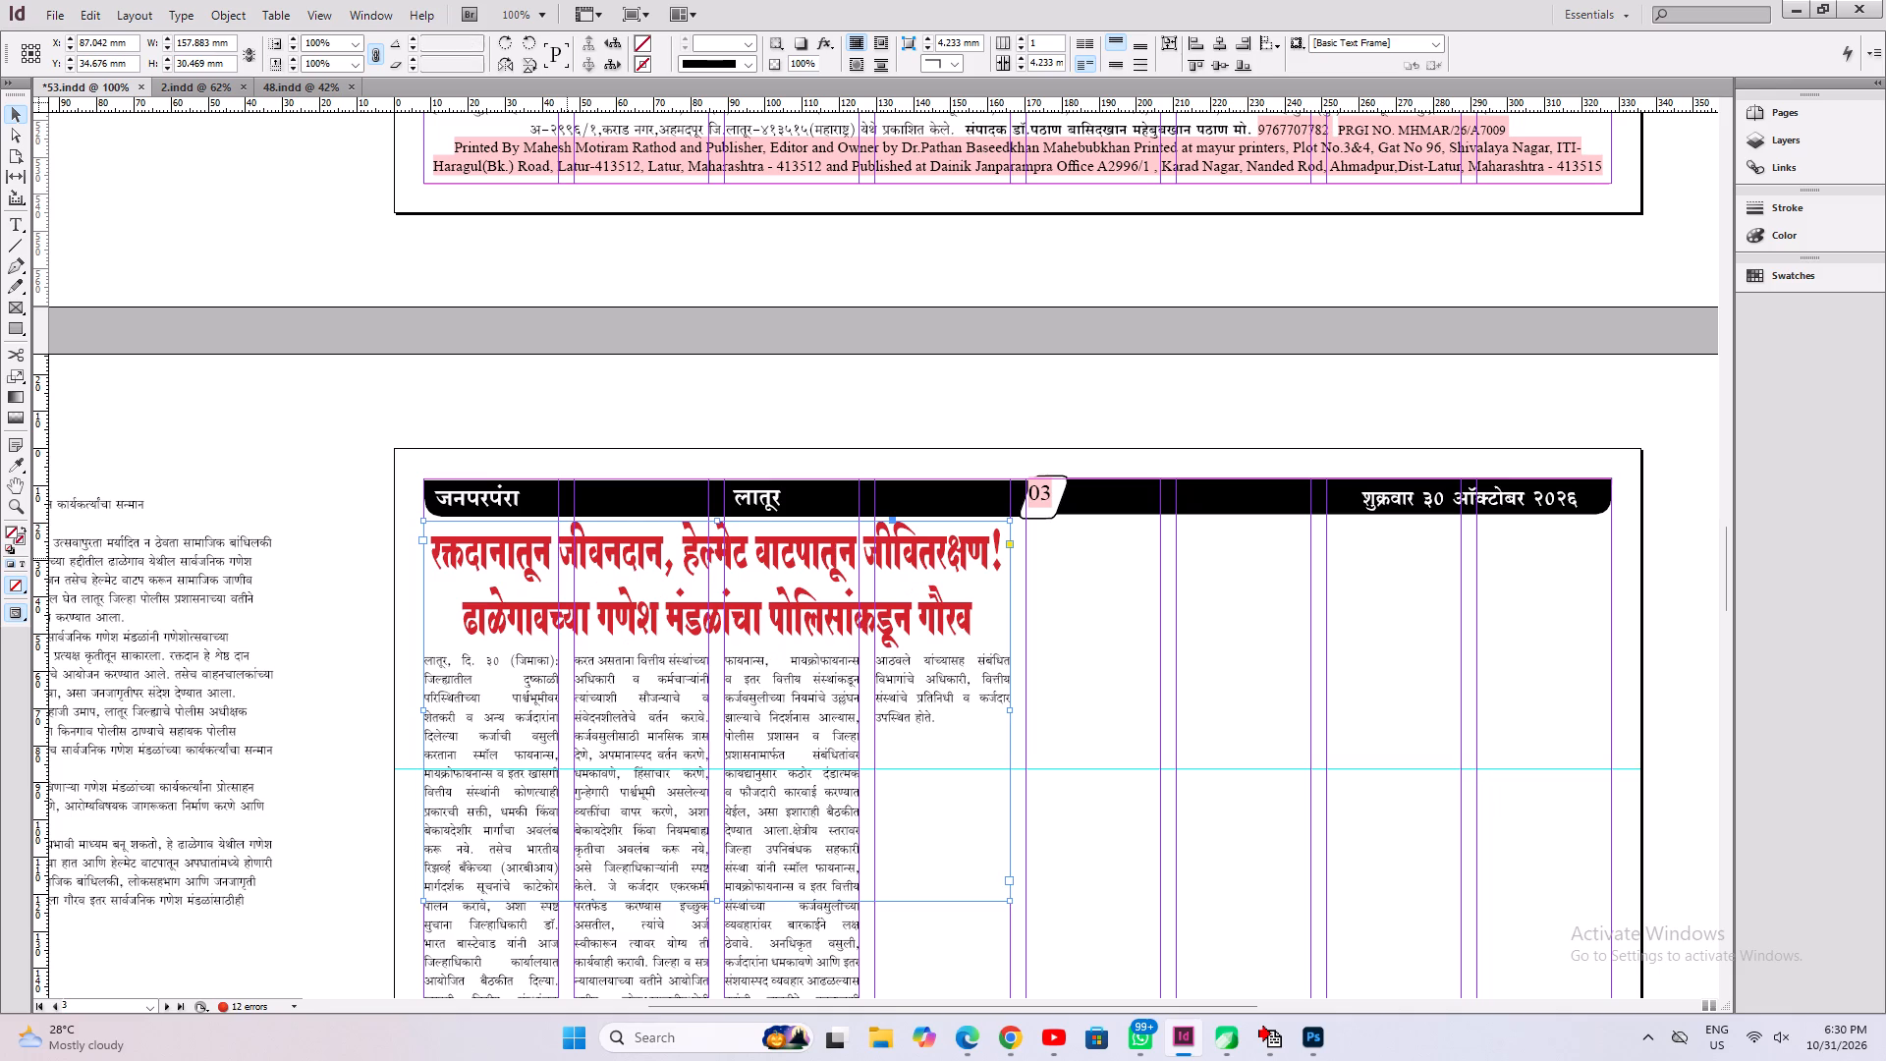
Remove the heading line and the blank line above the byline from the Ganesh mandal article on the pasteboard beside page 3.
key("space")
left_click_drag(441, 808, 961, 808)
left_click(469, 729)
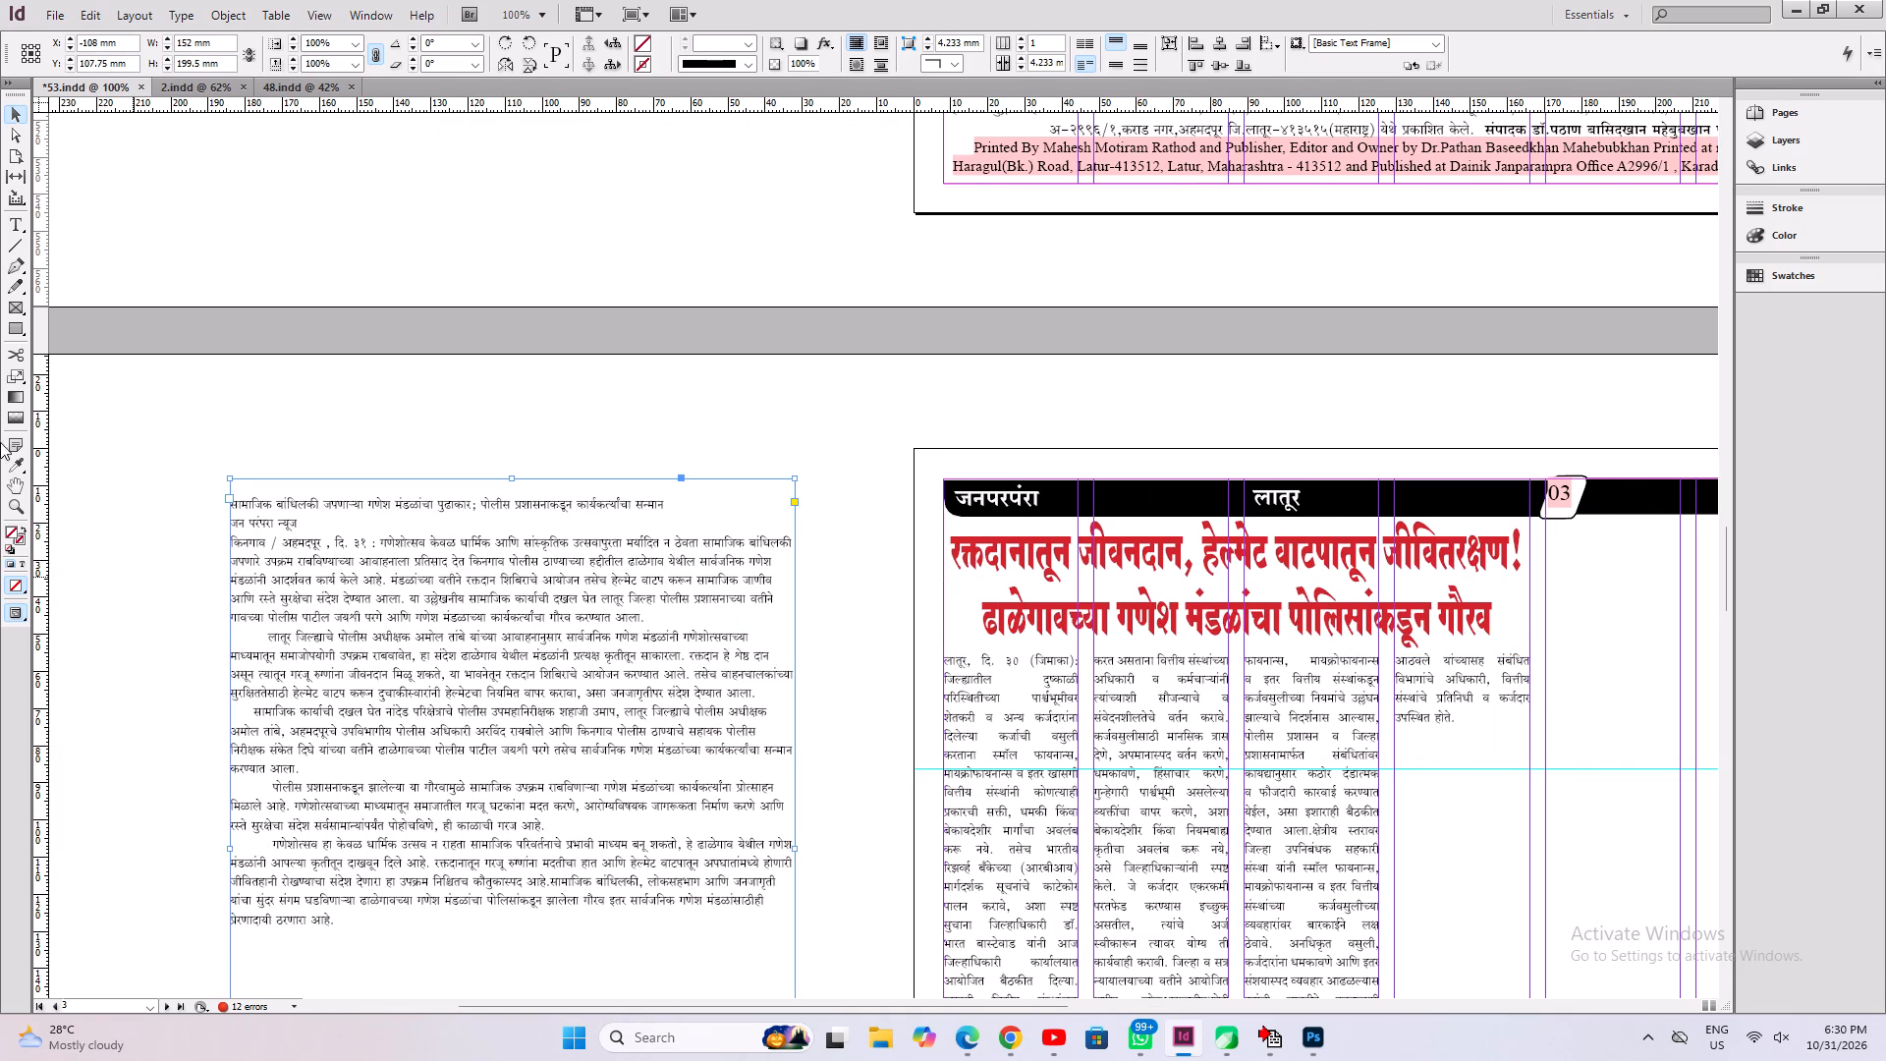
left_click(20, 228)
left_click(20, 228)
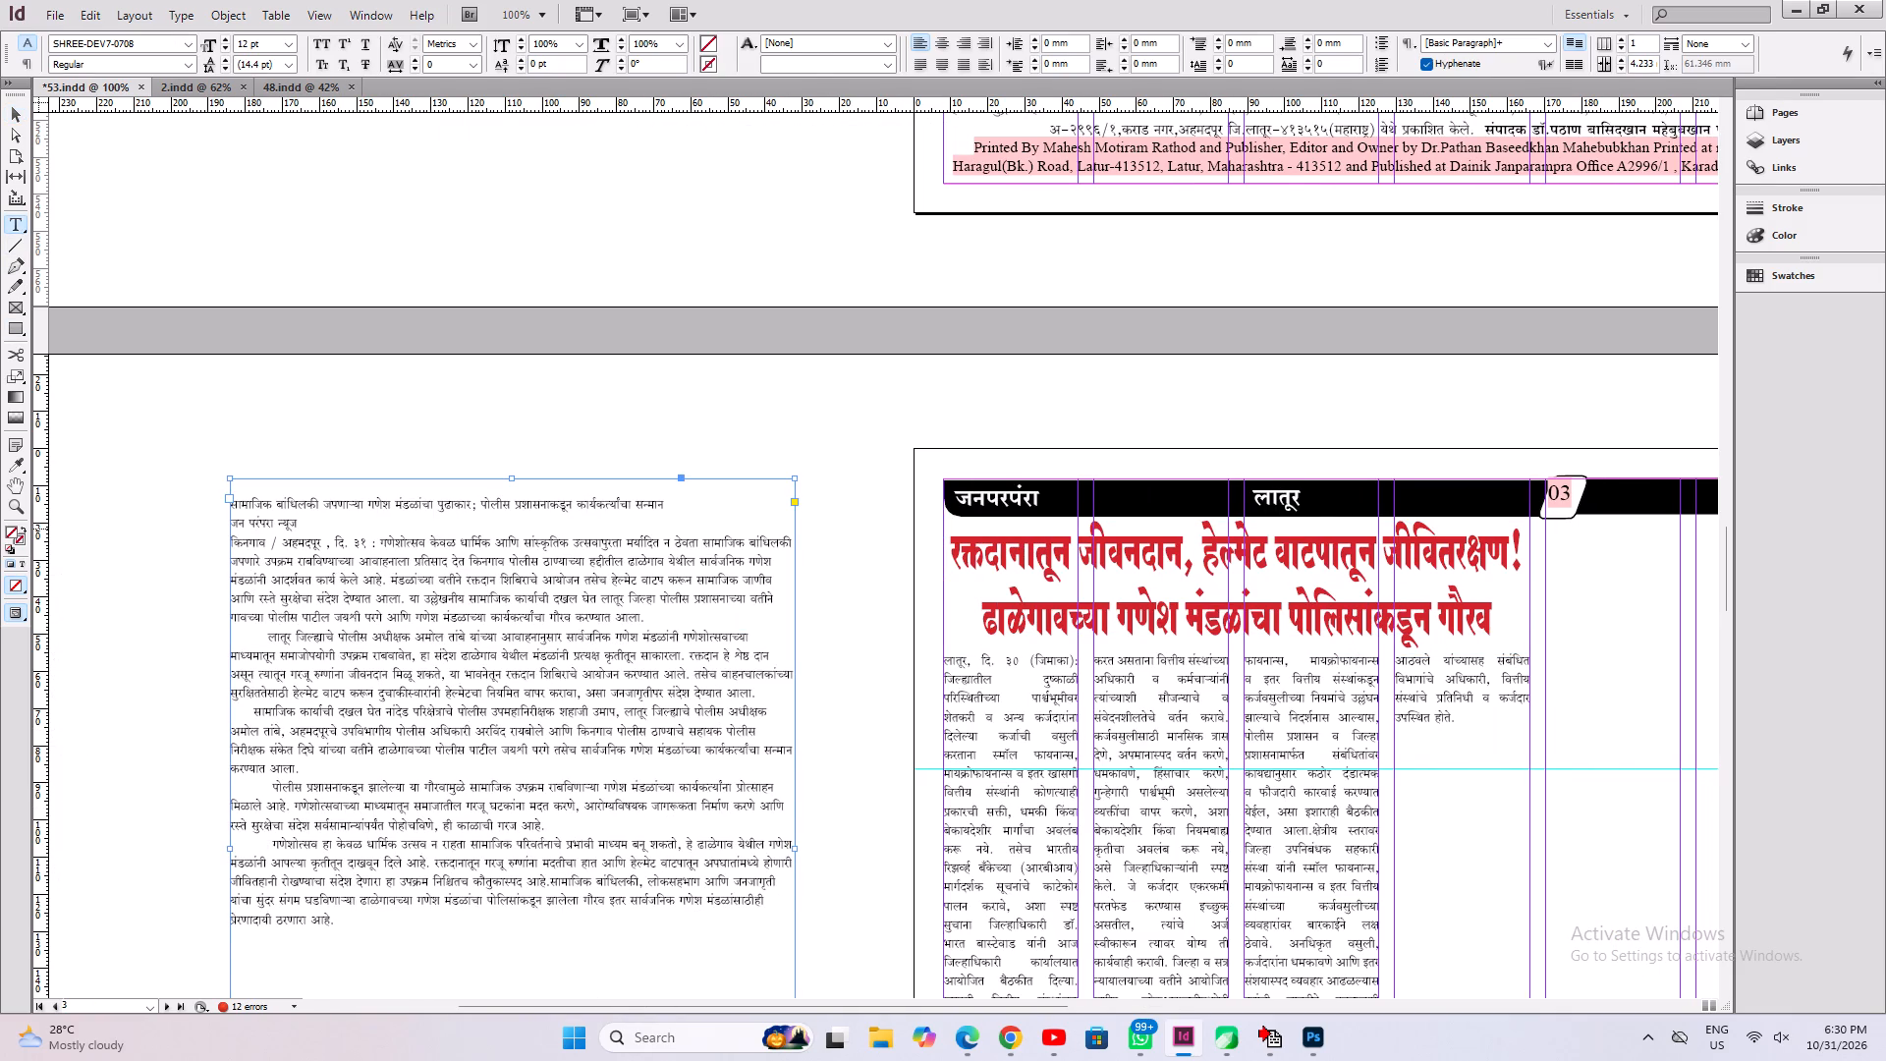
left_click_drag(693, 512, 0, 268)
key("BackSpace")
key("Down")
key("shift+Up")
key("shift+Up")
key("shift+Up")
key("shift+Up")
key("shift+Up")
key("shift+Up")
key("shift+Up")
key("shift+Up")
key("shift+Up")
key("shift+Up")
key("shift+Up")
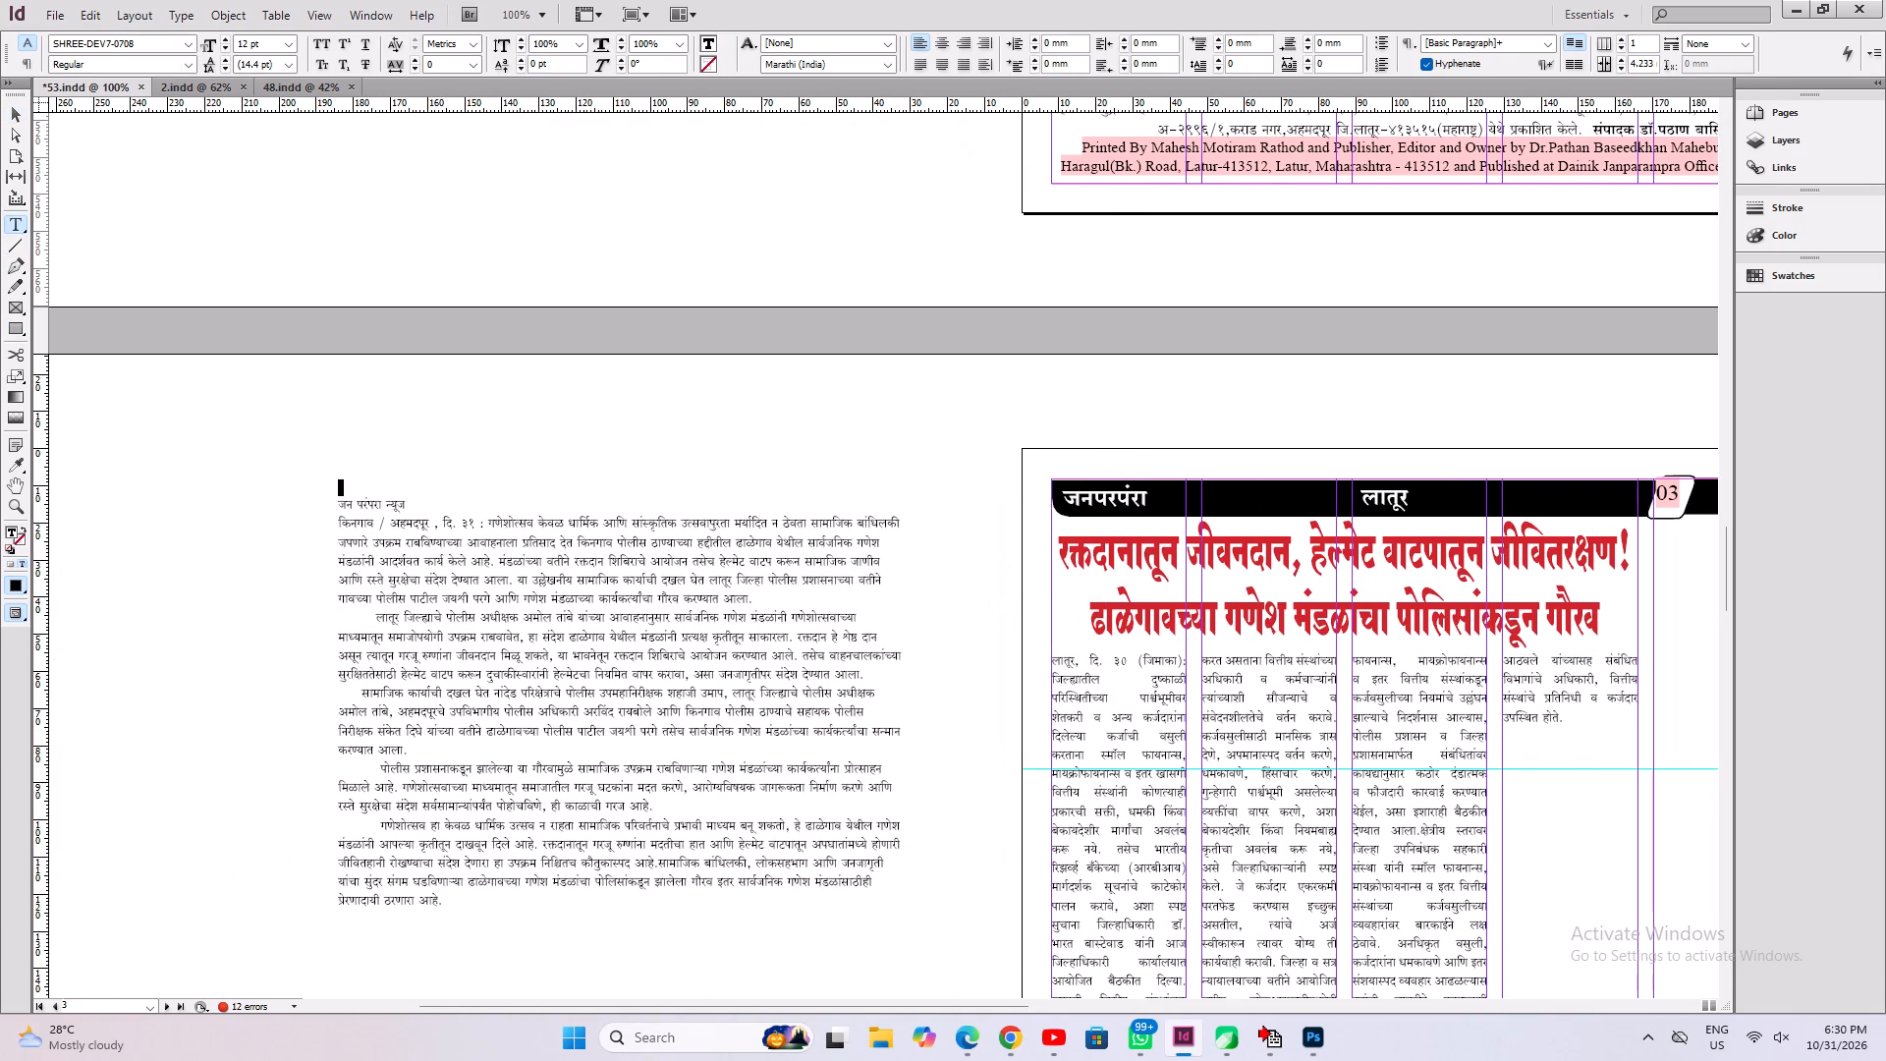
key("BackSpace")
Cut the whole Ganesh mandal article from the pasteboard and paste it over the old text in page 3's four-column frame.
key("ctrl+a")
key("ctrl+x")
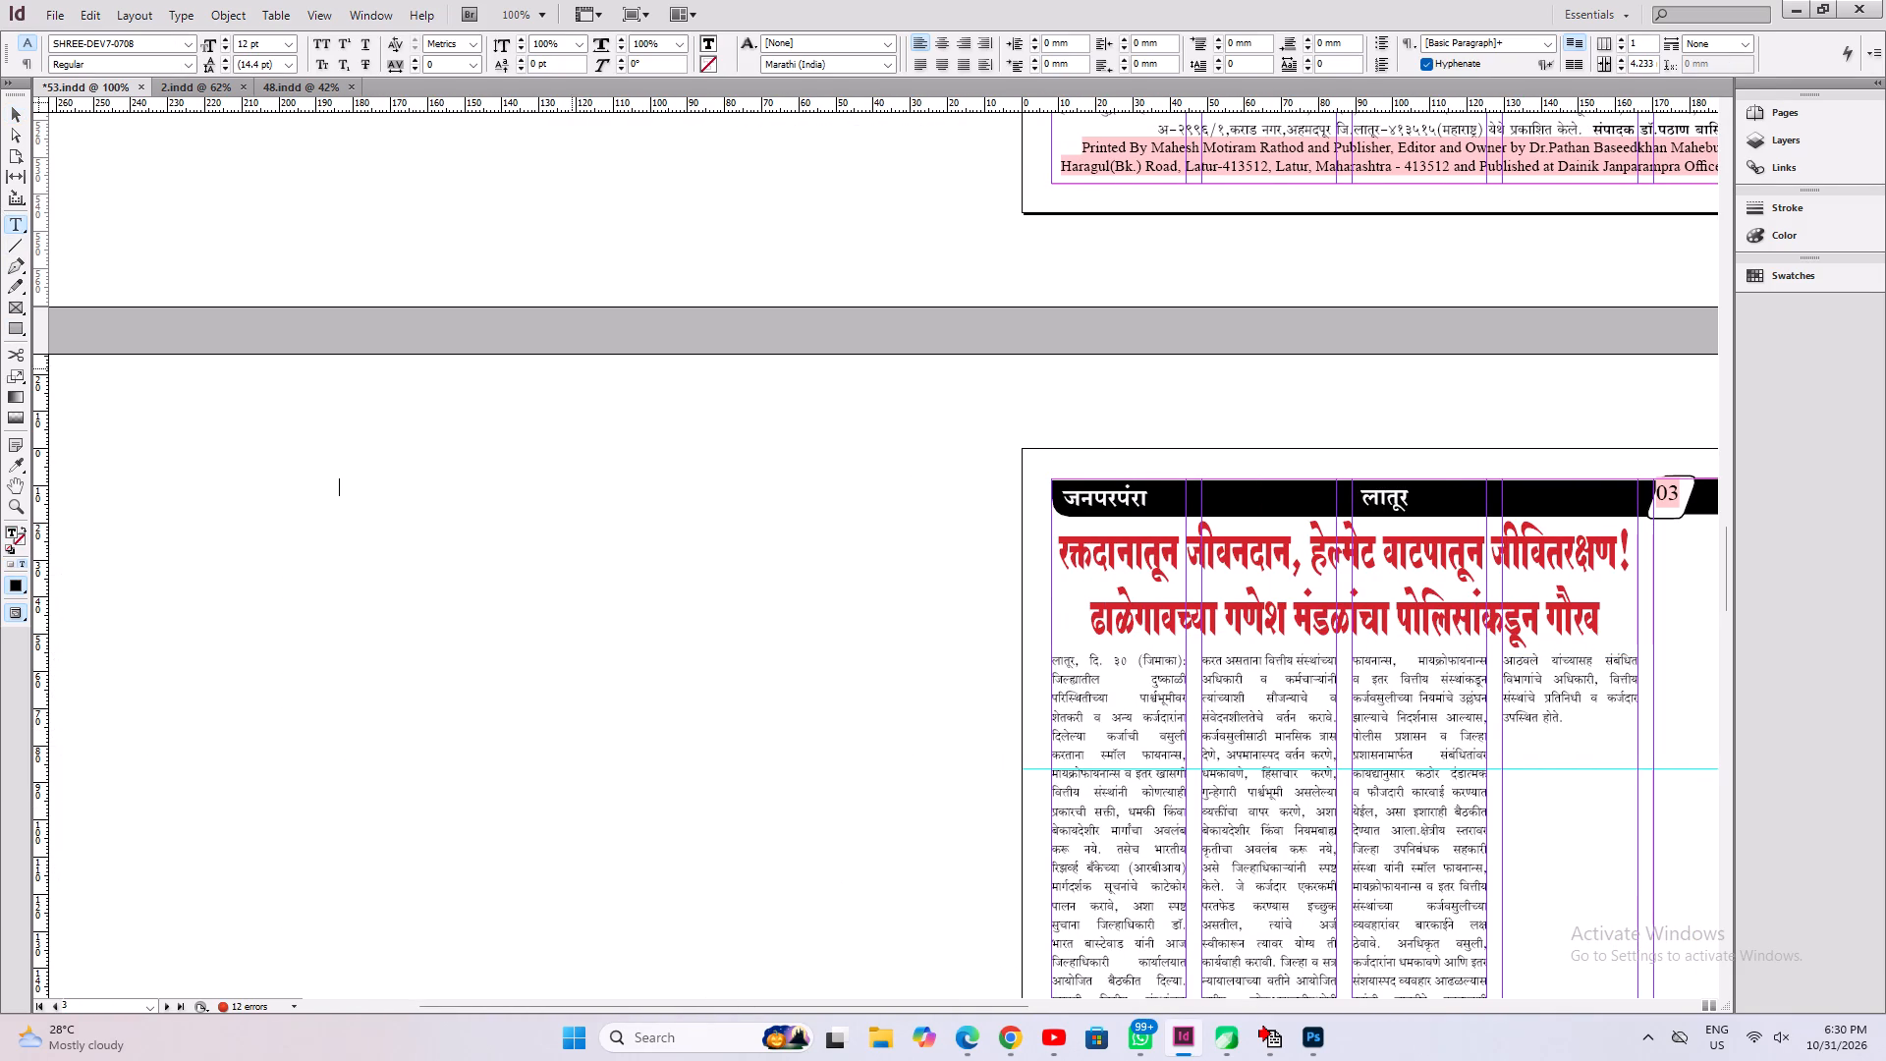
left_click(1279, 698)
key("ctrl+a")
key("ctrl+v")
Justify all the article text in the four-column frame with last lines left-aligned, fit the frame to its content, and save.
key("ctrl+a")
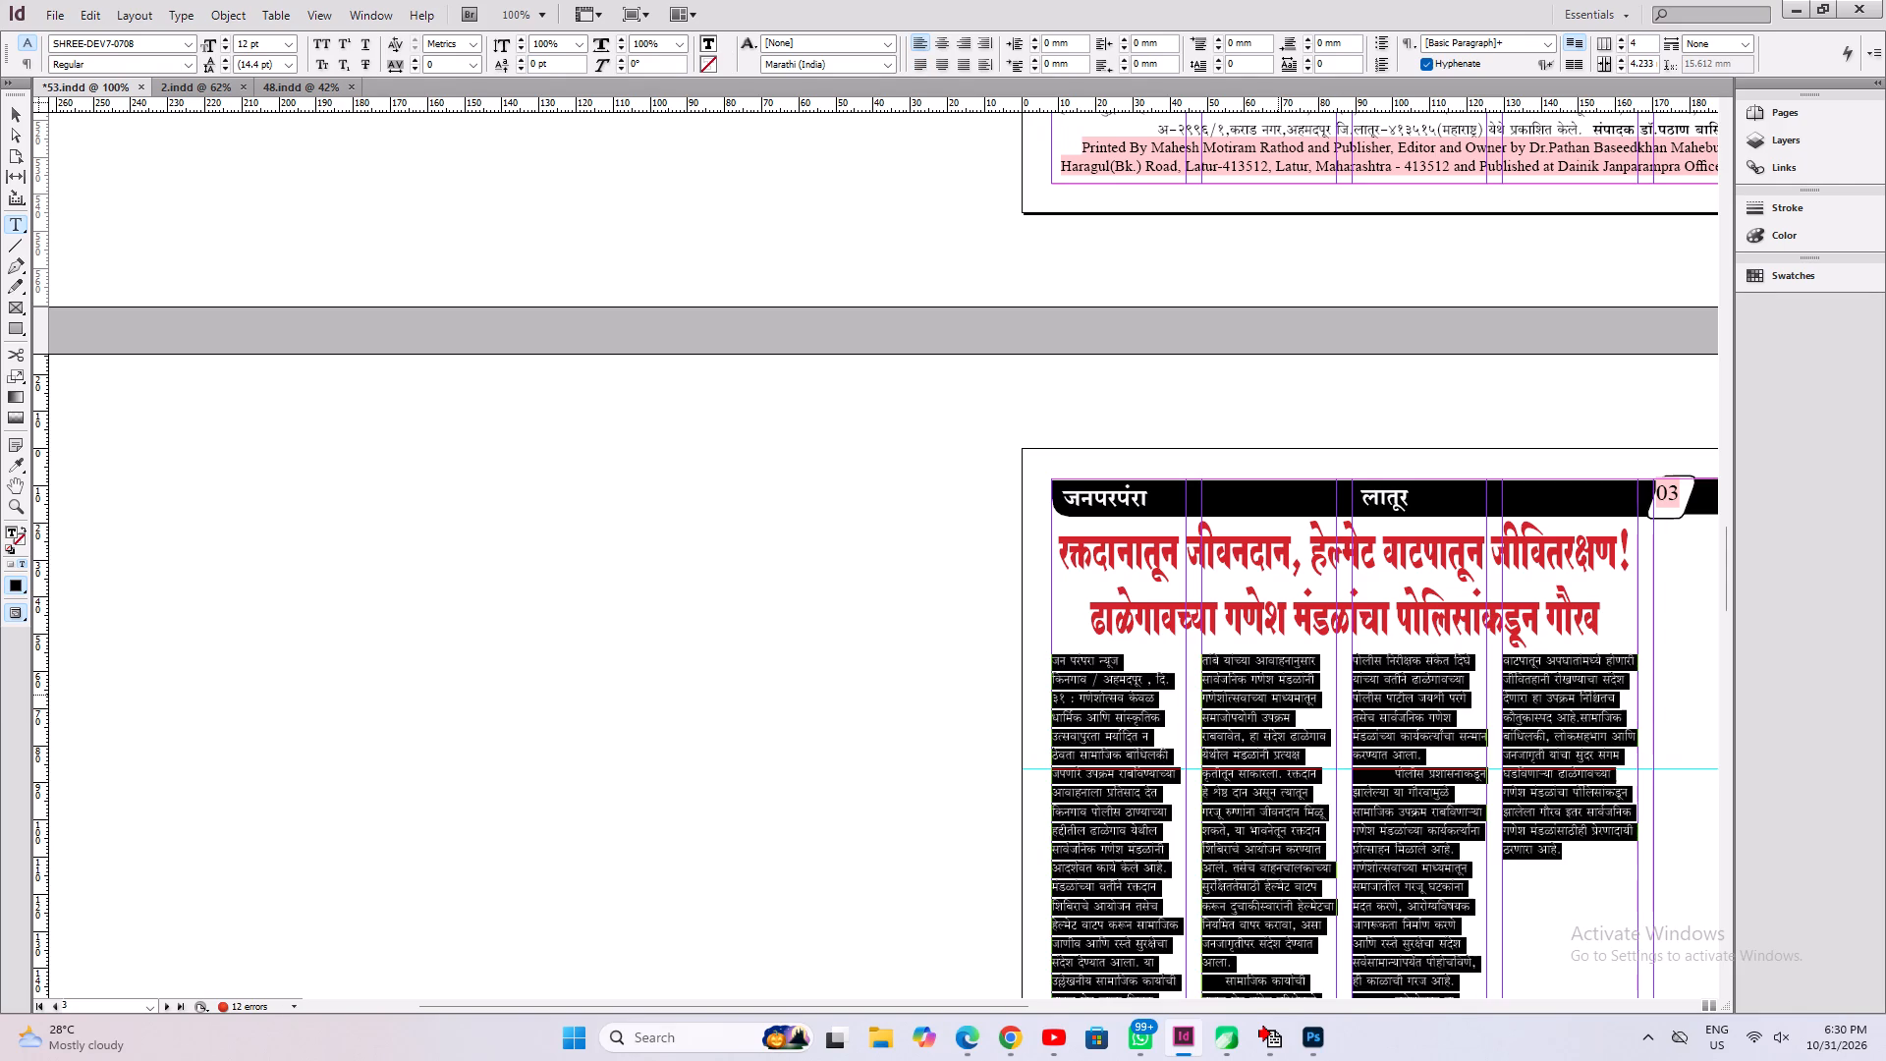
key("ctrl+shift+j")
key("ctrl+alt+c")
key("ctrl+2")
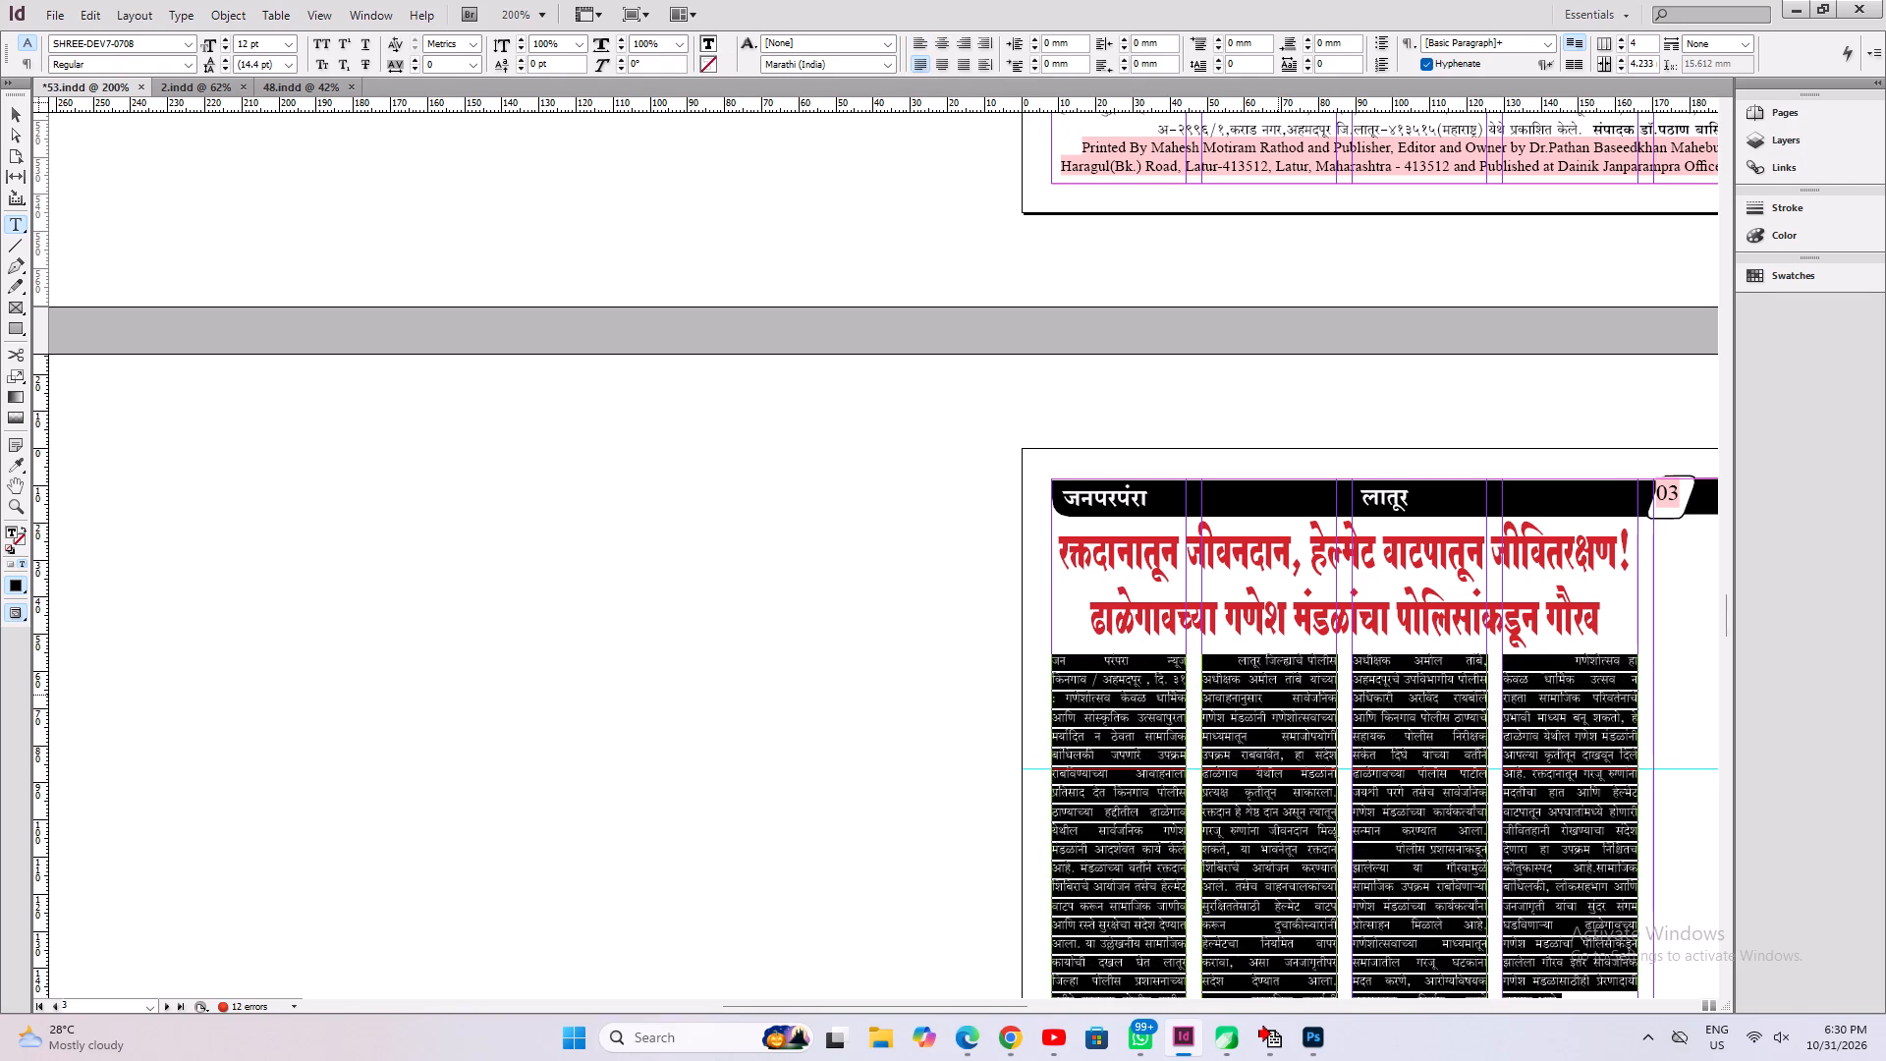
key("ctrl+1")
key("ctrl+alt+c")
key("ctrl+s")
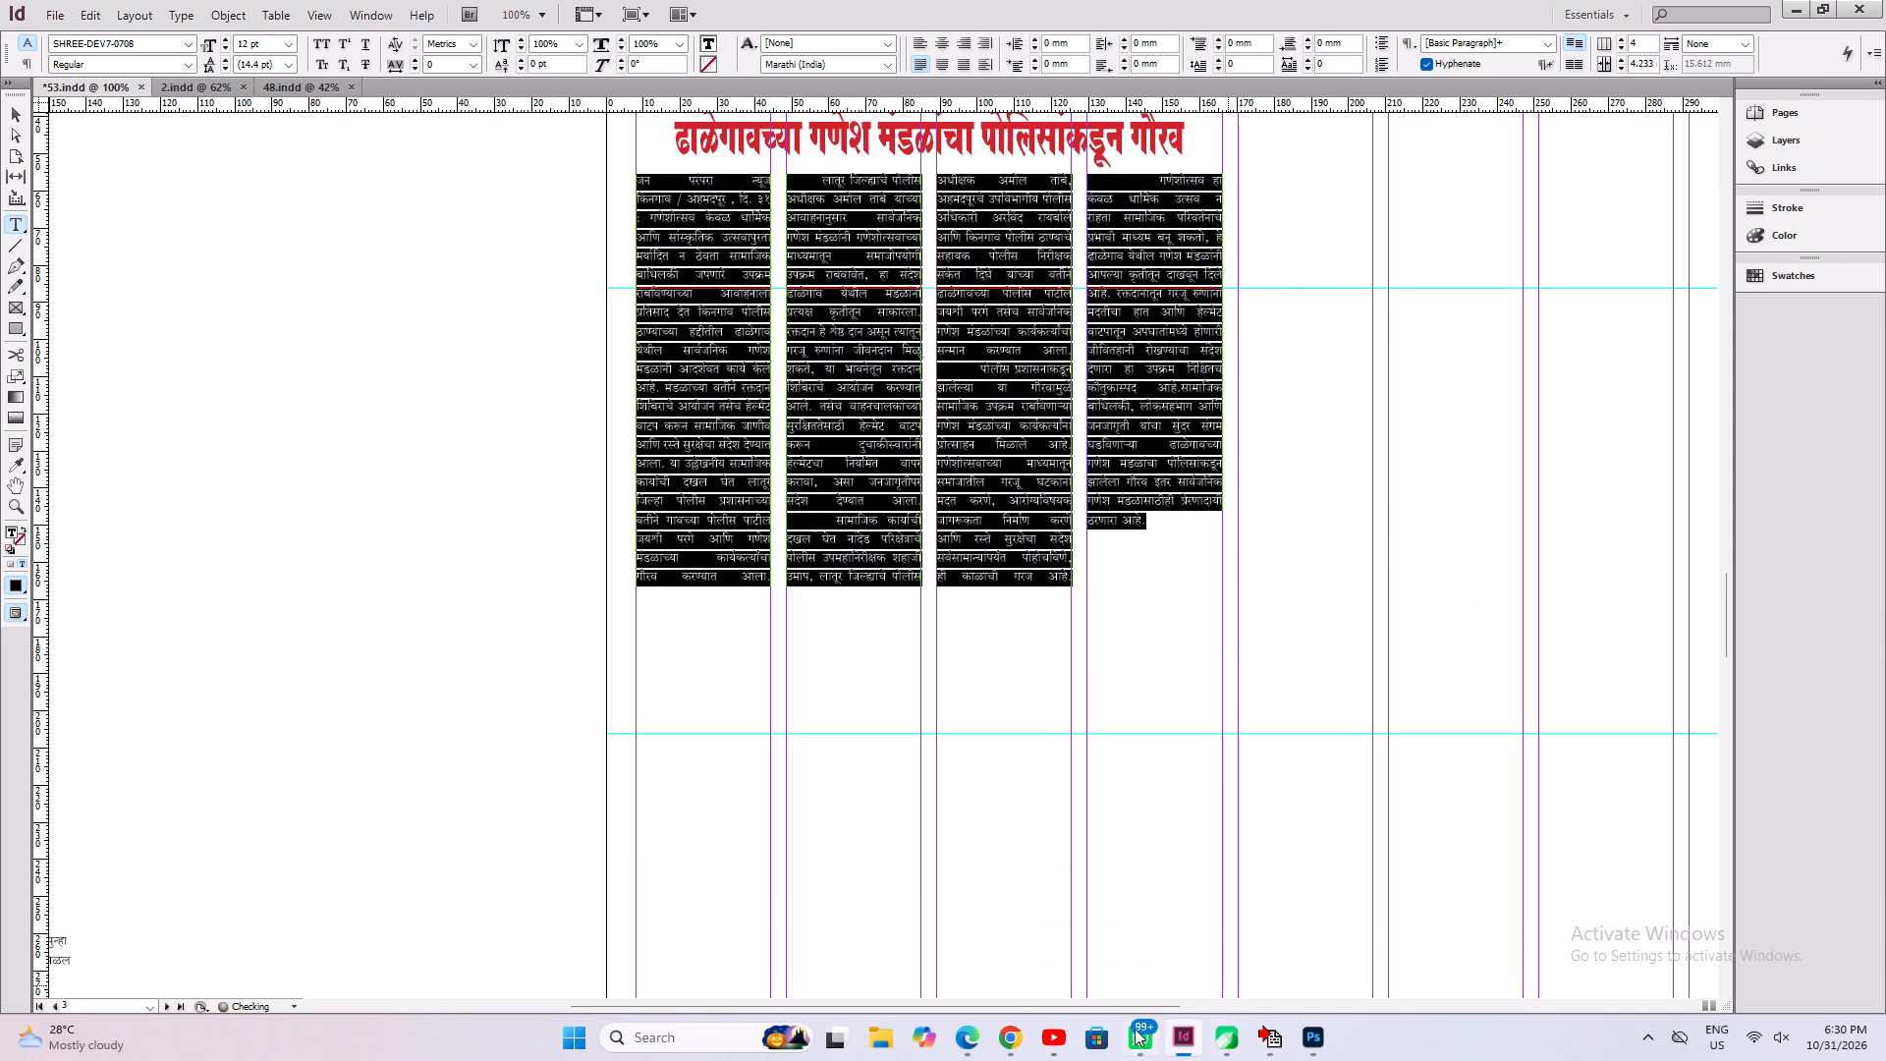
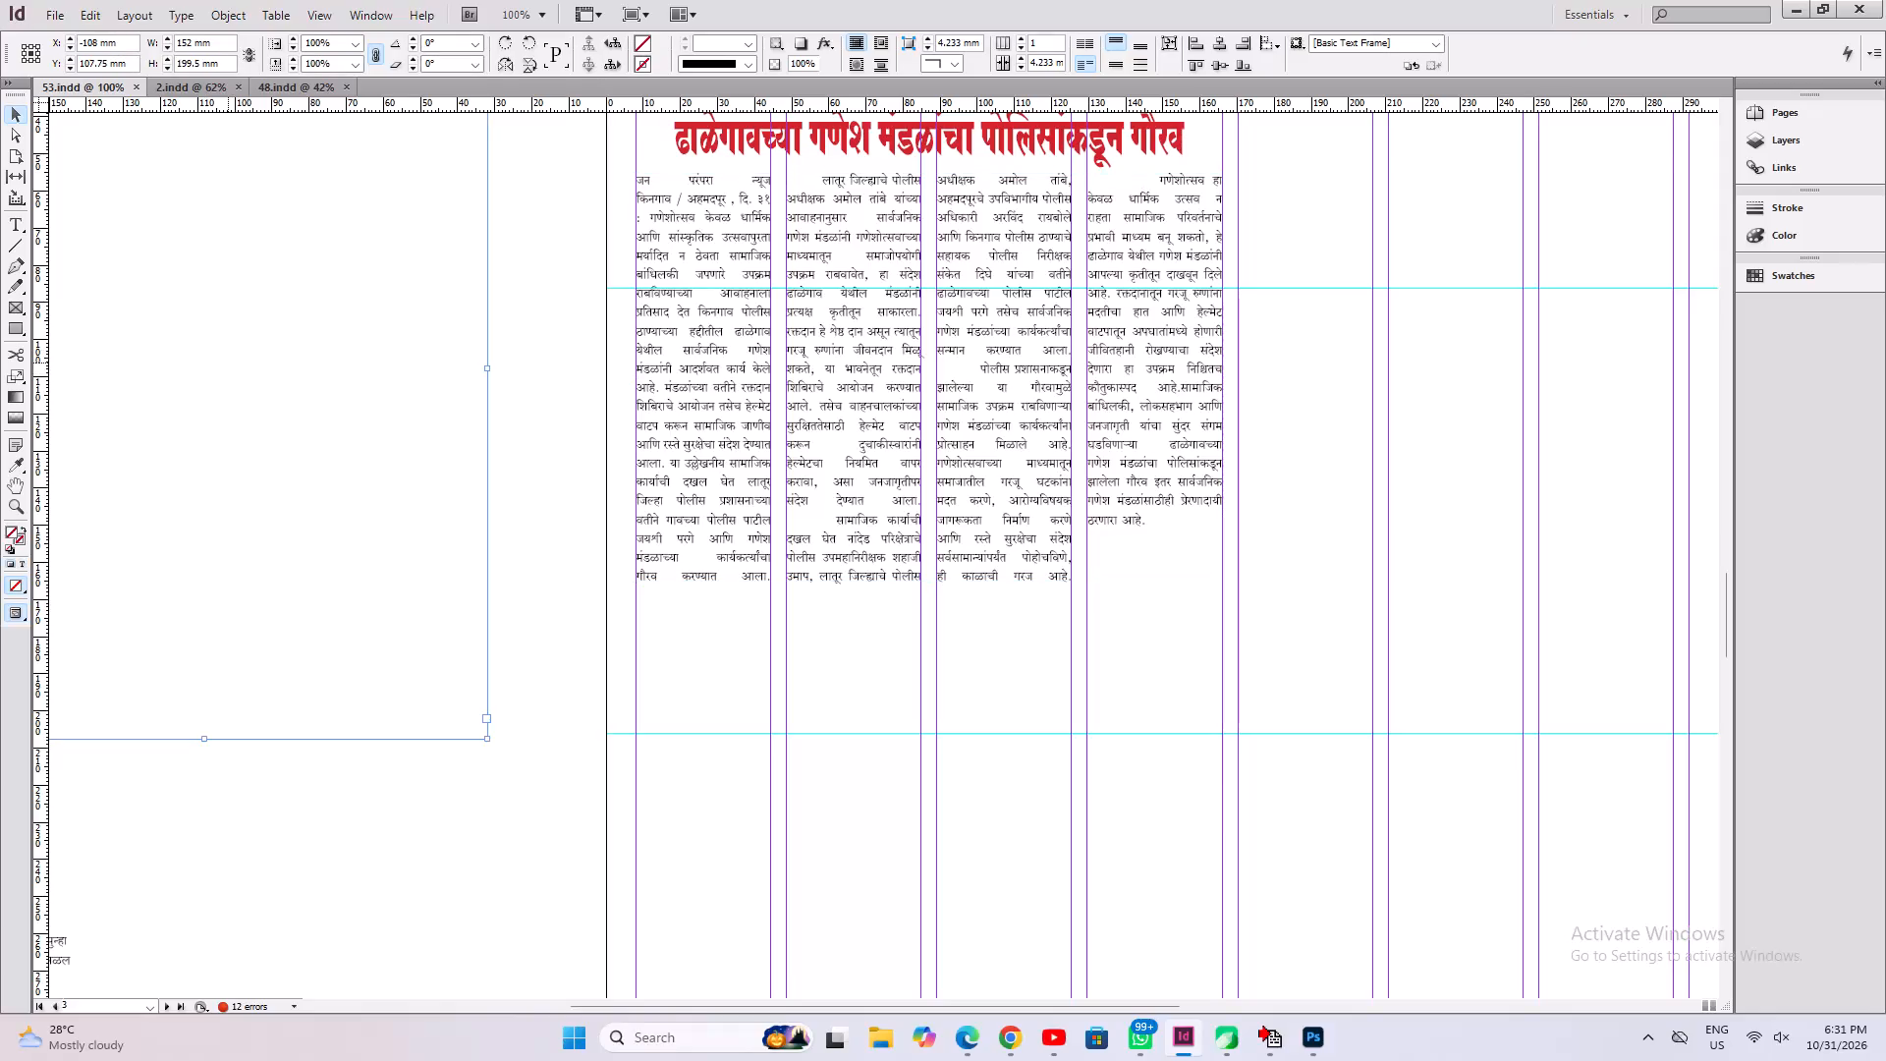
Delete the emptied article text frame from the pasteboard beside page 3.
left_click(515, 478)
left_click_drag(528, 450, 403, 552)
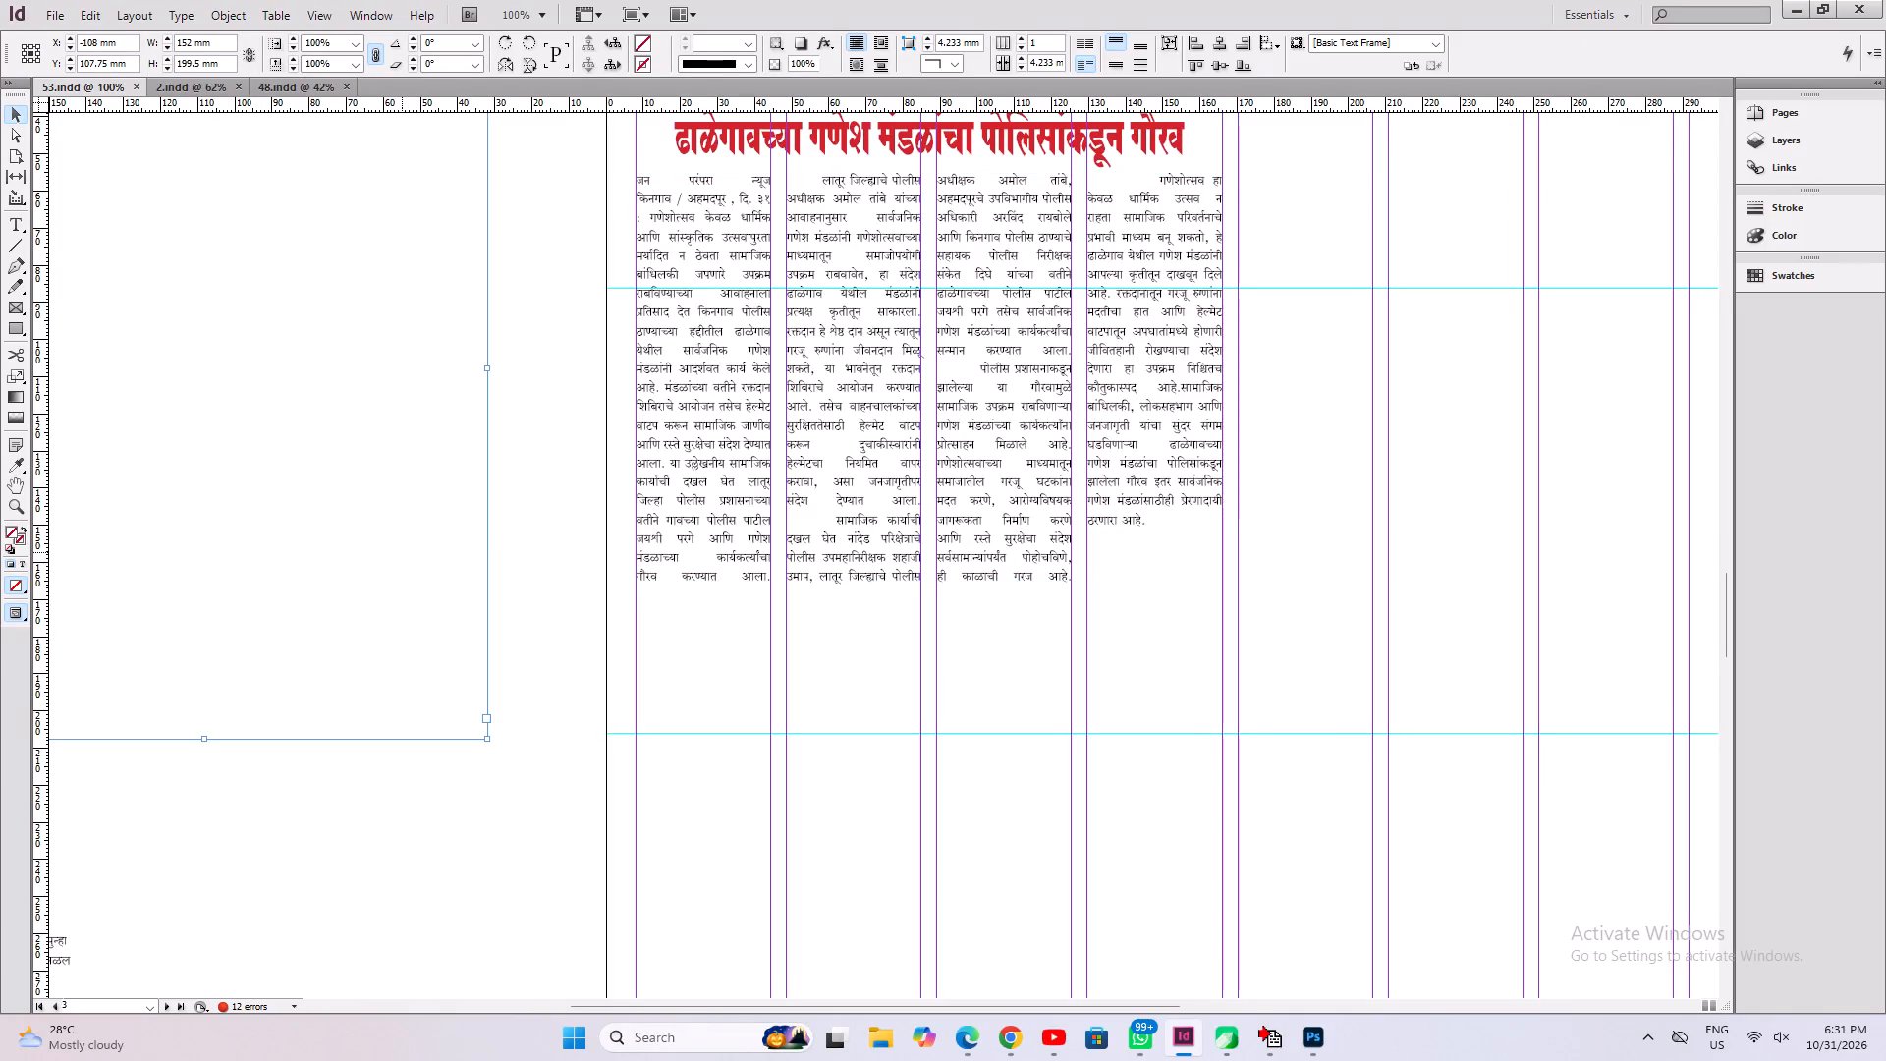
key("Delete")
Paste the group photo and place it at the top of the article's first column, directly below the page 3 headline.
right_click(425, 555)
left_click(455, 571)
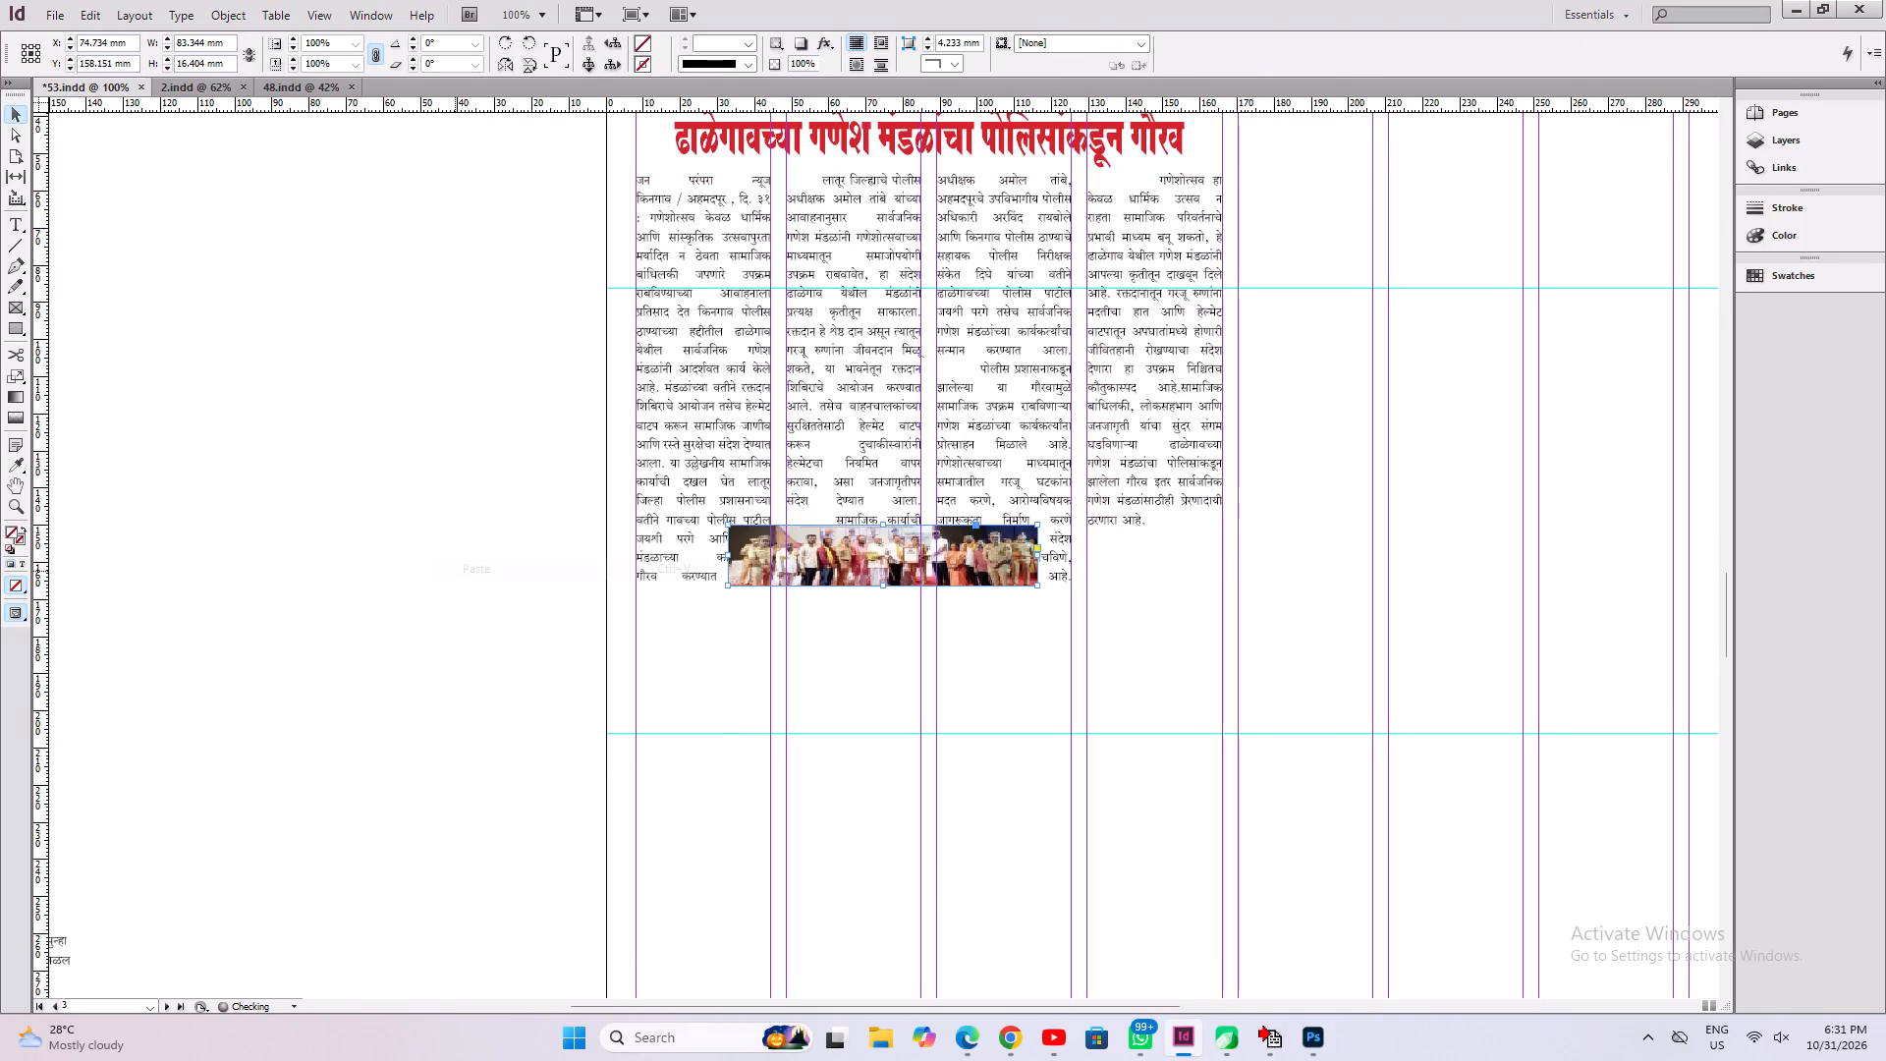
left_click_drag(862, 576, 775, 219)
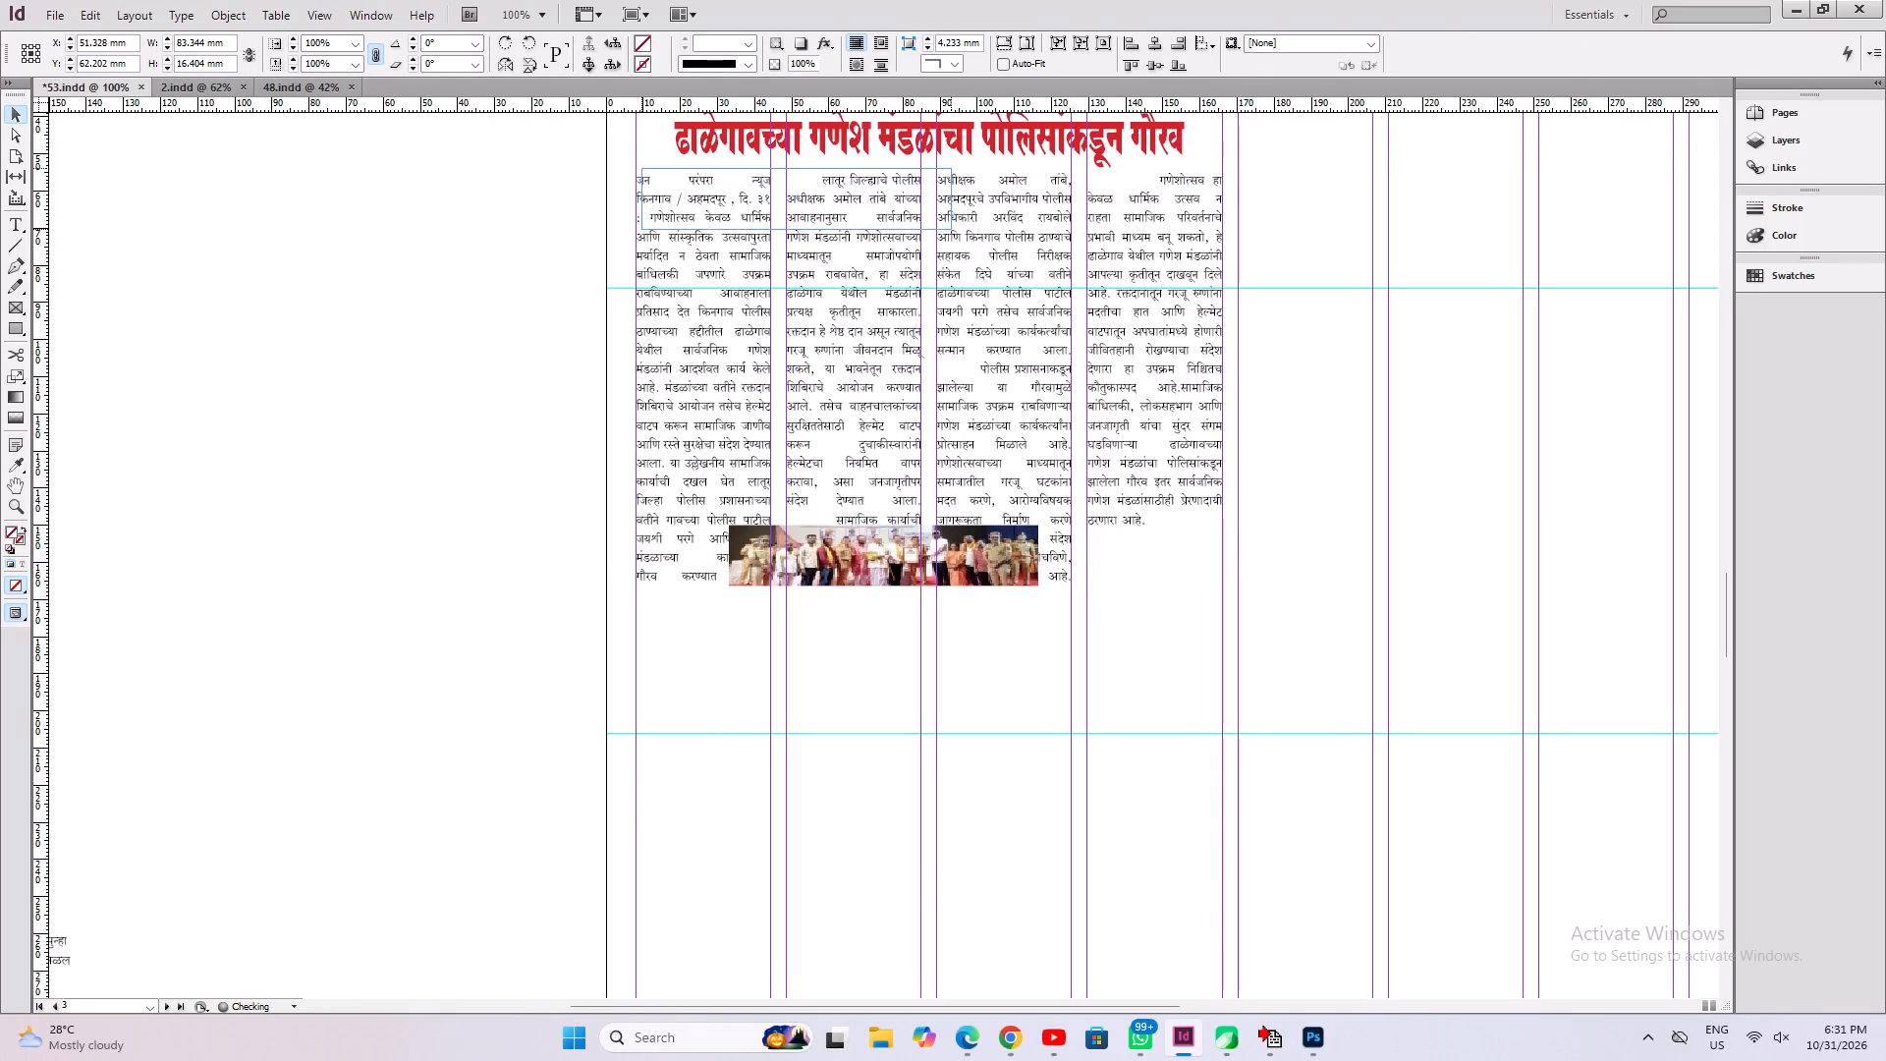
left_click_drag(775, 219, 770, 223)
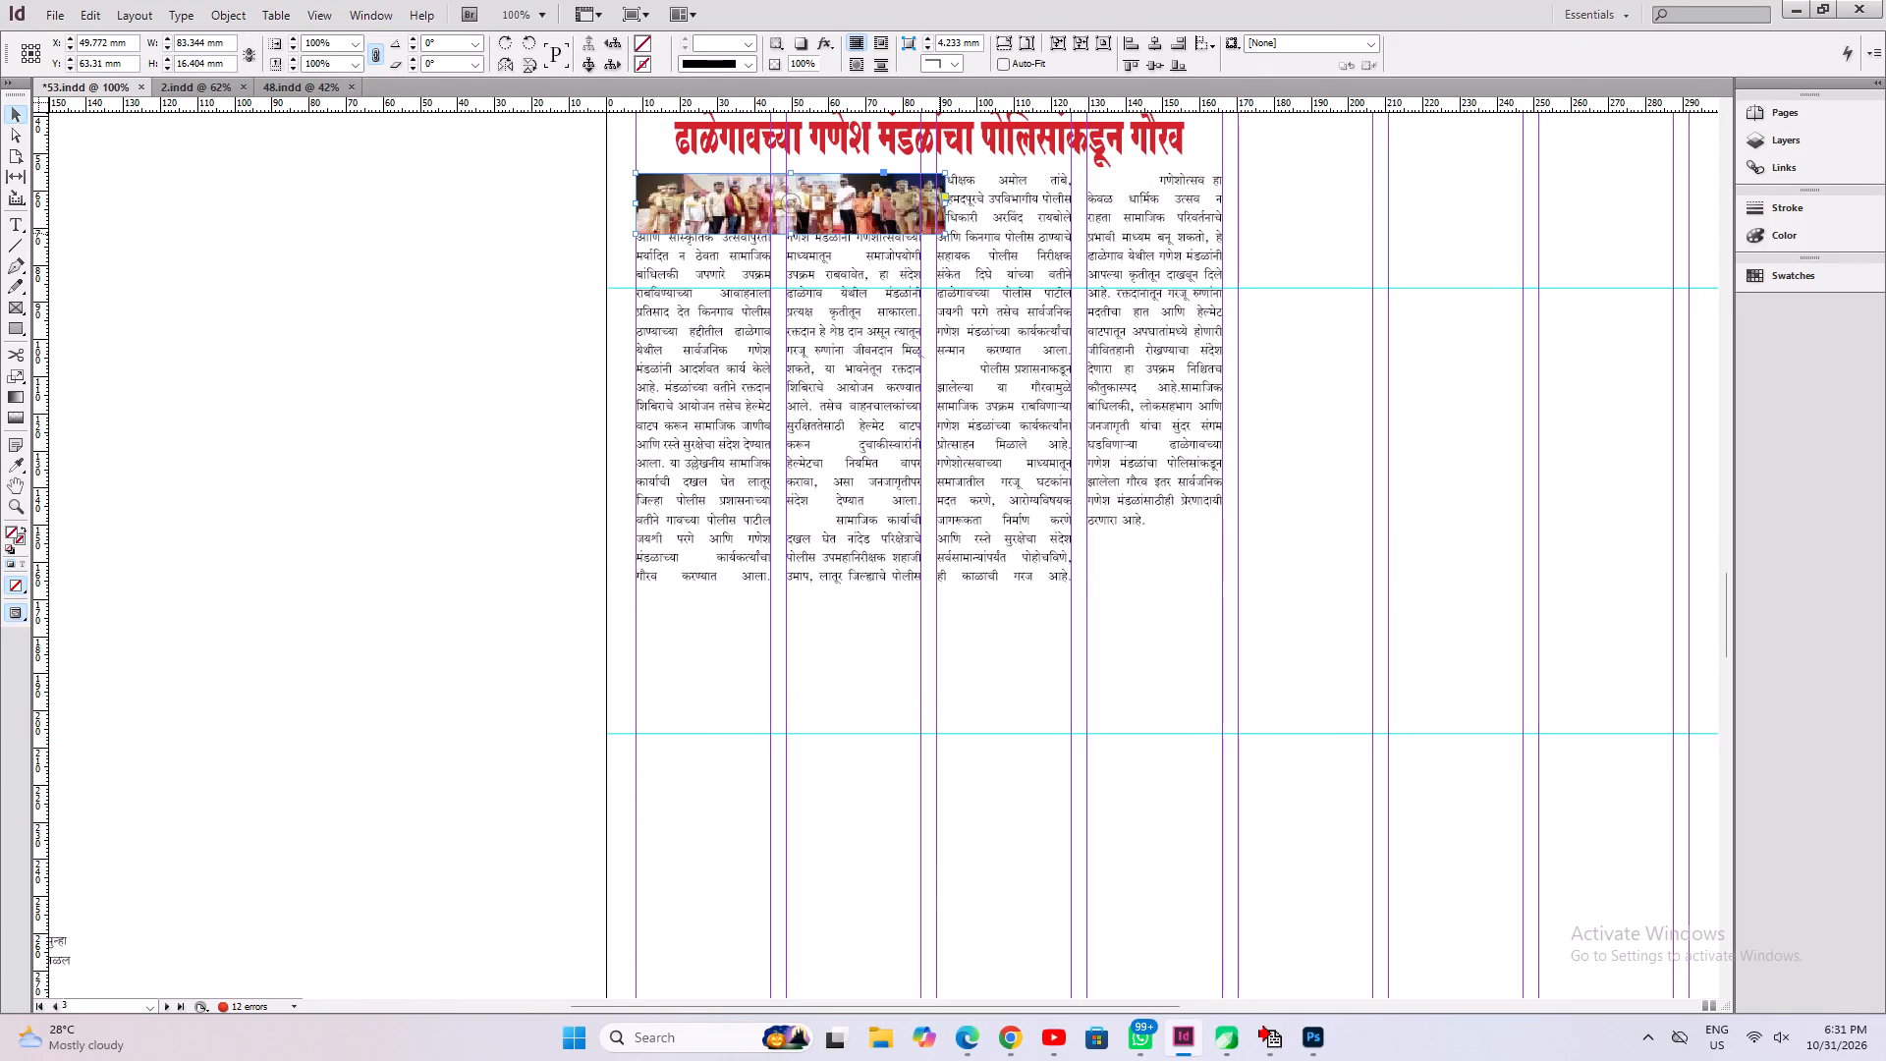
Scale the group photo up proportionally to about 175 mm wide so it spans the article's four columns.
left_click_drag(948, 237, 1210, 301, "ctrl+shift")
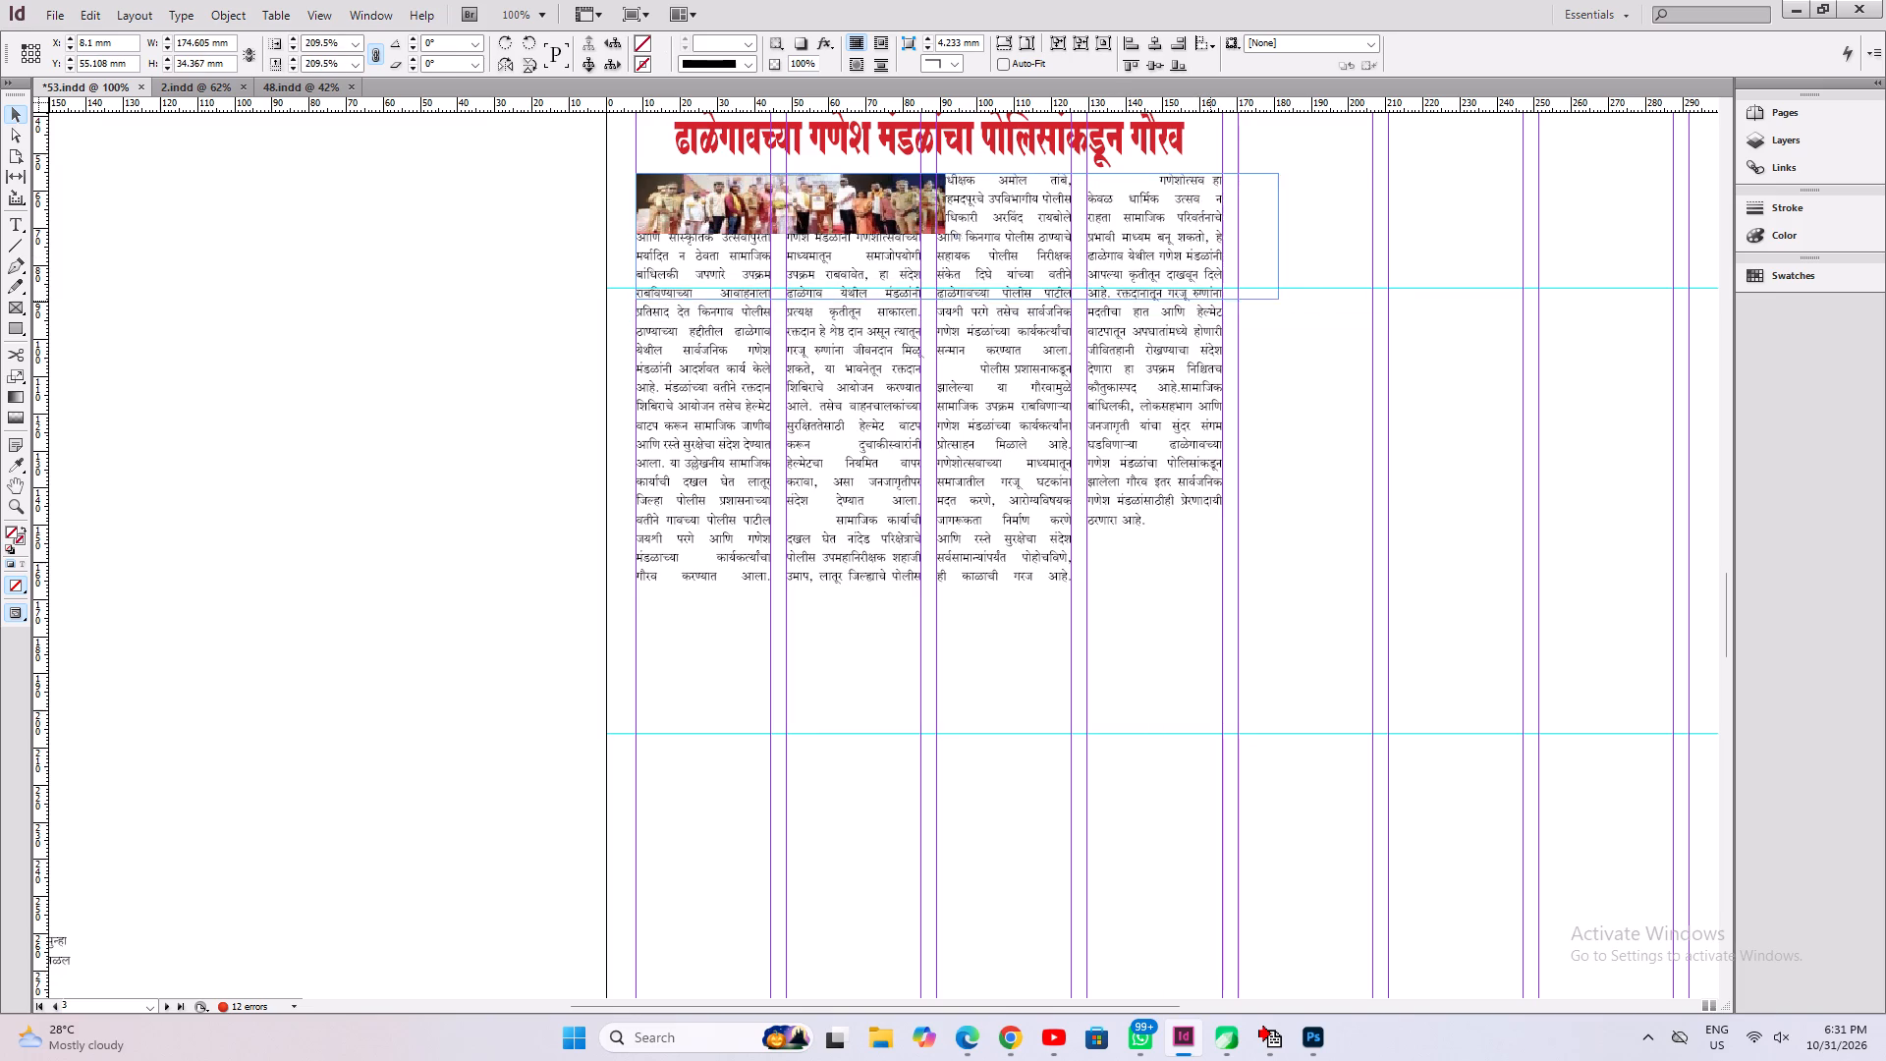
Resize the group photo to end at the fourth column's outer edge and the horizontal guide beneath the headline.
left_click_drag(1210, 301, 1226, 282, "ctrl+shift")
Move the four-column article frame directly below the group photo, fit it to its content, nudge it down slightly, and save.
left_click(1028, 411)
left_click_drag(974, 350, 974, 499, "shift")
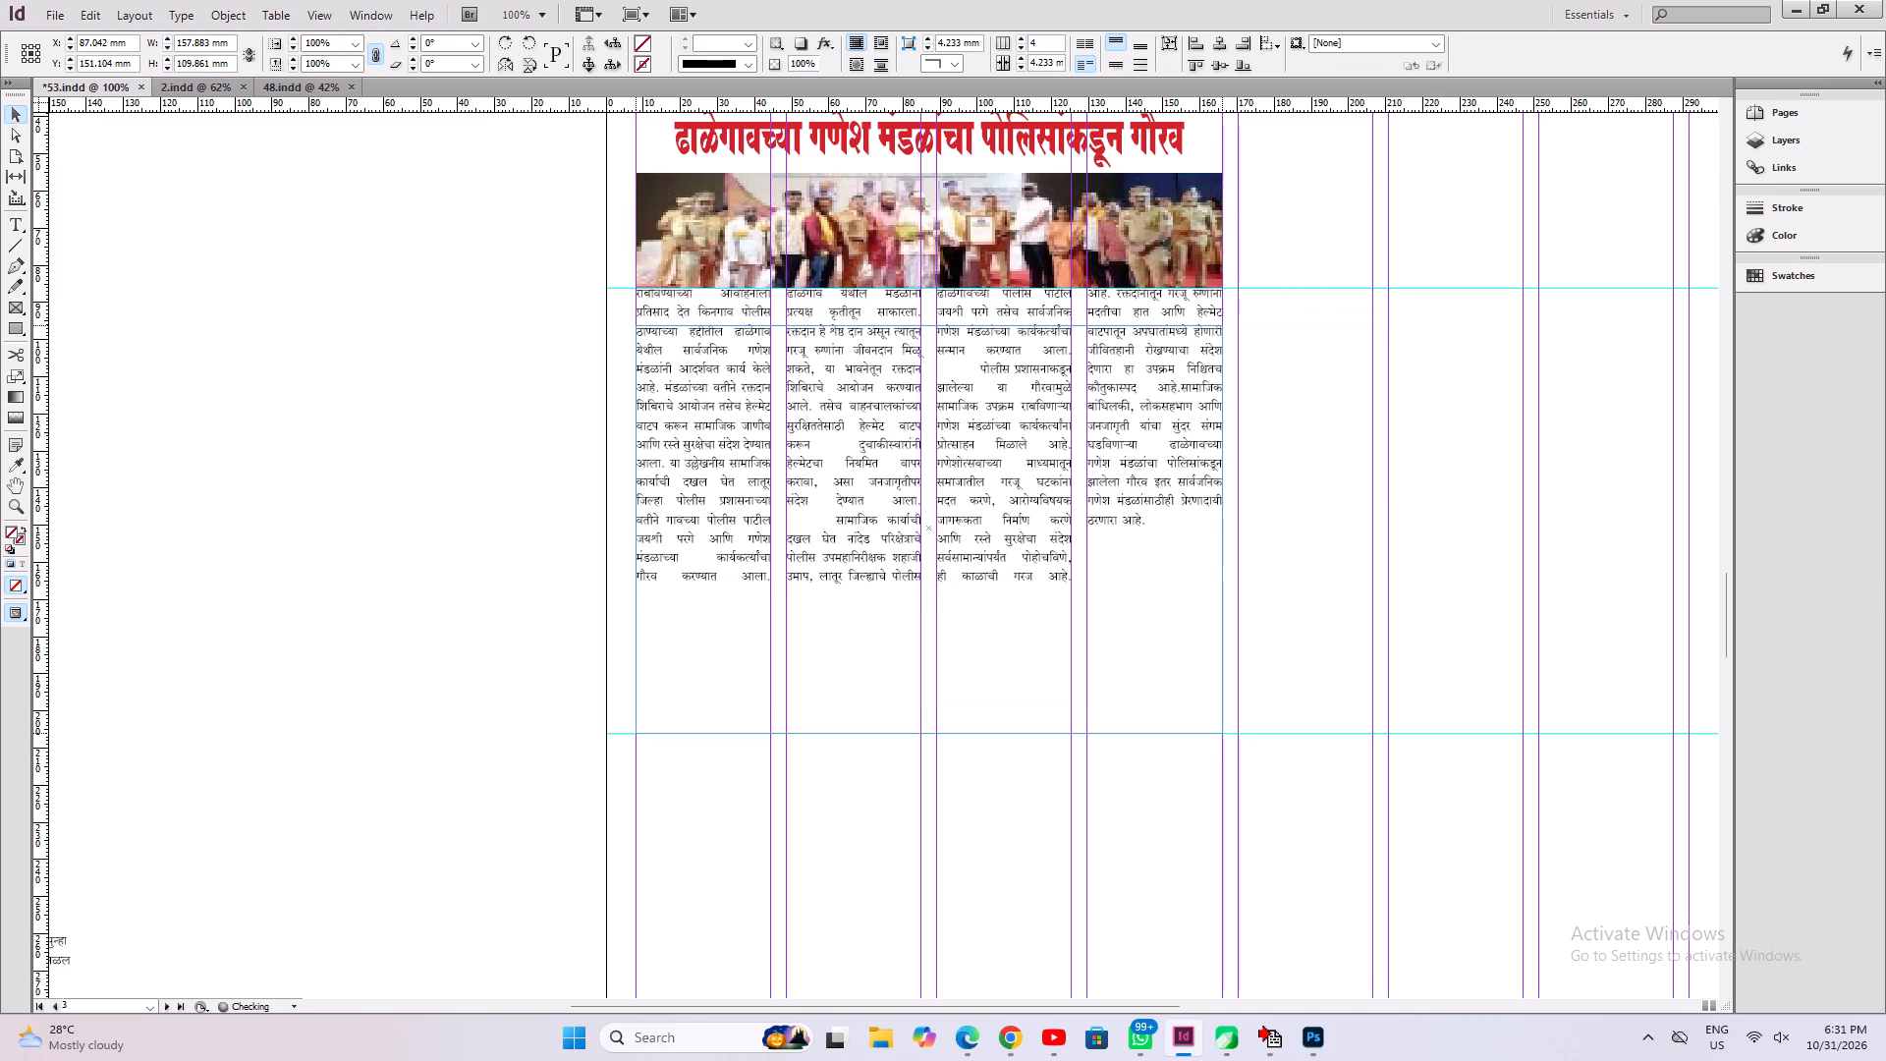
left_click_drag(974, 499, 974, 469, "shift")
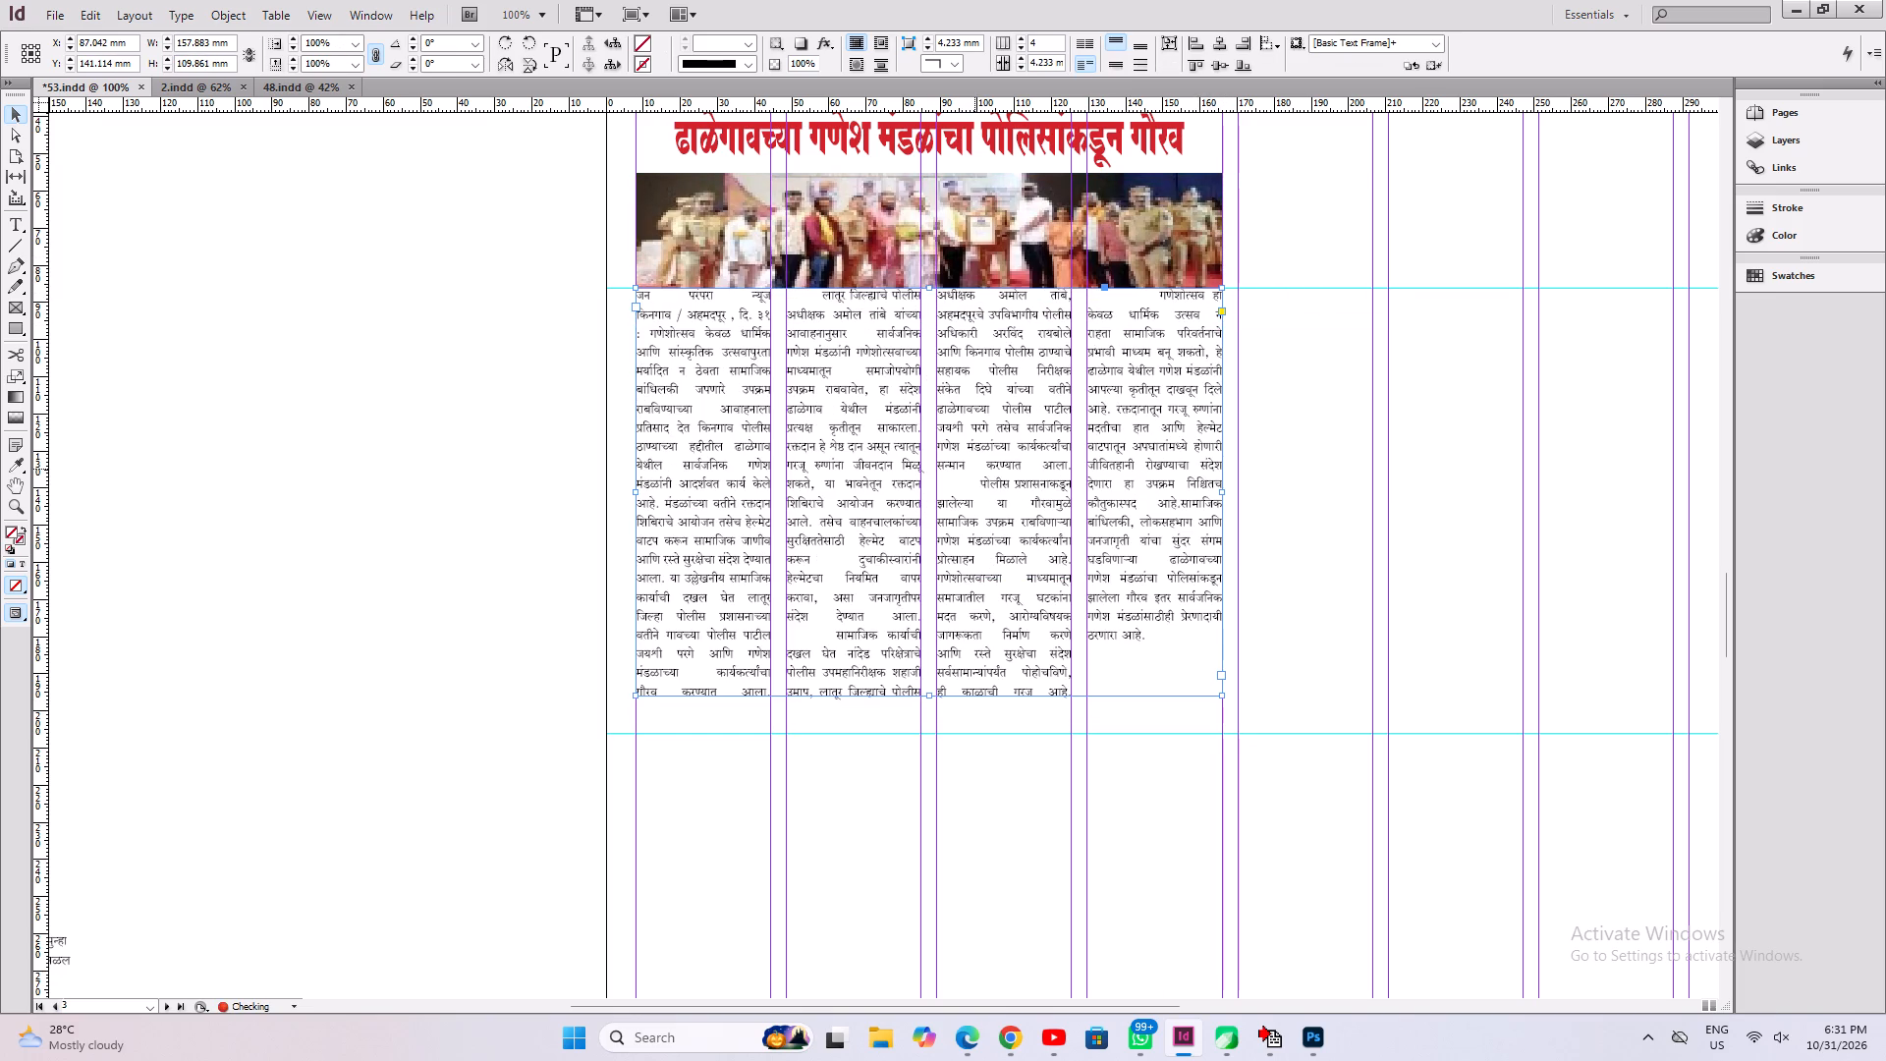
key("ctrl+alt+c")
left_click(929, 698)
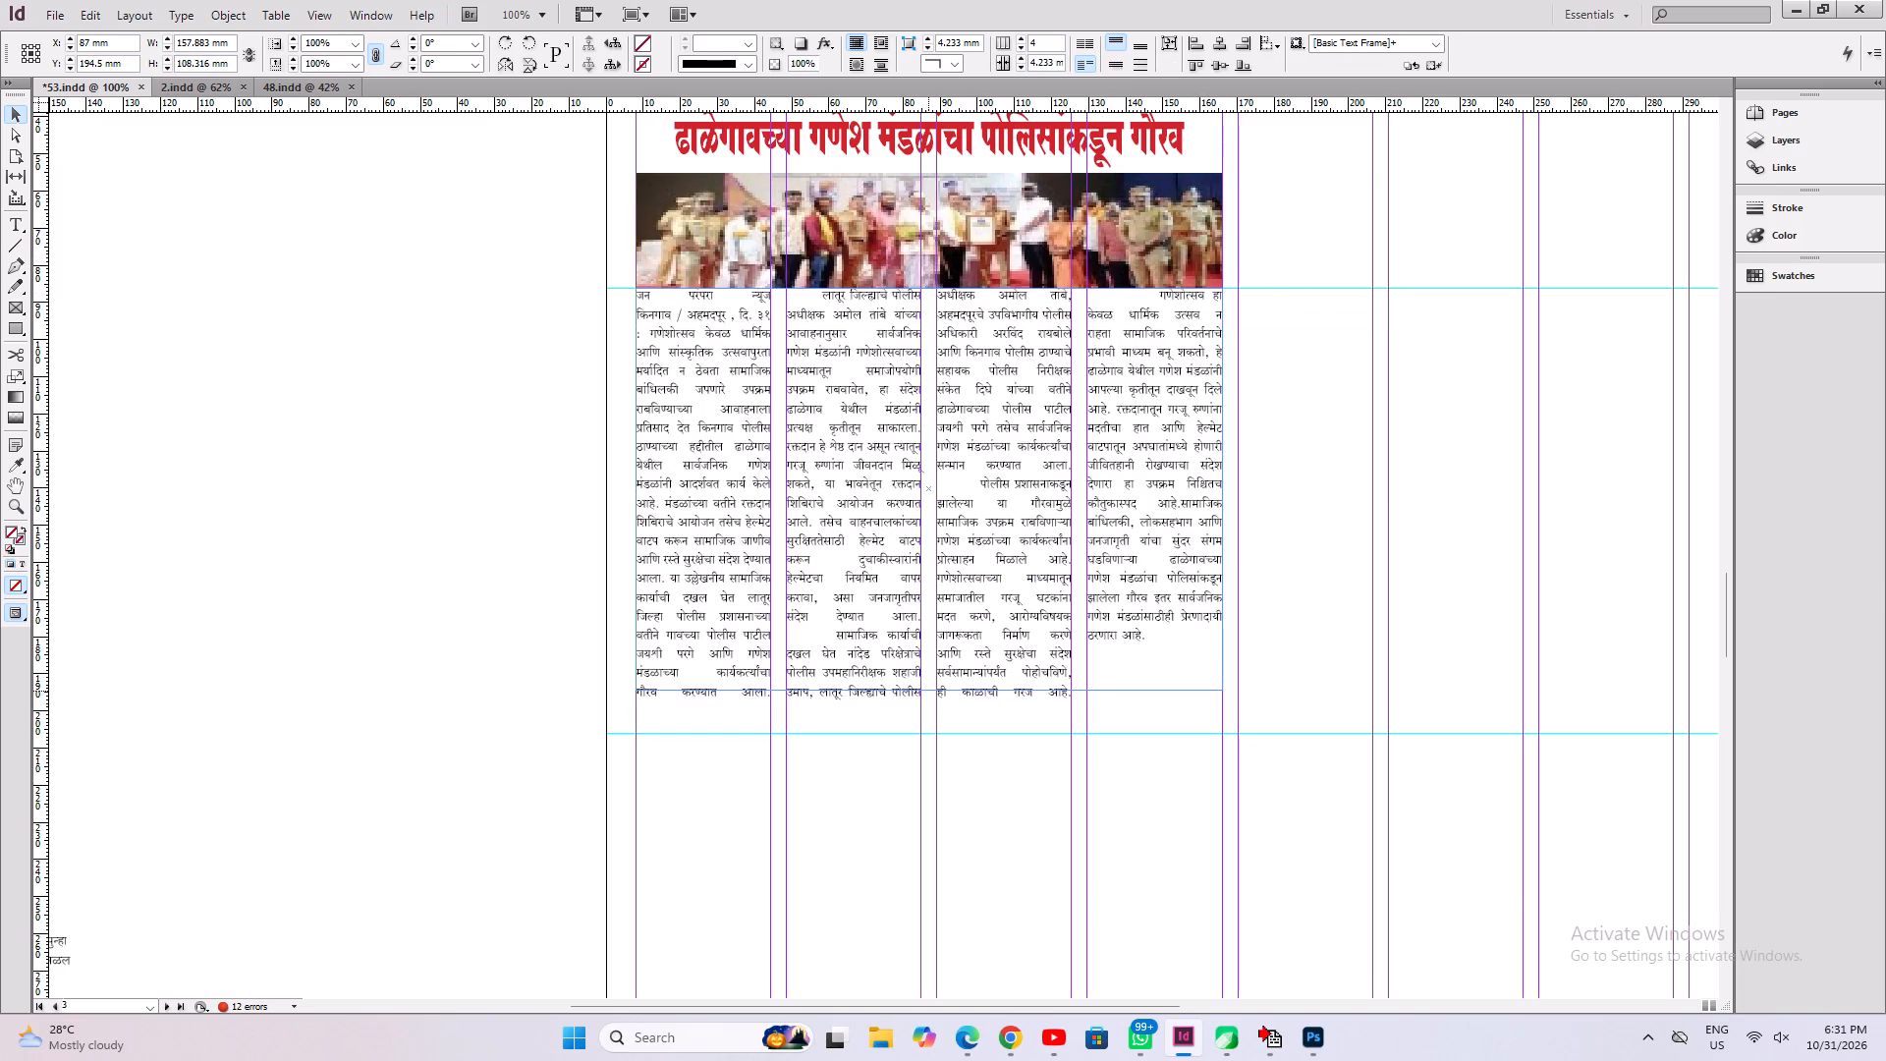
left_click(1002, 749)
left_click(956, 567)
key("Down")
key("Down")
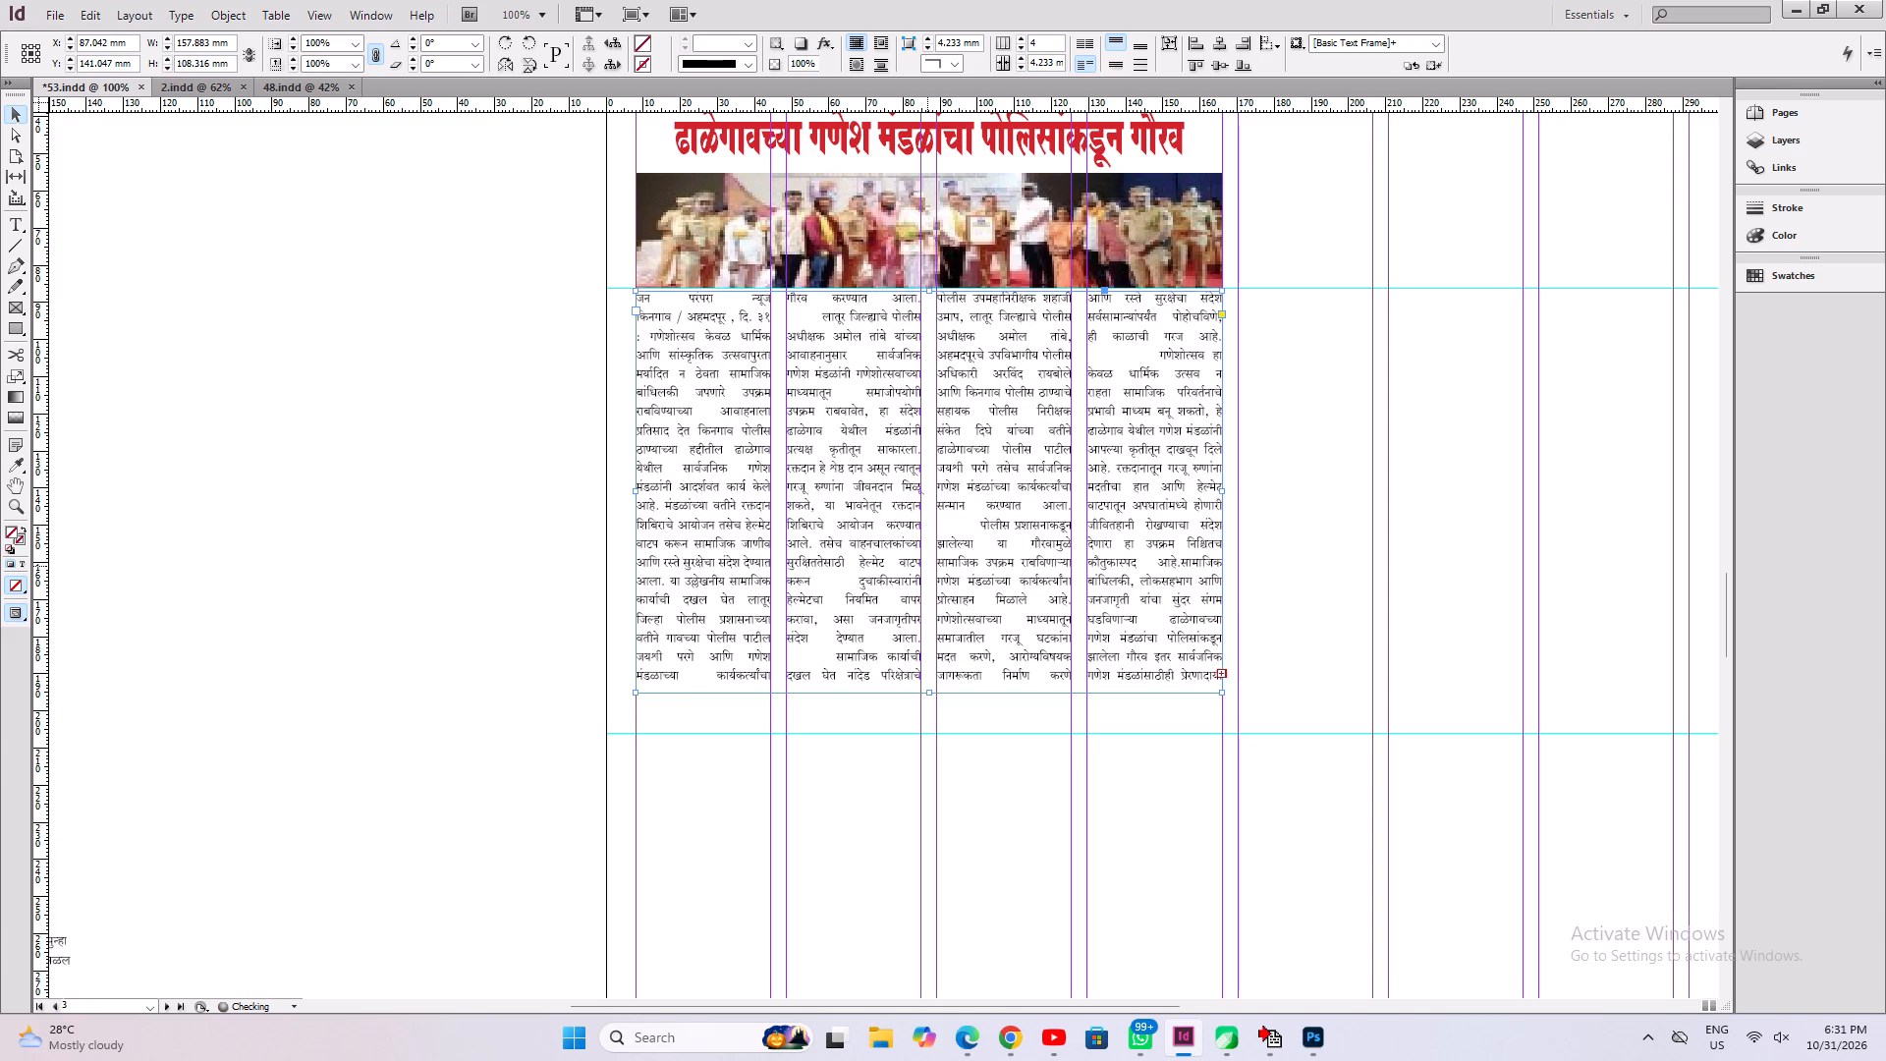
key("ctrl+s")
Tighten the tracking to -20 on the lower passage of the article's second column, and save.
left_click(13, 220)
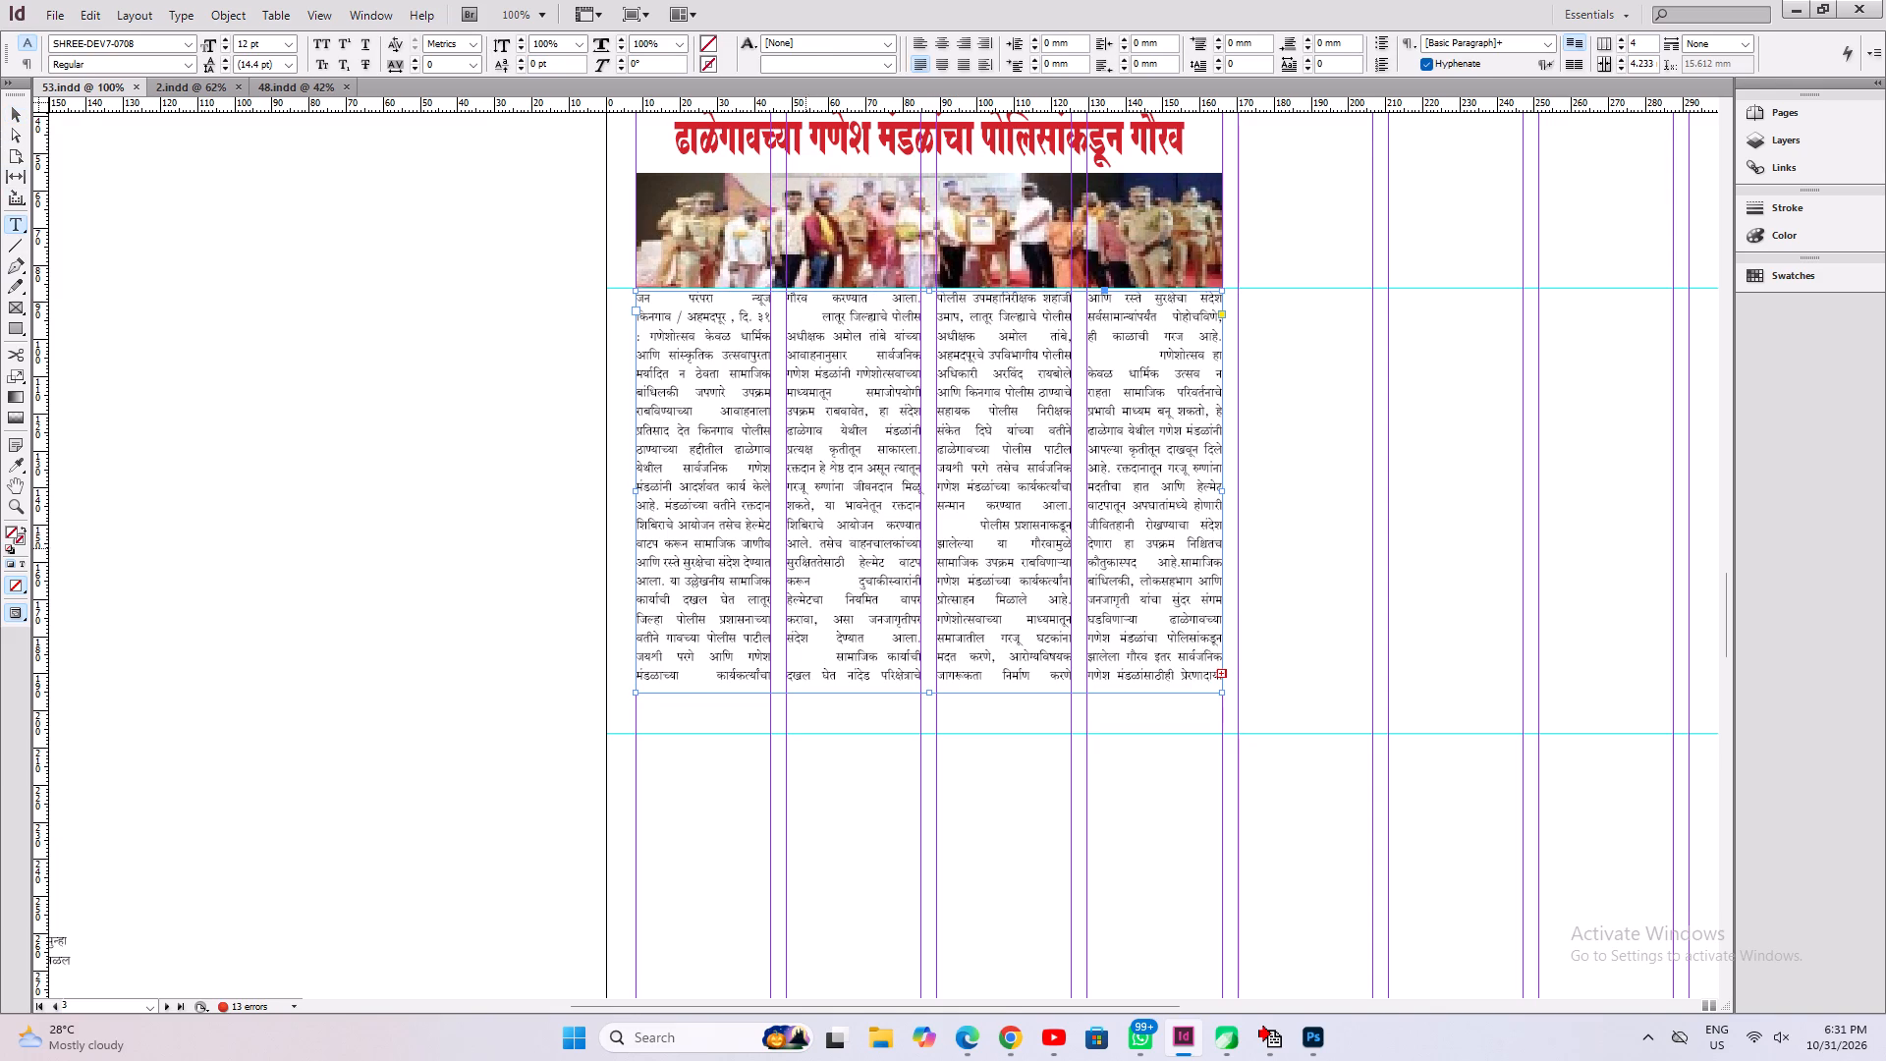
left_click_drag(813, 449, 873, 722)
key("alt+Left")
key("ctrl+s")
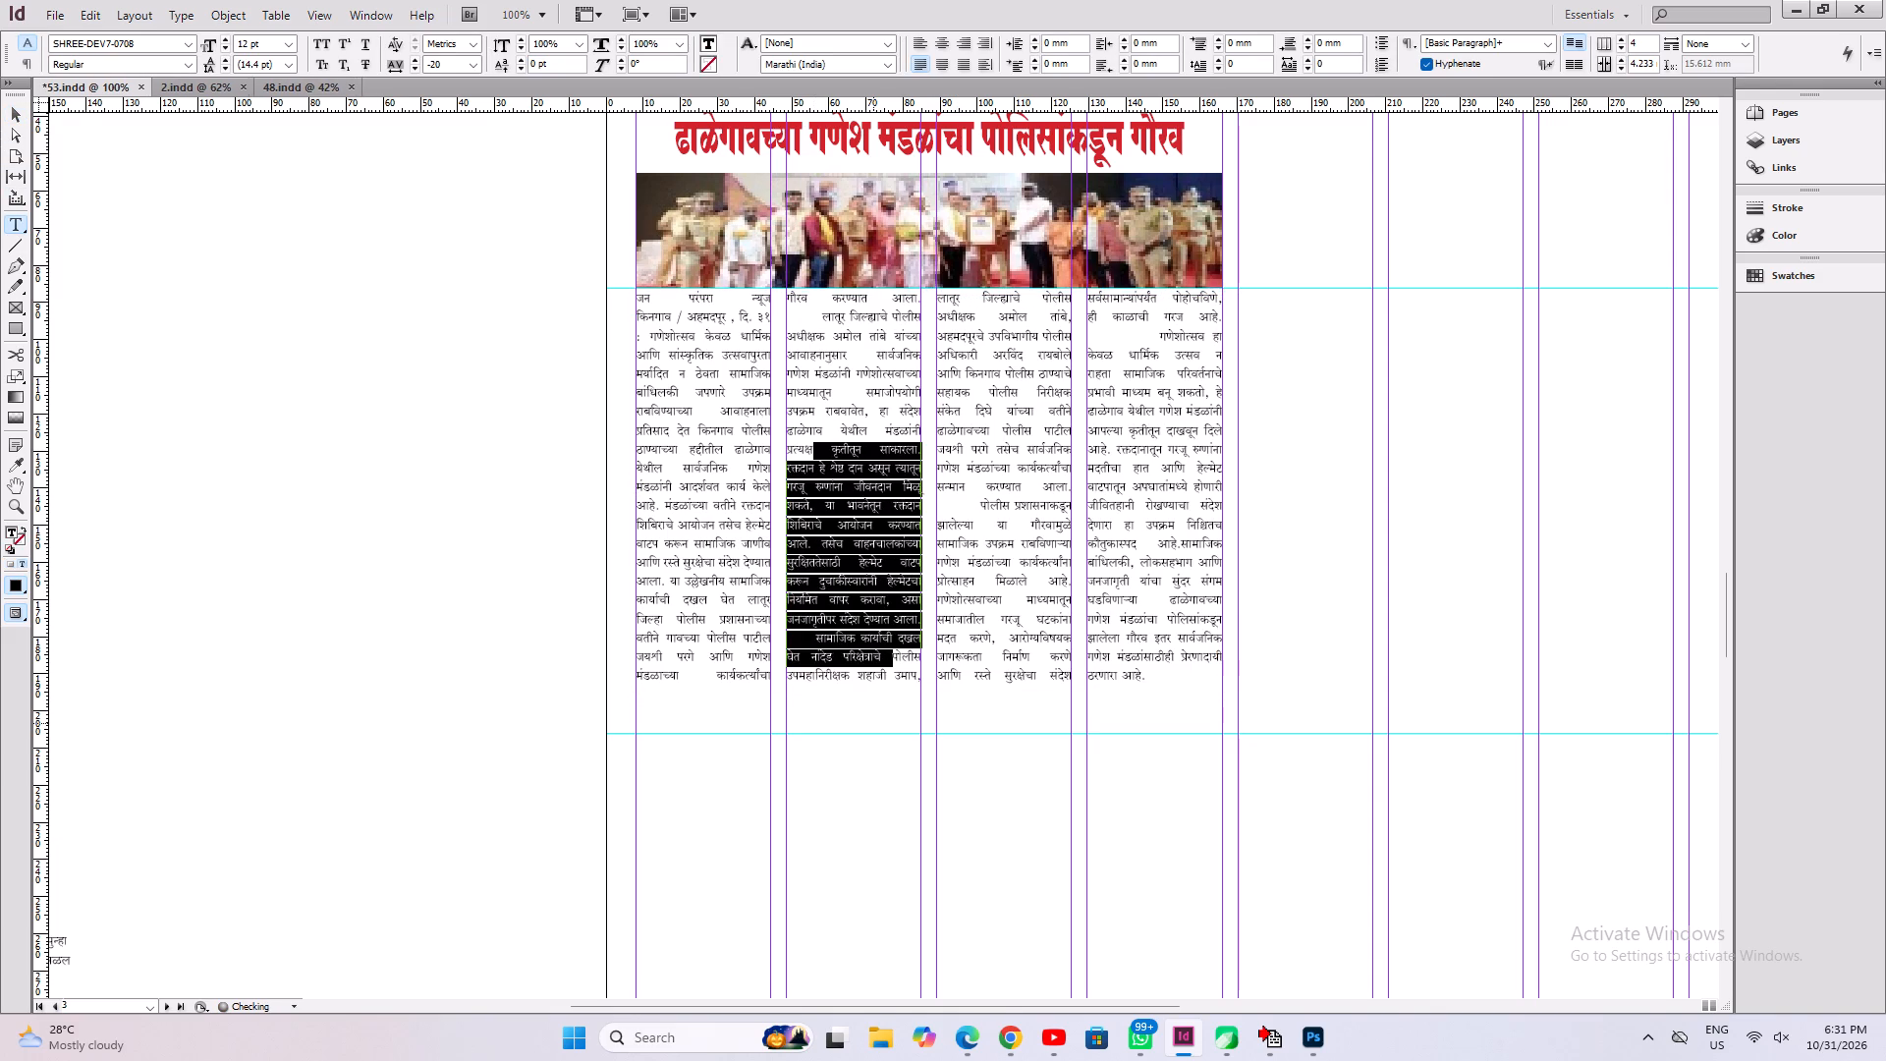
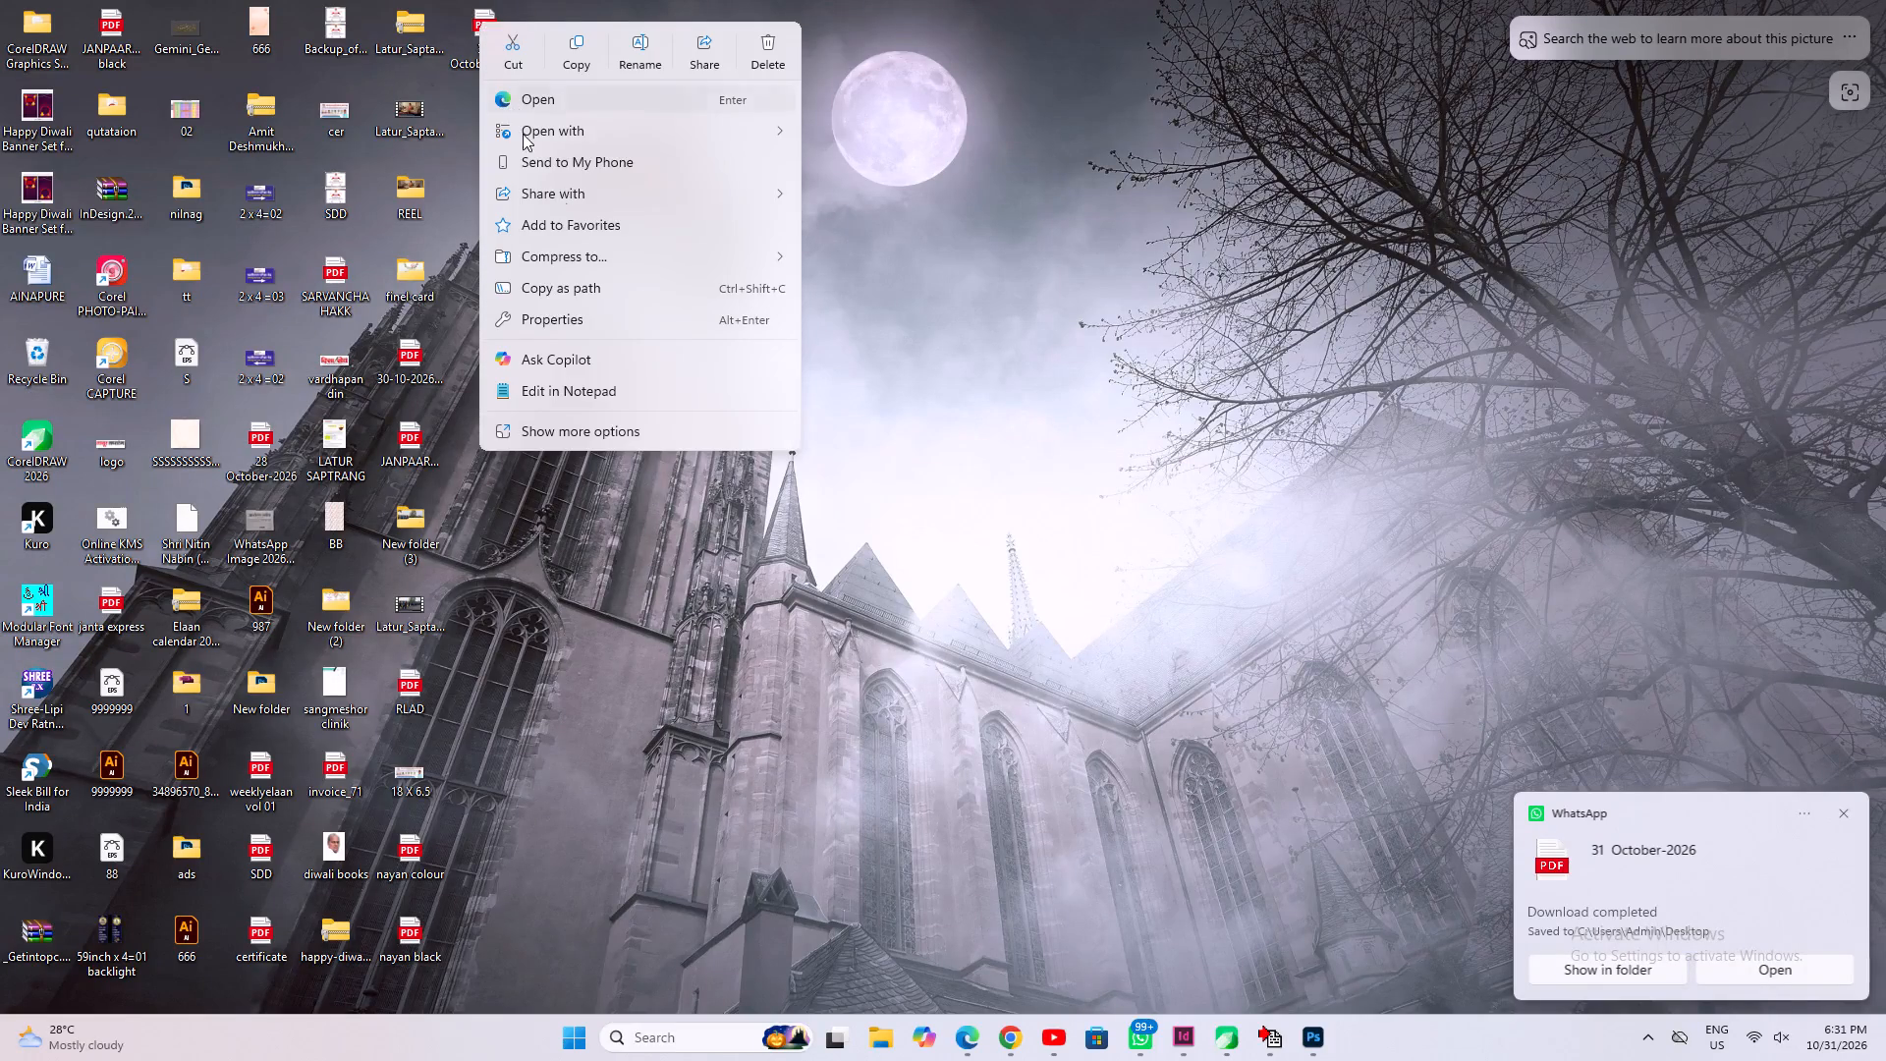
Open the 31 October-2026 PDF from the desktop in Google Chrome.
left_click(564, 137)
left_click(834, 189)
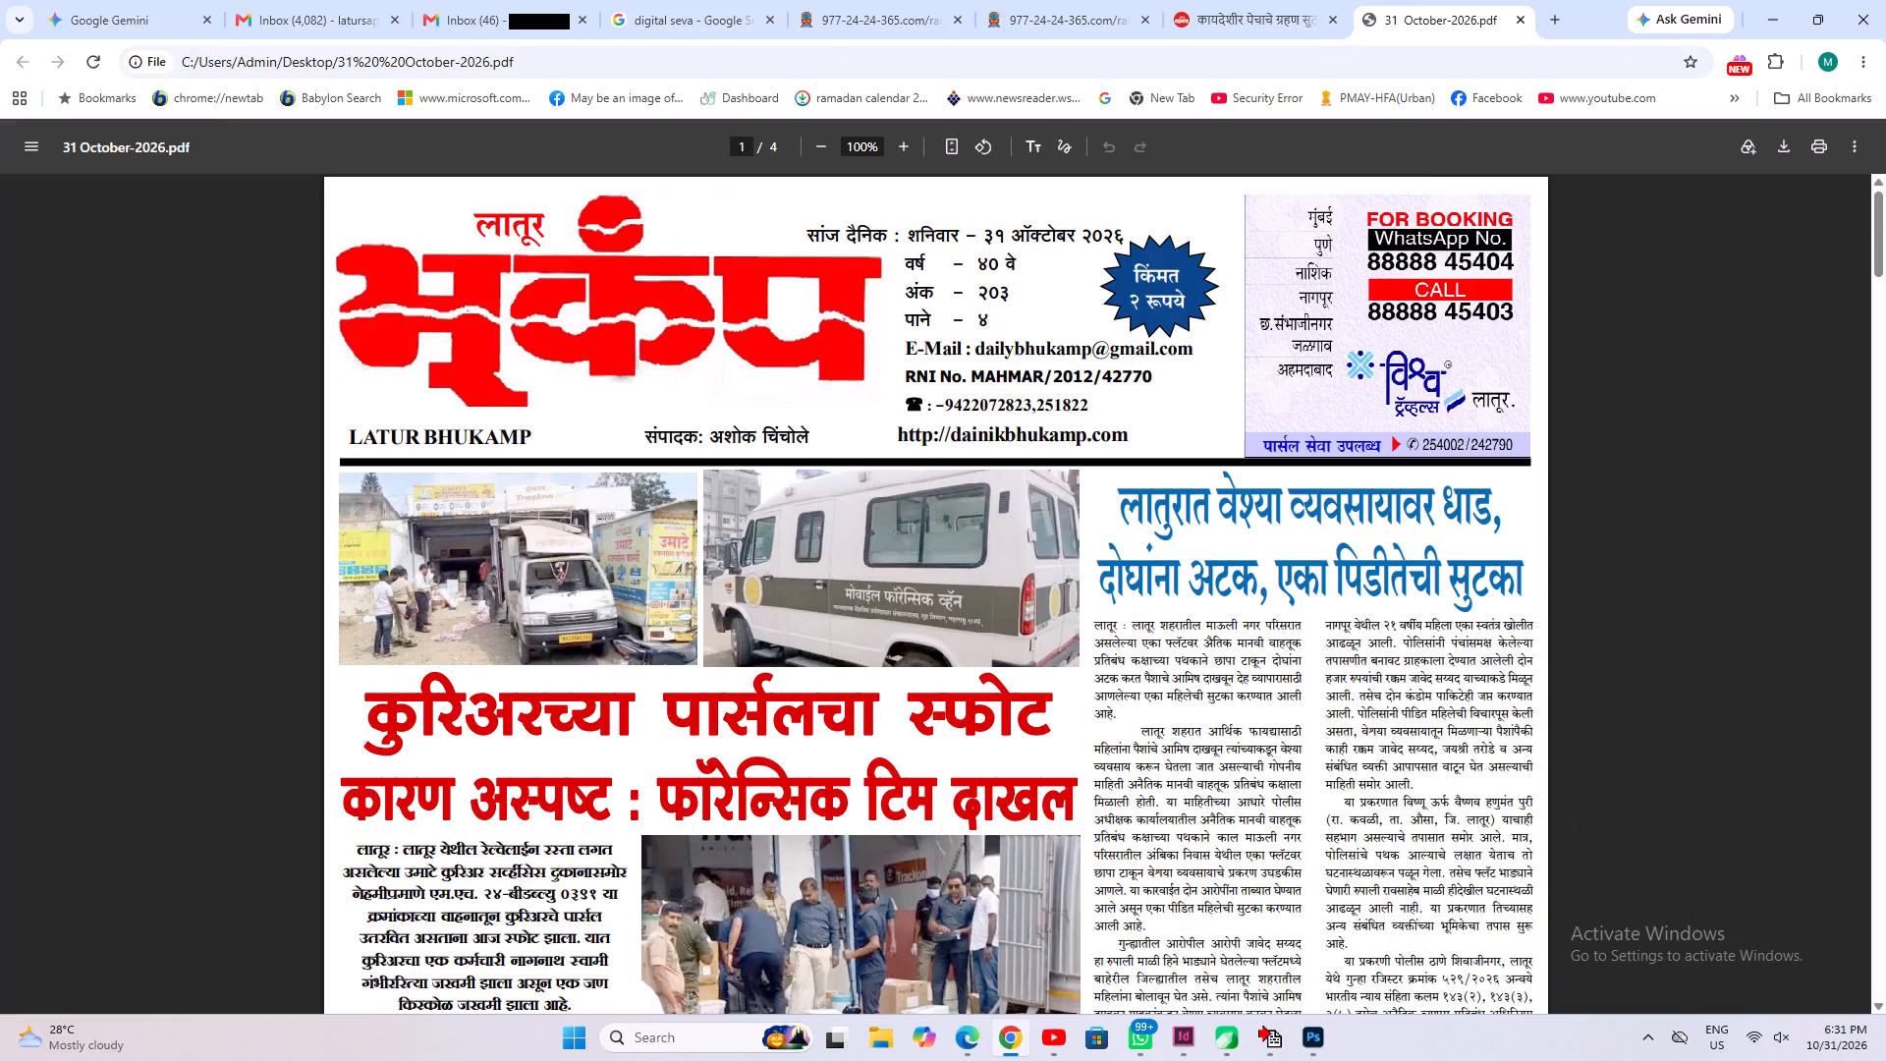
Look through the Latur Bhukamp front page and page 2 in the 31 October-2026 PDF, examining their stories, photos and layout.
scroll(745, 825, "down", 1)
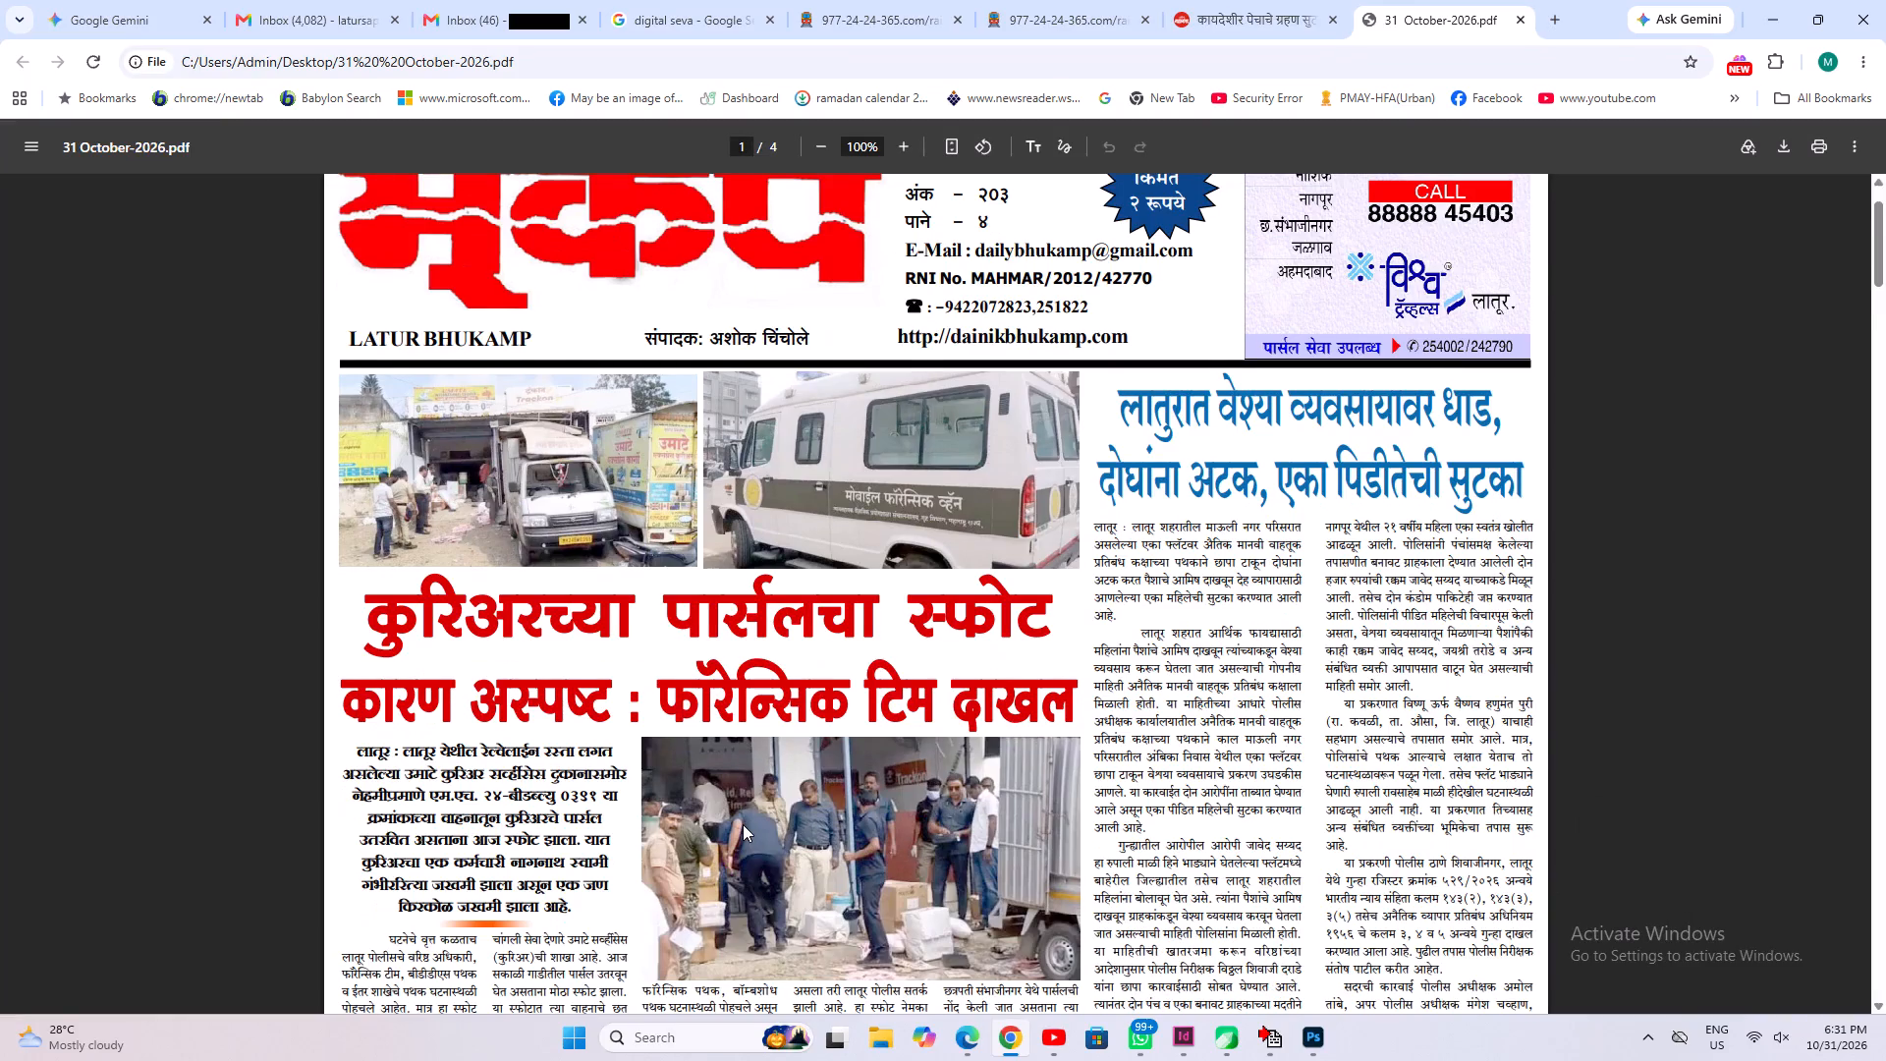
scroll(743, 824, "down", 5)
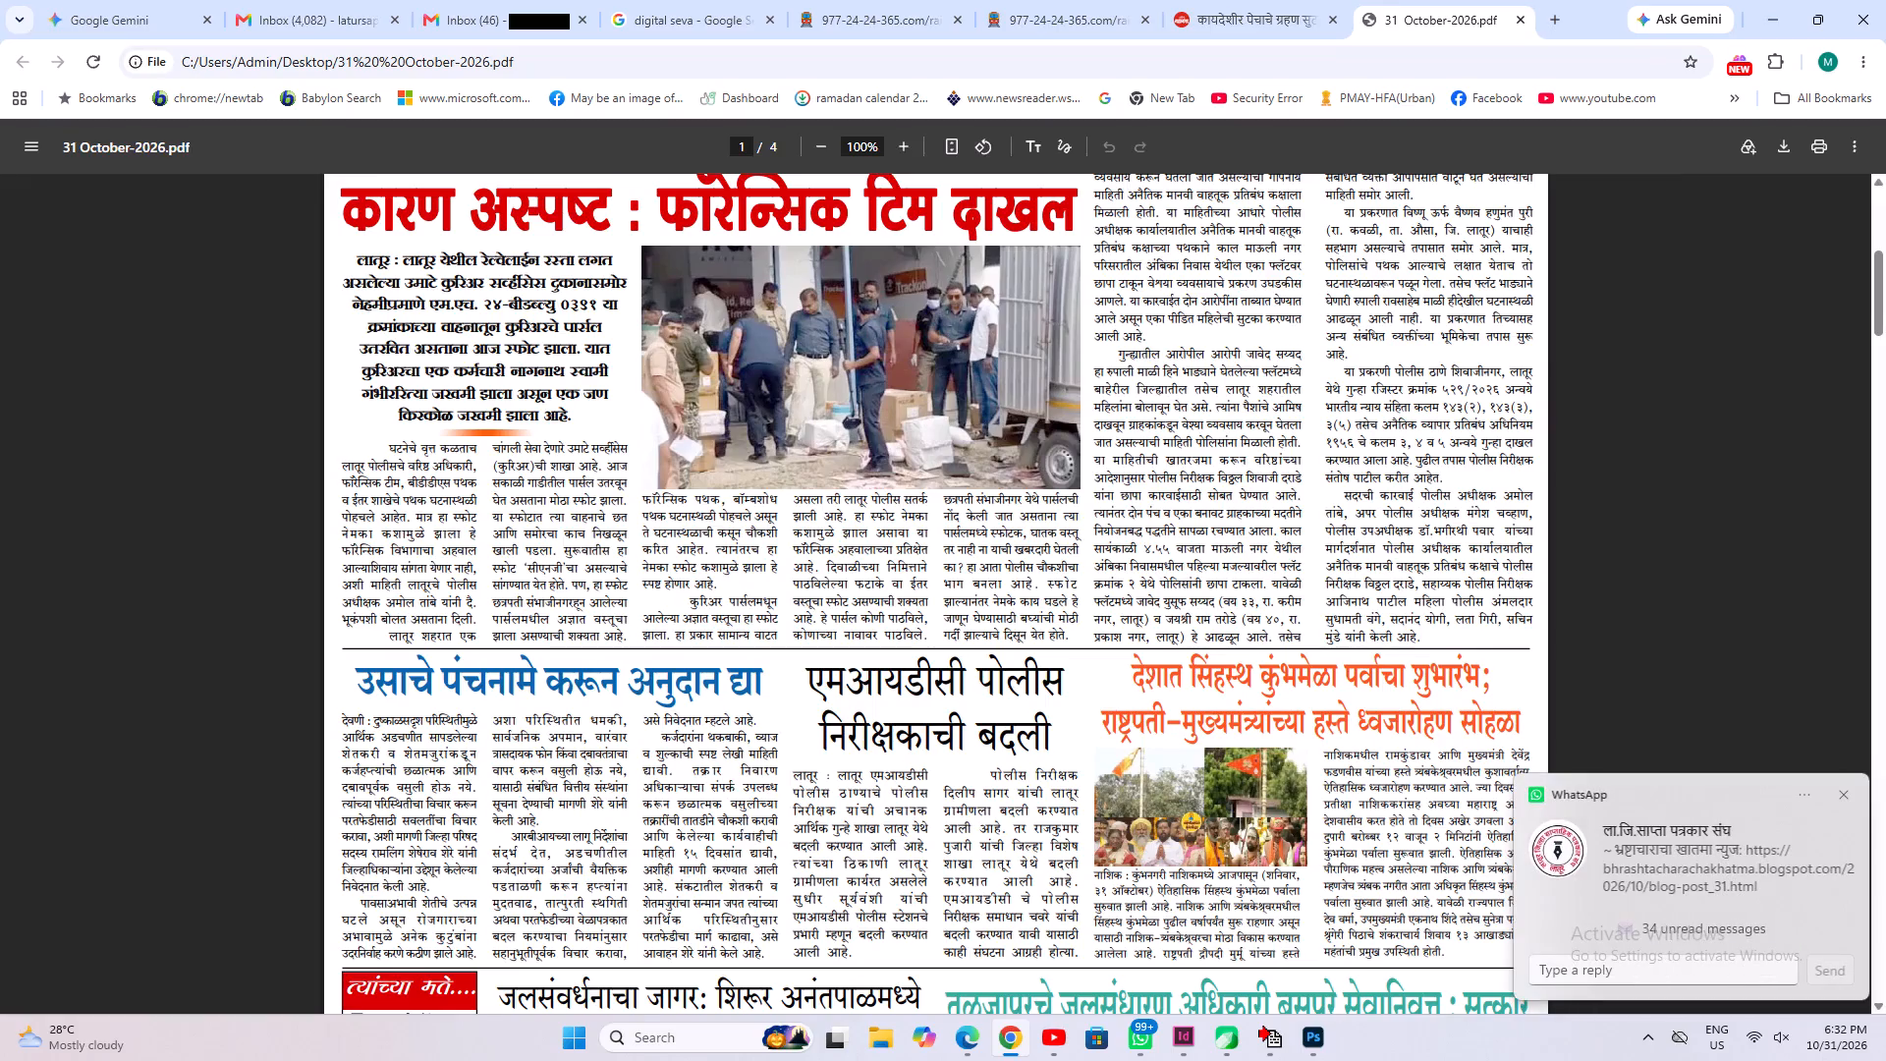
scroll(622, 766, "down", 4)
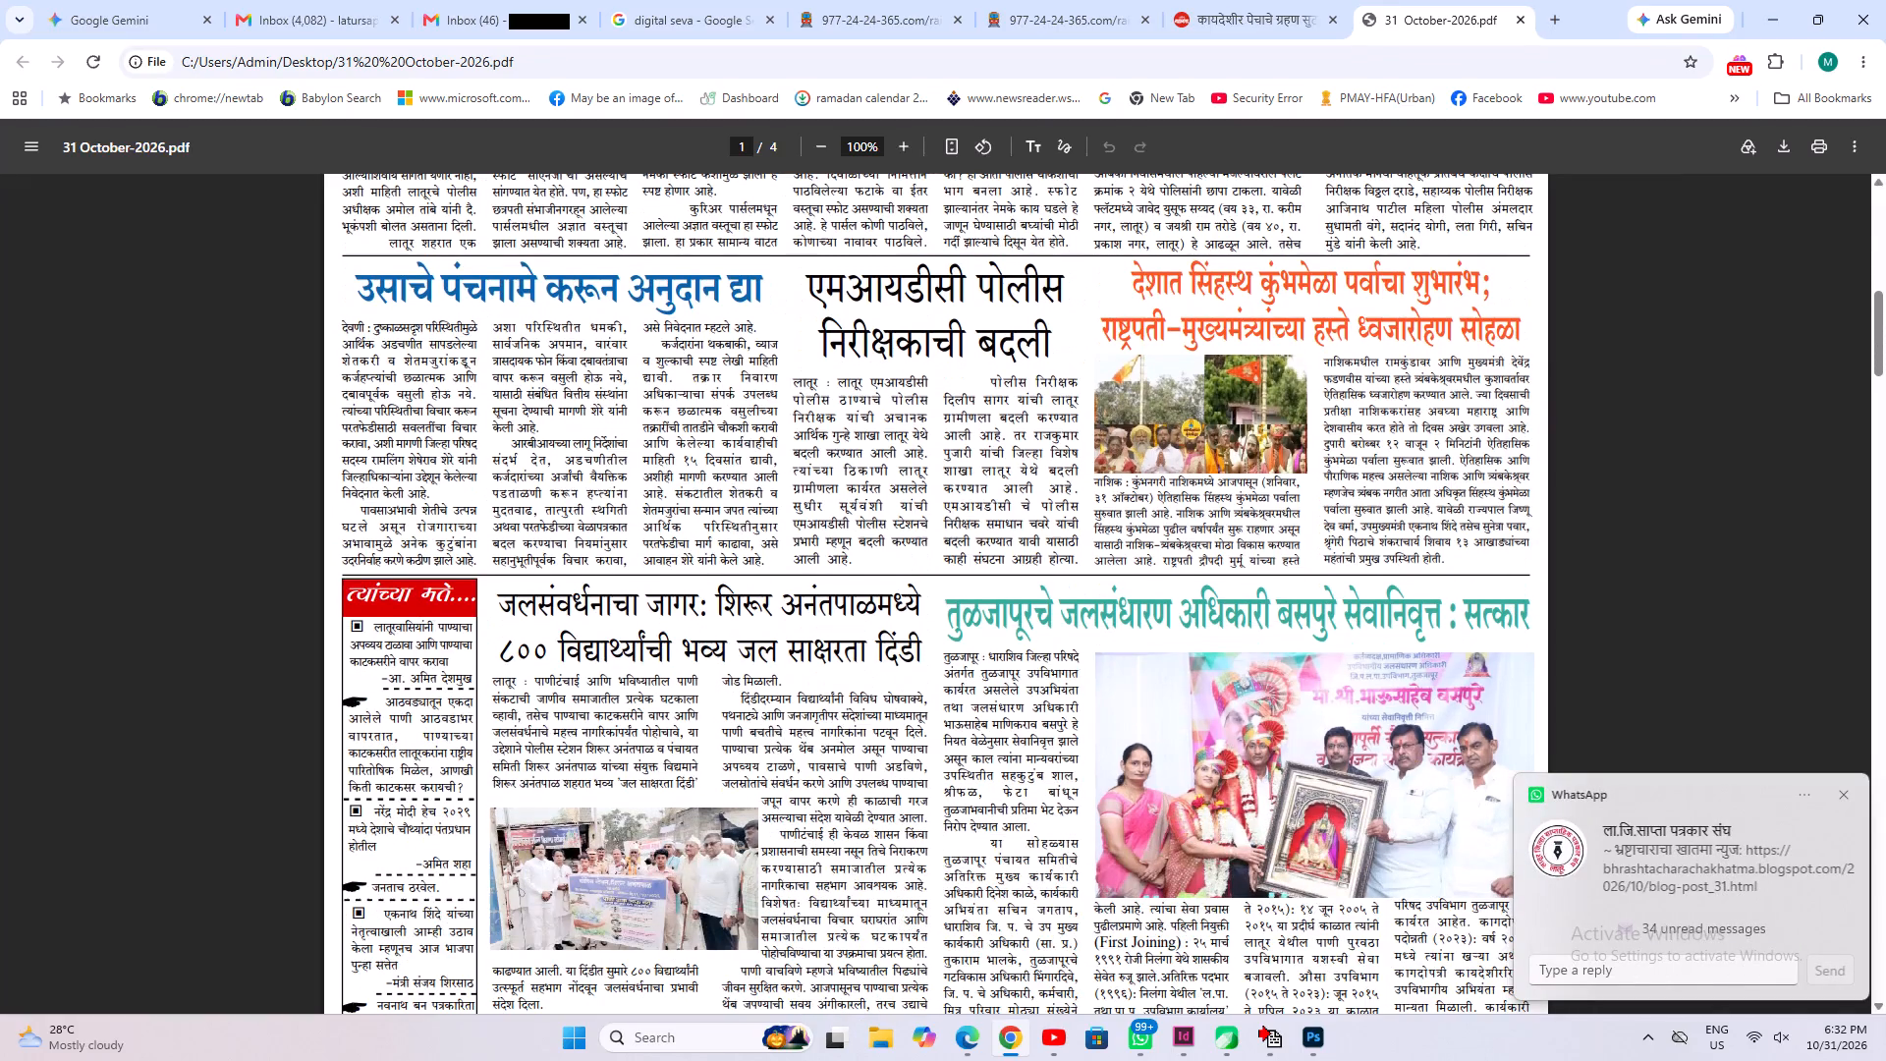
scroll(632, 773, "down", 3)
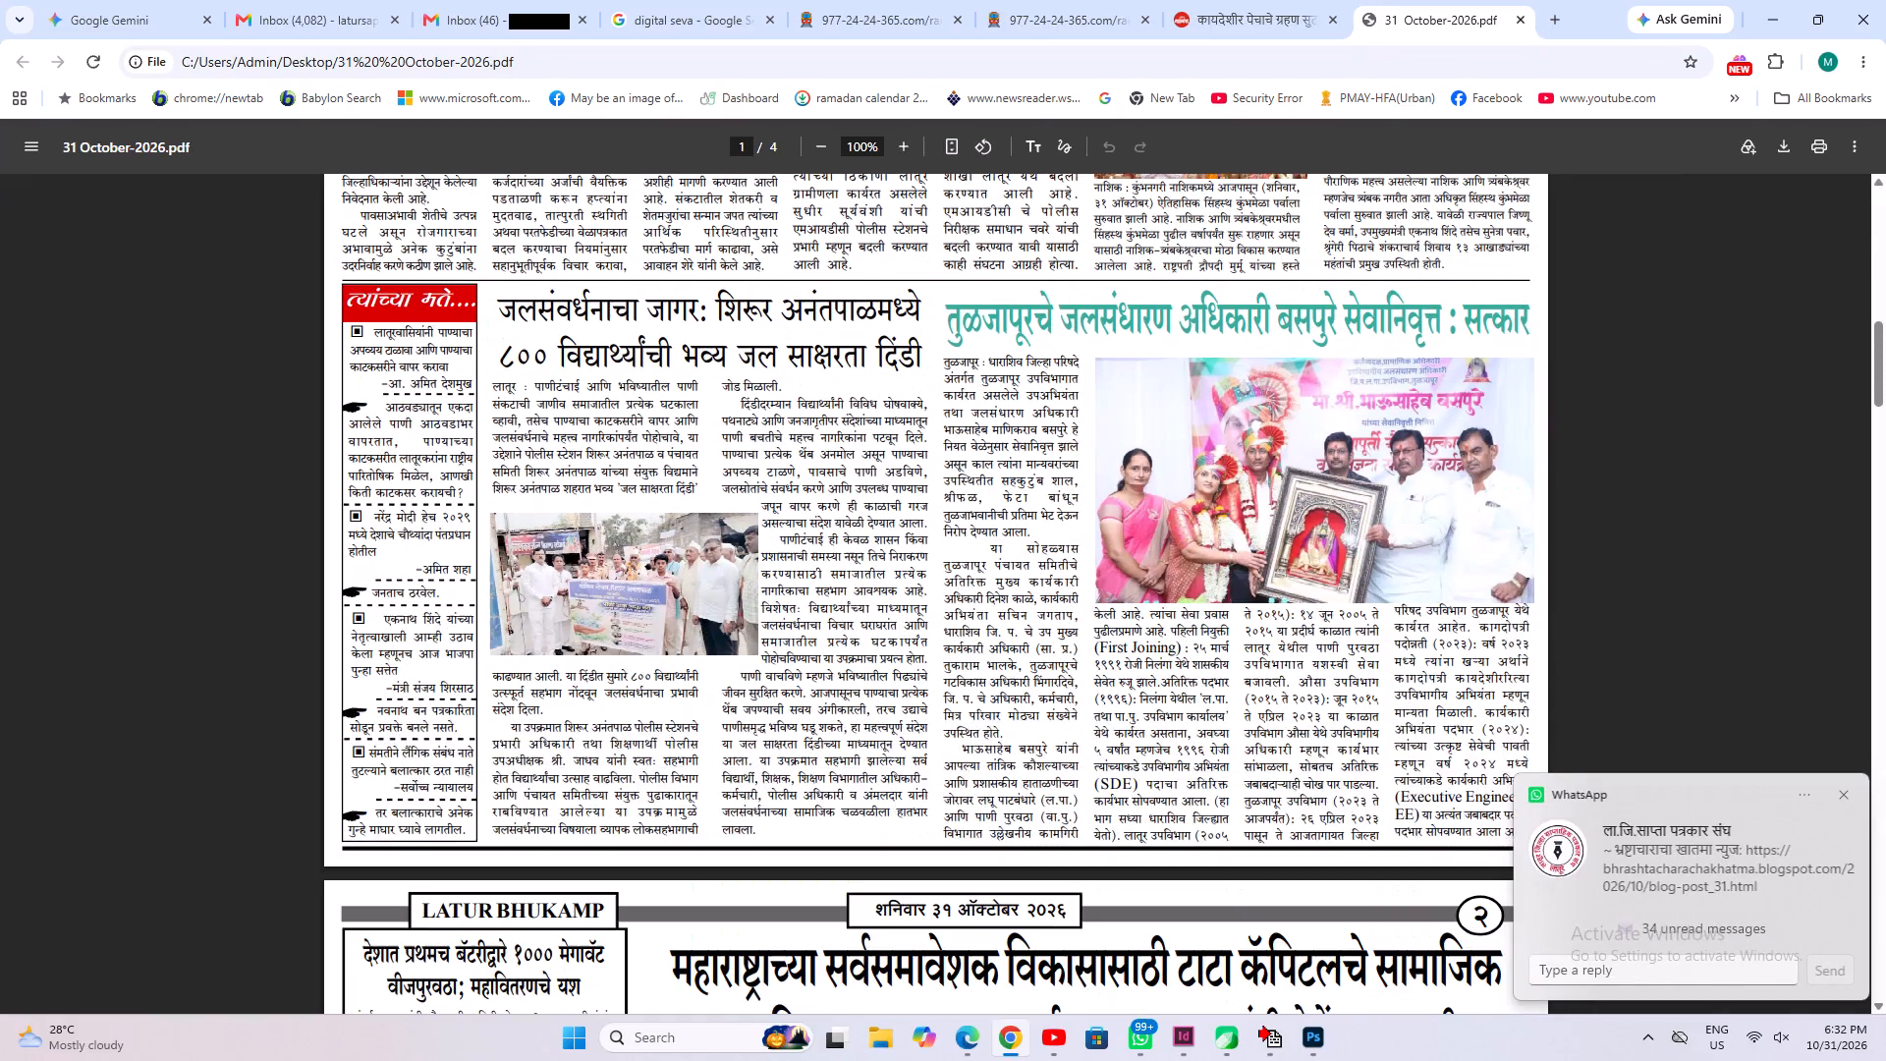
scroll(632, 773, "down", 10)
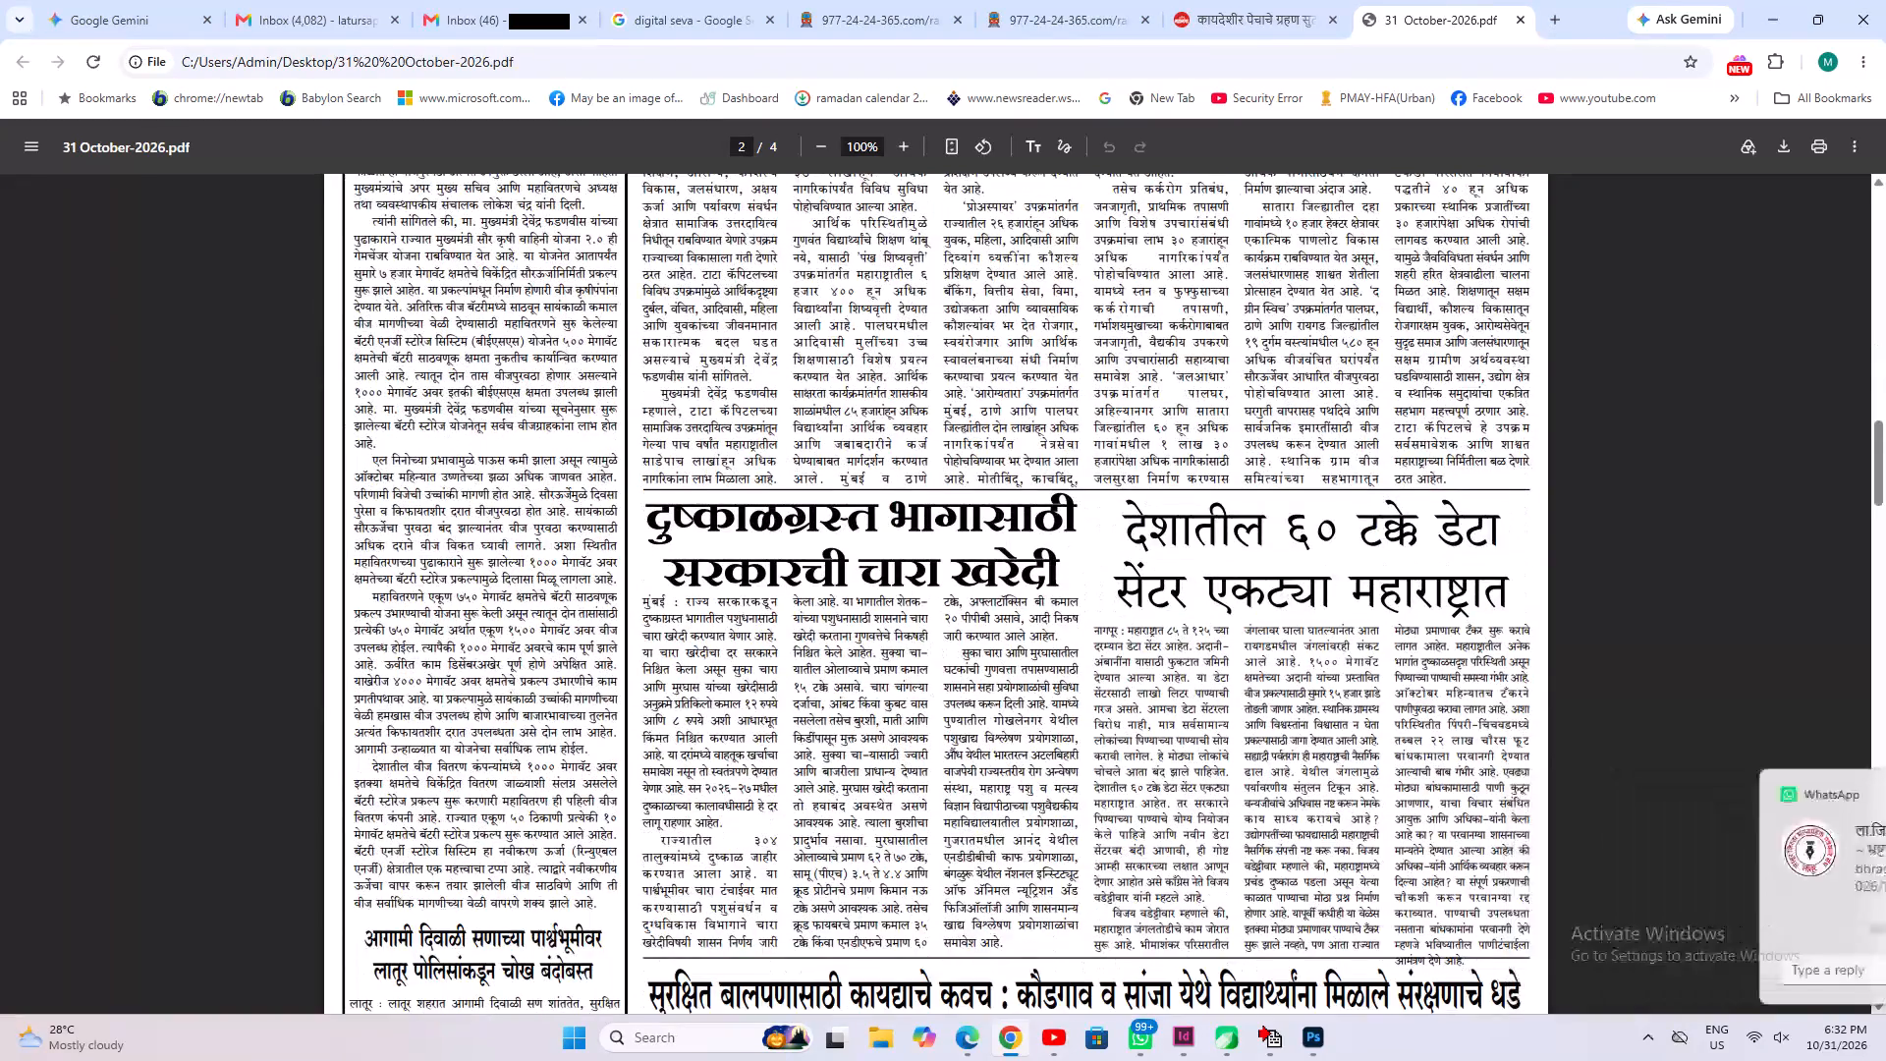
scroll(632, 773, "up", 3)
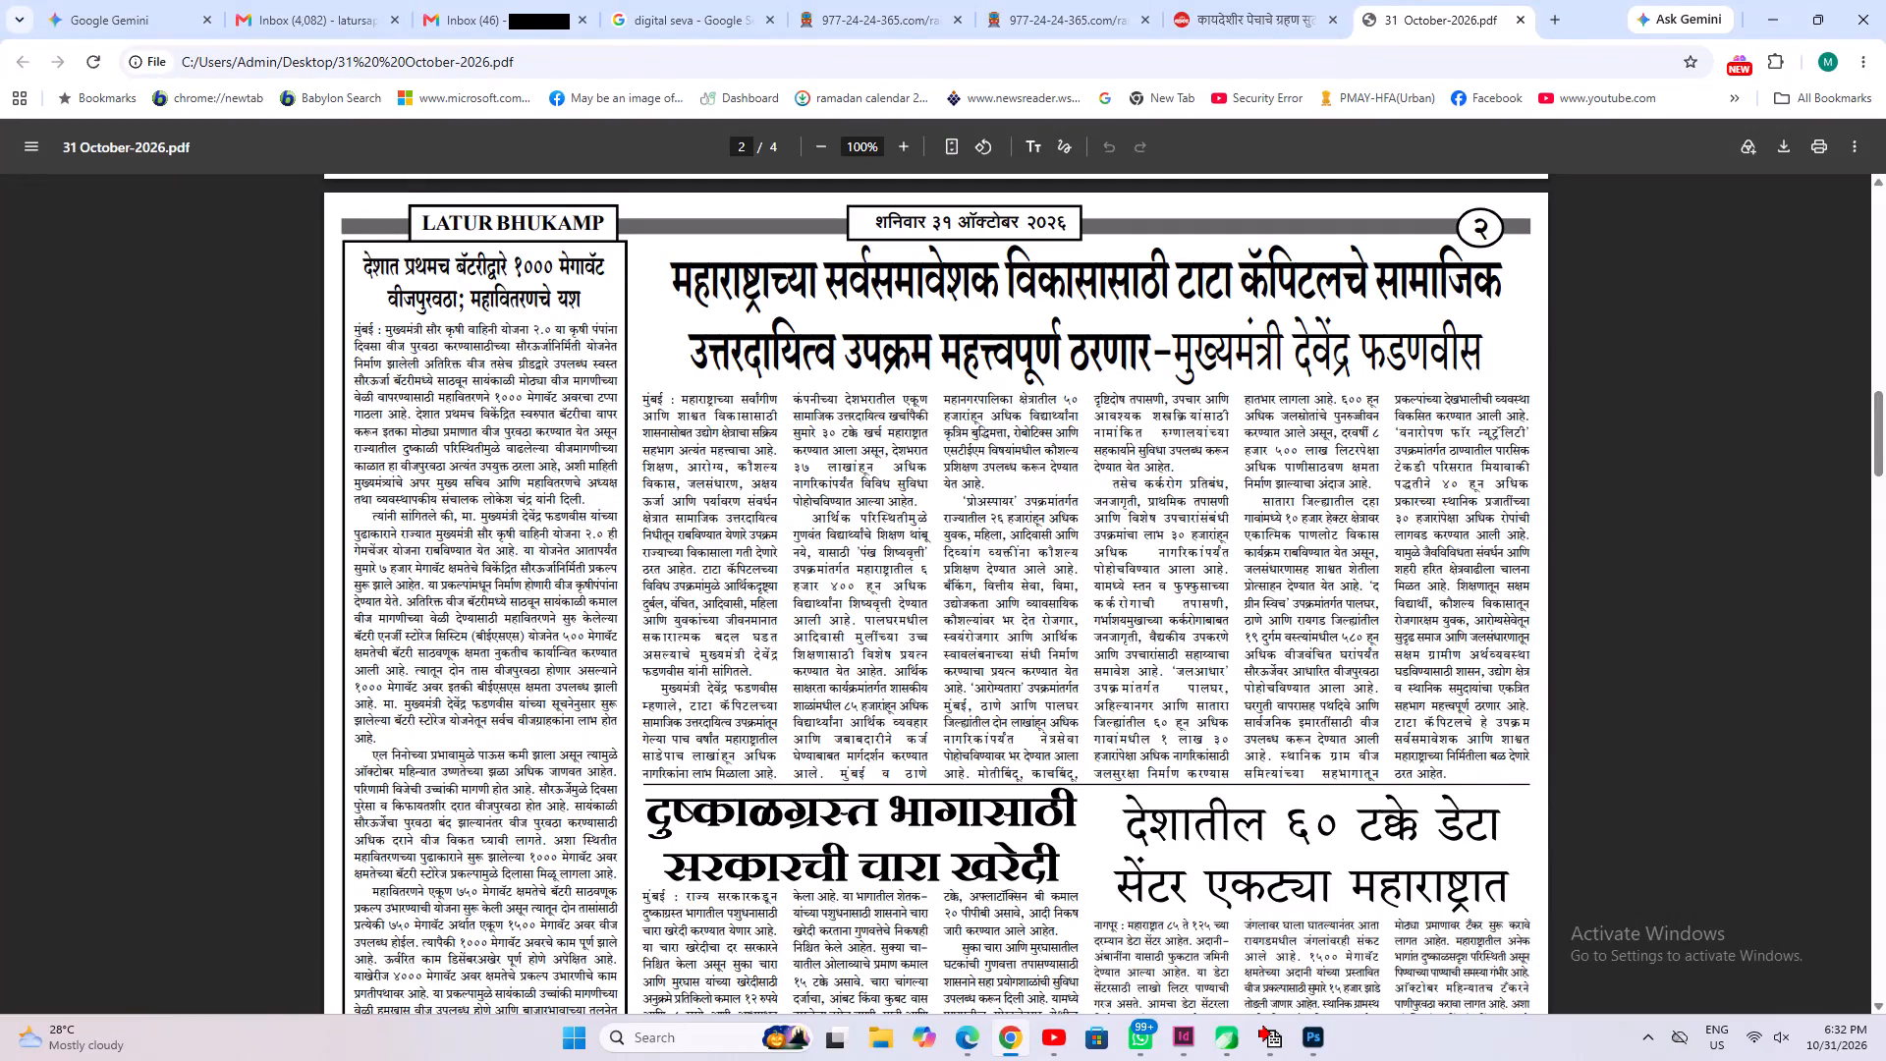
Look through the articles on page 2 of the 31 October-2026 Latur Bhukamp PDF in Chrome.
scroll(475, 638, "down", 1)
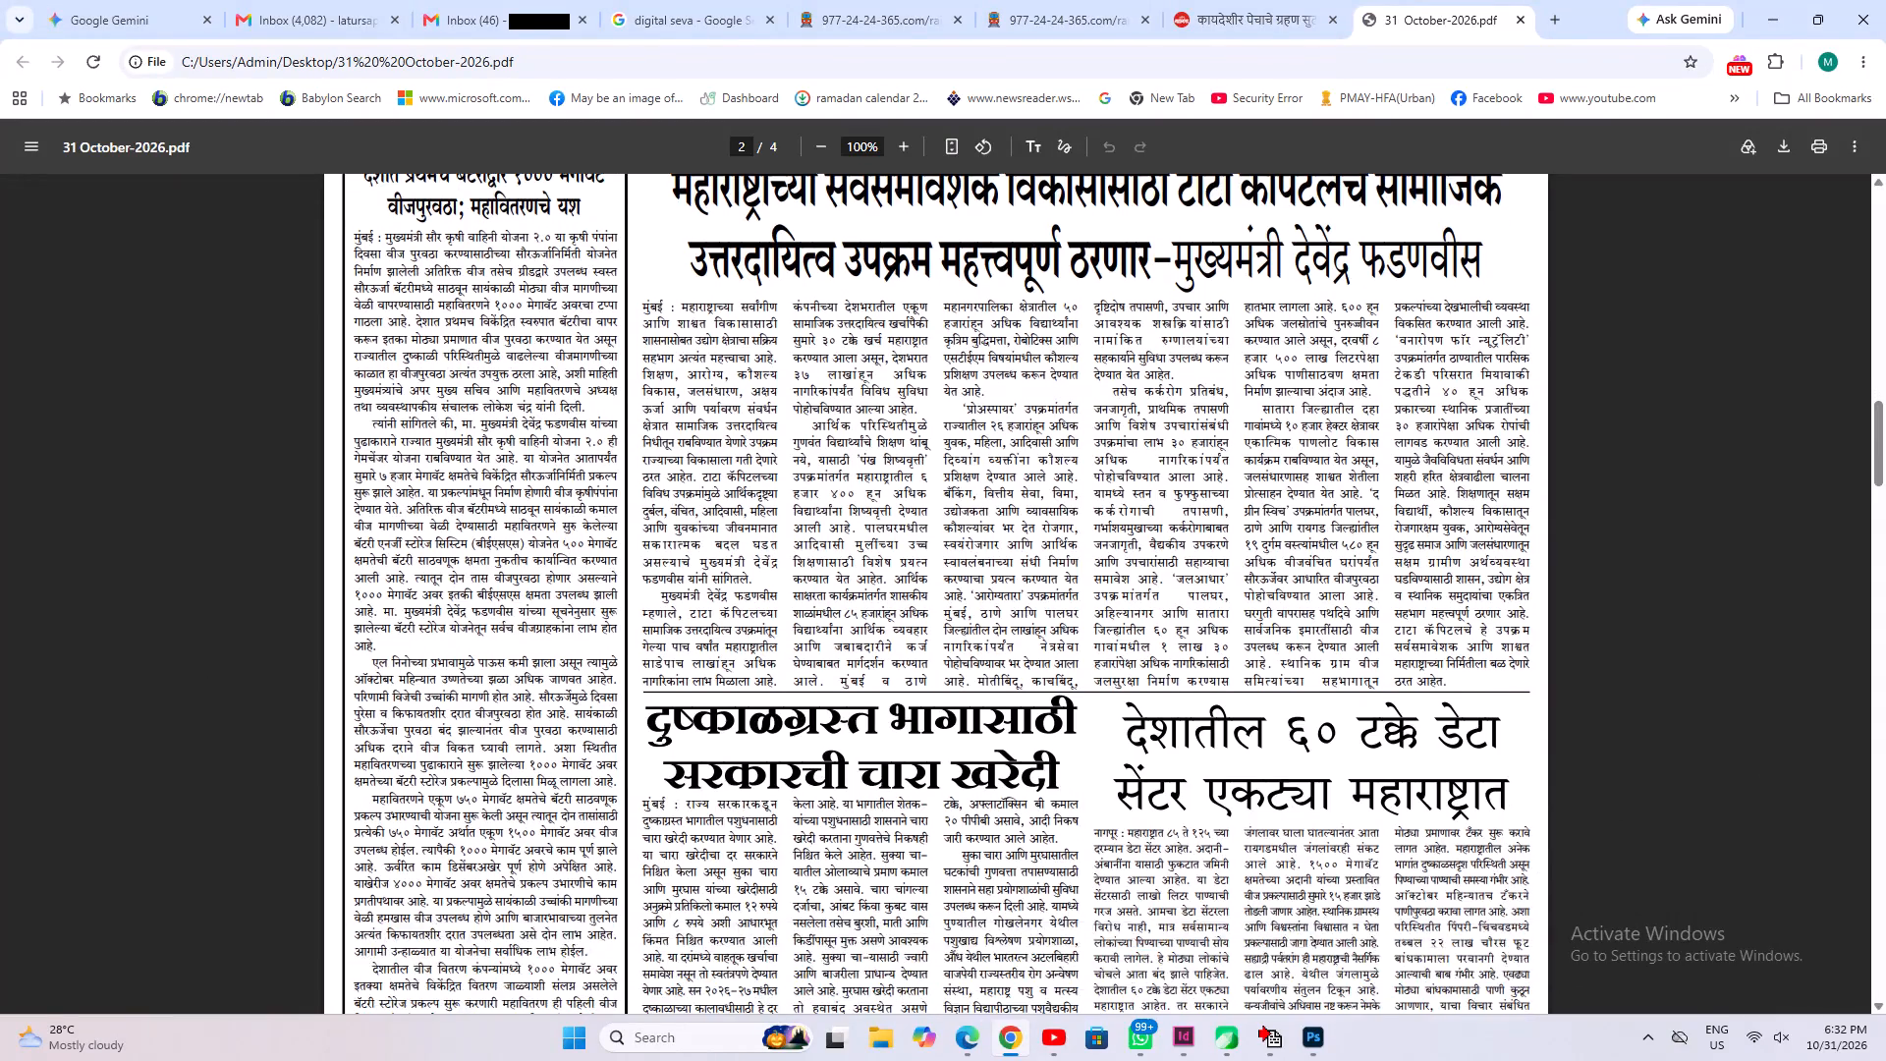
Look through the lower articles on page 2 and the health articles on page 3 of the 31 October-2026 PDF.
scroll(475, 638, "down", 4)
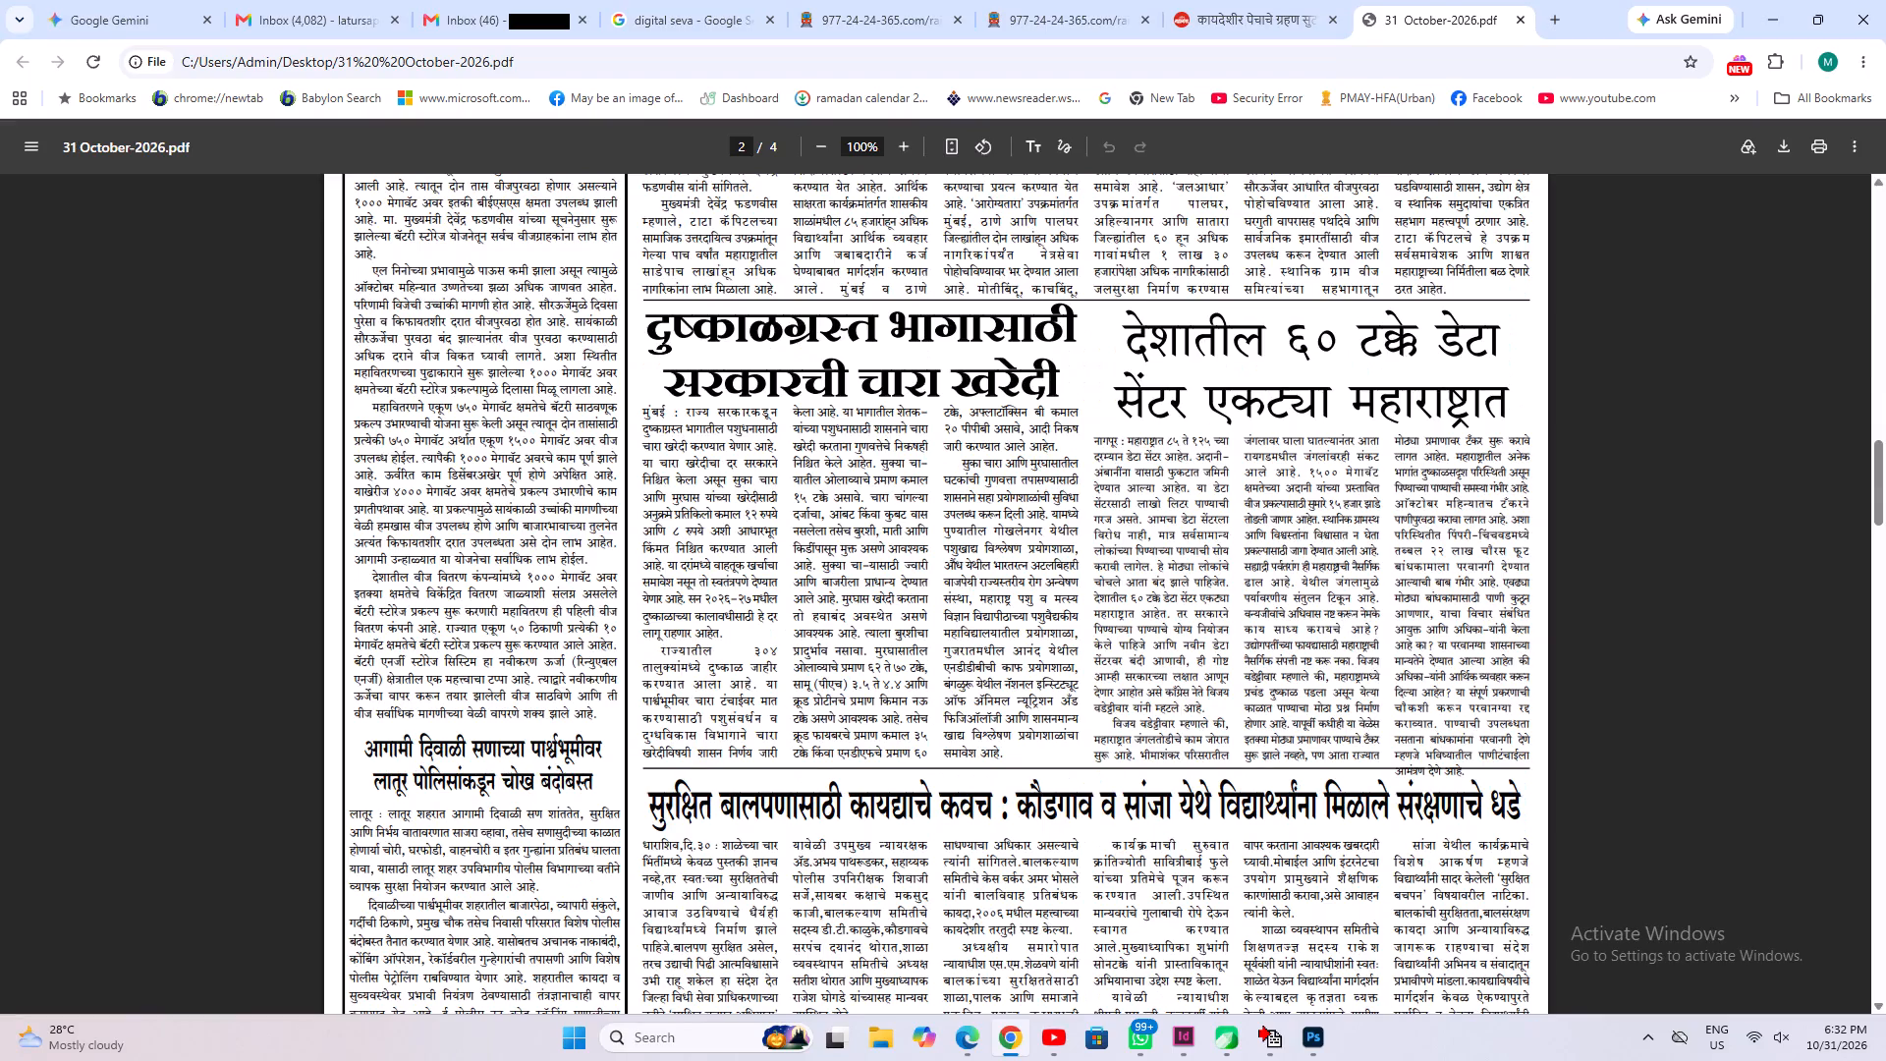
scroll(475, 638, "down", 7)
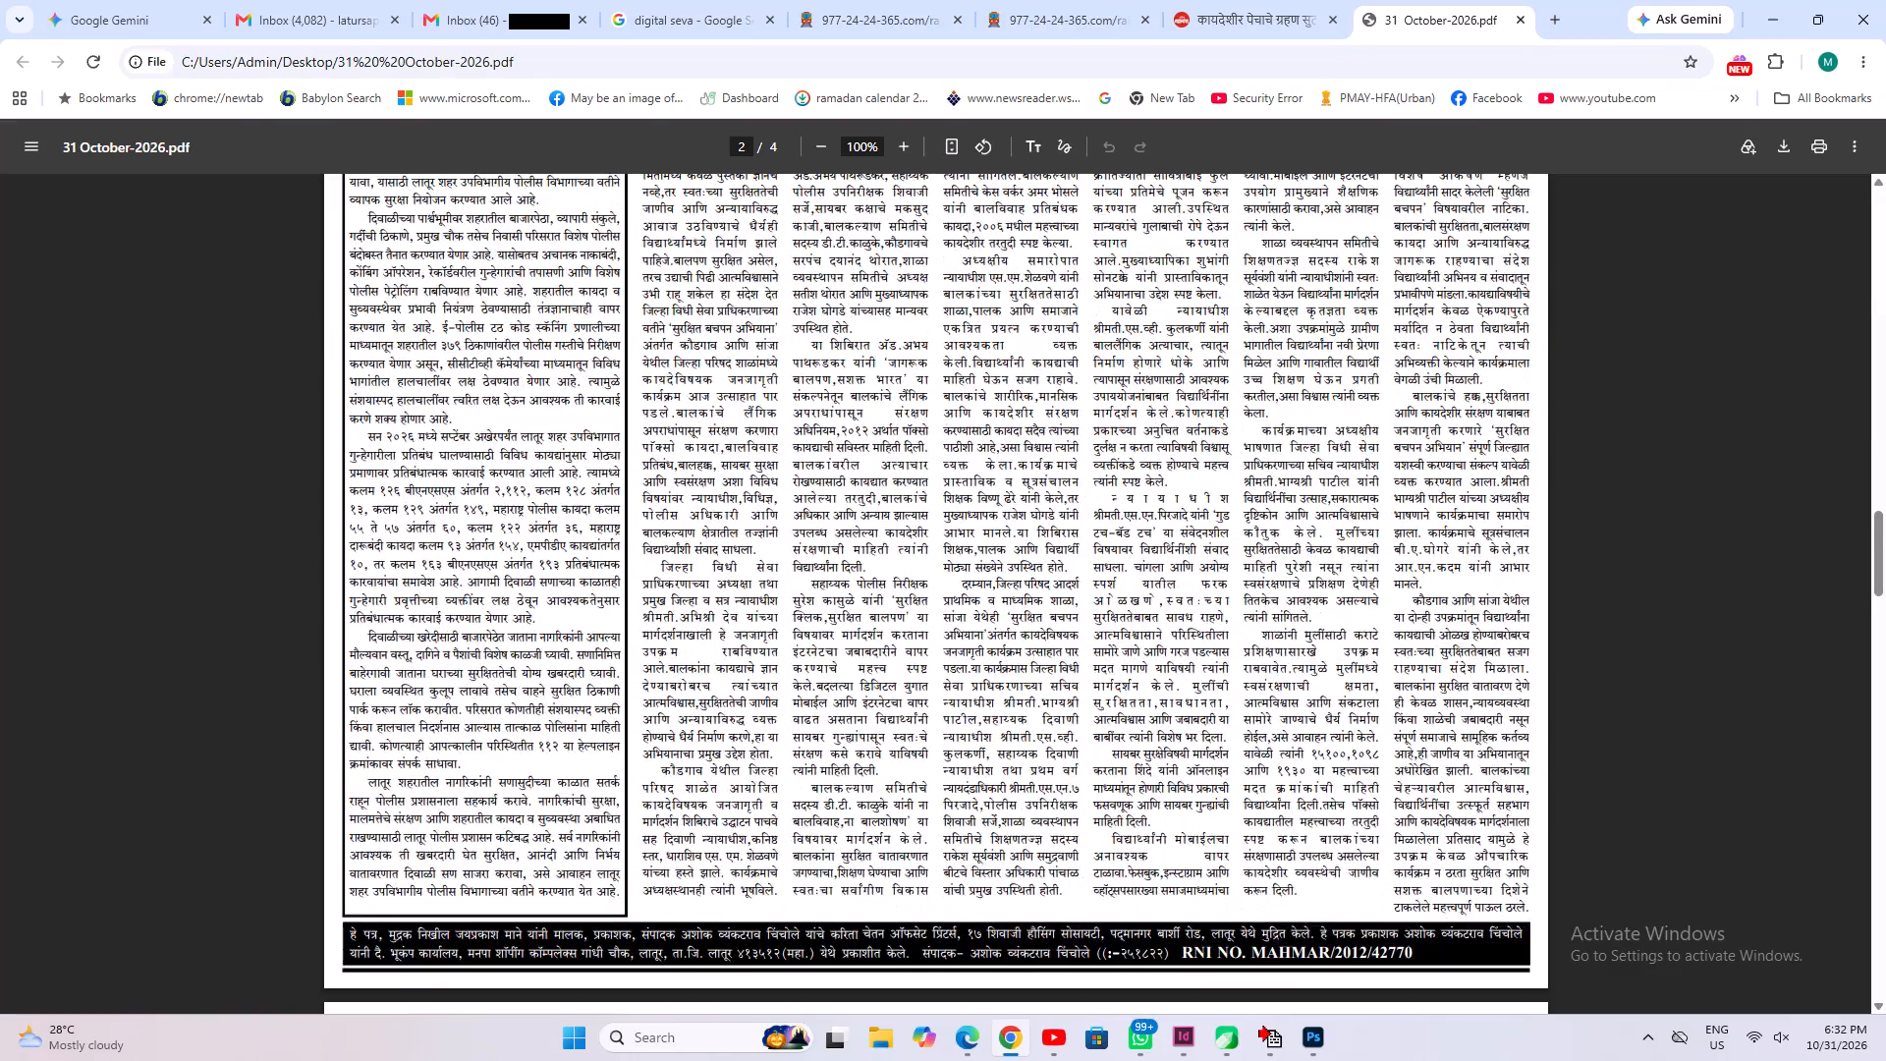
scroll(475, 638, "down", 4)
scroll(475, 638, "up", 7)
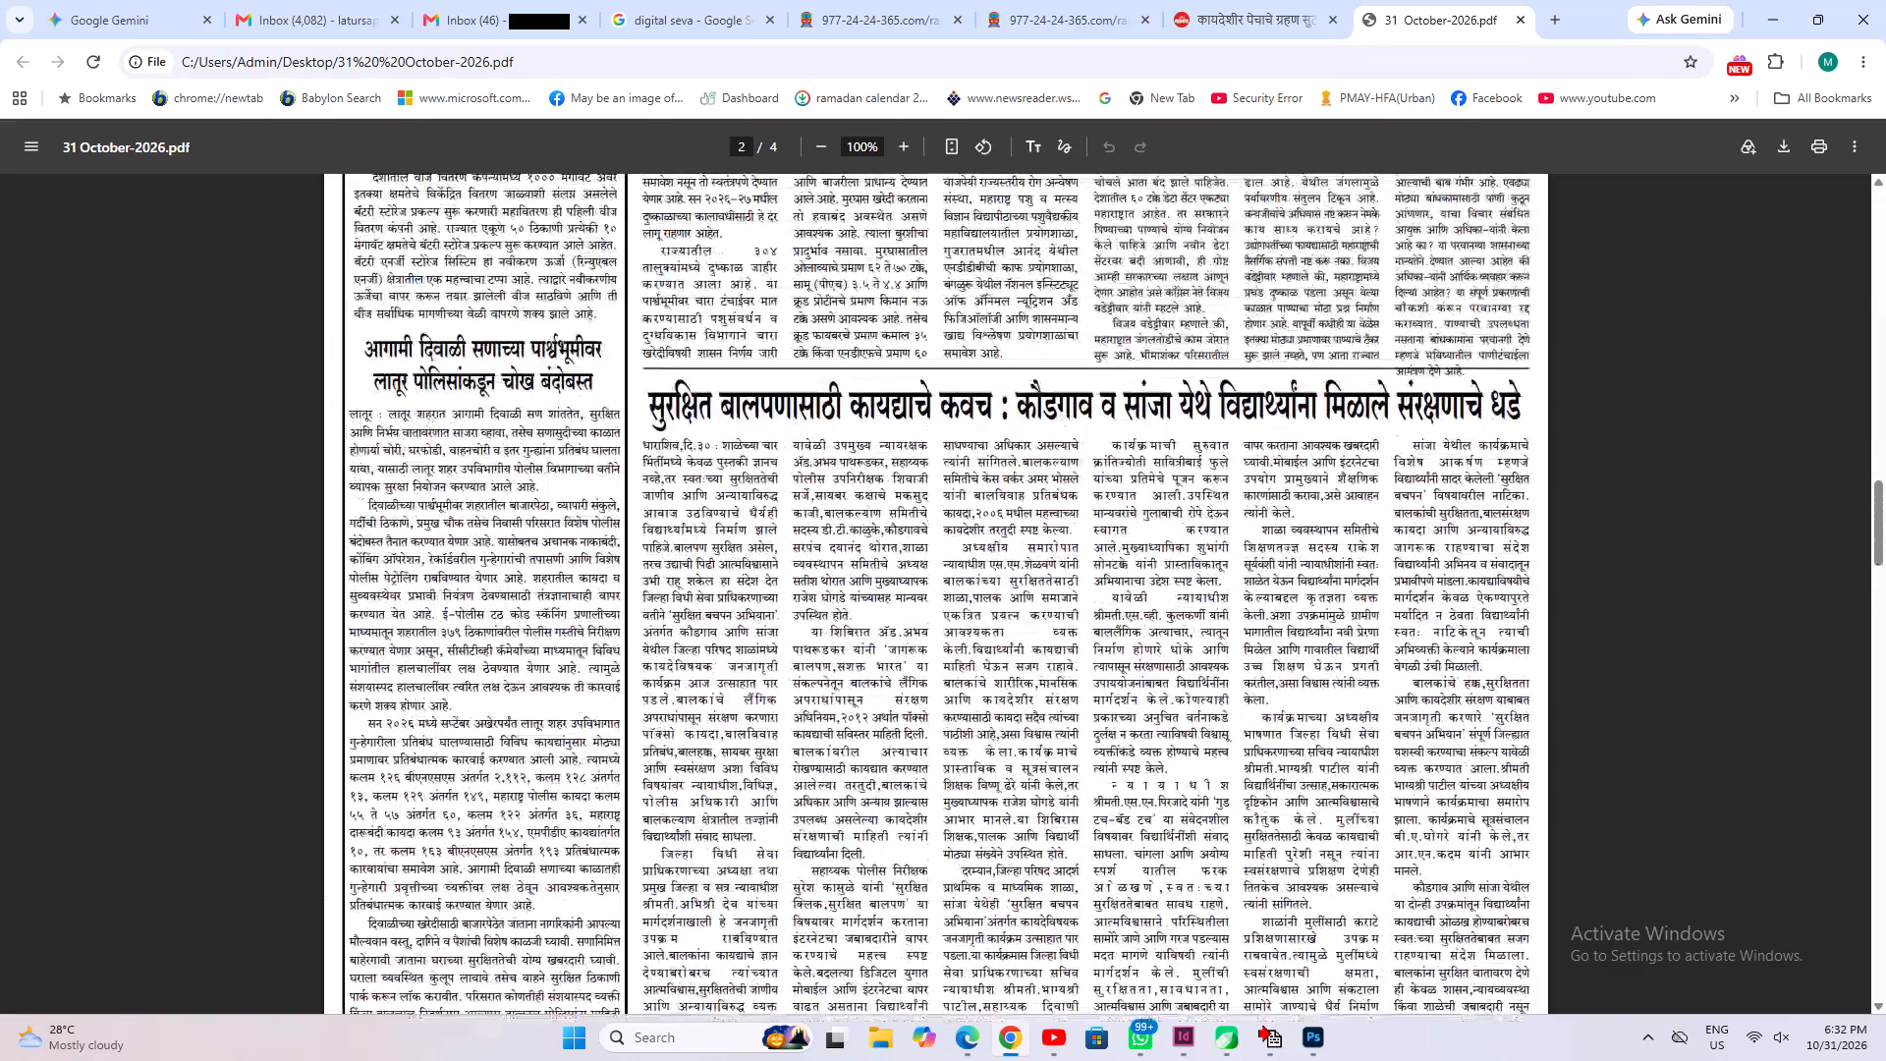
scroll(475, 638, "down", 15)
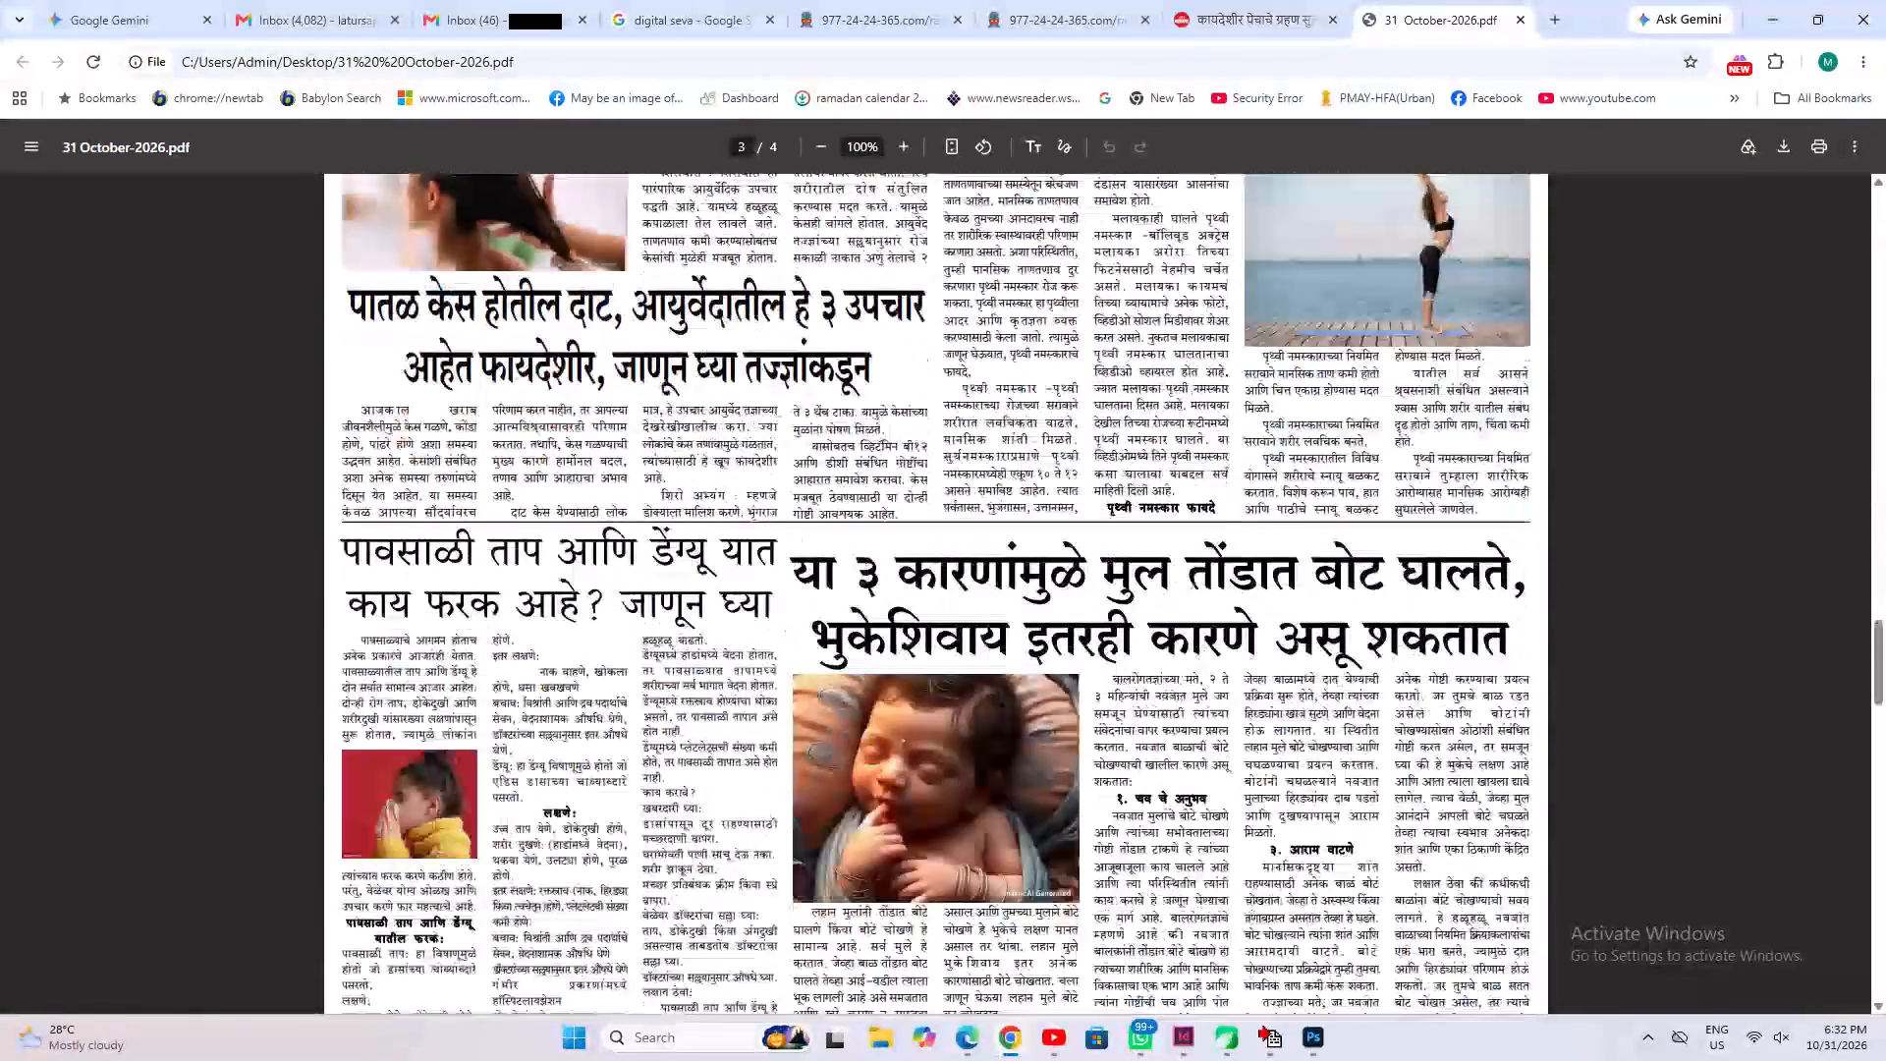
scroll(475, 638, "down", 15)
Review page 4 of the newspaper PDF, from the masthead and lead story down to the public notices and advertisements.
scroll(475, 638, "down", 3)
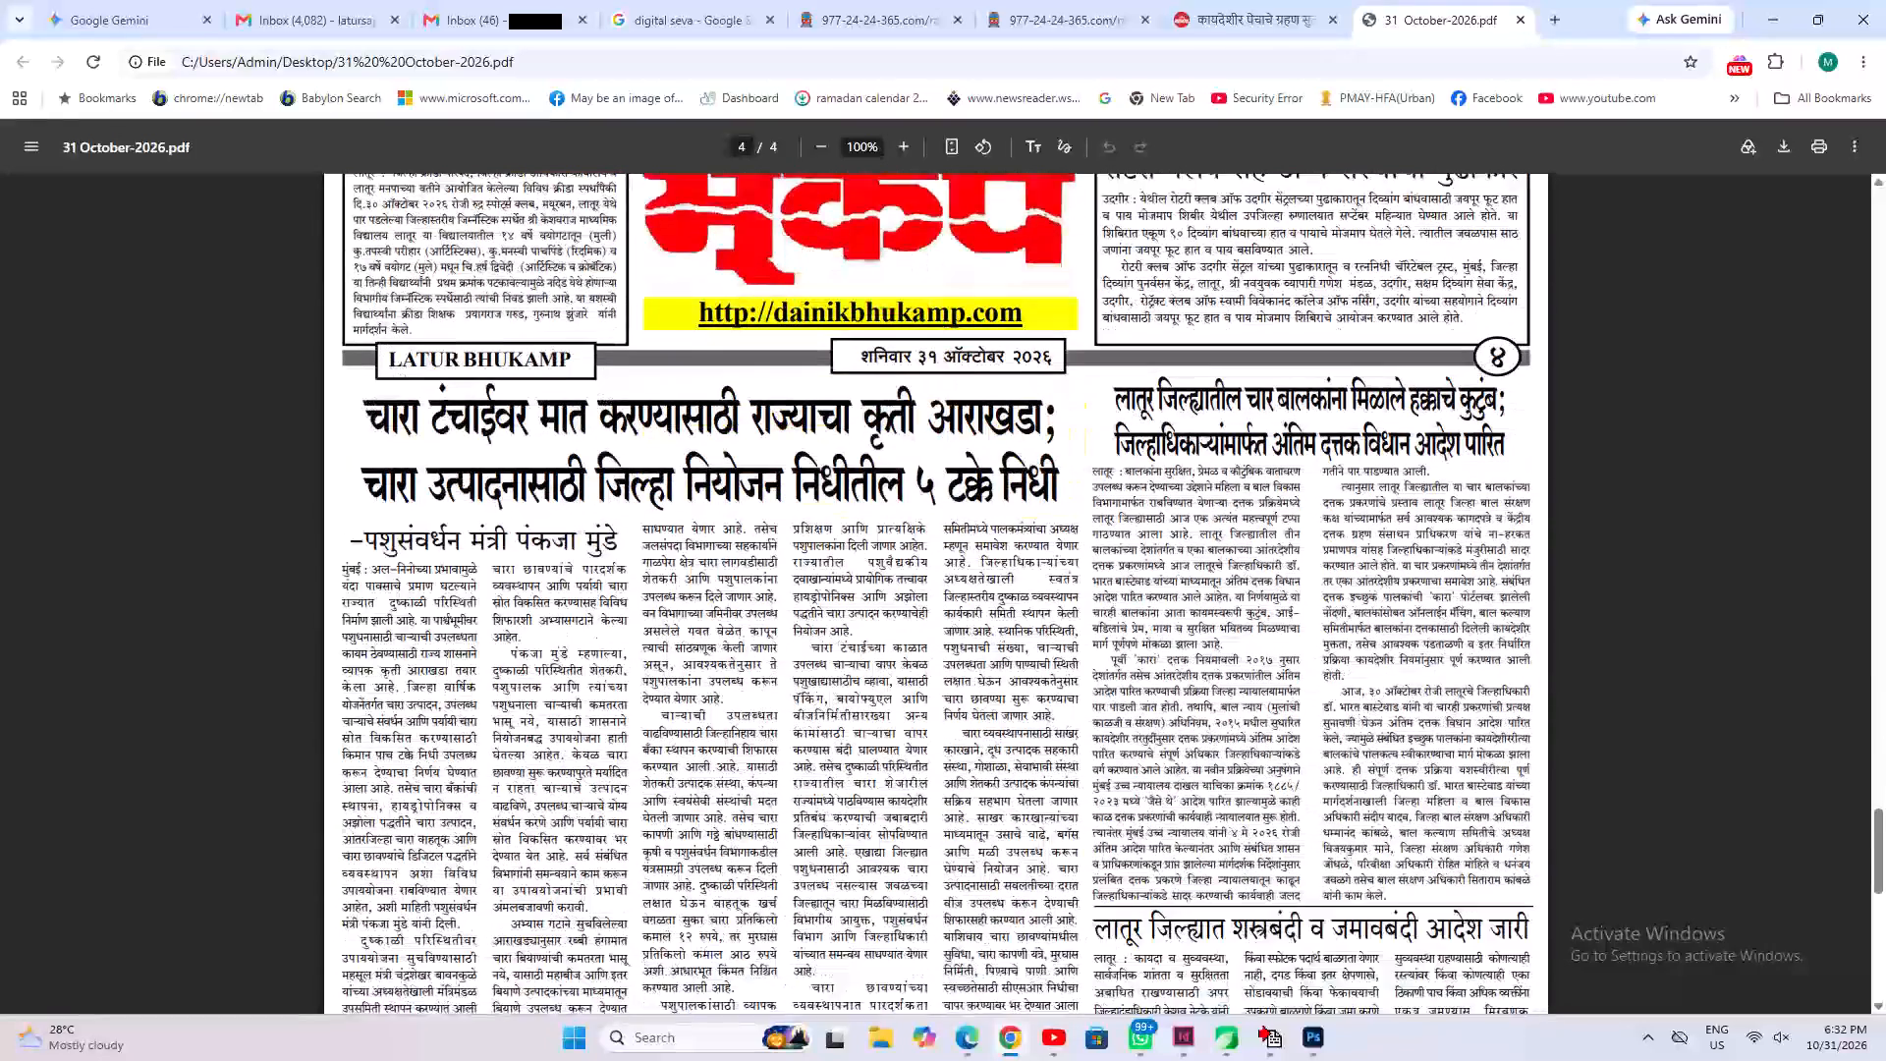
scroll(475, 638, "down", 2)
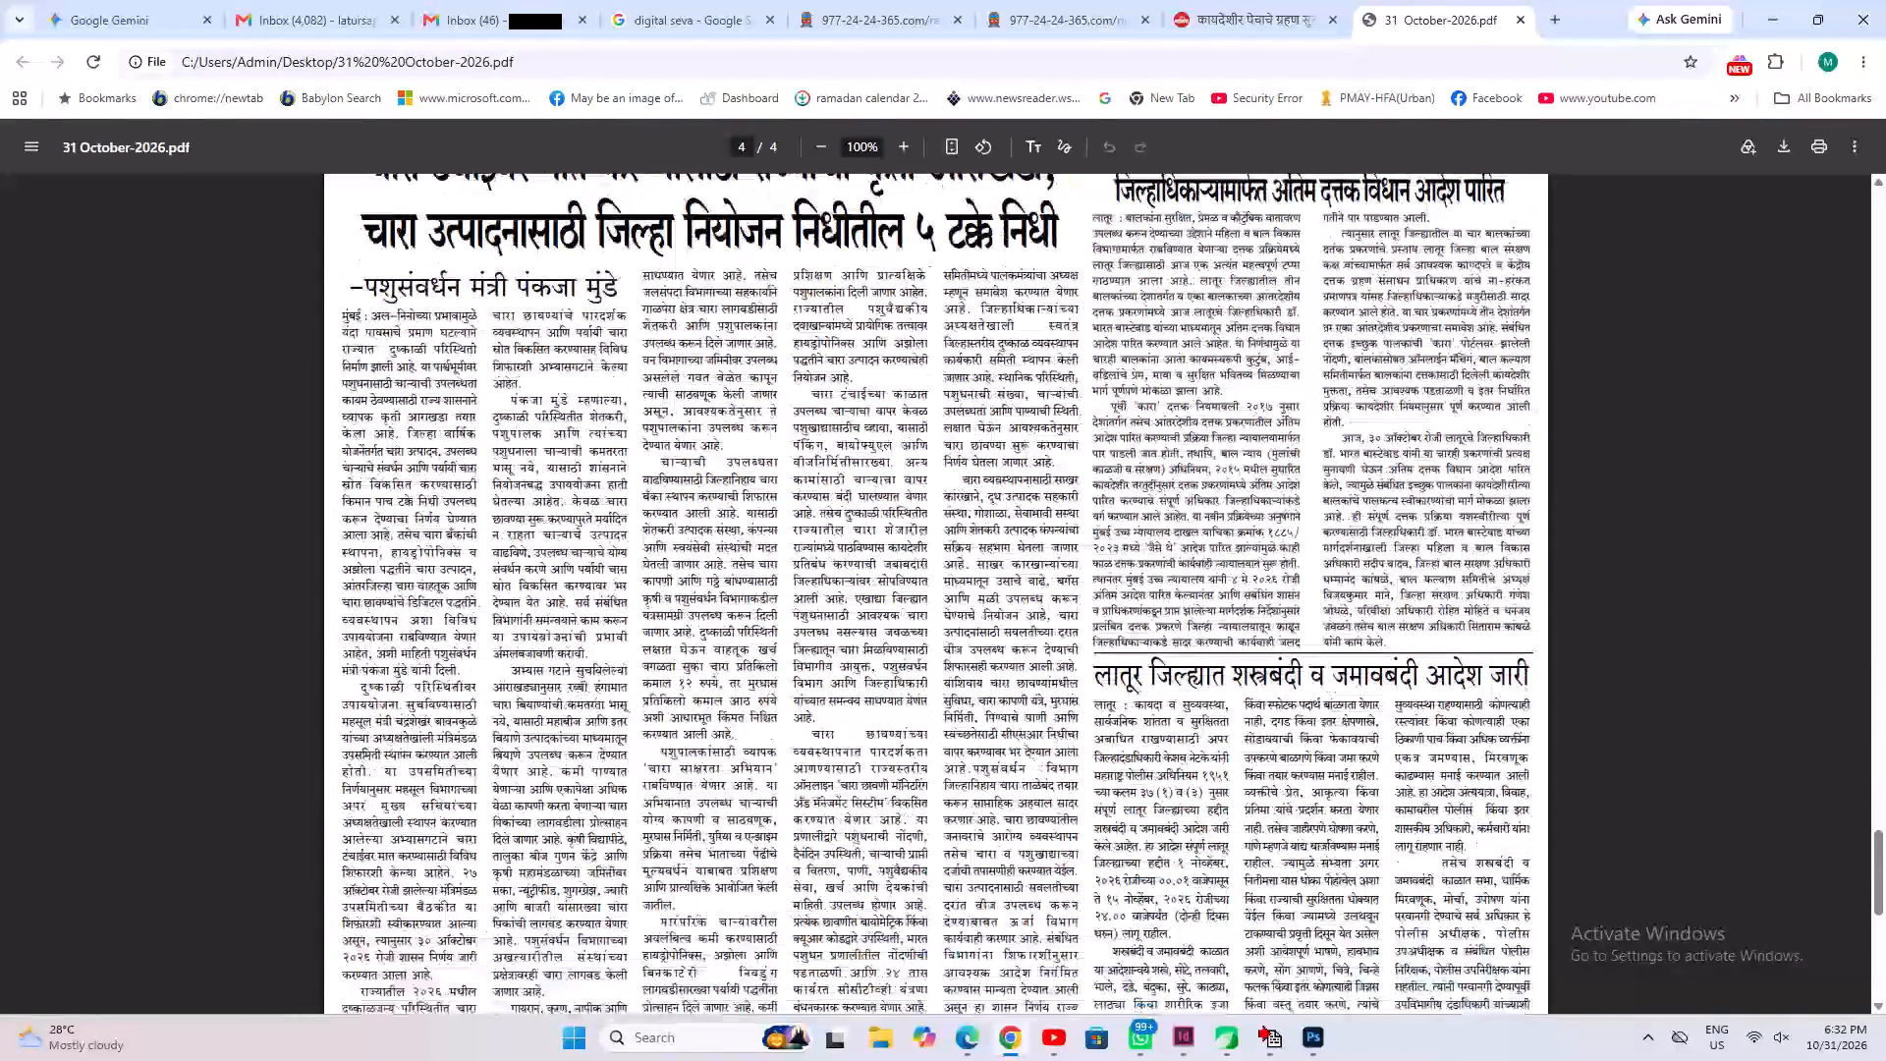
scroll(475, 638, "down", 3)
scroll(1089, 641, "up", 4)
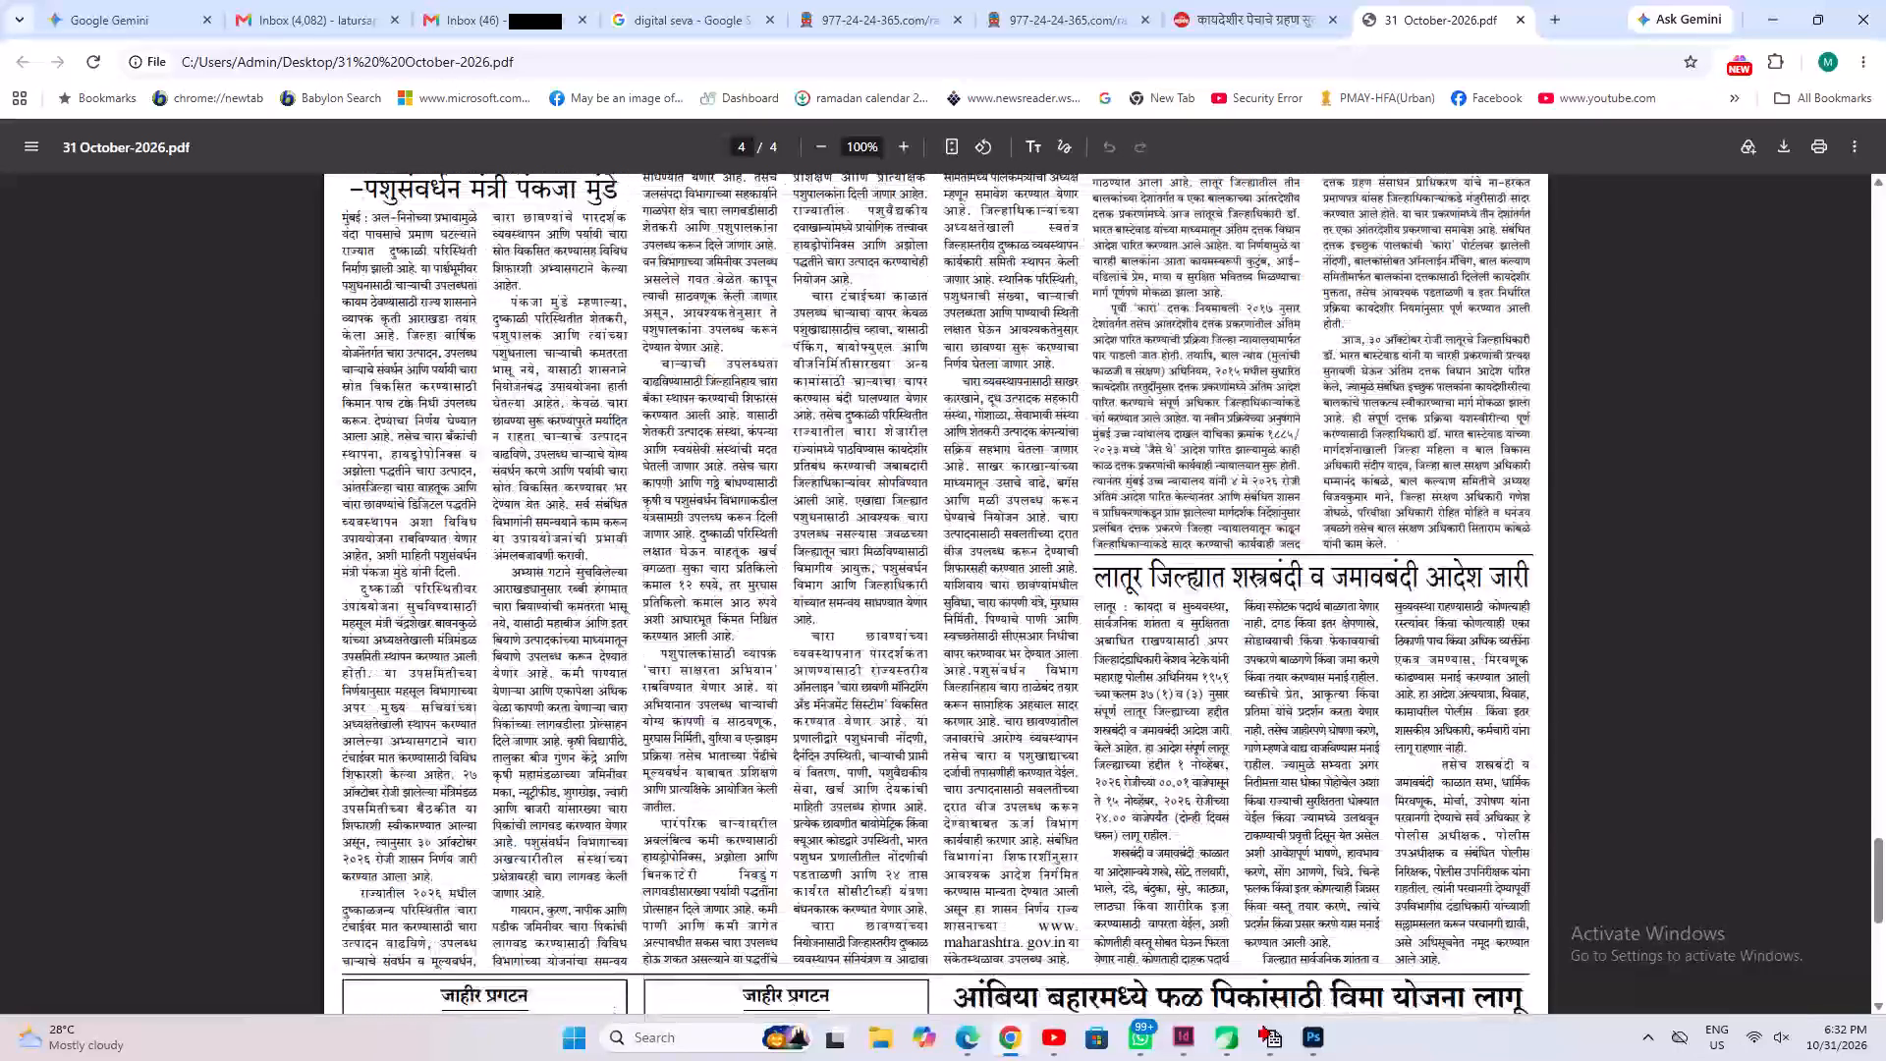
scroll(1069, 641, "up", 4)
scroll(1069, 641, "down", 9)
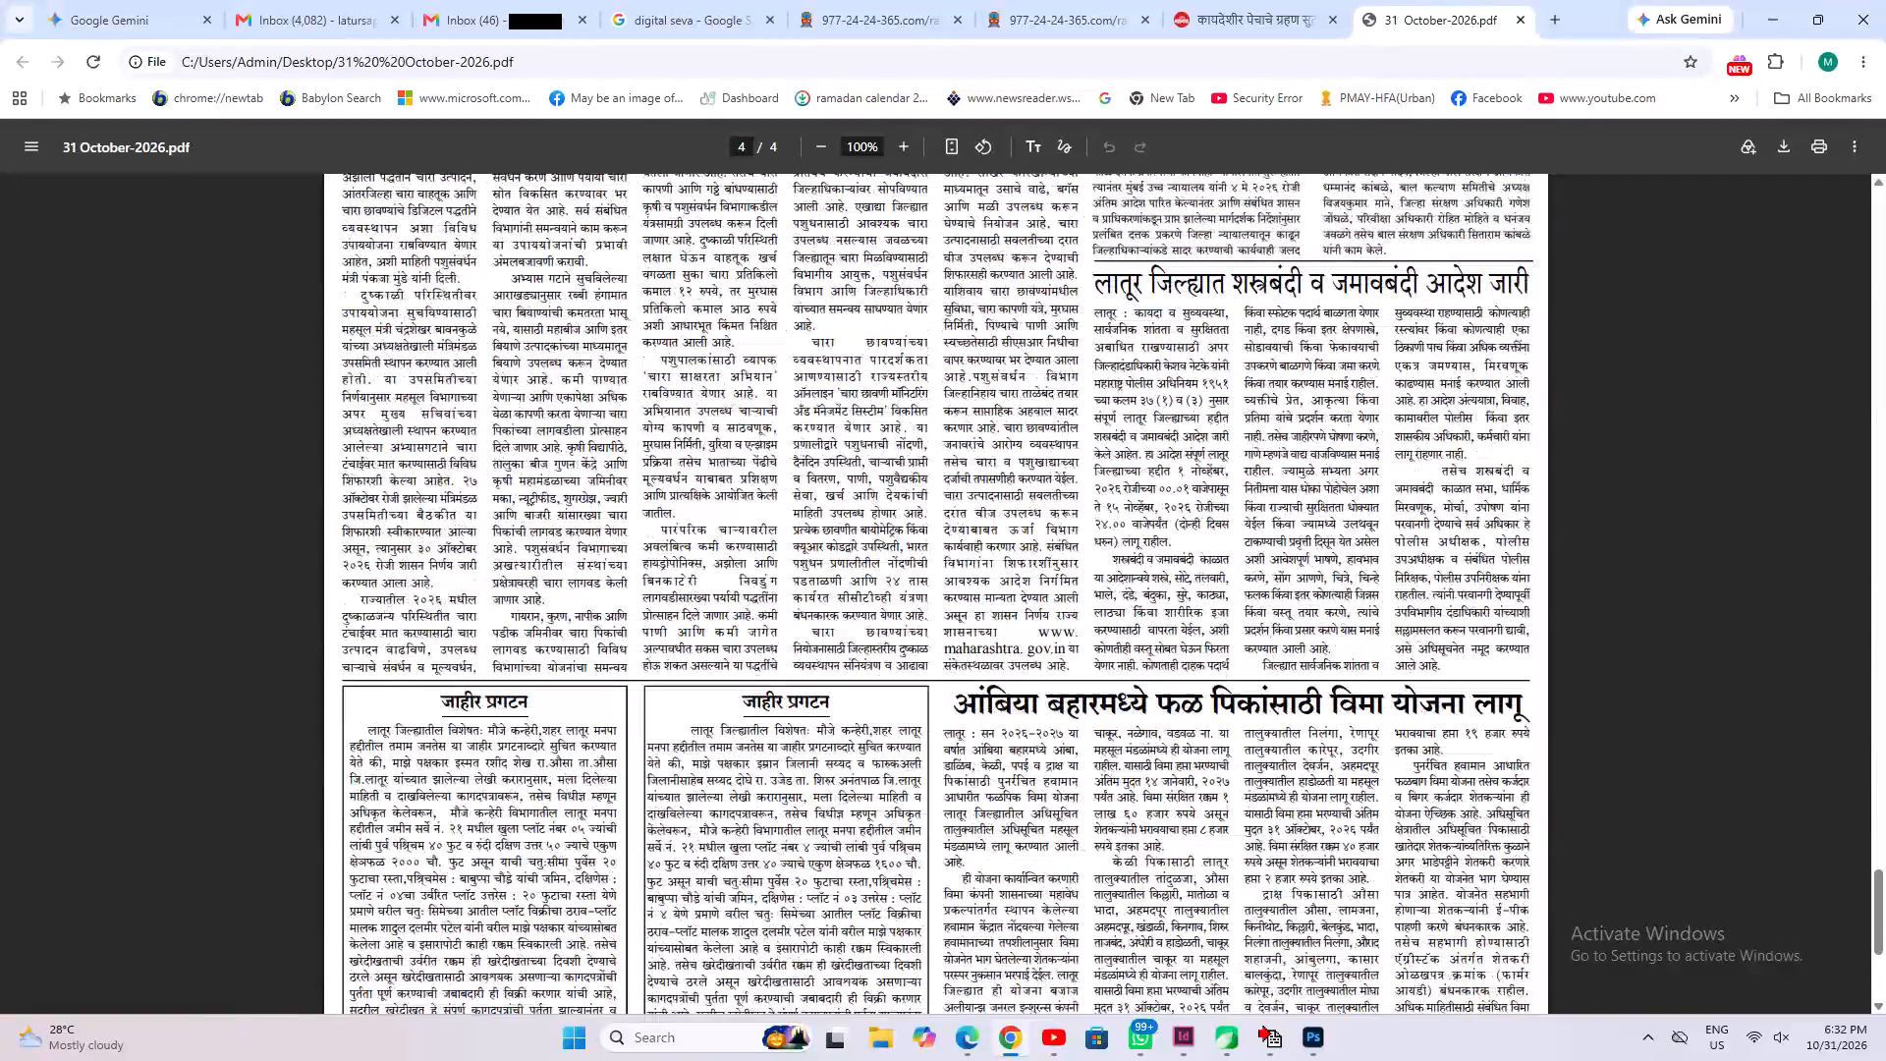
scroll(1069, 641, "down", 6)
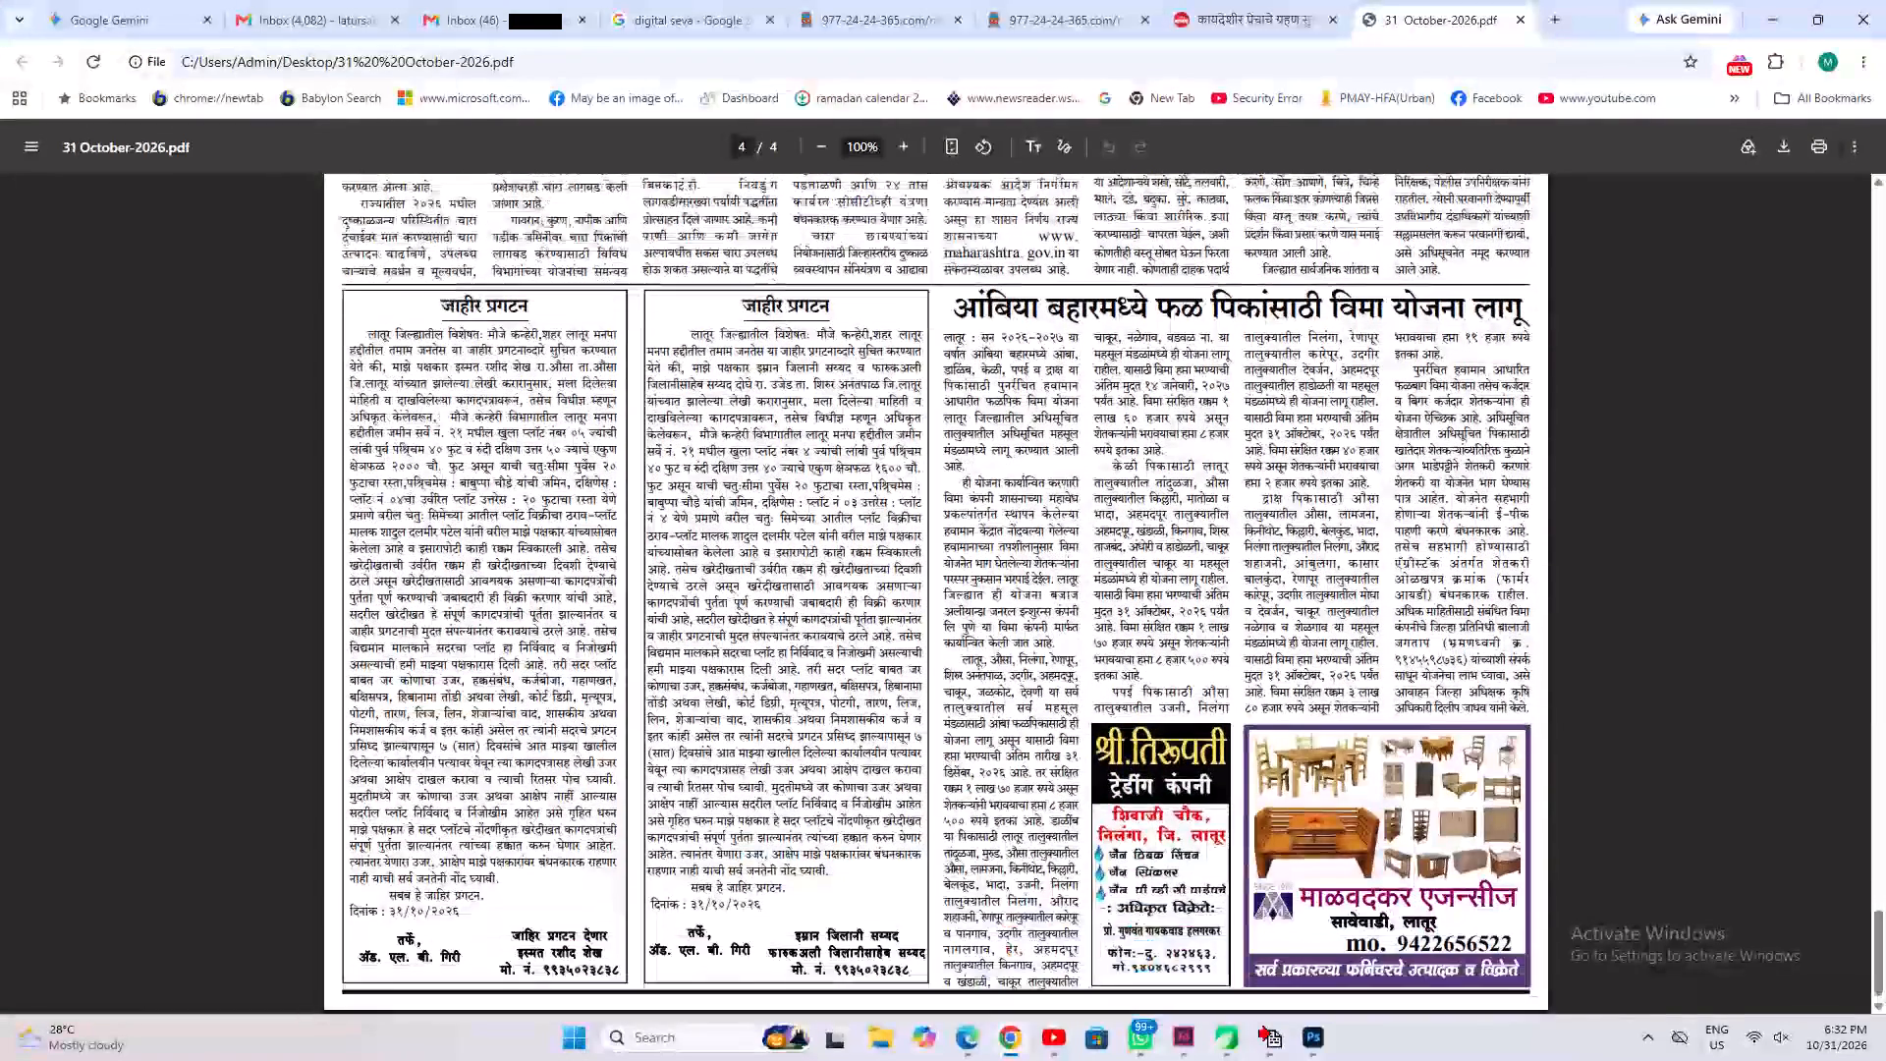
scroll(1081, 720, "up", 15)
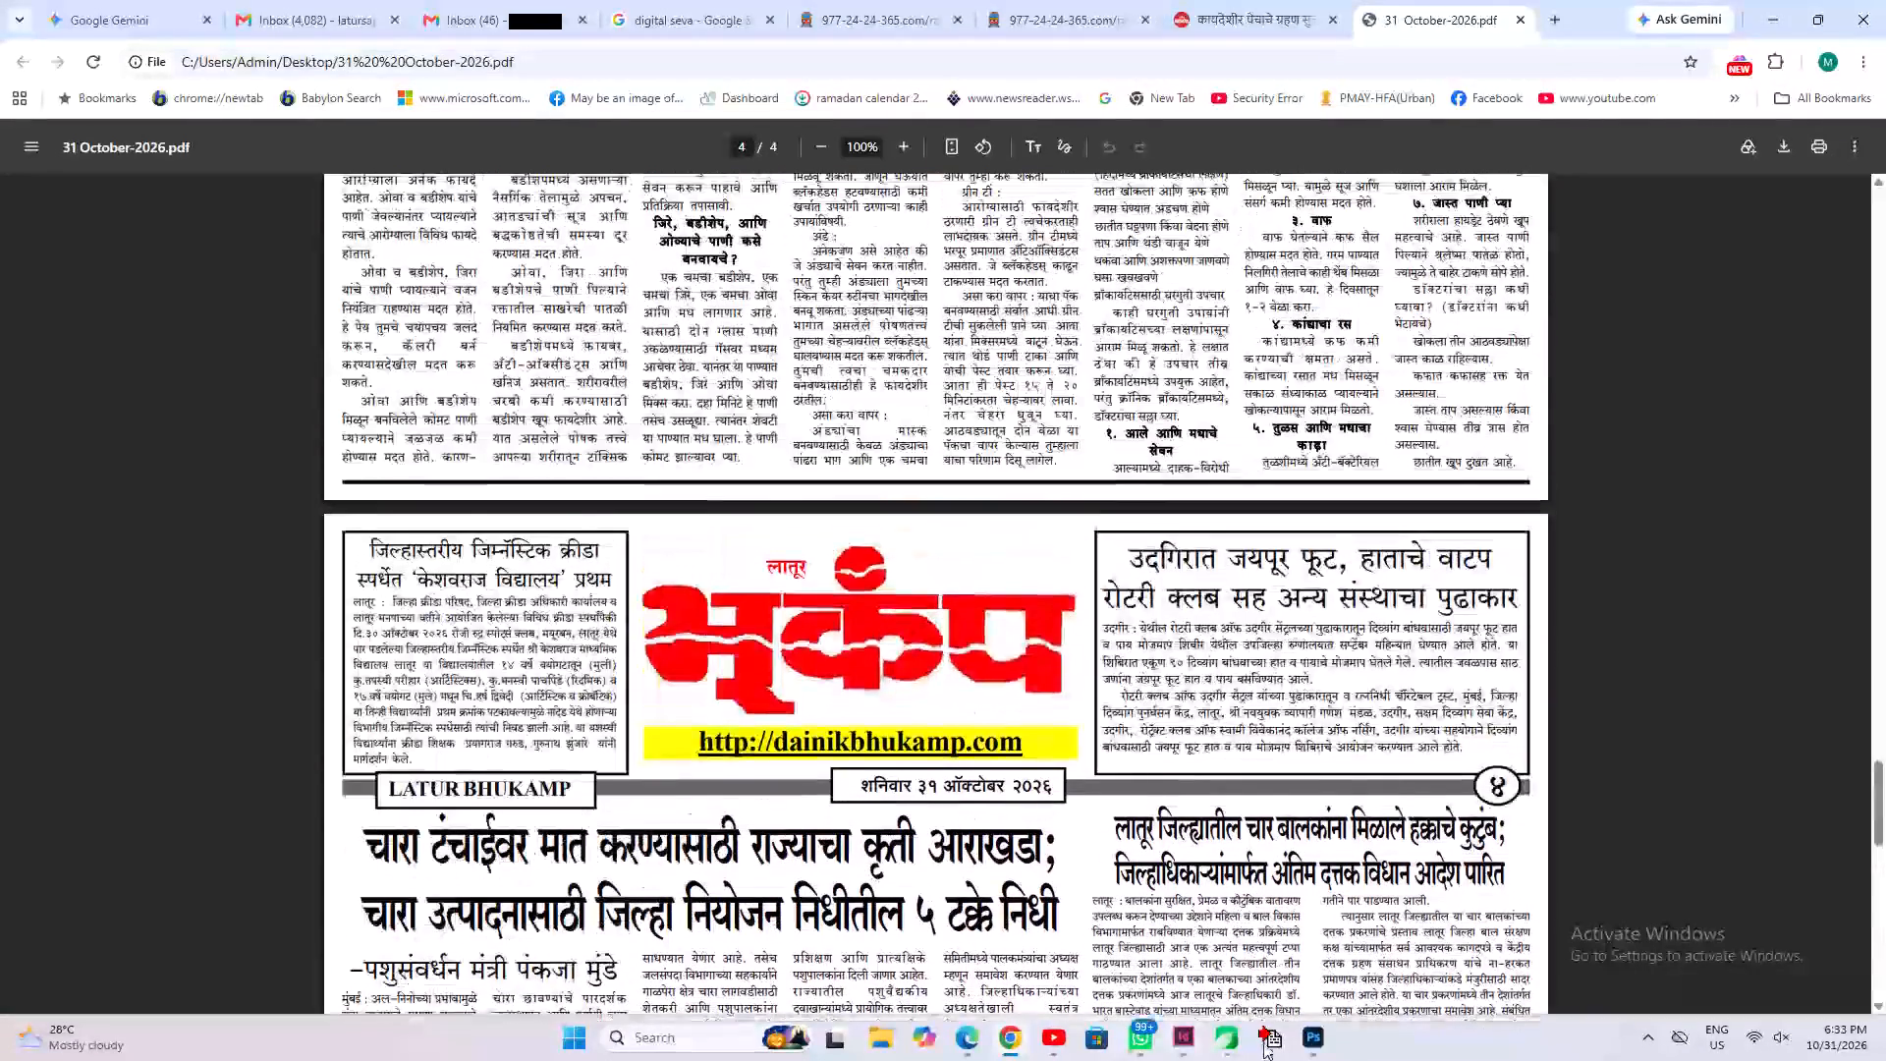
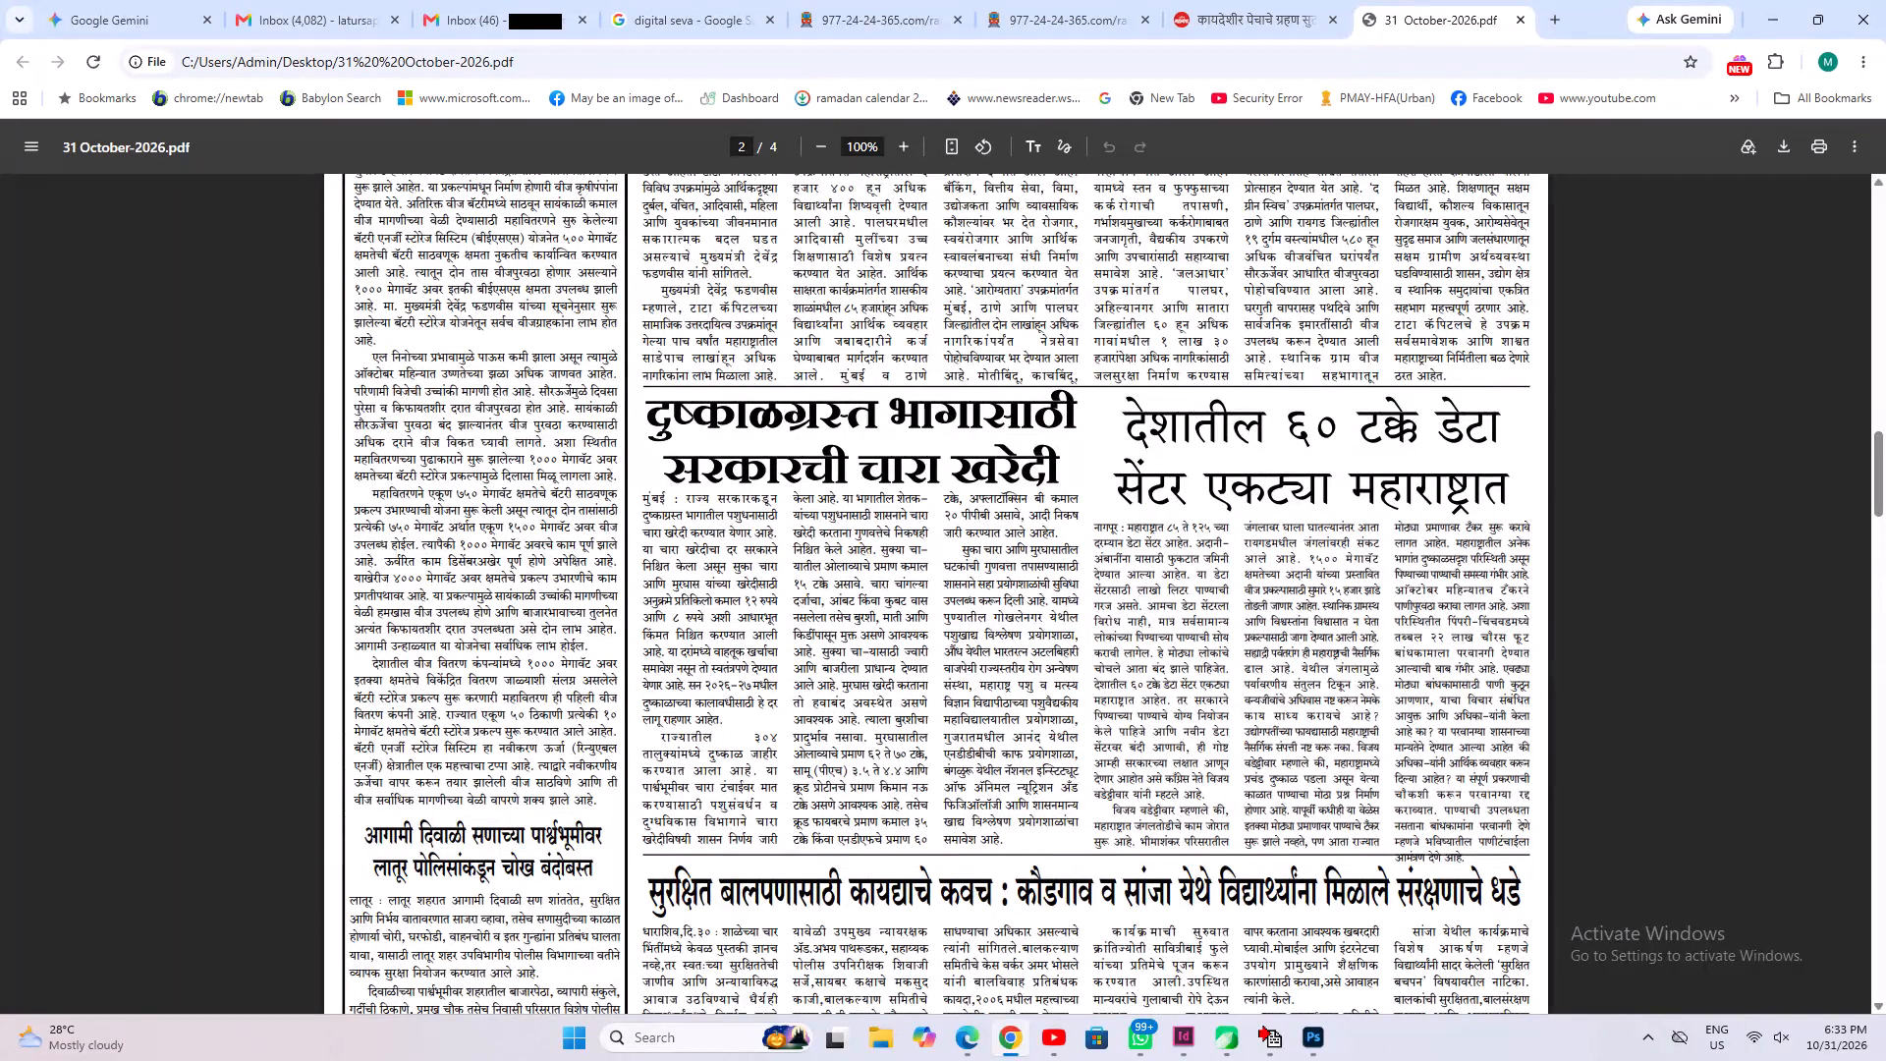
Select the two-line headline "देशातील ६० टक्के डेटा सेंटर एकट्या महाराष्ट्रात" on page 2 of the PDF.
left_click_drag(1127, 419, 1450, 449)
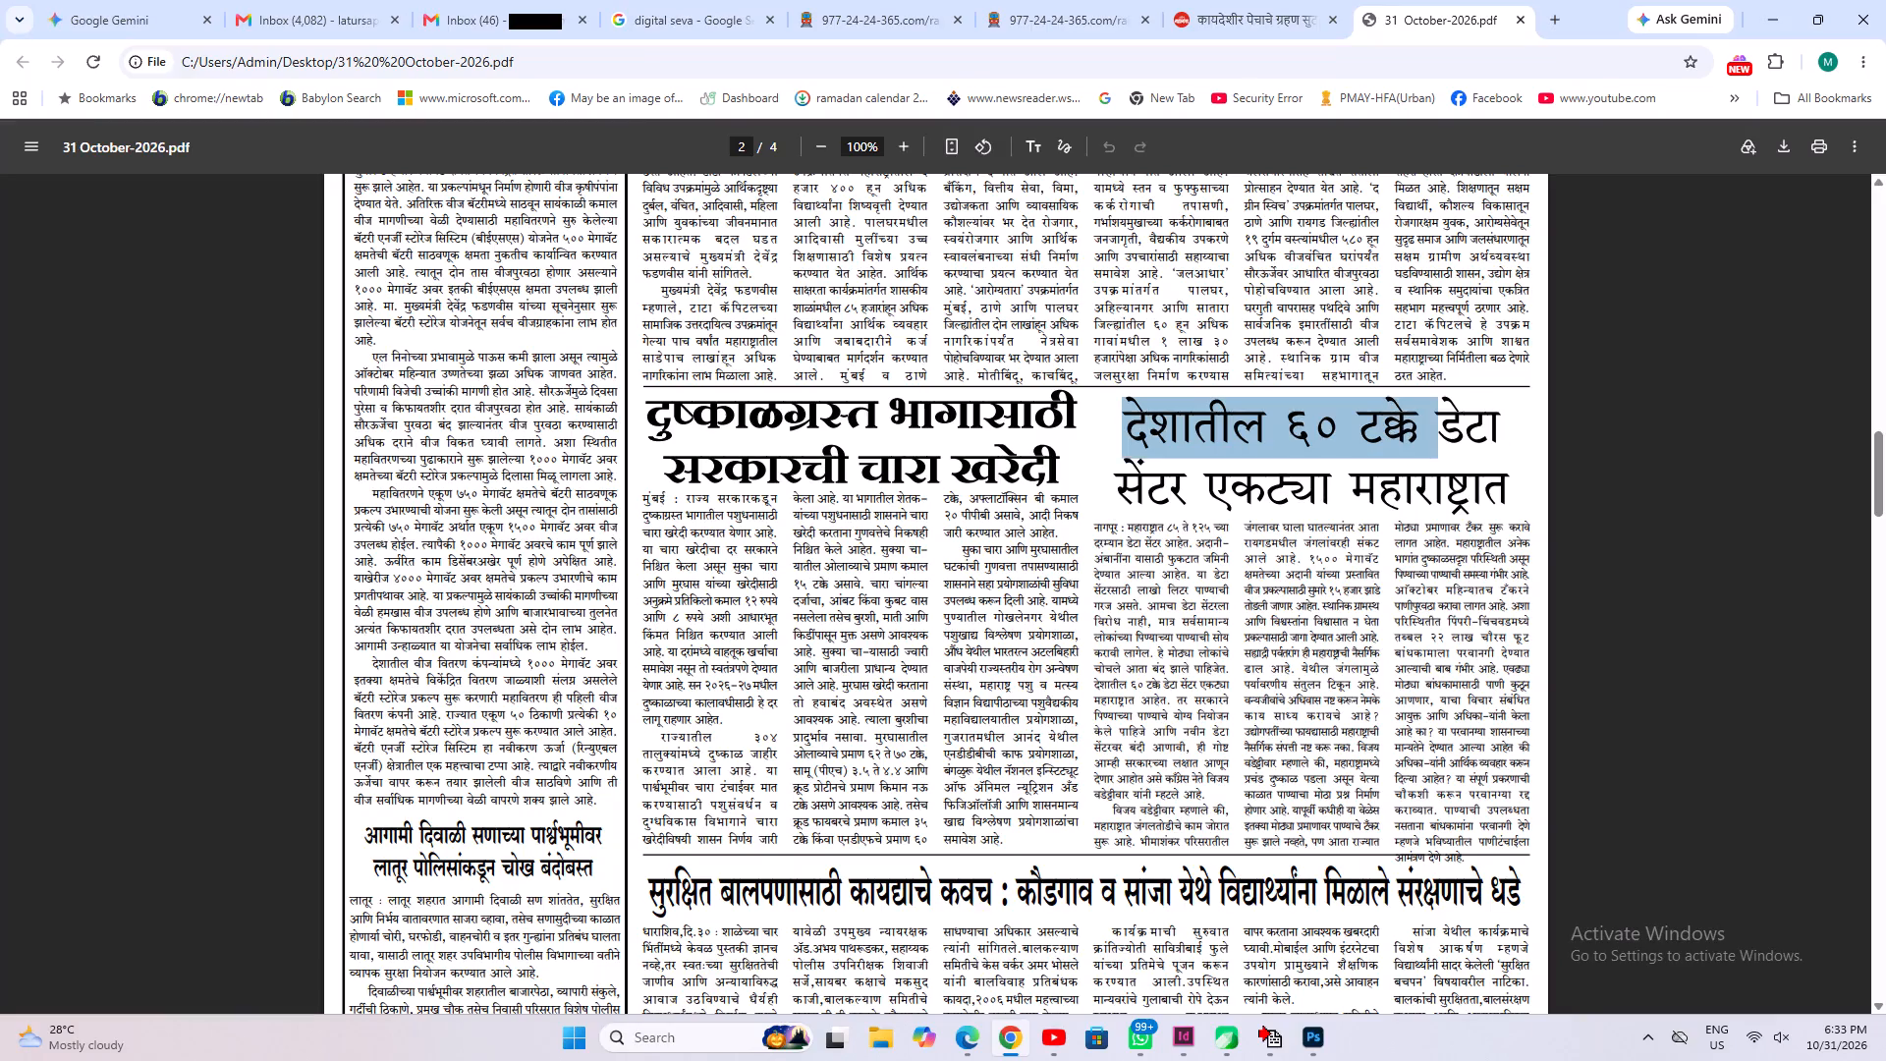
left_click_drag(1450, 449, 1520, 486)
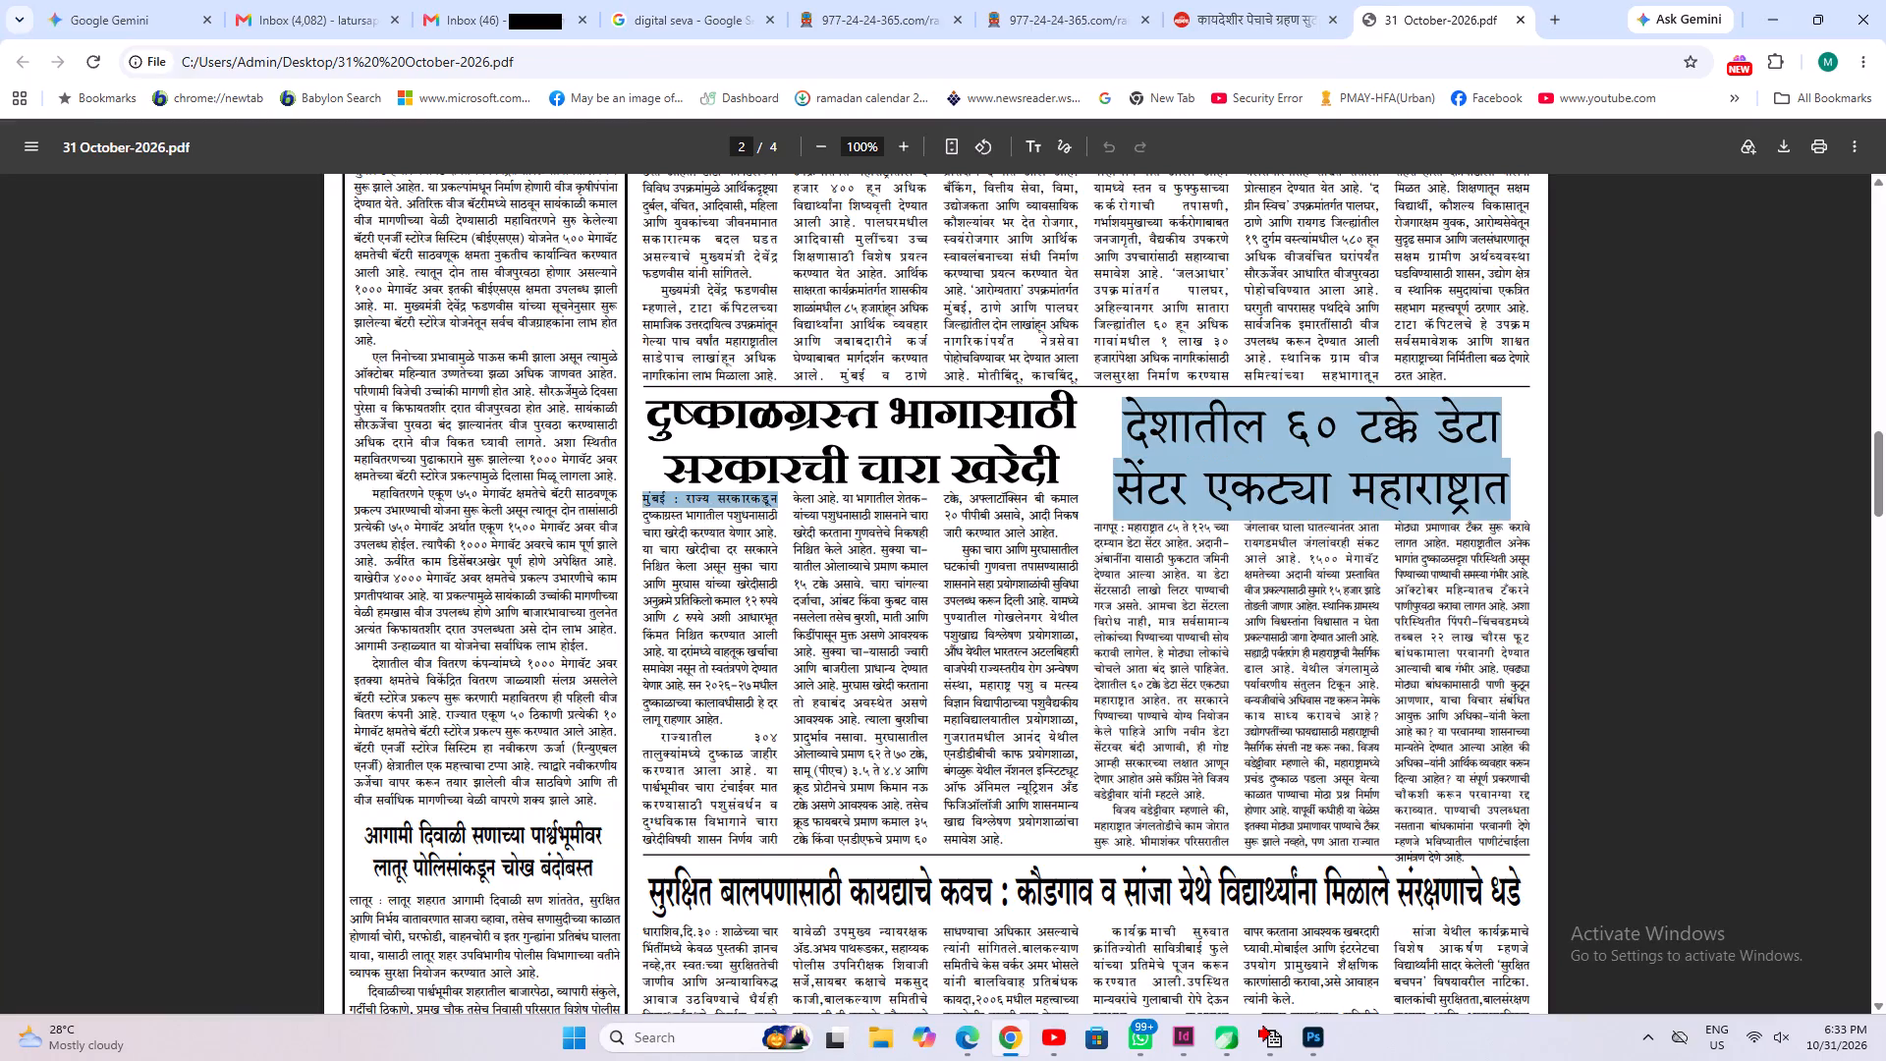
Copy the full body text of the article "देशातील ६० टक्के डेटा सेंटर एकट्या महाराष्ट्रात" on page 2 of the PDF.
left_click_drag(1520, 486, 1538, 476)
left_click(1510, 497)
left_click_drag(1515, 492, 1324, 447)
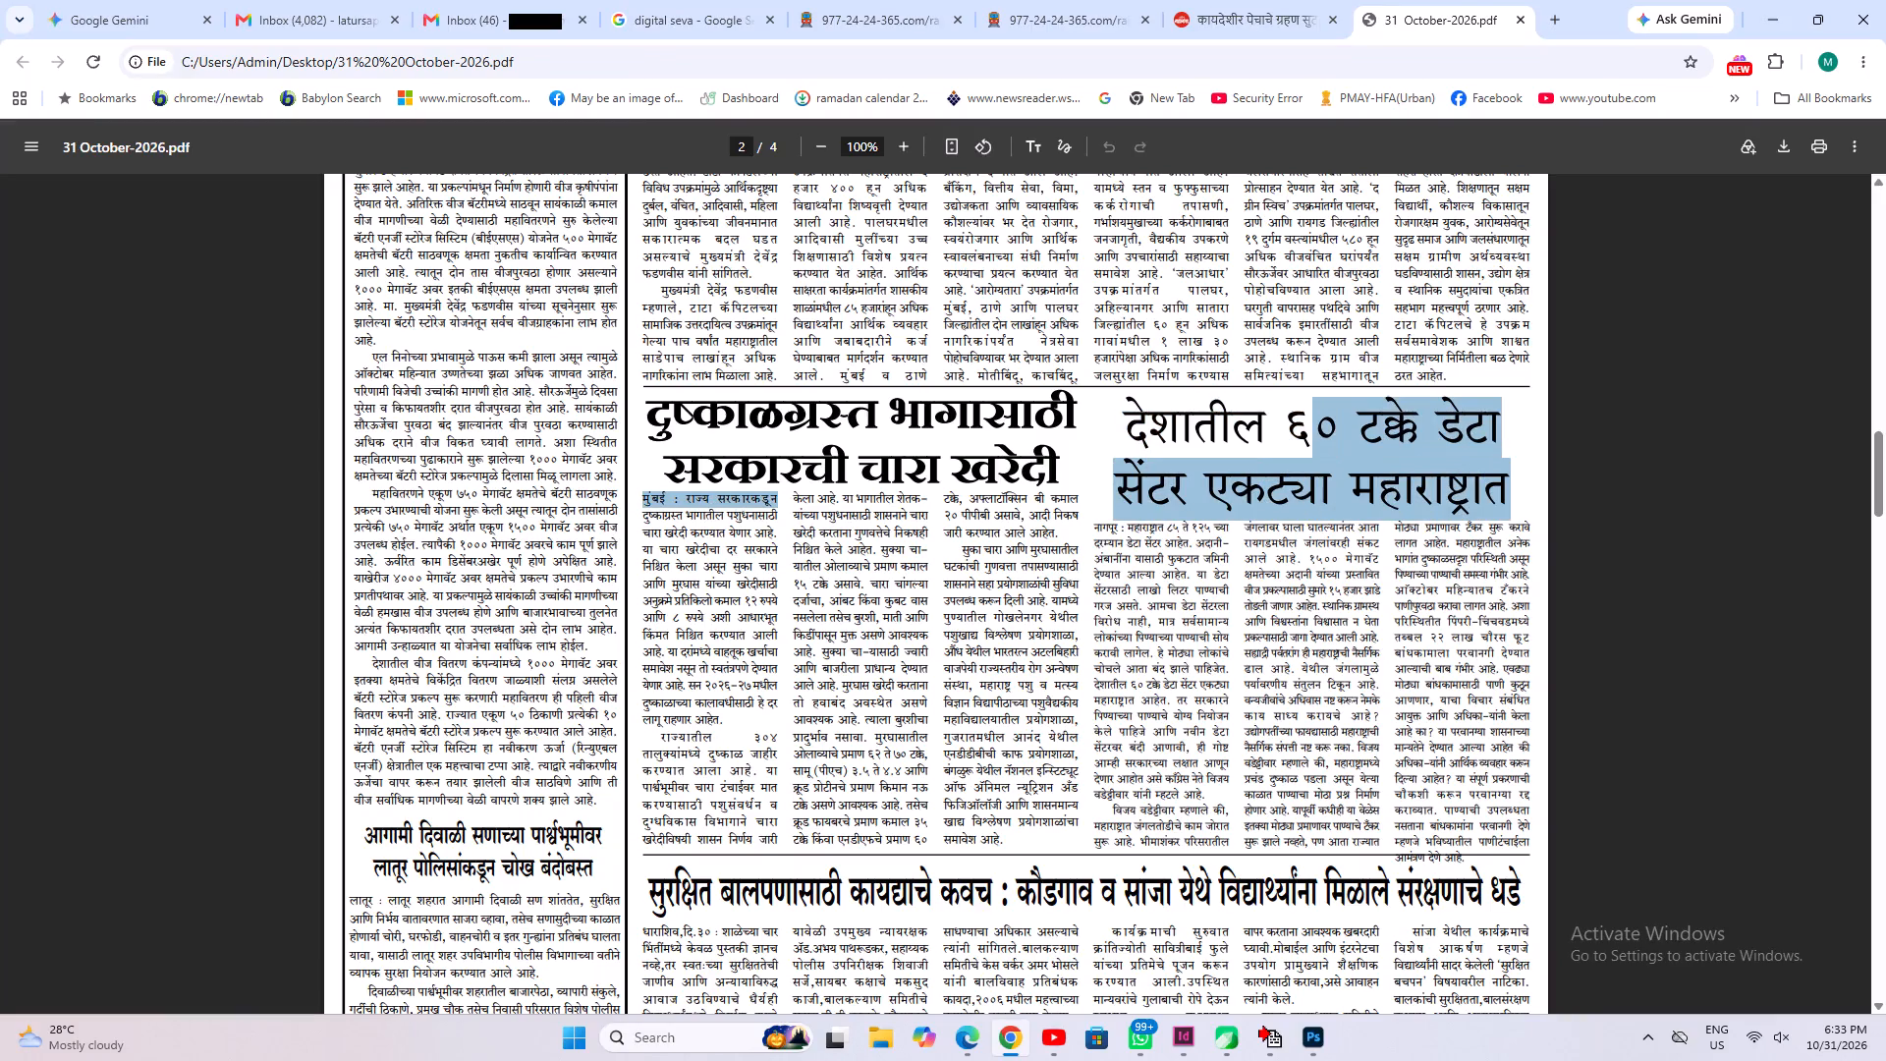
left_click_drag(1324, 447, 1132, 492)
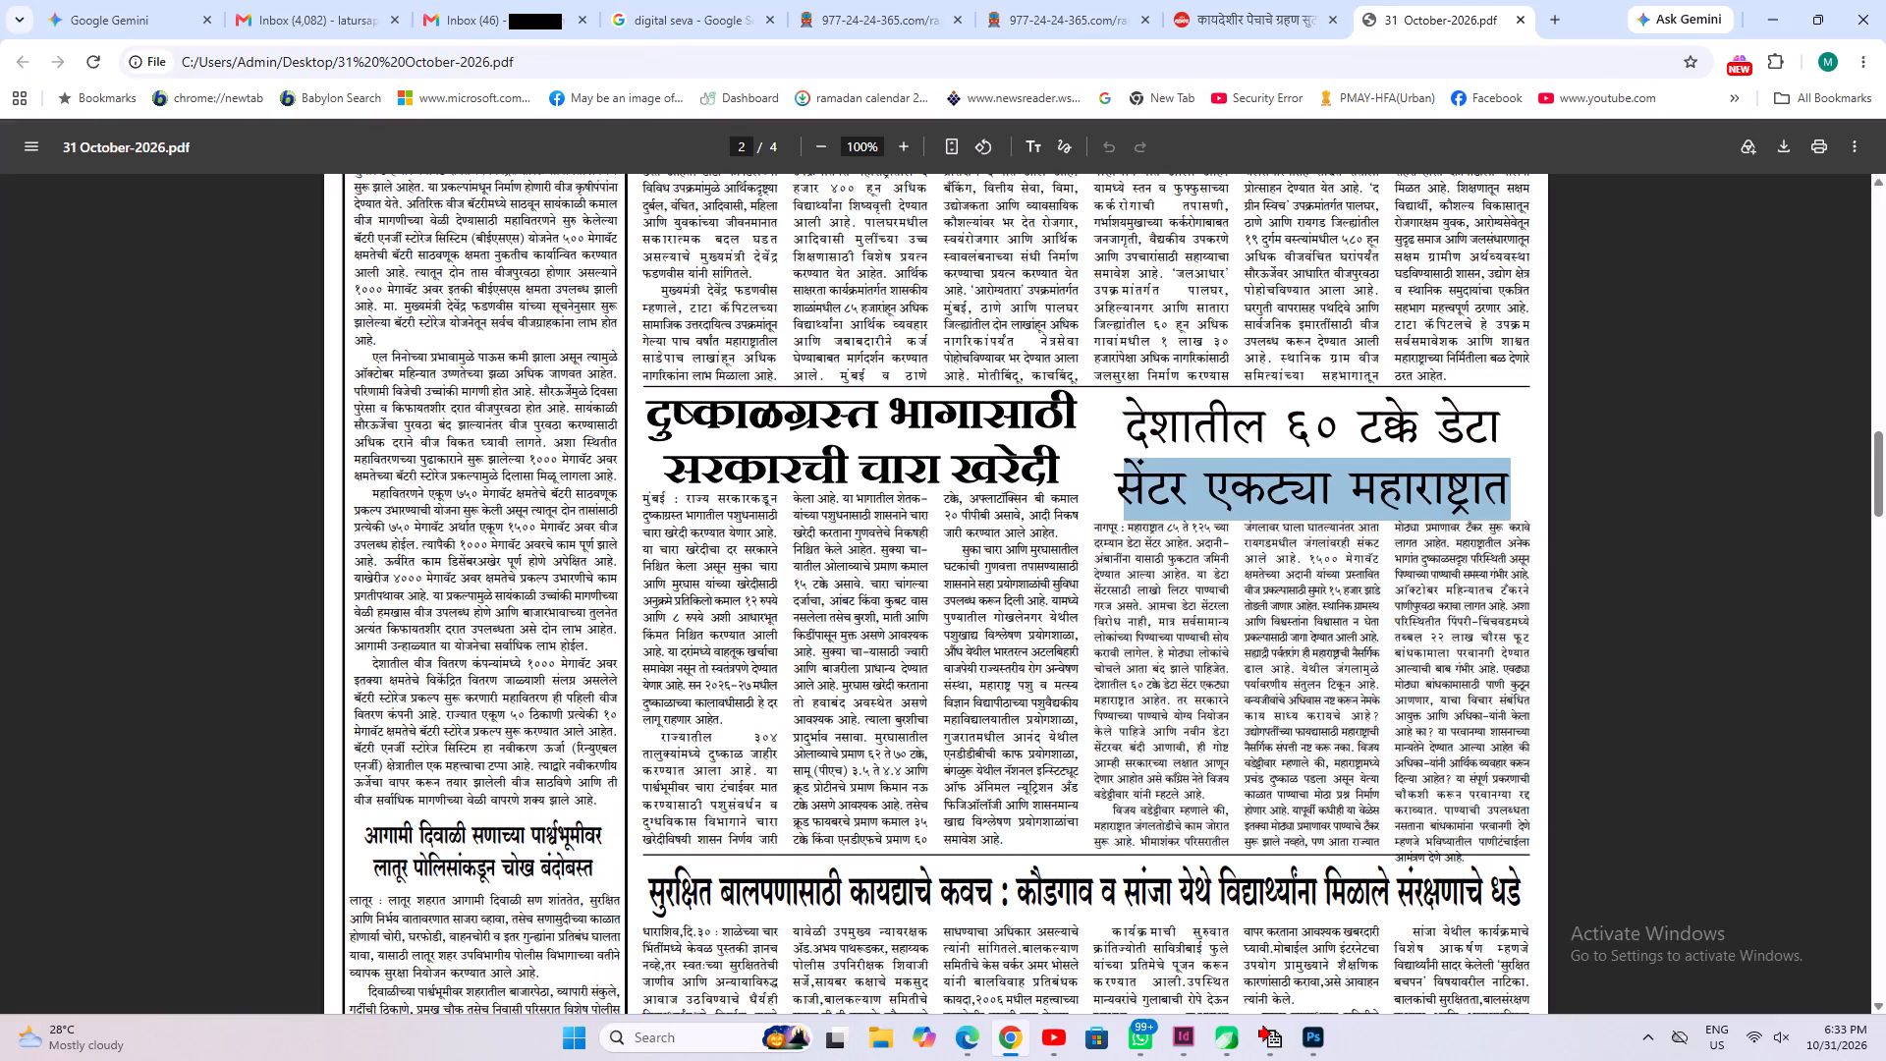
left_click(1111, 455)
left_click(1102, 537)
left_click_drag(1086, 523, 1096, 523)
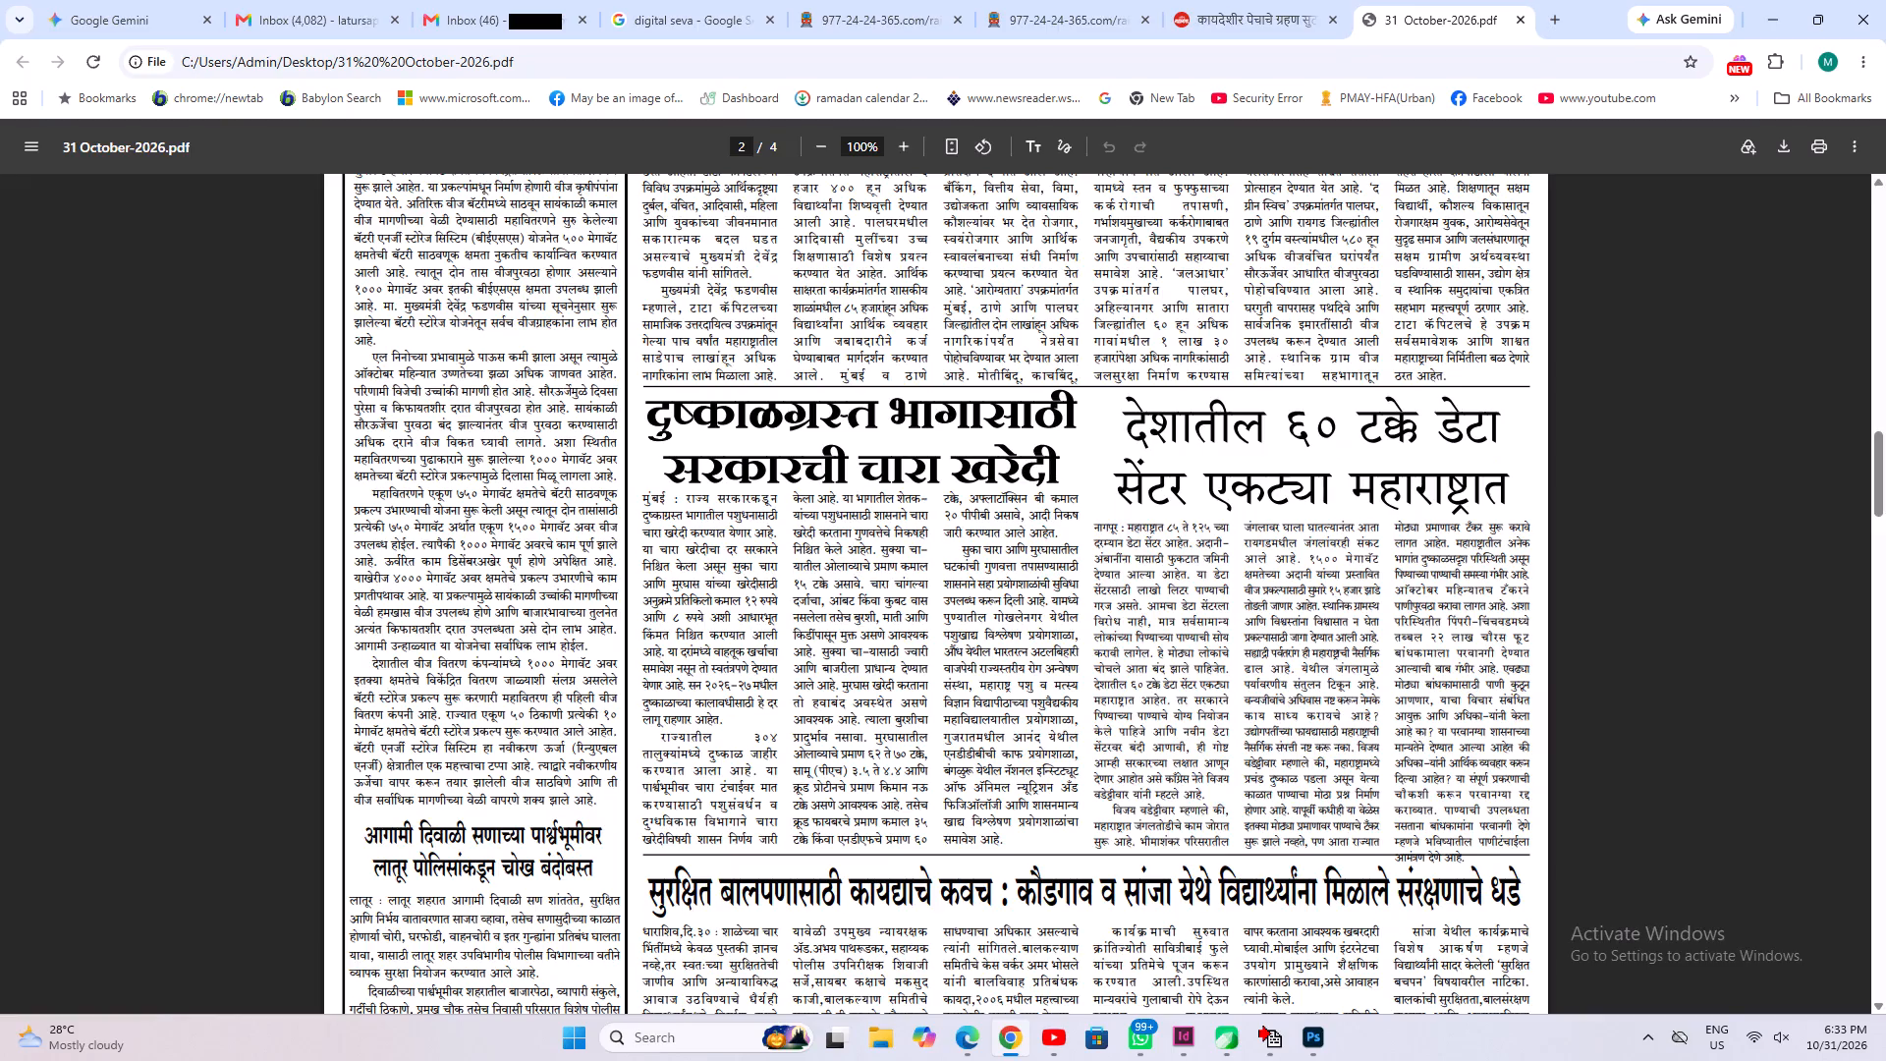
left_click_drag(1096, 523, 1470, 862)
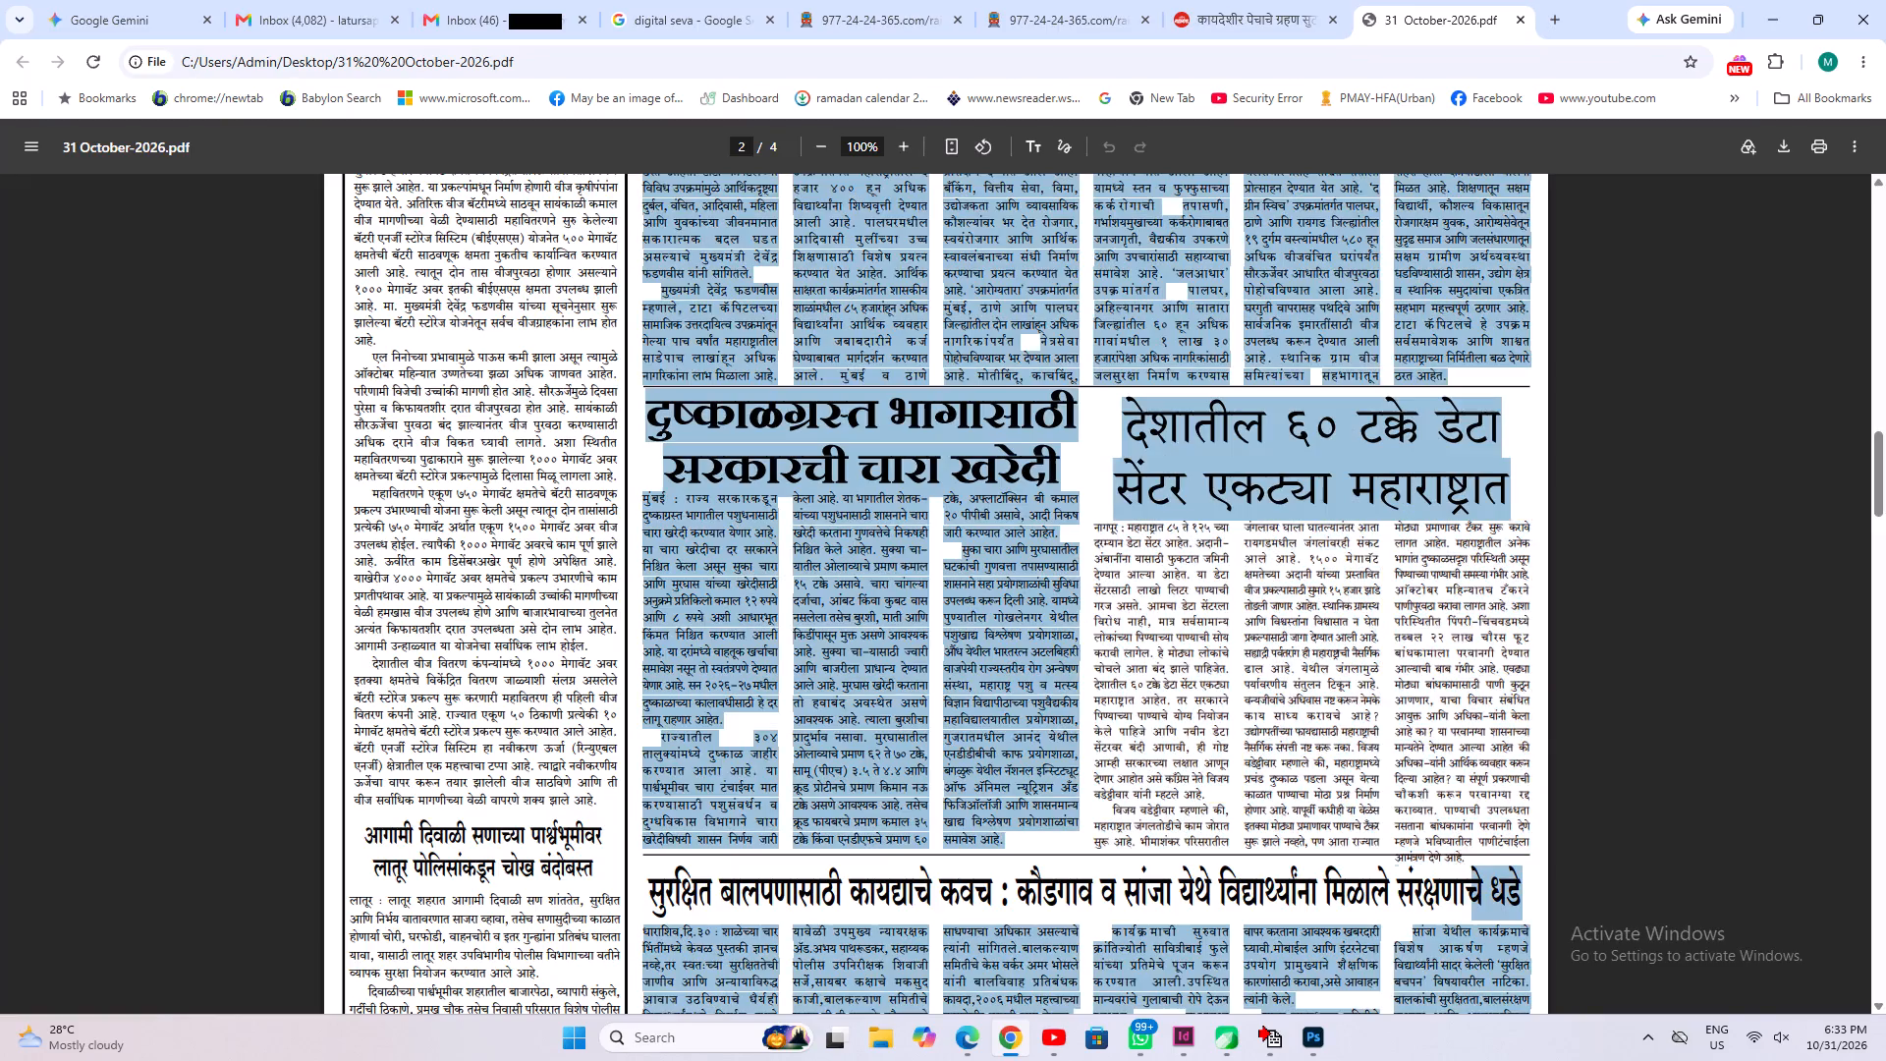
left_click_drag(1470, 862, 1466, 851)
right_click(1313, 604)
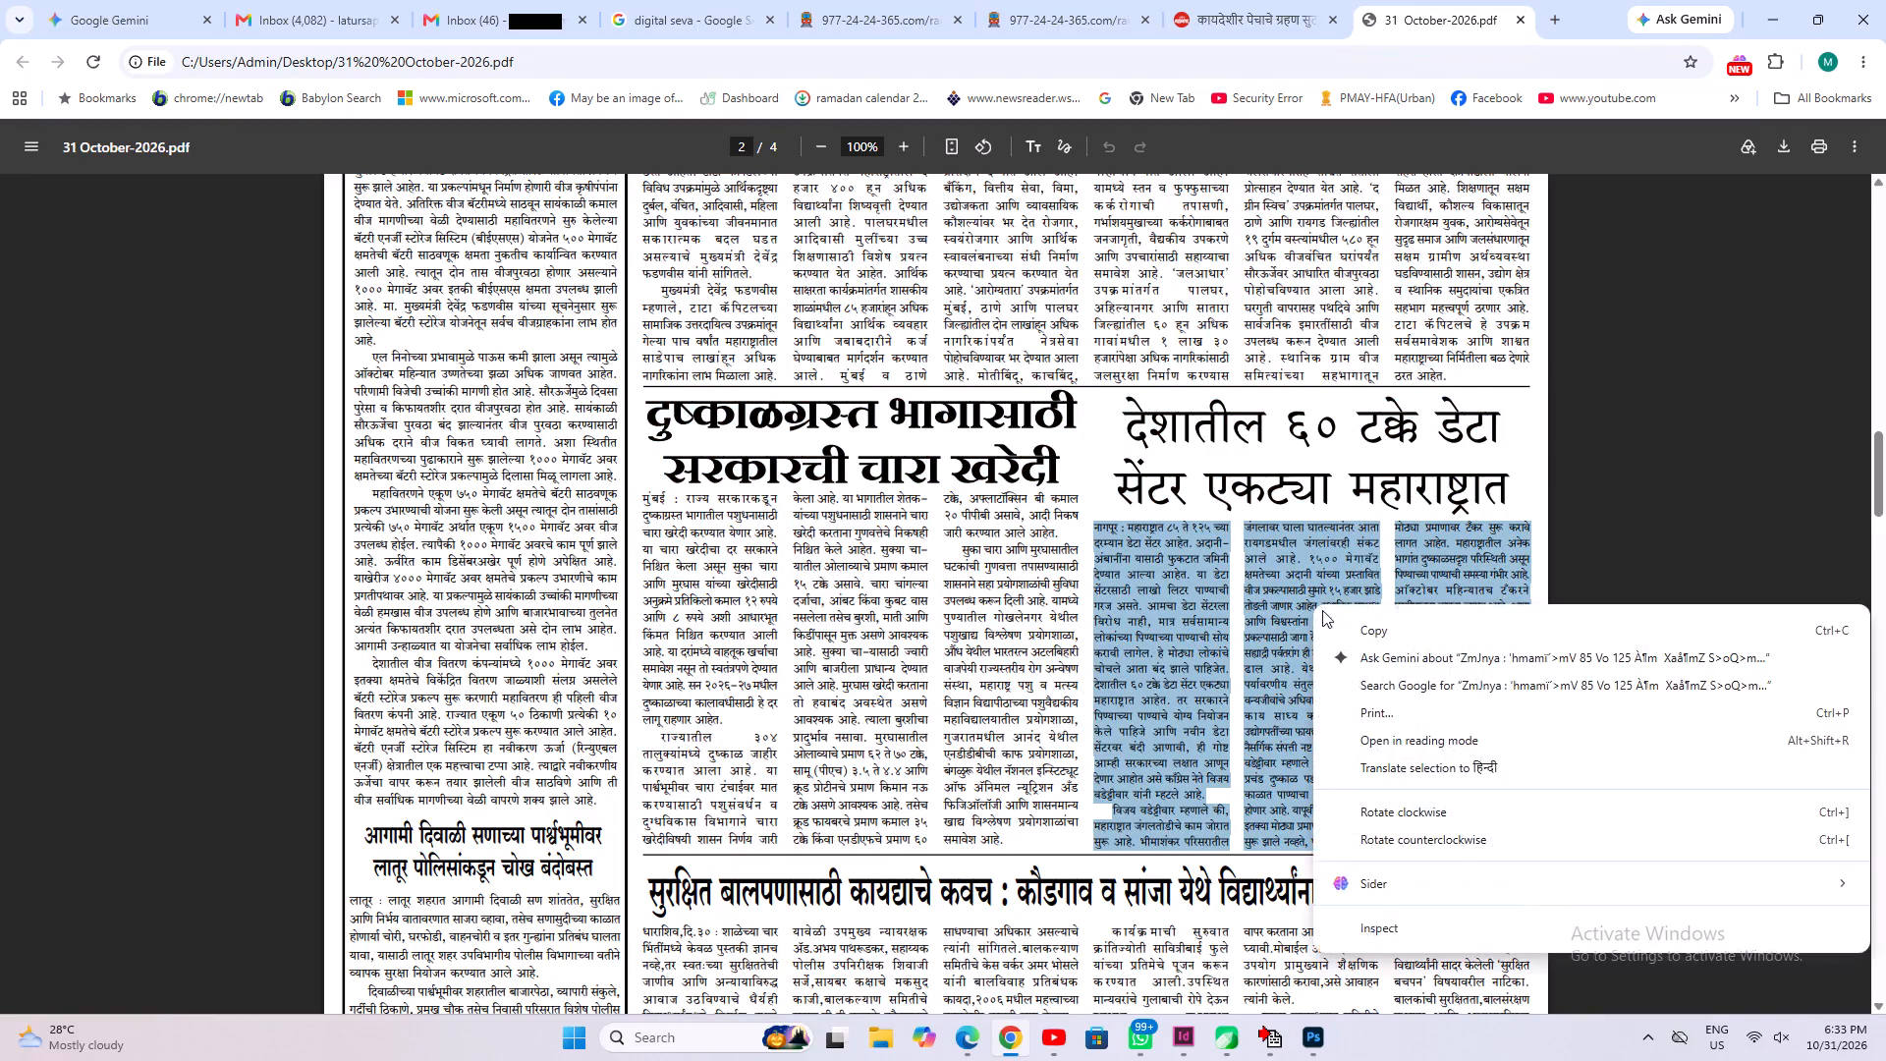
left_click(1352, 632)
Switch to a new blank Word document and try to paste the copied article text and cut it again.
left_click(1267, 1050)
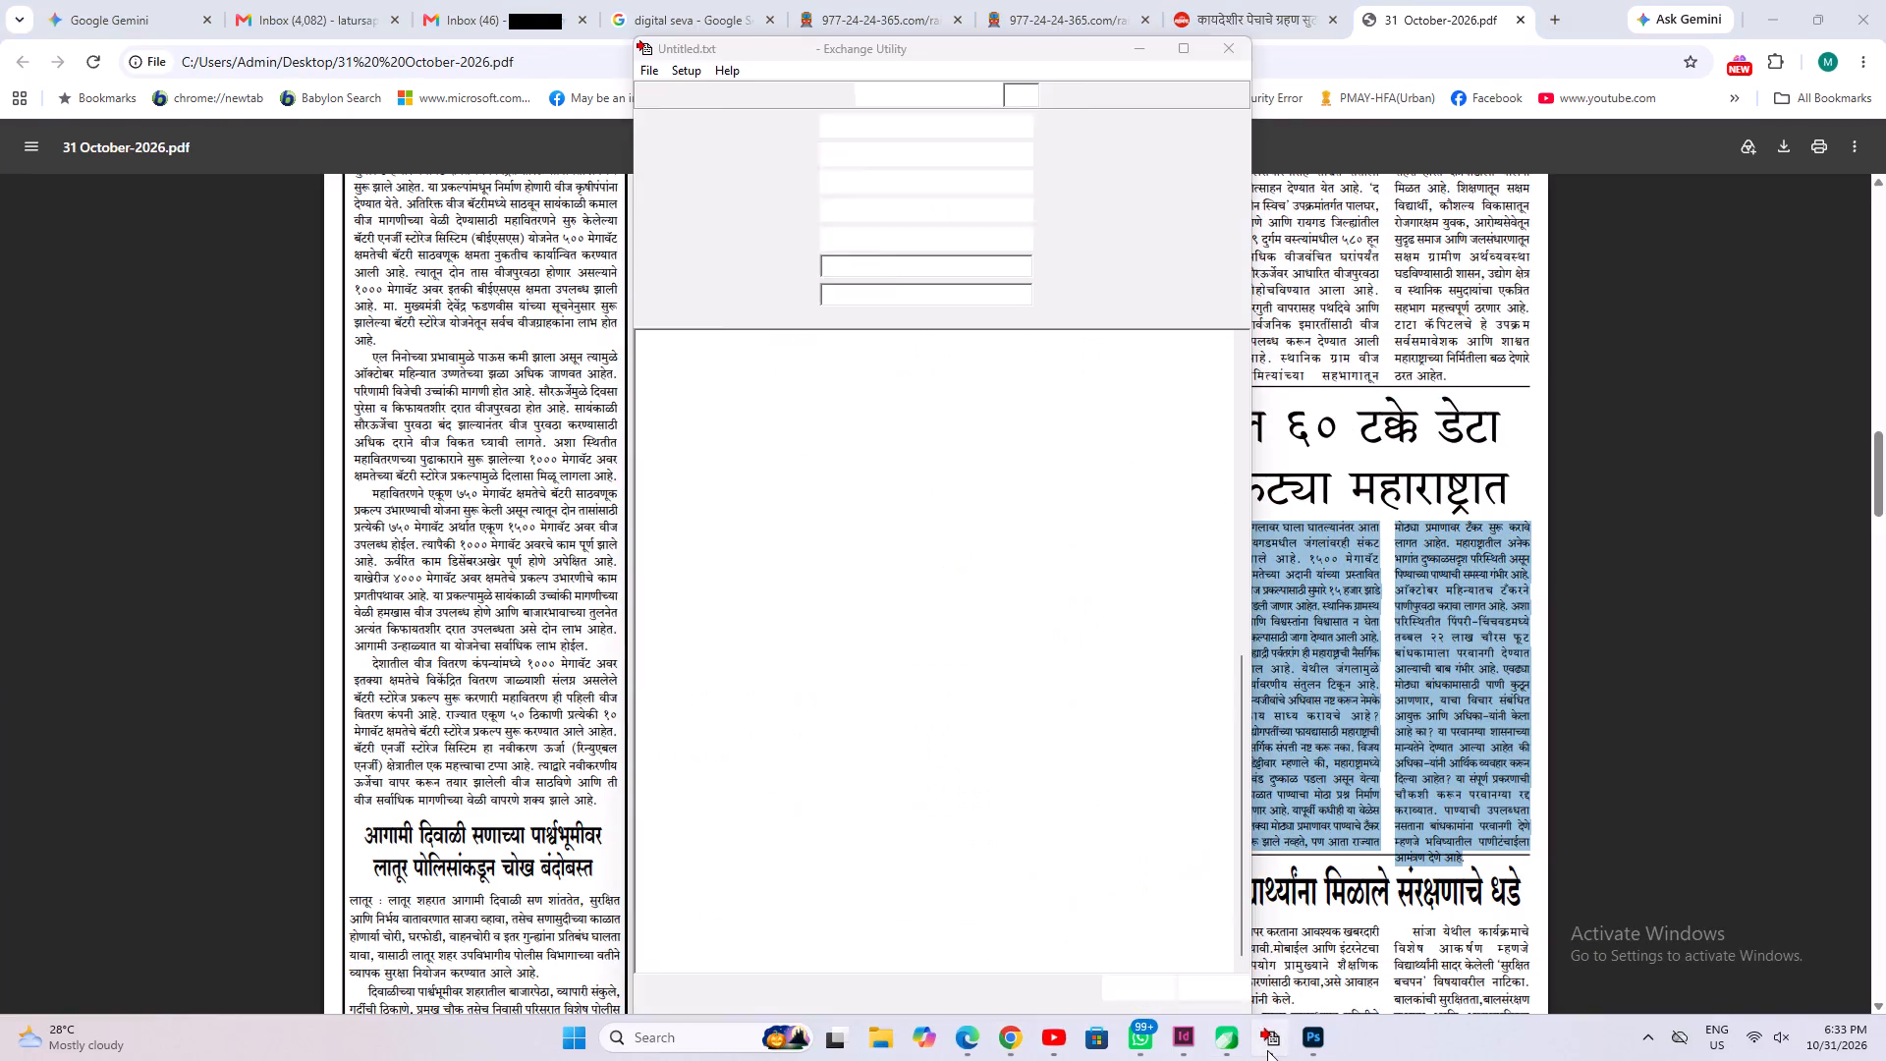
type("wor")
key("Return")
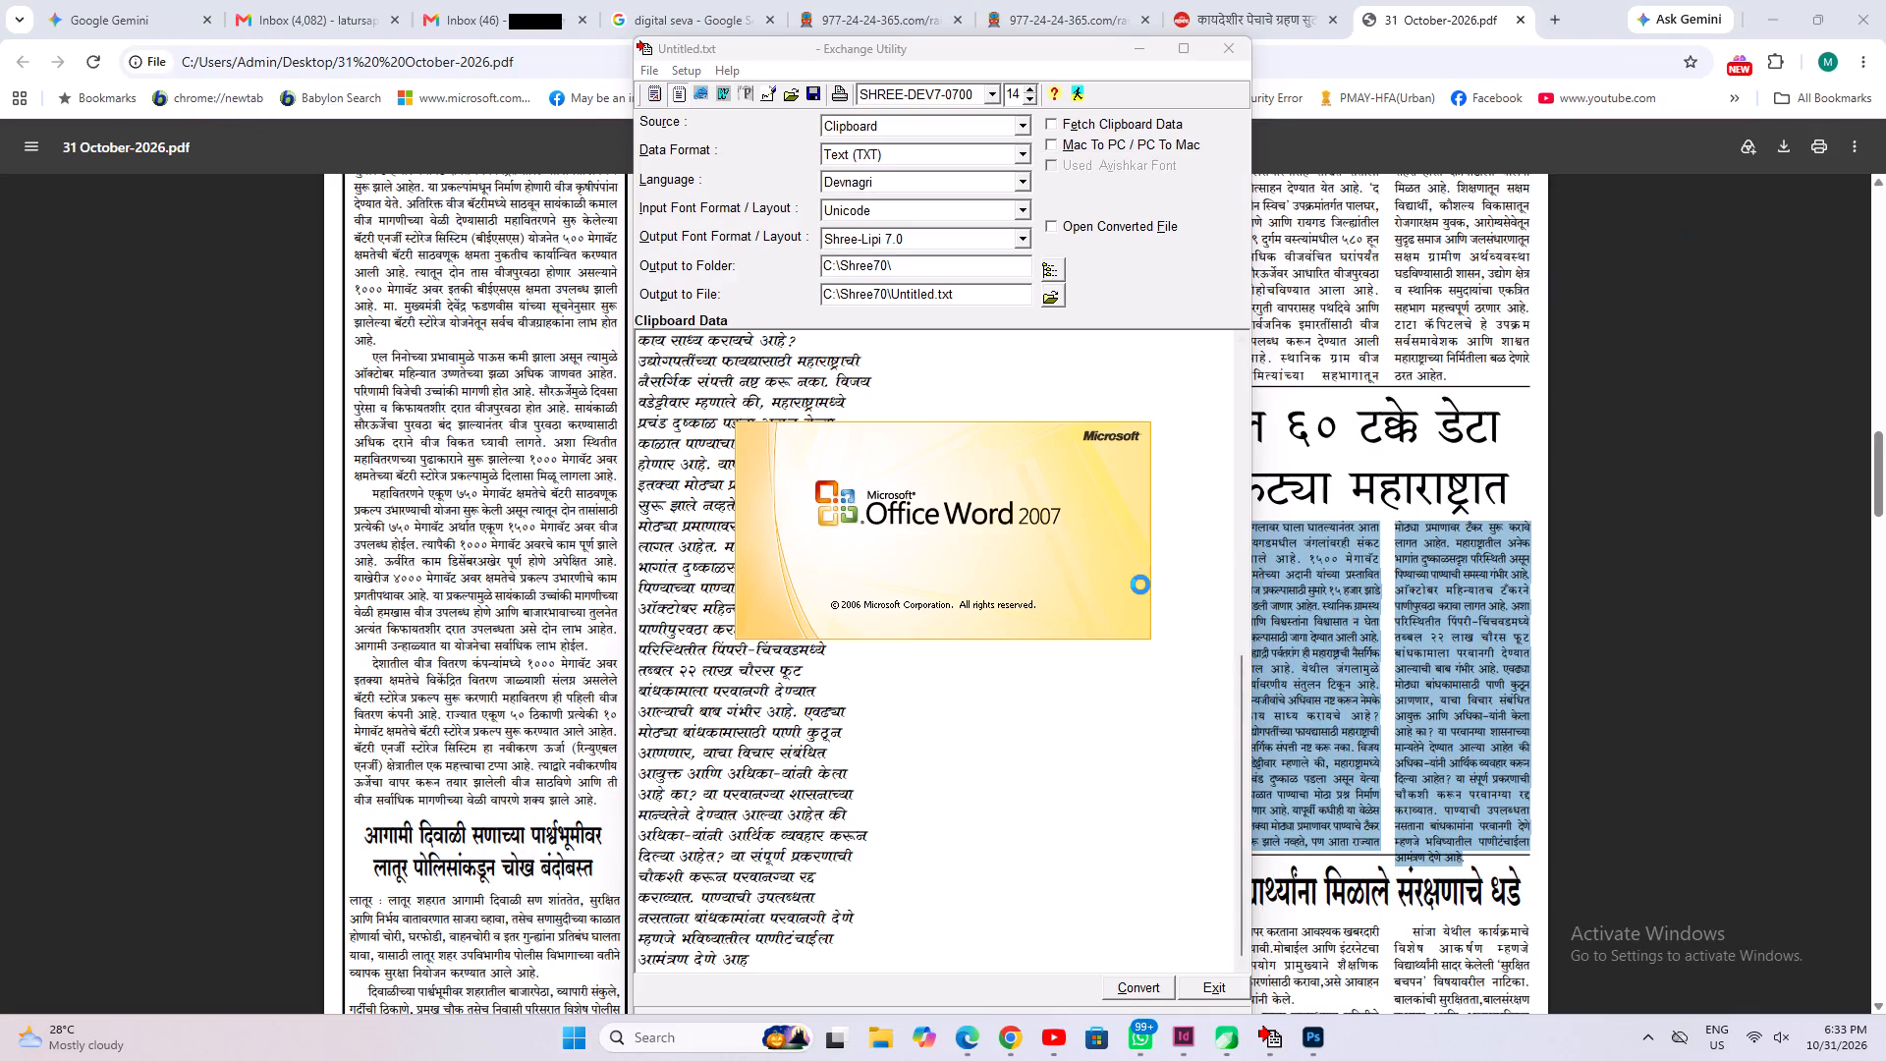
key("ctrl+v")
key("ctrl+a")
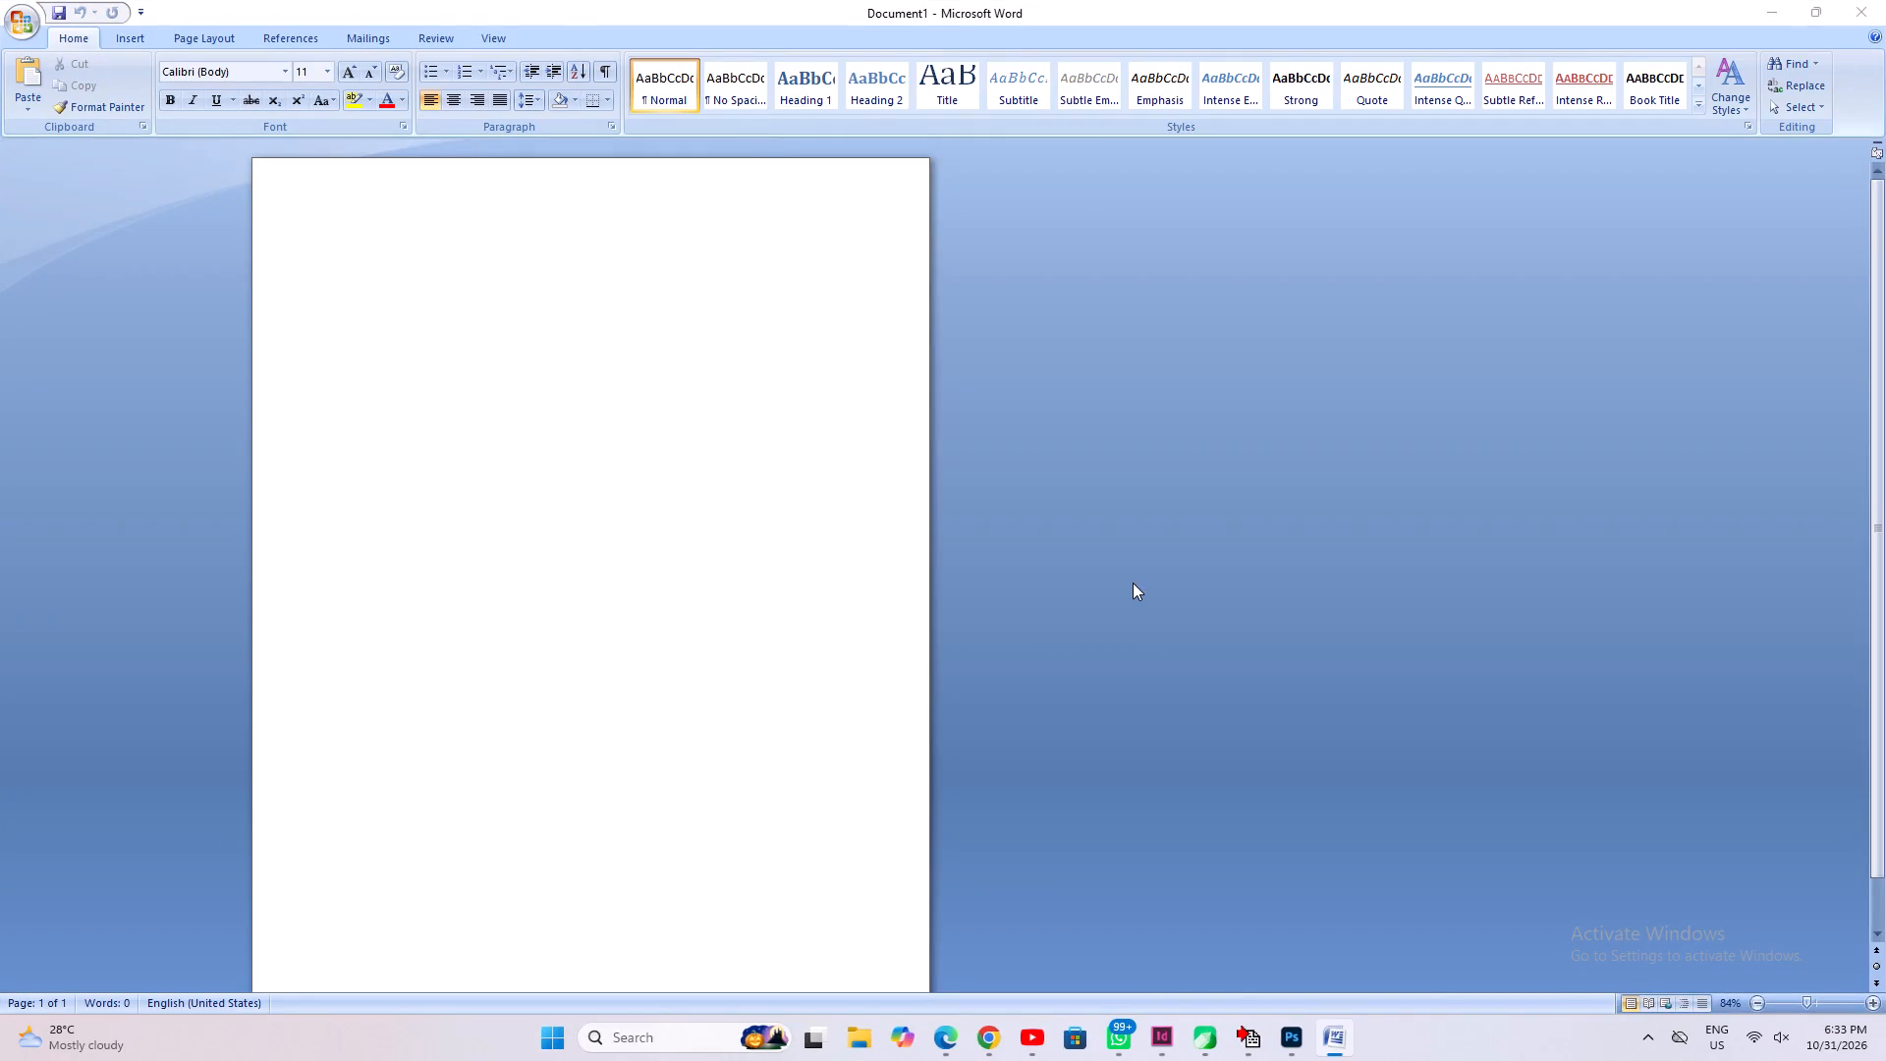
key("ctrl+x")
In InDesign, draw a text frame about 126 × 178 mm on the empty pasteboard beside page 1 of 53.indd and try pasting the text.
left_click(1152, 1054)
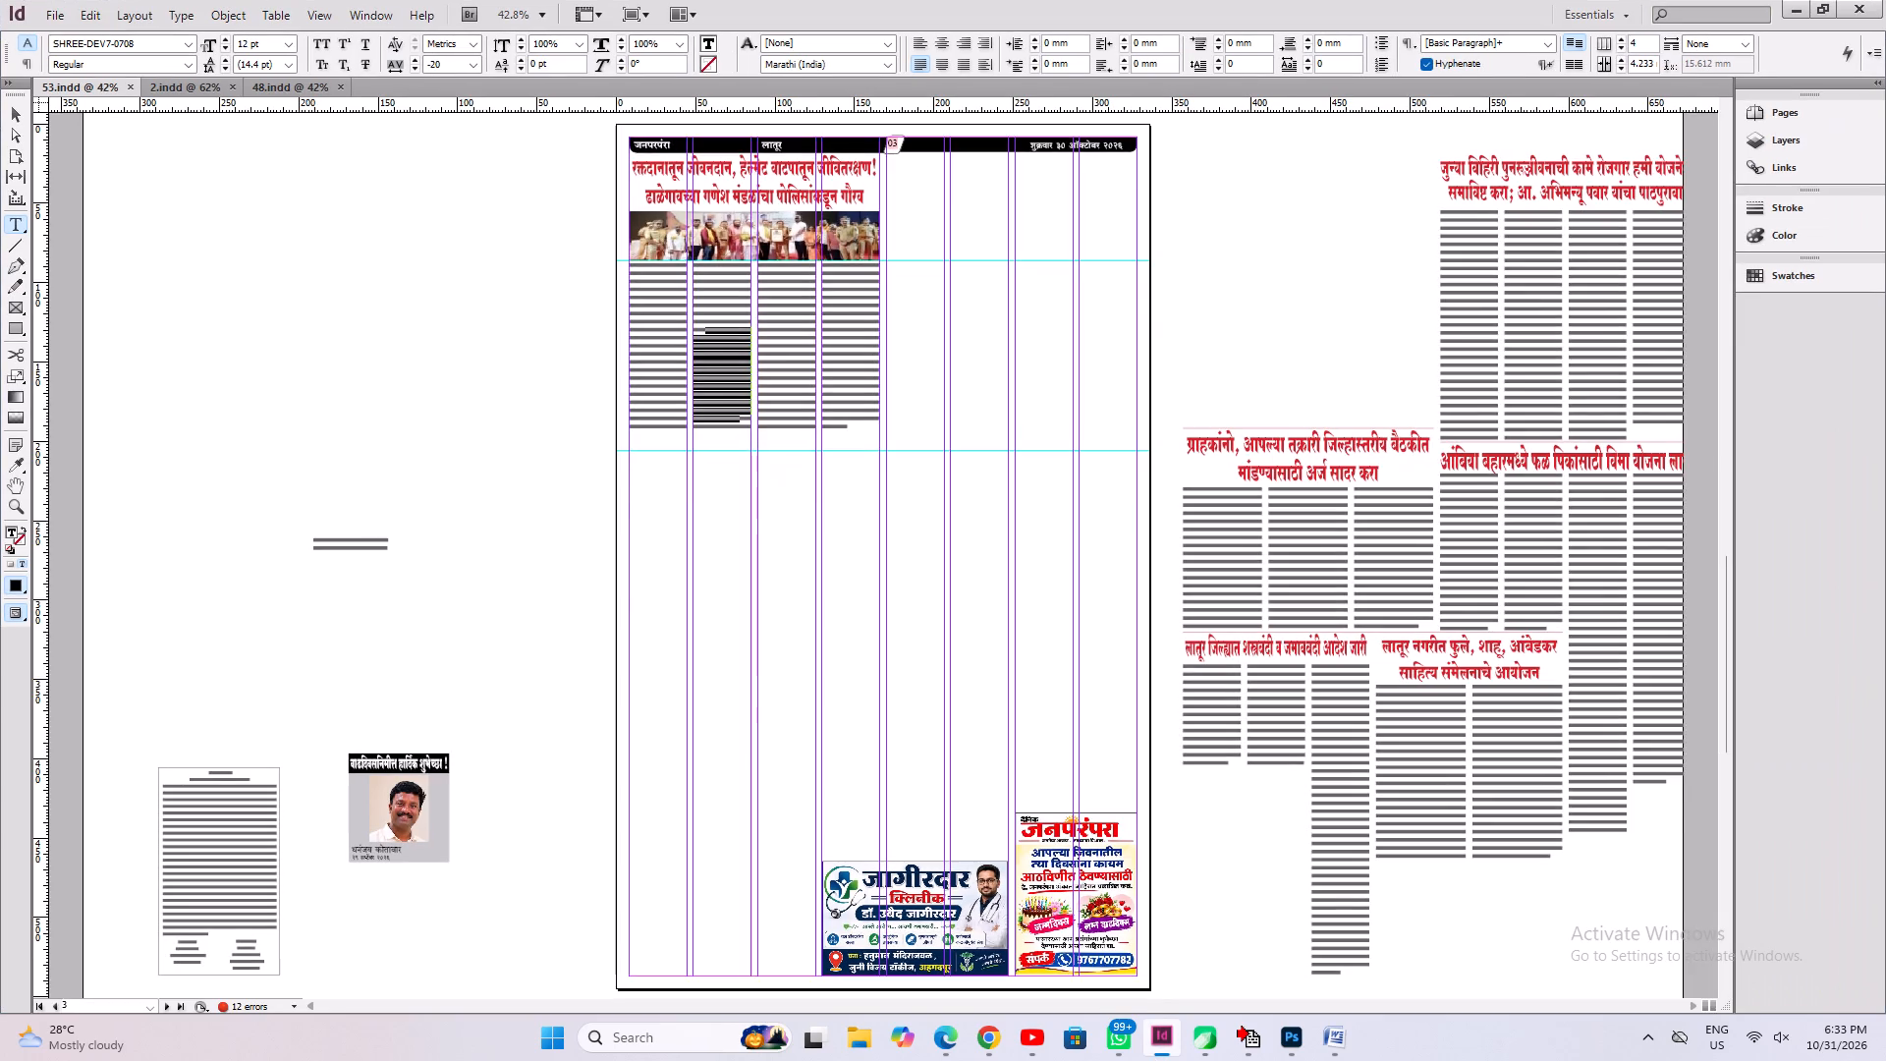
scroll(796, 589, "up", 20)
scroll(796, 589, "up", 16)
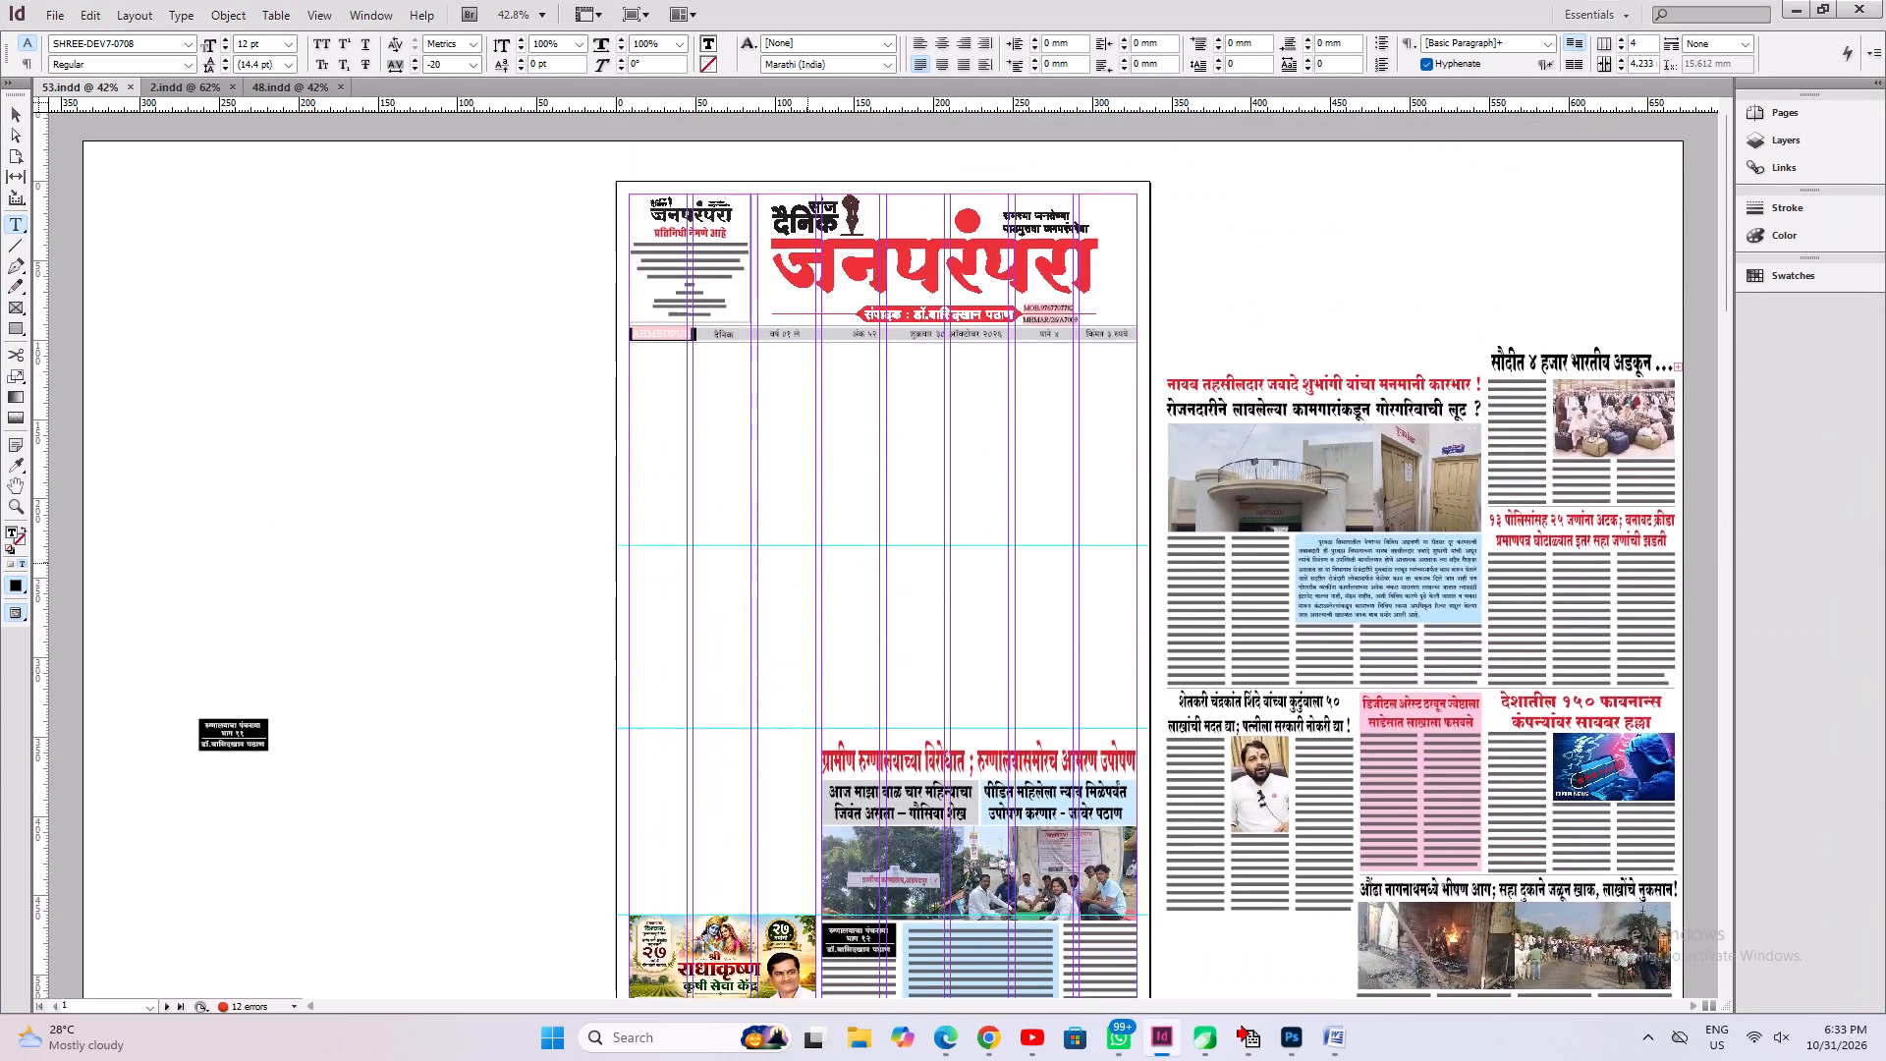
scroll(807, 563, "up", 2)
left_click_drag(289, 365, 440, 591)
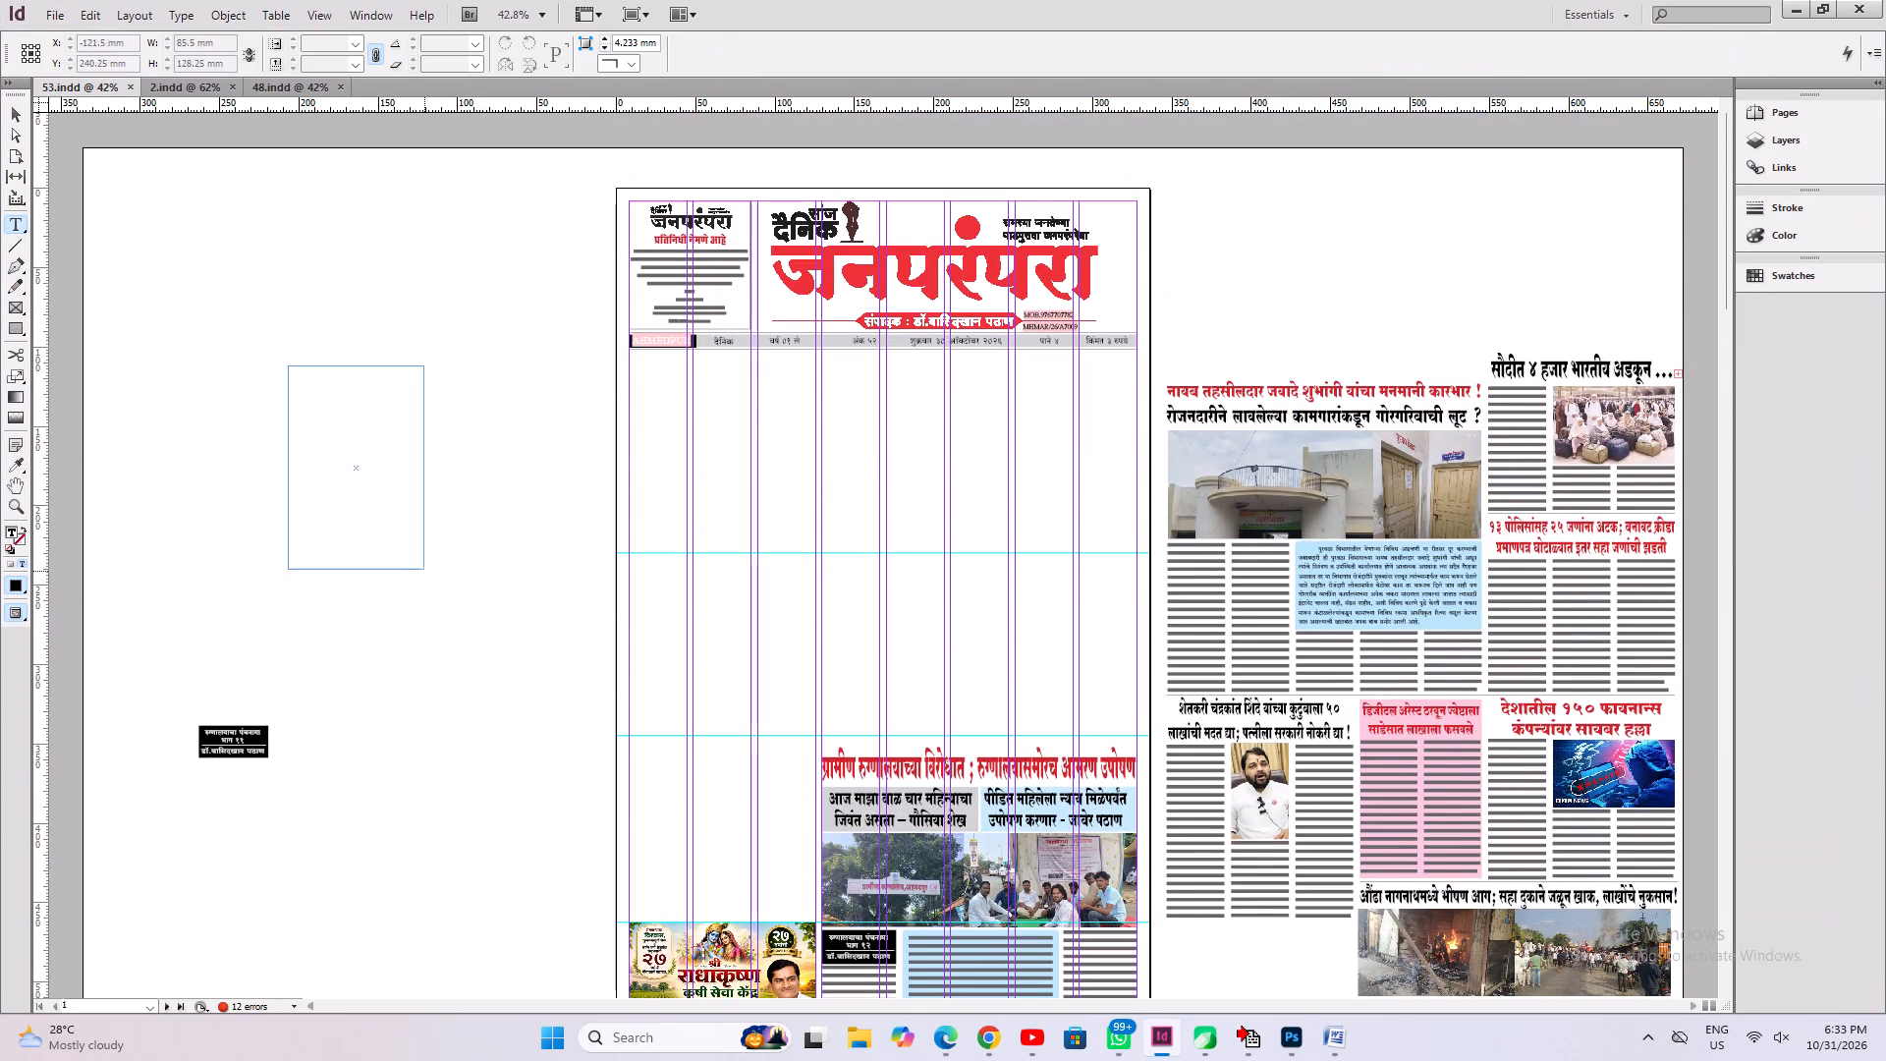
left_click_drag(440, 591, 488, 648)
key("ctrl+v")
key("ctrl+z")
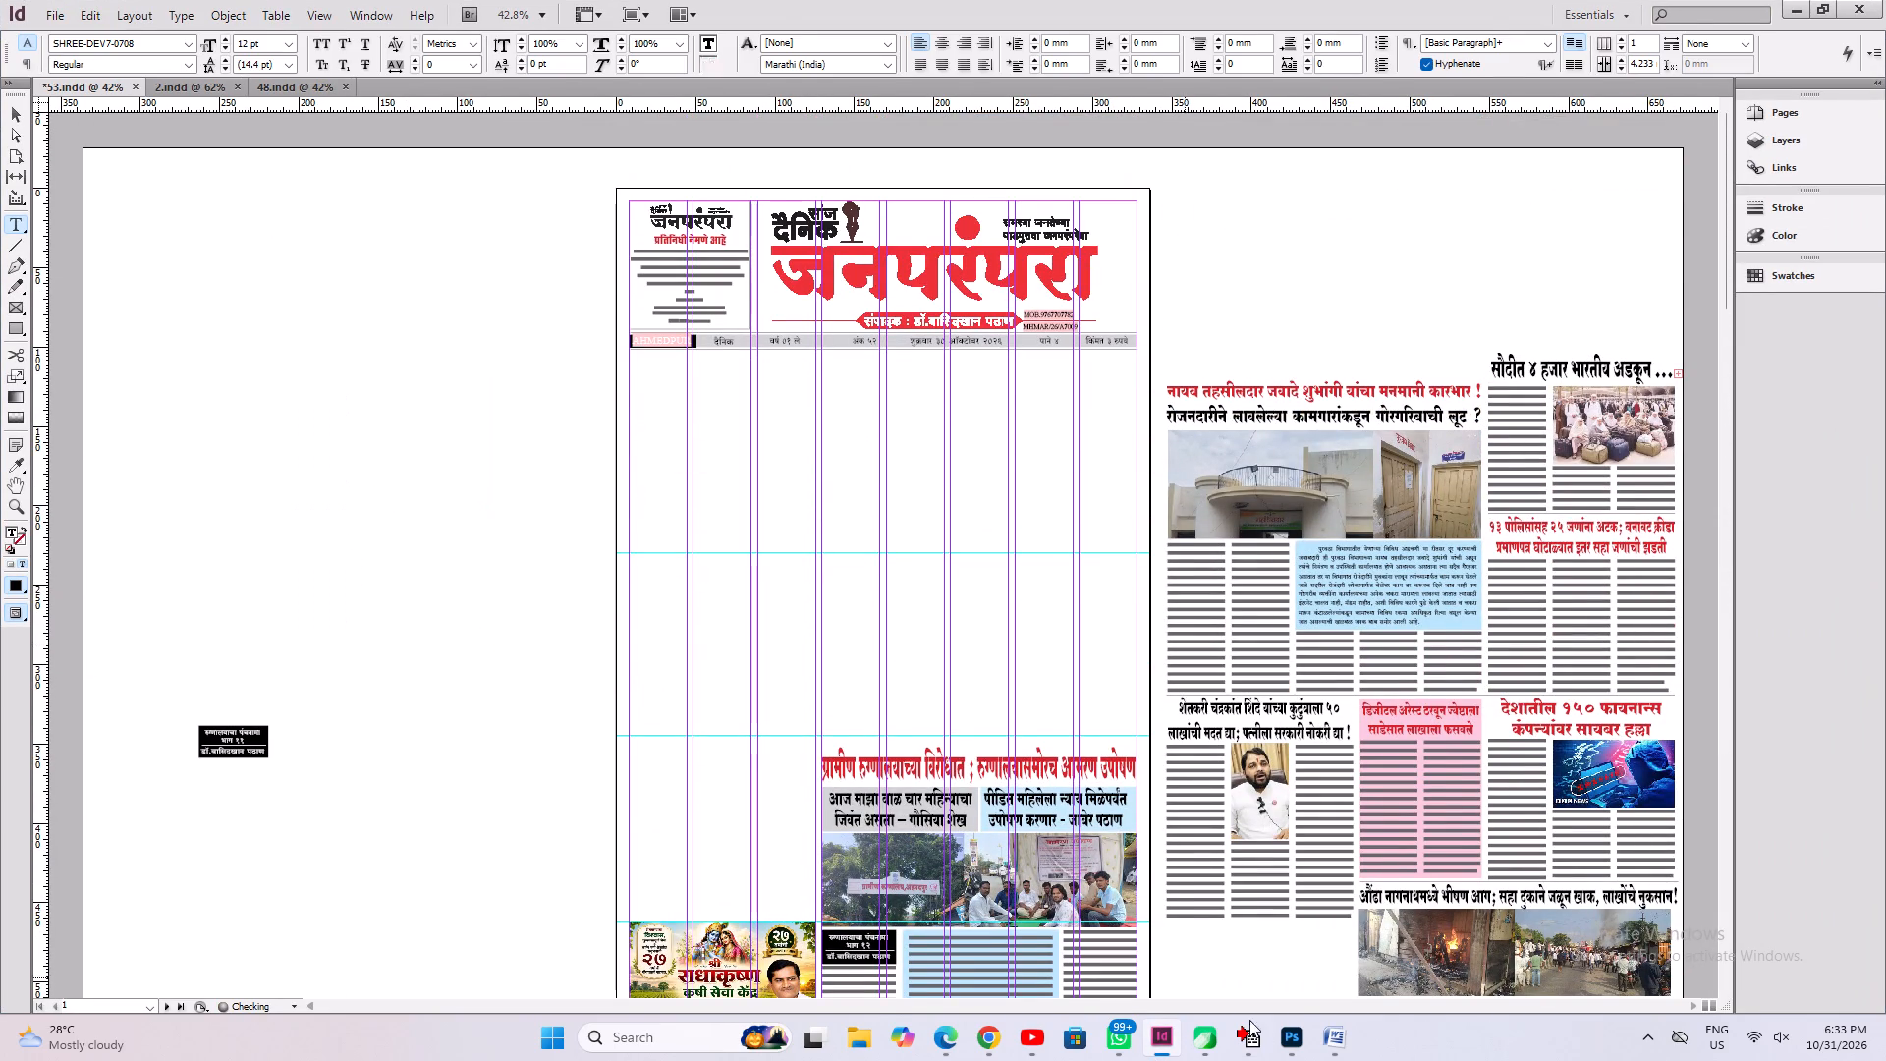
Pass the copied article text through the blank Word document, paste it into the new pasteboard frame in 53.indd and save the file.
left_click(1332, 1042)
key("ctrl+v")
key("ctrl+a")
key("ctrl+x")
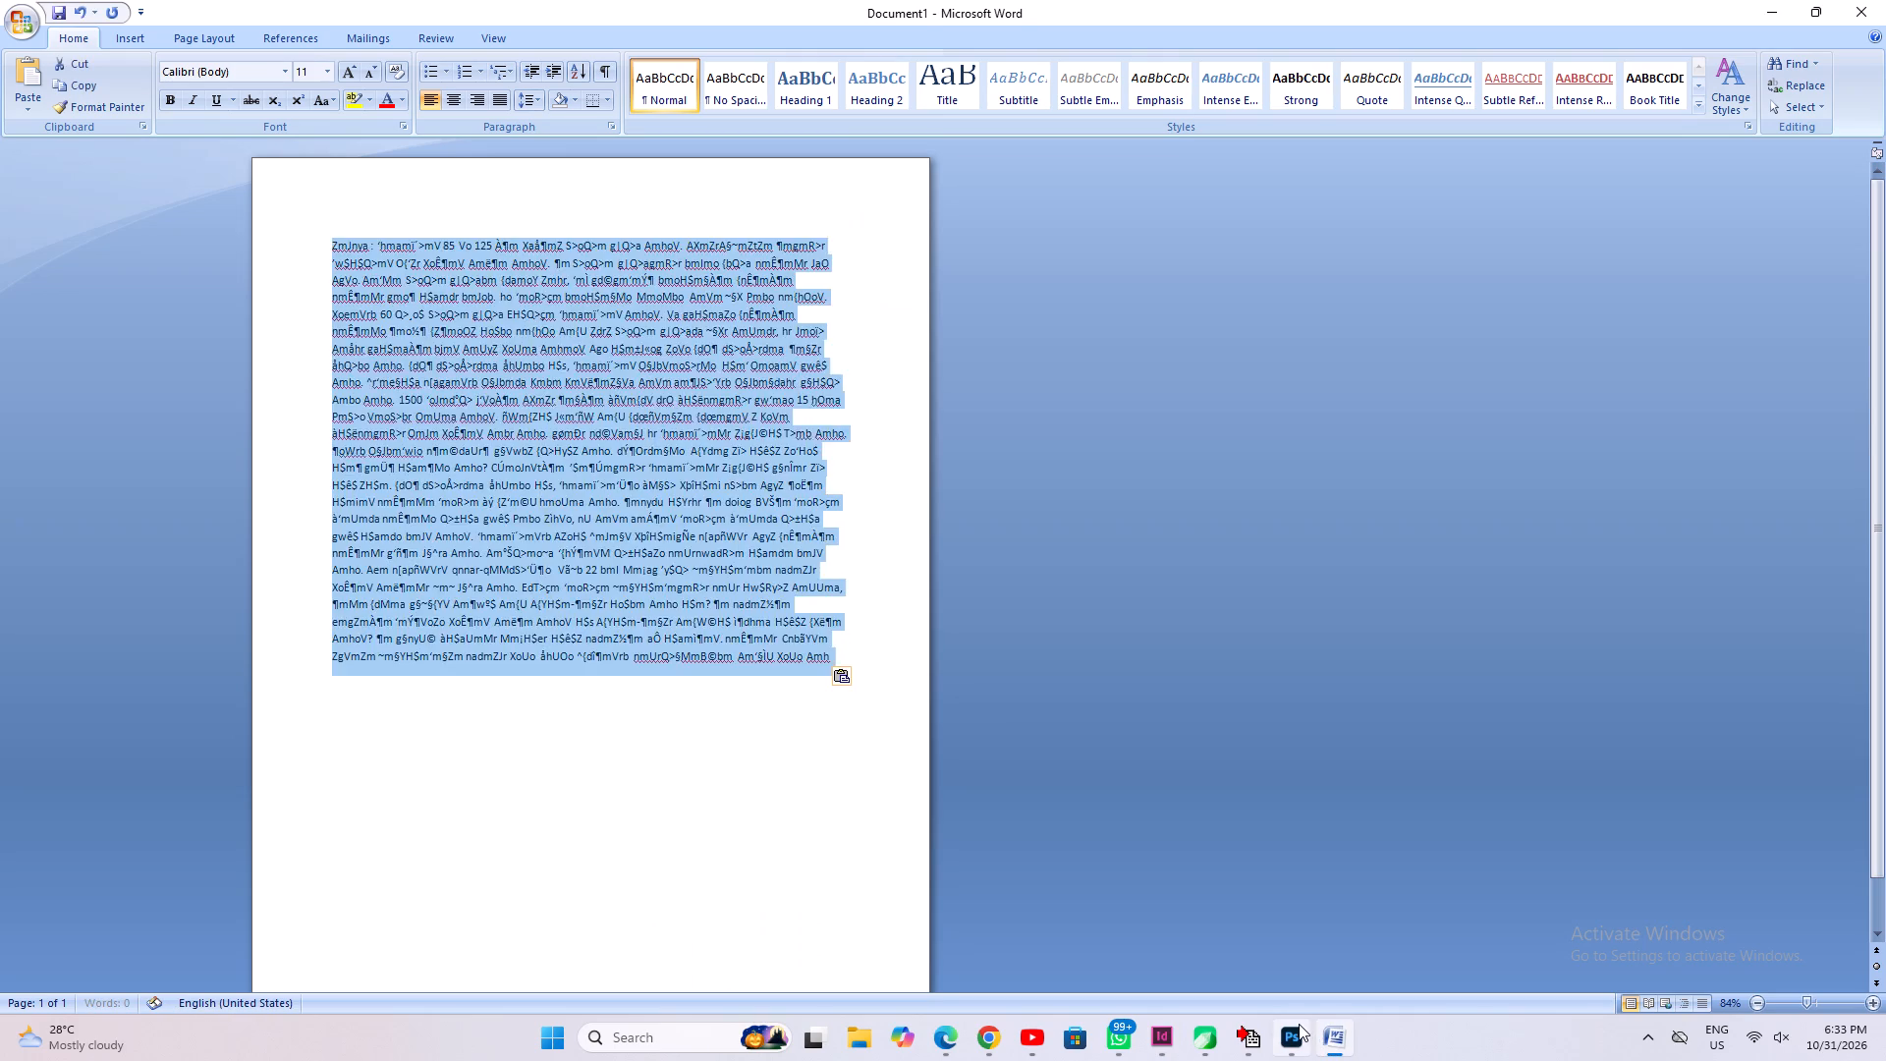
left_click(1145, 1046)
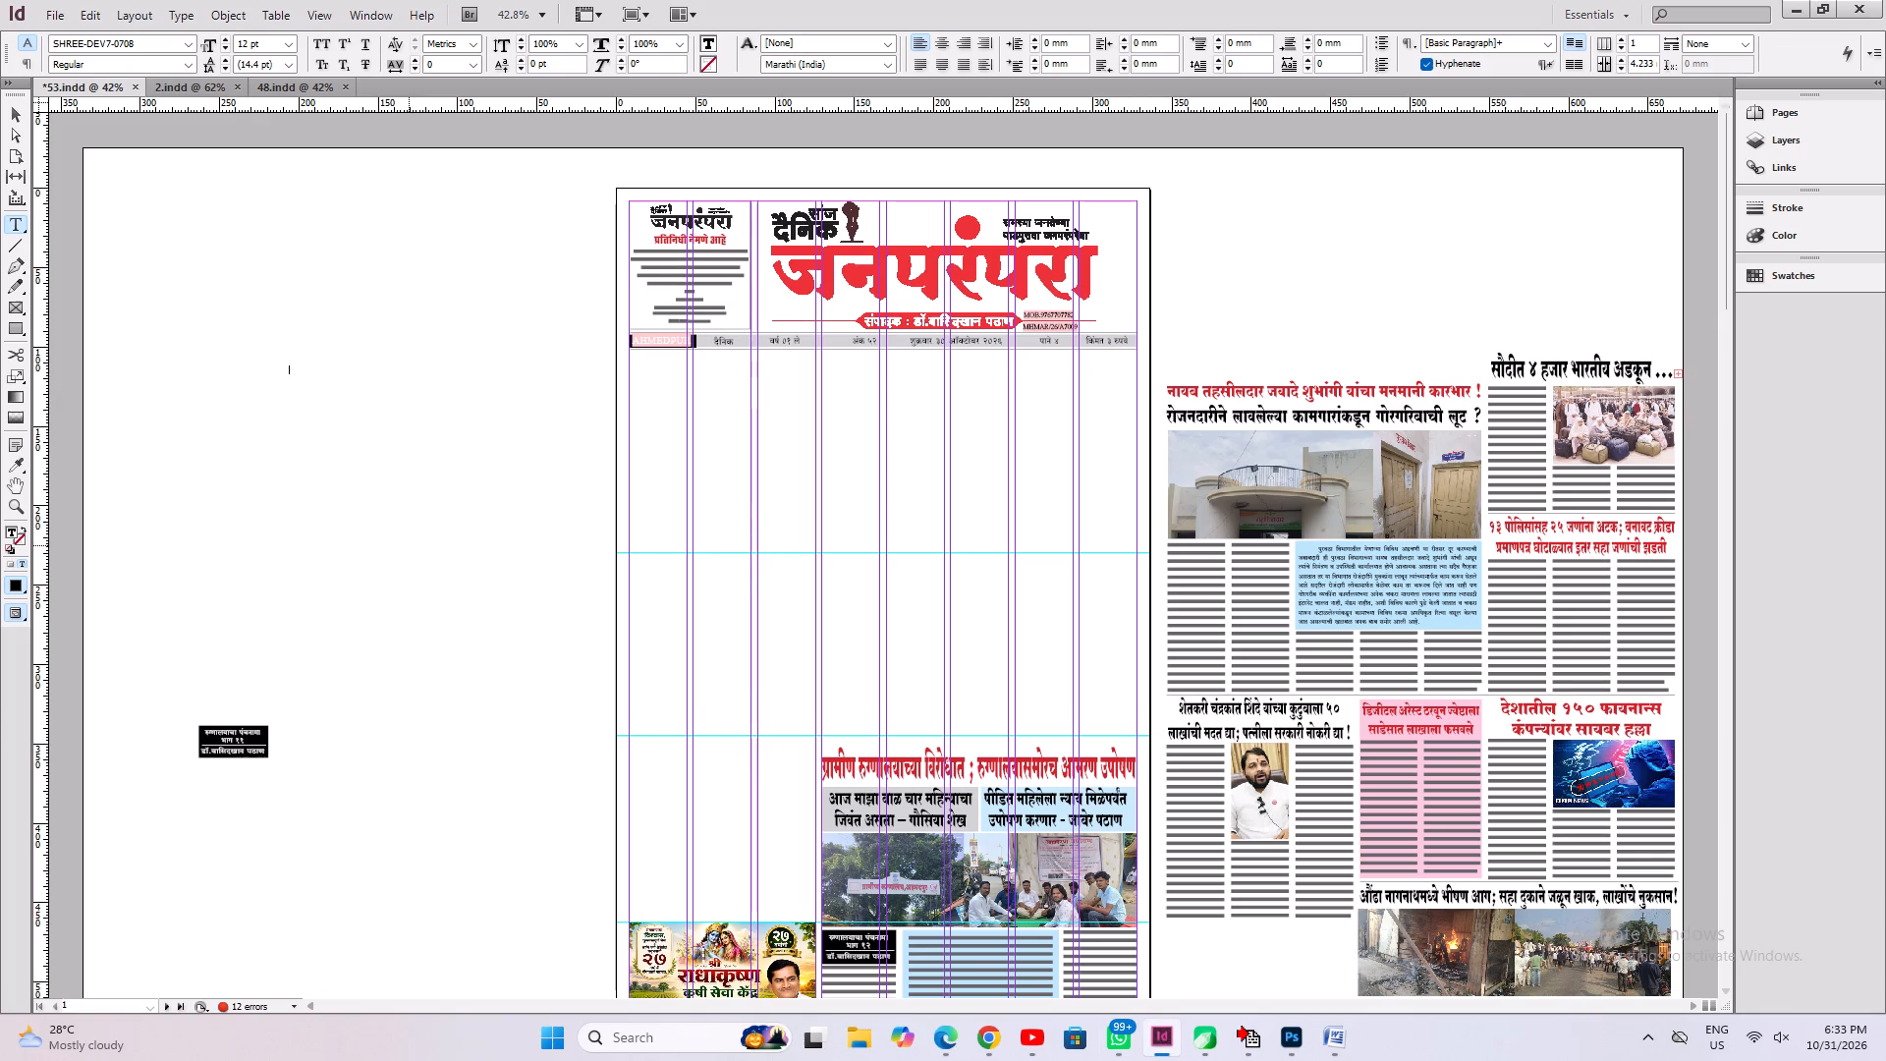
key("ctrl+v")
left_click(420, 403)
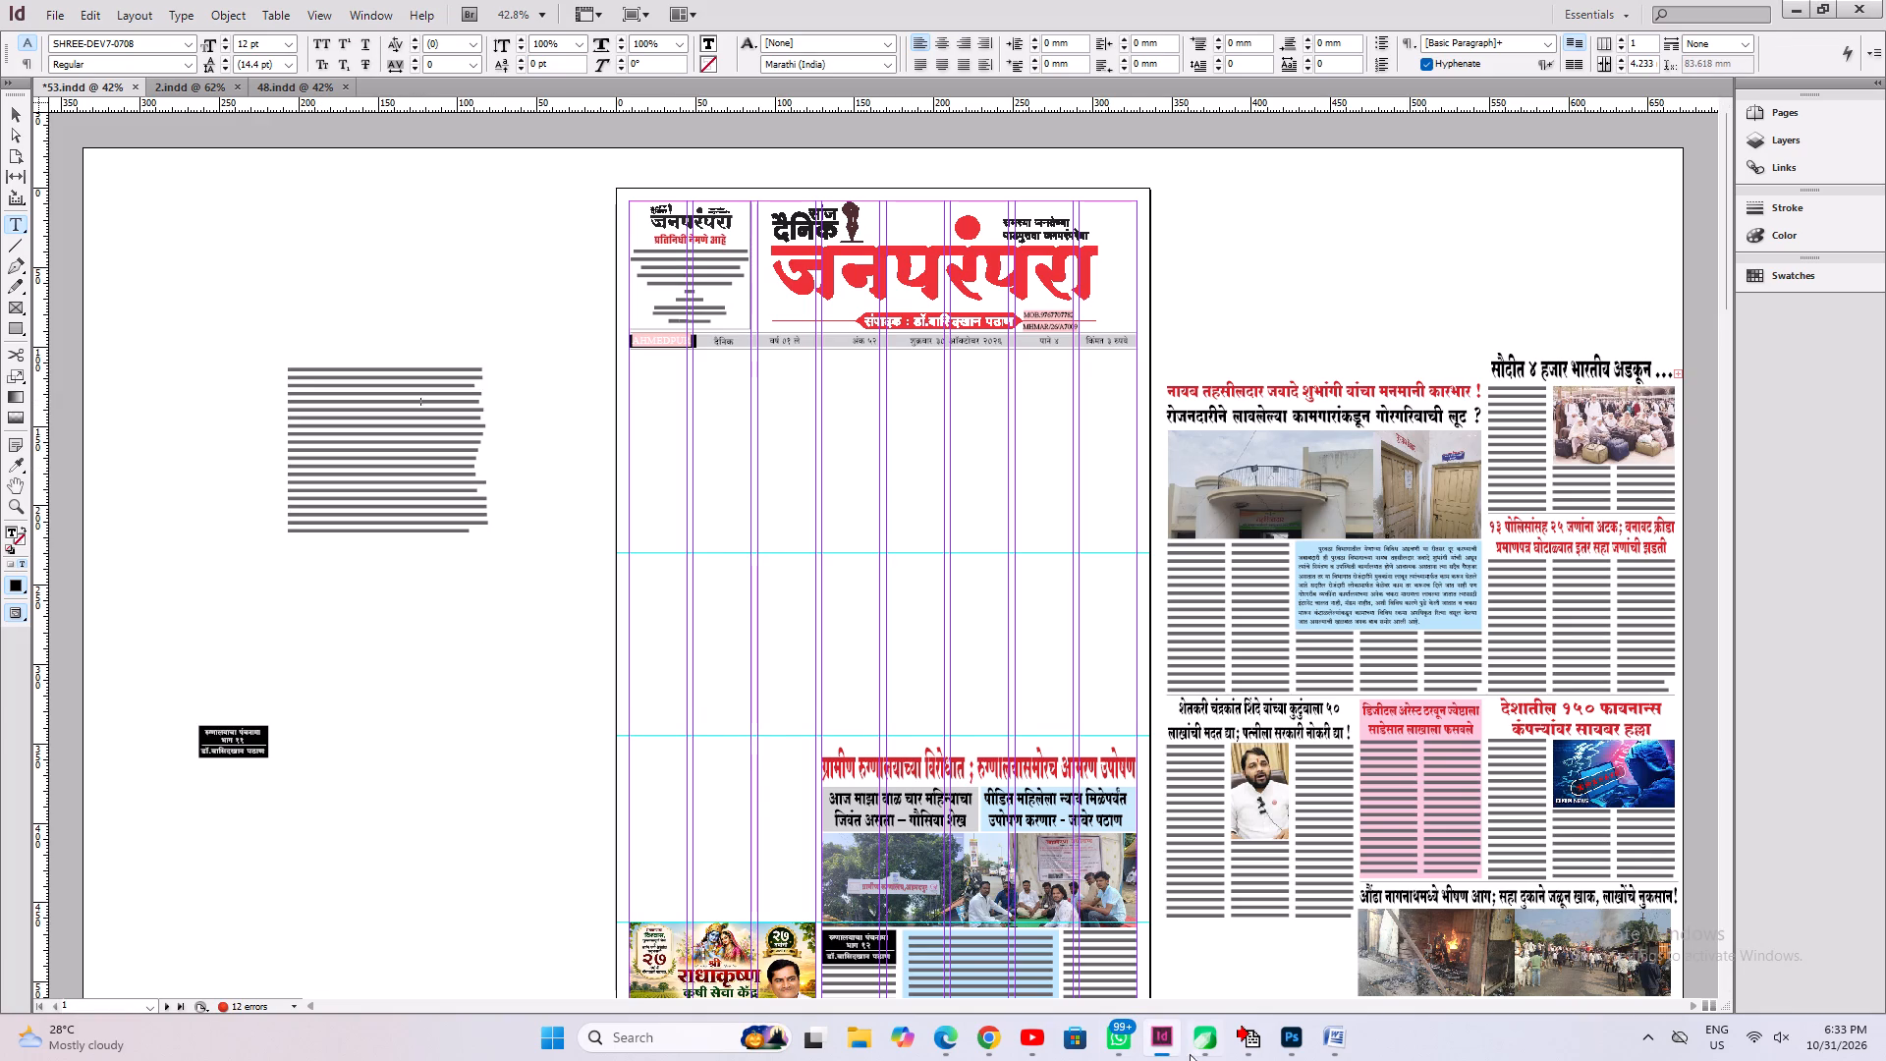
key("ctrl+s")
left_click(1175, 1044)
left_click(1175, 1044)
Duplicate the black two-line farmer-family aid headline from the pasteboard into the empty space above the Radhakrishna advert on page 1.
left_click(22, 115)
left_click_drag(1279, 713, 753, 754, "alt")
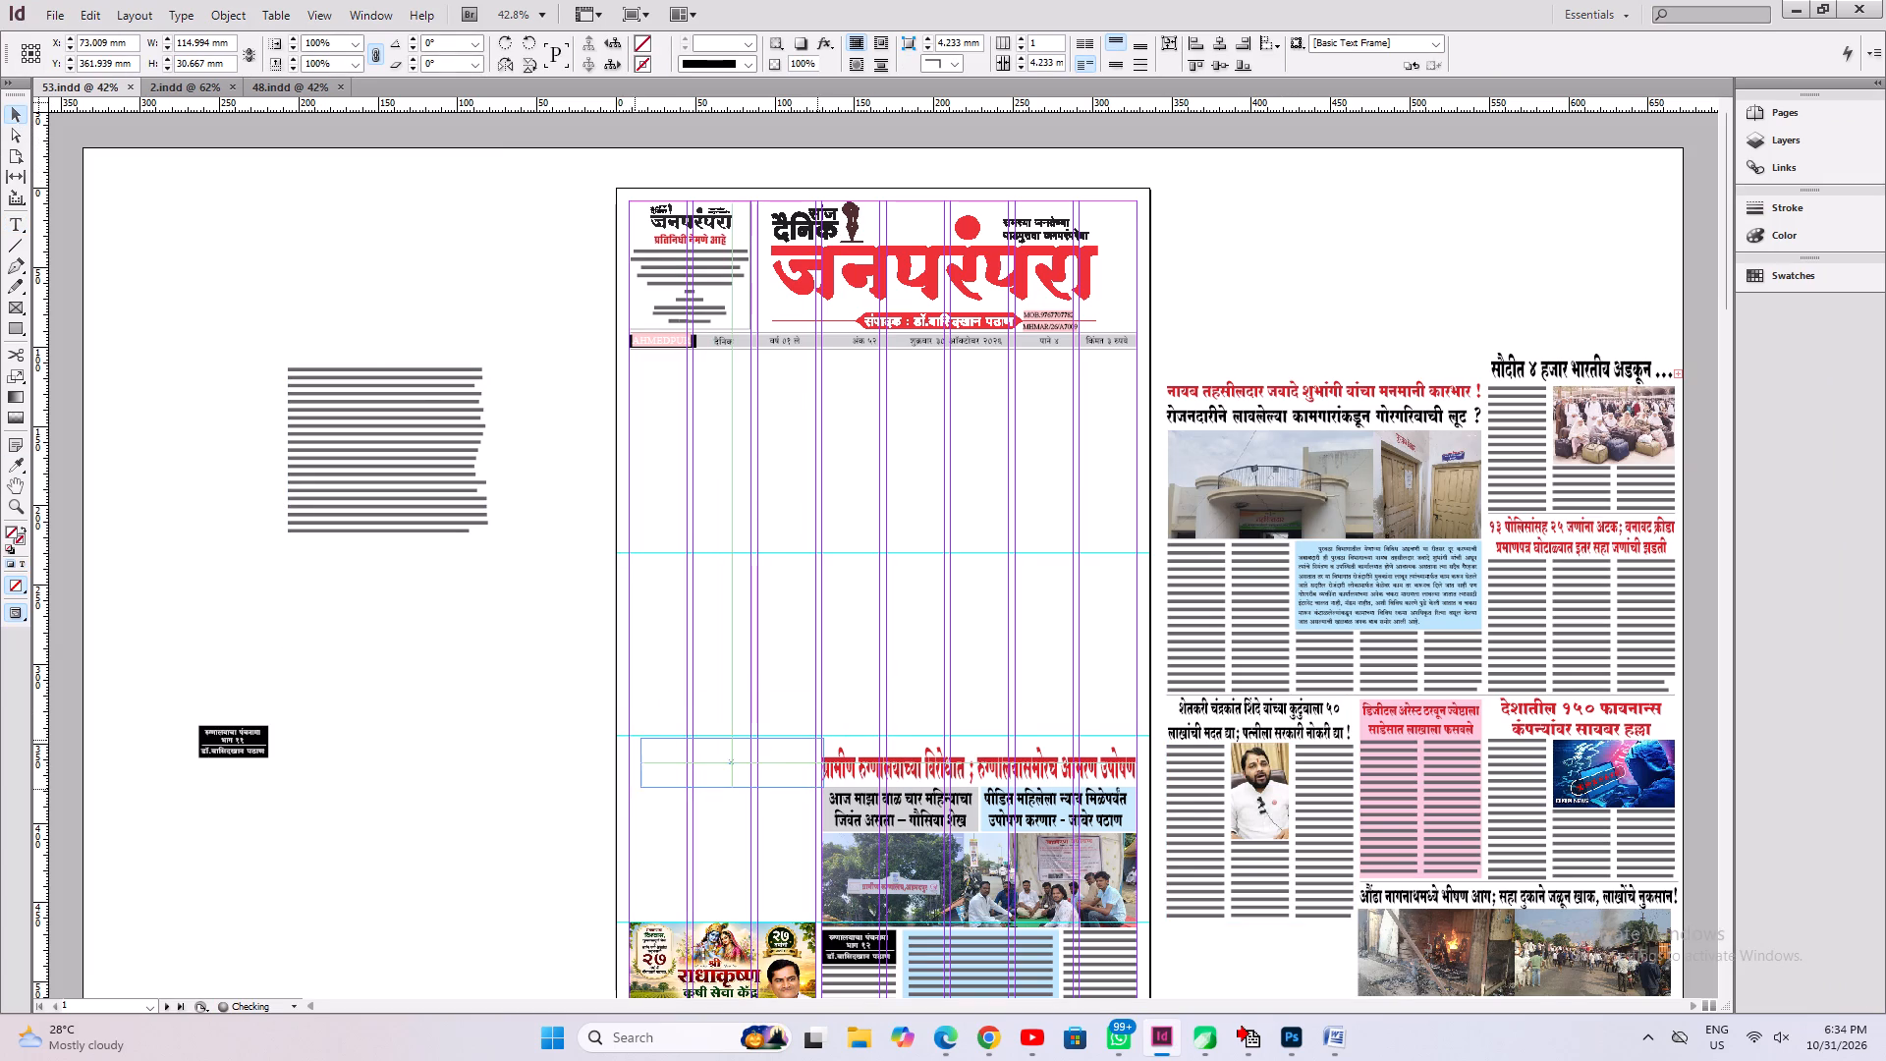
left_click_drag(753, 754, 740, 752, "alt")
Move the data centre article's text frame down the pasteboard to about X -109 mm, Y 388 mm.
left_click(374, 526)
left_click_drag(414, 464, 469, 760)
Bring up the Shree-Lipi Dev Ratna keyboard handler for Marathi typing and minimise it, with the duplicated headline viewed at 100%.
left_click(698, 773)
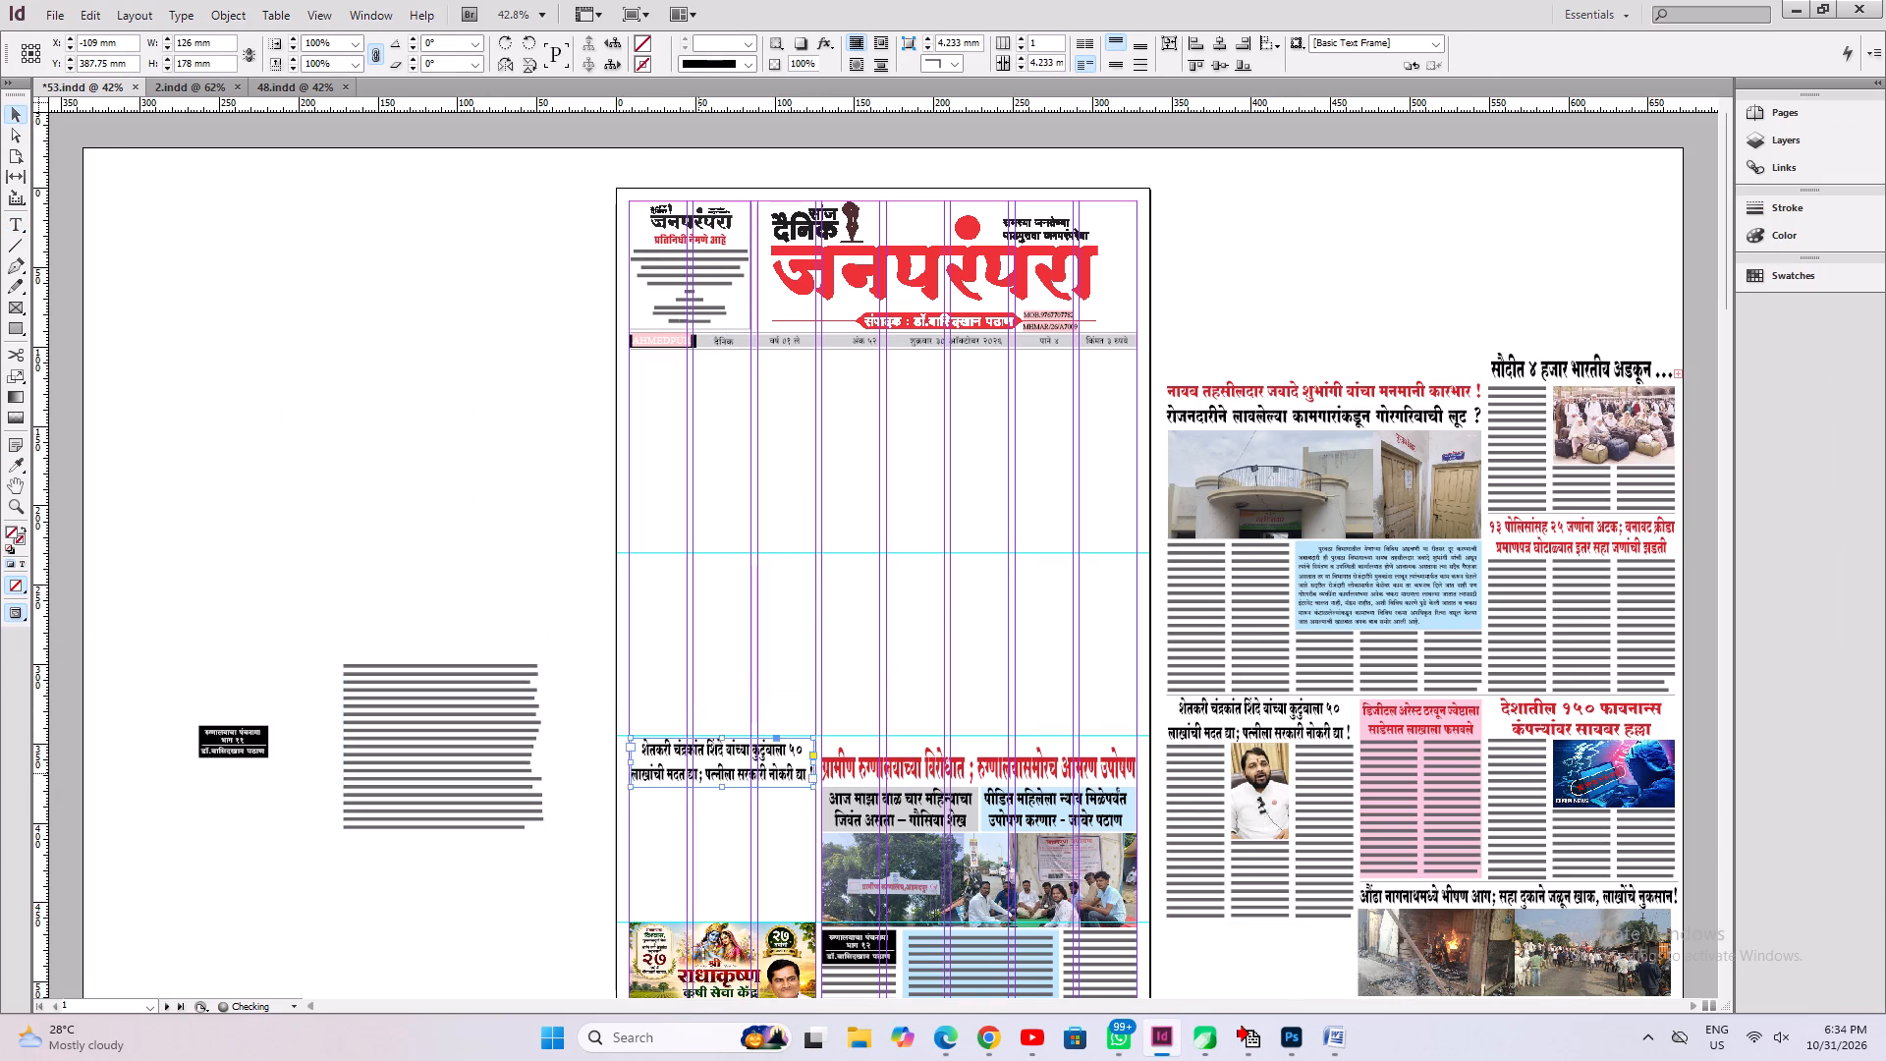
key("ctrl+1")
left_click(1650, 1037)
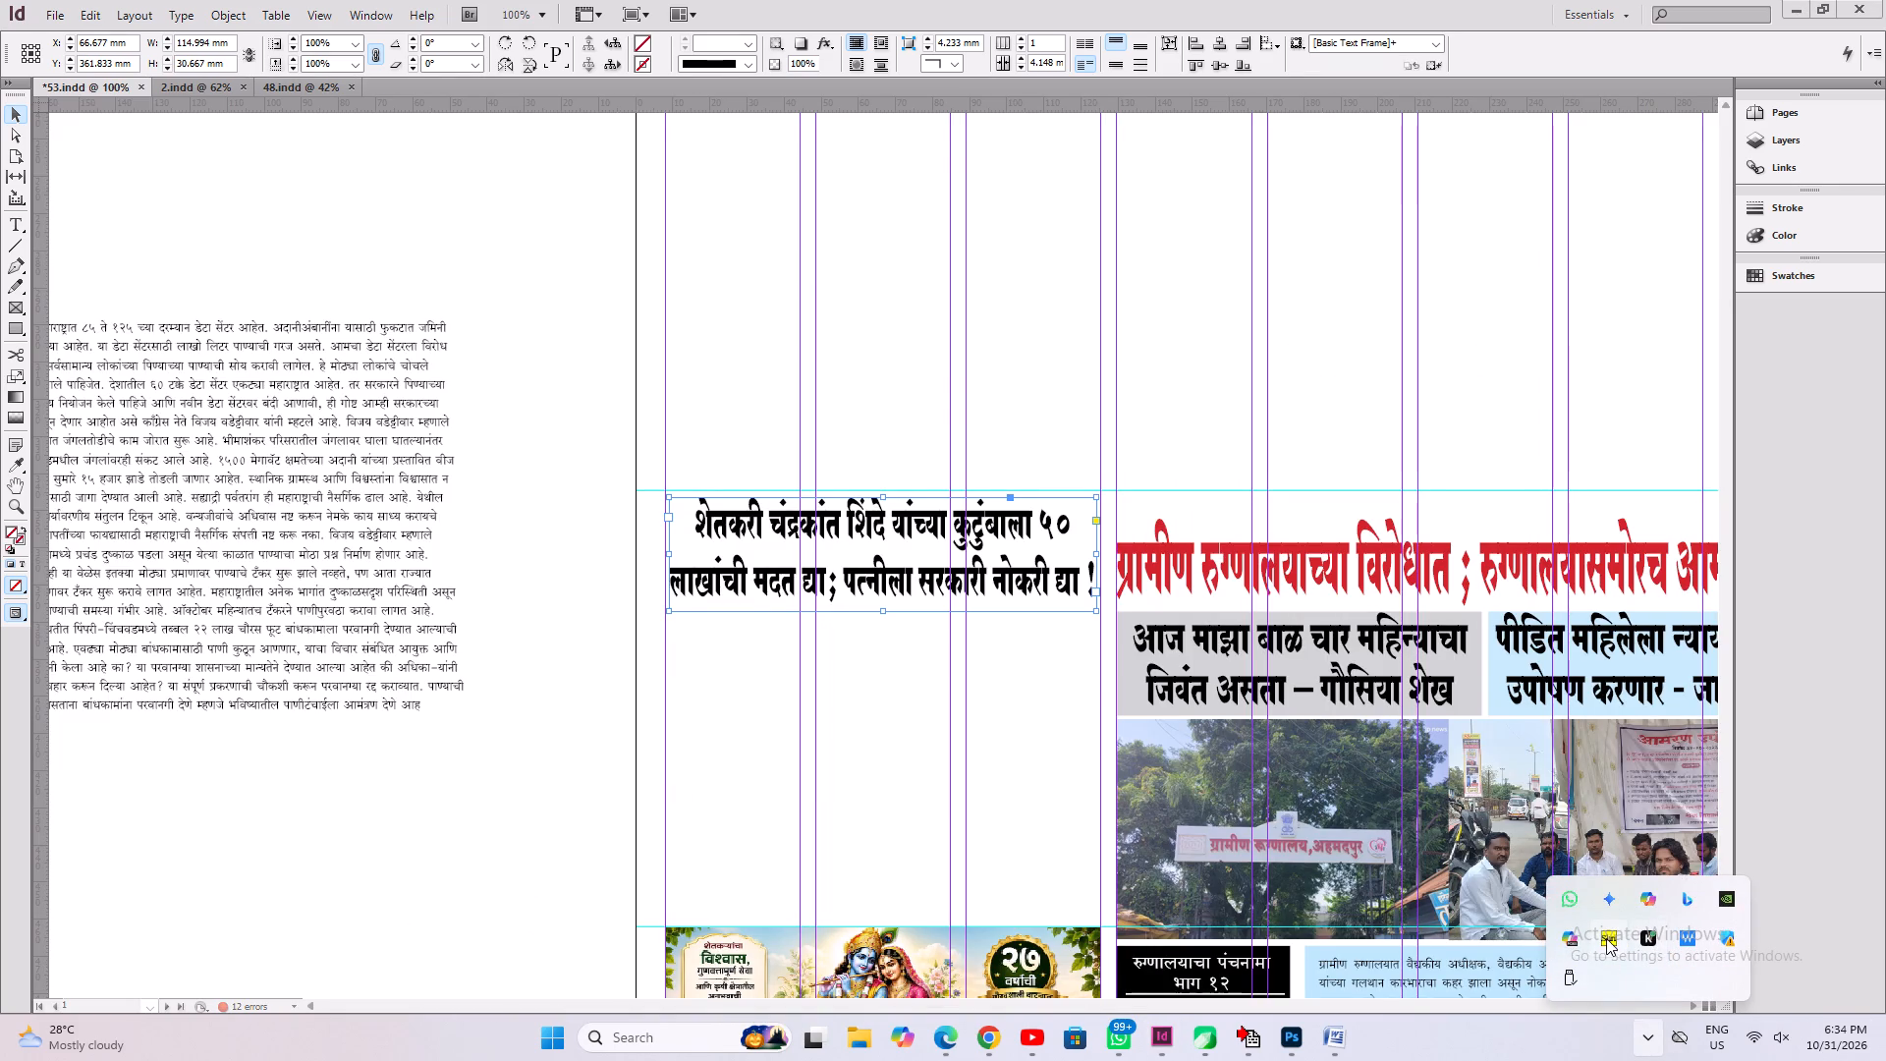
double_click(1606, 938)
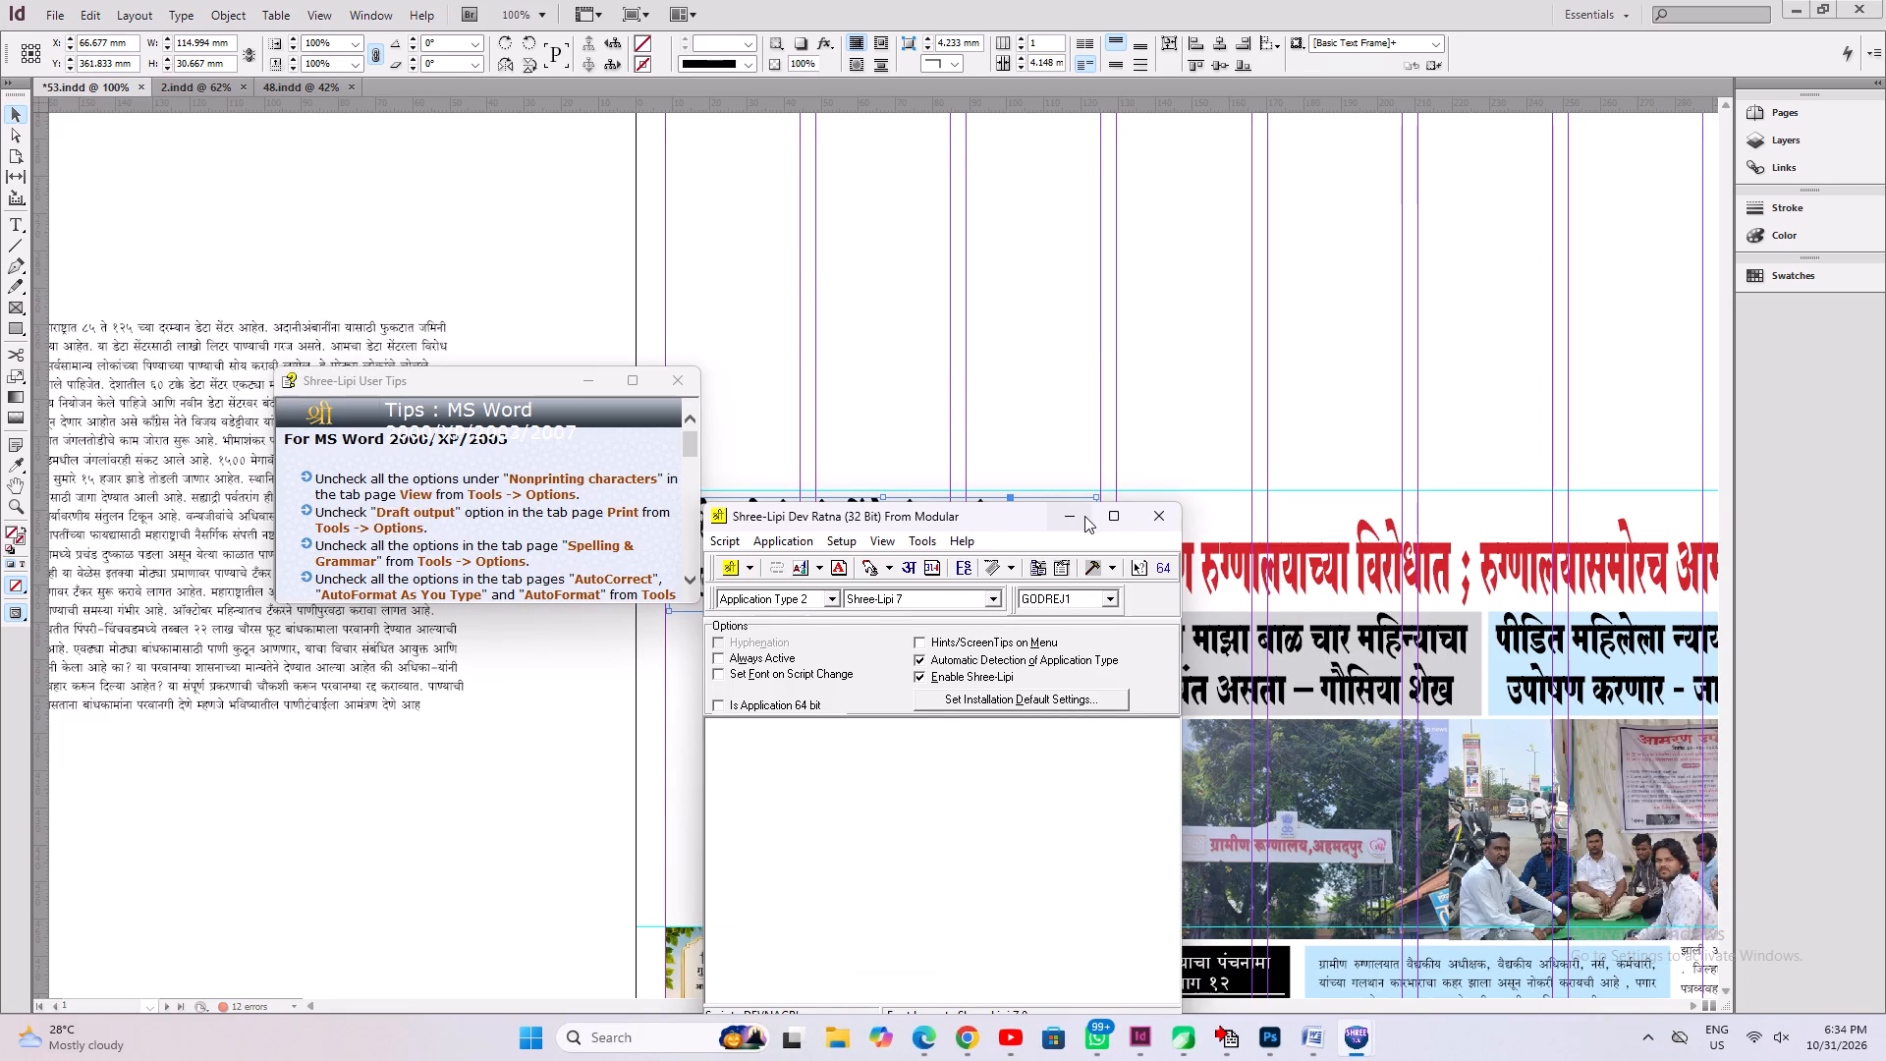
left_click(1076, 514)
Replace the duplicated headline's text with "देशात सर्वात जास्त डेटा सेंटर संख्या महाराष्ट्रात".
left_click(24, 223)
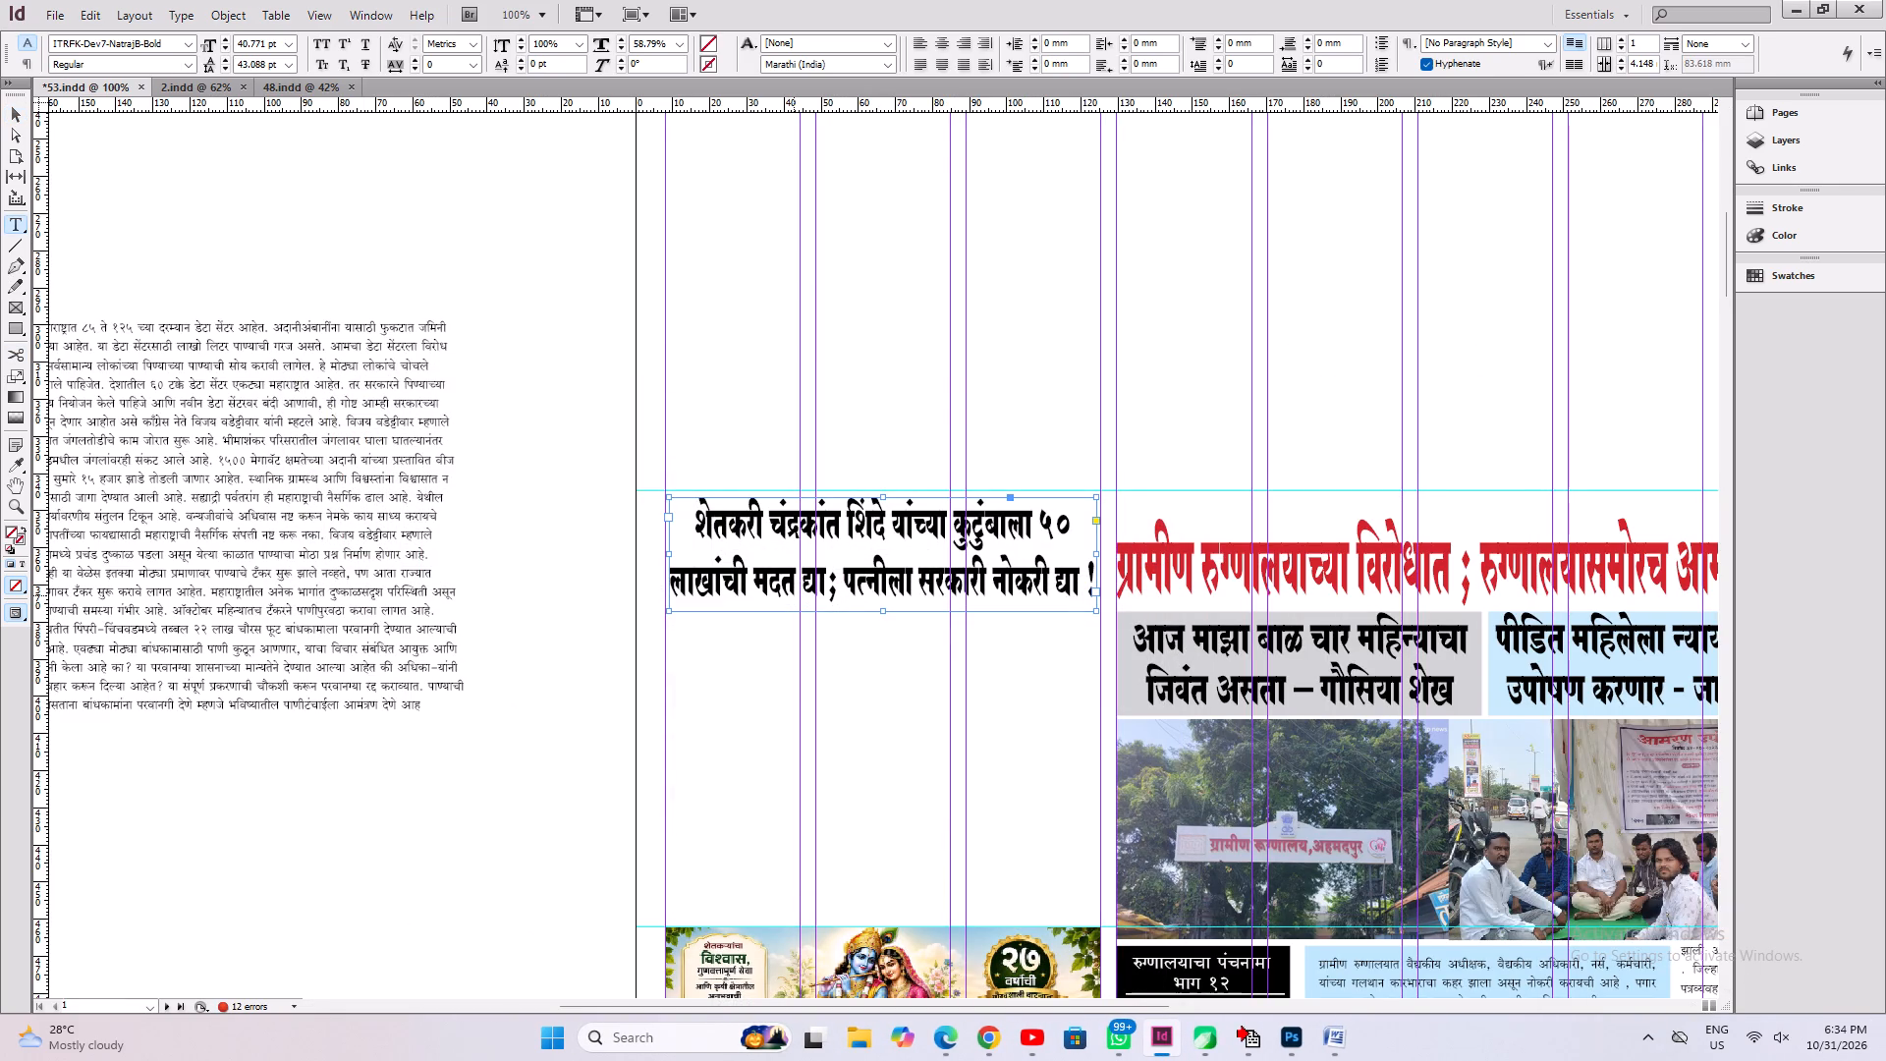
left_click(794, 595)
key("ctrl+a")
type("NS'K")
key("space")
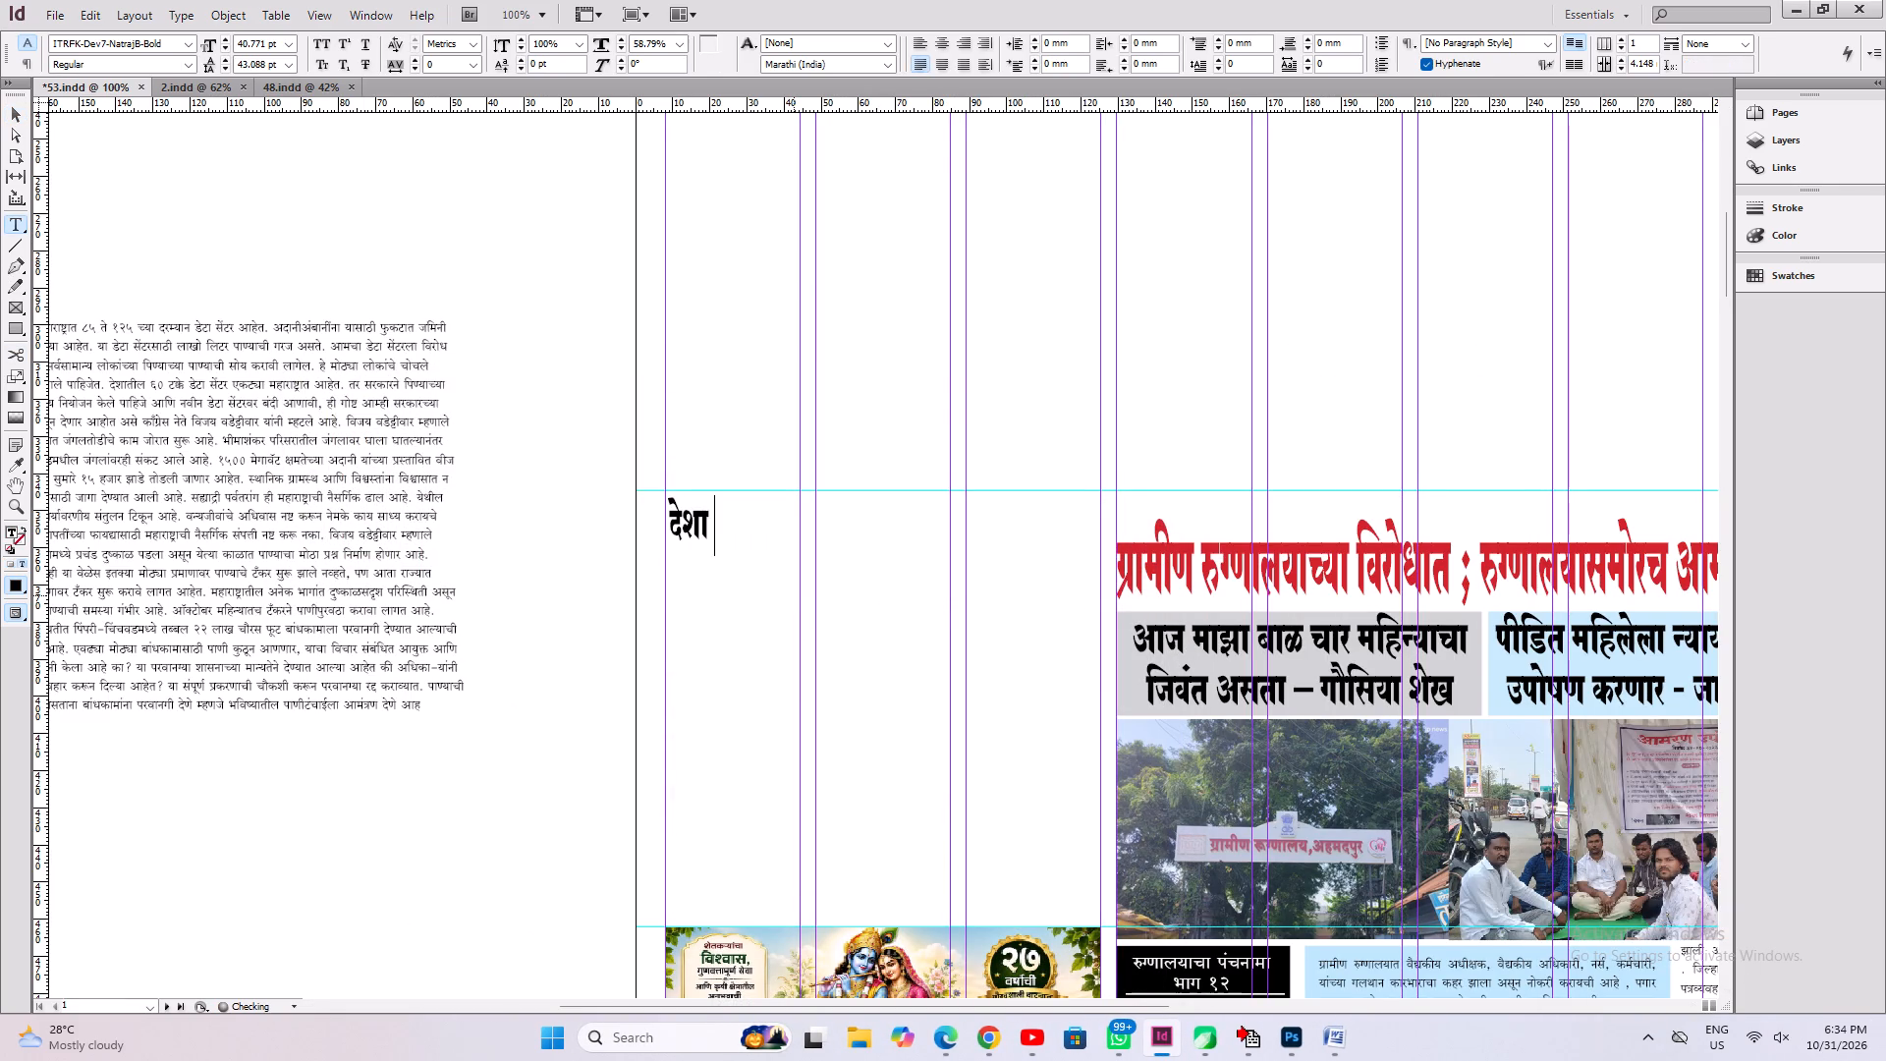
key("BackSpace")
type("R LOKzR TKL`R")
key("space")
key("m")
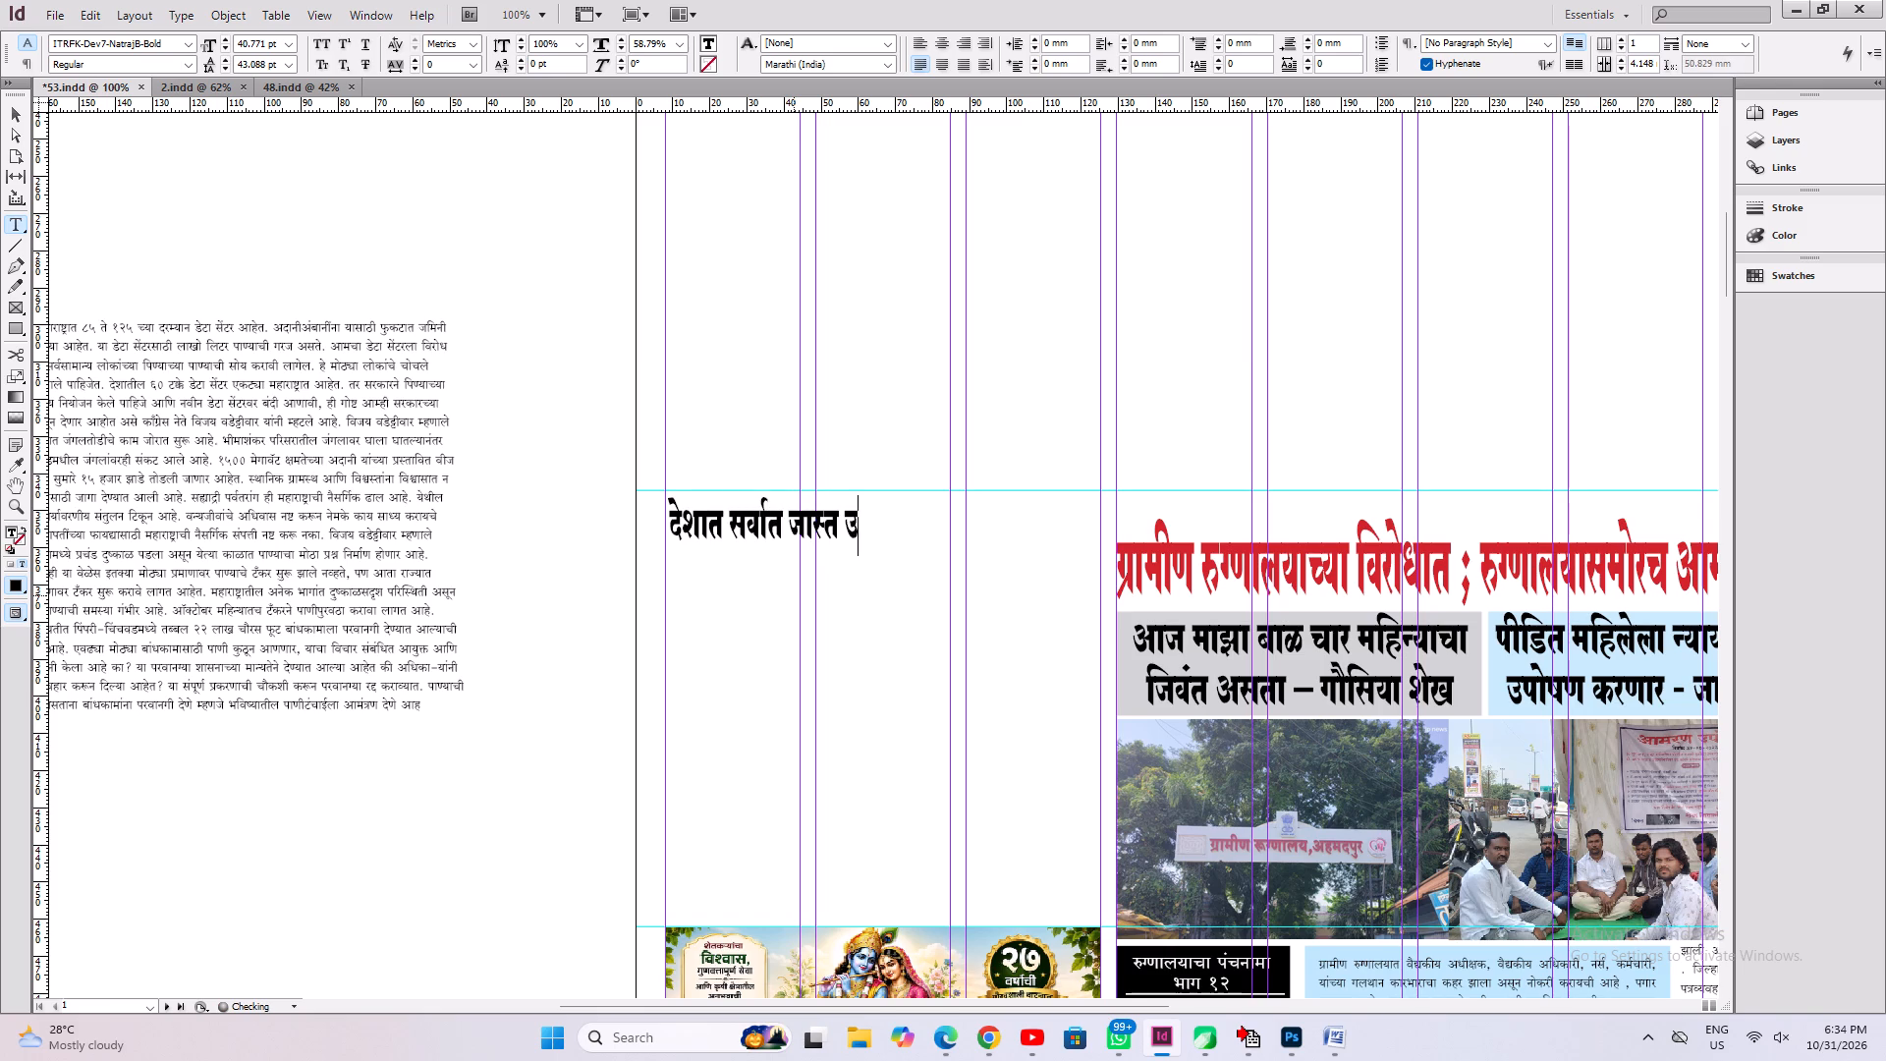
key("BackSpace")
type("mSvK LSAvJ")
key("space")
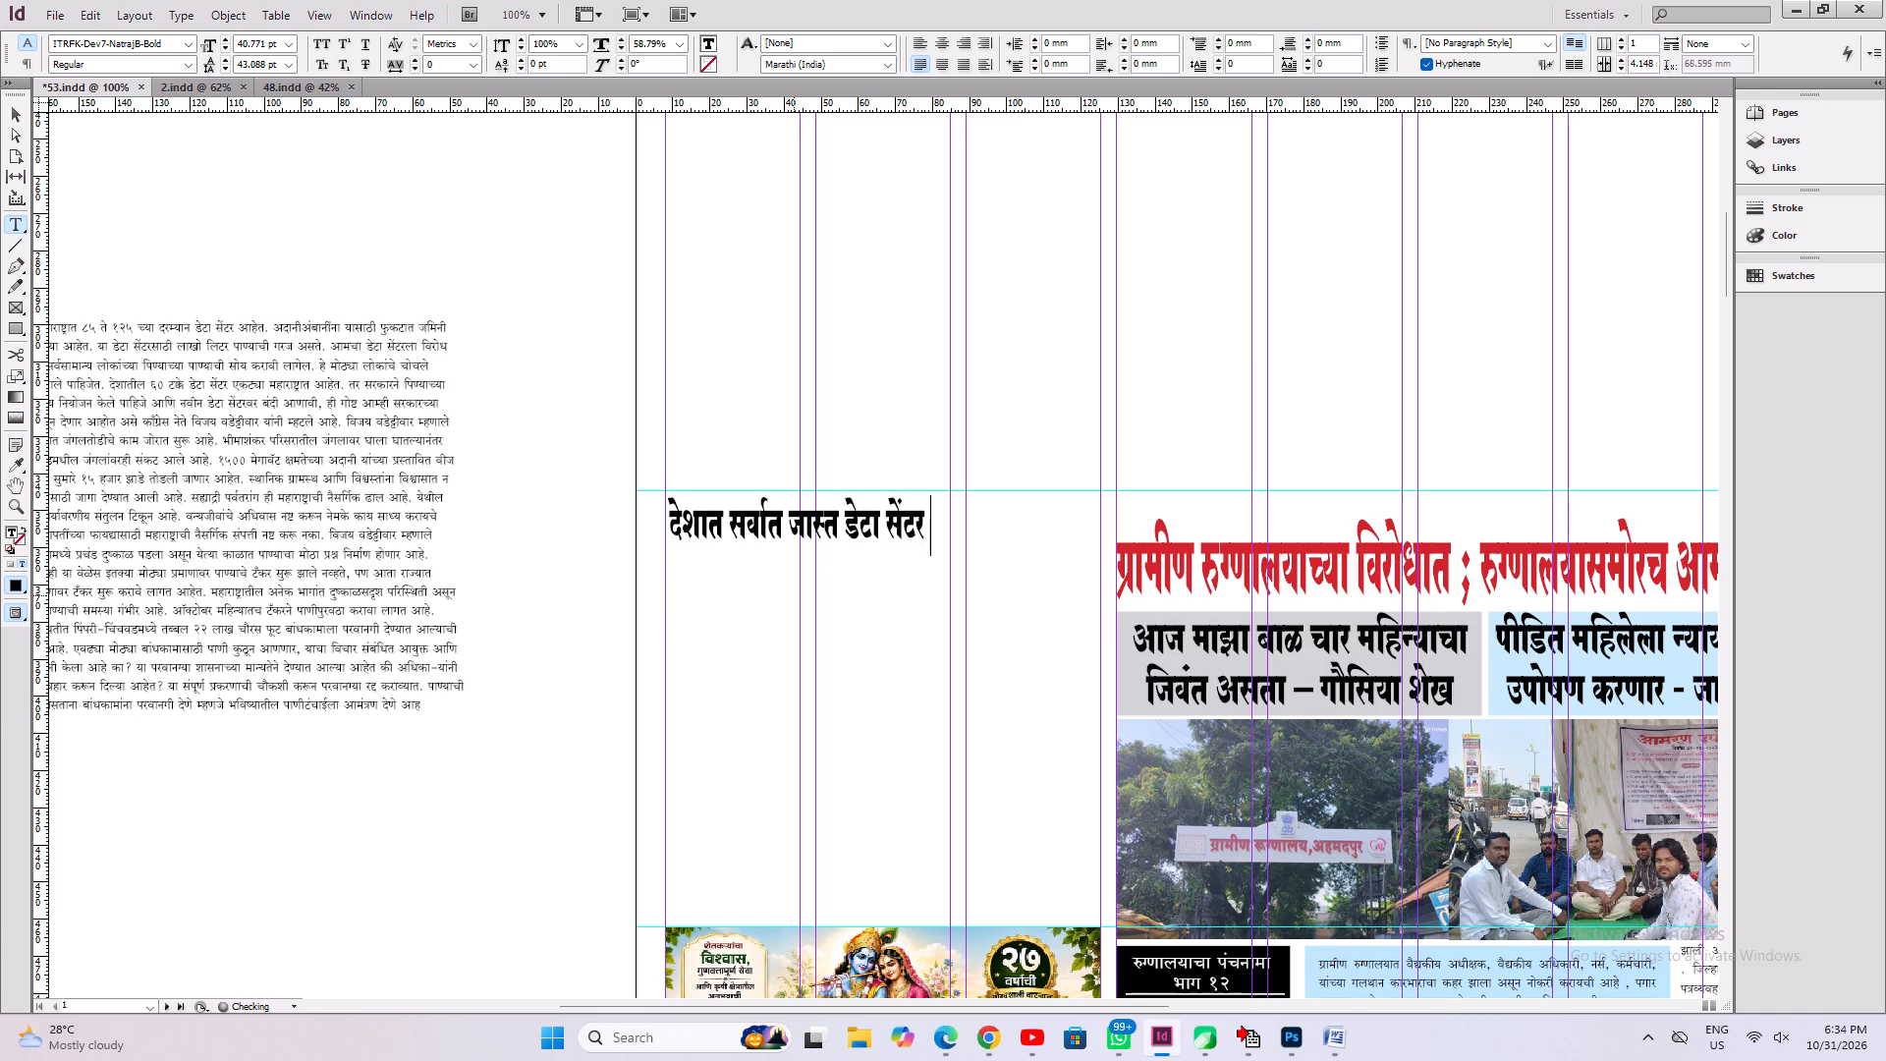
key("BackSpace")
key("space")
type("LA`[`;K EGKJK'")
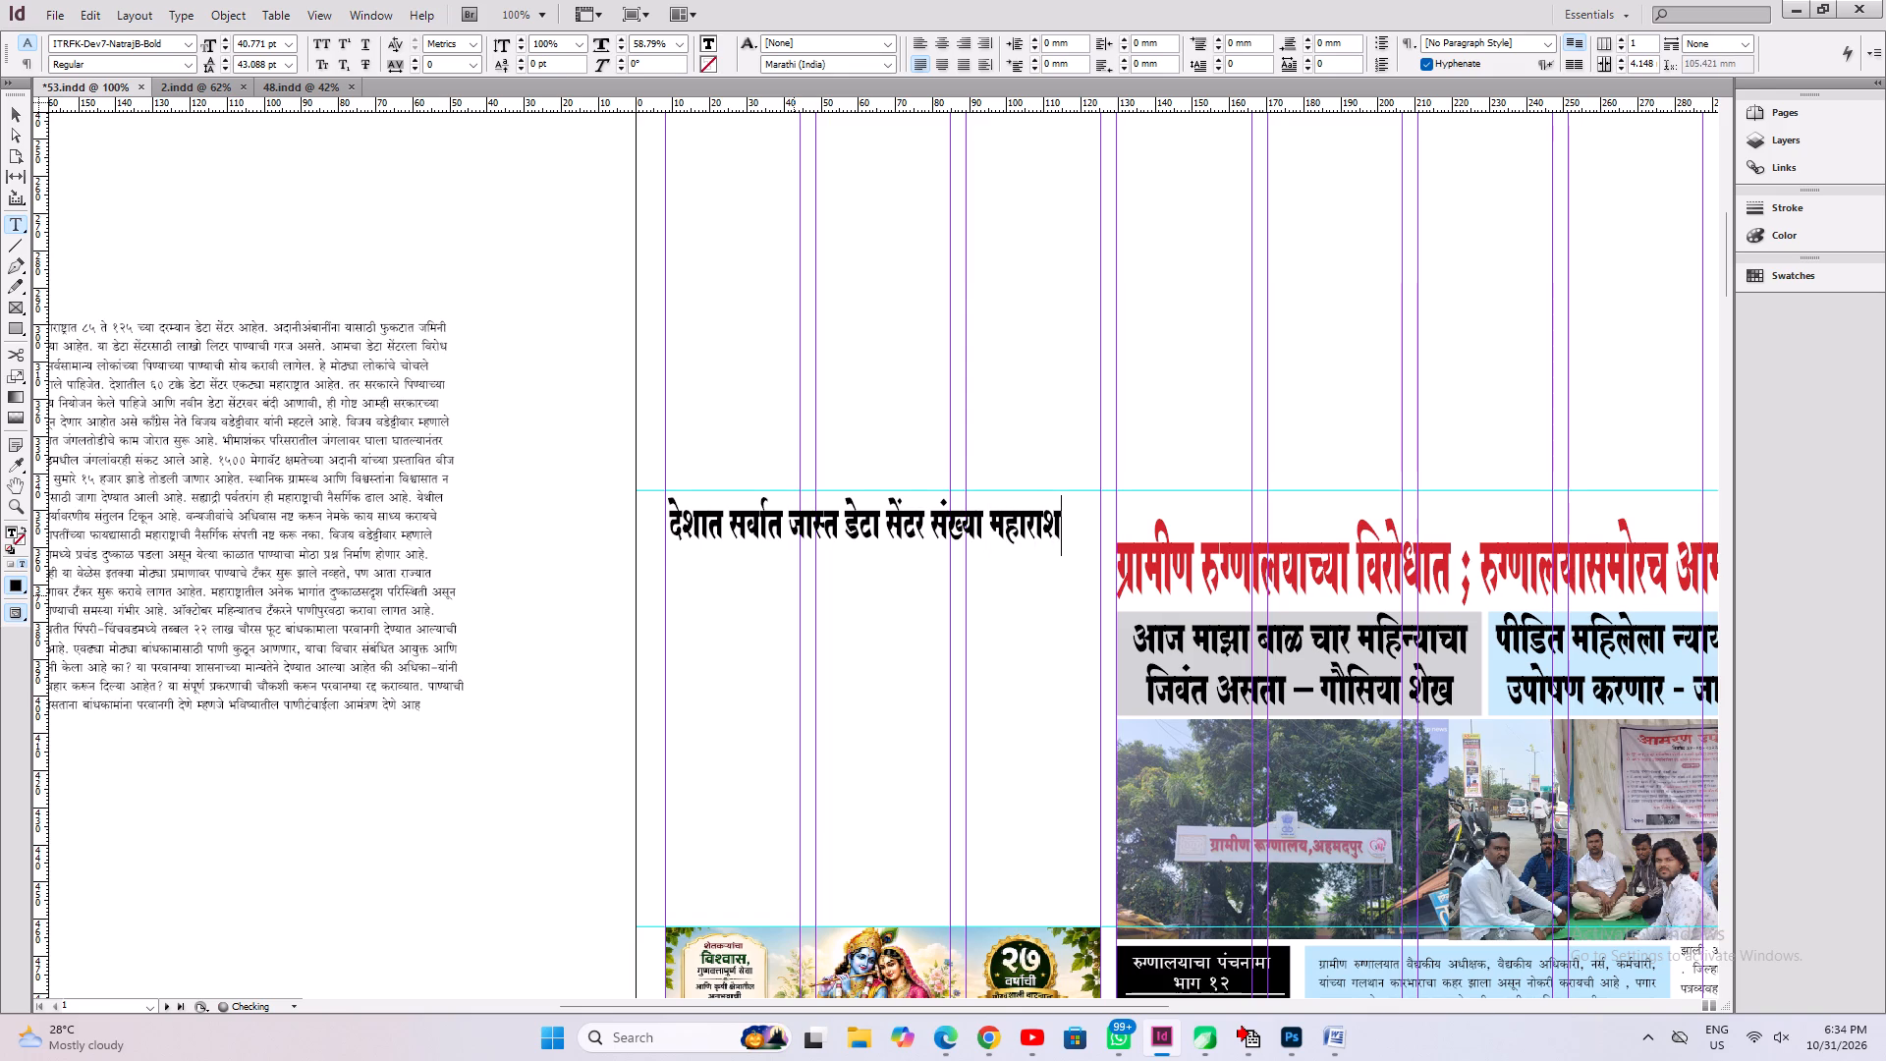
key("BackSpace")
type("\"`v")
type("=KR")
key("space")
Reword the headline to "महाराष्ट्रातच सर्वात जास्त डेटा सेंटर", keeping only the last word of the previous wording.
key("Left")
key("Left")
key("Left")
key("Left")
key("Left")
key("Left")
key("Left")
key("Left")
key("Left")
key("Left")
key("Left")
key("Left")
key("Left")
key("Left")
key("Left")
key("Left")
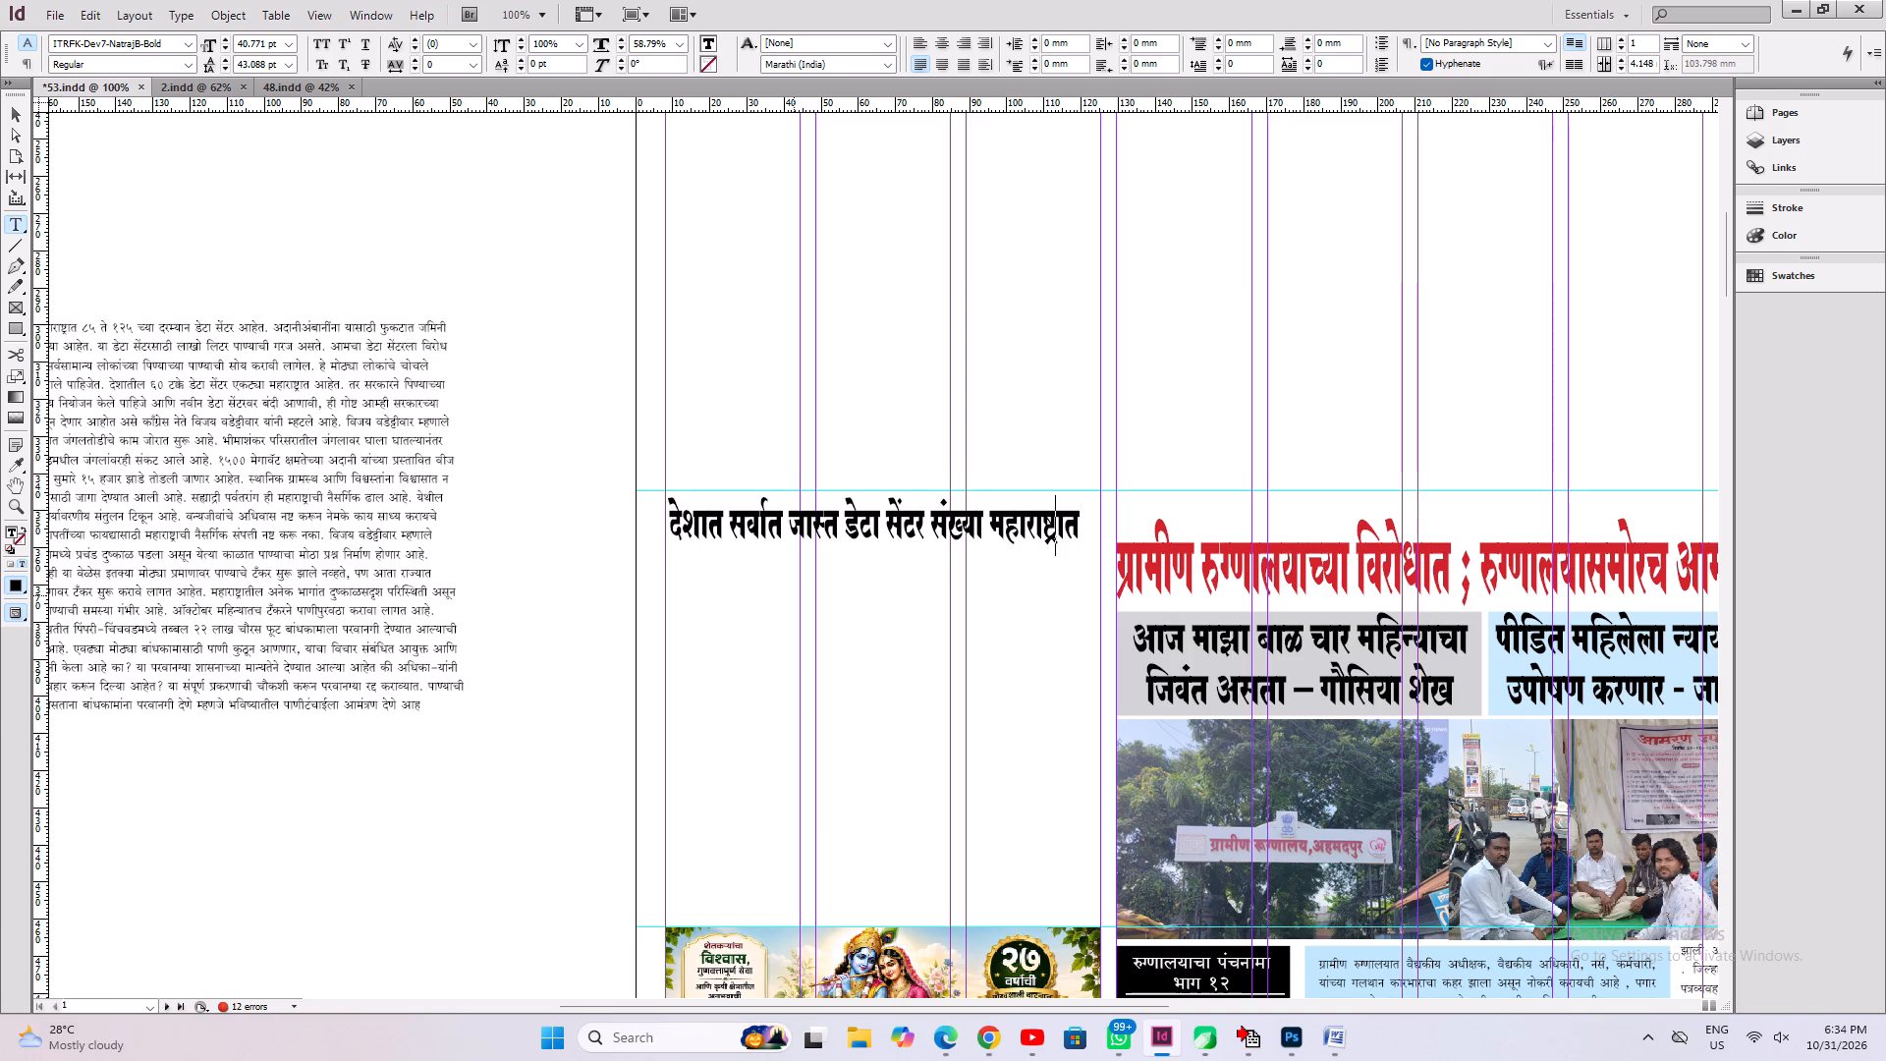
key("Right")
key("Right")
key("Right")
key("Right")
key("Right")
key("Right")
key("Left")
key("Left")
key("shift+BackSpace")
key("shift+Home")
key("BackSpace")
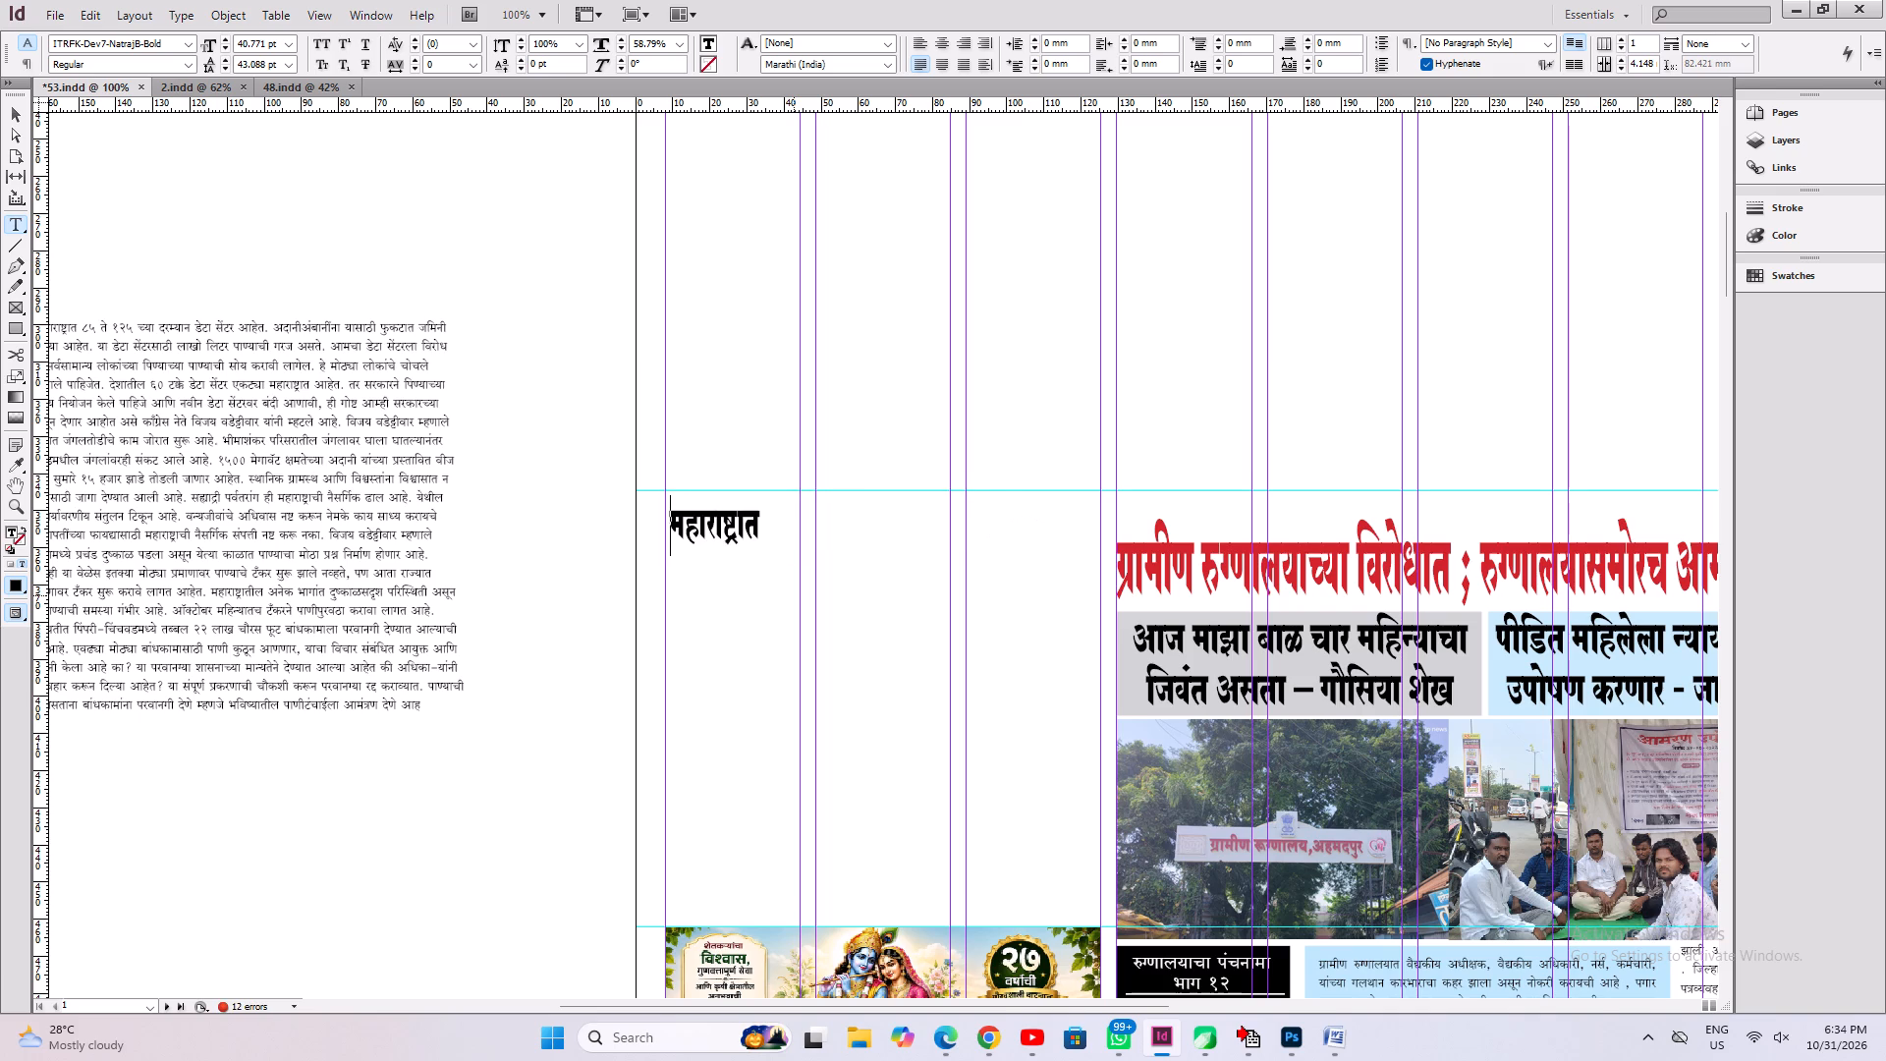
key("End")
key("BackSpace")
type("P LOKzR")
key("space")
key("t")
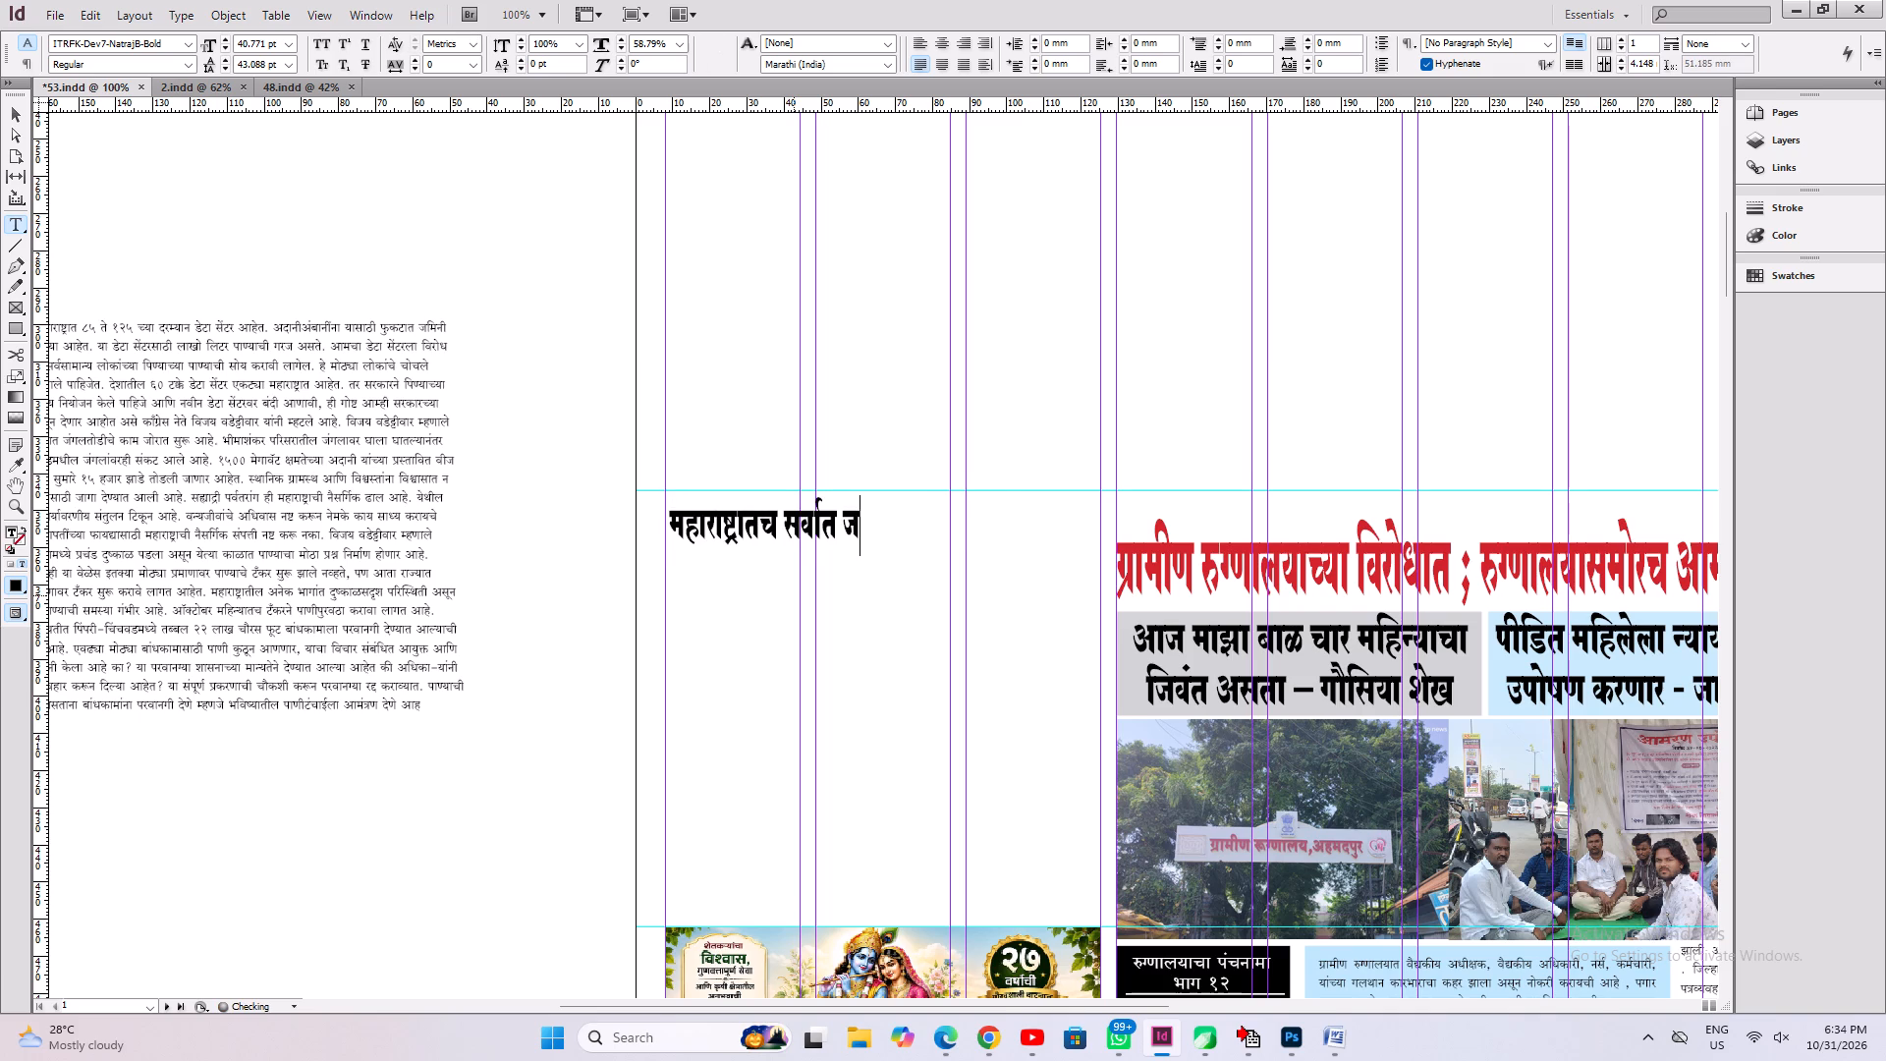
key("BackSpace")
type("TKL`R mSvK LSAvJ")
key("space")
key("ctrl+a")
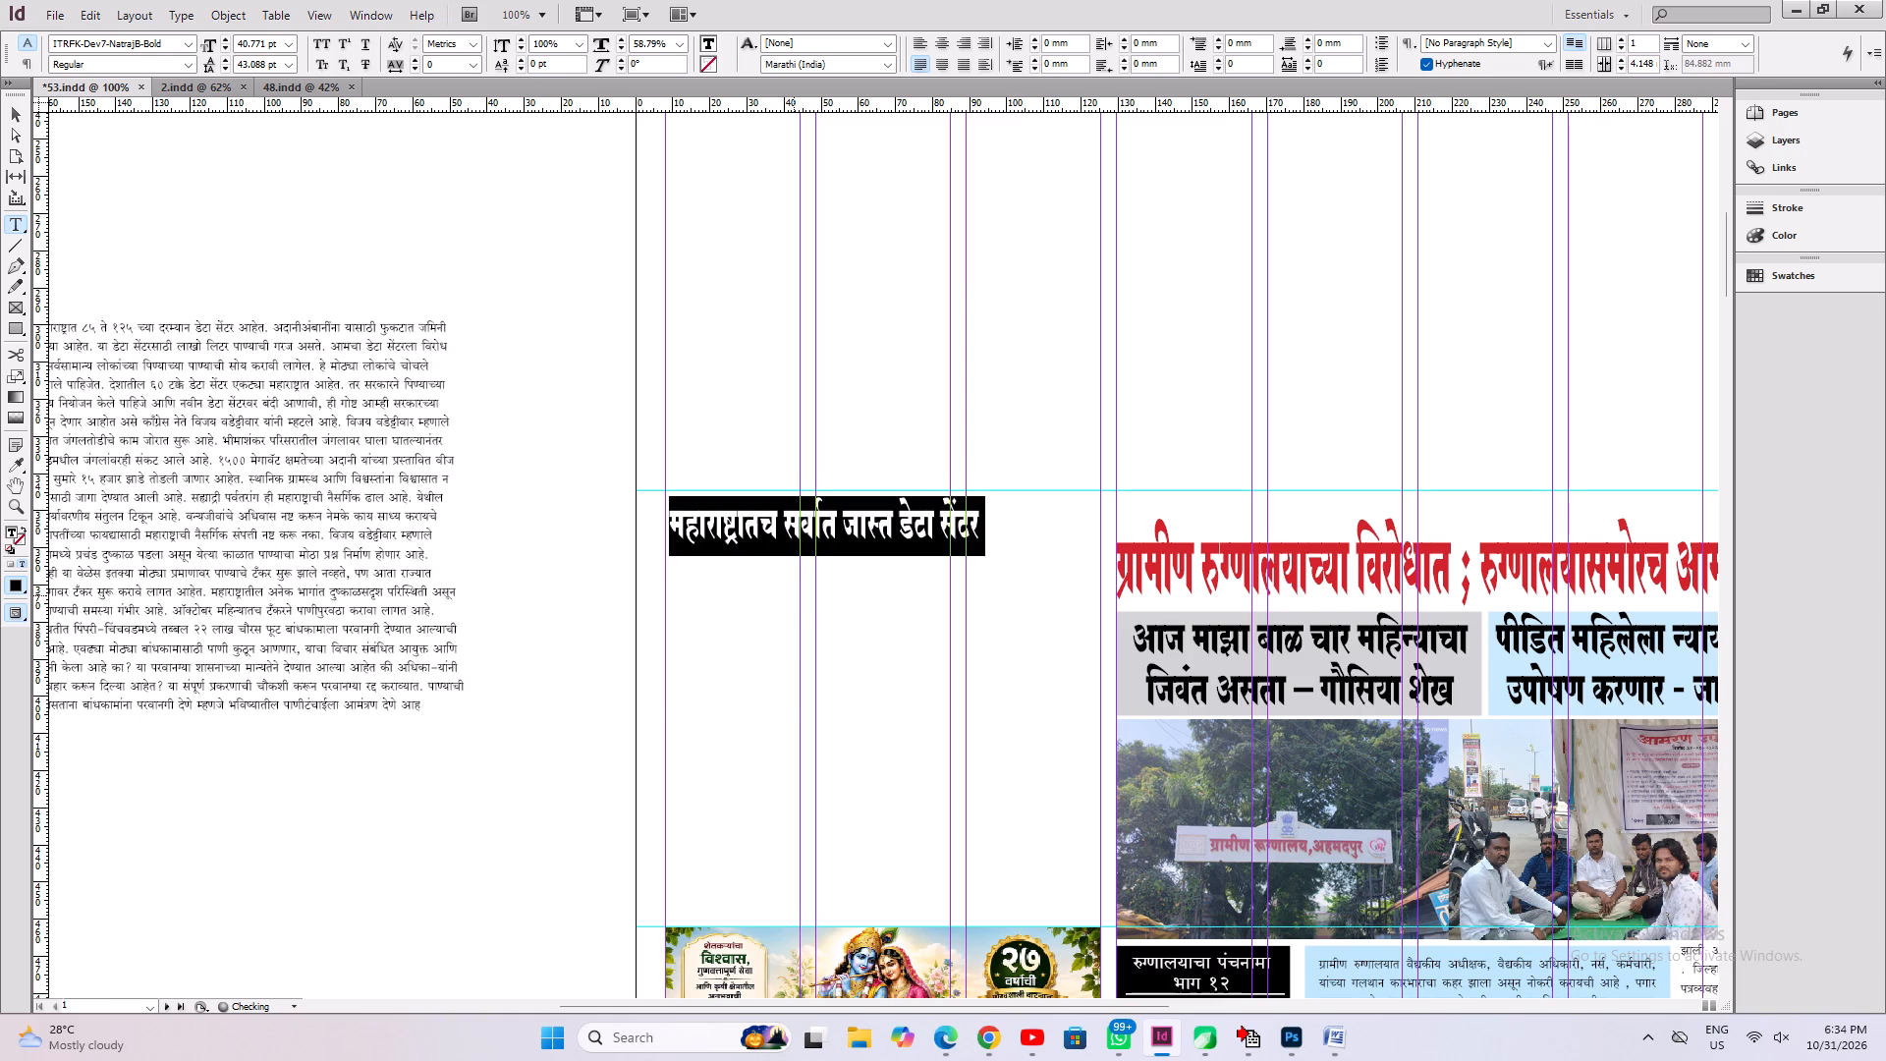
Fit the headline frame to its text and scale it up to about 116 mm wide to span the space above the Radhakrishna advert.
left_click(13, 114)
key("ctrl+alt+c")
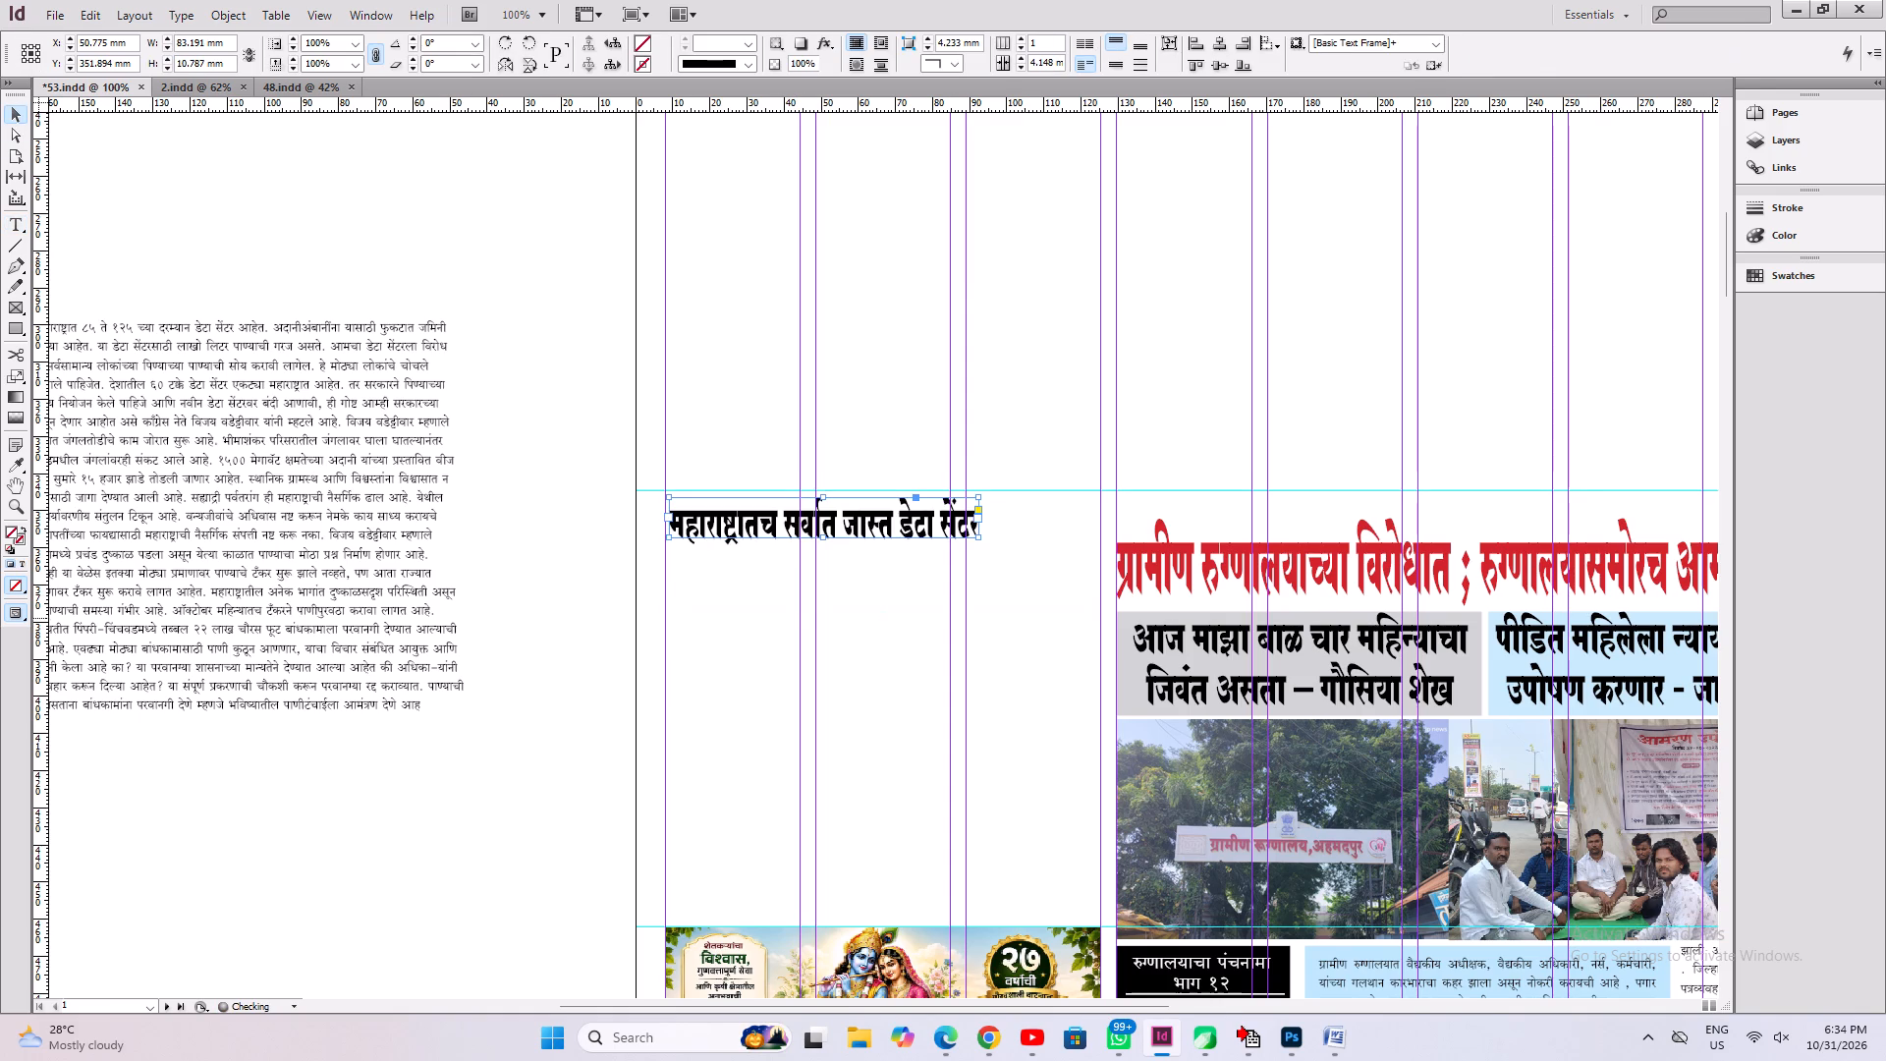
left_click_drag(978, 538, 1098, 552, "ctrl")
left_click(889, 557, "ctrl")
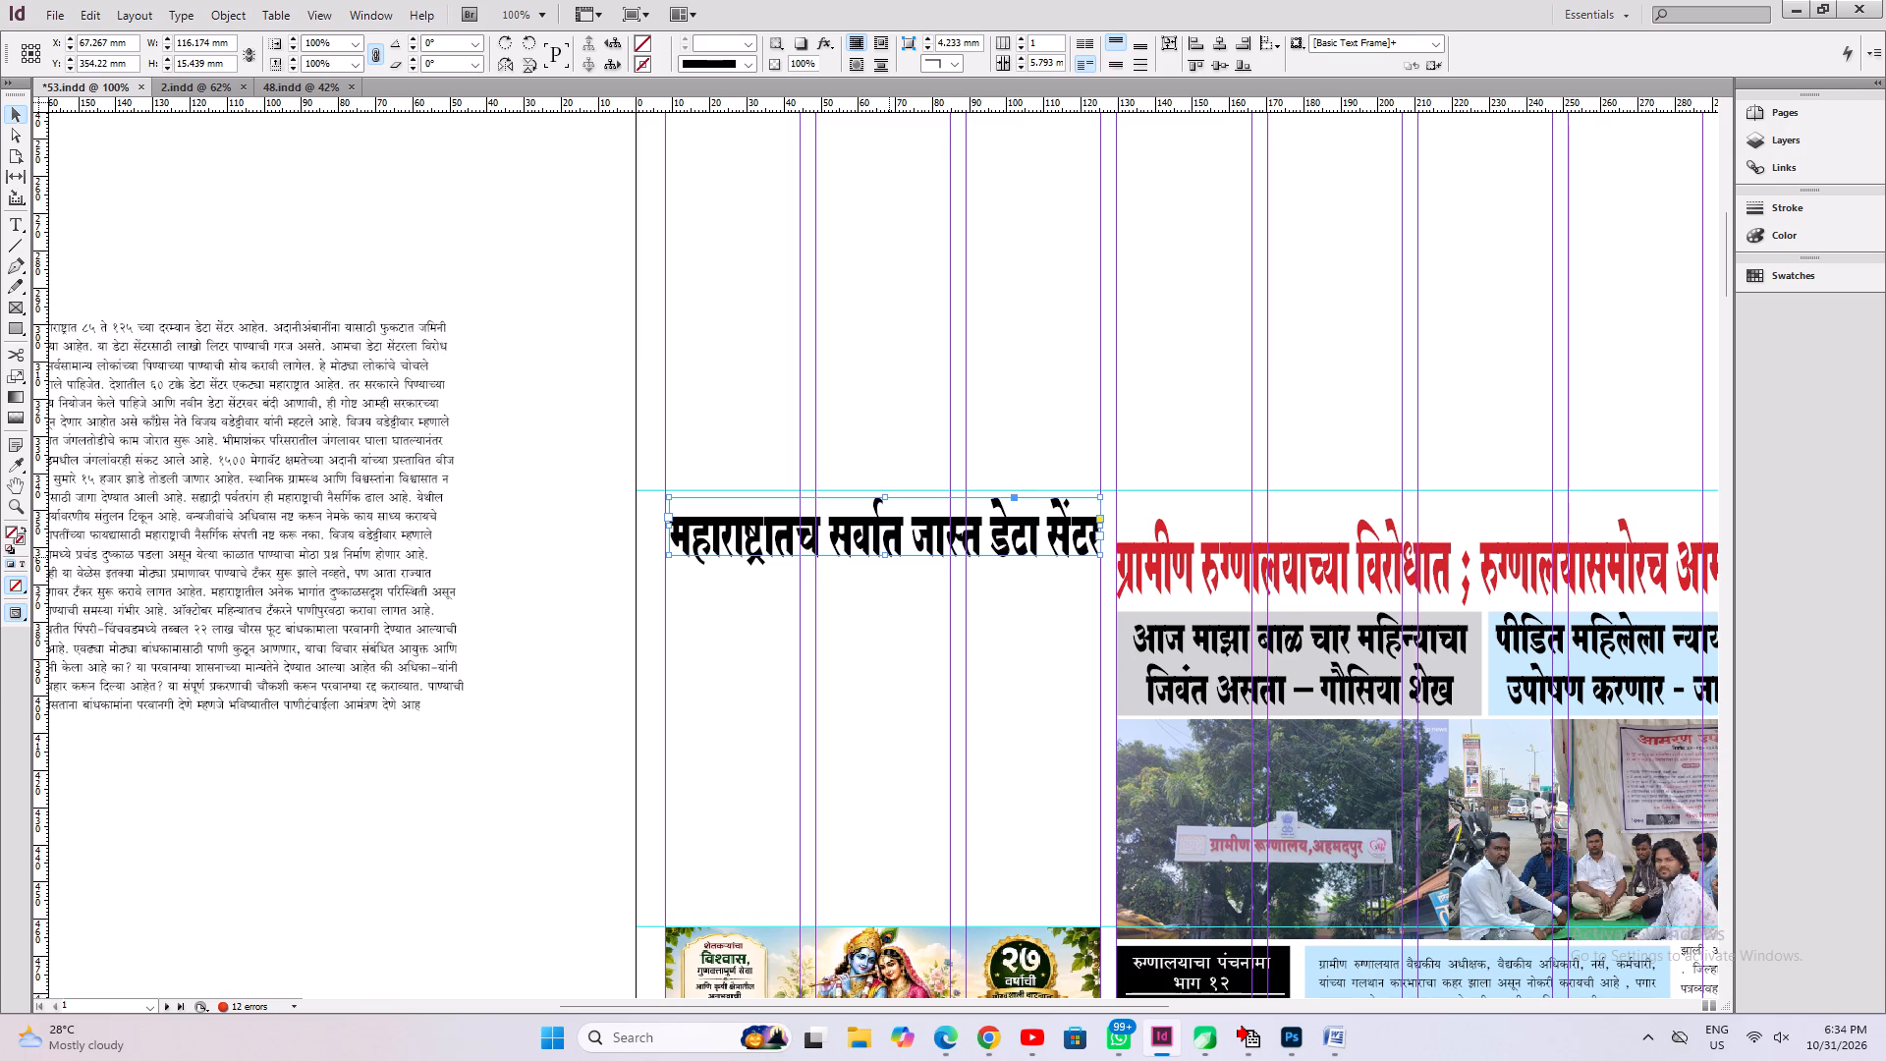
left_click(884, 533)
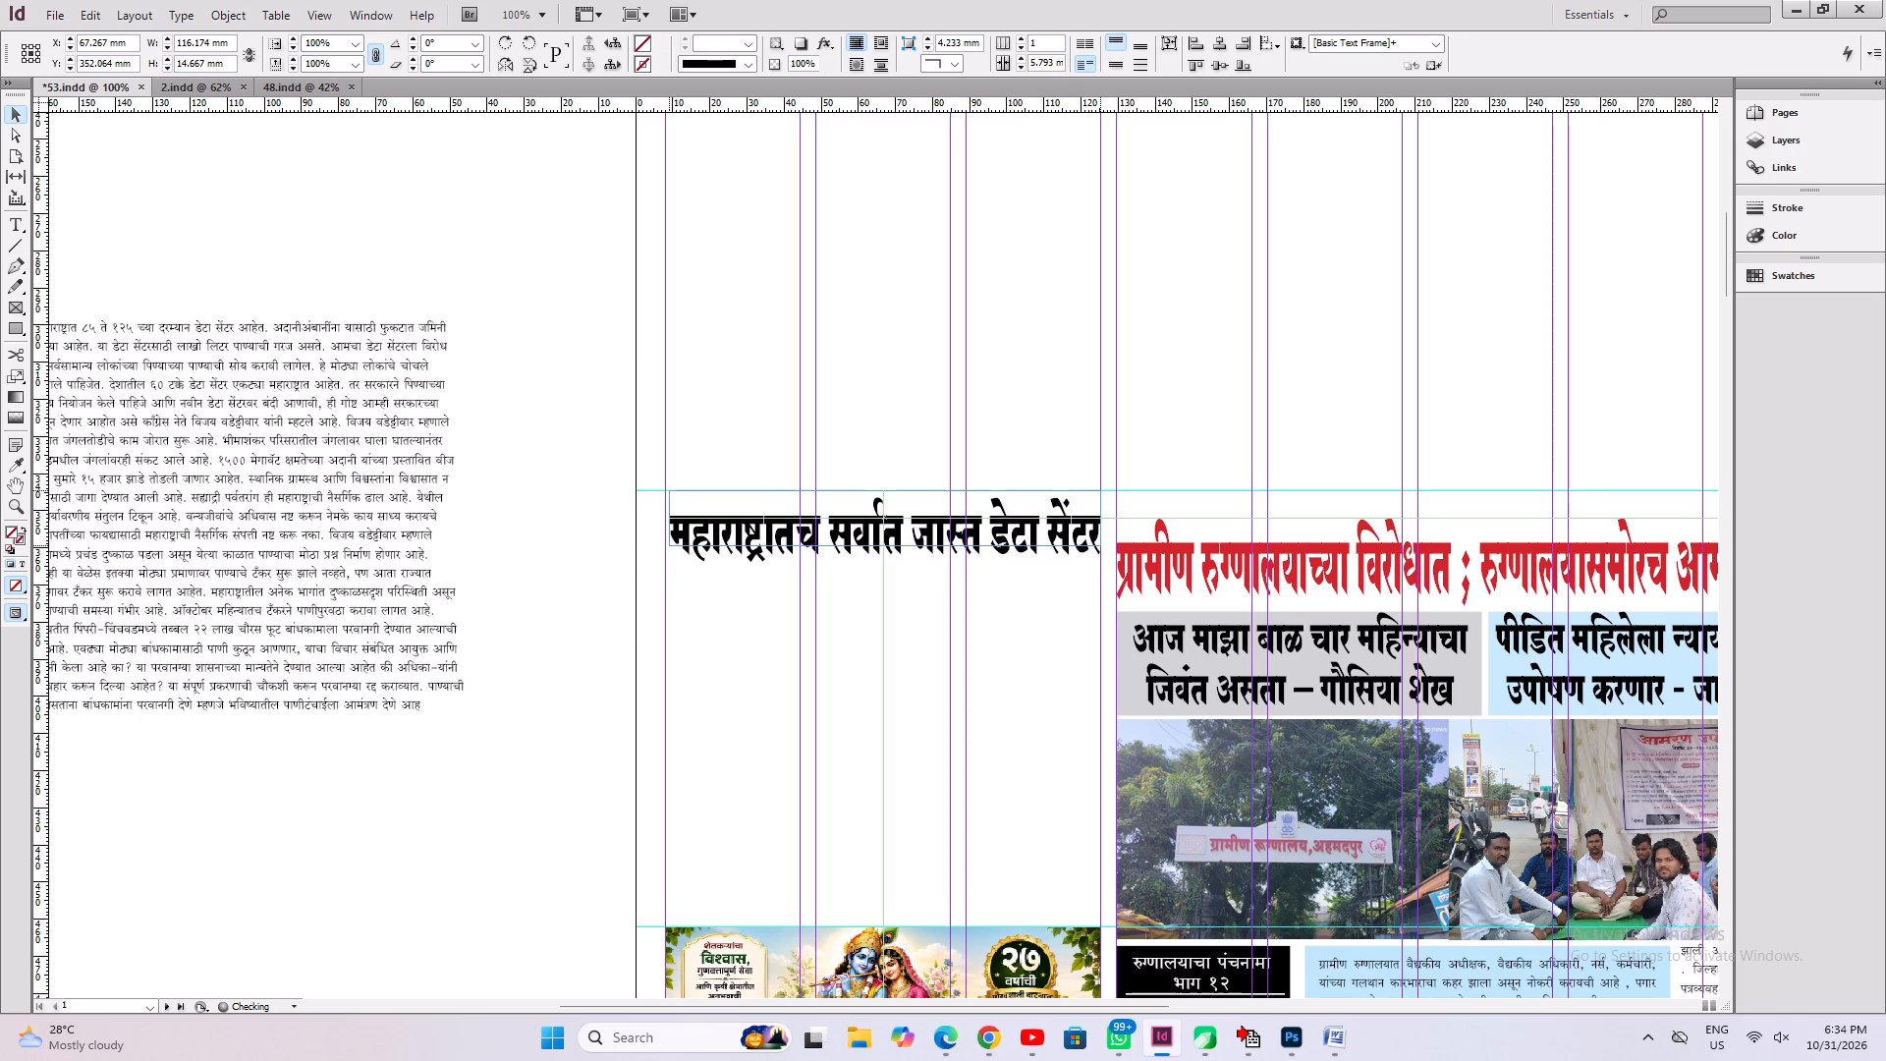
Fit the data centre article's body frame to its content and move it from the pasteboard to beneath its headline on page 1.
left_click(858, 651)
left_click(141, 494)
key("space")
key("space")
key("space")
key("space")
left_click_drag(367, 602, 901, 615)
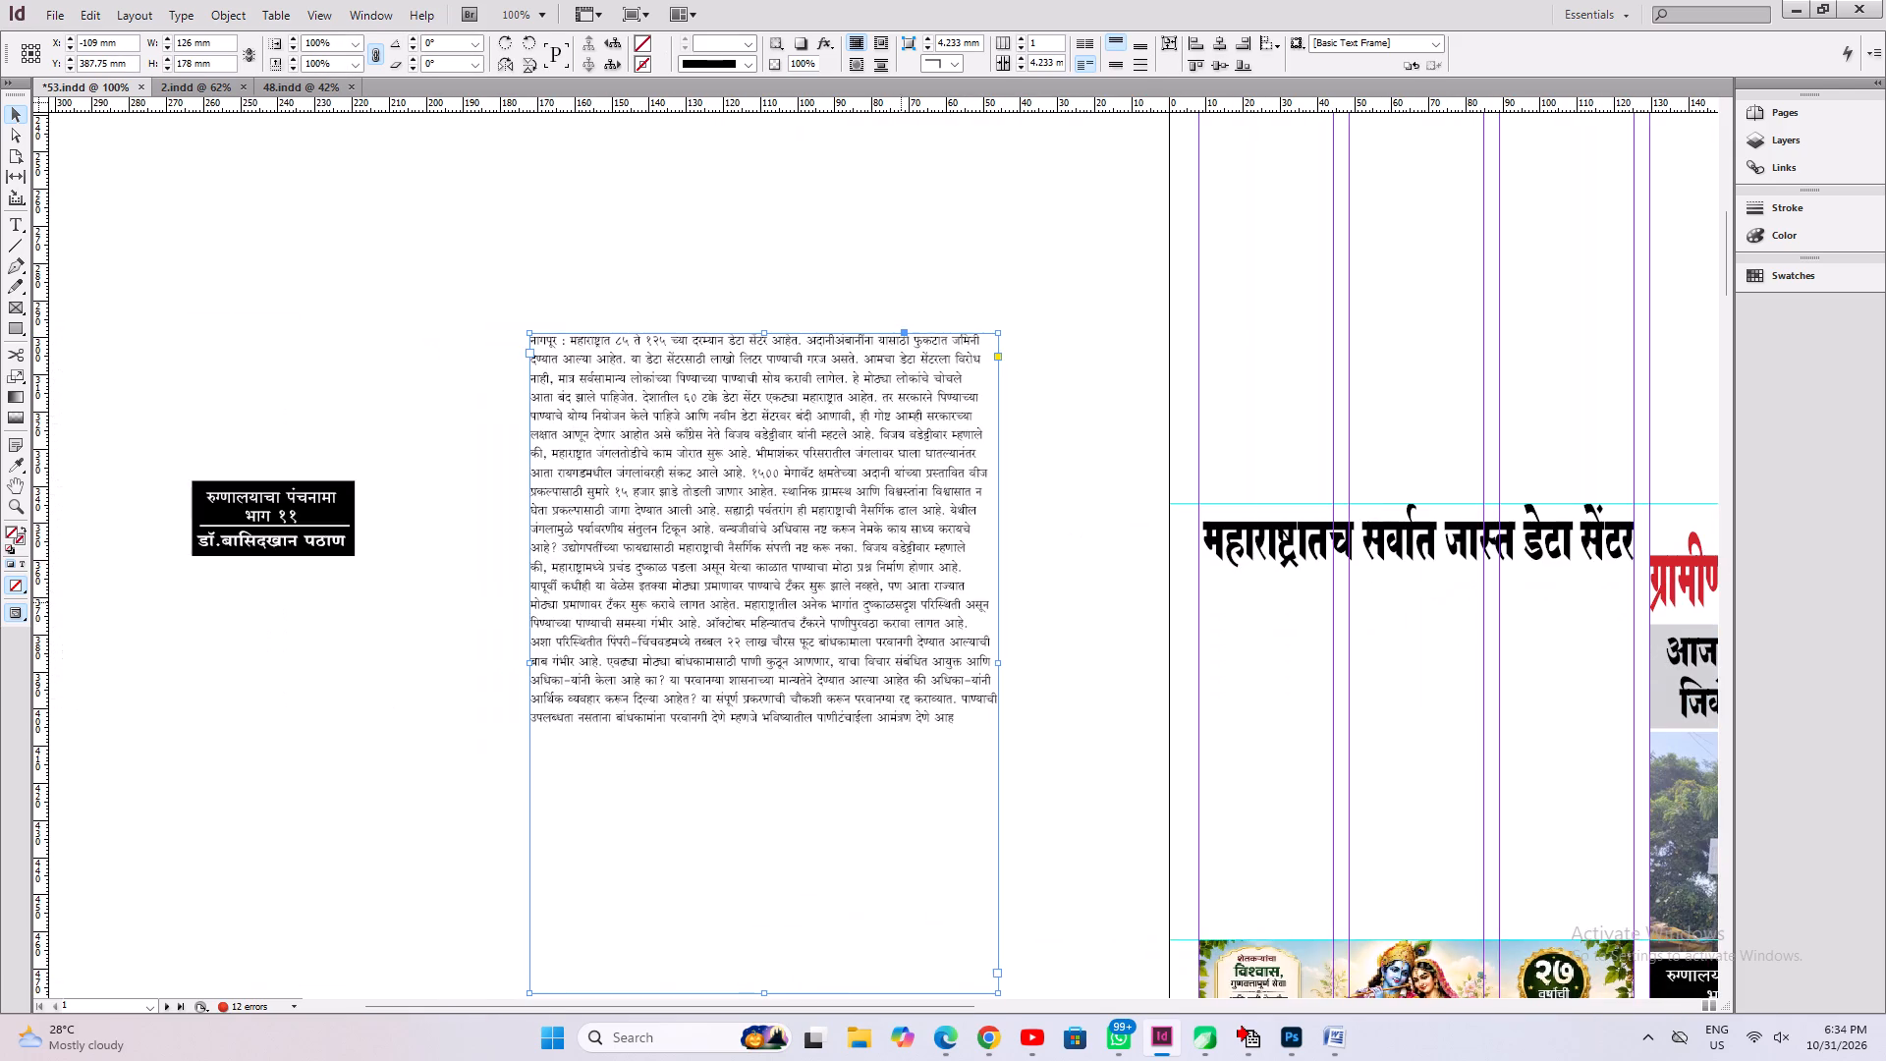
key("ctrl+alt+c")
left_click_drag(601, 455, 671, 563)
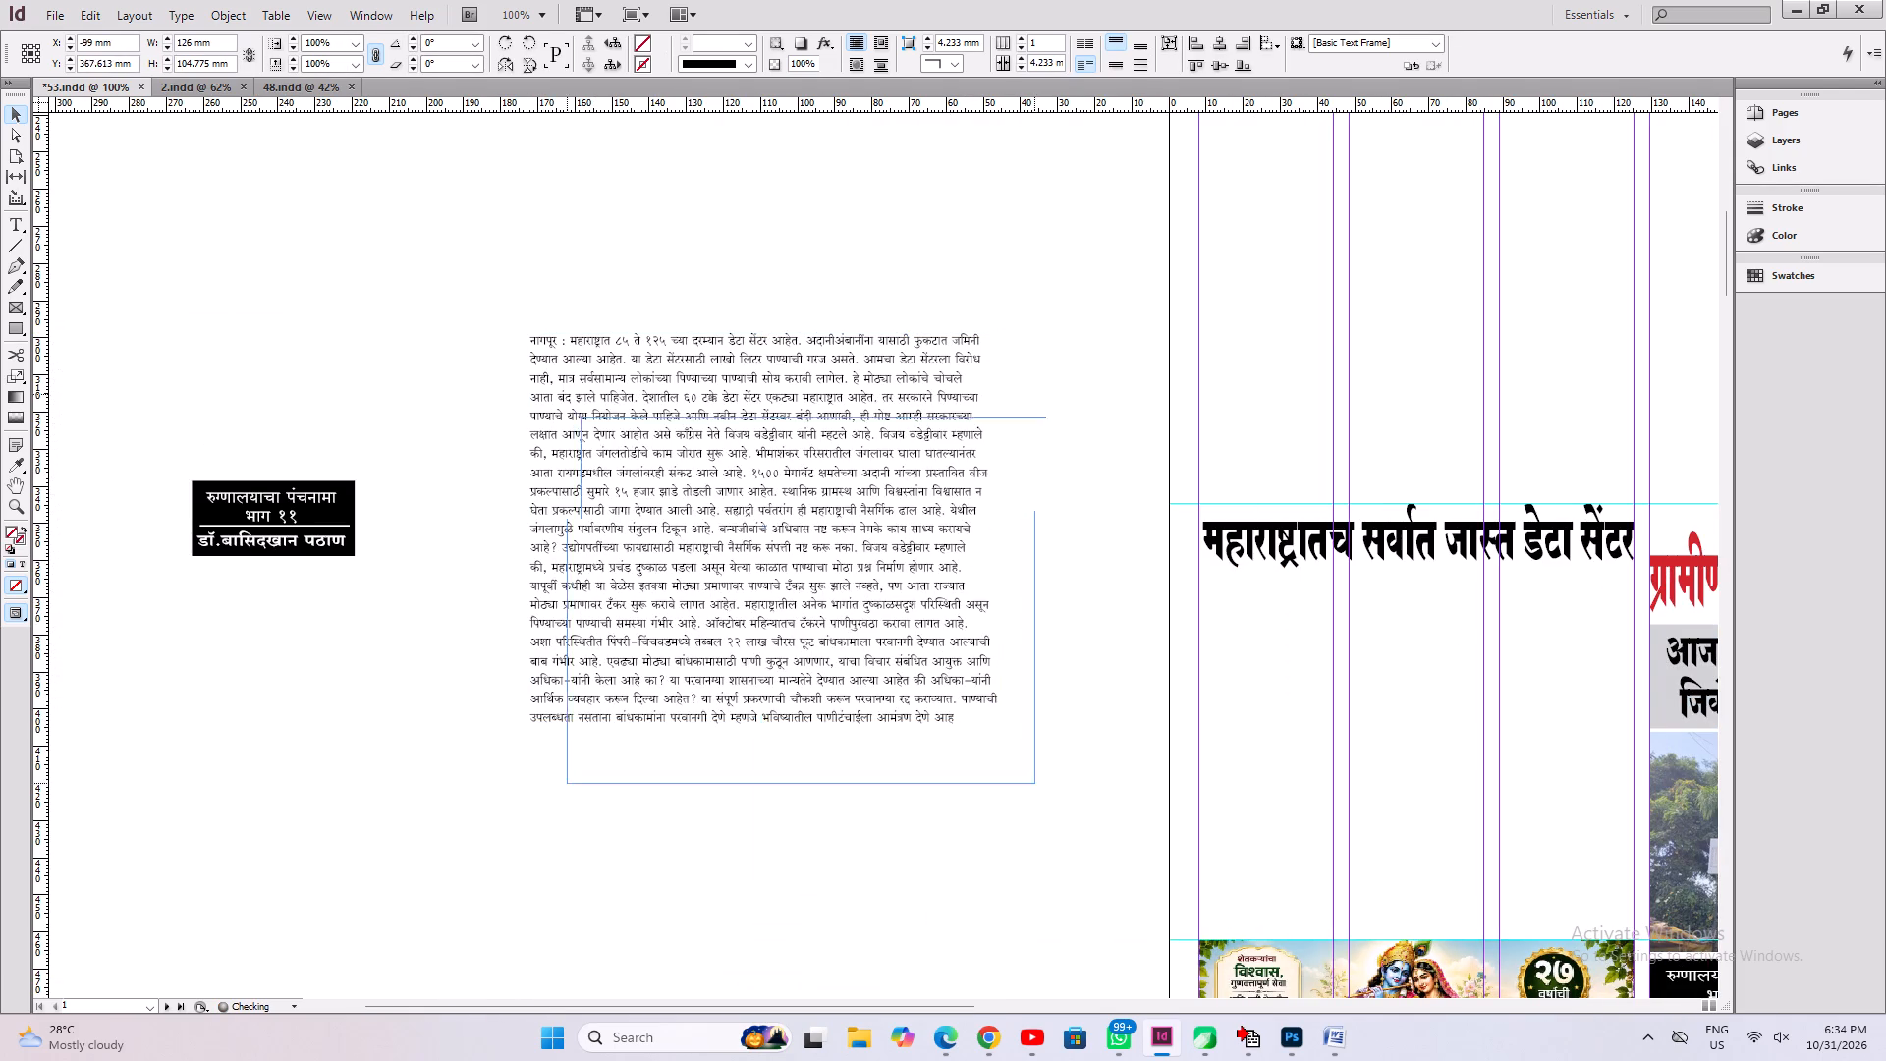
left_click_drag(671, 563, 1238, 698)
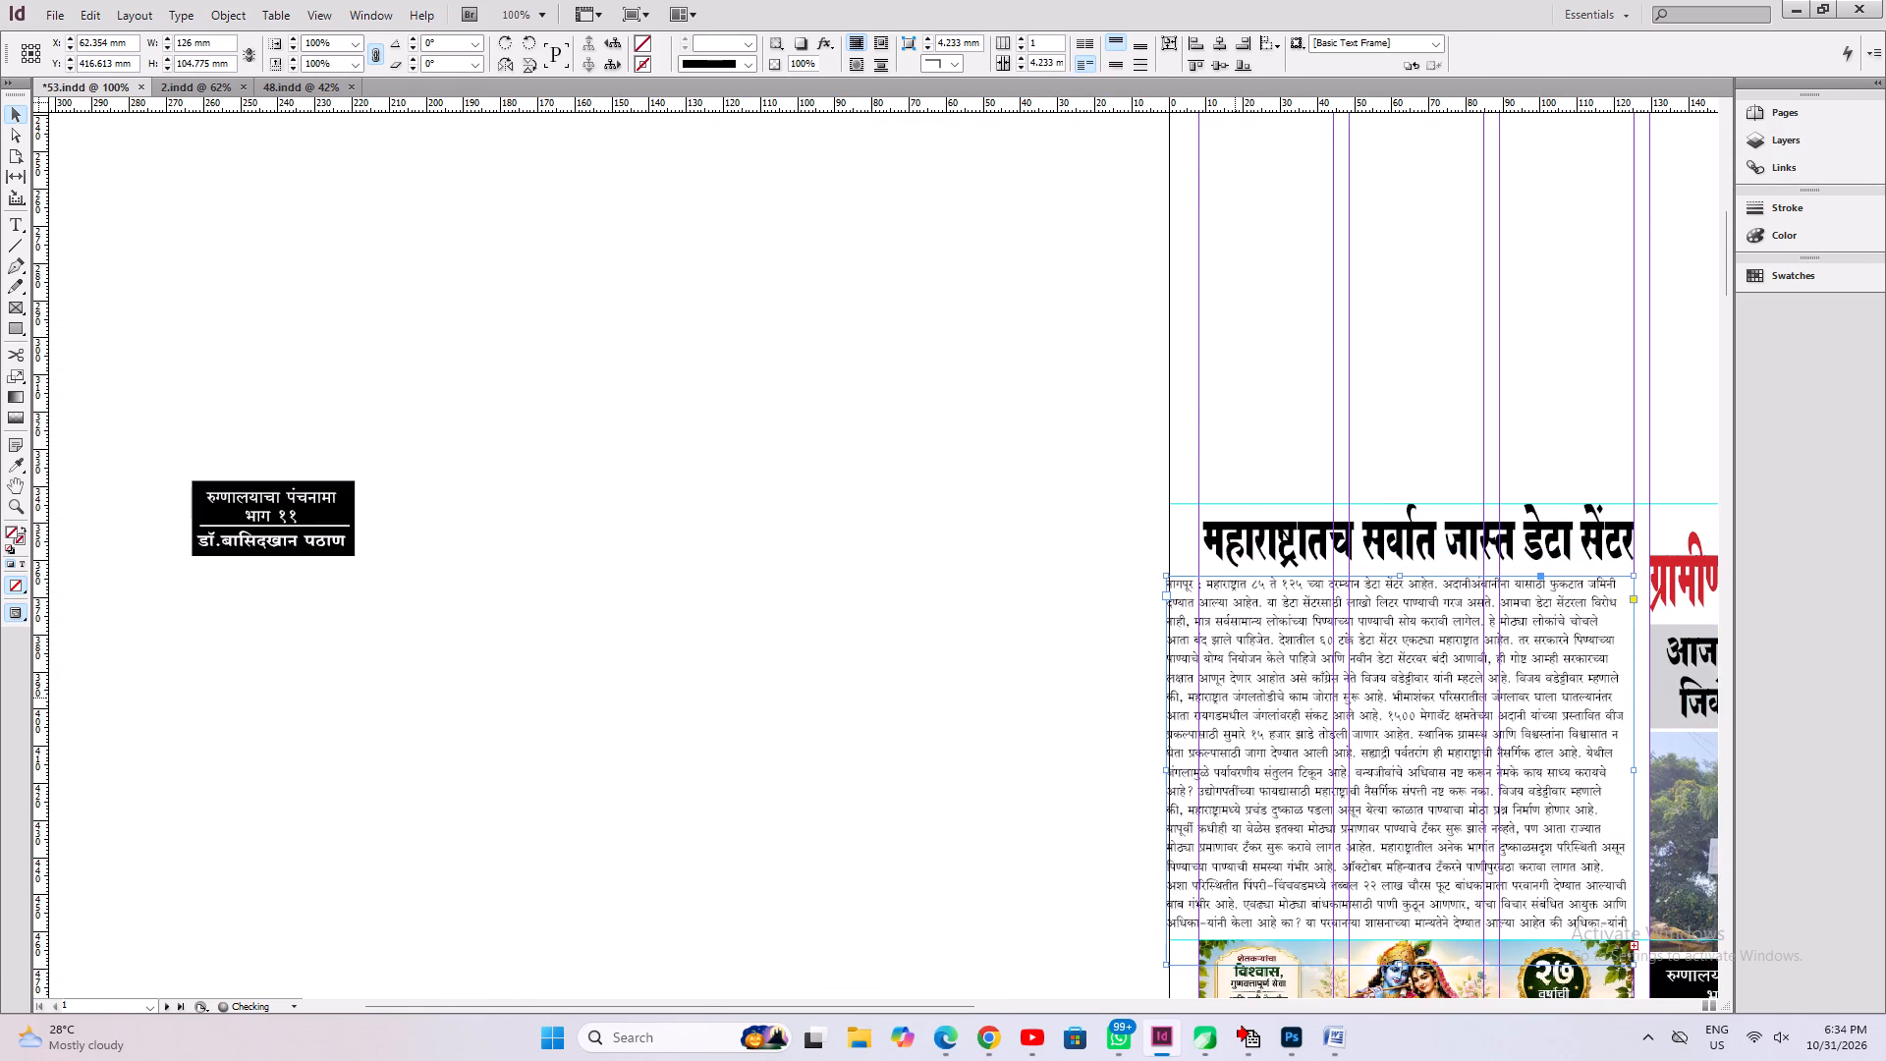
Narrow the data centre article's body frame to about 117 mm, bringing its left edge in to the page's first column guide.
key("ctrl+2")
key("space")
key("space")
key("space")
key("space")
key("space")
key("space")
key("space")
key("space")
key("space")
key("space")
key("space")
key("space")
key("space")
key("space")
key("space")
key("space")
key("space")
key("space")
key("space")
key("space")
left_click_drag(832, 619, 831, 689)
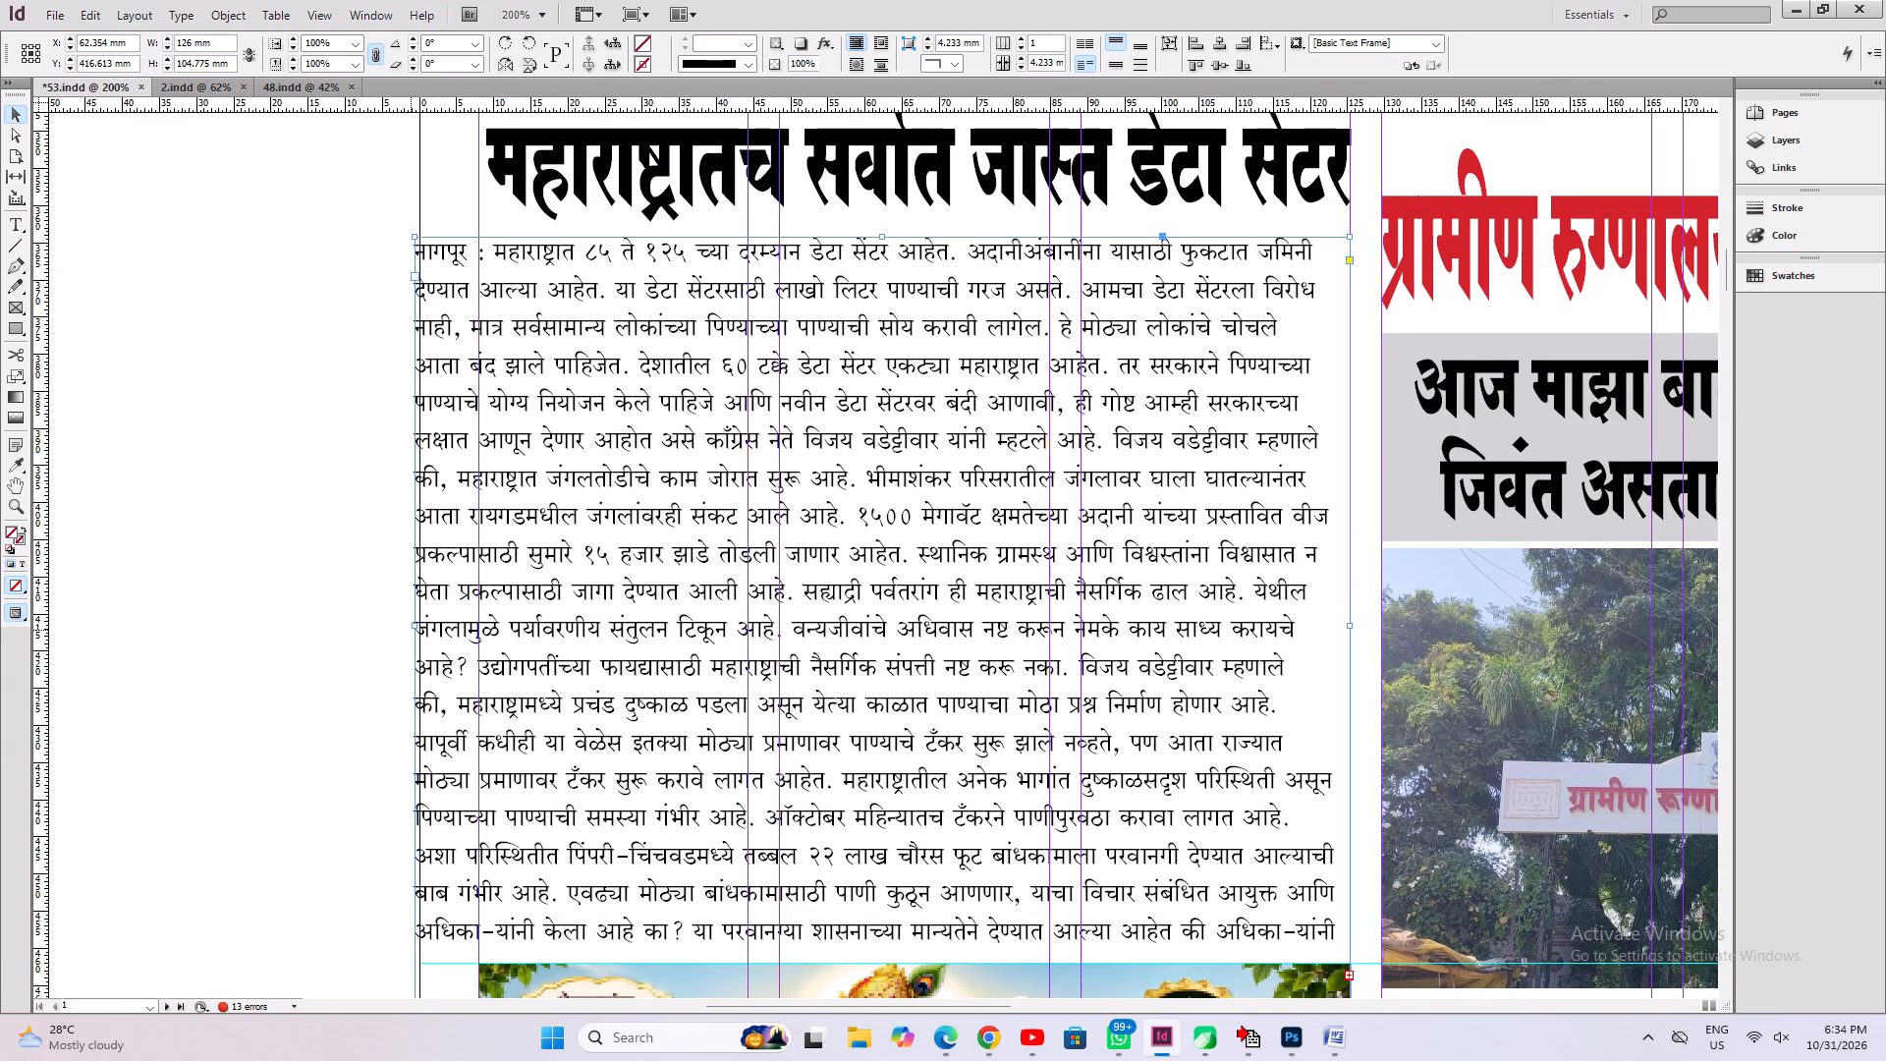
left_click_drag(412, 629, 478, 657)
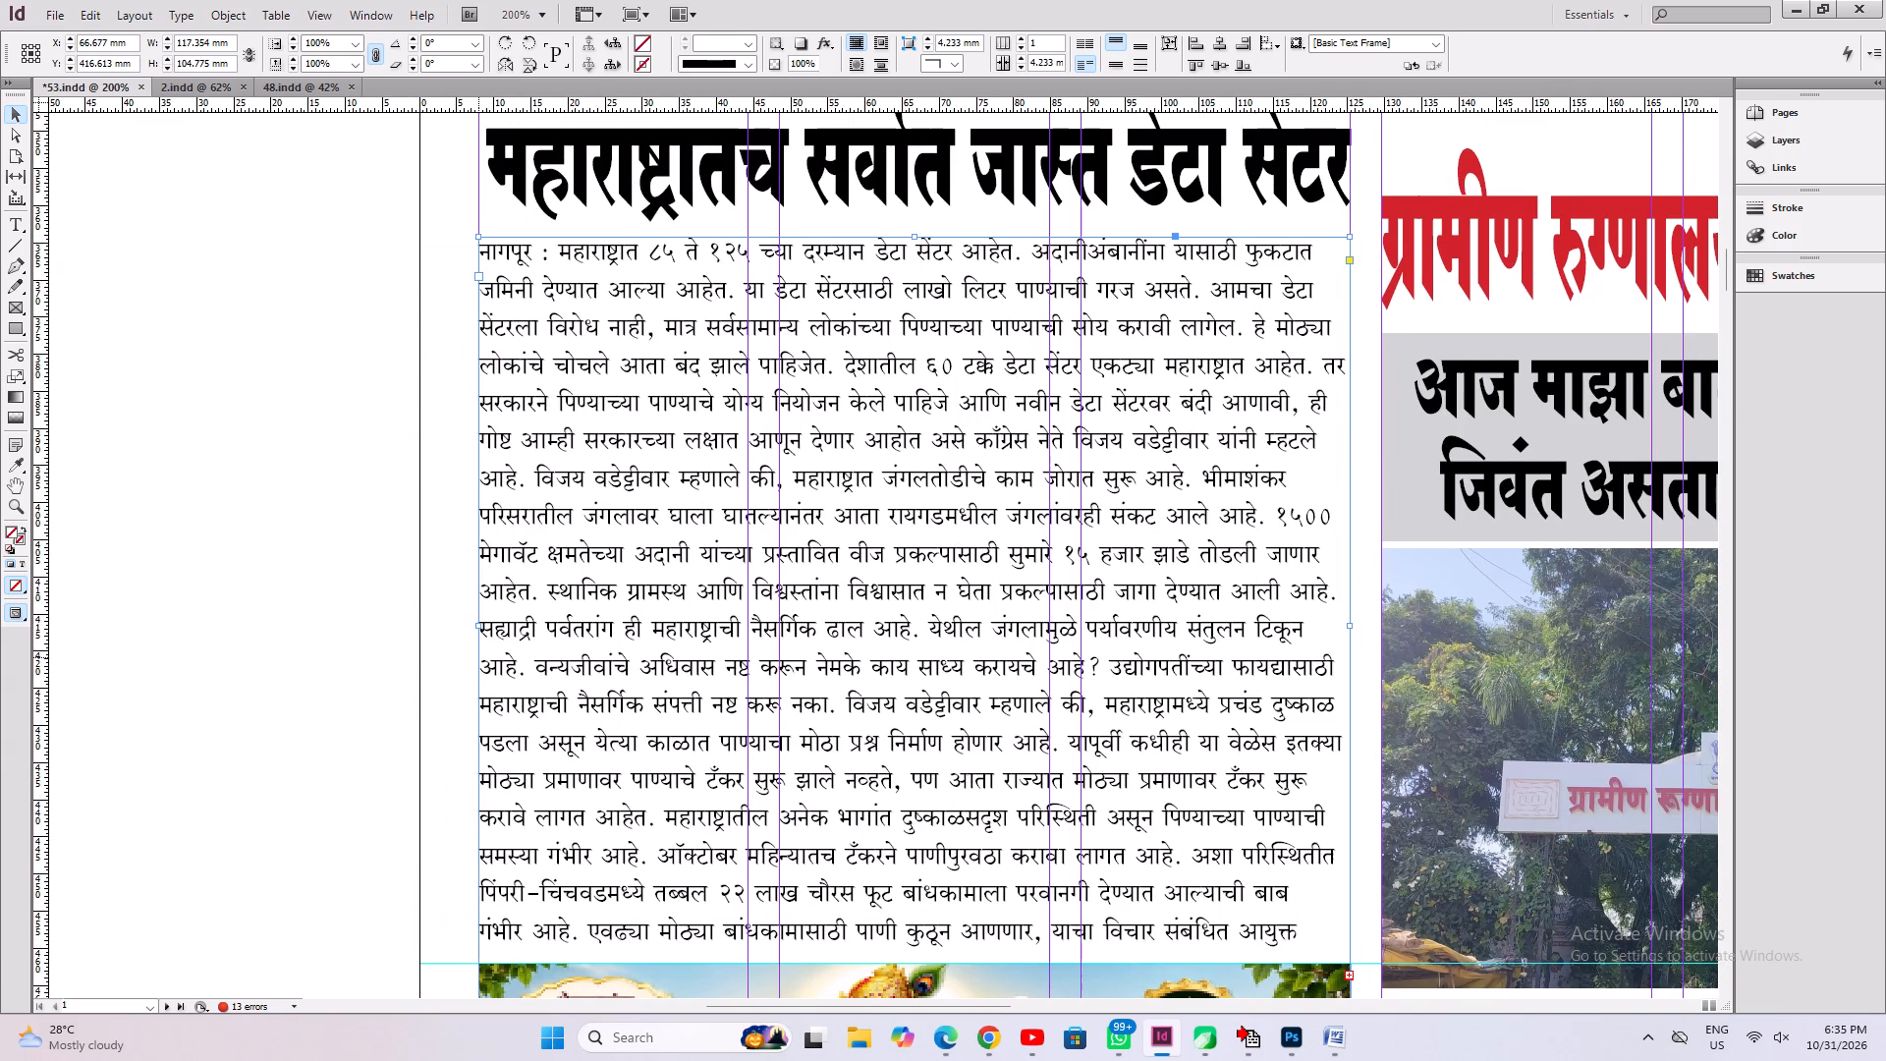
Justify the data centre body text, refit the frame to its content and nudge it slightly closer to the headline.
key("ctrl+shift+j")
key("ctrl+alt+c")
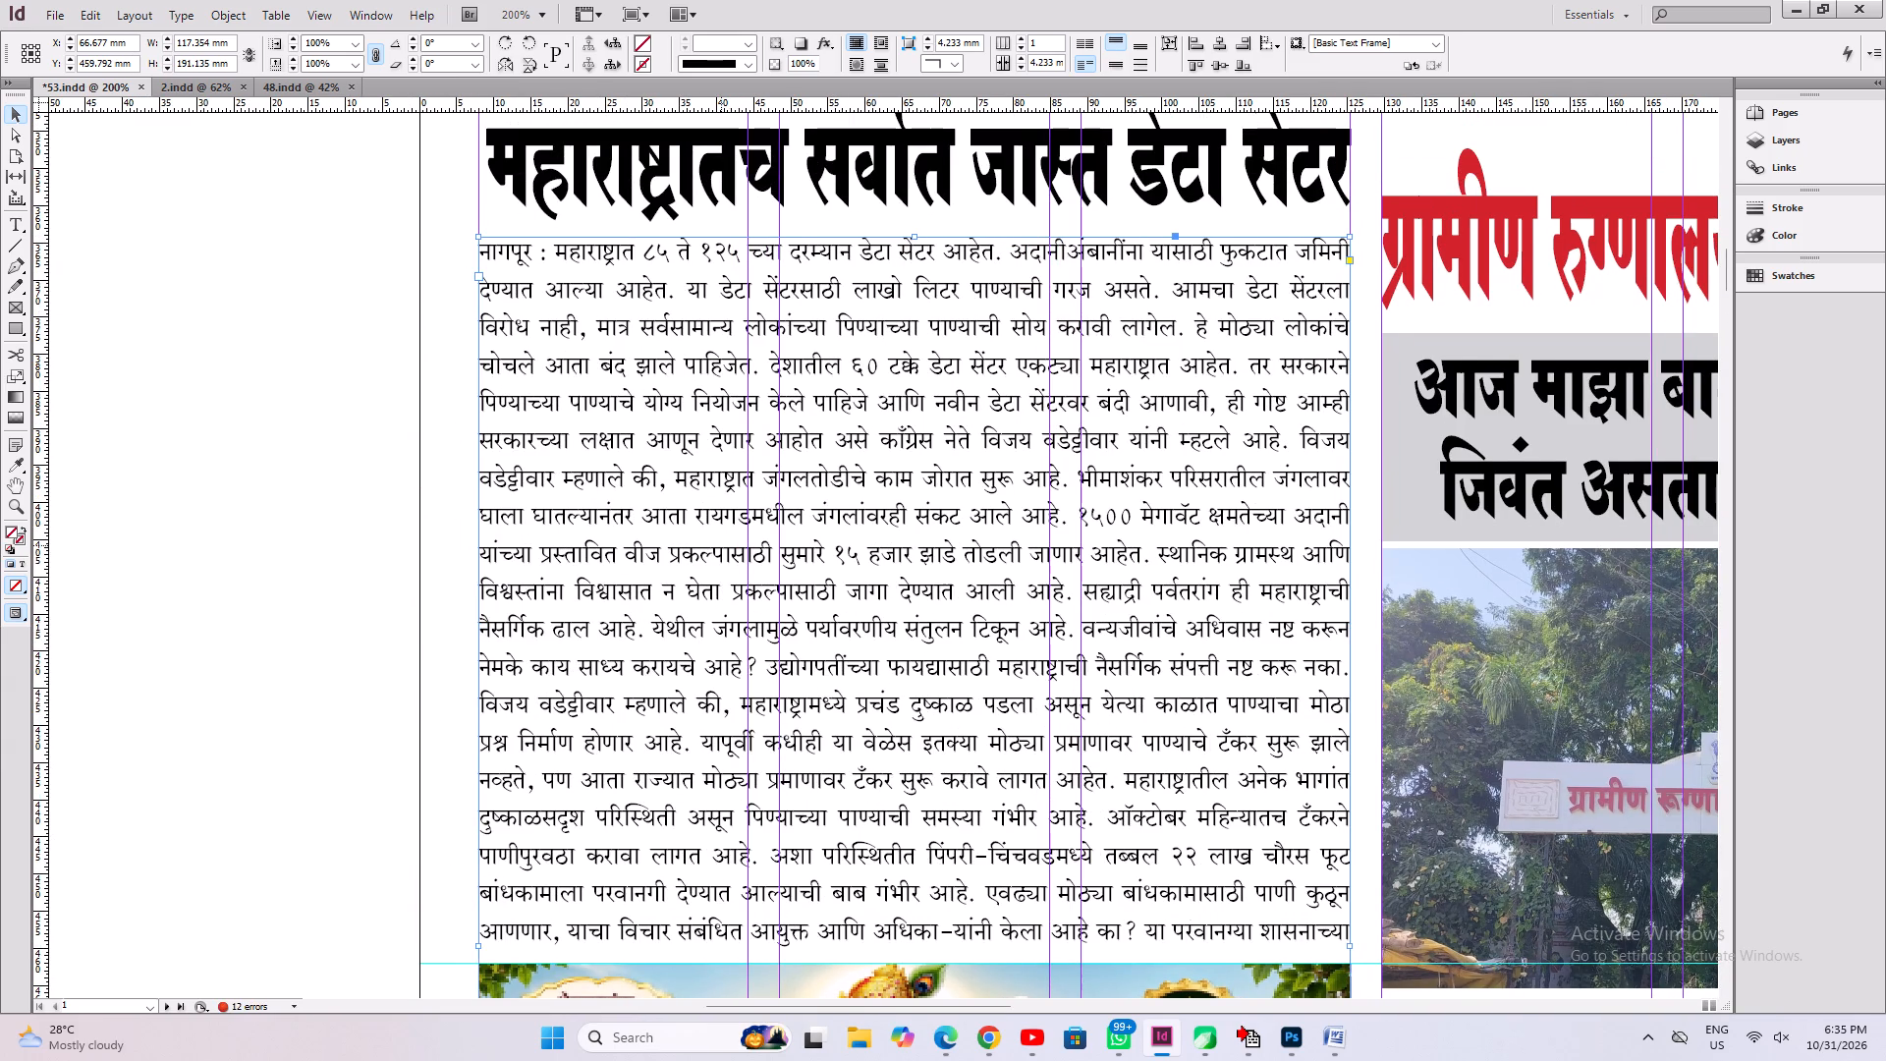
left_click(721, 545, "shift")
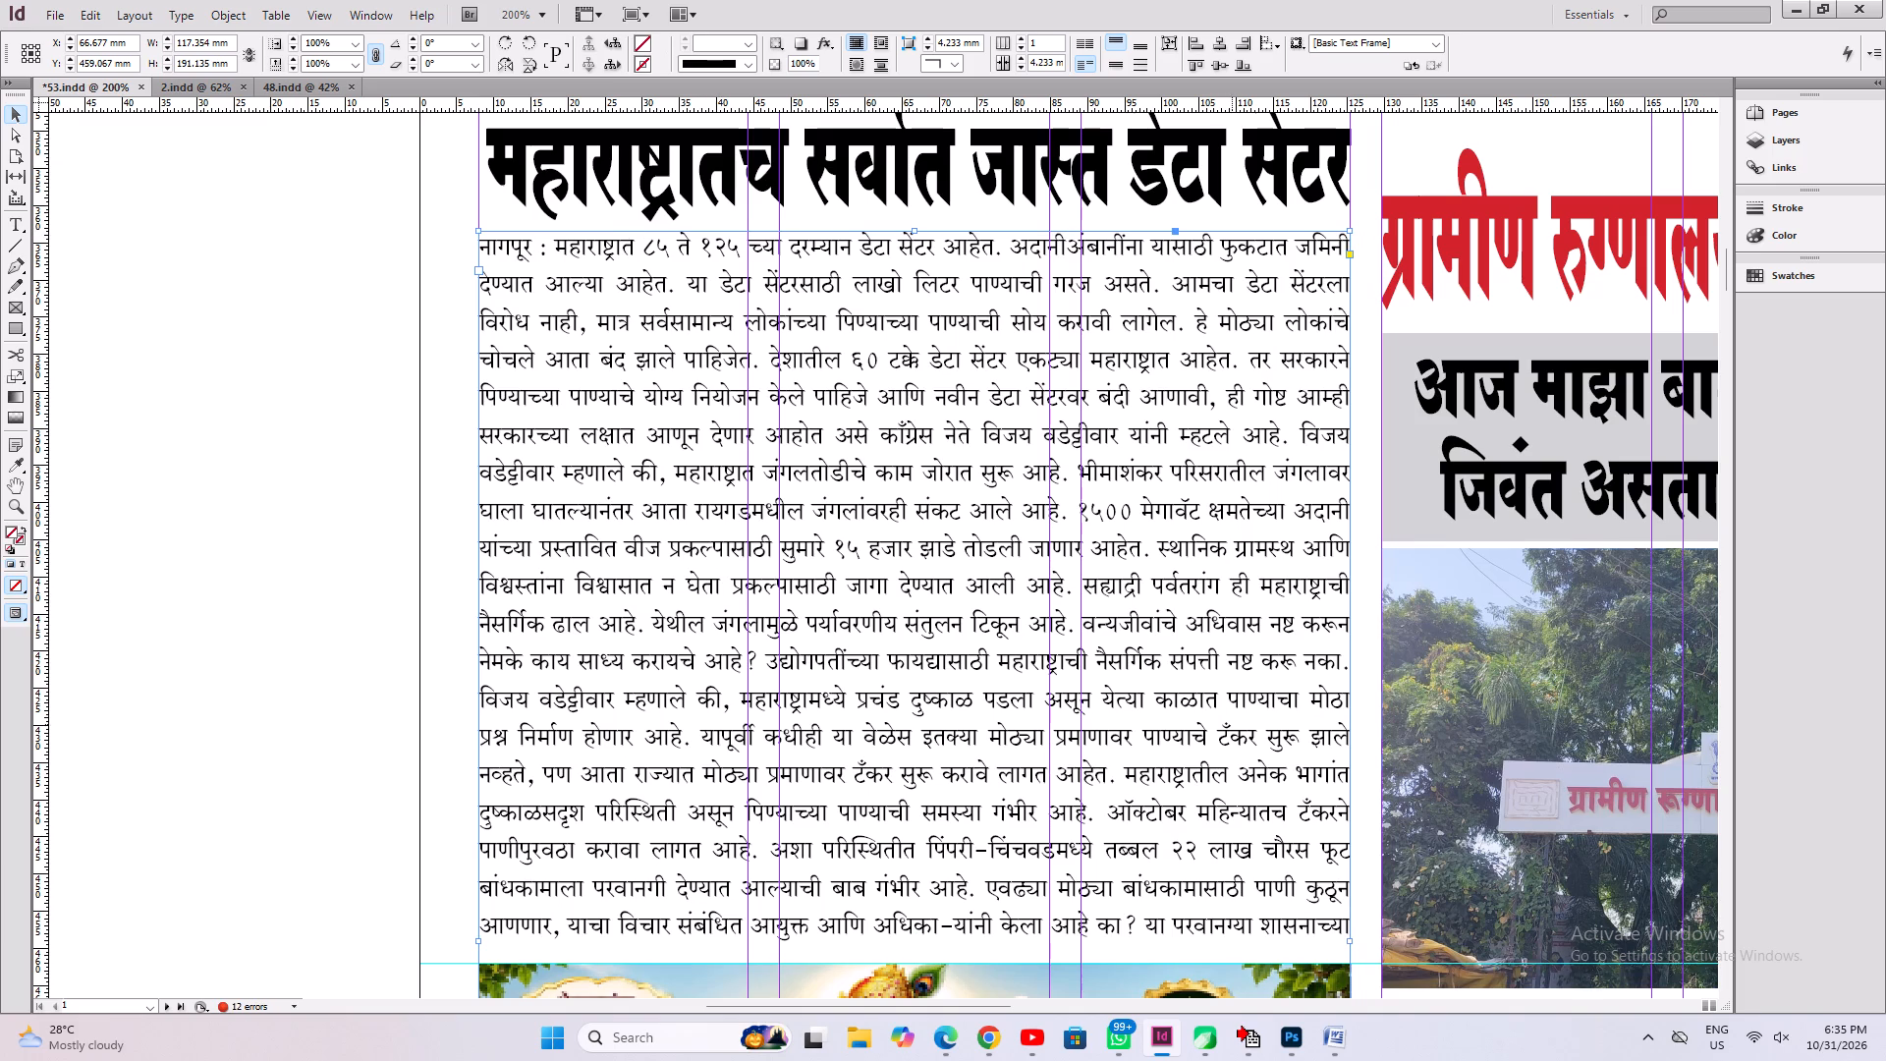
left_click(1086, 710, "shift")
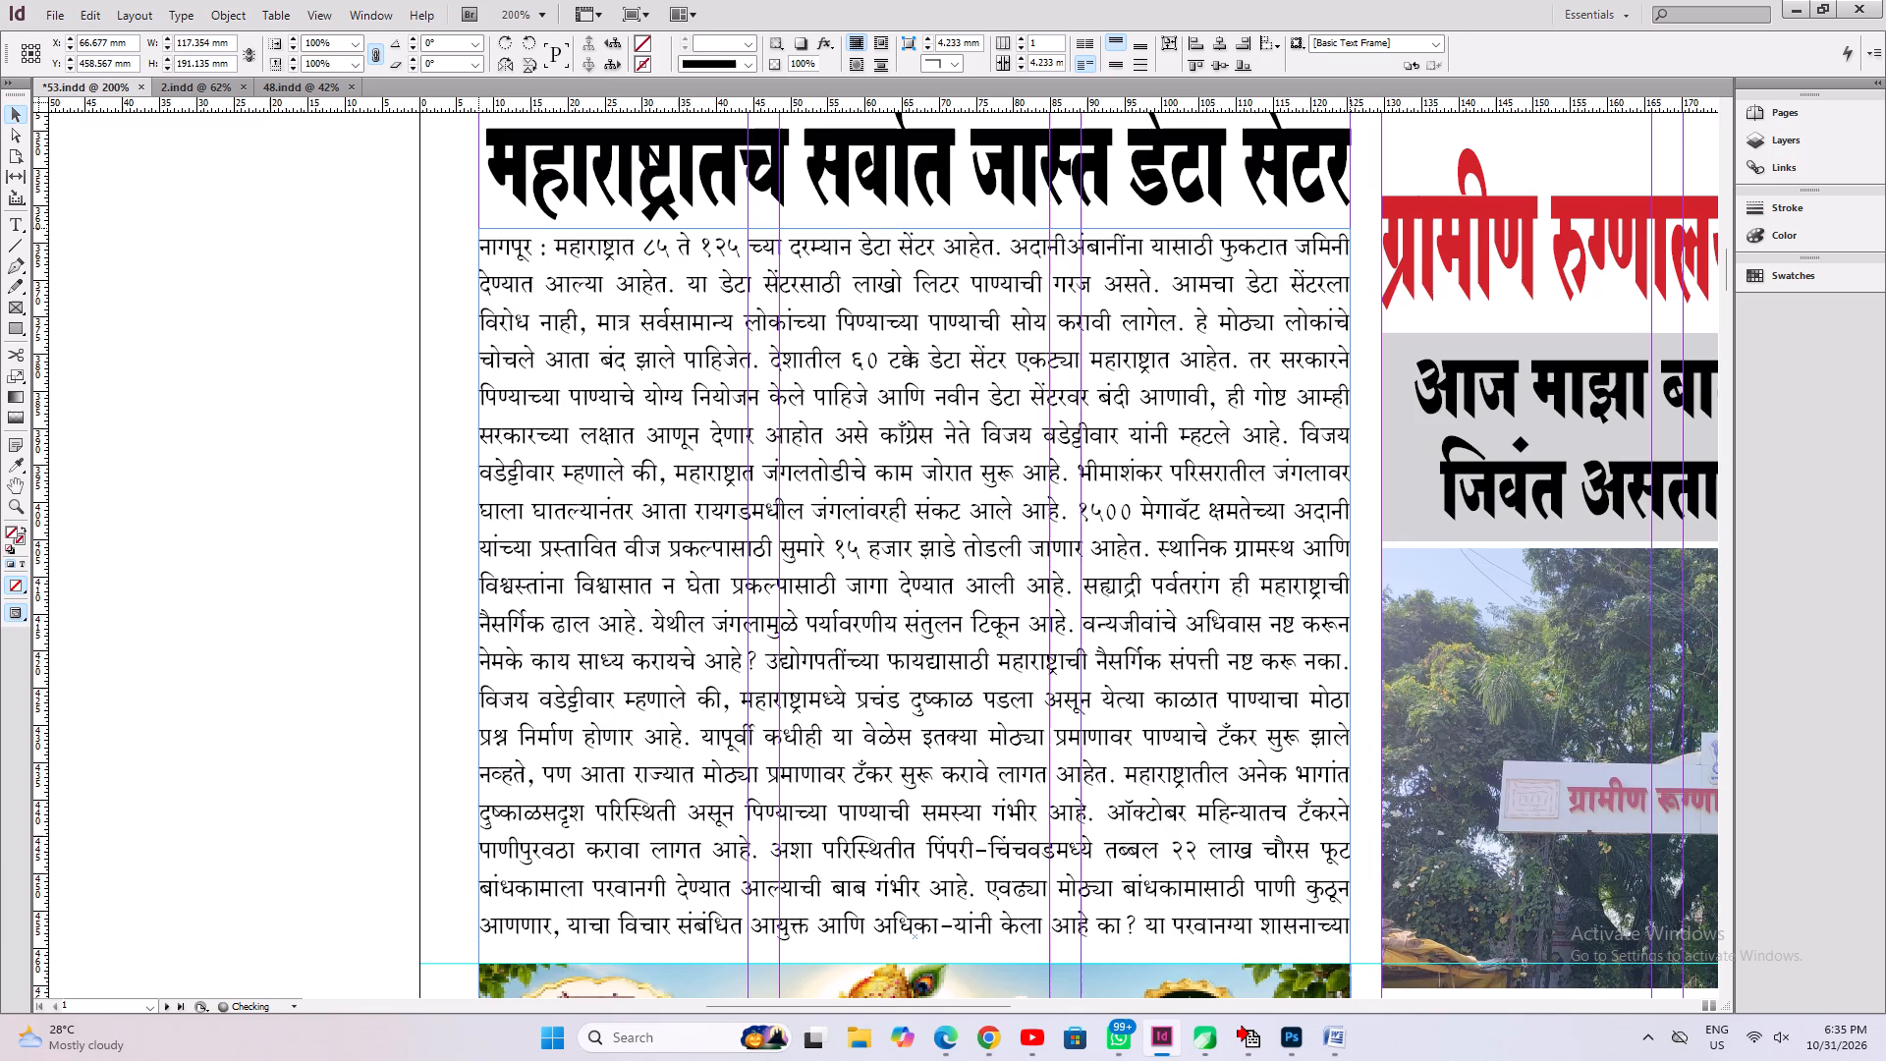
Shorten the data centre body frame to about 112 mm high and align it beneath the headline between the column guides.
scroll(1086, 707, "down", 17)
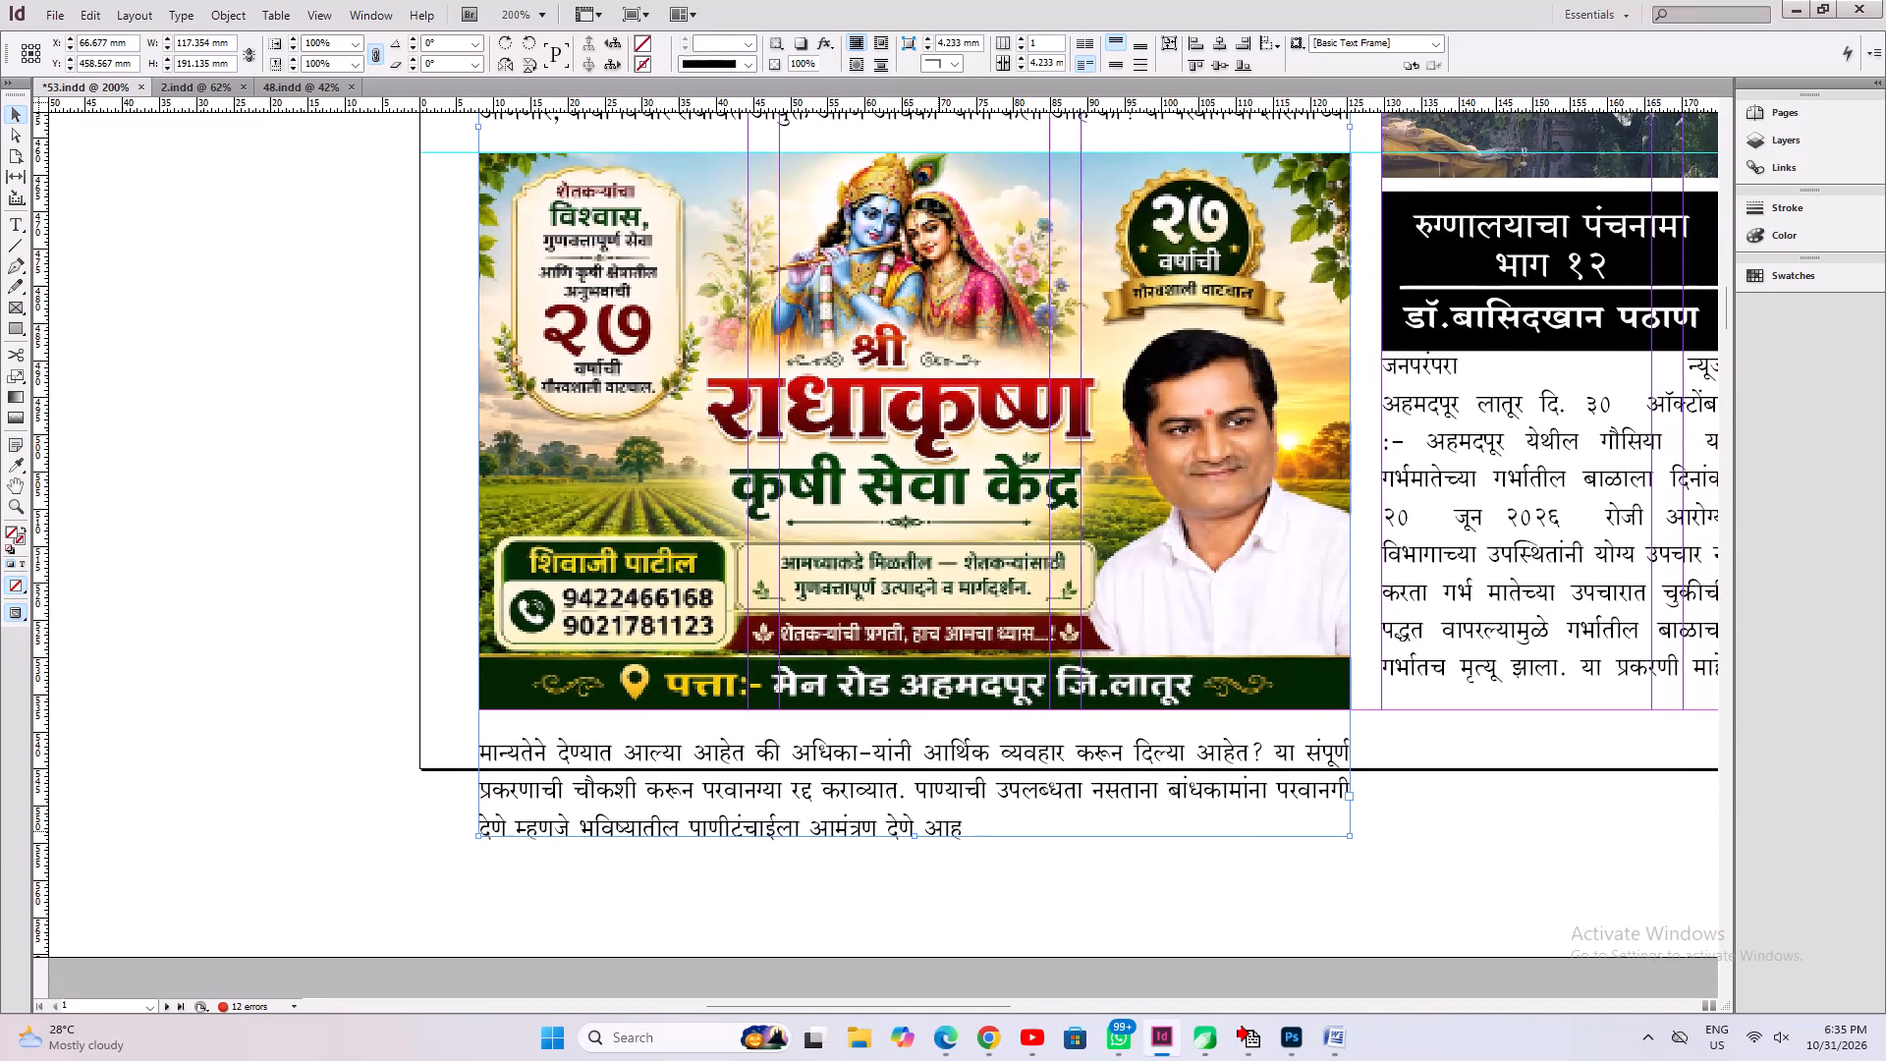
left_click(913, 835)
left_click_drag(915, 832, 954, 455)
key("space")
key("space")
key("space")
key("space")
key("space")
key("space")
key("space")
key("space")
key("space")
key("space")
key("space")
key("space")
key("space")
key("space")
key("space")
key("space")
key("space")
key("space")
key("space")
key("space")
left_click_drag(925, 575, 953, 838)
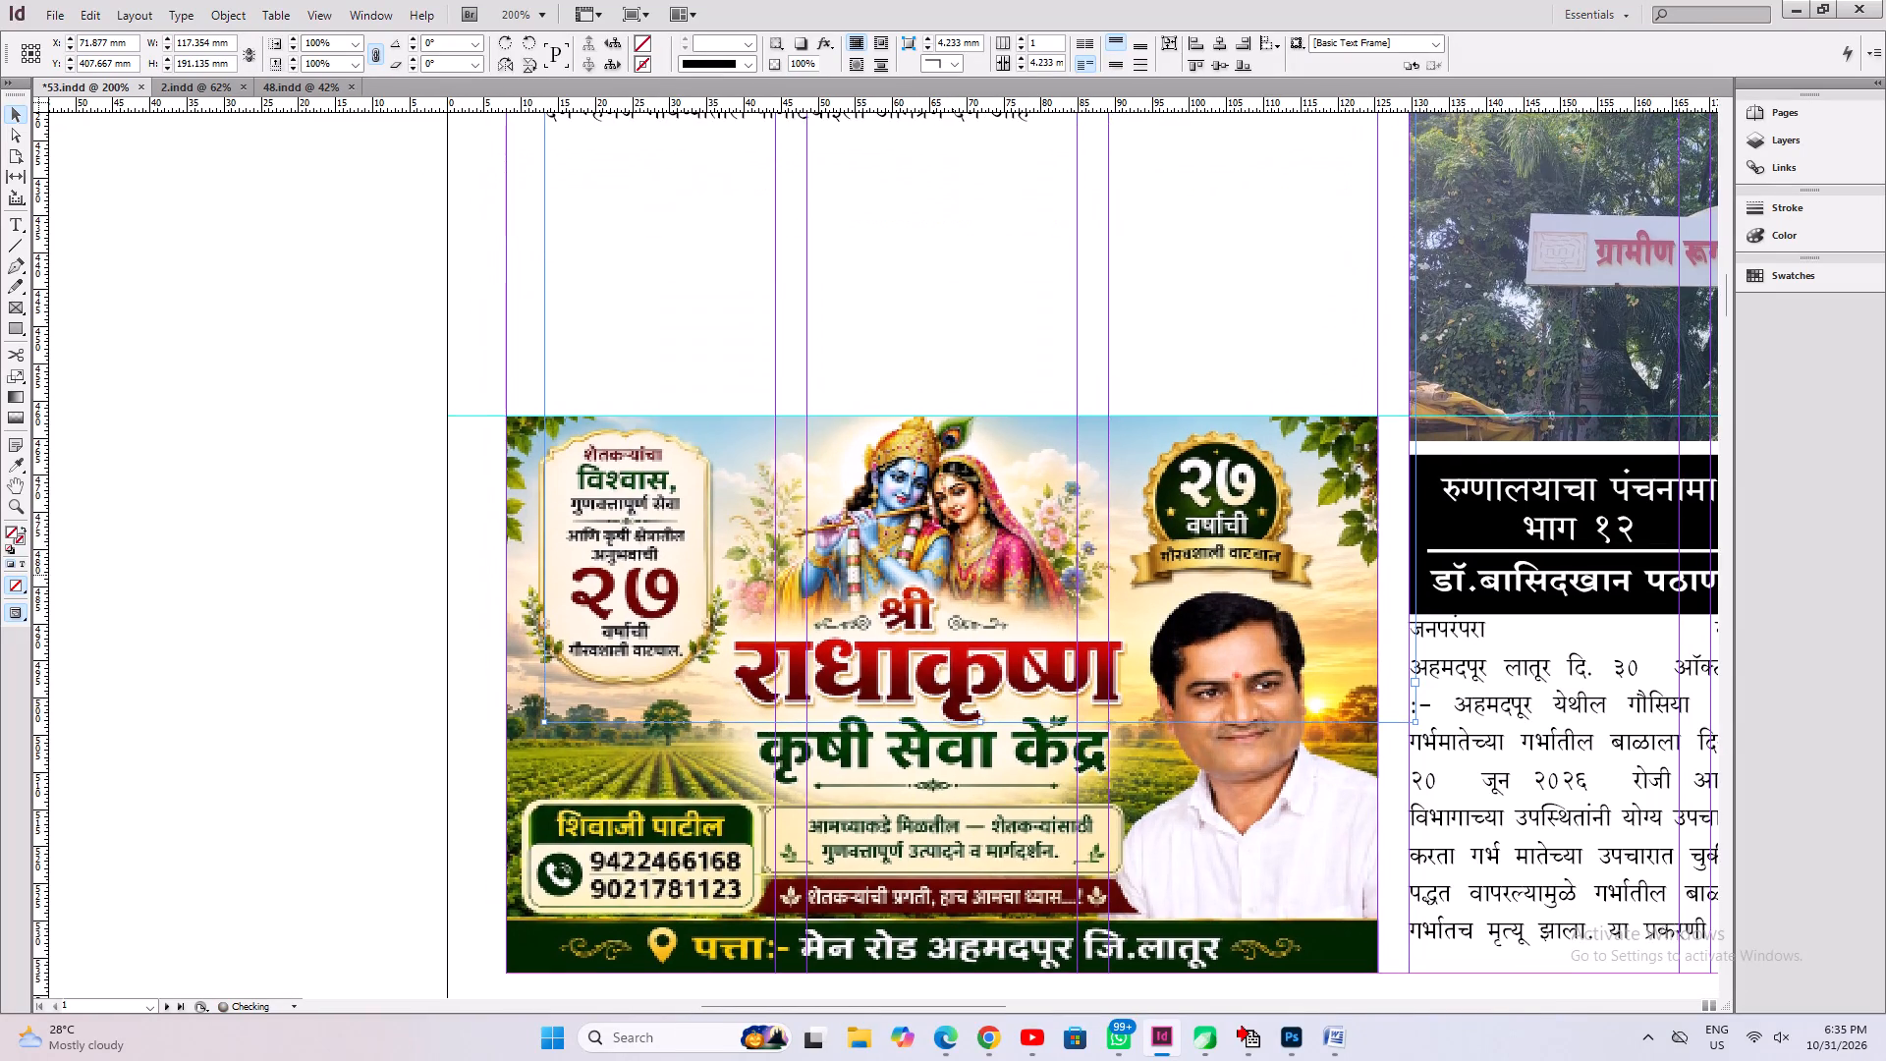
left_click_drag(970, 752, 983, 901)
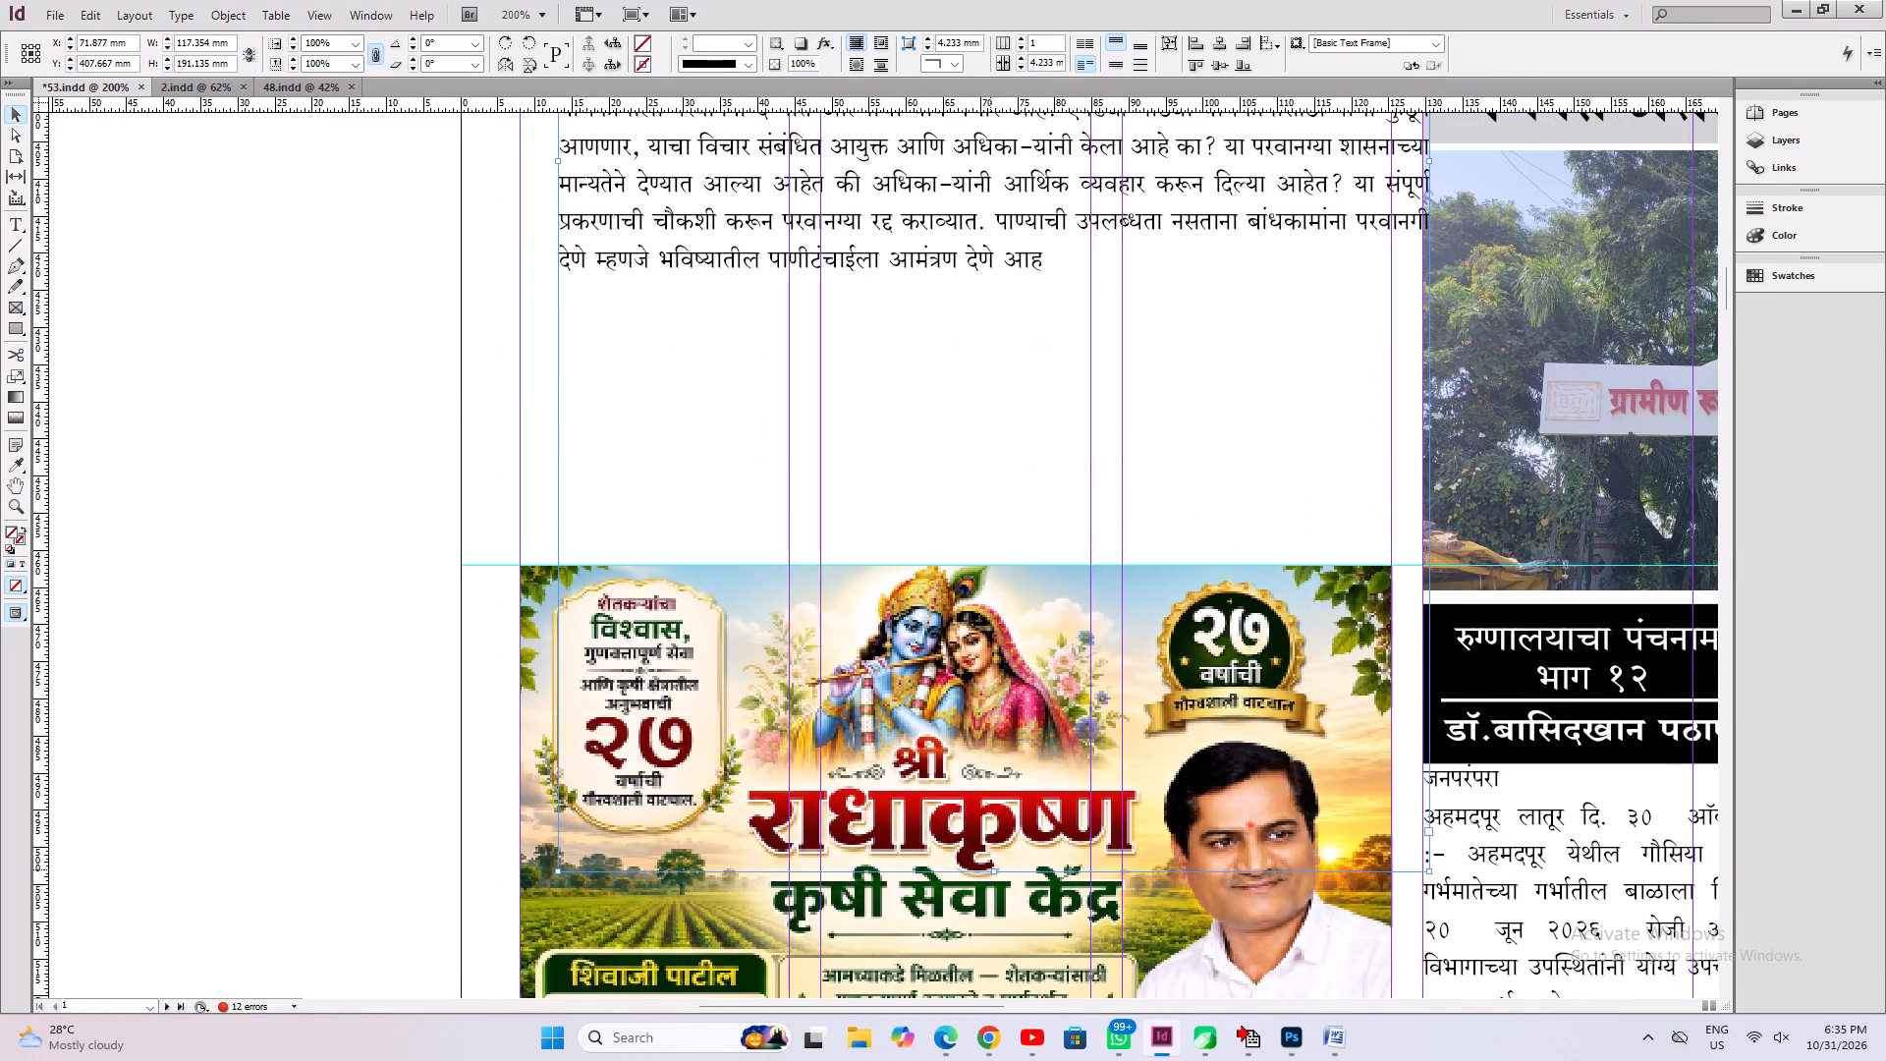
left_click_drag(994, 871, 1072, 283)
left_click_drag(1070, 219, 1029, 358)
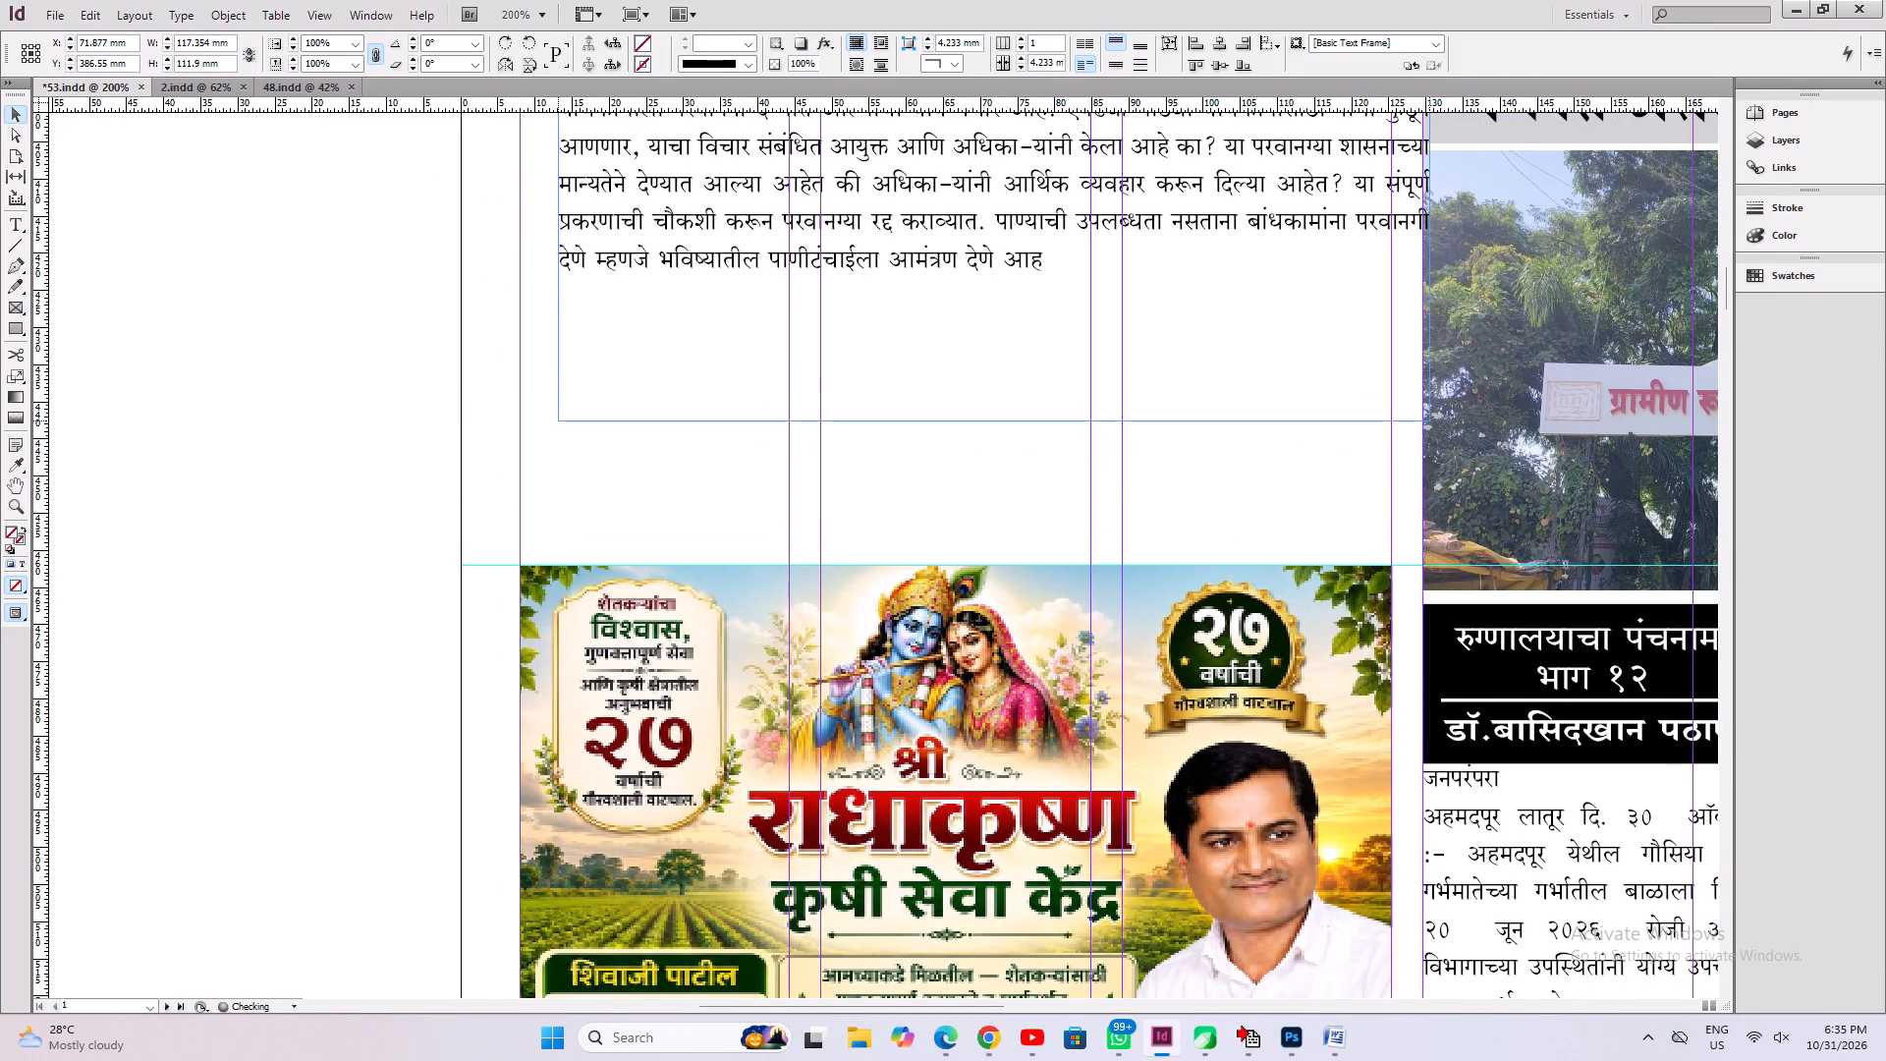
left_click_drag(1029, 358, 1000, 374)
scroll(1082, 586, "up", 5)
left_click_drag(843, 508, 907, 678)
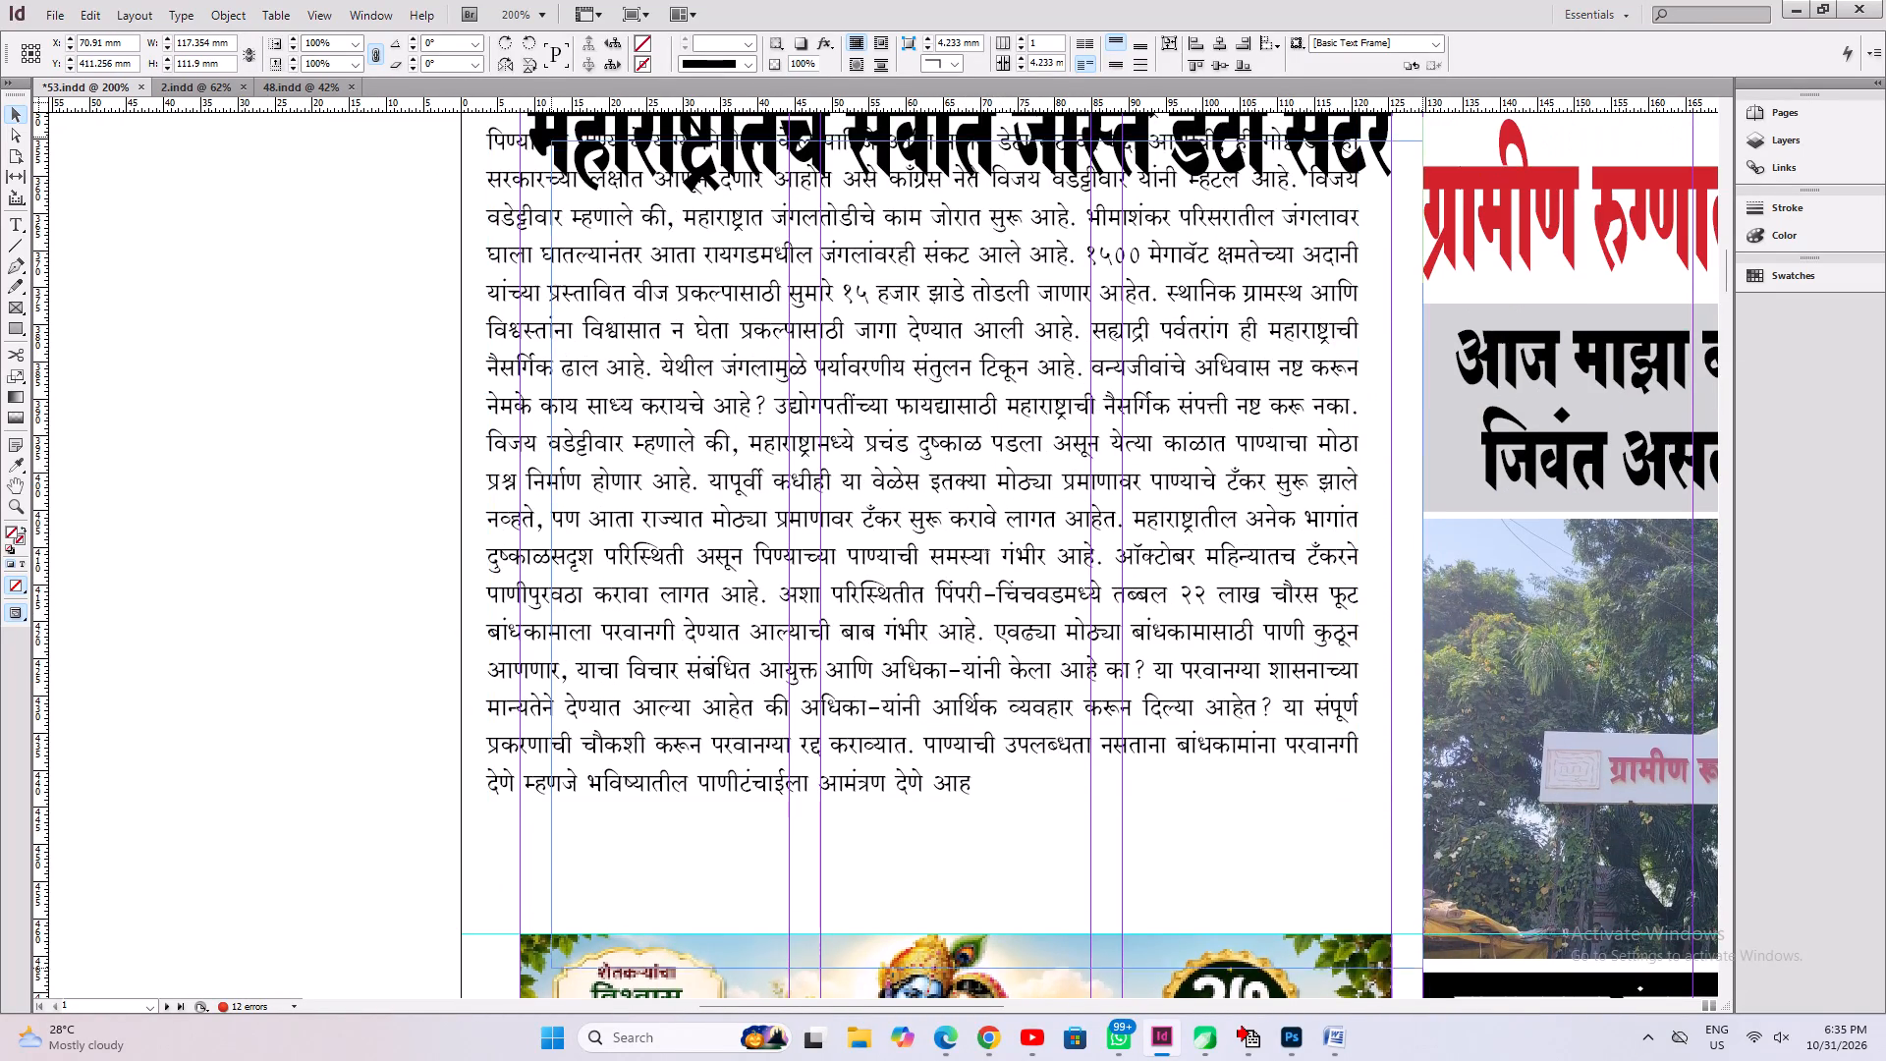
left_click_drag(907, 678, 863, 728)
left_click_drag(860, 531, 873, 533)
Shorten the data centre body frame to about 98.4 mm high so it ends just above the Radhakrishna advert.
scroll(873, 533, "down", 2)
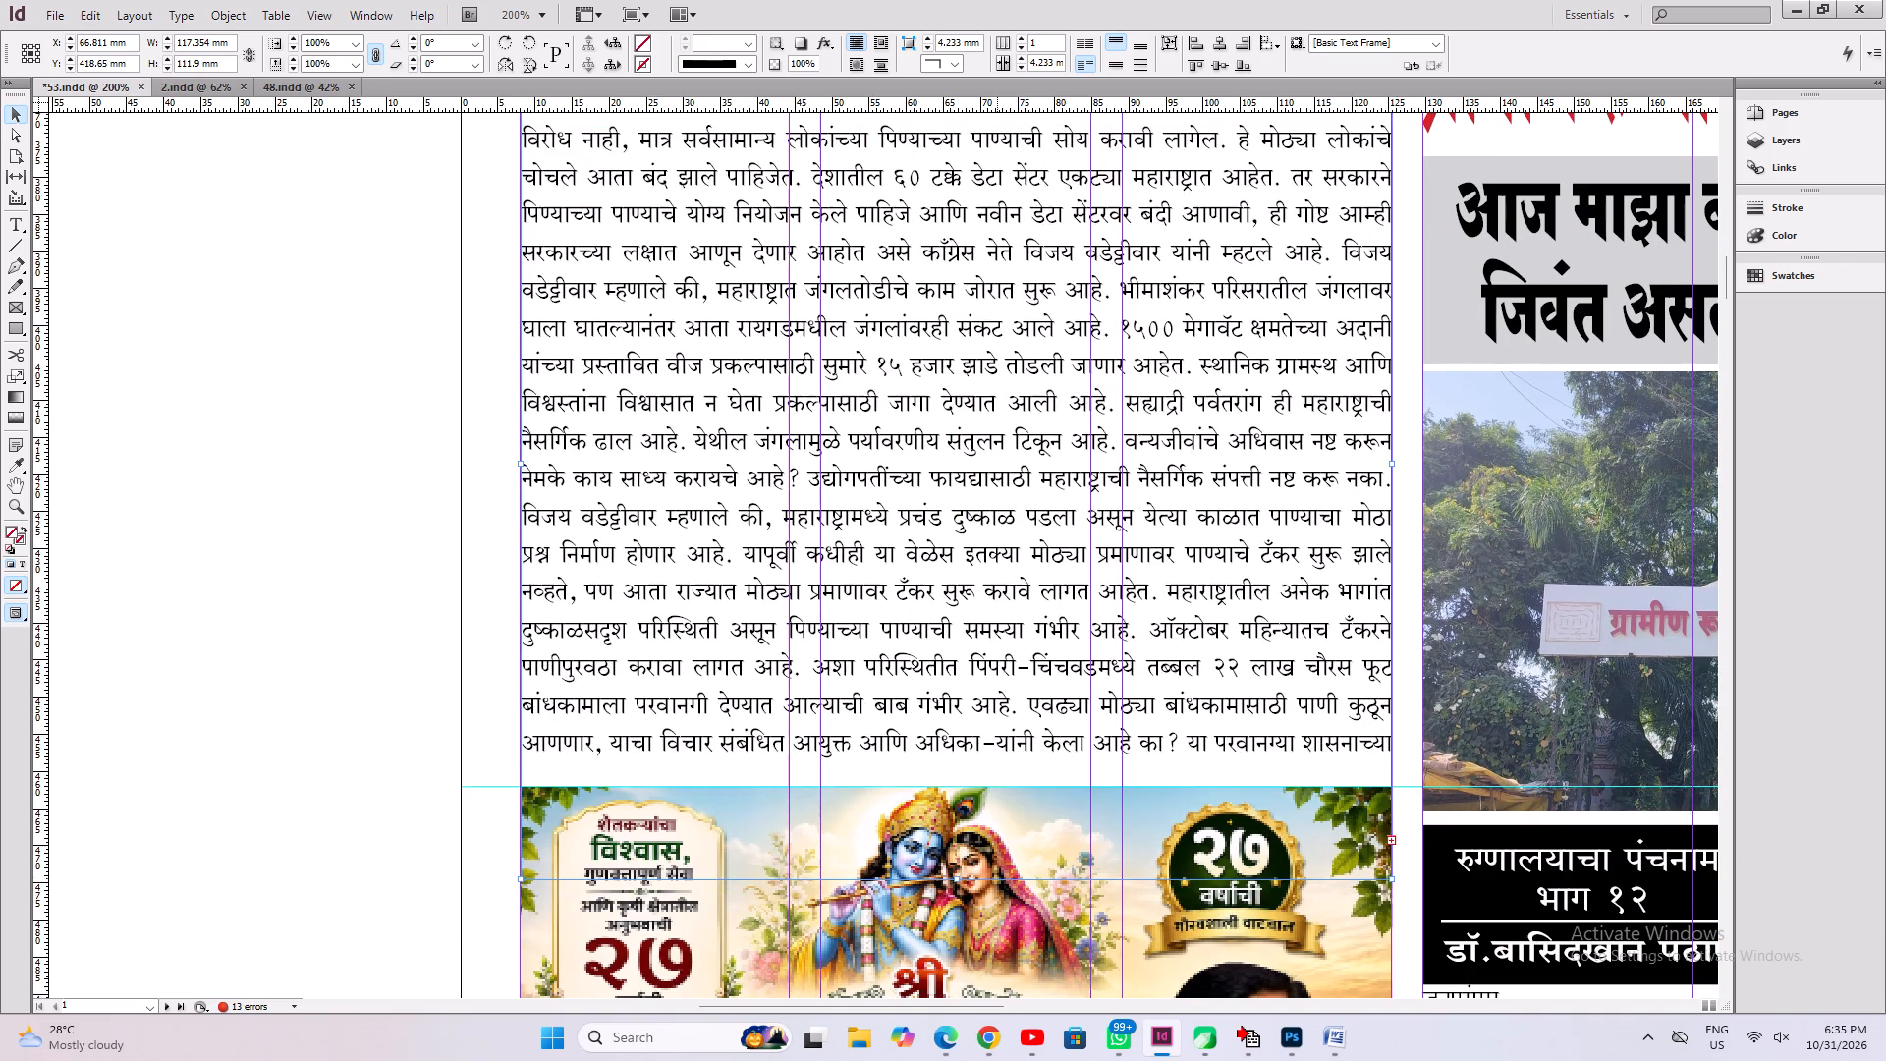
scroll(1022, 862, "down", 5)
left_click_drag(959, 661, 953, 575)
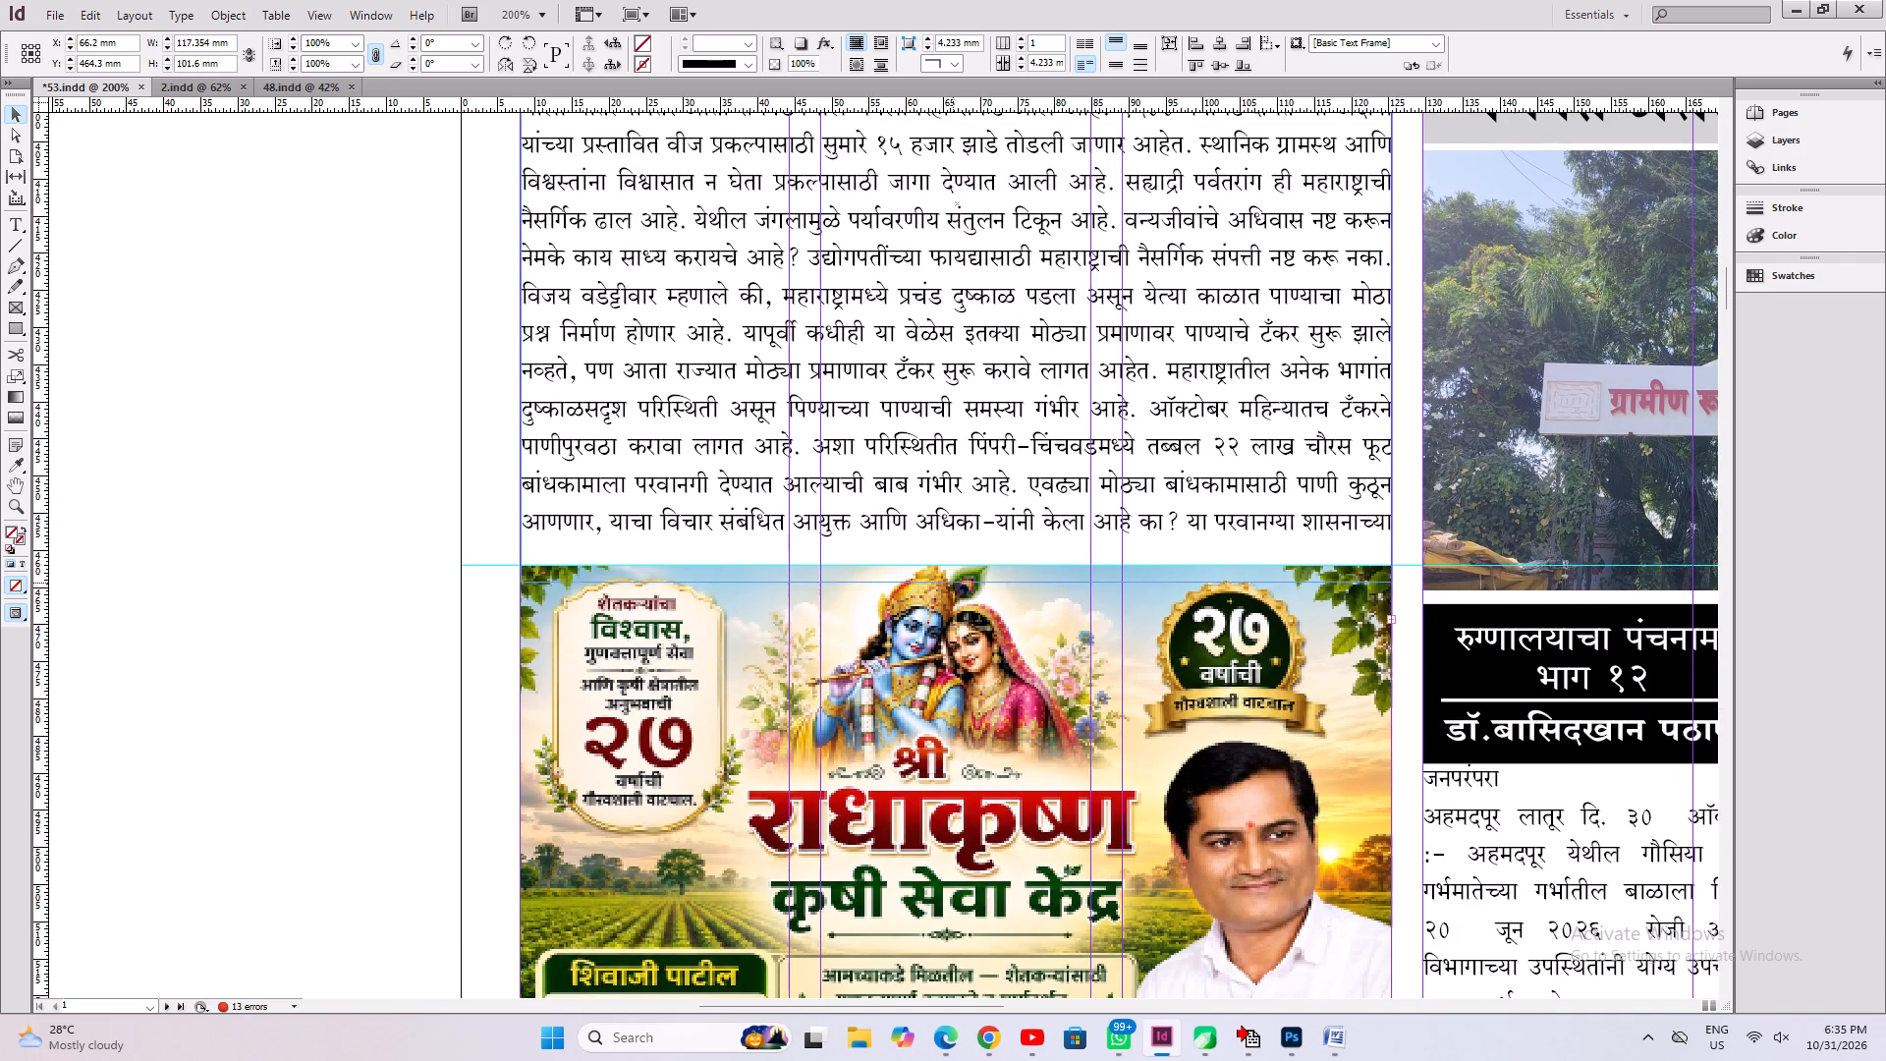
left_click_drag(953, 575, 953, 559)
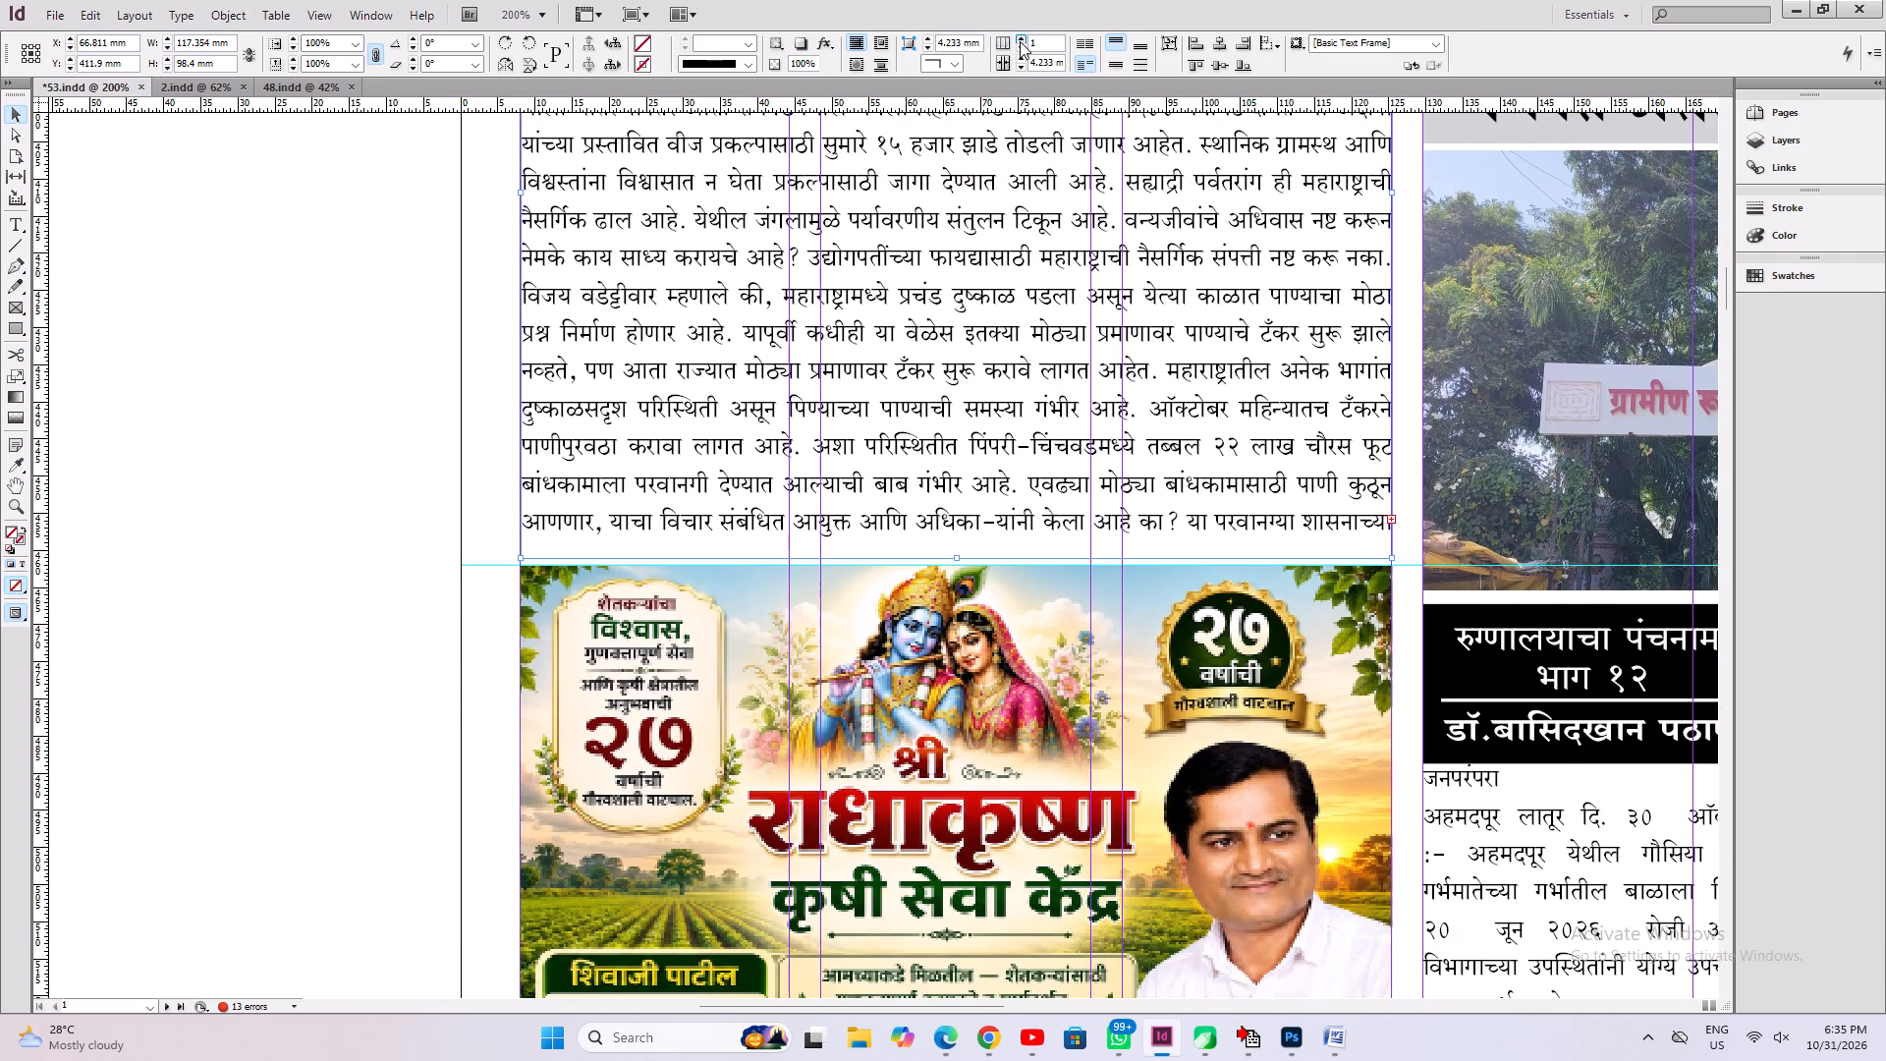
Divide the data centre article's body frame into three columns.
left_click(1020, 41)
left_click(1020, 41)
Save 53.indd with the whole page fitted in view.
key("ctrl+s")
key("ctrl+0")
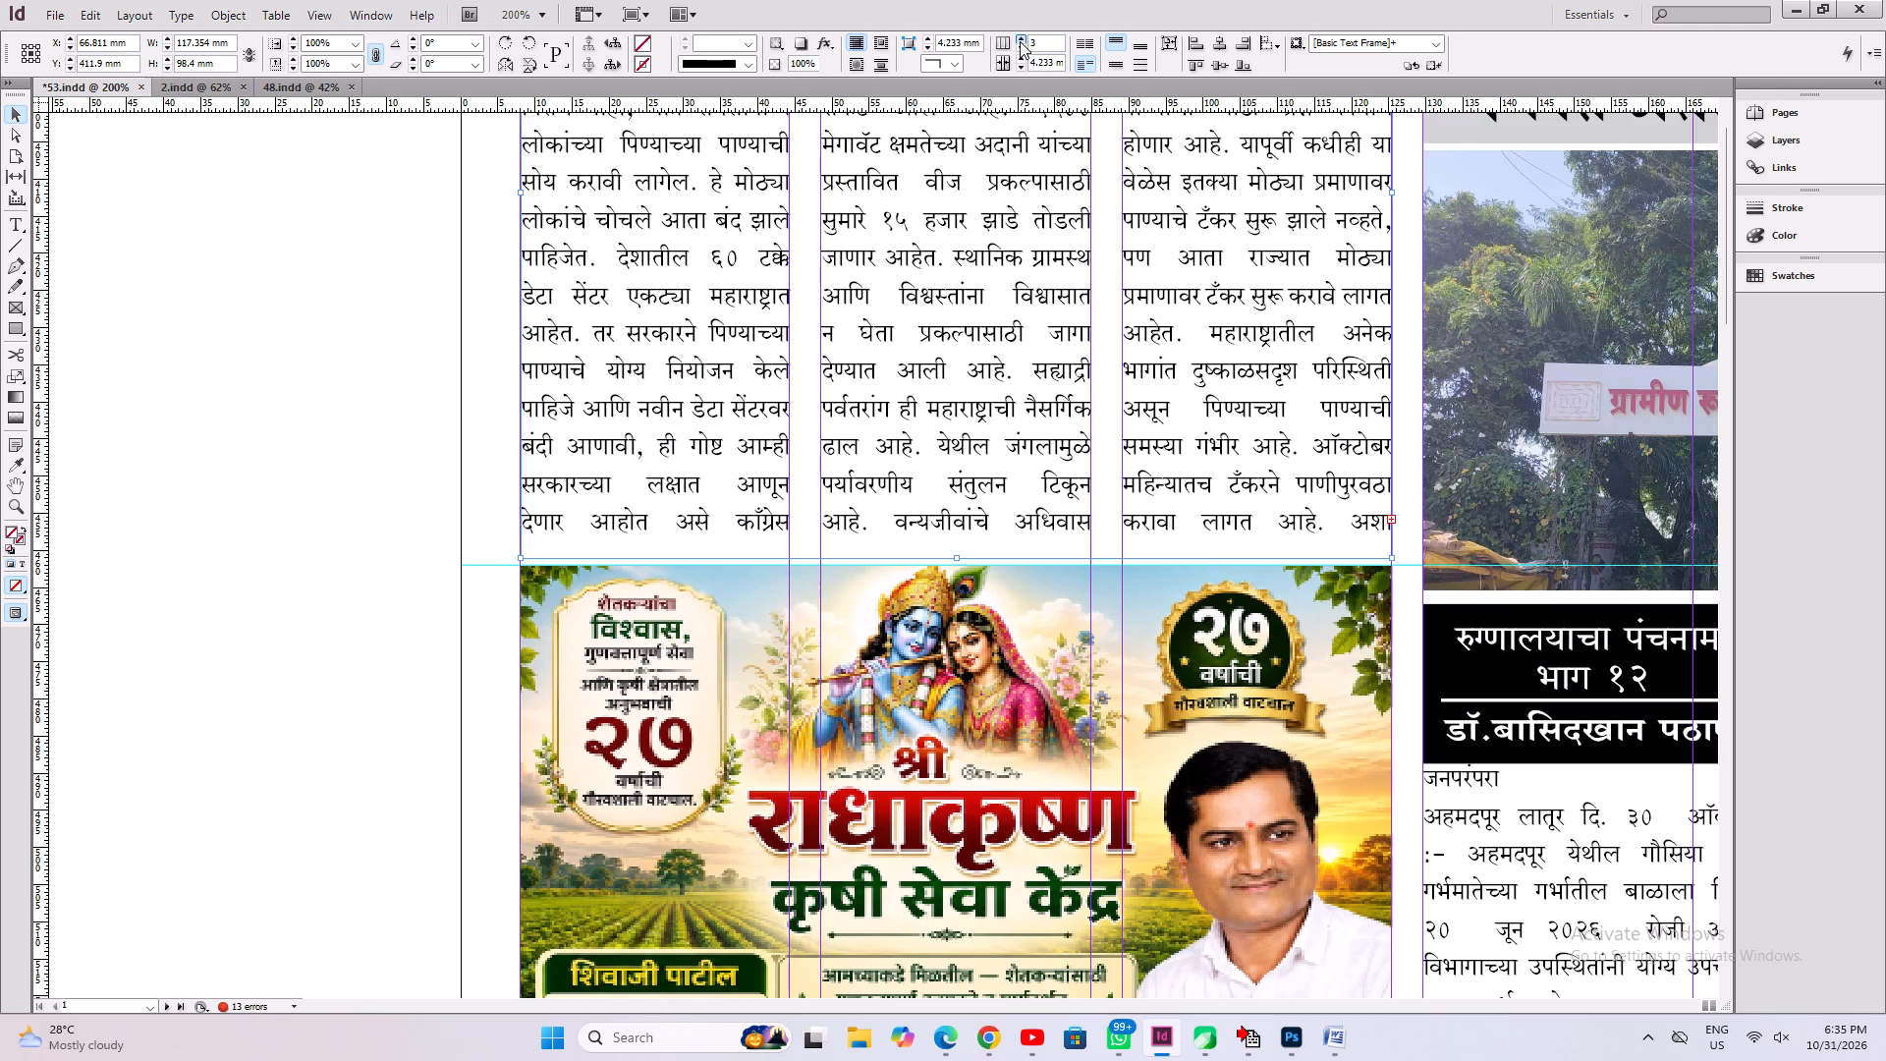
key("ctrl+a")
key("ctrl+s")
left_click(887, 354)
key("ctrl+s")
key("ctrl+a")
key("ctrl+s")
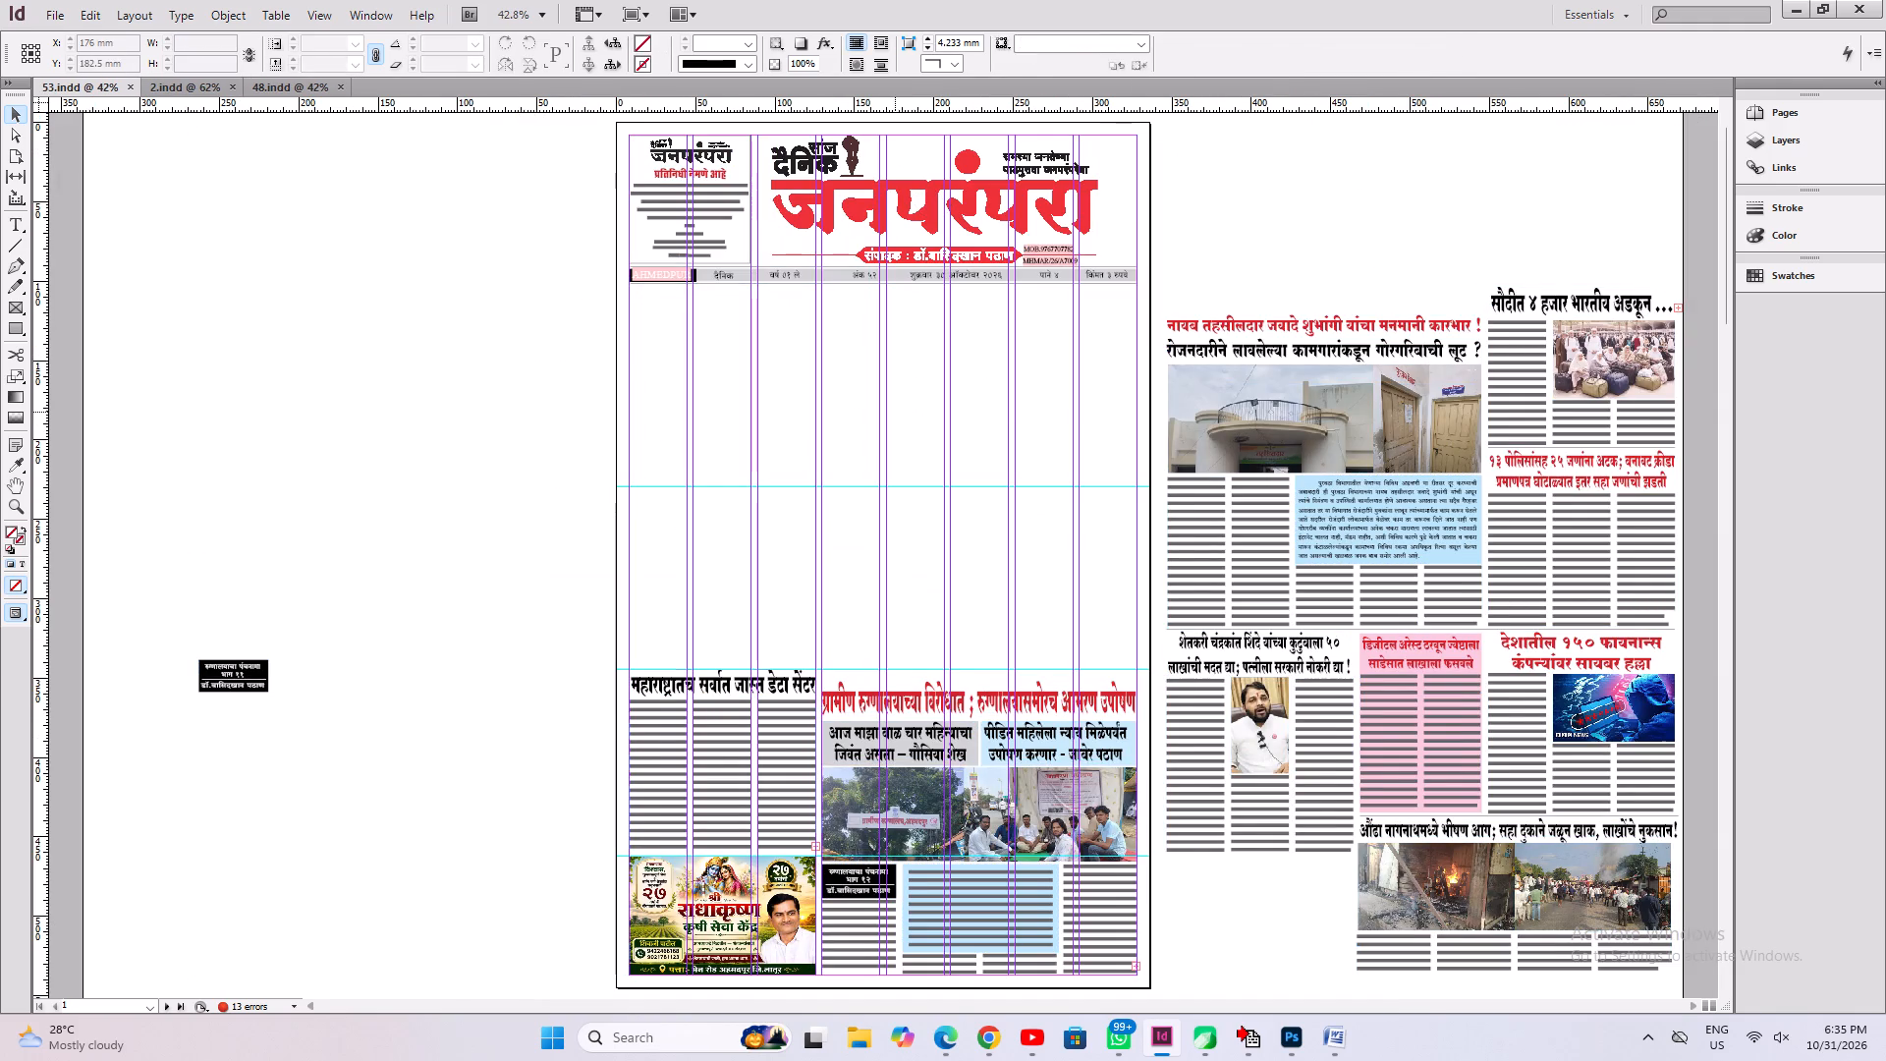
left_click(892, 448)
key("ctrl+s")
key("ctrl+a")
key("ctrl+s")
left_click(892, 448)
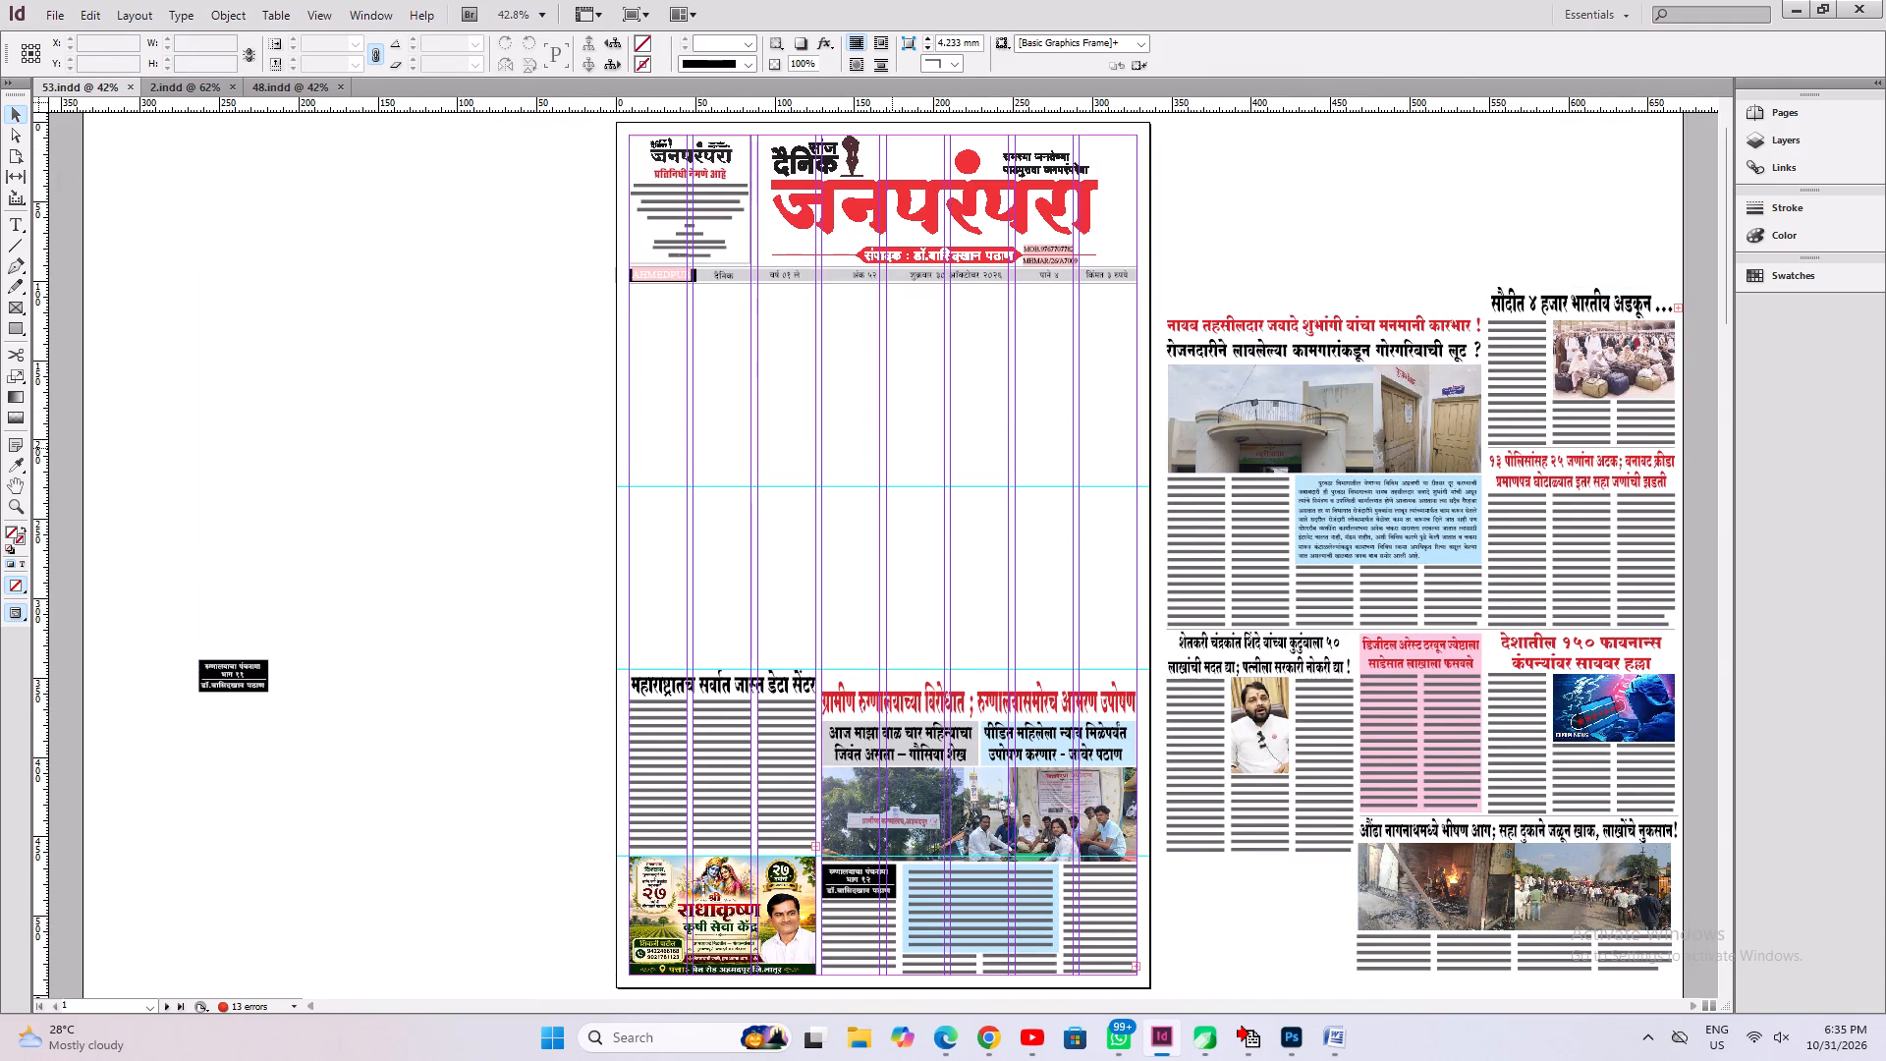
key("ctrl+s")
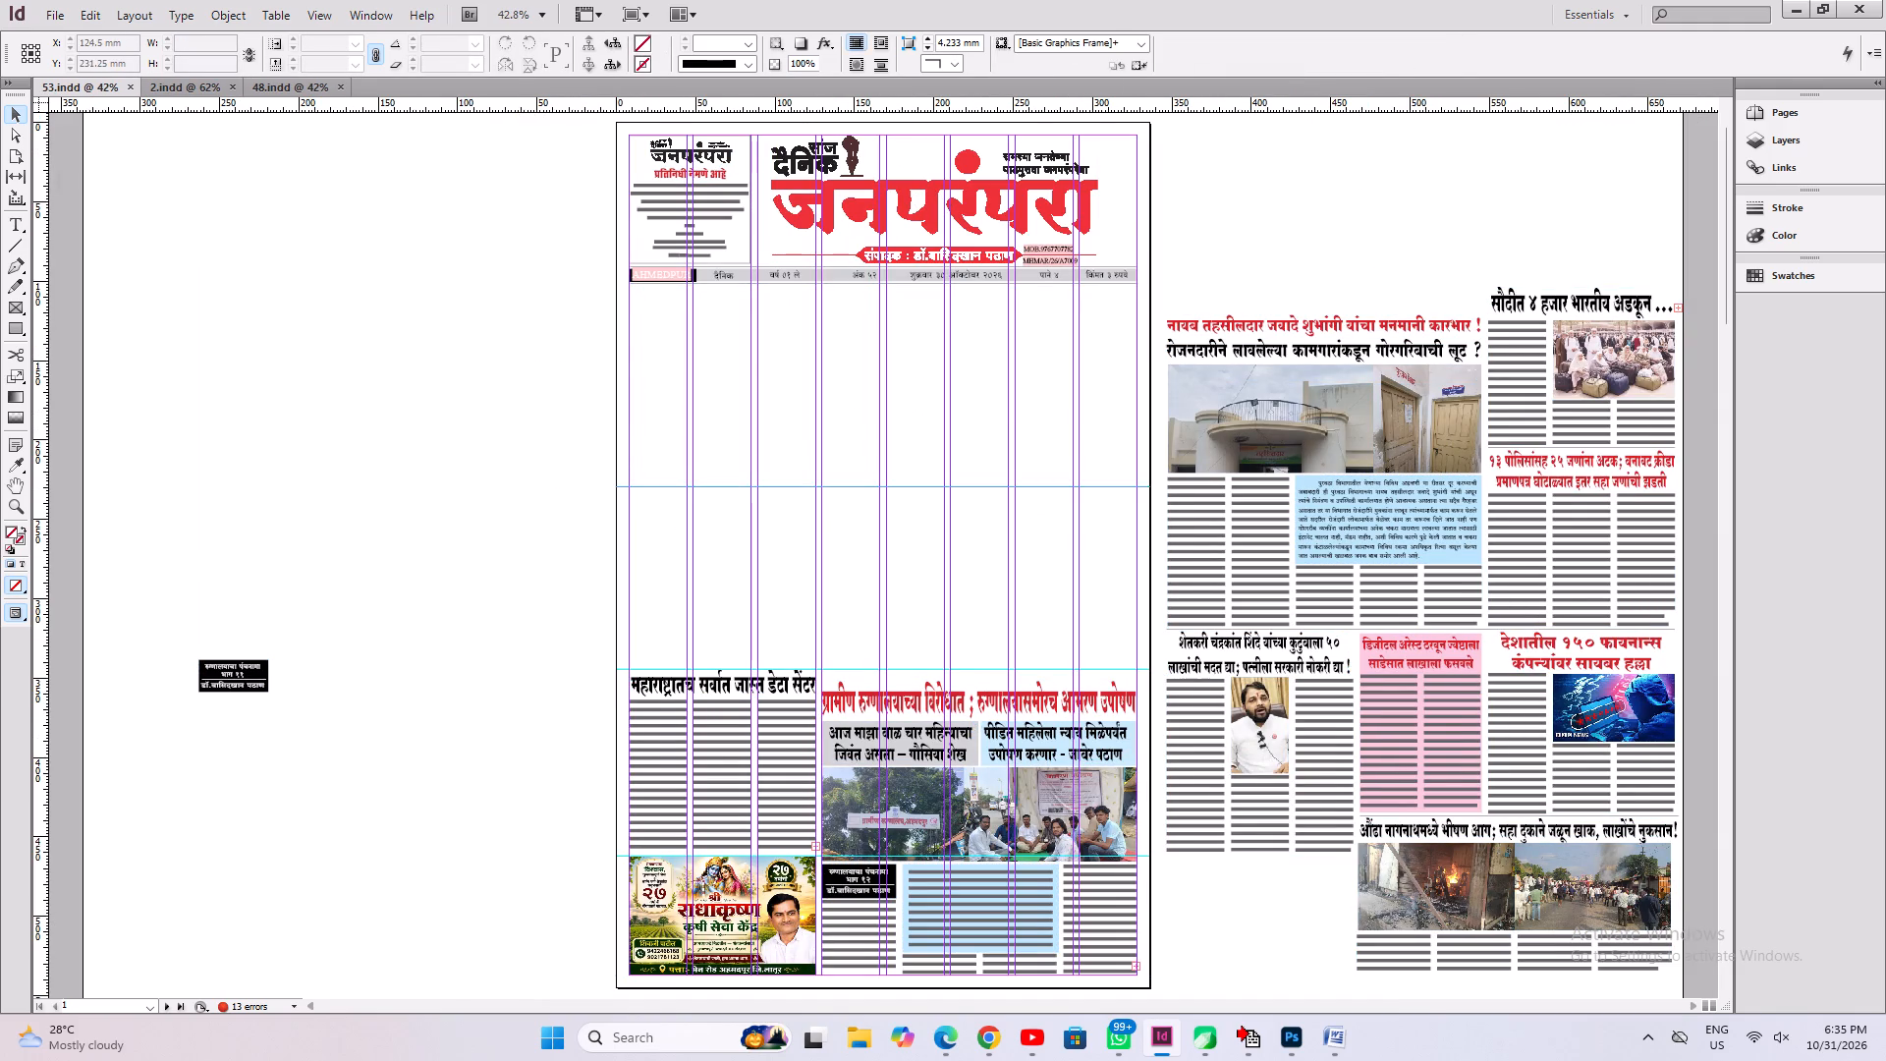
key("ctrl+s")
Switch to Chrome and copy the headline "दुष्काळग्रस्त भागासाठी सरकारची चारा खरेदी" from the 31 October PDF.
left_click(1158, 1047)
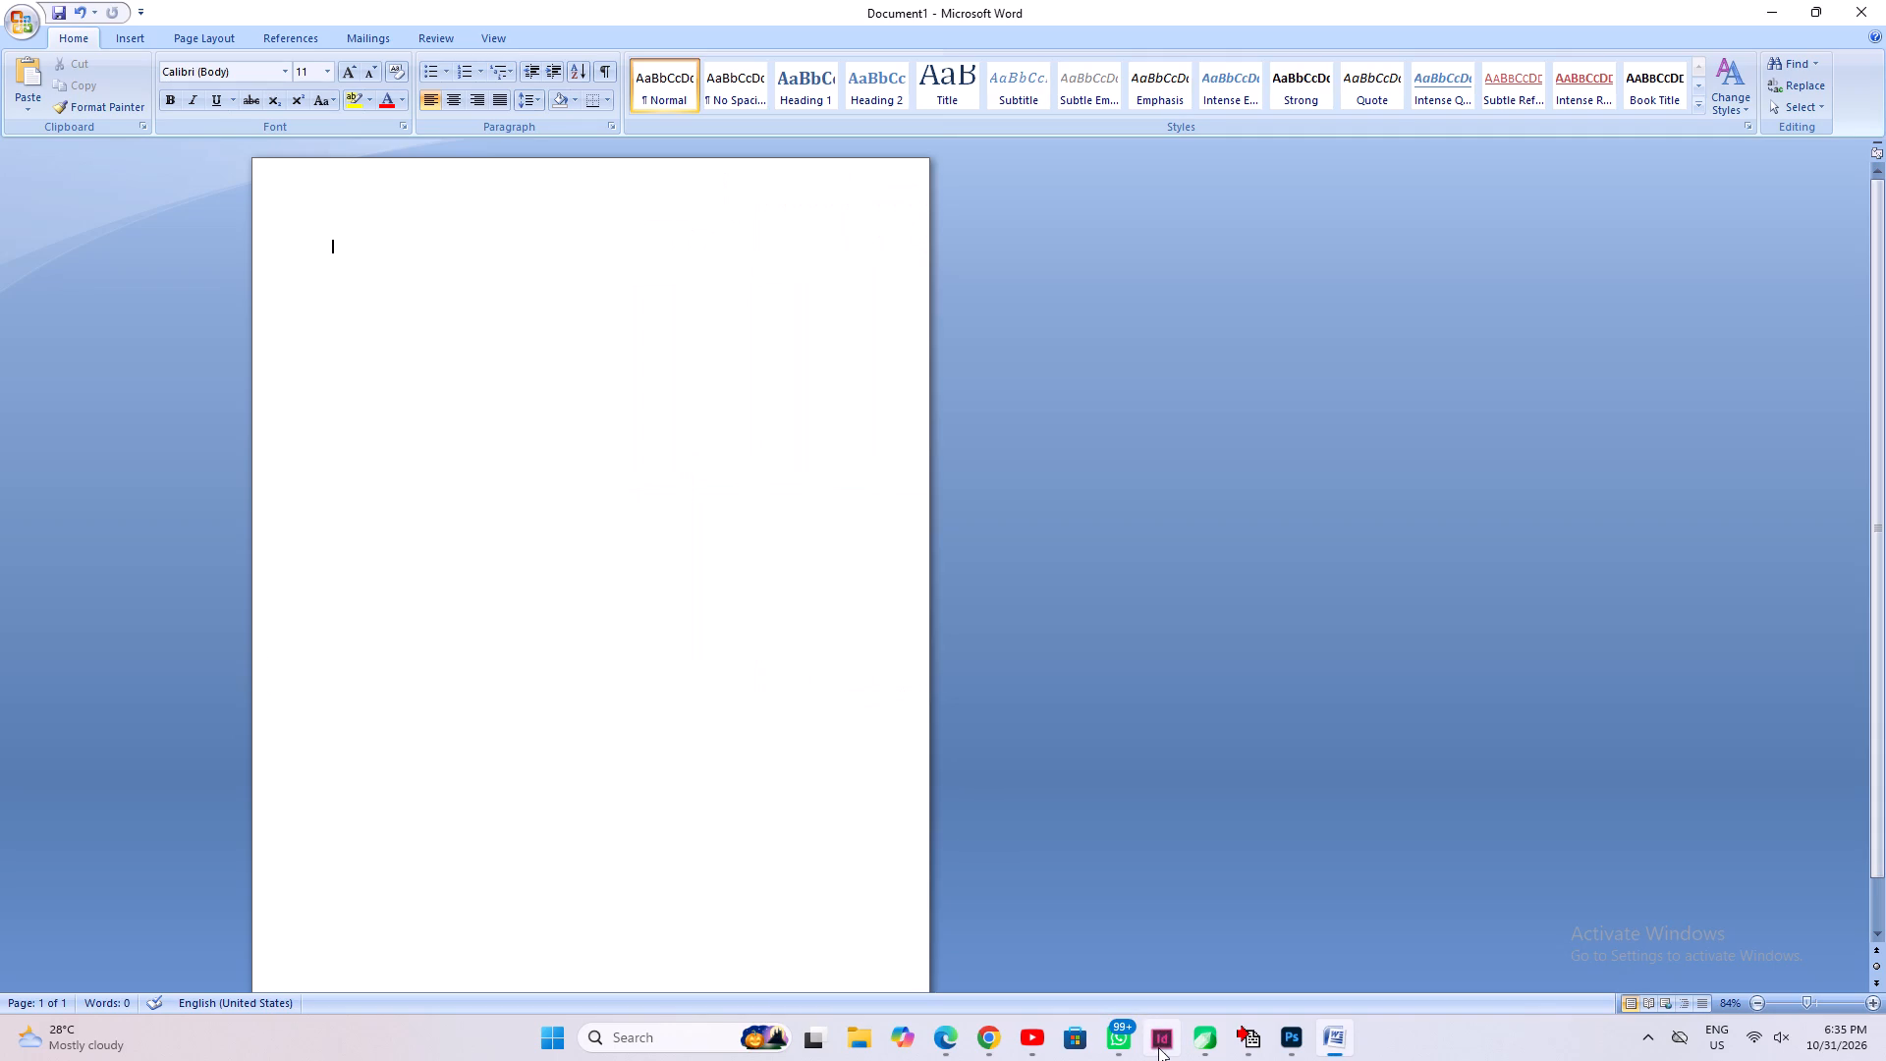
left_click(999, 1052)
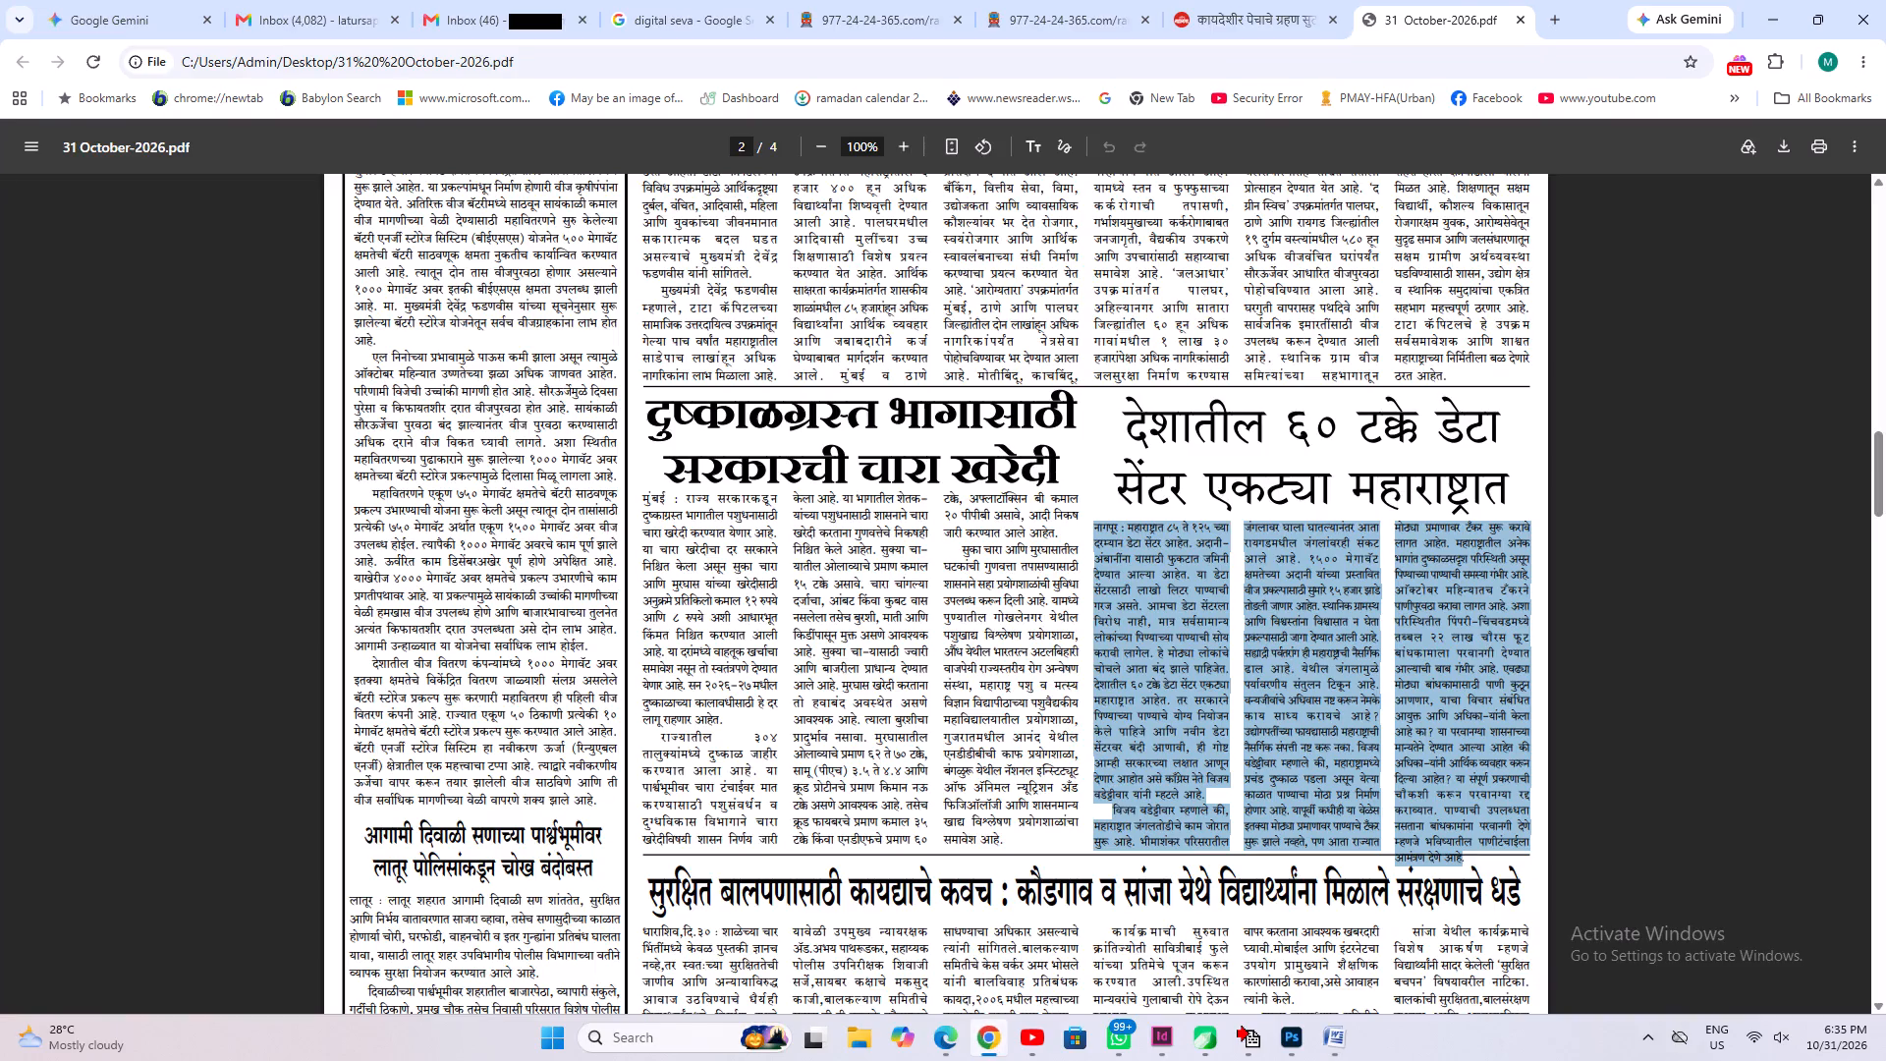
left_click_drag(656, 423, 1055, 464)
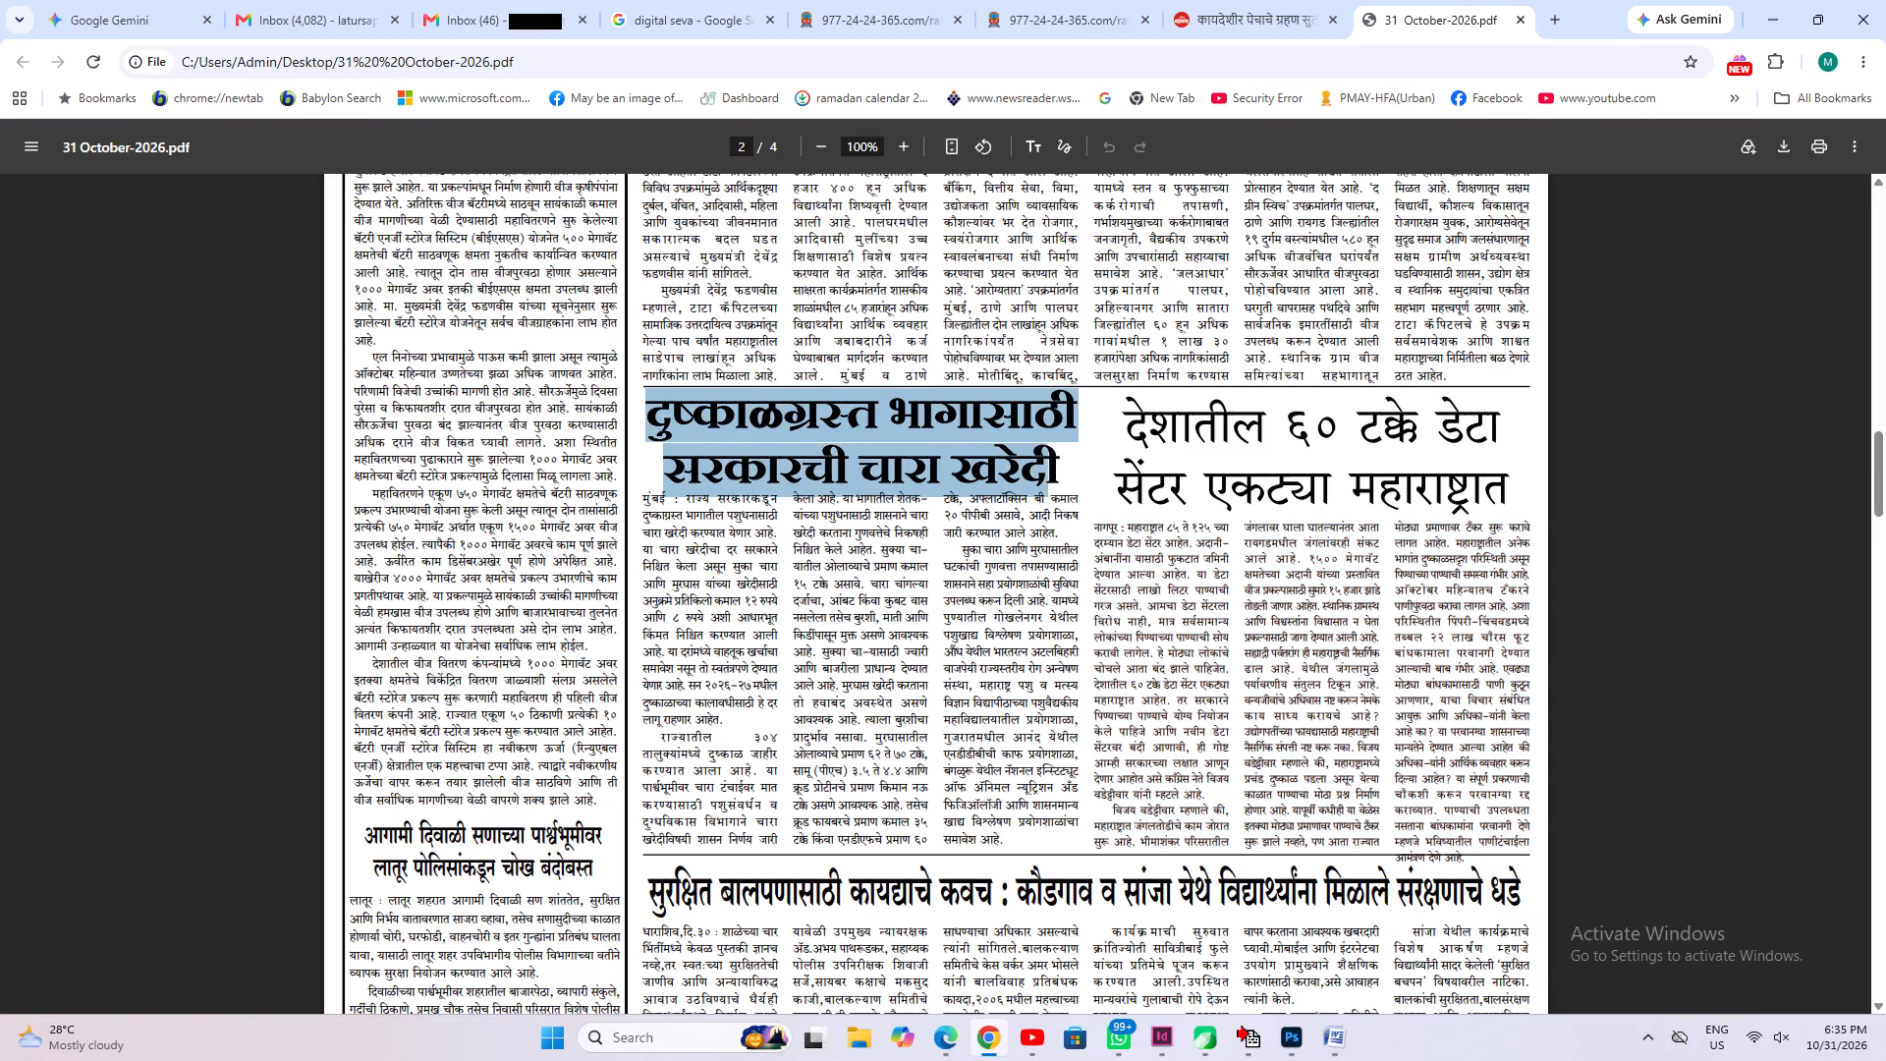
left_click_drag(1055, 464, 1088, 464)
key("ctrl+c")
Back in InDesign, duplicate the data centre headline and body frames into the space directly above, starting at the middle guide.
left_click(1174, 1048)
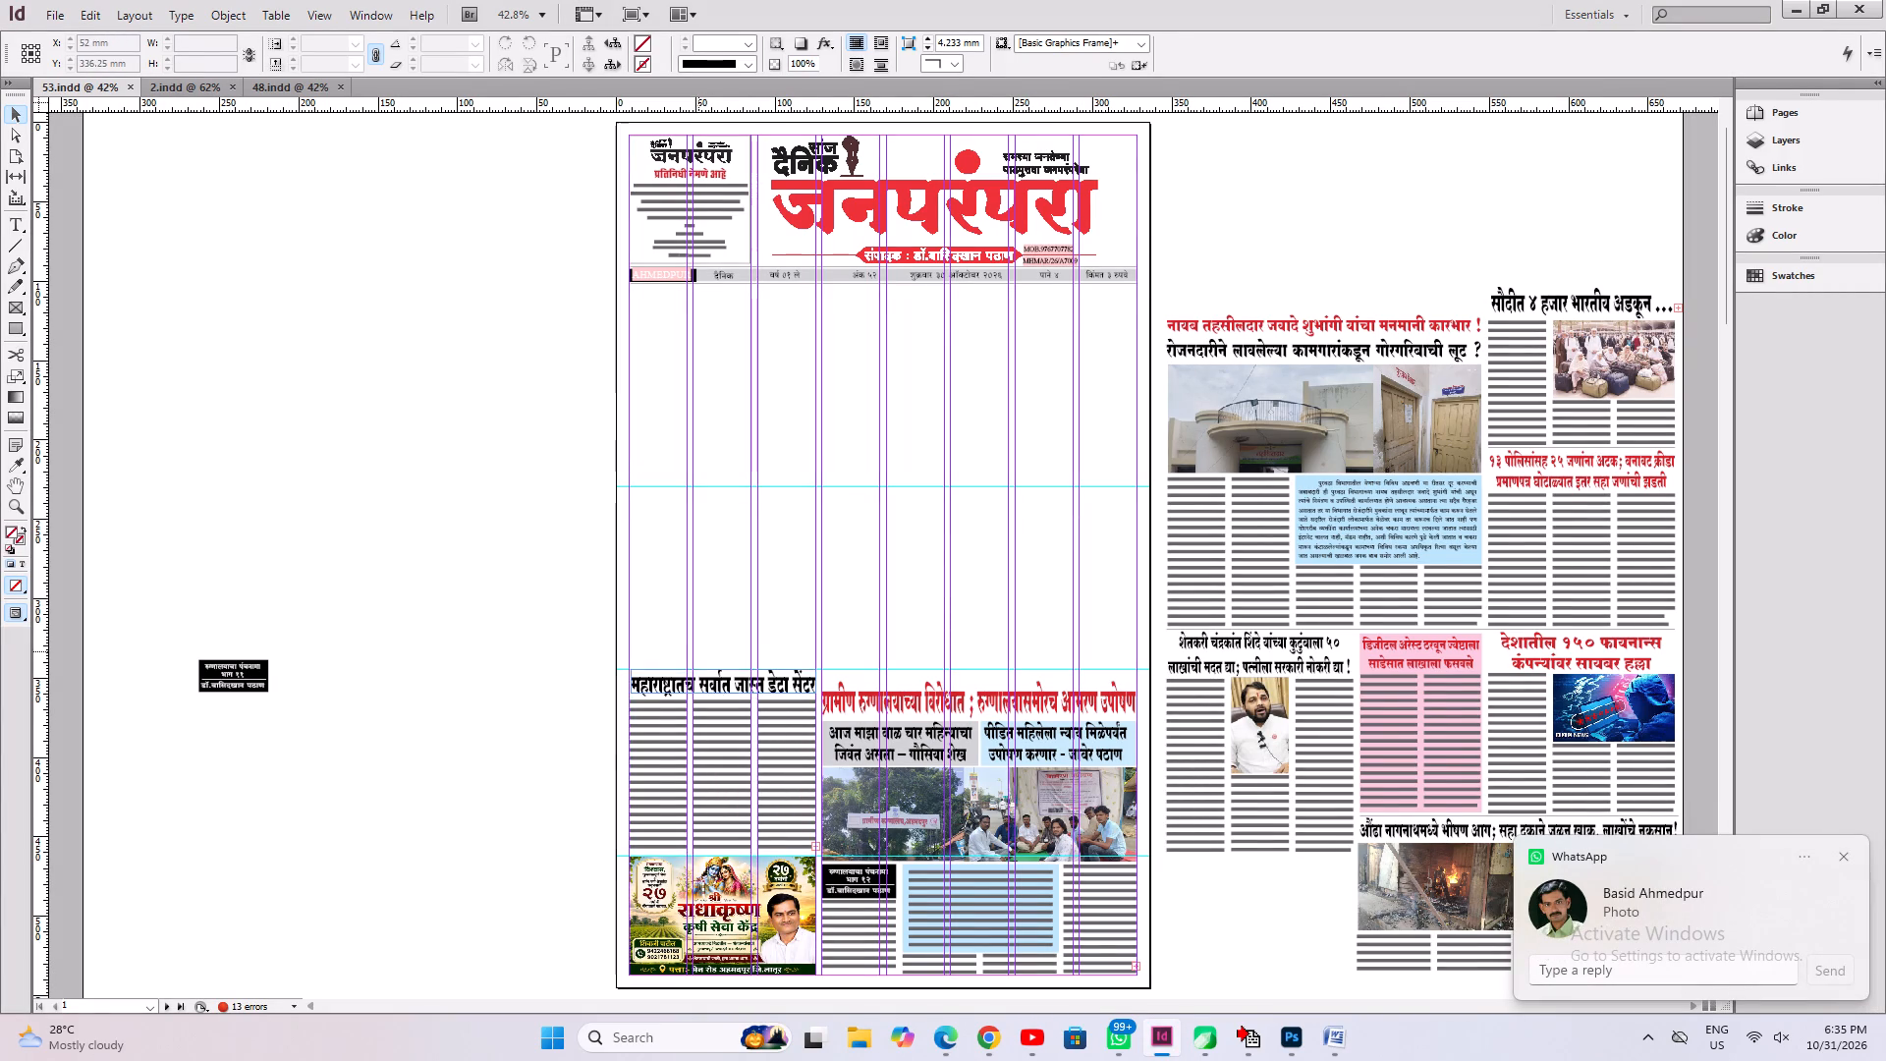
left_click_drag(702, 611, 731, 735)
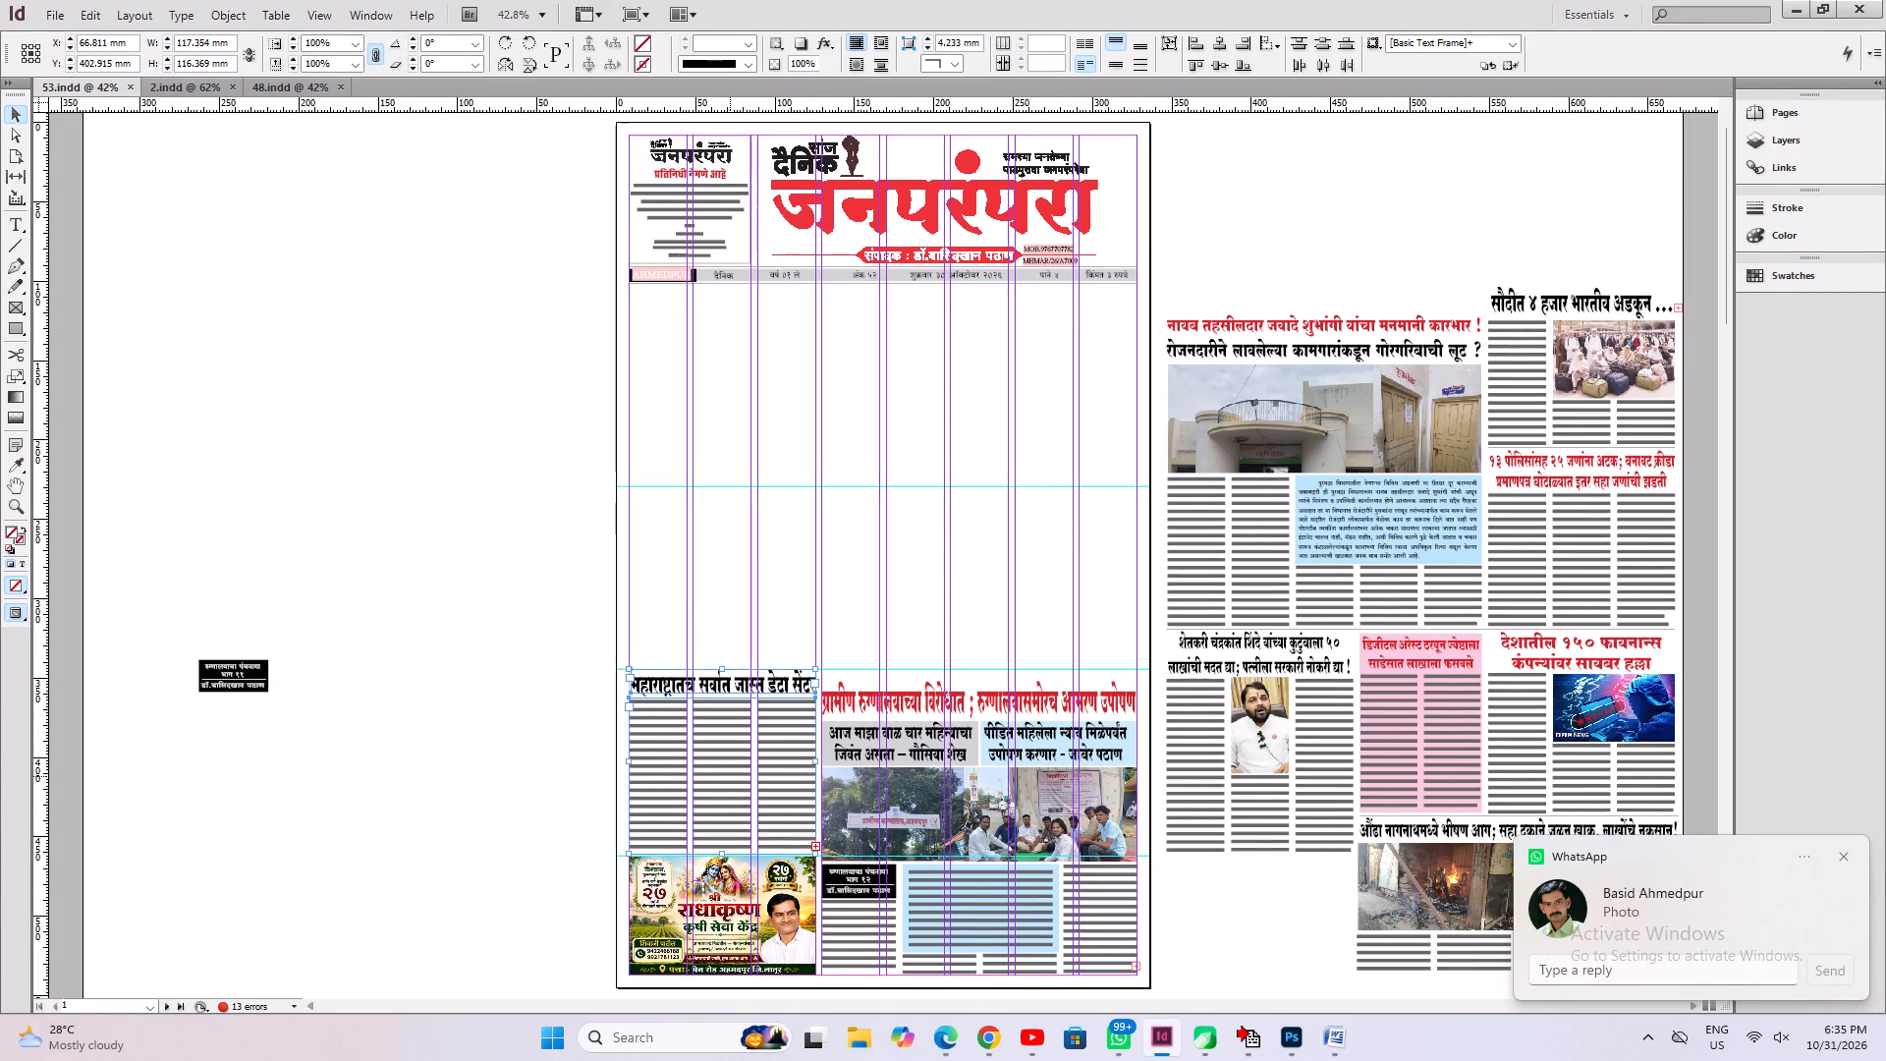
left_click_drag(730, 777, 729, 592, "ctrl+alt+shift")
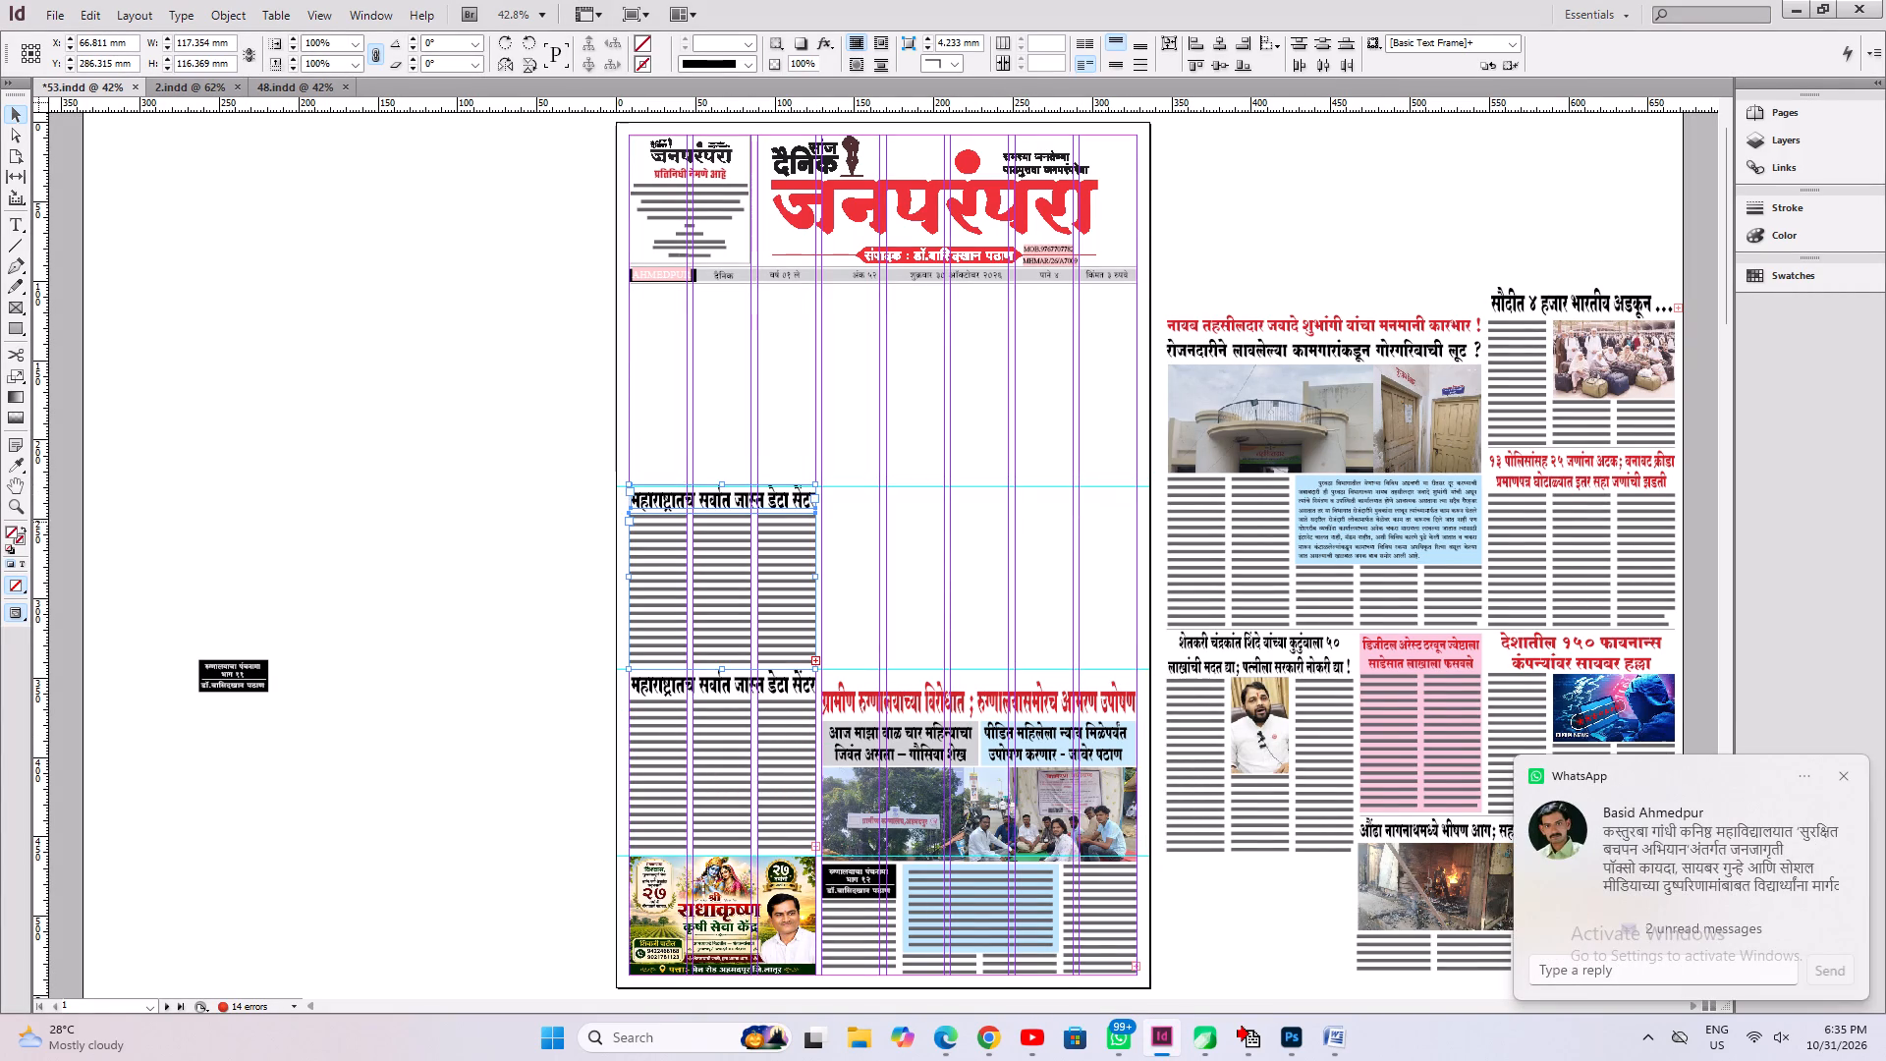
left_click(901, 444)
left_click(347, 468)
Replace the upper duplicate headline's text with the copied "दुष्काळग्रस्त भागासाठी सरकारची चारा खरेदी", passing it through a temporary pasteboard text frame.
left_click(11, 215)
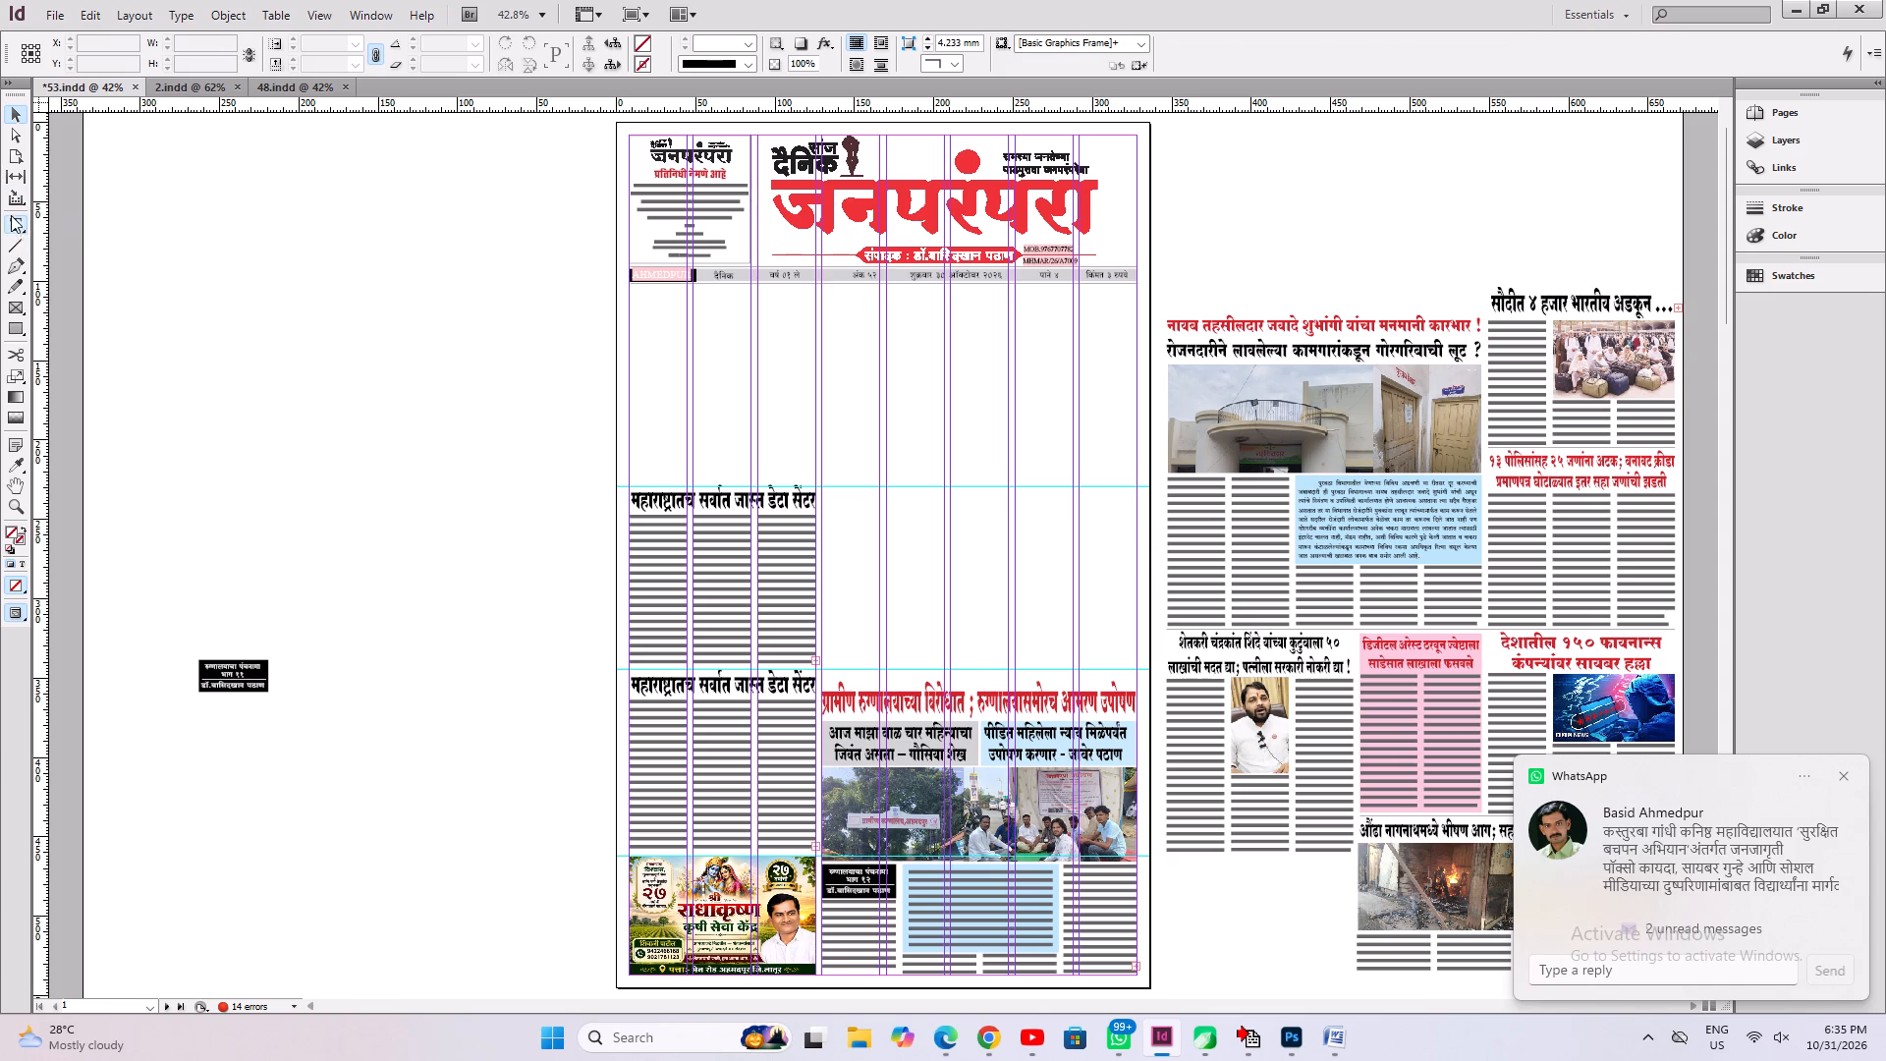
left_click_drag(298, 304, 540, 828)
key("ctrl+v")
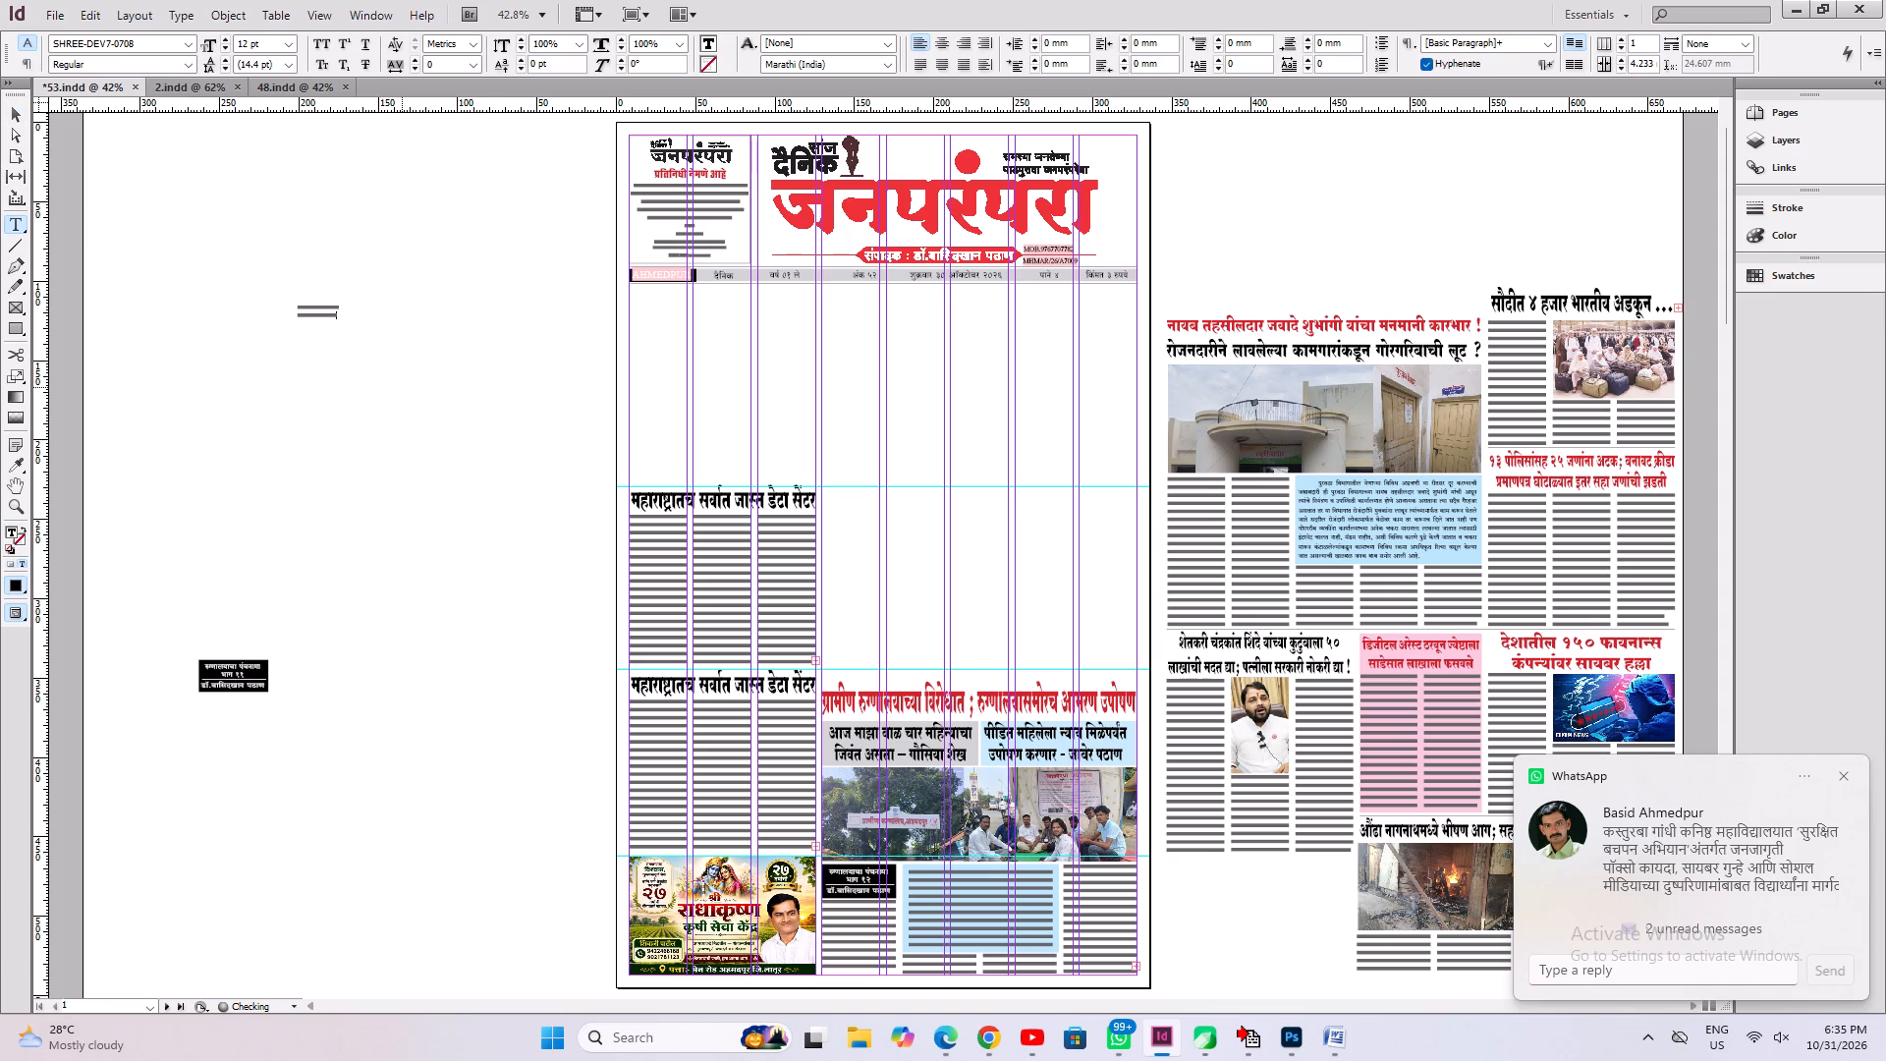
key("ctrl+a")
key("ctrl+x")
left_click(755, 500)
key("ctrl+a")
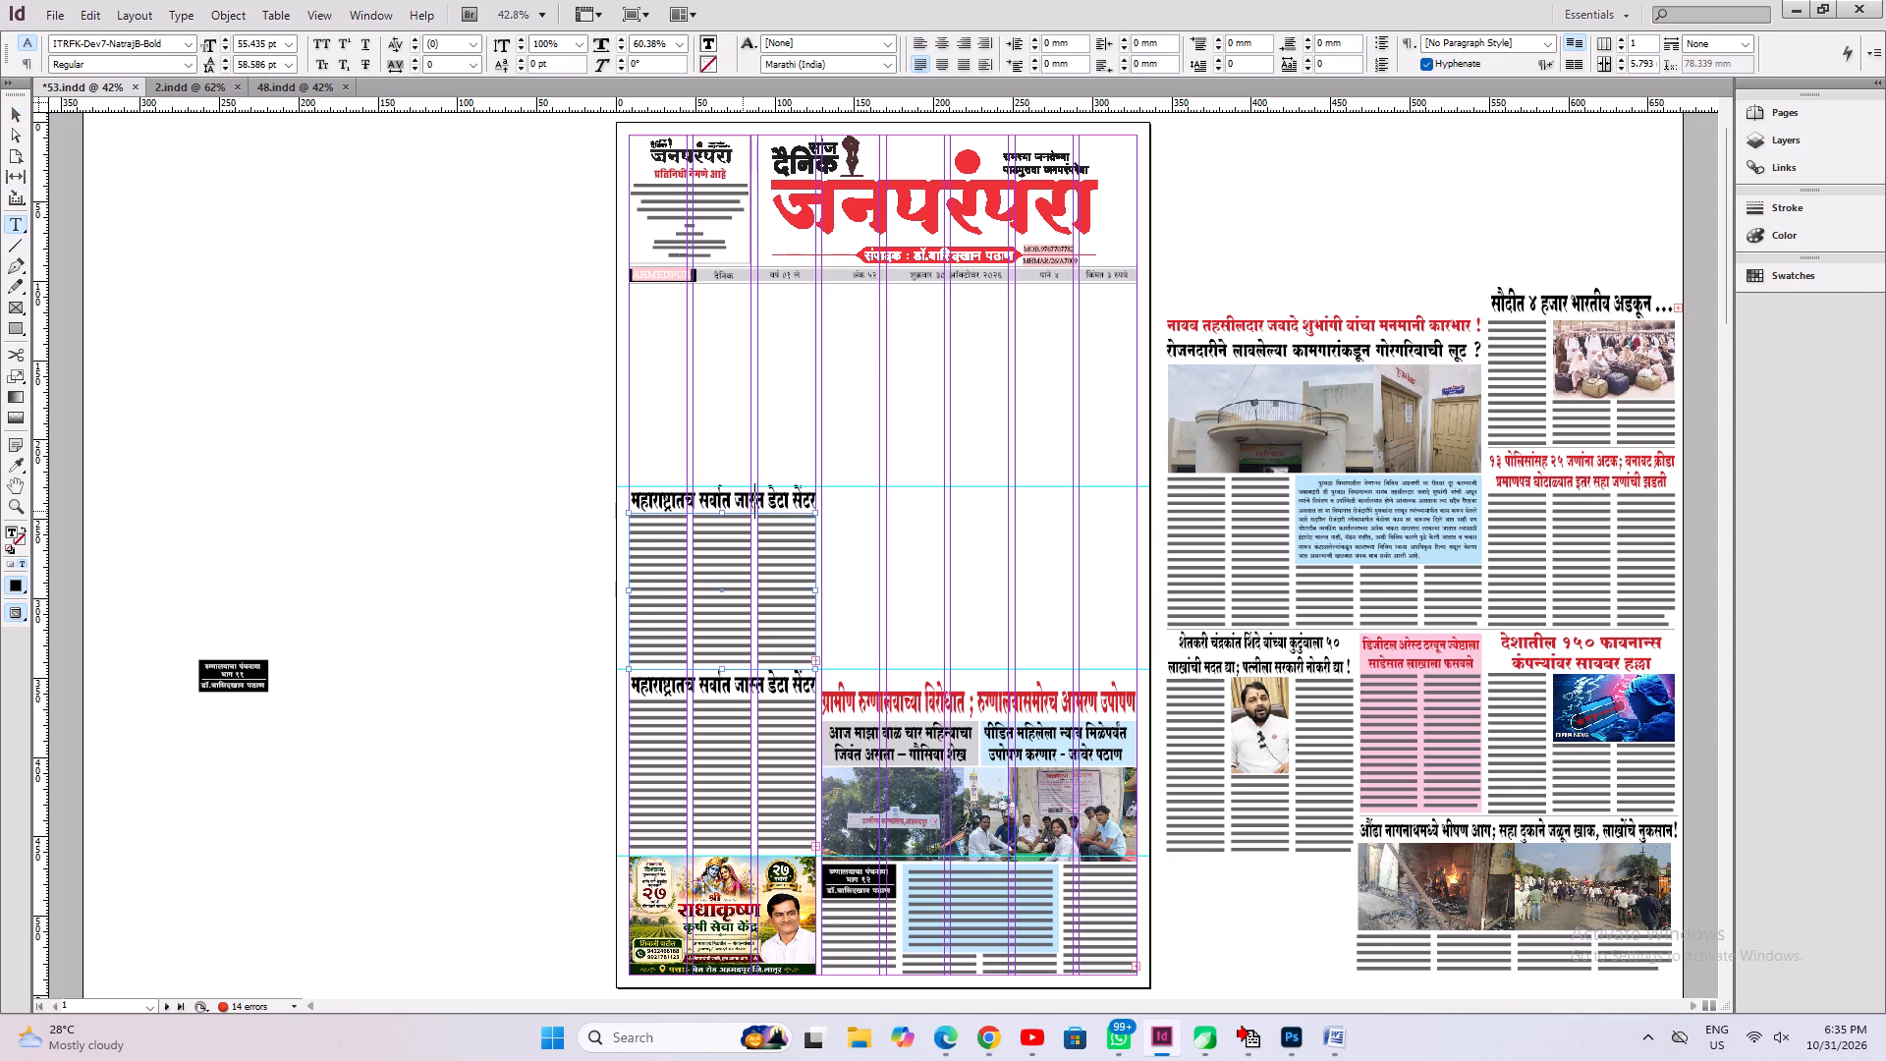
key("ctrl+a")
left_click(78, 20)
left_click(144, 151)
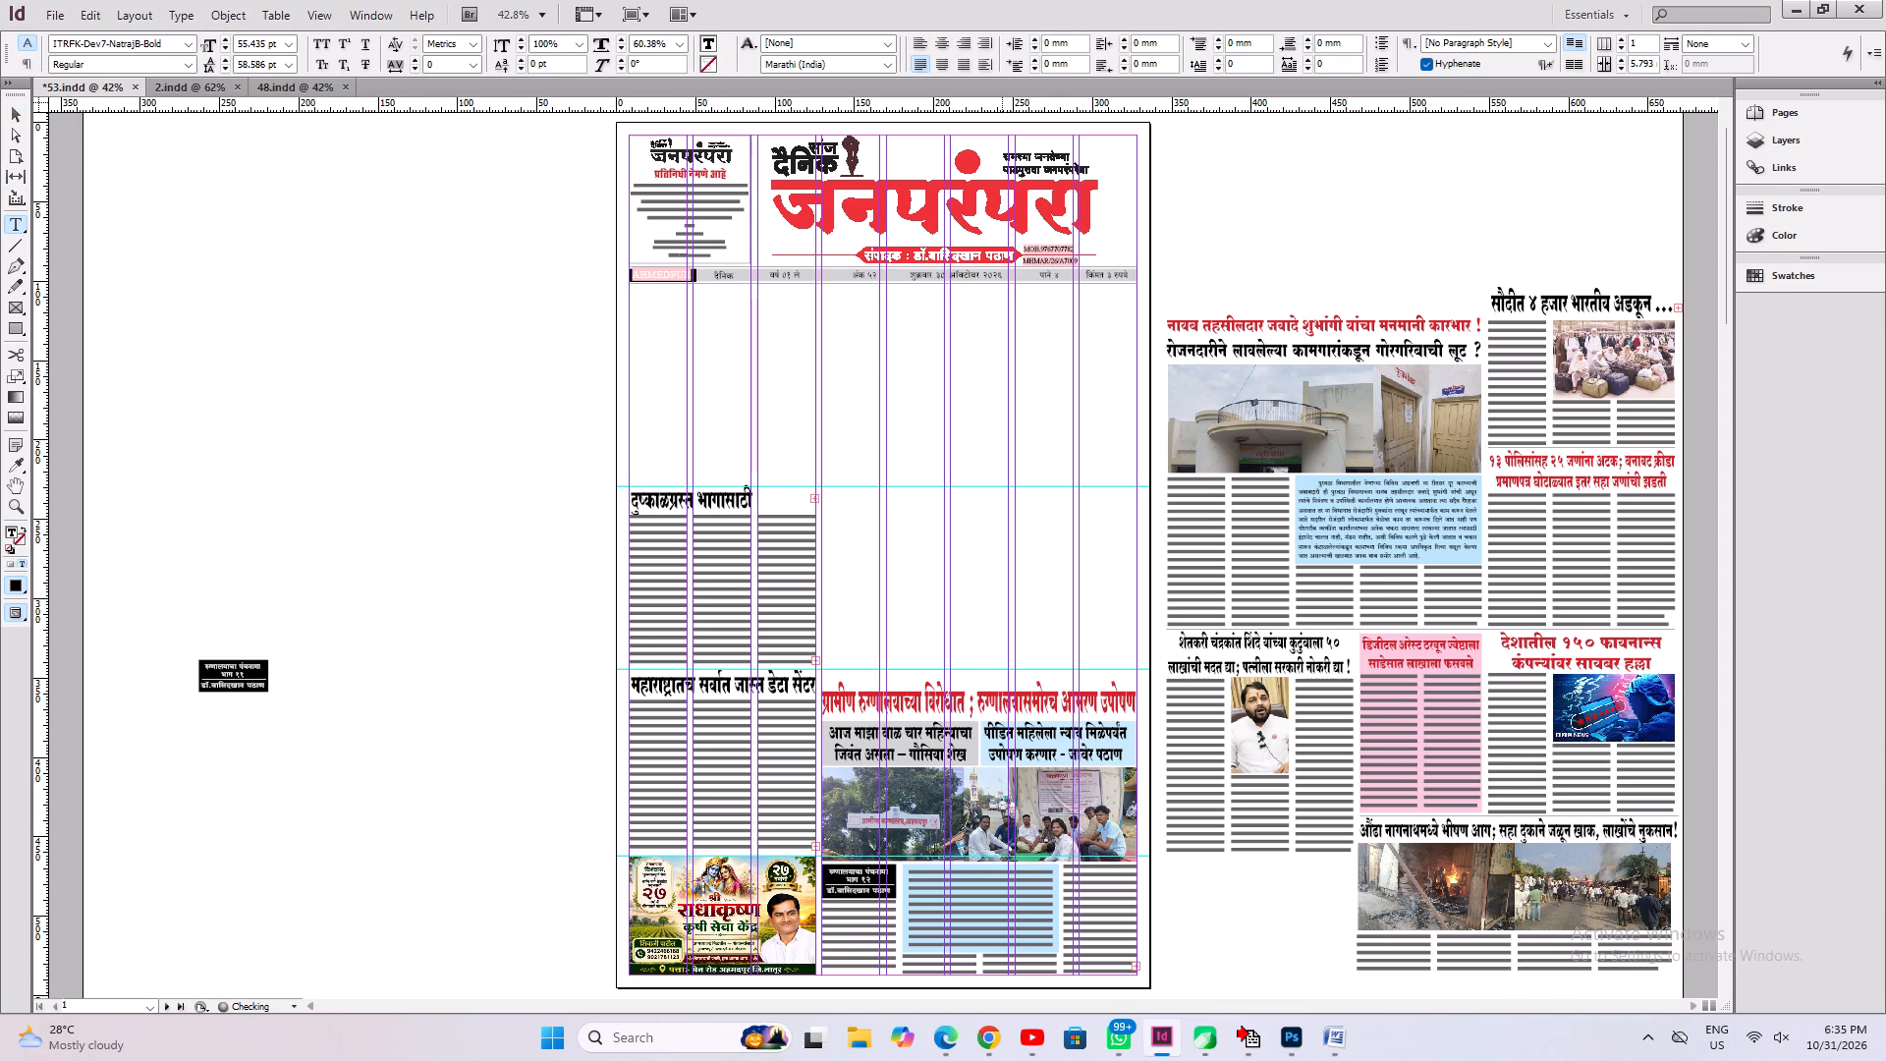
Fit the fodder headline's frame to its text and replace the break after "भागासाठी" with a space.
key("ctrl+alt+c")
key("ctrl+a")
key("ctrl+2")
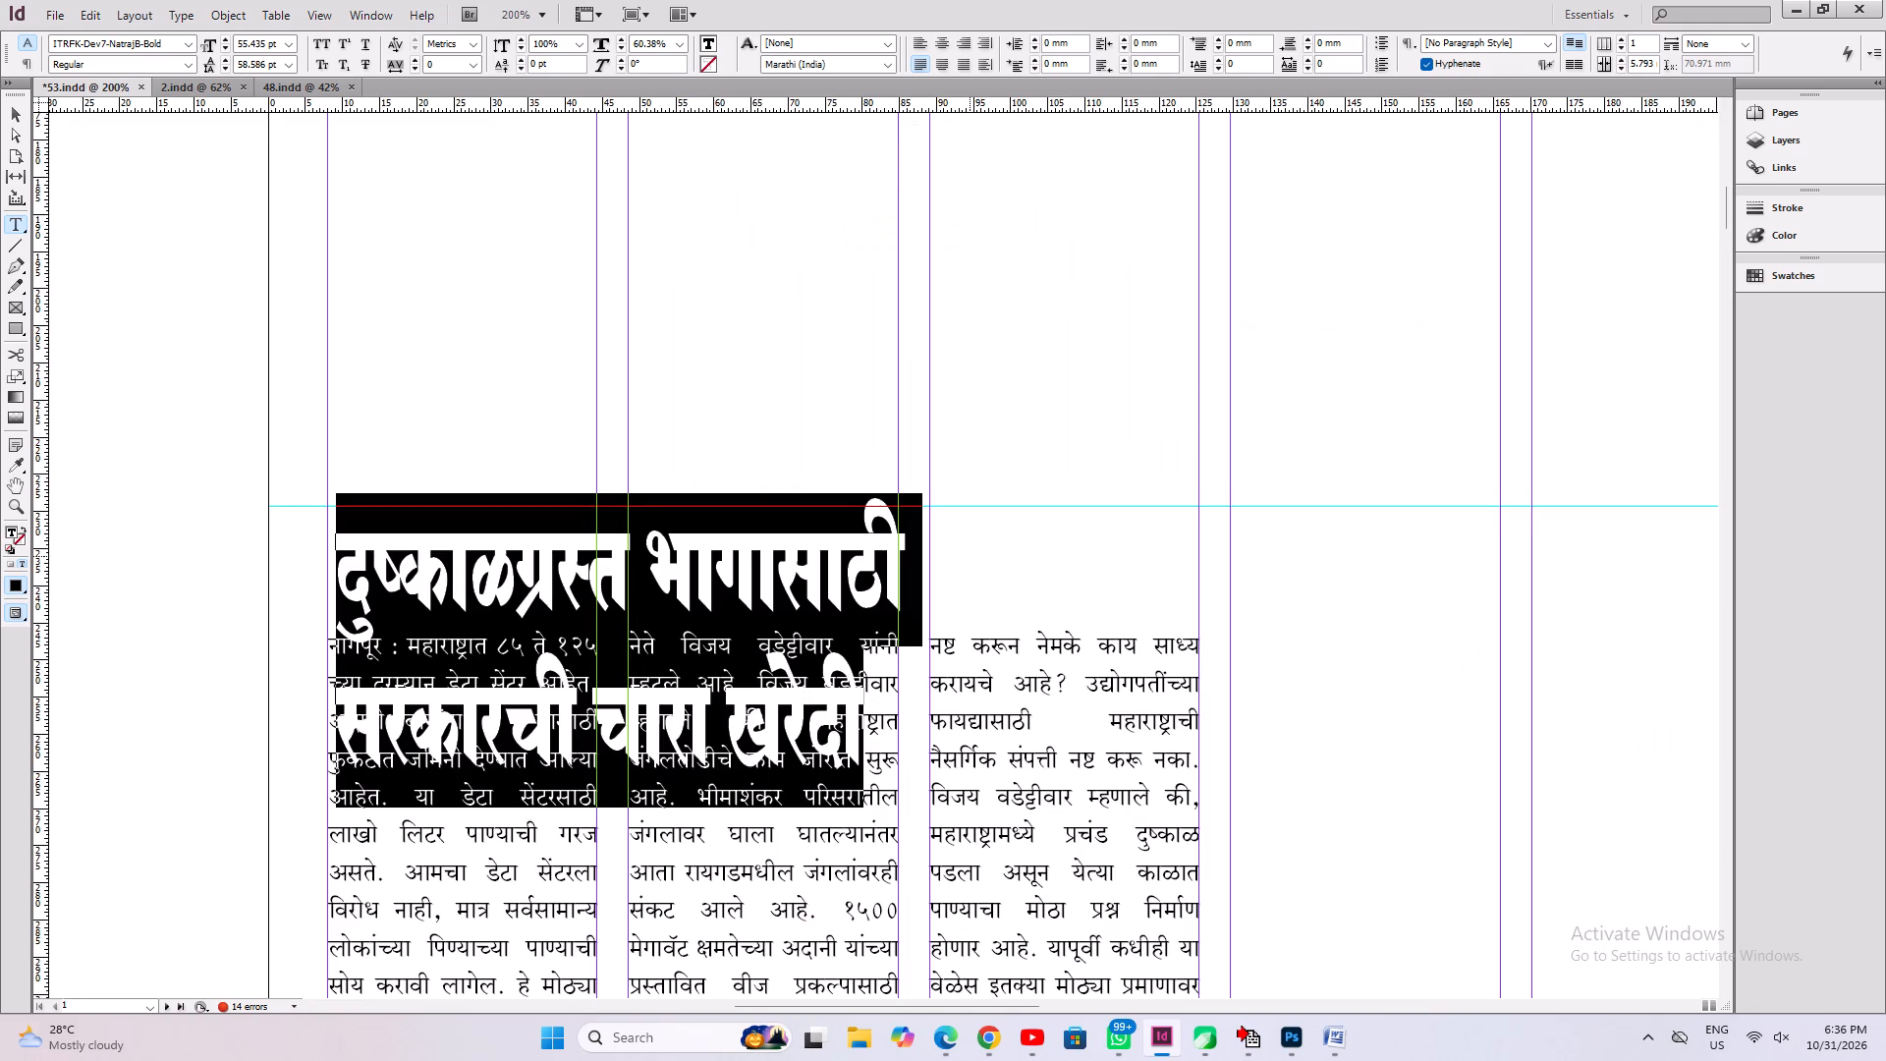
left_click(969, 557)
key("space")
key("Delete")
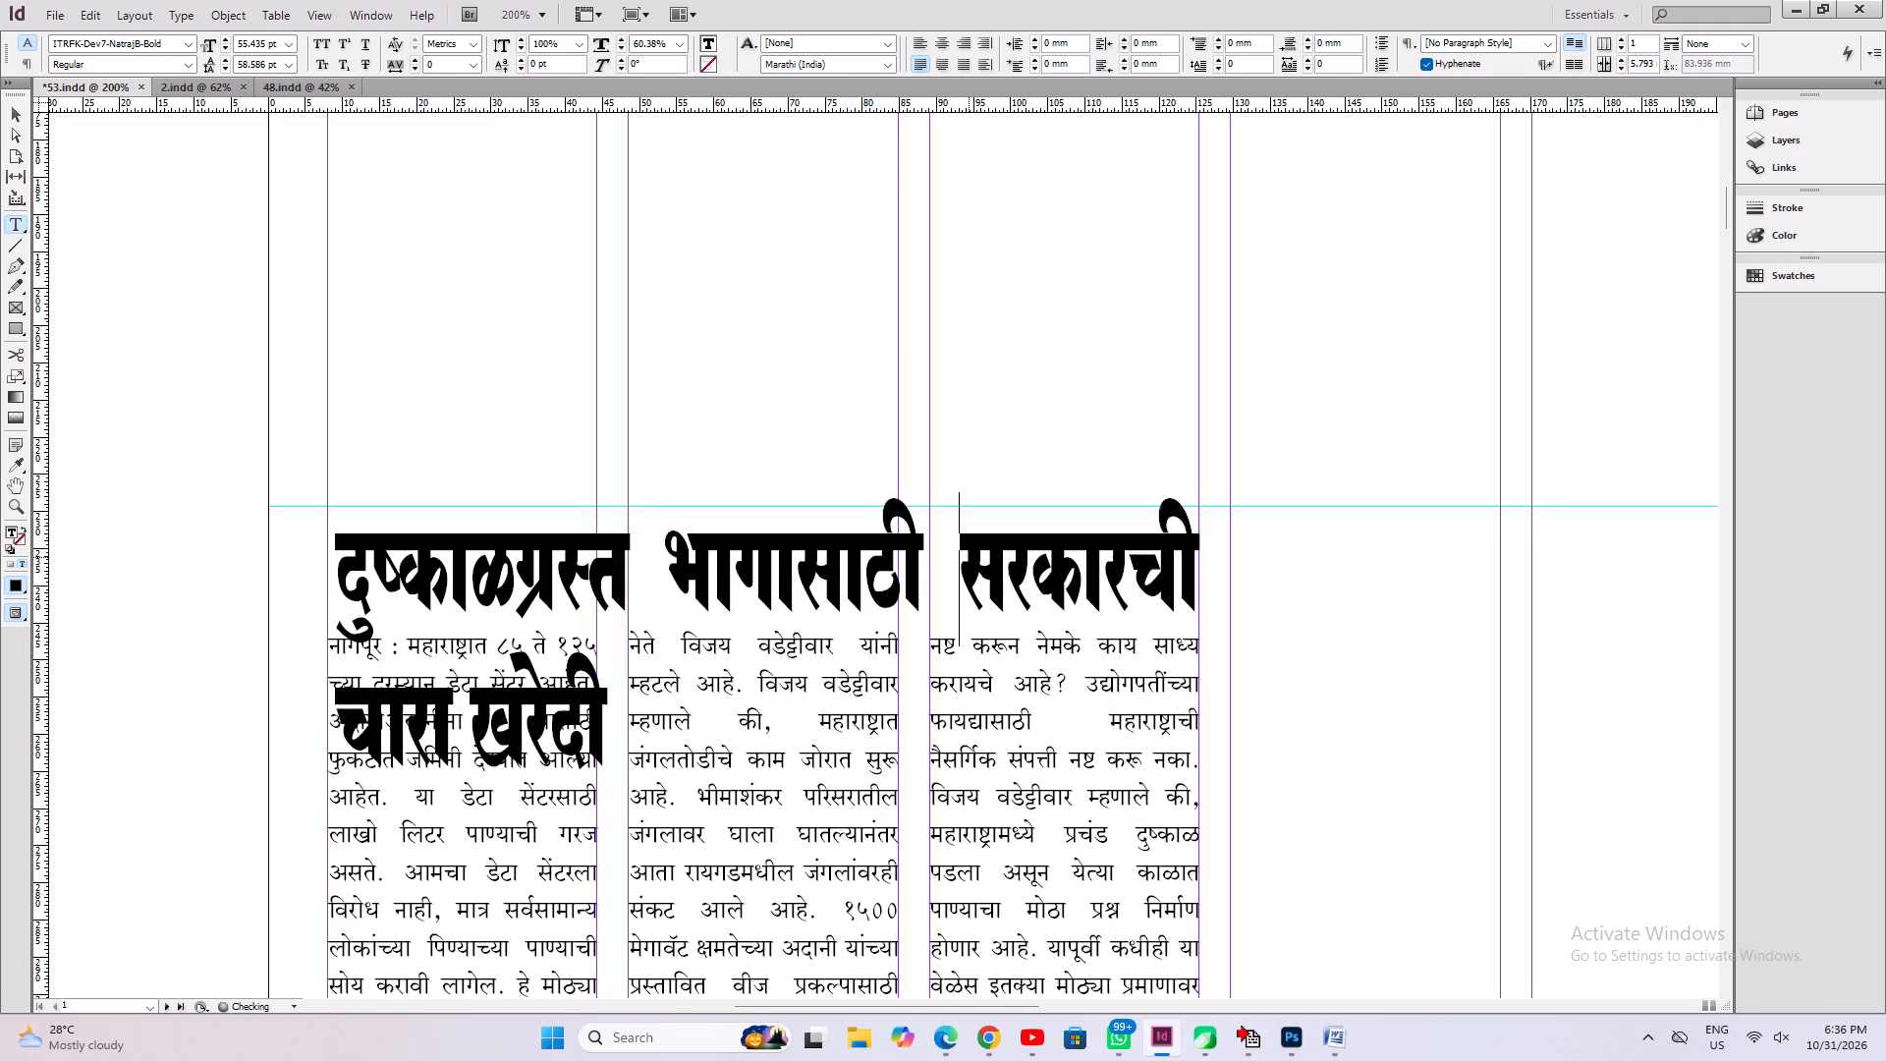
Set the horizontal scale of the whole fodder headline to 50%.
key("ctrl+a")
double_click(657, 42)
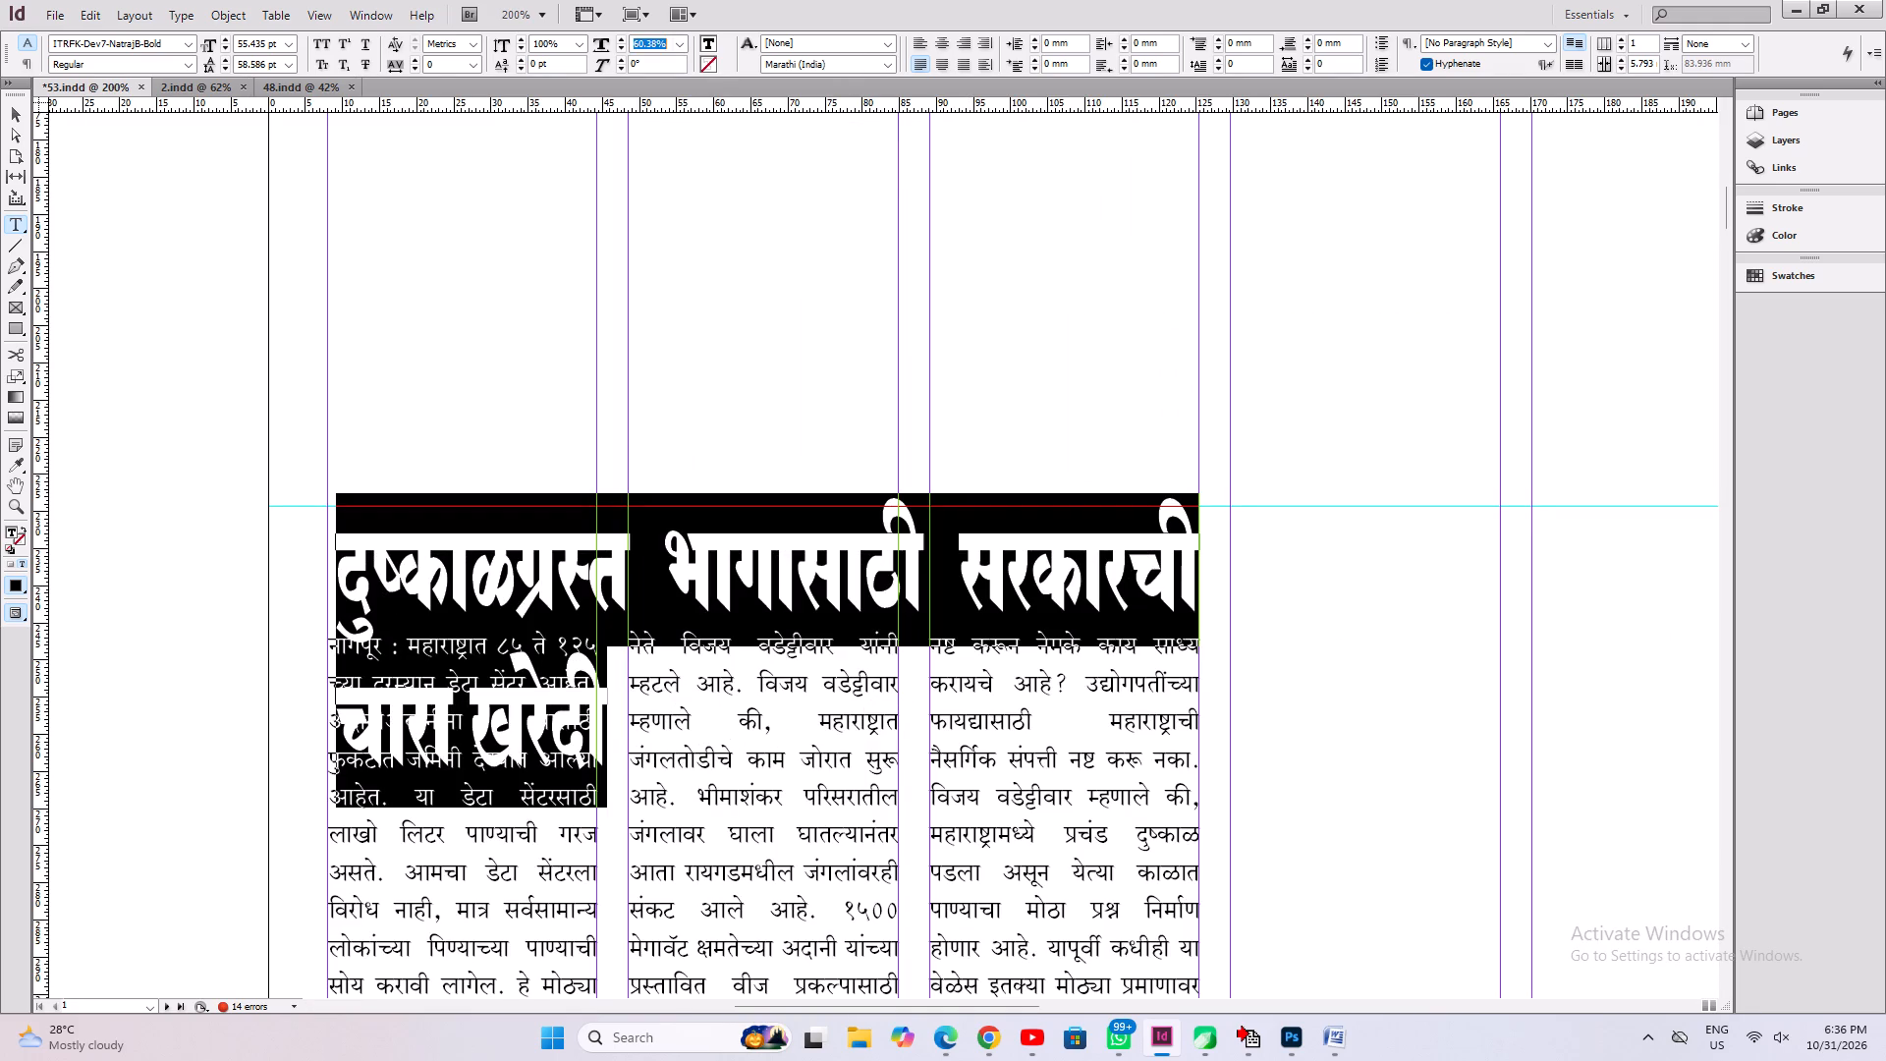
type("50")
key("Return")
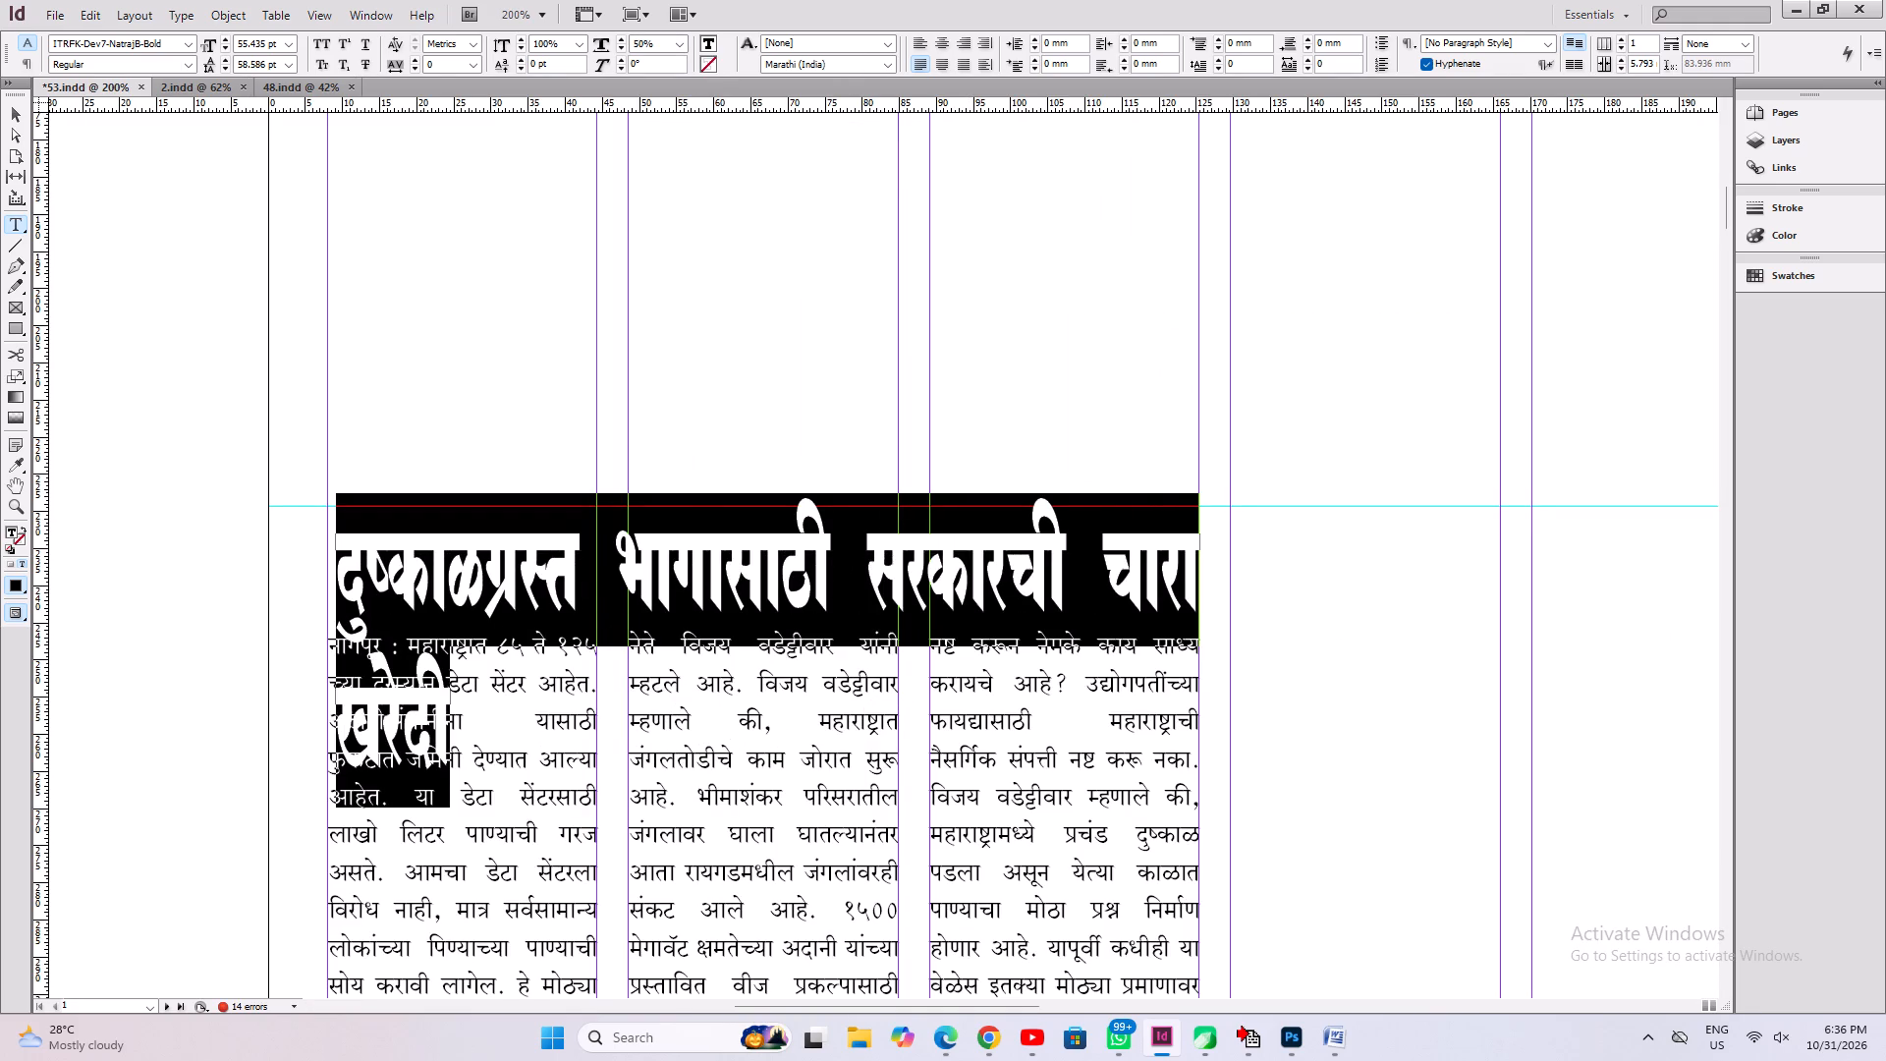
Reduce the fodder headline's size to 51.435 pt so it fits on one line, refit its frame and save.
key("ctrl+shift+comma")
key("ctrl+shift+comma")
key("ctrl+shift+comma")
key("ctrl+shift+period")
key("ctrl+s")
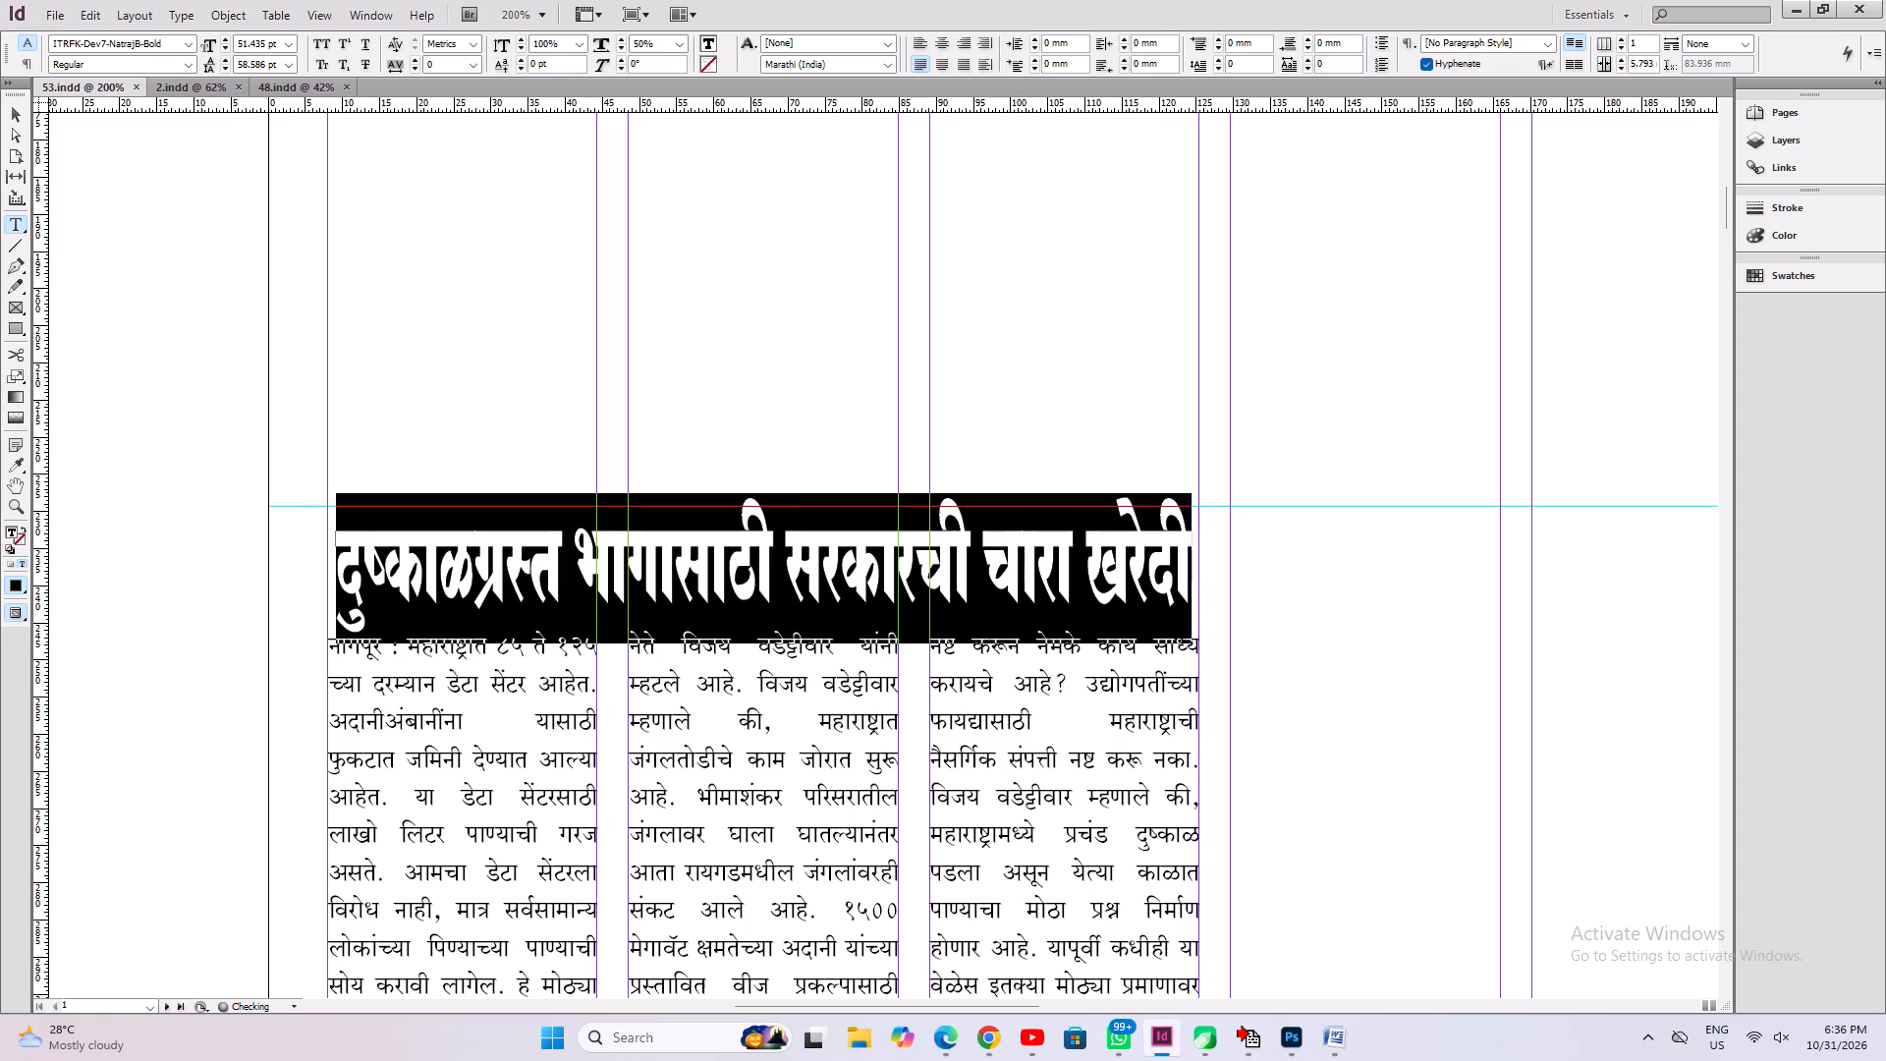
key("ctrl+alt+c")
key("ctrl+s")
left_click(749, 541)
key("ctrl+s")
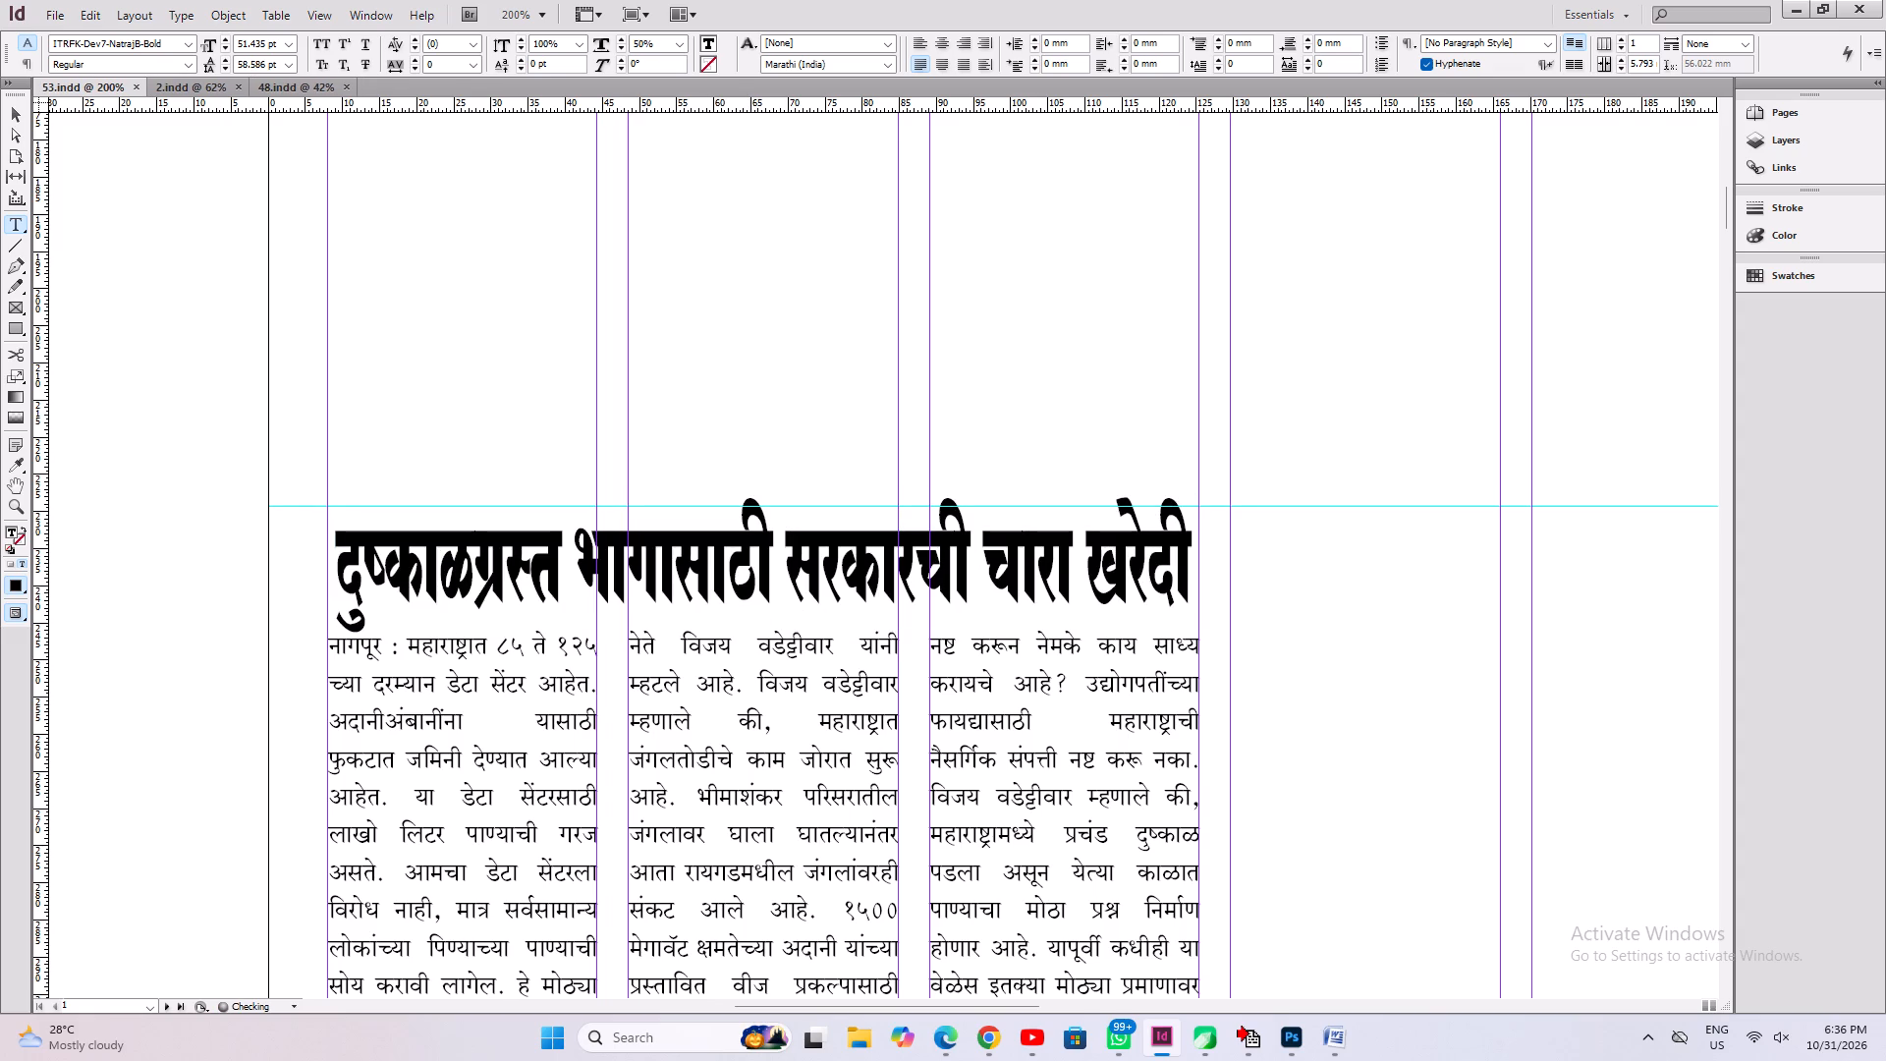
In Chrome, copy the fodder article's body from the PDF, from its second line "दुष्काळग्रस्त भागातील" to the end of the third column.
left_click(999, 1044)
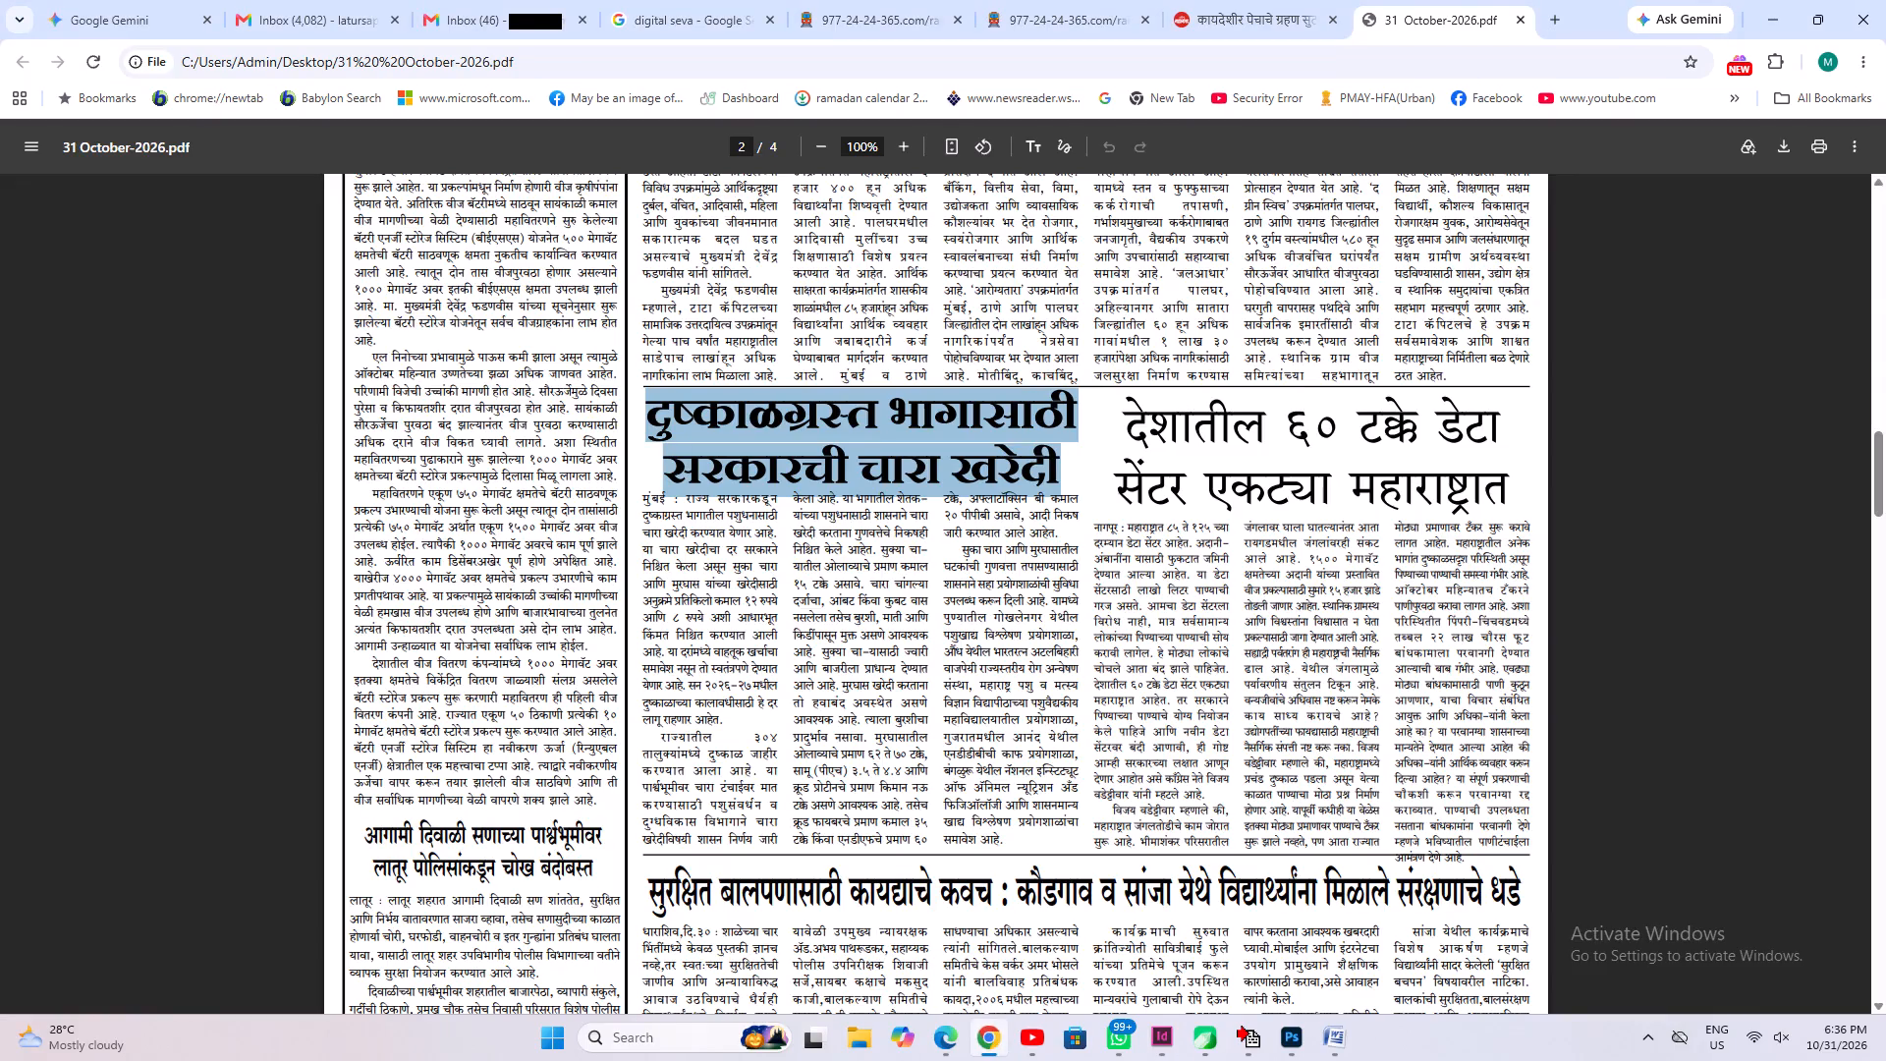
left_click(694, 595)
left_click_drag(640, 499, 792, 612)
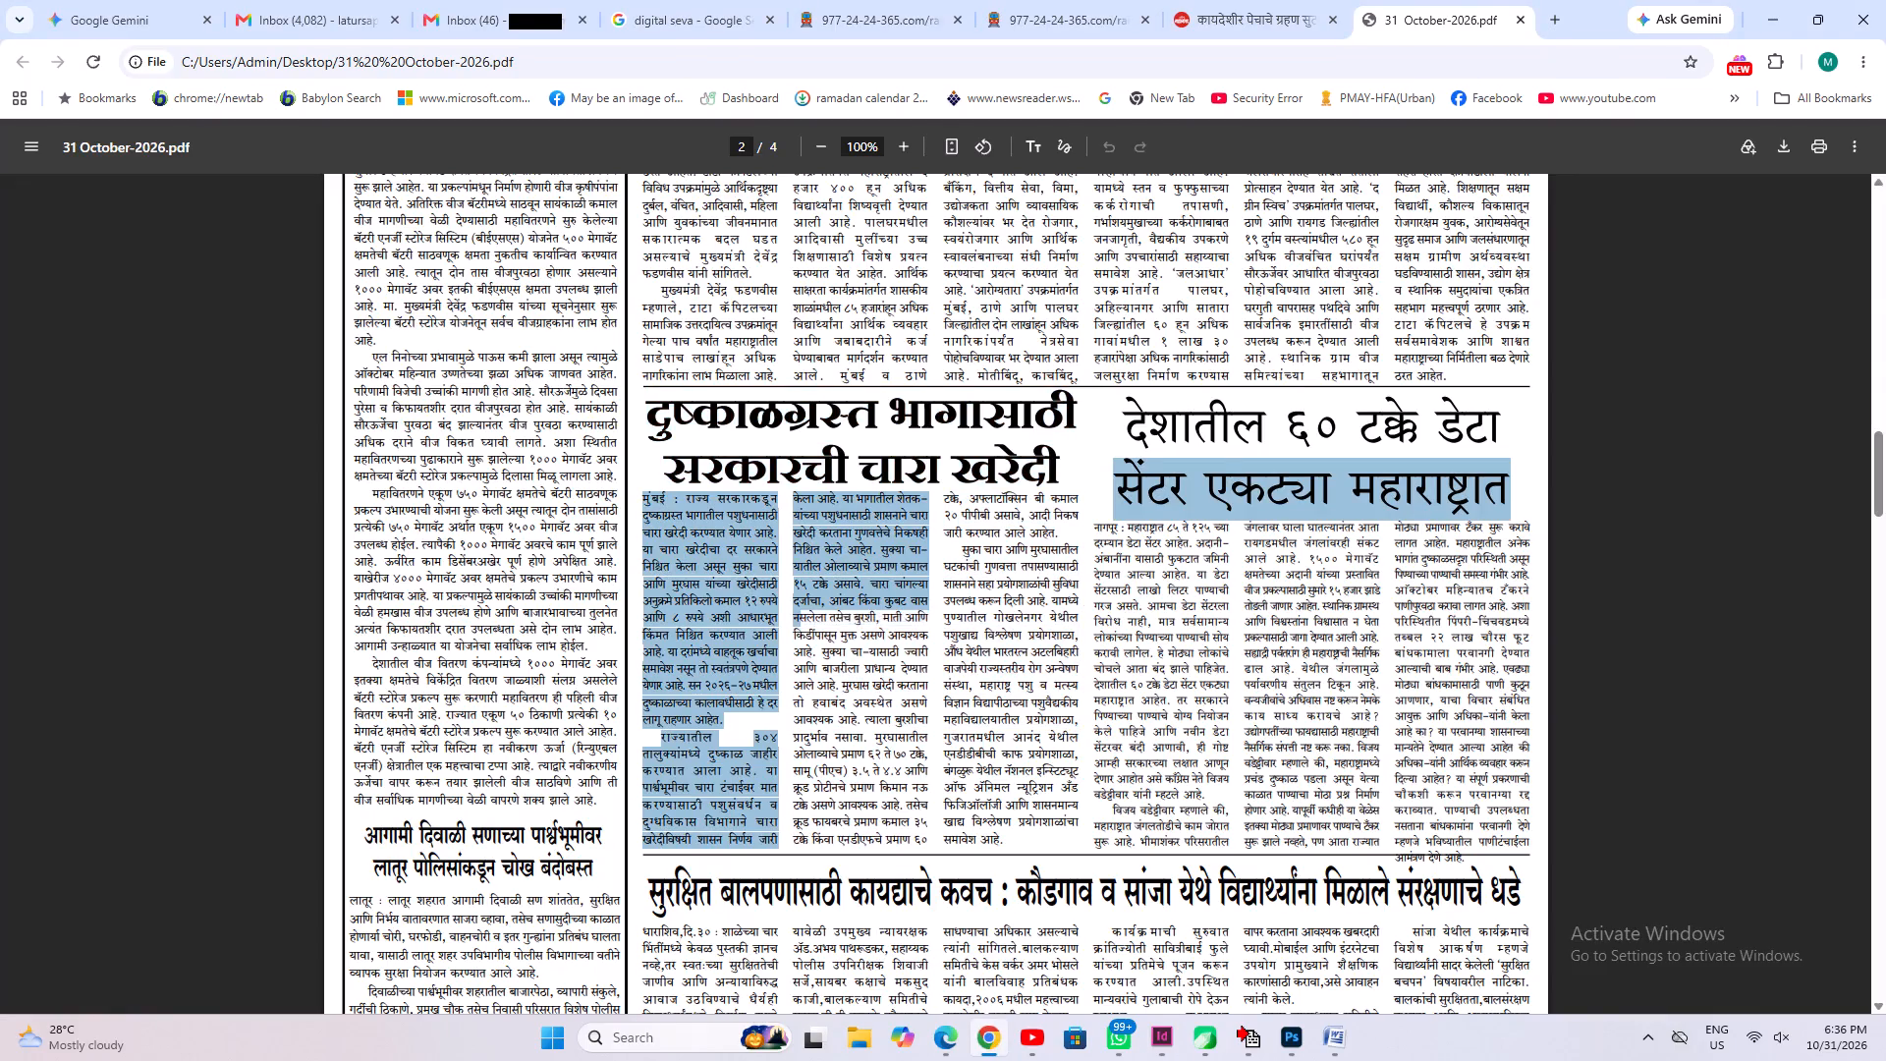
left_click_drag(792, 612, 801, 633)
left_click(905, 763)
left_click_drag(1009, 842, 724, 566)
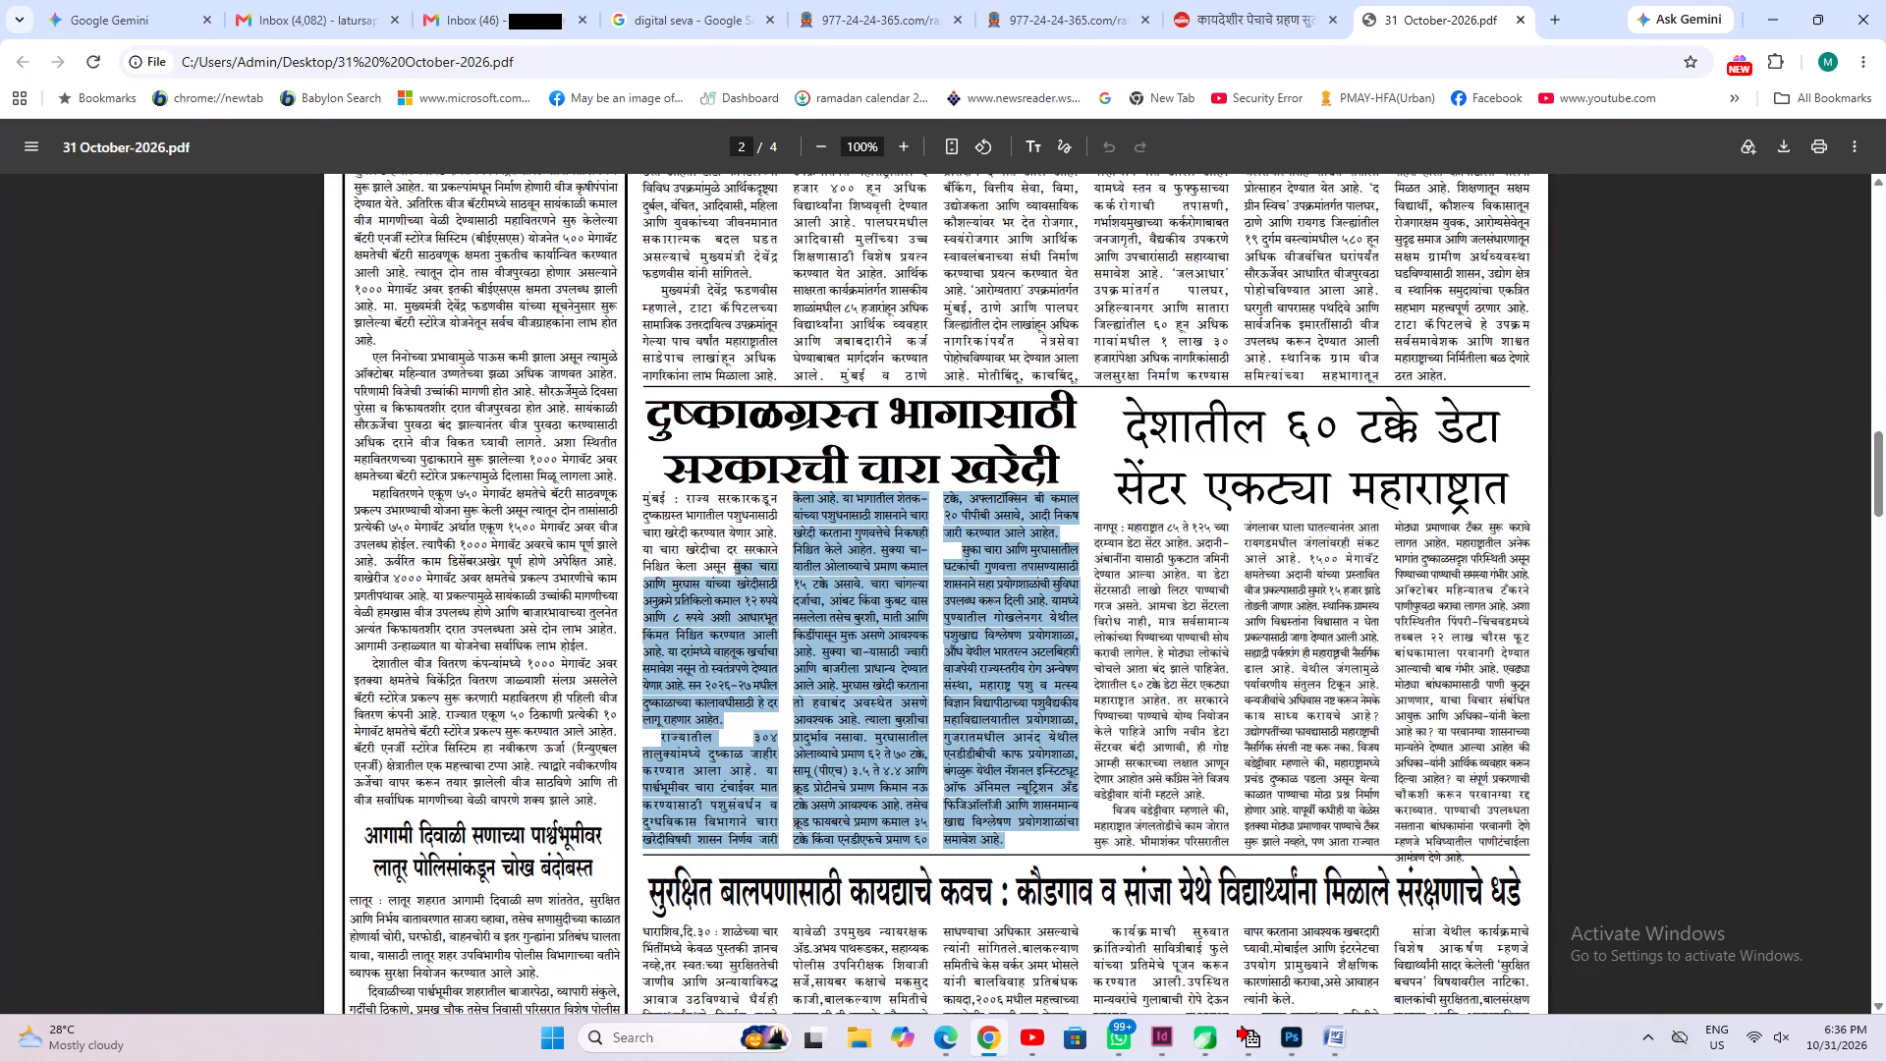
left_click_drag(724, 566, 661, 564)
left_click_drag(661, 564, 652, 566)
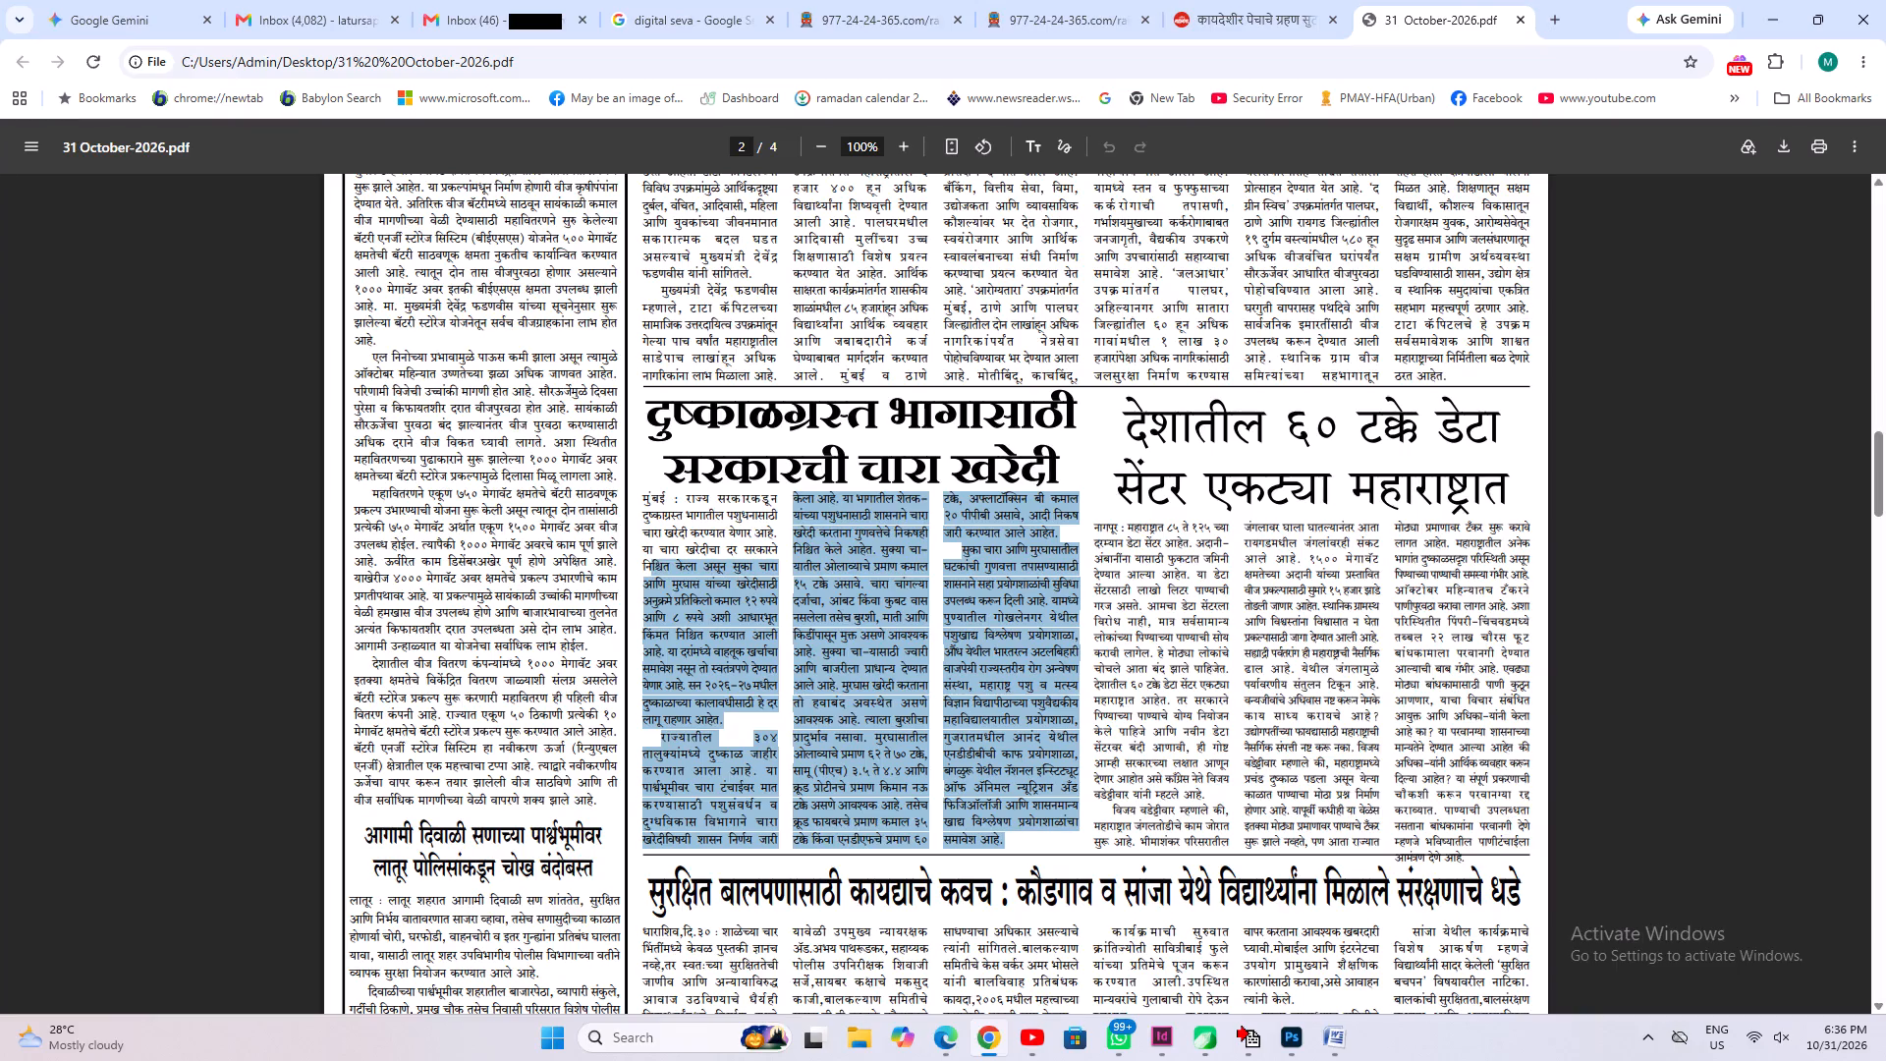
left_click_drag(652, 566, 638, 536)
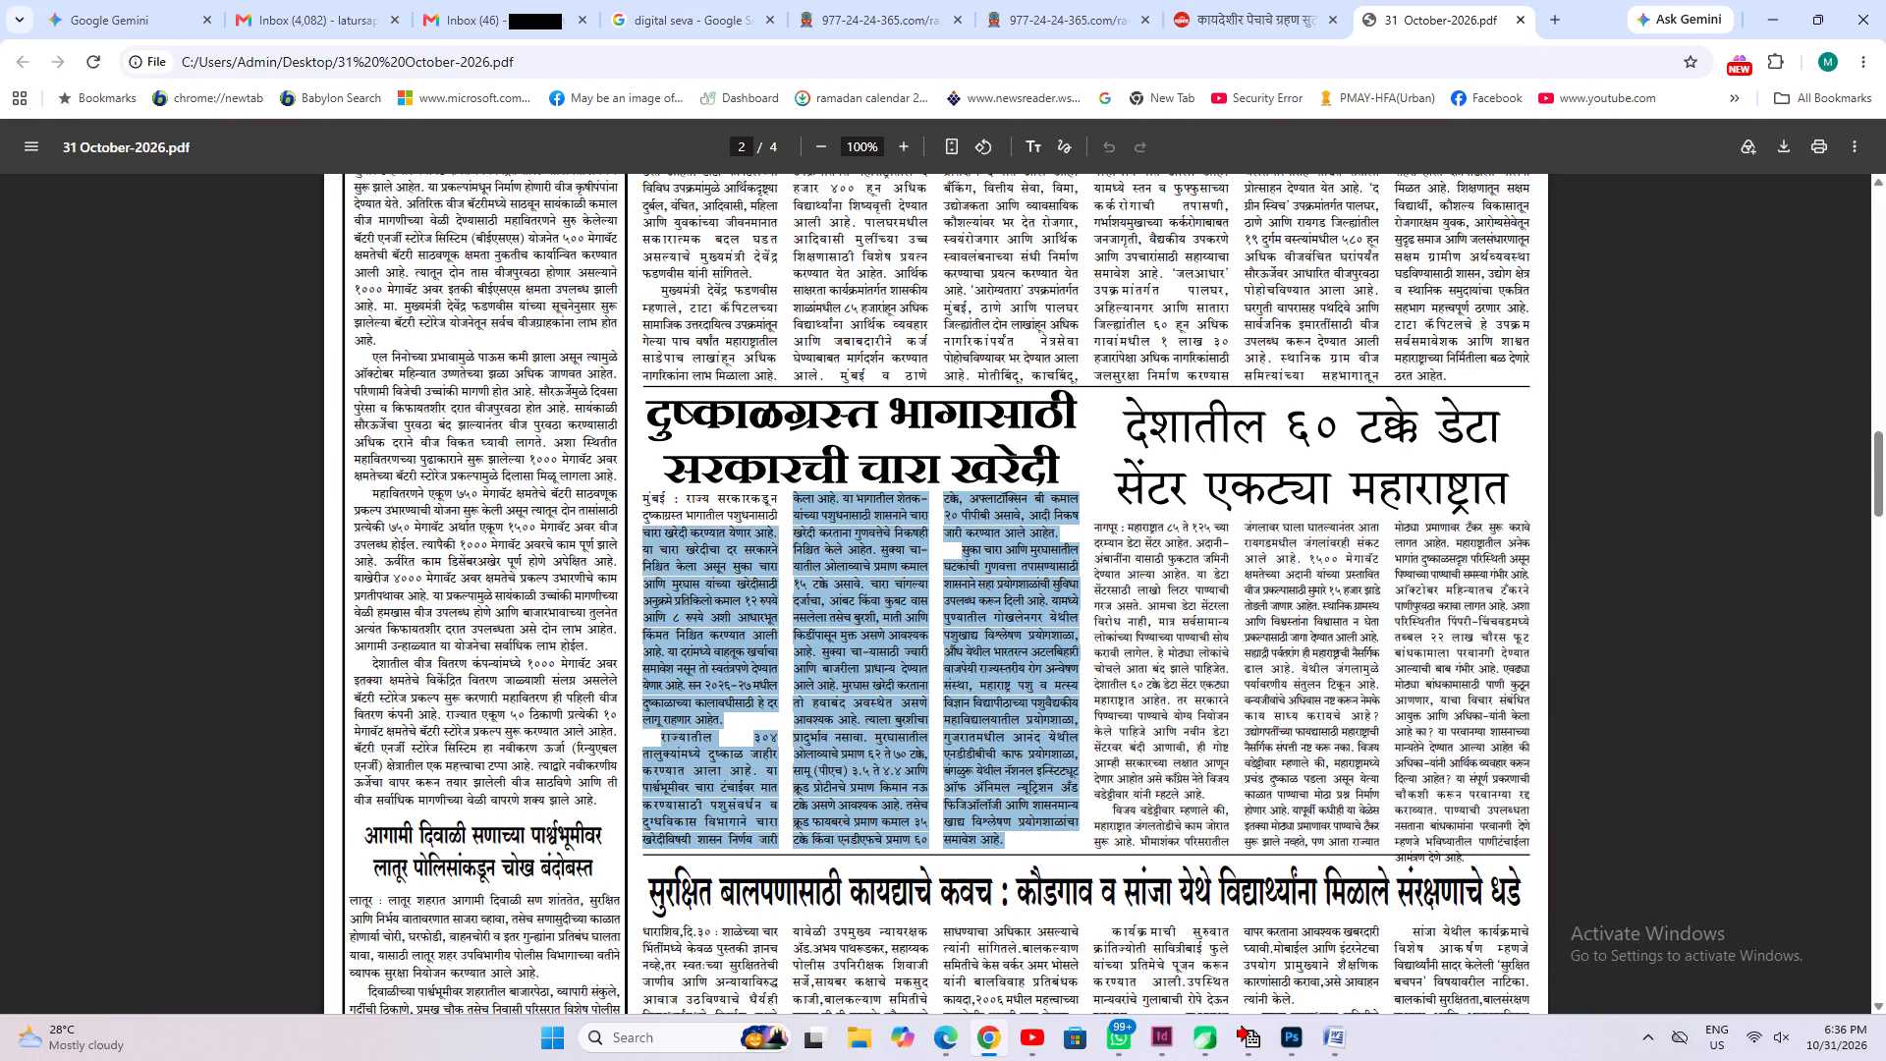
left_click_drag(638, 536, 639, 511)
key("ctrl+c")
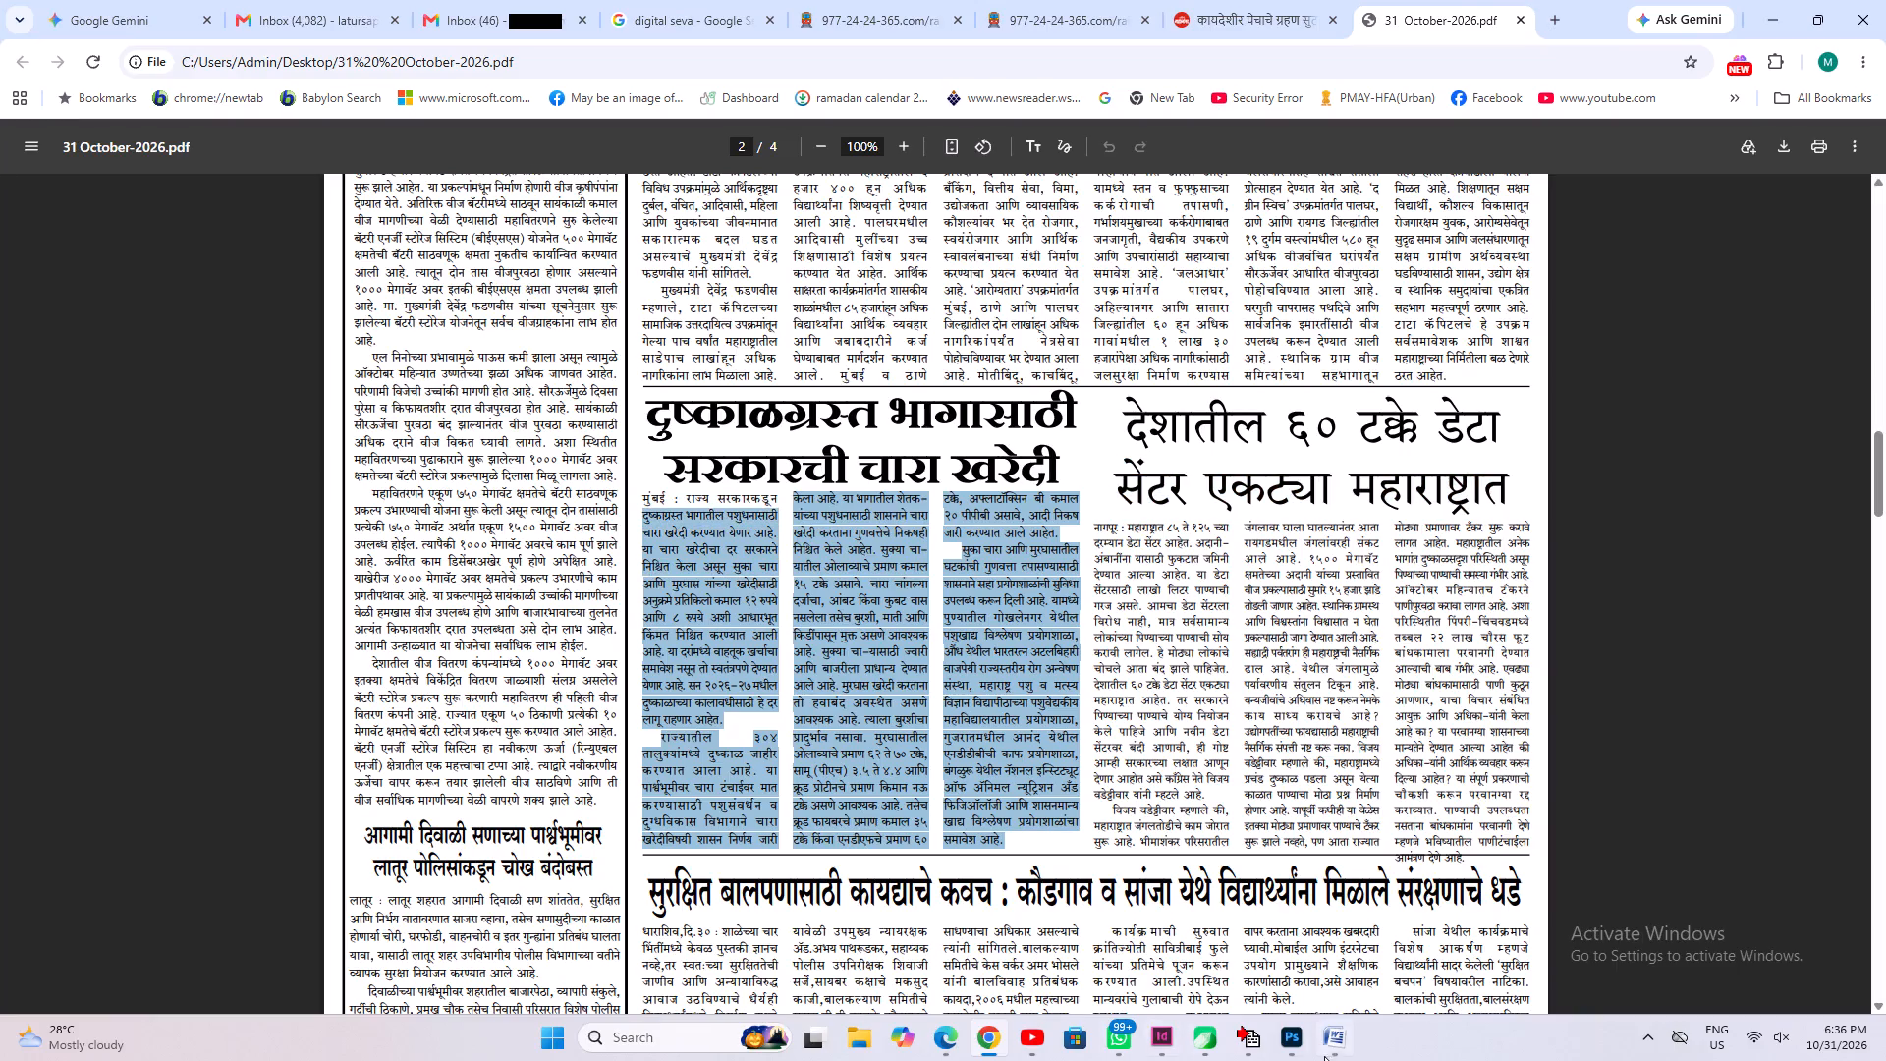
Switch to Word, paste the copied fodder article body twice into the blank document and cut all of it.
left_click(1331, 1053)
key("ctrl+v")
key("ctrl+v")
key("ctrl+a")
key("ctrl+x")
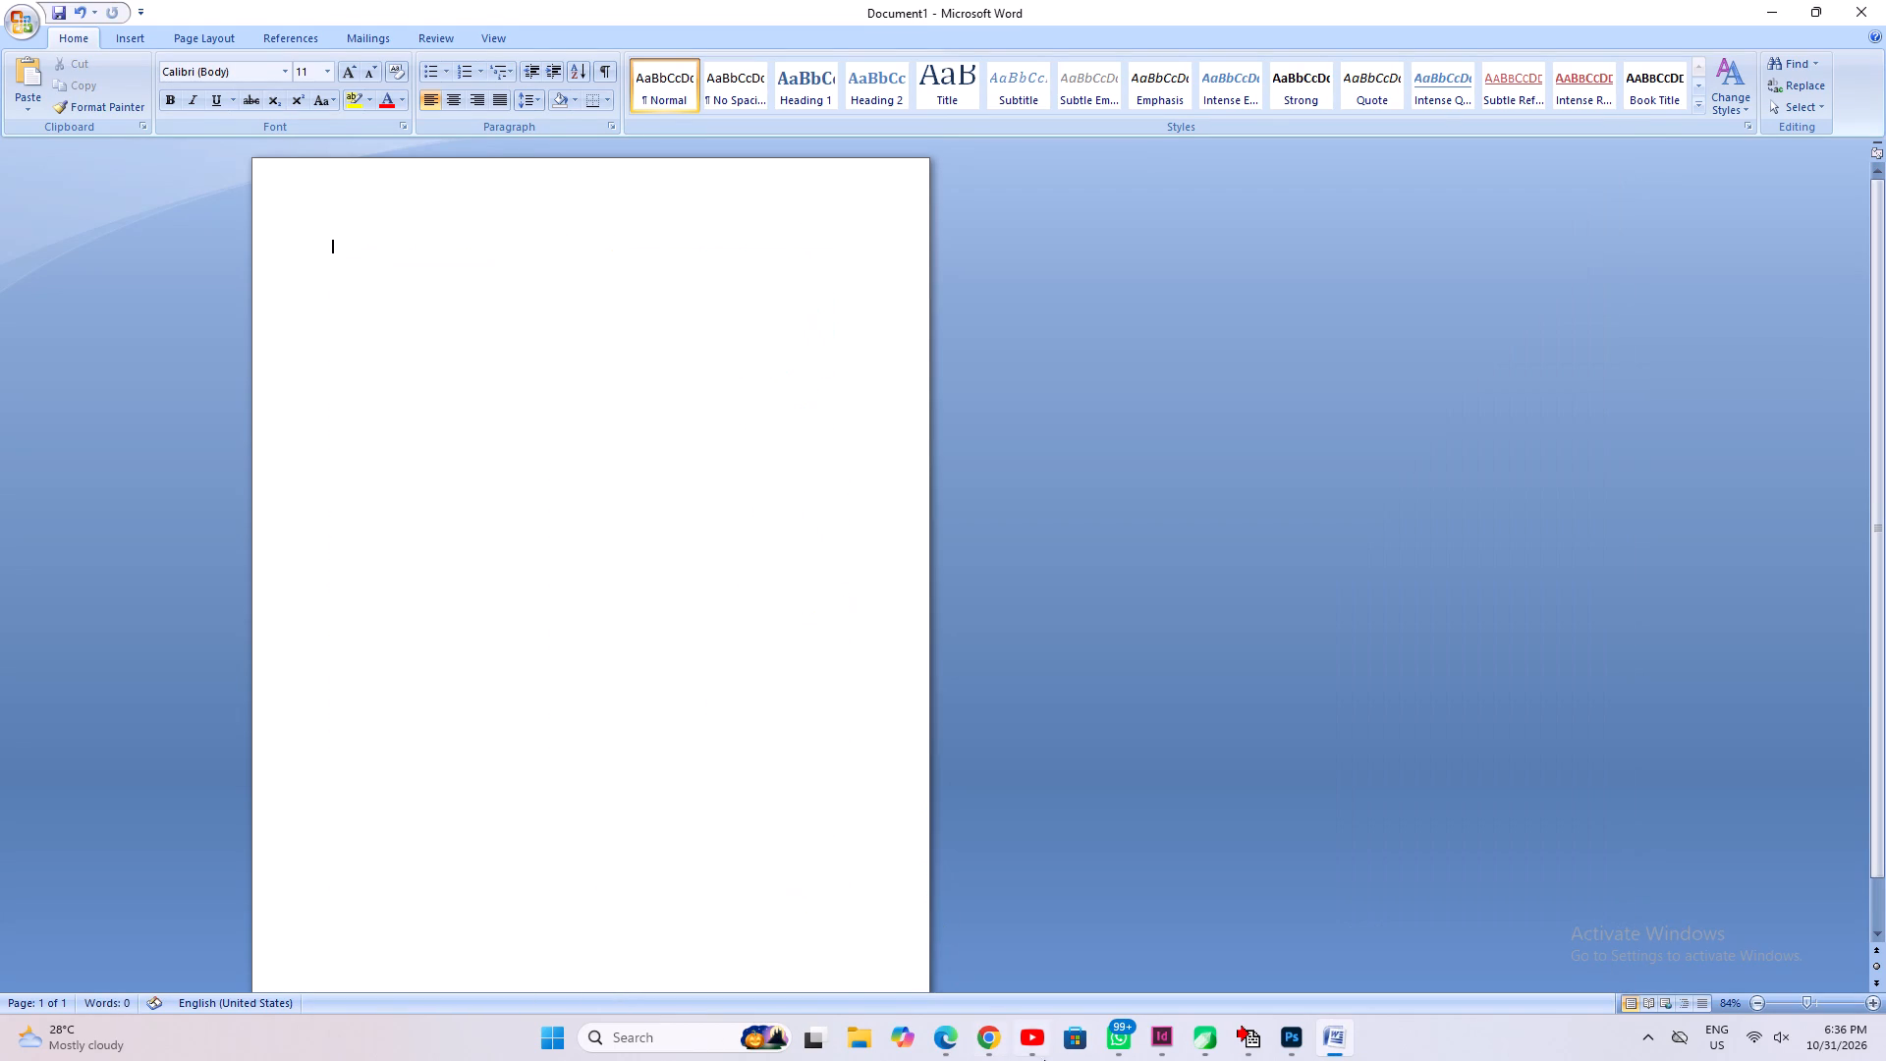
Back in InDesign, draw a text frame on the pasteboard beside page 1 and paste the fodder article text into it.
left_click(1153, 1042)
left_click(1159, 1044)
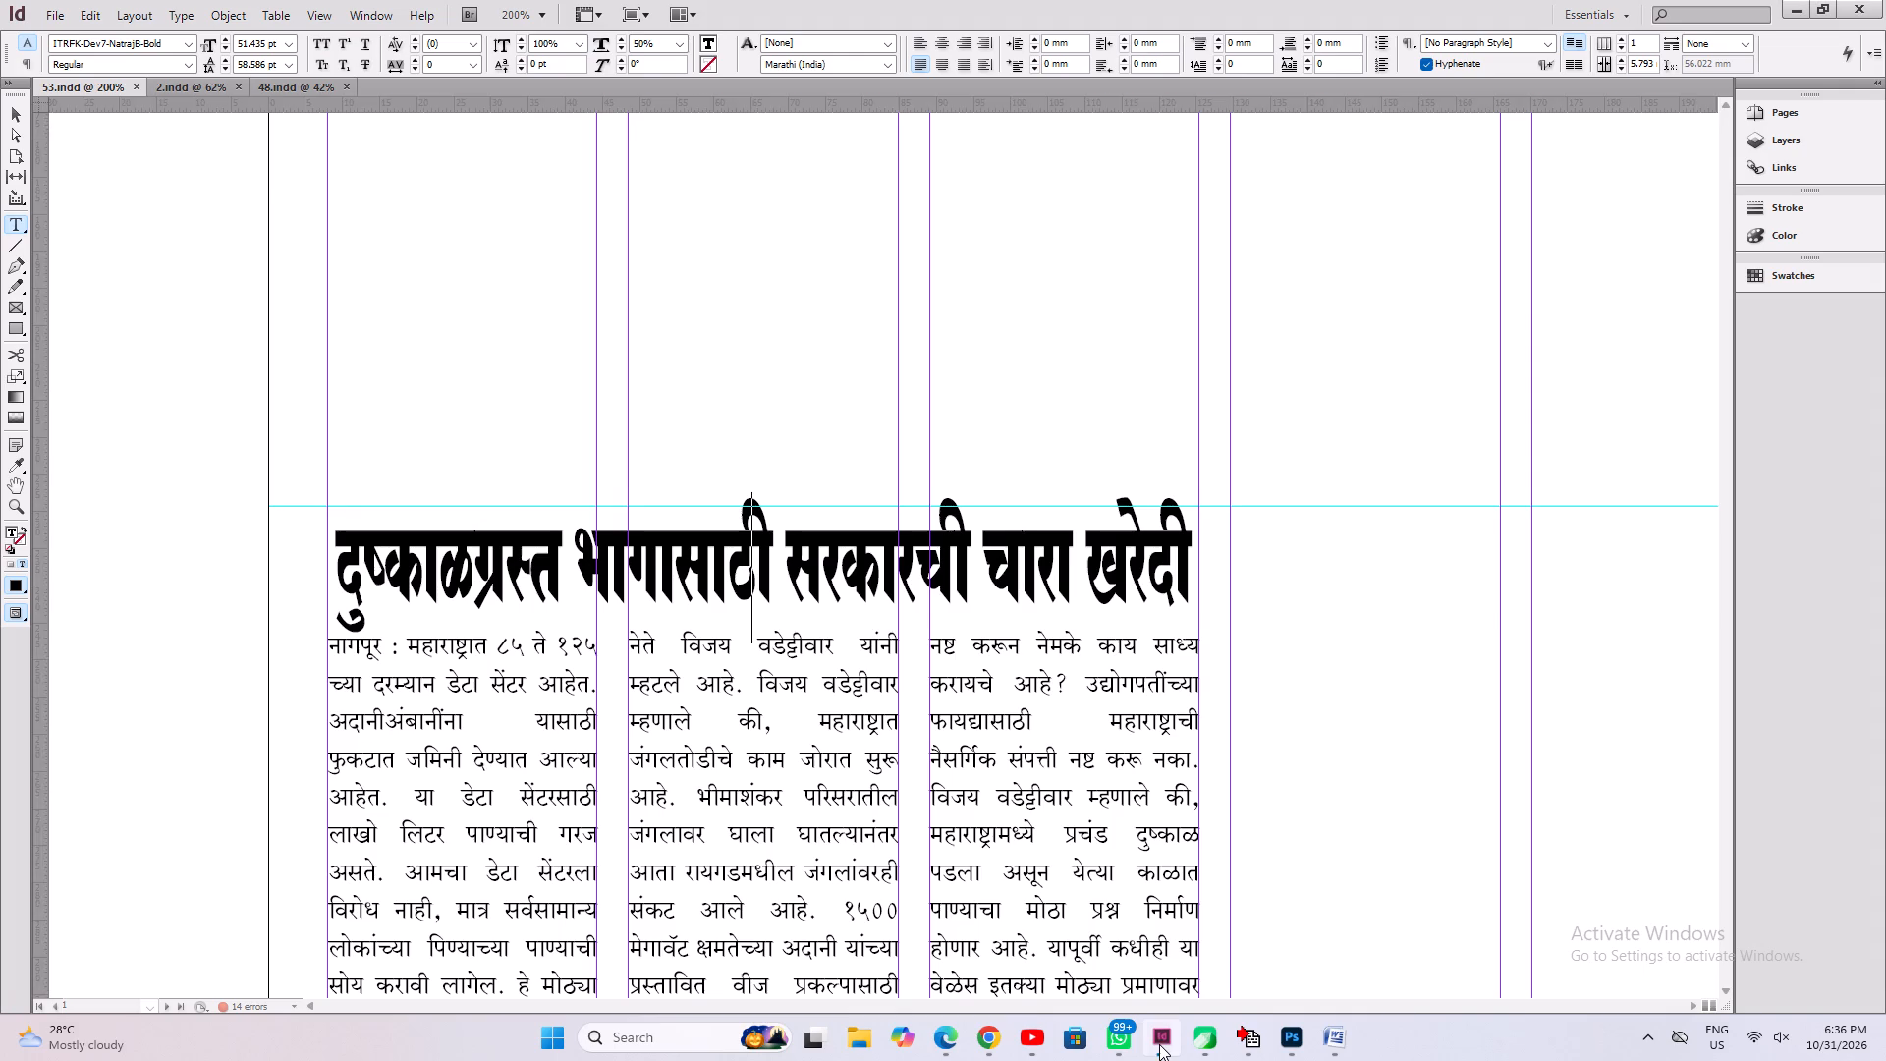
key("ctrl+0")
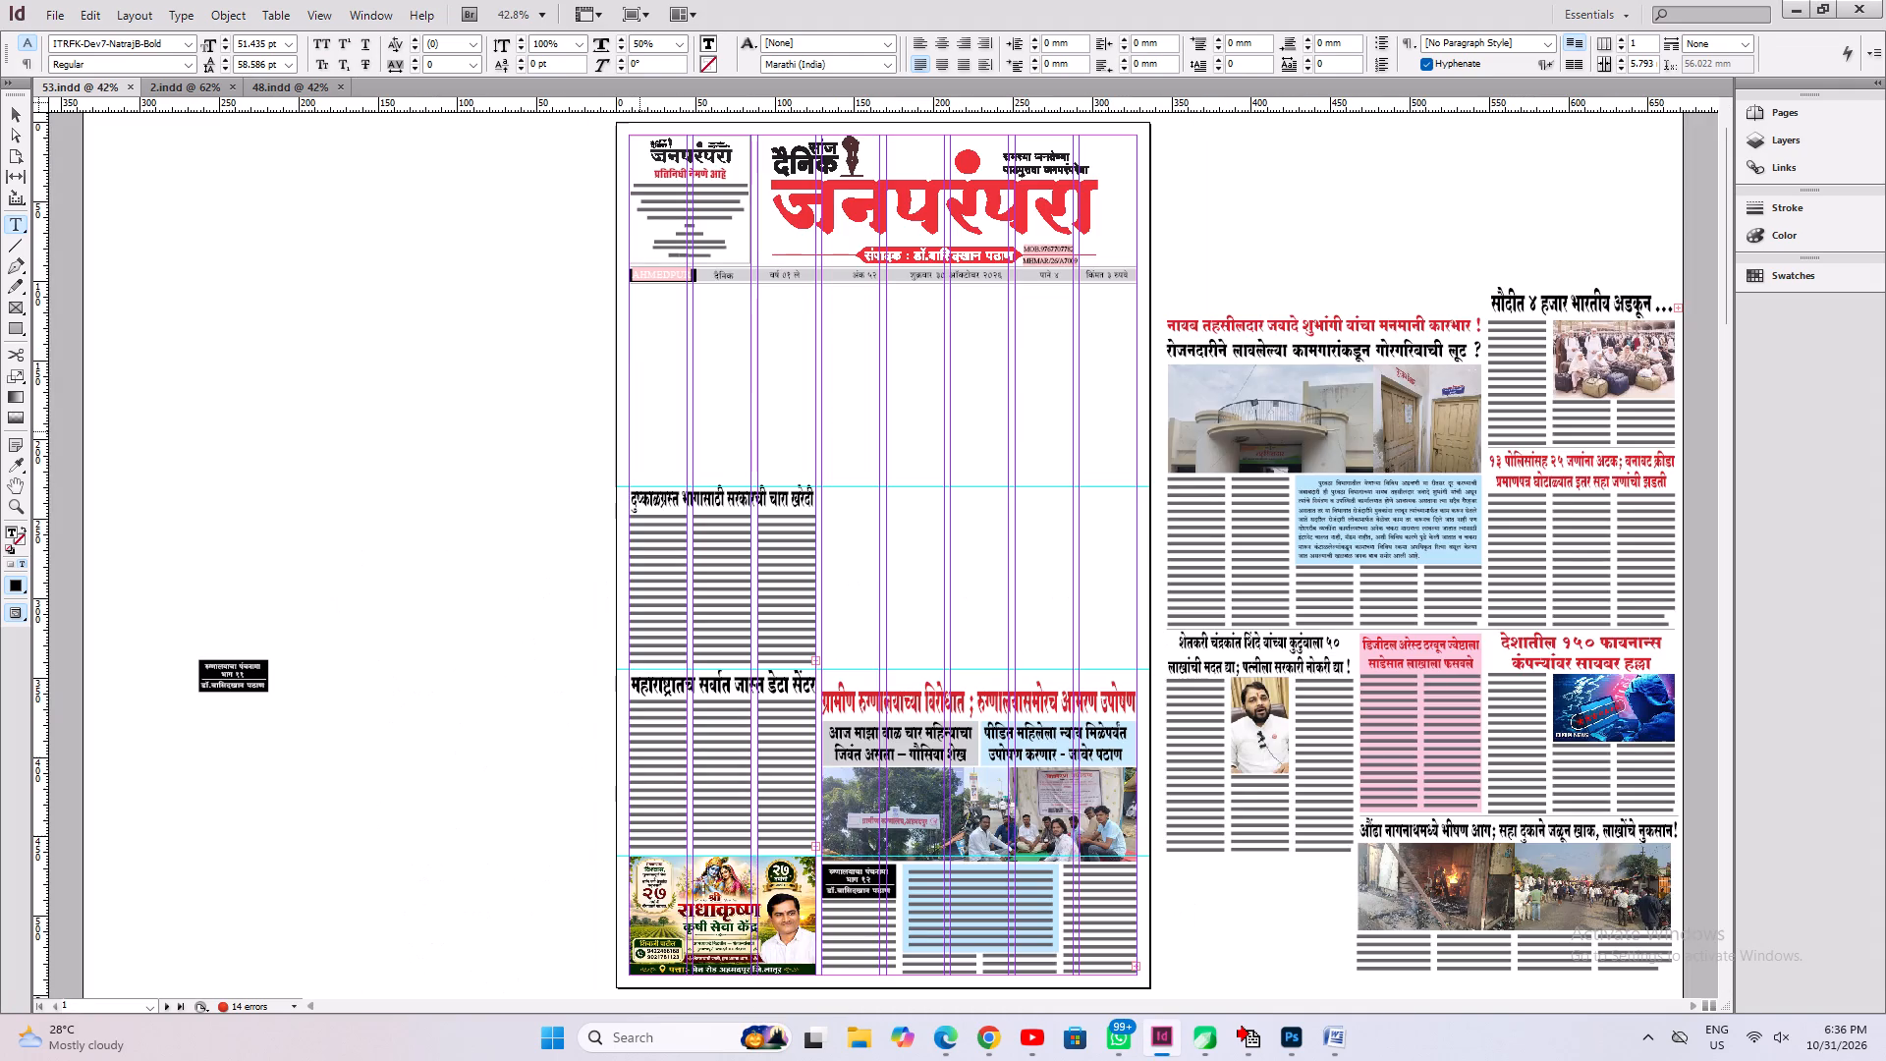
left_click_drag(358, 313, 559, 651)
left_click_drag(561, 668, 379, 330)
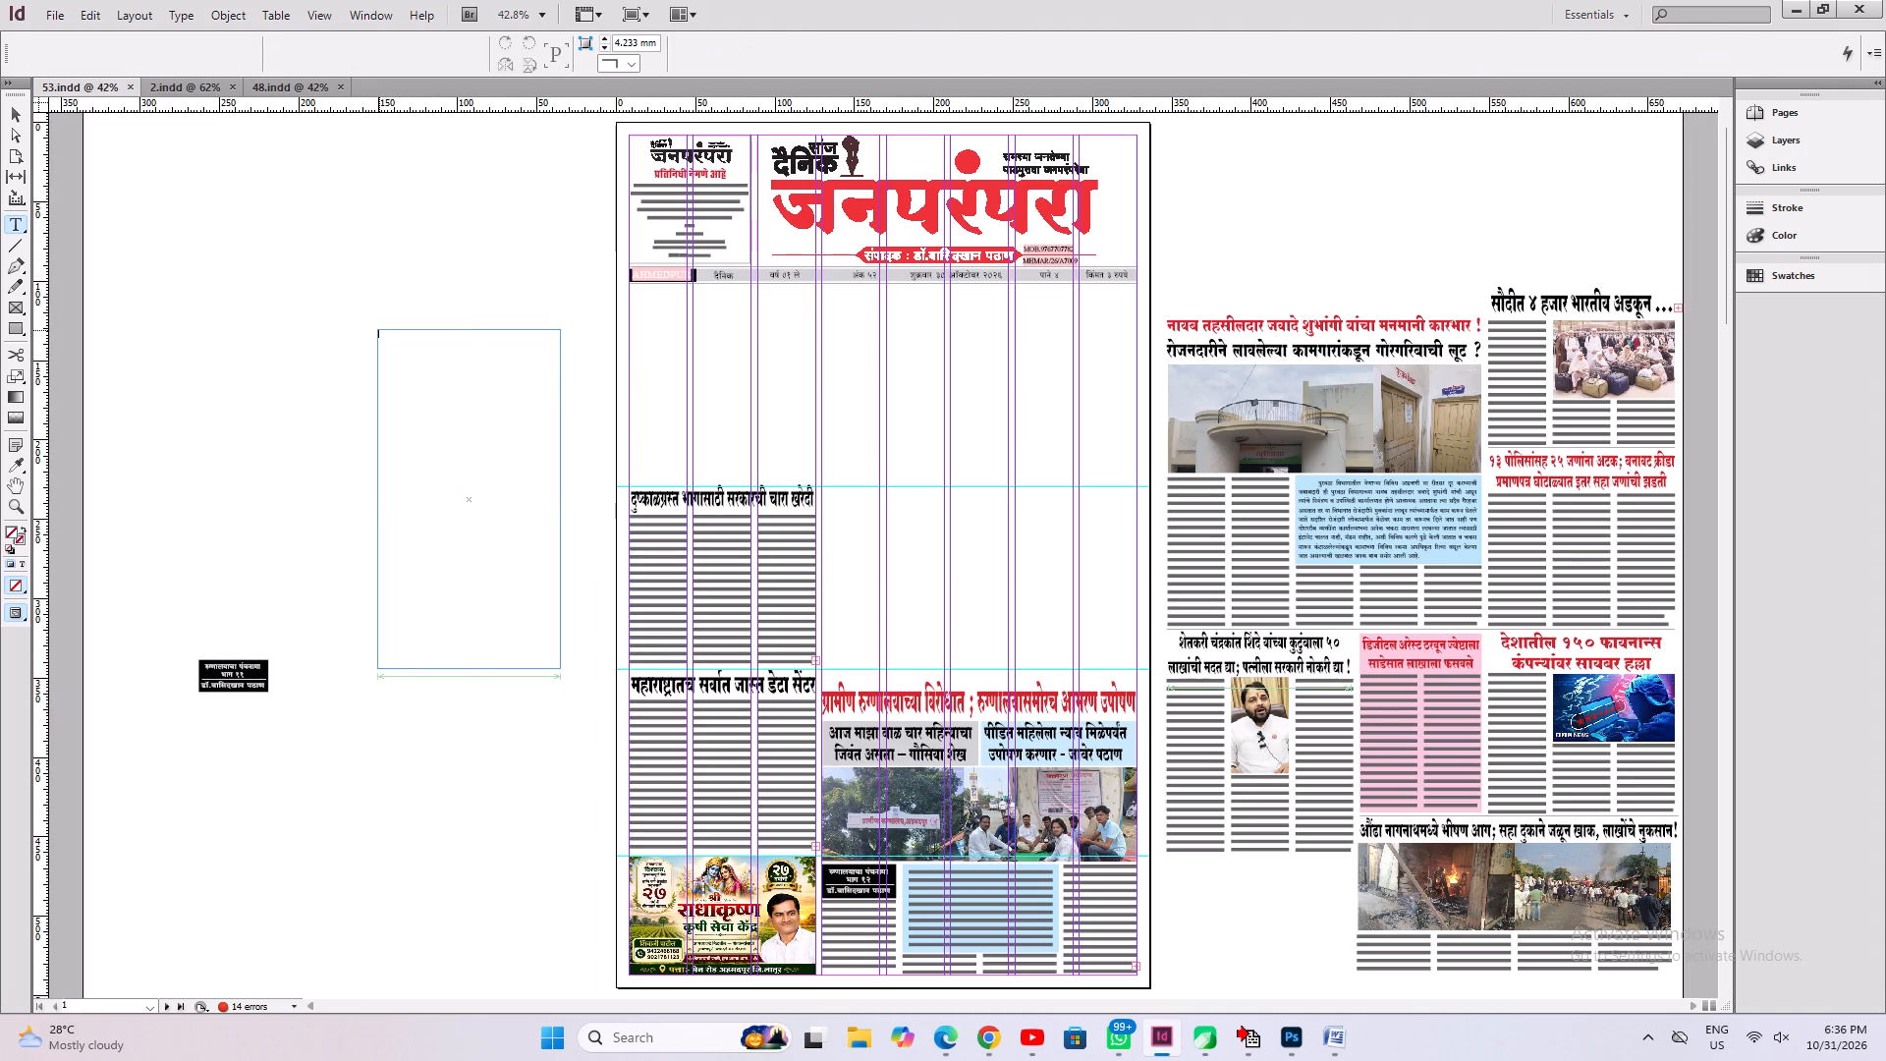
key("ctrl+v")
key("ctrl+2")
Justify all the pasted fodder text with the last line aligned left, check through to its end and save.
key("ctrl+a")
left_click_drag(987, 275, 896, 820, "alt")
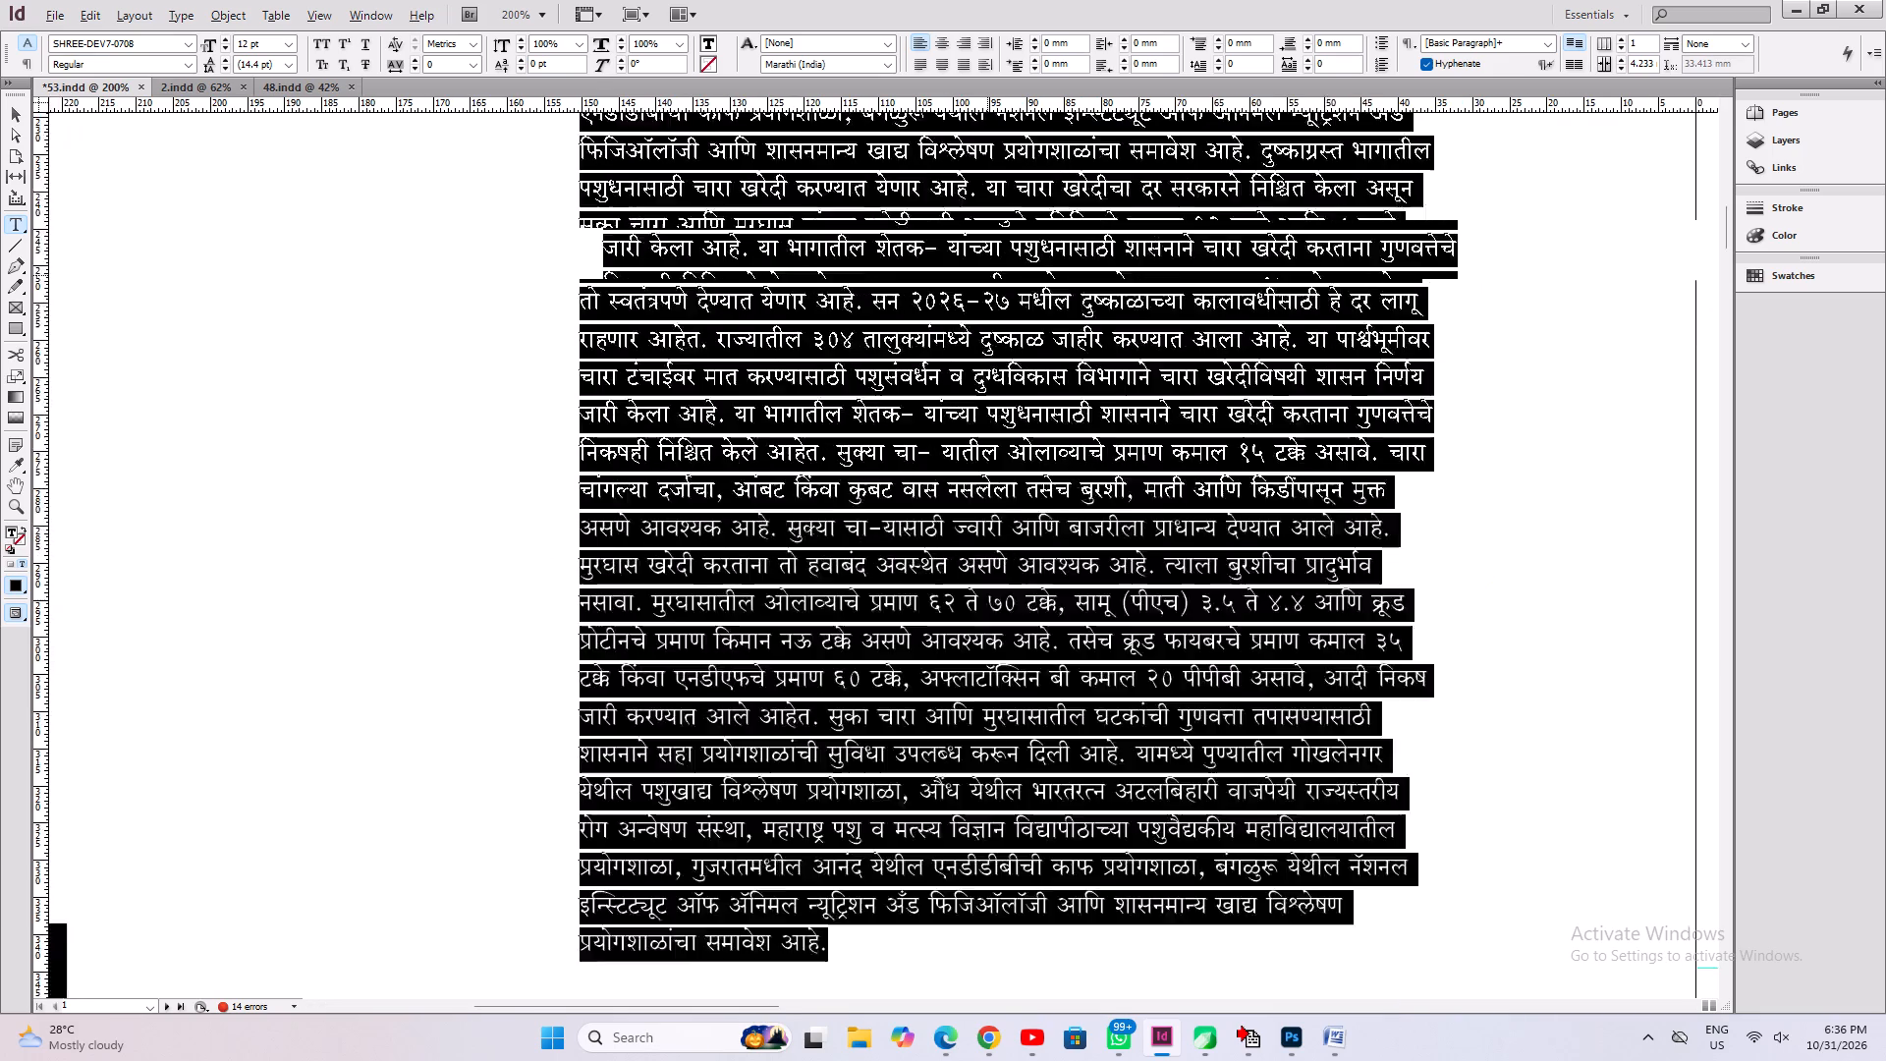
left_click_drag(896, 820, 875, 906, "alt")
left_click_drag(913, 560, 895, 869, "alt")
left_click_drag(898, 610, 892, 909, "alt")
left_click_drag(857, 688, 857, 758, "alt")
left_click_drag(857, 758, 860, 685, "alt")
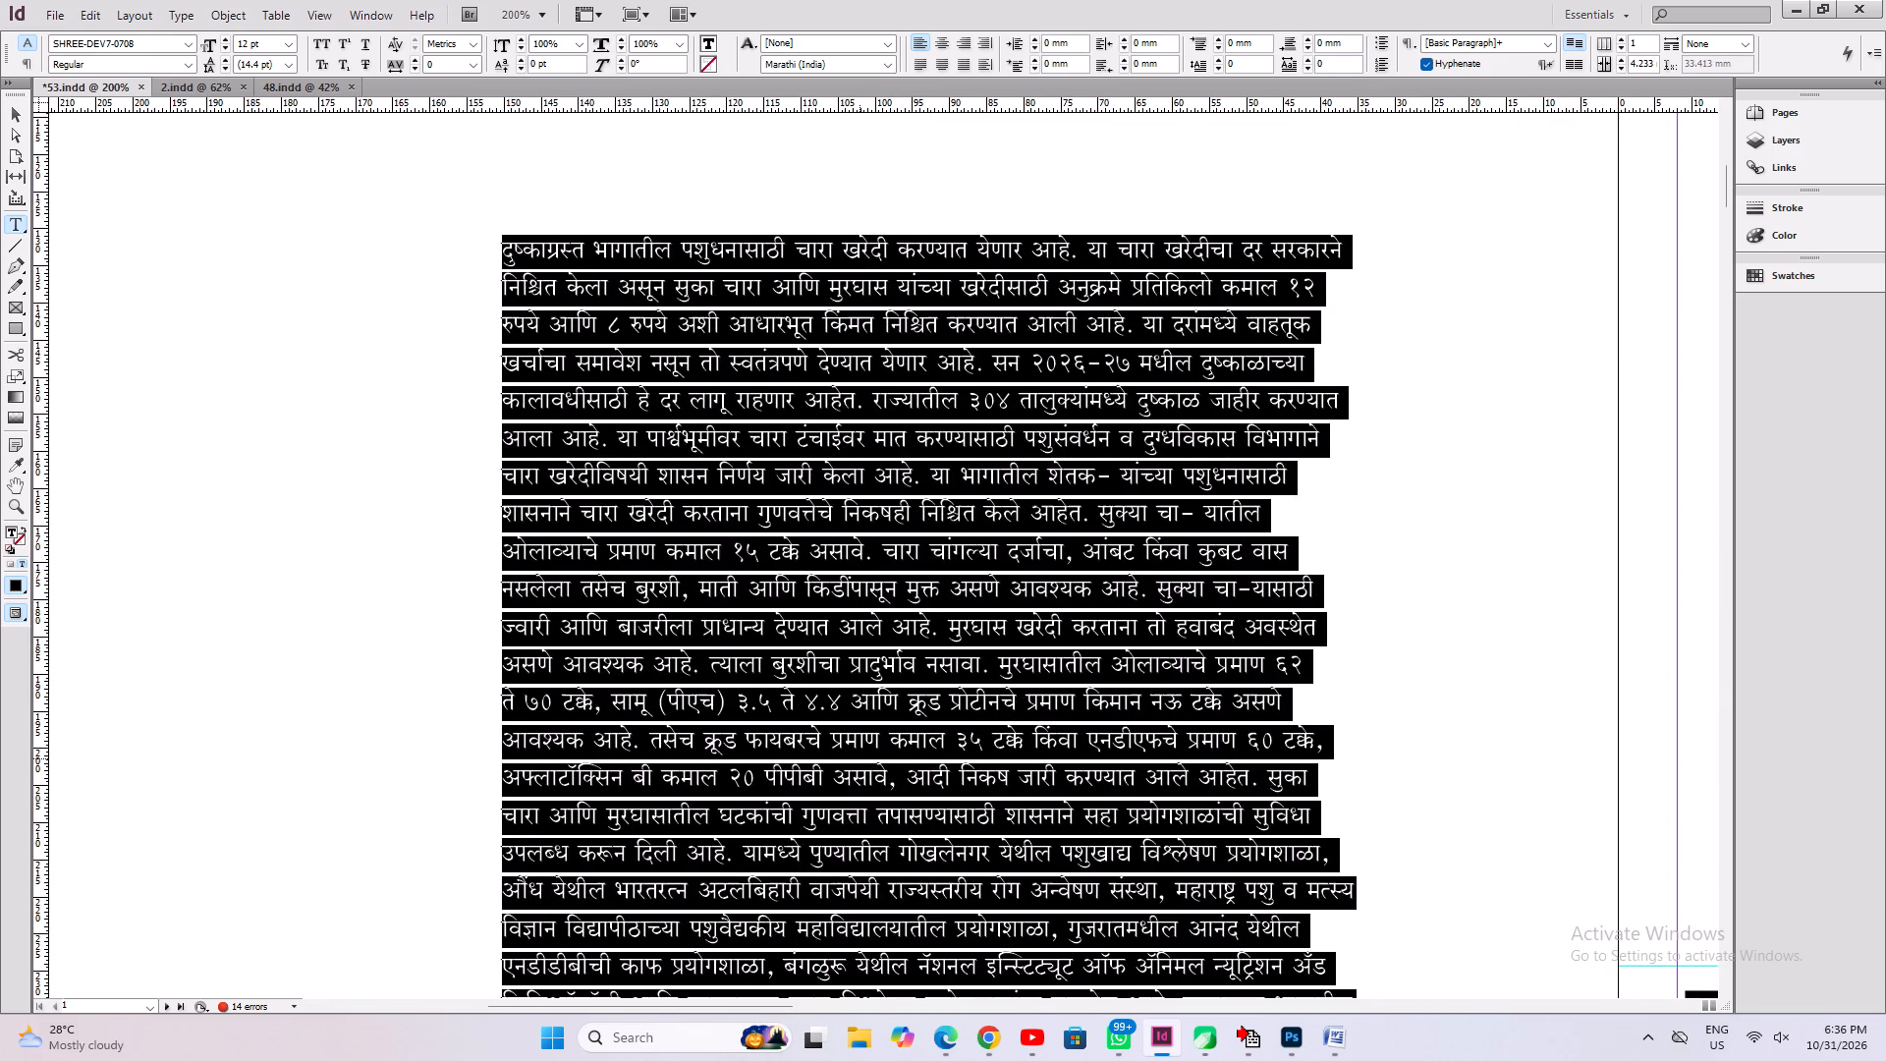
key("ctrl+shift+j")
scroll(860, 684, "down", 3)
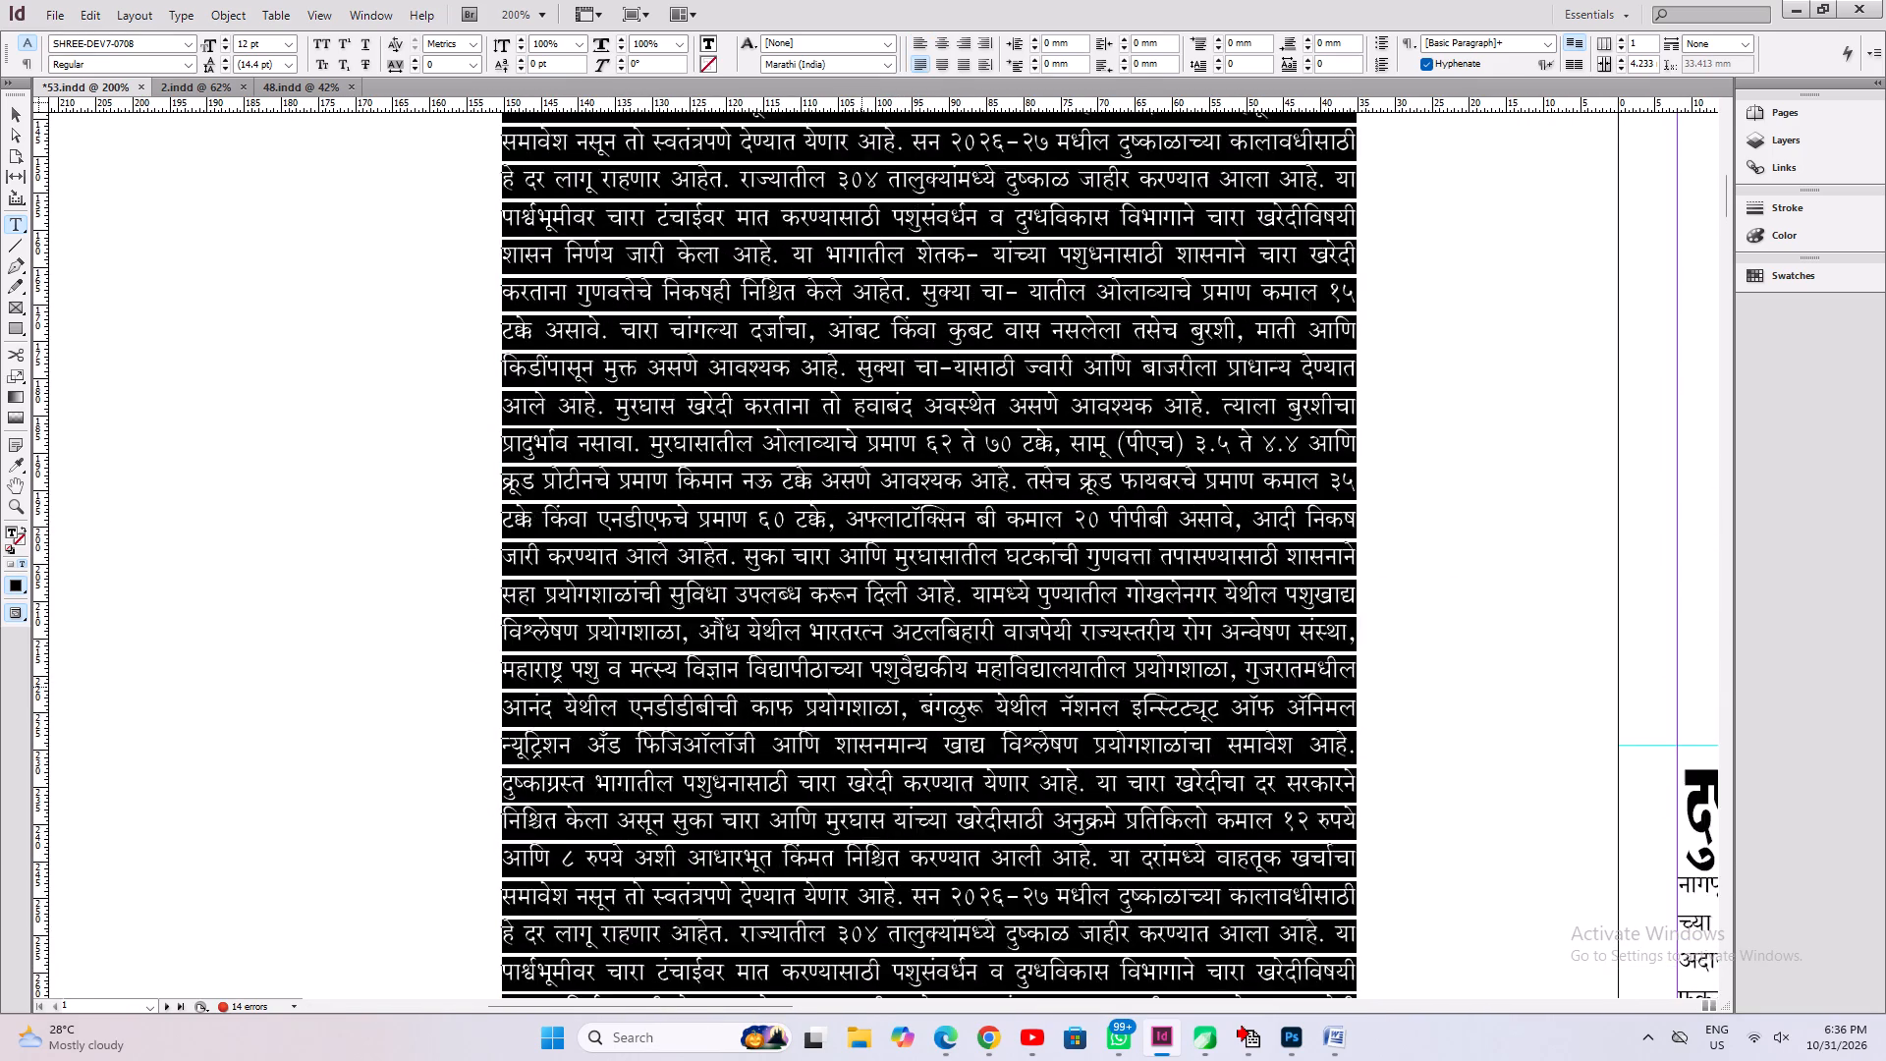
scroll(861, 689, "down", 2)
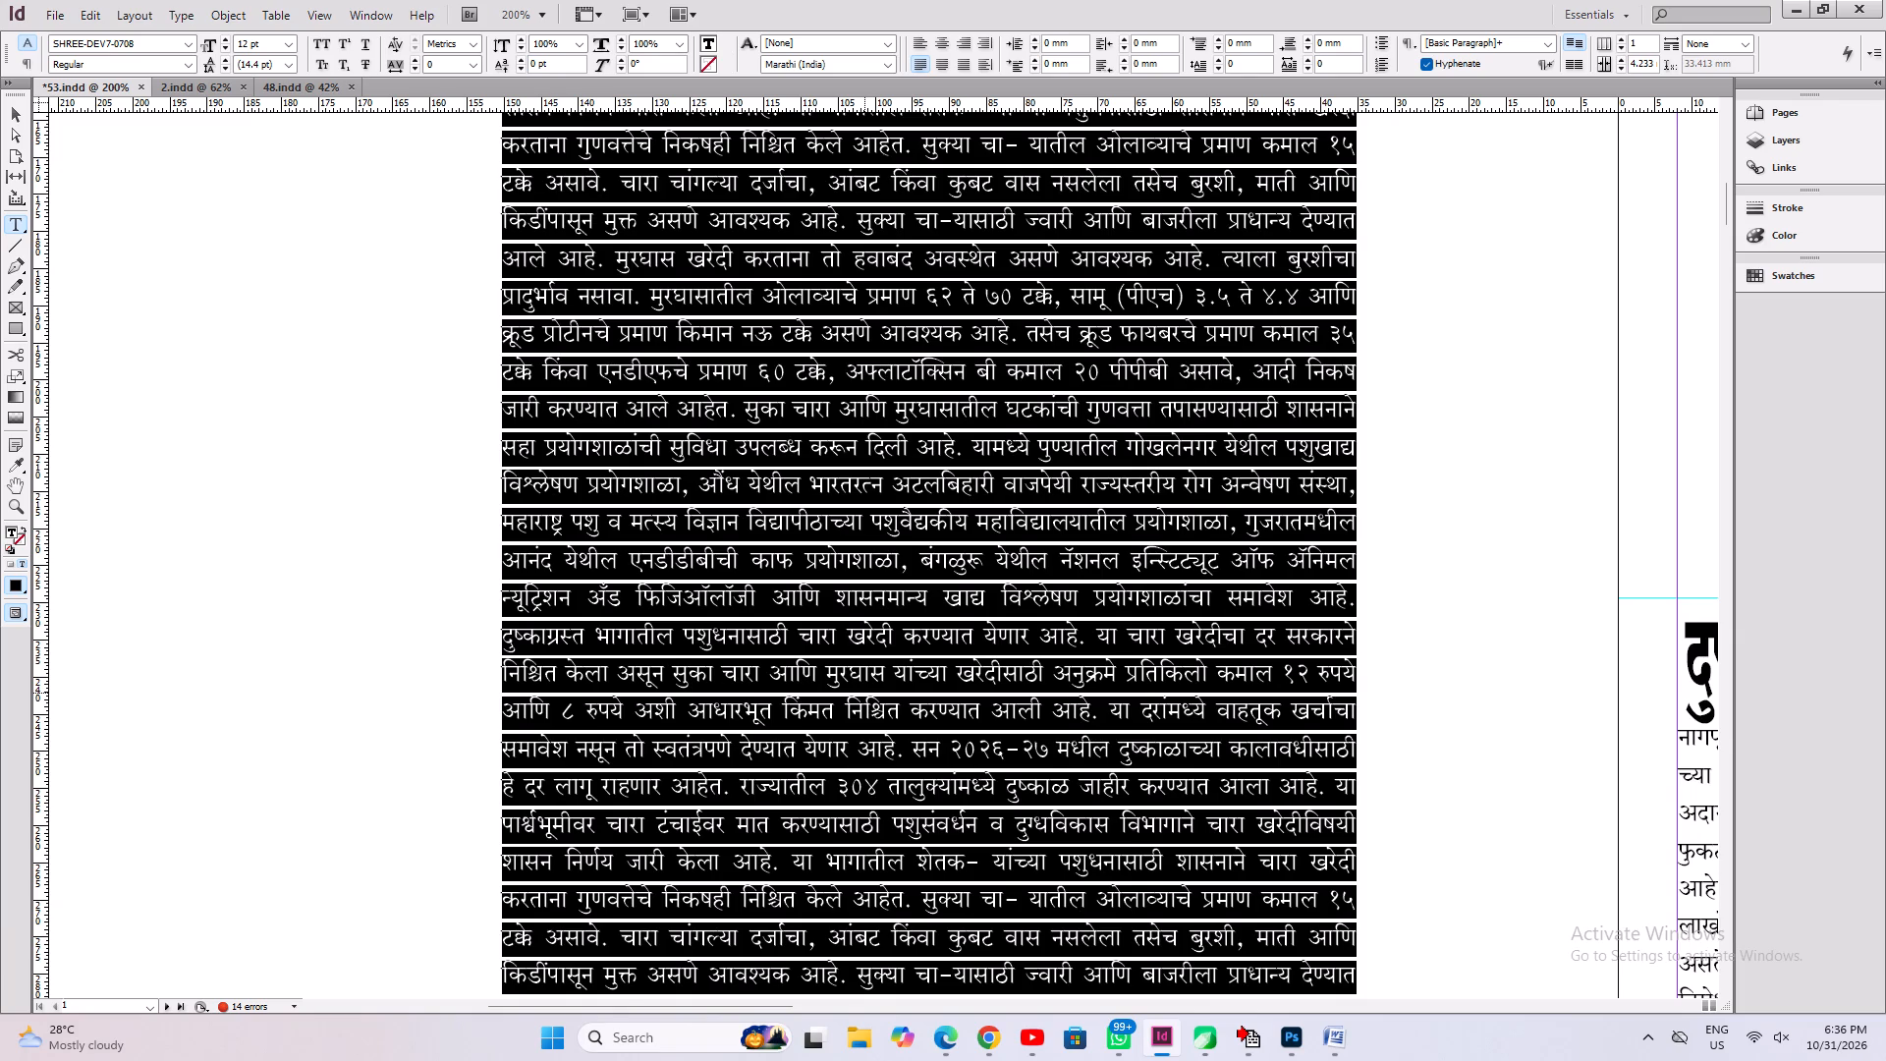
scroll(864, 693, "down", 5)
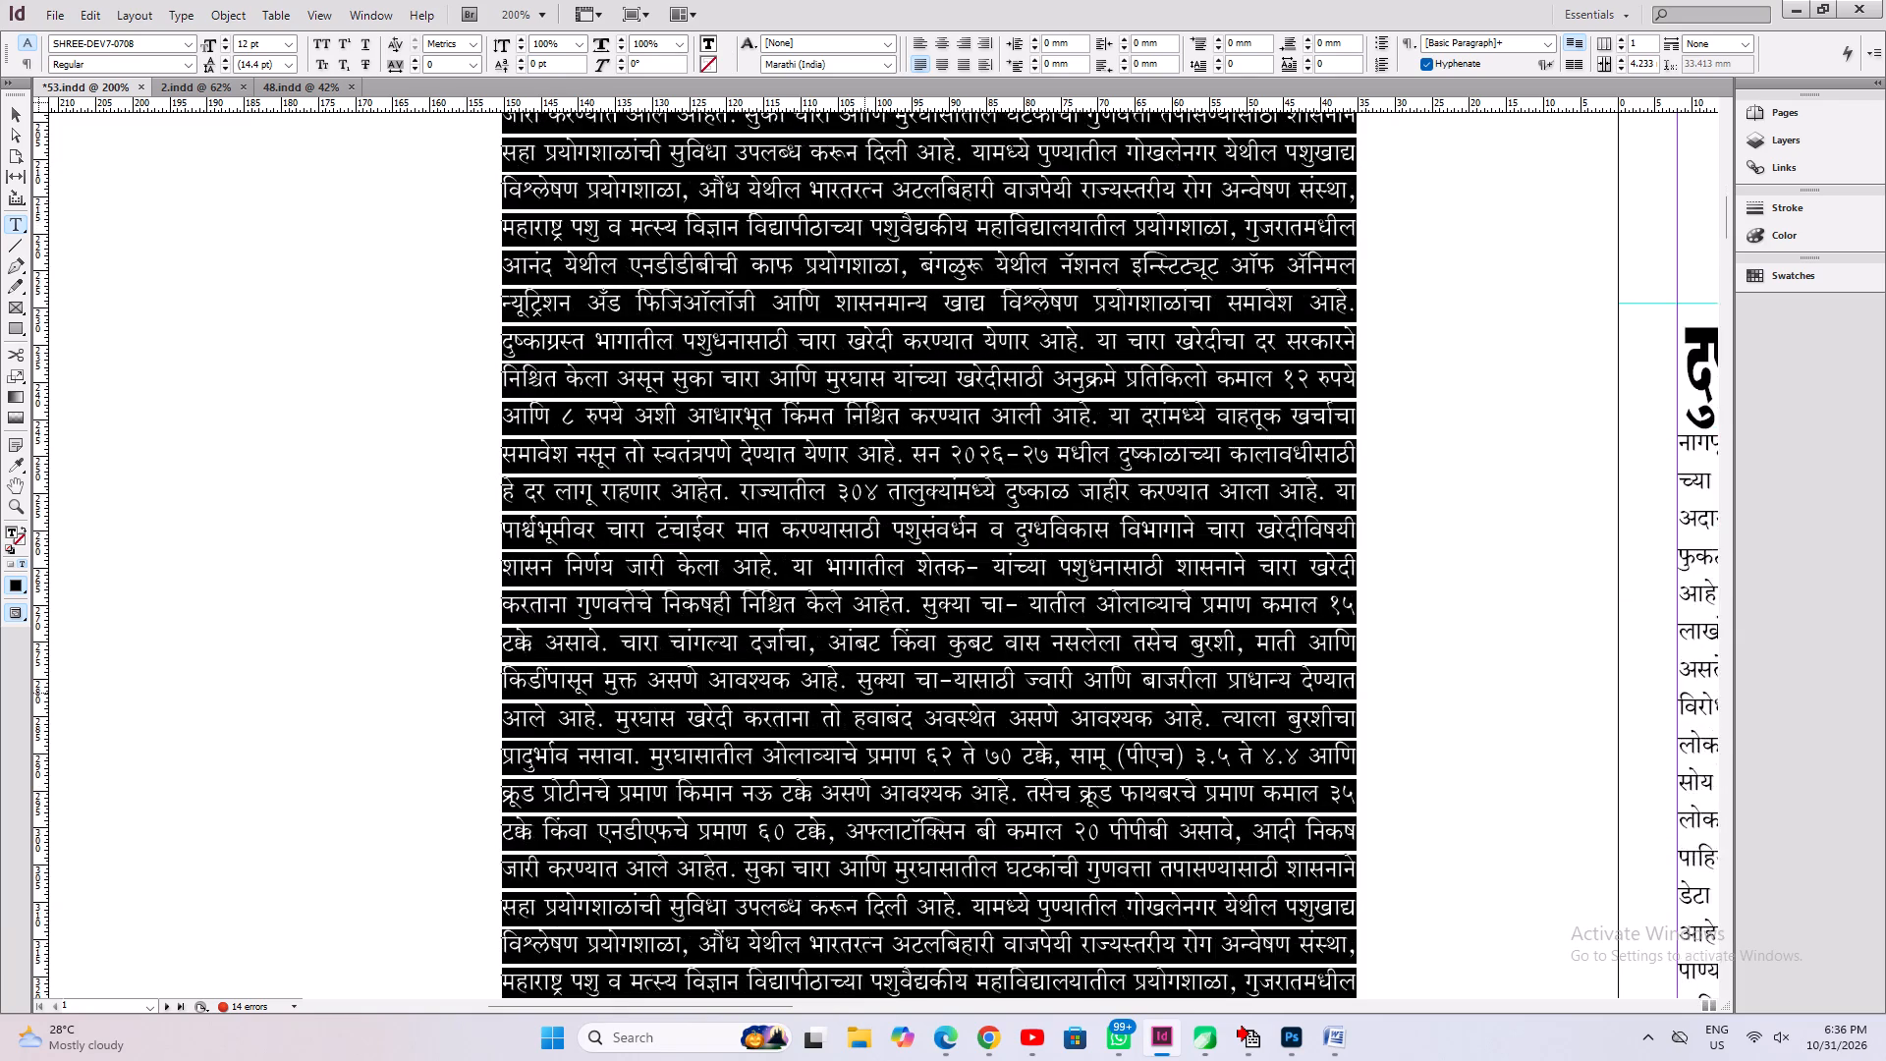
scroll(864, 693, "down", 4)
left_click(1031, 753)
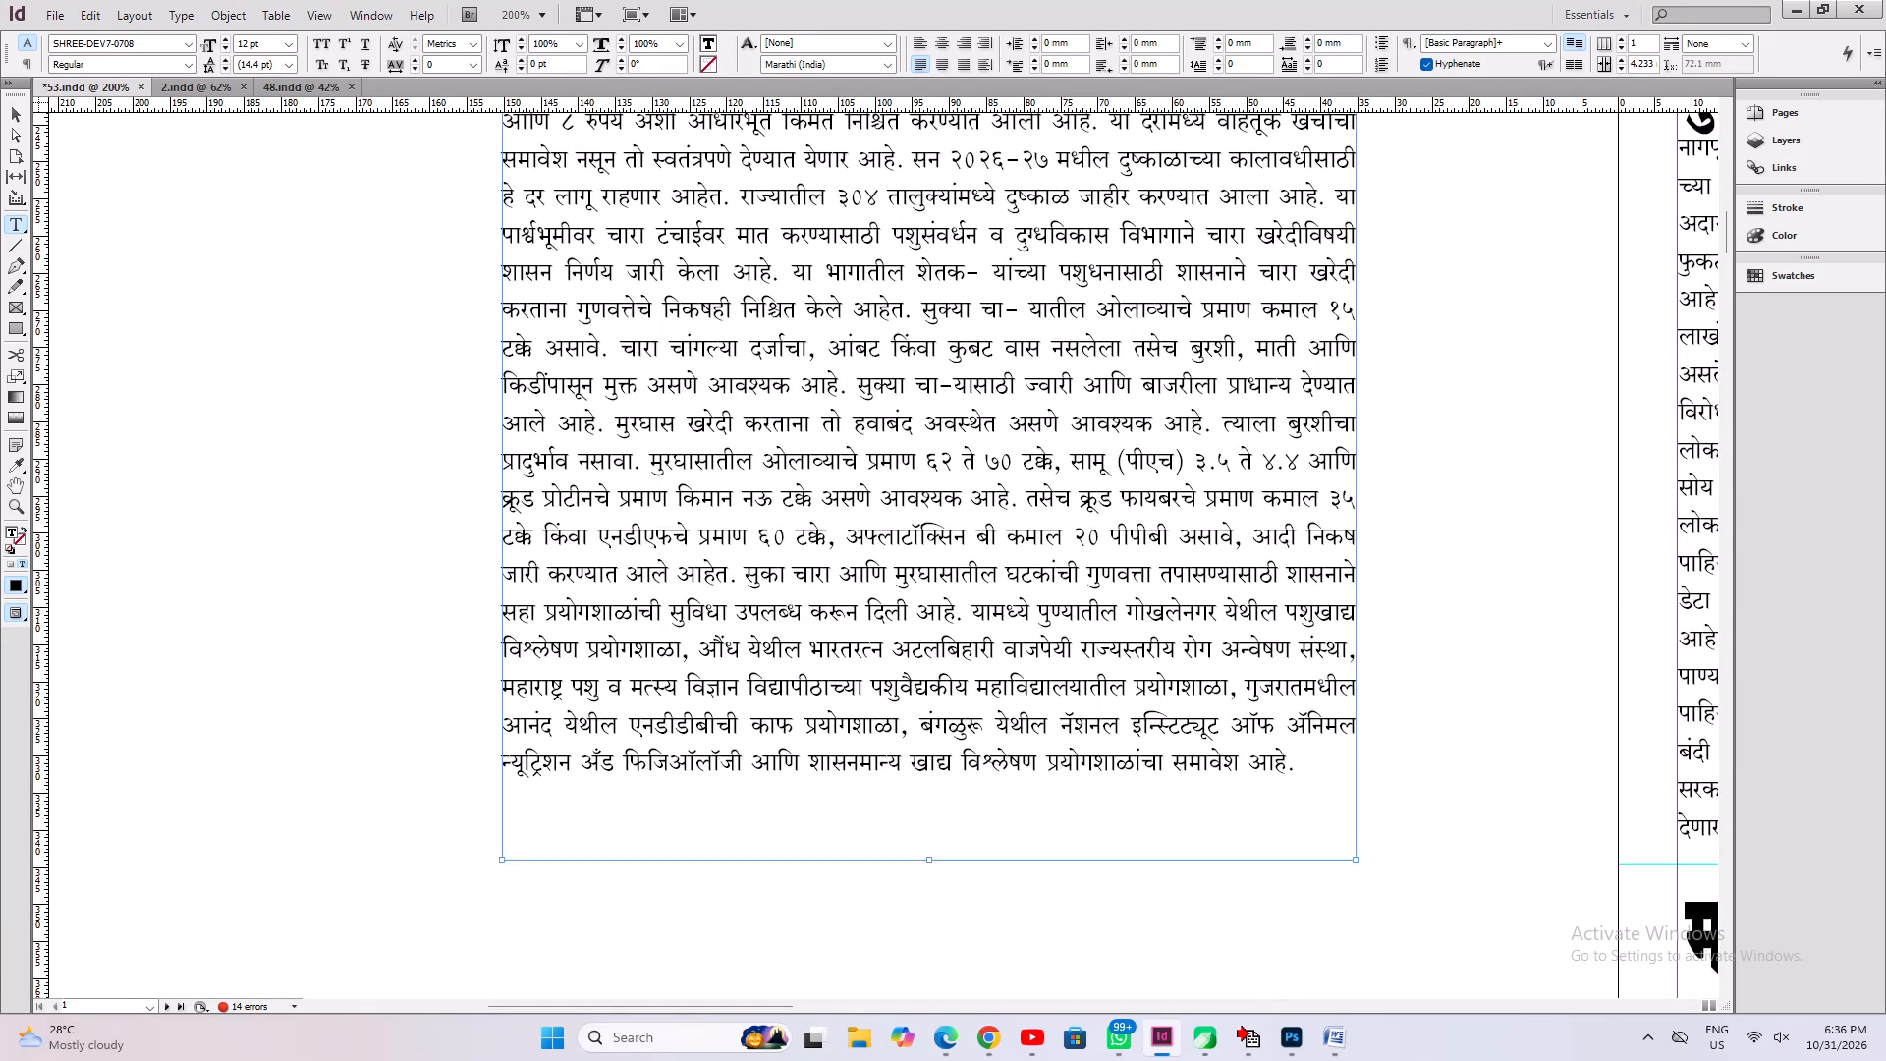
key("ctrl+s")
In Chrome, copy the fodder article's missing opening line "मुंबई : राज्य सरकारकडून" from the PDF.
left_click(1343, 1041)
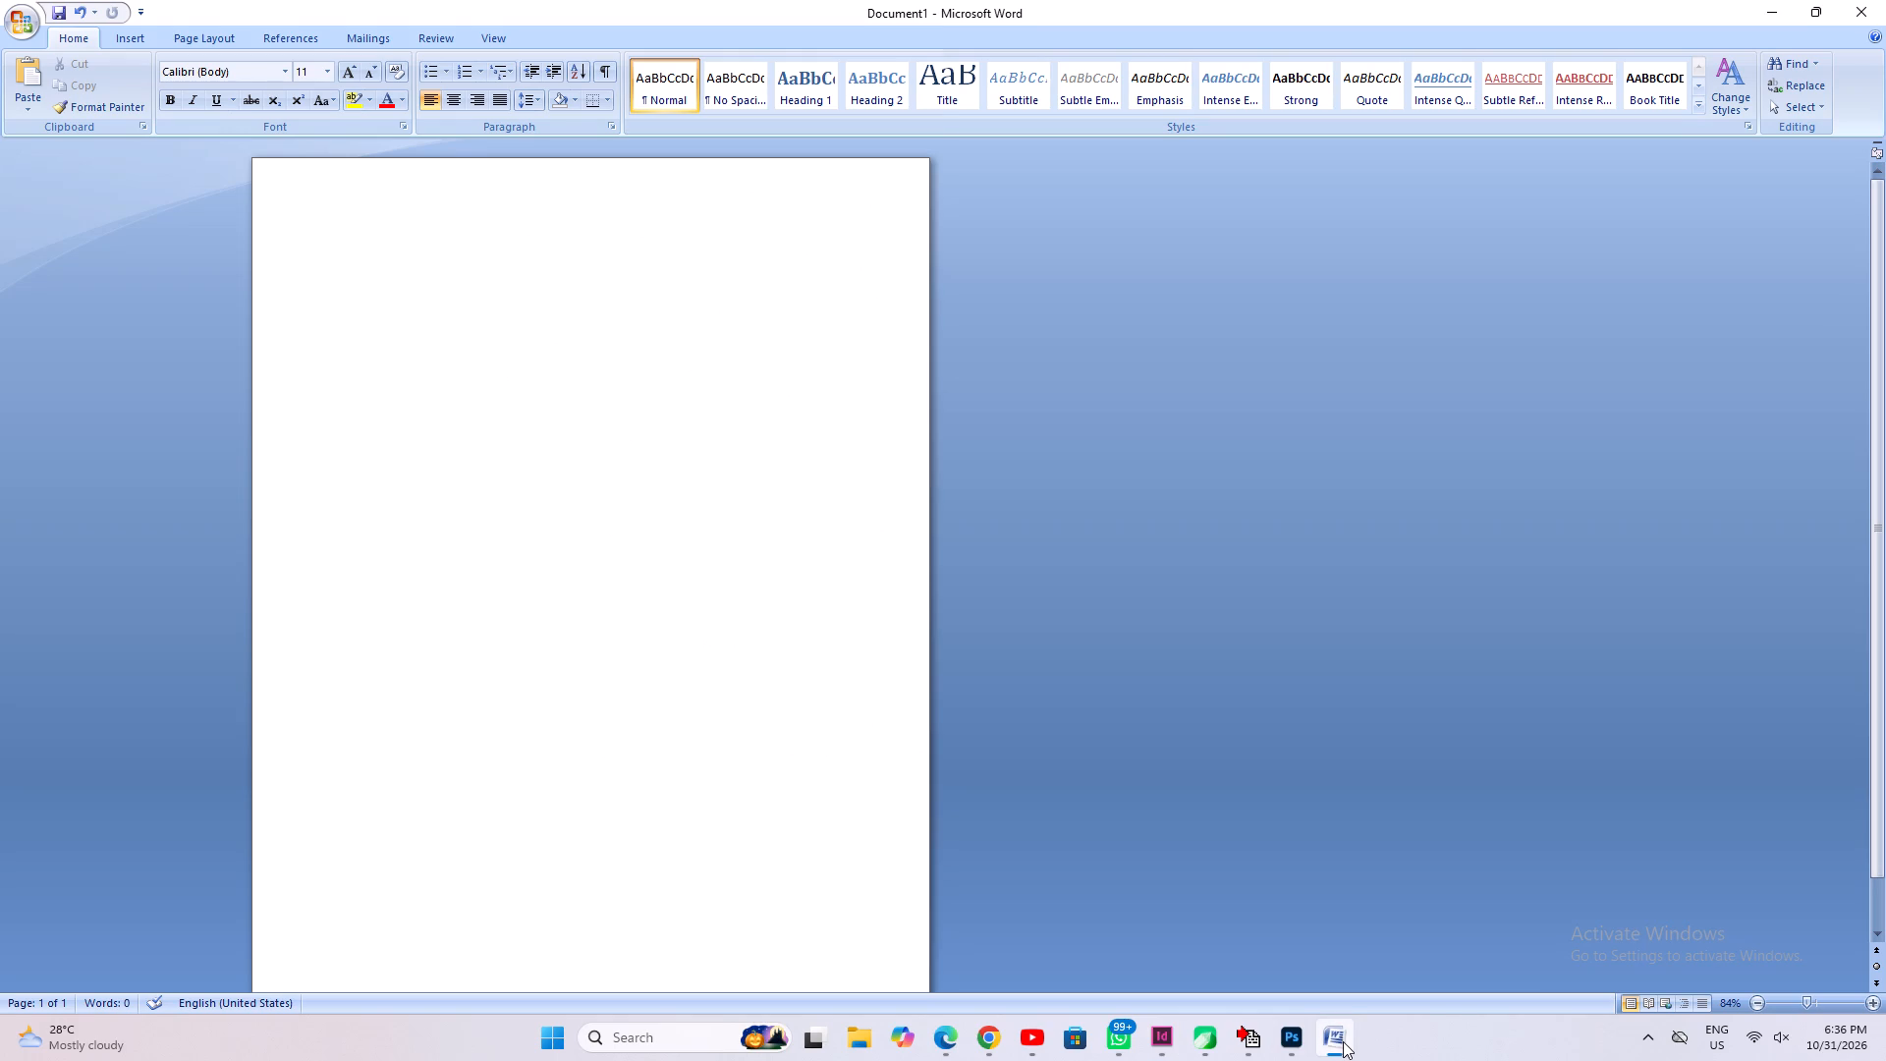
left_click(986, 1046)
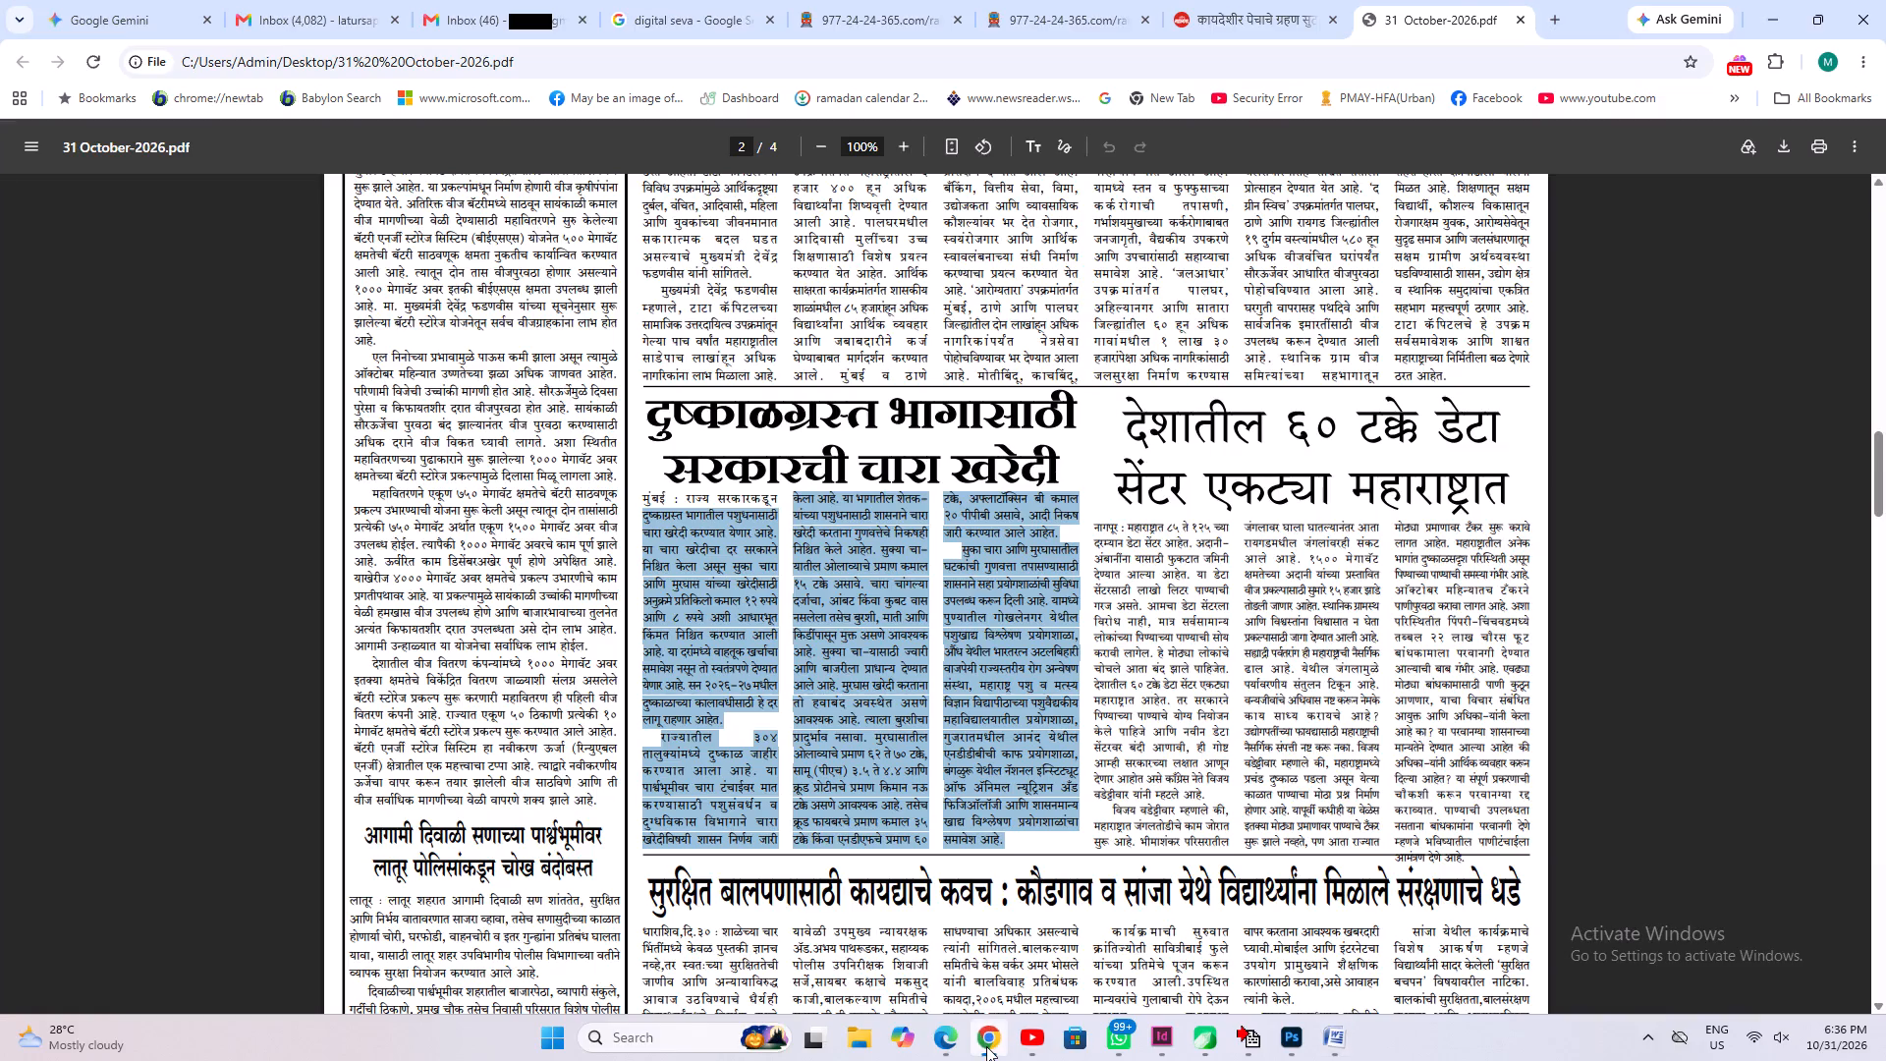
left_click(720, 594)
left_click_drag(778, 496, 772, 495)
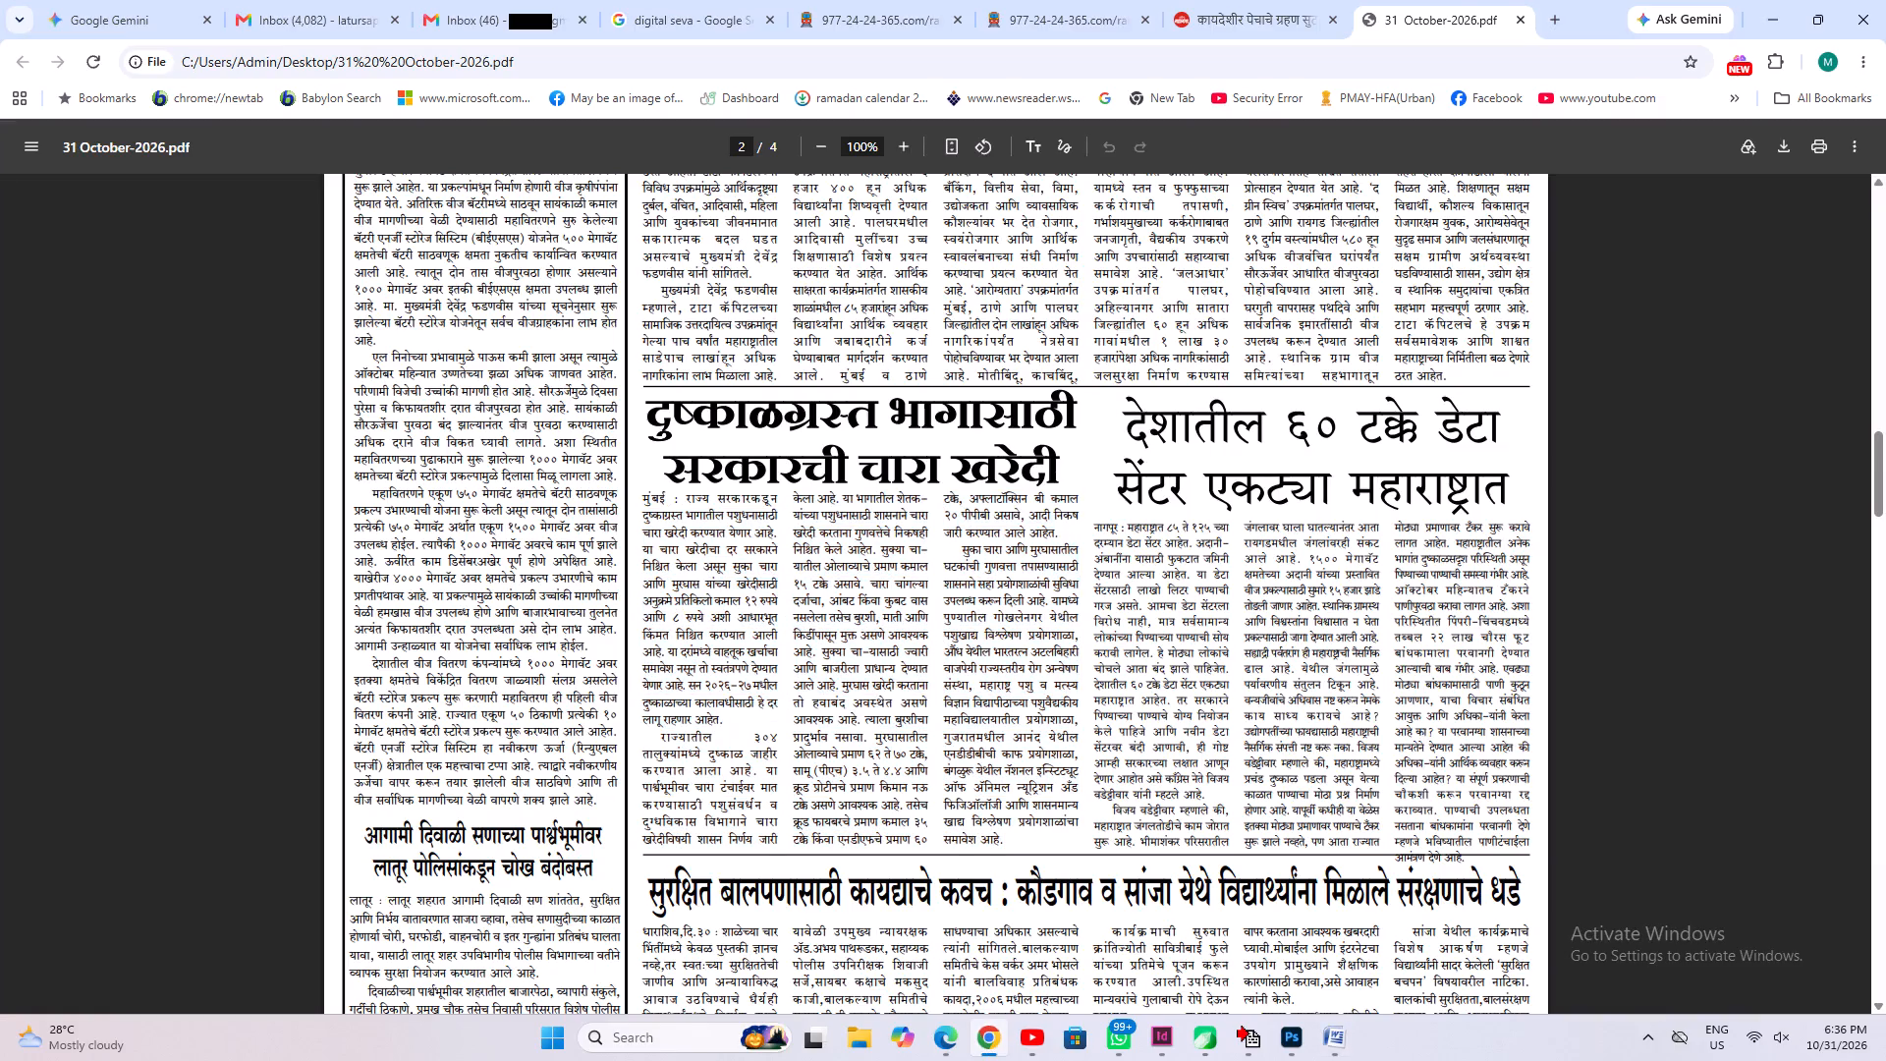
left_click_drag(772, 495, 641, 490)
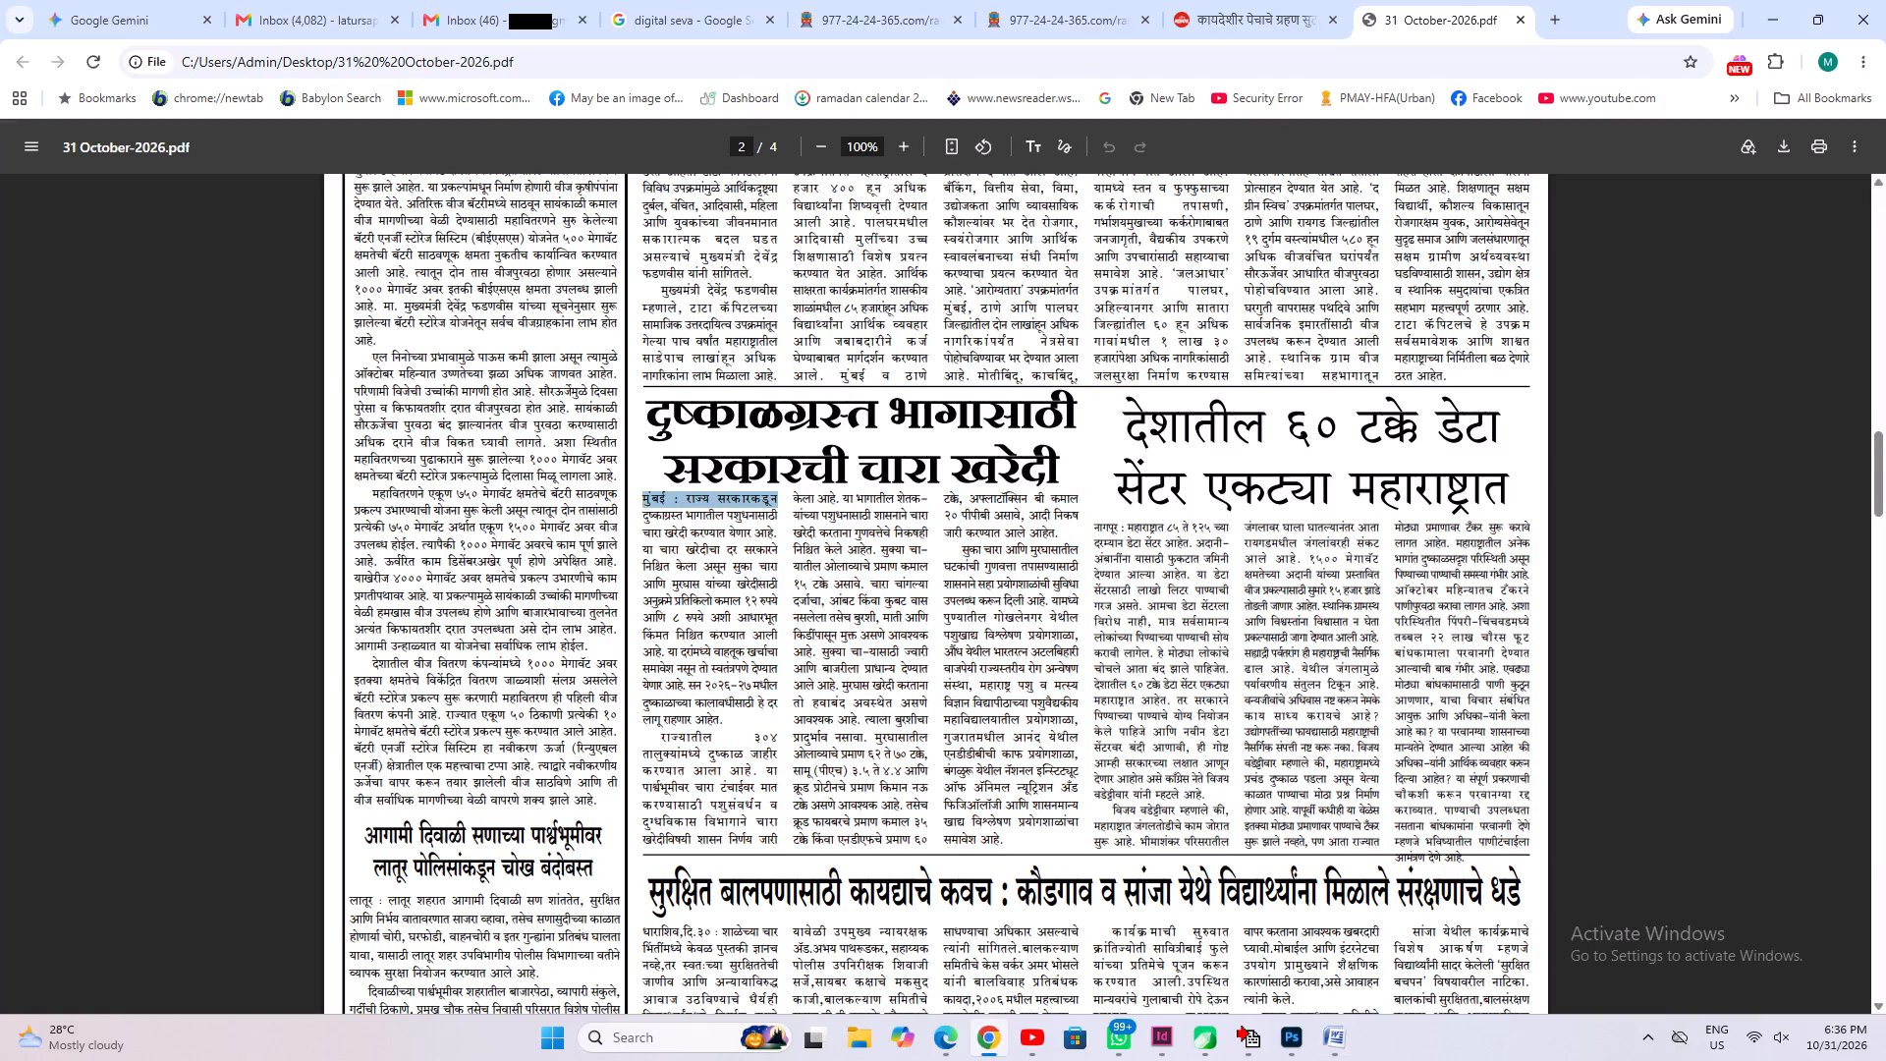
key("ctrl+c")
Back in InDesign, insert the copied opening line at the very start of the pasteboard text, save and fit the frame to its content.
left_click(1156, 1034)
scroll(767, 561, "up", 4)
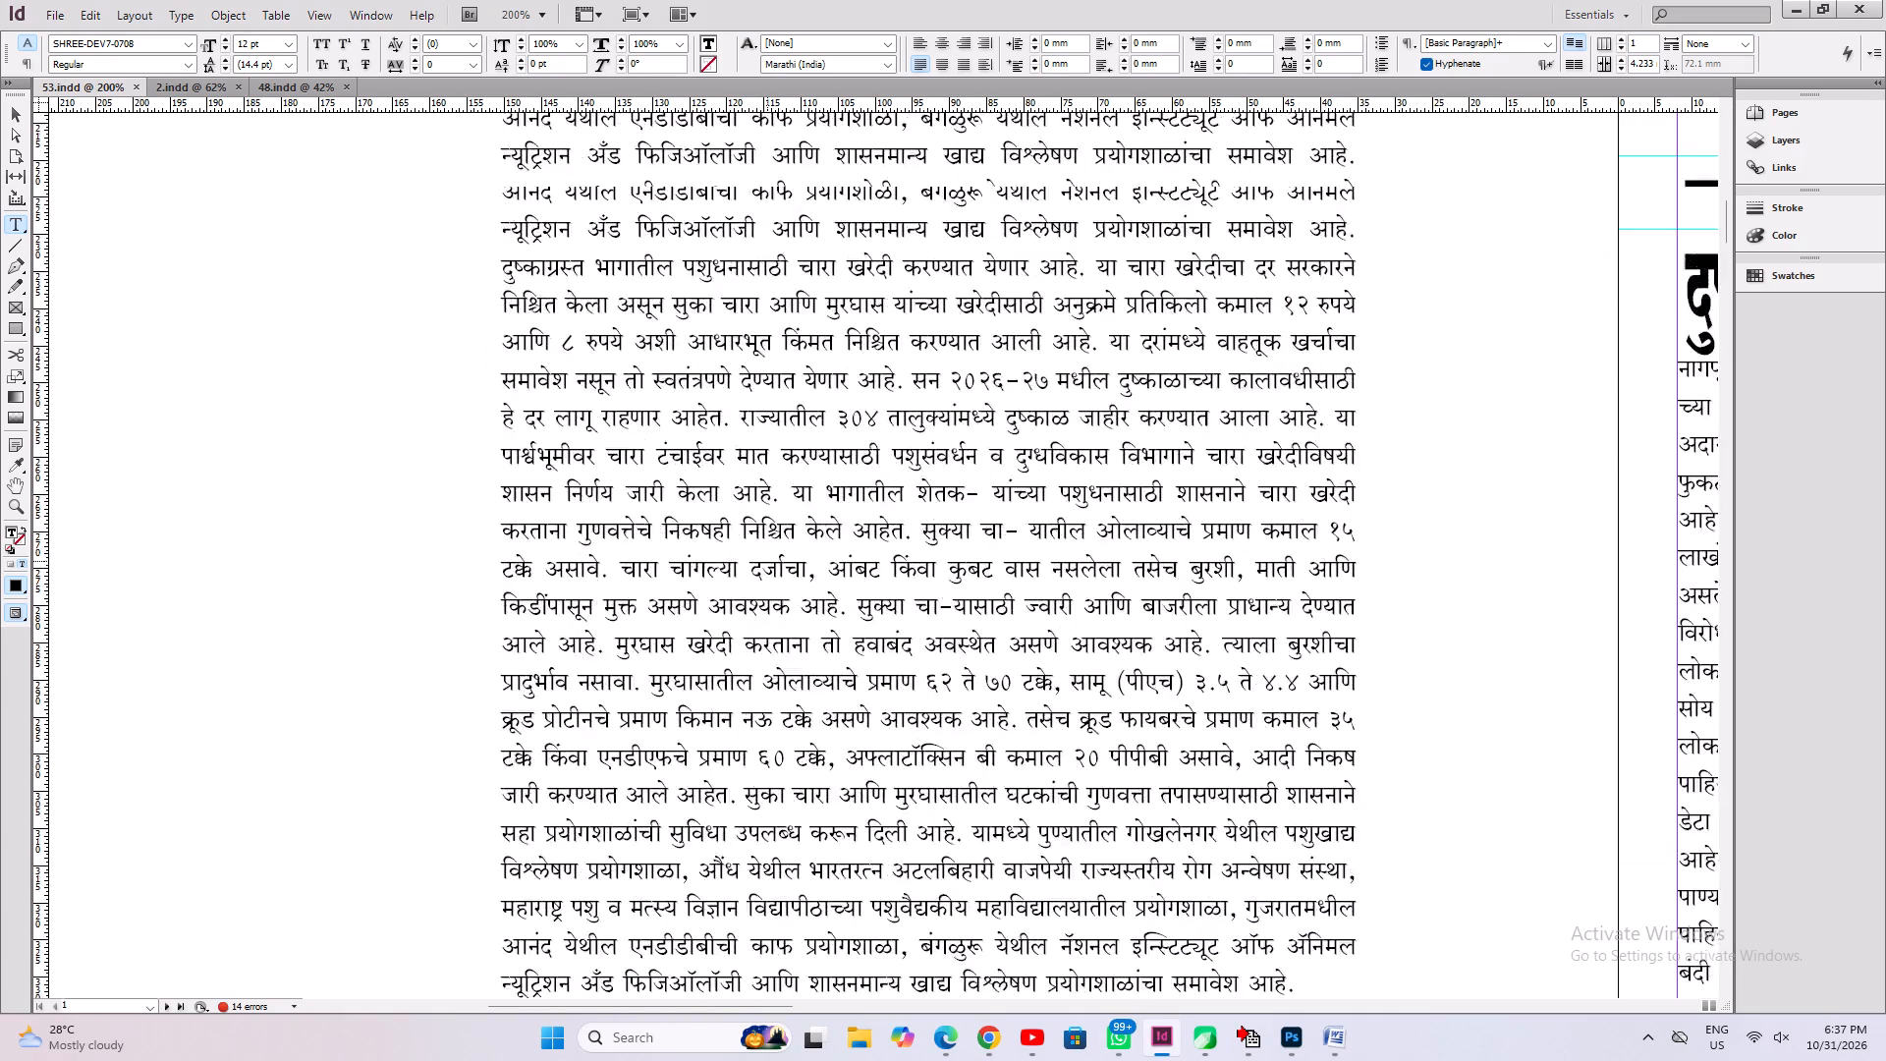
scroll(767, 561, "up", 13)
left_click(529, 531)
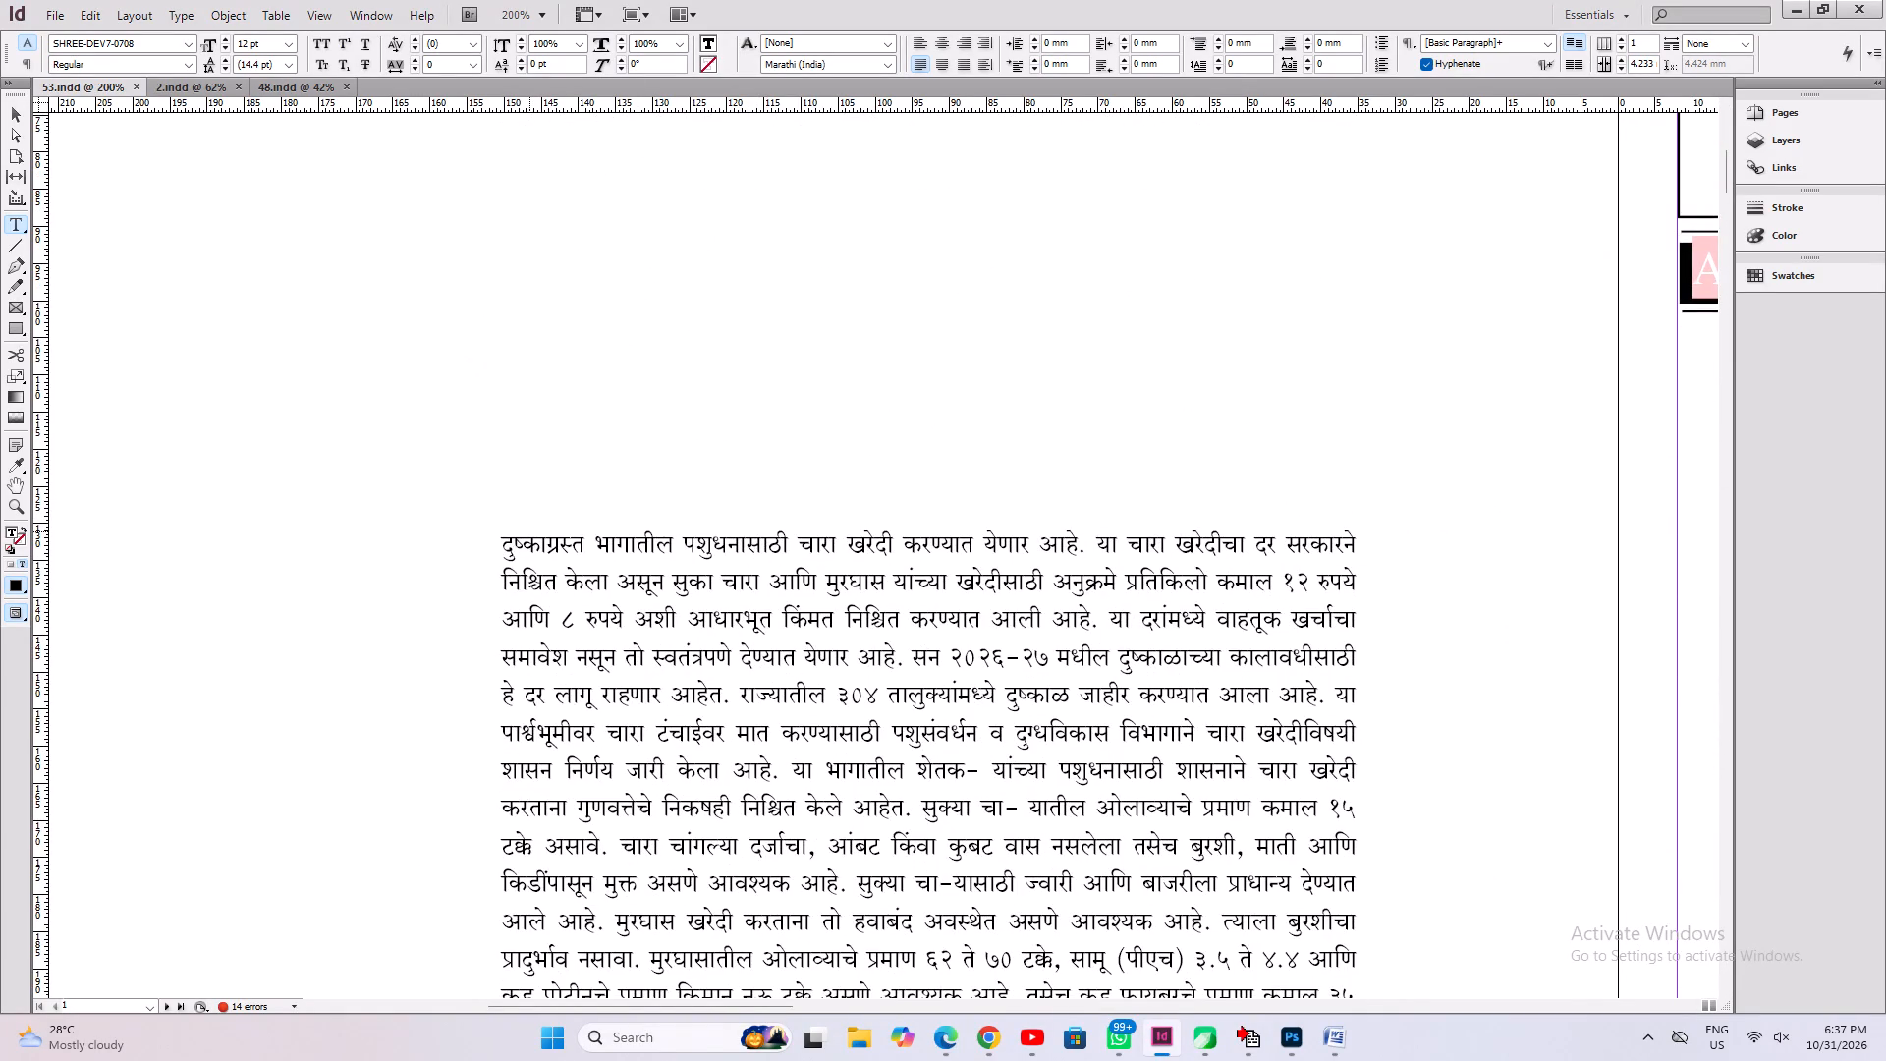
key("Home")
key("ctrl+v")
key("ctrl+a")
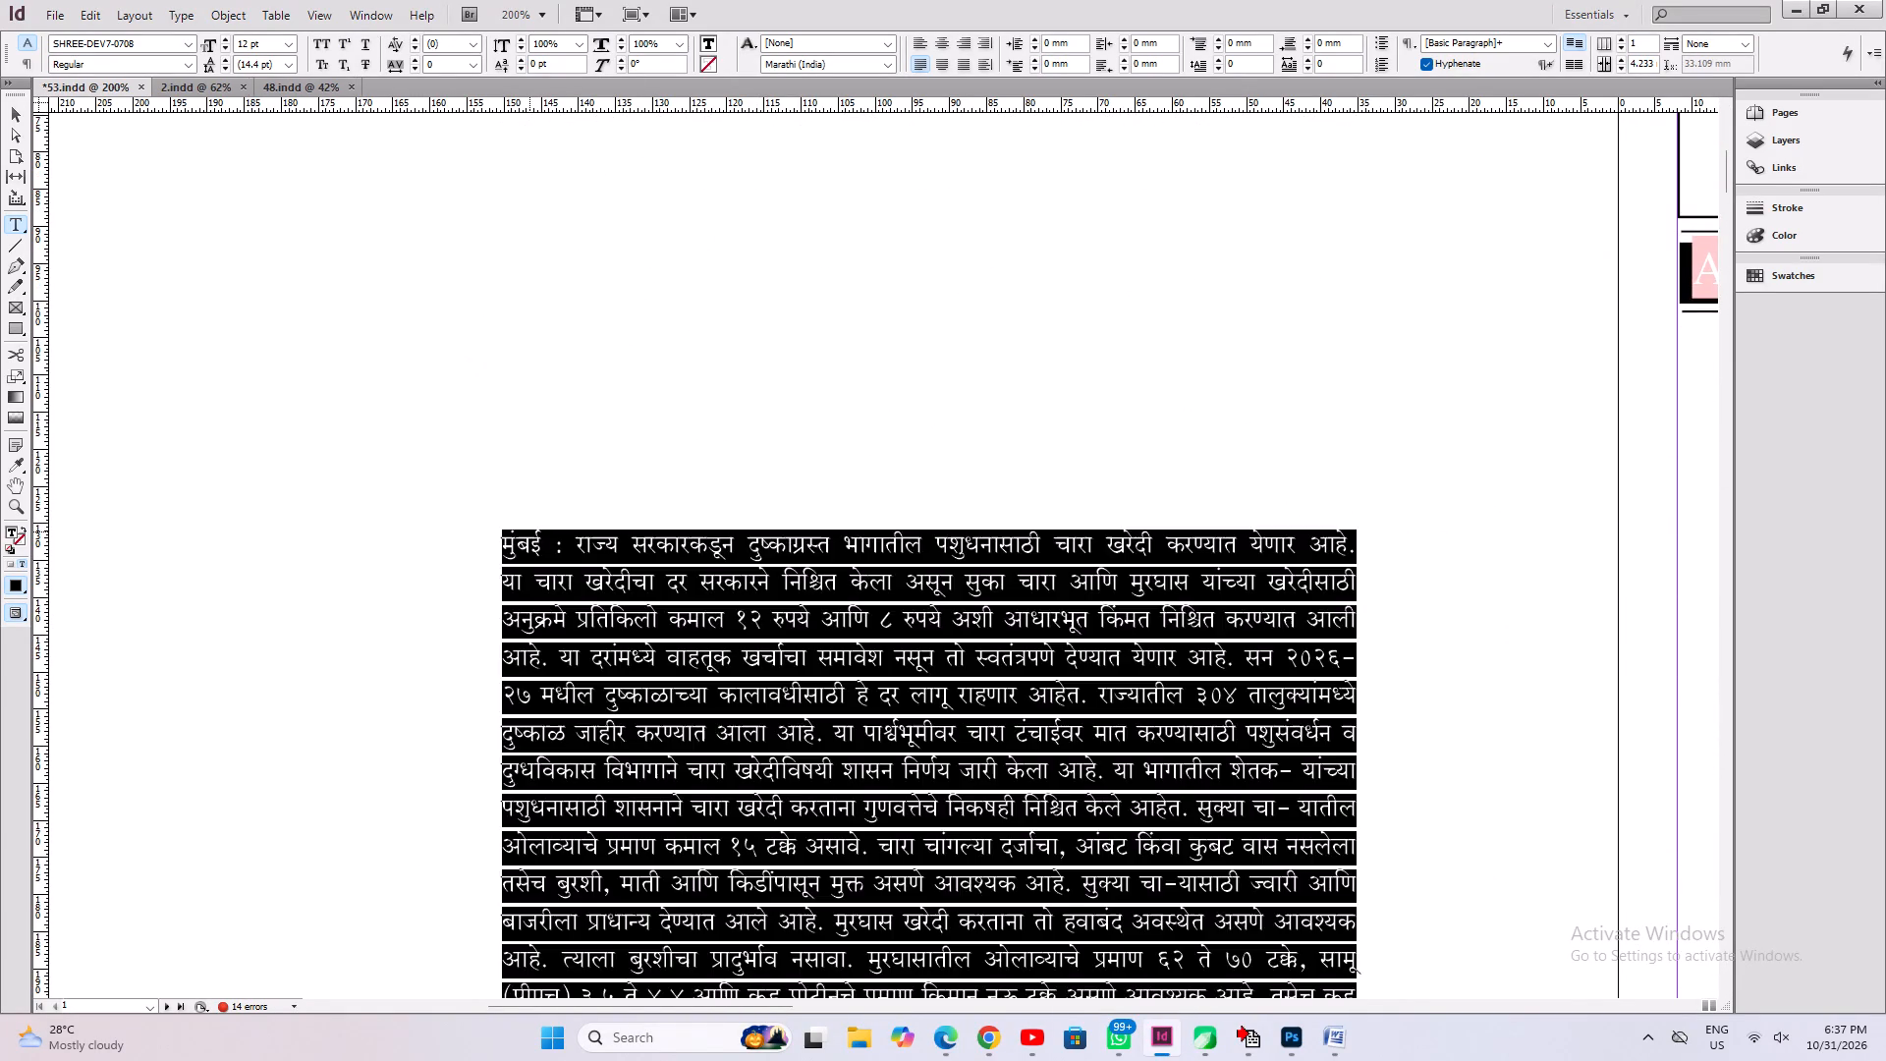
key("ctrl+0")
key("ctrl+s")
key("ctrl+alt+c")
Move all the pasteboard text into the three-column body frame under the fodder headline, replacing the duplicated data centre text, and save.
key("ctrl+a")
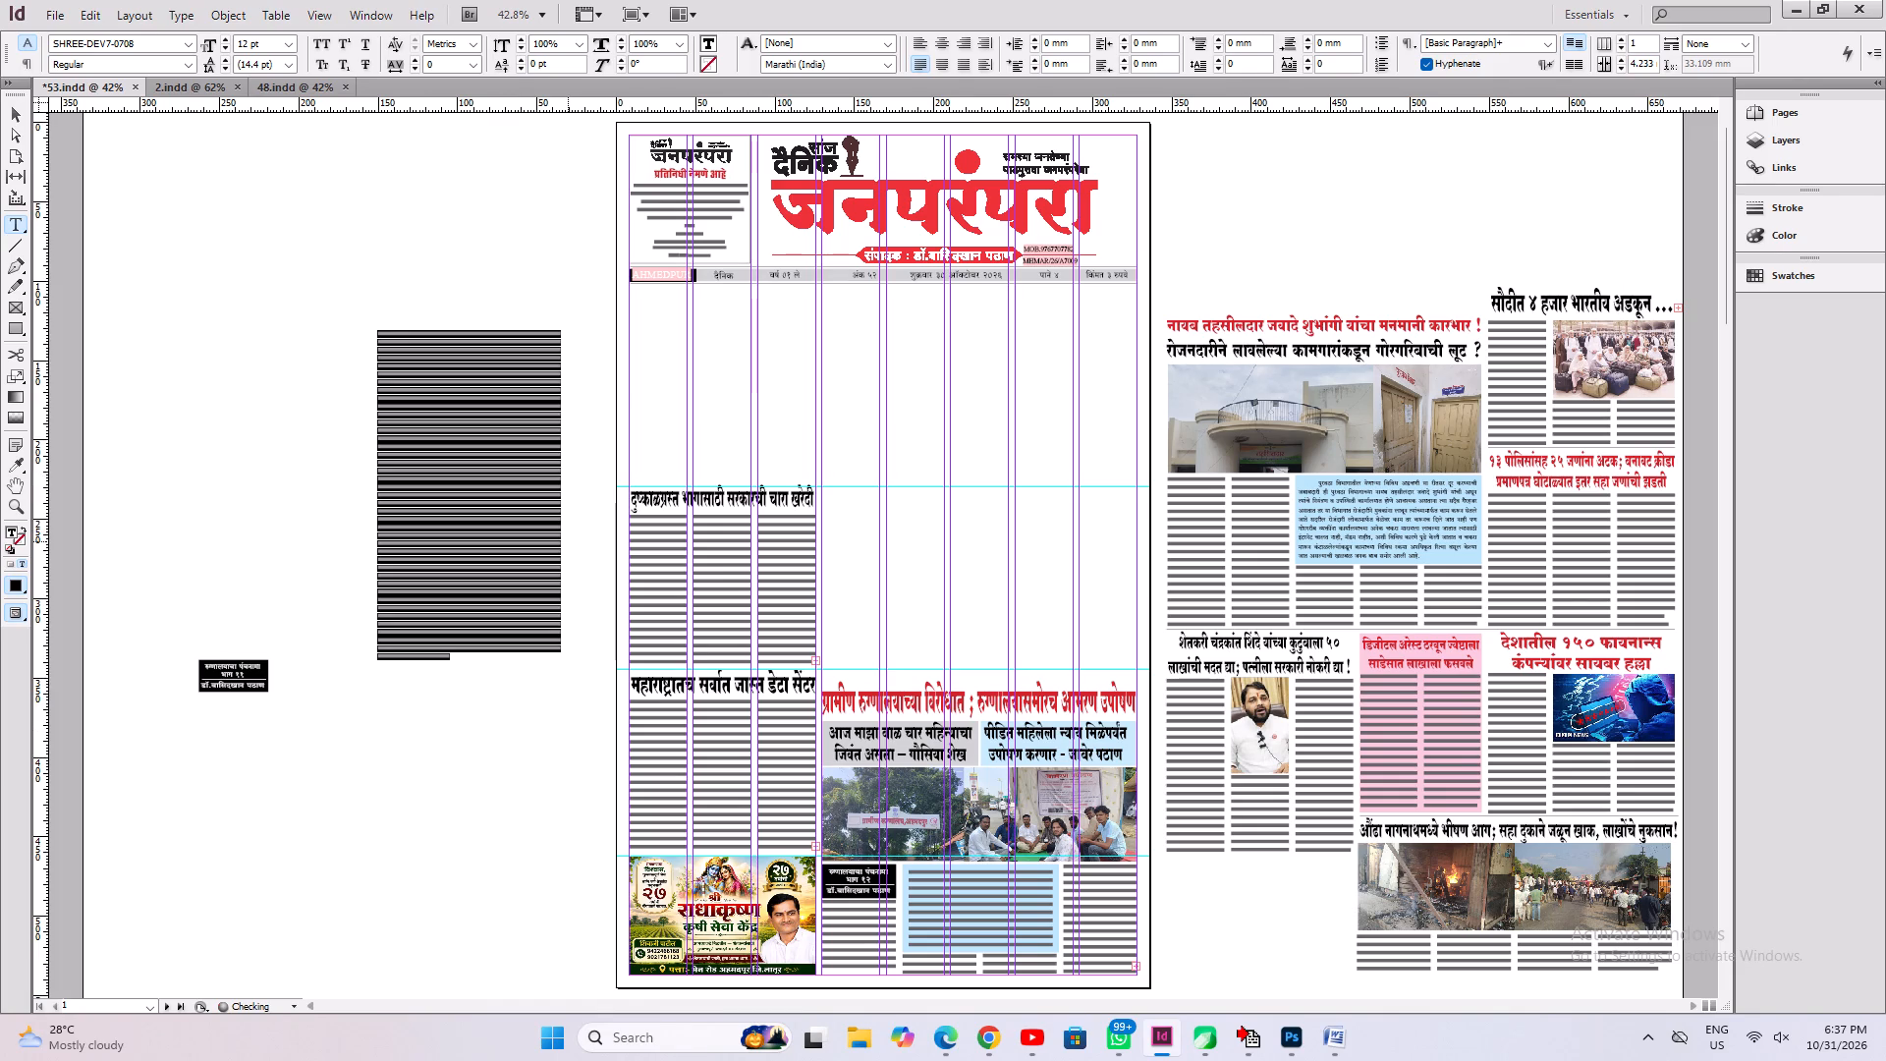
key("ctrl+x")
left_click(687, 597)
key("ctrl+a")
key("ctrl+v")
key("ctrl+s")
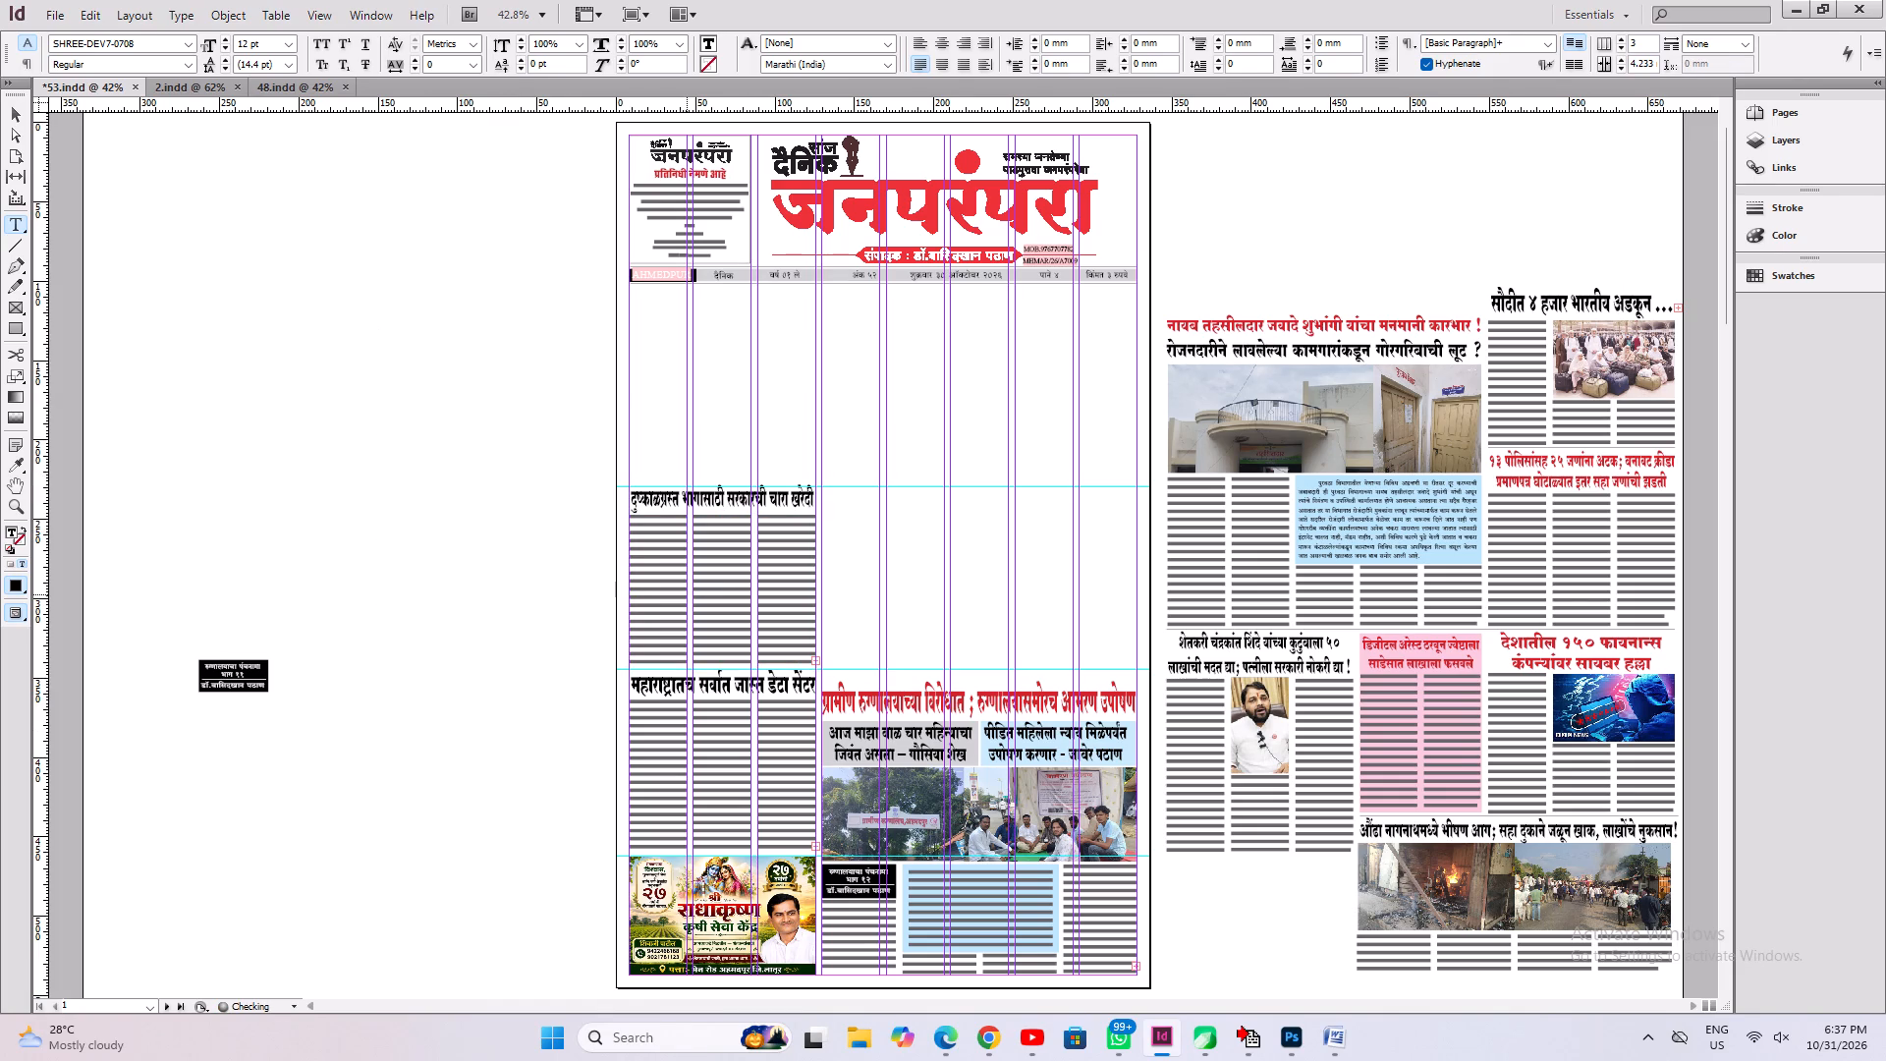
Save the document and delete the empty text frames left on the pasteboard beside the page.
left_click(7, 114)
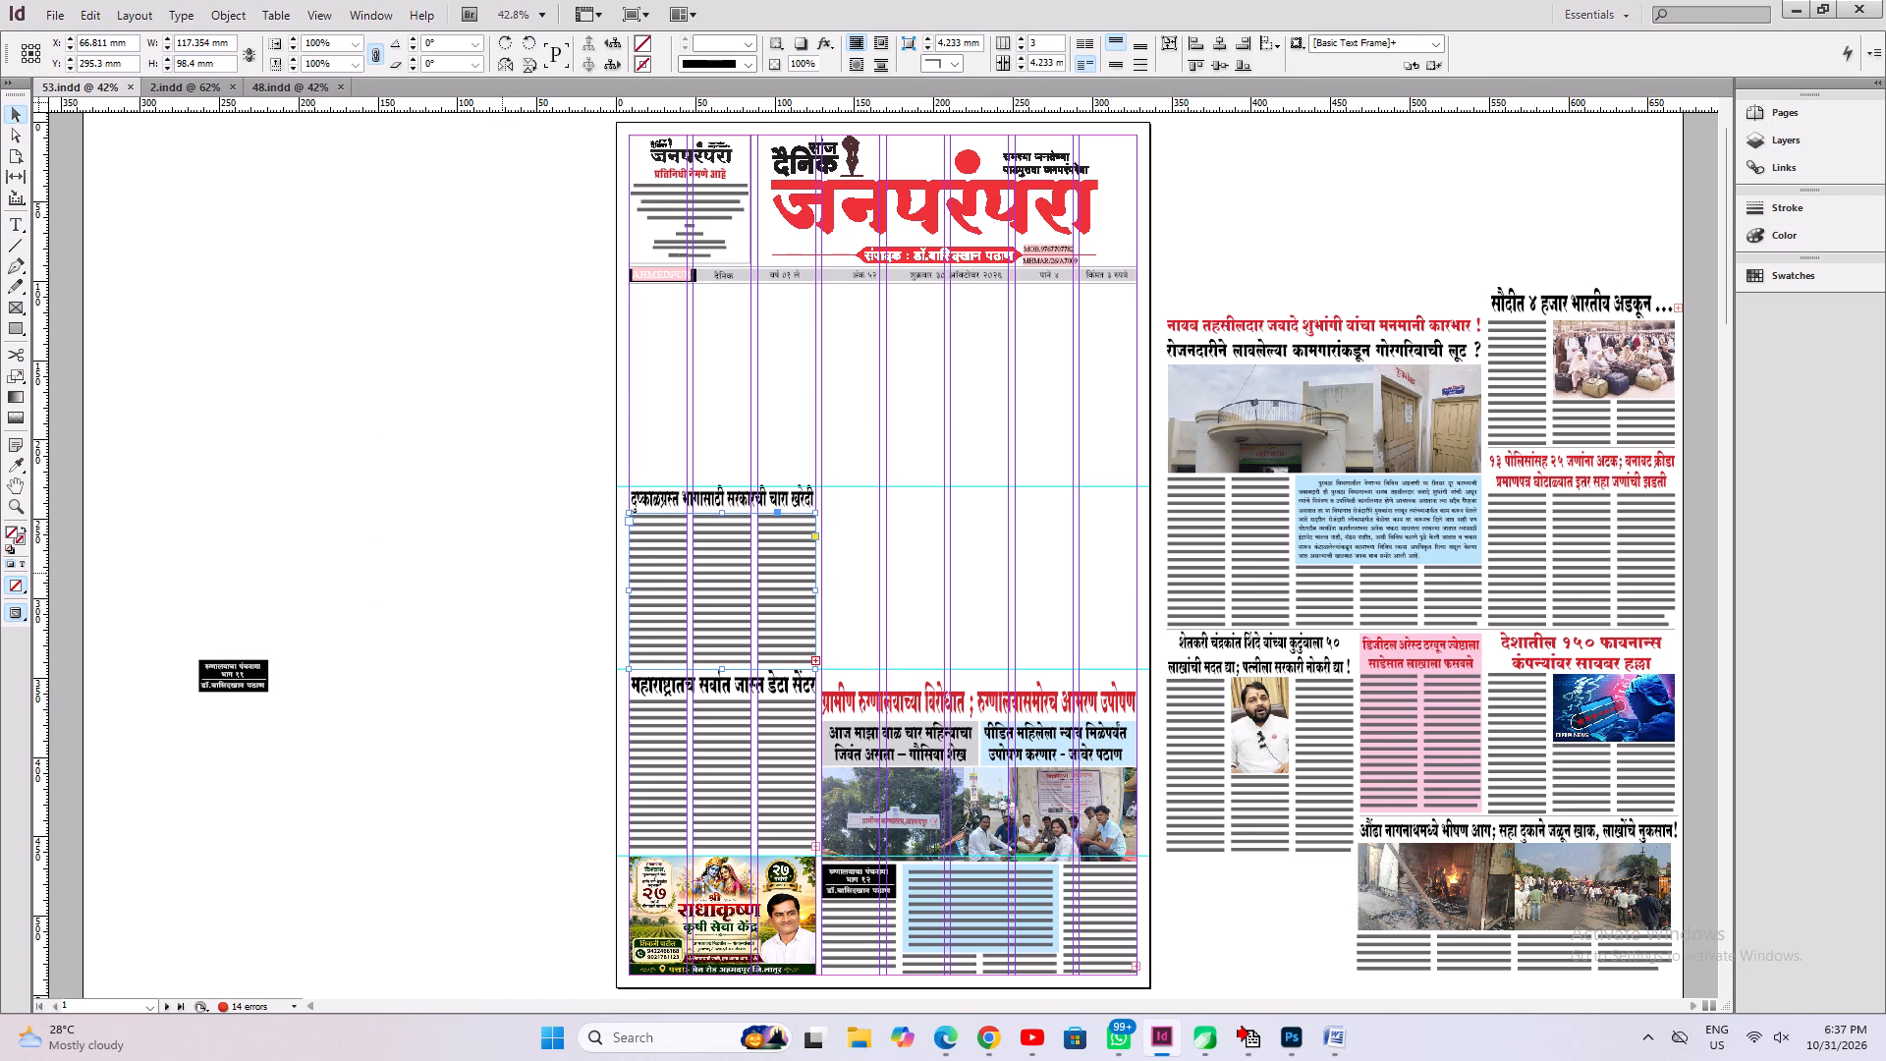
key("ctrl+s")
left_click_drag(351, 273, 617, 665)
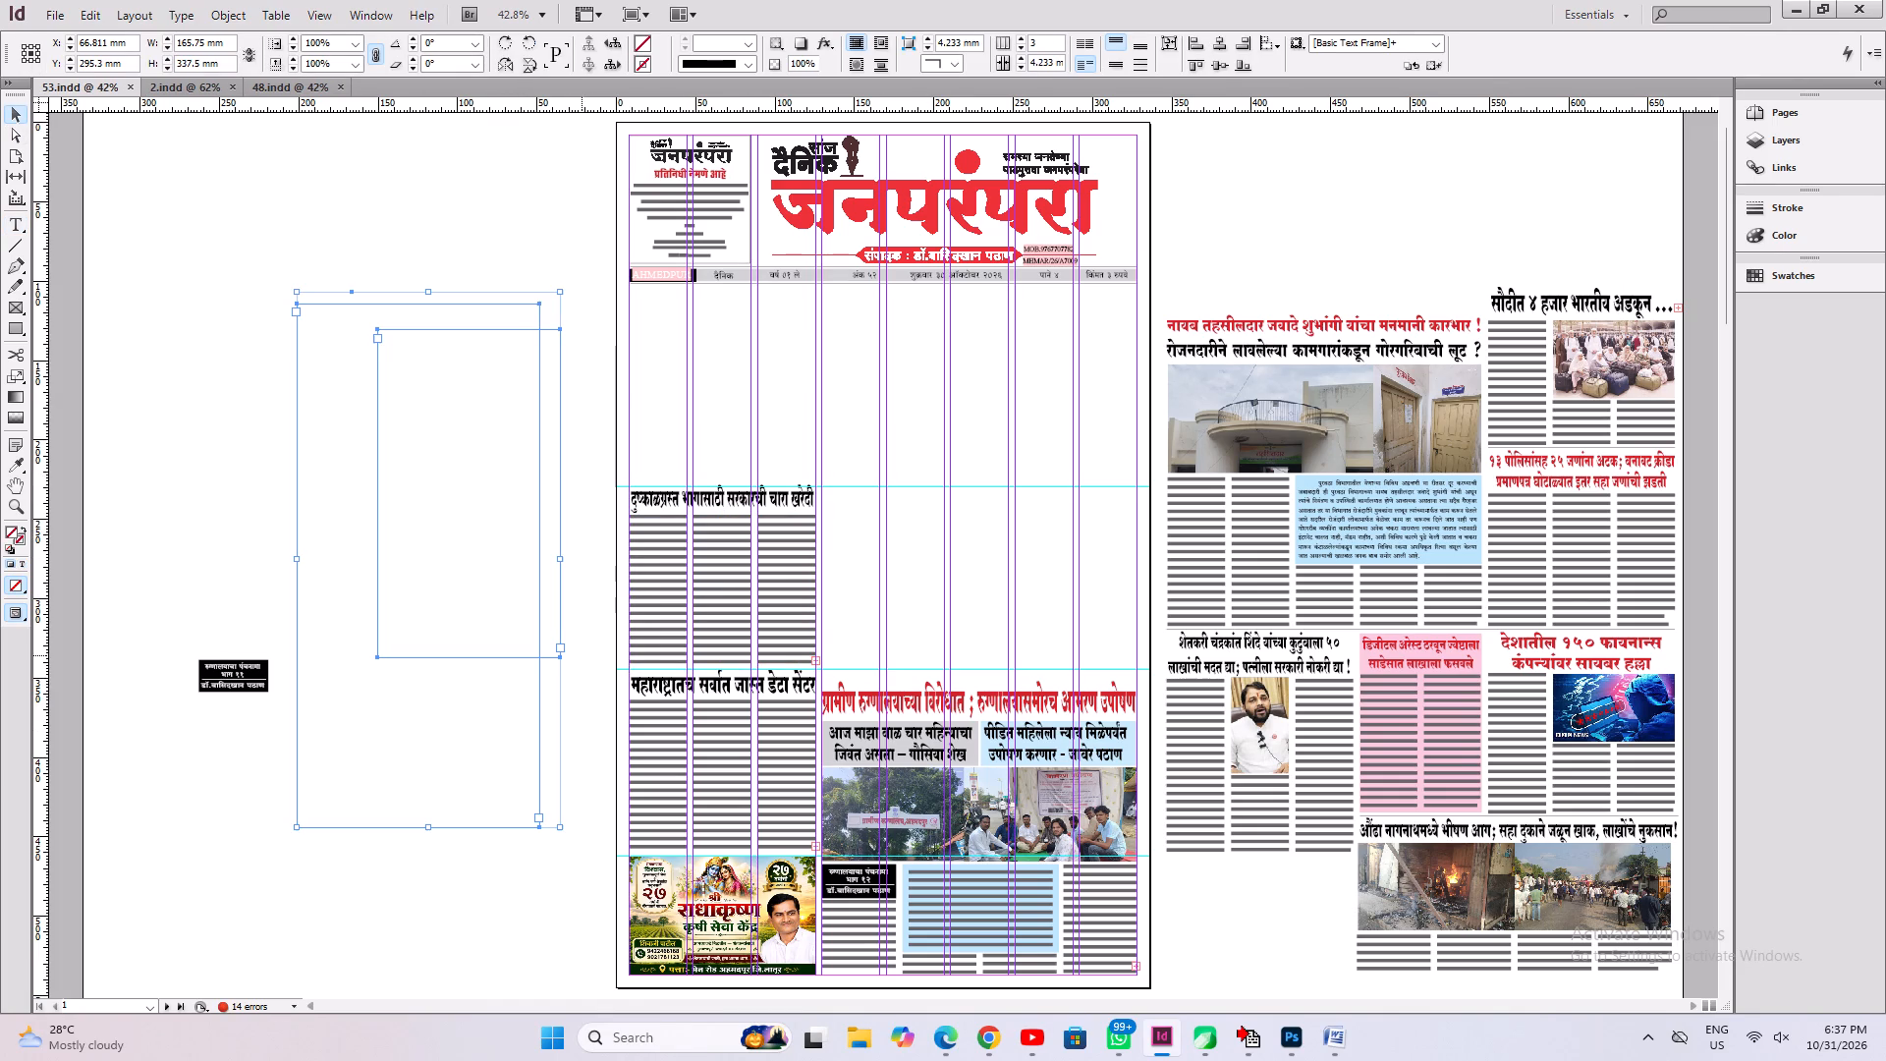
key("Delete")
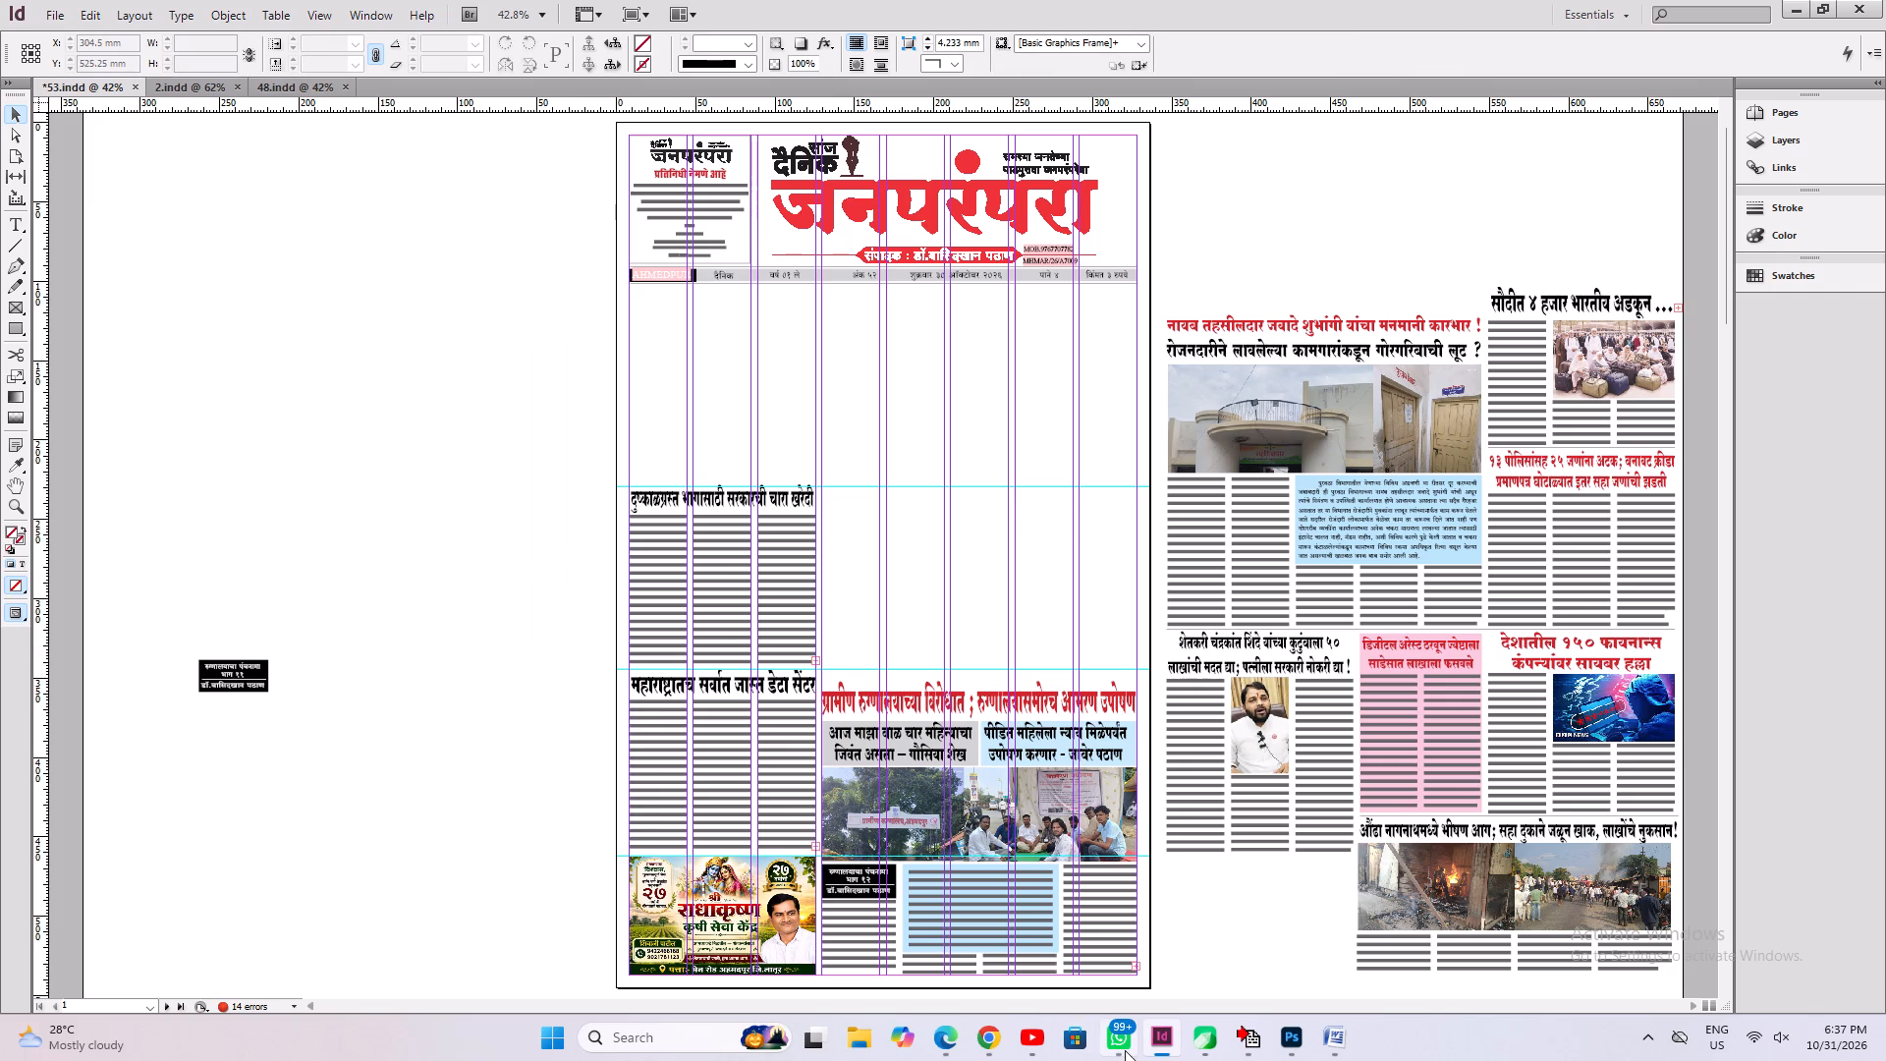
In Chrome, copy the headline "देशात प्रथमच बॅटरीद्वारे १००० मेगावॅट वीजपुरवठा; महावितरणचे यश" from page 2 of the 31 October PDF.
left_click(991, 1043)
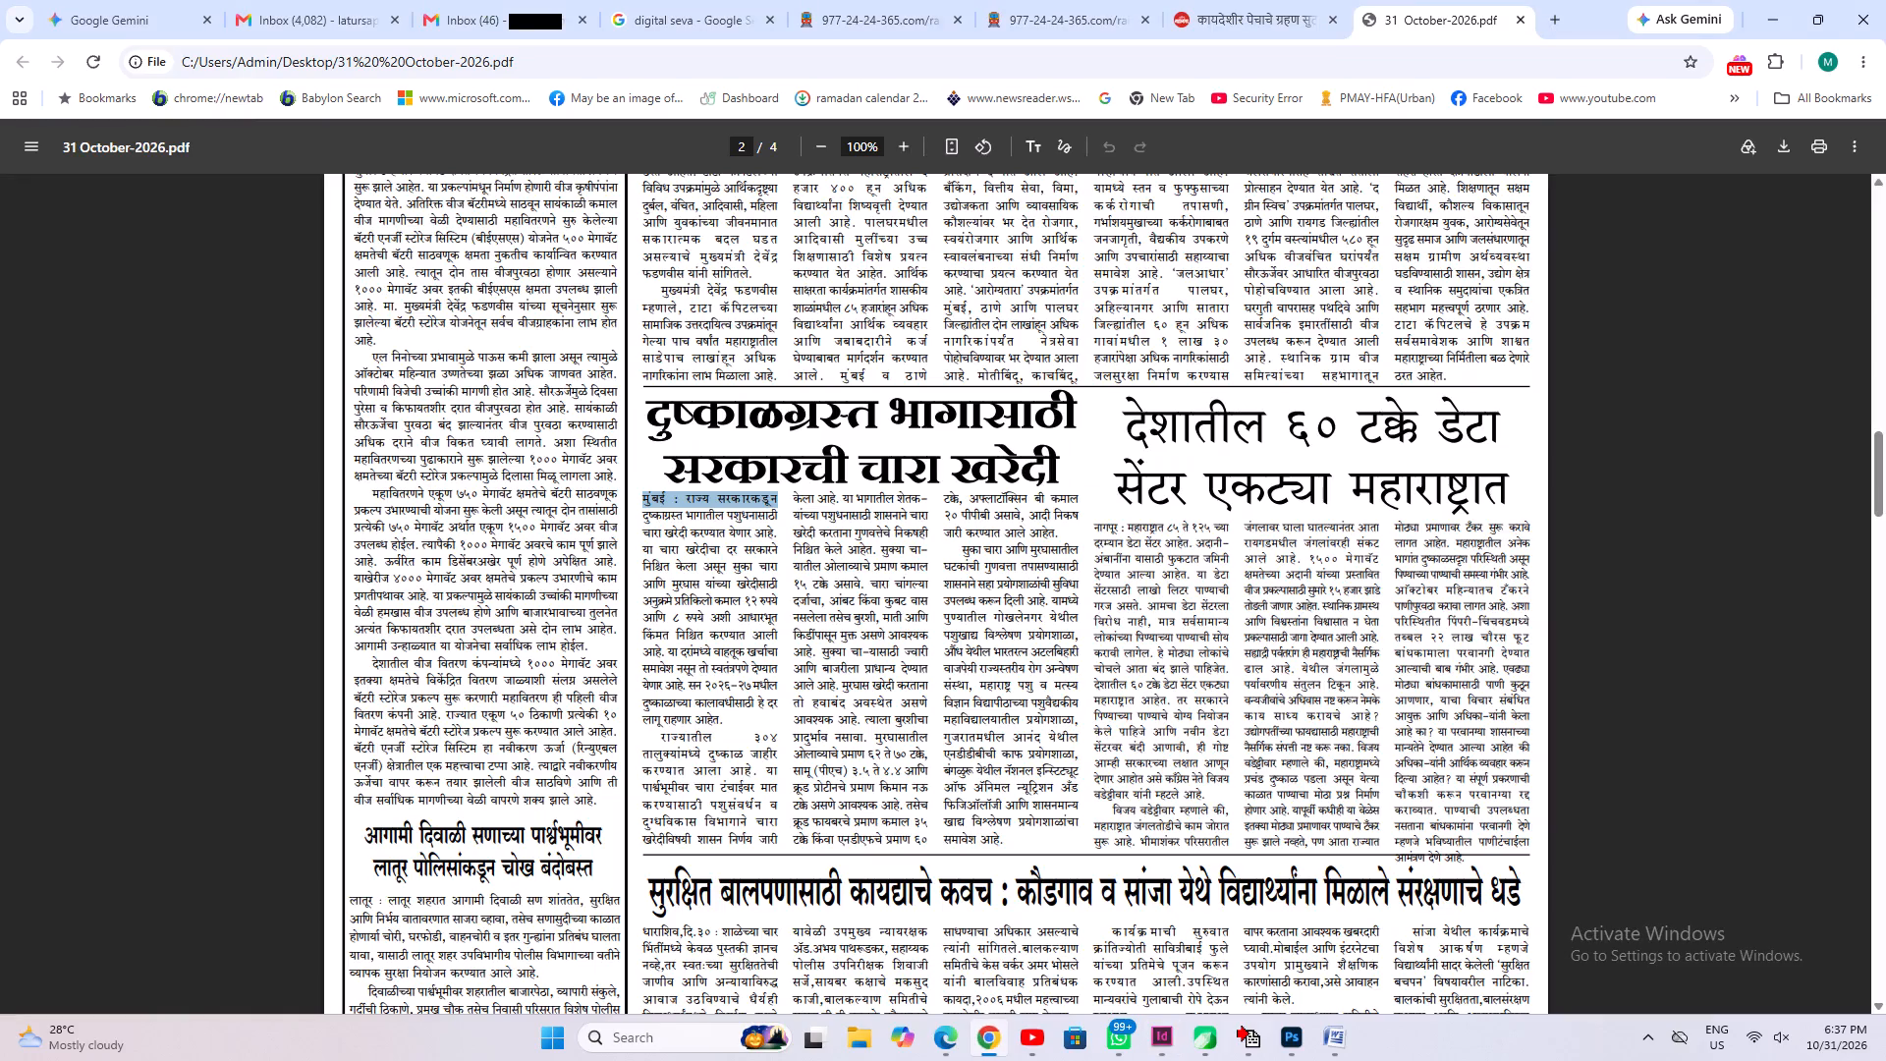
scroll(454, 710, "down", 8)
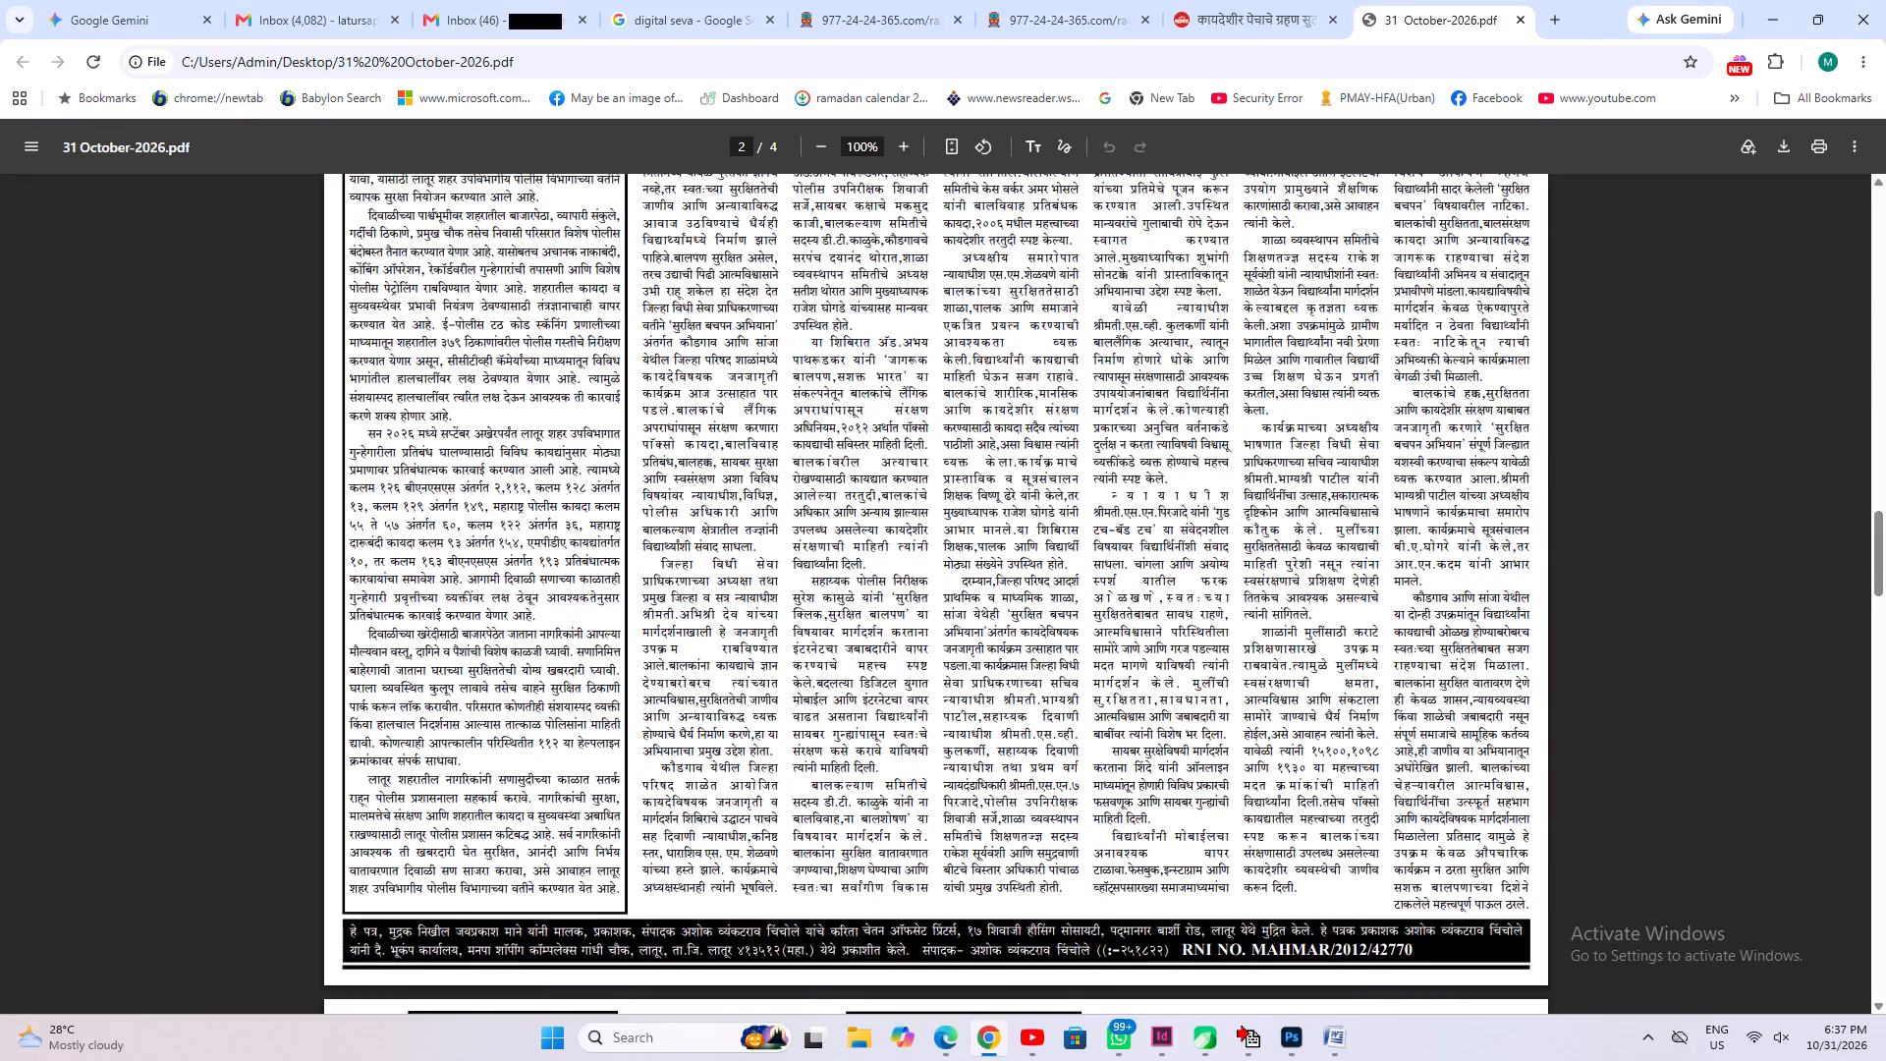
scroll(455, 713, "up", 13)
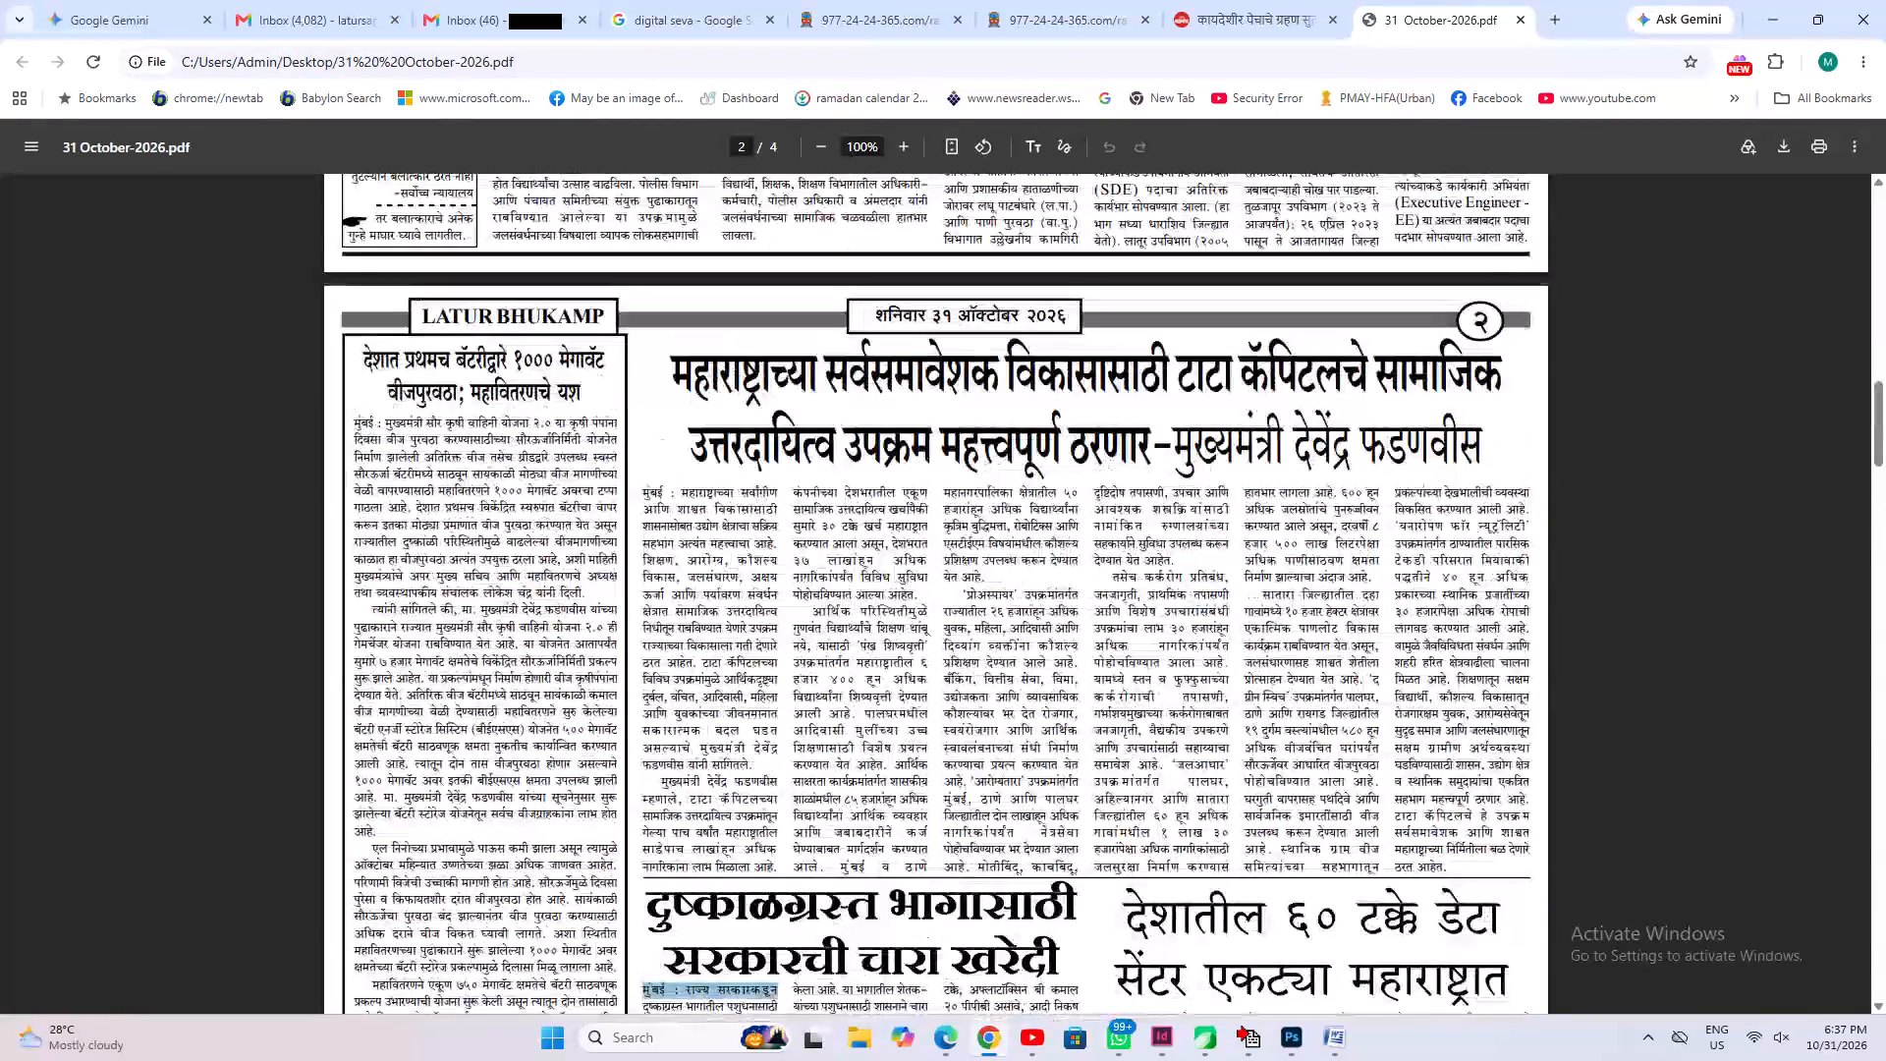
left_click_drag(359, 351, 494, 666)
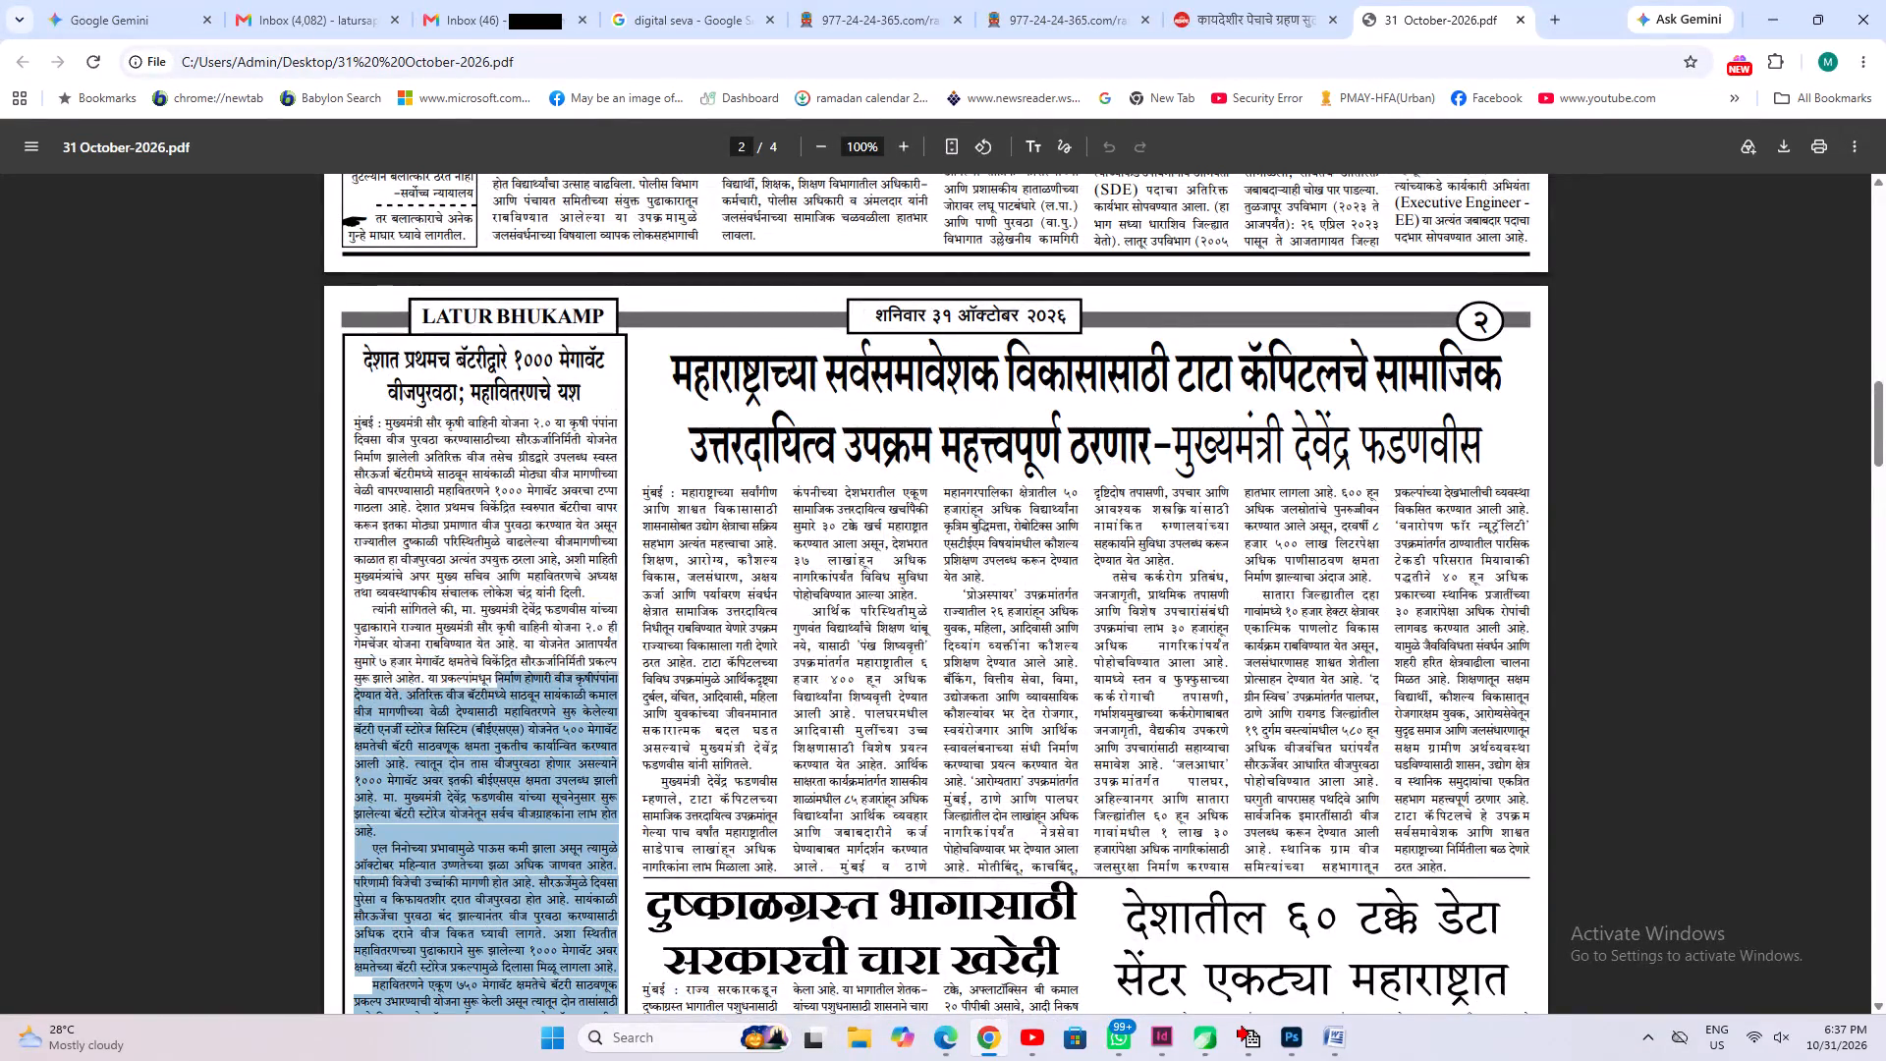
left_click_drag(494, 666, 369, 360)
left_click(360, 361)
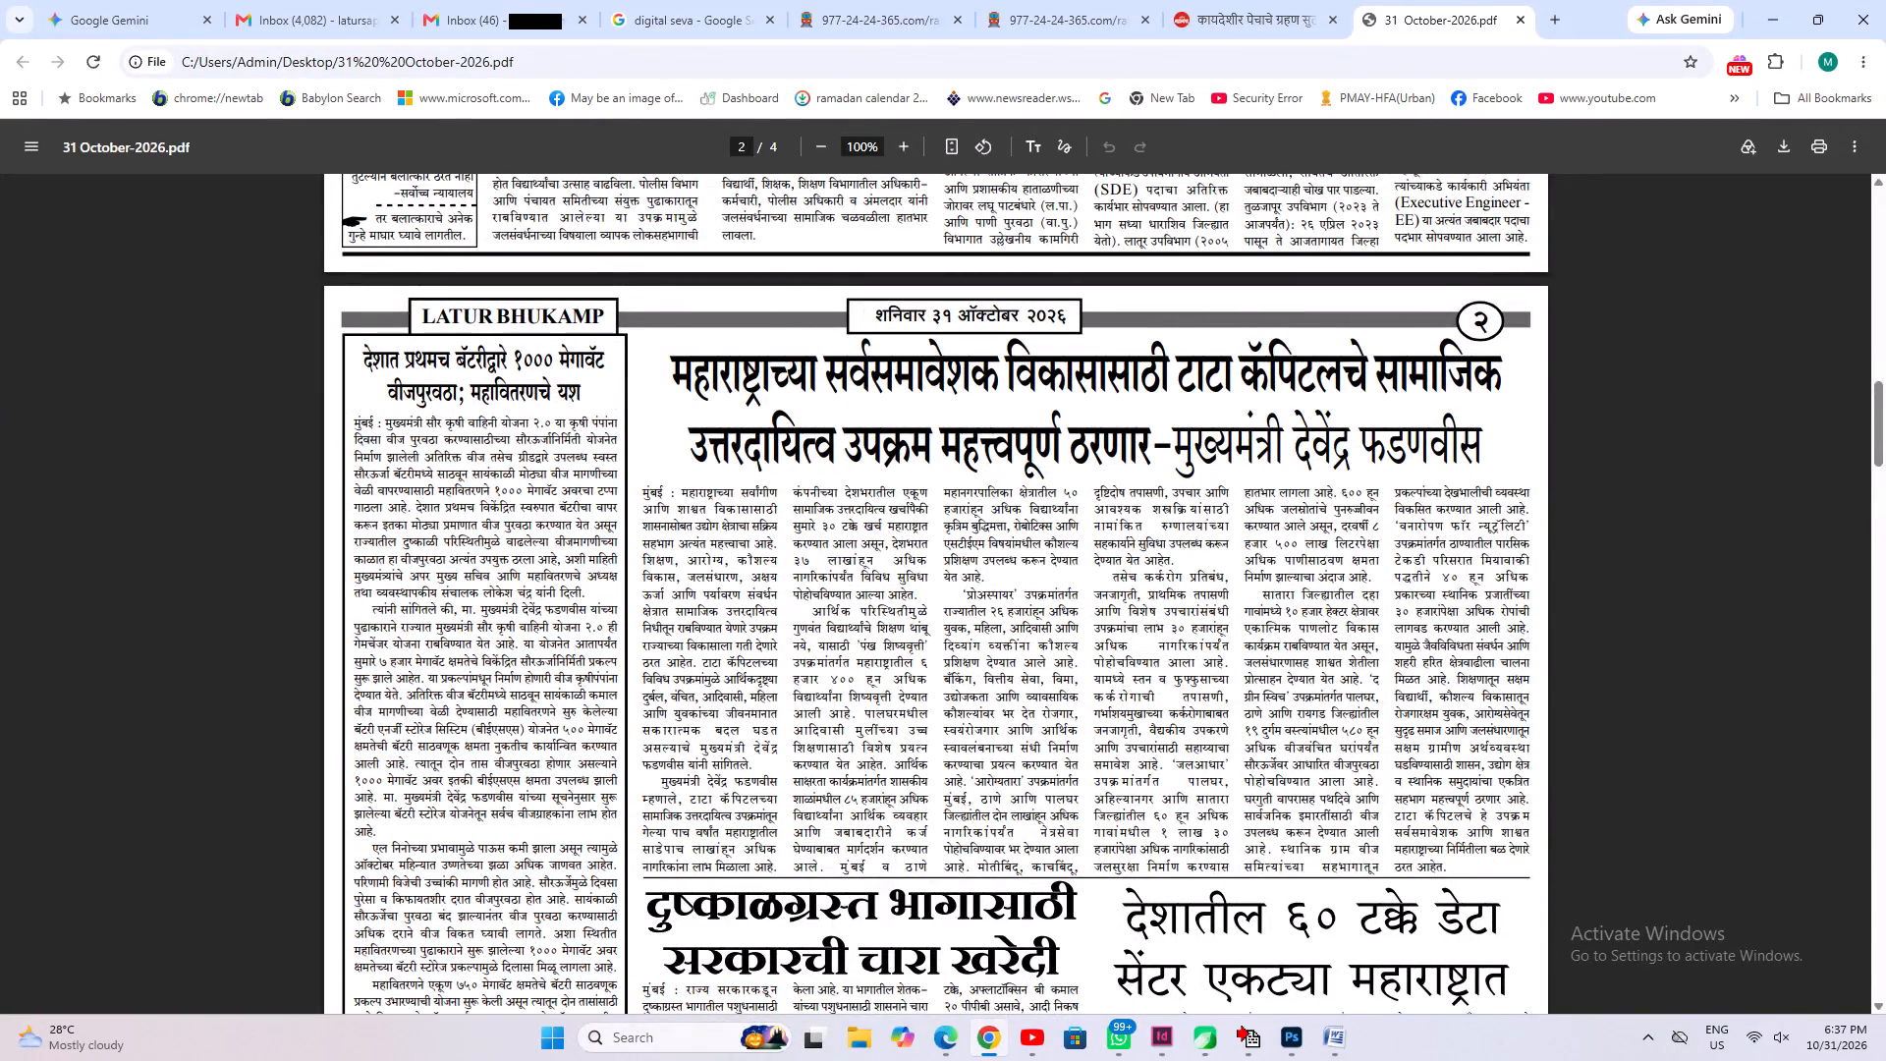
left_click_drag(361, 358, 580, 402)
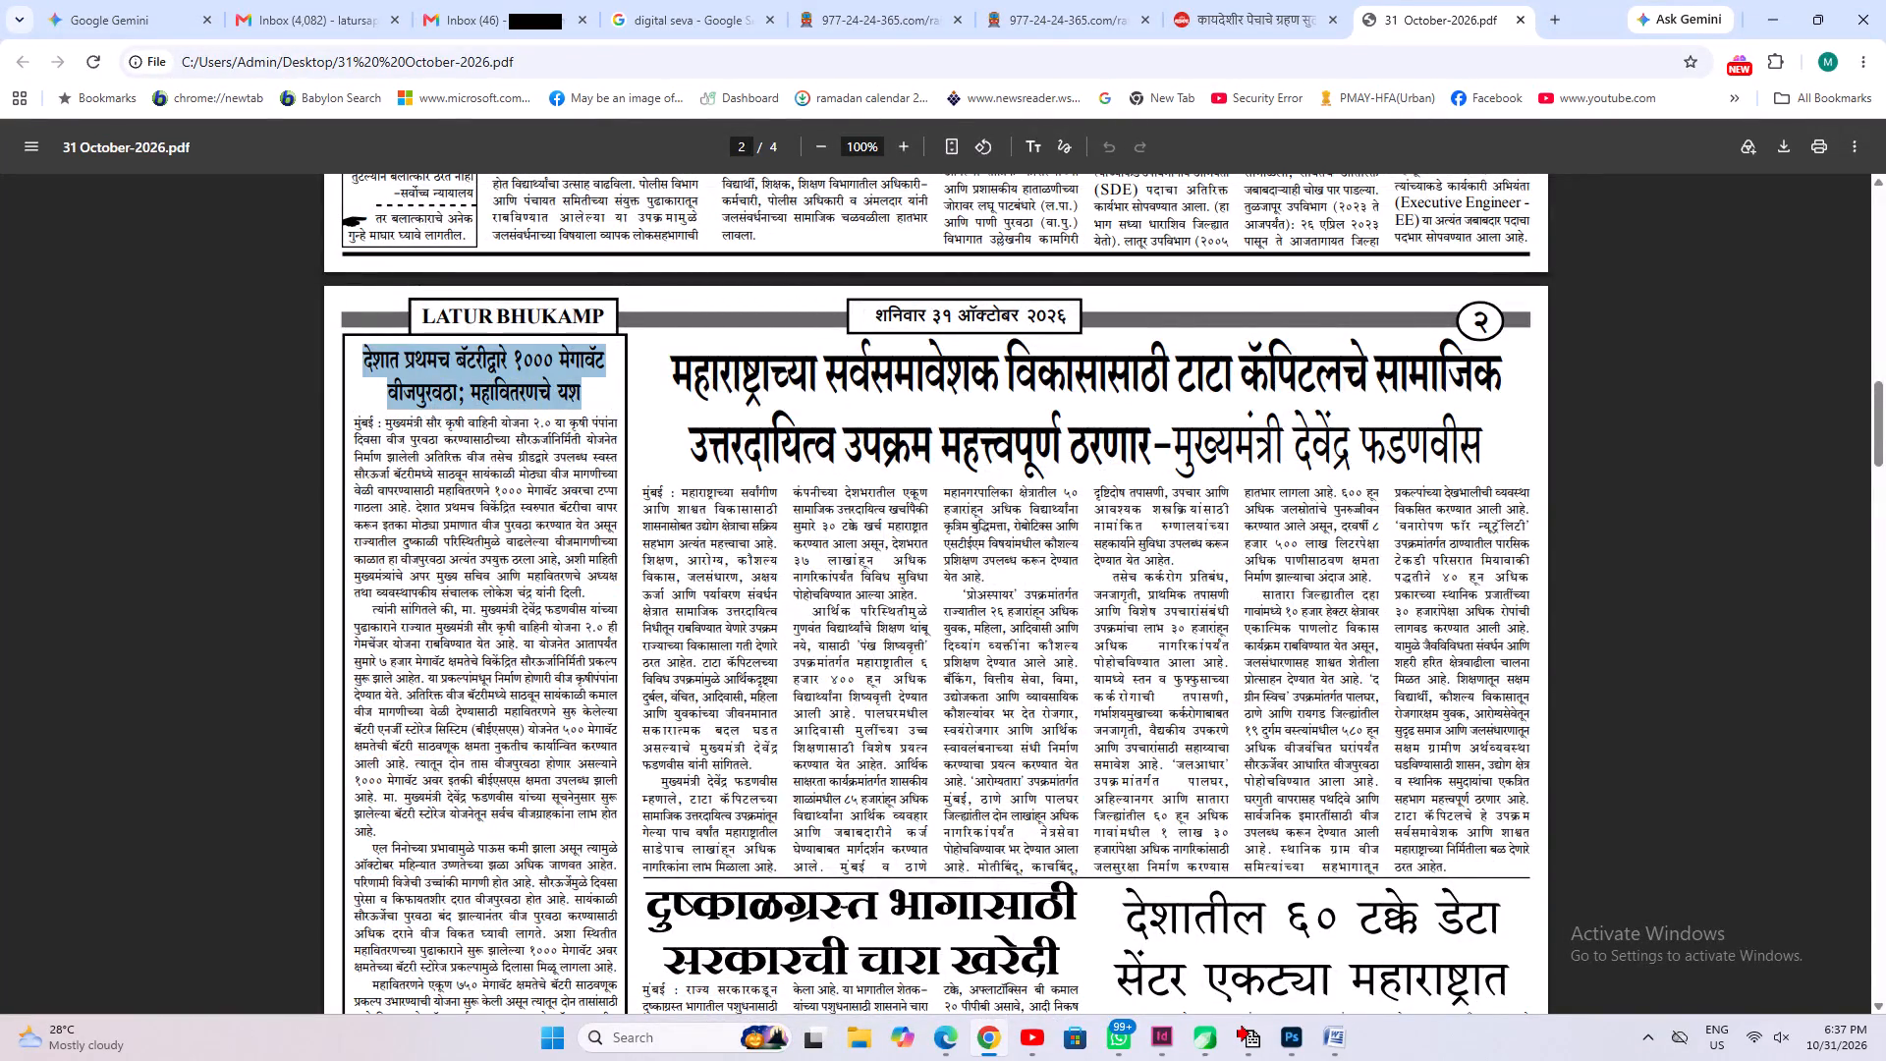
left_click_drag(580, 402, 588, 410)
left_click(538, 390)
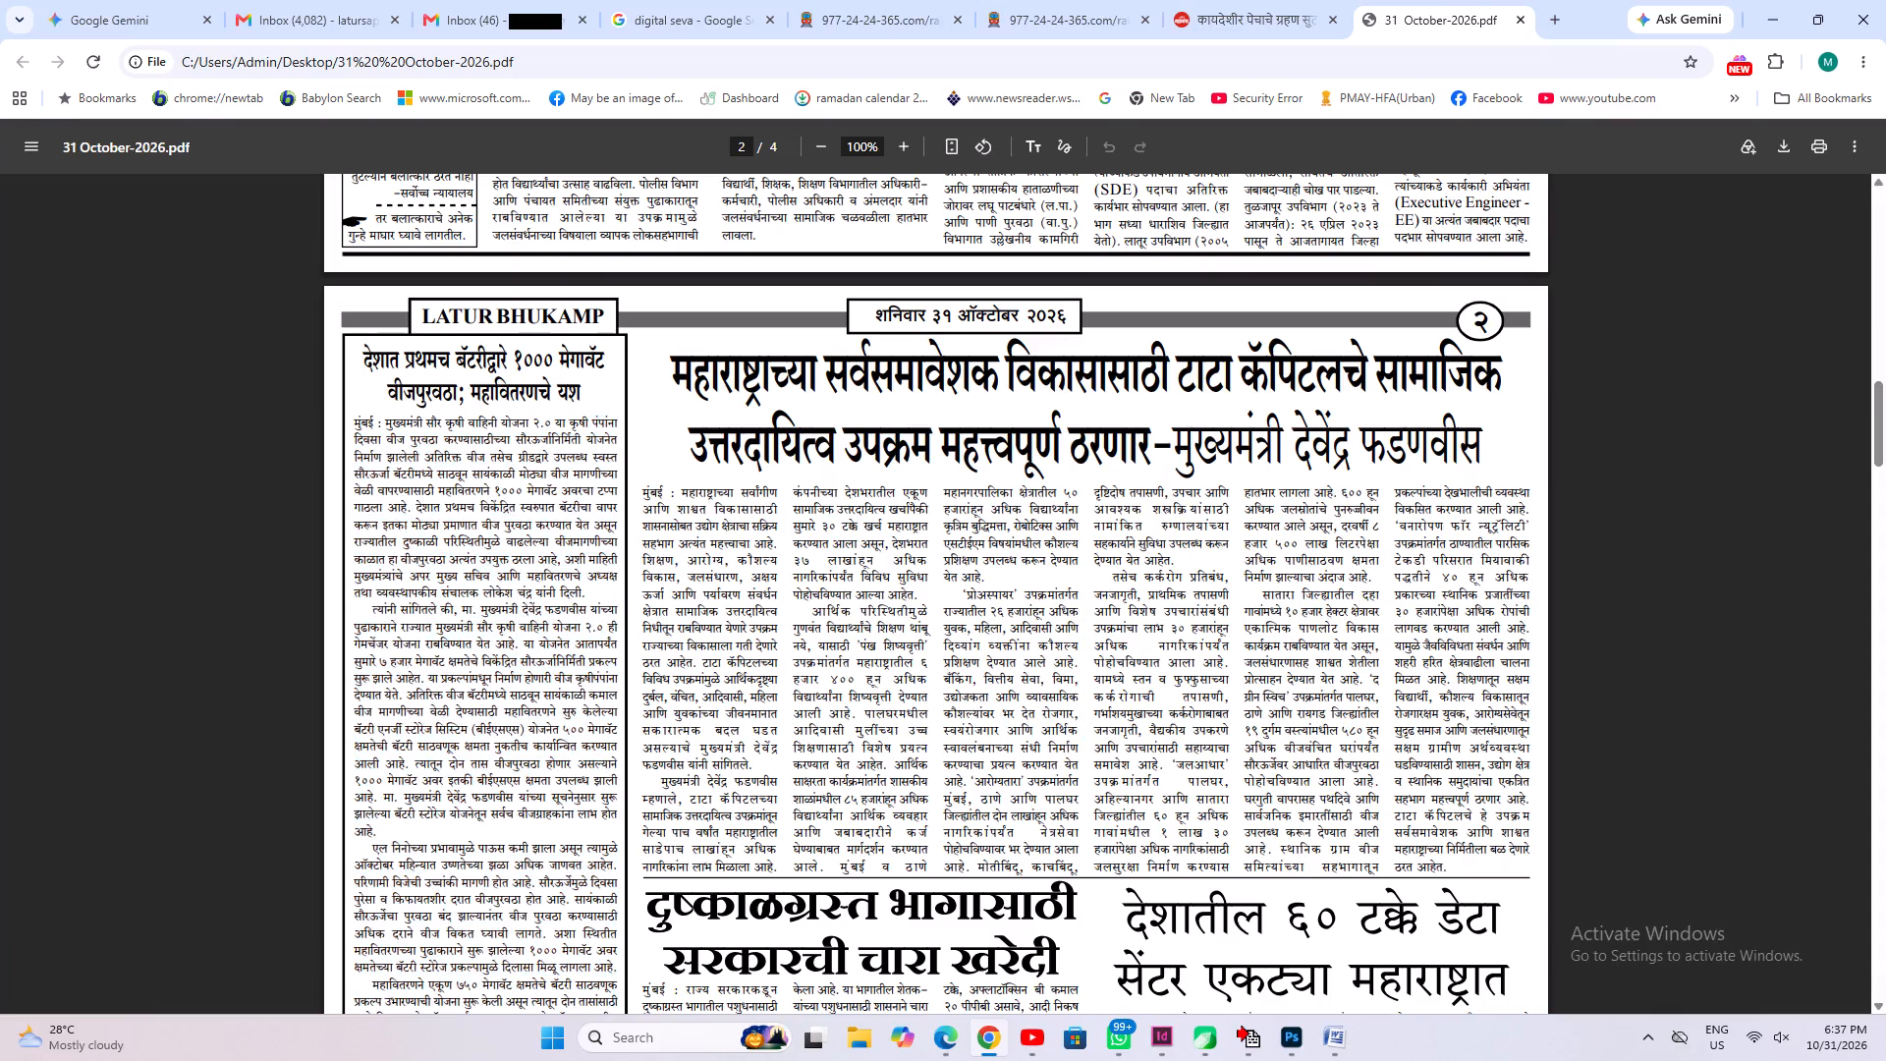
left_click_drag(362, 361, 593, 385)
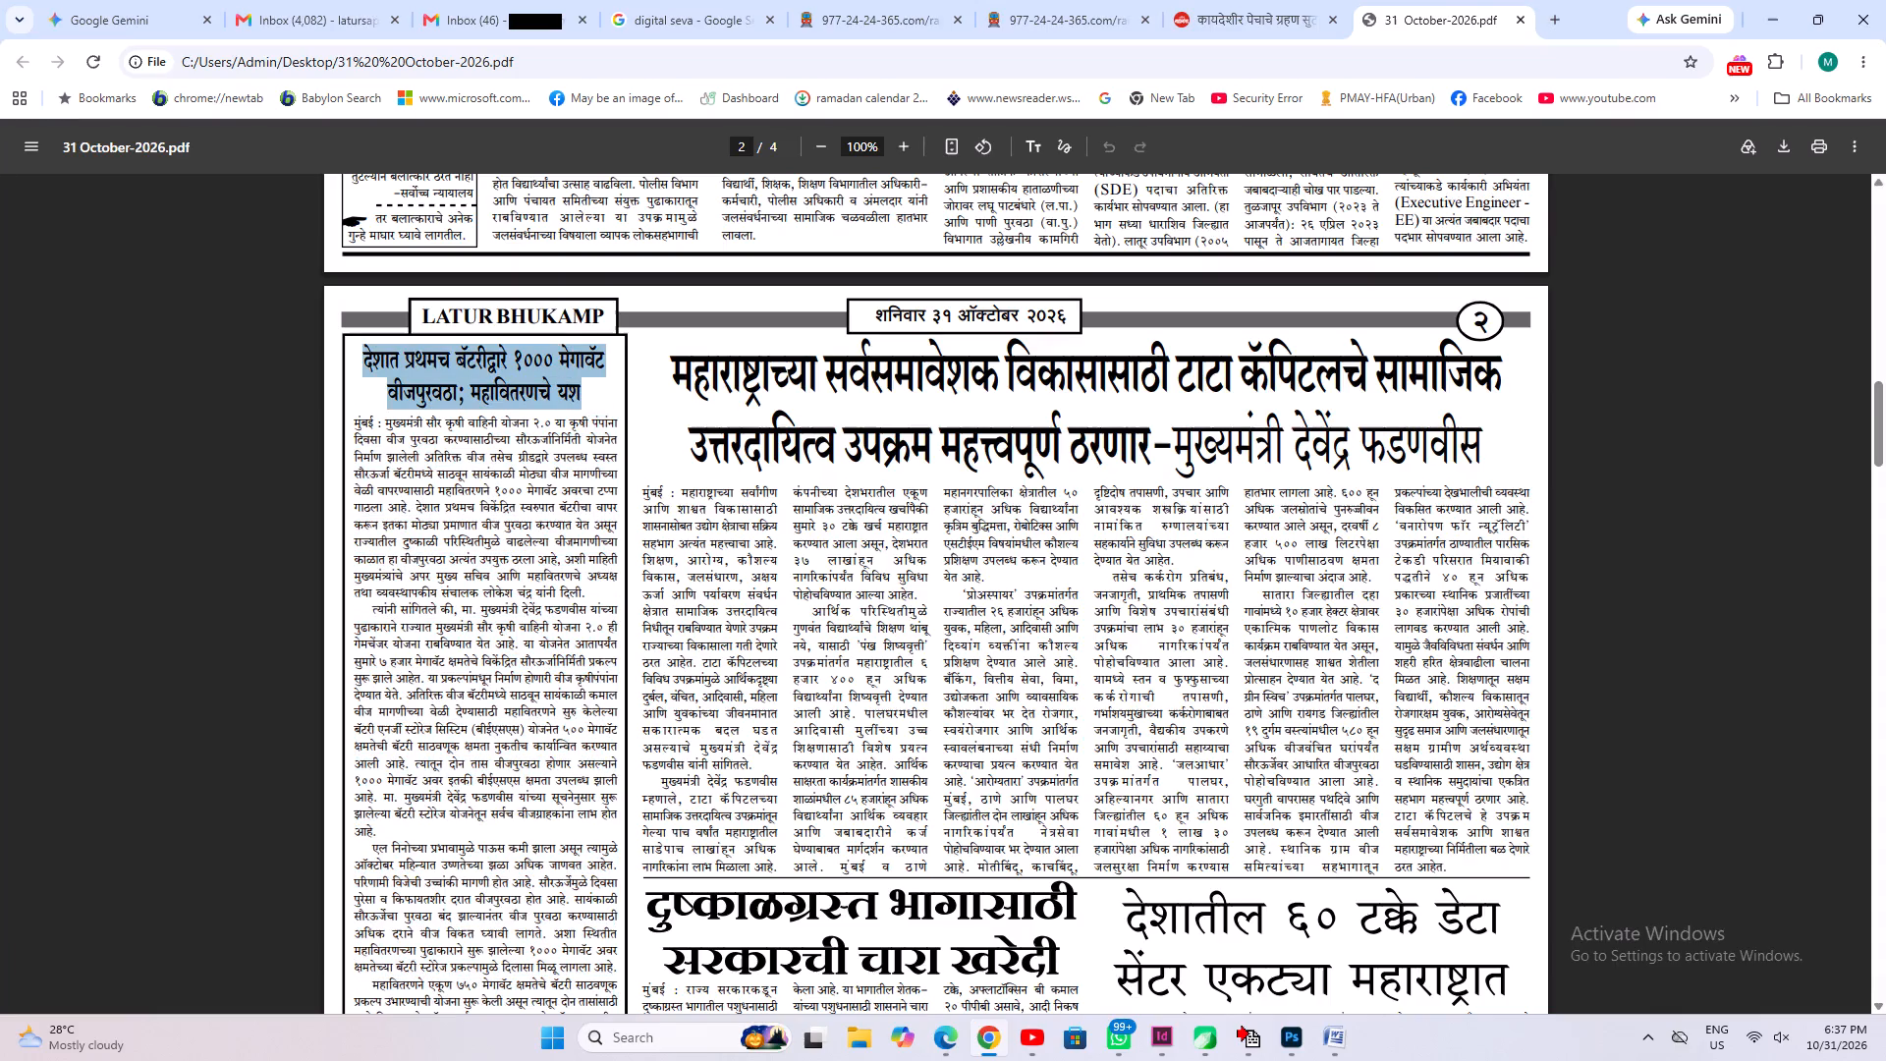
key("ctrl+c")
In InDesign, duplicate the fodder article's headline and three-column body frame into the empty space directly below the masthead's date strip.
left_click(1147, 1054)
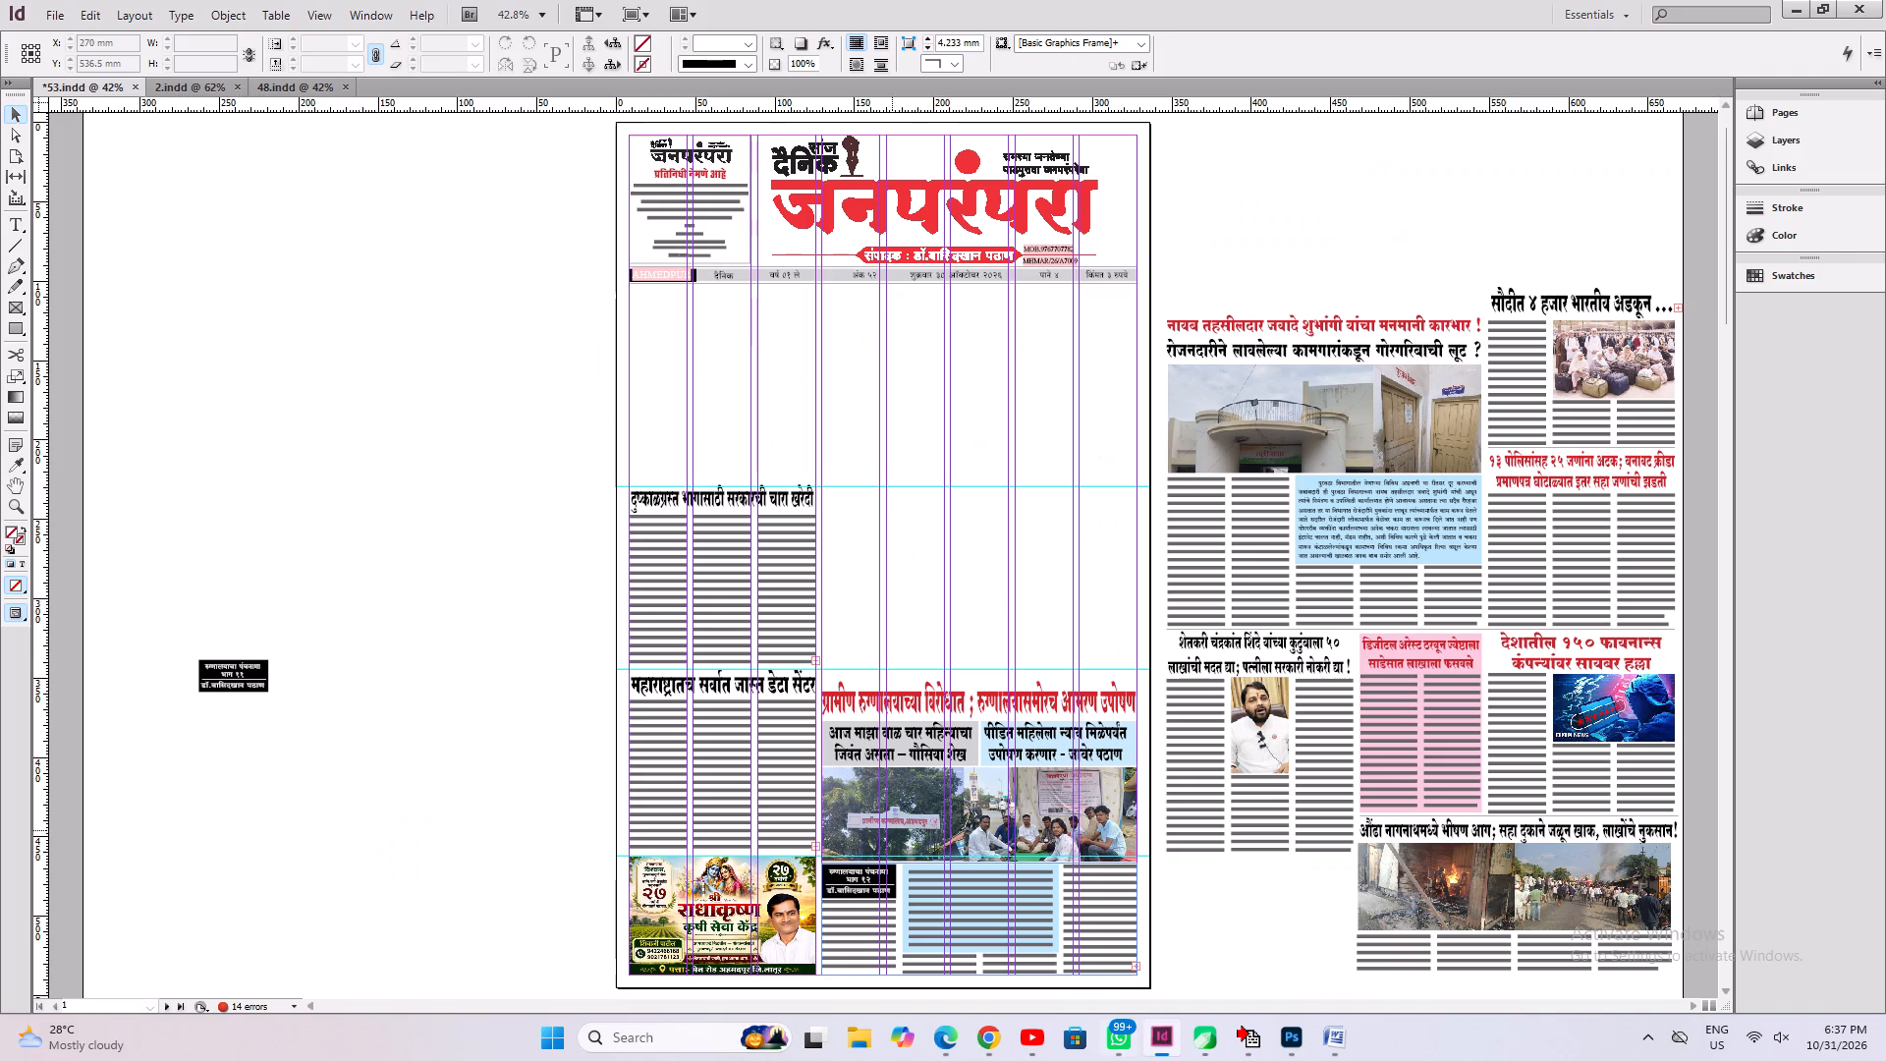
left_click_drag(705, 450, 725, 548)
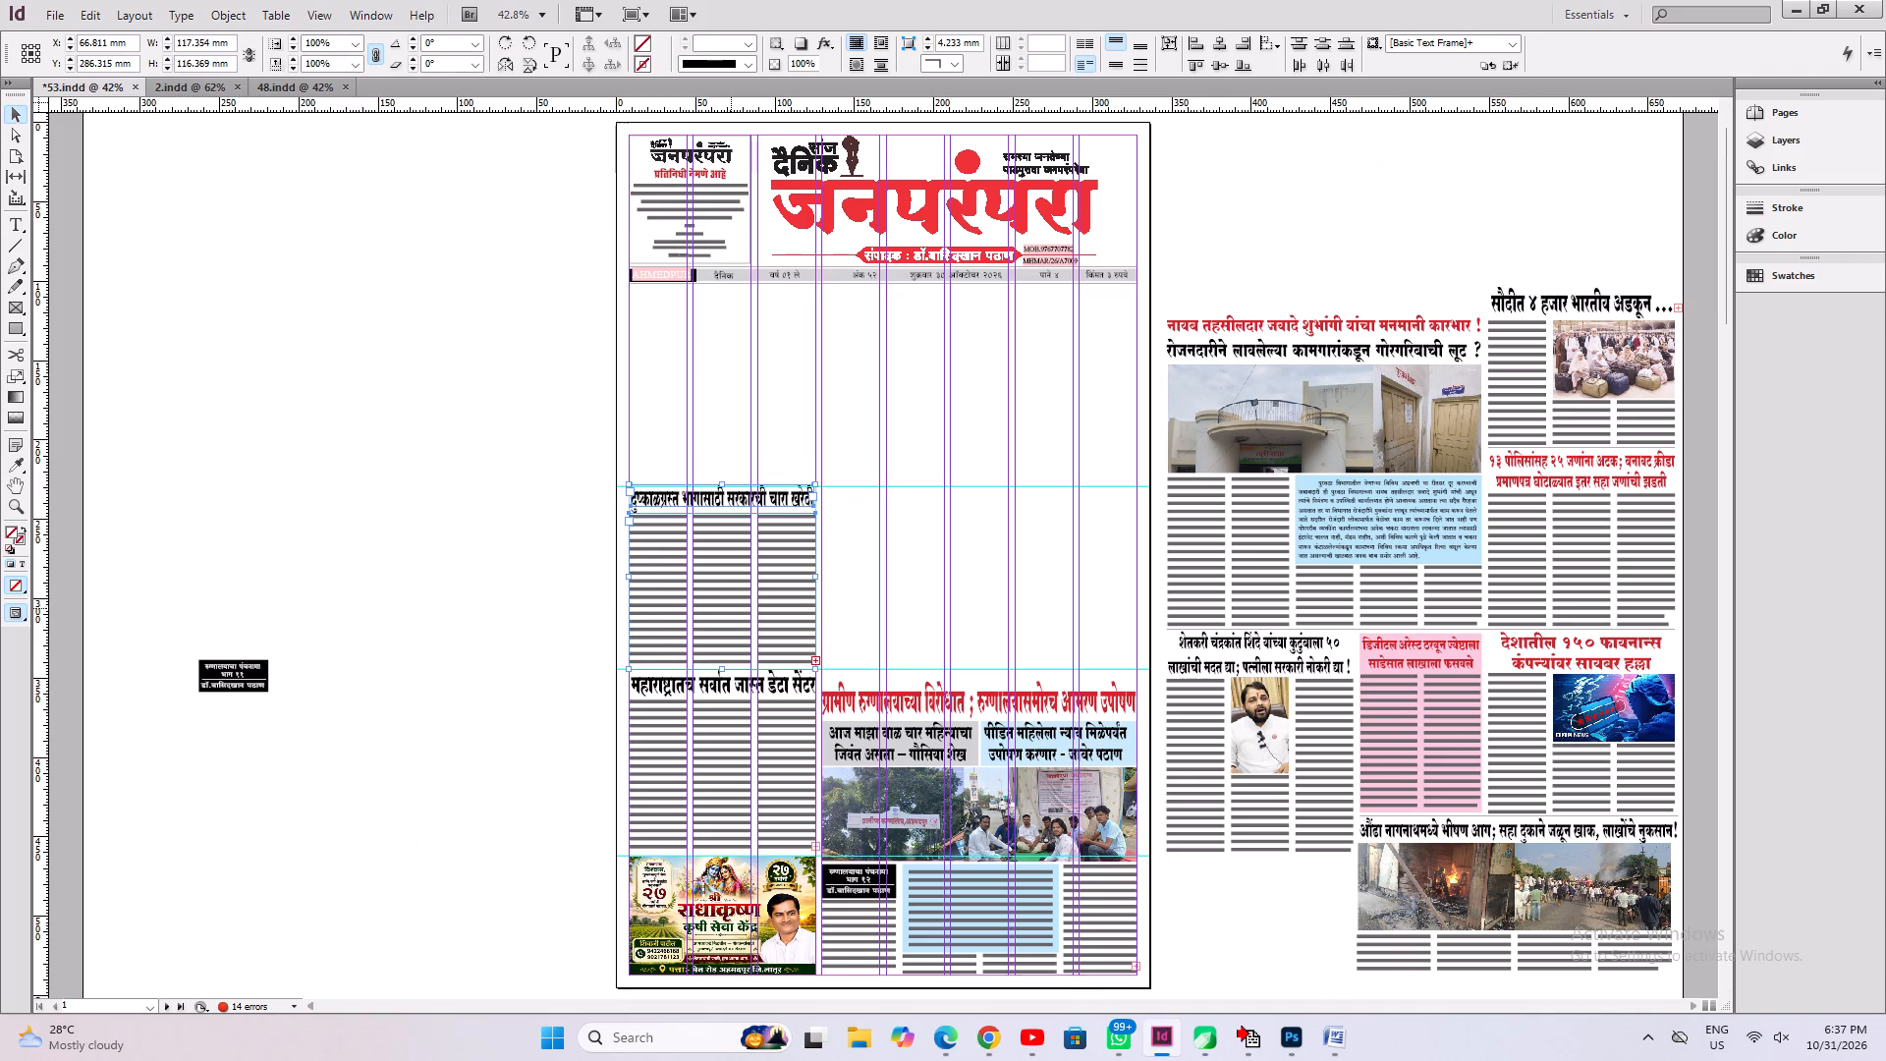
left_click_drag(731, 601, 749, 409, "ctrl+alt+shift")
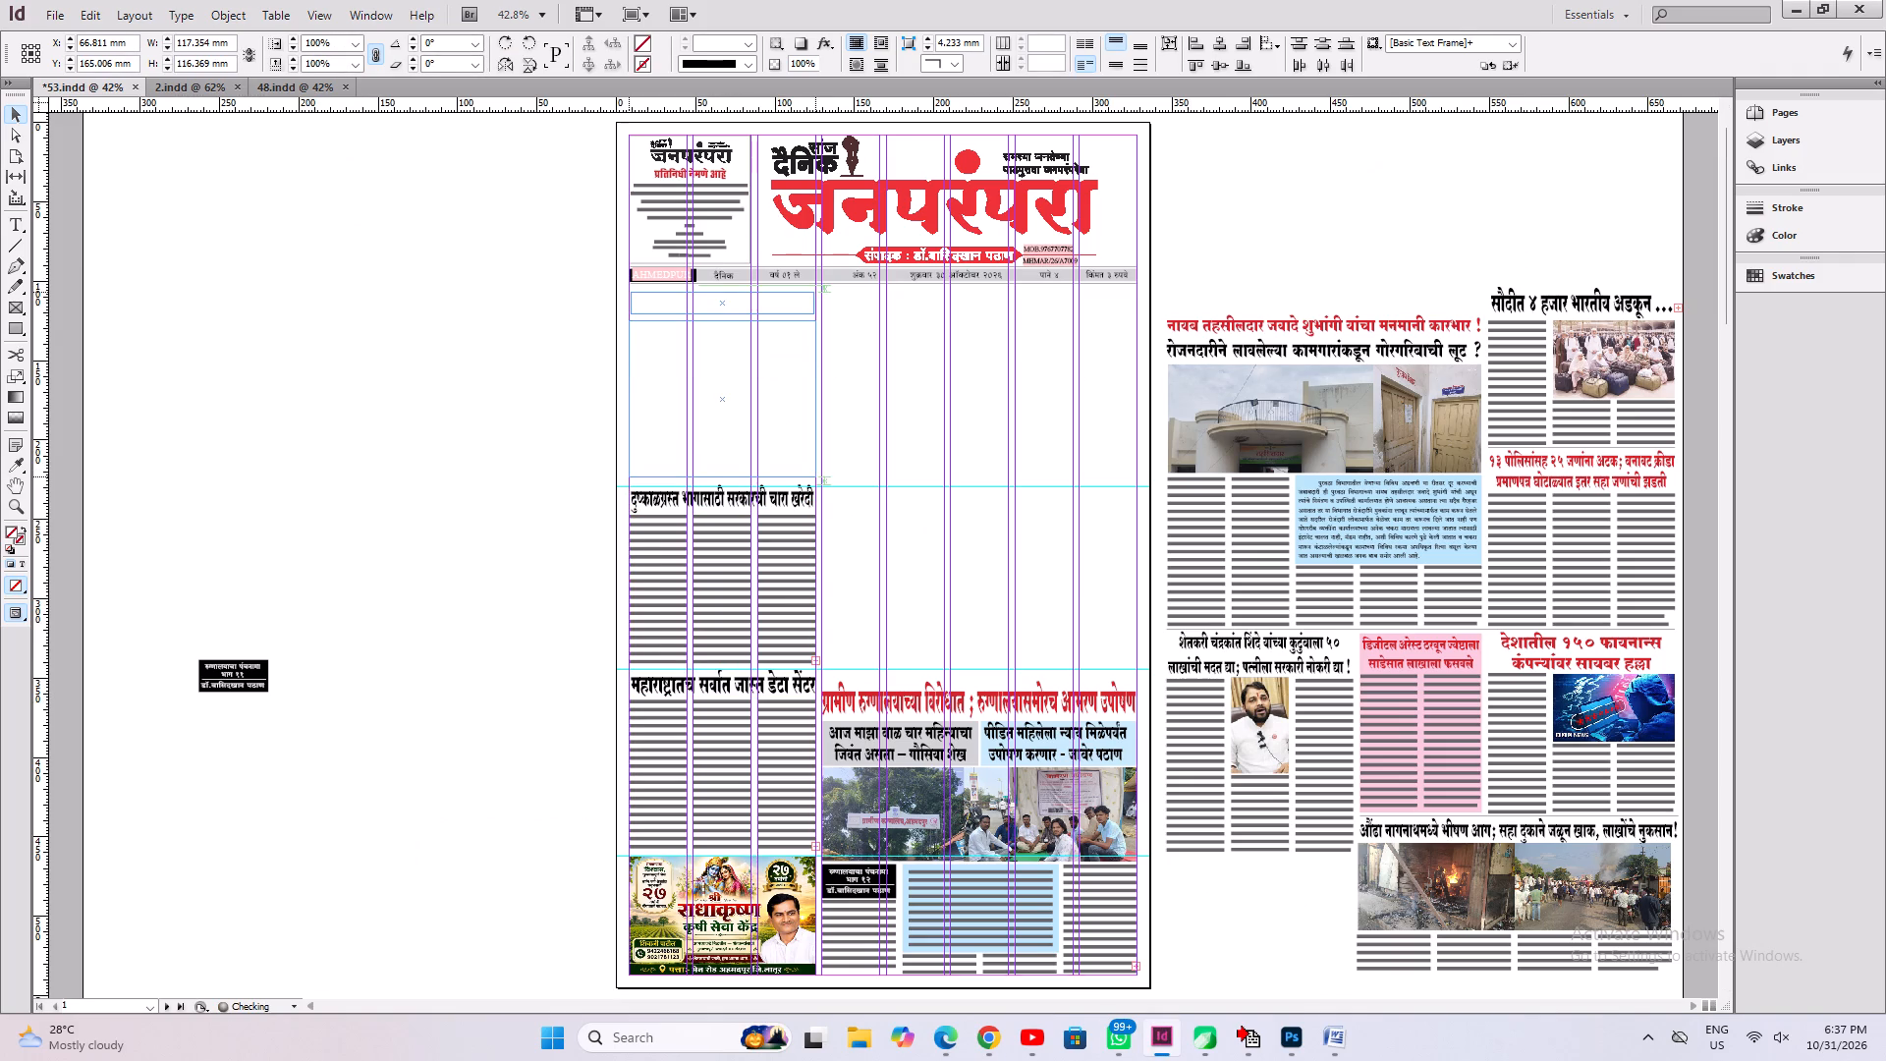
left_click_drag(749, 409, 750, 403, "ctrl+alt+shift")
key("ctrl+1")
scroll(750, 441, "up", 2)
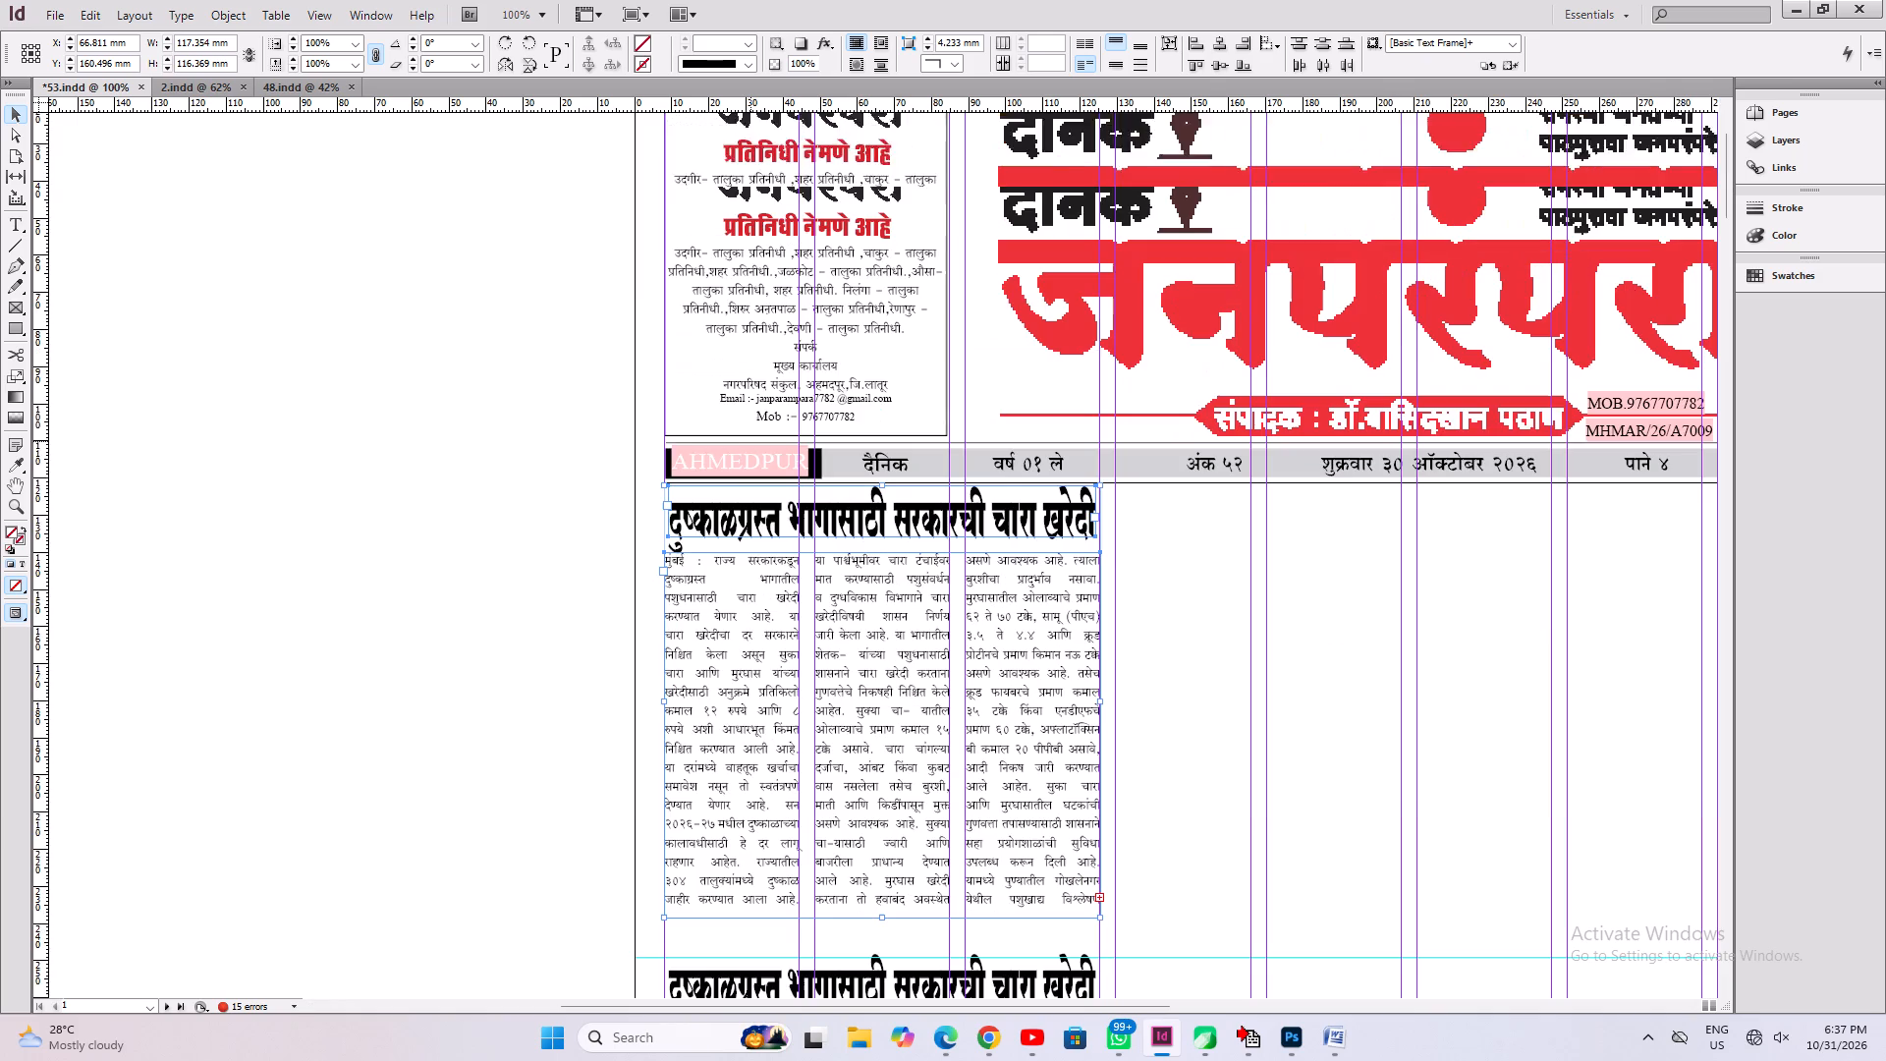
scroll(750, 441, "up", 1)
key("Up")
key("Down")
key("Down")
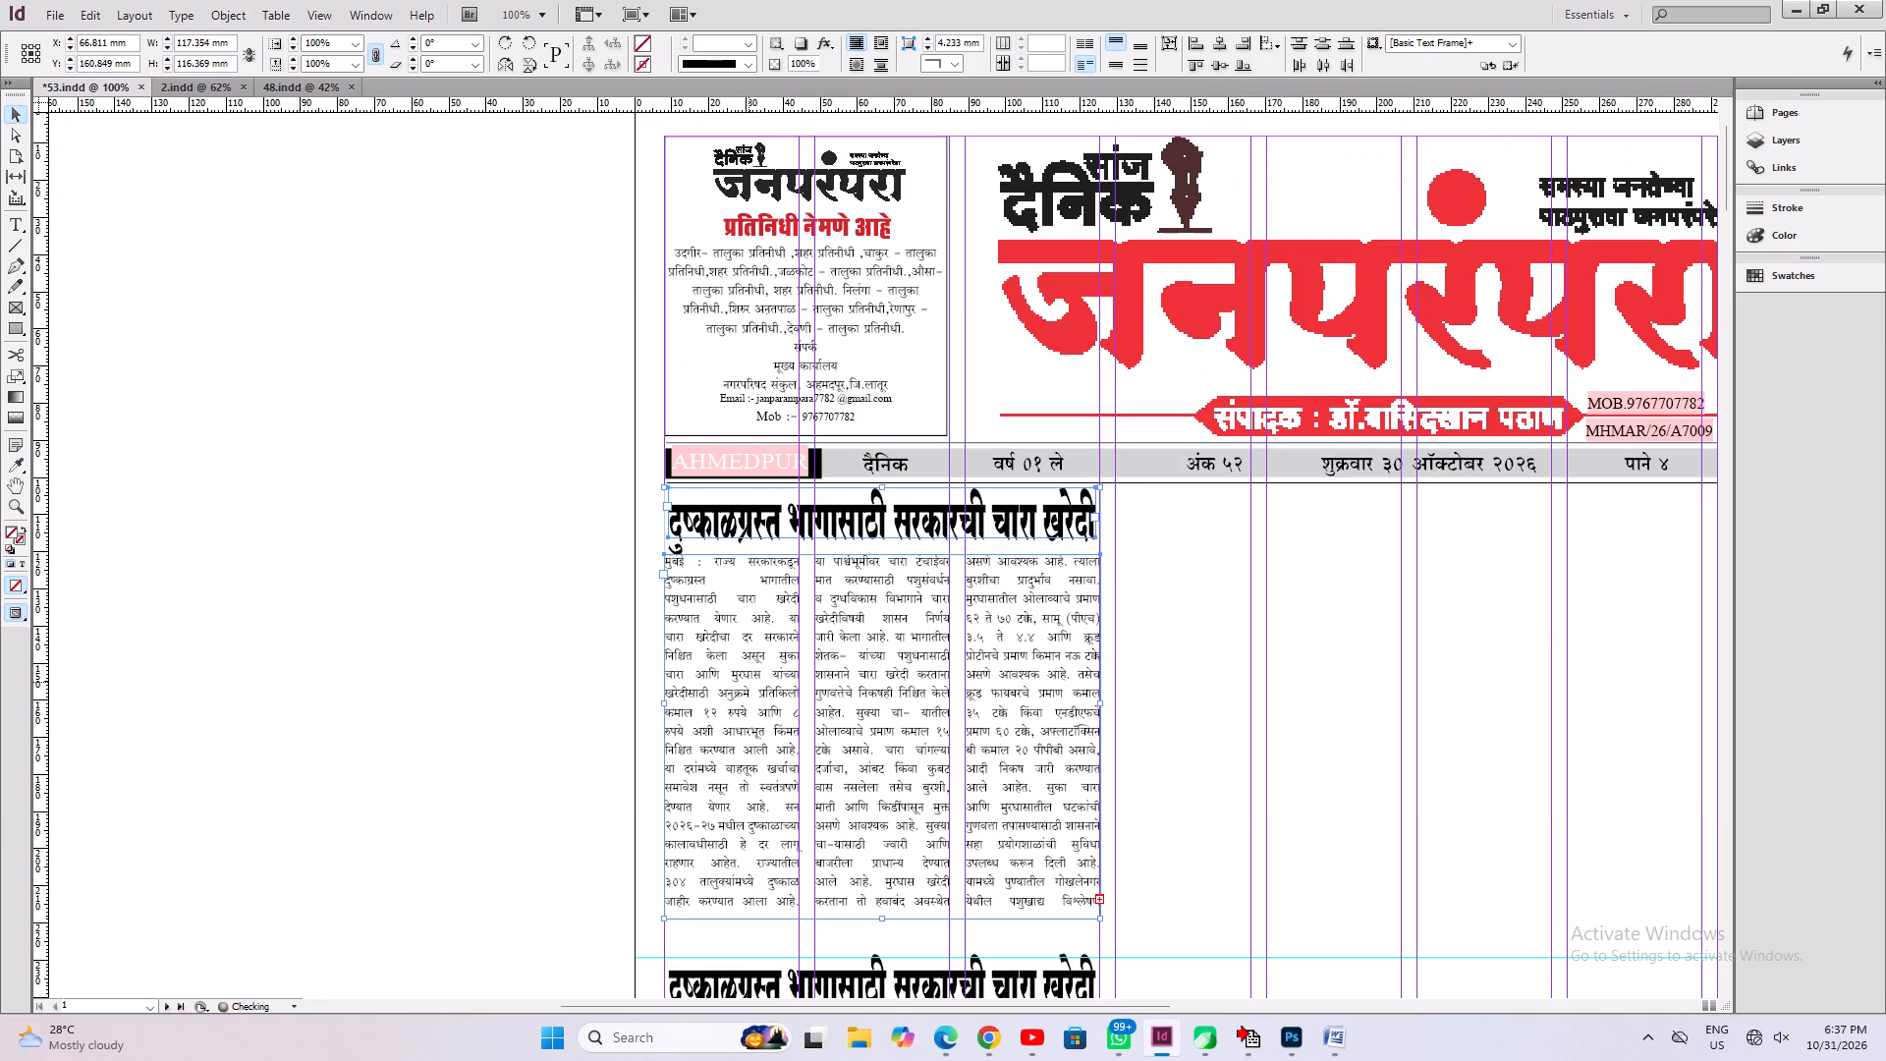
Replace the duplicate's headline with the copied battery power headline, centre it, tighten its leading to about 50.6 pt, save and fit the frame.
left_click(20, 225)
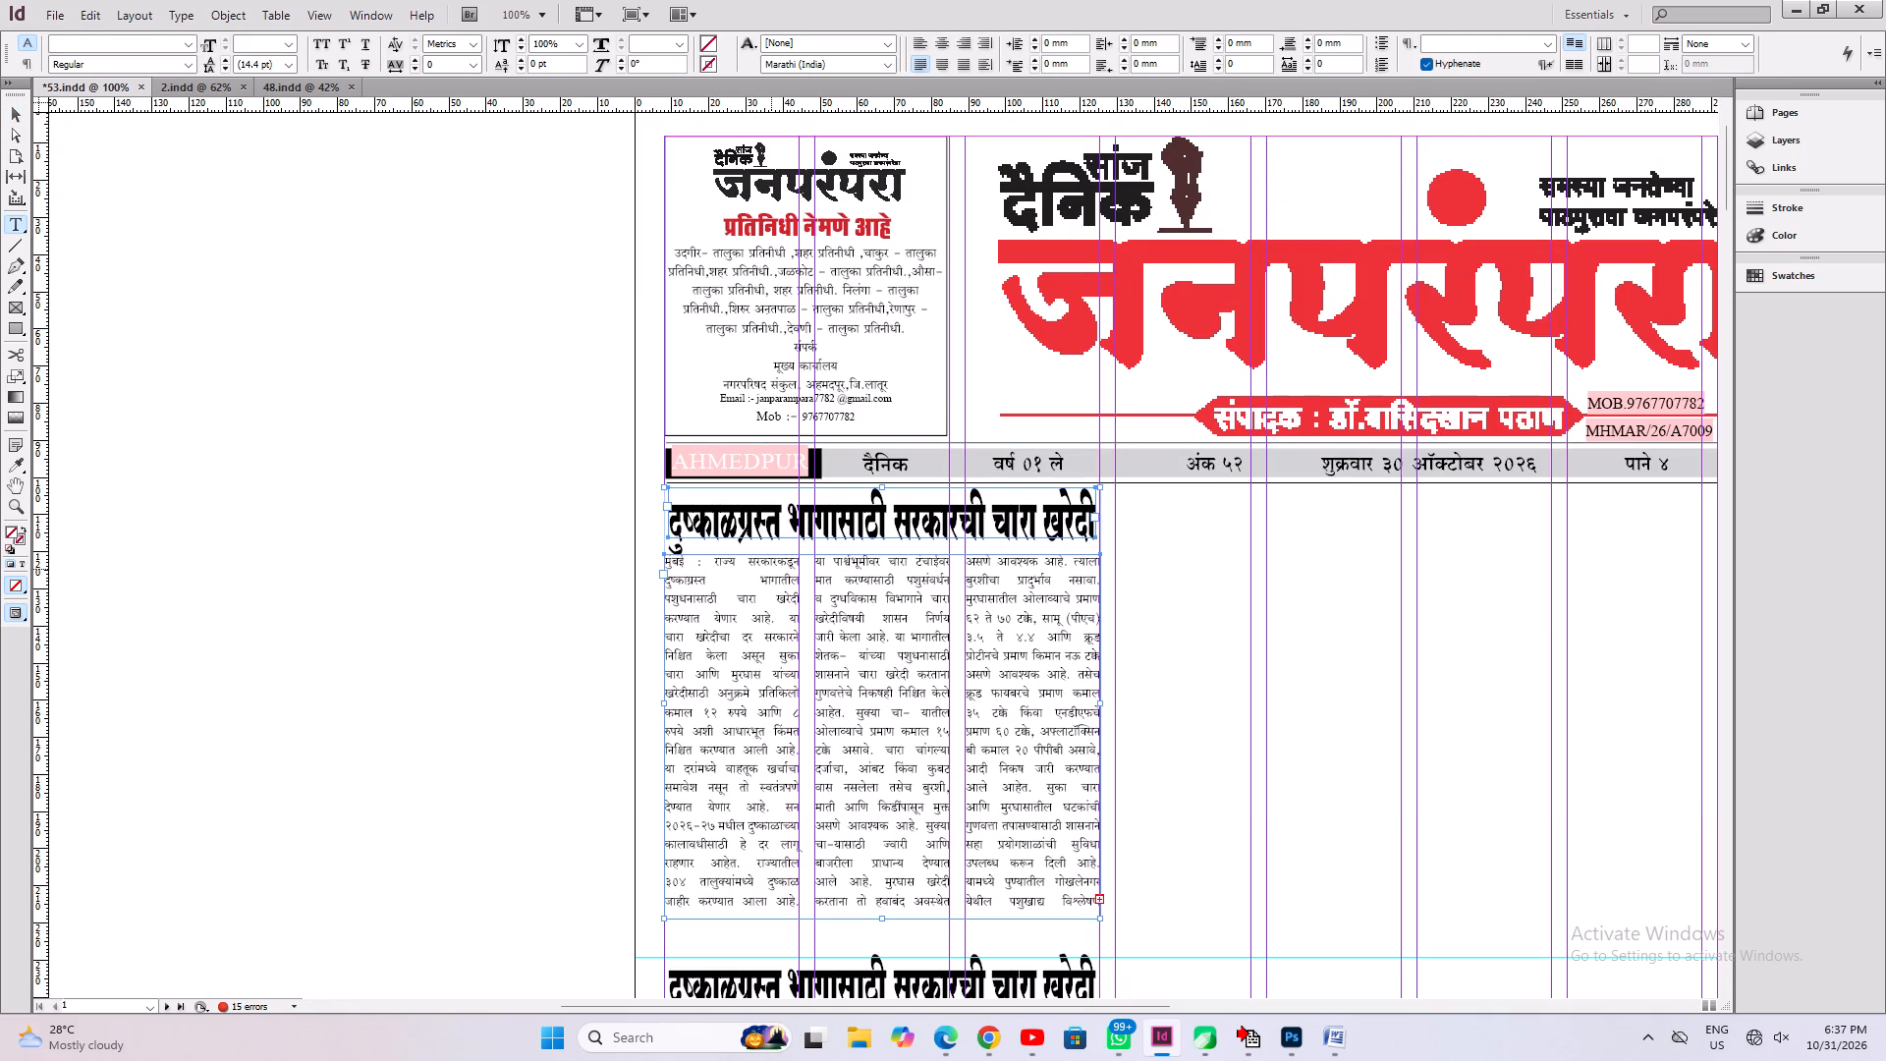
left_click(766, 520)
key("ctrl+a")
key("ctrl+v")
key("ctrl+alt+c")
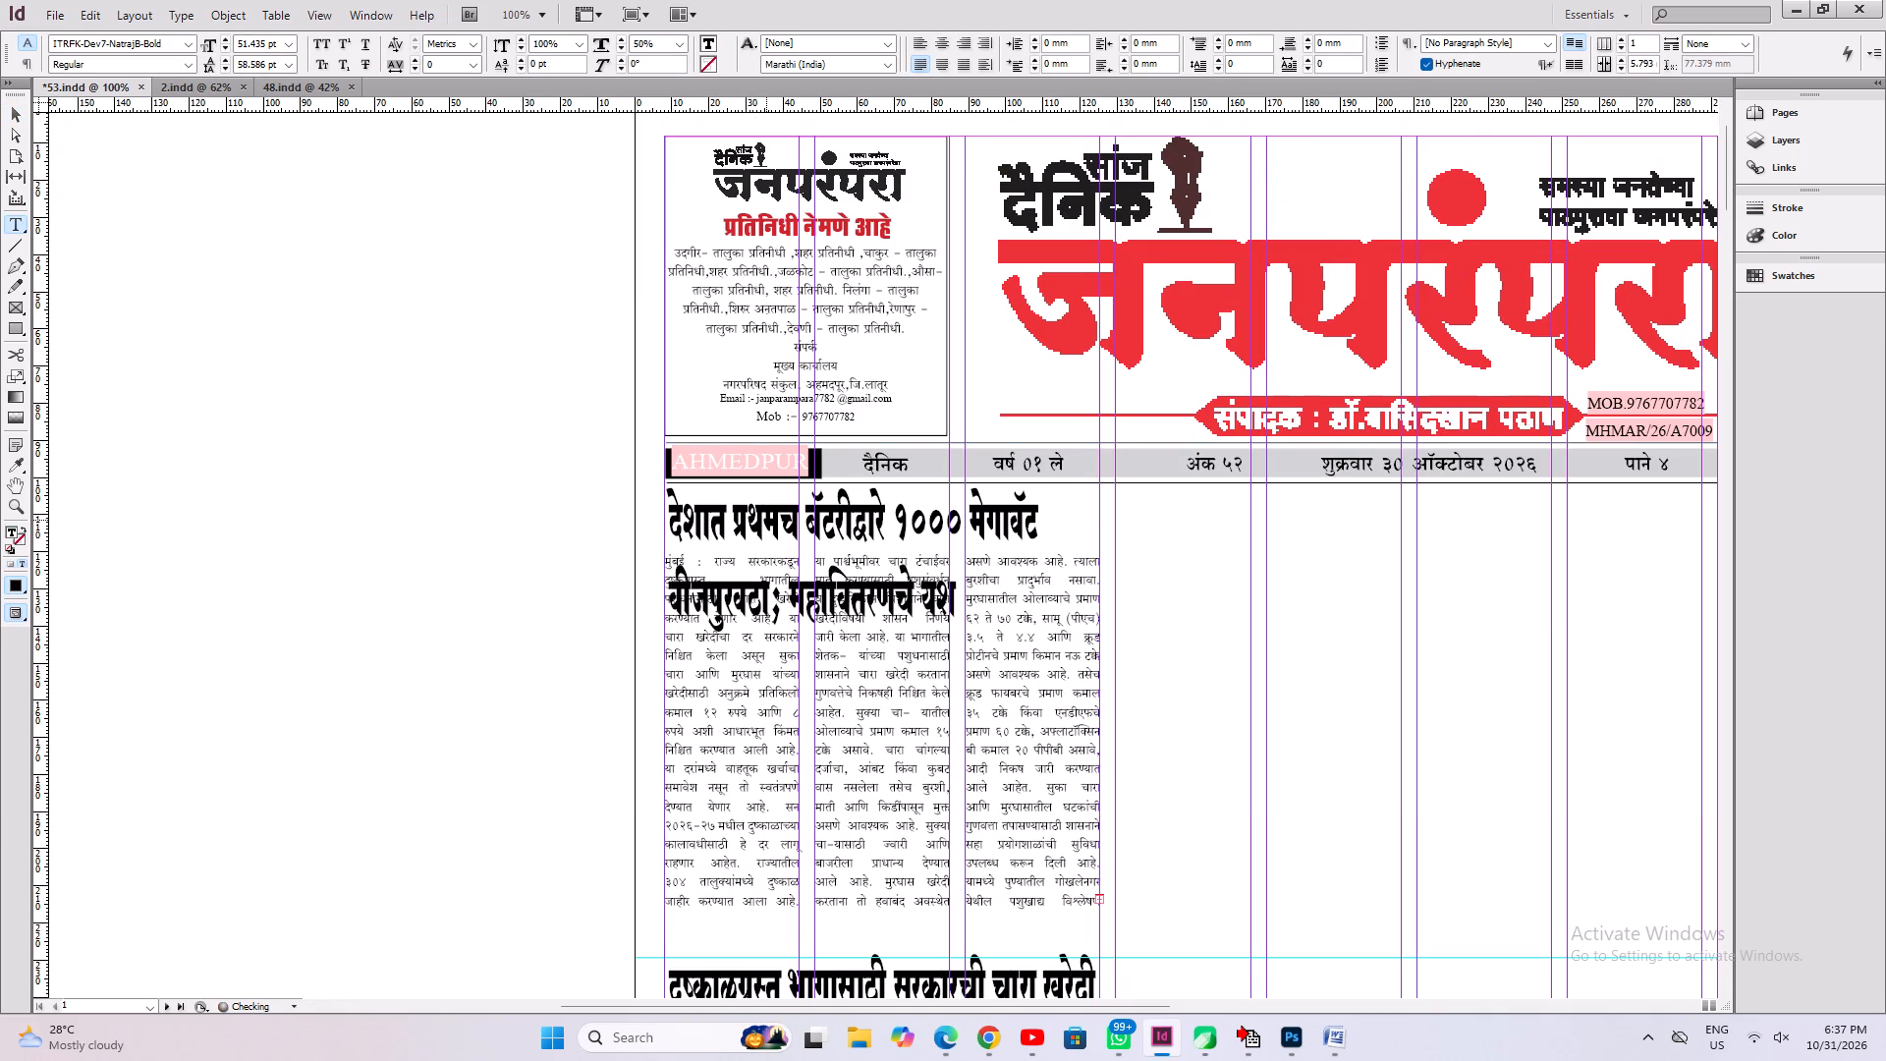
key("ctrl+a")
key("ctrl+shift+c")
key("alt+Up")
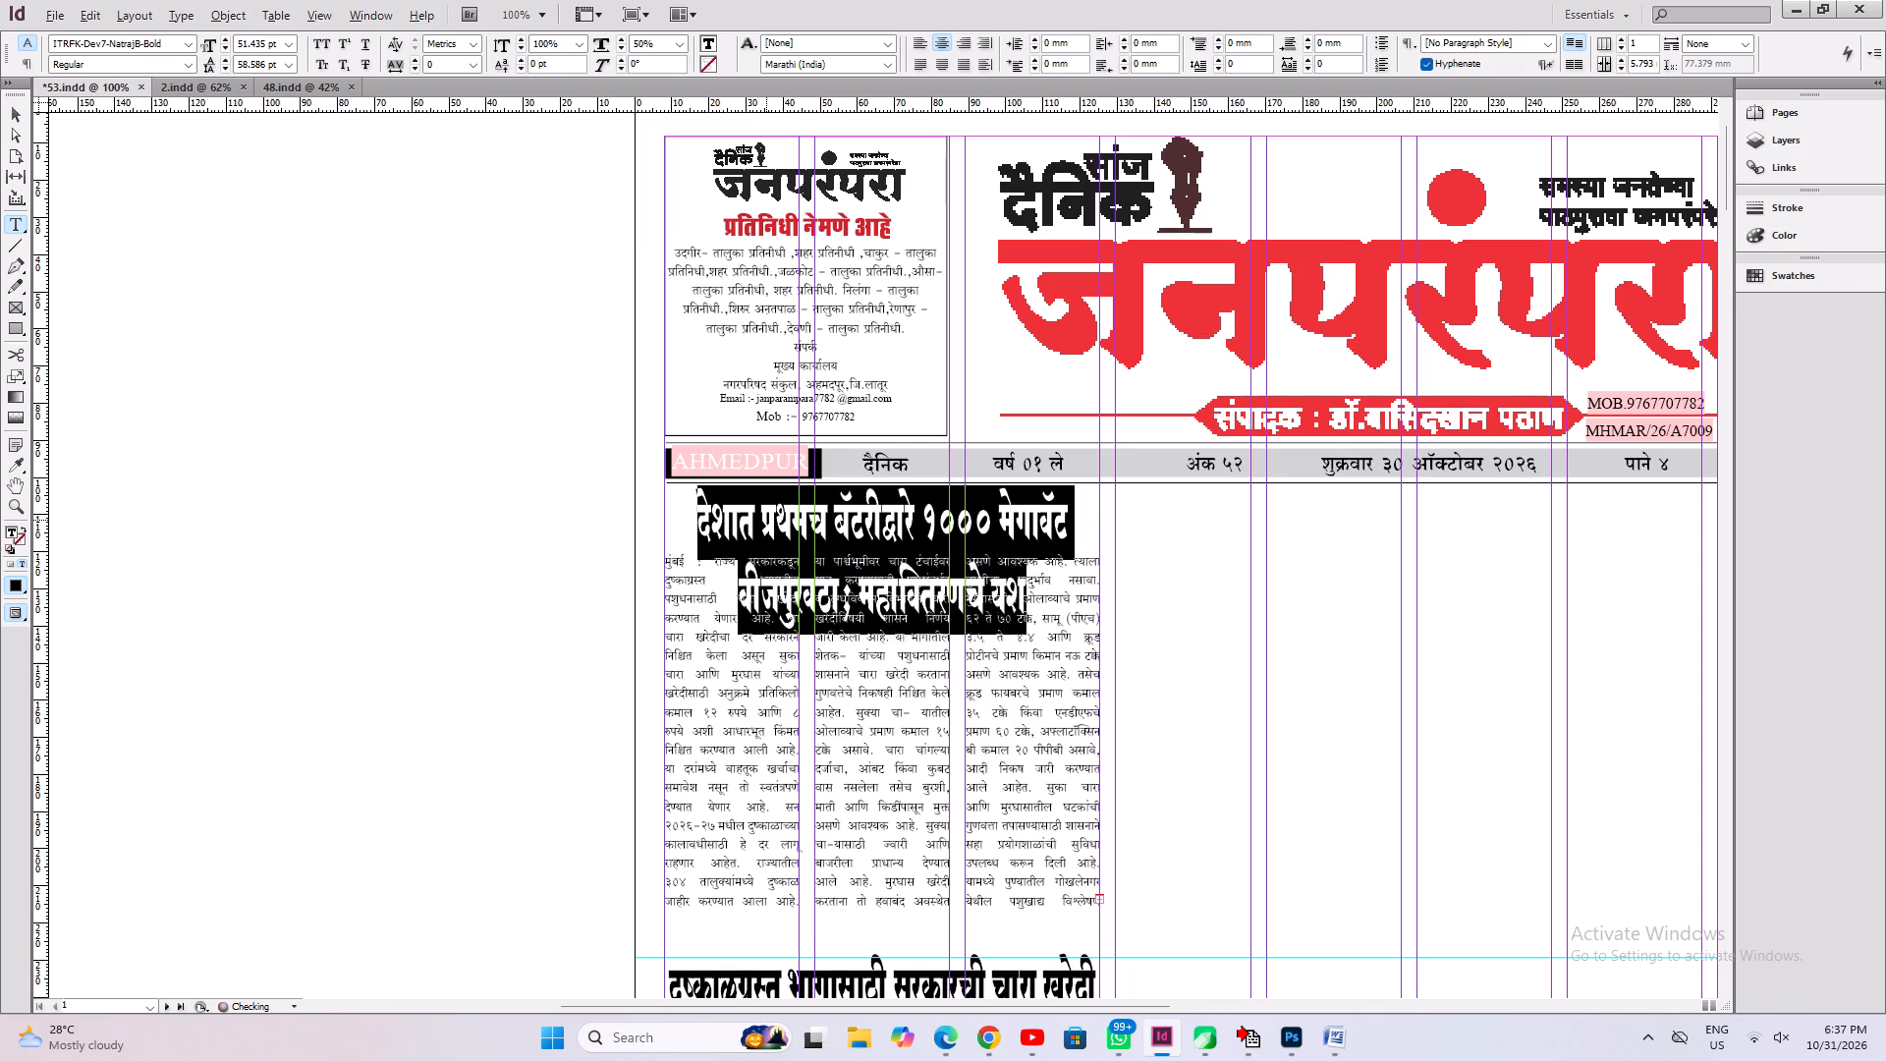
key("alt+Up")
key("alt+Up")
key("alt+Up")
key("alt+Up")
key("alt+Down")
key("ctrl+z")
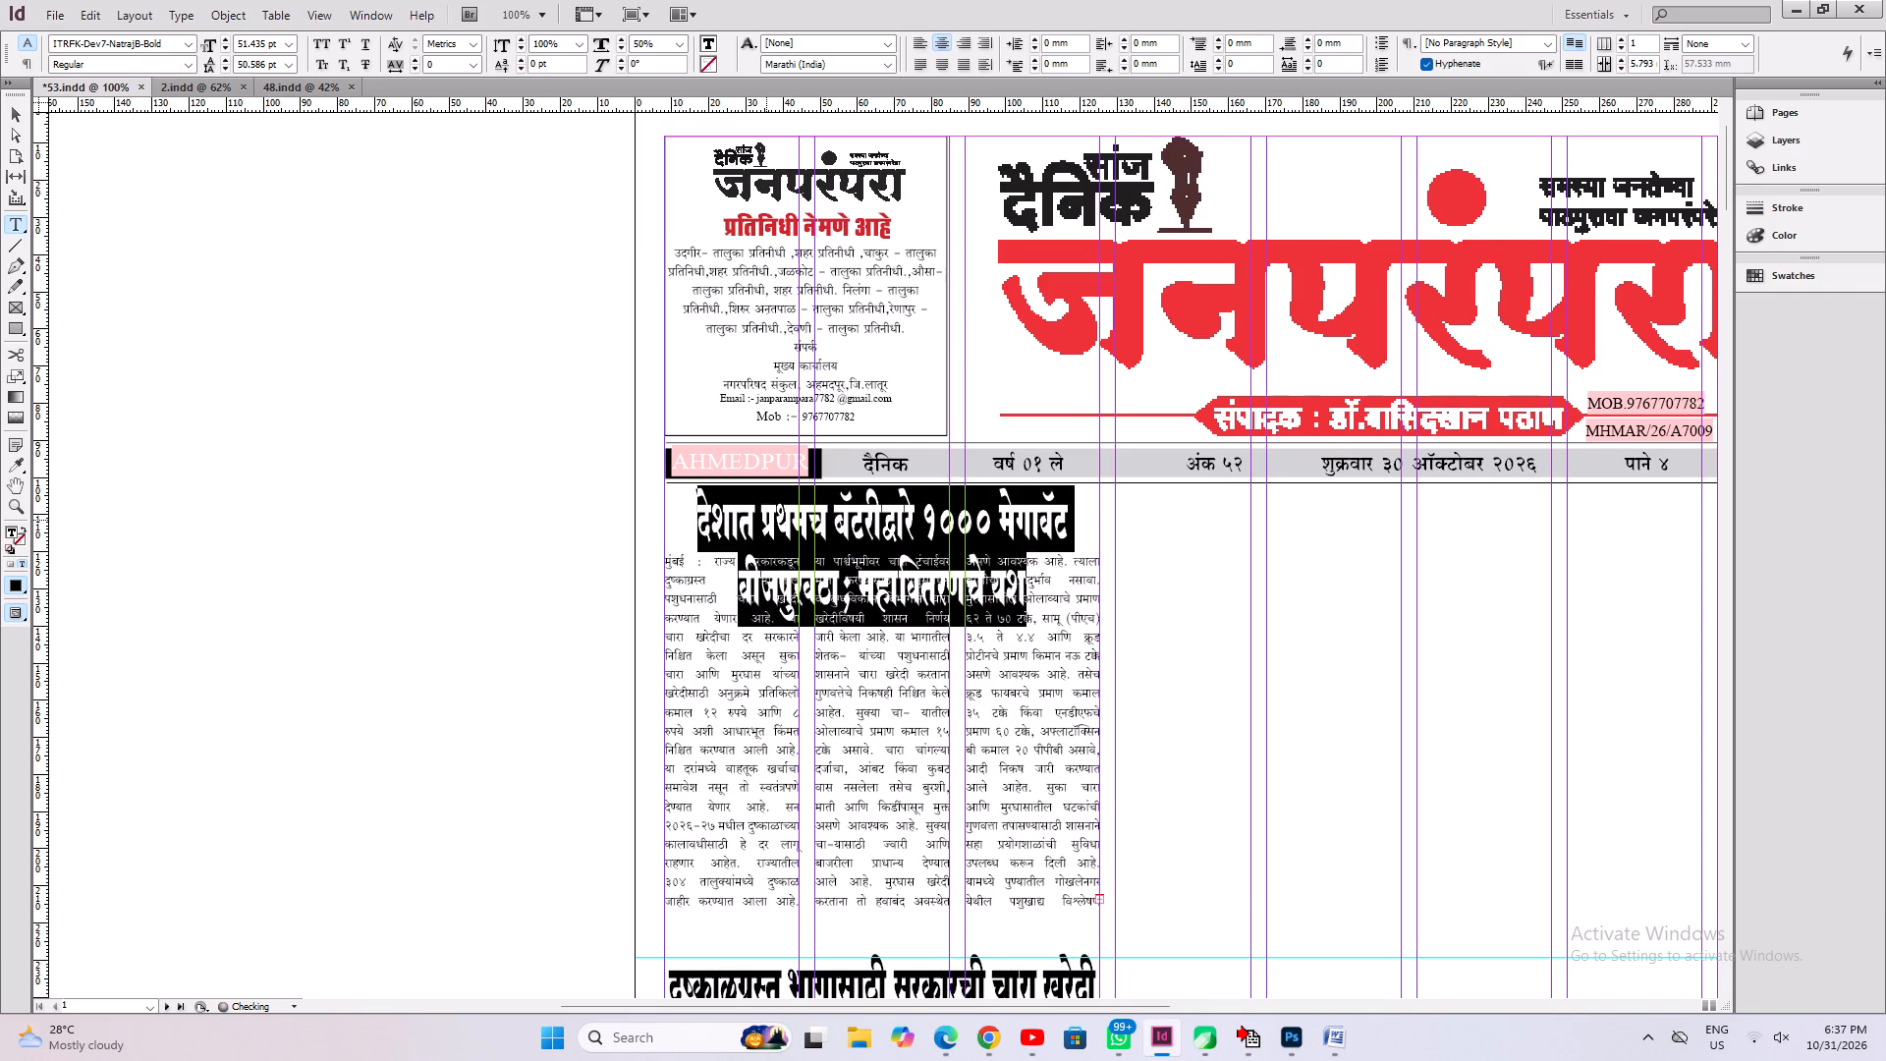
key("ctrl+s")
scroll(766, 520, "up", 1, "ctrl")
key("ctrl+alt+c")
Squash the battery headline's frame and text vertically, enlarge the text to about 41.5 pt, refit the frame and save.
left_click(26, 115)
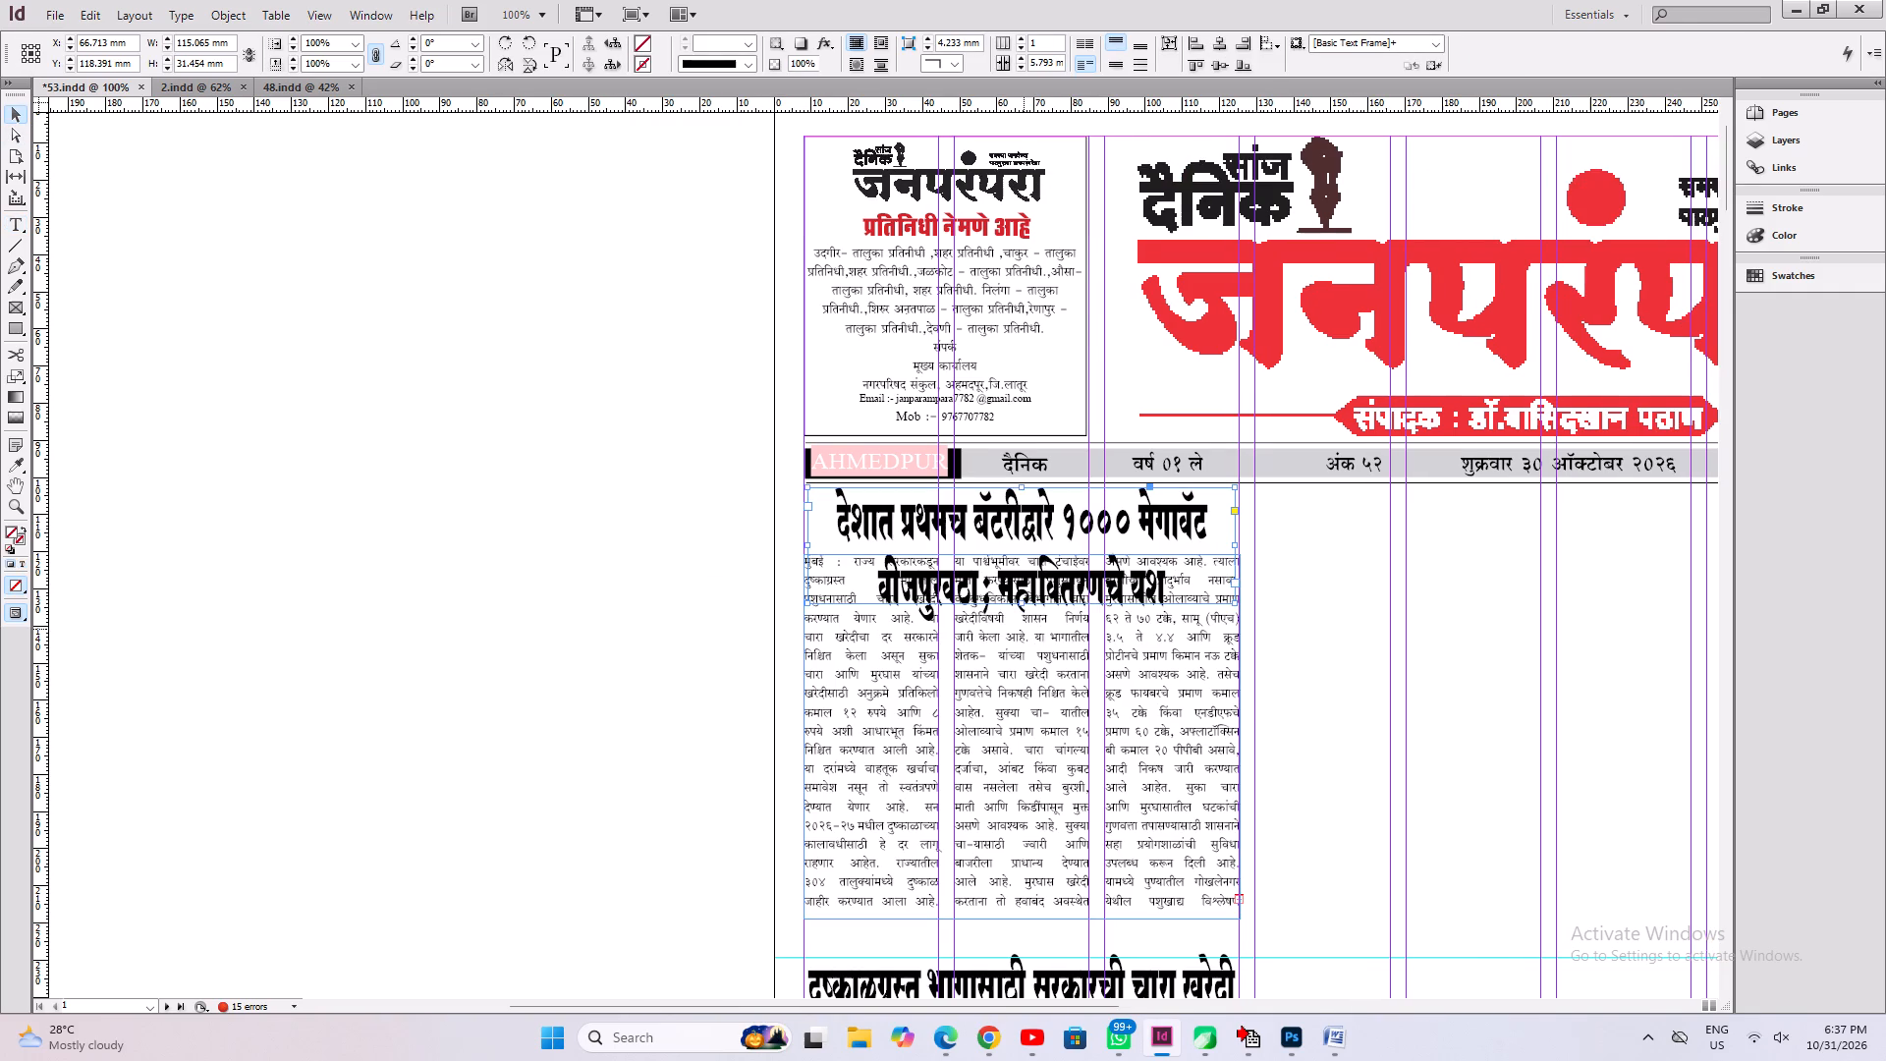
left_click_drag(1021, 605, 1015, 572, "ctrl")
left_click(12, 219)
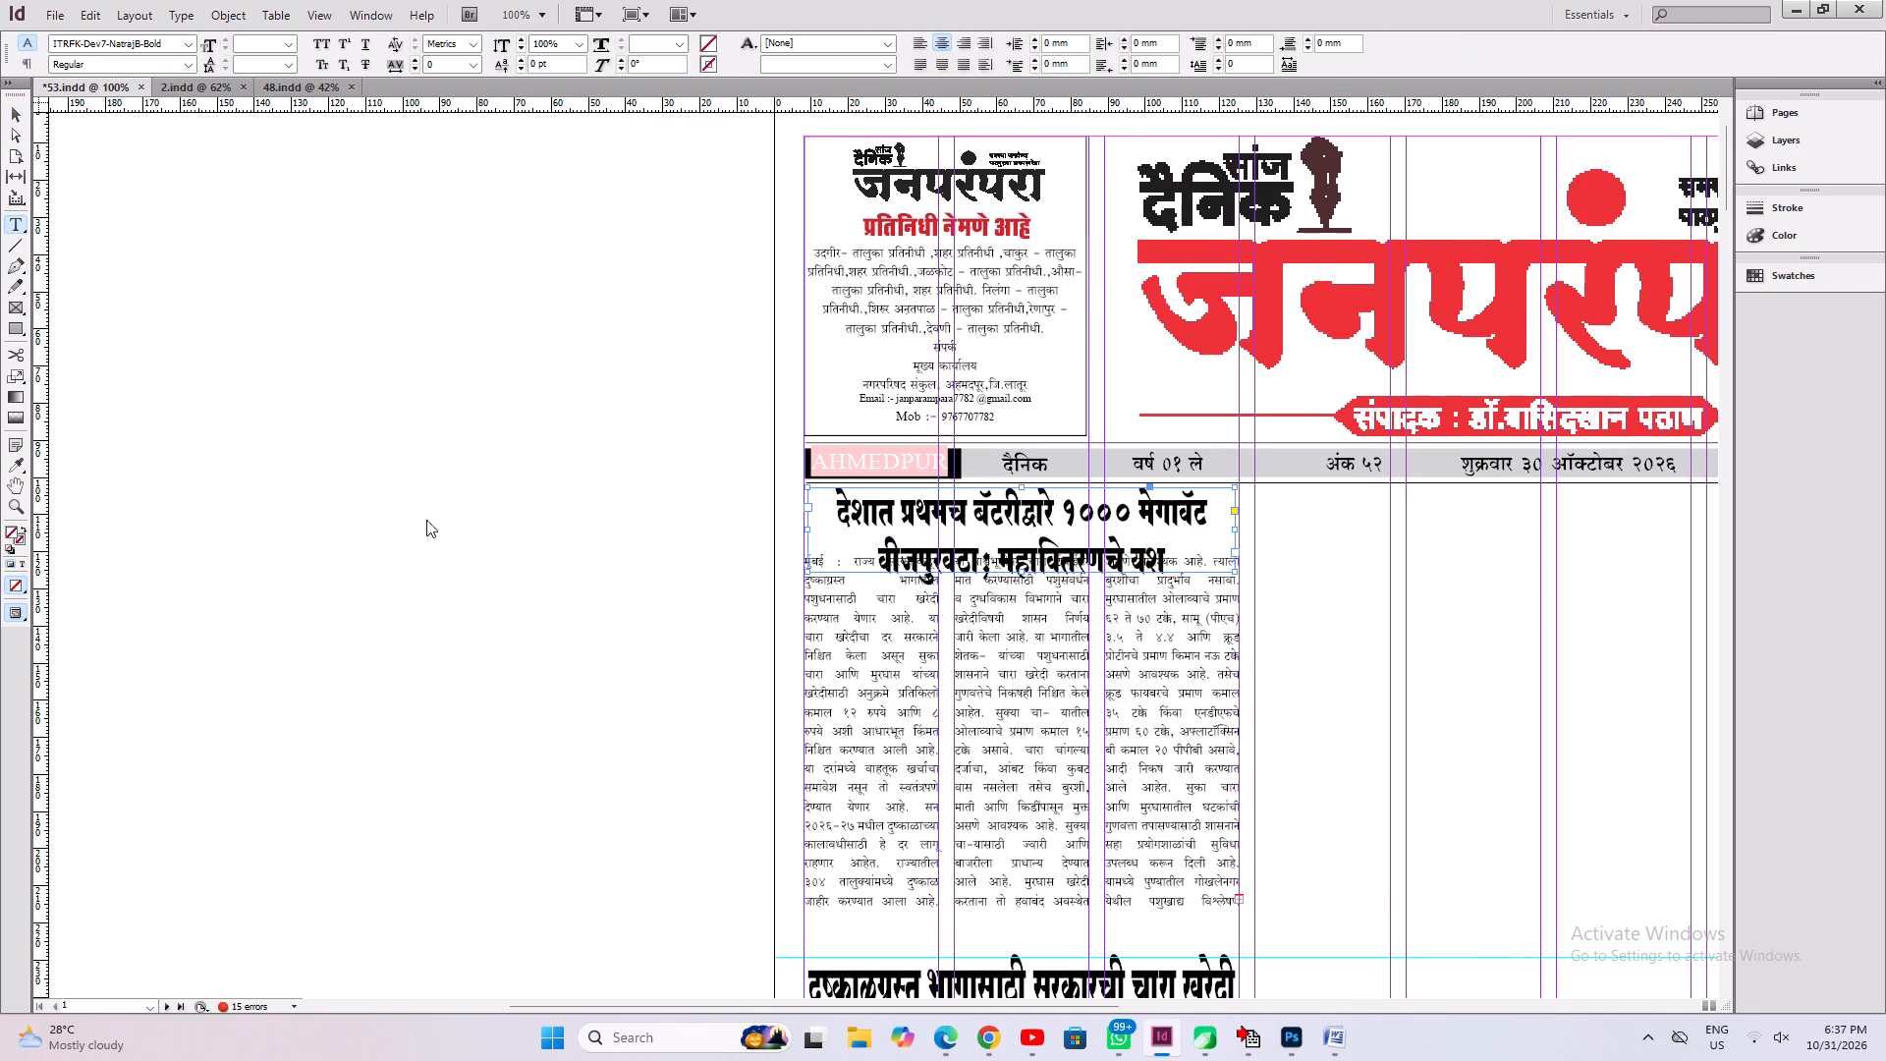
left_click(797, 545)
left_click(877, 512)
key("ctrl+a")
key("ctrl+shift+period")
key("ctrl+shift+period")
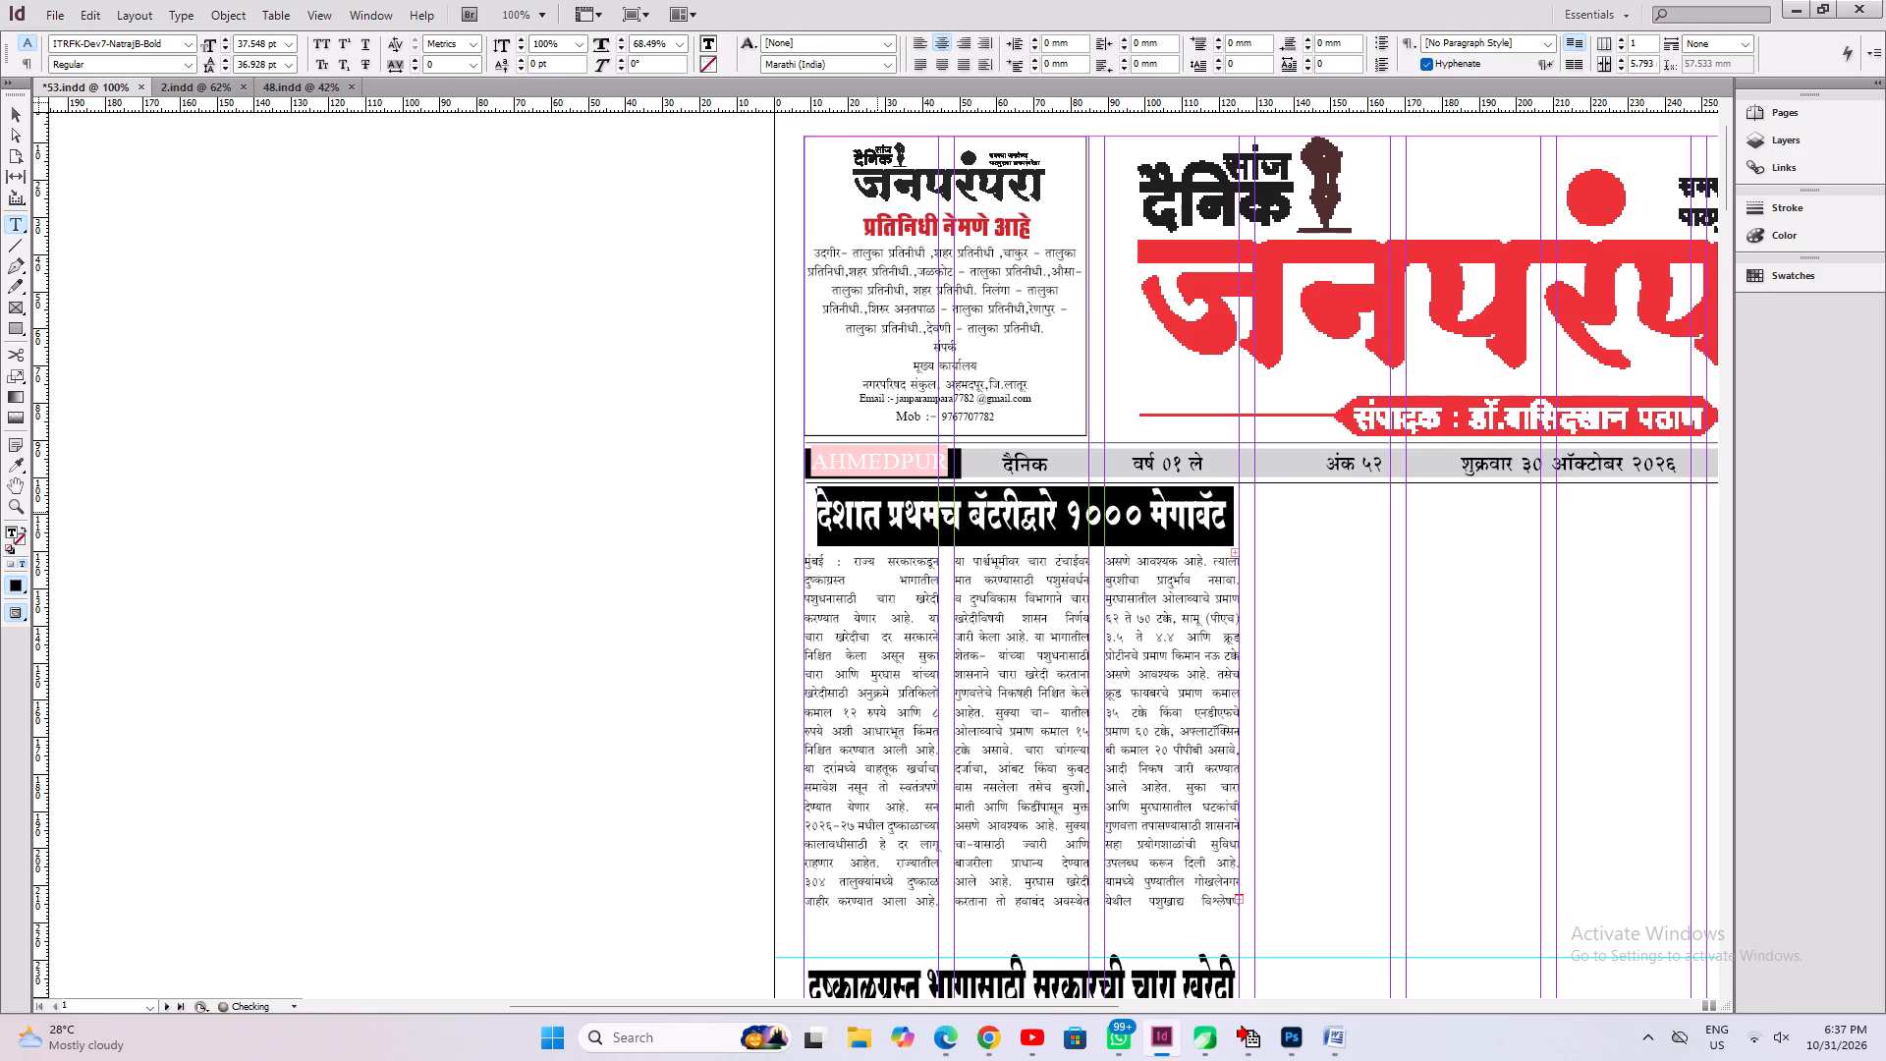
key("ctrl+shift+period")
key("ctrl+shift+comma")
key("ctrl+alt+c")
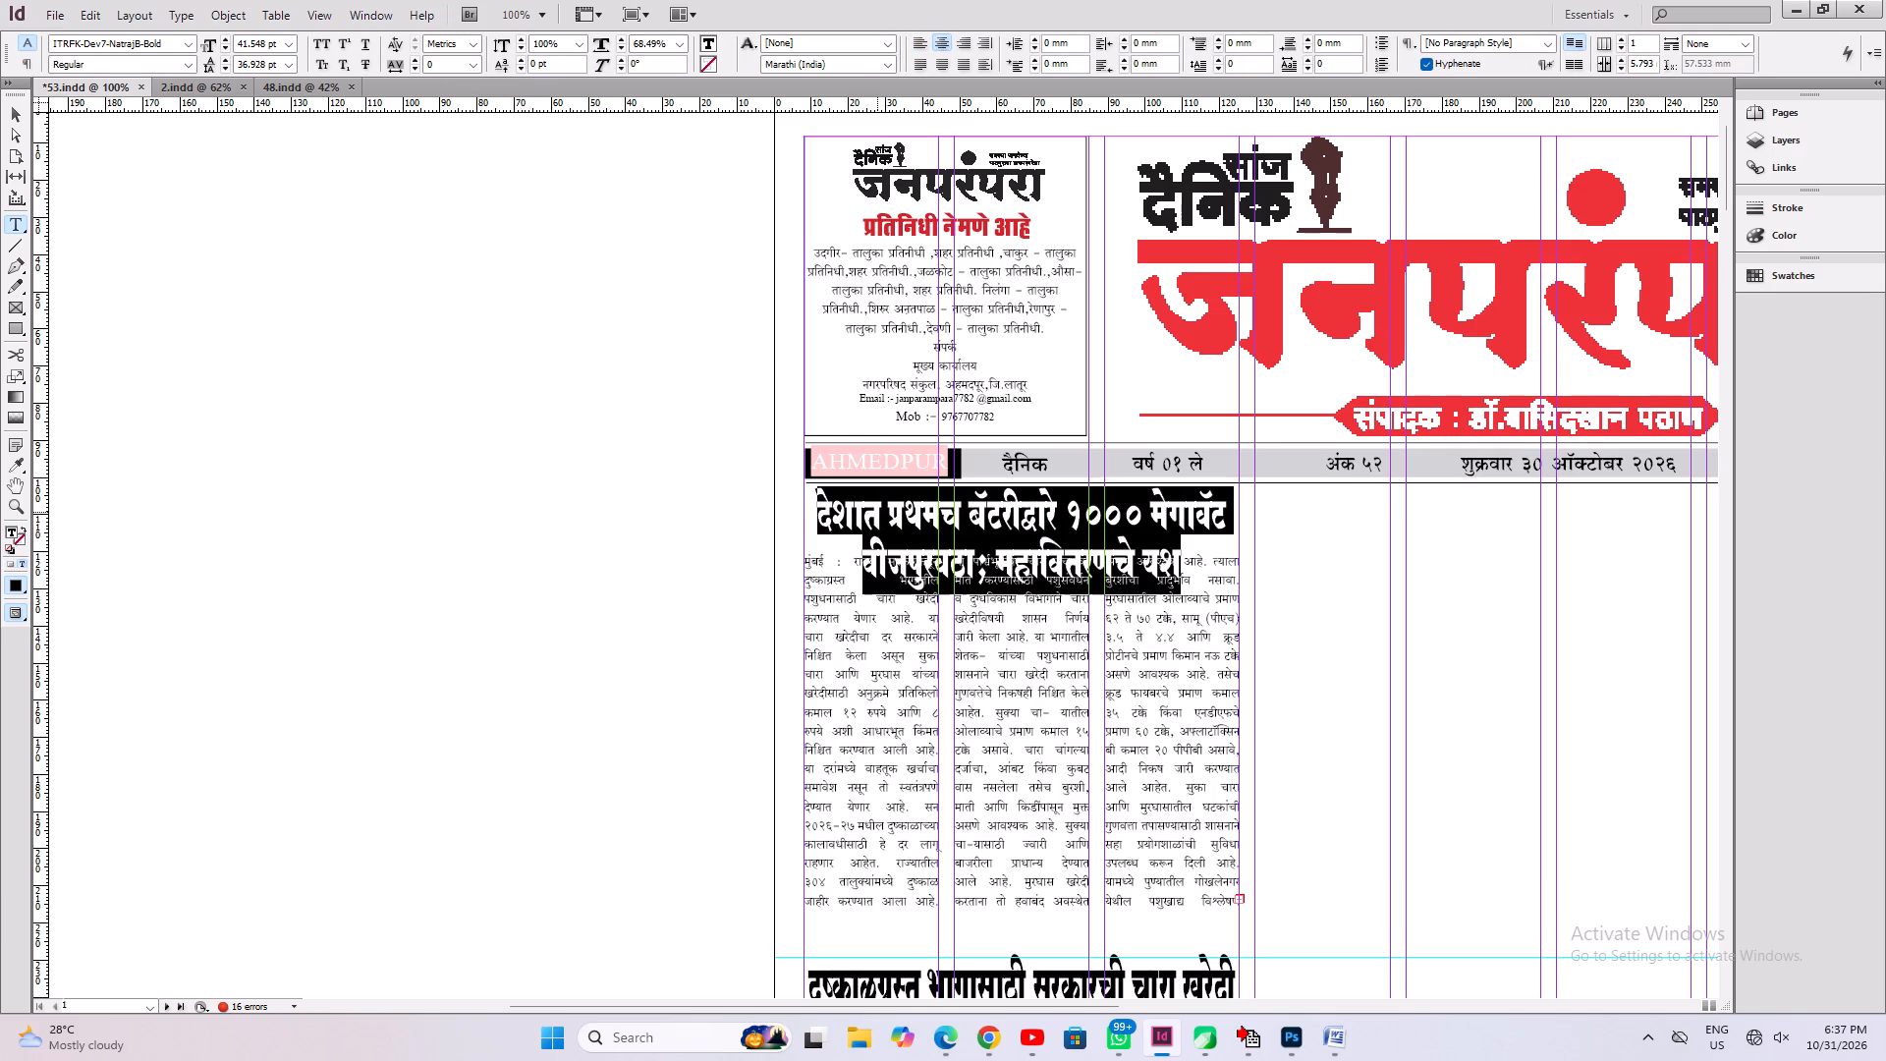
key("ctrl+s")
Move the duplicated three-column body frame down about 10 mm so it clears the two-line battery headline, and save.
left_click(926, 720)
left_click(17, 123)
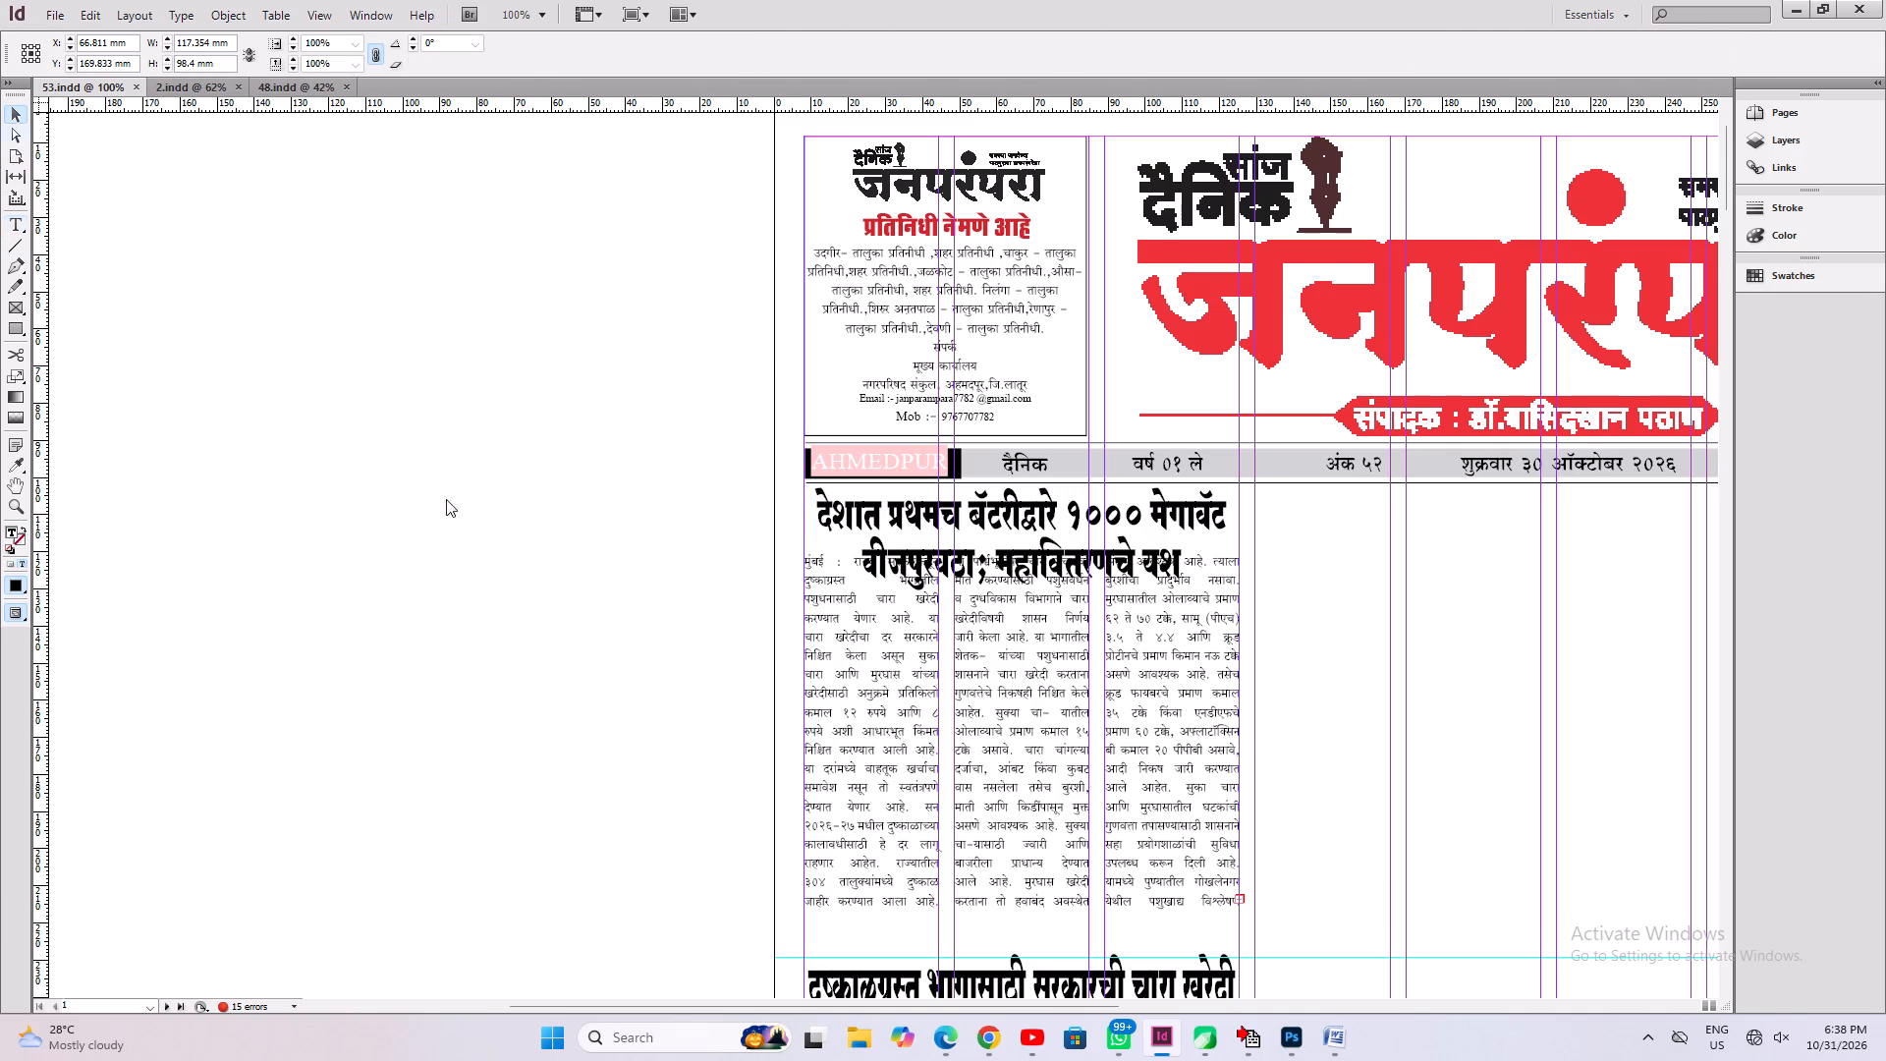
left_click(1058, 768)
left_click_drag(1050, 701, 1050, 741, "shift")
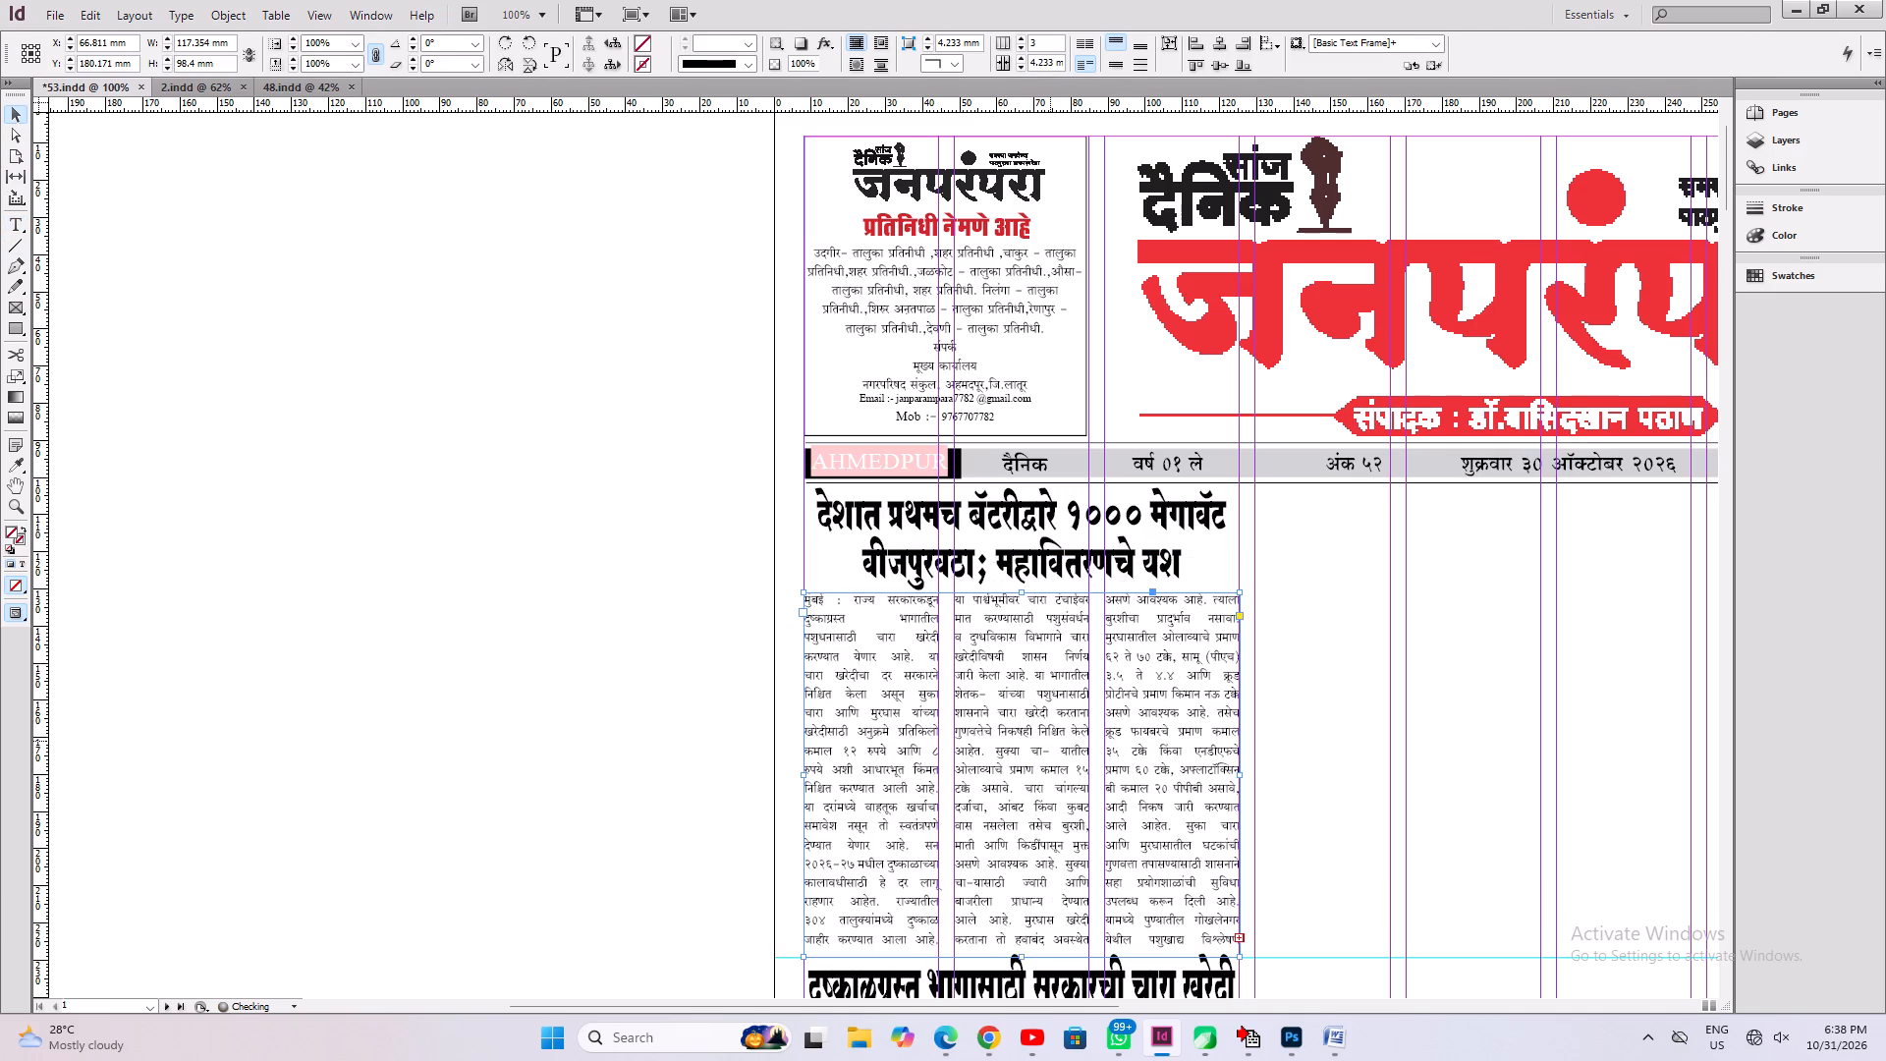
key("ctrl+s")
In Chrome, copy the battery power article's full body text, from "मुंबई : मुख्यमंत्री सौर कृषी वाहिनी" to its last line.
left_click(1158, 1044)
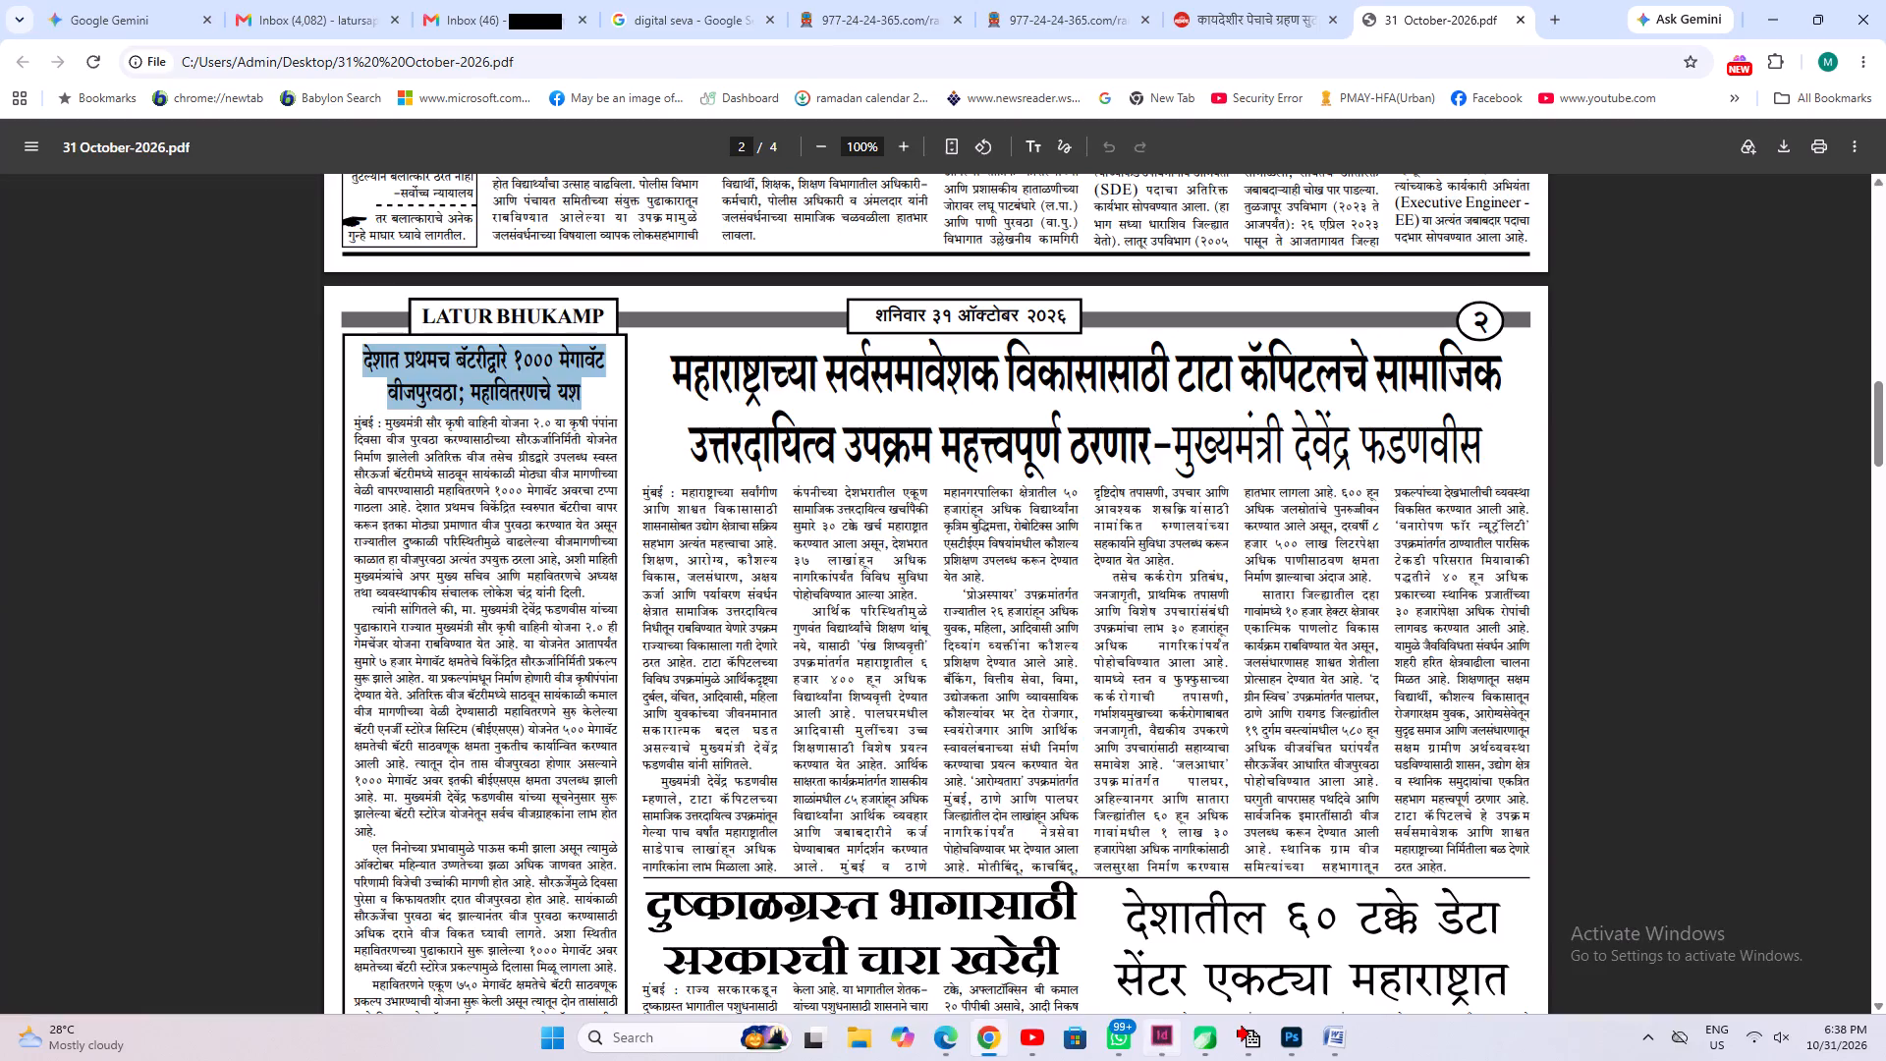
left_click(401, 631)
left_click_drag(349, 419, 448, 821)
scroll(458, 845, "down", 6)
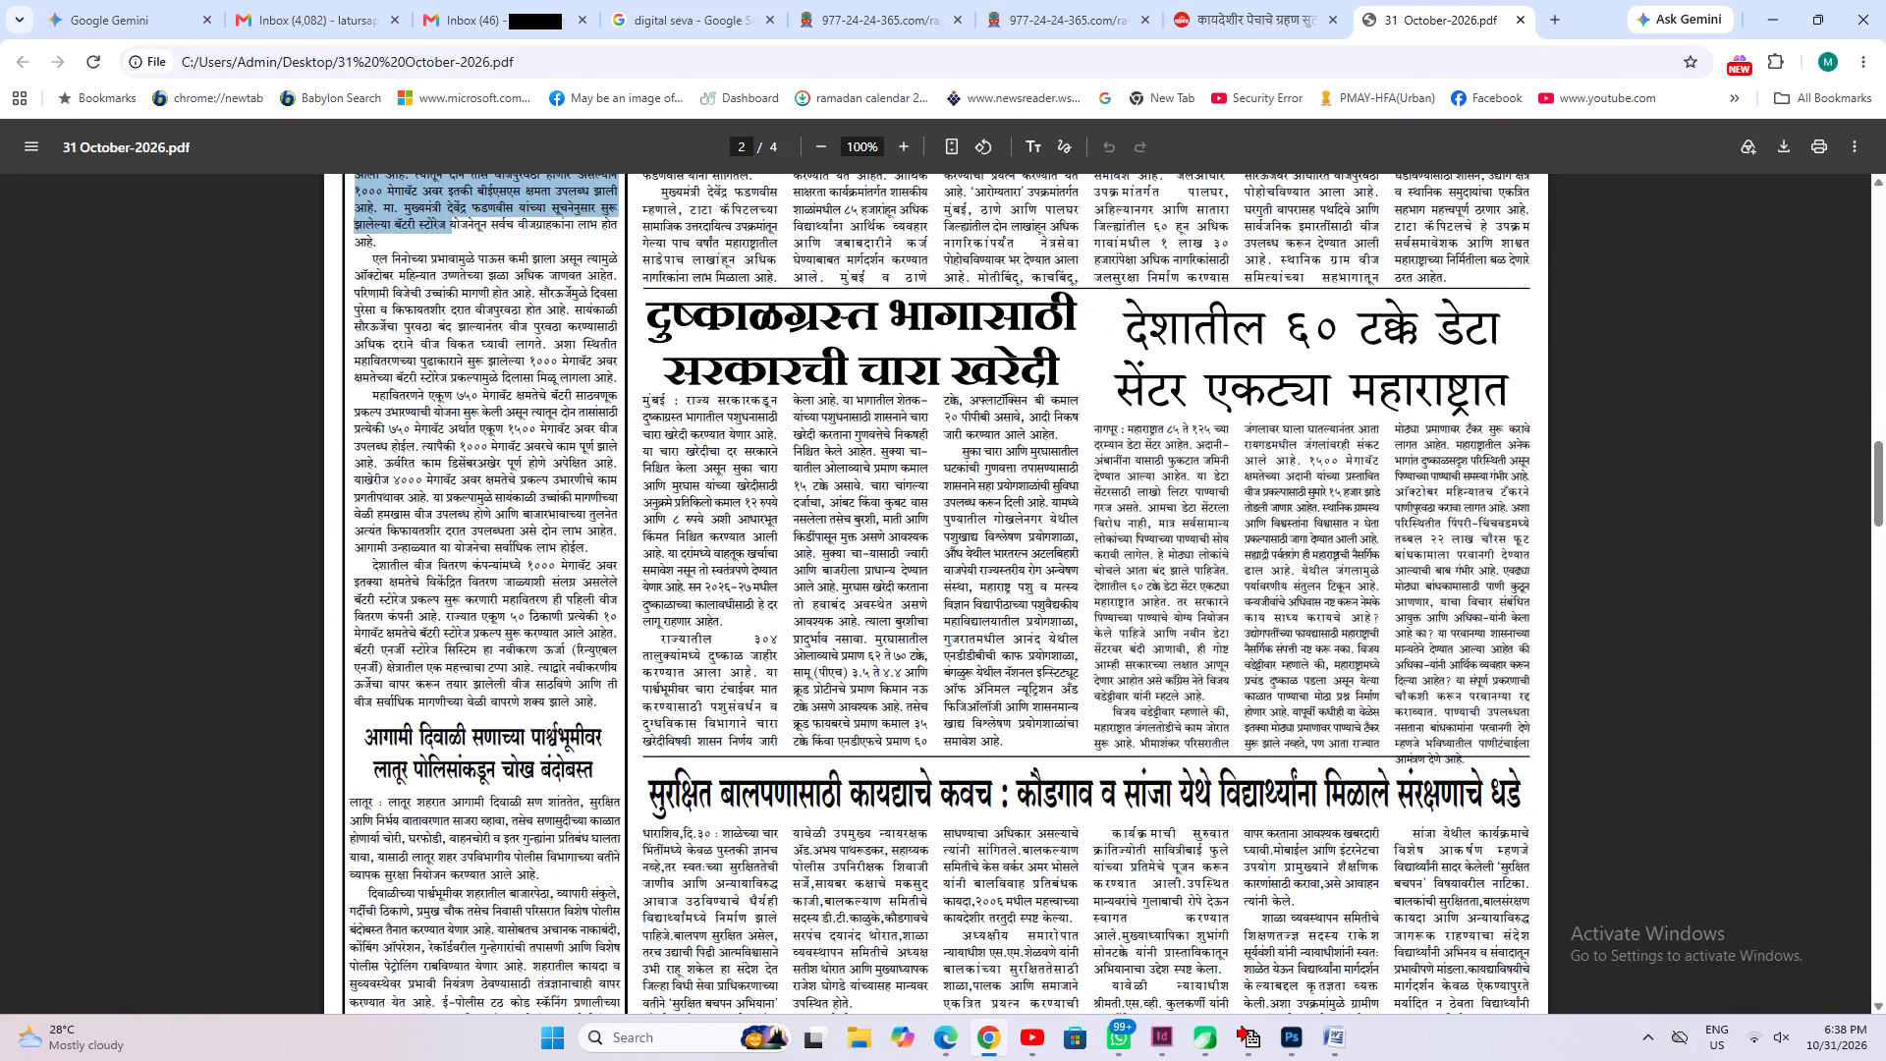
left_click(593, 705, "shift")
left_click_drag(598, 704, 455, 417)
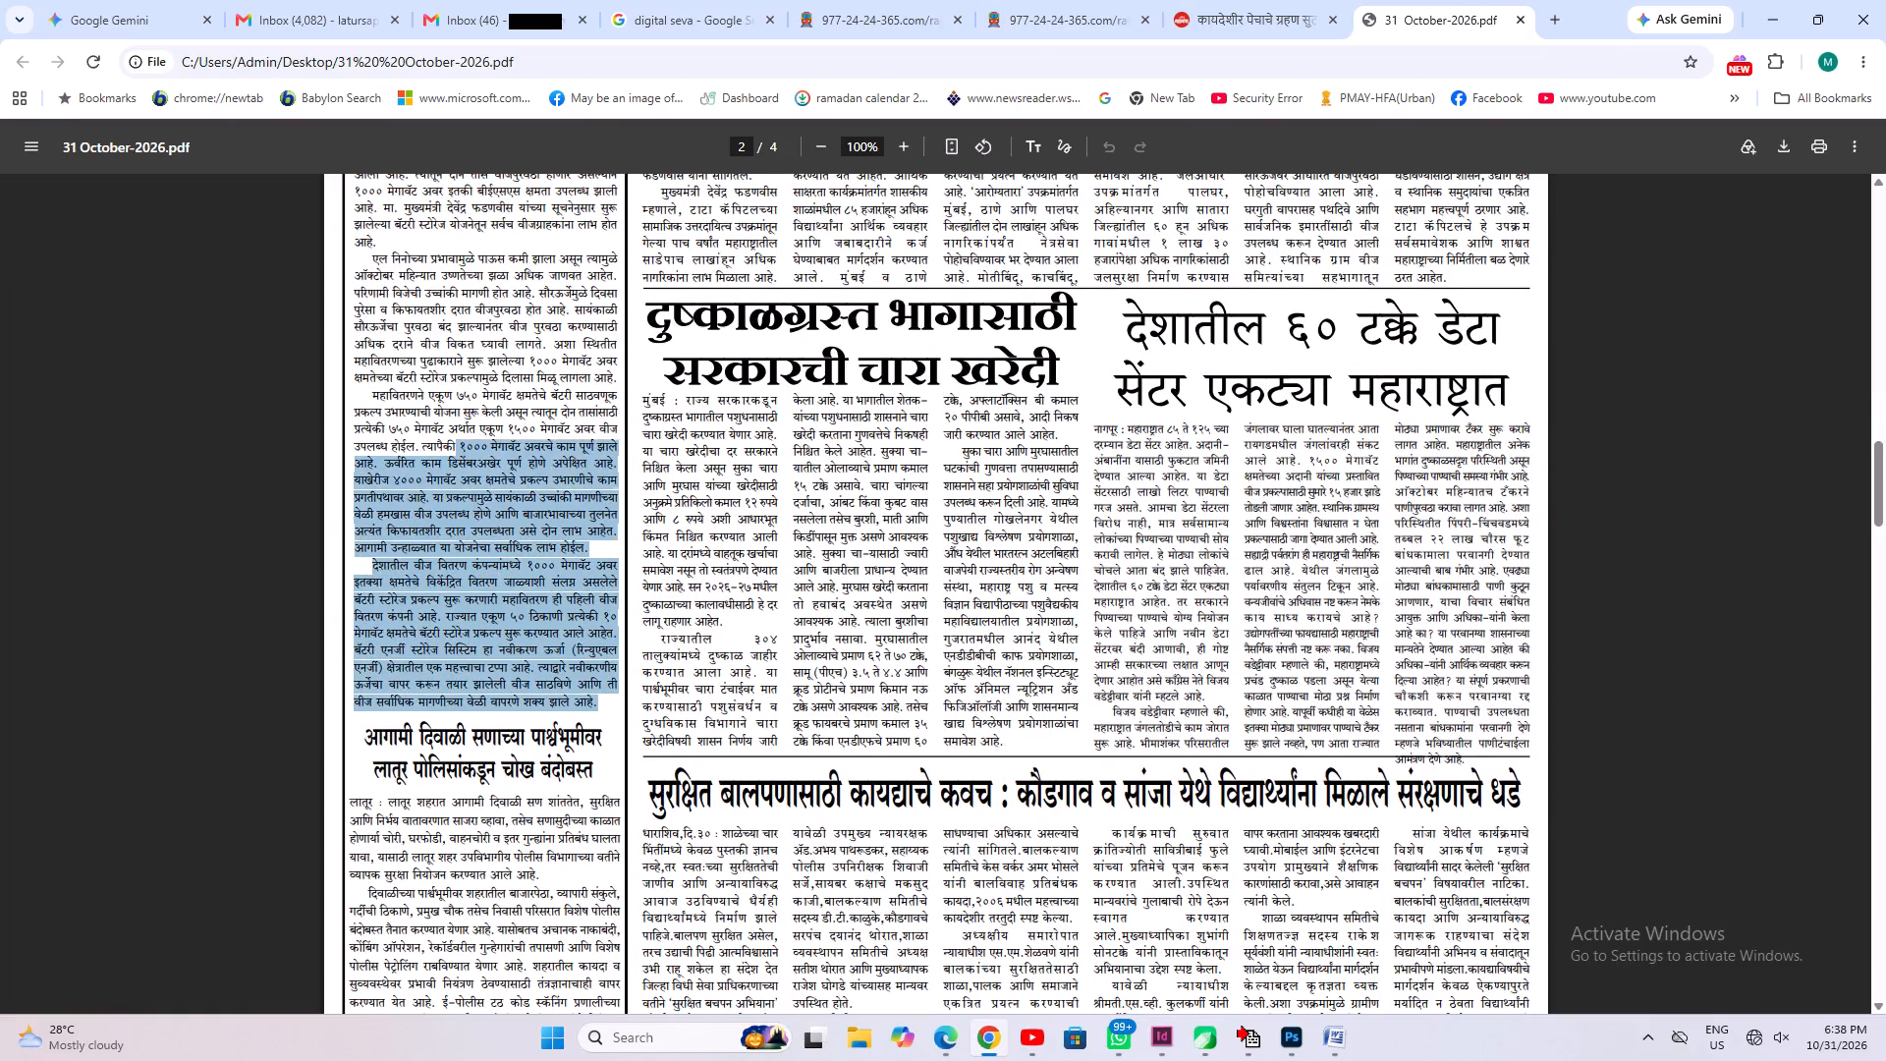
left_click_drag(455, 417, 416, 400)
scroll(449, 403, "down", 1)
scroll(449, 403, "up", 7)
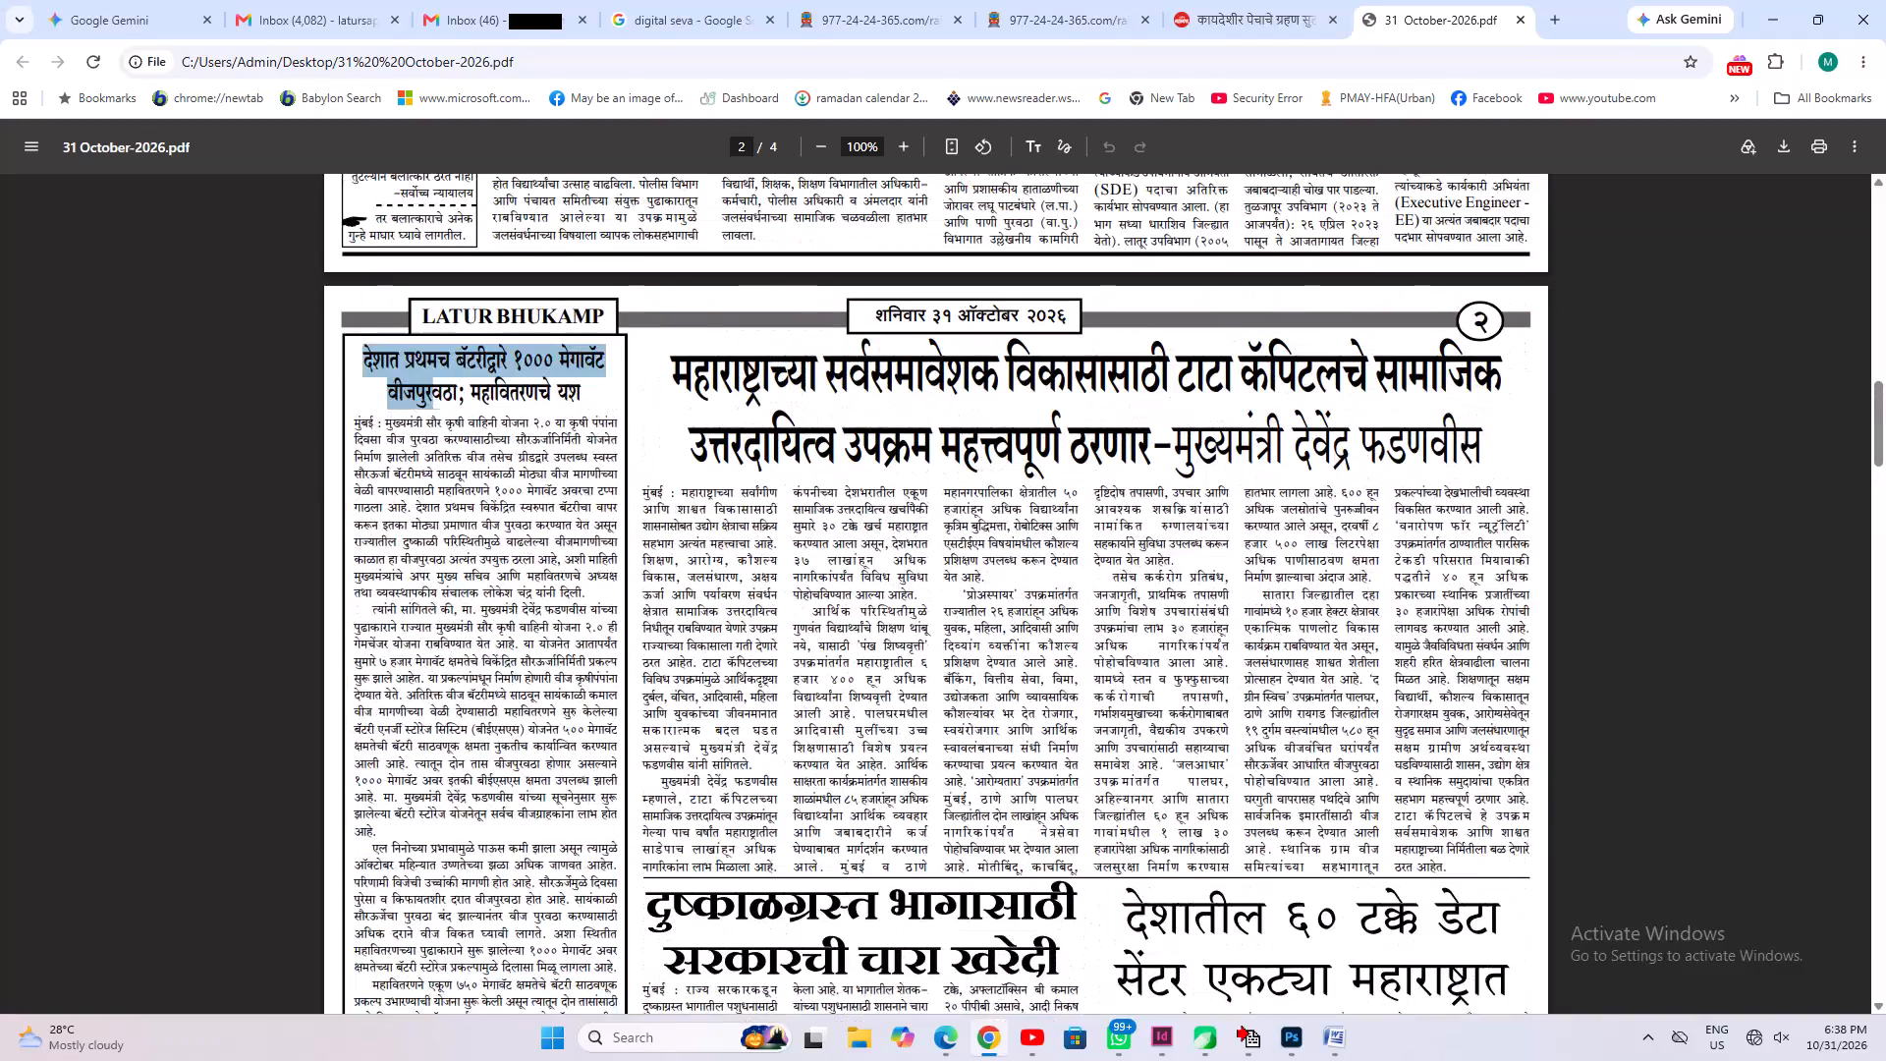
left_click_drag(416, 400, 350, 428)
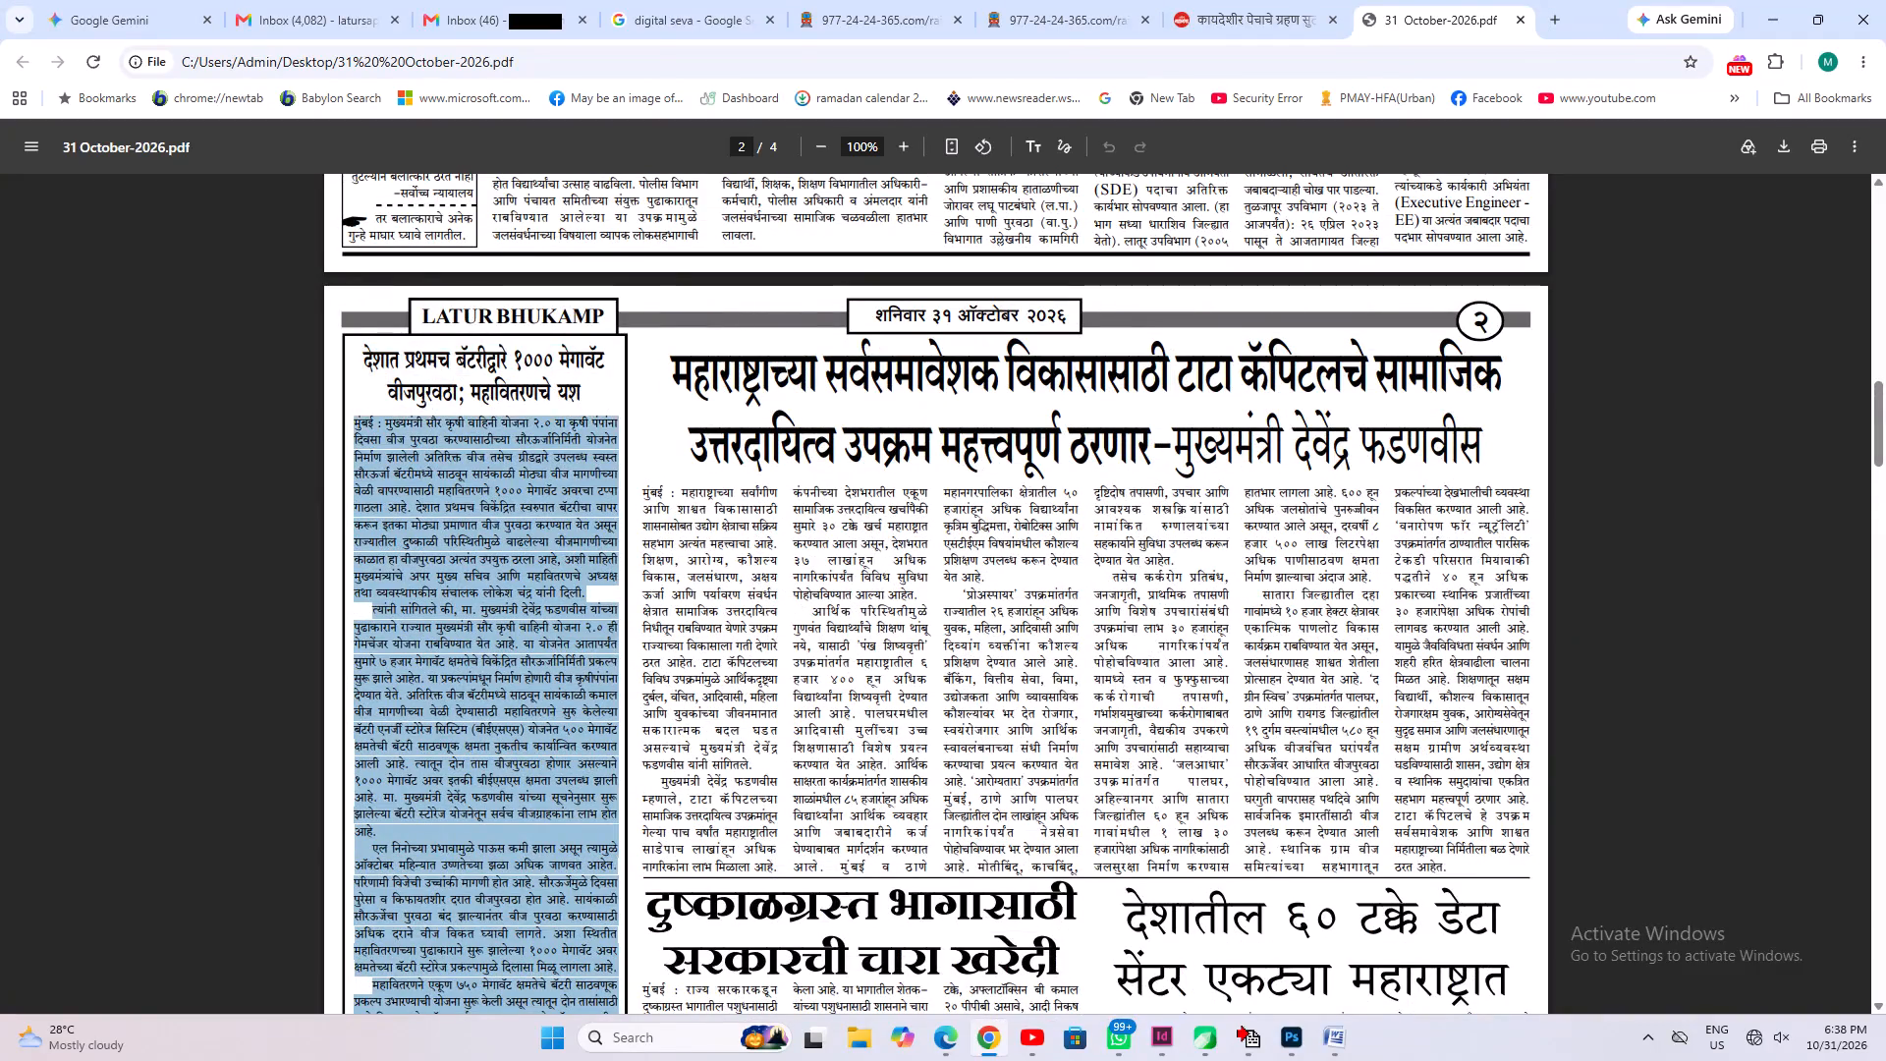
key("ctrl+c")
In Word, paste the copied battery power article into the blank document and cut all of its text.
left_click(1333, 1043)
key("ctrl+v")
key("ctrl+a")
key("ctrl+x")
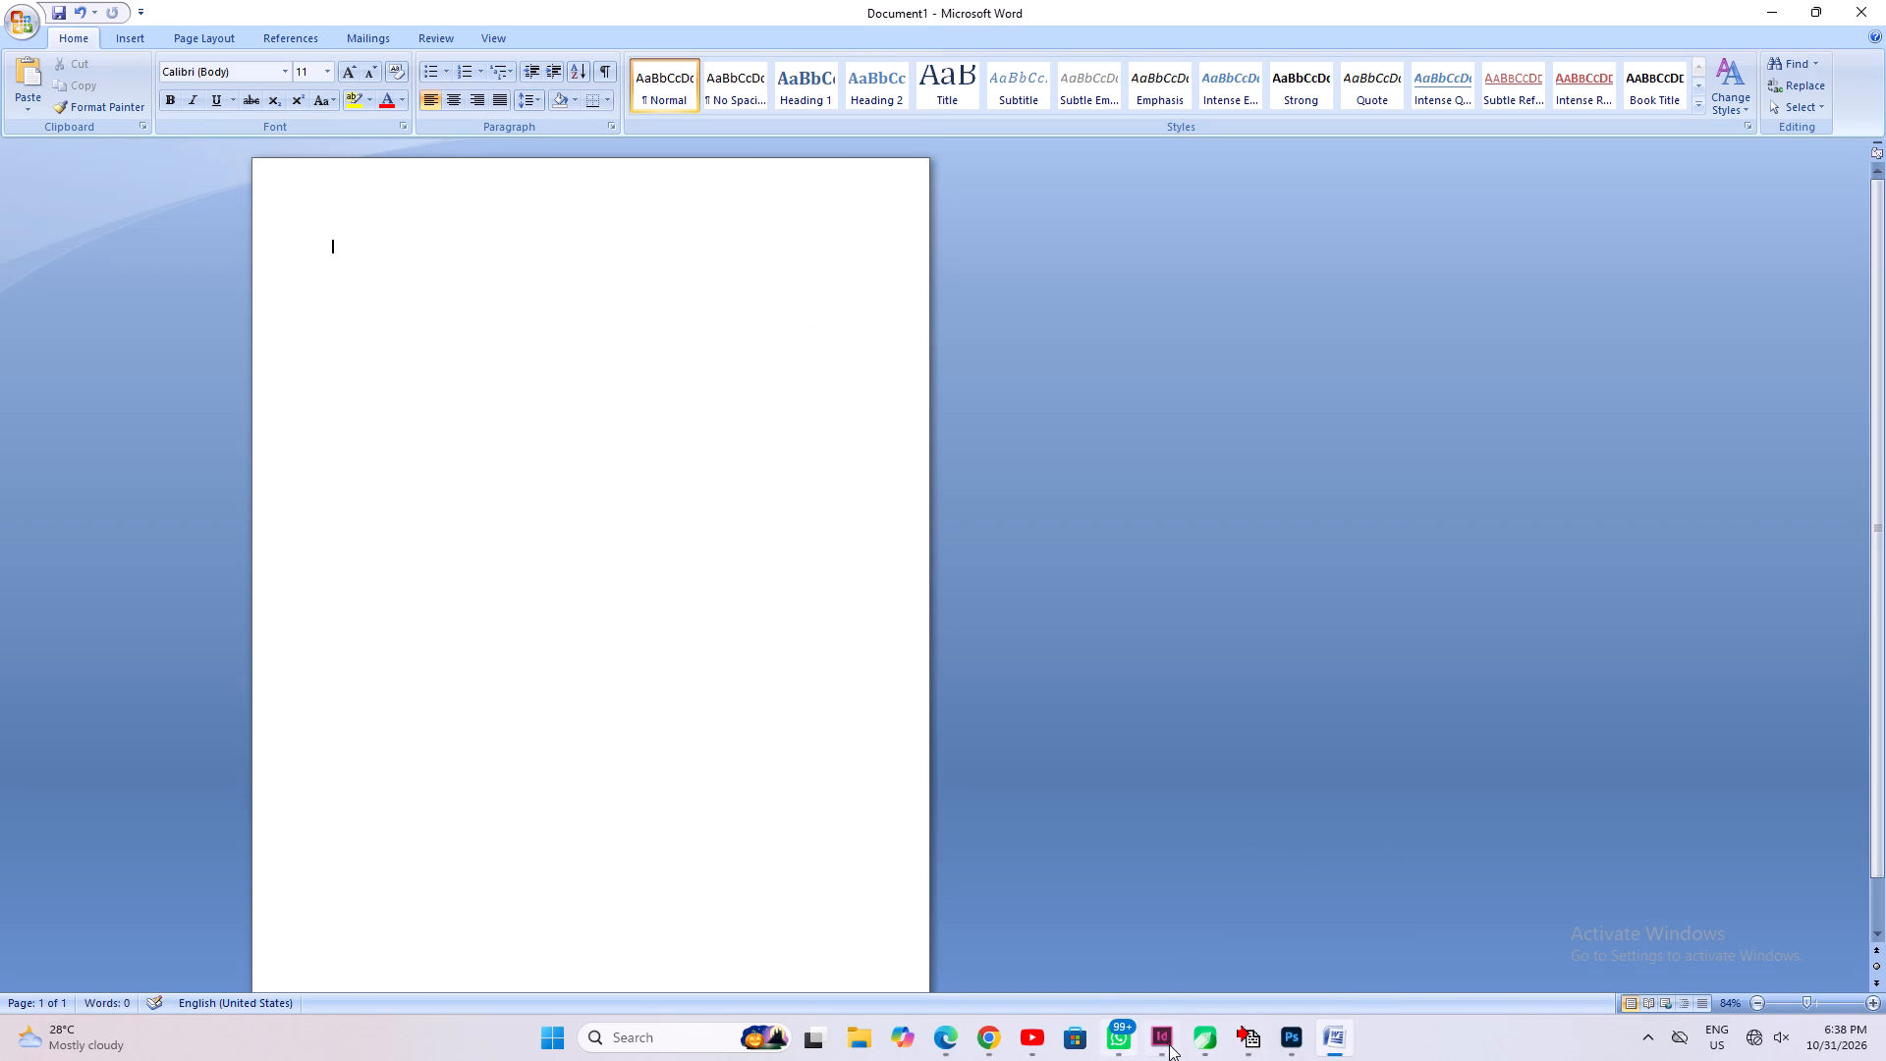
In InDesign's 53.indd, replace all text in the three-column body frame under the battery headline with the cut article text, and save.
left_click(1169, 1044)
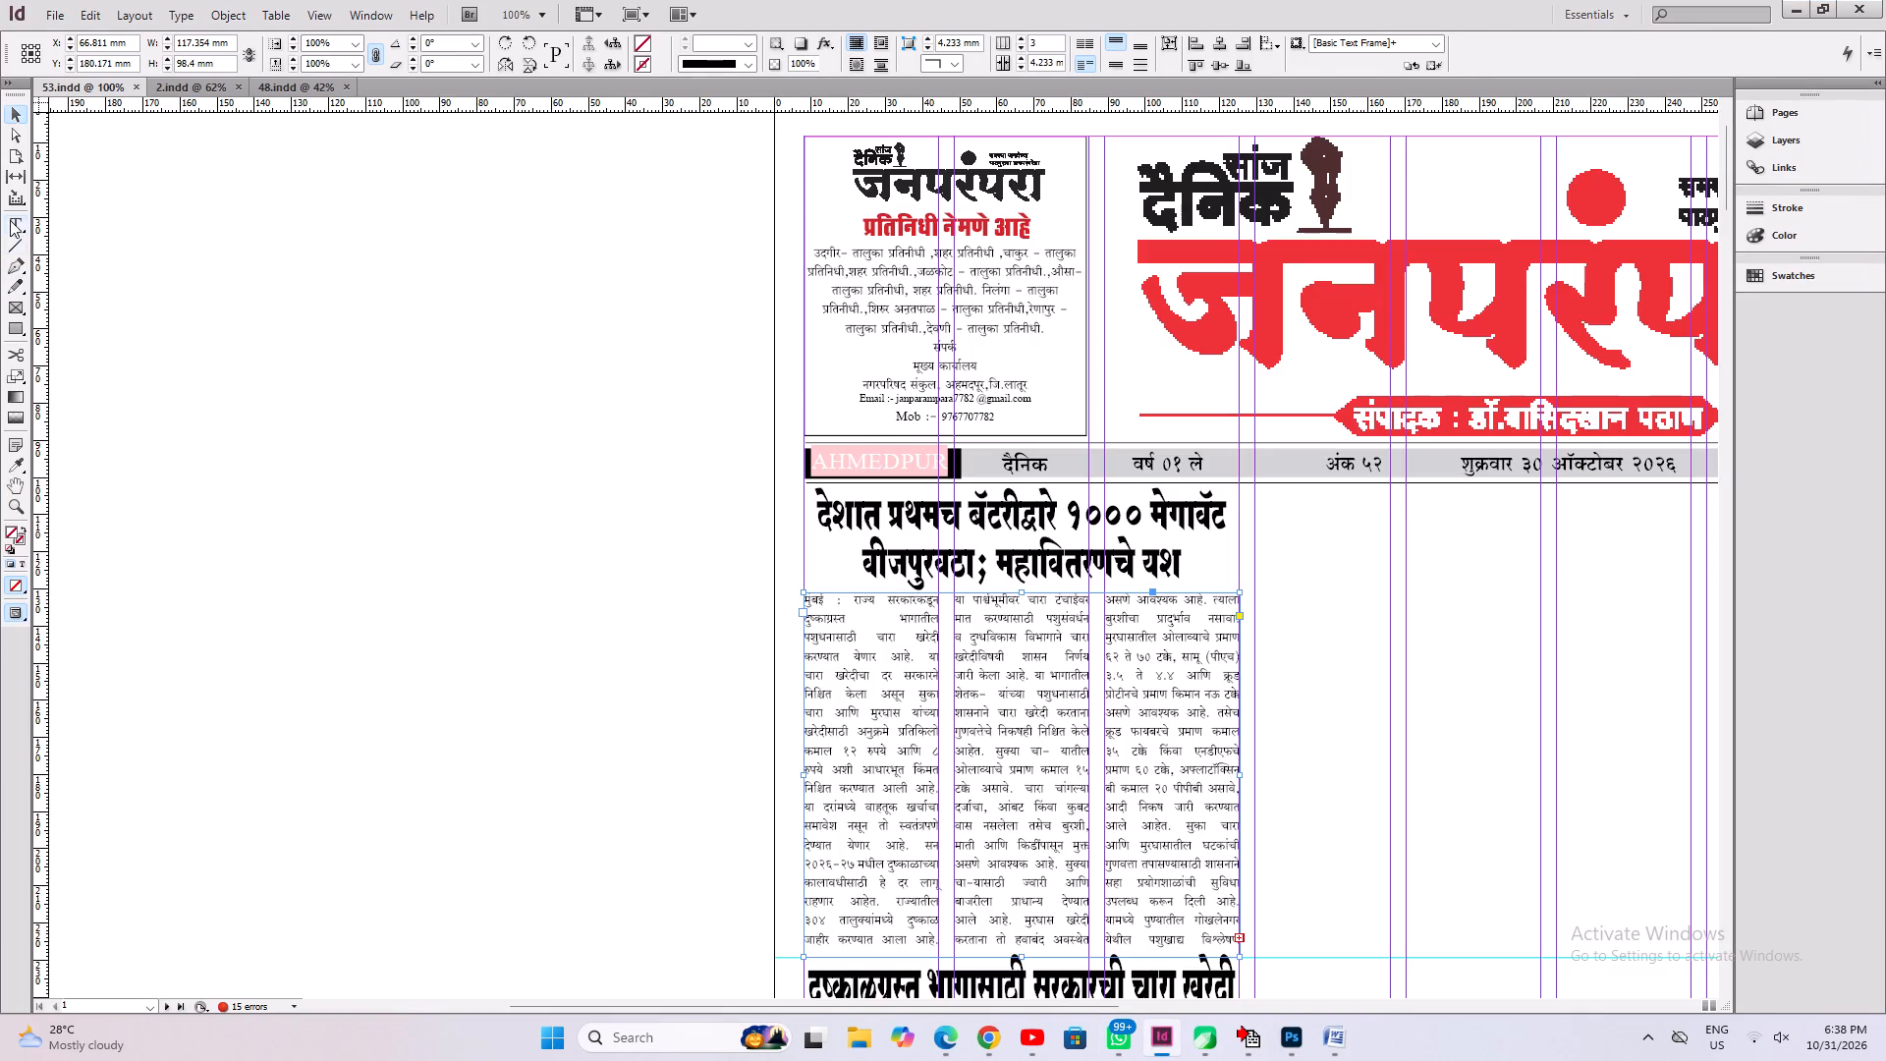
left_click(10, 220)
left_click(971, 714)
key("ctrl+a")
key("ctrl+v")
key("ctrl+s")
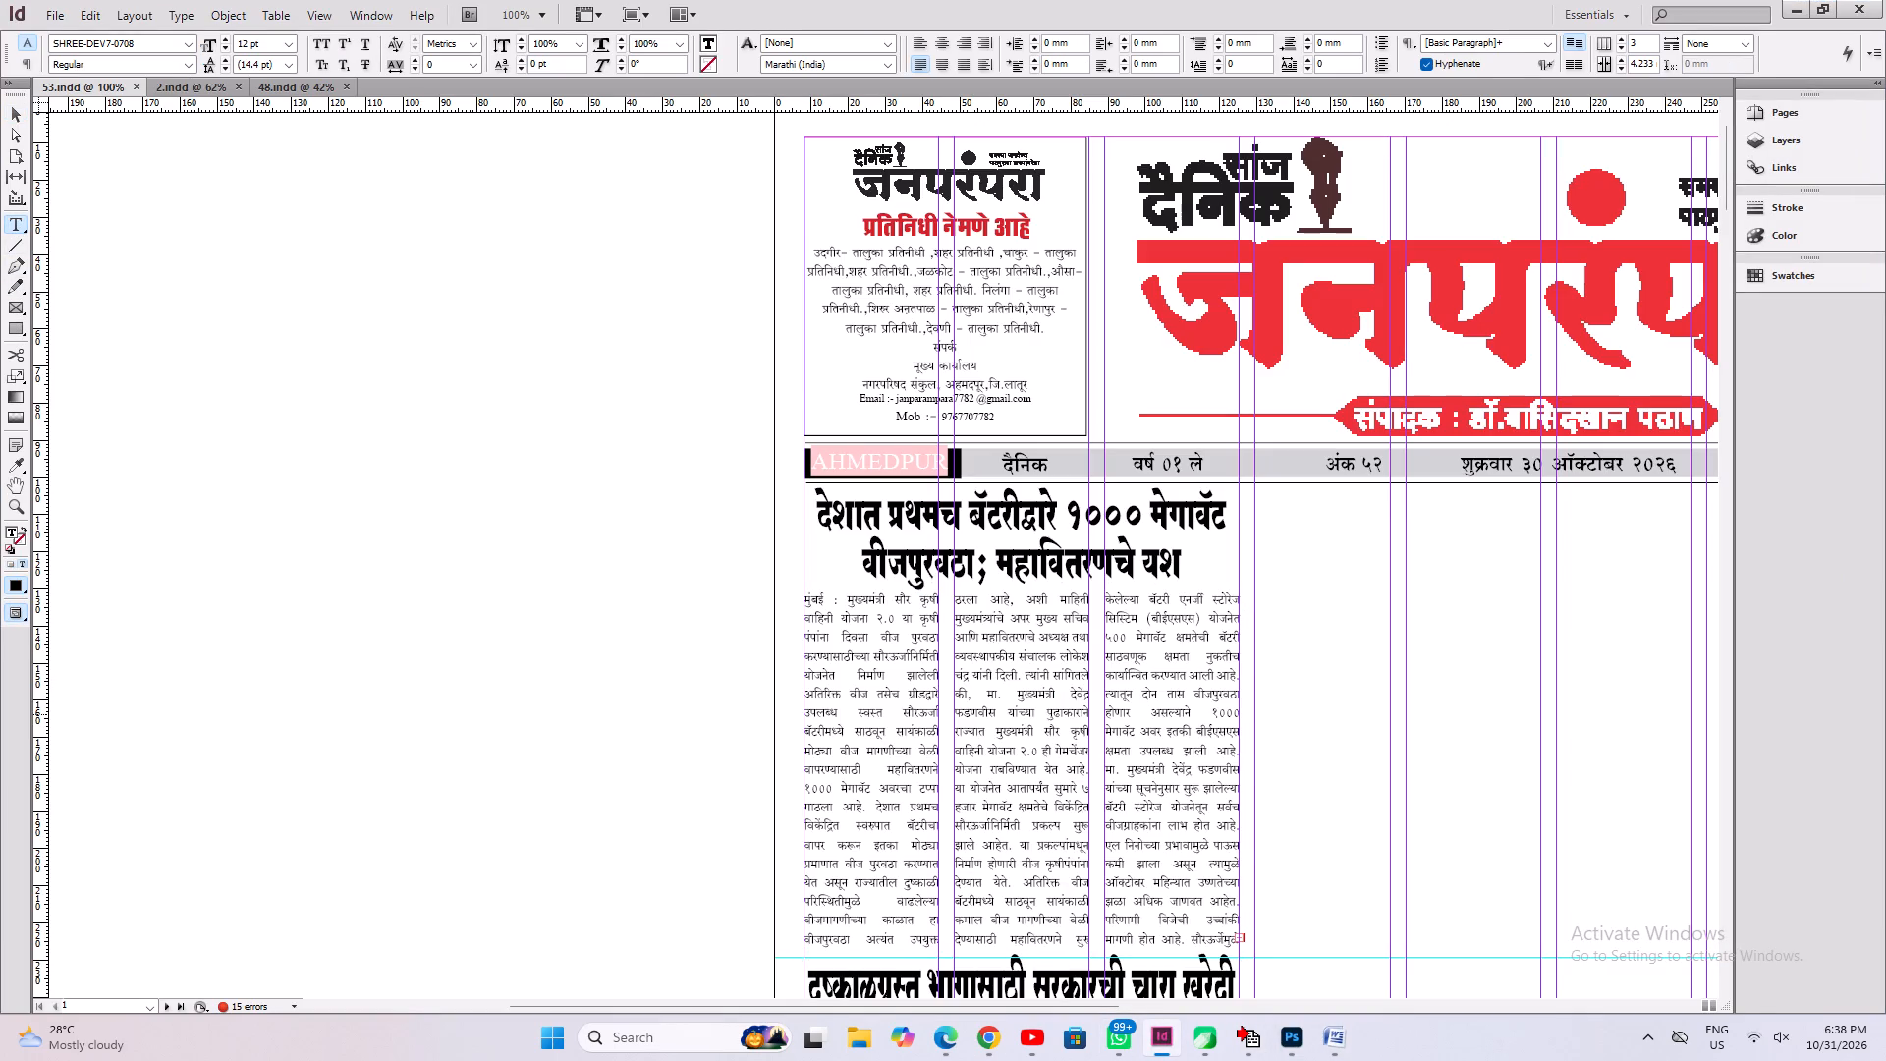
key("ctrl+s")
key("ctrl+0")
key("ctrl+s")
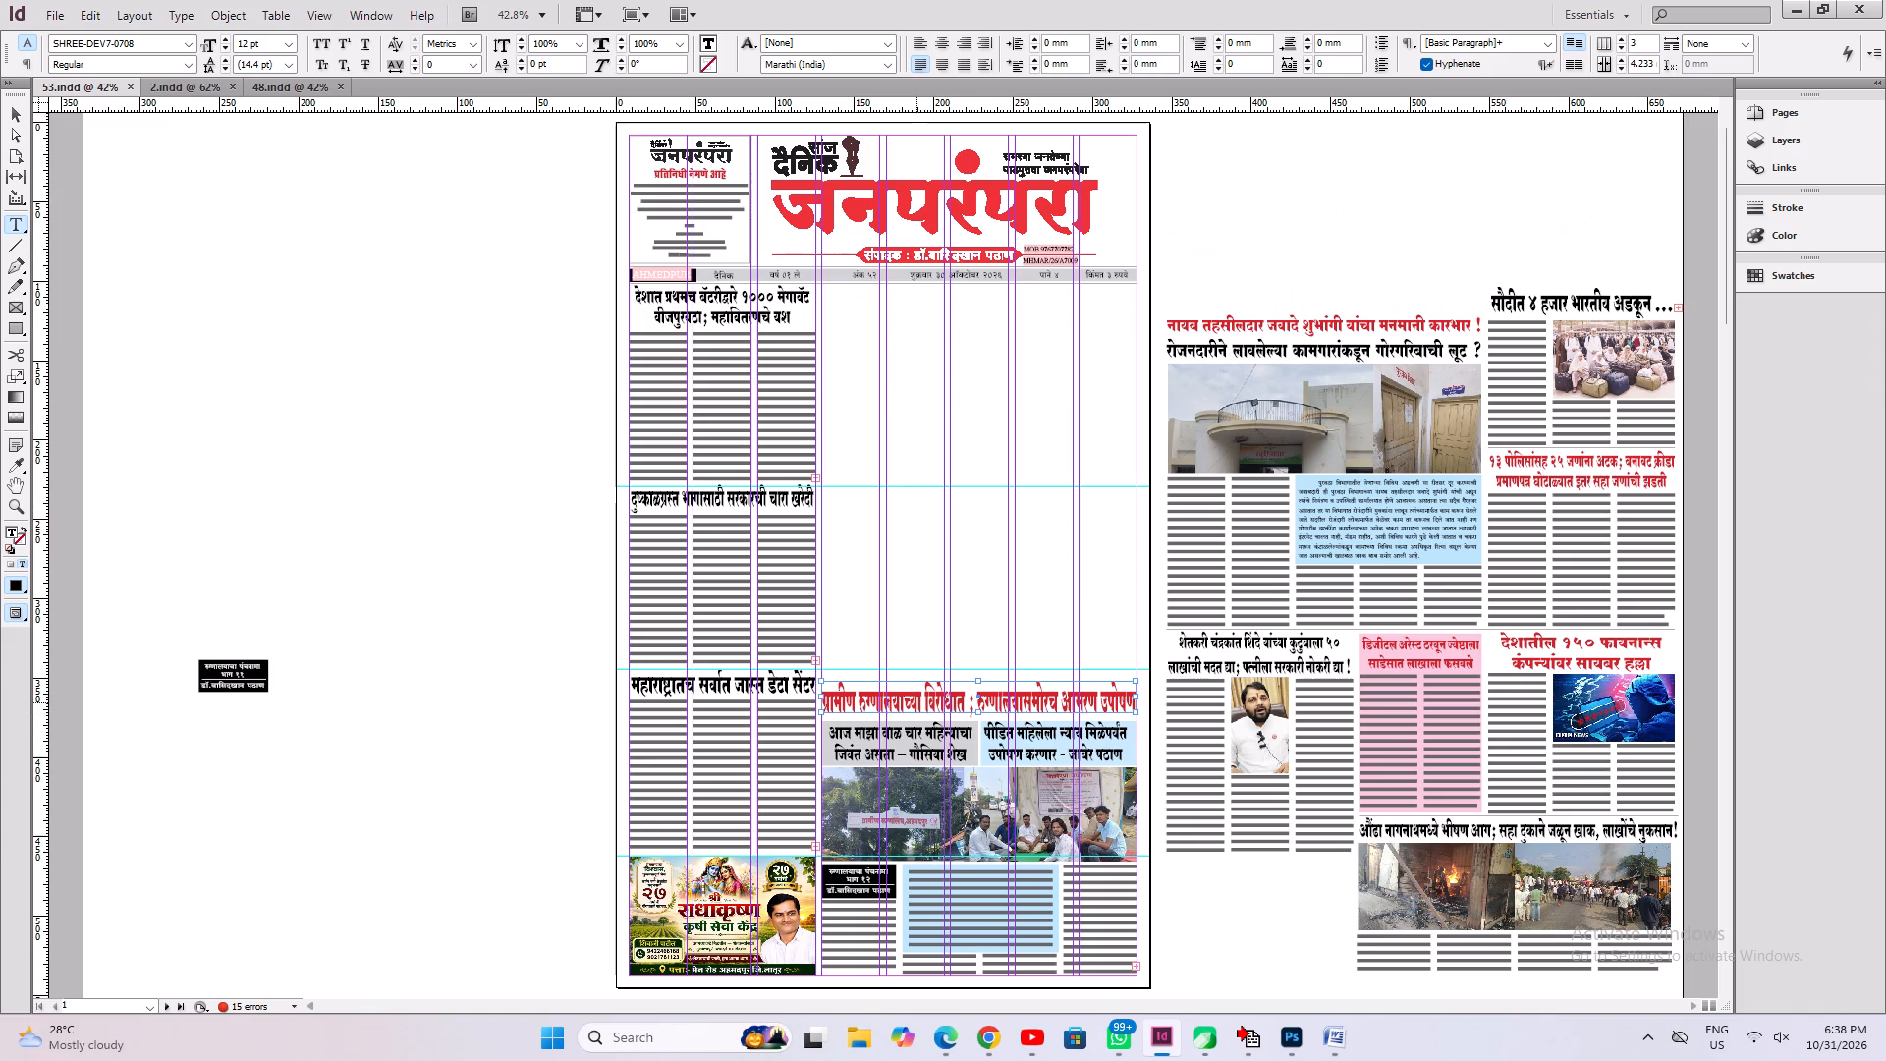
key("ctrl+s")
left_click(16, 113)
key("ctrl+s")
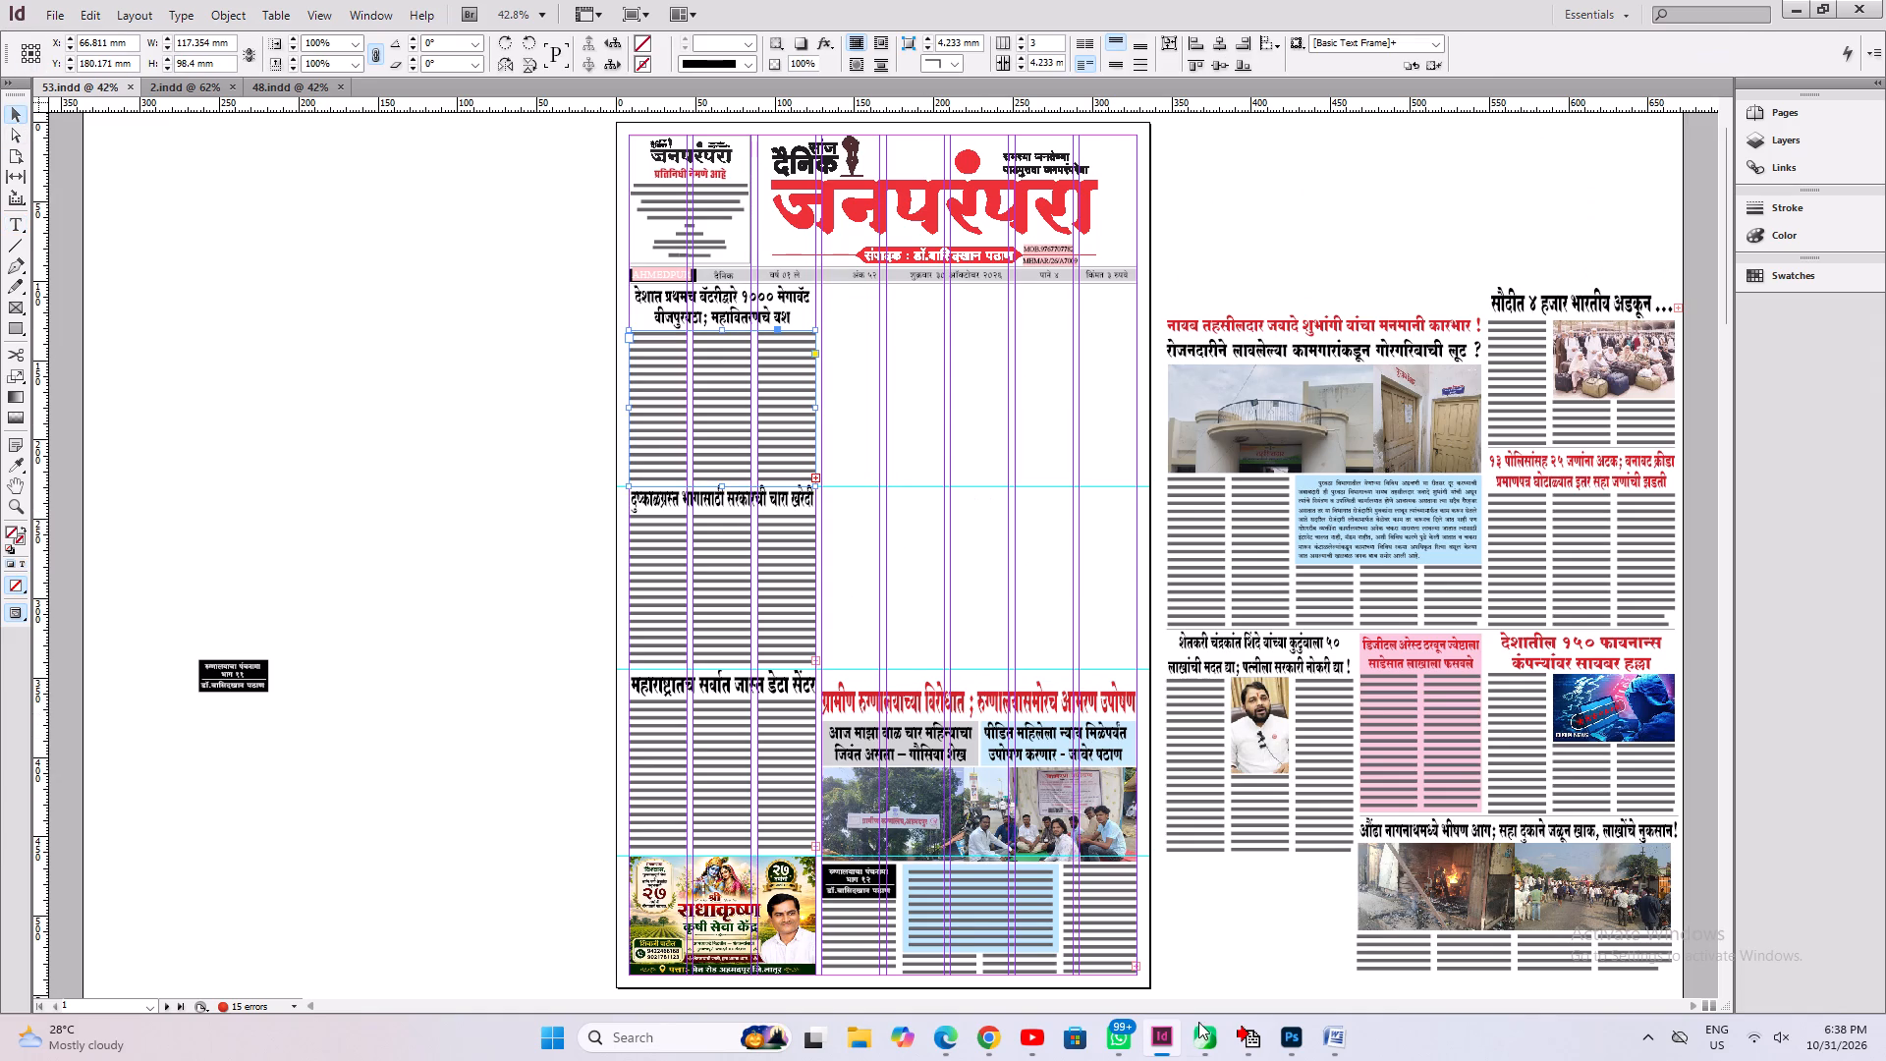
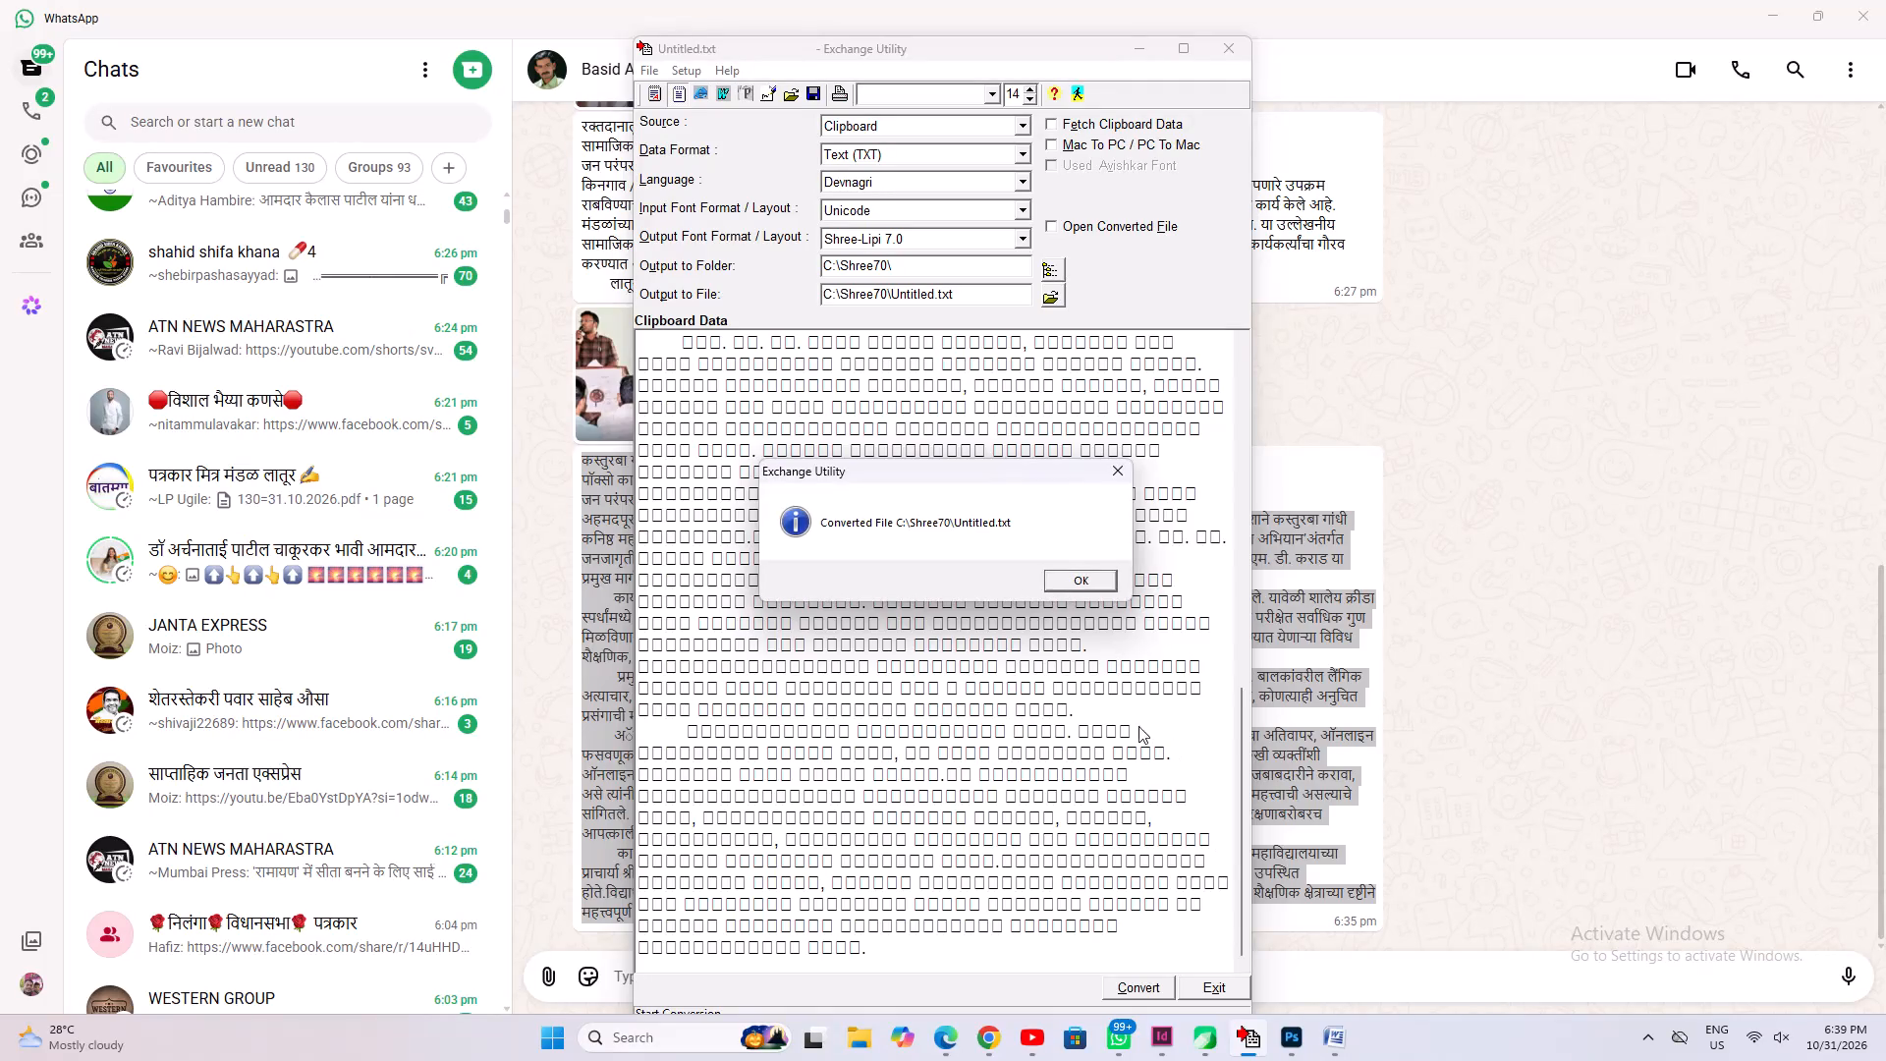
Dismiss the finished text conversion and, in InDesign's document 53, duplicate page 3's blood-donation headline, photo and body text alongside the original in the page's right half.
left_click(1089, 576)
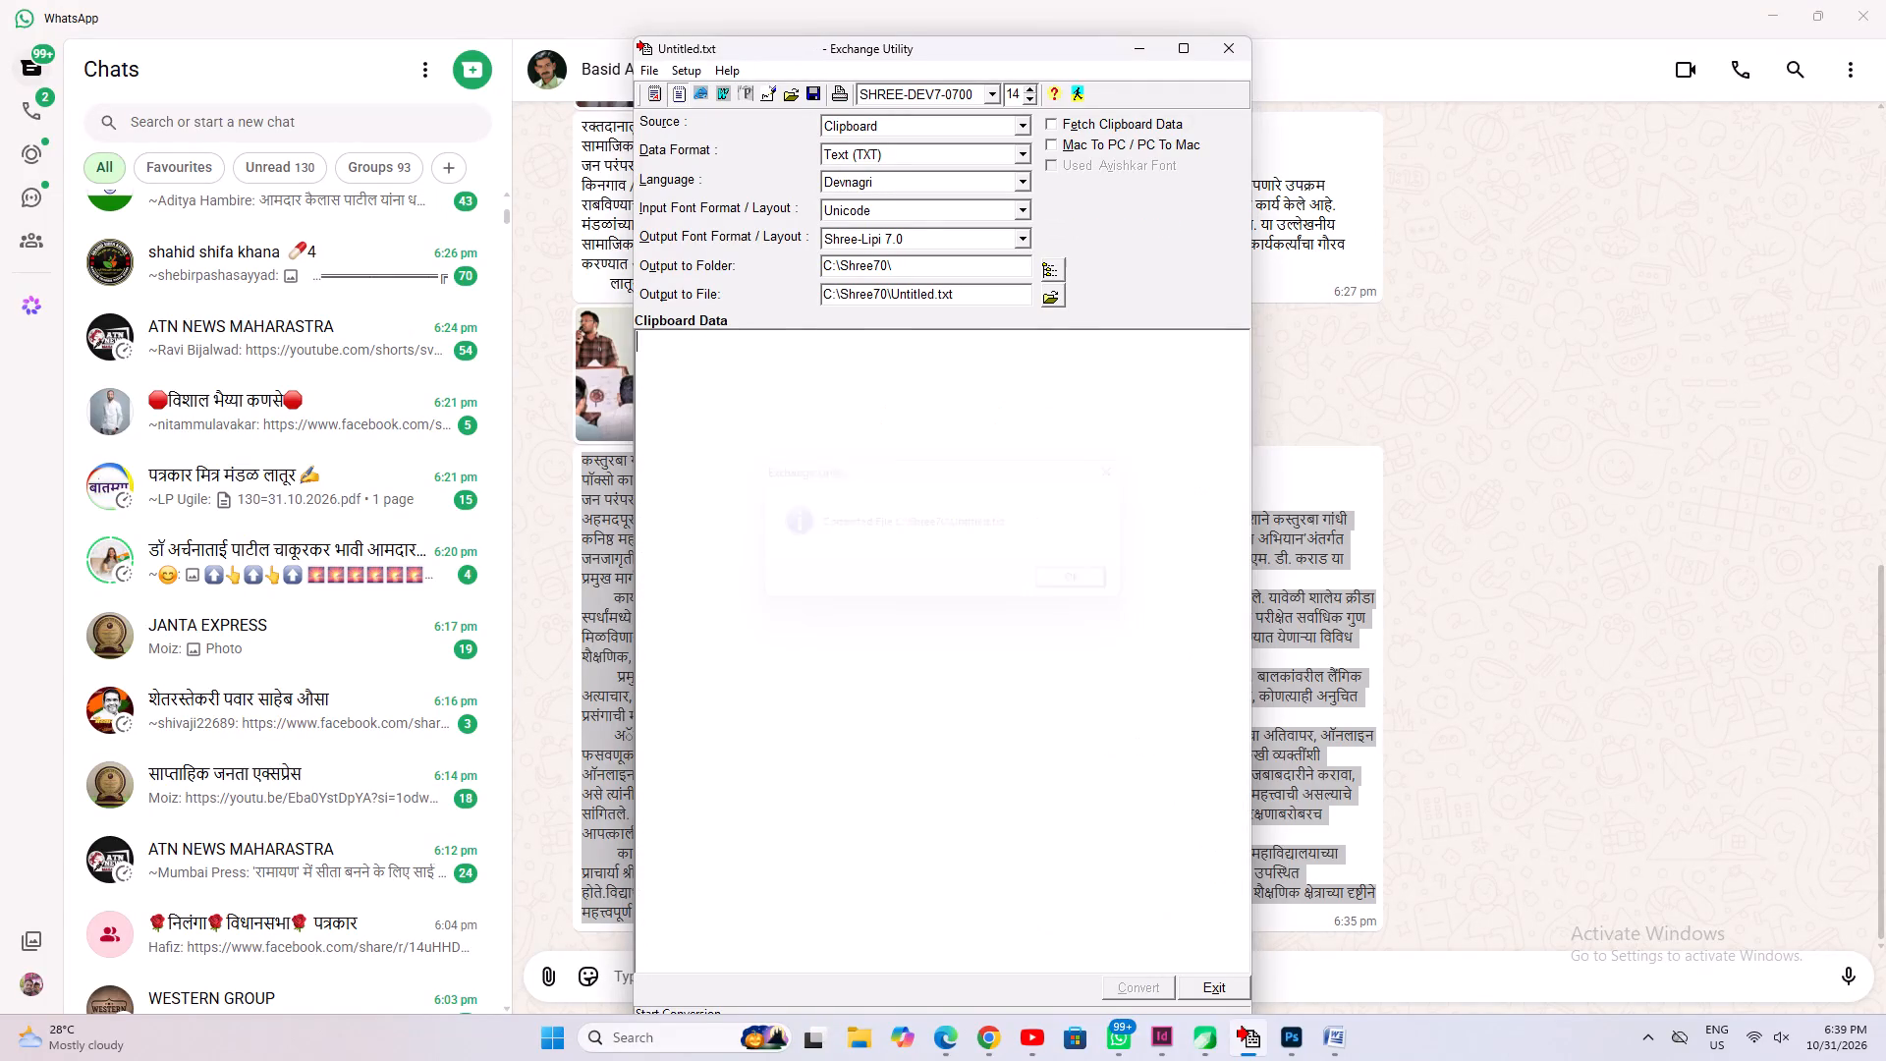
left_click(1161, 1040)
scroll(697, 660, "down", 10)
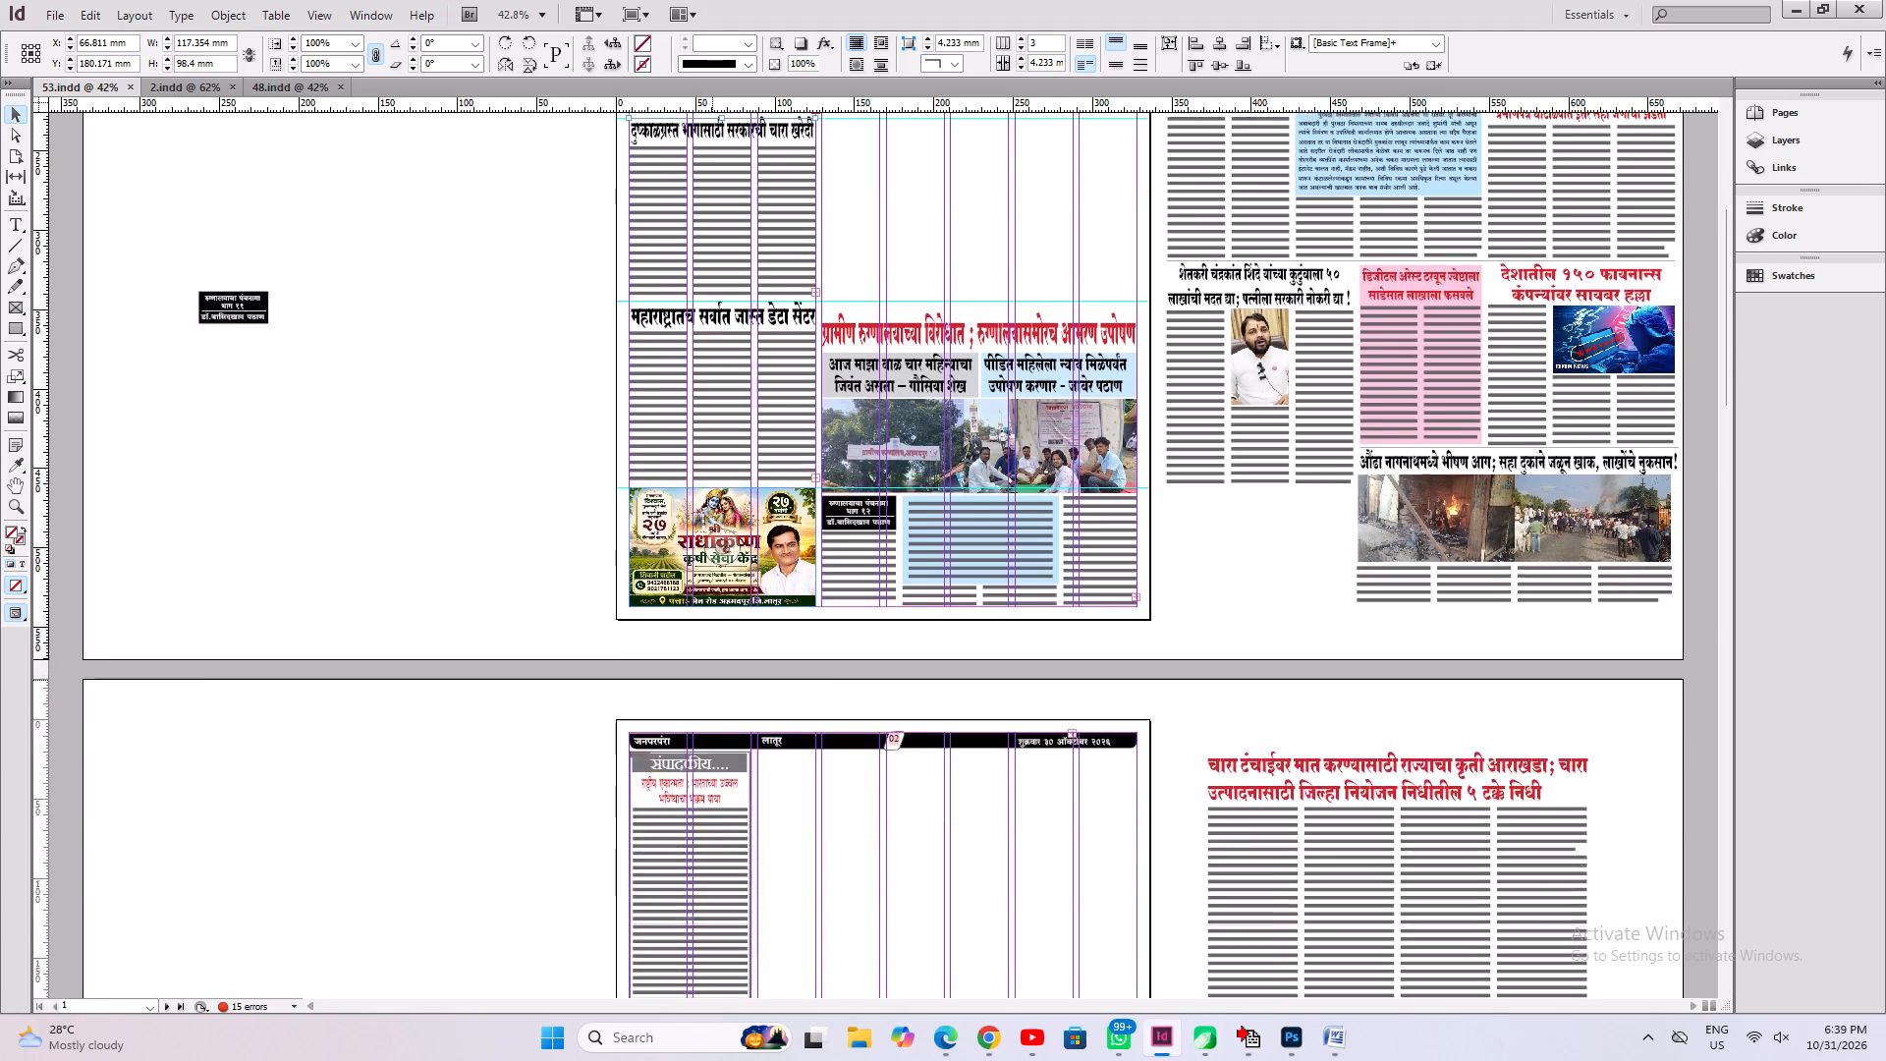
scroll(712, 680, "down", 20)
scroll(712, 680, "down", 20)
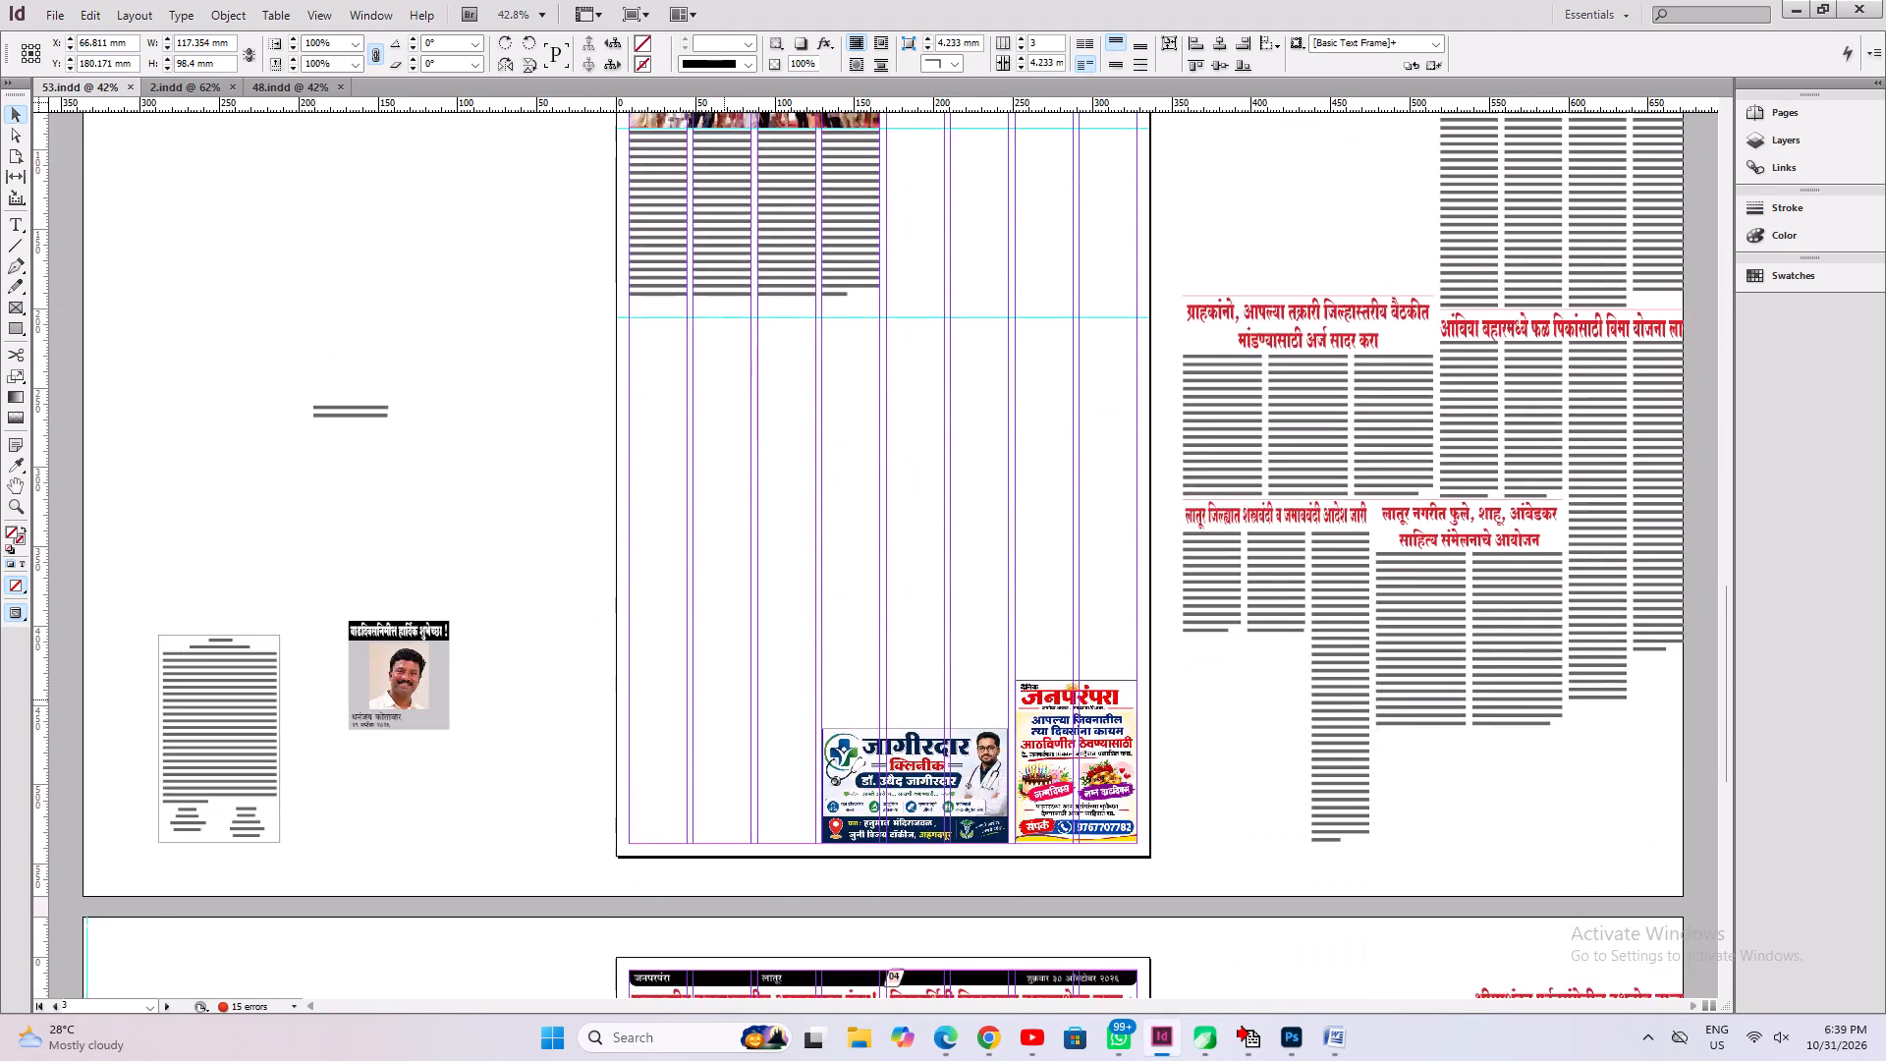
scroll(726, 691, "up", 6)
left_click(951, 655)
left_click_drag(511, 493, 771, 680)
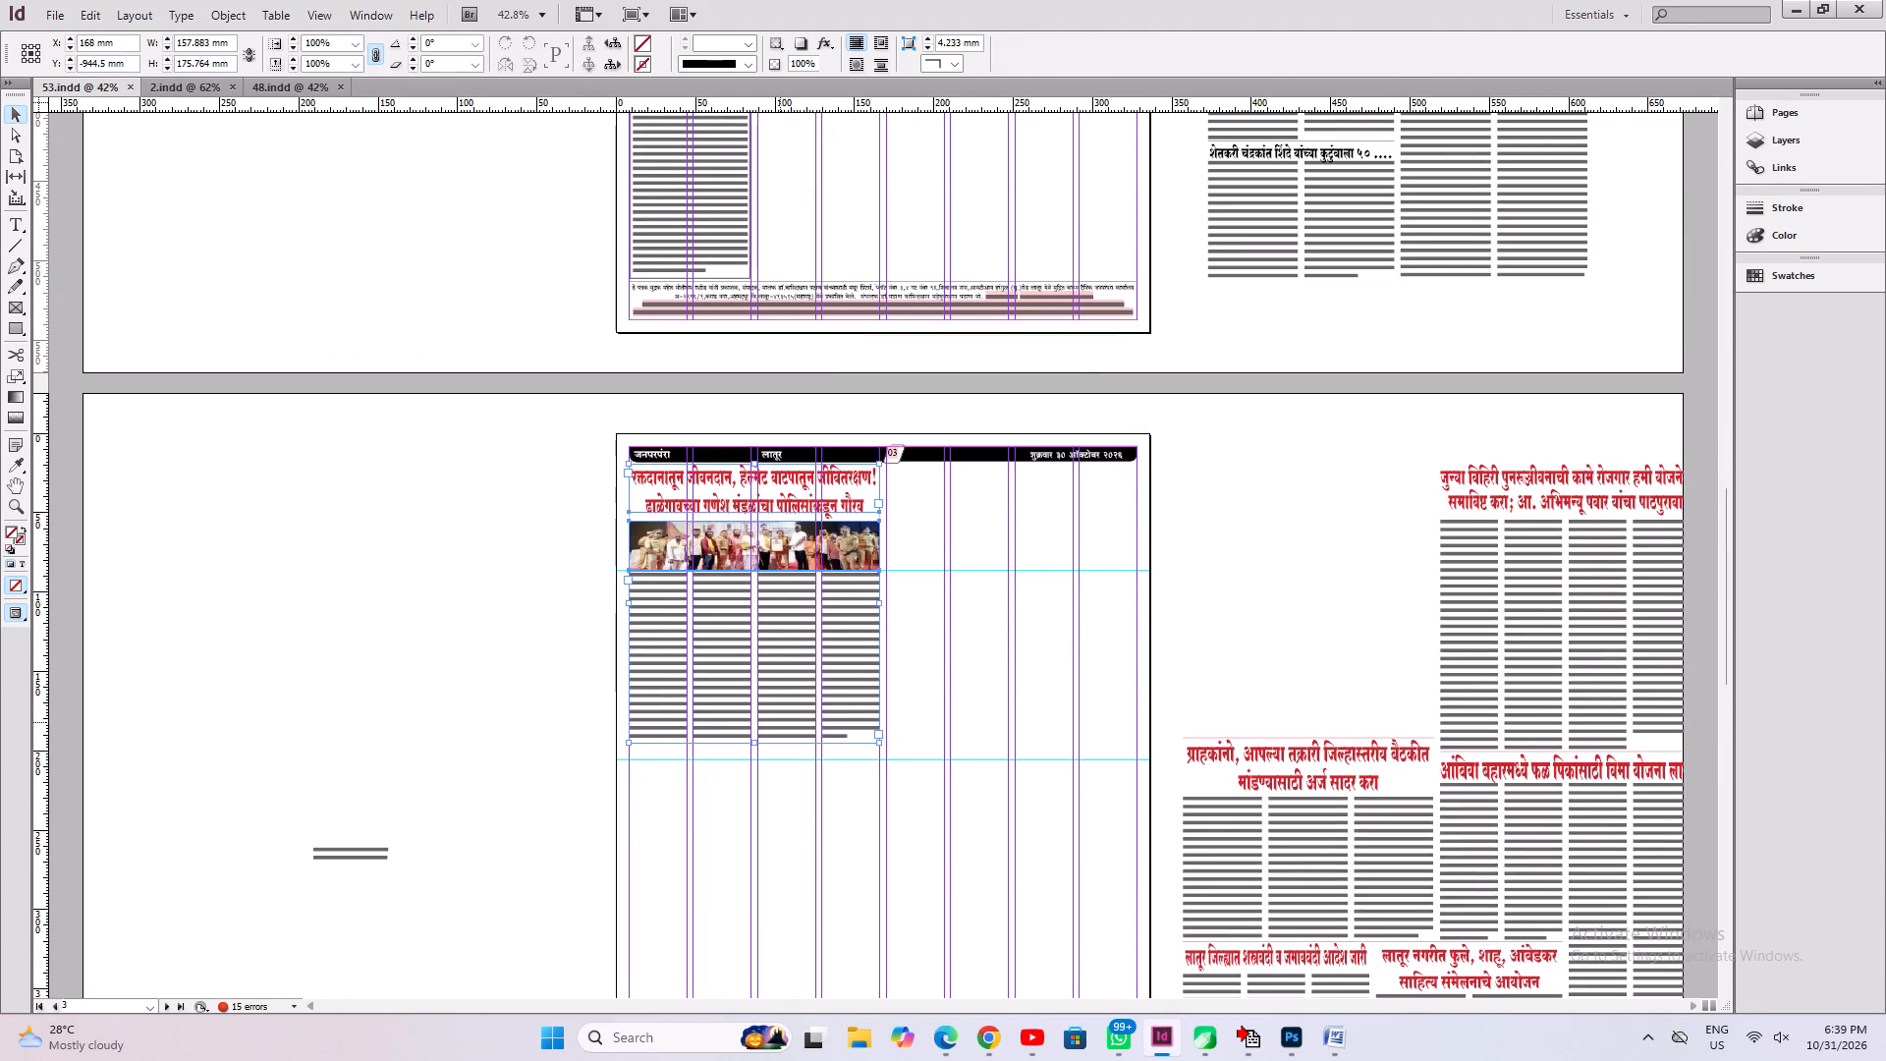
left_click_drag(672, 687, 929, 746, "ctrl+alt+shift")
left_click(925, 824)
Draw a text frame below the two articles on page 3, insert the converted article text and fit the frame to it.
left_click(20, 228)
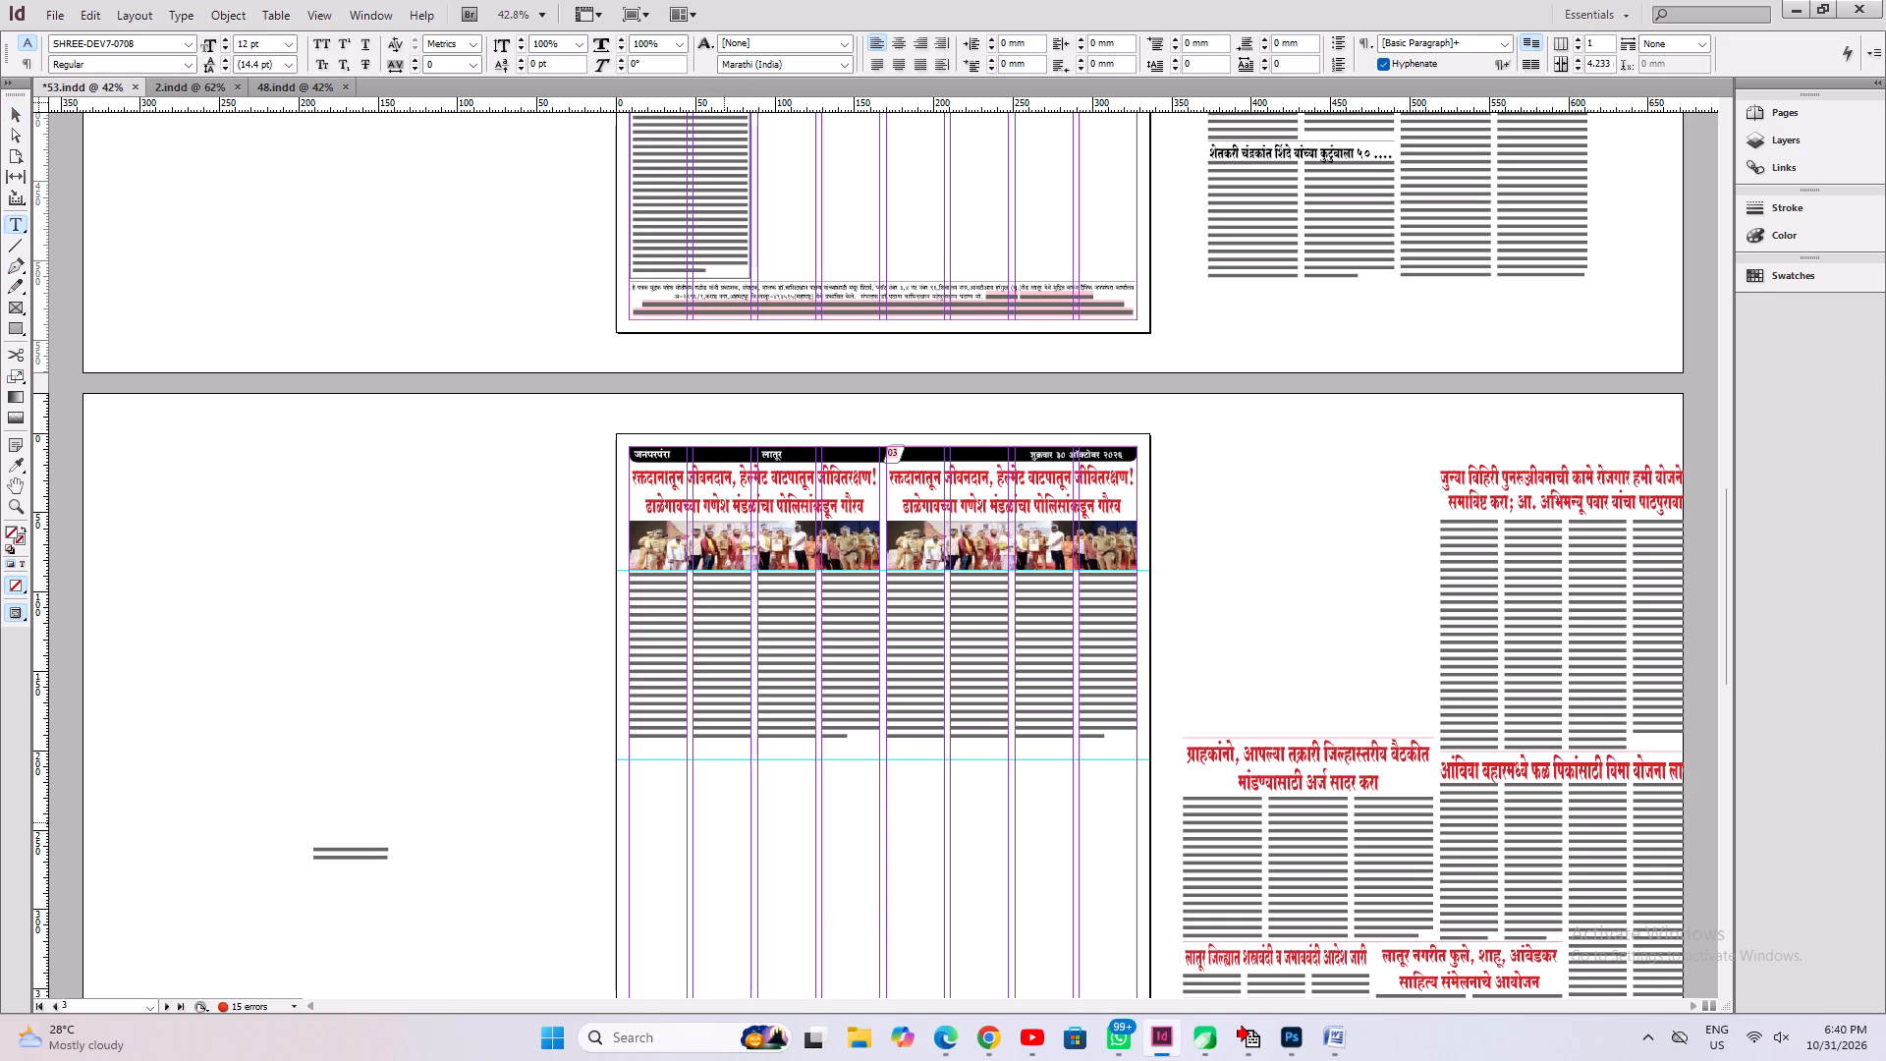
left_click_drag(777, 799, 1002, 912)
key("ctrl+v")
key("ctrl+alt+c")
Join the first two headline lines of the pasted Kasturba Gandhi college article into one paragraph, separated by a space.
left_click(883, 794)
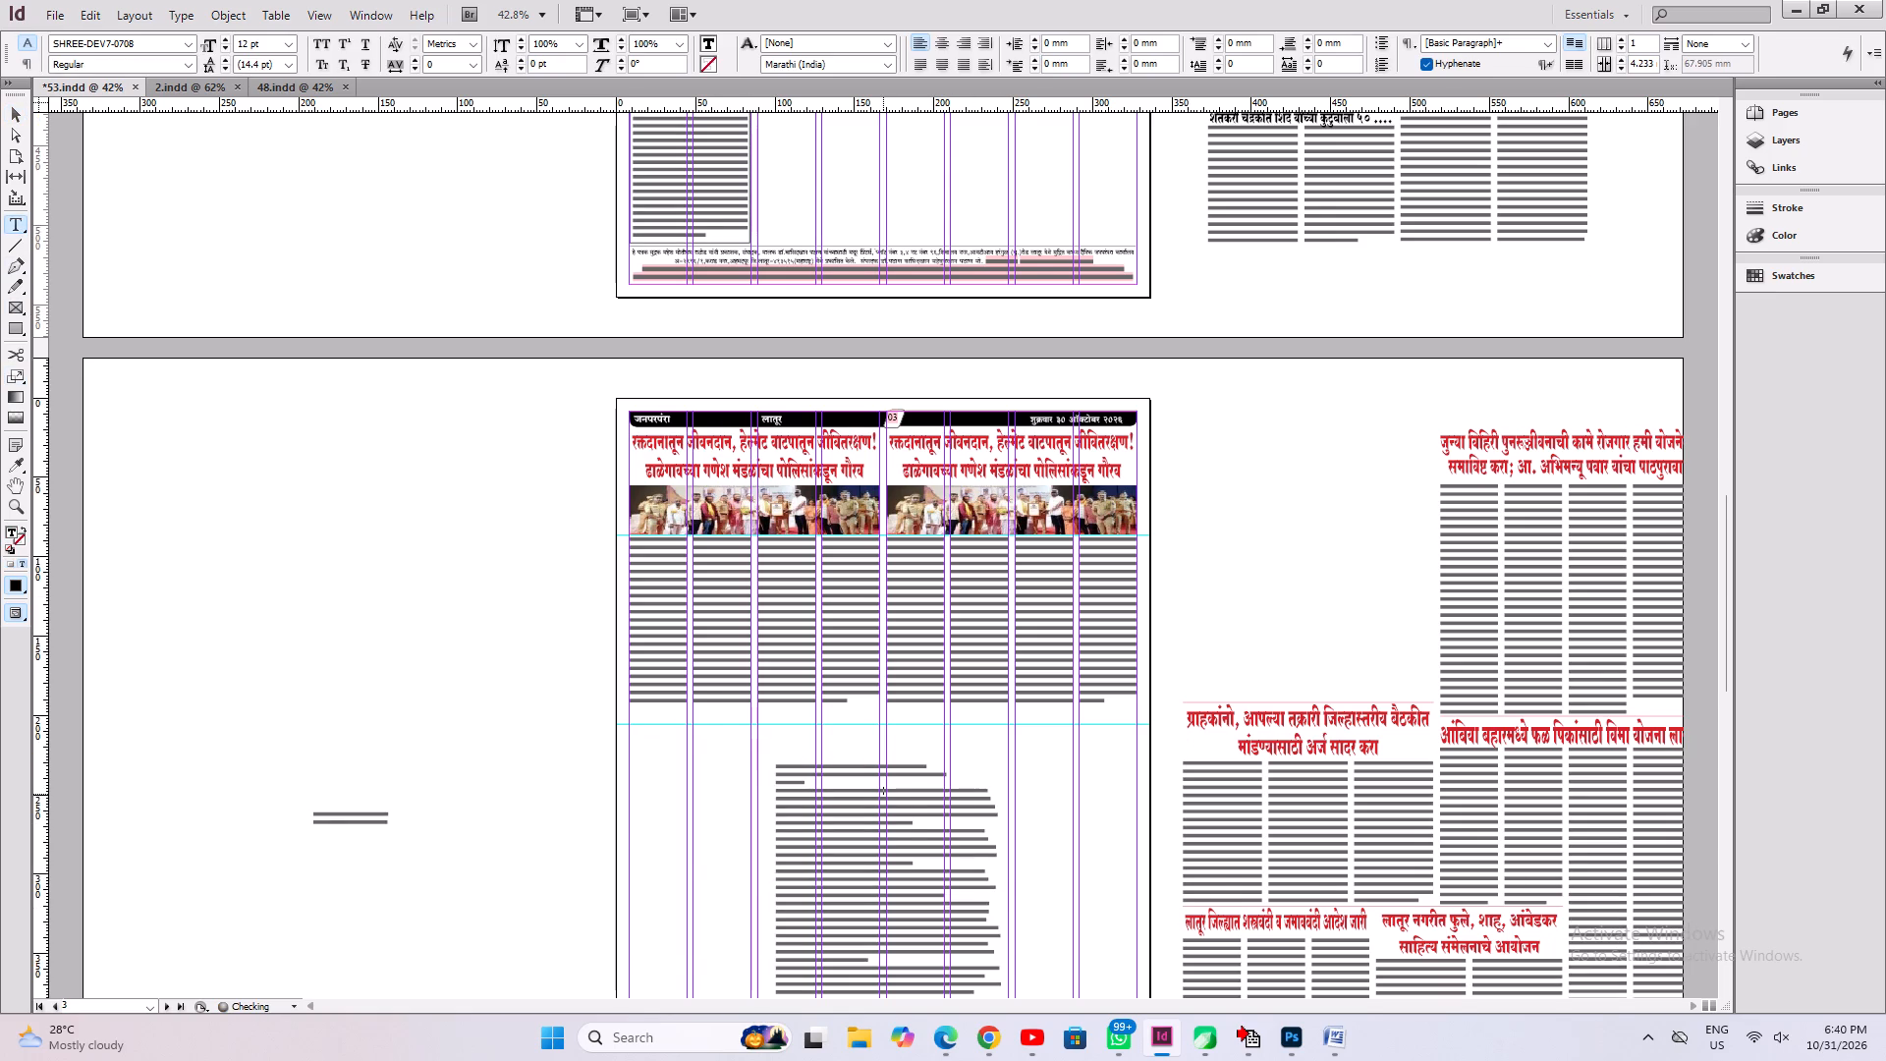
key("ctrl+1")
left_click_drag(1012, 499, 435, 406)
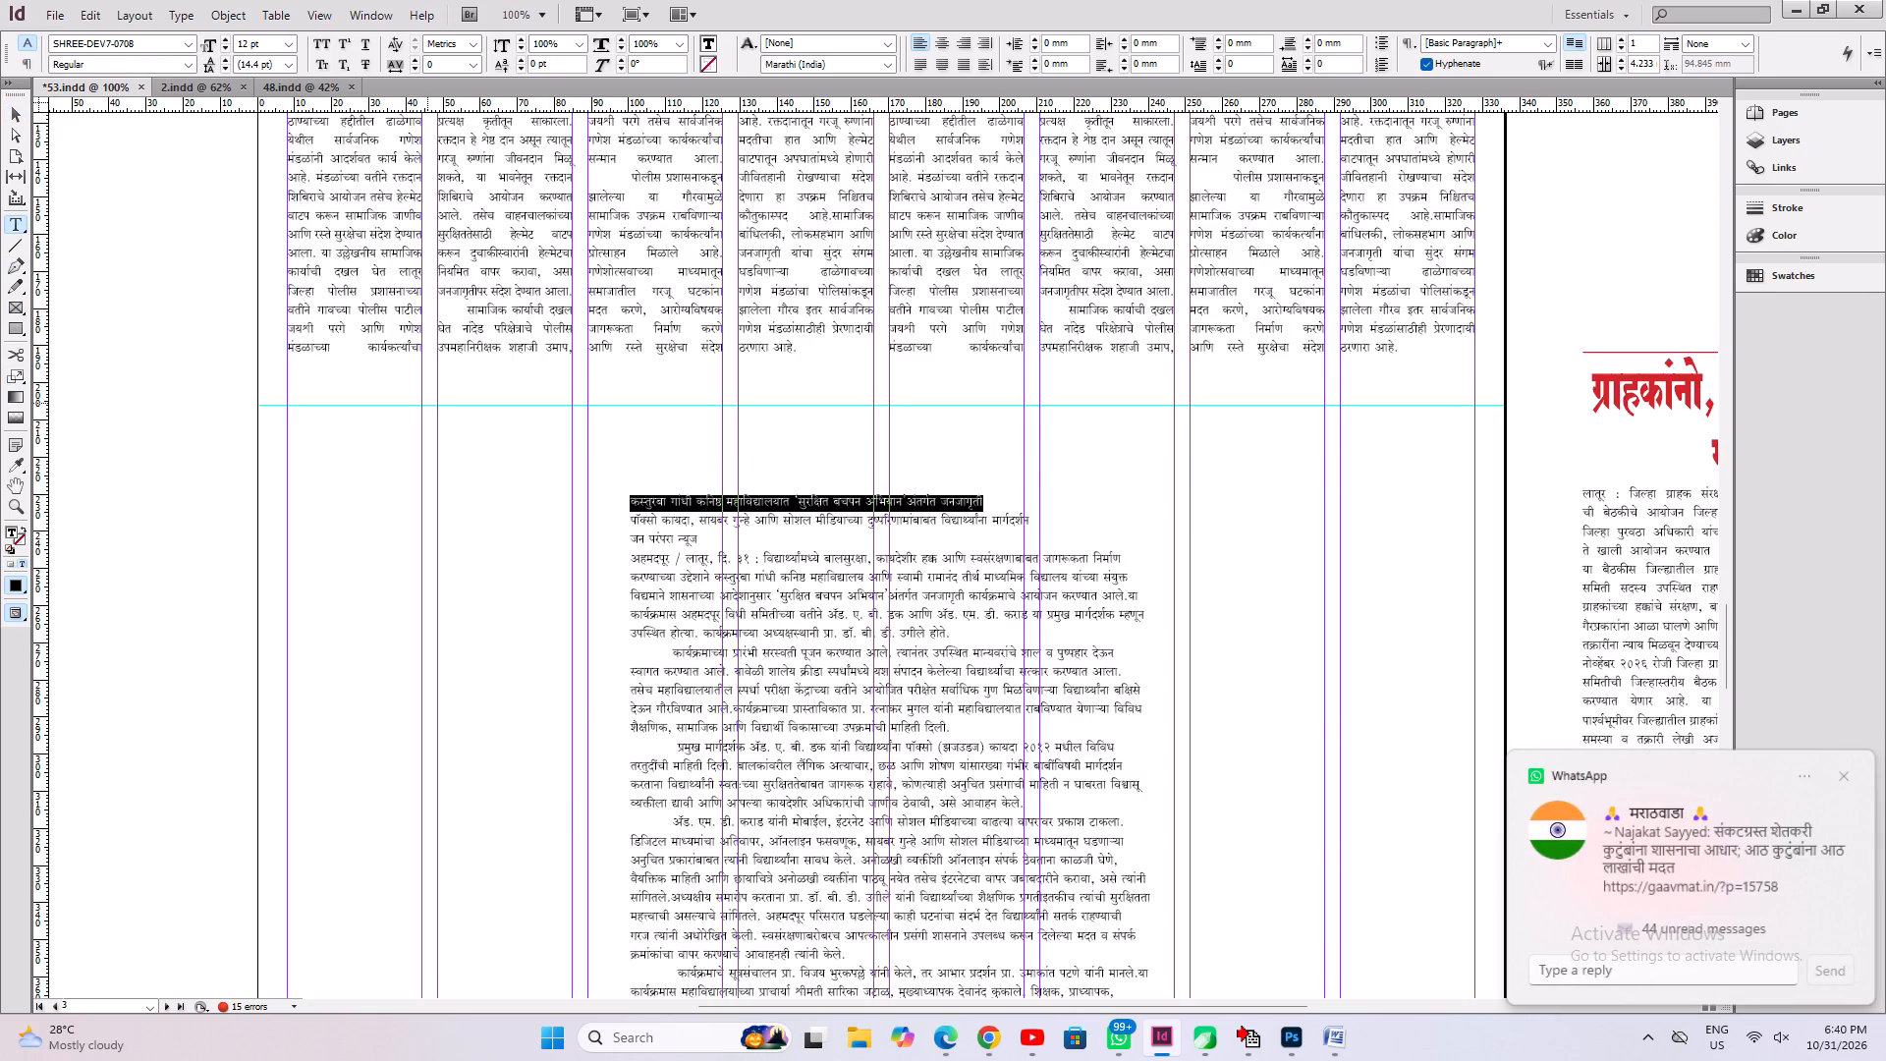
left_click(1005, 507)
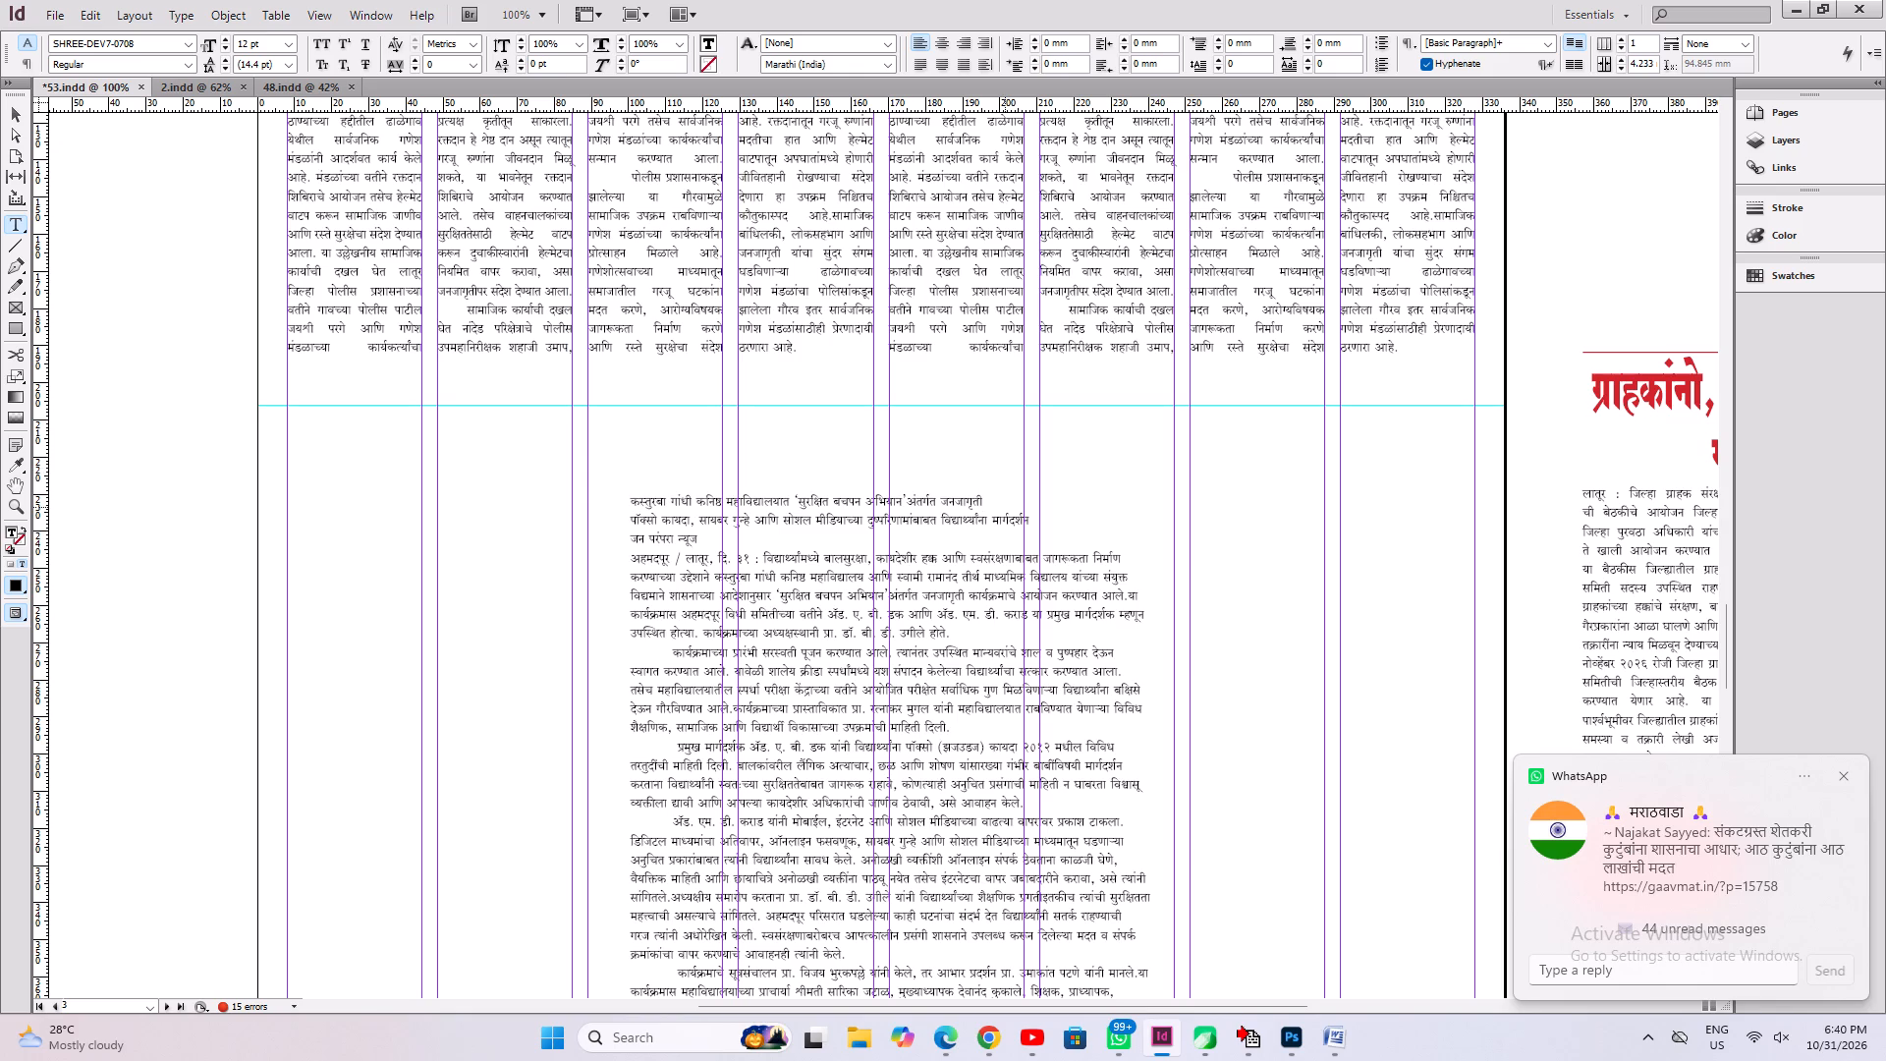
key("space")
key("Delete")
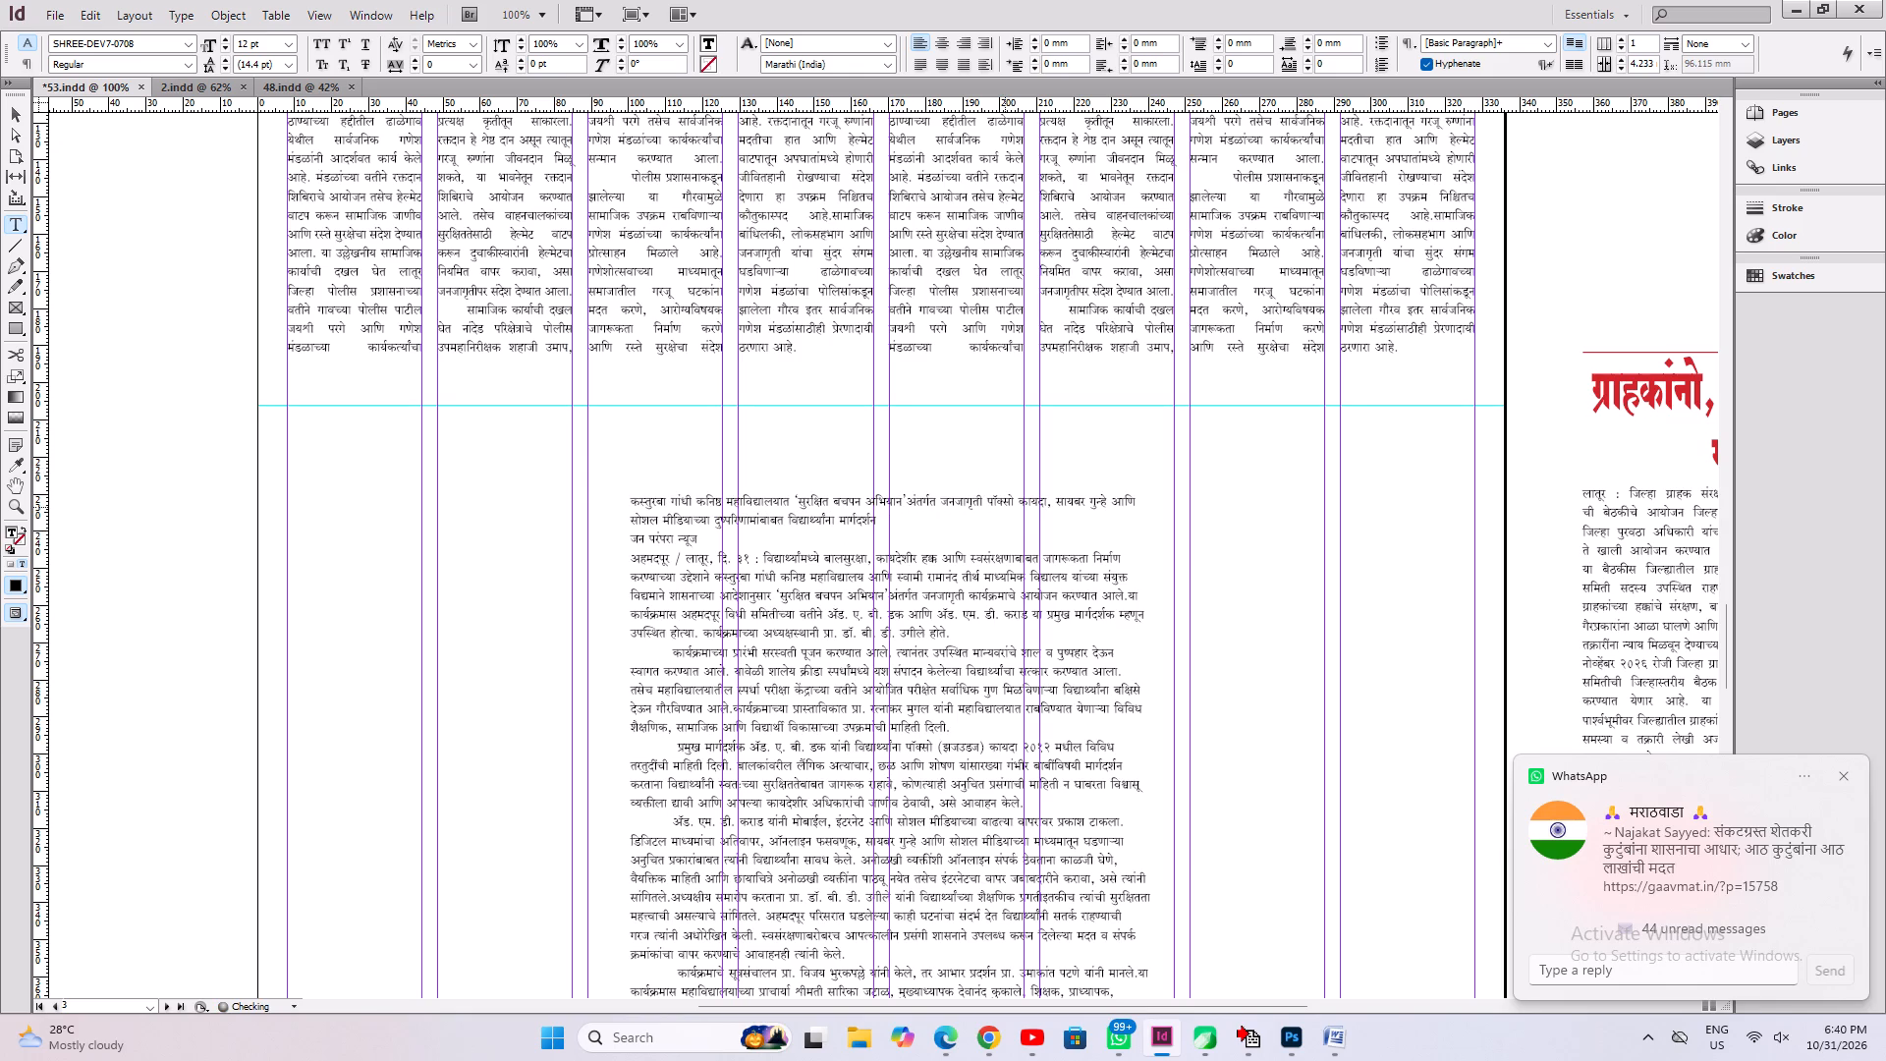
Move the joined college headline from the pasted text into the duplicated article's headline without formatting, replacing its old wording, and fit the frame.
left_click_drag(913, 525, 139, 366)
key("ctrl+x")
left_click_drag(945, 508, 687, 1060, "alt")
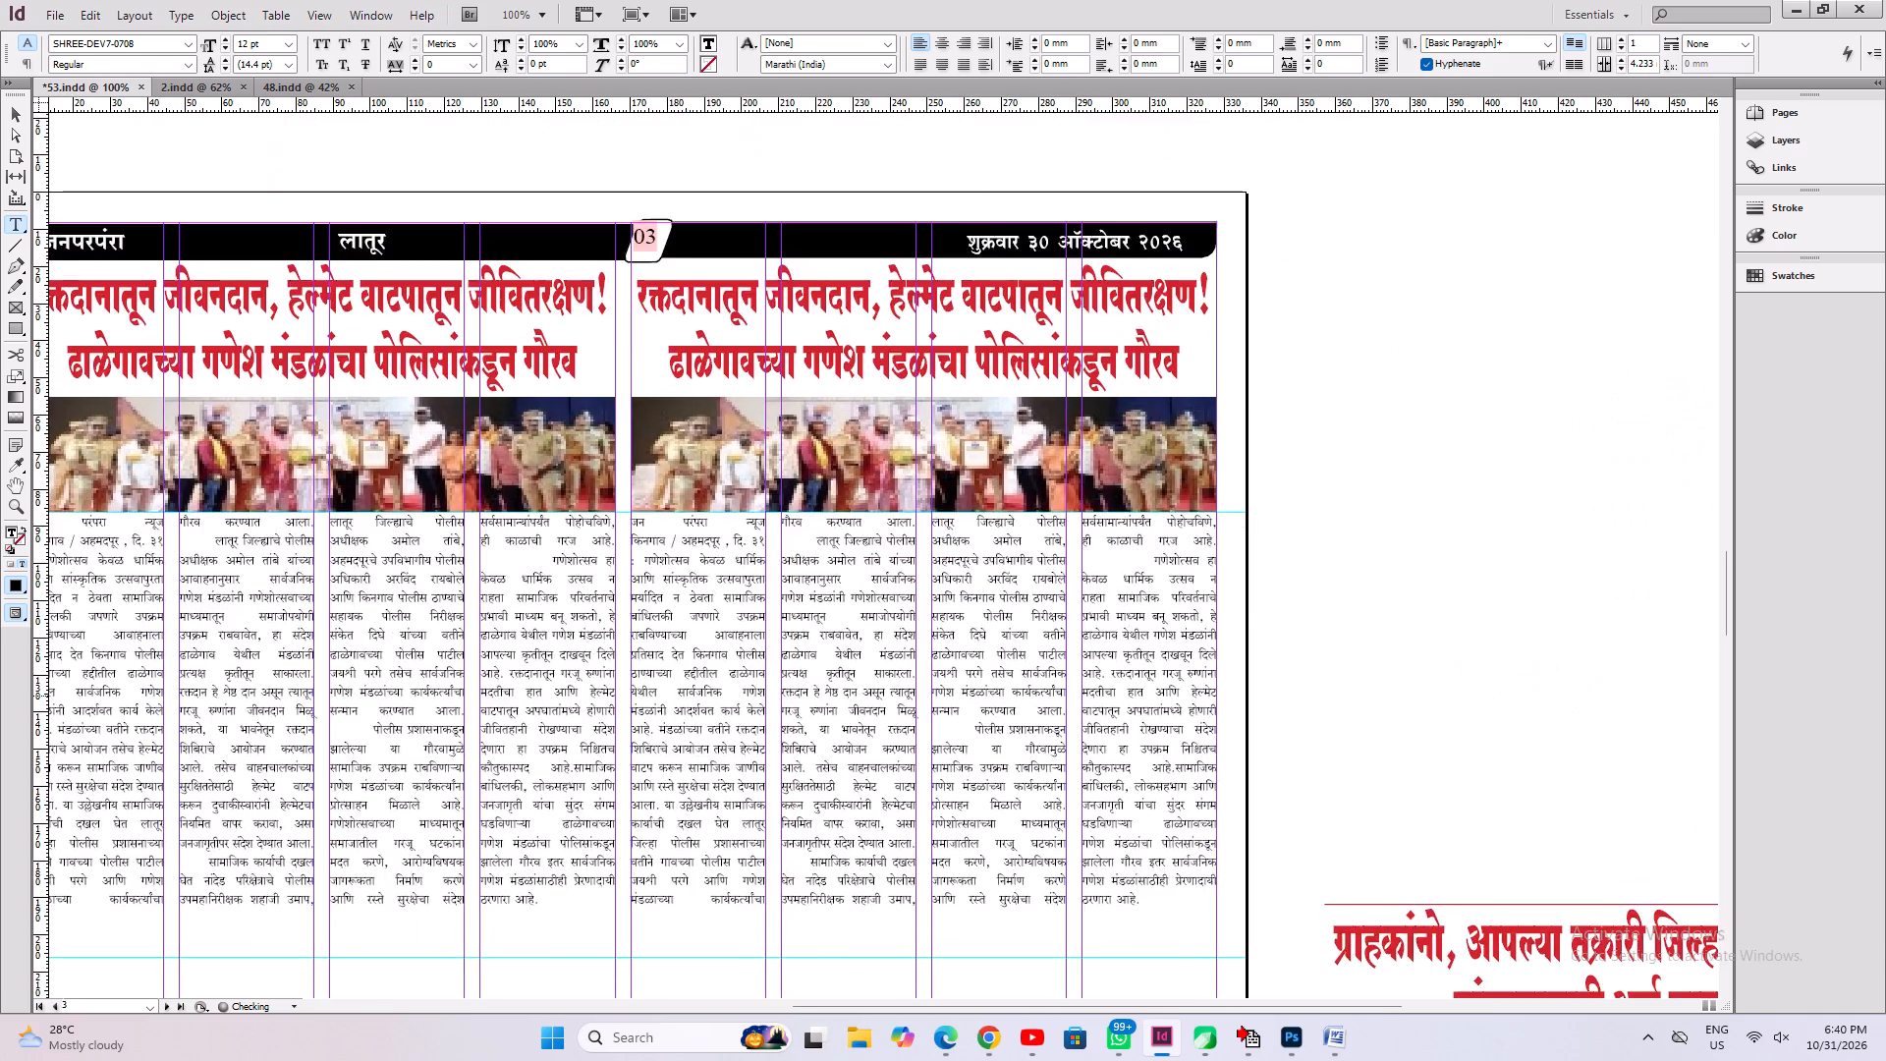
left_click_drag(837, 704, 808, 892, "alt")
left_click(802, 548)
key("ctrl+a")
left_click(85, 12)
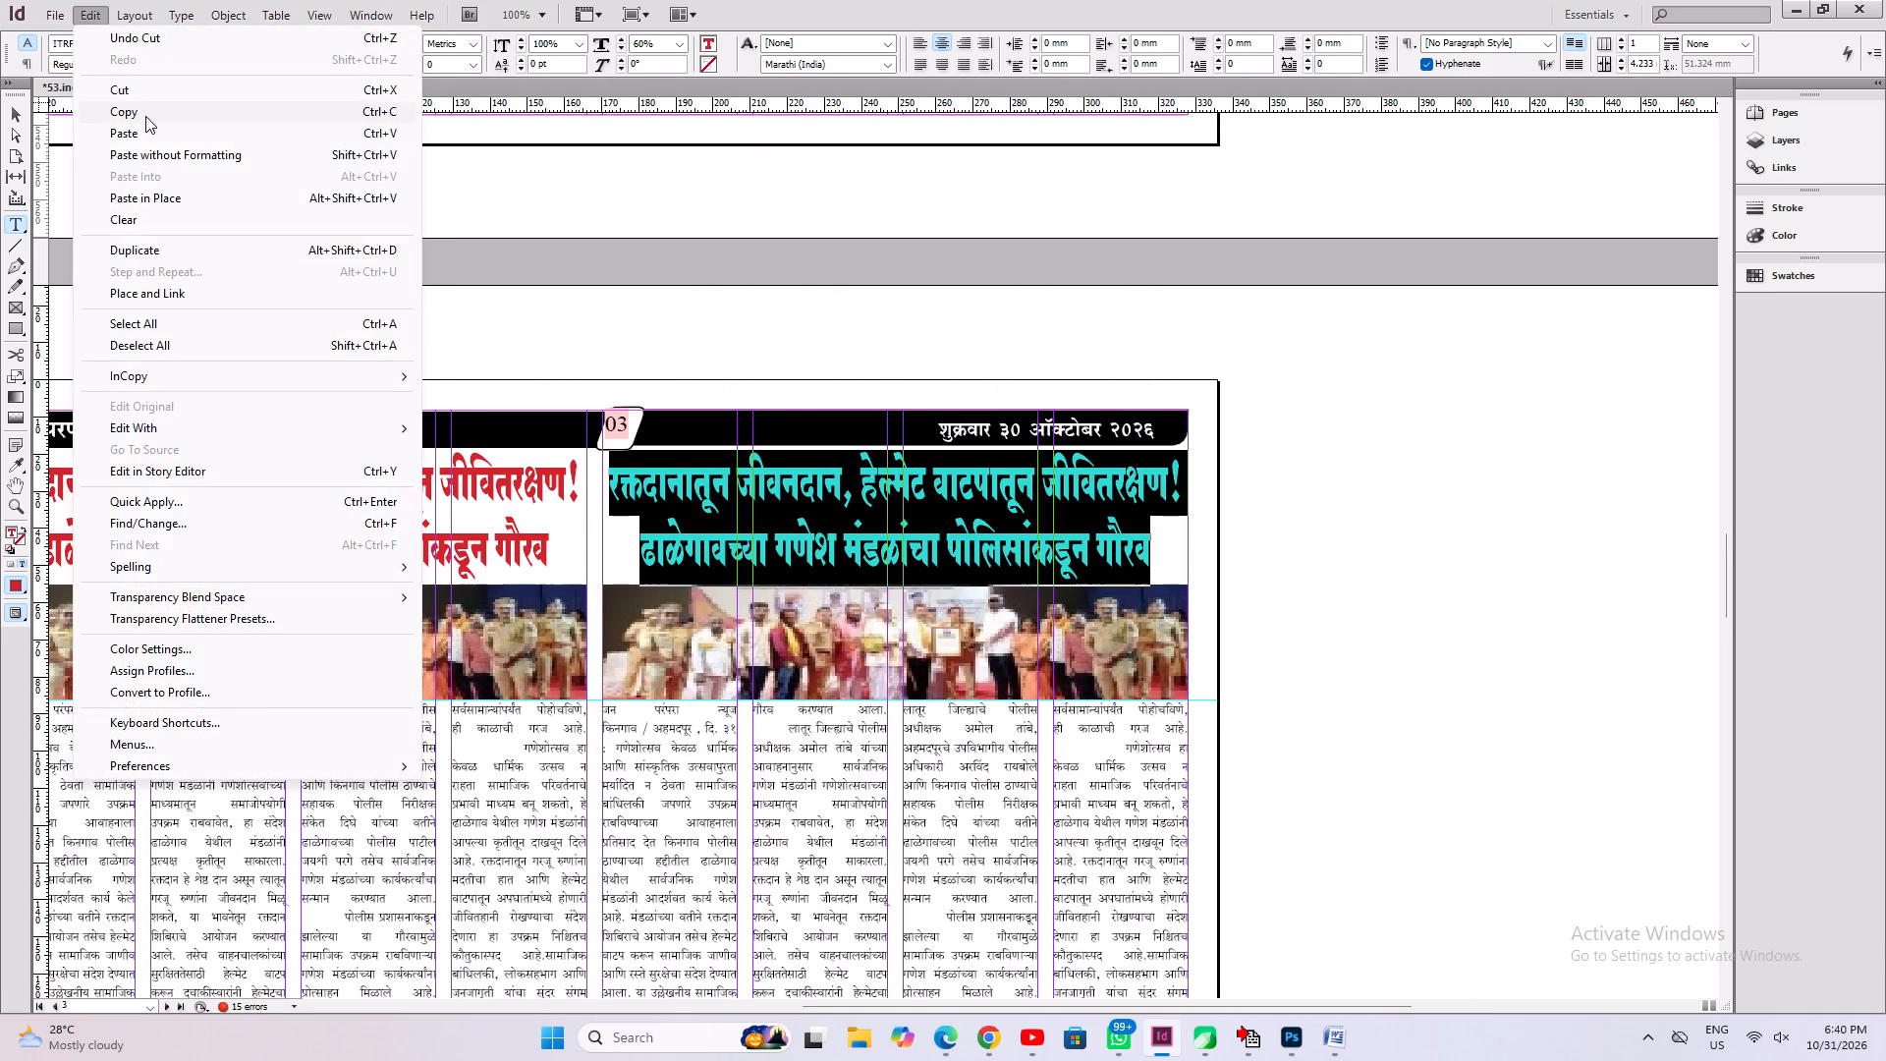
left_click(153, 151)
key("ctrl+alt+c")
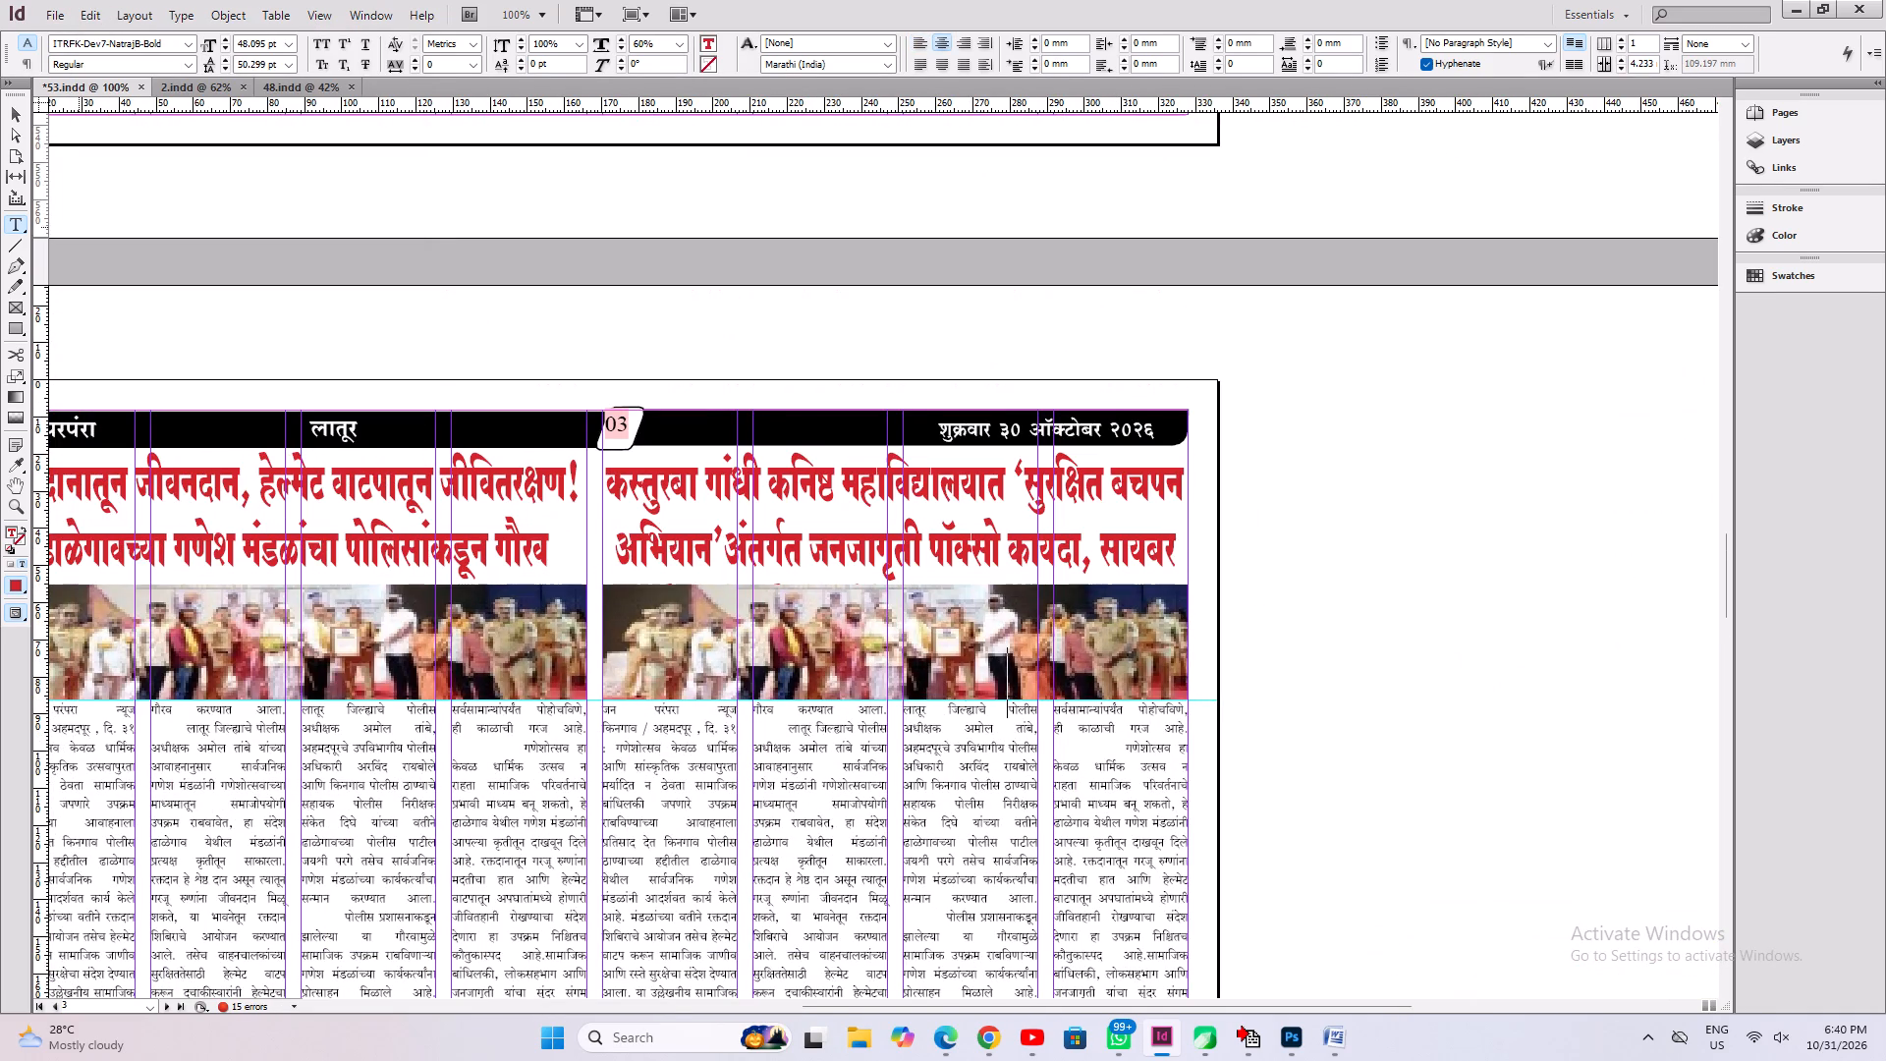
Delete the duplicated group photo beneath the new college headline.
left_click(7, 101)
left_click(24, 120)
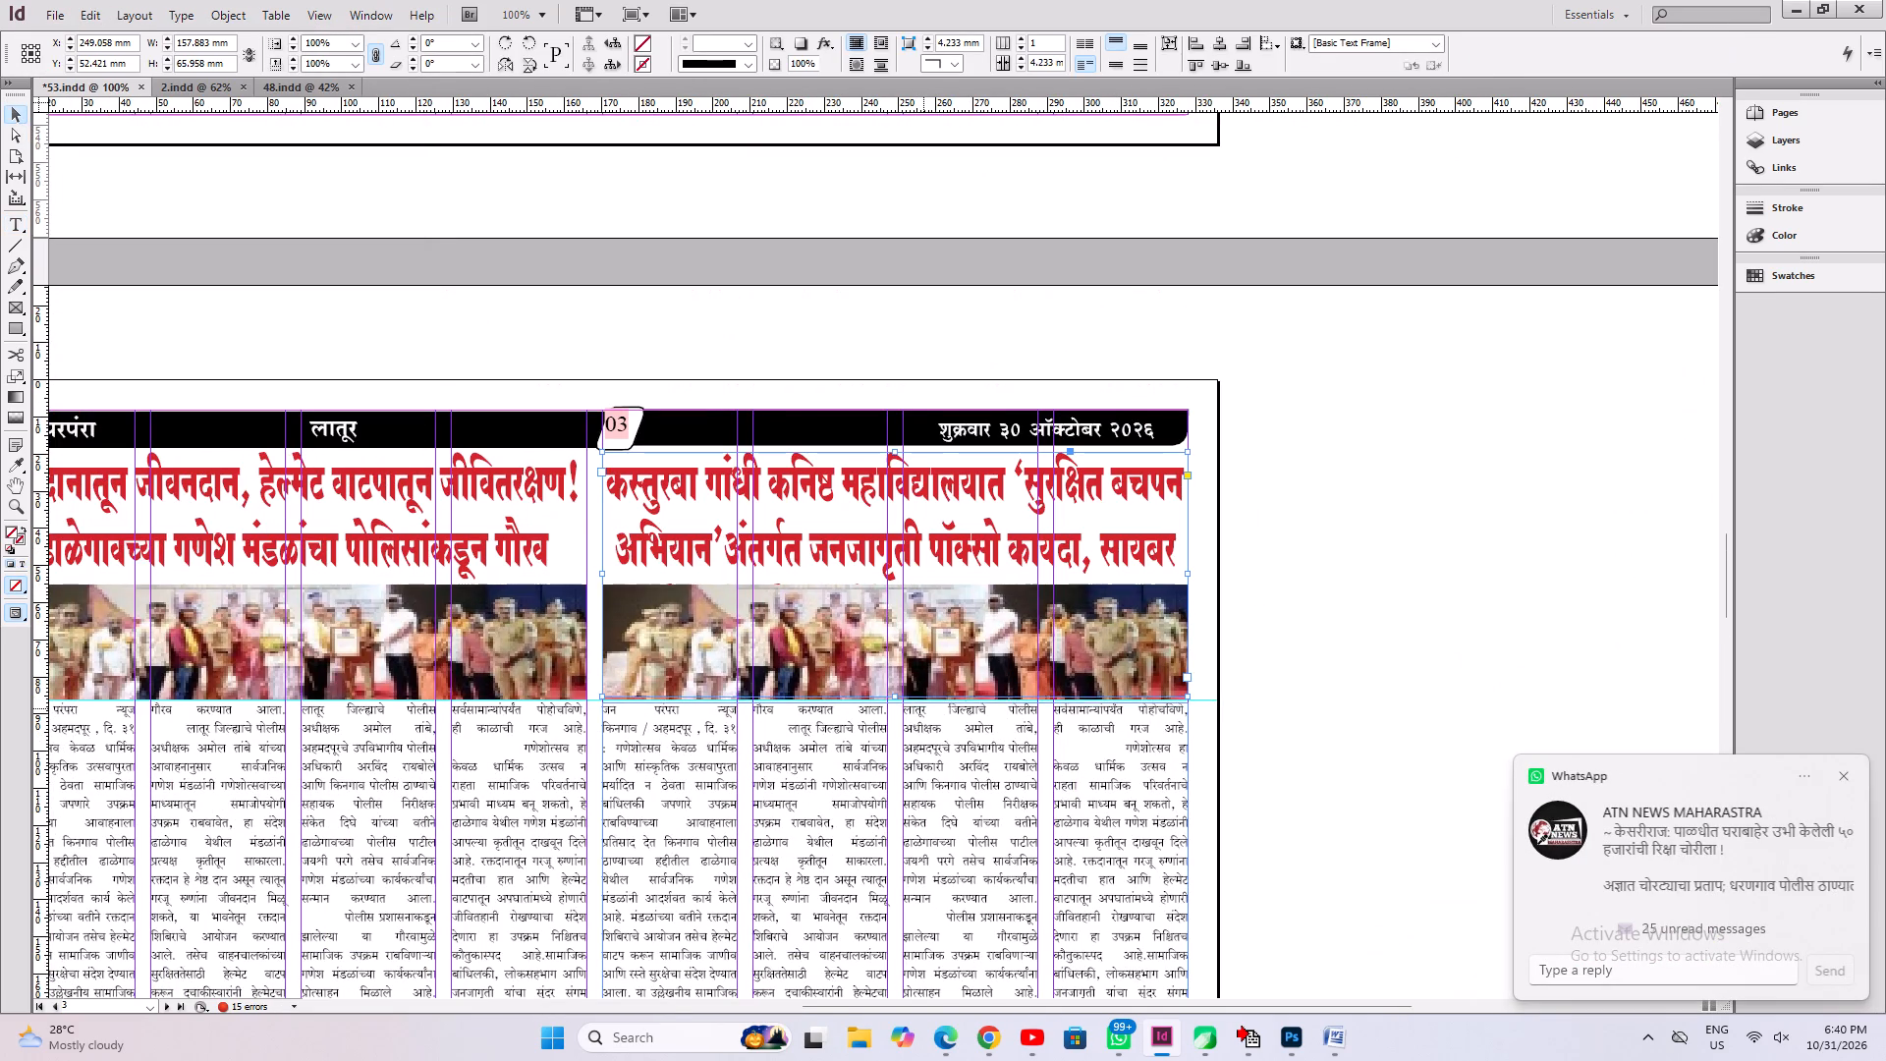
left_click(887, 664, "ctrl")
key("Delete")
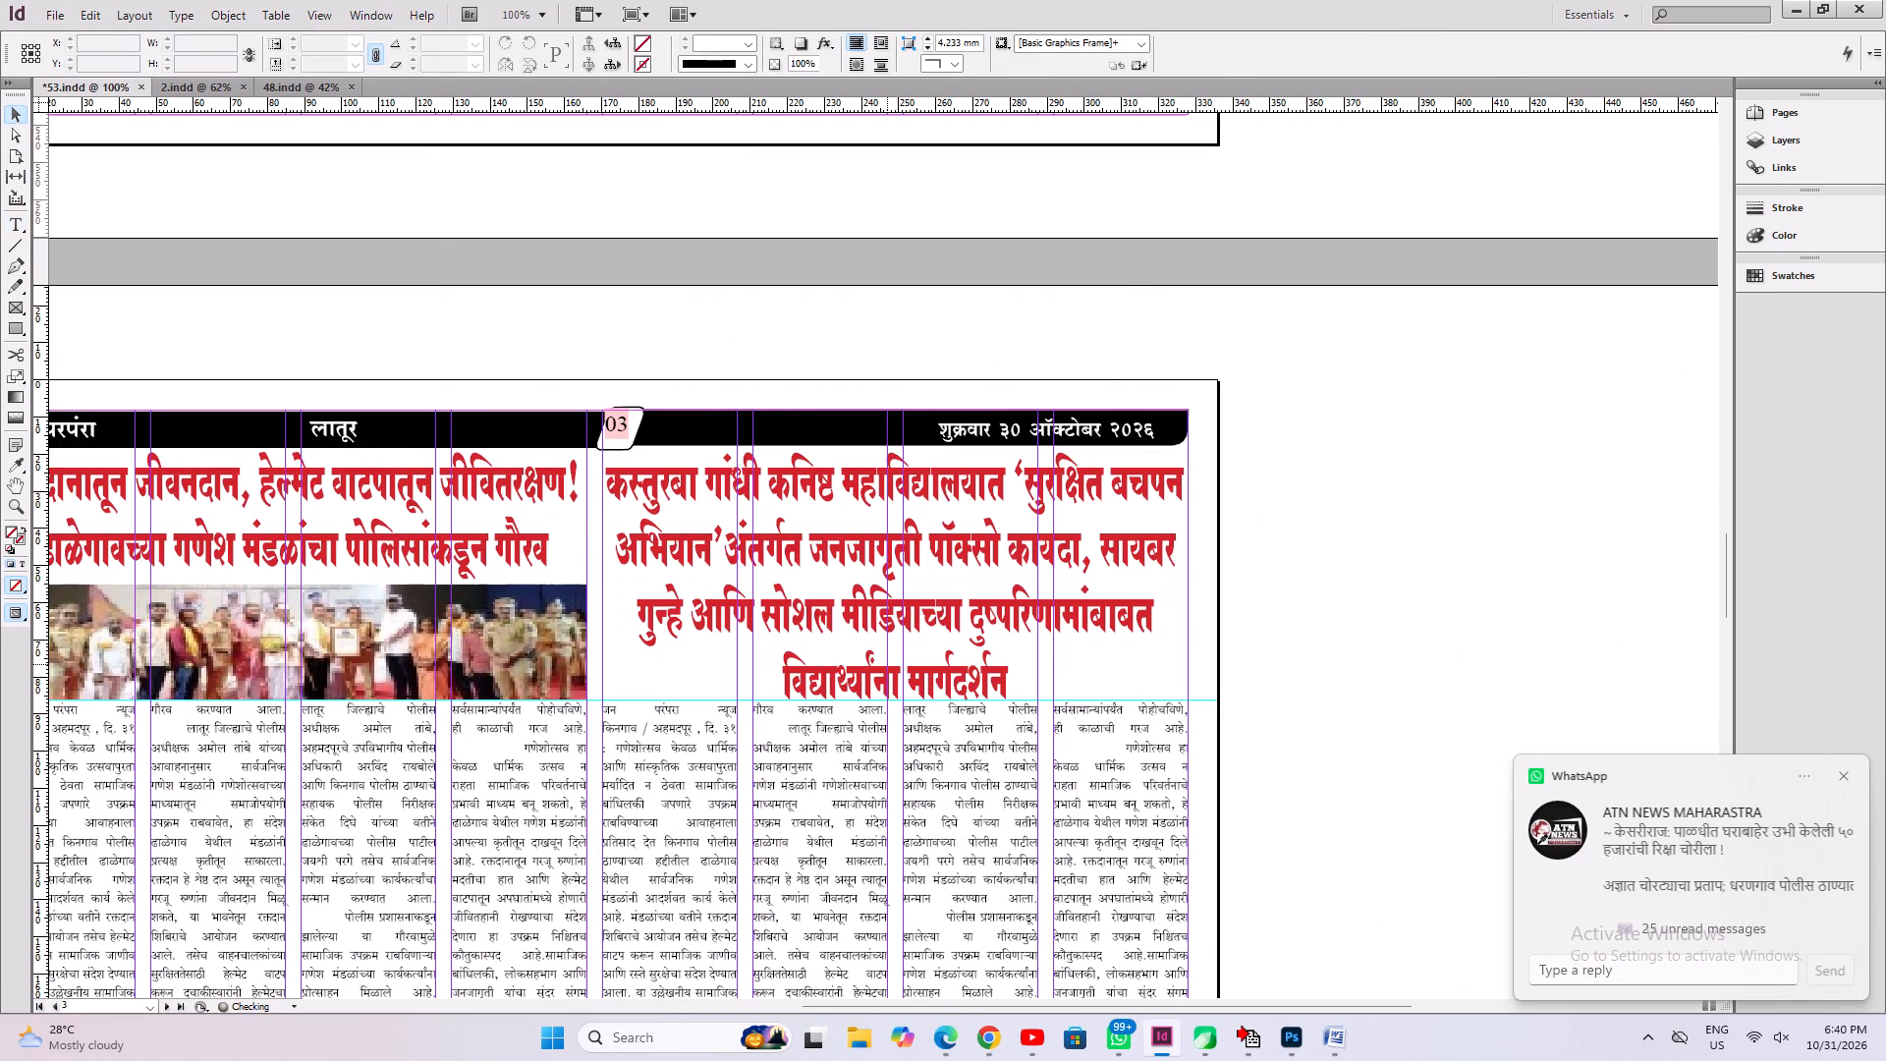
Condense the red Kasturba Gandhi college headline on page 3 to 40% horizontal scale.
left_click(887, 664)
left_click(23, 225)
left_click(923, 629)
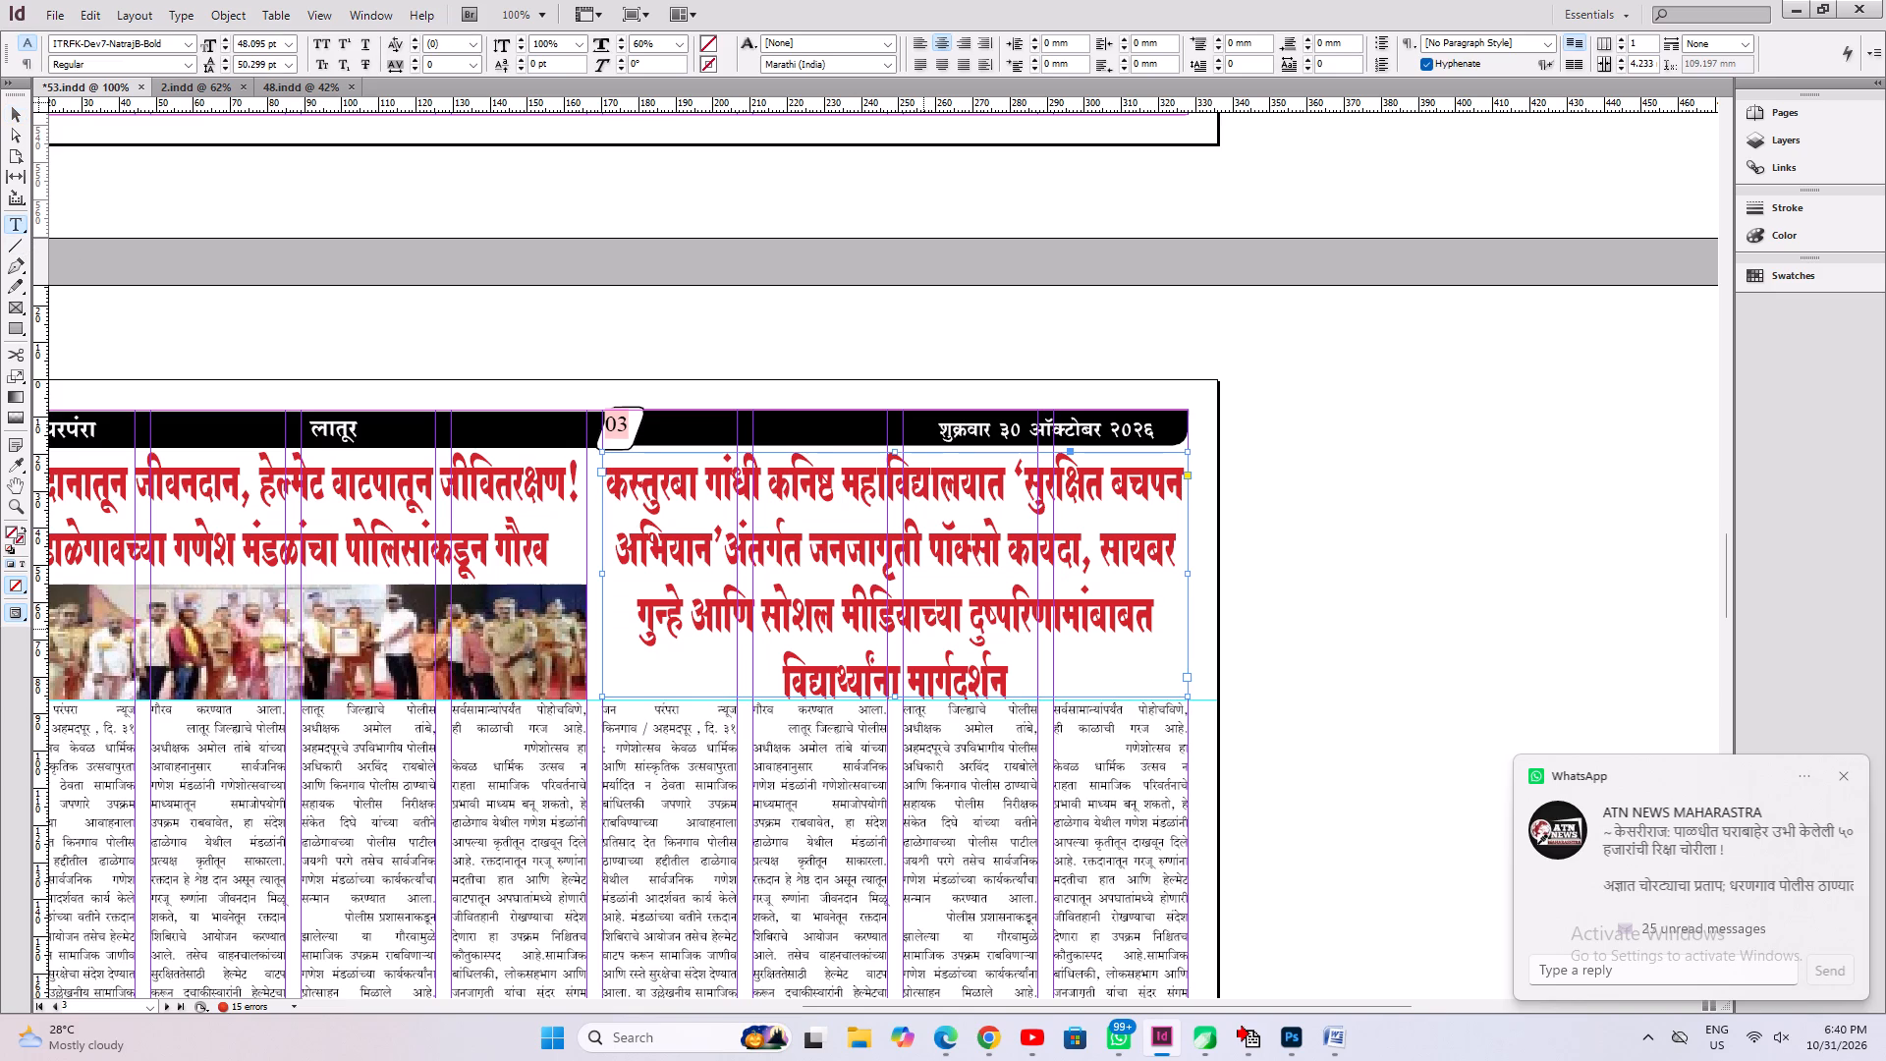
key("ctrl+a")
left_click_drag(657, 37, 429, 37)
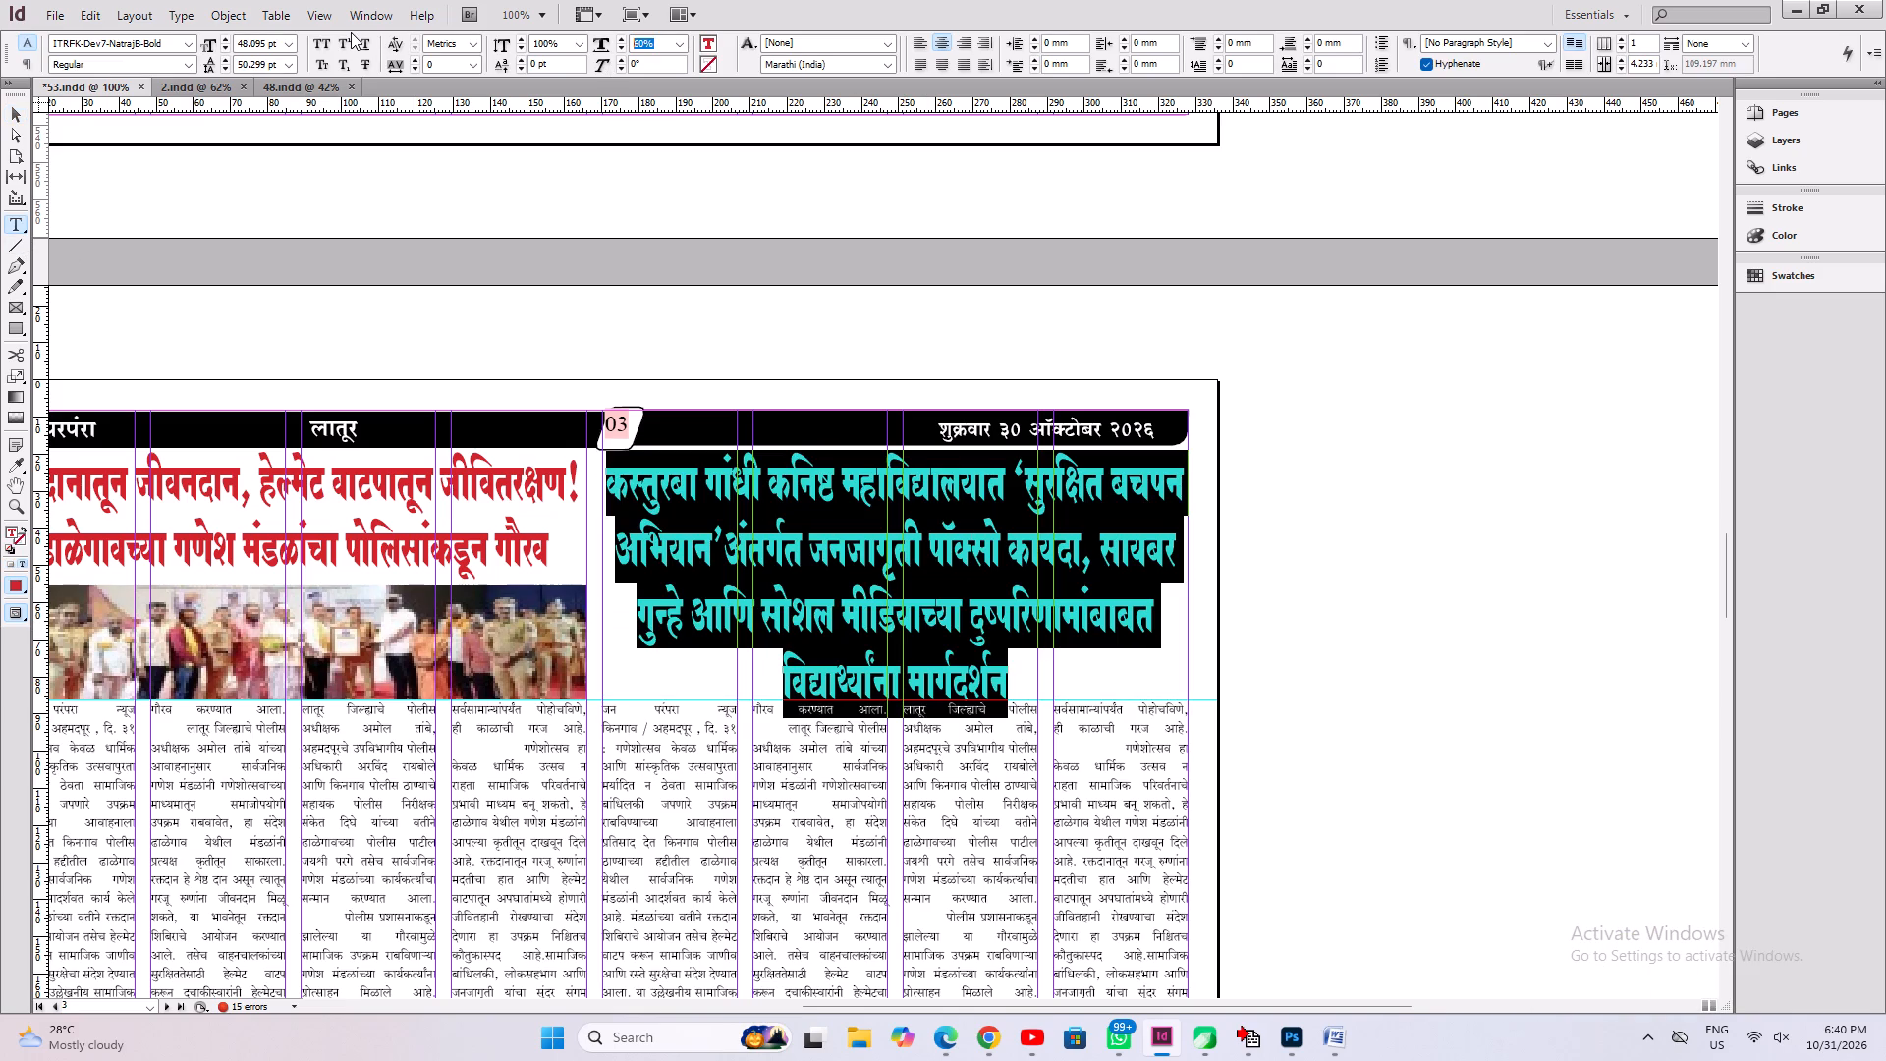
type("40")
key("Return")
key("Left")
key("Down")
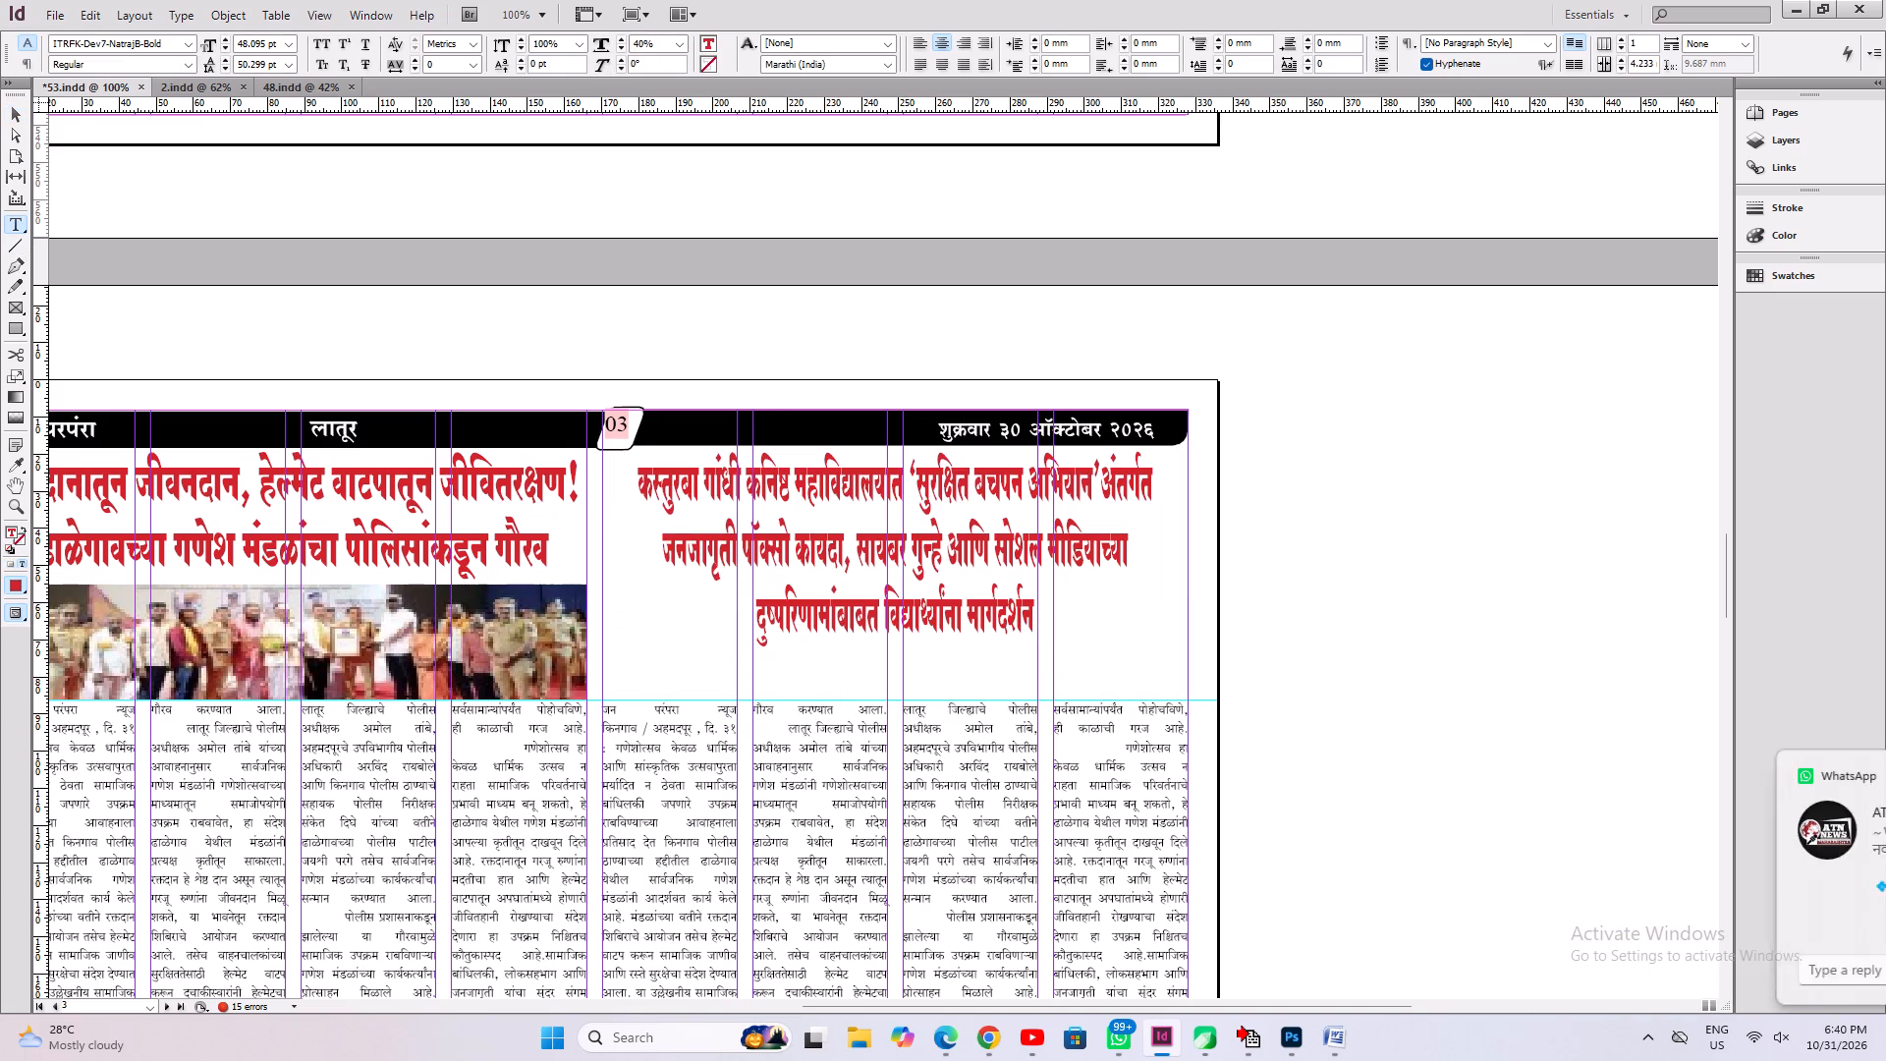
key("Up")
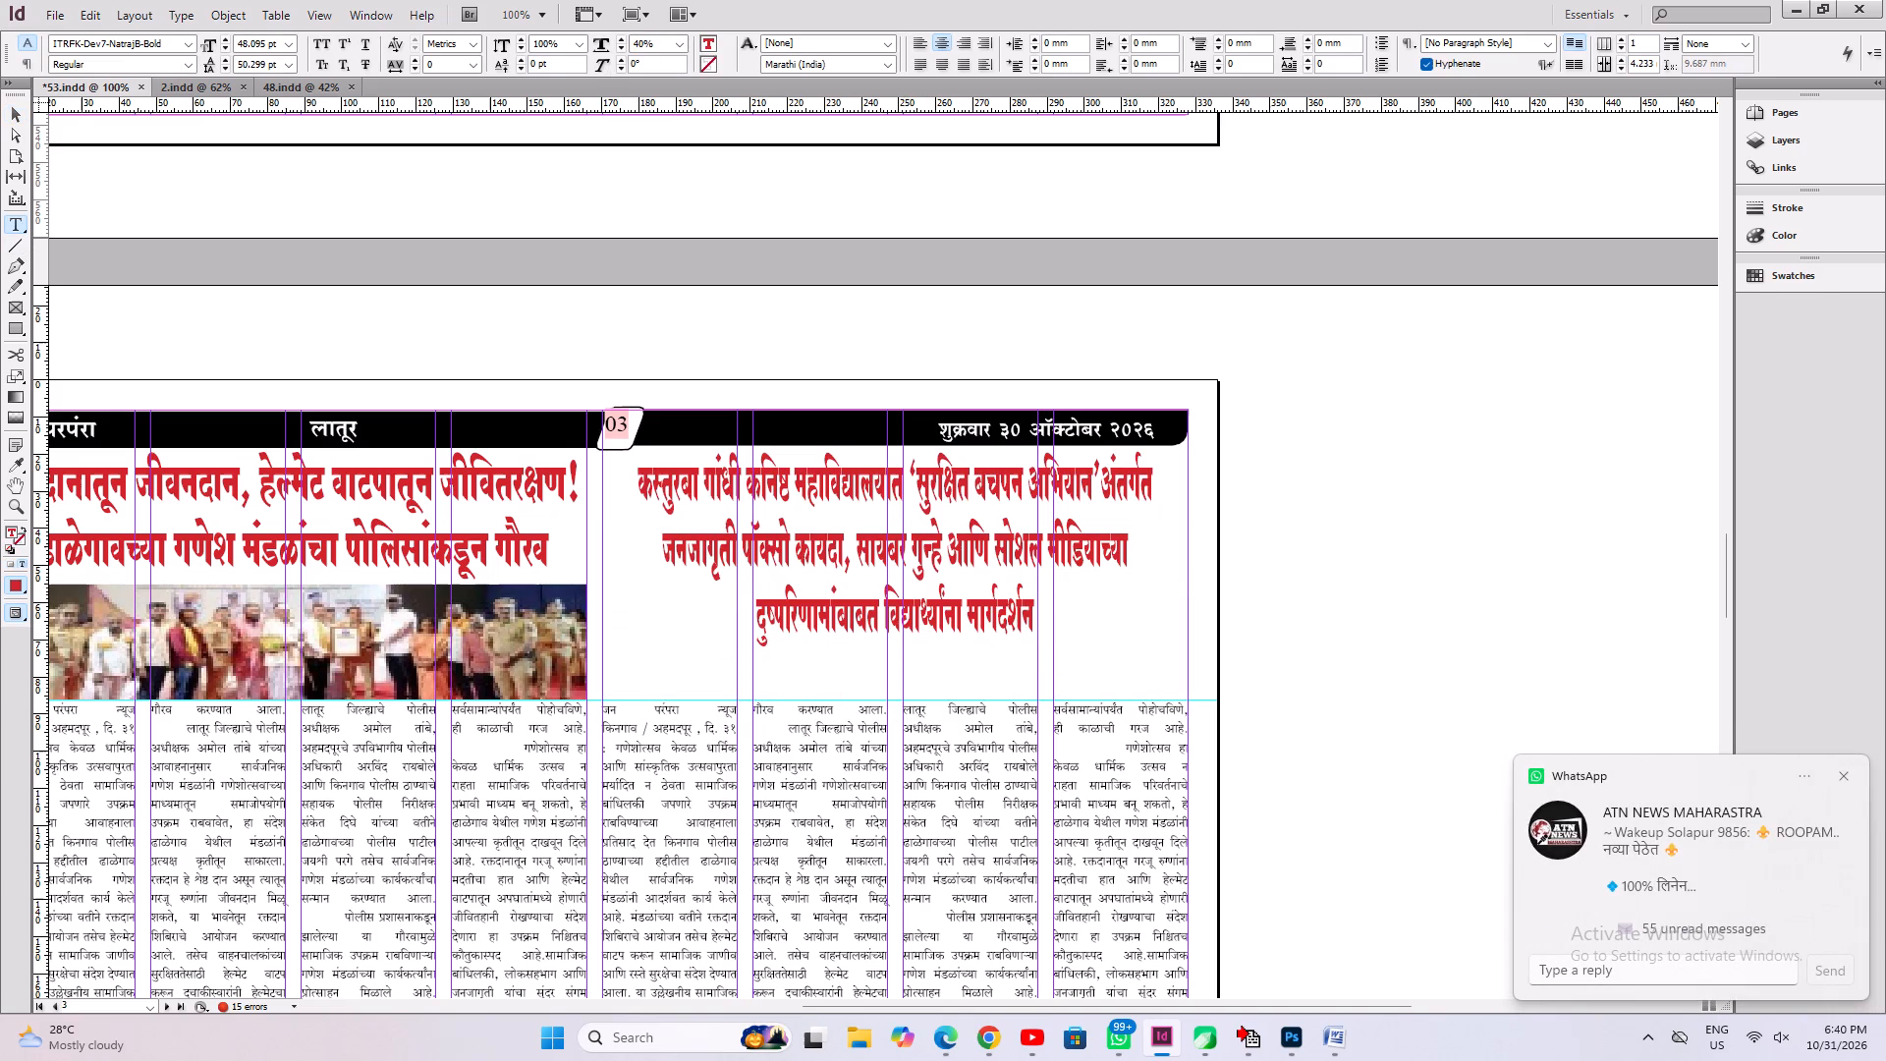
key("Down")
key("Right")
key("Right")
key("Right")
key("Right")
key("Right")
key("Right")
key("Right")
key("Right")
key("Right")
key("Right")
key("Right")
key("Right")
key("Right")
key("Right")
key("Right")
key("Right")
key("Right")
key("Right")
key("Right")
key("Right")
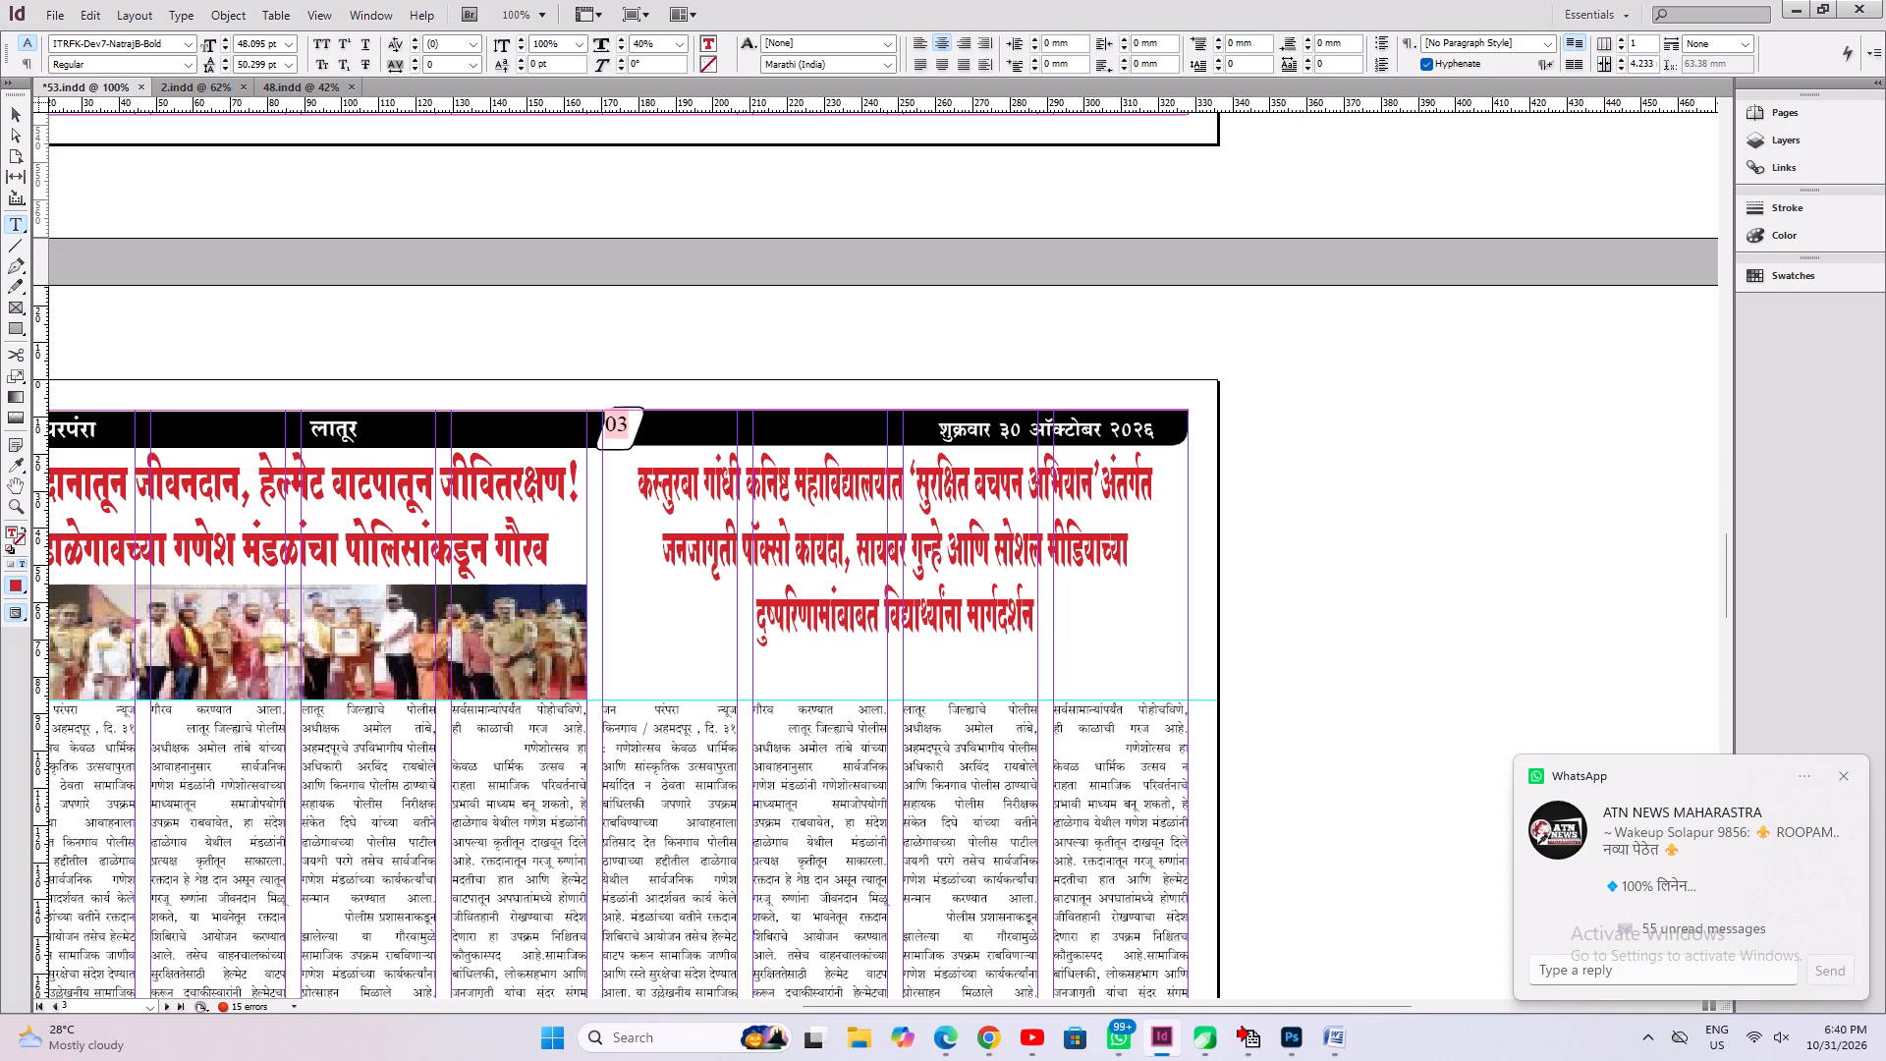
Justify the college headline with its last line aligned left, and reduce its text size to about 44.1 pt.
key("ctrl+a")
key("ctrl+shift+j")
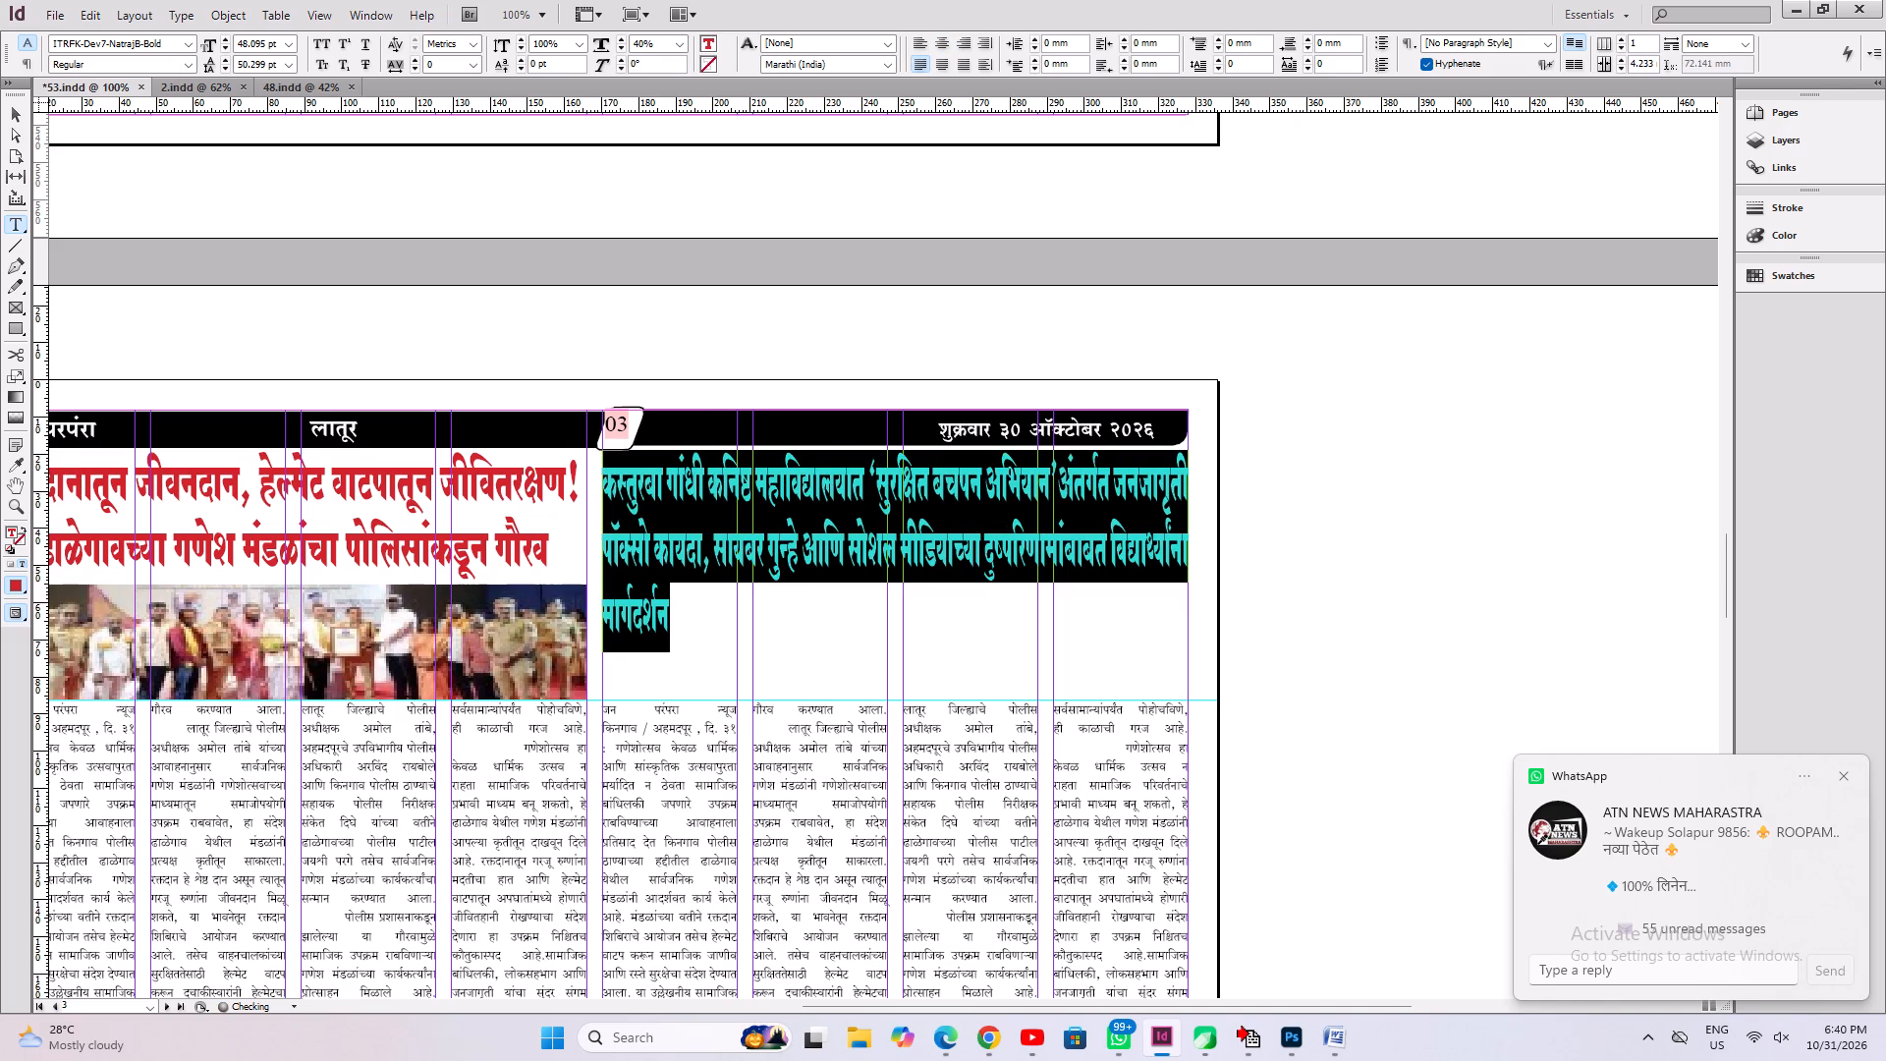
key("ctrl+shift+comma")
key("ctrl+shift+comma")
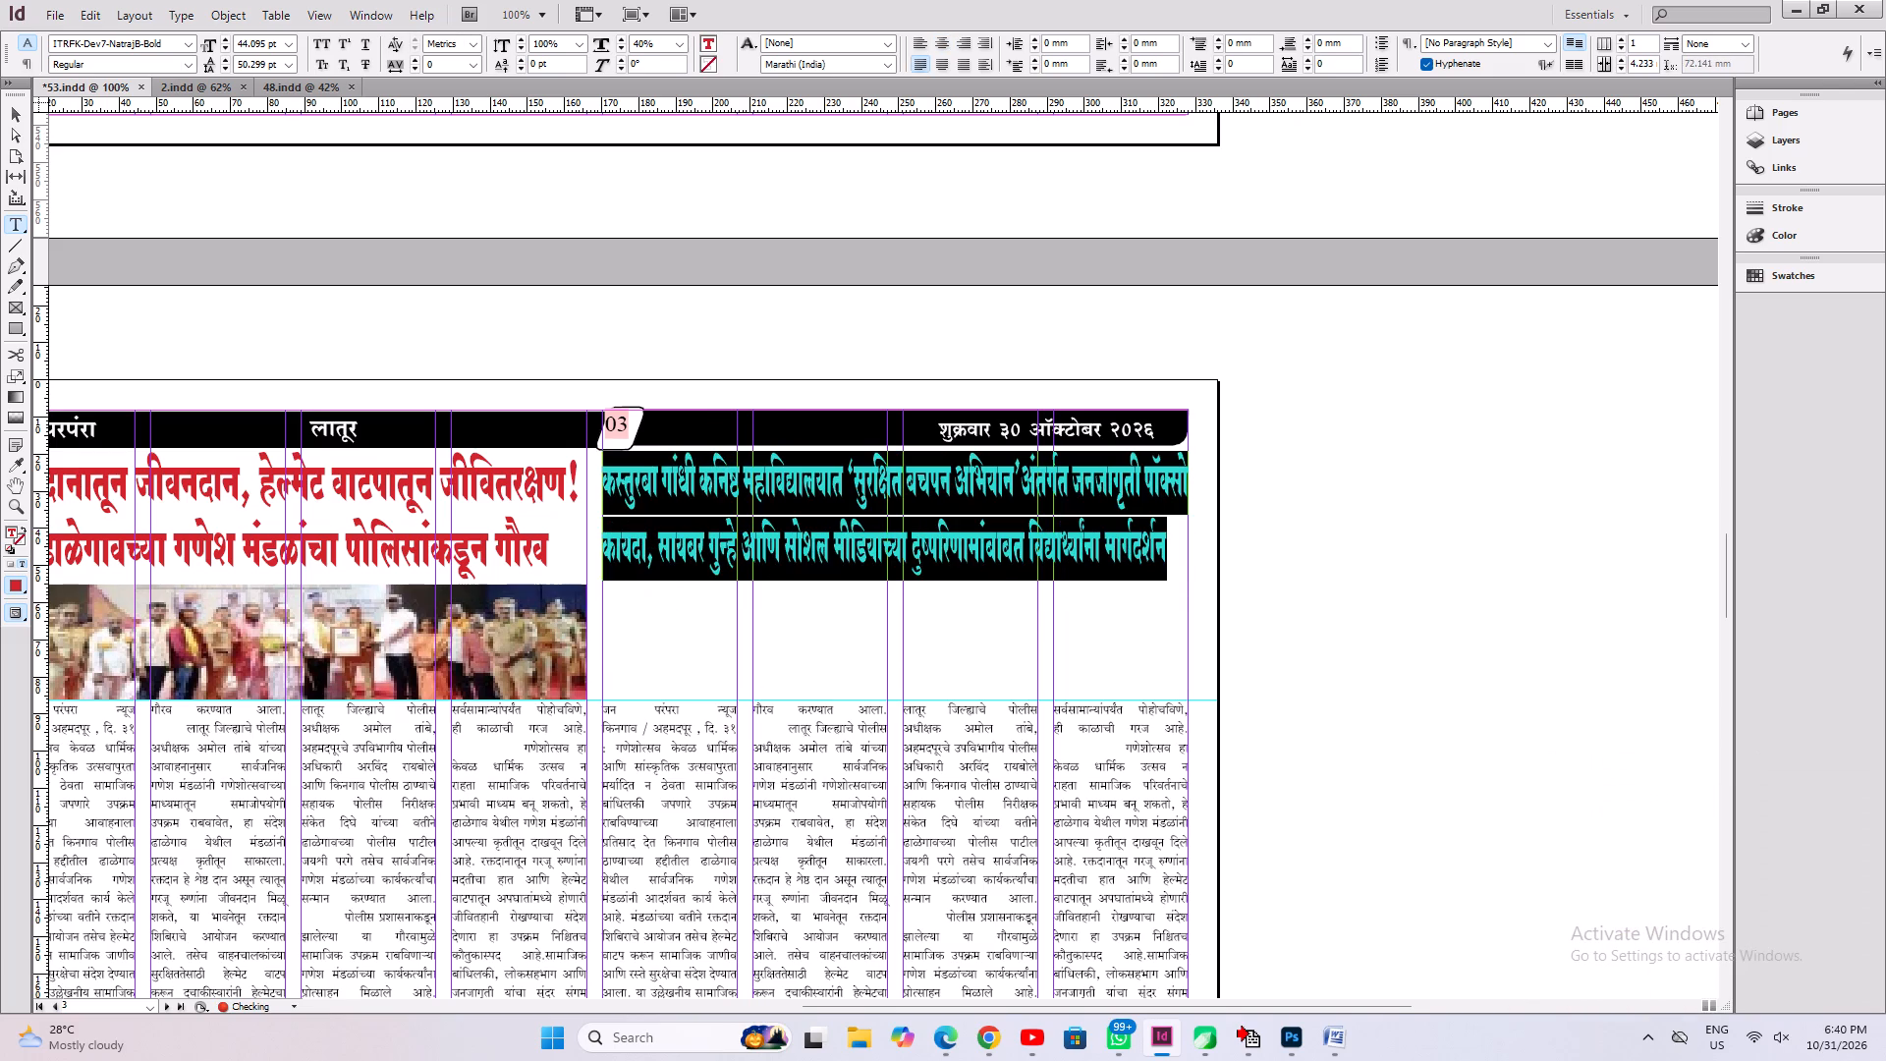
Break the college headline after "पॉक्सो" and centre its second line.
key("Left")
key("Right")
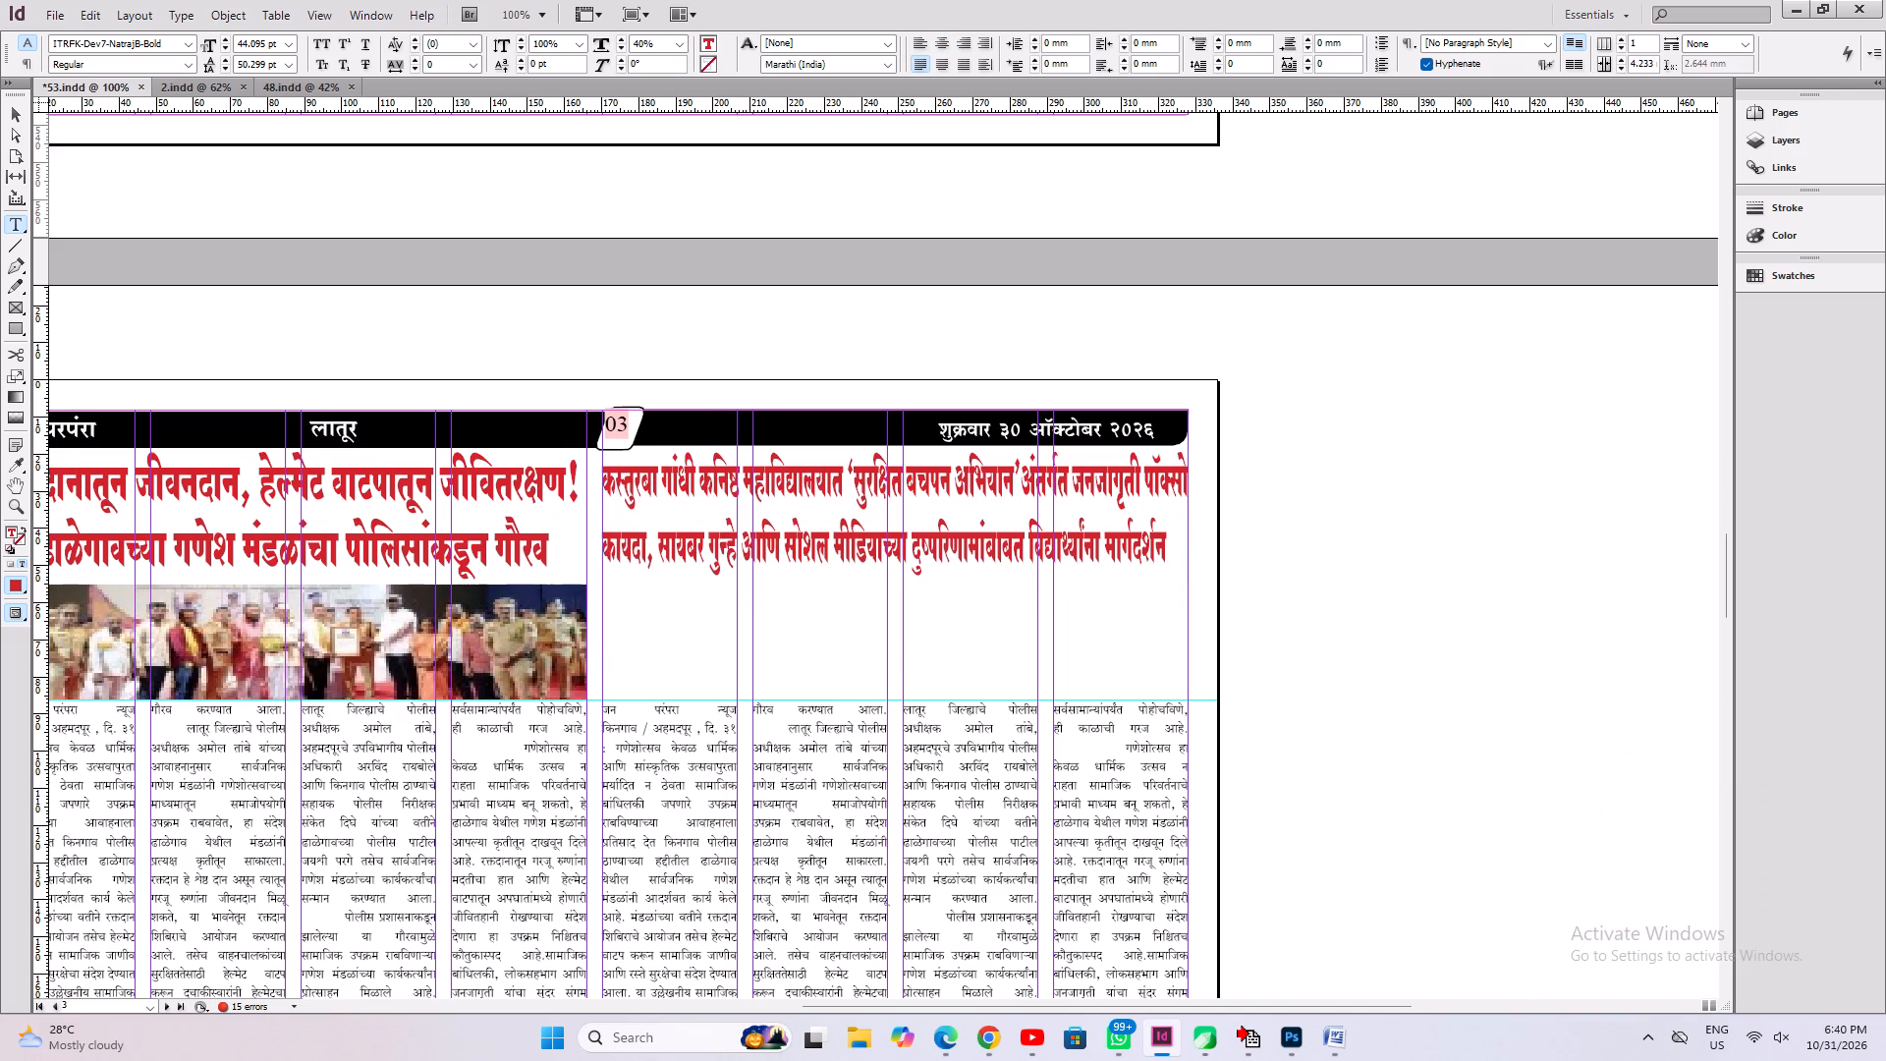
key("End")
key("Return")
key("ctrl+shift+c")
Tighten the college headline's leading to about 48.3 pt and shorten its frame from below to about 31 mm high.
key("ctrl+a")
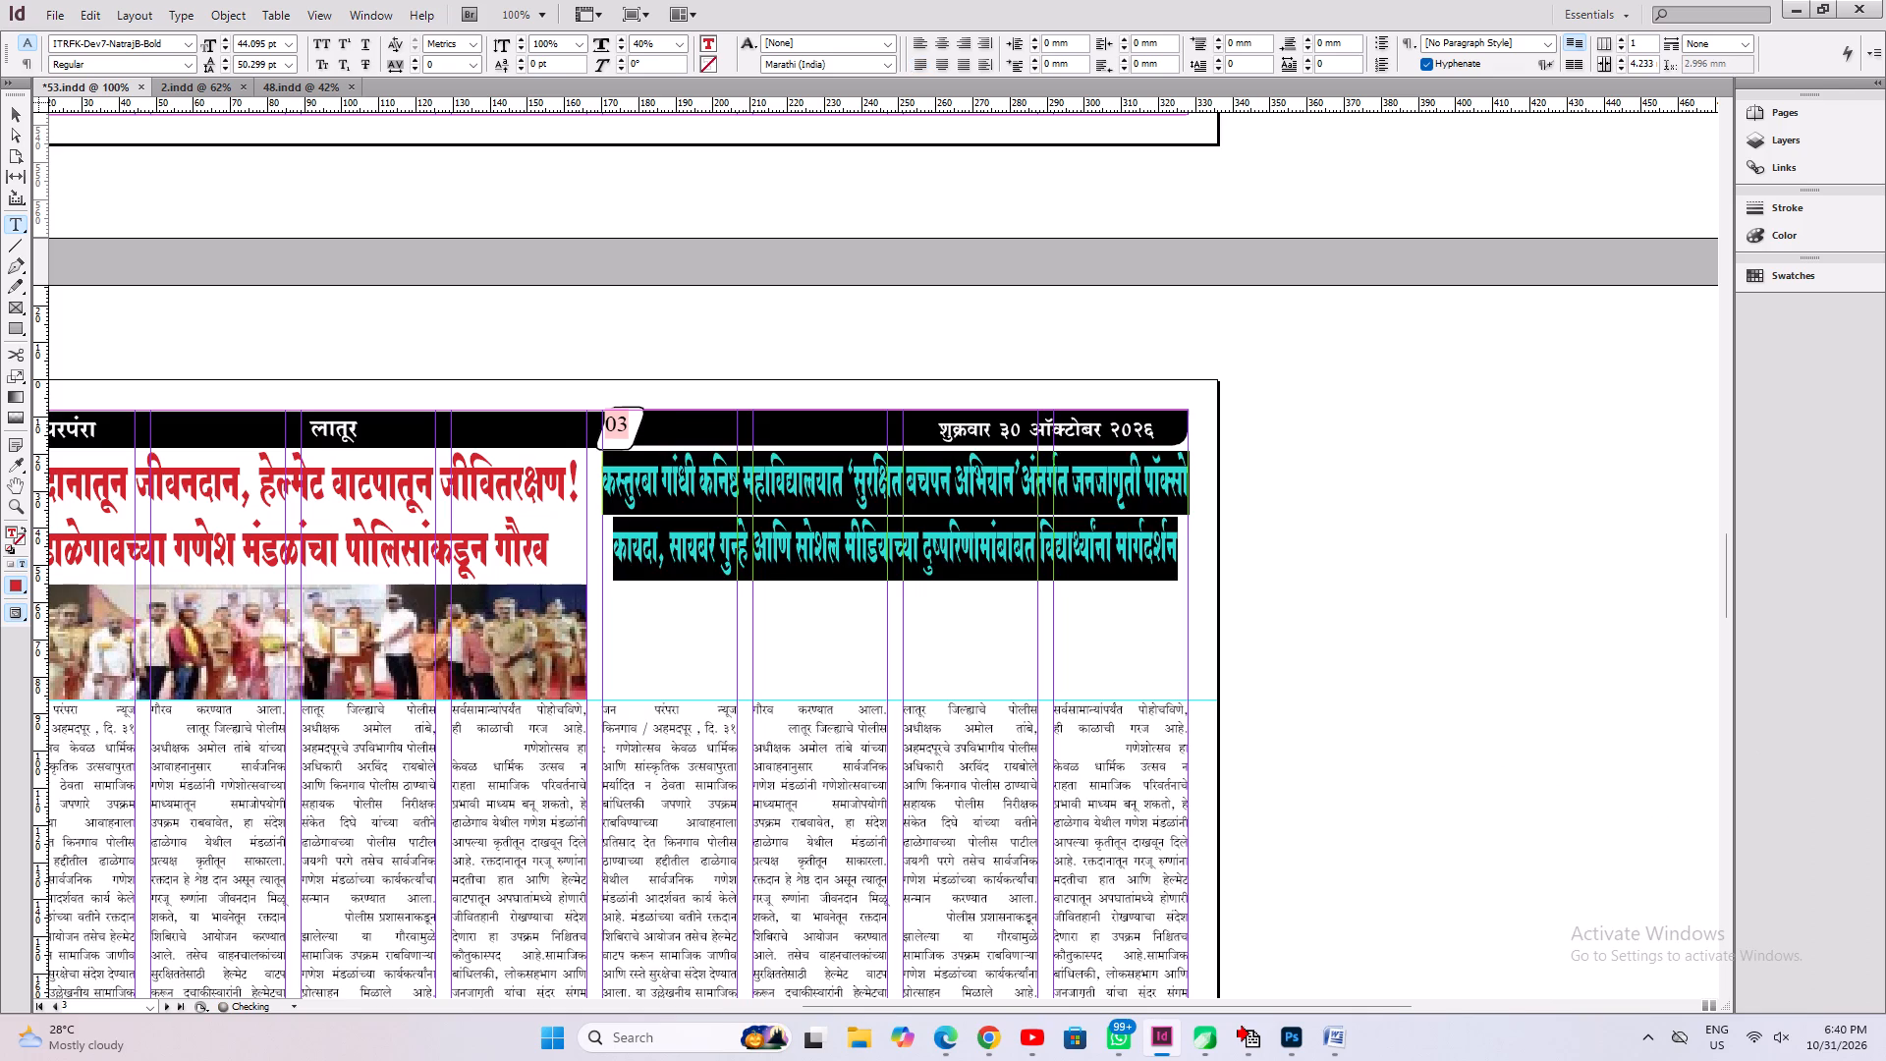
key("alt+Up")
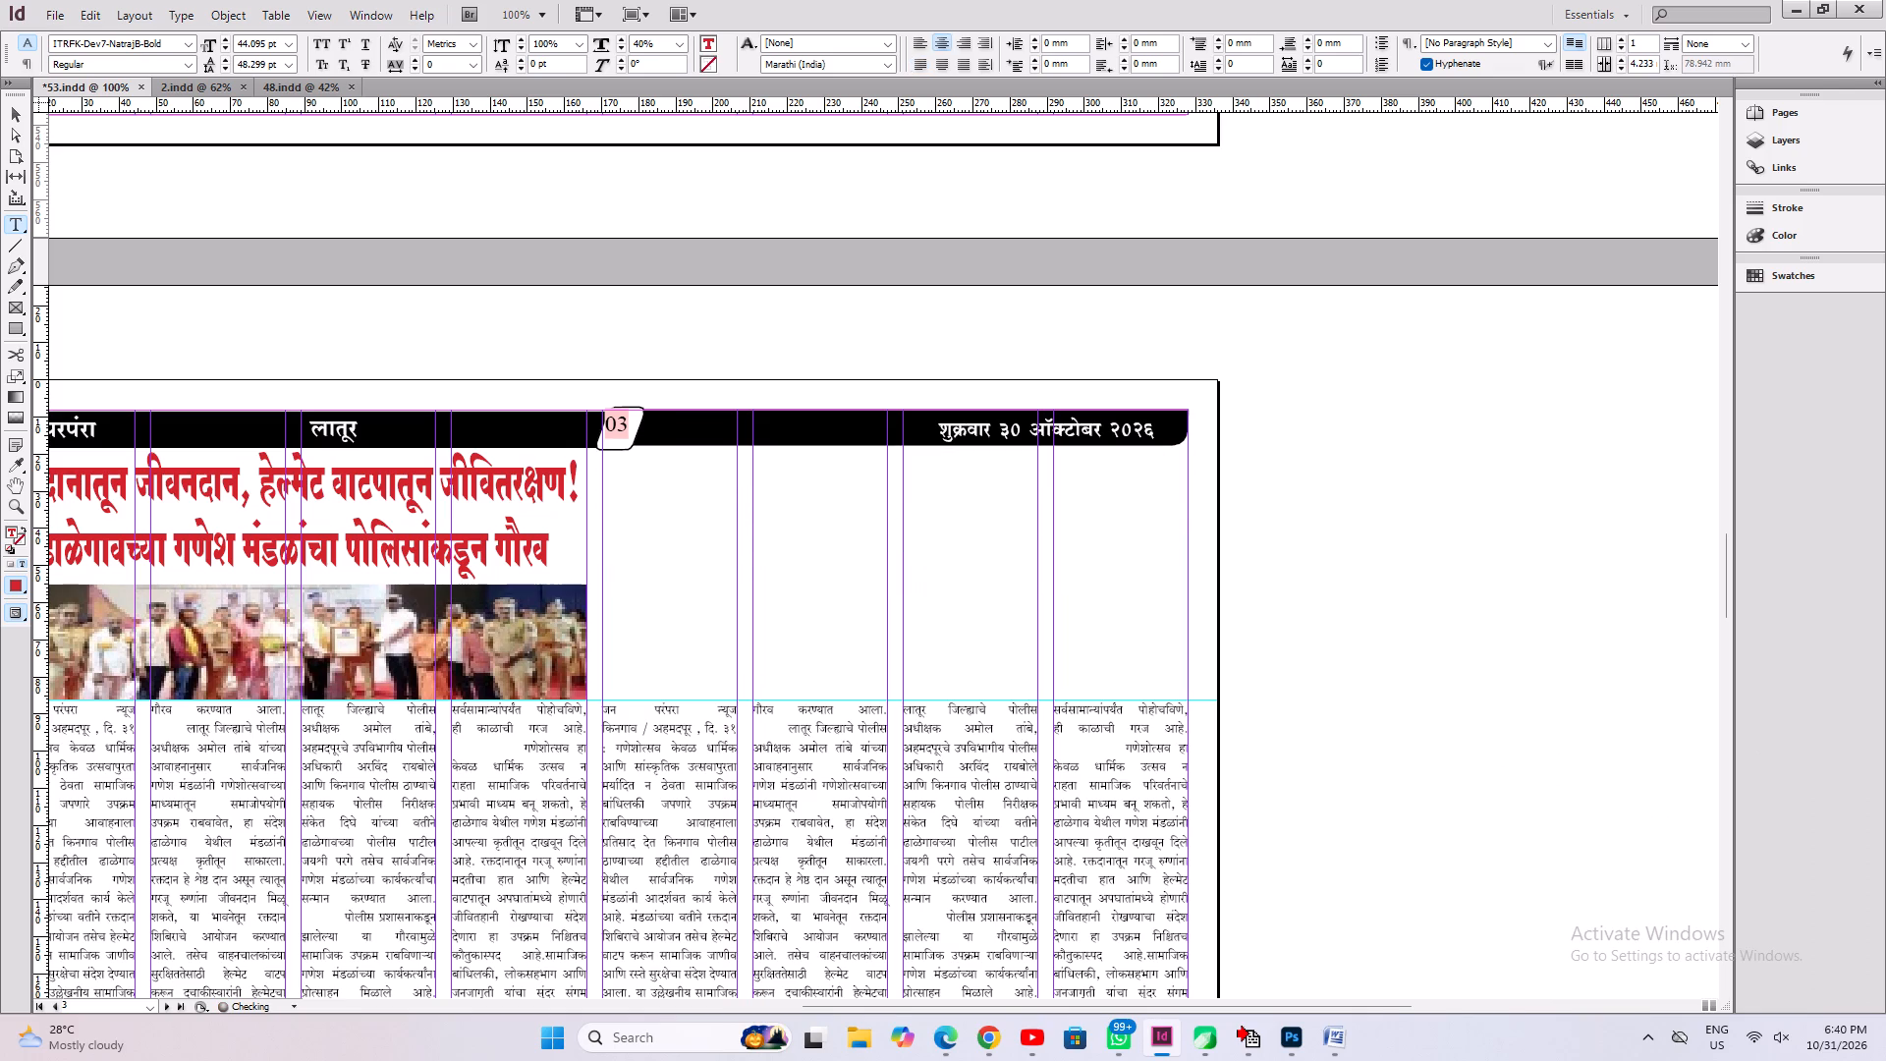
key("ctrl+z")
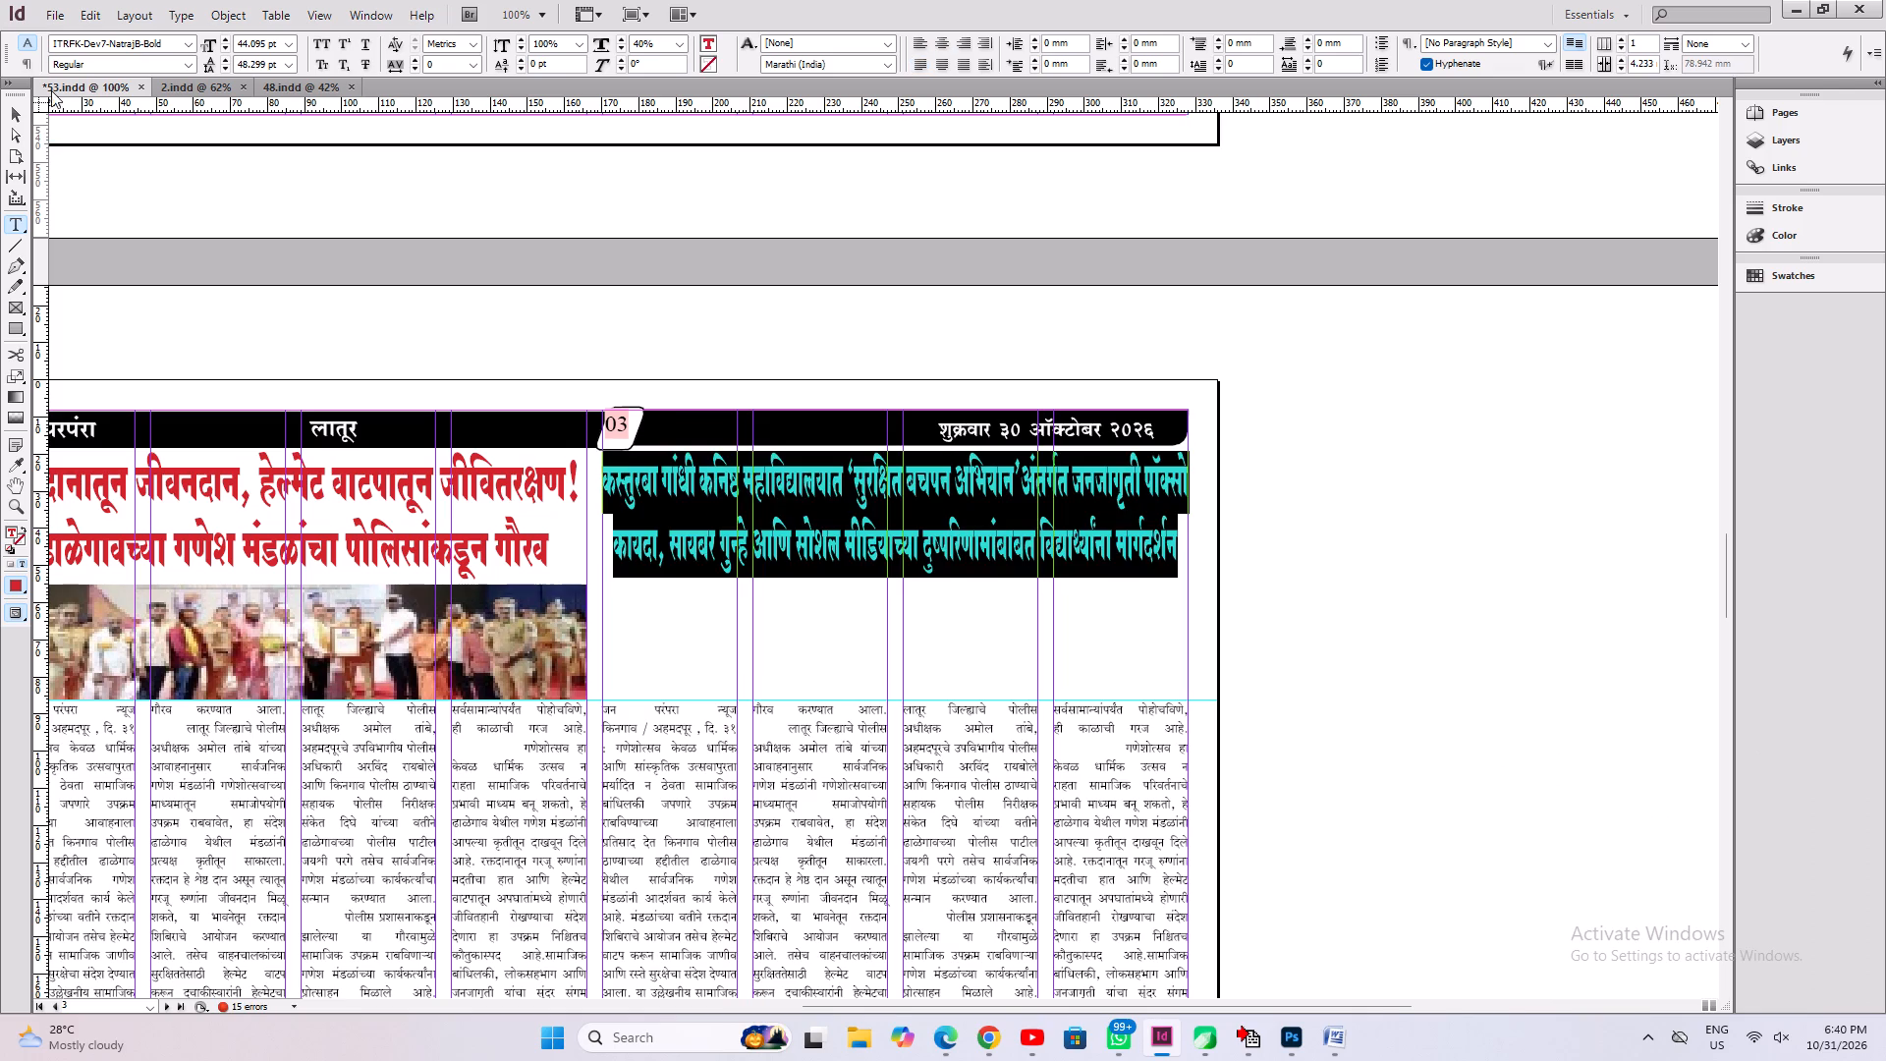
left_click(16, 117)
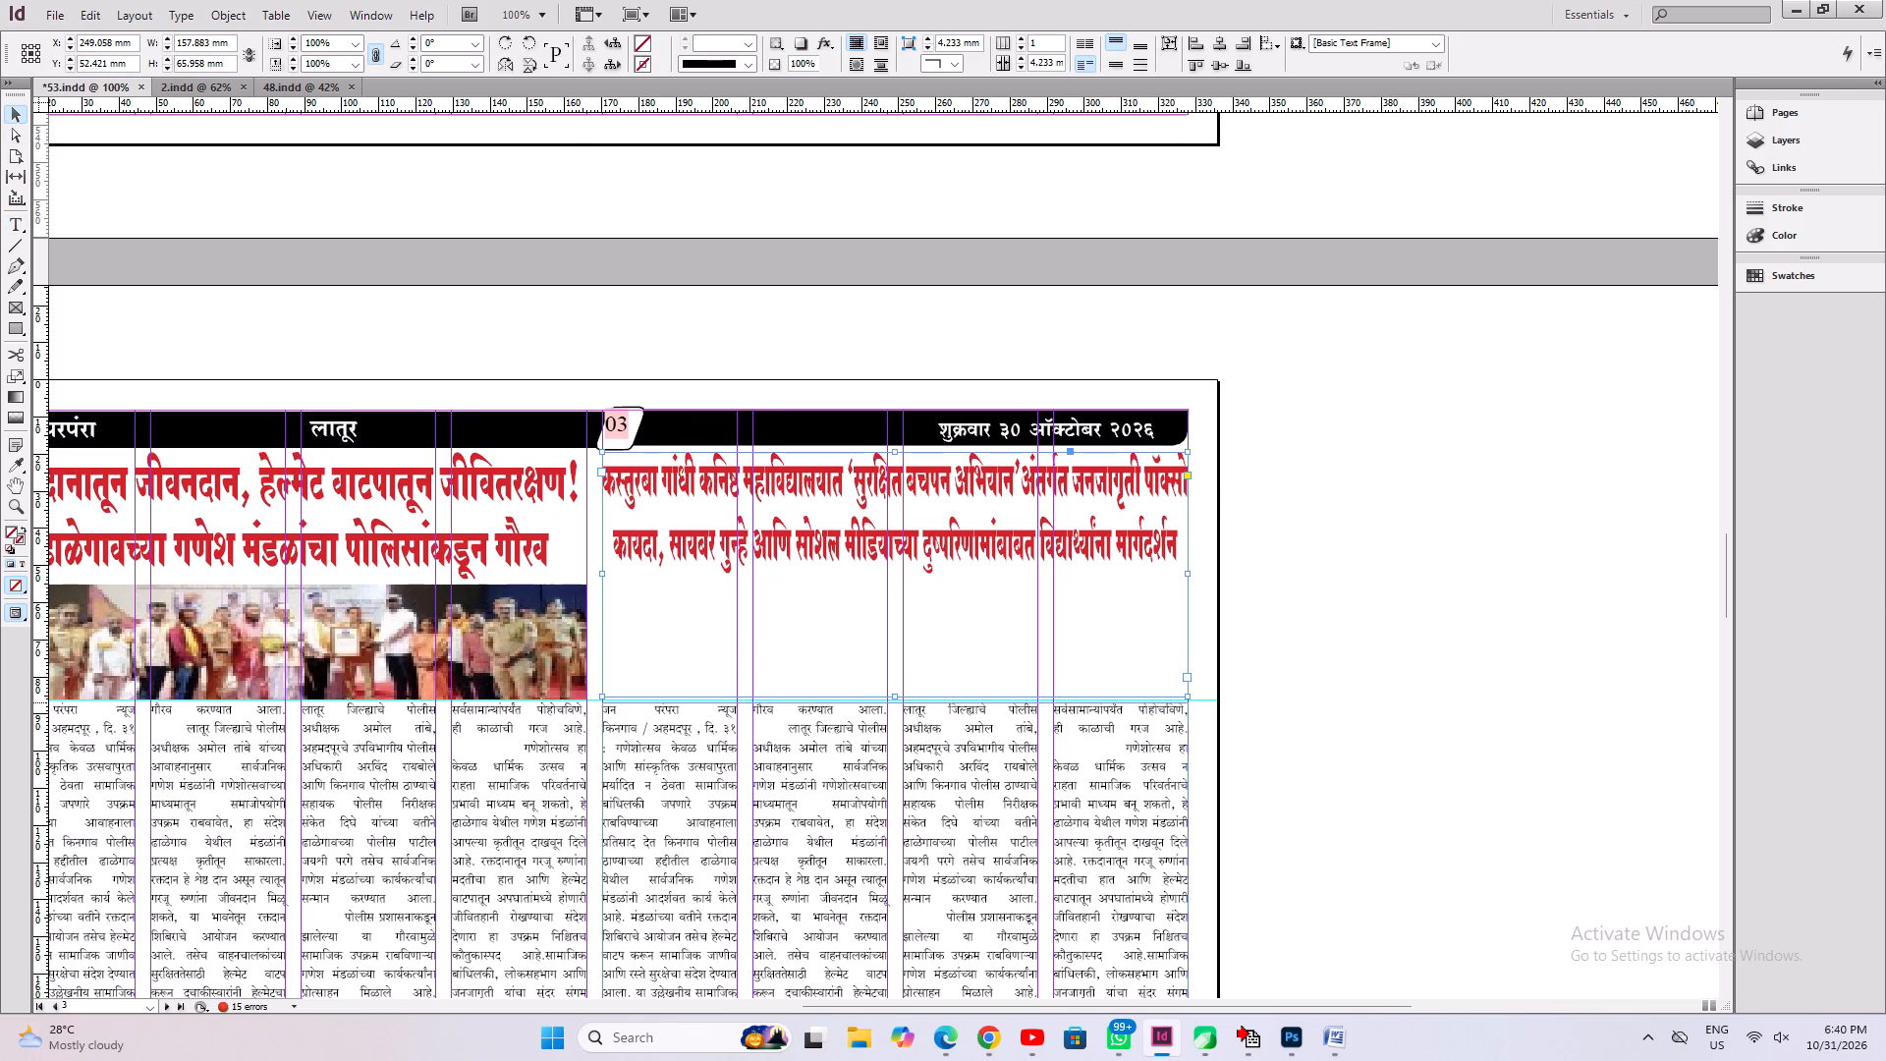
left_click_drag(892, 697, 893, 572)
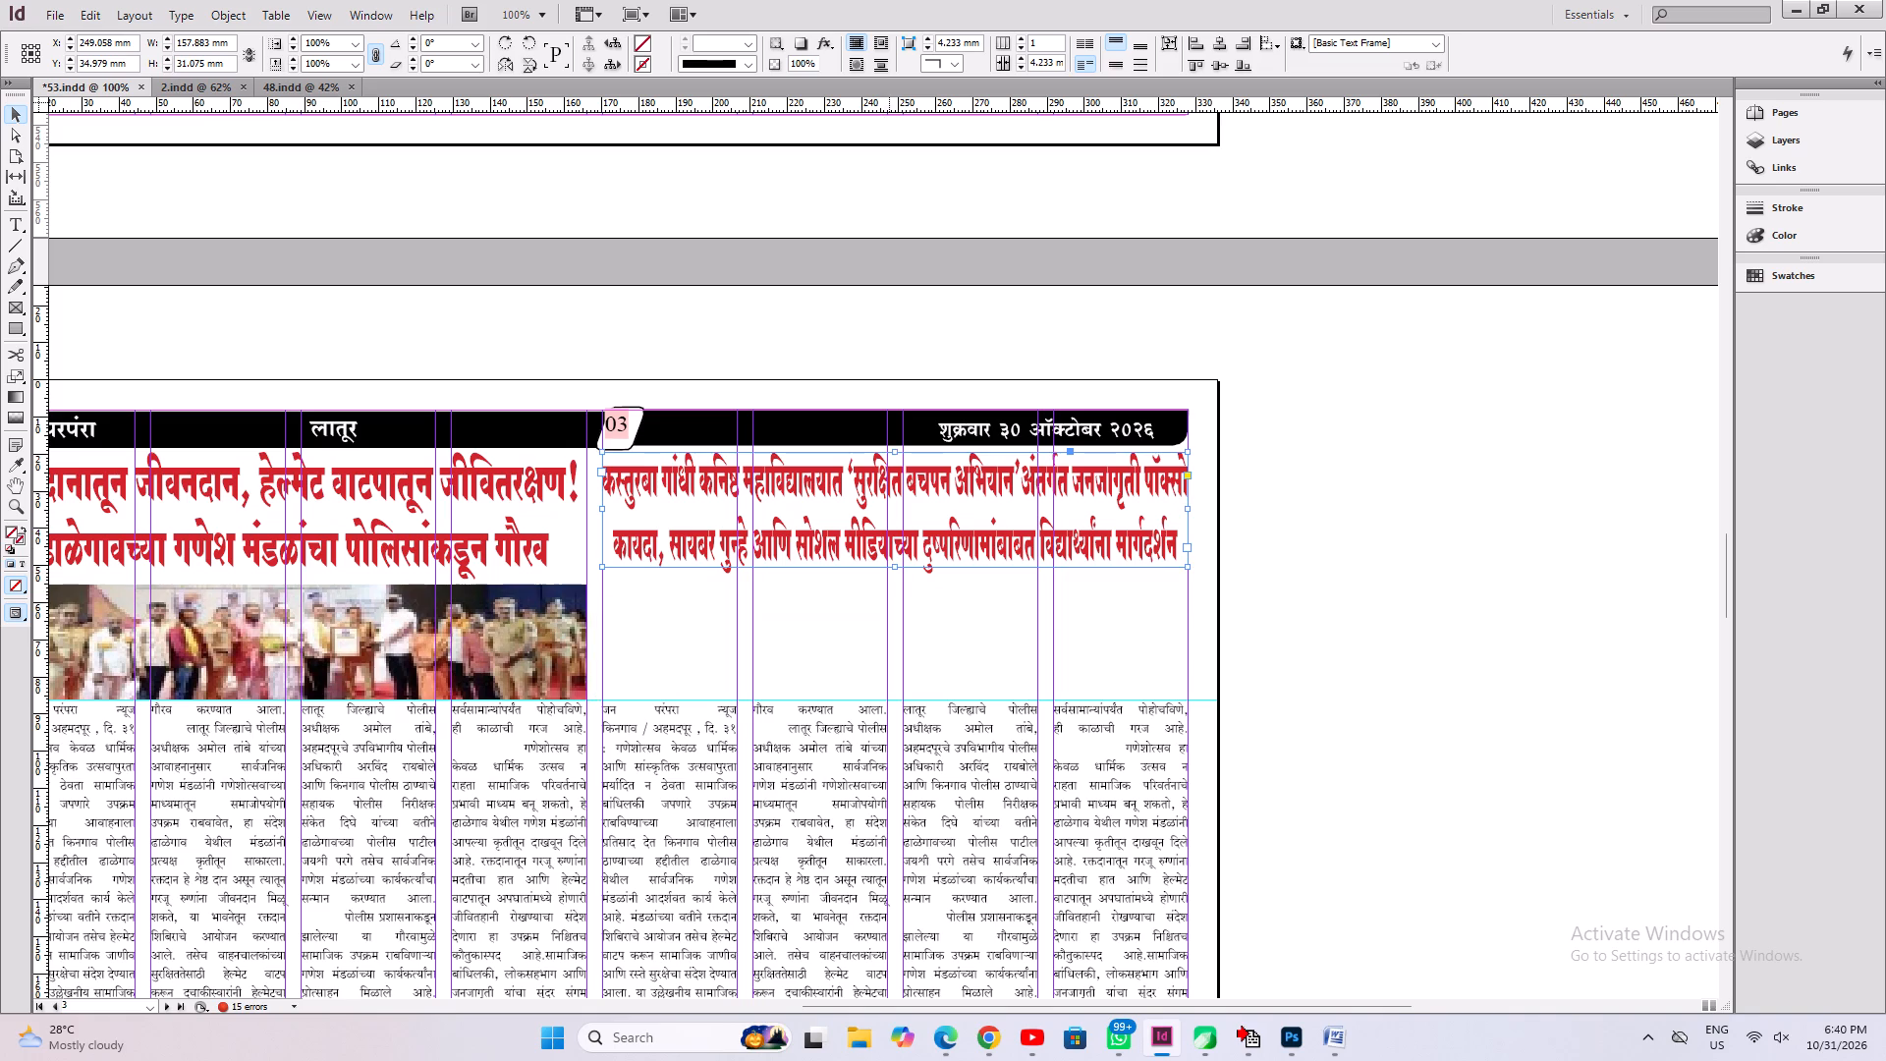
Select the four-column body text frame below the college headline.
left_click(878, 755)
left_click_drag(1369, 775, 1366, 788)
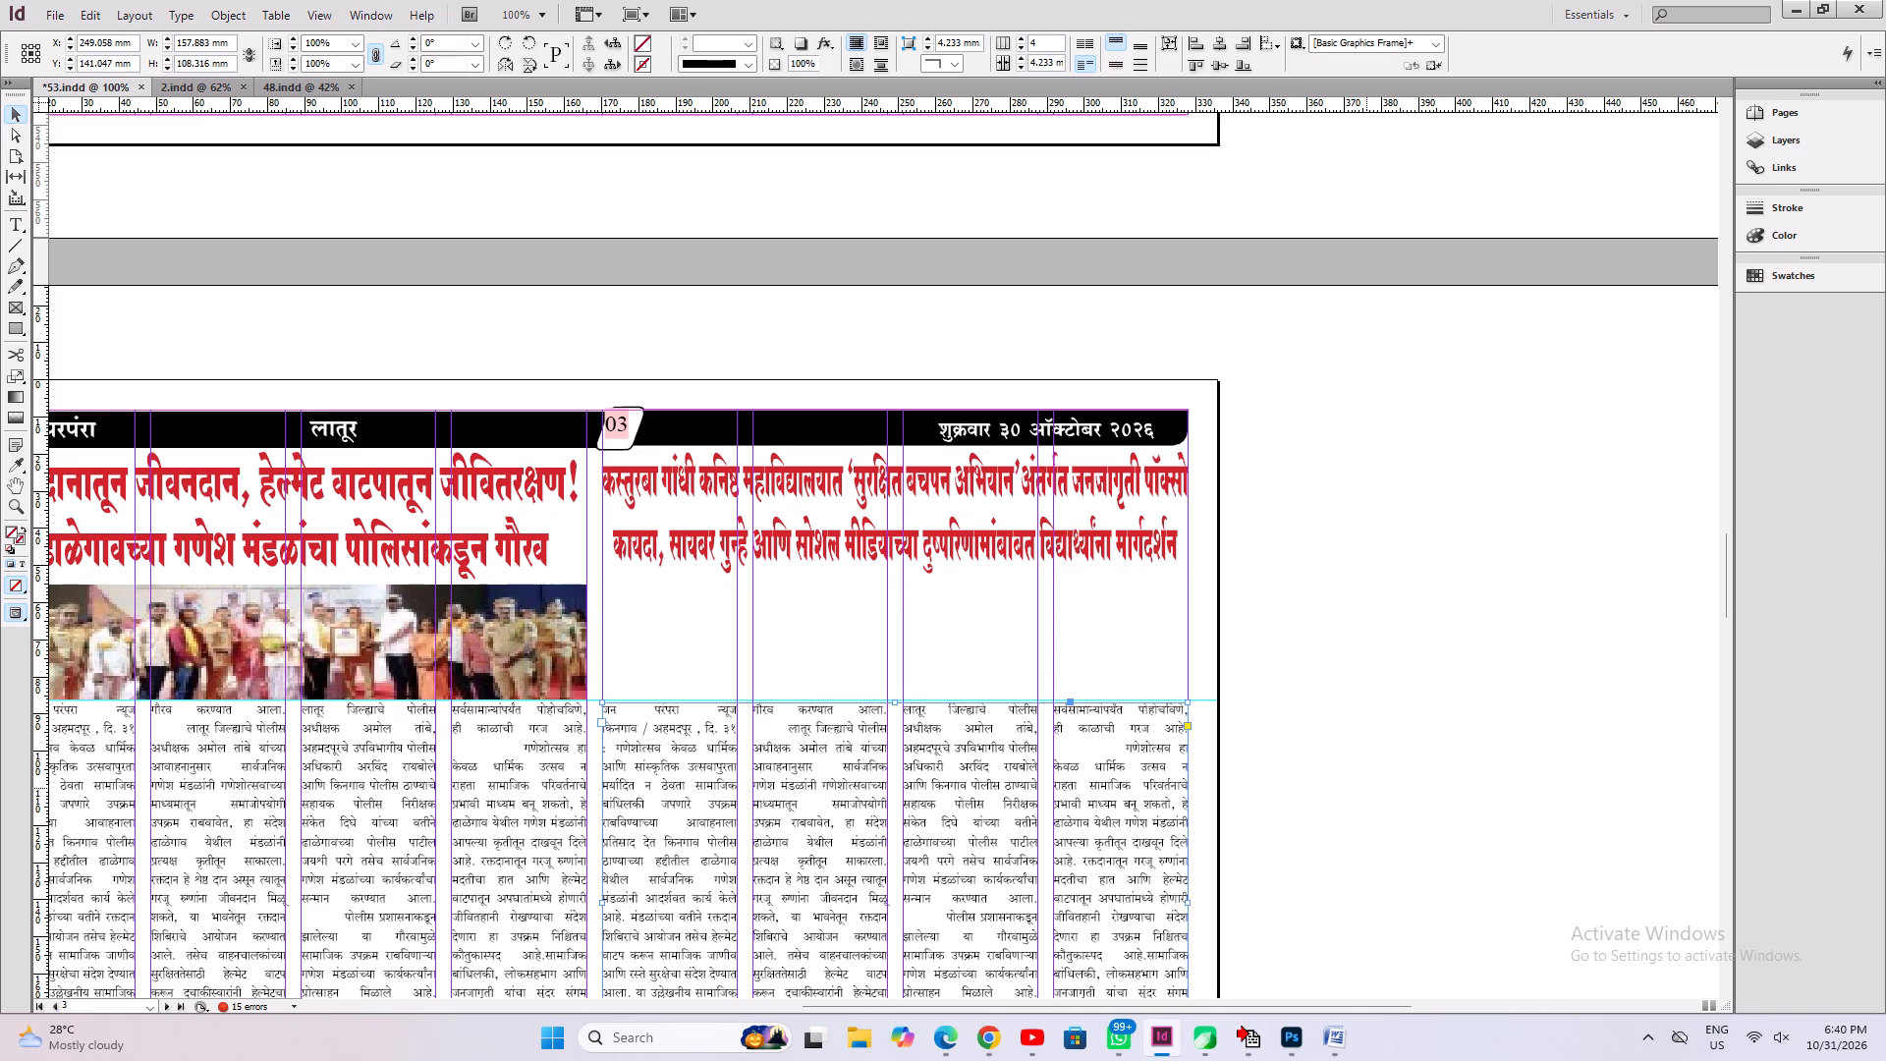
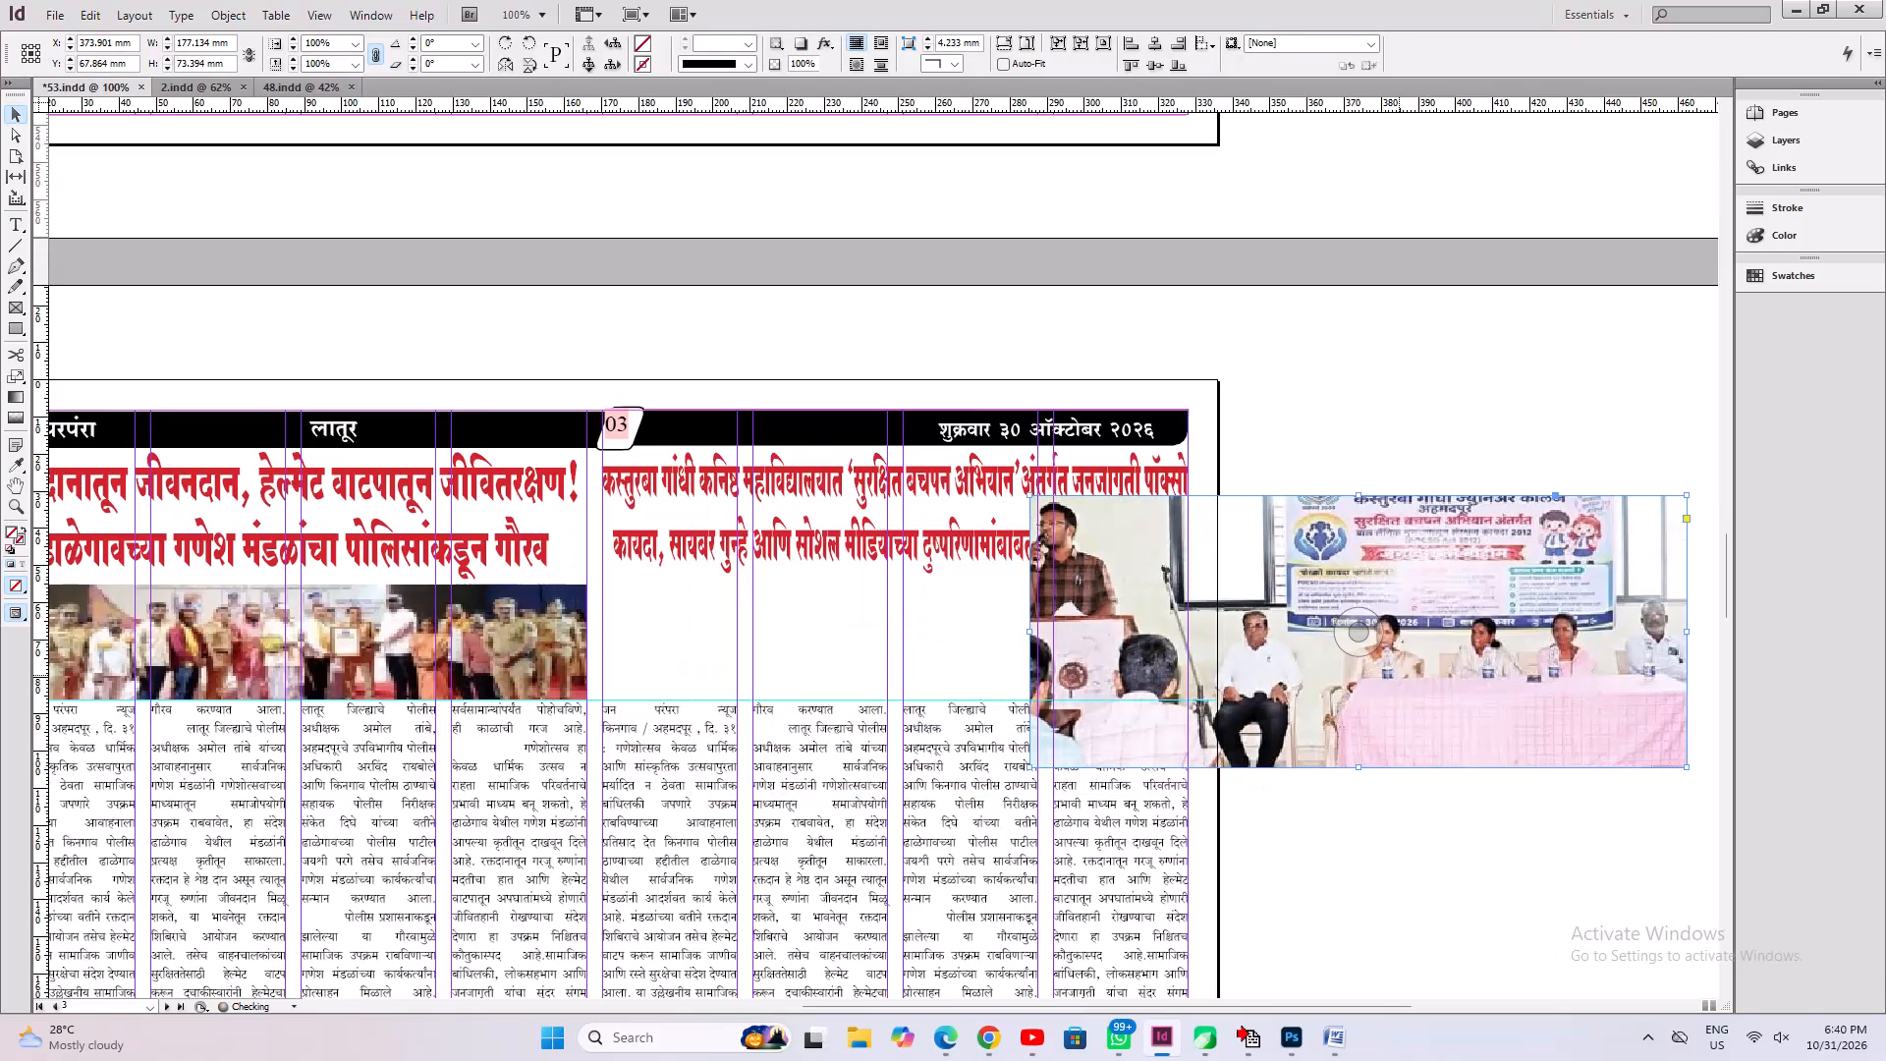
Place the college event photo directly below the college headline and scale it down proportionally to the article's four-column width.
left_click_drag(1389, 678, 962, 759)
left_click_drag(1260, 840, 1240, 810, "ctrl+shift")
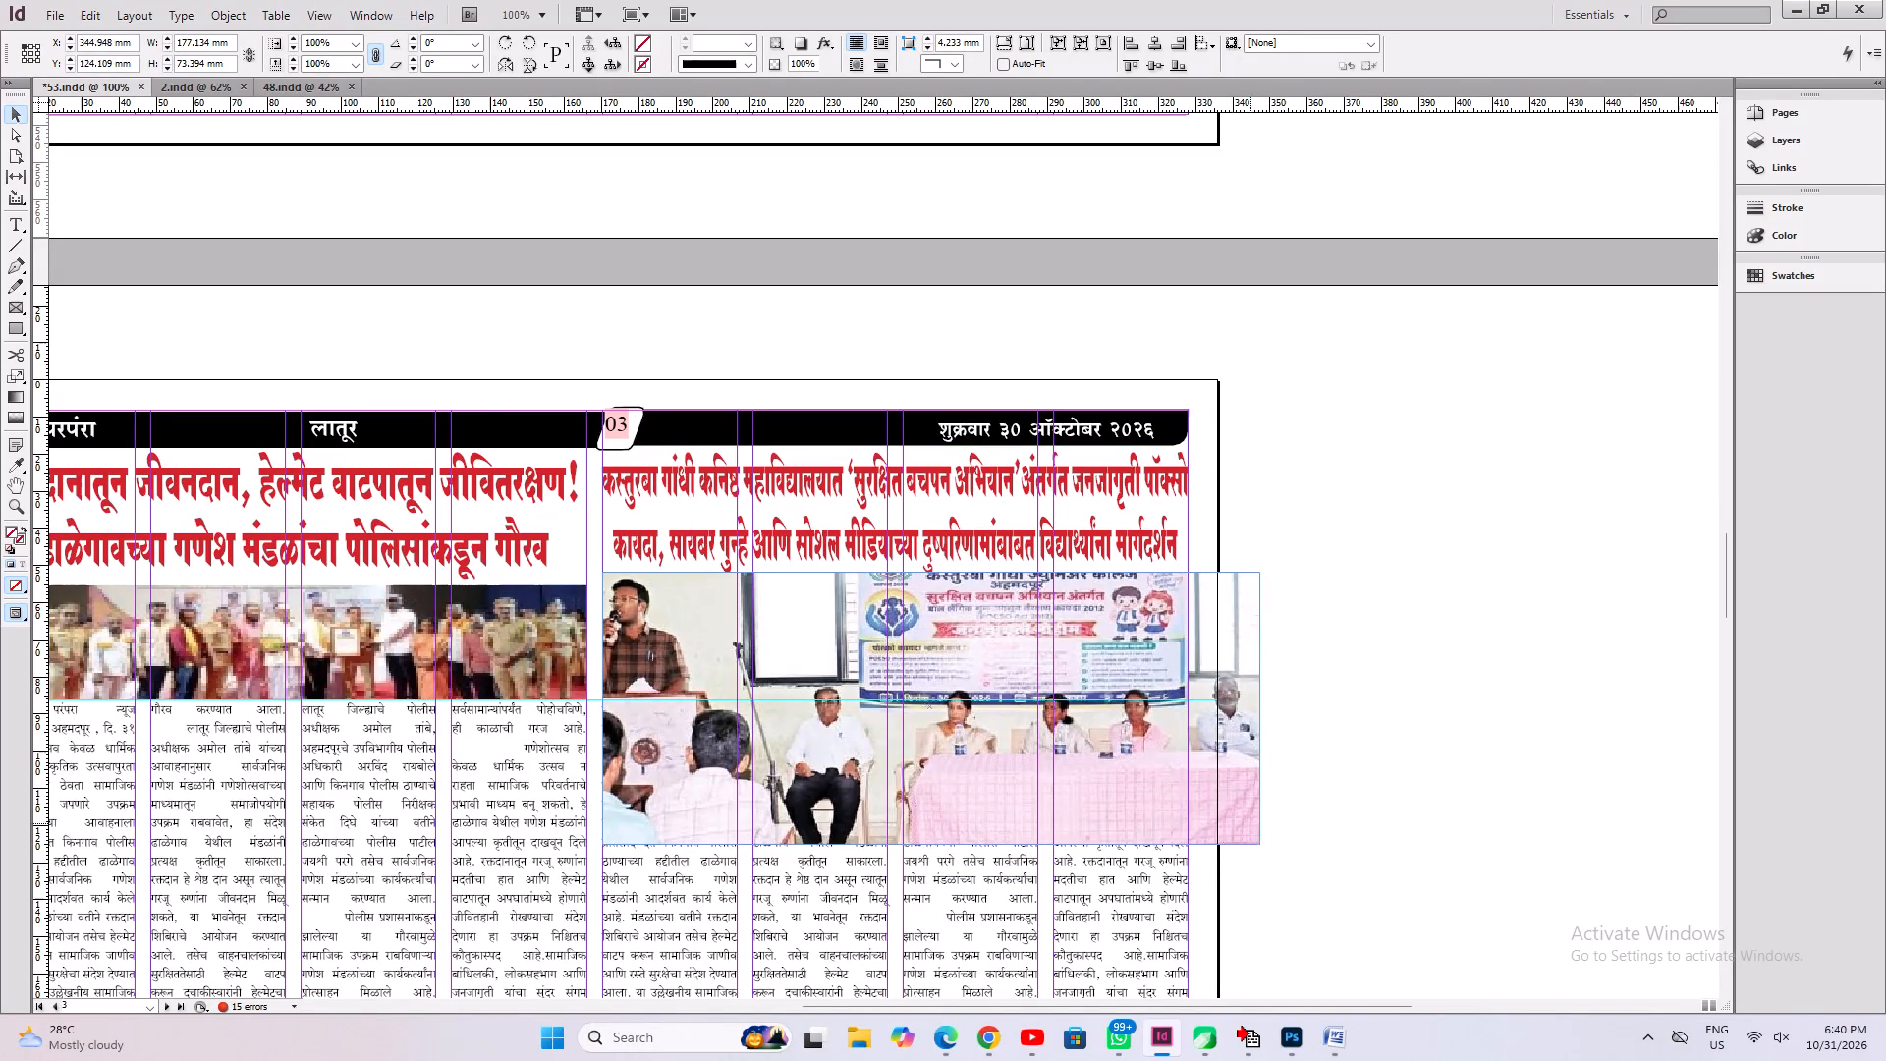
left_click_drag(1240, 810, 1190, 732, "ctrl+shift")
Move the college article's four-column body text frame down to start just below the event photo, and save the document.
scroll(1066, 612, "down", 4)
left_click(925, 773)
left_click_drag(940, 716, 940, 860, "shift")
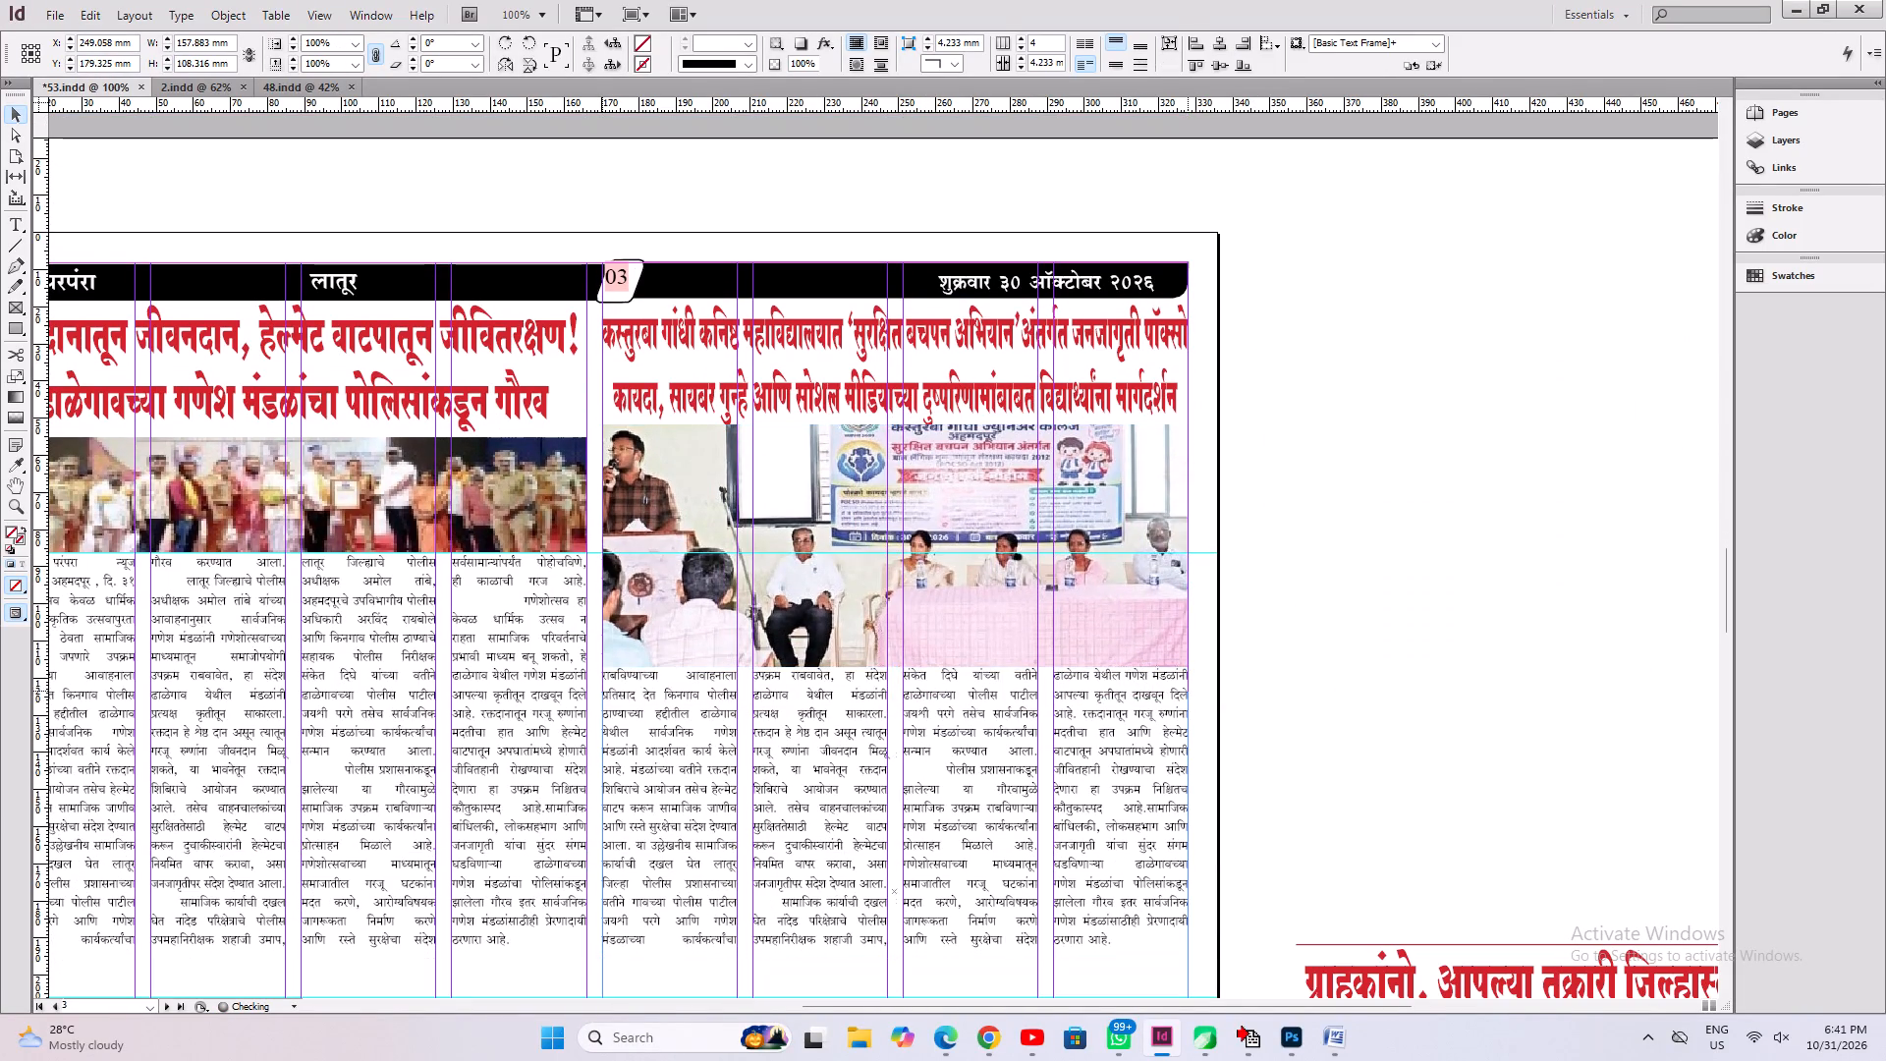
left_click_drag(940, 860, 932, 838, "shift")
key("ctrl+s")
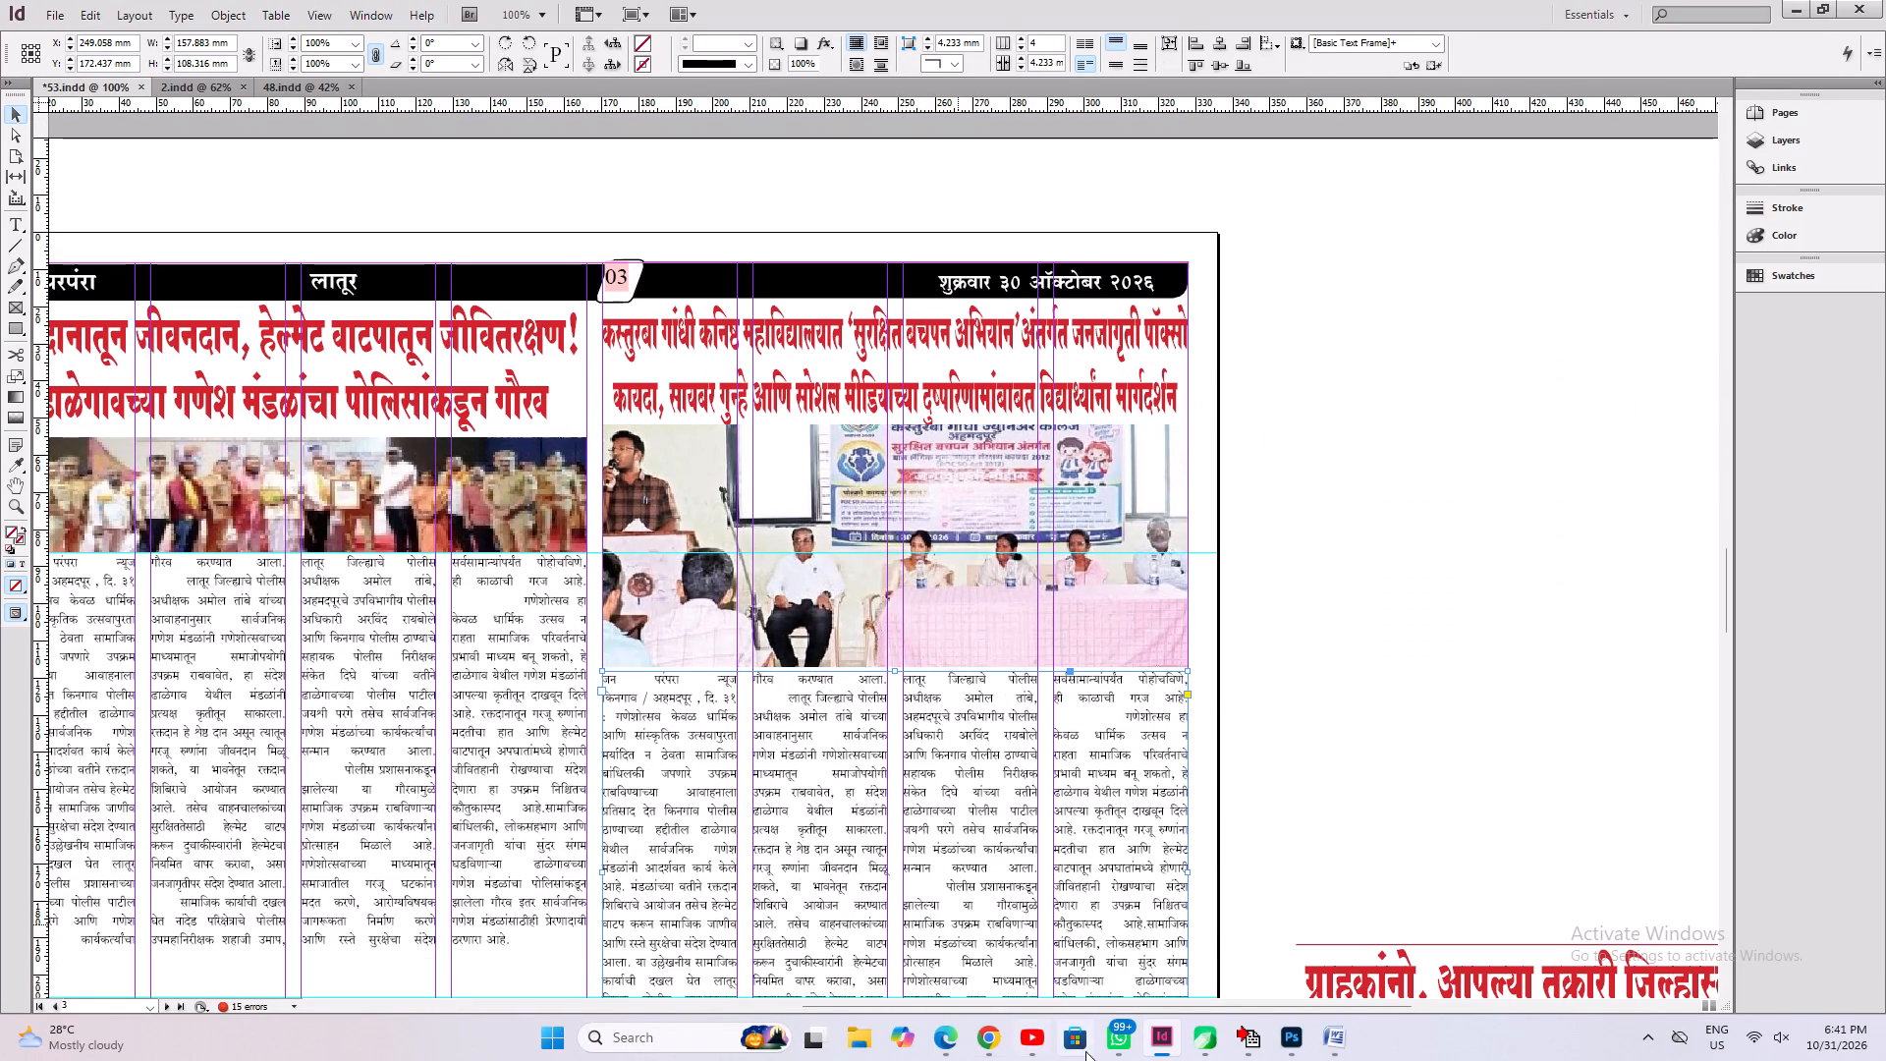
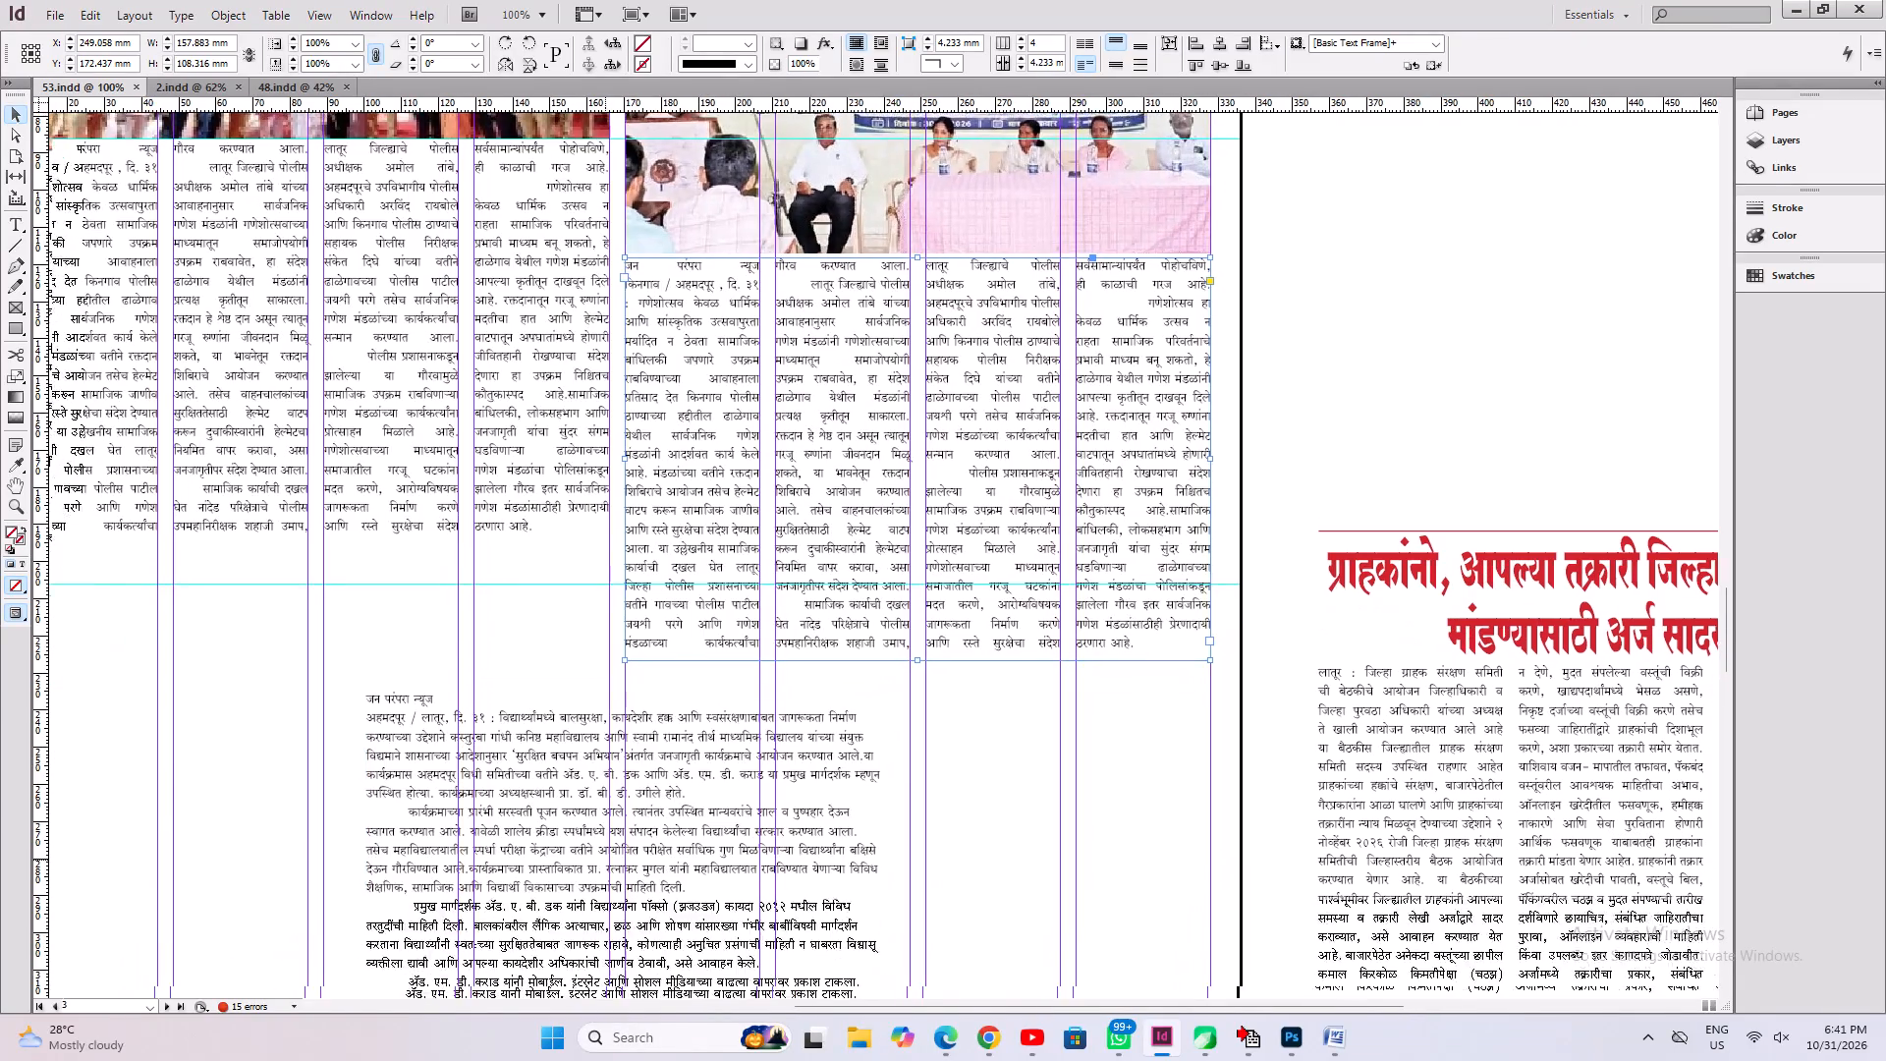
Move the loose college text frame slightly down and remove the blank lines above its byline.
left_click(593, 798)
left_click_drag(602, 806, 608, 847)
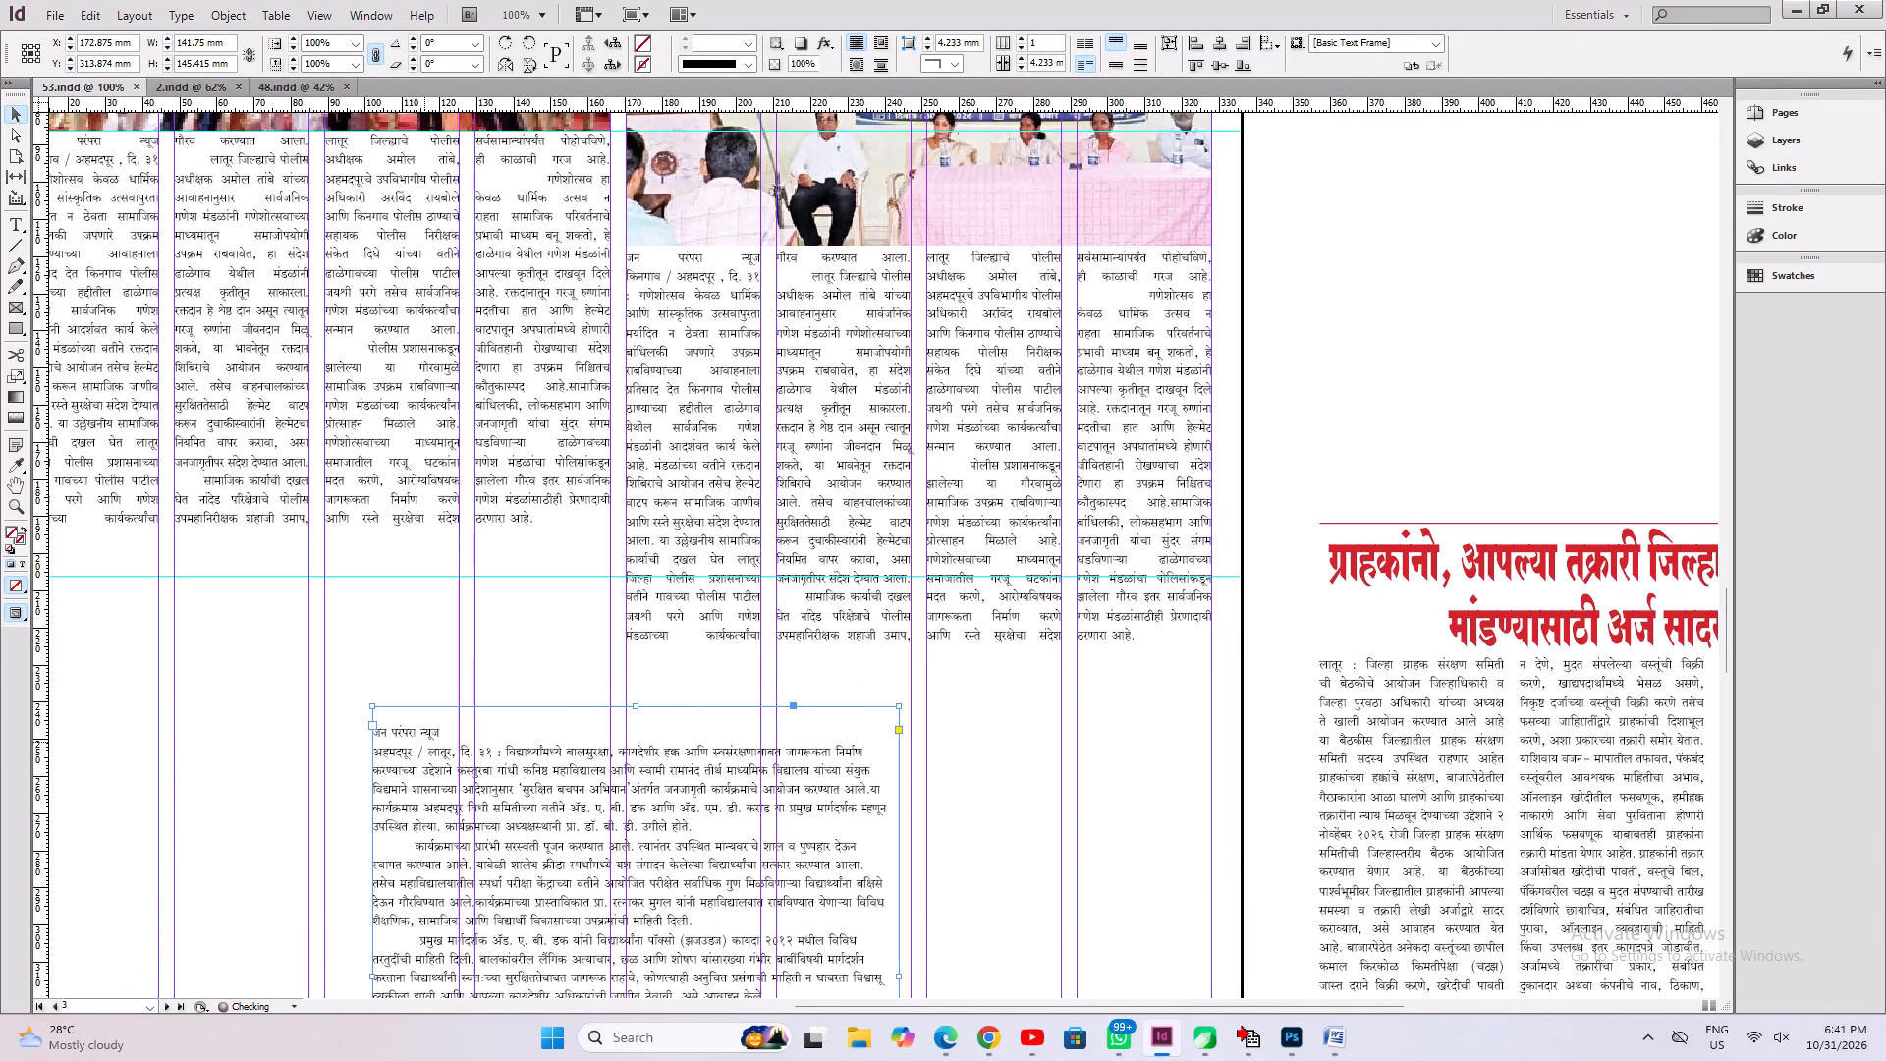
left_click(8, 223)
left_click(407, 727)
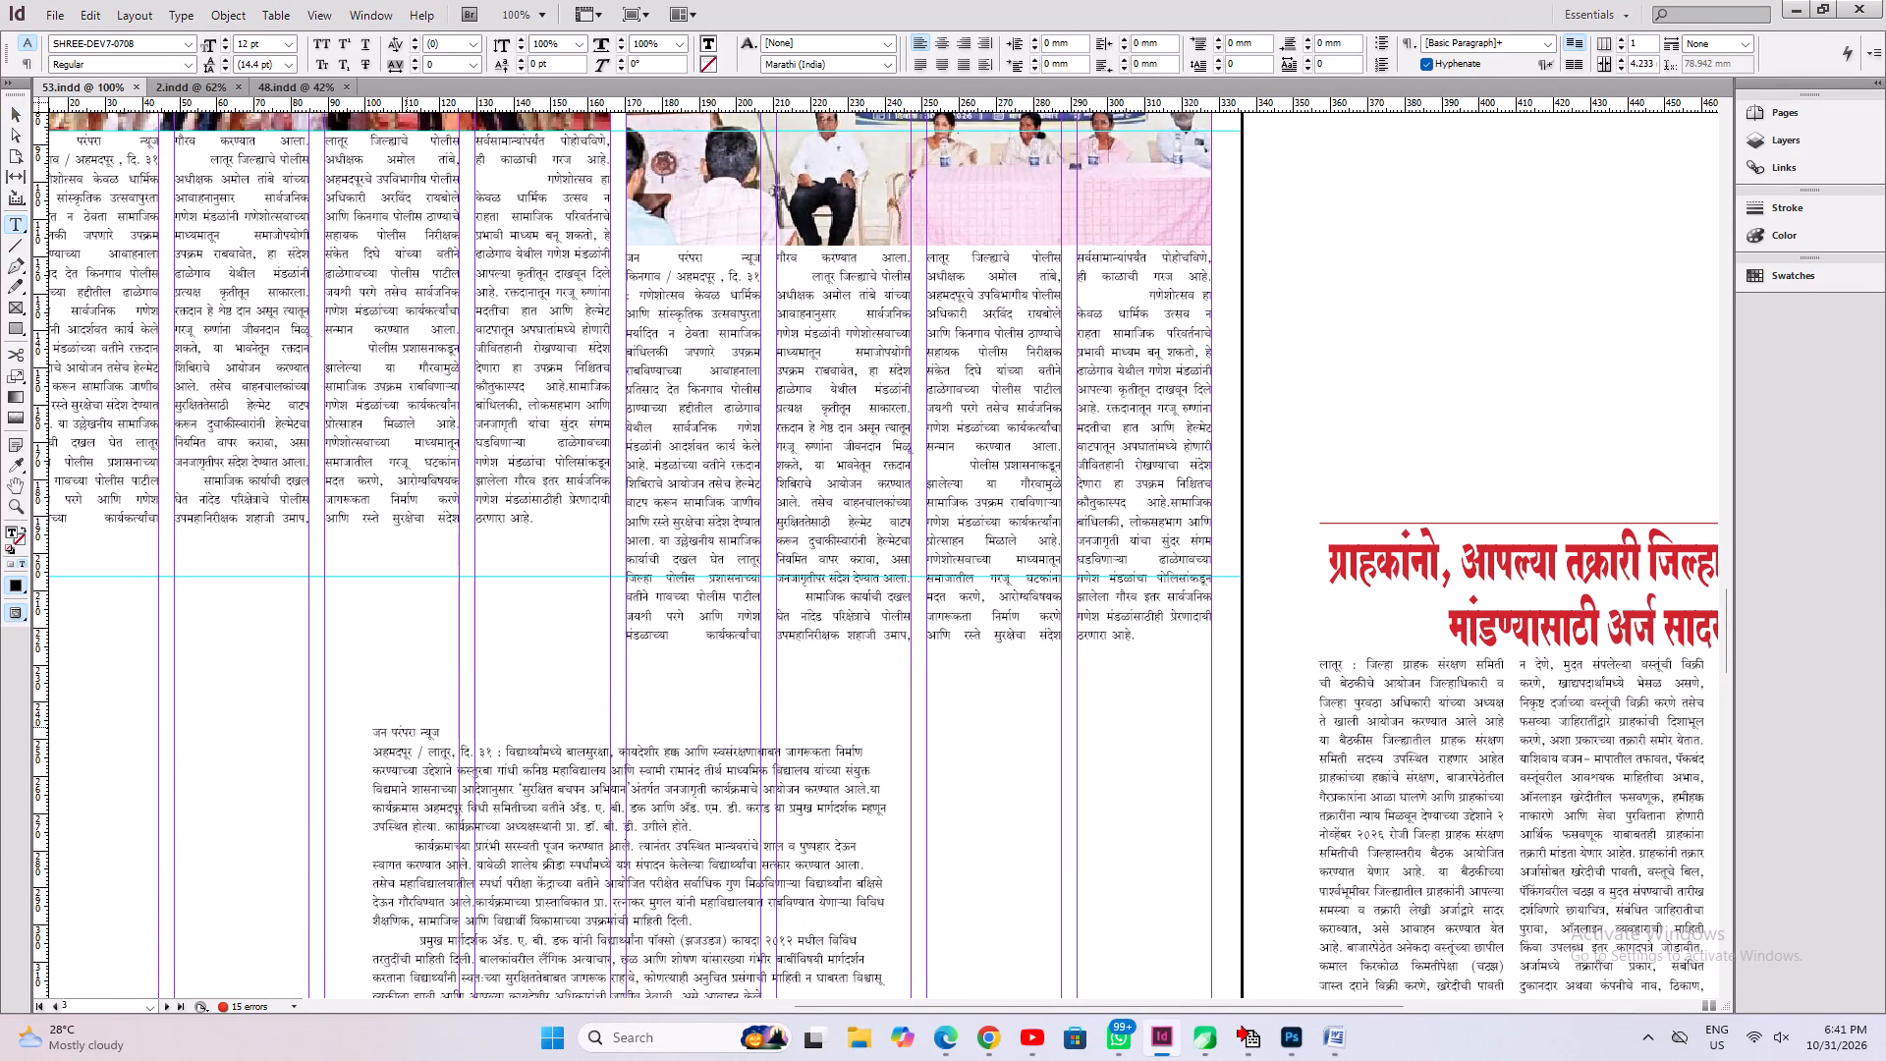
key("Home")
key("BackSpace")
key("BackSpace")
key("BackSpace")
key("BackSpace")
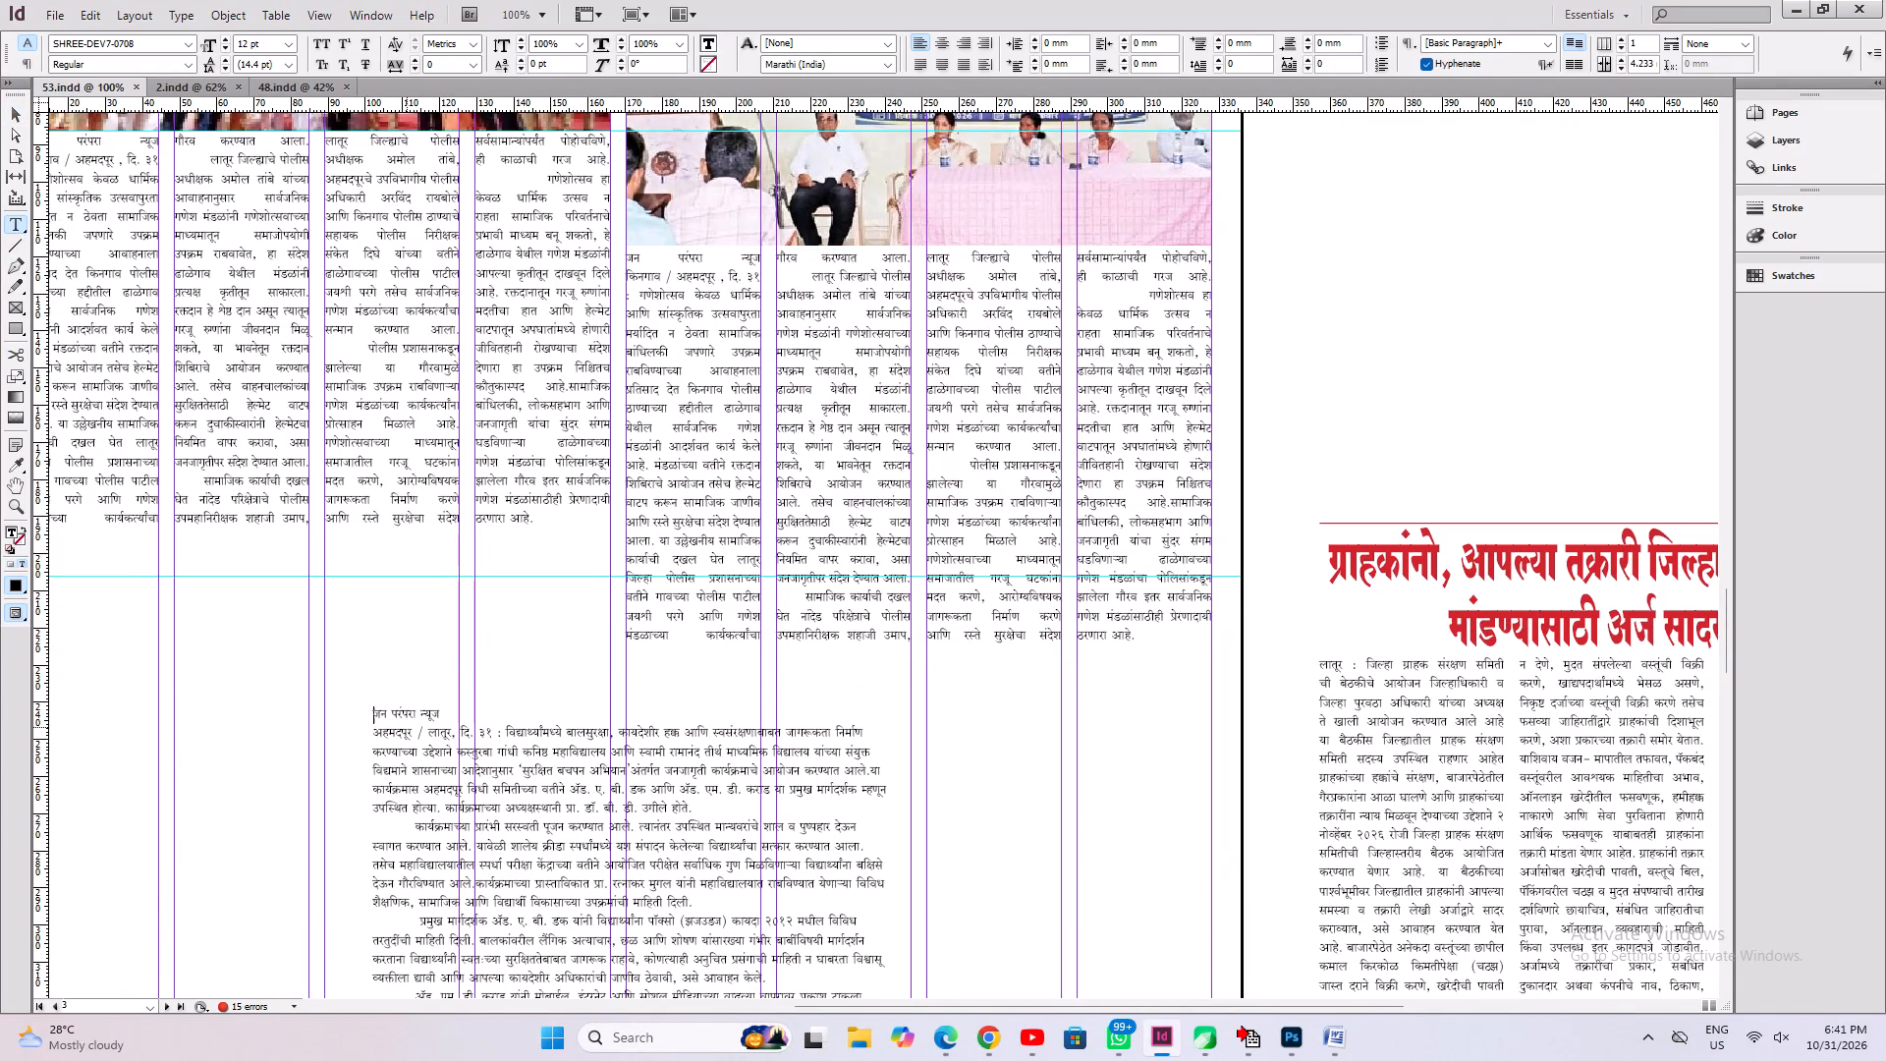
Justify the entire loose college text across all lines and keep its characters free of small-caps and all-caps formatting.
key("ctrl+a")
key("ctrl+shift+h")
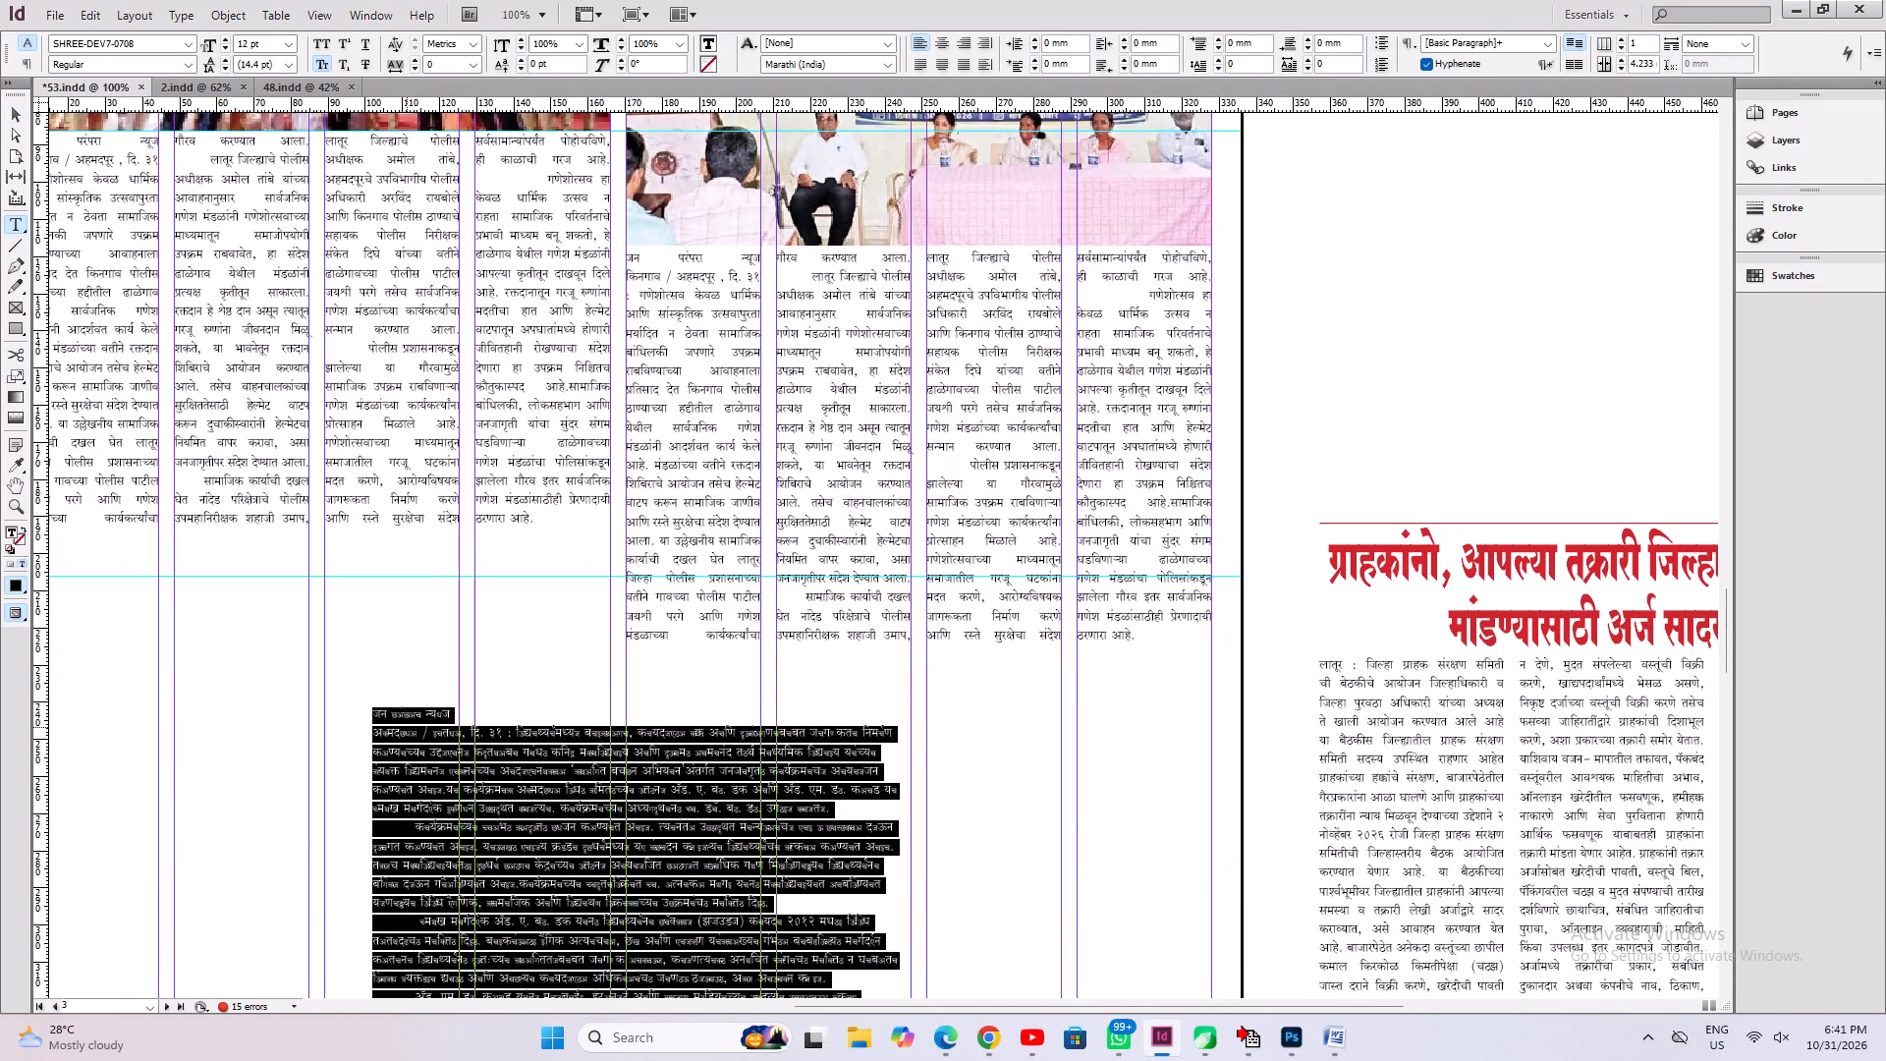
key("ctrl+shift+j")
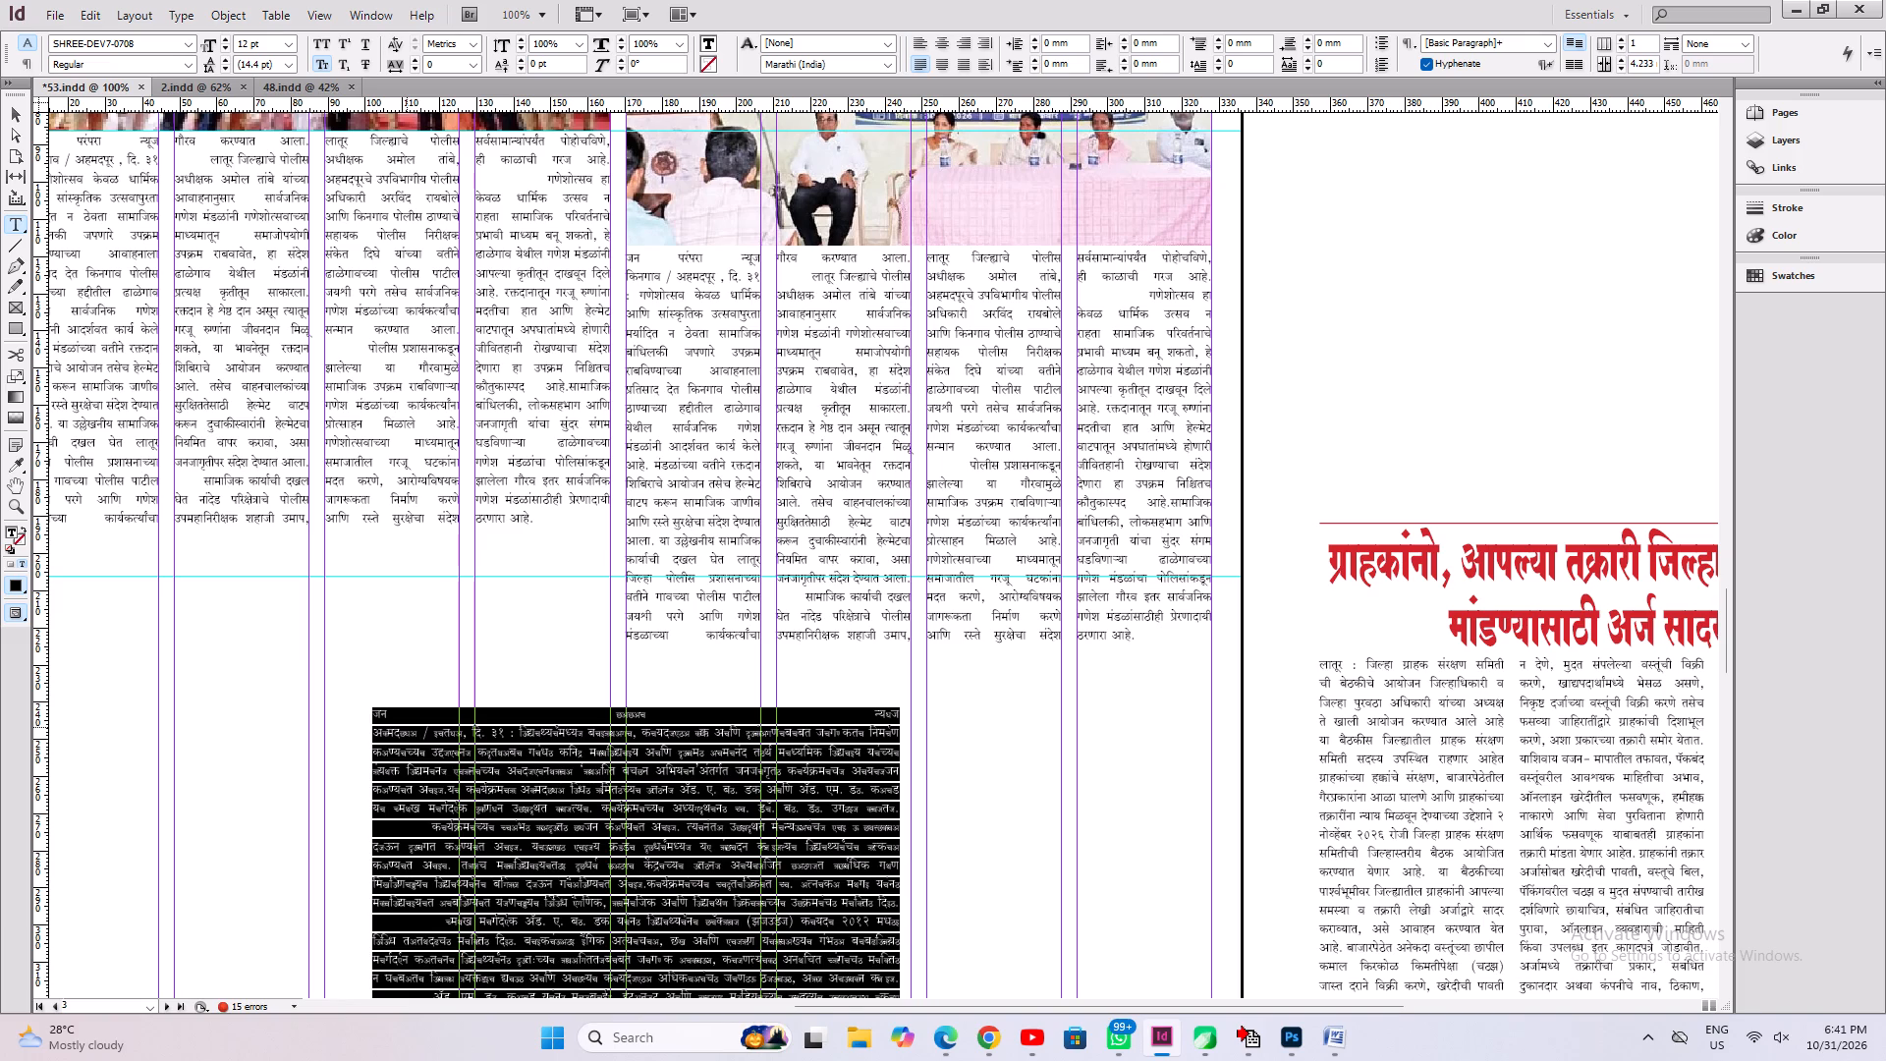
key("ctrl+shift+j")
left_click(428, 808)
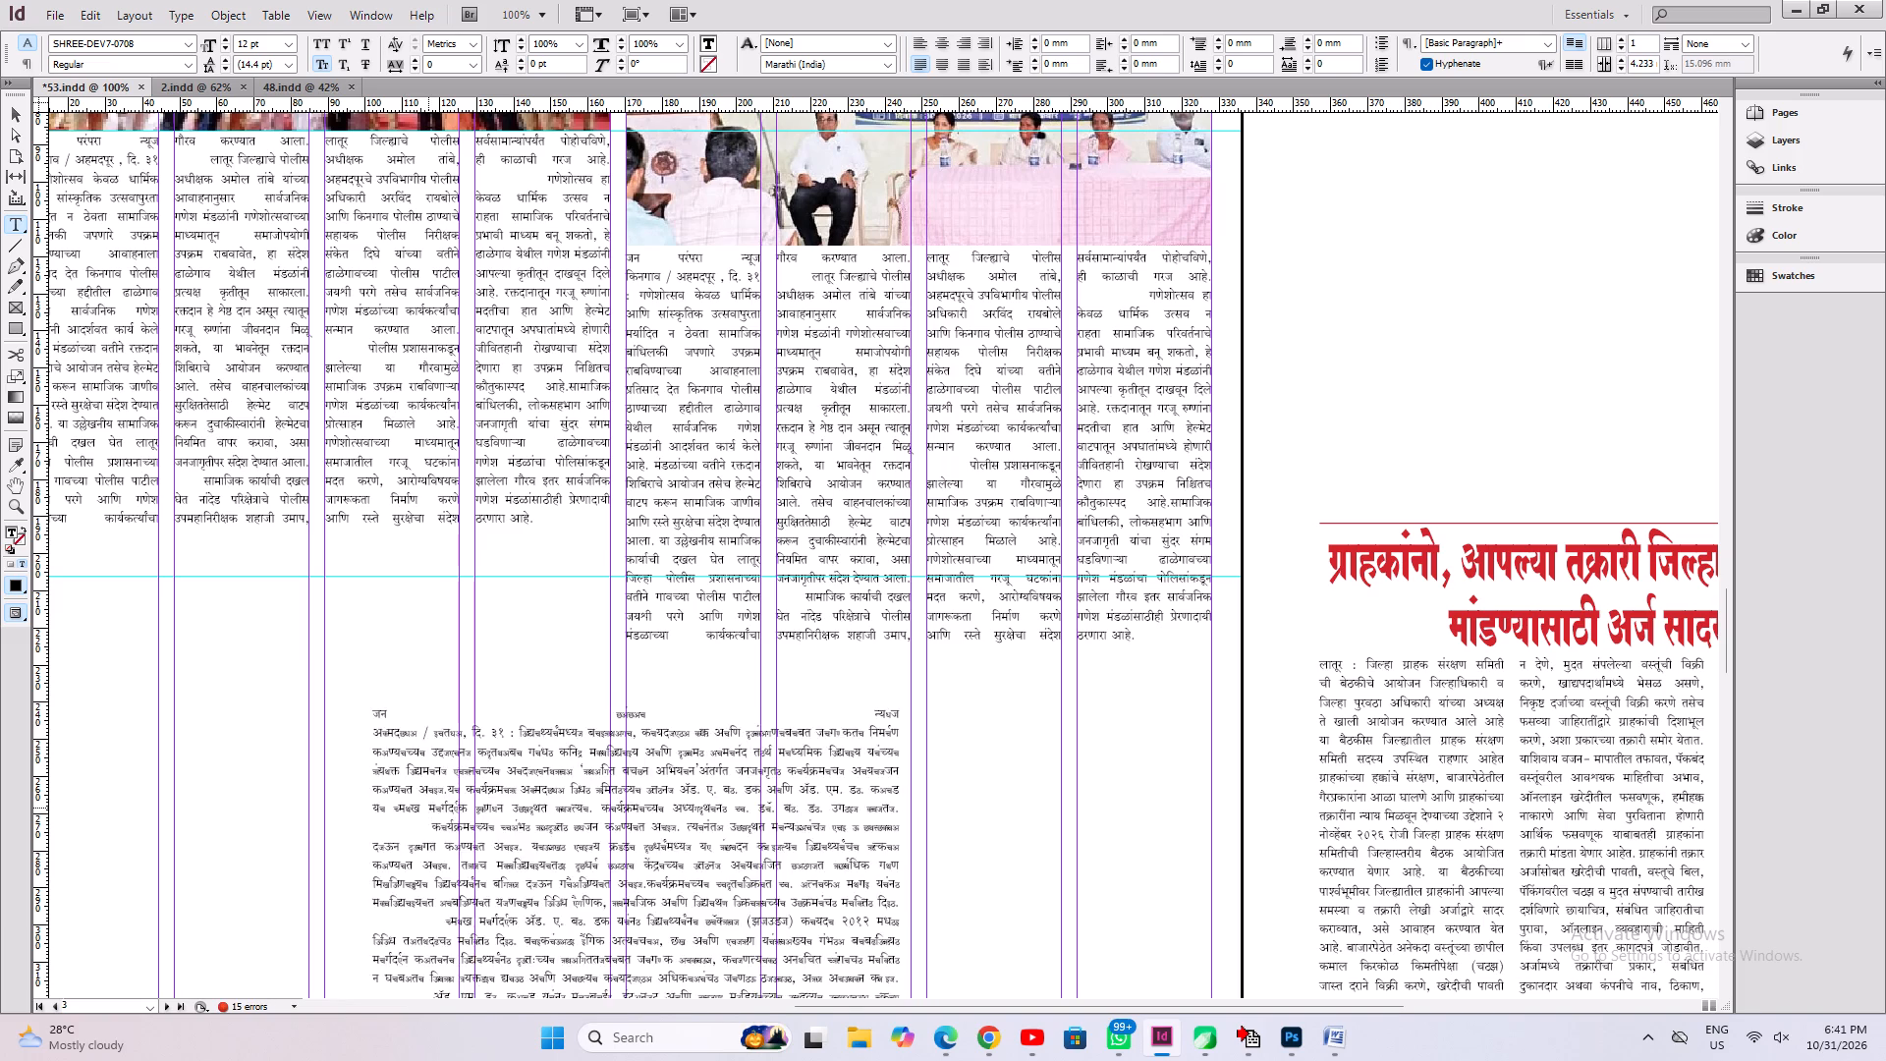
key("ctrl+a")
key("ctrl+shift+k")
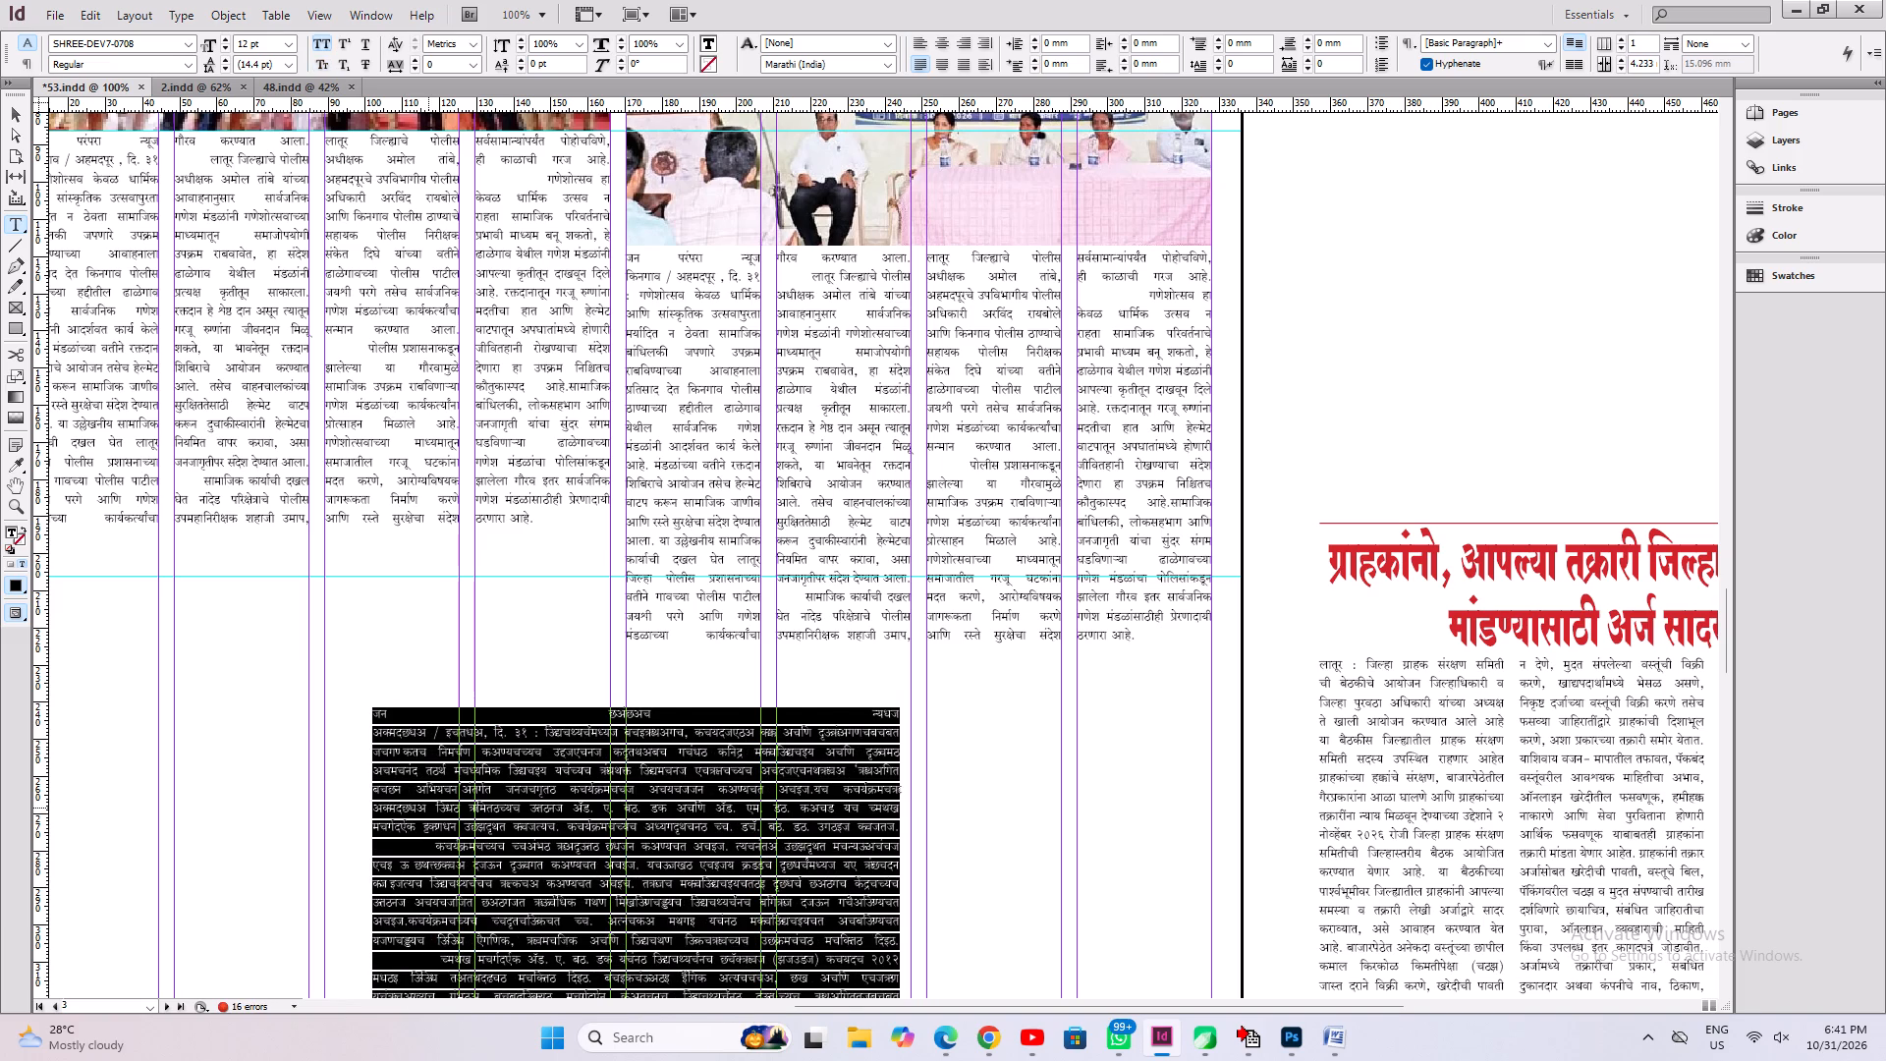
key("ctrl+shift+k")
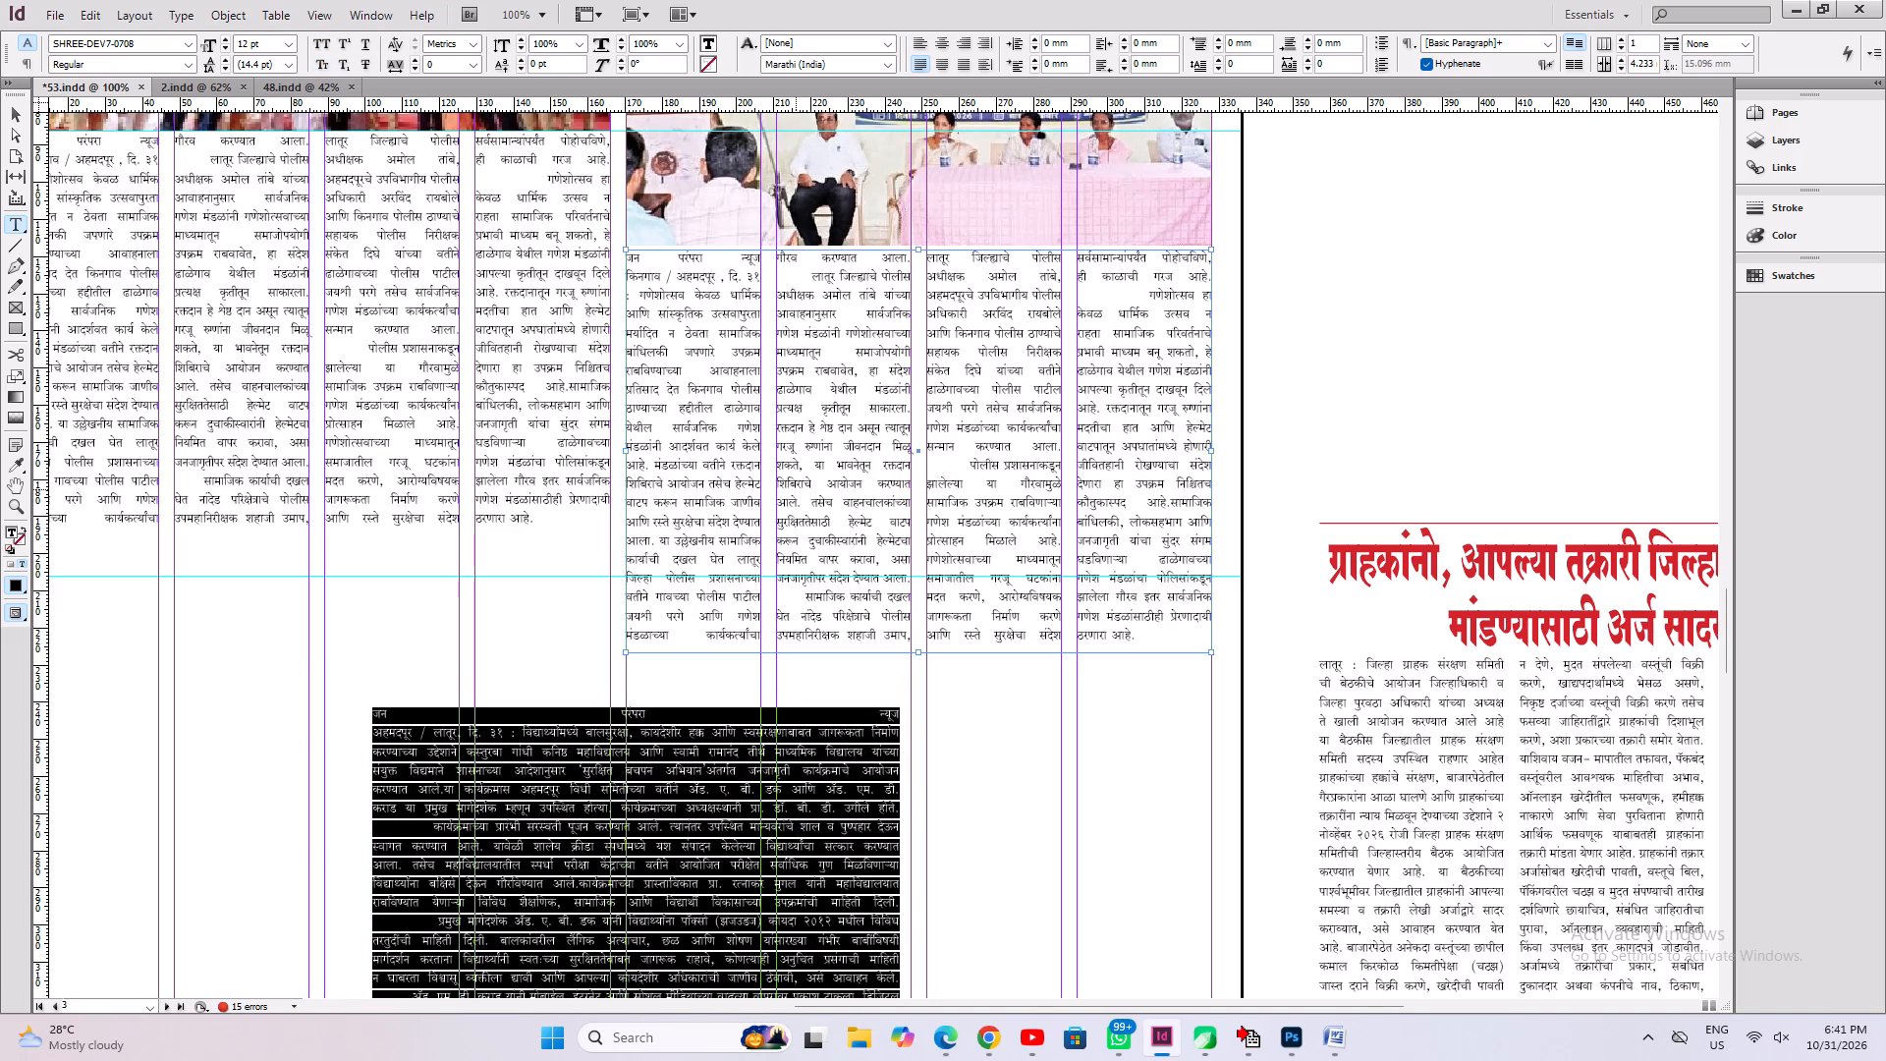
Cut the college text, use it to replace the old text in the four-column frame below the event photo, fit the frame and save.
key("ctrl+x")
left_click(854, 526)
key("ctrl+a")
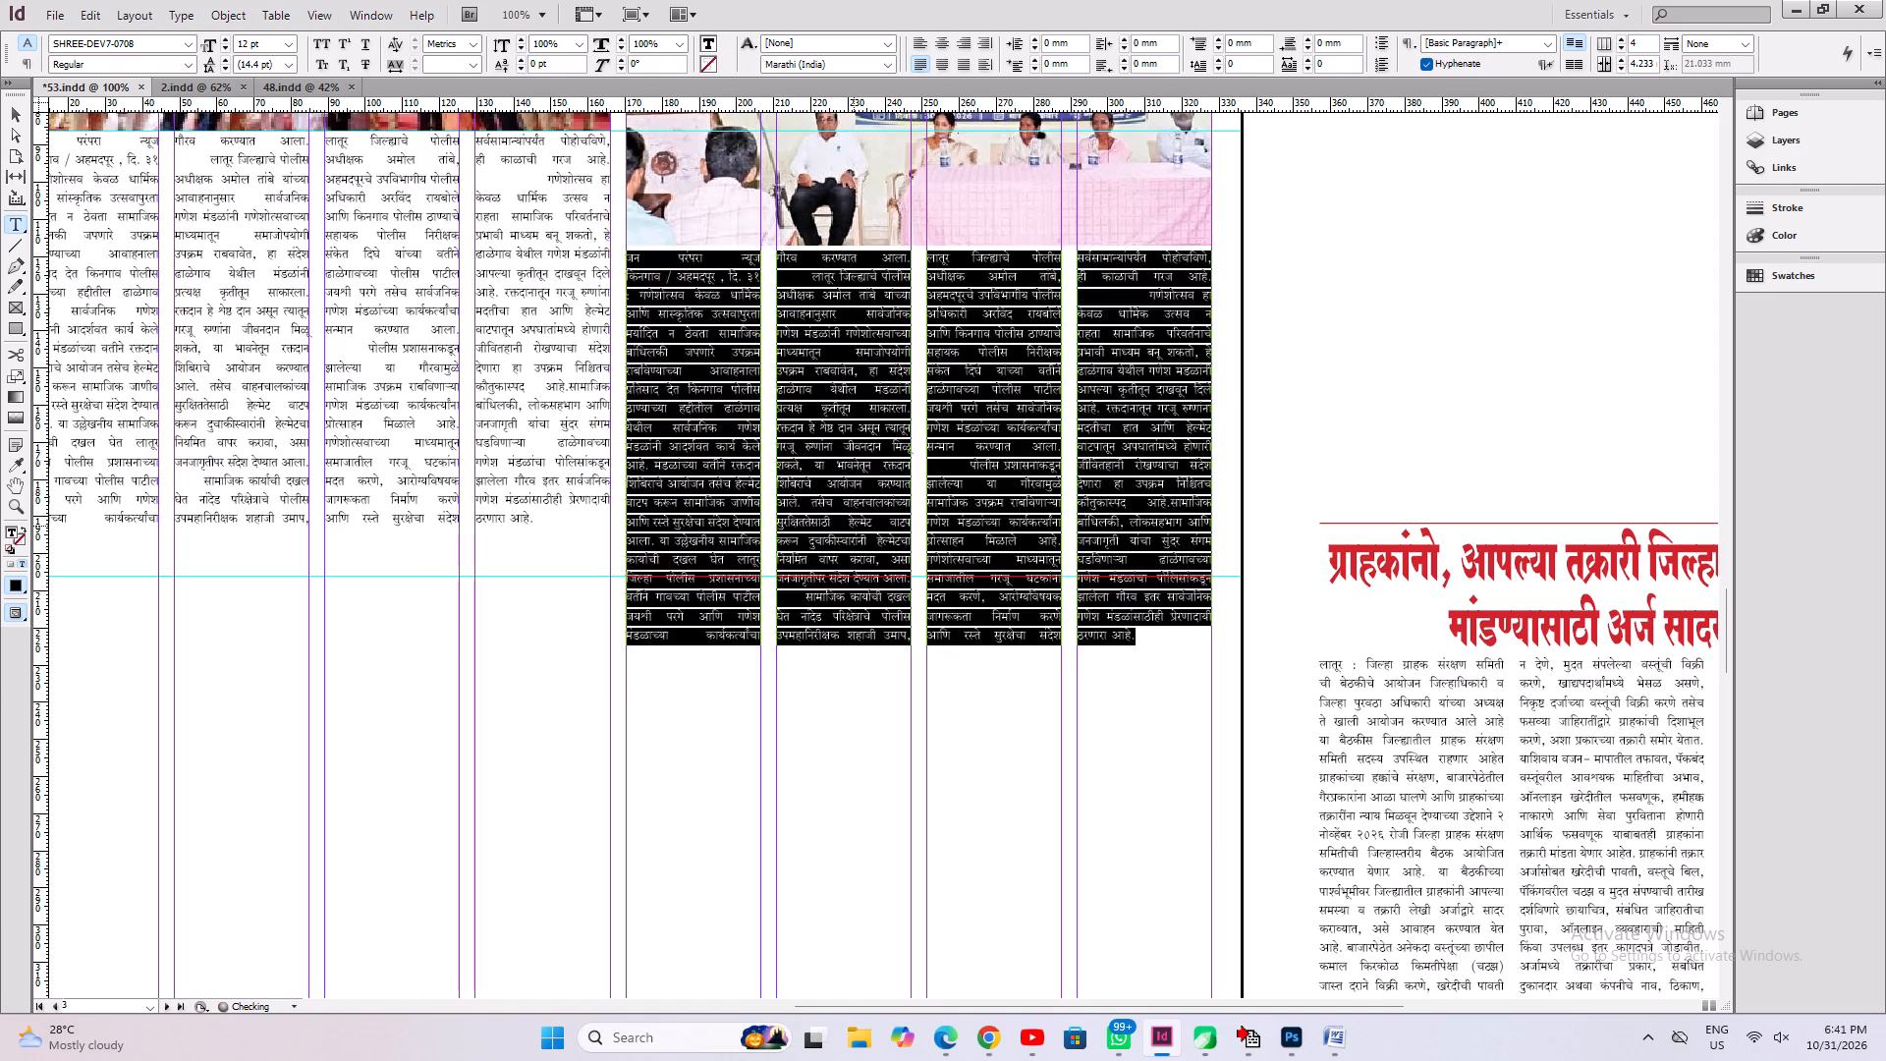
key("ctrl+v")
key("ctrl+alt+c")
key("ctrl+s")
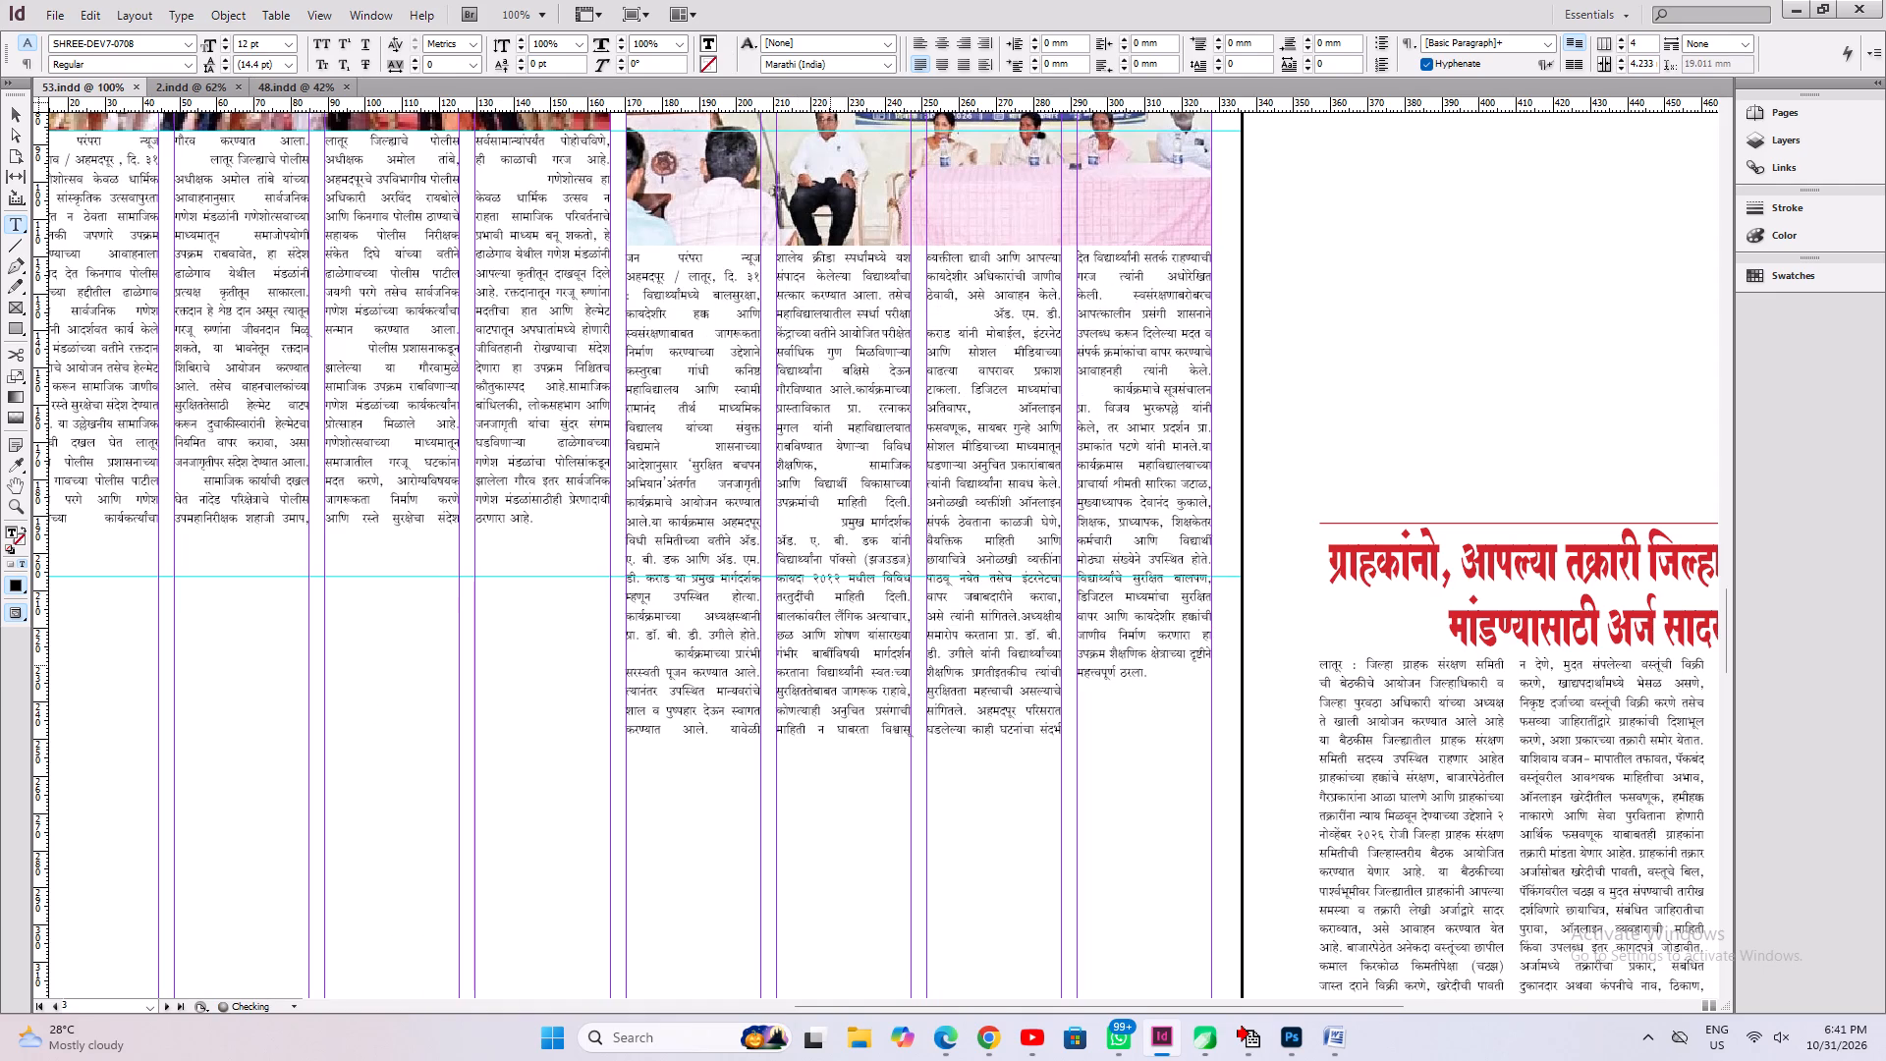
Undo the frame fit, refit the four-column frame to its content, and shorten its bottom edge by about one line.
key("ctrl+z")
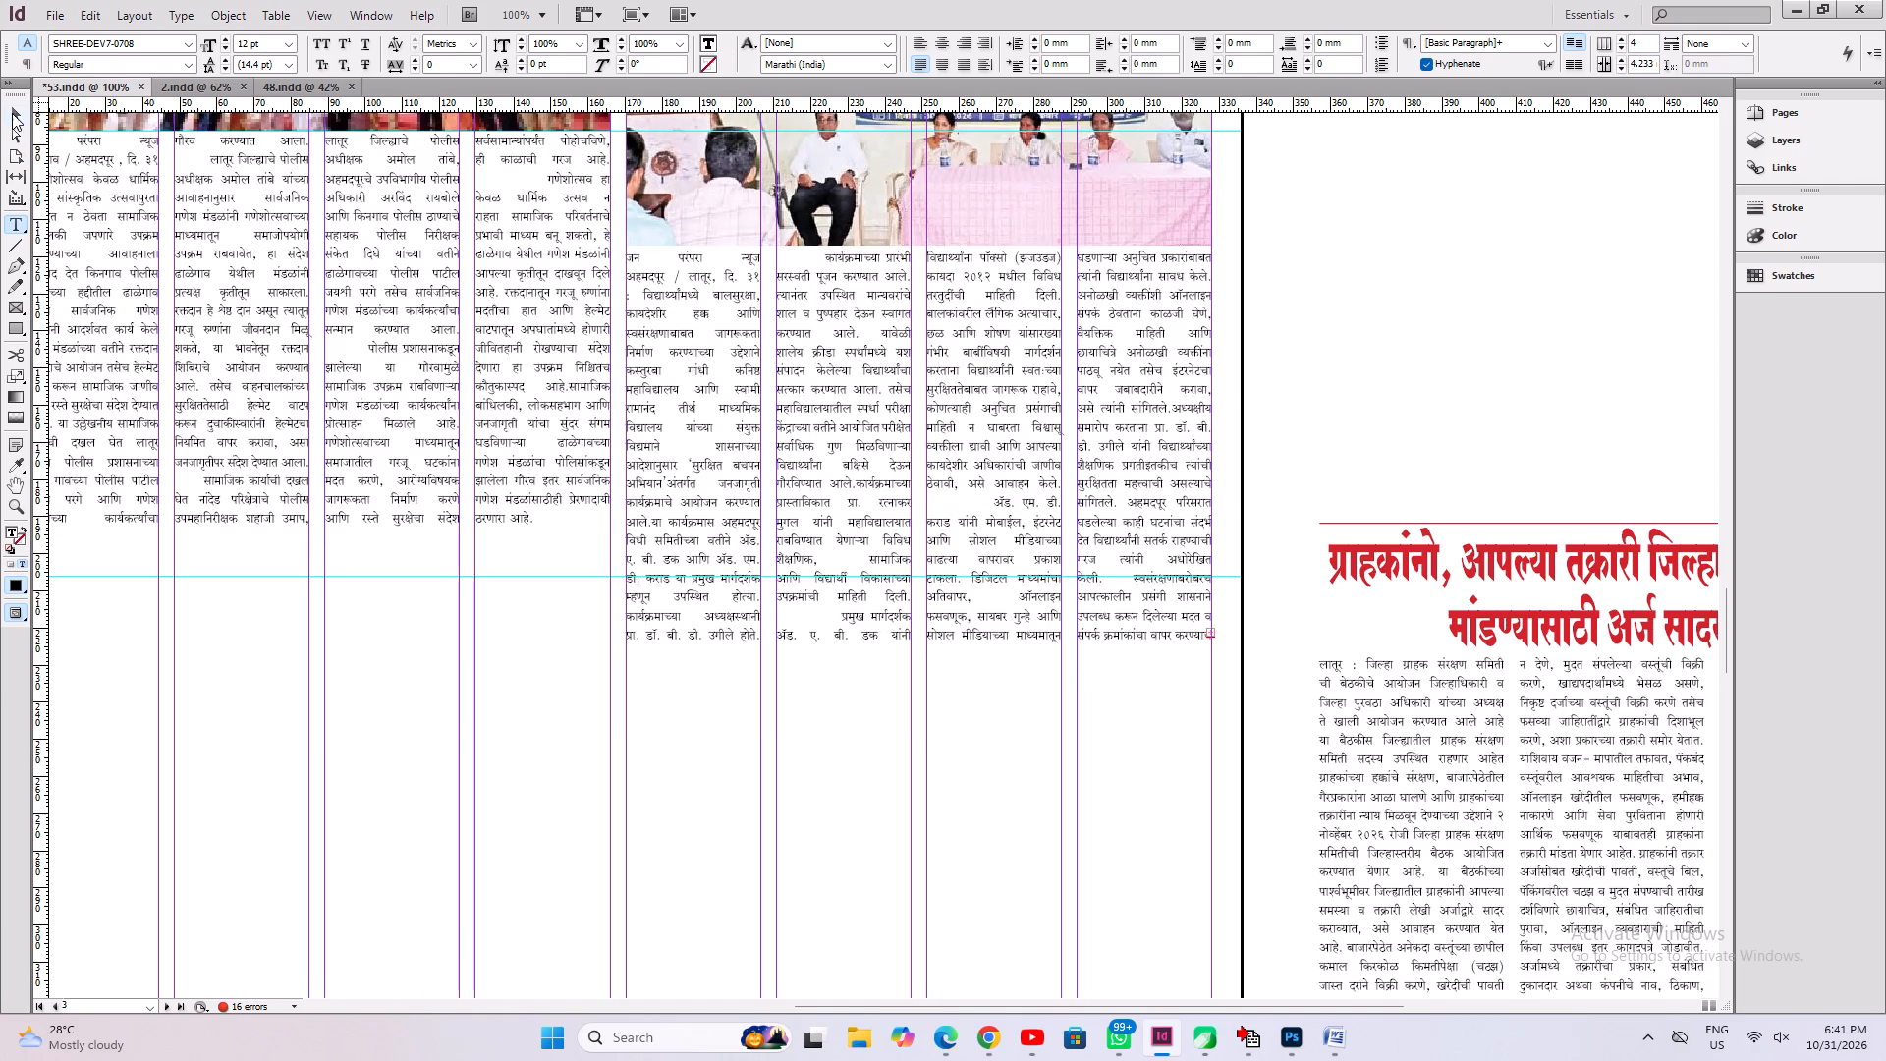
left_click(12, 112)
left_click(999, 575)
key("ctrl+alt+c")
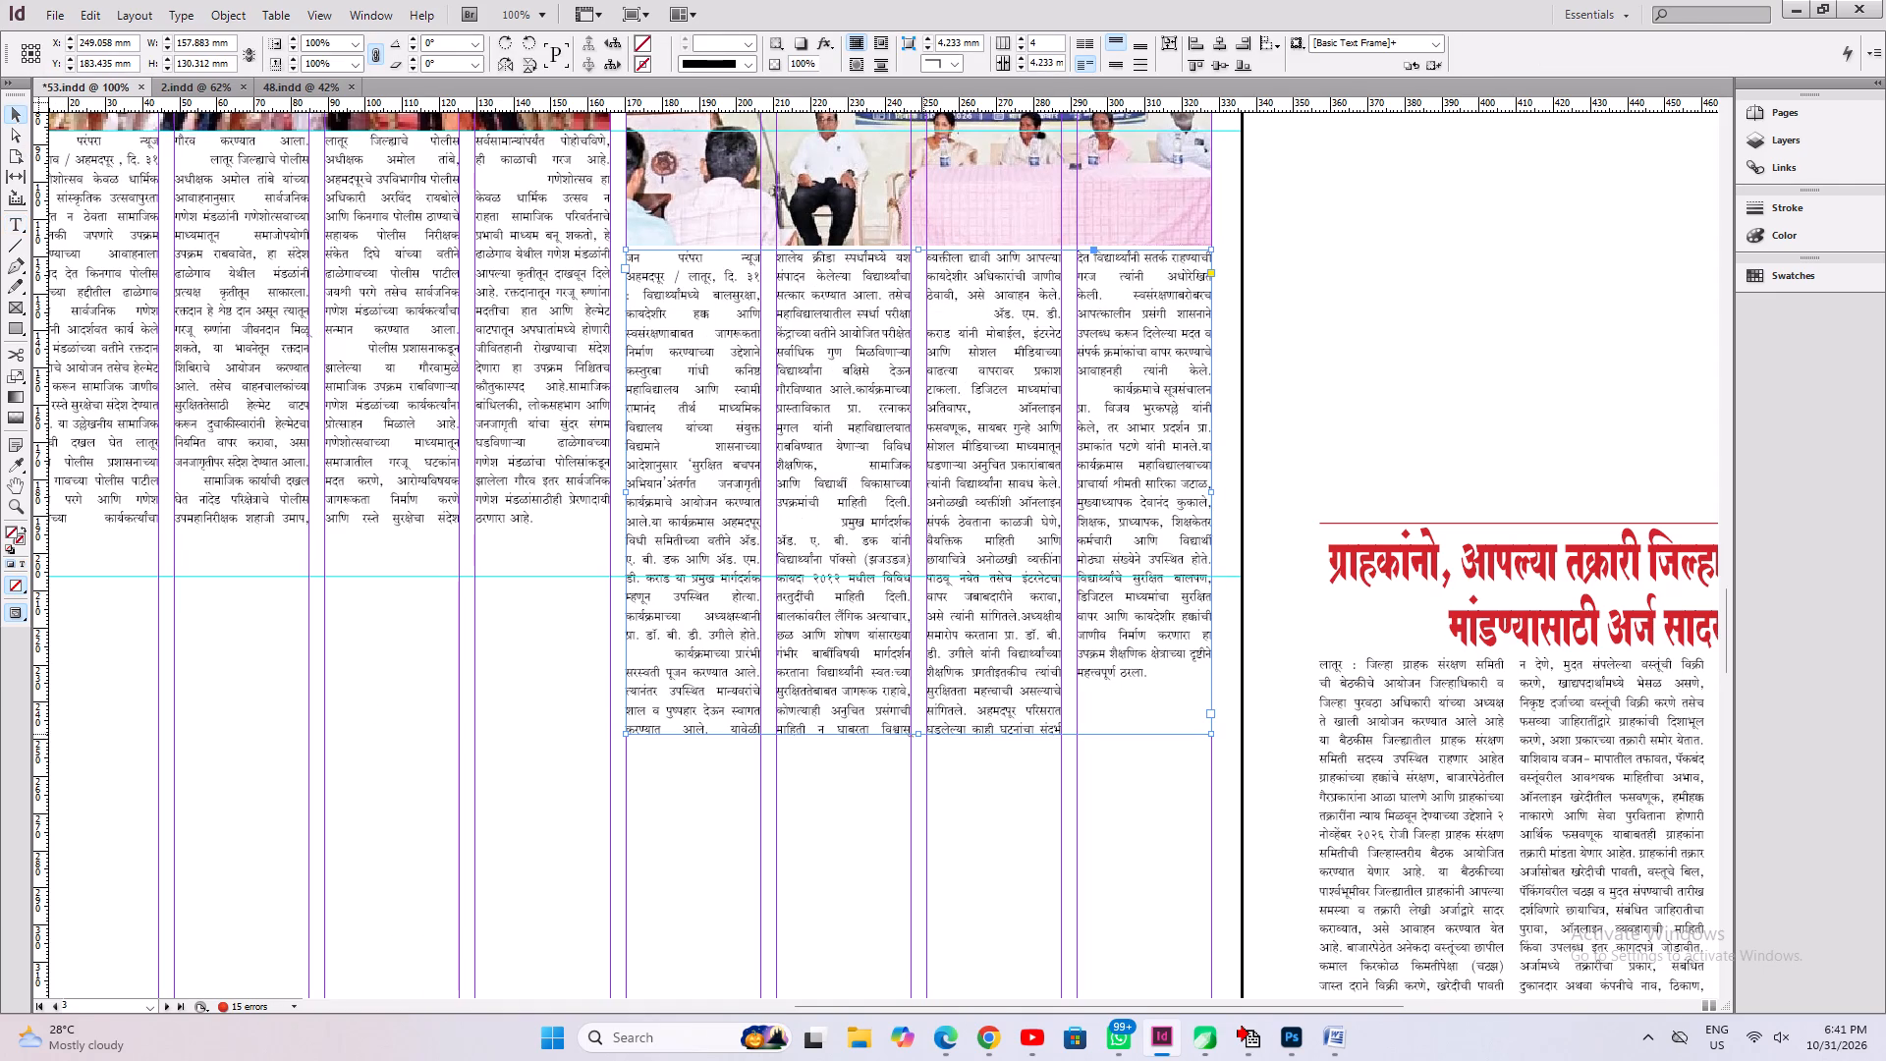
left_click(916, 734)
left_click(942, 775)
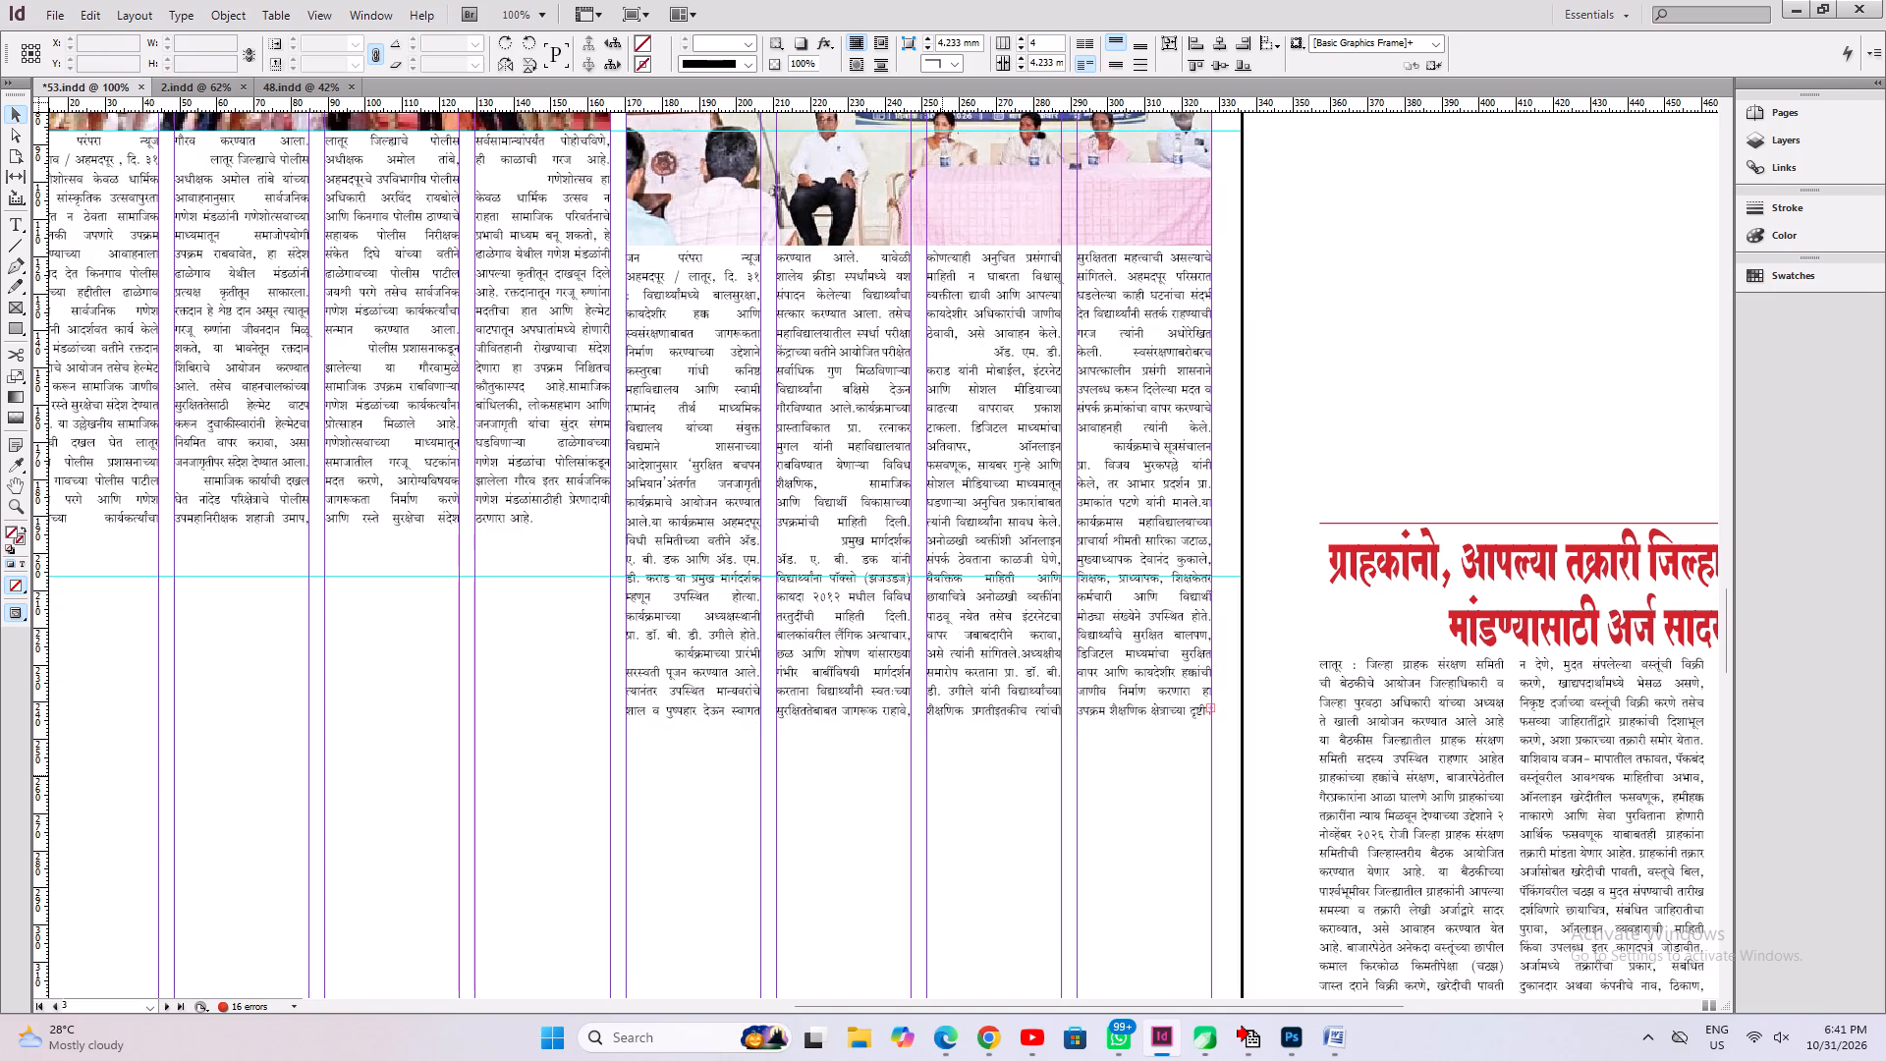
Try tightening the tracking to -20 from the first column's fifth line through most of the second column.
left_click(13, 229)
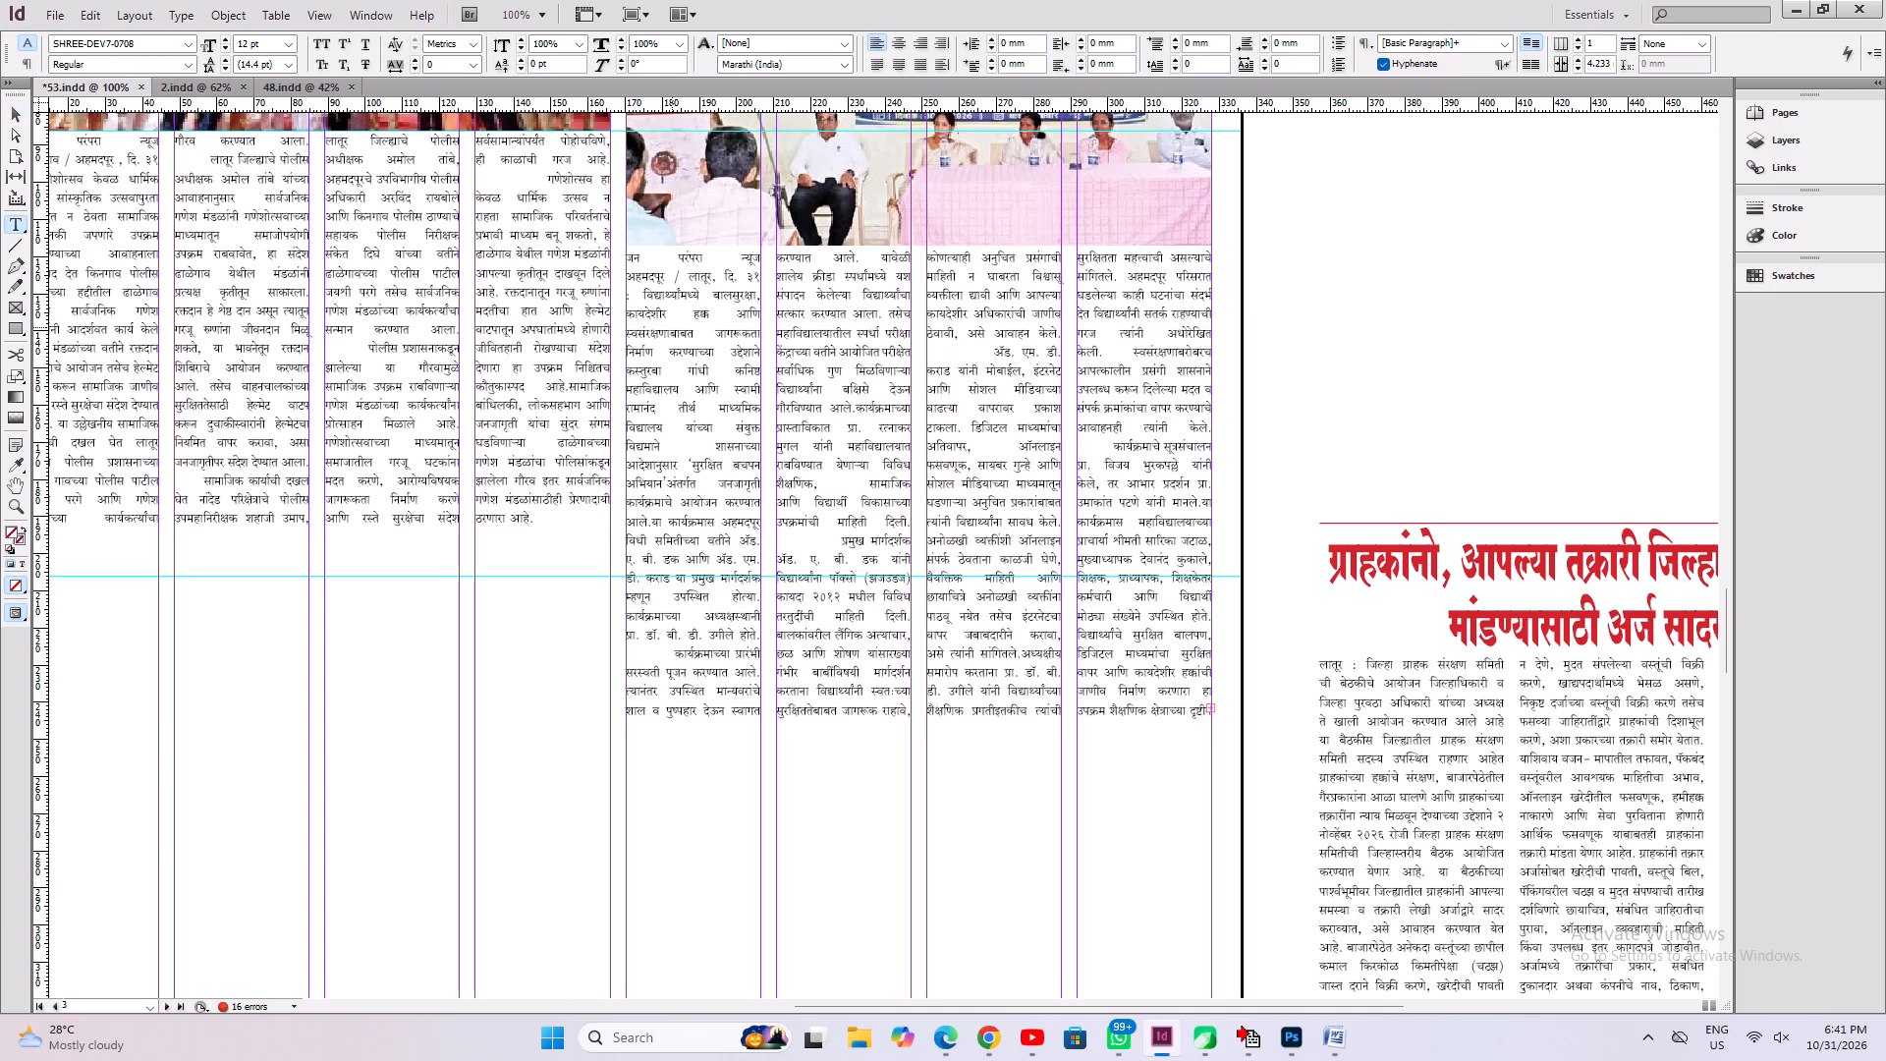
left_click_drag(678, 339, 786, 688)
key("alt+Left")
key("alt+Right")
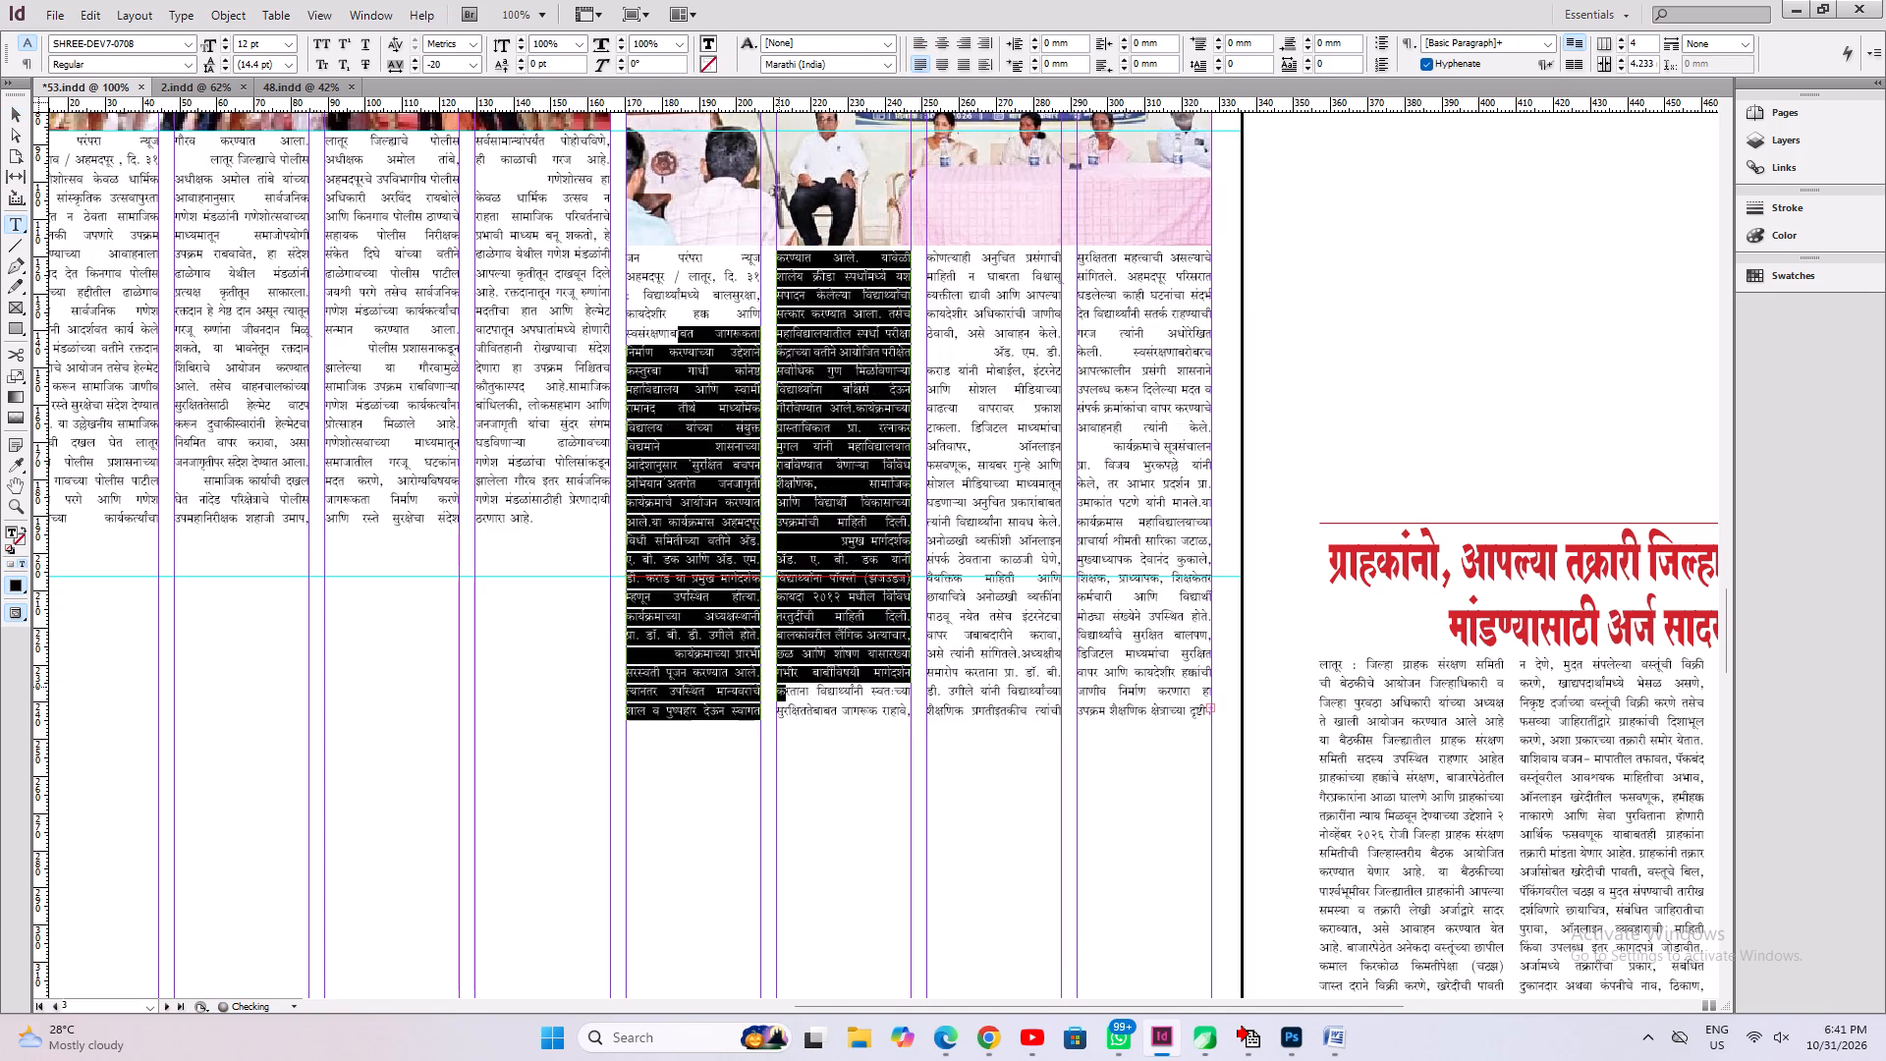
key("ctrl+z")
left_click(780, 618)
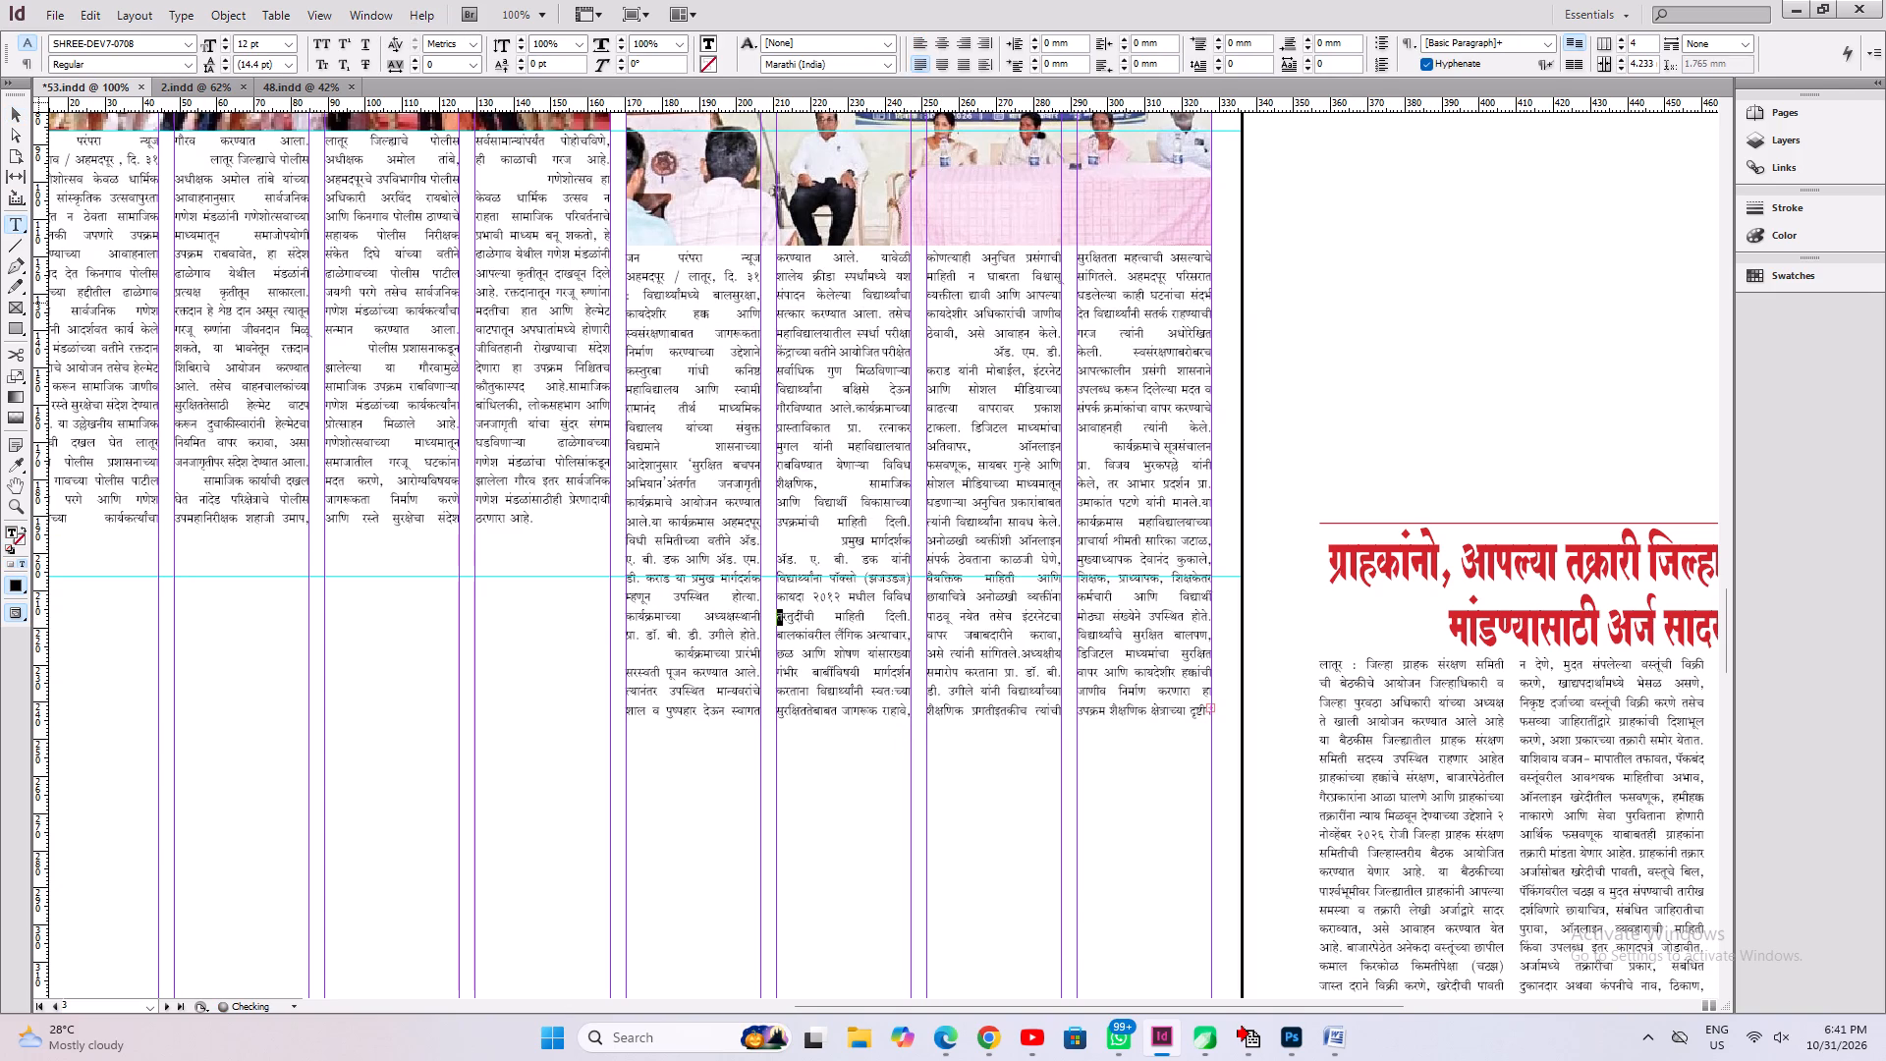
Set tracking to -20 on the first-column passage from its fifth line to the chief-guide line, and save the document.
left_click_drag(644, 332, 705, 582)
key("alt+Left")
key("ctrl+s")
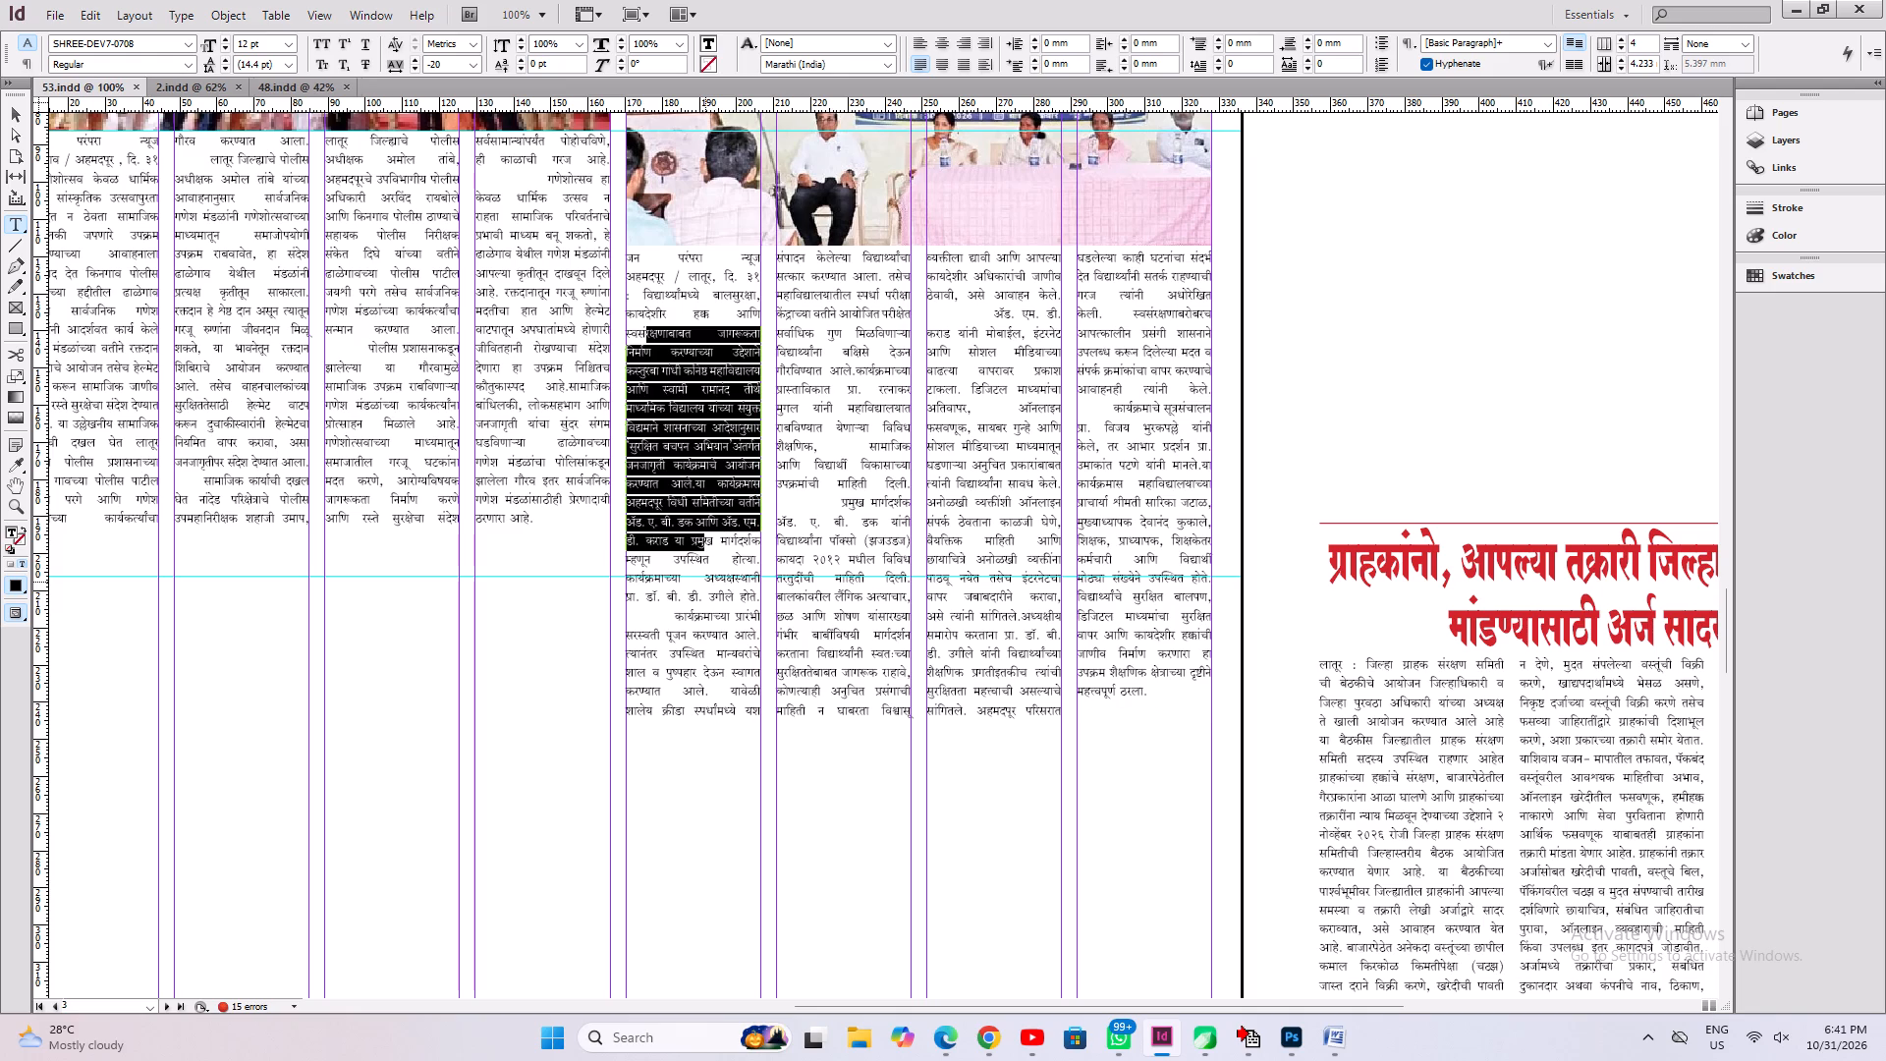
left_click(715, 582)
key("ctrl+0")
key("ctrl+s")
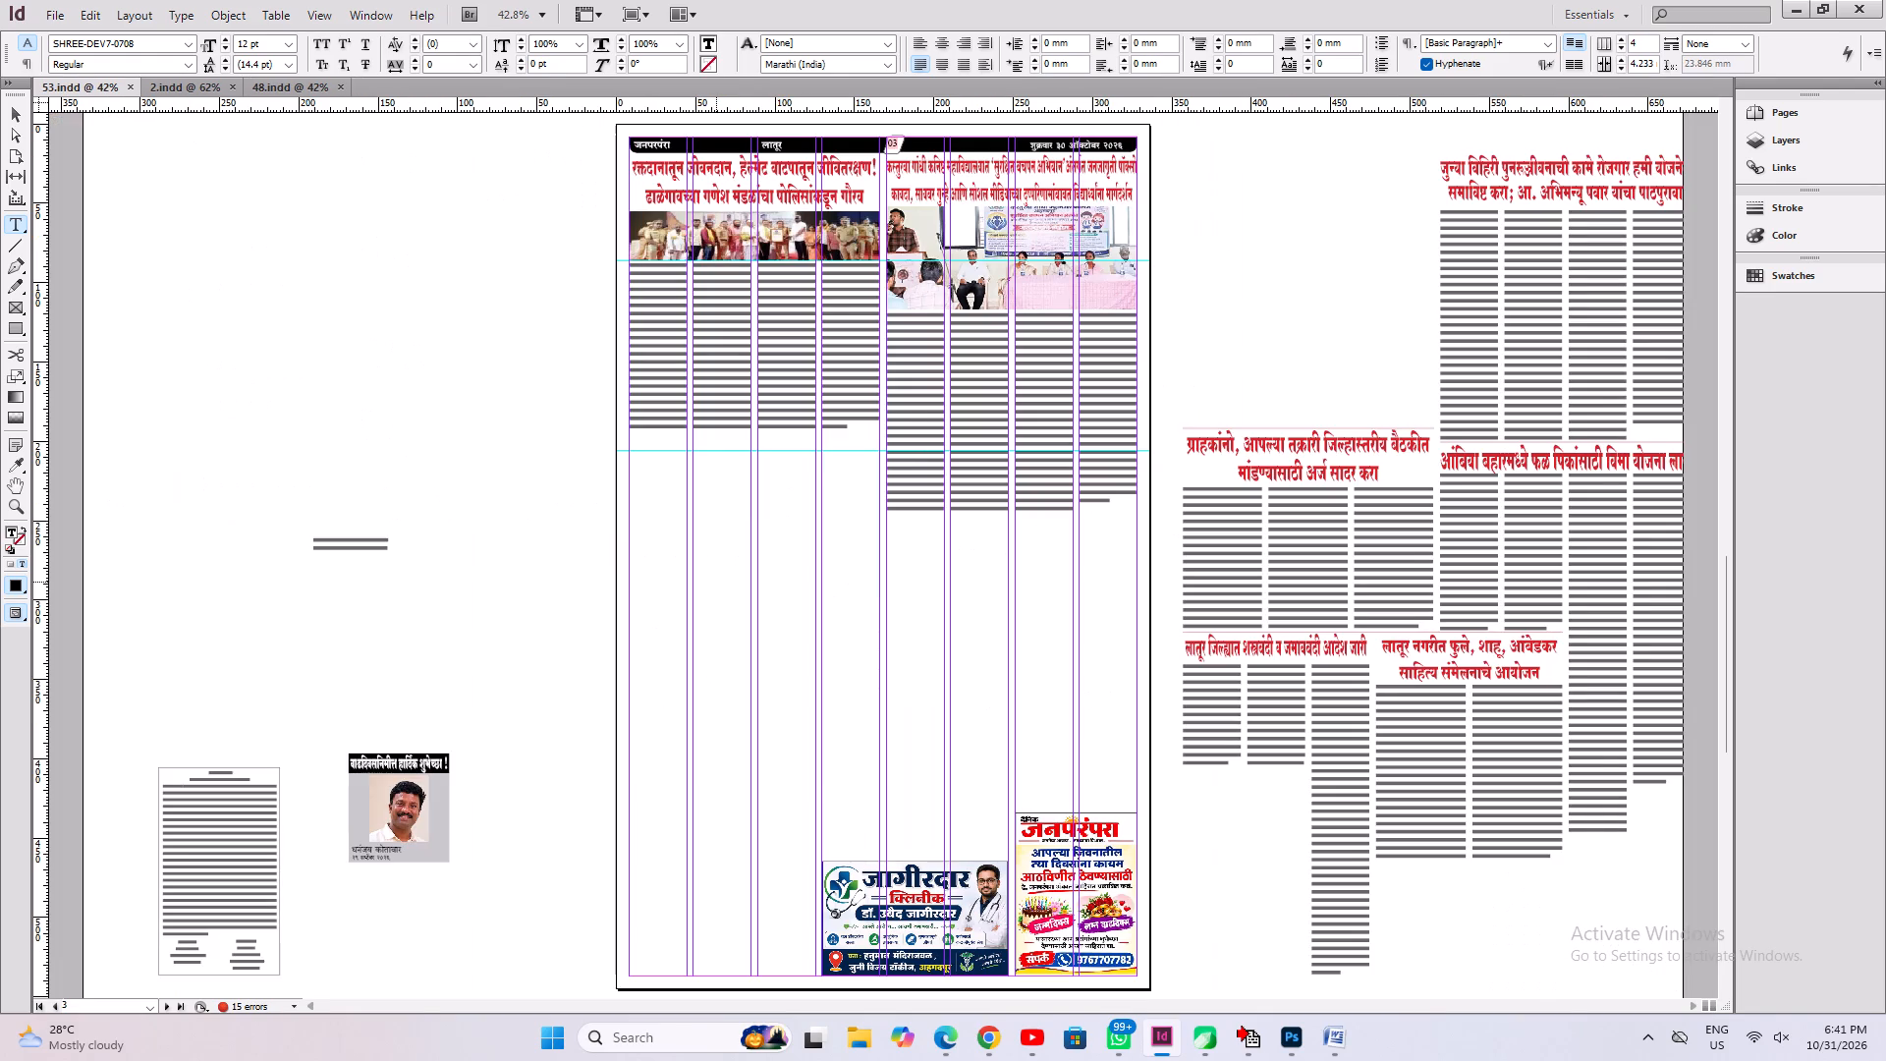
Delete the leftover empty text frame in the blank area below the two articles on page 3, and save.
left_click(8, 108)
key("ctrl+a")
key("ctrl+s")
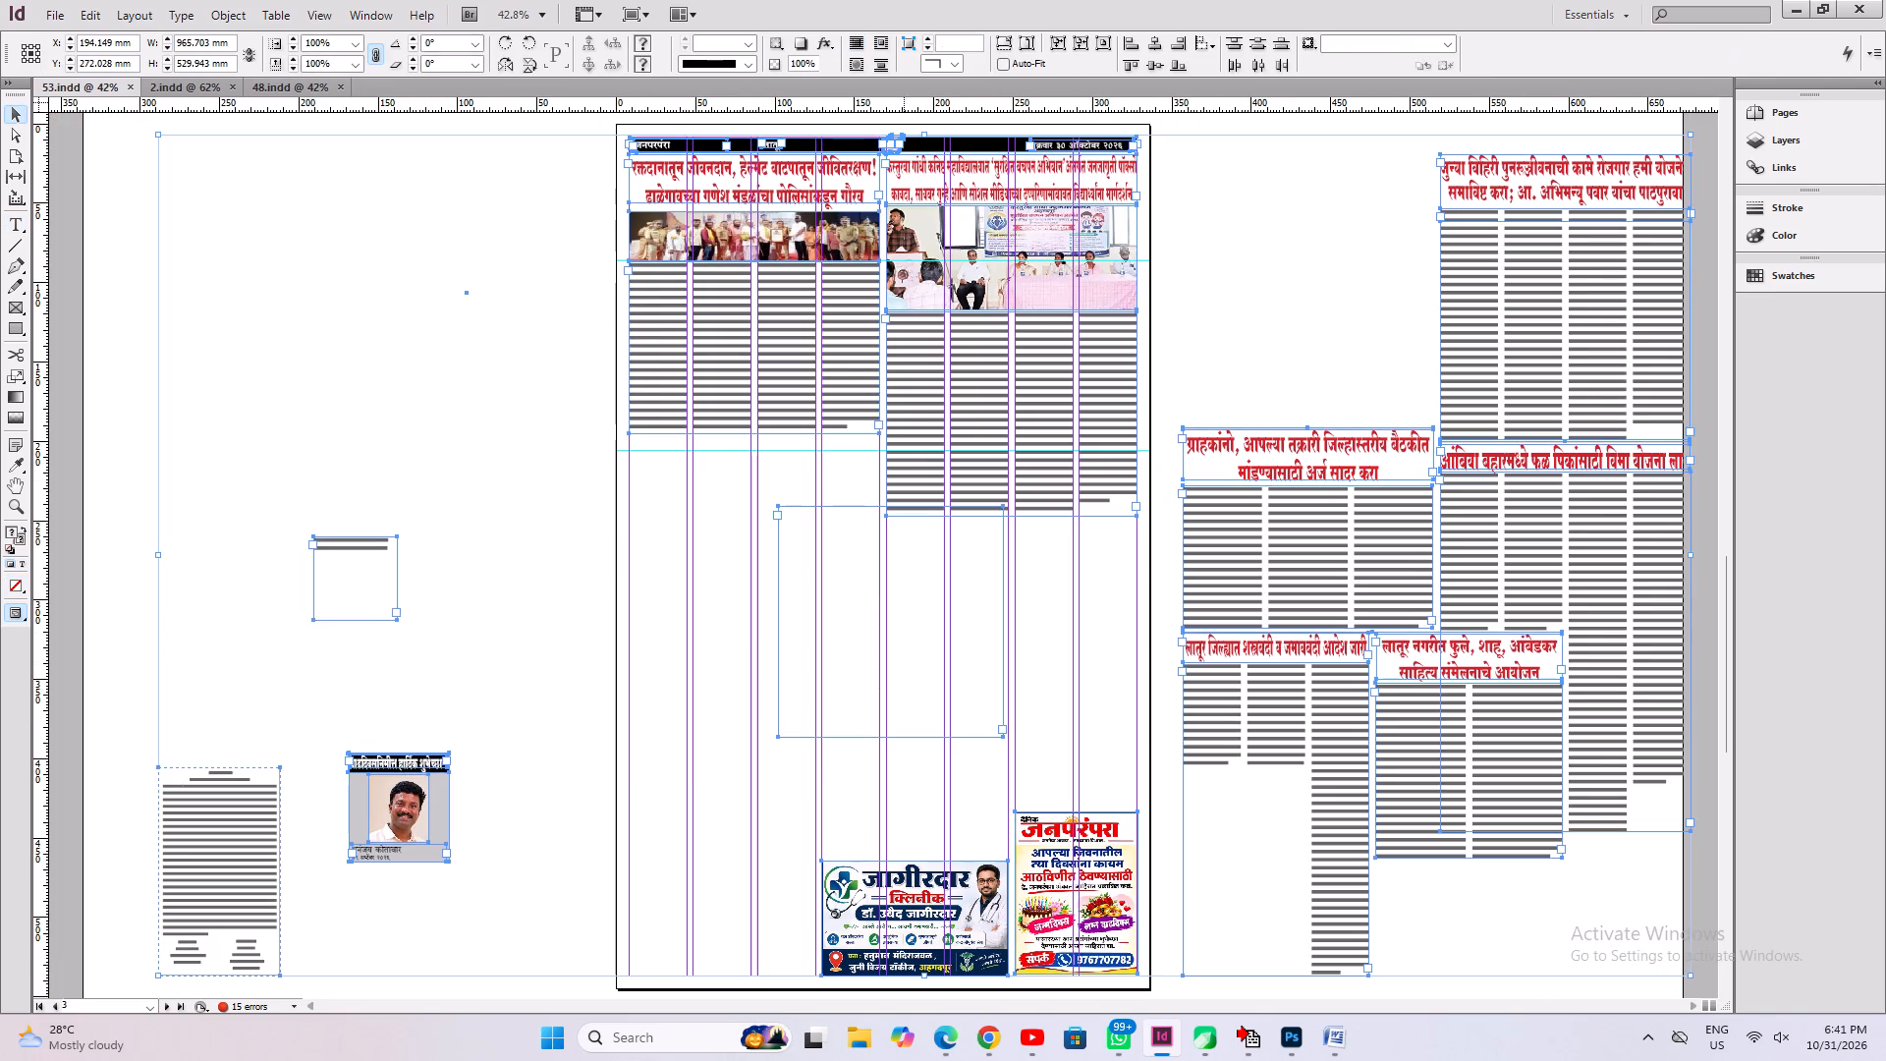
left_click(649, 644)
left_click_drag(611, 577, 861, 730)
key("Delete")
key("ctrl+a")
key("ctrl+s")
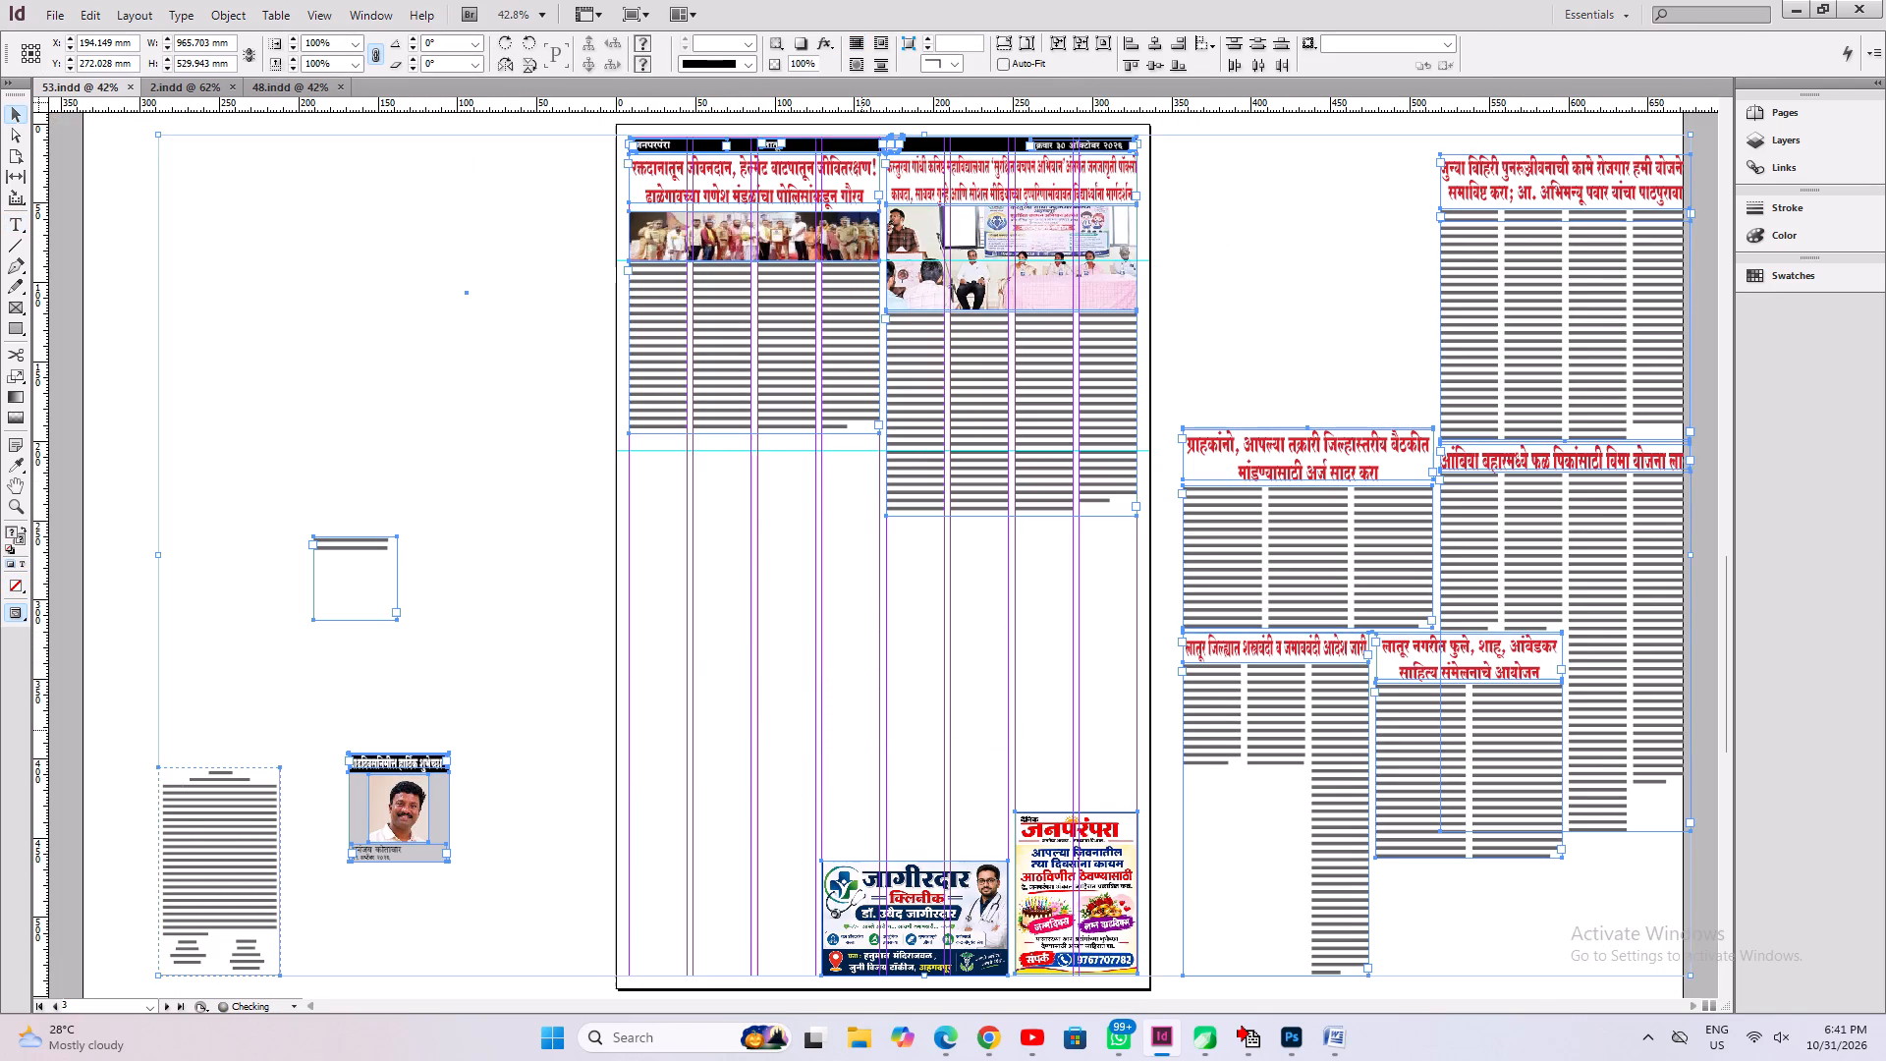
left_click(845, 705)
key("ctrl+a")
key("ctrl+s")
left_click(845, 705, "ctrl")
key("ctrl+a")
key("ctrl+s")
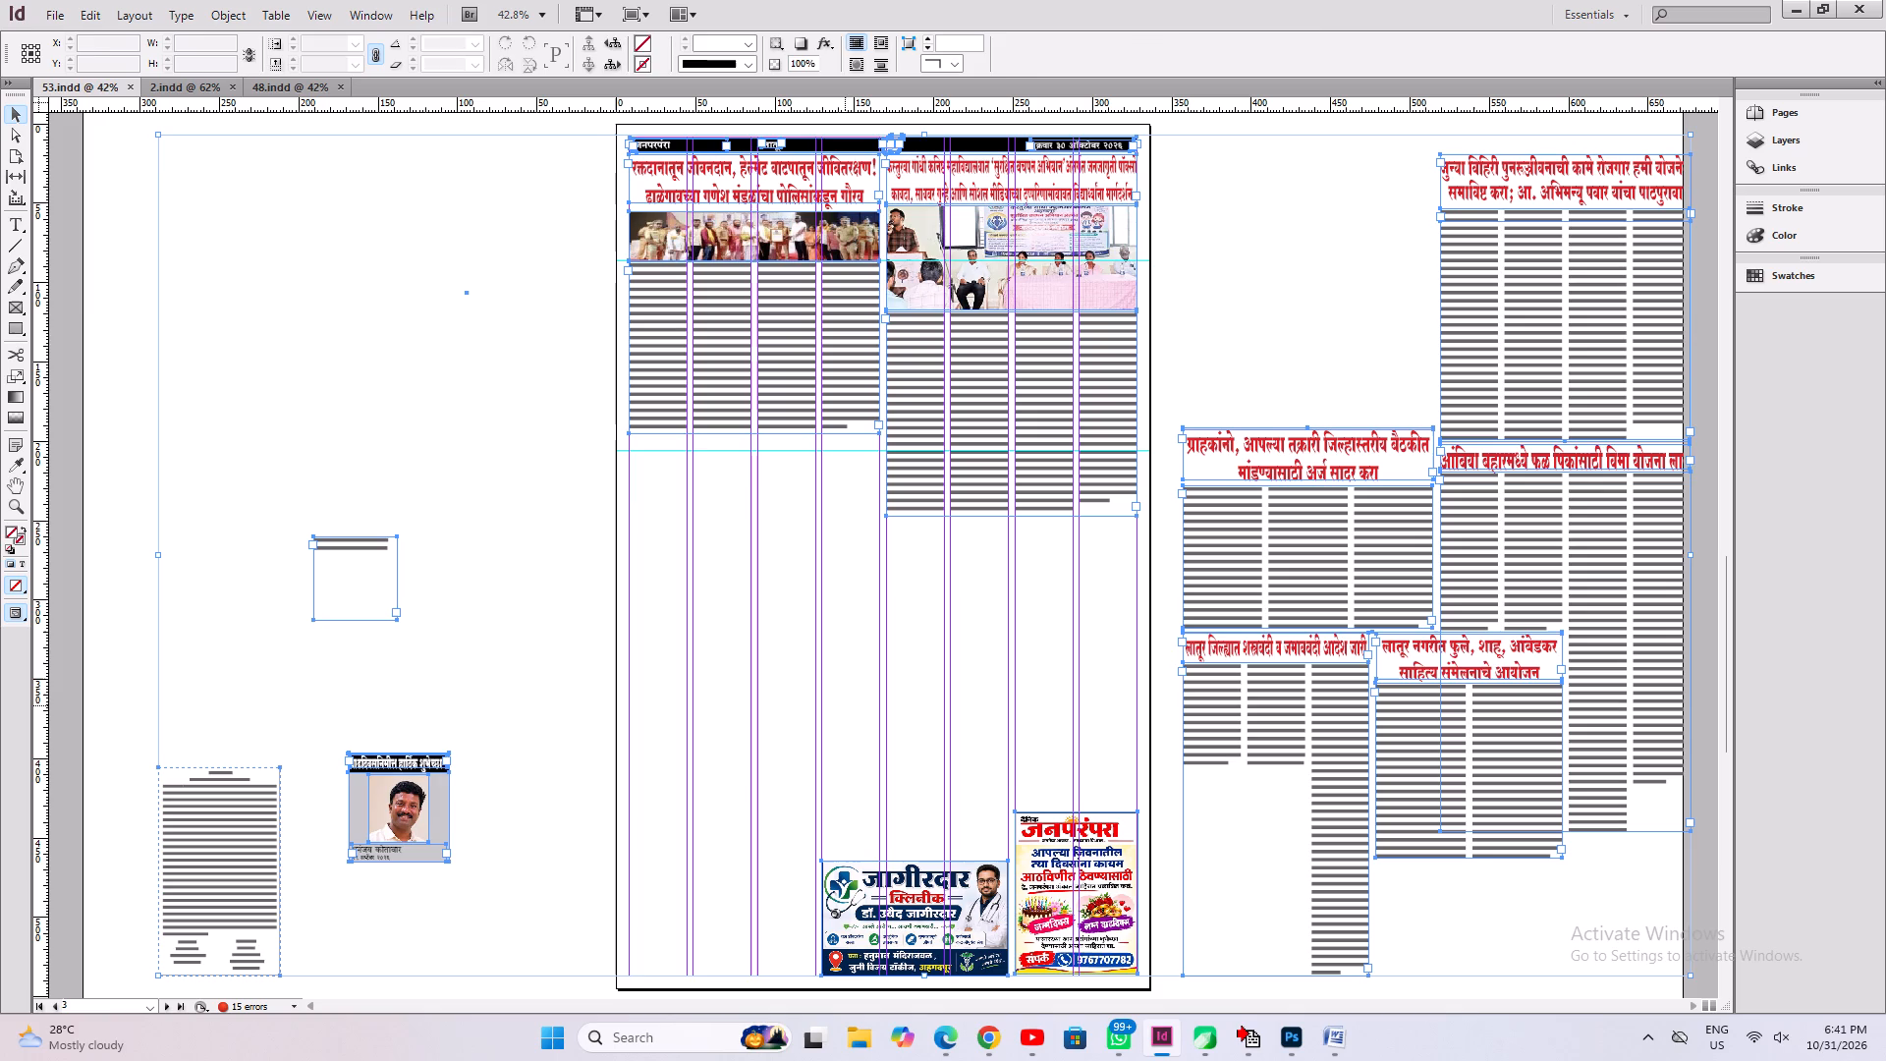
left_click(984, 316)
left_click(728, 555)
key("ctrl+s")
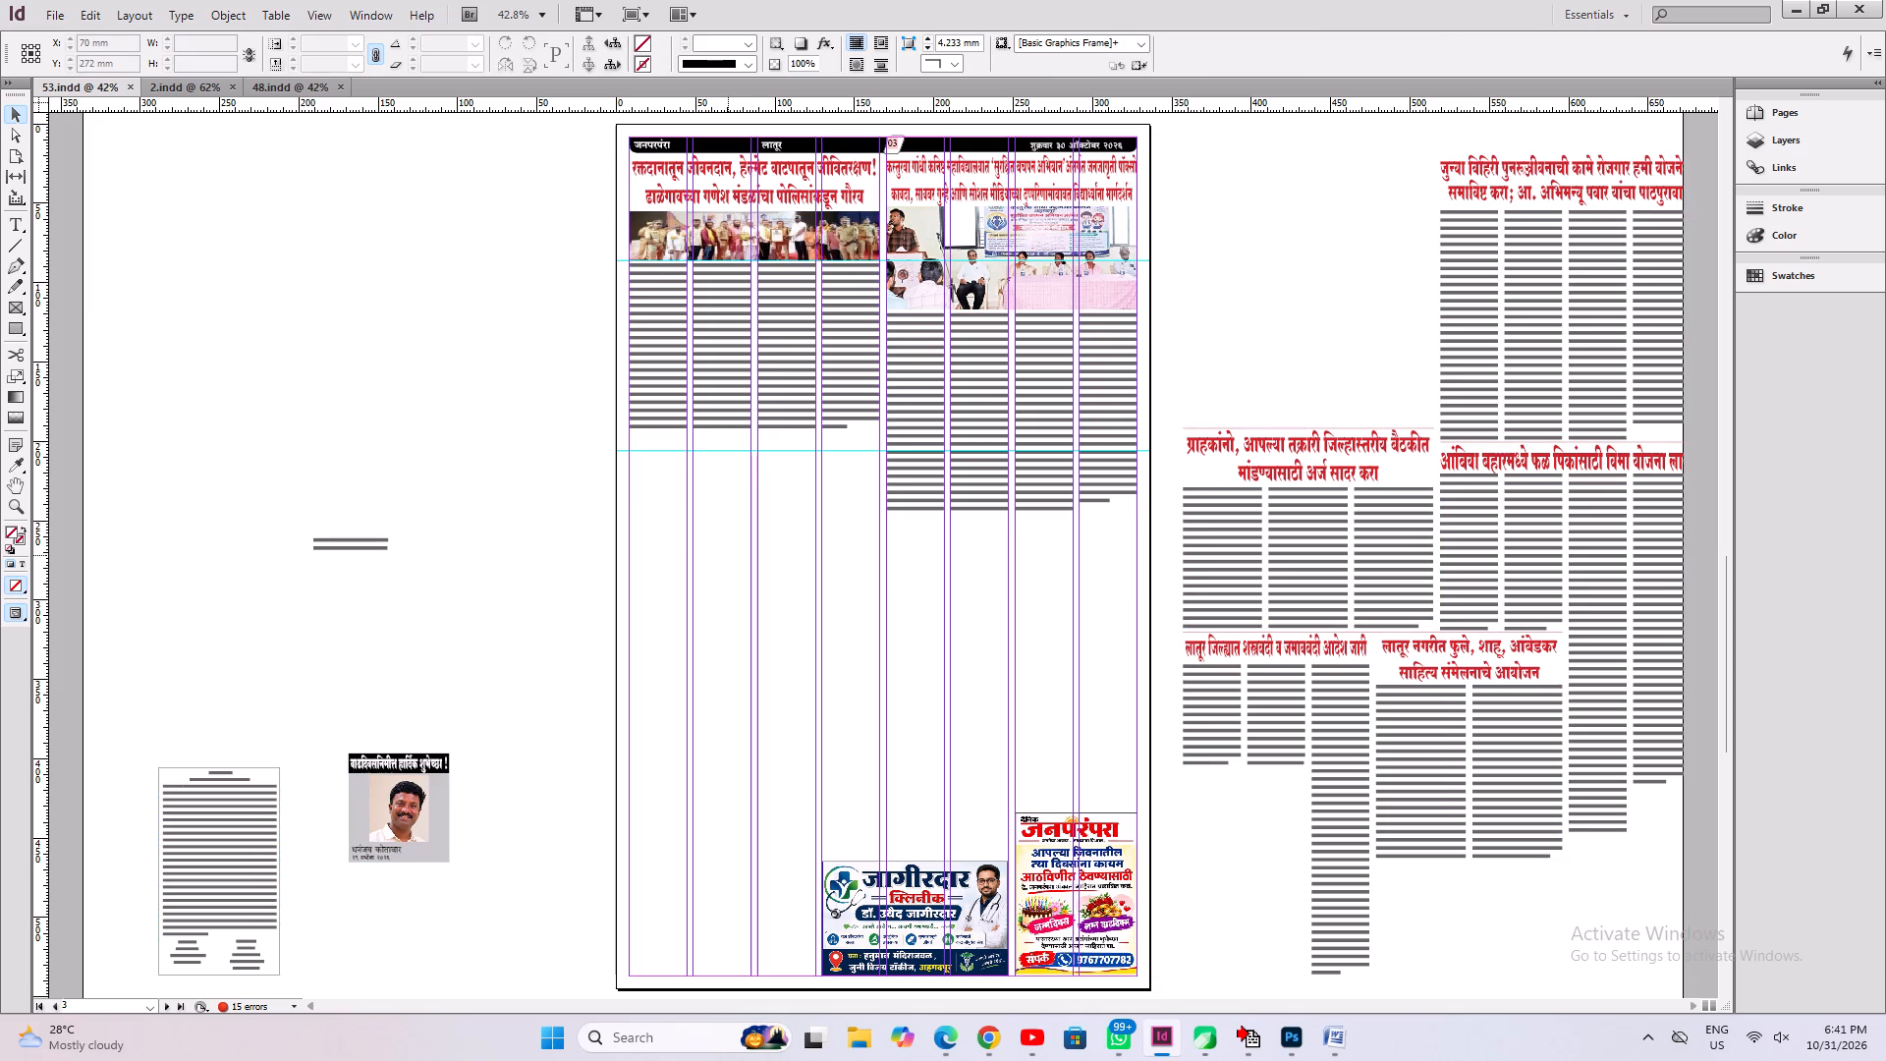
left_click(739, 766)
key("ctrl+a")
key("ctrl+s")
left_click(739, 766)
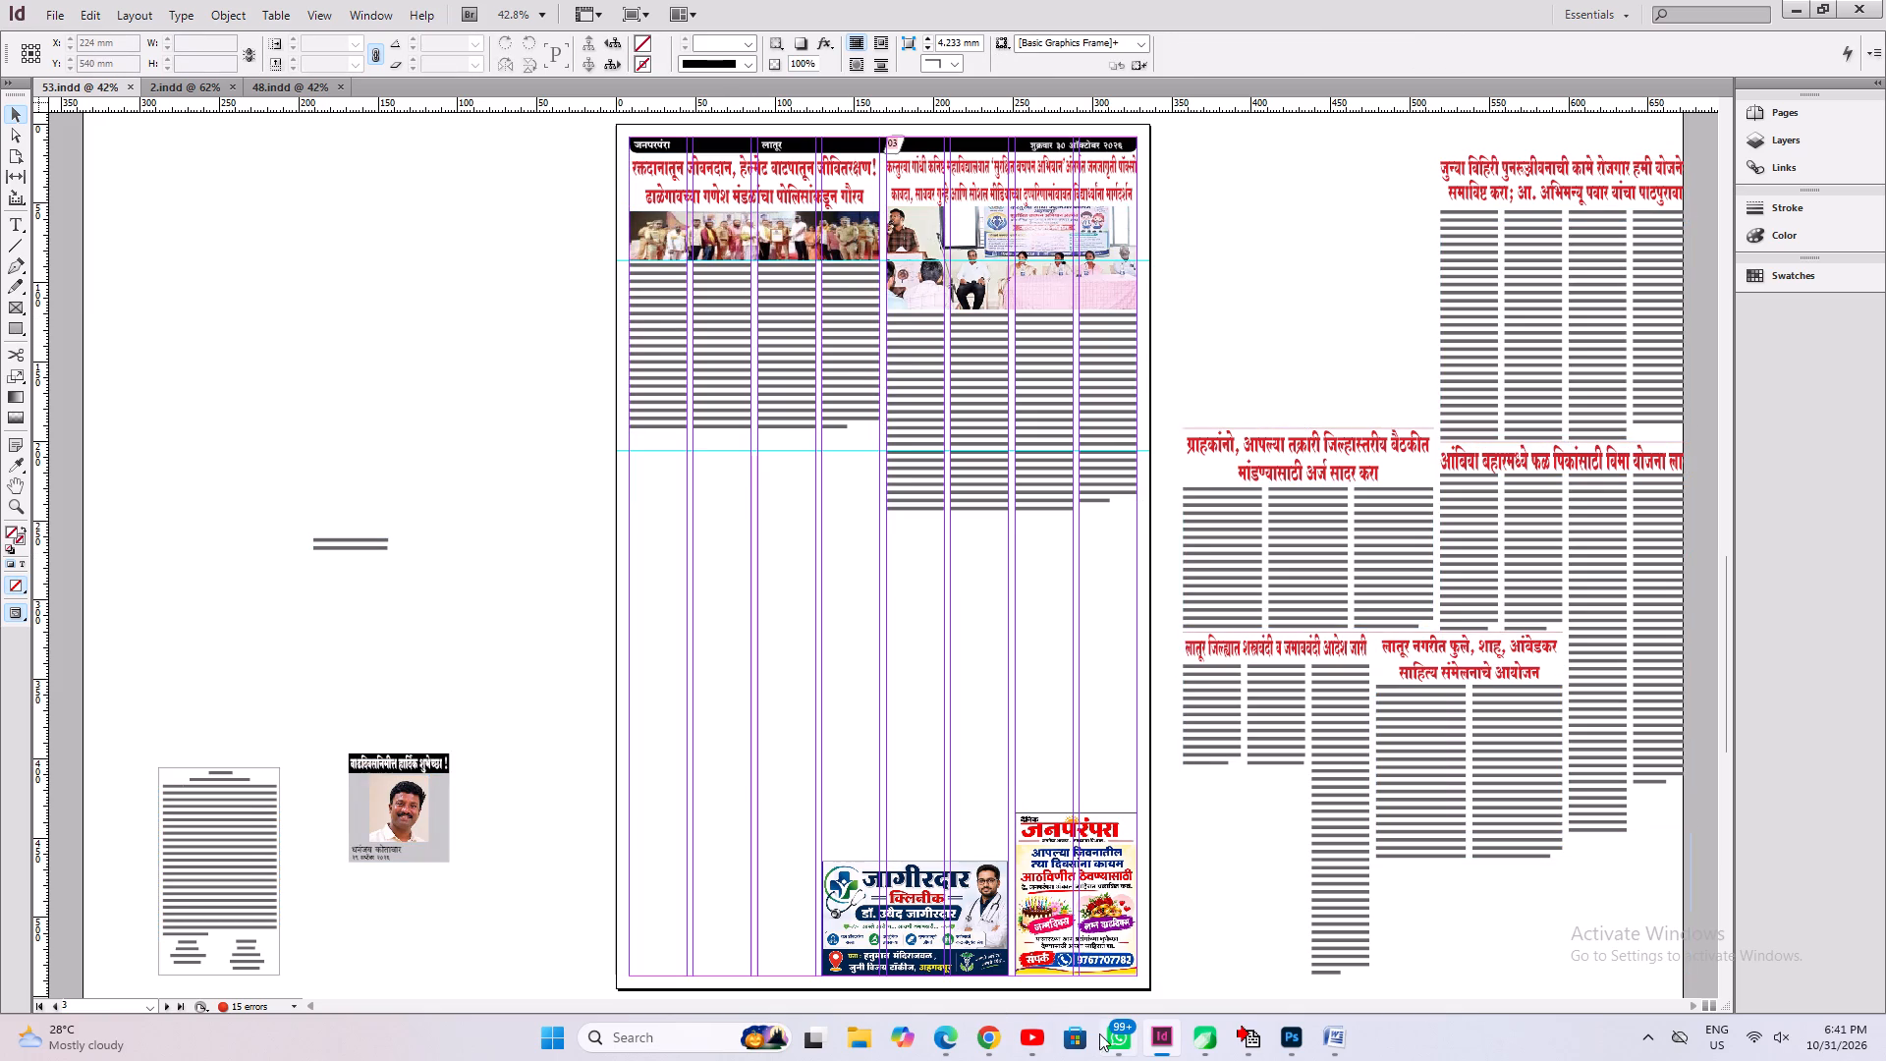
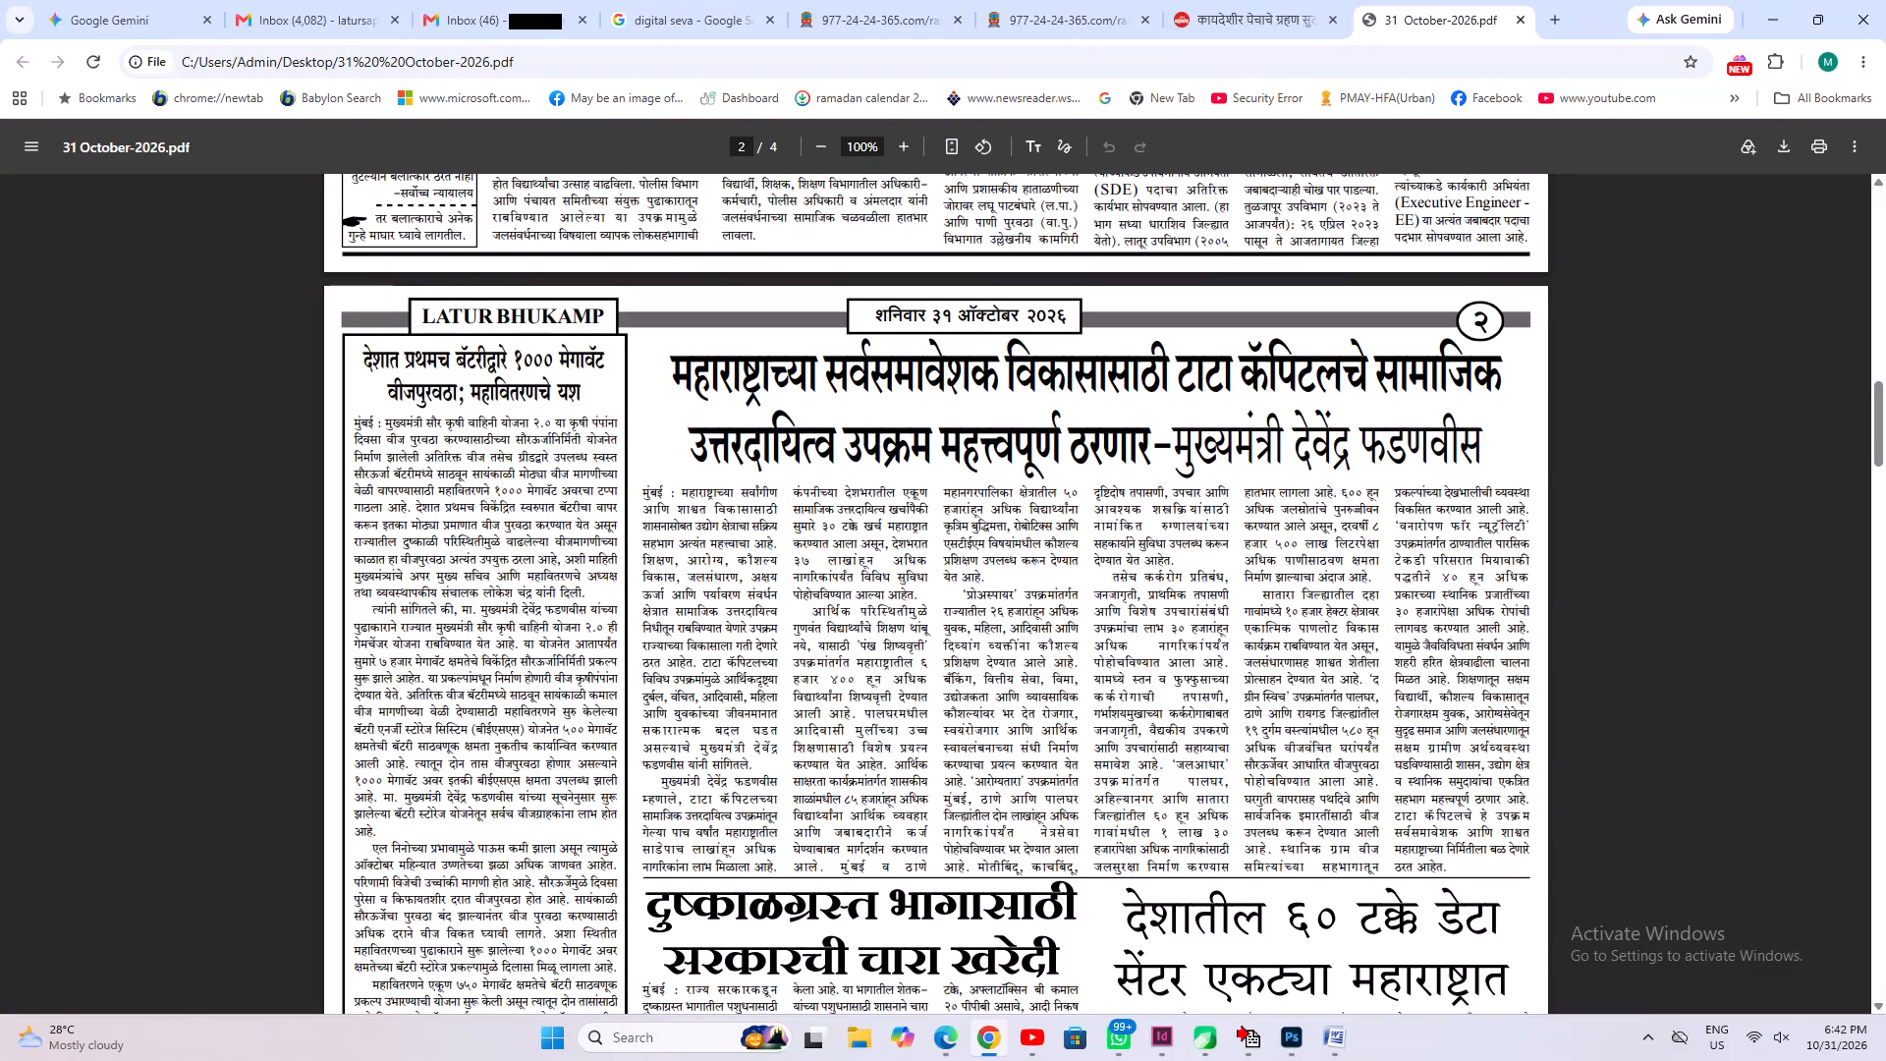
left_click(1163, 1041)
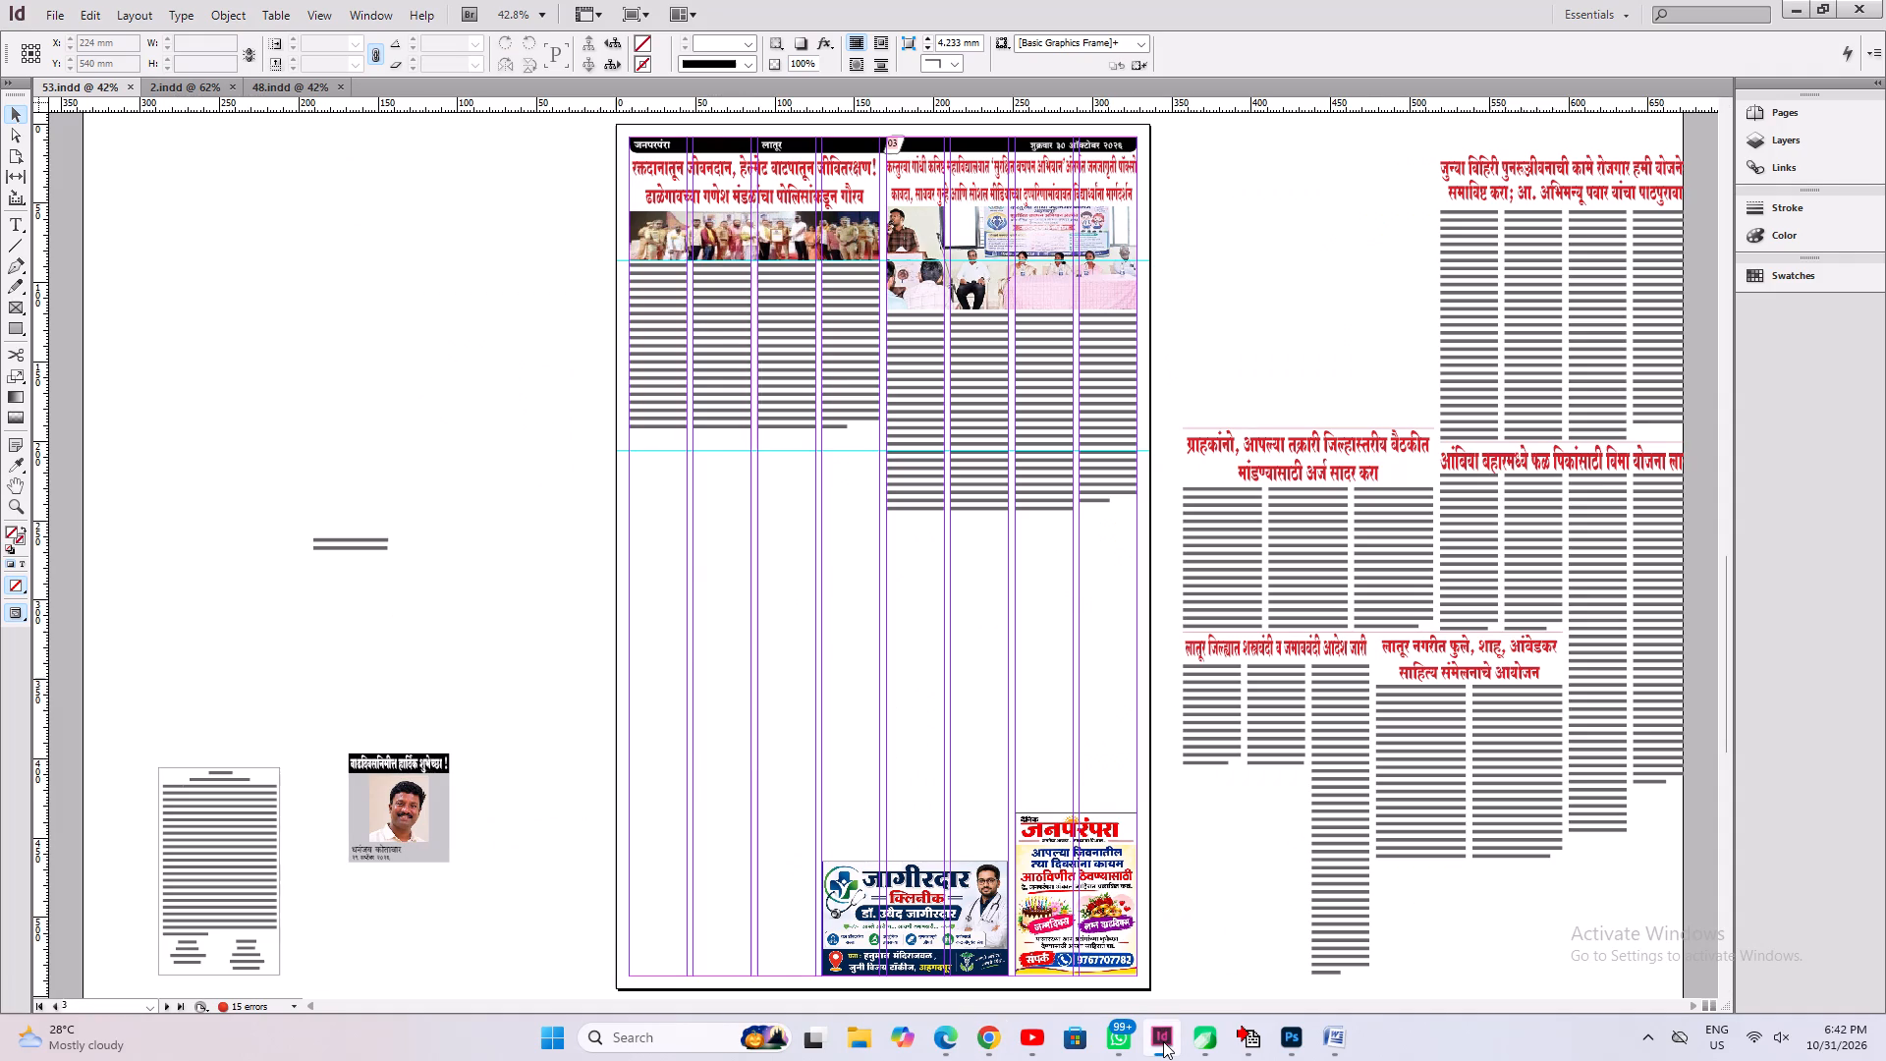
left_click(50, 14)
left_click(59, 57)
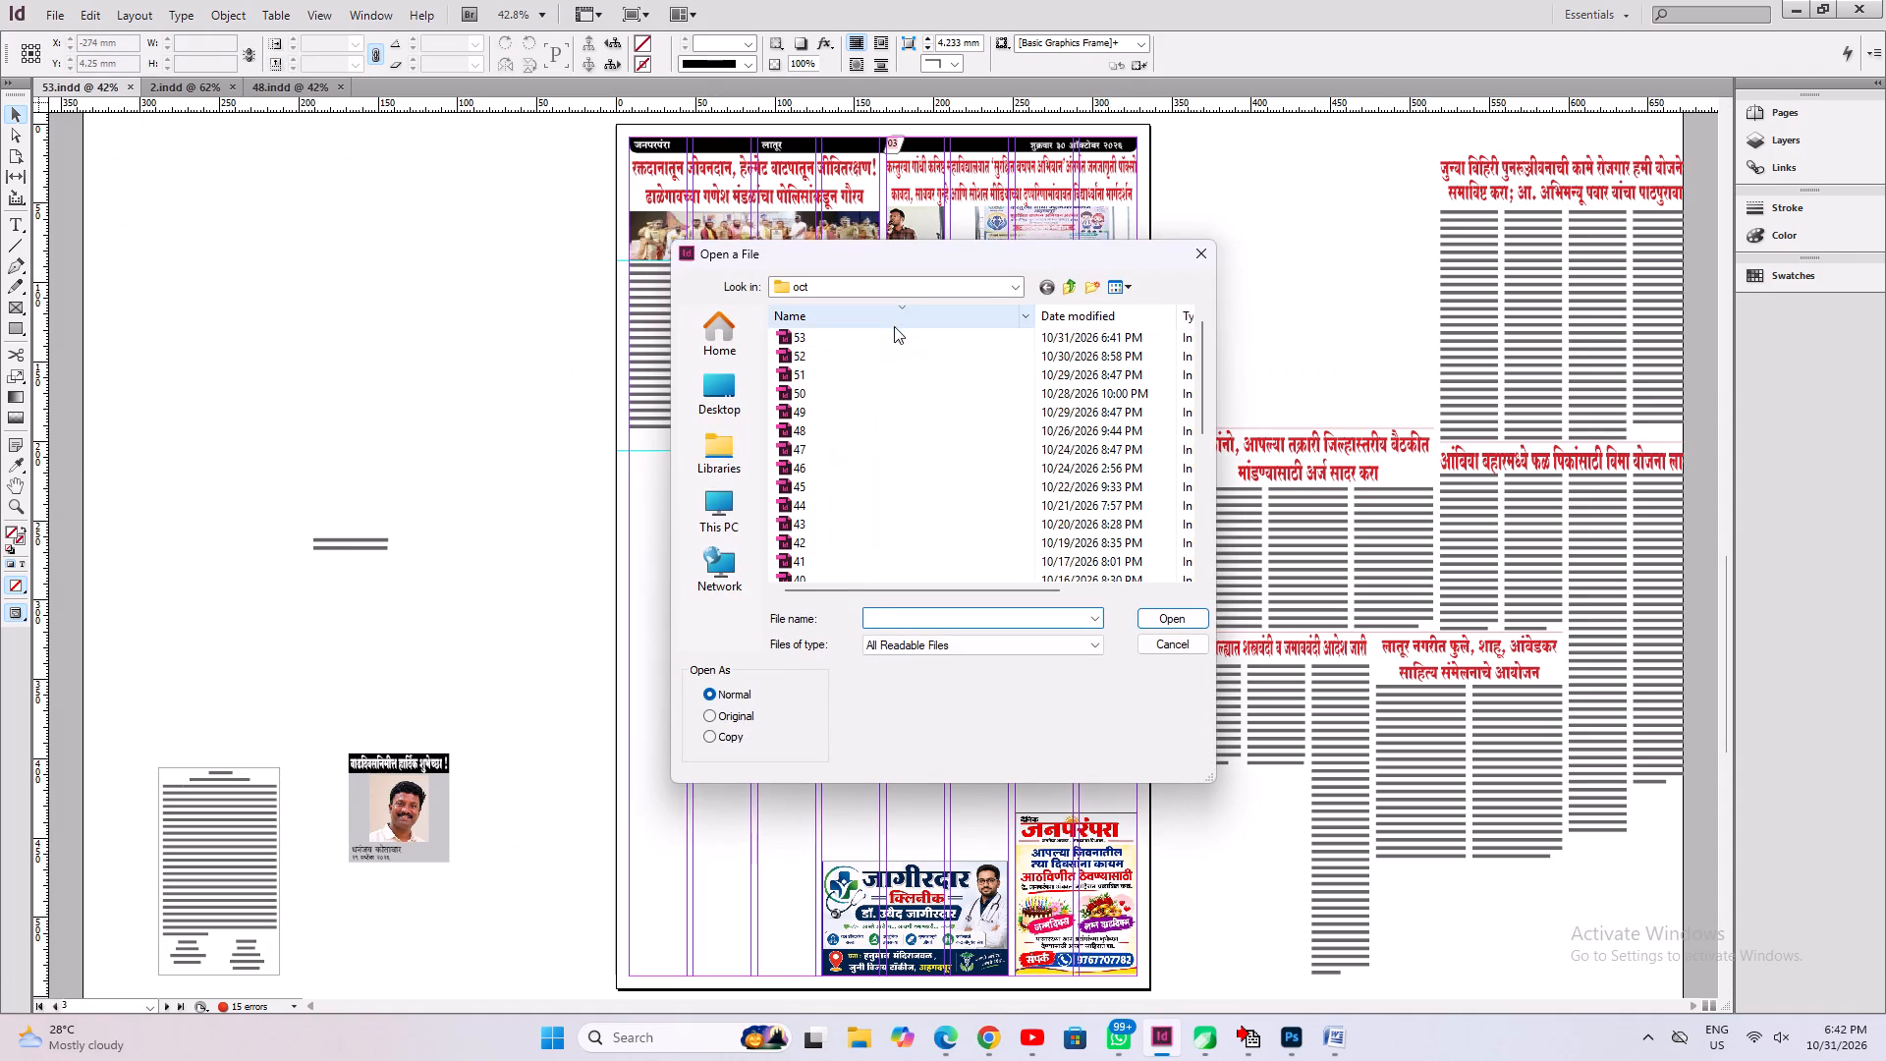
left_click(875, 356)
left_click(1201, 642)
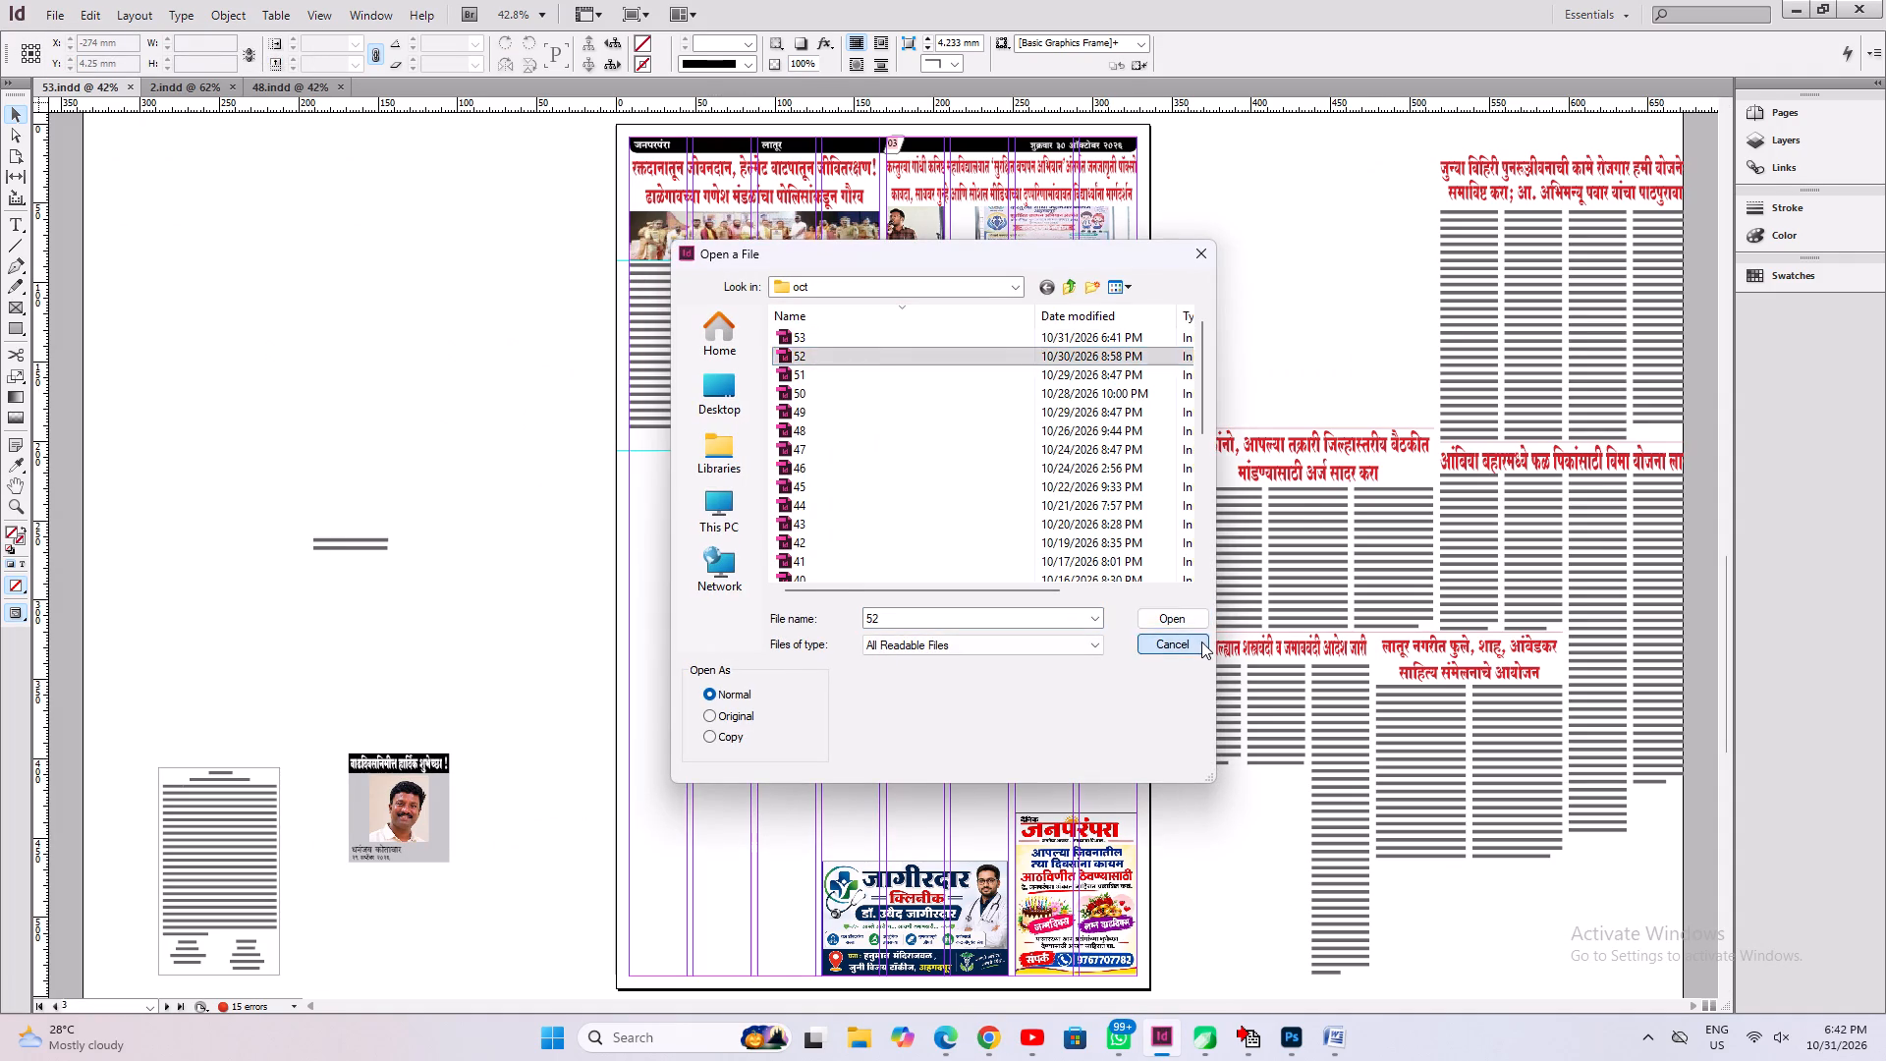
Open the earlier issue file 51 from the oct folder, accepting the substitute fonts.
scroll(1324, 576, "up", 20)
scroll(1324, 576, "up", 14)
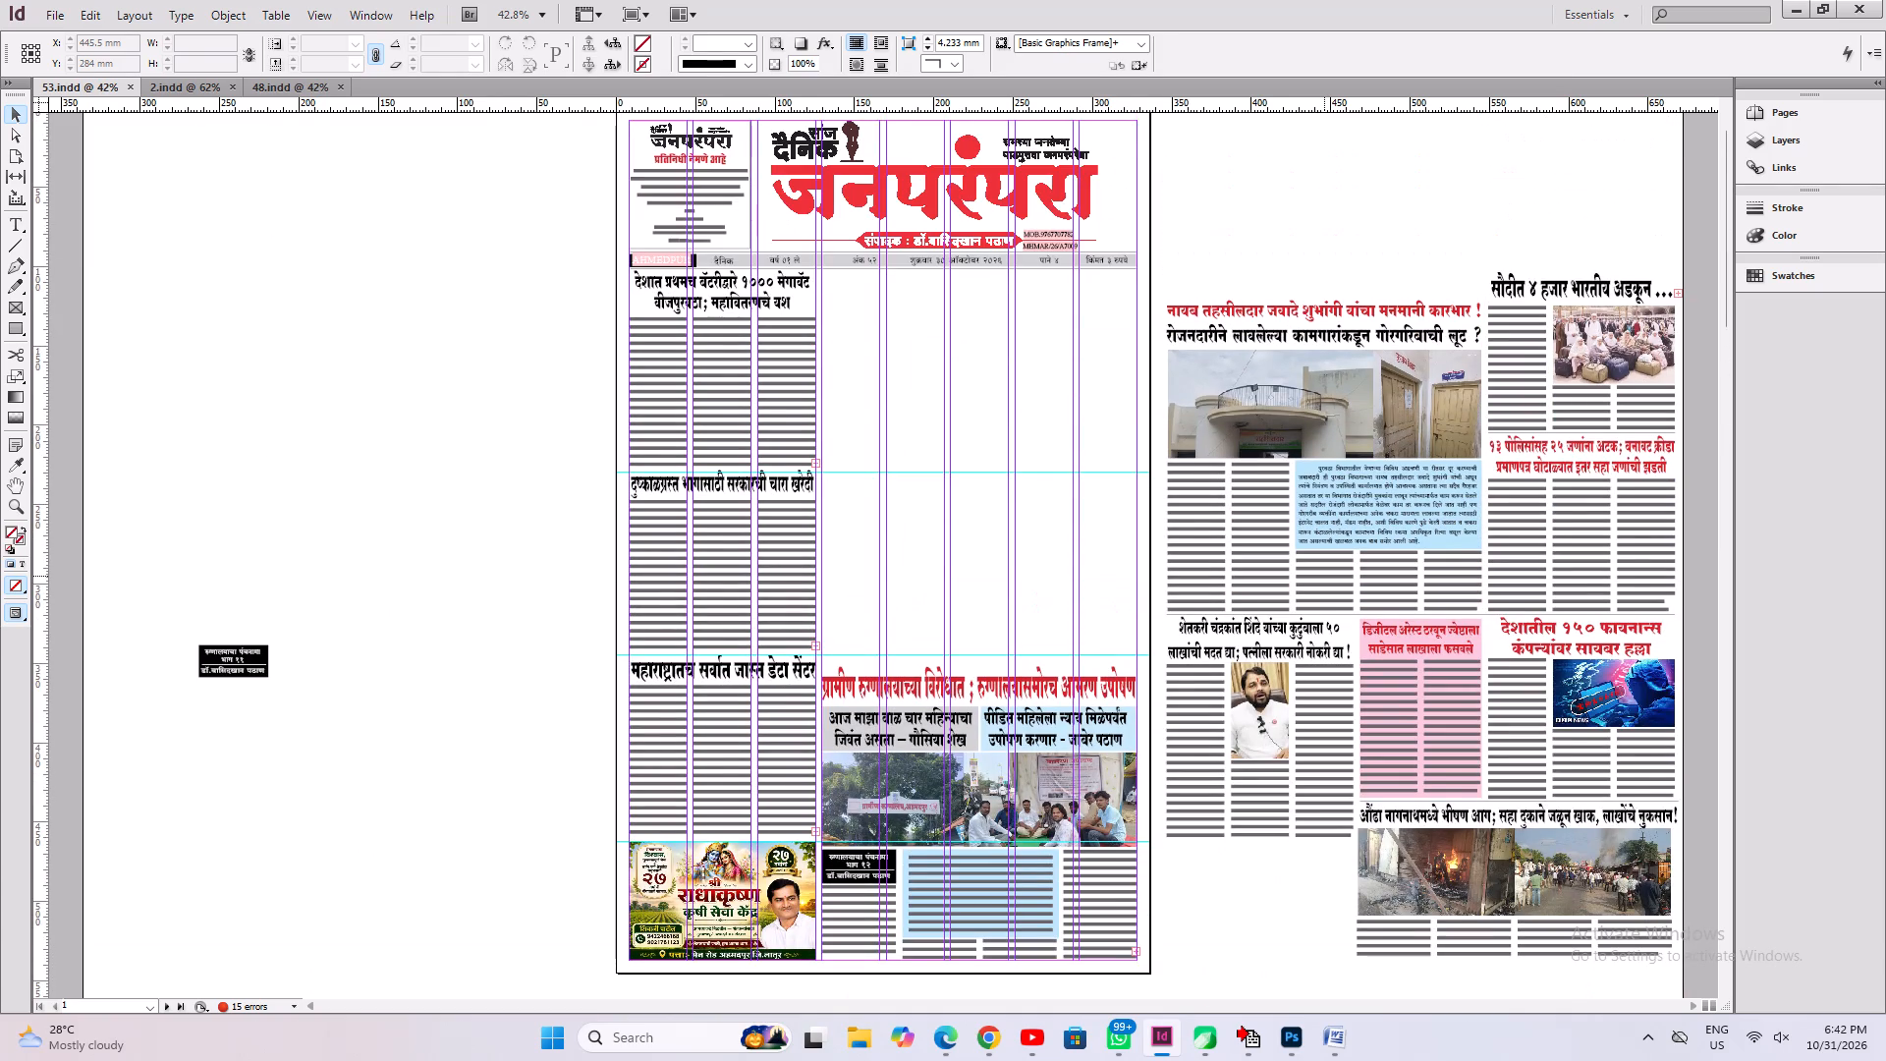
left_click(52, 11)
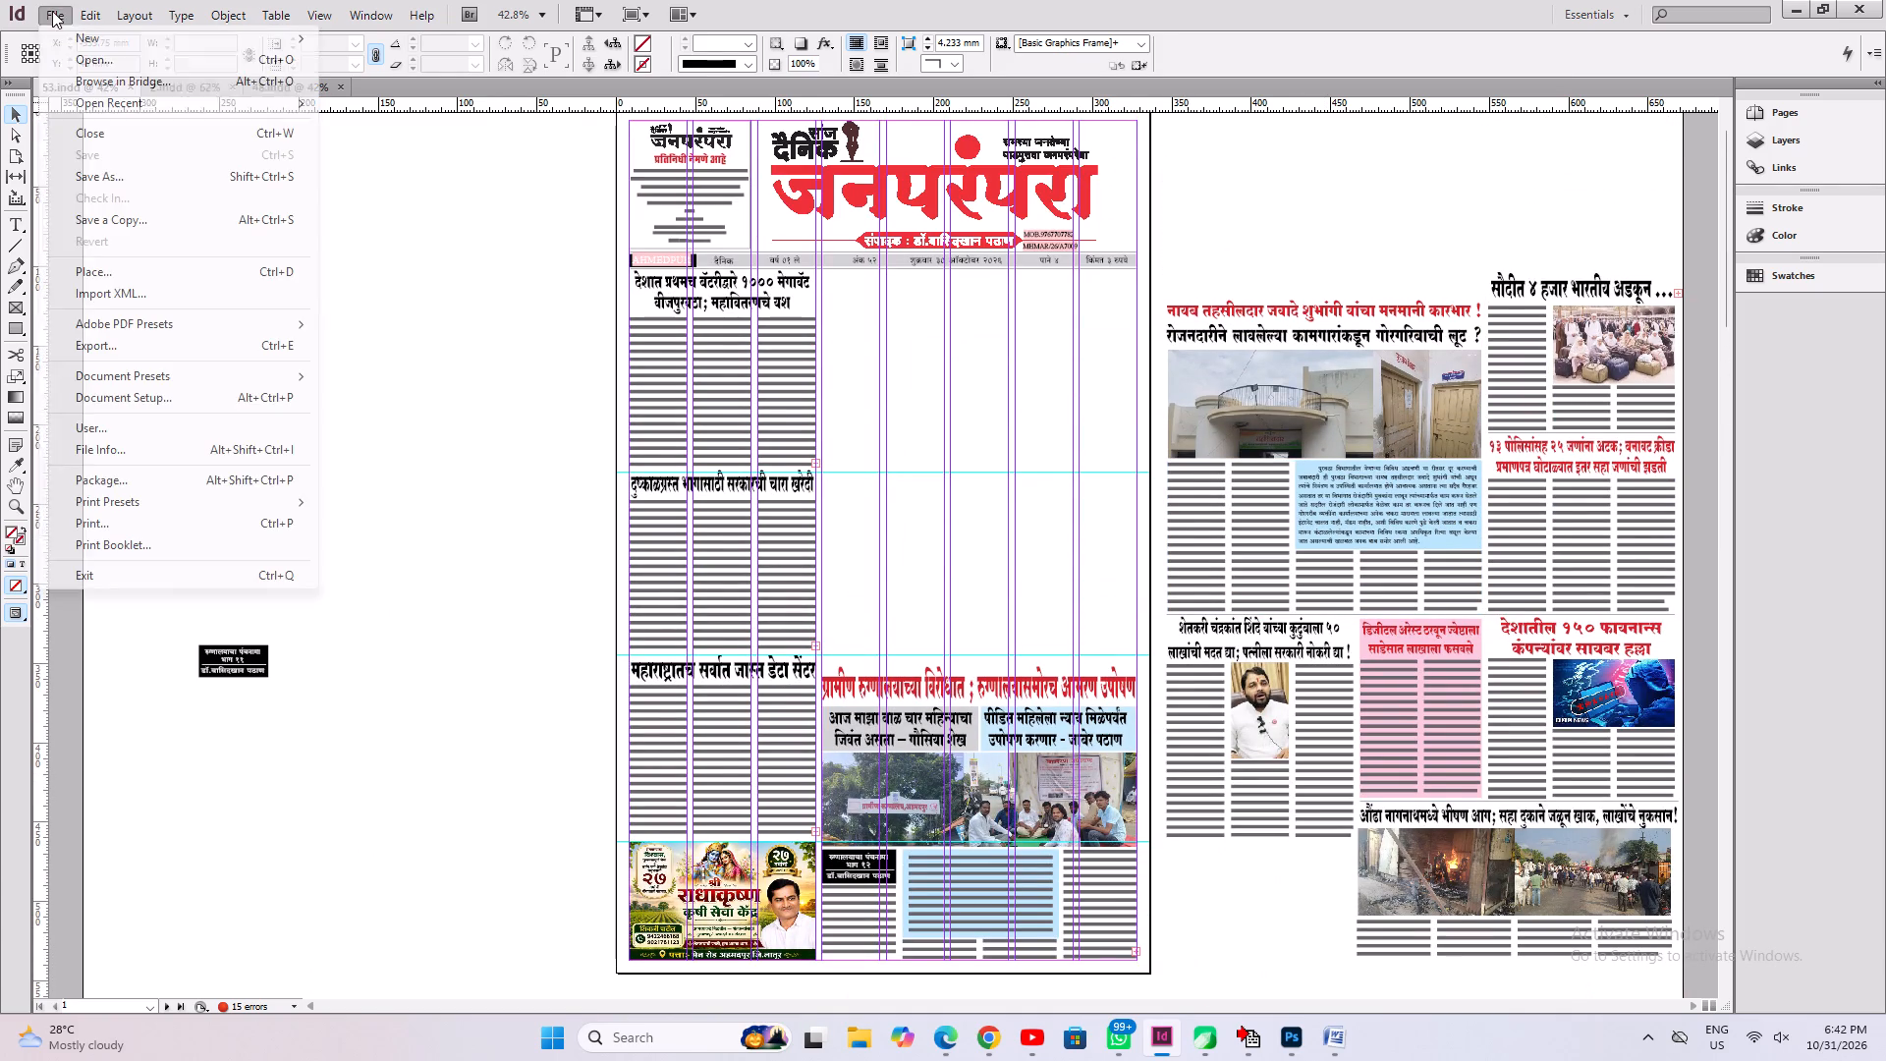
left_click(67, 51)
scroll(900, 516, "down", 5)
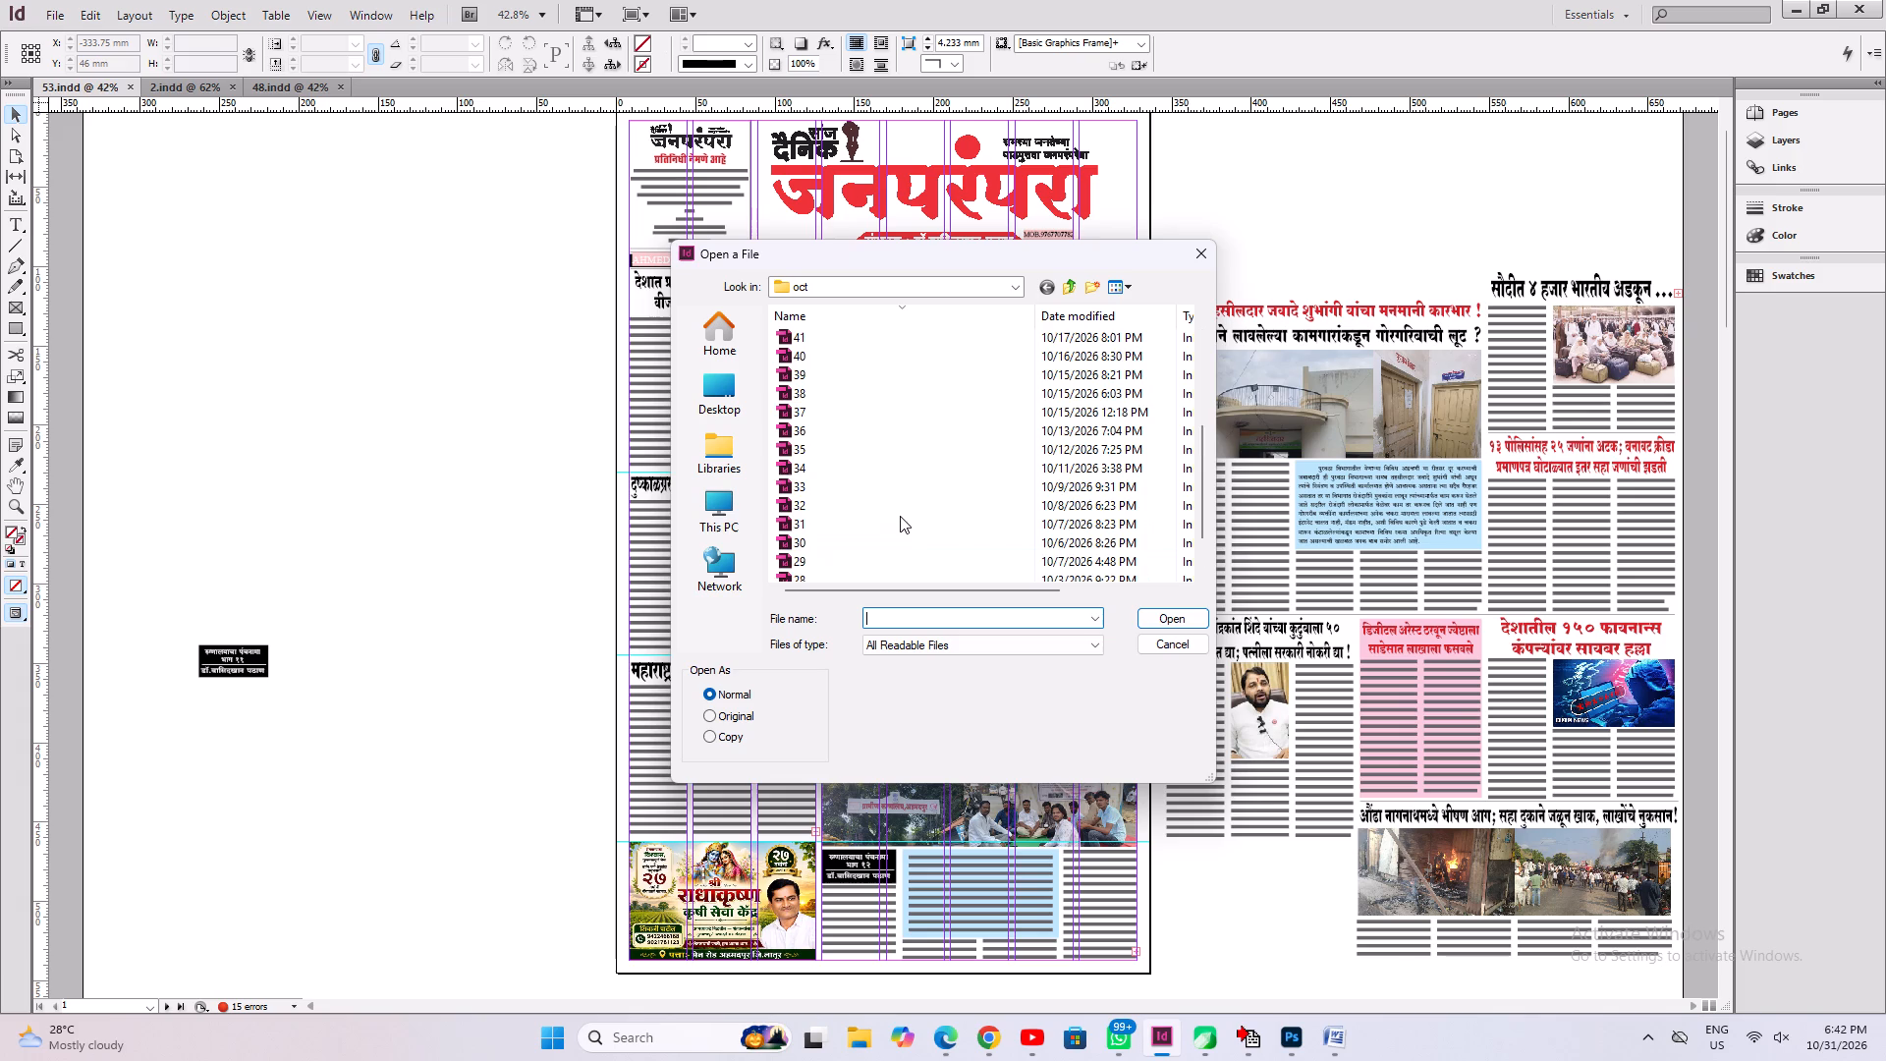
scroll(900, 516, "down", 3)
scroll(836, 409, "up", 10)
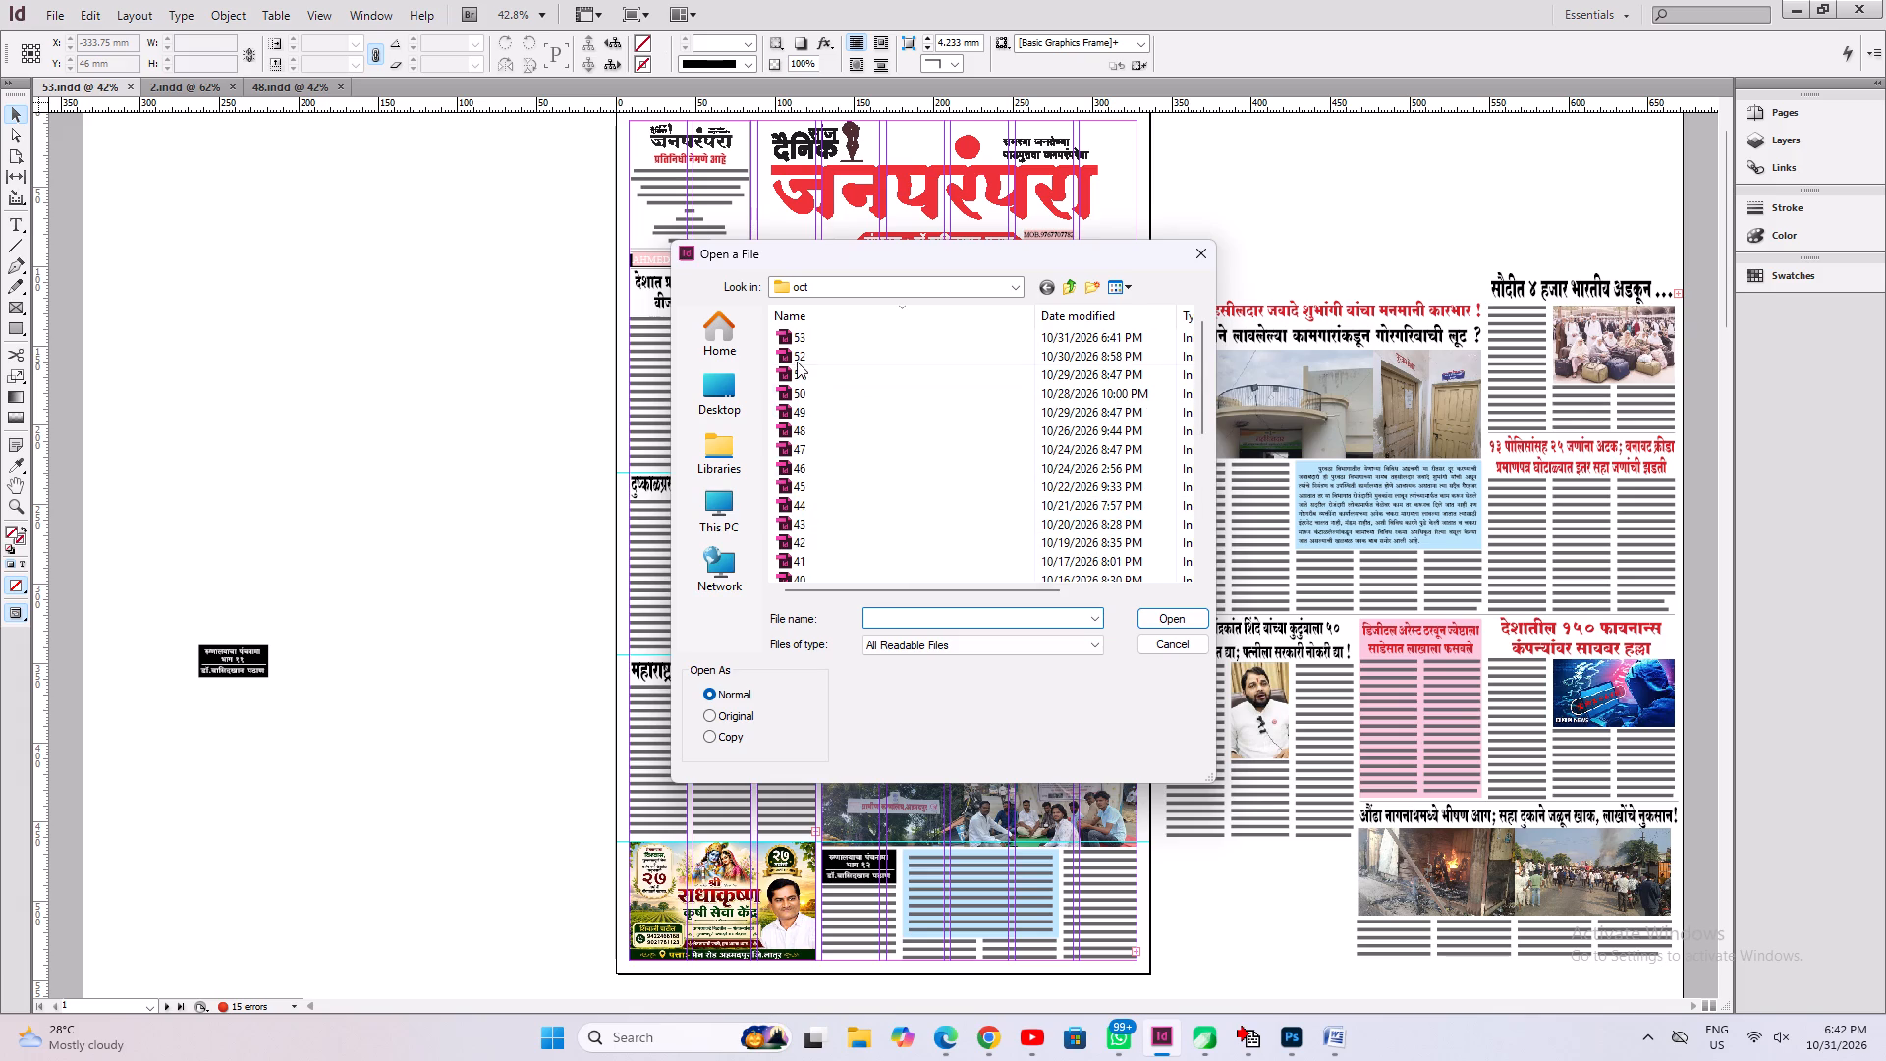
double_click(797, 372)
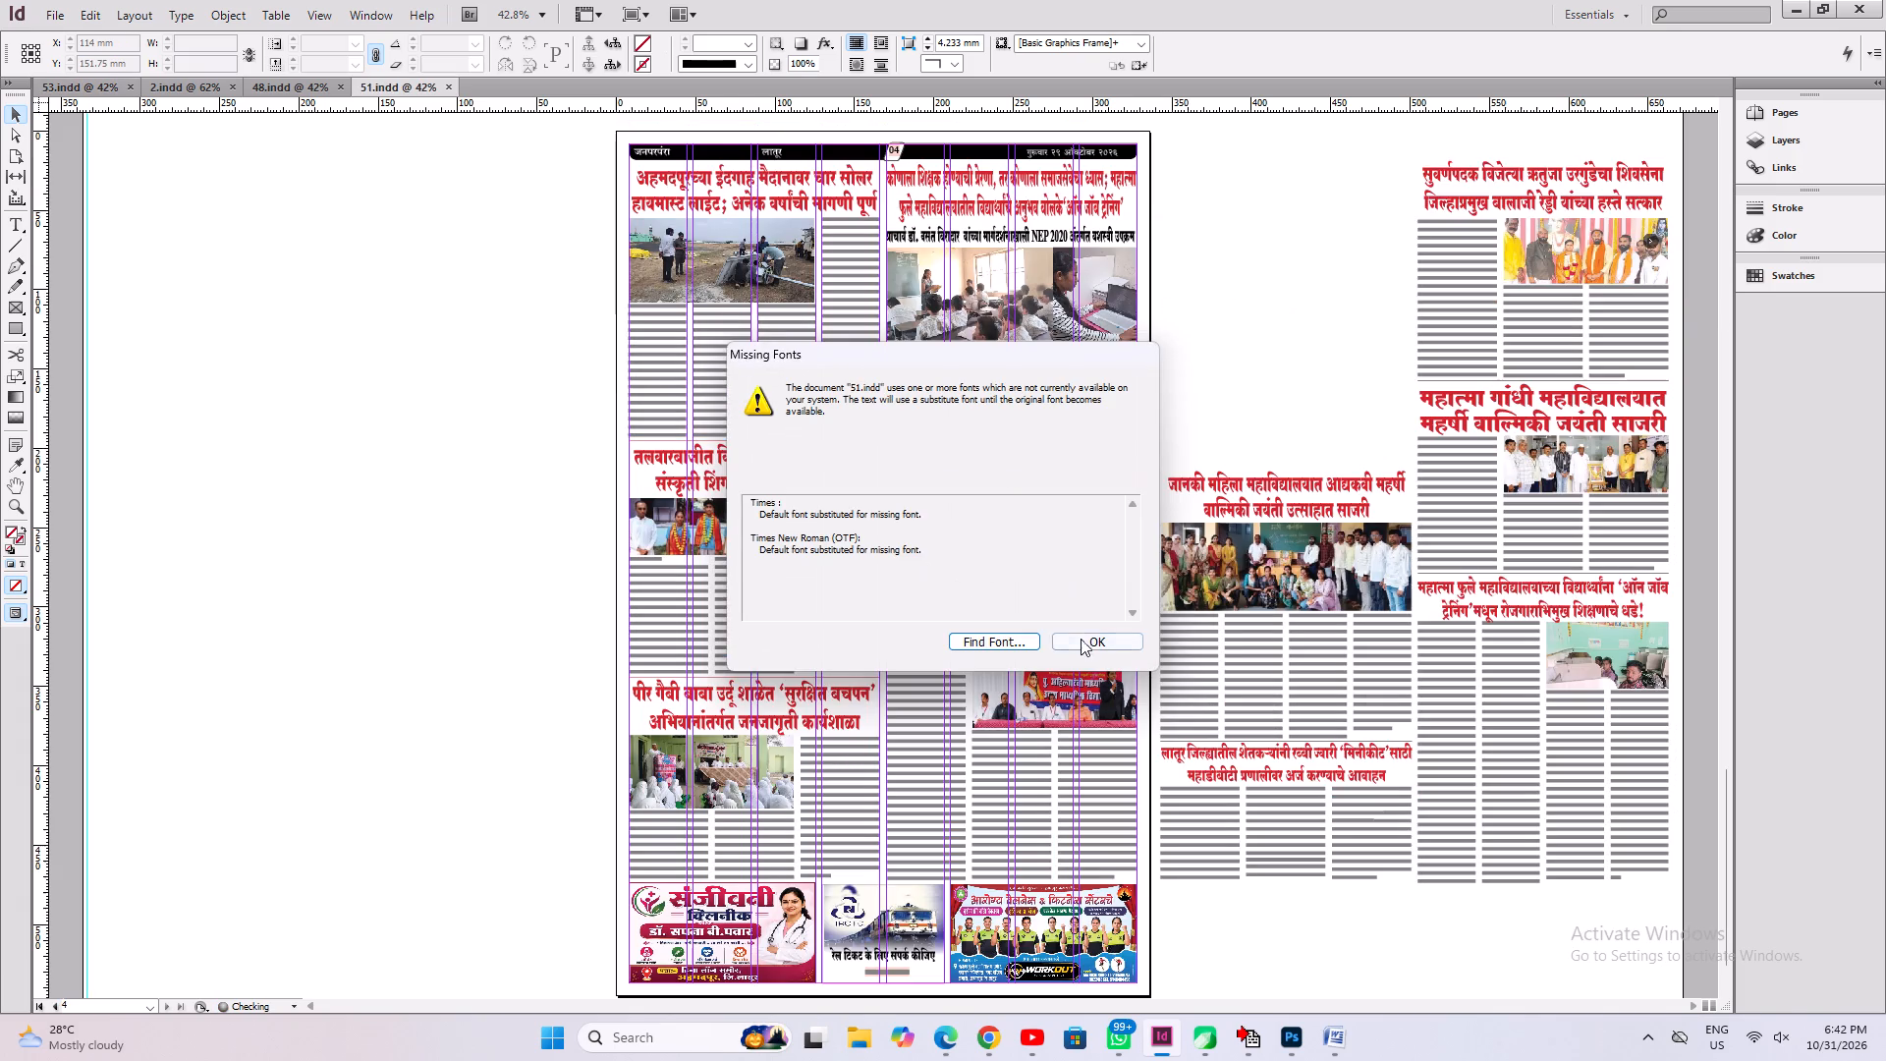
left_click(1081, 639)
scroll(895, 559, "up", 20)
scroll(895, 559, "up", 5)
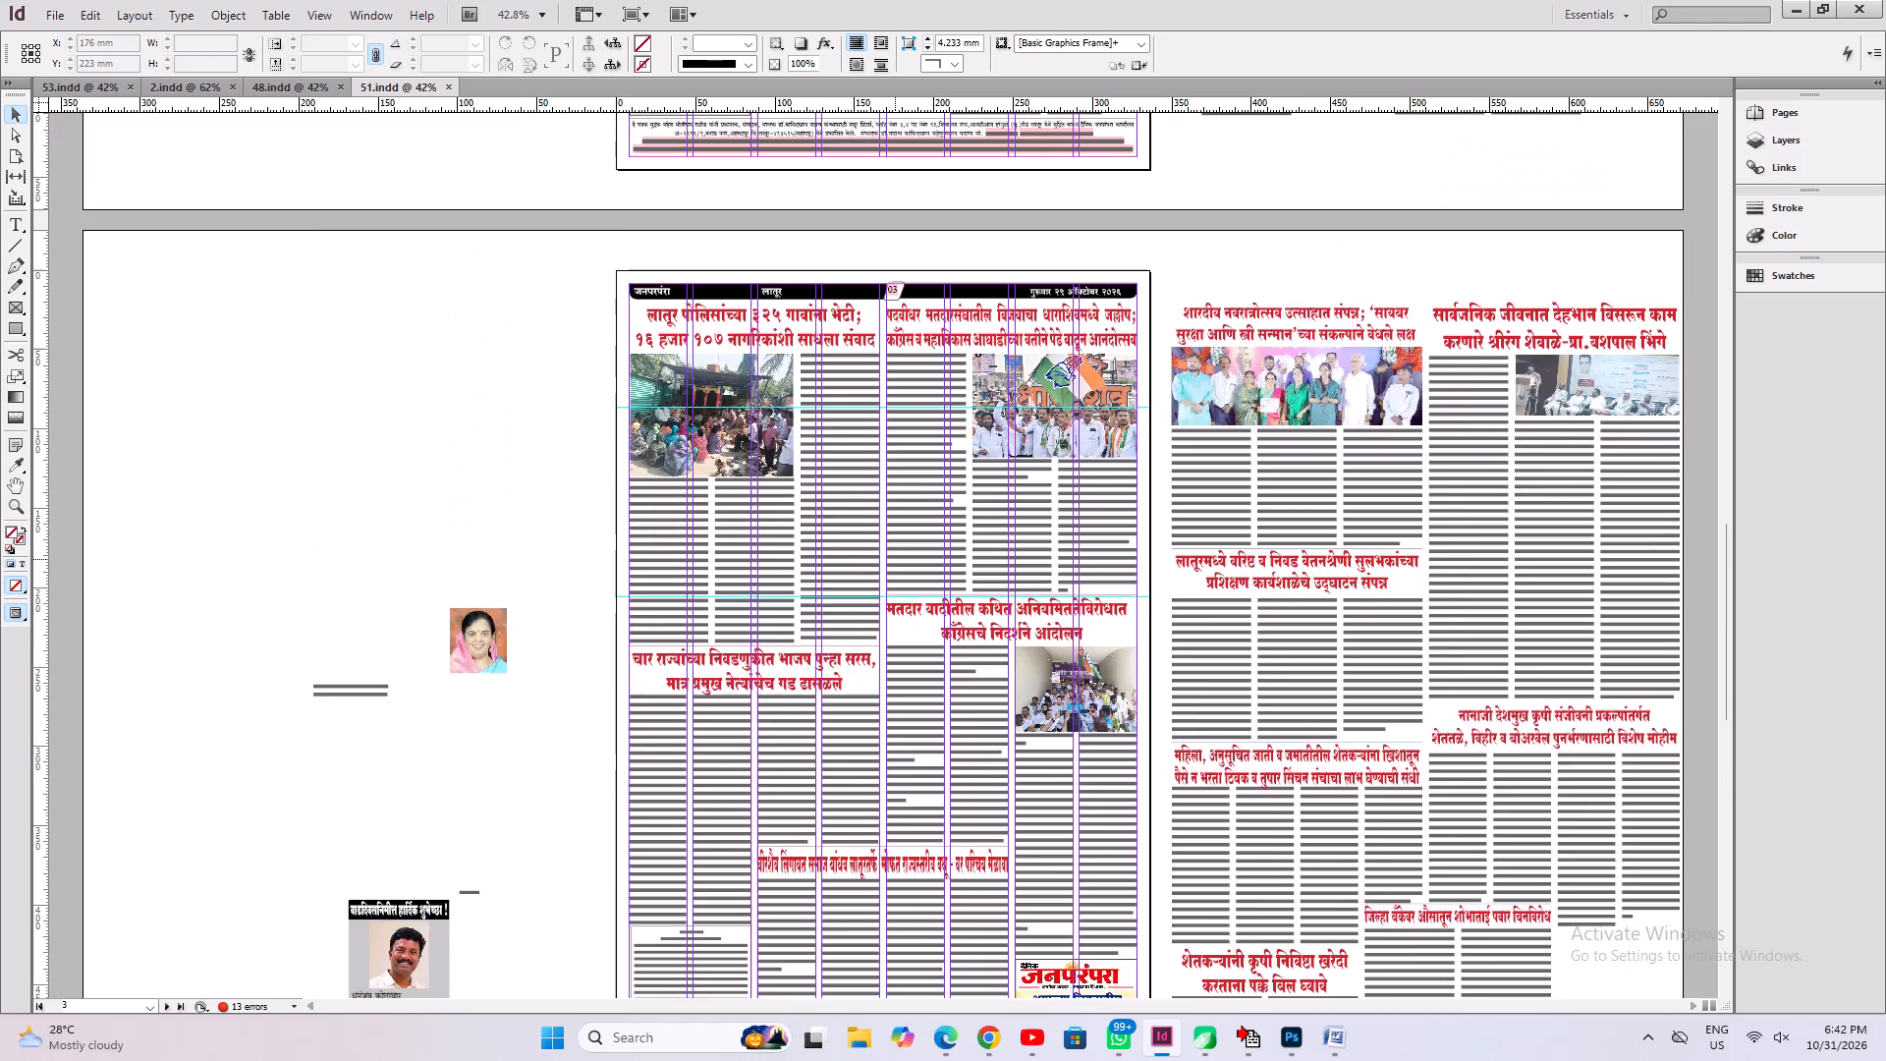
scroll(895, 559, "up", 20)
scroll(895, 559, "up", 13)
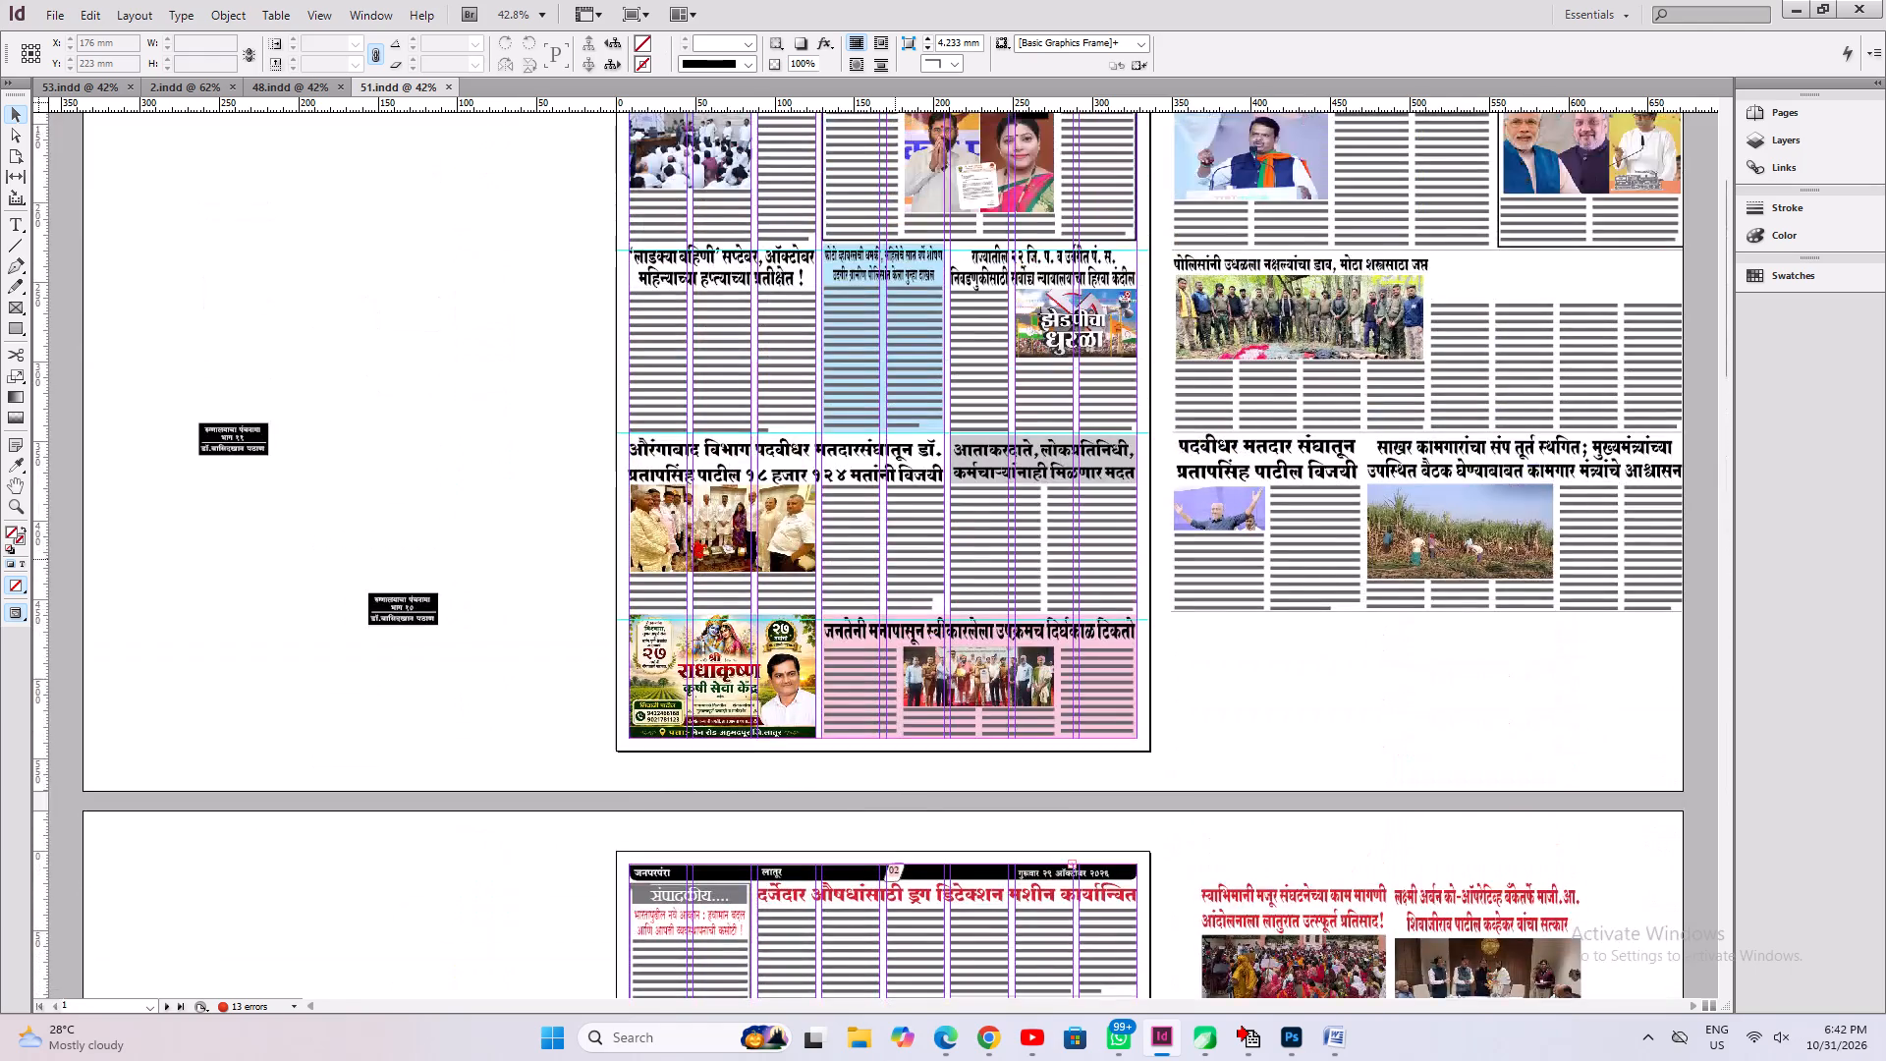
scroll(895, 559, "up", 3)
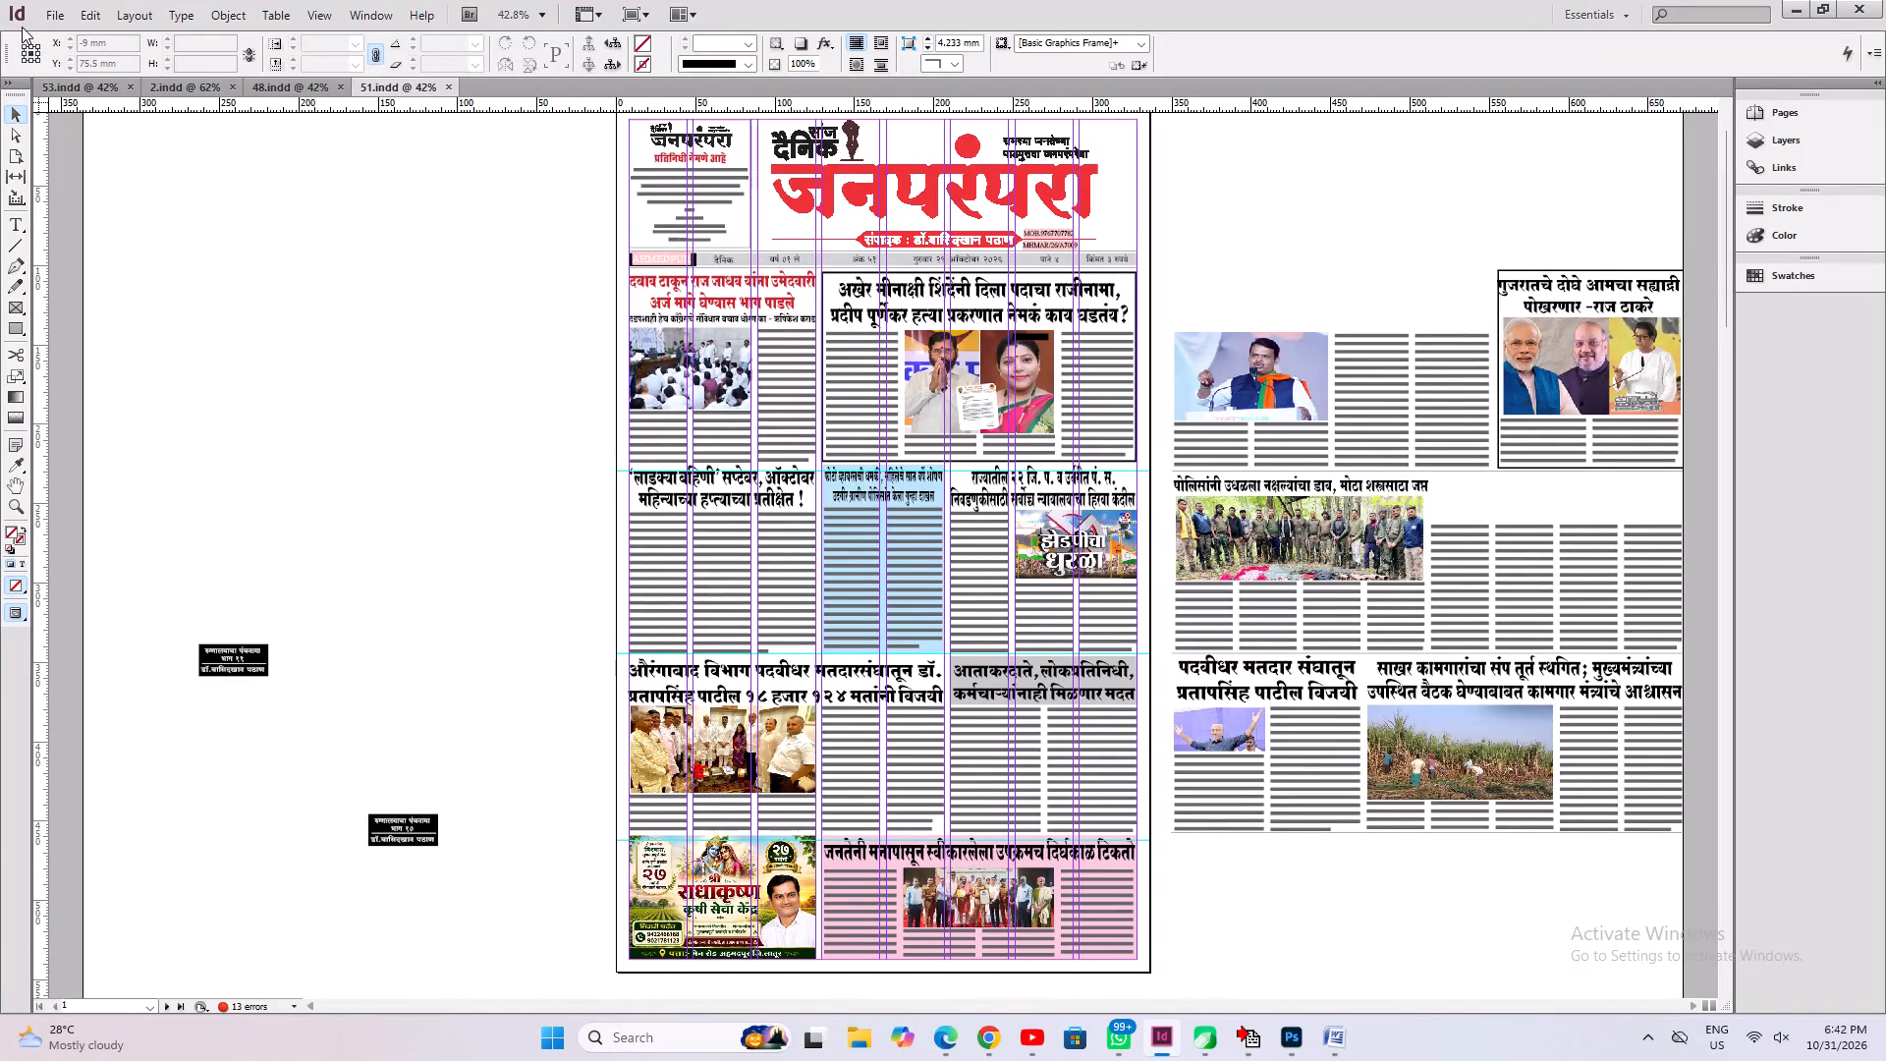
Open issue file 50 from the oct folder, look over its front page, and close it again.
left_click(56, 9)
left_click(63, 59)
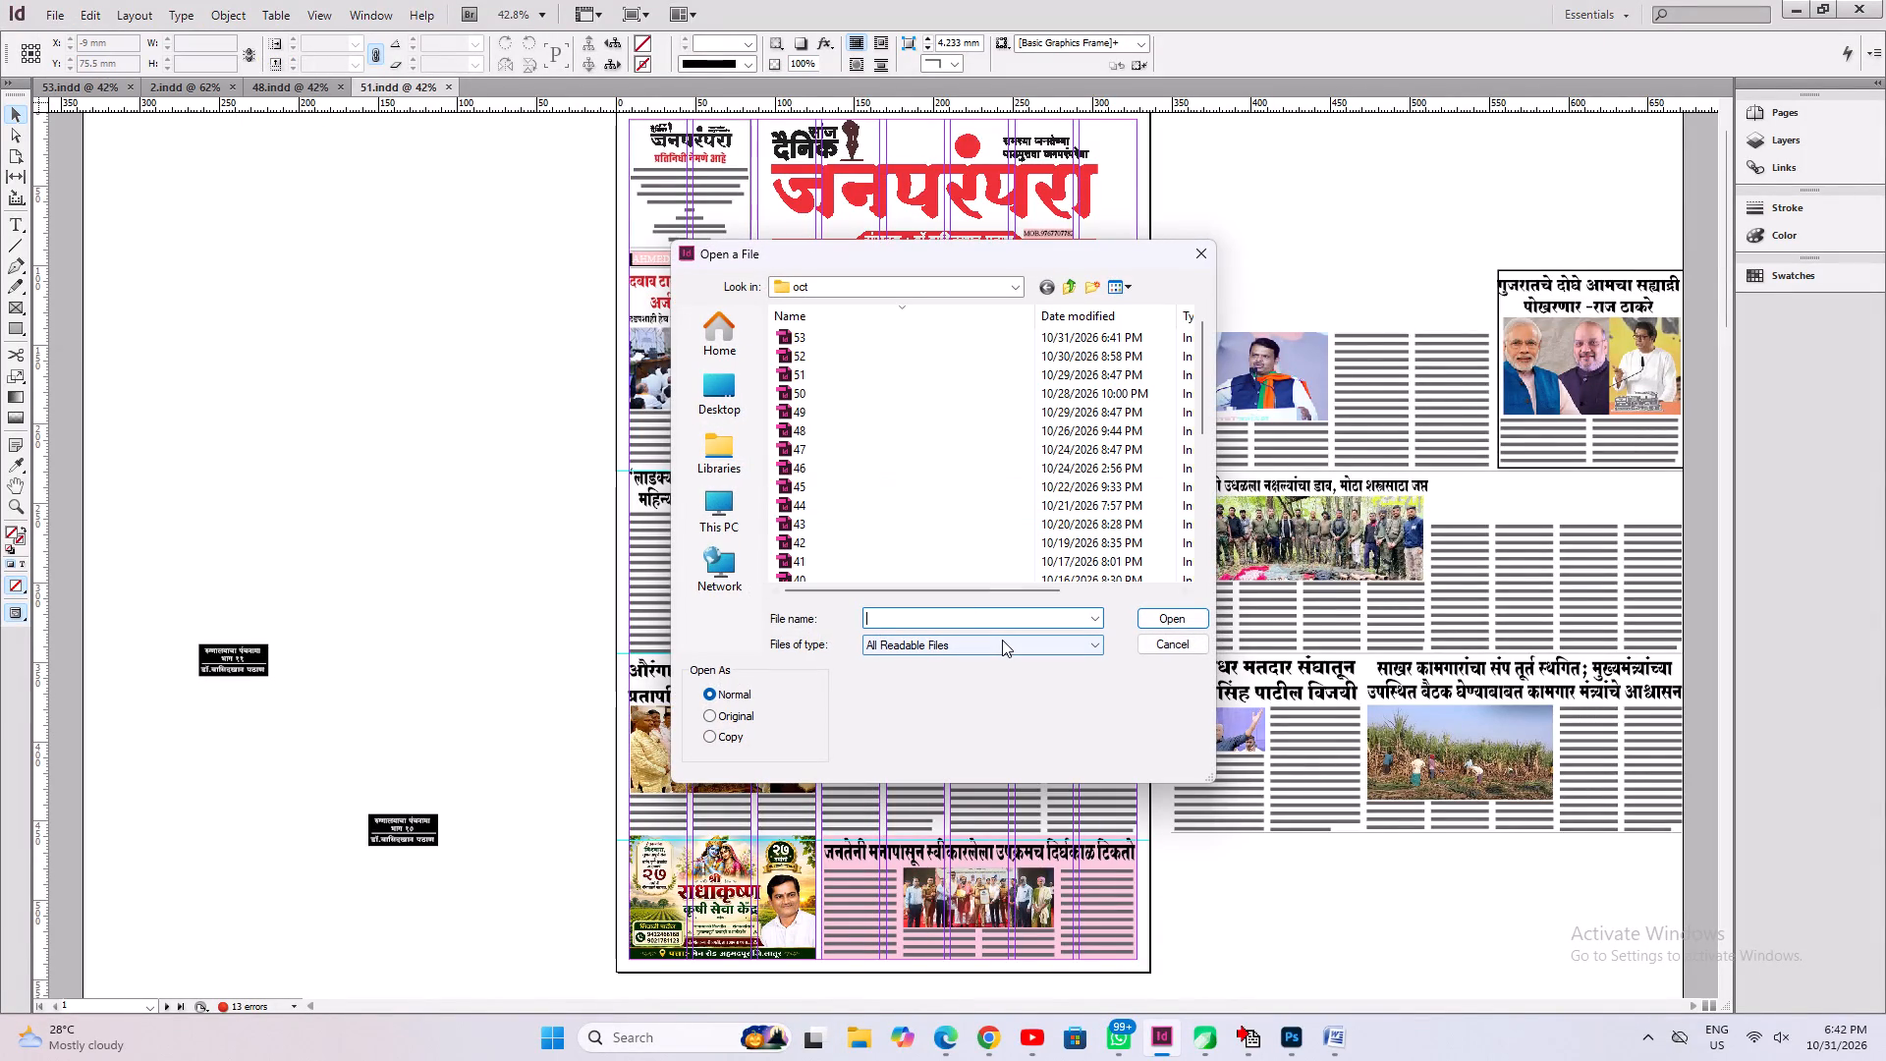
type("50")
key("Return")
key("Return")
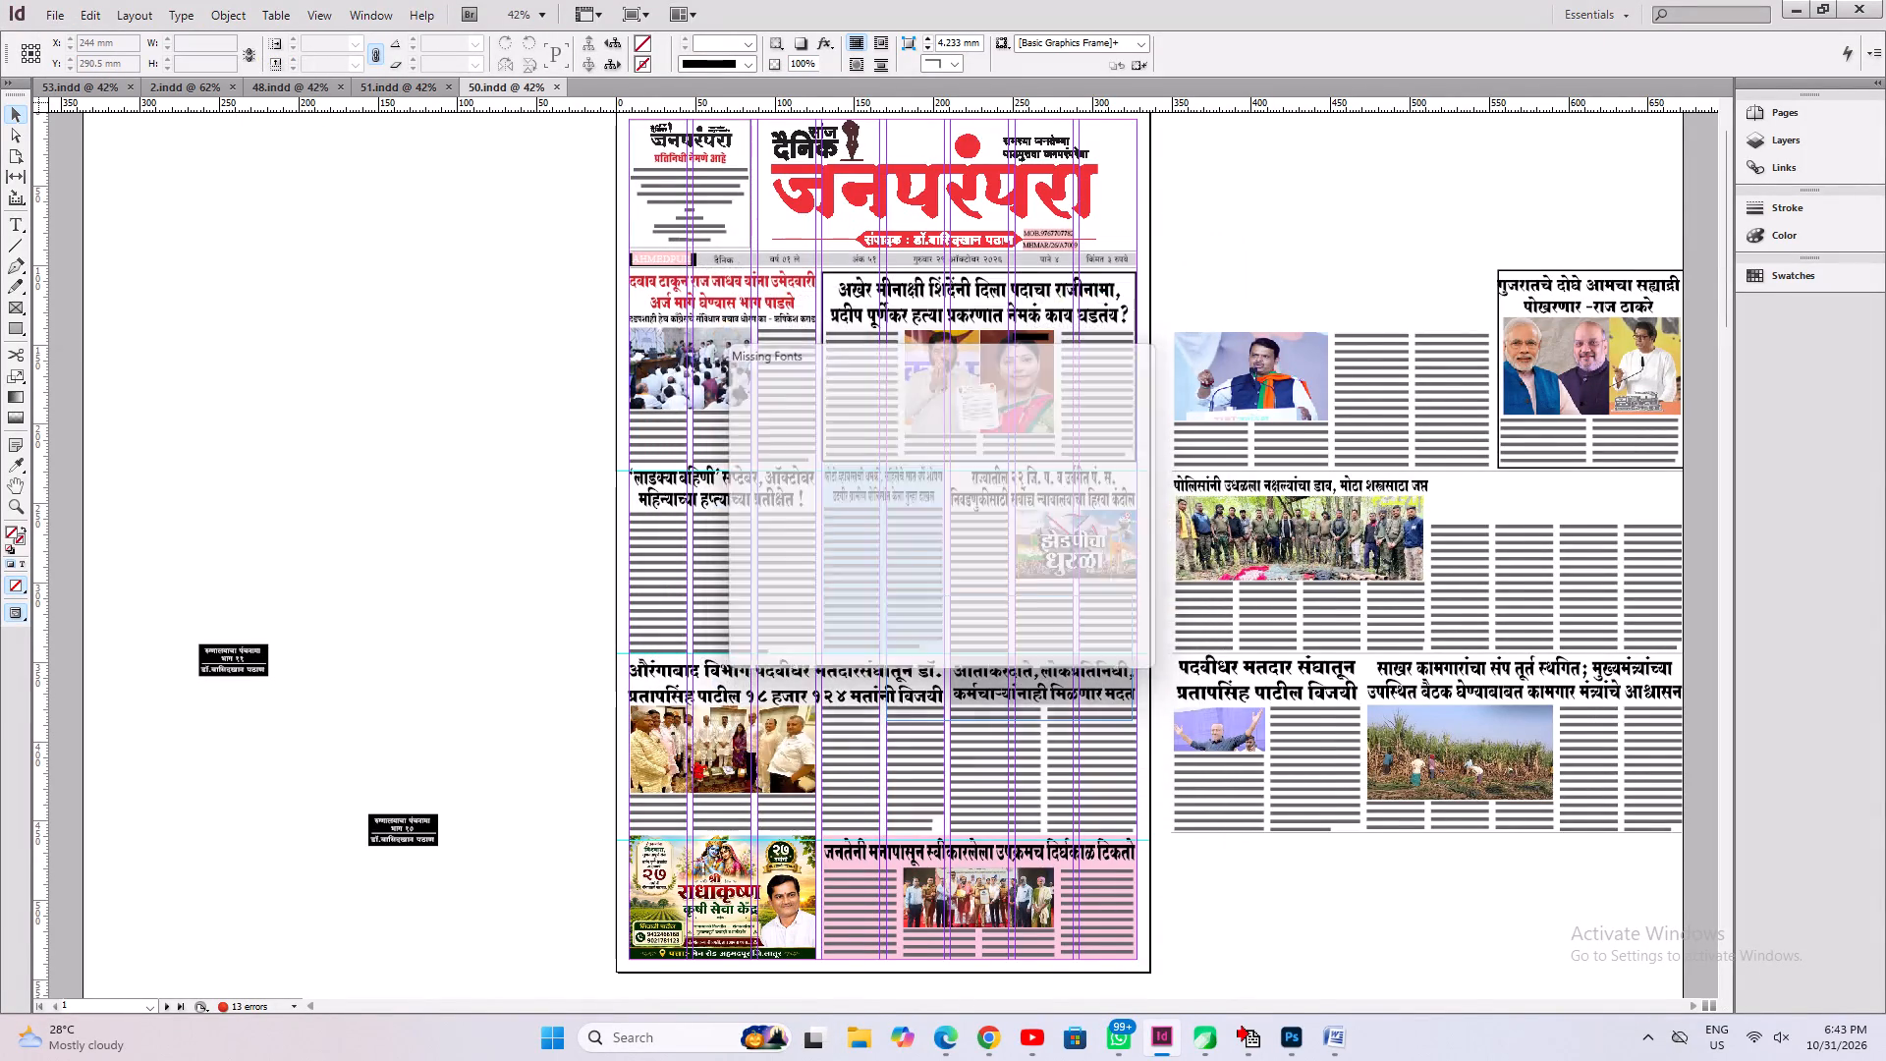
left_click(1107, 388)
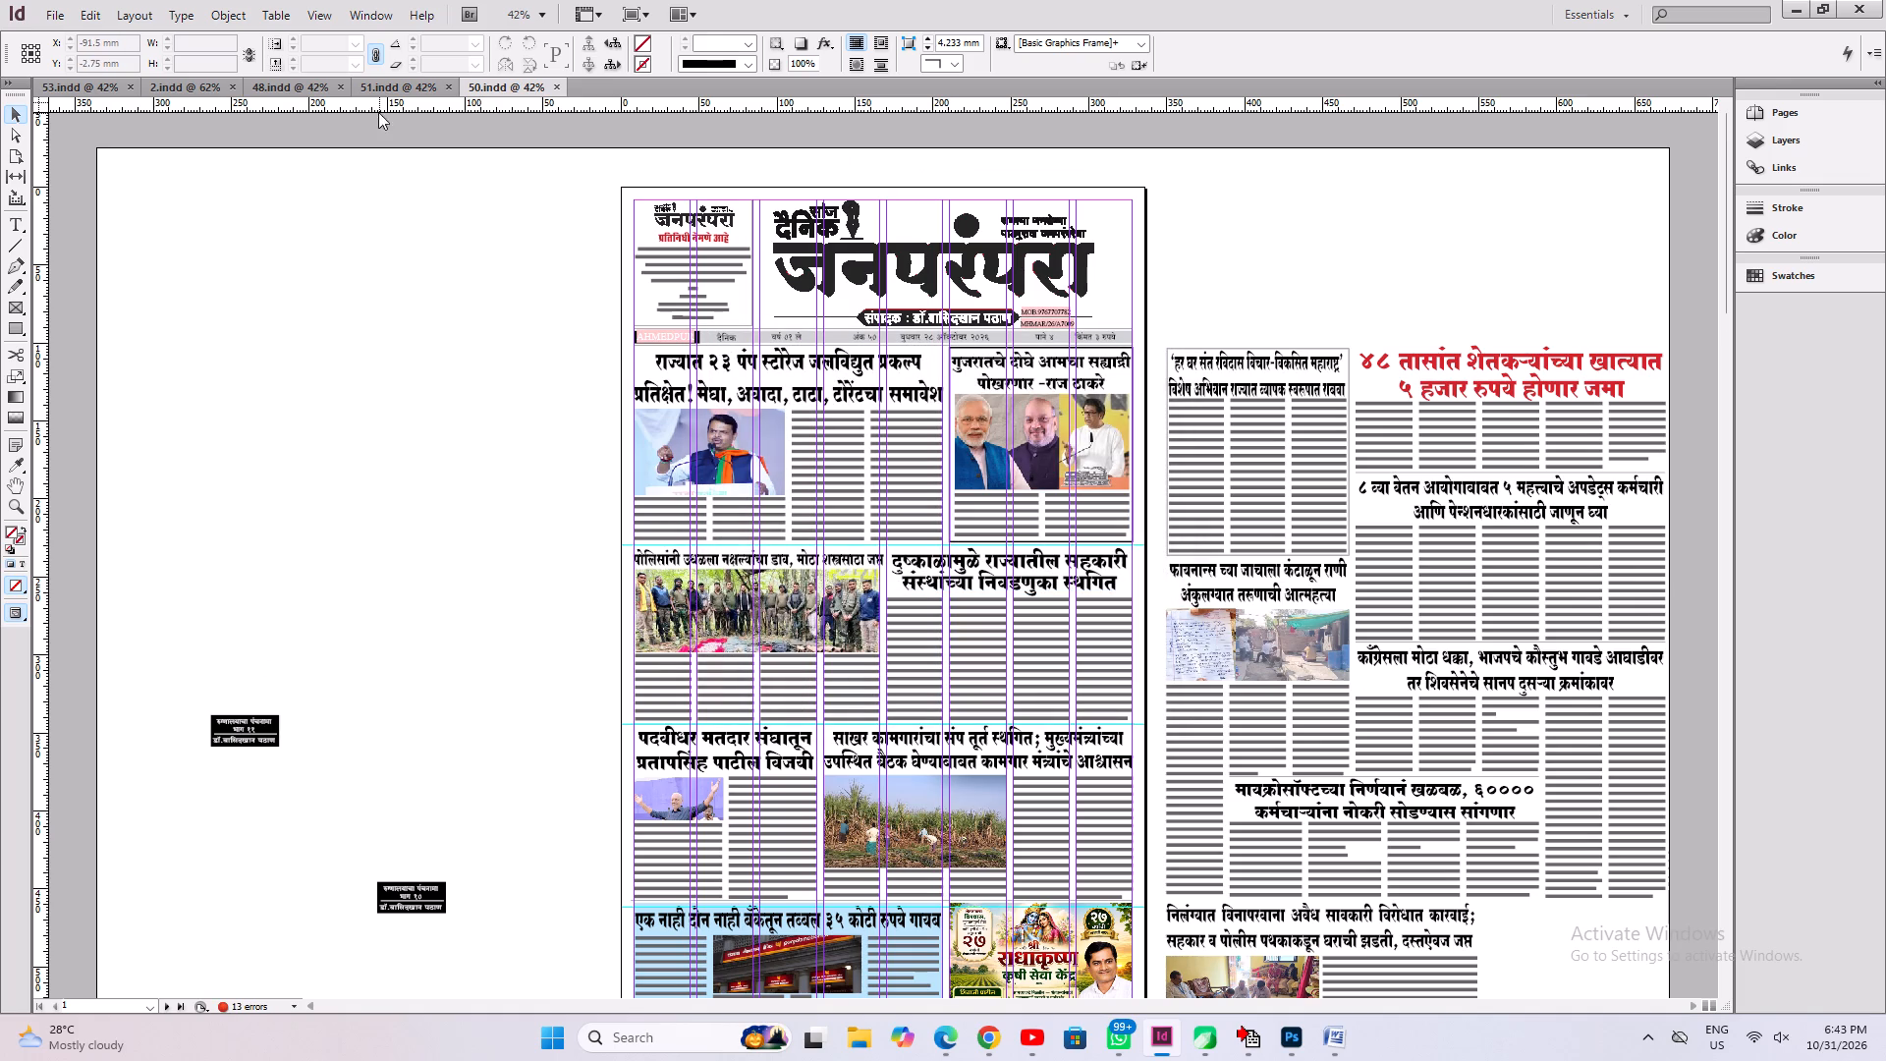
left_click(556, 88)
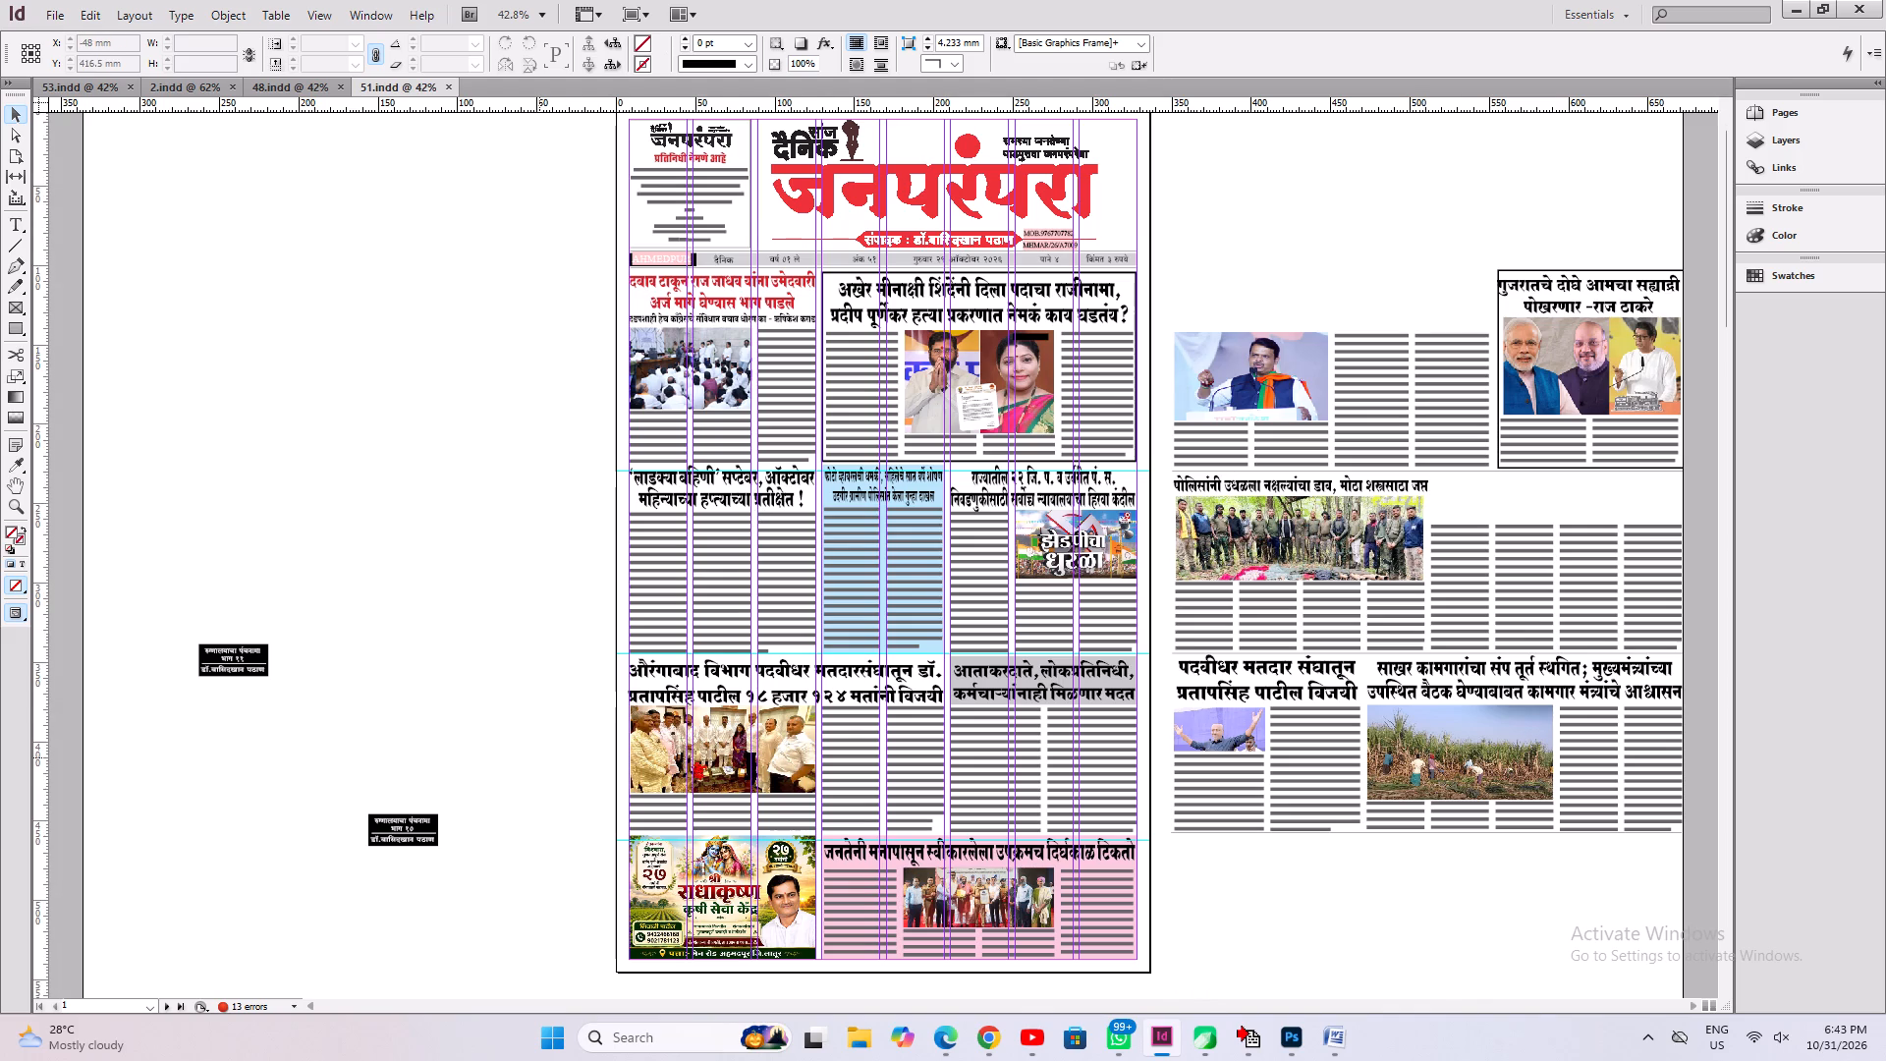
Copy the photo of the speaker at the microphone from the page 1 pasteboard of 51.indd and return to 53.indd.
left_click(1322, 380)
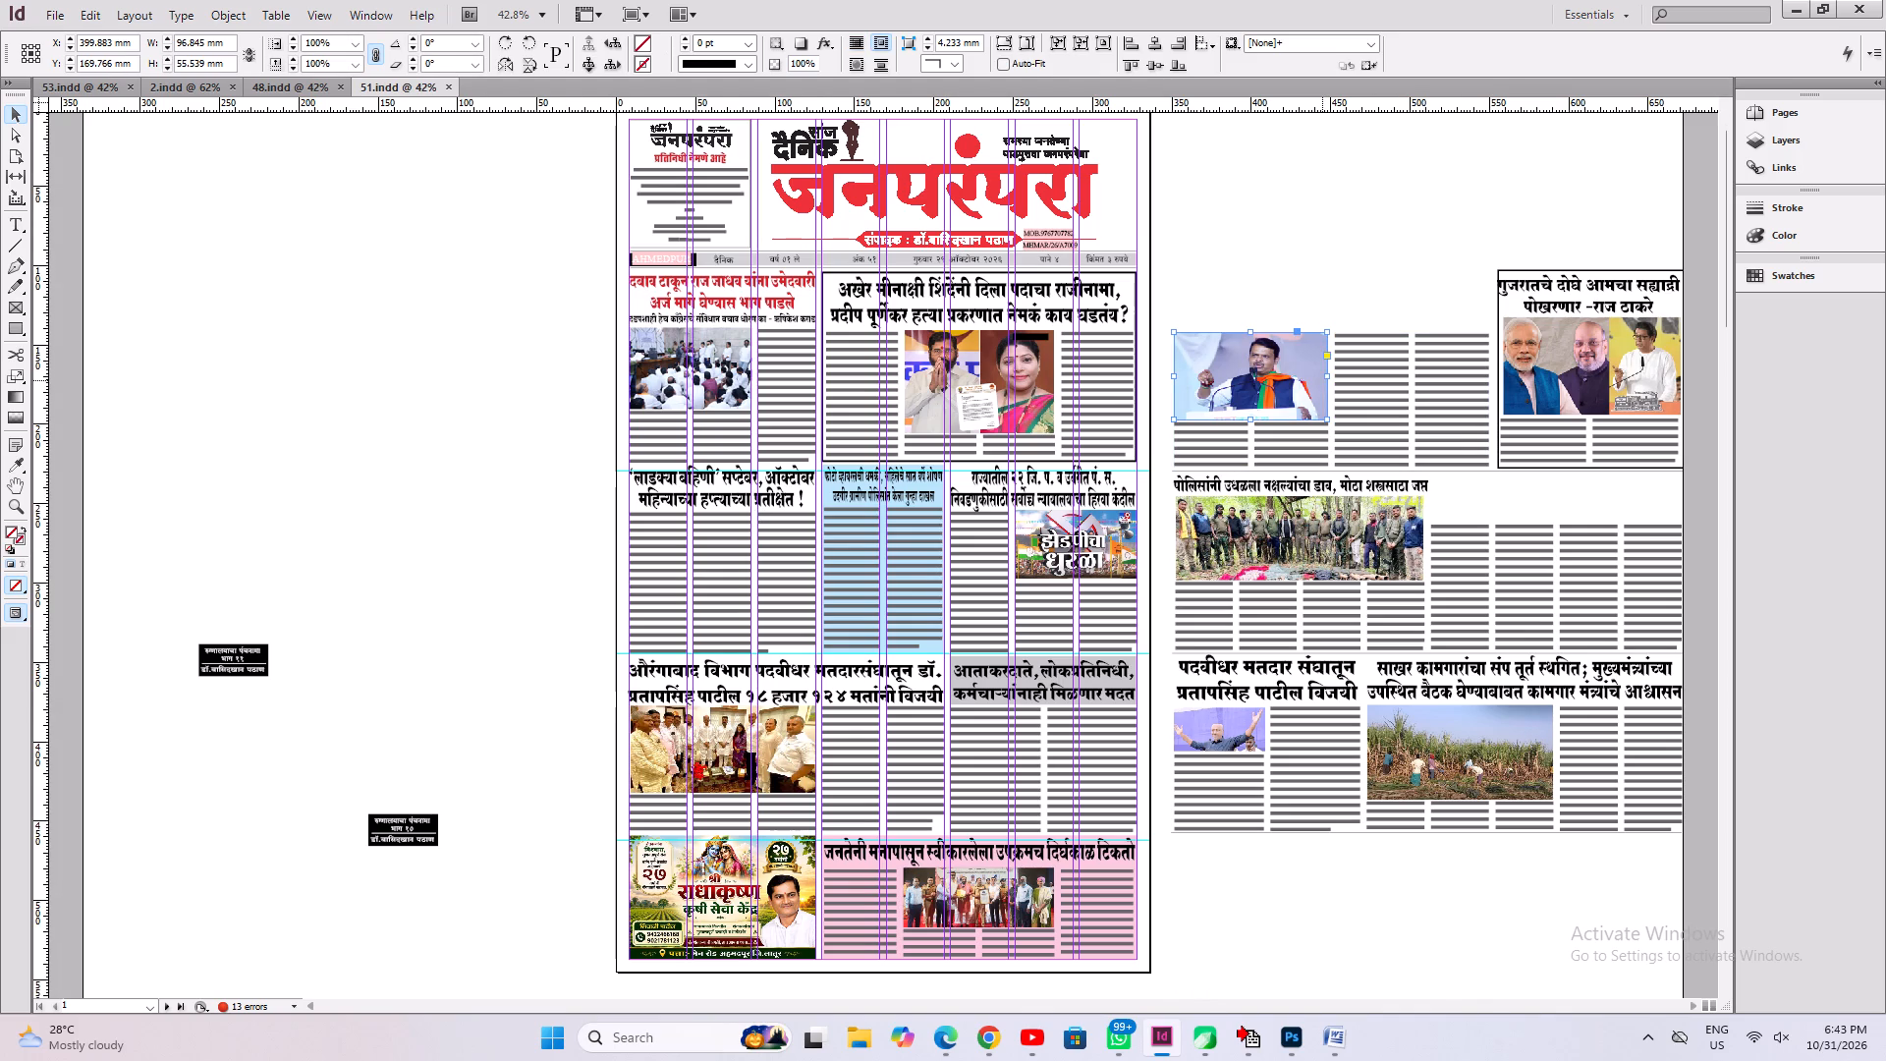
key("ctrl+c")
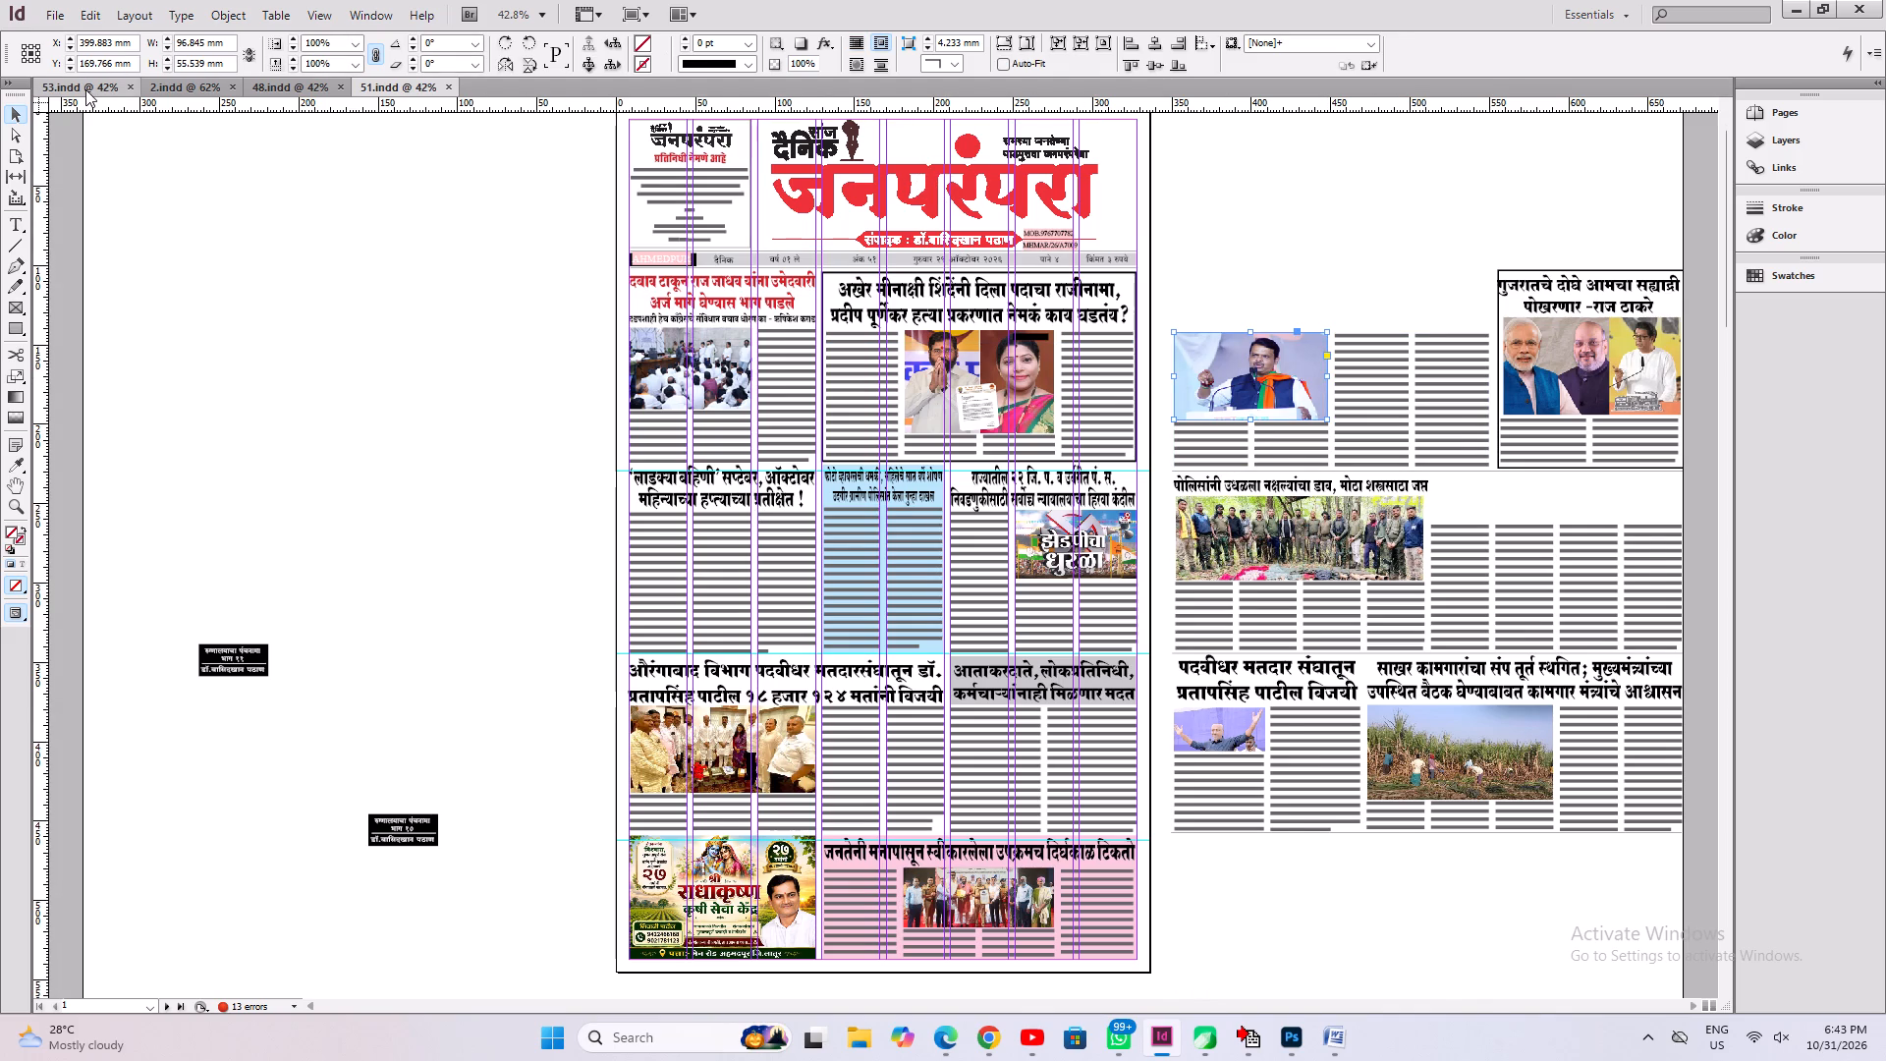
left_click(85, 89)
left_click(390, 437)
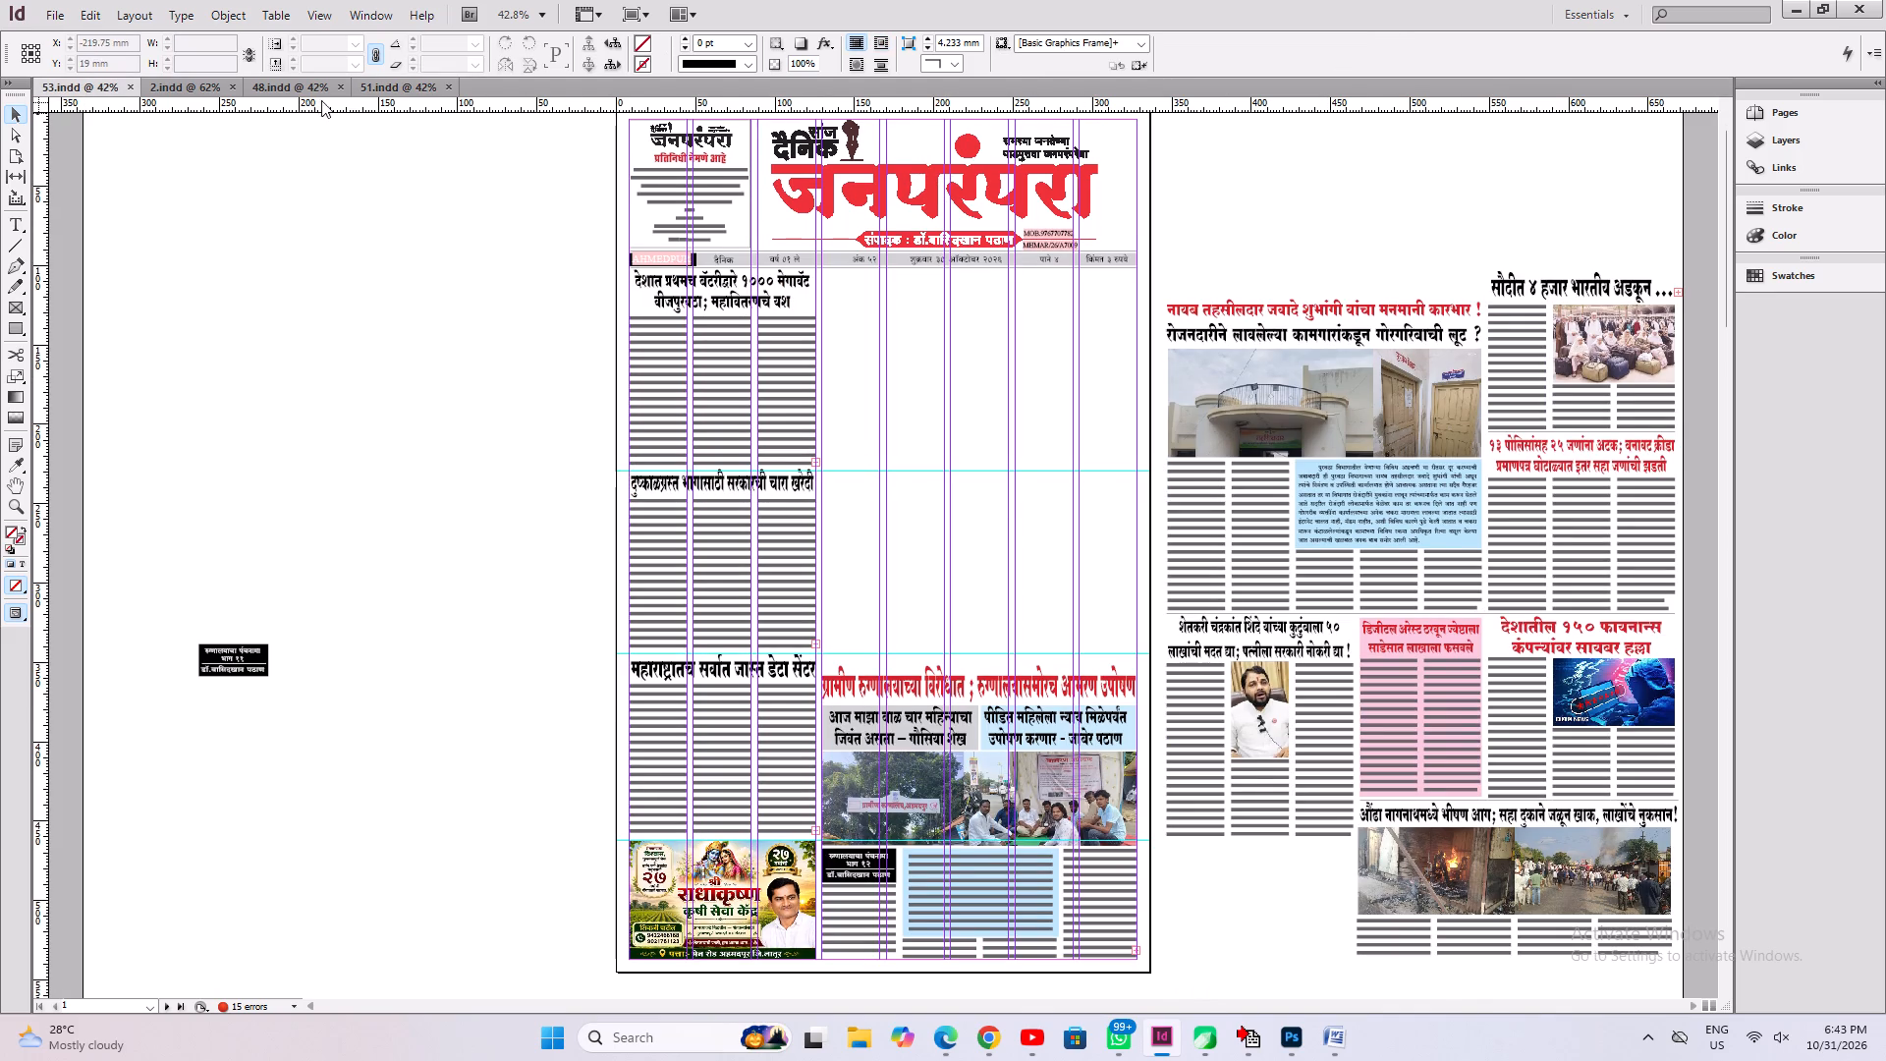
In the 31 October PDF open in Chrome, copy the Tata Capital social responsibility article on page 2, including its headline.
left_click(993, 1044)
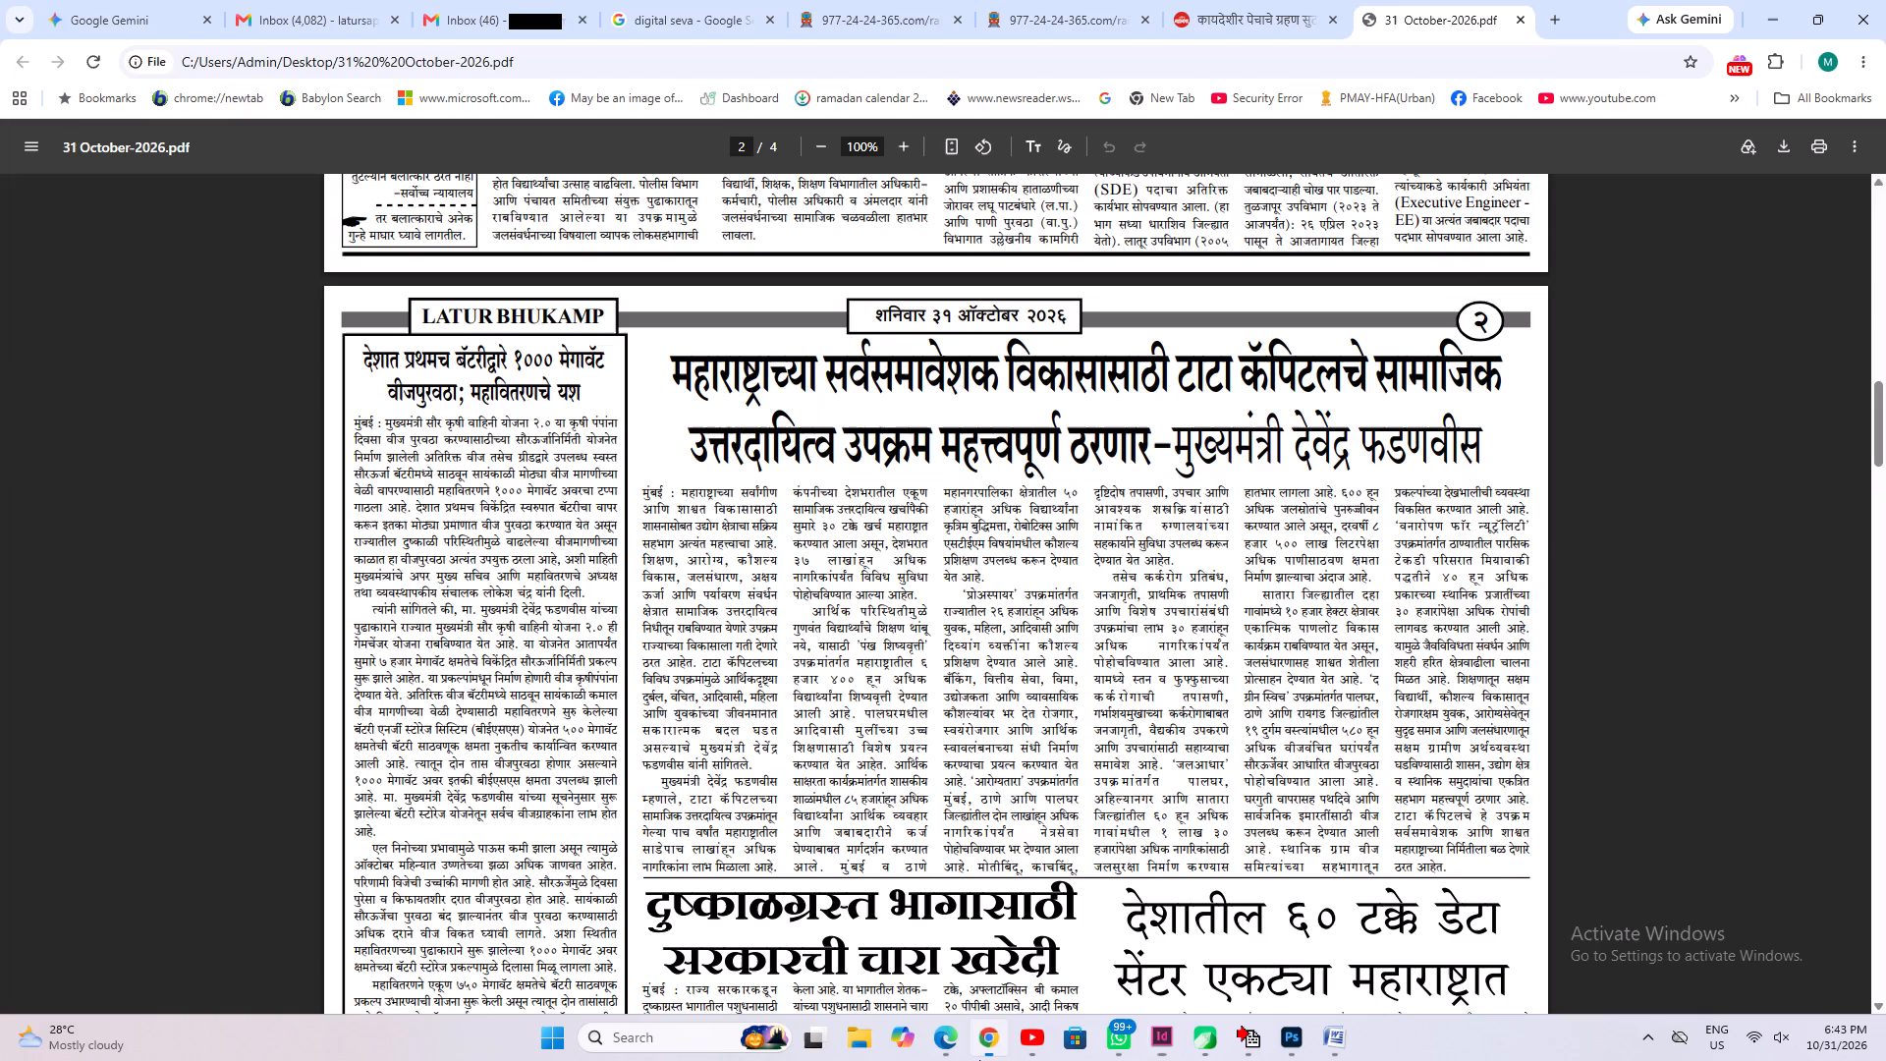
left_click_drag(672, 364, 1010, 440)
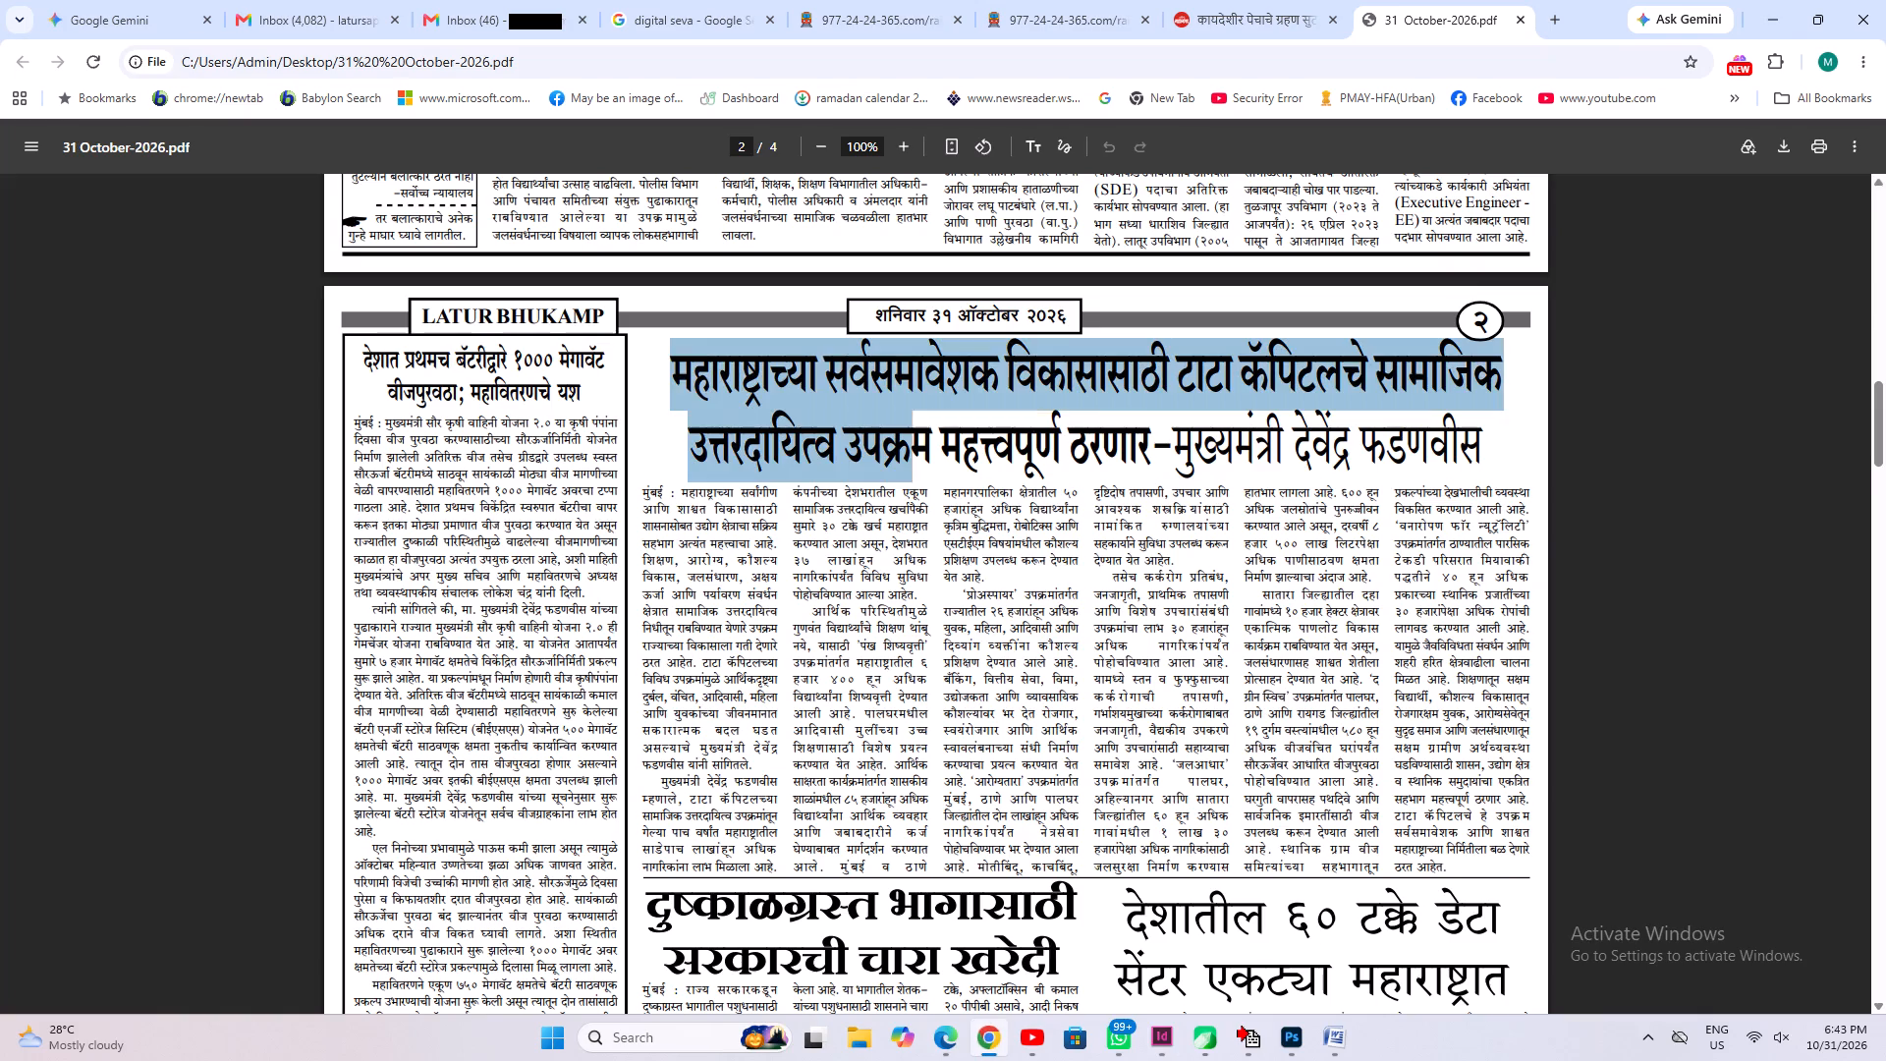
left_click_drag(1010, 440, 1211, 624)
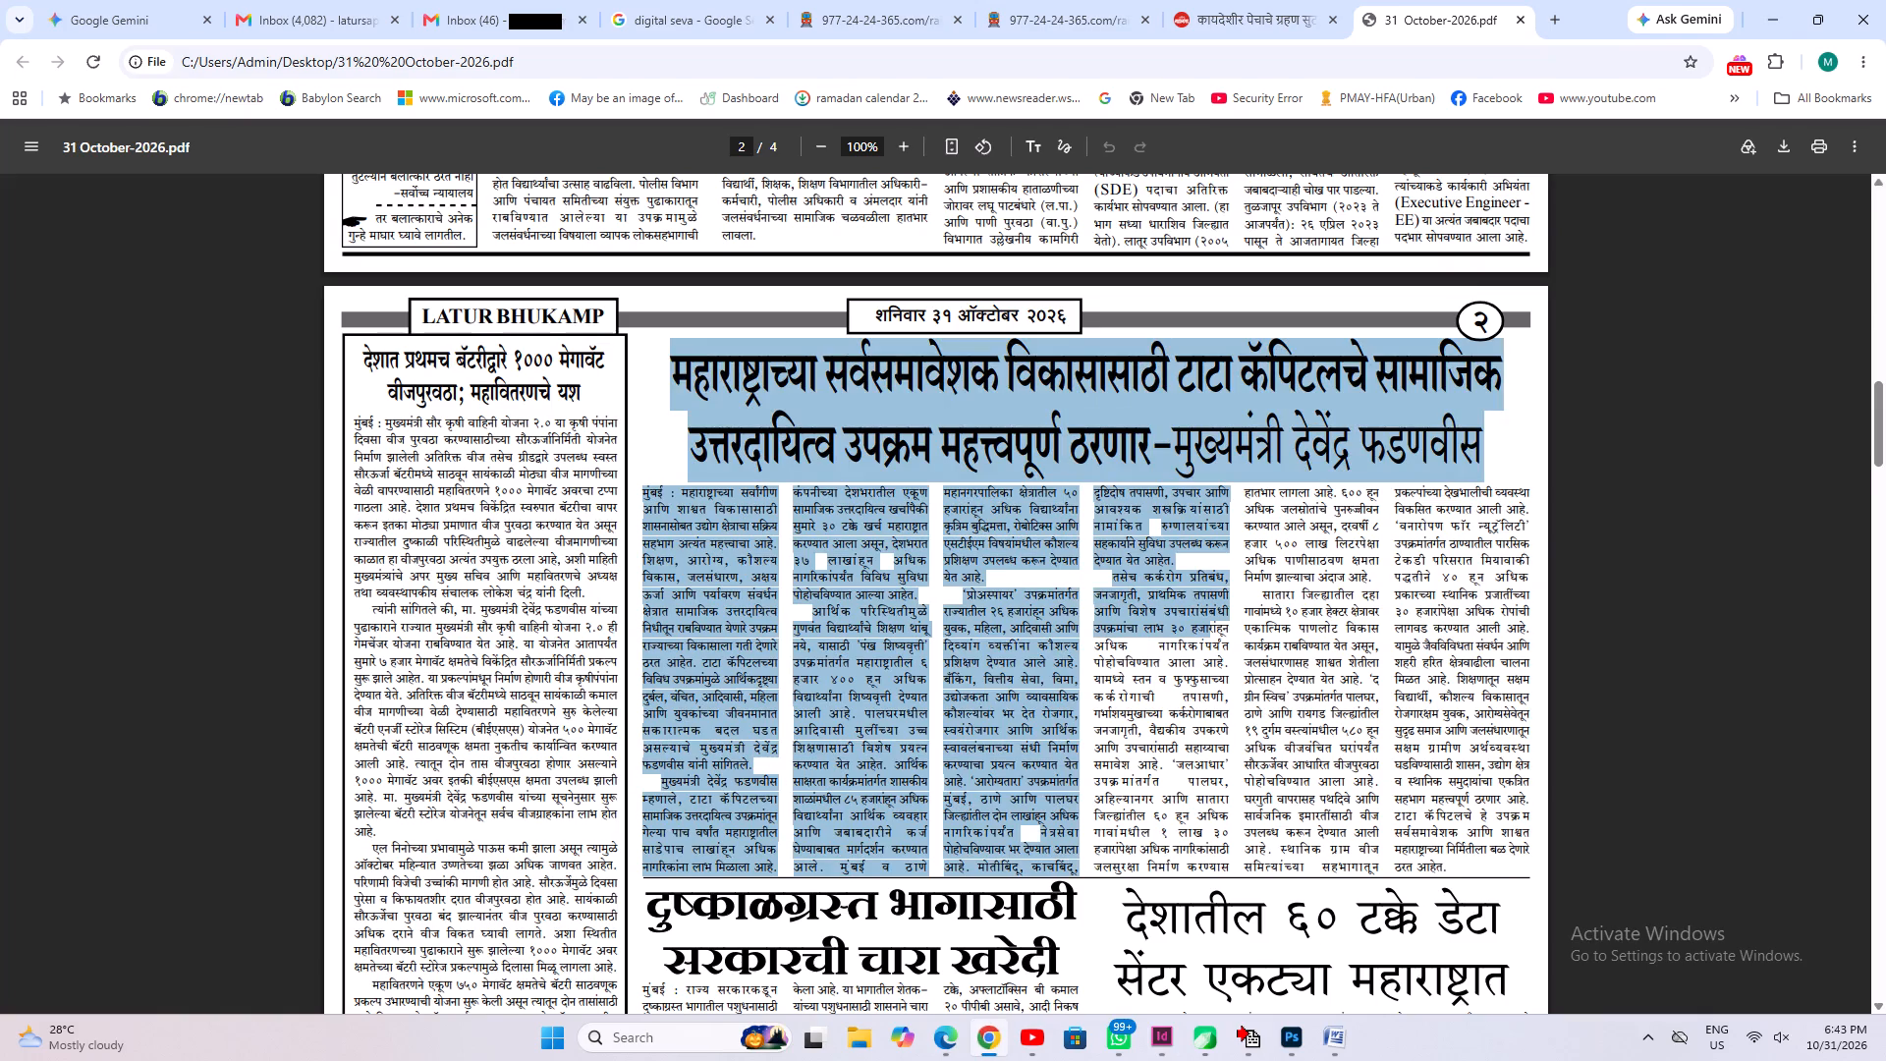
left_click_drag(1211, 624, 1485, 867)
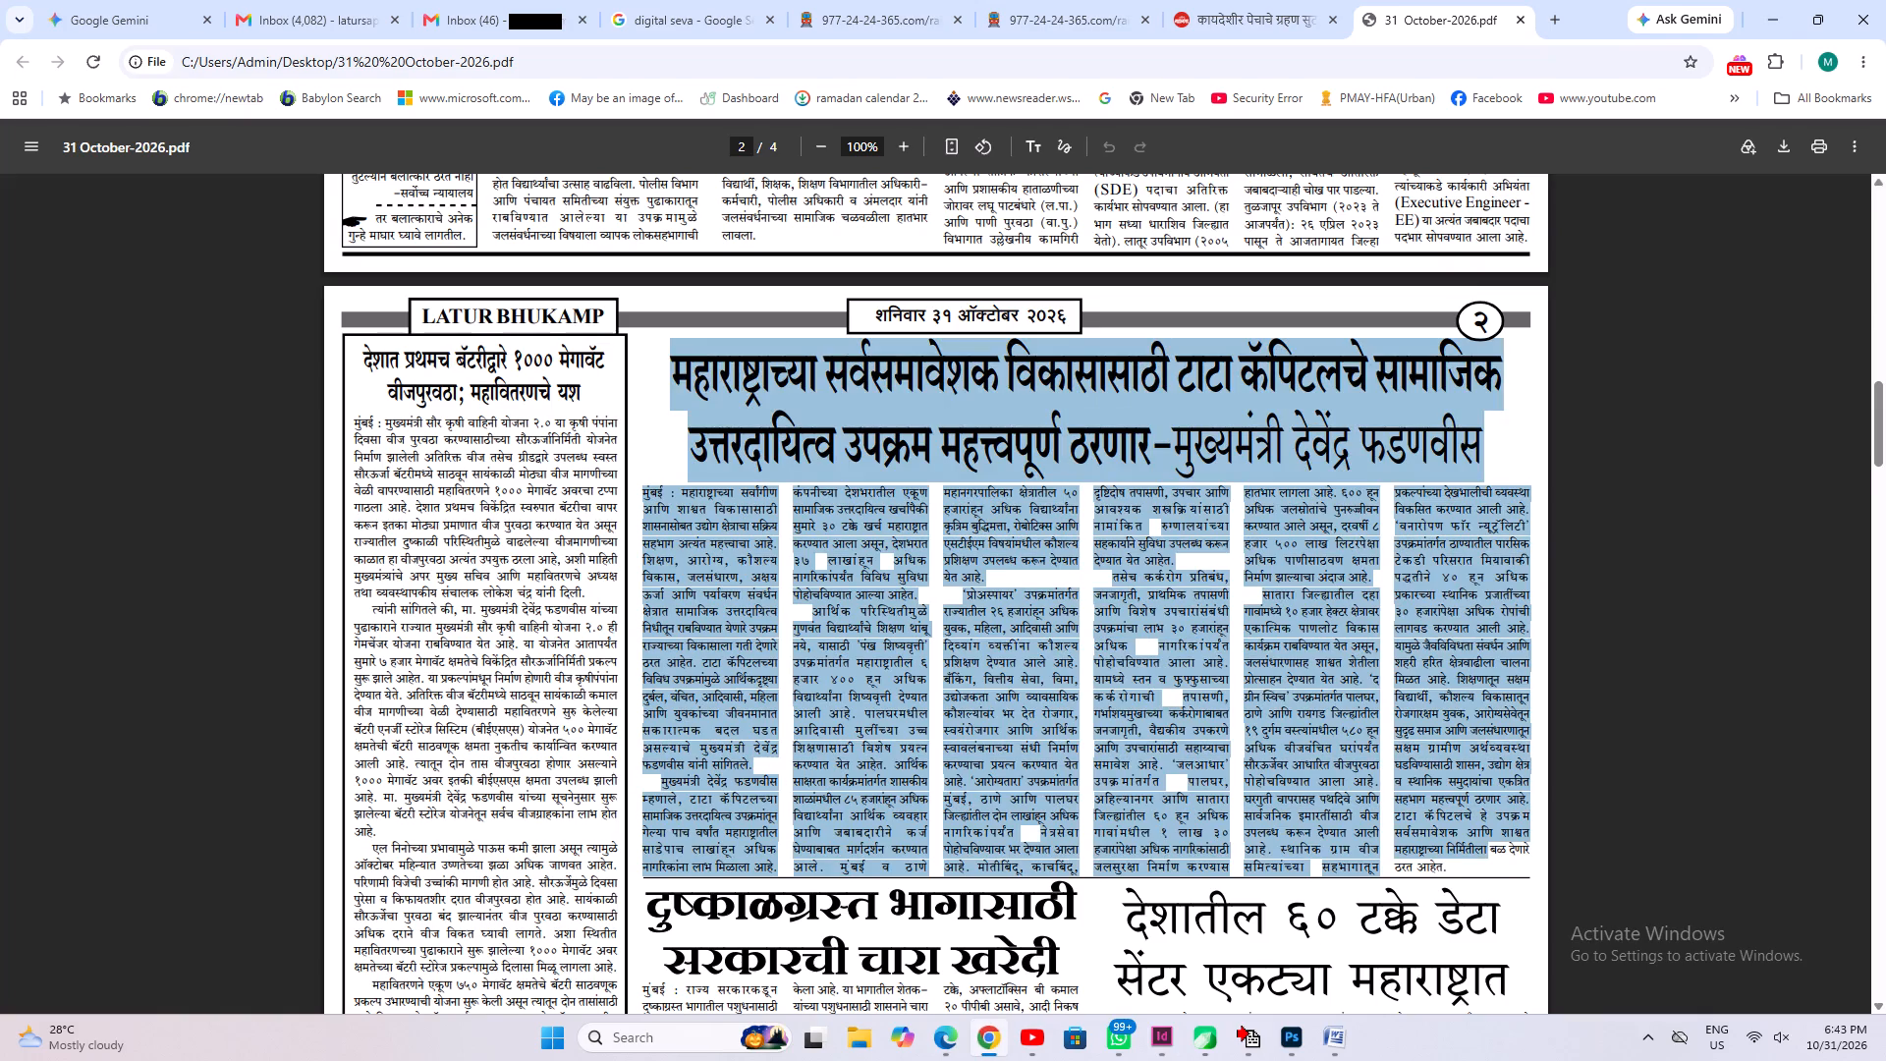
left_click_drag(1485, 867, 1453, 872)
right_click(1451, 638)
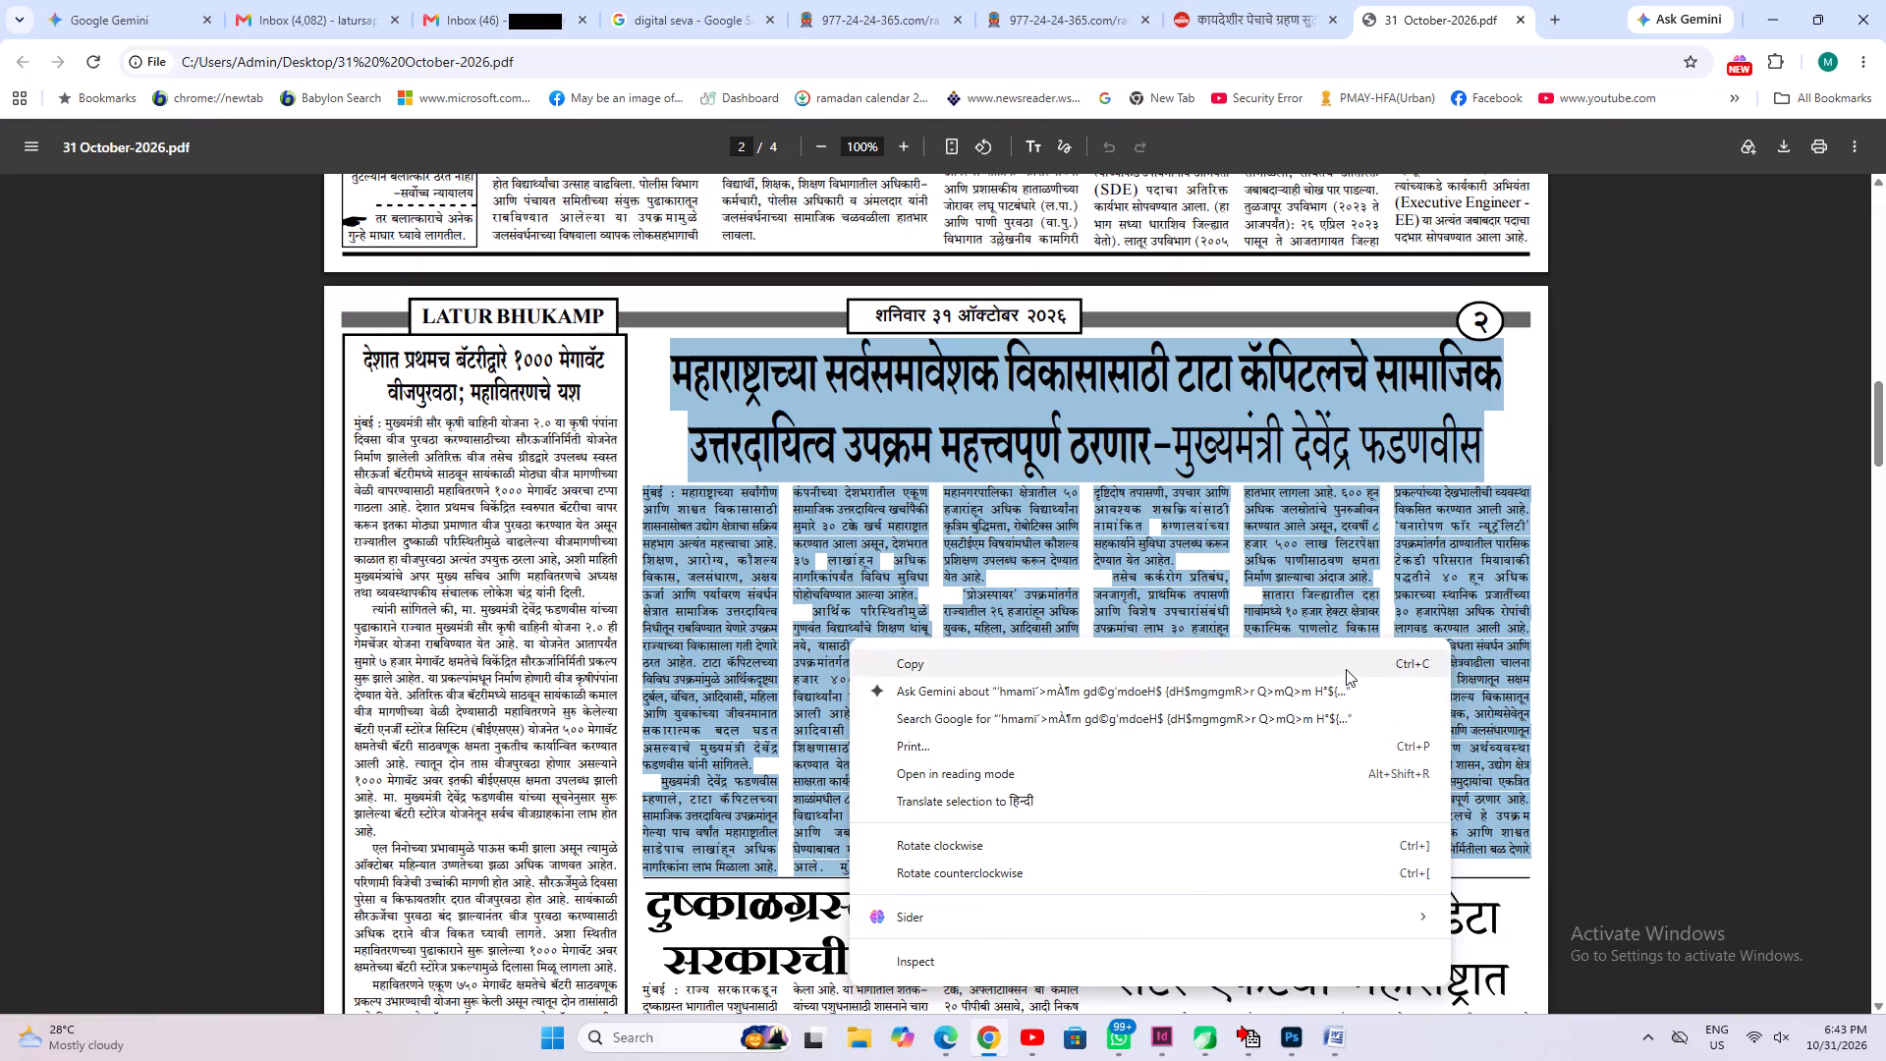
left_click(1346, 669)
Paste the copied article into the blank Word document and cut all of its text back out.
left_click(1336, 1050)
key("ctrl+v")
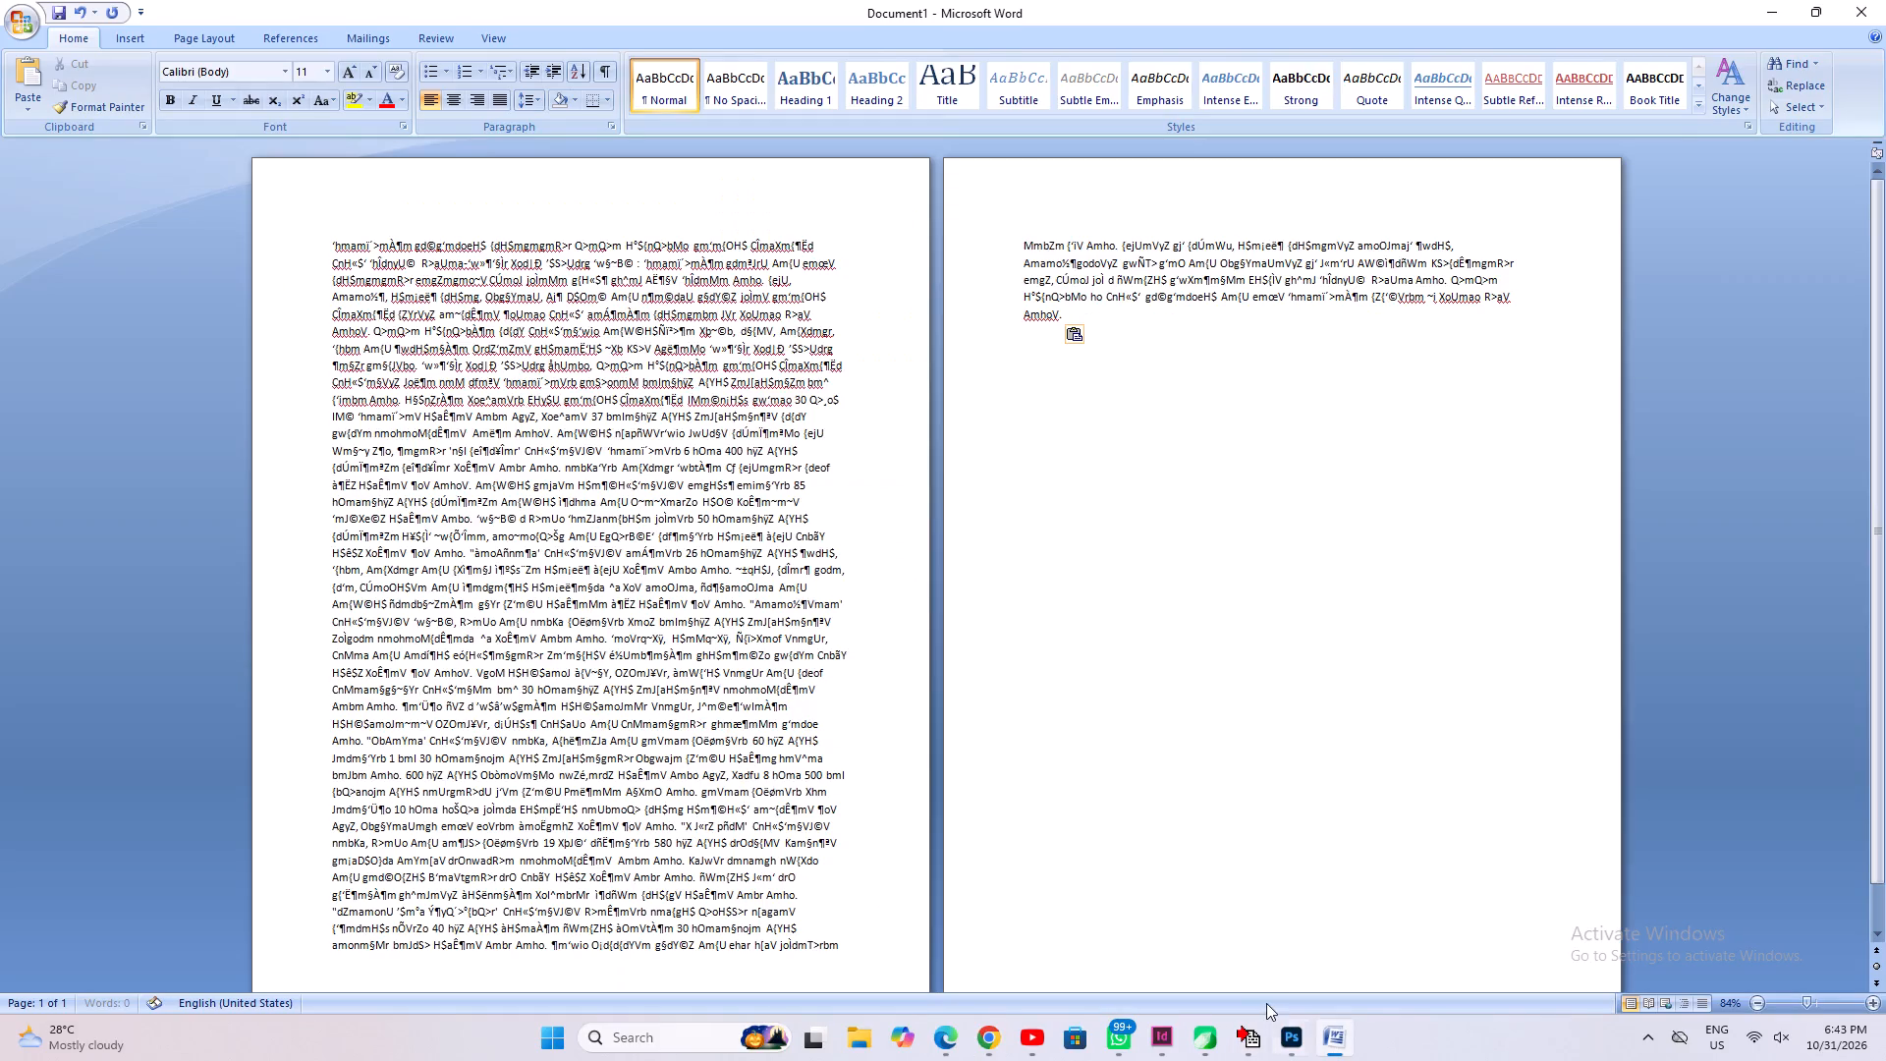
key("ctrl+a")
key("ctrl+x")
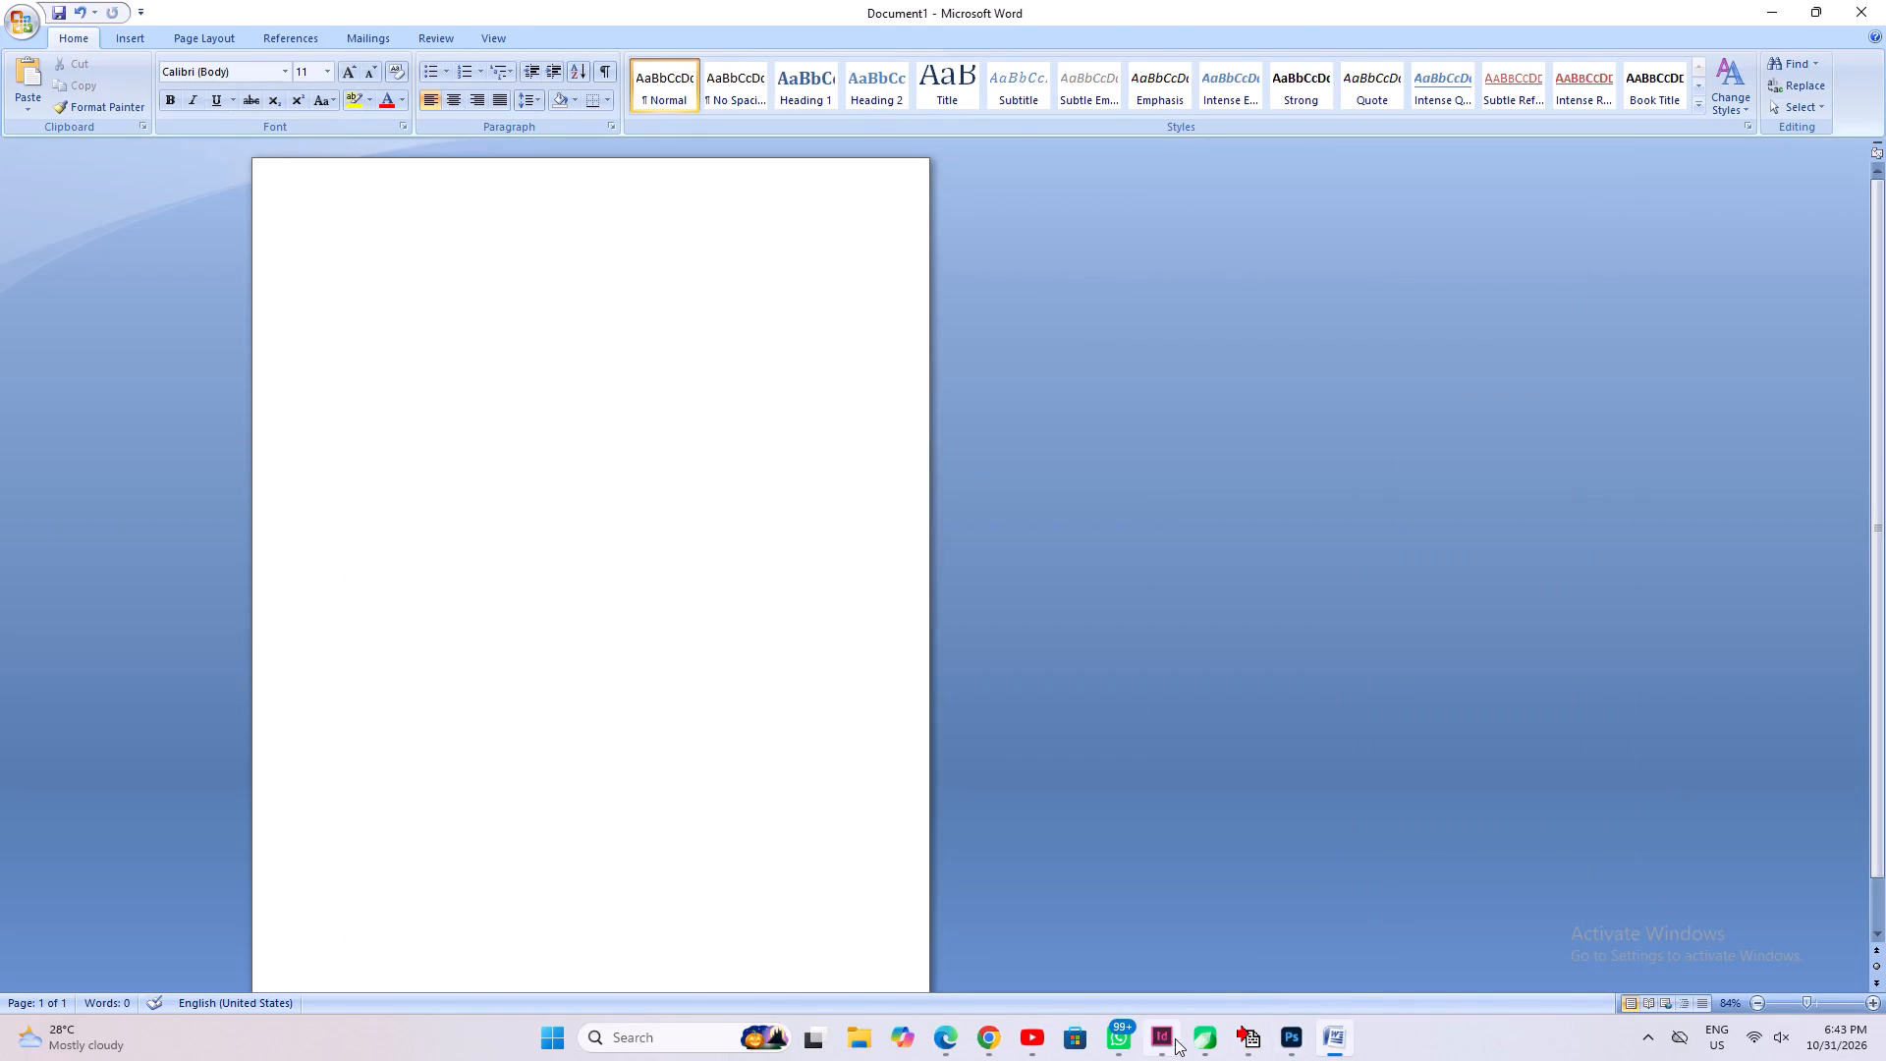
Back in 53.indd, draw a text frame on the blank pasteboard beside page 1, paste the article, and fit the frame to its content.
left_click(1175, 1038)
left_click(361, 495)
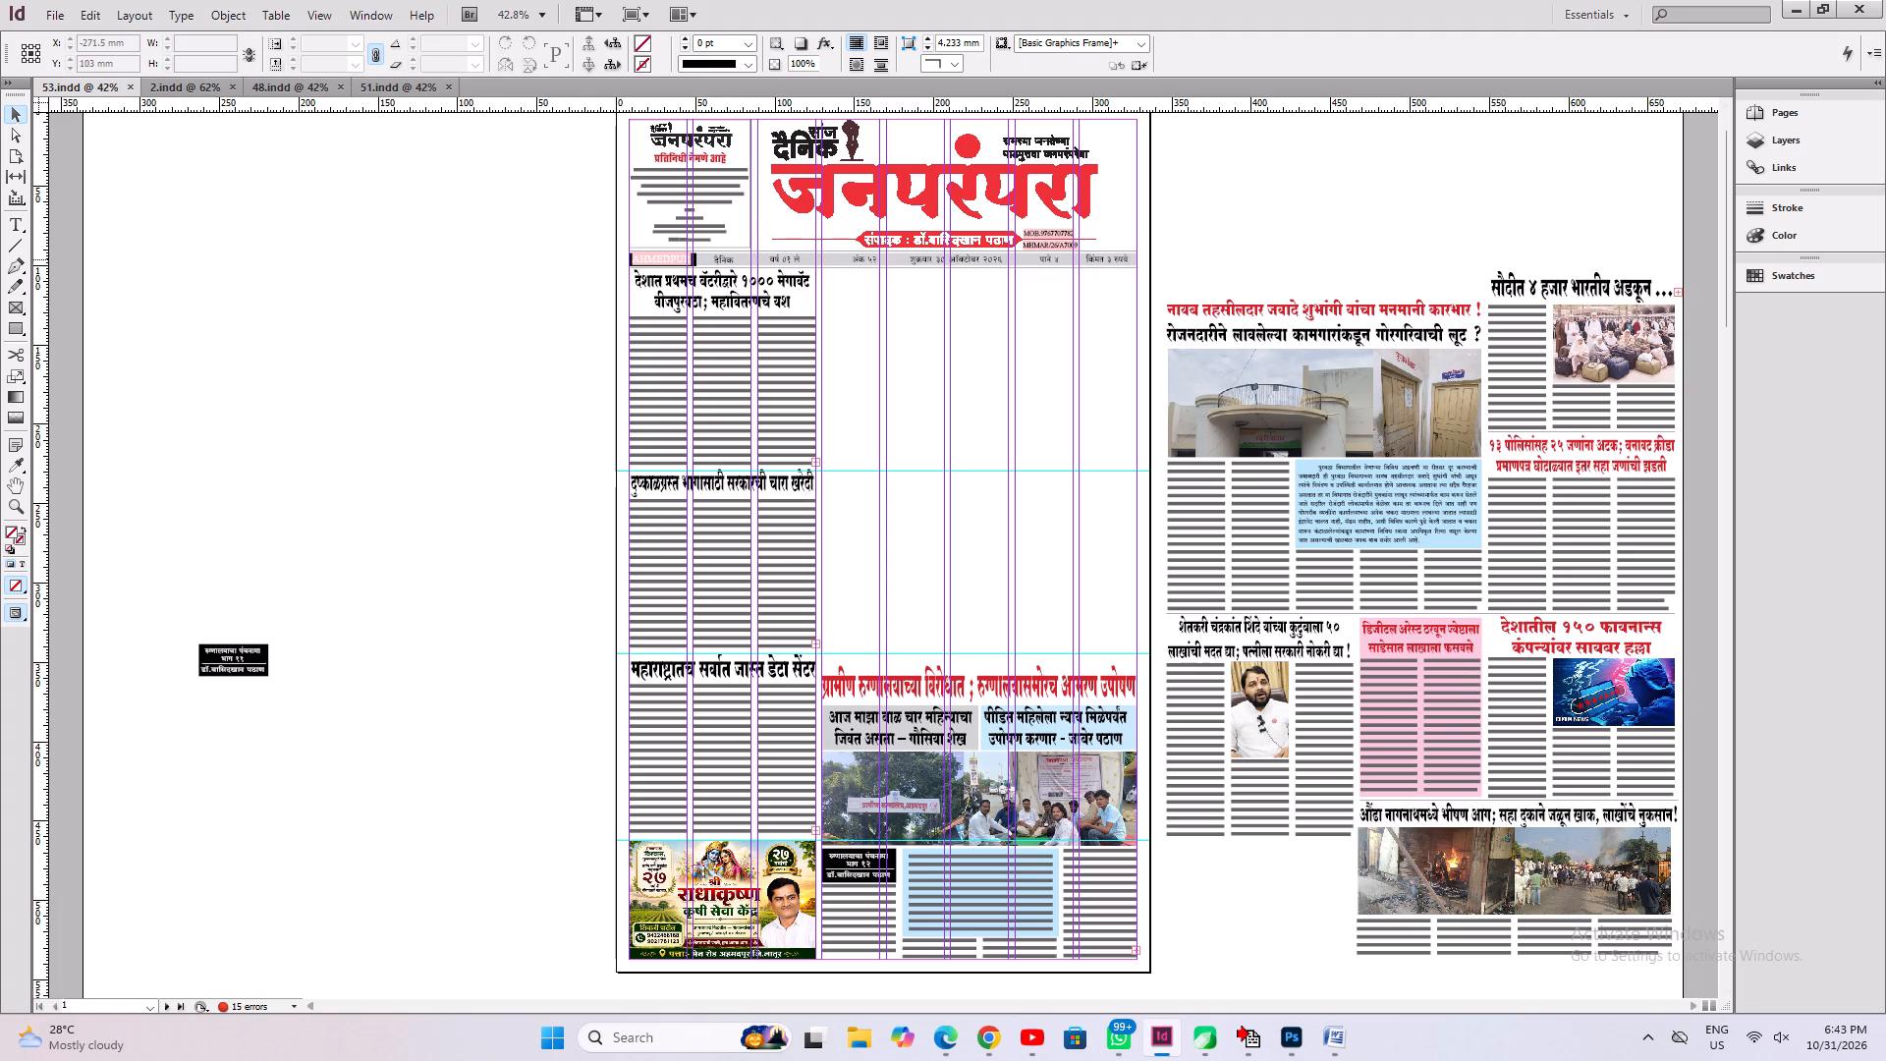
left_click_drag(207, 259, 368, 419)
left_click(6, 222)
left_click_drag(238, 266, 505, 602)
key("ctrl+v")
key("ctrl+alt+c")
Move the article's headline into a new frame about 197 mm wide in page 1's blank area, select its text, and ready the Eyedropper.
left_click(418, 410)
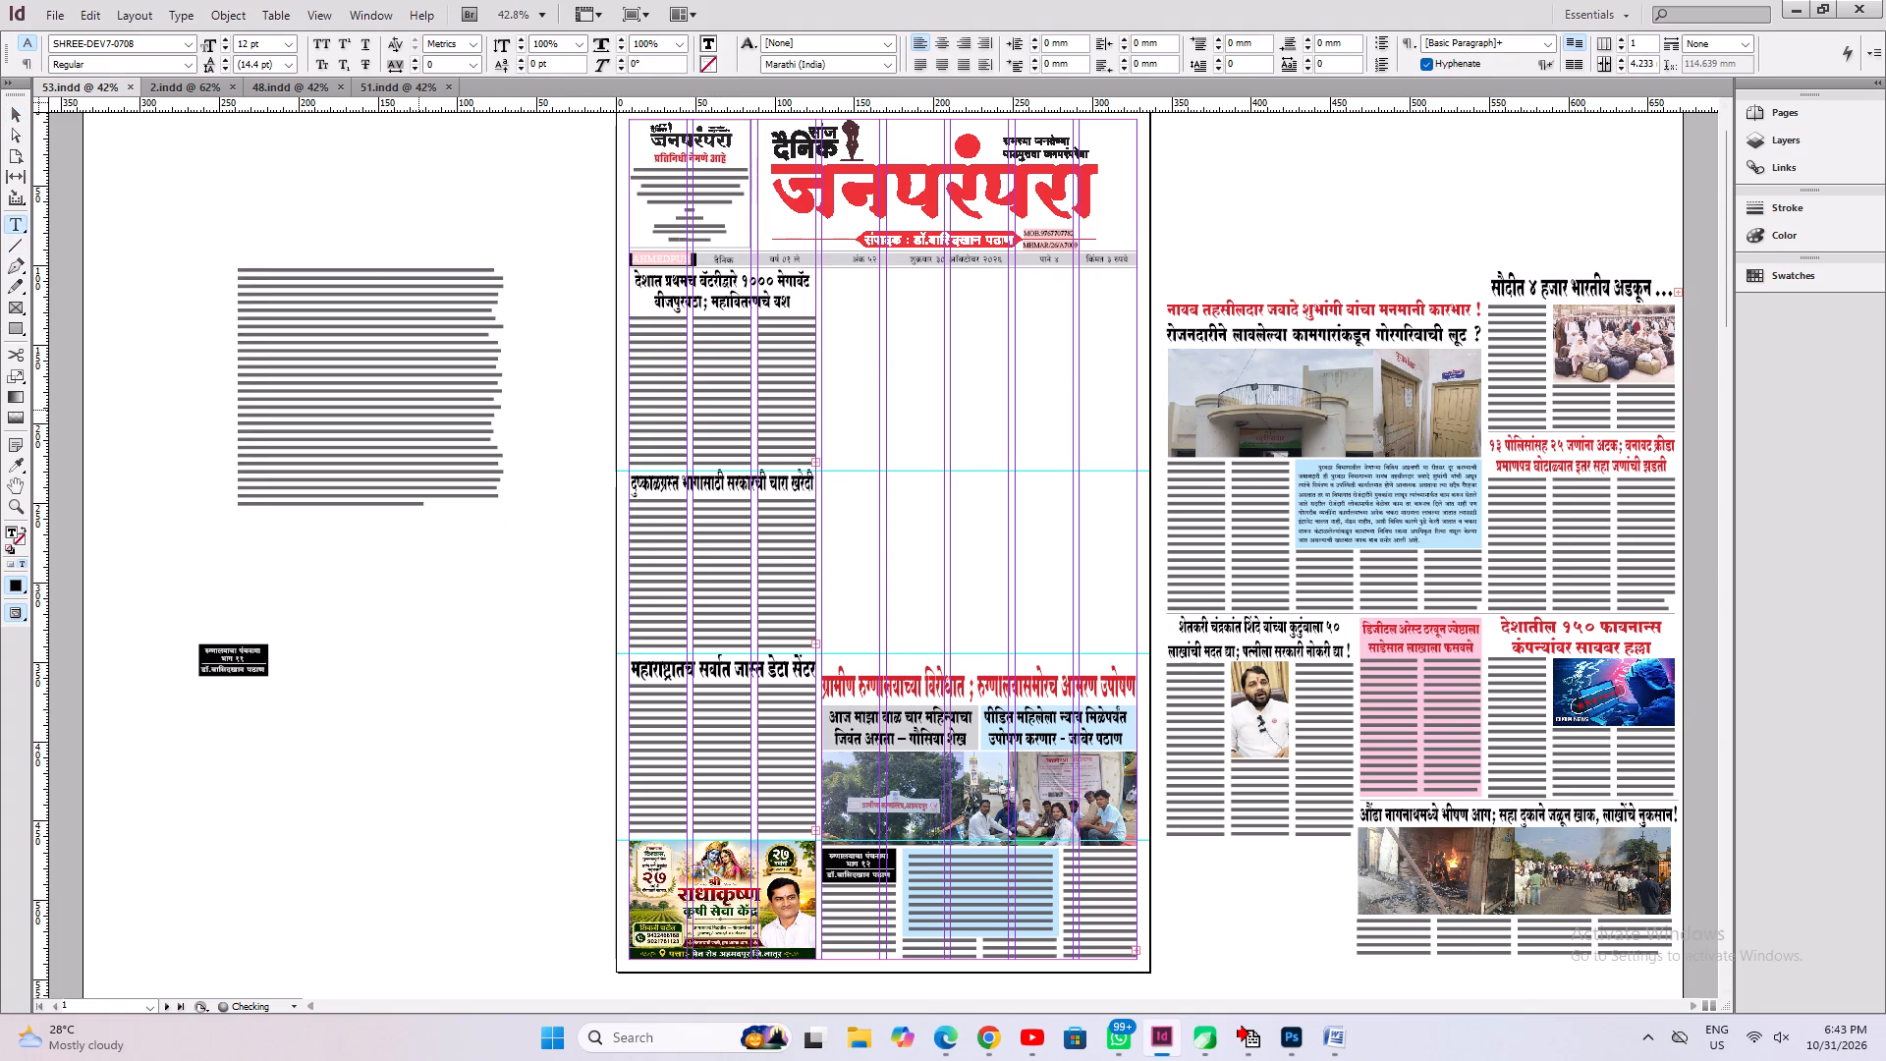
key("ctrl+1")
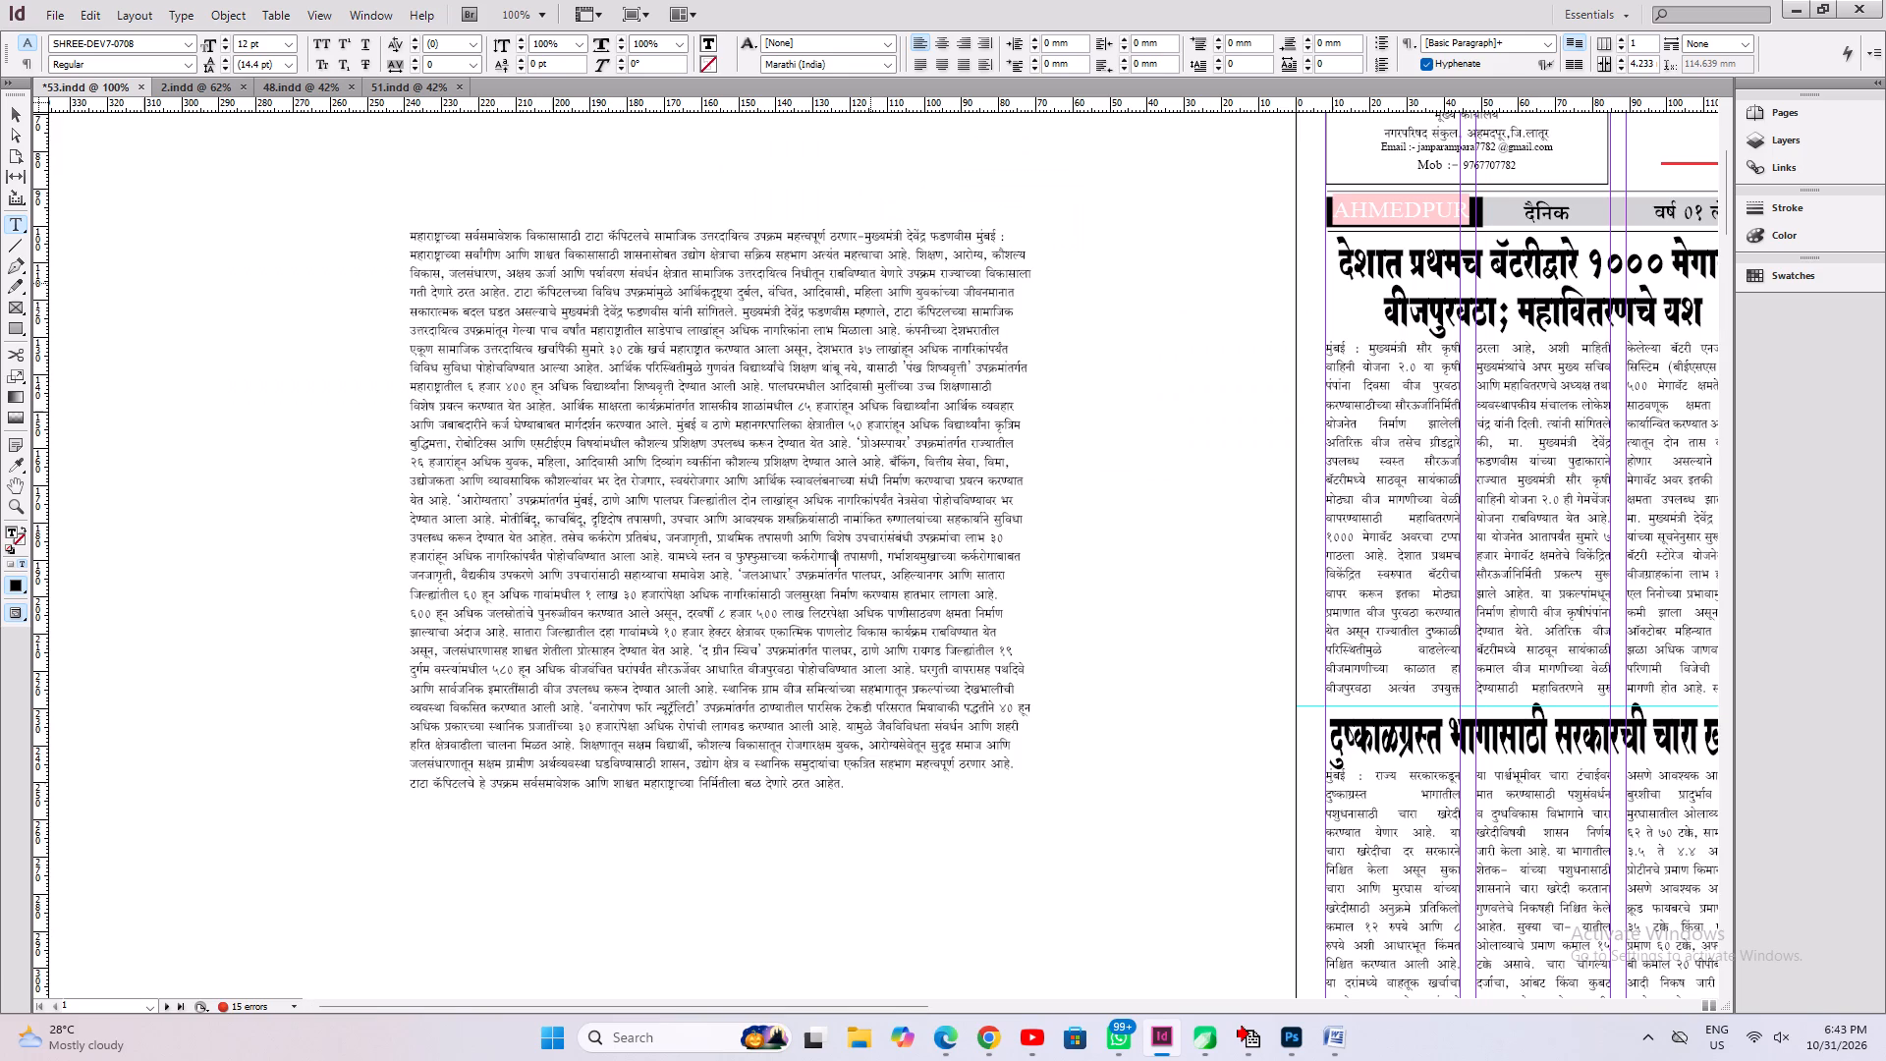
left_click_drag(972, 236, 408, 207)
key("ctrl+x")
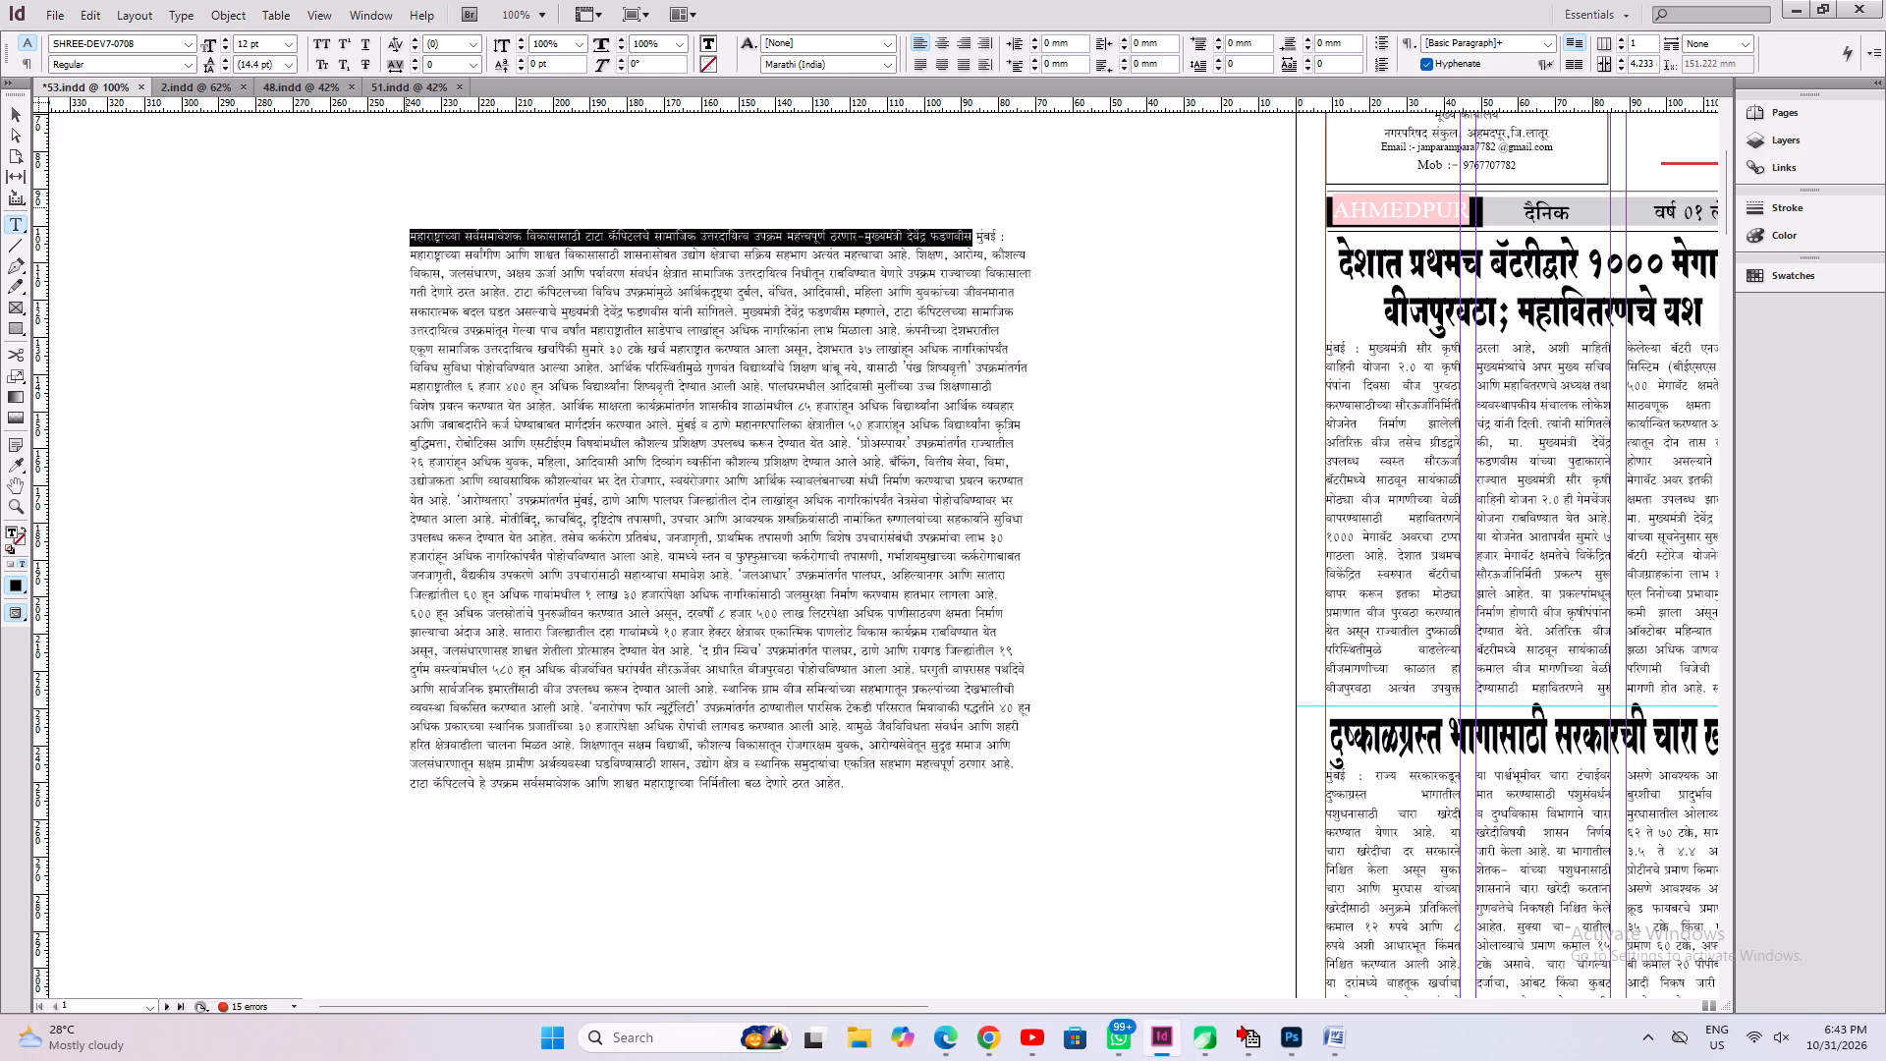
left_click_drag(1196, 616, 133, 202, "alt")
left_click_drag(1004, 524, 850, 622, "alt")
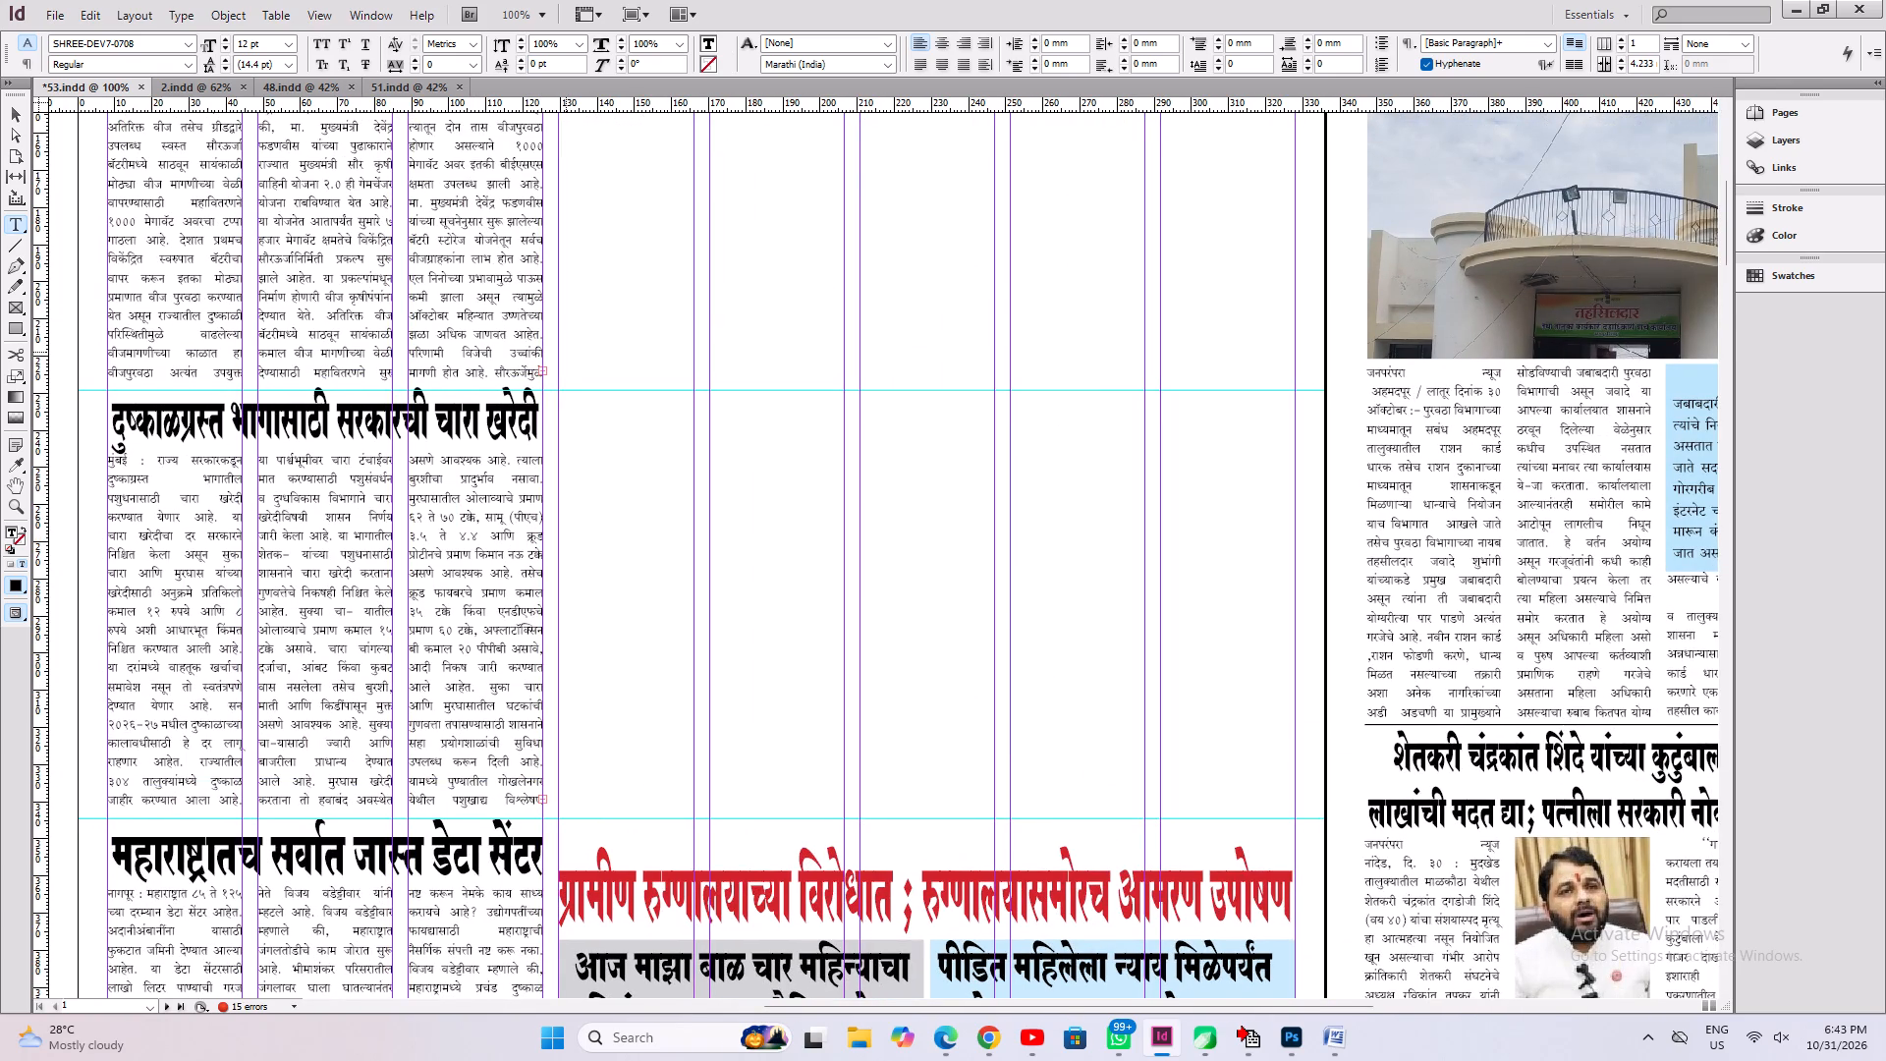
left_click_drag(557, 358, 1292, 631)
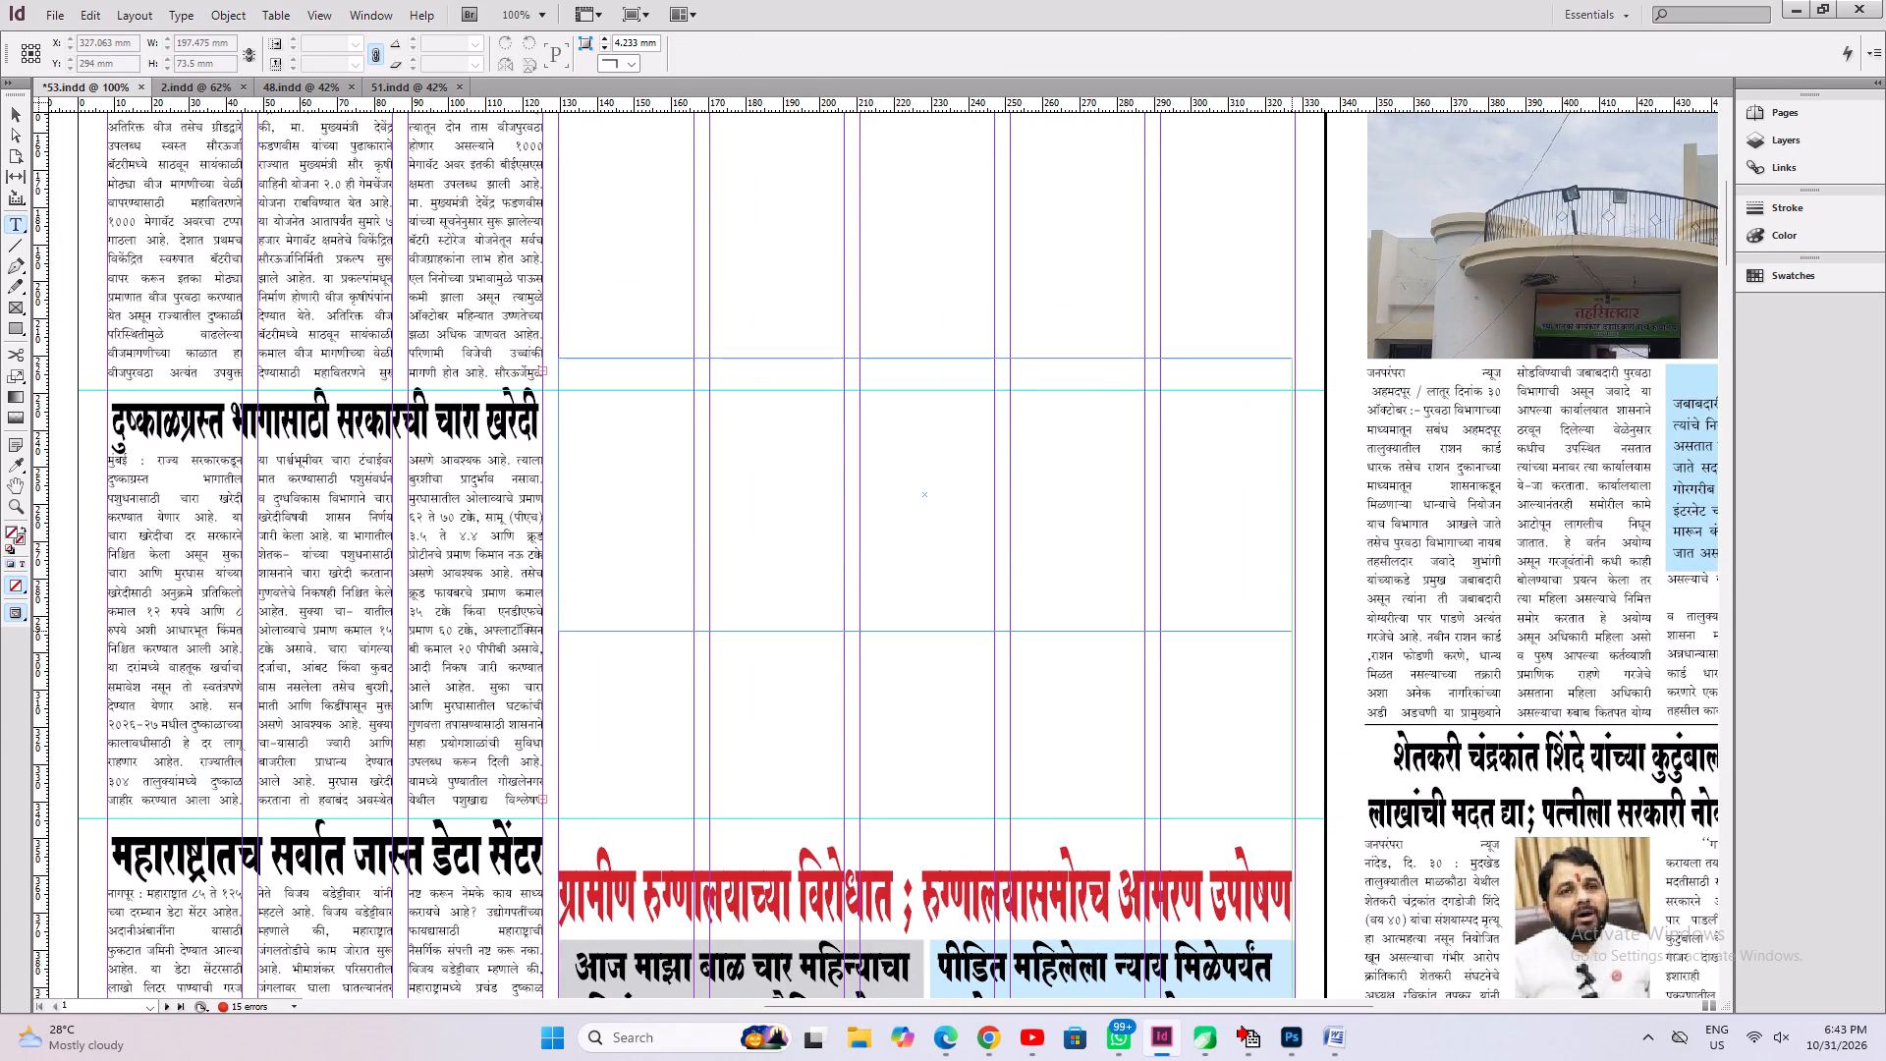
left_click_drag(1292, 631, 1295, 631)
key("ctrl+v")
key("ctrl+a")
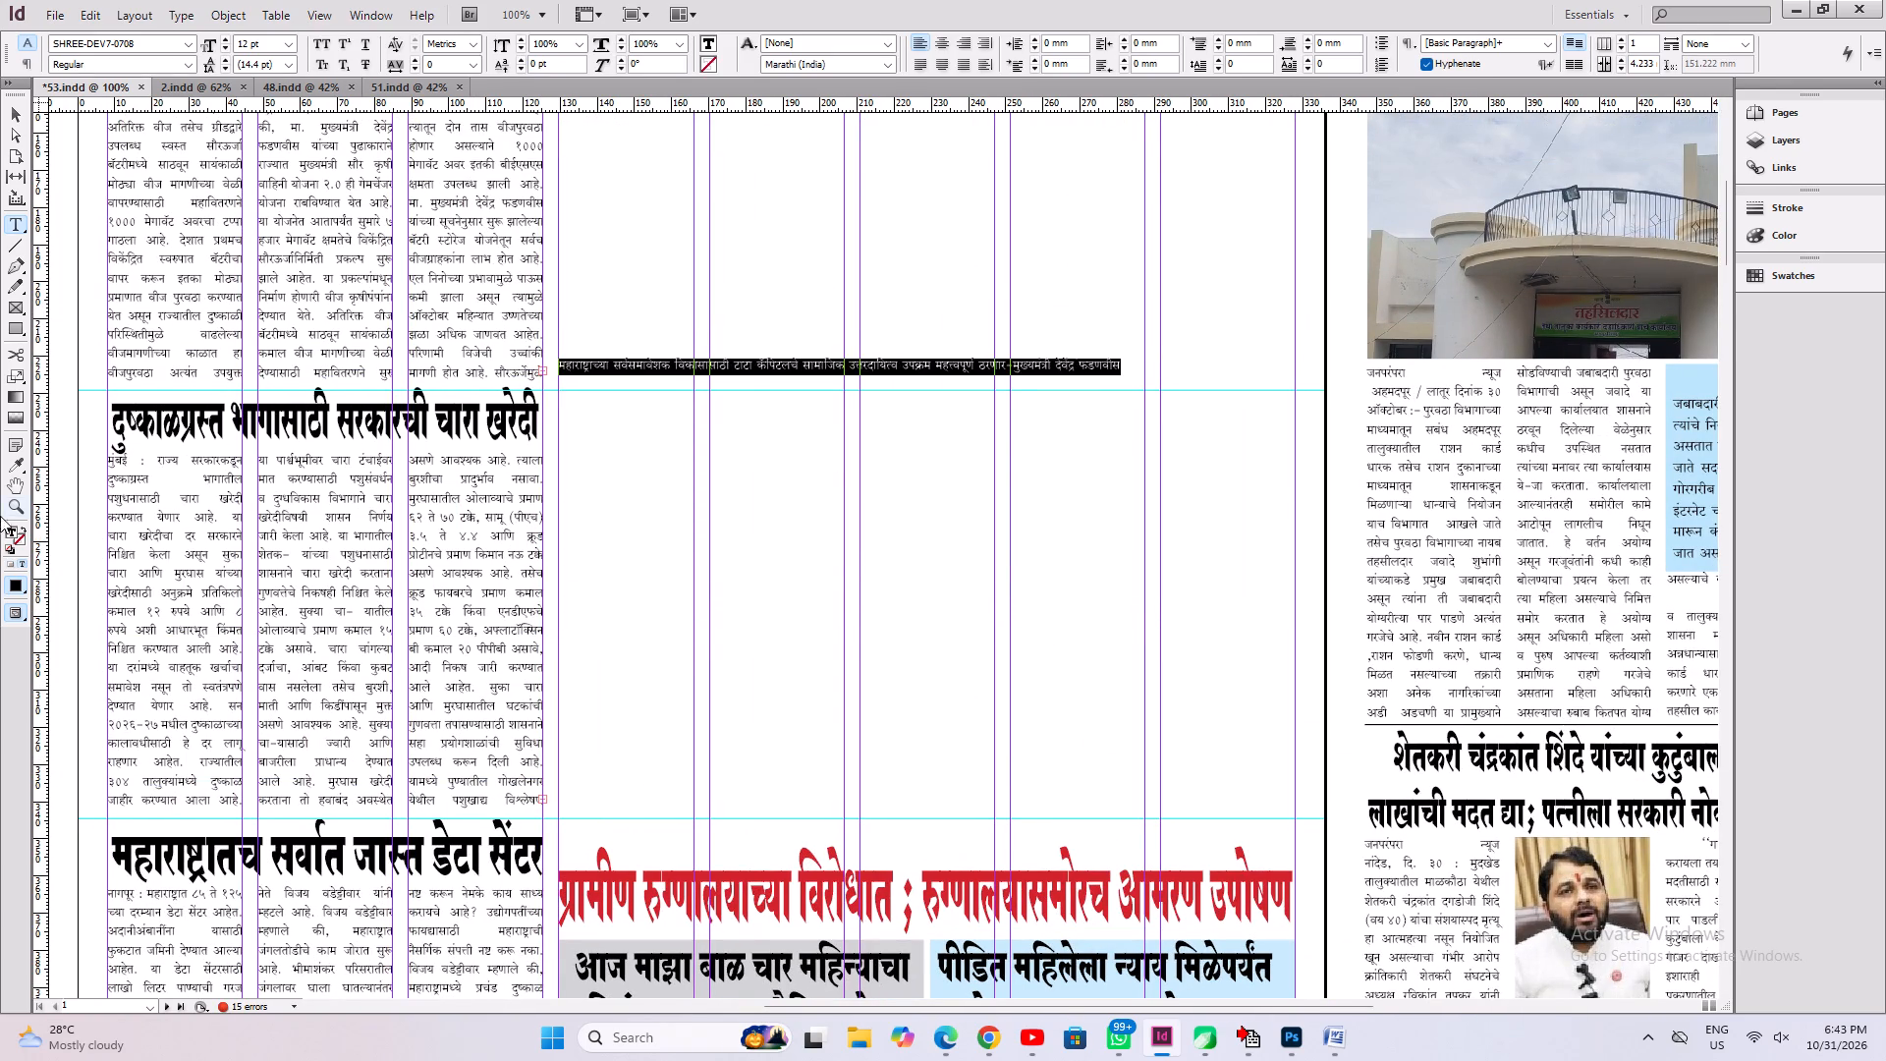
left_click(19, 460)
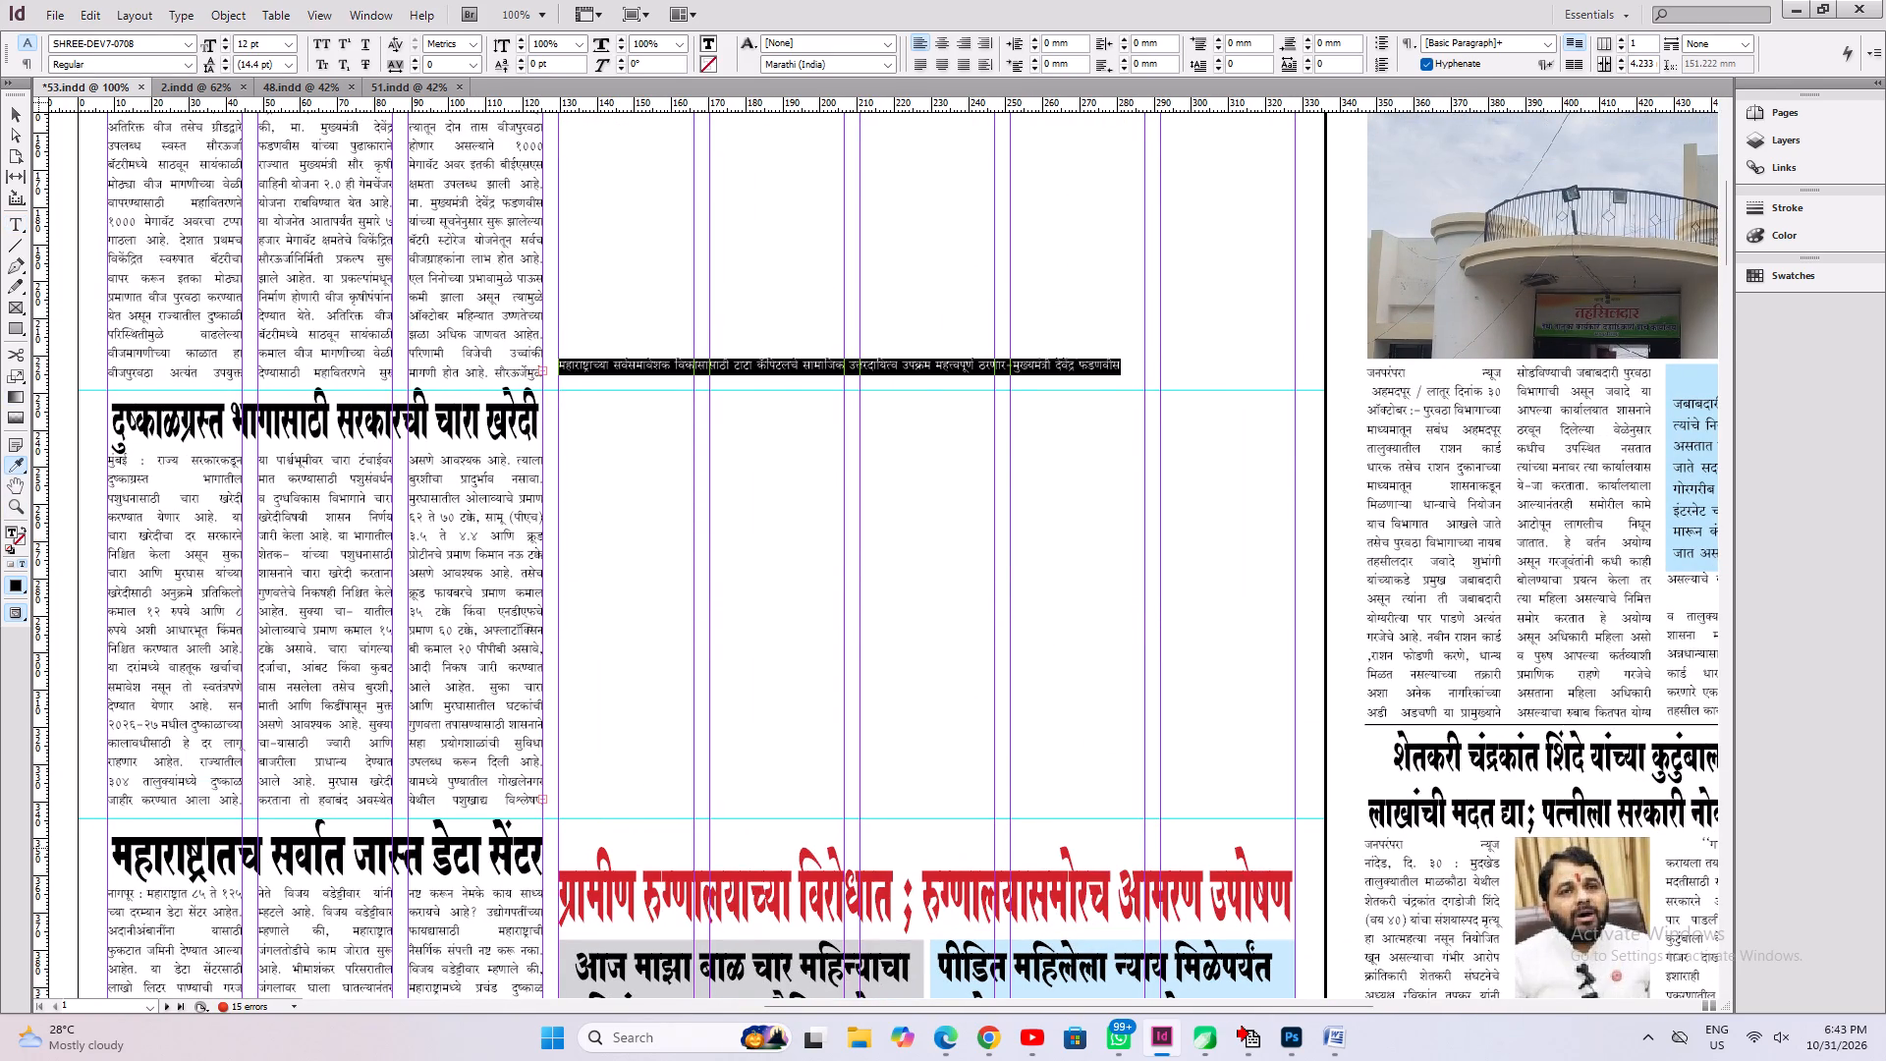
Apply the formatting of the data centre headline to the selected Tata Capital headline.
left_click(252, 836)
Delete the headline's third line, "देवेंद्र फडणवीस", so the text ends after "मुख्यमंत्री".
left_click(15, 228)
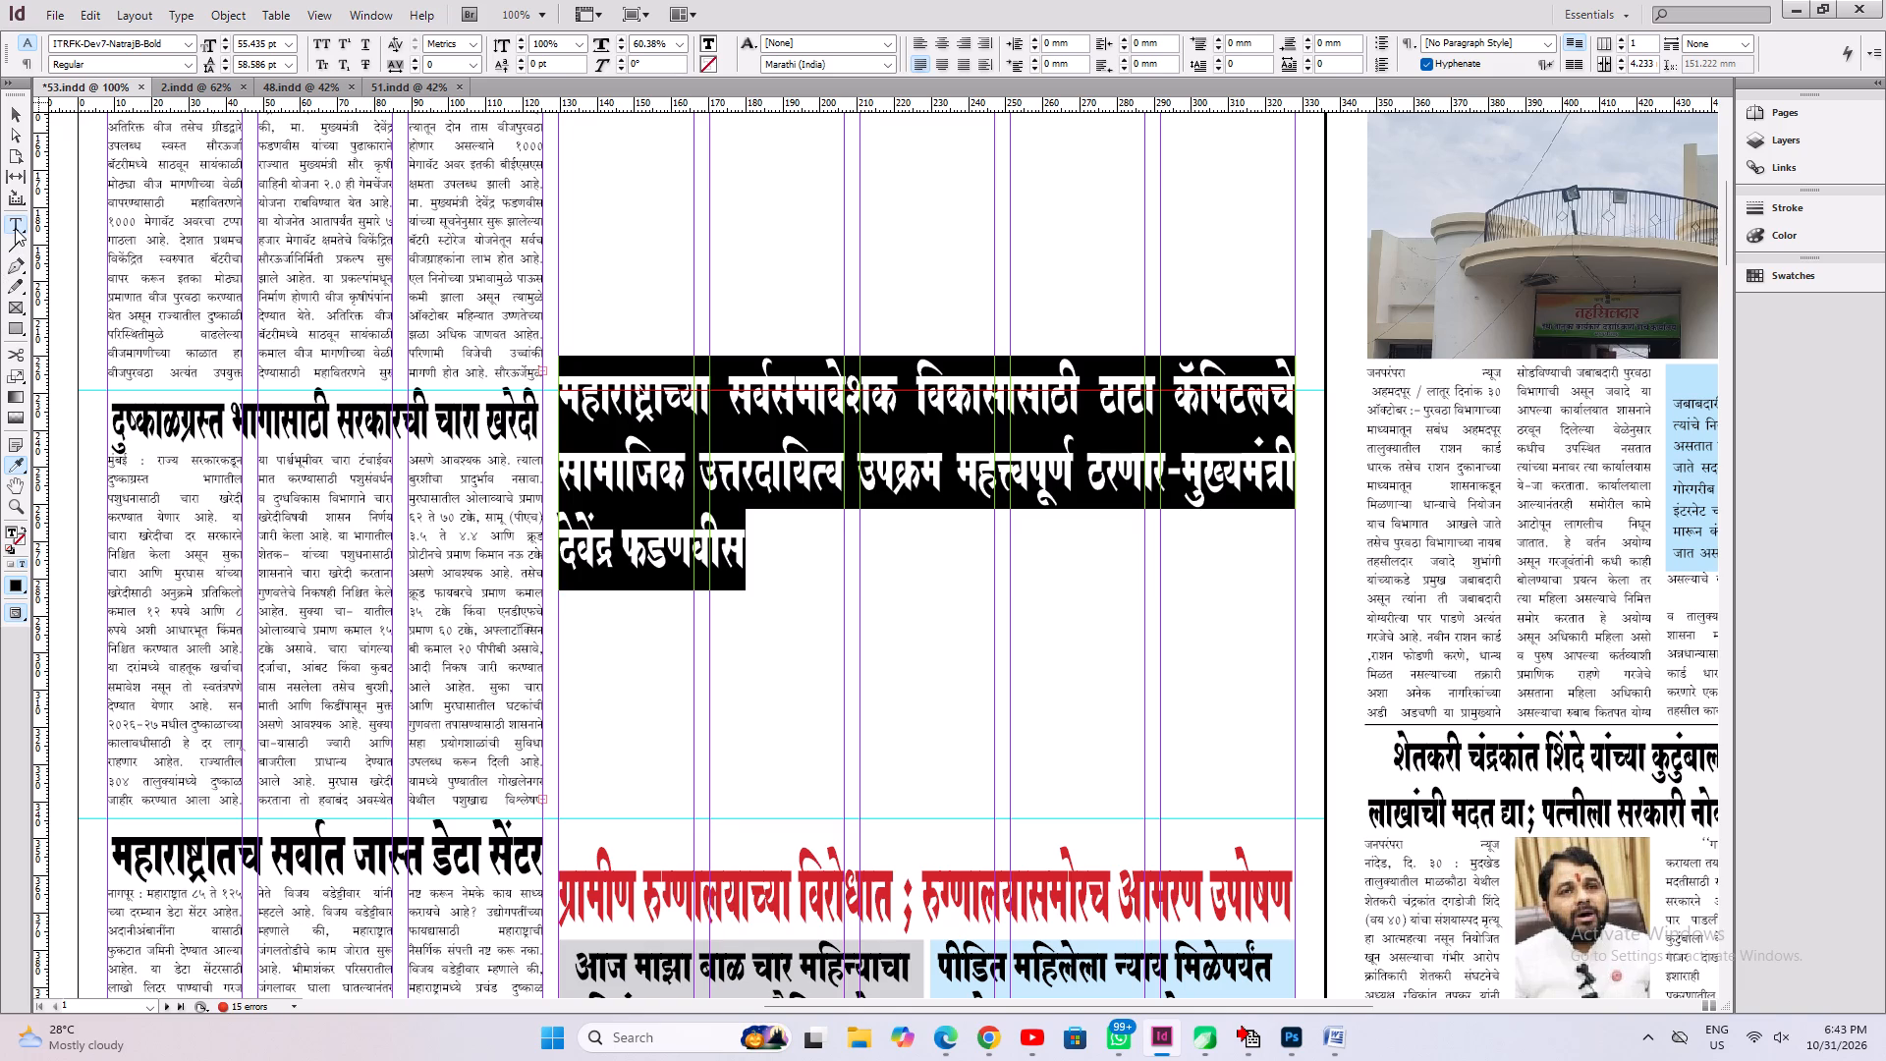
left_click(916, 466)
key("ctrl+a")
key("Left")
key("Down")
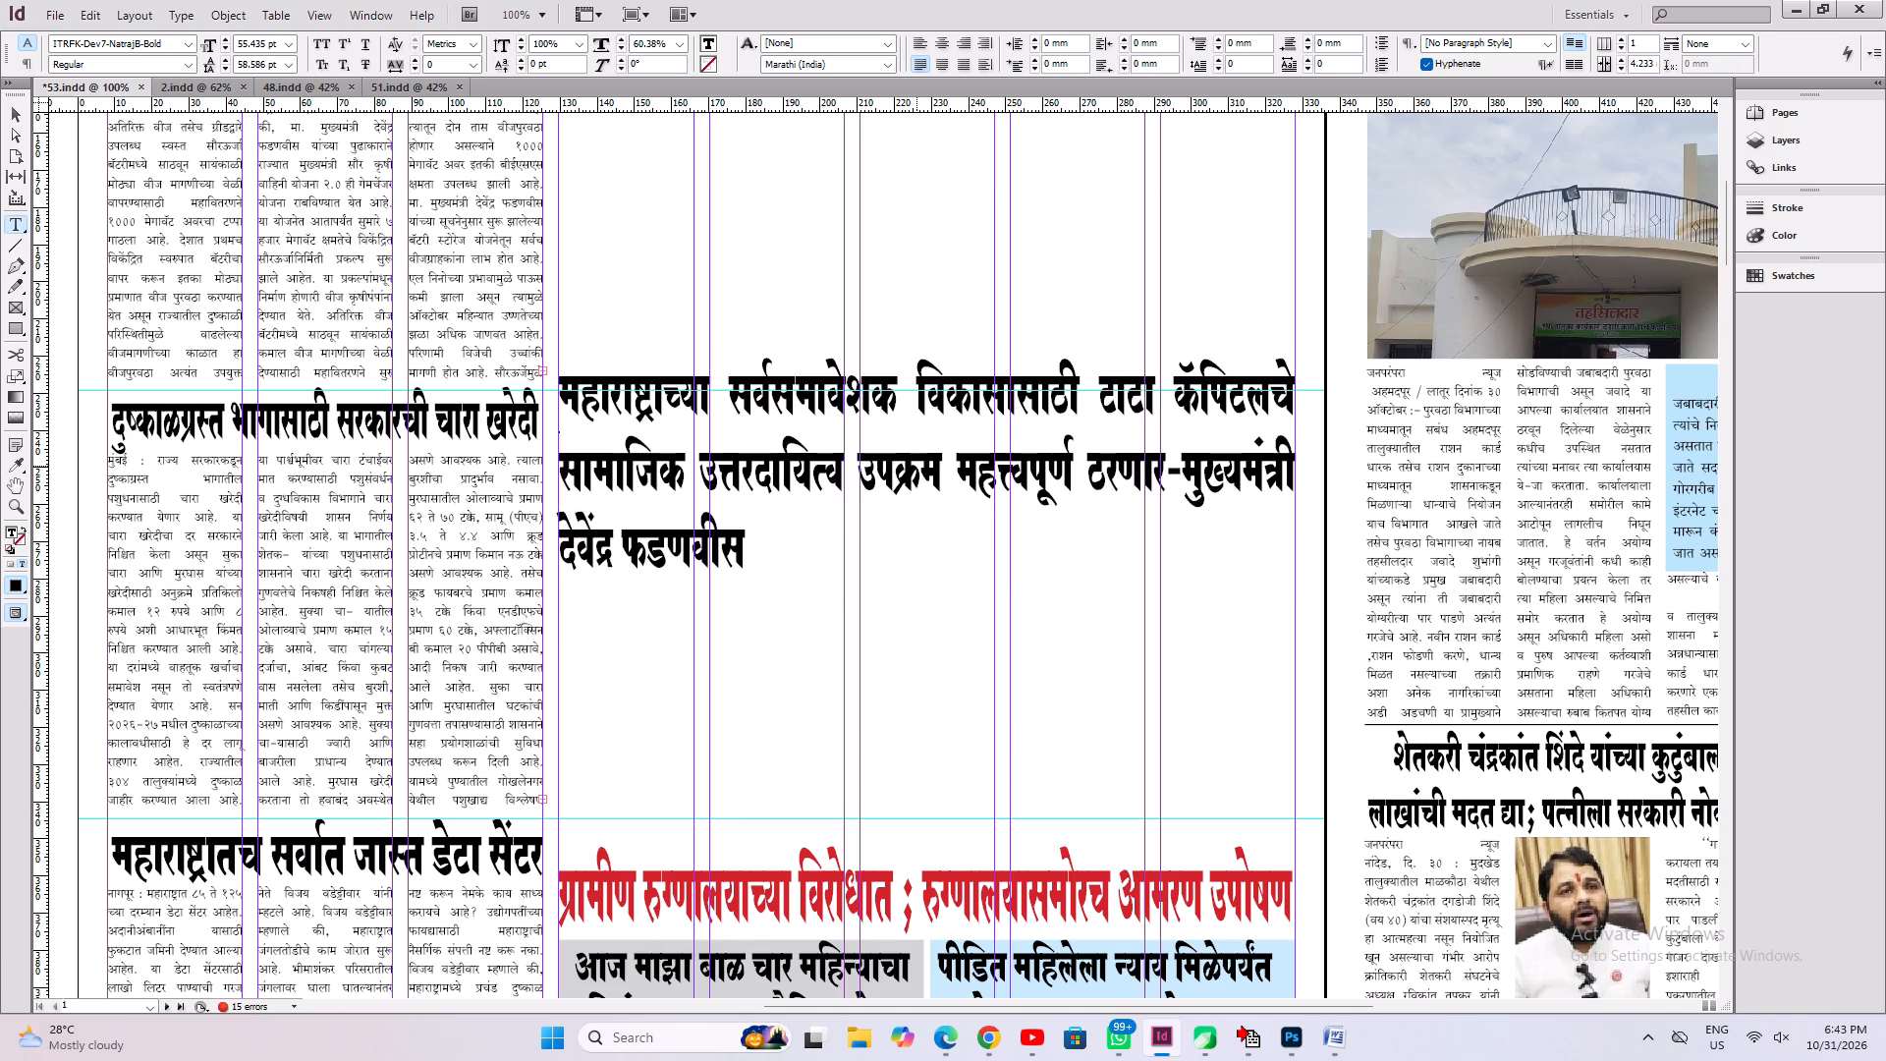
key("Down")
key("shift+Down")
key("BackSpace")
Centre the two-line Tata Capital headline, tighten its leading to 54.586 pt, and save the document.
key("ctrl+a")
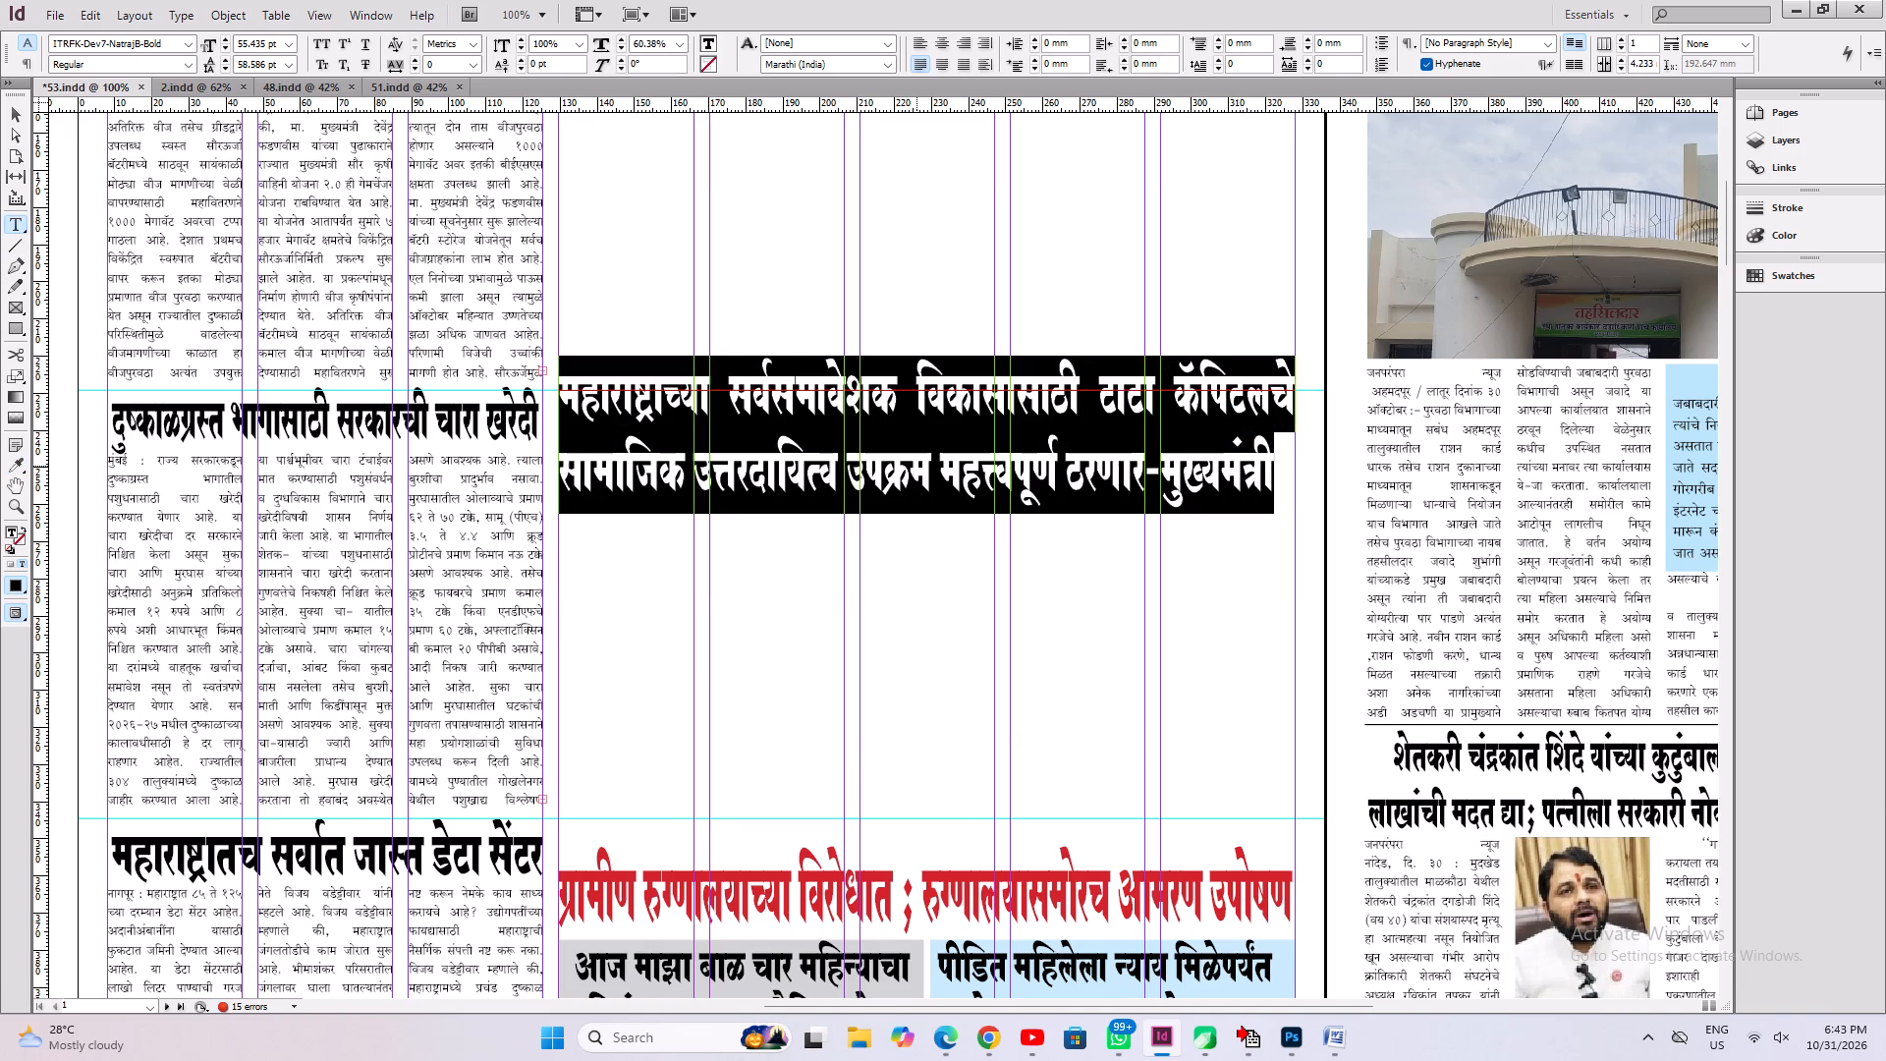
key("ctrl+shift+c")
key("alt+Up")
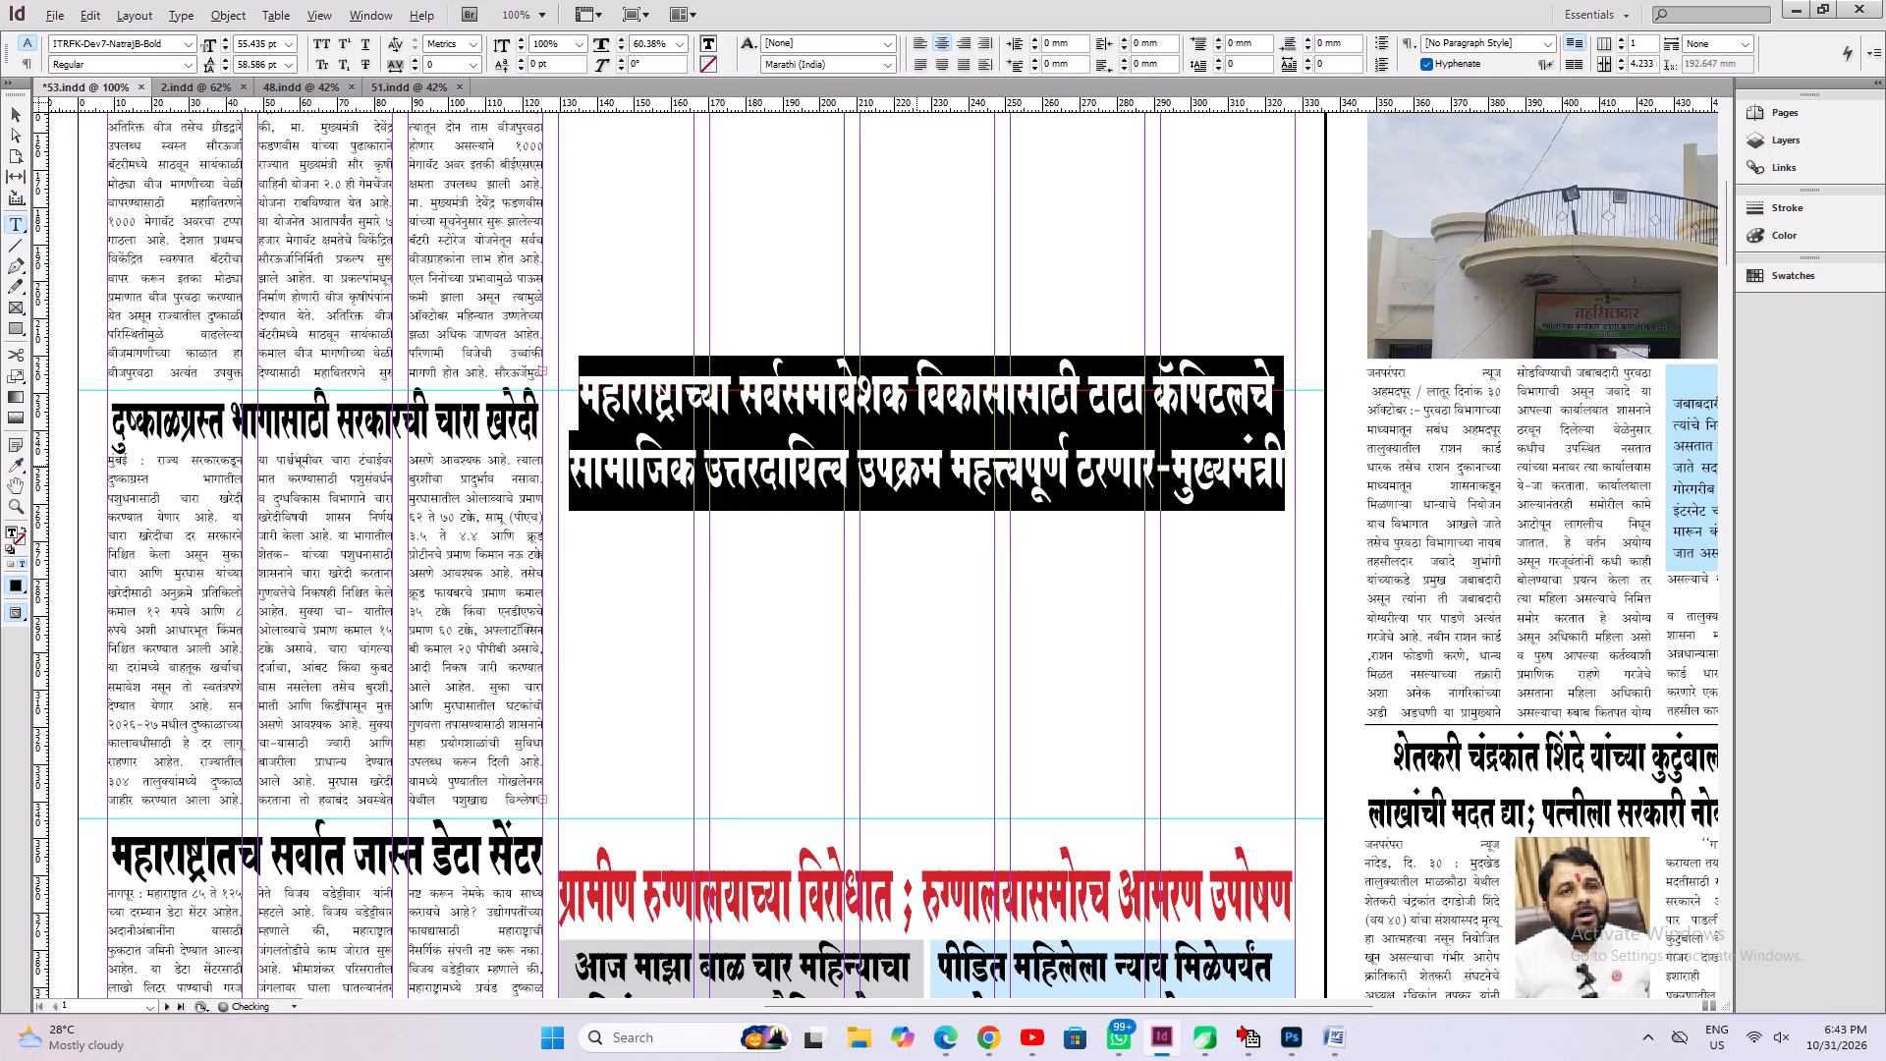
key("alt+Up")
key("ctrl+z")
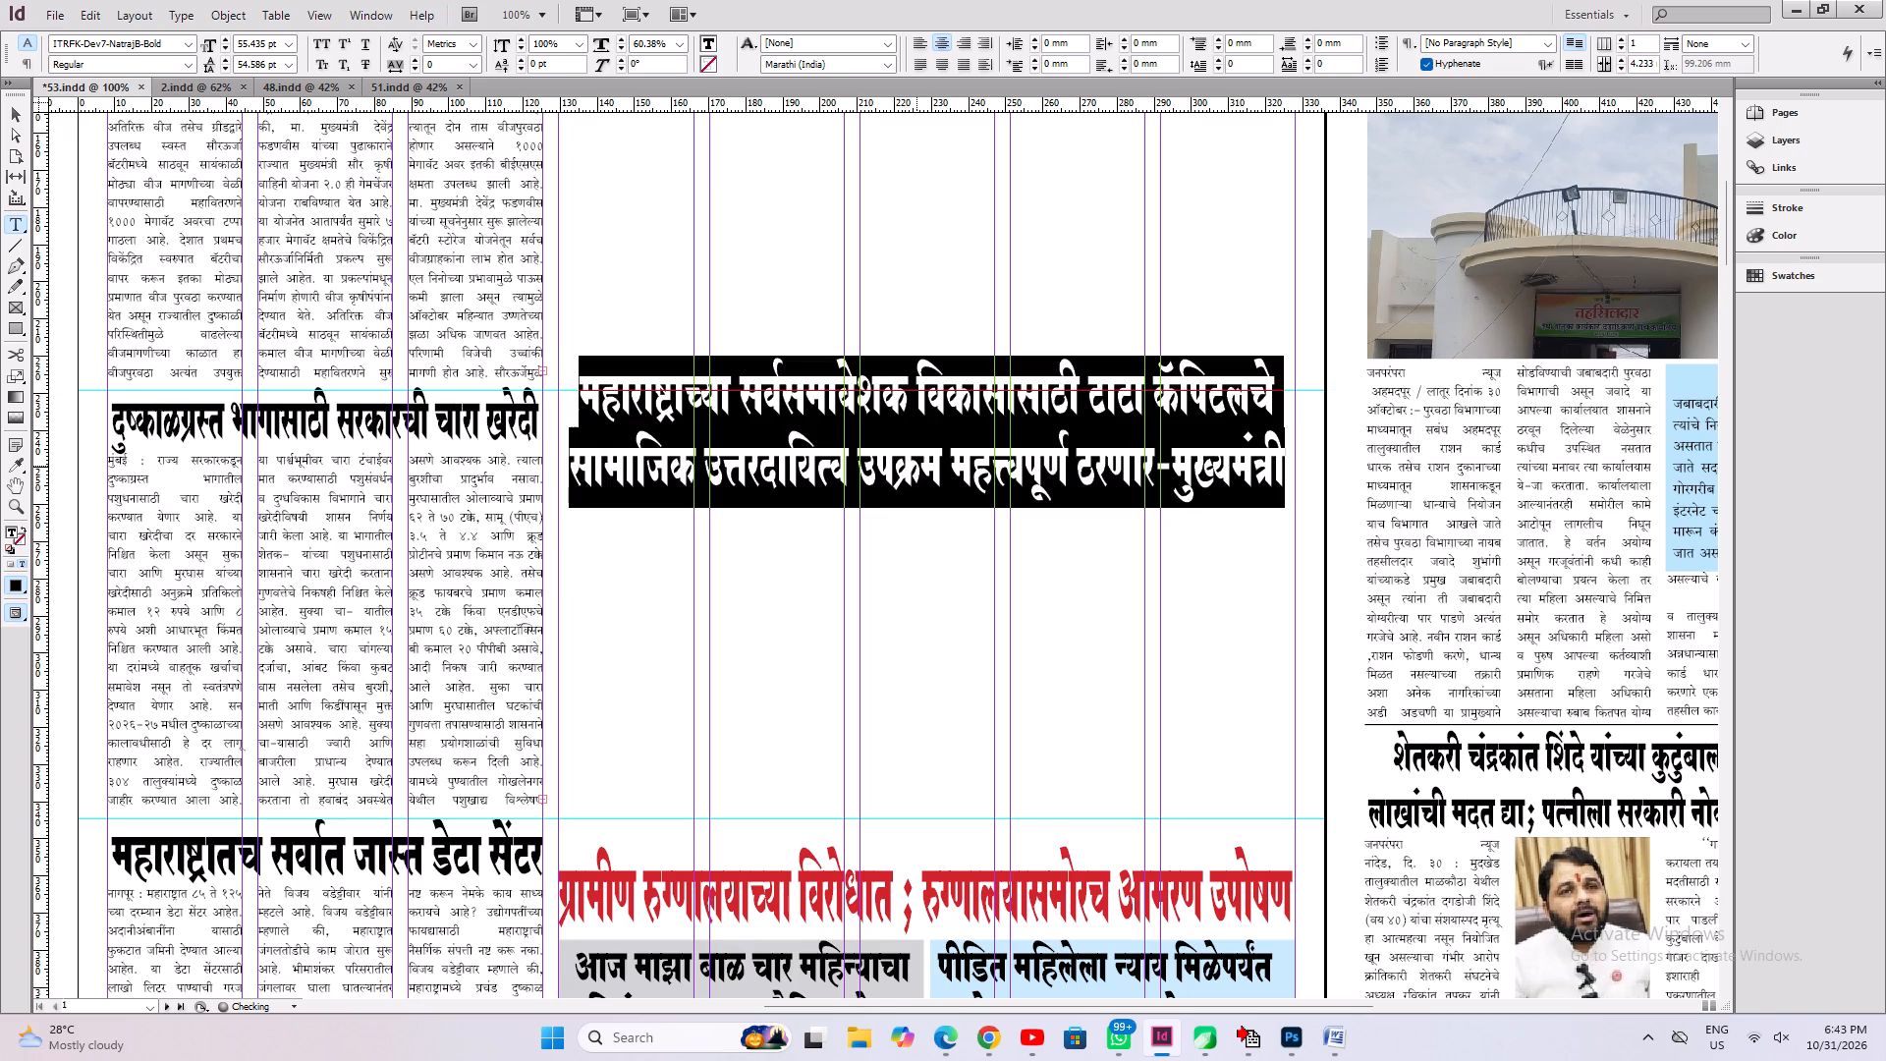
key("ctrl+s")
Justify all of the article's body text on the pasteboard with the last line left-aligned, fit the frame to its content, and save.
key("ctrl+0")
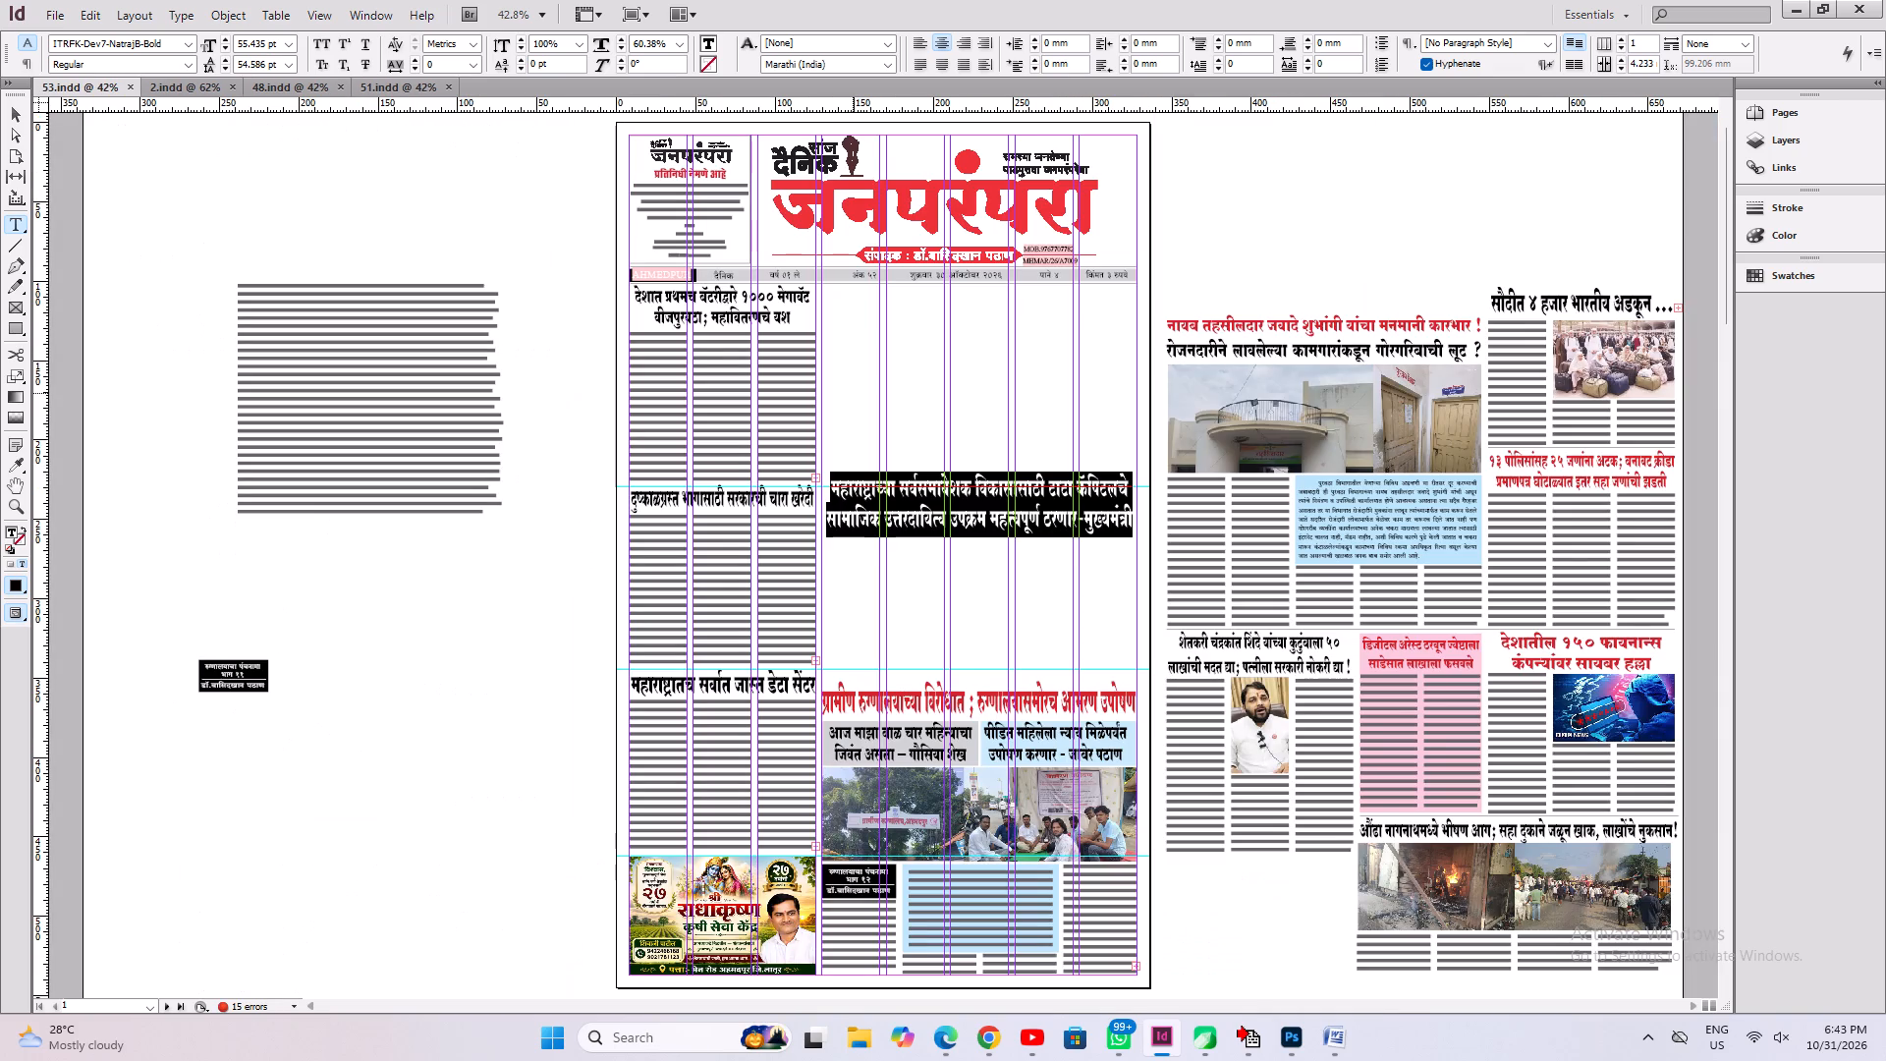
left_click(302, 318)
key("ctrl+2")
left_click(682, 411)
key("ctrl+a")
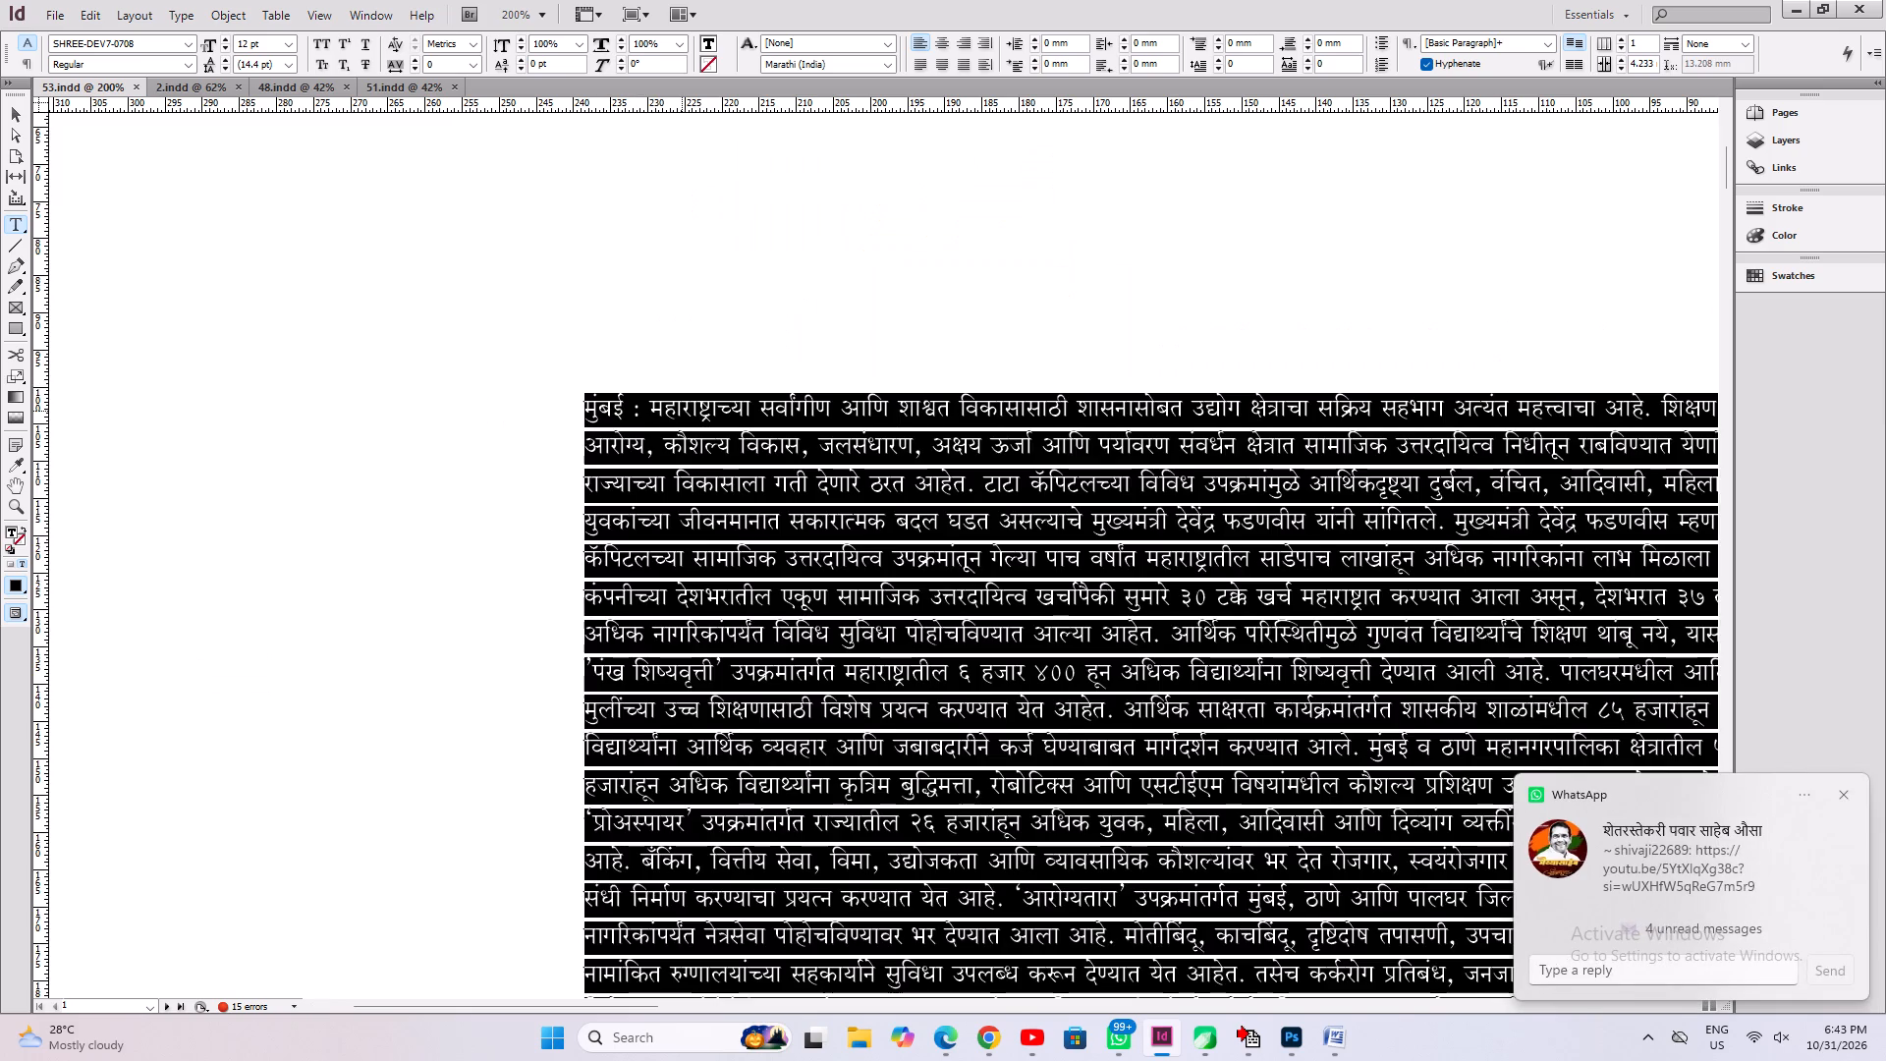
key("ctrl+shift+j")
key("ctrl+alt+c")
key("ctrl+s")
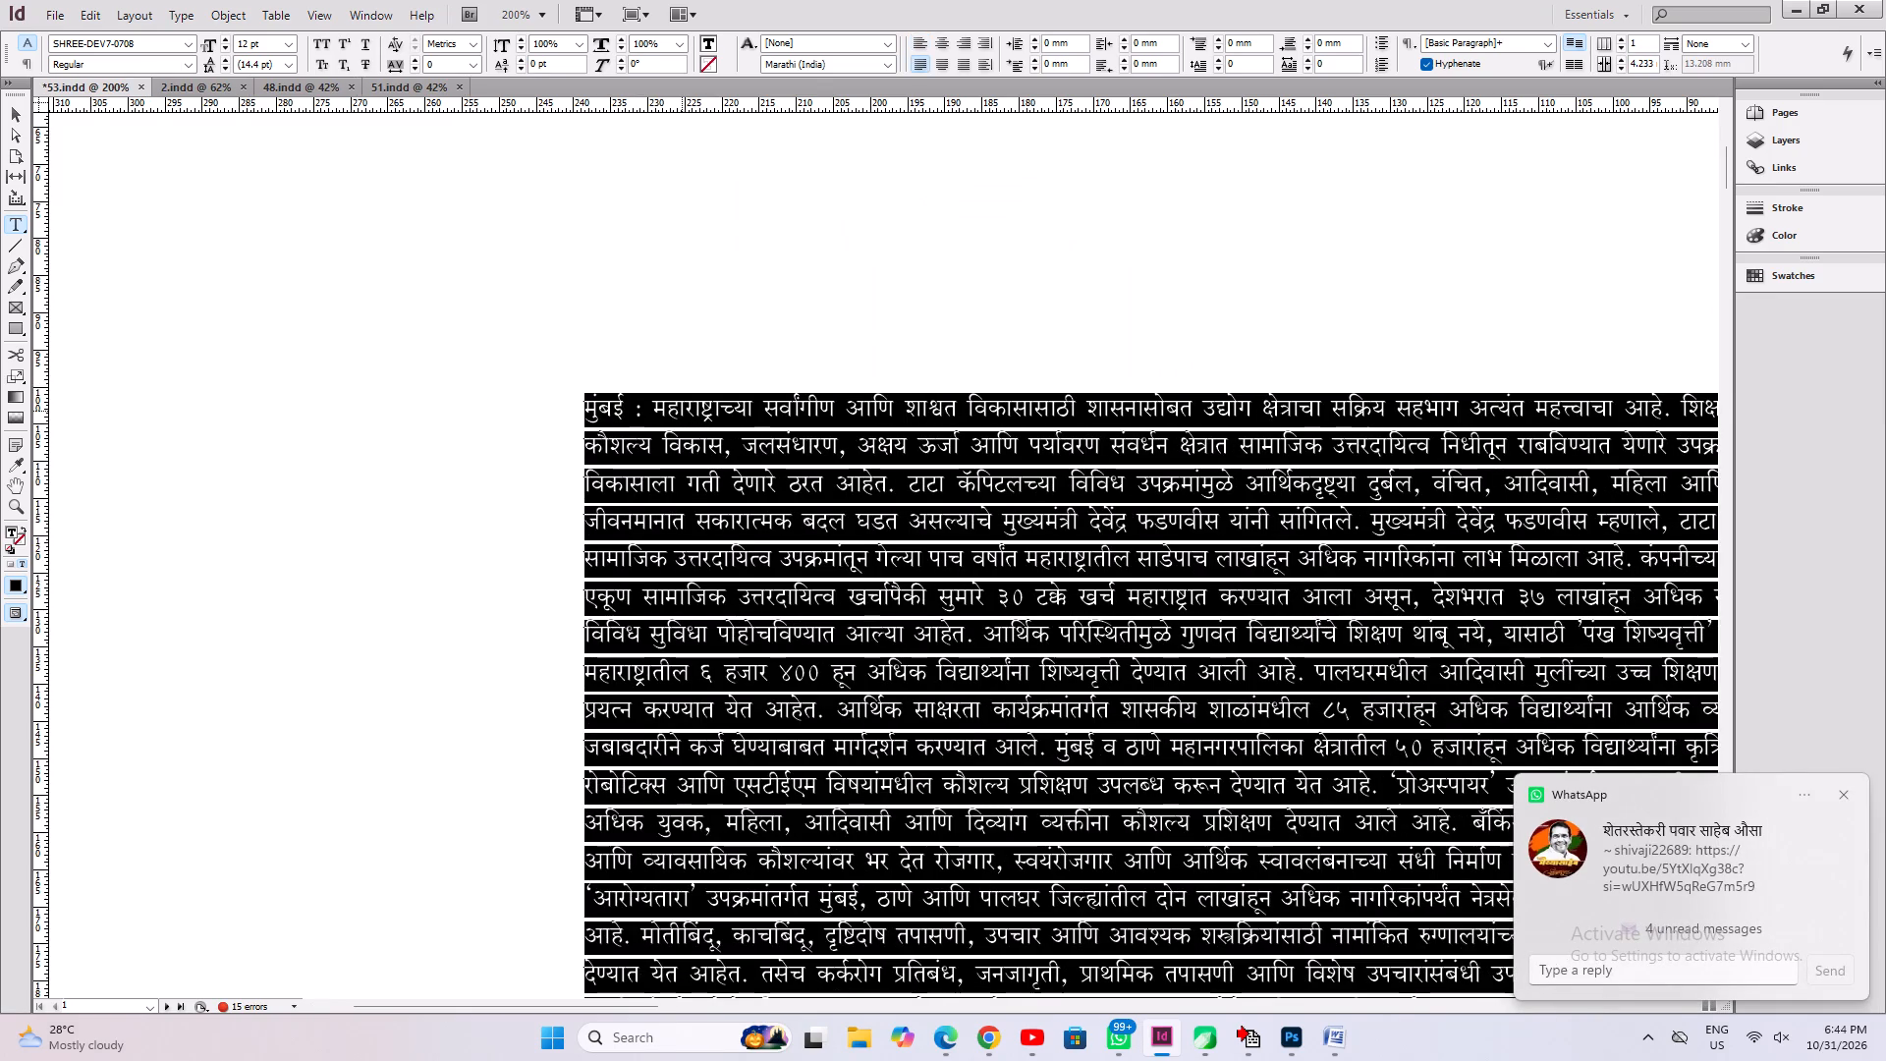
key("ctrl+0")
key("ctrl+s")
key("ctrl+alt+c")
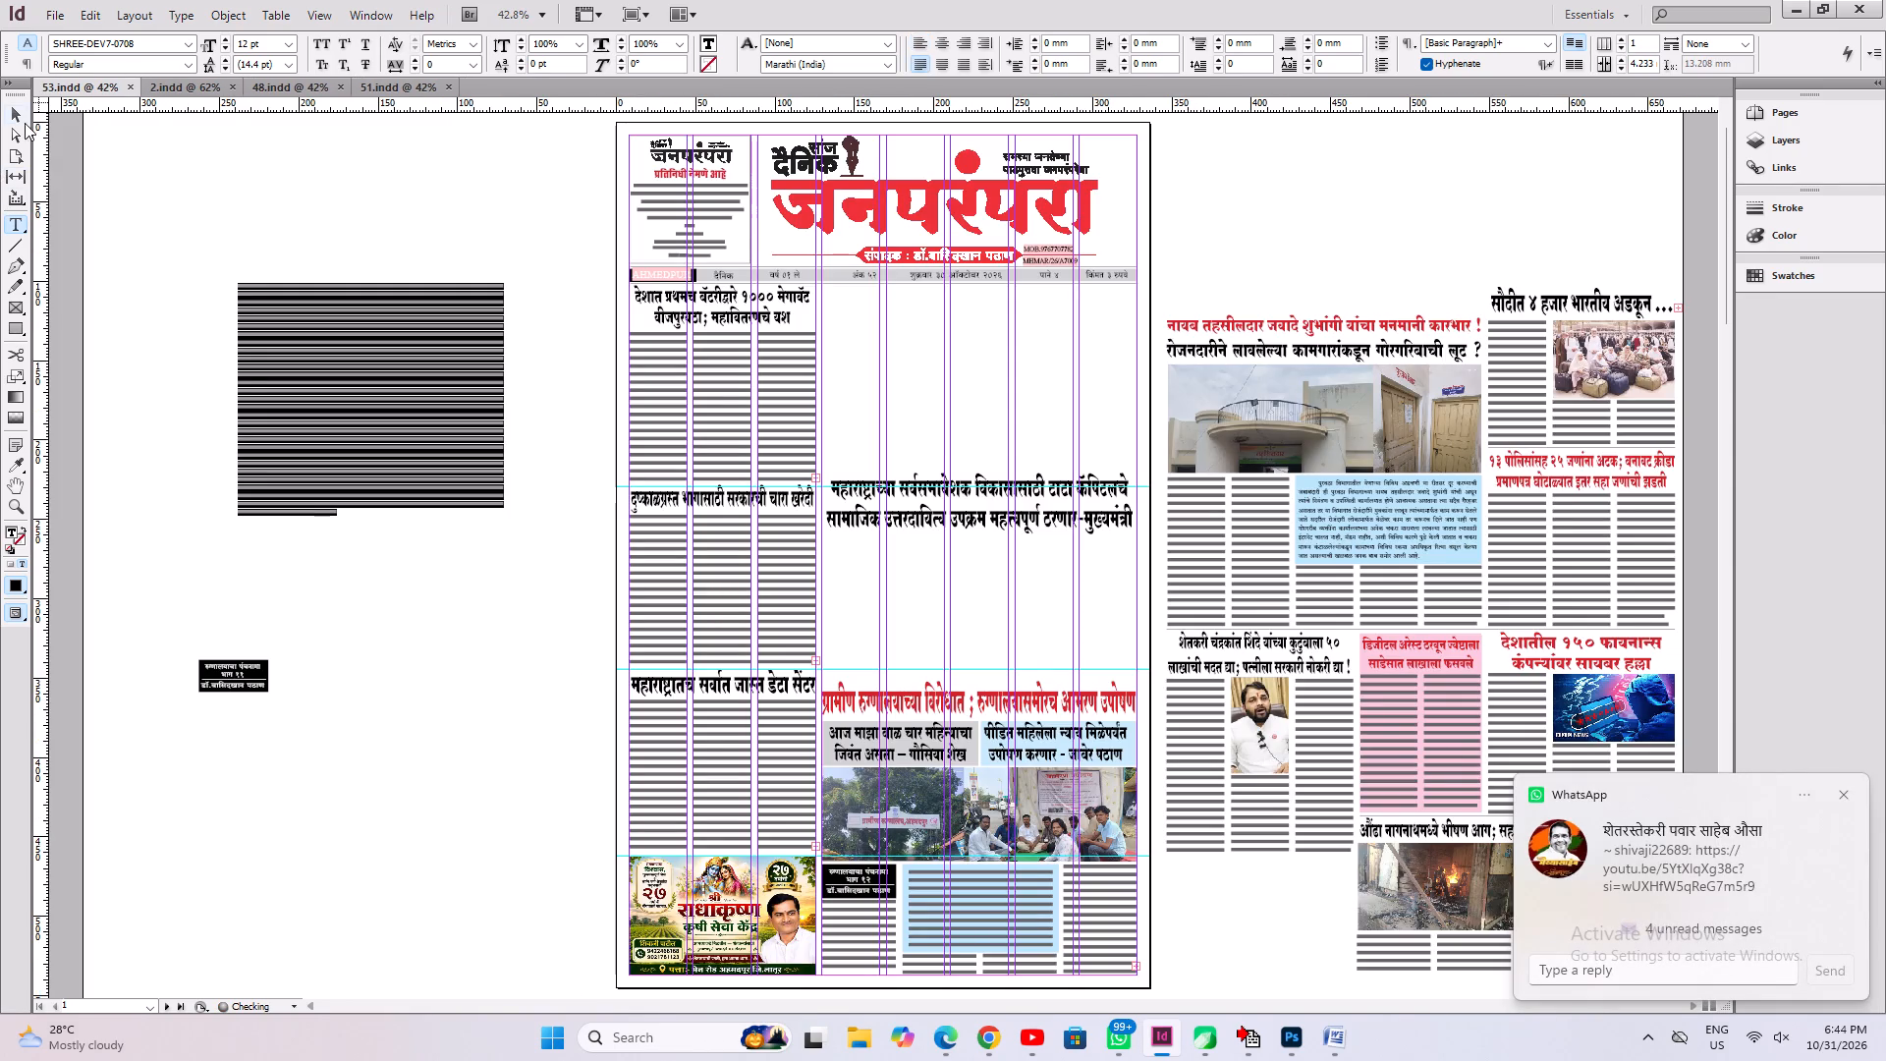
Move the article's body frame from the pasteboard onto page 1, directly beneath the Tata Capital headline.
left_click(17, 116)
left_click_drag(383, 367, 960, 624)
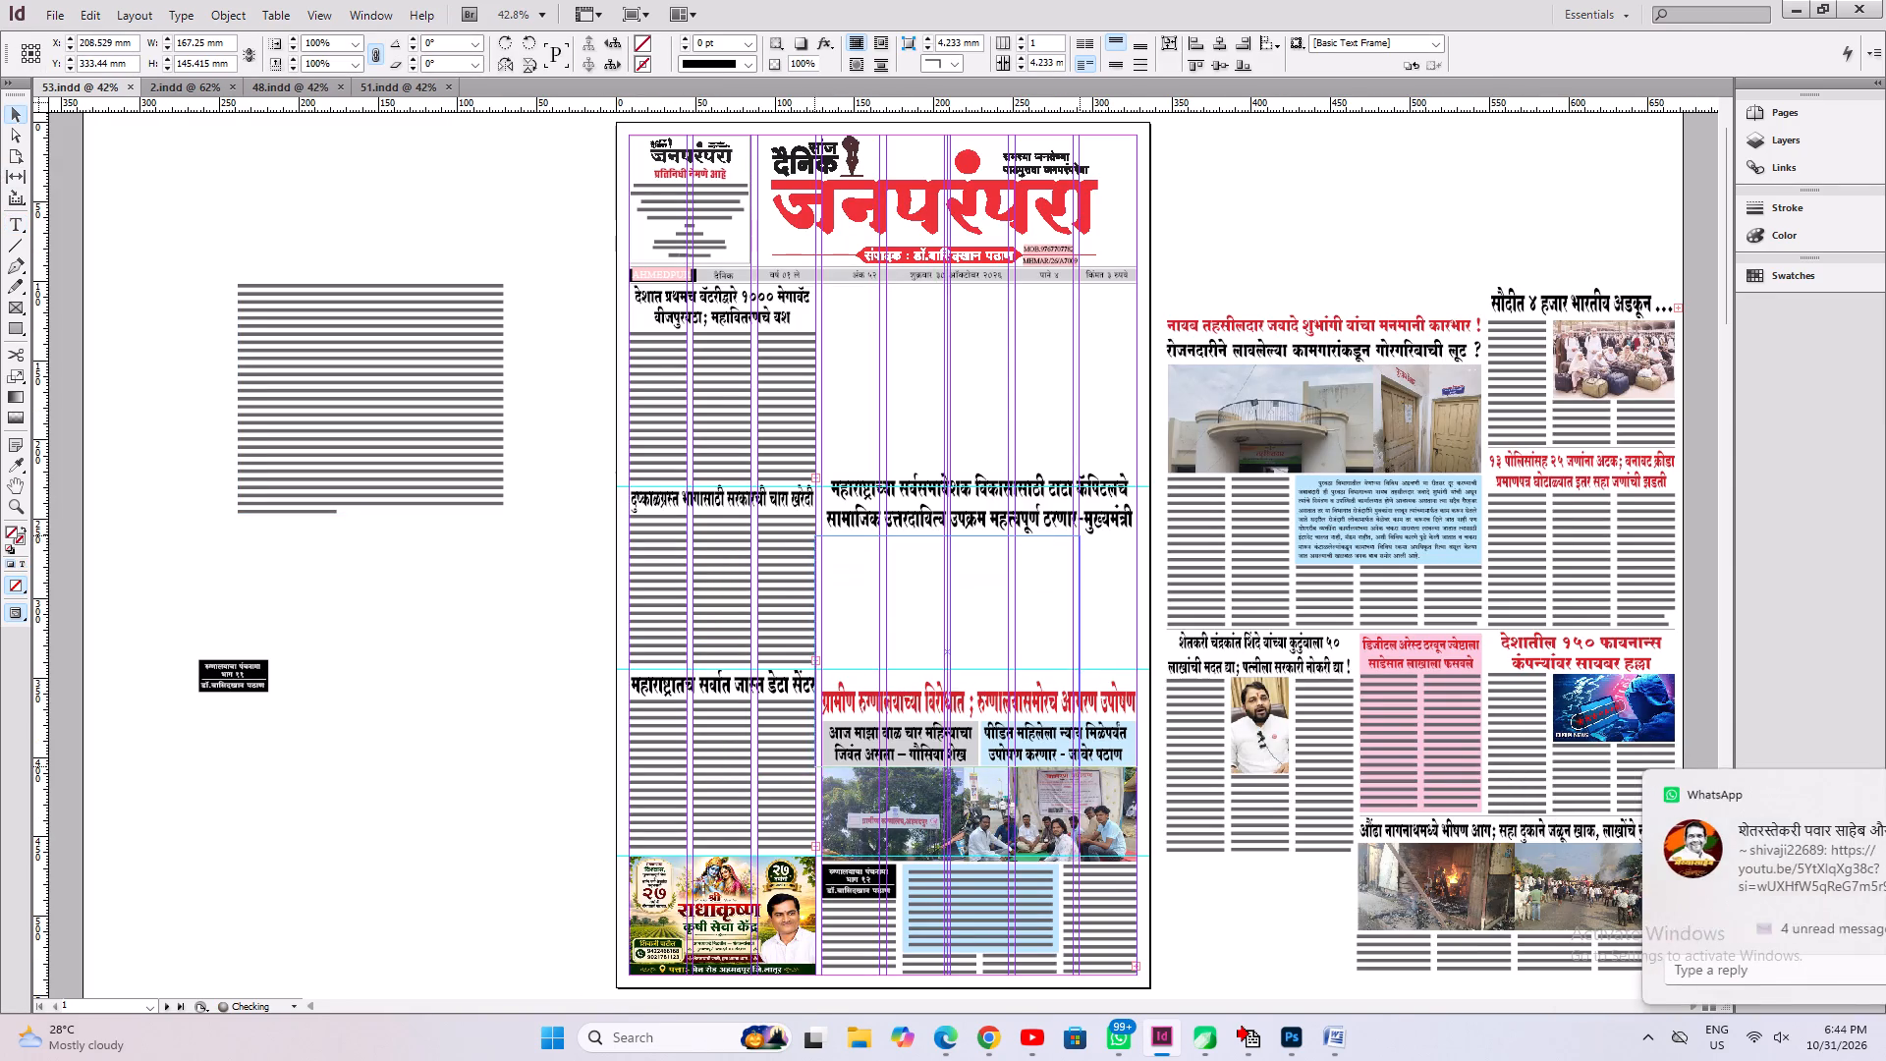
left_click_drag(960, 624, 968, 623)
Resize the body frame to about 197 mm wide and 91 mm high, ending above the red hospital headline, and nudge it up slightly.
key("ctrl+1")
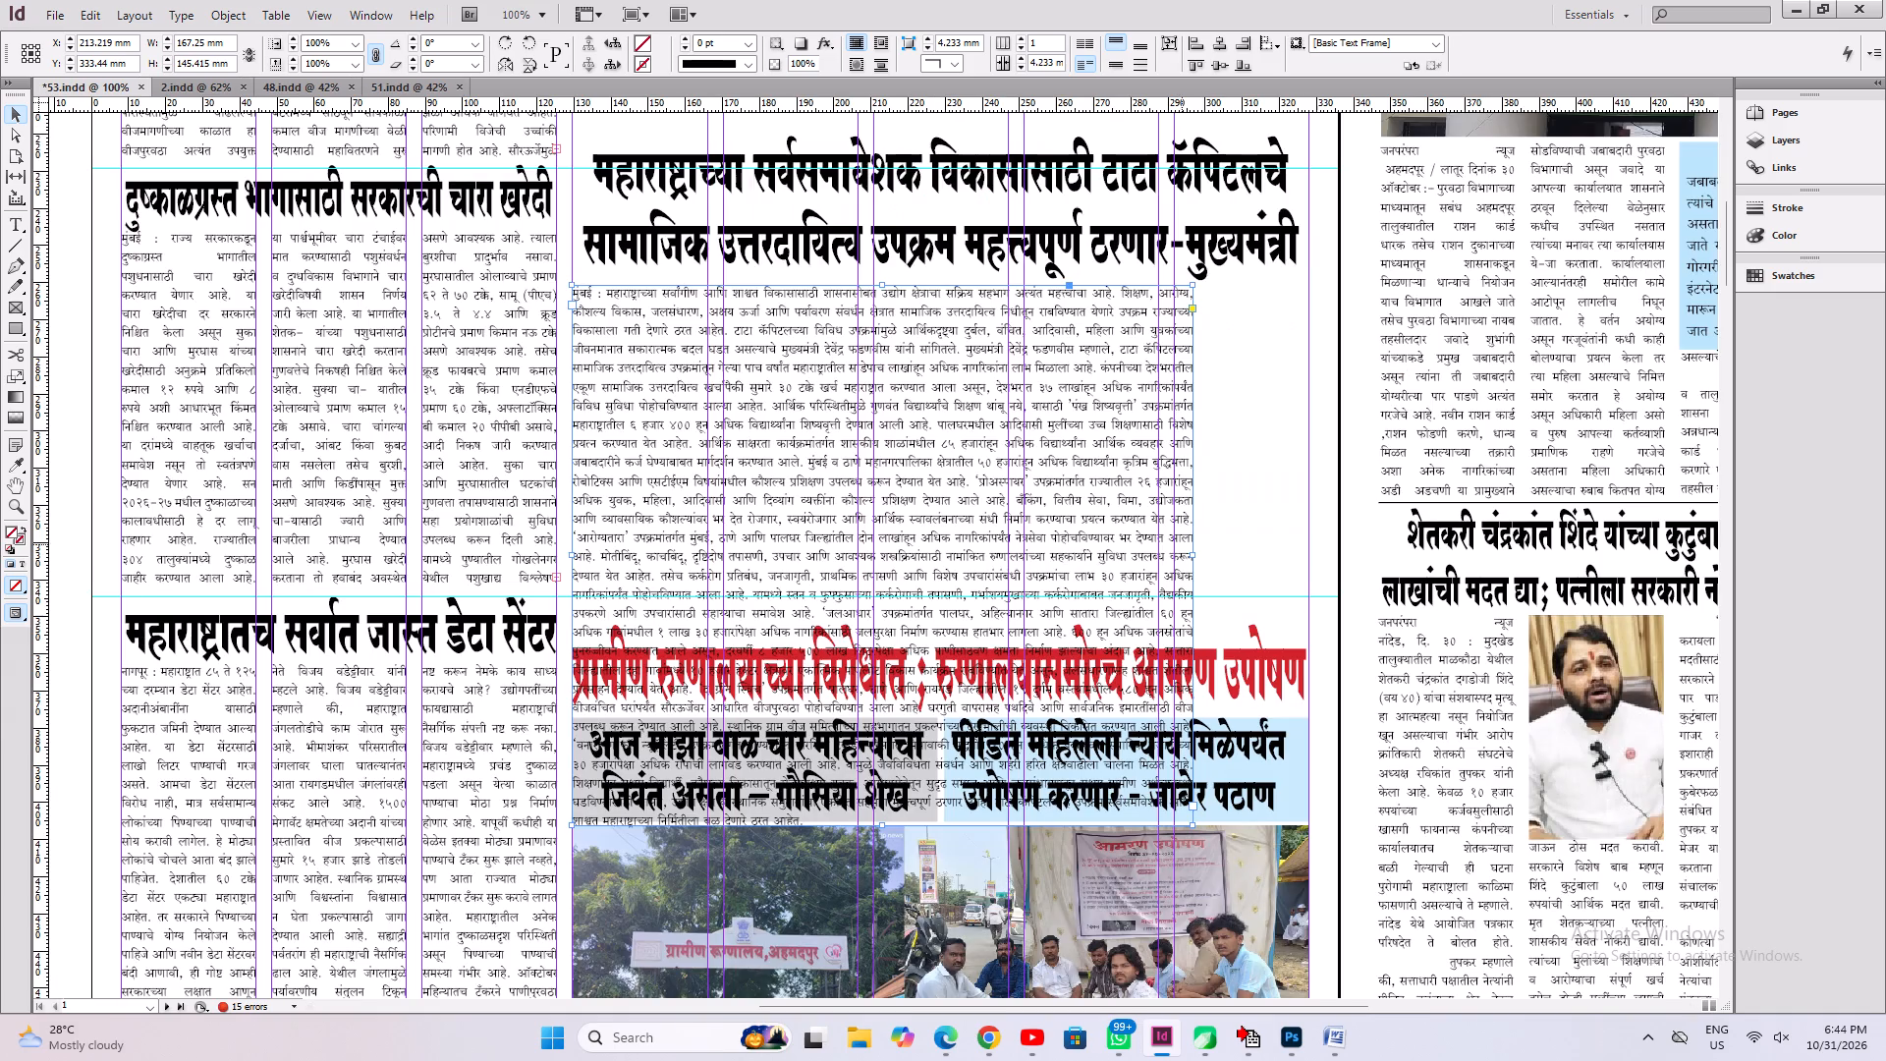
left_click_drag(1197, 558, 1303, 558)
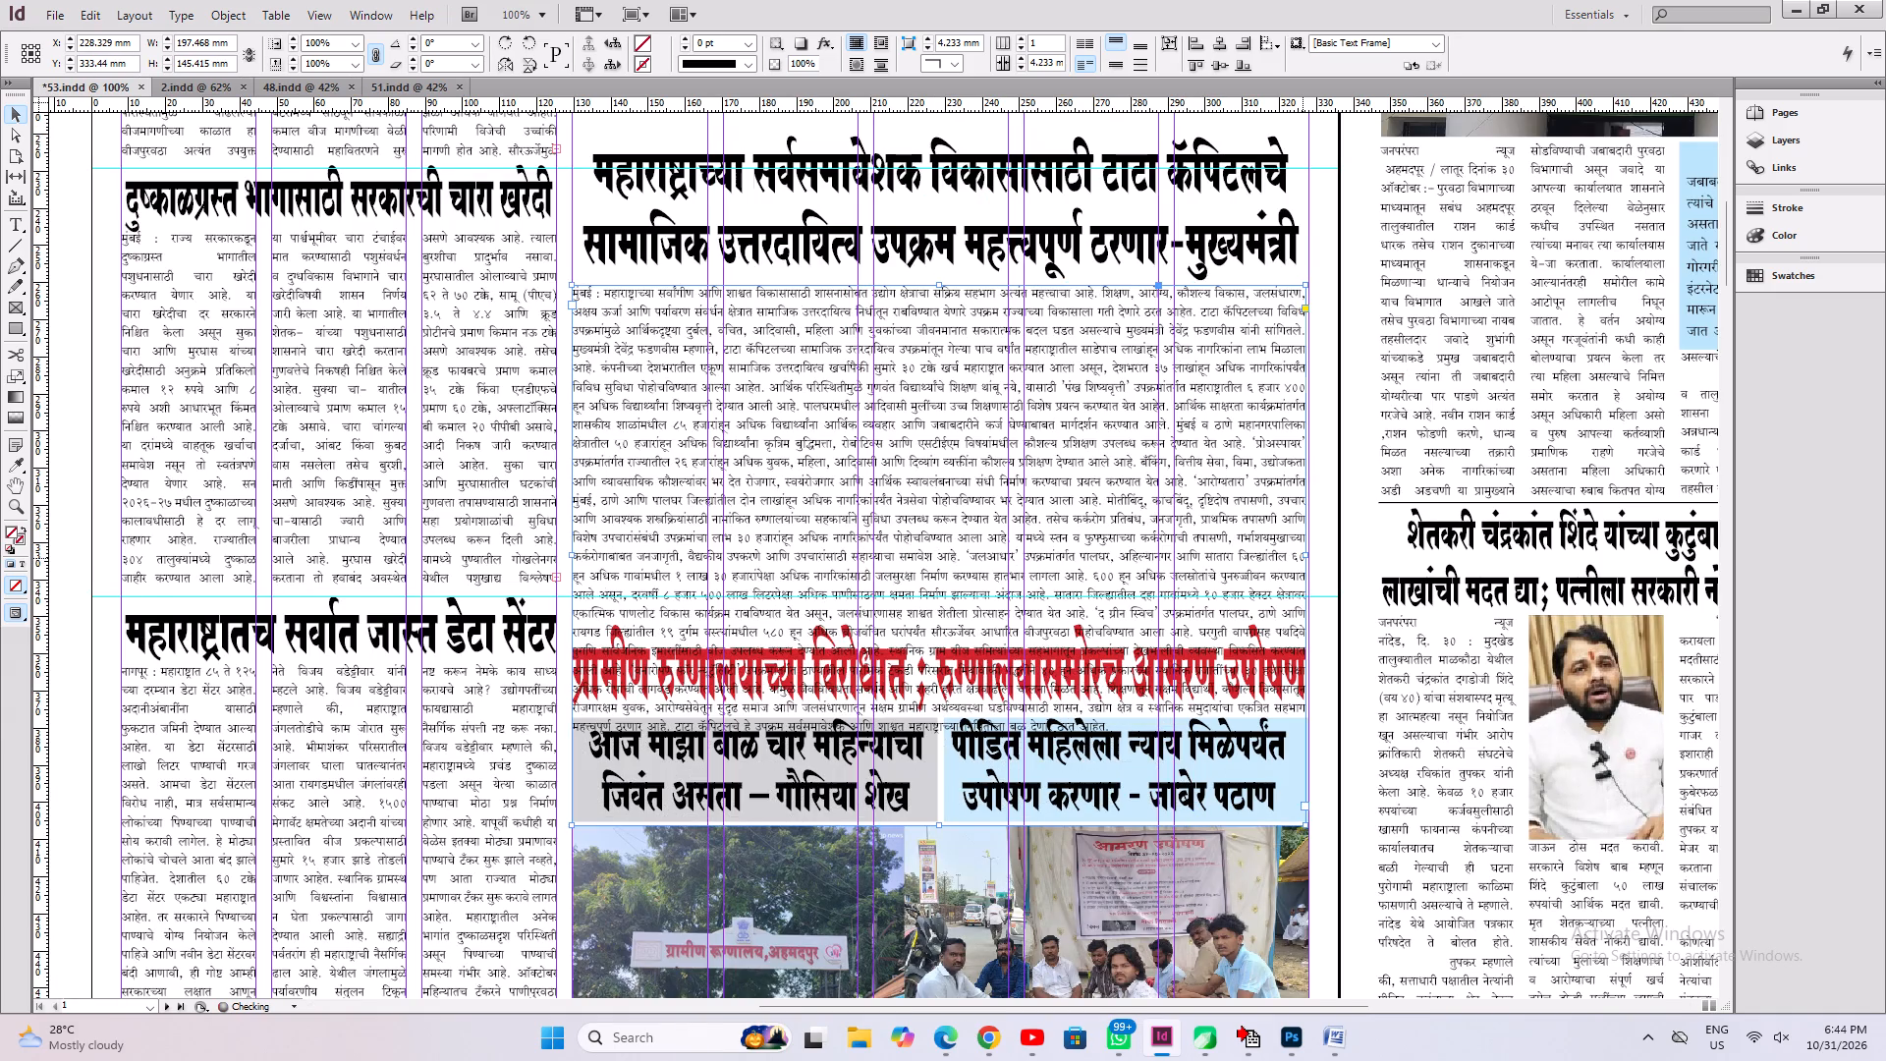
key("ctrl+alt+c")
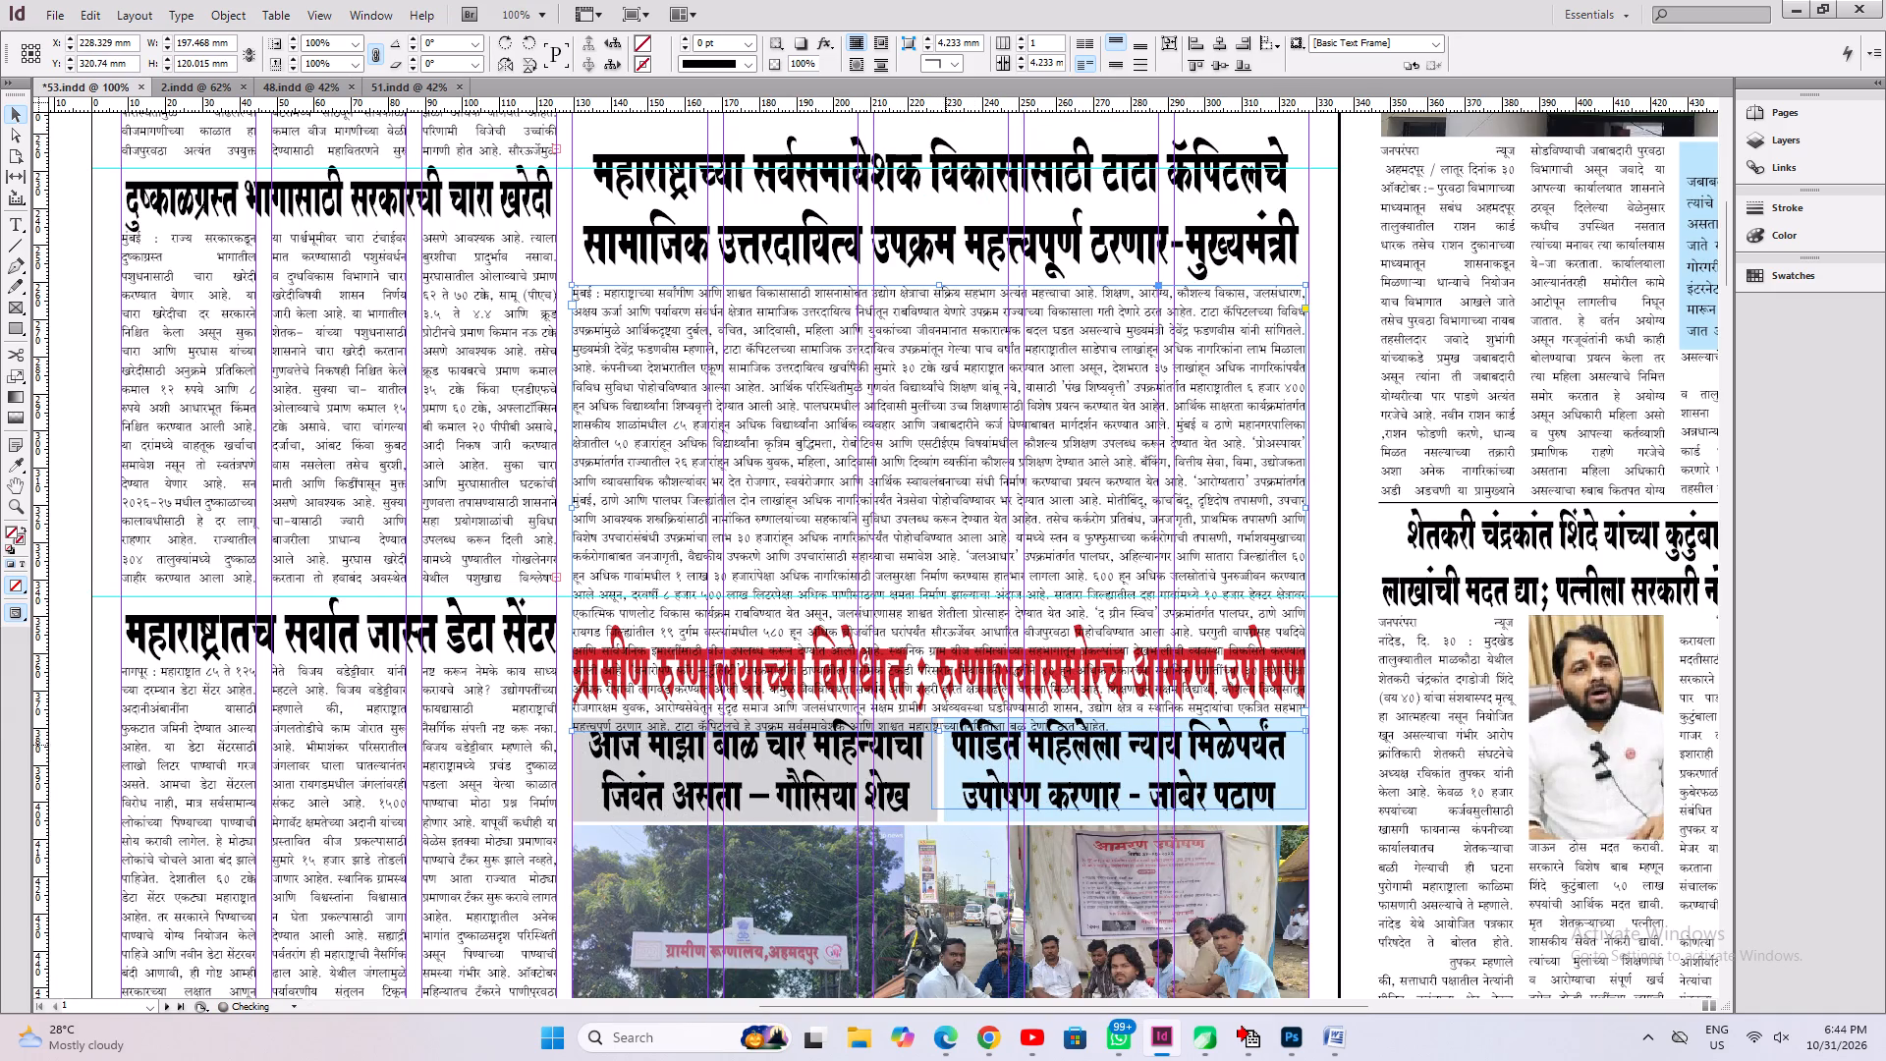
left_click_drag(940, 733, 939, 622)
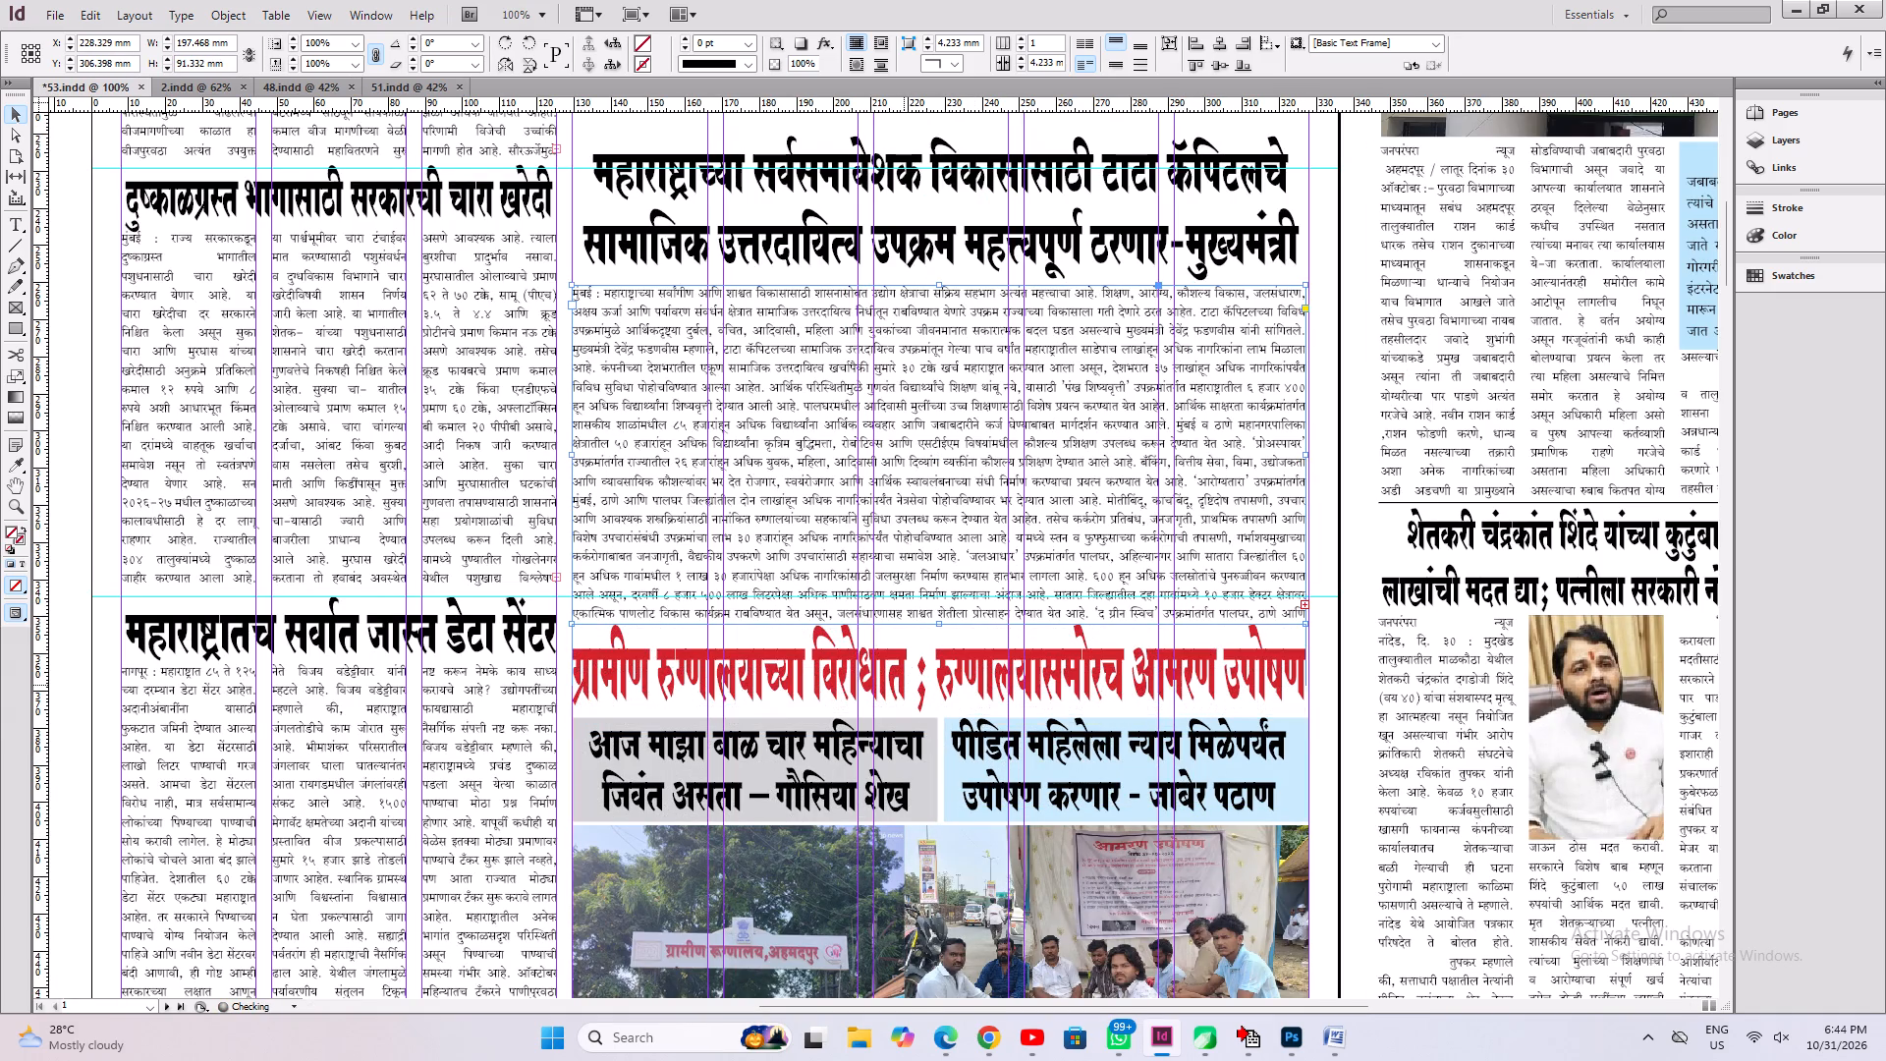
key("Up")
key("Up")
key("Up")
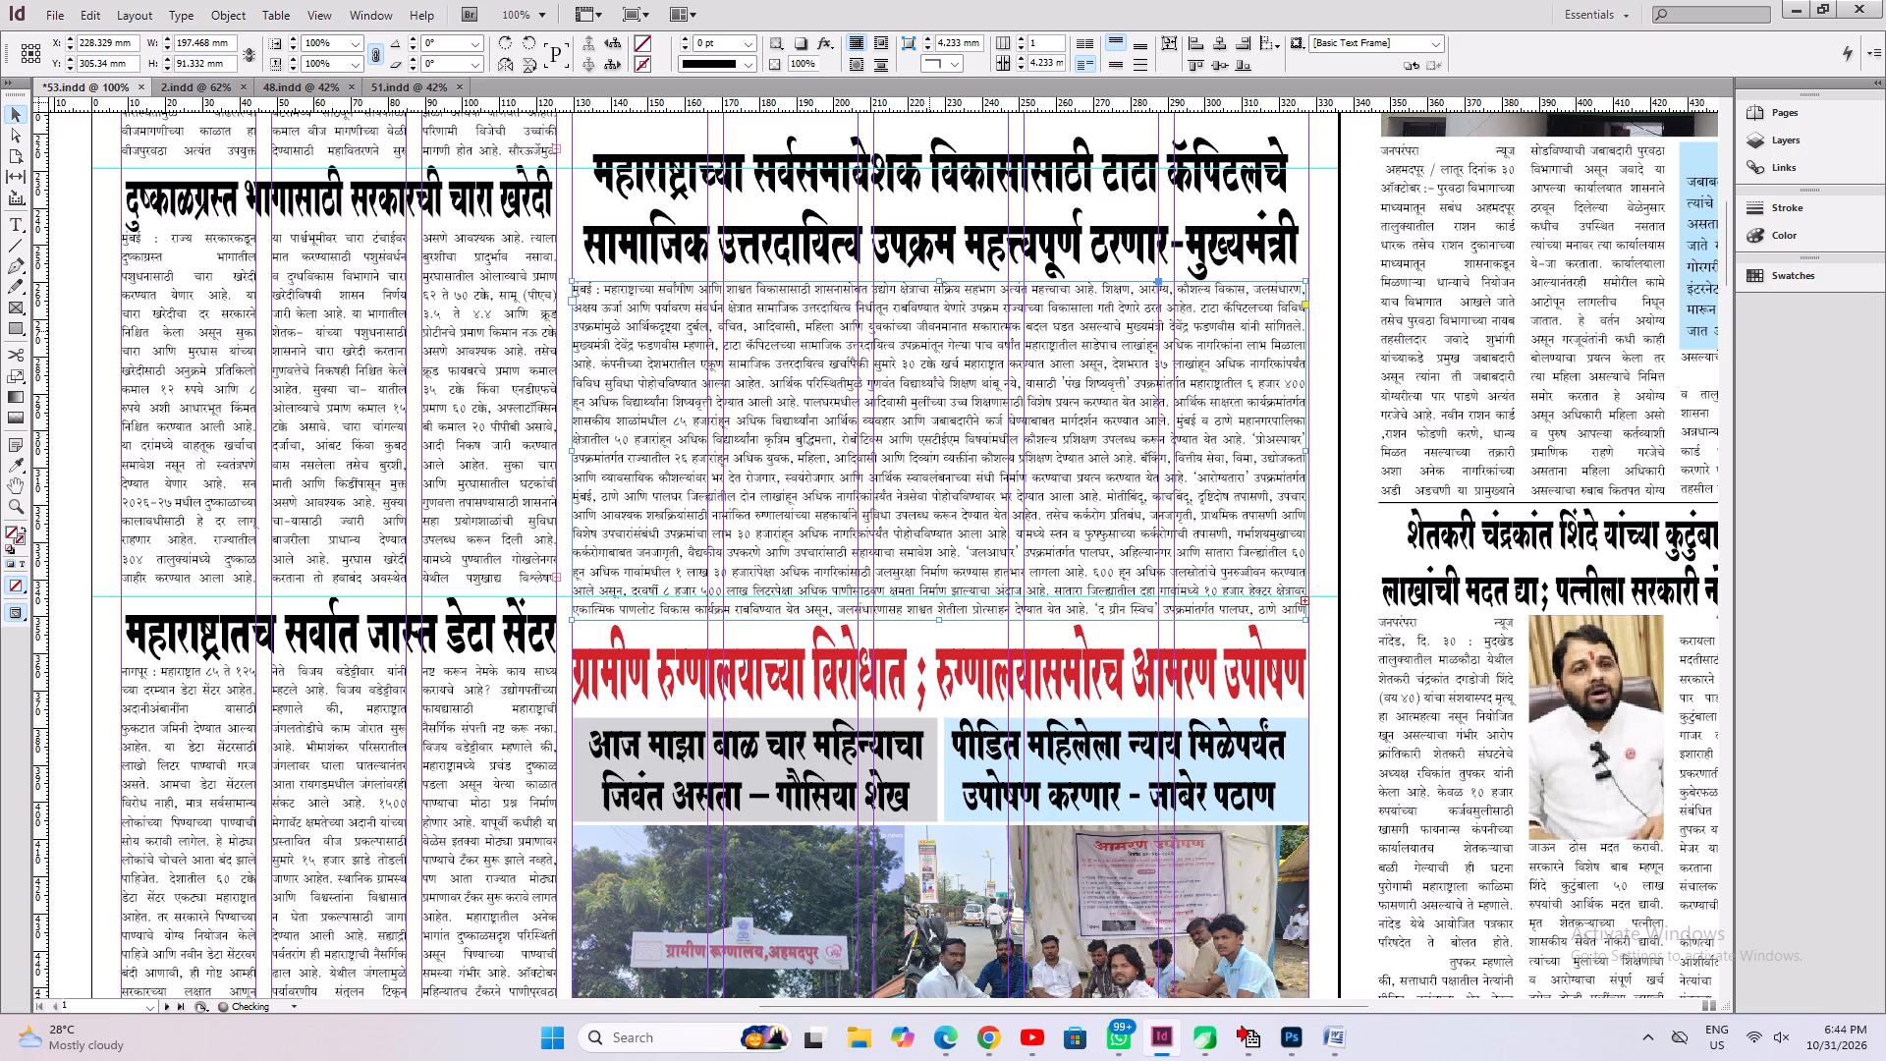
Set the Tata Capital body frame to three columns.
double_click(1024, 38)
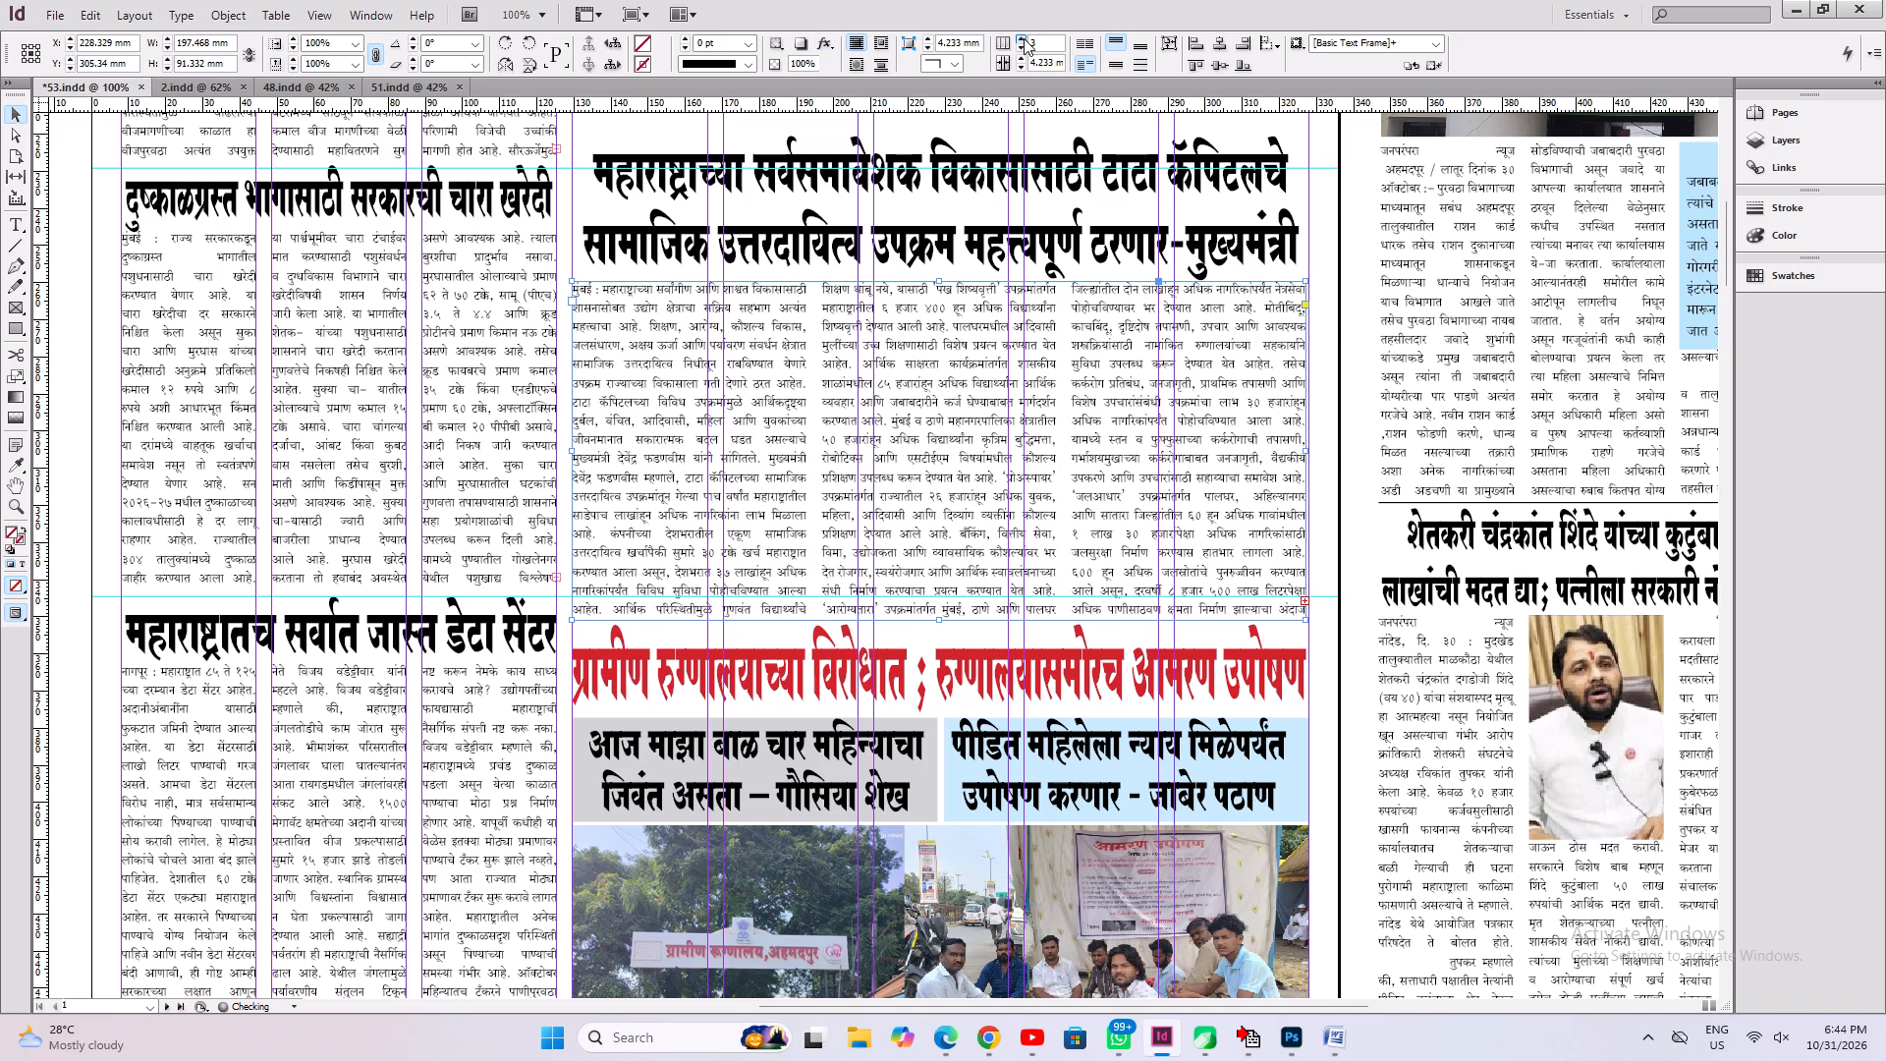
Save 53.indd.
key("ctrl+s")
Copy the speaker photo from 51.indd into 53.indd and place it below the Tata Capital headline, over the article's middle column.
left_click(420, 88)
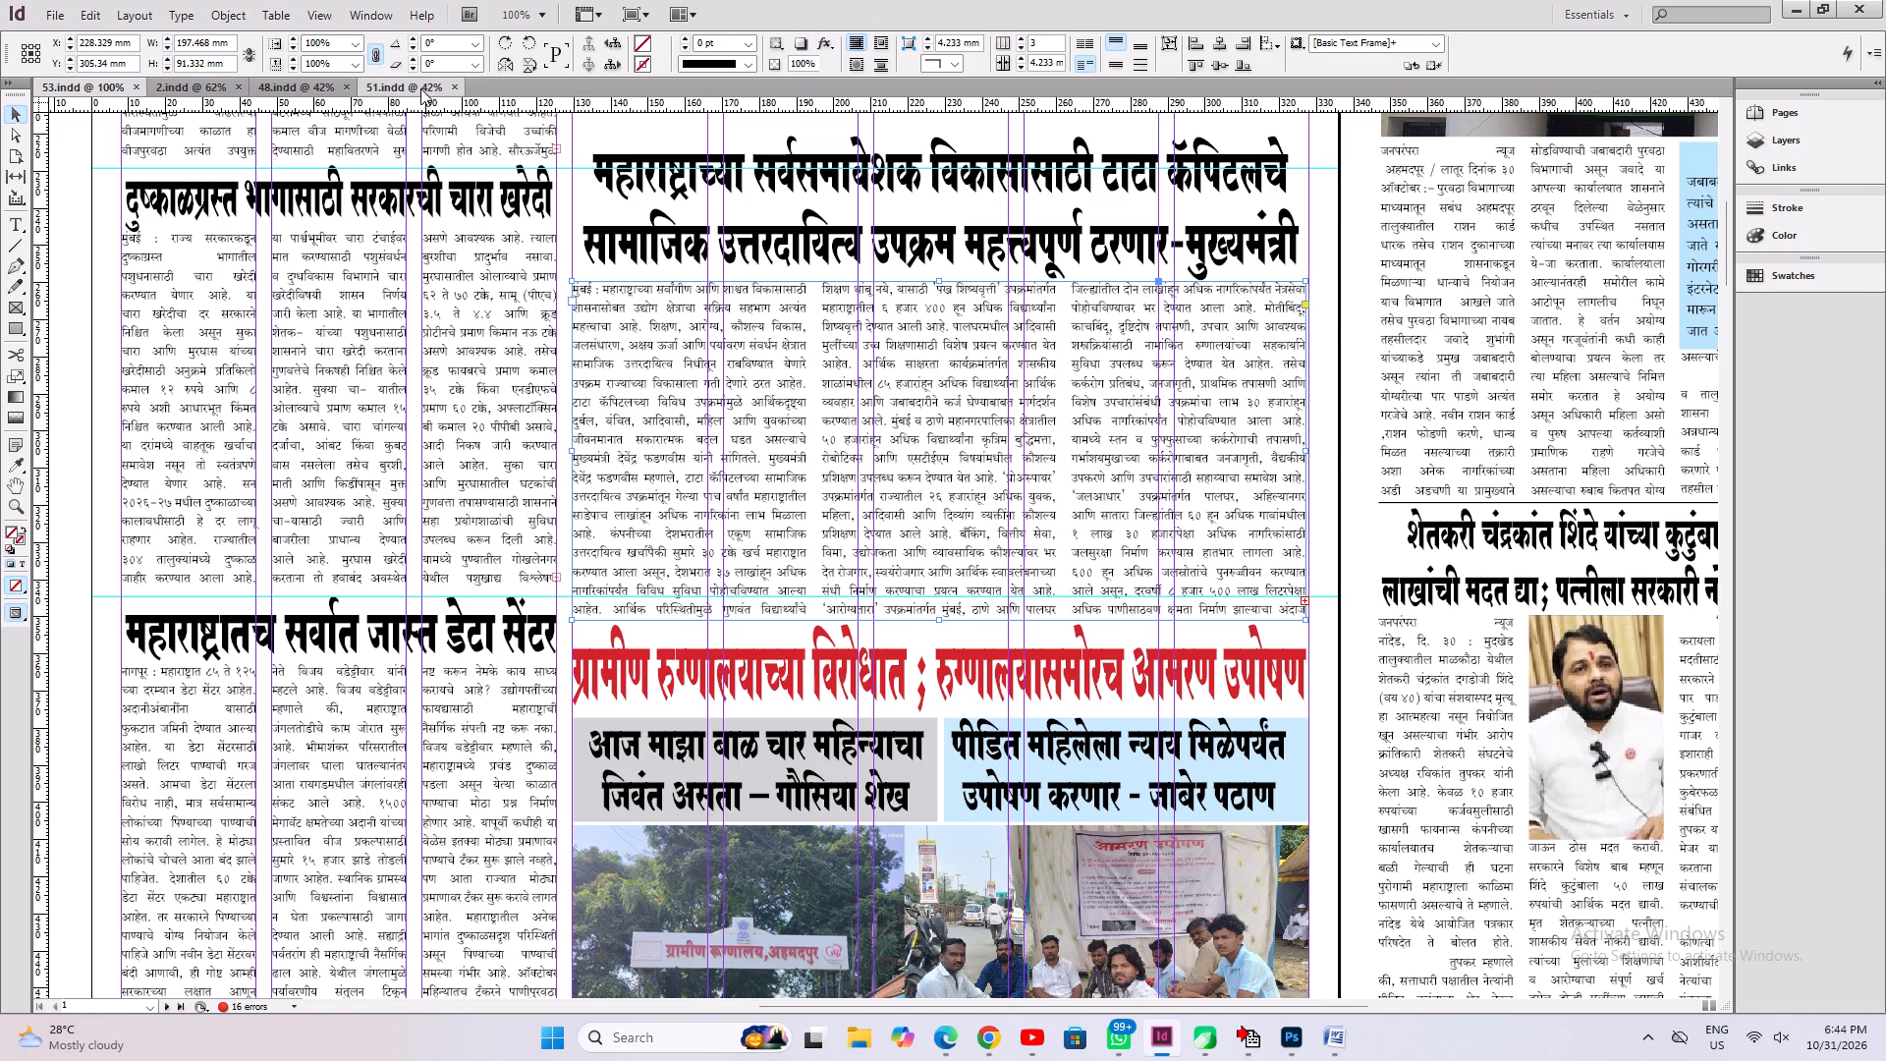
left_click(1250, 410, "ctrl")
left_click(1250, 410, "ctrl")
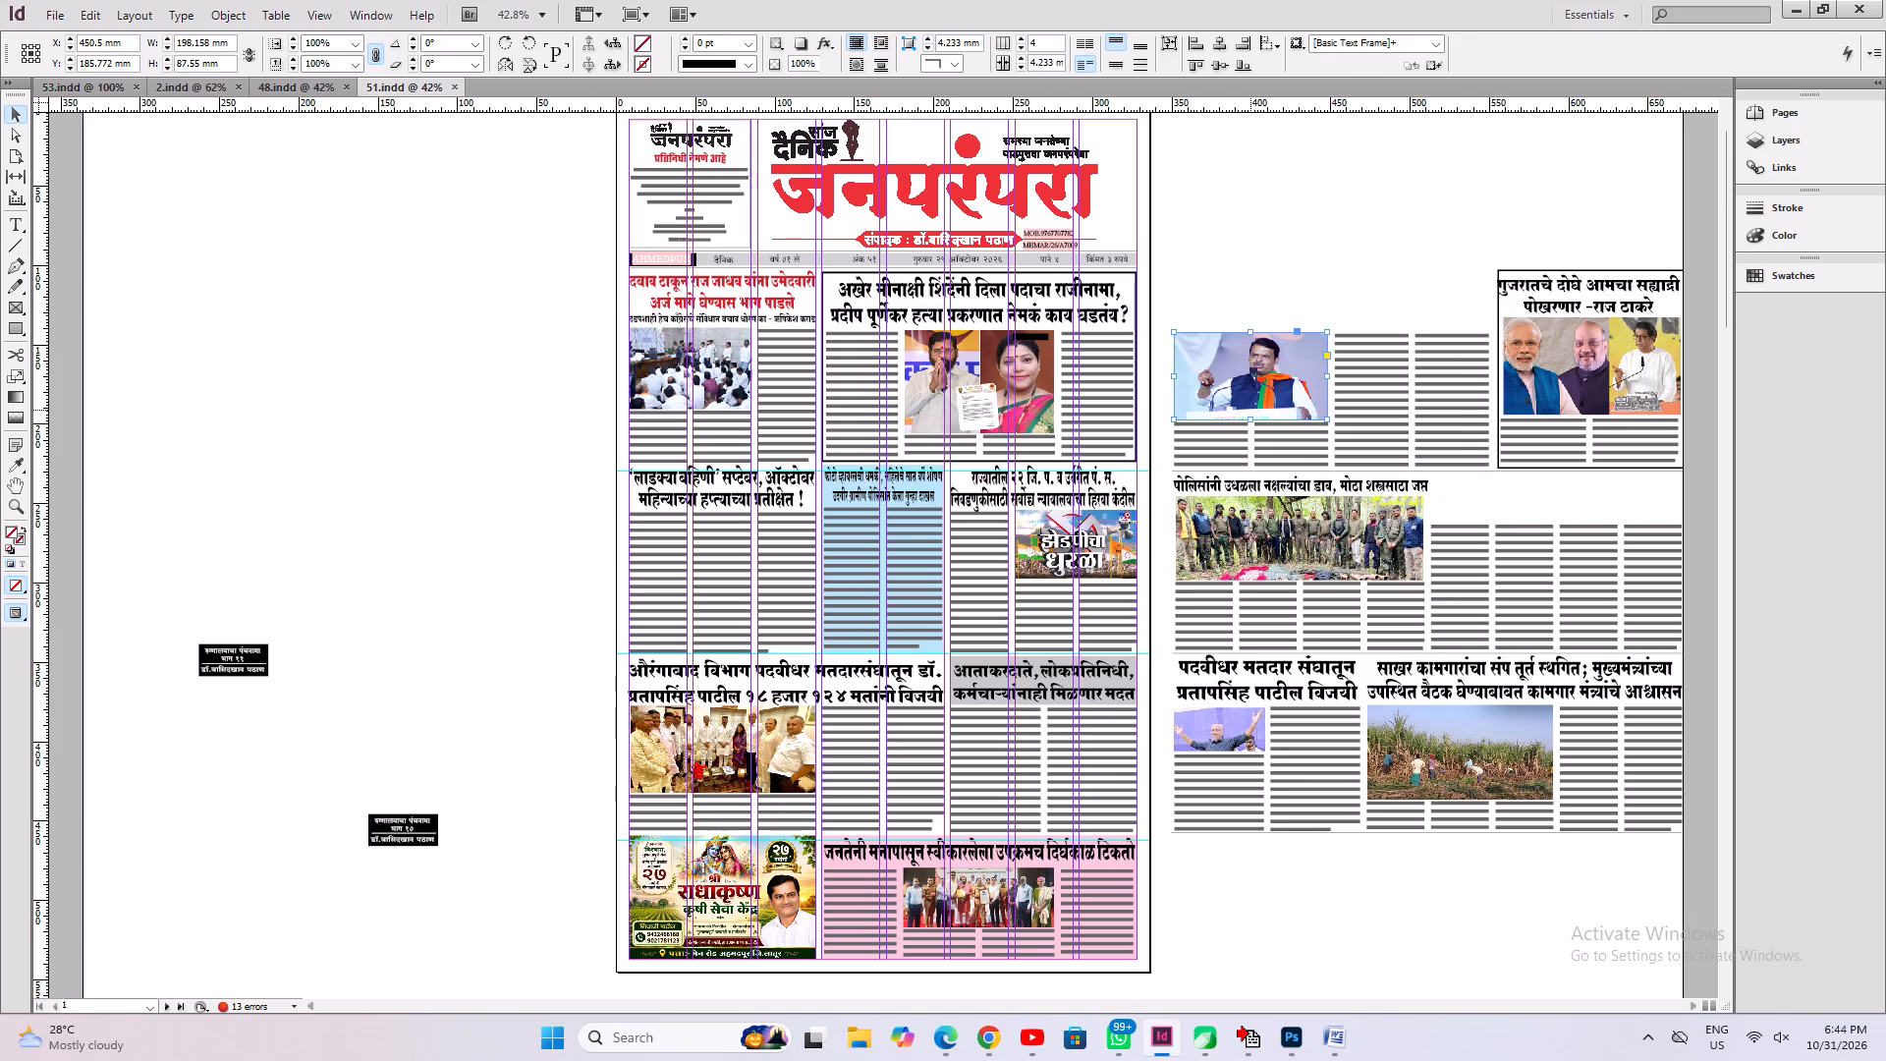
key("ctrl+c")
left_click(60, 81)
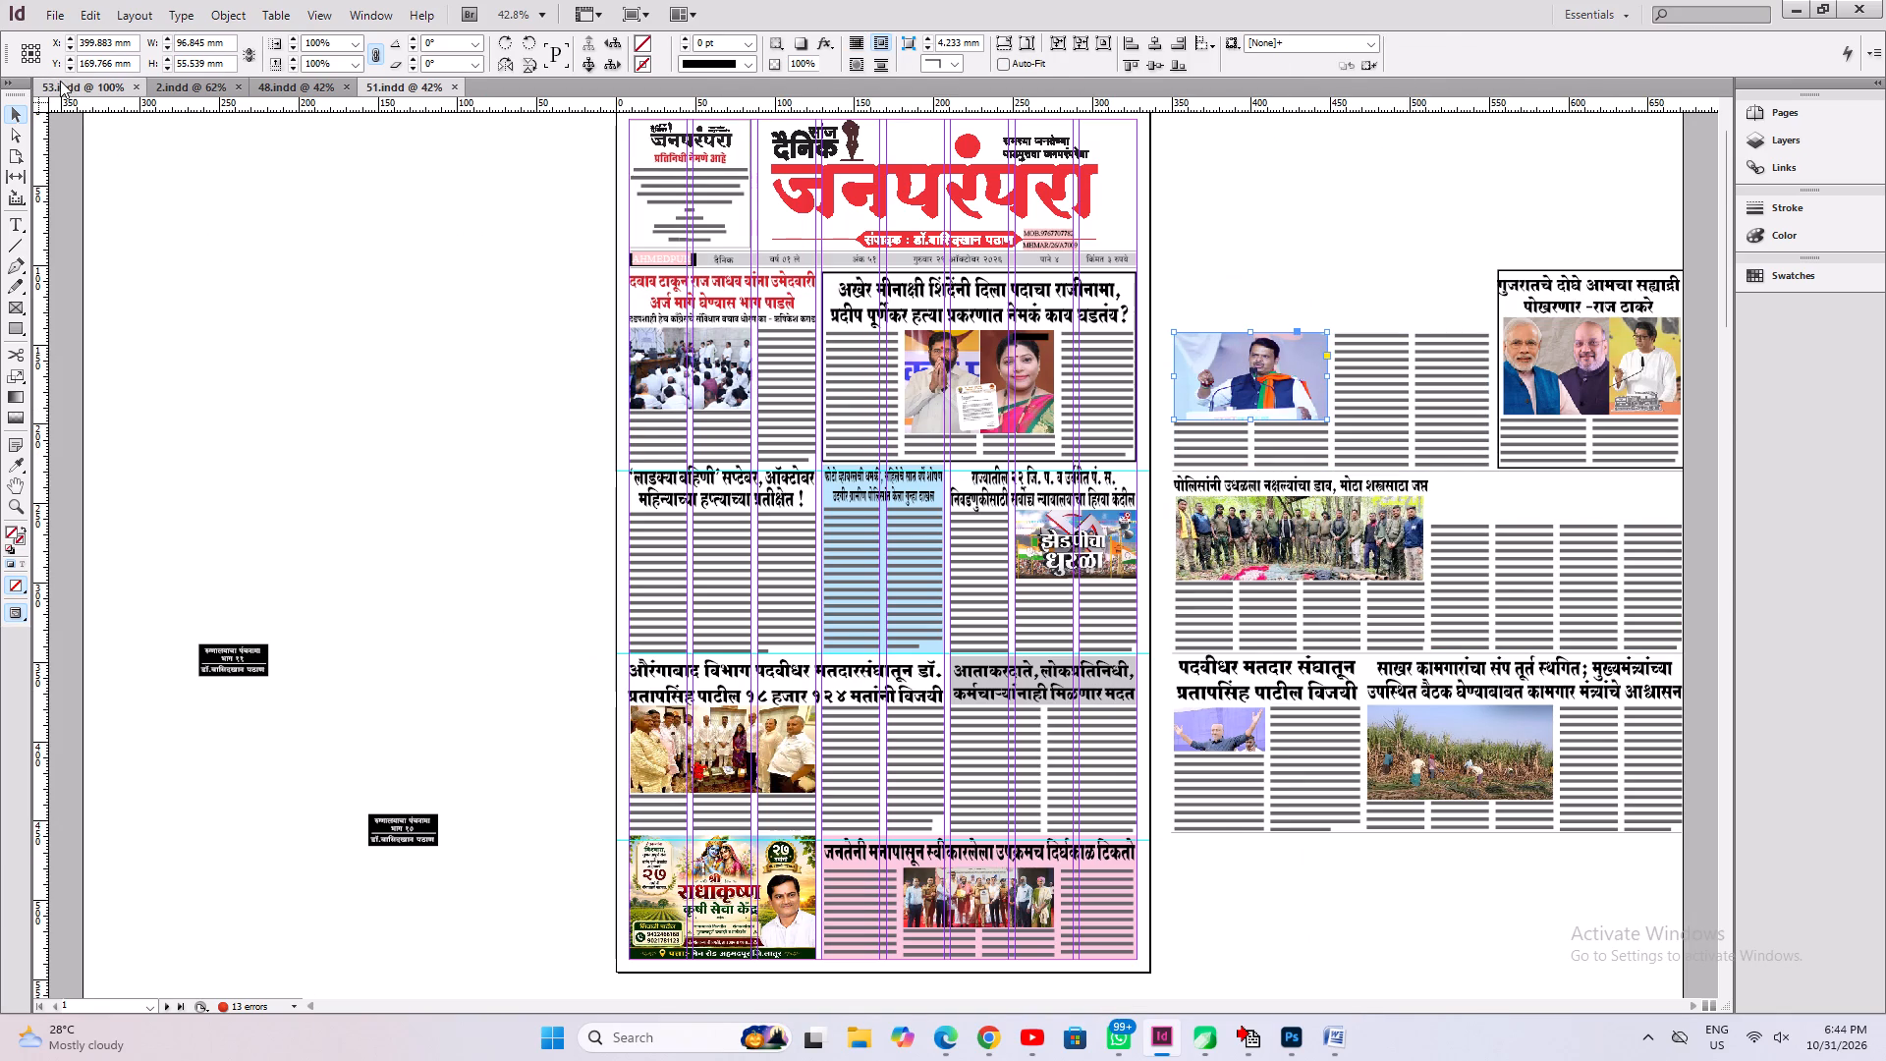
key("ctrl+v")
left_click_drag(951, 589, 1000, 422)
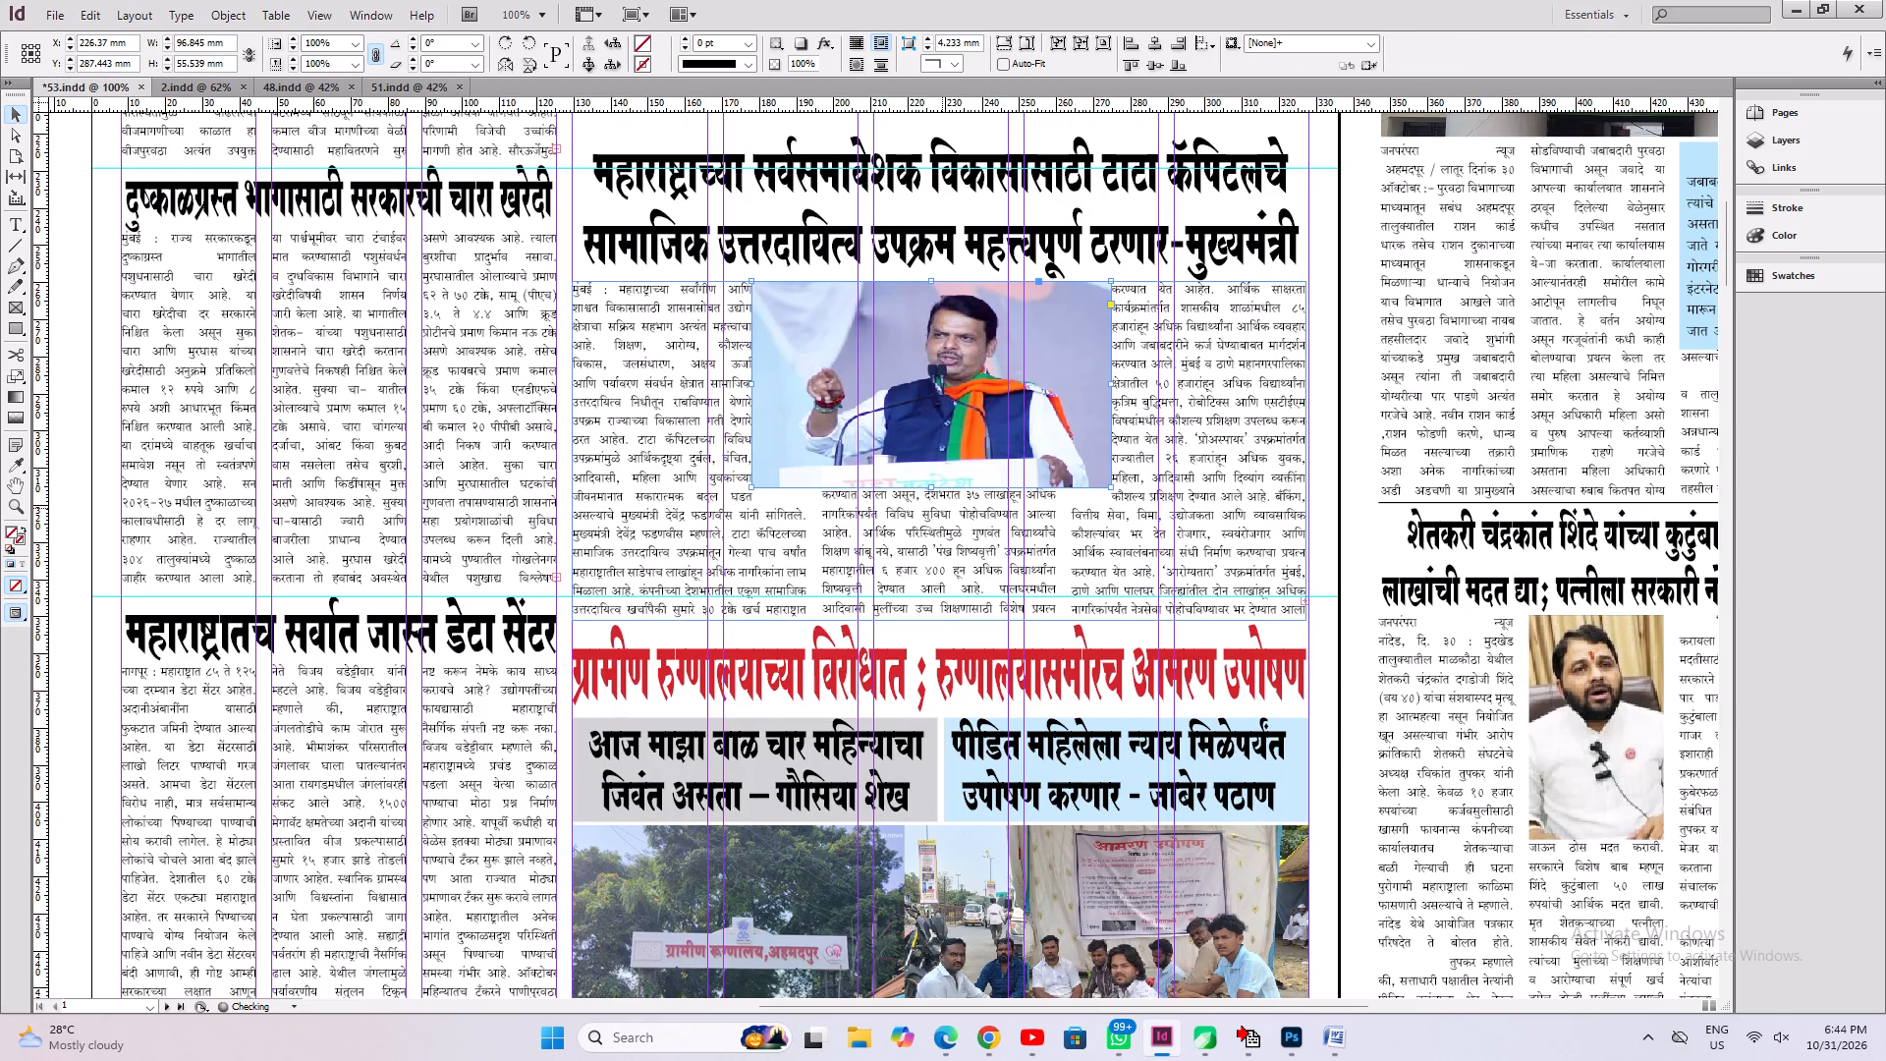
Scale the speaker photo down and trim its frame to the middle column, about 62 mm wide and 38 mm high.
left_click_drag(928, 490, 923, 439, "ctrl+shift")
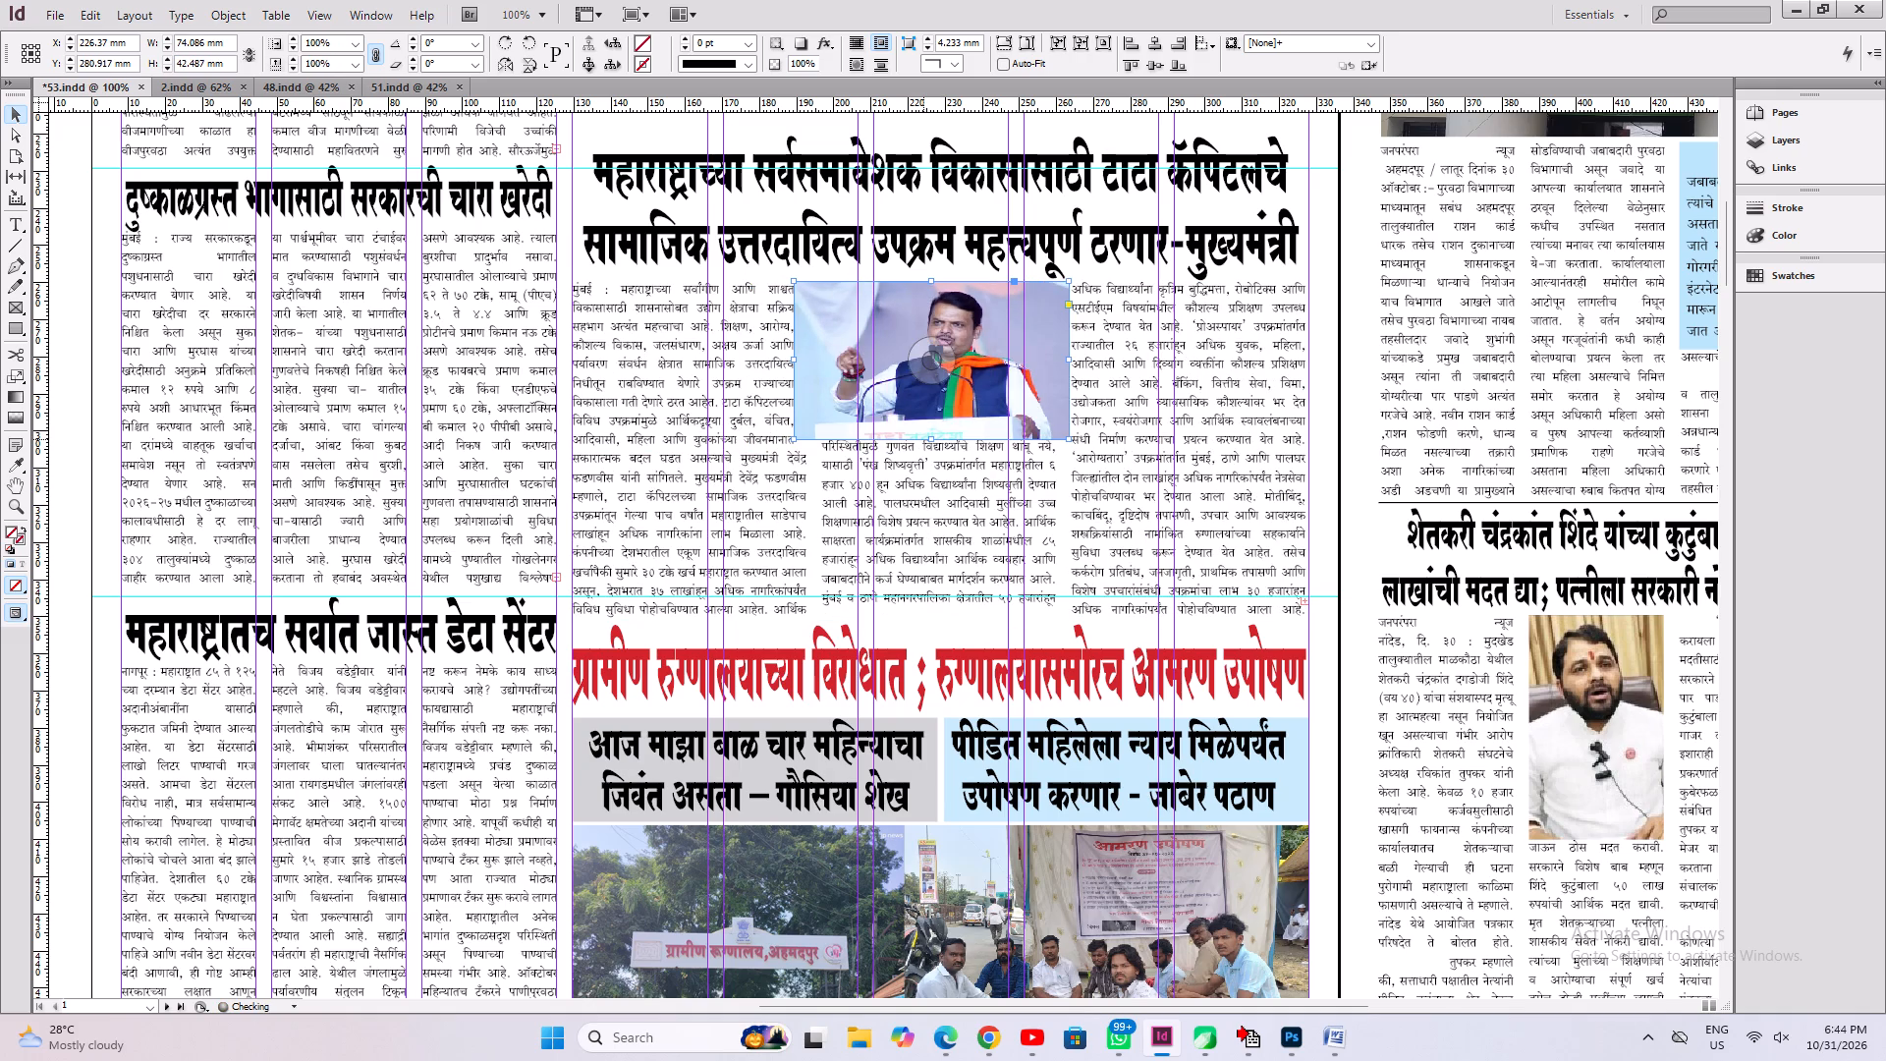
left_click_drag(930, 439, 927, 409, "ctrl+shift")
left_click_drag(929, 411, 929, 417, "ctrl+shift")
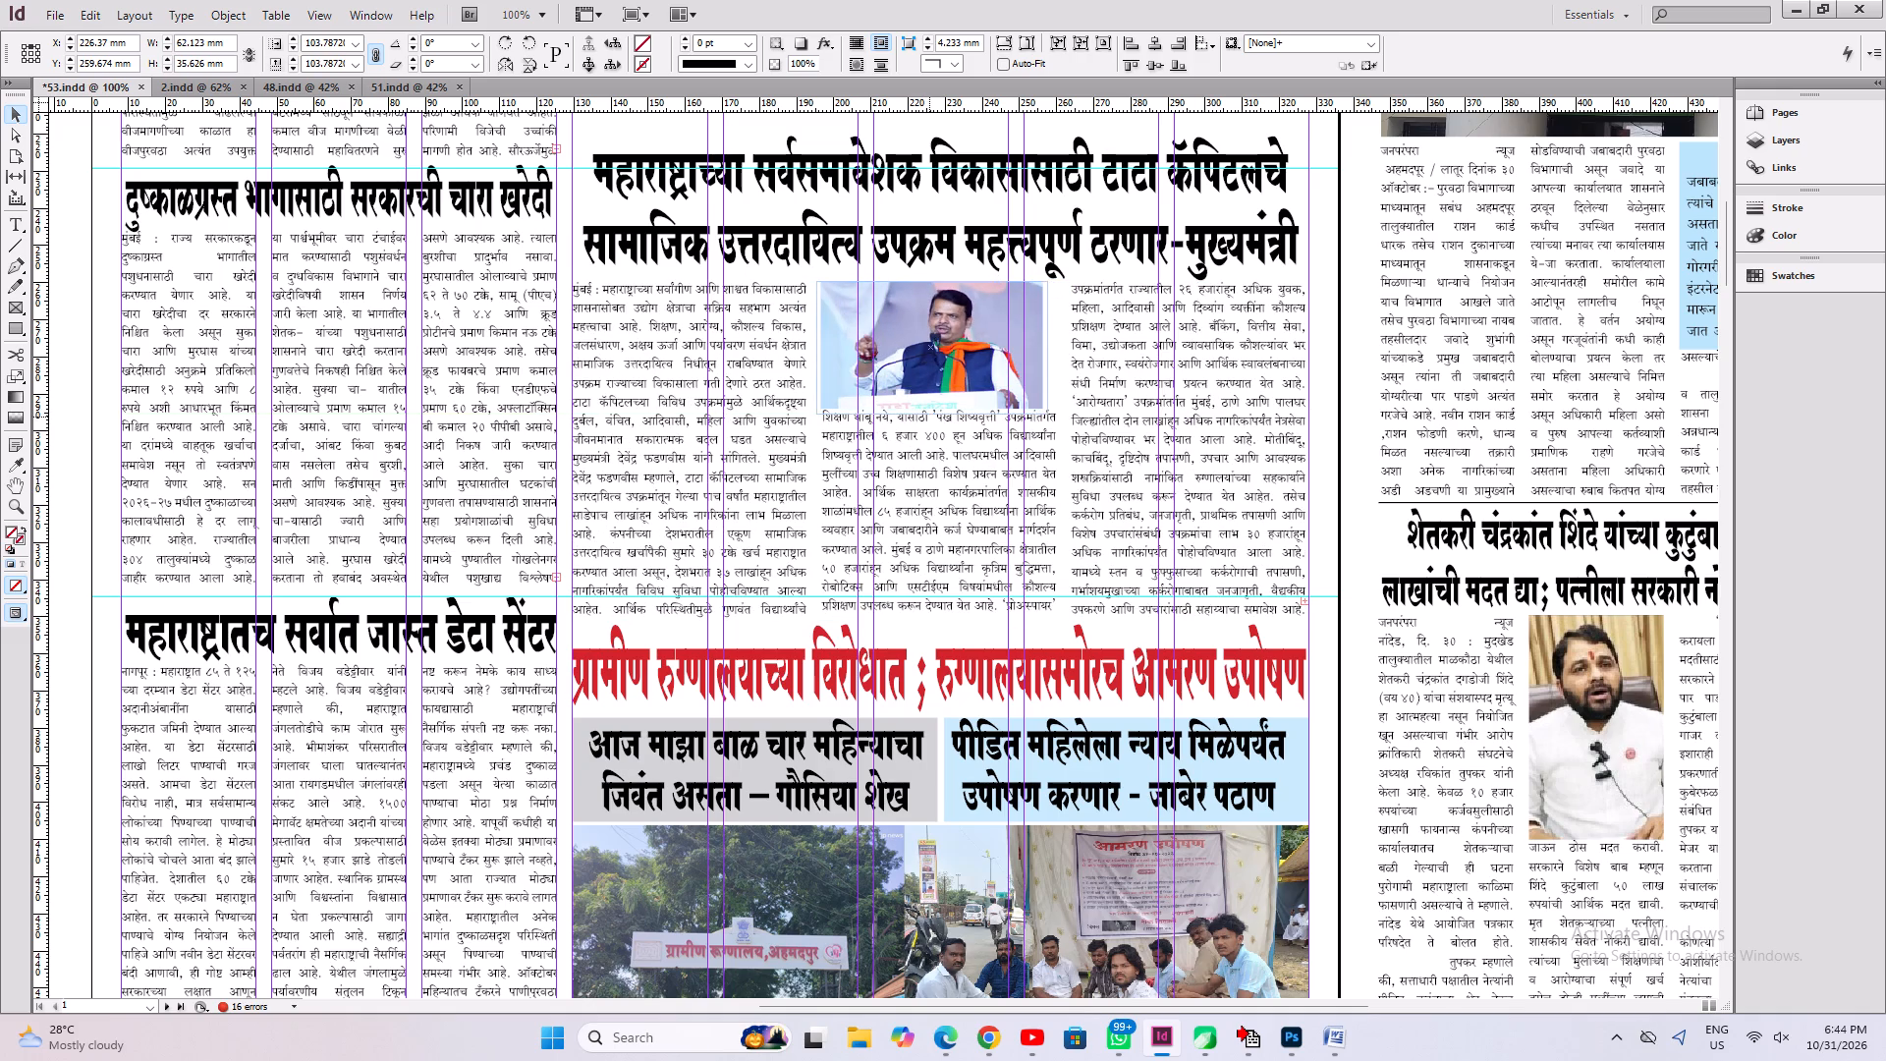
left_click_drag(929, 417, 929, 422, "ctrl+shift")
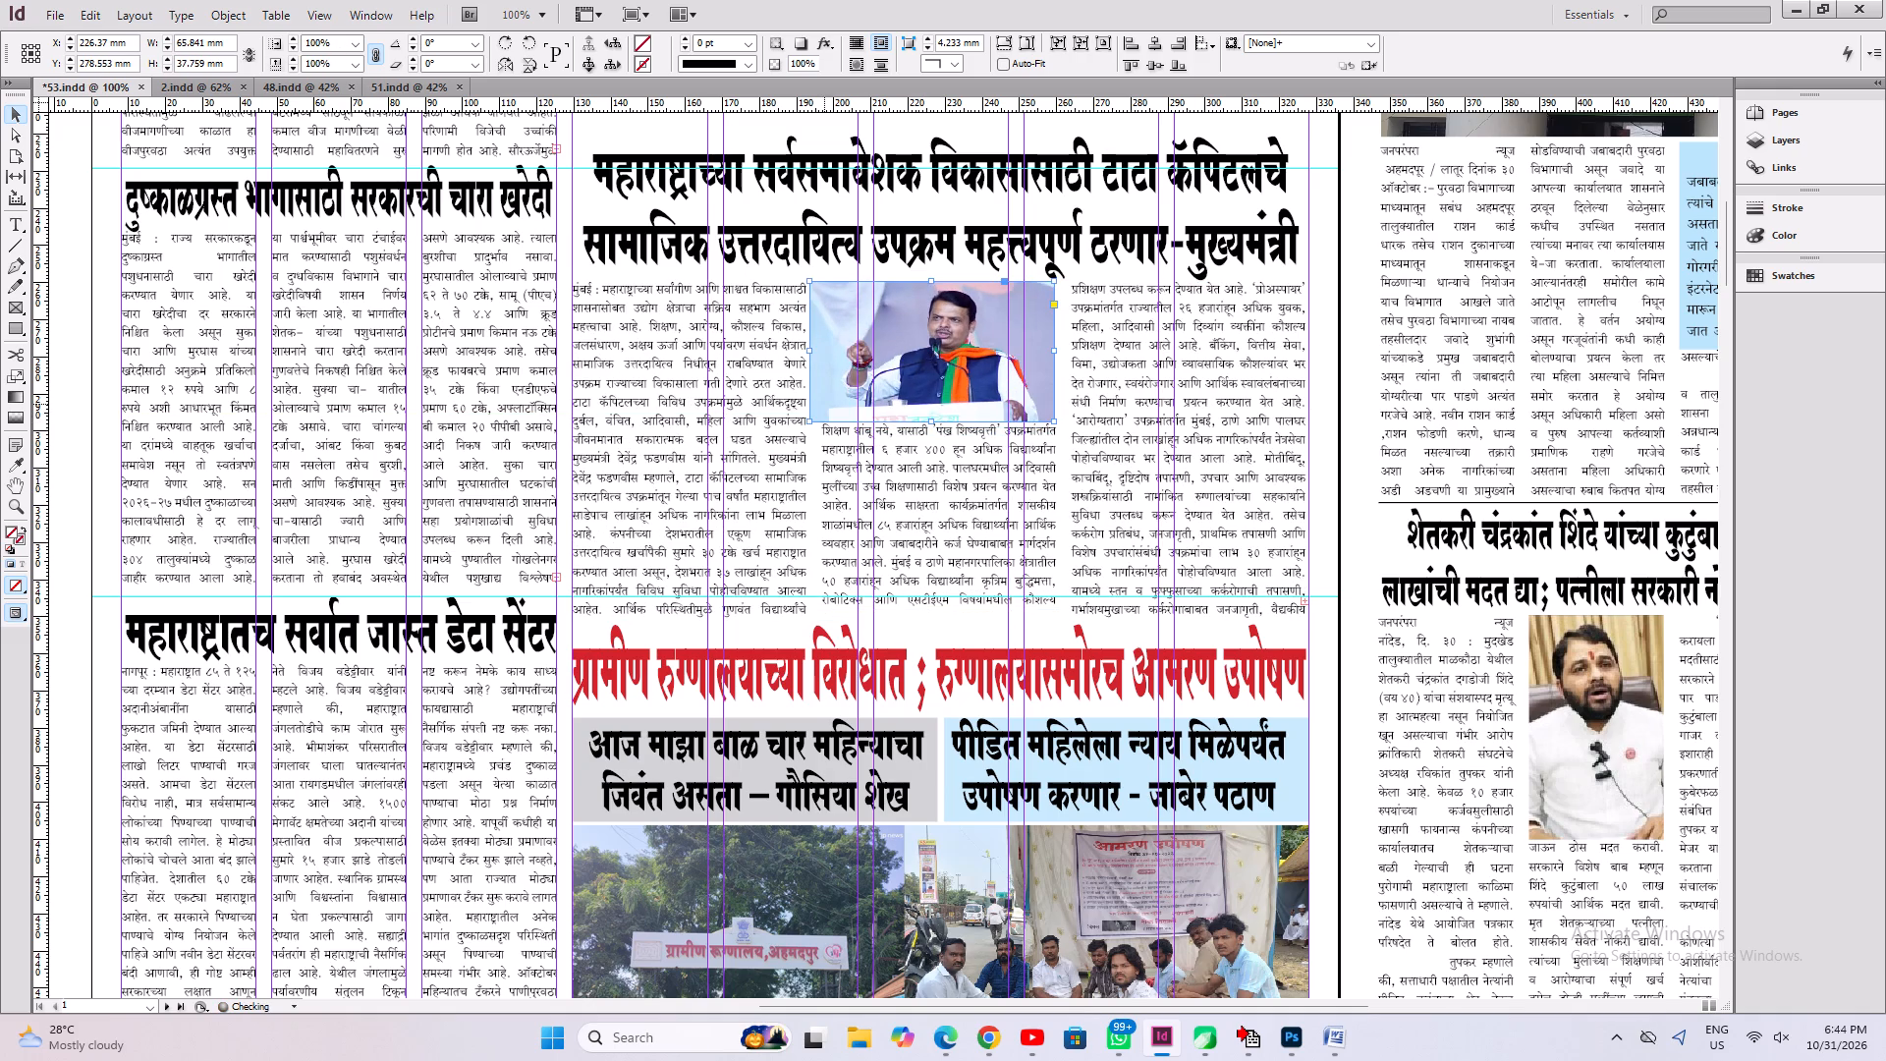
left_click_drag(811, 351, 821, 358)
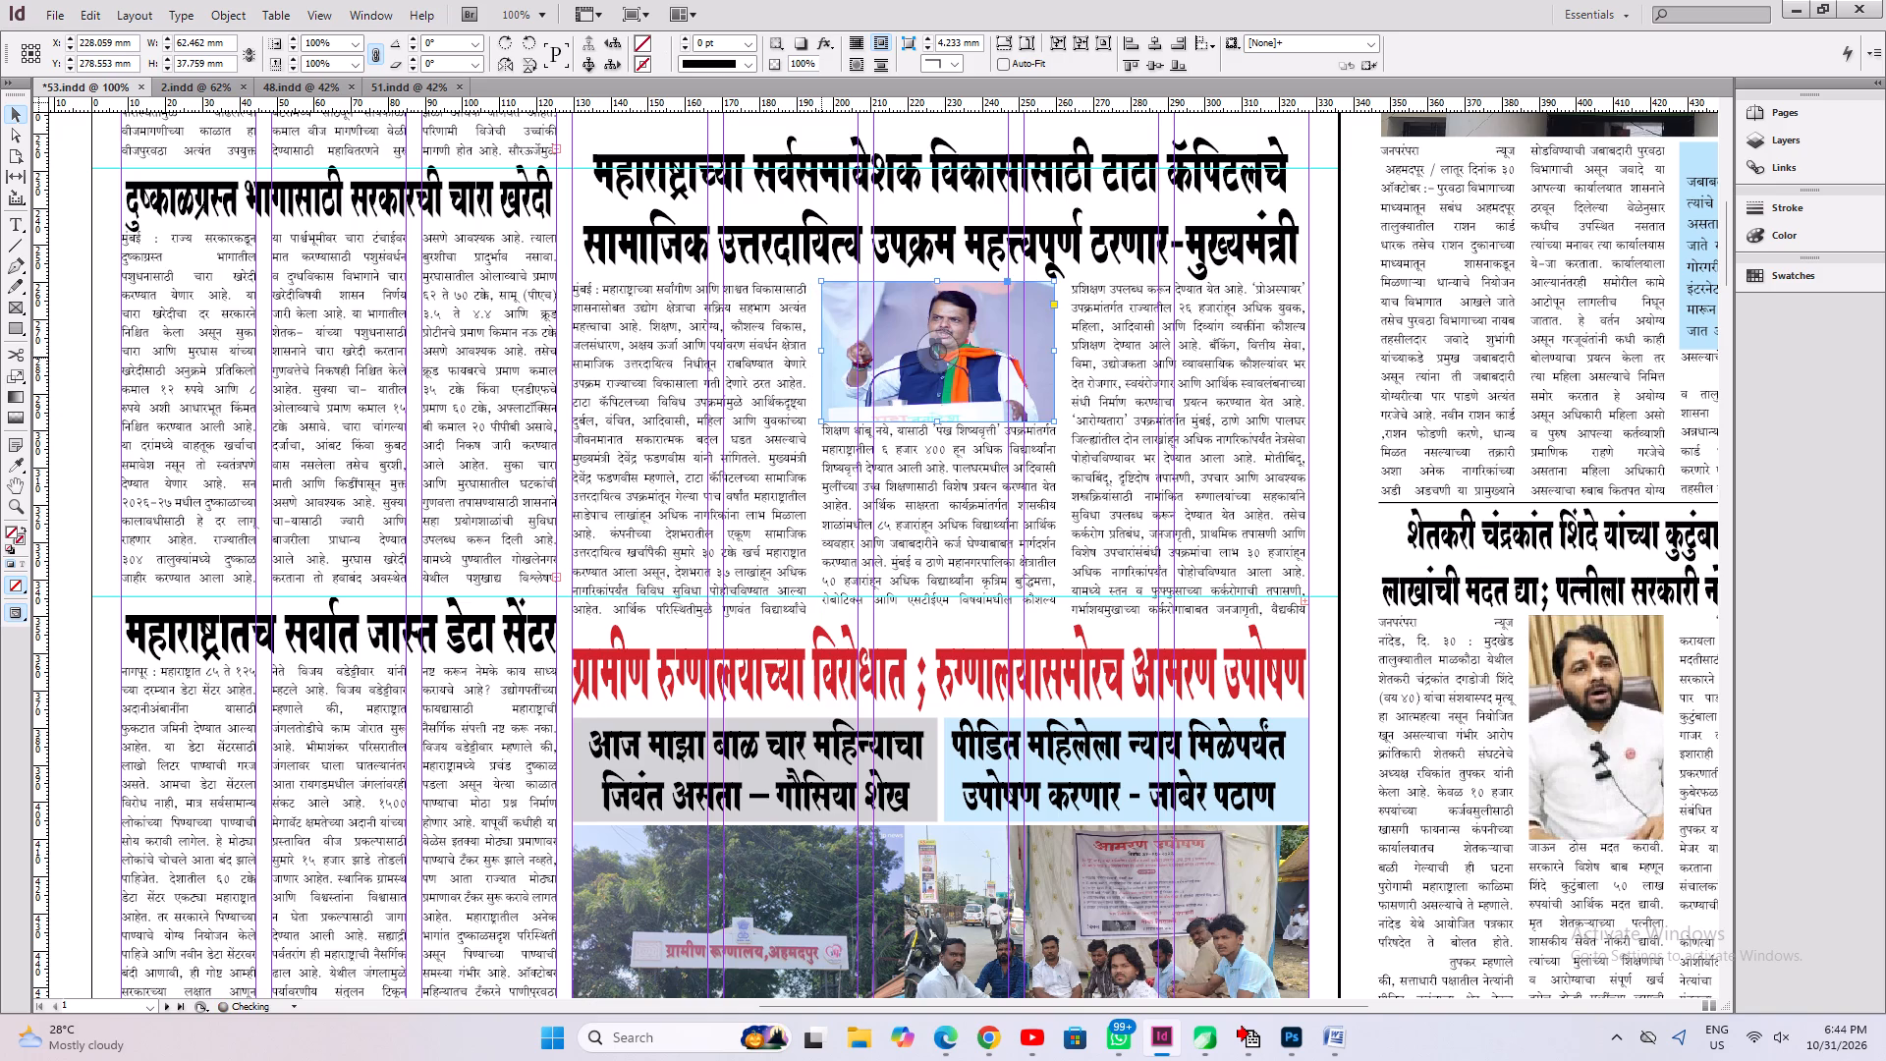
Set the speaker photo's bottom text wrap offset to 1 mm.
left_click(894, 508)
left_click(913, 399)
key("ctrl+alt+w")
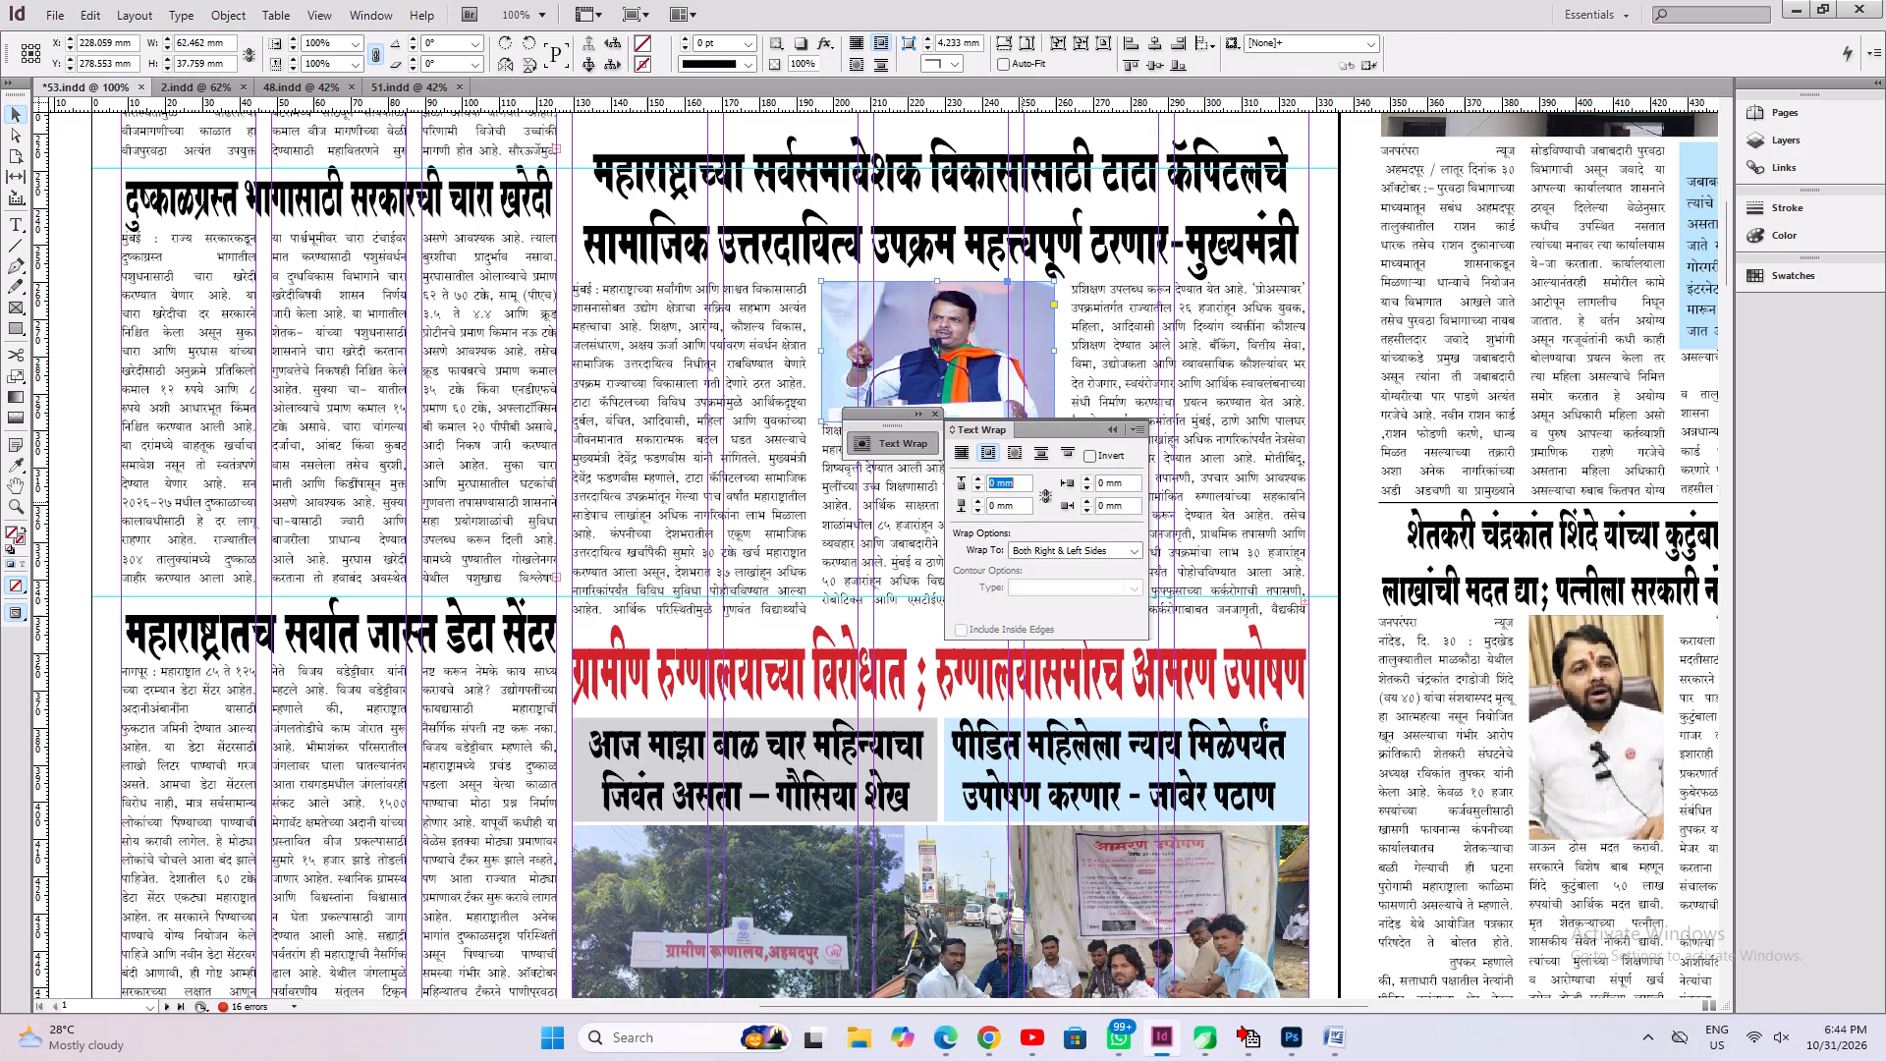
left_click(973, 504)
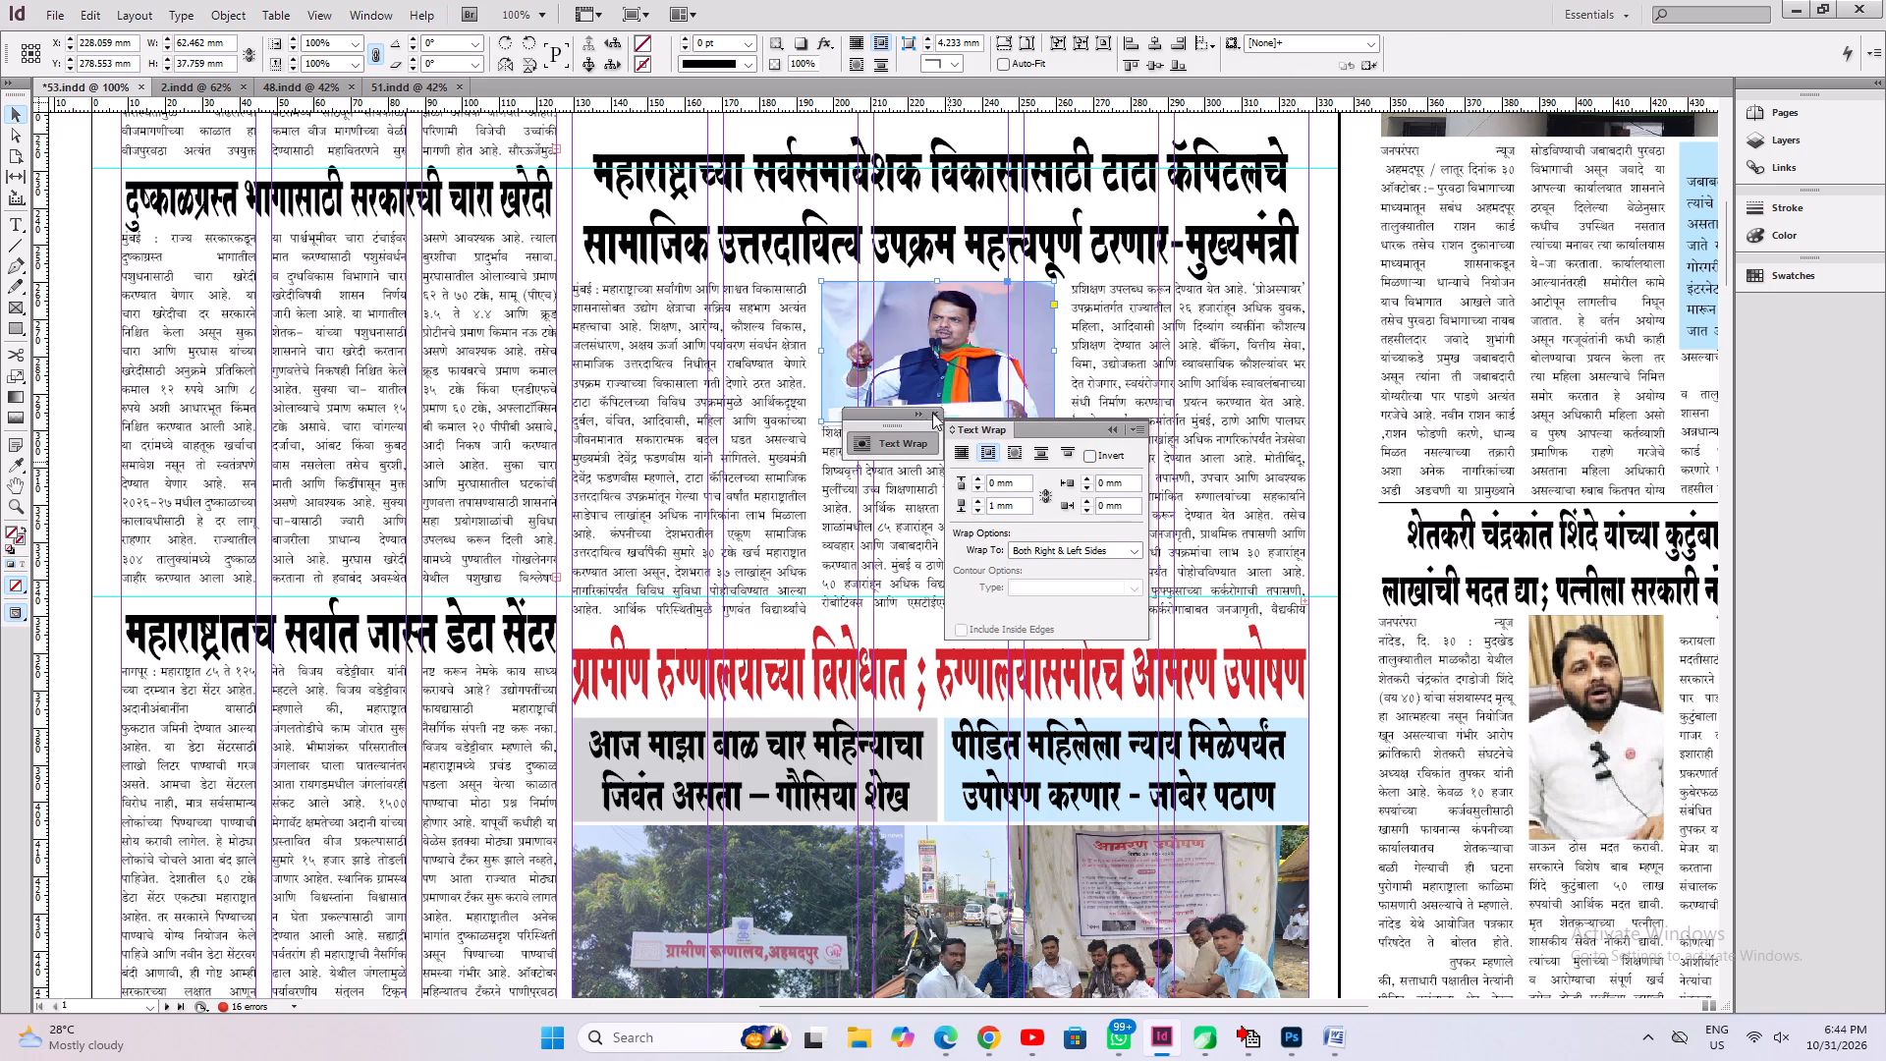
left_click(935, 413)
Widen the Tata Capital article's three-column body frame to about 198 mm and save 53.indd.
left_click(1146, 555)
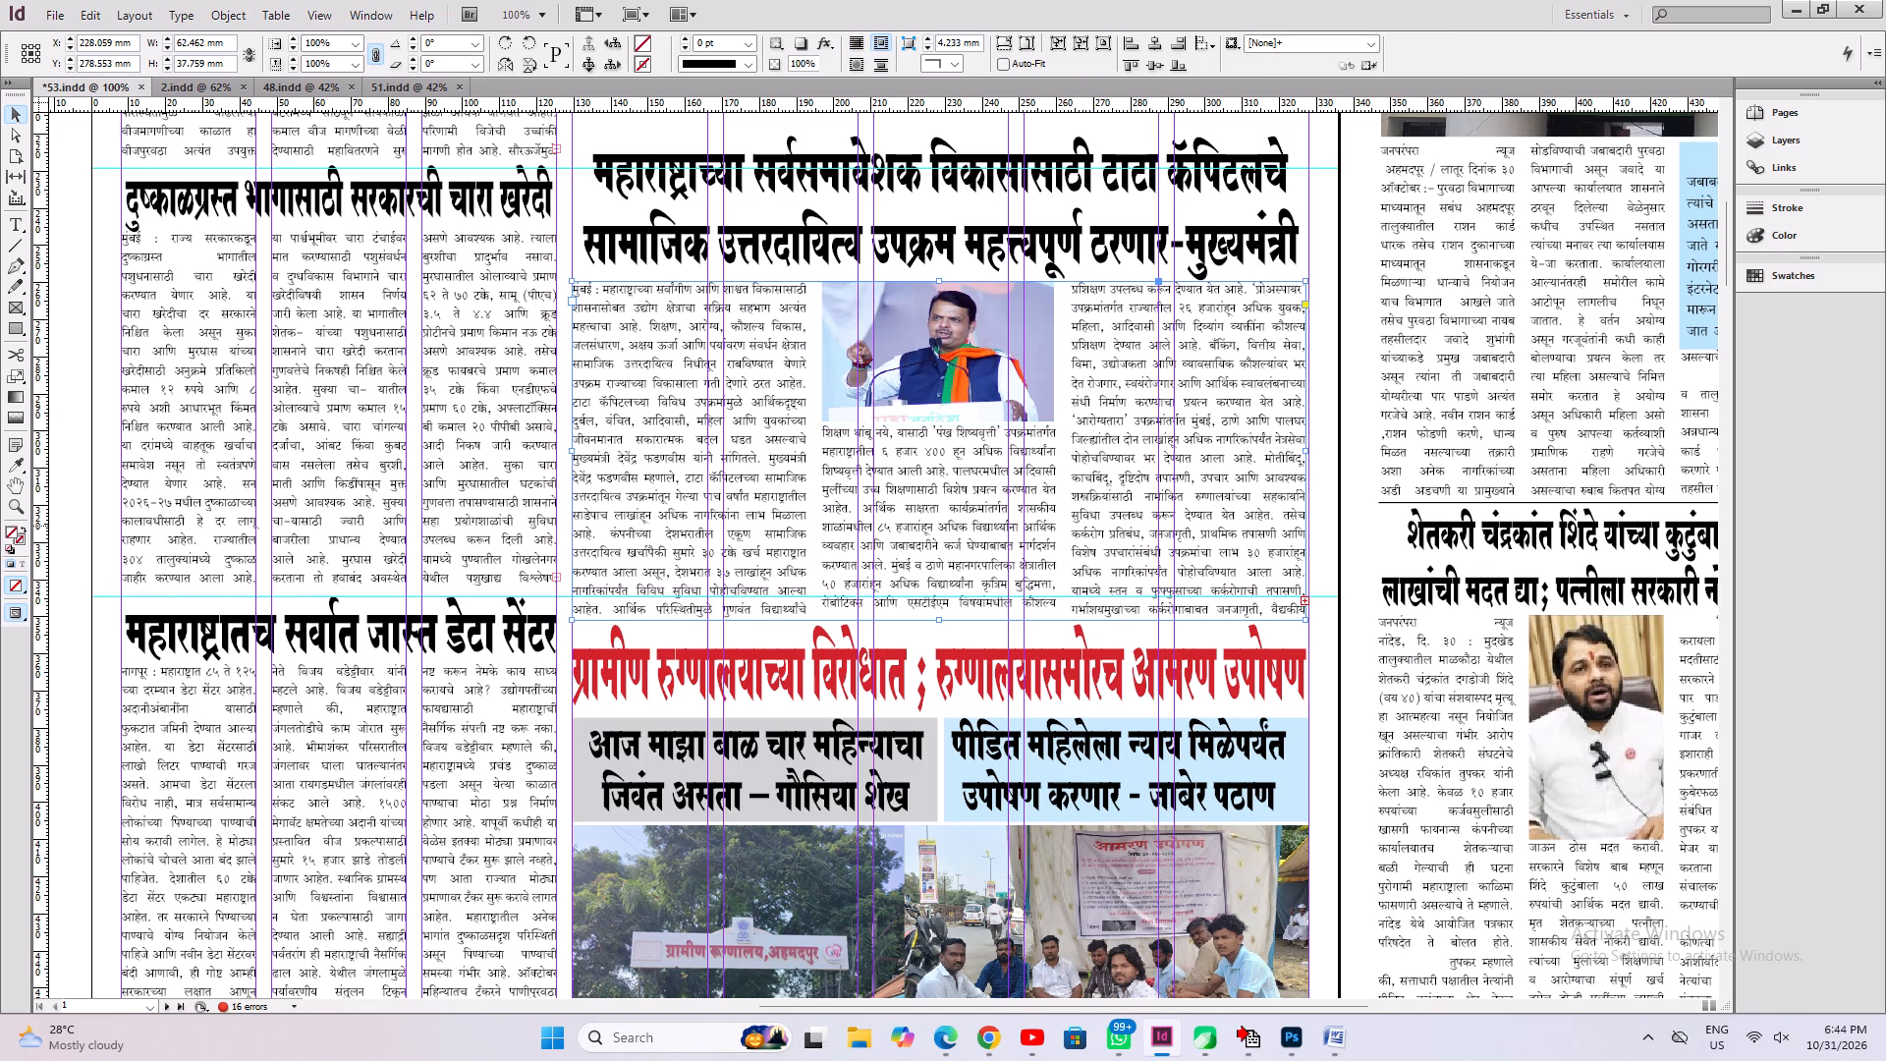
left_click(1306, 451)
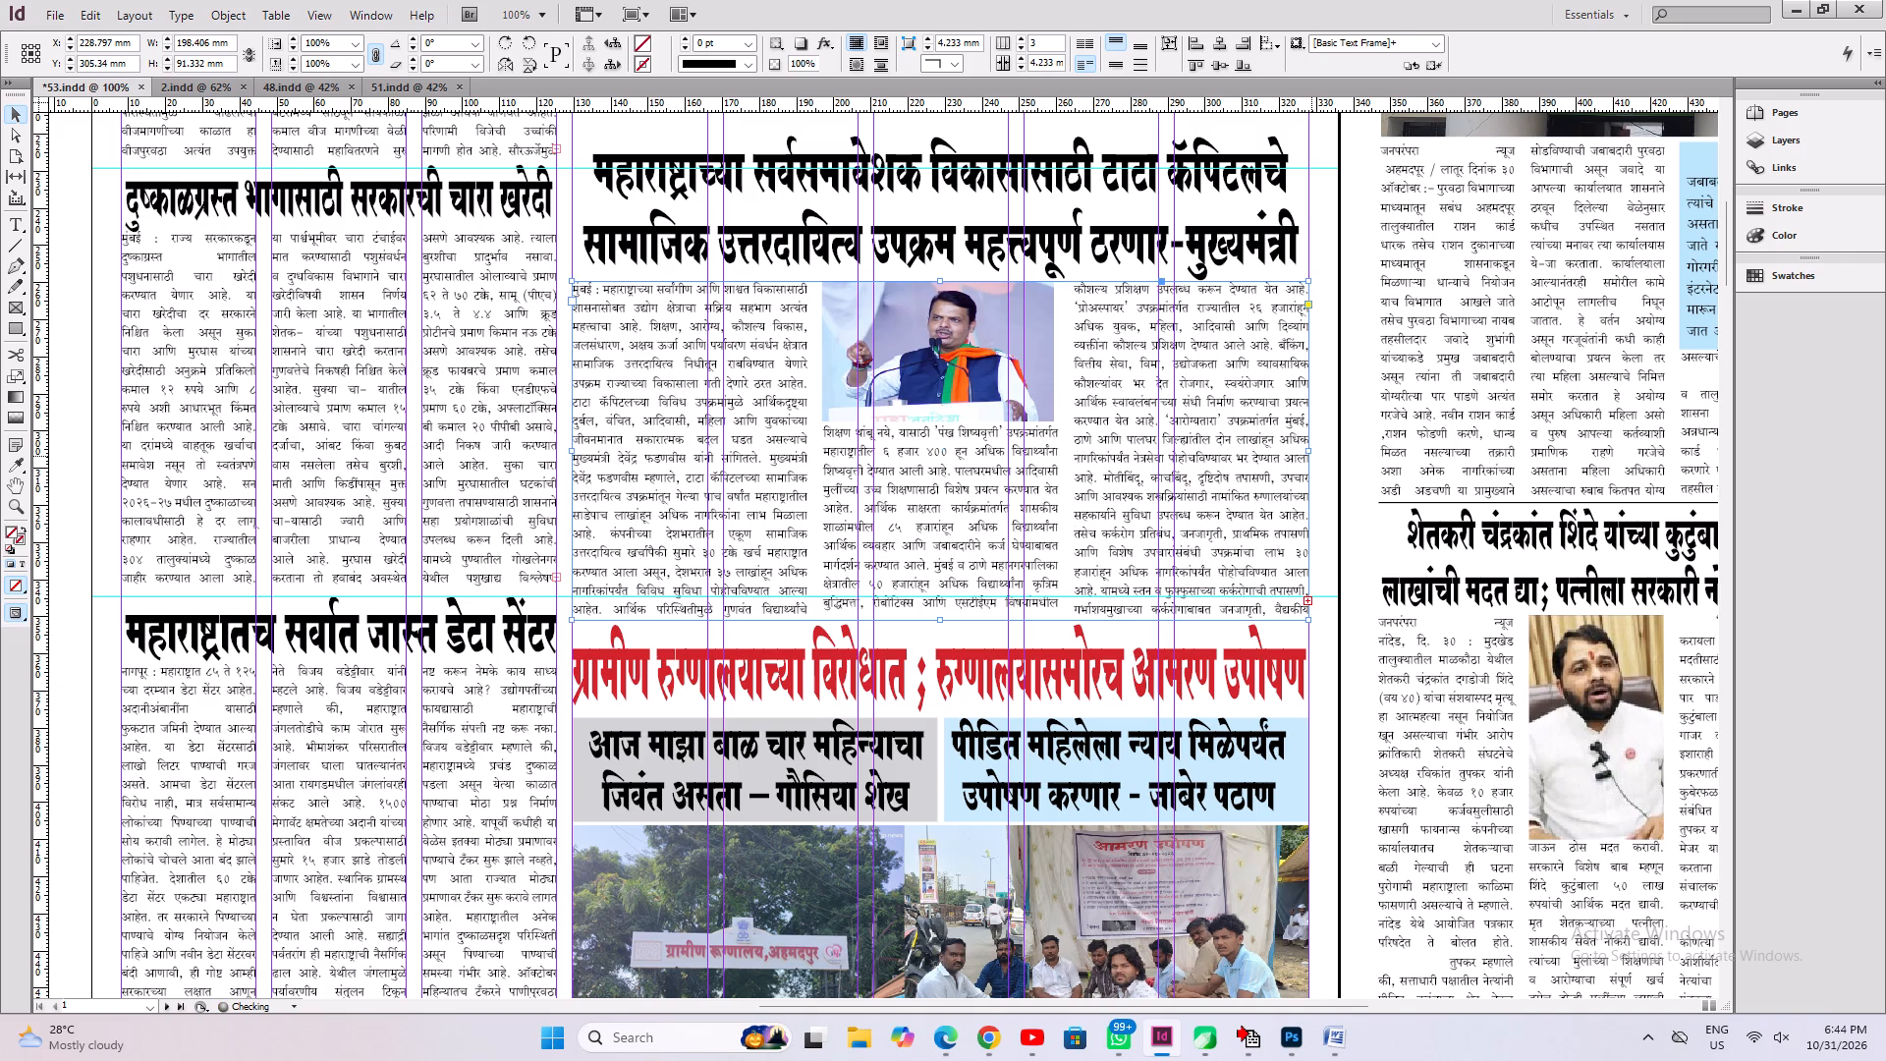
key("ctrl+s")
Extend the speaker photo downward to a height of about 39 mm and save 53.indd.
left_click(1045, 402, "ctrl")
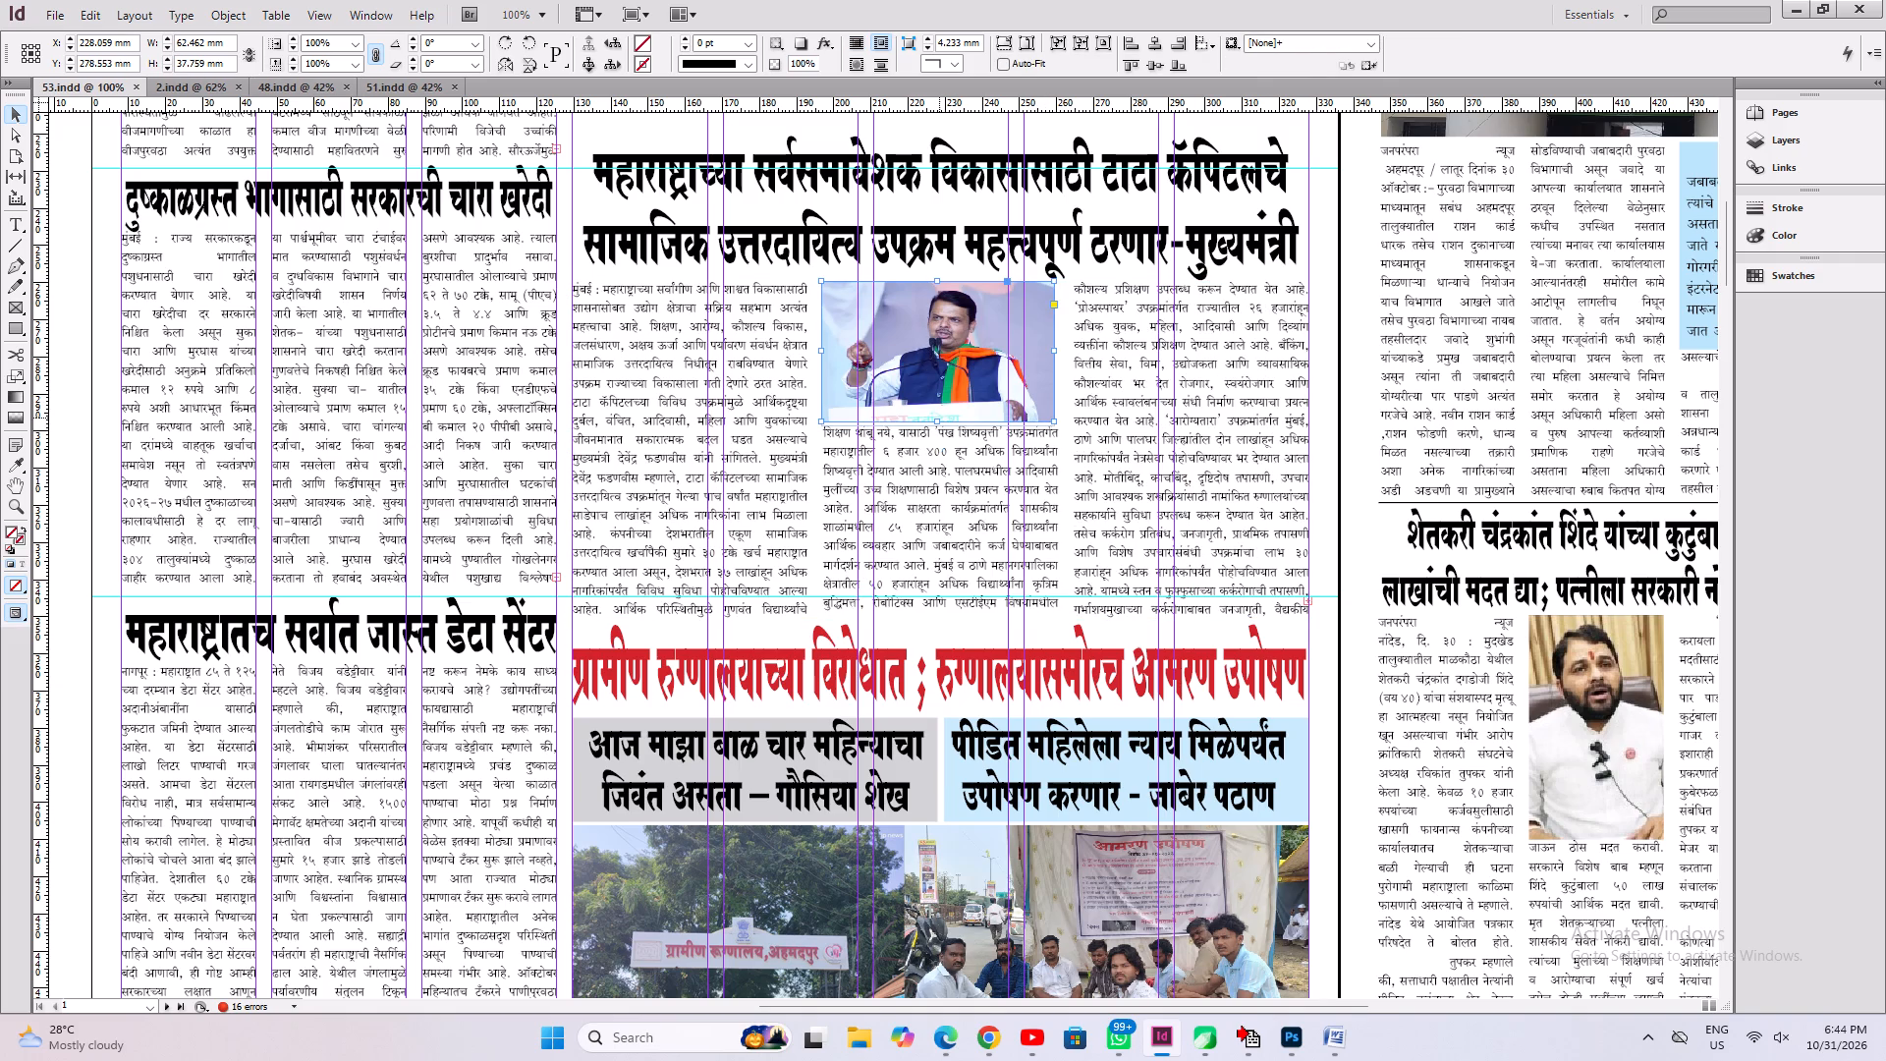
left_click_drag(939, 418, 938, 431, "ctrl")
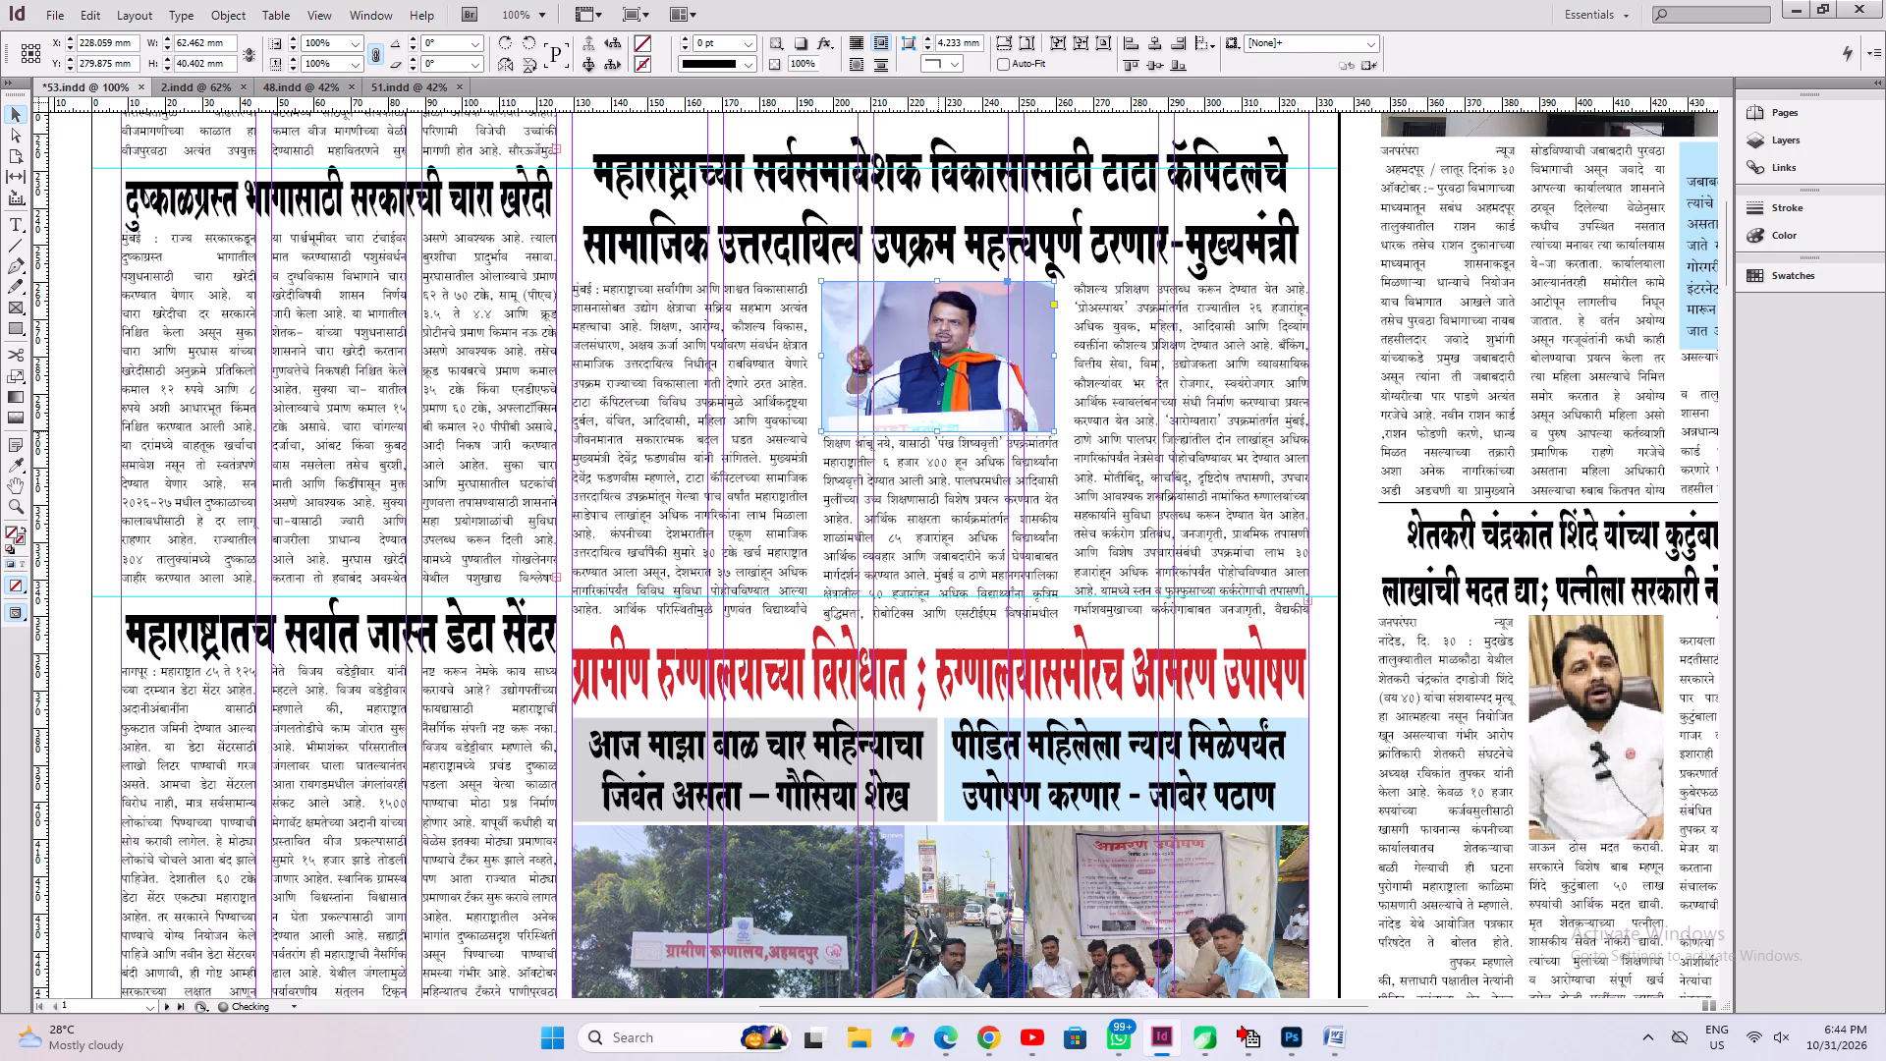
left_click(938, 431, "ctrl")
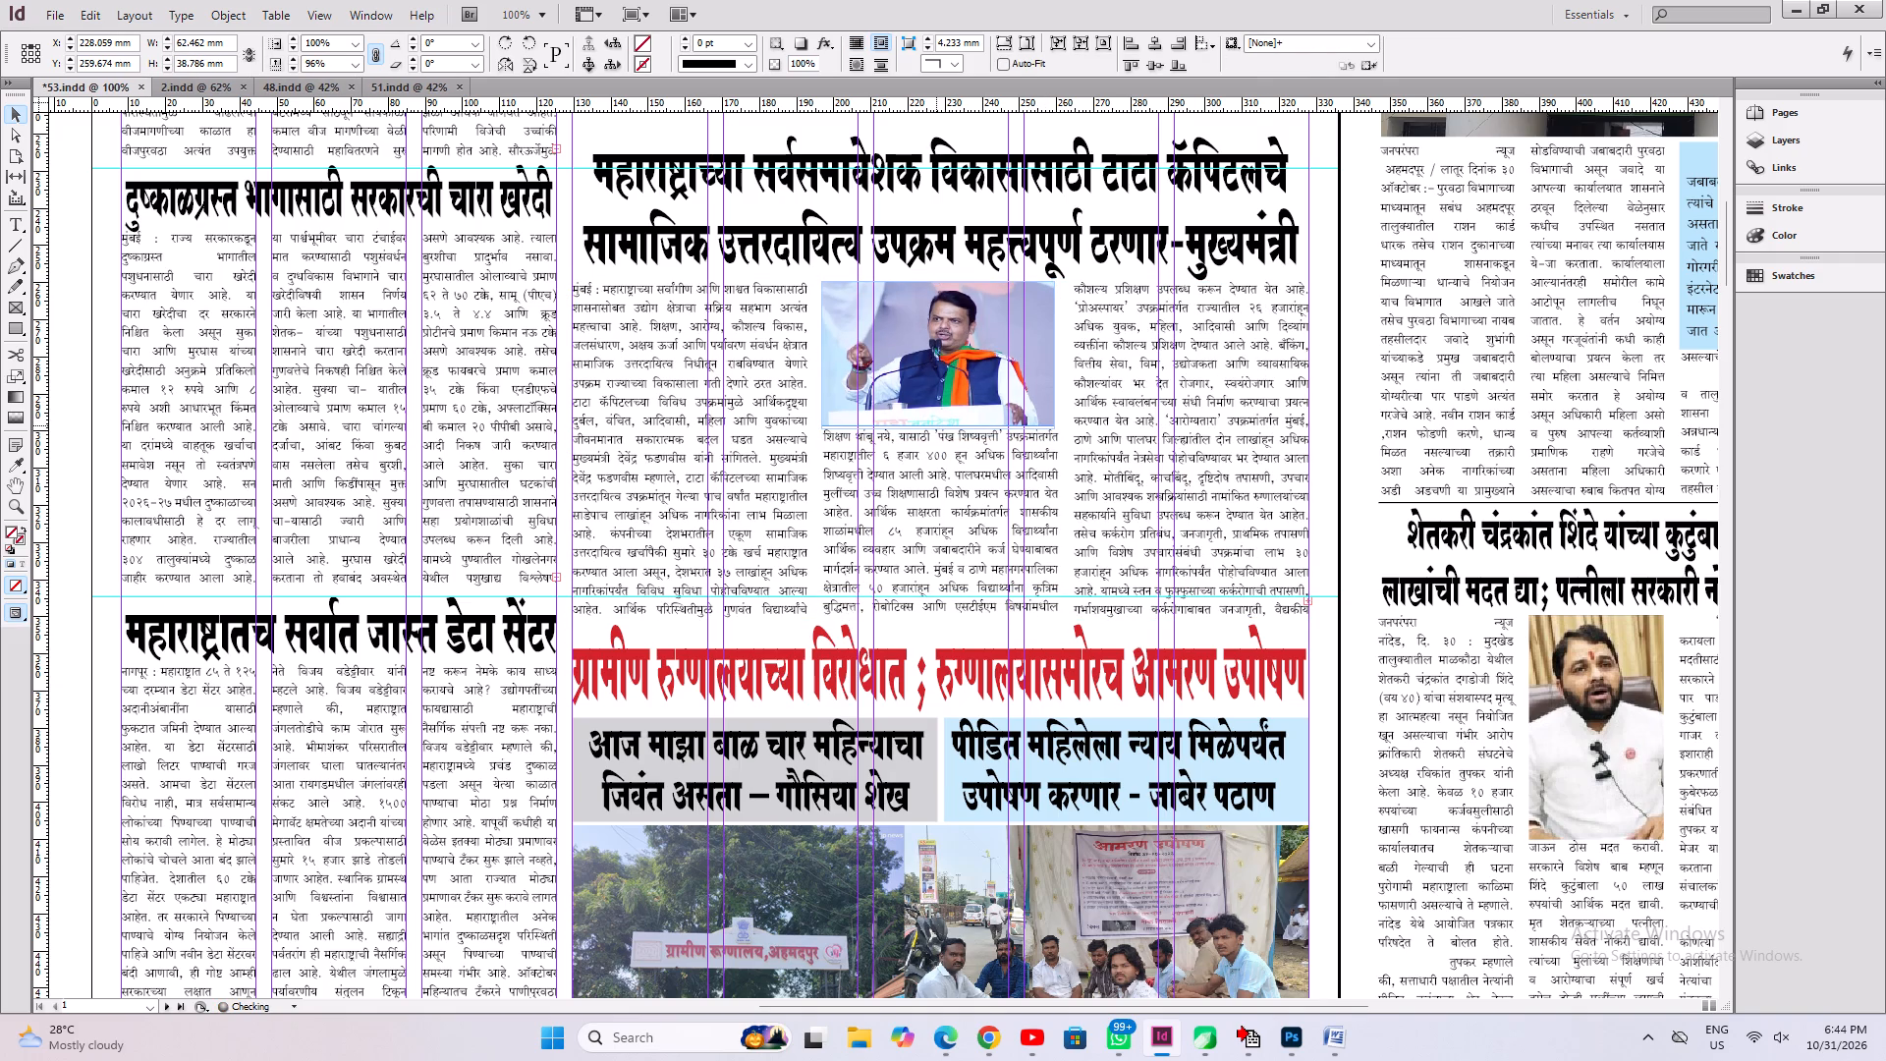
key("ctrl+s")
Draw a rectangle about 199 mm wide and 112.5 mm high in page 1's blank area above the Tata Capital headline.
key("ctrl+0")
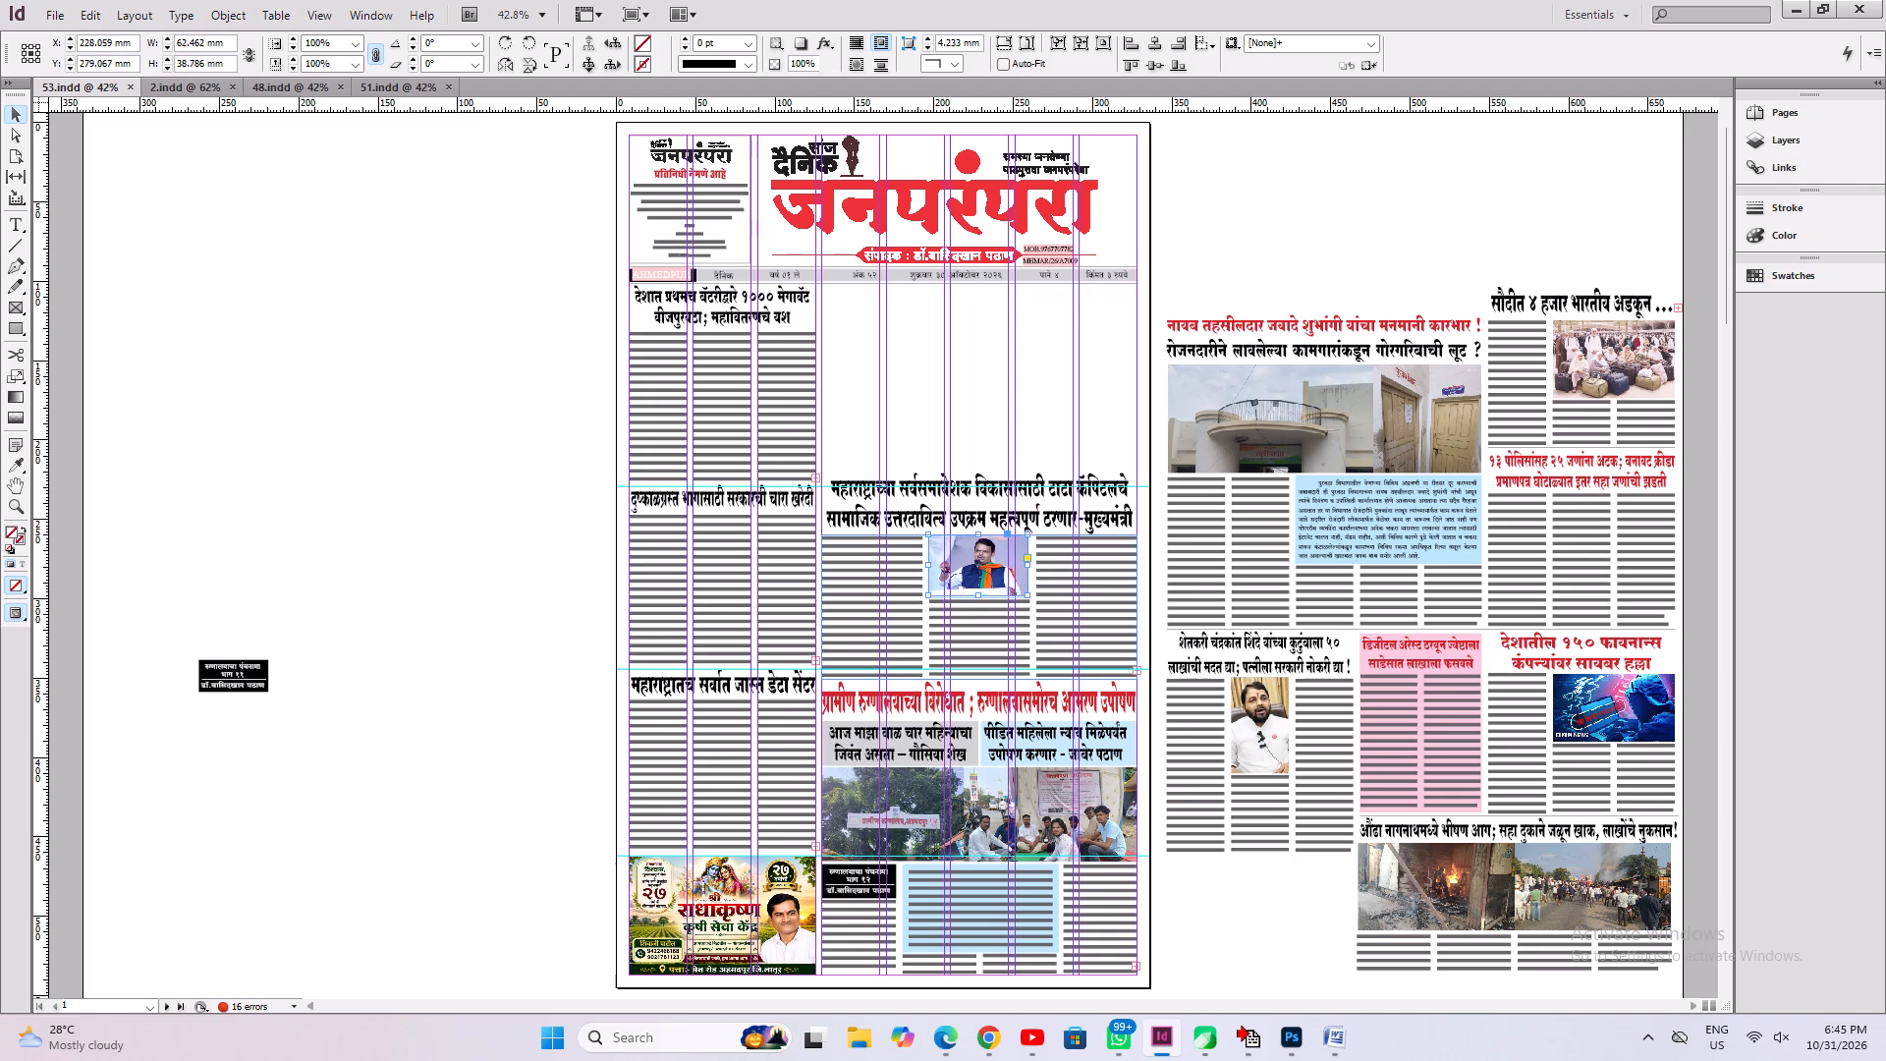
left_click(989, 659)
key("ctrl+1")
scroll(699, 532, "up", 7)
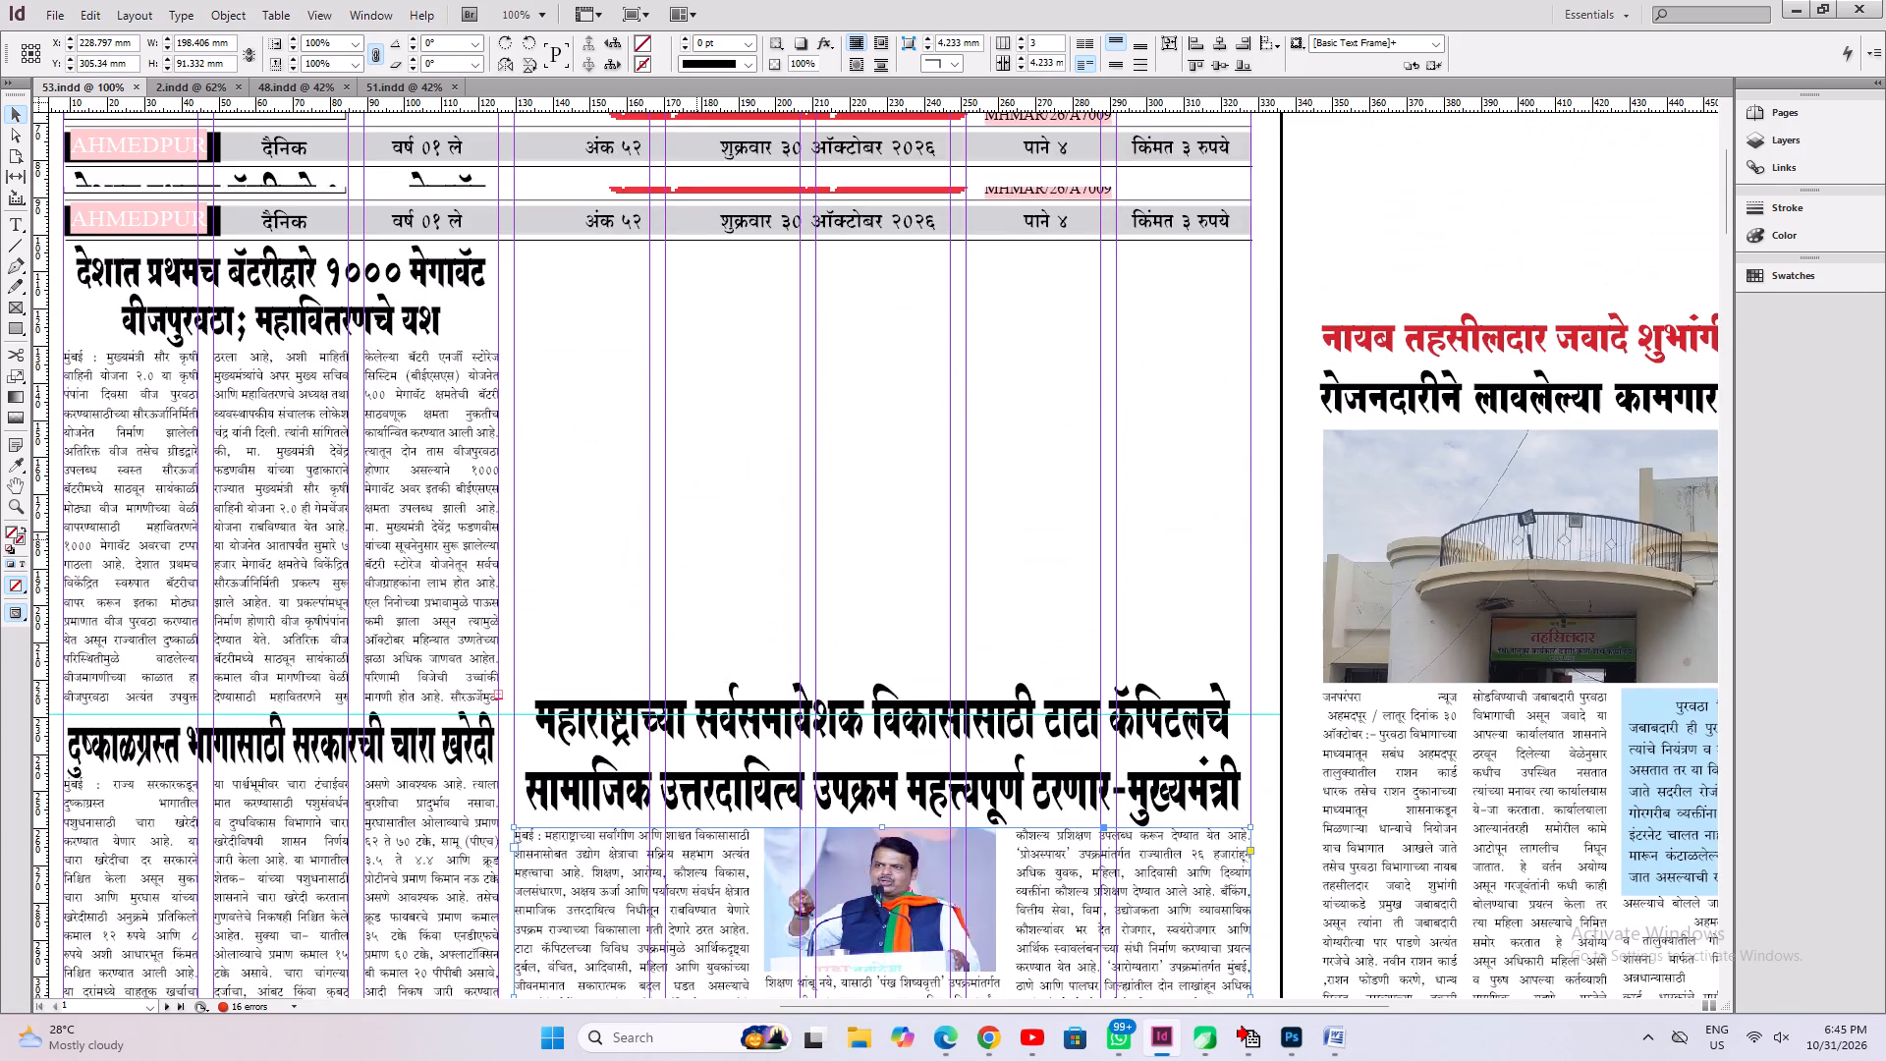
left_click(16, 329)
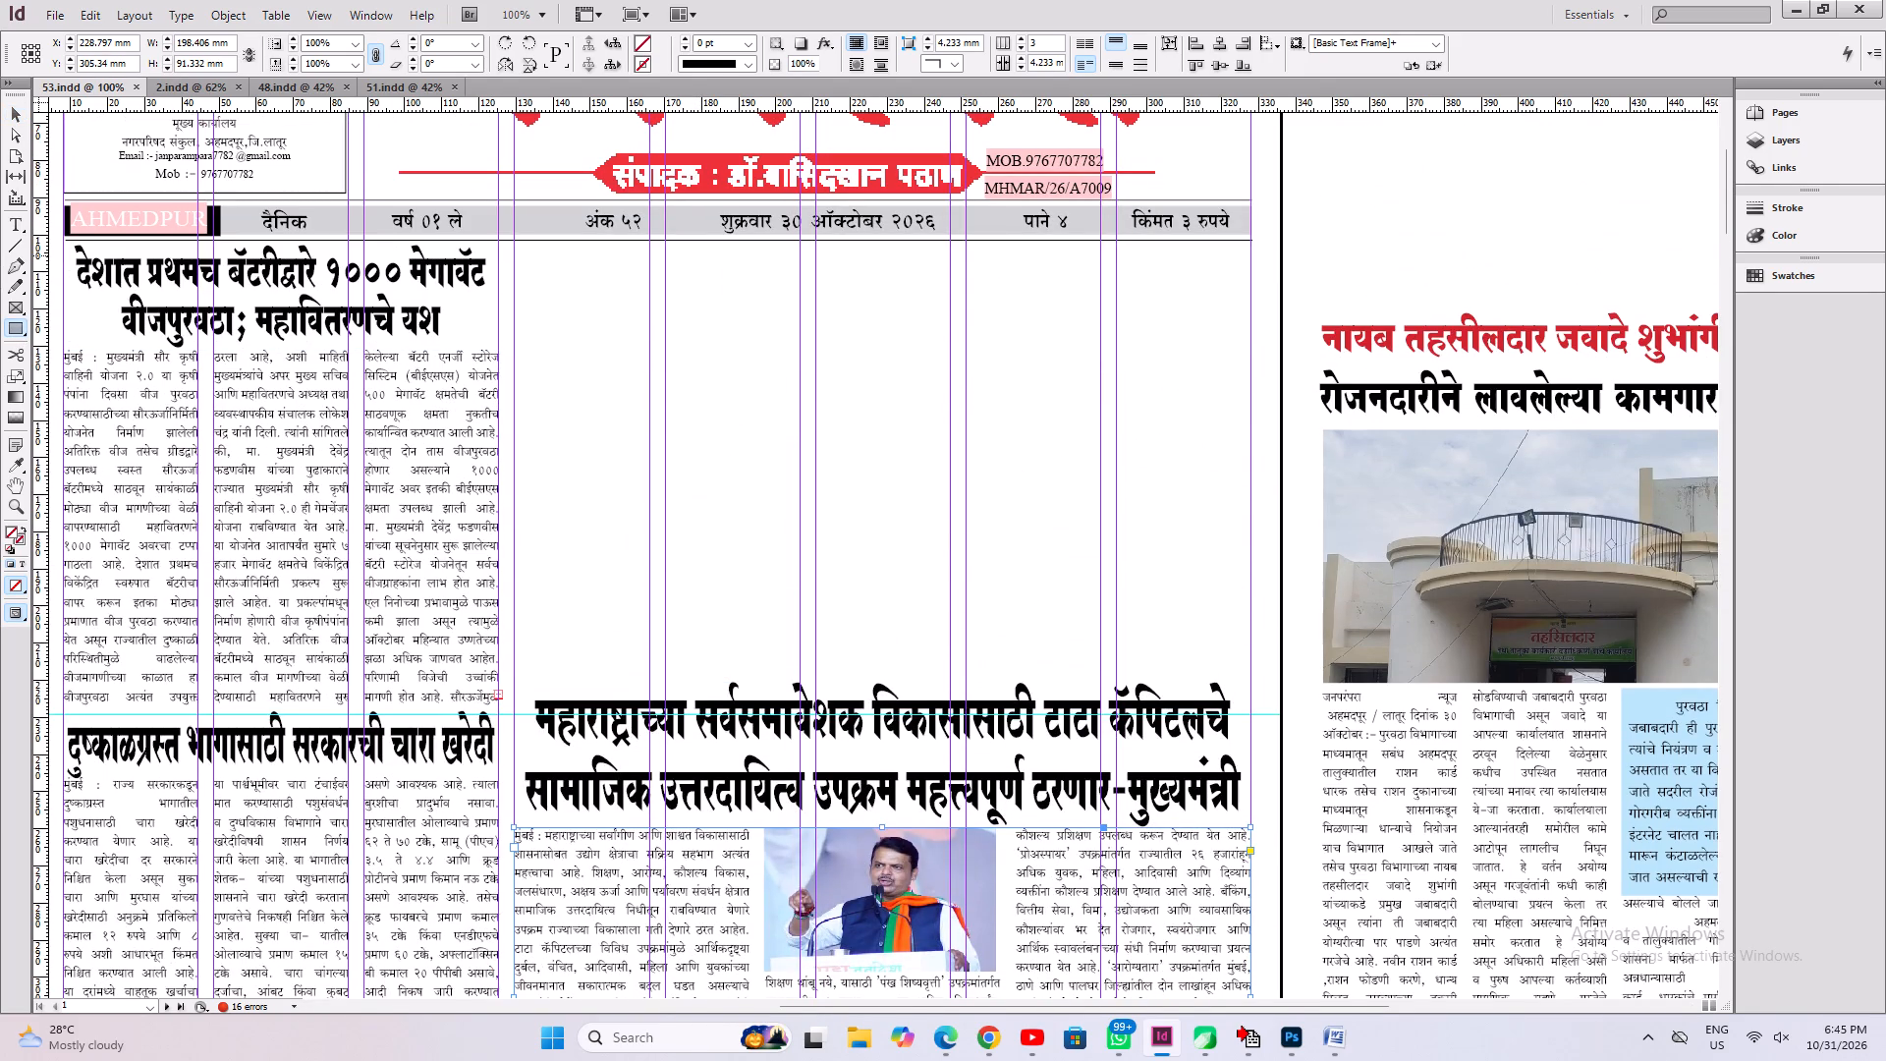
left_click_drag(515, 247, 1252, 656)
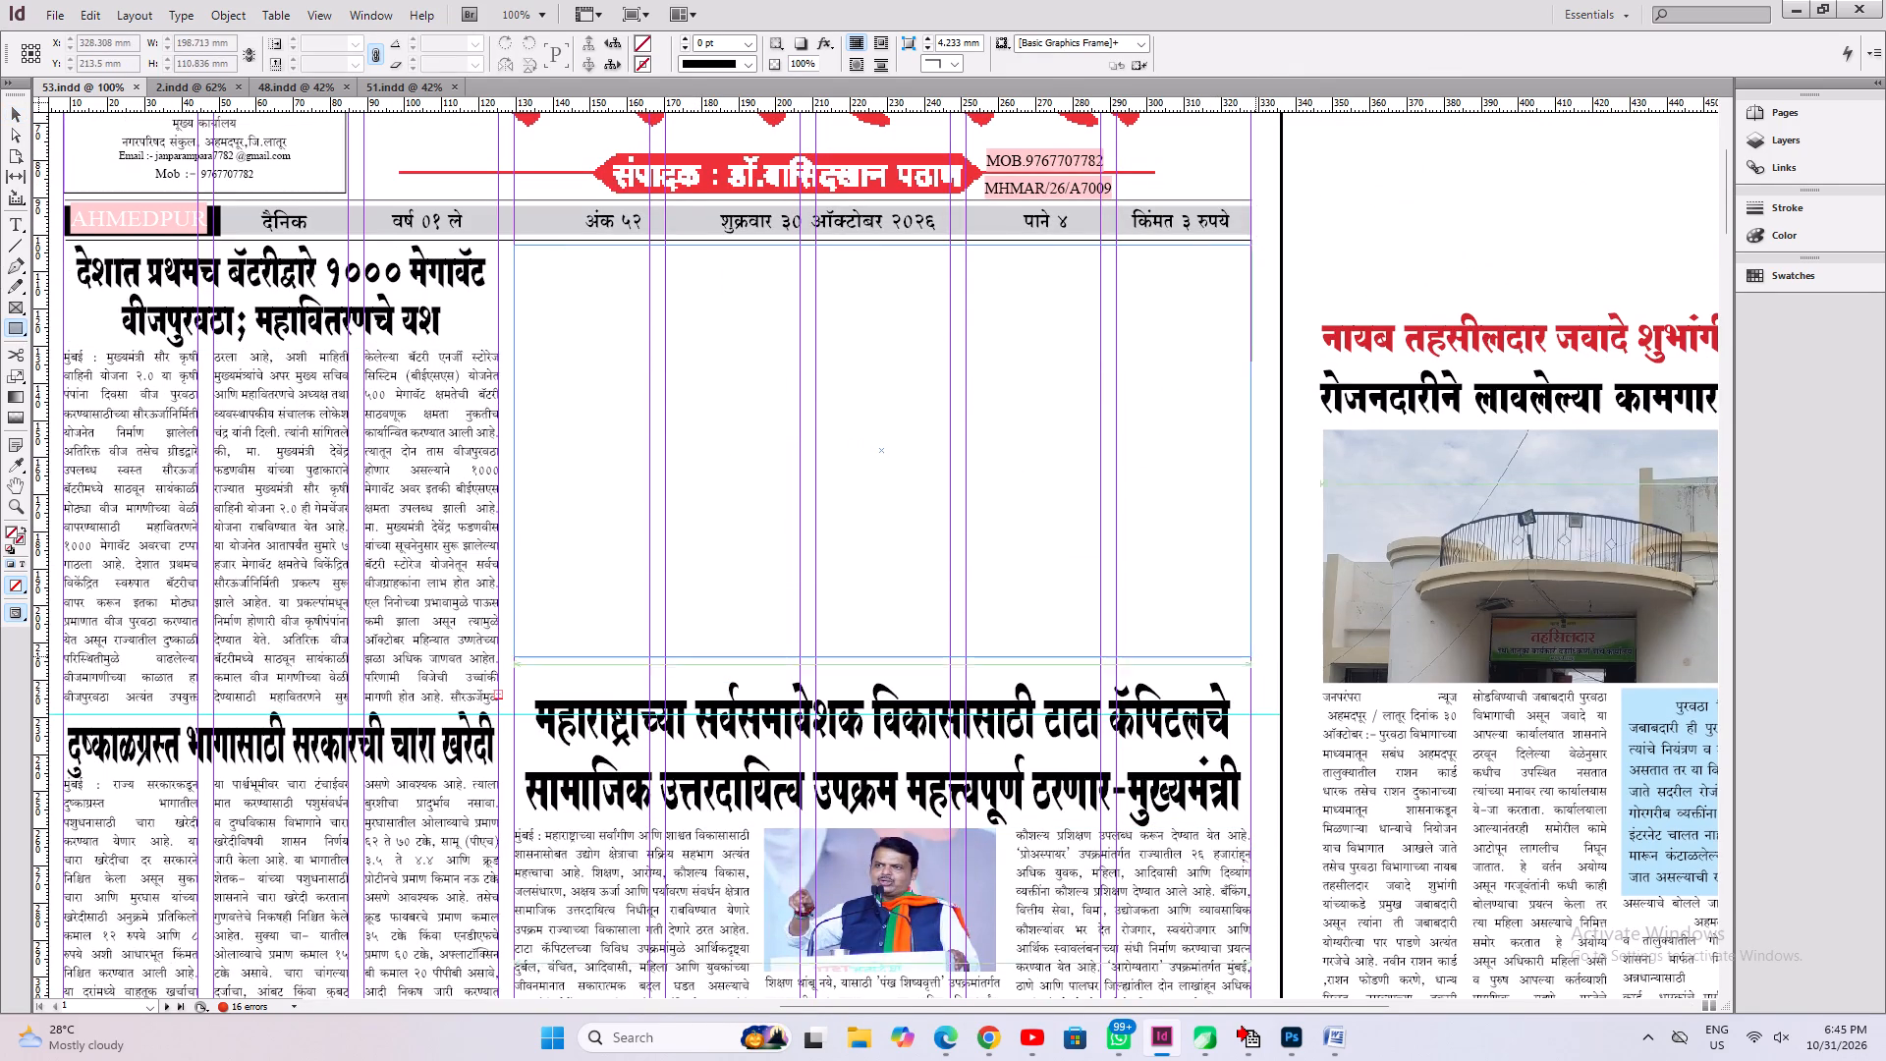
left_click_drag(1252, 656, 1253, 657)
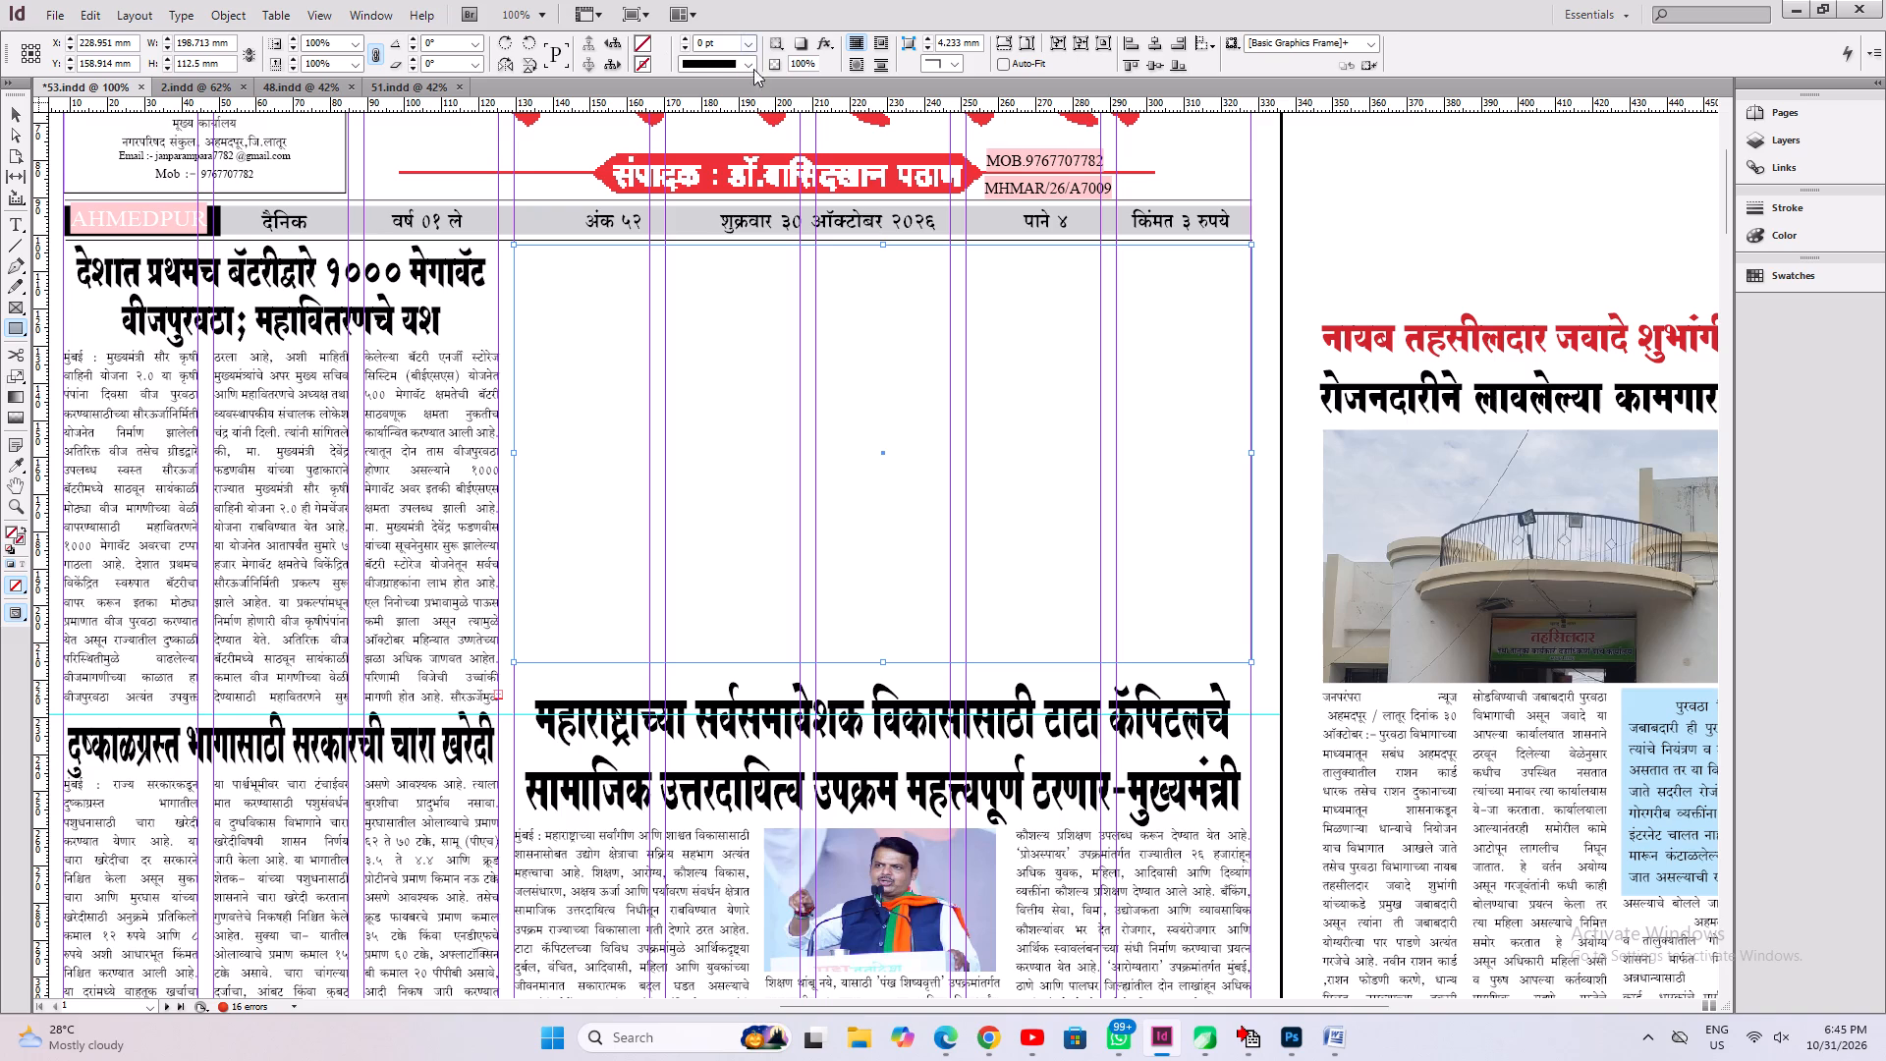
Give the new rectangle a 3 pt black stroke.
left_click(684, 35)
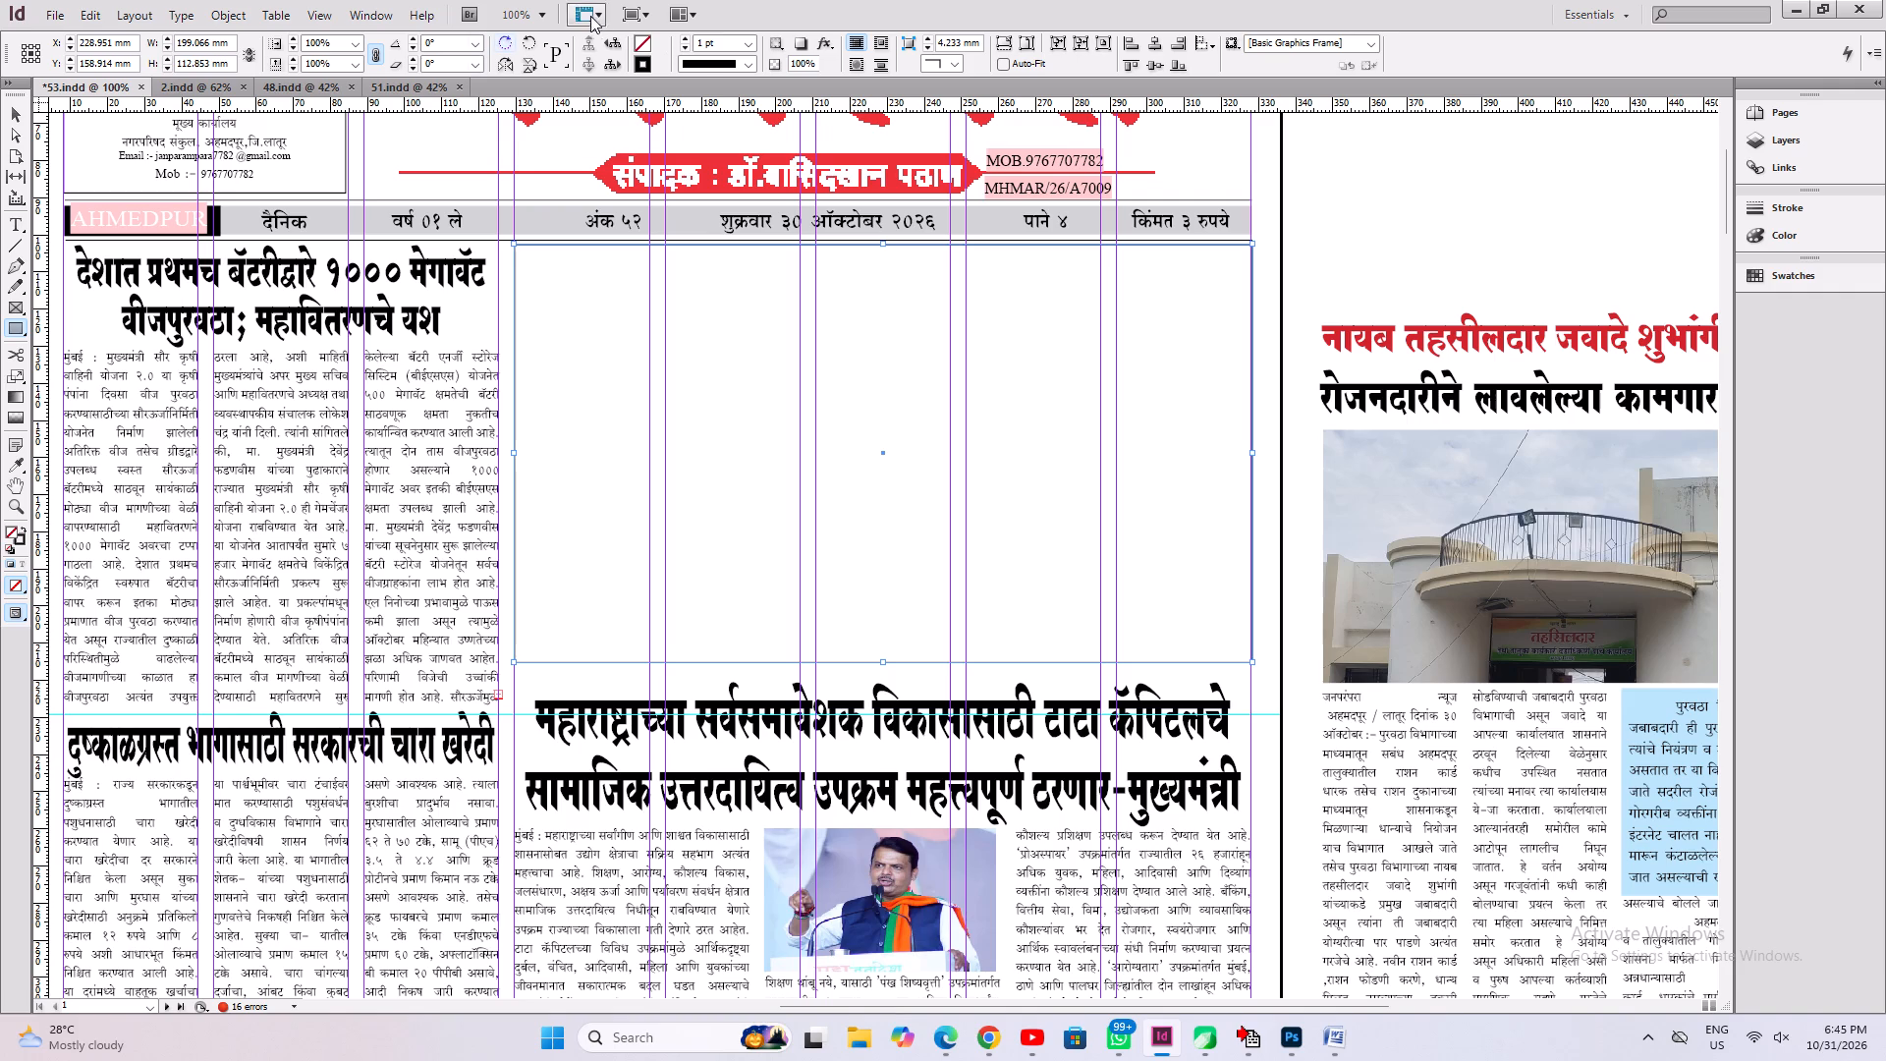
left_click(685, 38)
left_click(685, 38)
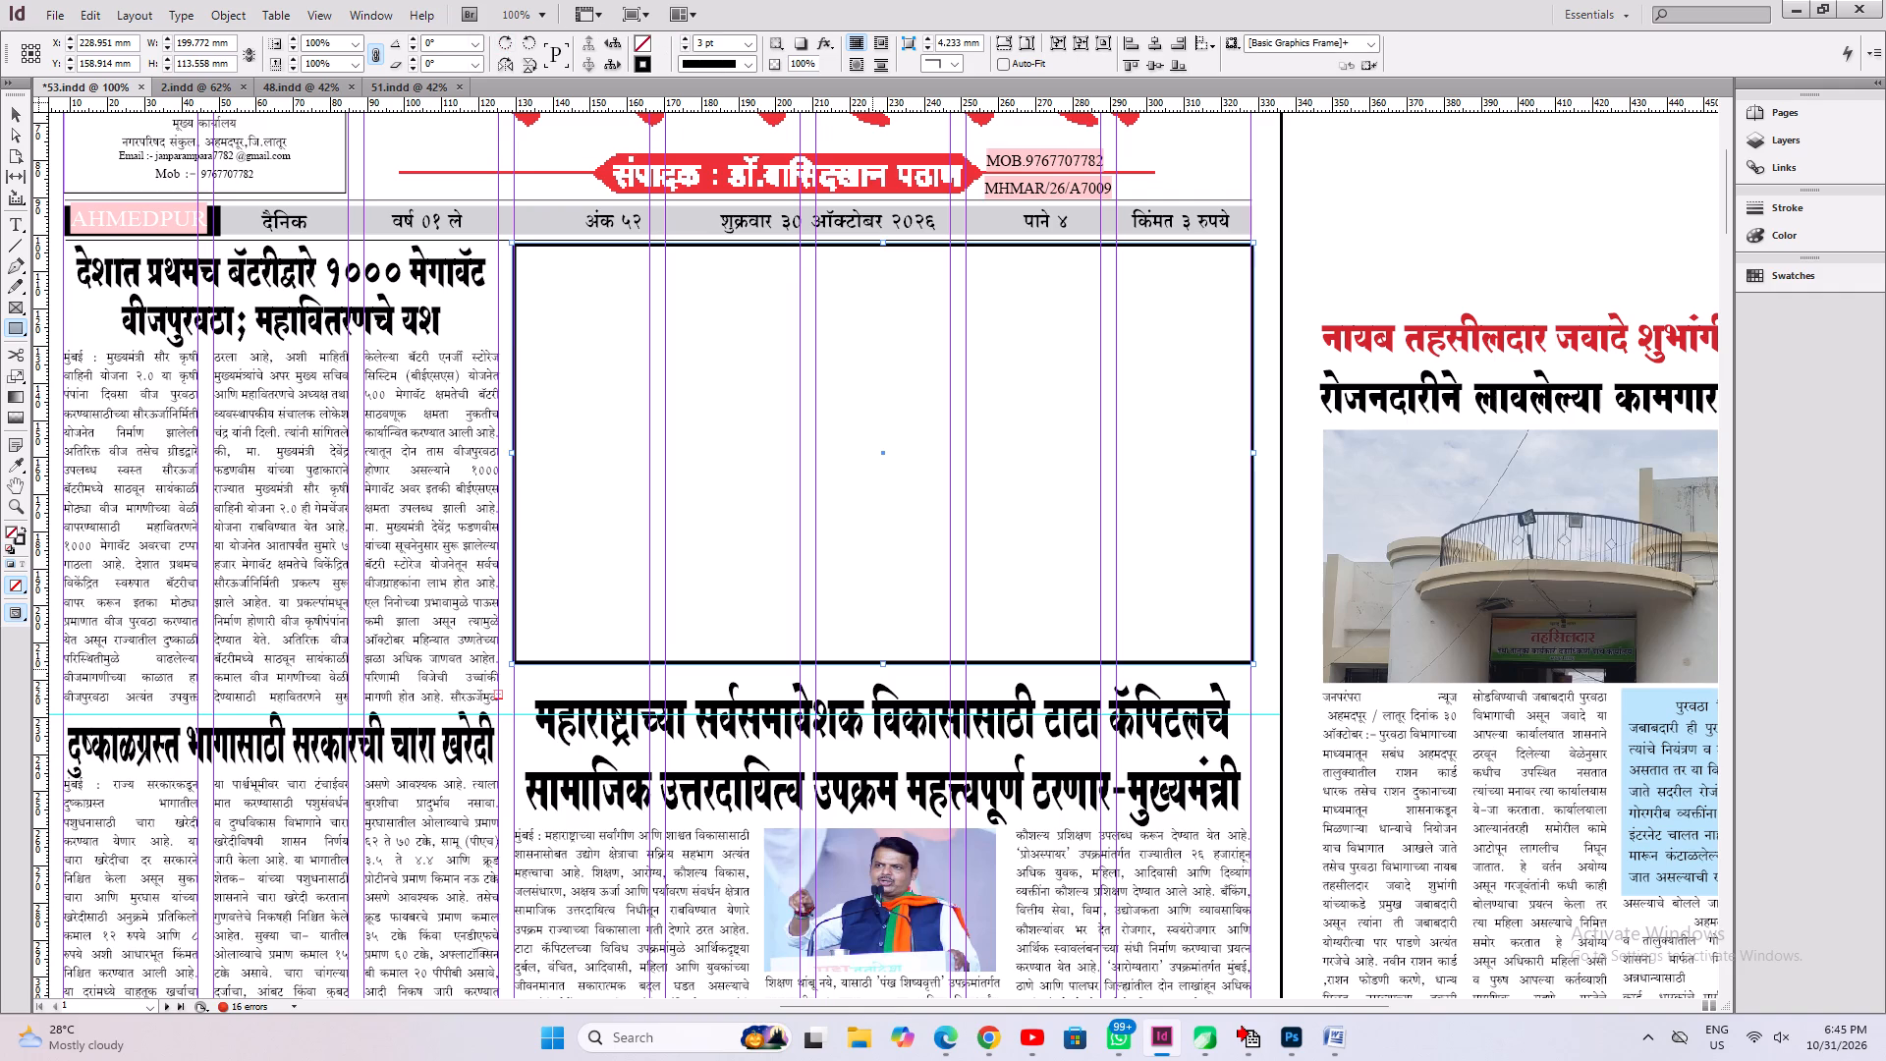
Extend the rectangle's bottom edge down to a height of about 116 mm and save 53.indd.
left_click(12, 114)
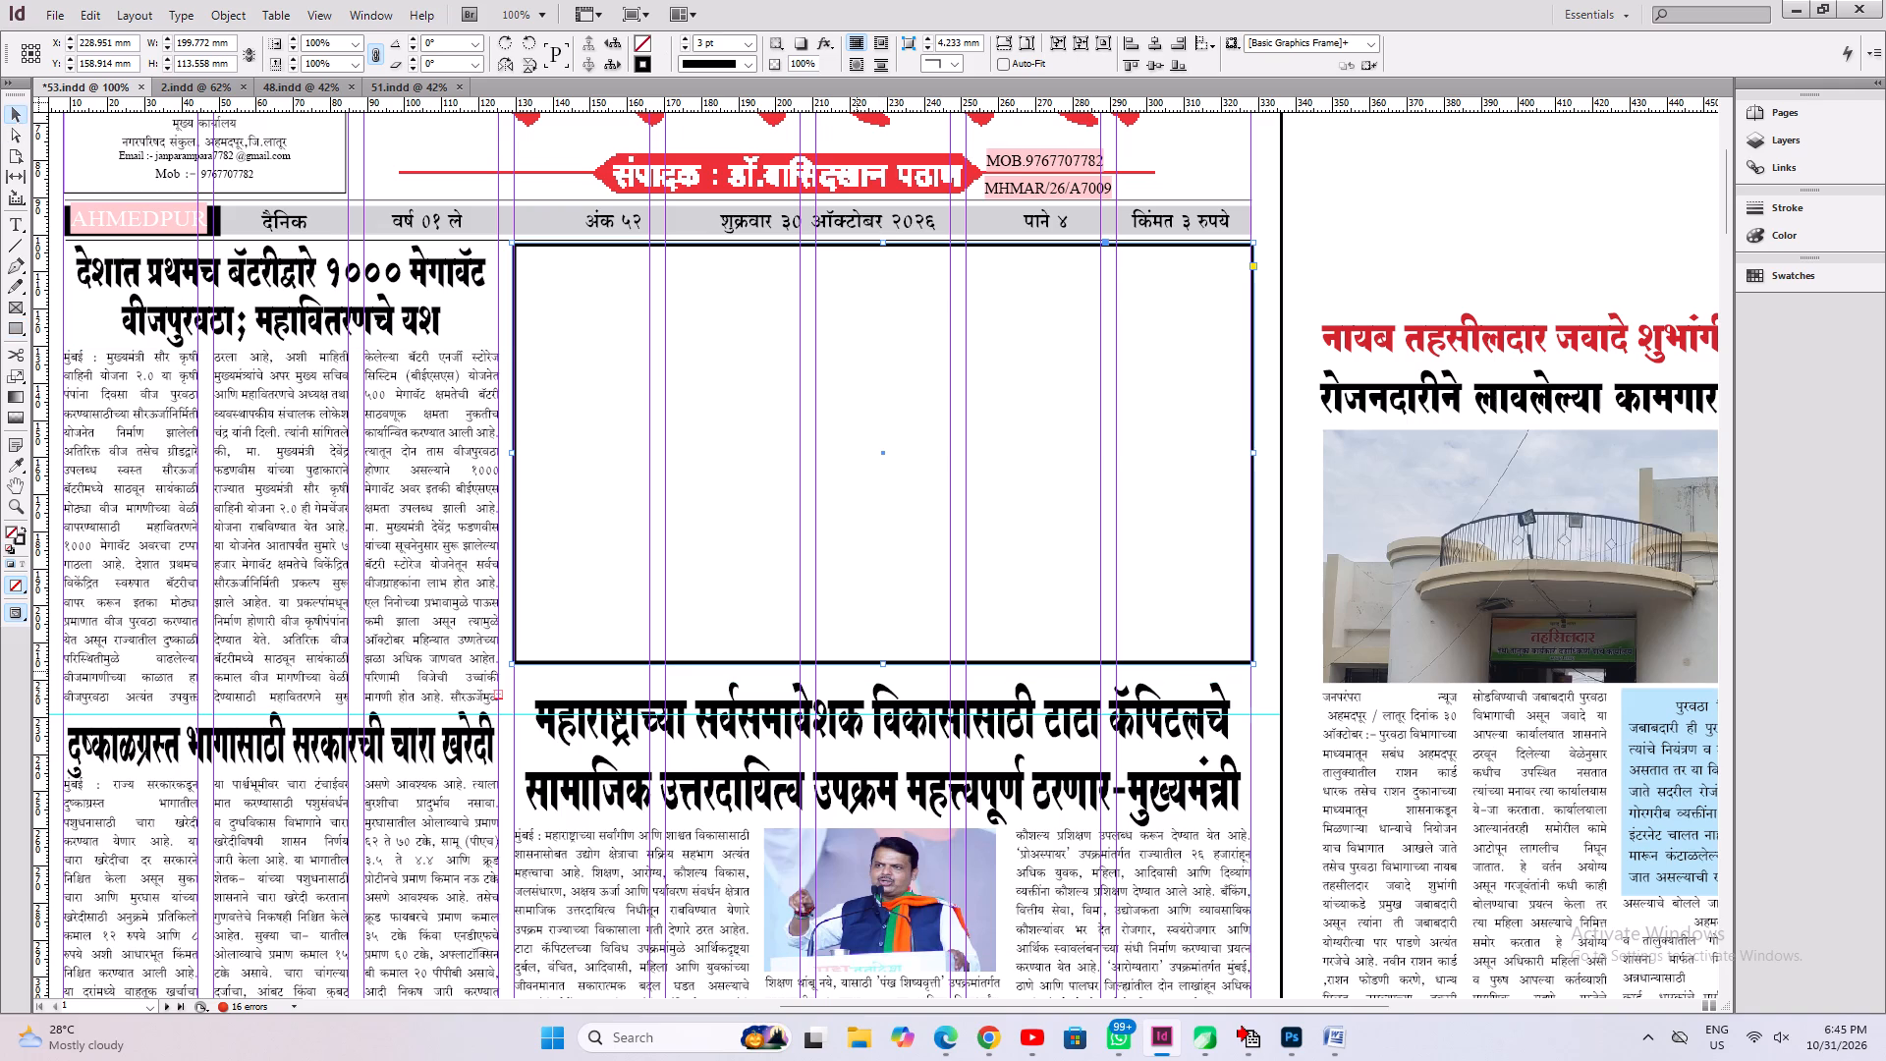
left_click(883, 665)
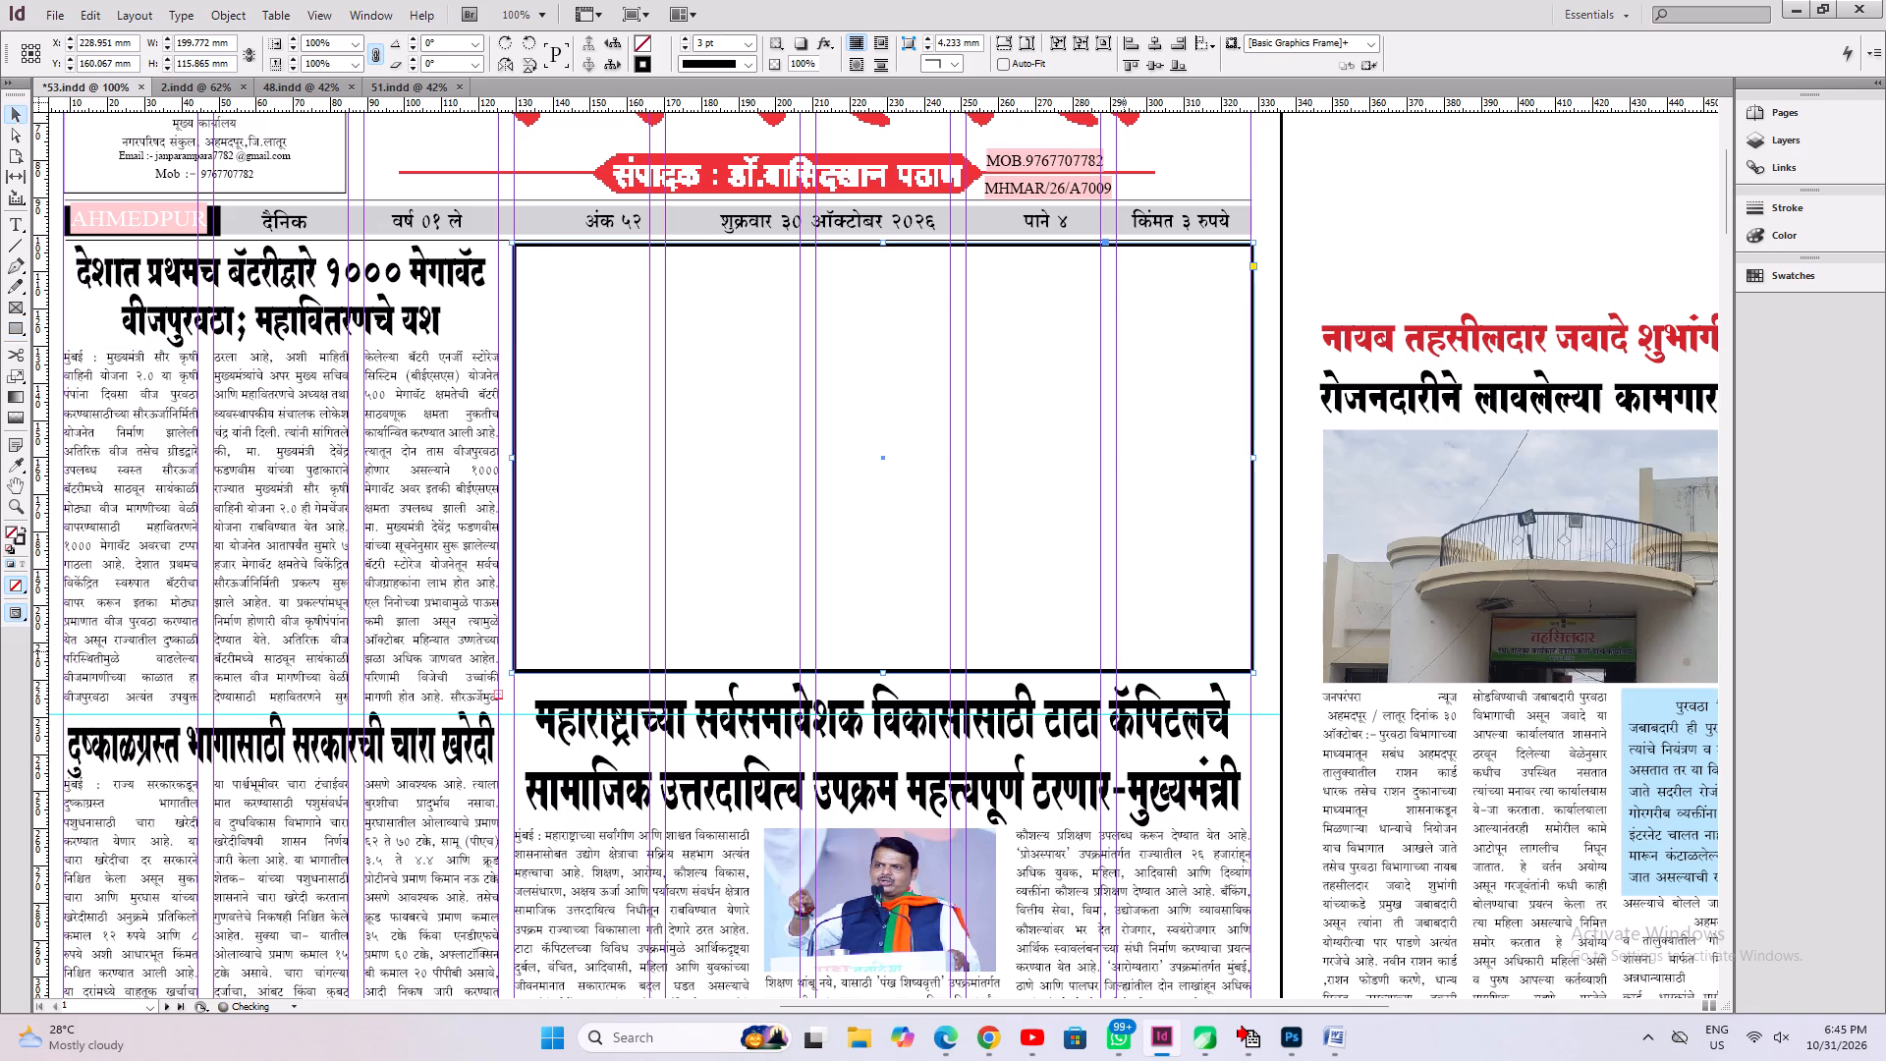
key("ctrl+s")
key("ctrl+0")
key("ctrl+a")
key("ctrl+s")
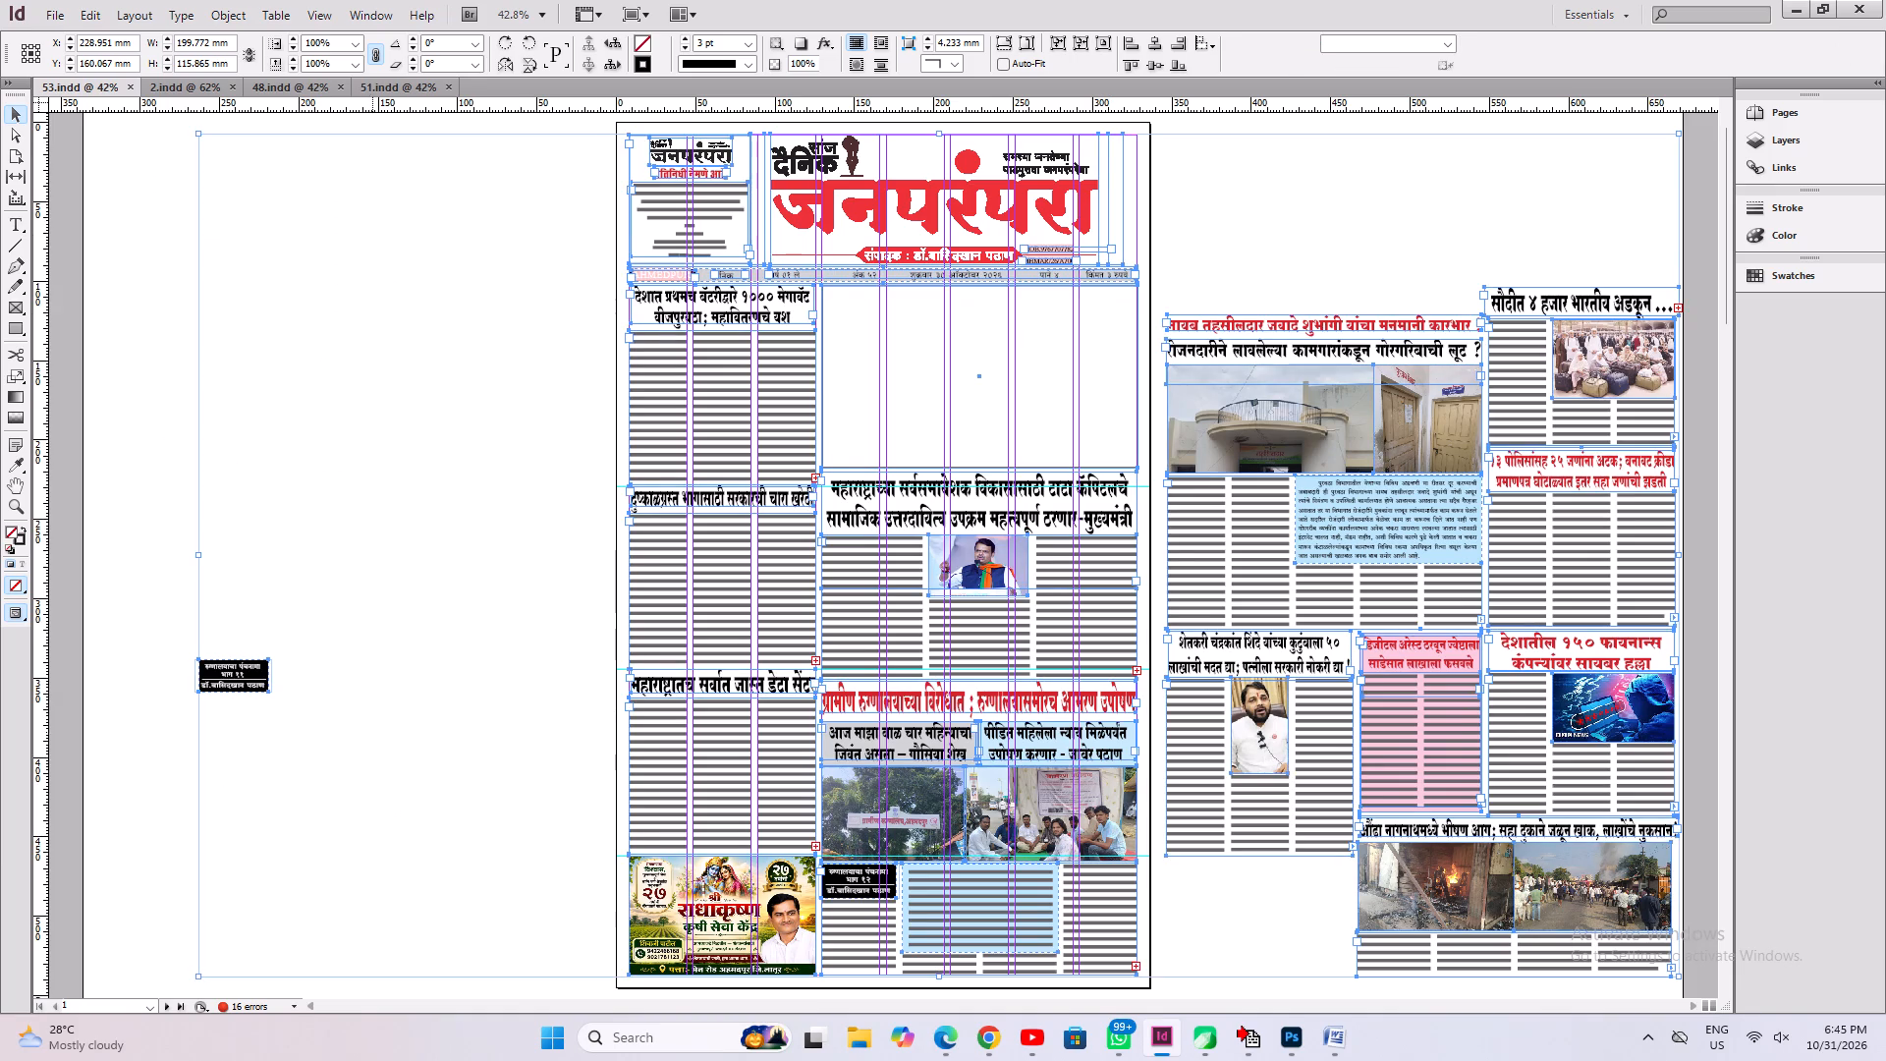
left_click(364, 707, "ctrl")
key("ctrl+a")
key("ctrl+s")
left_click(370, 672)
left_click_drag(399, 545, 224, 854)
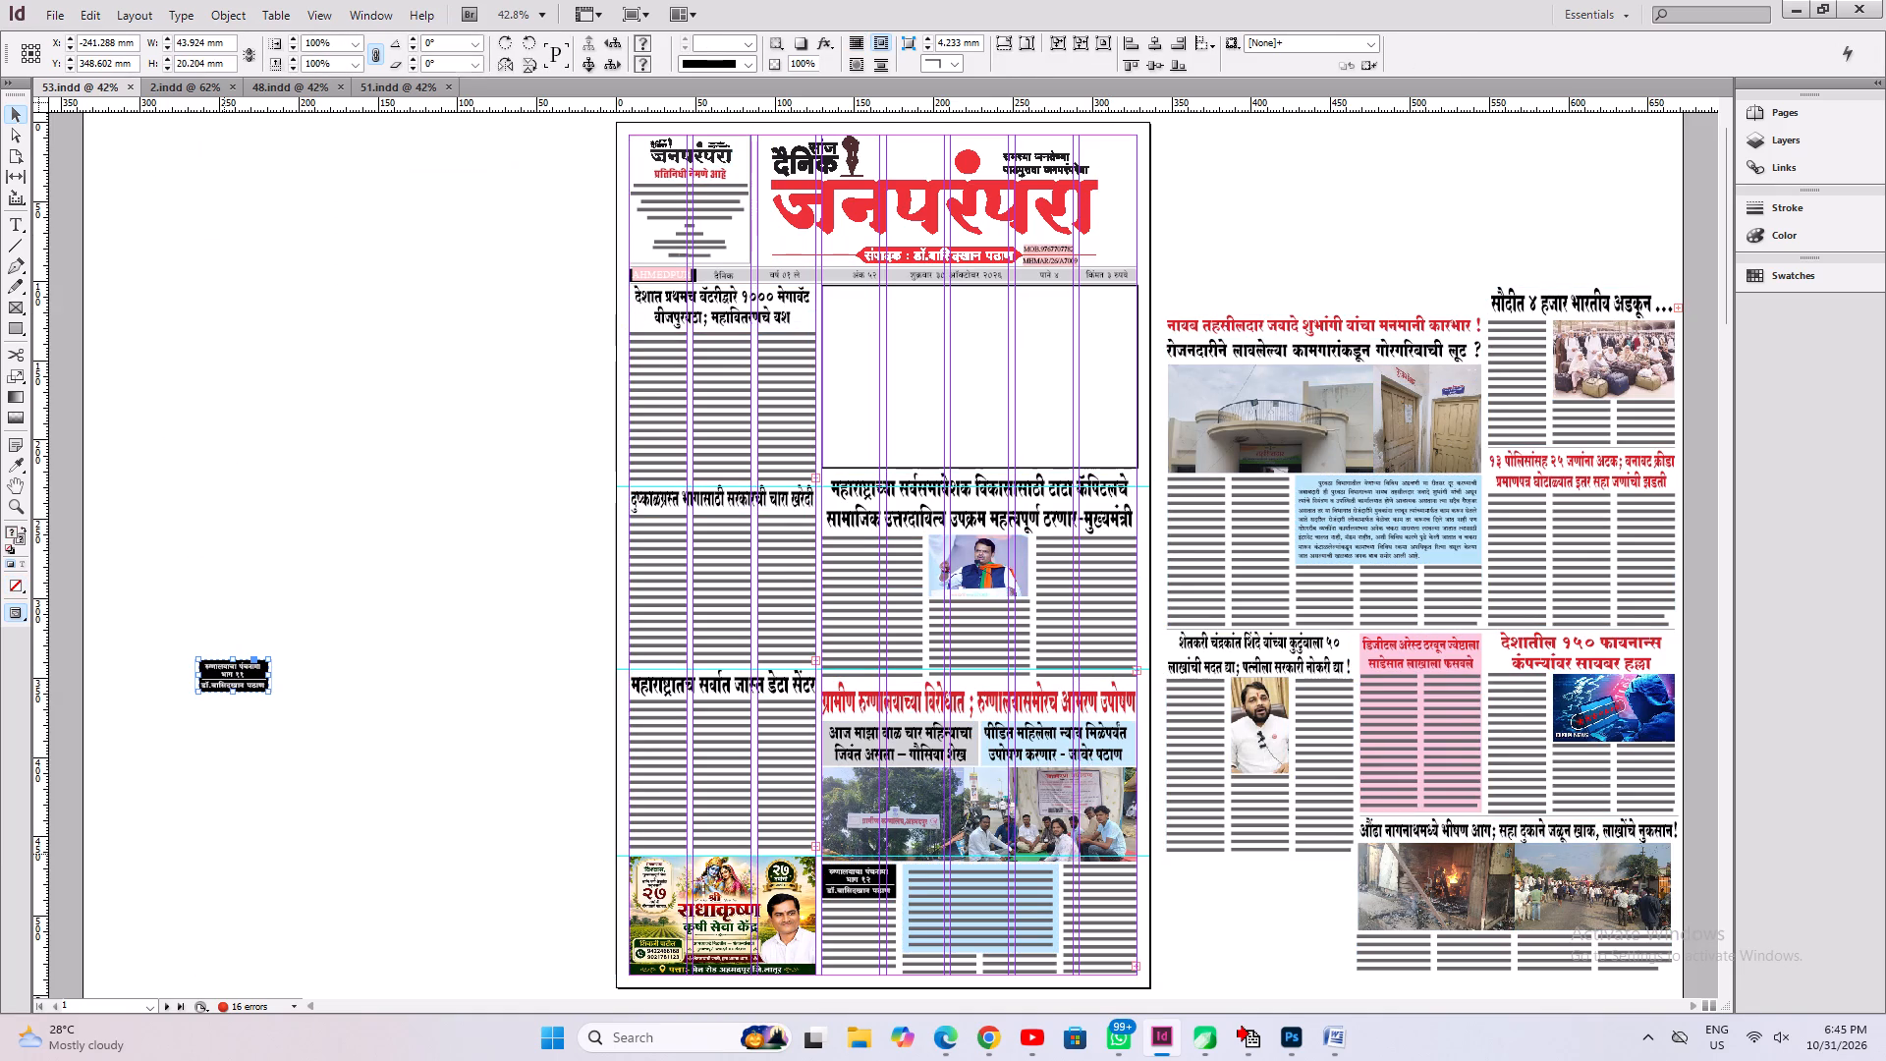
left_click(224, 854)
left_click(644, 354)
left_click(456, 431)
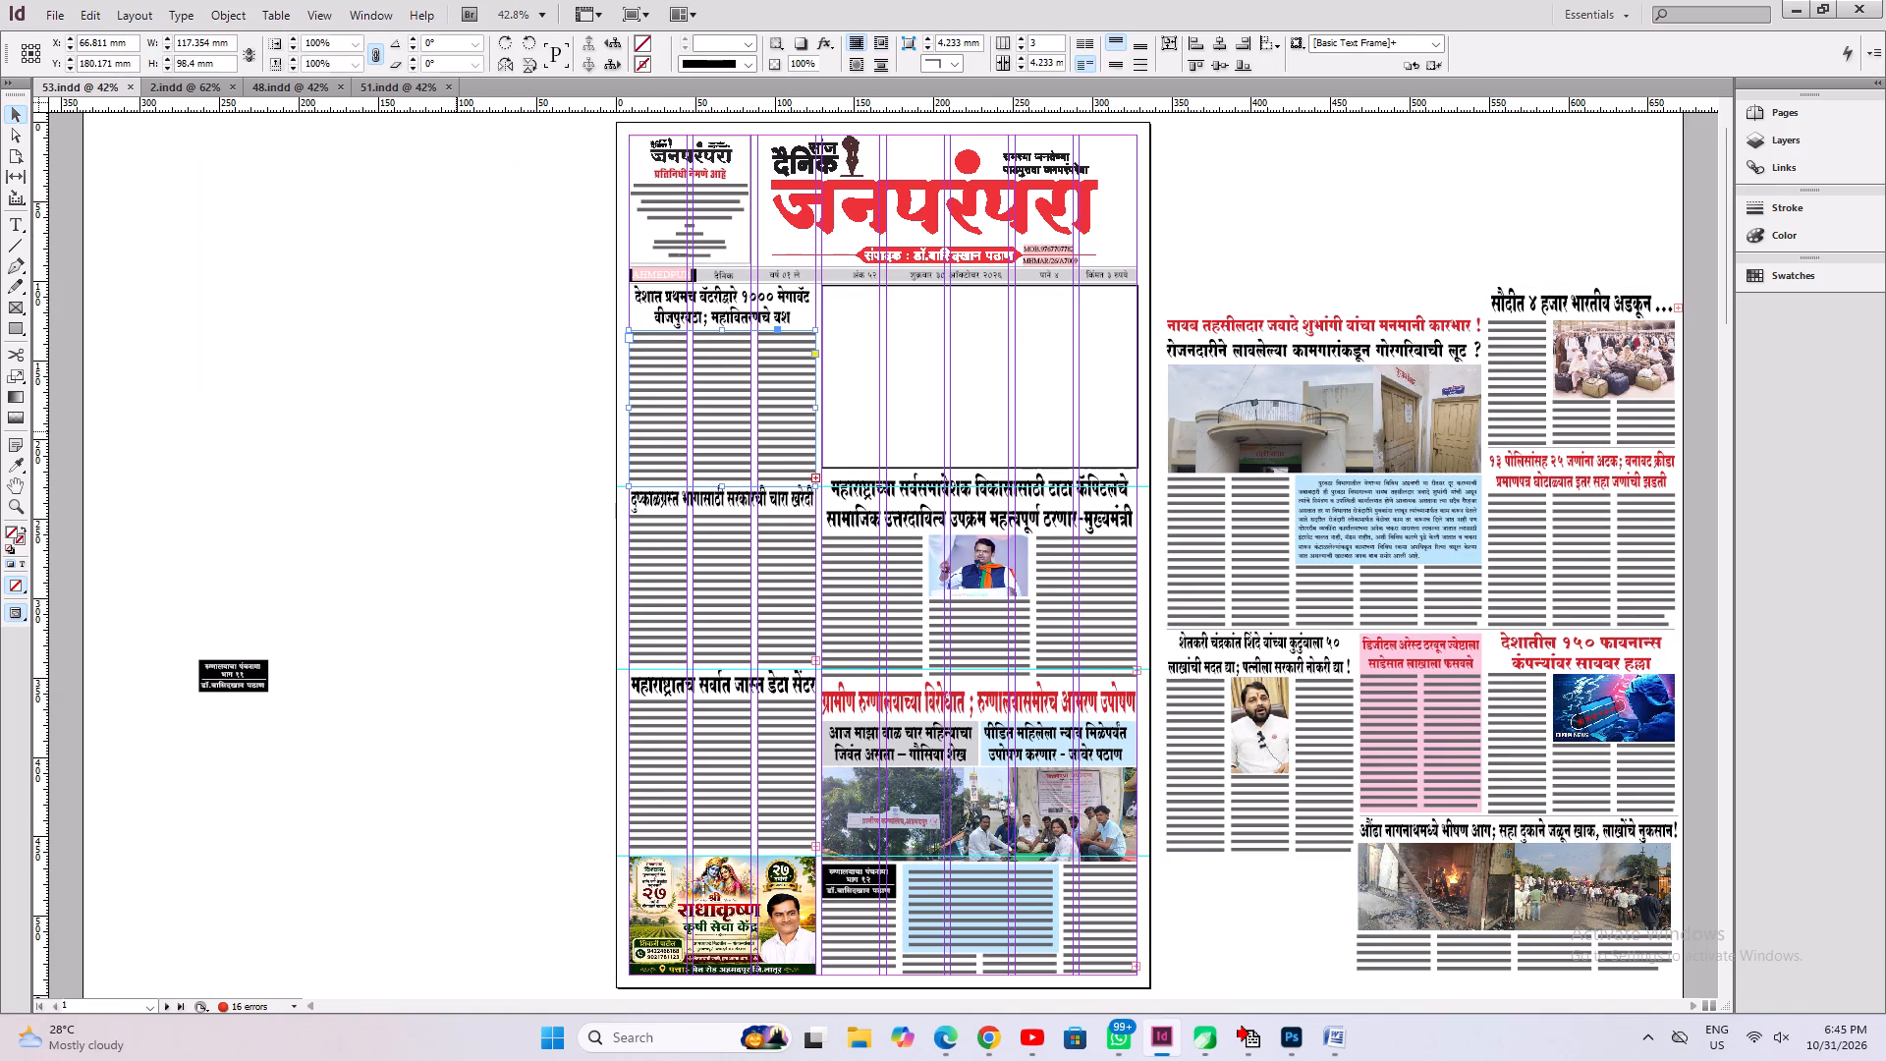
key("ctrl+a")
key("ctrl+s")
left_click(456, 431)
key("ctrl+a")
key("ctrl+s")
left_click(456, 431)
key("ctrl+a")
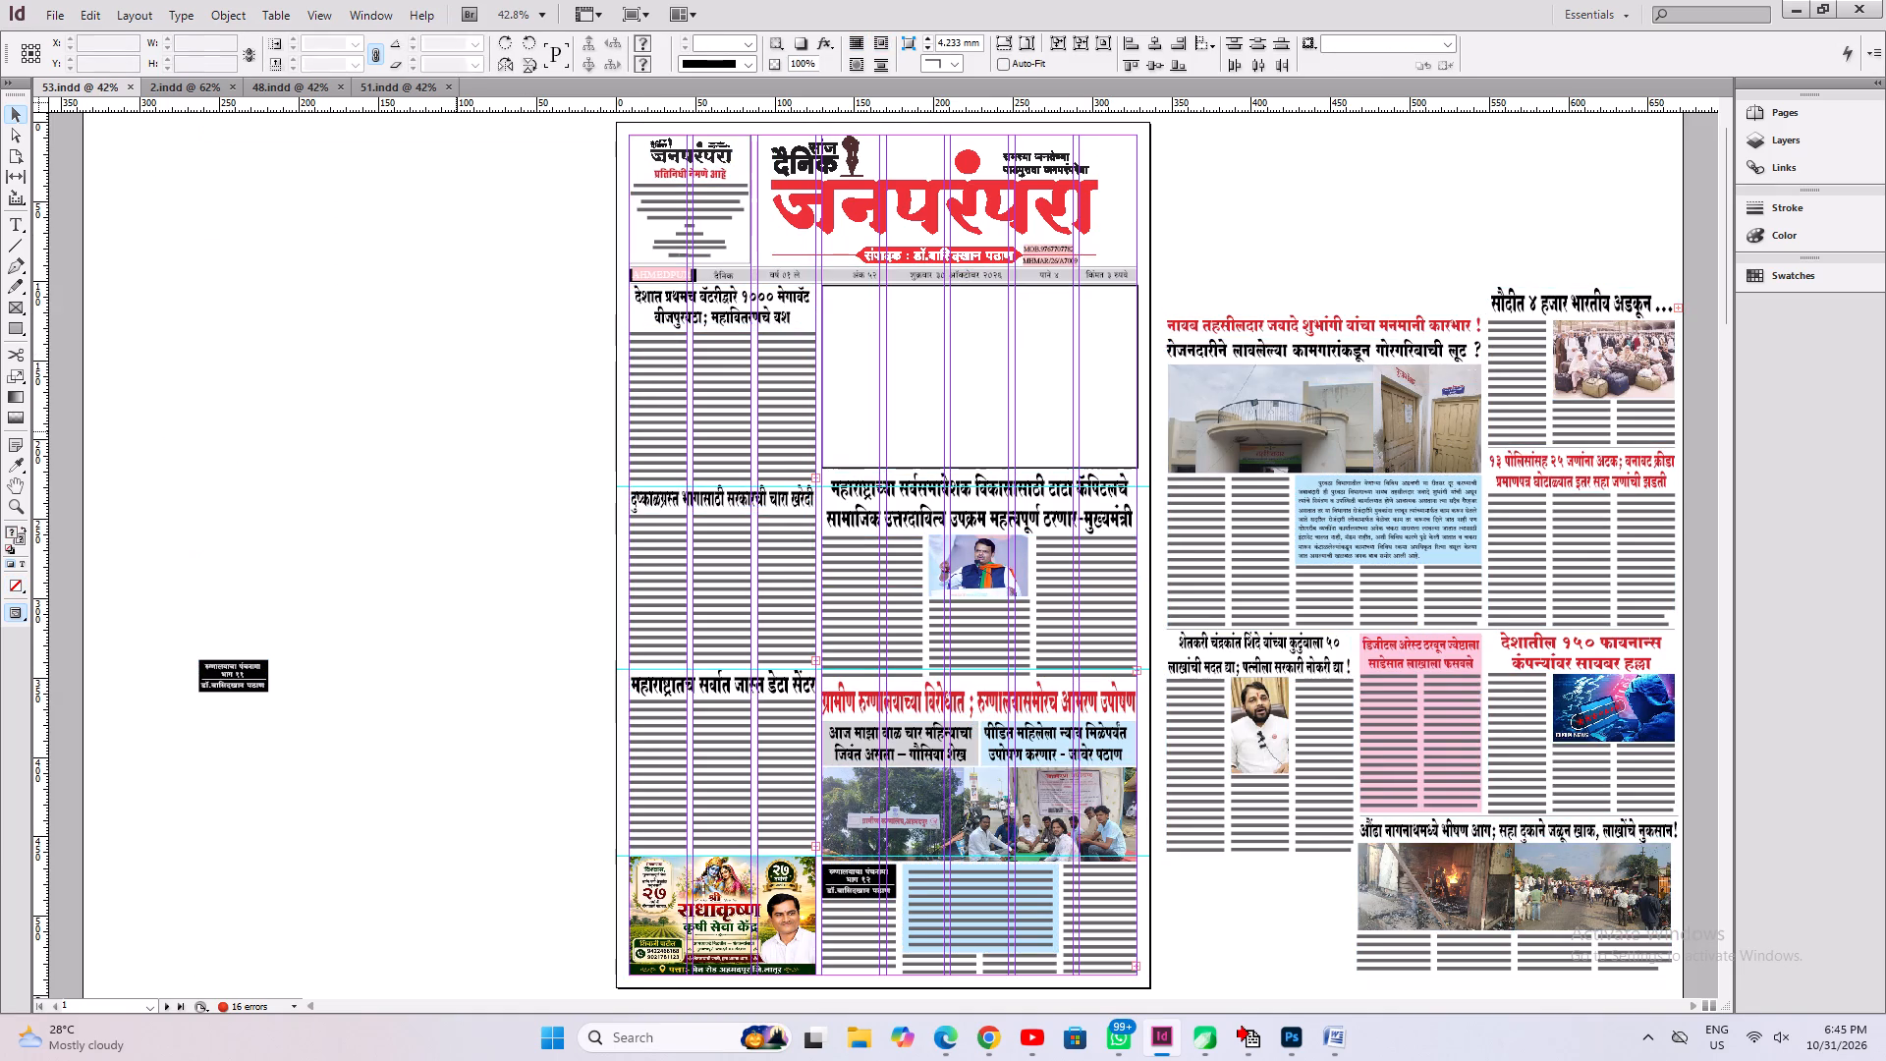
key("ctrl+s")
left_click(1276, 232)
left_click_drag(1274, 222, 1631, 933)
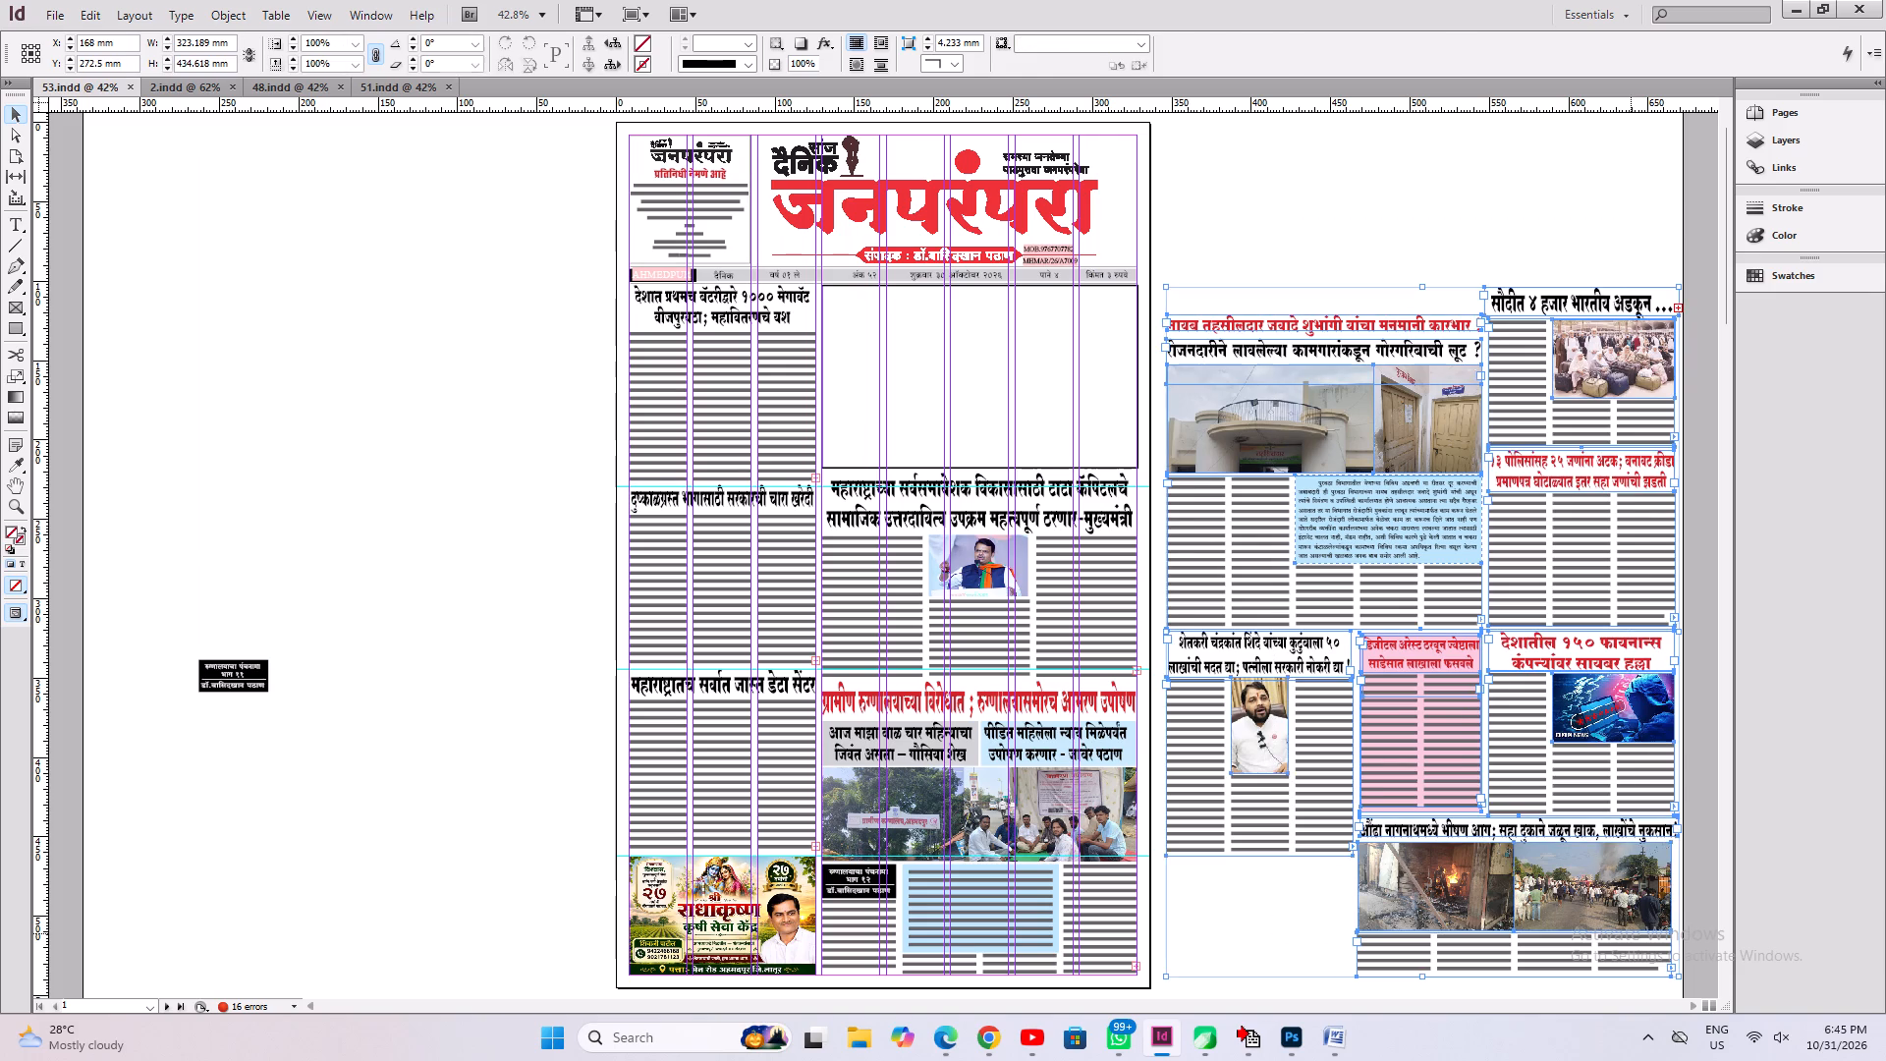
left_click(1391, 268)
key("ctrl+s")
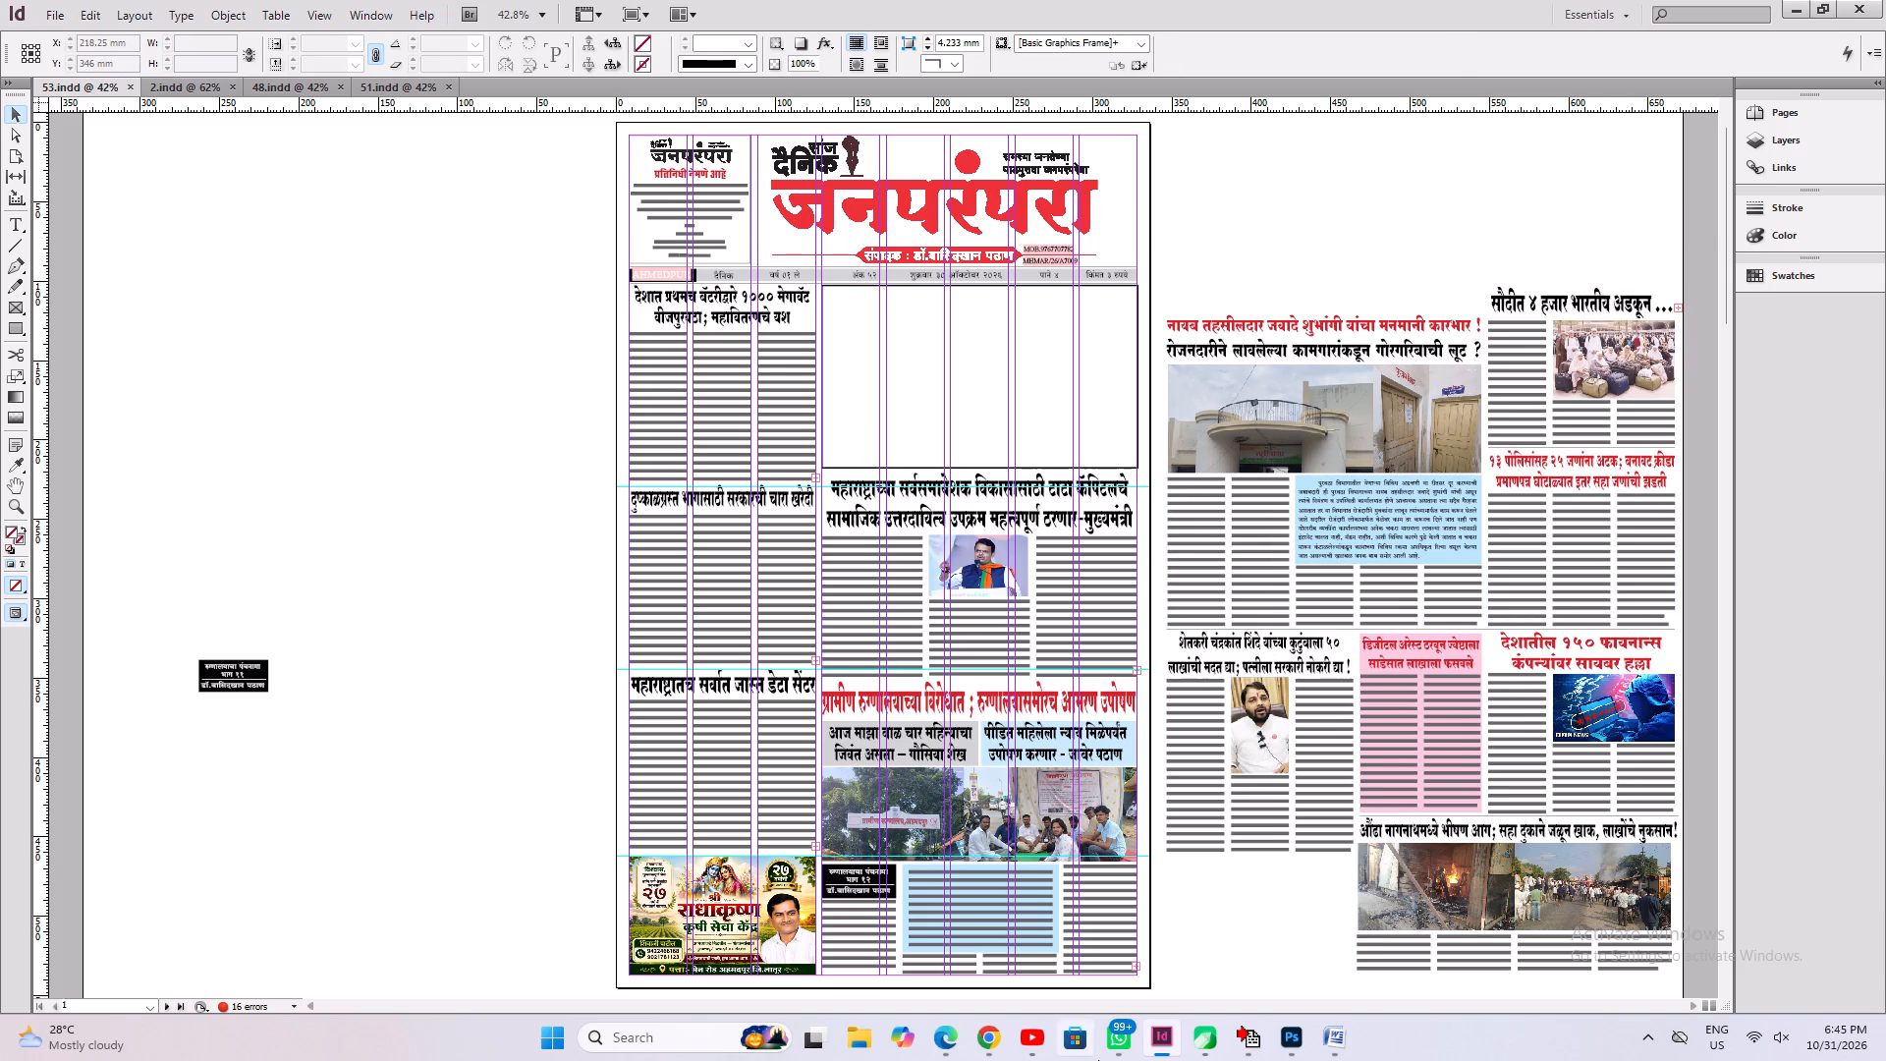
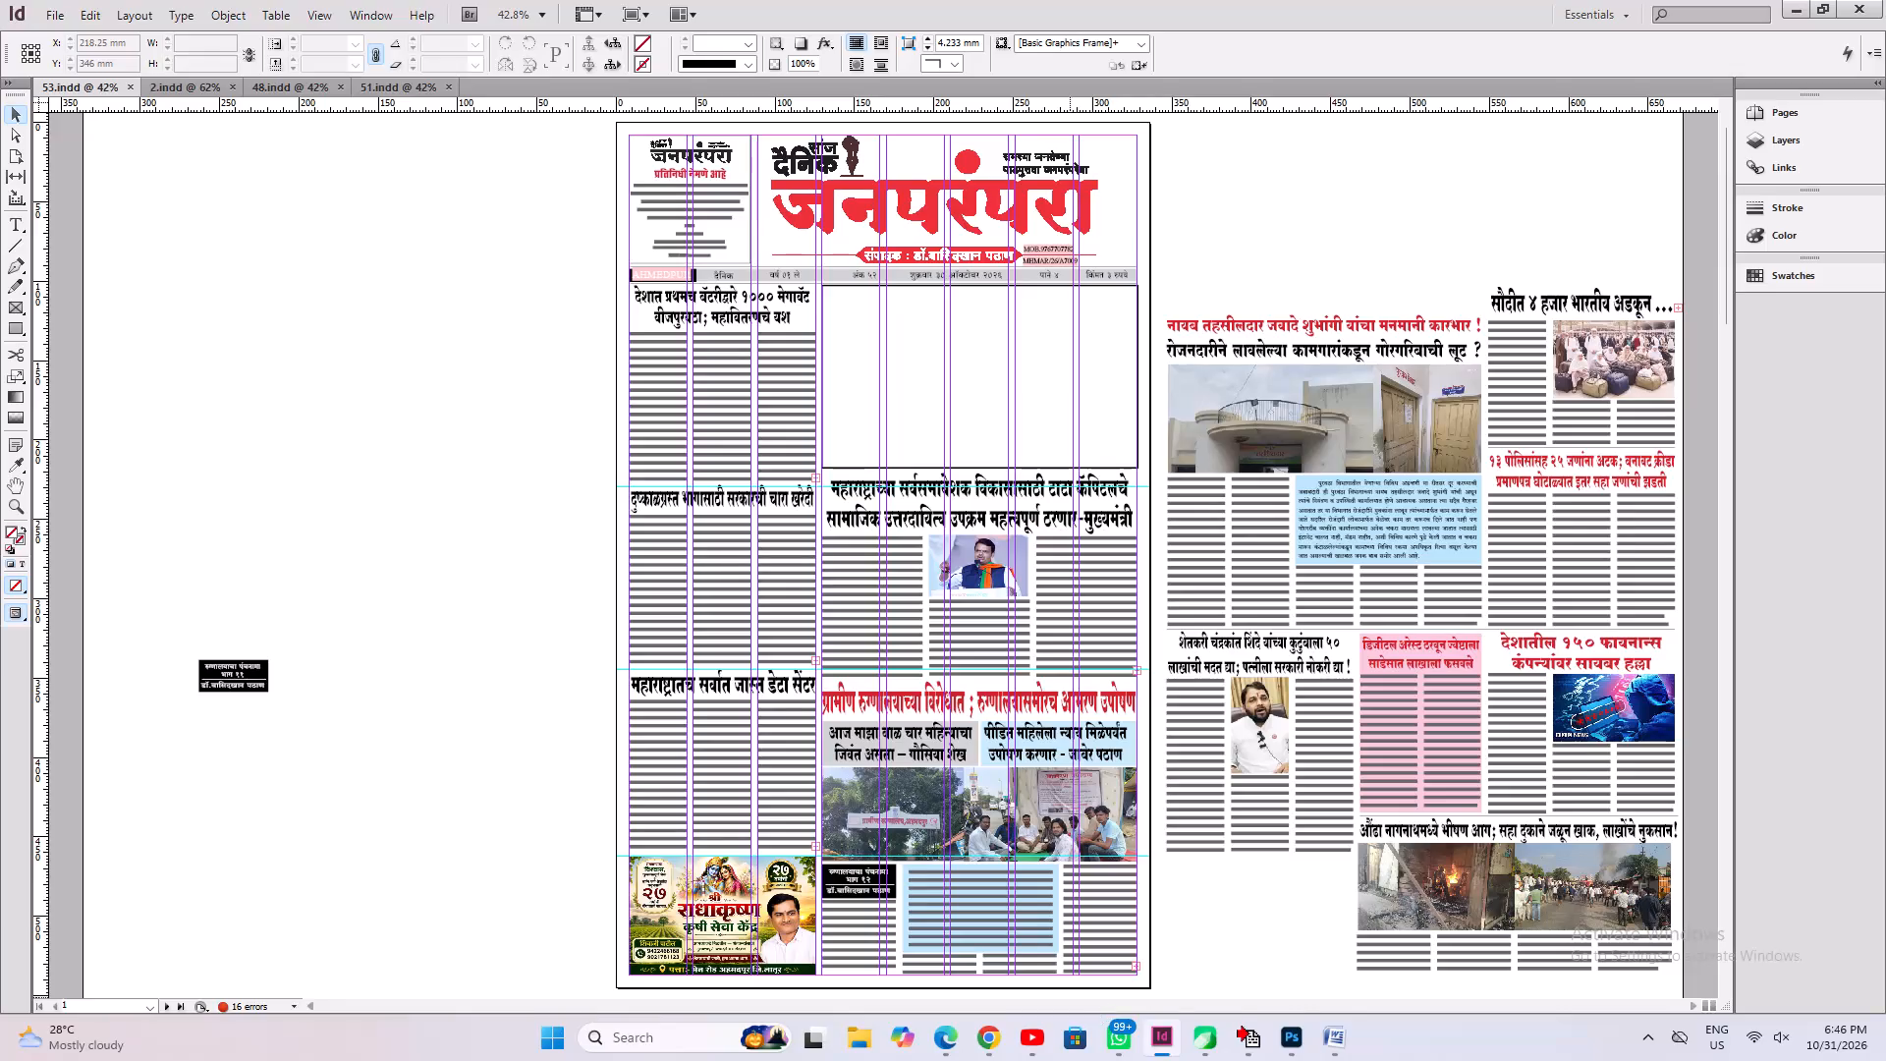
Save 53.indd.
key("ctrl+s")
Switch to Chrome and look through pages 2 and 3 of the 31 October-2026 PDF for further articles to use.
left_click(981, 1045)
scroll(788, 725, "down", 3)
scroll(553, 770, "up", 3)
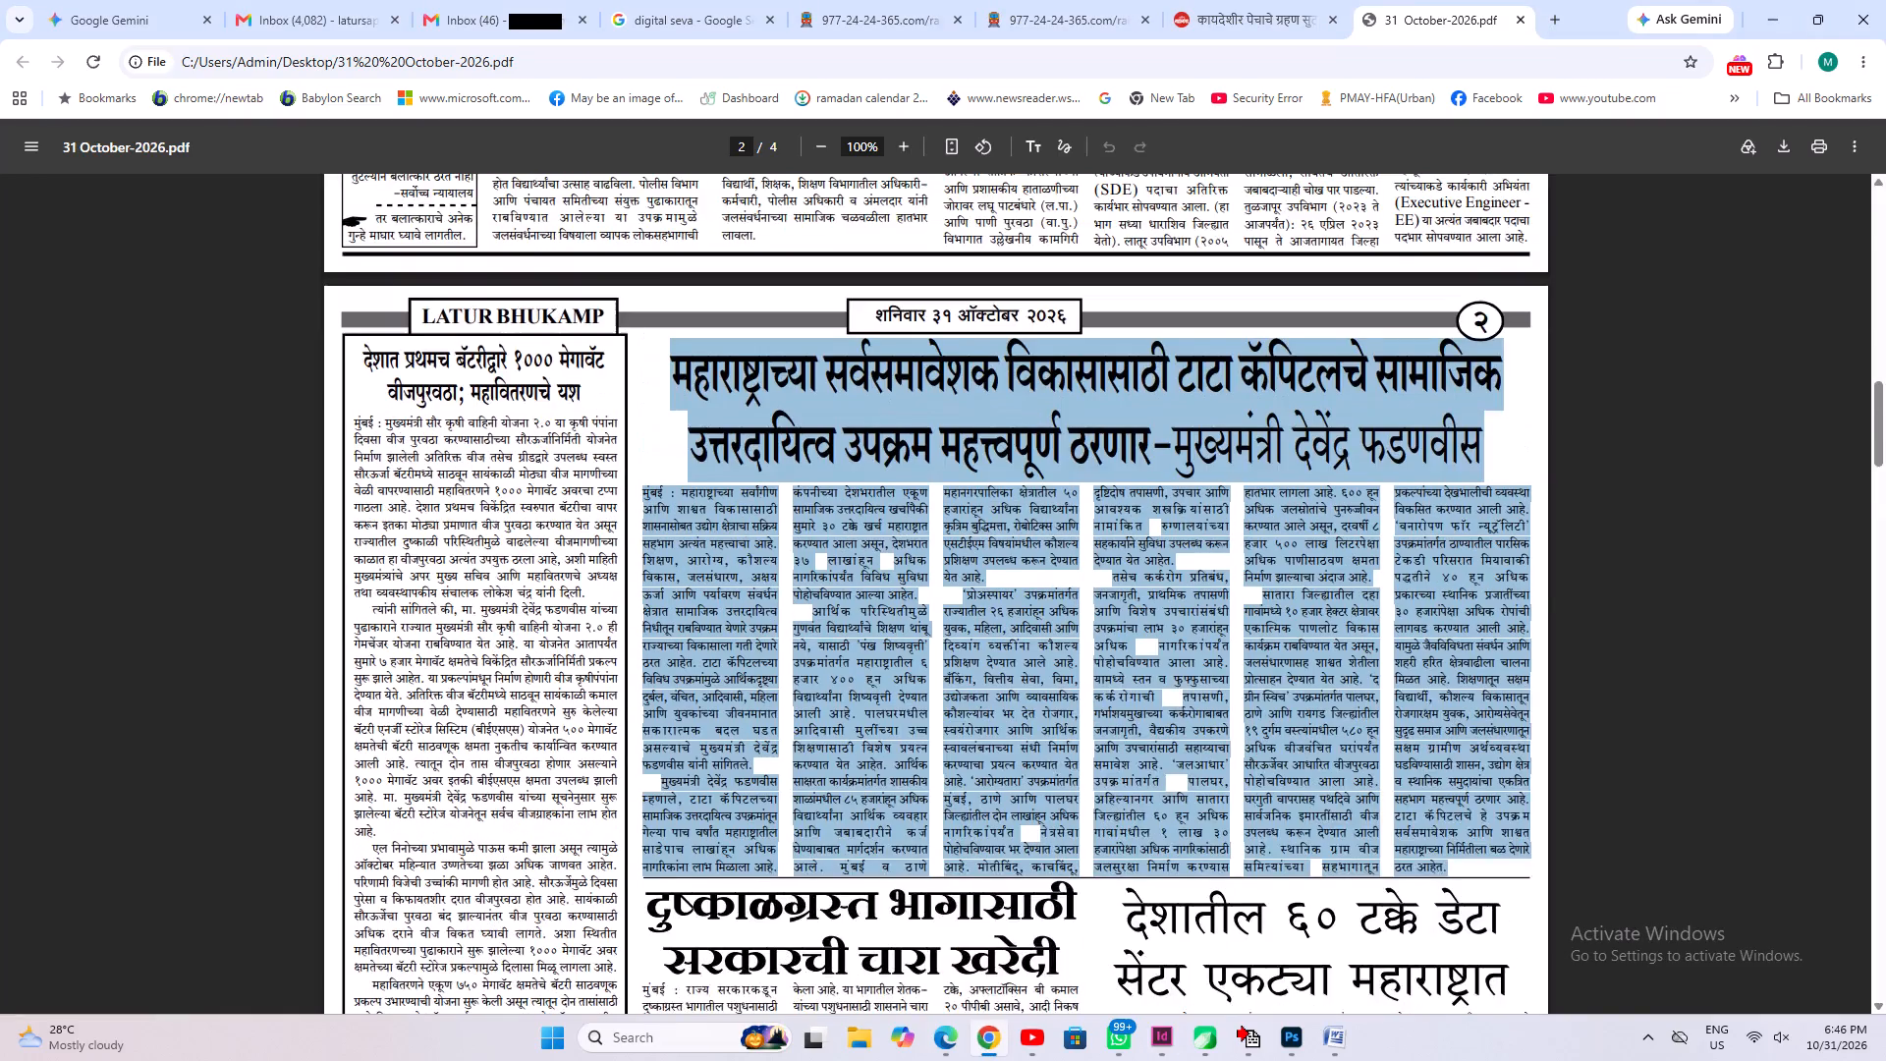
scroll(553, 766, "down", 7)
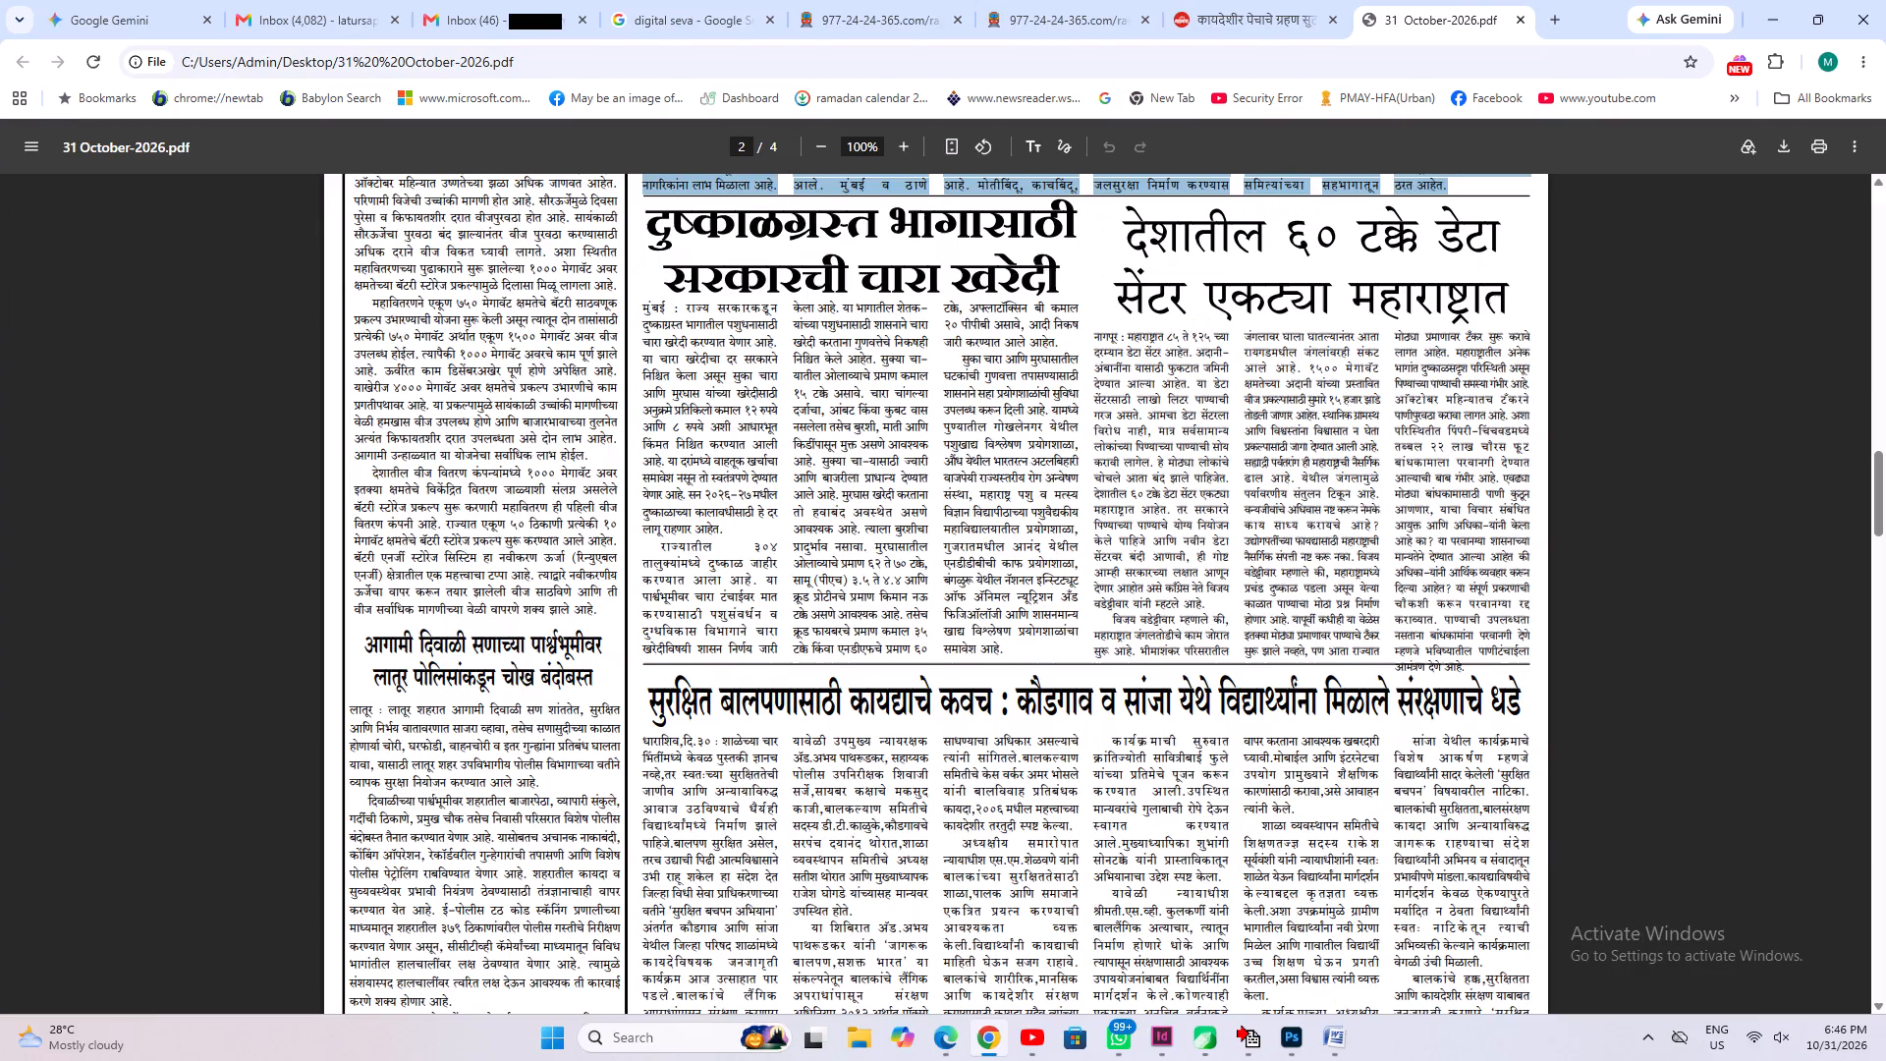
scroll(553, 766, "down", 8)
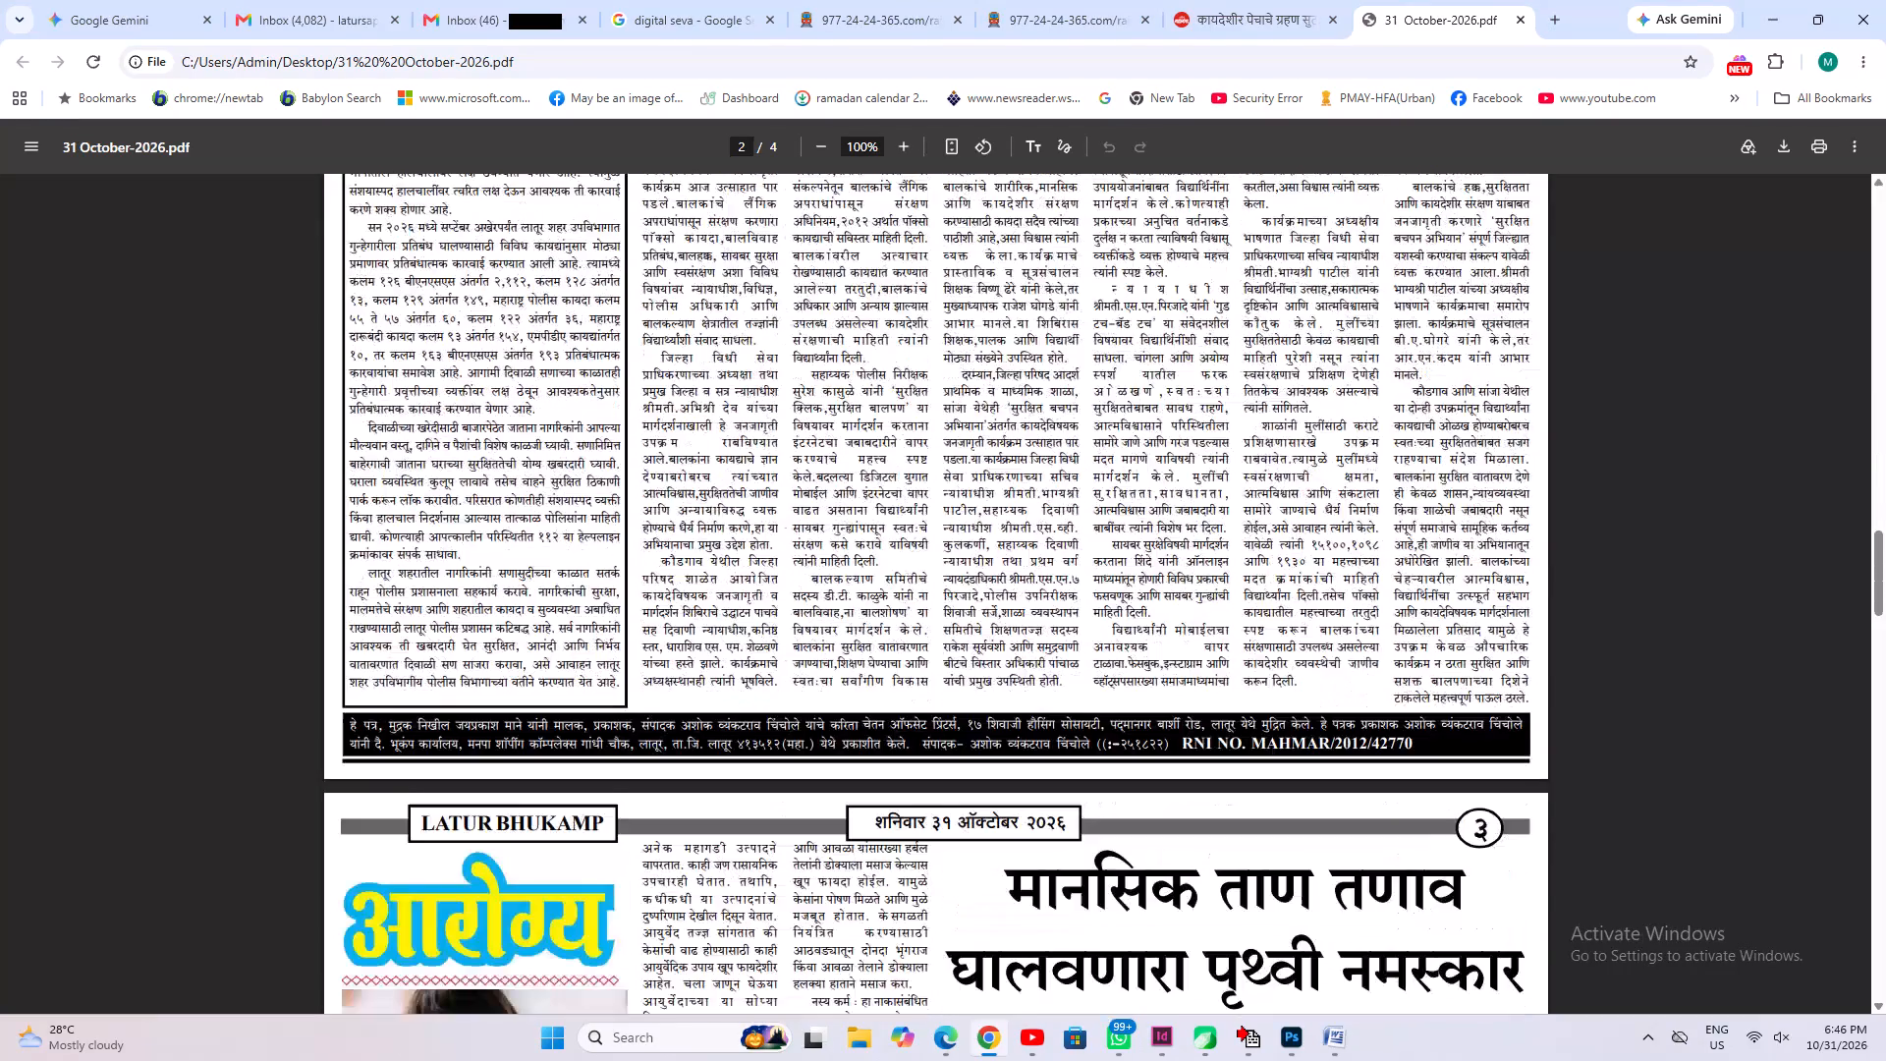
scroll(553, 766, "down", 4)
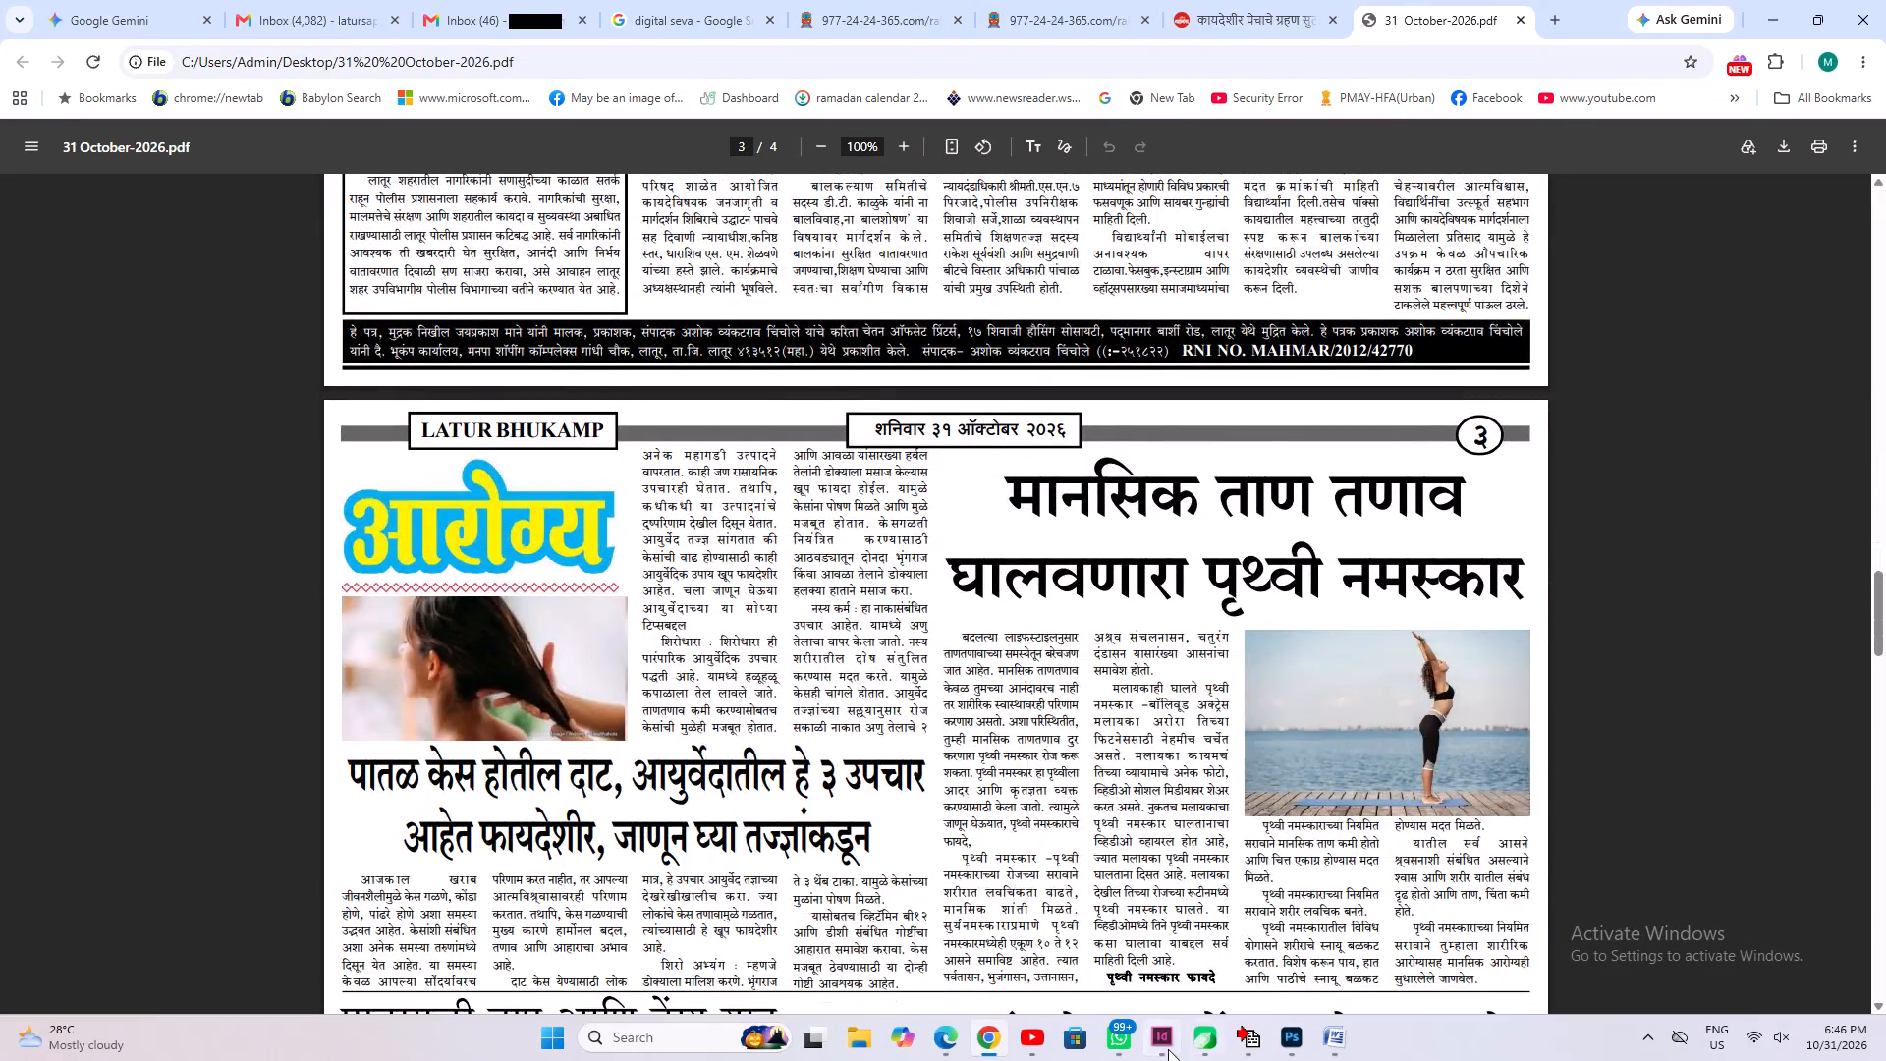
Switch back to InDesign and review the pages of 53.indd for blank areas that still need articles.
left_click(1168, 1049)
key("ctrl+0")
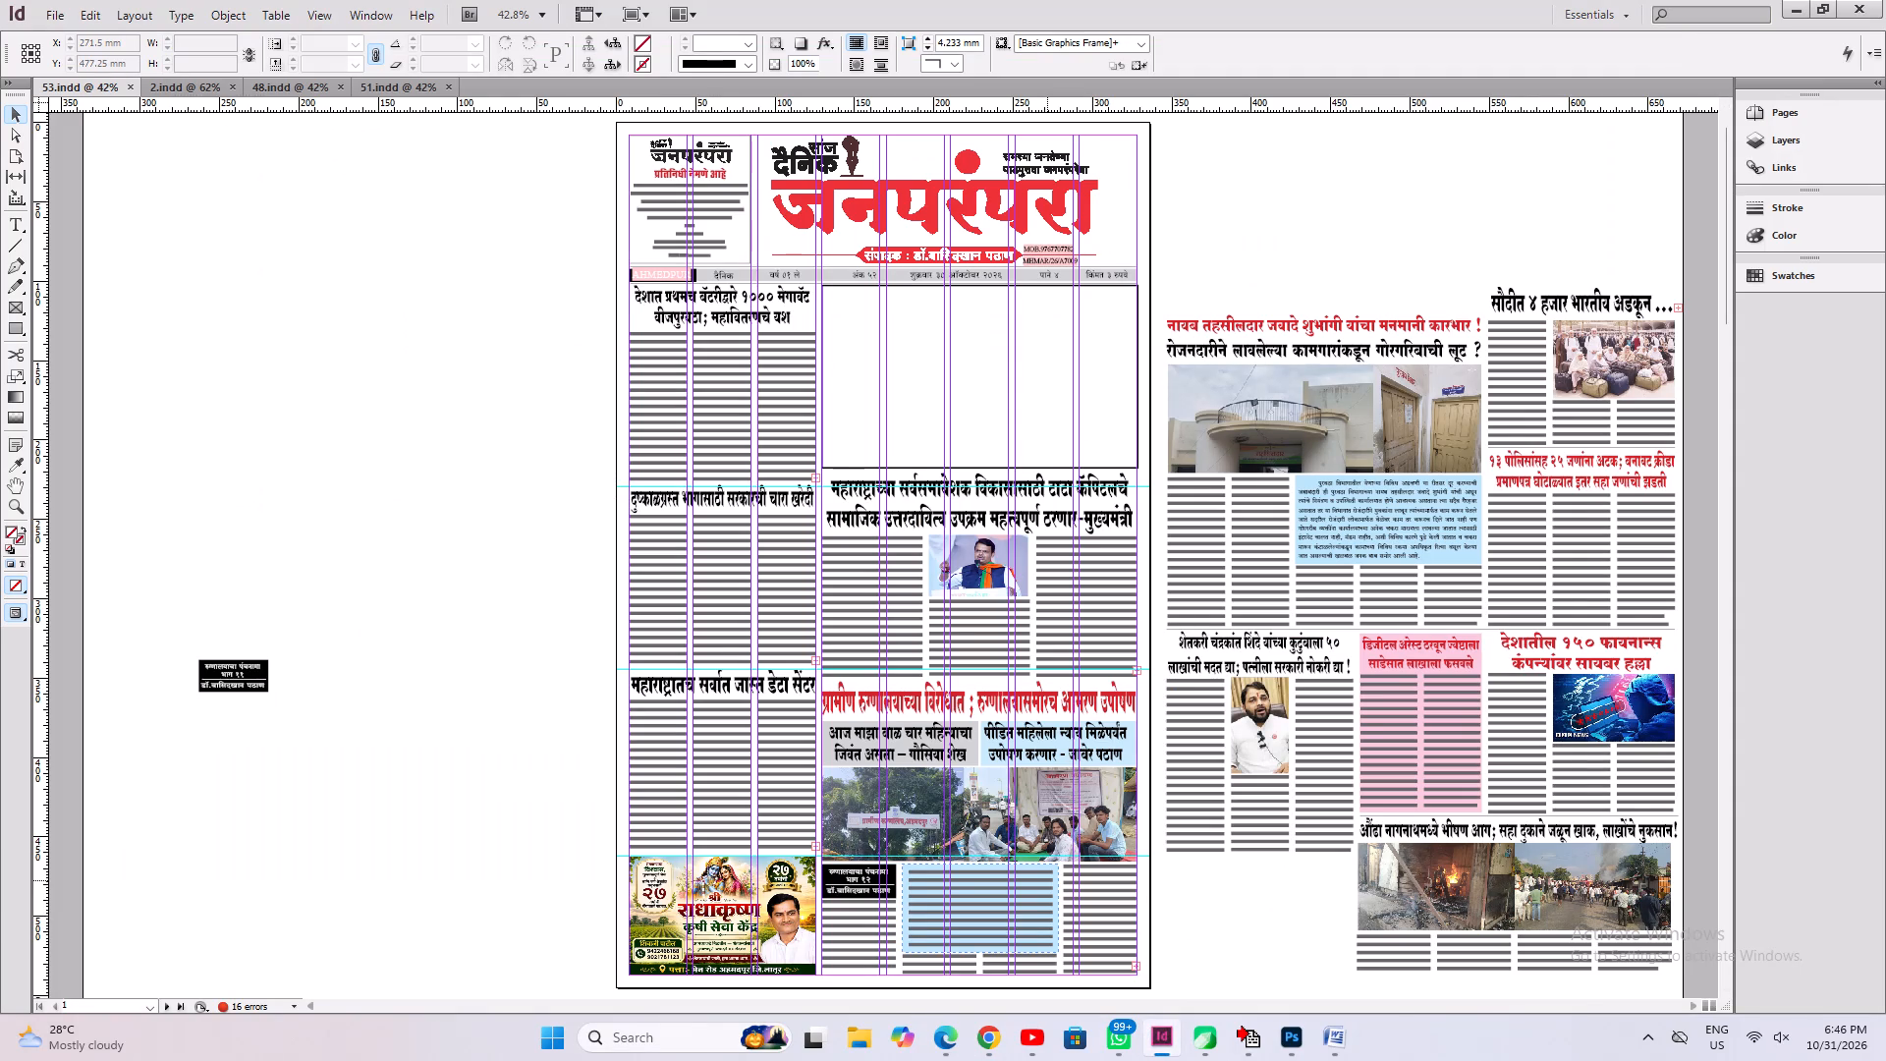
scroll(1047, 880, "down", 20)
scroll(1047, 880, "down", 20)
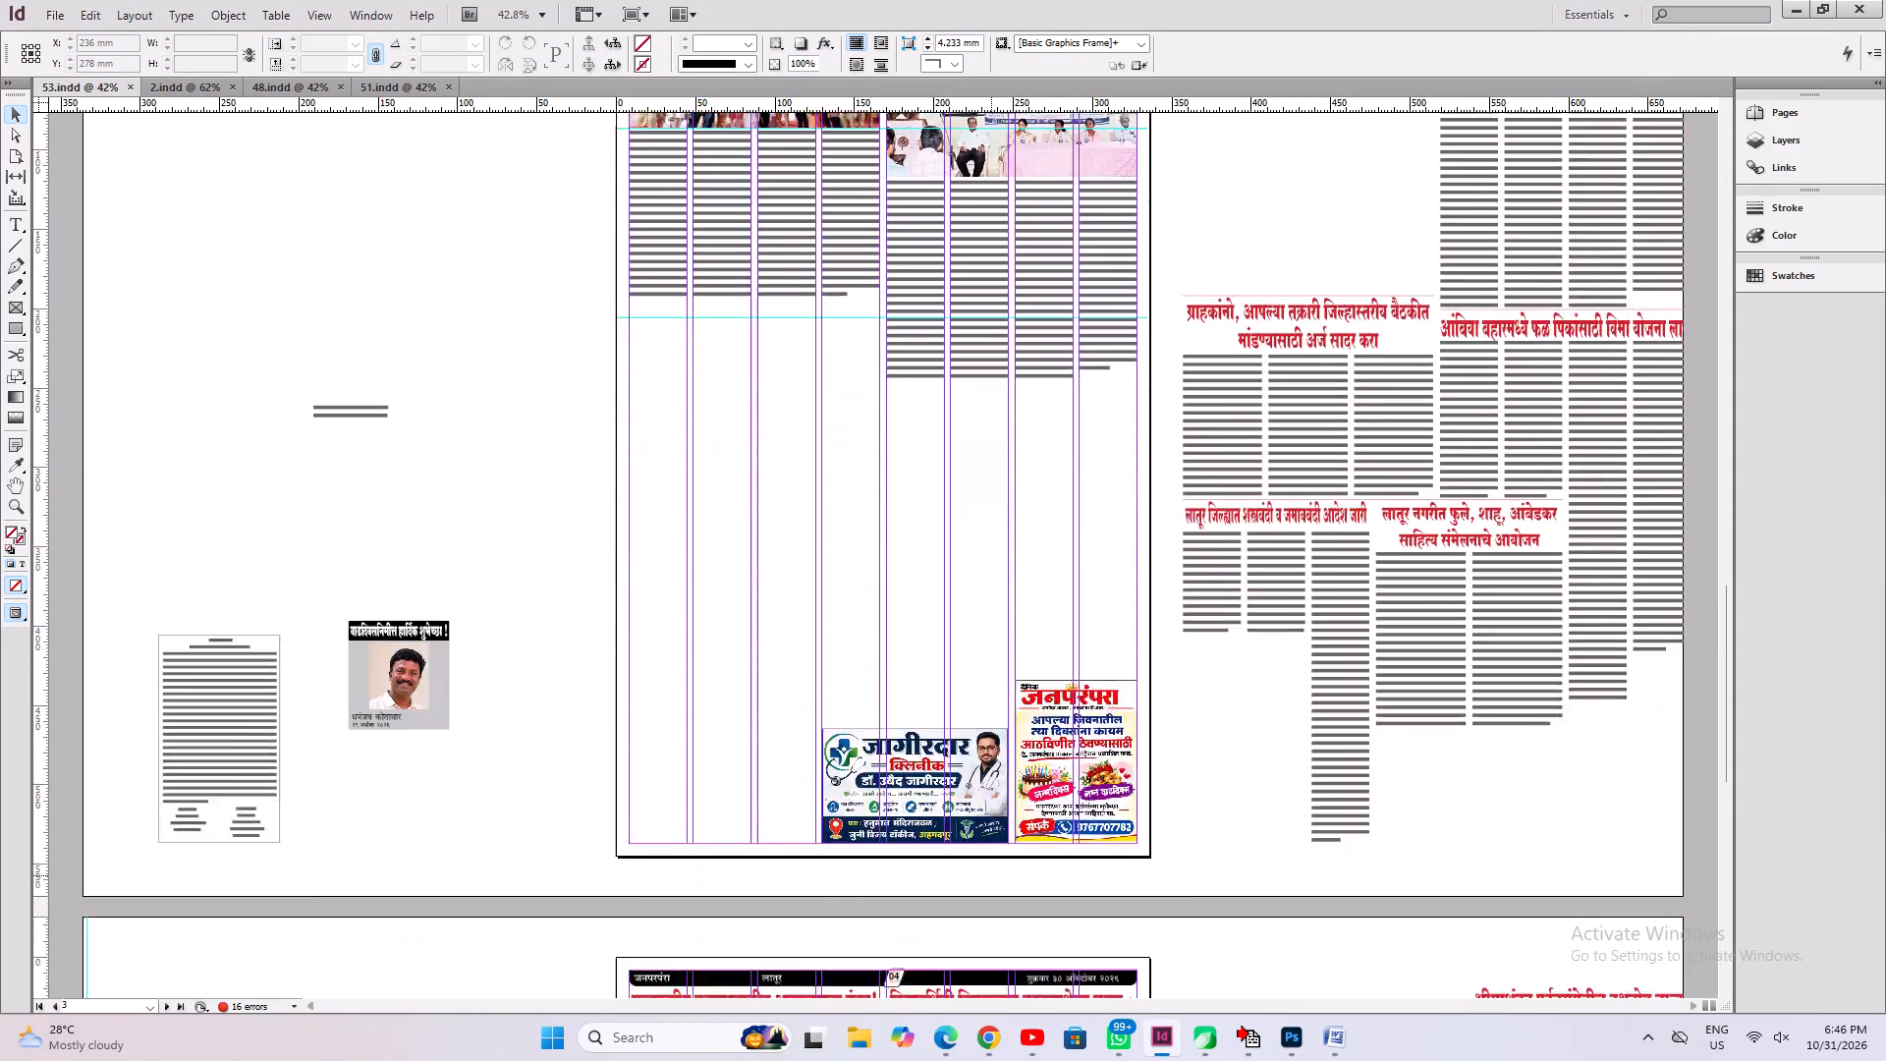
scroll(991, 875, "down", 20)
scroll(991, 875, "down", 8)
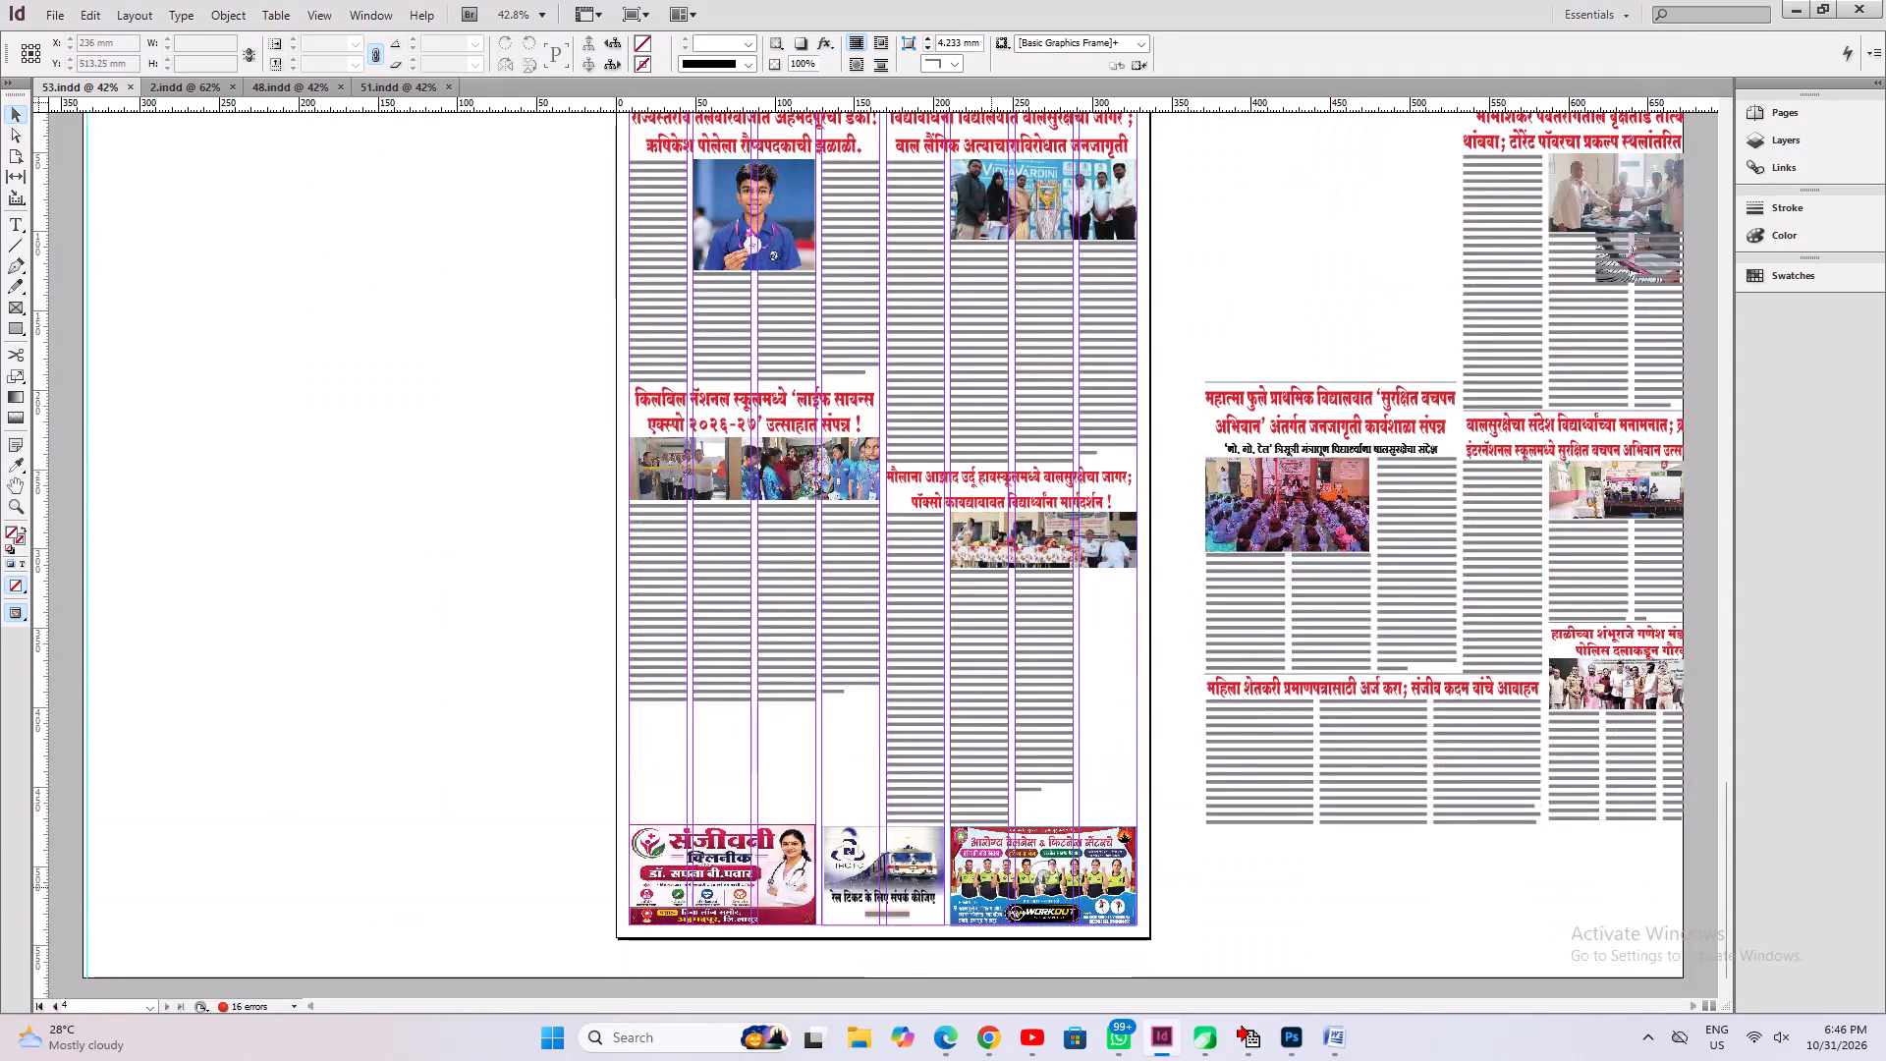
scroll(991, 888, "up", 20)
scroll(991, 888, "up", 20)
scroll(991, 888, "up", 5)
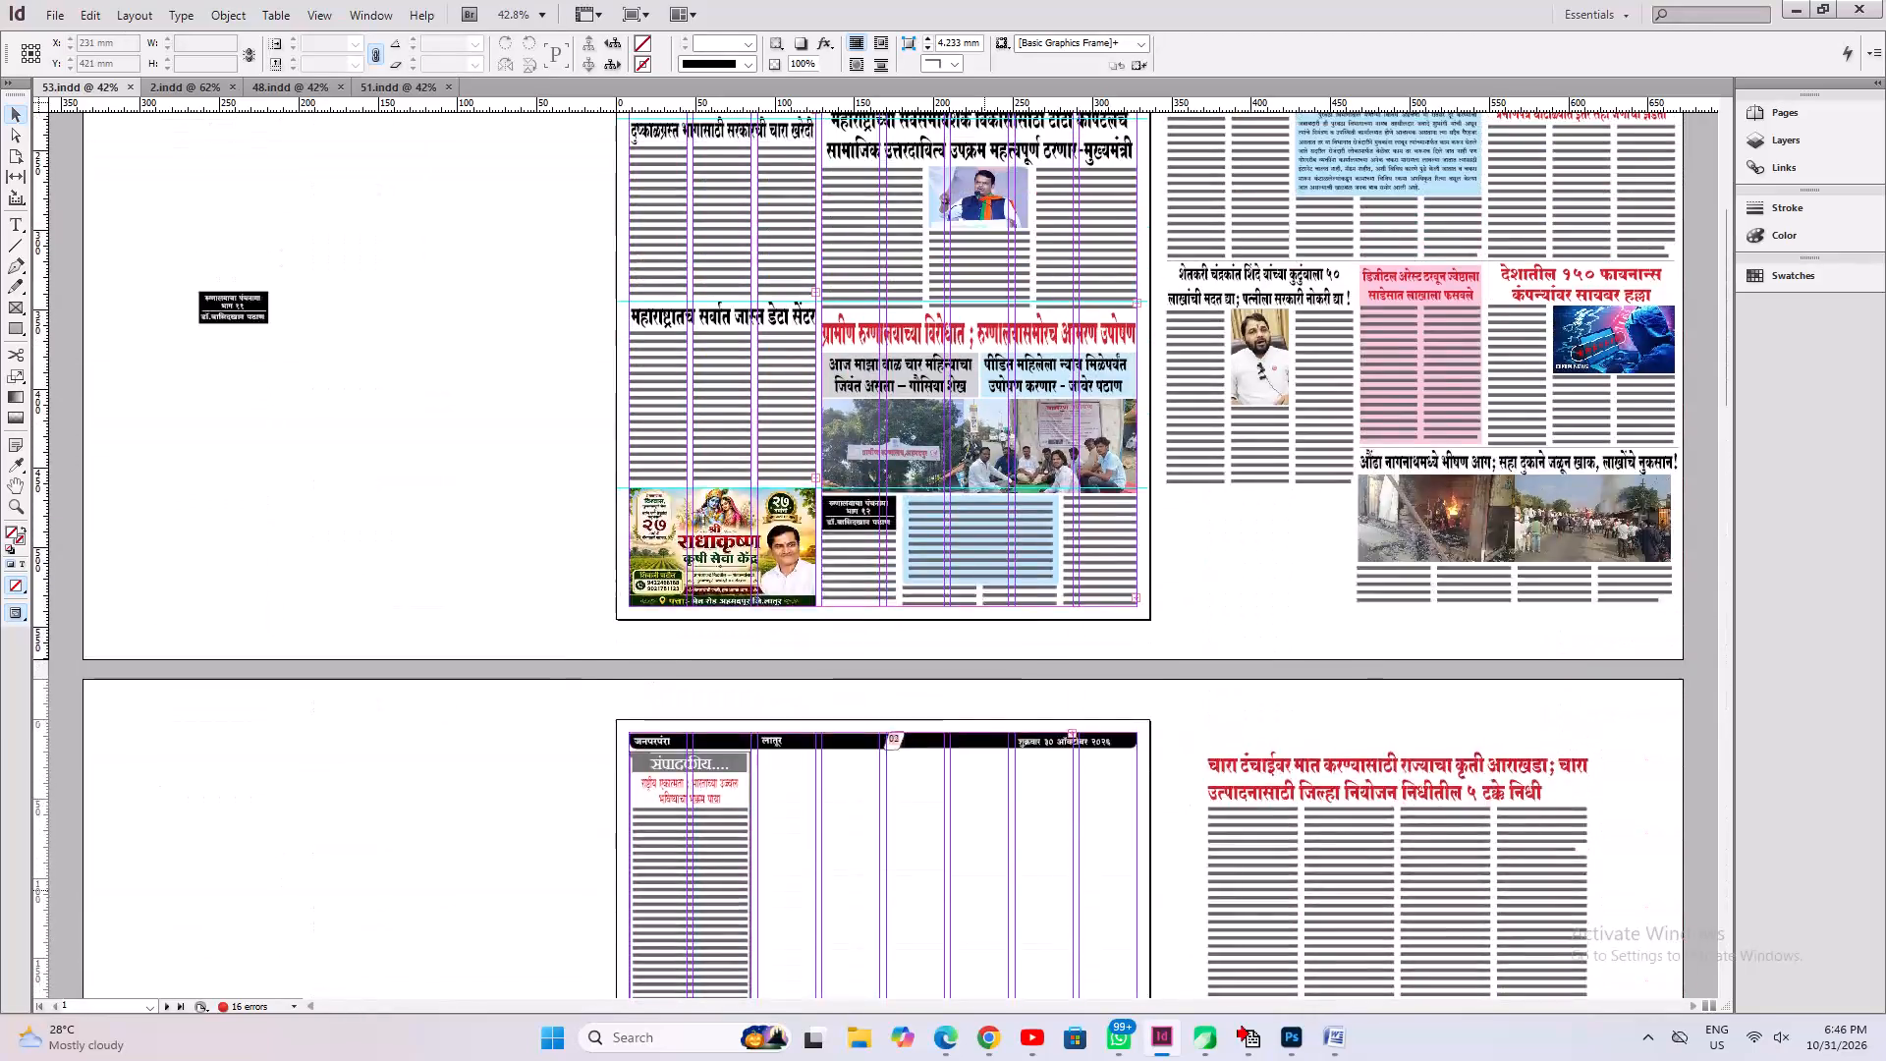
Save 53.indd with the current page 1 layout, leaving all objects deselected.
scroll(984, 890, "up", 18)
left_click(476, 755)
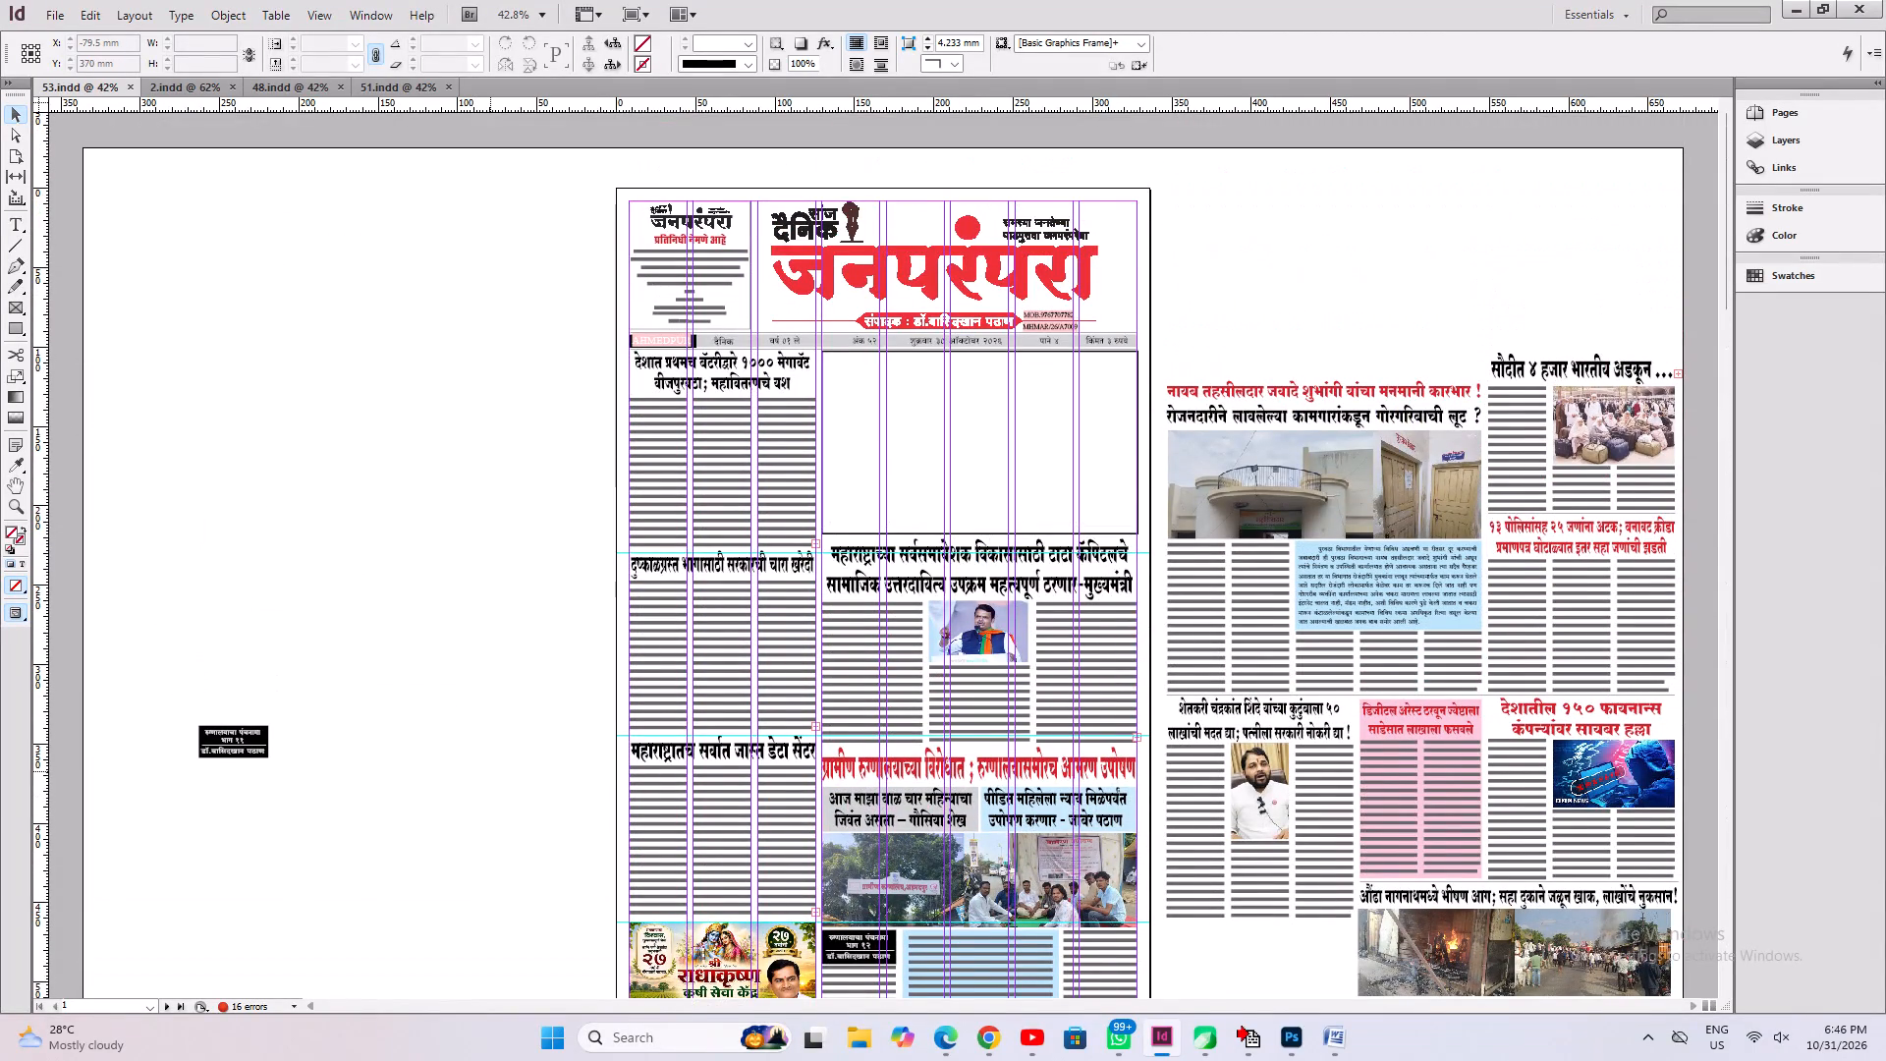
key("ctrl+a")
key("ctrl+s")
left_click(490, 771)
key("ctrl+a")
key("ctrl+s")
double_click(490, 771)
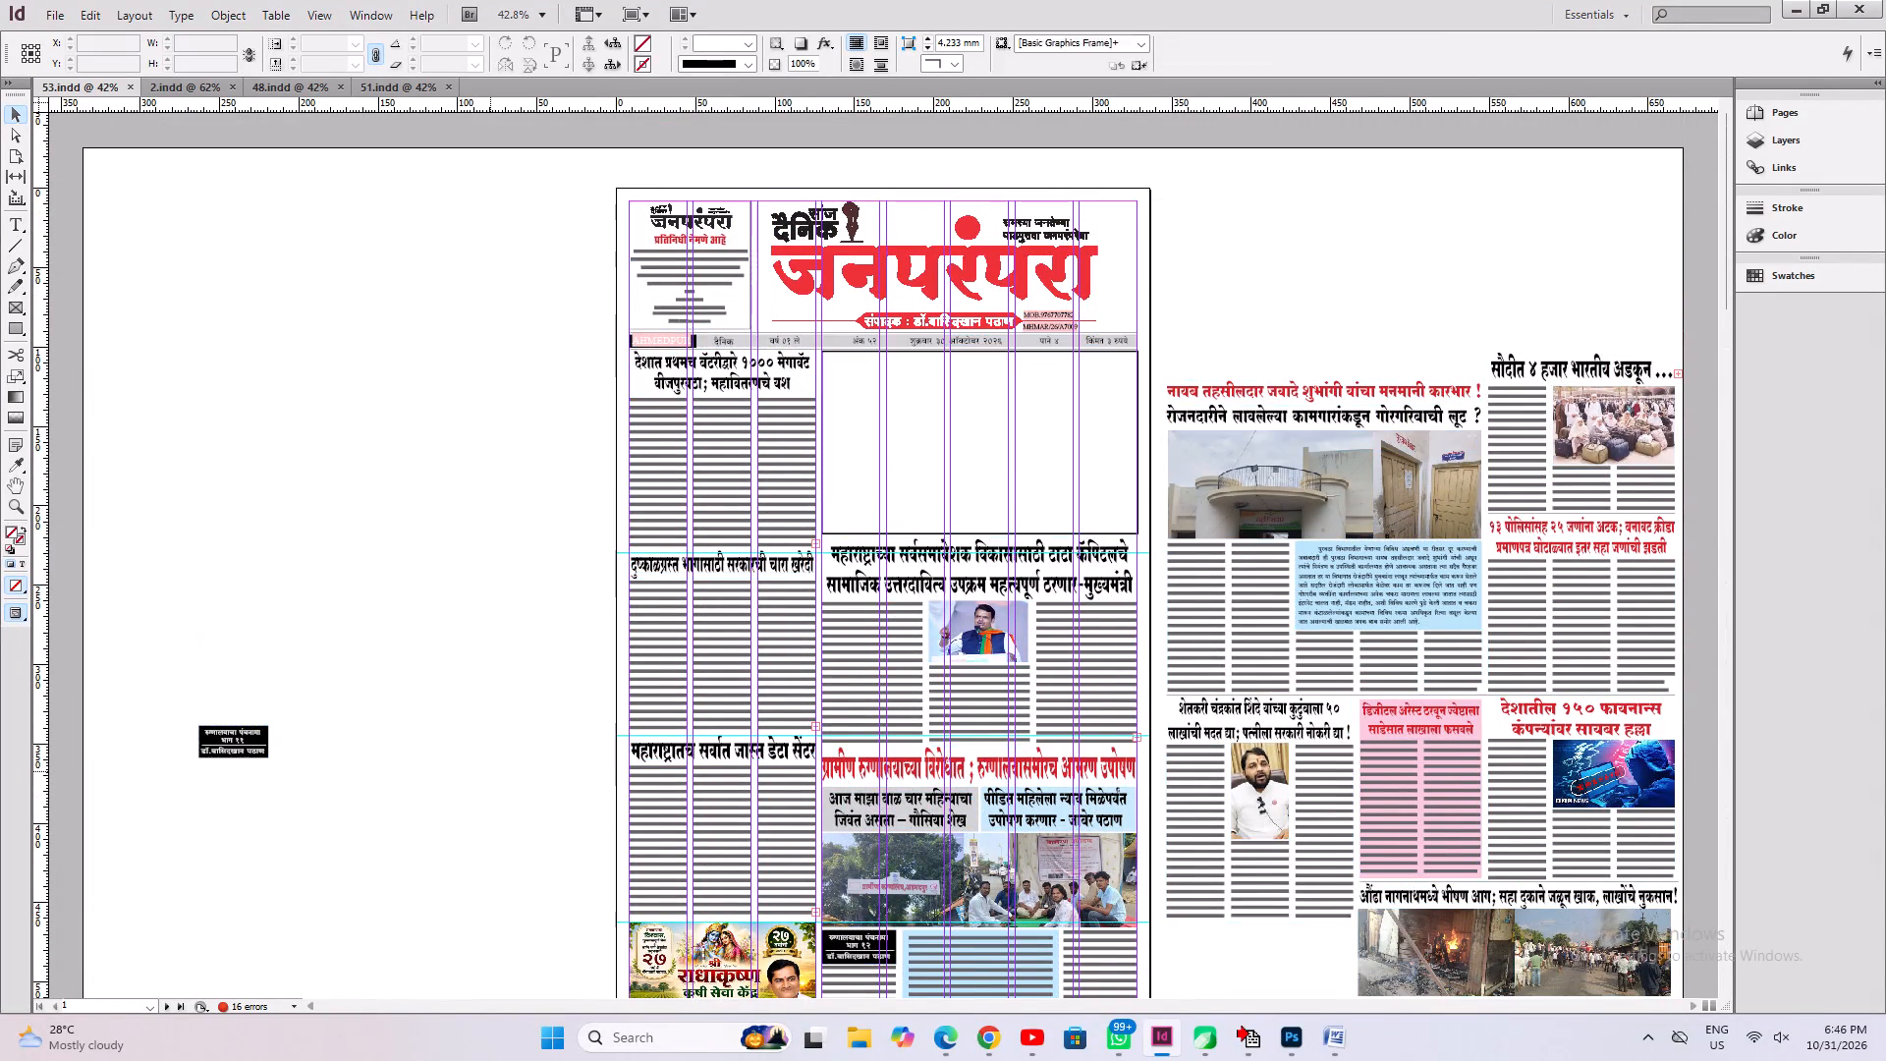
key("ctrl+a")
key("ctrl+s")
left_click(490, 771)
key("ctrl+a")
key("ctrl+s")
left_click(490, 771)
key("ctrl+a")
key("ctrl+s")
left_click(490, 771)
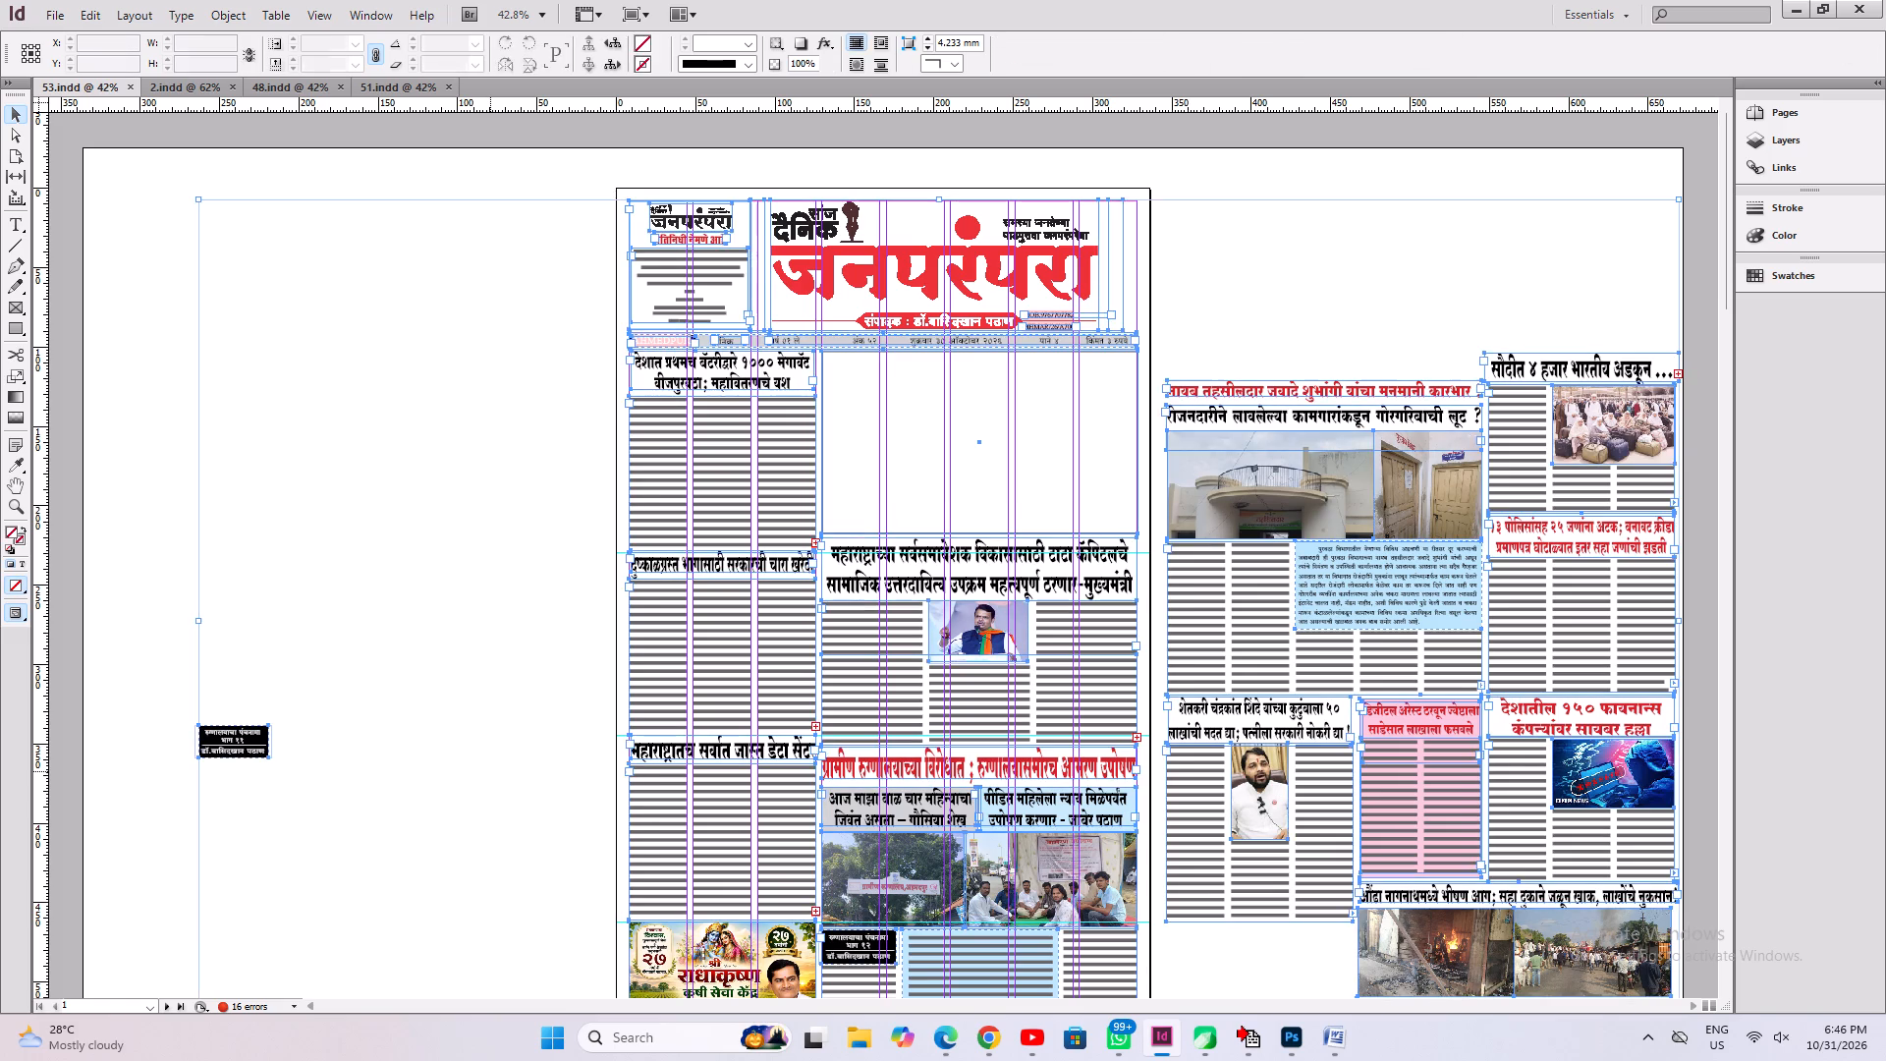
scroll(960, 826, "down", 3)
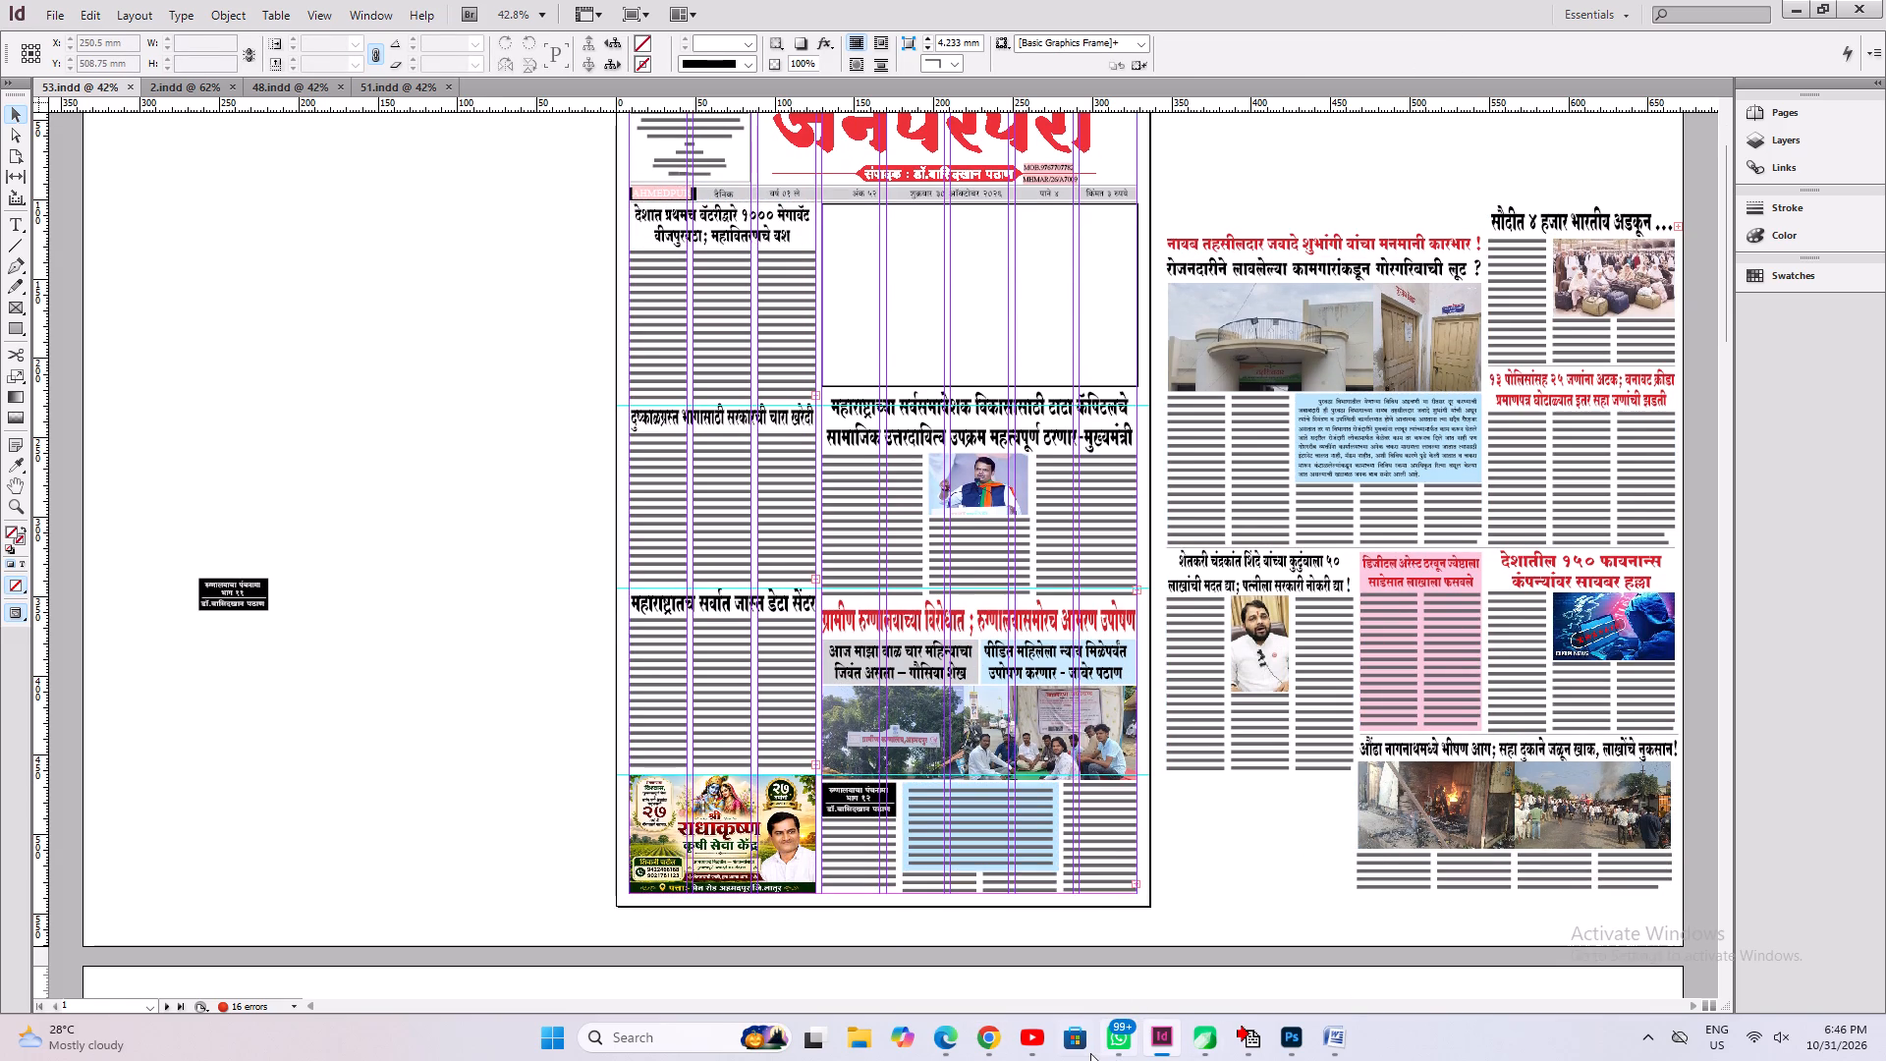
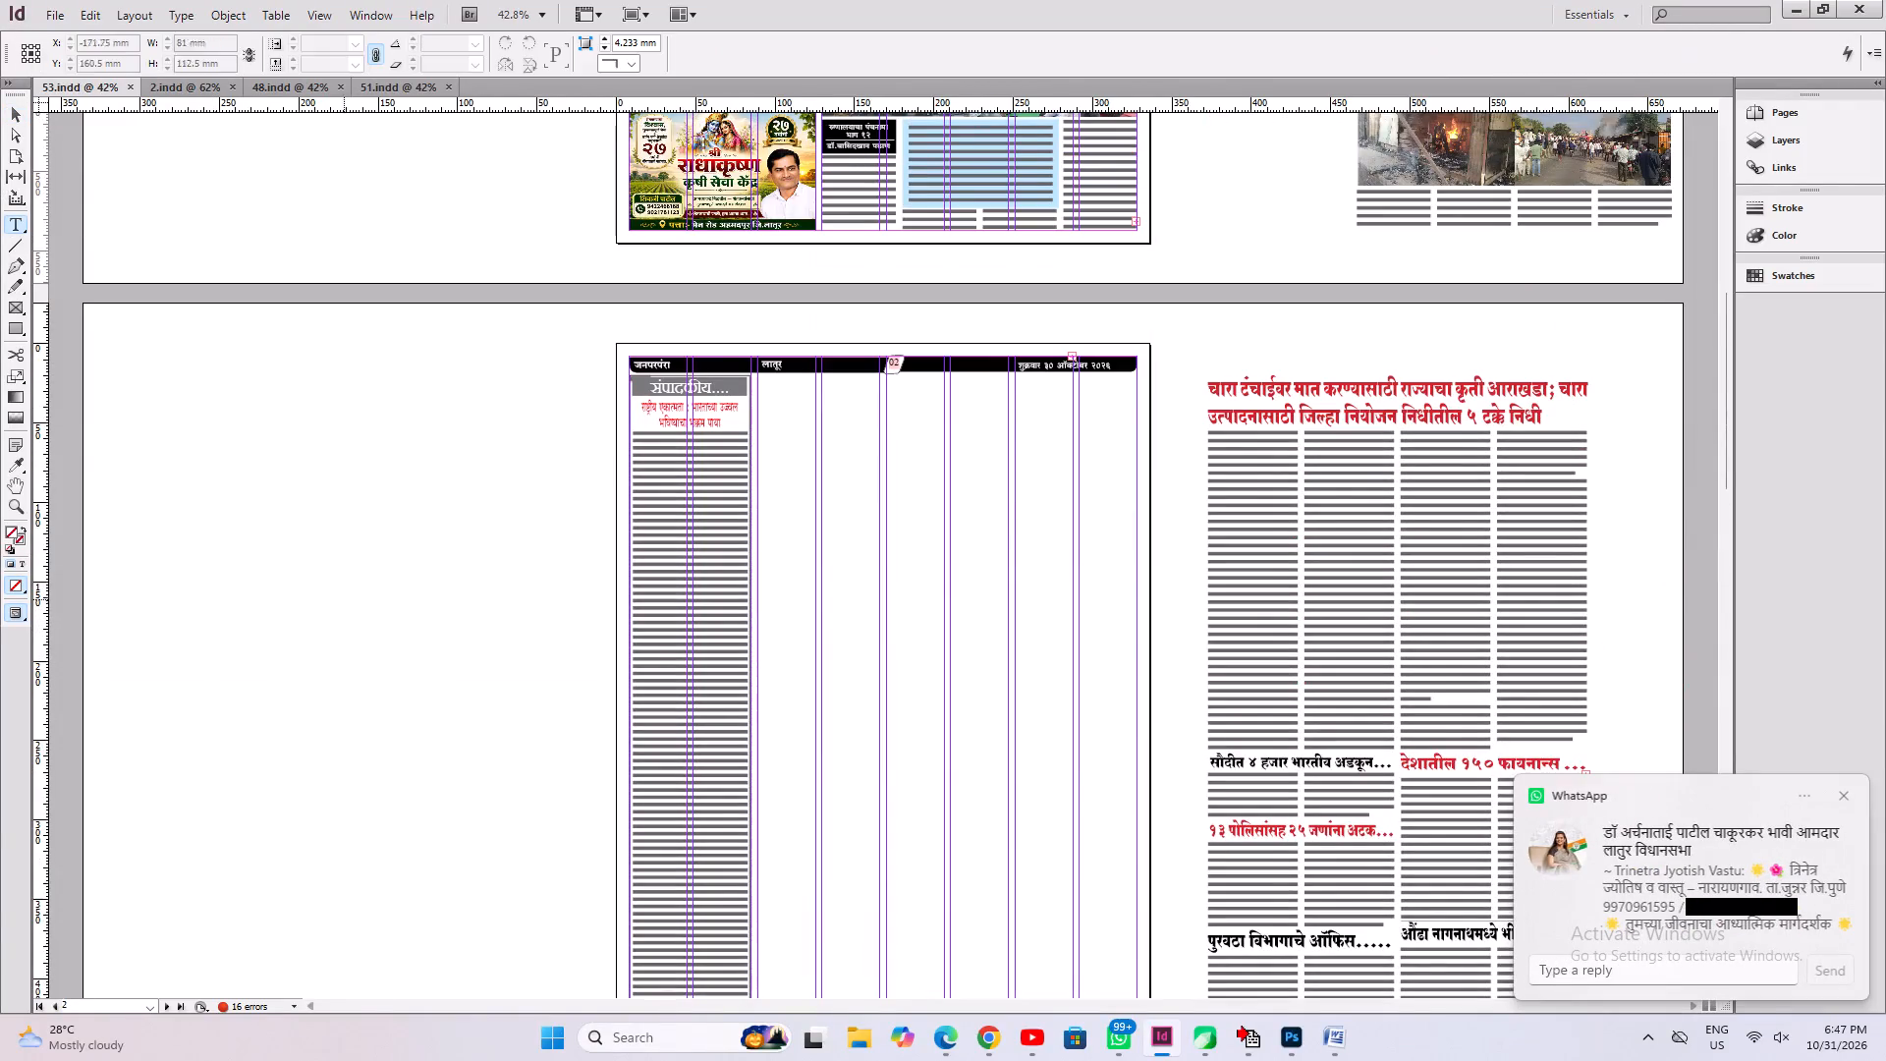
Draw a text frame on the blank pasteboard beside page 2, paste the copied article, and clear the unconverted text from it.
left_click_drag(419, 683, 565, 961)
key("ctrl+v")
key("ctrl+alt+c")
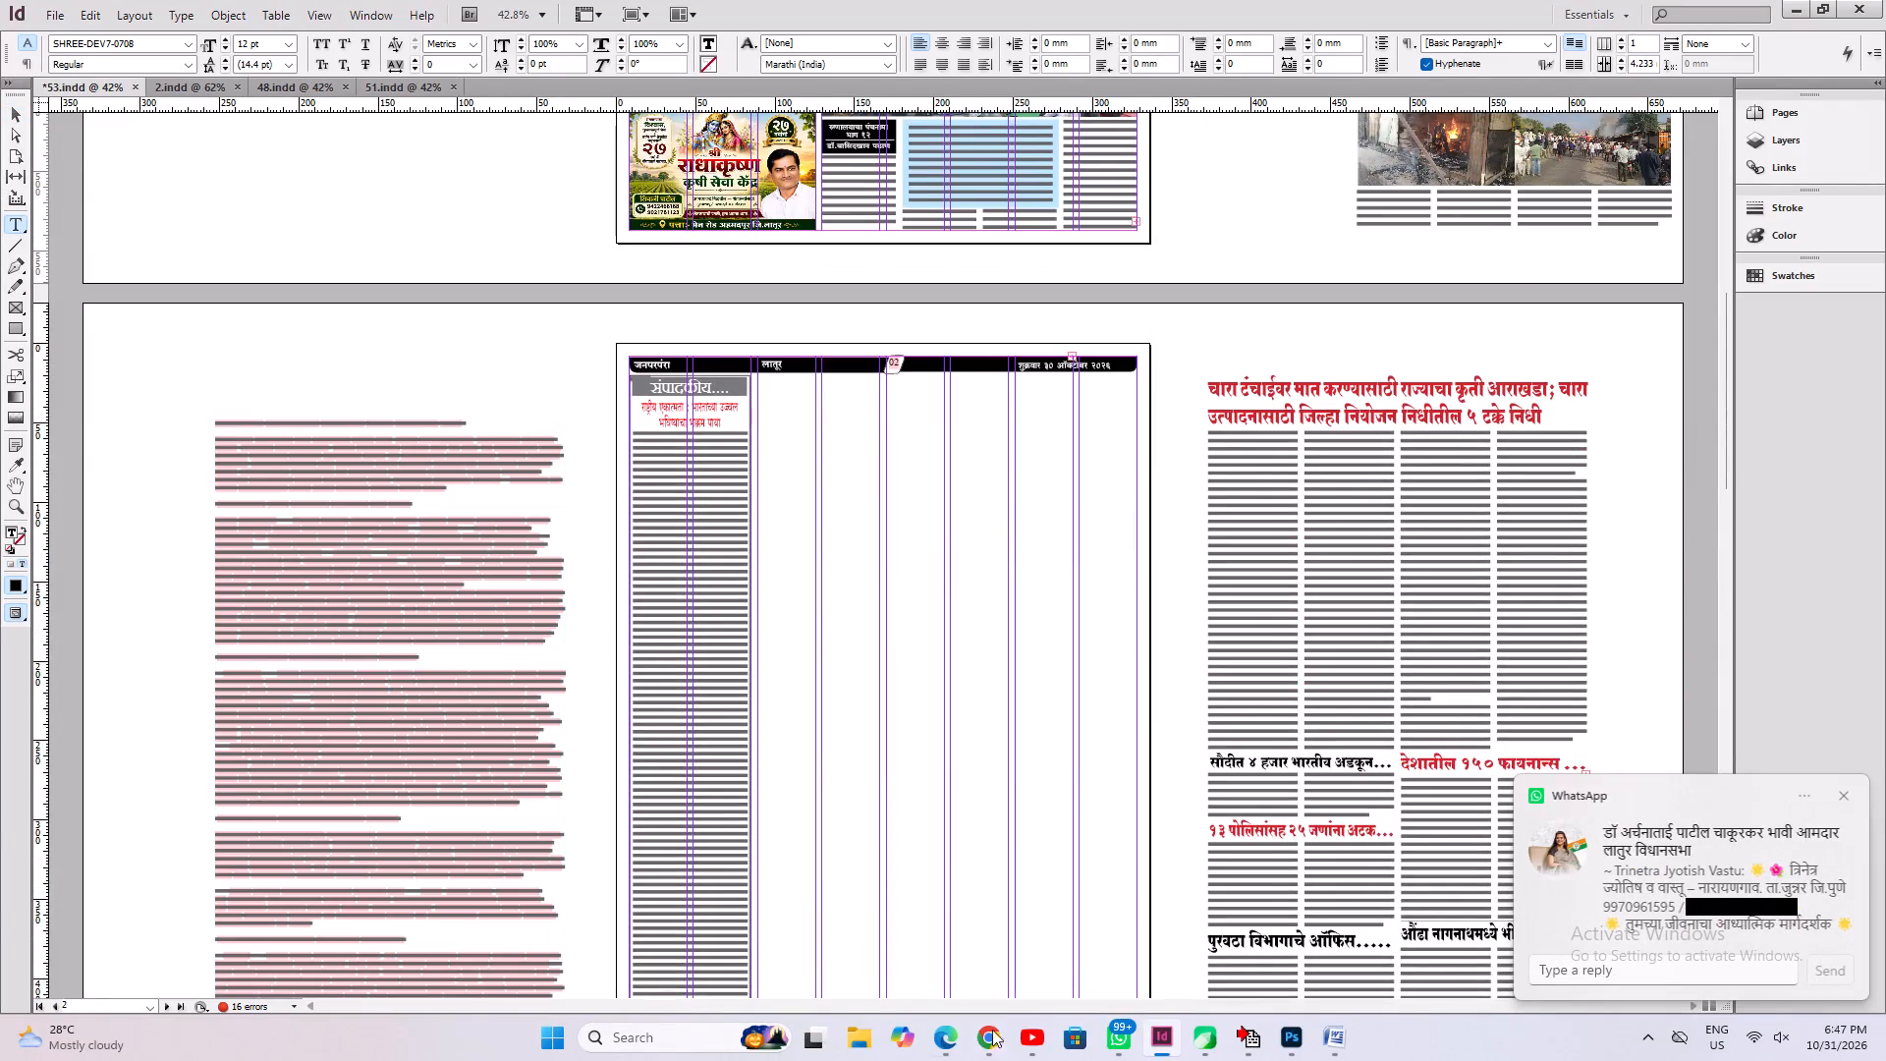
key("ctrl+z")
left_click(416, 635)
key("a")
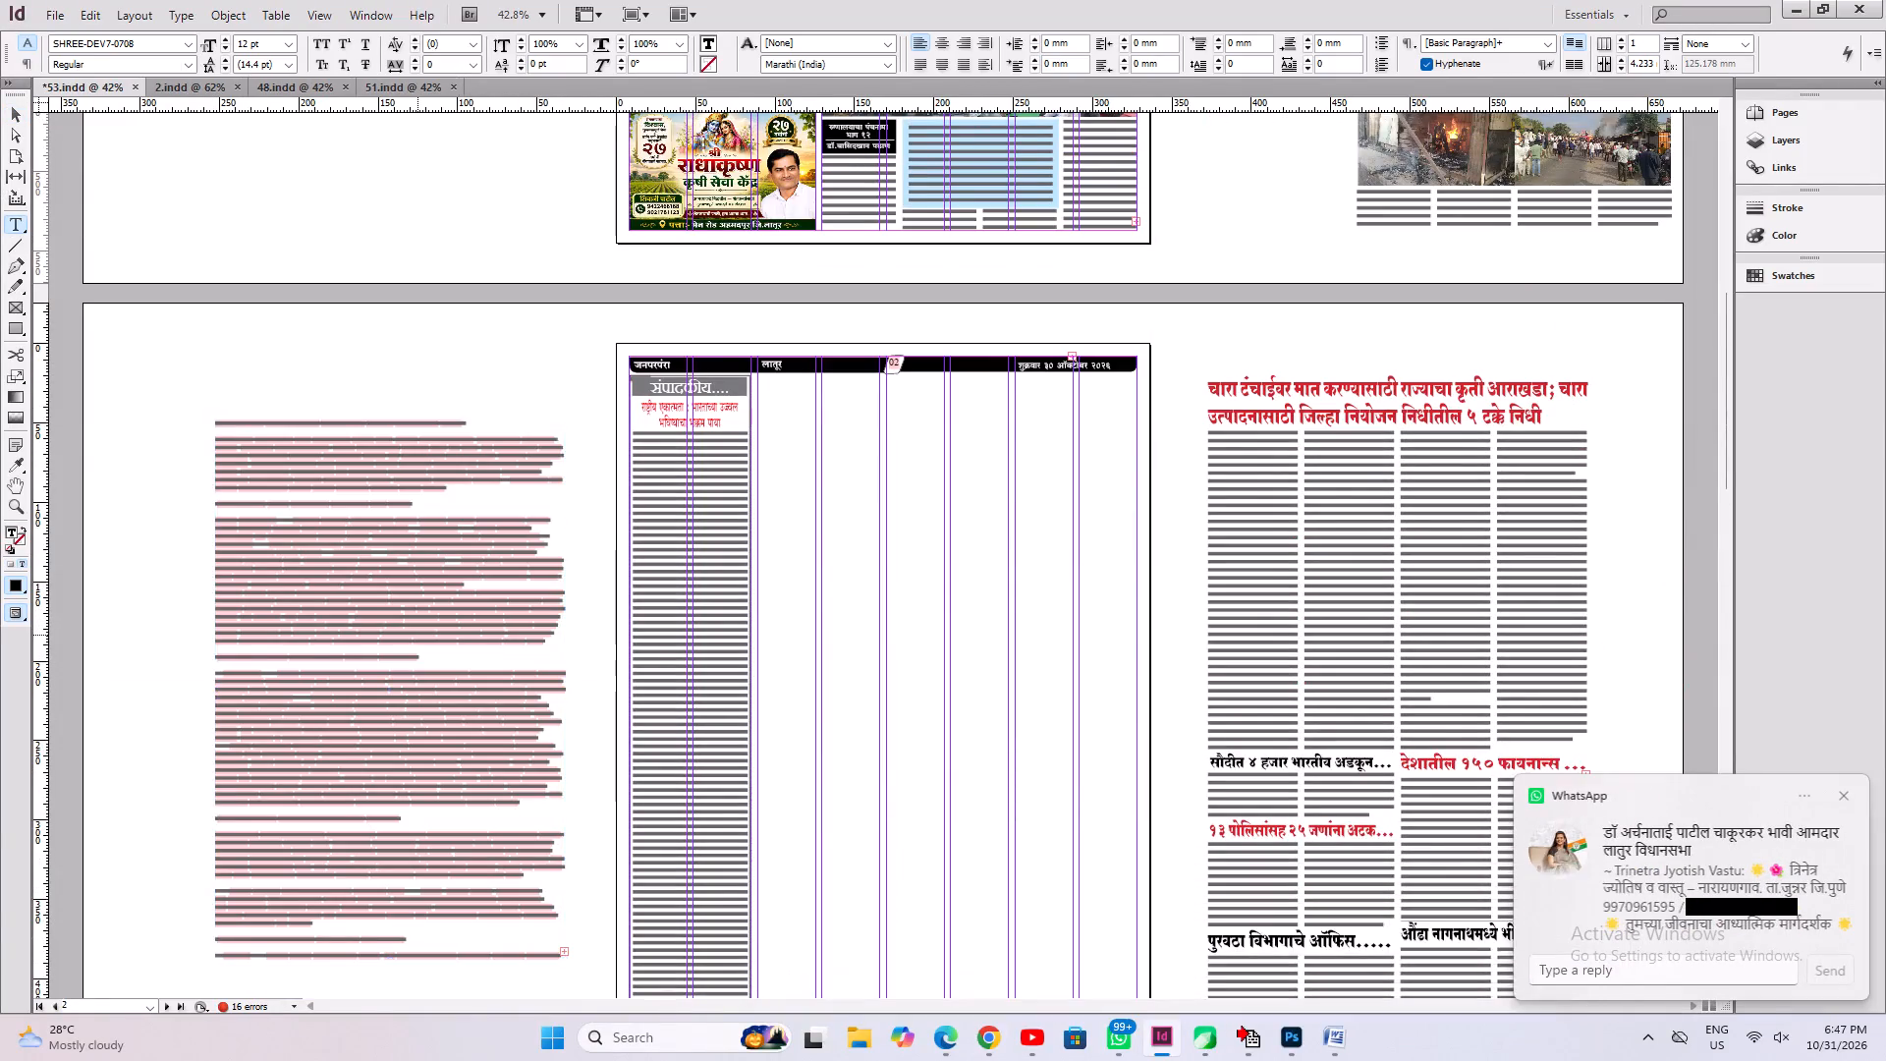
key("ctrl+a")
key("BackSpace")
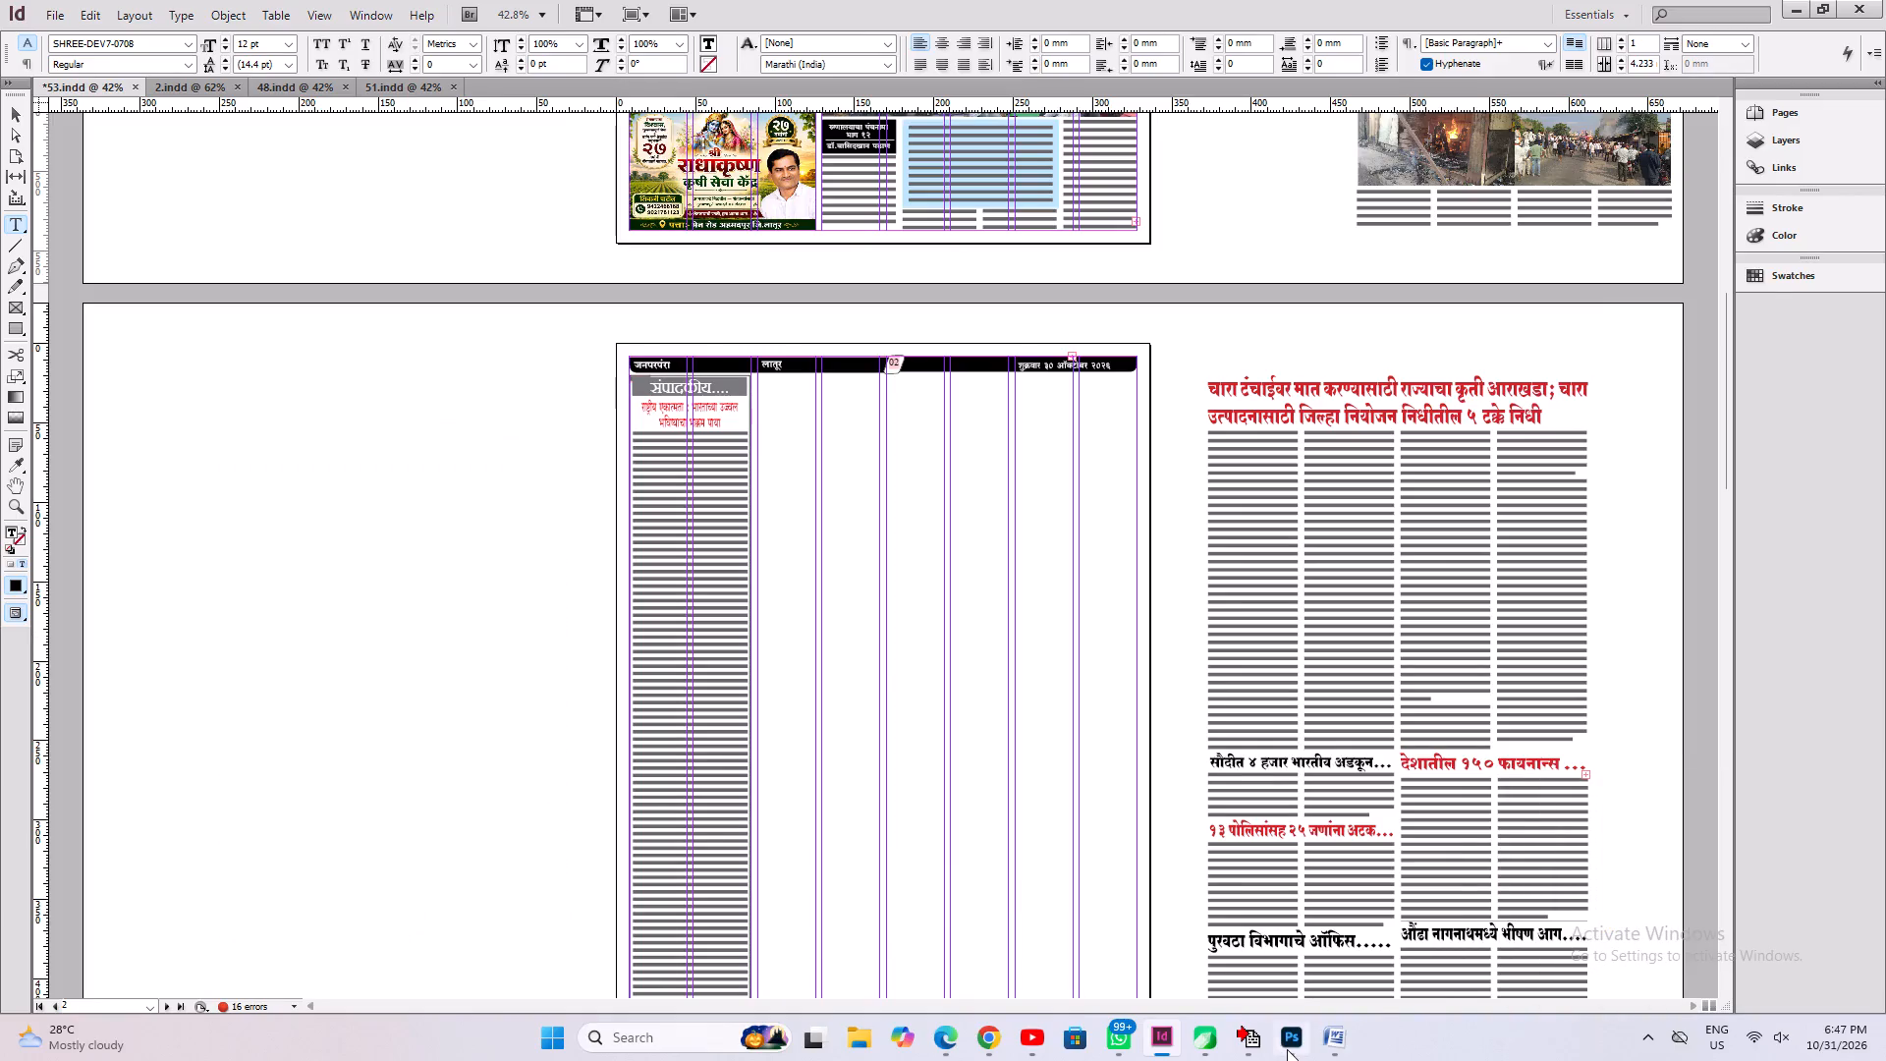
Convert the copied article from Unicode to Shree-Lipi 7.0 in Exchange Utility, overwriting Untitled.txt, and paste it into the empty InDesign frame.
left_click(1242, 1043)
left_click(1122, 986)
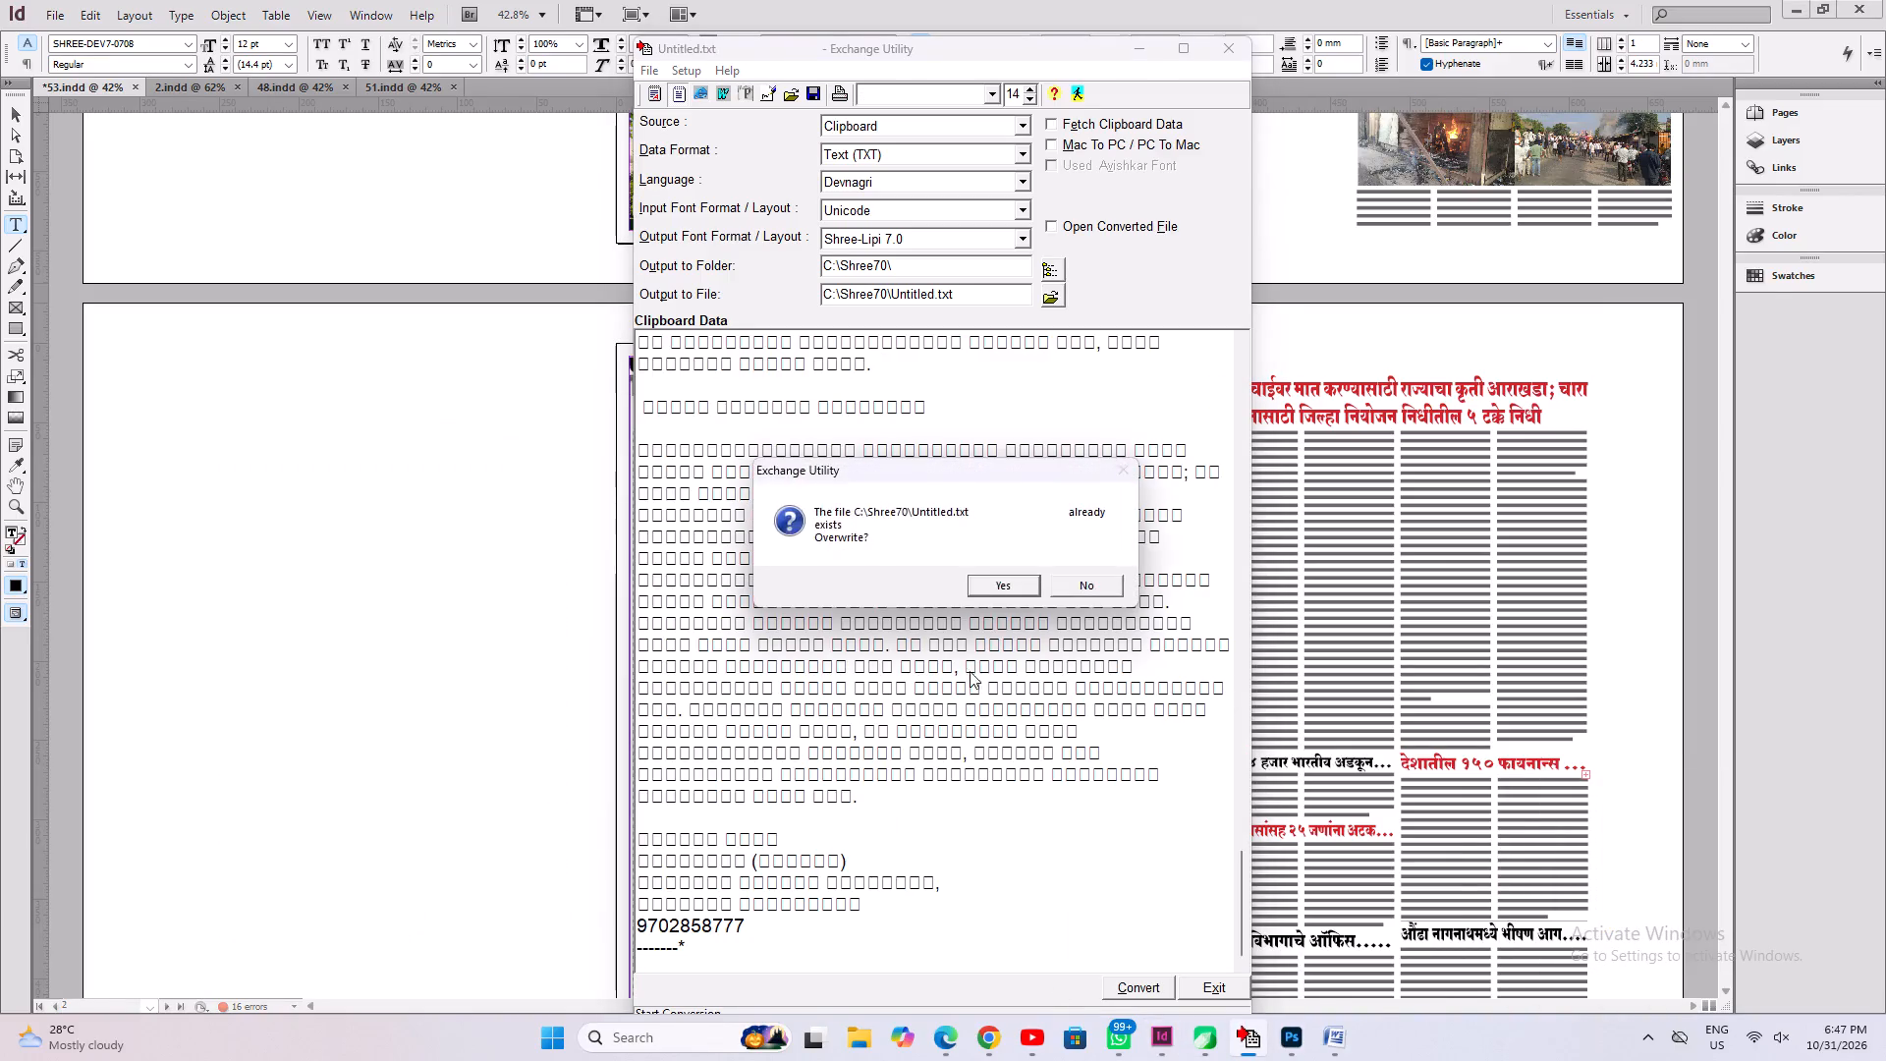
left_click(1001, 584)
left_click(1057, 581)
left_click(1164, 1042)
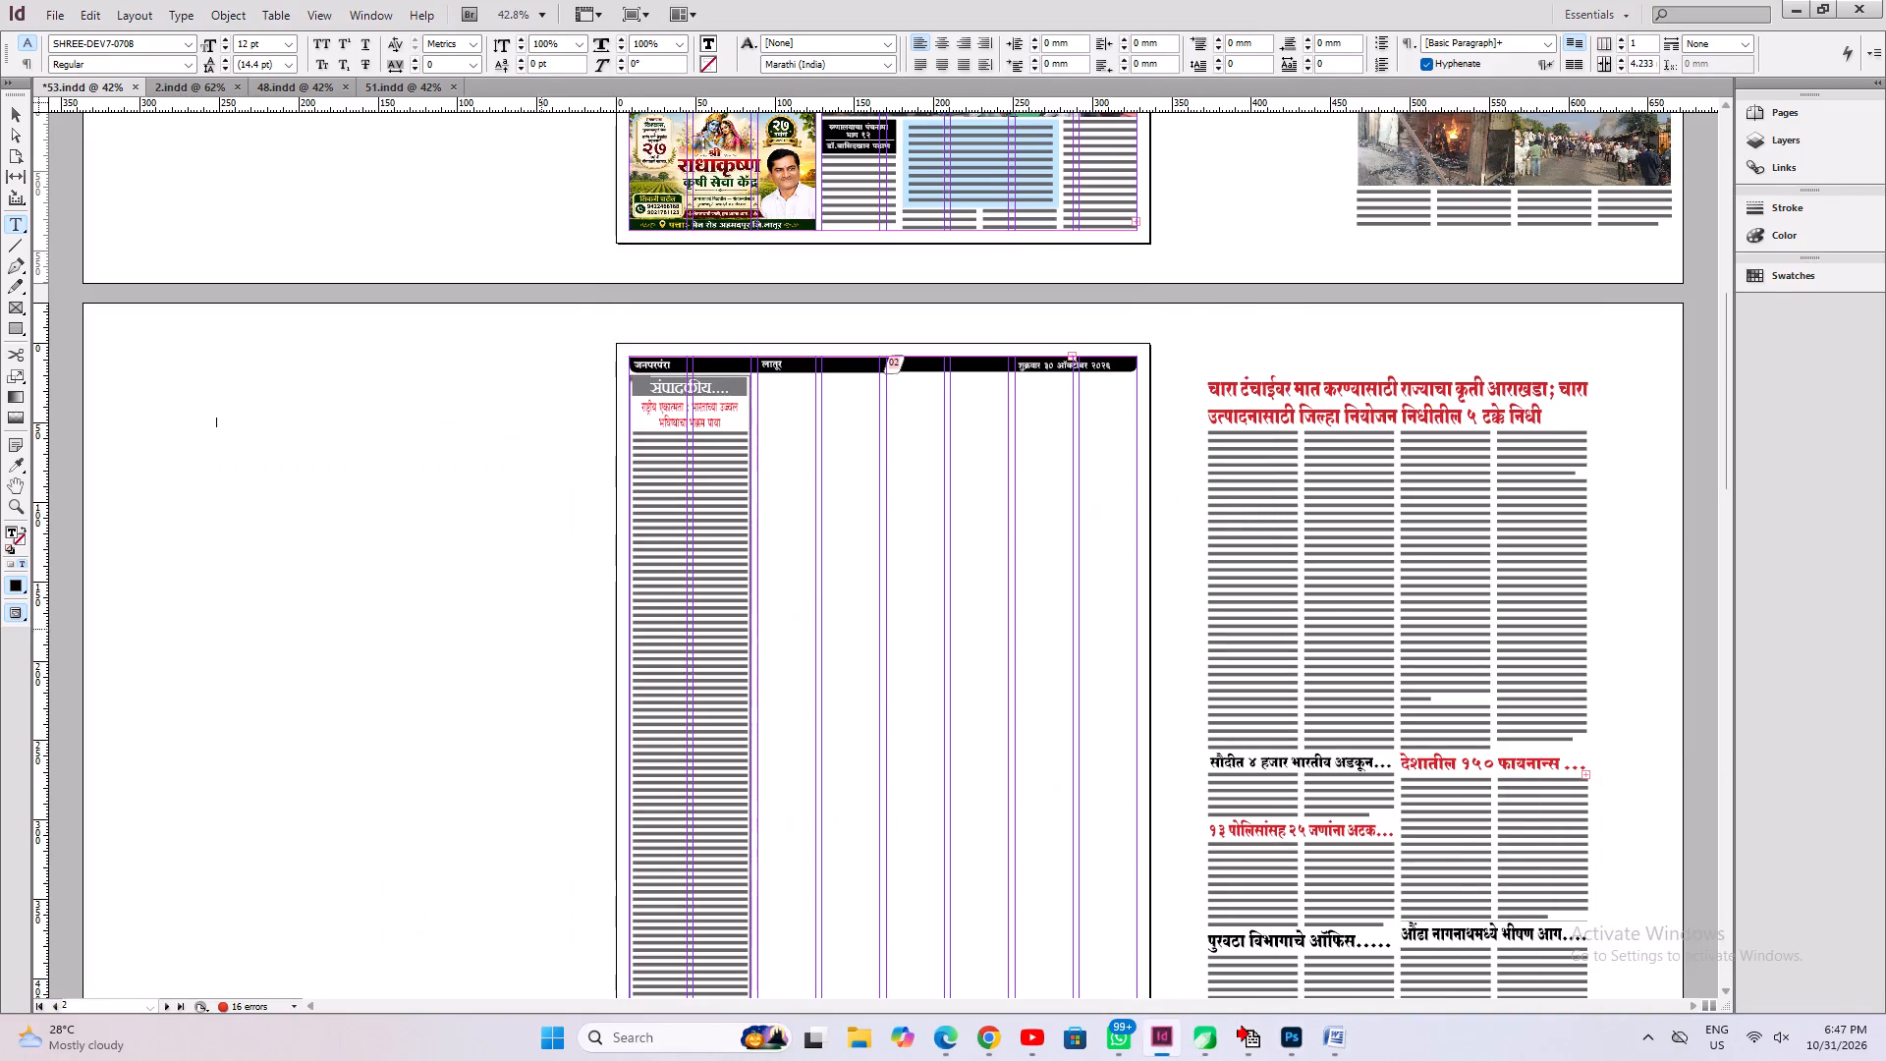
key("ctrl+v")
Cut the opening line out of the converted article in the pasteboard frame beside page 2.
left_click(364, 461)
key("ctrl+1")
left_click_drag(668, 454, 384, 364)
left_click_drag(677, 460, 0, 440)
key("ctrl+x")
Draw a text frame about 239 by 81 mm below page 2's header, spanning the six blank columns beside the editorial.
left_click_drag(1237, 664, 7, 698, "alt")
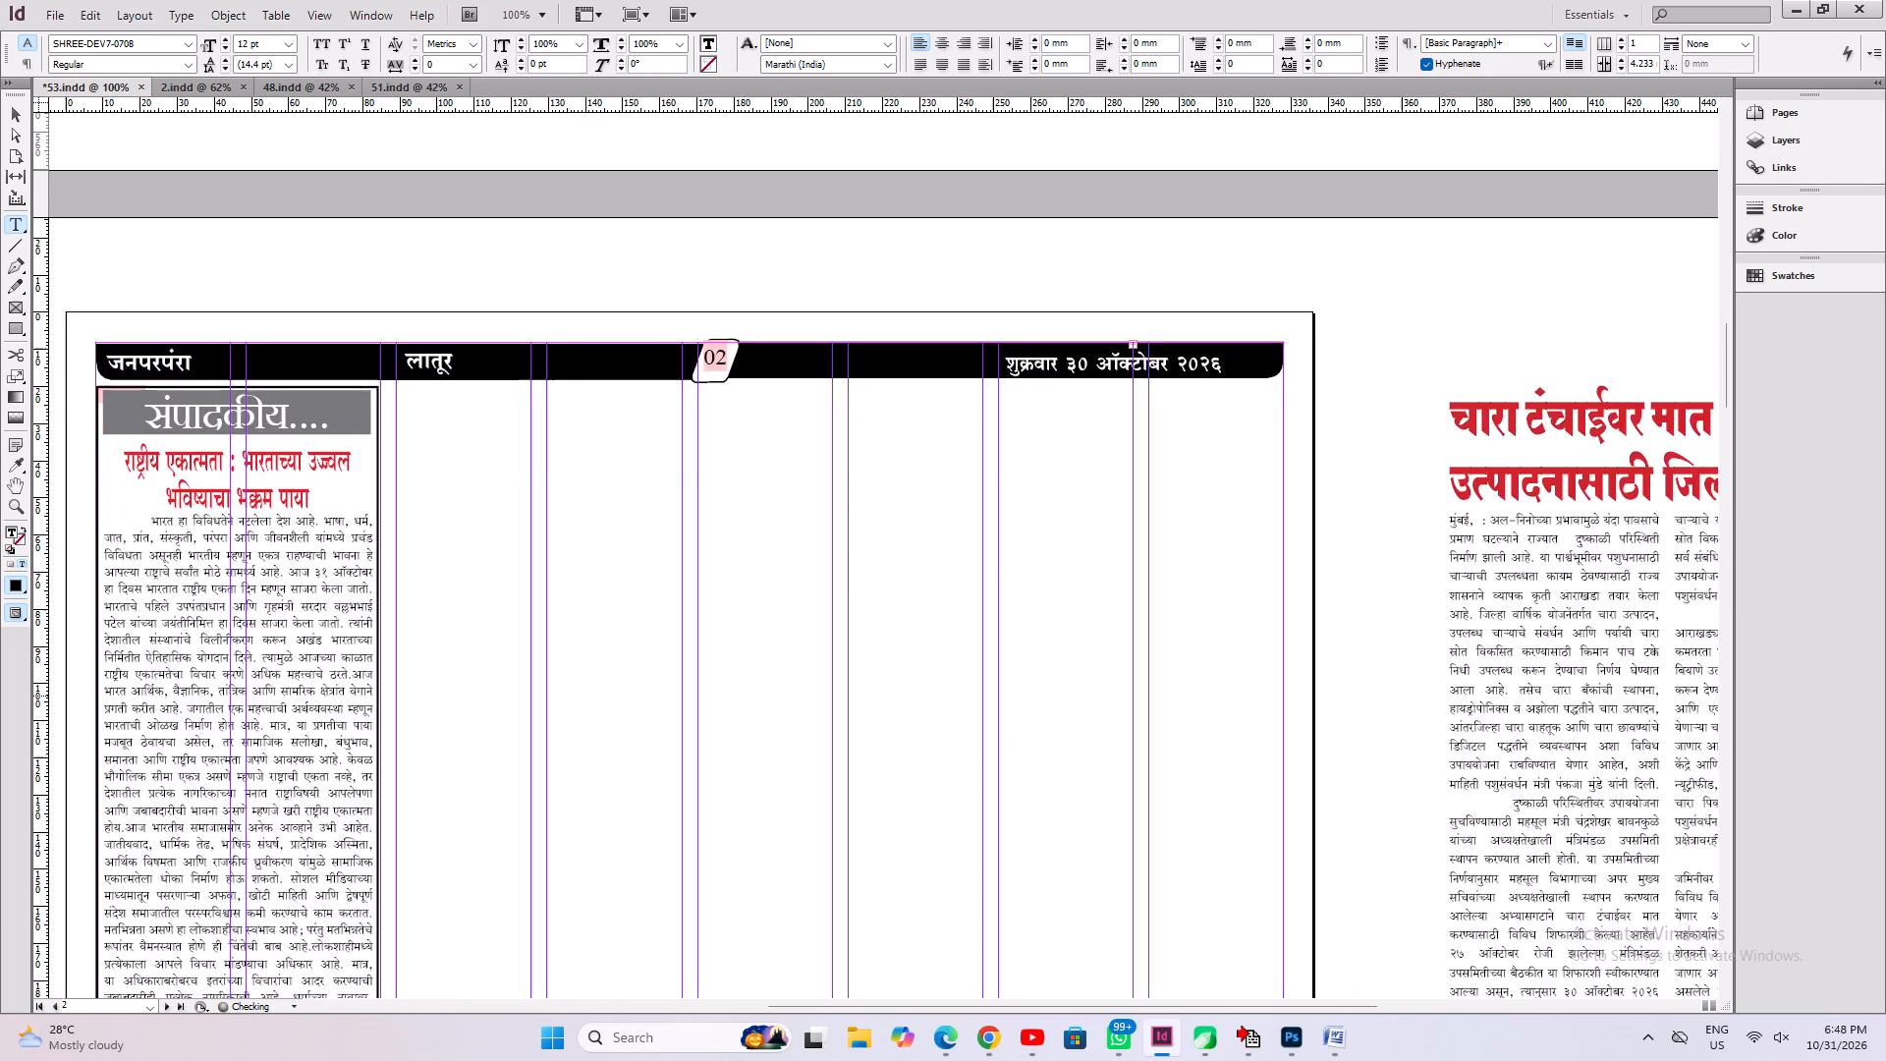
left_click_drag(767, 743, 705, 794, "alt")
left_click_drag(713, 669, 483, 682, "alt")
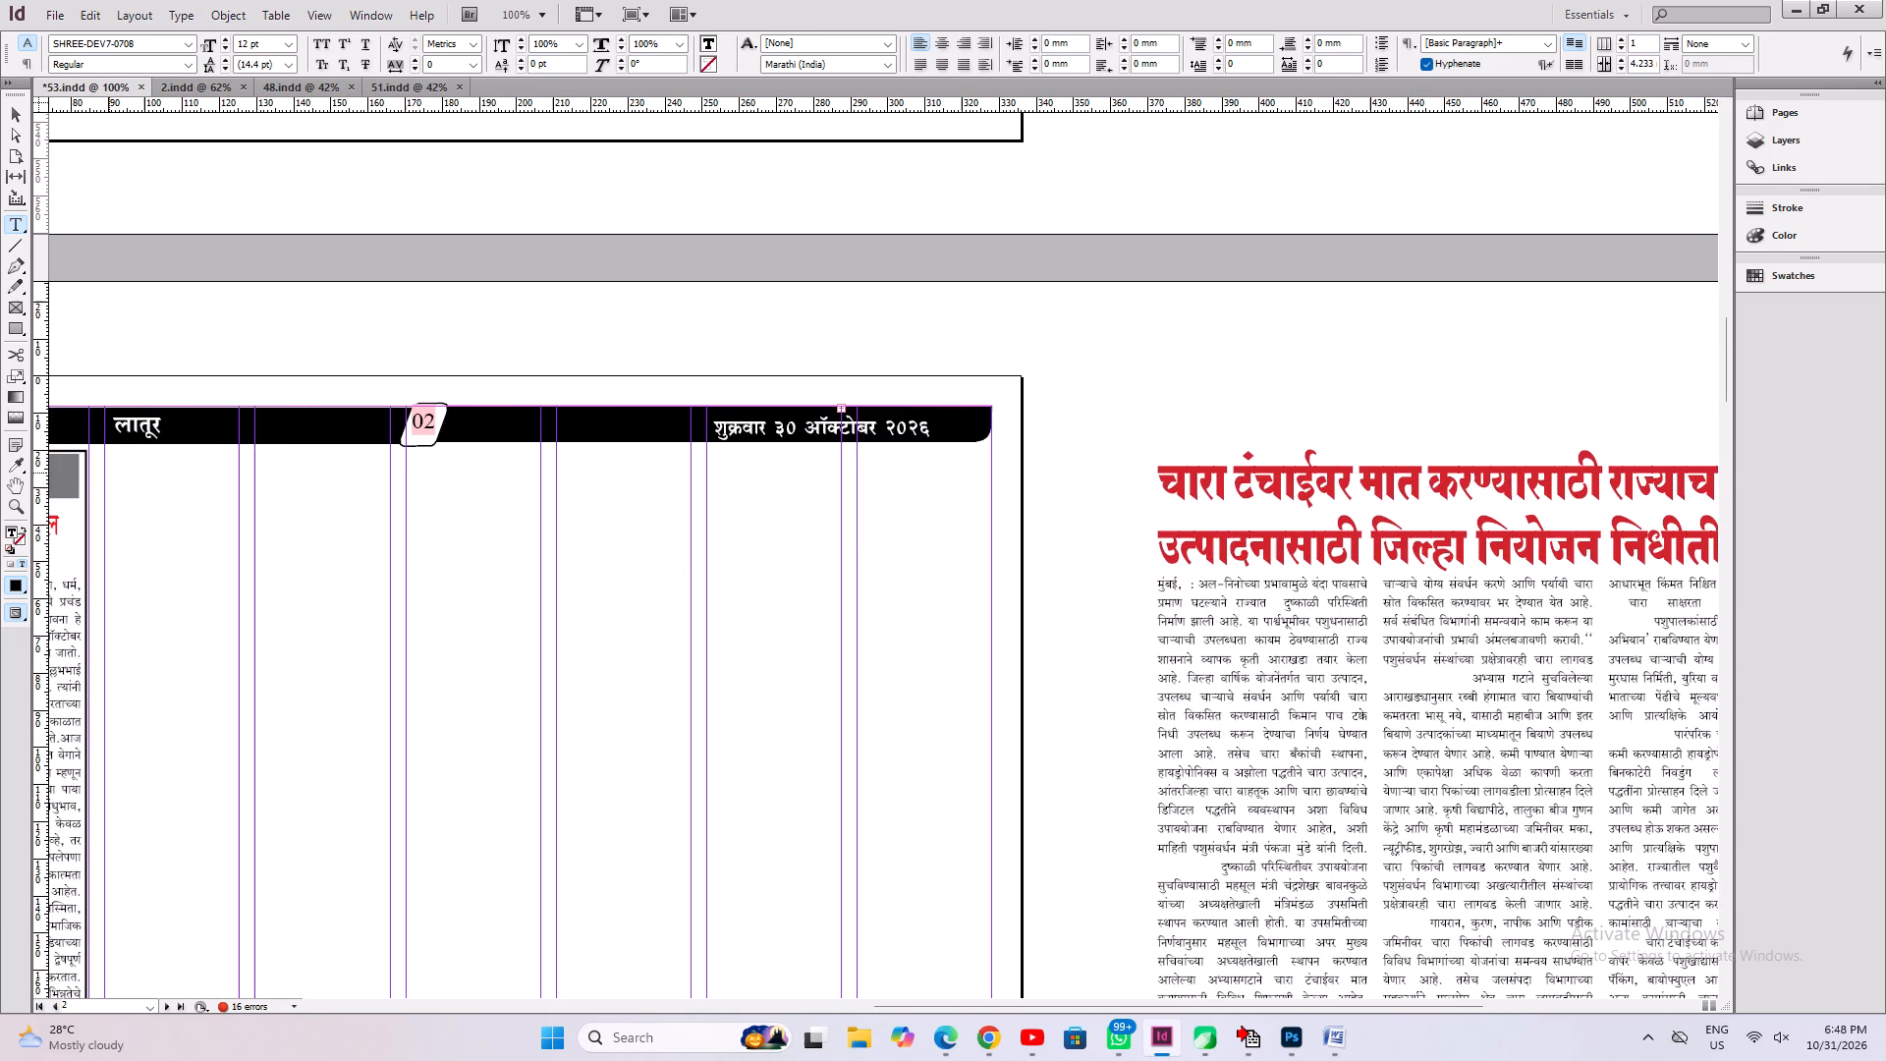
left_click_drag(102, 467, 992, 768)
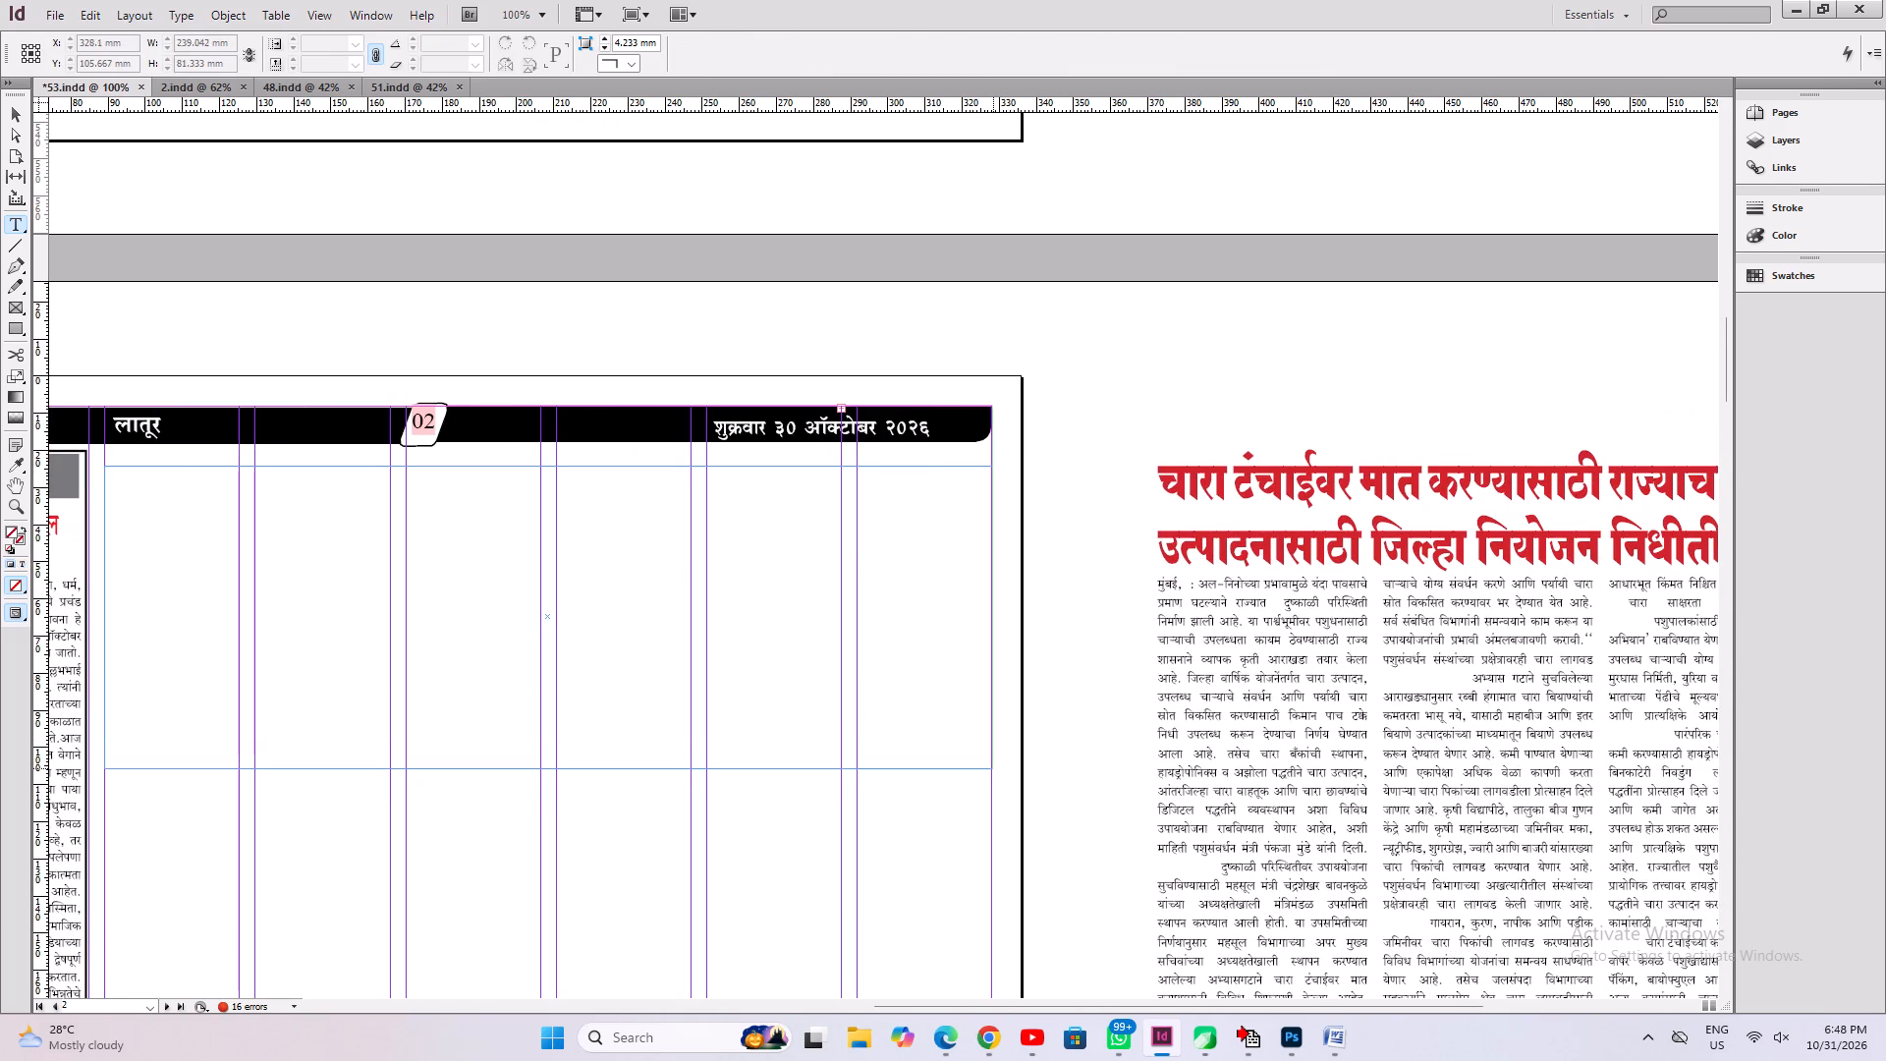
Paste the Sardar Vallabhbhai Patel headline into a new text frame on page 2 and match it to the fodder-shortage article's red headline formatting.
left_click_drag(992, 768, 989, 768)
key("ctrl+v")
key("ctrl+a")
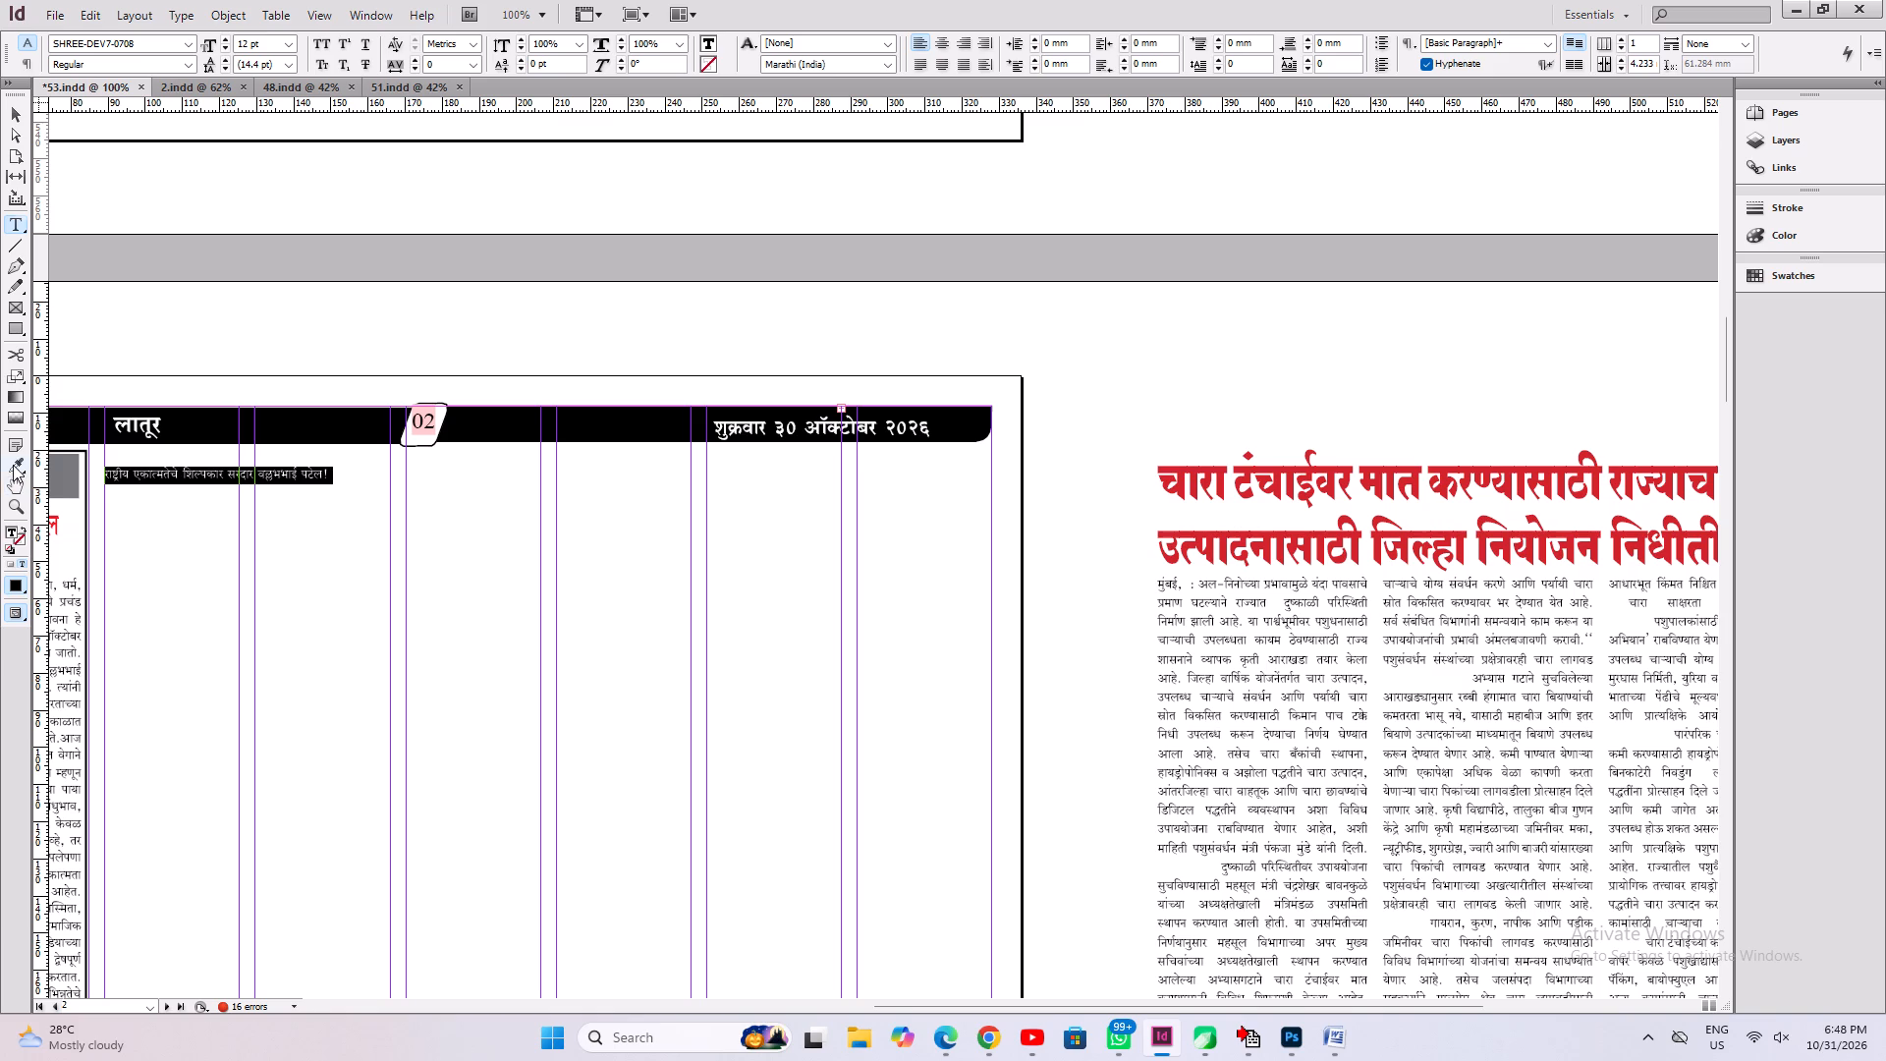
left_click(13, 464)
left_click(1294, 461)
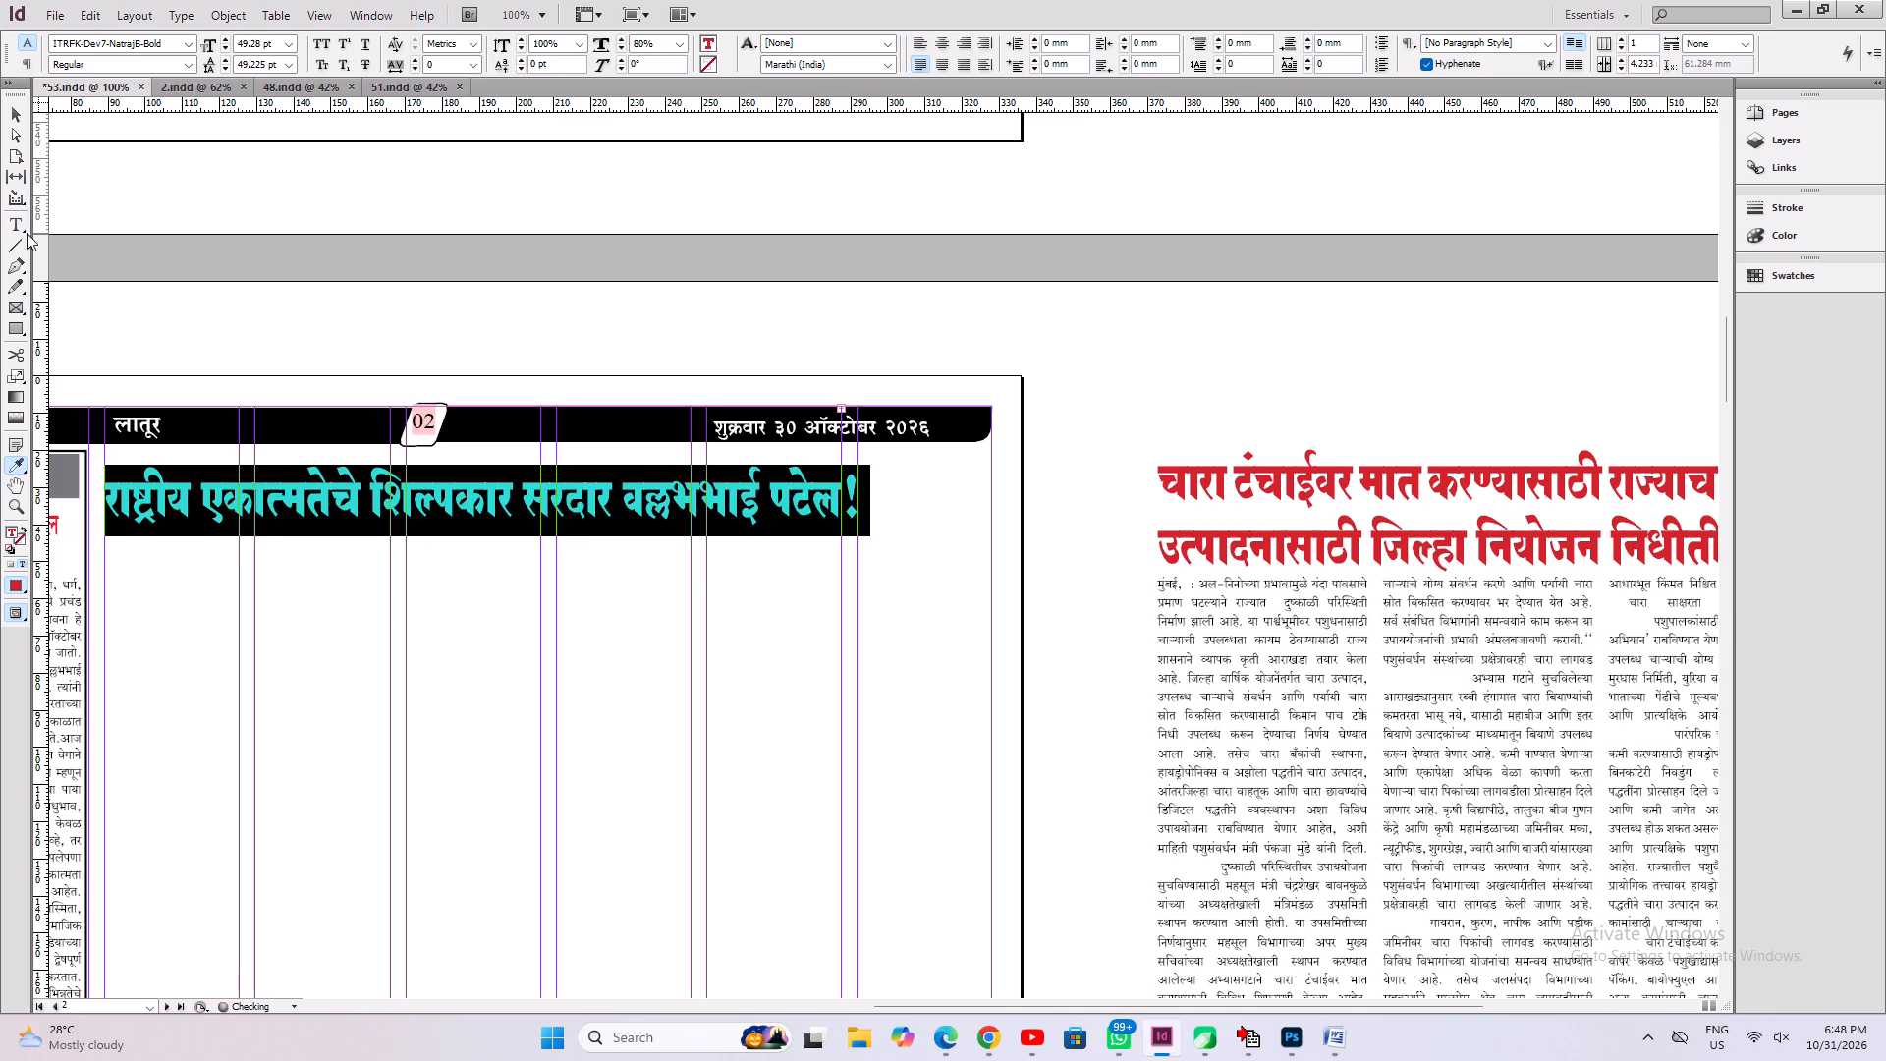
Fit the frame to the headline, enlarge it to about 239 mm wide across the columns beside the editorial, and place it under the page header.
left_click(10, 111)
key("alt+c")
key("ctrl+alt+c")
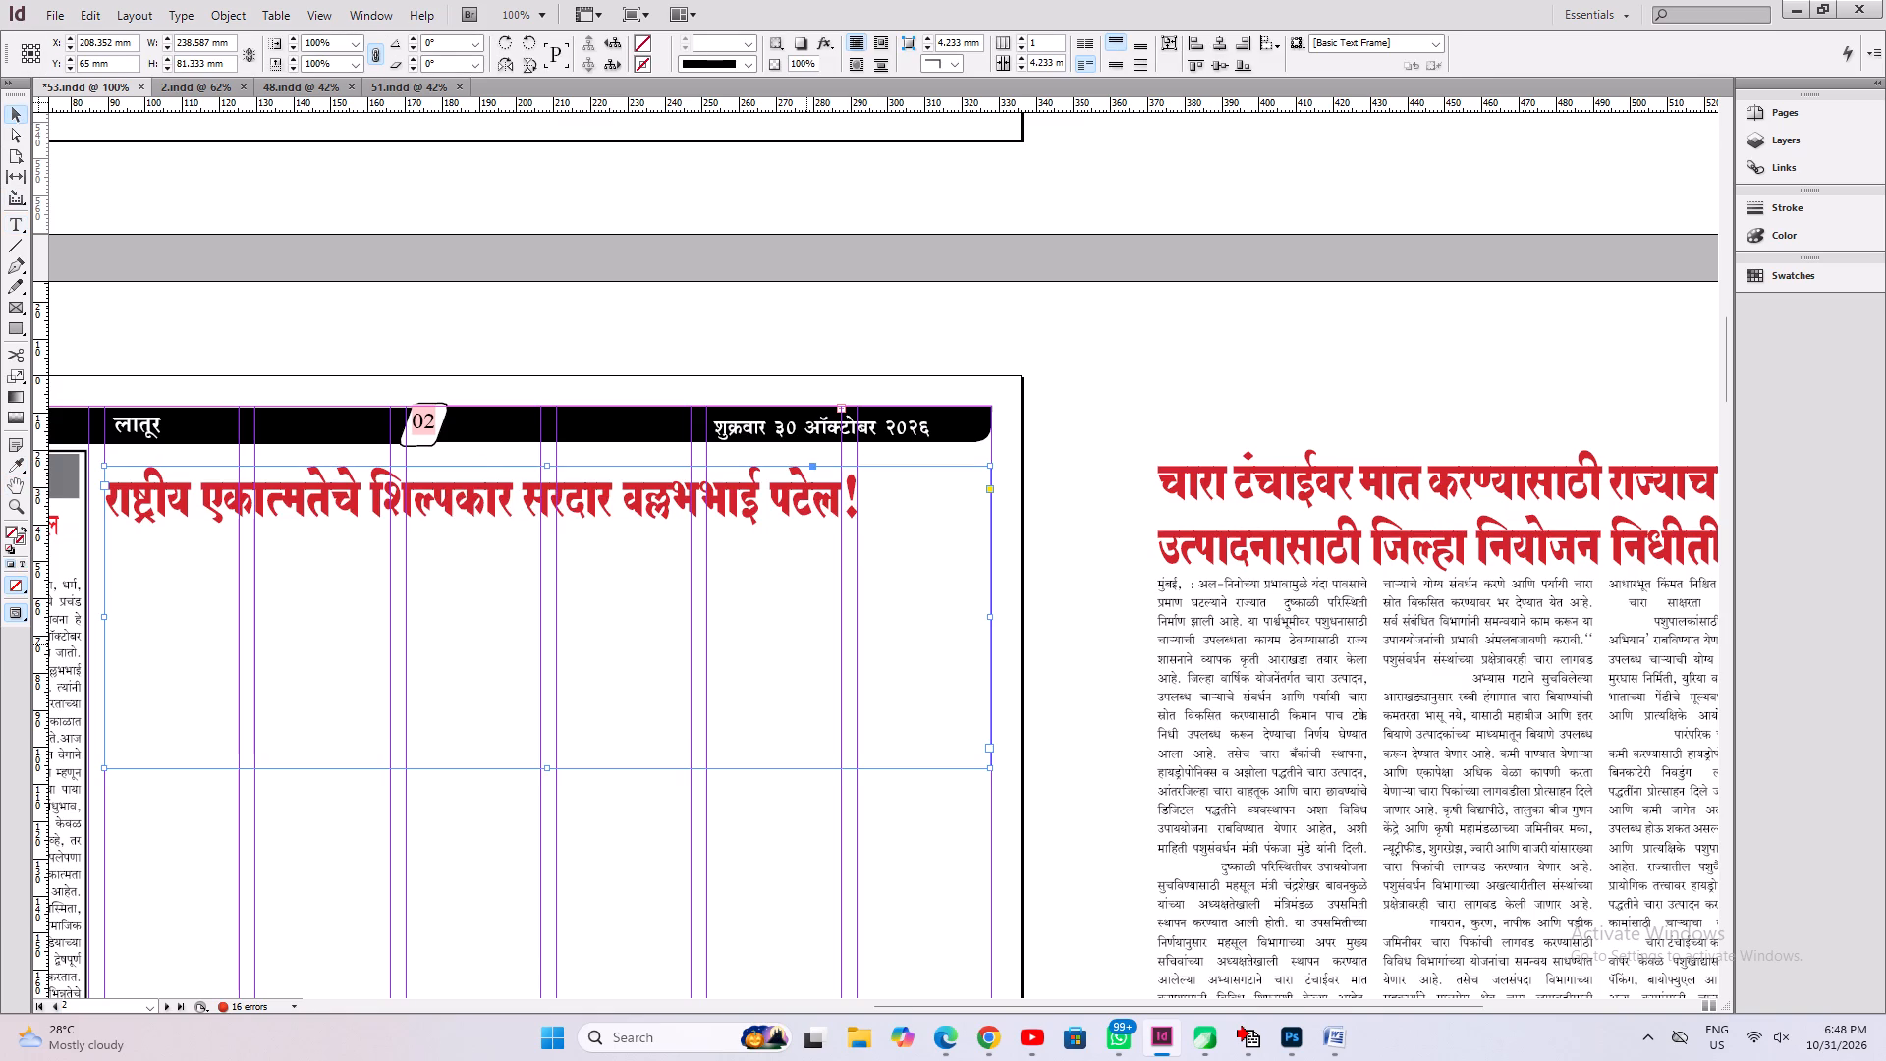
left_click_drag(859, 513, 982, 522, "ctrl")
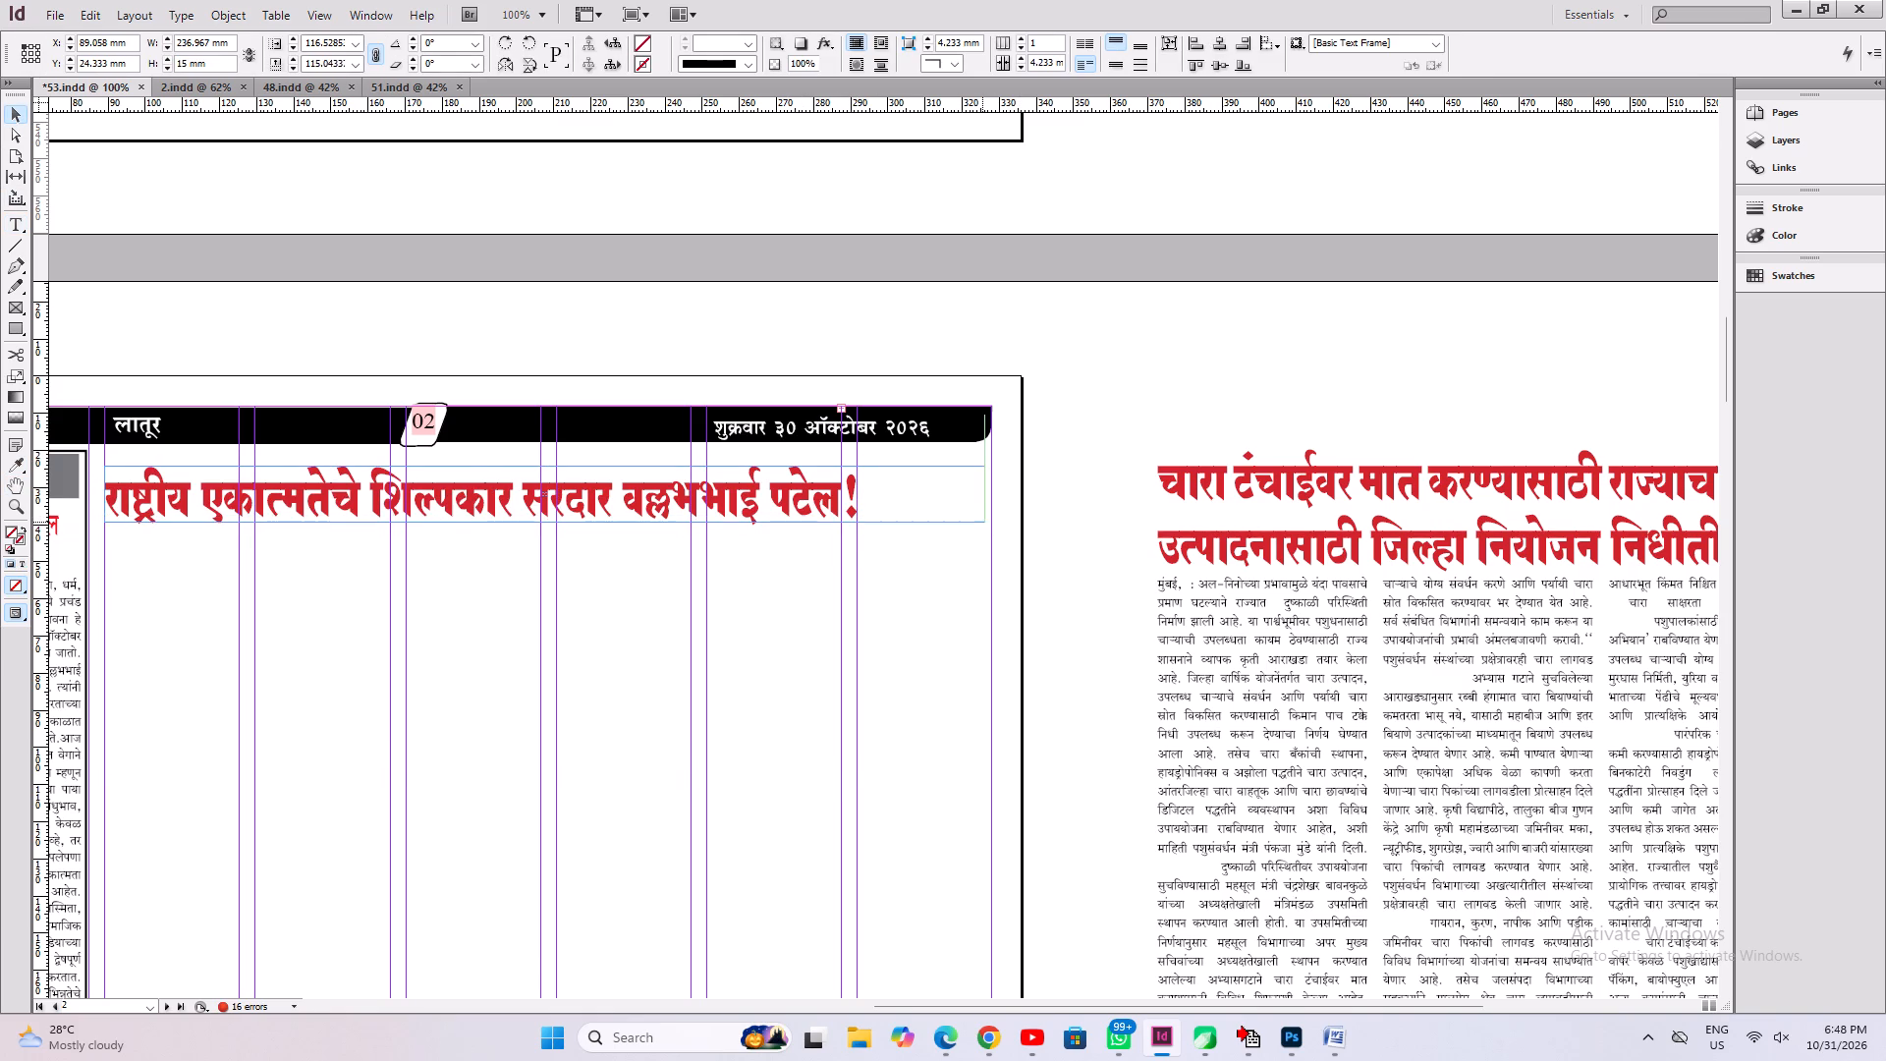
left_click_drag(982, 522, 991, 528, "ctrl")
key("ctrl+1")
left_click_drag(753, 569, 754, 567, "shift")
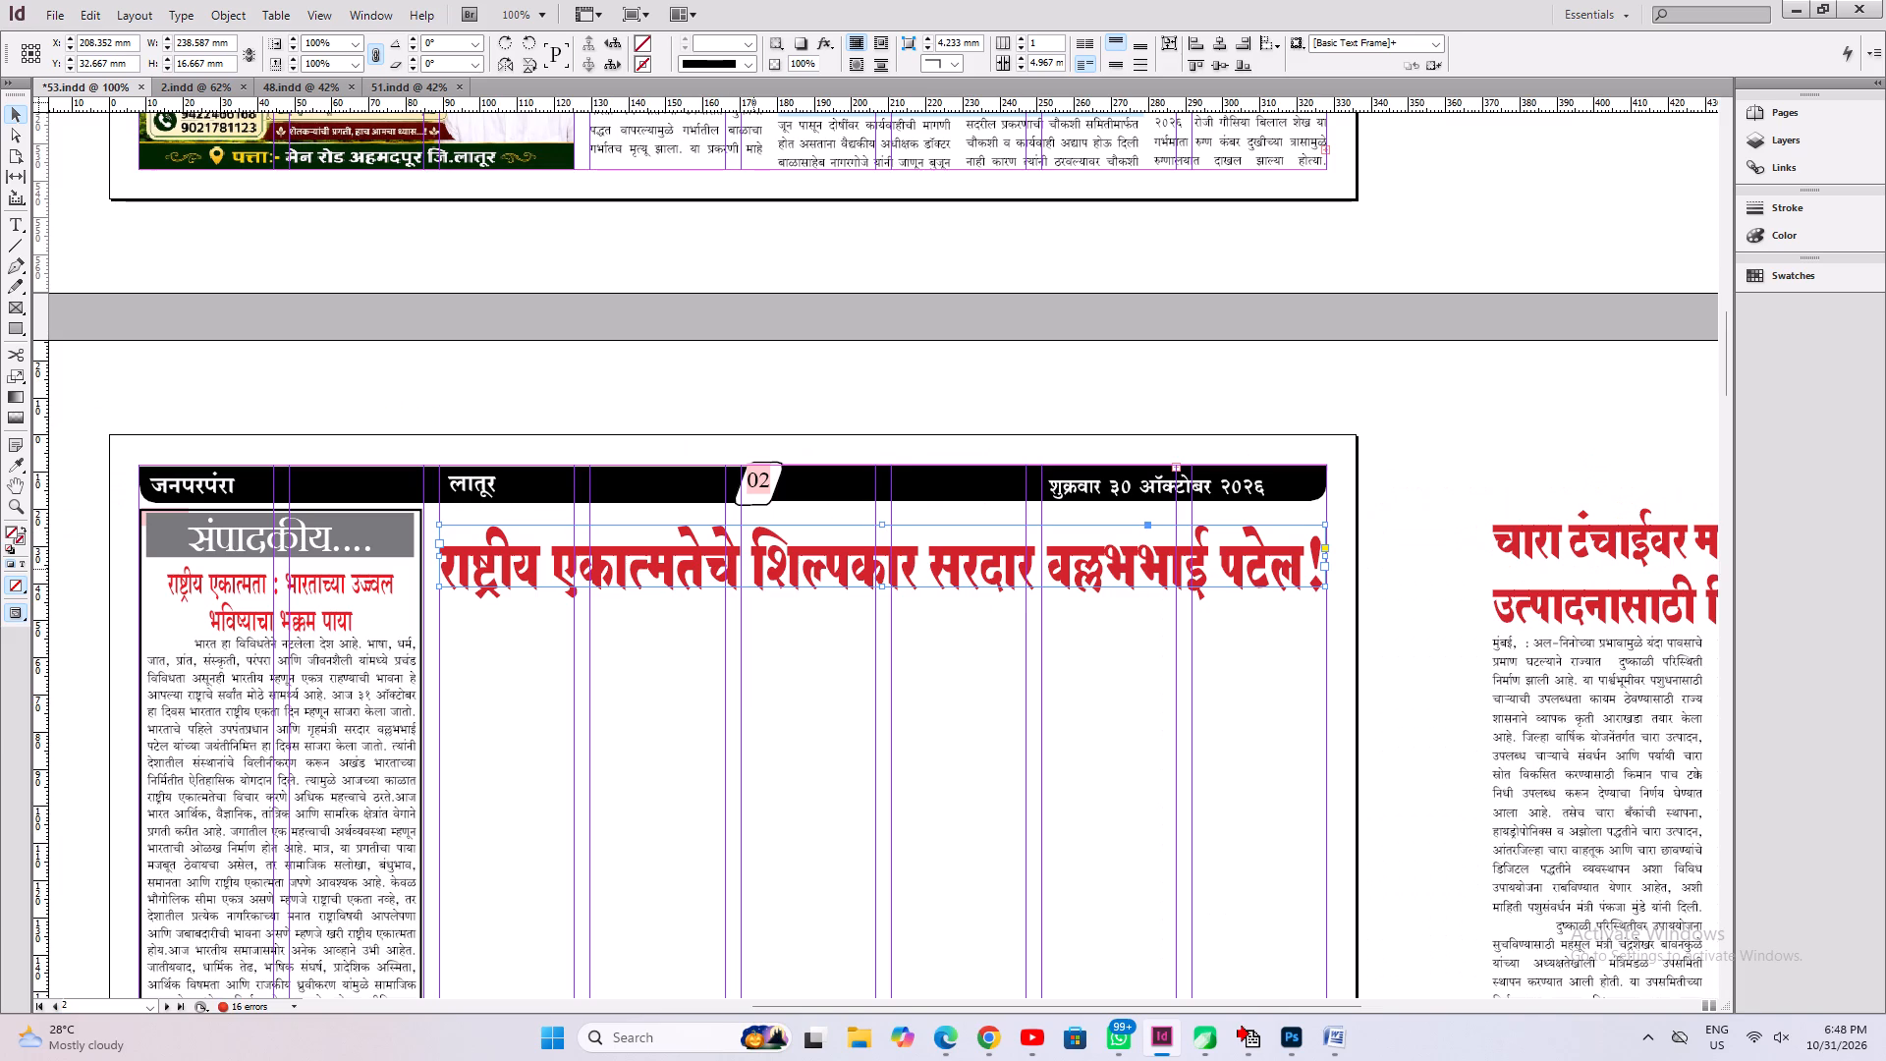
left_click_drag(754, 567, 756, 555, "shift")
left_click(879, 575, "ctrl")
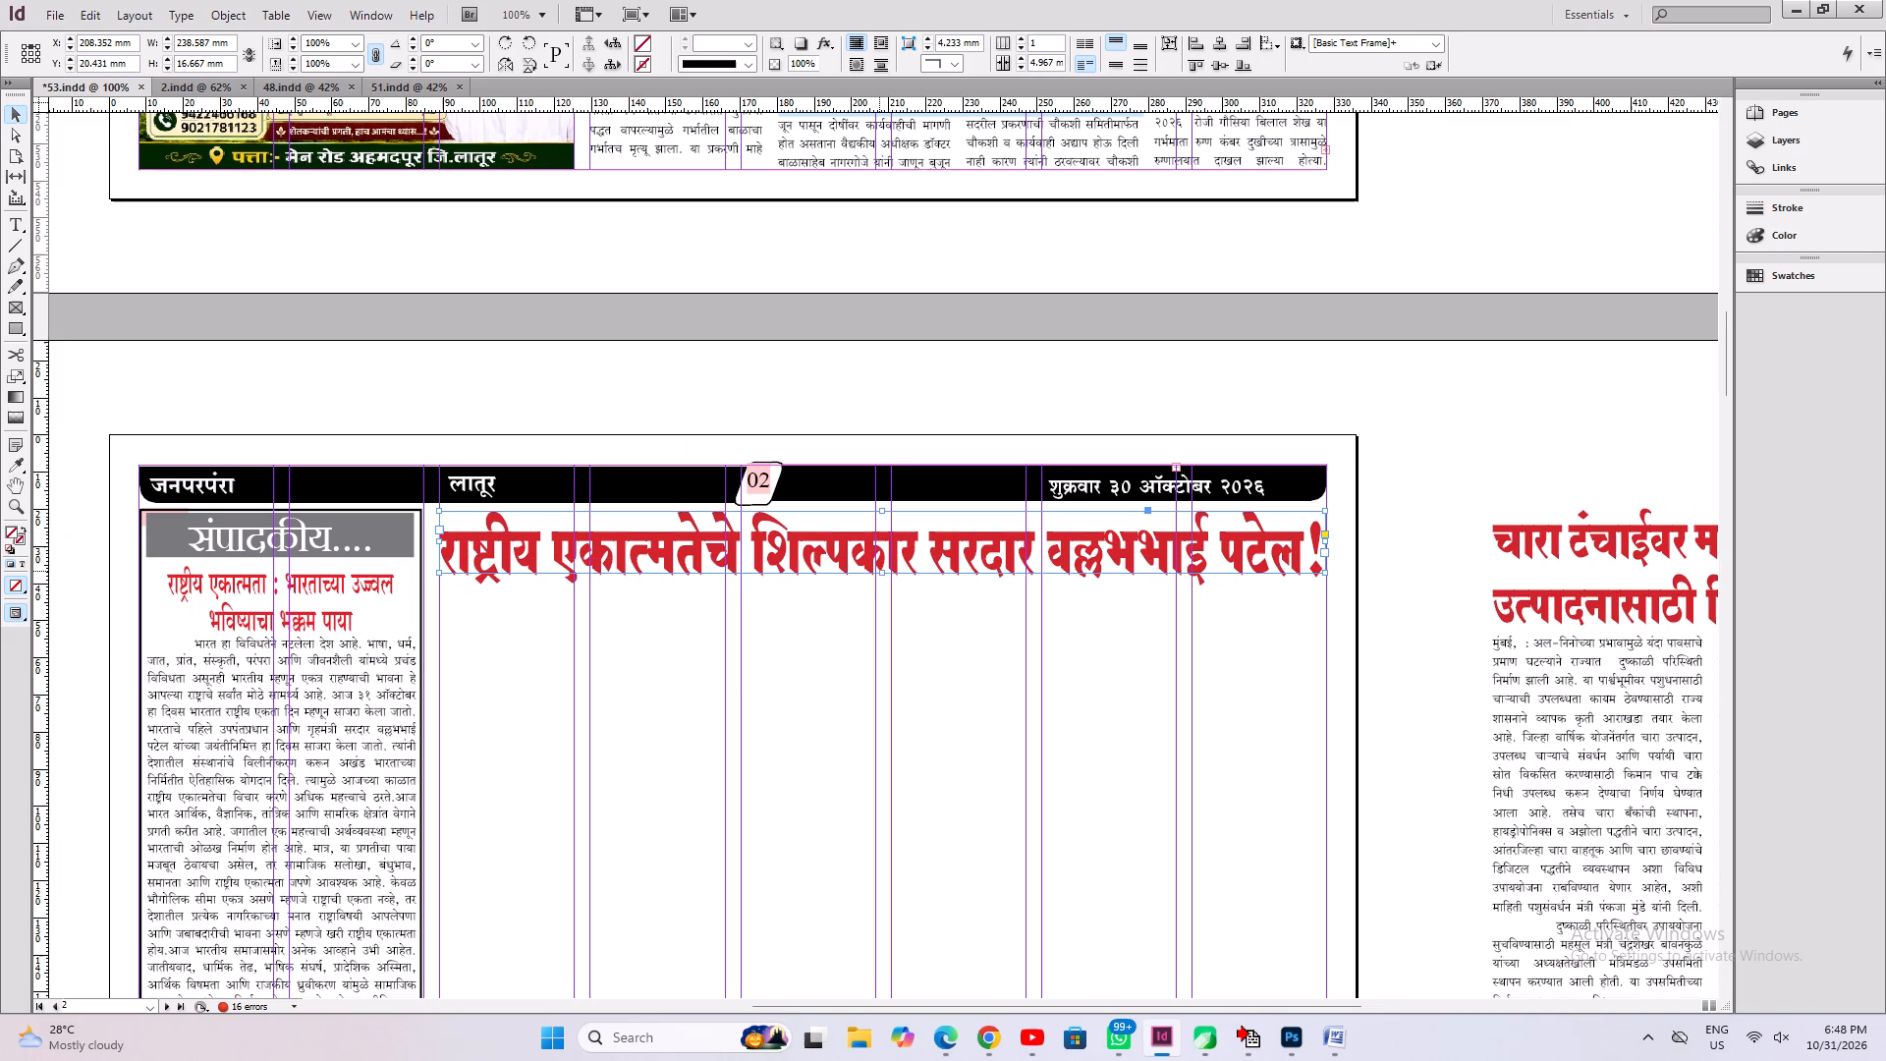
Save 53.indd.
key("ctrl+0")
key("ctrl+s")
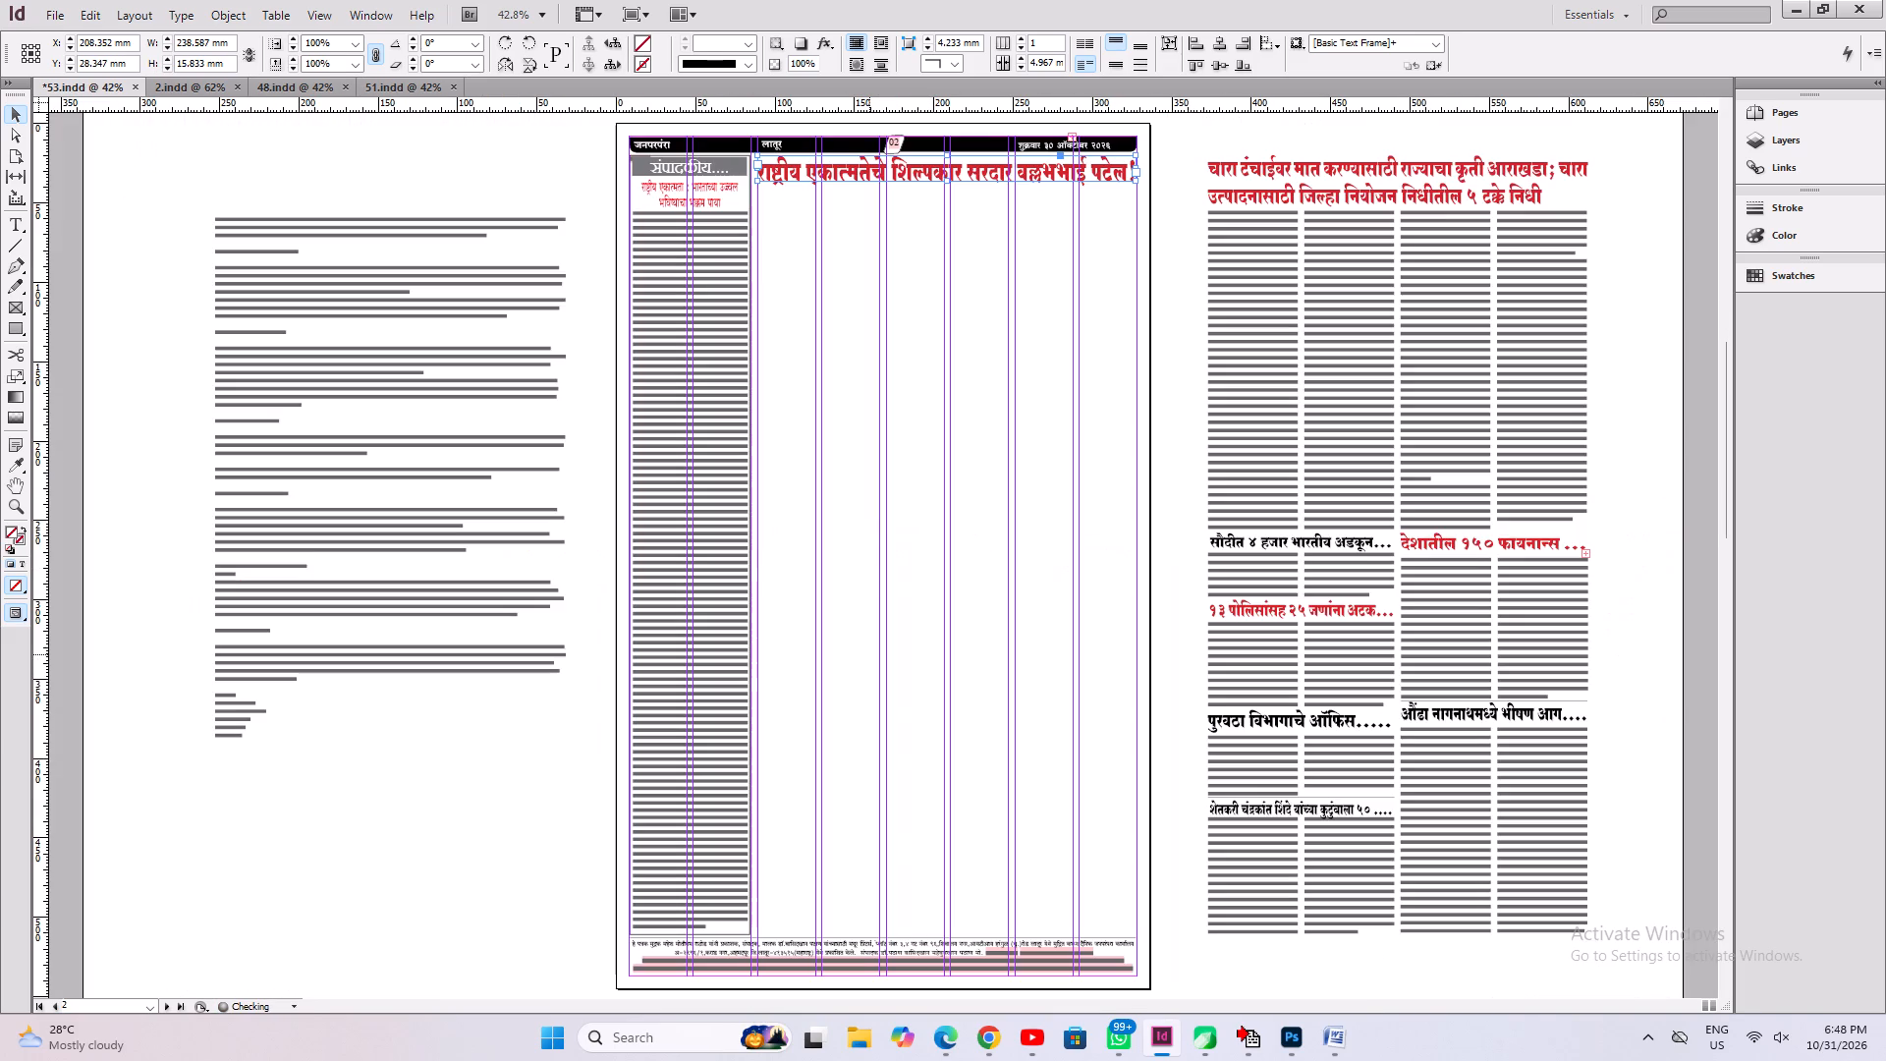
Remove the blank lines above the opening paragraph of the Sardar Patel article on the pasteboard and indent its first line.
left_click(254, 462)
key("ctrl+1")
scroll(583, 349, "up", 7)
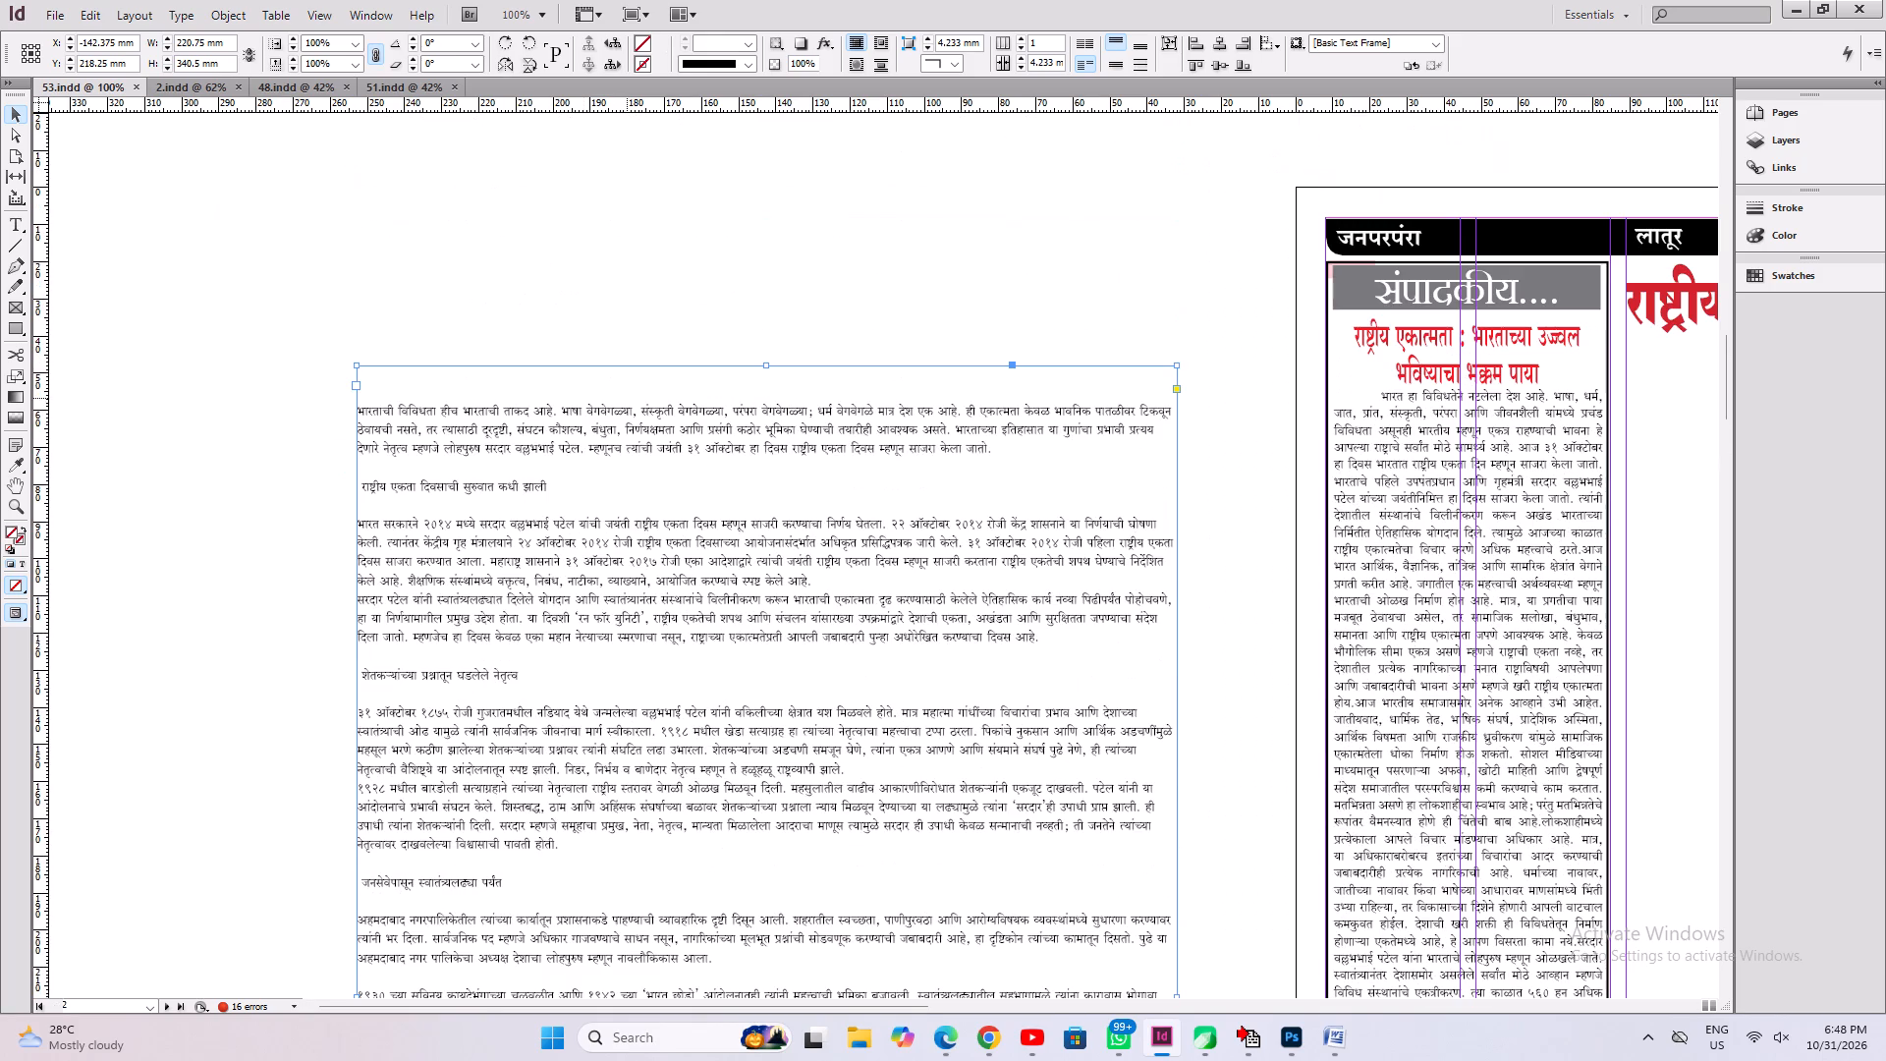
left_click(18, 222)
left_click(404, 416)
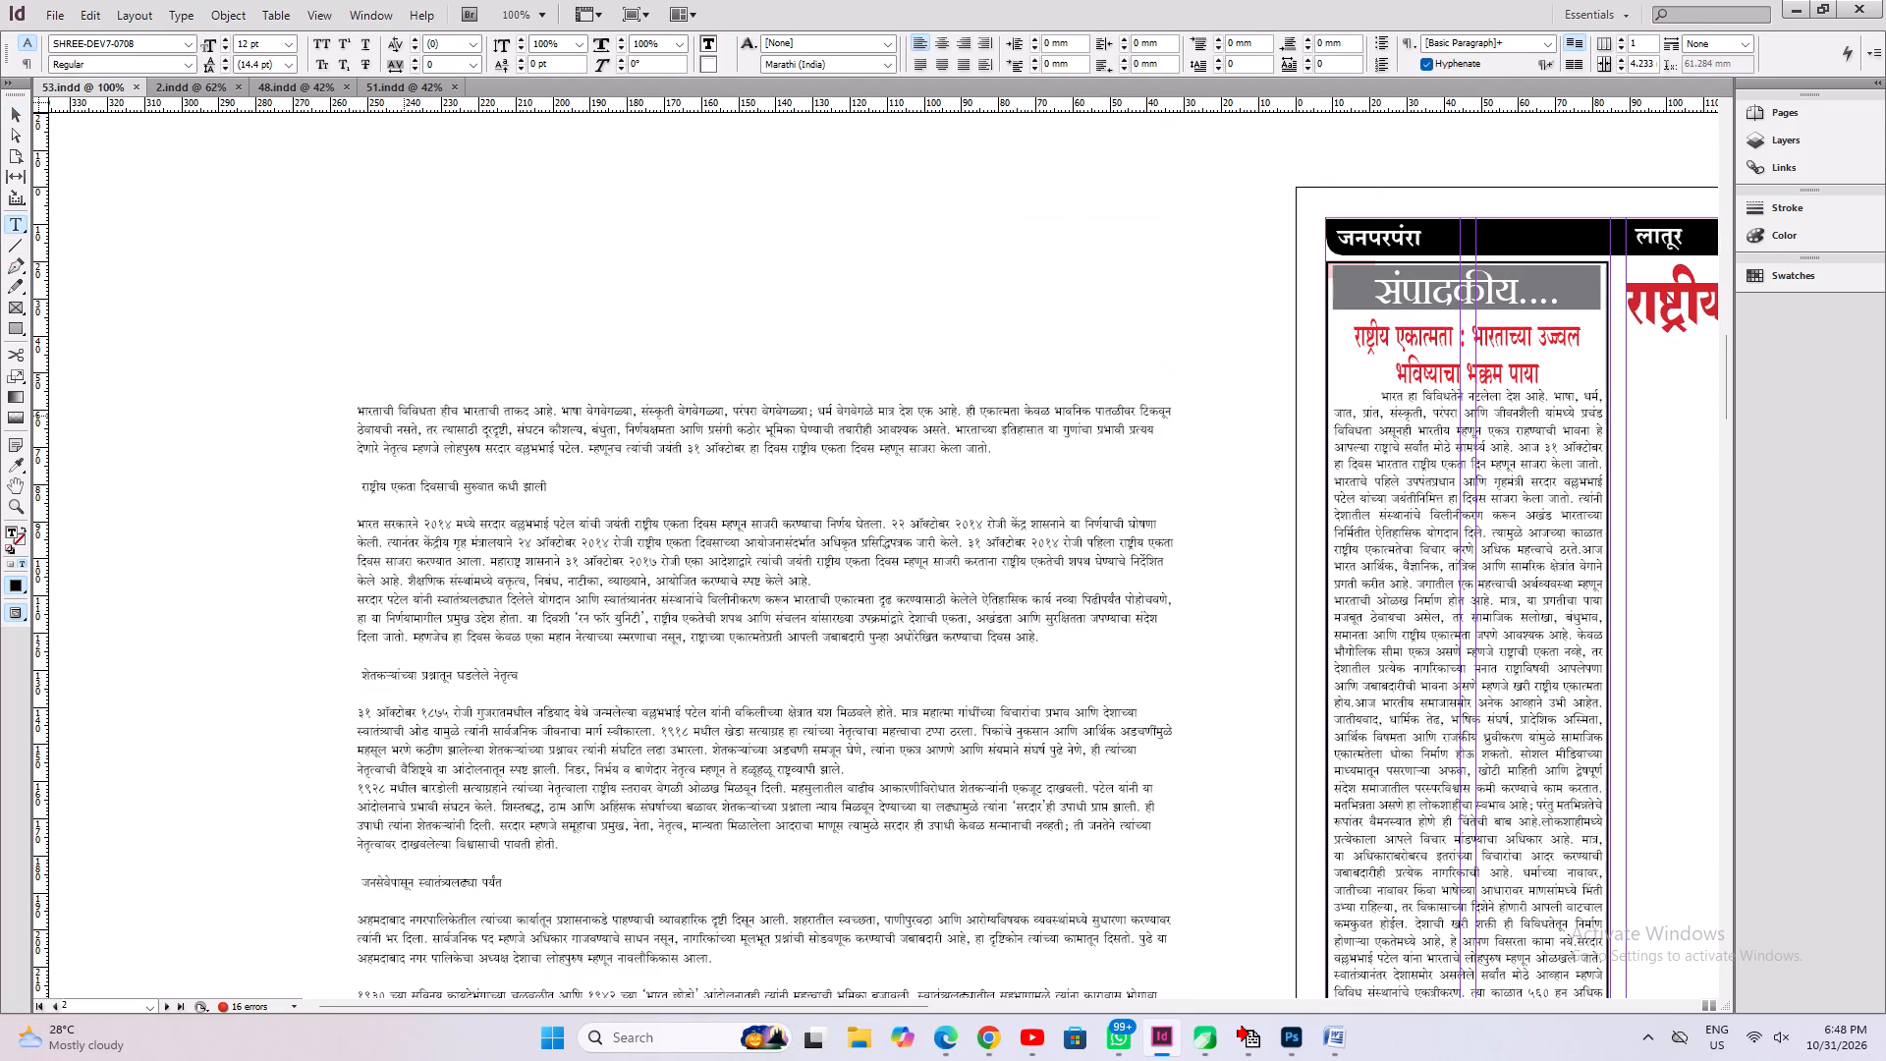
key("Home")
key("BackSpace")
key("BackSpace")
key("BackSpace")
key("BackSpace")
key("BackSpace")
key("Tab")
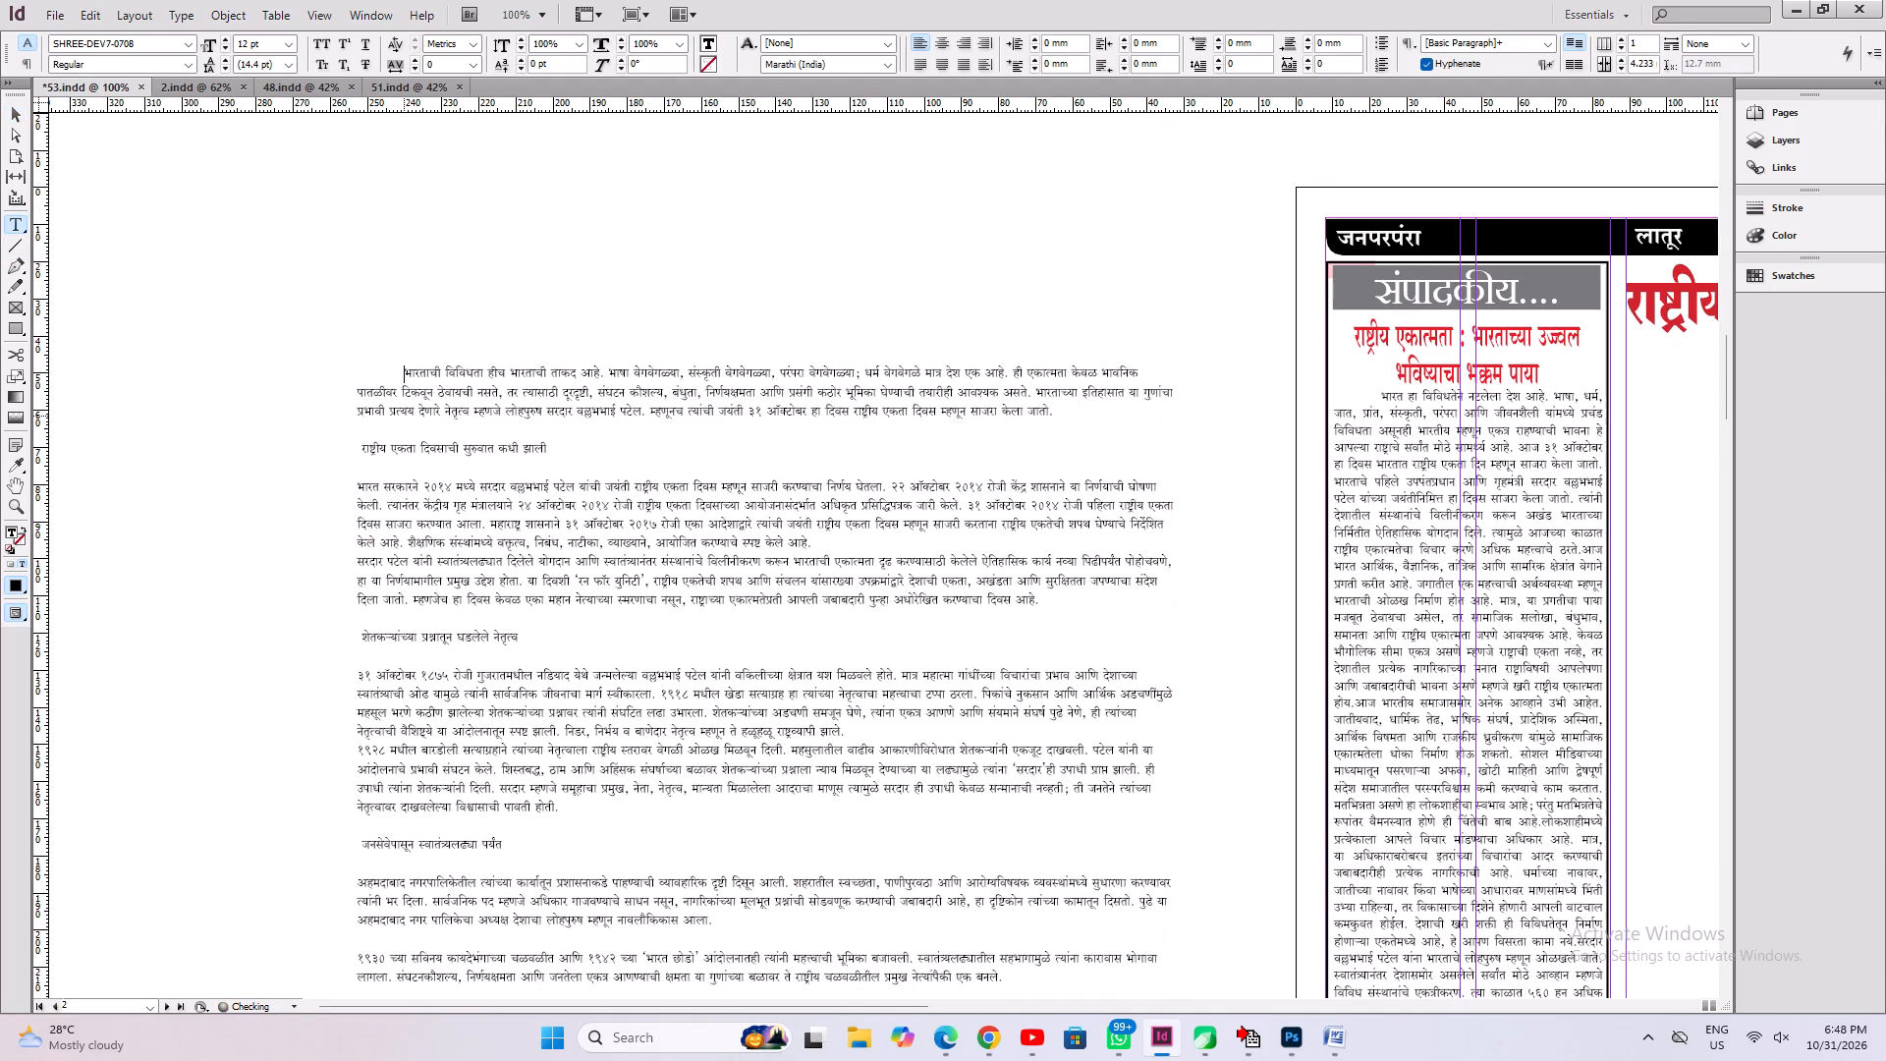
Justify all the text of the Sardar Patel article.
key("ctrl+a")
key("ctrl+shift+j")
Delete the blank lines and leading spaces around the first subheading, on how राष्ट्रीय एकता दिवस began.
key("Left")
key("Down")
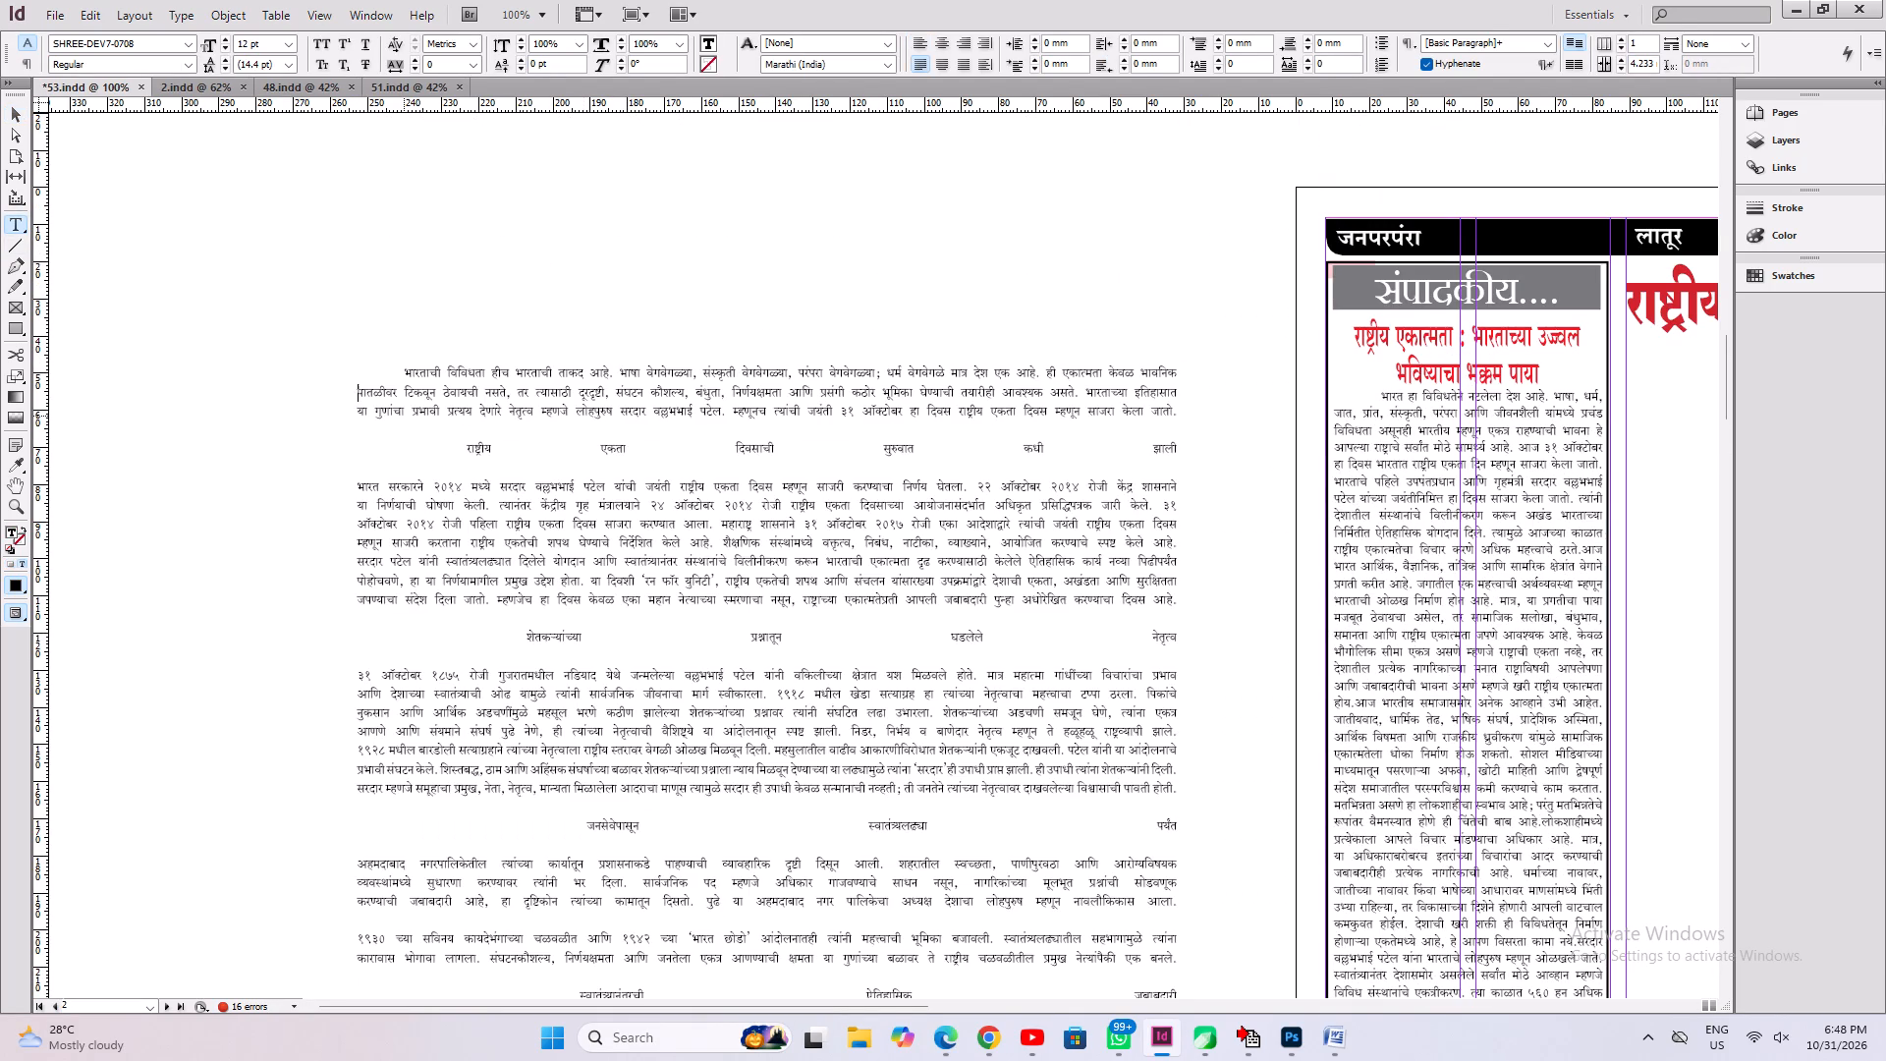
key("Down")
key("Down")
key("shift+Right")
key("shift+Down")
key("shift+Right")
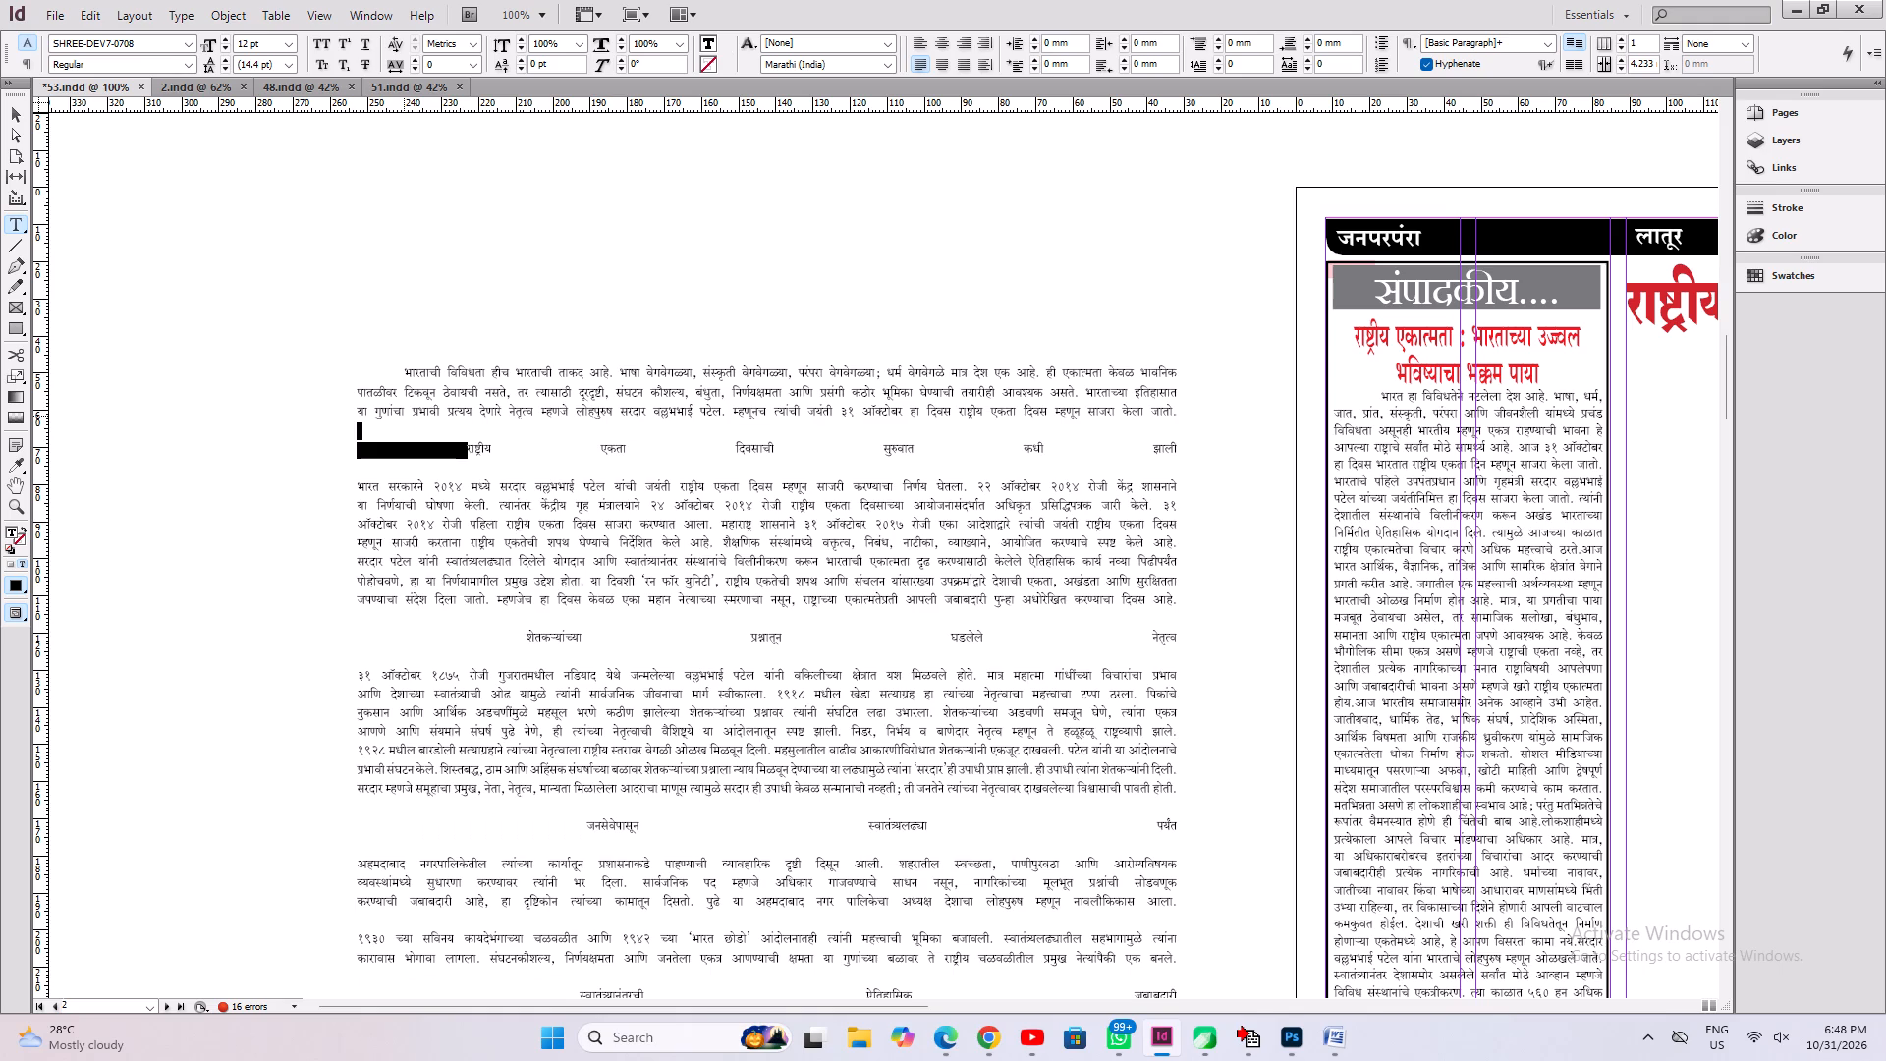
key("BackSpace")
key("shift+Down")
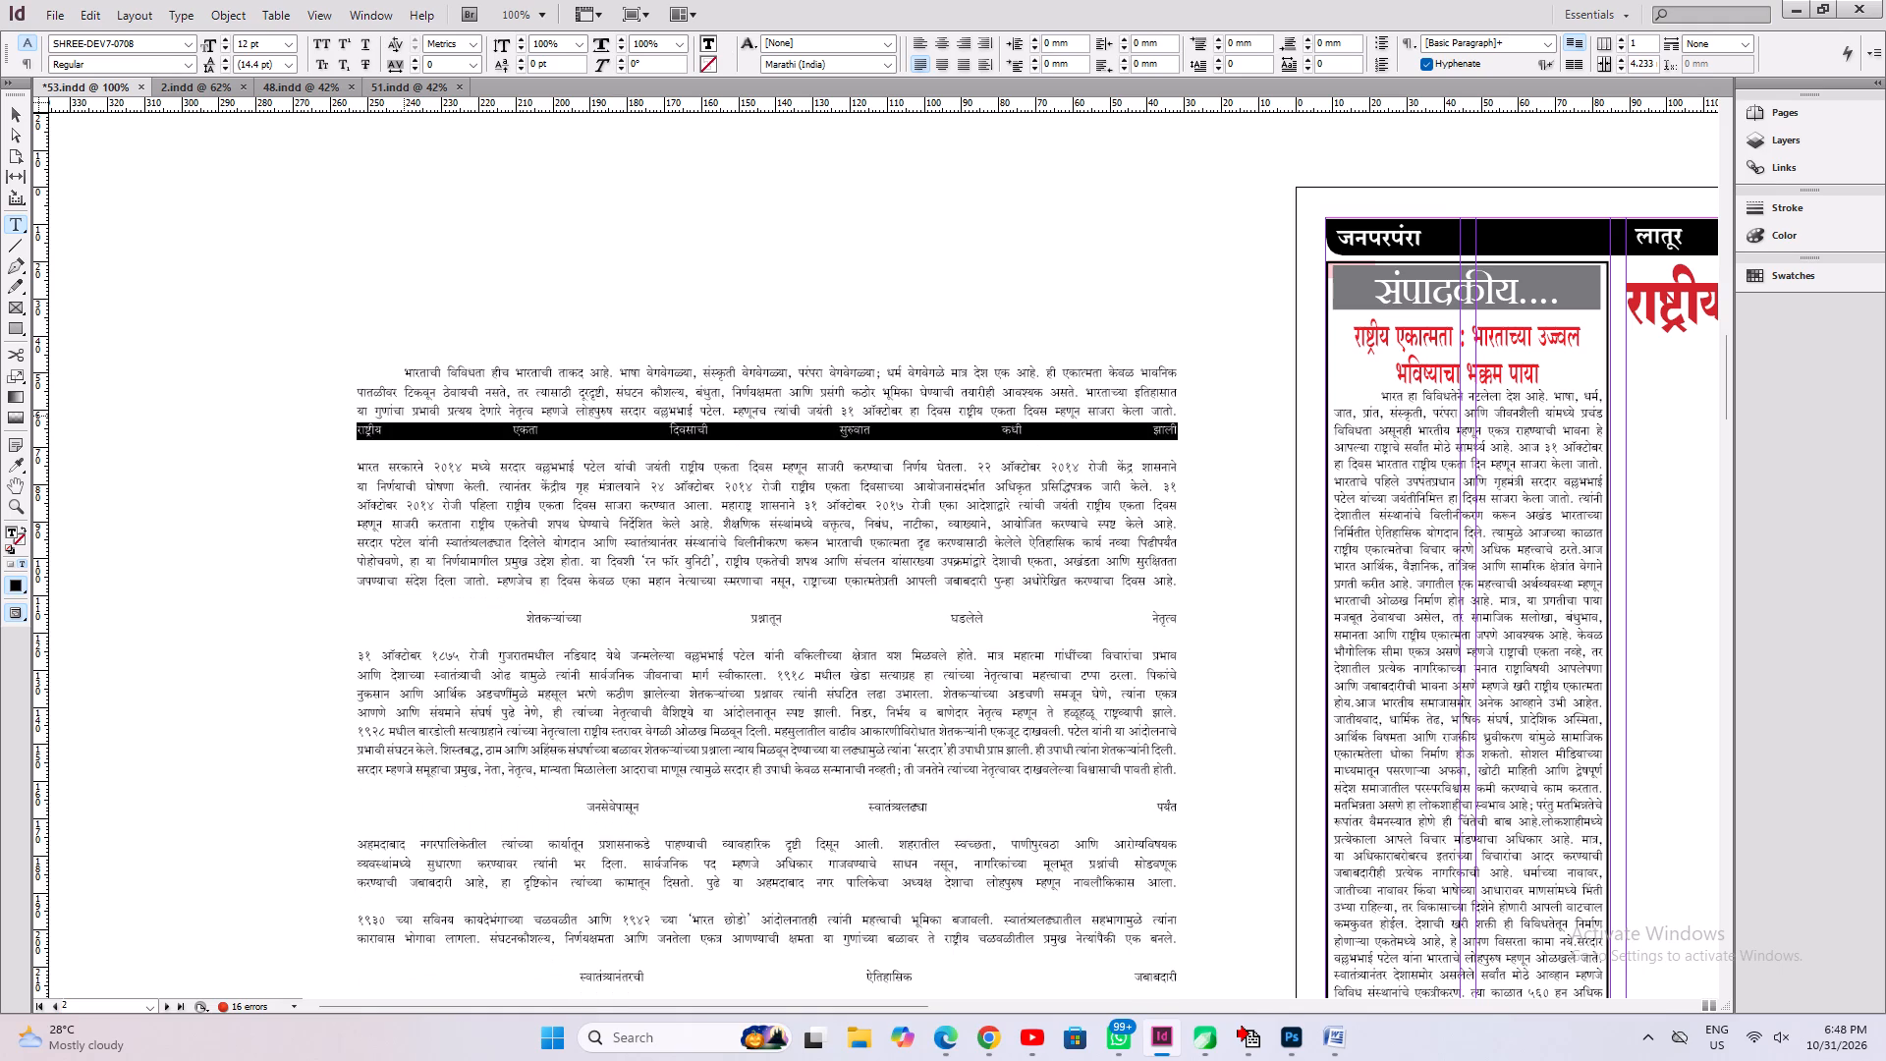
key("Left")
key("Down")
key("shift+End")
key("Delete")
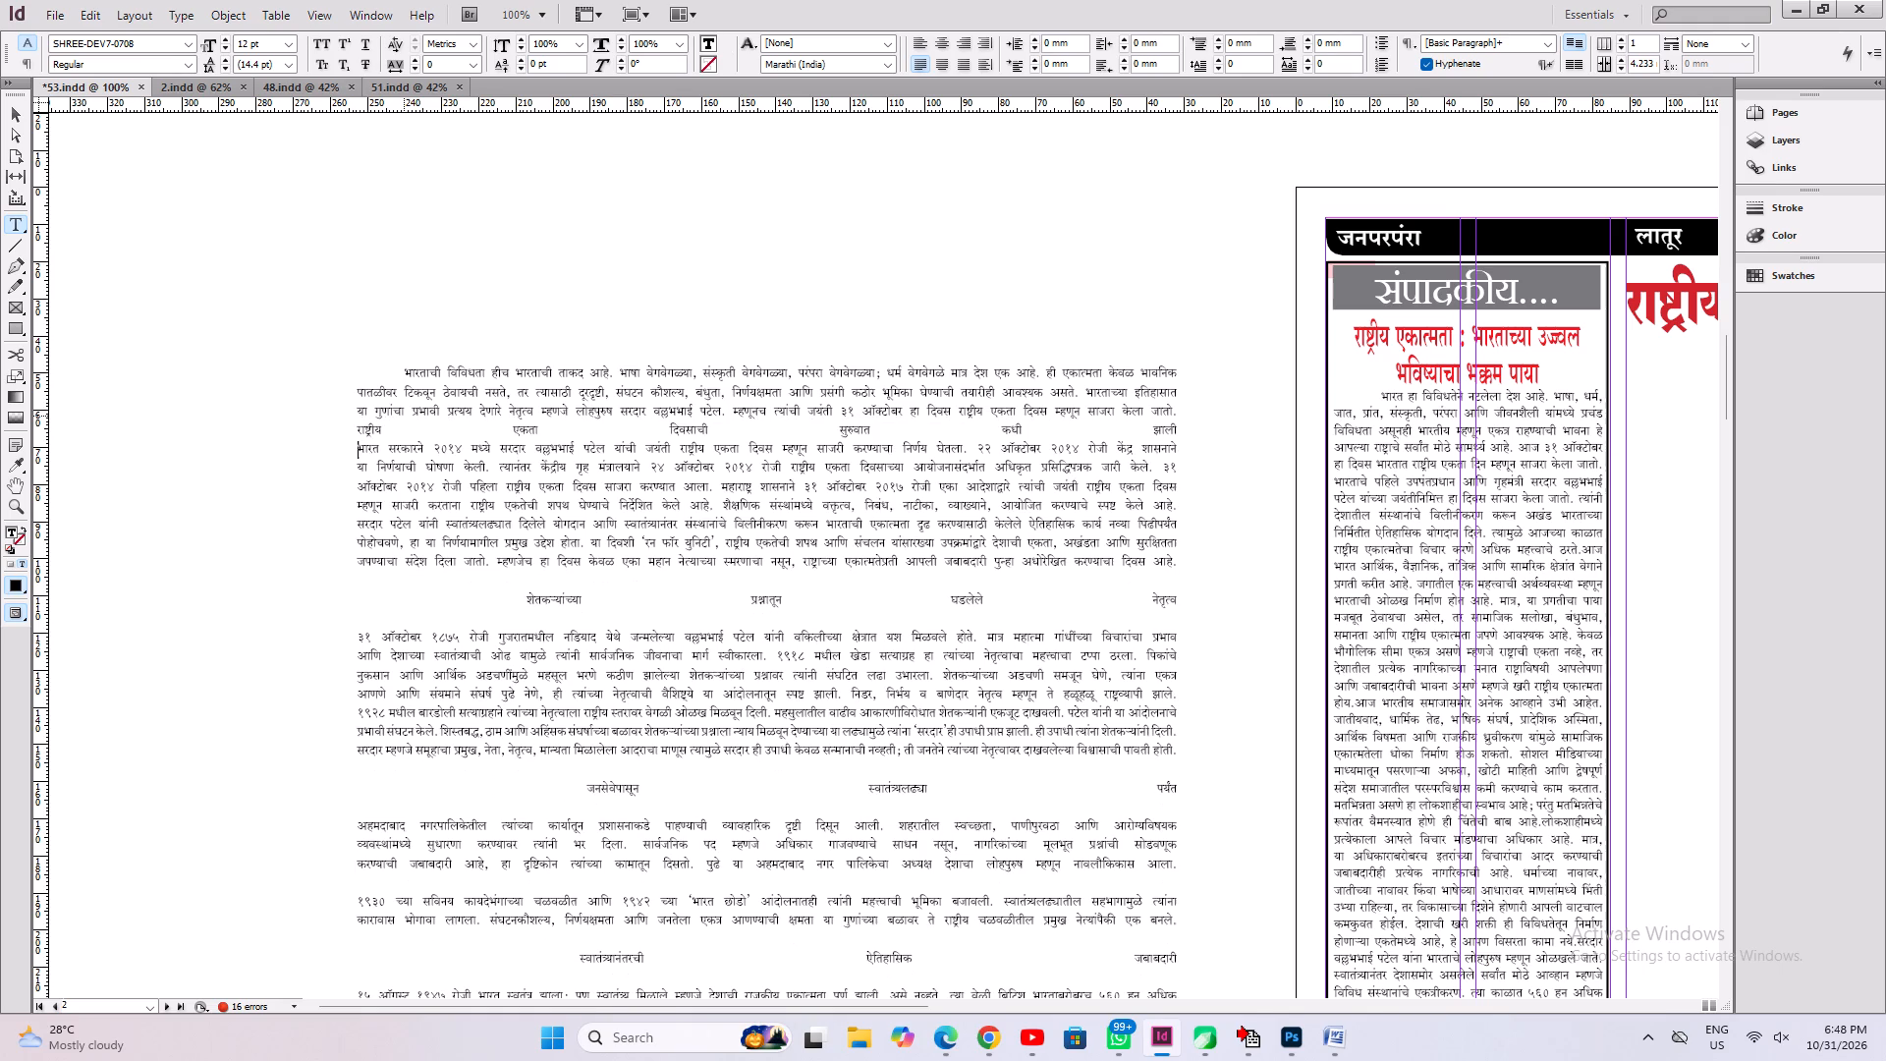
Delete the blank lines before and after the second subheading, on leadership shaped by farmers' issues.
key("Down")
key("Down")
key("Down")
key("Down")
key("Down")
key("Down")
key("Down")
key("shift+End")
key("Delete")
key("Down")
key("shift+End")
key("Delete")
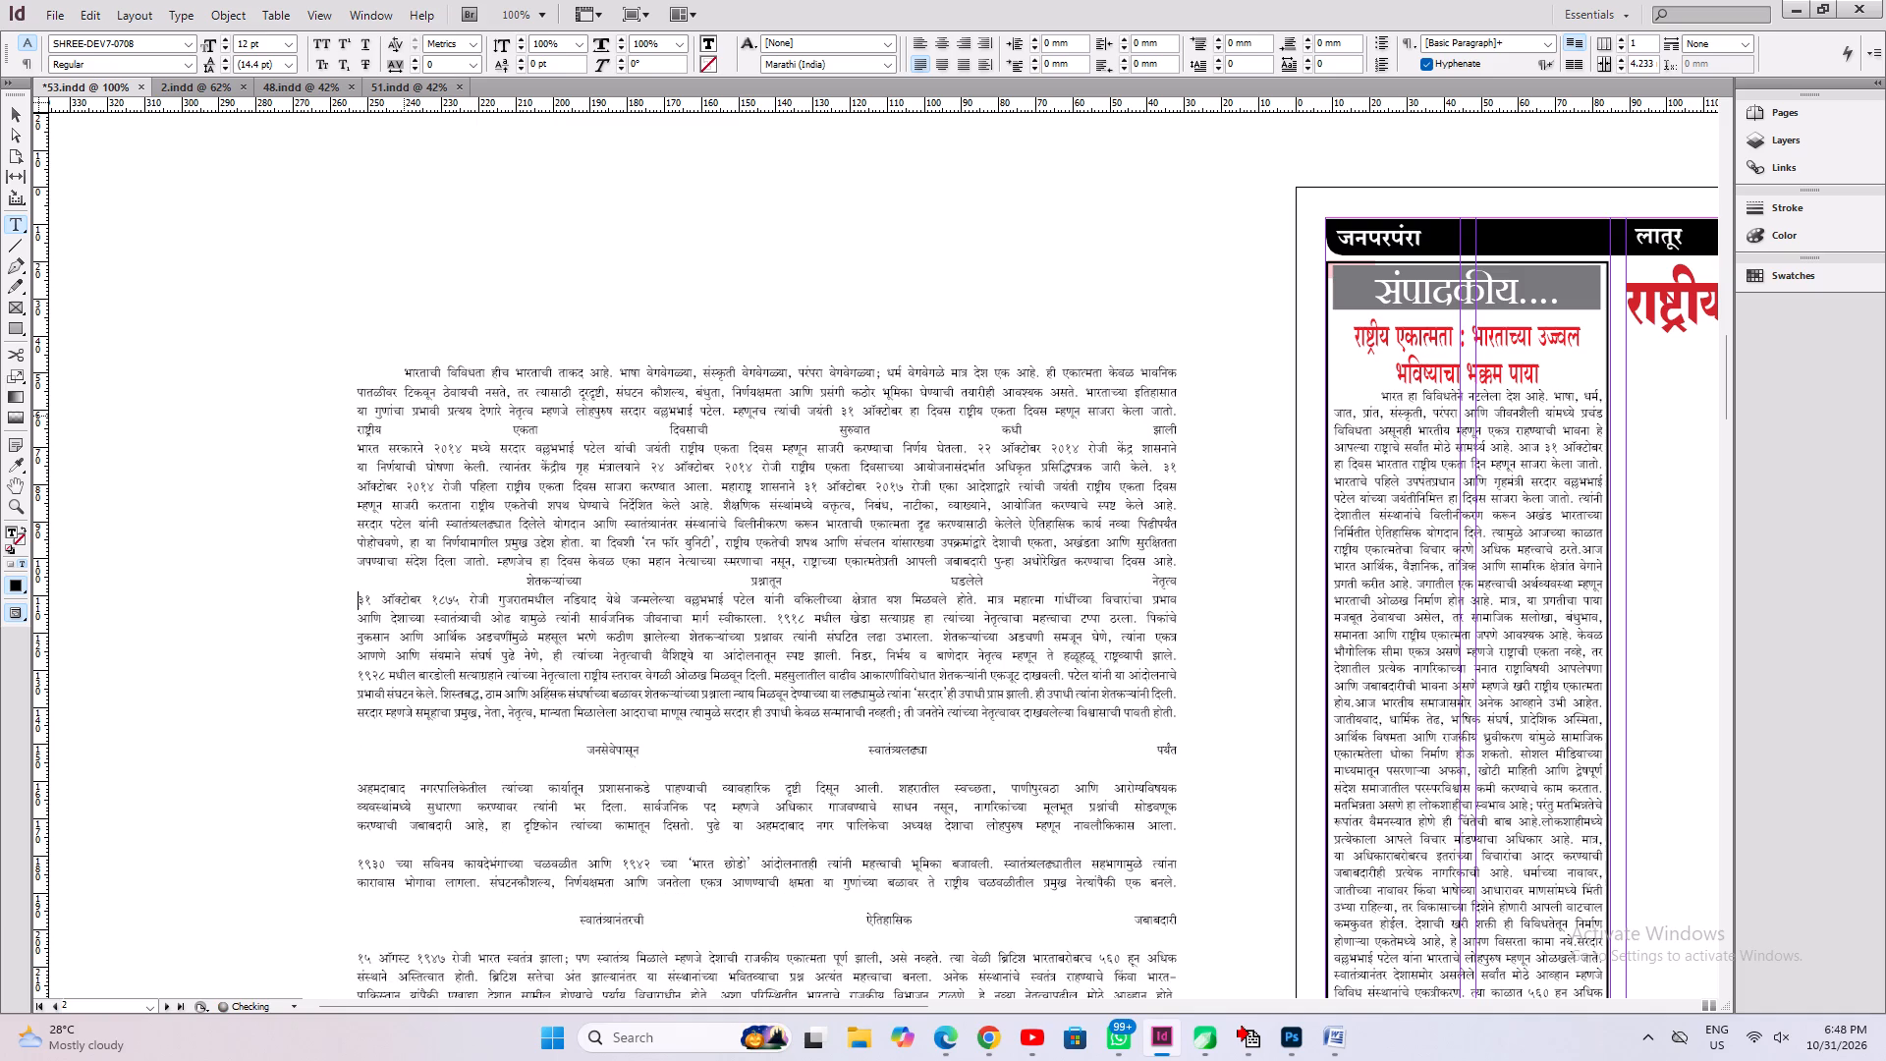
Delete the blank lines before and after the third subheading, on public service and the freedom struggle.
key("Down")
key("Down")
key("Down")
key("Down")
key("Down")
key("Down")
key("Down")
key("shift+End")
key("Delete")
key("Down")
key("shift+End")
key("Delete")
Remove the blank line above the paragraph starting १९३० and indent that paragraph's first line.
key("Down")
key("Down")
key("Down")
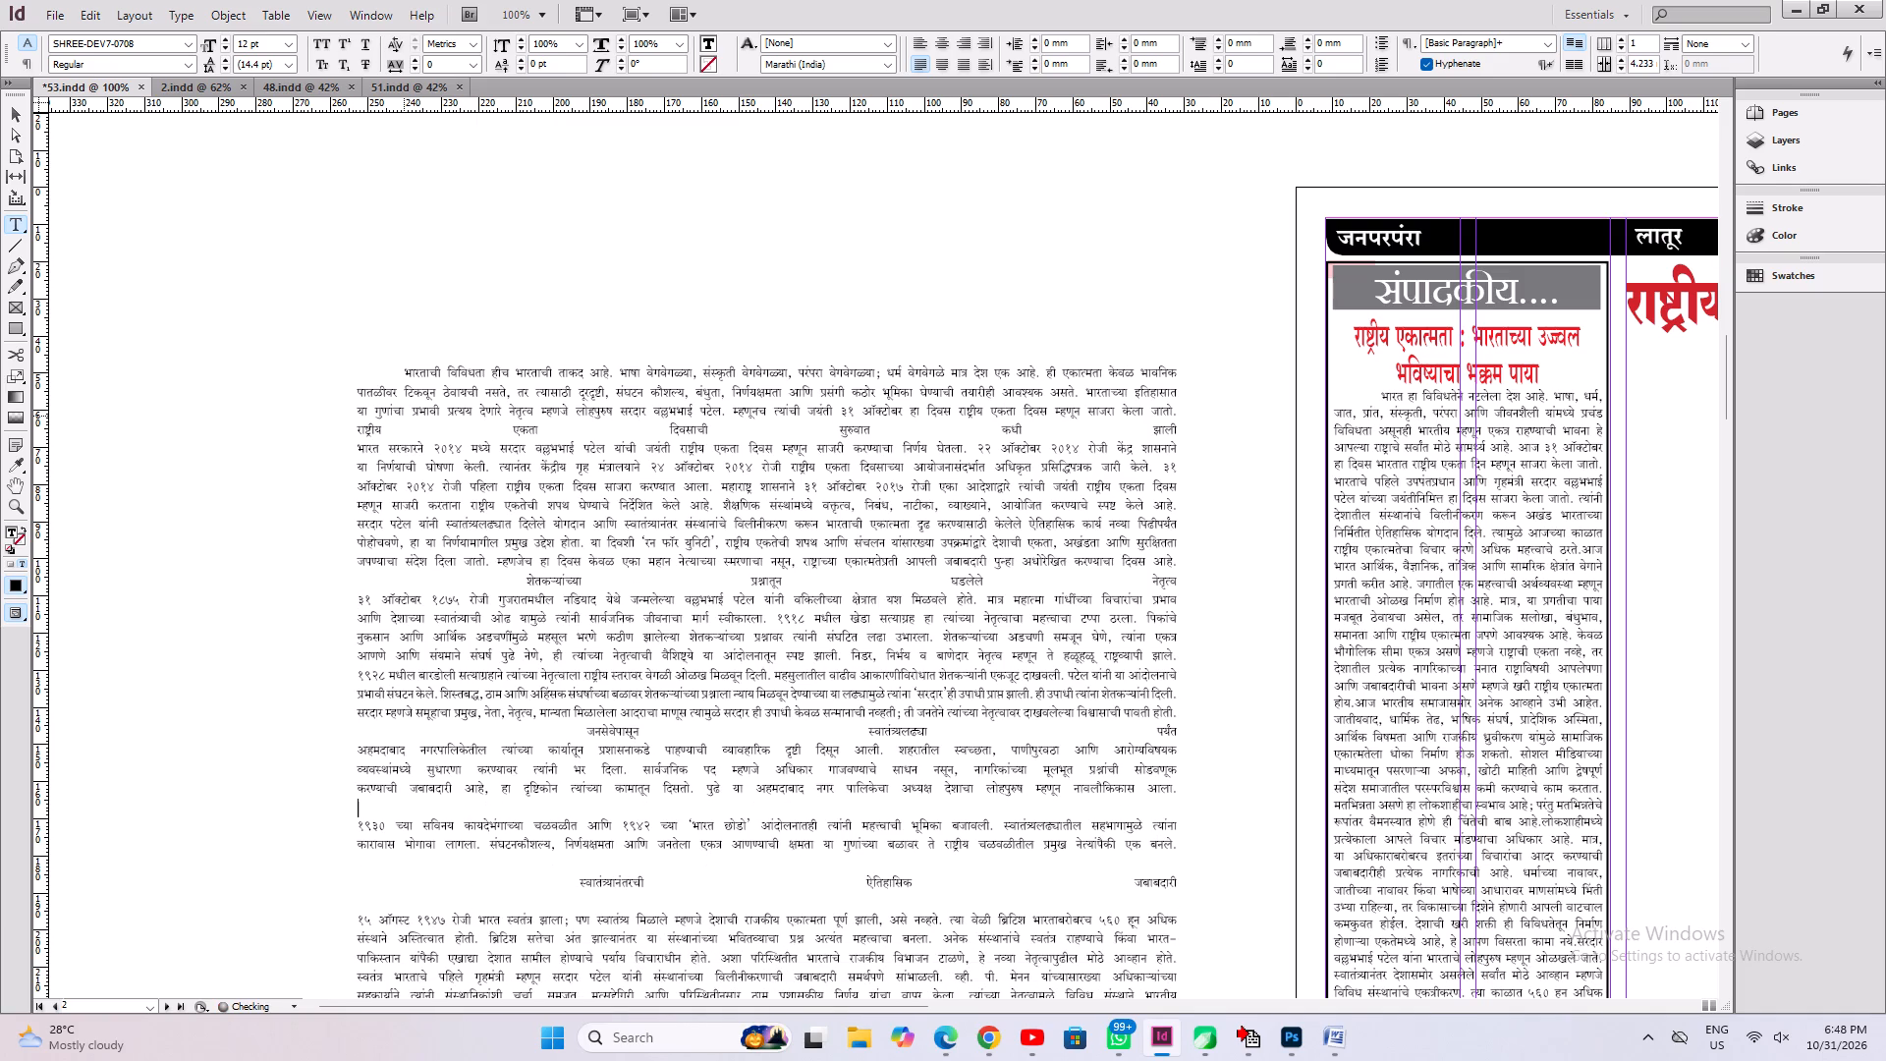
key("Delete")
key("Tab")
Delete the blank lines before and after the subheading on the historic responsibility after independence.
key("Down")
key("Down")
key("shift+End")
key("Delete")
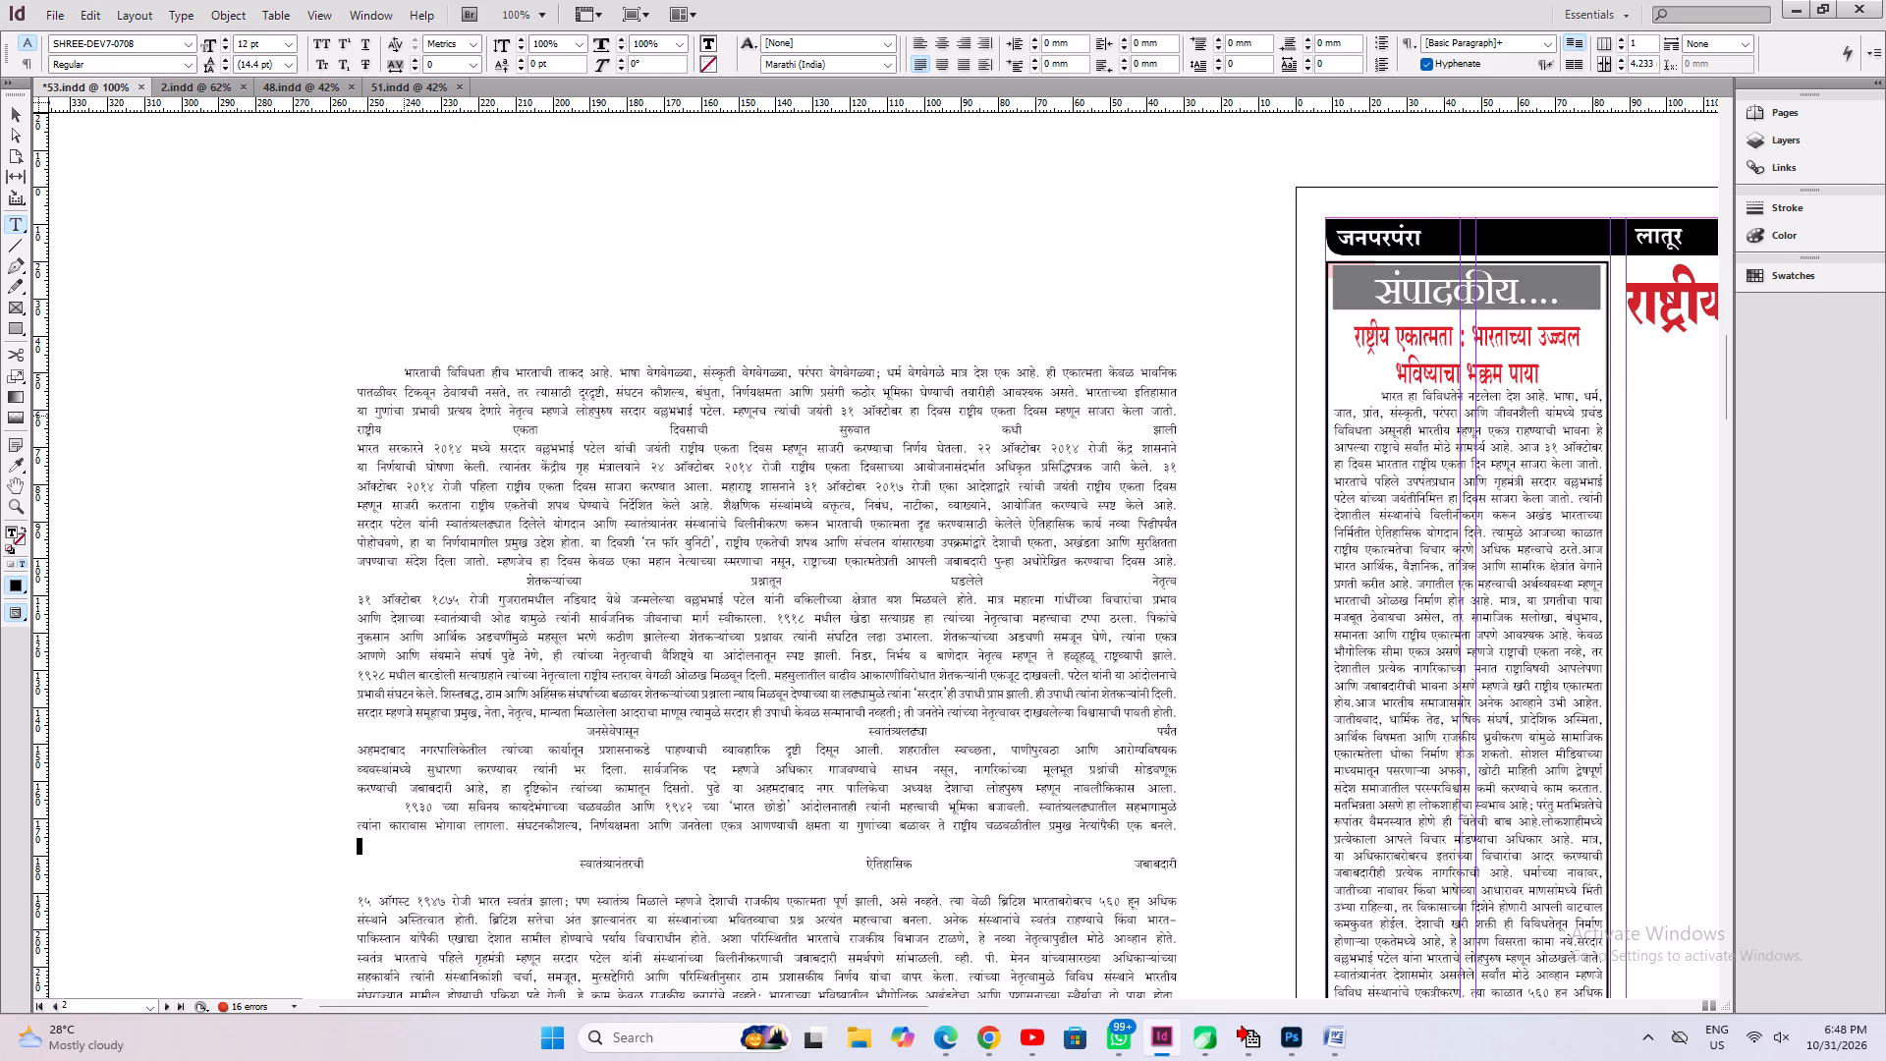
key("Down")
key("shift+End")
key("Delete")
Delete the blank lines before and after the subheading on Junagadh and Hyderabad.
key("Down")
key("Down")
key("Down")
key("Down")
key("Down")
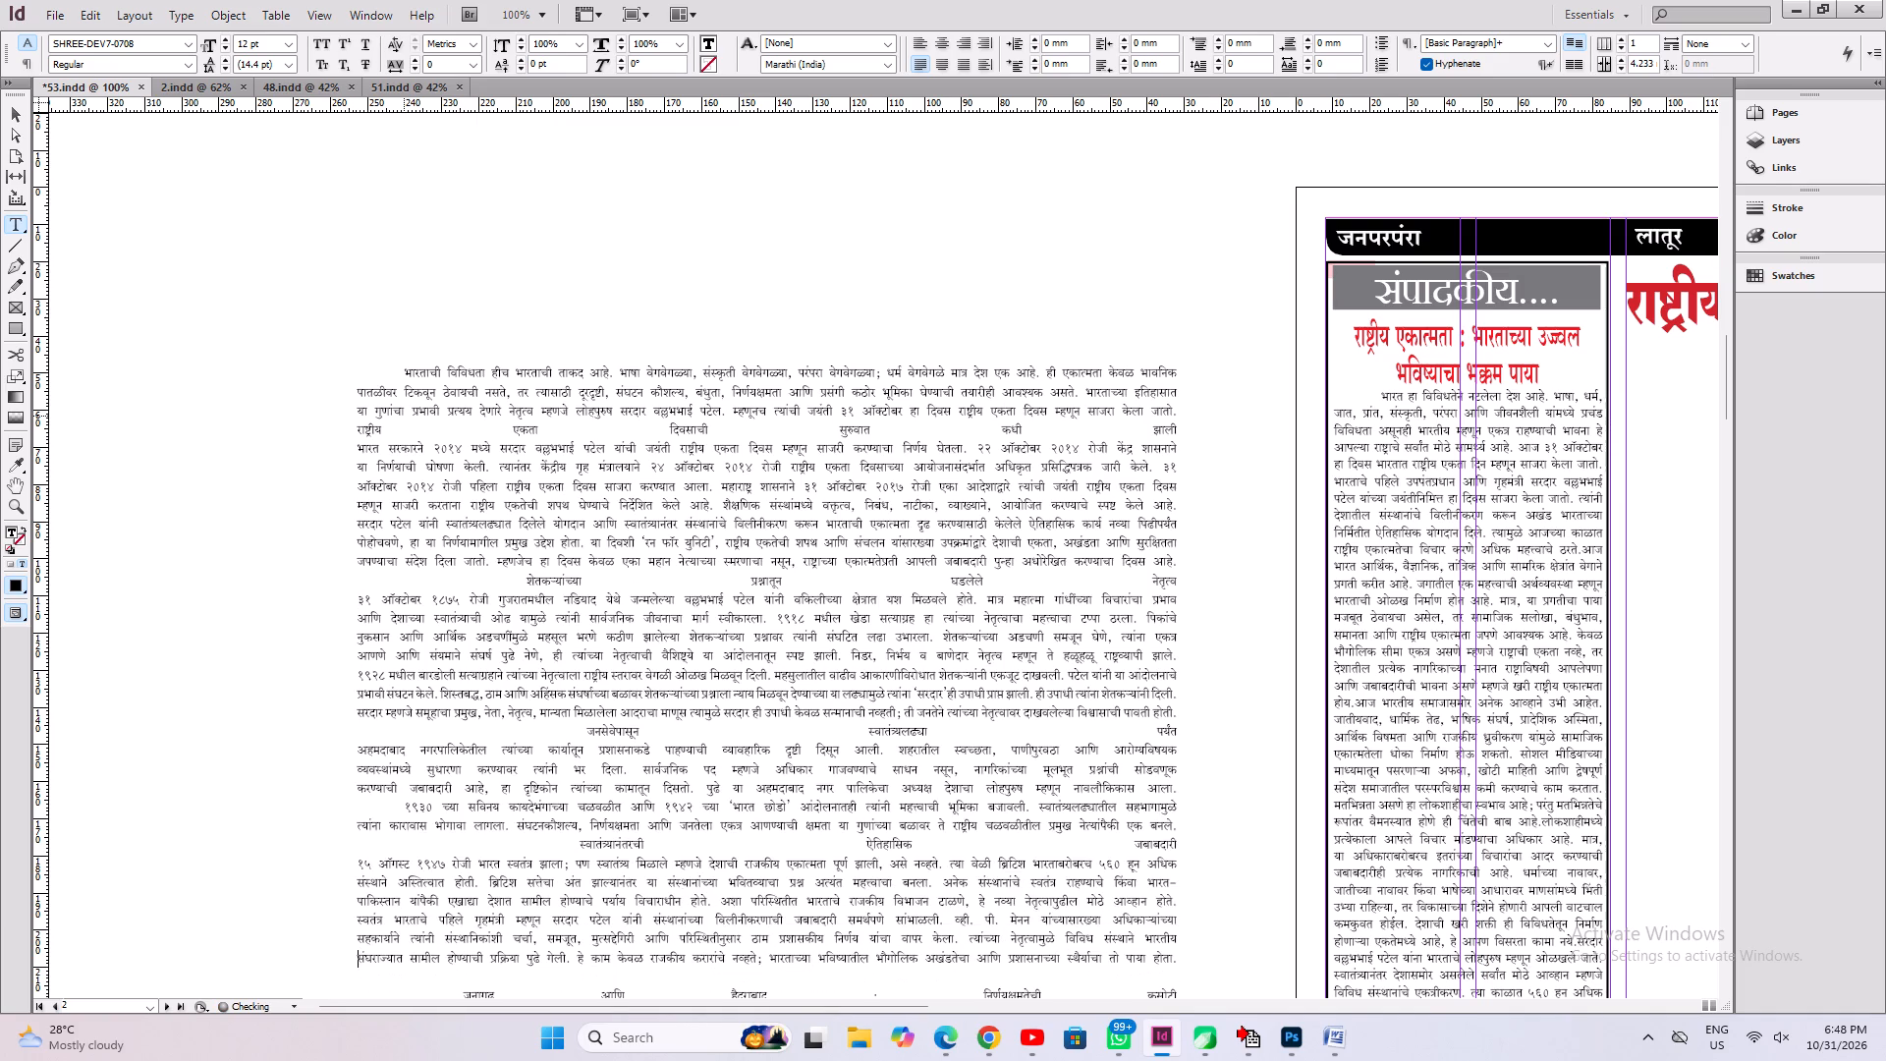
key("Down")
key("shift+End")
key("Delete")
key("Down")
key("Down")
key("Up")
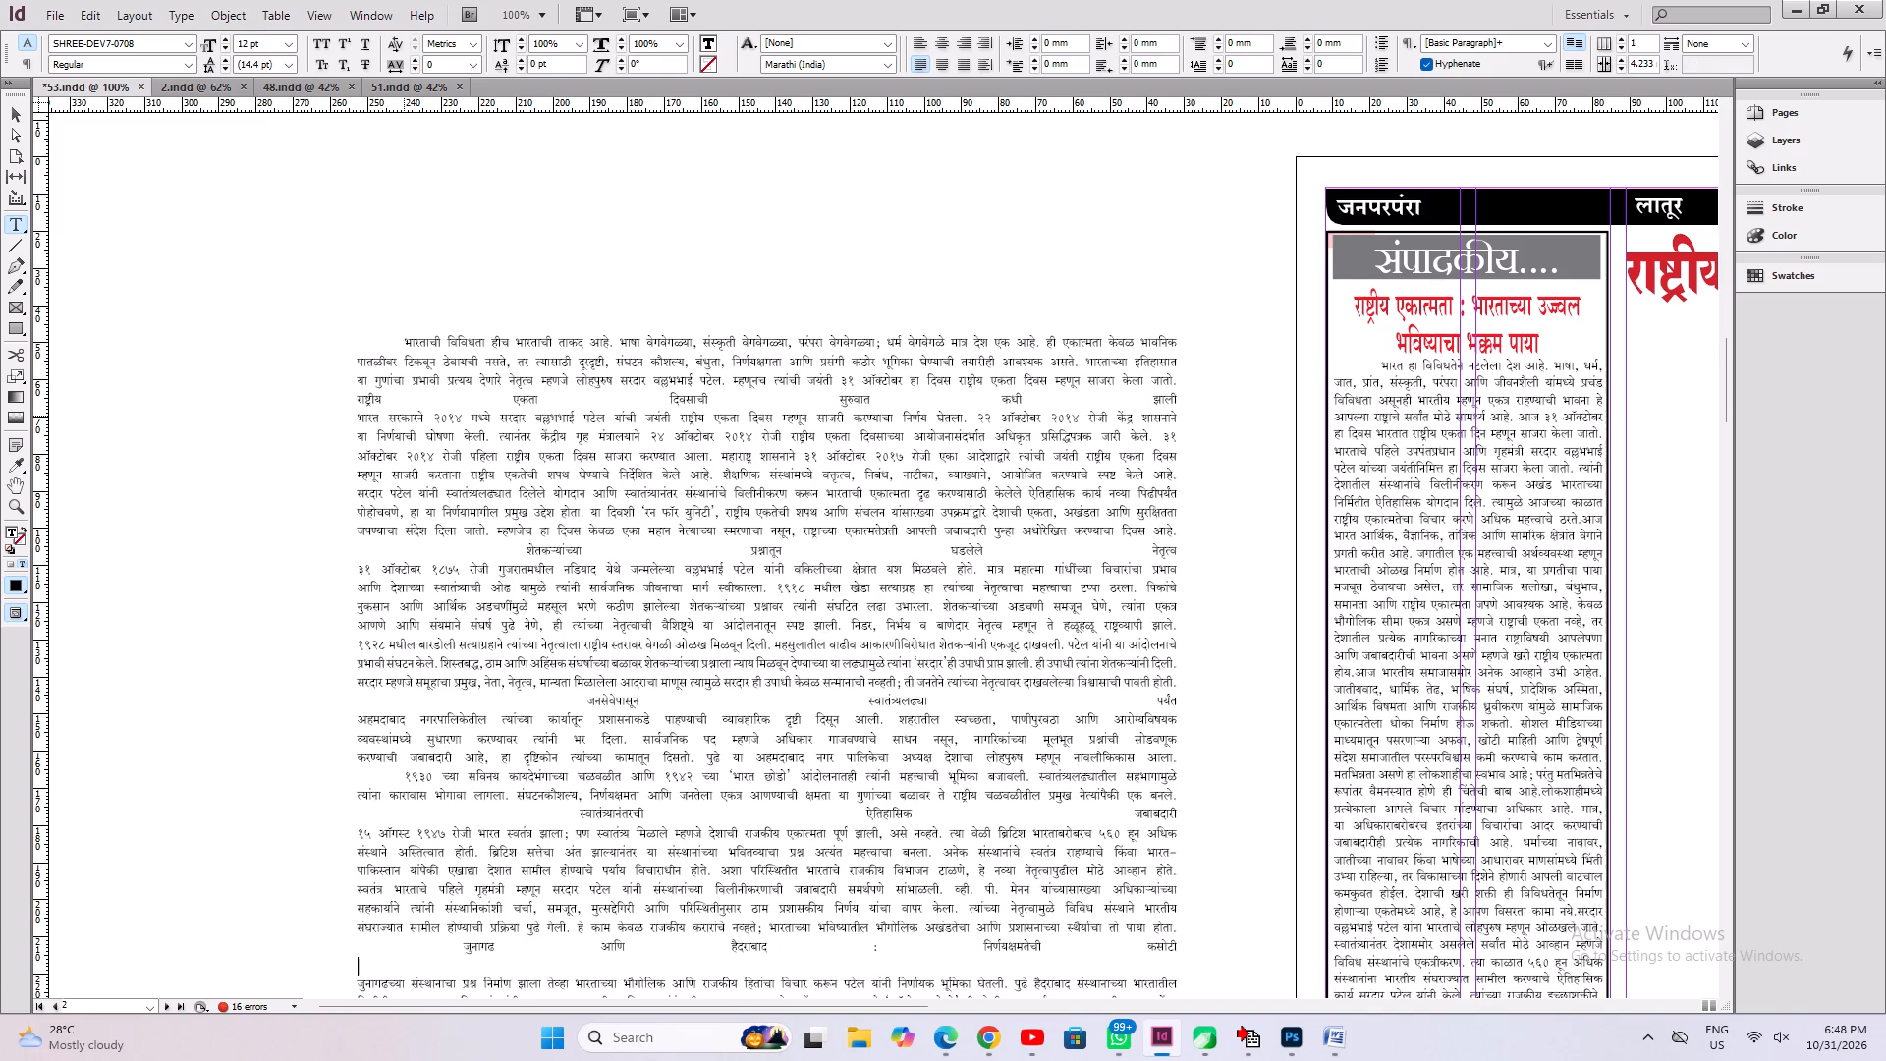
key("shift+End")
key("Delete")
key("Down")
key("Up")
key("shift+End")
key("Delete")
Delete the blank lines before and after the last subheading, on the foundation of a united India.
key("Down")
key("Down")
key("Down")
key("Down")
key("Down")
key("Down")
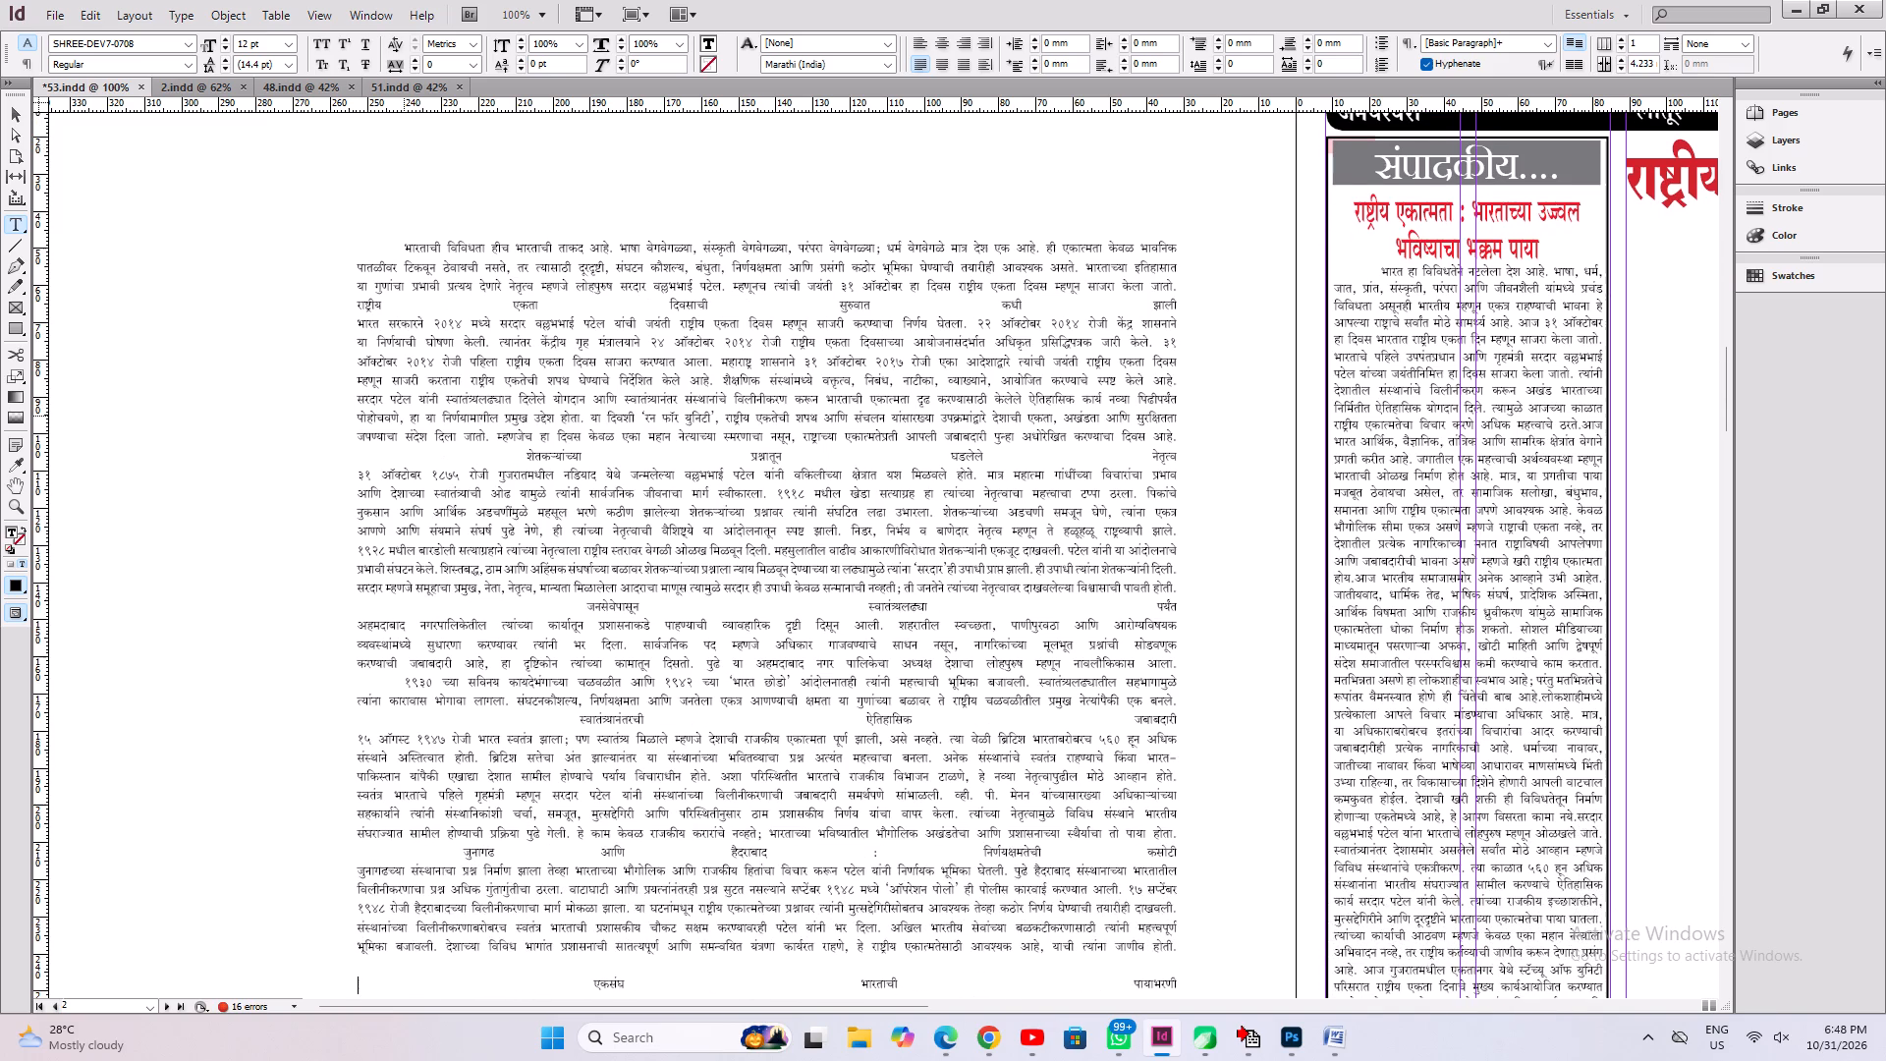
key("Up")
key("shift+End")
key("Delete")
key("Down")
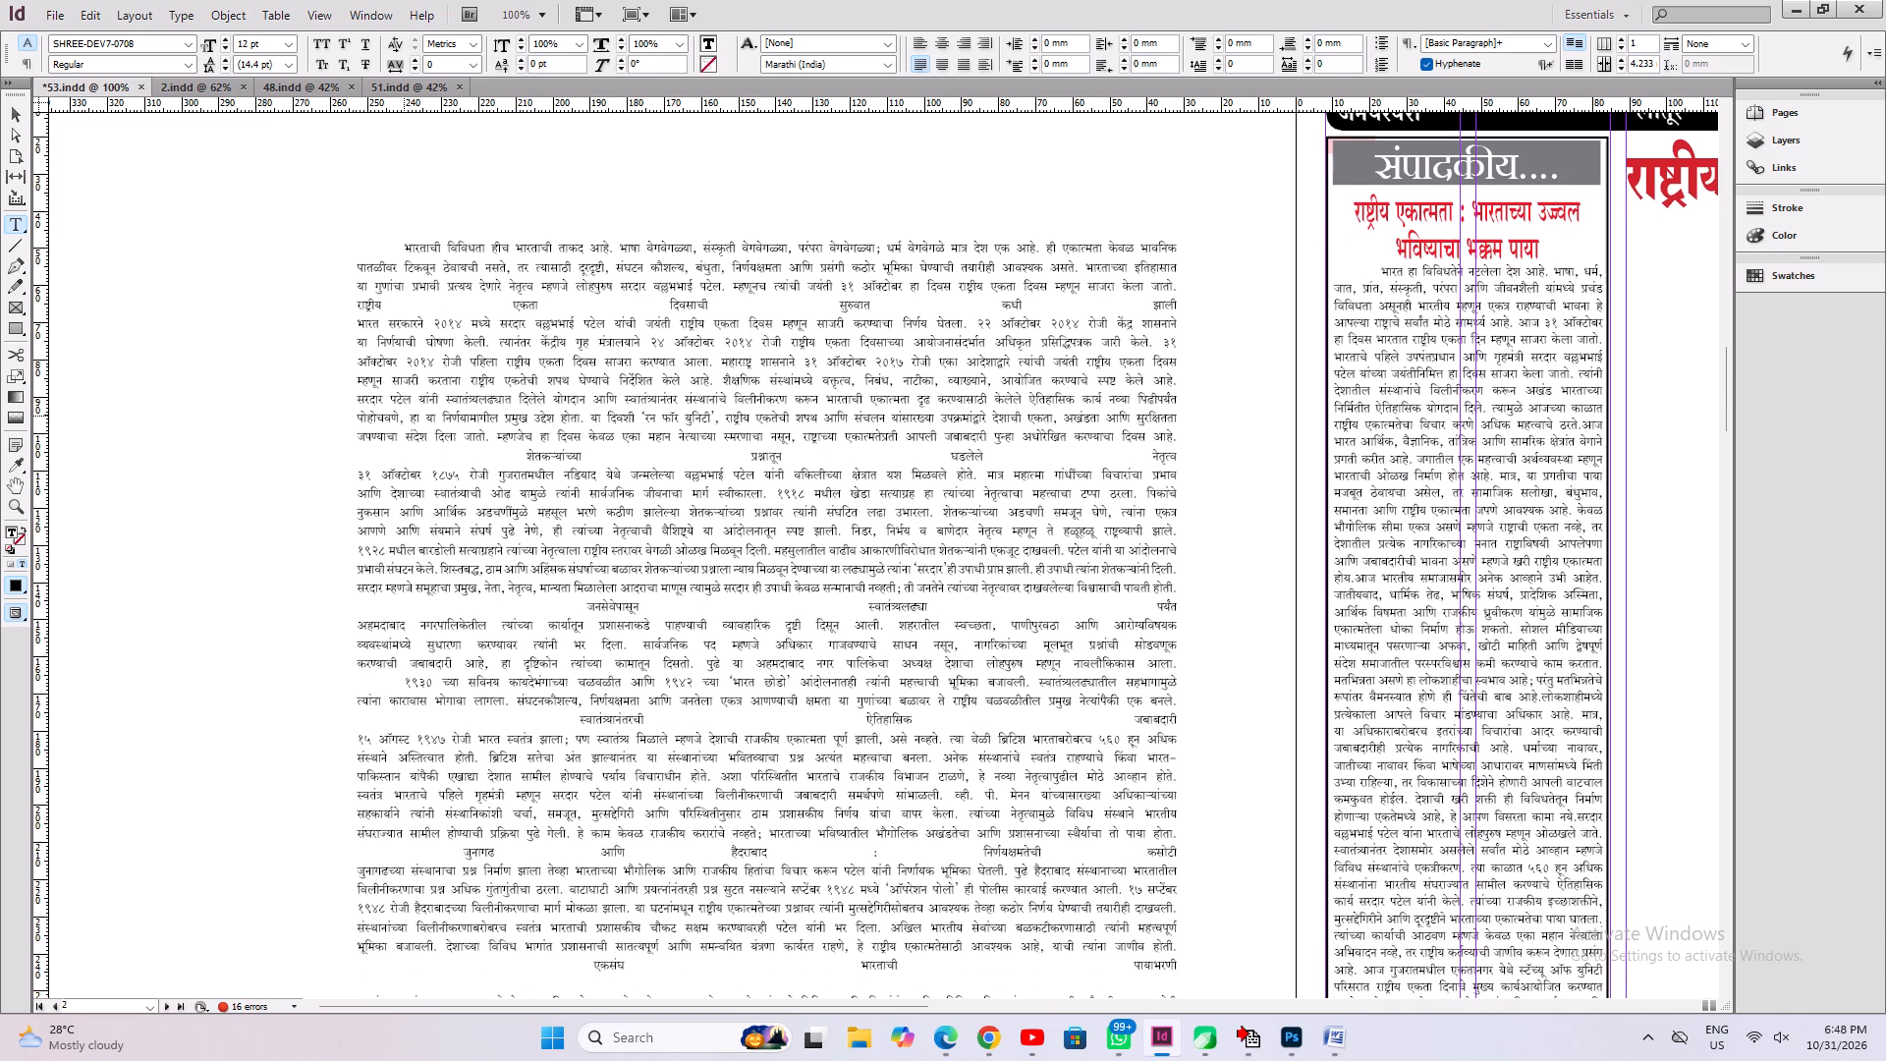
key("shift+End")
key("Delete")
Go through the closing paragraph to the author details at the article's end, and save 53.indd.
key("Down")
key("Down")
key("Down")
key("Down")
key("Down")
key("Down")
key("Down")
key("Down")
key("Down")
key("Down")
key("Down")
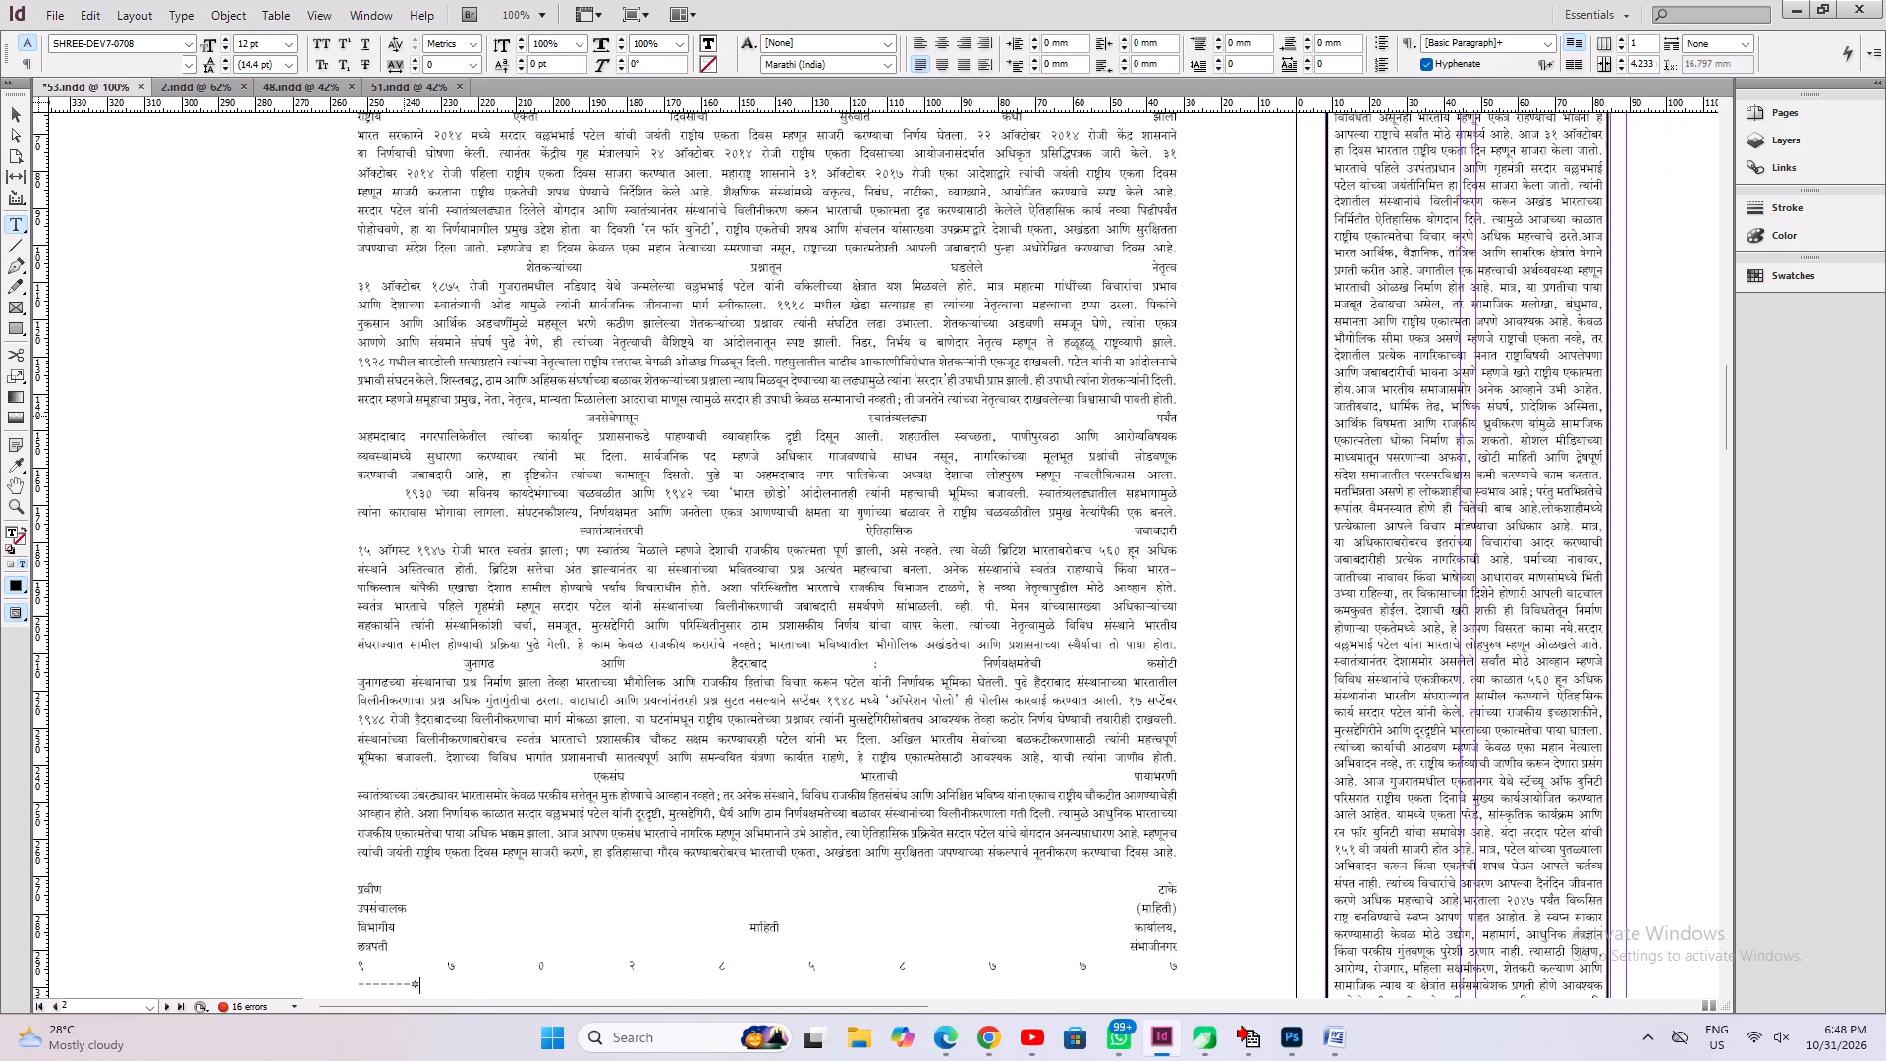
key("Up")
key("ctrl+s")
Move the Sardar Patel article frame under its headline on page 2 and widen it to about 239 mm to match the headline.
key("ctrl+0")
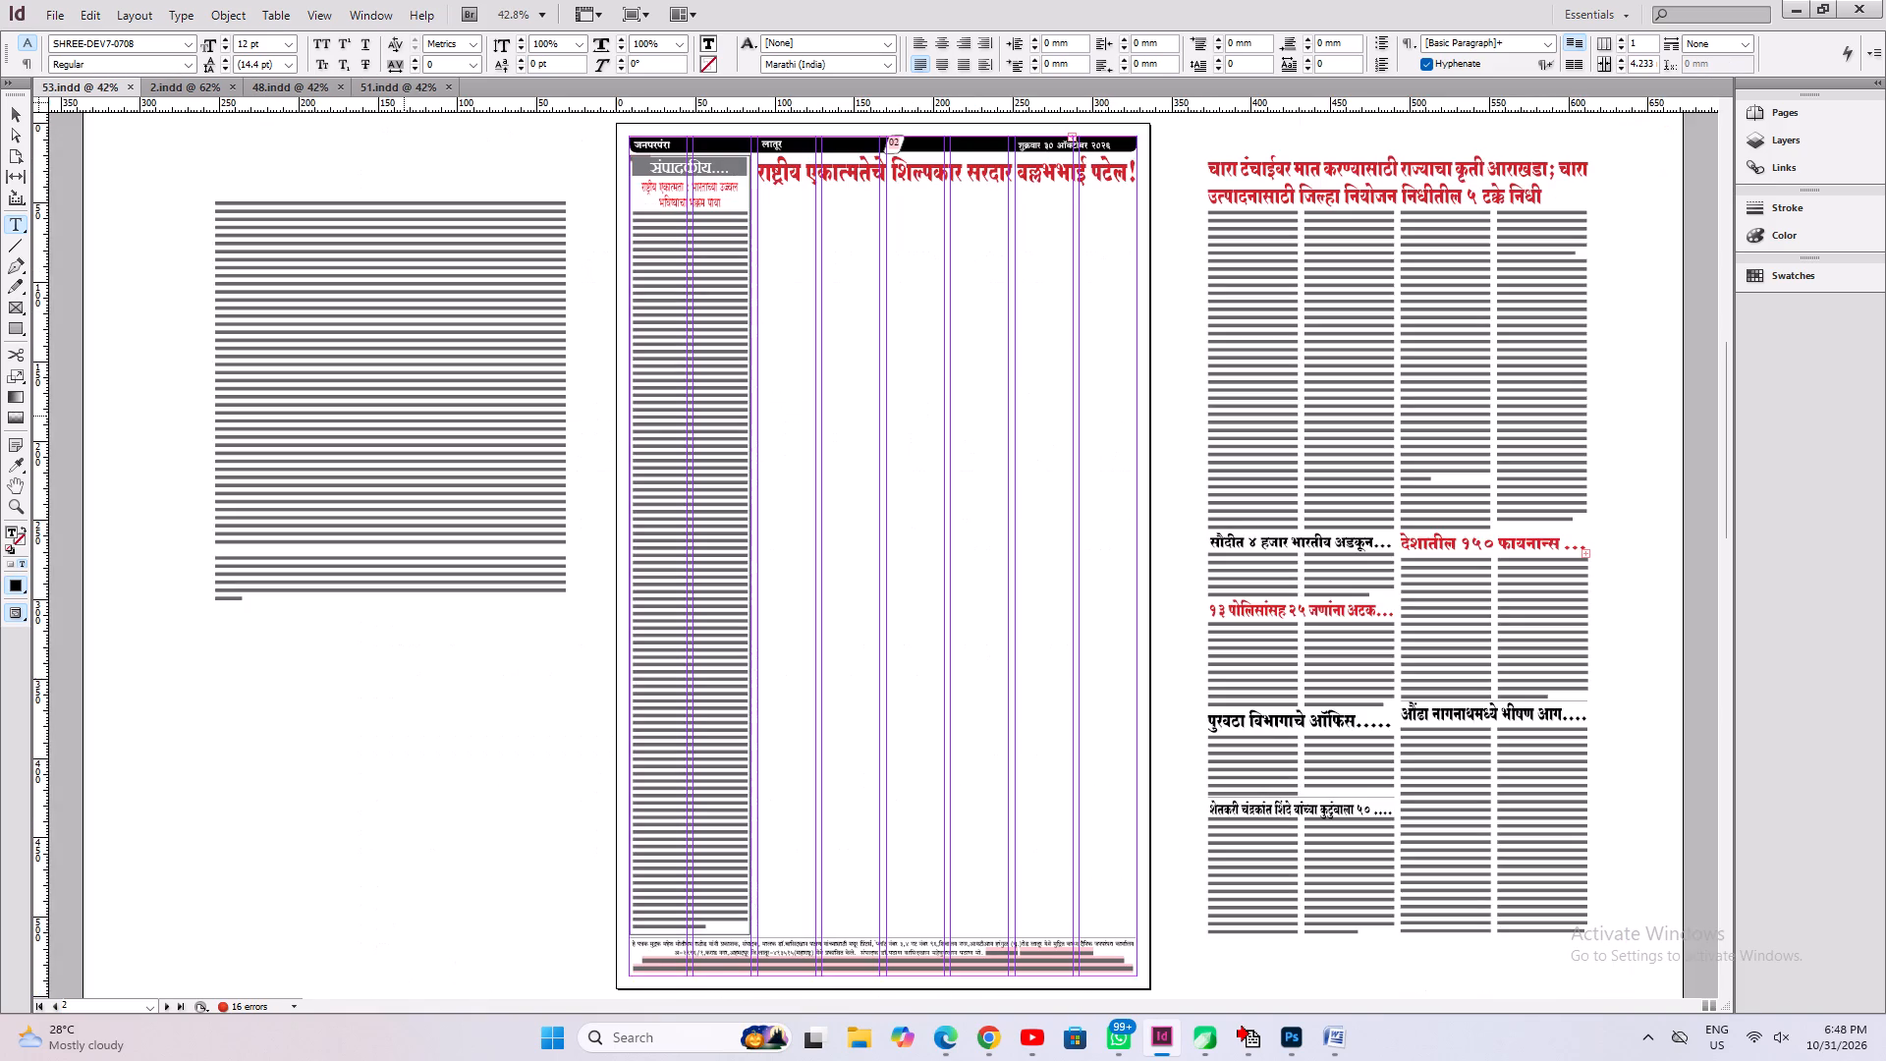
key("ctrl+a")
key("ctrl+alt+c")
left_click(12, 117)
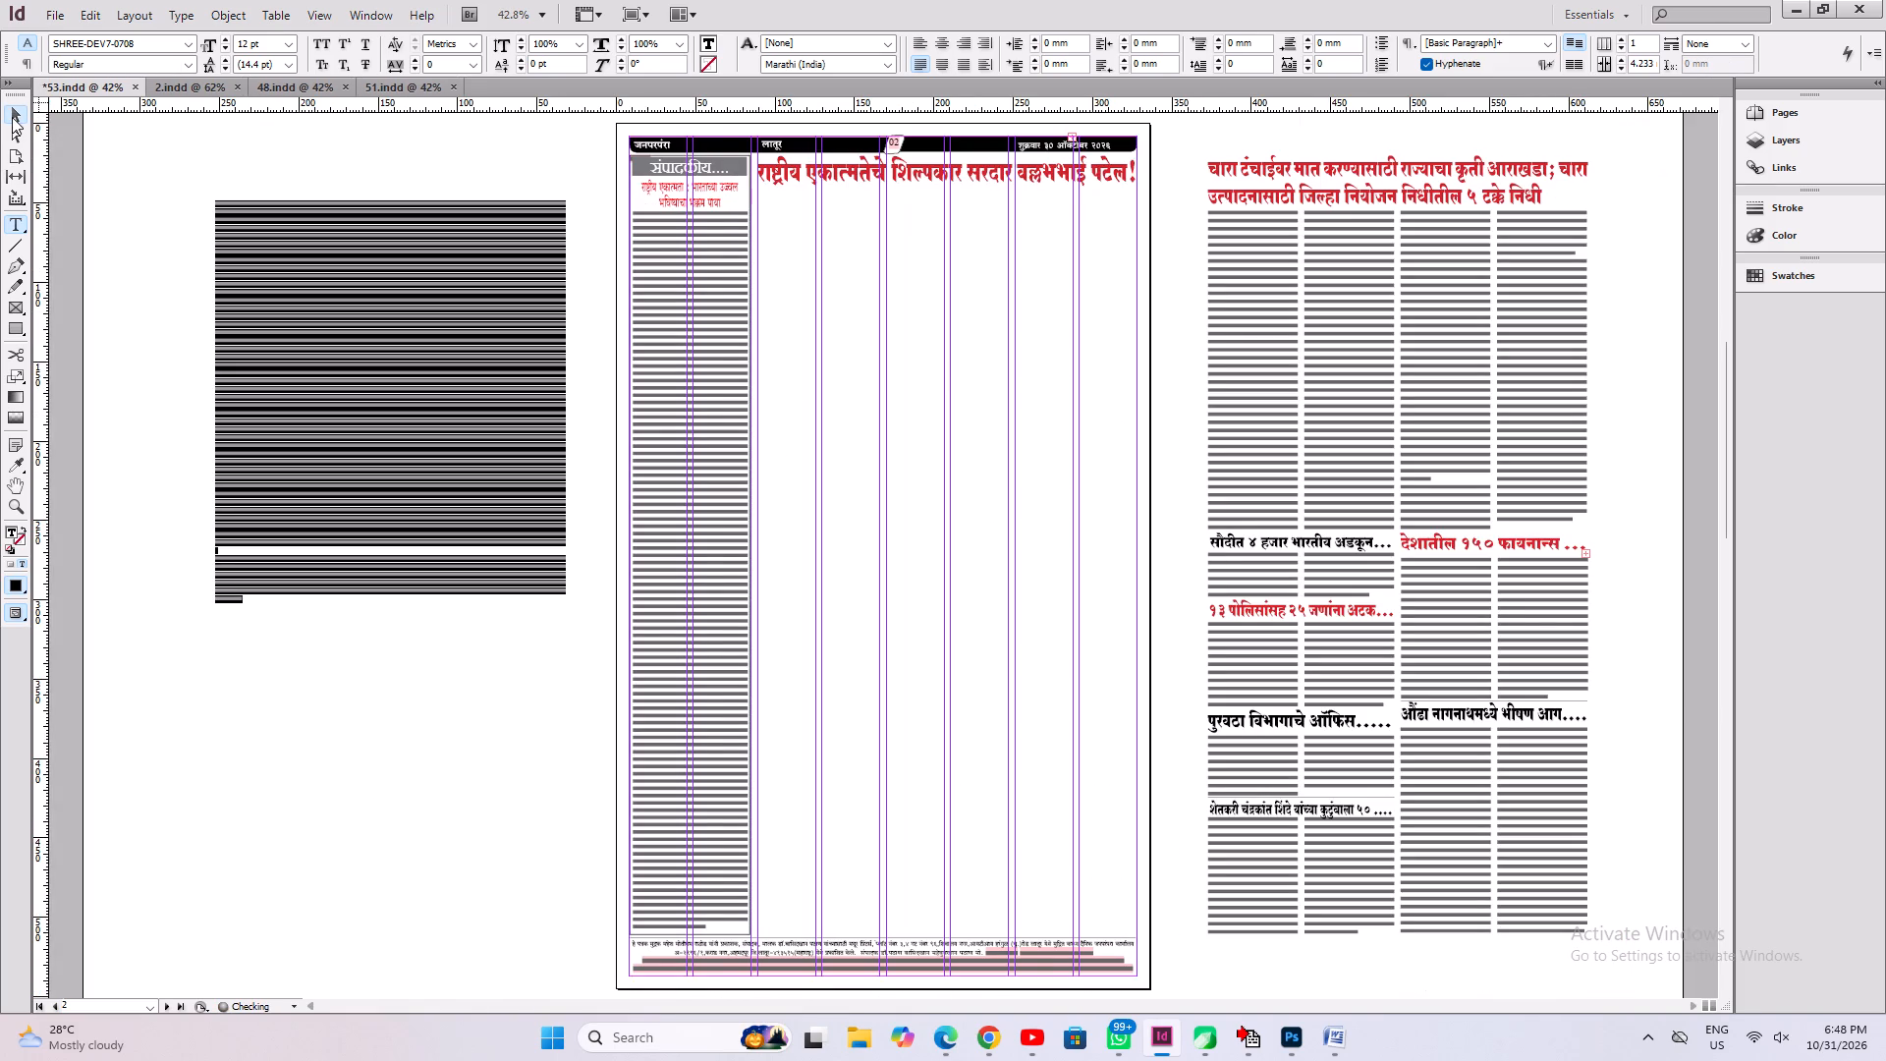
left_click_drag(419, 390, 959, 384)
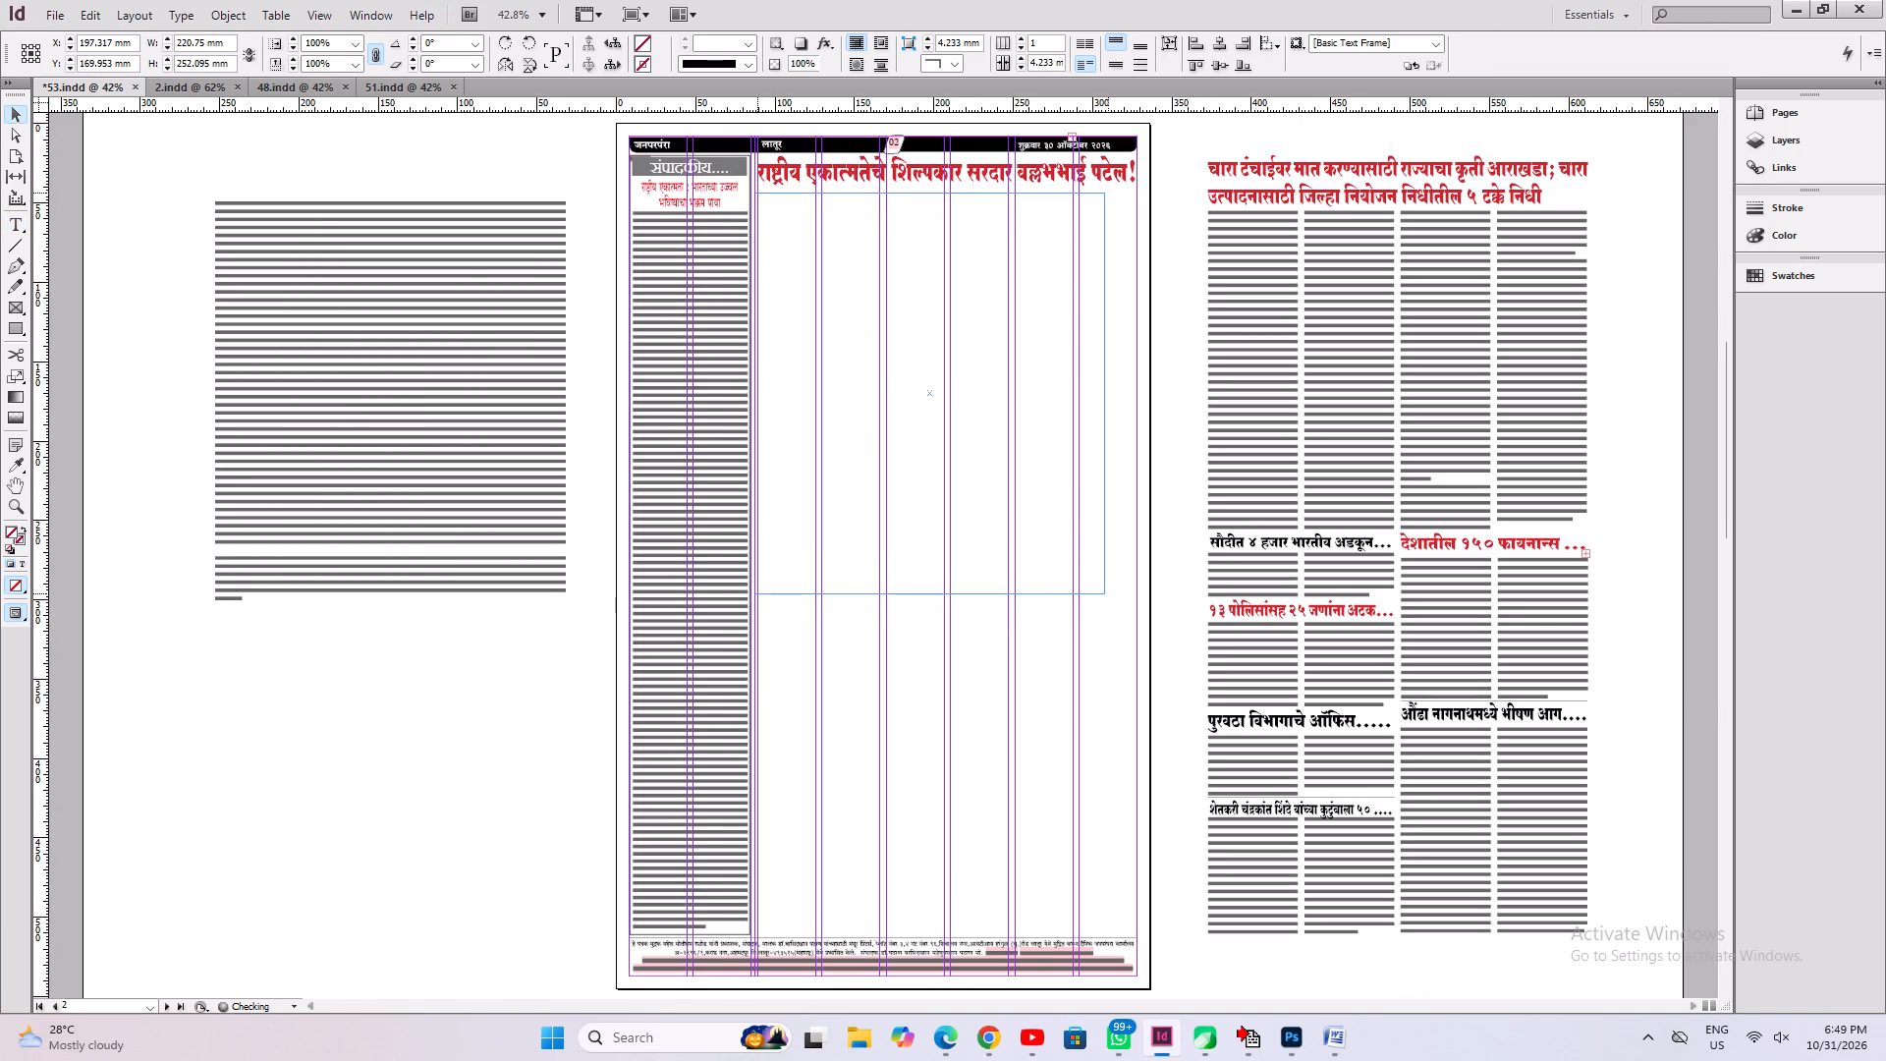
left_click_drag(959, 384, 962, 384)
key("ctrl+1")
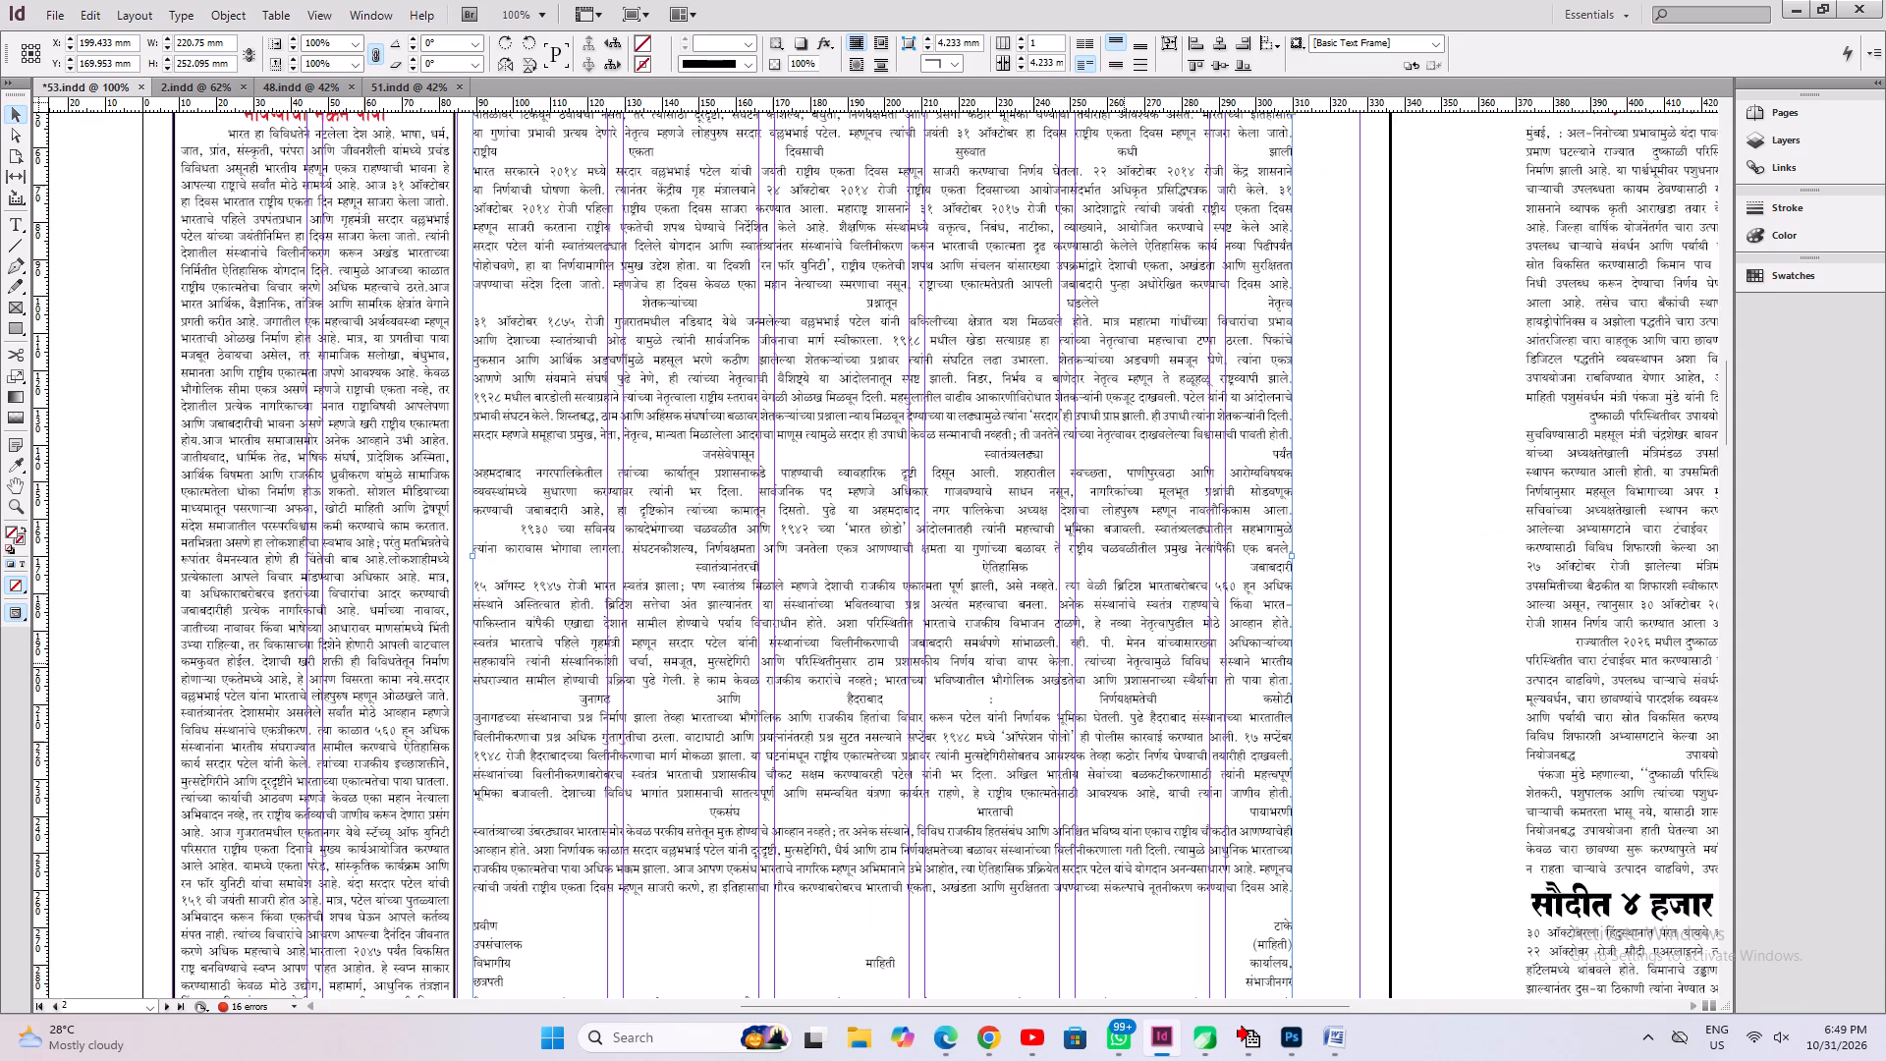
key("space")
key("space")
key("space")
key("space")
left_click_drag(1125, 857, 948, 507)
left_click_drag(1118, 674, 1165, 686)
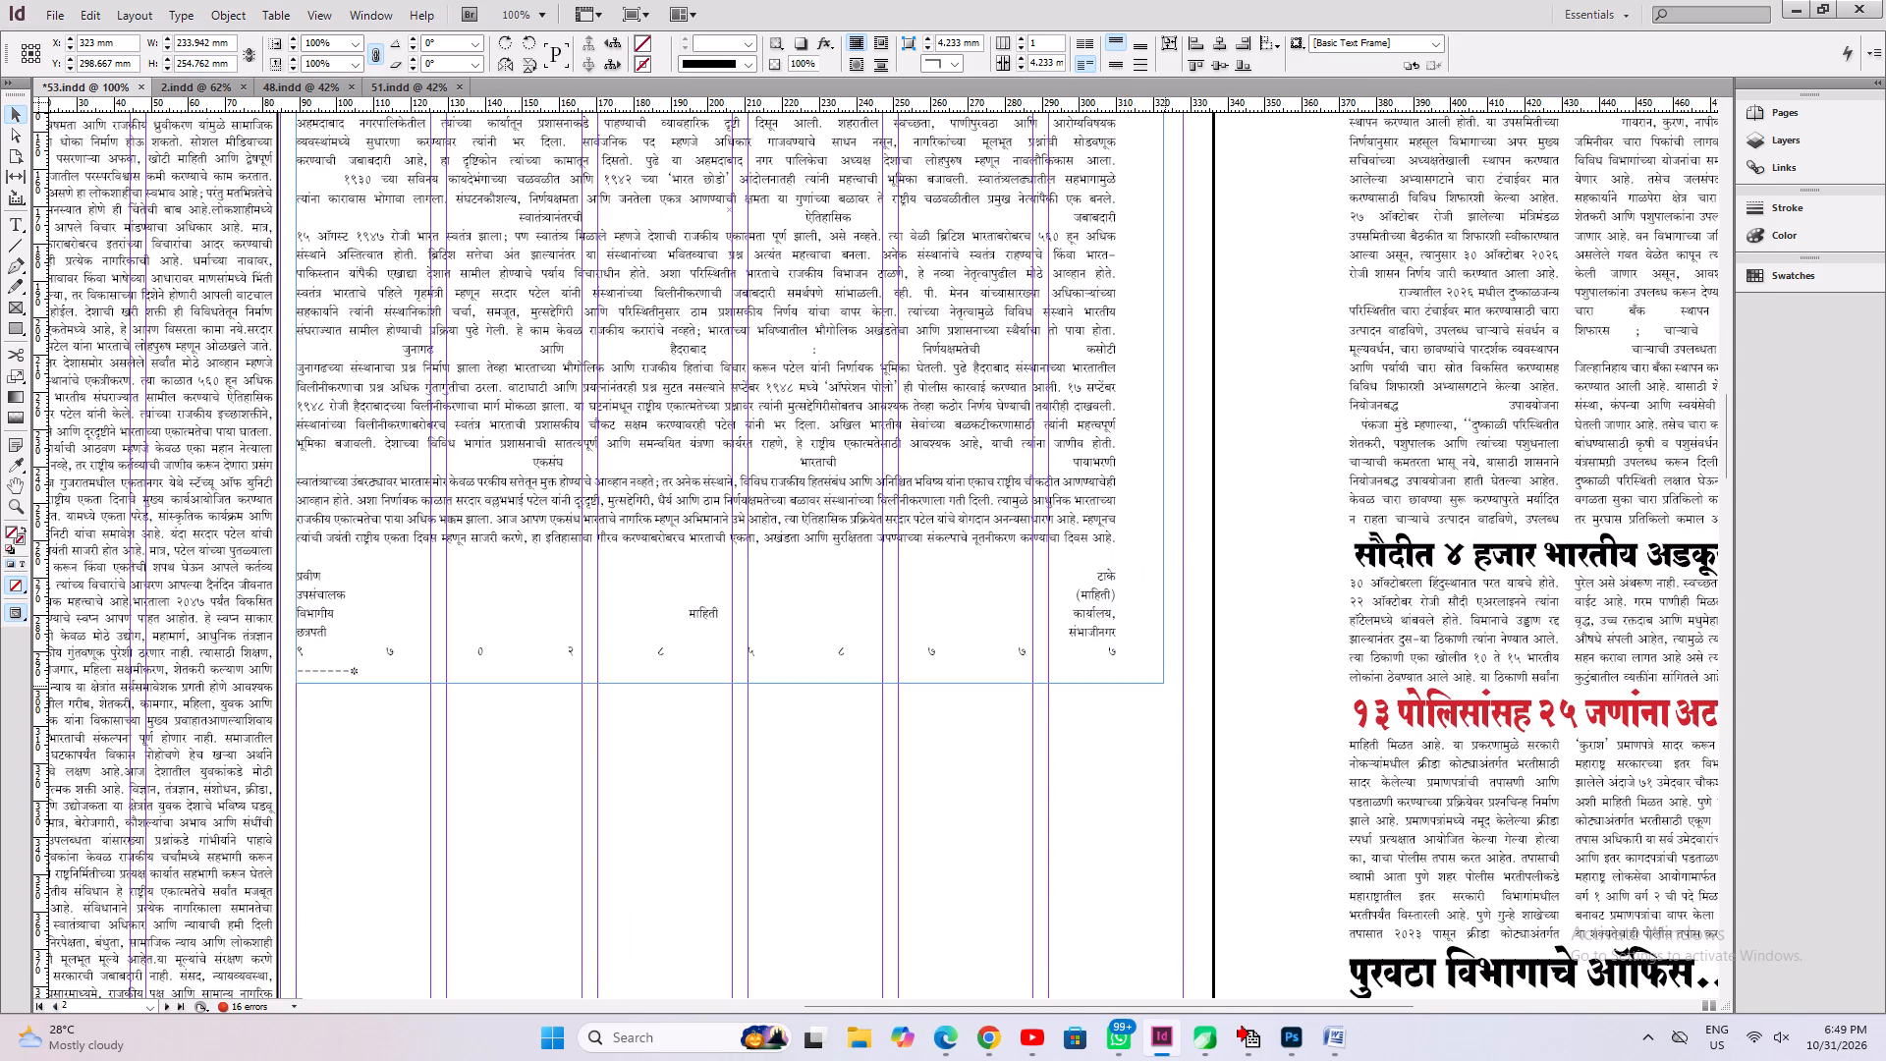
left_click_drag(1165, 686, 1180, 697)
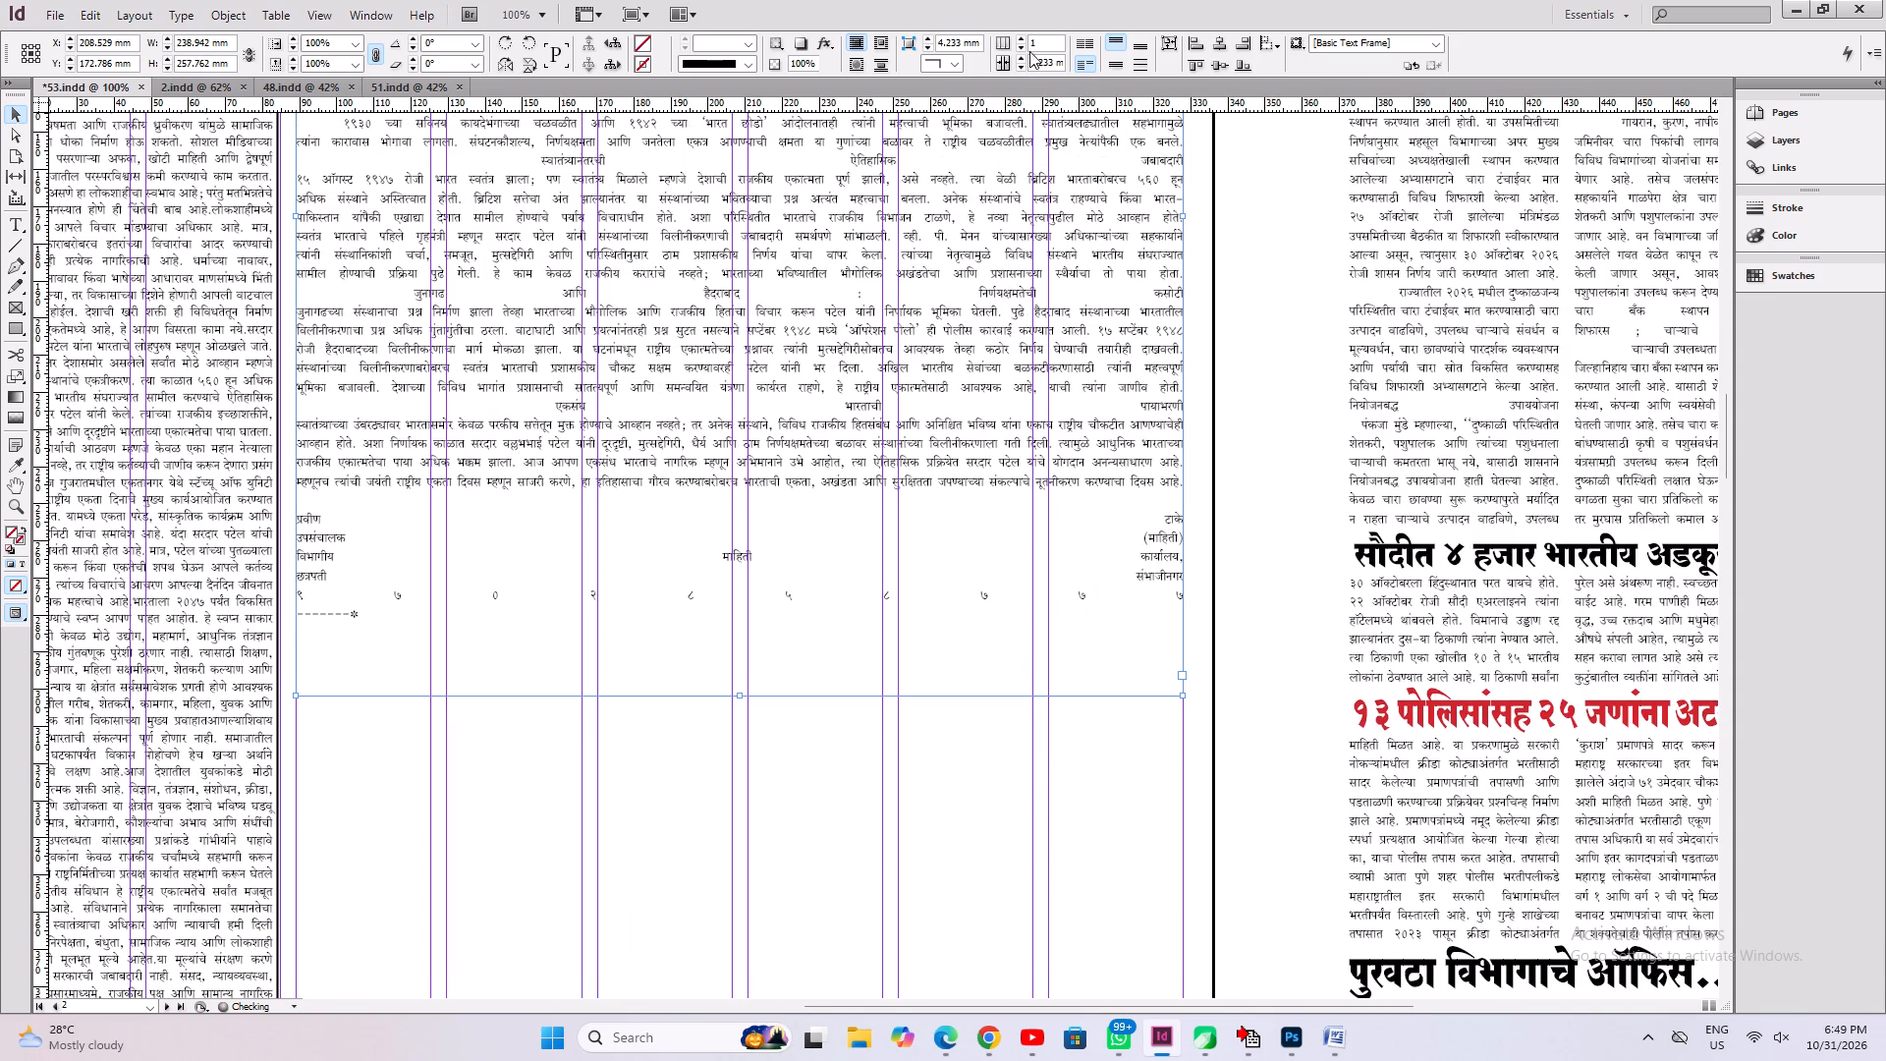
Set the article frame to 6 columns and fit the frame to its text.
left_click_drag(1048, 39, 884, 98)
key("6")
key("Return")
key("ctrl+alt+c")
key("ctrl+1")
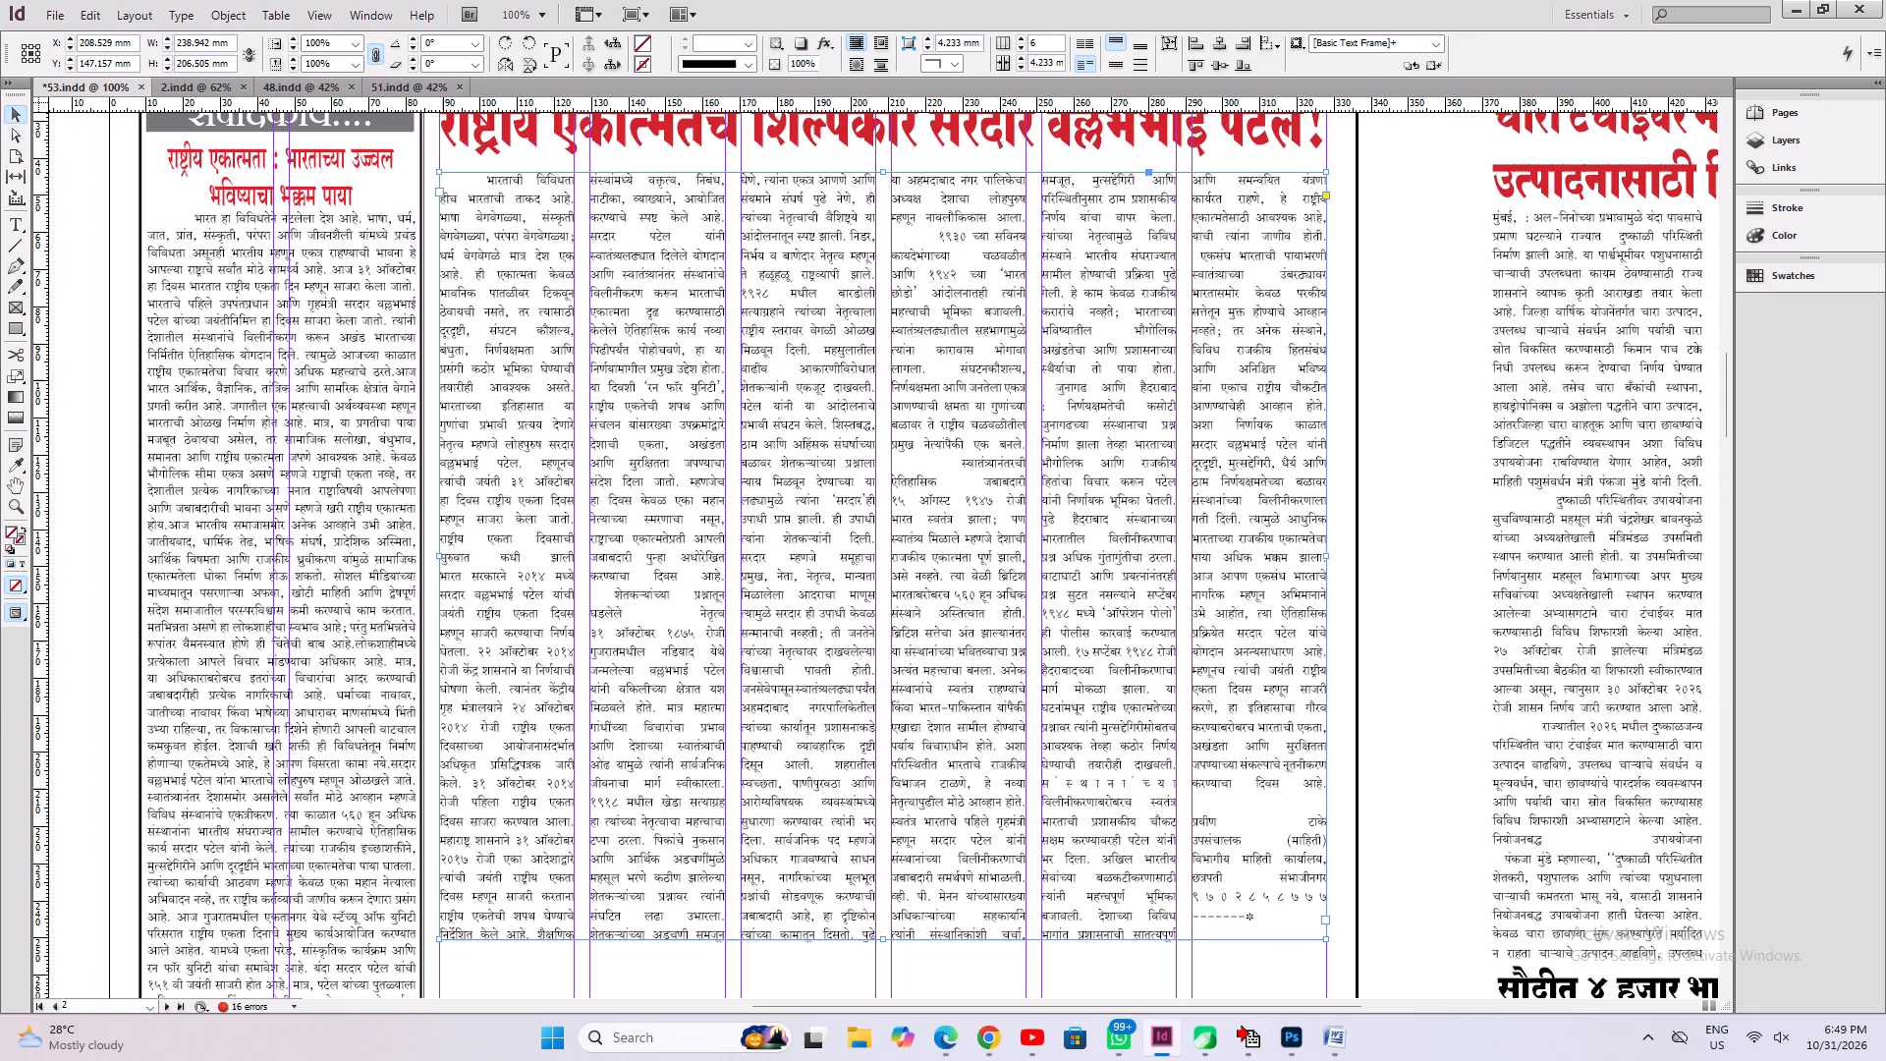
Put a paragraph break in place of the line break after the author's name at the article's end, and save 53.indd.
left_click(11, 217)
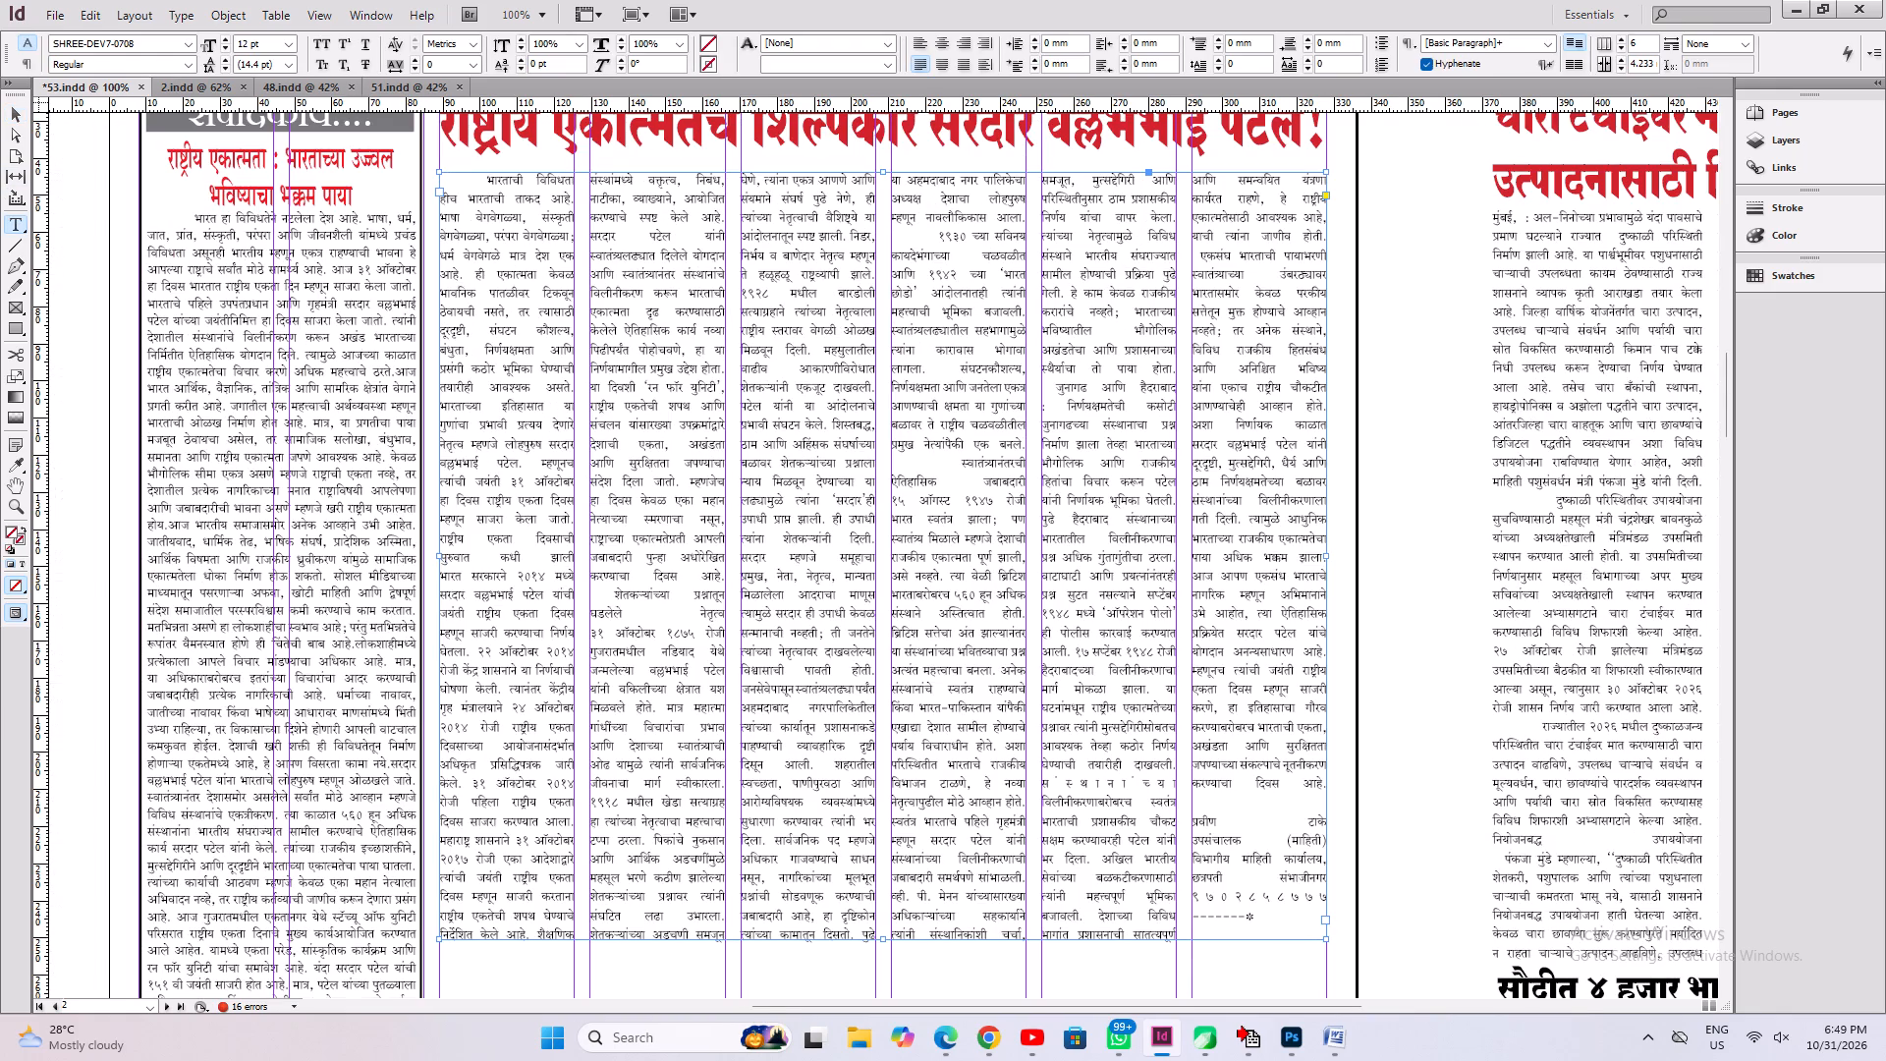
left_click(1210, 825)
key("ctrl+2")
key("Left")
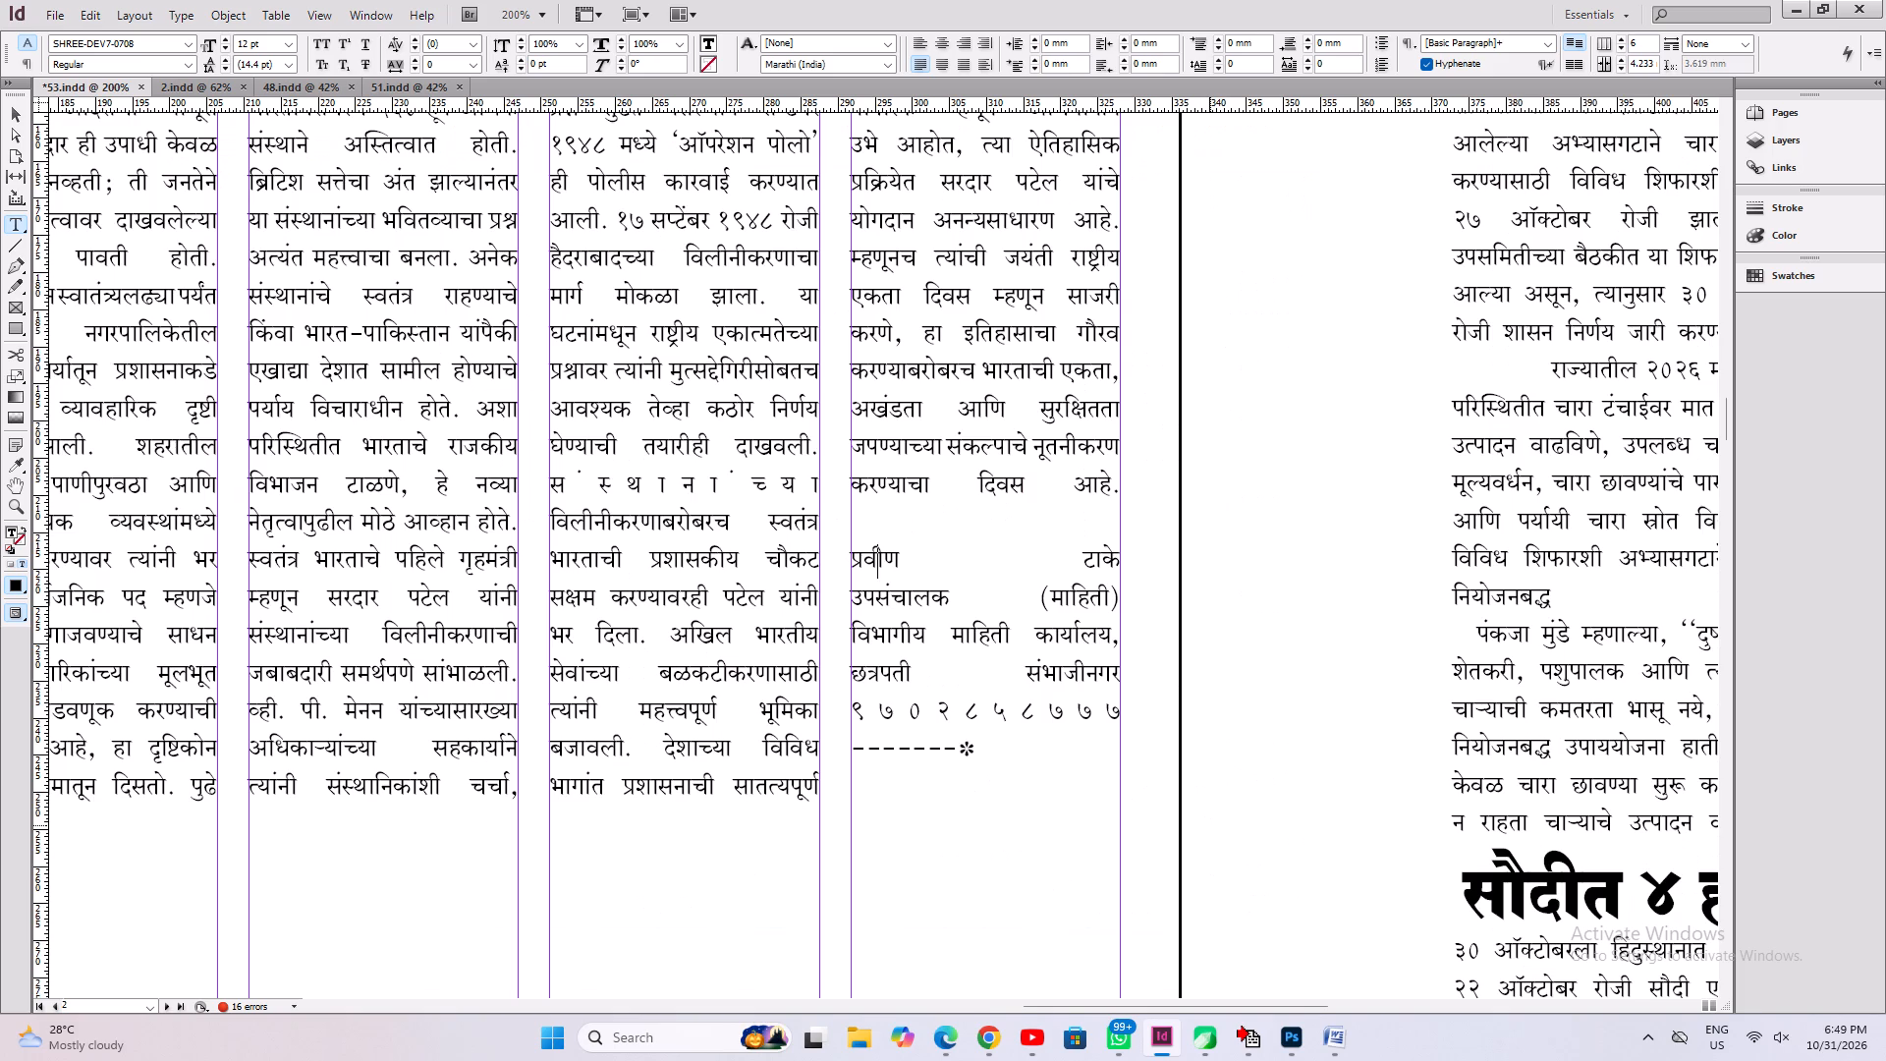
key("Left")
key("End")
key("Return")
key("Down")
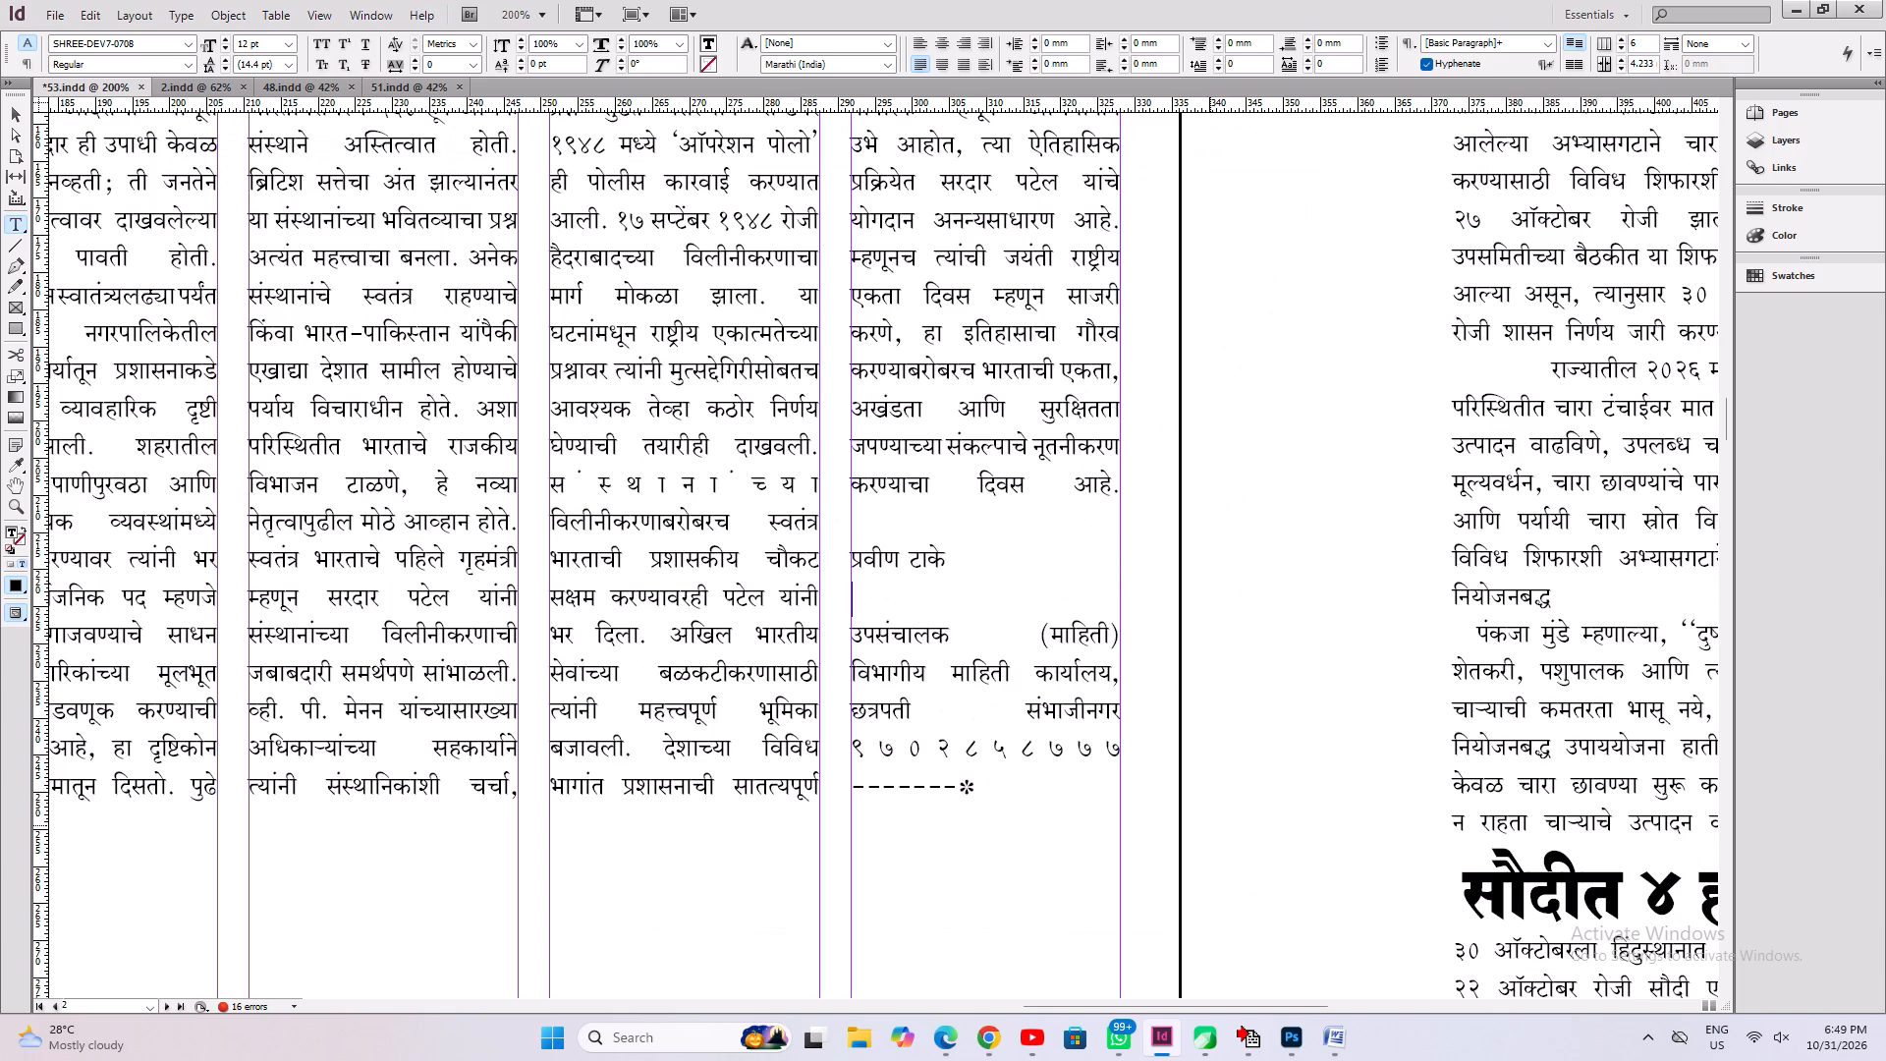
key("BackSpace")
key("Up")
key("shift+Down")
key("Down")
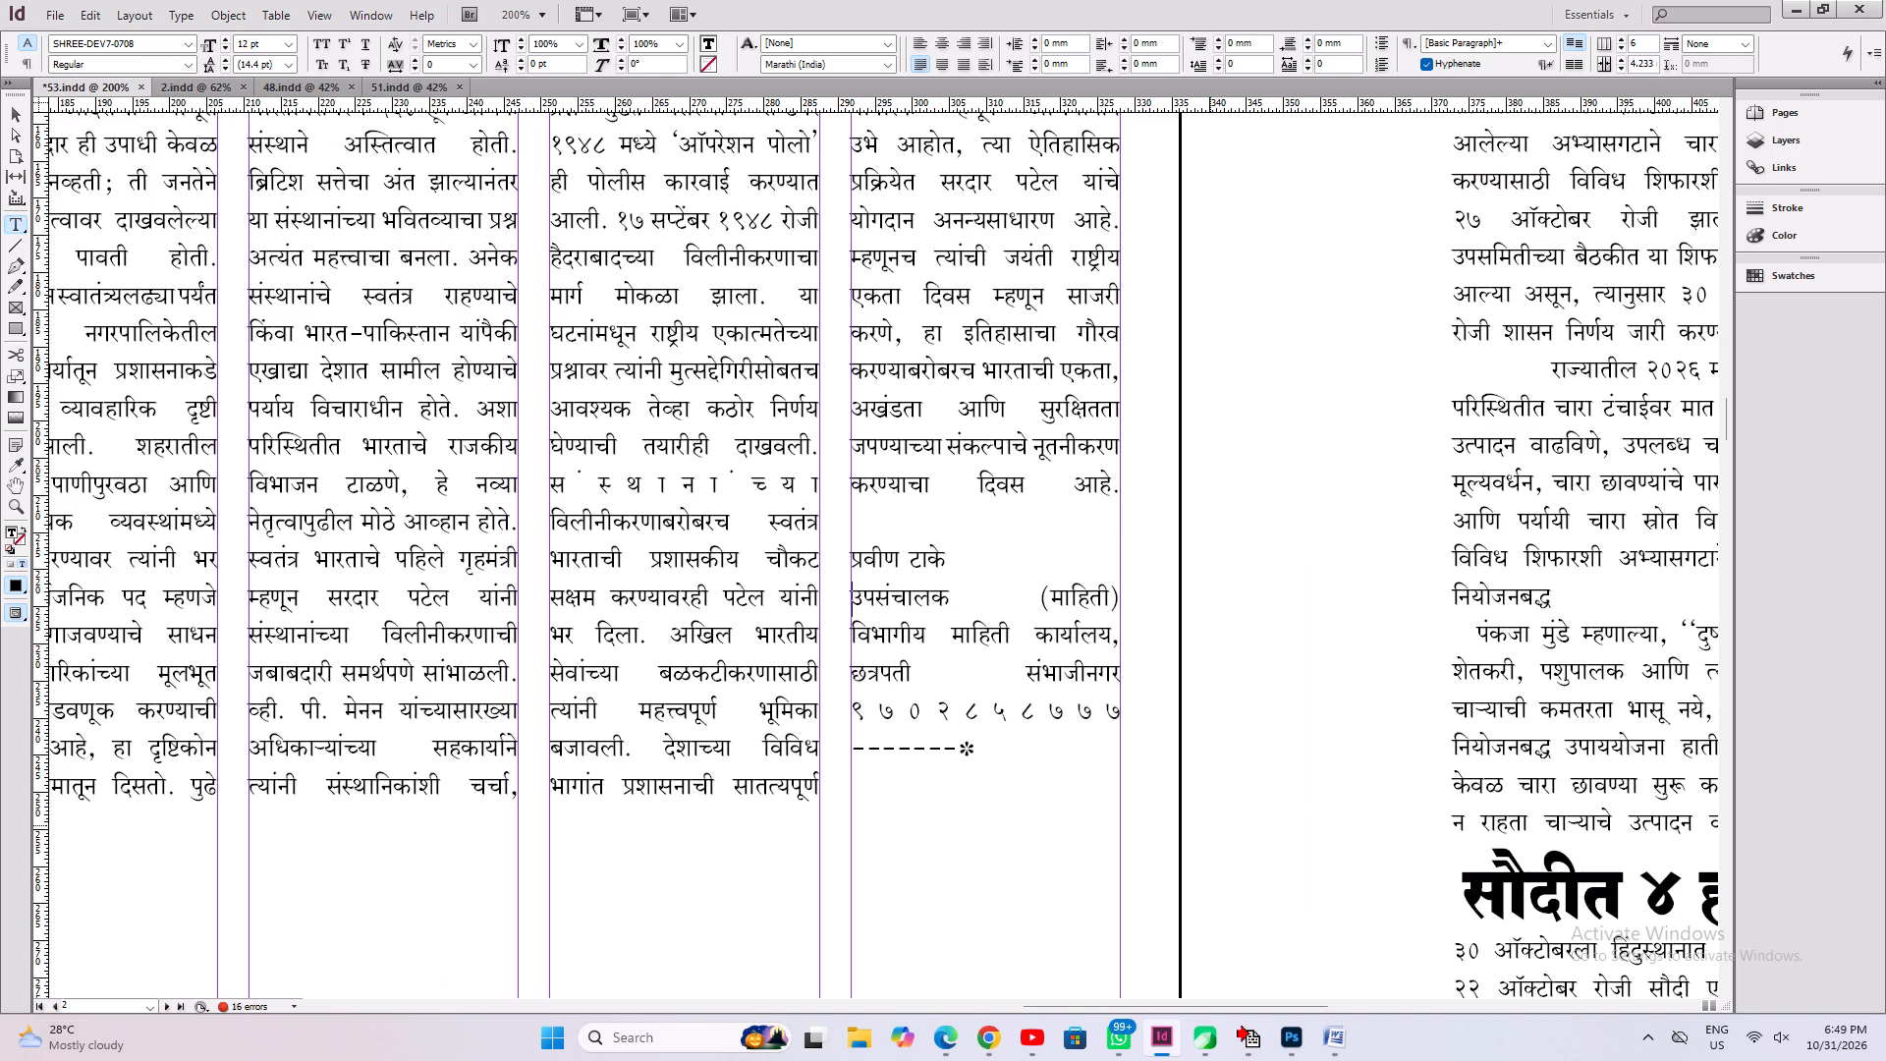
key("Up")
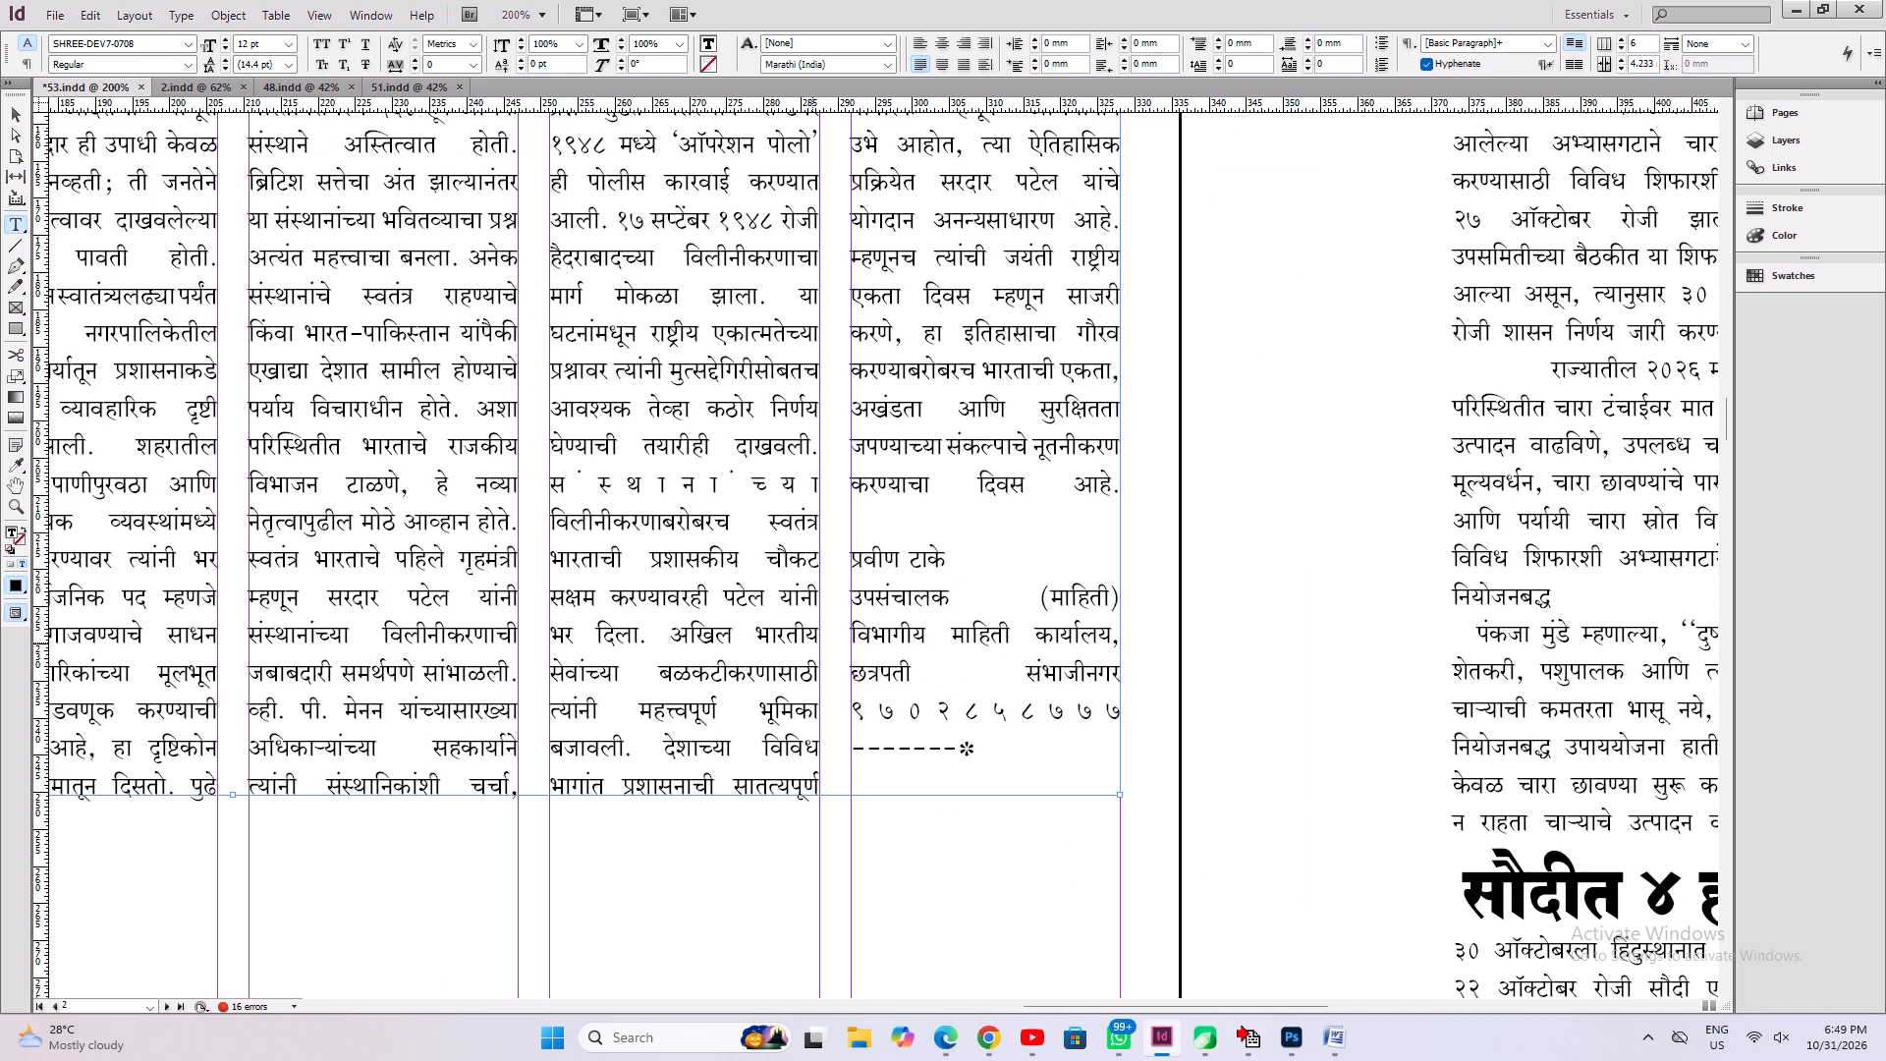
key("ctrl+s")
Nudge the Sardar Patel article frame slightly up, closer to its headline on page 2, and save 53.indd.
key("ctrl+0")
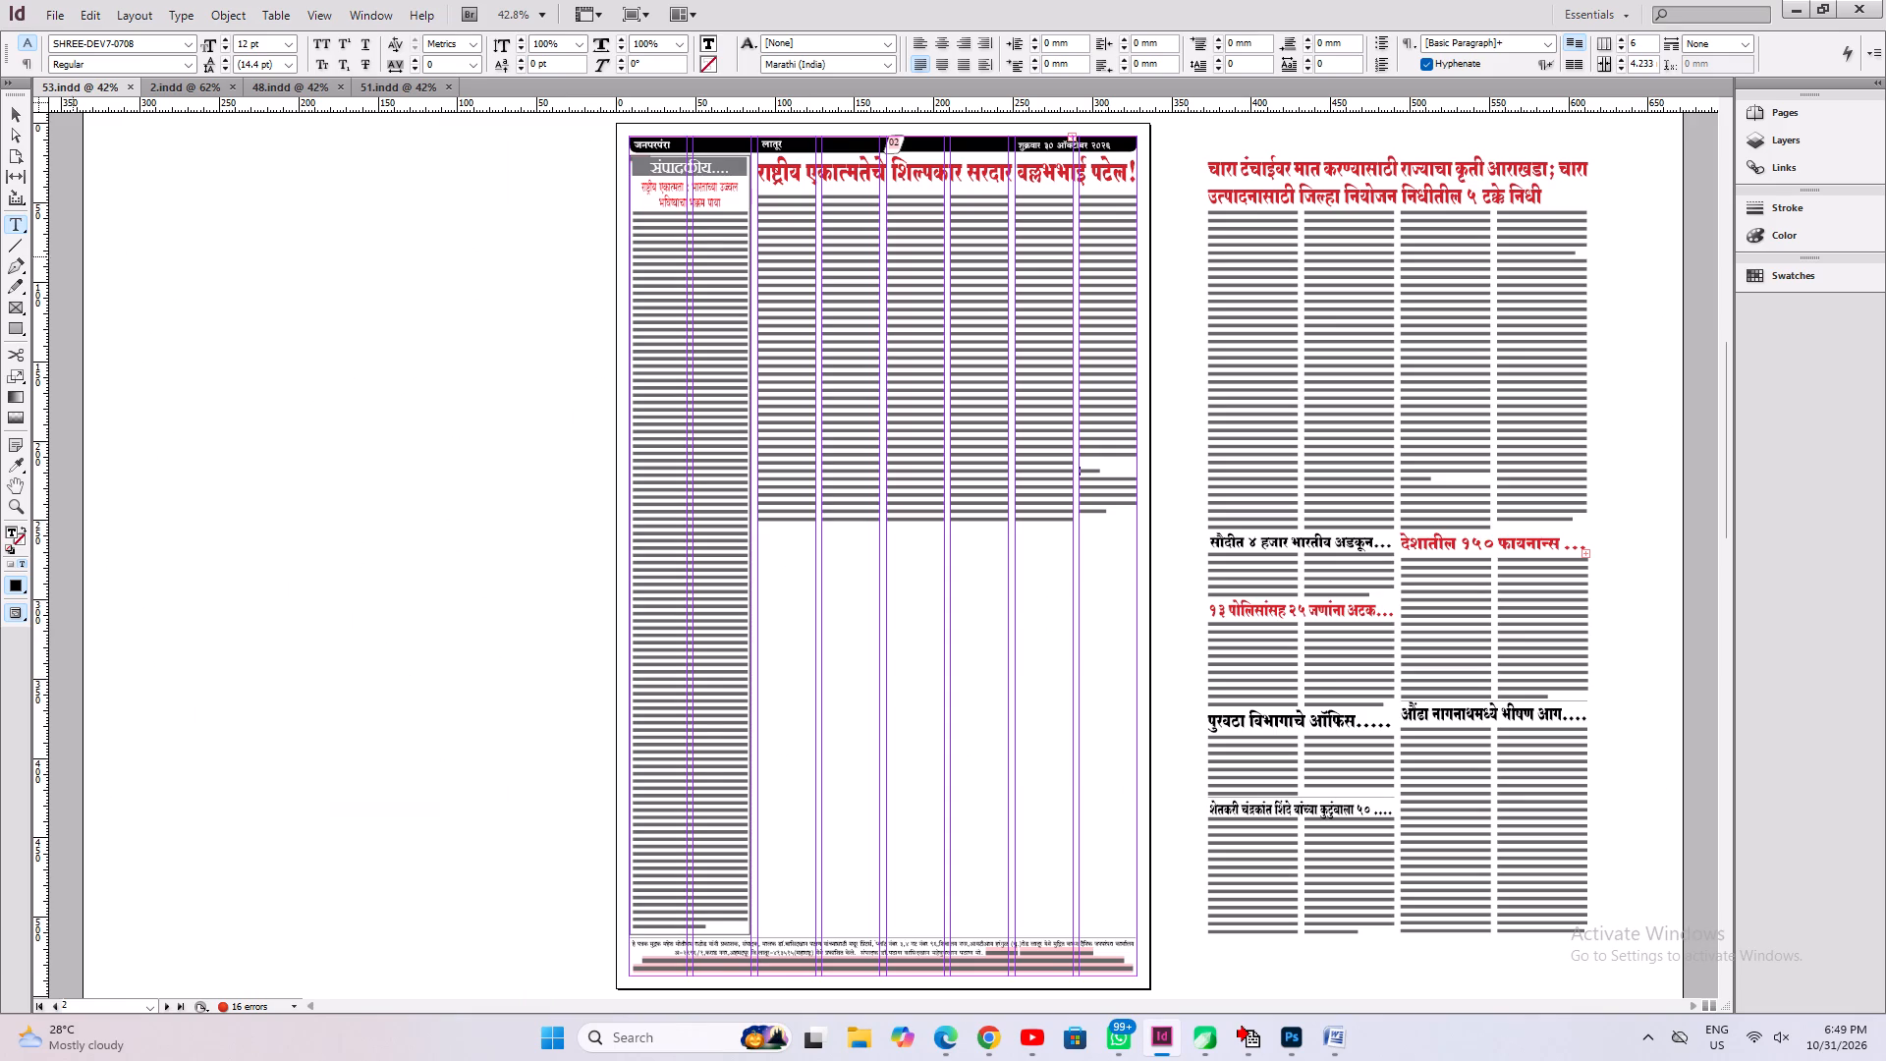
left_click(14, 116)
left_click(869, 322)
left_click(967, 312, "shift")
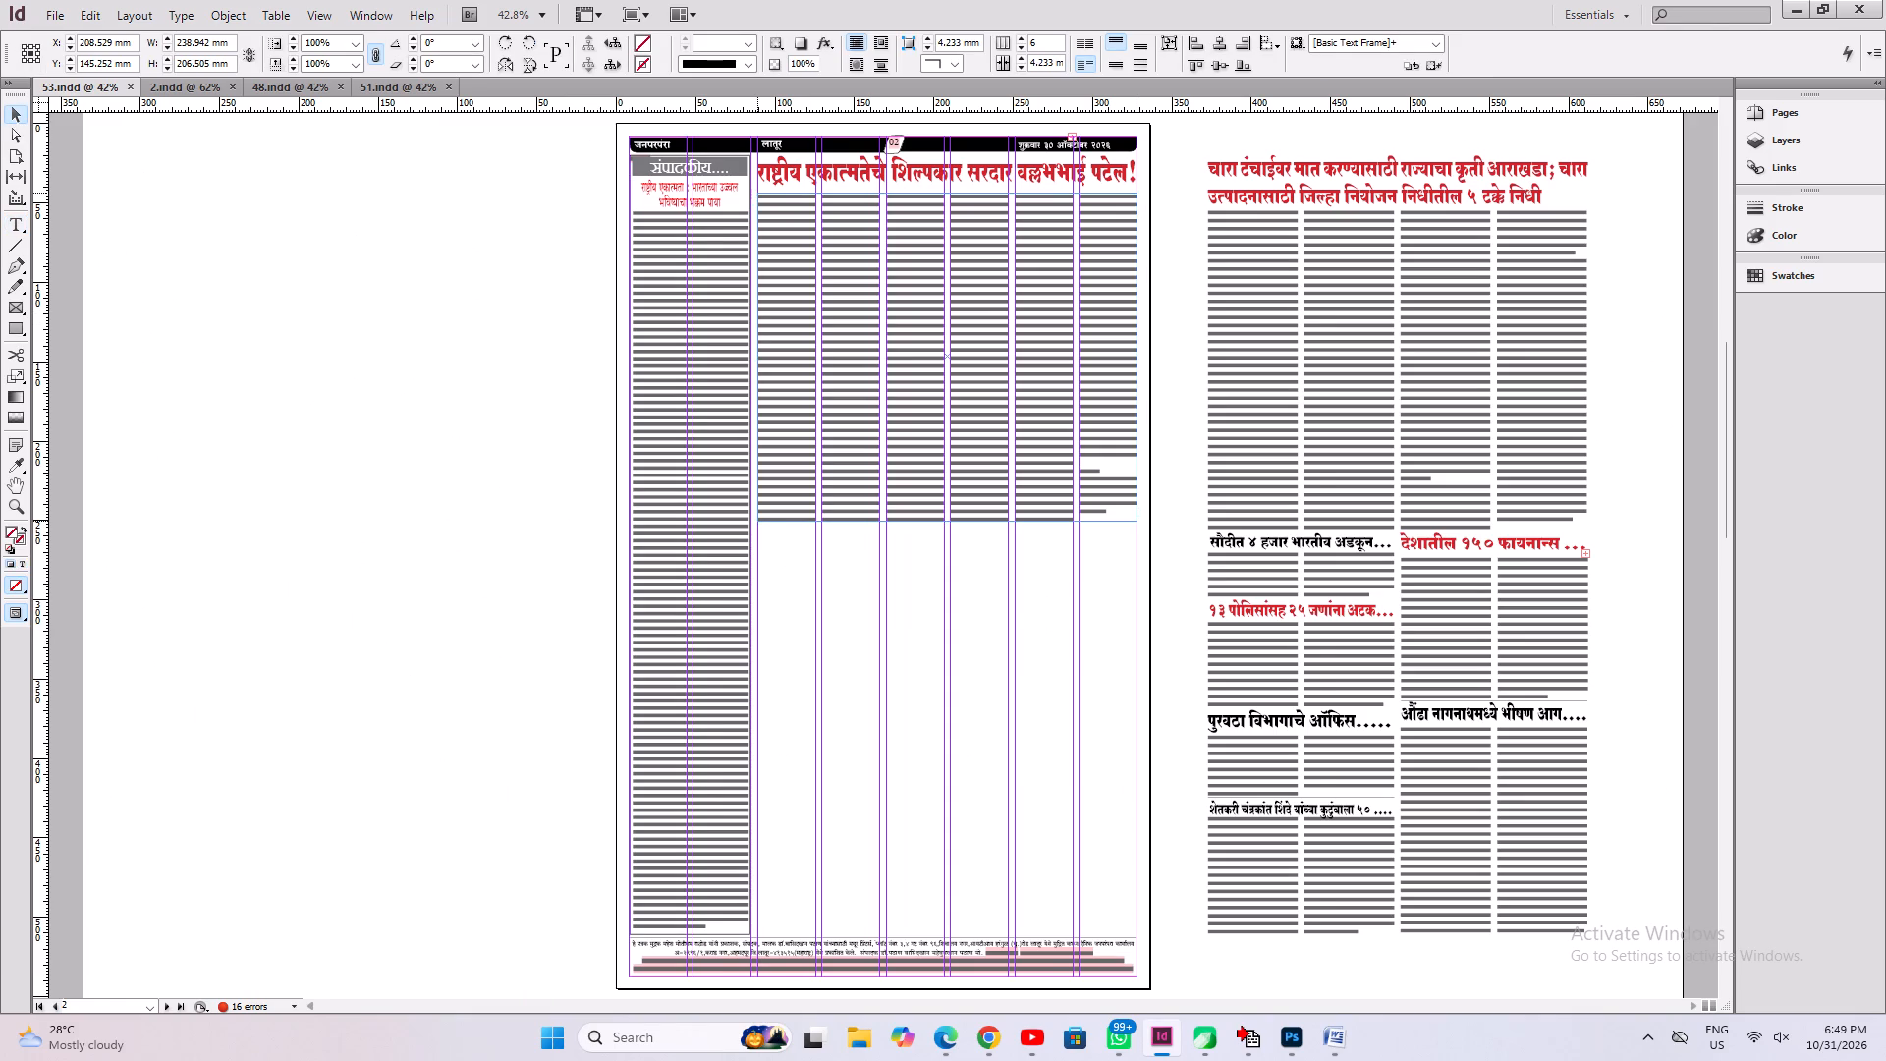
key("shift+Up")
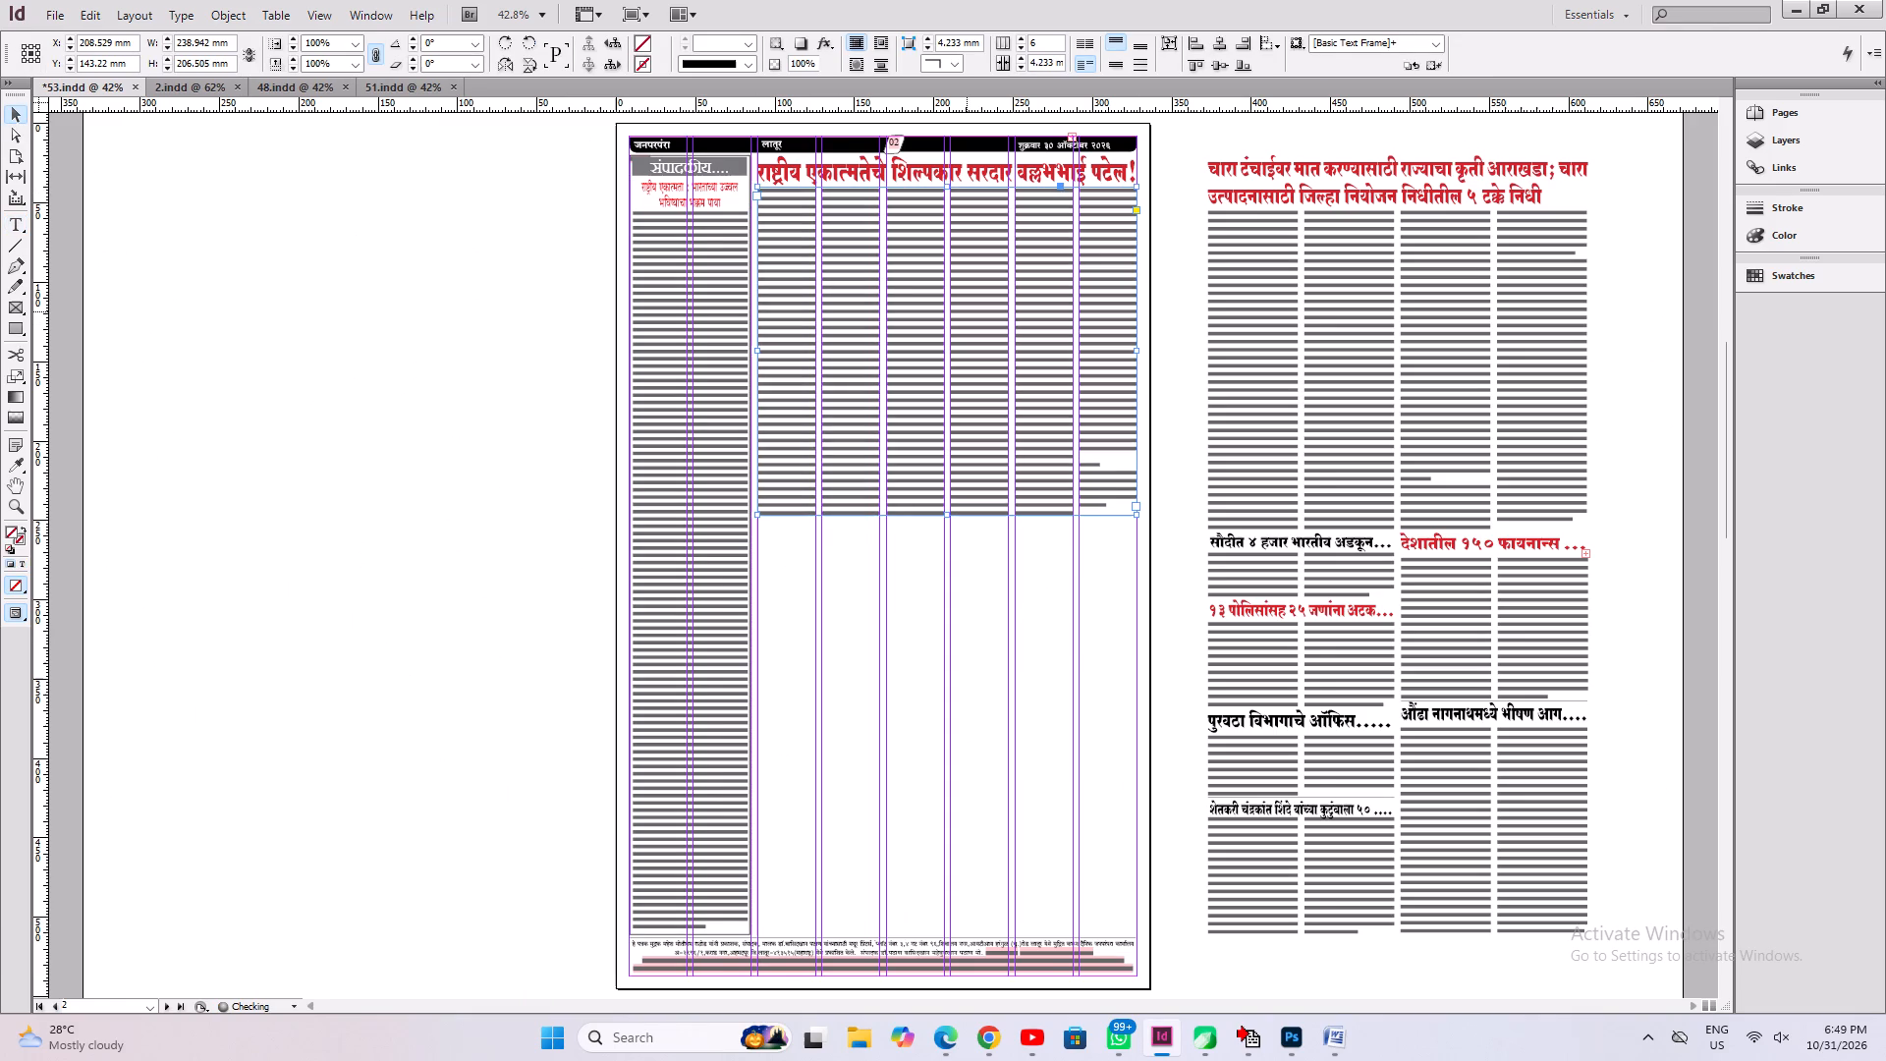
key("Down")
key("Down")
key("ctrl+s")
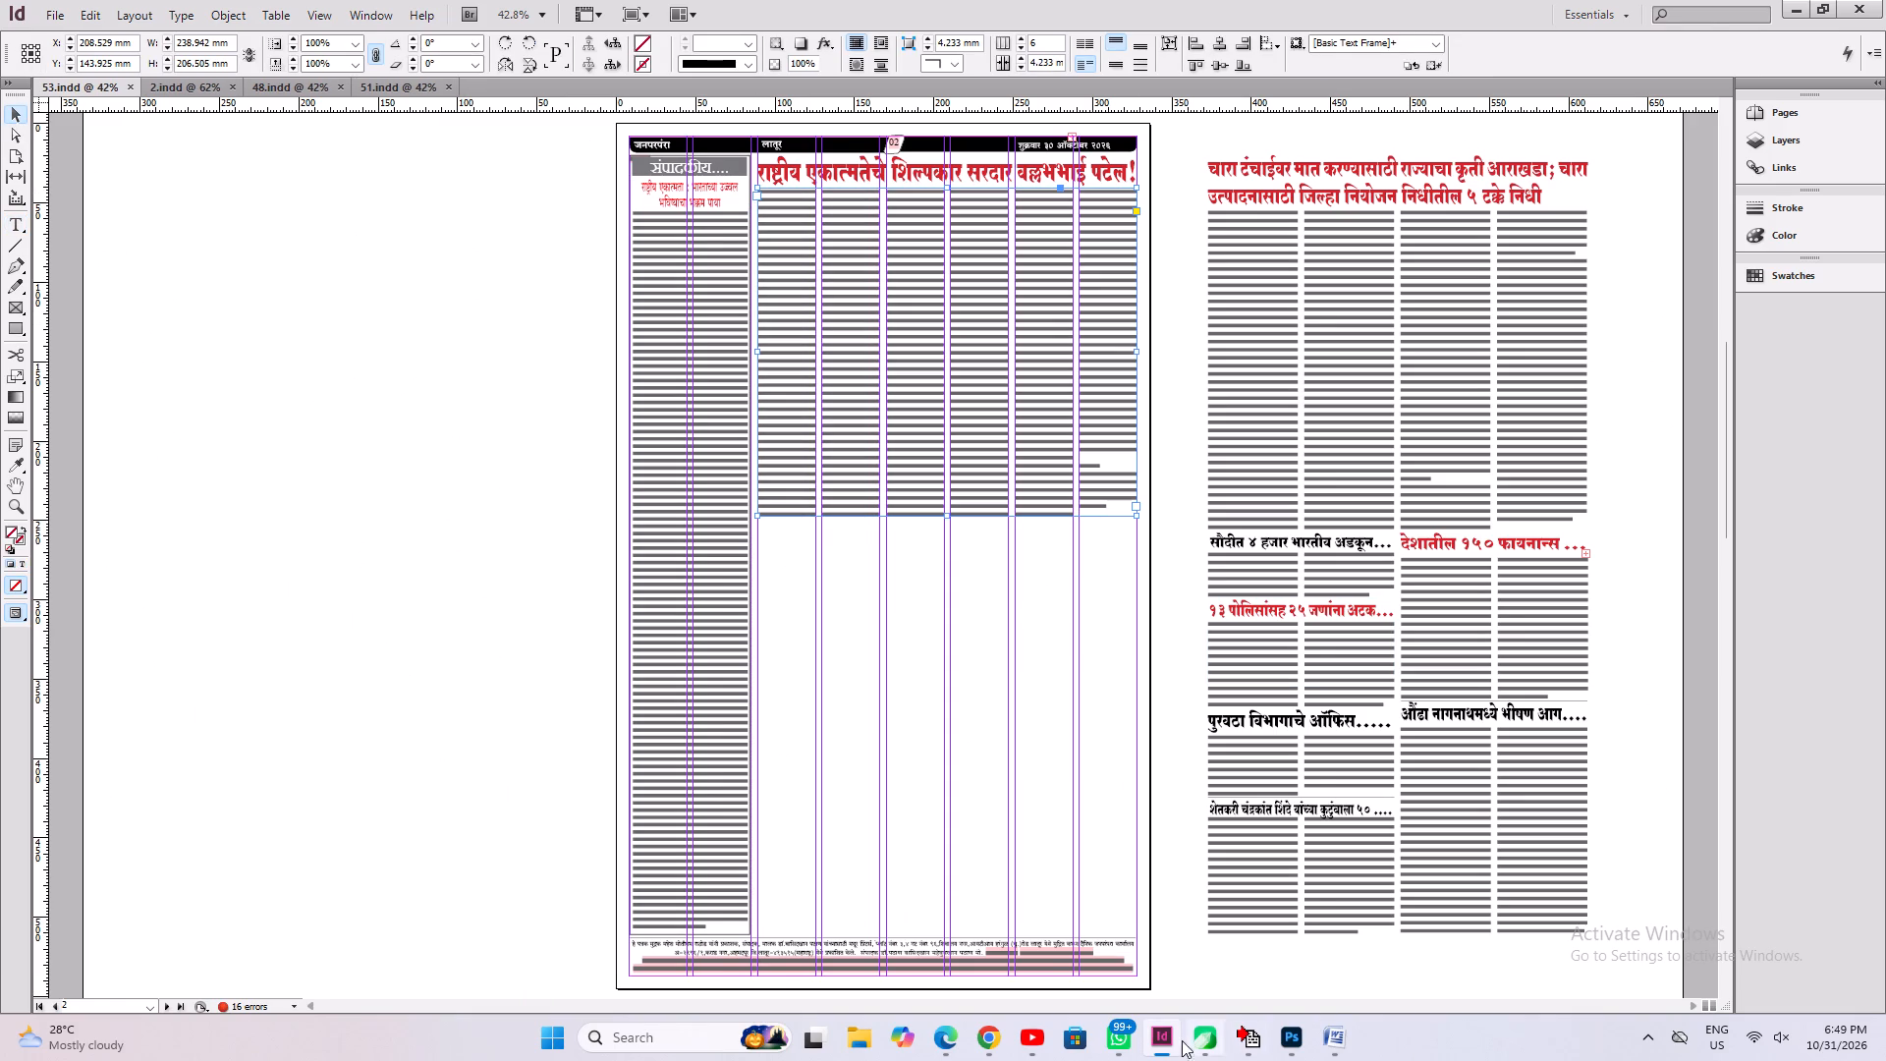
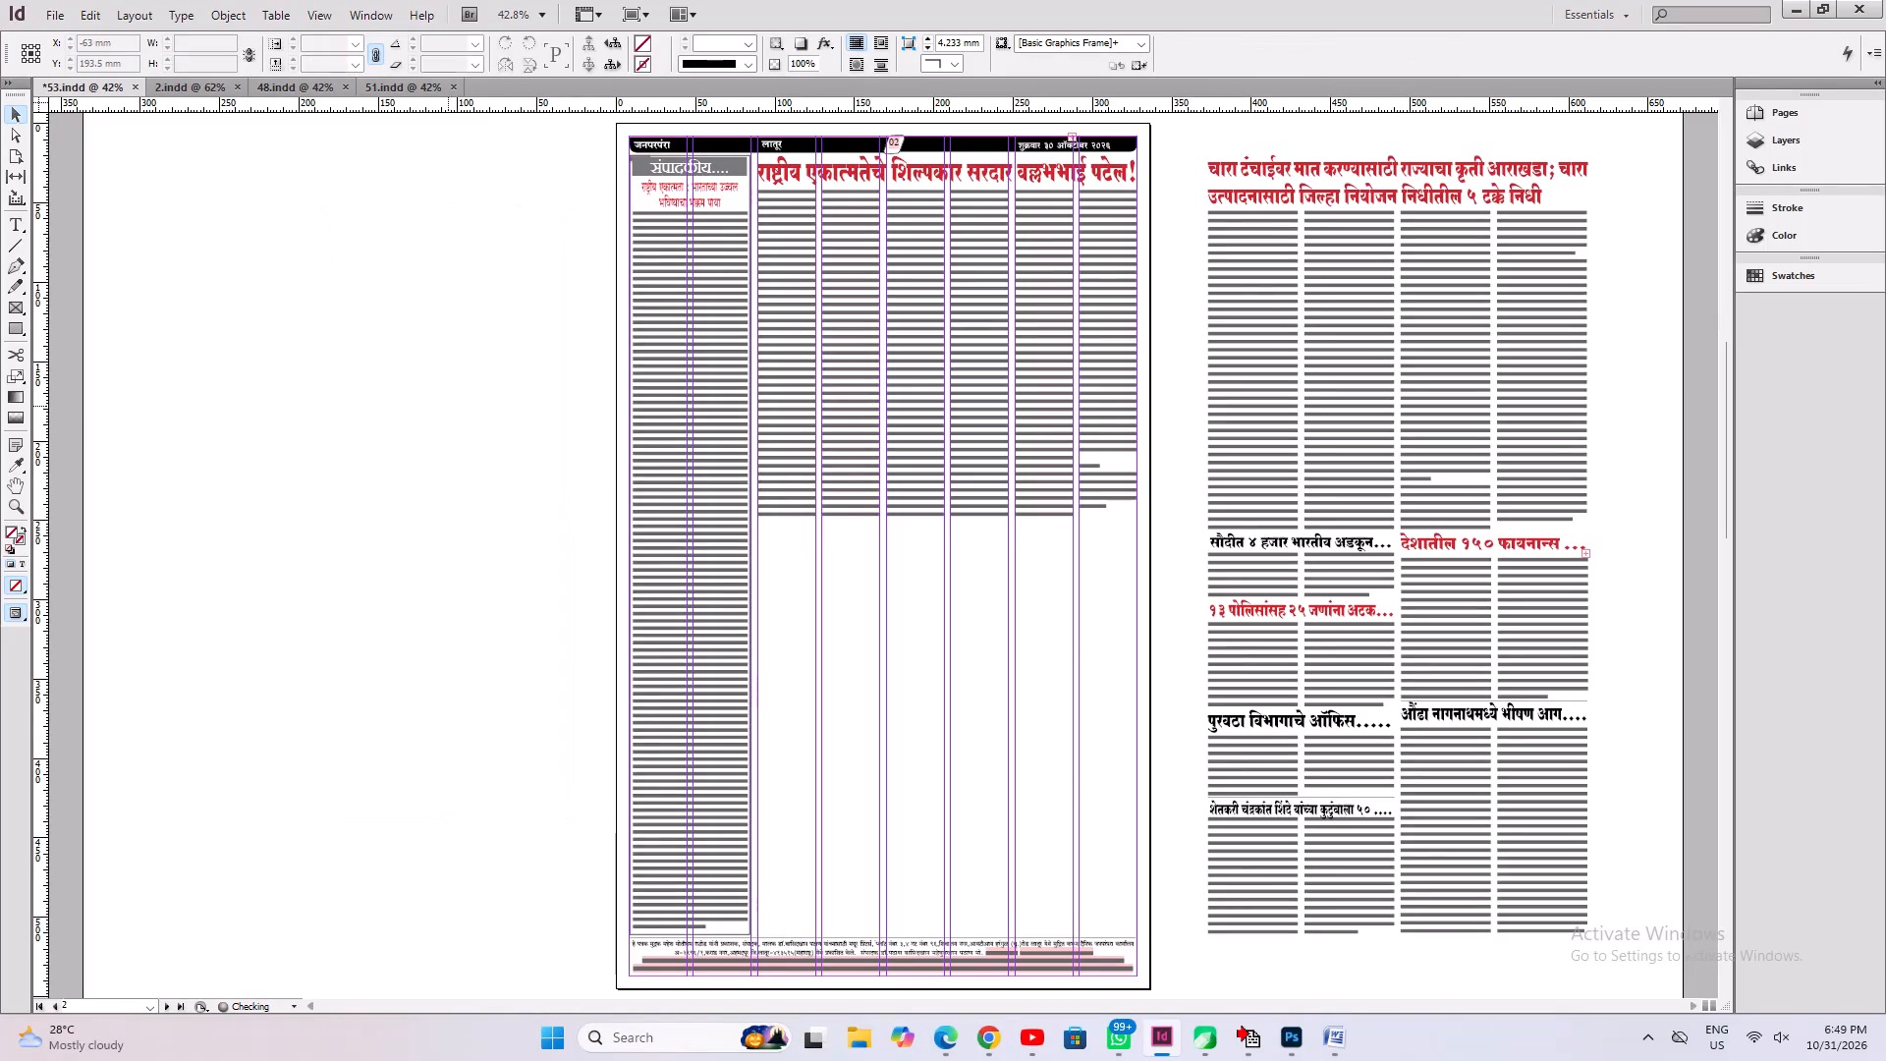
Paste the Sardar Patel portrait onto page 2 and move it under the headline, aligned with the fifth article column.
right_click(268, 287)
left_click(298, 293)
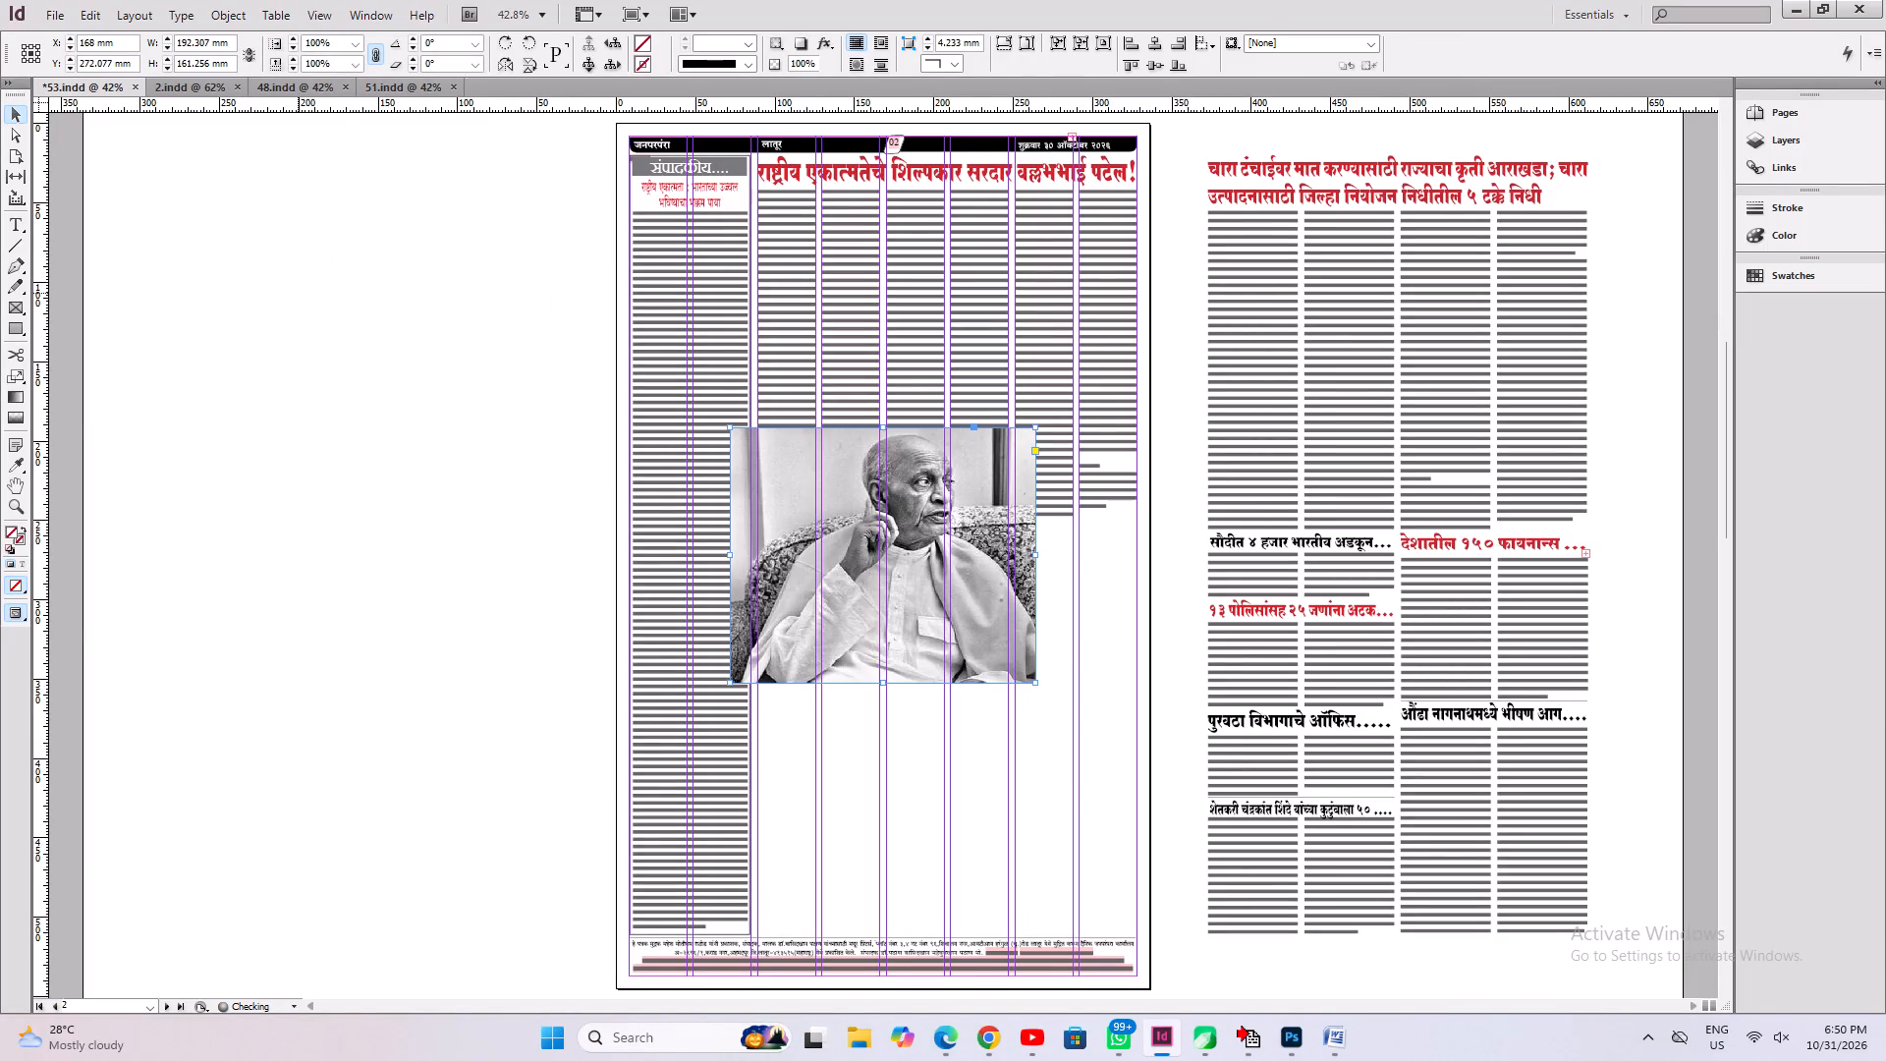
left_click_drag(944, 657, 1249, 425)
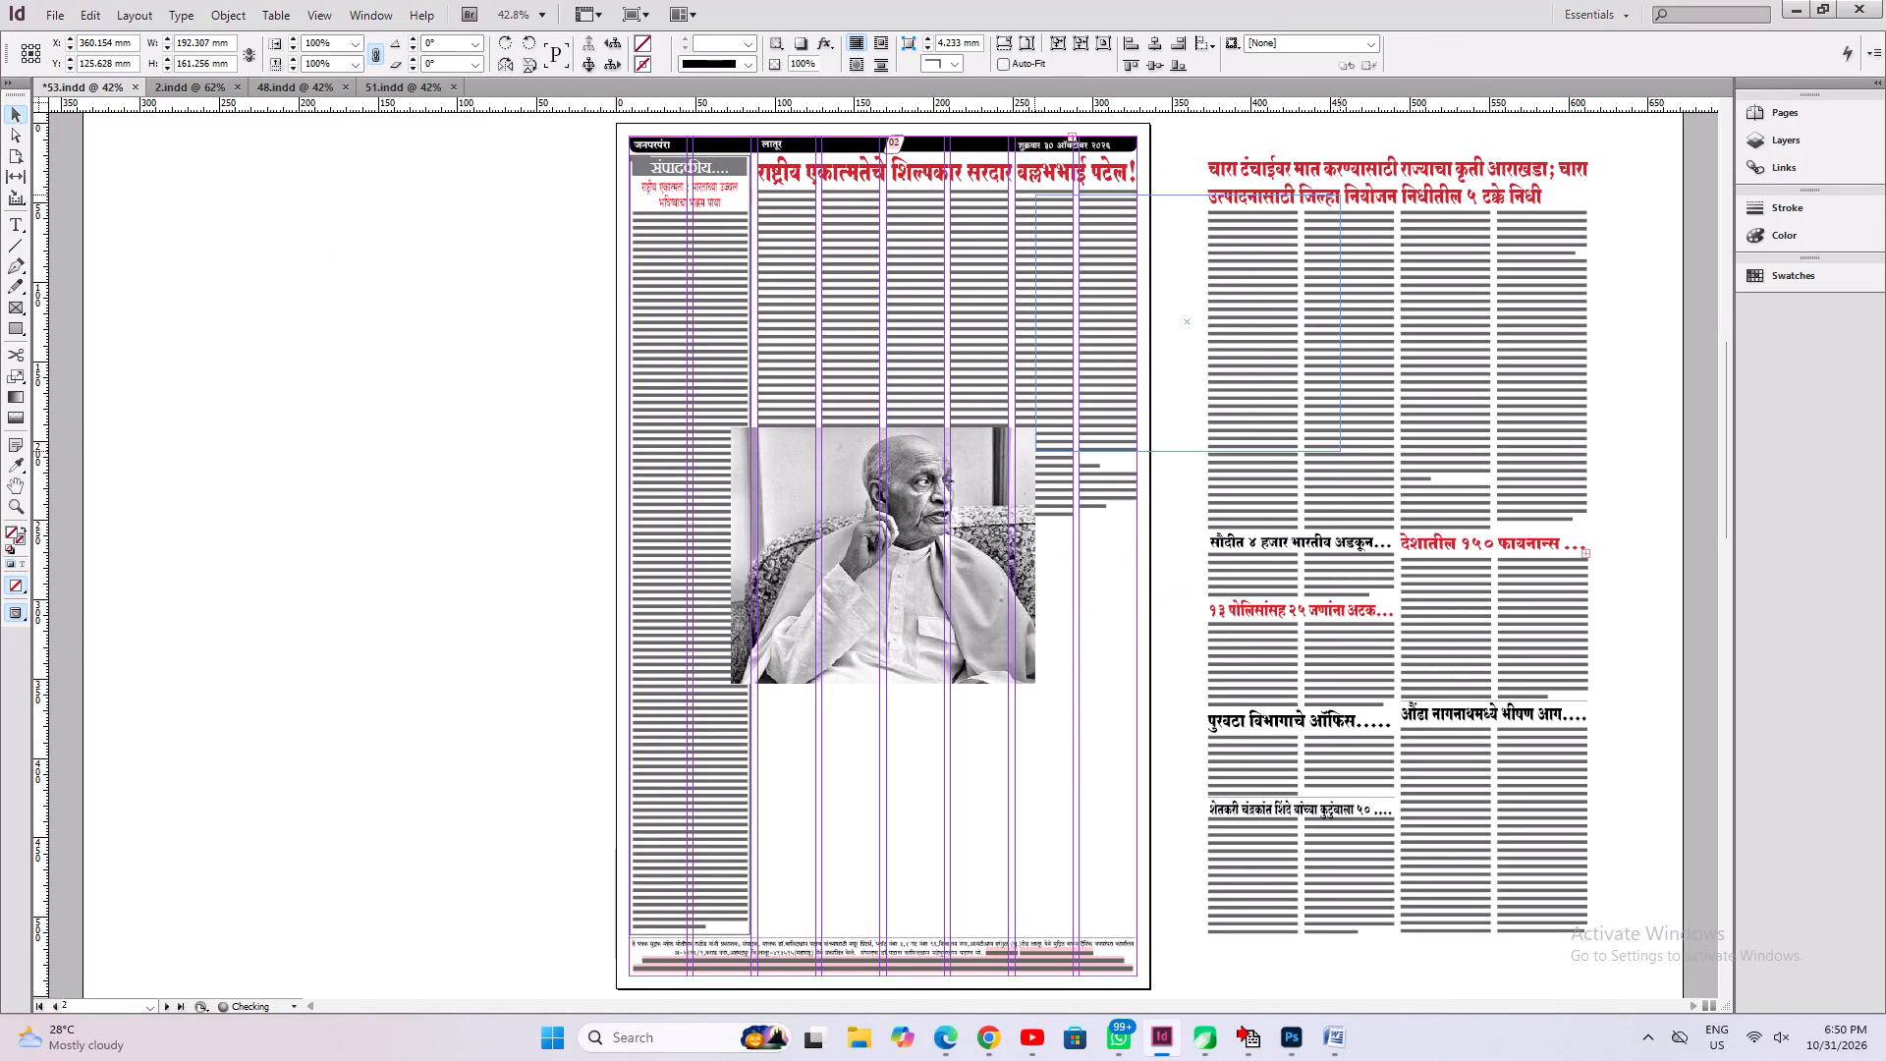
left_click_drag(1249, 425, 1229, 419)
key("ctrl+1")
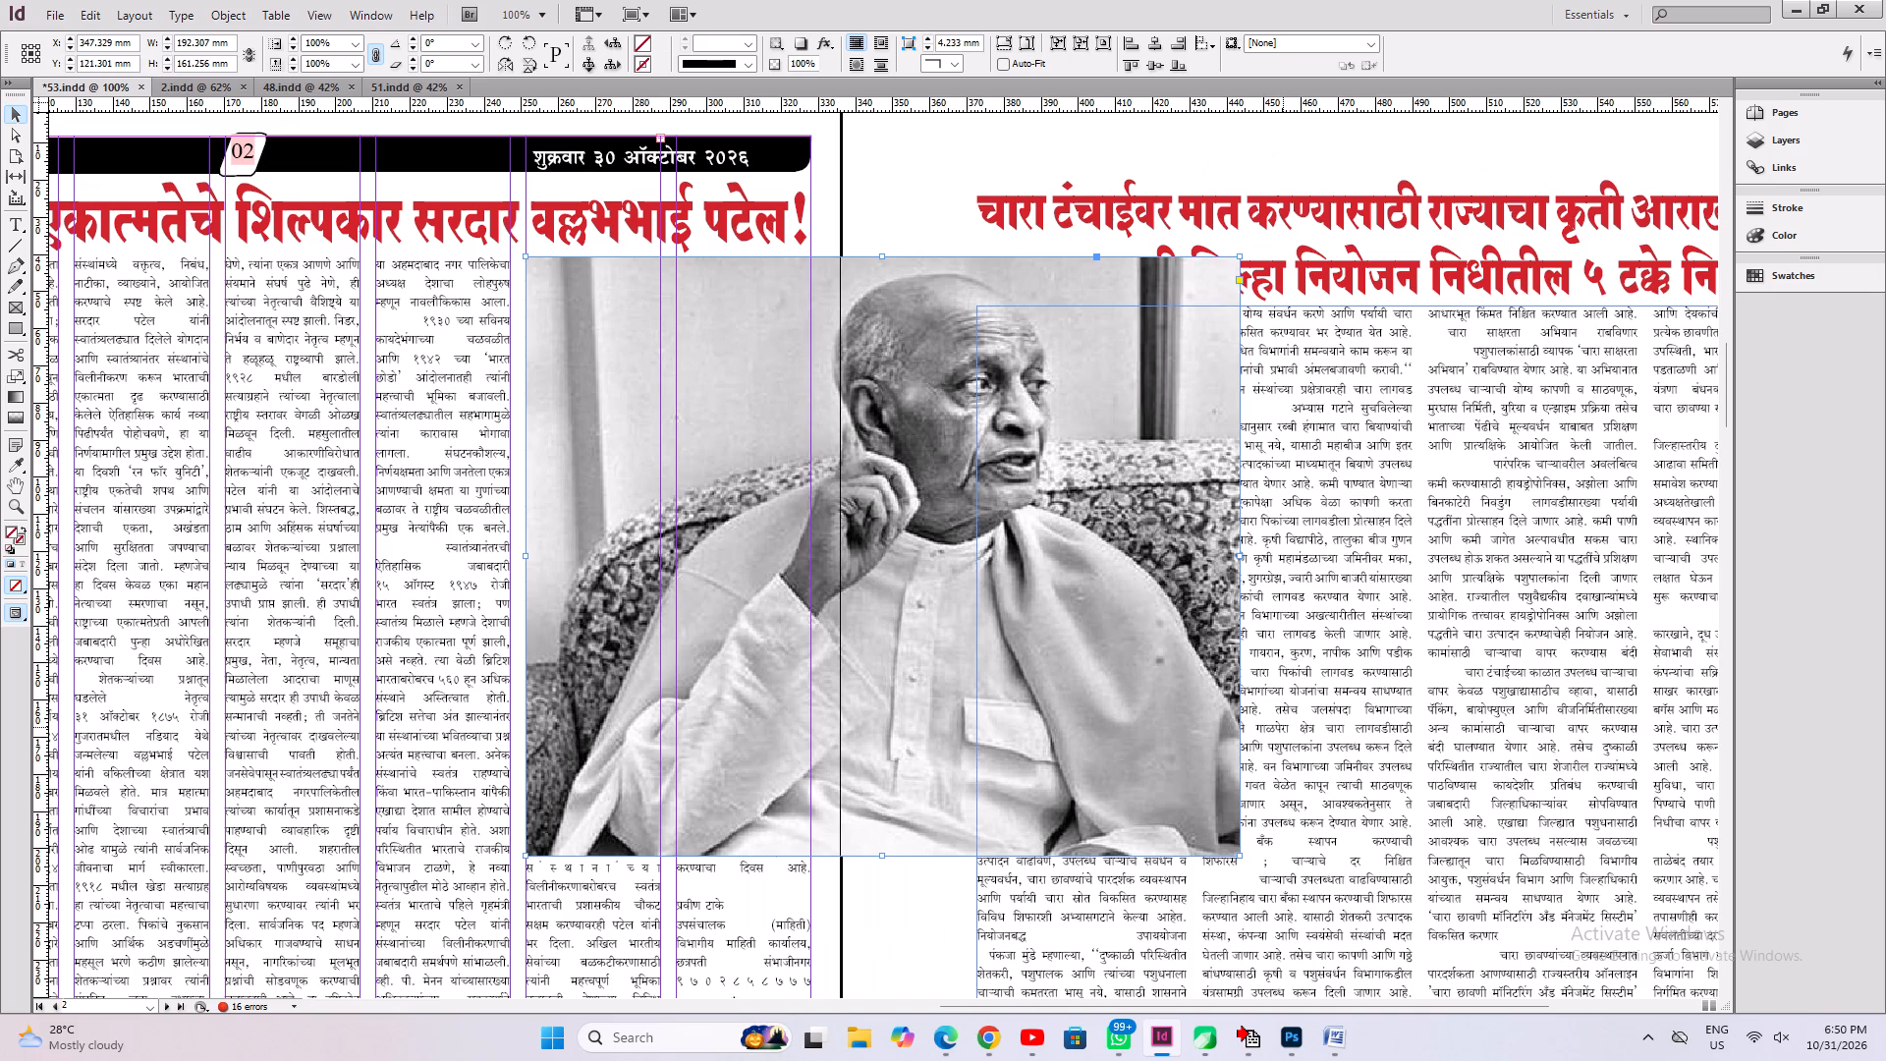
left_click_drag(1238, 850, 1229, 826, "ctrl+shift")
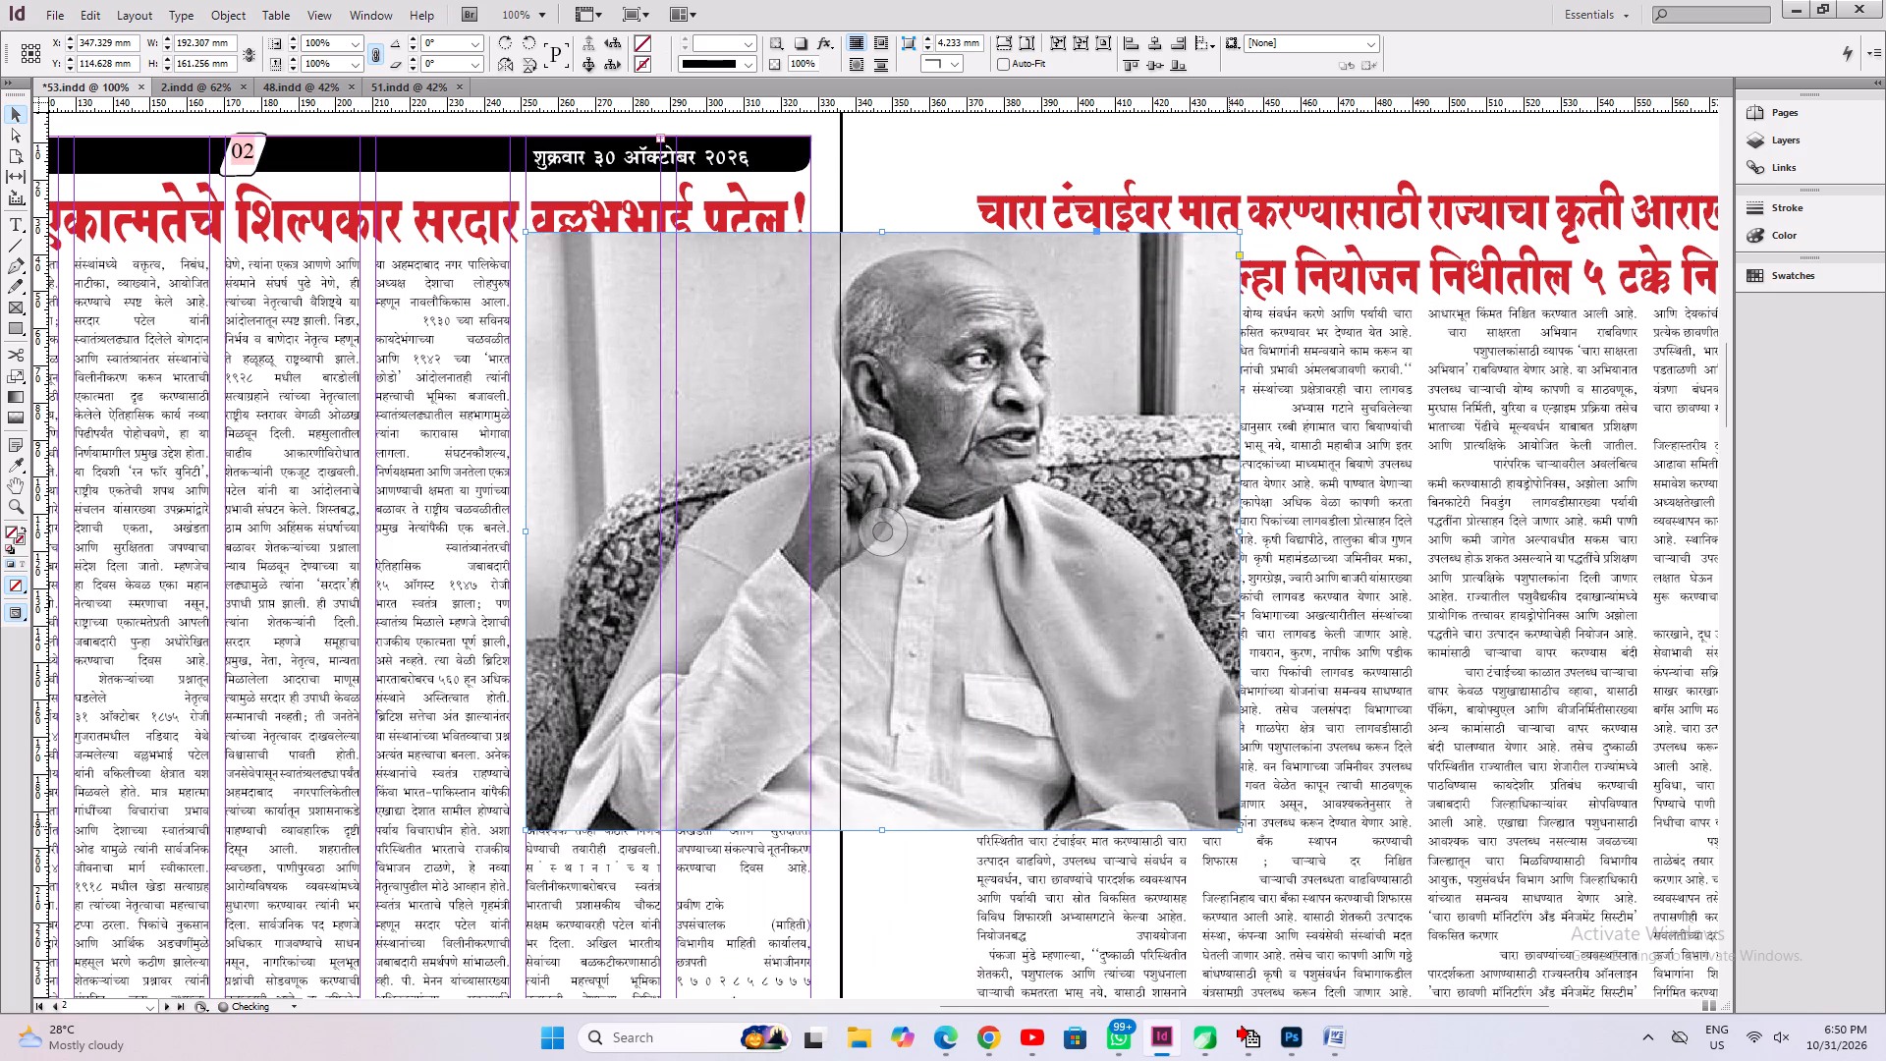
key("ctrl+z")
Scale the portrait proportionally to about 77 mm wide, spanning the last two article columns, and place it directly beneath the headline.
left_click_drag(1242, 554, 889, 553, "ctrl+shift")
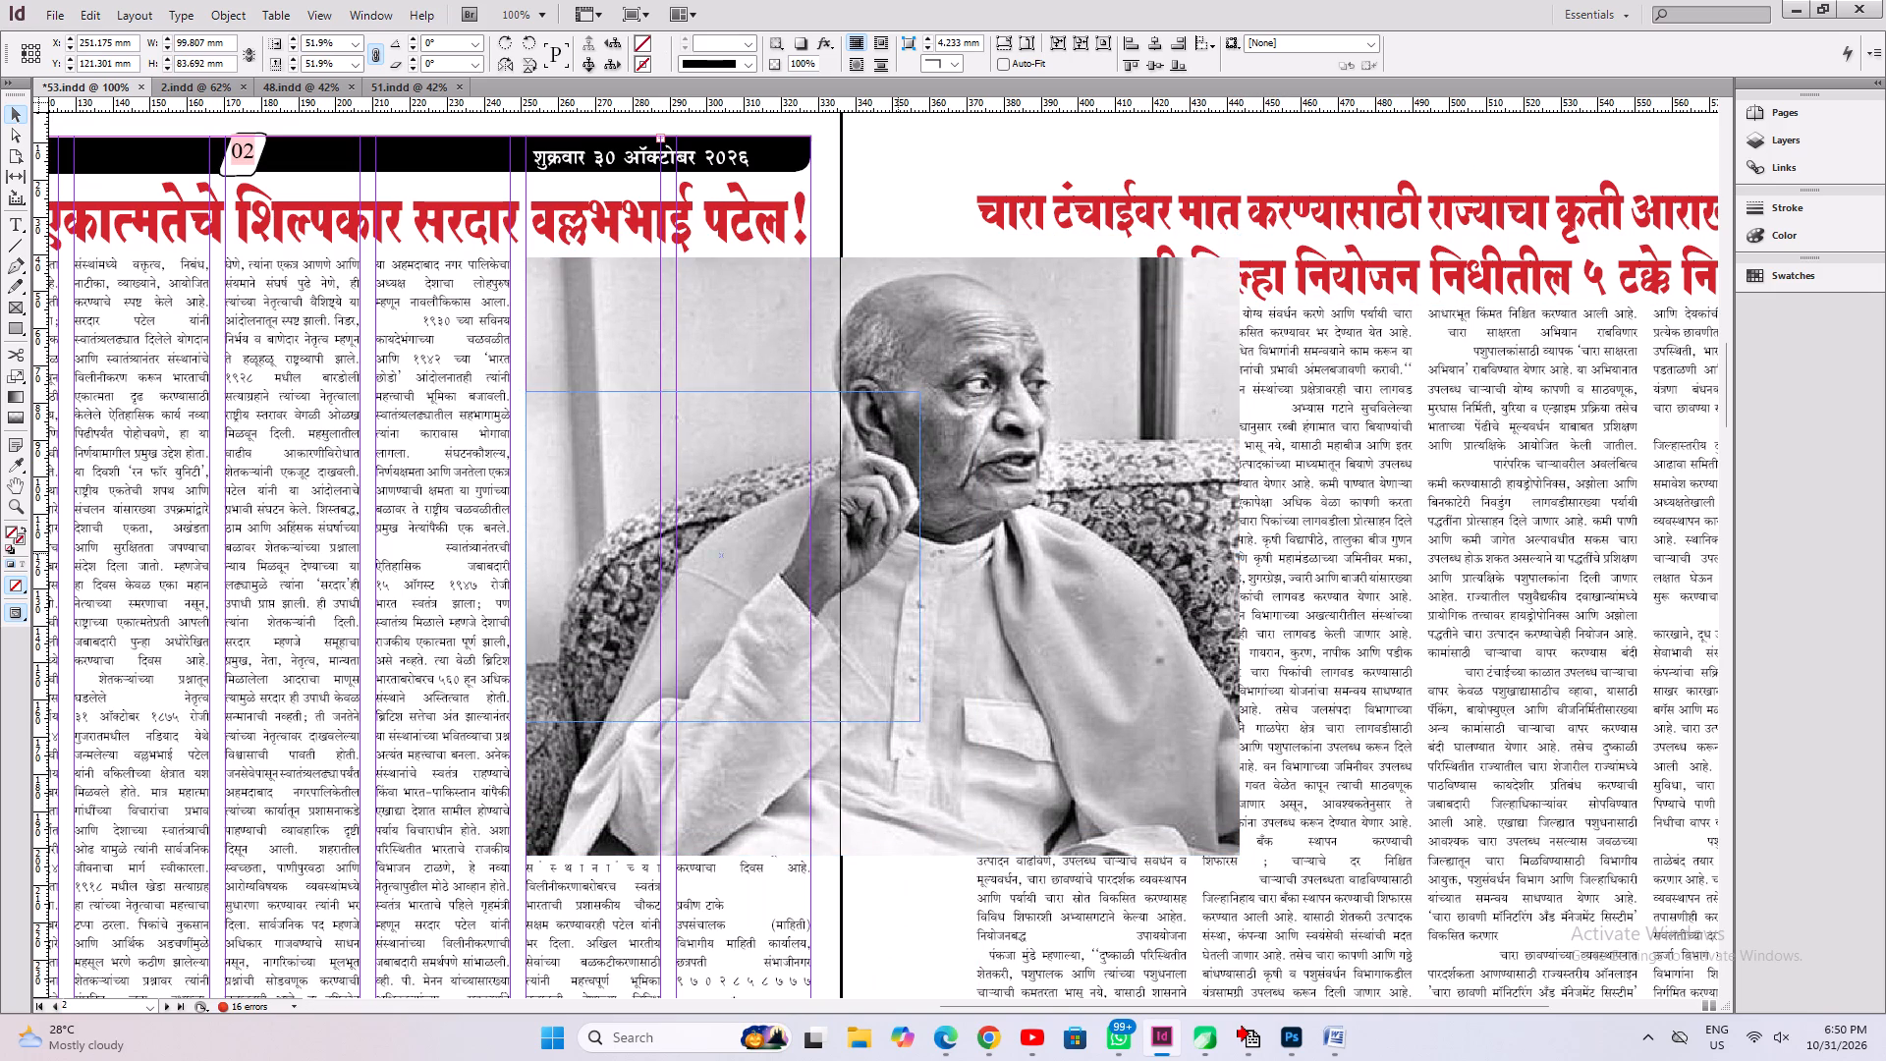
left_click_drag(889, 553, 812, 553, "ctrl+shift")
left_click_drag(745, 579, 759, 439, "shift")
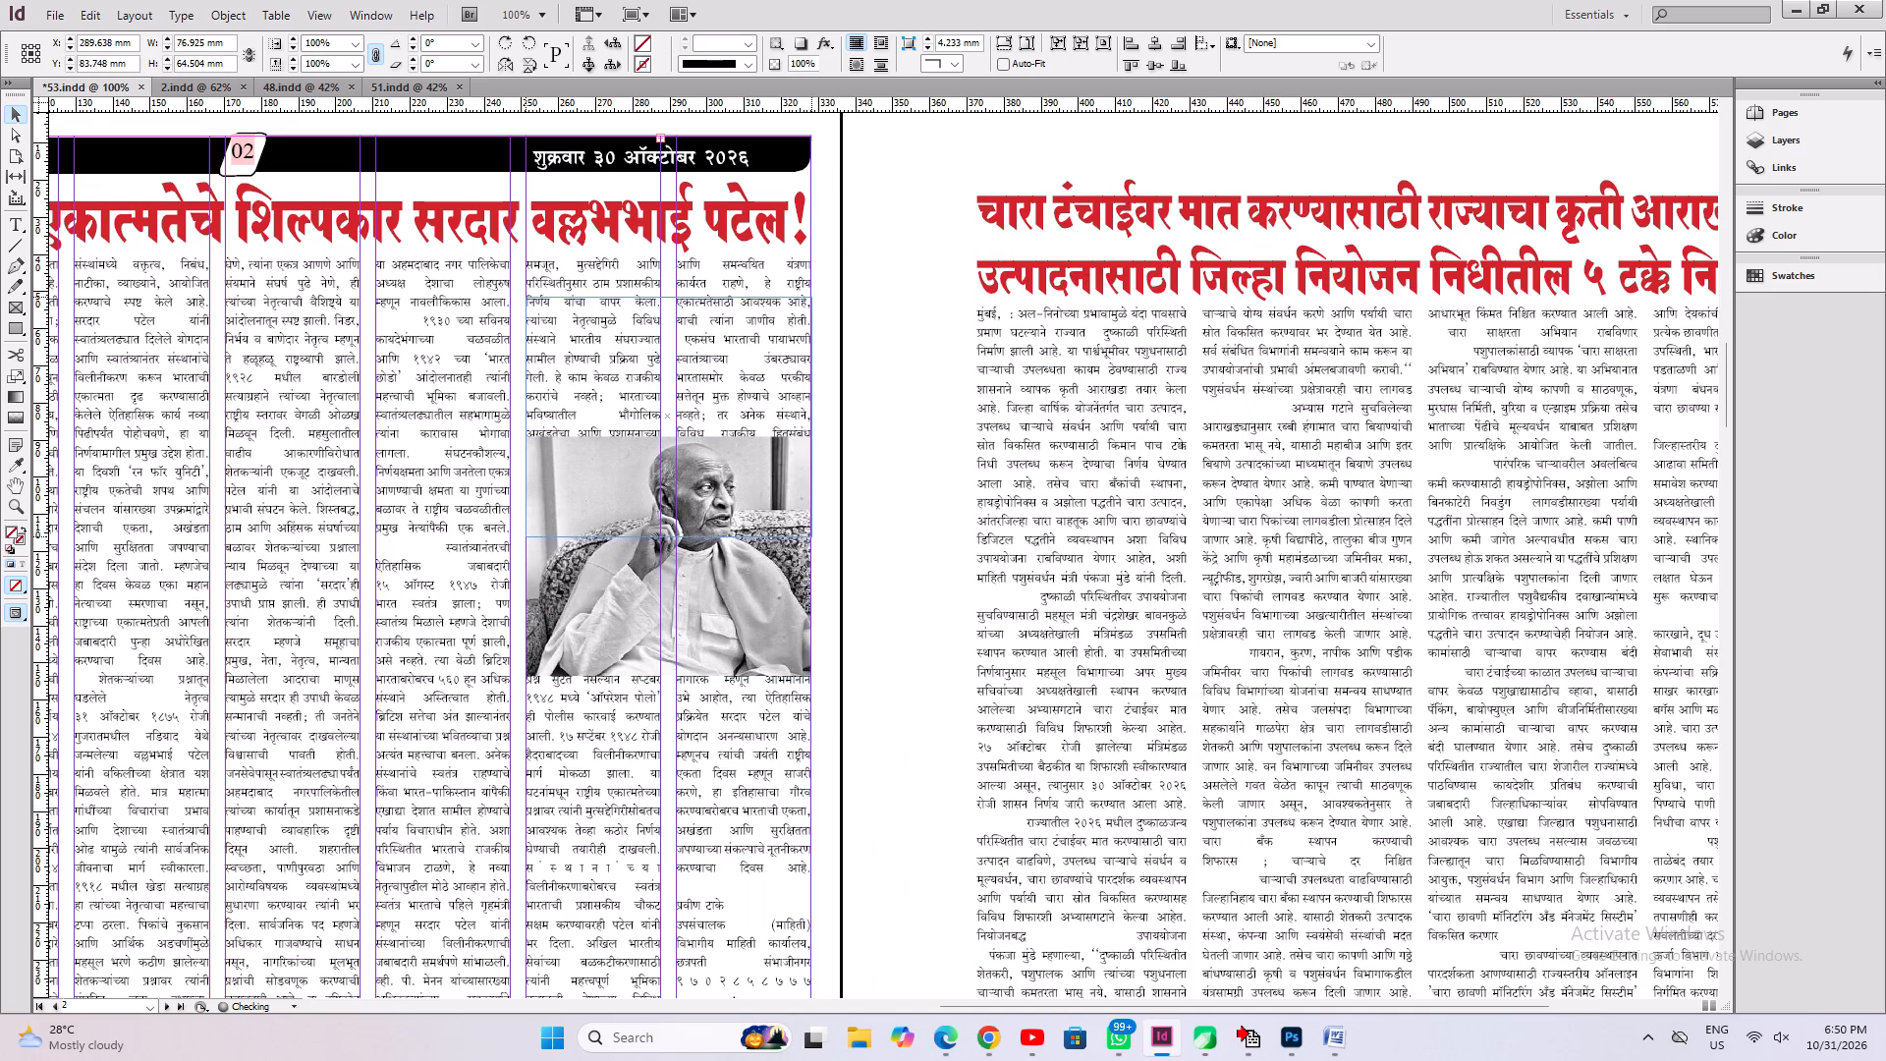
left_click_drag(759, 439, 759, 403, "shift")
Wrap the article text around the portrait's bounding box.
key("ctrl+alt+w")
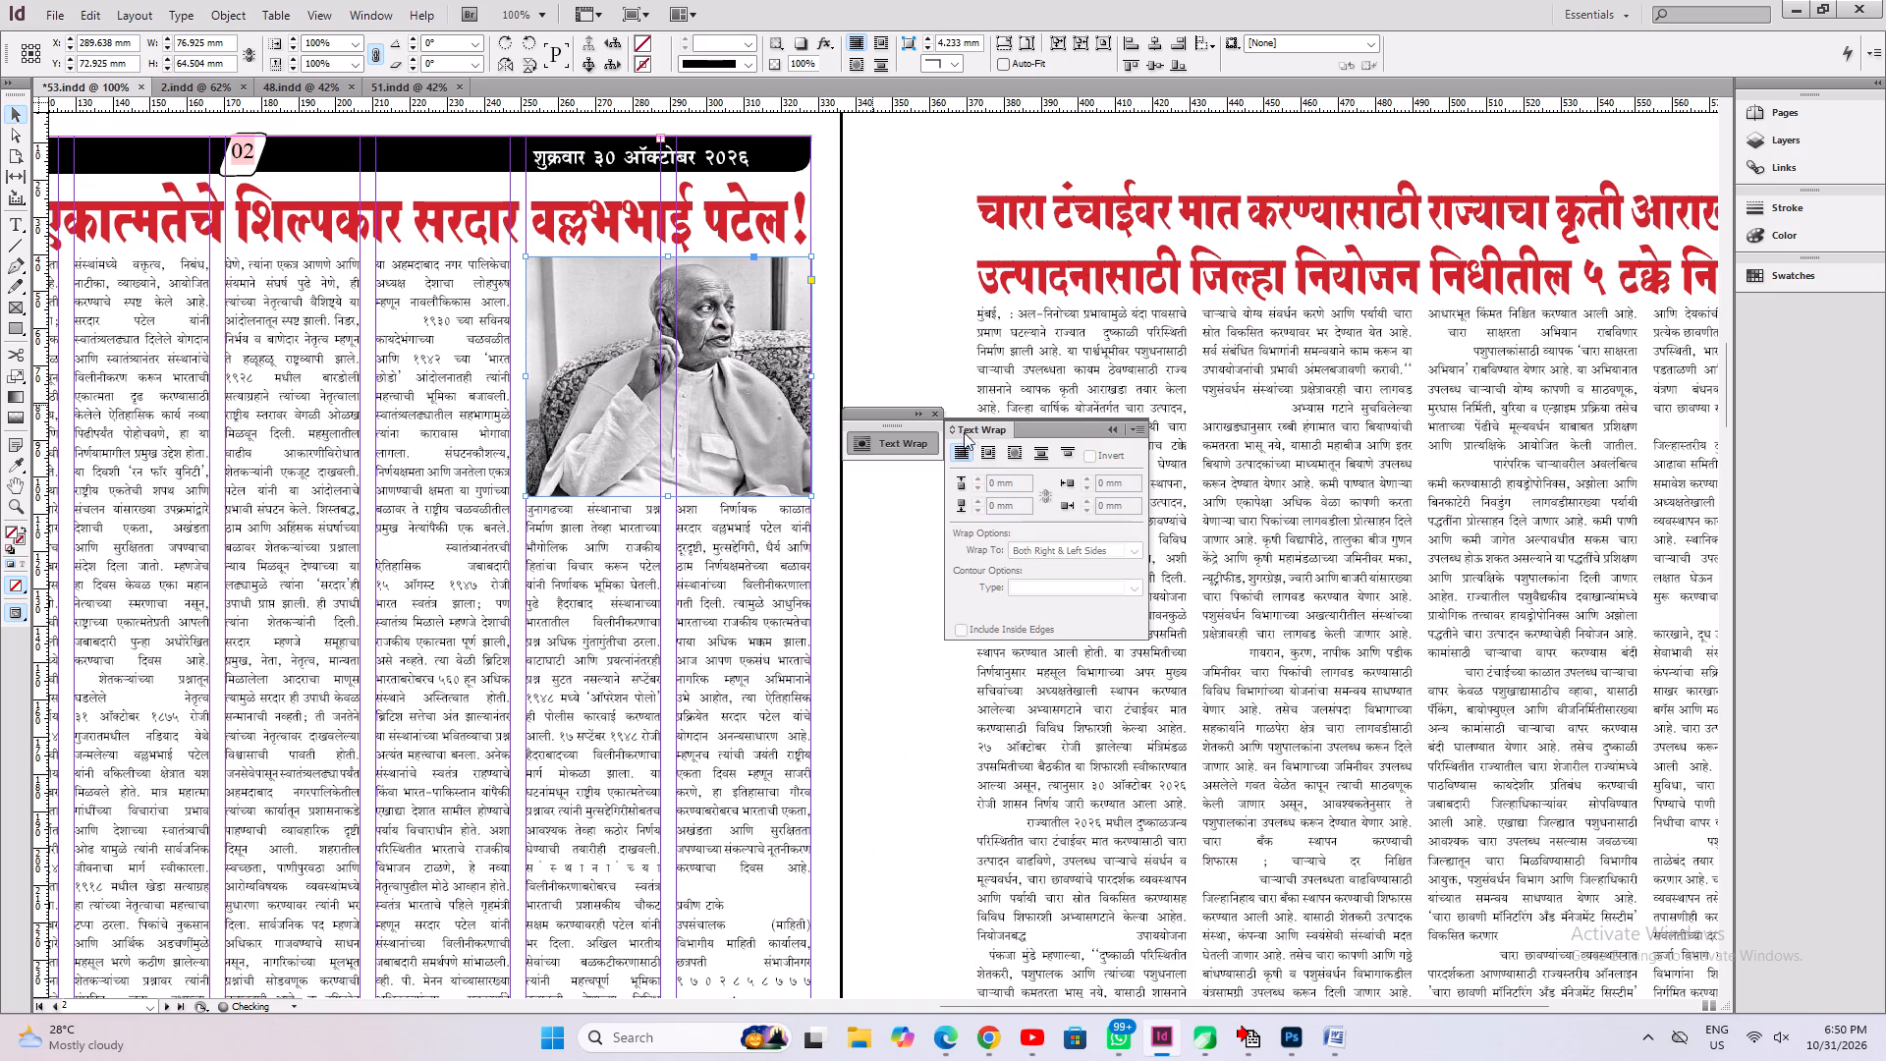
left_click(992, 459)
left_click(940, 418)
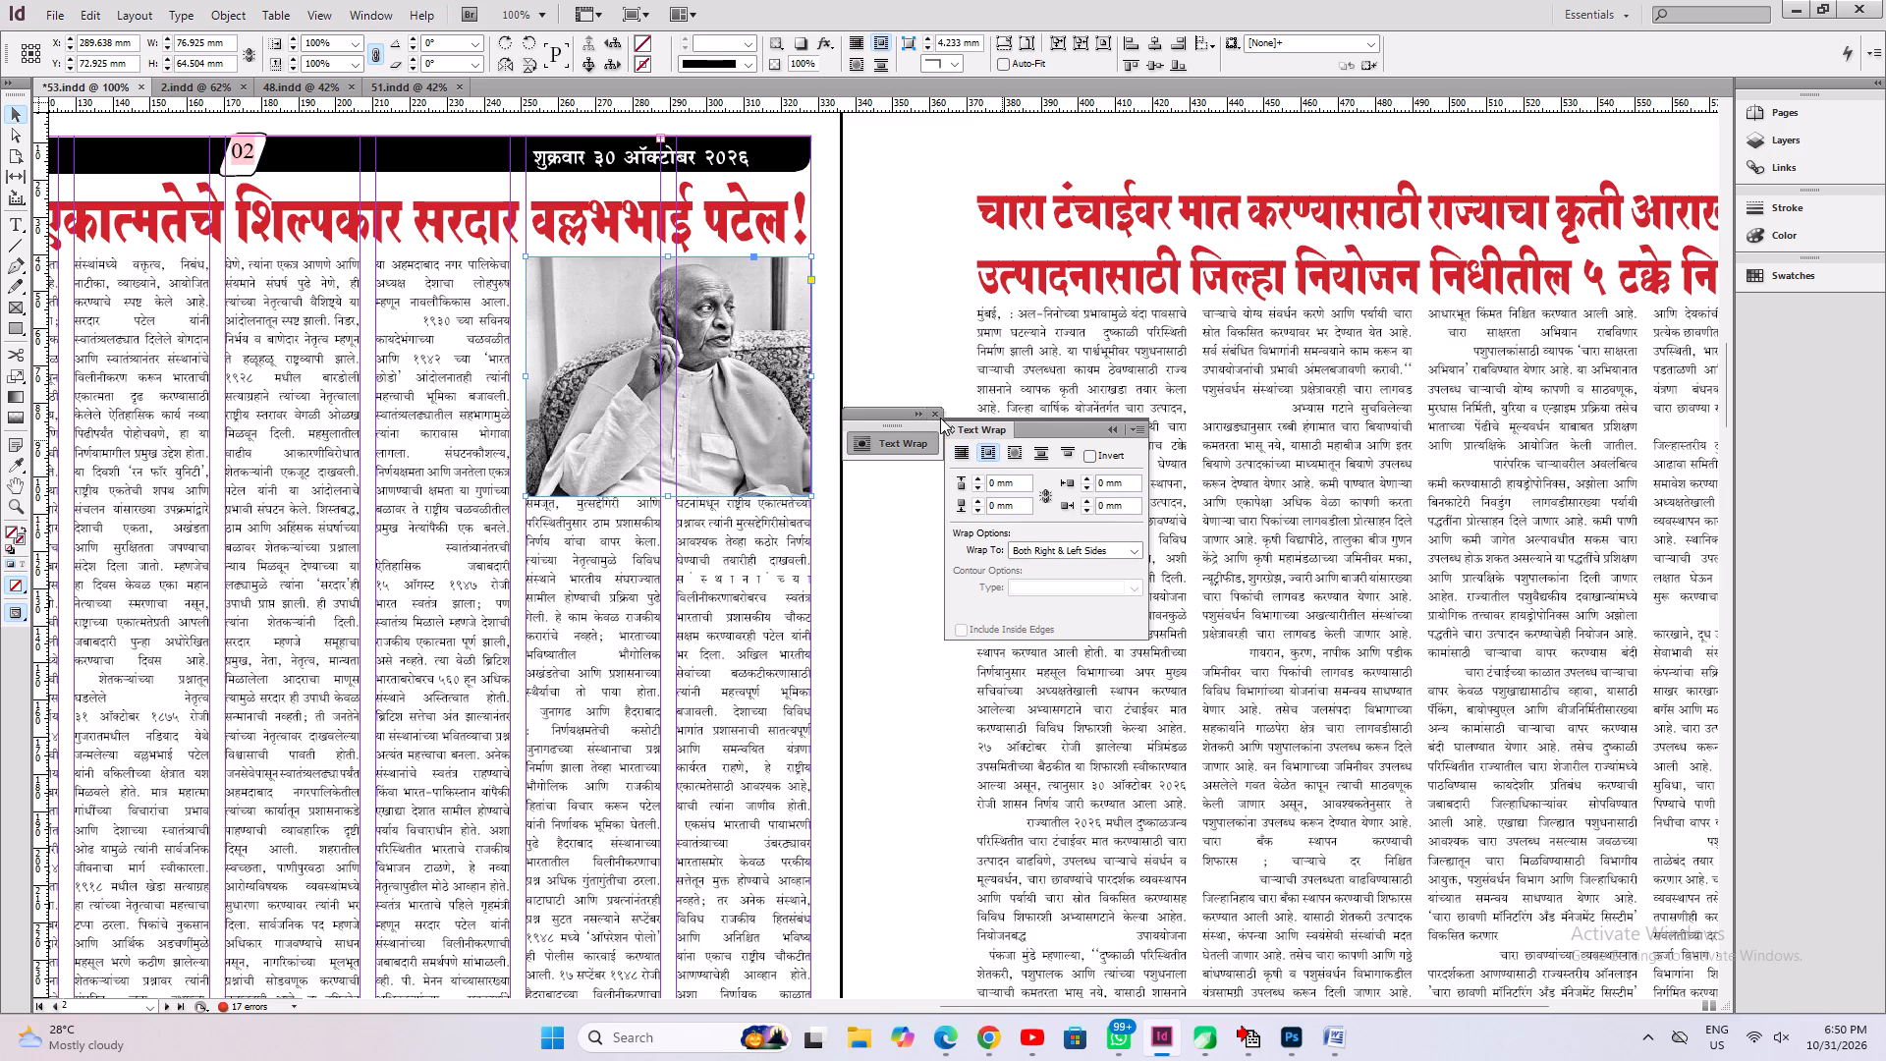
key("ctrl+1")
Fit the Sardar Patel article frame to its reflowed text and trim its lower edge to about 228 mm frame height.
left_click(669, 744)
key("ctrl+alt+c")
scroll(669, 744, "down", 6)
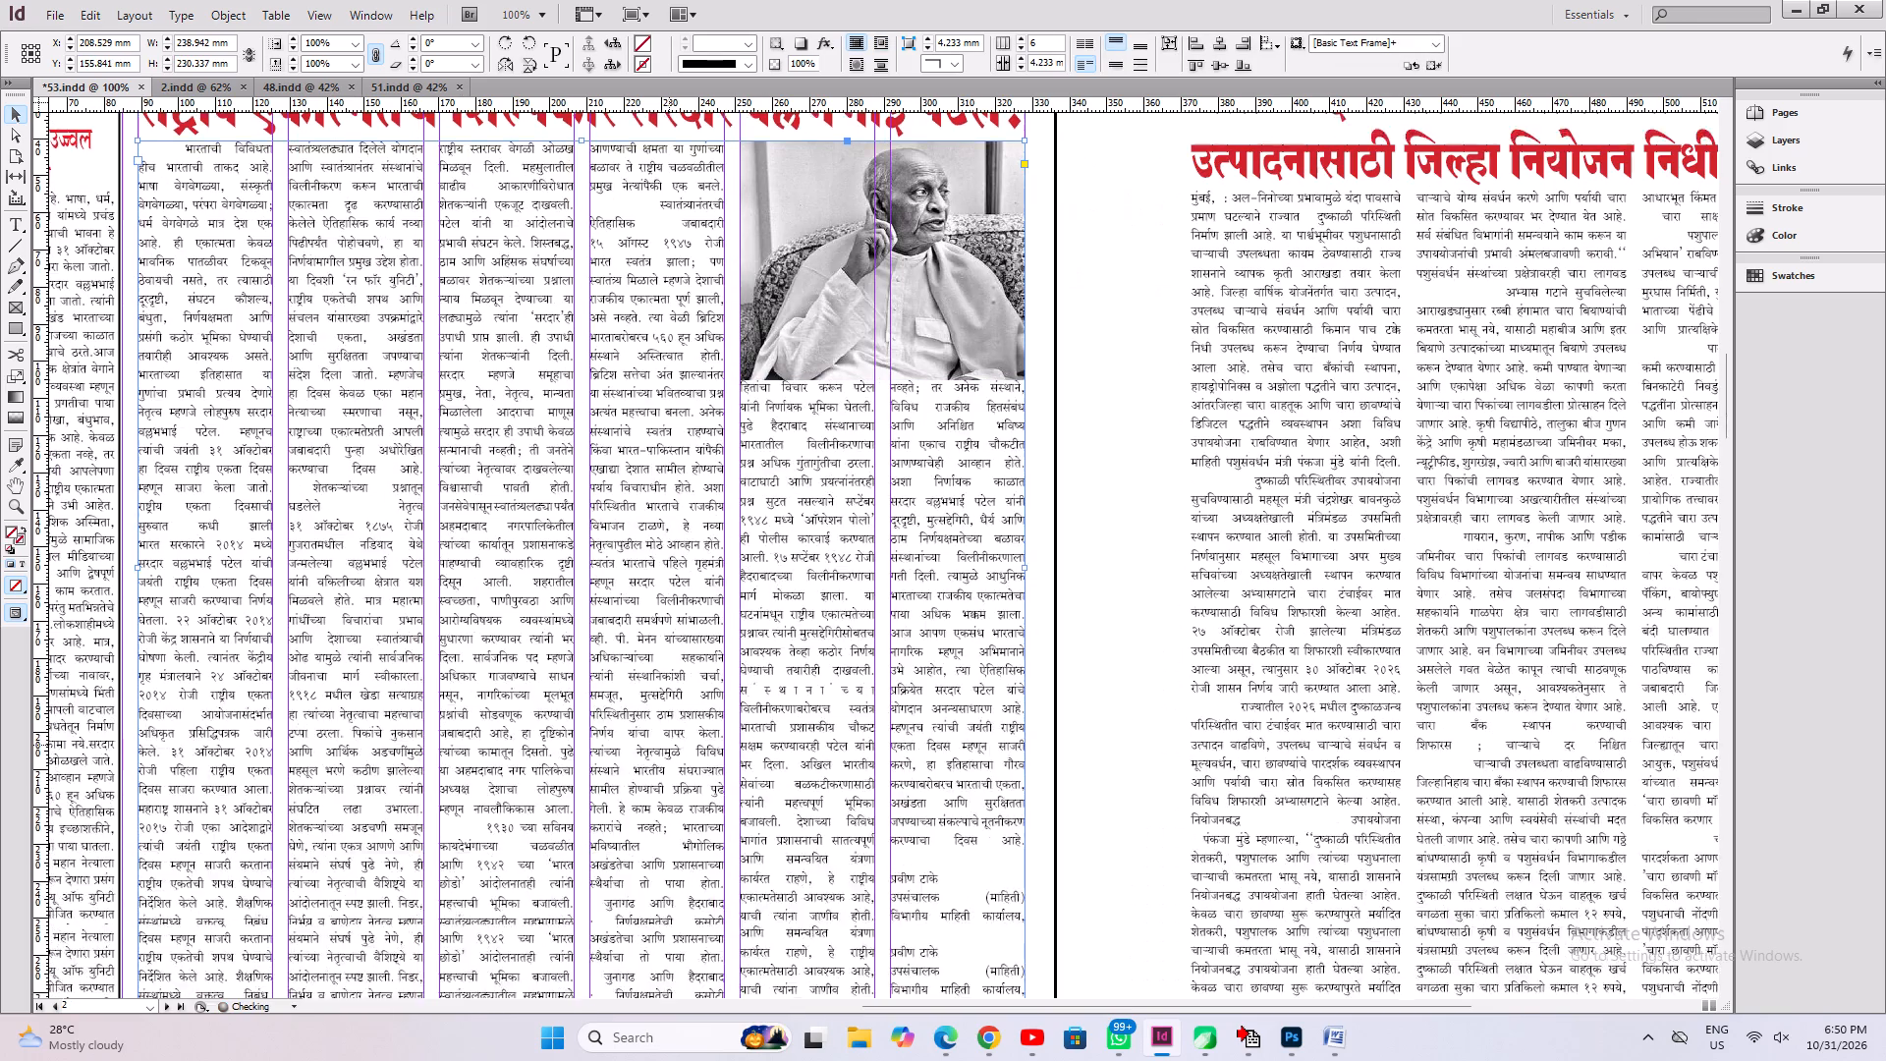
scroll(669, 745, "down", 9)
left_click(614, 718)
left_click(581, 541)
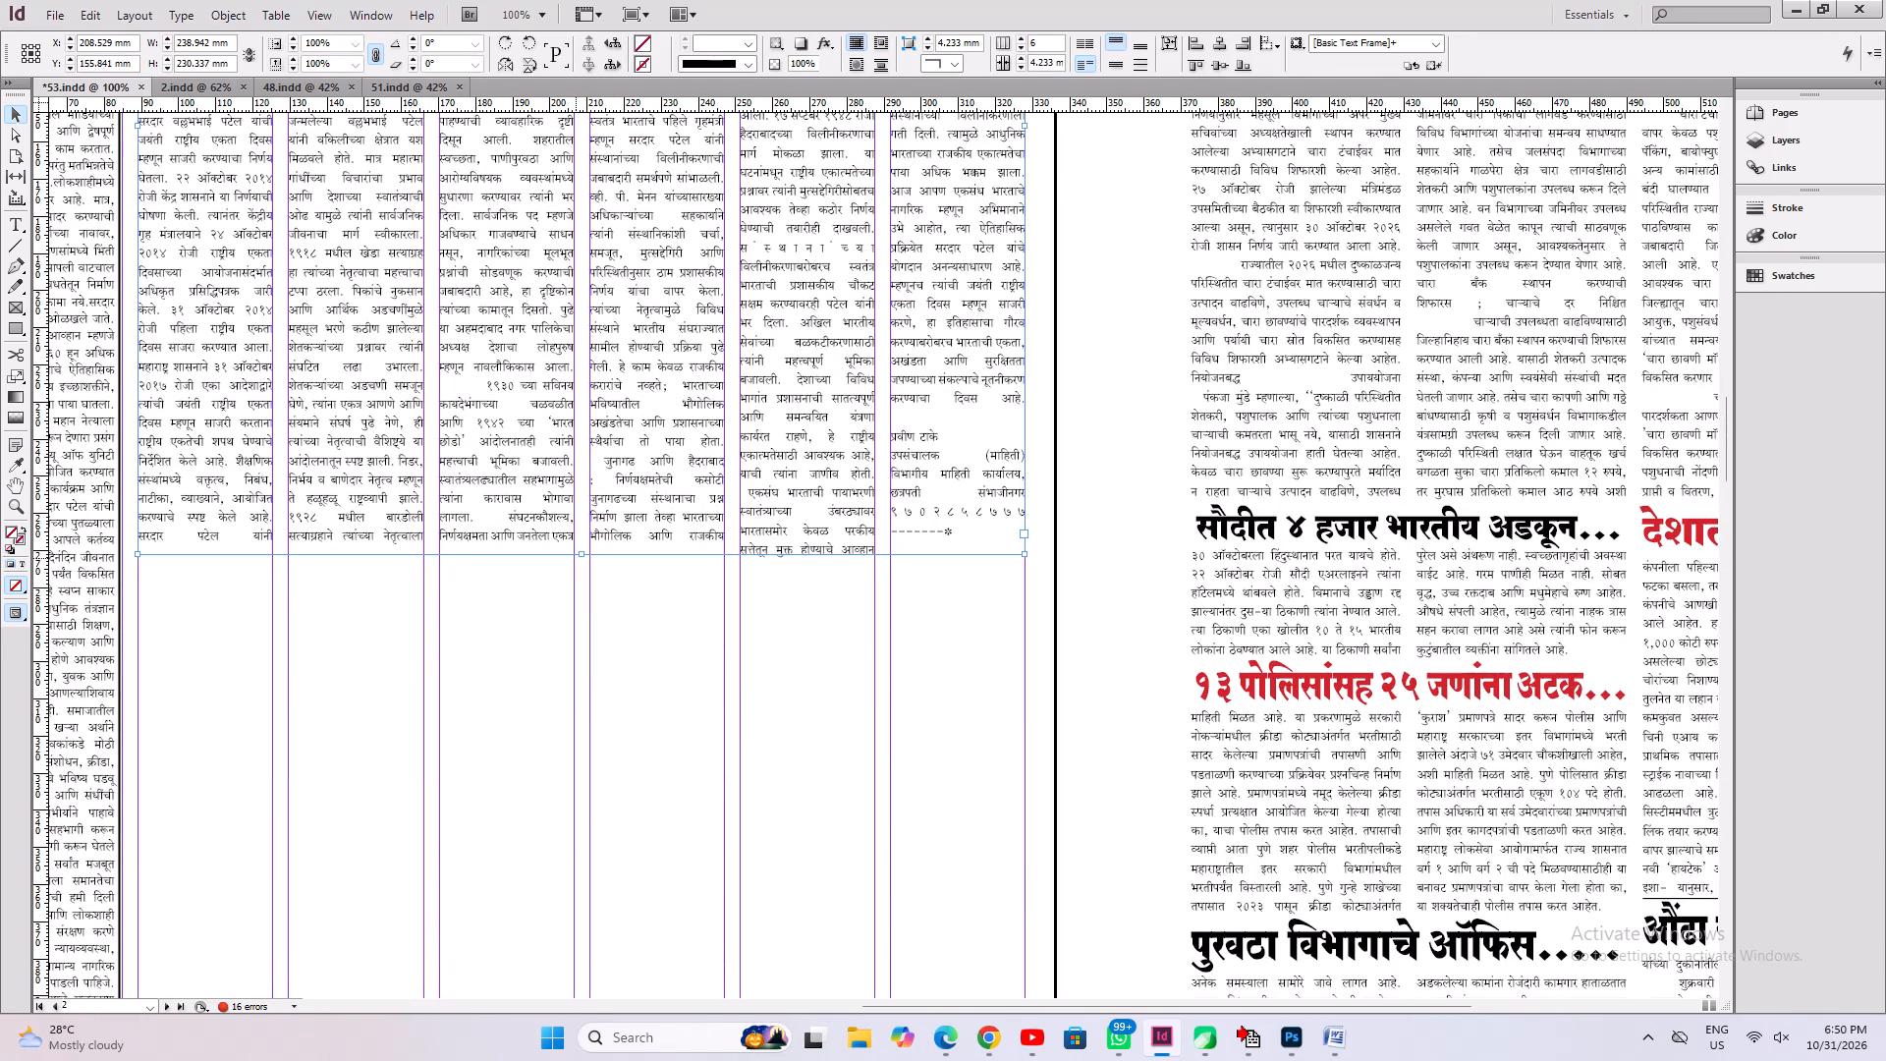
left_click(582, 554)
left_click(665, 651)
left_click(721, 661)
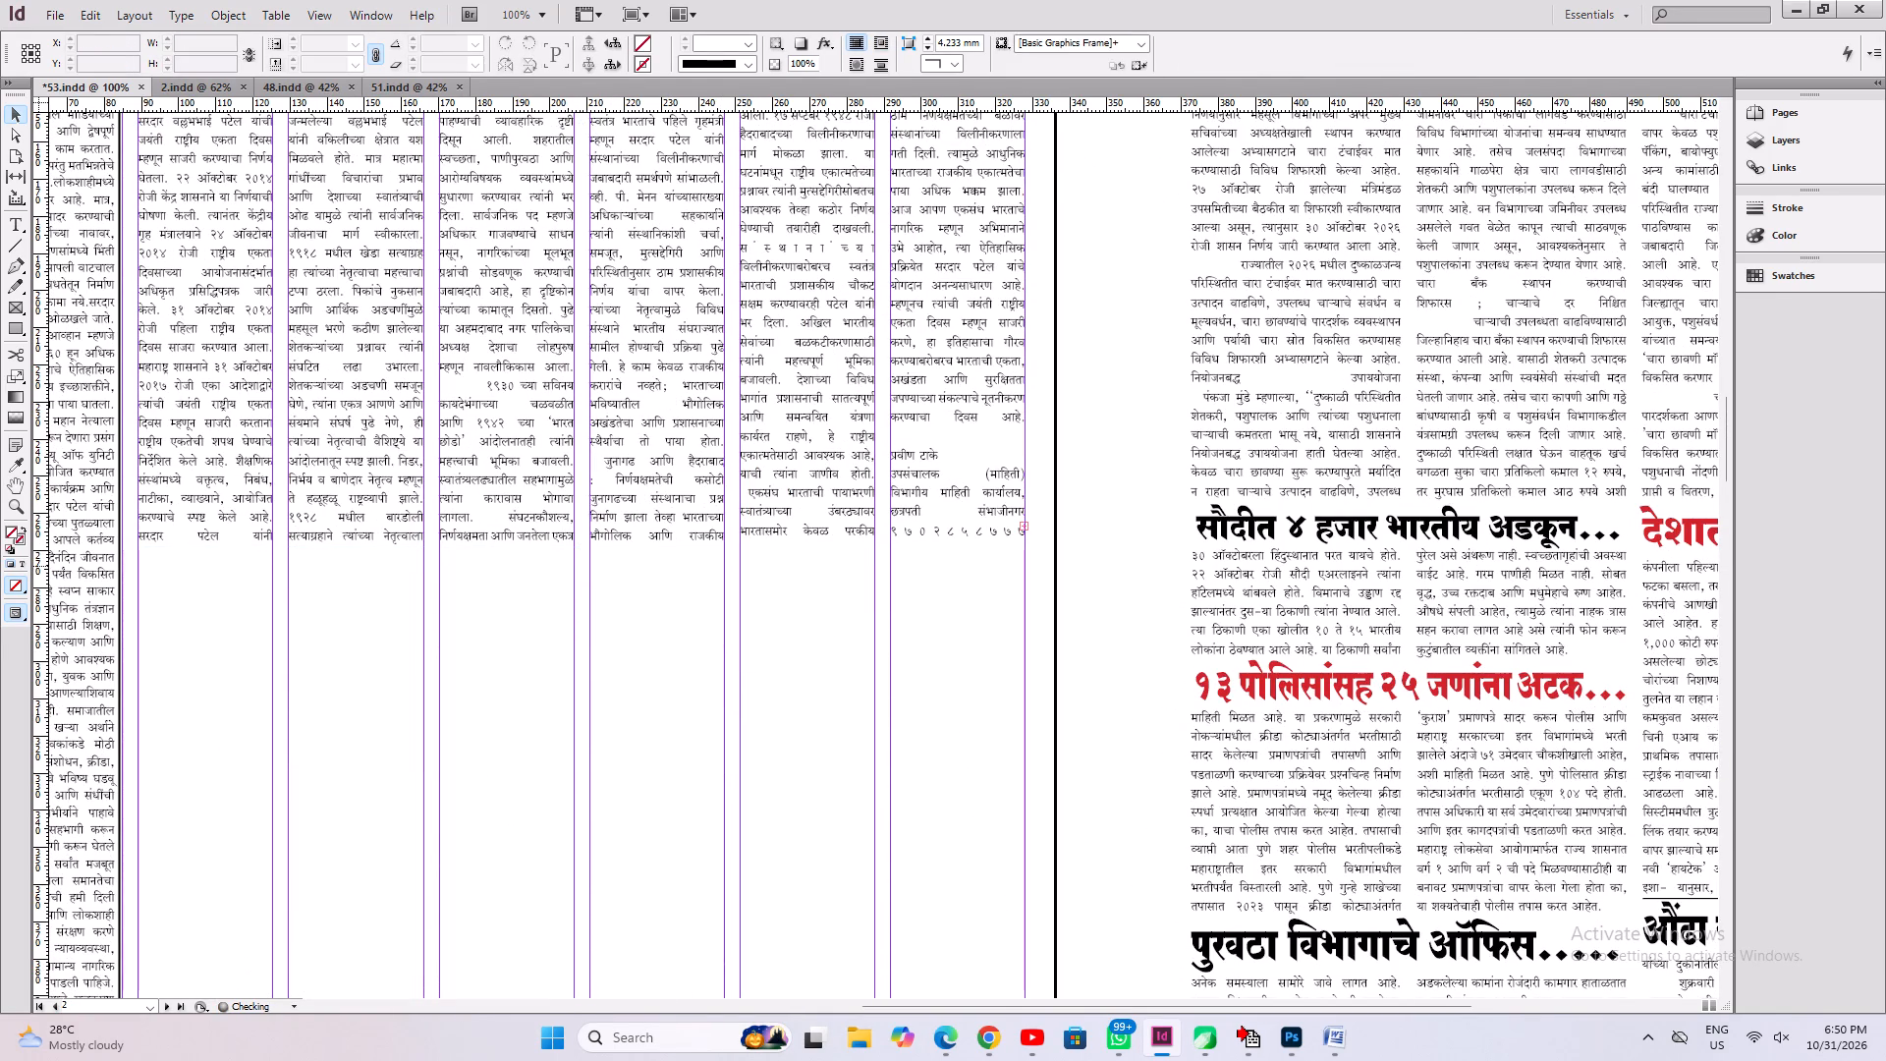
left_click(908, 536)
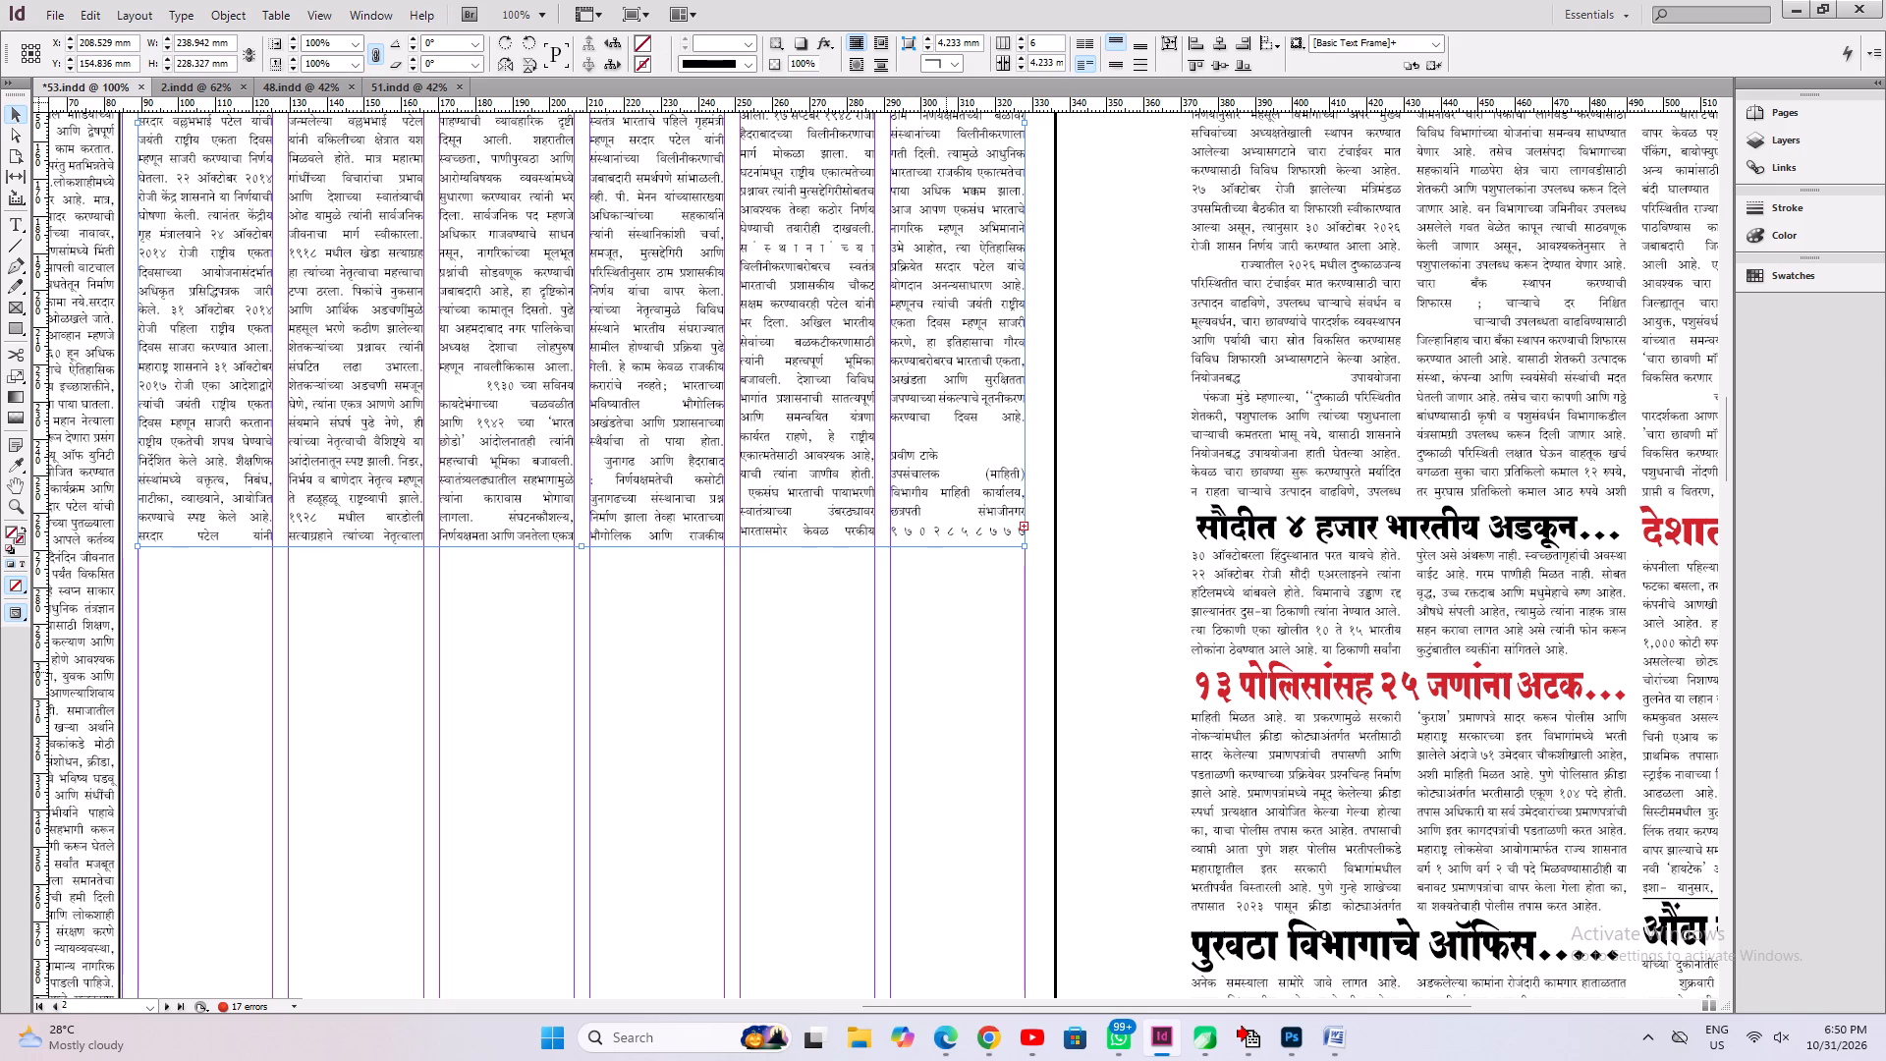
Delete the blank line above the author's name at the end of the article.
left_click(21, 215)
left_click(895, 451)
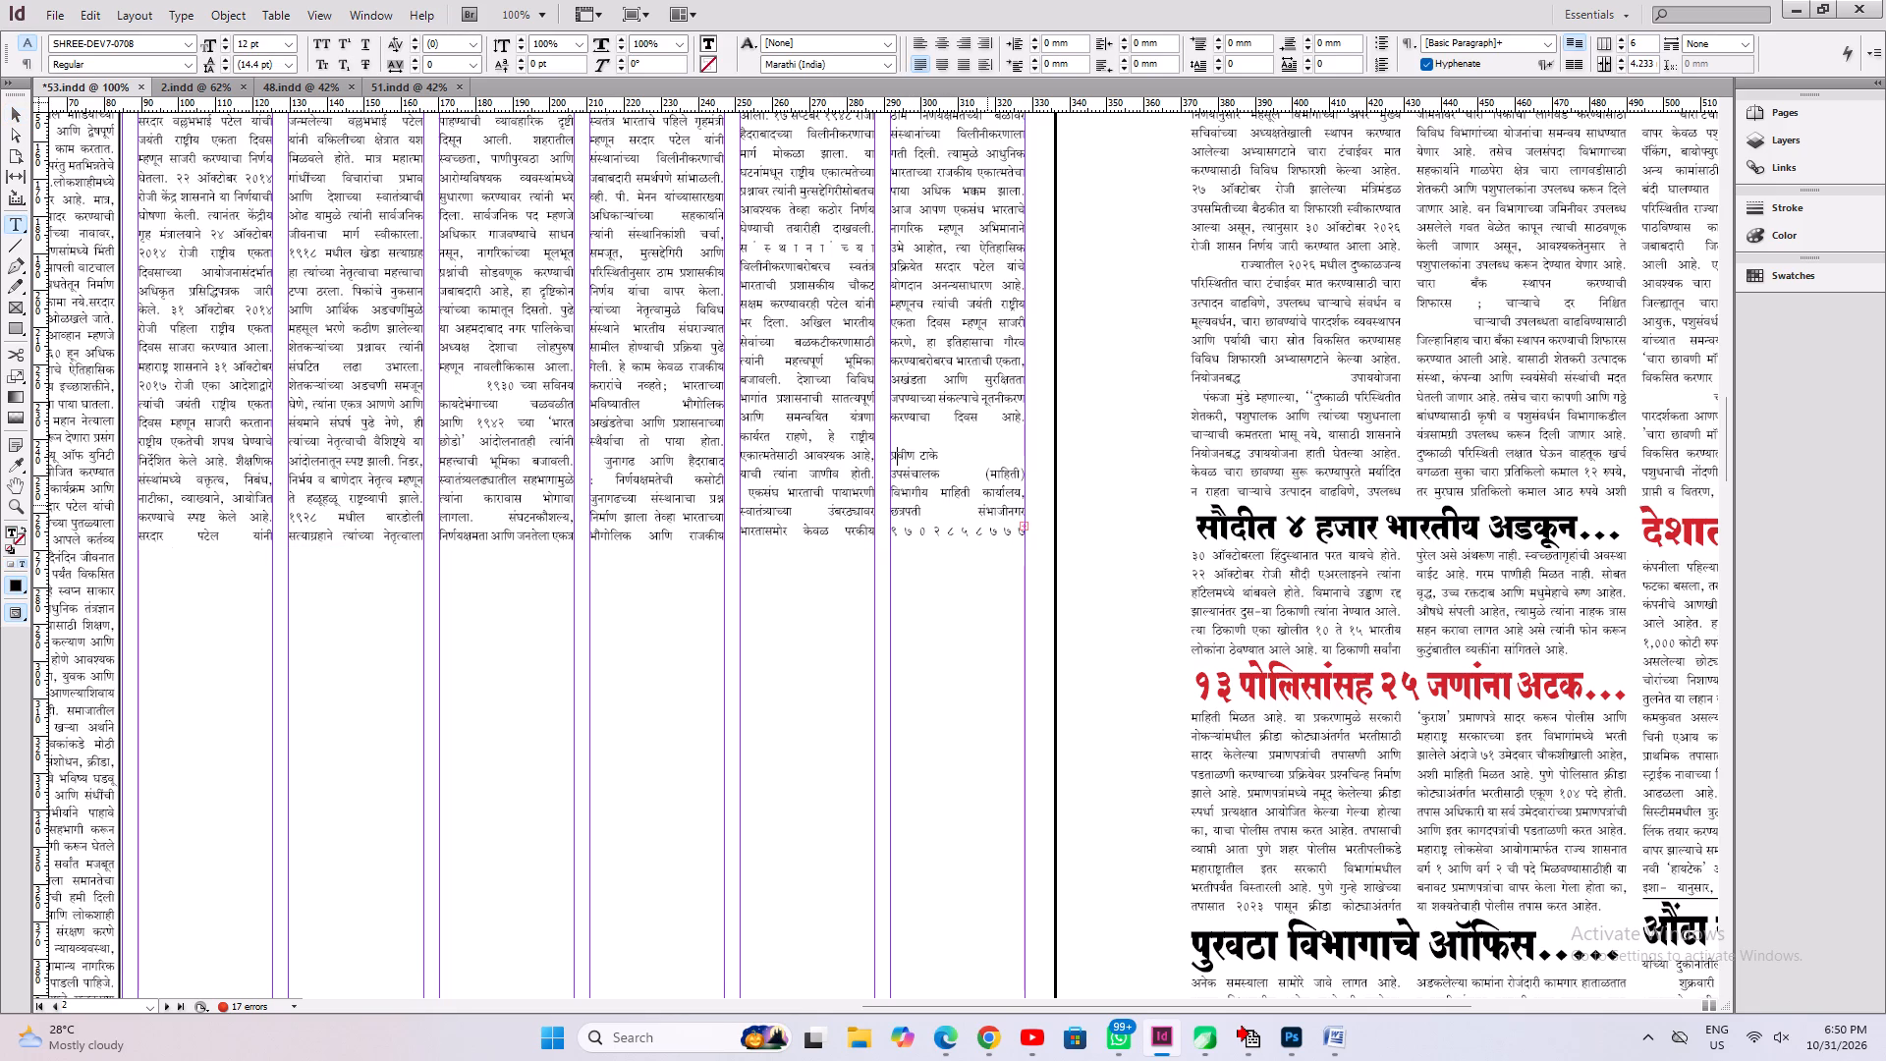
key("Home")
key("BackSpace")
End the author's phone number line with a paragraph break, delete the dashed line after it, and save 53.indd.
key("Down")
key("Down")
key("Down")
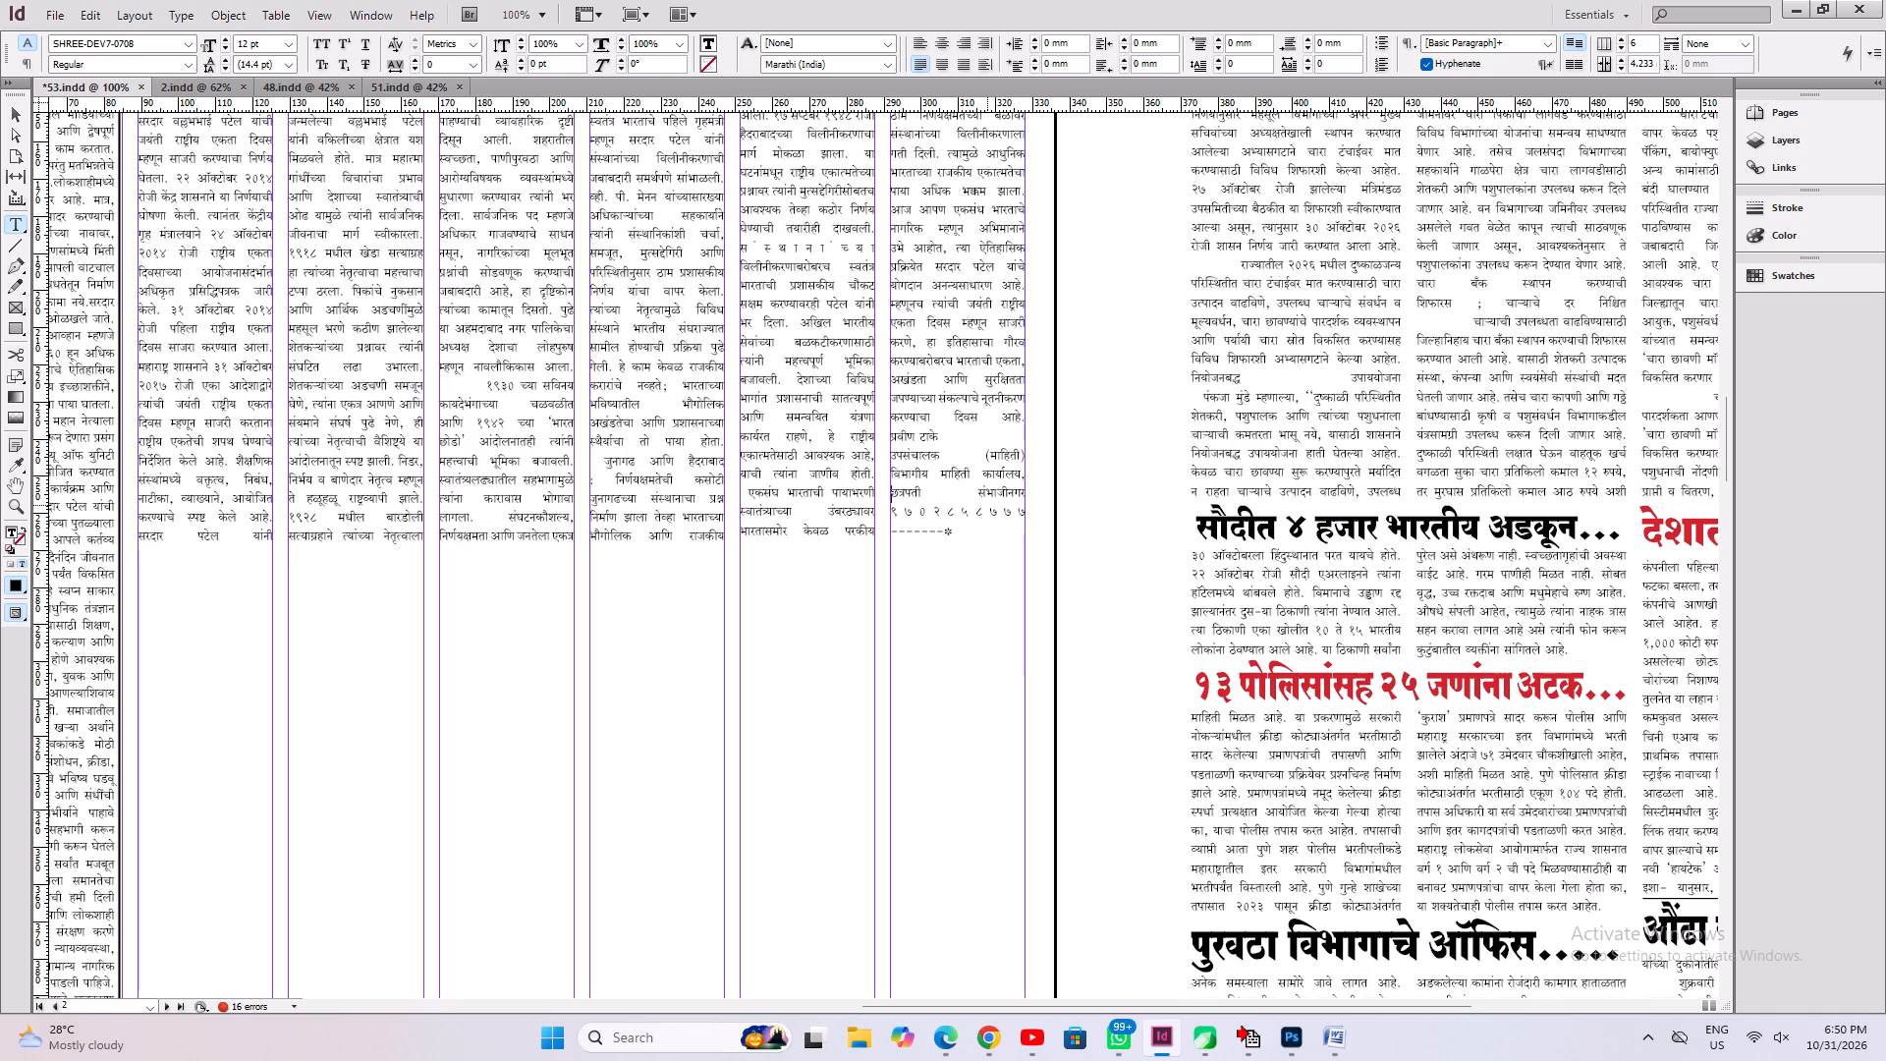
key("Down")
key("End")
key("Return")
key("shift+Down")
key("shift+Down")
key("shift+Down")
key("BackSpace")
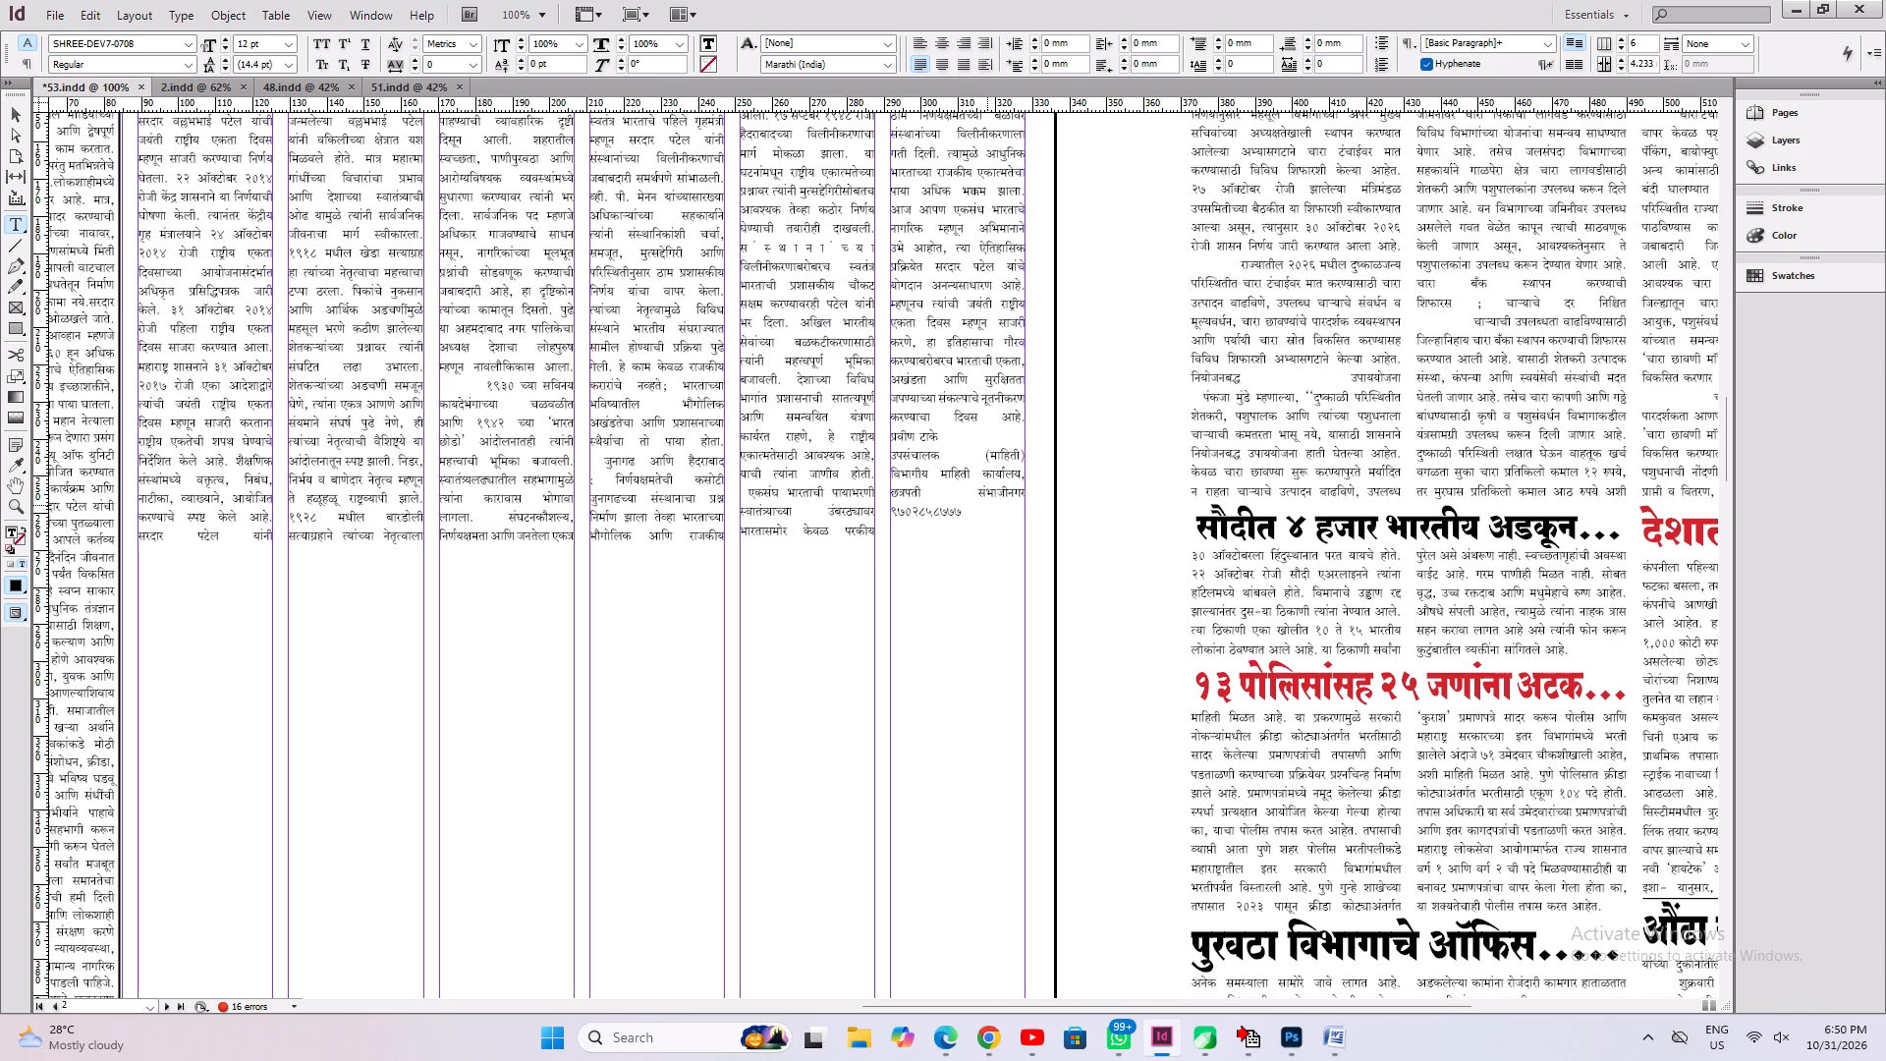
key("ctrl+s")
key("ctrl+0")
key("ctrl+s")
key("ctrl+s")
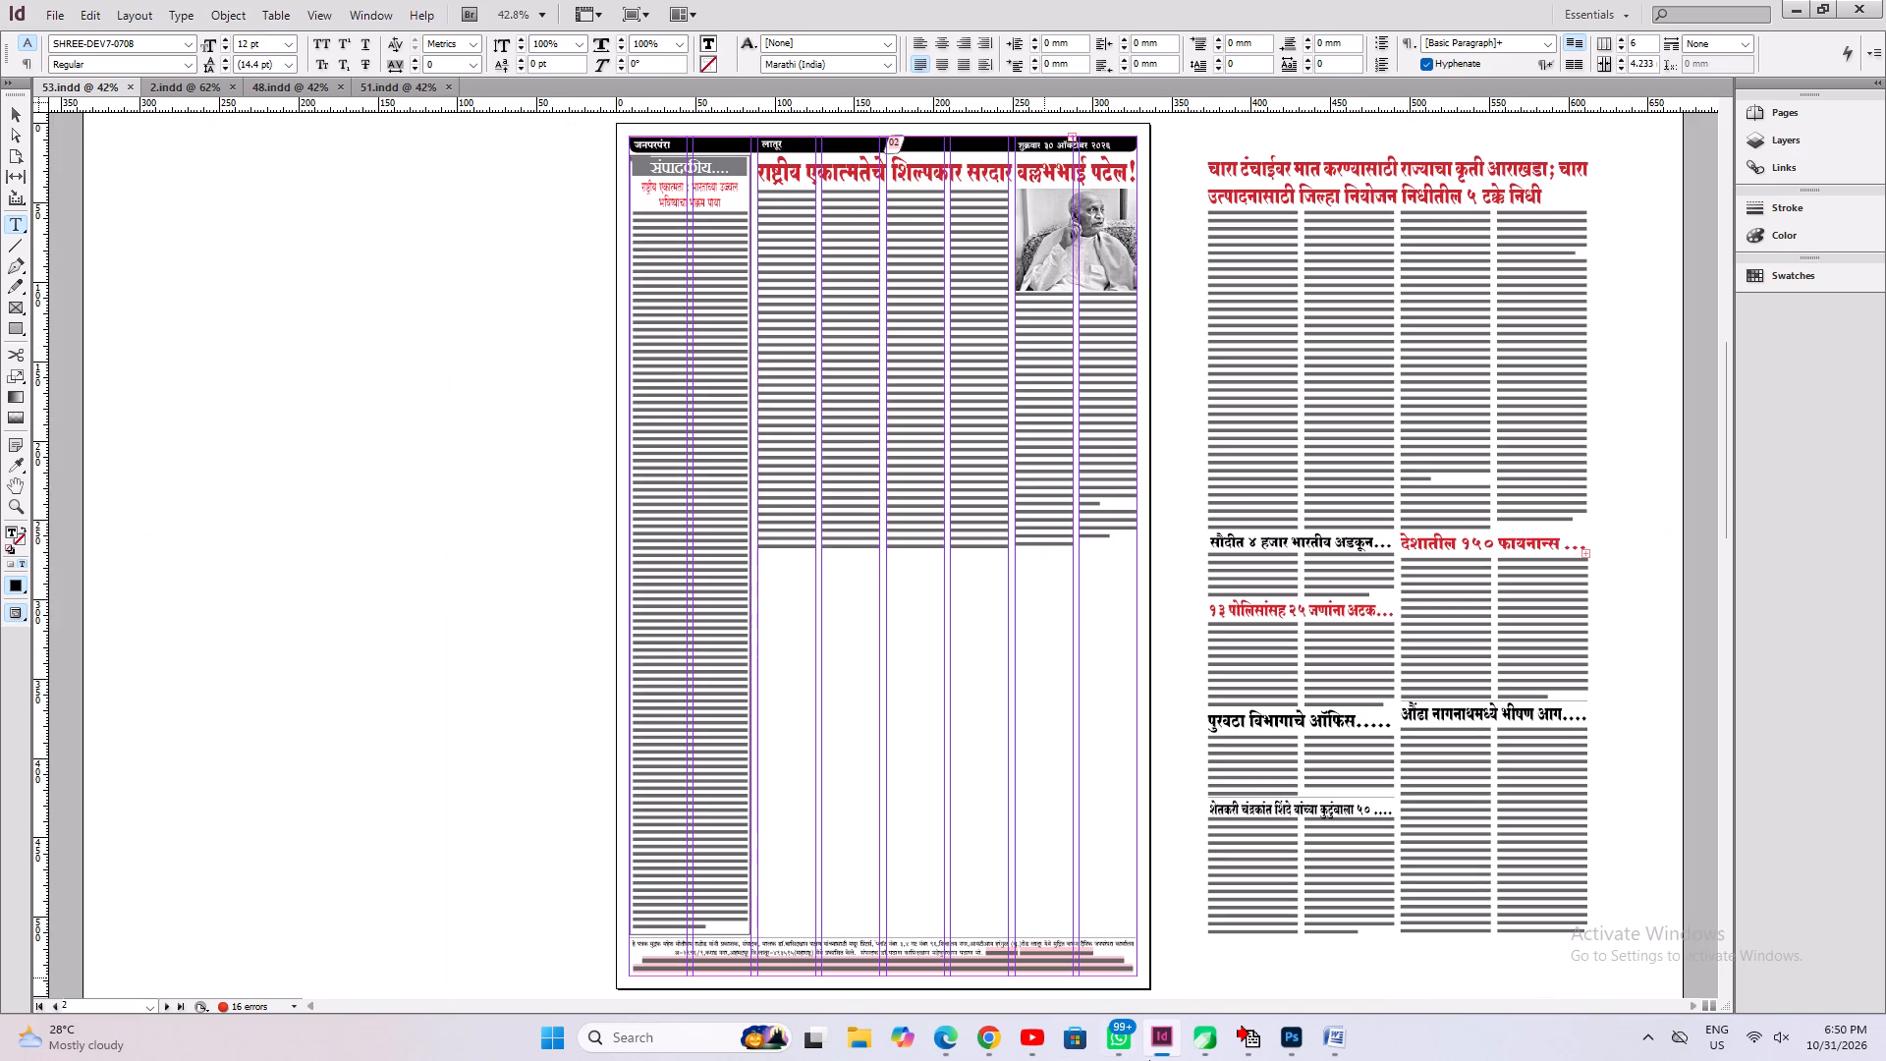
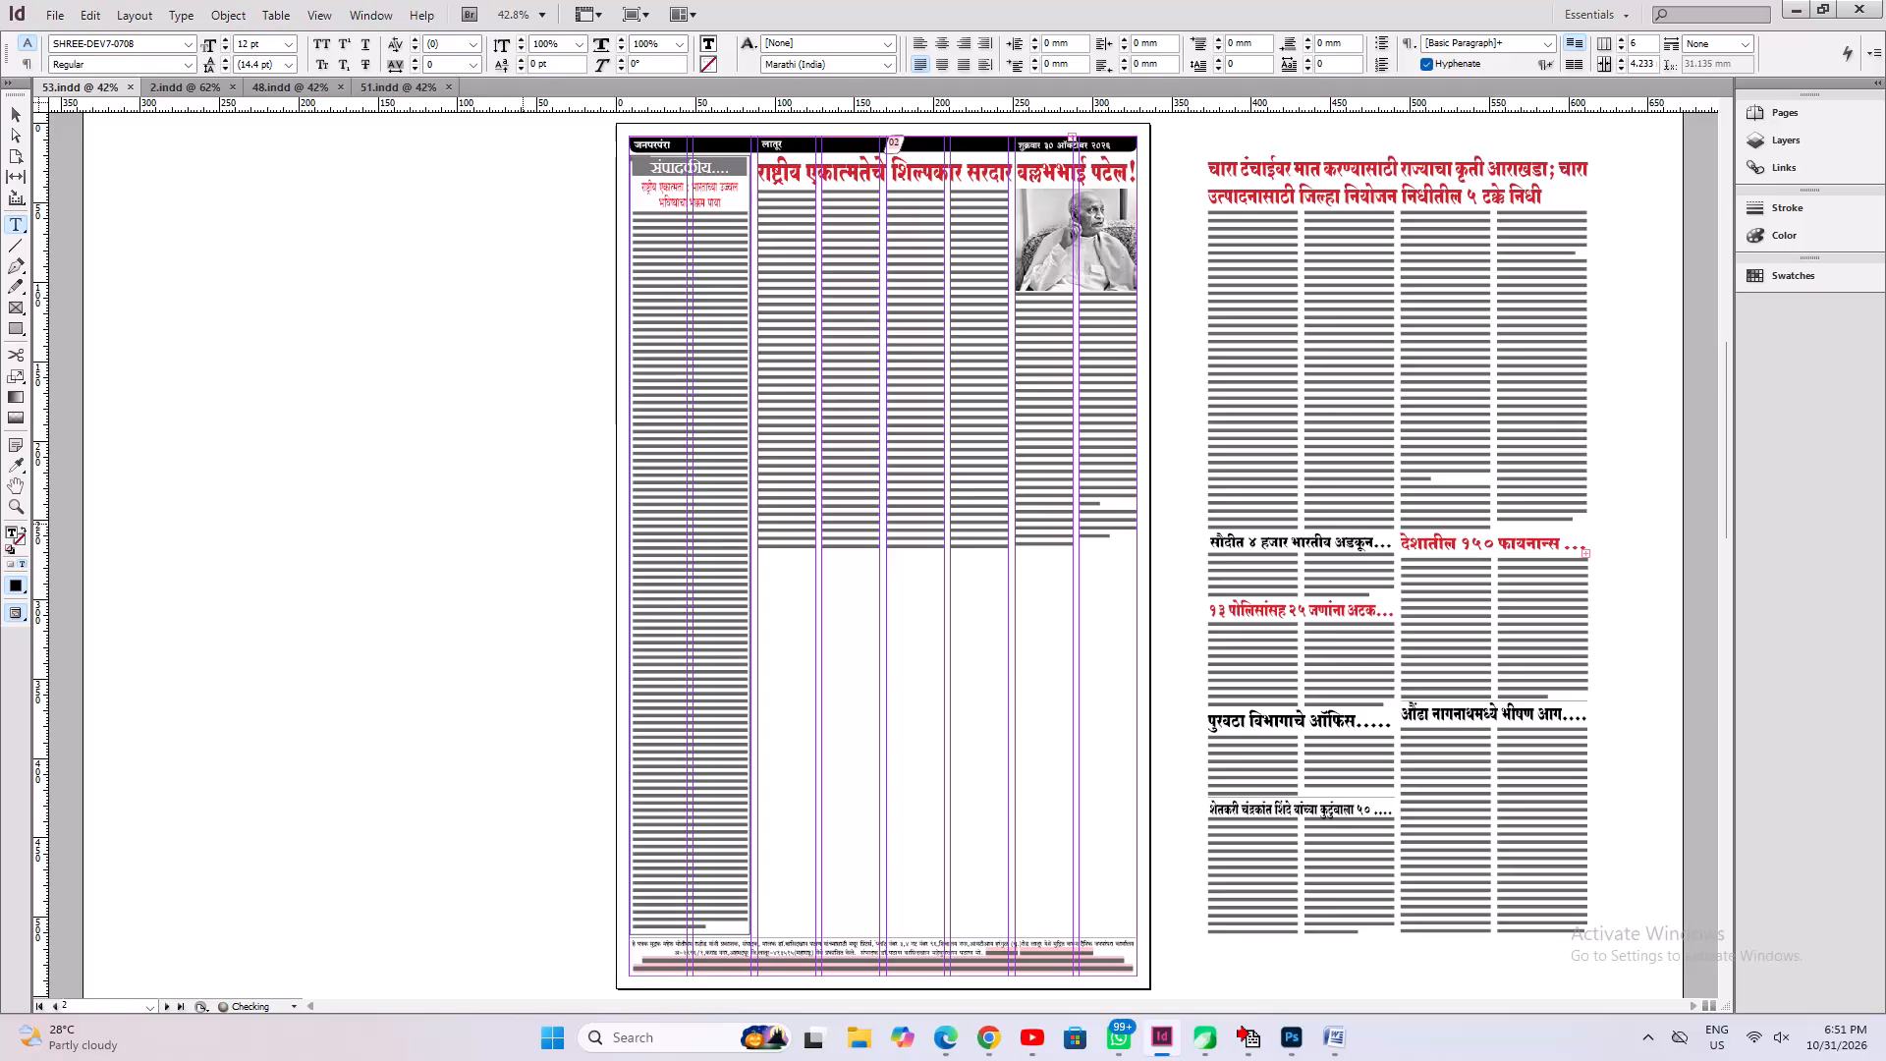
Save 53.indd.
key("ctrl+s")
key("ctrl+s")
Pick up the overset text of page 1's top power-supply article and flow it into the empty area of page 2 below the Sardar Patel article.
scroll(940, 744, "up", 13)
scroll(937, 745, "down", 12)
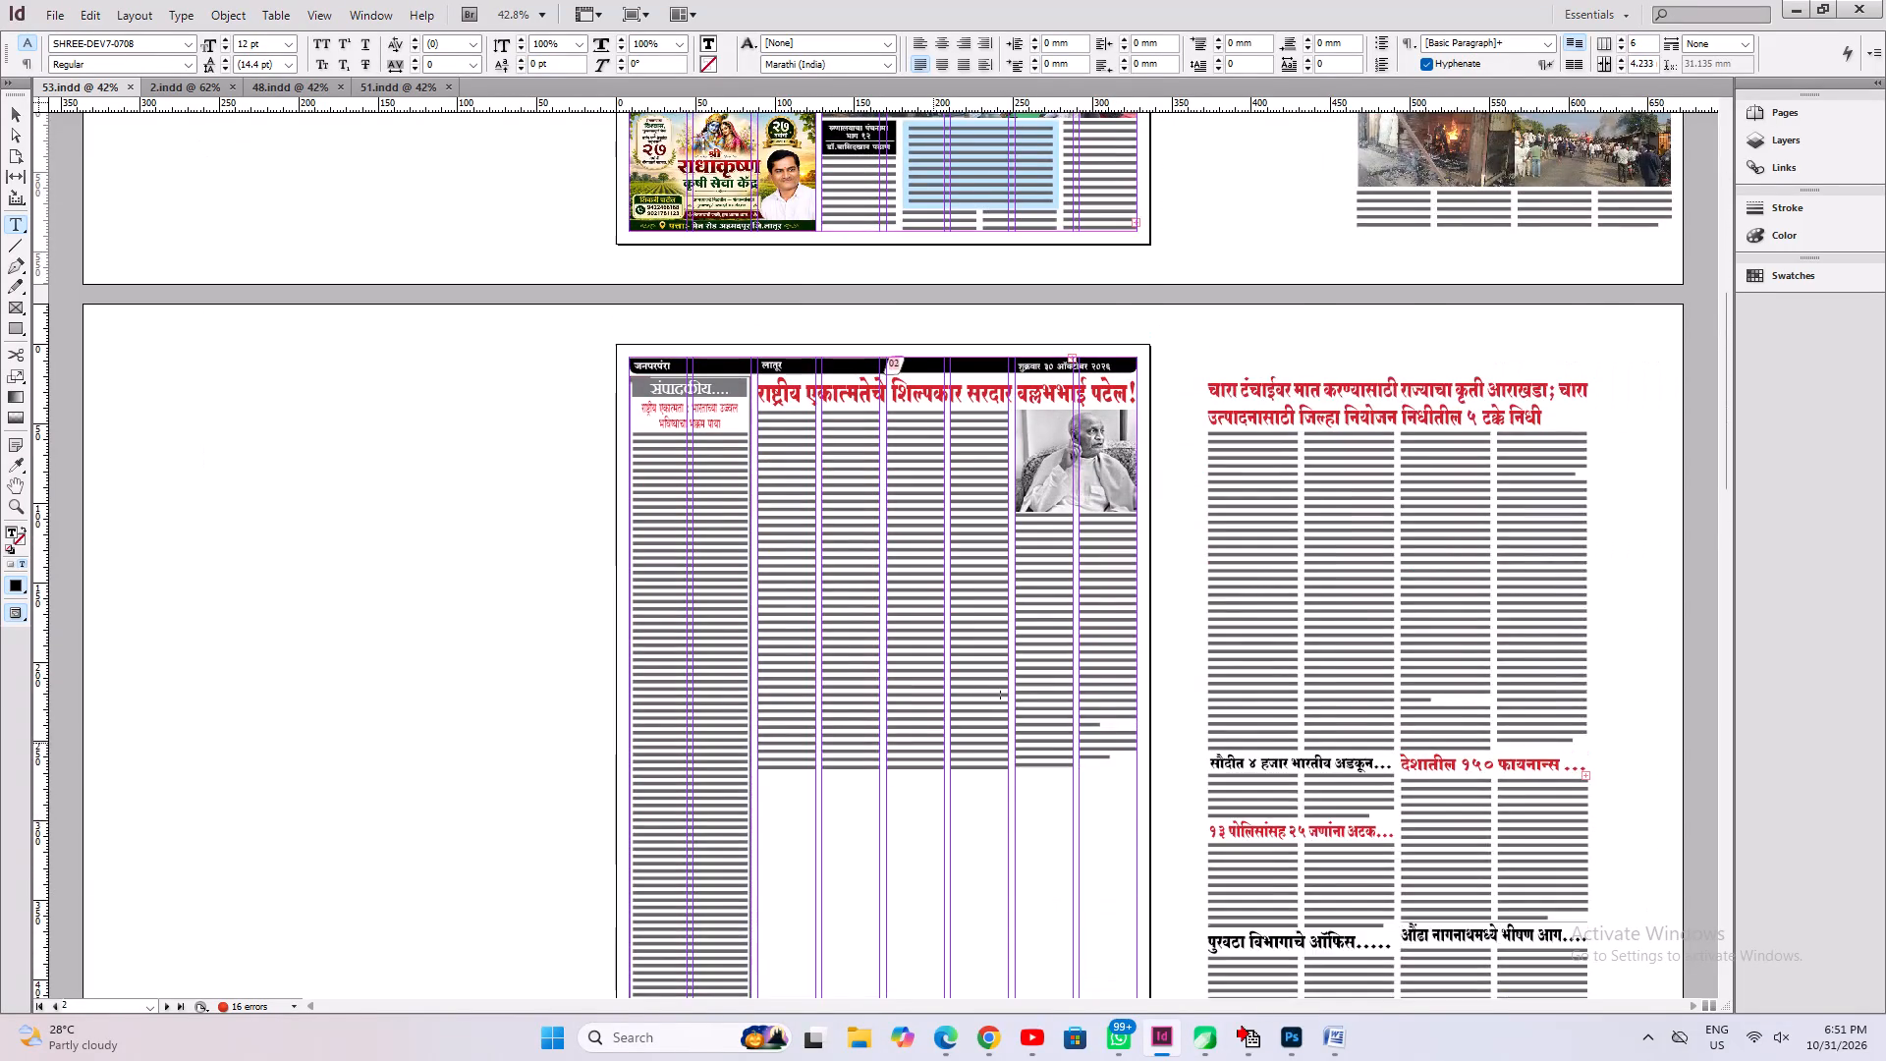
scroll(933, 740, "down", 6)
scroll(933, 740, "down", 16)
scroll(927, 715, "up", 11)
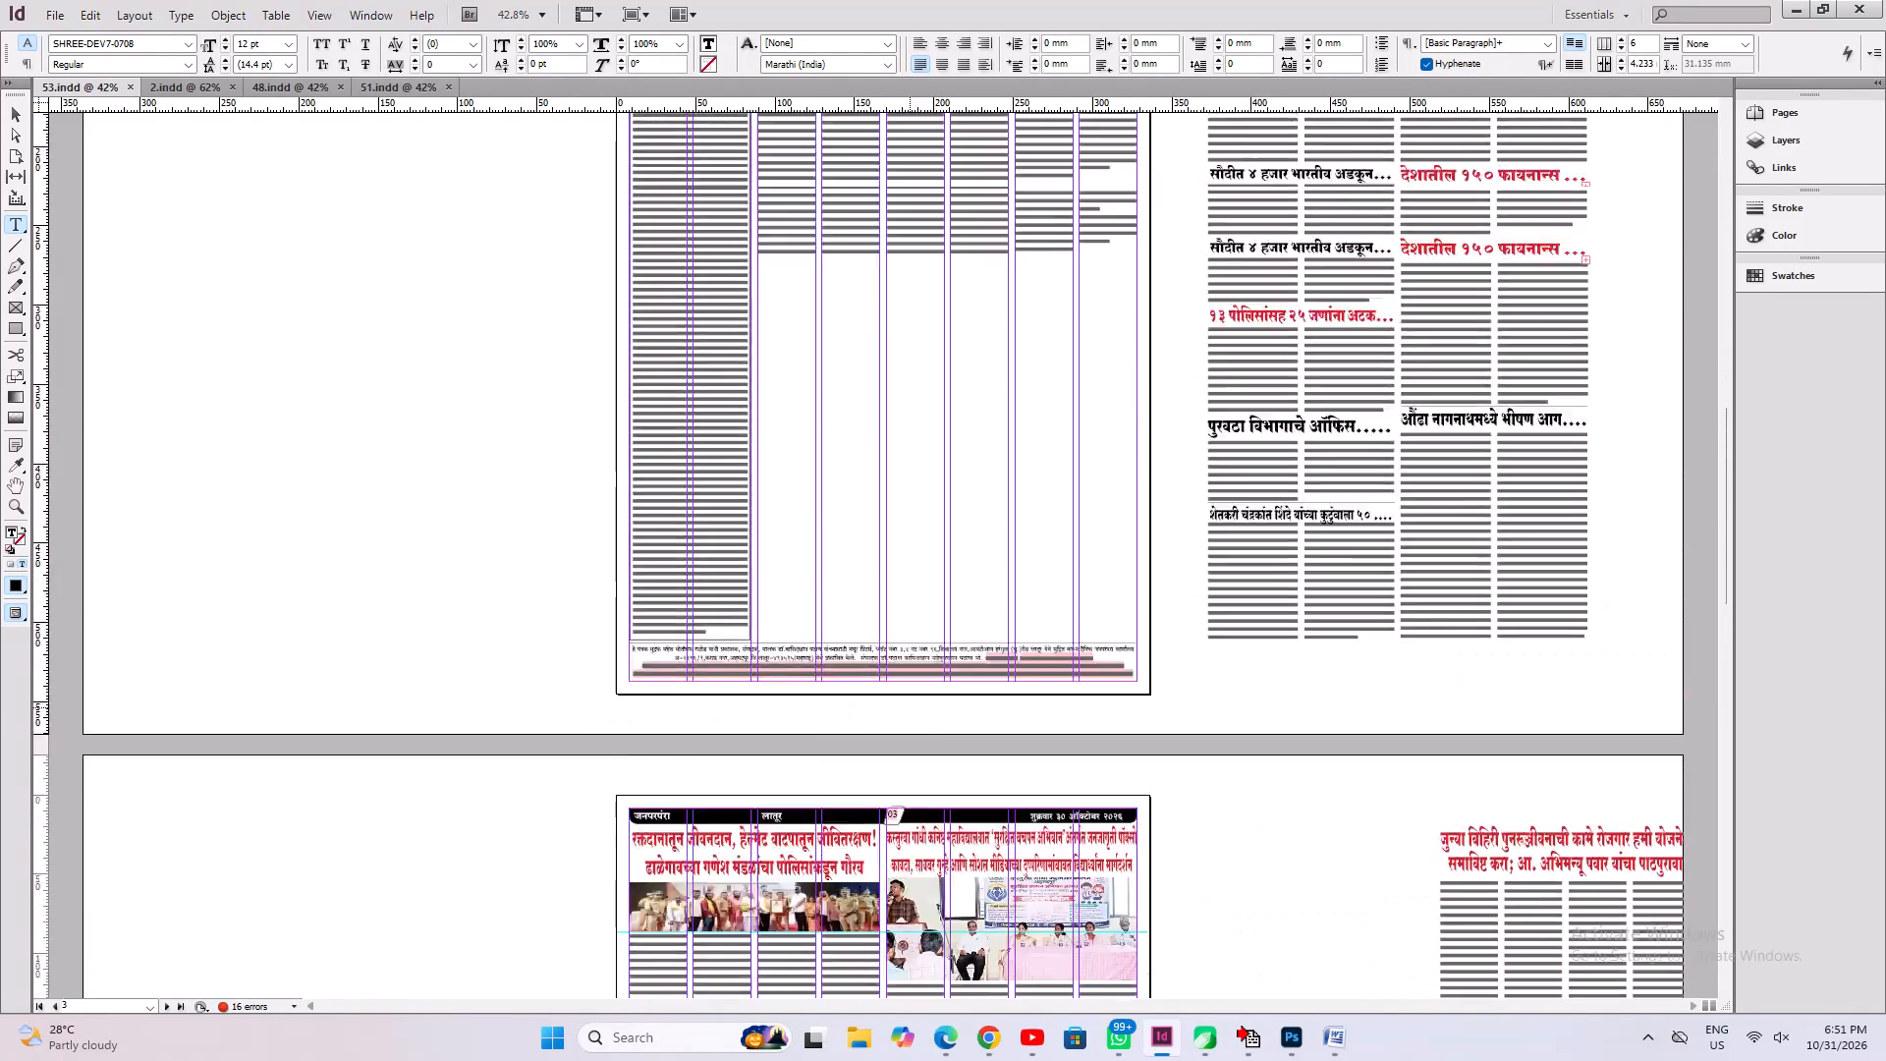
scroll(910, 707, "up", 20)
scroll(910, 707, "up", 2)
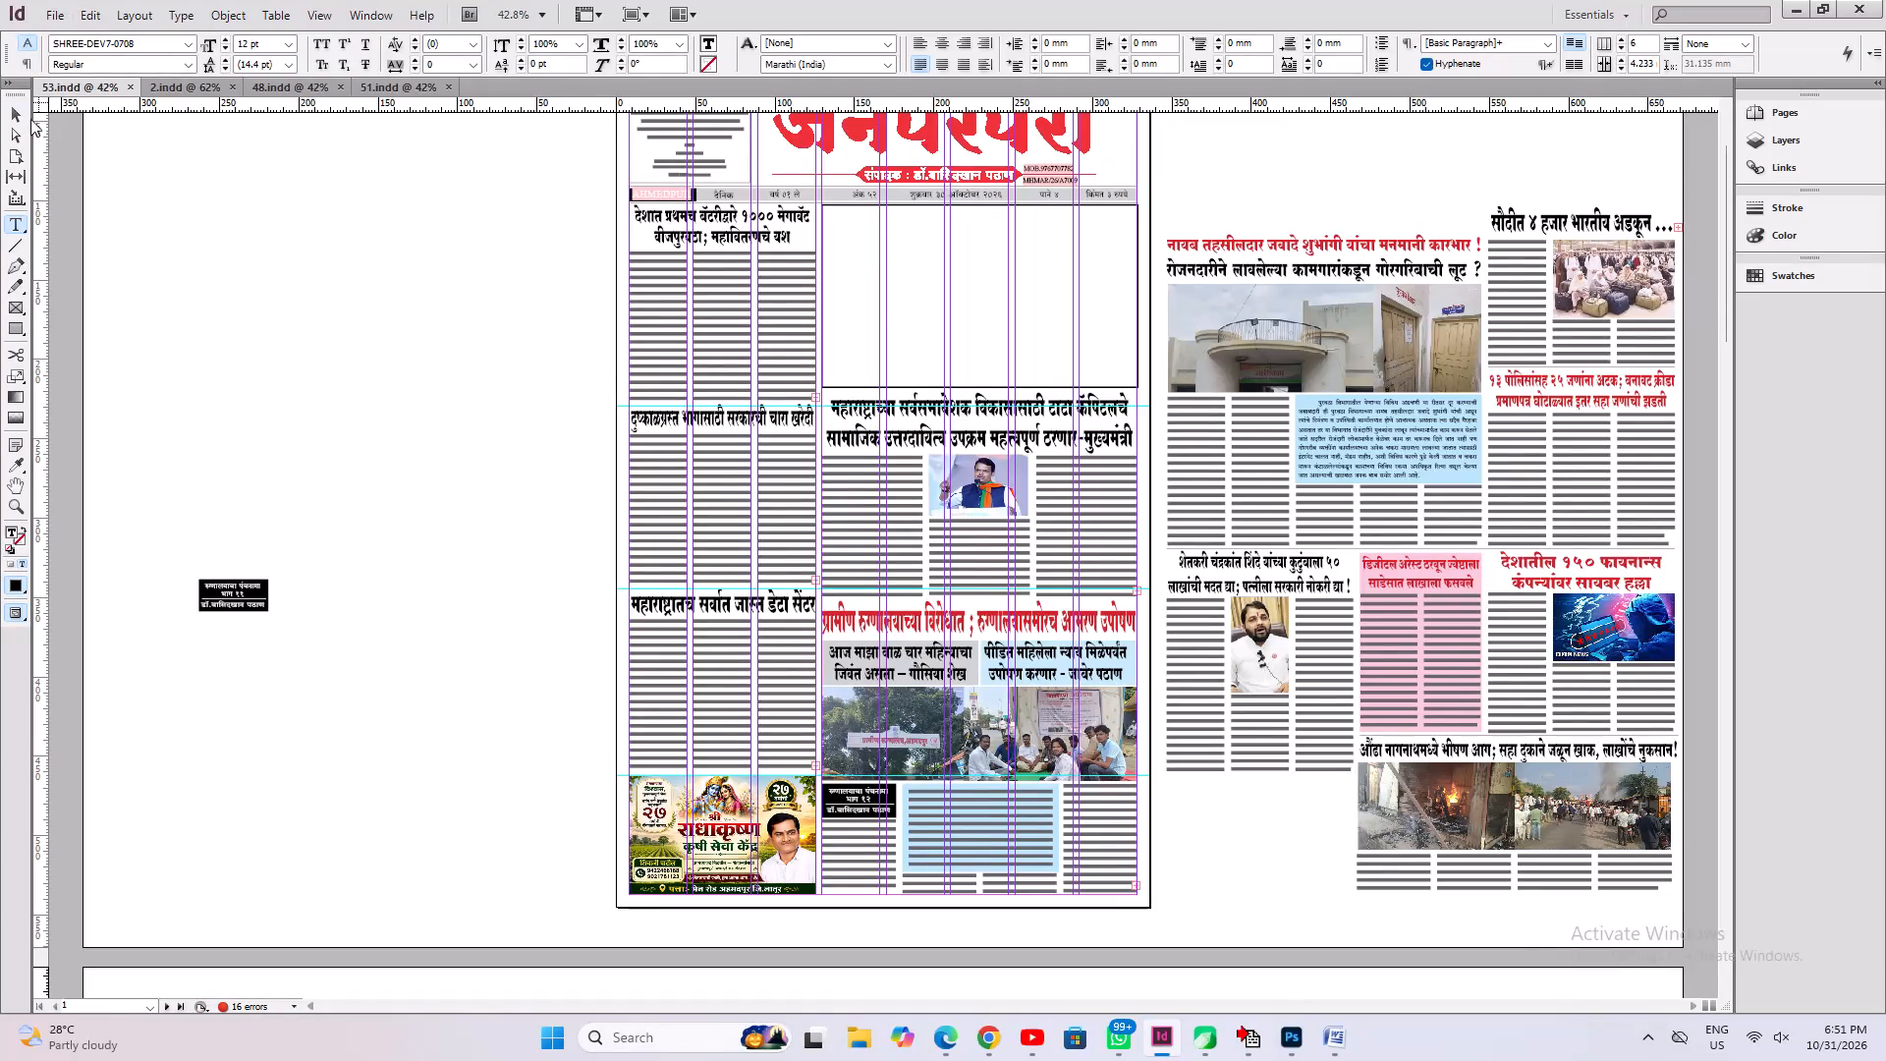
left_click(23, 116)
left_click(638, 316)
left_click(814, 394)
scroll(814, 394, "down", 8)
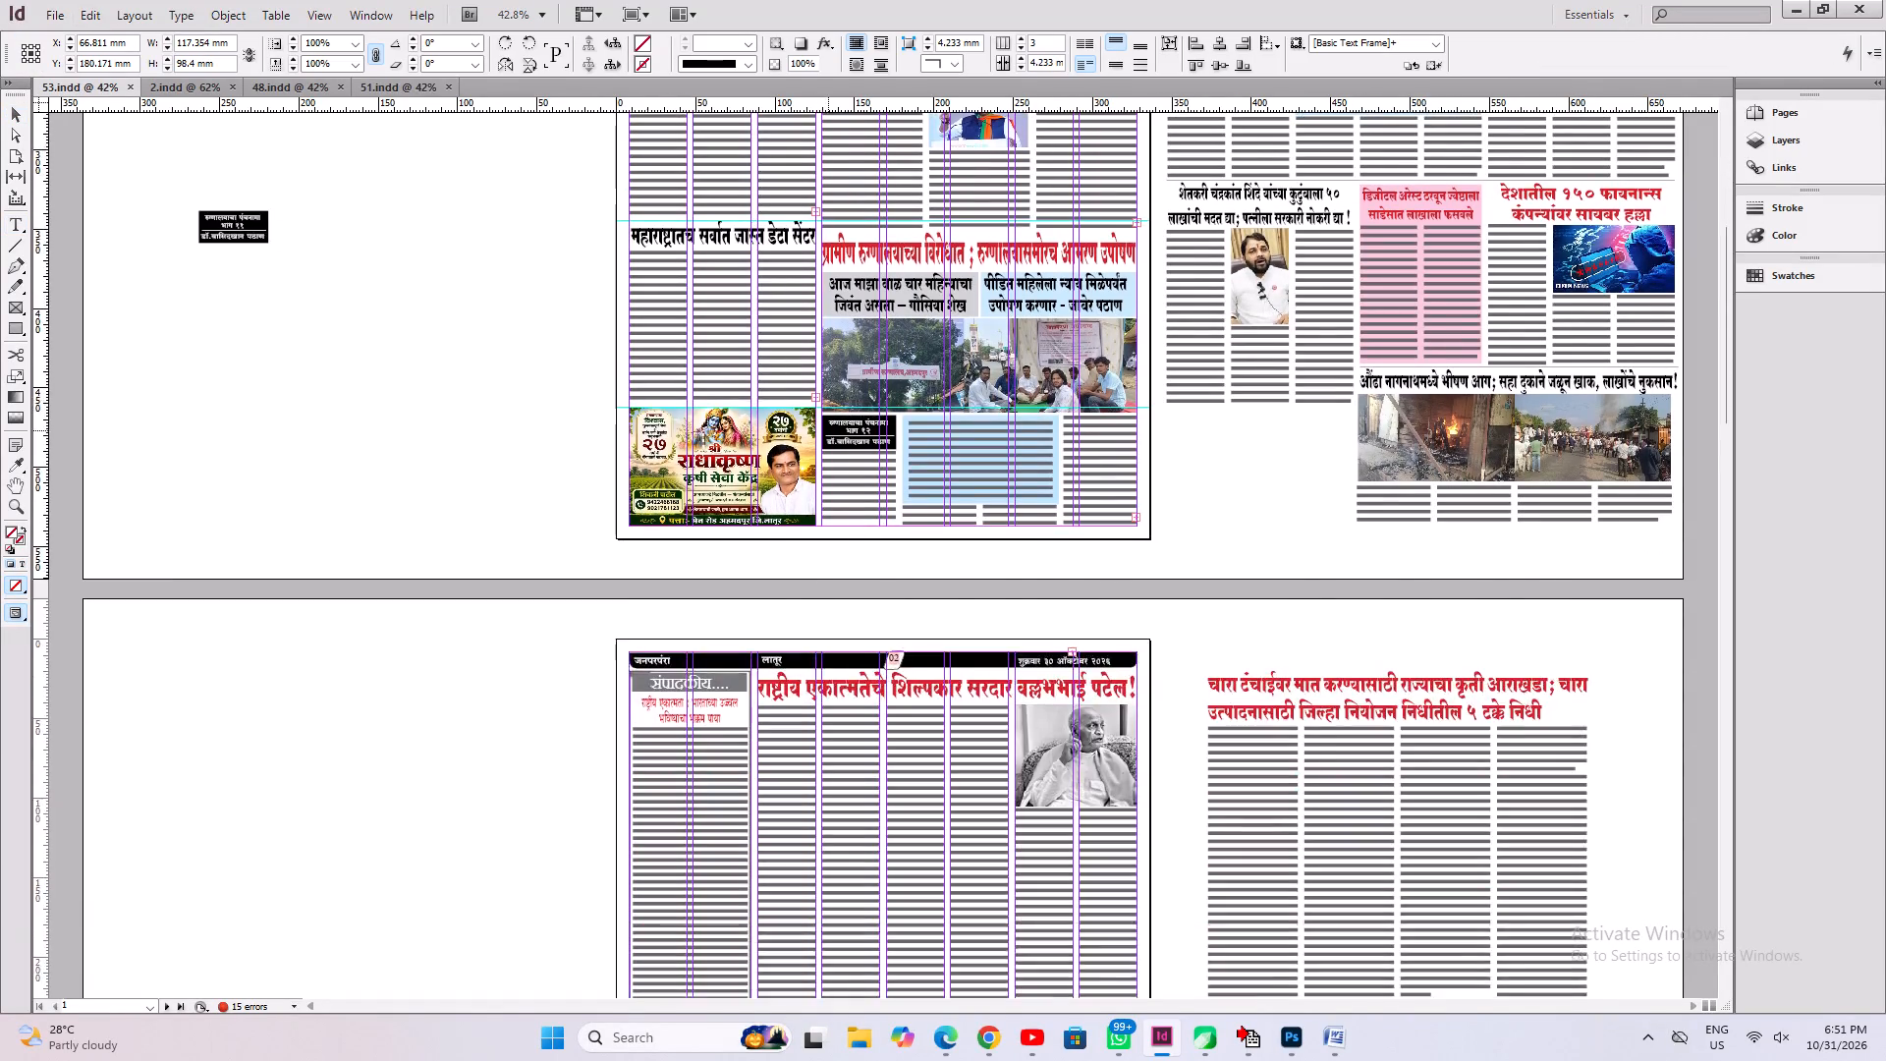
scroll(828, 430, "down", 14)
left_click(848, 240)
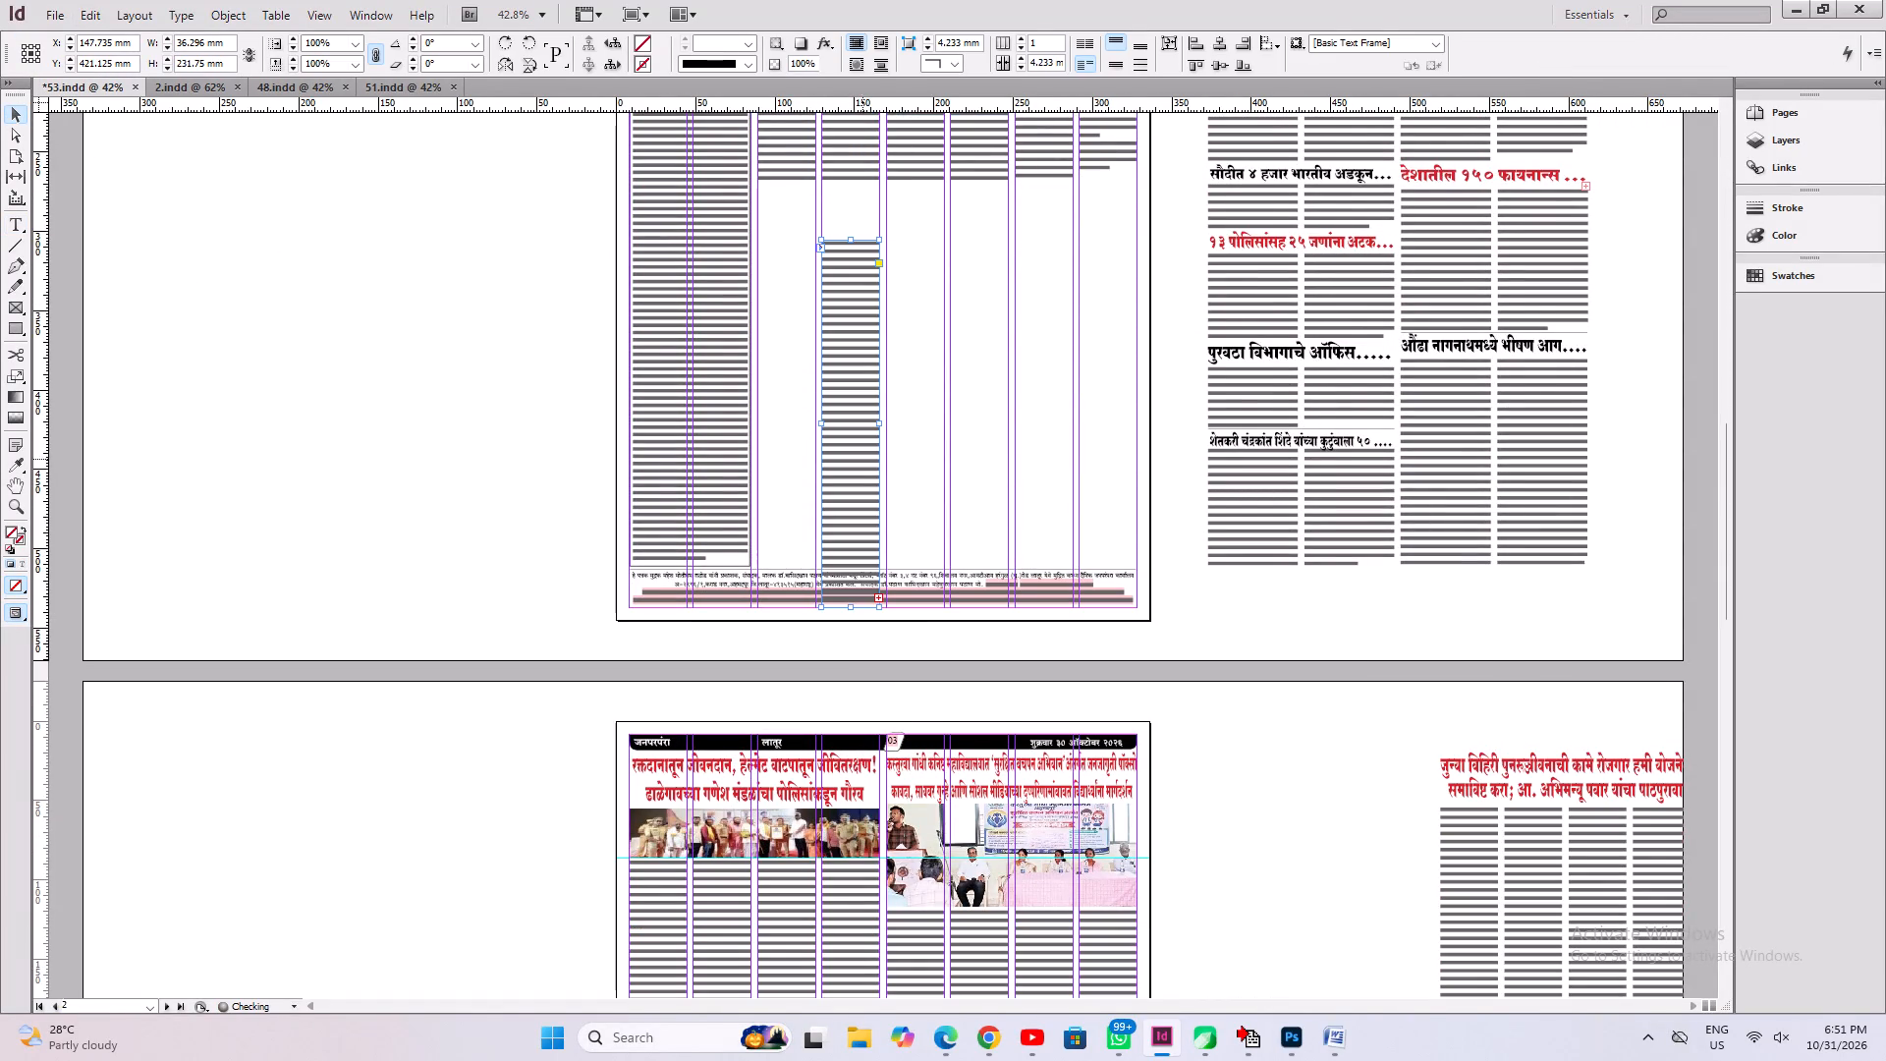
Widen the new continuation text frame to about 117 mm, spanning three page columns, and fit its height to the text.
left_click_drag(878, 423, 1002, 443)
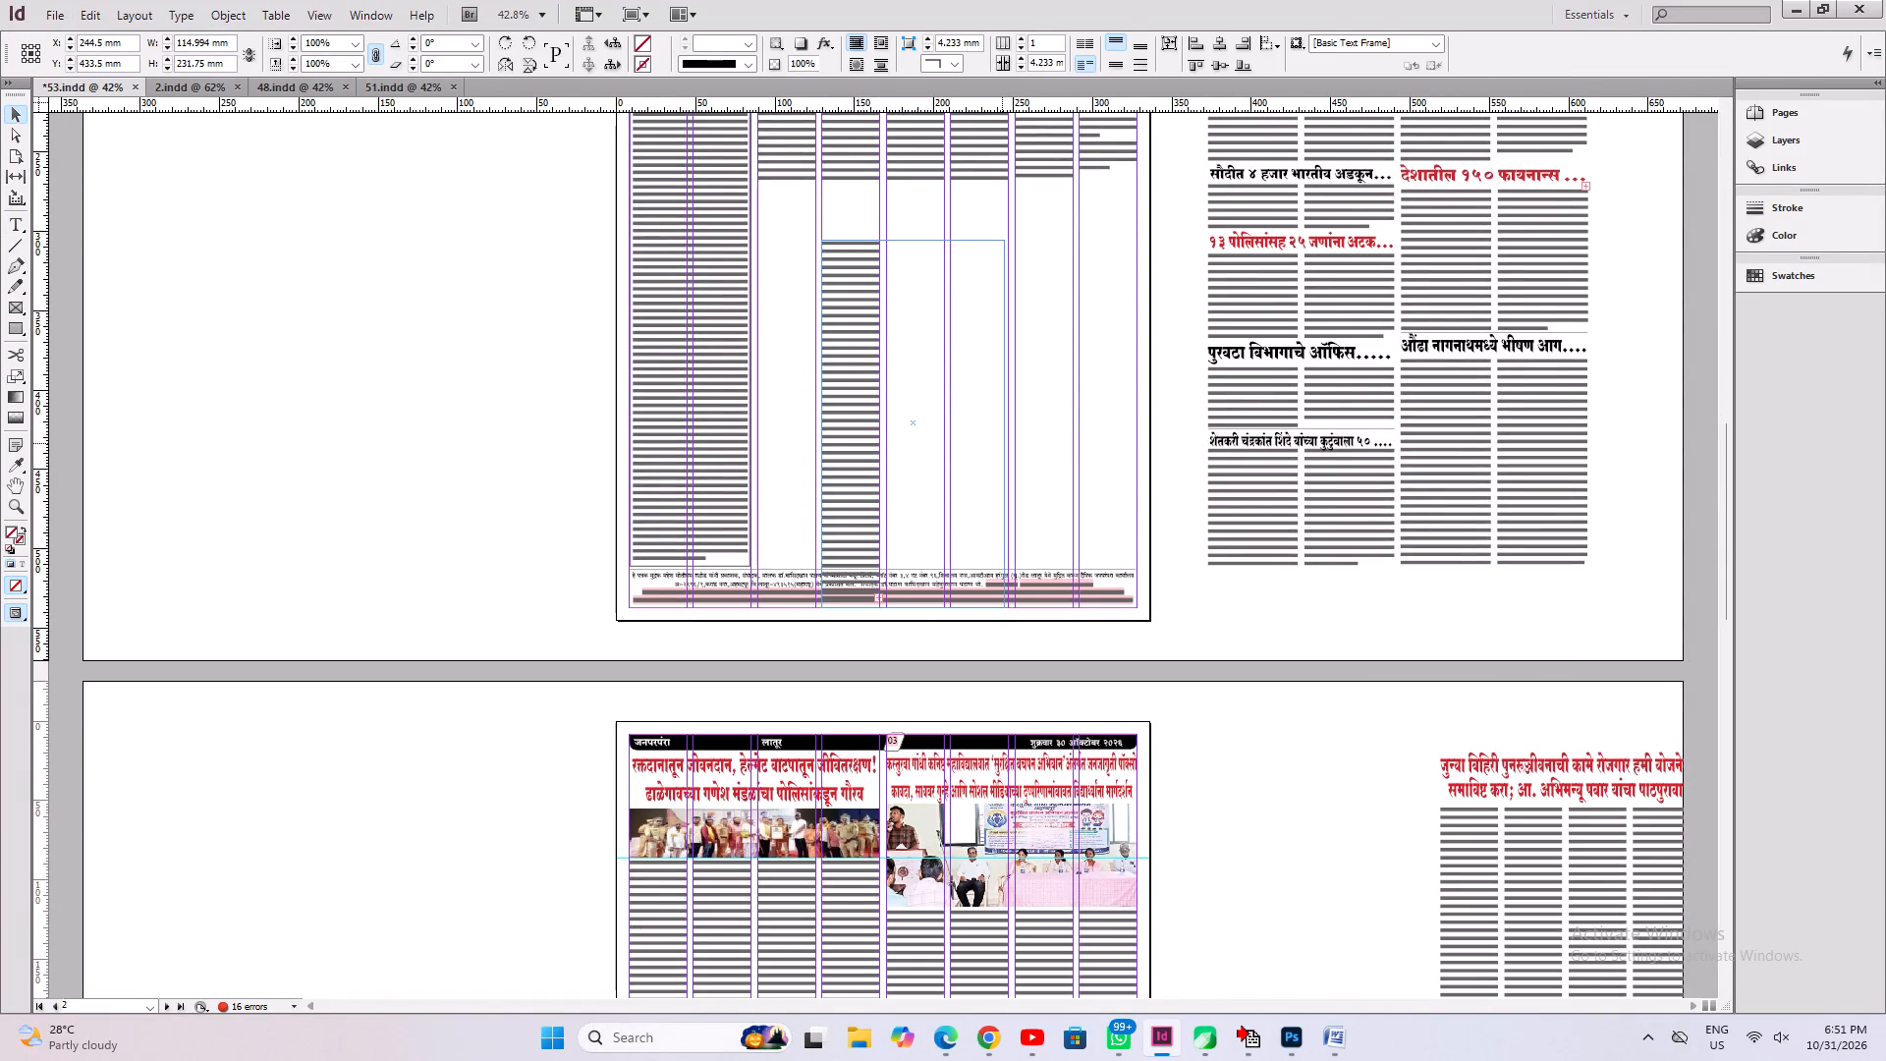
left_click_drag(1002, 443, 1008, 444)
key("ctrl+alt+c")
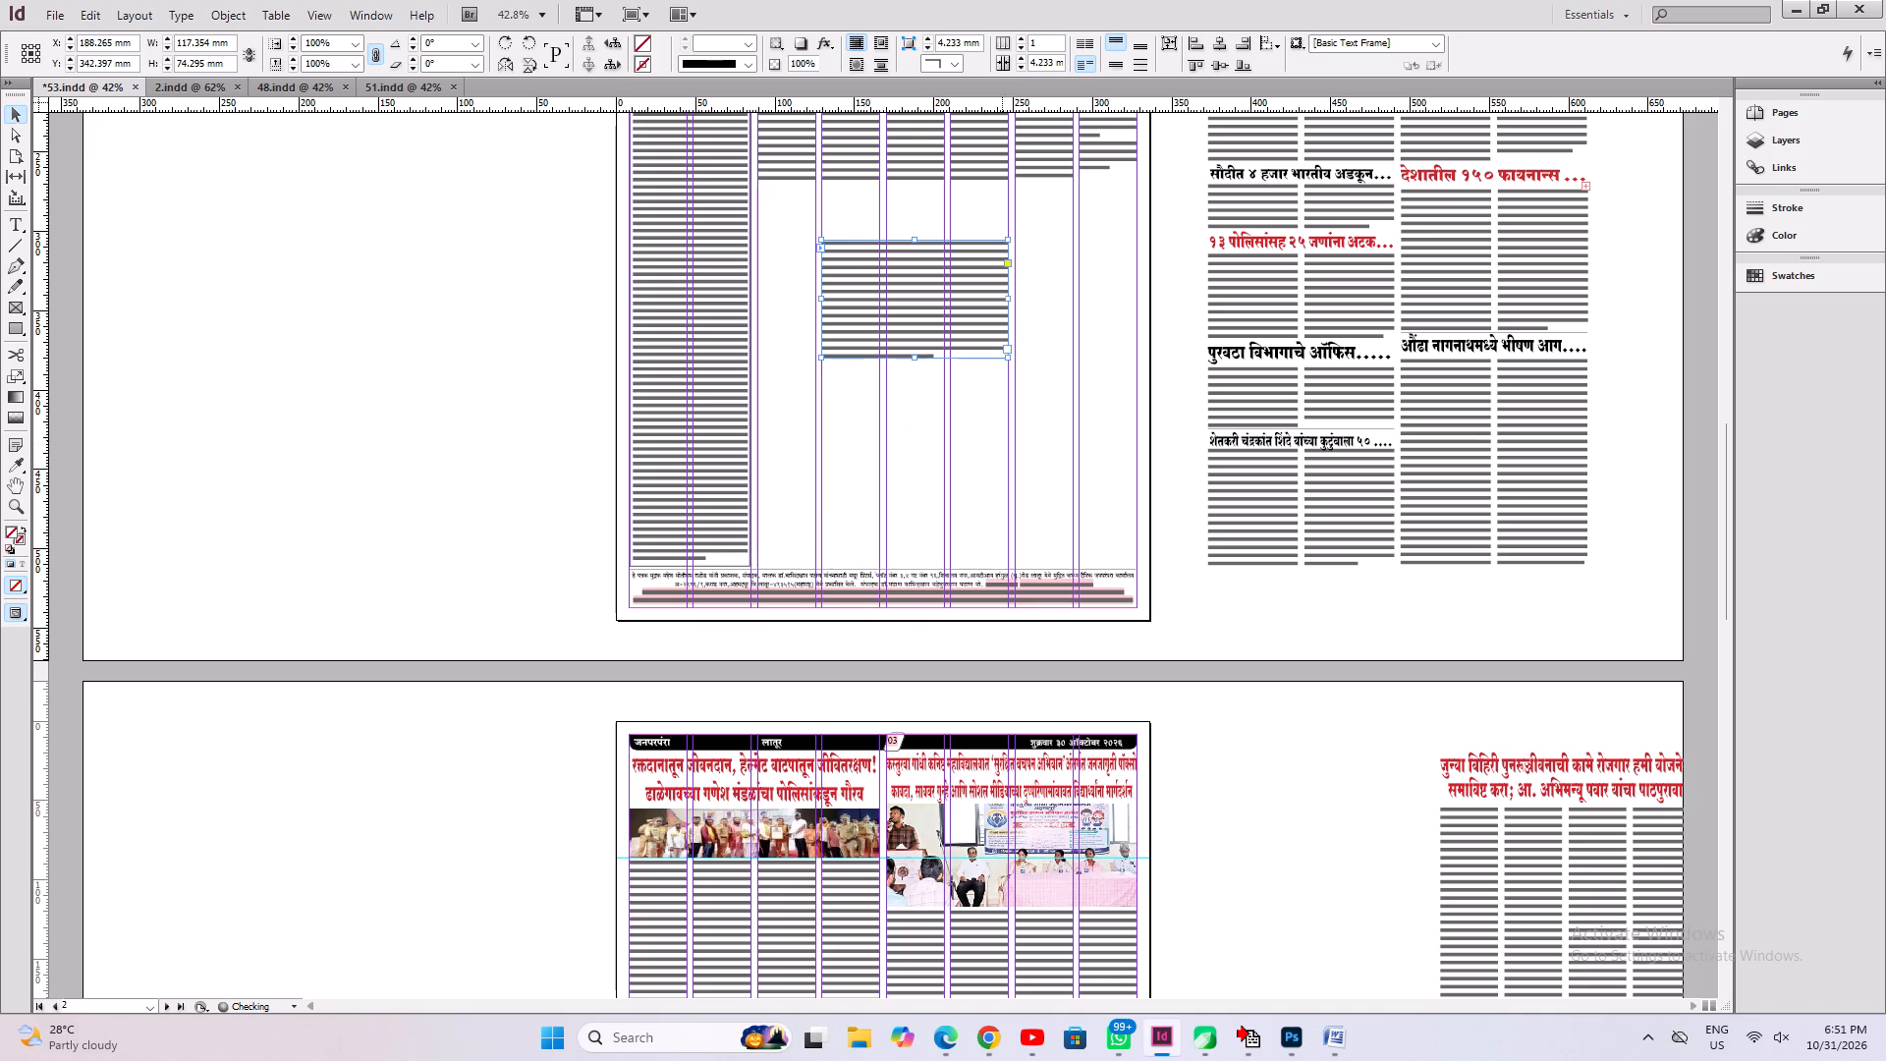
Move the continuation text frame off page 2 onto the pasteboard beside the editorial, save 53.indd, and deselect the frame.
left_click_drag(919, 313, 854, 525)
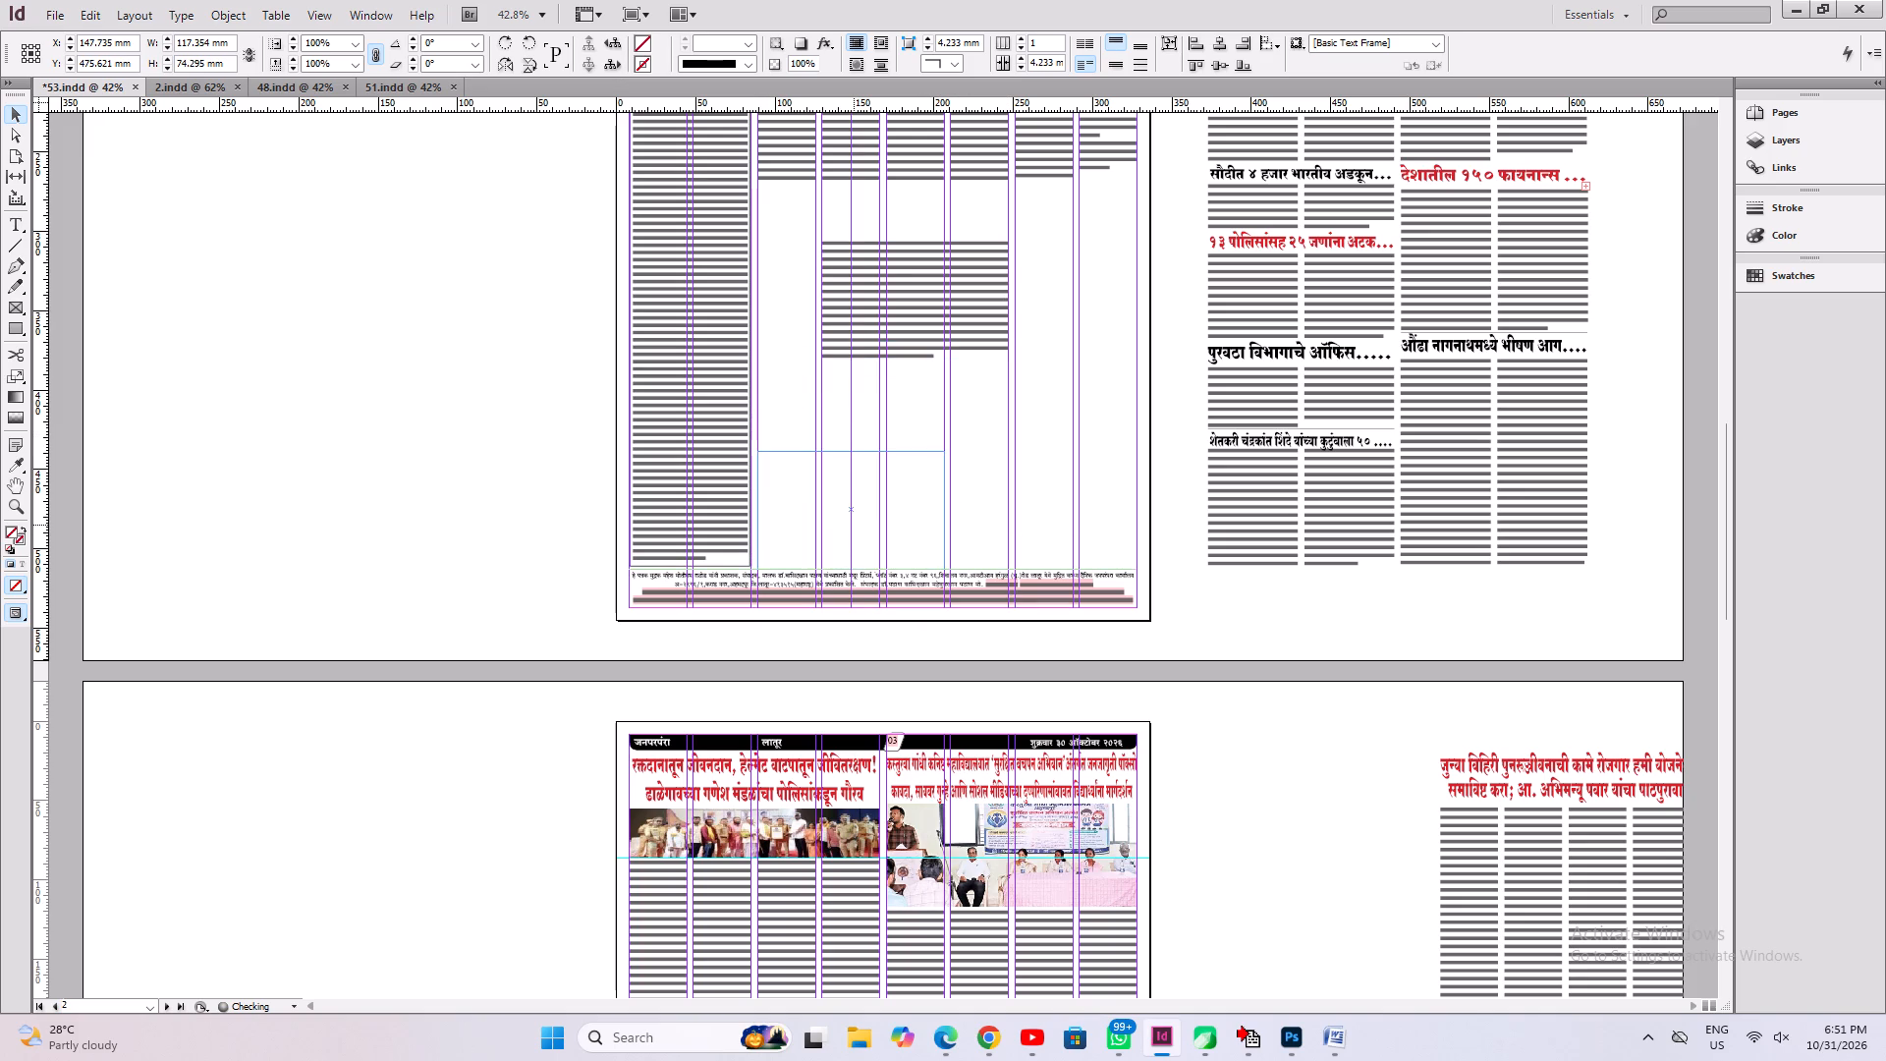
key("ctrl+s")
left_click(855, 525)
left_click_drag(855, 515, 418, 465)
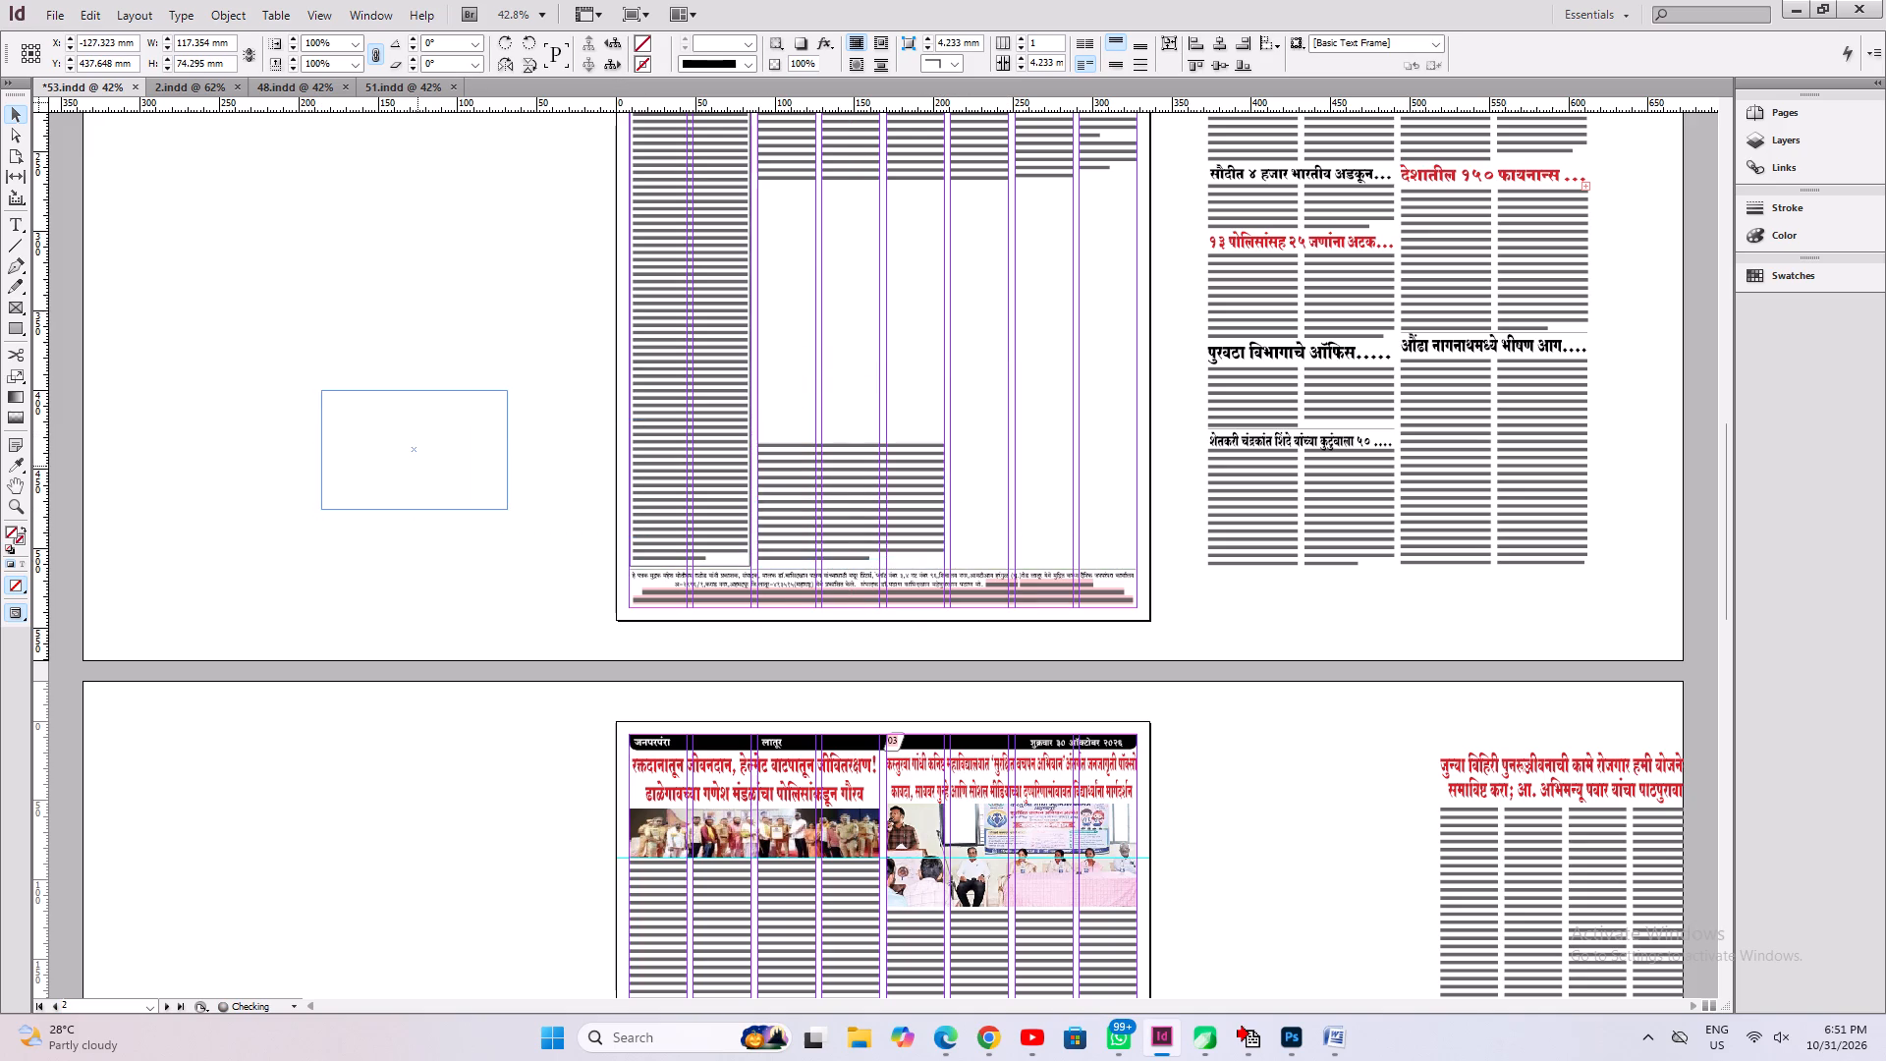
key("ctrl+s")
left_click(508, 277)
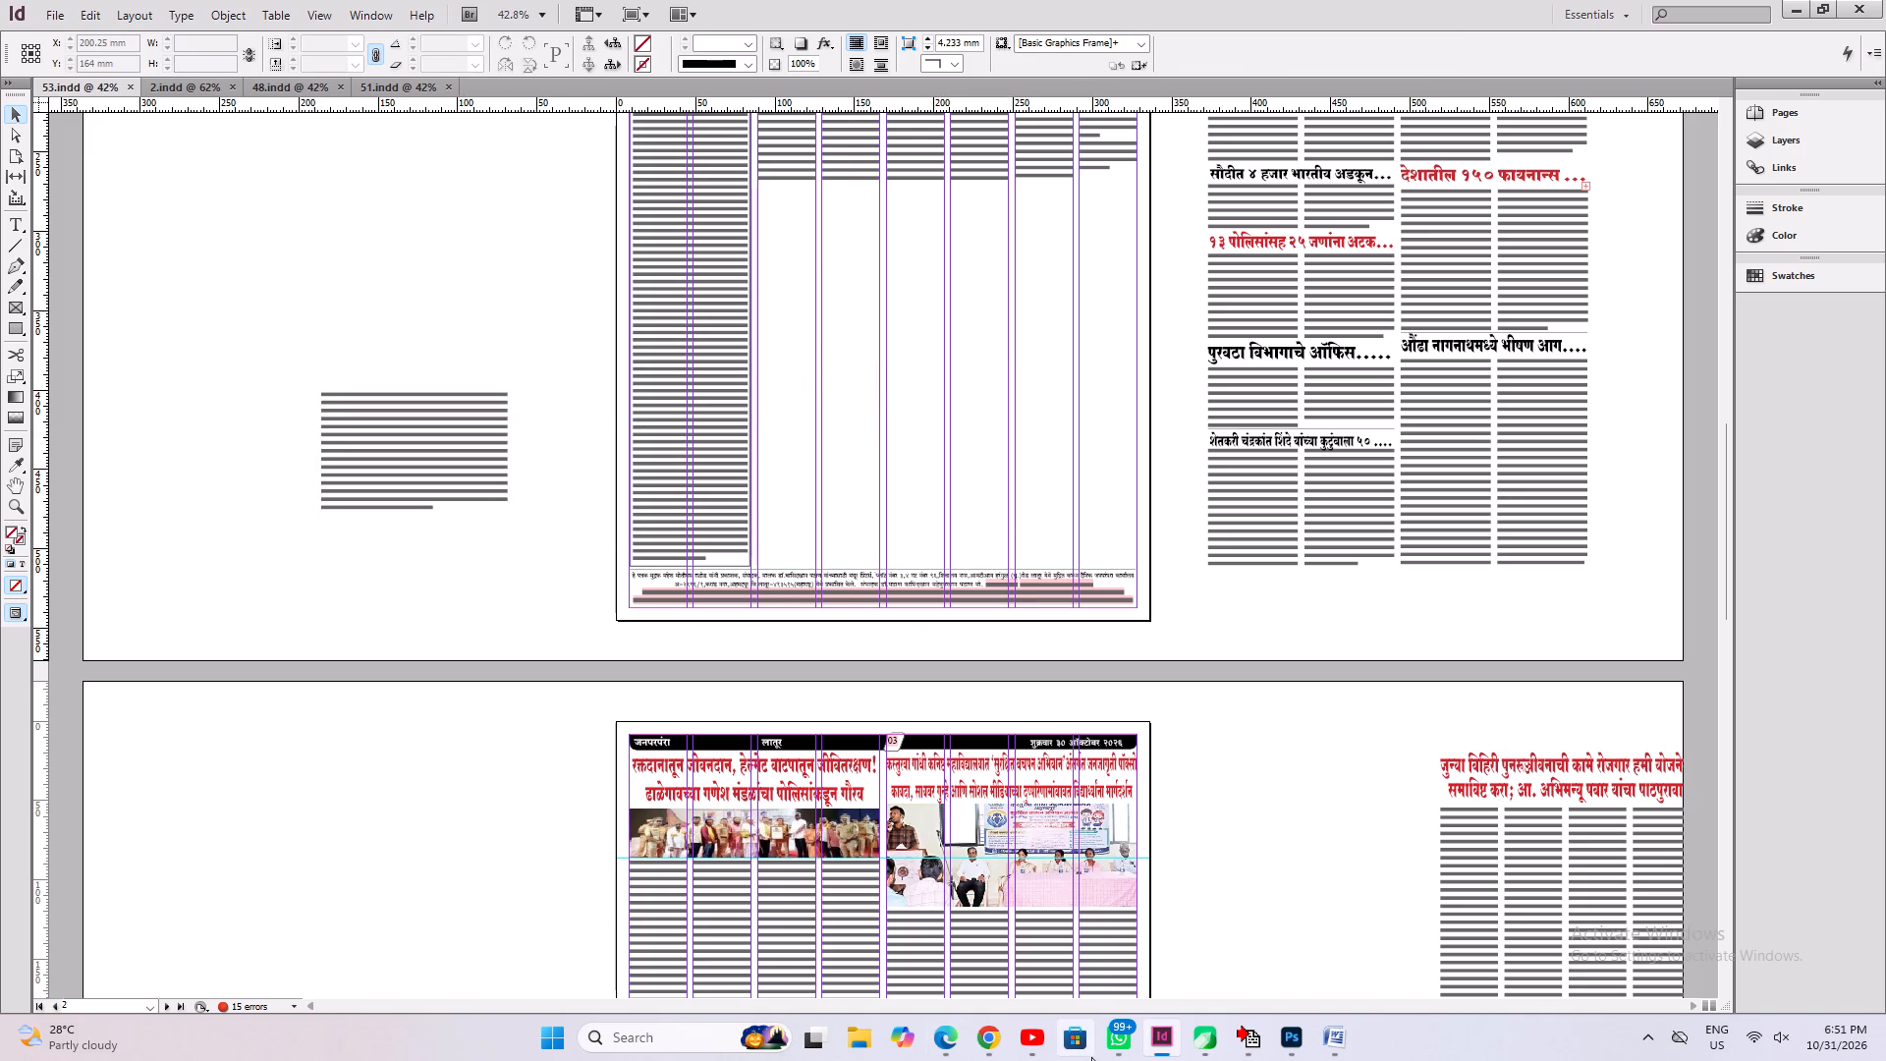
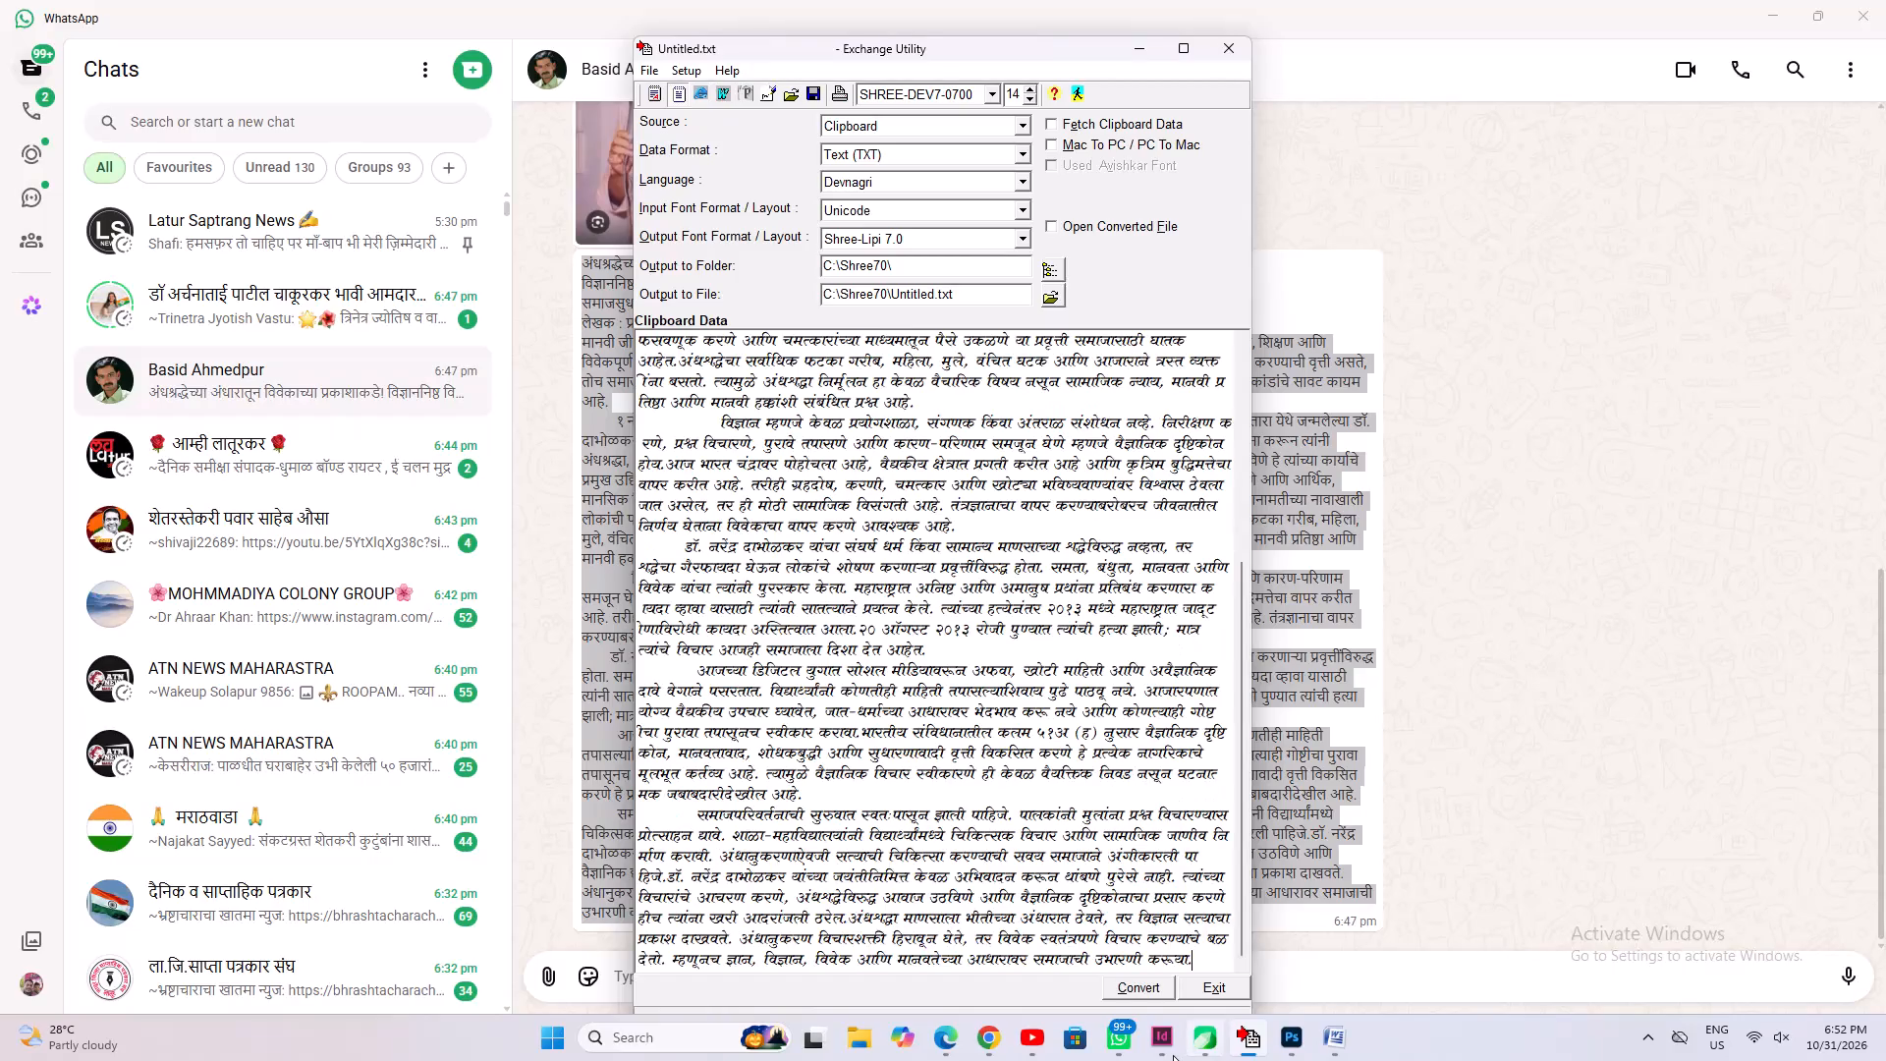
Switch to 53.indd, draw a text frame about 236 mm wide below the Sardar Patel article, paste the converted article, and fit the frame to it.
left_click(1172, 1055)
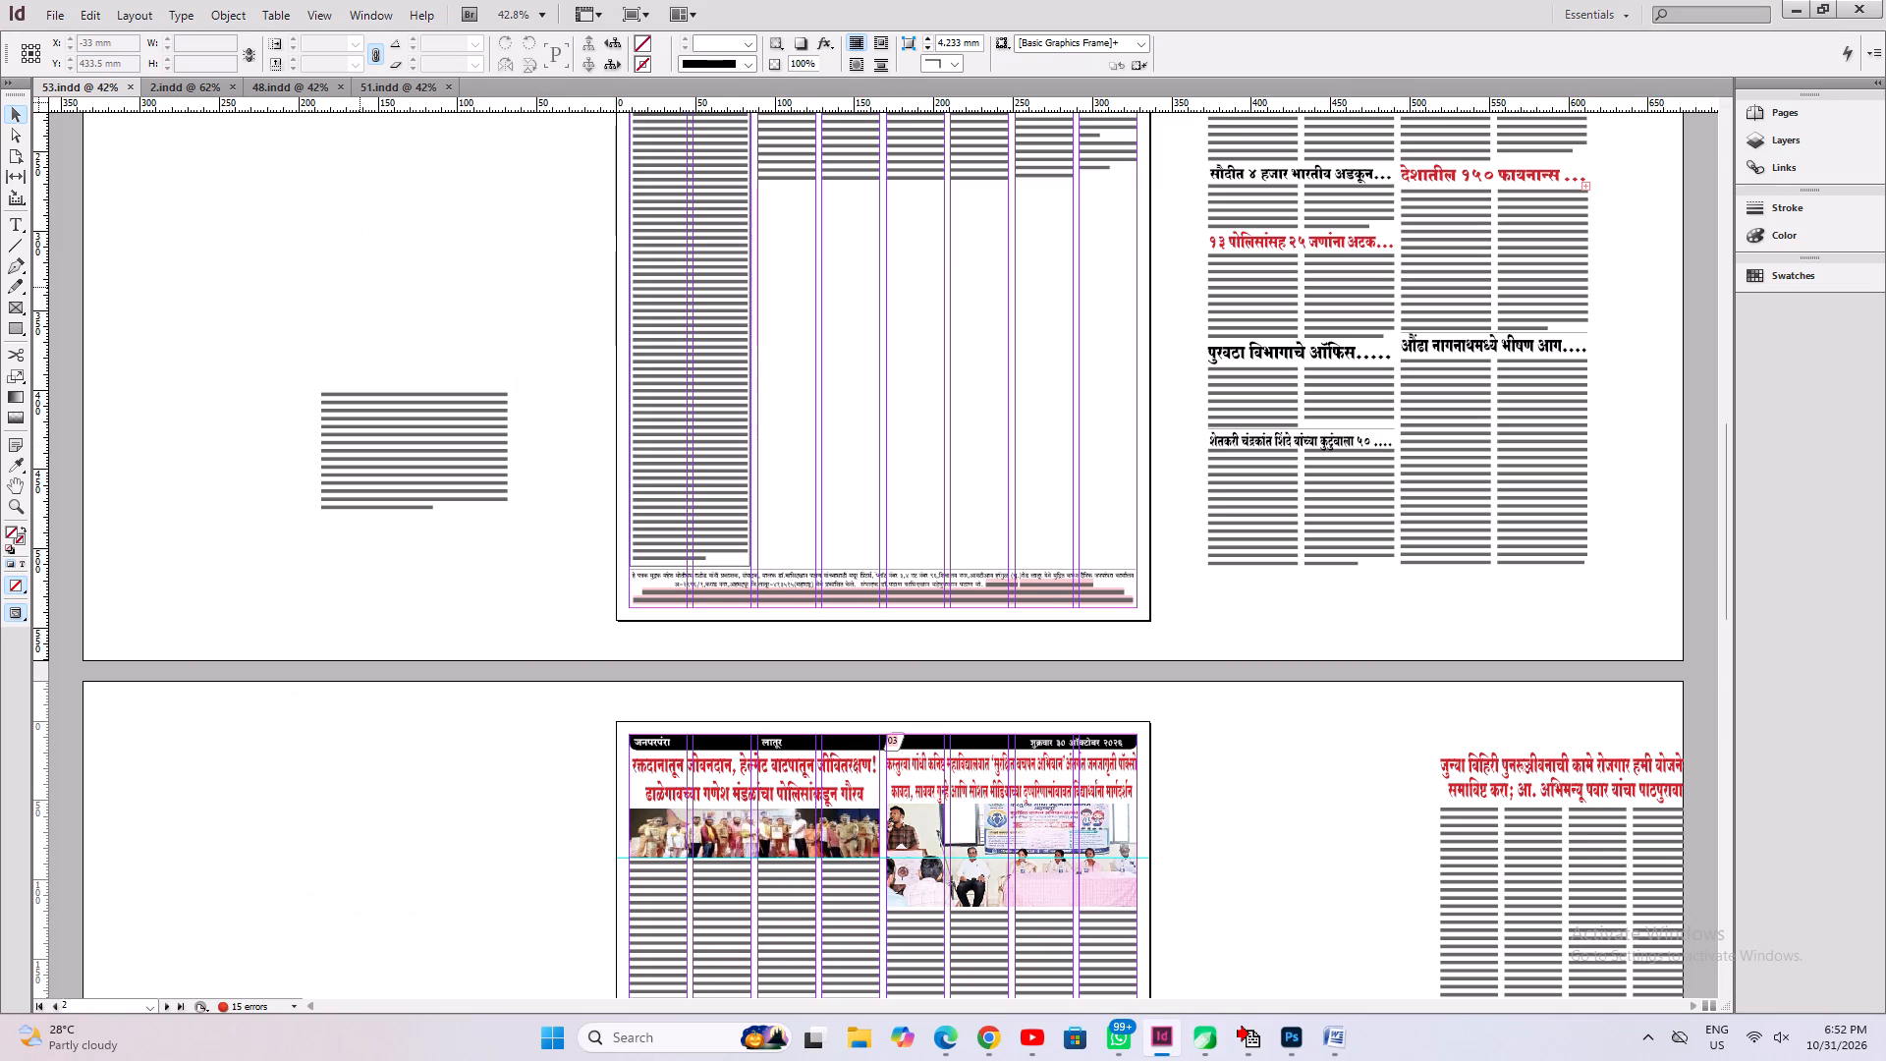
left_click(14, 229)
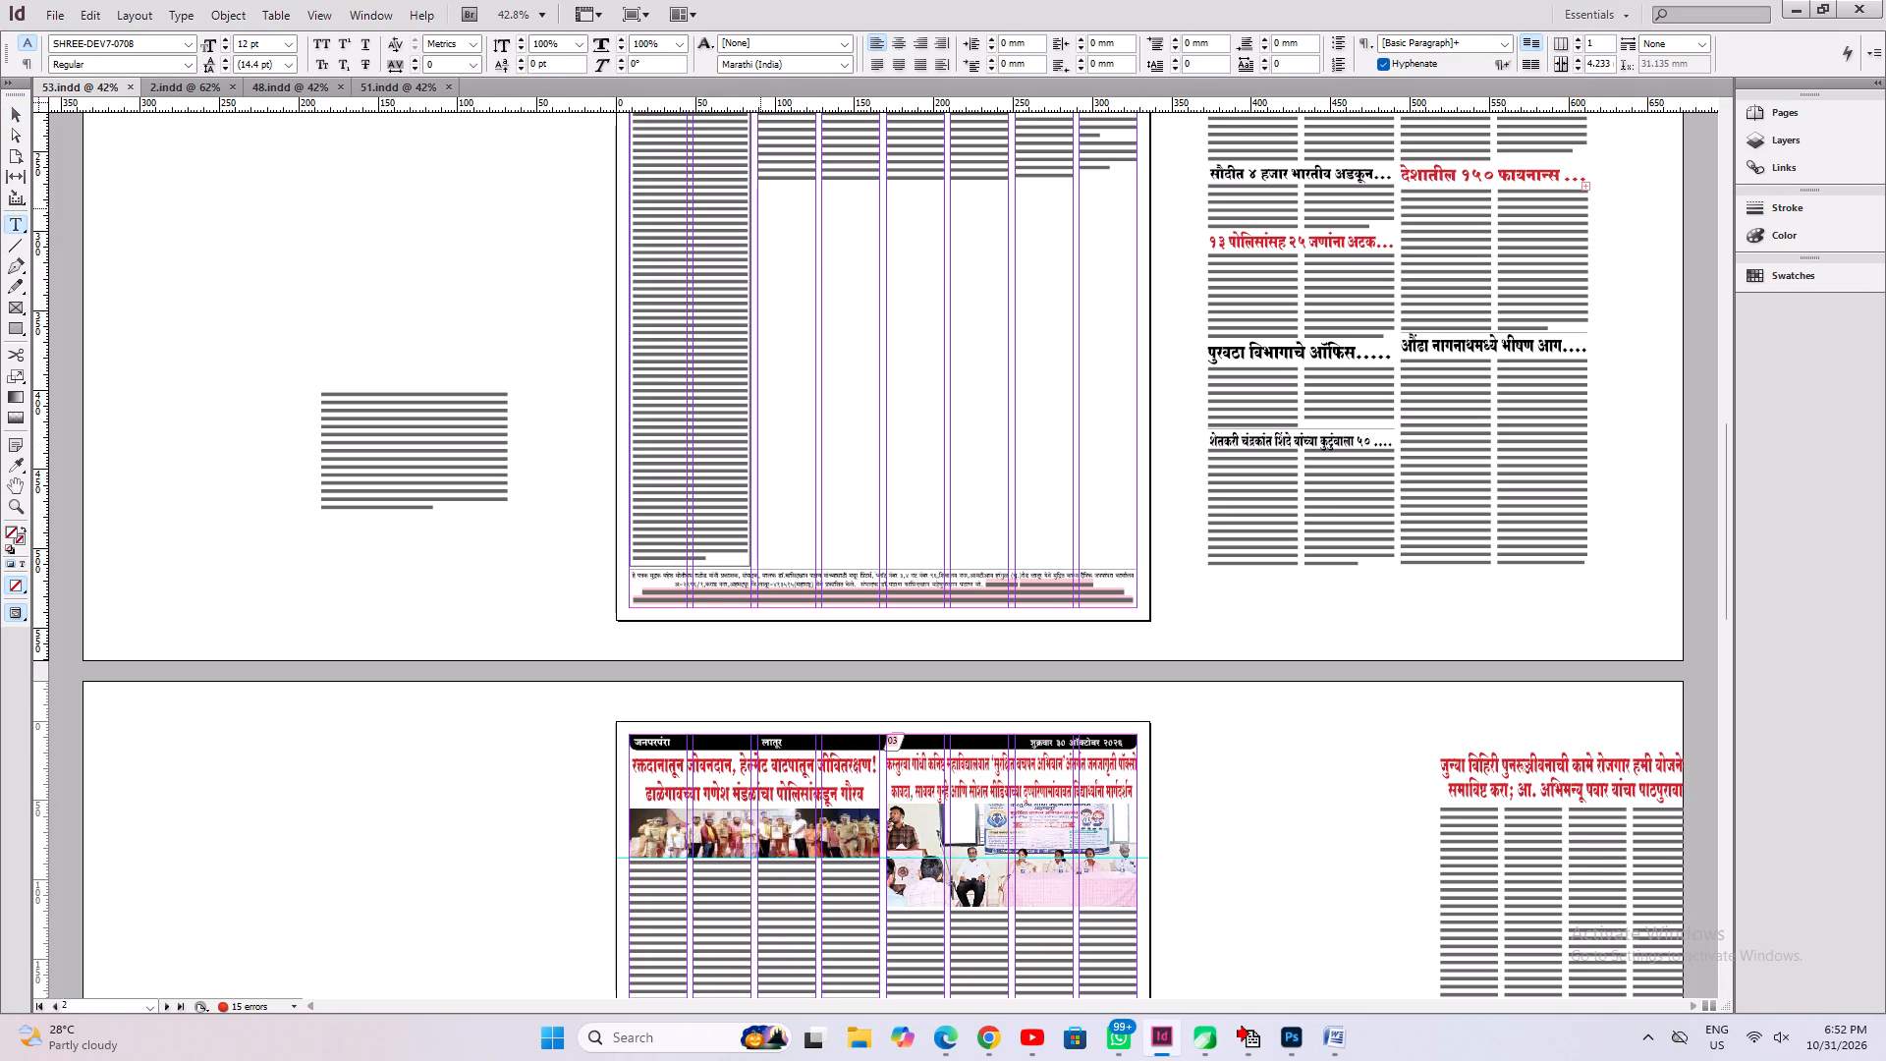
left_click_drag(762, 210, 1134, 527)
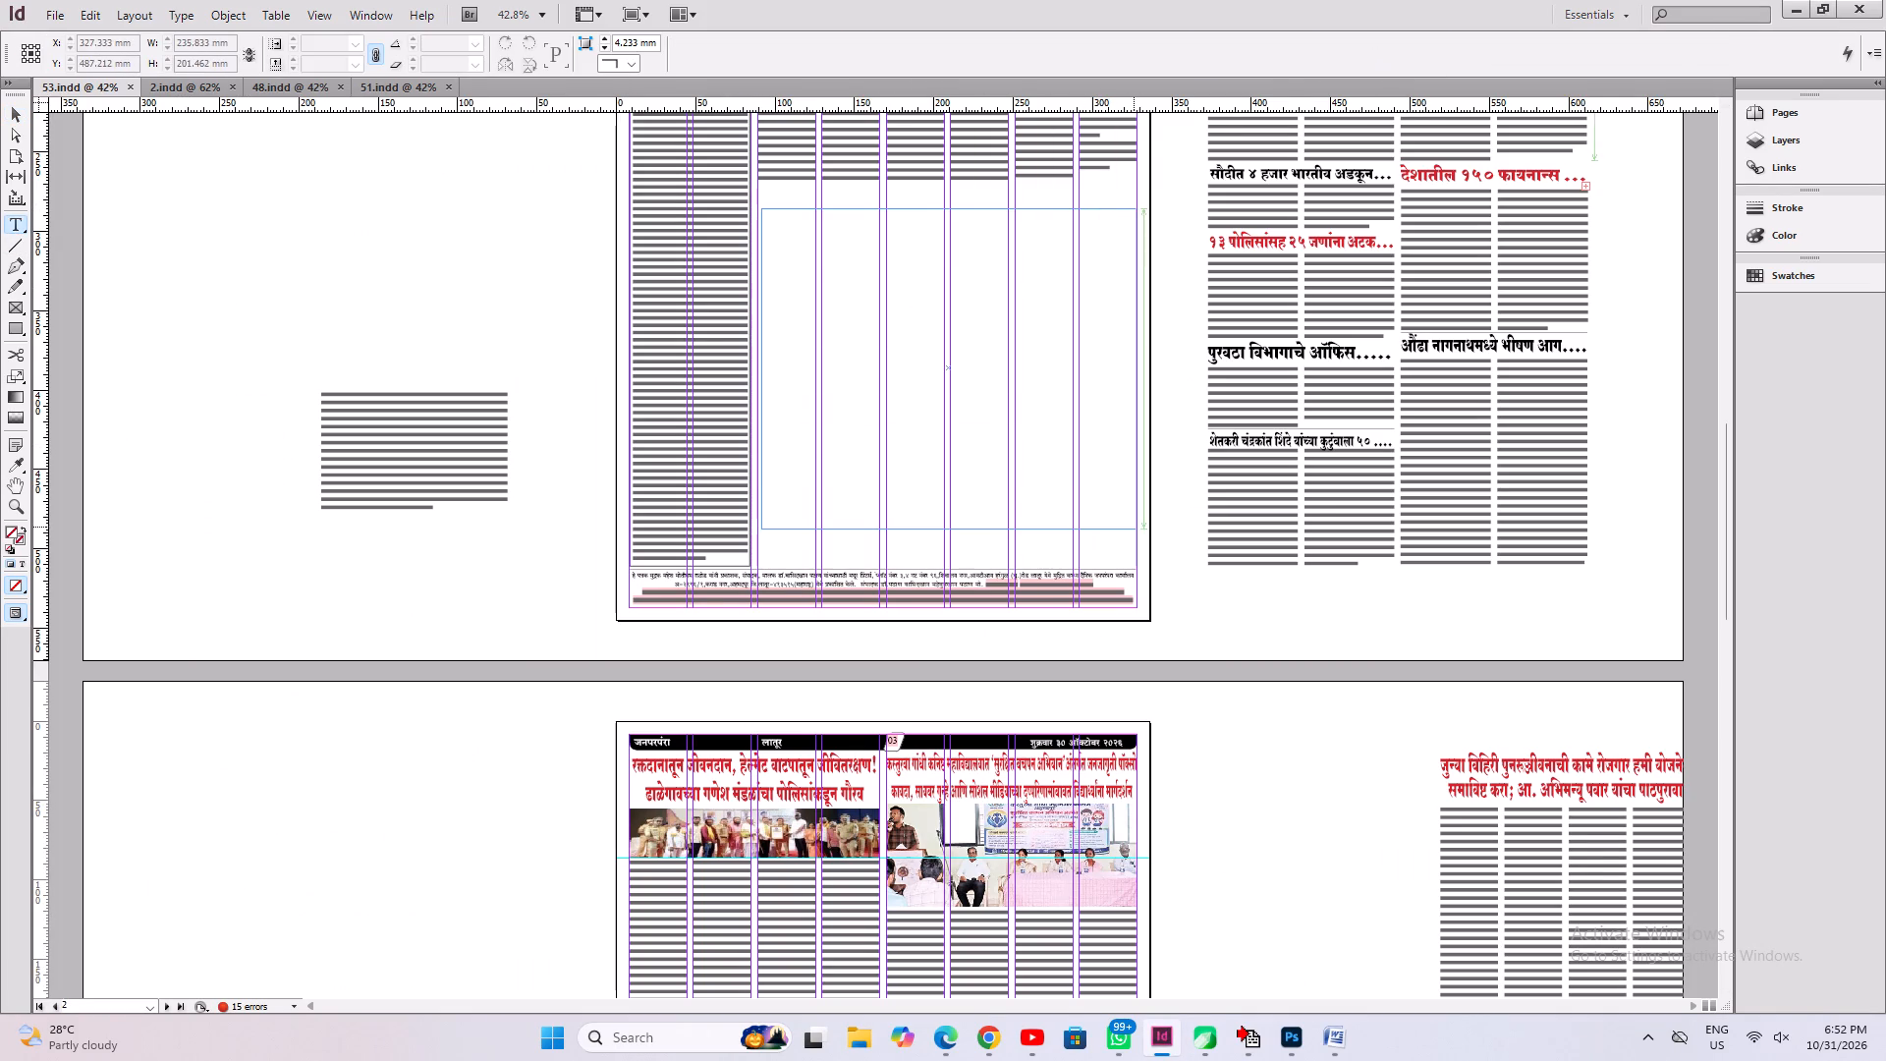
left_click_drag(1134, 527, 1137, 530)
key("ctrl+v")
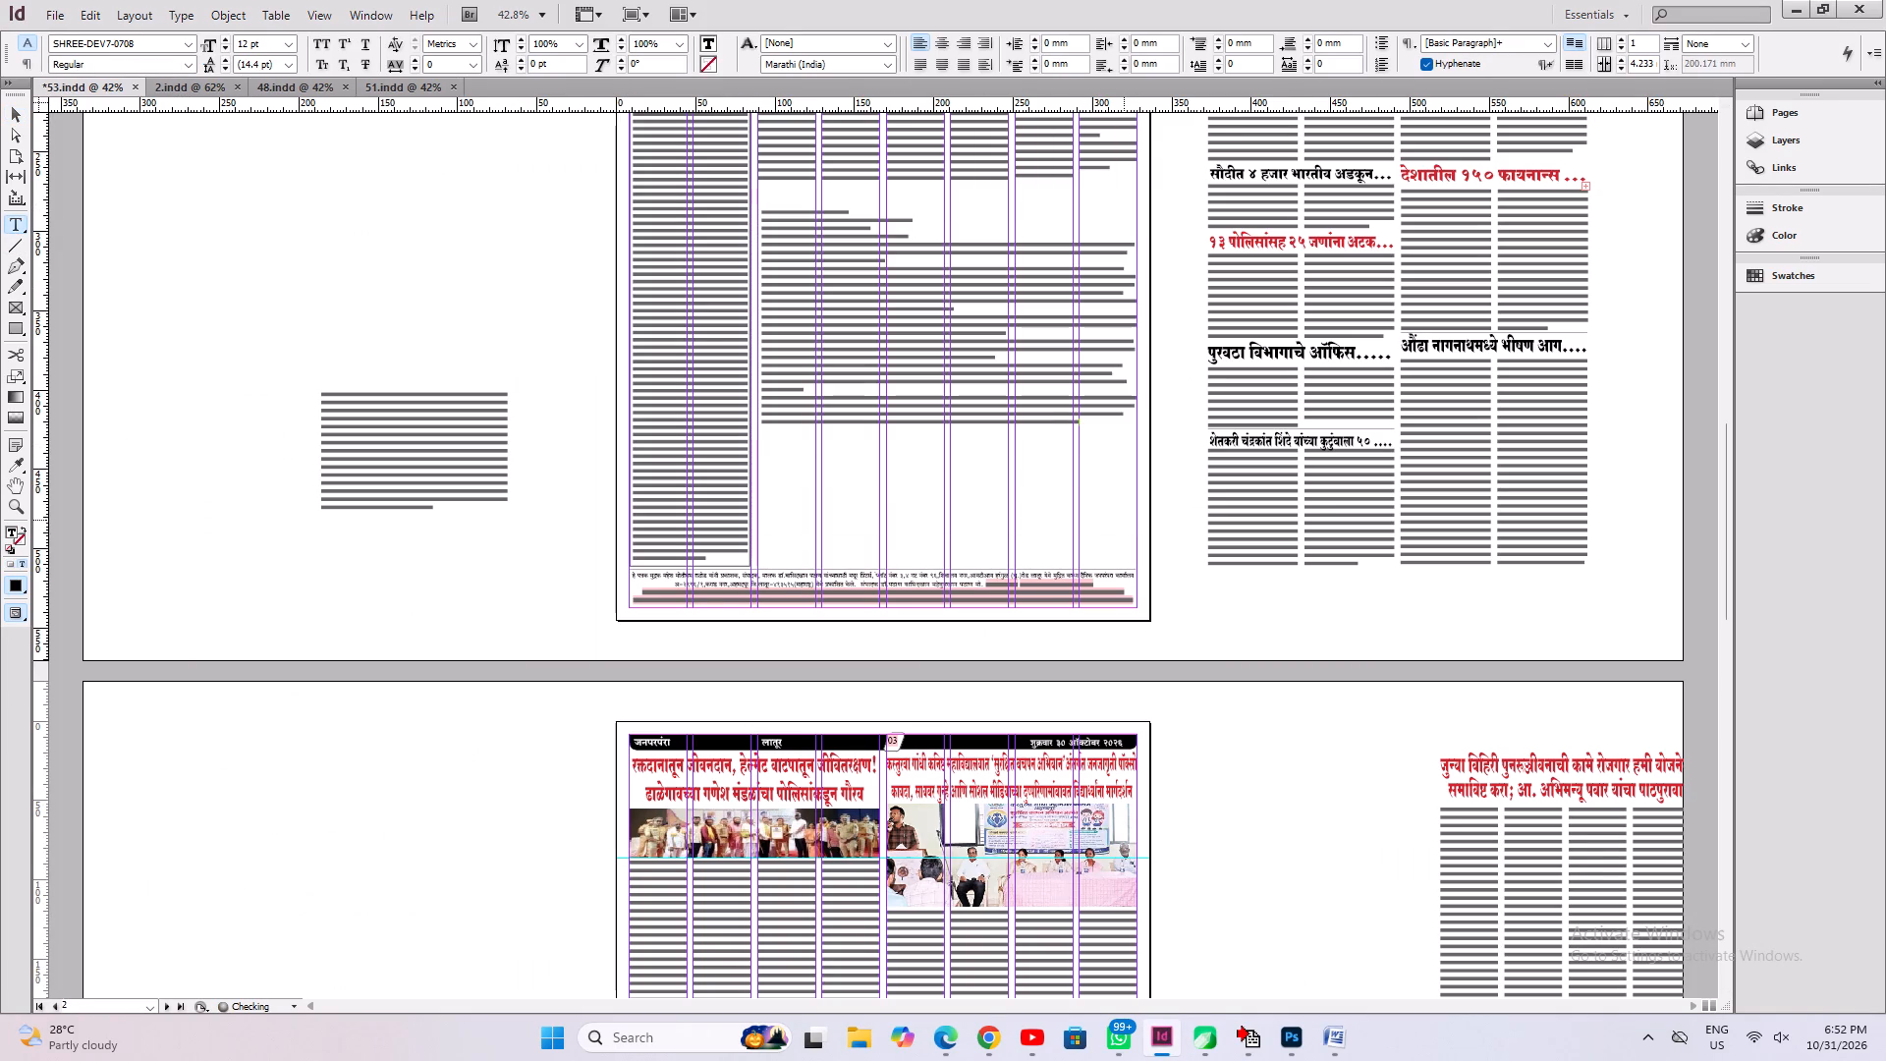
key("ctrl+alt+c")
Move the pasted article frame down about 23 mm to leave room above it for a headline.
left_click(918, 215)
left_click(894, 274)
key("ctrl+1")
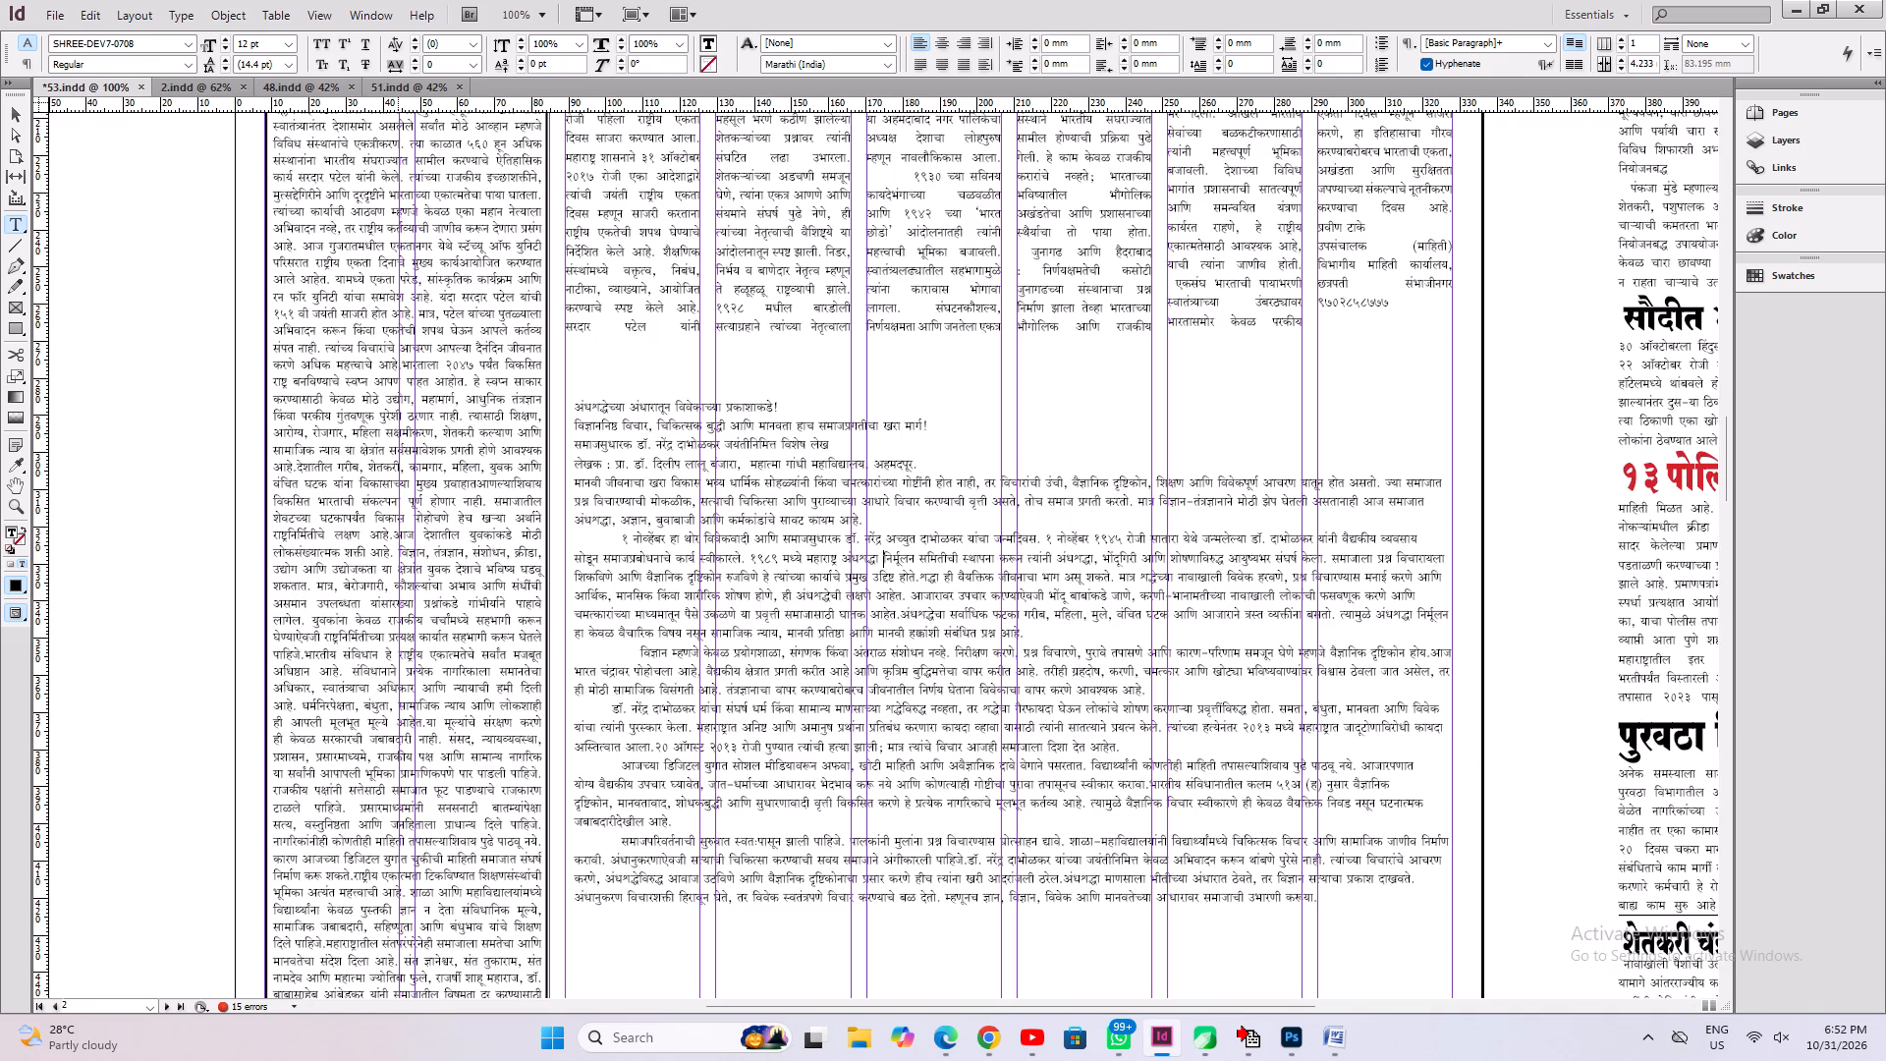
left_click(17, 118)
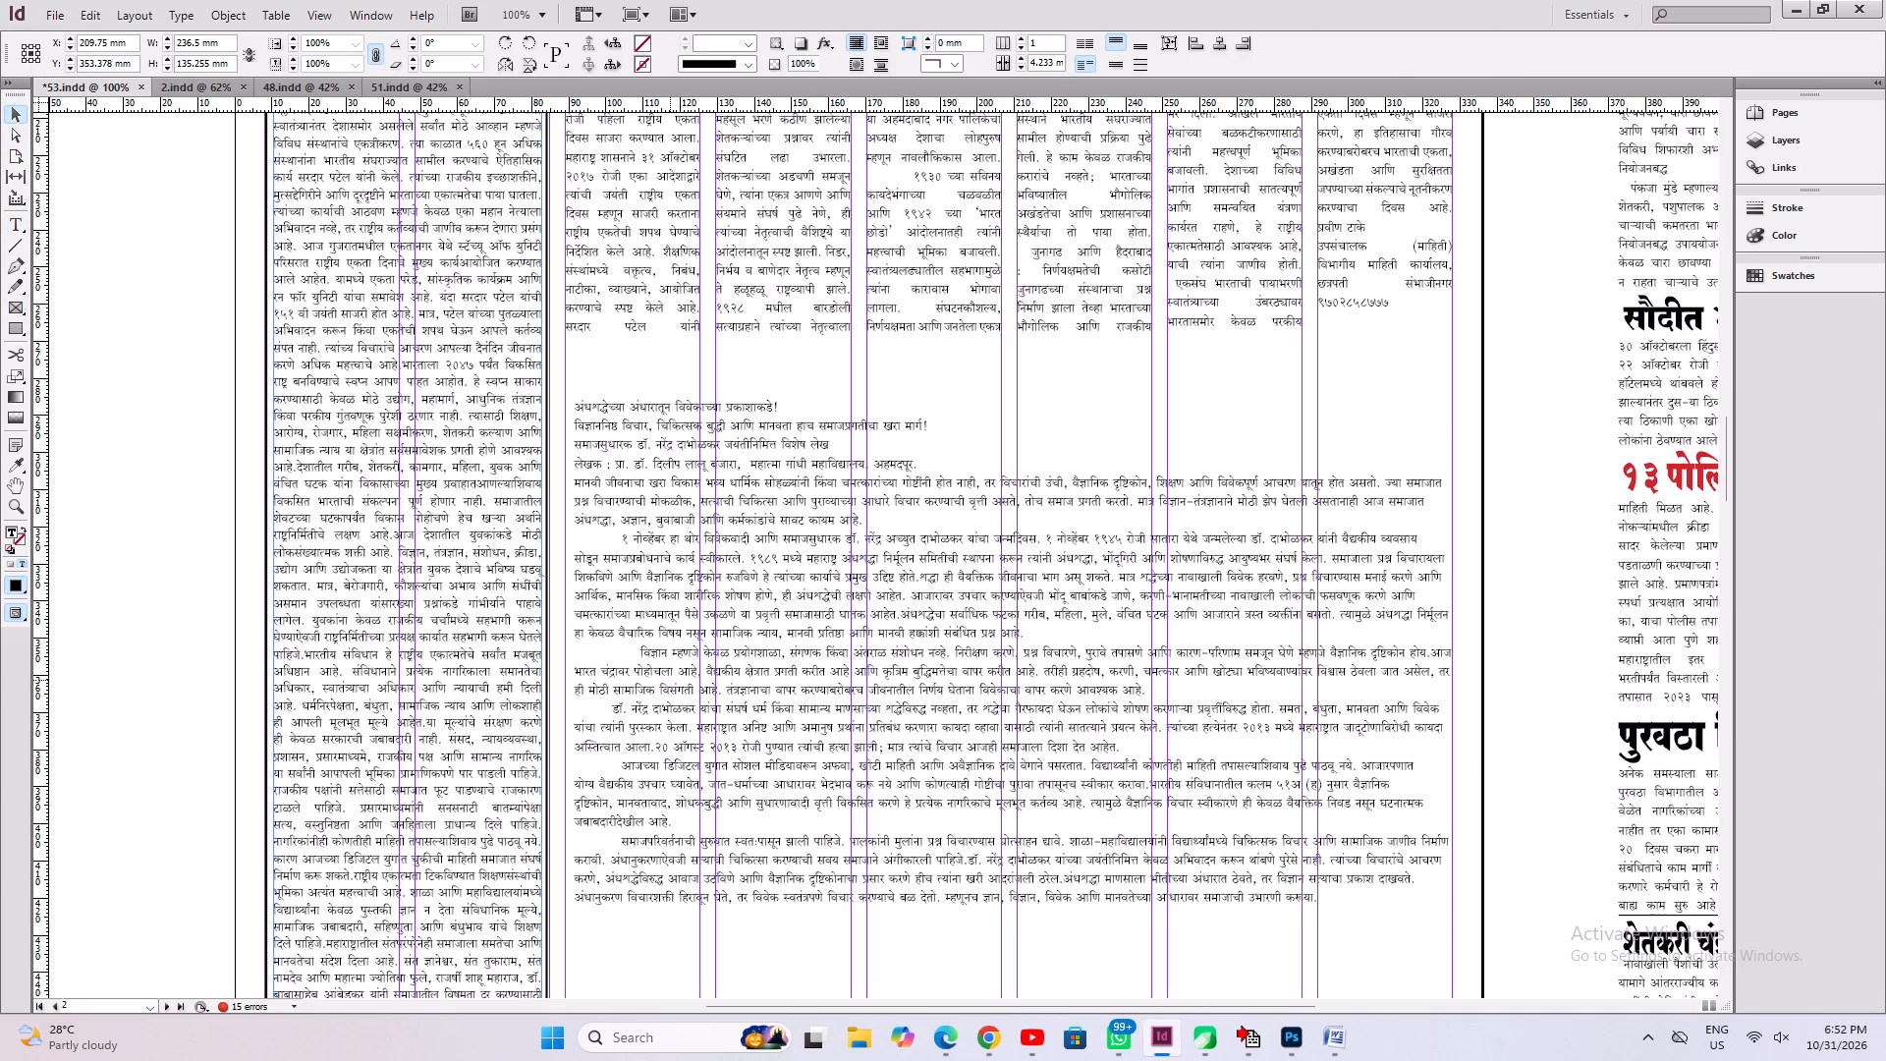
left_click_drag(844, 646, 848, 734)
key("ctrl+2")
key("space")
key("space")
key("space")
key("space")
key("space")
key("space")
key("space")
key("space")
key("space")
key("space")
key("space")
key("space")
key("space")
key("space")
key("space")
key("space")
key("space")
key("space")
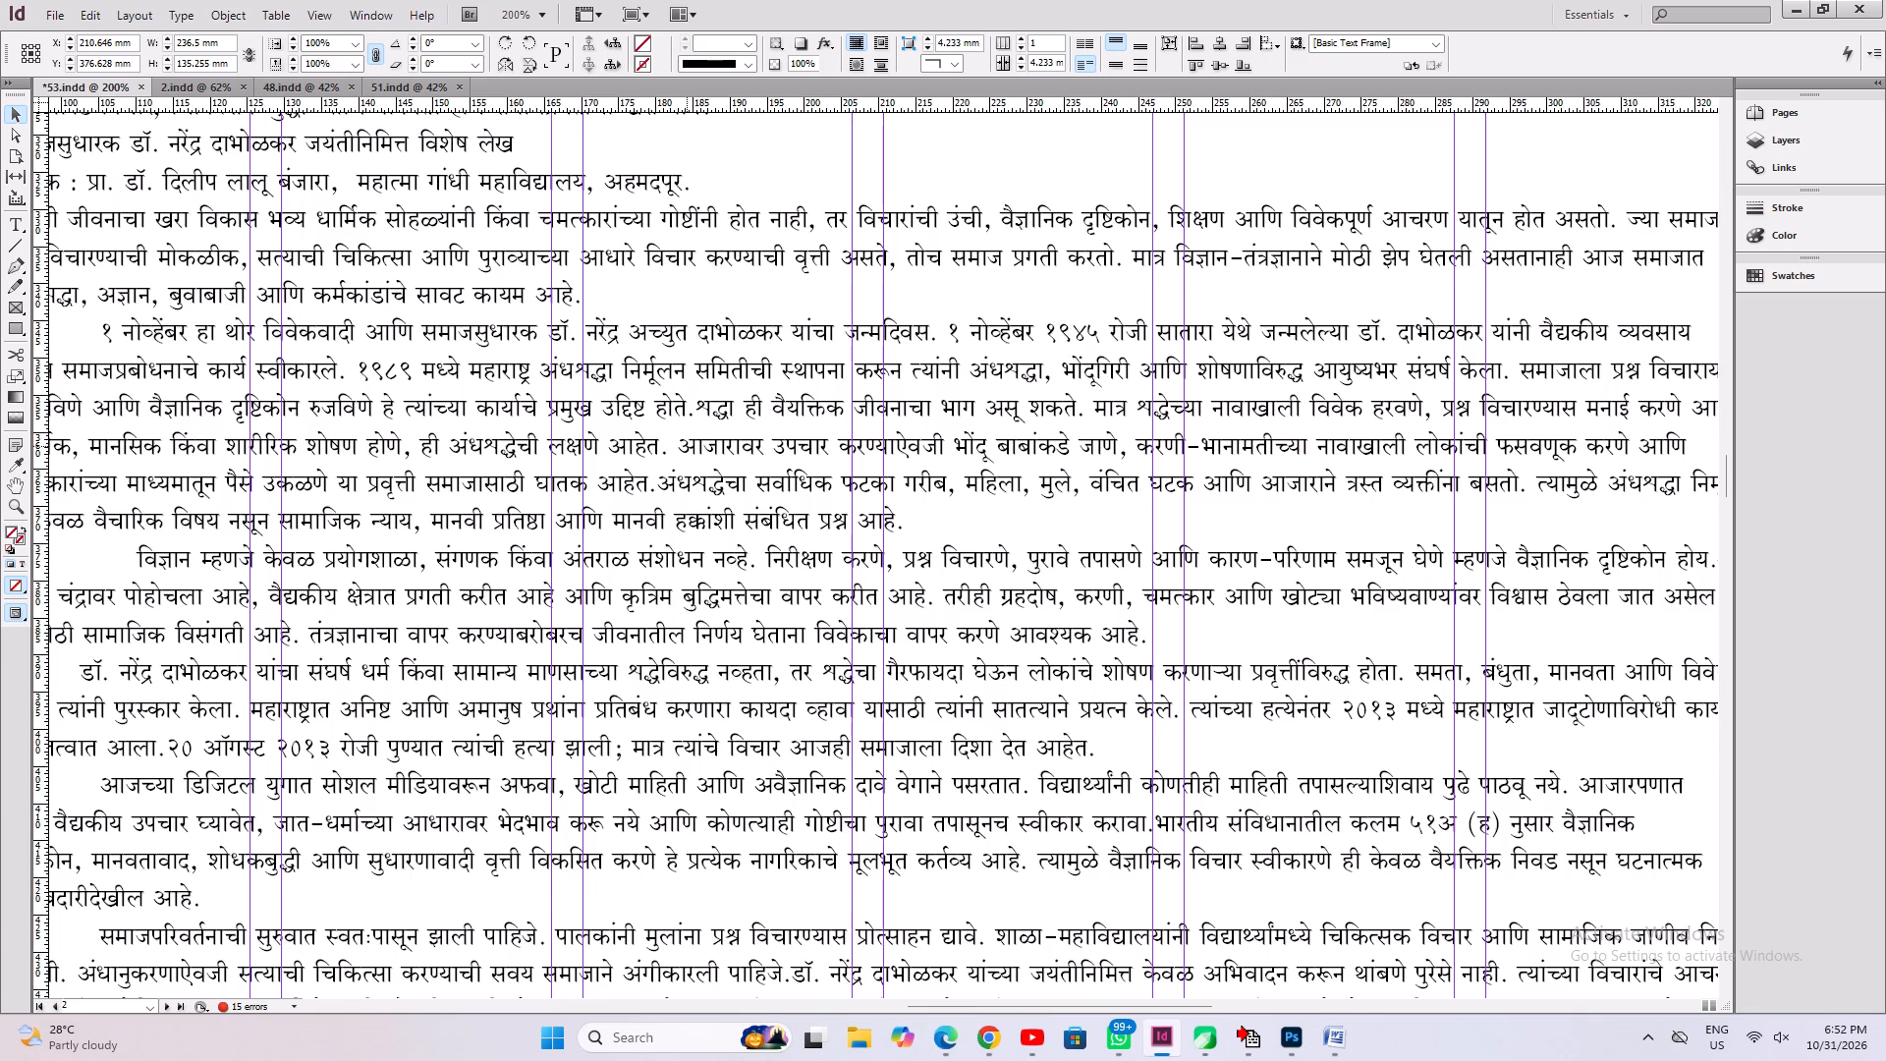
Delete the article's first line, "अंधश्रद्धेच्या अंधारातून विवेकाच्या प्रकाशाकडे!".
left_click_drag(736, 520, 1002, 966)
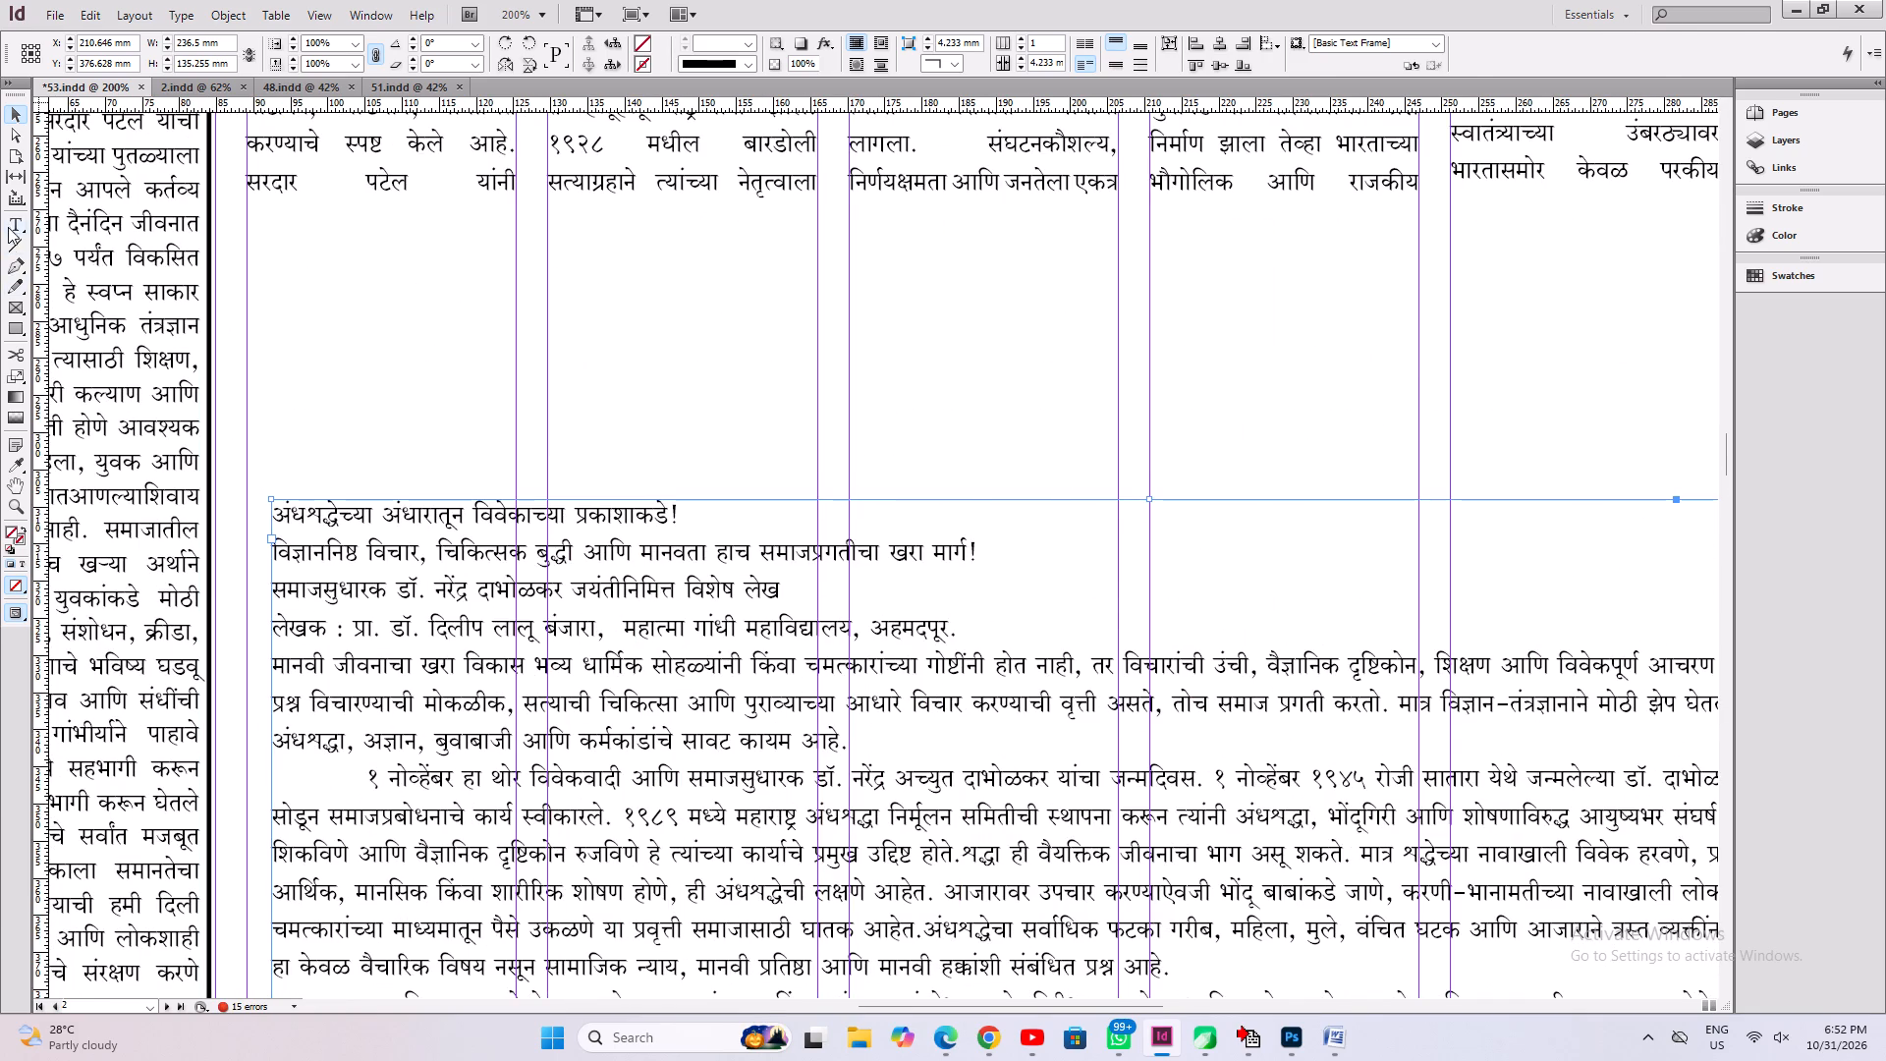
left_click(8, 225)
left_click_drag(734, 505, 207, 504)
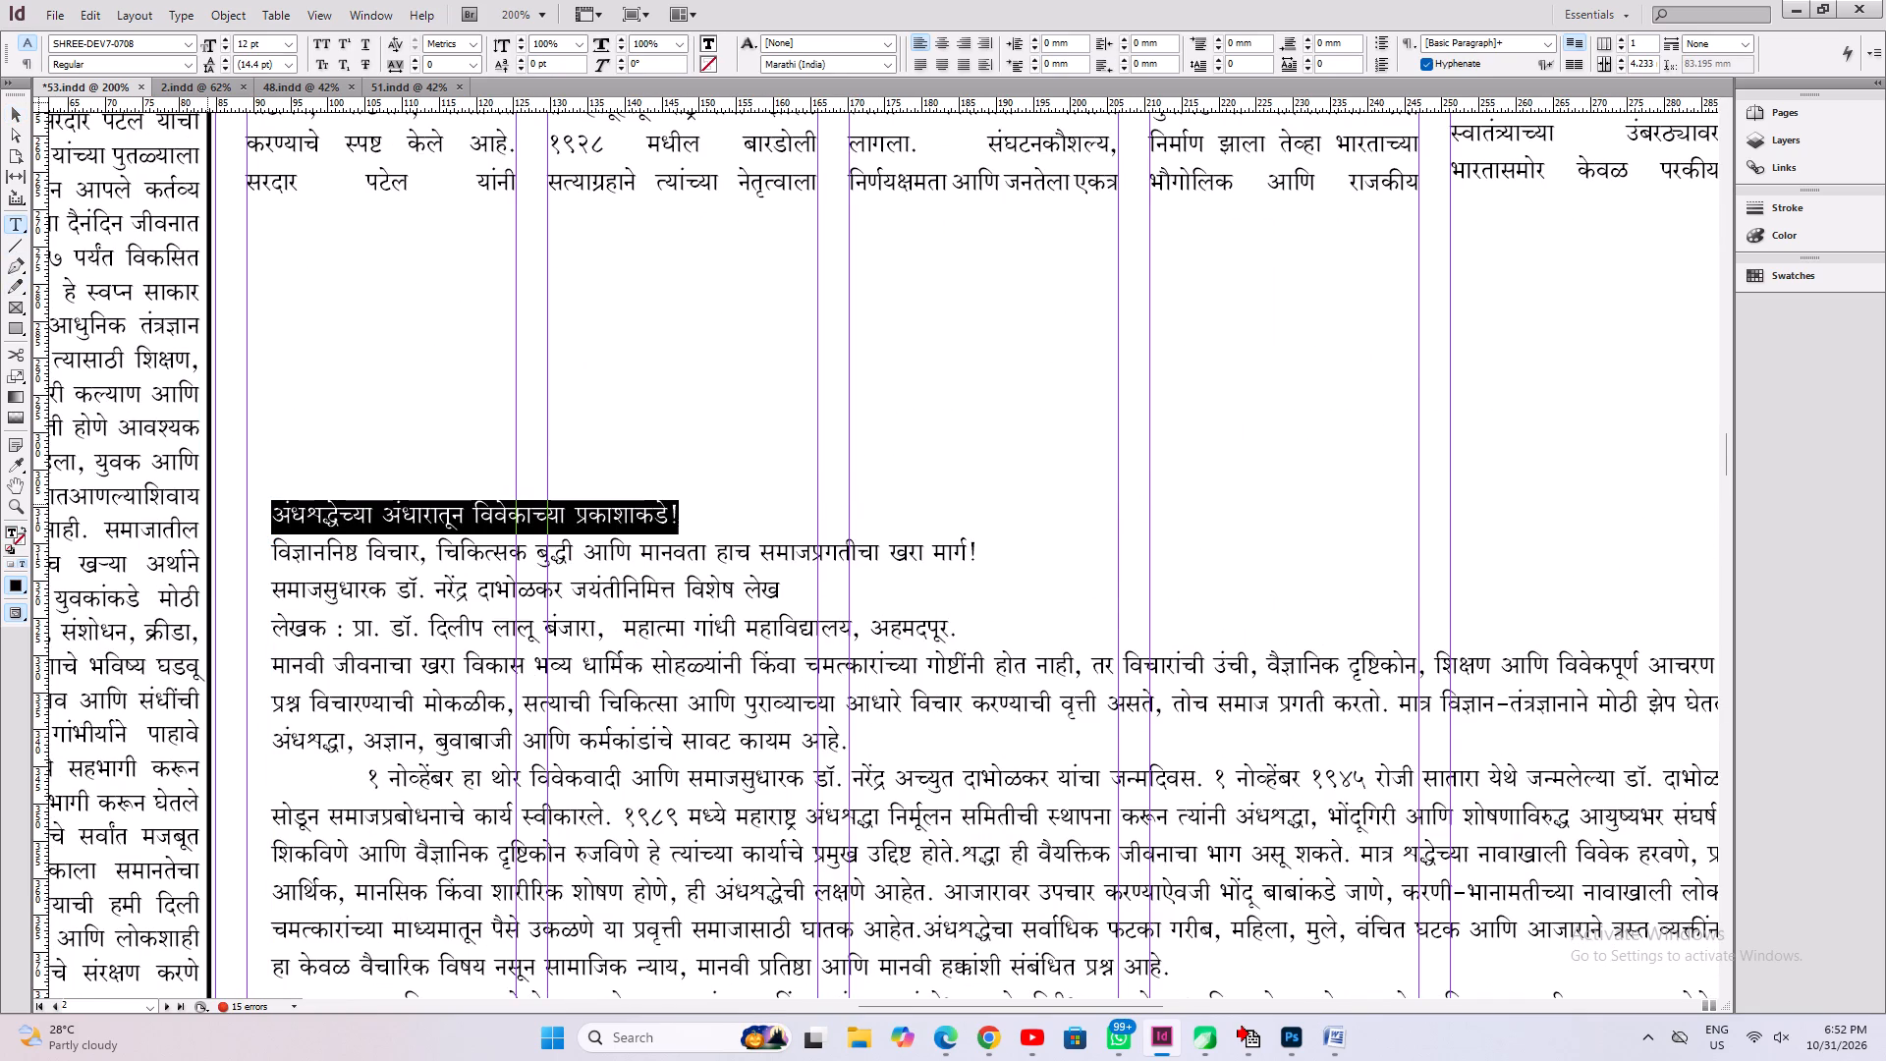
key("BackSpace")
Cut the line "विज्ञाननिष्ठ विचार, चिकित्सक बुद्धी आणि मानवता हाच समाजप्रगतीचा खरा मार्ग!" and paste it into a new full-width frame above the article.
key("Down")
key("Up")
key("Down")
key("shift+Down")
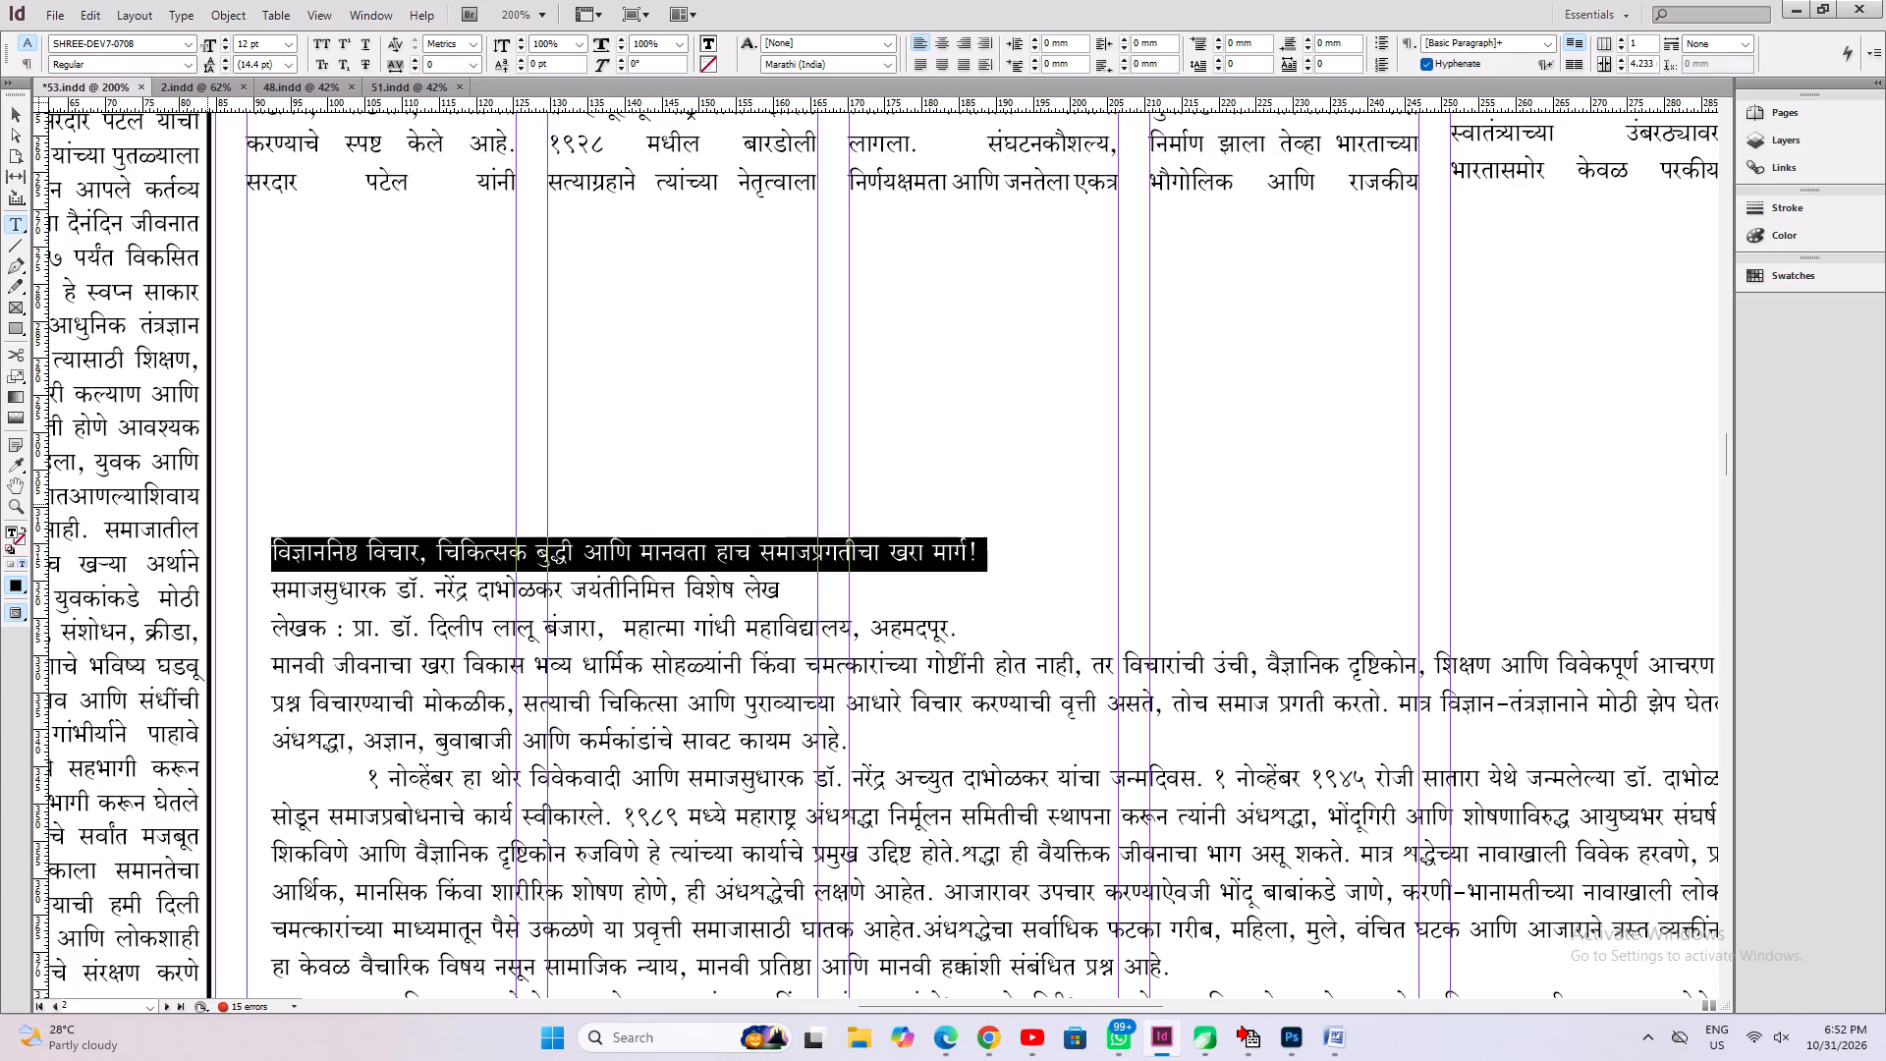
key("ctrl+x")
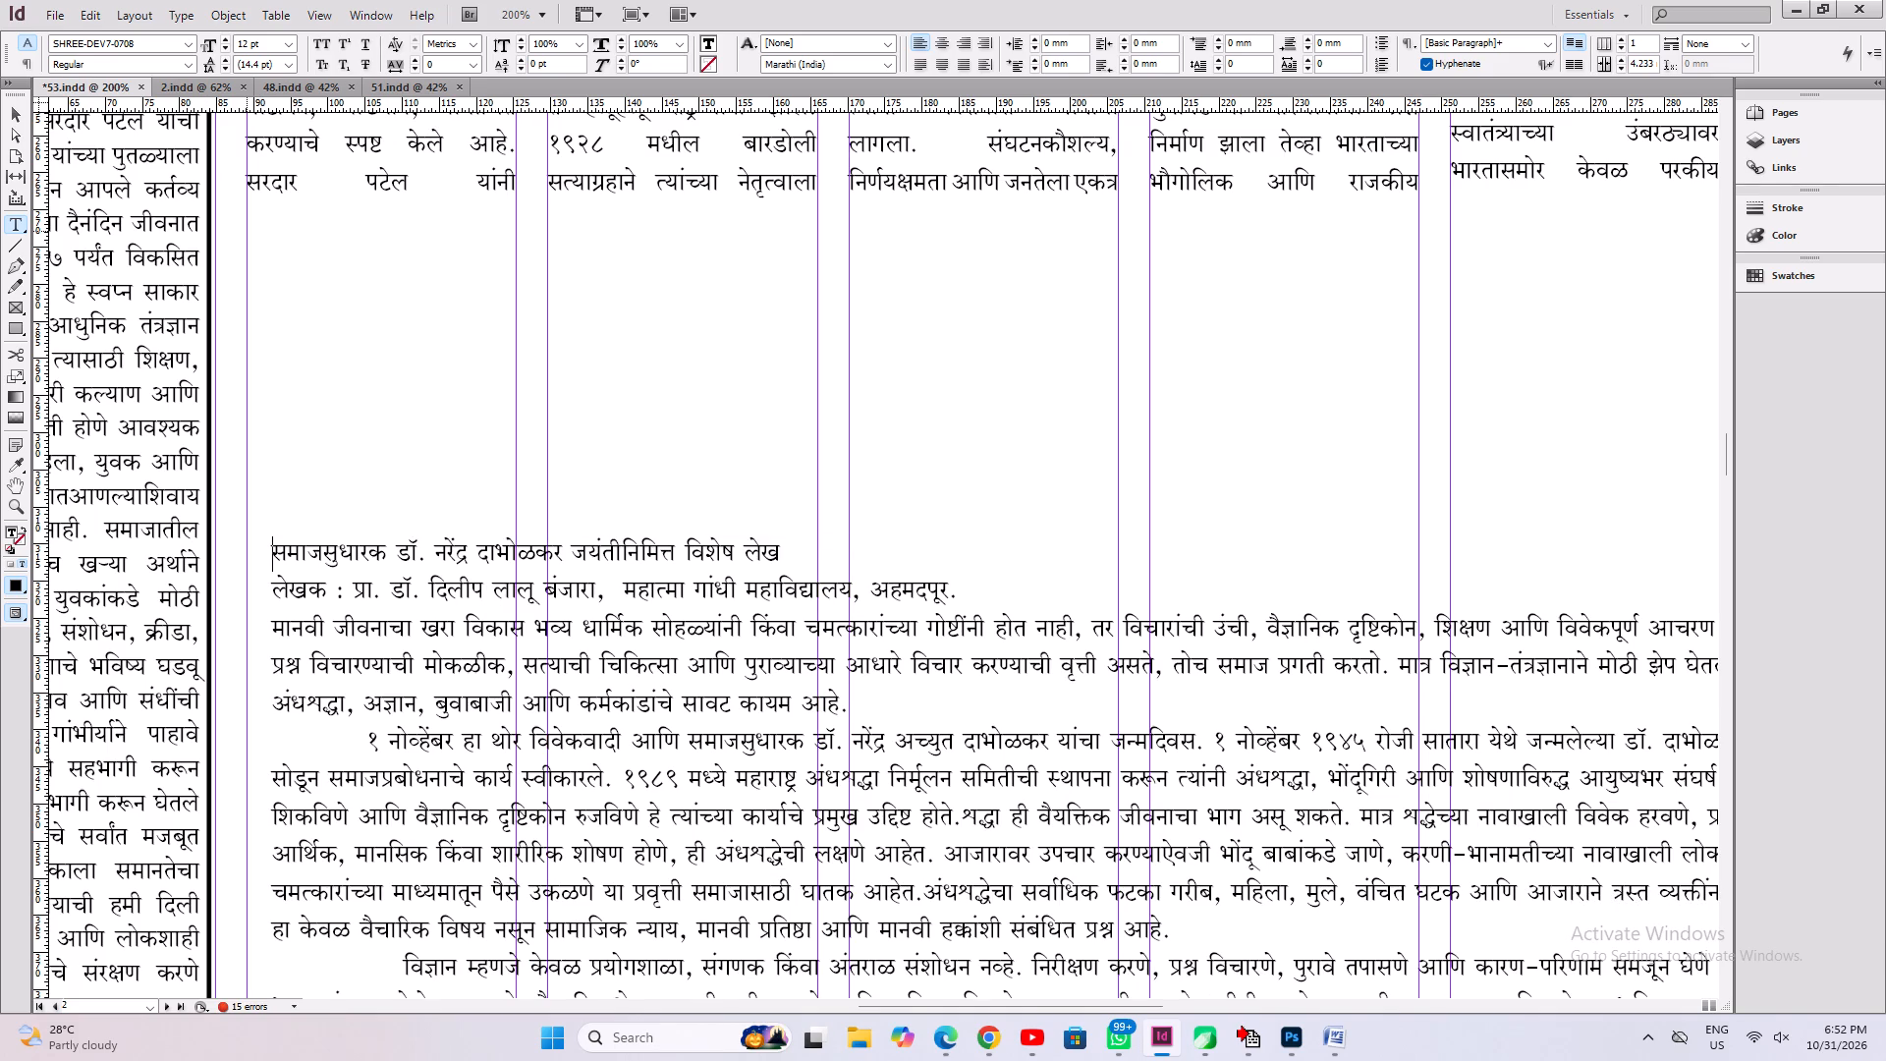
left_click_drag(246, 231, 1581, 514)
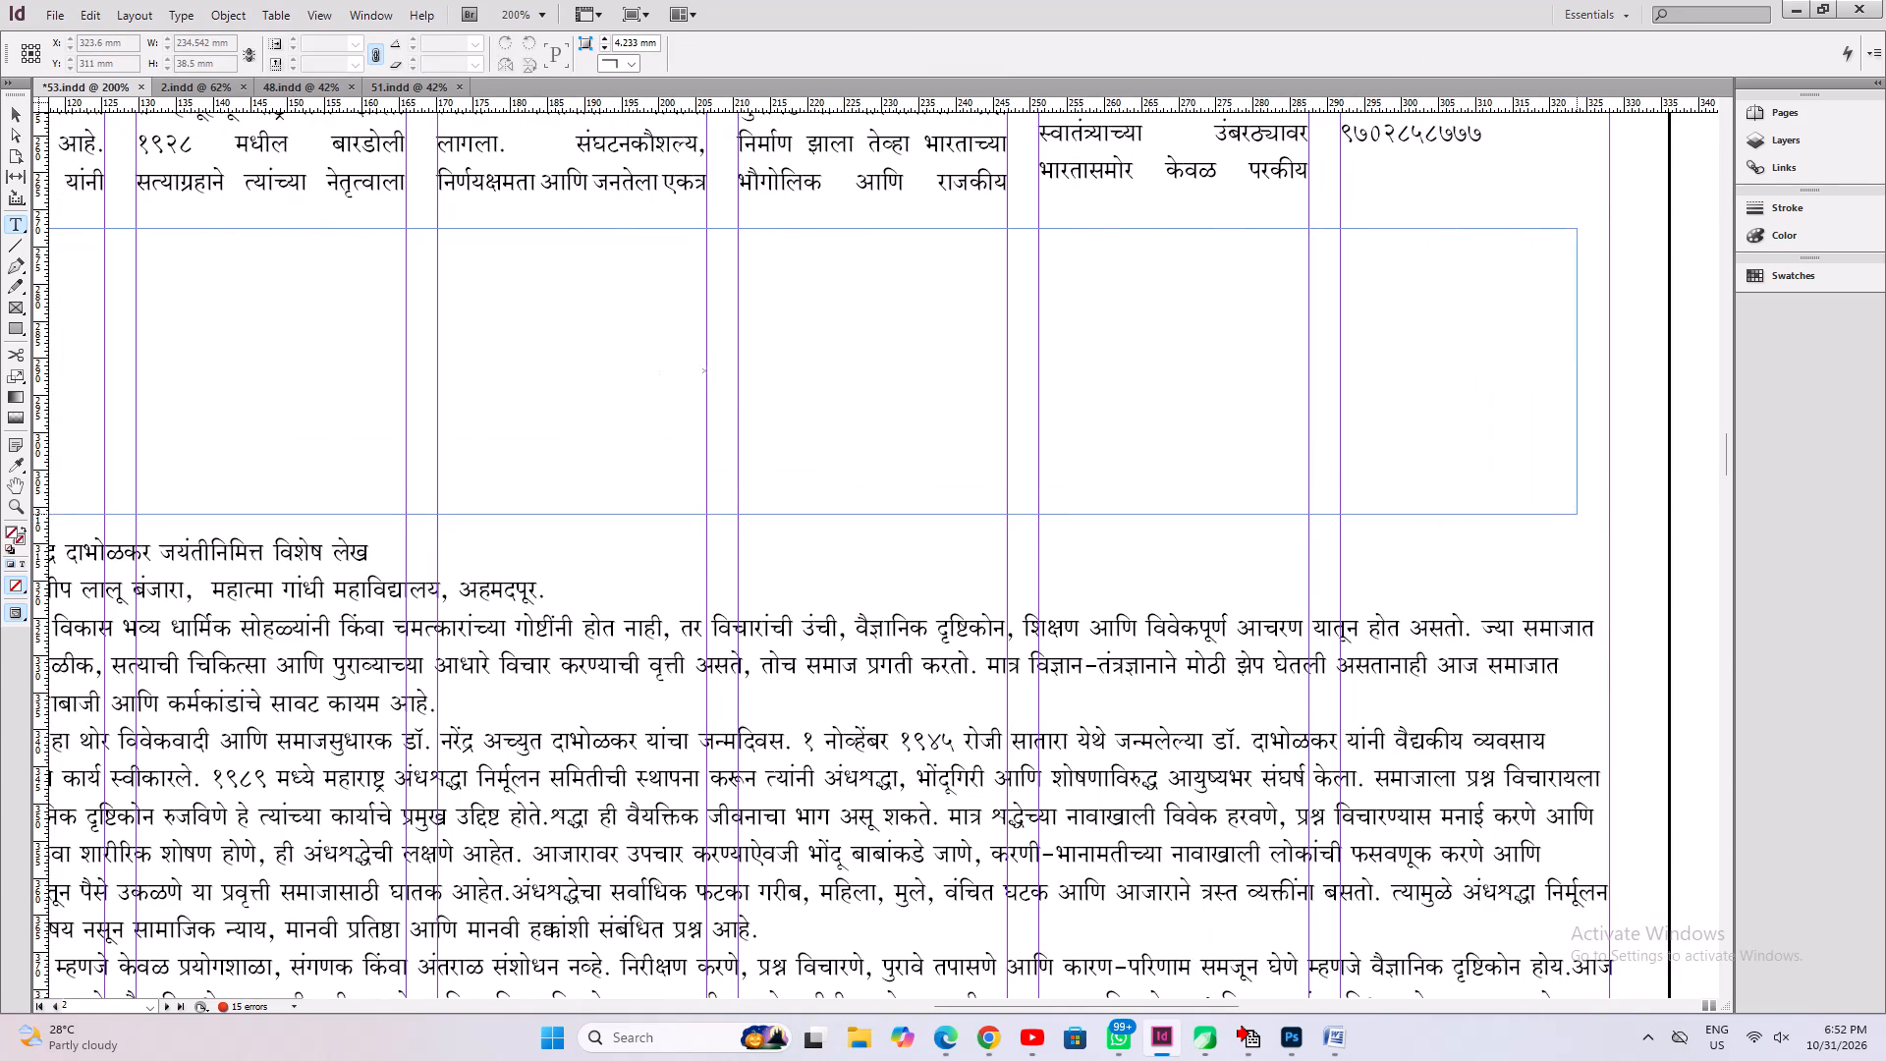
left_click_drag(1581, 514, 1609, 518)
key("ctrl+v")
Apply the Sardar Patel headline's text formatting to the whole new headline with the Eyedropper.
key("ctrl+a")
key("ctrl+1")
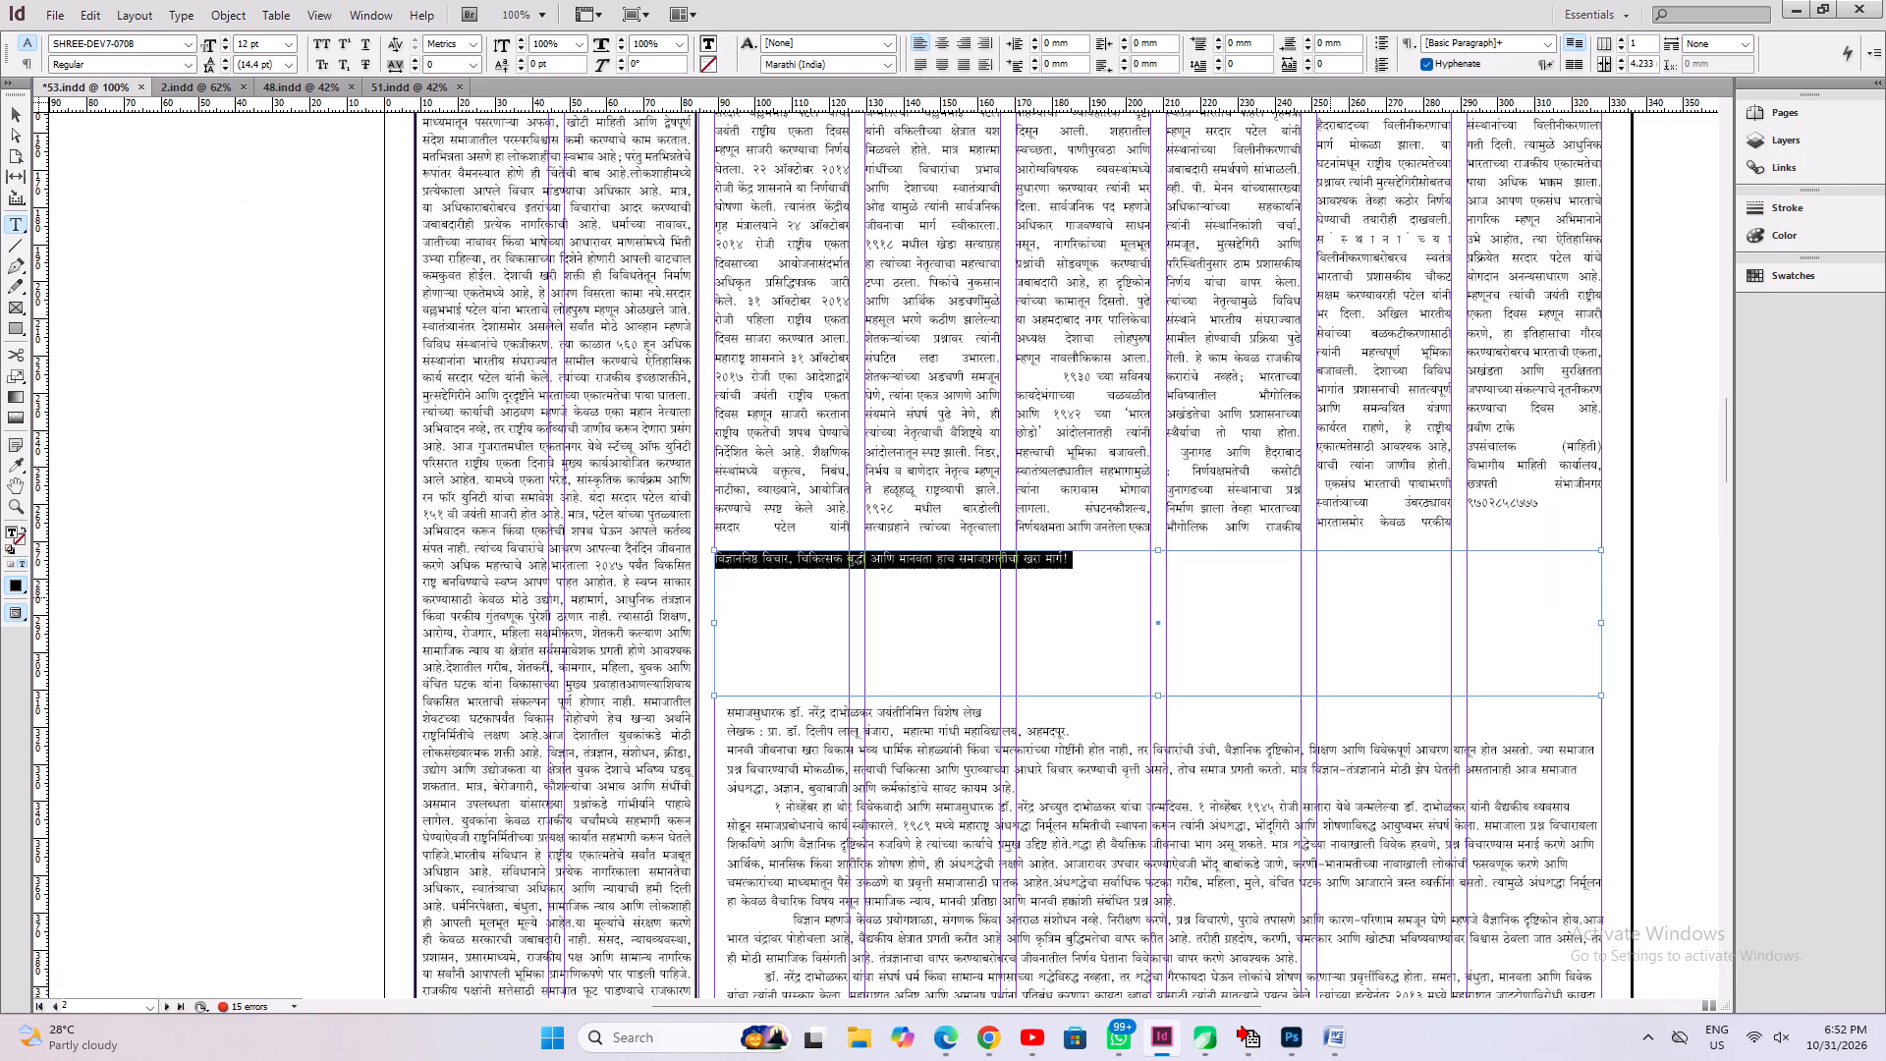
key("ctrl+0")
key("ctrl+a")
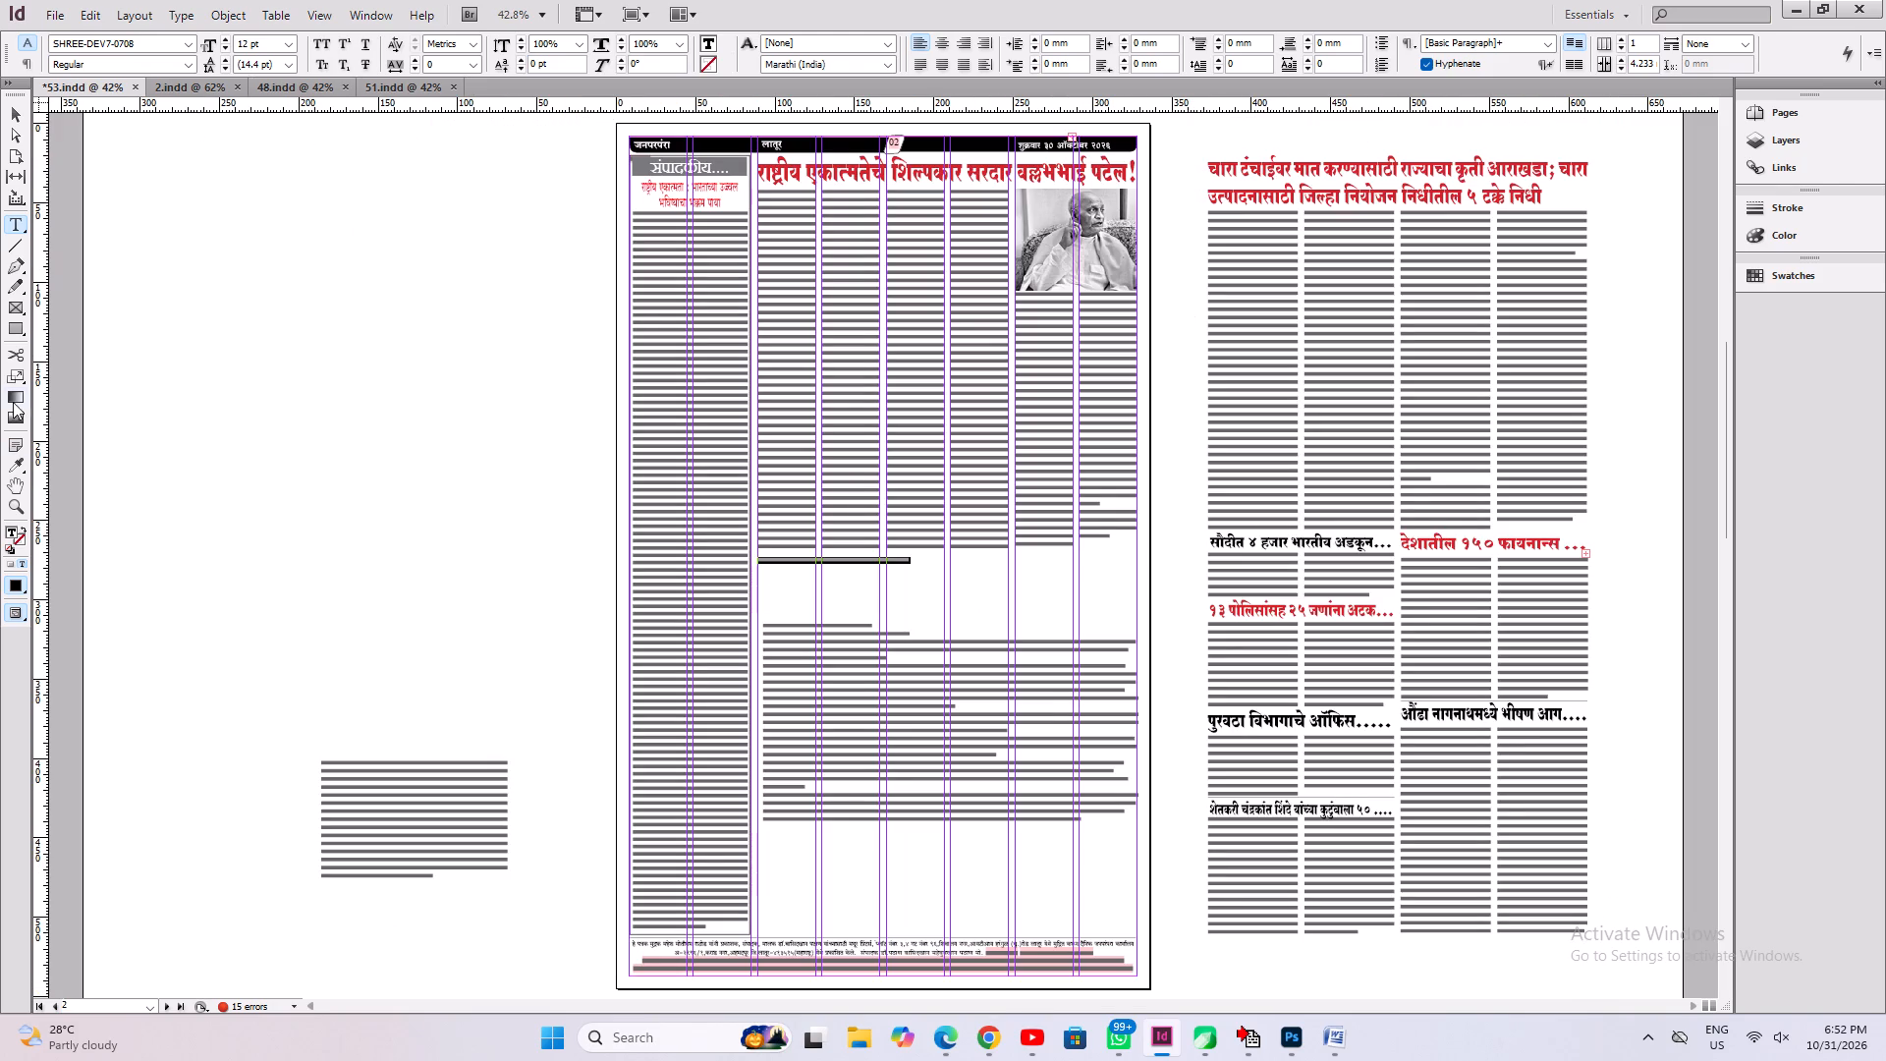
left_click(19, 473)
left_click(17, 464)
left_click(786, 171)
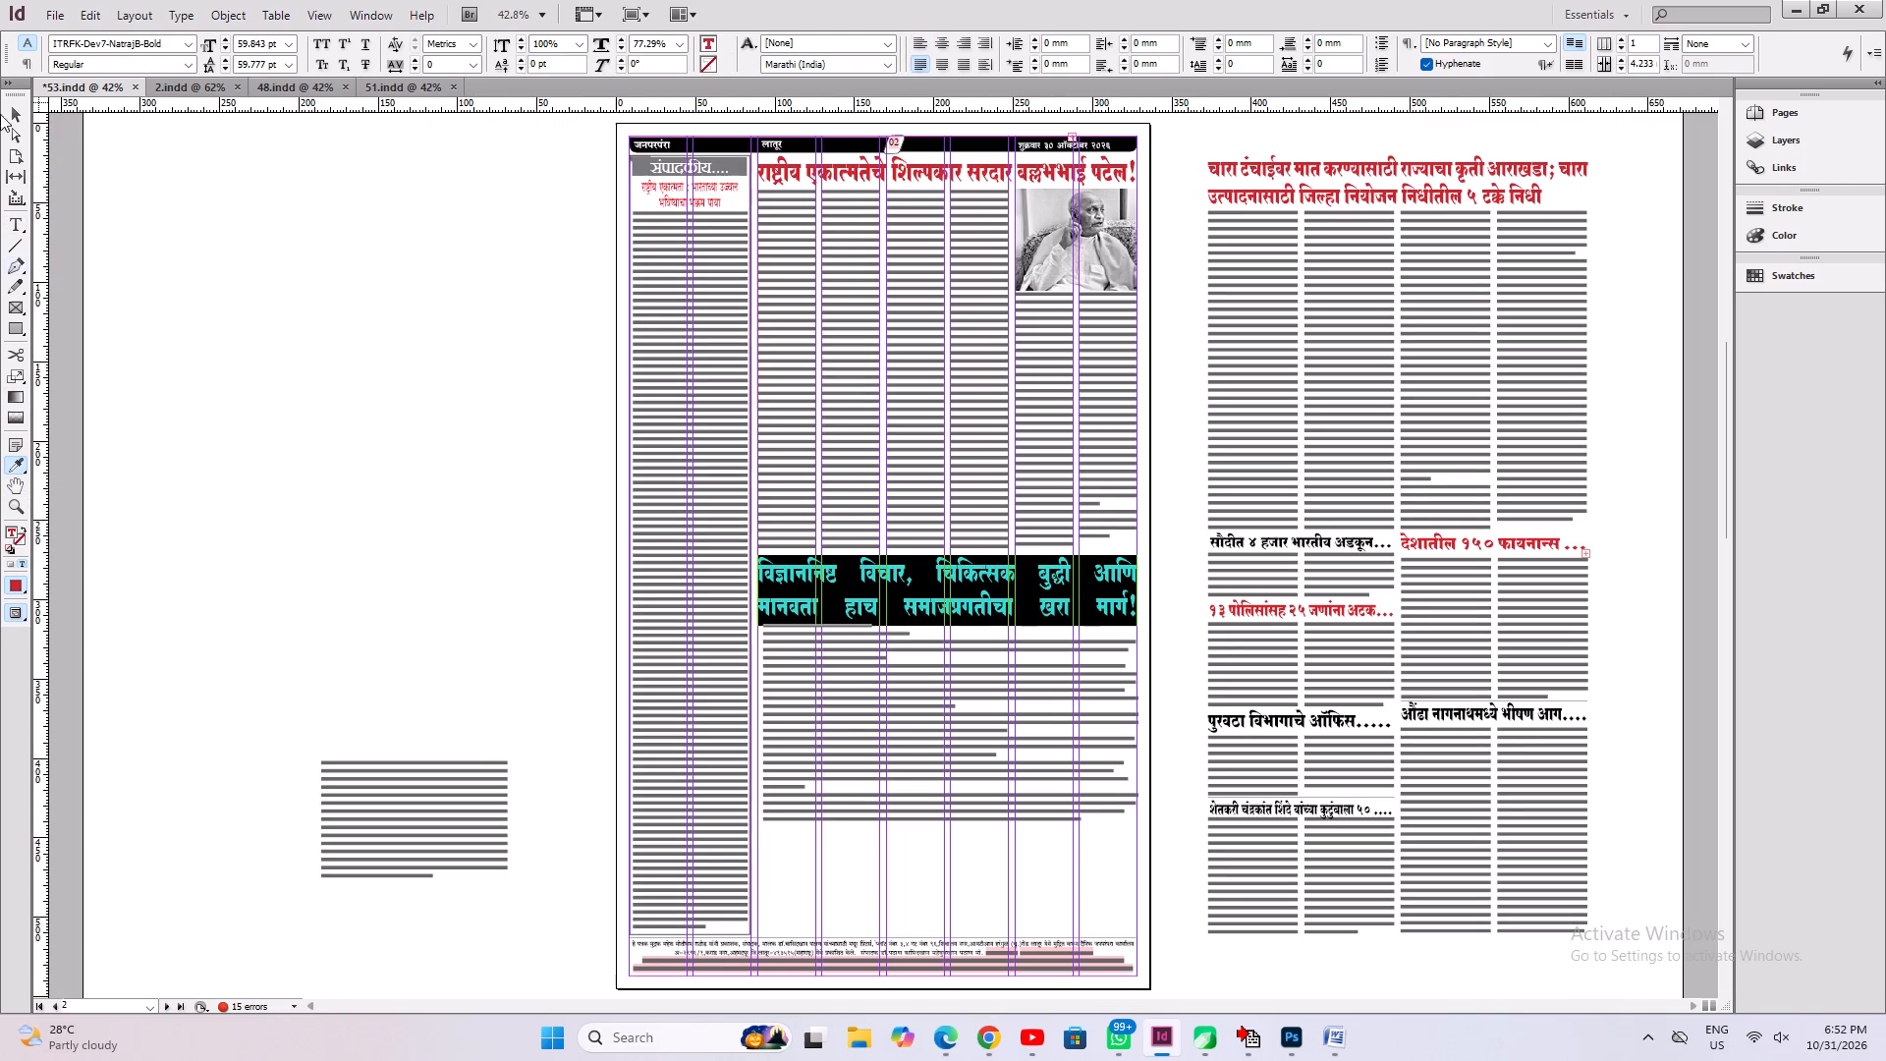
Centre the new headline and reduce its font size to about 35.8 pt to fit on one line.
left_click(17, 227)
left_click(808, 596)
key("ctrl+a")
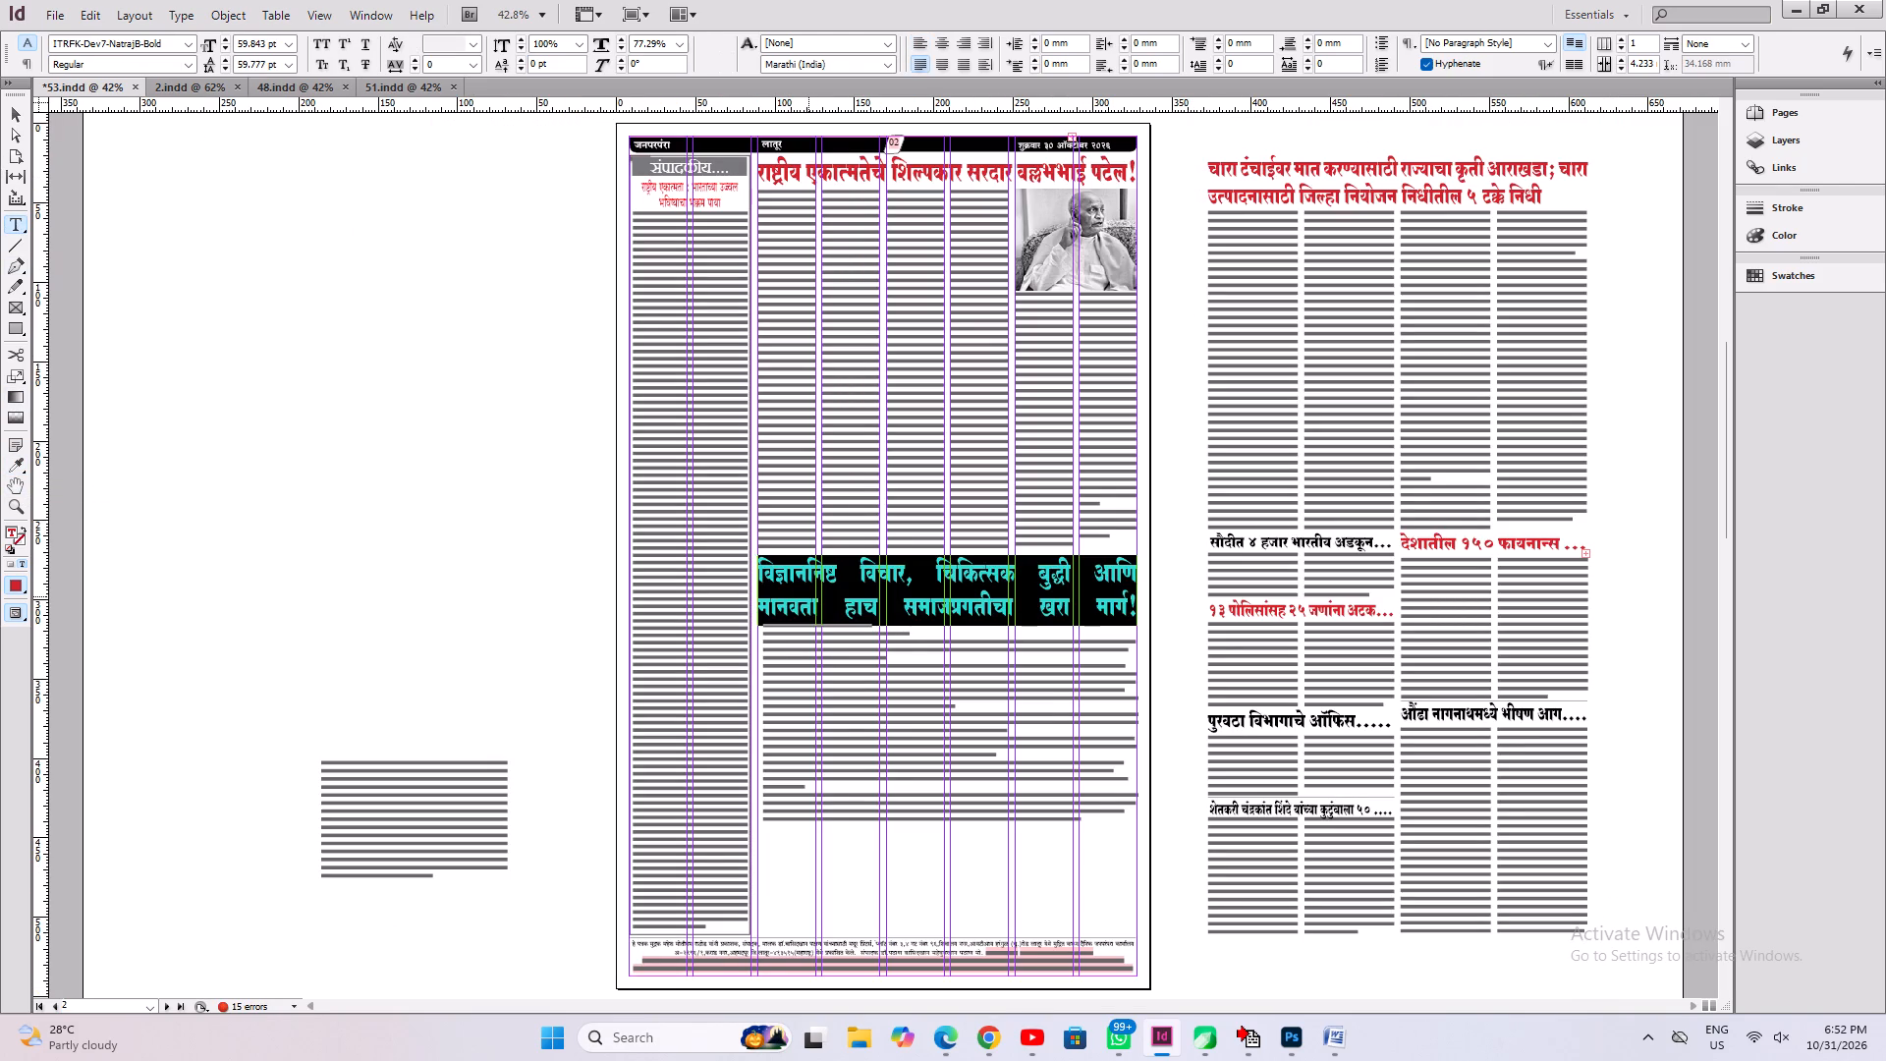
key("ctrl+shift+c")
key("ctrl+shift+comma")
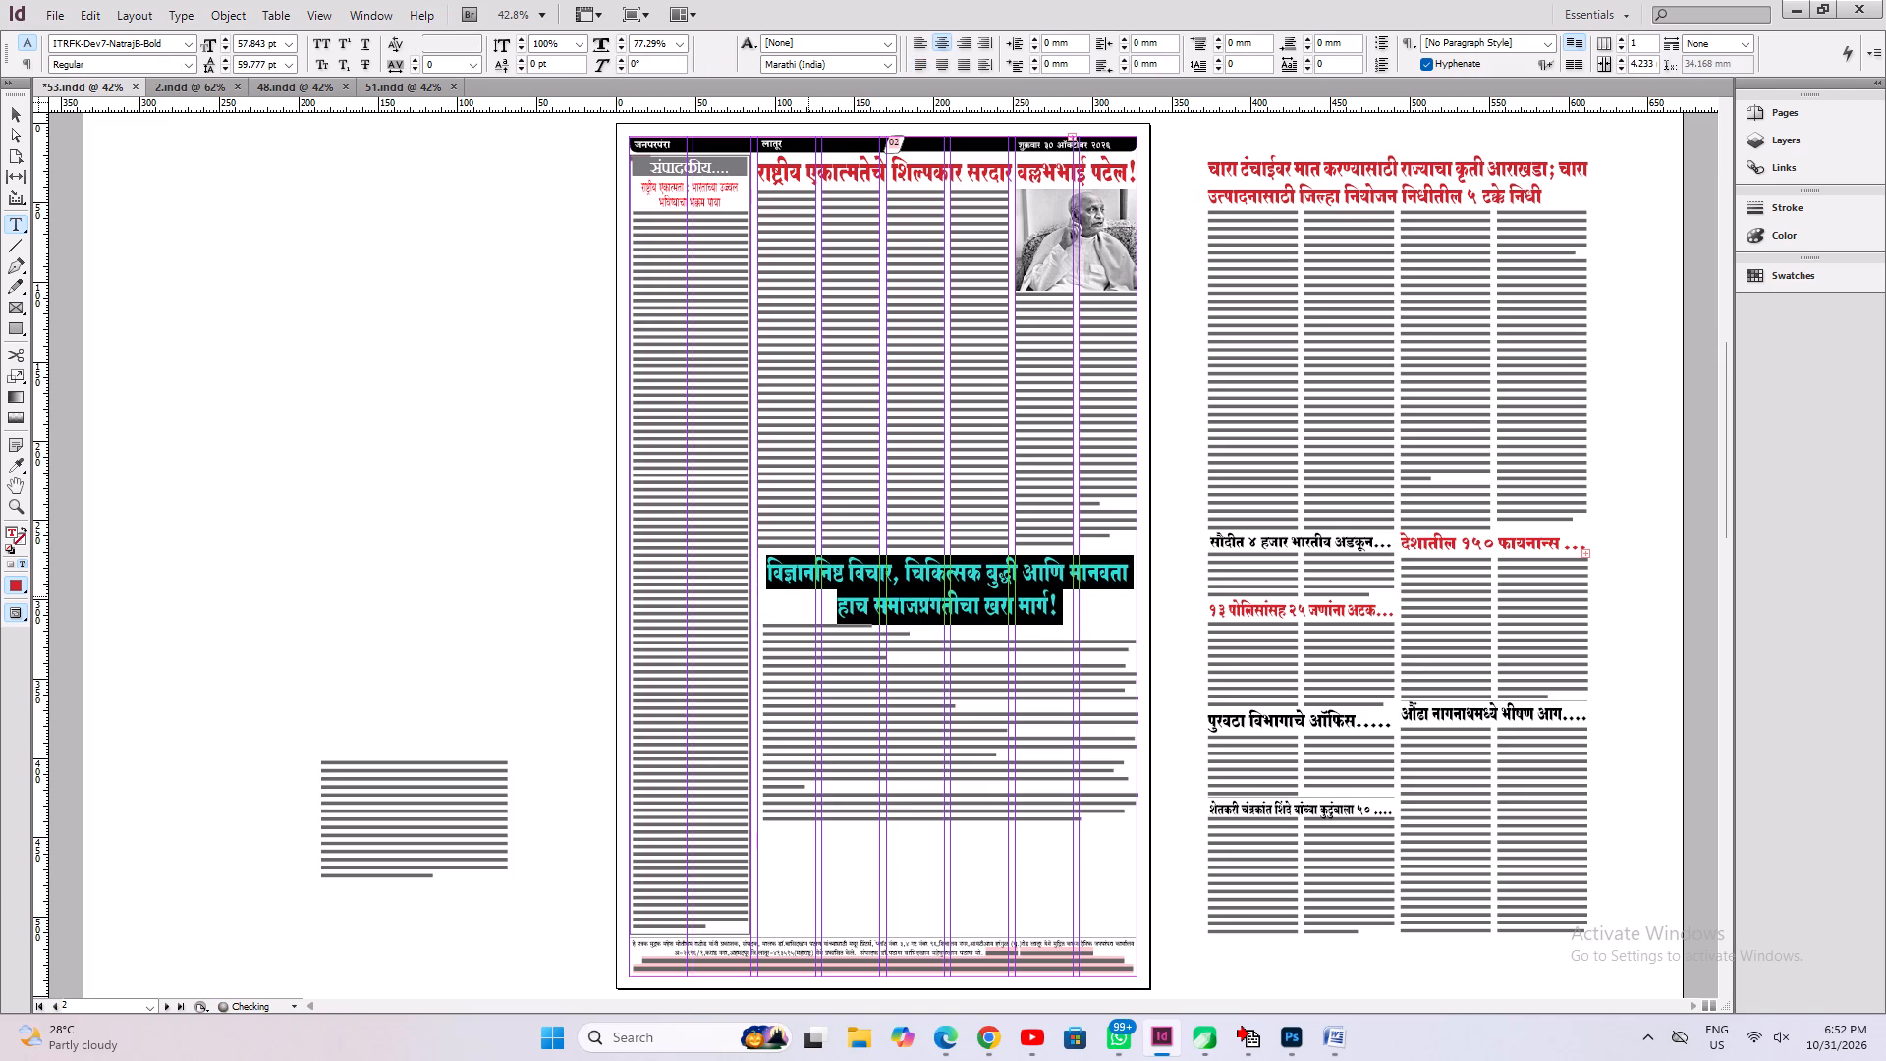
key("ctrl+shift+comma")
key("ctrl+shift+comma")
key("ctrl+shift+comma")
key("ctrl+shift+comma")
key("ctrl+shift+comma")
key("ctrl+shift+comma")
key("ctrl+shift+comma")
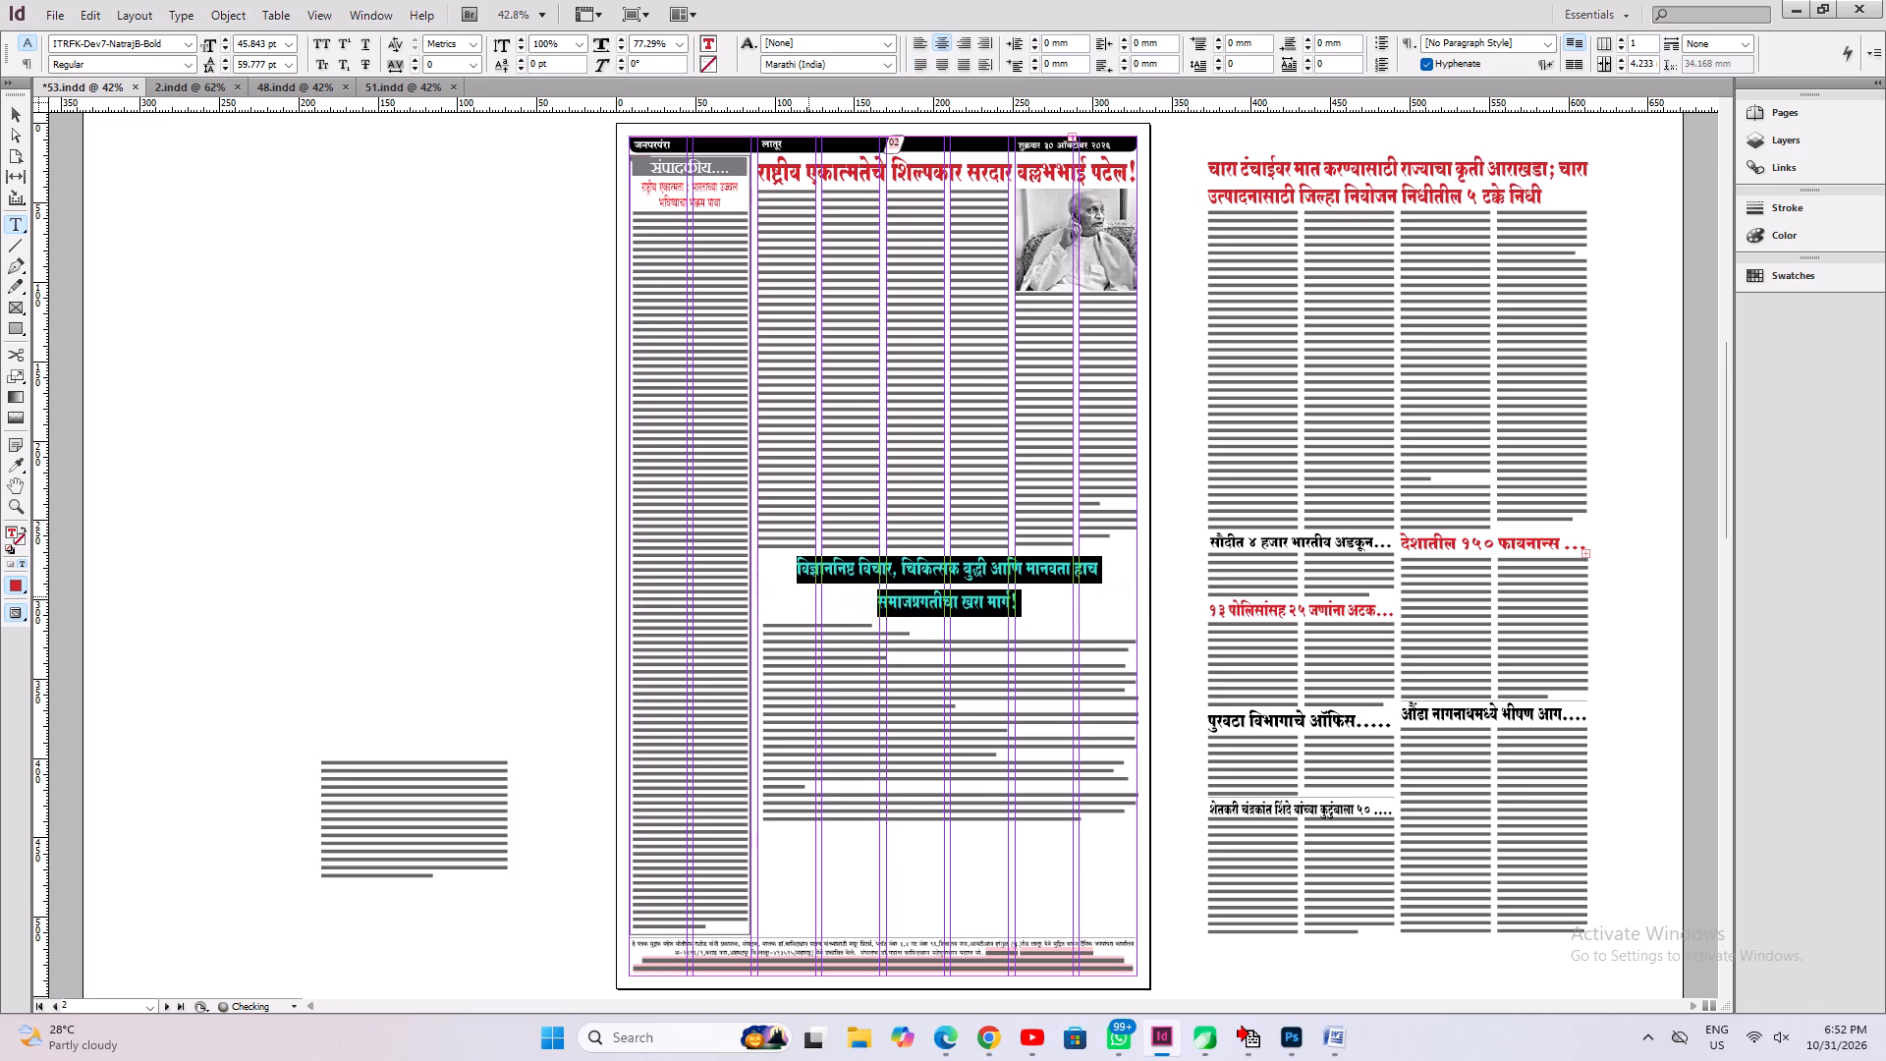
key("ctrl+shift+comma")
key("ctrl+shift+comma")
key("ctrl+shift+comma")
key("ctrl+shift+comma")
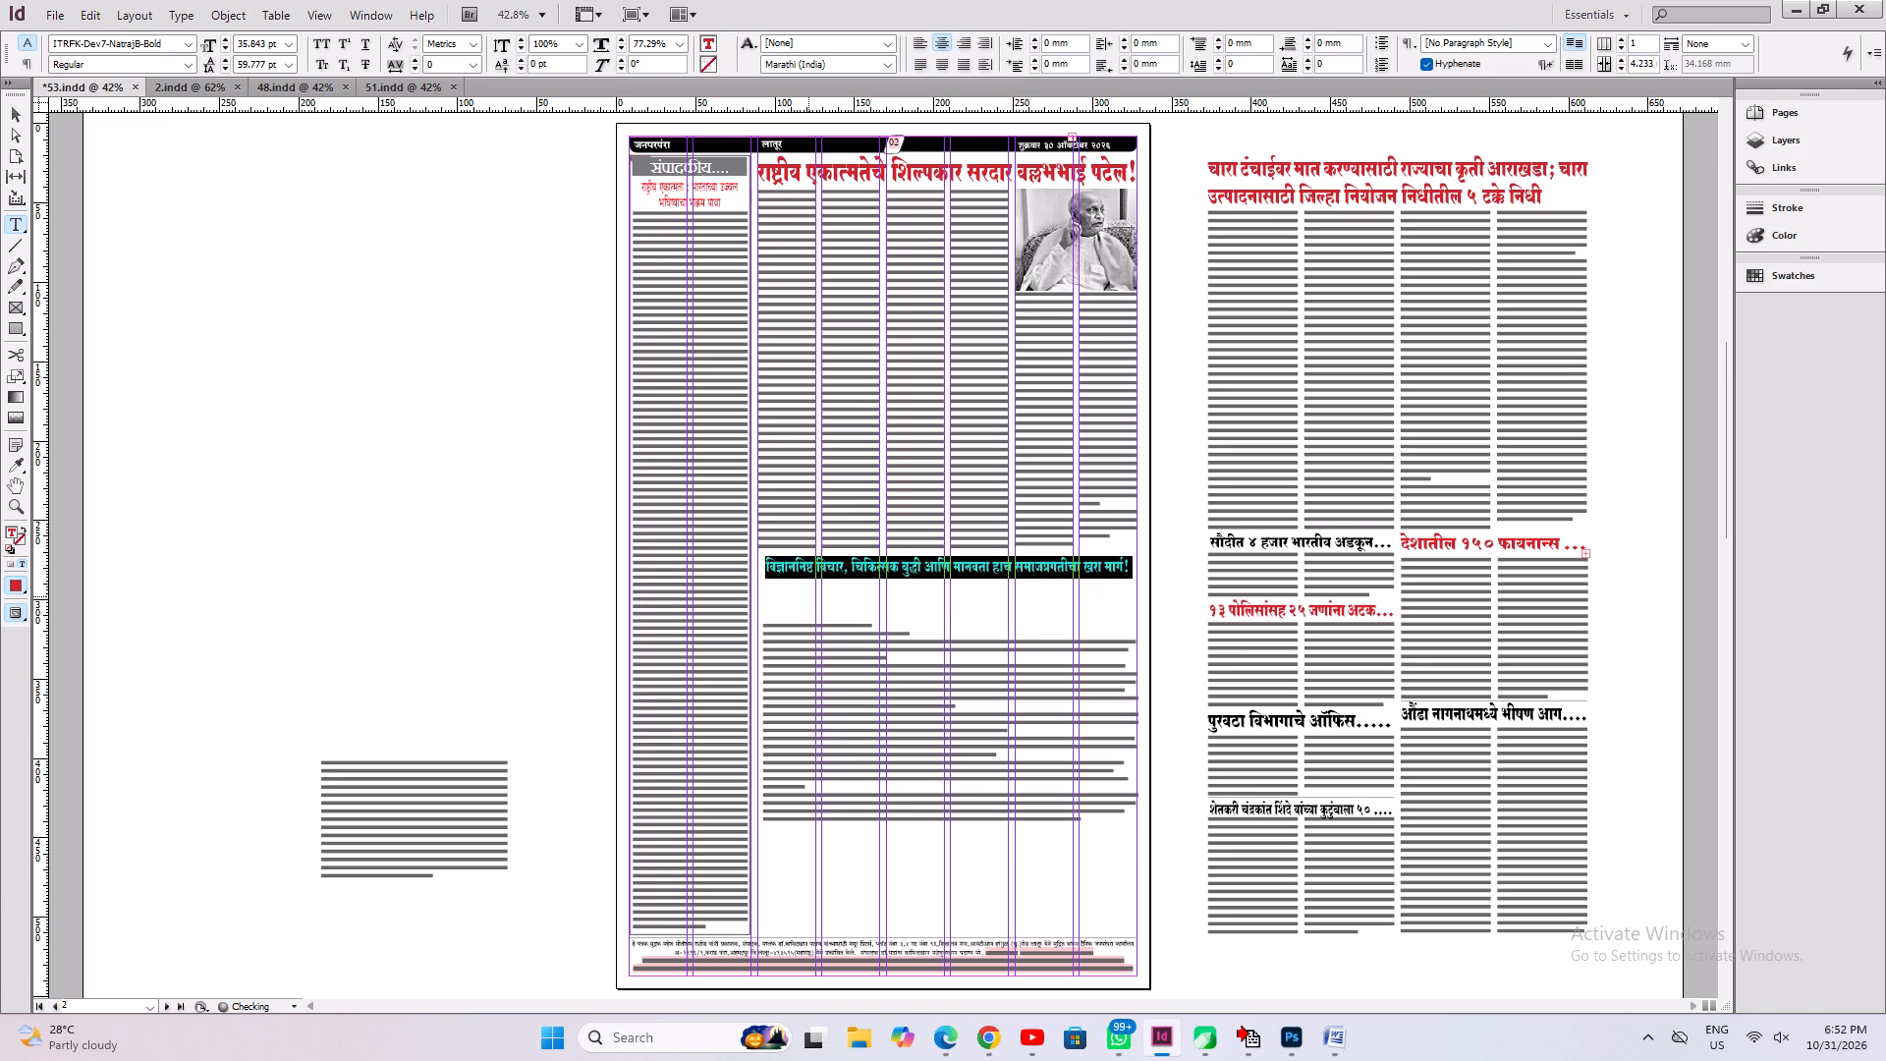
Set the headline's horizontal scale to 60%, enlarge its font size to about 47.8 pt across the frame's width, and save.
double_click(655, 42)
type("60")
key("Return")
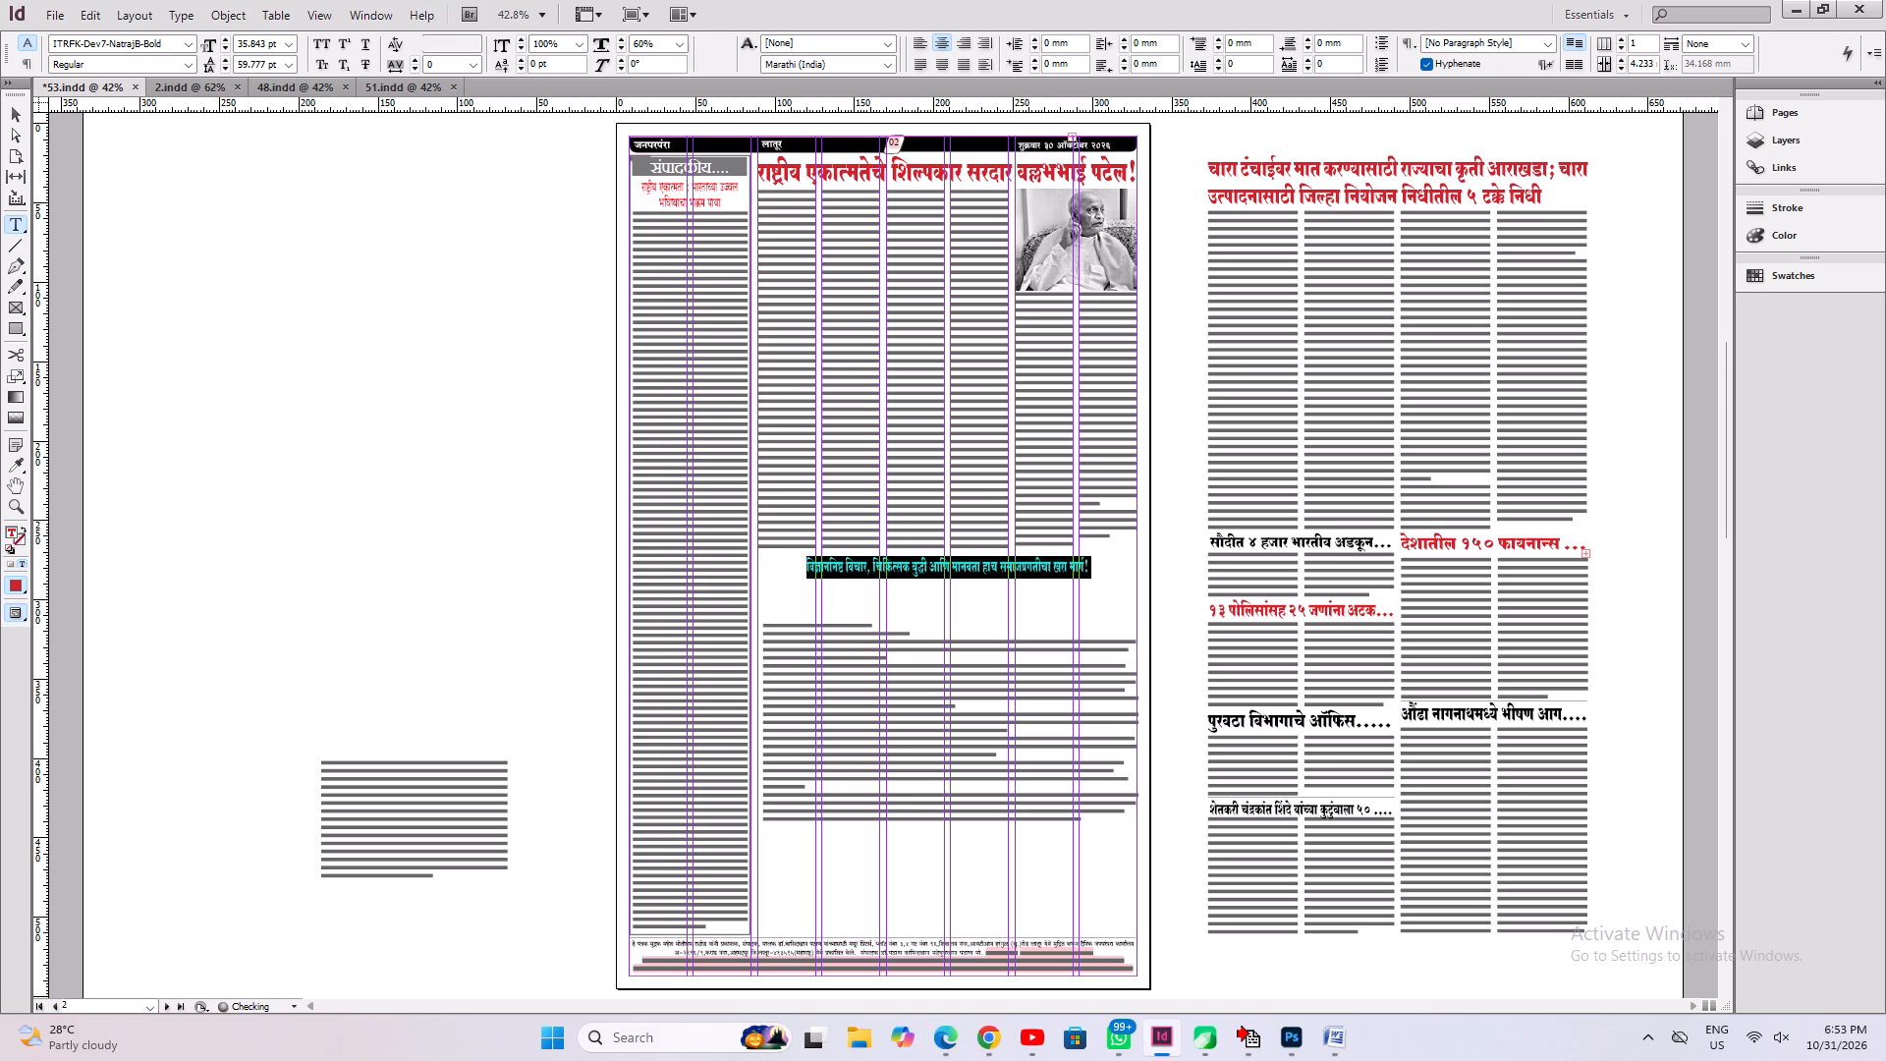
key("ctrl+shift+period")
key("ctrl+shift+period")
key("ctrl+shift+period")
key("ctrl+shift+period")
key("ctrl+shift+period")
key("ctrl+shift+period")
key("ctrl+shift+period")
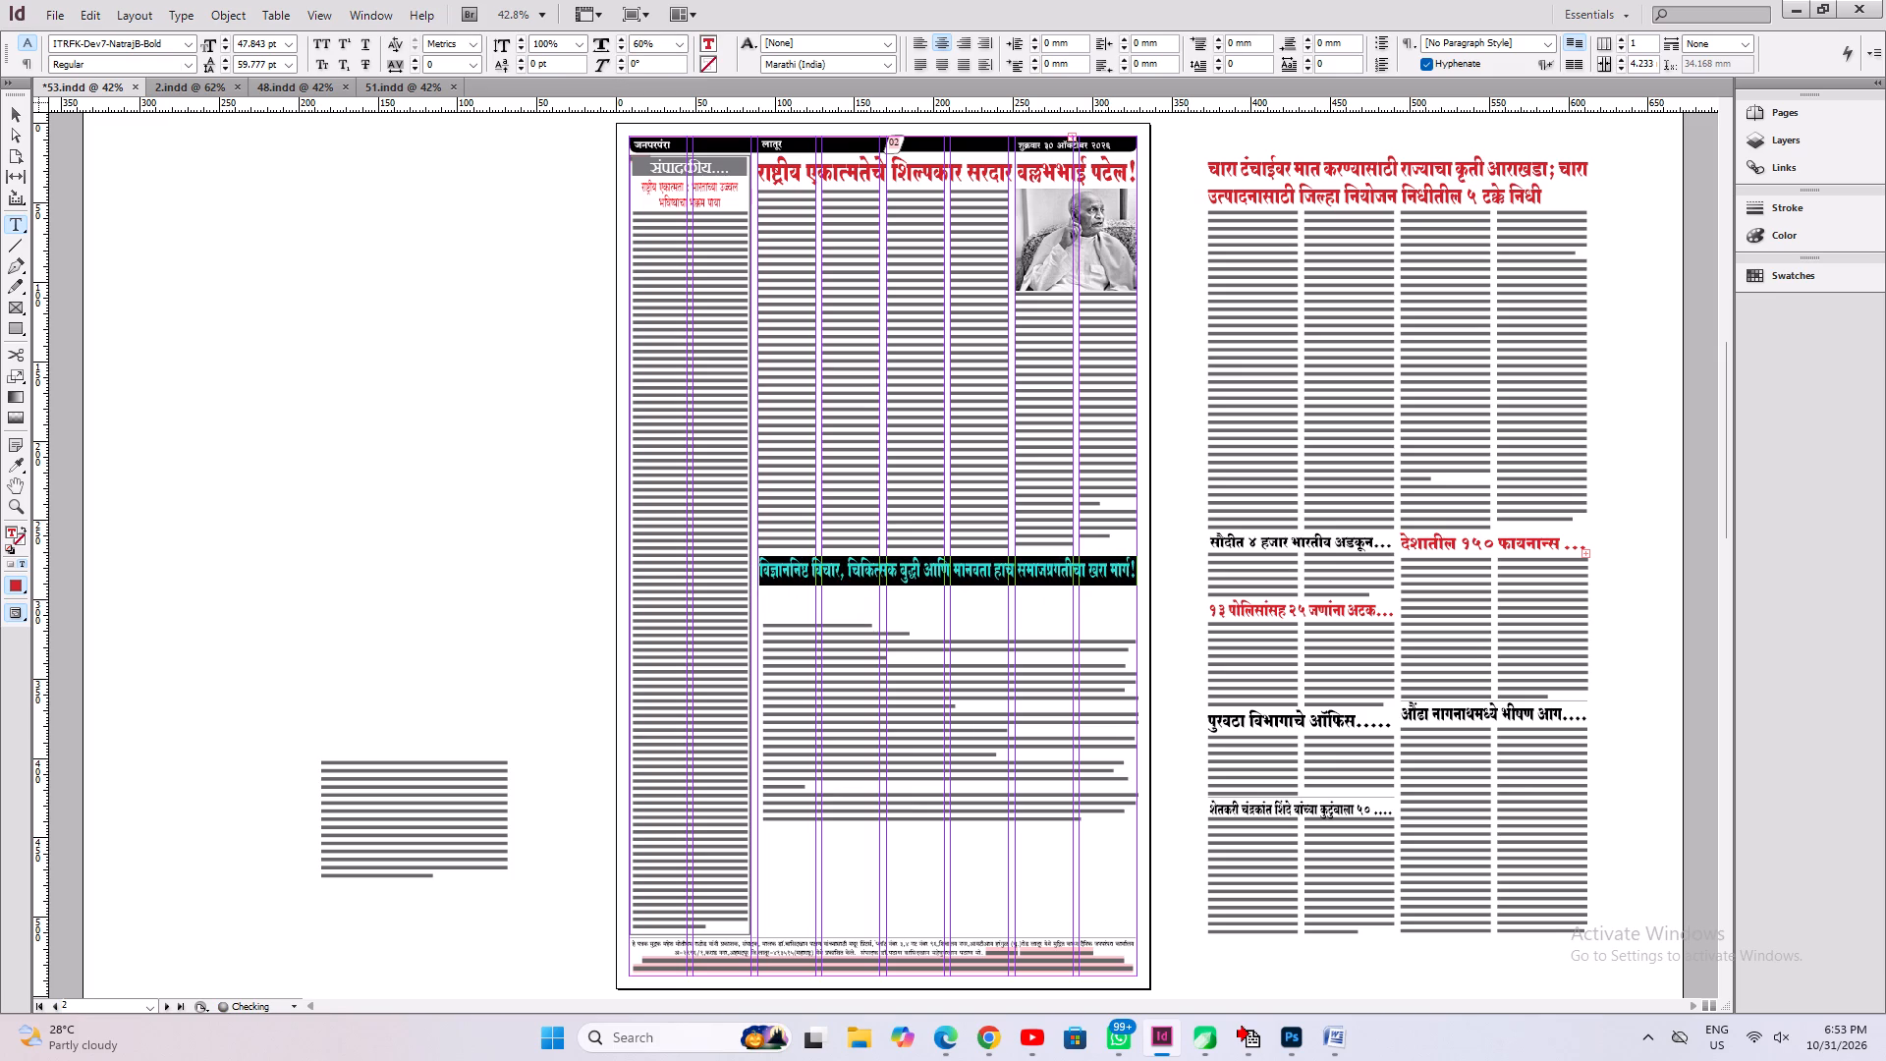
key("ctrl+shift+comma")
key("ctrl+s")
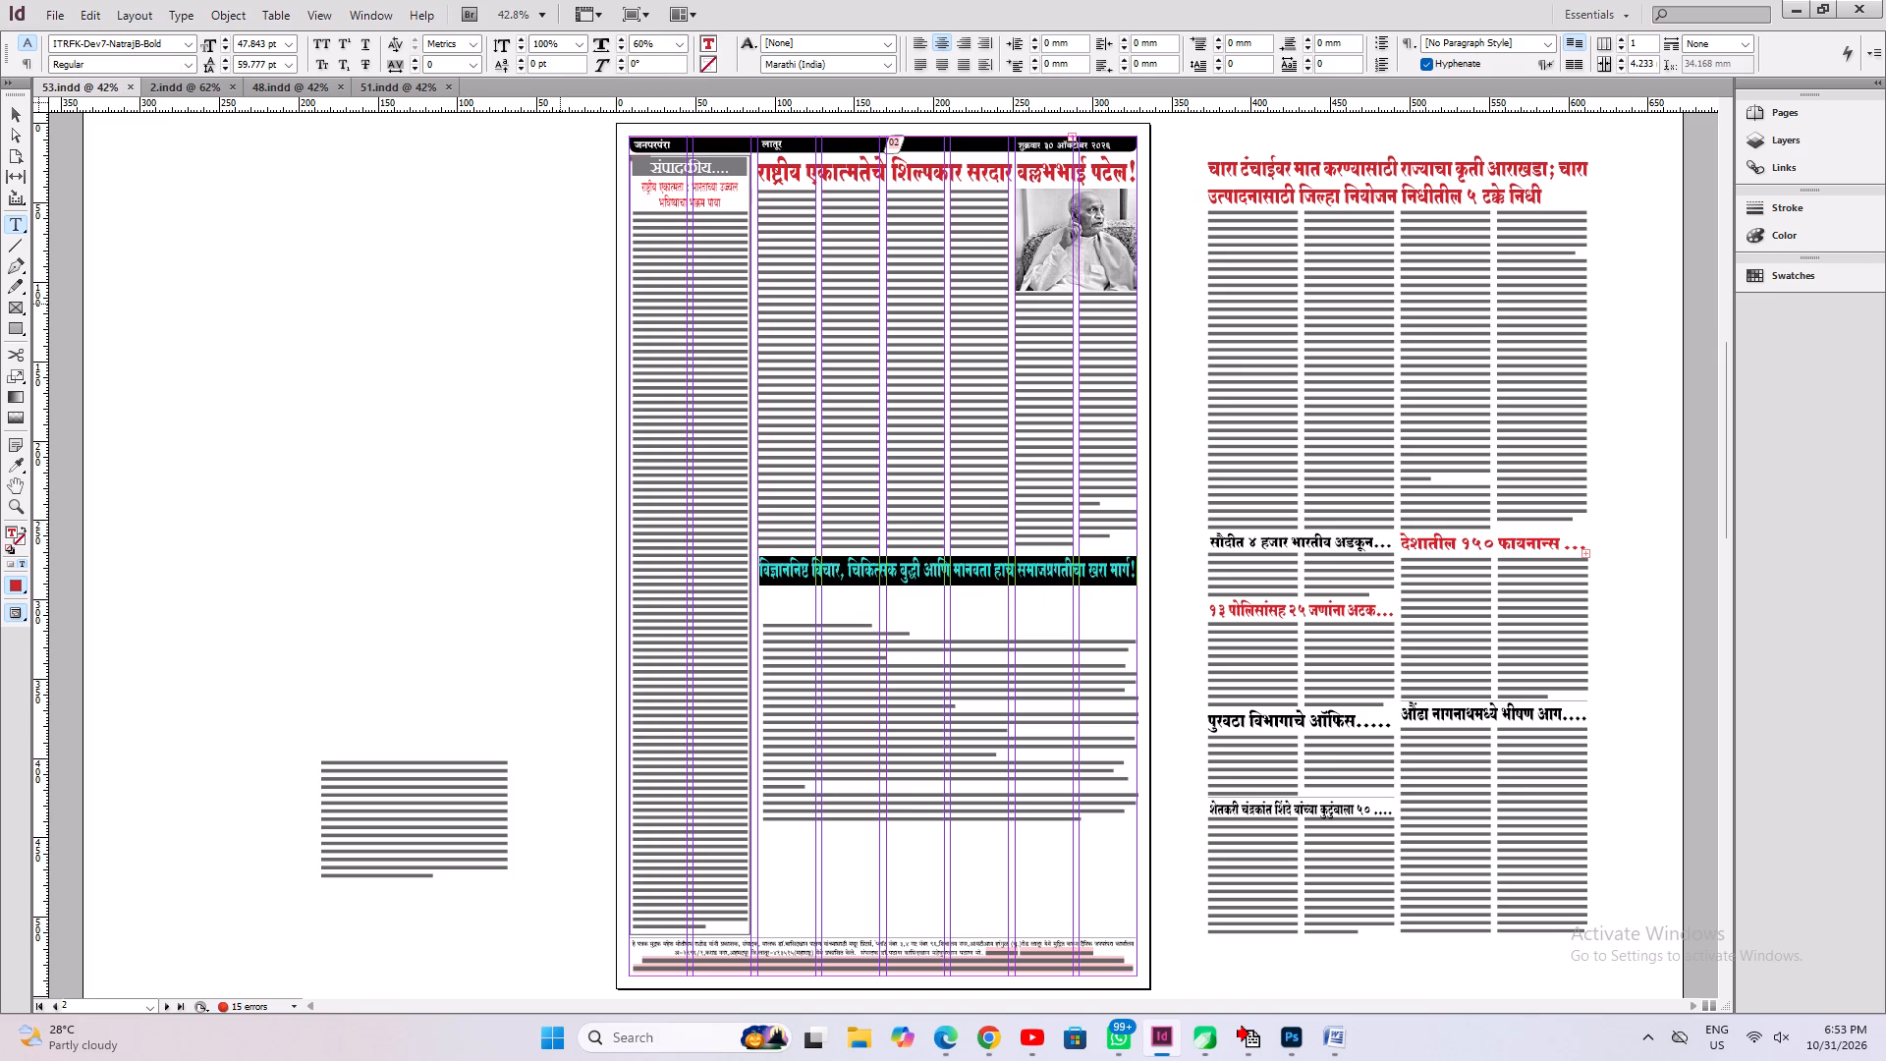
Cut the special-article subtitle line and the blank line above it, leaving the author byline at the start of the article.
left_click(914, 731)
key("ctrl+2")
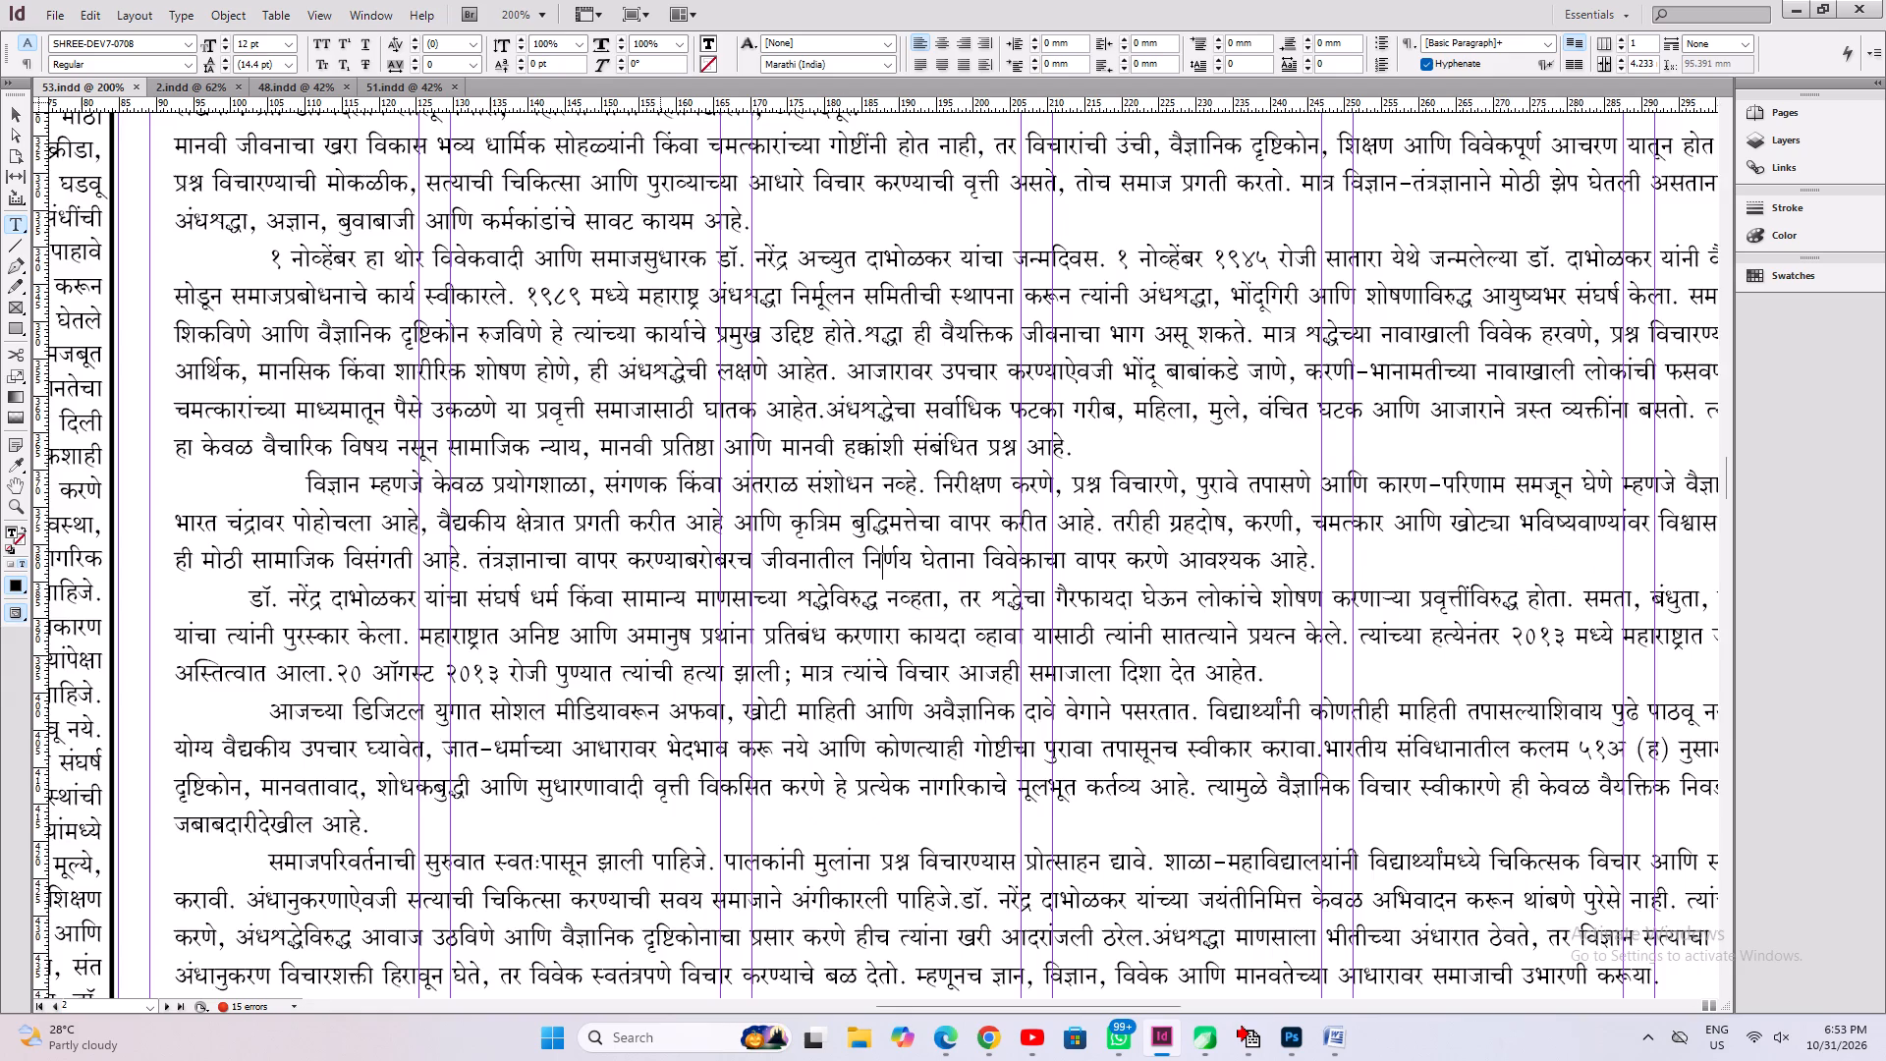
scroll(660, 708, "up", 4)
left_click(384, 496)
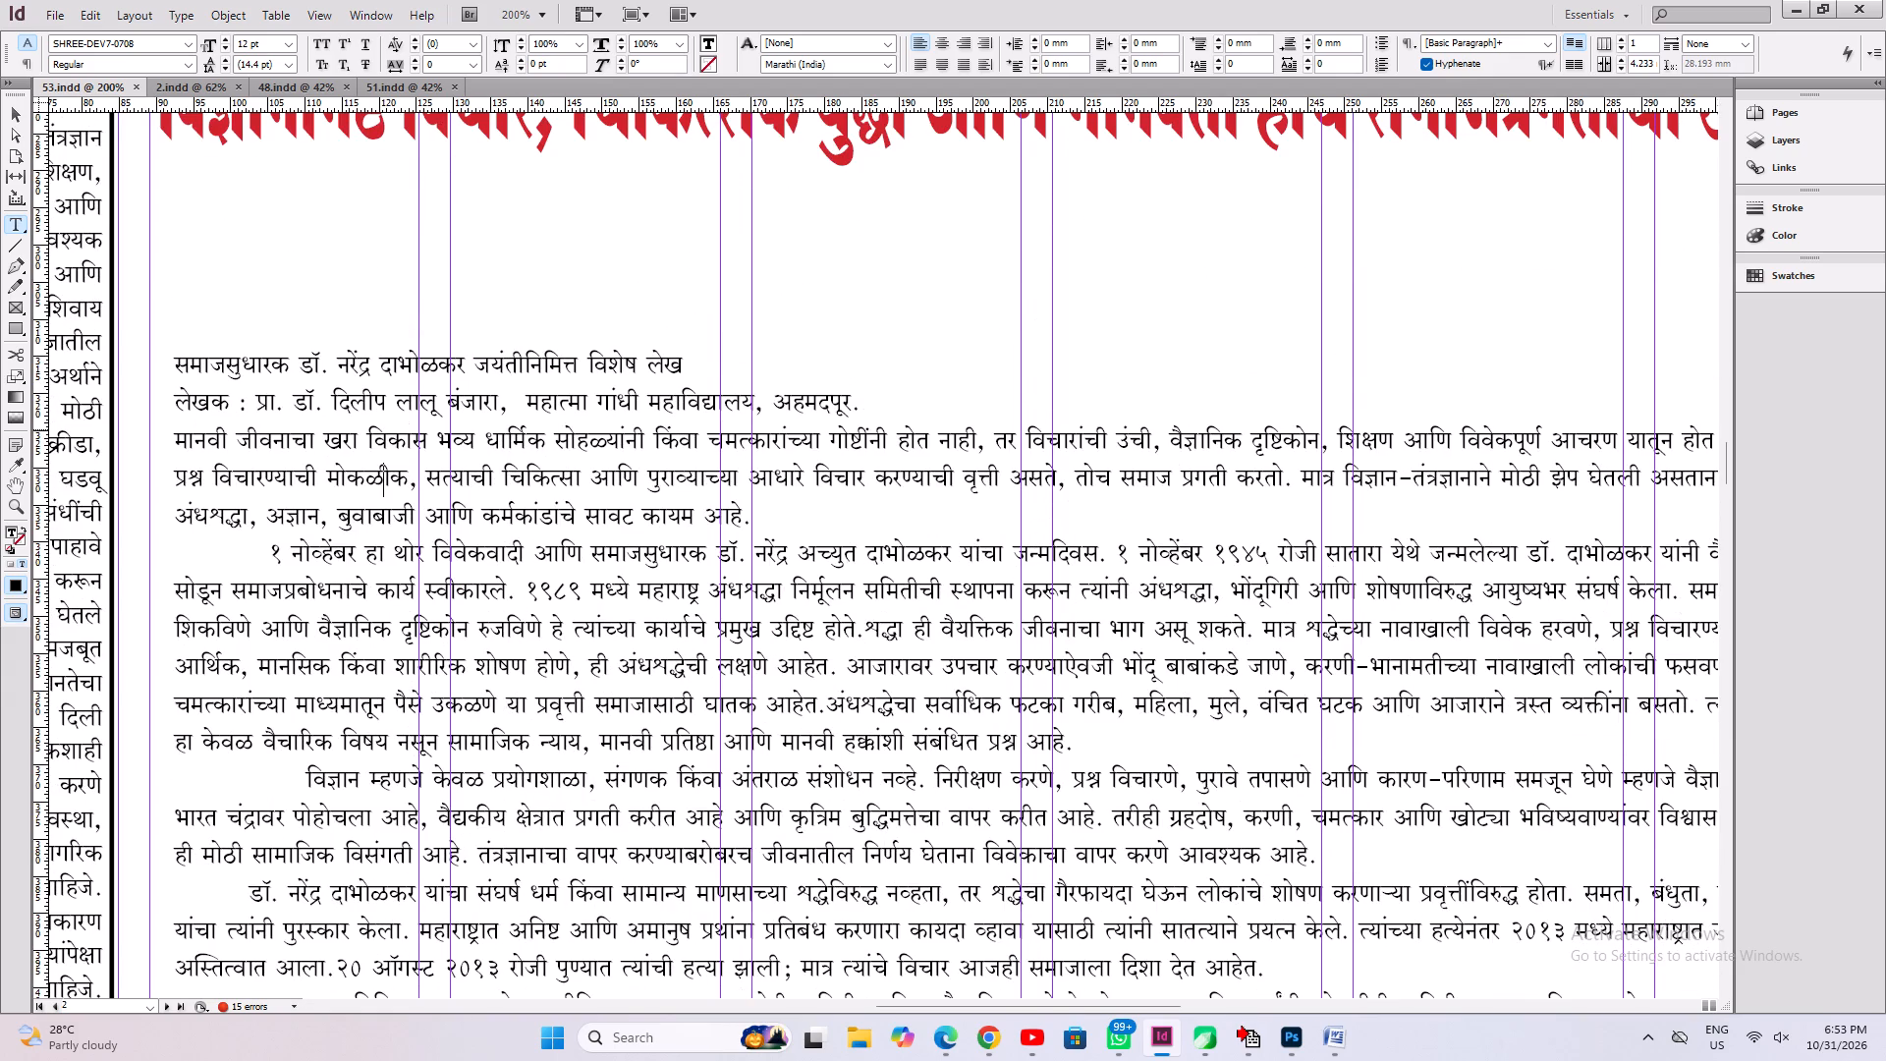
left_click_drag(927, 410, 40, 345)
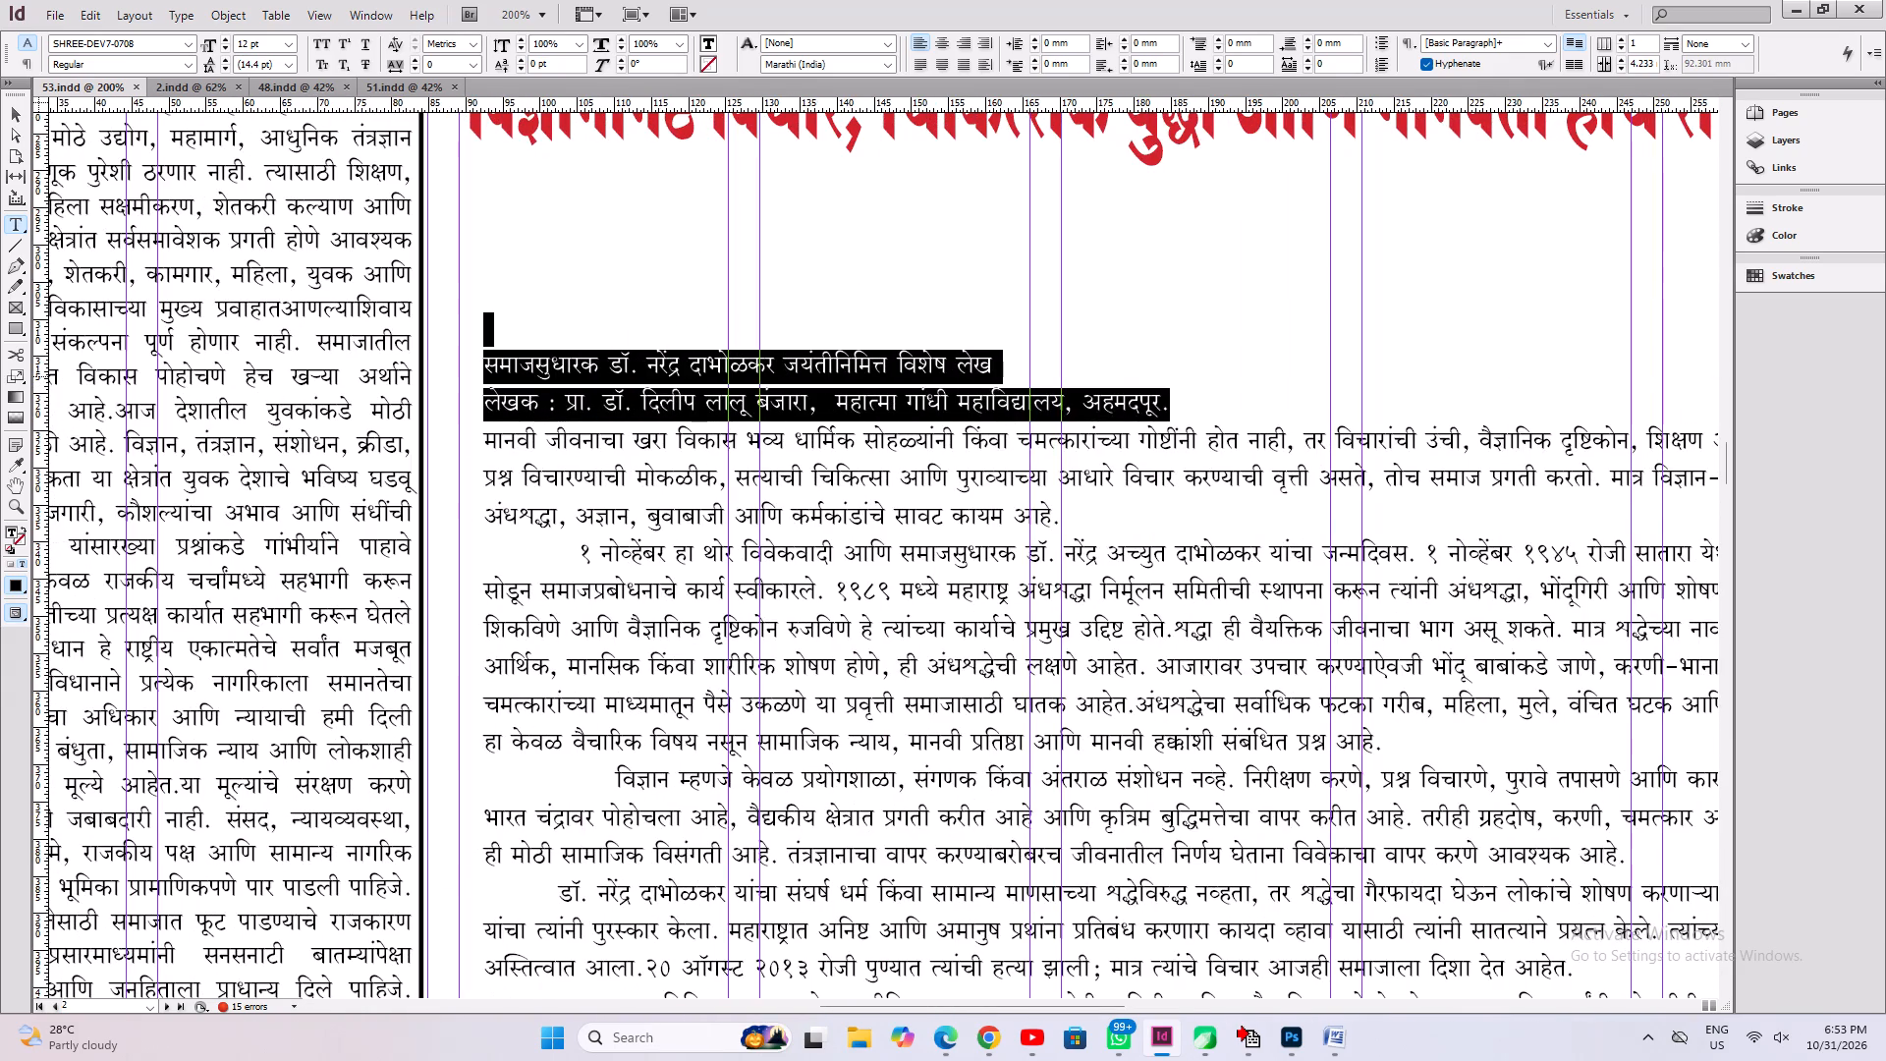
left_click(860, 376)
left_click_drag(1026, 360, 421, 326)
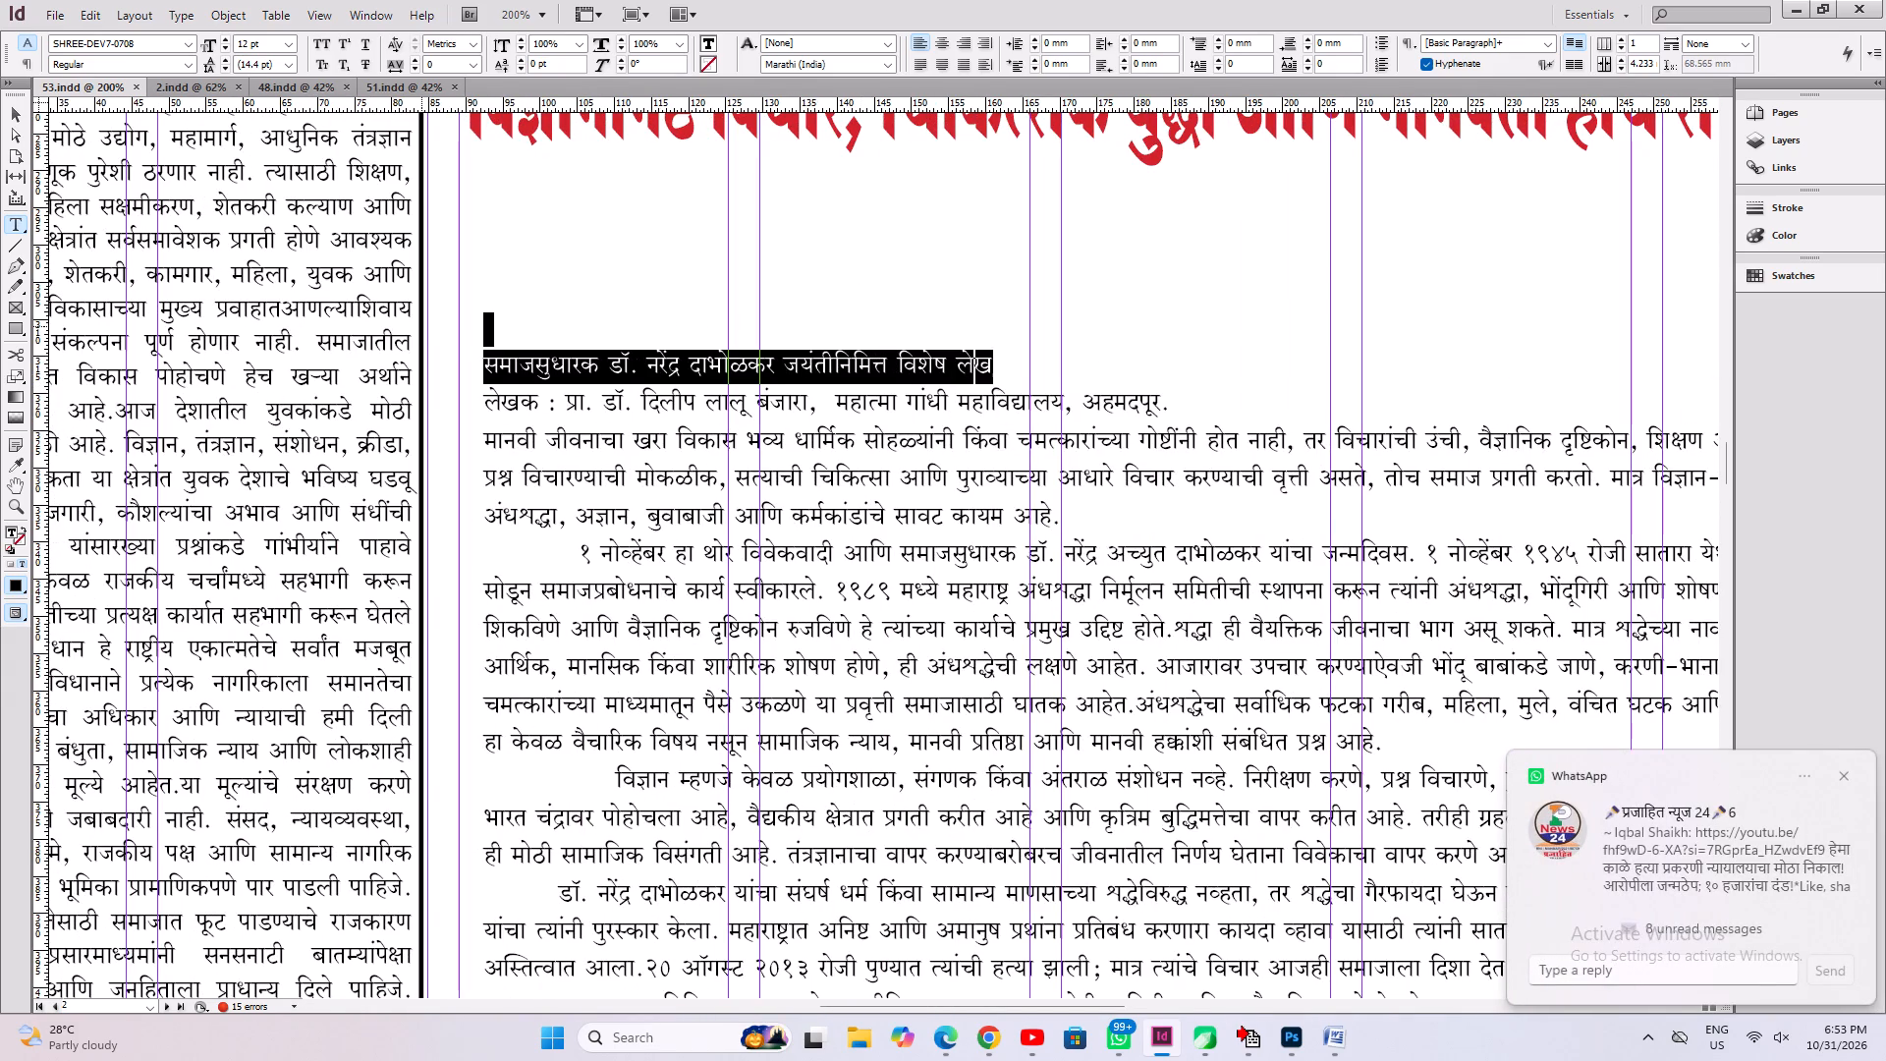
key("ctrl+x")
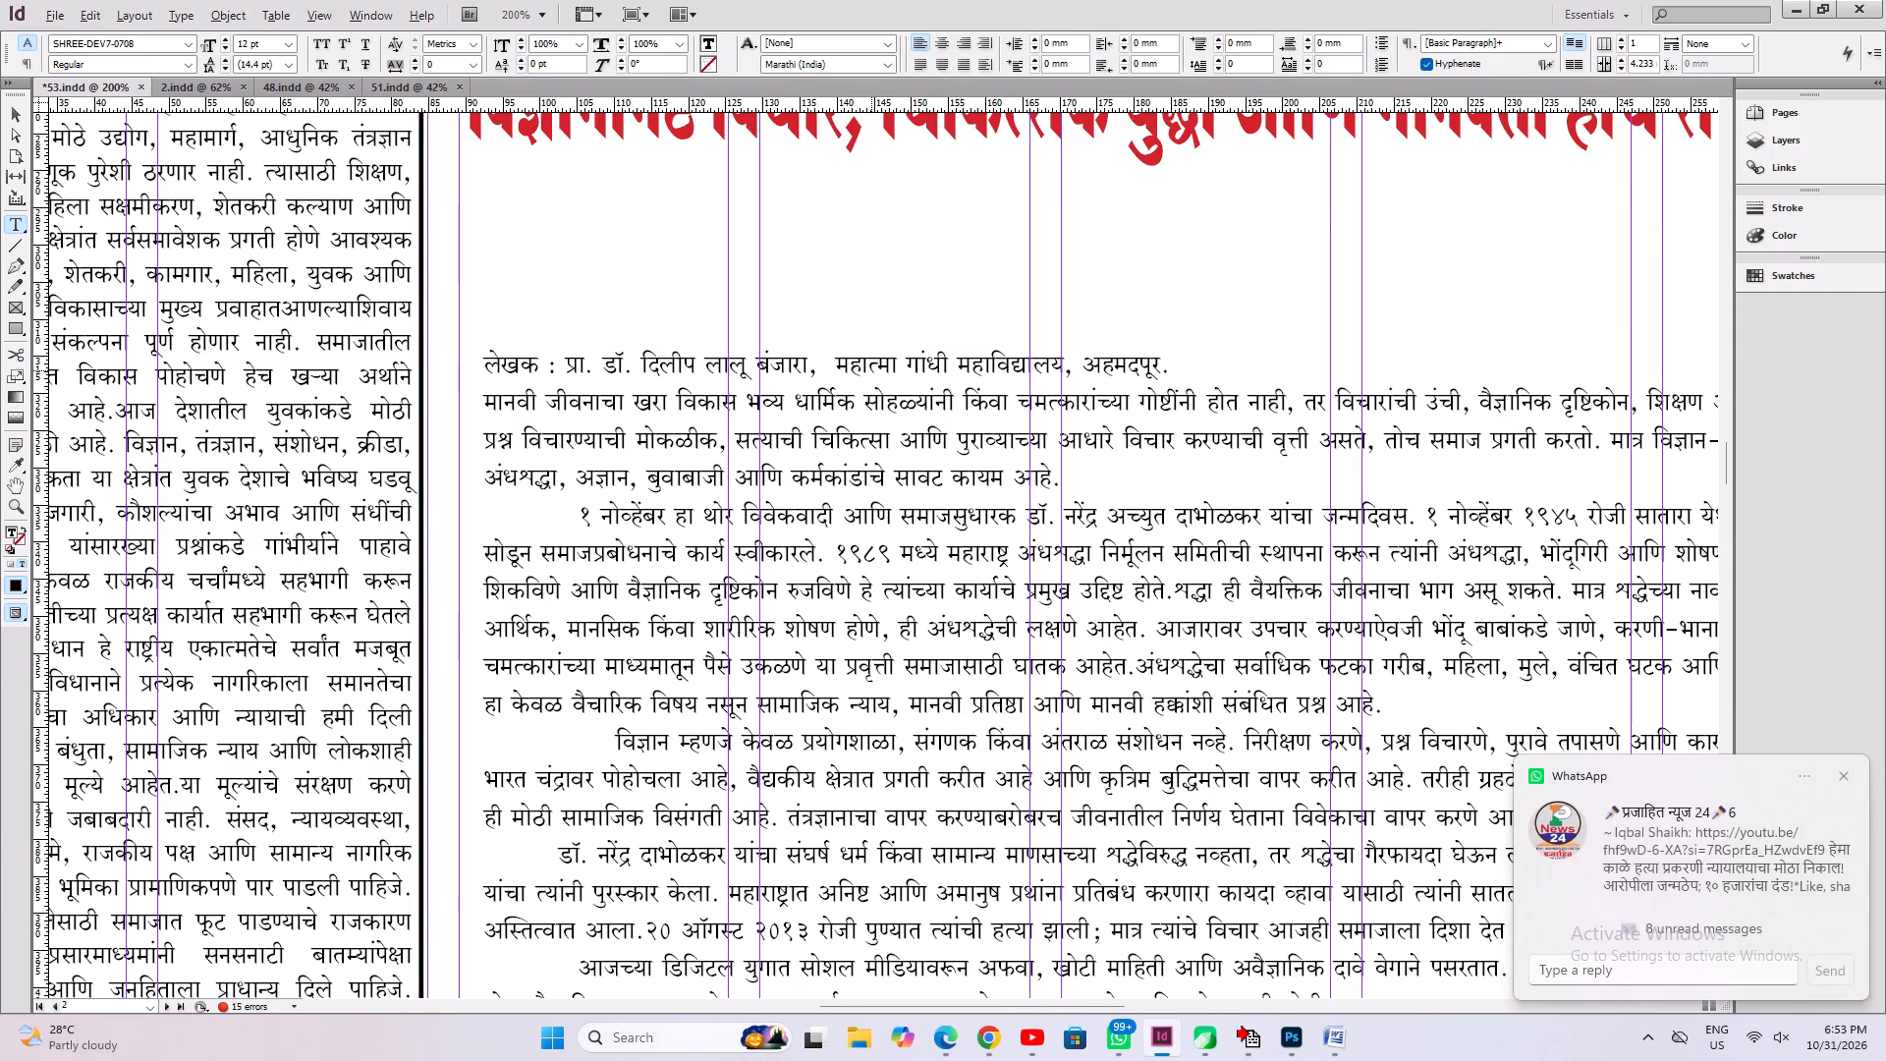
Draw a horizontal rule about 239 mm long between the Sardar Patel article and the new headline, with a 1 pt stroke.
left_click_drag(856, 410, 744, 628, "alt")
left_click_drag(688, 583, 425, 581, "alt")
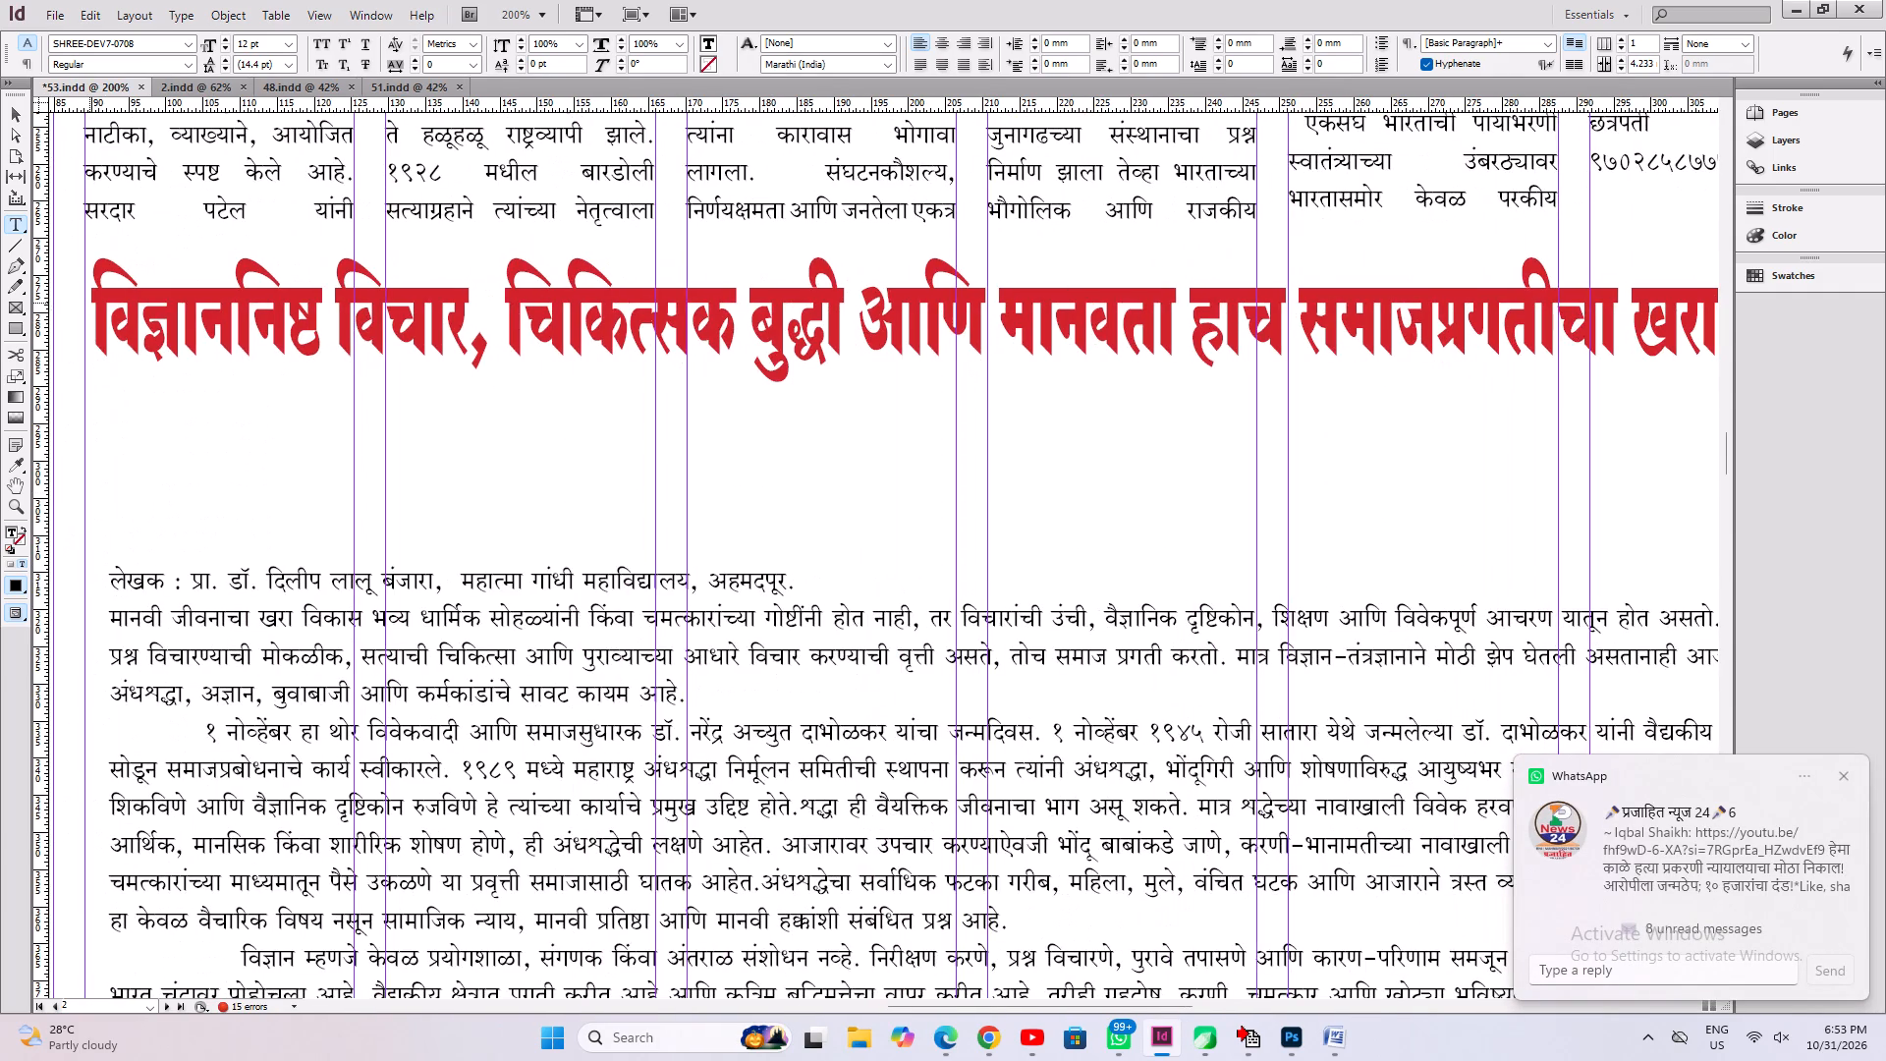
left_click(23, 246)
left_click_drag(84, 229, 1392, 364, "shift")
left_click(748, 42)
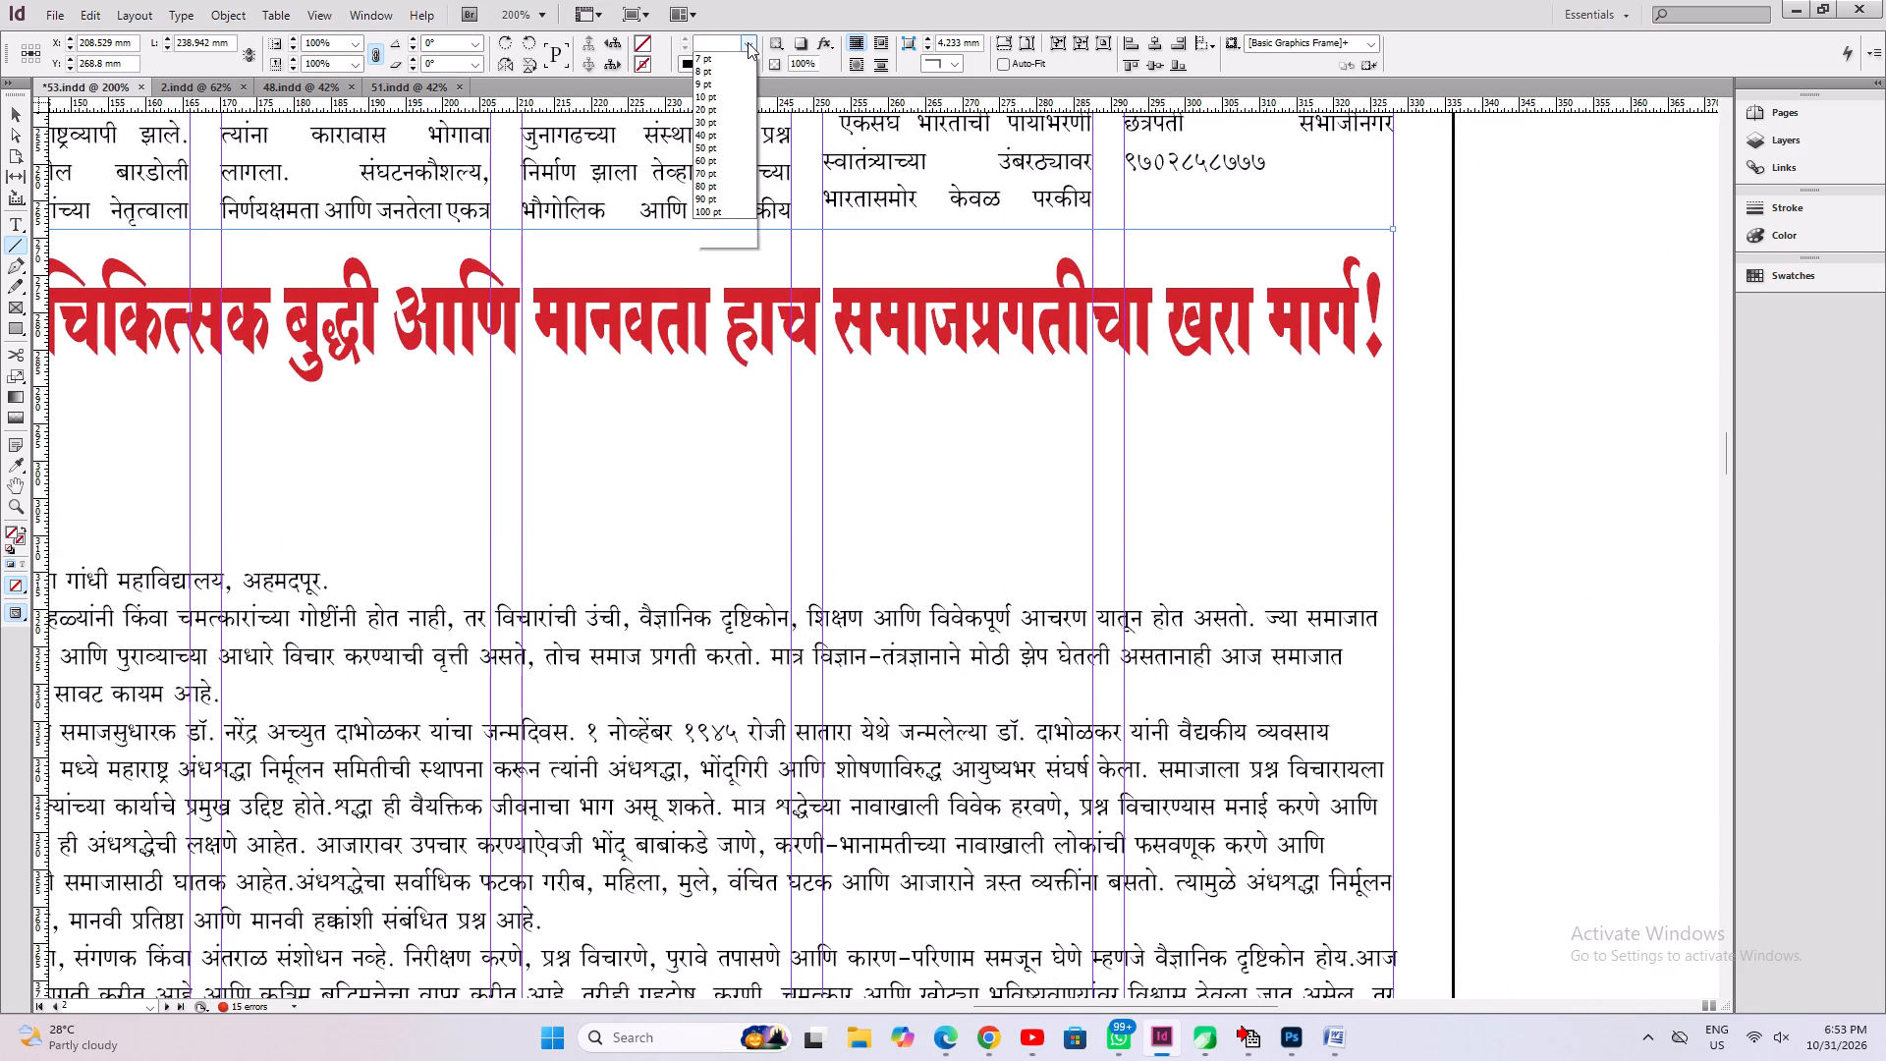
left_click(748, 109)
key("ctrl+1")
key("space")
key("space")
key("space")
key("space")
key("space")
key("space")
key("space")
key("space")
key("space")
left_click_drag(536, 562, 540, 323)
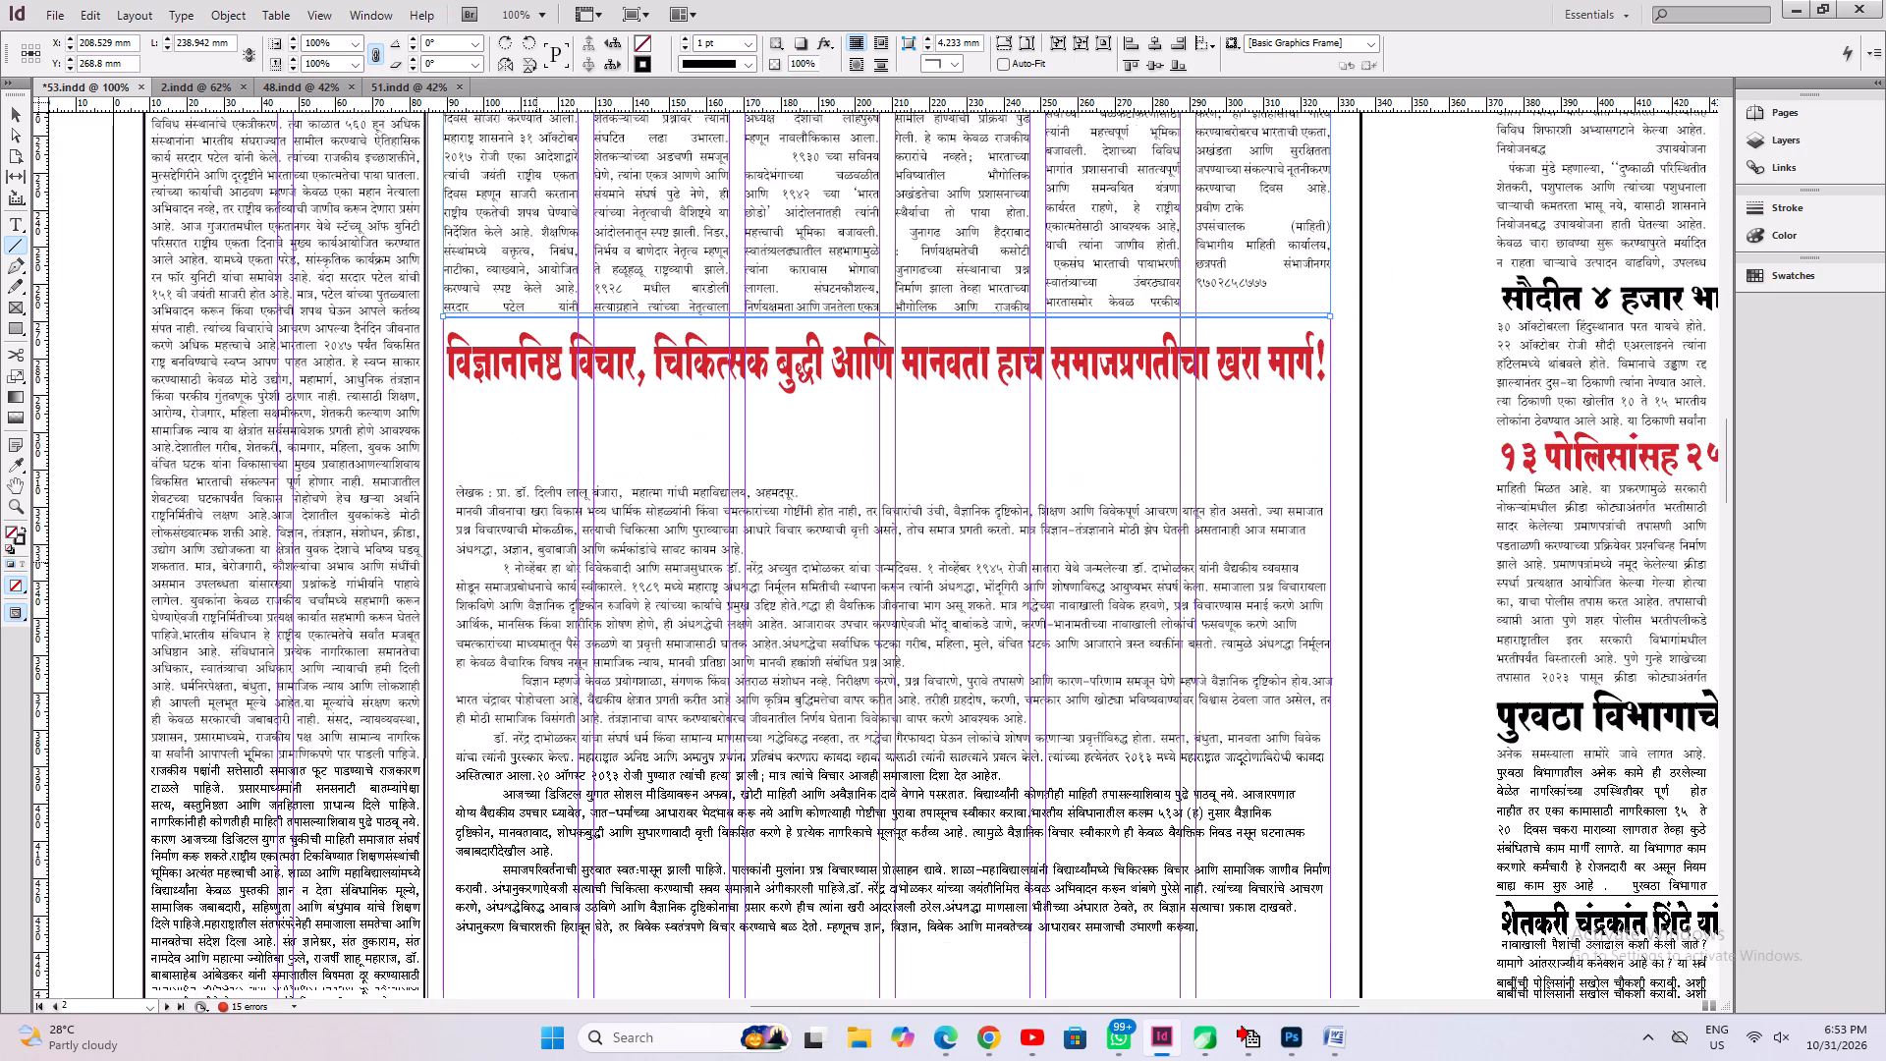
left_click_drag(540, 323, 540, 301)
left_click(685, 603)
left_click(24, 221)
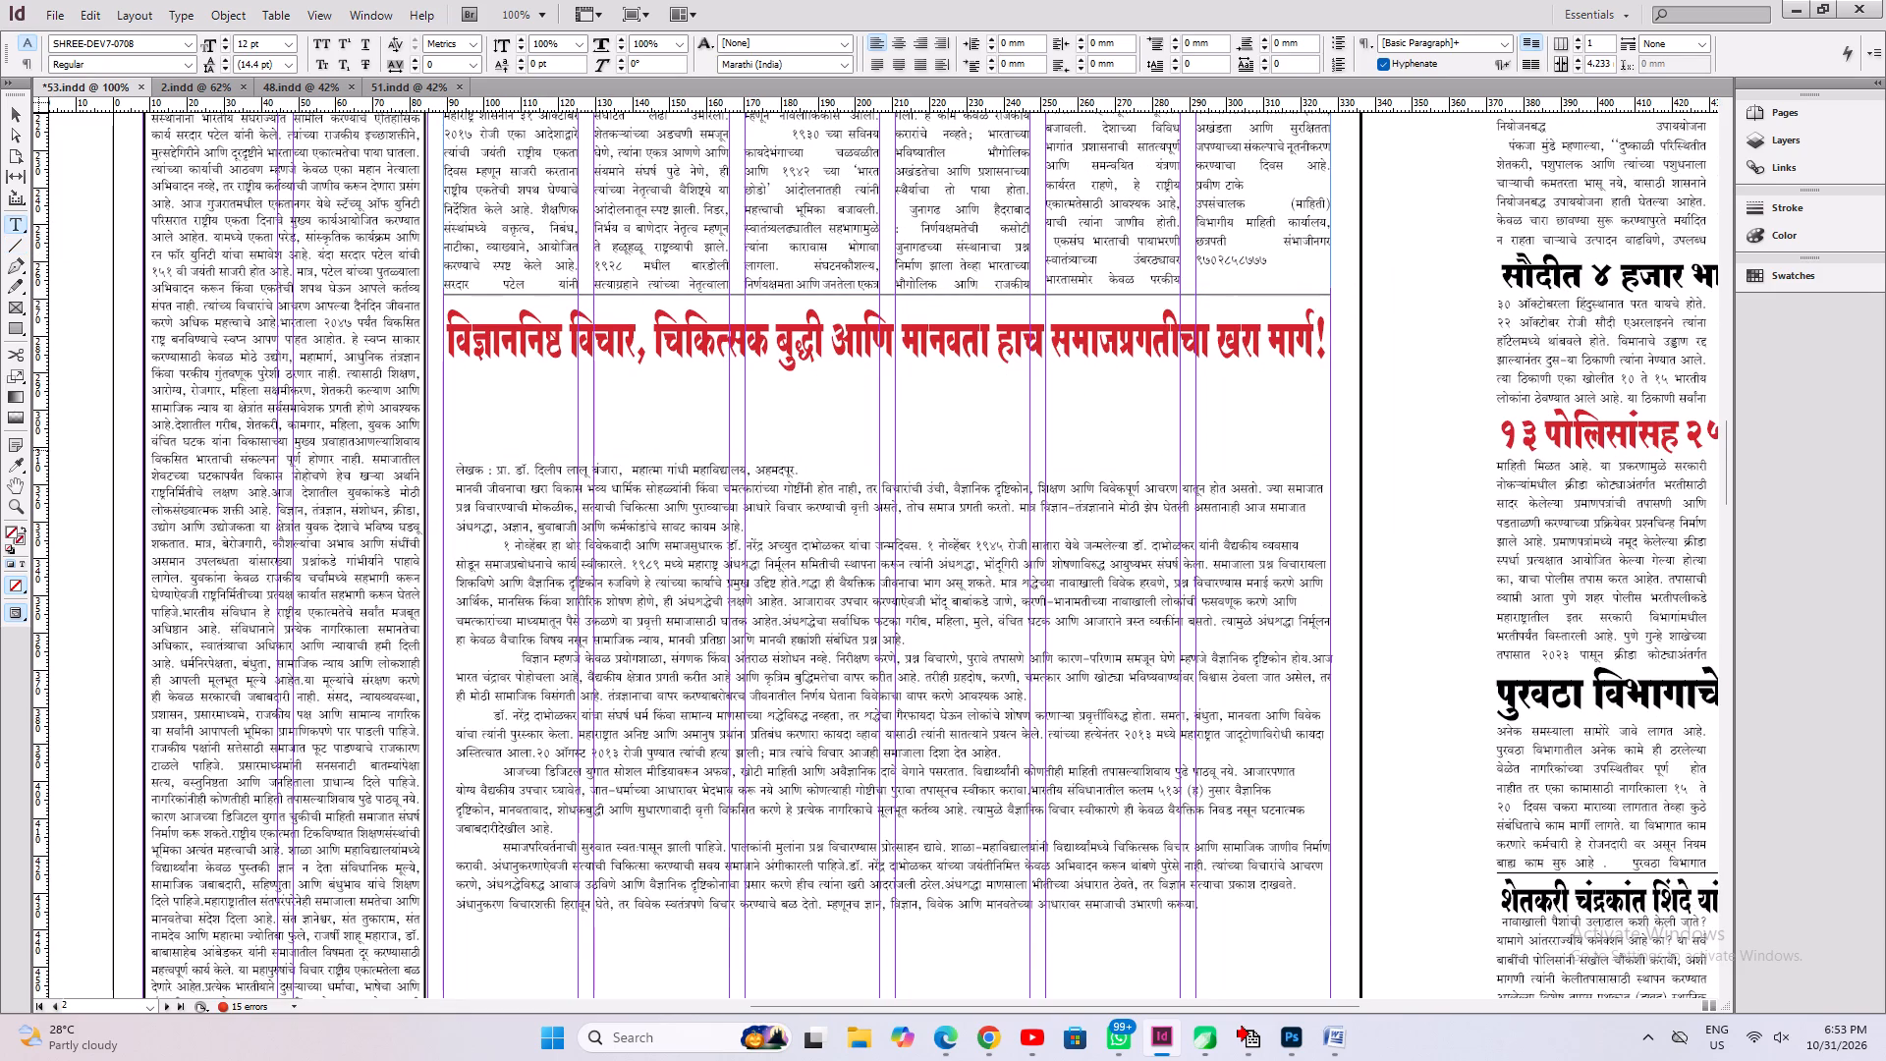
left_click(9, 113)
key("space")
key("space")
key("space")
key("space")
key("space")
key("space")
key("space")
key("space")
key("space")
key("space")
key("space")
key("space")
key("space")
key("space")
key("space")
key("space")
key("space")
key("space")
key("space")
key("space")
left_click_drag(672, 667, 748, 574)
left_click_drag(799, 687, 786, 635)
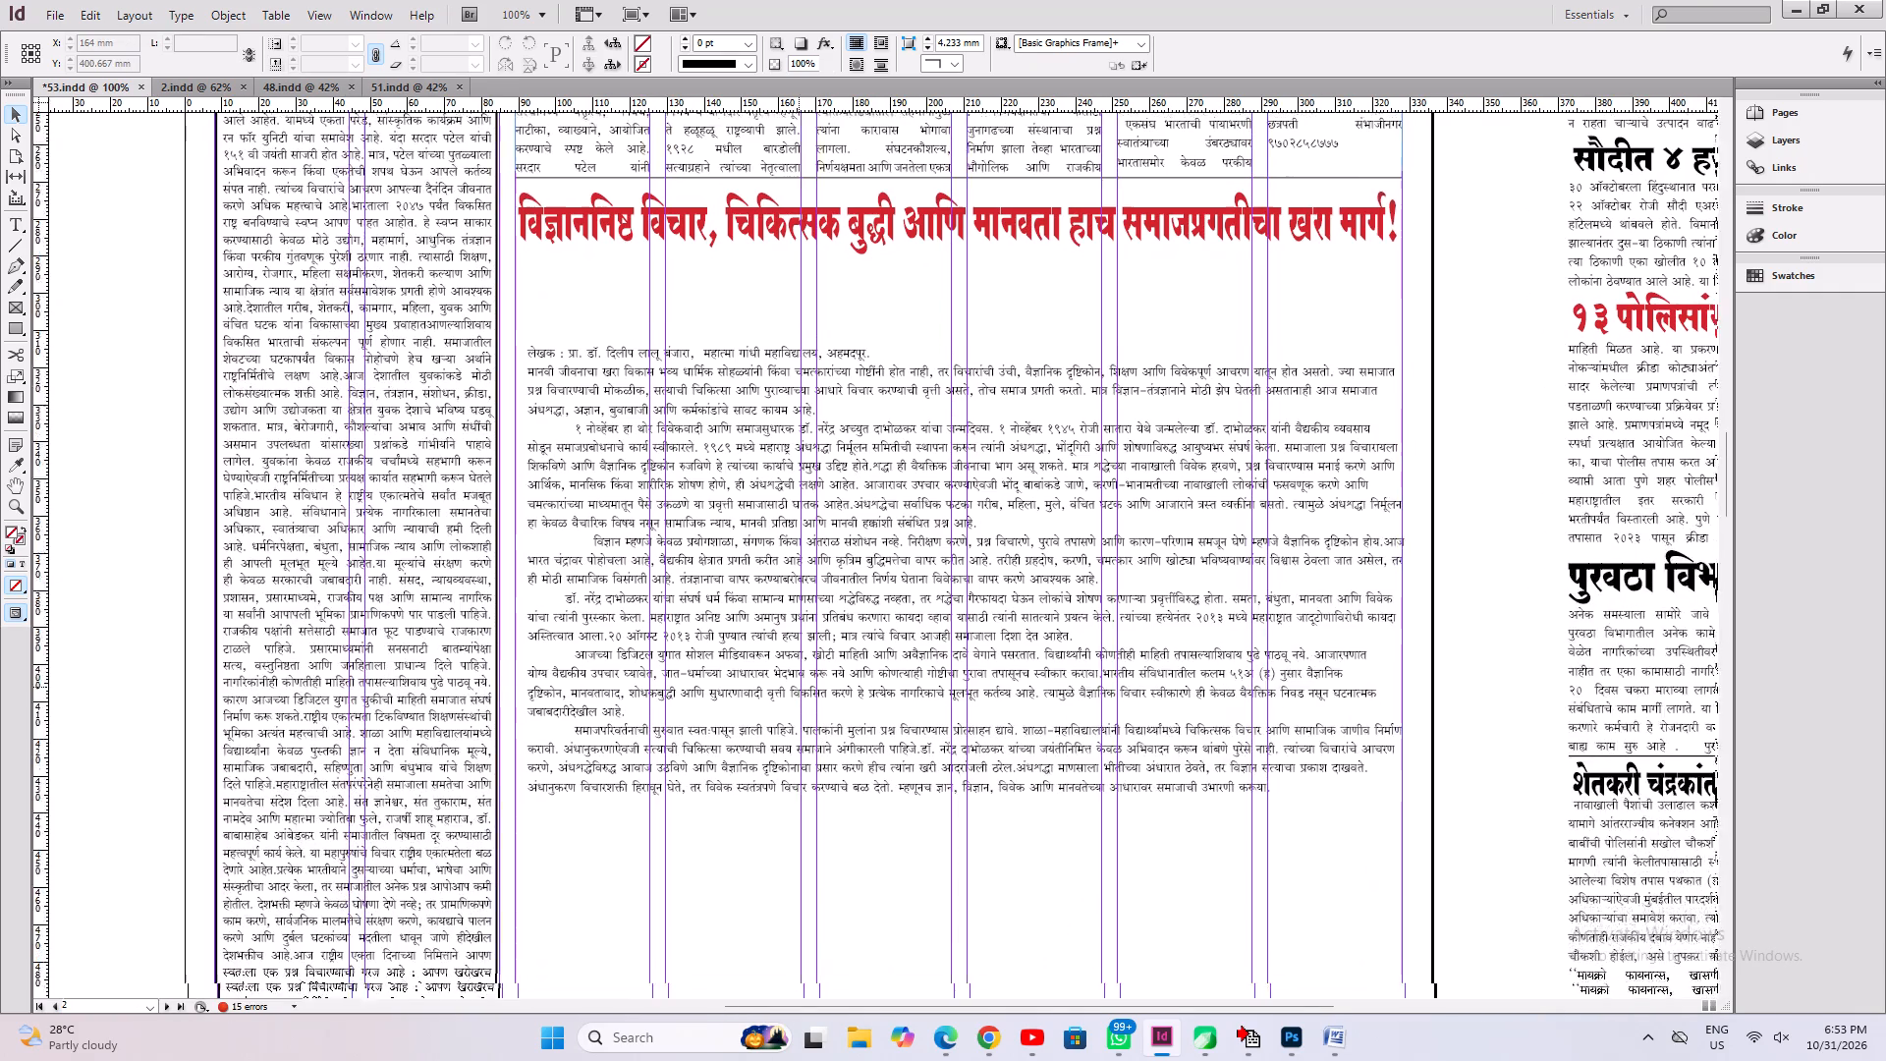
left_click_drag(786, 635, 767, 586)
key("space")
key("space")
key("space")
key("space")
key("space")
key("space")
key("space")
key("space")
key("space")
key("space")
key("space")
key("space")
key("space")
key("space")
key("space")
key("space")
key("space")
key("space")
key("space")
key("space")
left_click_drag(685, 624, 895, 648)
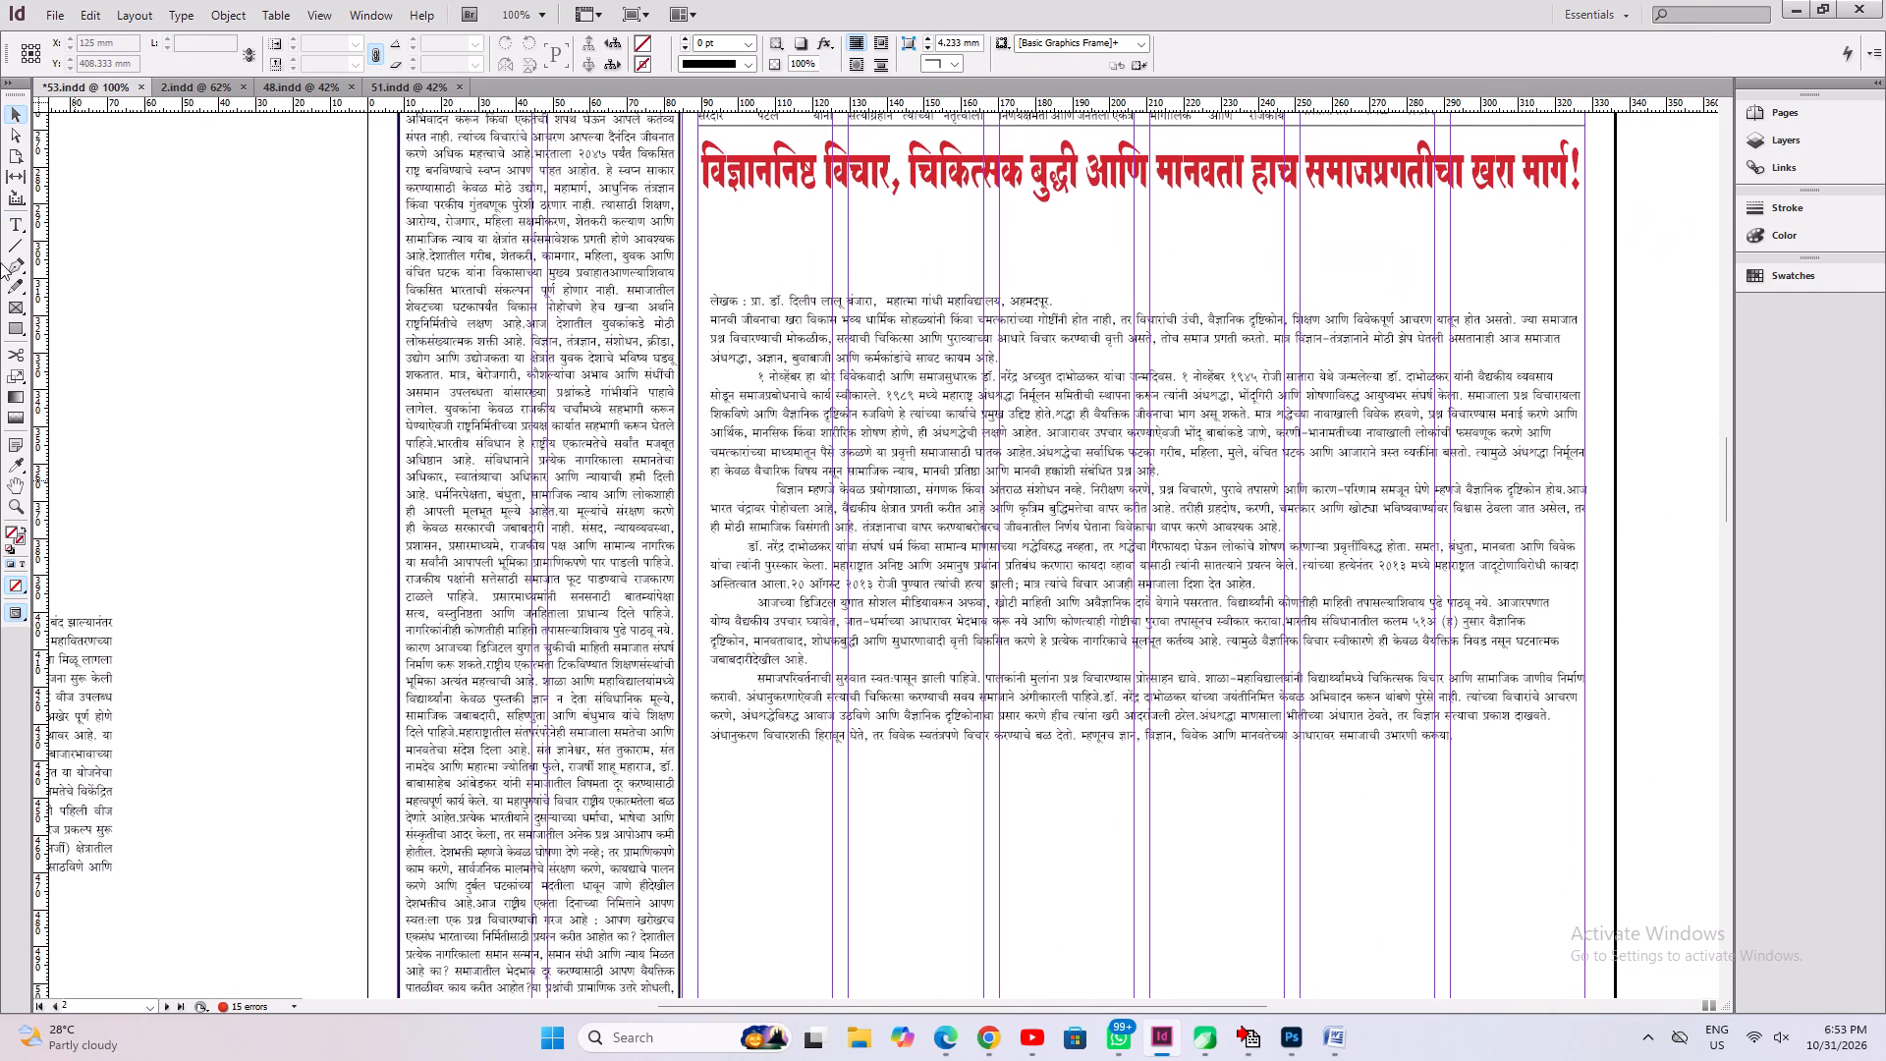
Draw a text frame on the pasteboard beside page 2 and paste the cut special-article subtitle into it.
left_click(17, 221)
left_click_drag(161, 200, 307, 417)
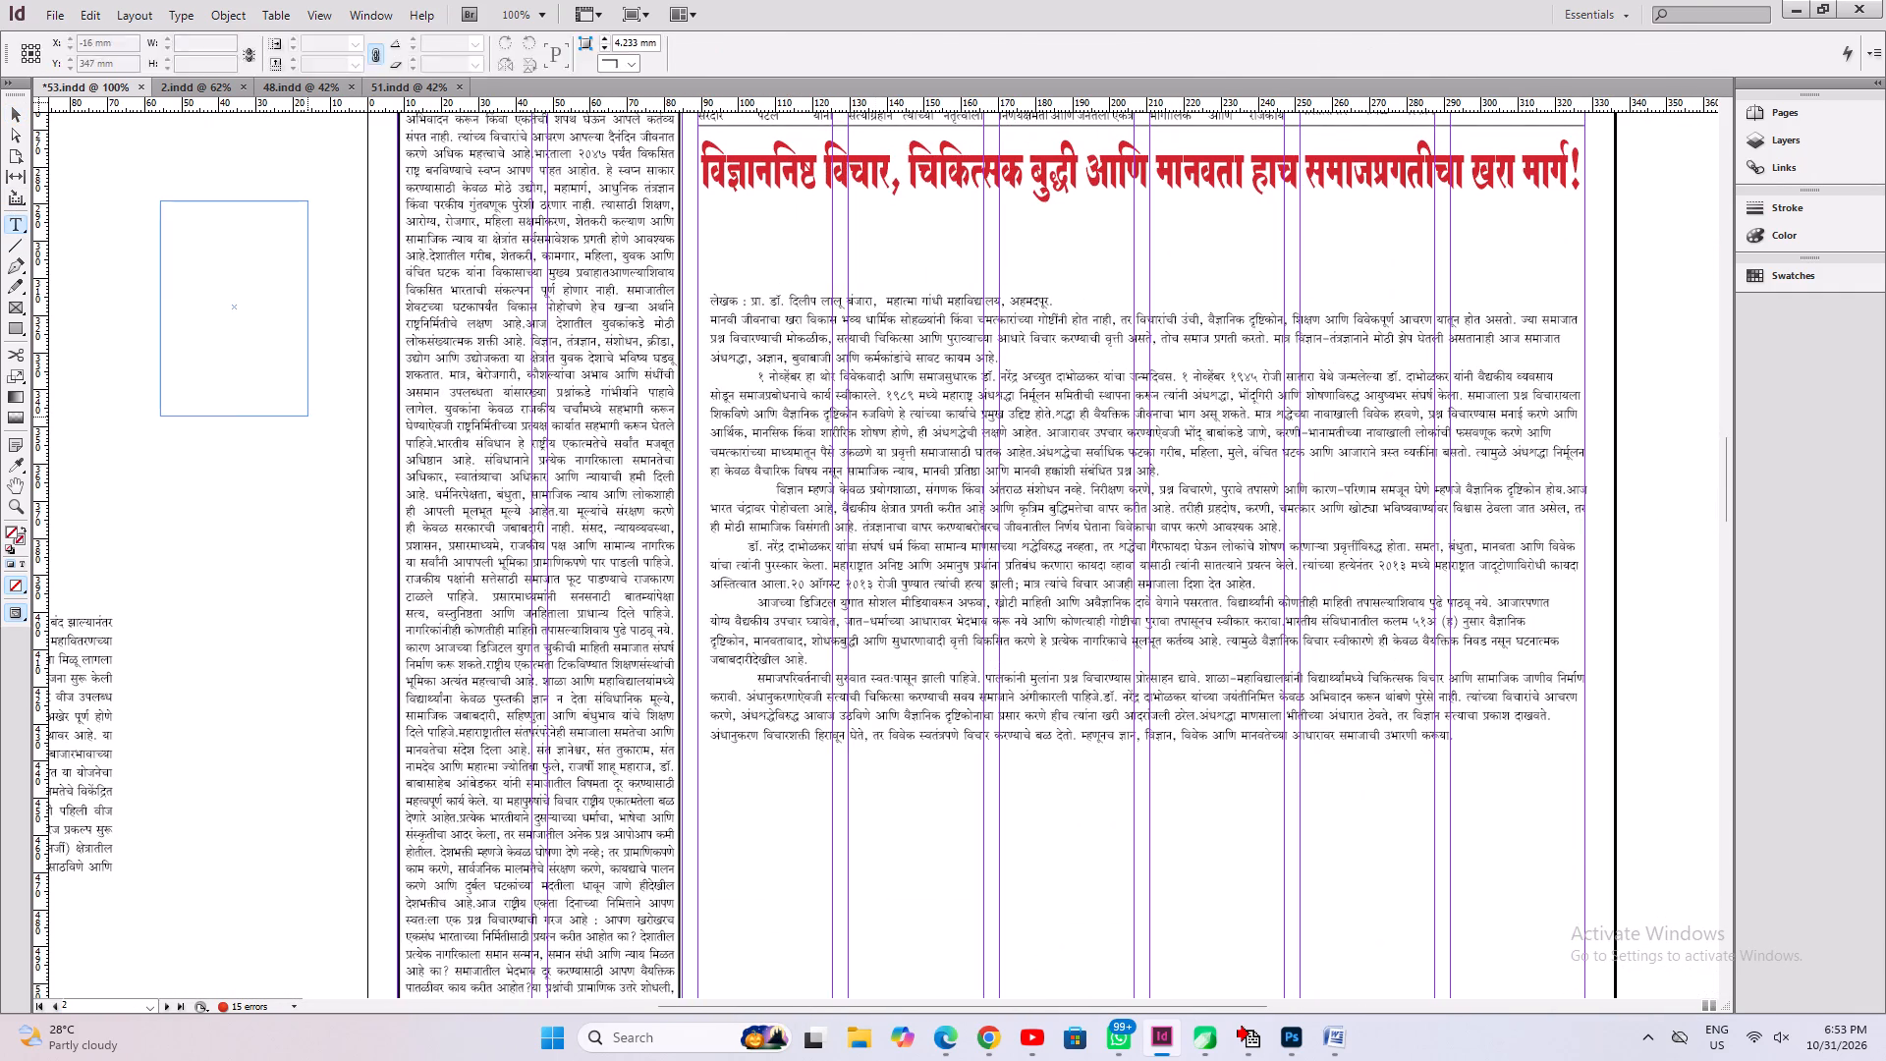
key("ctrl+v")
Remove the author label from the opening byline, cut the remaining byline text, and delete its empty line.
left_click_drag(749, 301, 675, 227)
key("BackSpace")
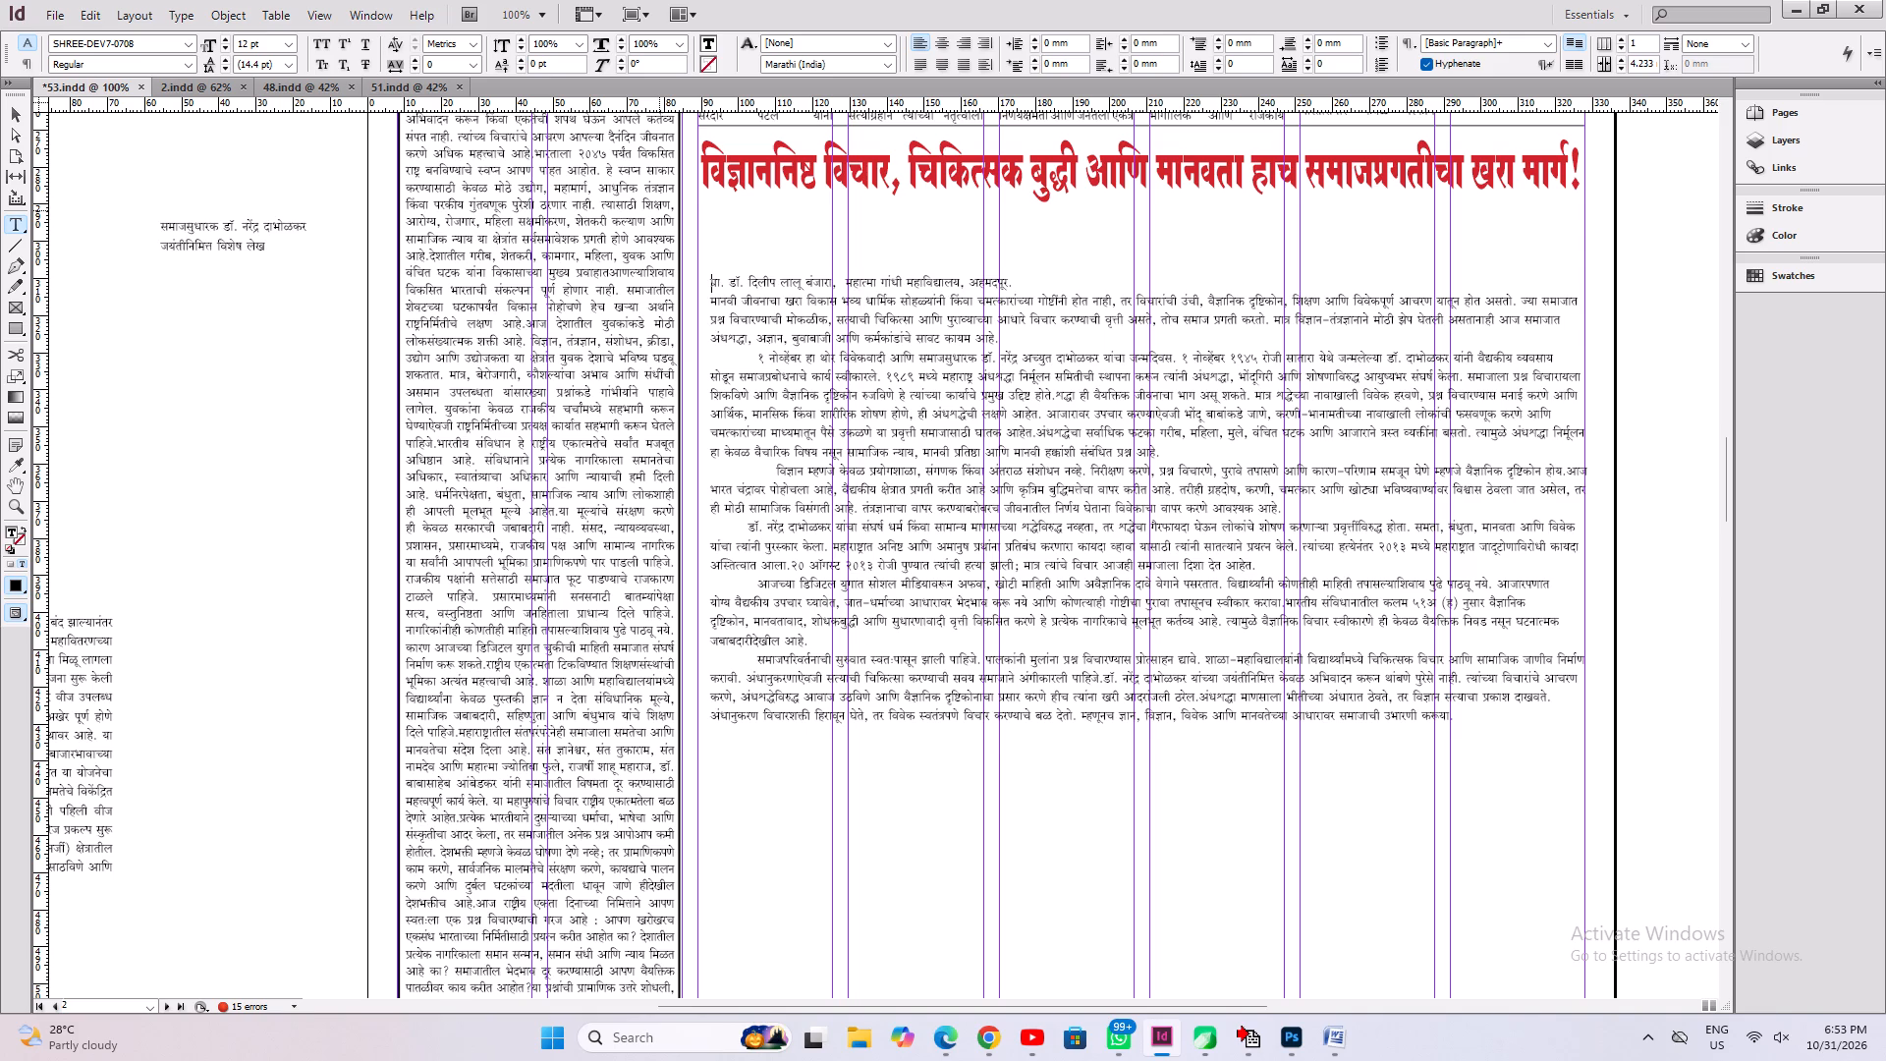
key("shift+End")
key("ctrl+x")
key("Down")
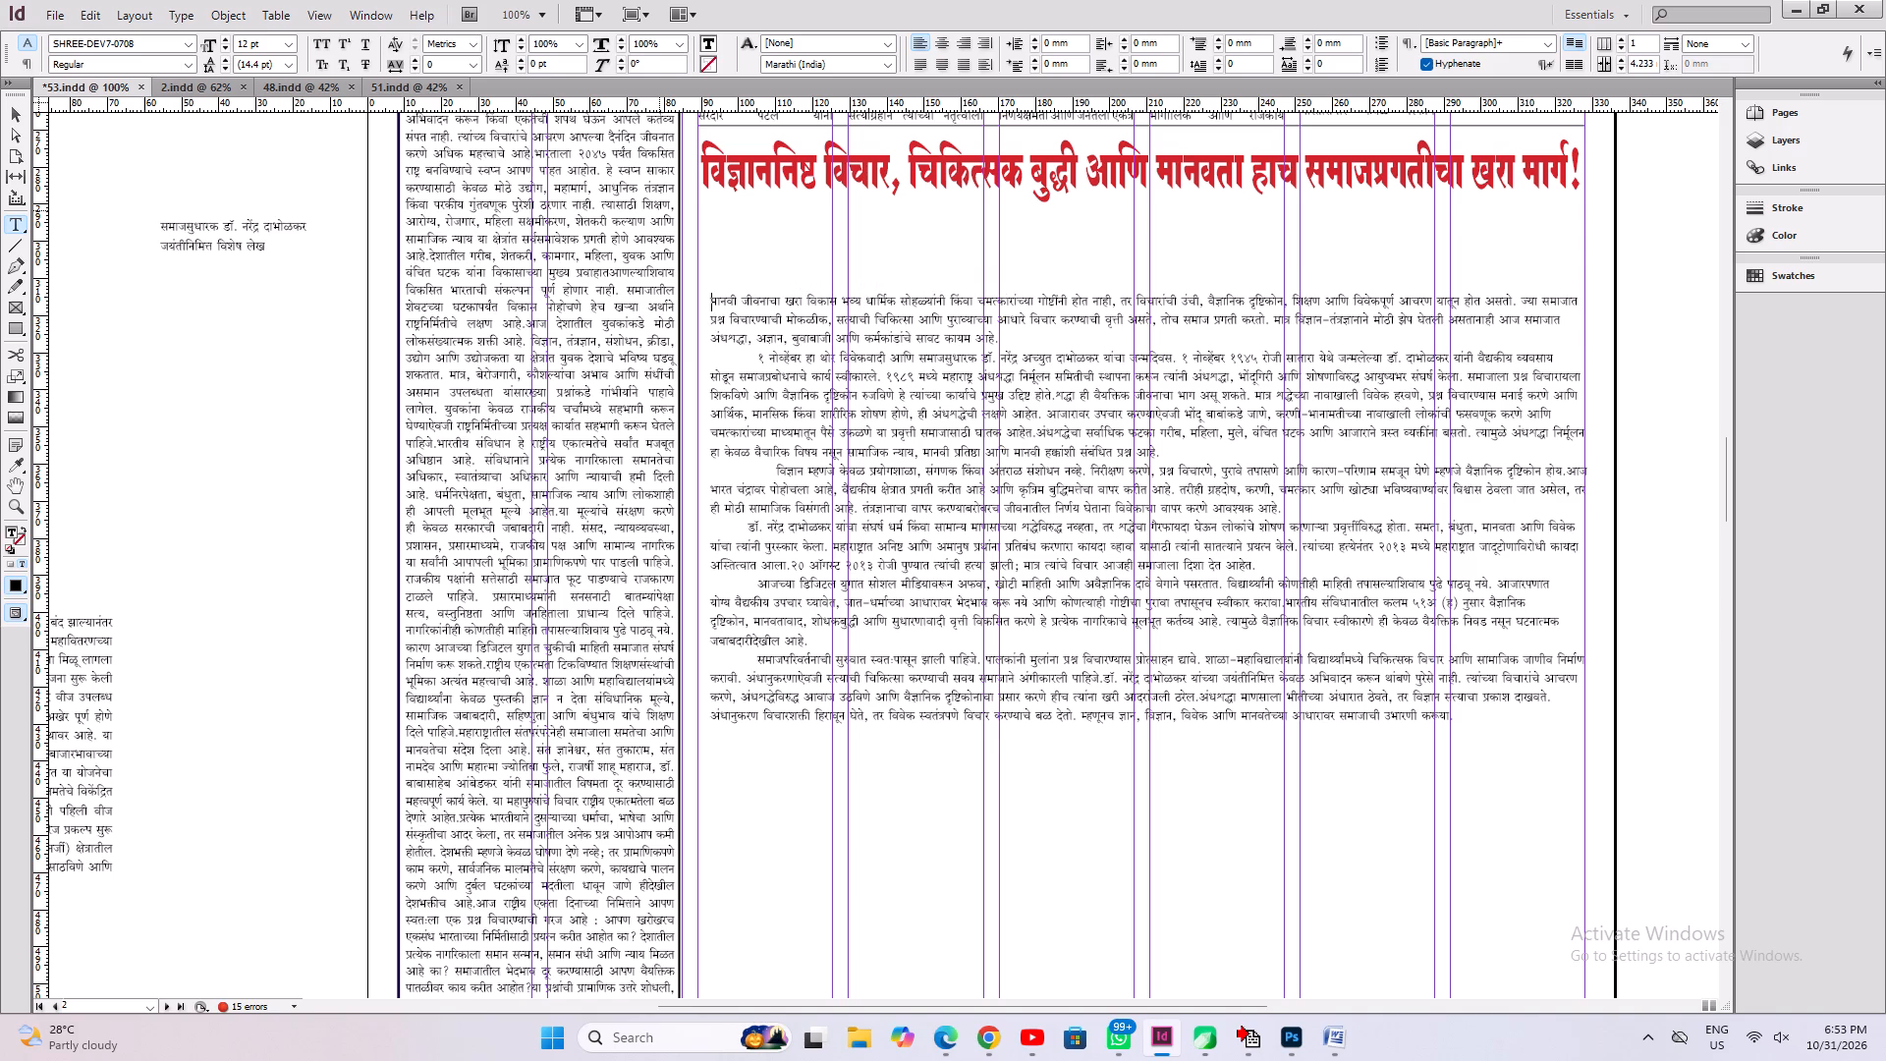
key("BackSpace")
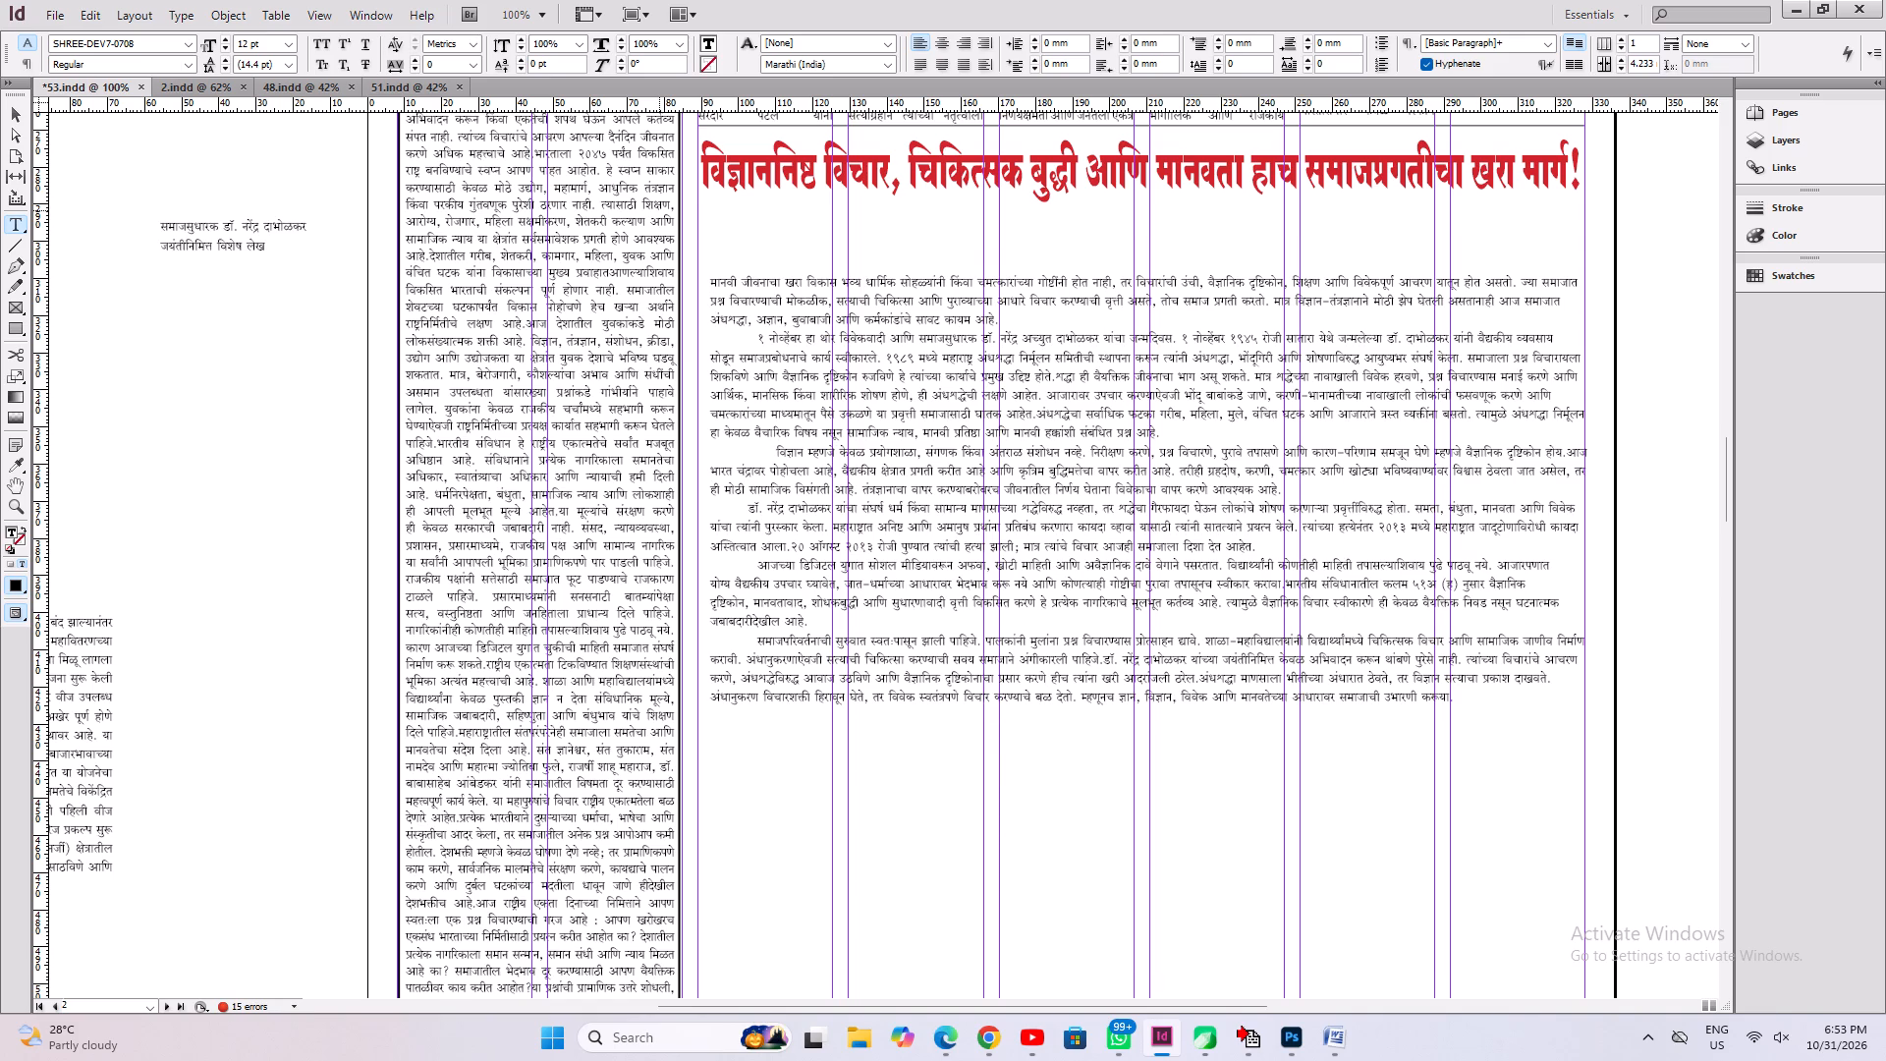
Paste the byline on a new line at the end of the article and prefix it with a hyphen and space.
key("Down")
key("Down")
key("Down")
key("Down")
key("Down")
key("Down")
key("Down")
key("Down")
key("Down")
key("Down")
key("Down")
key("Down")
key("Down")
key("Down")
key("Down")
key("Down")
key("Down")
key("Down")
key("Down")
key("Down")
key("Down")
key("Return")
key("ctrl+v")
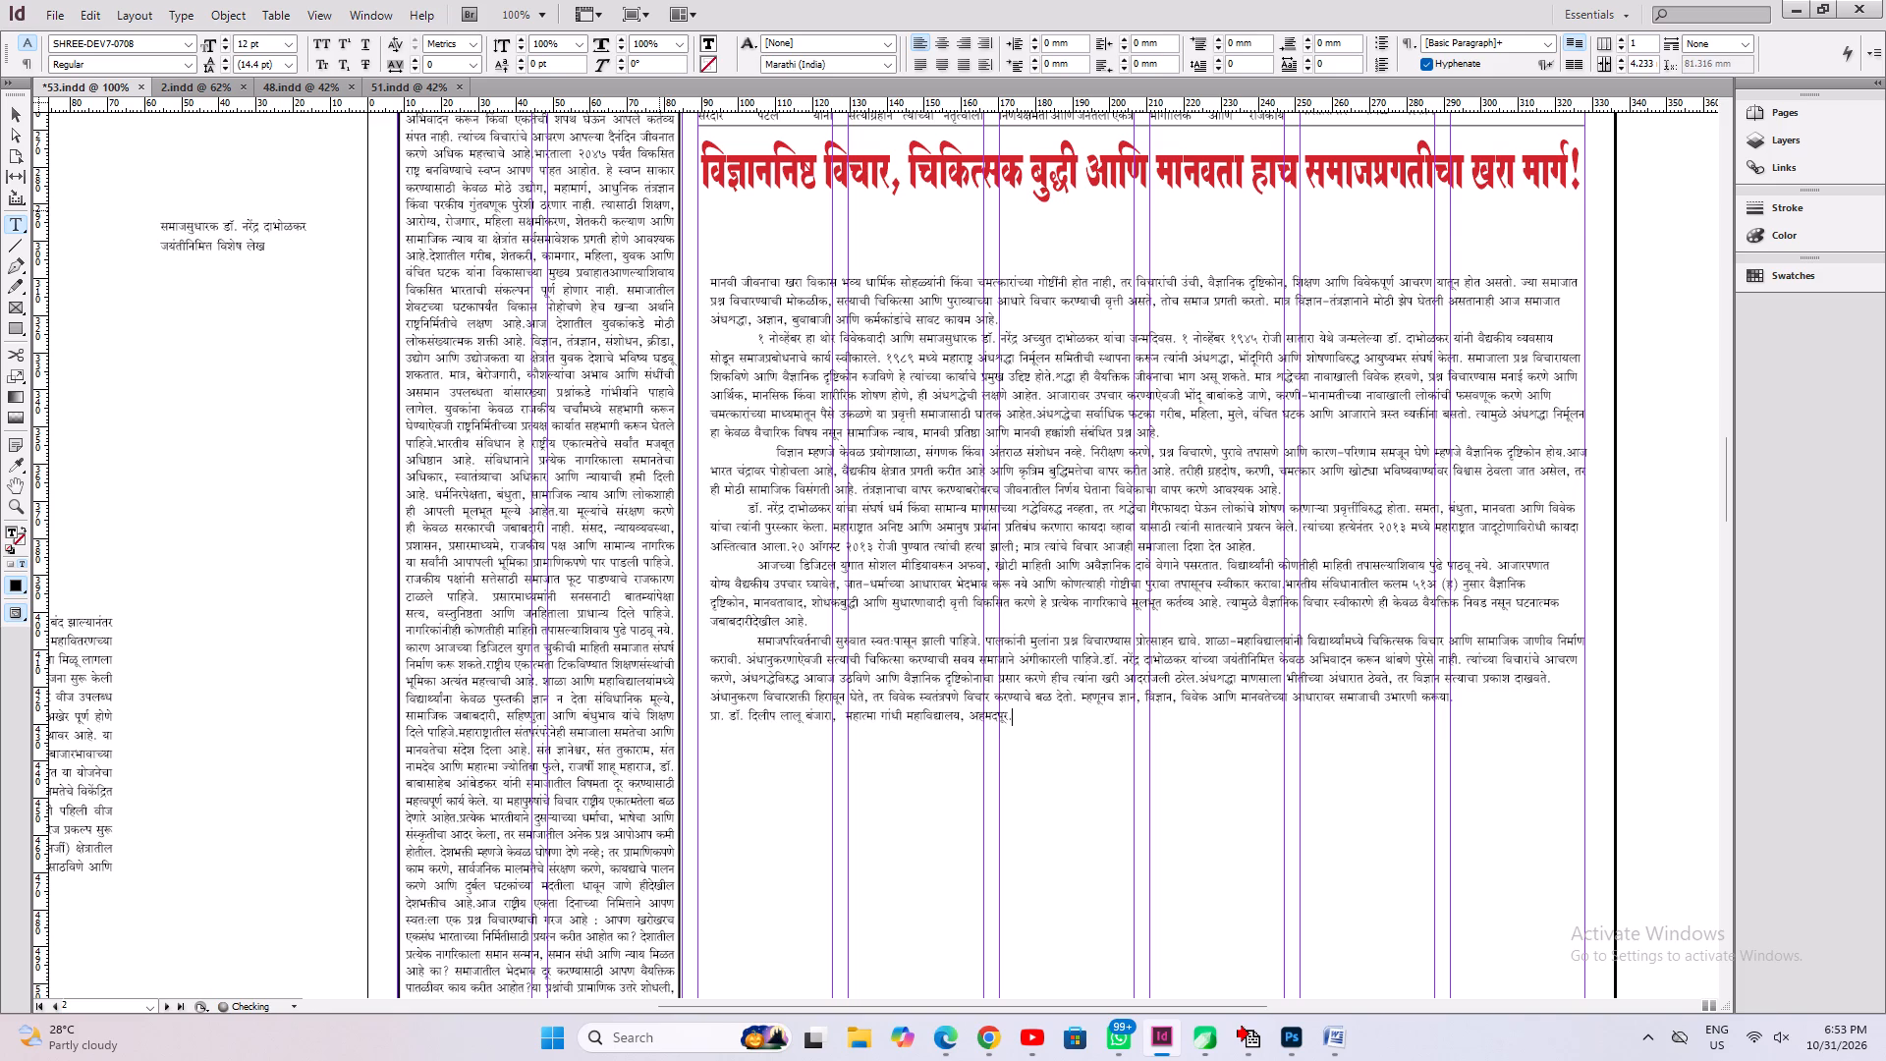
key("Home")
key("minus")
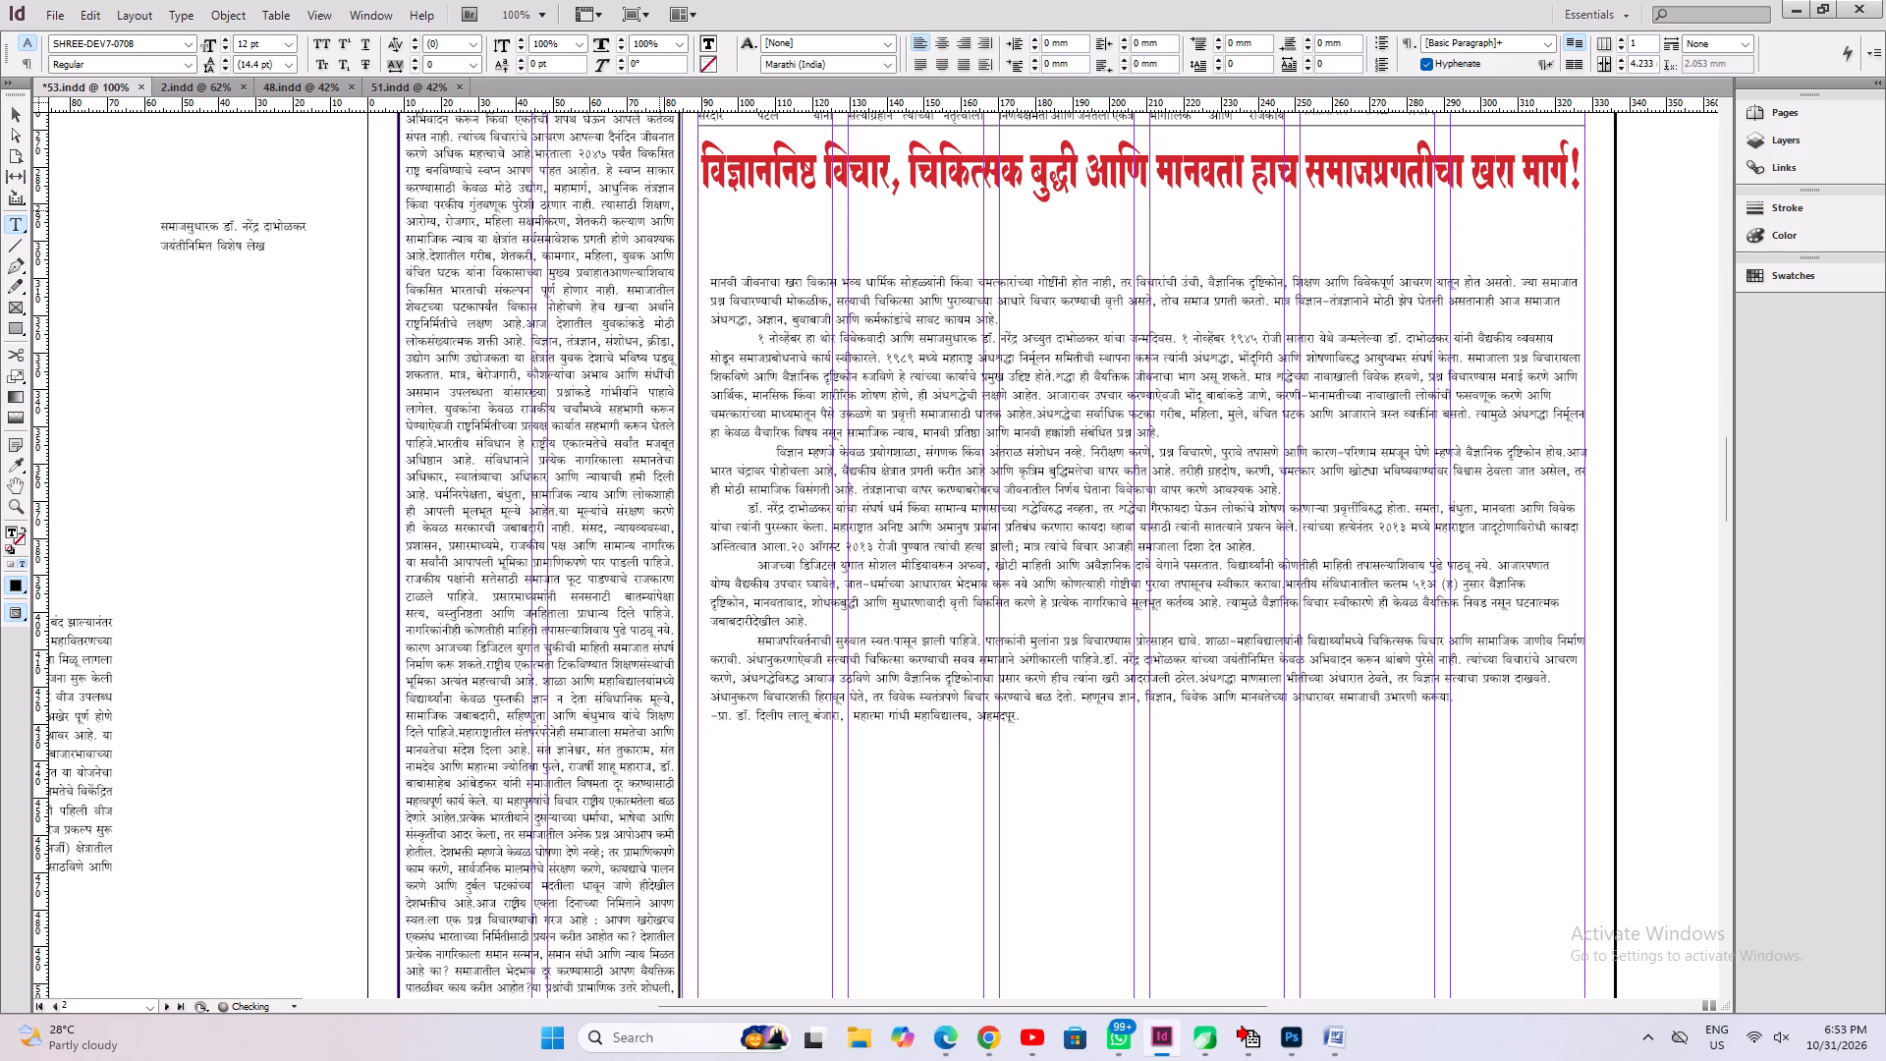
key("space")
key("Left")
Justify all of the article's text with last lines aligned left, and save the document.
key("ctrl+a")
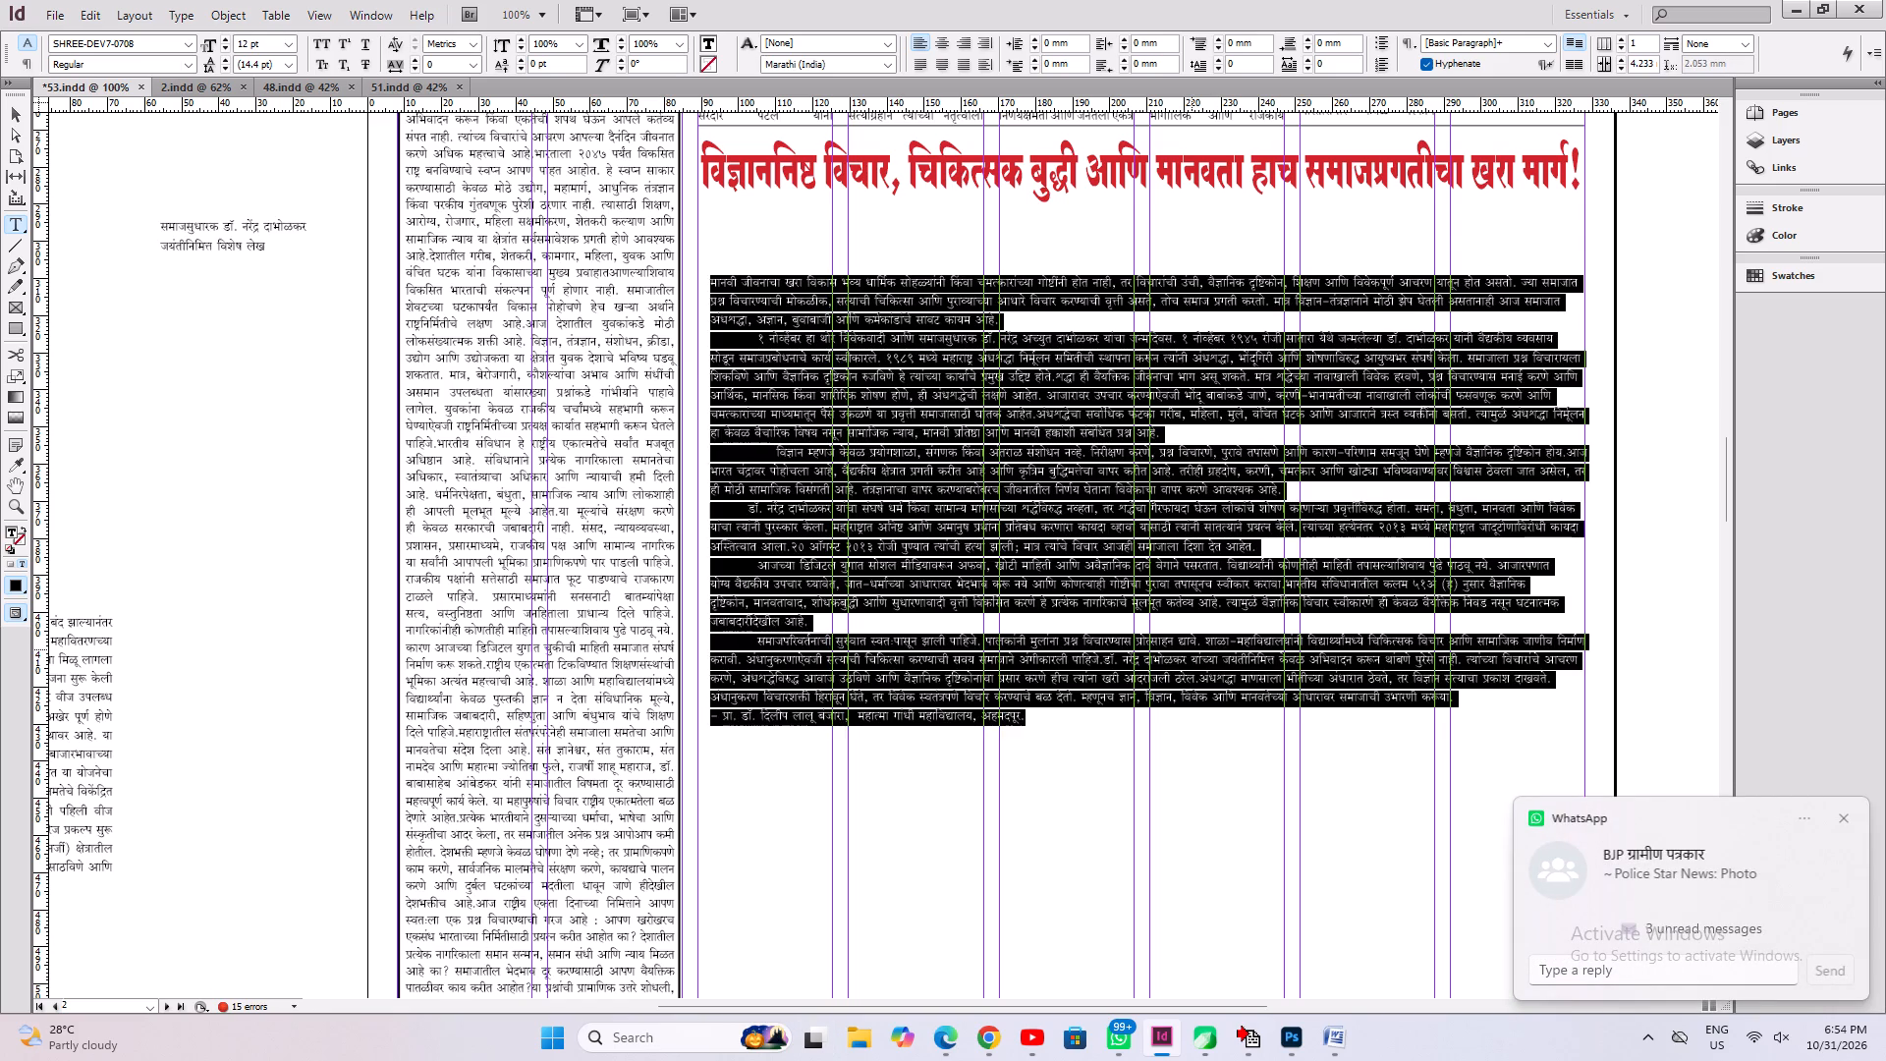
key("ctrl+shift+j")
key("ctrl+s")
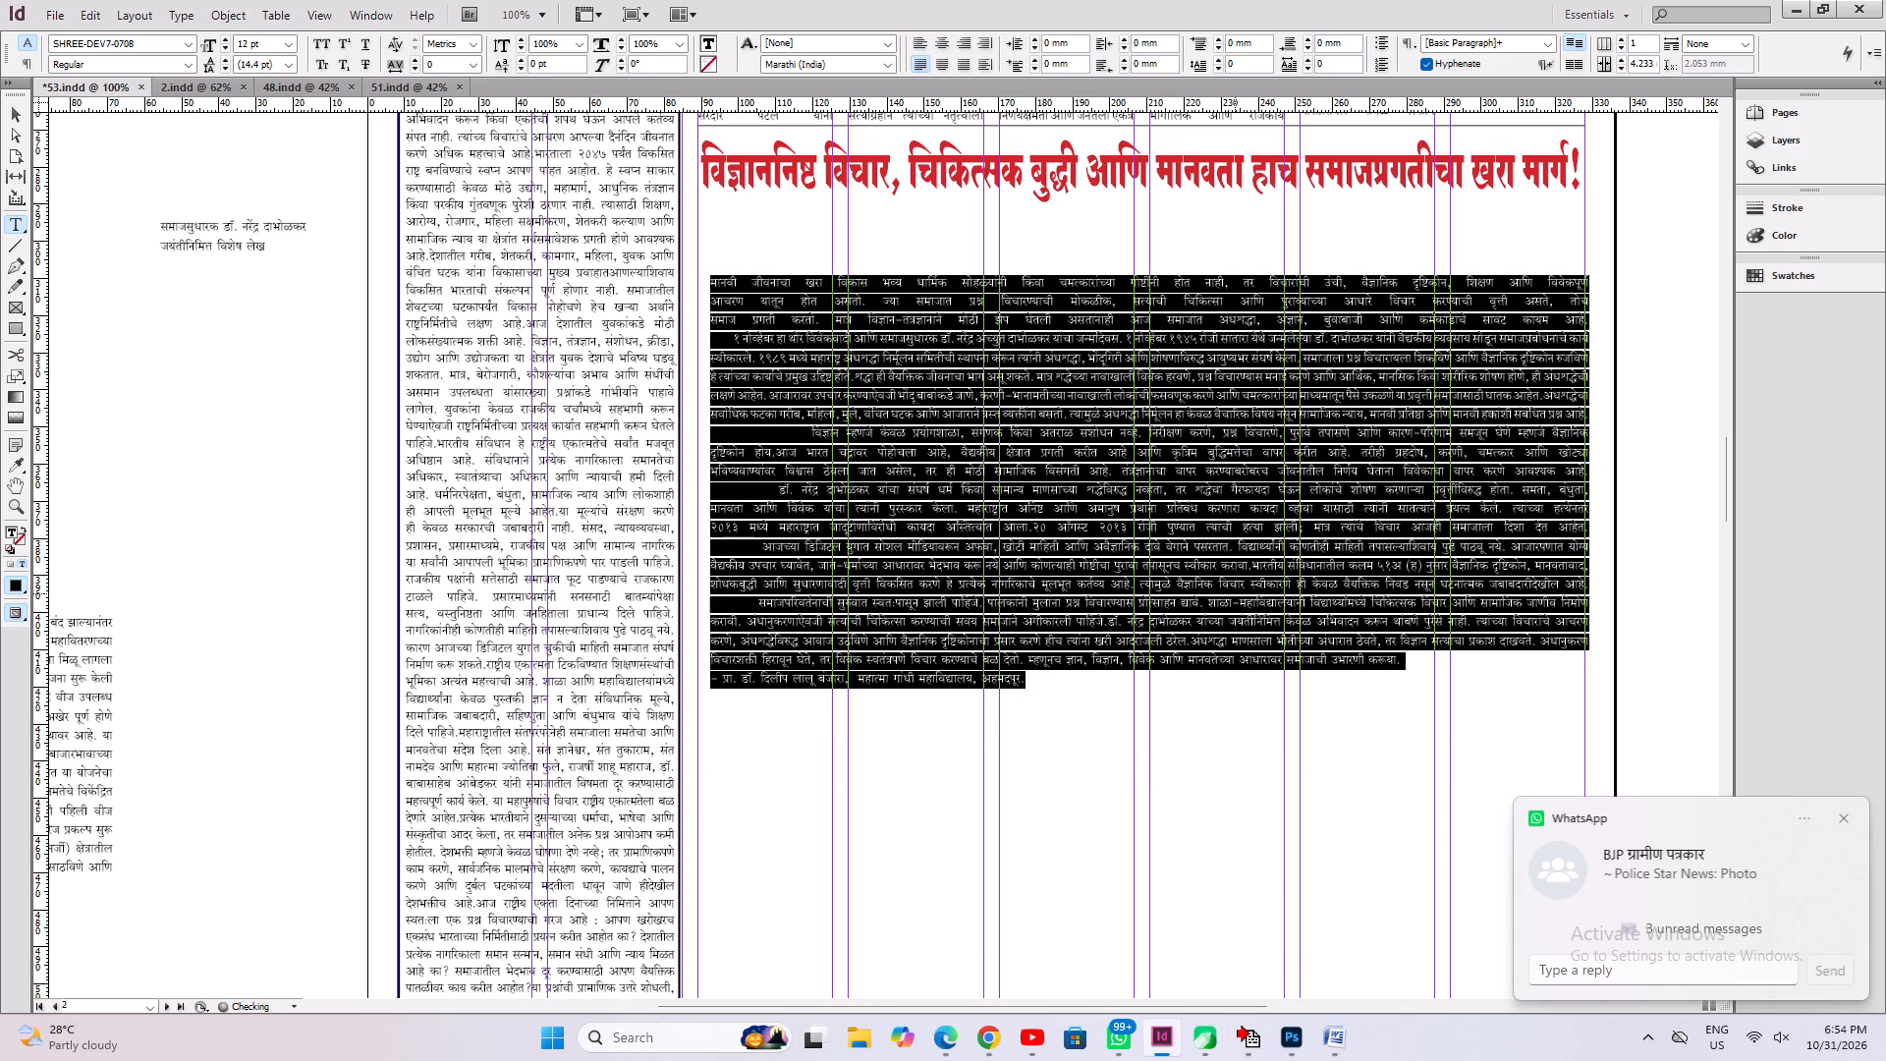
Fit the article frame to its text, move it up beneath the headline, and widen it to about 239 mm.
key("ctrl+alt+c")
left_click(23, 114)
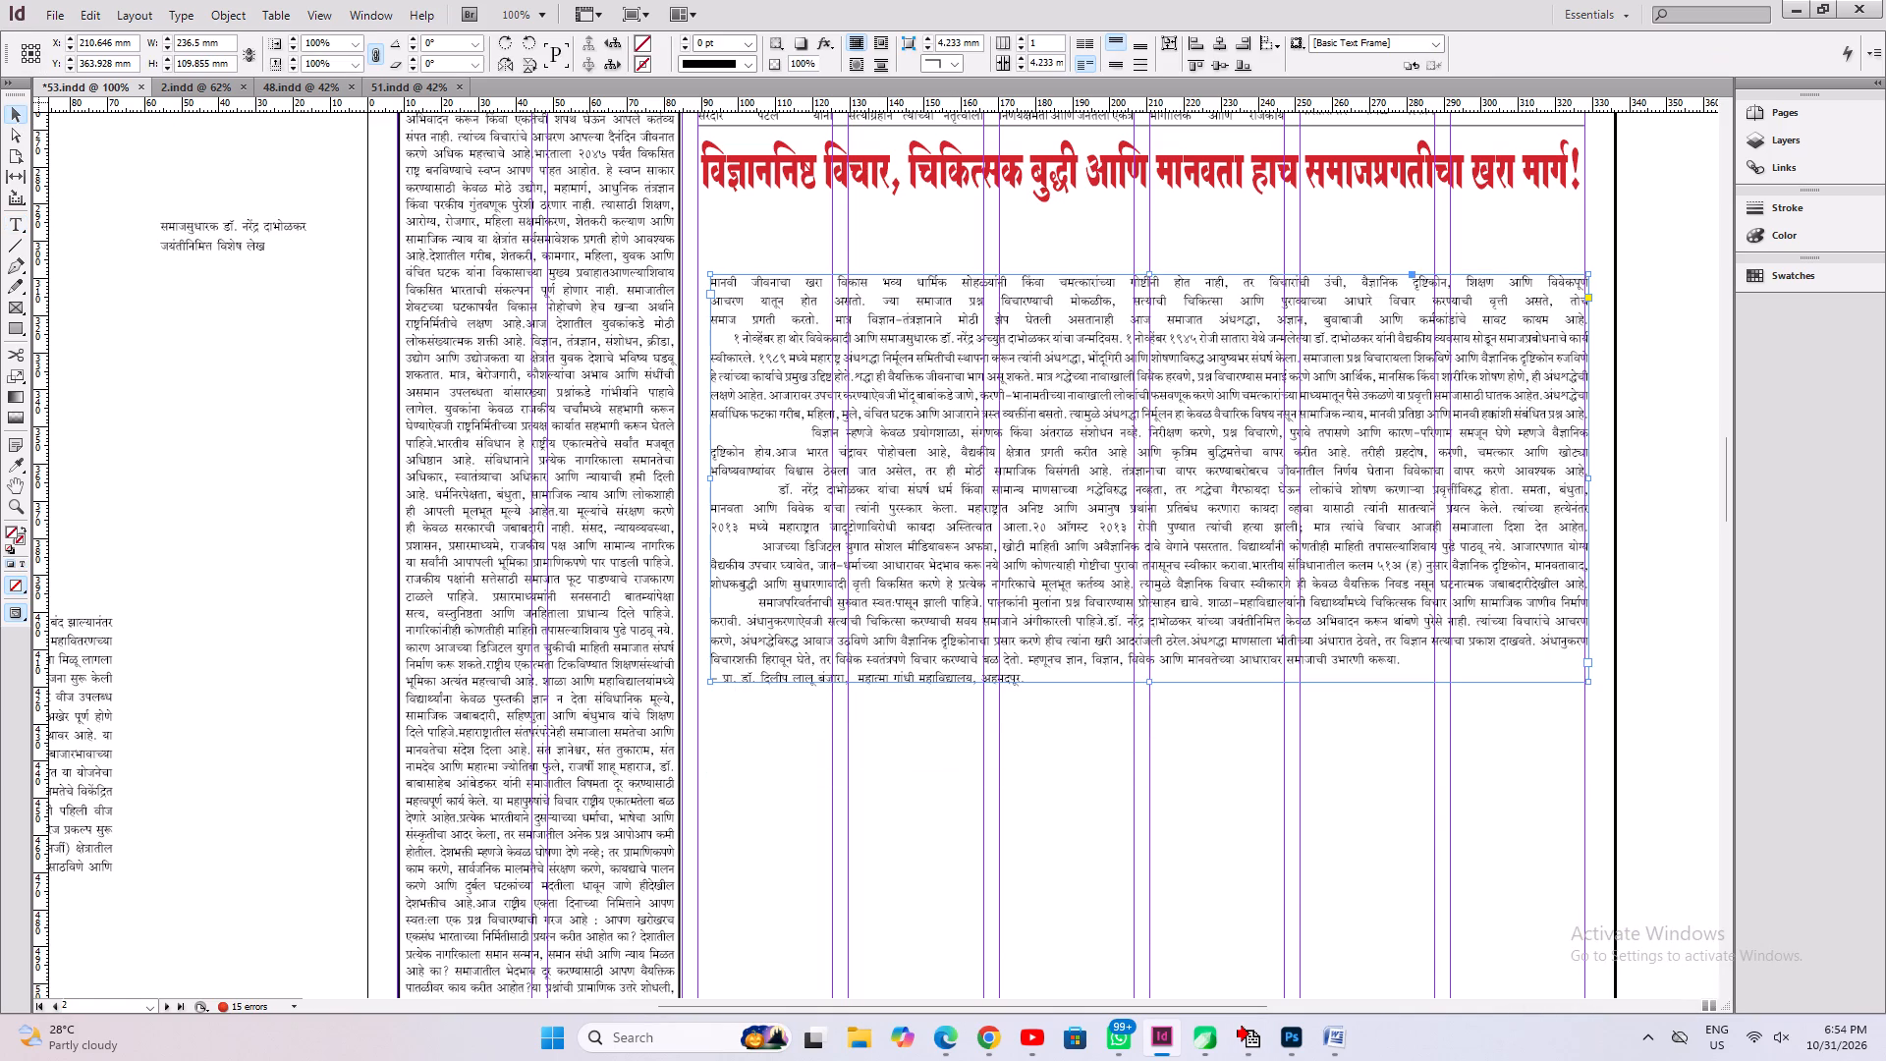
left_click(967, 490)
left_click_drag(952, 460, 940, 396)
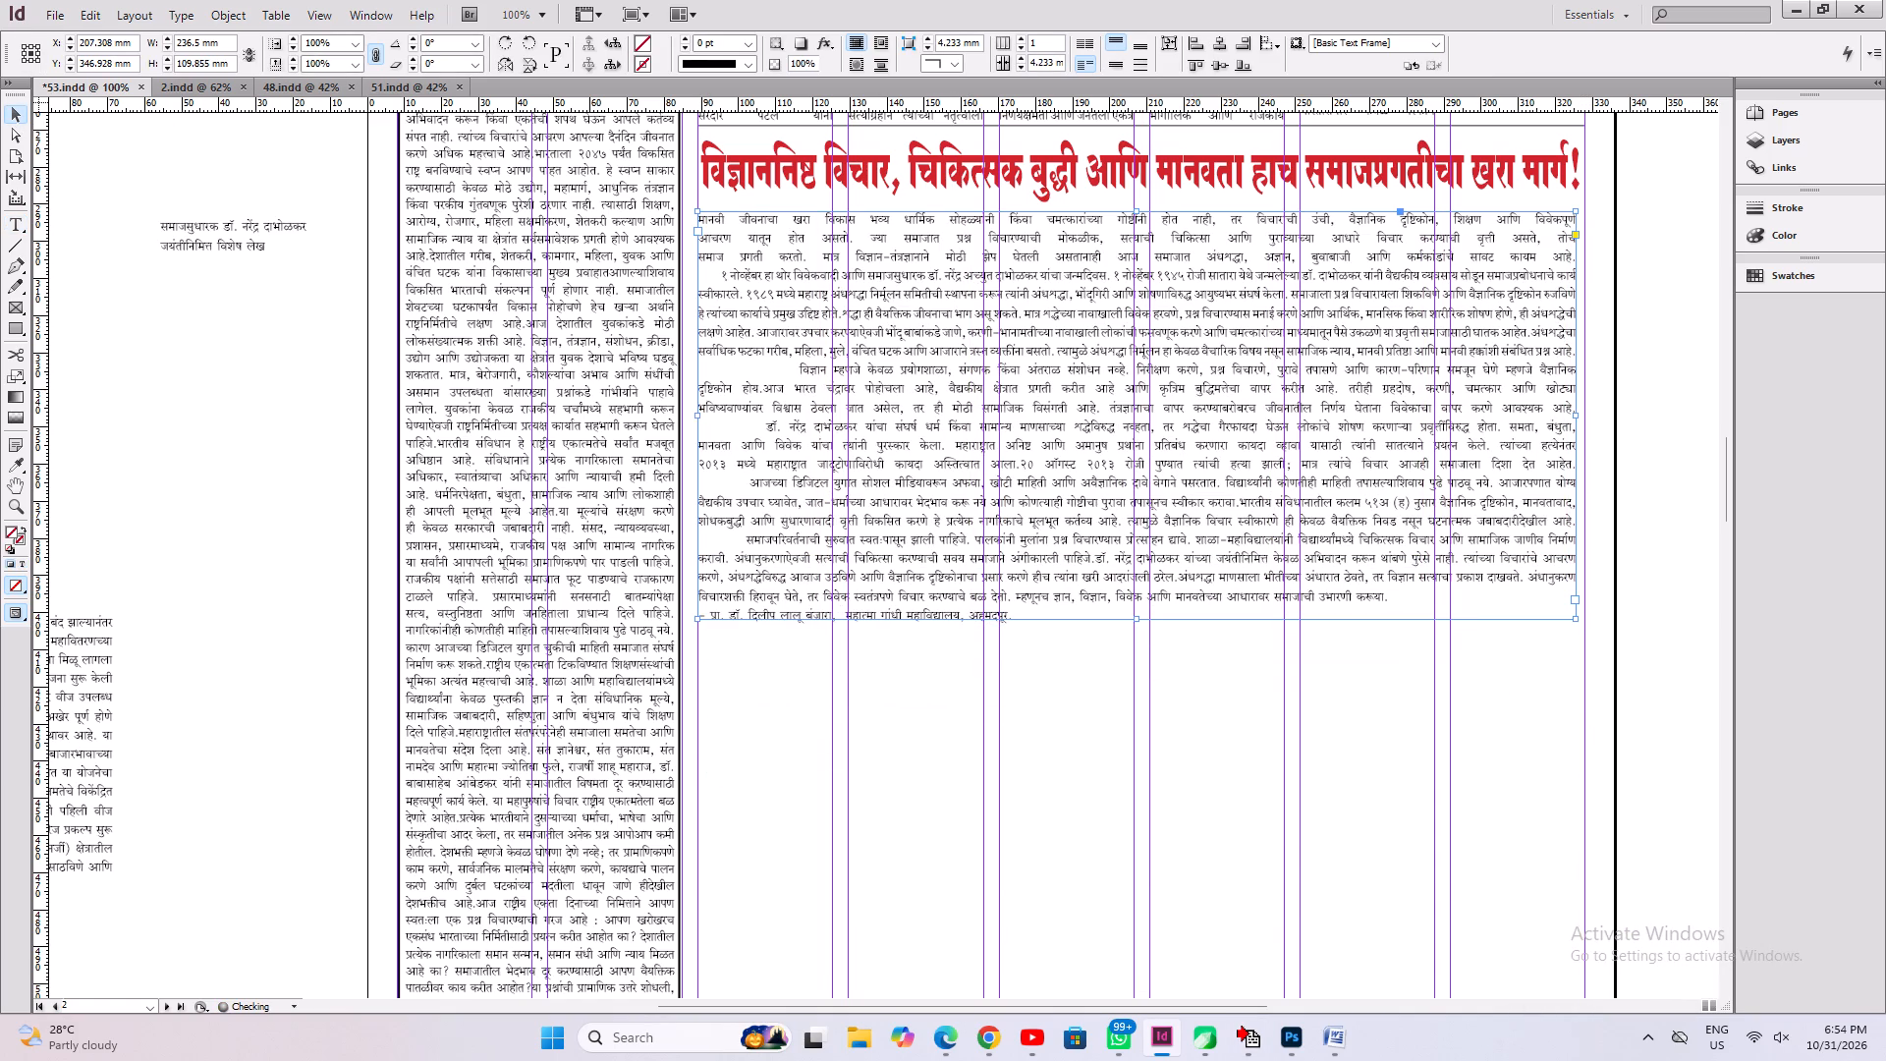
left_click_drag(1577, 622, 1582, 643)
key("ctrl+alt+c")
Divide the article frame into six columns and refit its height to the text.
double_click(1026, 42)
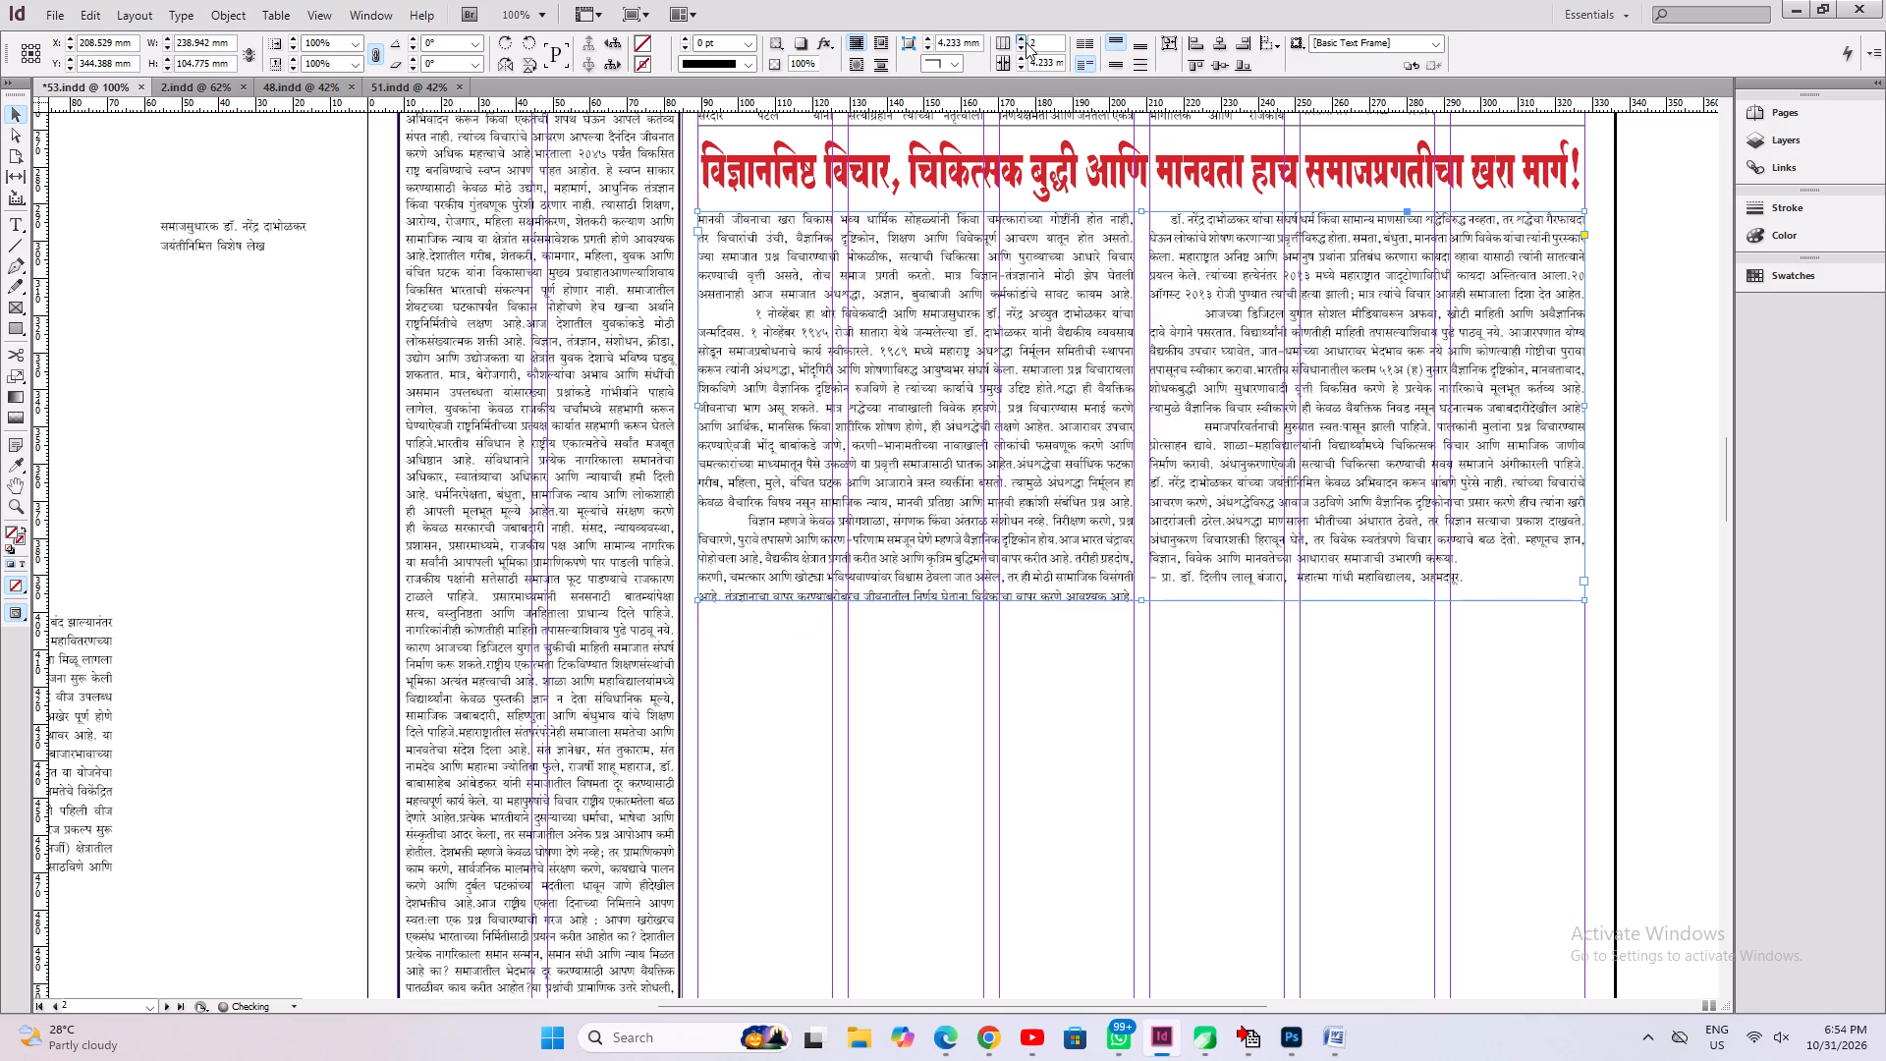
left_click(1026, 42)
left_click(1026, 42)
key("ctrl+alt+c")
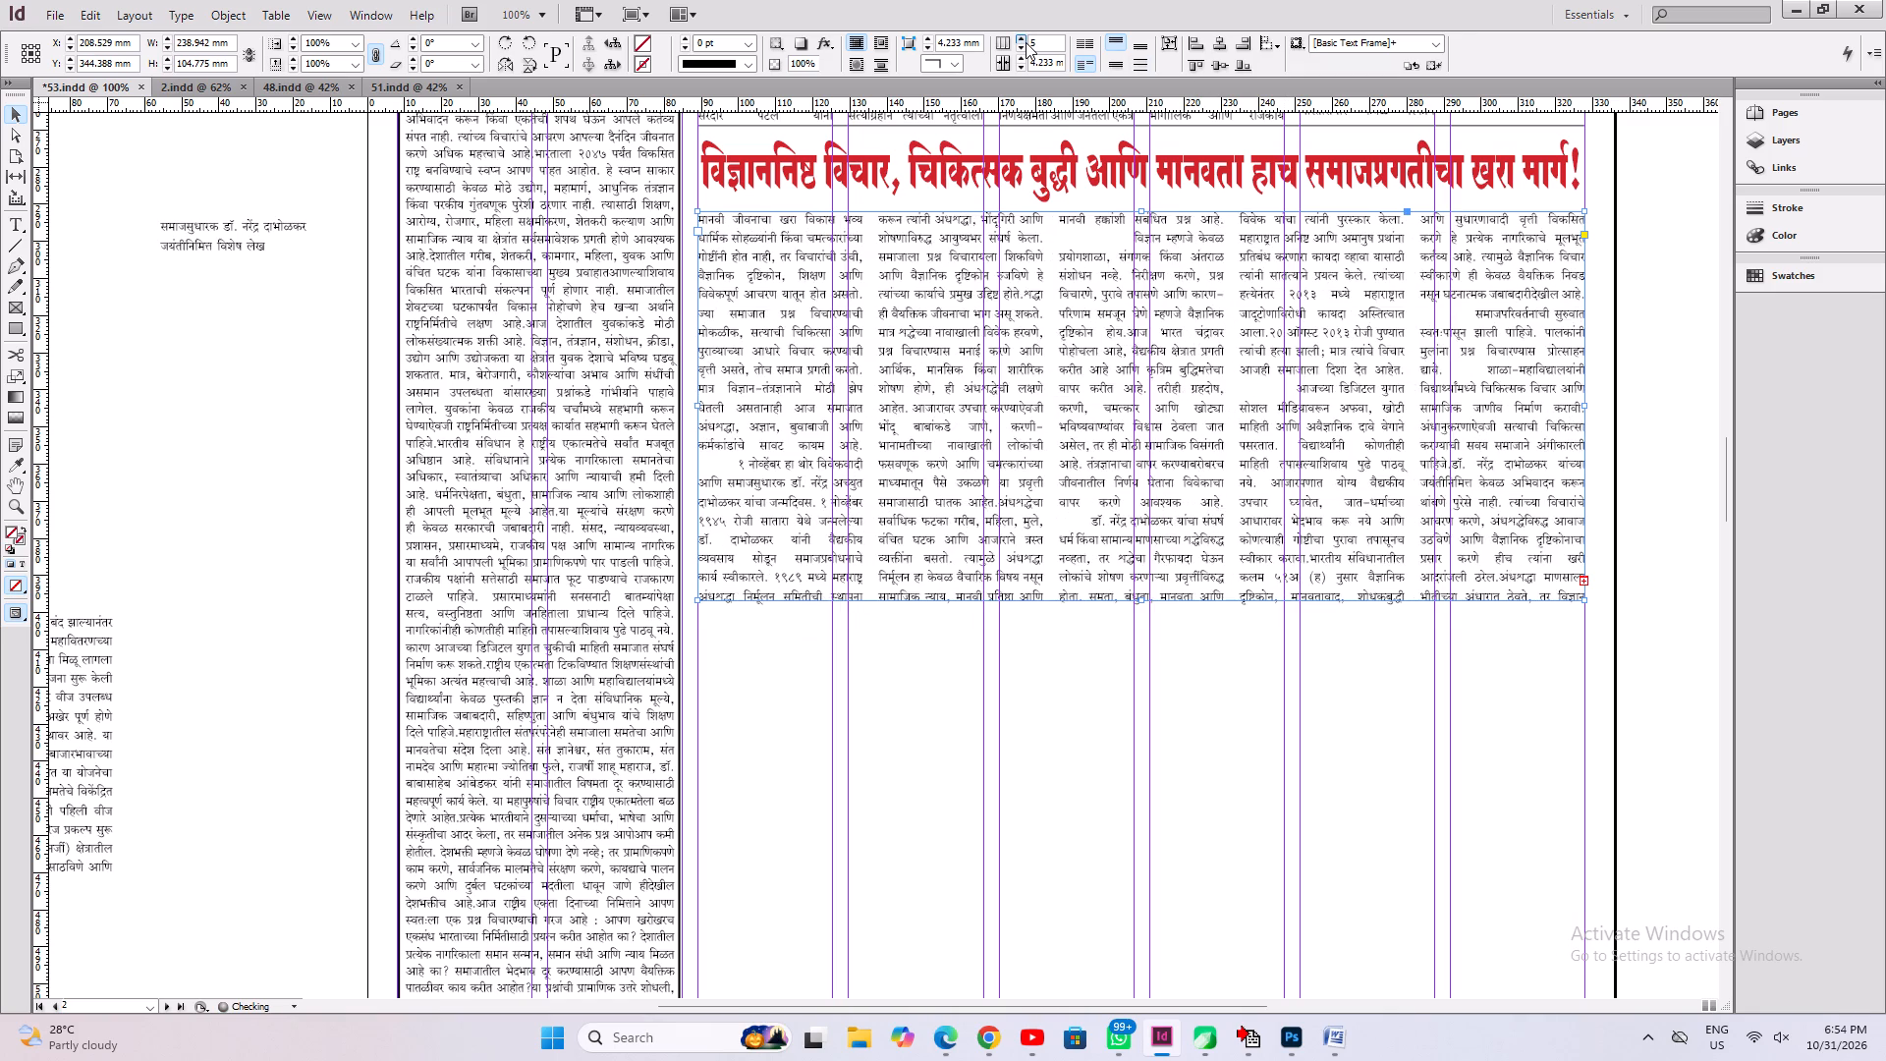
scroll(1187, 749, "up", 5)
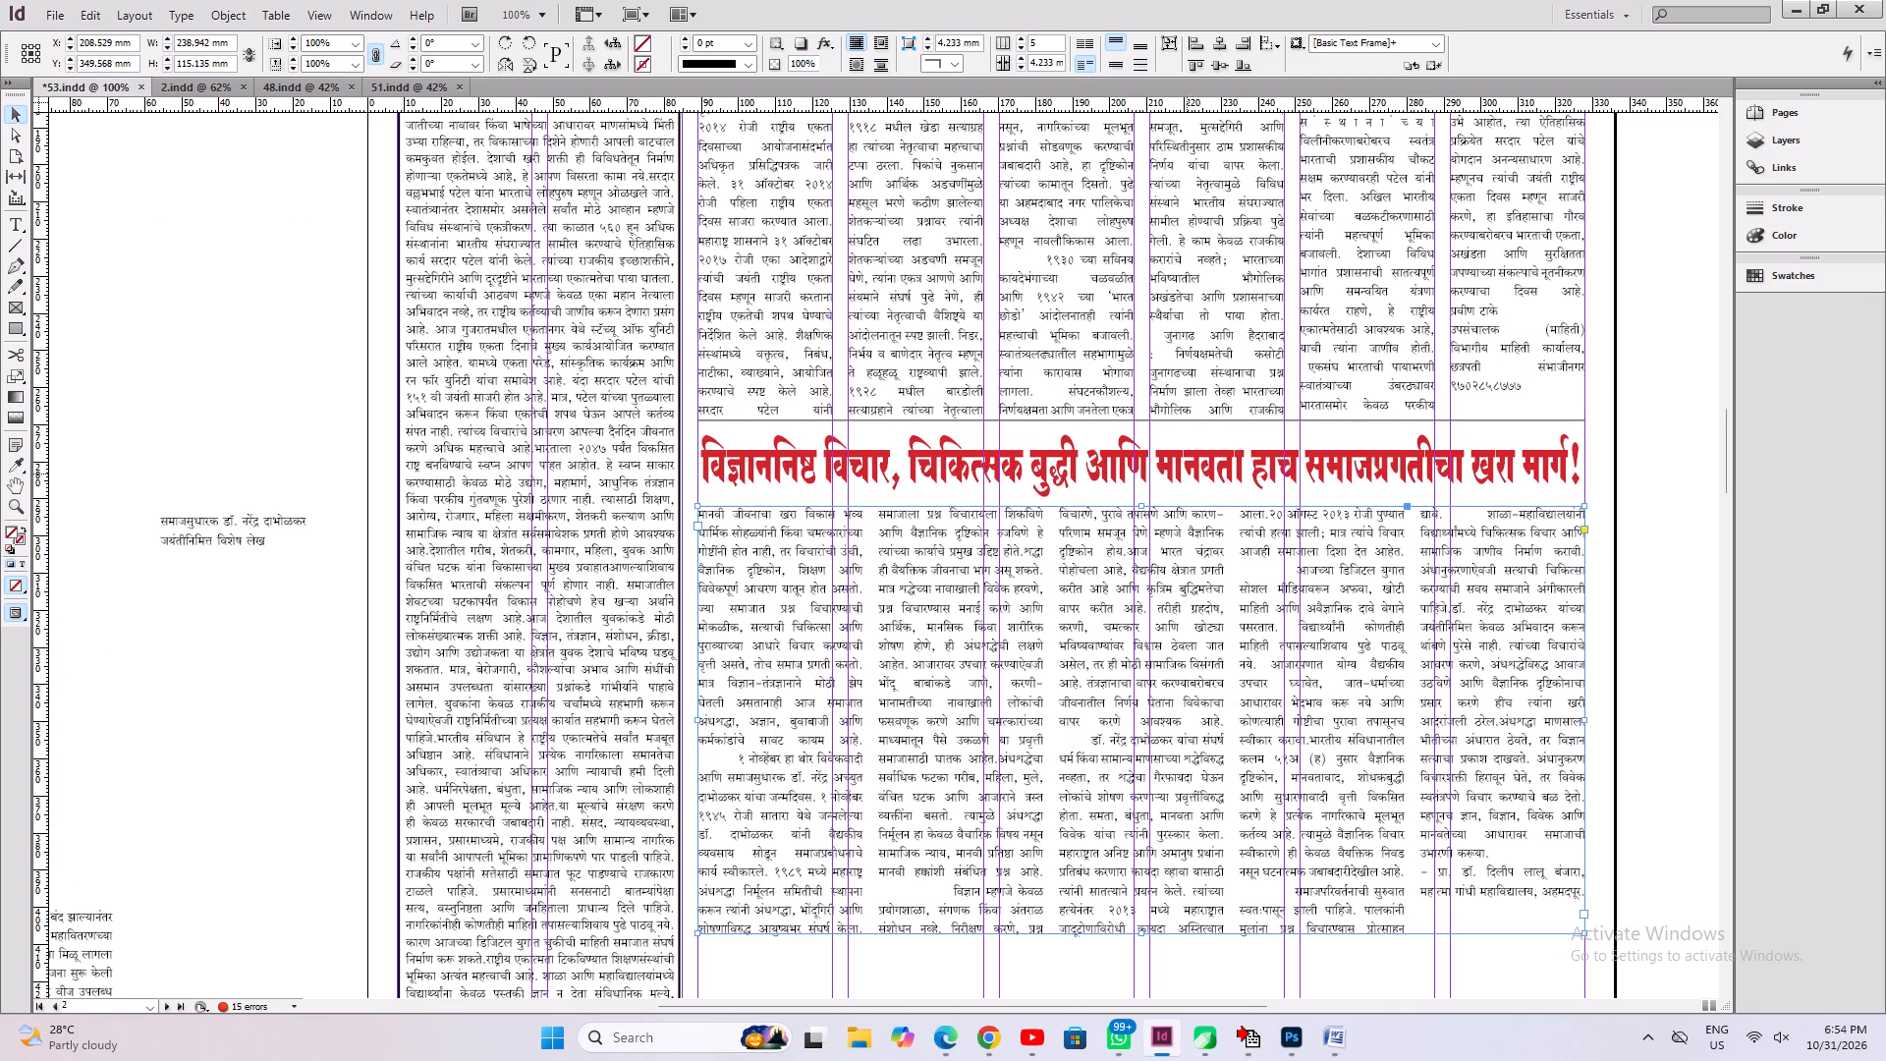
left_click(1023, 37)
key("ctrl+alt+c")
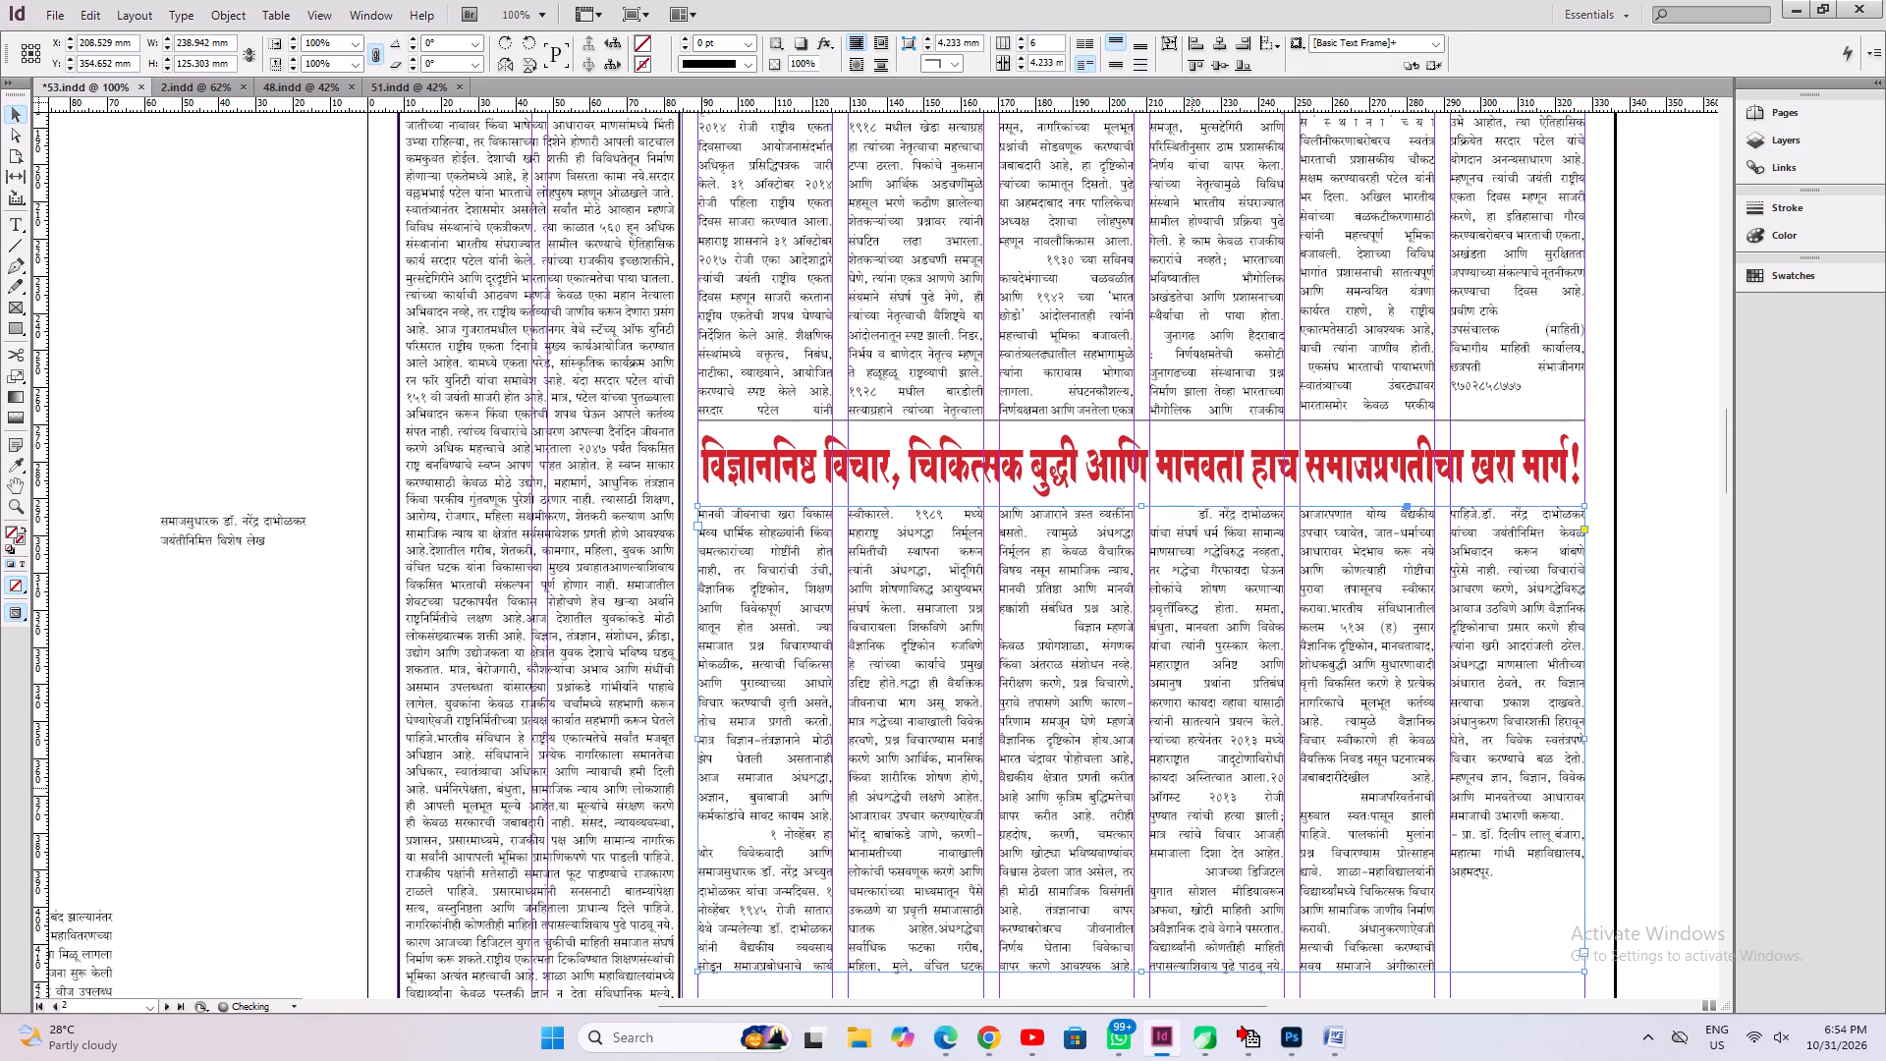
Nudge the headline and article frames up together, closer to the horizontal rule.
scroll(1190, 766, "down", 3)
left_click_drag(1071, 534, 1071, 526, "shift")
left_click(1058, 331, "shift")
key("Up")
key("Up")
key("Up")
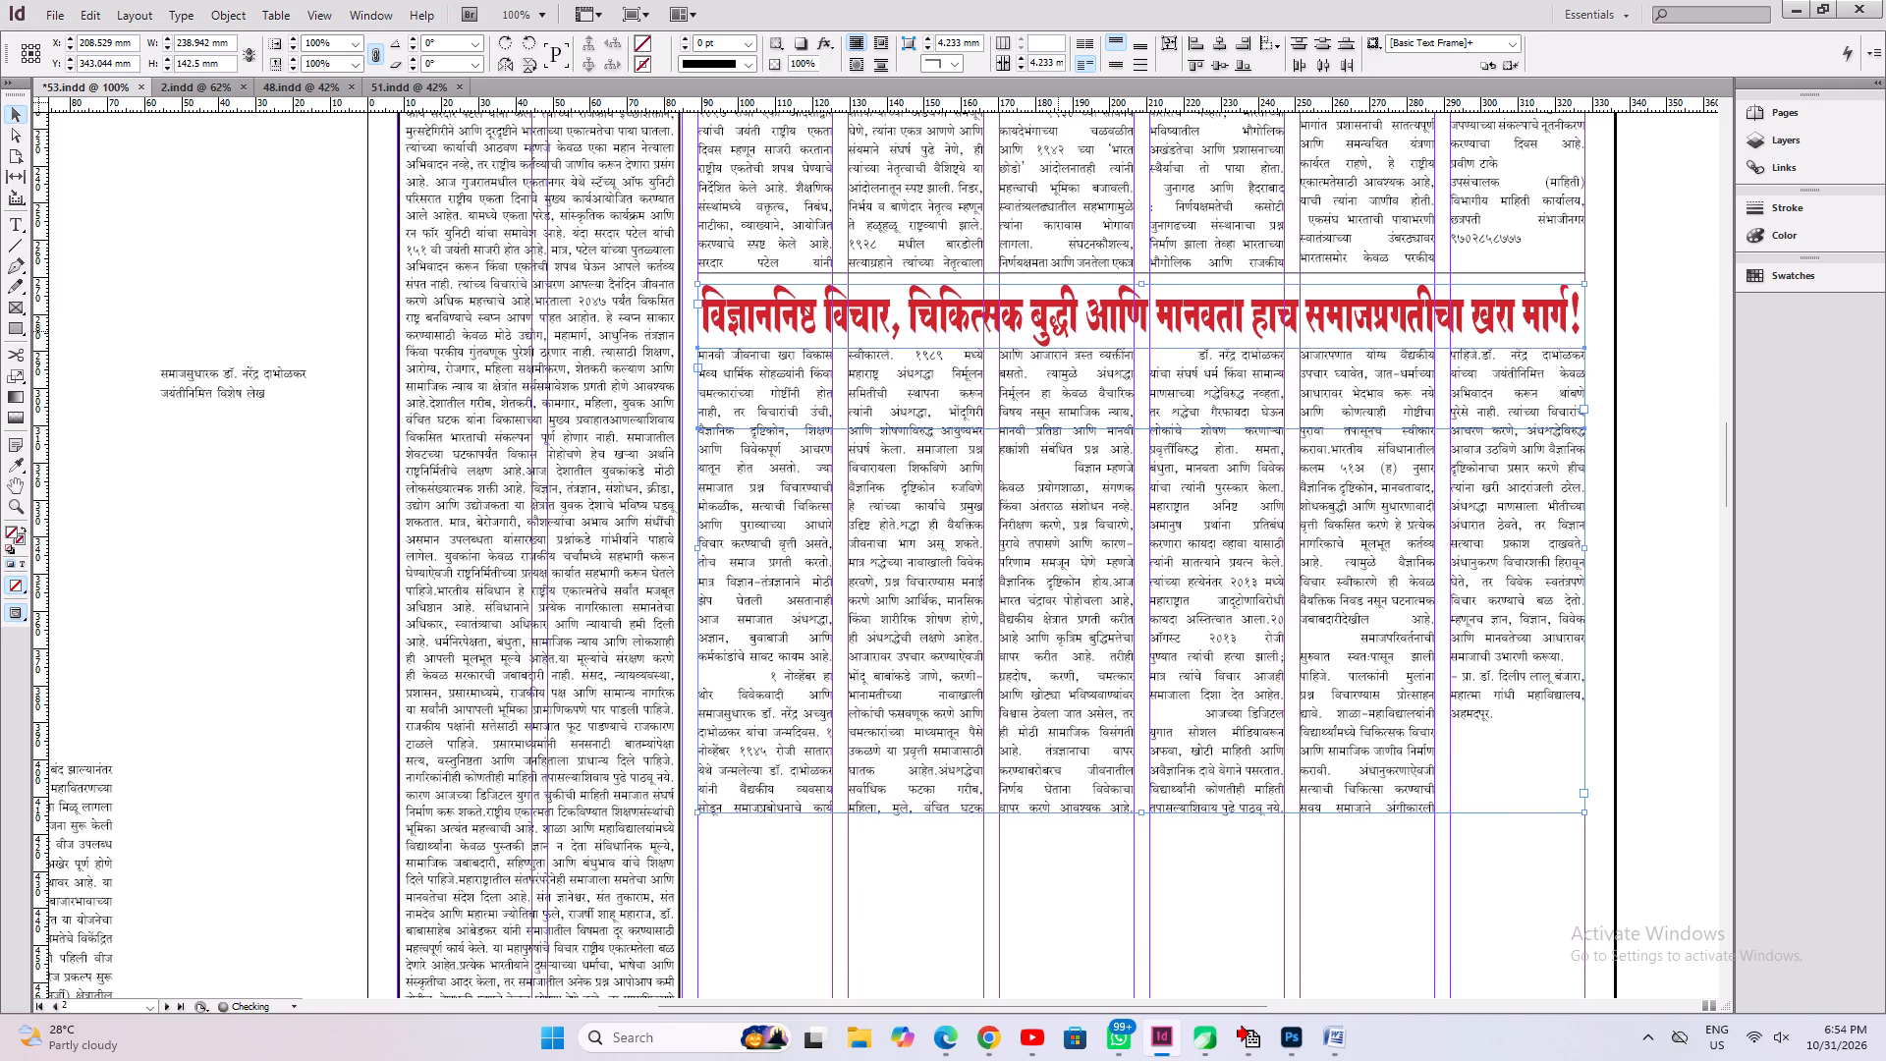
key("Up")
key("Up")
key("Up")
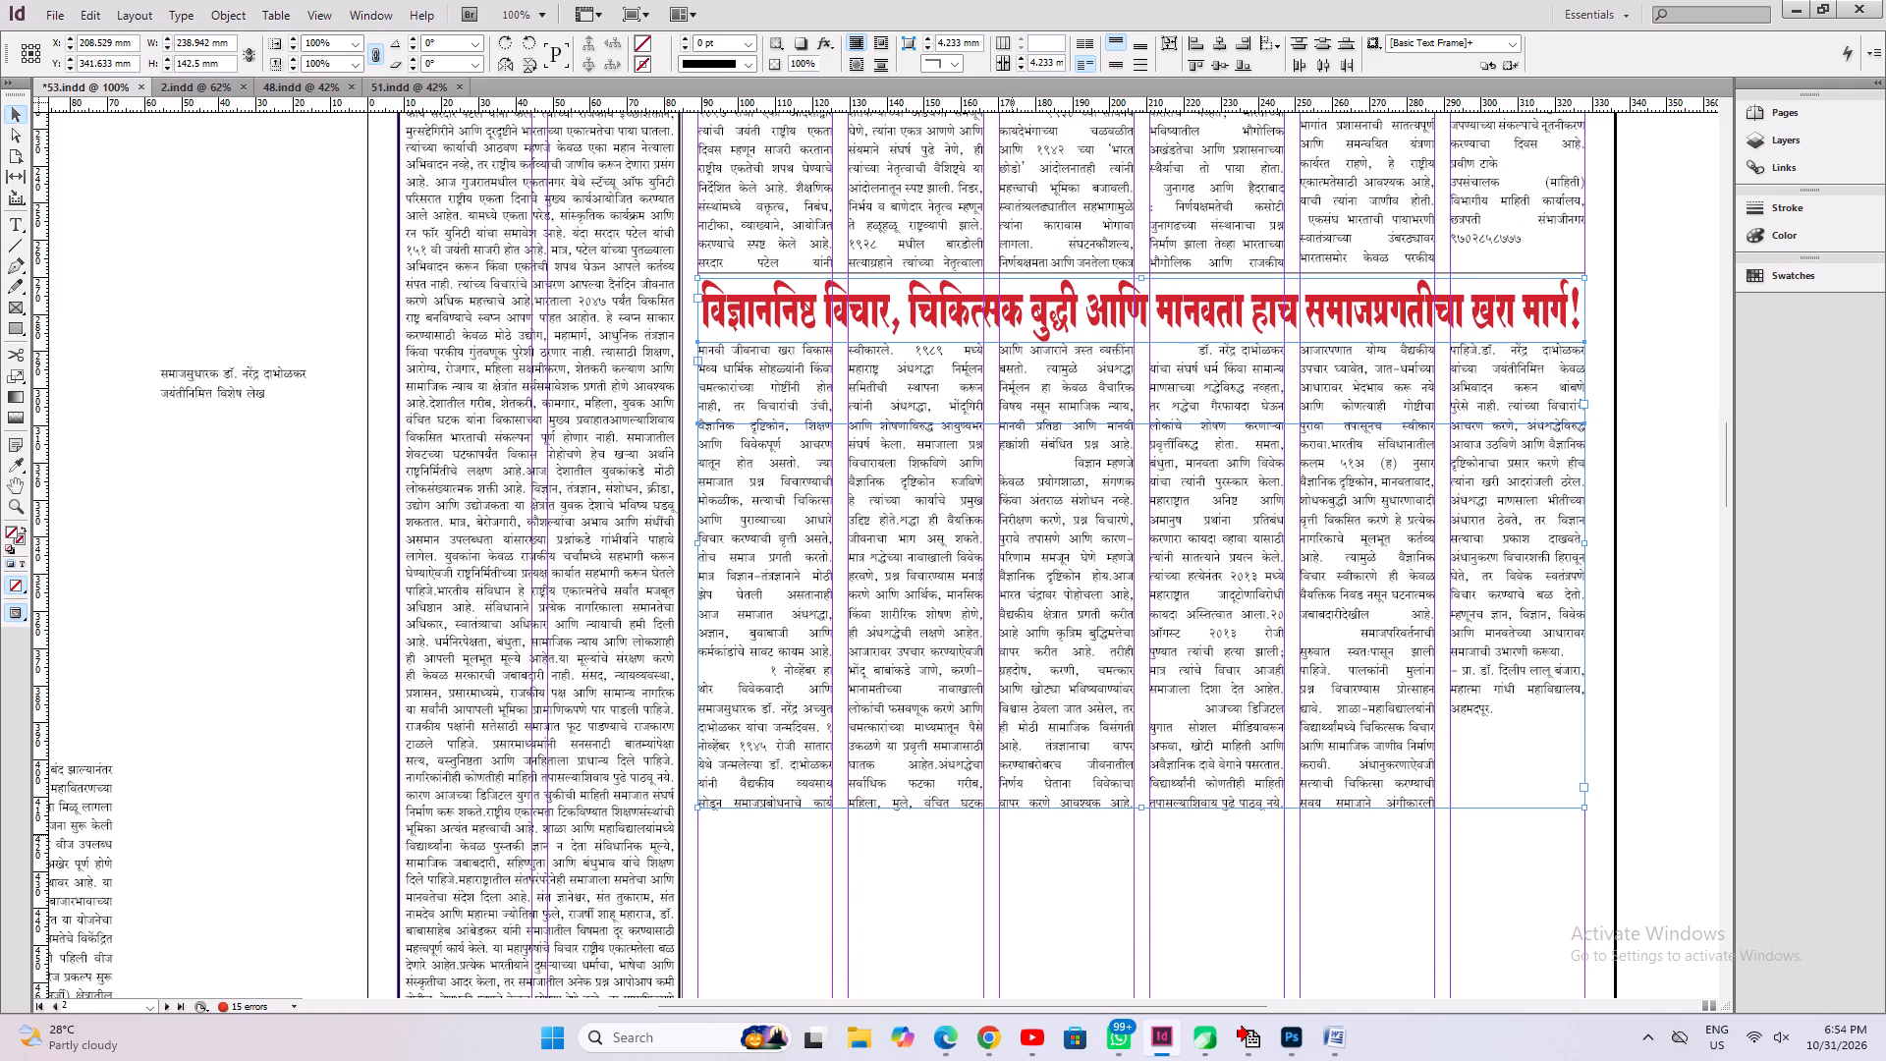
left_click(1012, 835)
Refit the article frame to its text and adjust its bottom edge to a height of about 126 mm.
left_click(1081, 666)
key("ctrl+alt+c")
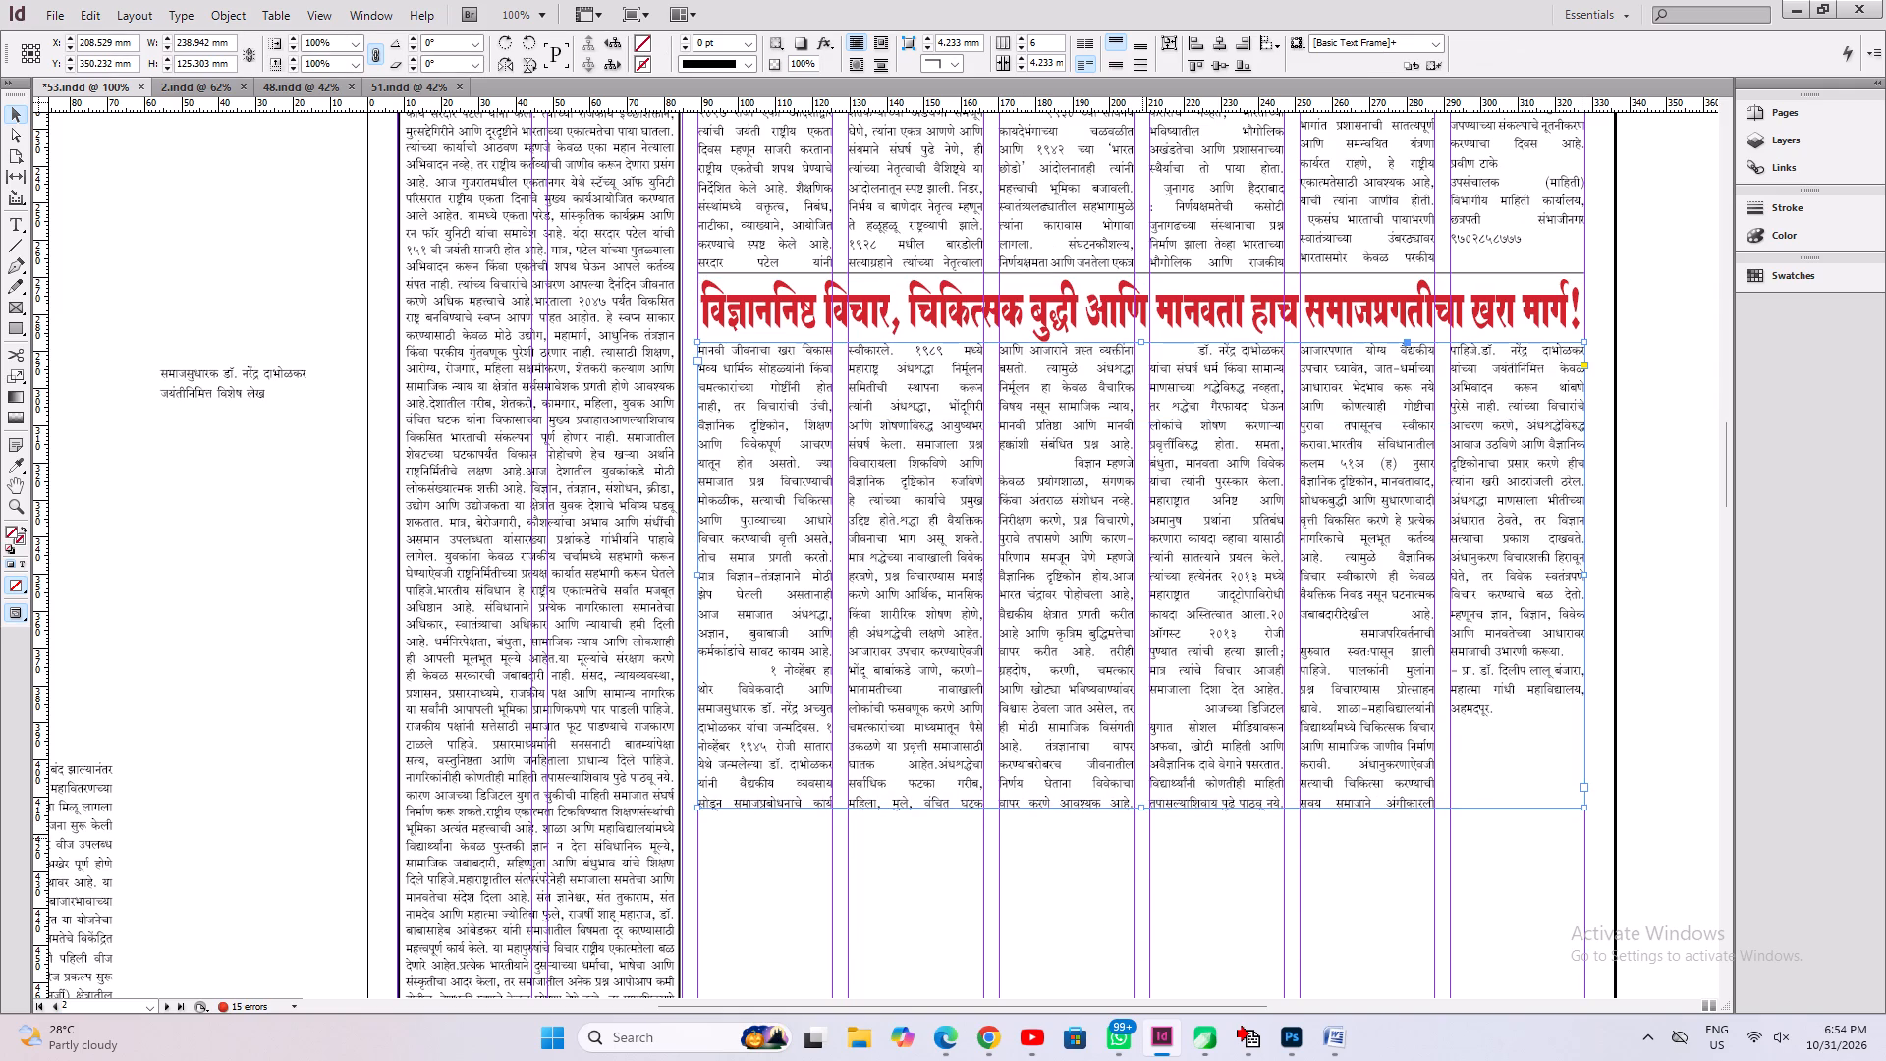
left_click_drag(1137, 810, 1138, 797)
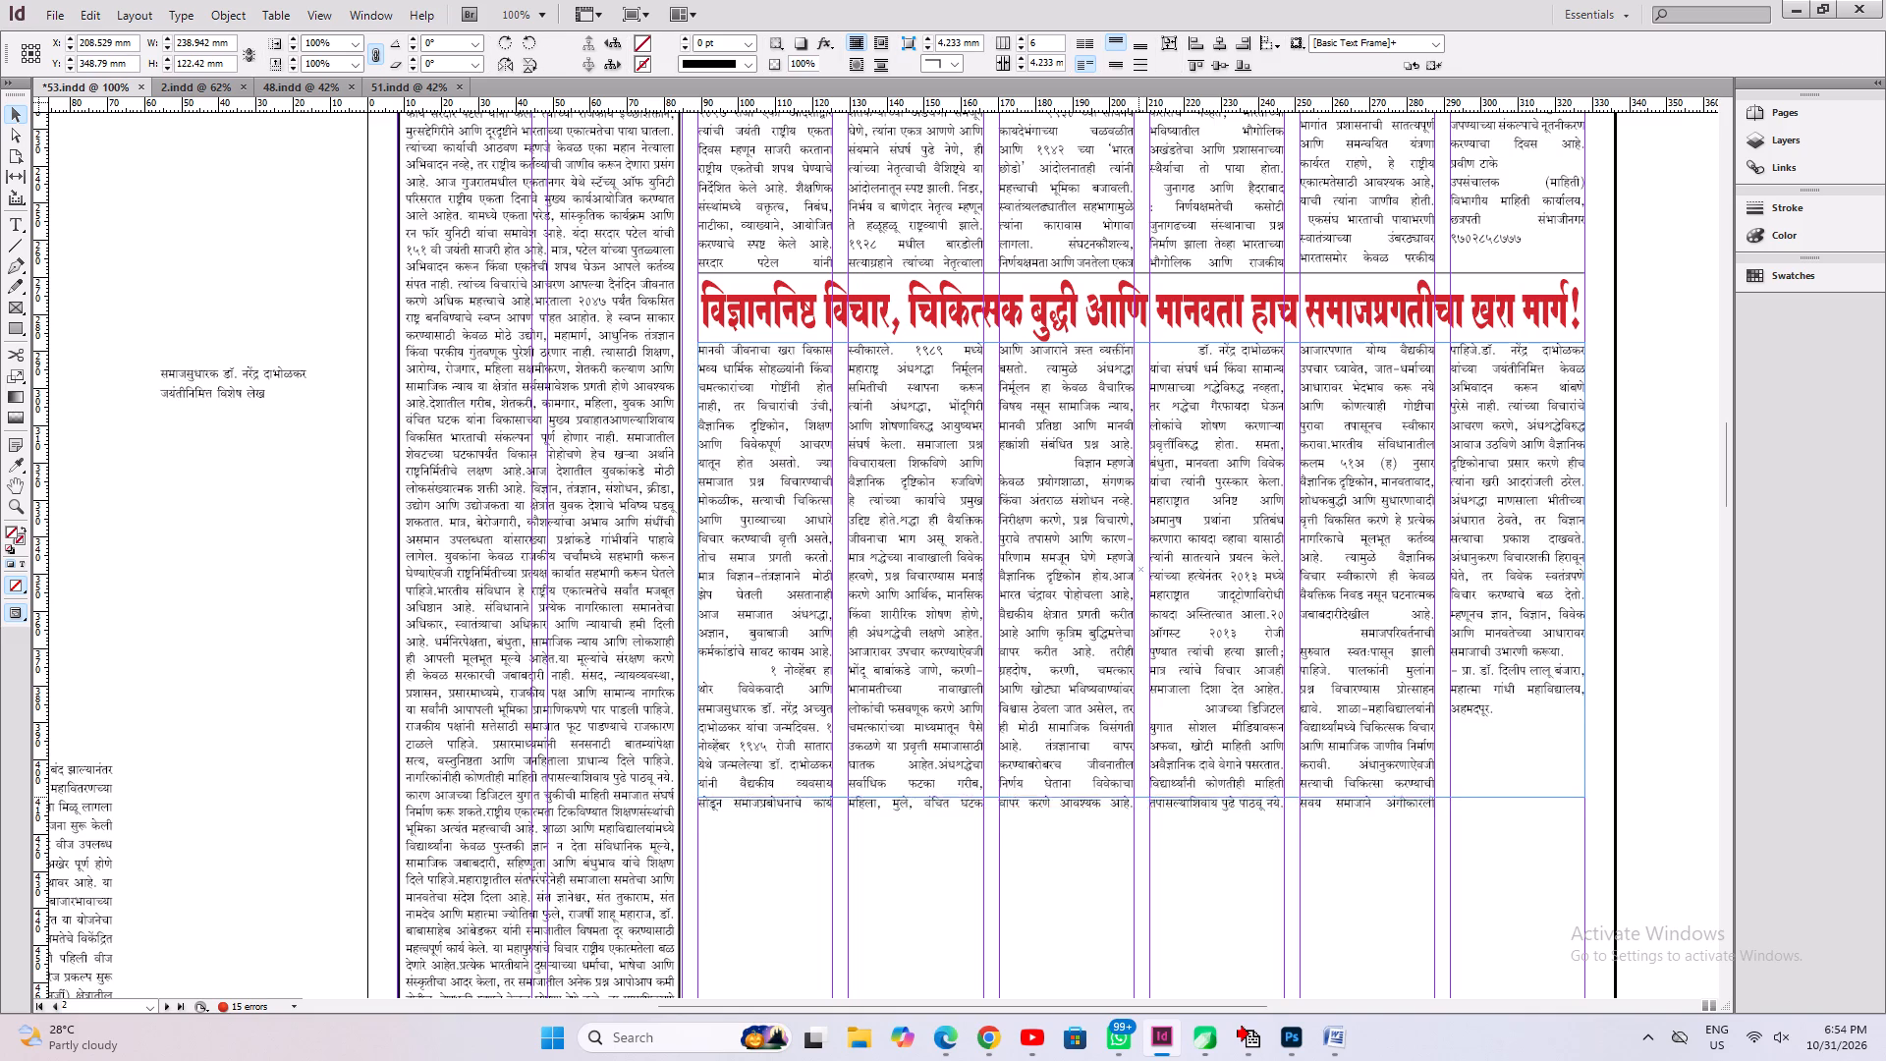
left_click_drag(1138, 797, 1137, 810)
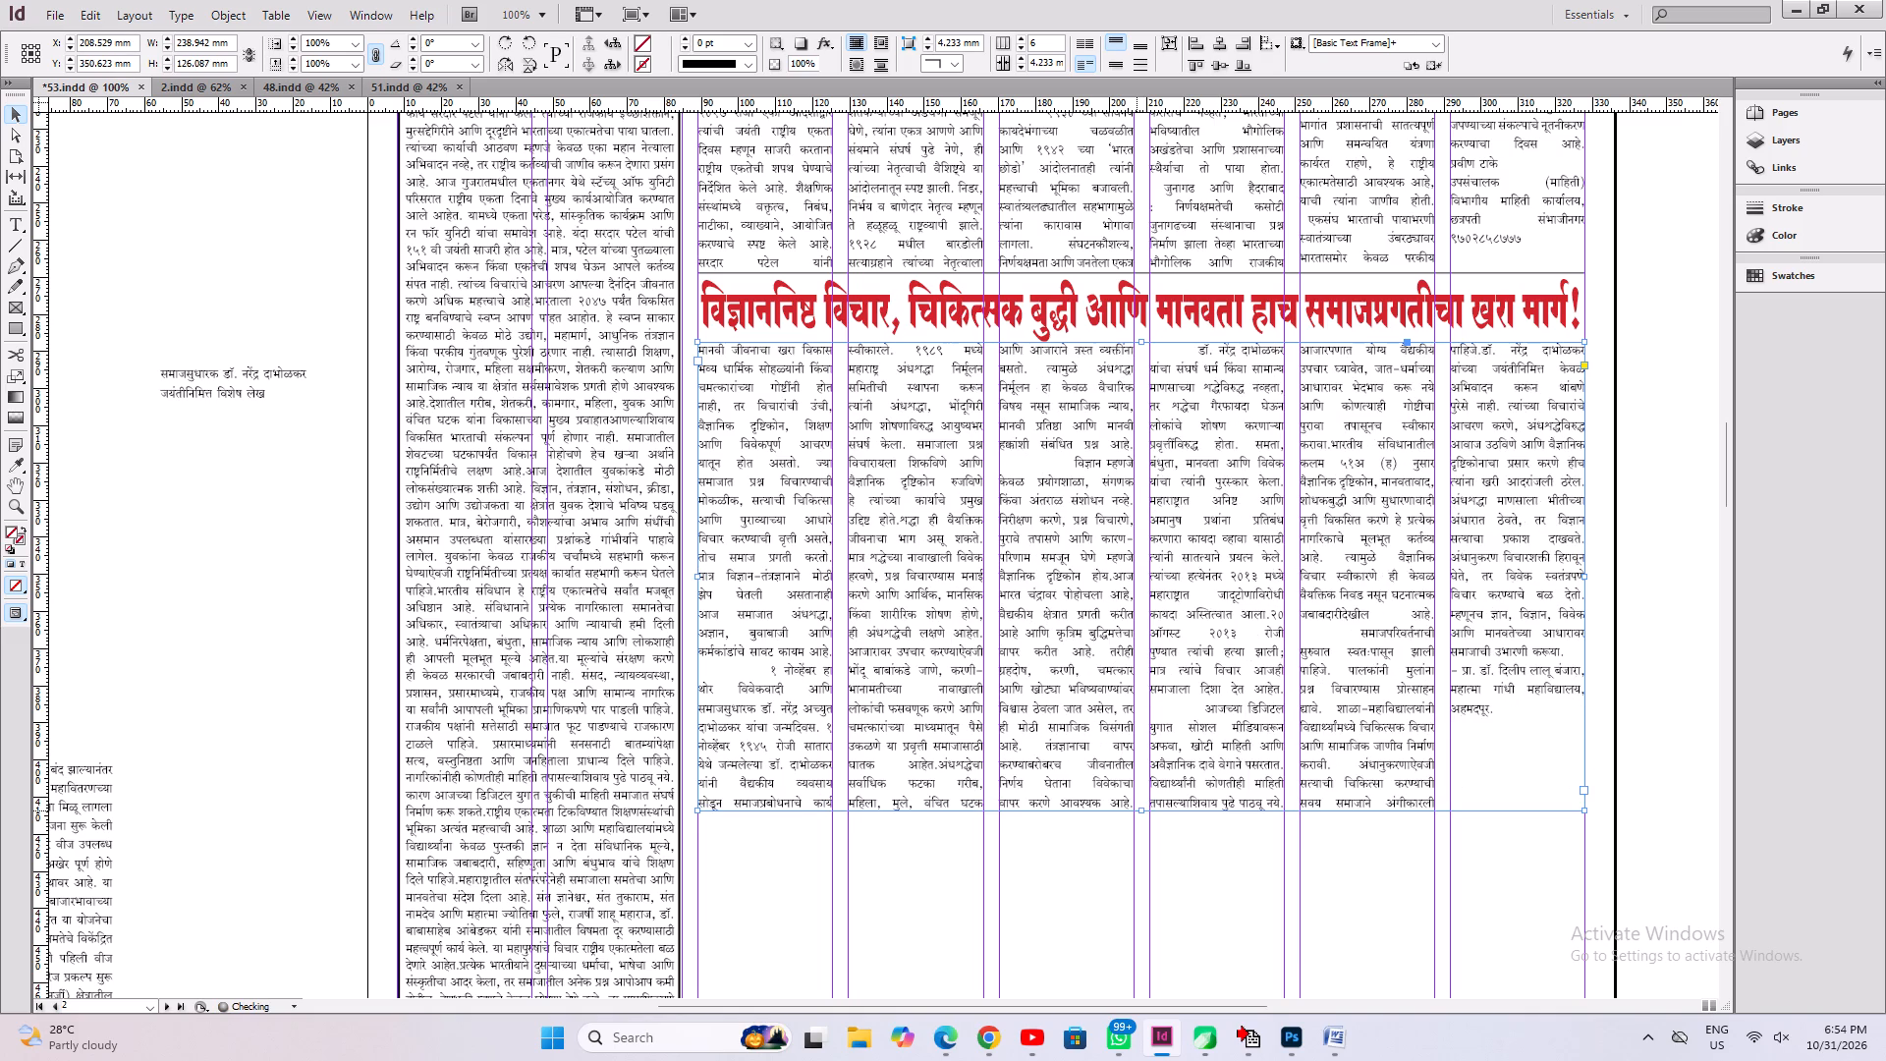
left_click(1089, 896)
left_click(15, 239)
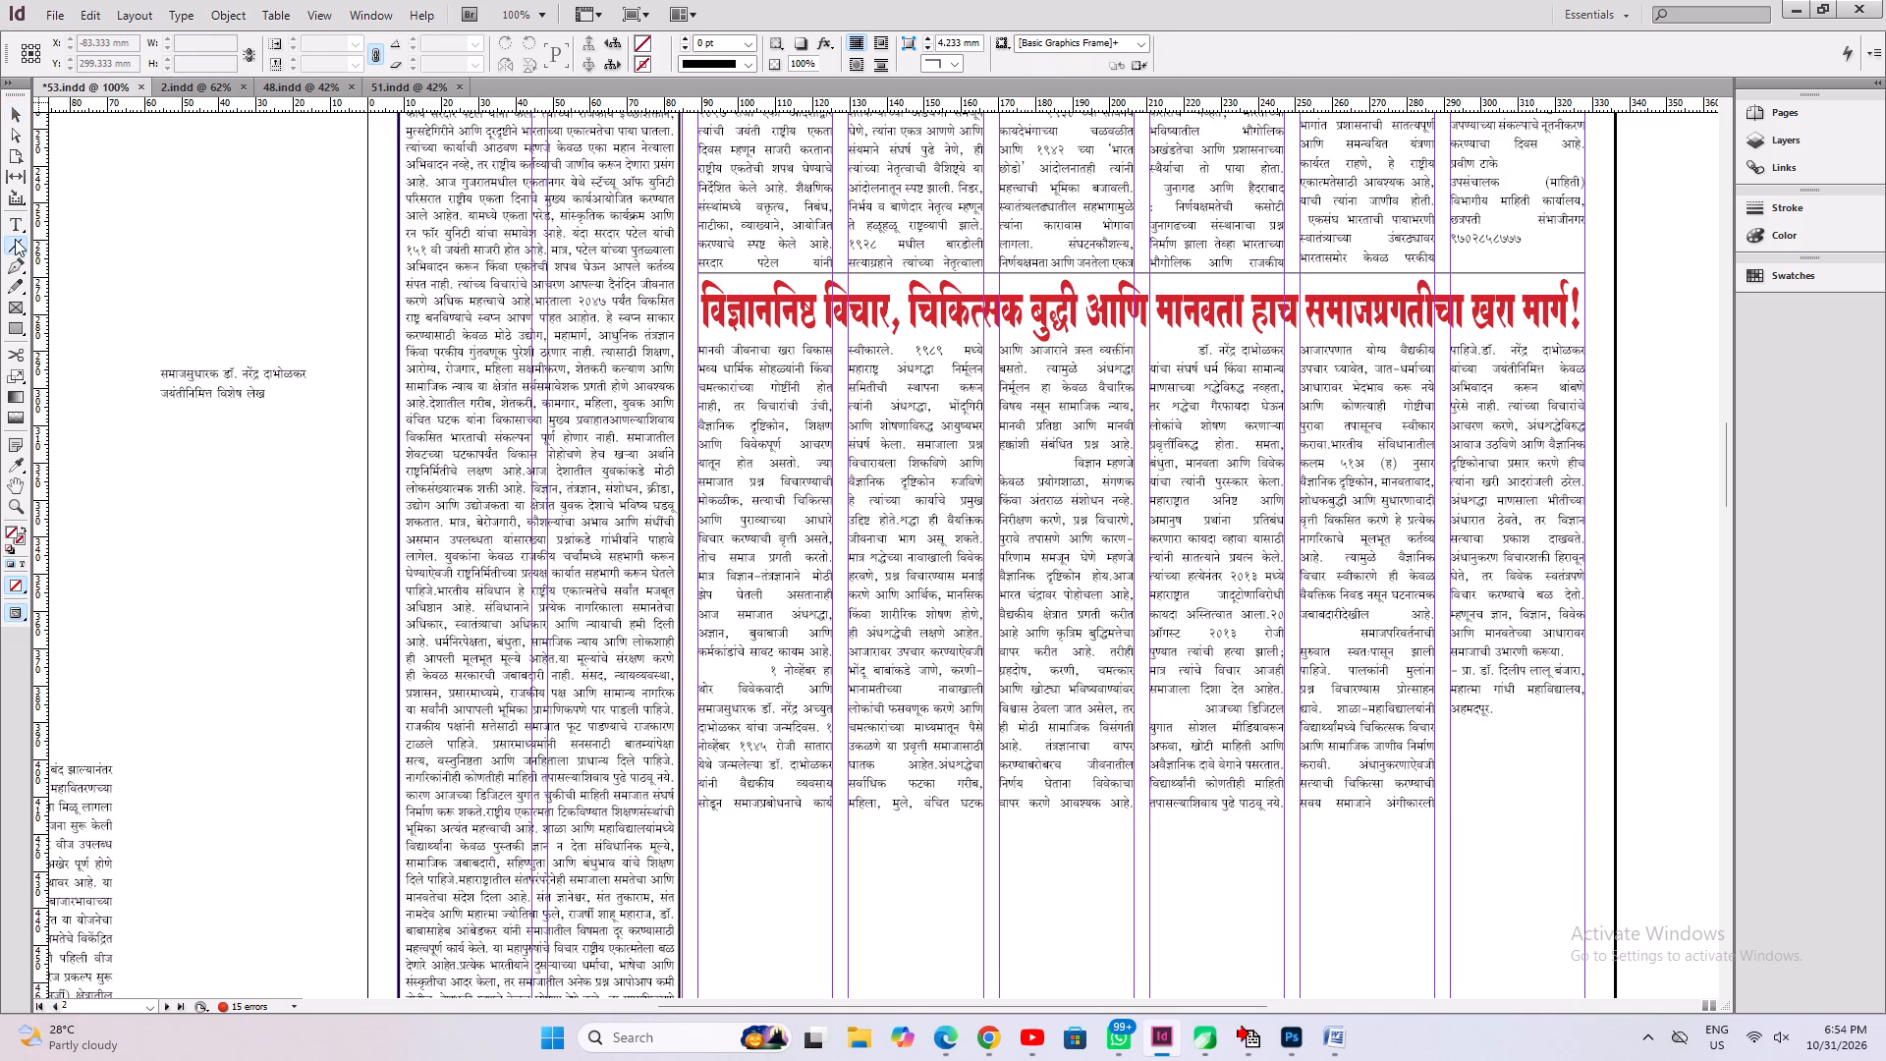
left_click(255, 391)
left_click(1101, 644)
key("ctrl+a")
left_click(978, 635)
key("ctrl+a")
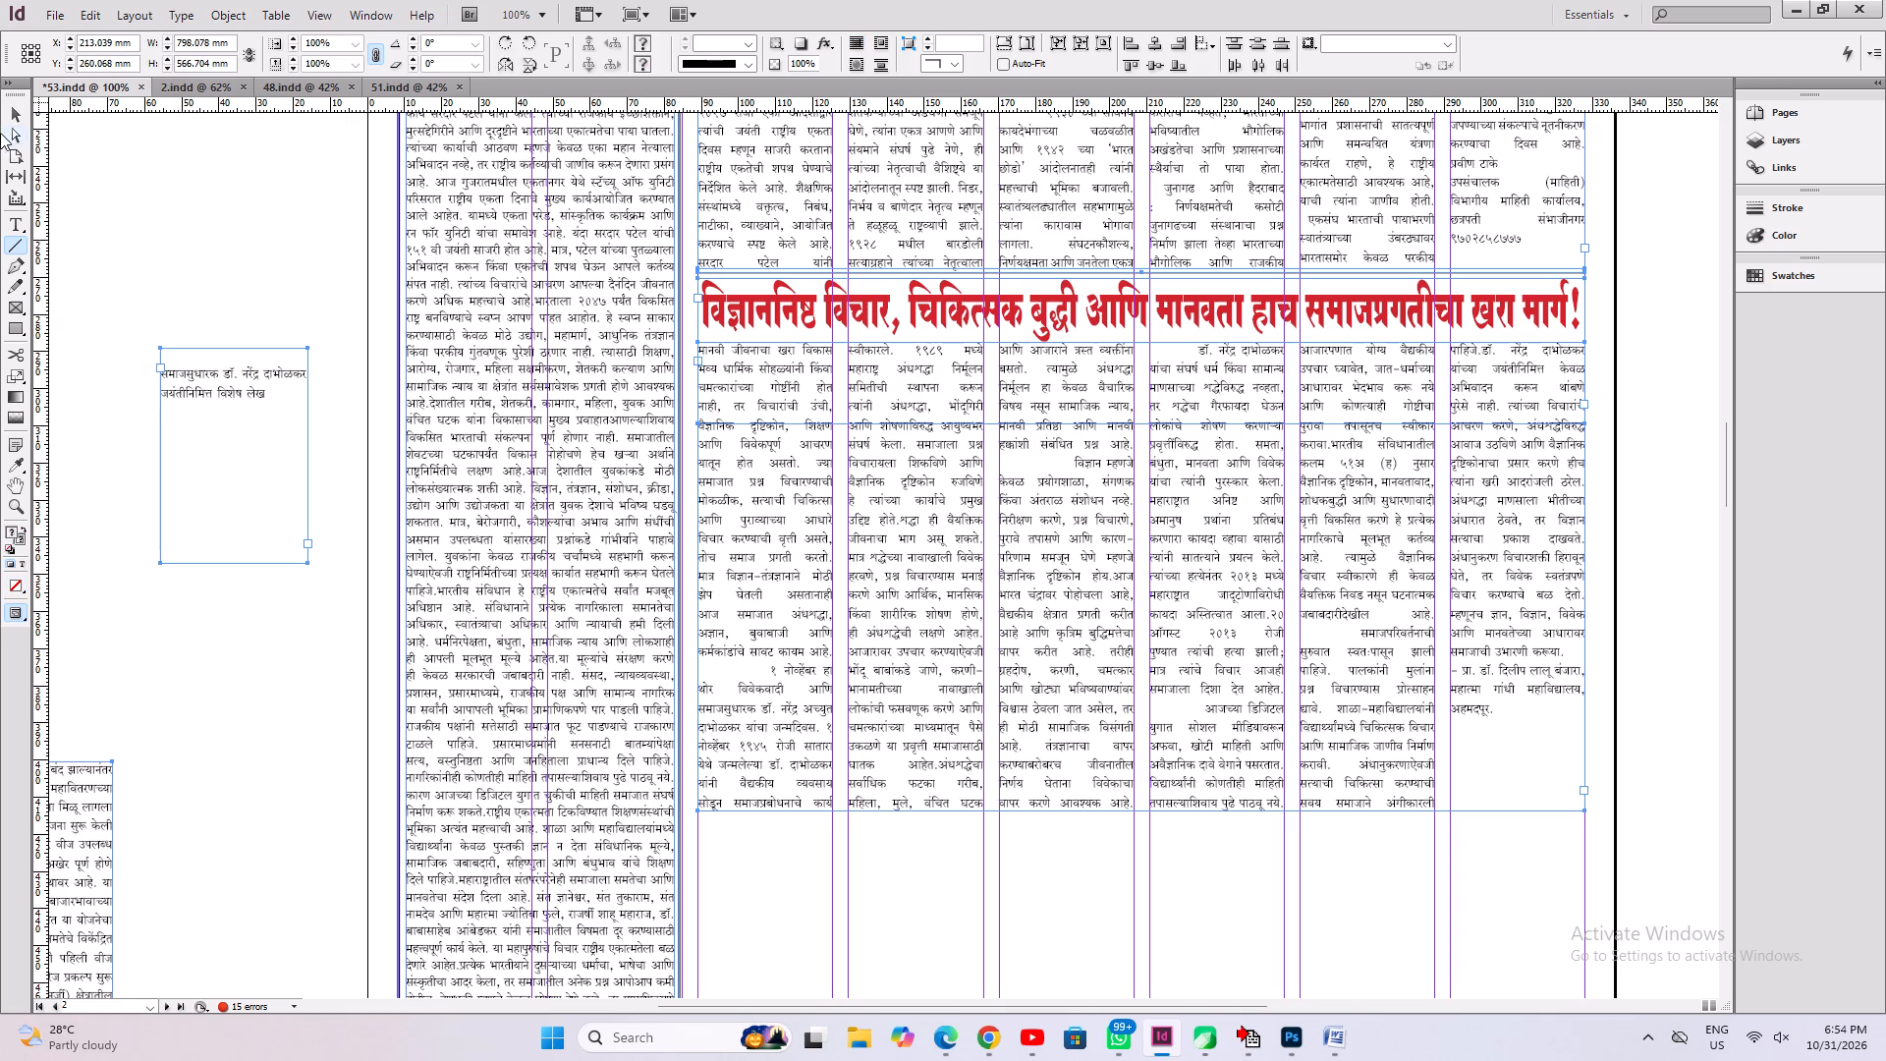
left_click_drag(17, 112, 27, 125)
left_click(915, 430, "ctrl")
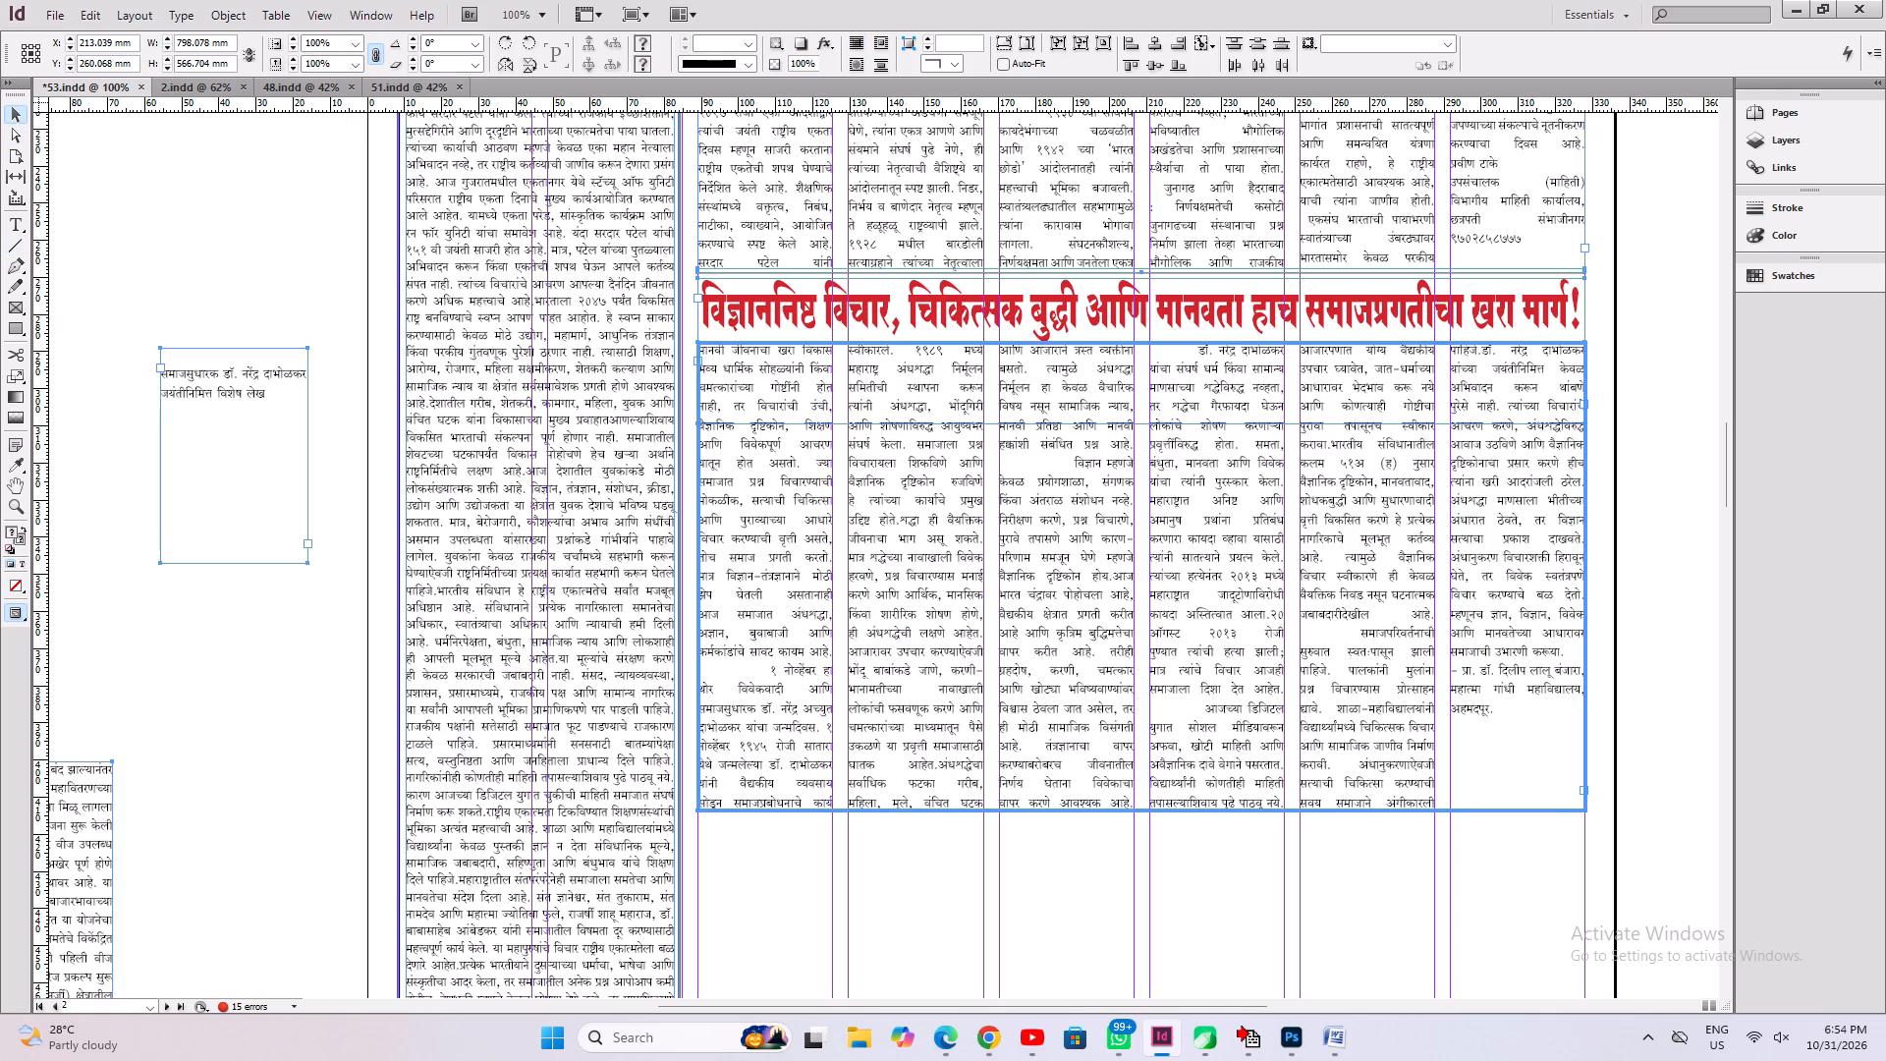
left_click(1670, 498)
Shorten the headline frame to about 17 mm high, ending at the top of the article text.
left_click(1422, 408, "ctrl")
key("ctrl+alt+c")
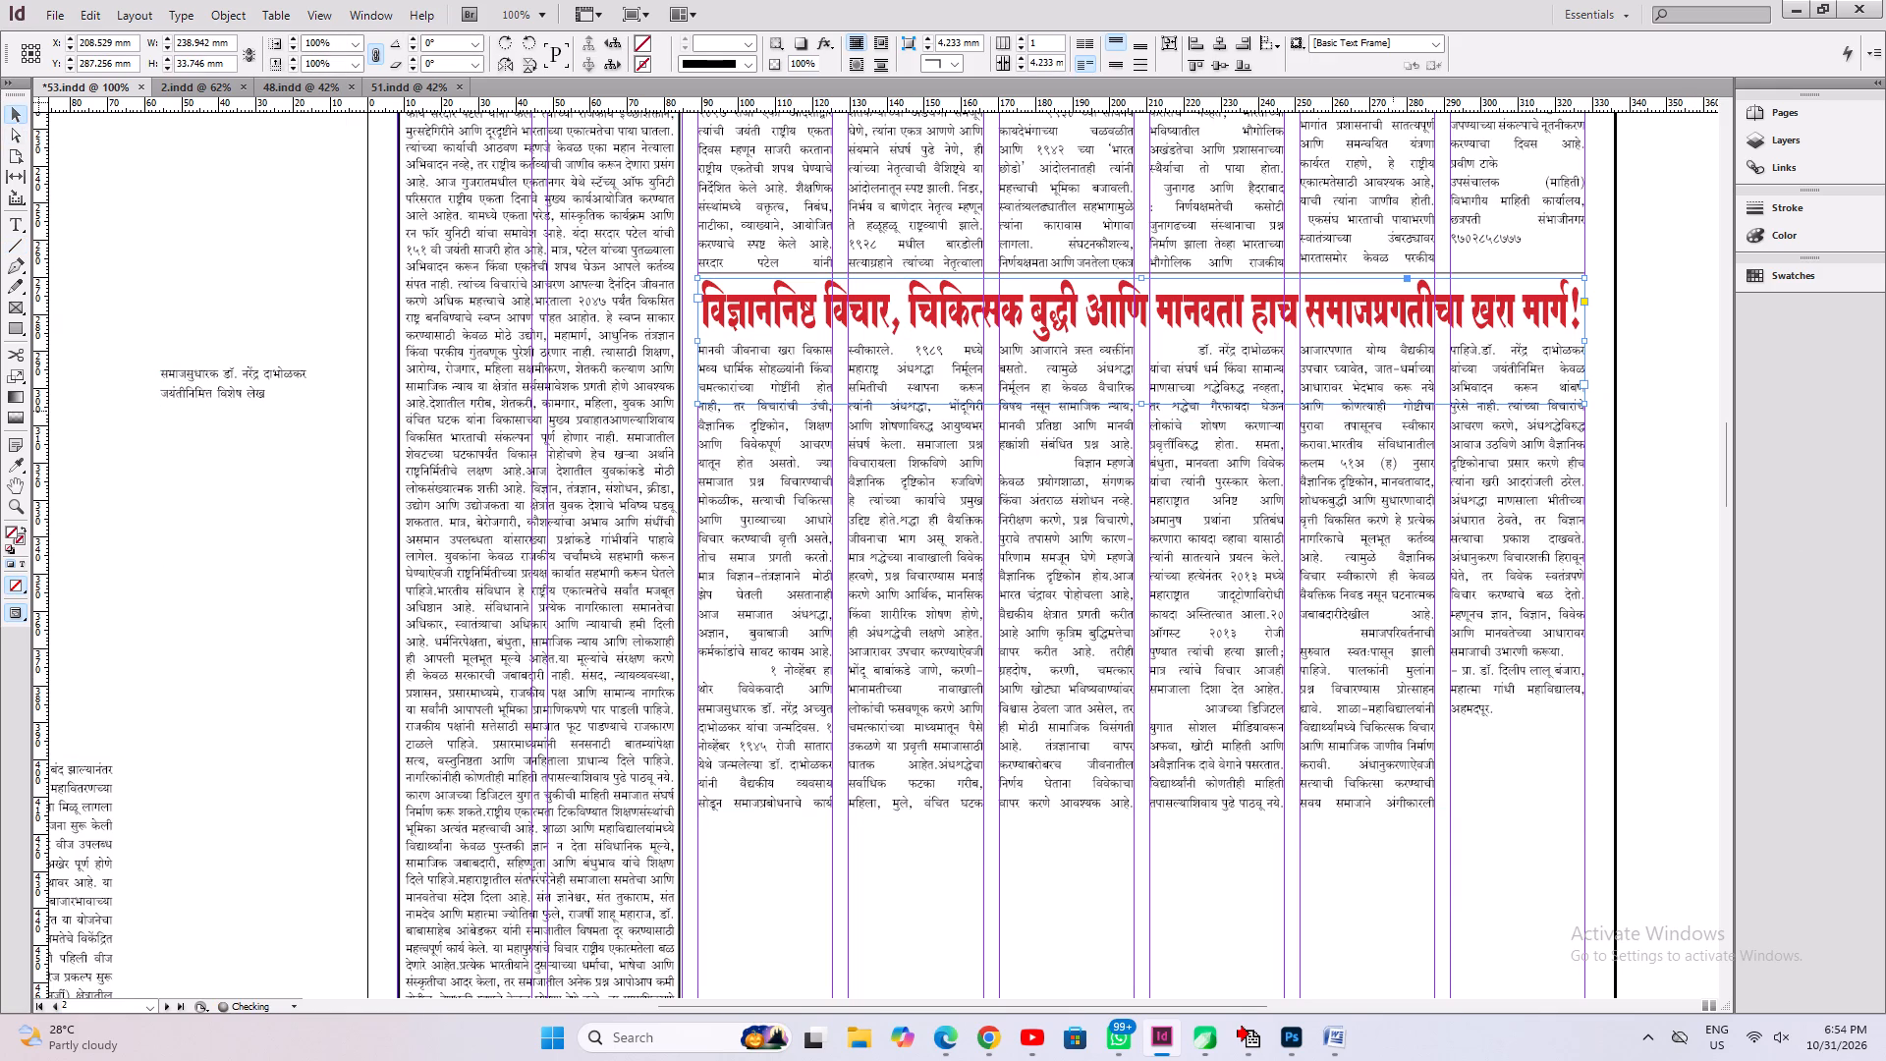
left_click_drag(1138, 403, 1137, 345)
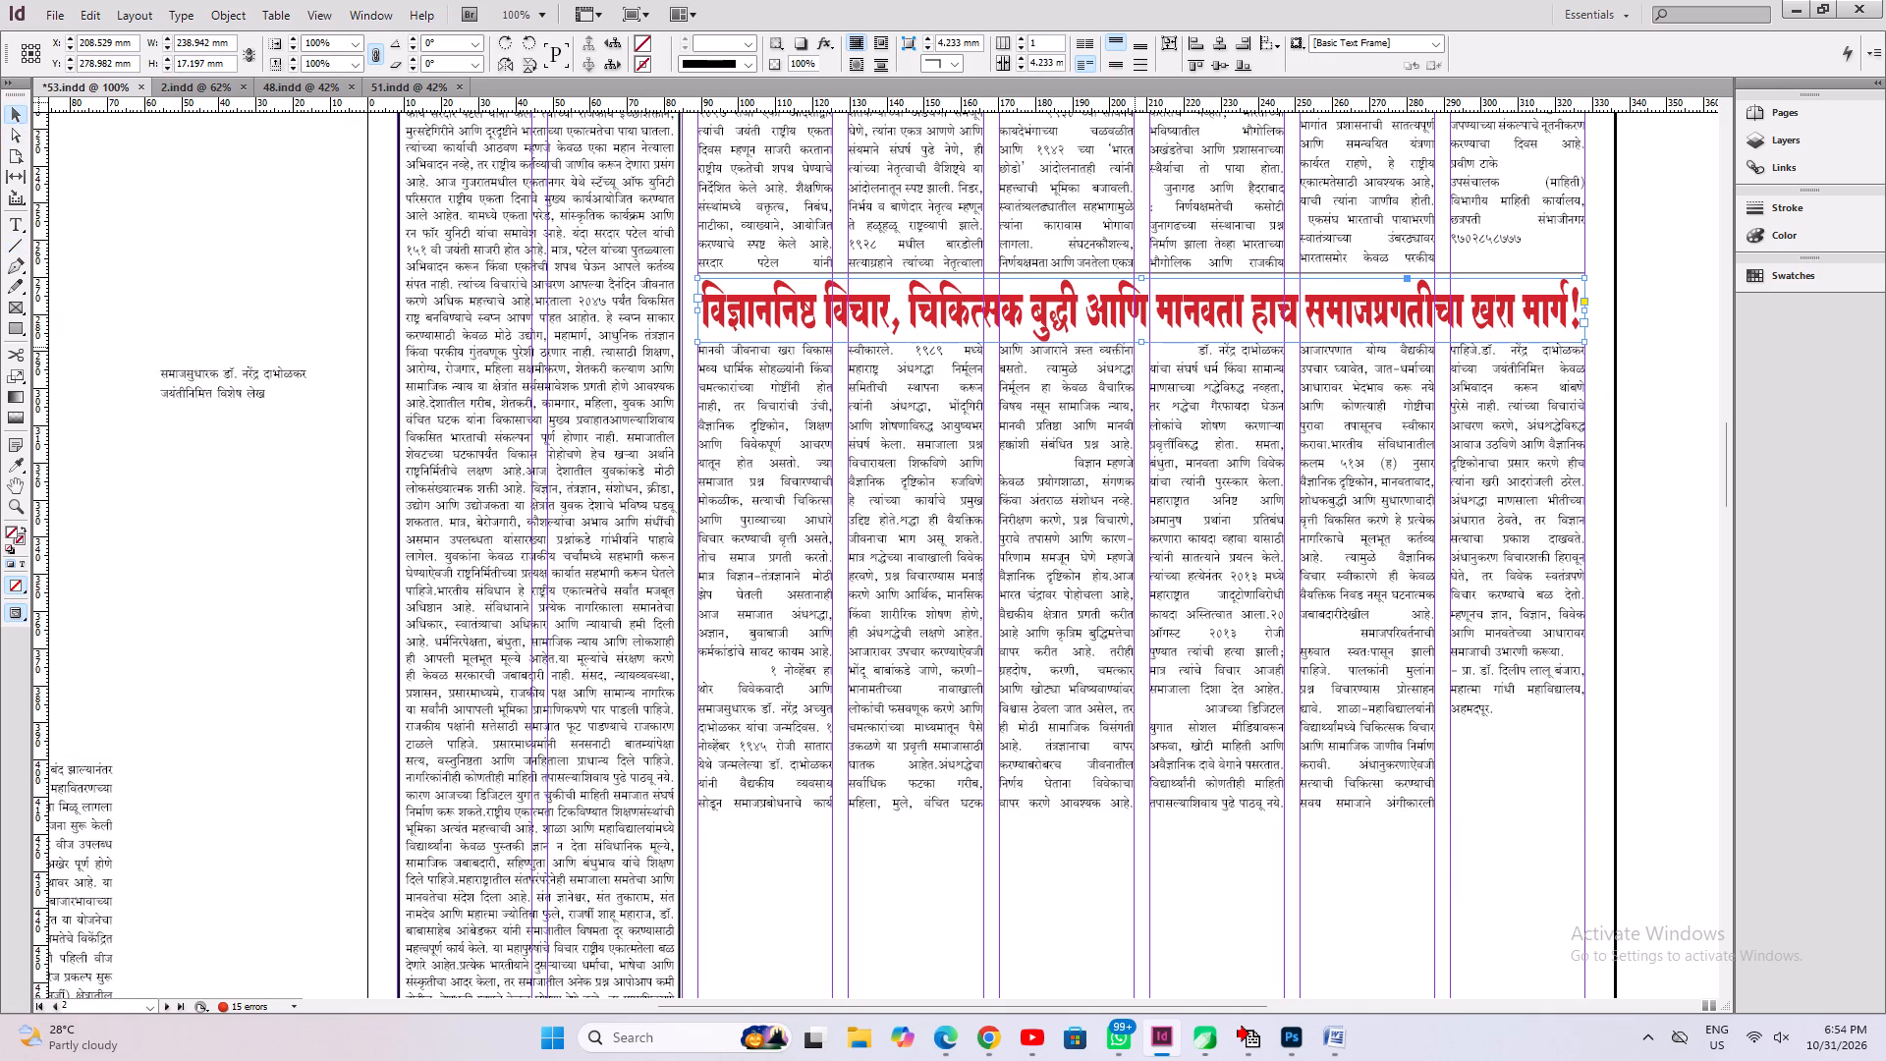
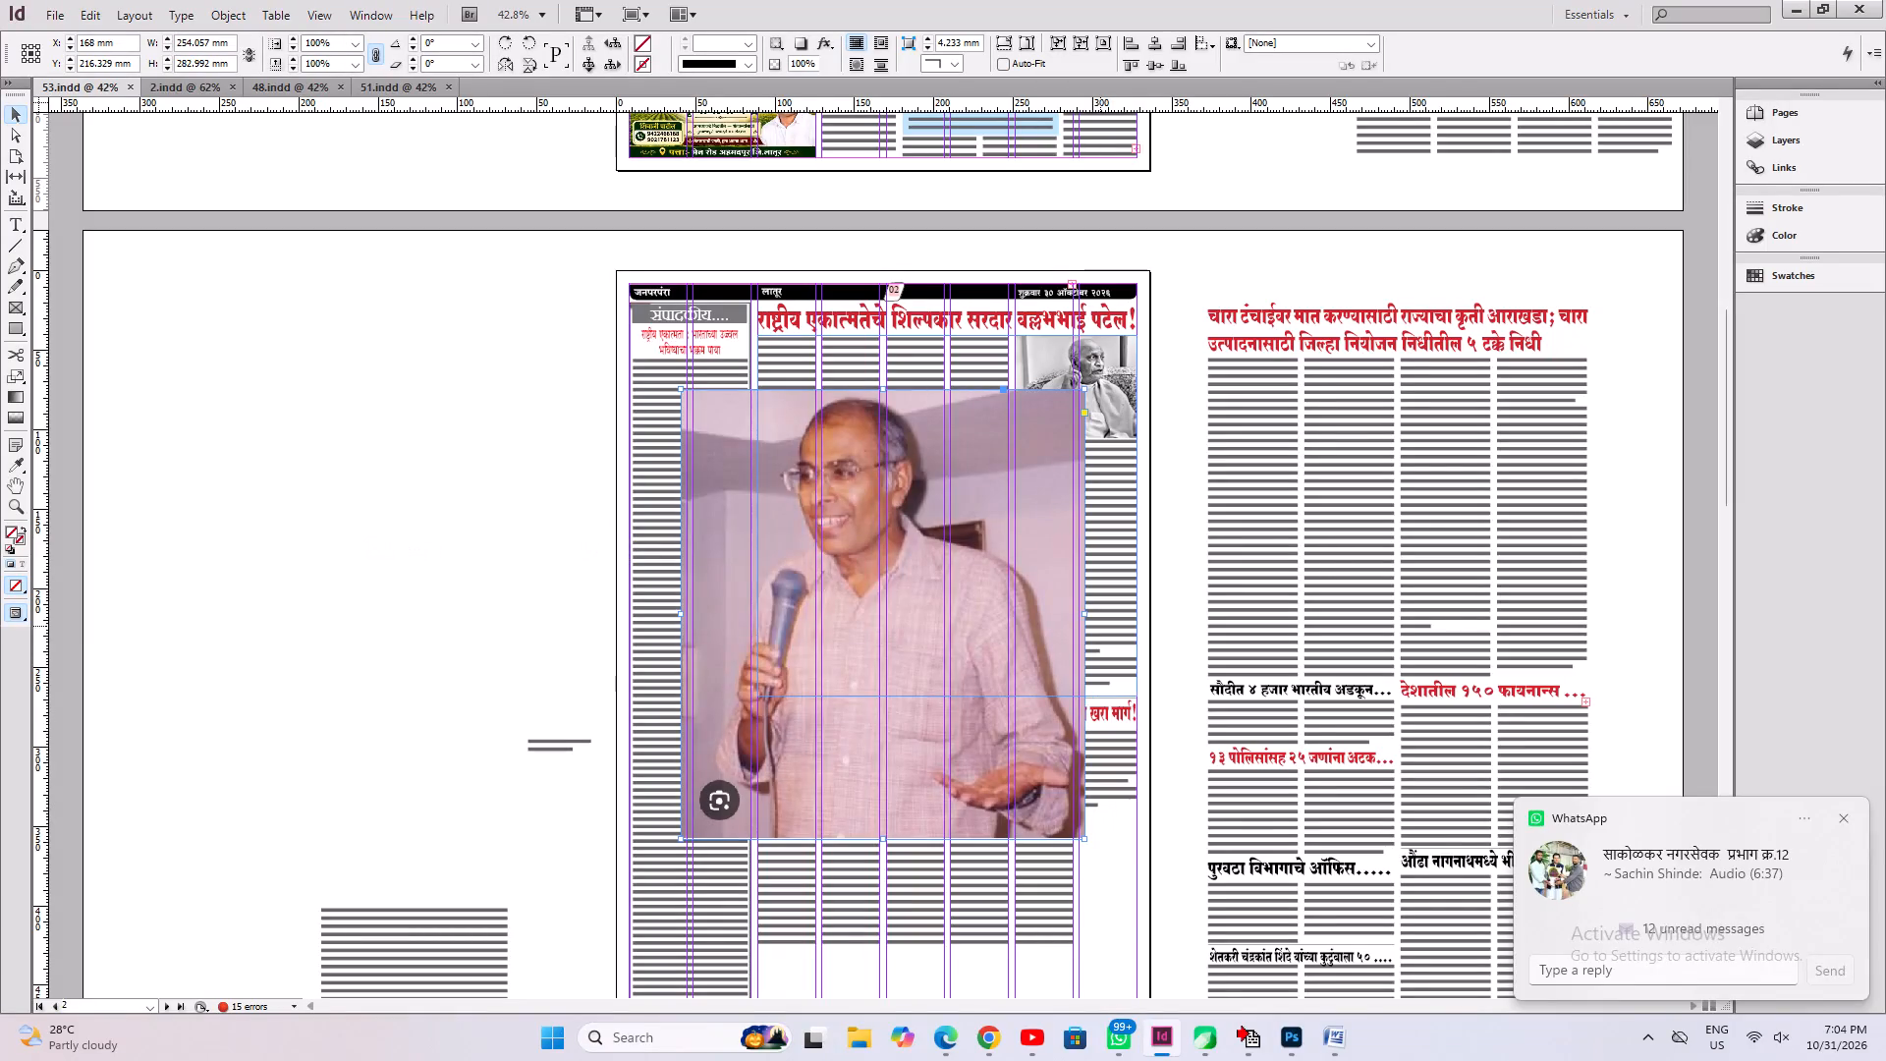
Scale the Dabholkar photo down, place it across the article's two middle columns below the headline, and crop it to about 77 × 75 mm.
left_click_drag(1085, 615, 797, 678, "ctrl+shift")
left_click_drag(756, 669, 981, 858)
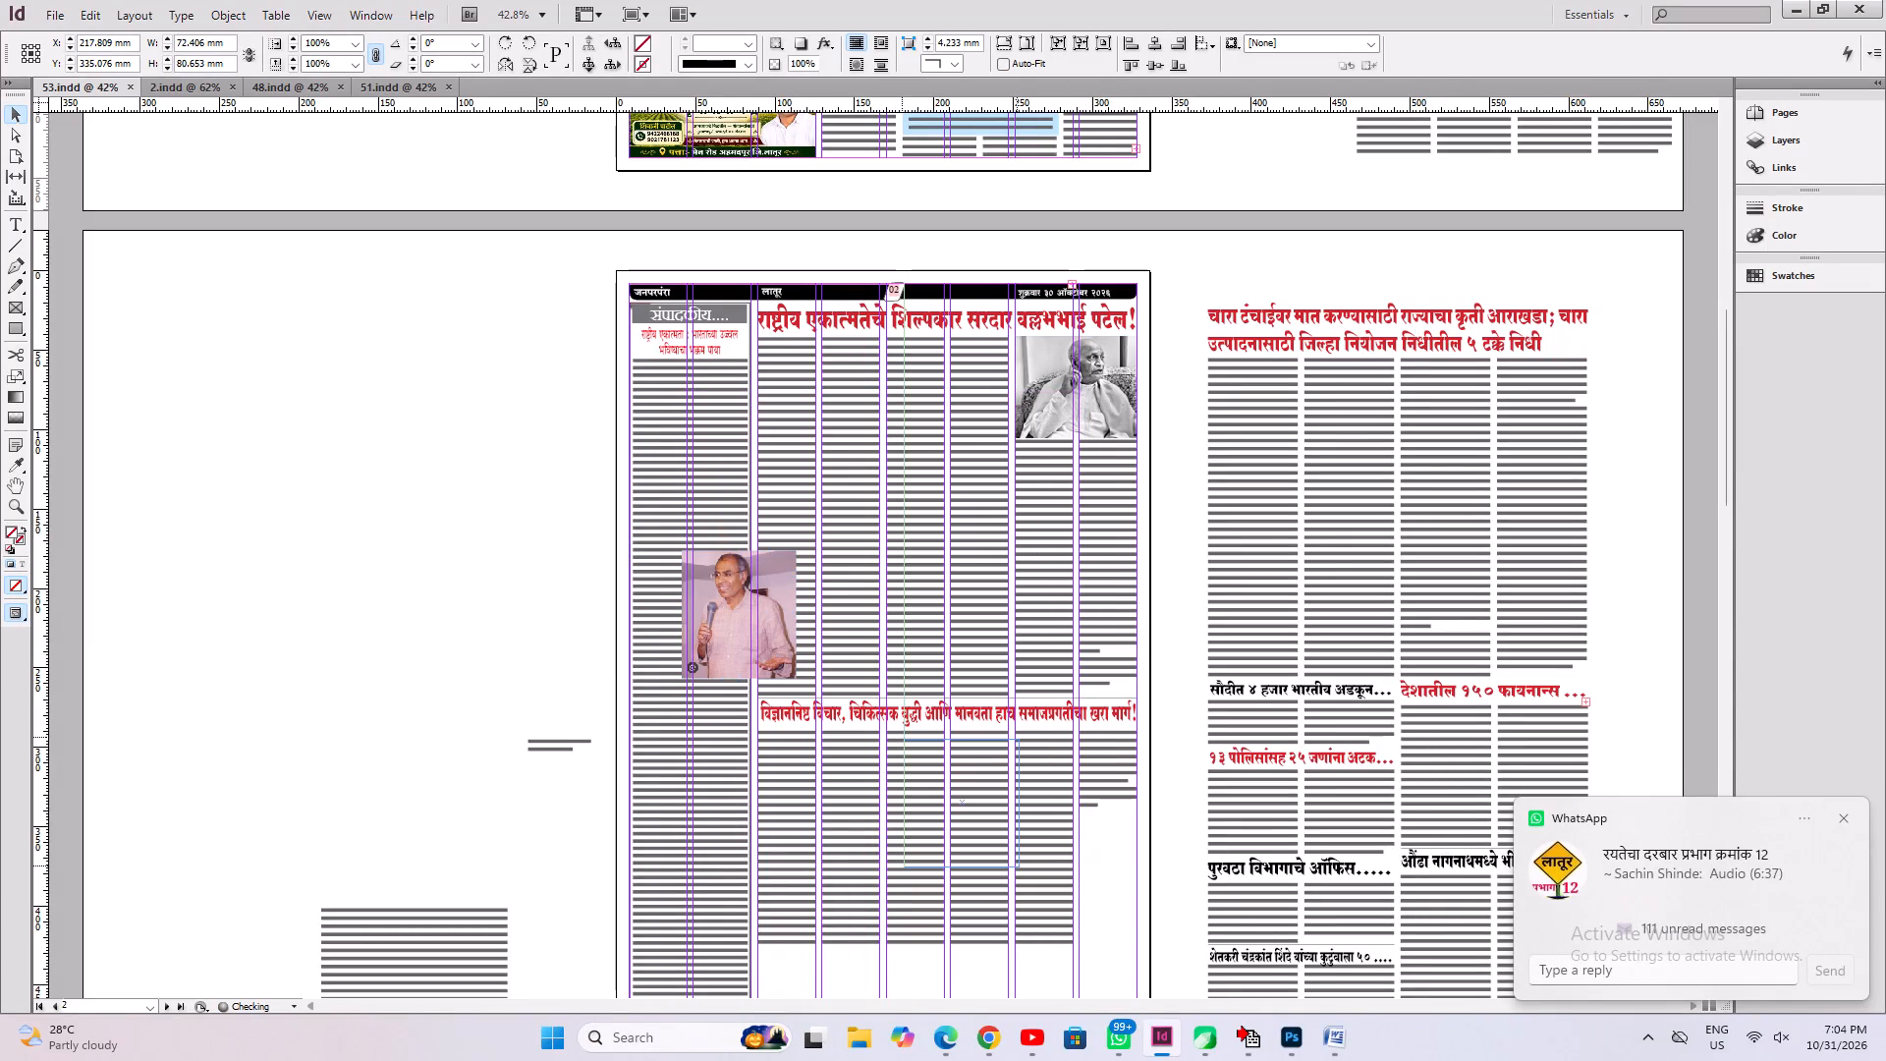
left_click_drag(981, 858, 961, 851)
key("ctrl+1")
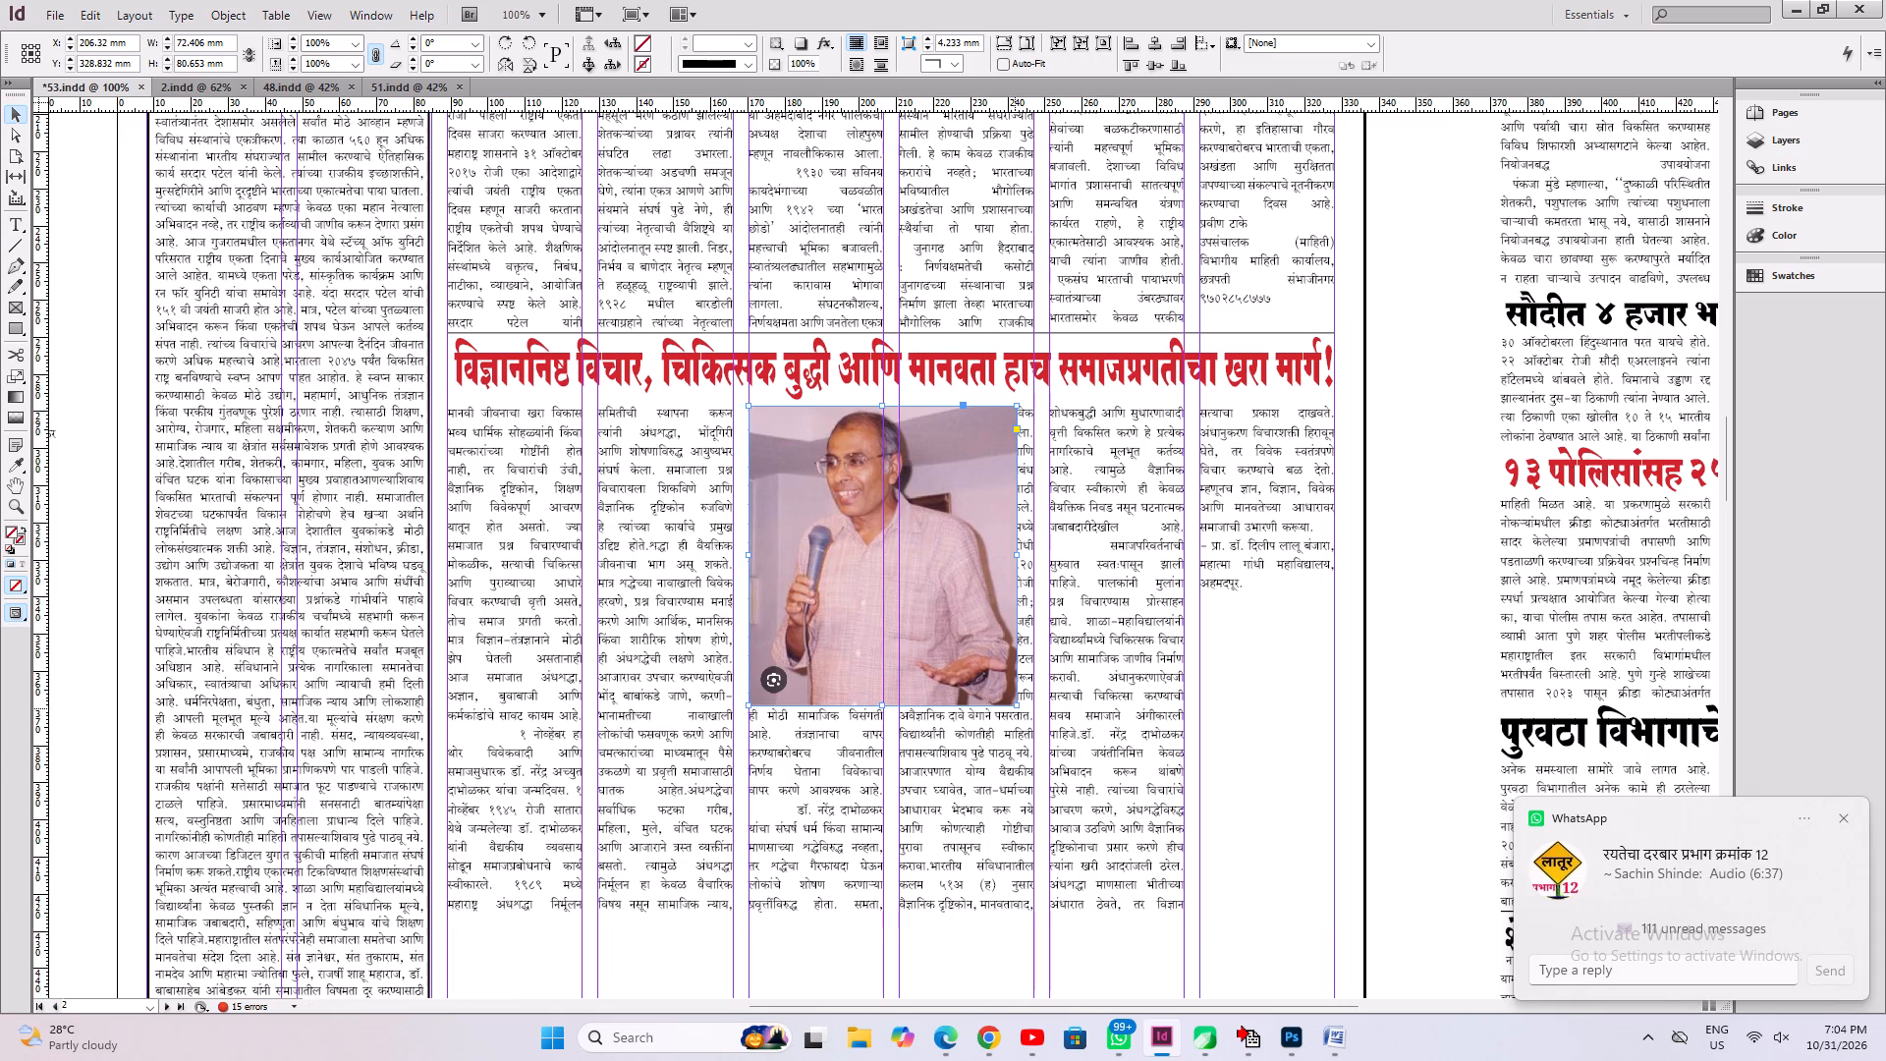
left_click_drag(1015, 707, 1026, 724, "ctrl+shift")
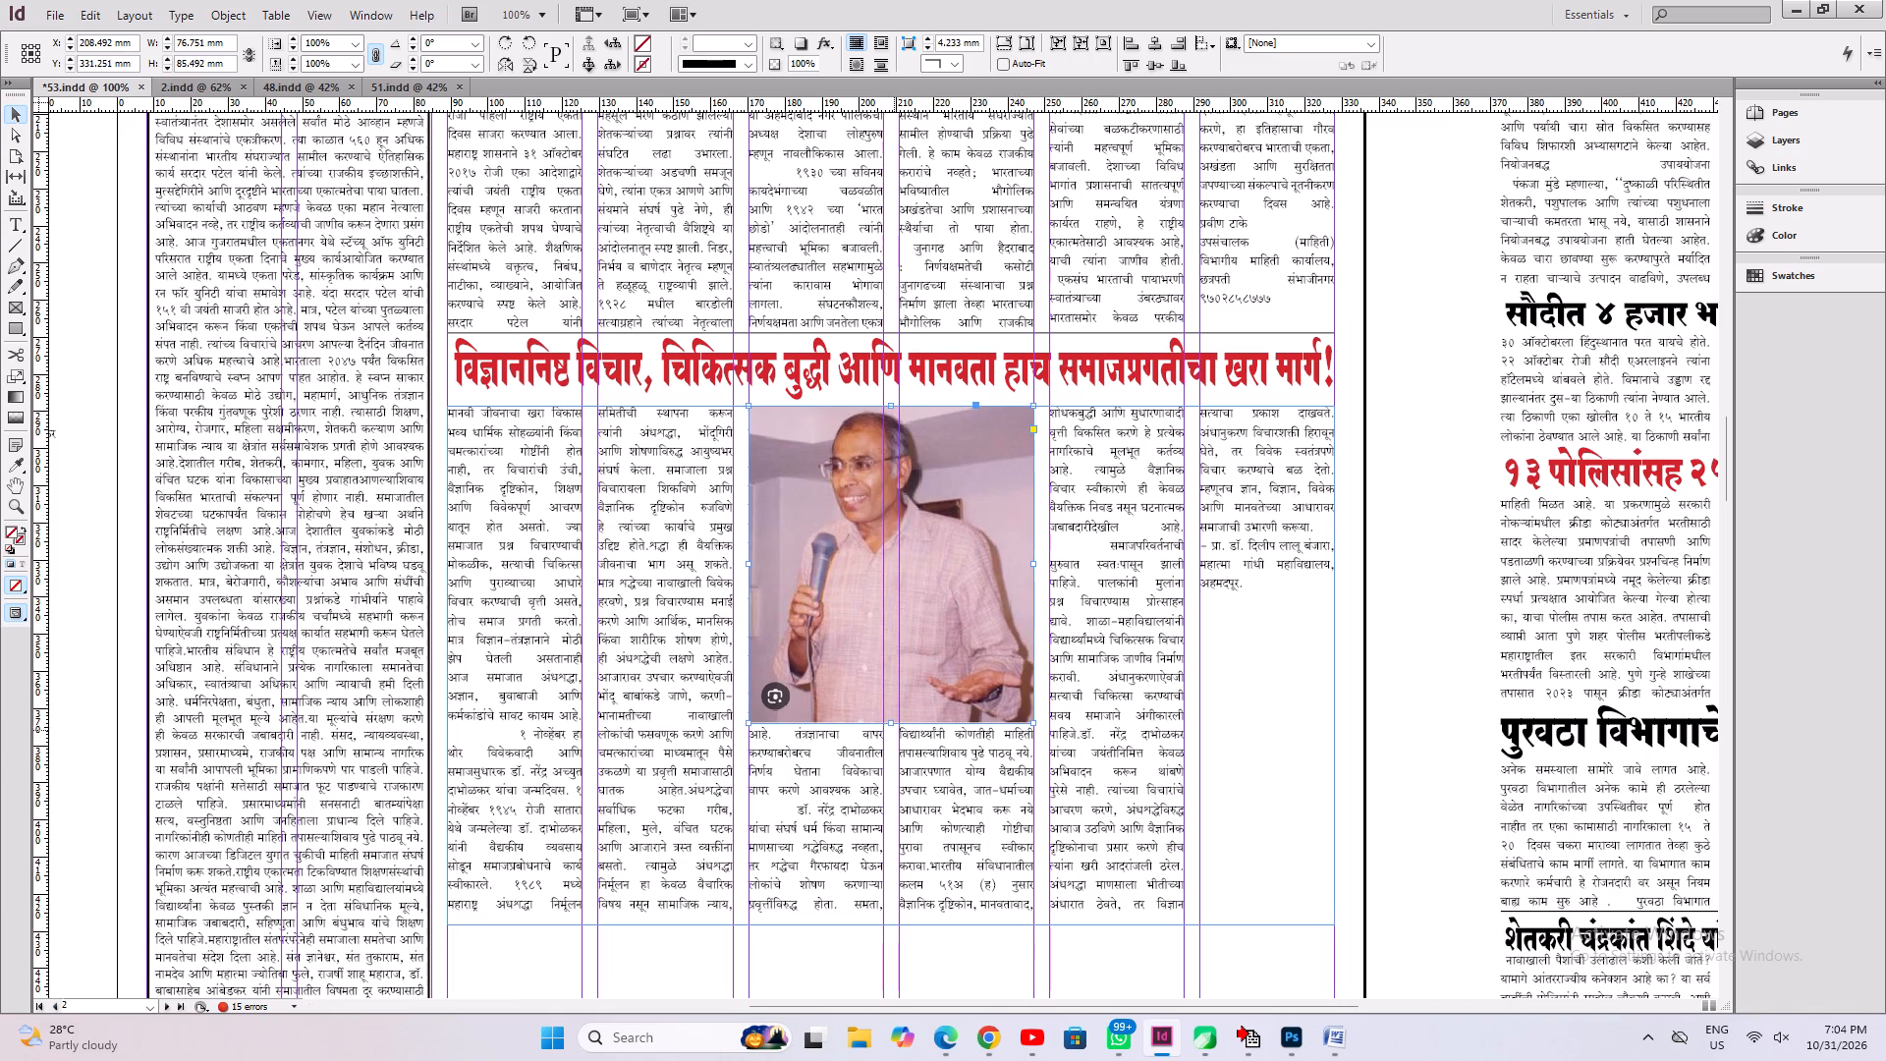
left_click_drag(889, 725, 892, 684)
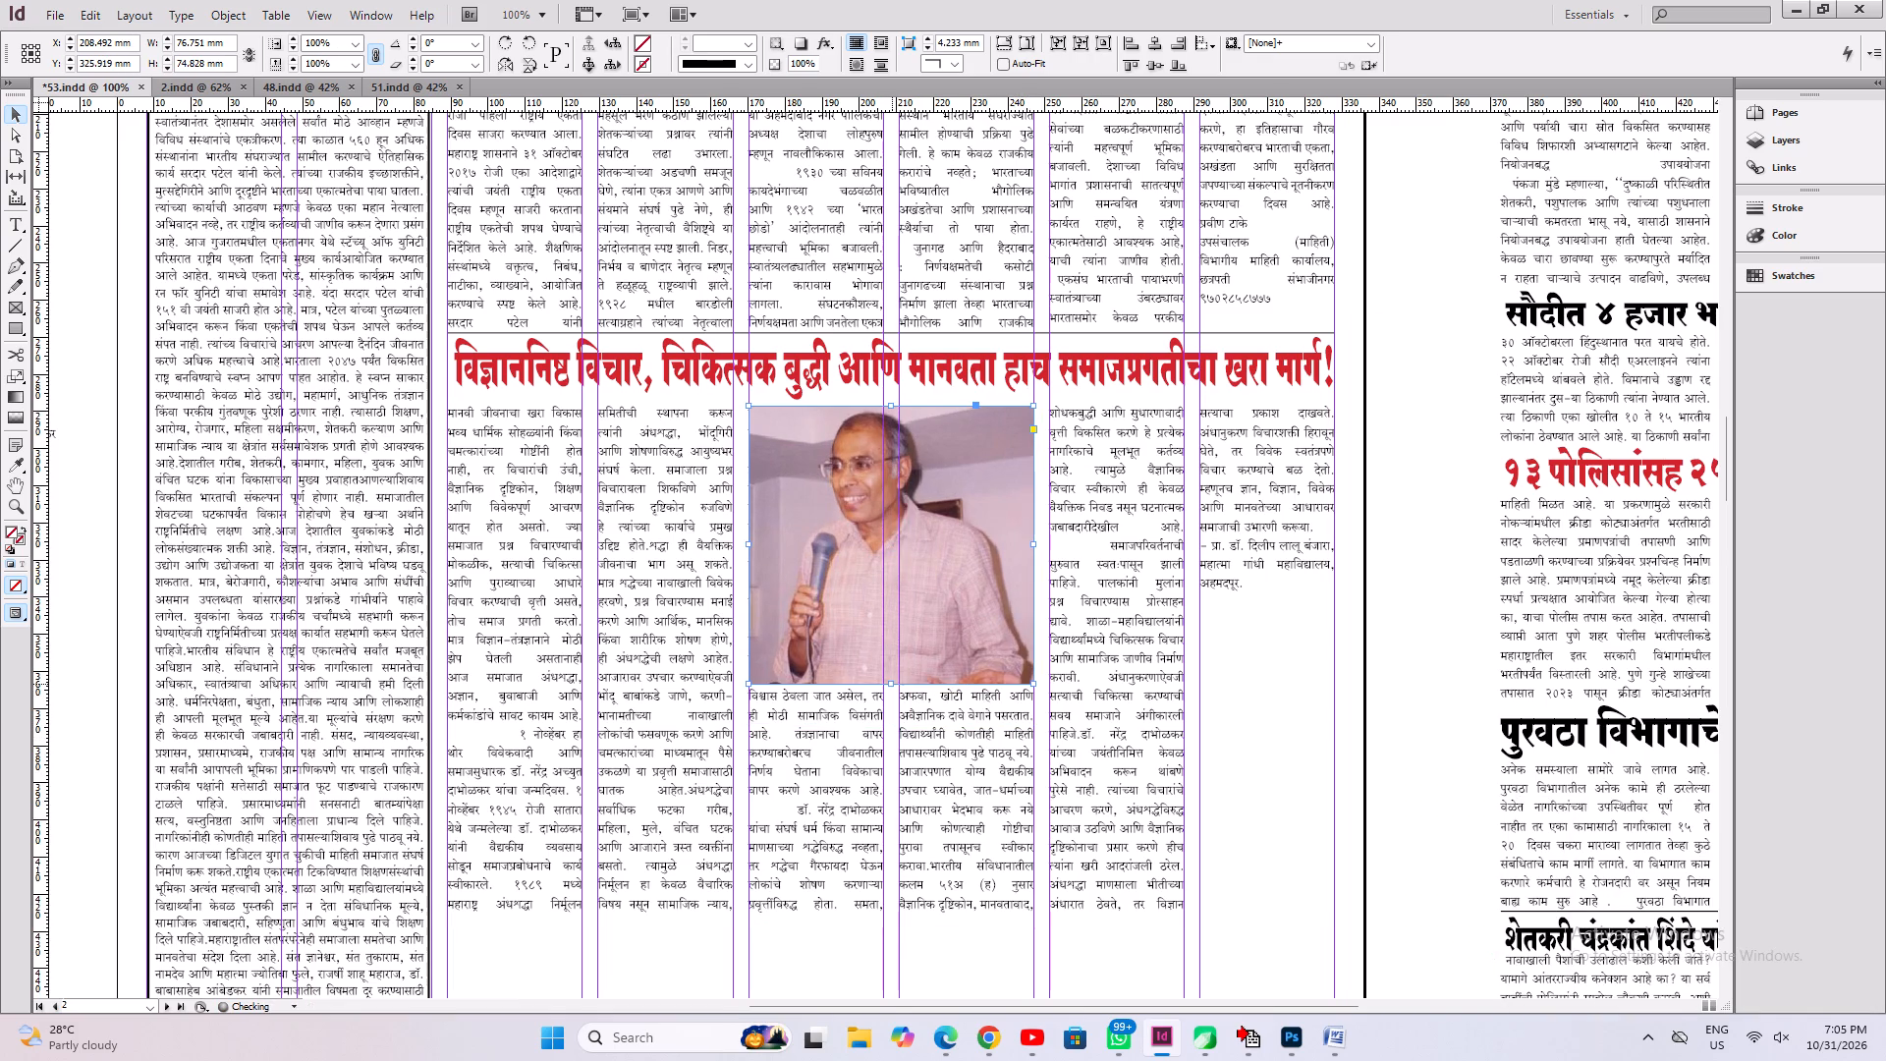
Wrap the article text around the photo's bounding box.
key("ctrl+alt+w")
left_click(994, 455)
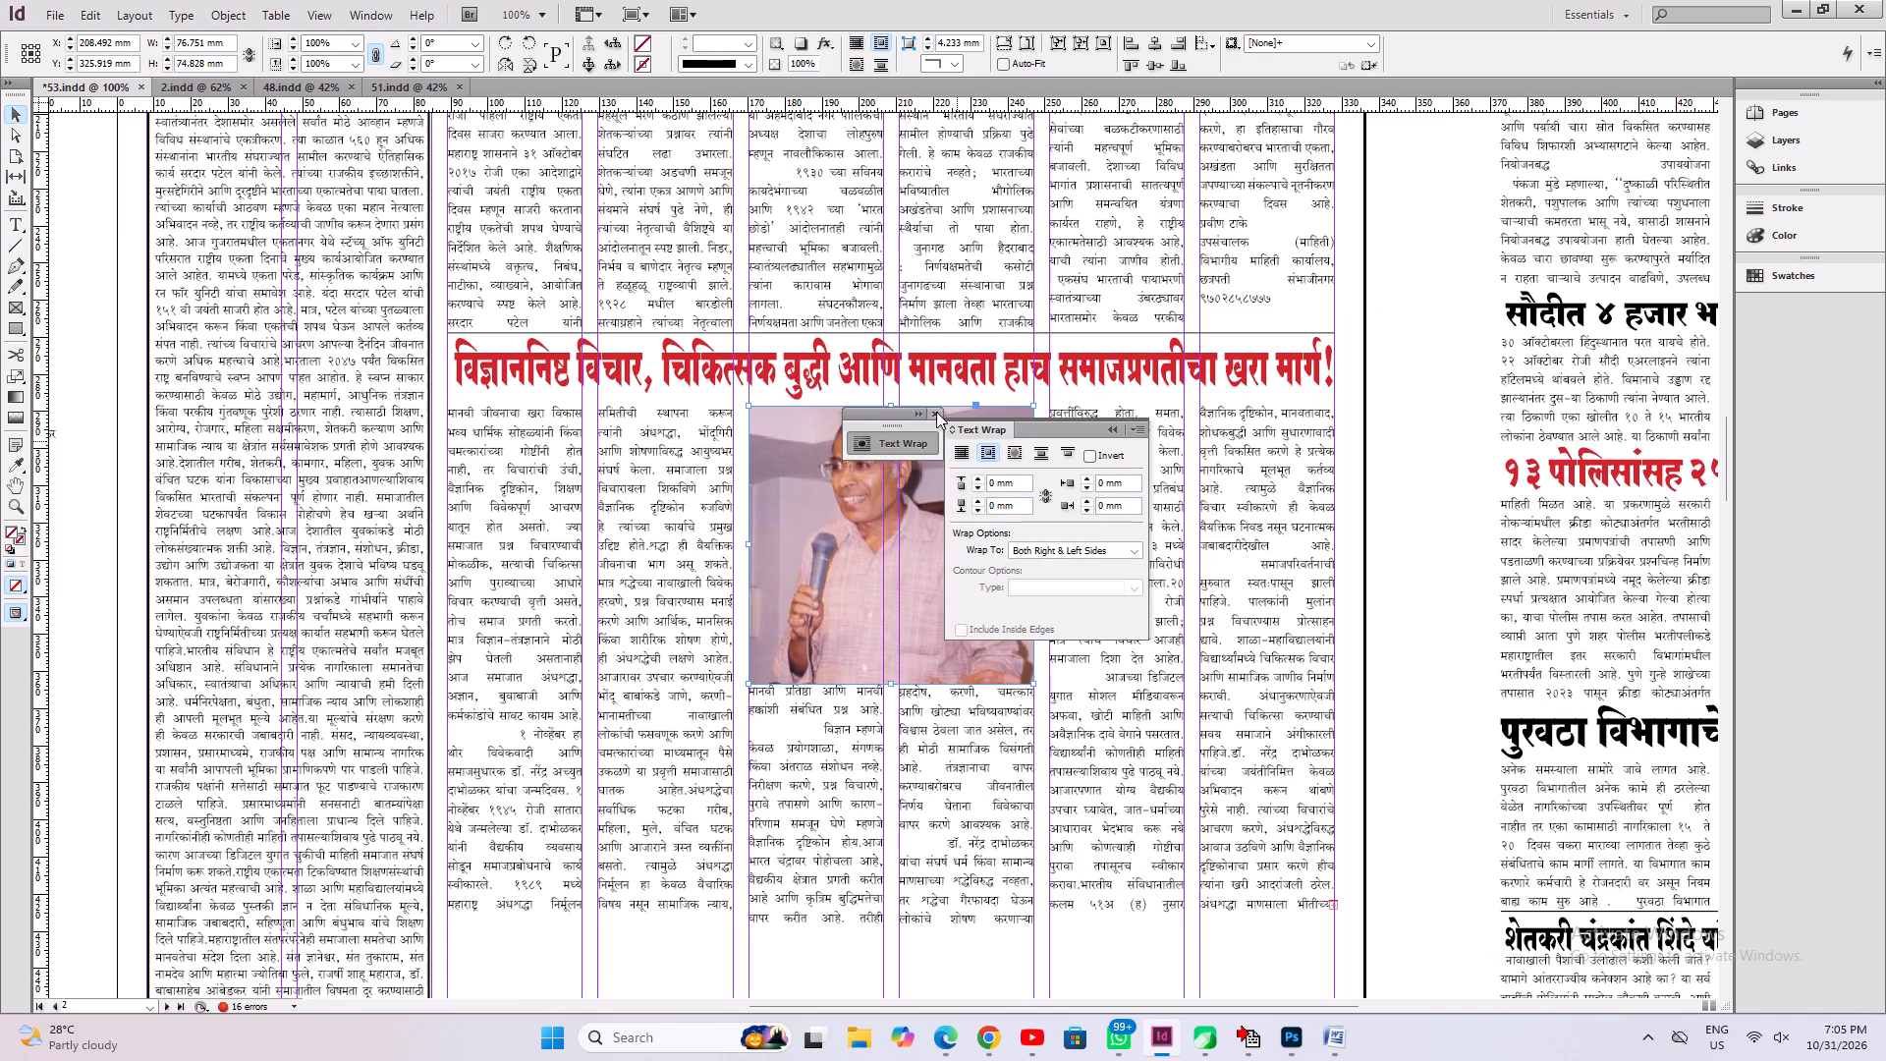
left_click(936, 412)
Refit the Dabholkar article frame's height to its text and save the document.
left_click(835, 711)
key("ctrl+alt+c")
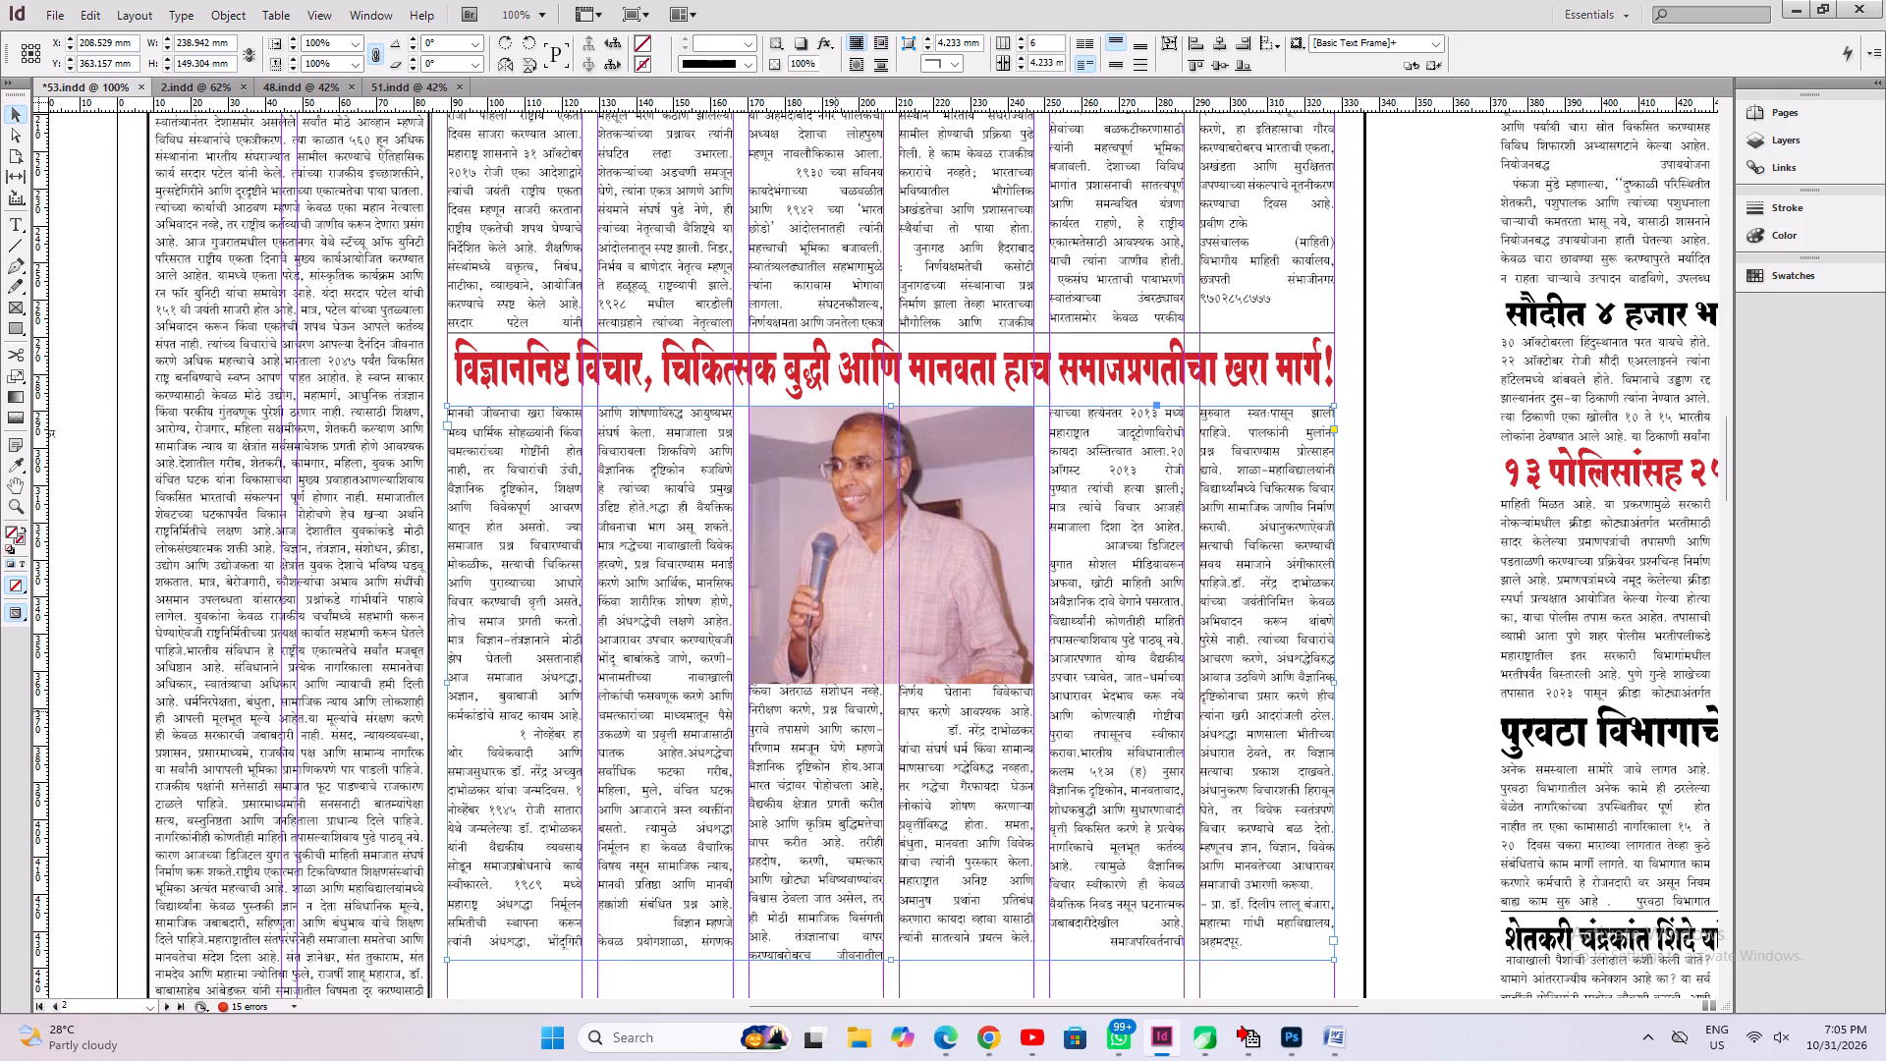
scroll(835, 711, "down", 5)
left_click(803, 762)
scroll(803, 762, "down", 6)
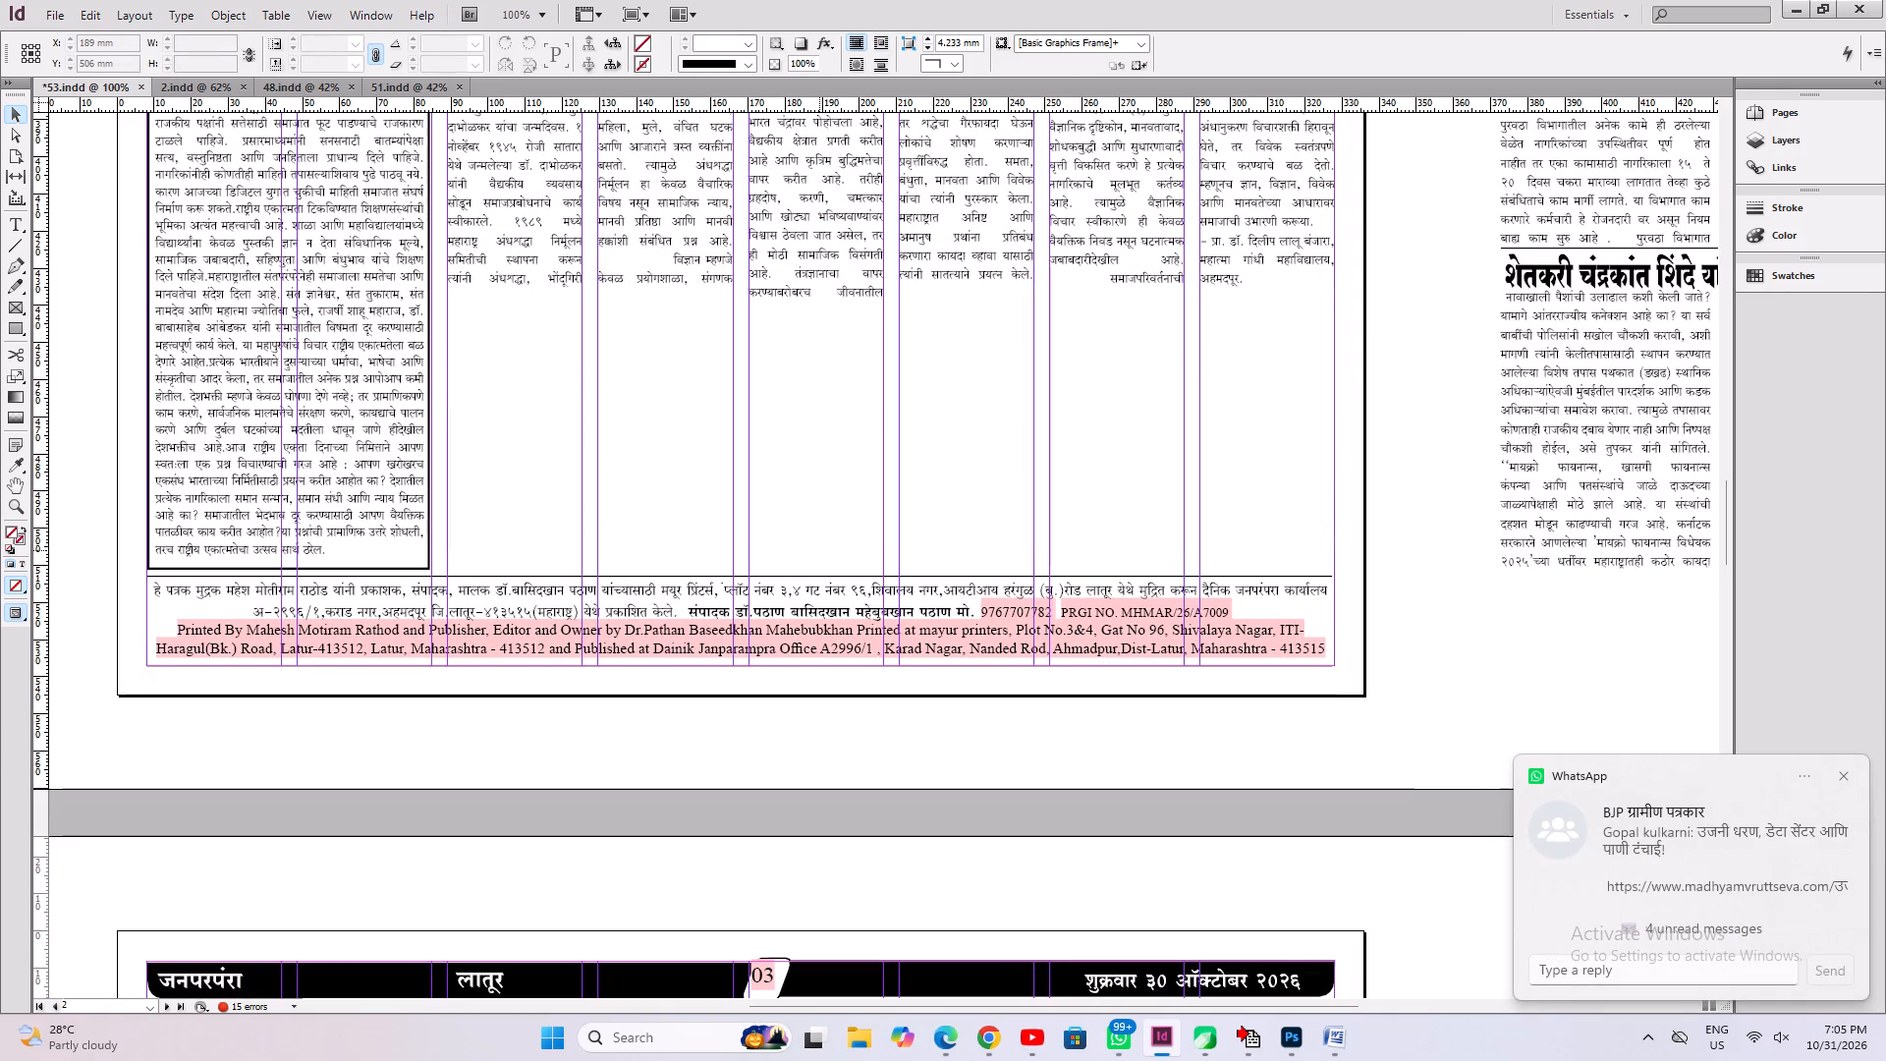
key("ctrl+s")
Extend the Dabholkar article frame to about 151 mm high, nudge it up slightly closer to the headline, and save.
left_click(888, 392)
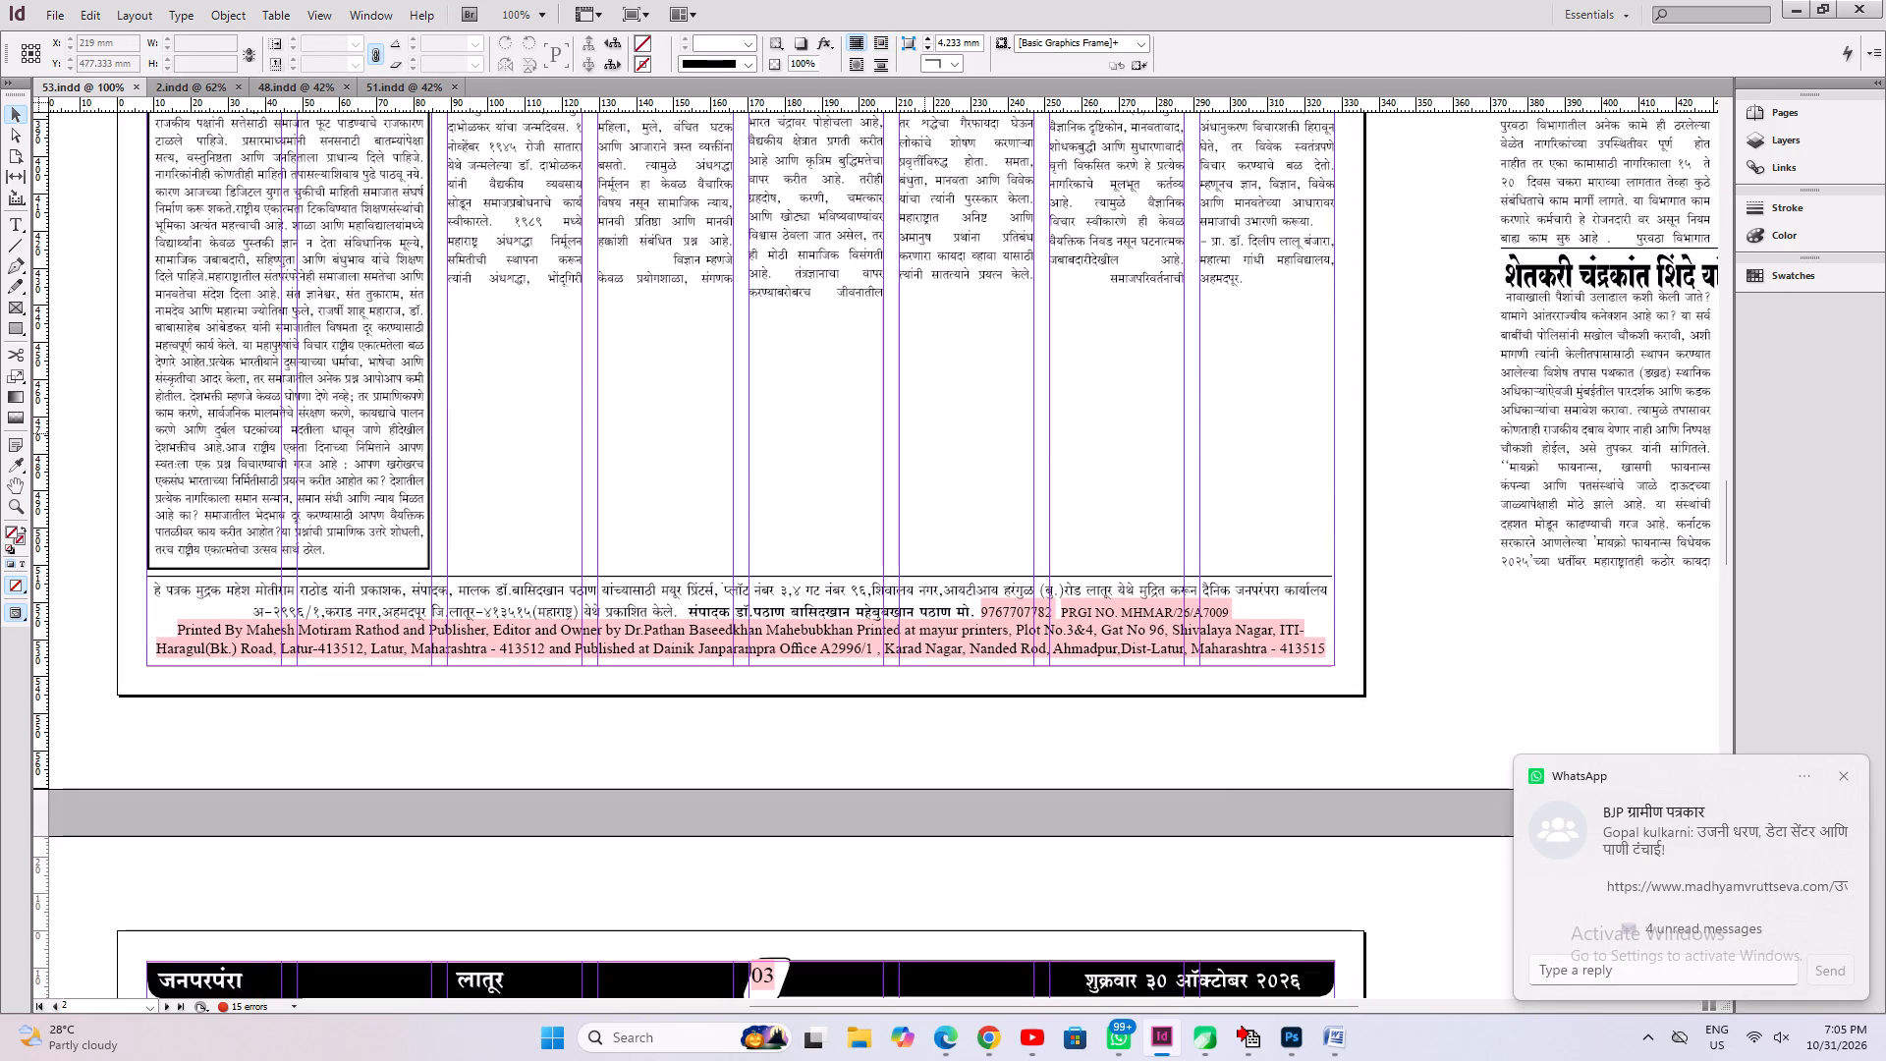
left_click(924, 406)
left_click(754, 236)
left_click(891, 299)
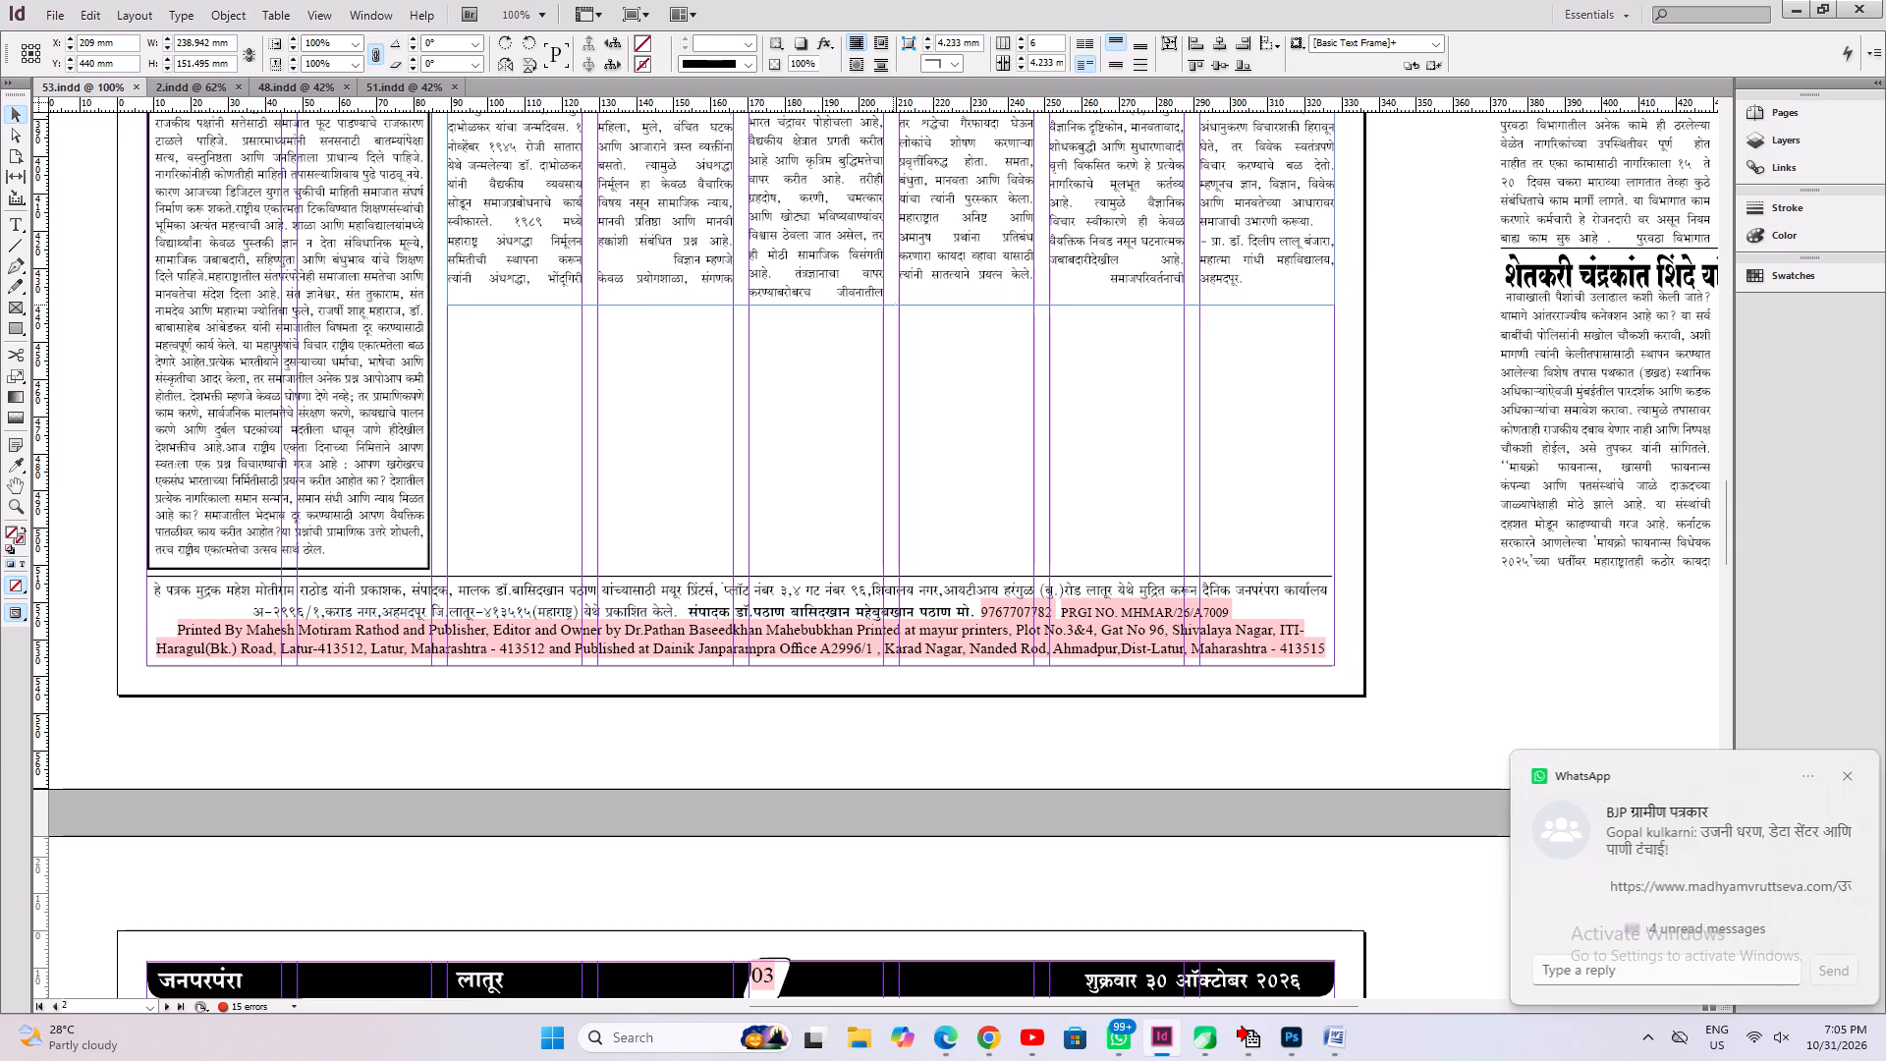
left_click(893, 340)
left_click(904, 296)
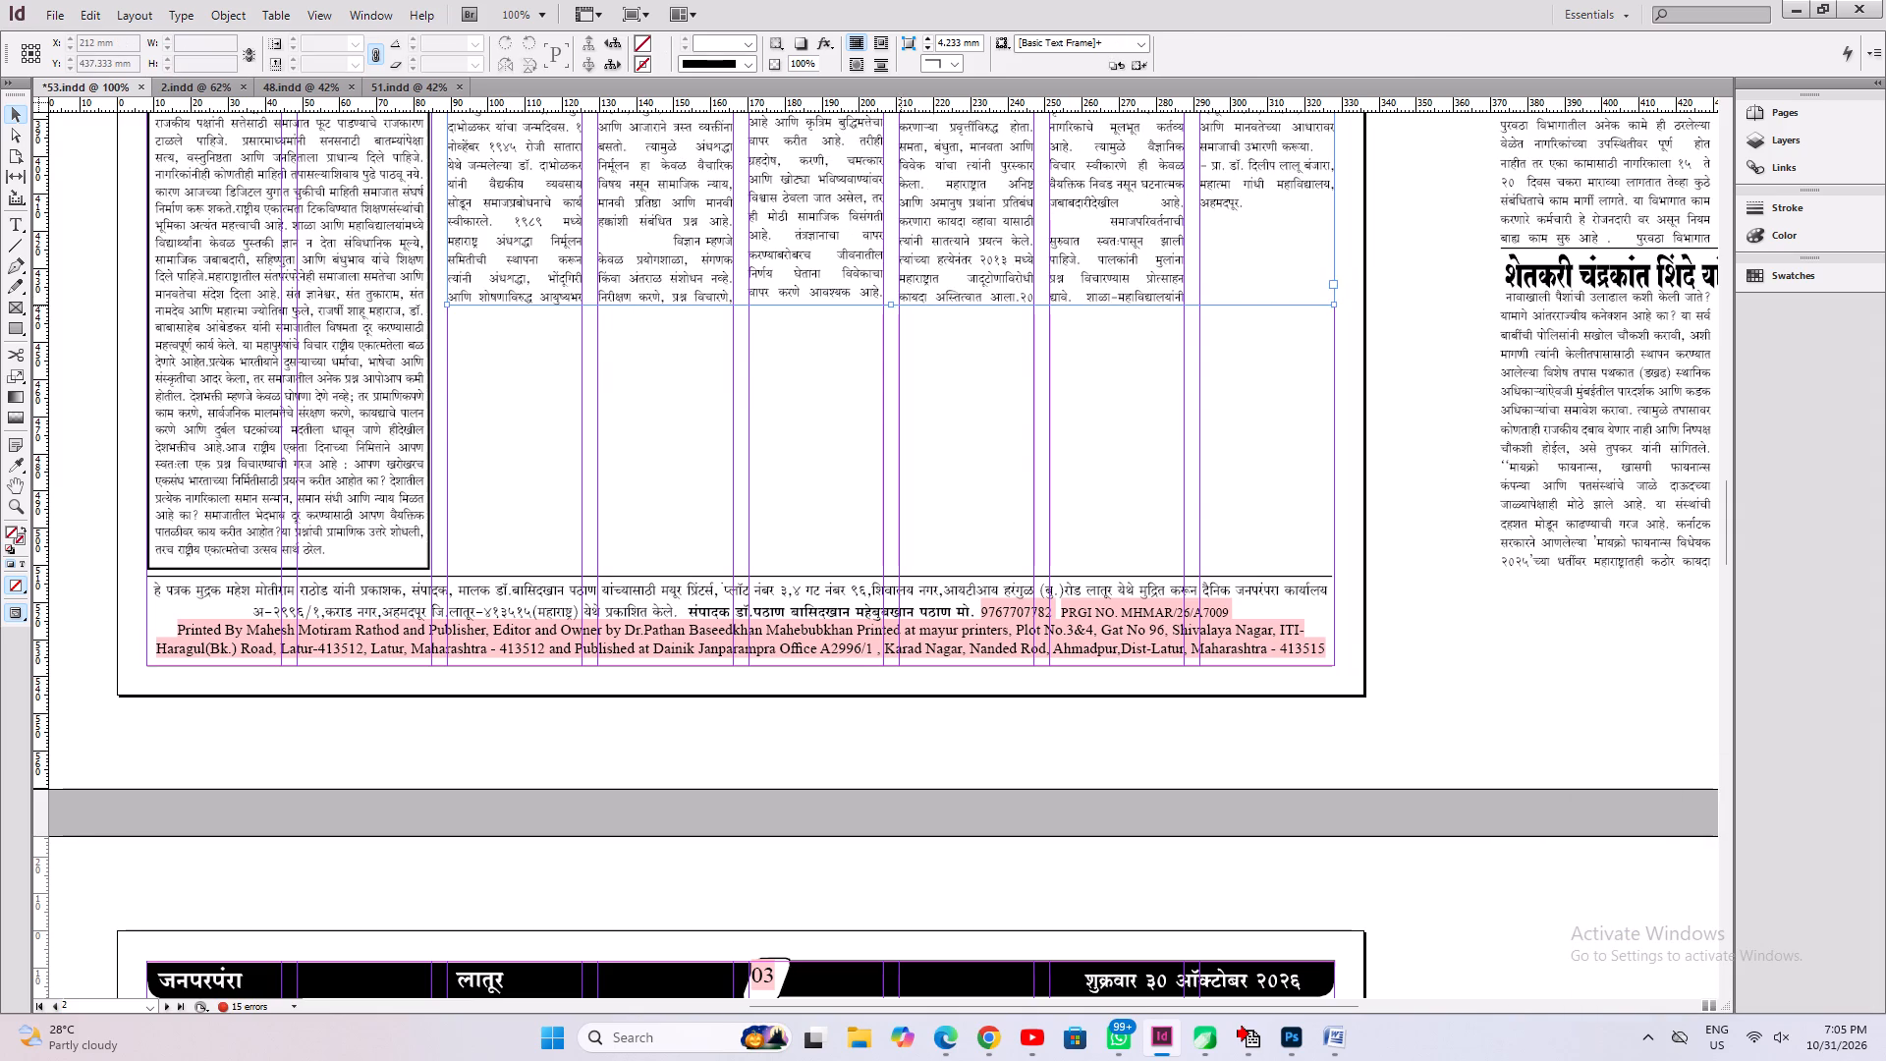
scroll(901, 303, "up", 8)
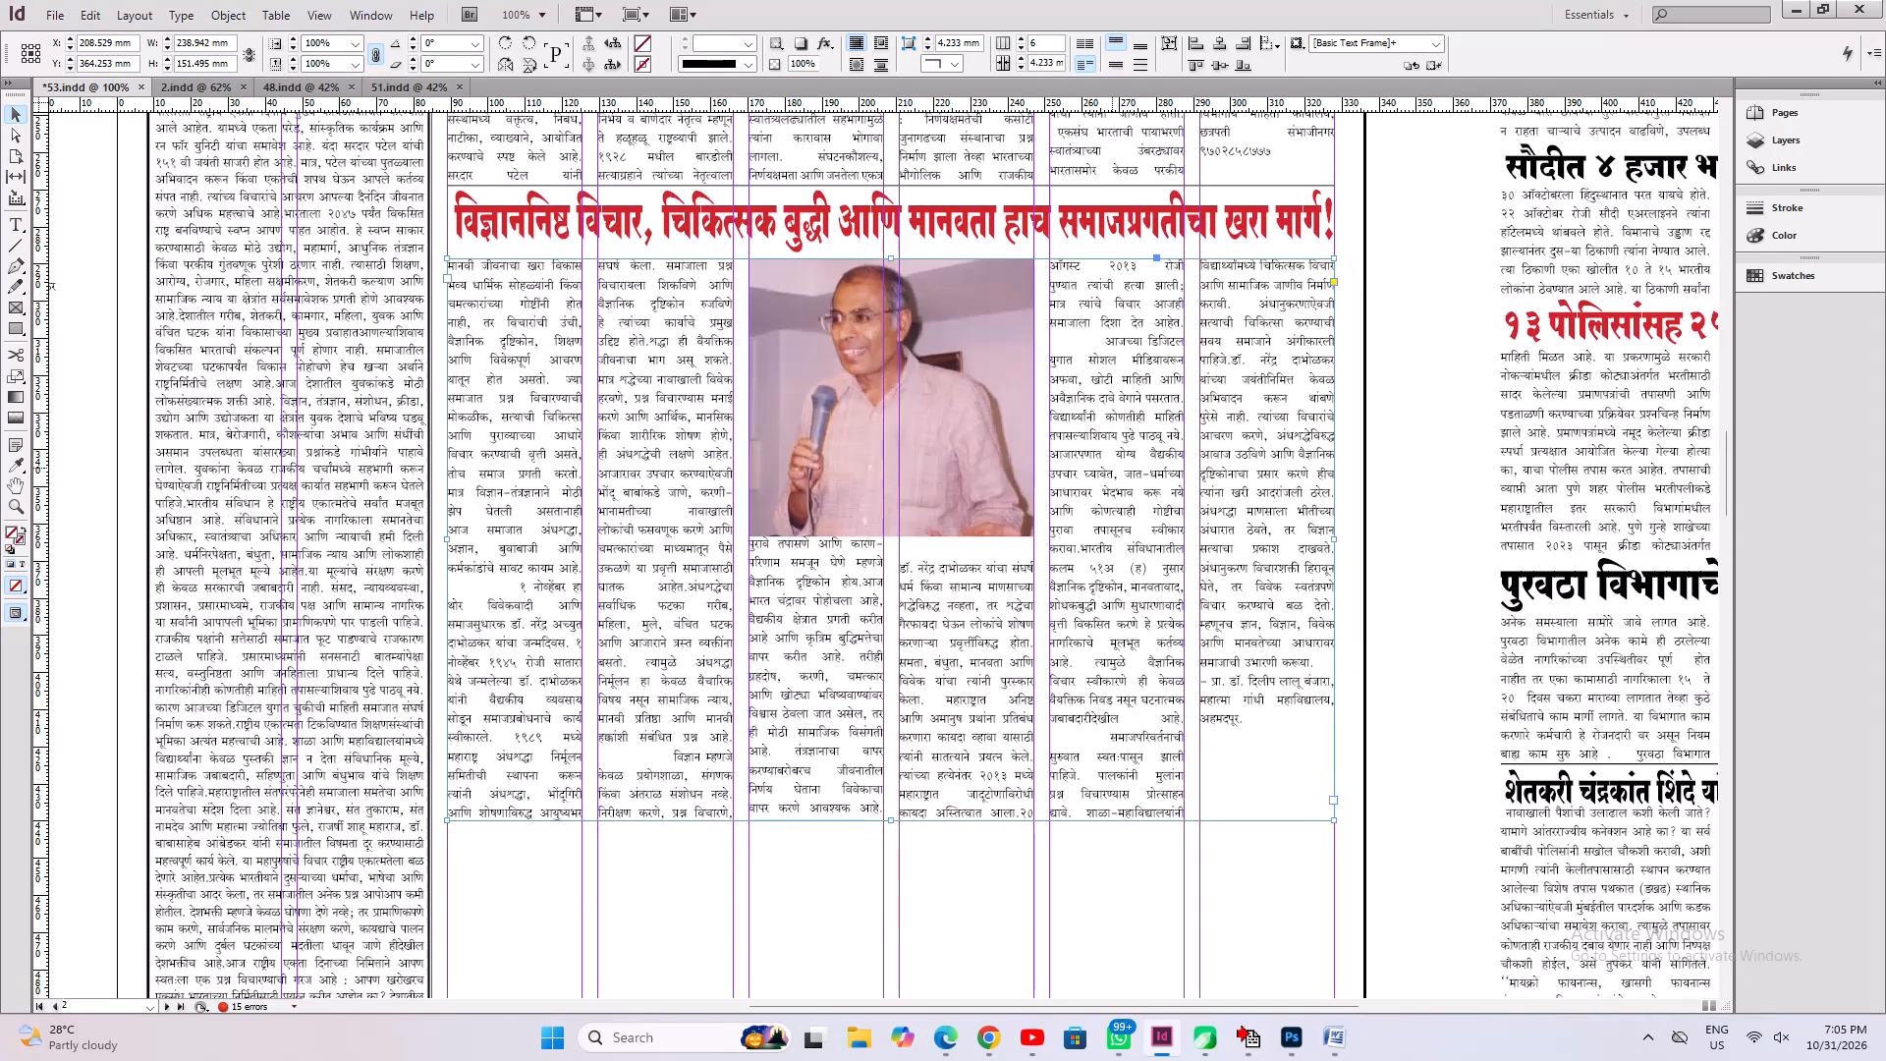
key("Up")
key("Up")
key("Up")
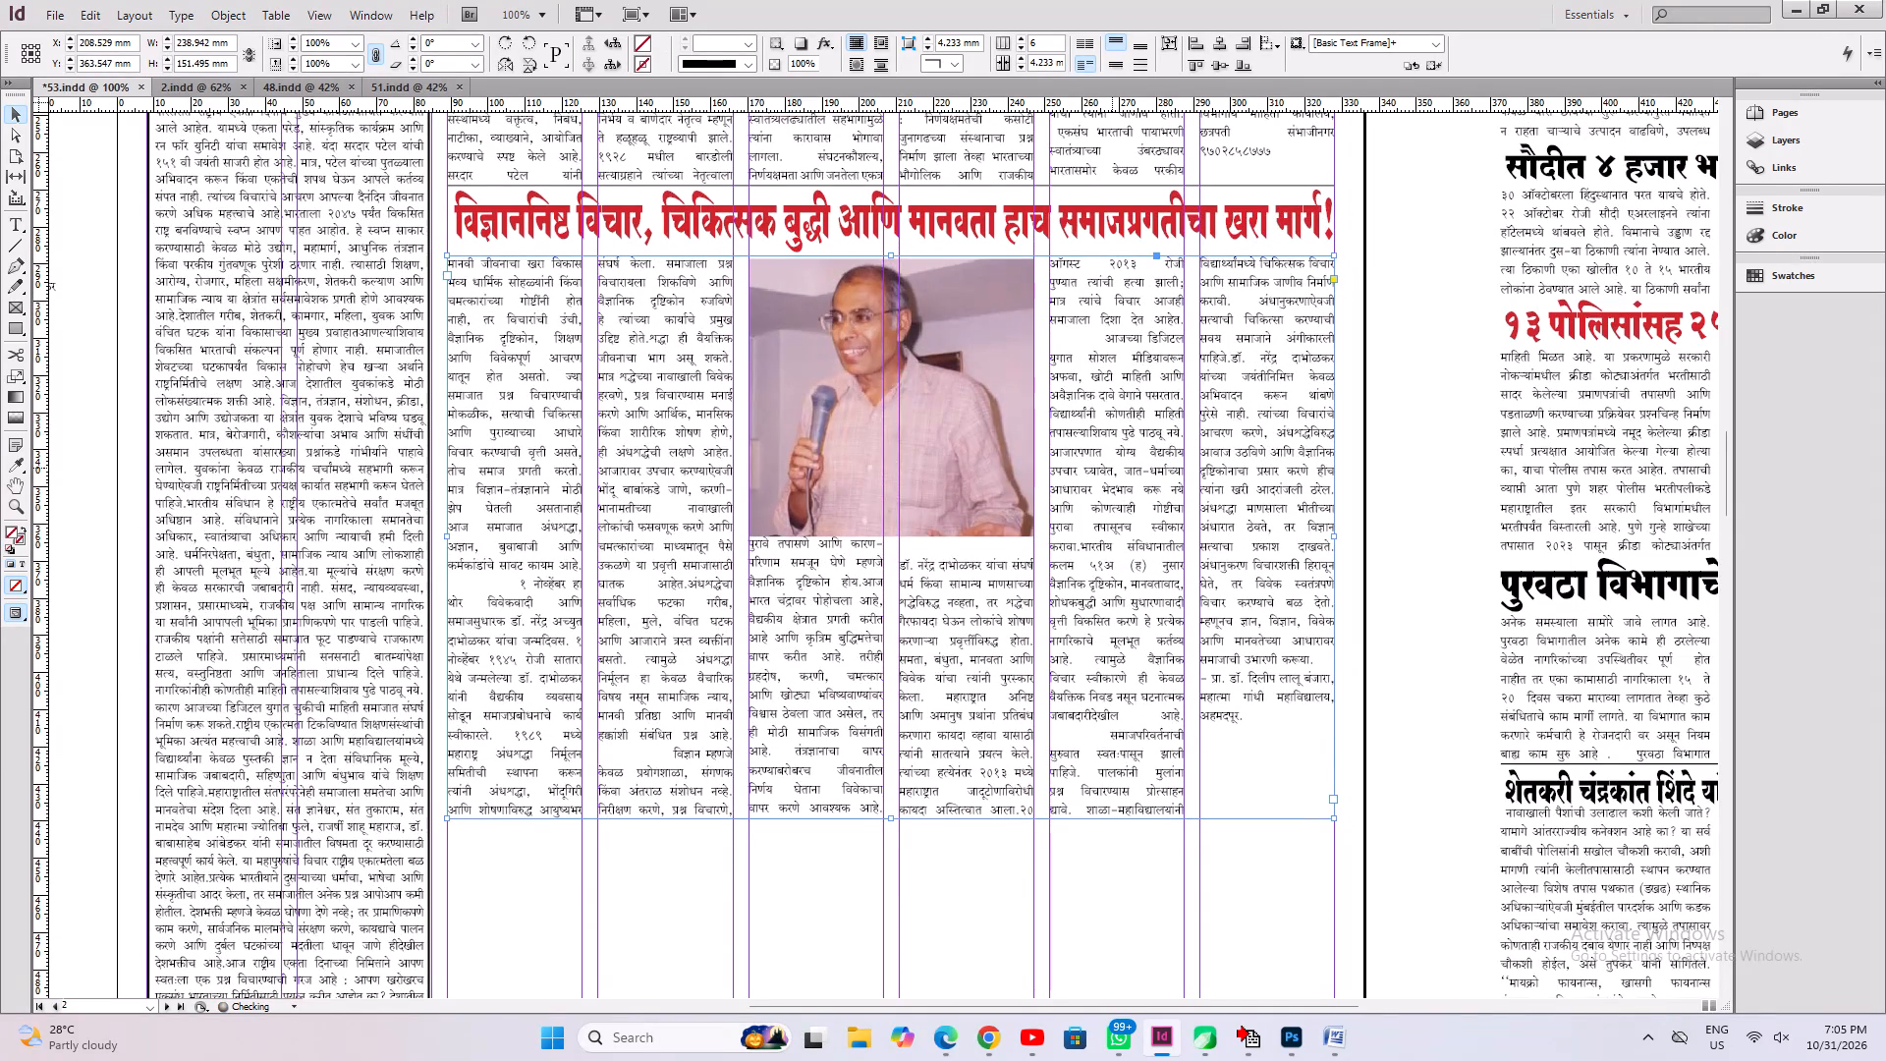
key("Up")
key("Down")
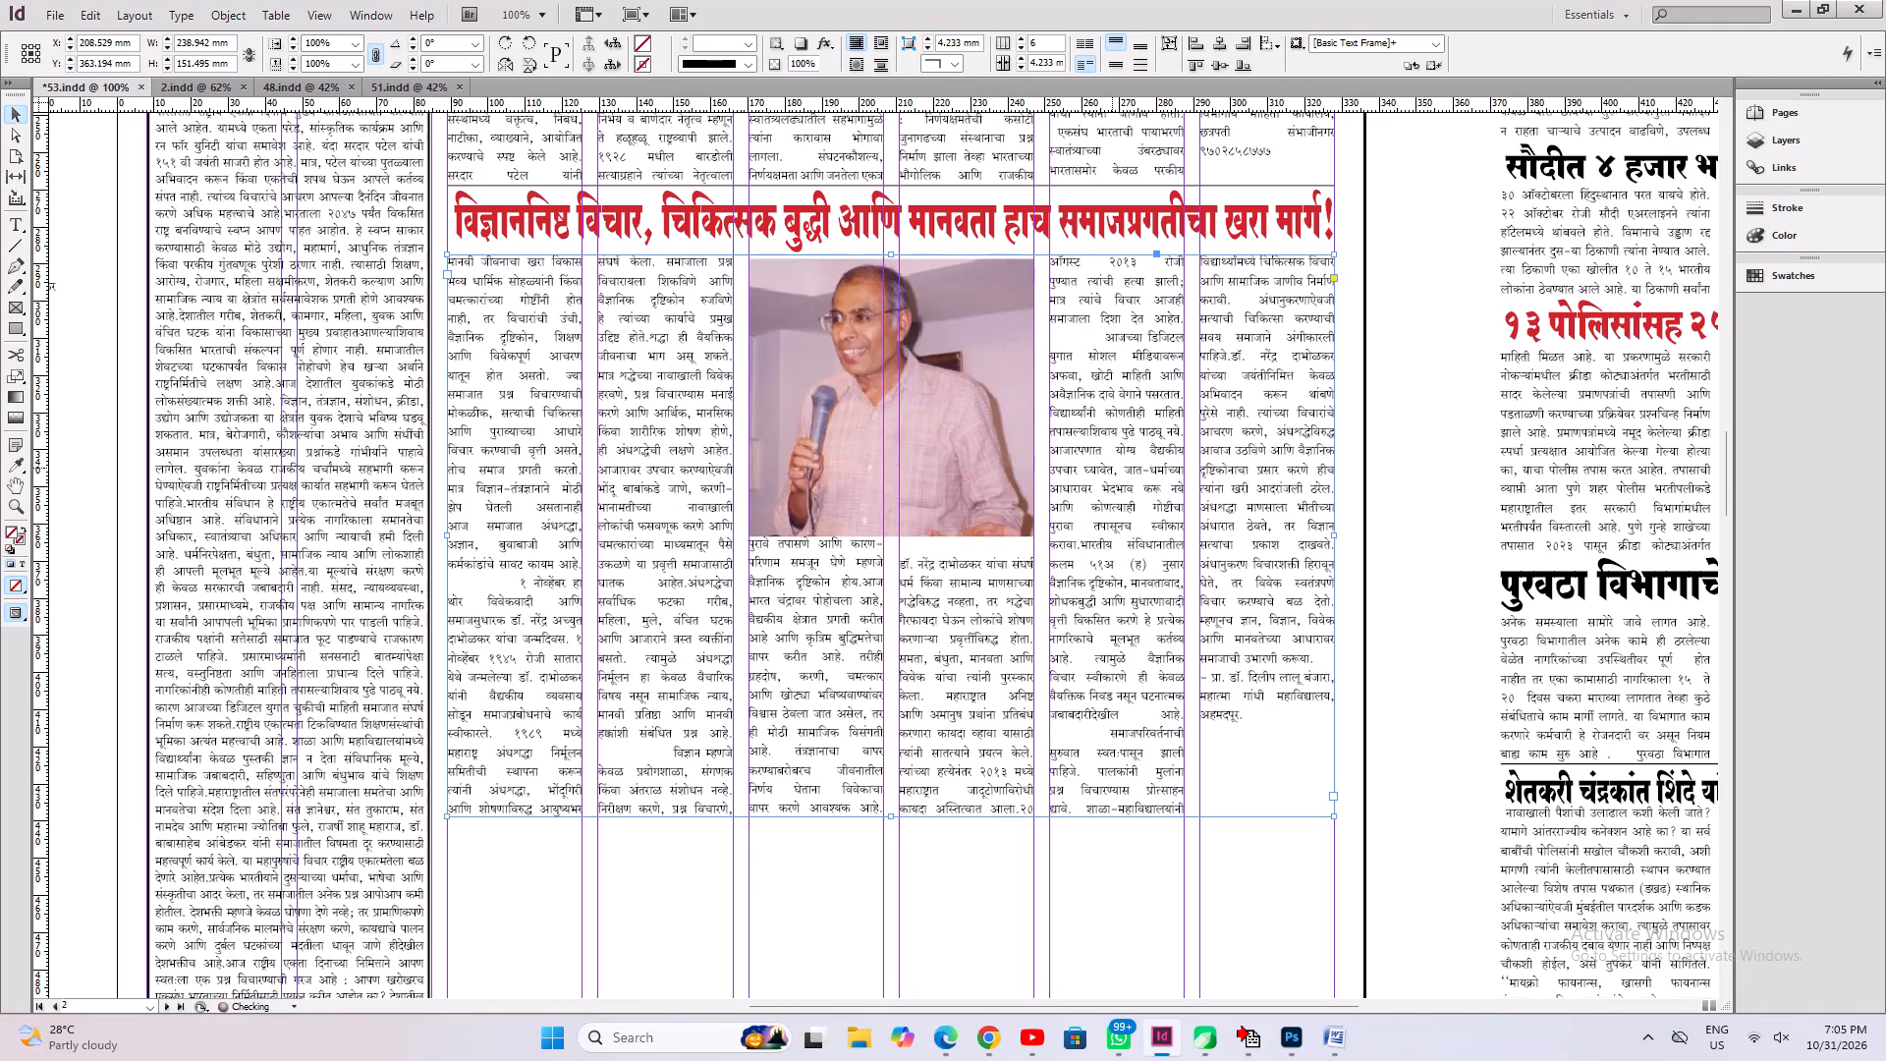
key("ctrl+s")
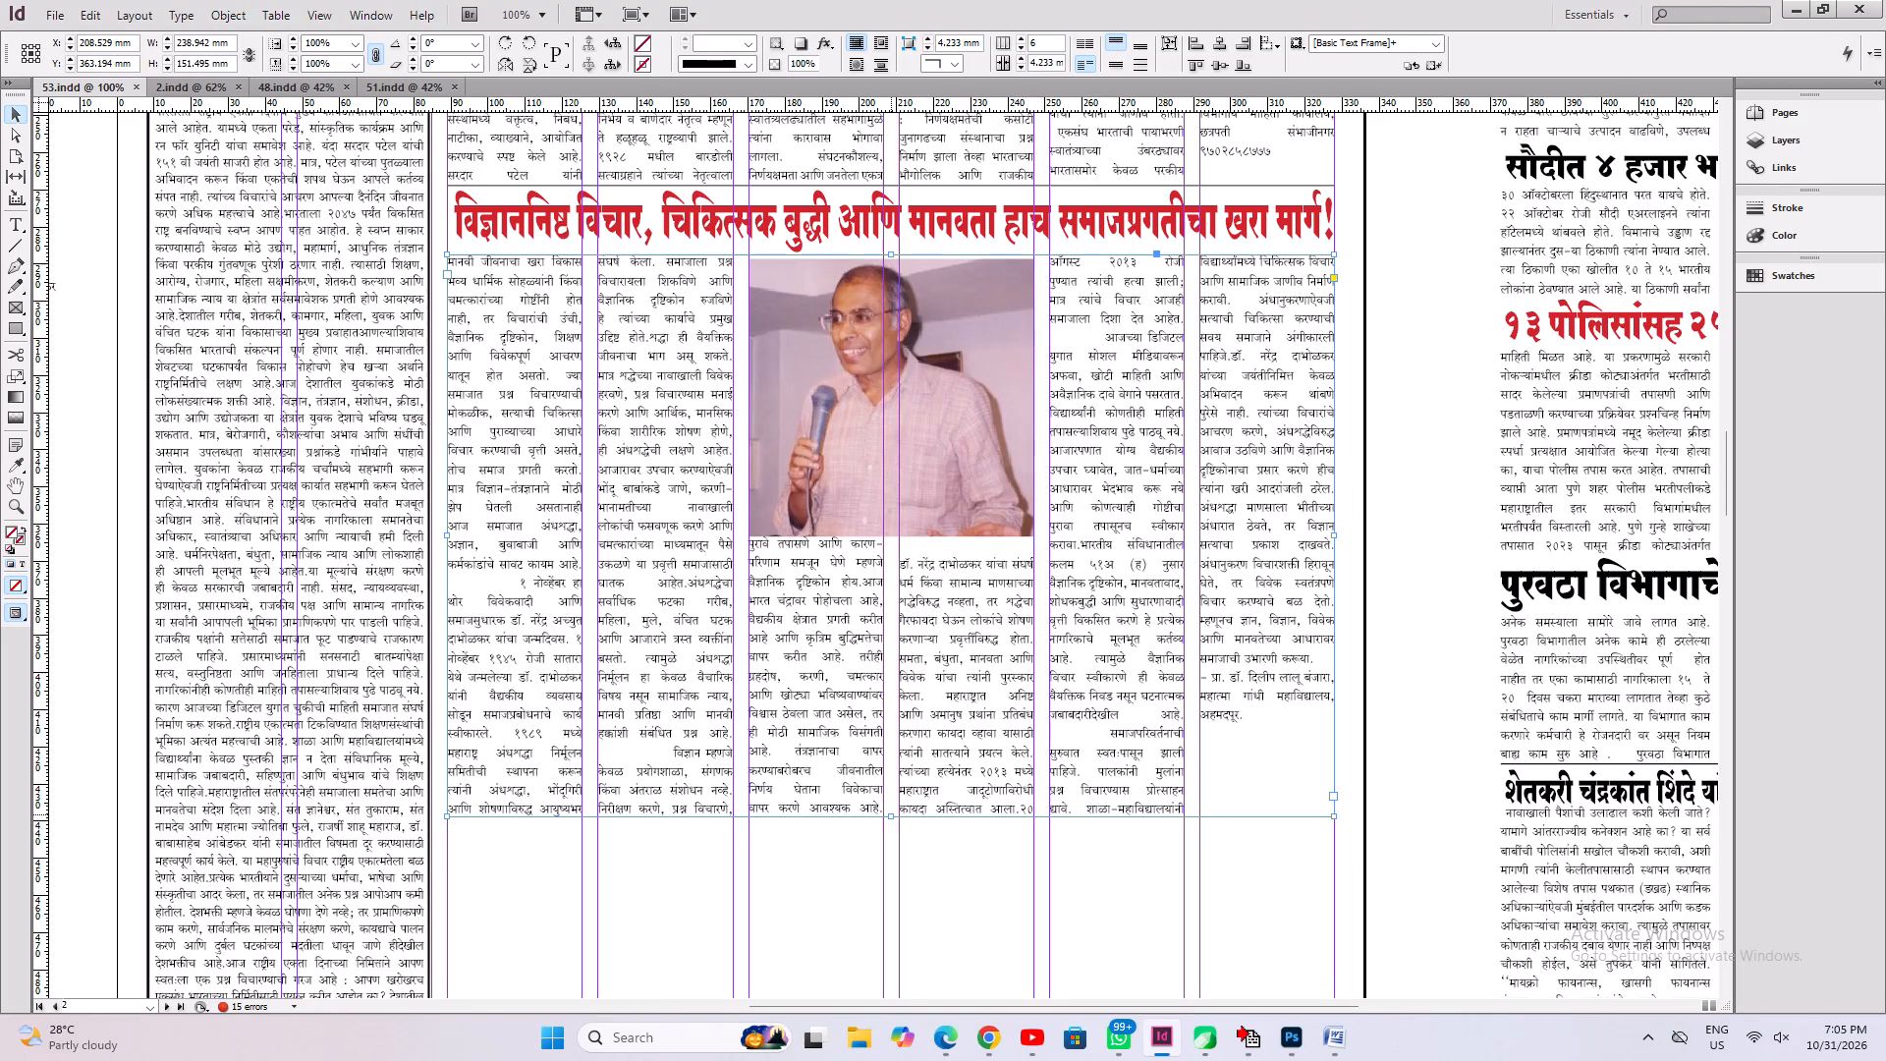
Raise the bottom edge of the Dabholkar article frame by about one text line and save the document.
left_click(890, 813)
left_click(881, 841)
left_click(881, 841)
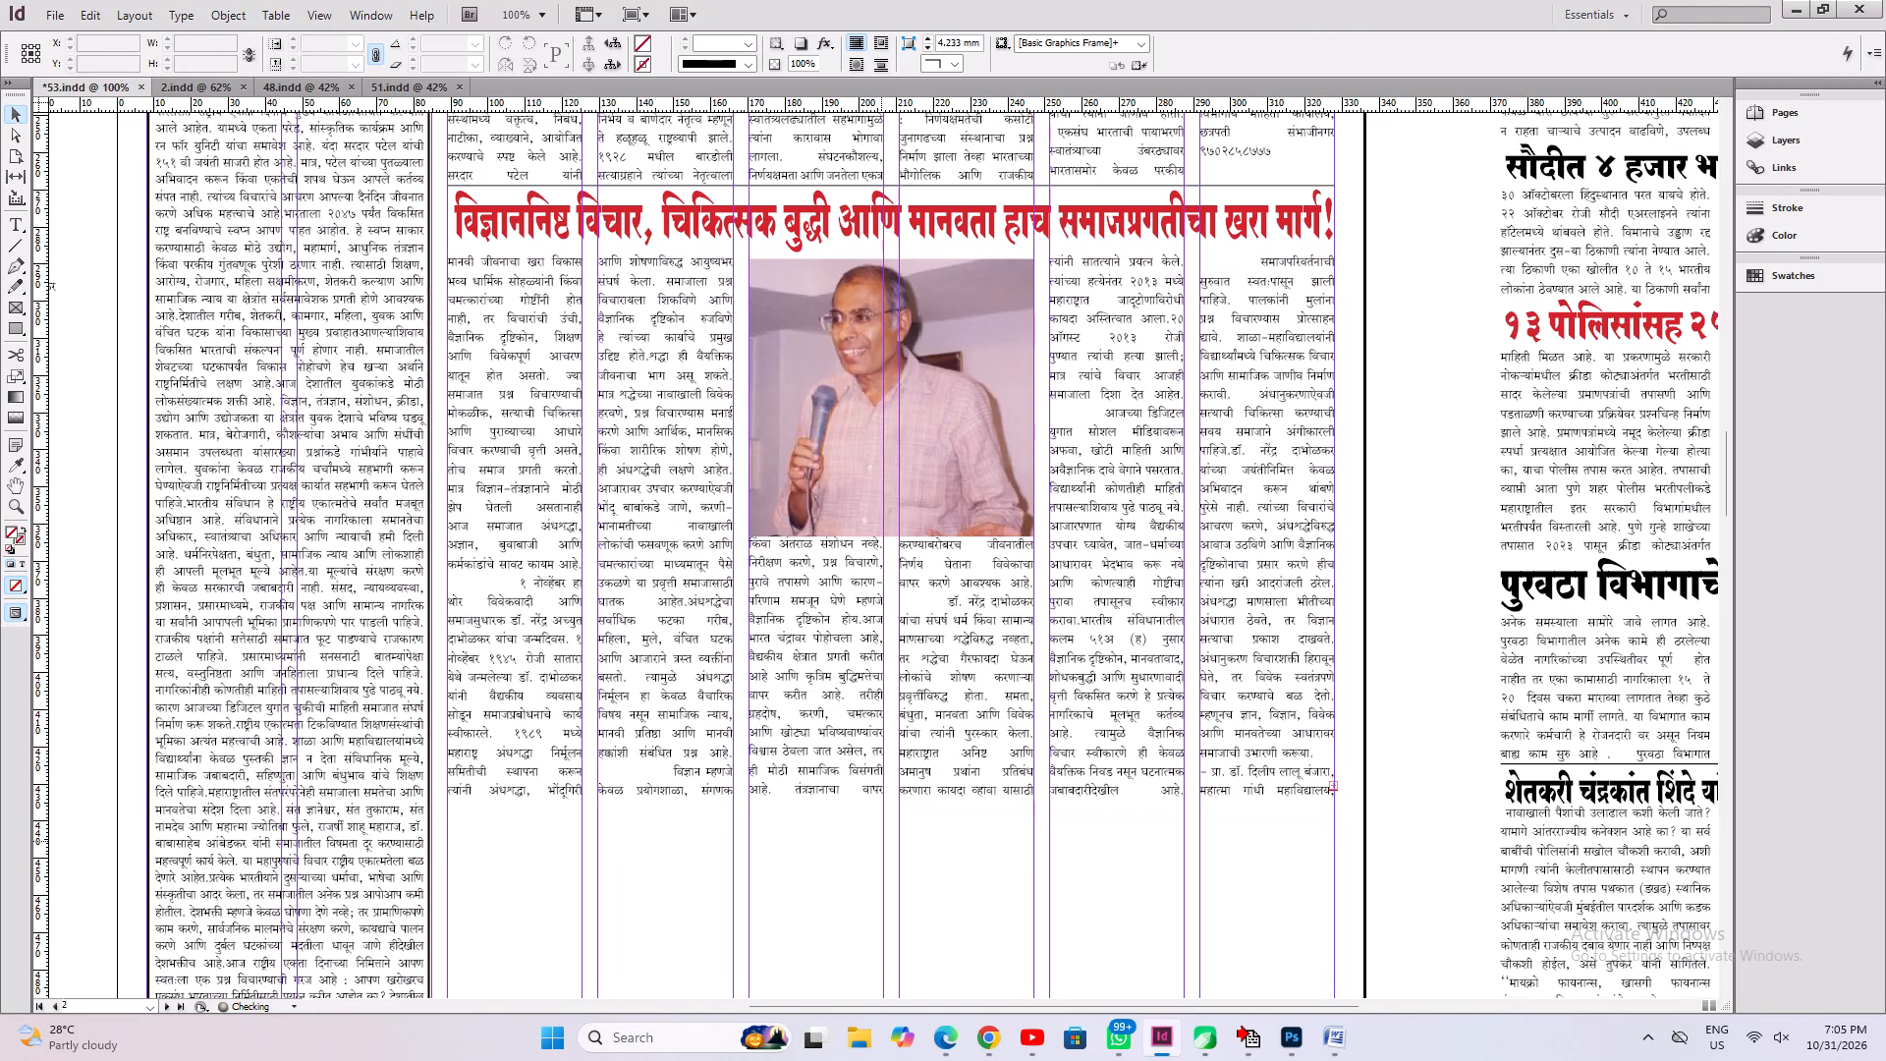
key("ctrl+s")
key("ctrl+s")
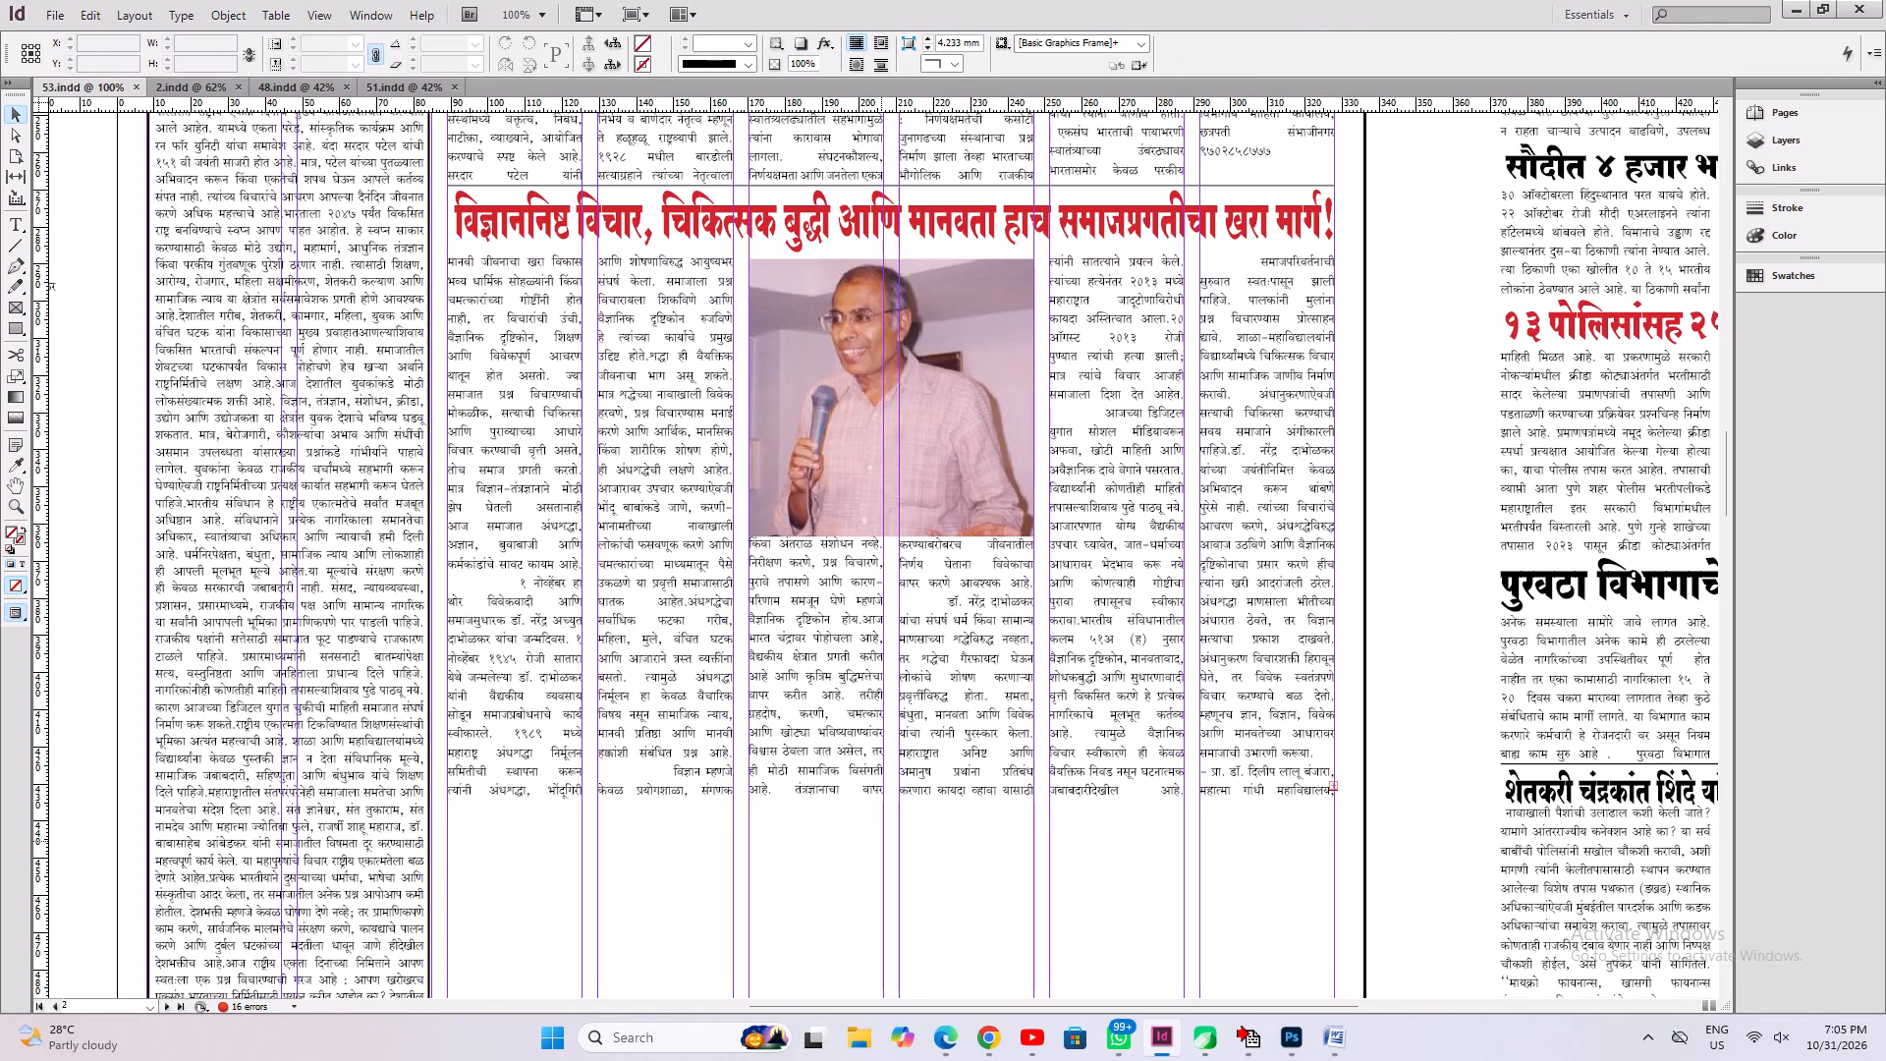
key("ctrl+0")
key("ctrl+a")
key("ctrl+s")
Move the page 1 battery story's continuation frame from the pasteboard into the empty space below the Dabholkar article on page 2.
left_click(867, 844)
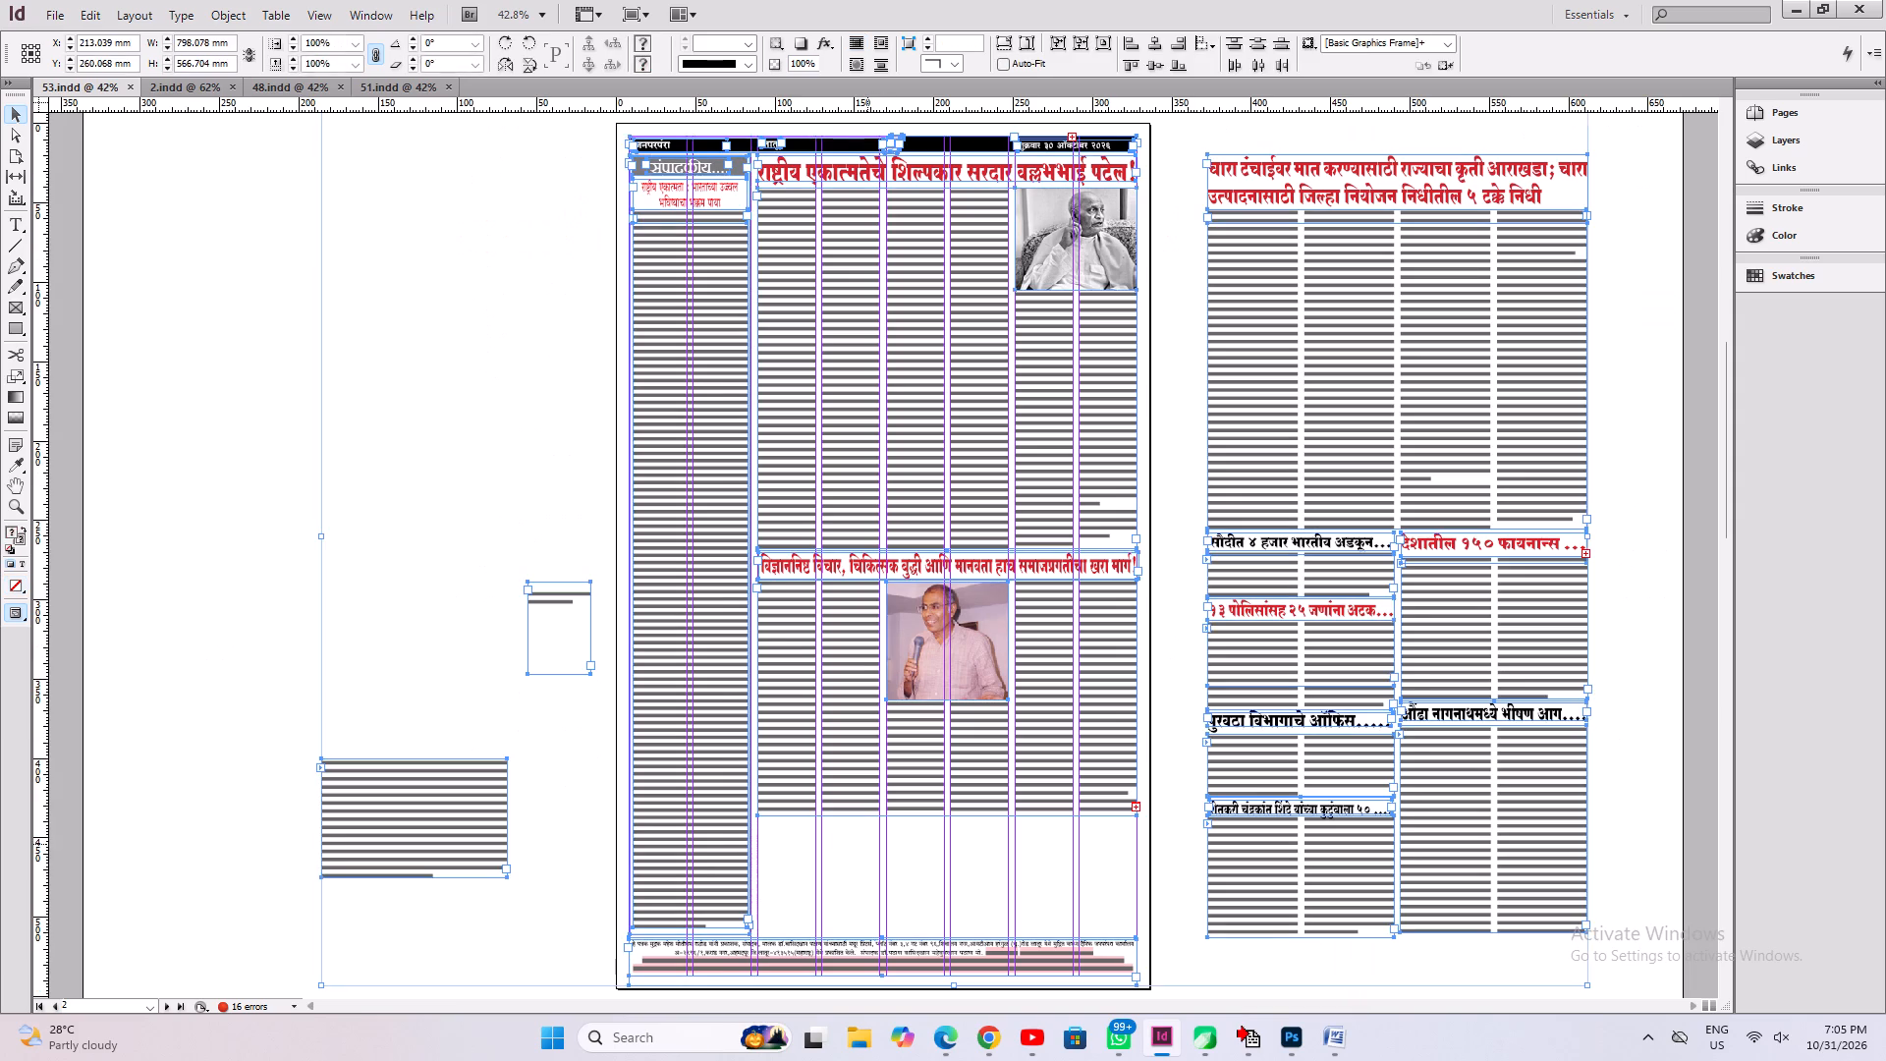
scroll(585, 549, "up", 3)
key("space")
key("space")
key("space")
key("space")
key("space")
key("space")
key("space")
key("space")
left_click(397, 416)
left_click_drag(396, 442, 366, 821)
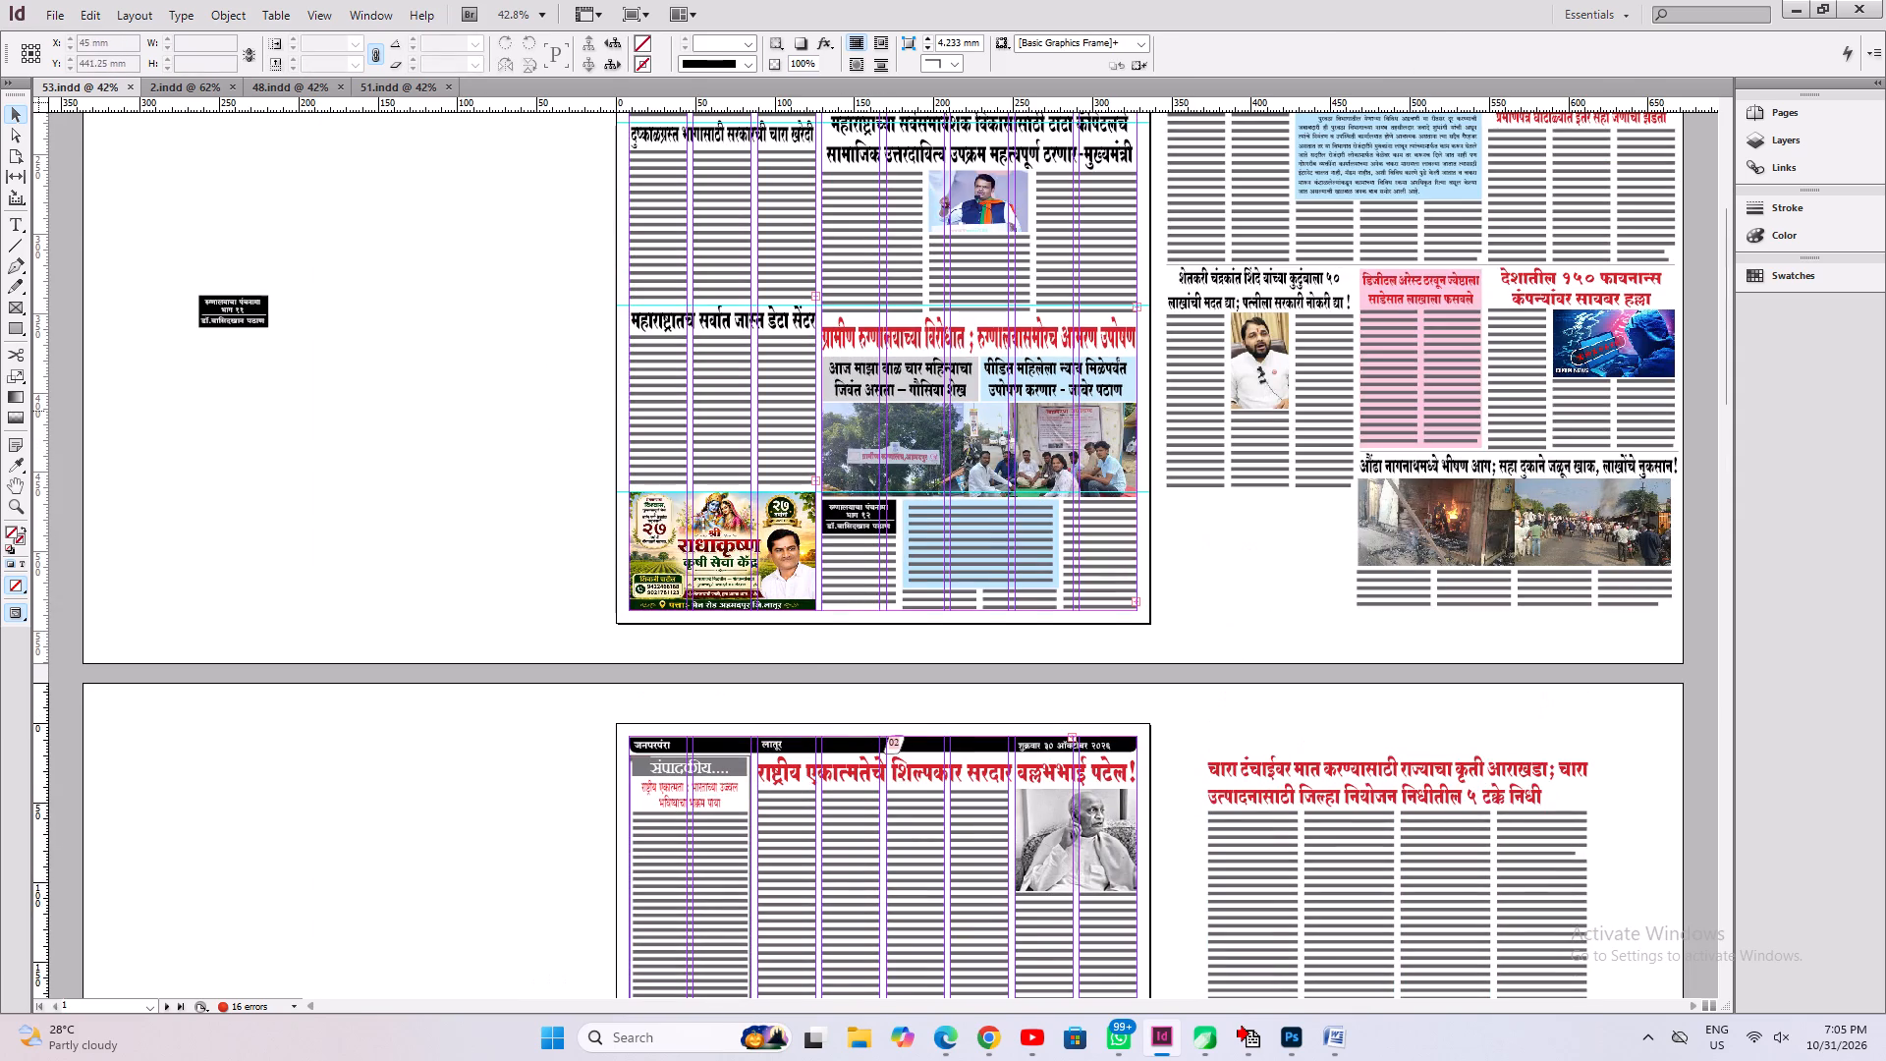
left_click(855, 272)
key("space")
key("space")
left_click_drag(764, 269, 666, 532)
left_click(729, 345)
key("space")
key("space")
key("space")
key("space")
key("space")
key("space")
key("space")
key("space")
key("space")
key("space")
key("space")
key("space")
key("space")
key("space")
key("space")
key("space")
key("space")
key("space")
key("space")
key("space")
left_click_drag(490, 584, 492, 291)
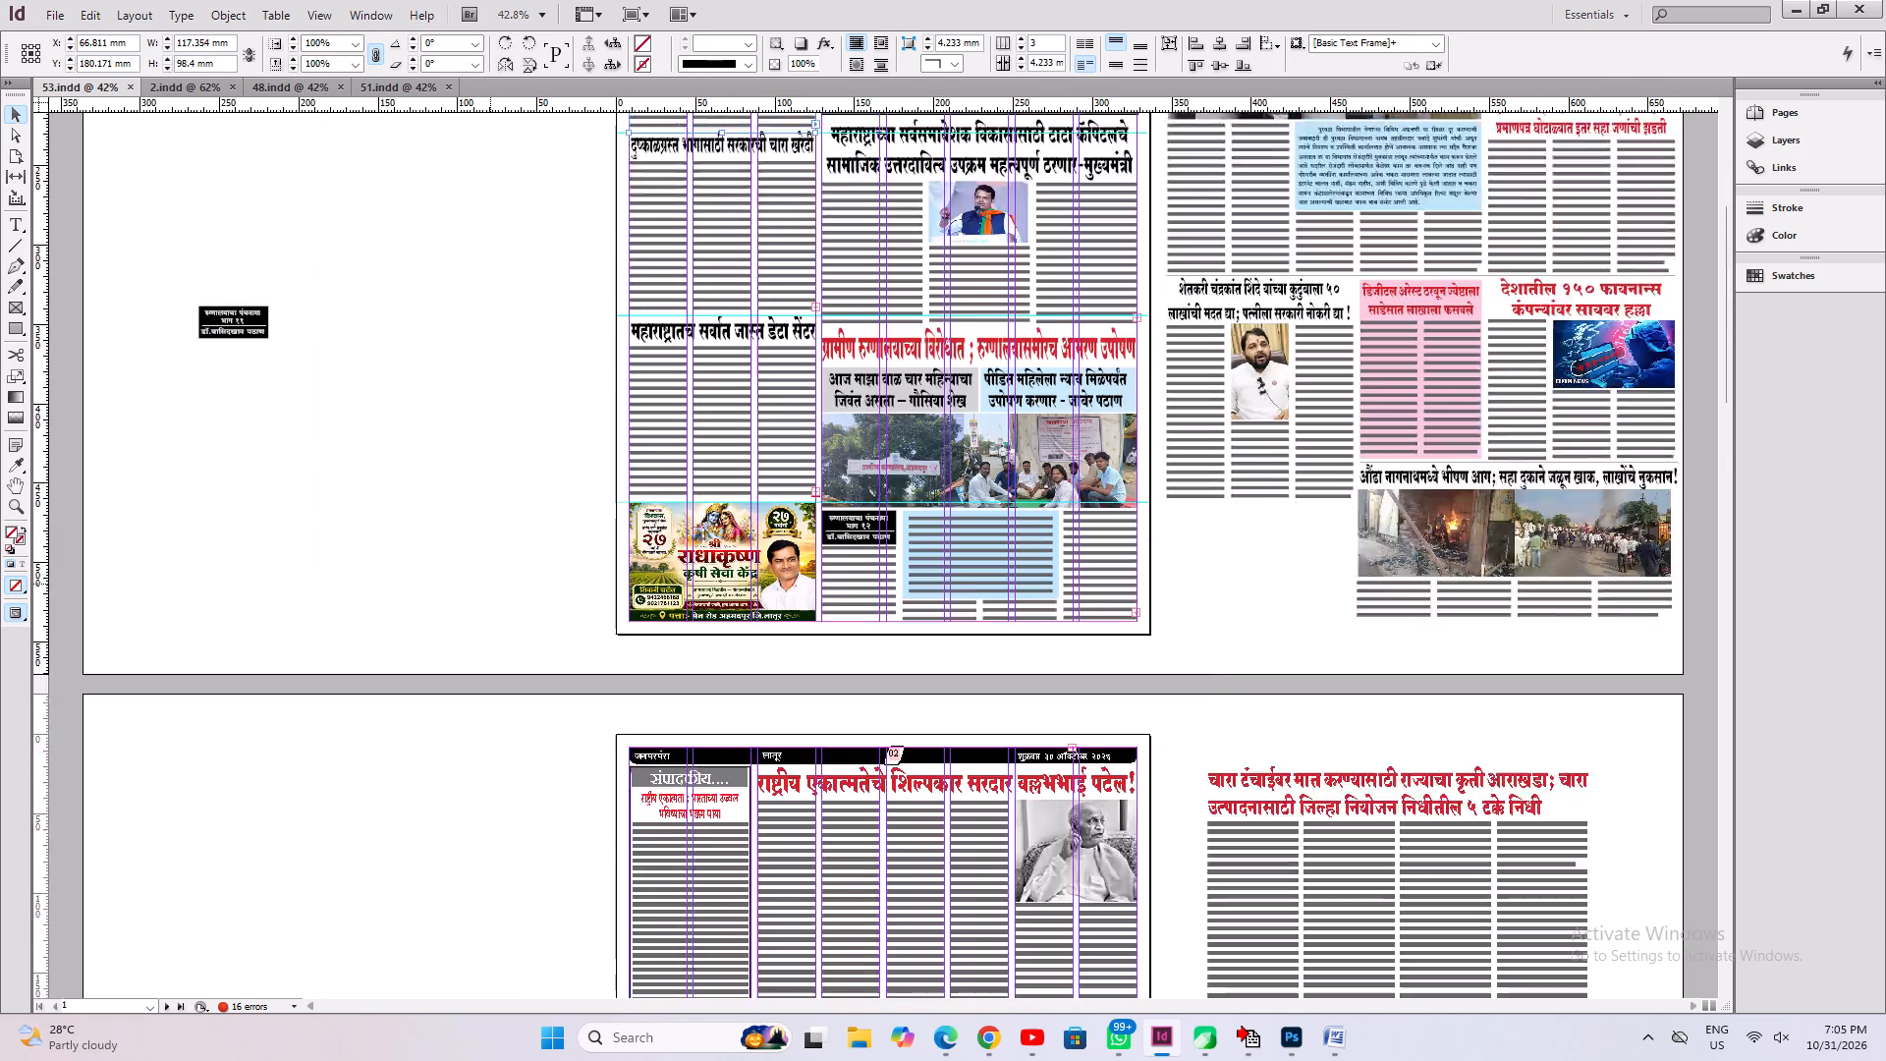
left_click_drag(492, 291, 492, 233)
left_click_drag(493, 529, 508, 115)
left_click_drag(432, 464, 441, 229)
left_click_drag(392, 692, 828, 748)
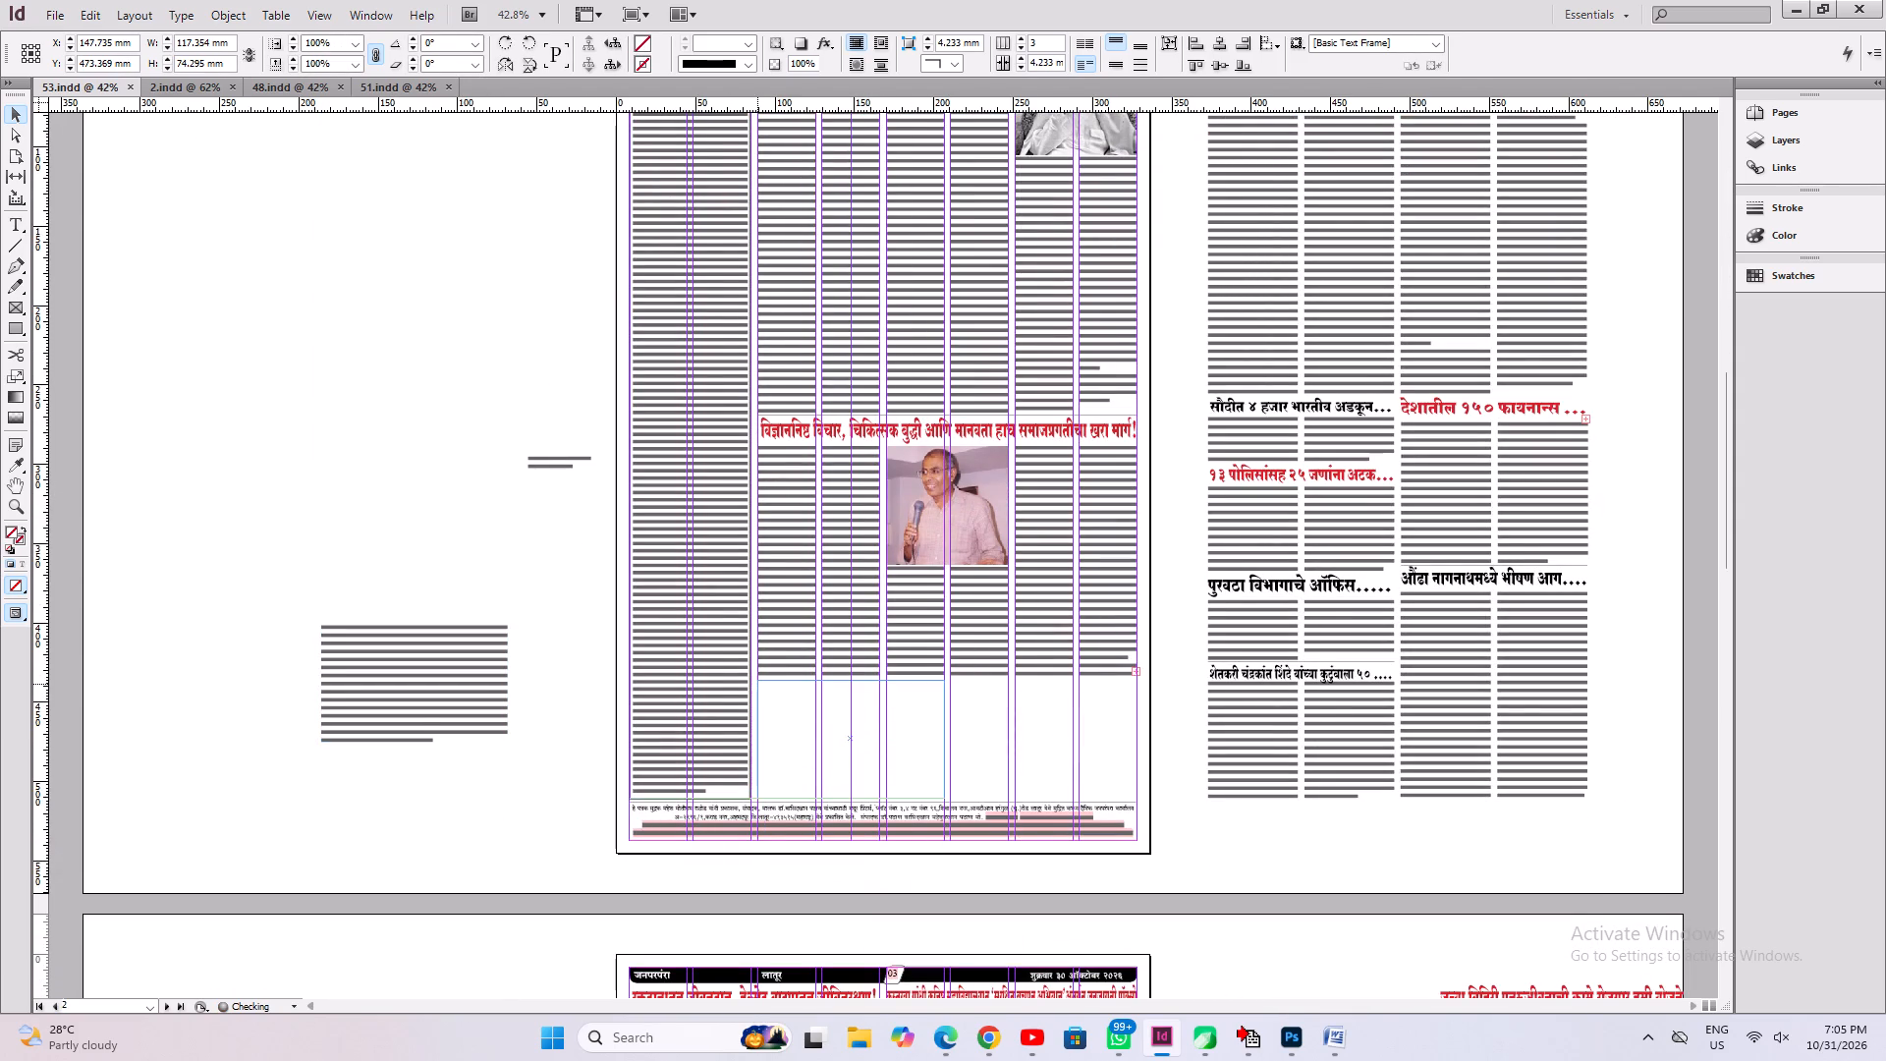
left_click_drag(828, 748, 830, 759)
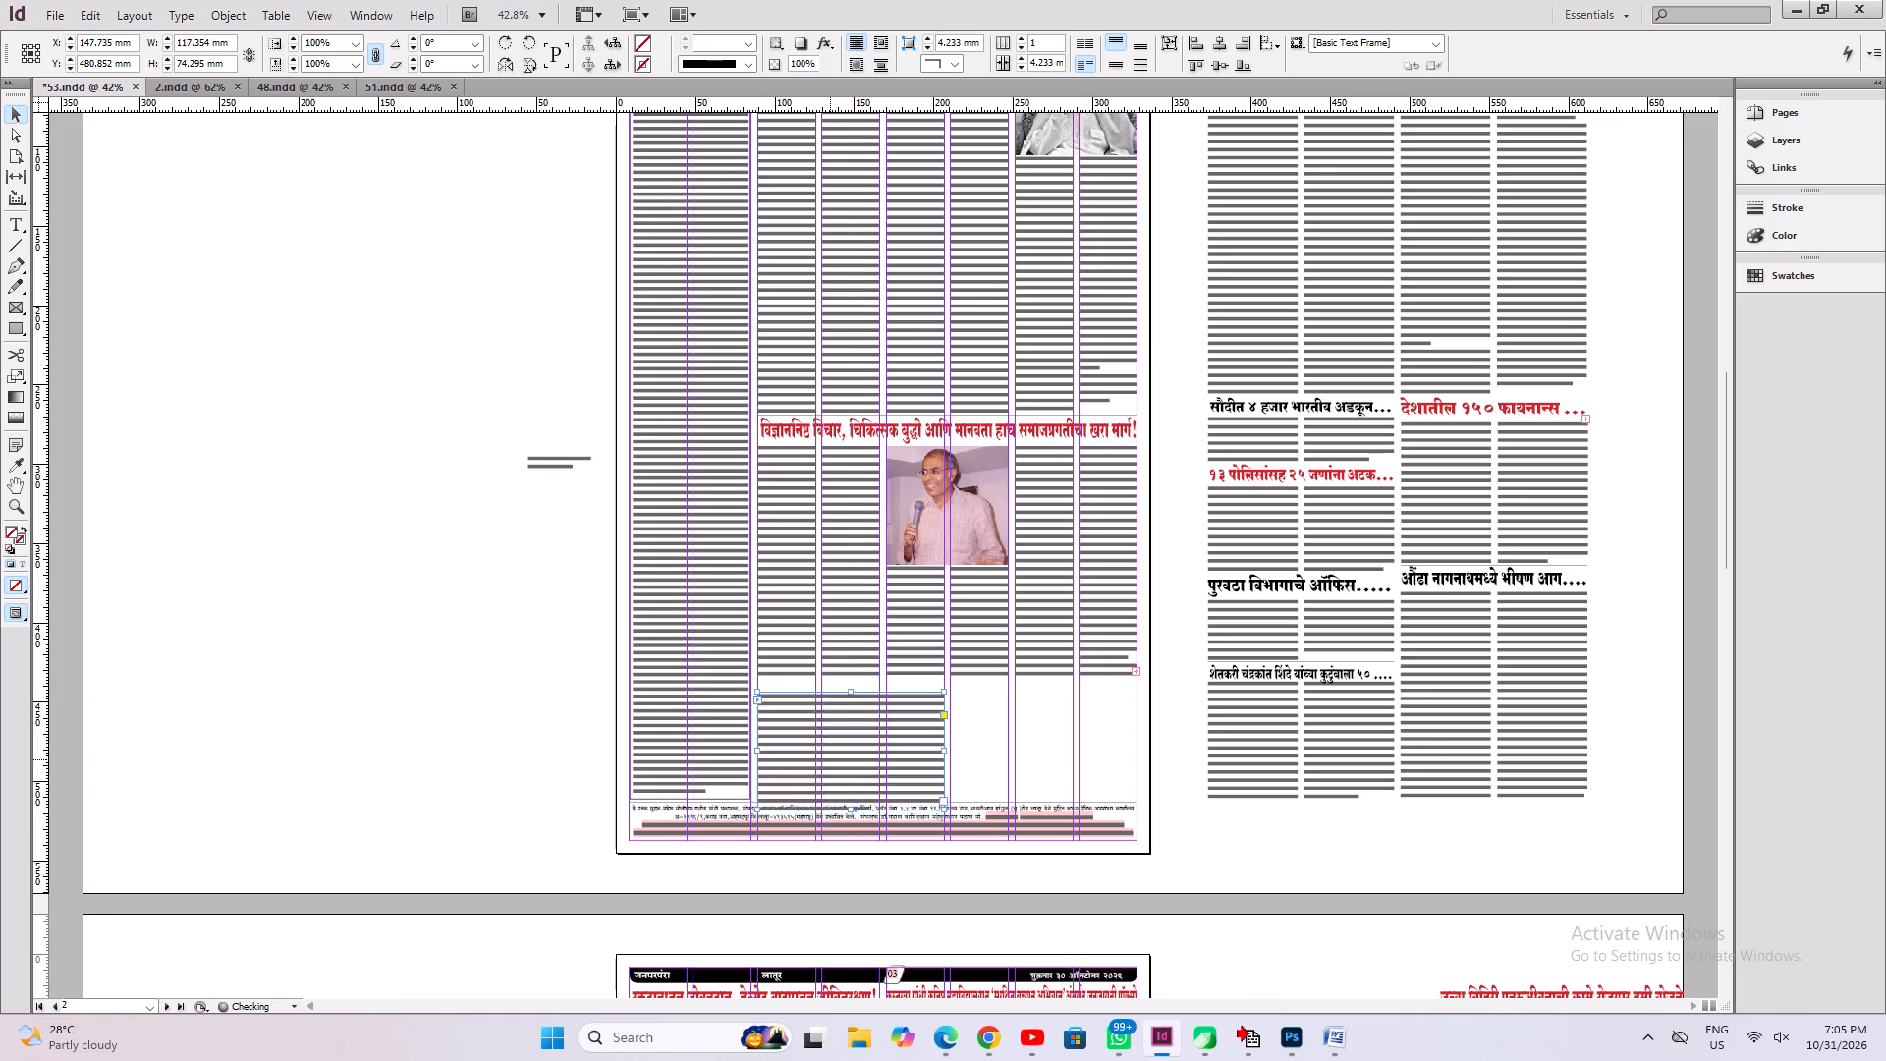
Resize the continuation frame to about 137 × 64 mm, seat it just above the imprint line, and divide it into two columns.
key("ctrl+1")
left_click_drag(1012, 586, 1012, 574)
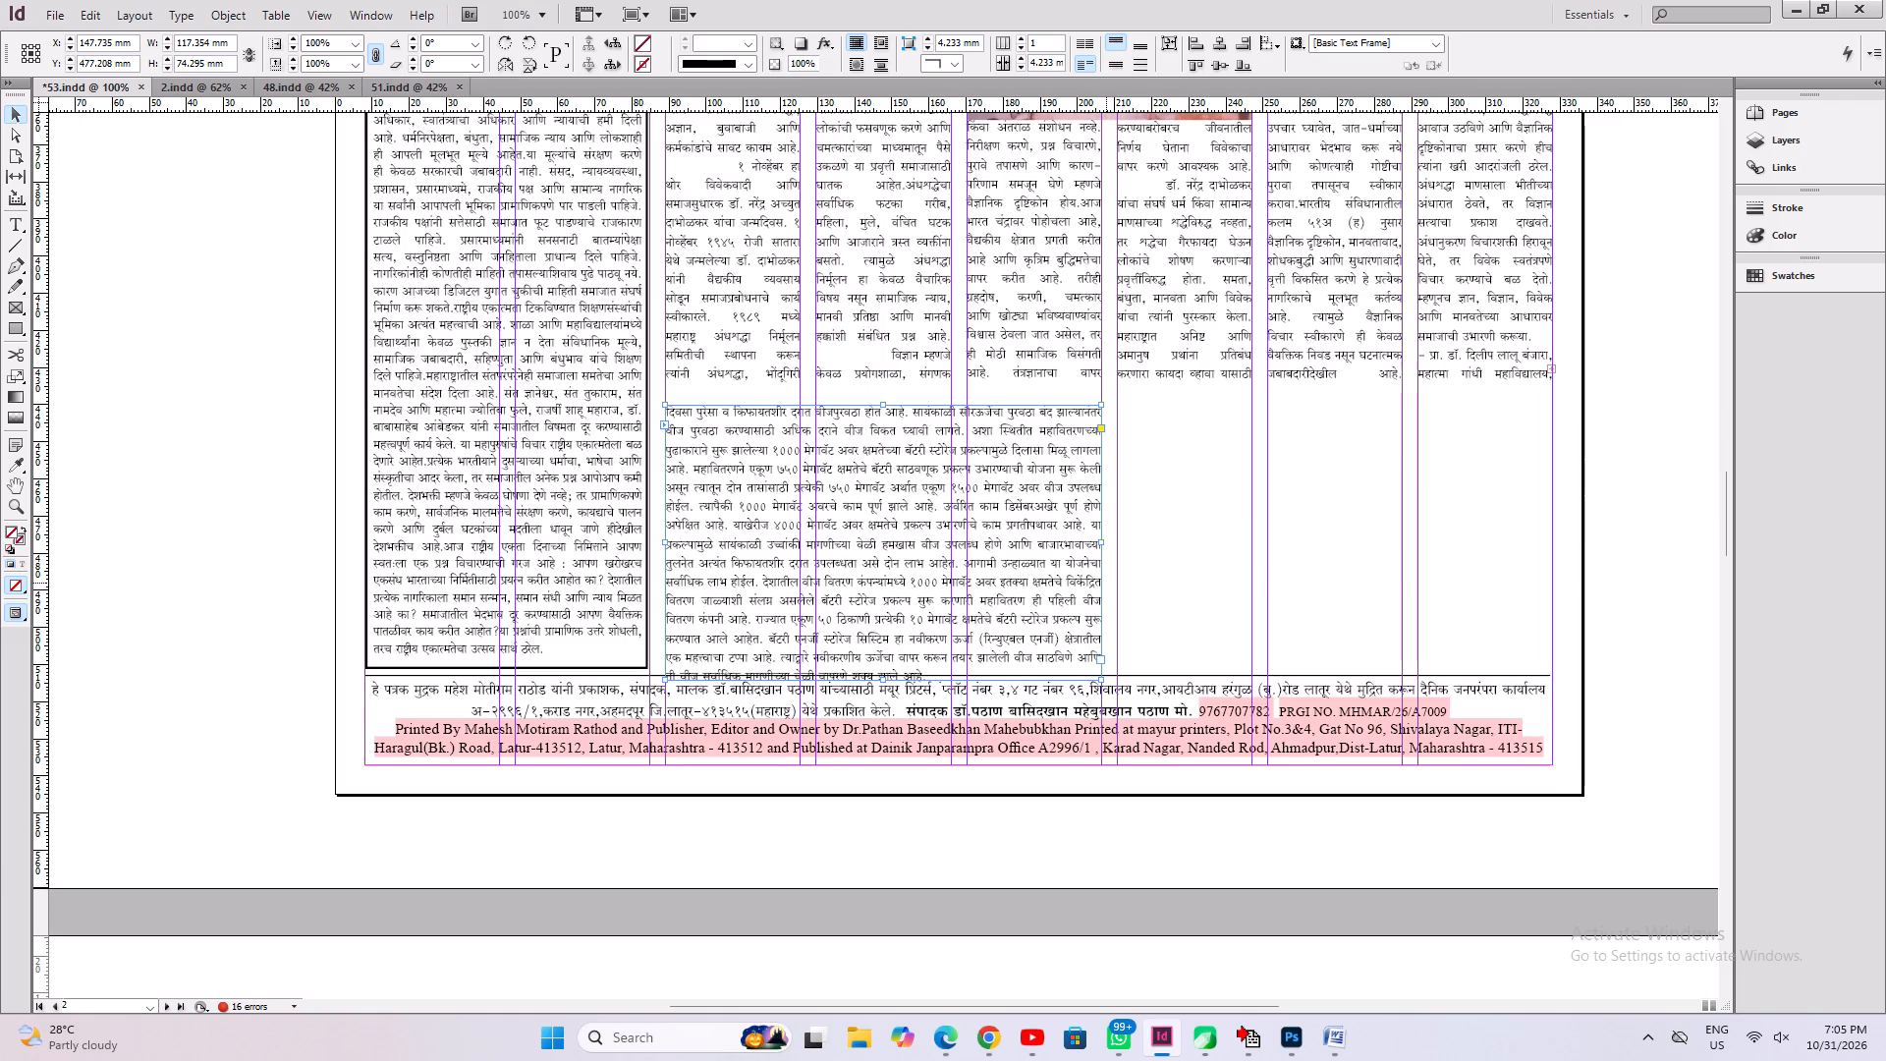
left_click_drag(1101, 541, 1174, 537)
key("ctrl+alt+c")
left_click_drag(1029, 512, 1029, 537, "shift")
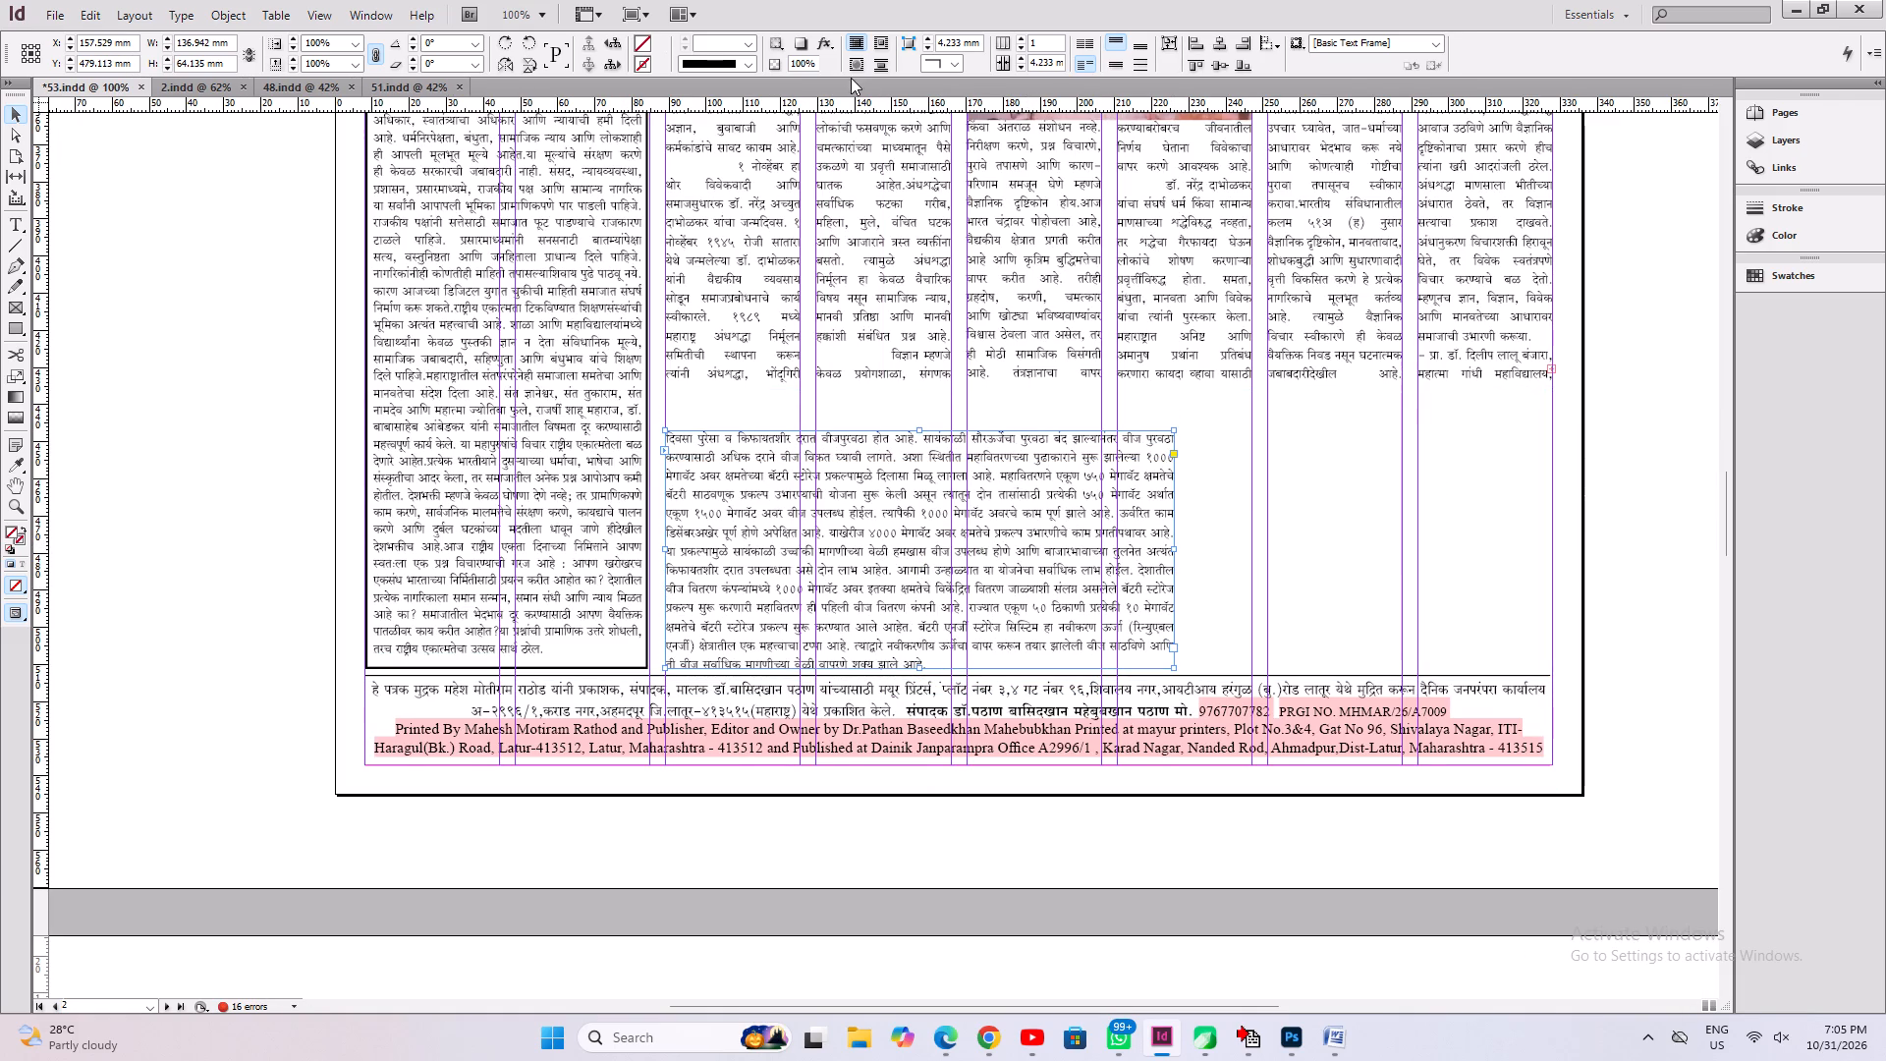
left_click(1023, 38)
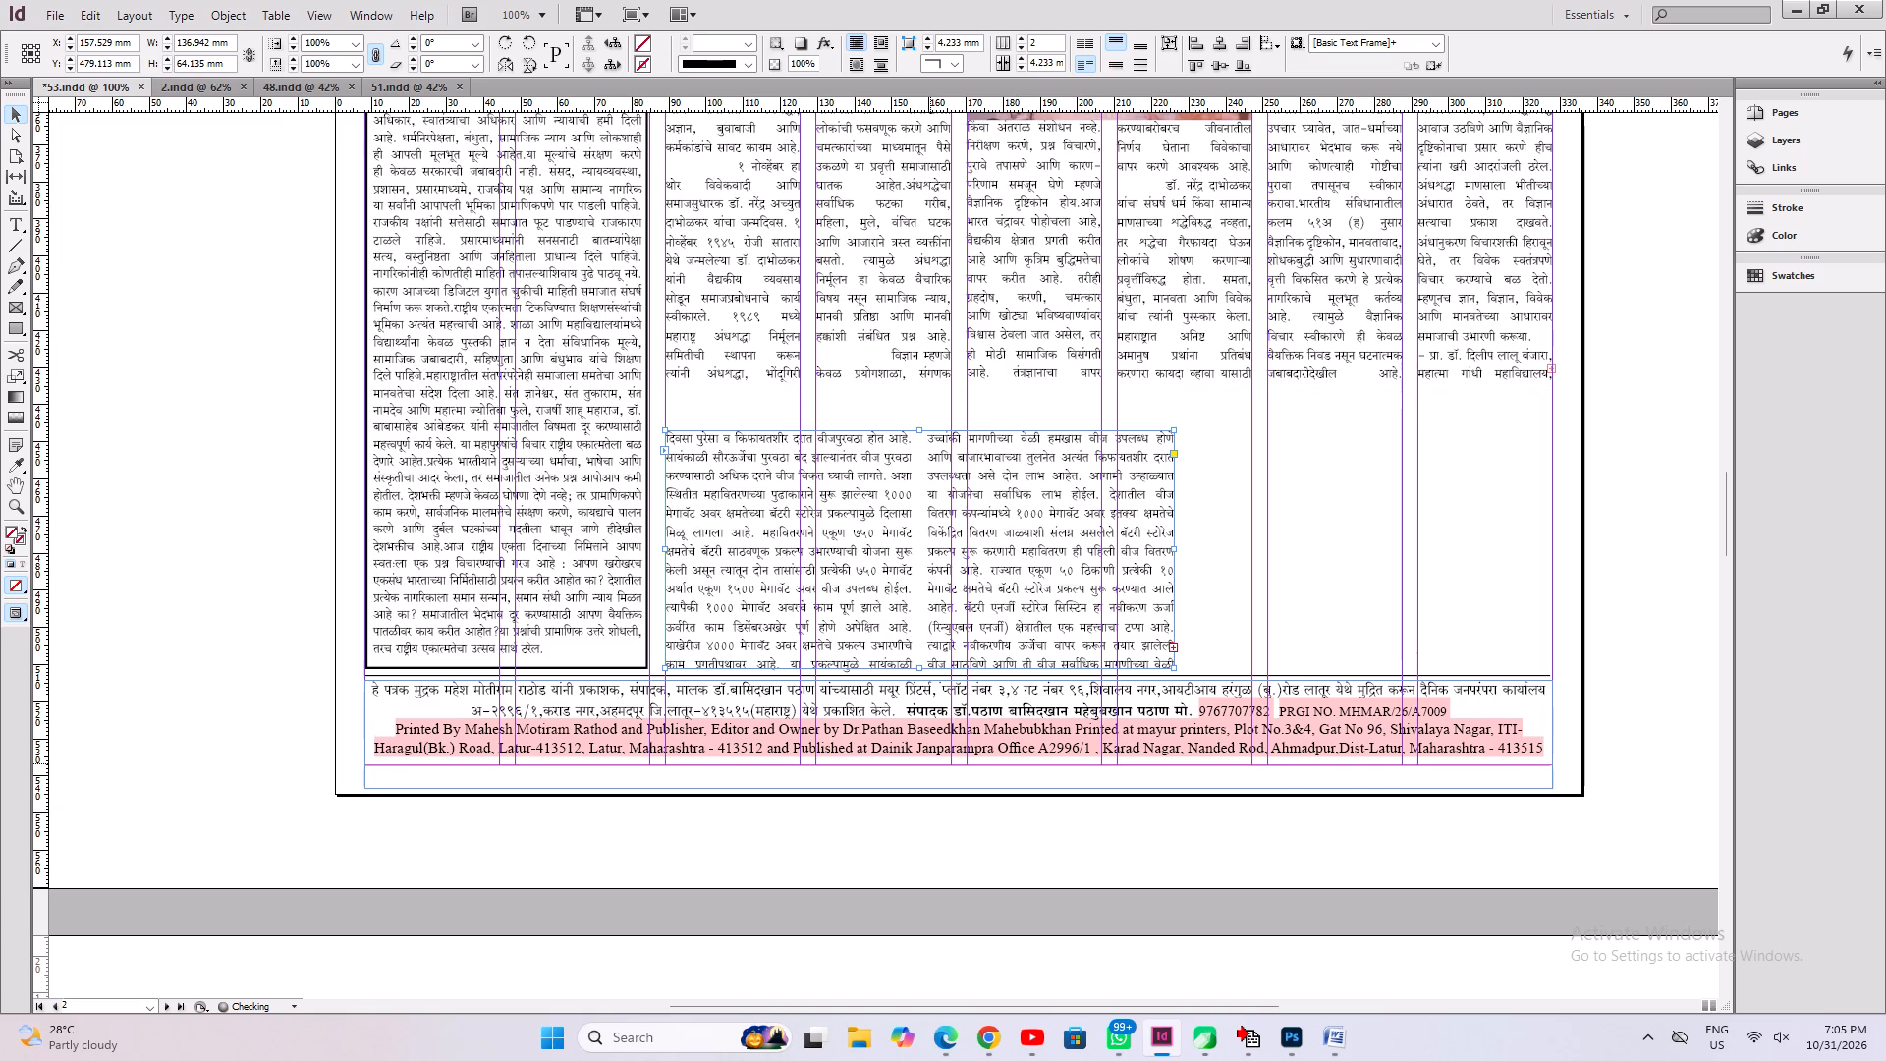
Tighten the tracking of the lower lines in the continuation's first column to -20 and save.
left_click(9, 218)
left_click_drag(778, 518, 783, 712)
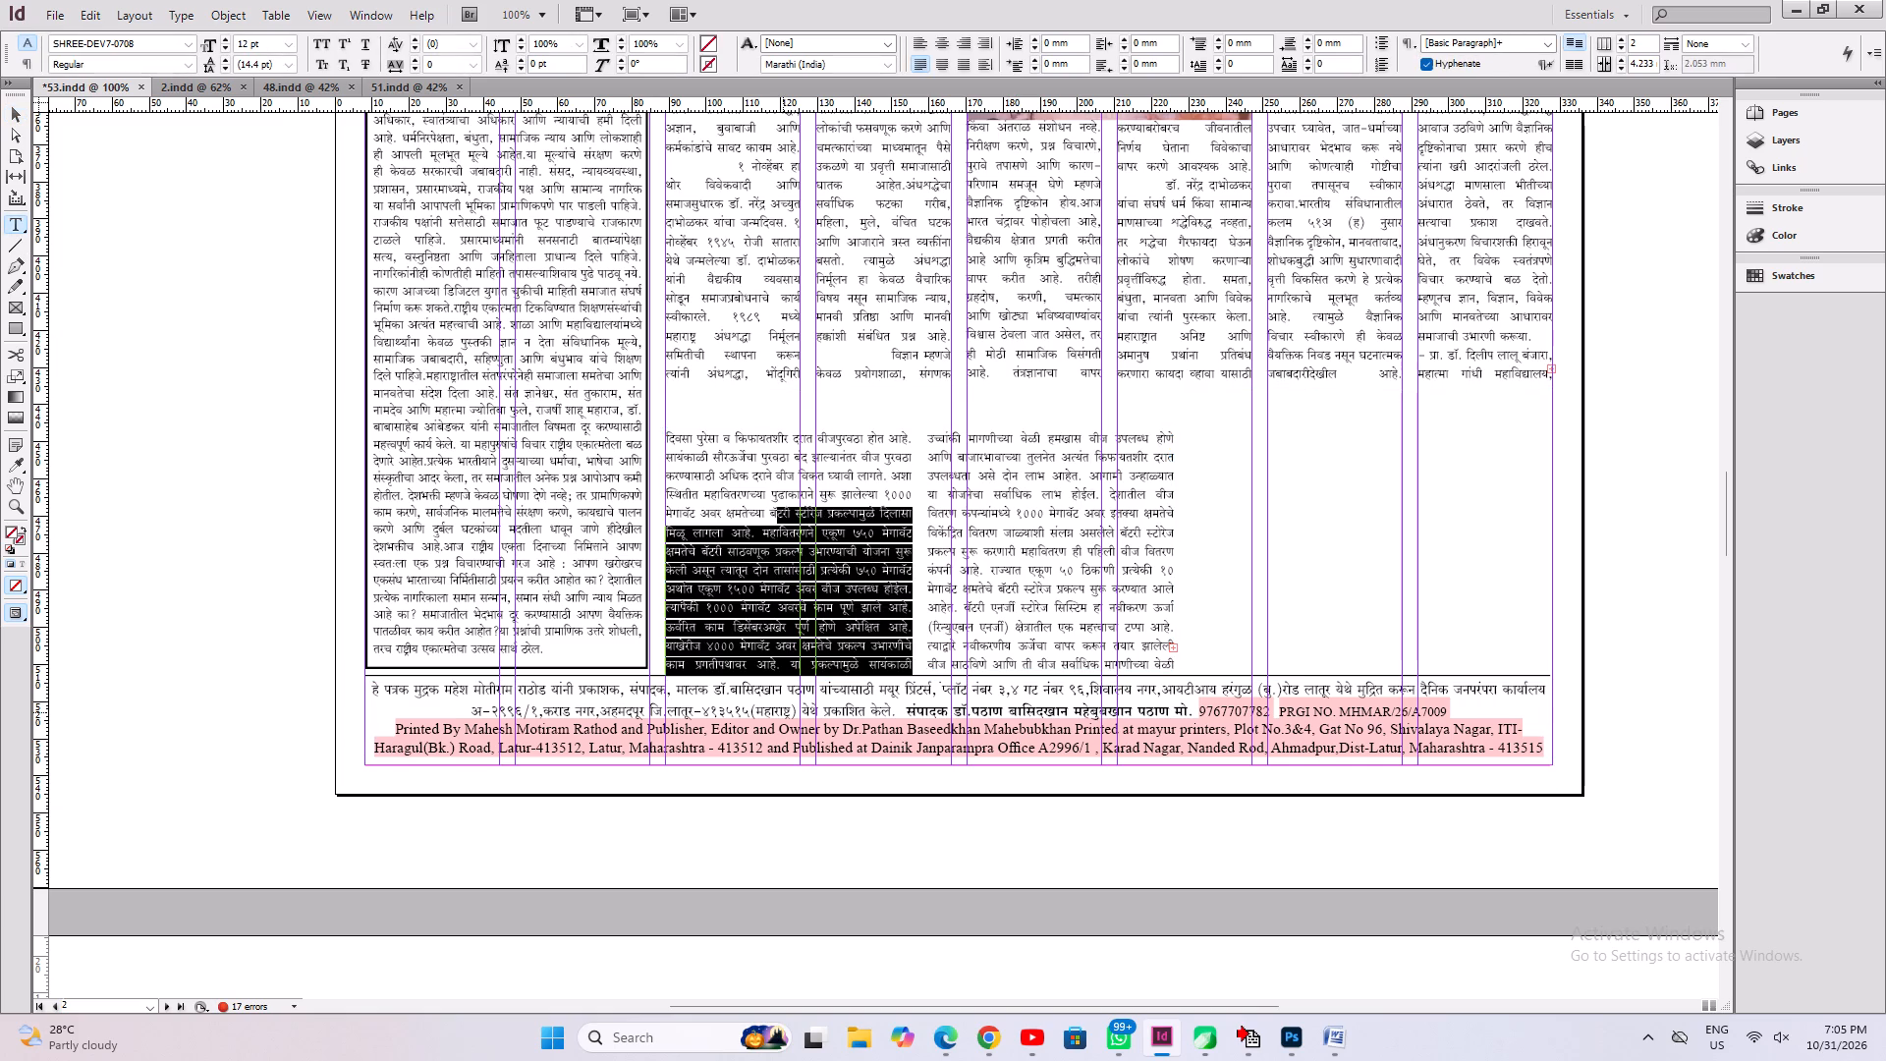
key("alt+Left")
key("ctrl+s")
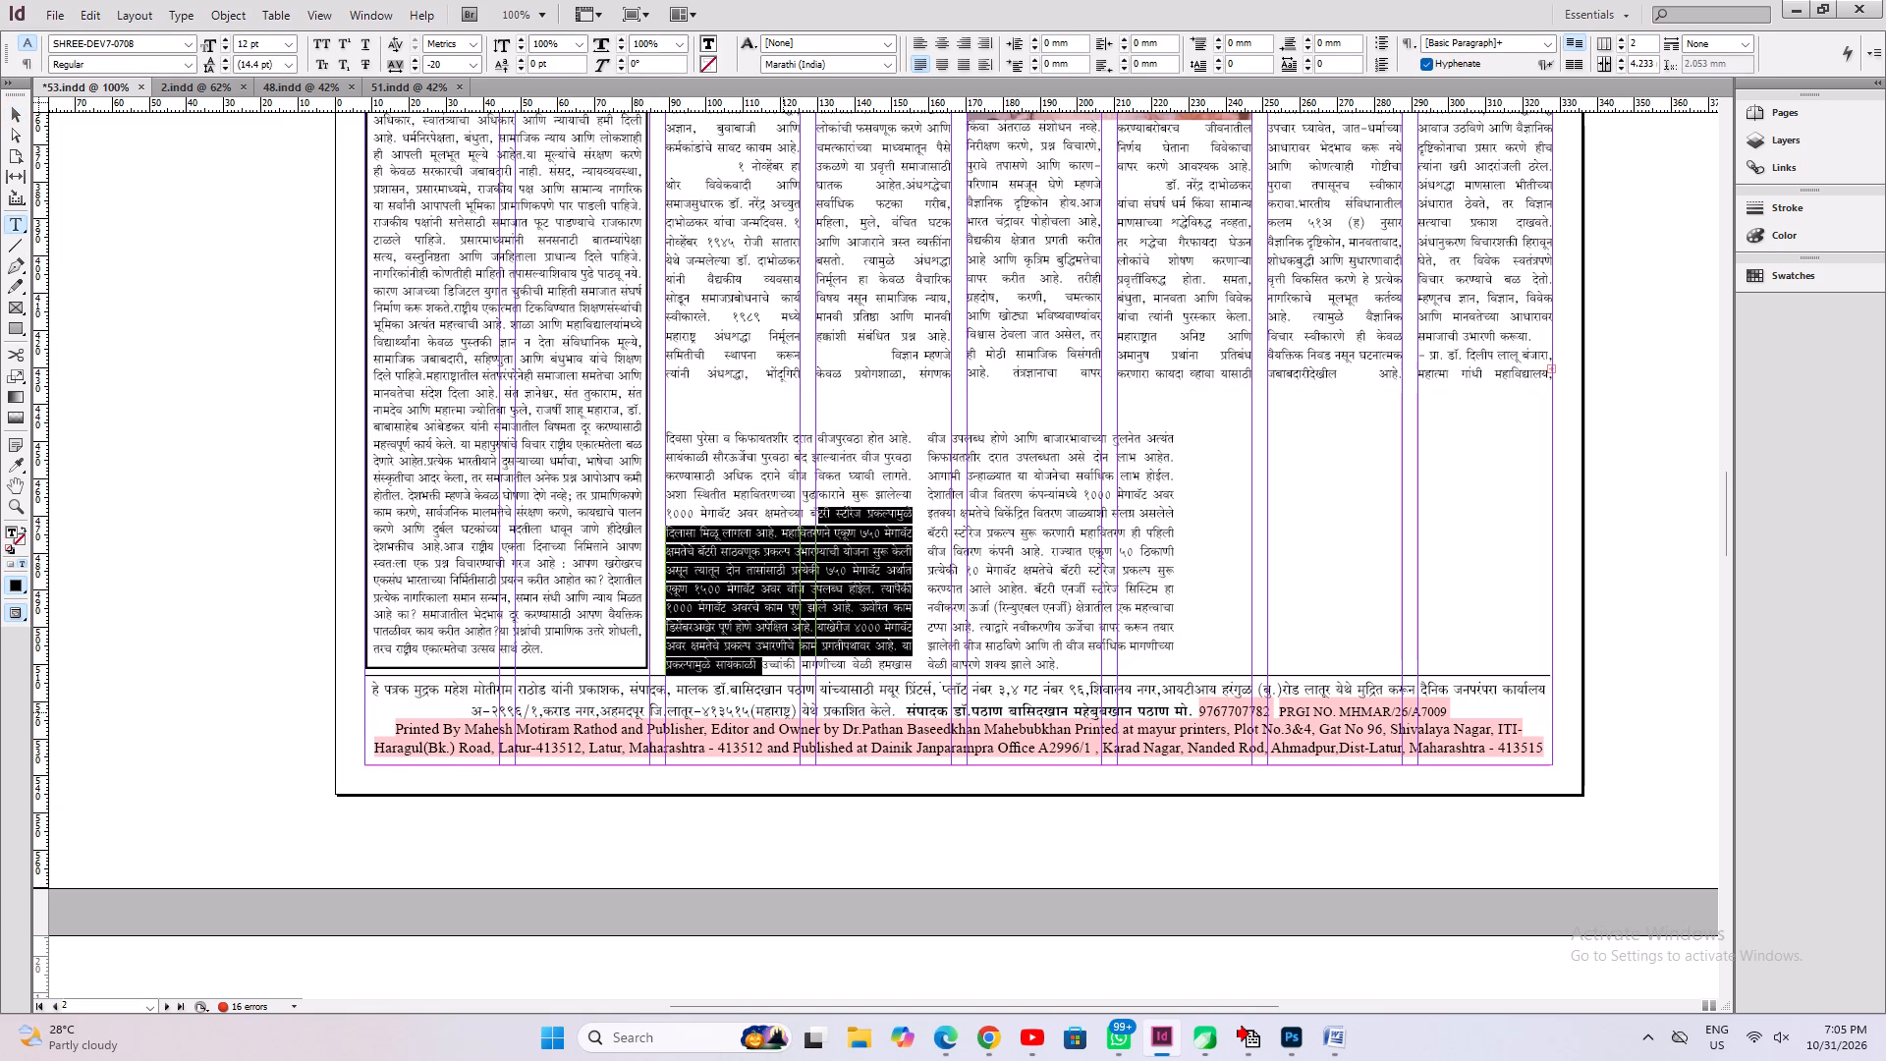
Break the page 1 battery story before "सौरऊर्जेमुळे", end its last line with the jump note "(पान 2 वर)", and save.
left_click(738, 529)
key("ctrl+a")
key("Left")
key("ctrl+a")
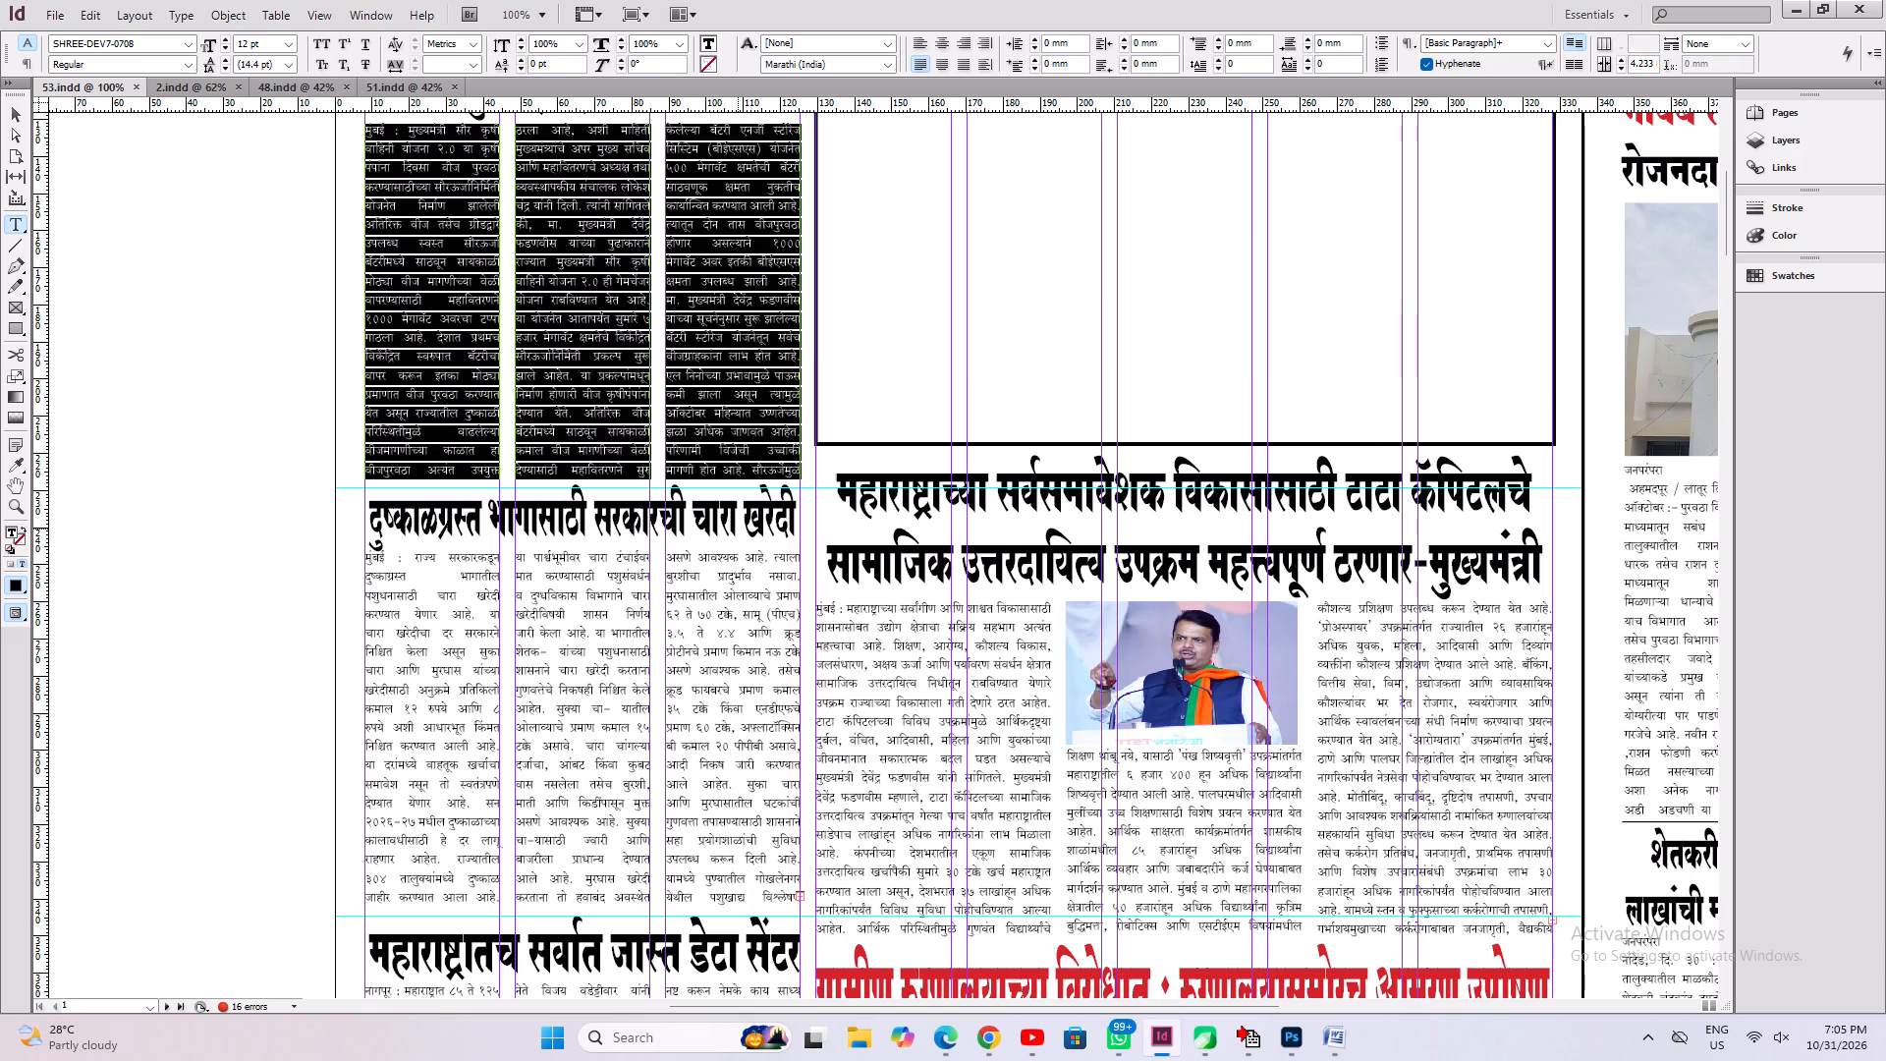
left_click(735, 471)
key("ctrl+2")
key("Right")
key("Right")
key("Right")
key("Right")
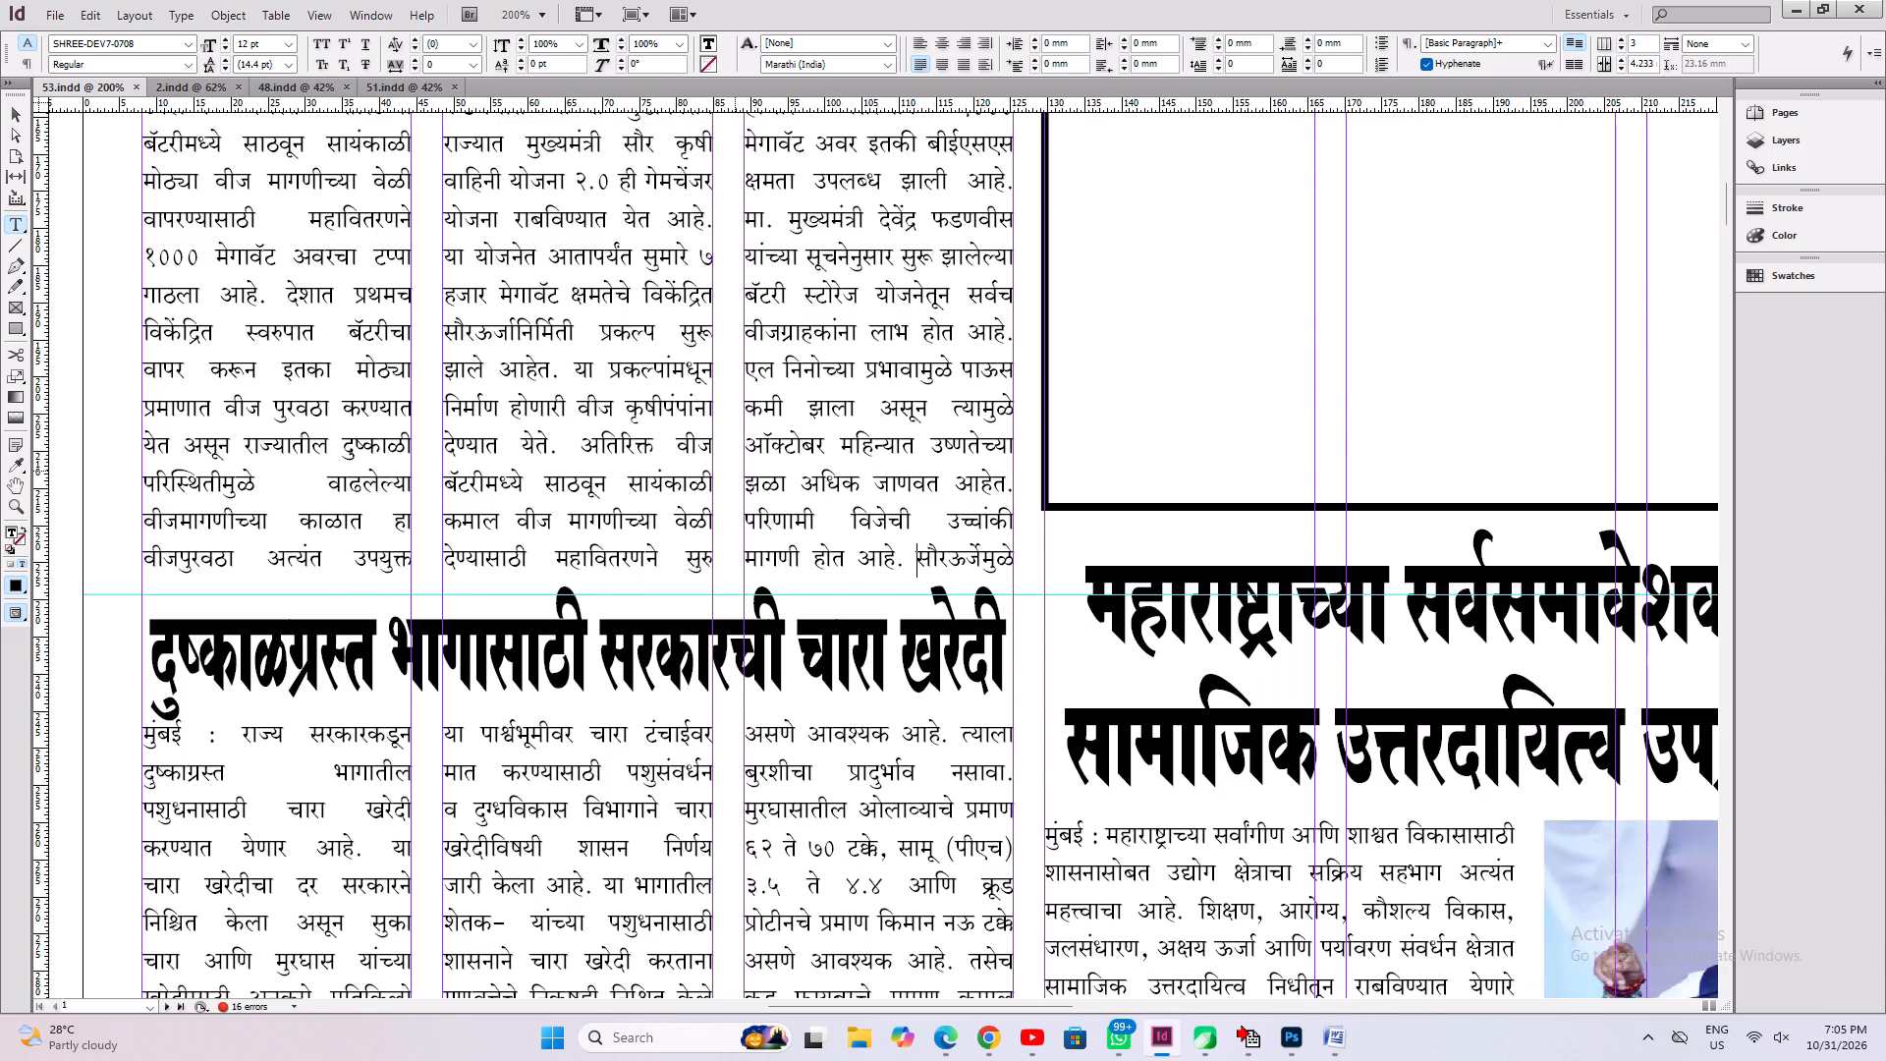
key("Return")
key("Left")
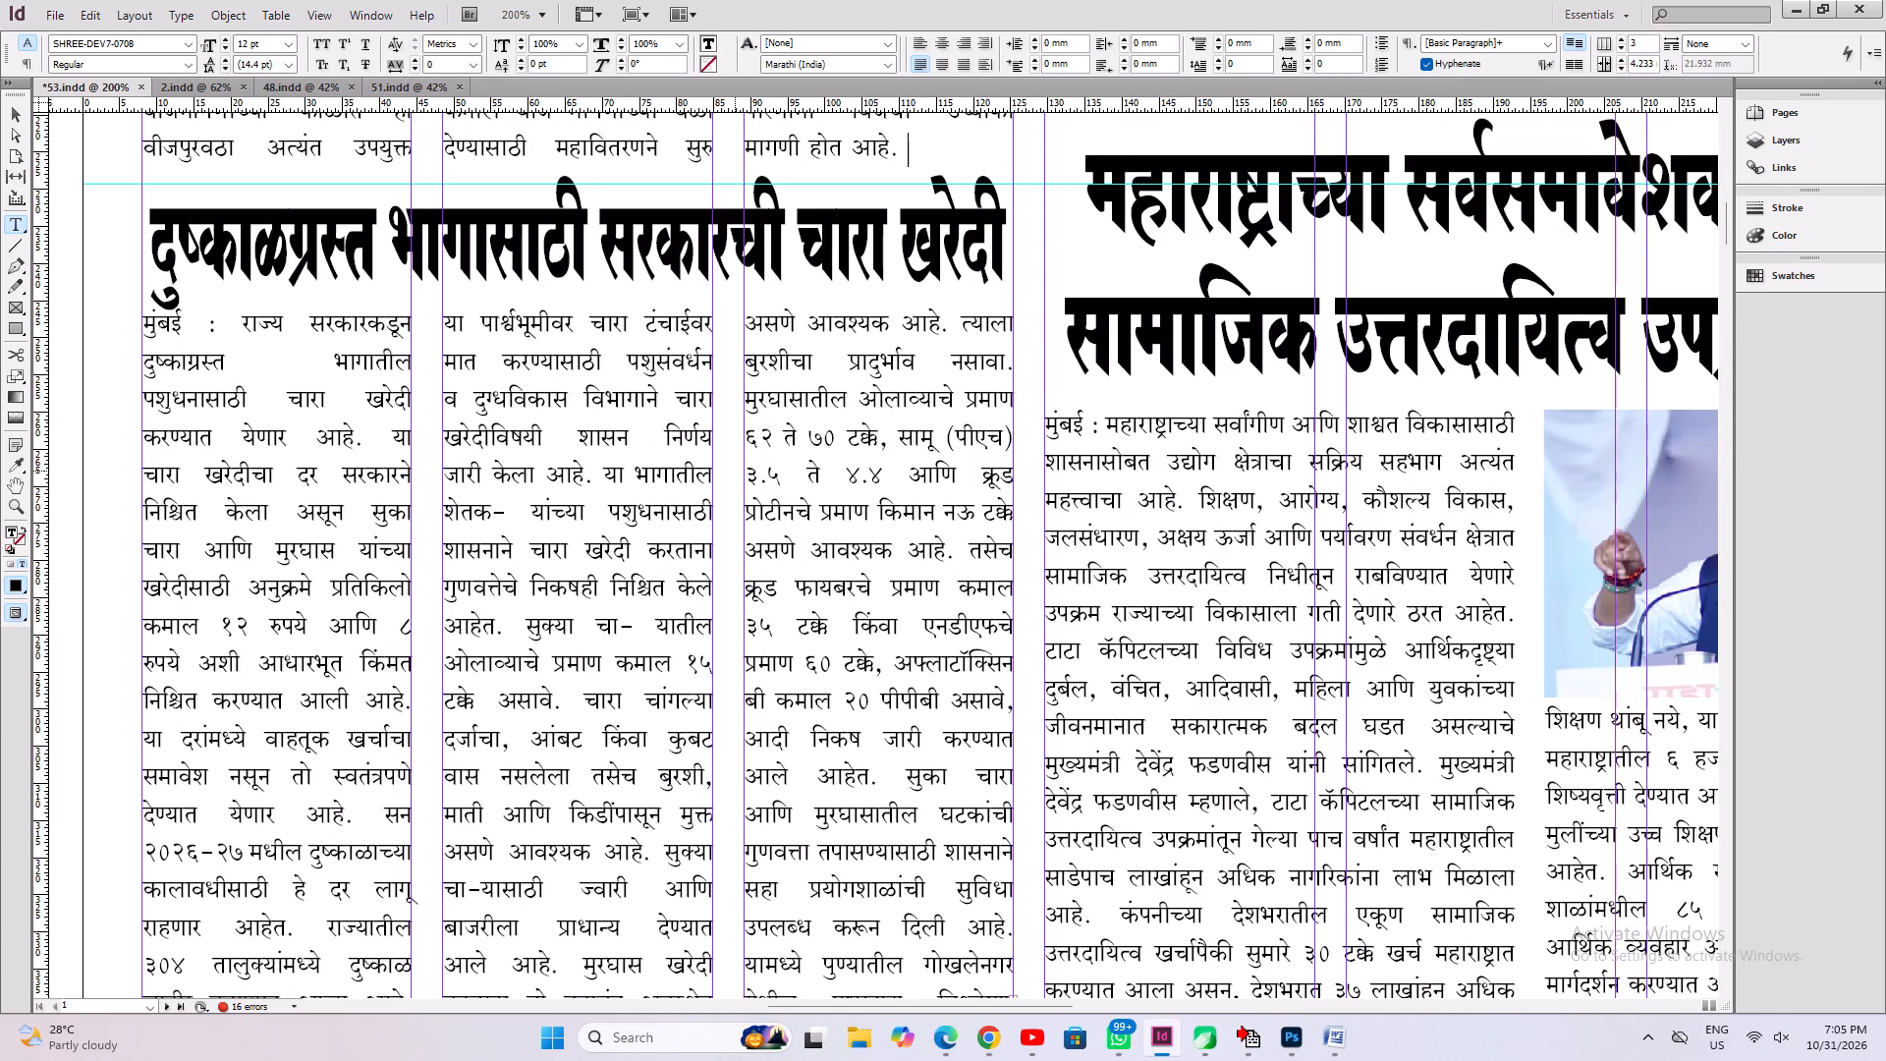
type("()")
key("ctrl+2")
type("IKU")
key("space")
type("2 OJ")
key("ctrl+s")
Copy the battery story's two-line headline from page 1 and paste it into a new text frame drawn below the page 2 imprint.
left_click_drag(431, 317, 435, 861, "alt")
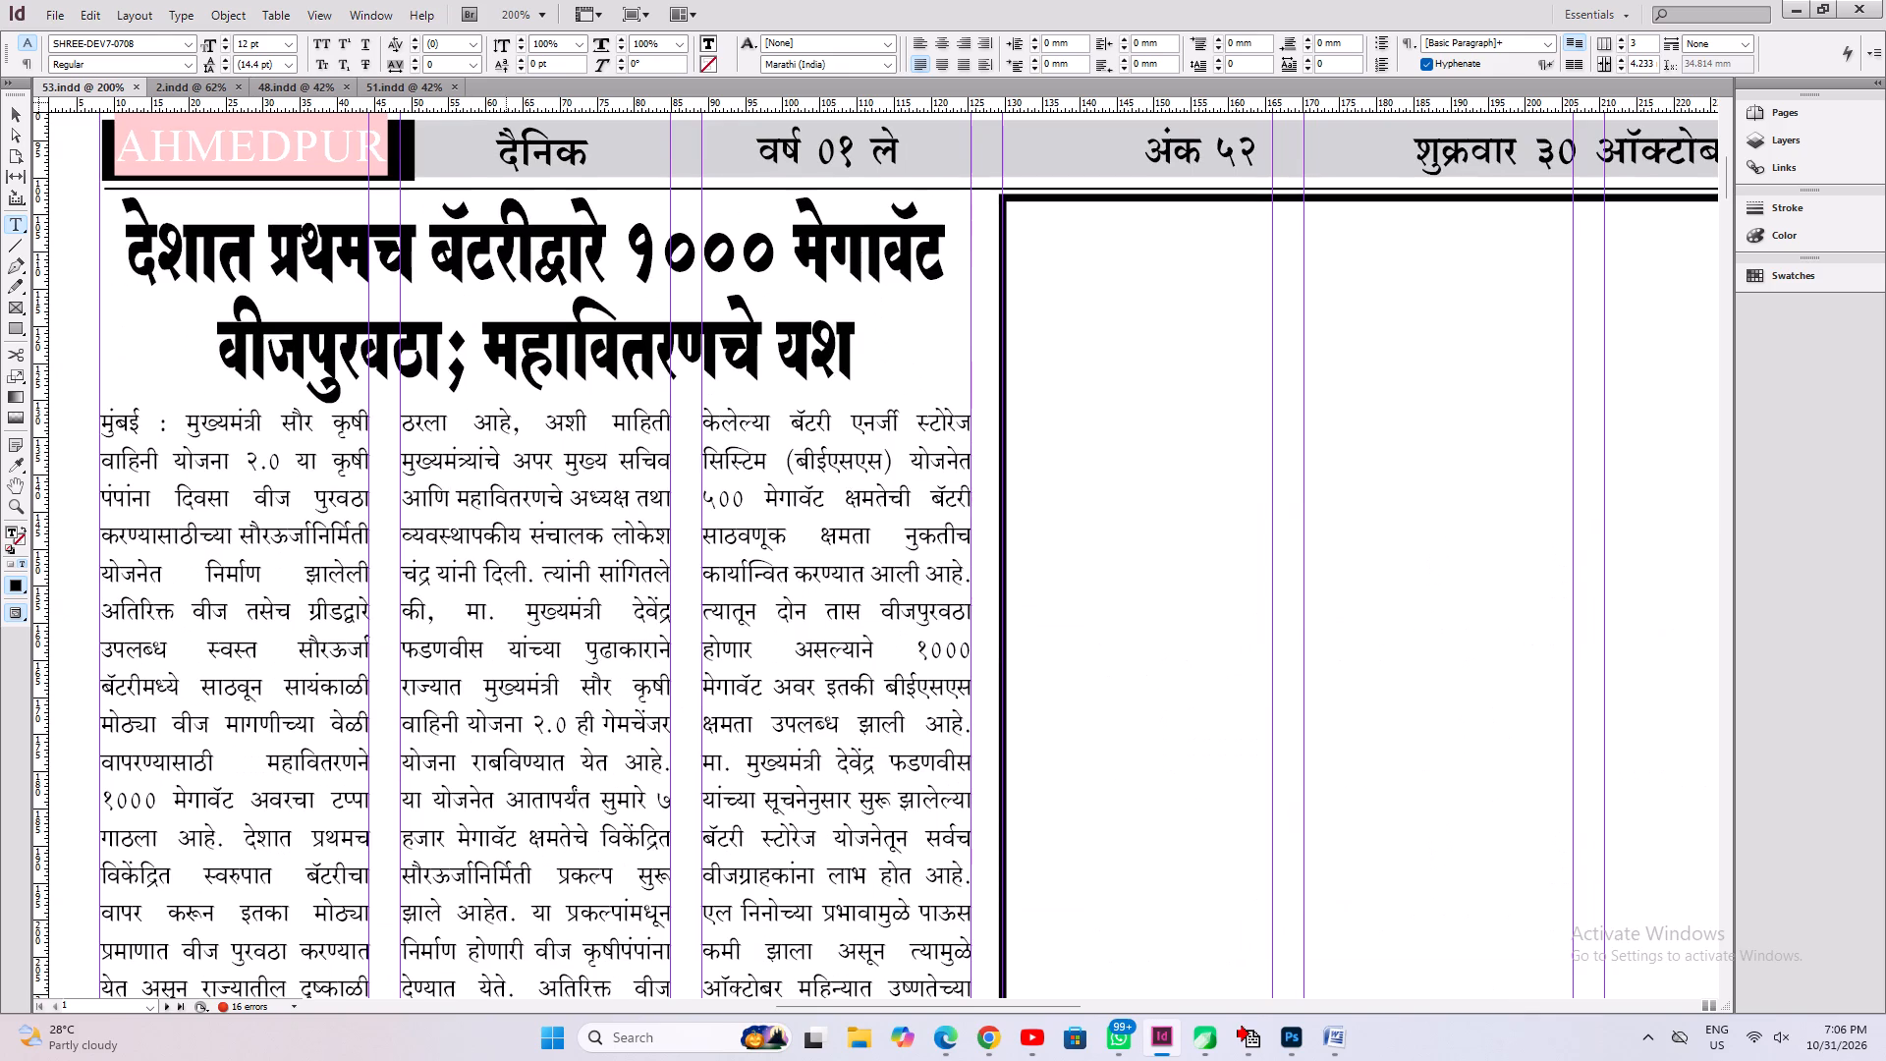
left_click(540, 264)
key("ctrl+a")
key("ctrl+c")
left_click_drag(538, 629, 533, 406, "alt")
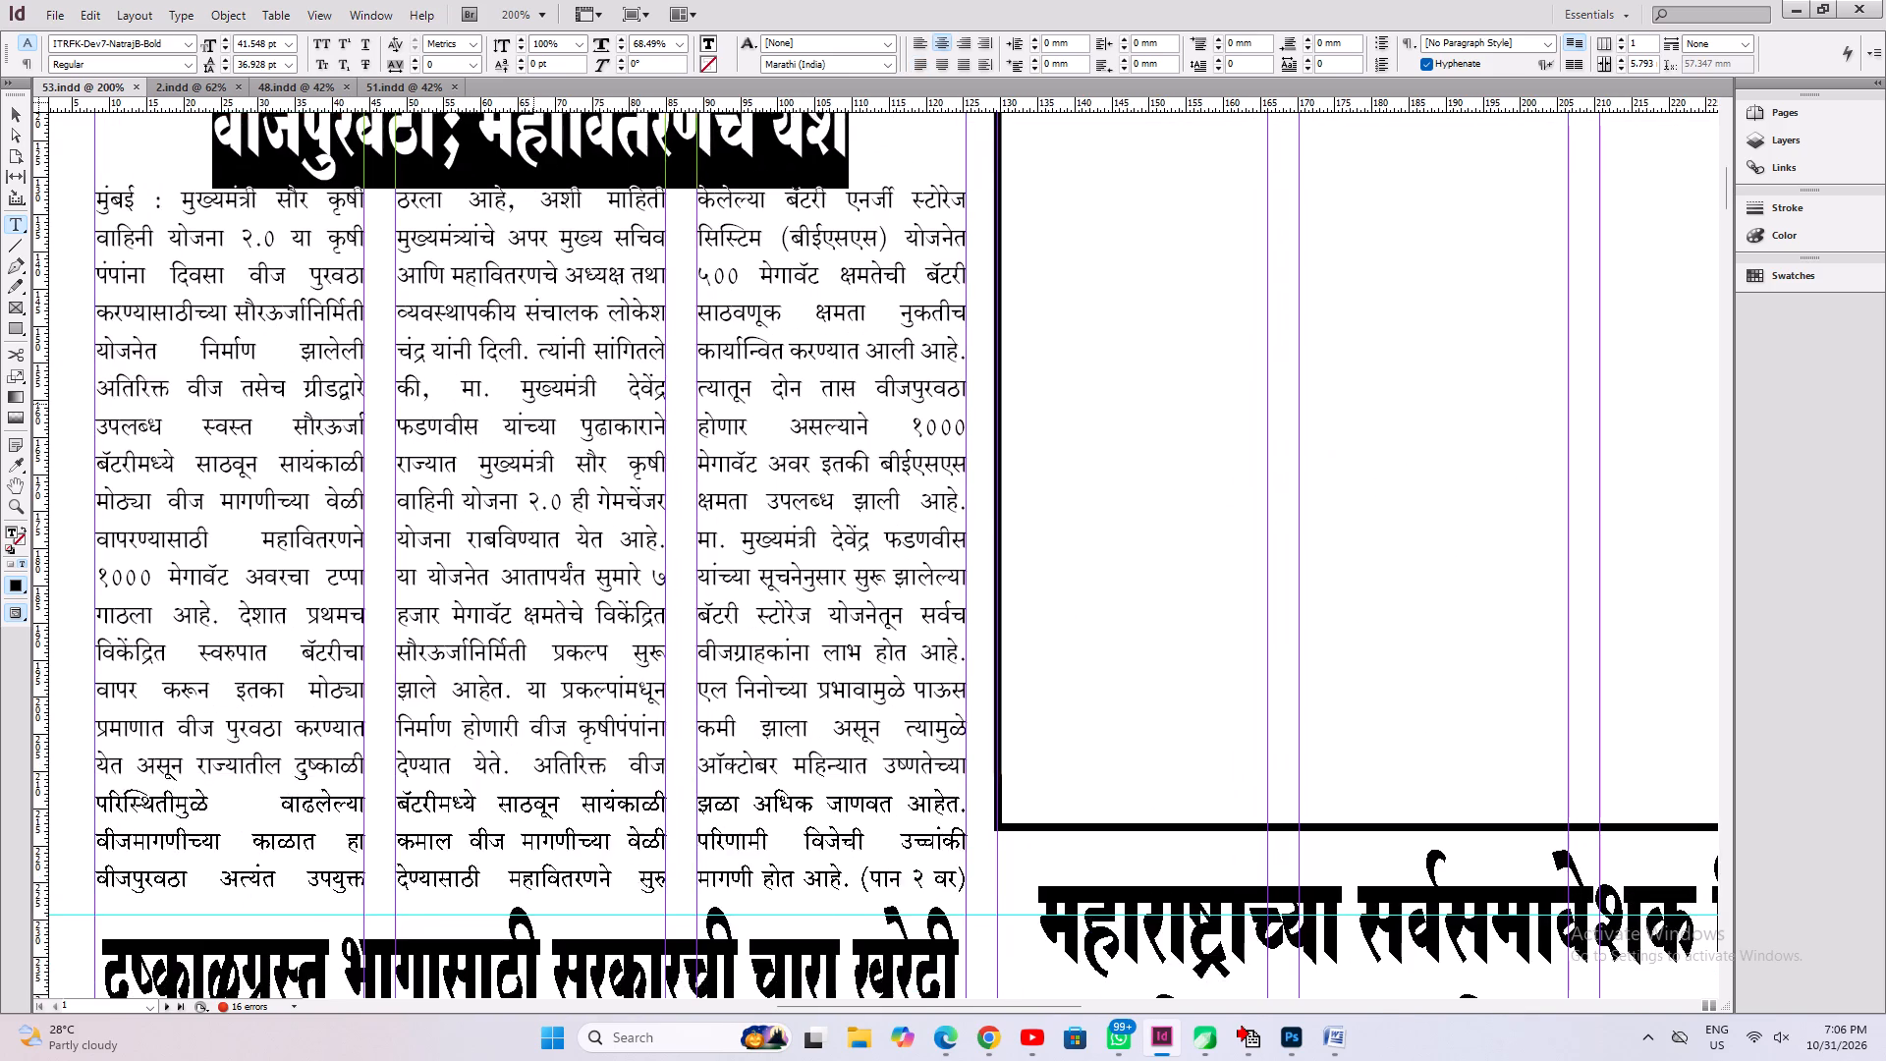
left_click(533, 404)
key("ctrl+a")
key("Down")
key("ctrl+s")
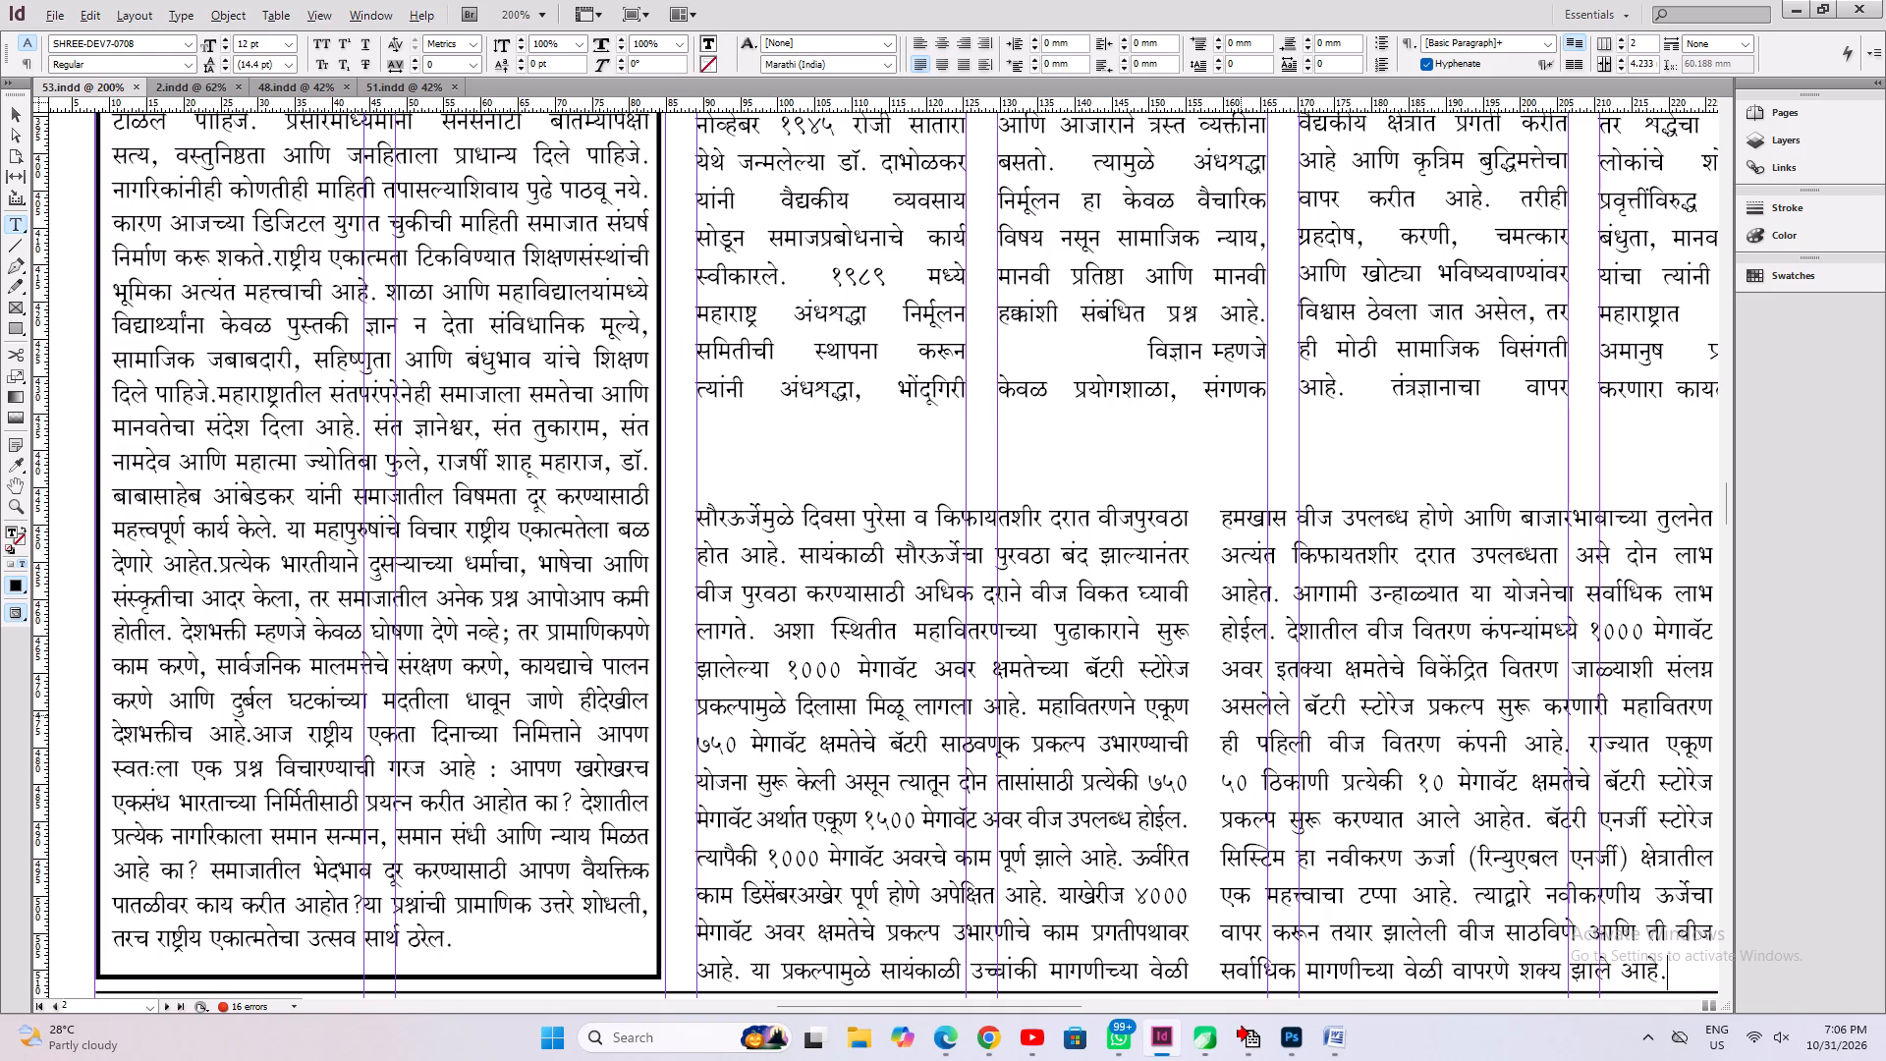
left_click_drag(1236, 712, 732, 305, "alt")
left_click_drag(714, 401, 740, 302, "alt")
left_click_drag(549, 555, 599, 400, "alt")
left_click_drag(231, 564, 1281, 720)
key("ctrl+v")
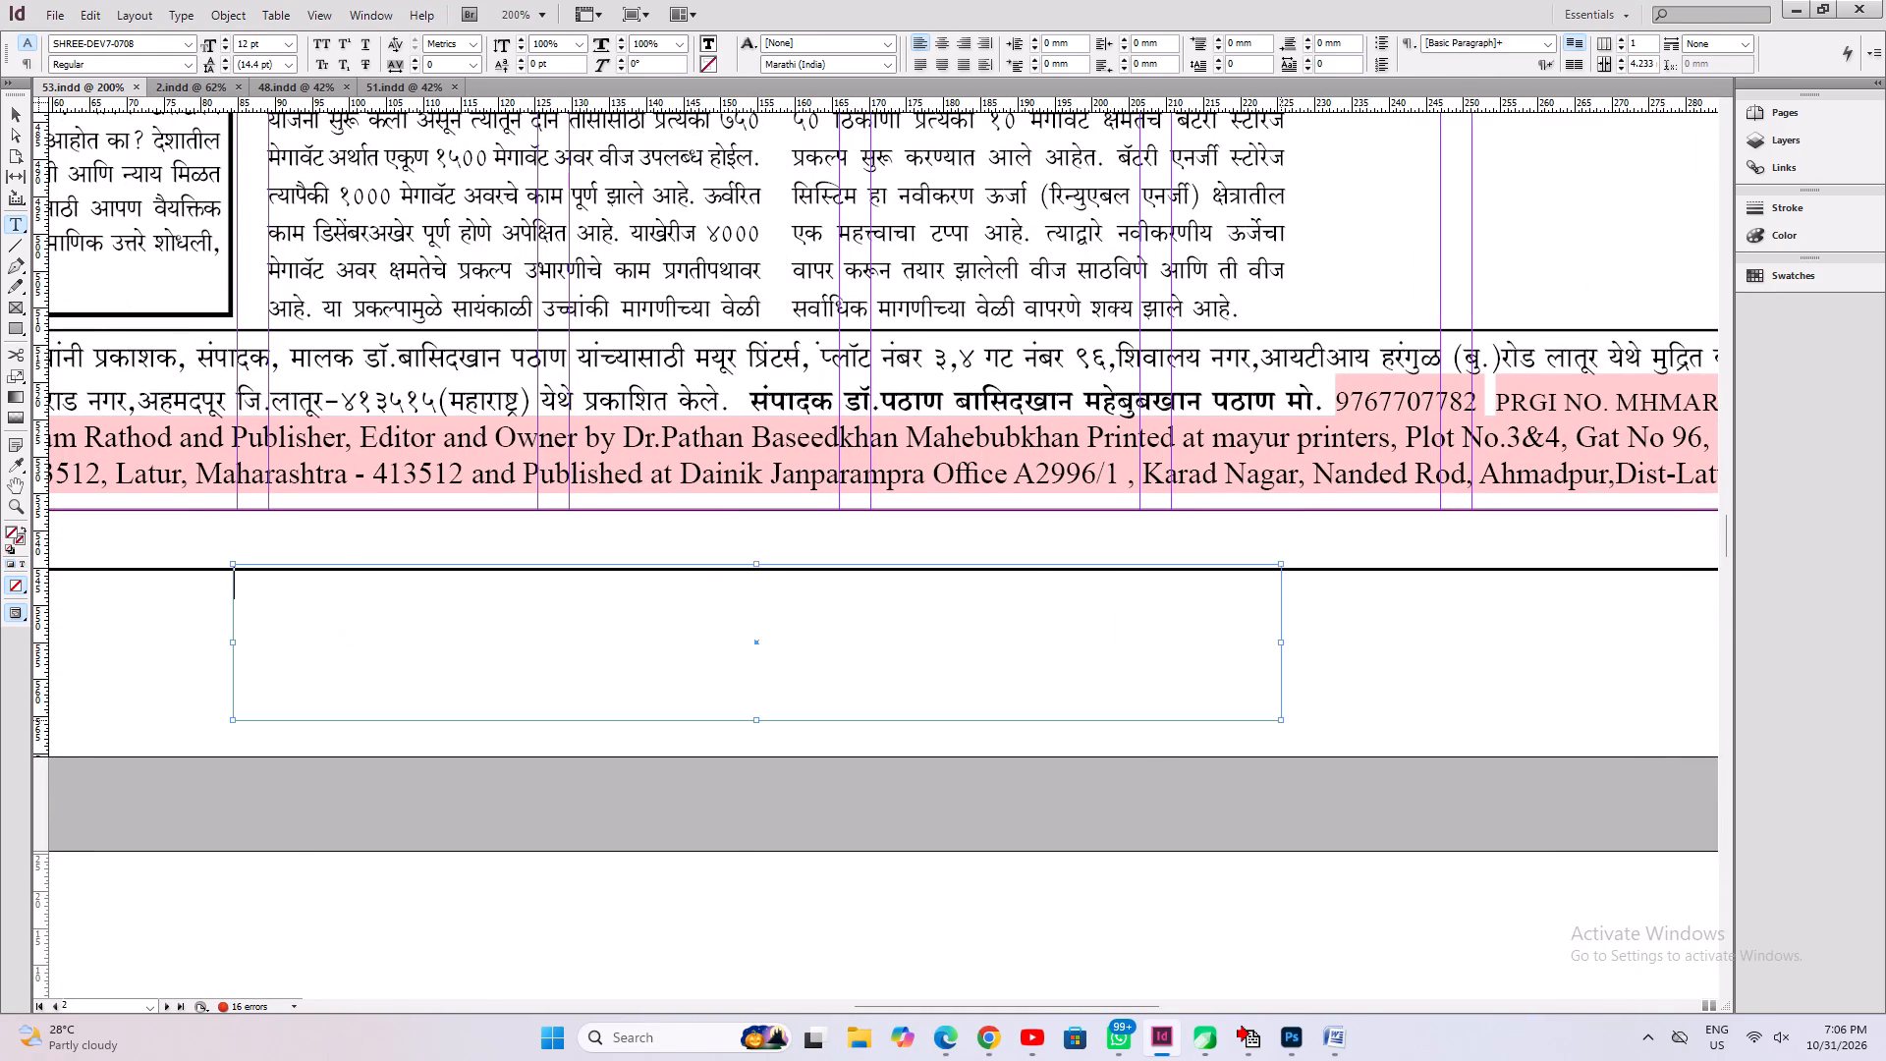
Set the horizontal scale of the pasted battery headline to 100% and save.
key("ctrl+a")
left_click(679, 45)
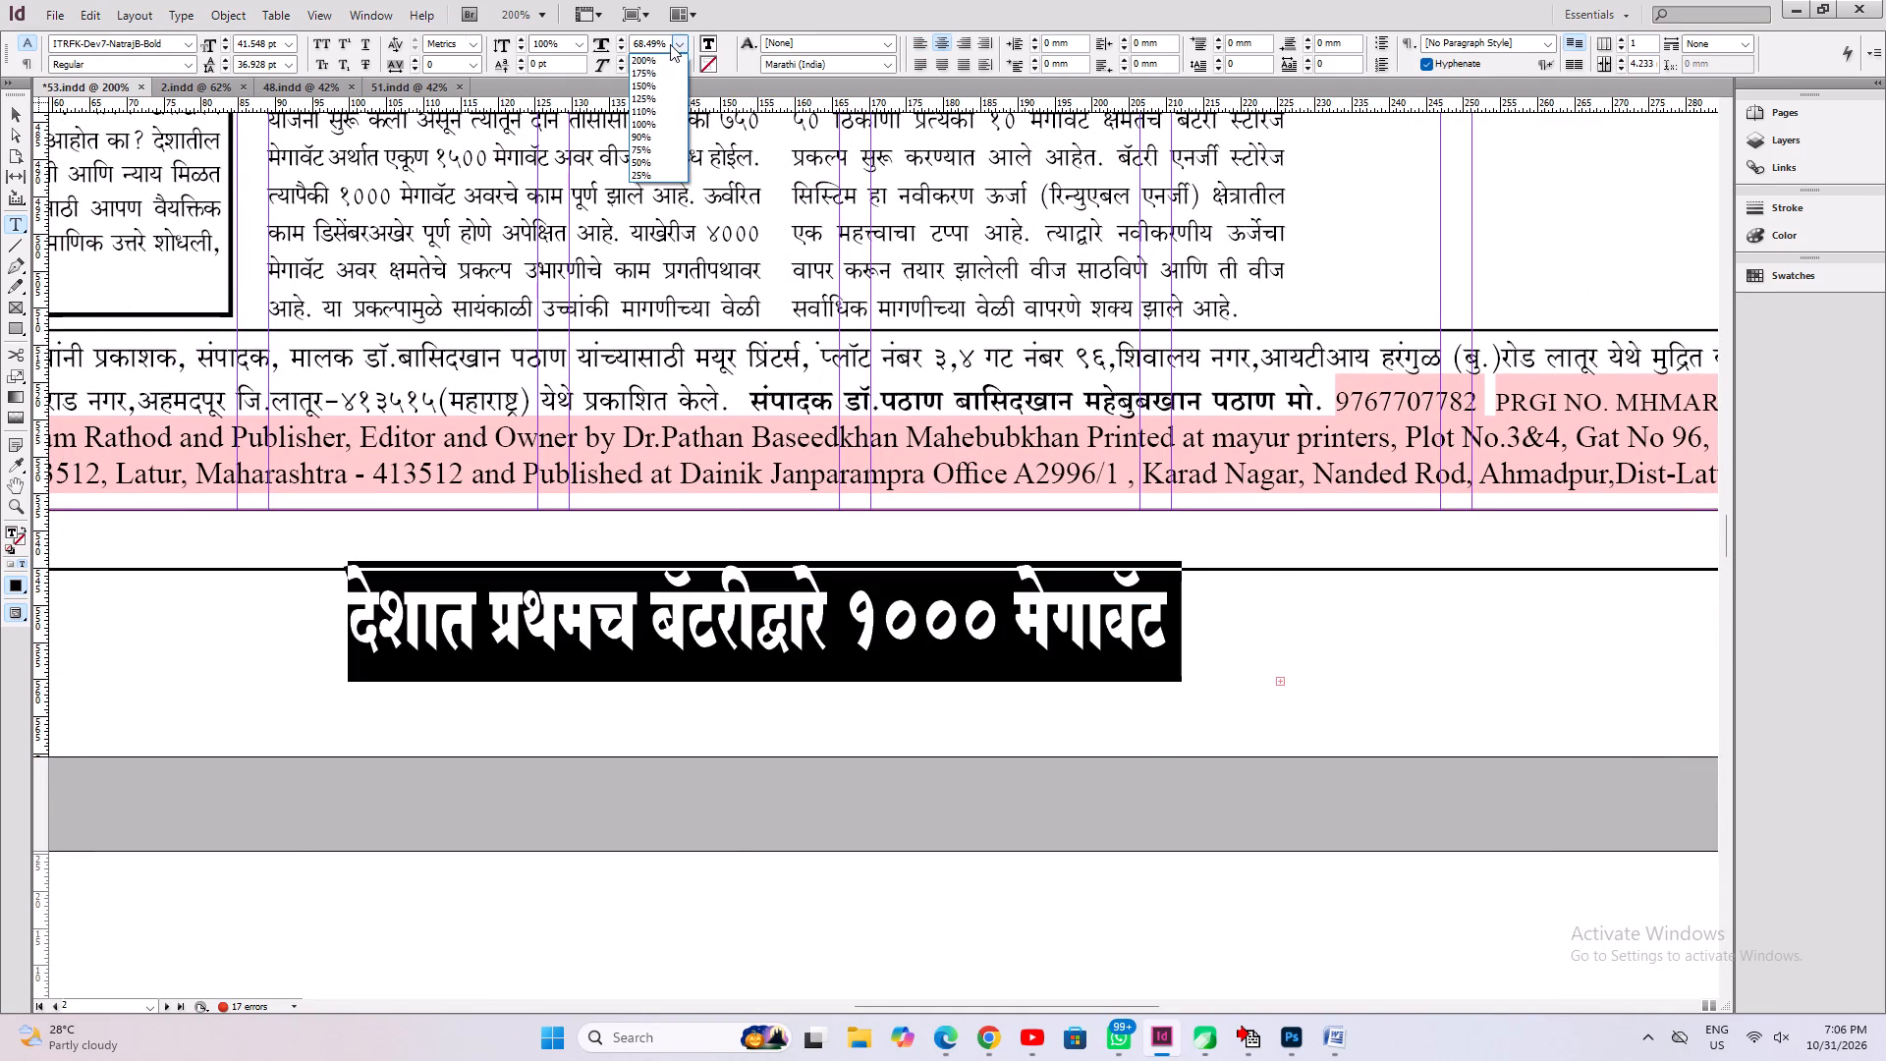
left_click(657, 45)
key("ctrl+a")
left_click(647, 45)
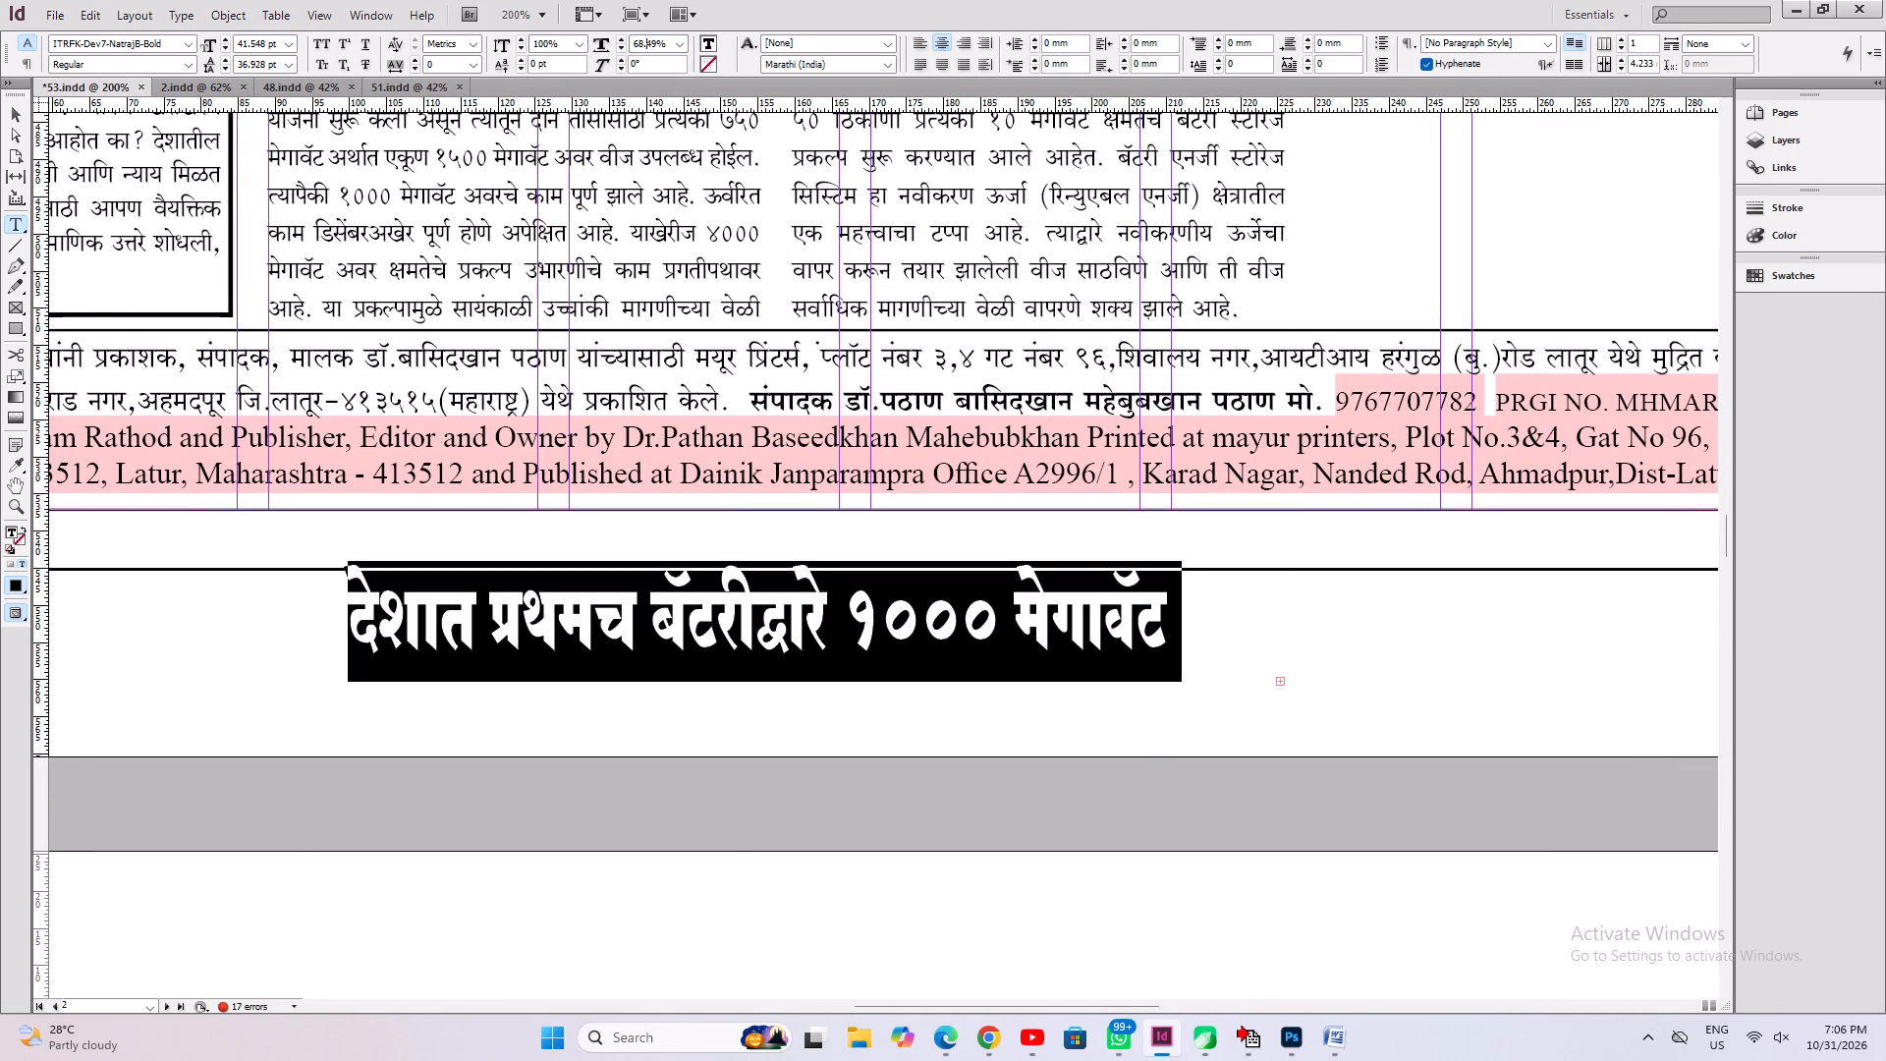
key("ctrl+a")
type("100")
key("Return")
key("ctrl+s")
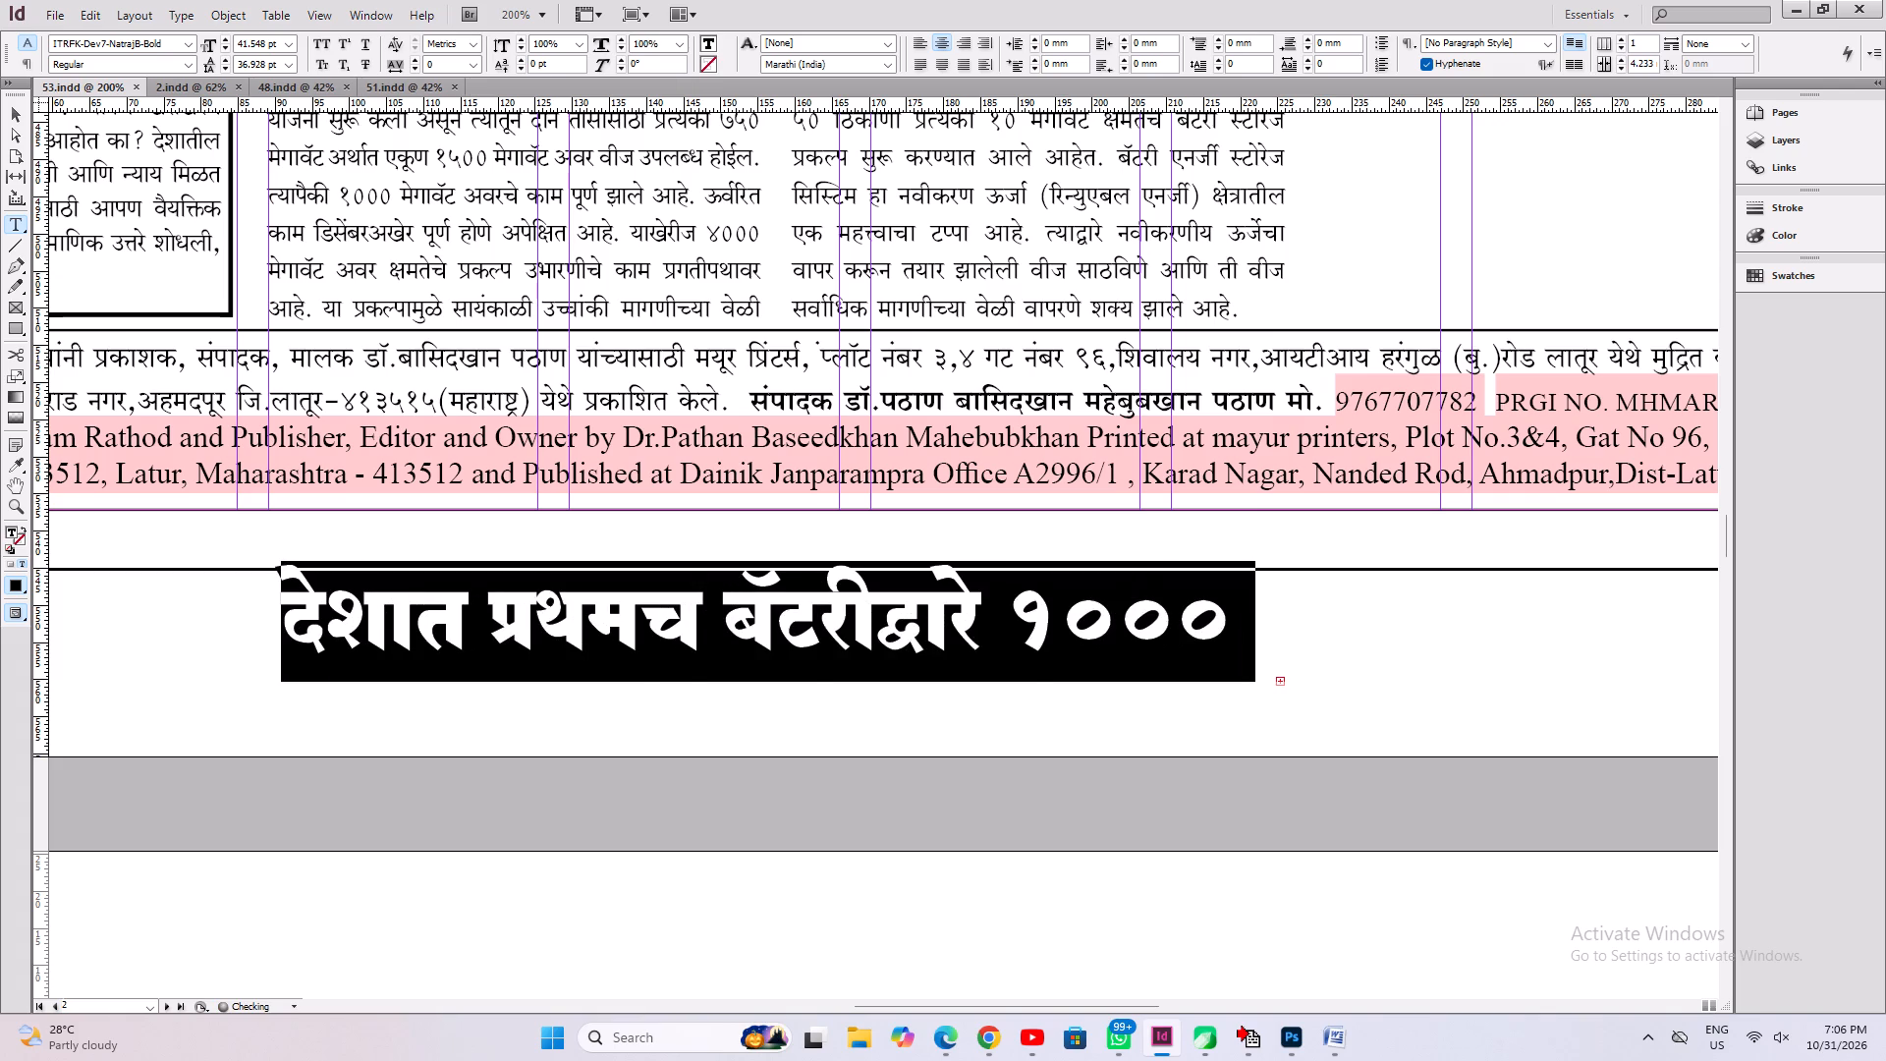
Move the headline frame directly above the battery story's continuation, aligned with its left edge, and justify the headline.
key("ctrl+alt+c")
left_click(14, 111)
left_click_drag(492, 617, 505, 606)
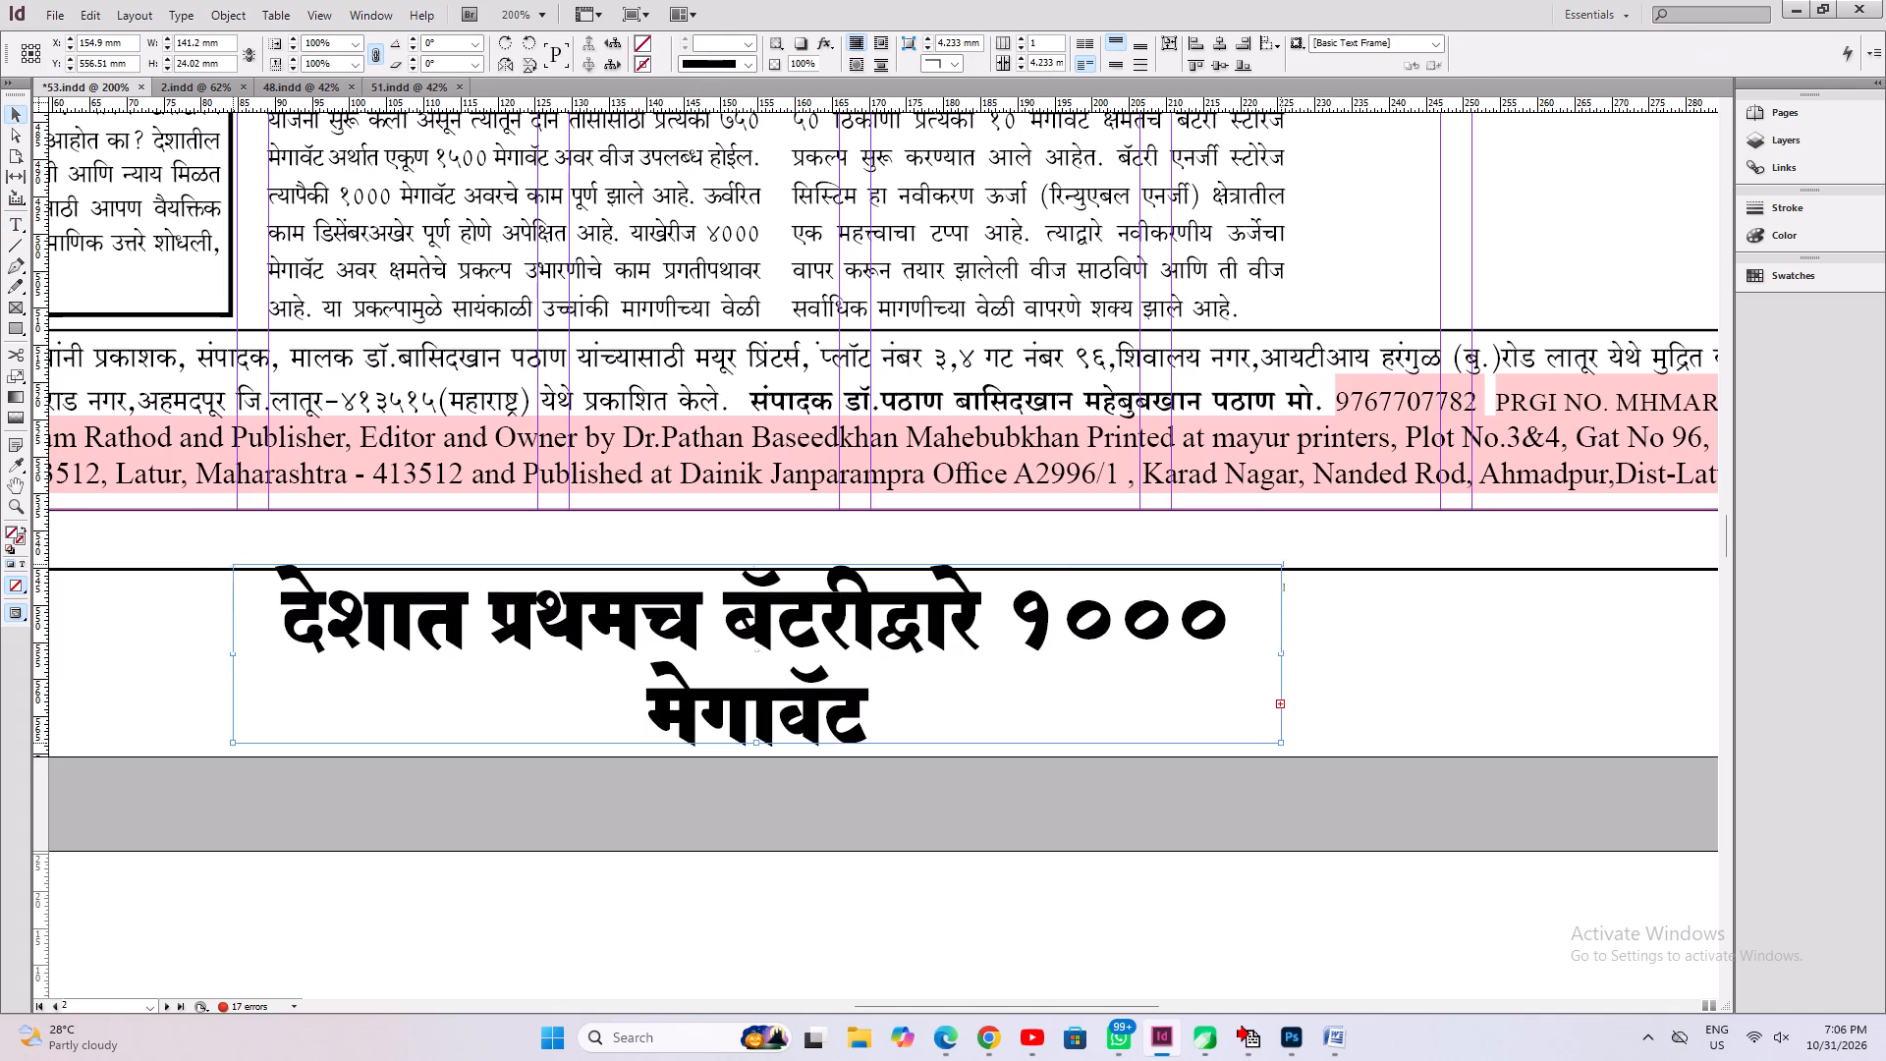
left_click_drag(505, 606, 933, 206)
key("space")
key("space")
key("space")
key("space")
left_click_drag(920, 198, 821, 676)
left_click_drag(926, 688, 360, 307)
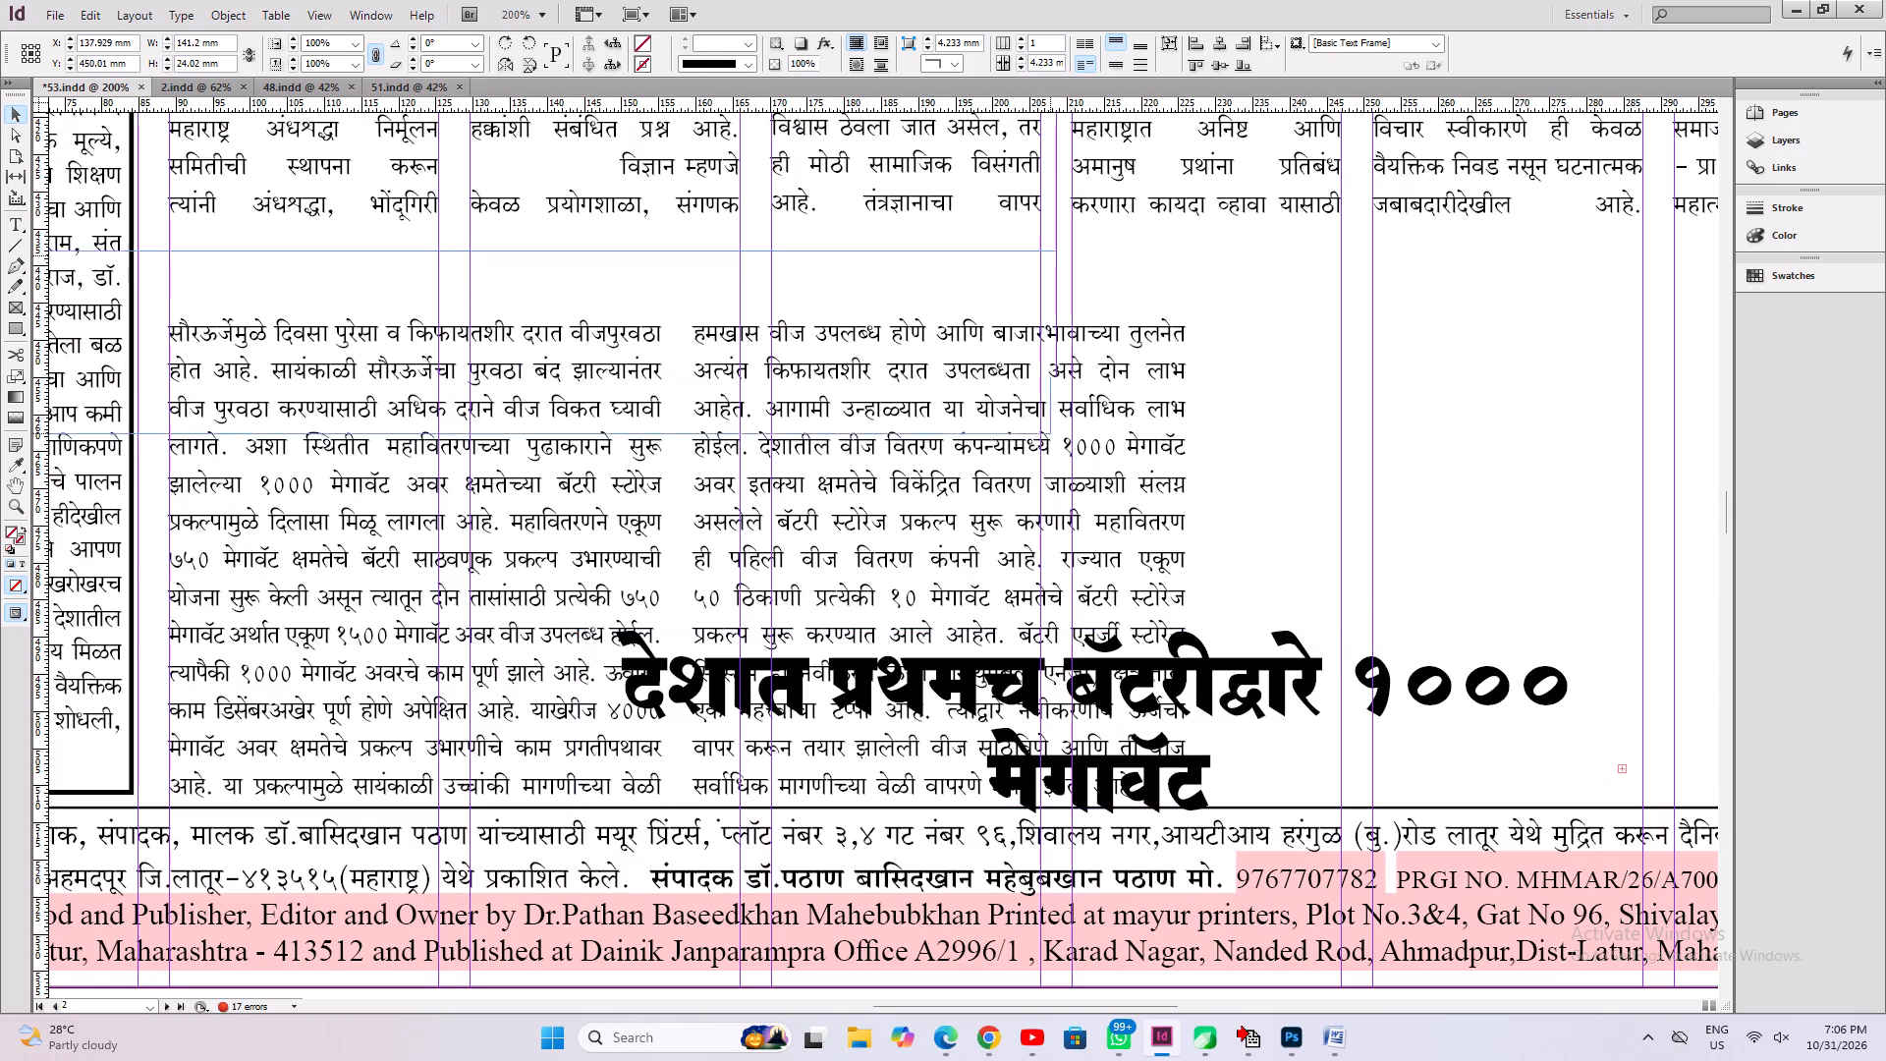
left_click_drag(360, 307, 525, 283)
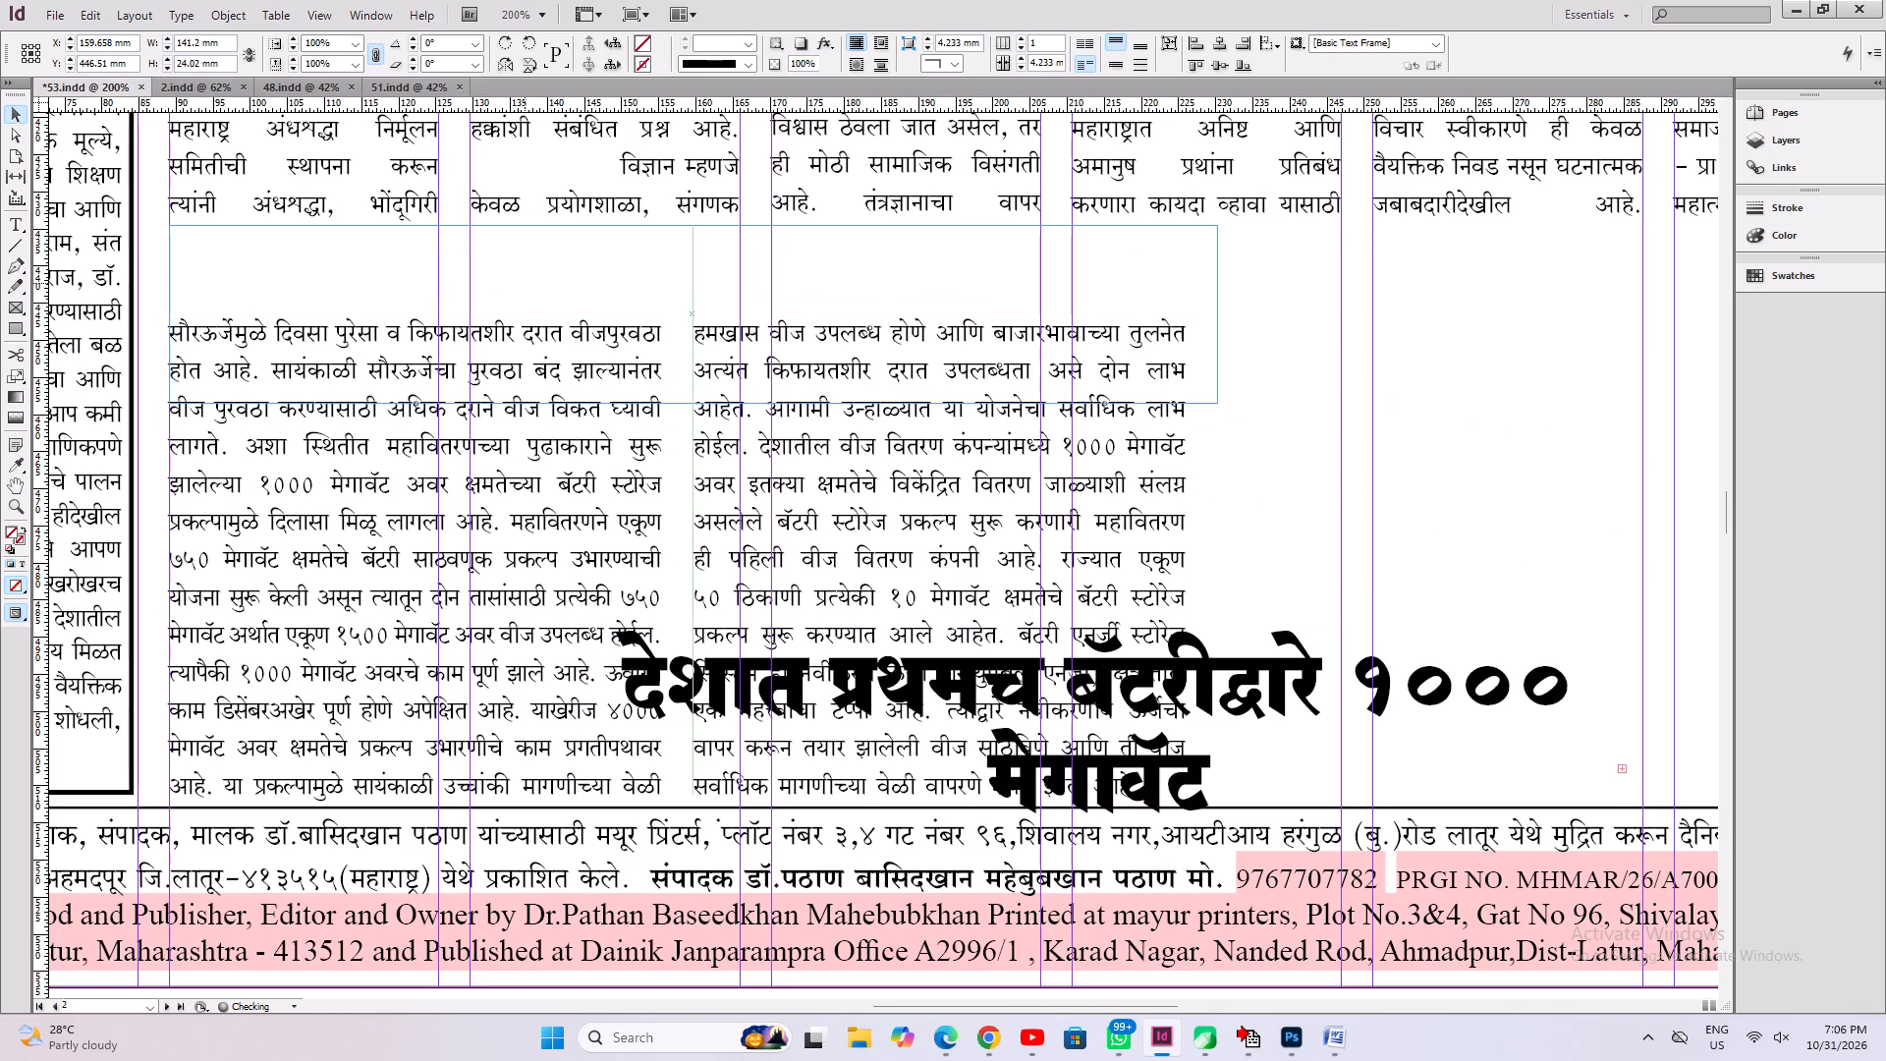
key("ctrl+shift+j")
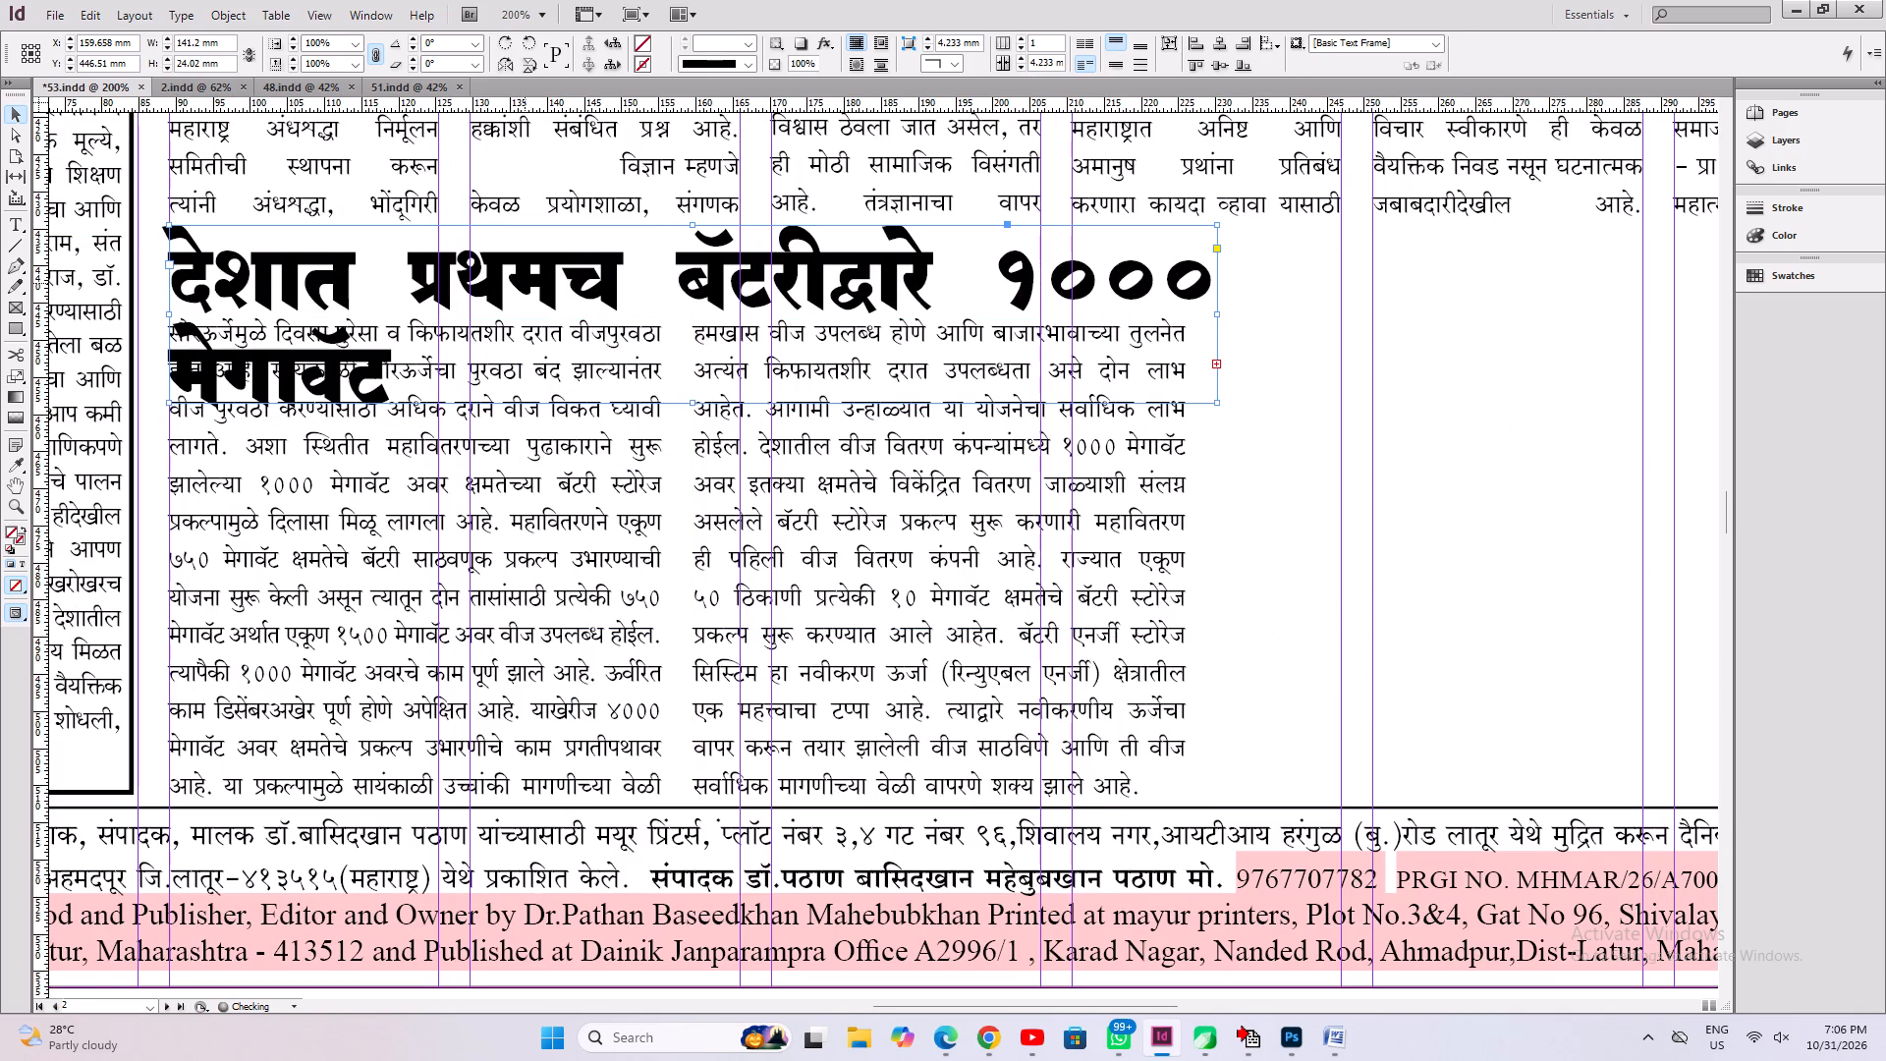
Replace everything after "देशात प्रथमच बॅटरीद्वारे" in the headline with ".....", fit the frame to the text, and save.
left_click(14, 218)
left_click_drag(965, 276, 997, 340)
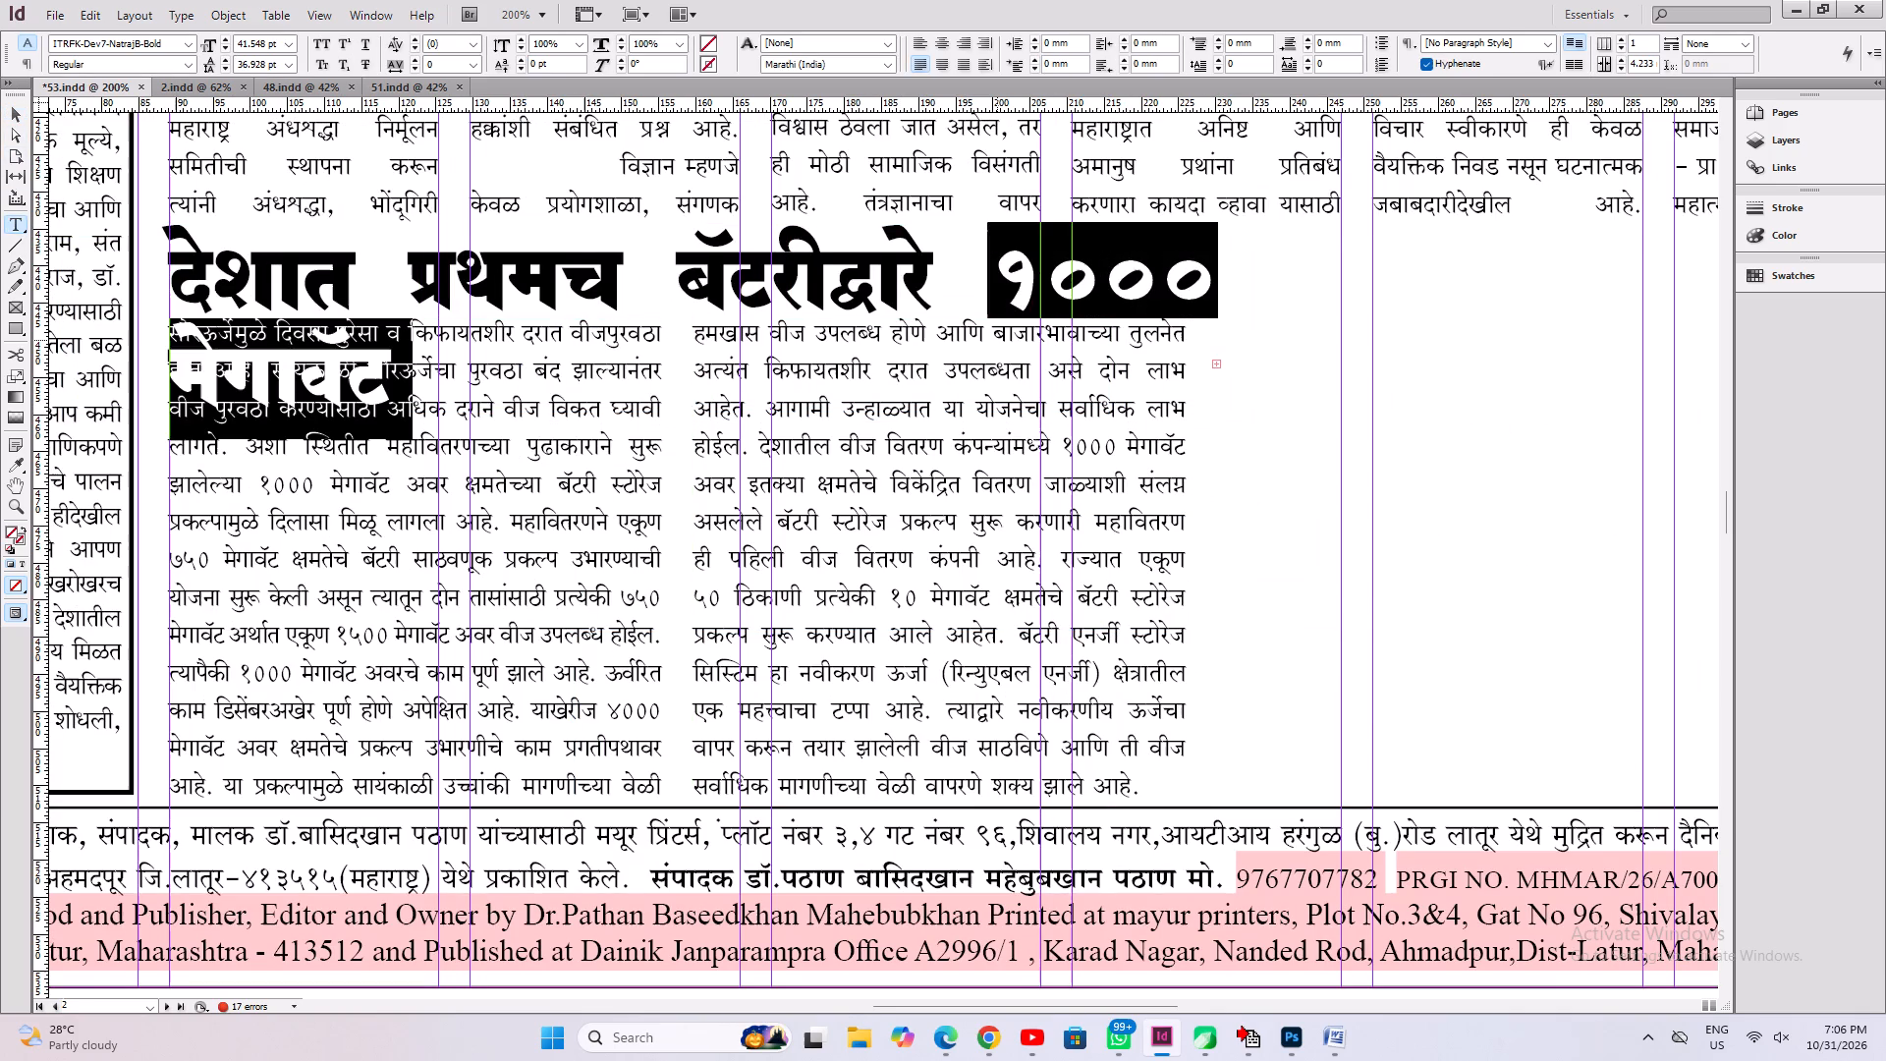
type("..")
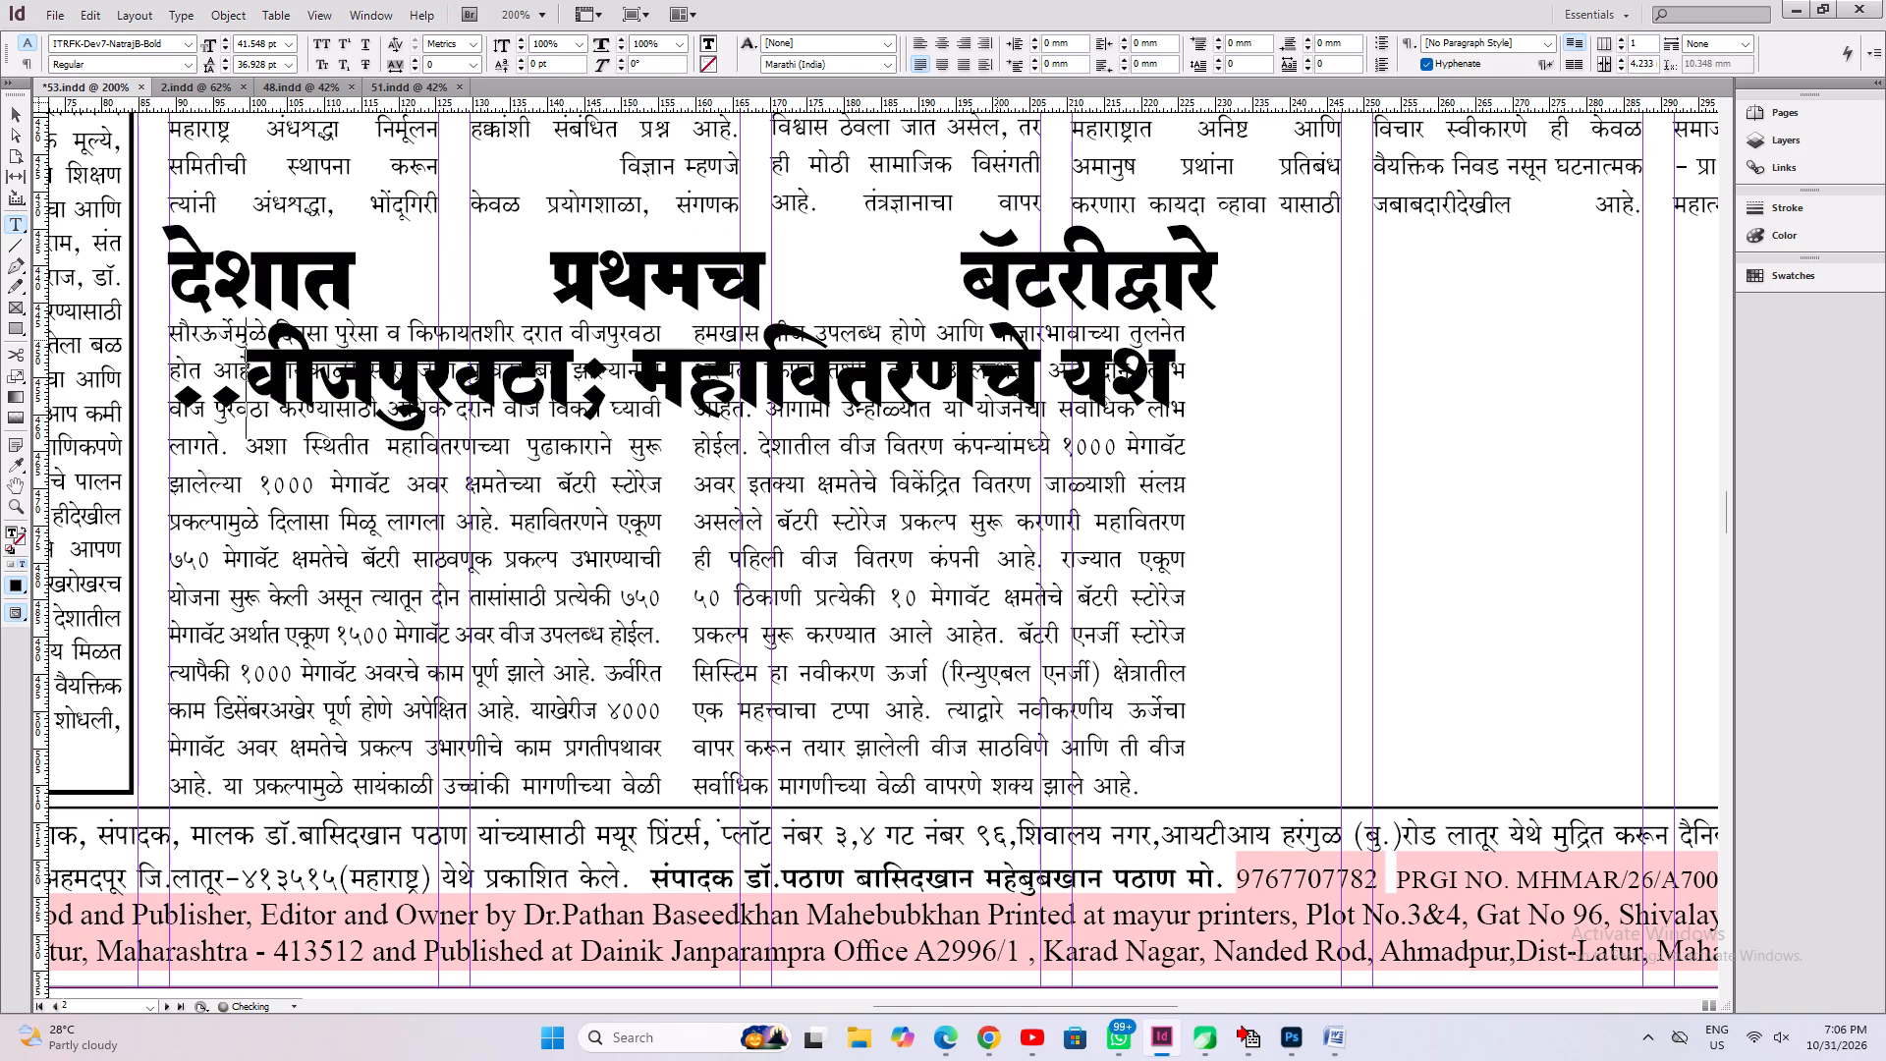
type("...")
key("shift+Down")
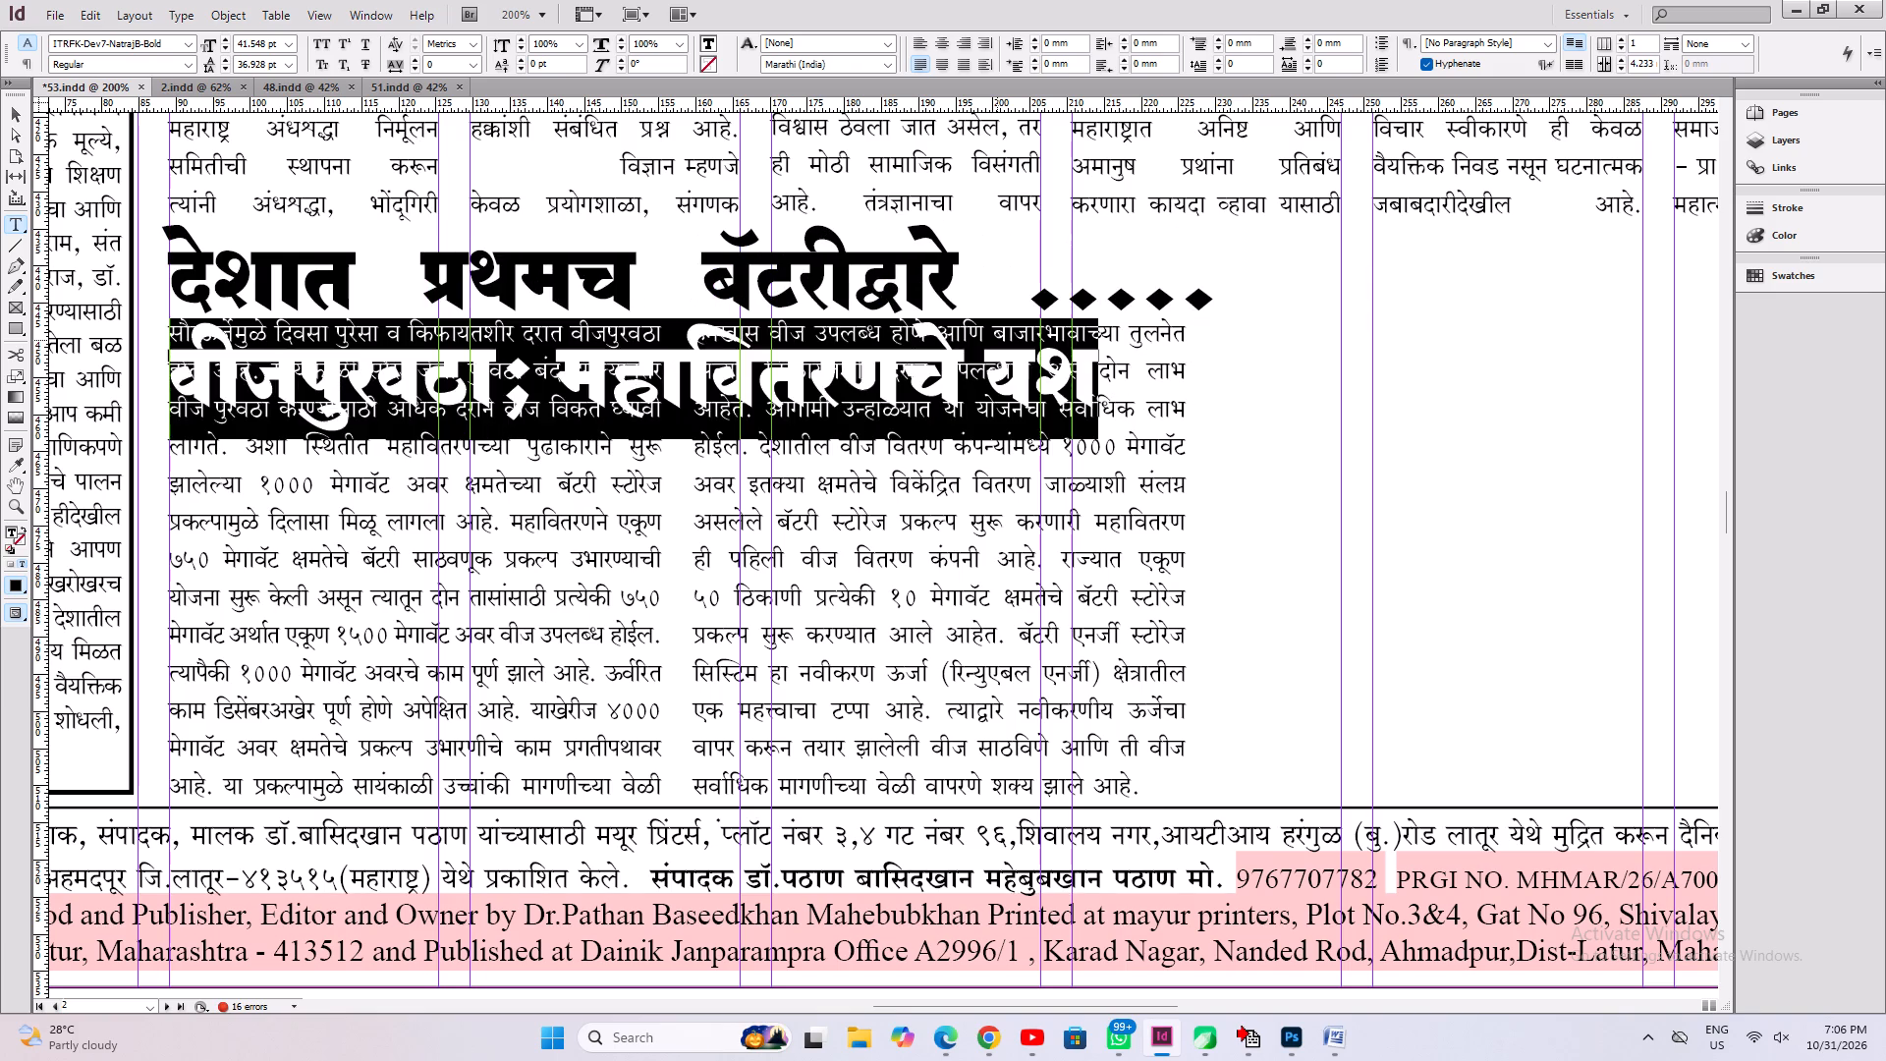
key("BackSpace")
key("ctrl+s")
key("ctrl+alt+c")
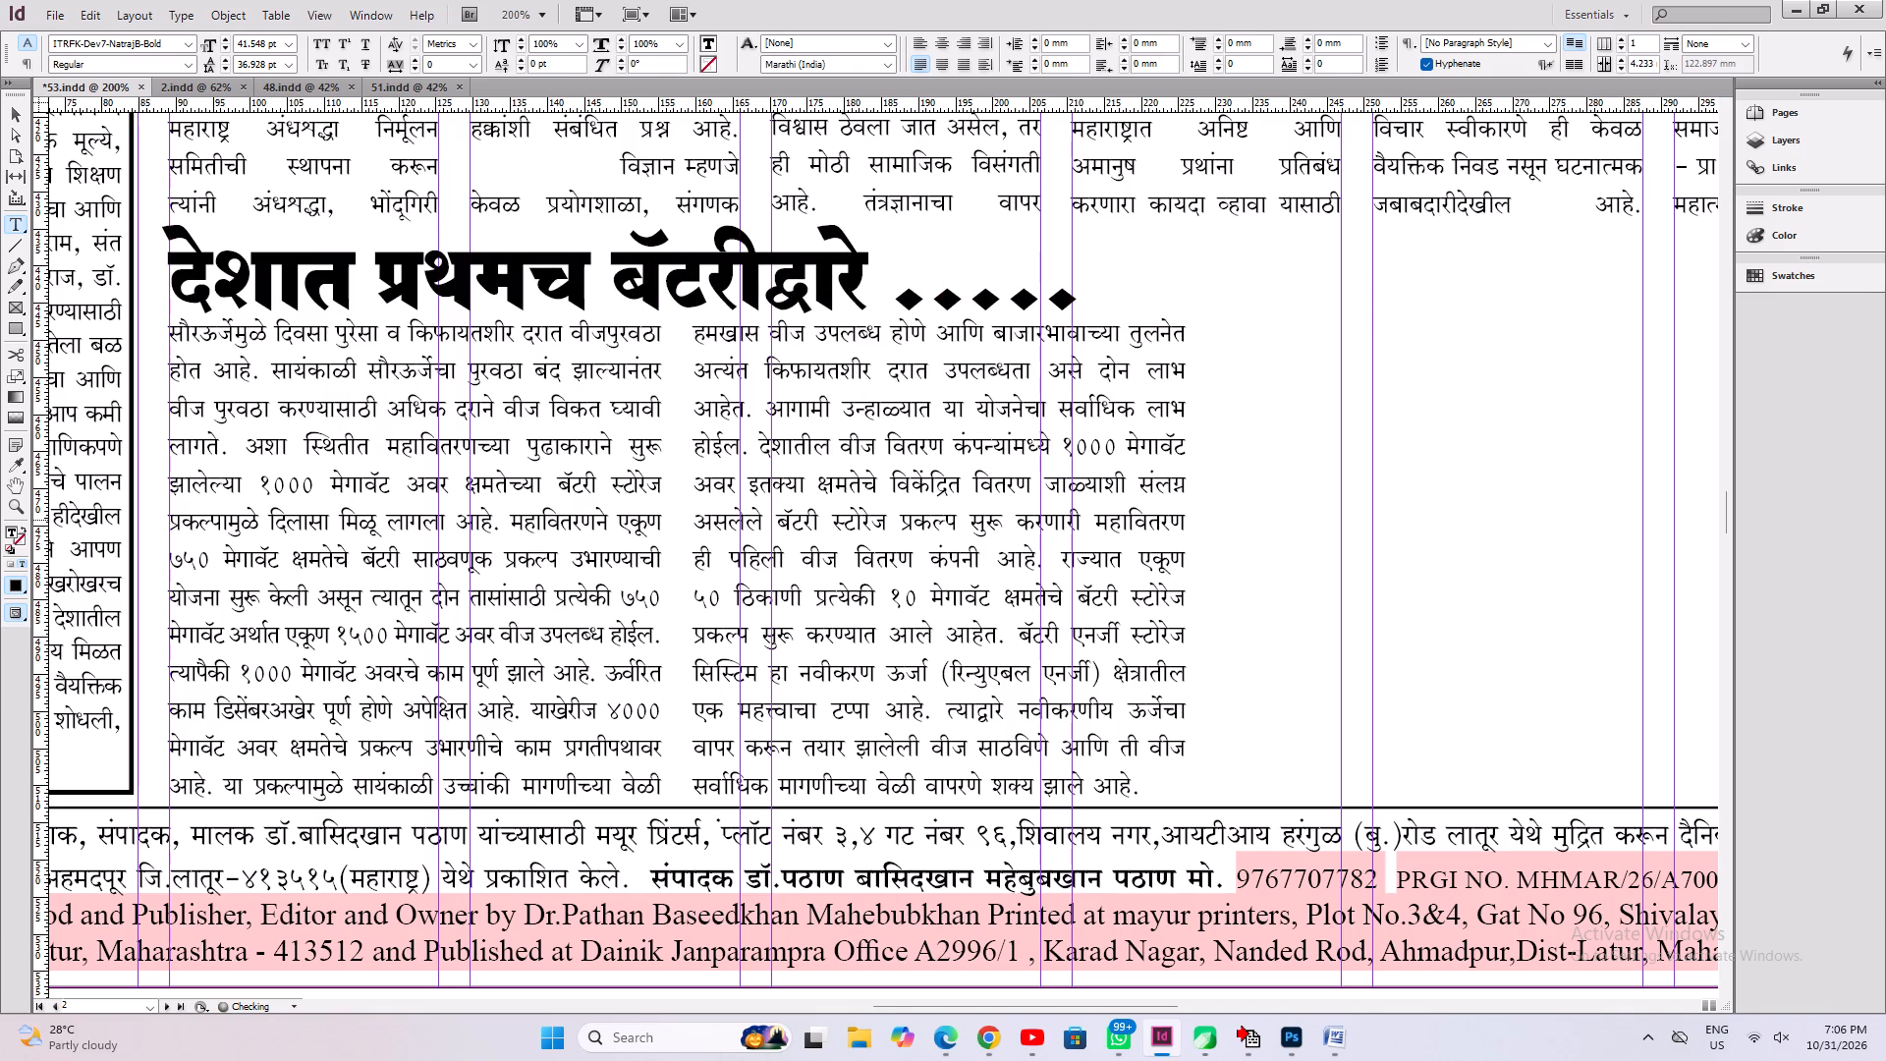
Nudge the Dabholkar article's body text and photo up two increments together and save.
left_click(1308, 500)
left_click_drag(1323, 462, 1080, 966, "alt")
left_click_drag(1333, 497, 908, 945, "alt")
left_click_drag(1097, 515, 1014, 937, "alt")
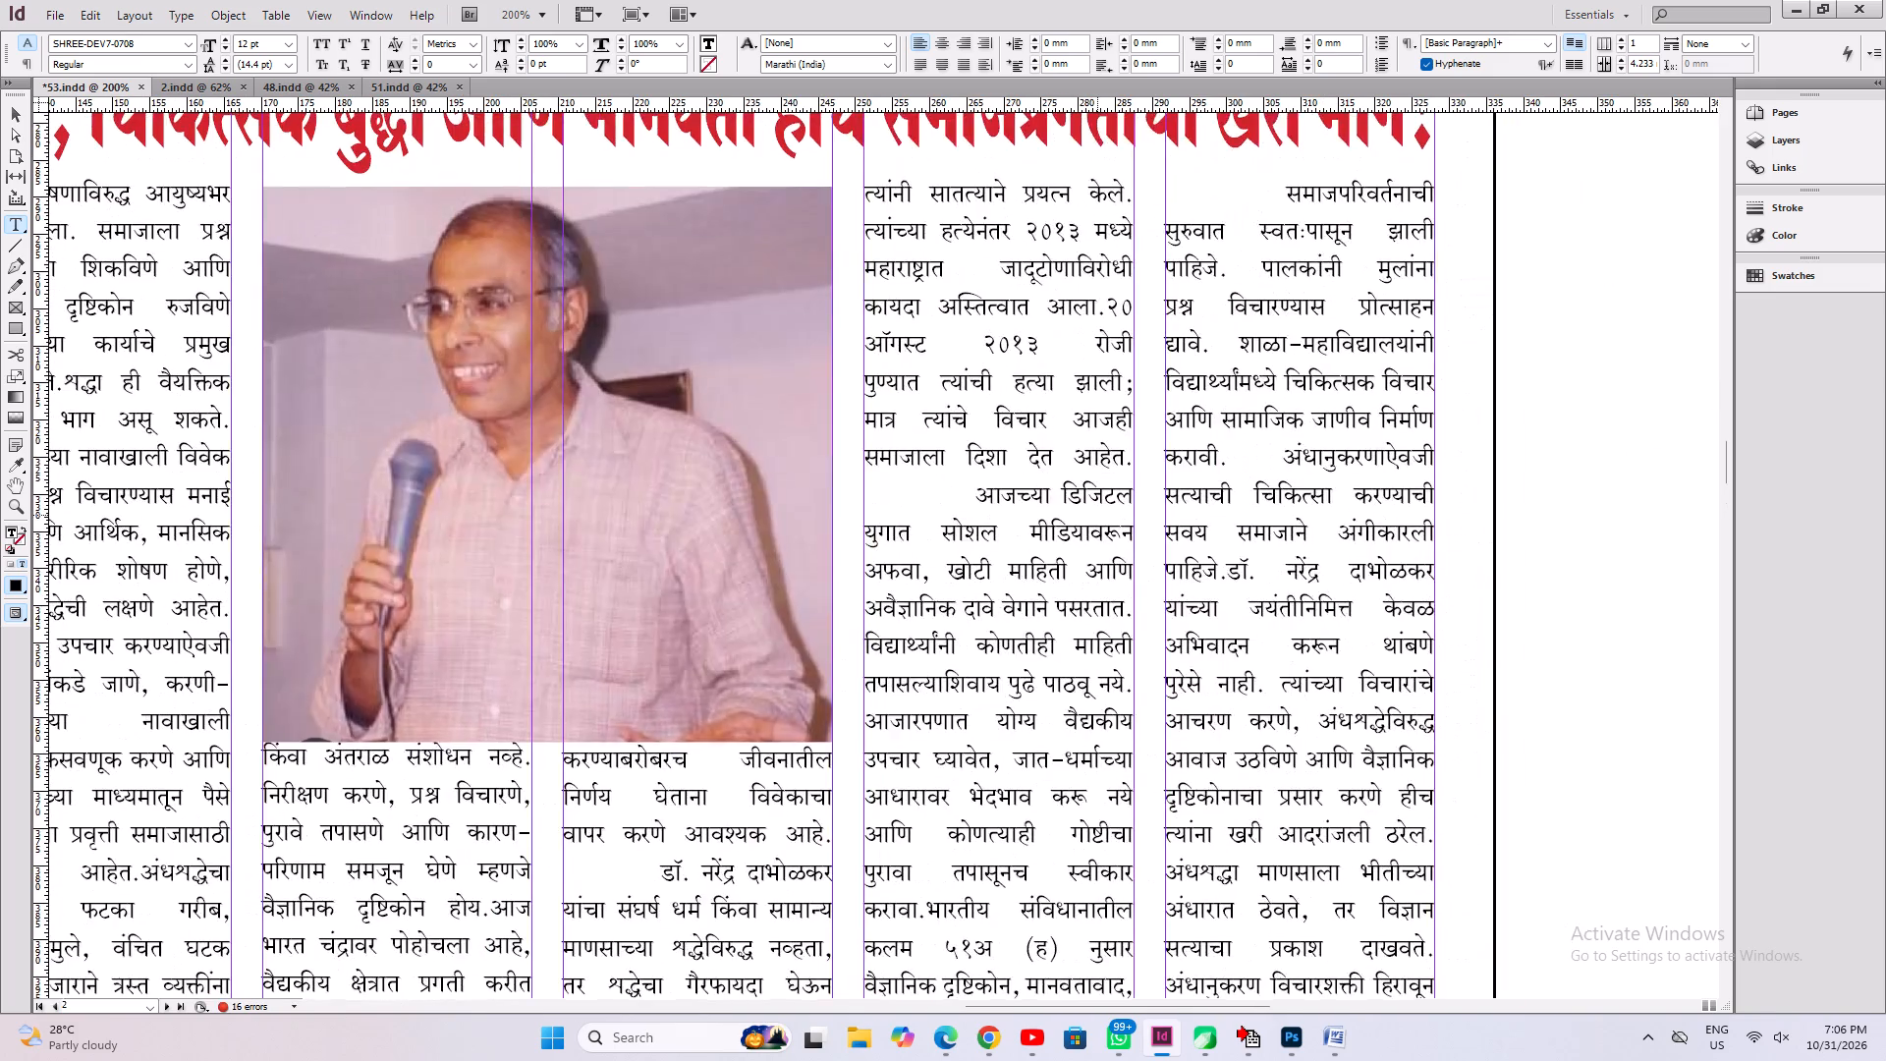
left_click_drag(980, 485, 980, 601, "alt")
left_click_drag(1074, 560, 1267, 462, "alt")
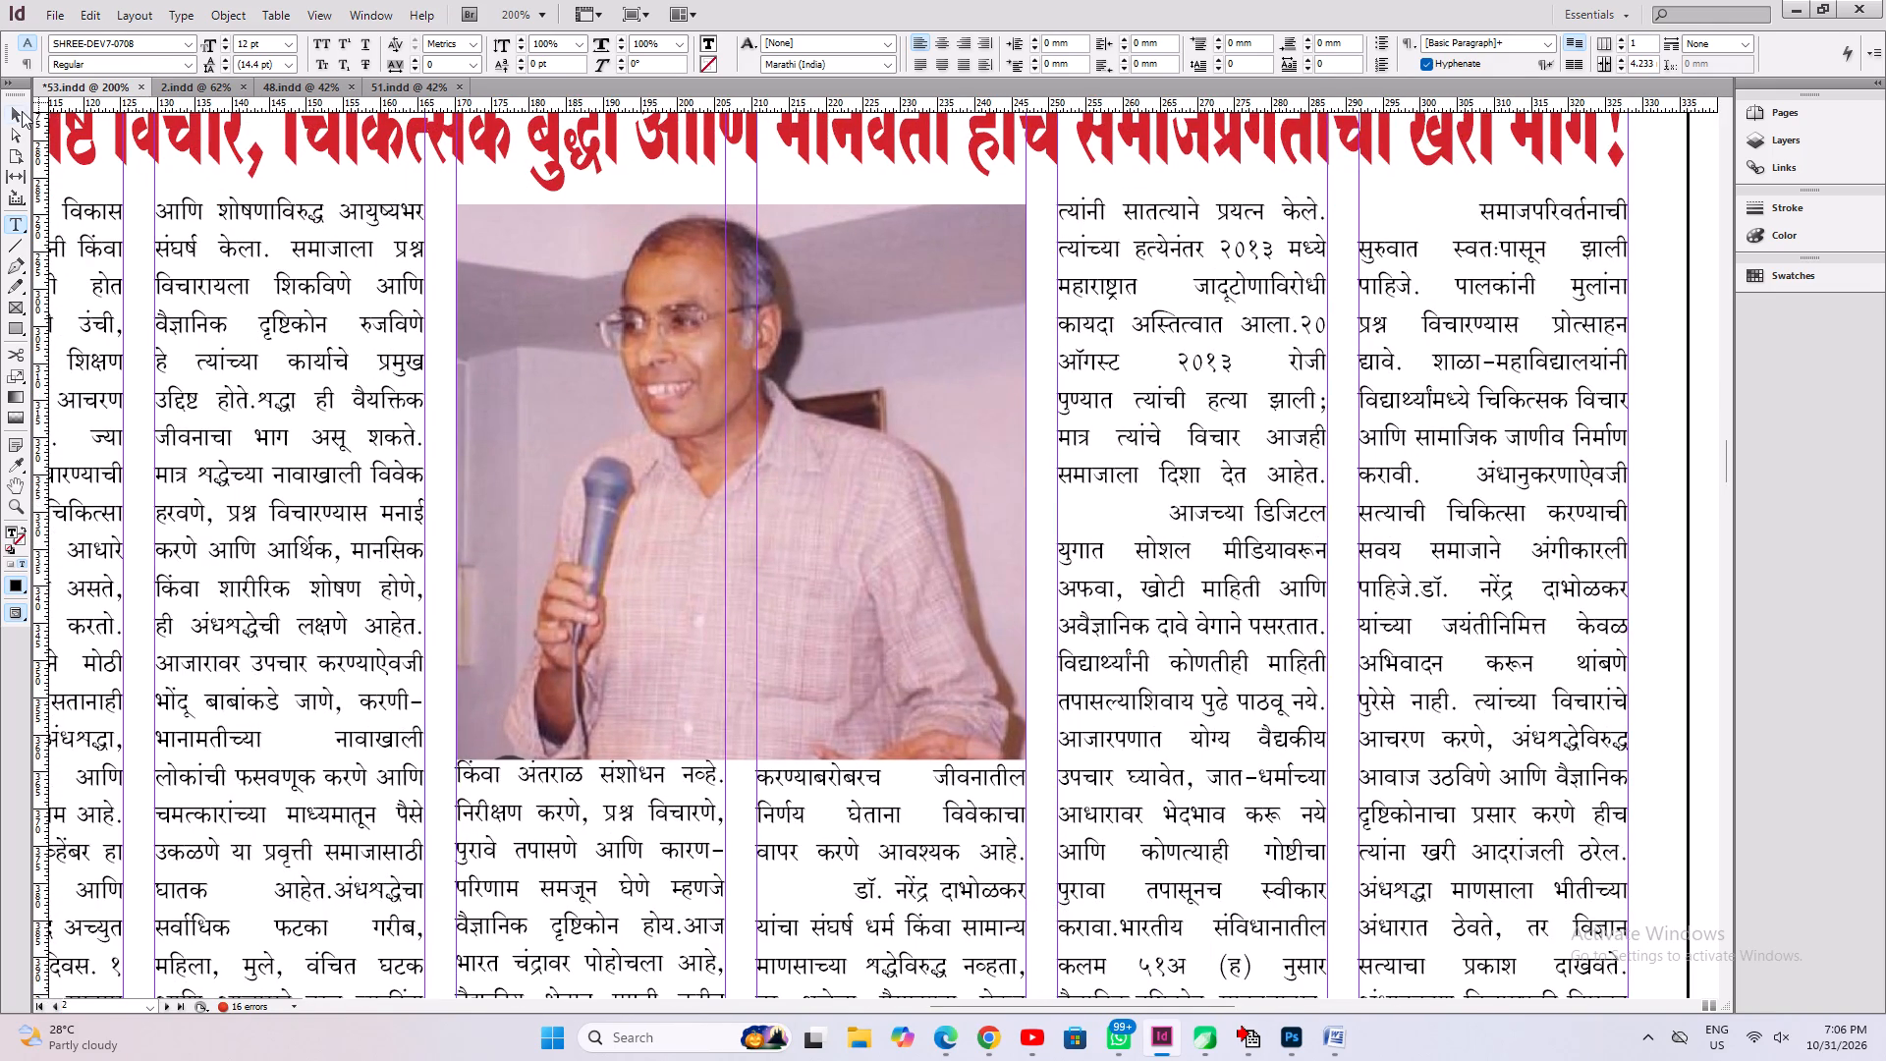
left_click(22, 111)
key("ctrl+1")
left_click(1295, 319)
key("space")
key("space")
key("space")
key("space")
left_click_drag(1288, 224, 1214, 510)
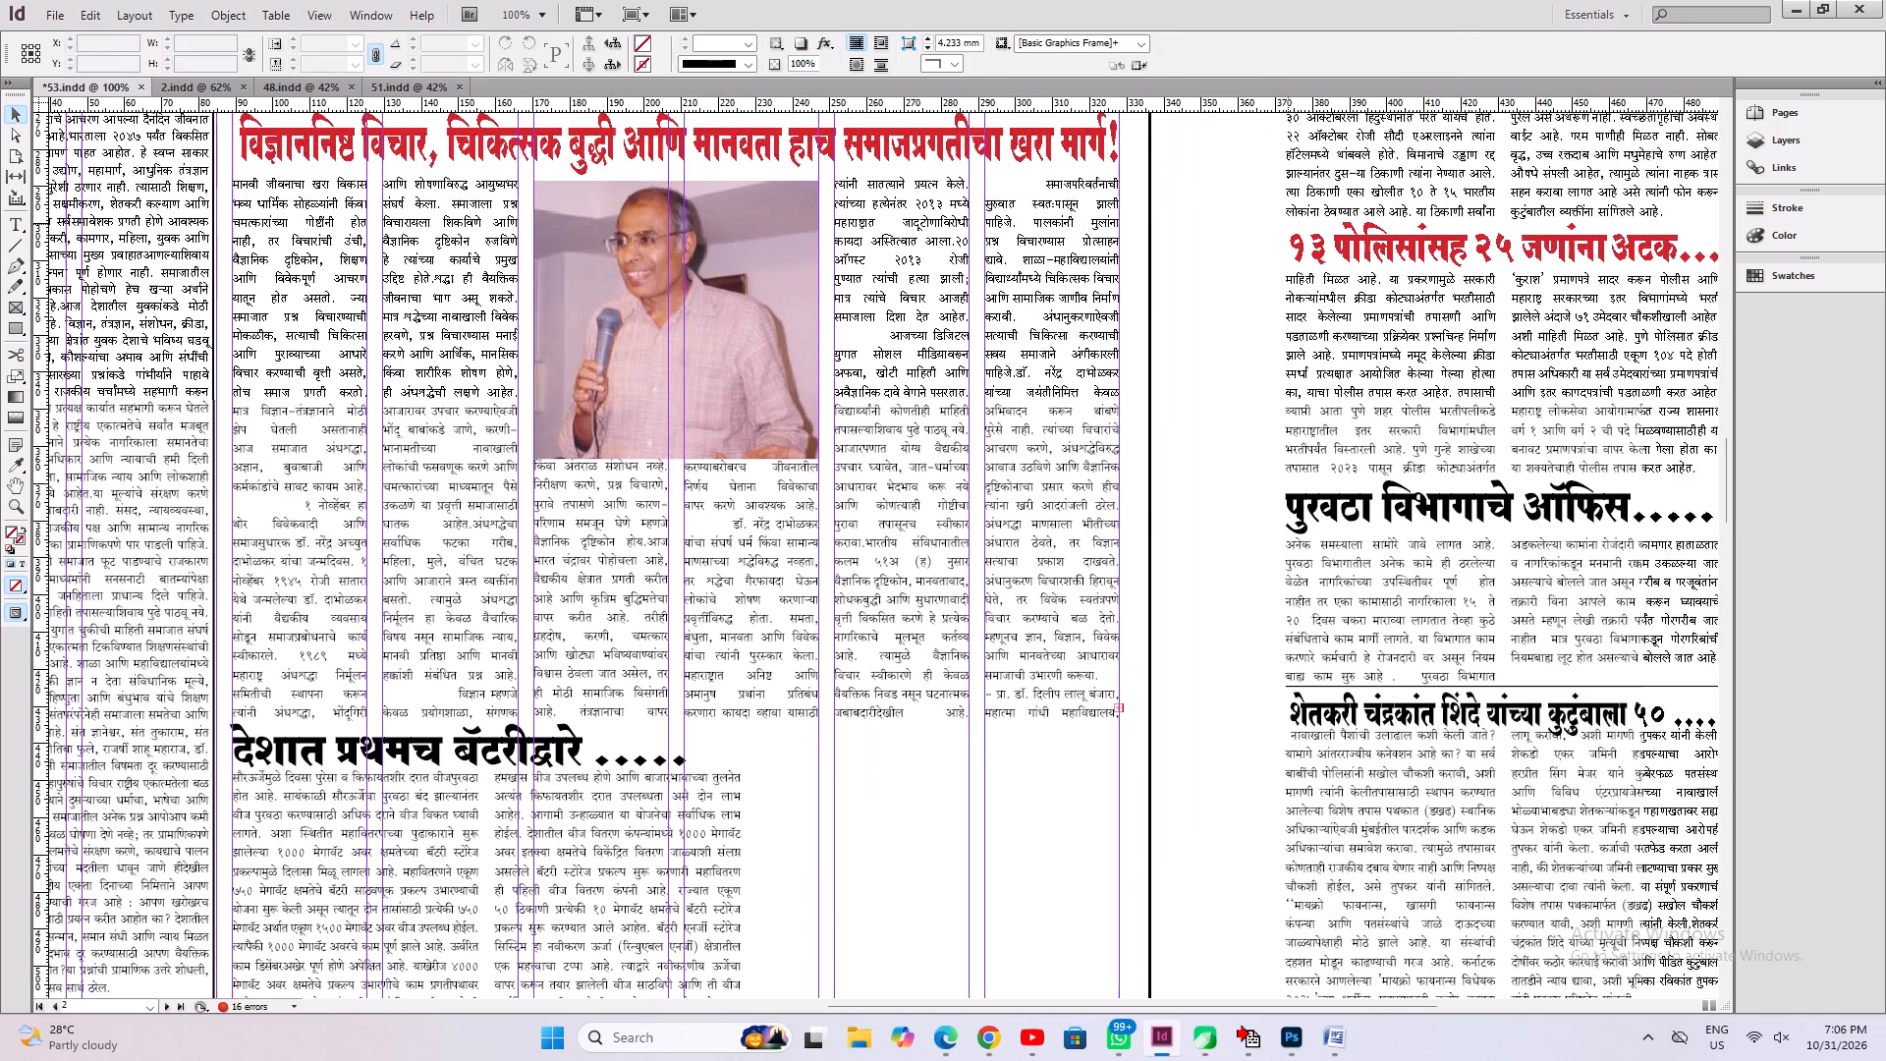
left_click_drag(1178, 335, 358, 392)
key("Up")
key("Up")
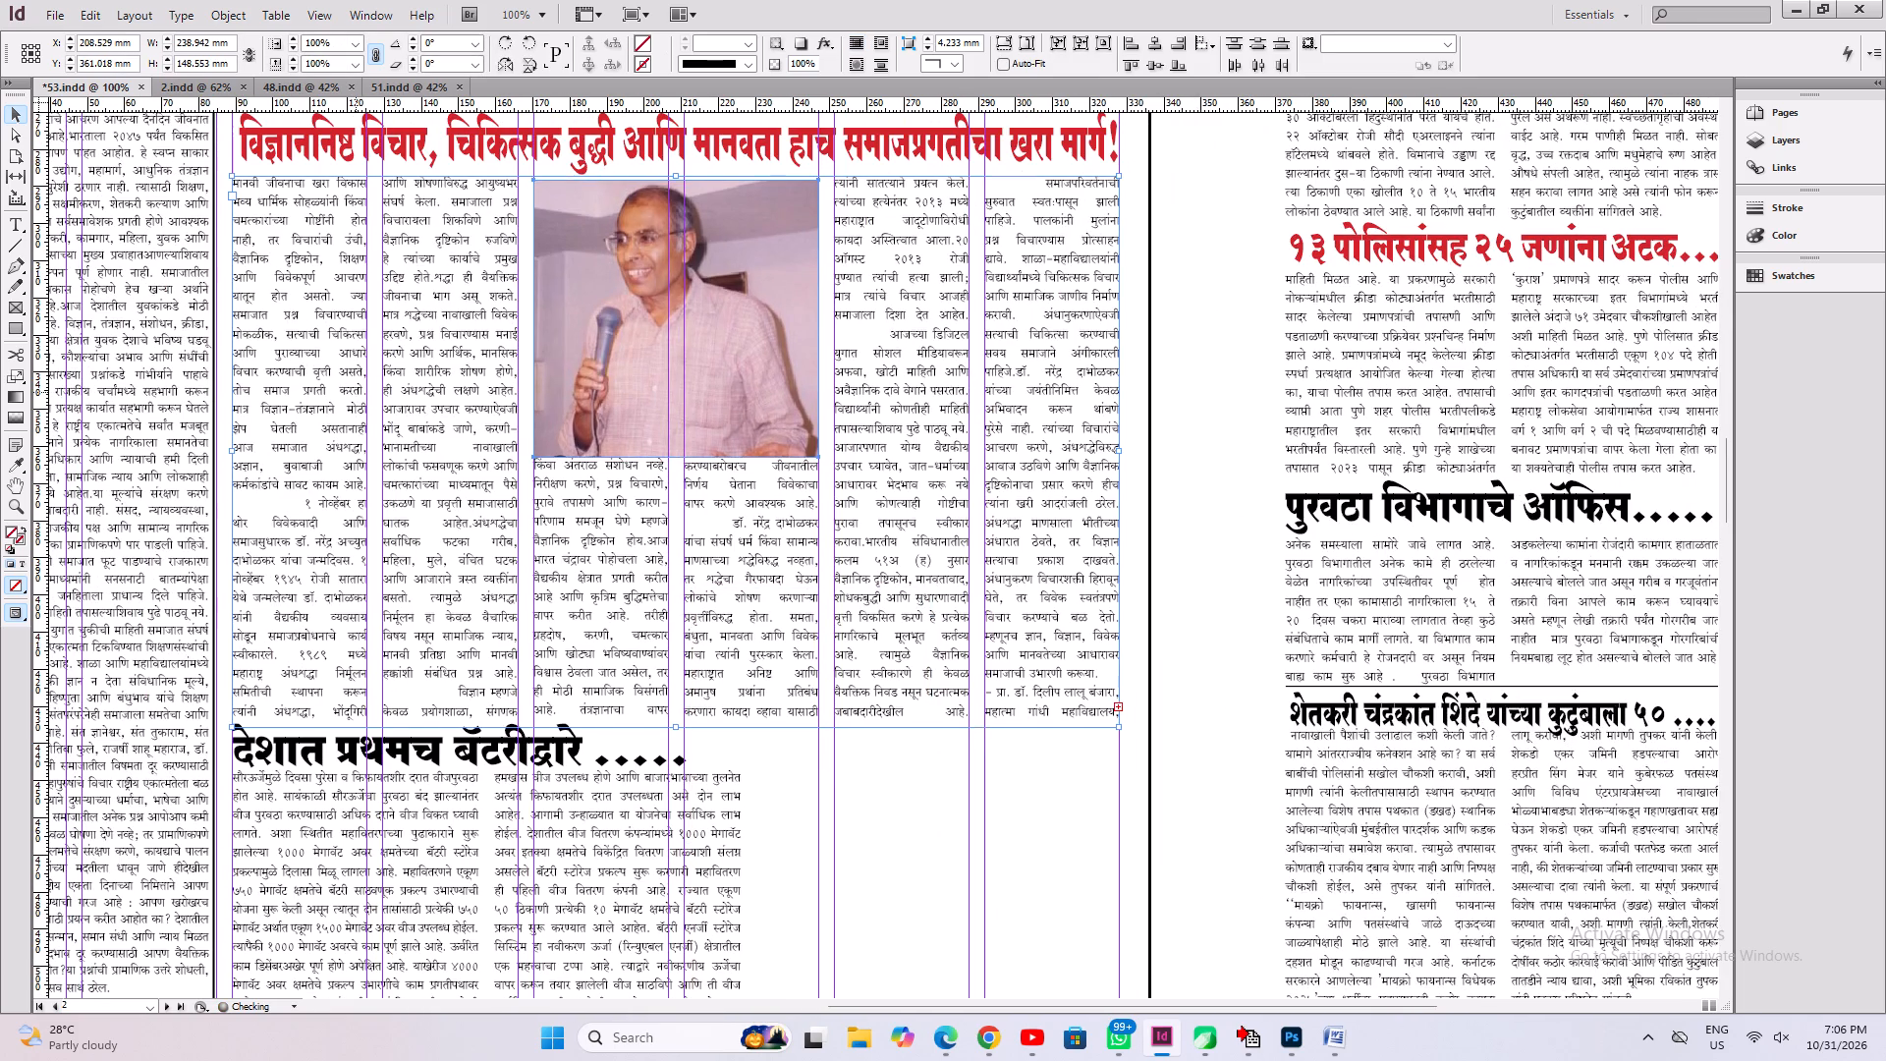
key("ctrl+s")
Delete the empty leftover text frame overlapping the lower Dabholkar article and the battery continuation, and save.
left_click(828, 812)
key("space")
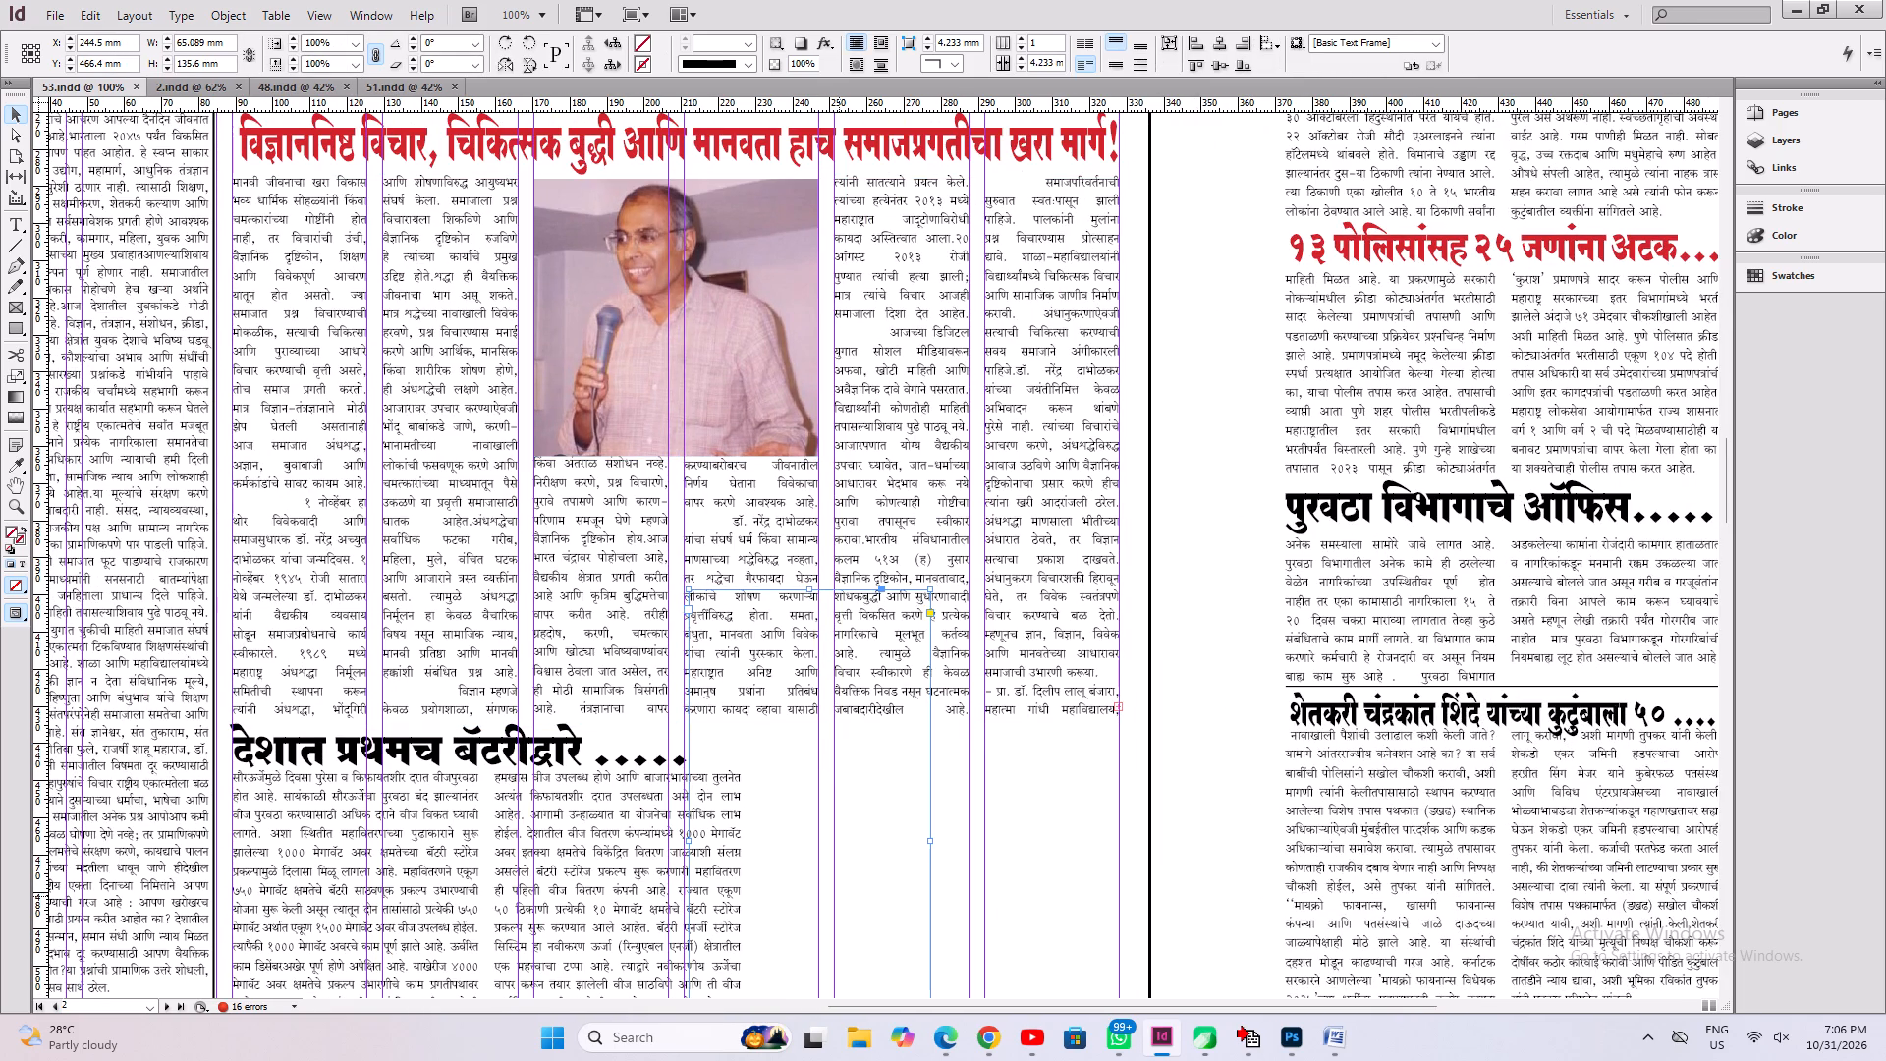
key("Delete")
key("ctrl+s")
key("ctrl+0")
key("ctrl+a")
key("ctrl+s")
Flow the overset text of page 1's drought-fodder story into a new frame about 50.5 mm wide on page 2's pasteboard and fit it.
left_click(410, 655)
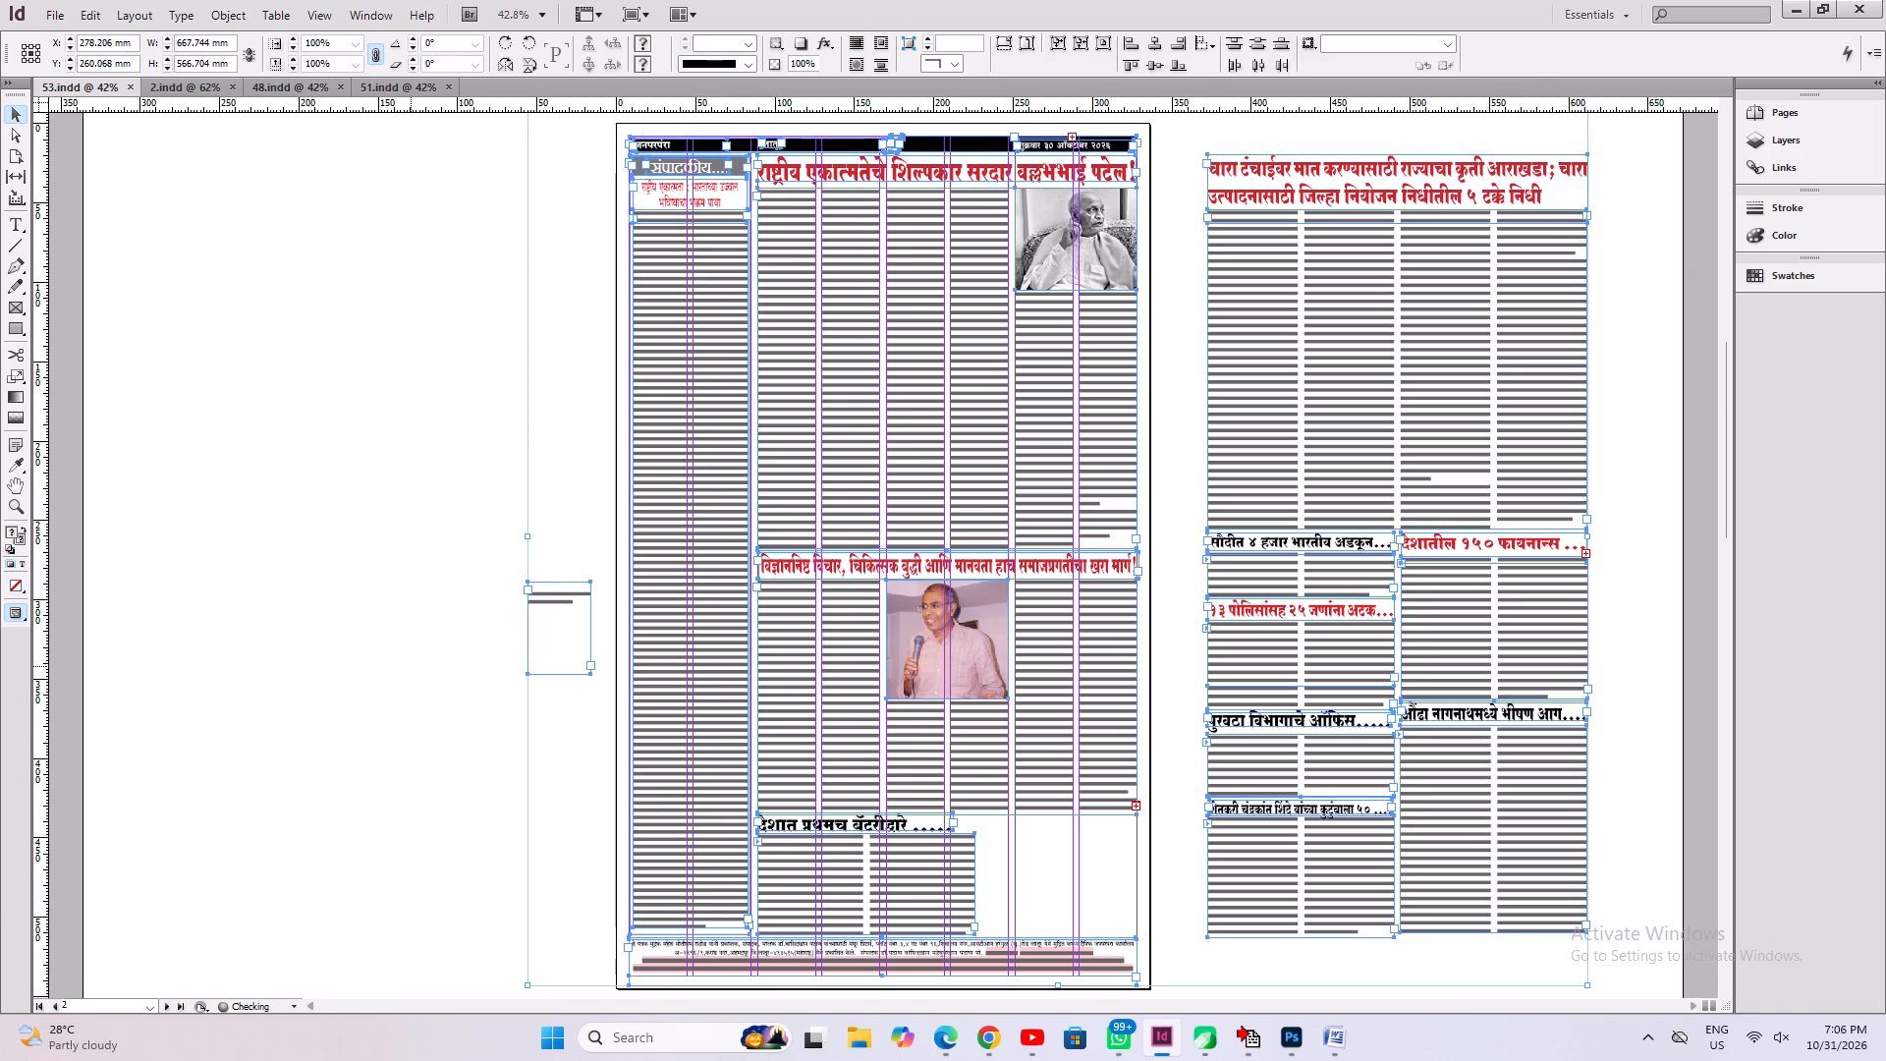
key("space")
key("space")
key("space")
key("space")
key("space")
key("space")
key("space")
key("space")
key("space")
key("space")
key("space")
key("space")
key("space")
key("space")
key("space")
key("space")
key("space")
key("space")
key("space")
key("space")
left_click_drag(524, 489, 407, 953)
left_click_drag(499, 517, 450, 722)
left_click_drag(527, 540, 470, 694)
left_click(773, 232)
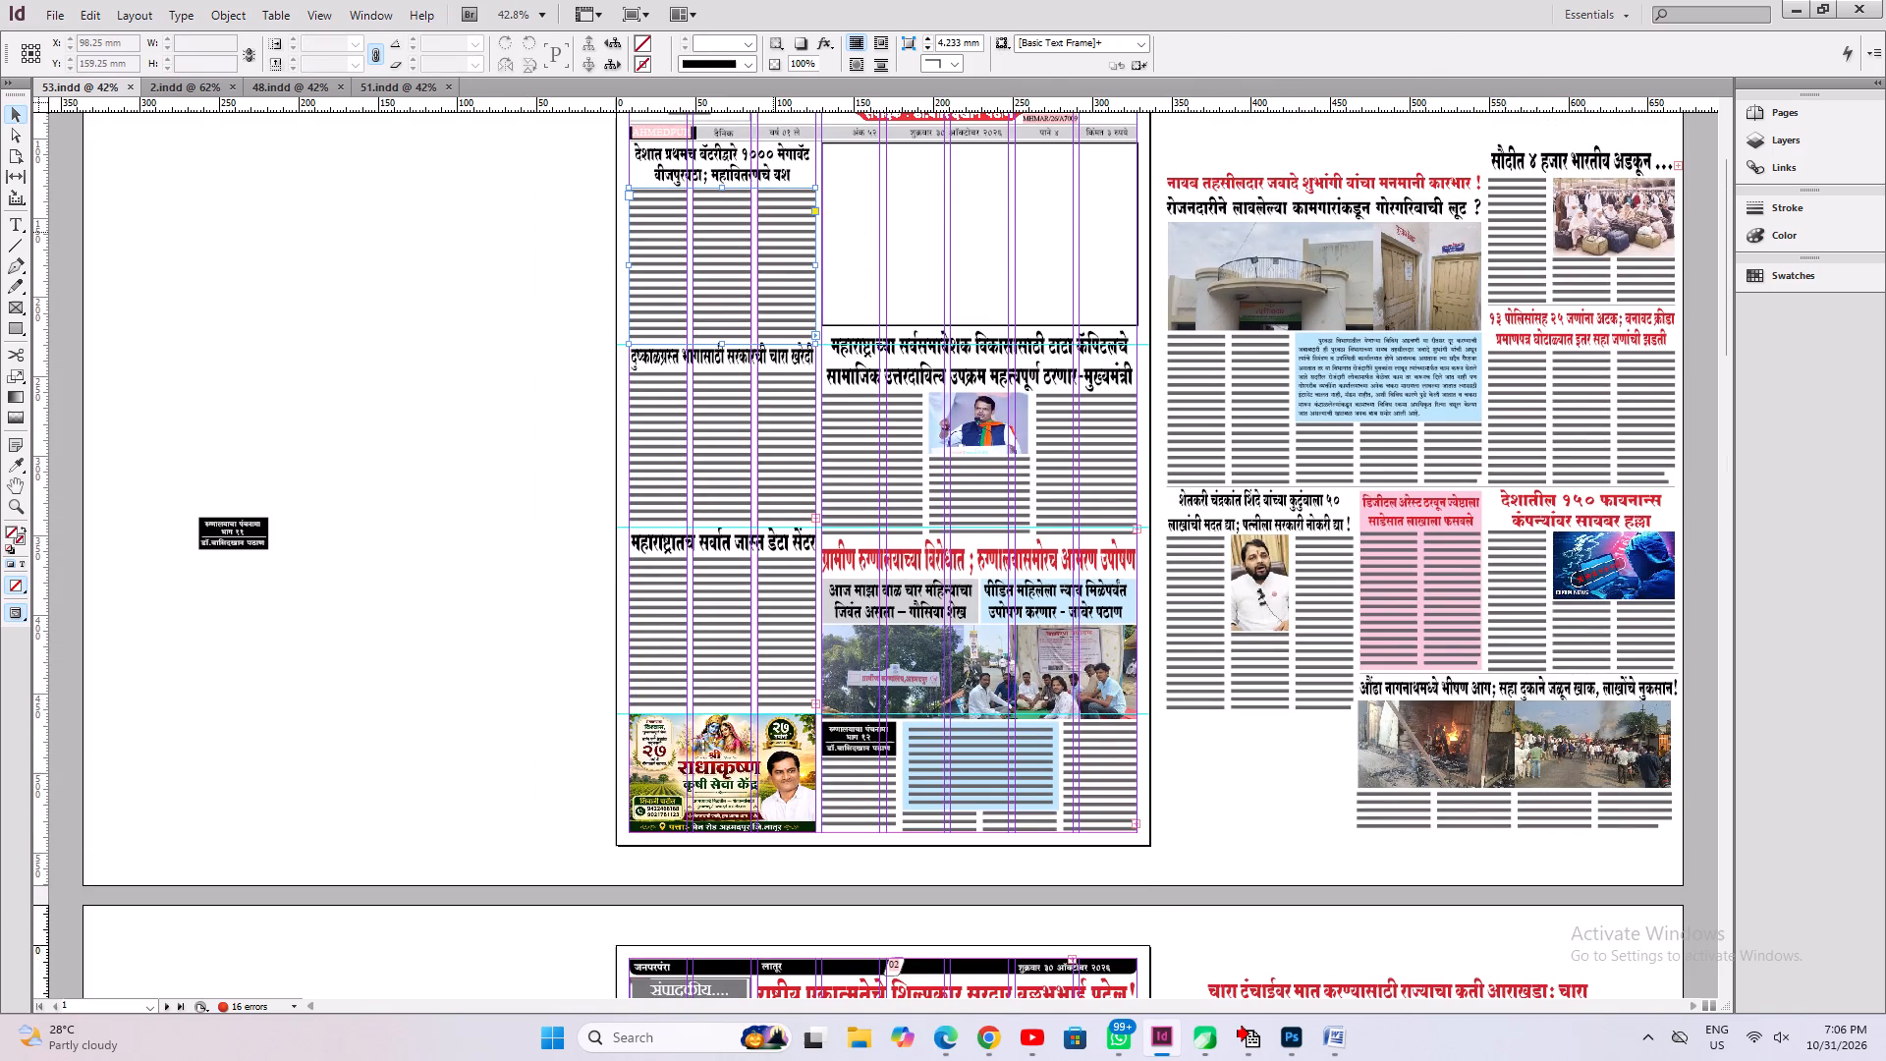
left_click(782, 464)
left_click(815, 519)
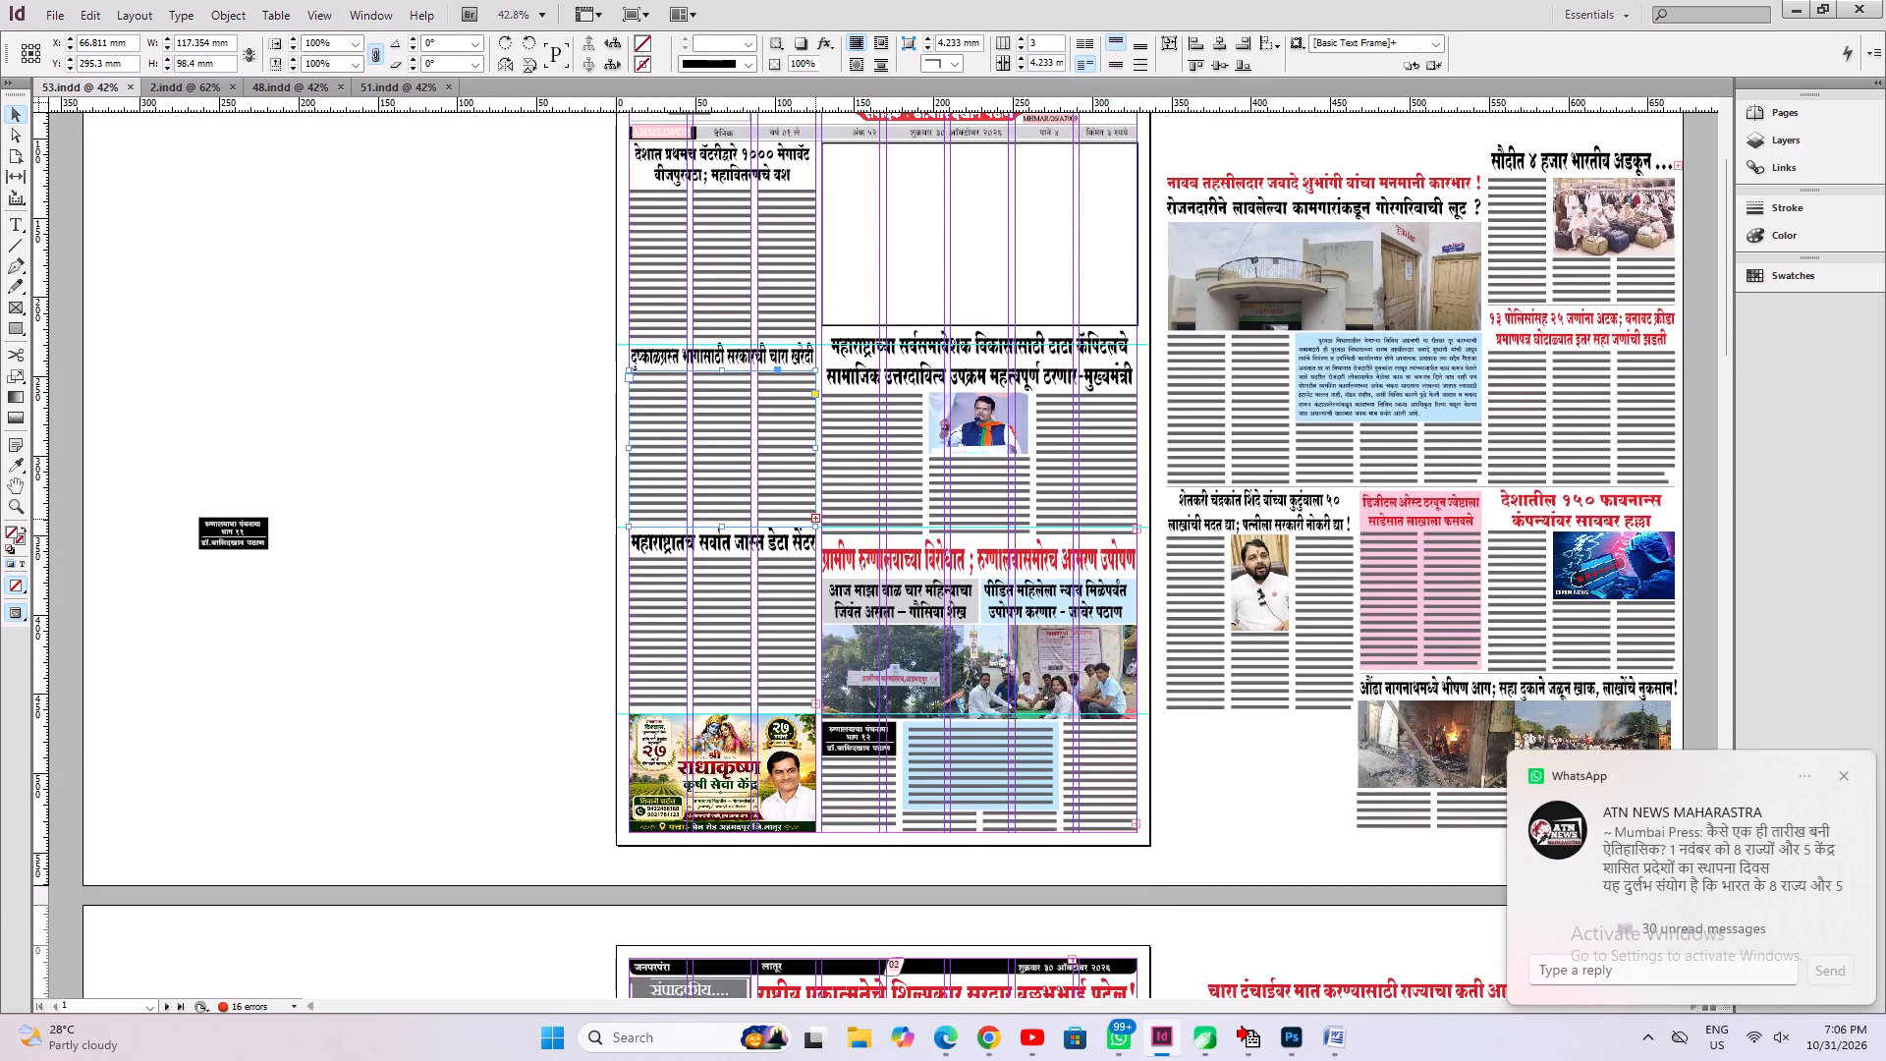
key("space")
key("space")
key("space")
key("space")
key("space")
key("space")
key("space")
key("space")
key("space")
key("space")
key("space")
key("space")
key("space")
key("space")
key("space")
key("space")
key("space")
key("space")
key("space")
key("space")
left_click_drag(805, 586, 660, 70)
left_click_drag(606, 455, 620, 165)
left_click_drag(550, 492, 565, 273)
left_click_drag(508, 584, 518, 407)
left_click_drag(305, 279, 385, 460)
key("ctrl+alt+c")
Move the fodder overflow frame to page 3's left margin, widen it to about 117 mm, and fit it to its text.
scroll(330, 472, "down", 1)
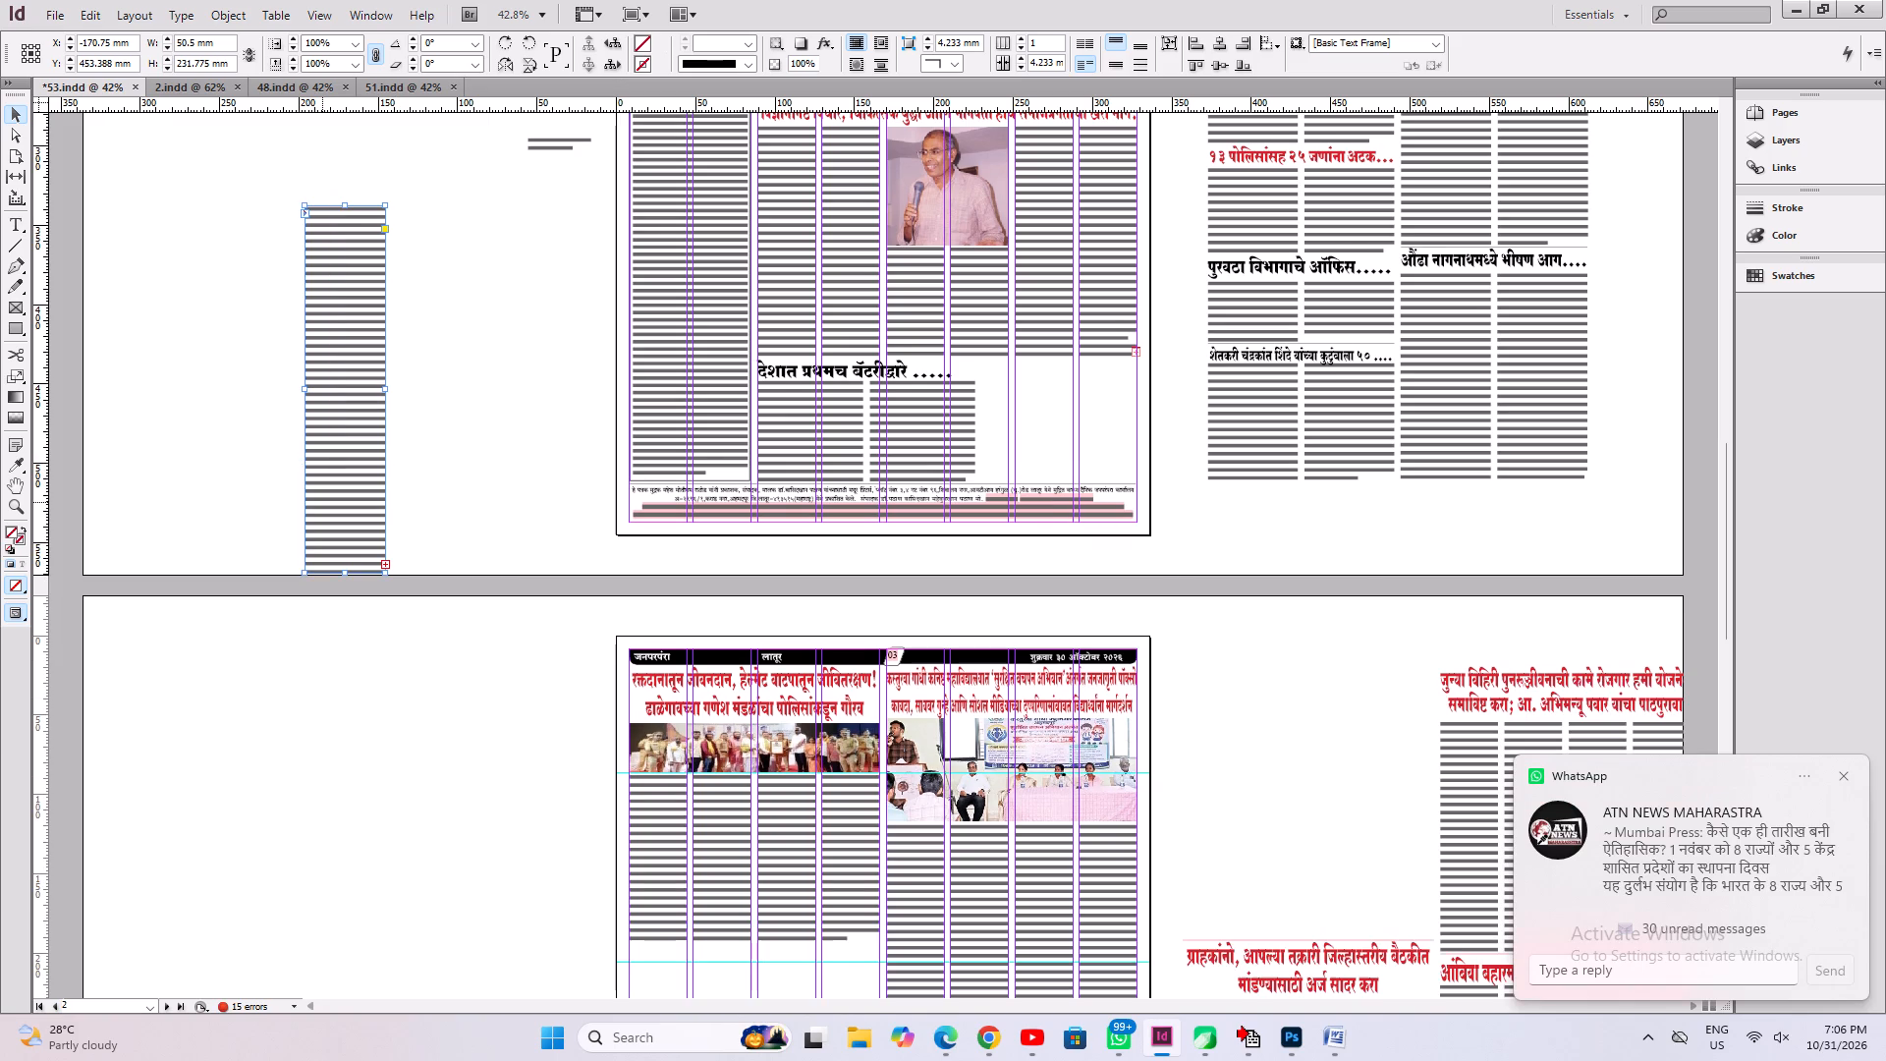
left_click_drag(319, 357, 318, 836)
key("space")
left_click_drag(314, 849, 347, 445)
left_click_drag(358, 440, 361, 611)
key("space")
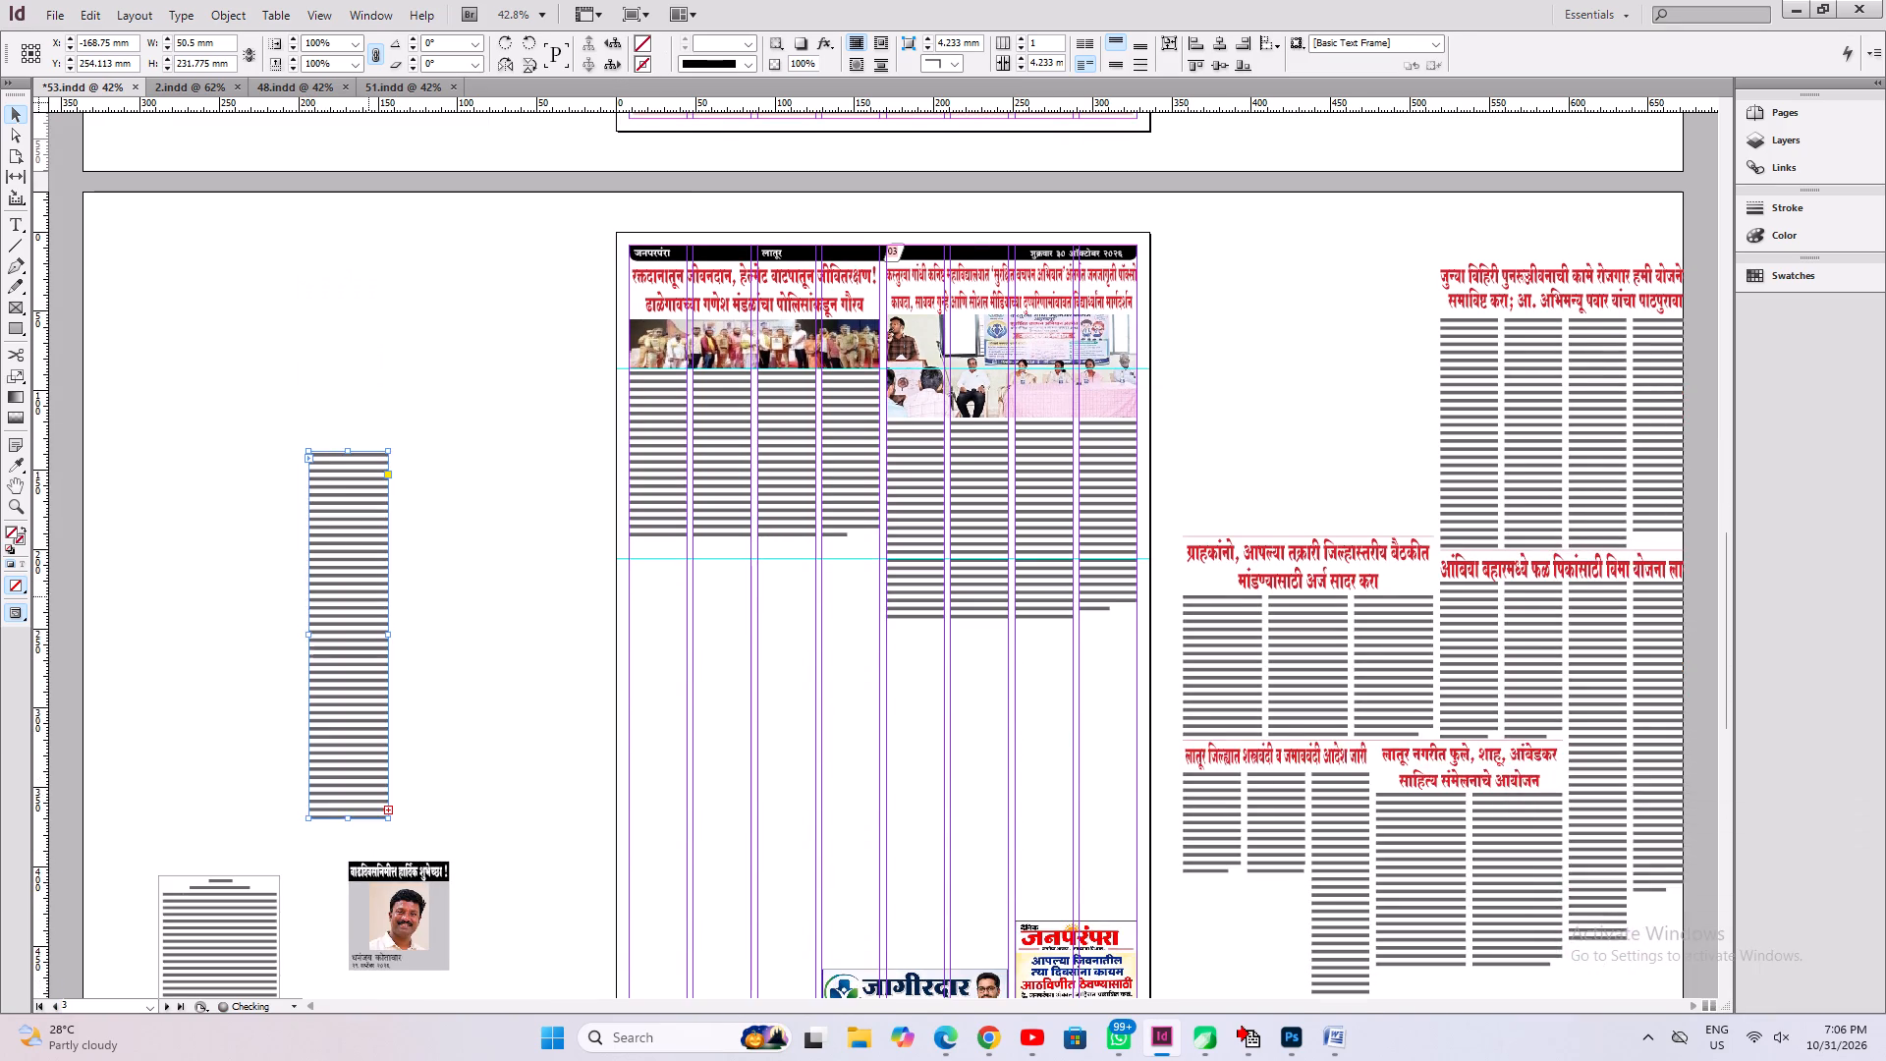
left_click_drag(369, 591, 413, 323)
left_click_drag(339, 360, 662, 593)
key("ctrl+1")
left_click_drag(980, 553, 1006, 553)
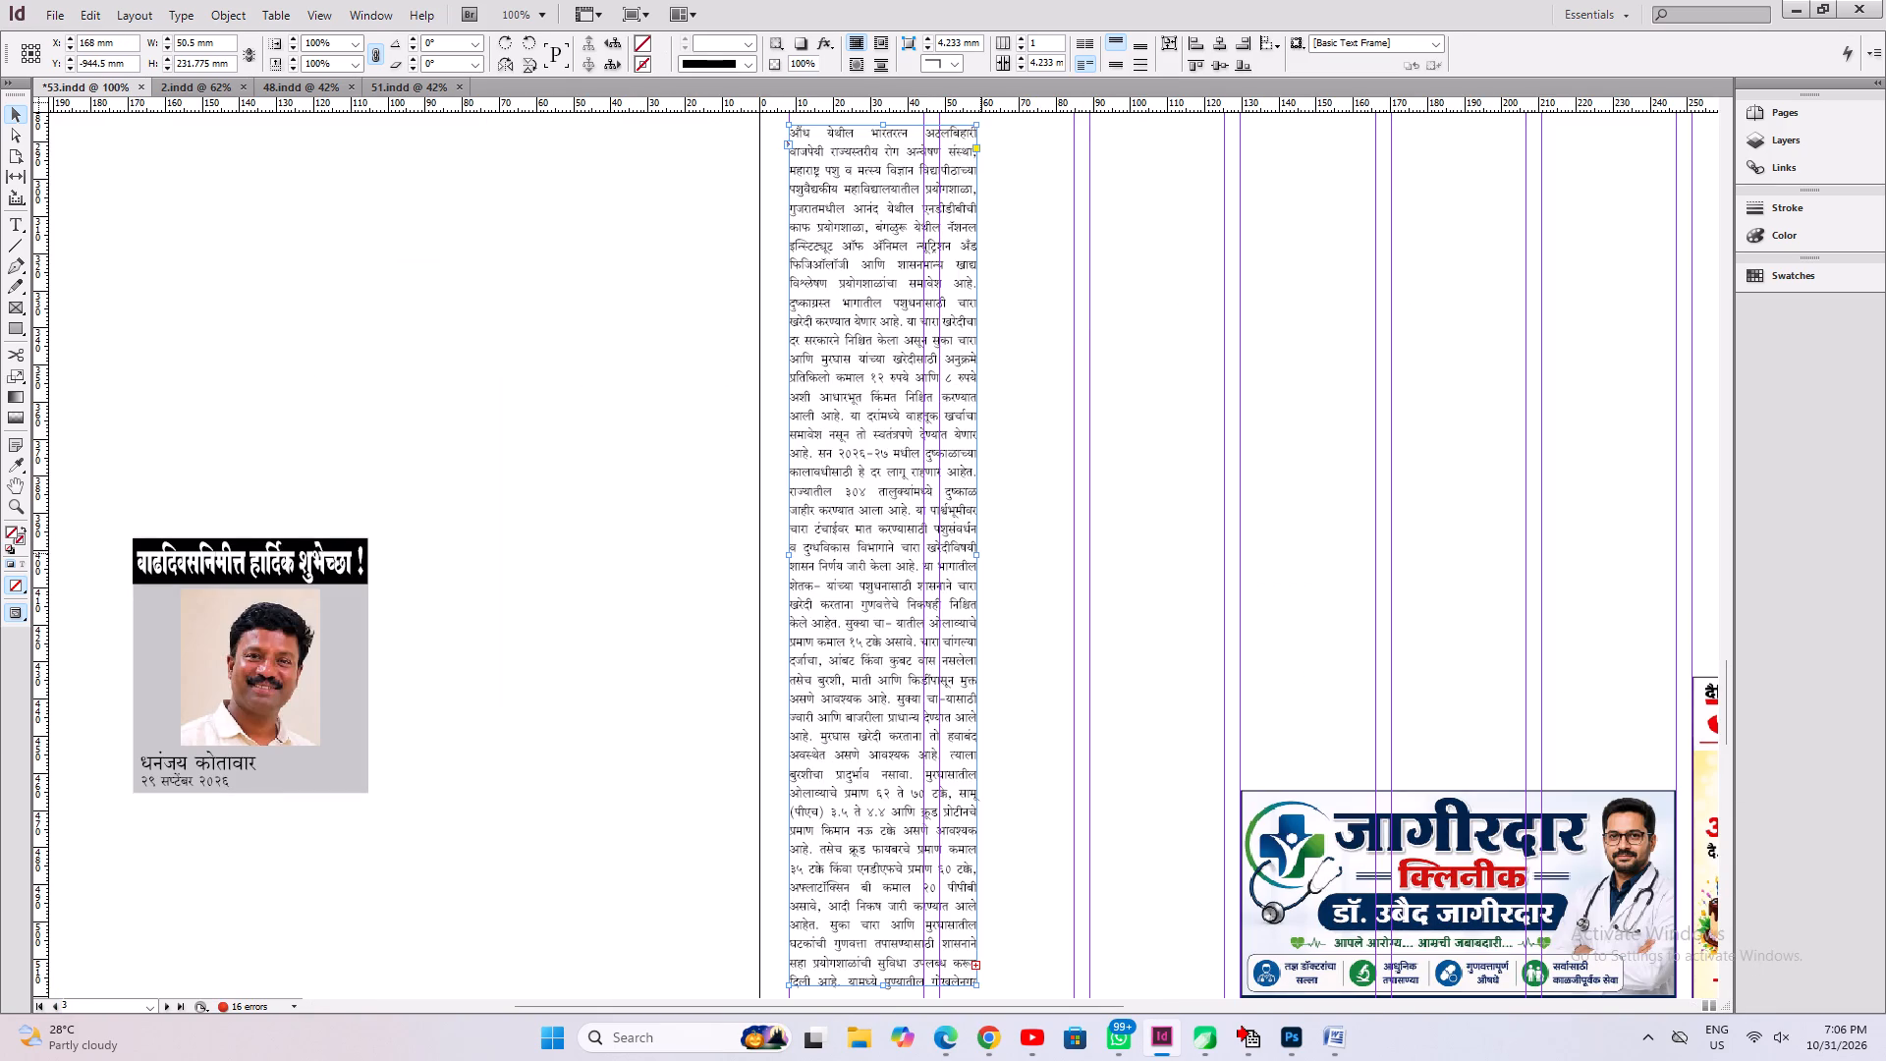
left_click_drag(1006, 553, 1224, 579)
key("ctrl+alt+c")
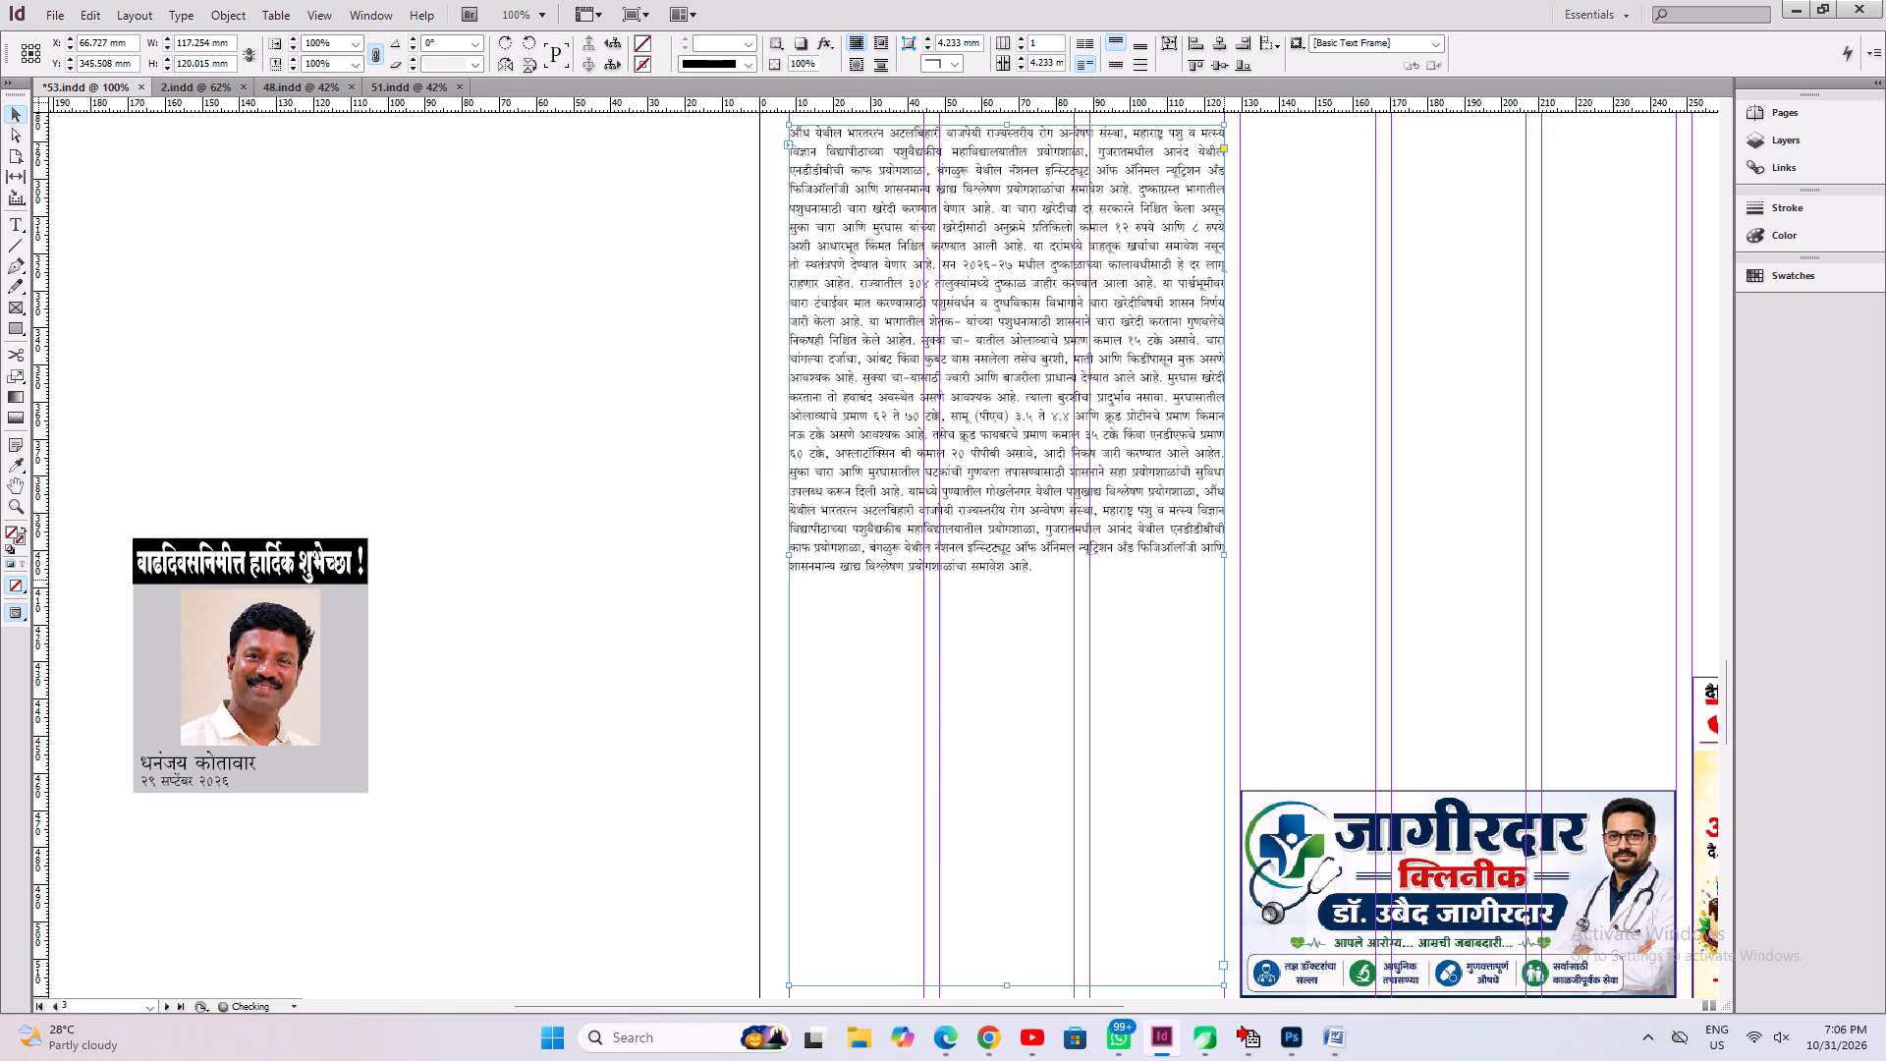
Divide the fodder frame into two columns, refit it to about 125 mm high, seat it on page 3's bottom margin, and save.
key("ctrl+1")
key("ctrl+2")
scroll(835, 611, "down", 10)
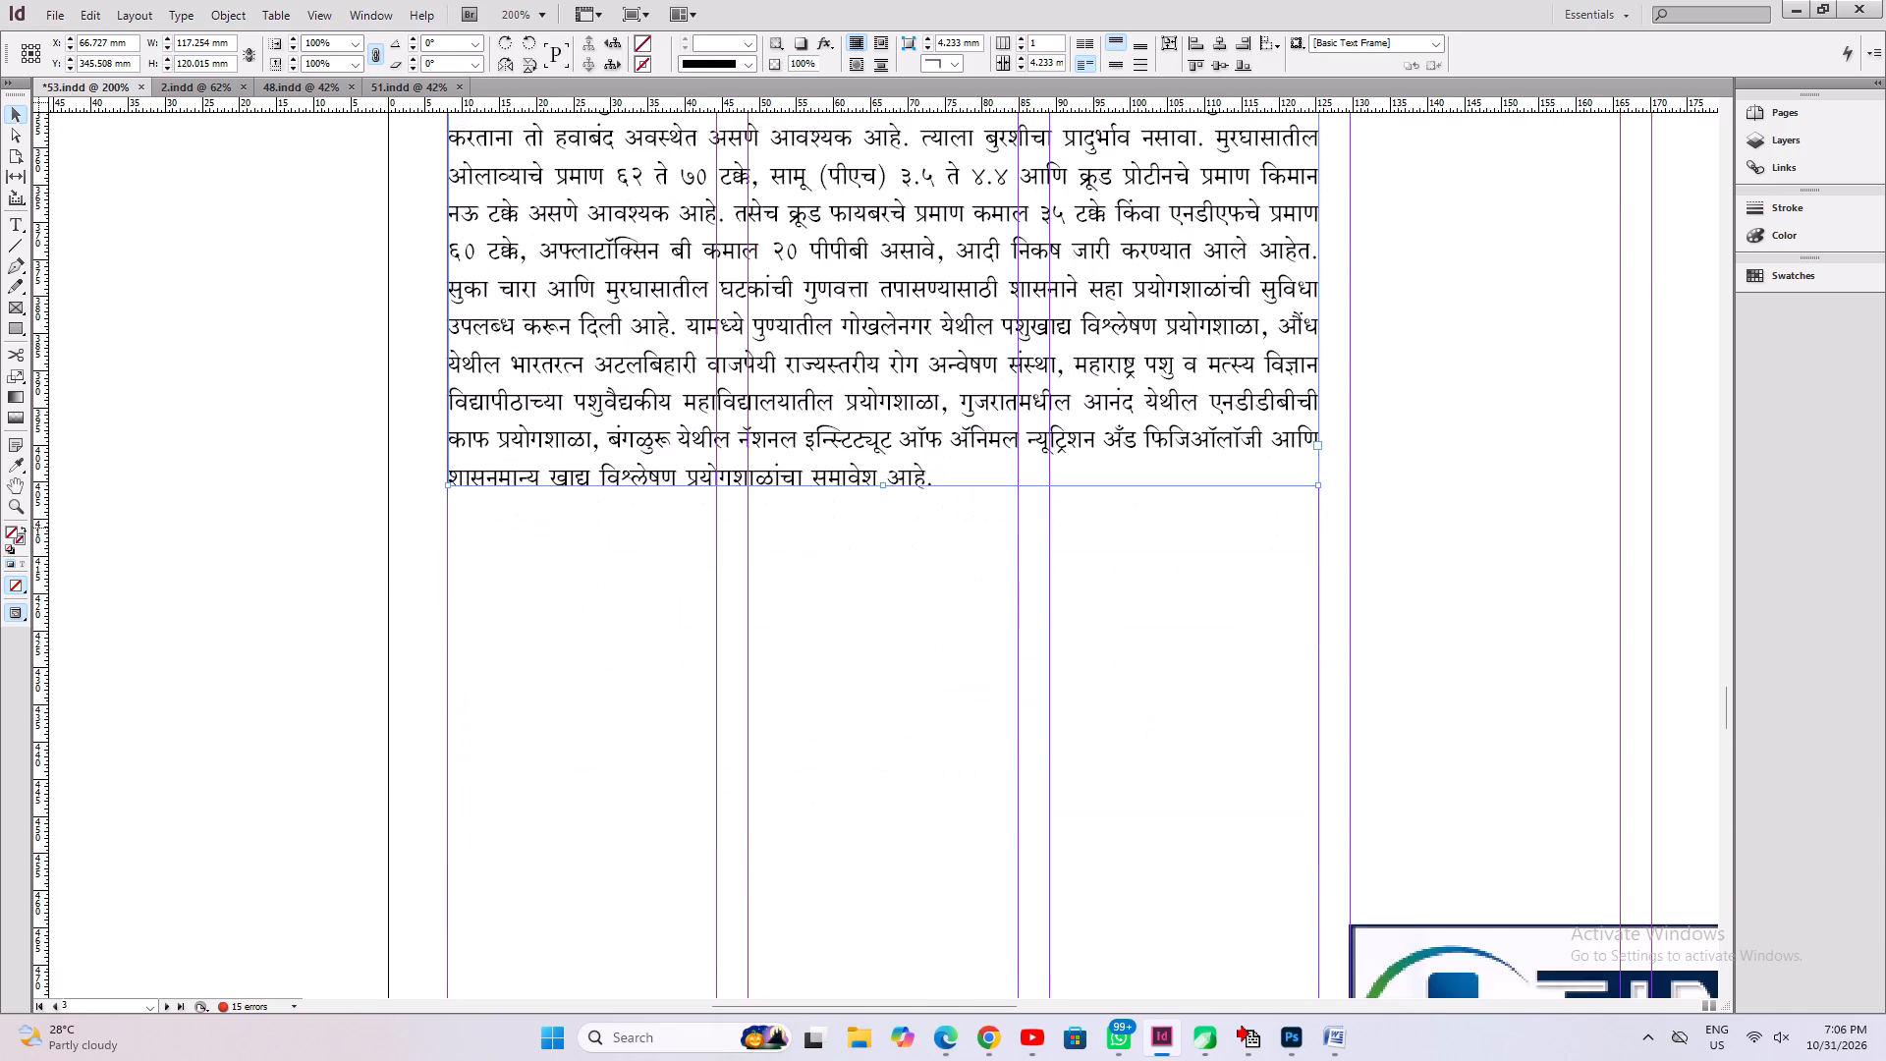
left_click_drag(864, 195, 871, 688, "shift")
scroll(871, 689, "down", 9)
left_click_drag(926, 236, 955, 619, "shift")
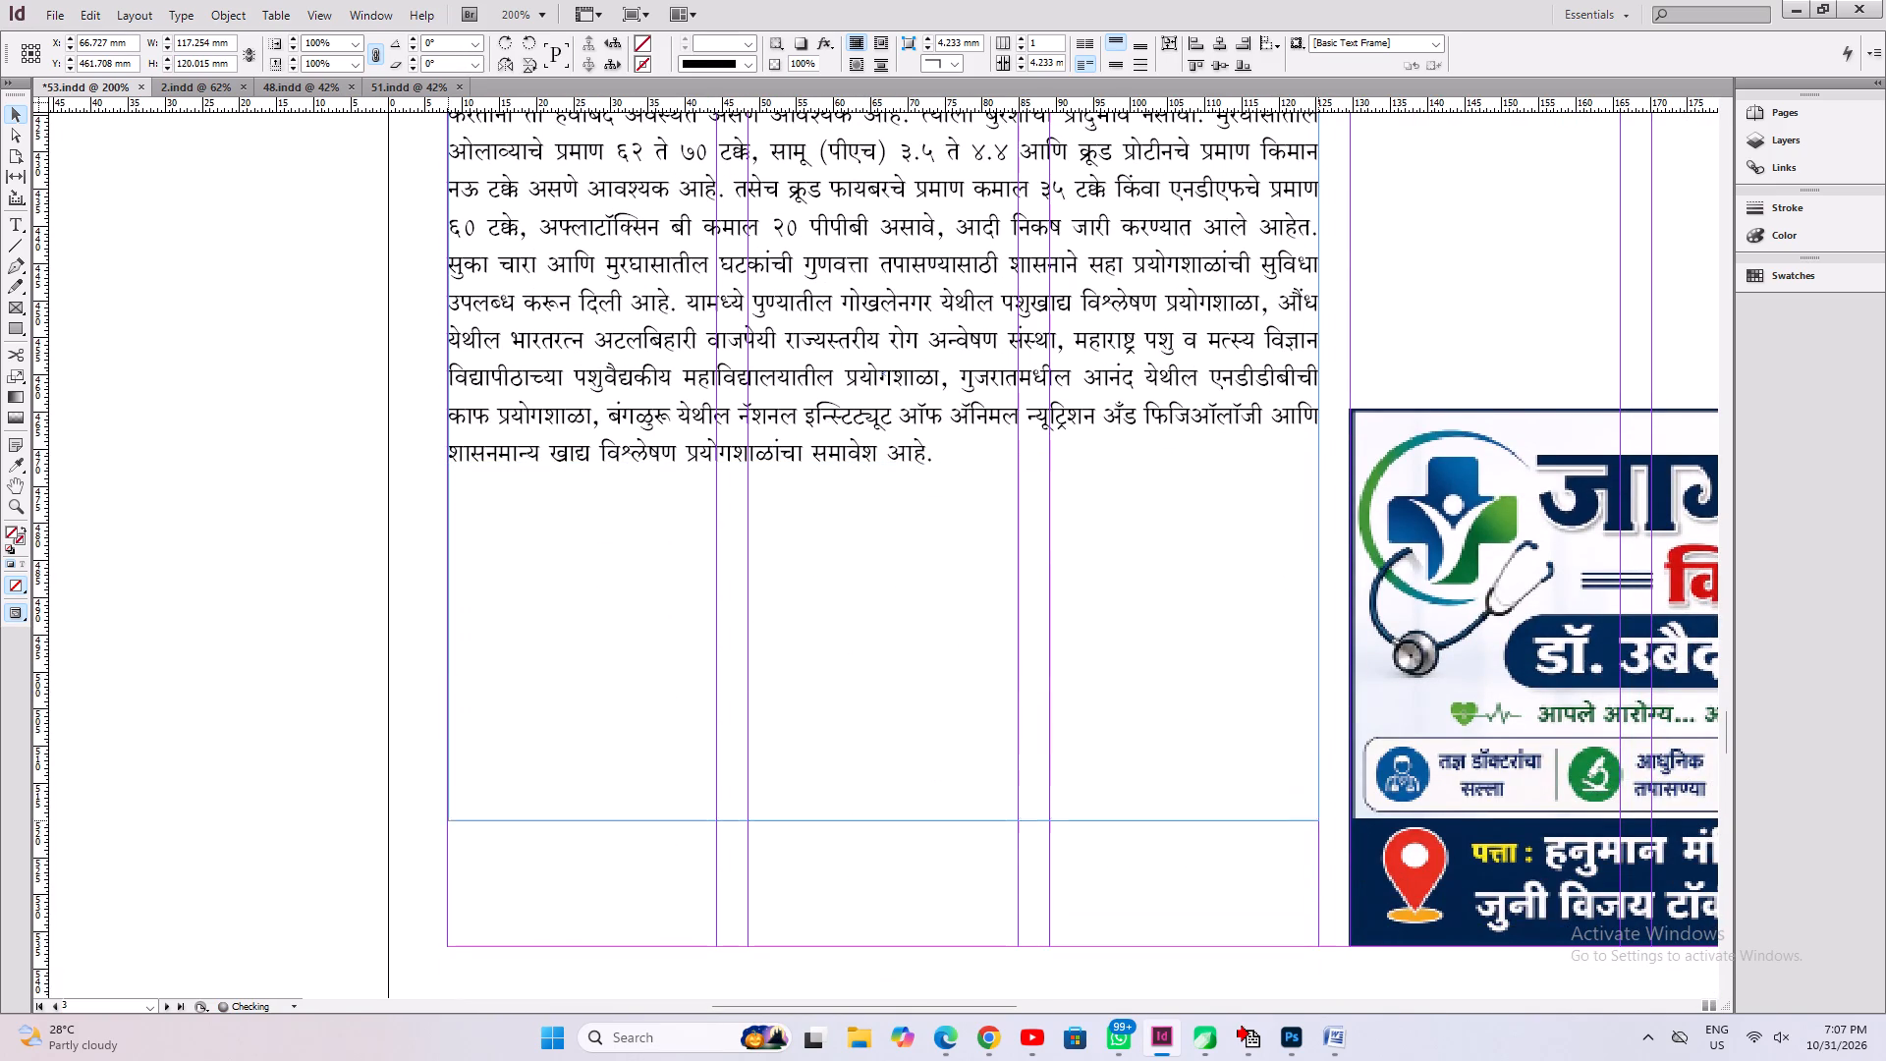
left_click_drag(955, 619, 945, 713, "shift")
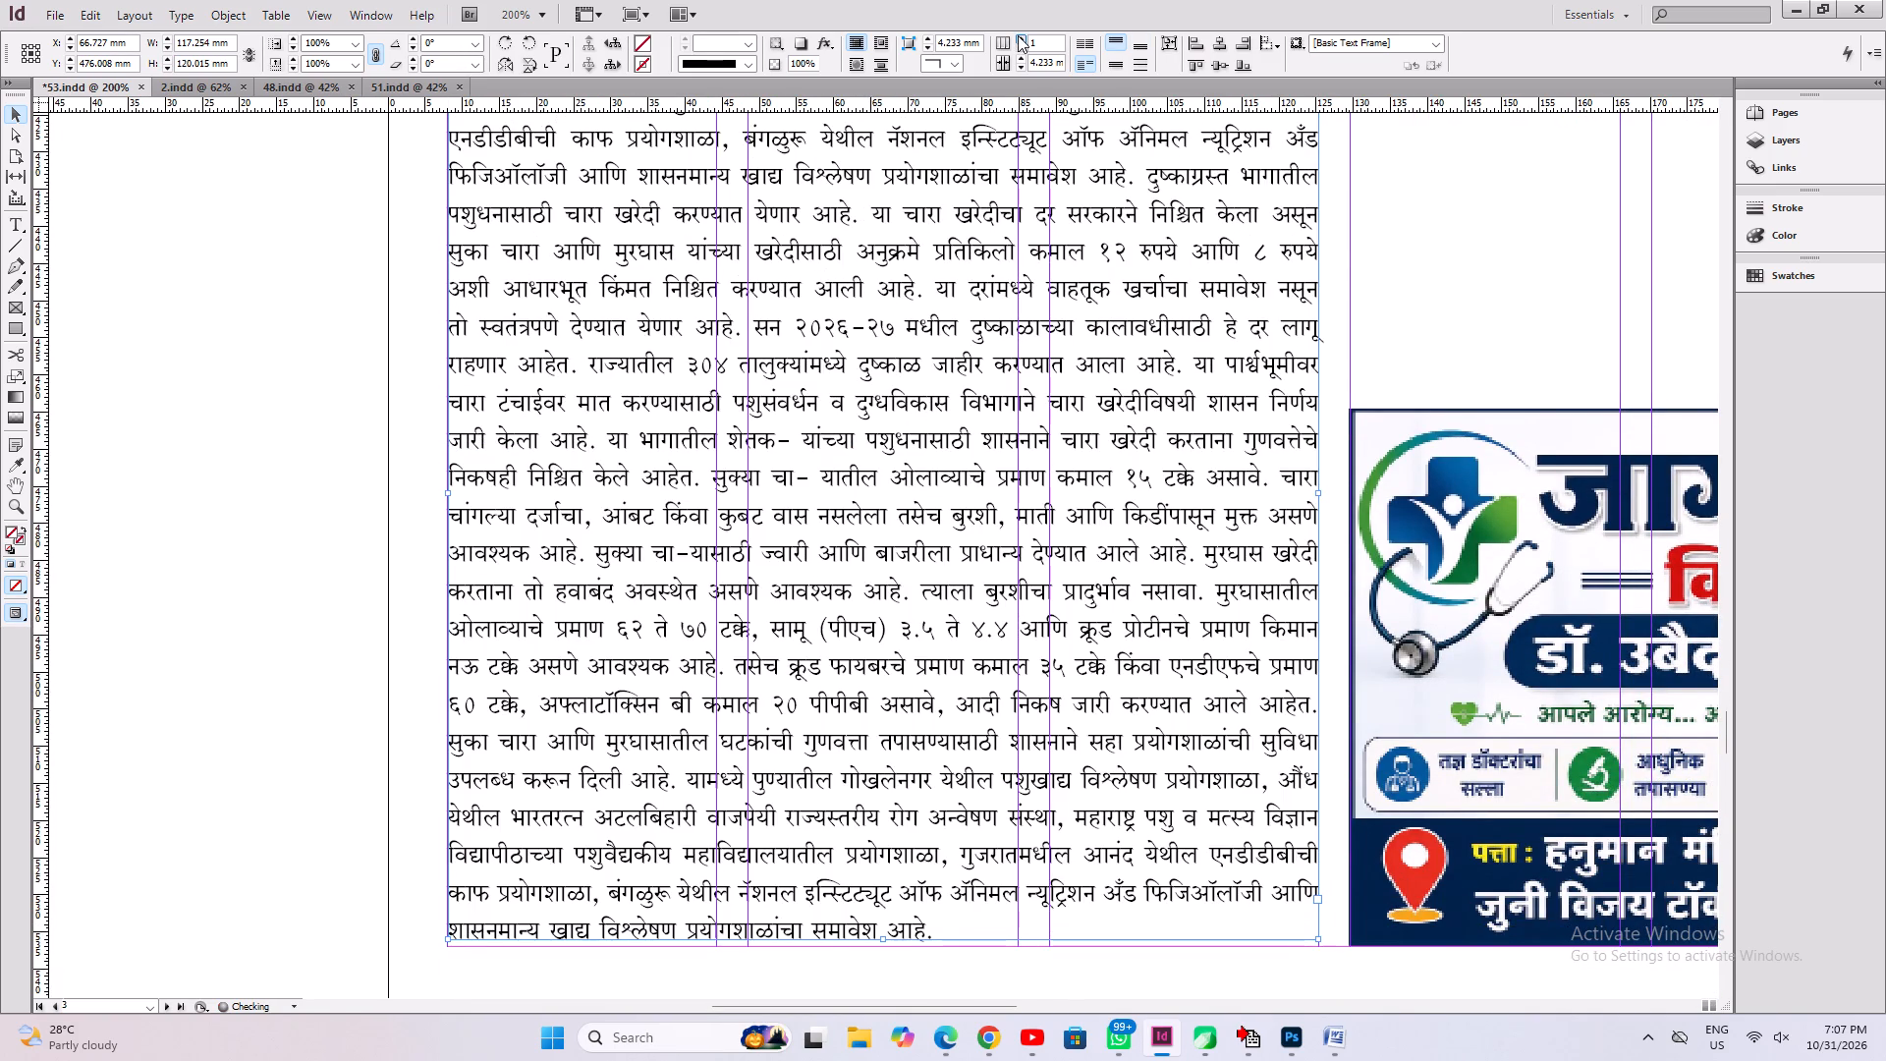
left_click(1019, 35)
key("ctrl+alt+c")
left_click_drag(966, 557, 966, 522, "shift")
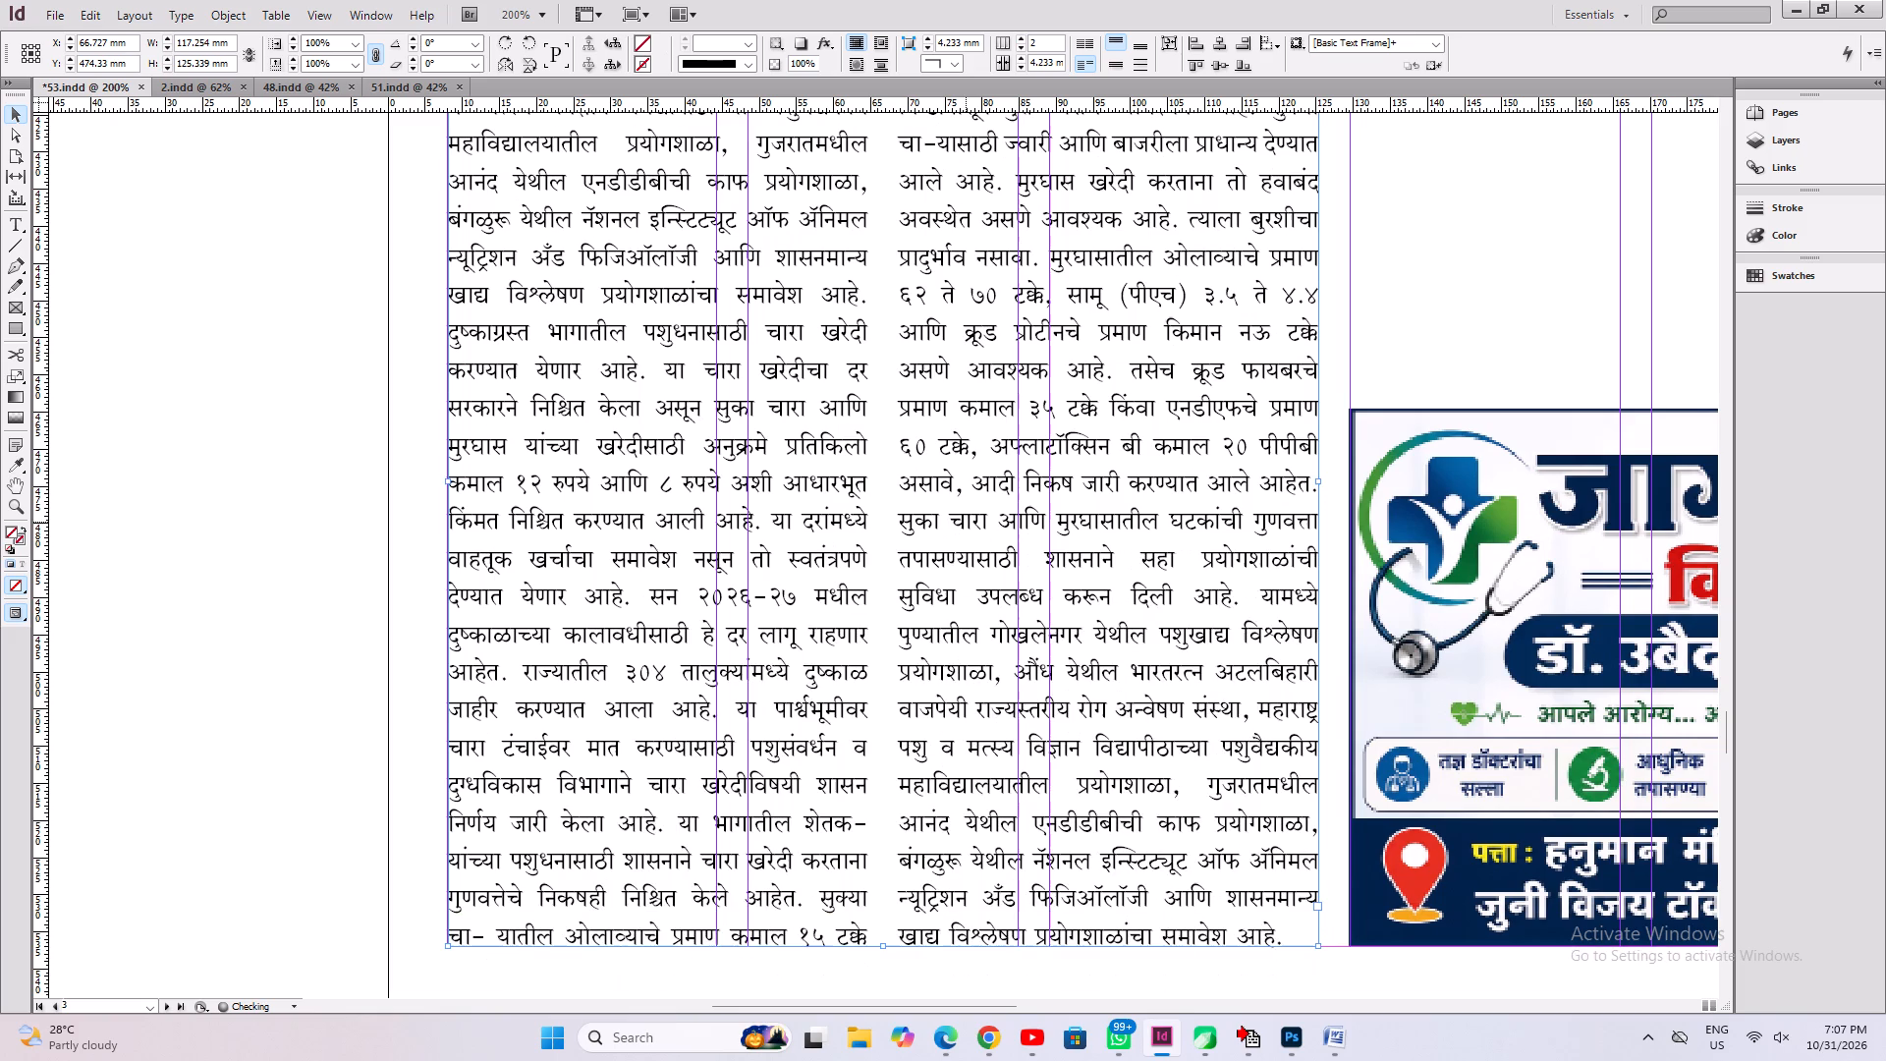
key("ctrl+s")
key("ctrl+0")
key("ctrl+s")
key("ctrl+s")
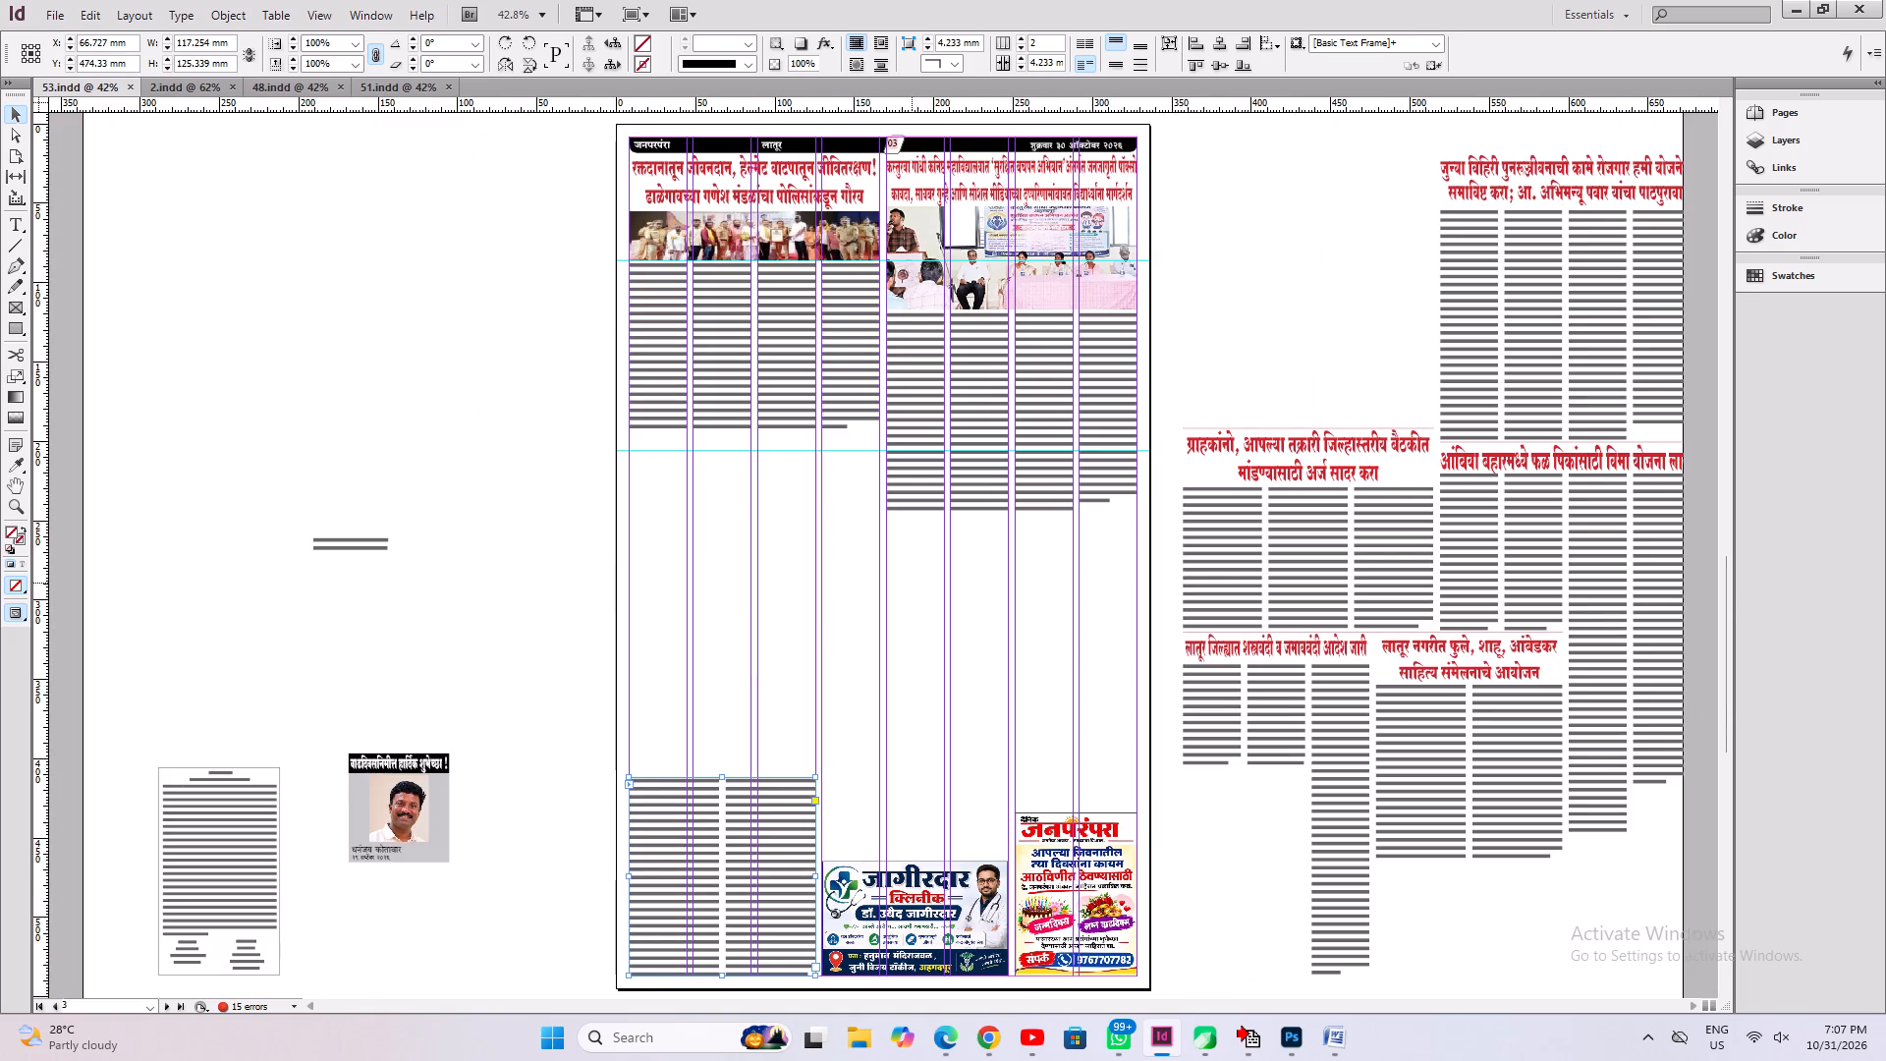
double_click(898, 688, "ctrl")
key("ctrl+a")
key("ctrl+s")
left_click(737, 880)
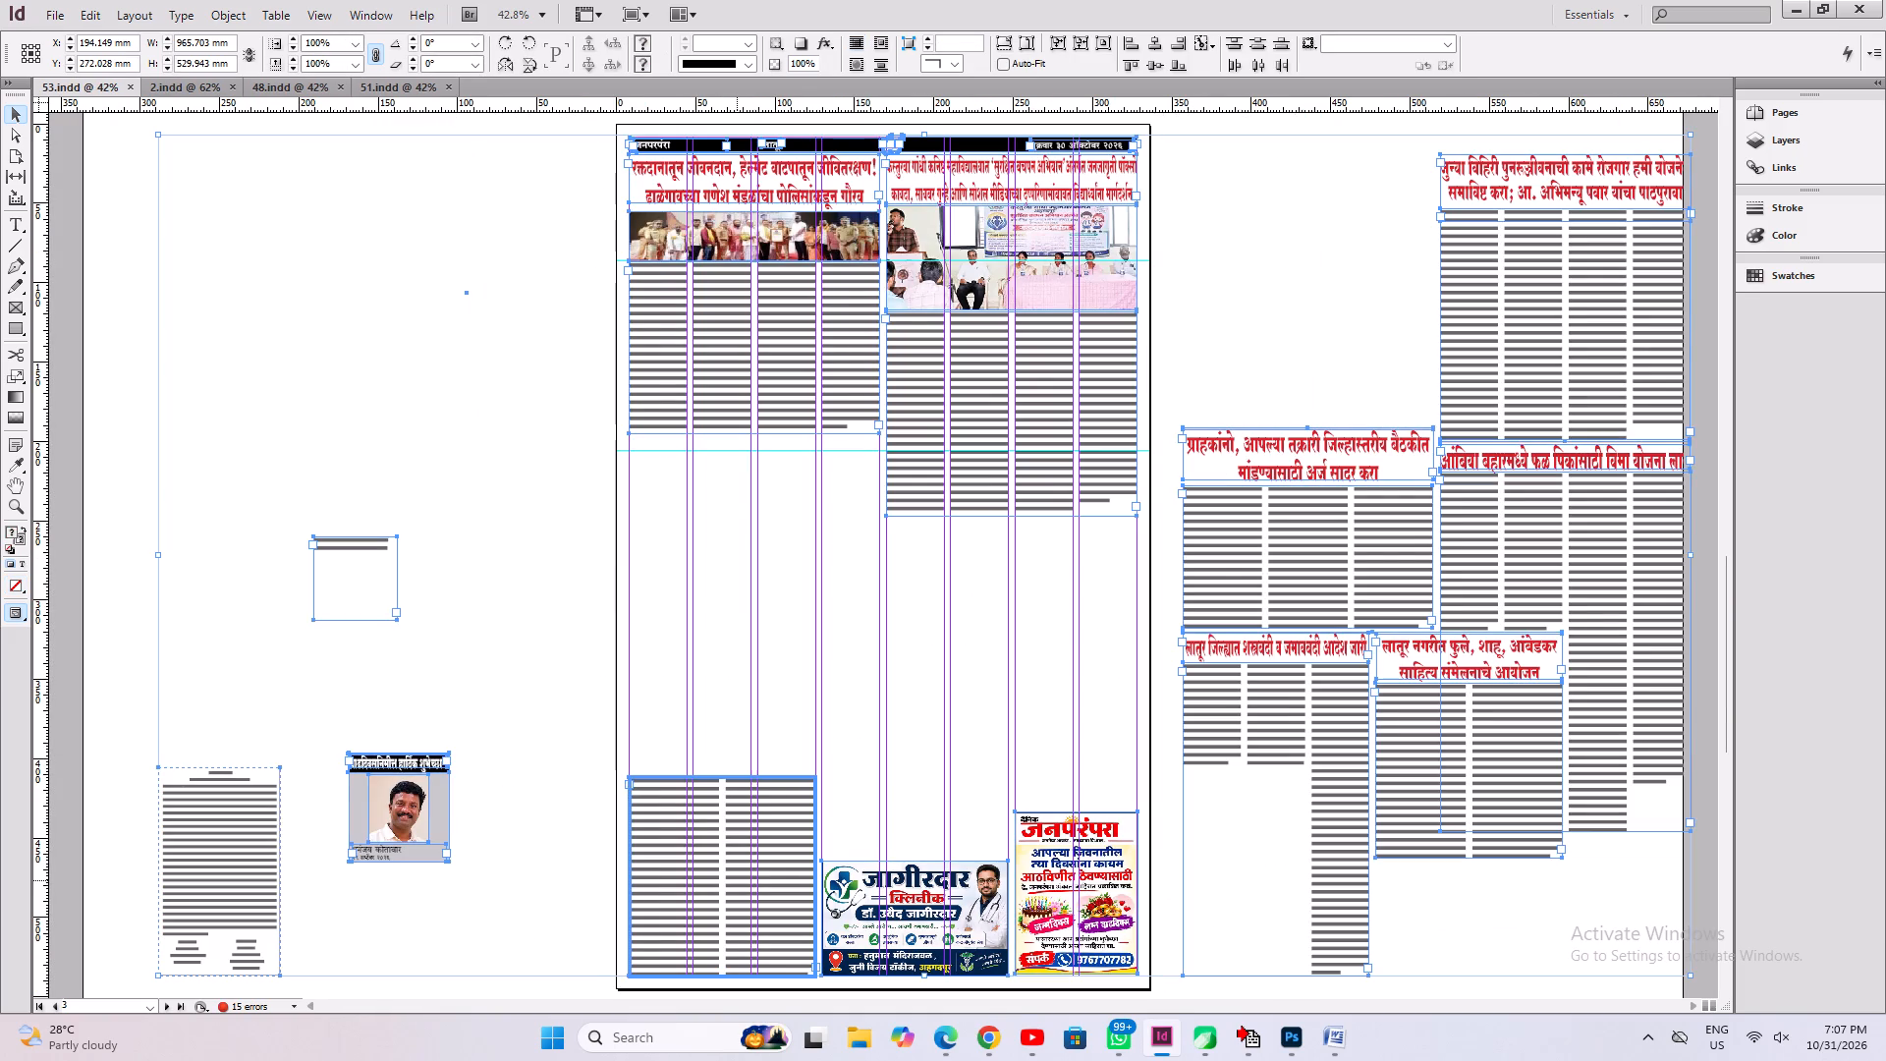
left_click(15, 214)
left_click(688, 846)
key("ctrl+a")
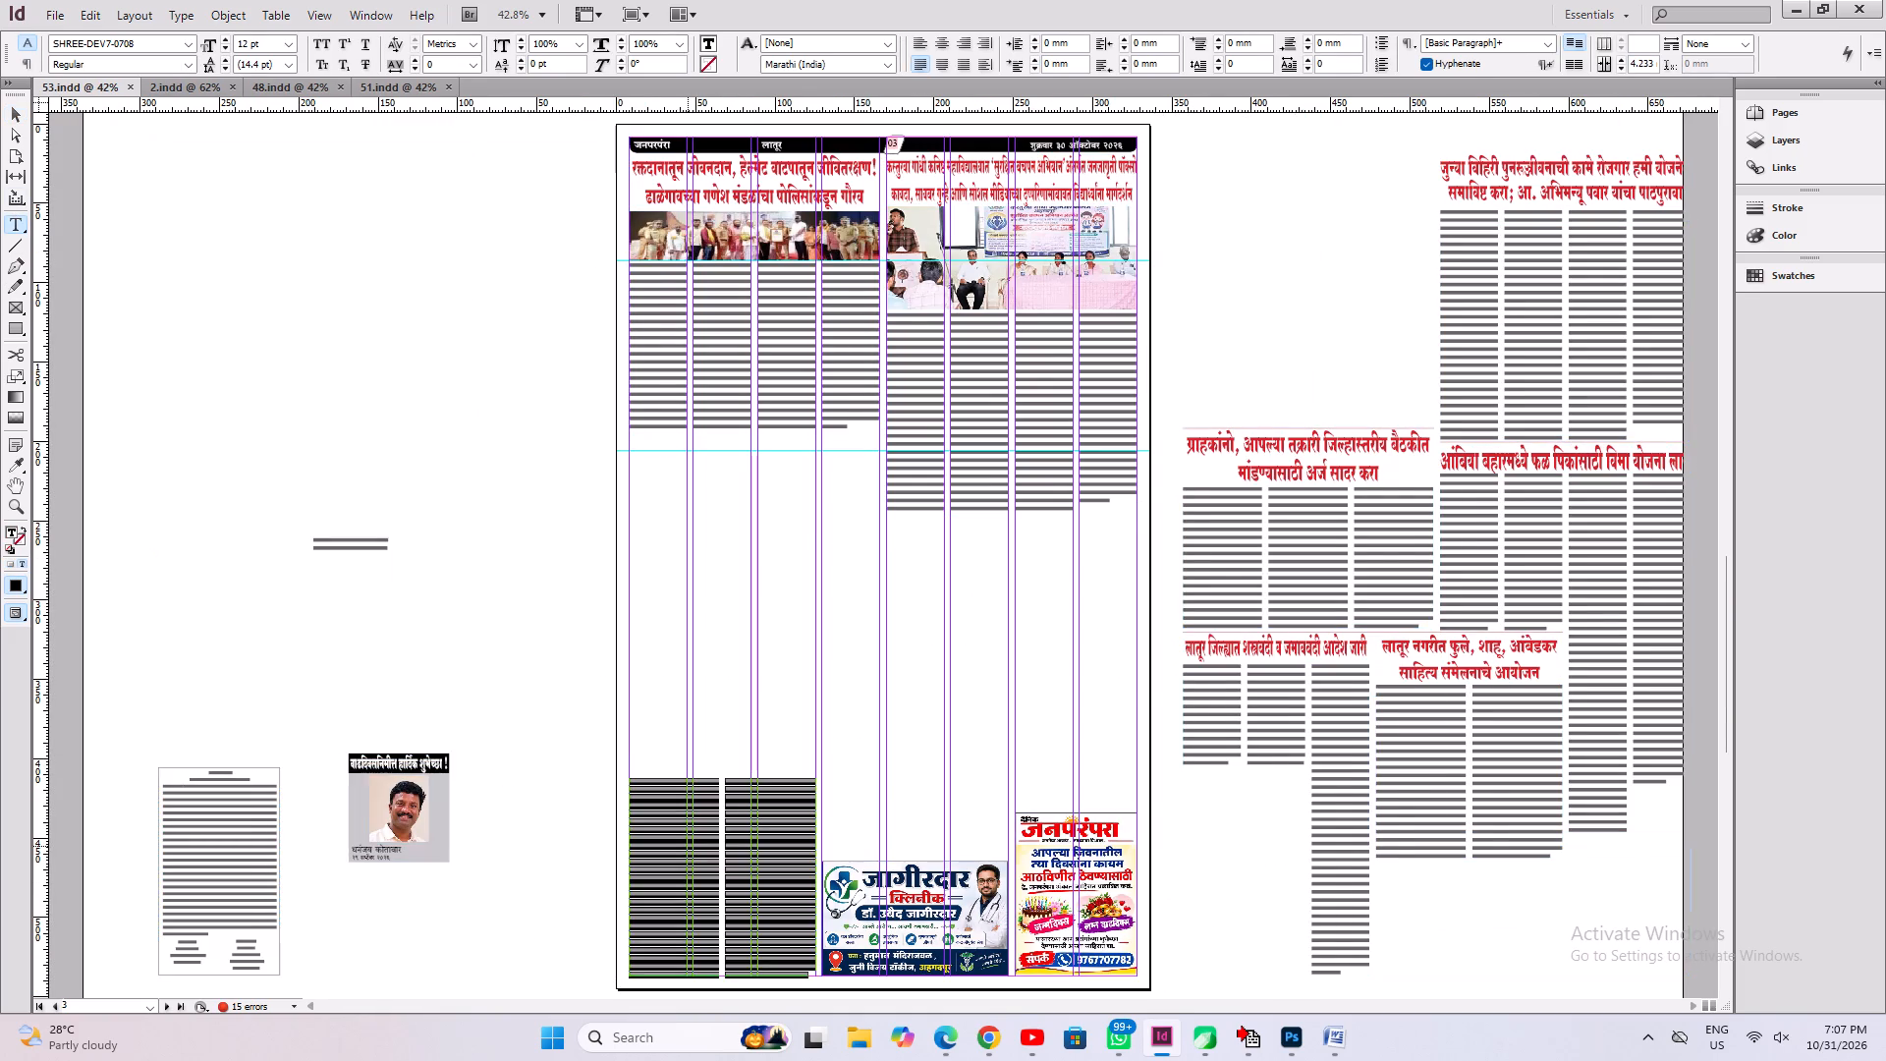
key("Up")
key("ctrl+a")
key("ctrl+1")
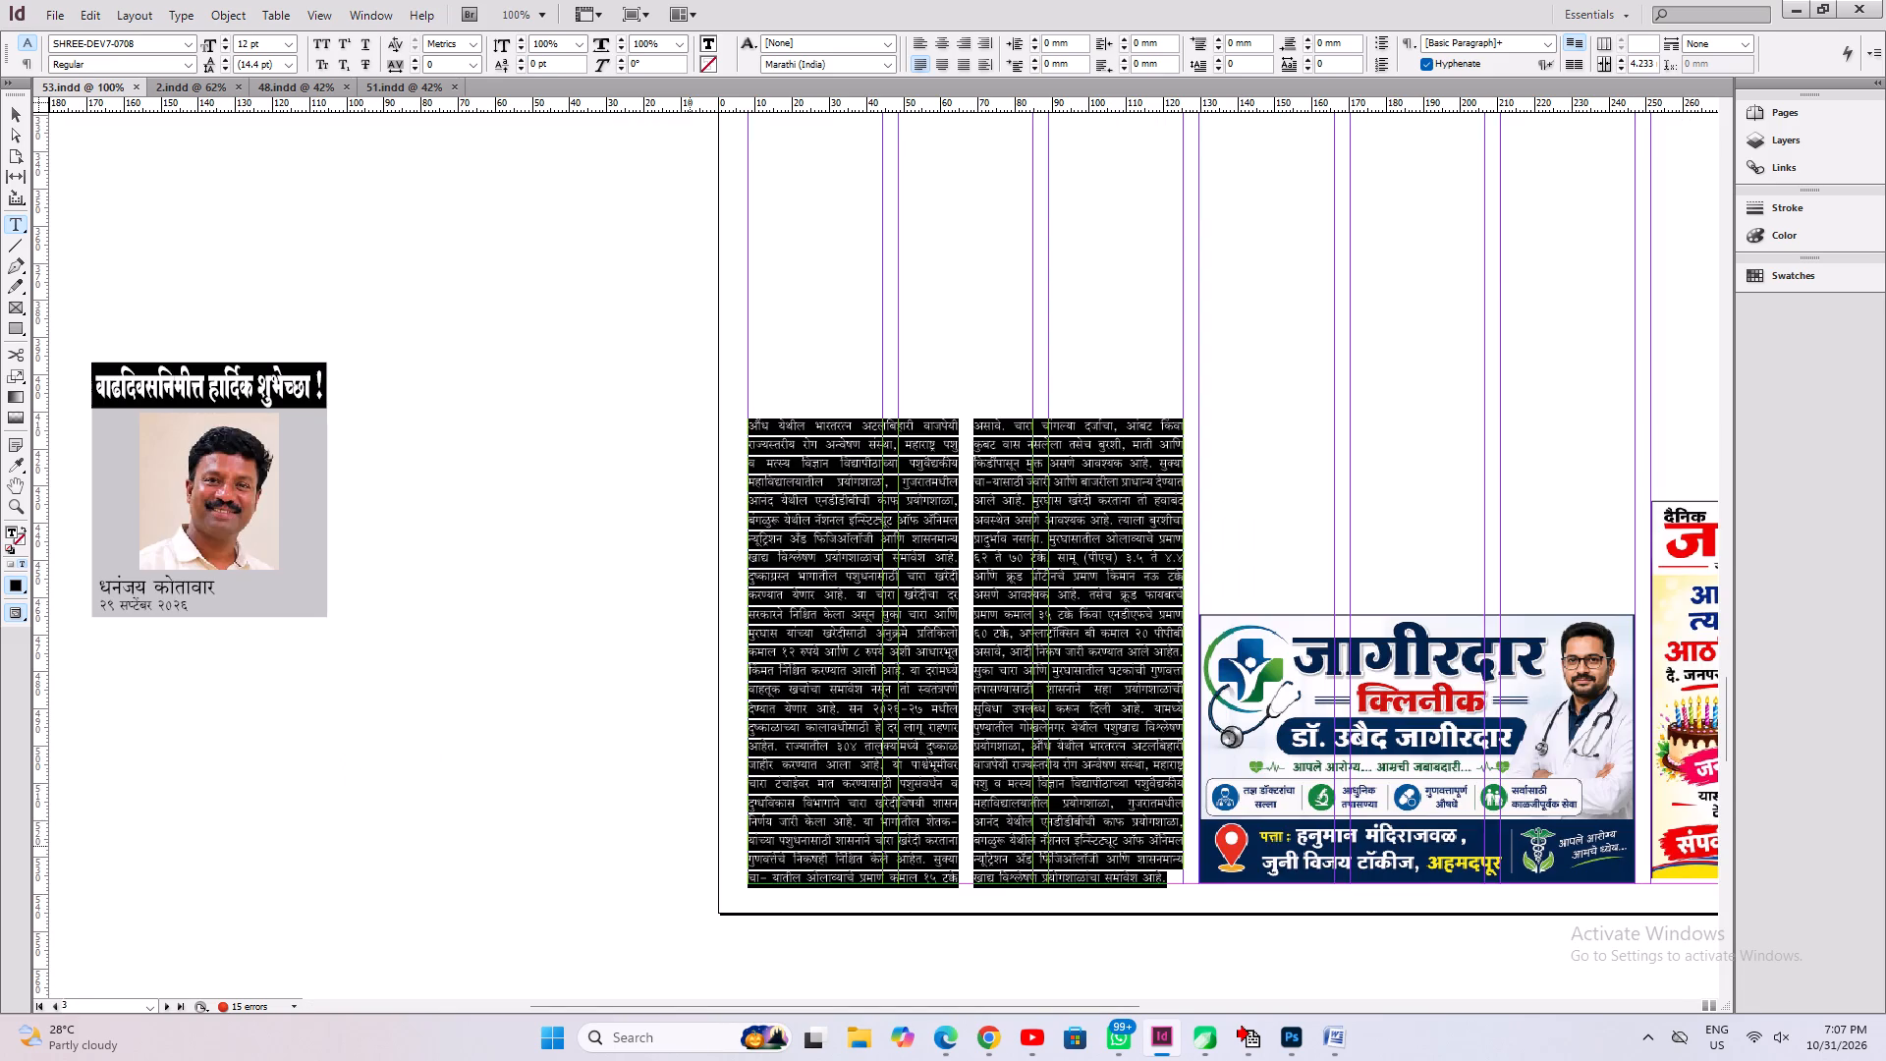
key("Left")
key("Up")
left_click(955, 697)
Break page 1's drought-fodder story after "पशुखाद्य" so the remaining text starts in the page 3 continuation frame.
key("ctrl+a")
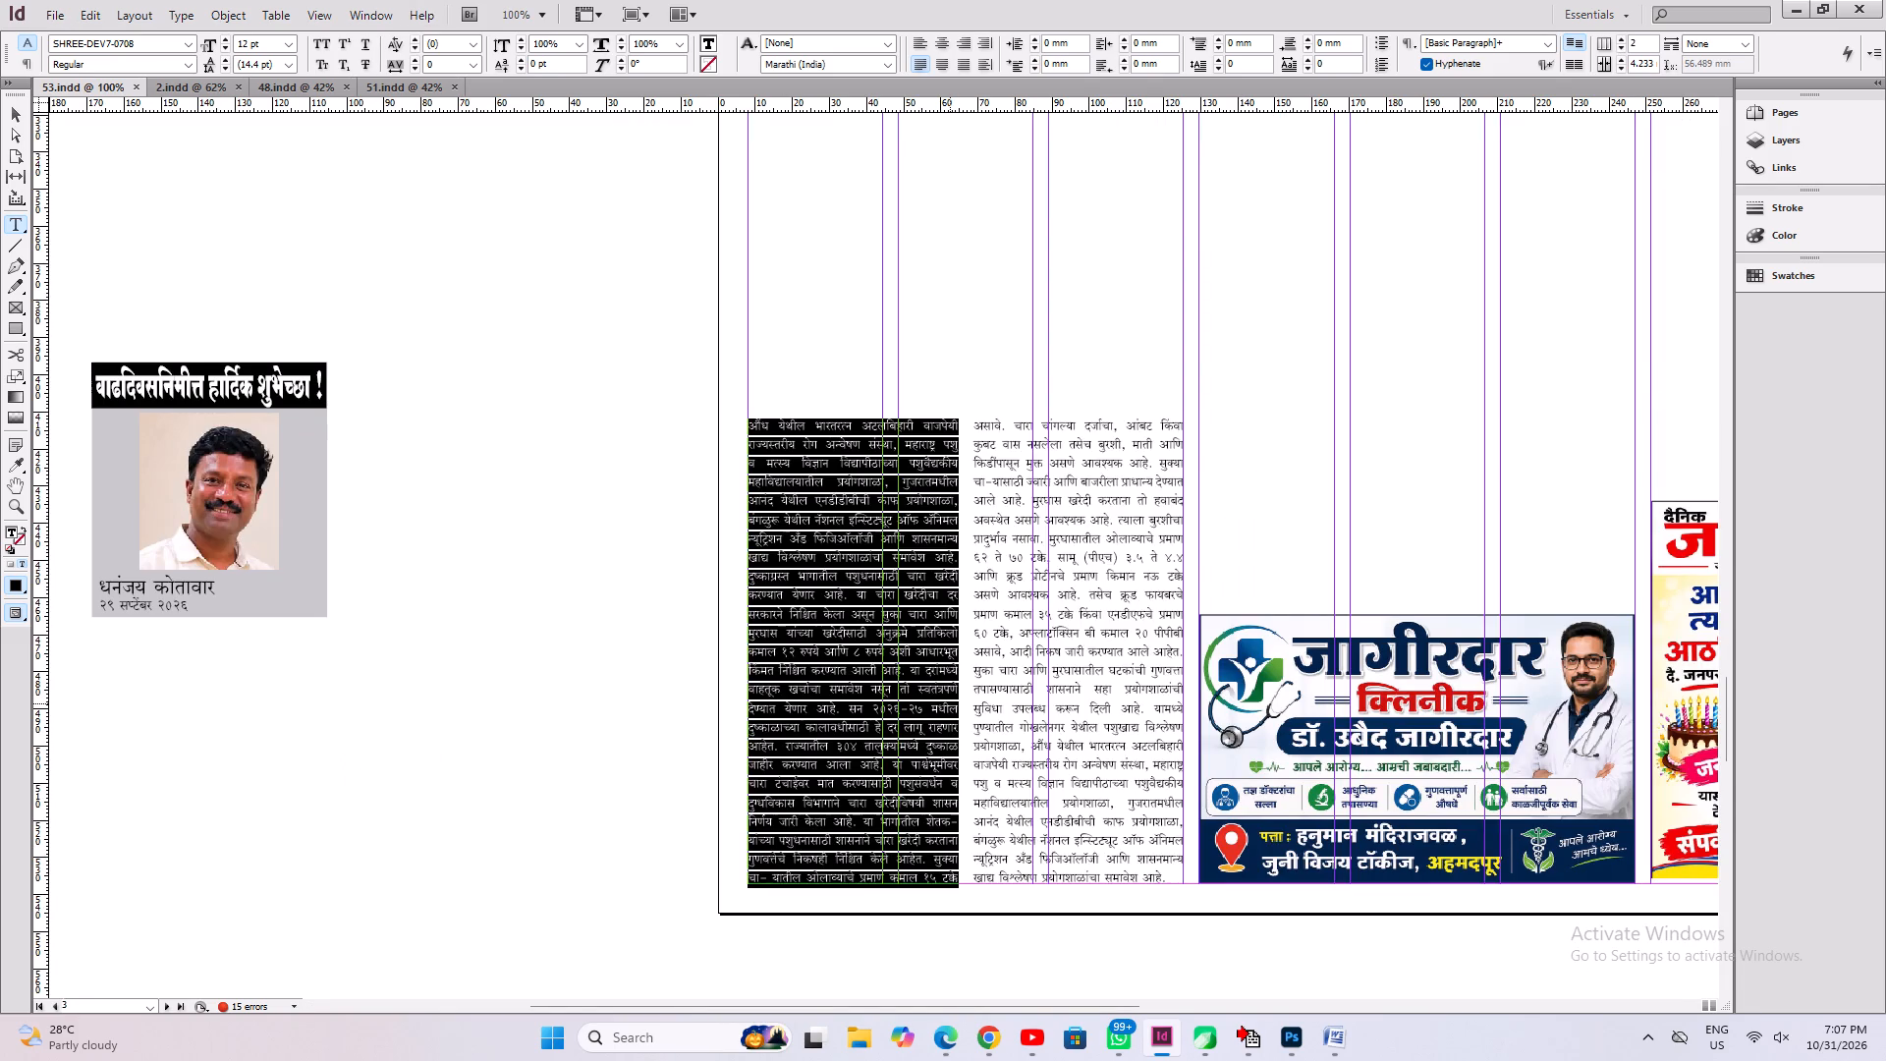
key("Left")
key("ctrl+a")
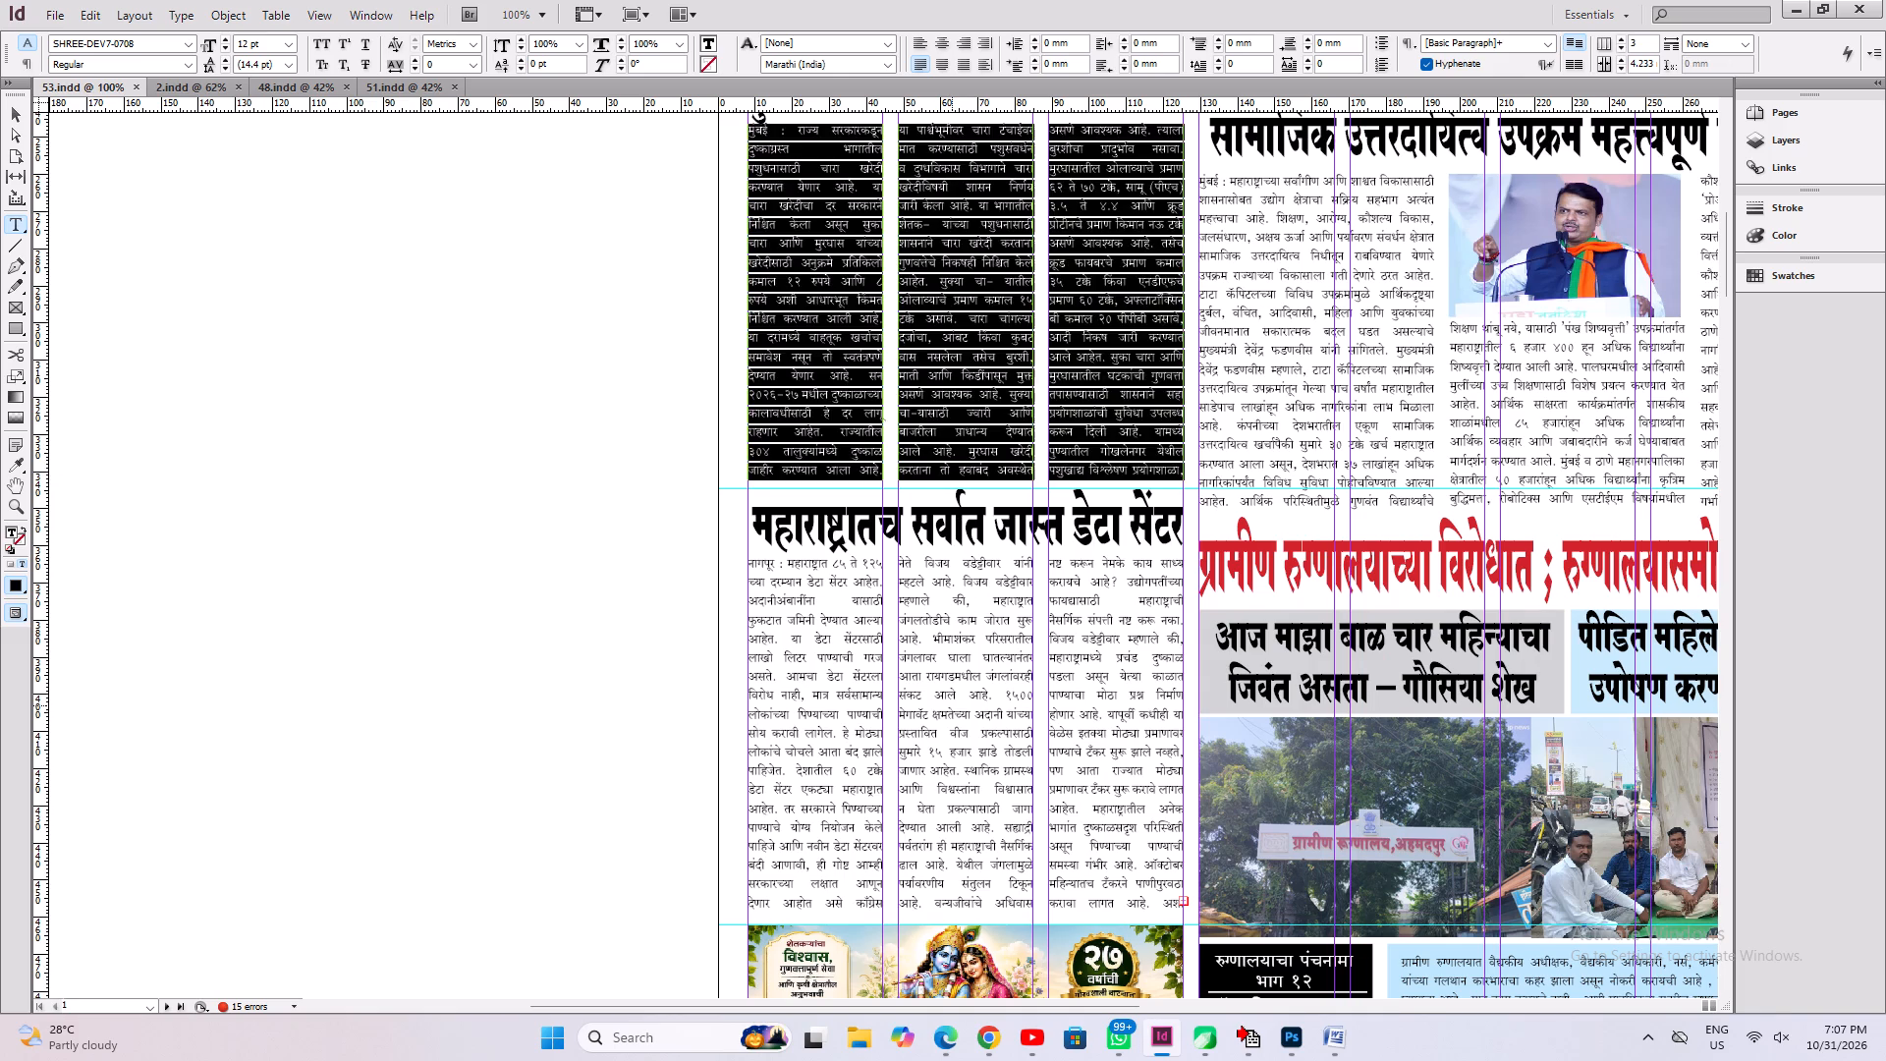
left_click(1114, 457)
key("ctrl+2")
key("Down")
key("Left")
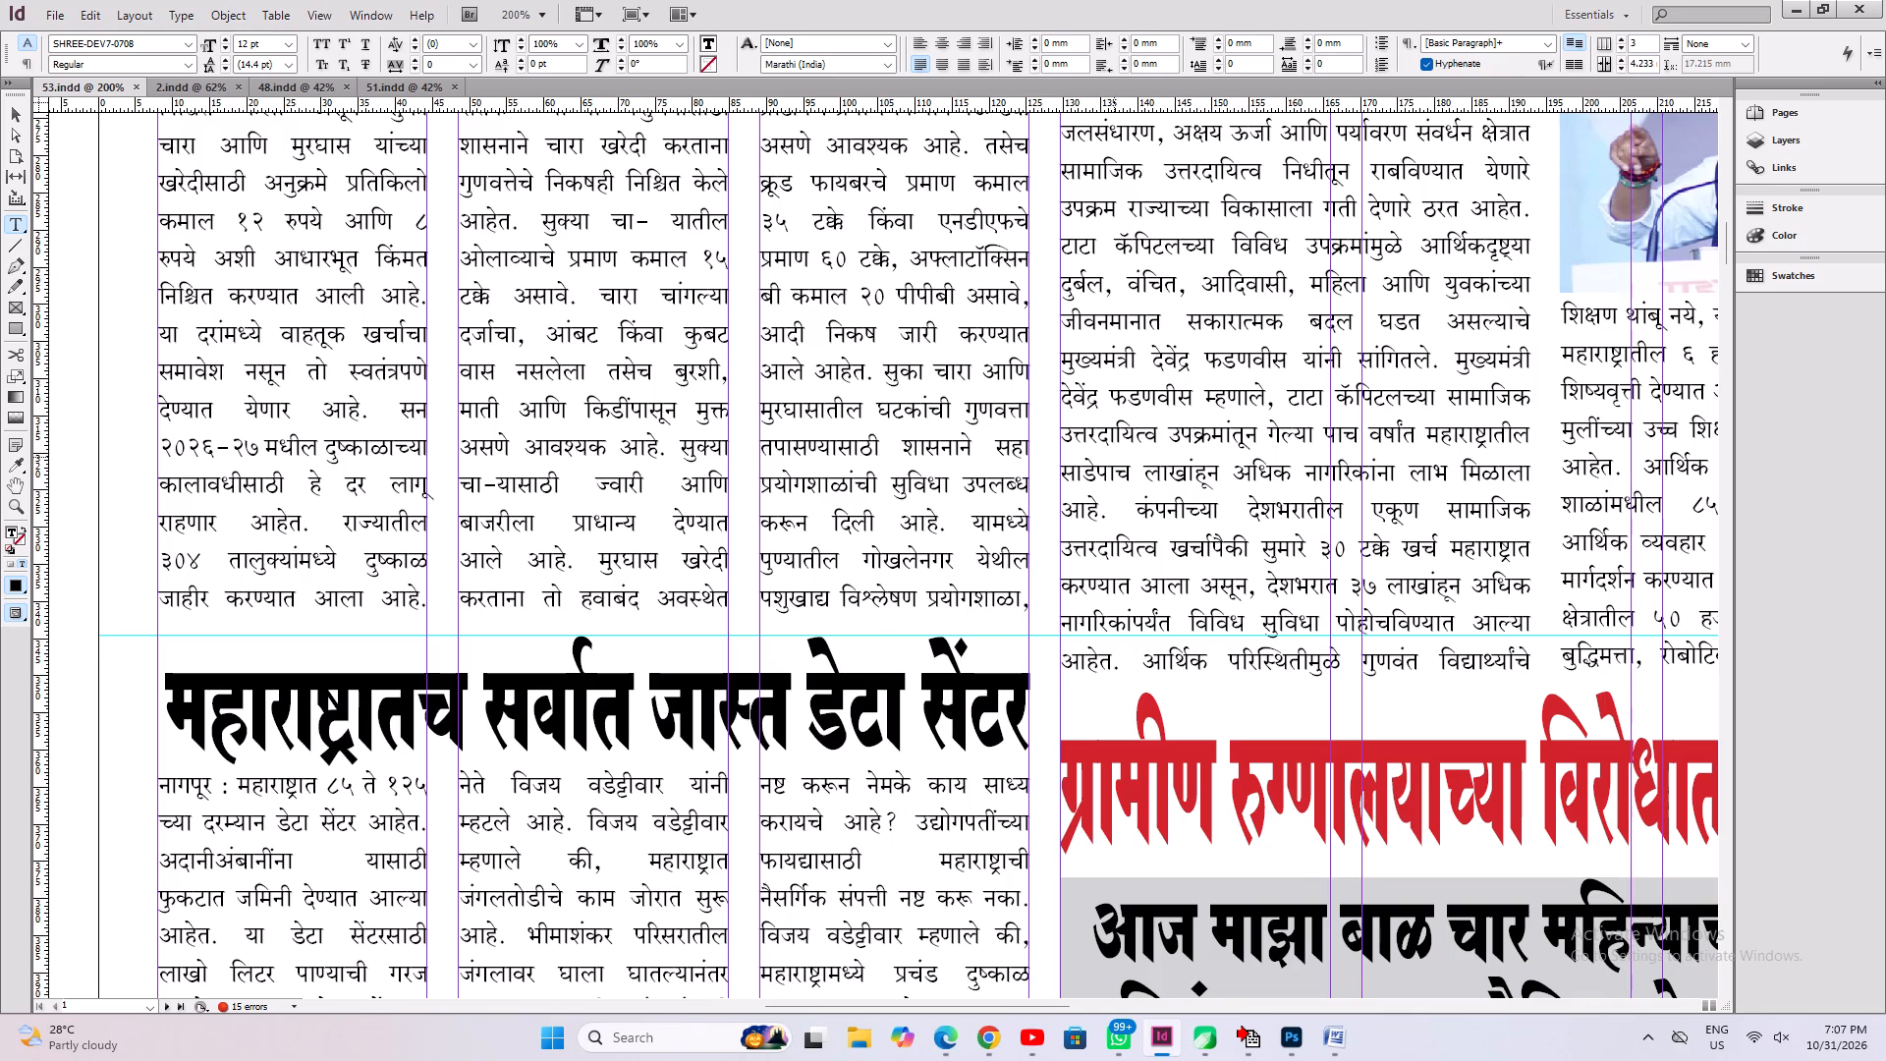
key("Left")
key("Left")
key("Left")
key("Left")
key("Right")
key("Return")
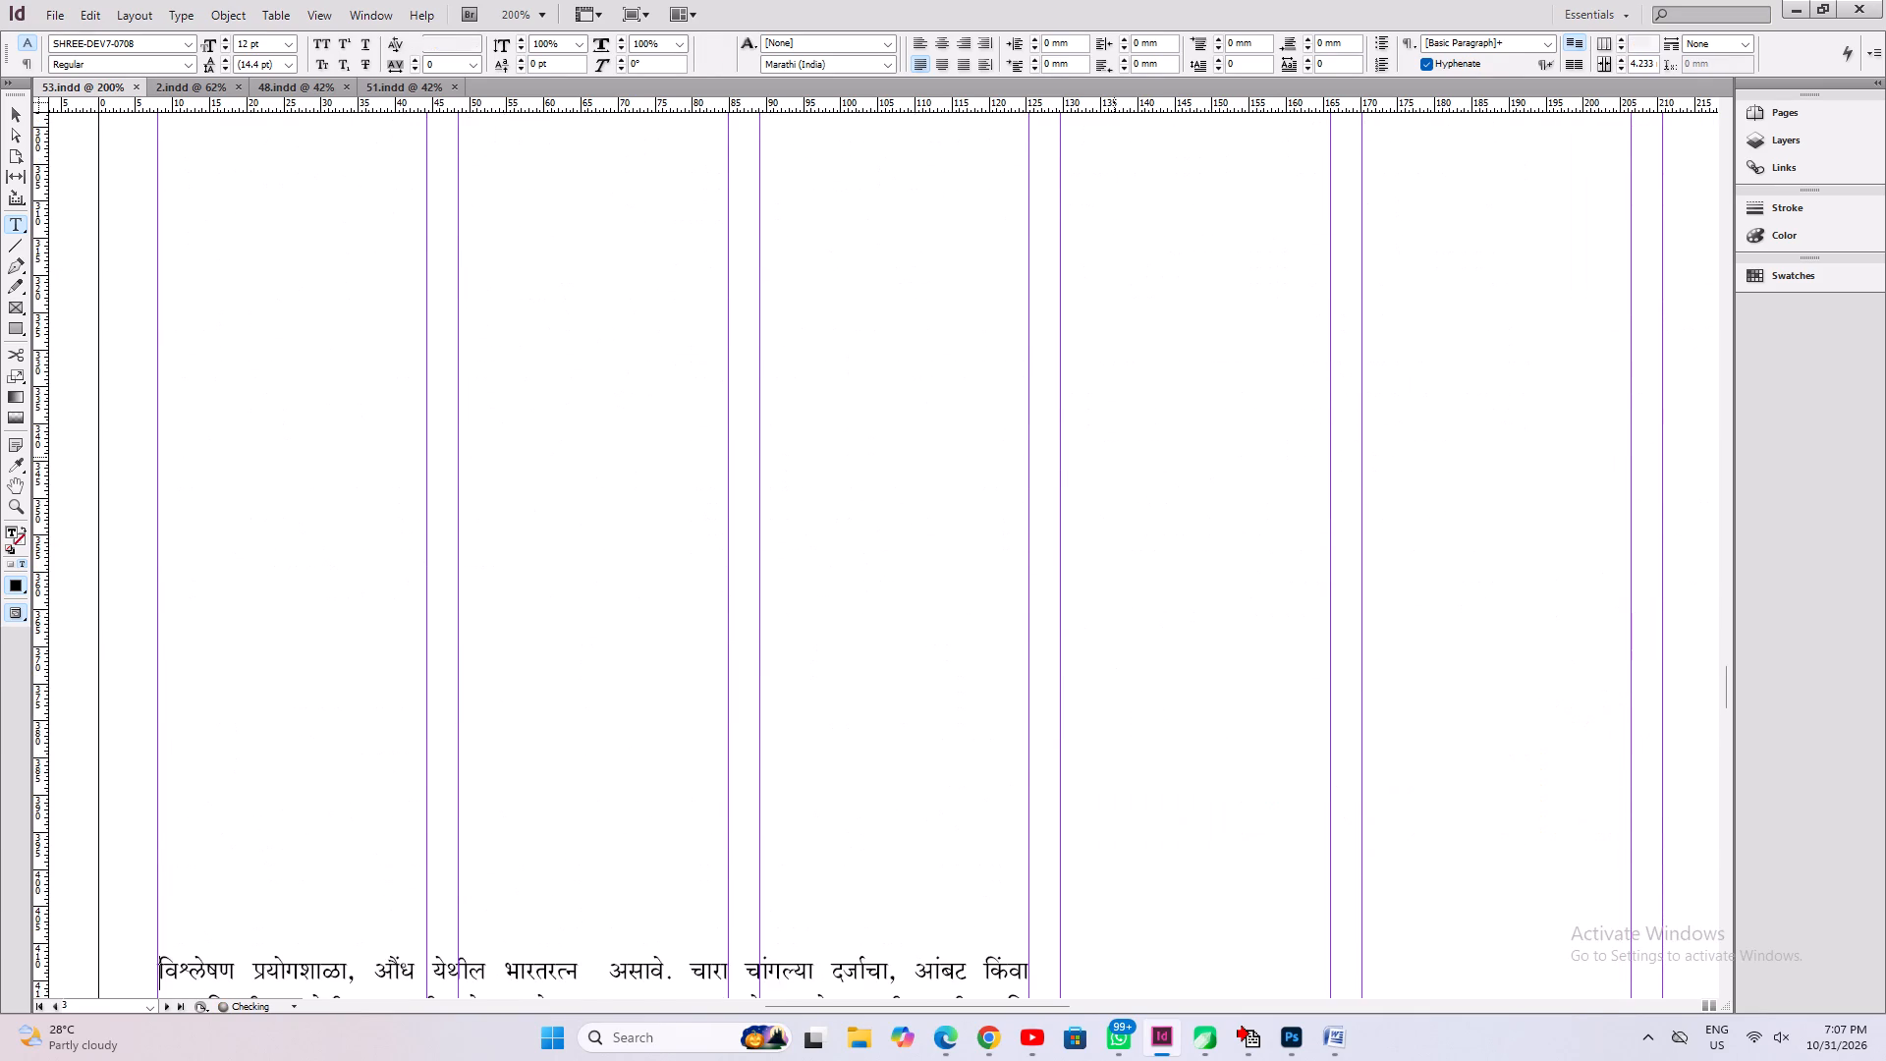
key("Left")
key("ctrl+2")
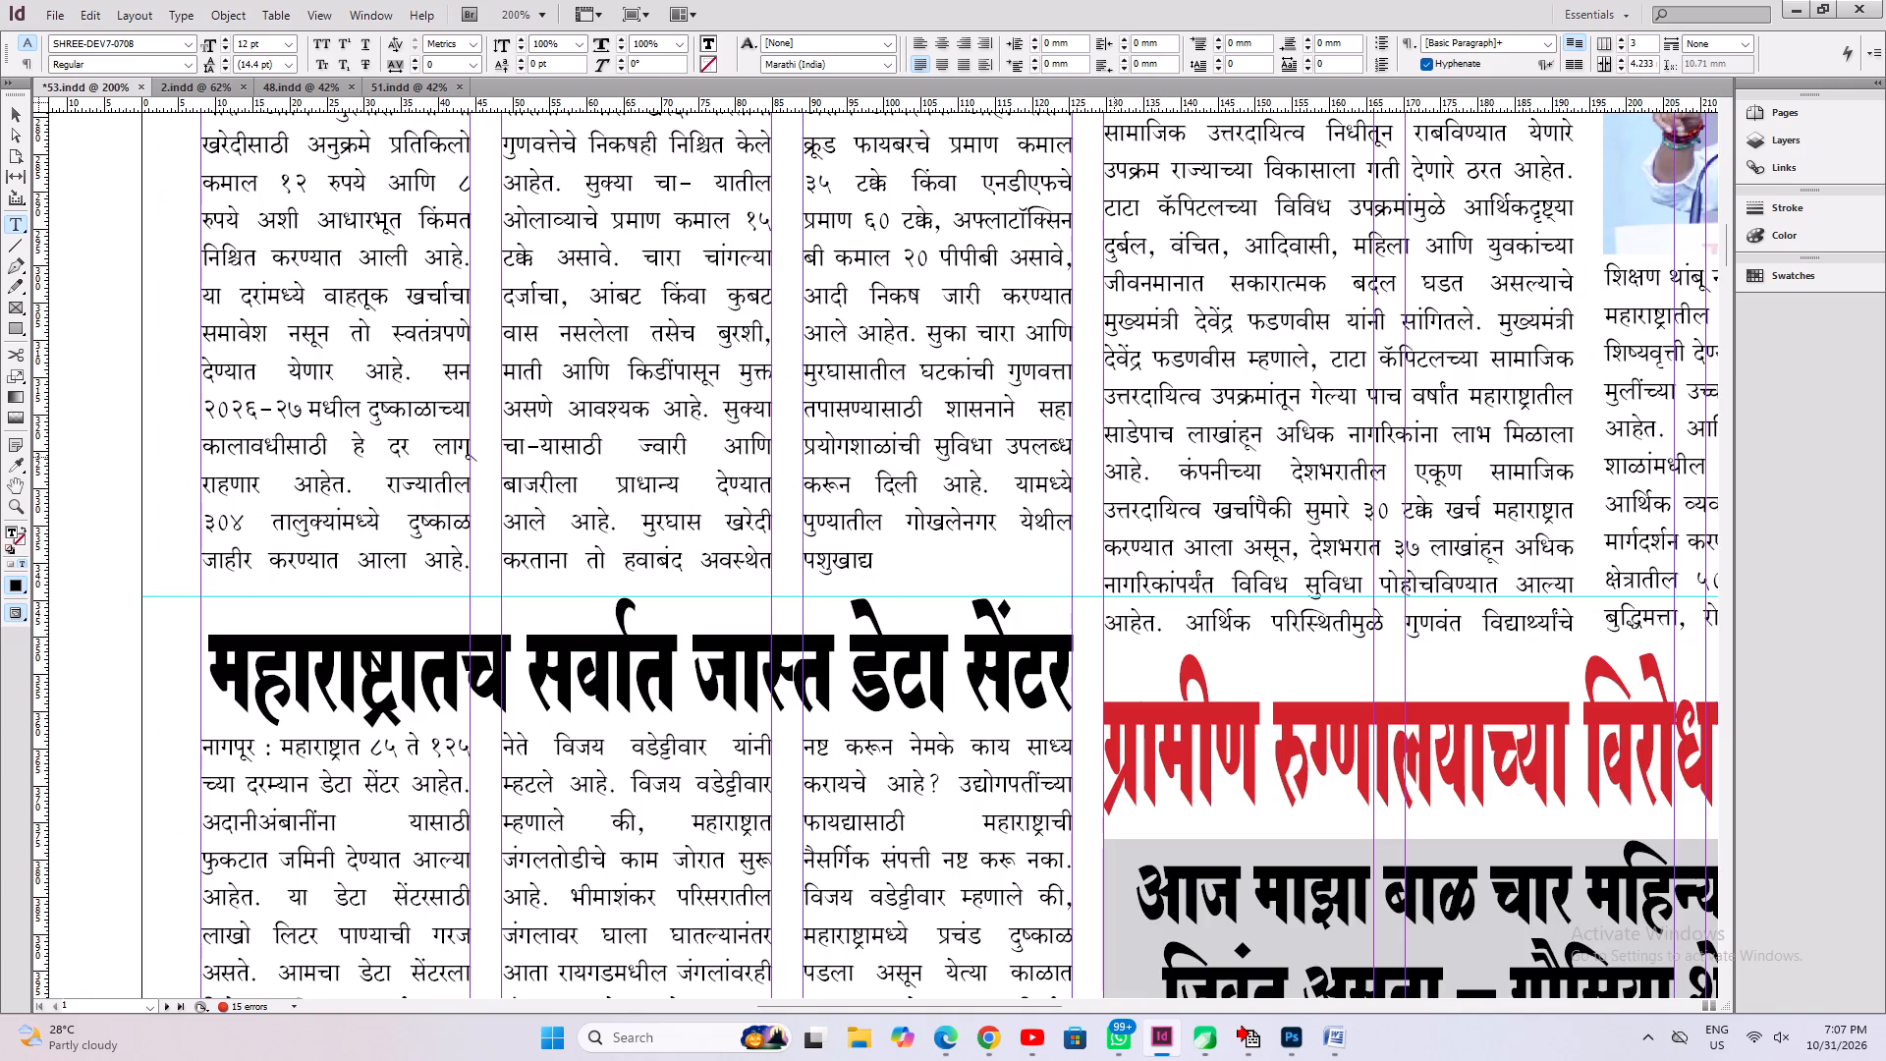
Add the continuation note "(पान ३ वर)" after "पशुखाद्य" on page 1, space it away from the word, and save.
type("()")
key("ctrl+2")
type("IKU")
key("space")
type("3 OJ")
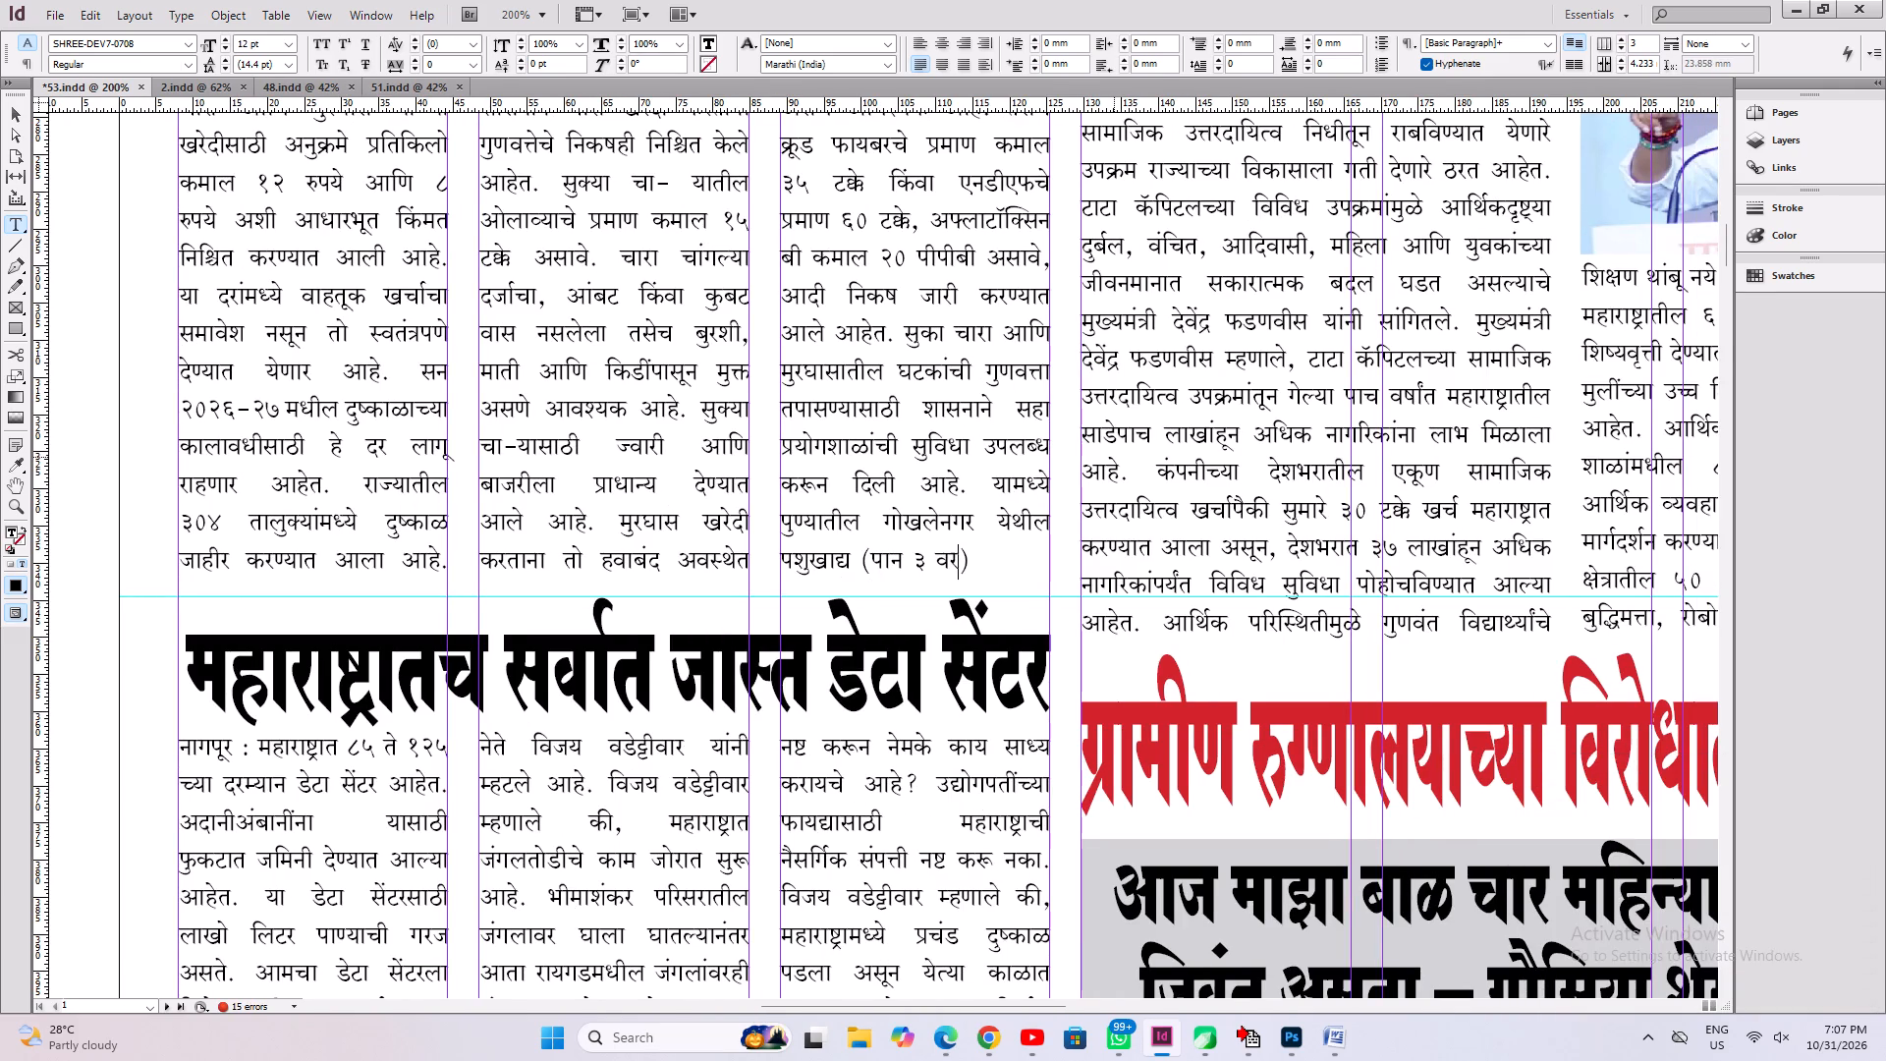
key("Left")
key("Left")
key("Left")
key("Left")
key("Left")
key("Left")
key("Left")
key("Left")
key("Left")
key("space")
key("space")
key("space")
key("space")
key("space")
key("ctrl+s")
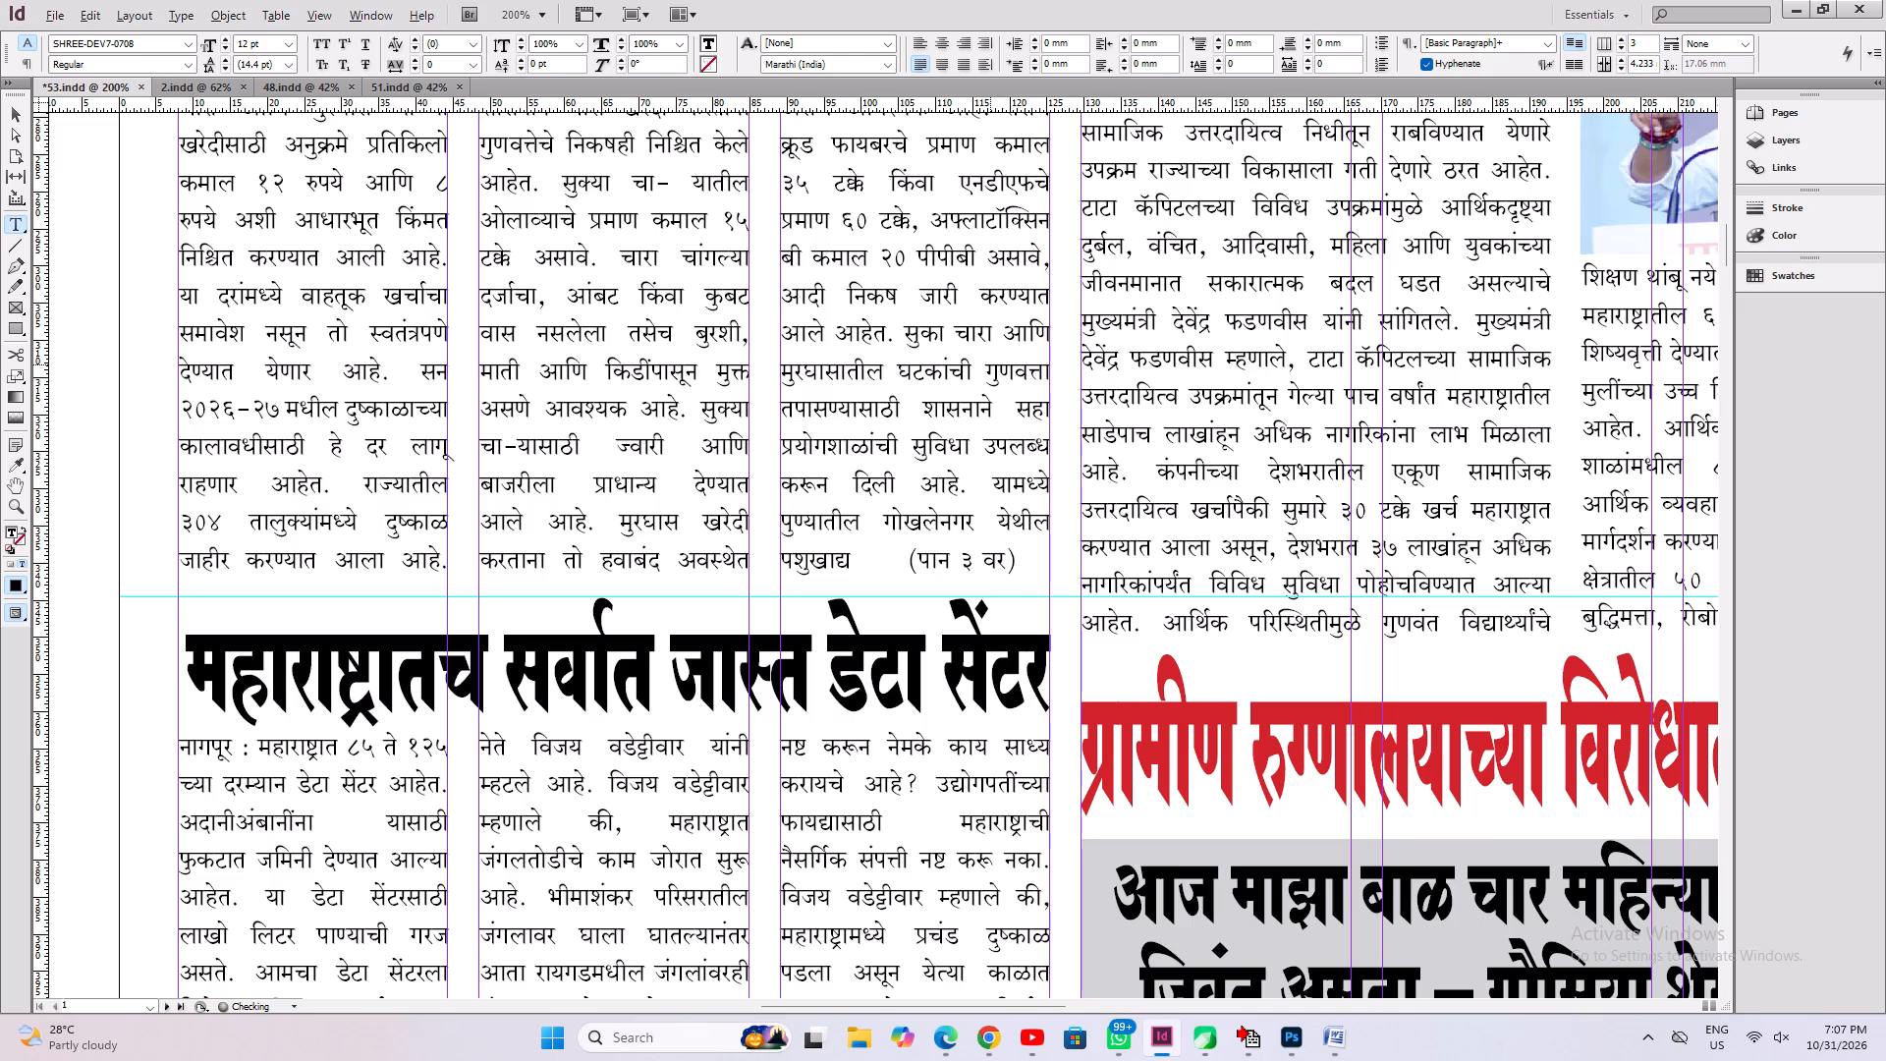
Copy page 1's fodder headline "दुष्काळग्रस्त भागासाठी सरकारची चारा खरेदी" into a new frame about 117 mm wide above page 3's continuation text.
left_click_drag(649, 321, 634, 757, "alt")
left_click_drag(708, 394, 708, 503, "alt")
left_click_drag(708, 640, 706, 674, "alt")
left_click(645, 387)
key("ctrl+a")
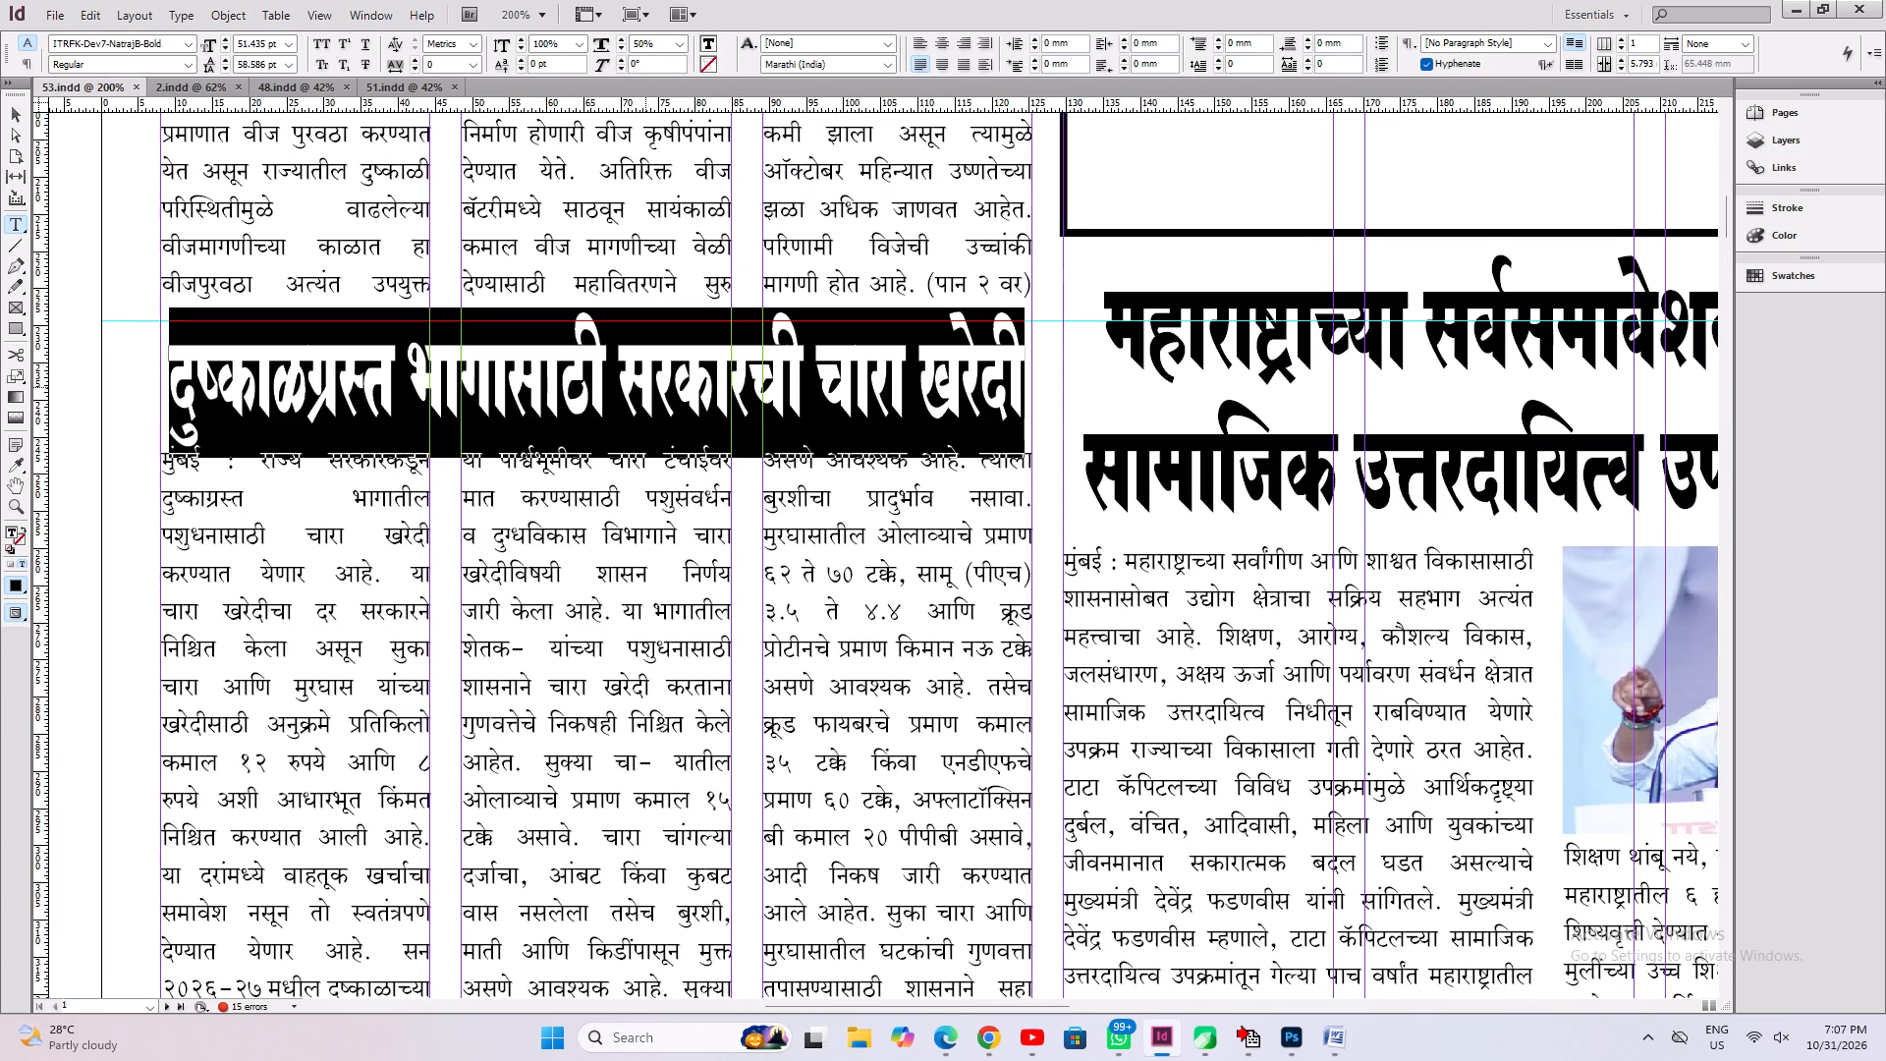
key("ctrl+c")
left_click_drag(787, 653, 773, 419, "alt")
left_click(773, 429)
key("ctrl+a")
key("Down")
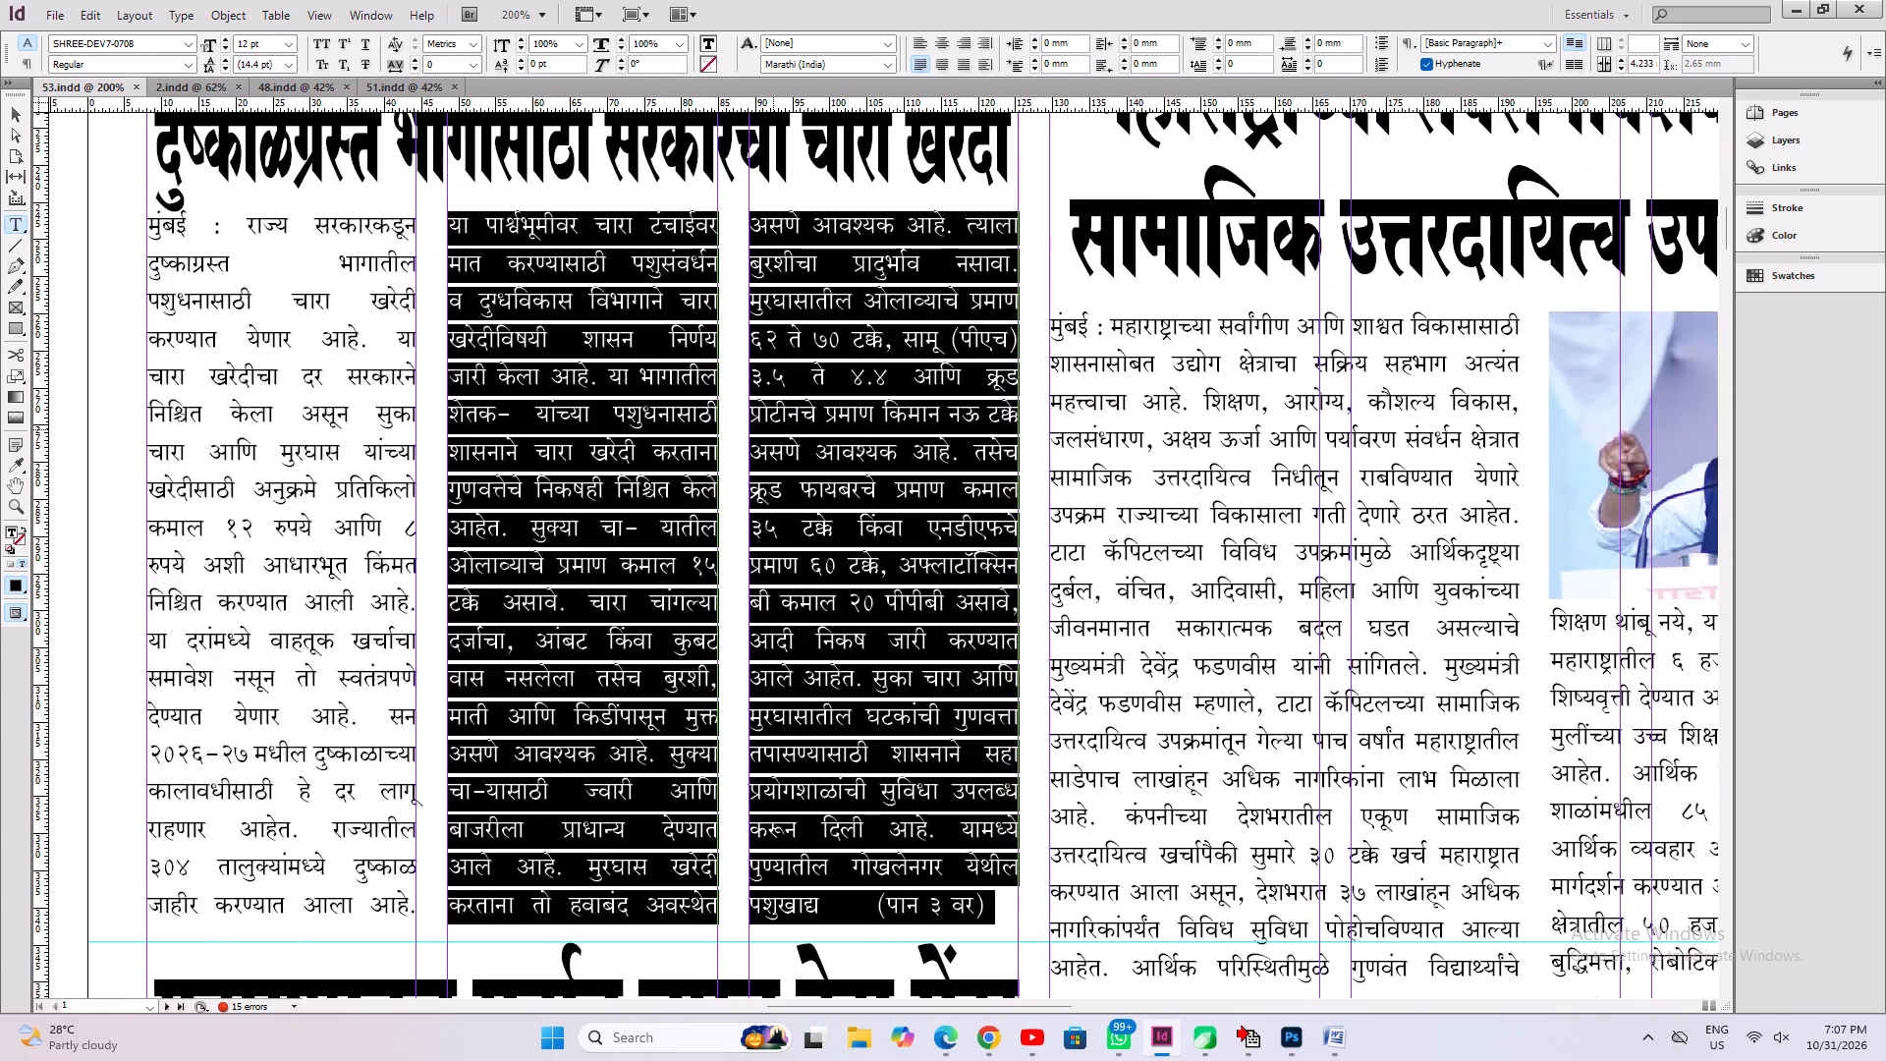
key("ctrl+s")
left_click_drag(766, 647, 782, 273, "alt")
left_click_drag(803, 439, 803, 743, "alt")
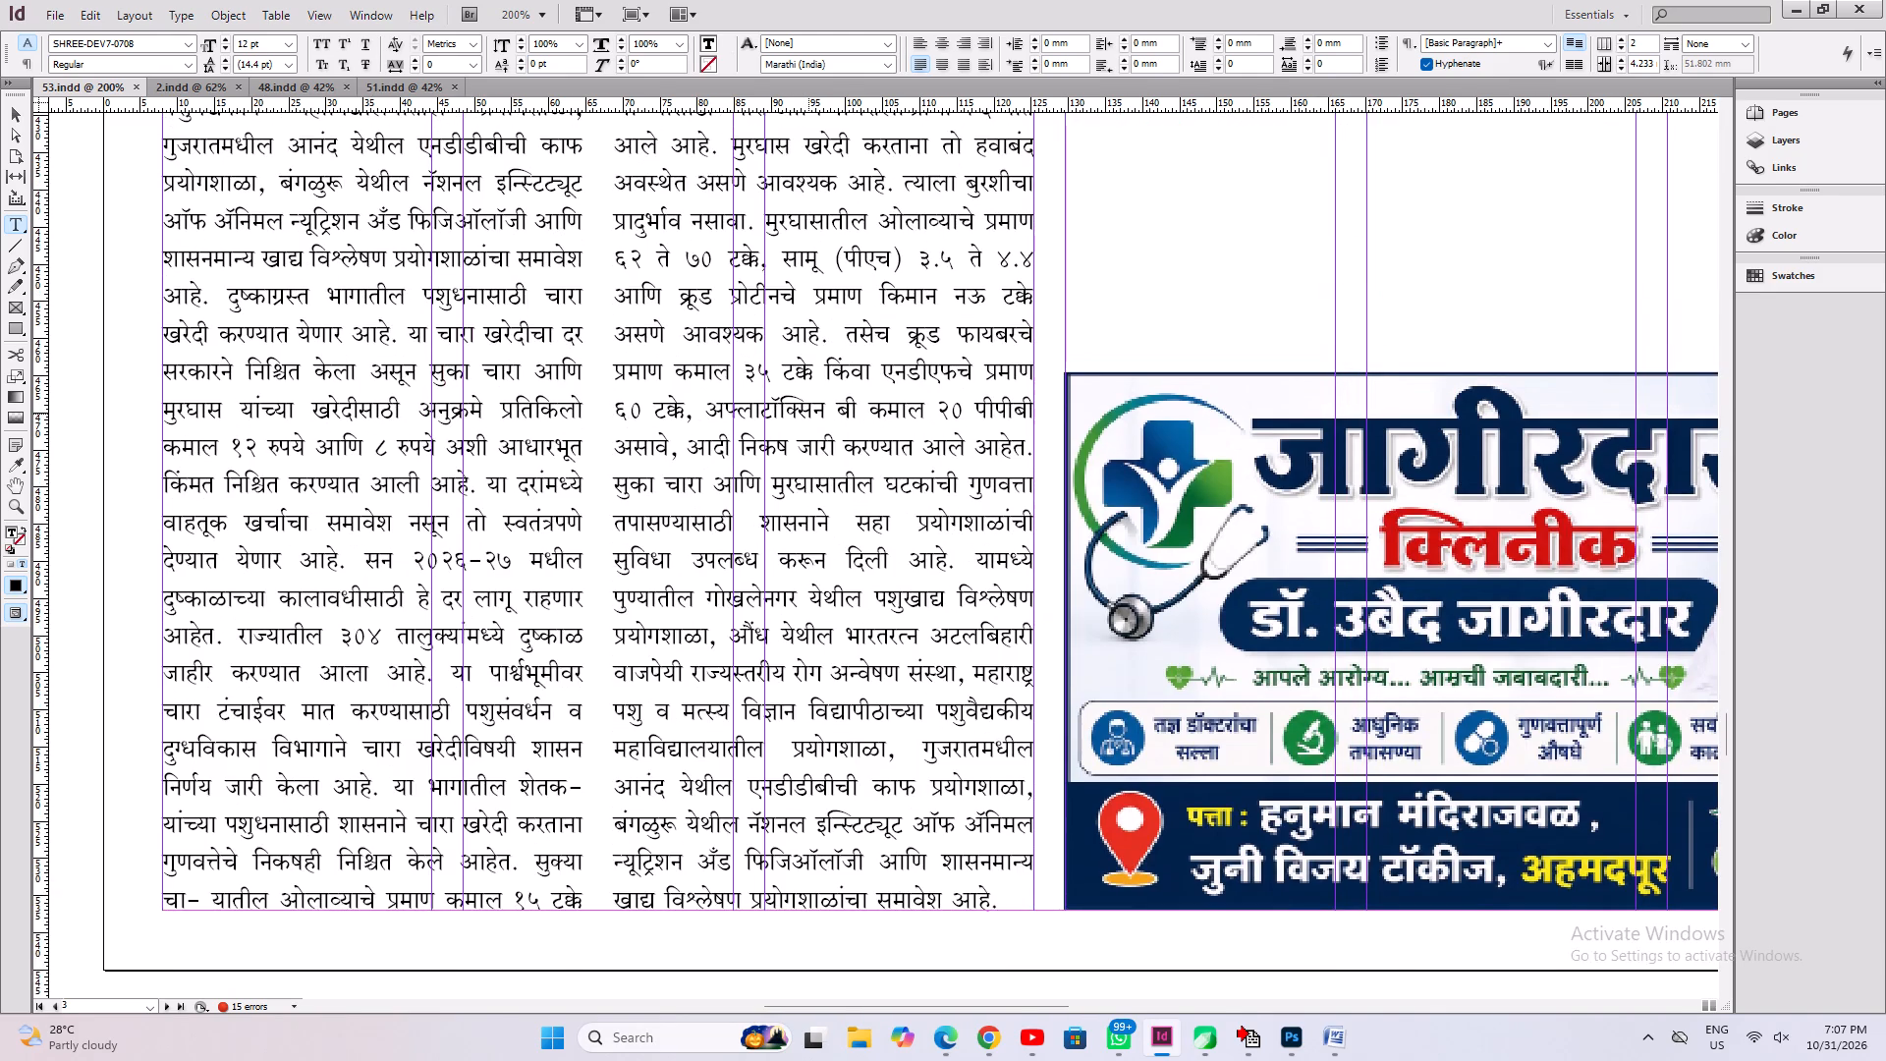
left_click_drag(806, 482, 806, 667, "alt")
left_click_drag(778, 428, 774, 617, "alt")
left_click_drag(712, 426, 743, 674, "alt")
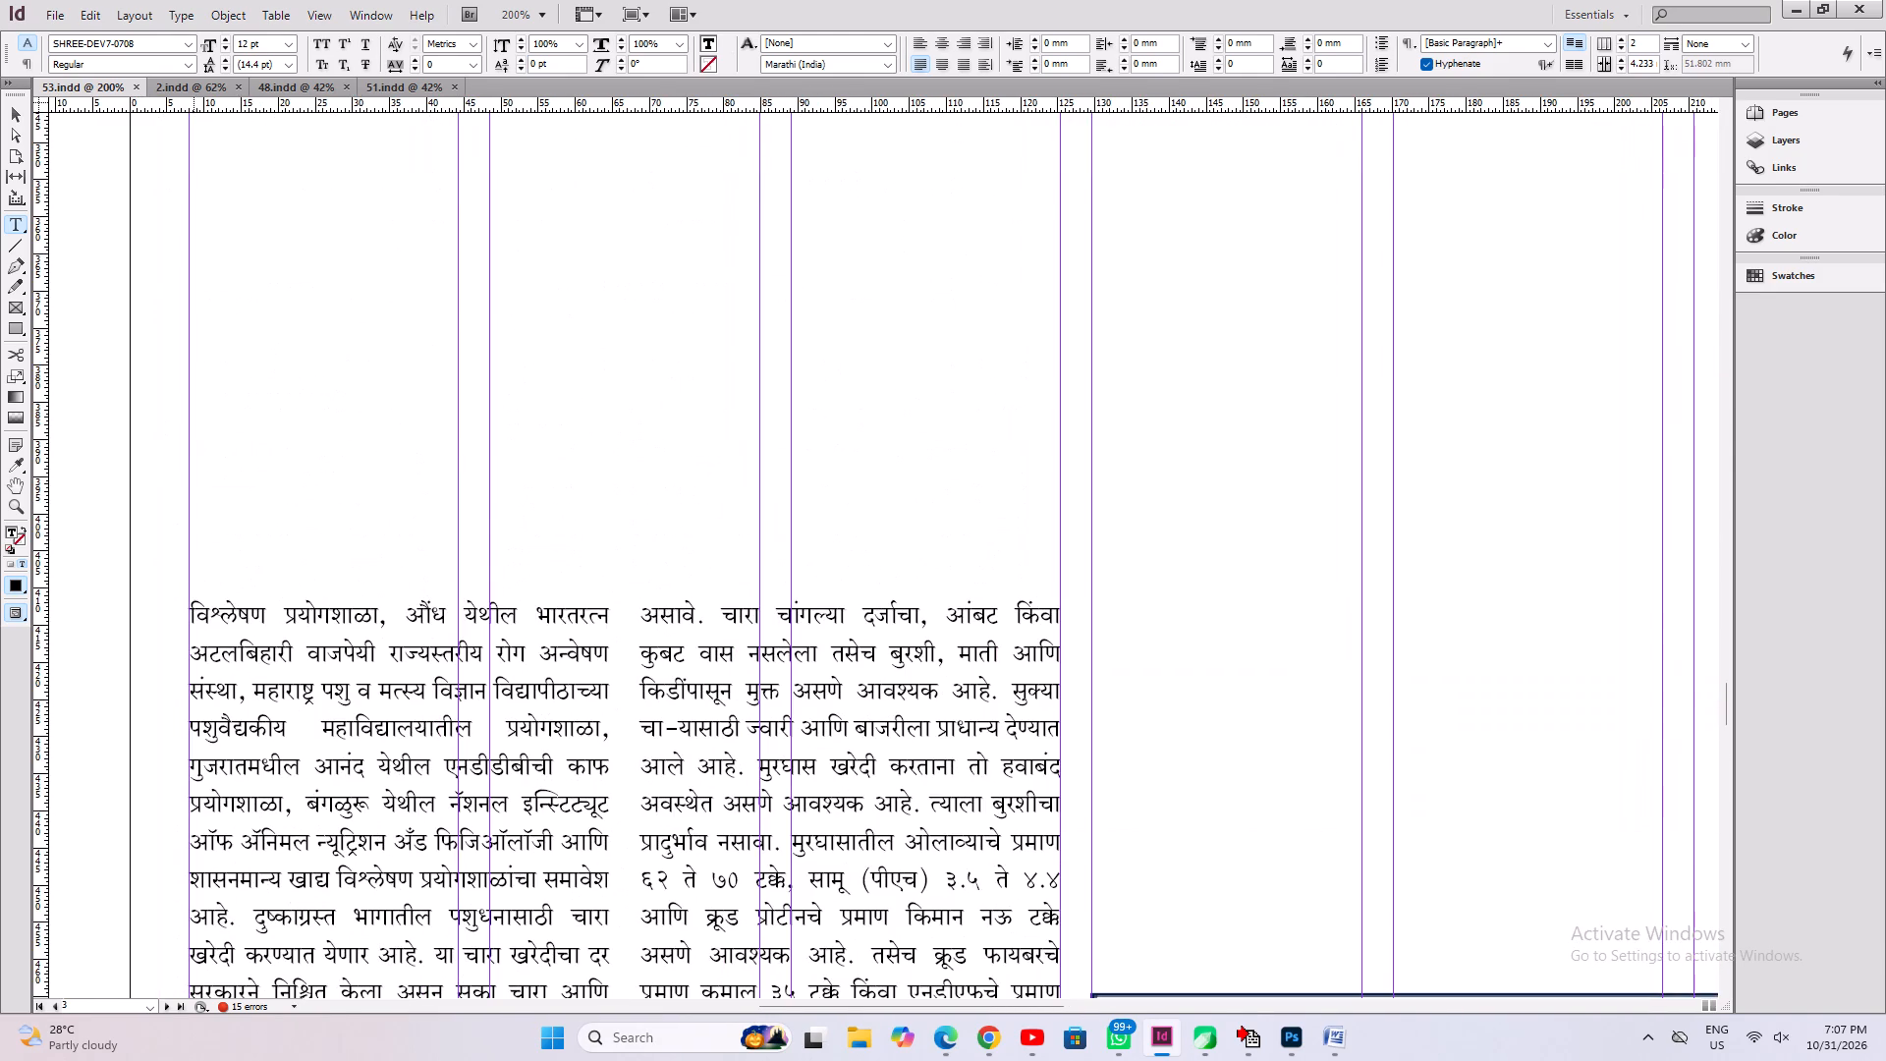
left_click_drag(190, 362, 1059, 567)
key("ctrl+v")
key("ctrl+a")
left_click(855, 435)
key("ctrl+a")
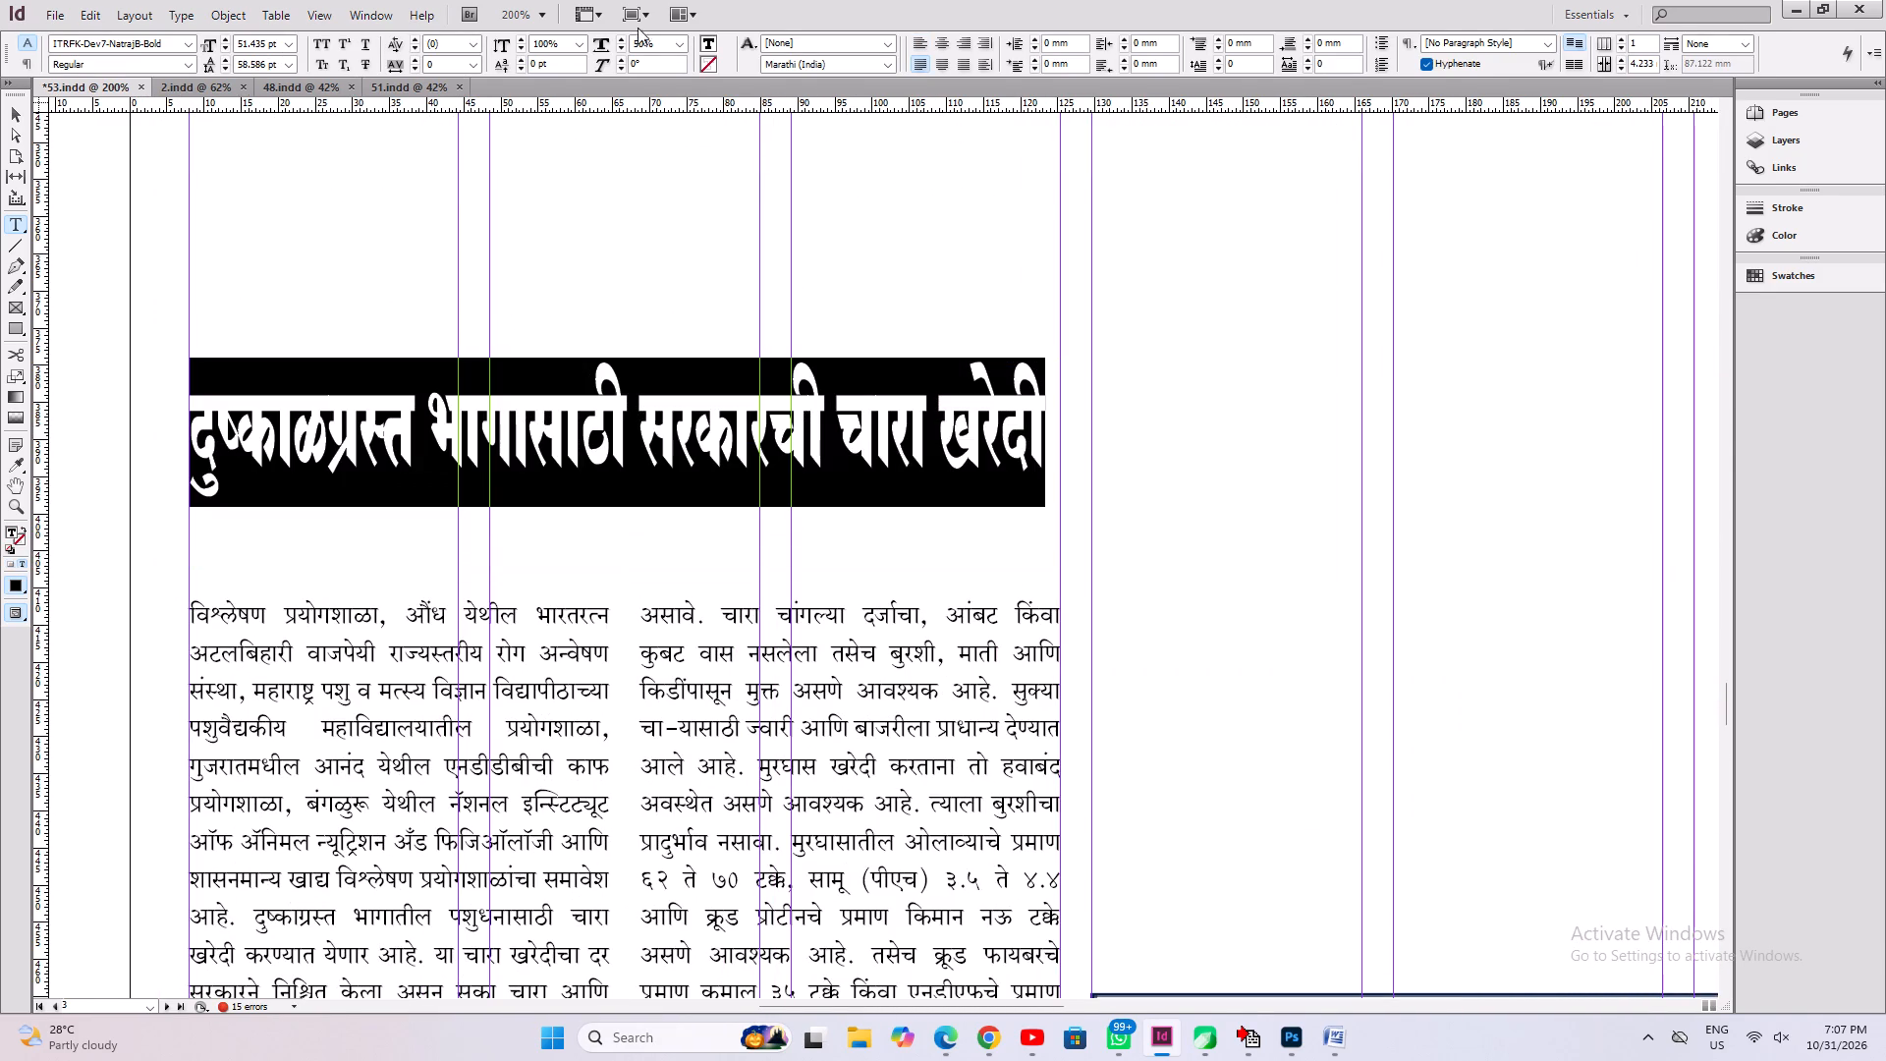
Set the pasted headline's horizontal scale to 100%, reduce its size to 35.435 pt, and fit the frame to its text.
left_click(646, 44)
key("ctrl+a")
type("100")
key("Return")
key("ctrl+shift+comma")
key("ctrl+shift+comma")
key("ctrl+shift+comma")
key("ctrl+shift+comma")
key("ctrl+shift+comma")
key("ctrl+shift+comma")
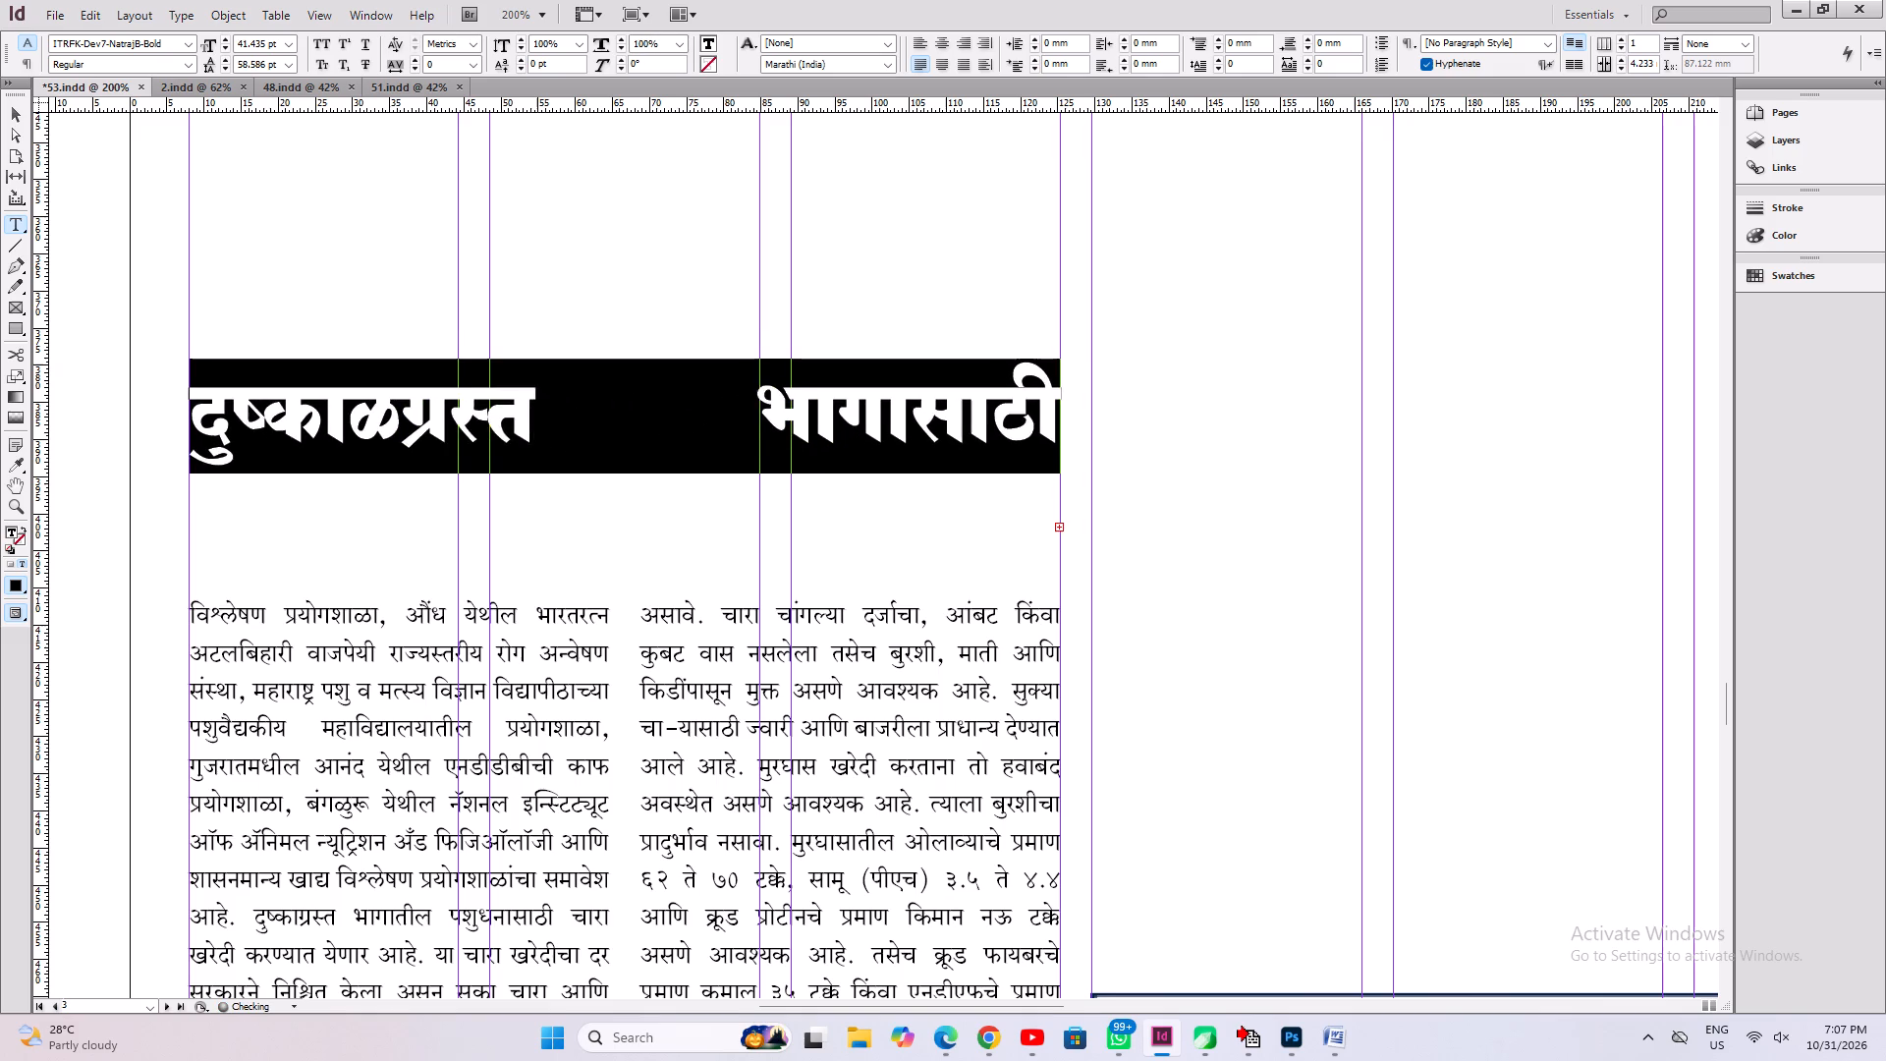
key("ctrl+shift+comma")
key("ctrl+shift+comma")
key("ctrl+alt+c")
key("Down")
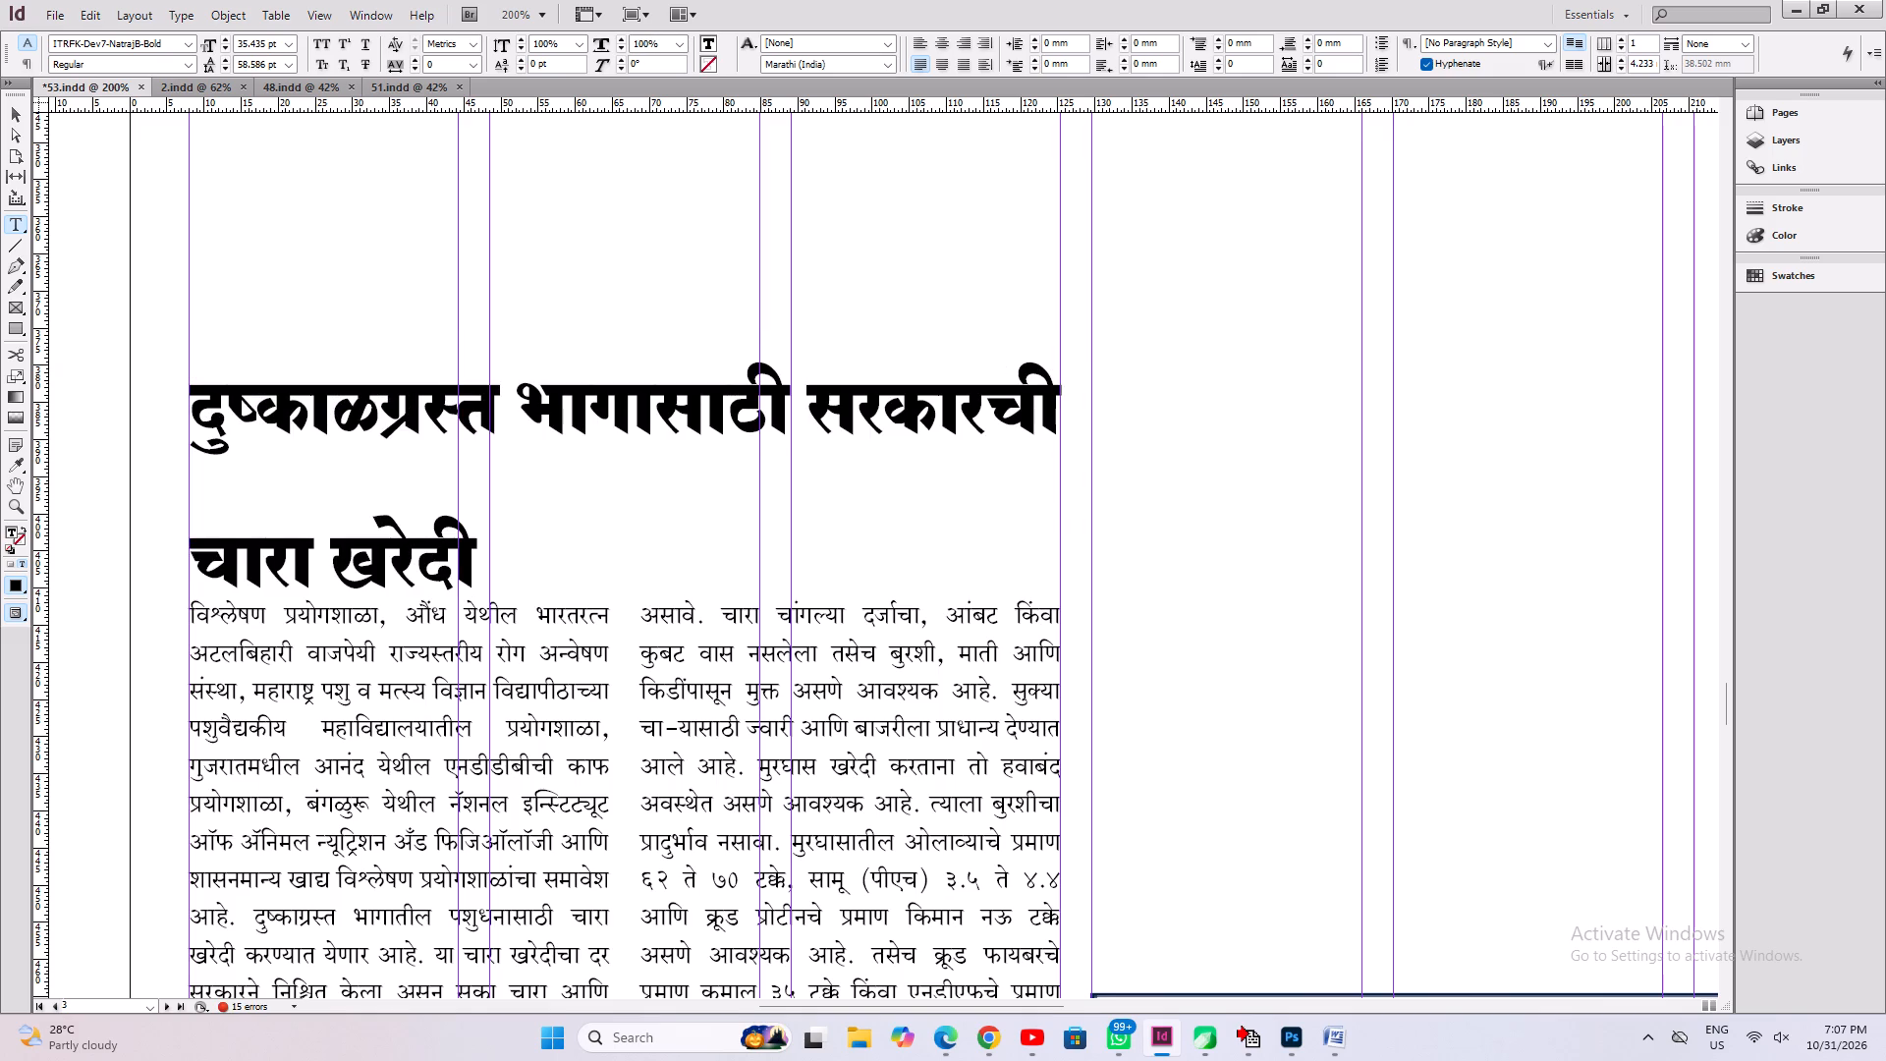
Shorten the fodder headline to "दुष्काळग्रस्त भागासाठी सरकारची...", reduce it to about 31.4 pt on one line, and fit its frame.
key("Up")
key("End")
key("shift+Down")
key("BackSpace")
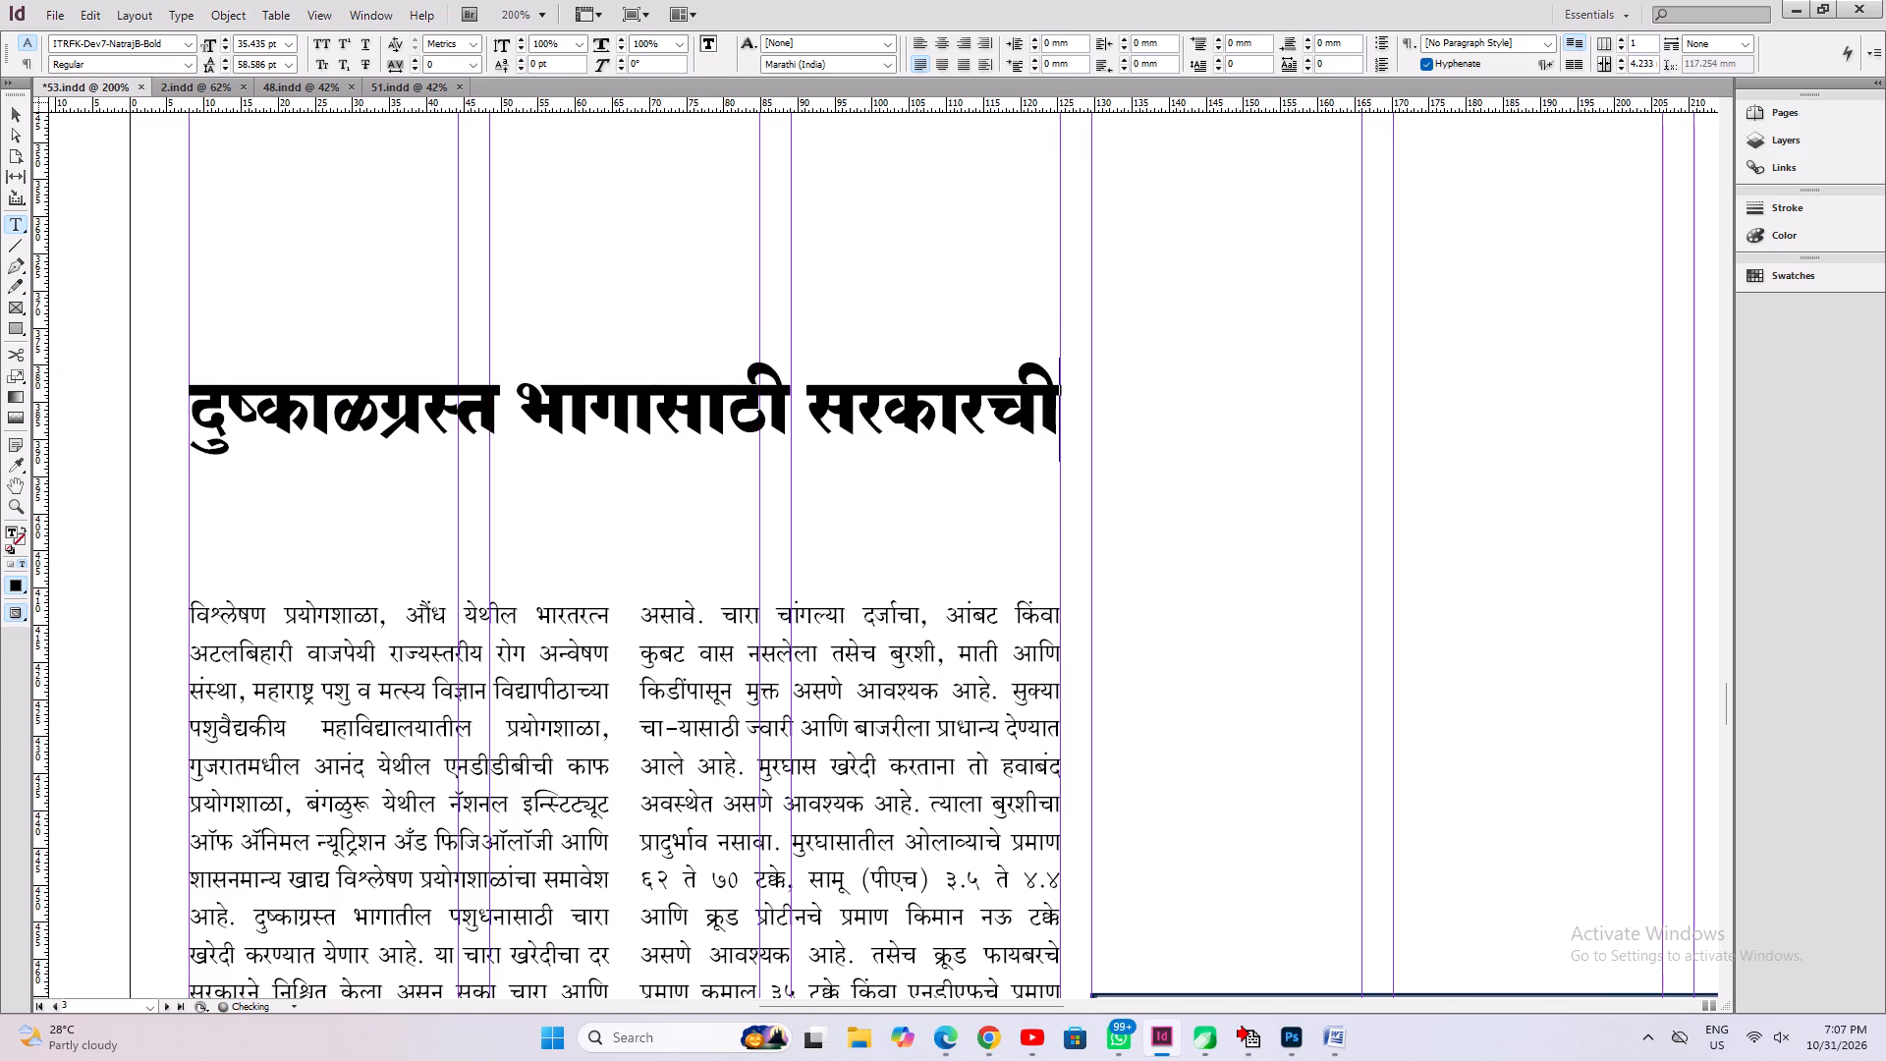
type("...")
key("ctrl+a")
key("ctrl+shift+j")
key("ctrl+shift+comma")
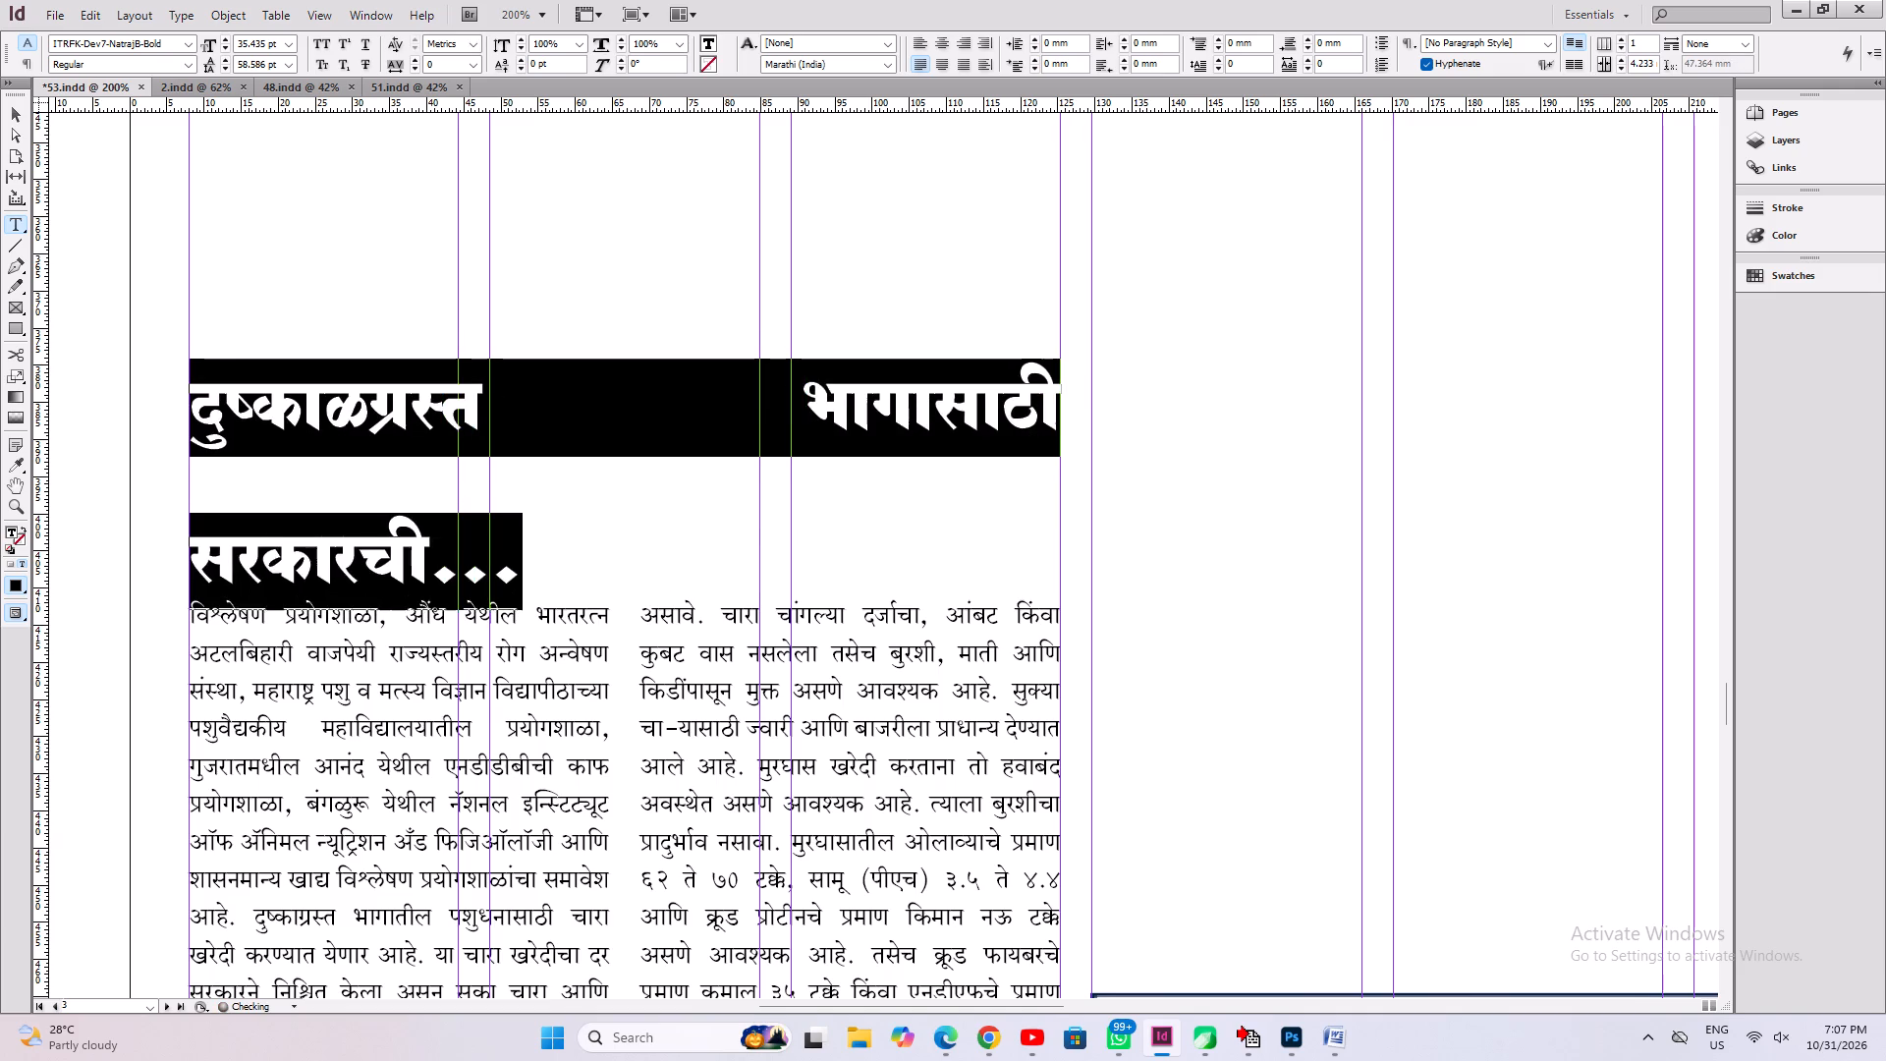
key("ctrl+shift+comma")
key("ctrl+s")
key("ctrl+alt+c")
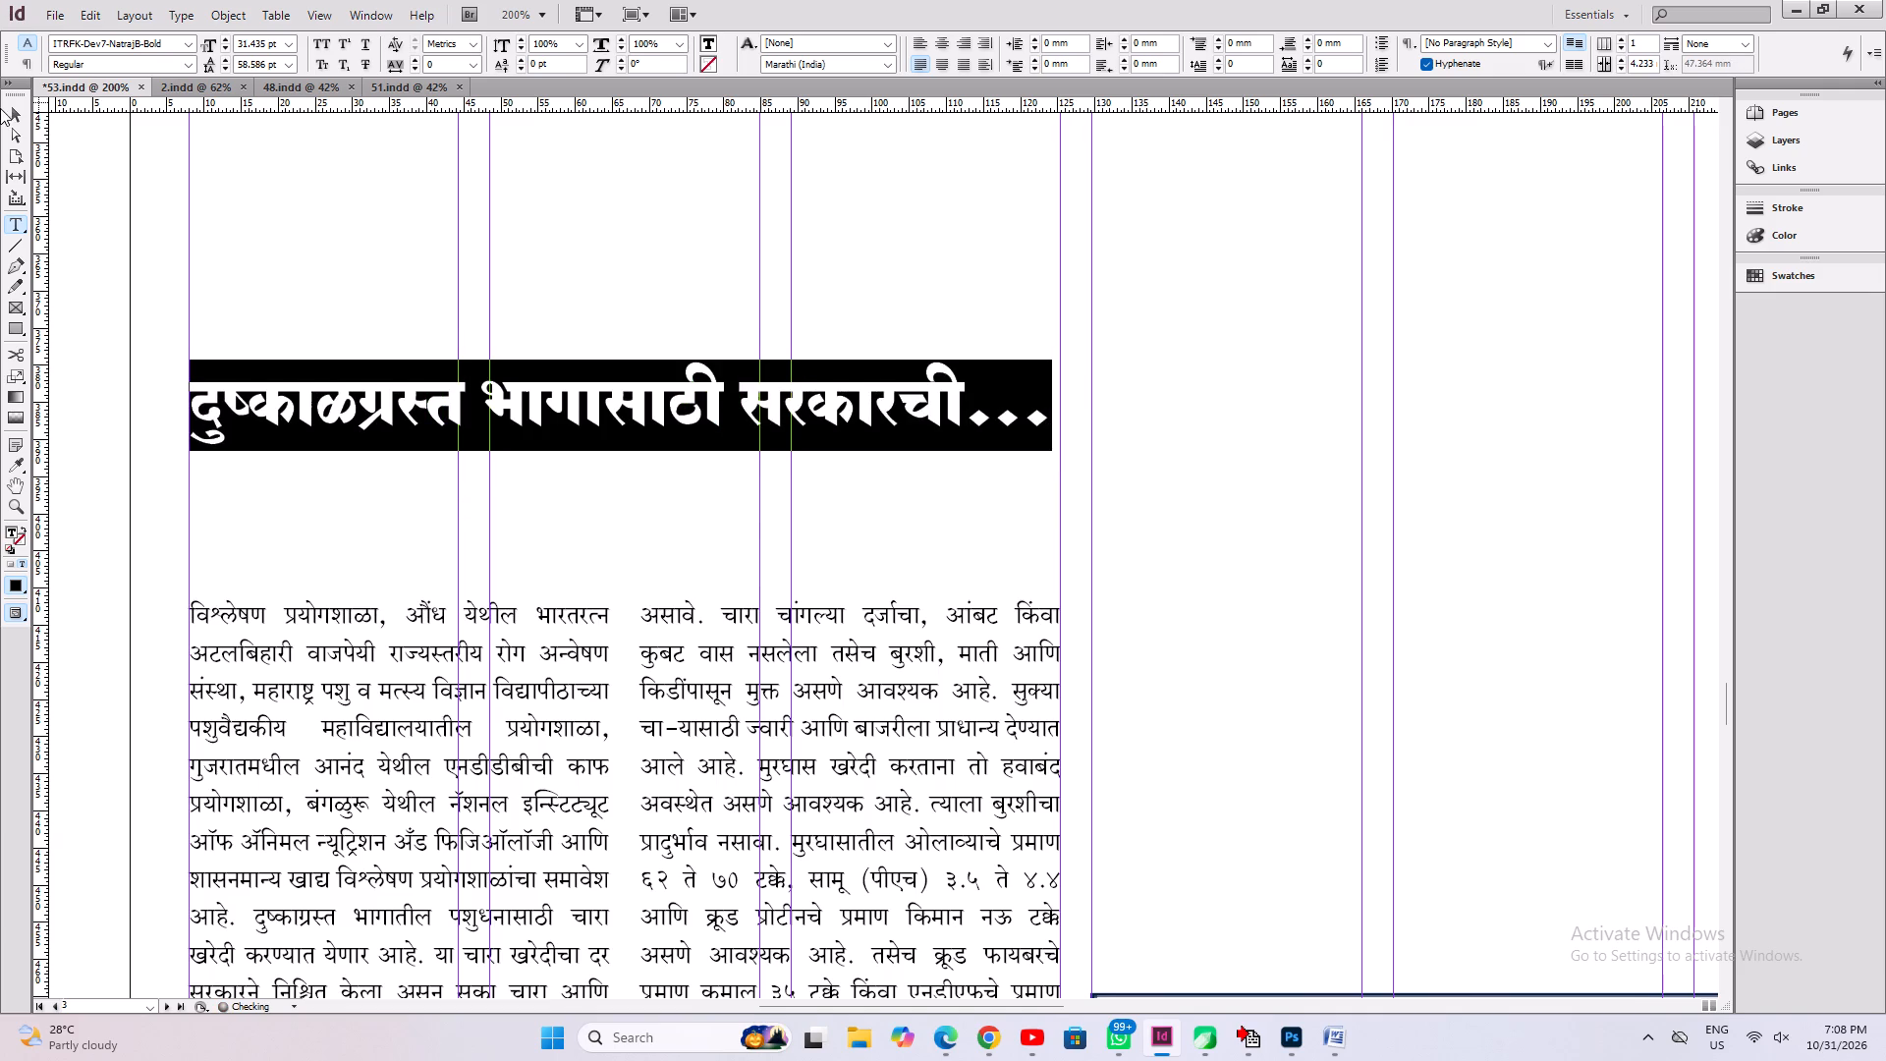
Move the shortened headline down to sit just above the two-column fodder text on page 3, deselect it, and save.
left_click(16, 99)
left_click(13, 109)
left_click_drag(418, 387, 418, 562, "shift")
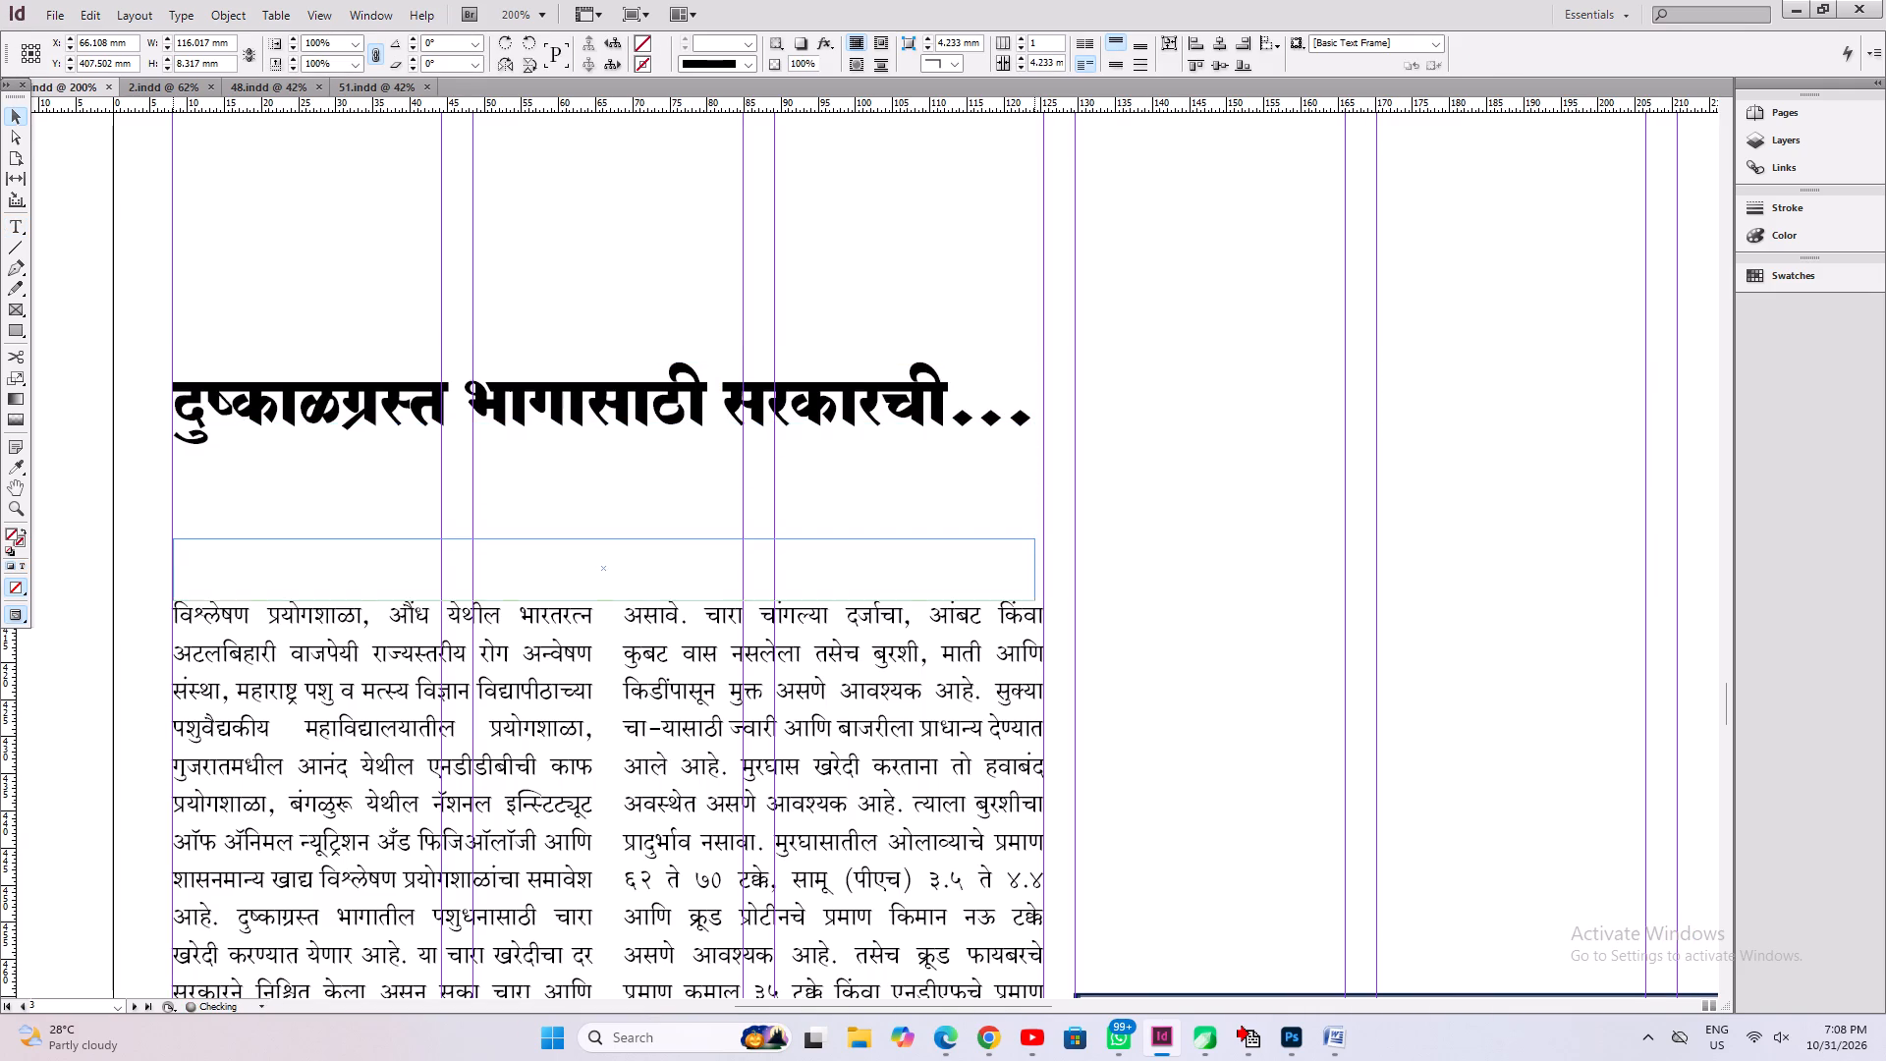
left_click_drag(418, 562, 419, 551, "shift")
key("Up")
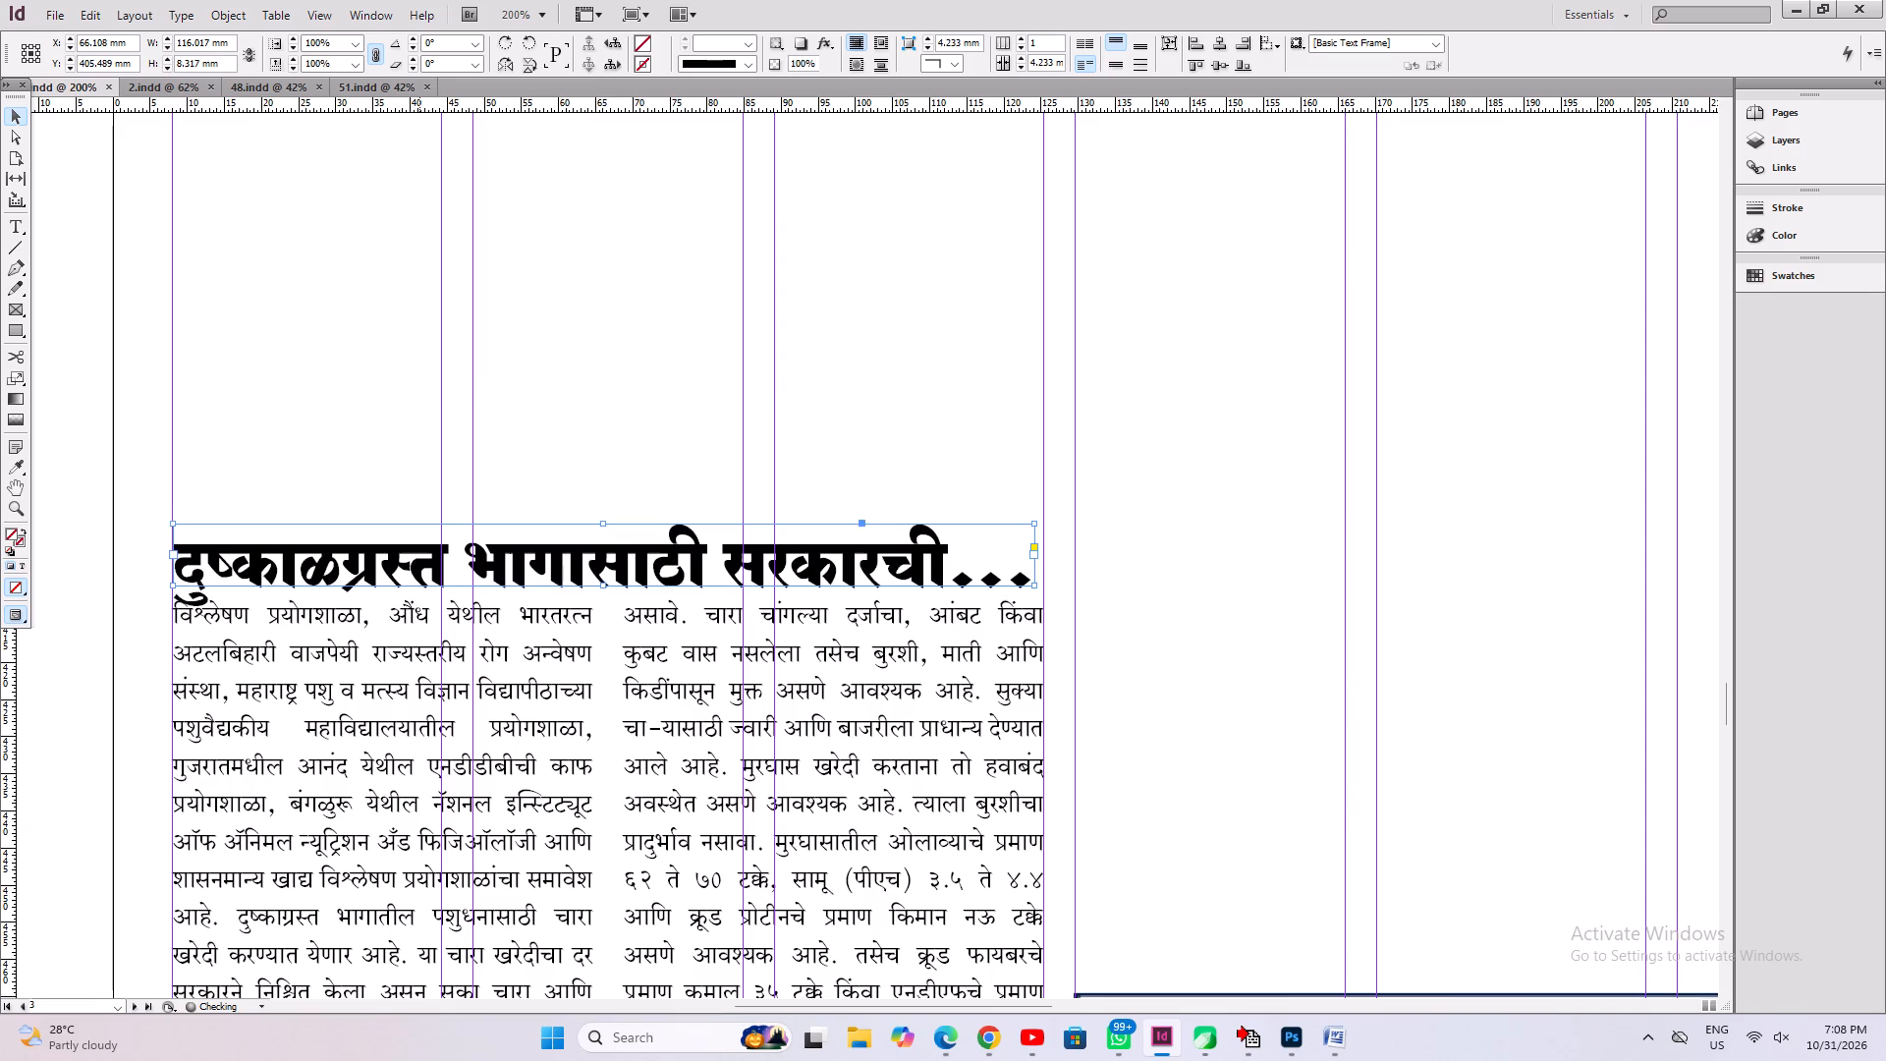
key("Up")
key("Up")
key("Up")
key("ctrl+s")
key("ctrl+0")
key("ctrl+s")
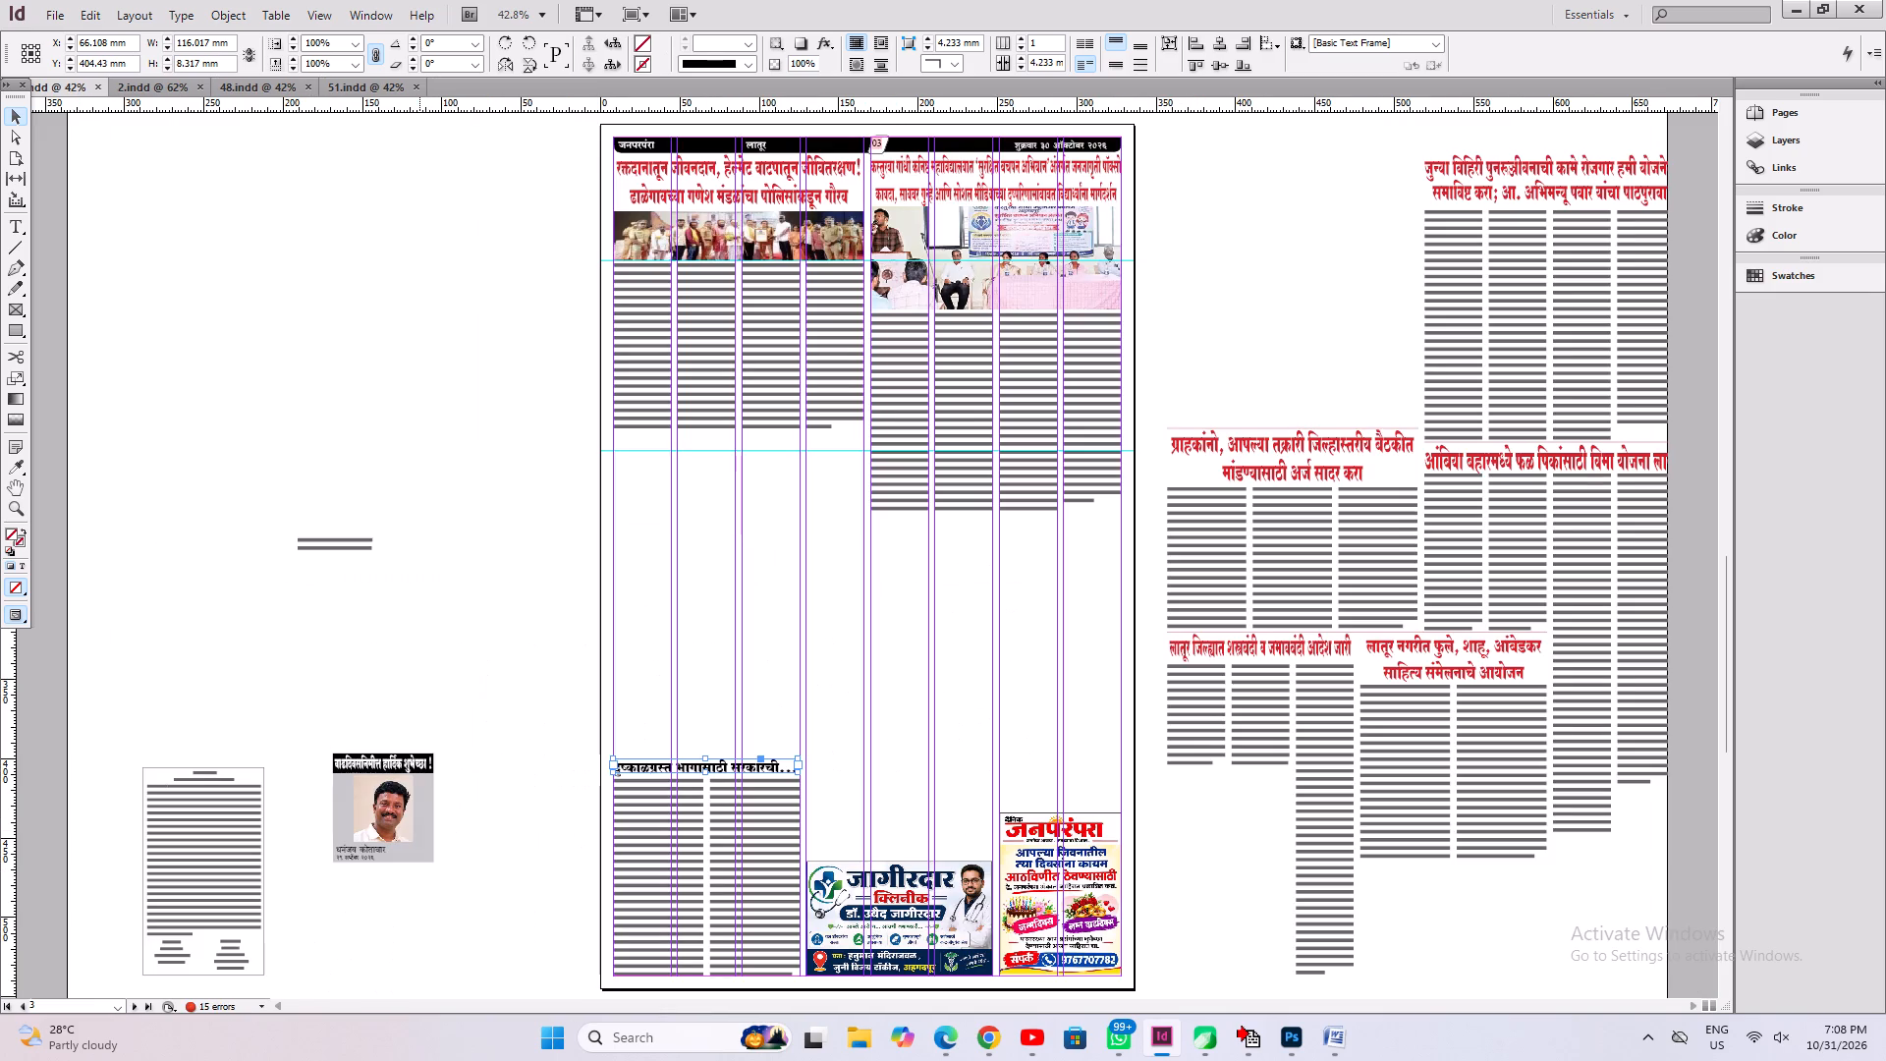
key("ctrl+alt+c")
left_click(497, 606)
key("ctrl+s")
key("ctrl+a")
key("ctrl+s")
left_click(858, 739)
key("ctrl+s")
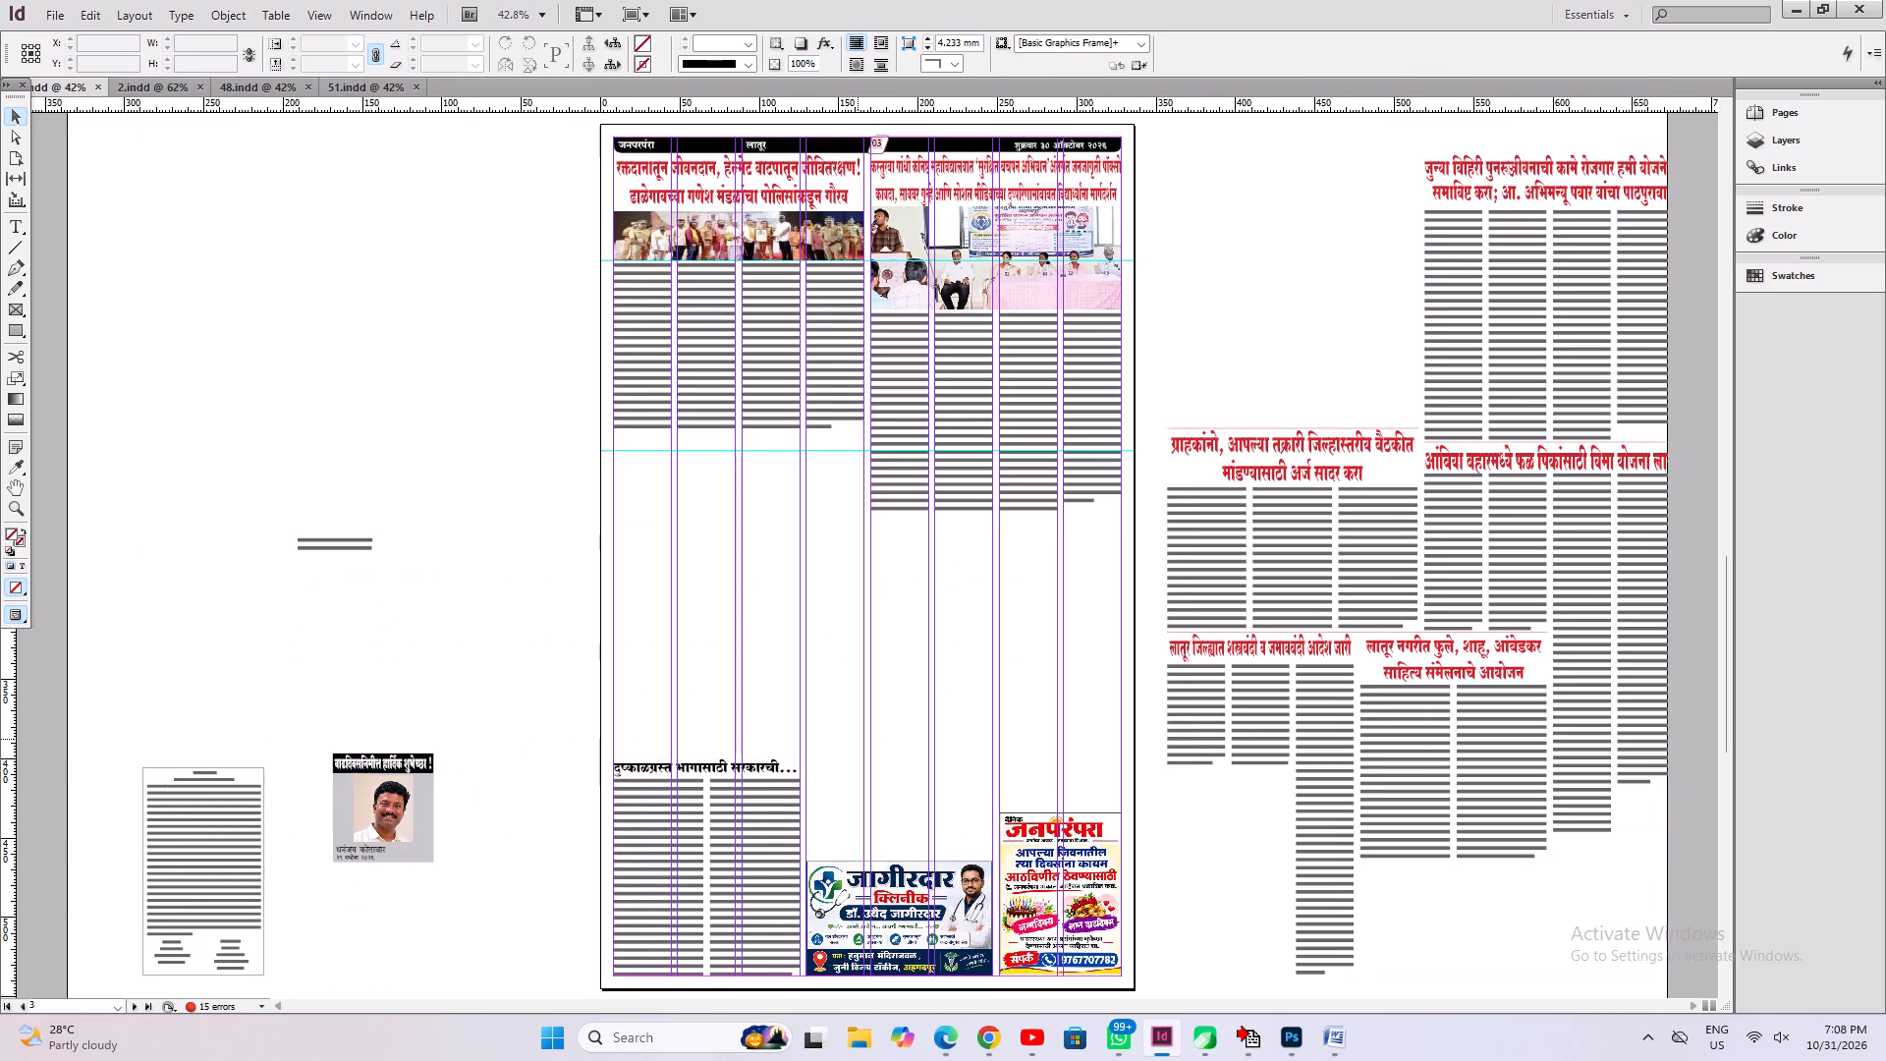
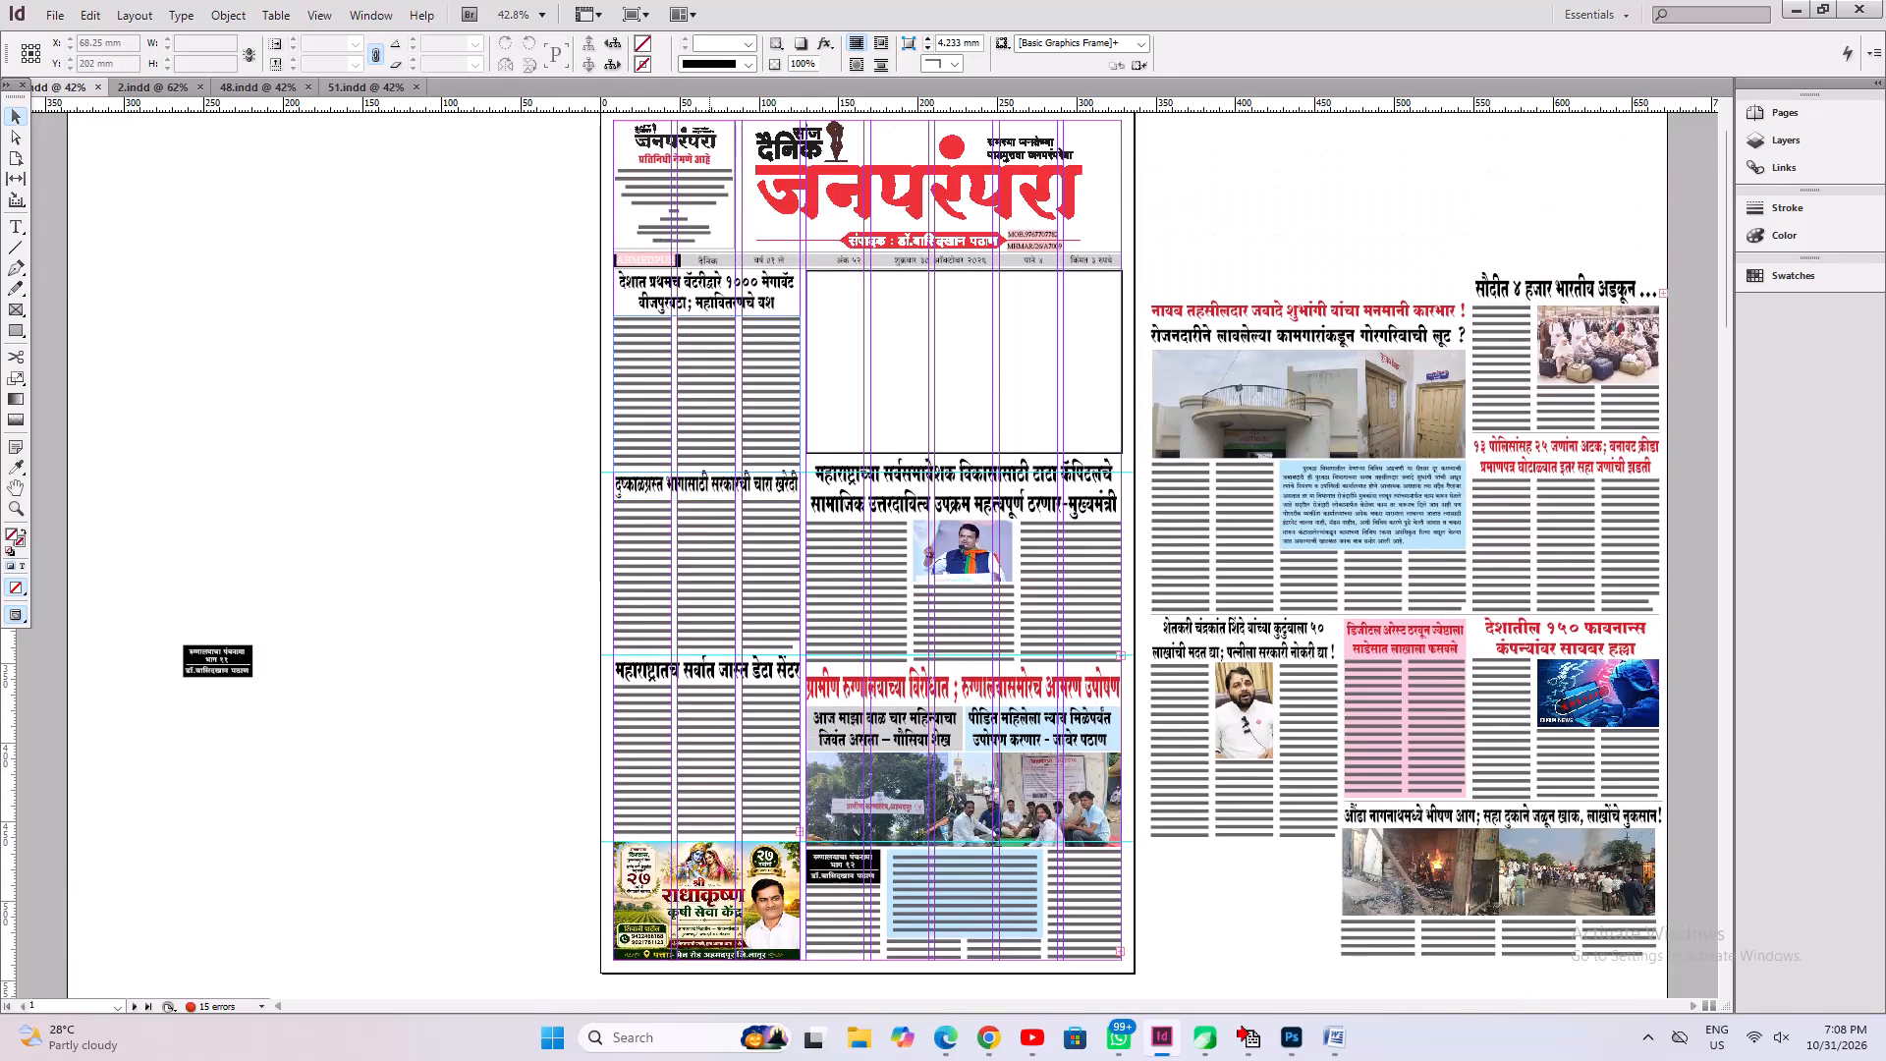
Thread the front-page Tata Capital article's overset text into a frame about 105 mm wide on page 2's pasteboard, fitting the frame to its content.
left_click(709, 395)
left_click(734, 549)
left_click(861, 575)
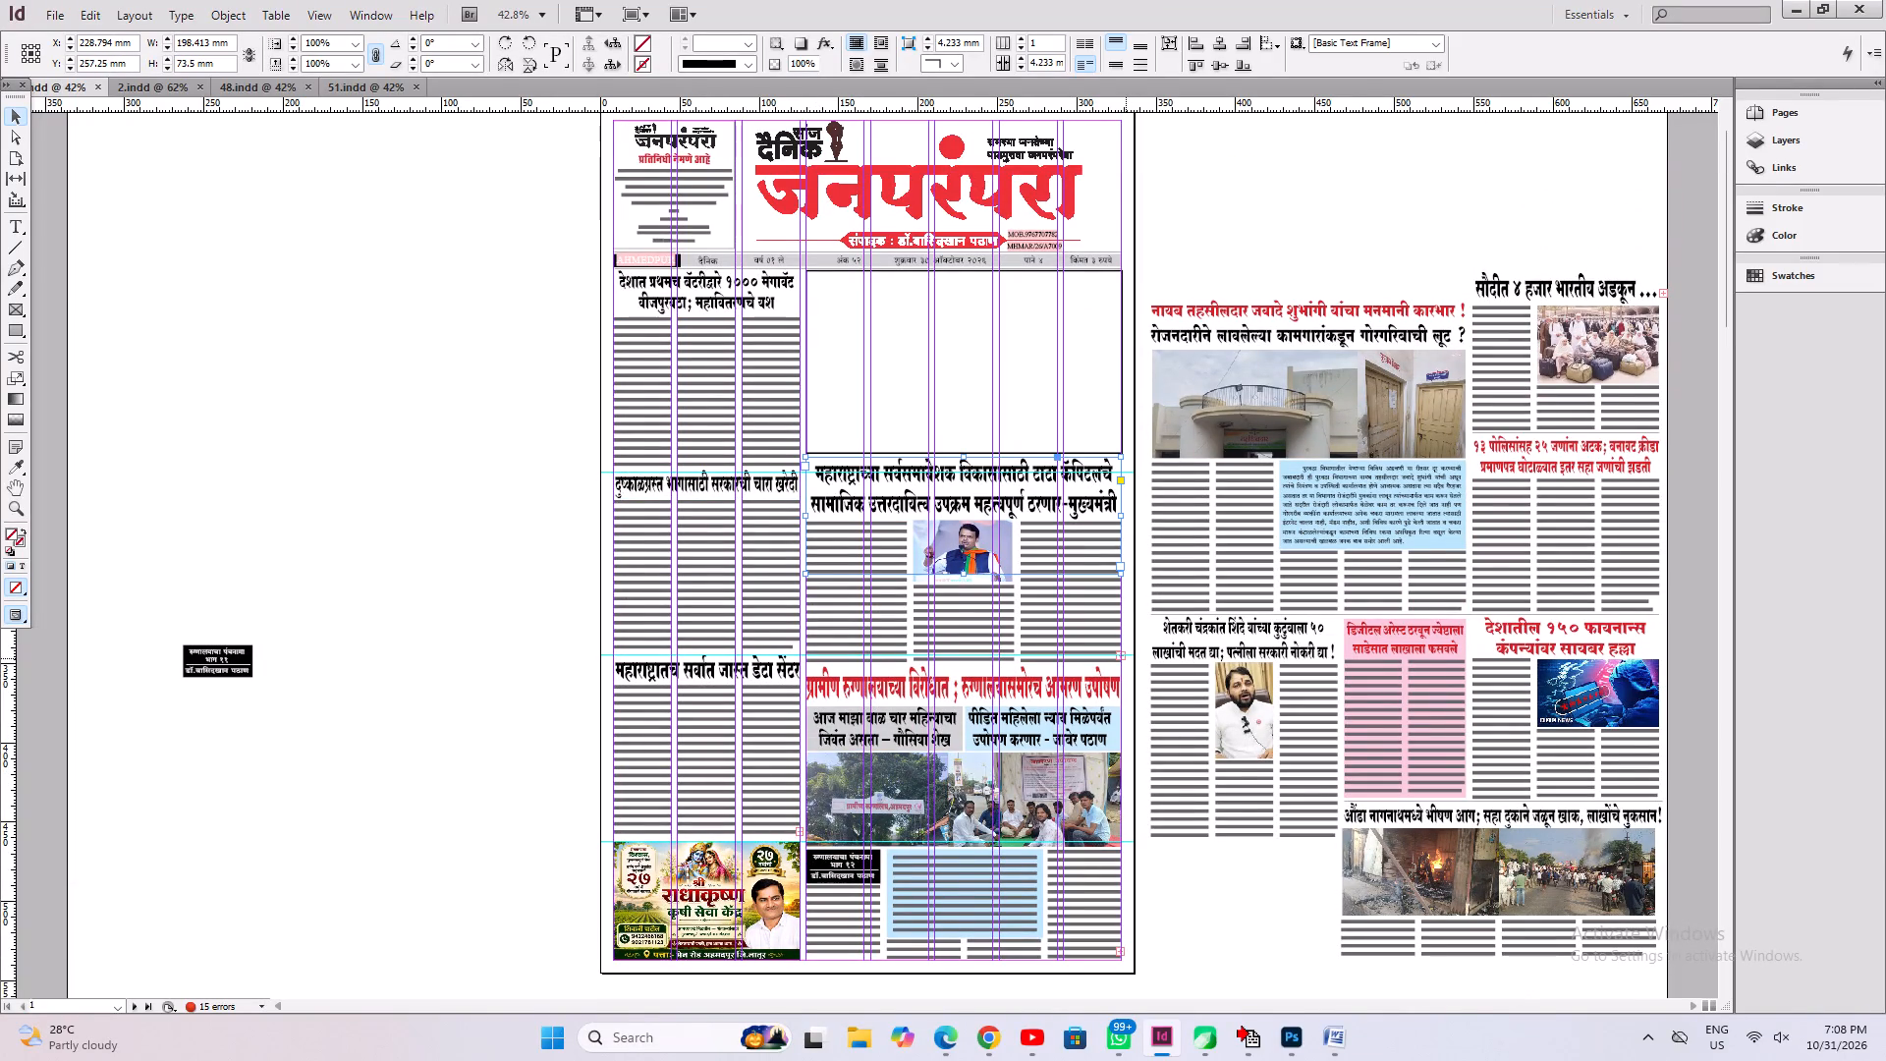
left_click(1124, 654)
left_click(1123, 653)
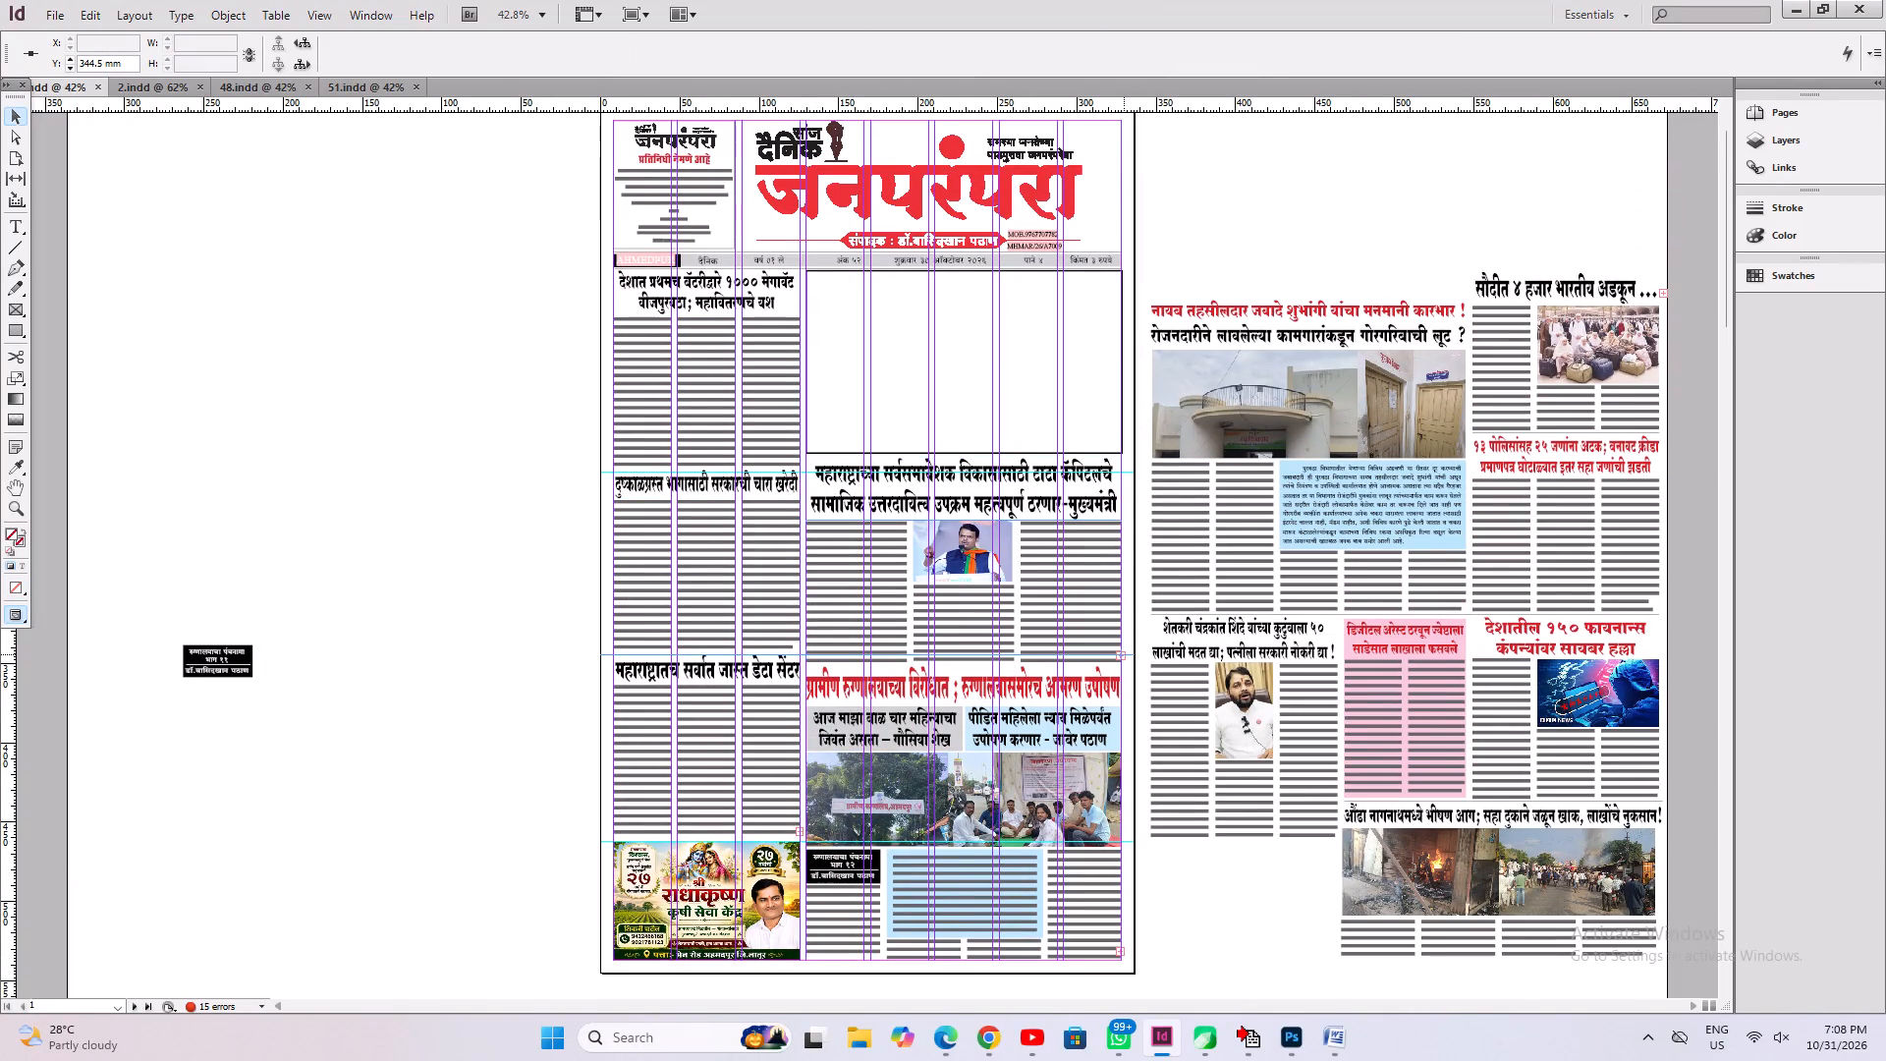
left_click(1083, 627, "ctrl")
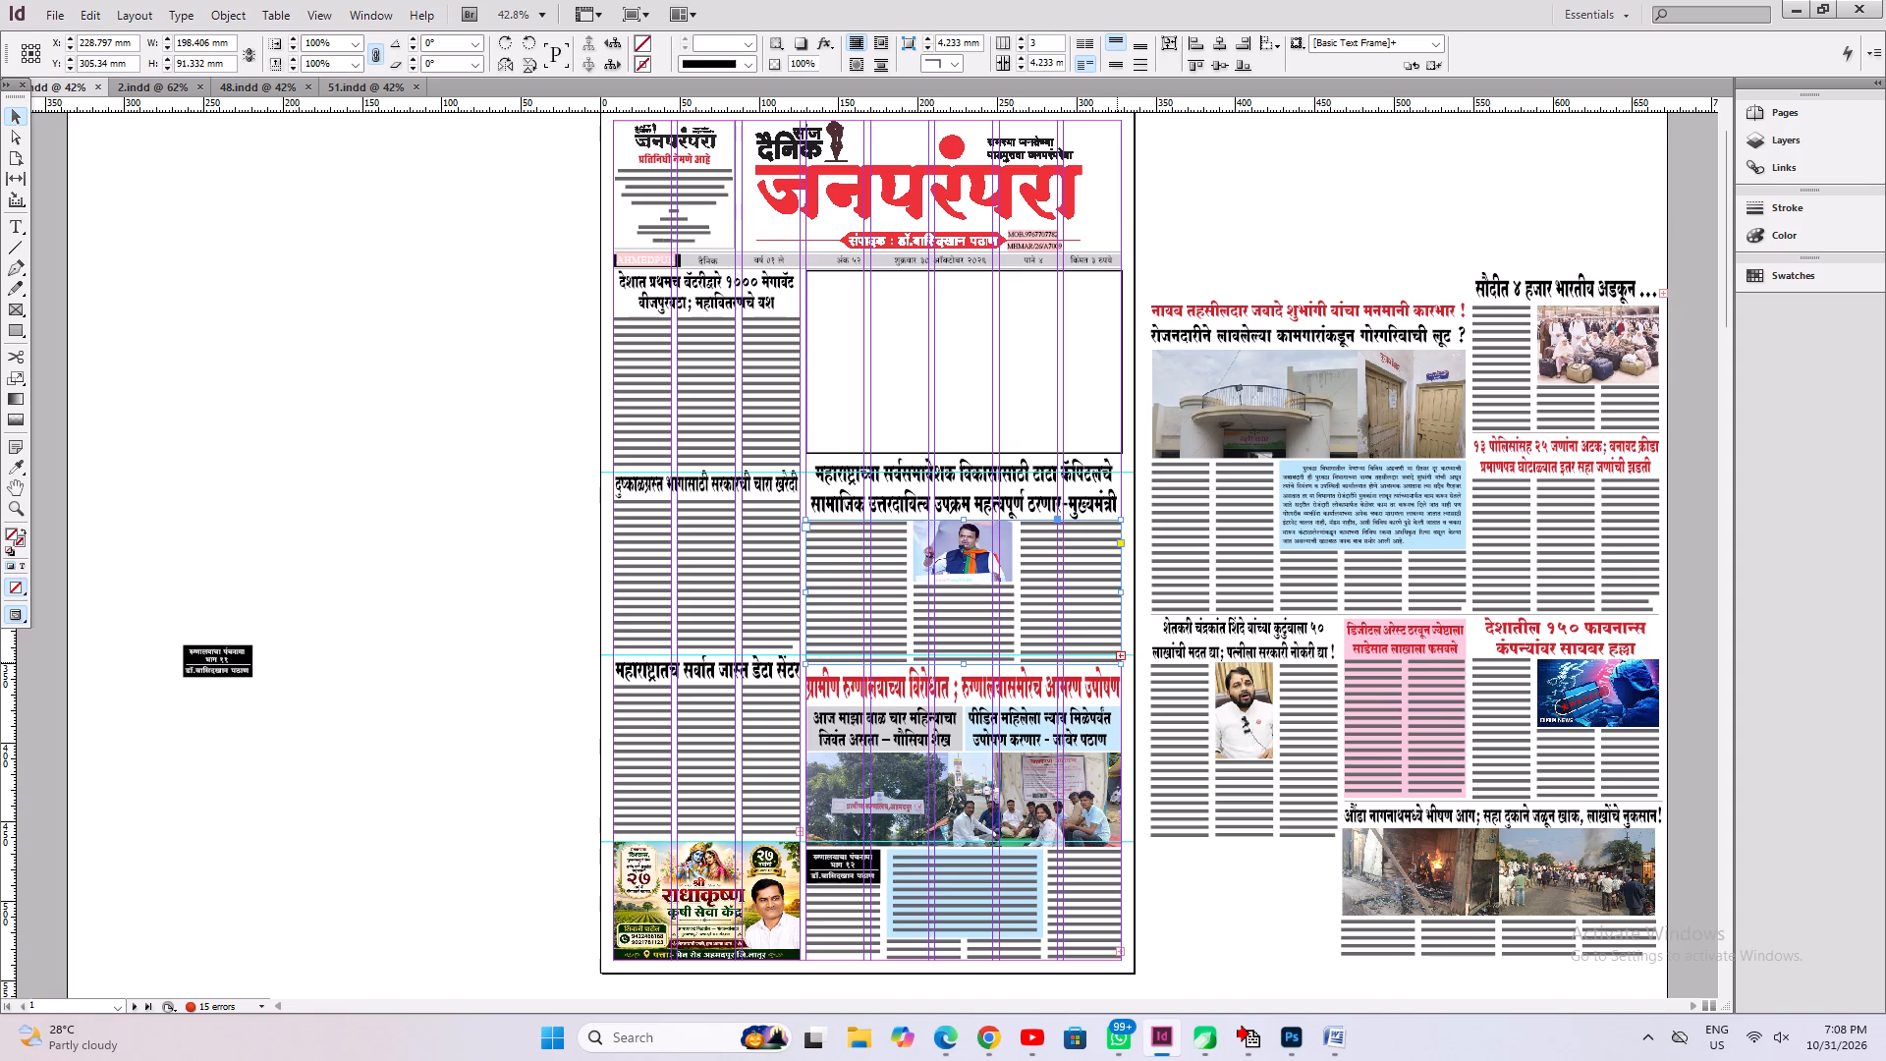
left_click(1121, 655)
scroll(812, 728, "down", 17)
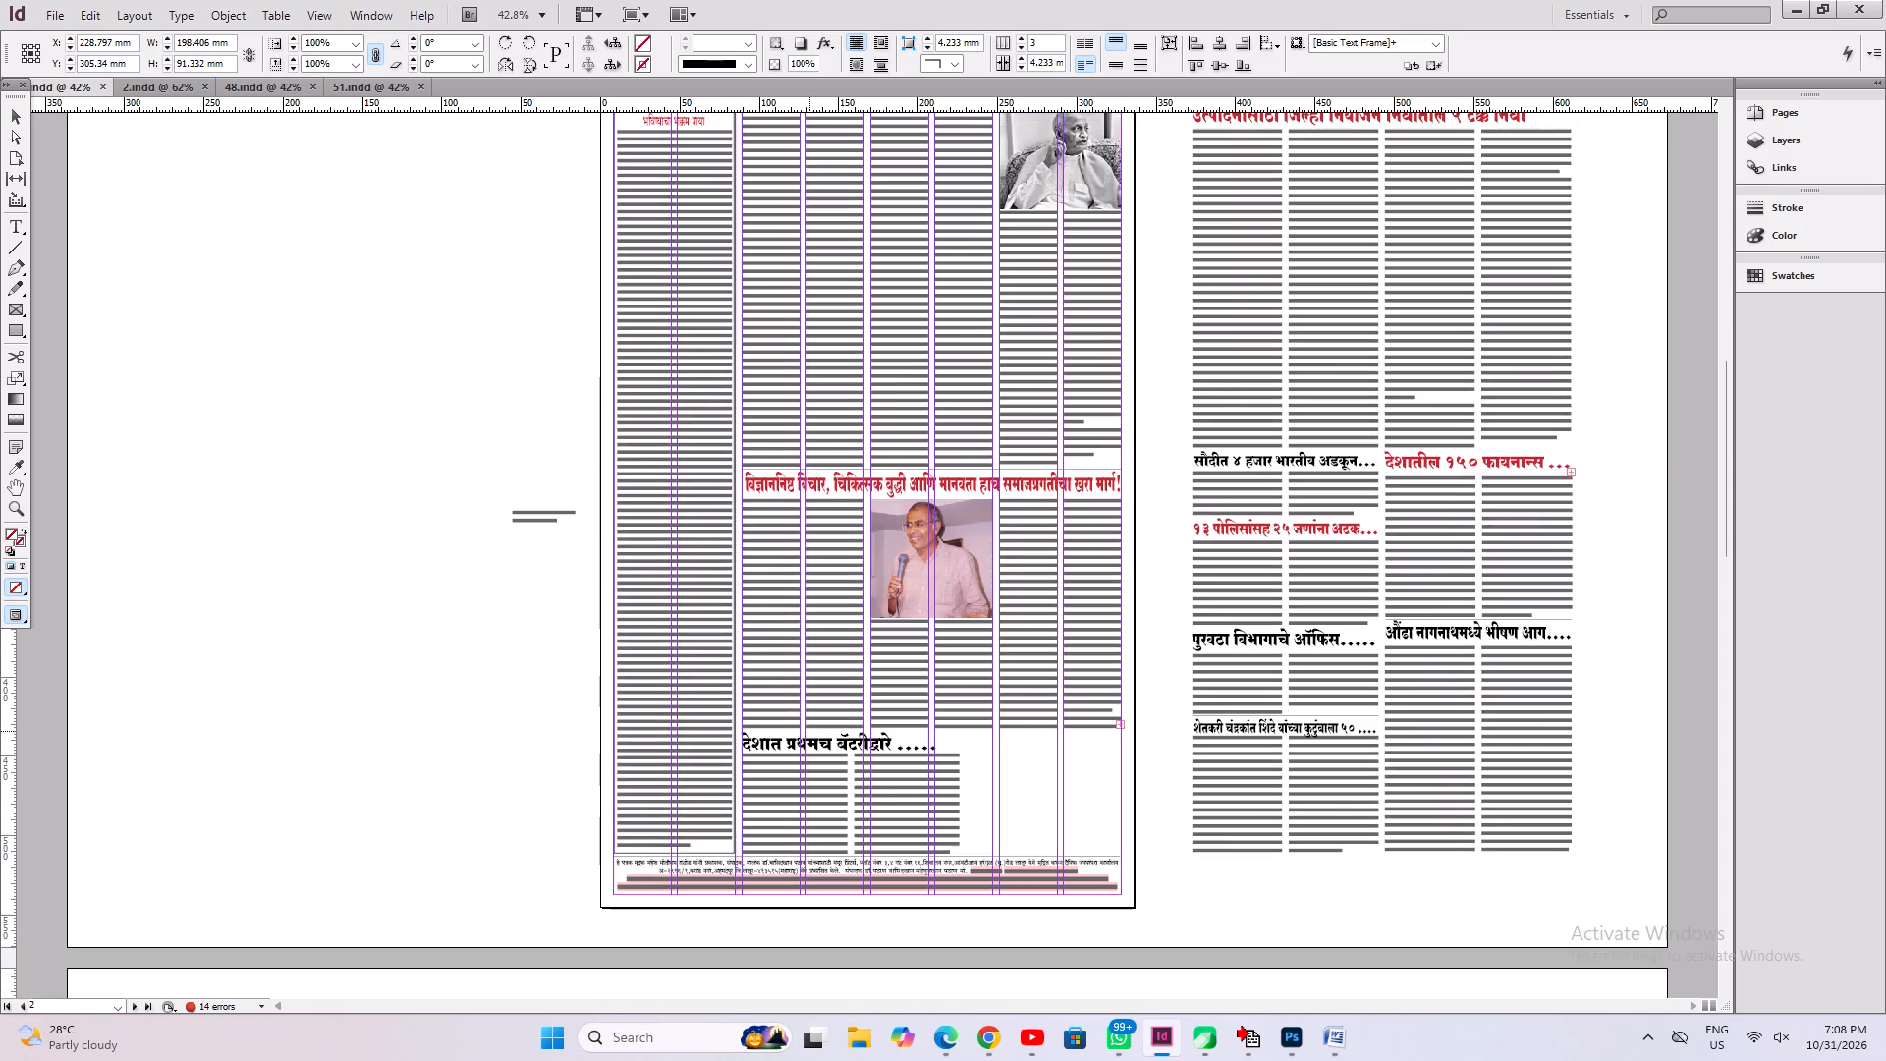
scroll(639, 160, "down", 5)
left_click_drag(321, 485, 487, 669)
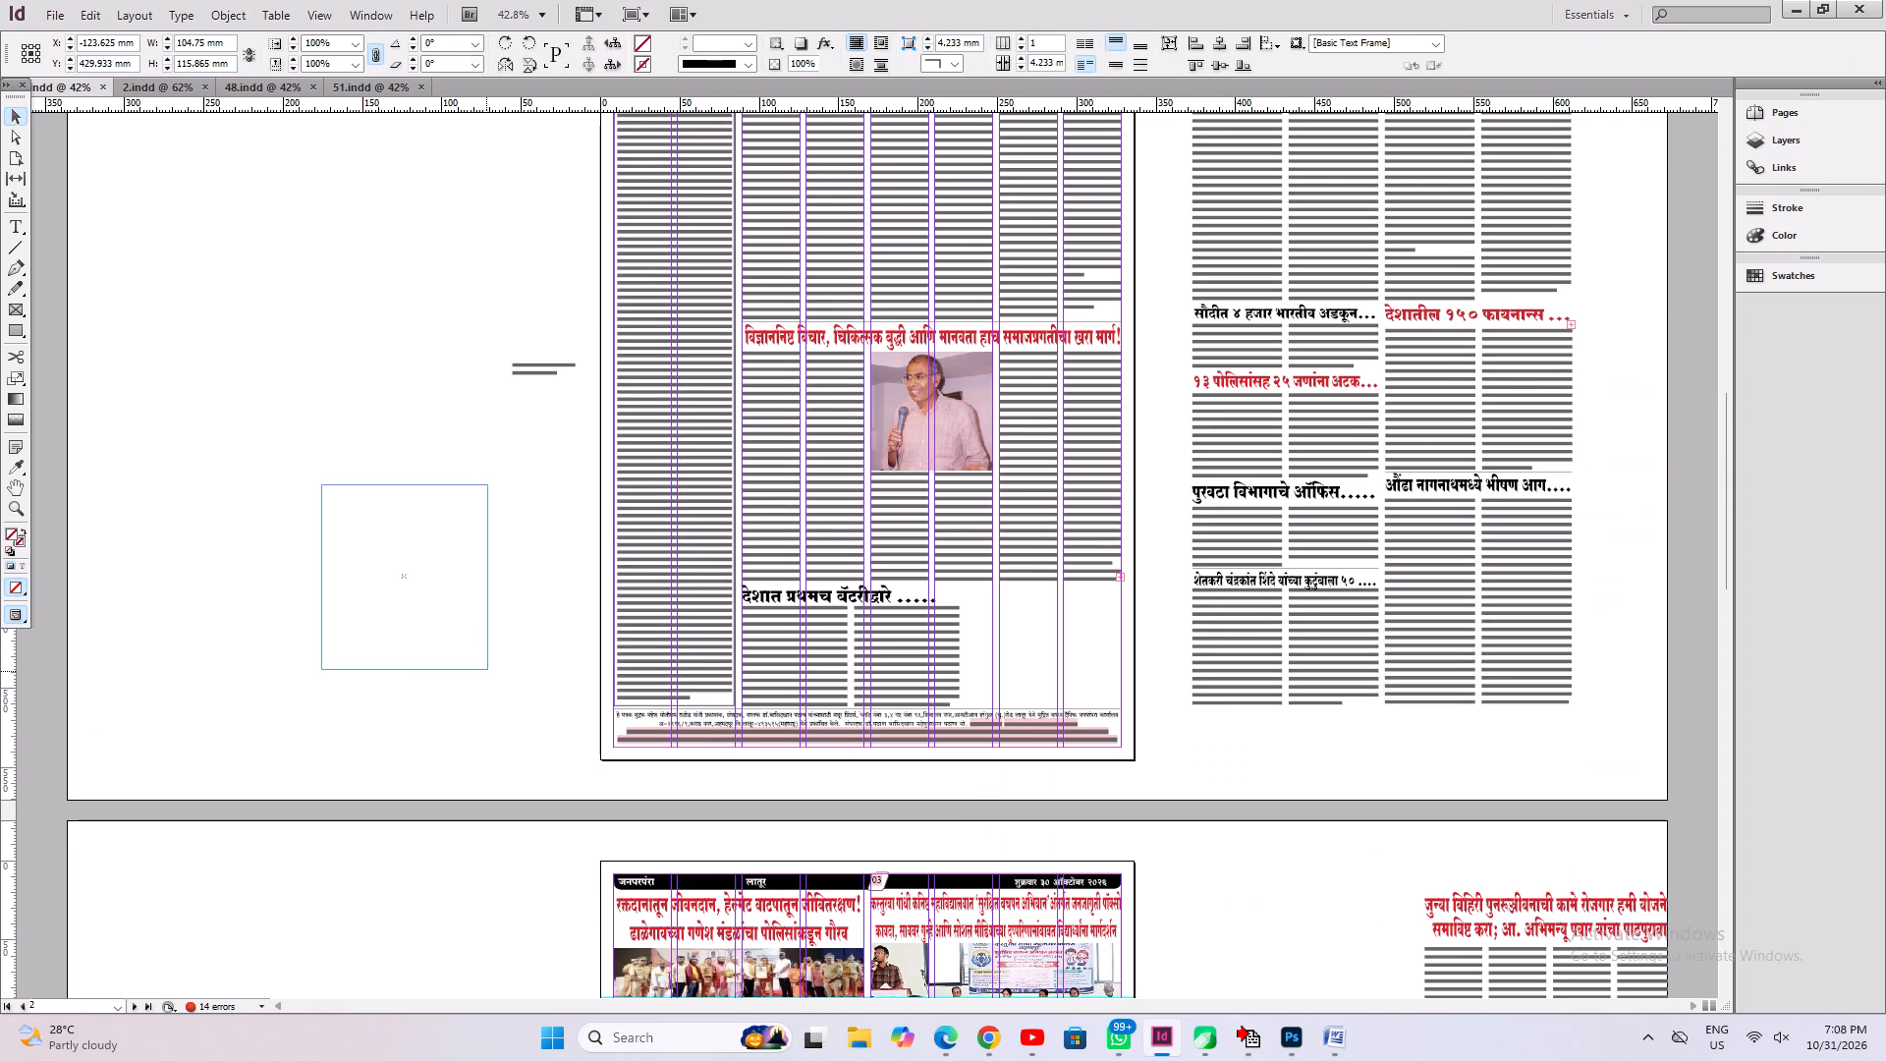
key("ctrl+alt+c")
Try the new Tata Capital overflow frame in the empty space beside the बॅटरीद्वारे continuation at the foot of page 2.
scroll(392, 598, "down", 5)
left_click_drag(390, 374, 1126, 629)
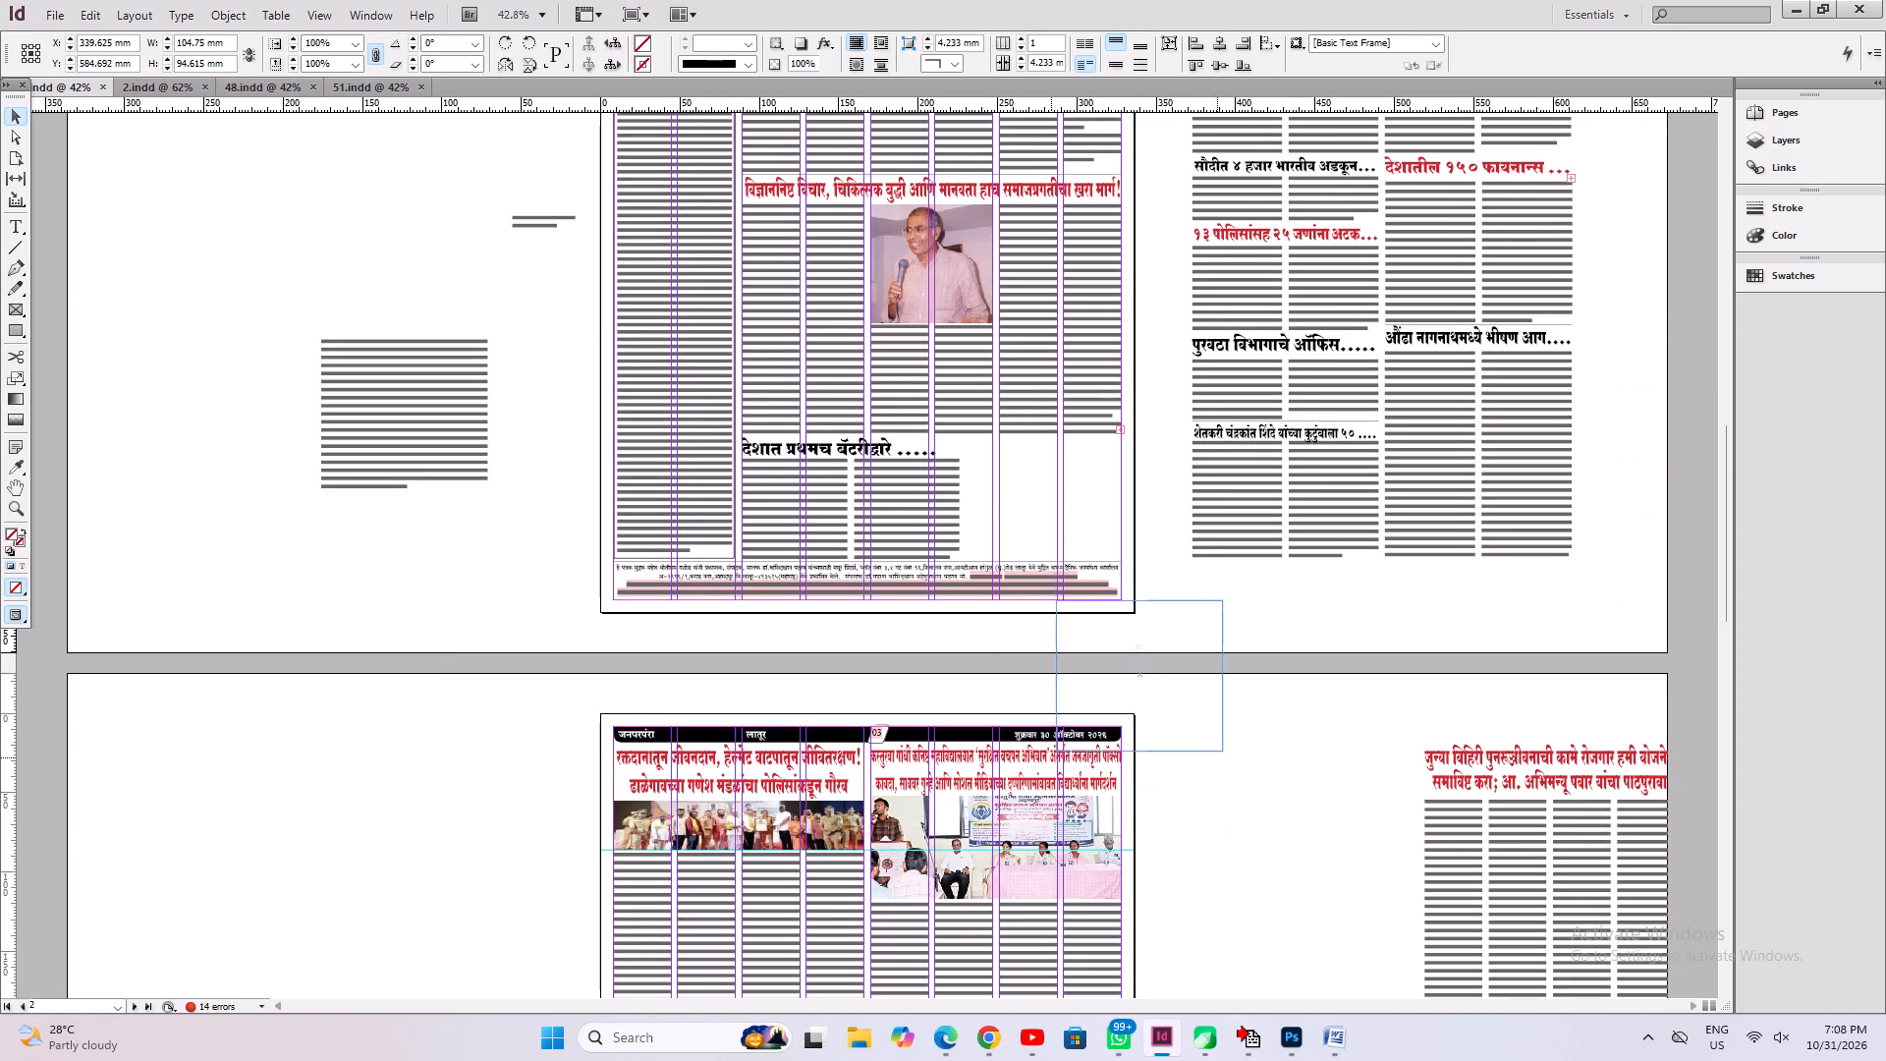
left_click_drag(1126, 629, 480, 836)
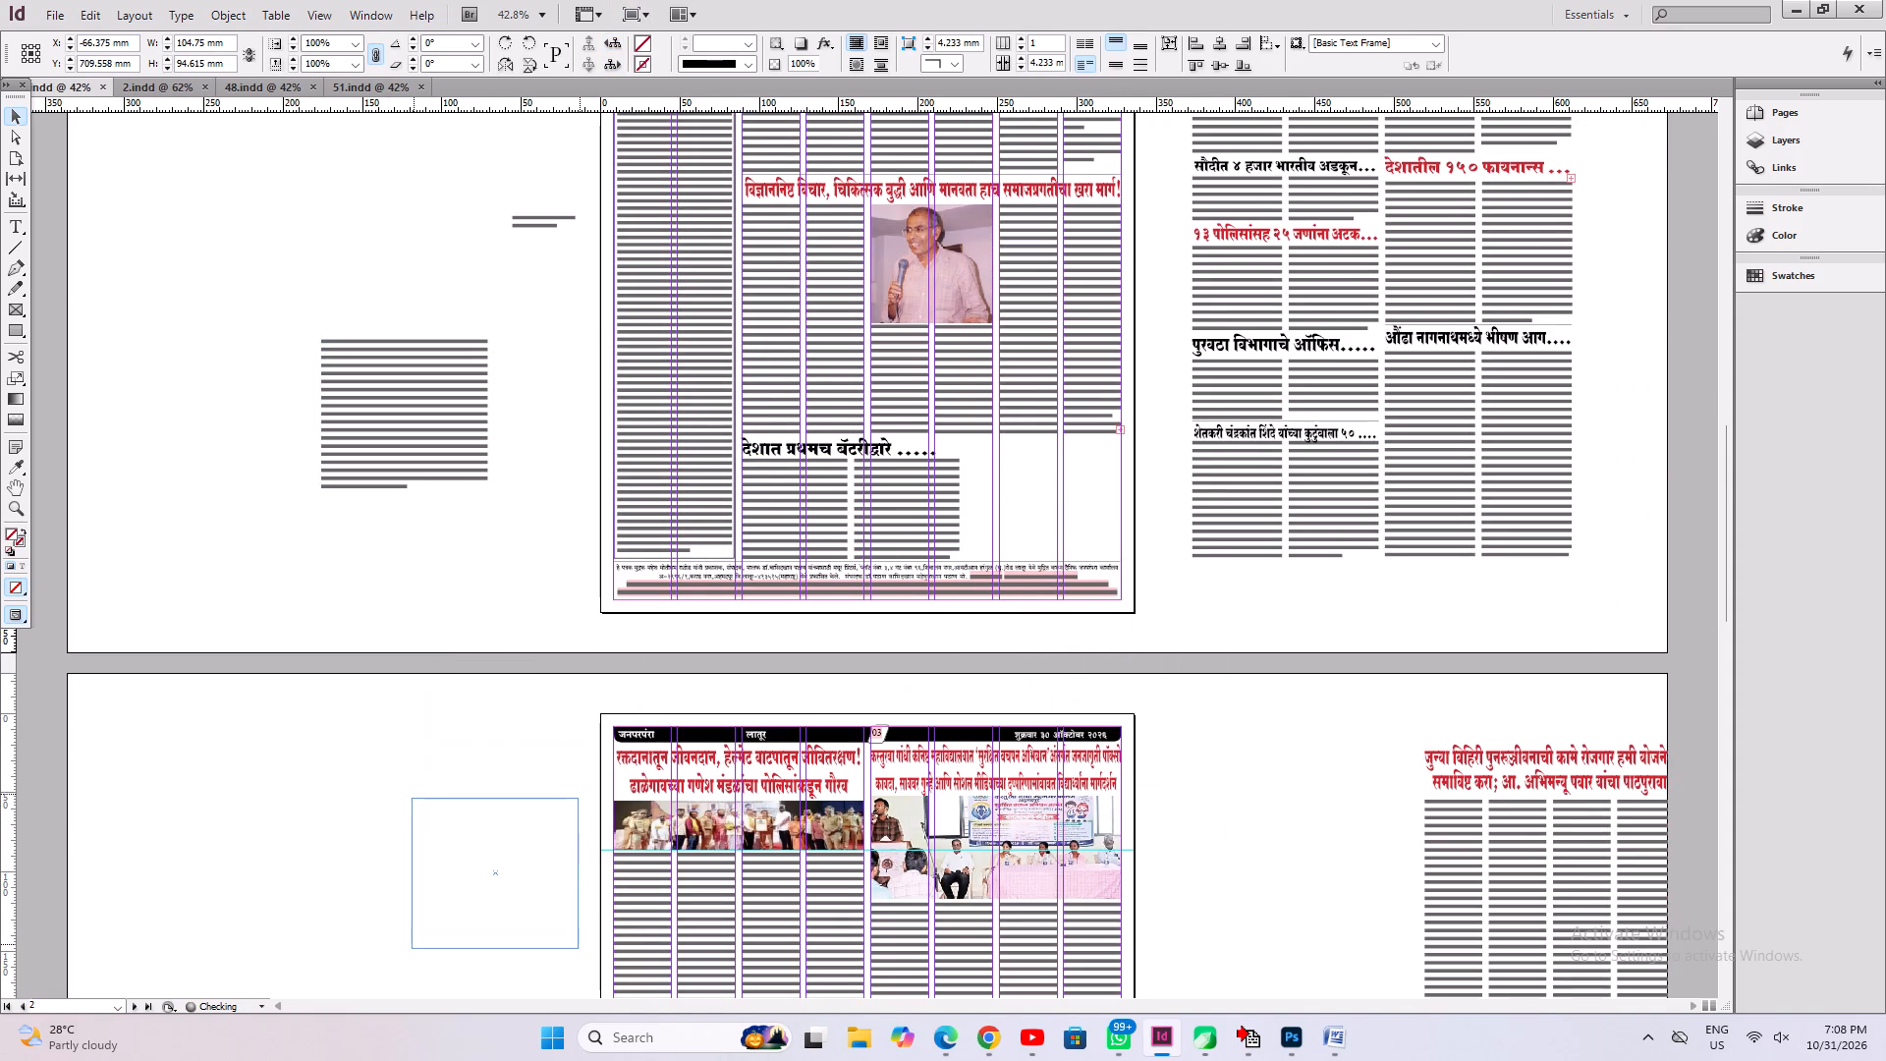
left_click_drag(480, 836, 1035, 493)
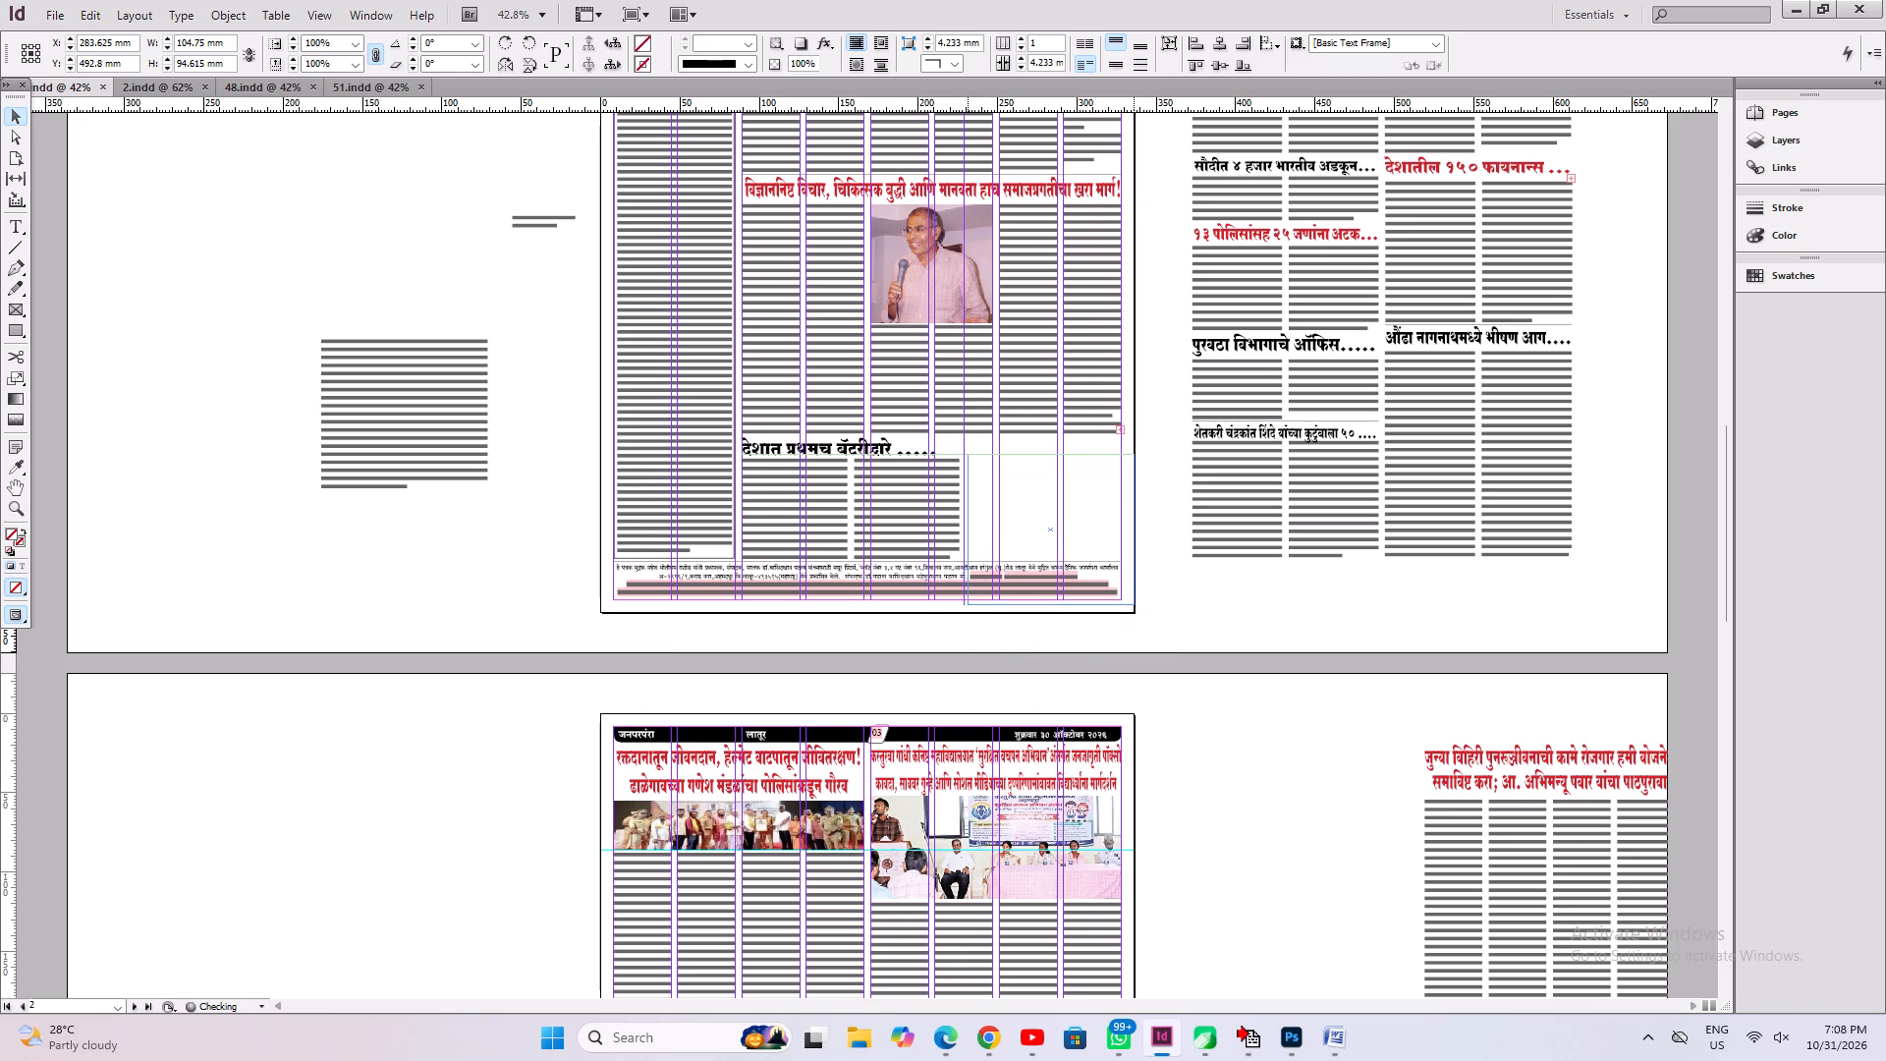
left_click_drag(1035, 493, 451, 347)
Thread the front-page data centre article's overset text into a frame about 91.5 mm wide on page 2's pasteboard, fitting the frame to its content.
key("space")
key("space")
key("space")
key("space")
key("space")
key("space")
key("space")
key("space")
key("space")
key("space")
key("space")
key("space")
key("space")
key("space")
key("space")
key("space")
key("space")
key("space")
key("space")
key("space")
left_click_drag(592, 297, 588, 884)
left_click_drag(816, 429, 828, 703)
left_click_drag(828, 792, 828, 939)
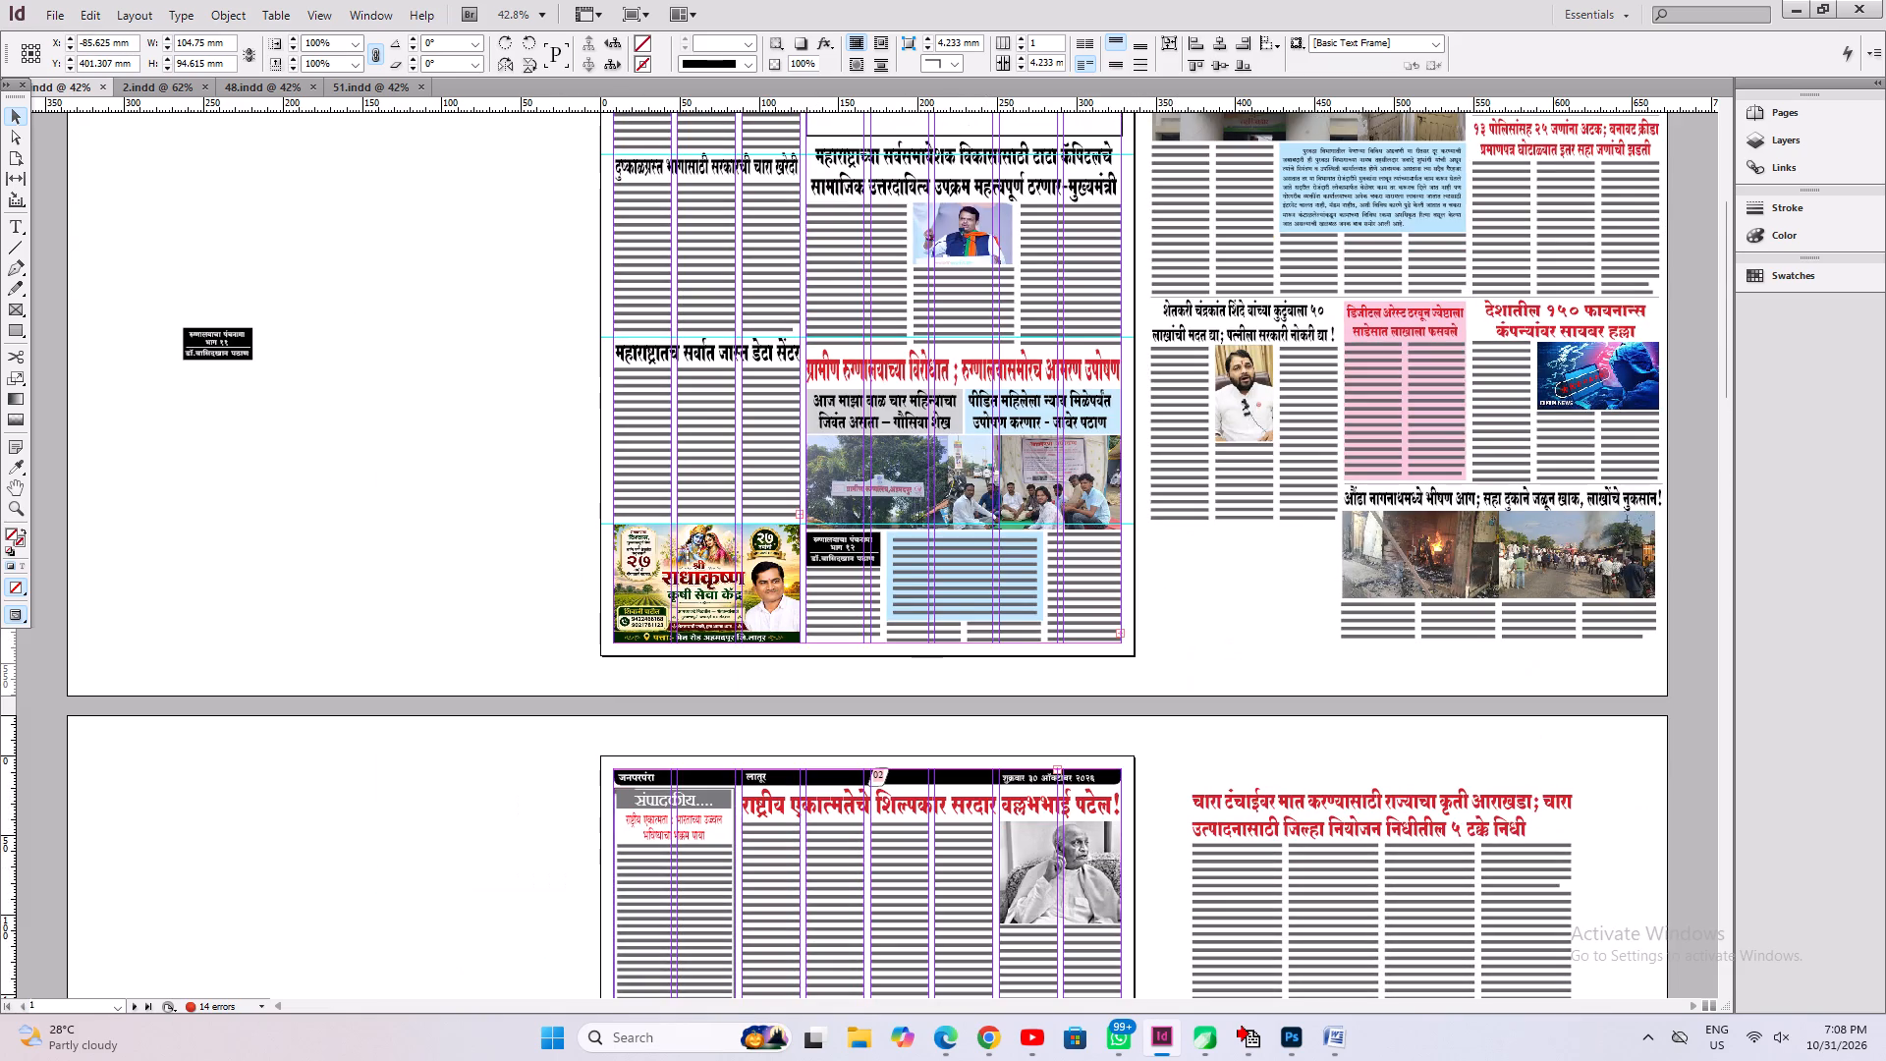
left_click(781, 283)
left_click(785, 478)
left_click(802, 518)
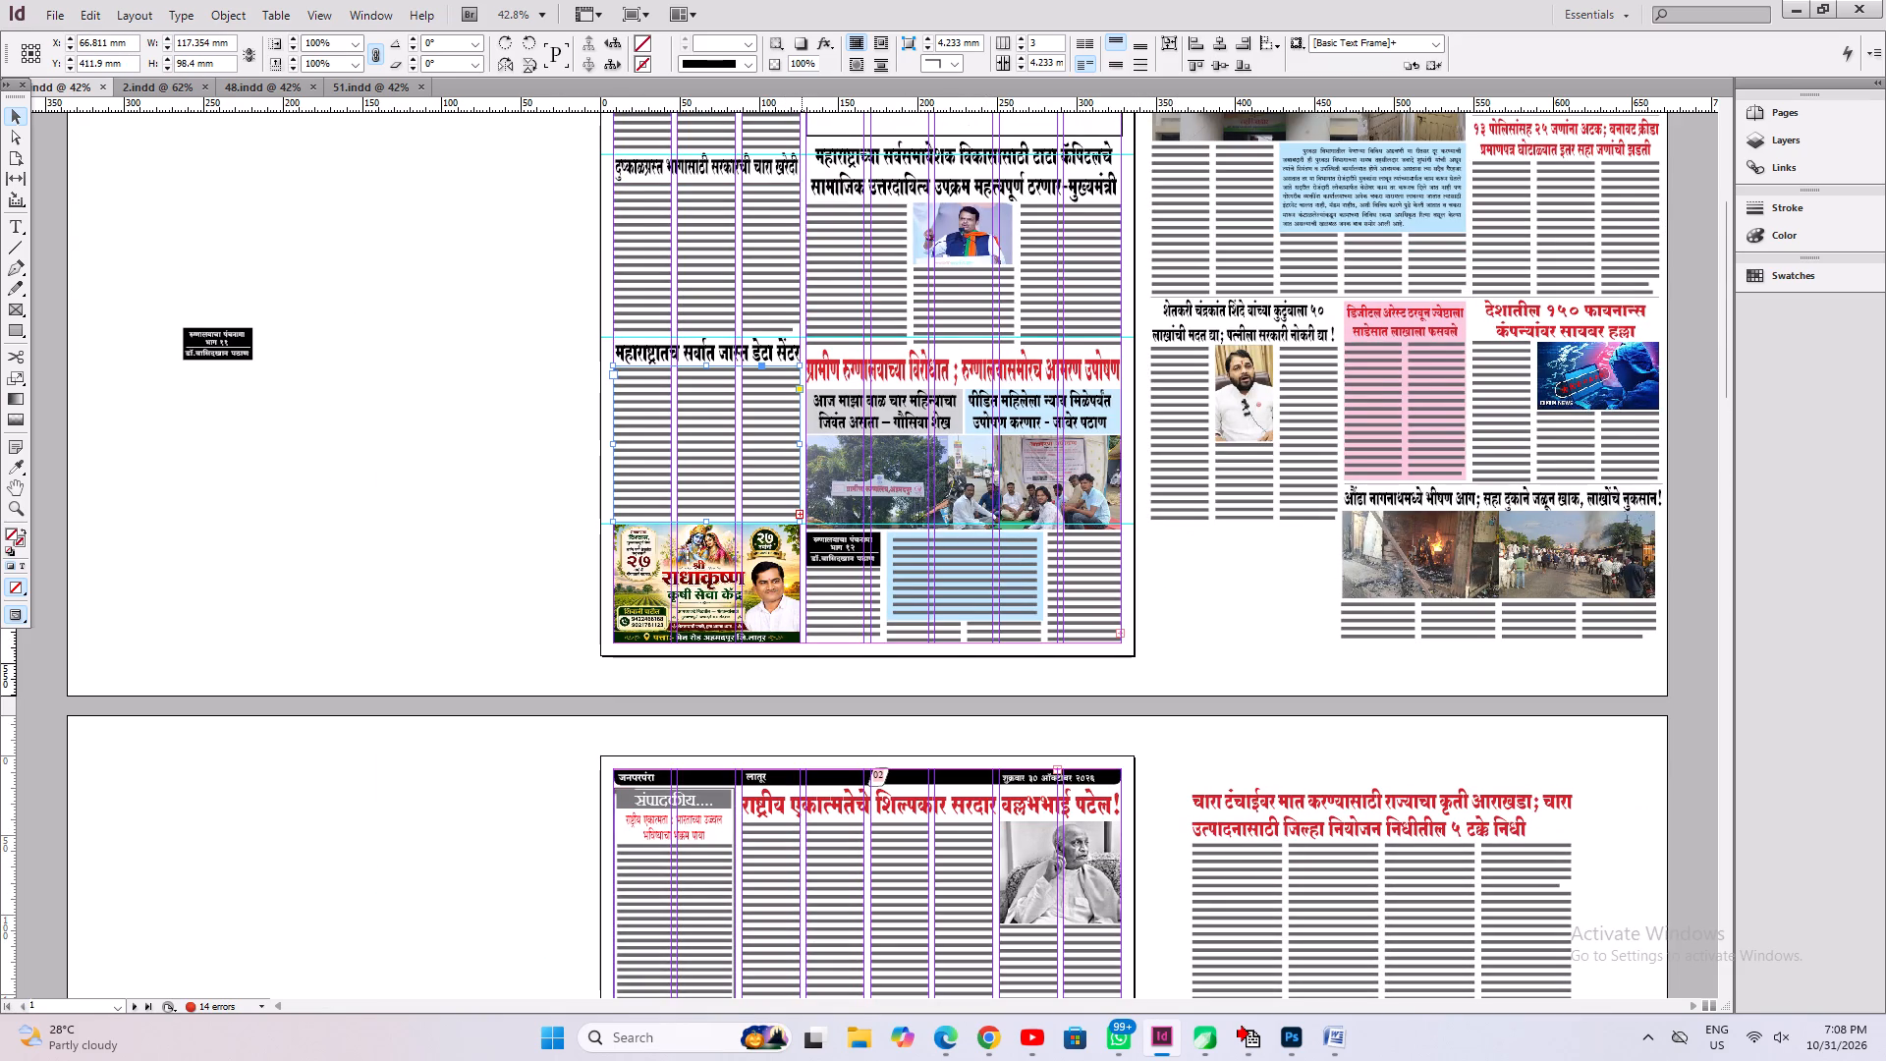
key("space")
key("space")
key("space")
key("space")
key("space")
key("space")
key("space")
key("space")
key("space")
key("space")
key("space")
left_click_drag(566, 750, 655, 331)
left_click_drag(491, 630, 483, 581)
left_click_drag(352, 529, 497, 779)
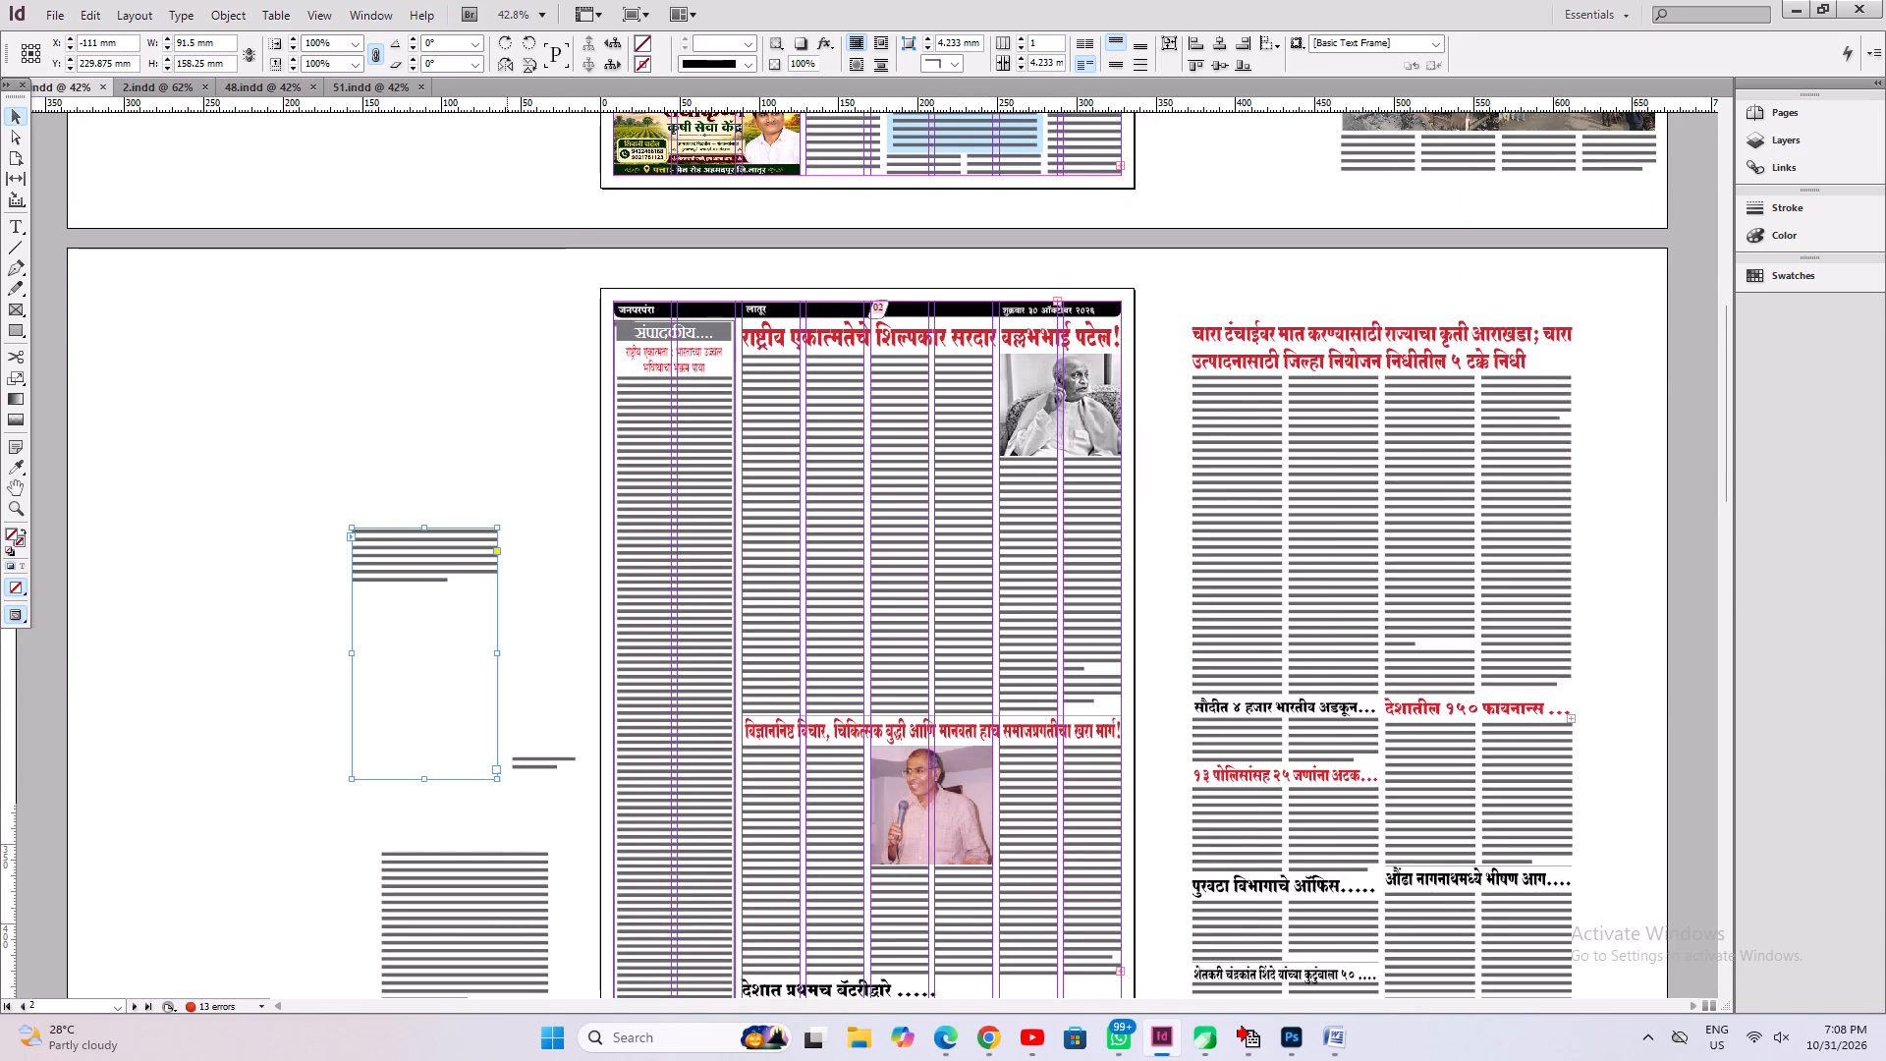
key("ctrl+alt+c")
Move the data centre overflow frame into the empty space beside the बॅटरीद्वारे continuation at the foot of page 2.
key("space")
key("space")
key("space")
key("space")
key("space")
key("space")
key("space")
key("space")
key("space")
key("space")
key("space")
key("space")
key("space")
key("space")
key("space")
key("space")
key("space")
key("space")
key("space")
key("space")
left_click_drag(466, 731, 429, 421)
left_click_drag(427, 438, 312, 724)
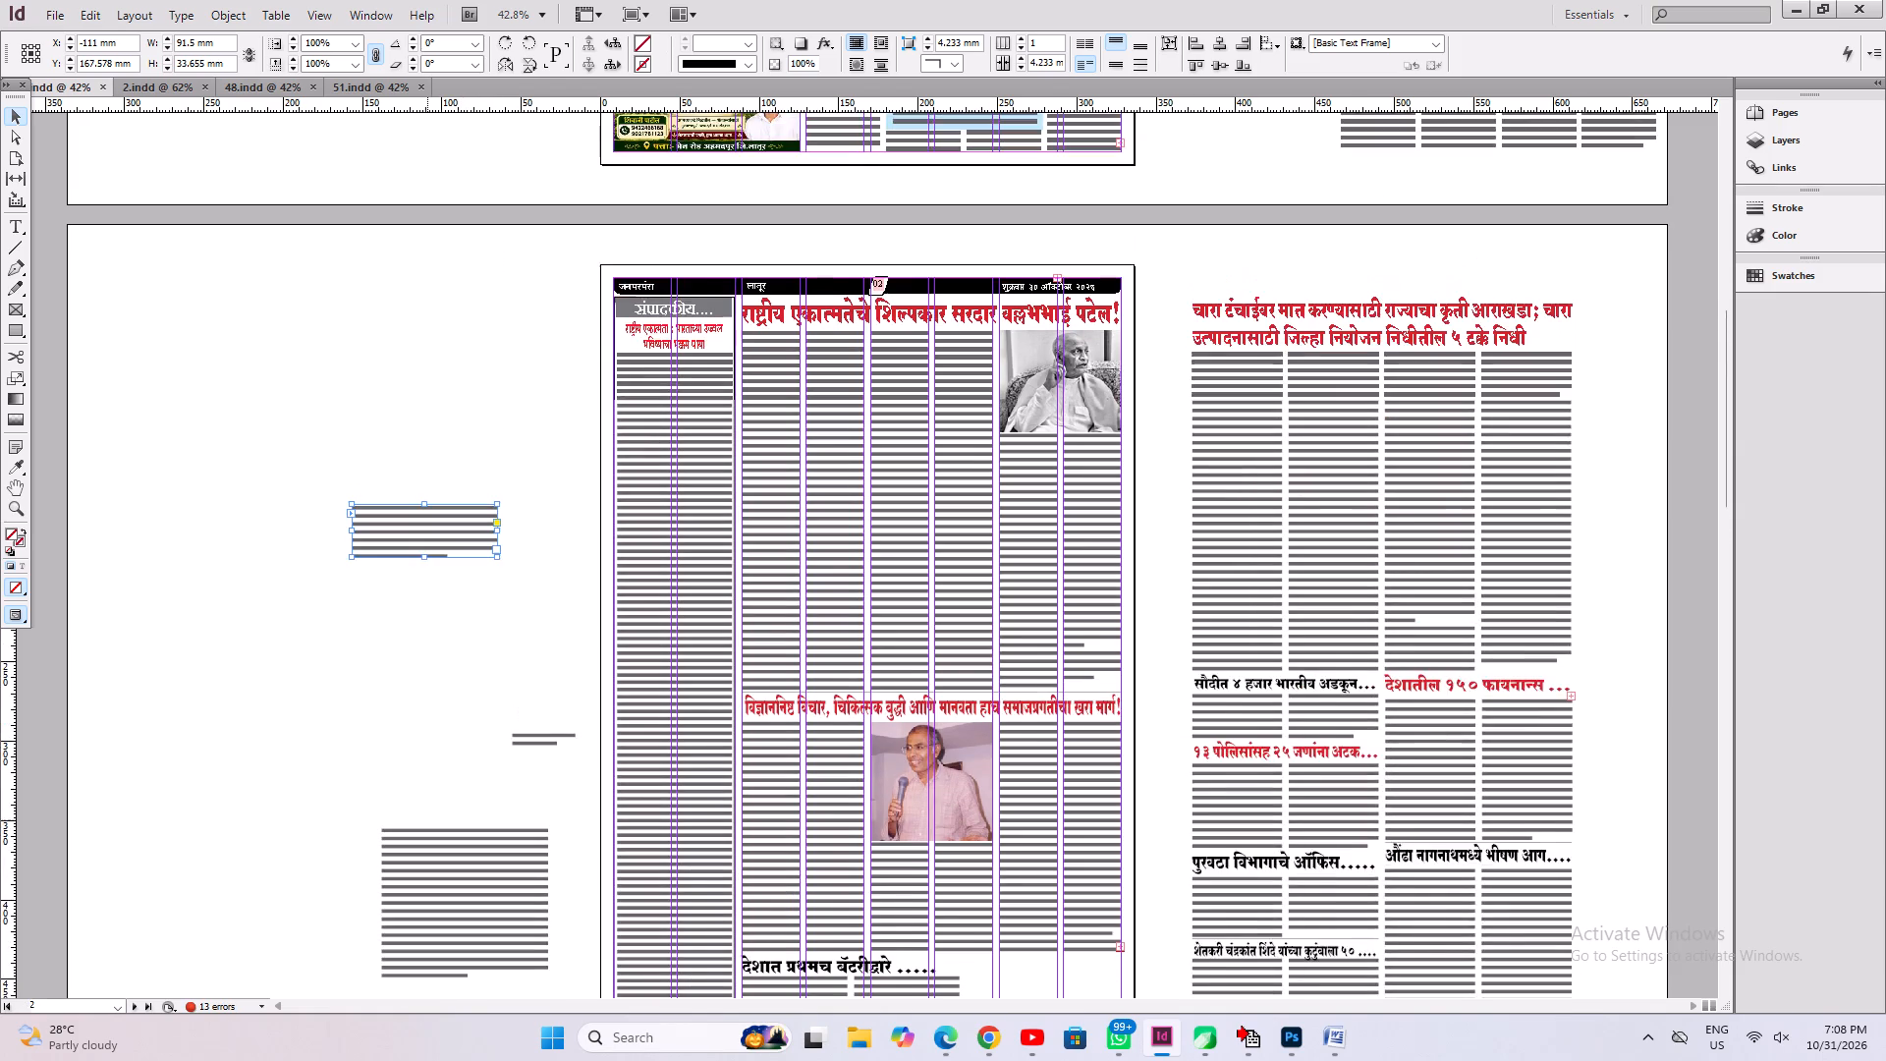
left_click_drag(312, 724, 312, 725)
left_click_drag(438, 493, 467, 301)
left_click_drag(446, 349, 1047, 819)
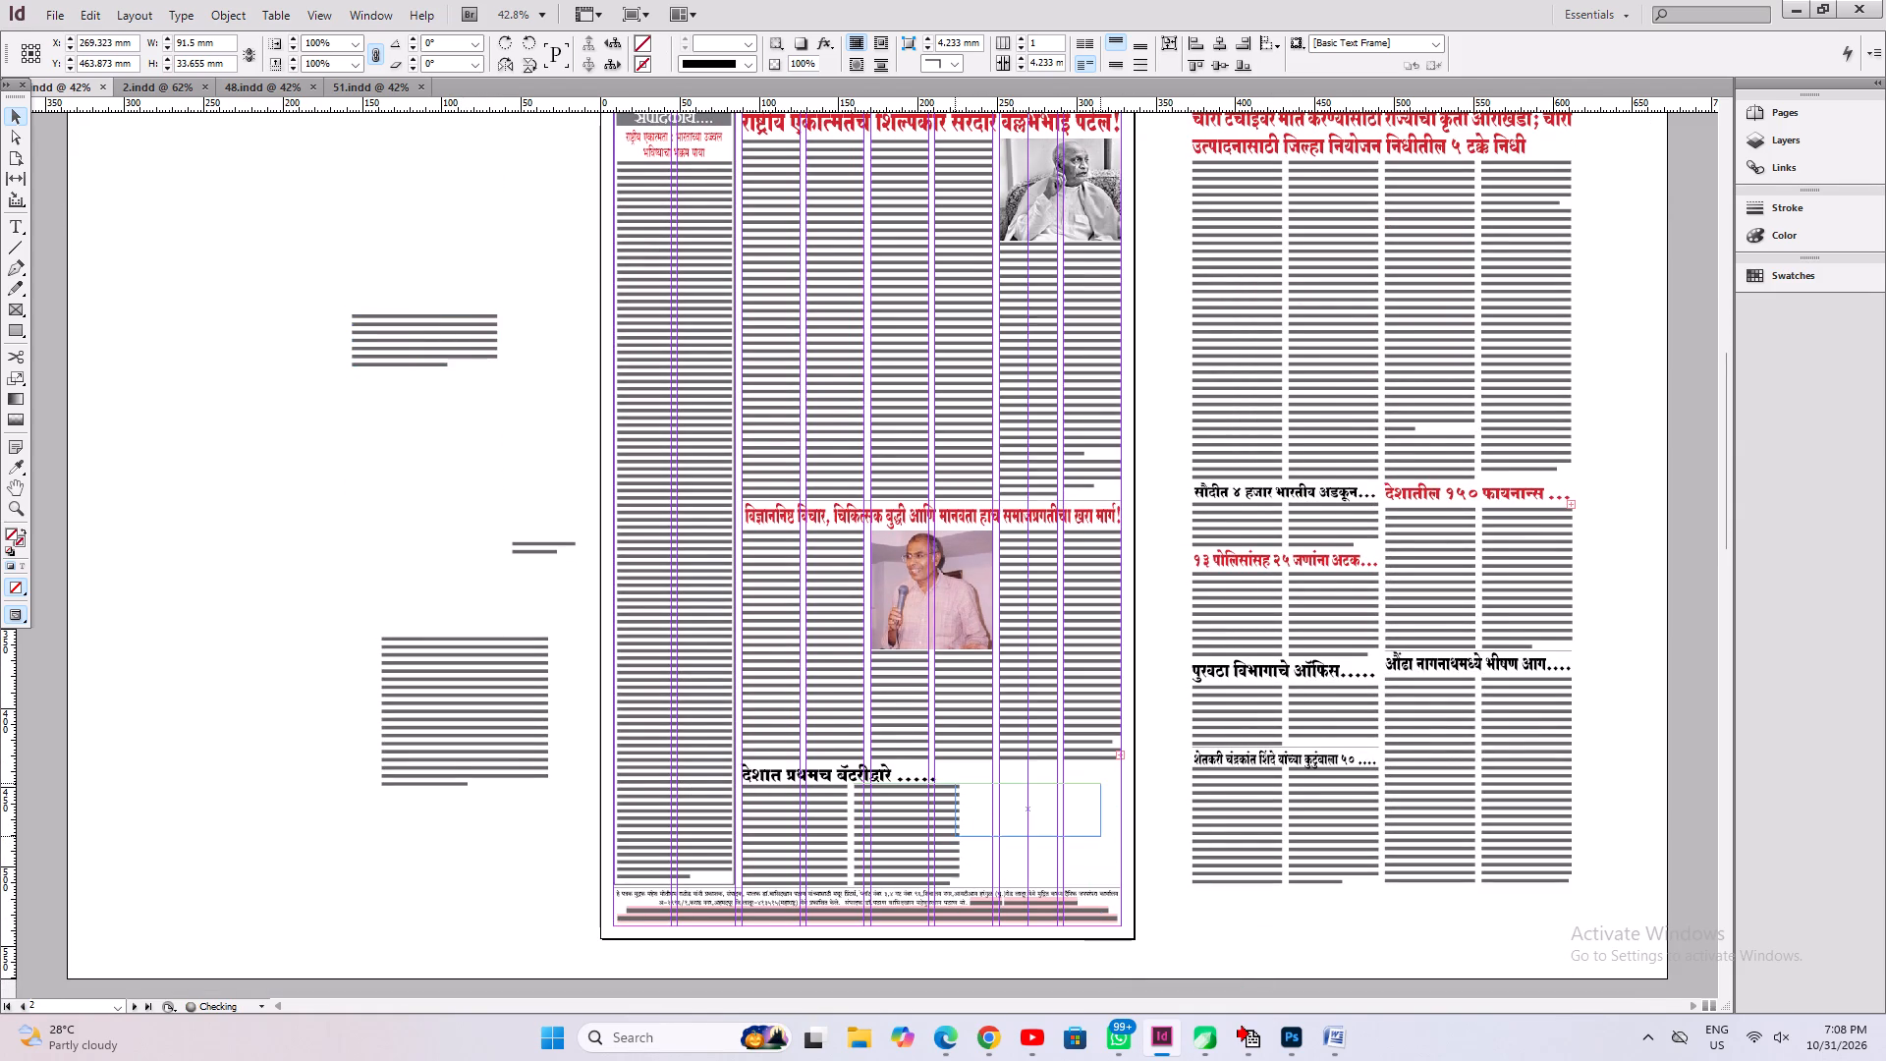
left_click_drag(1047, 819, 1062, 821)
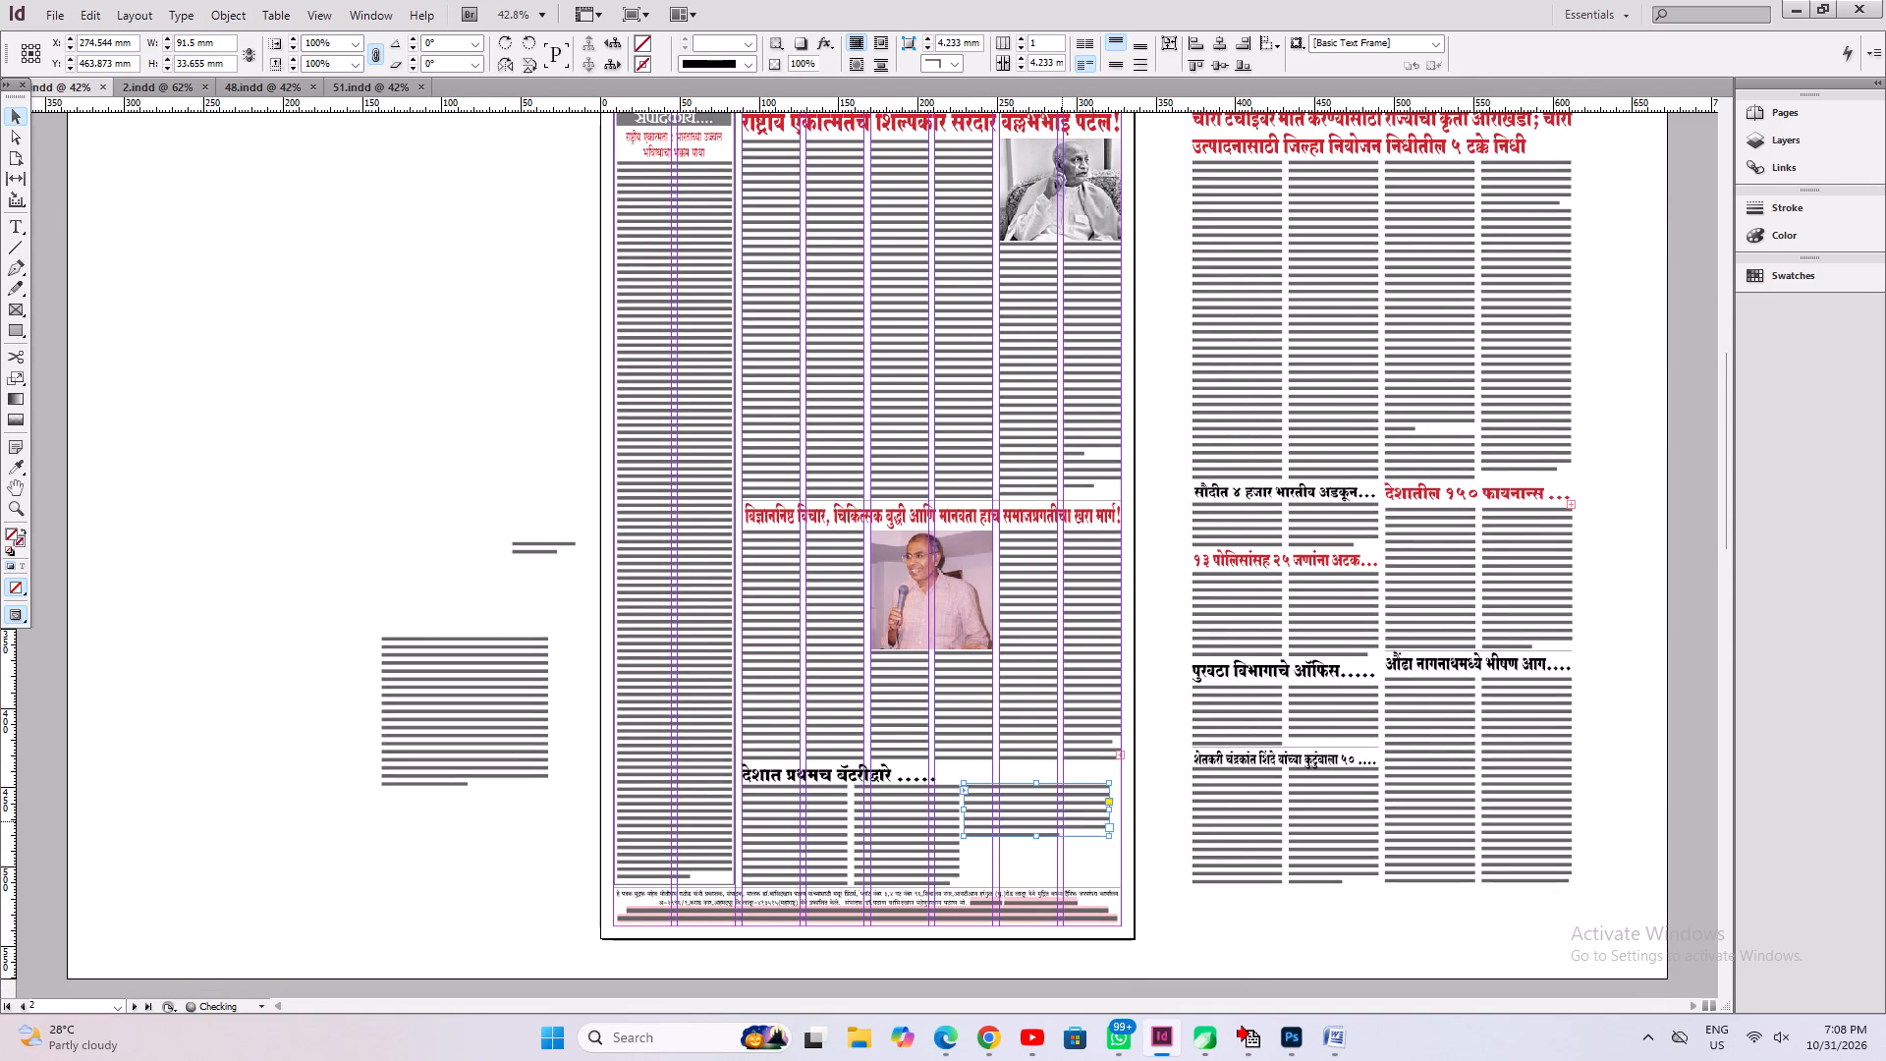
Resize the data centre continuation frame to about 97.7 by 64.1 mm, reaching the outer margin and the imprint line.
key("ctrl+1")
key("space")
key("space")
key("space")
key("space")
key("space")
key("space")
key("space")
key("space")
key("space")
key("space")
key("space")
left_click_drag(1114, 879, 1068, 632)
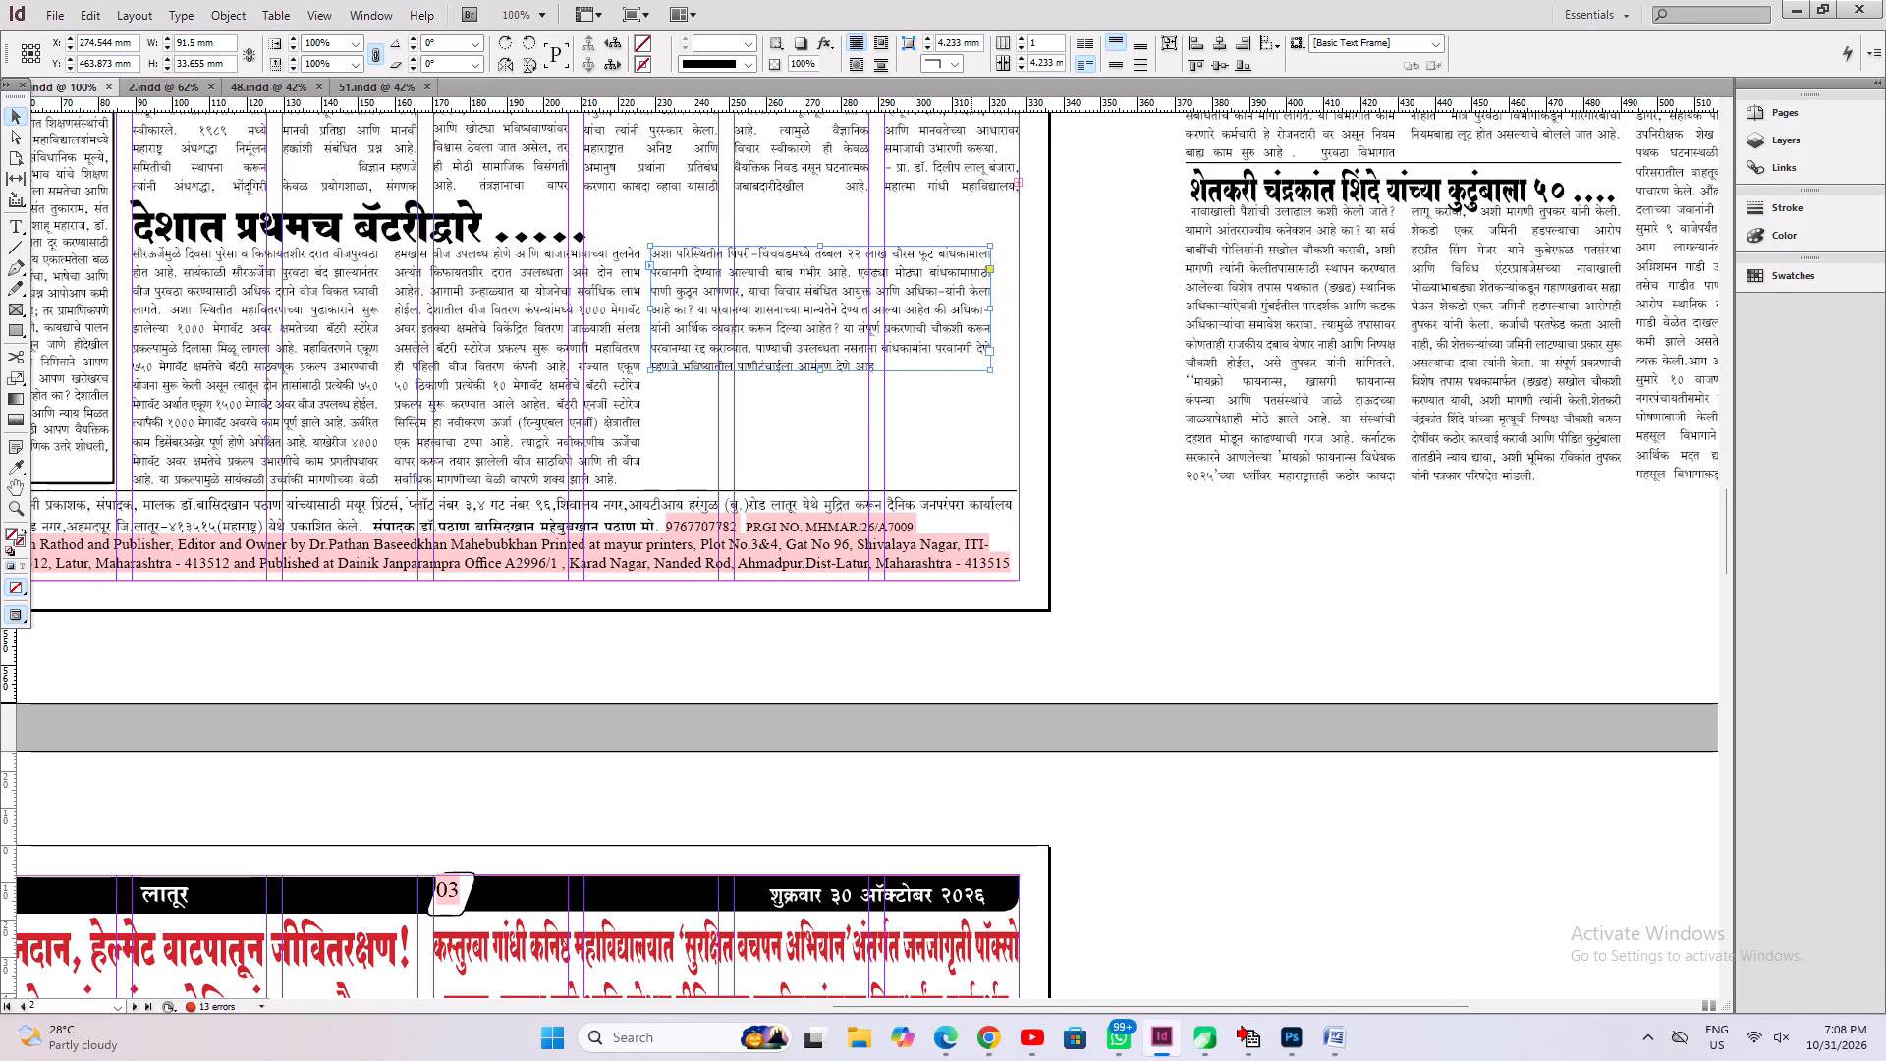
left_click_drag(994, 372, 1021, 404)
left_click(651, 326)
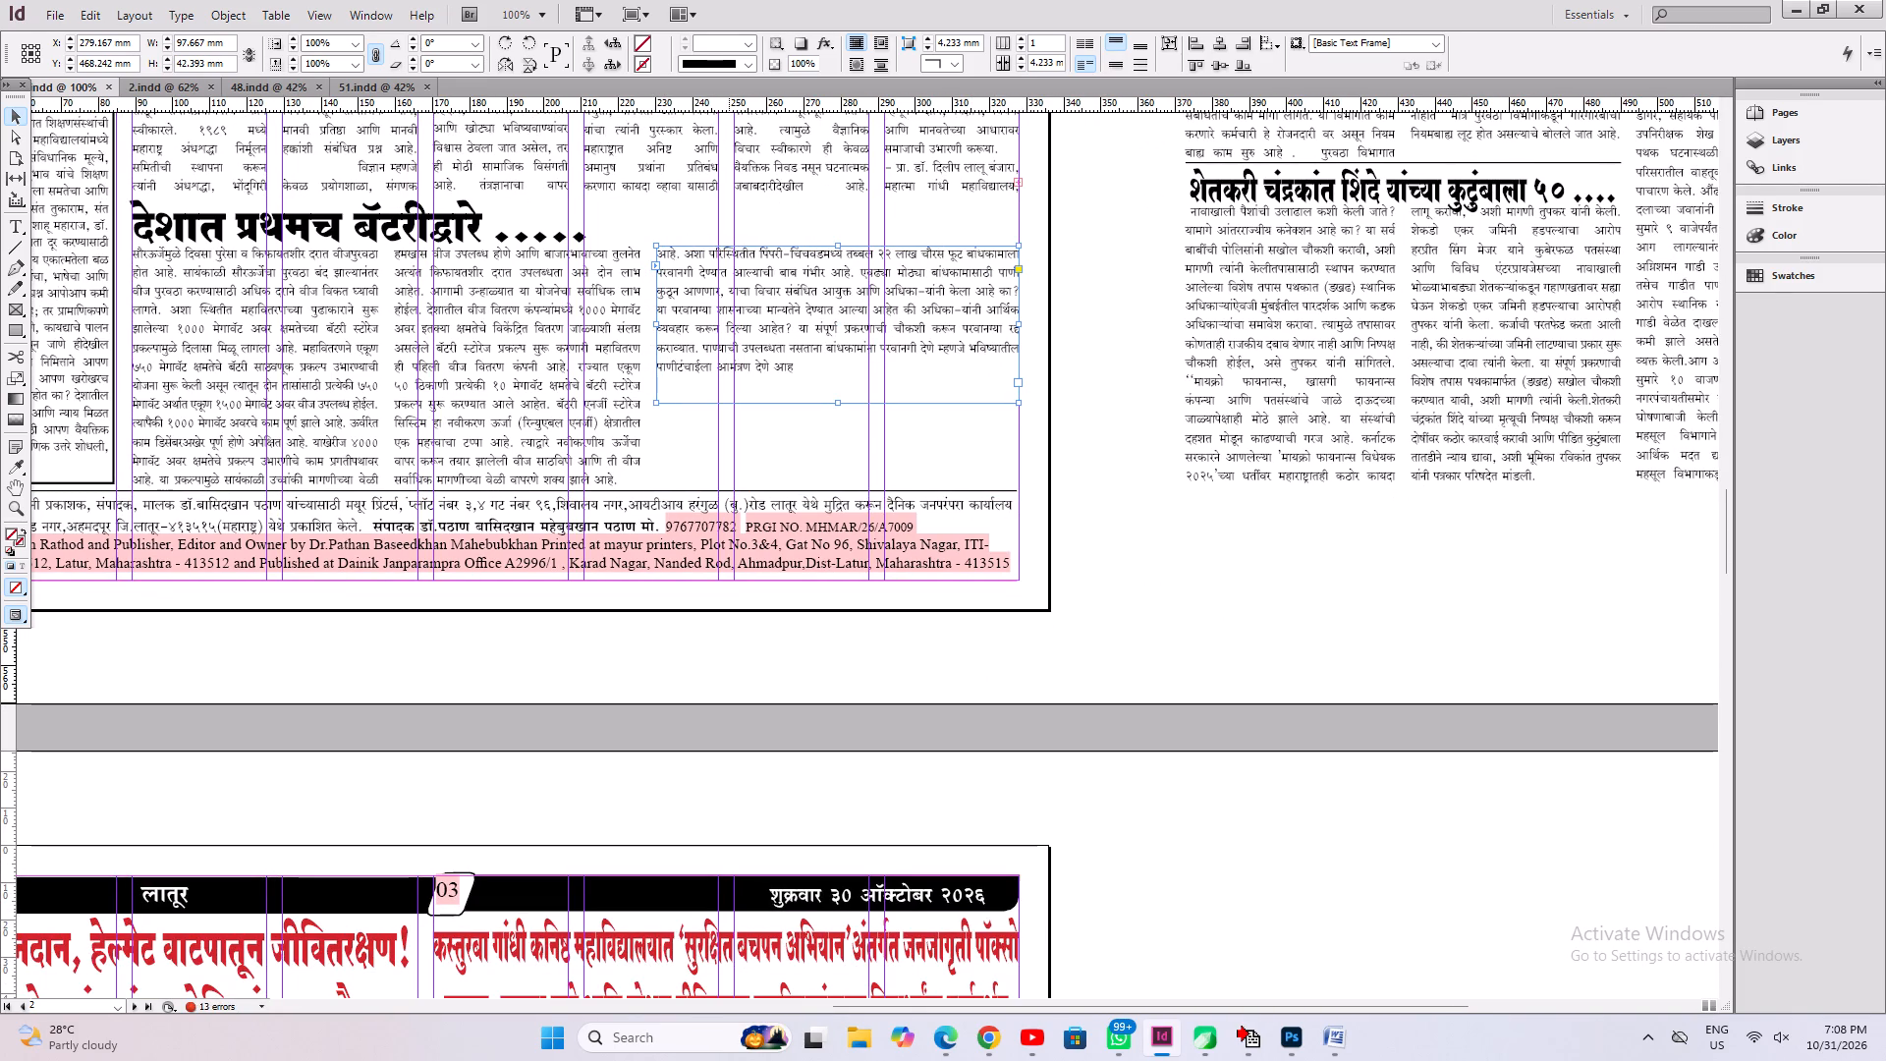
left_click_drag(837, 402, 823, 485)
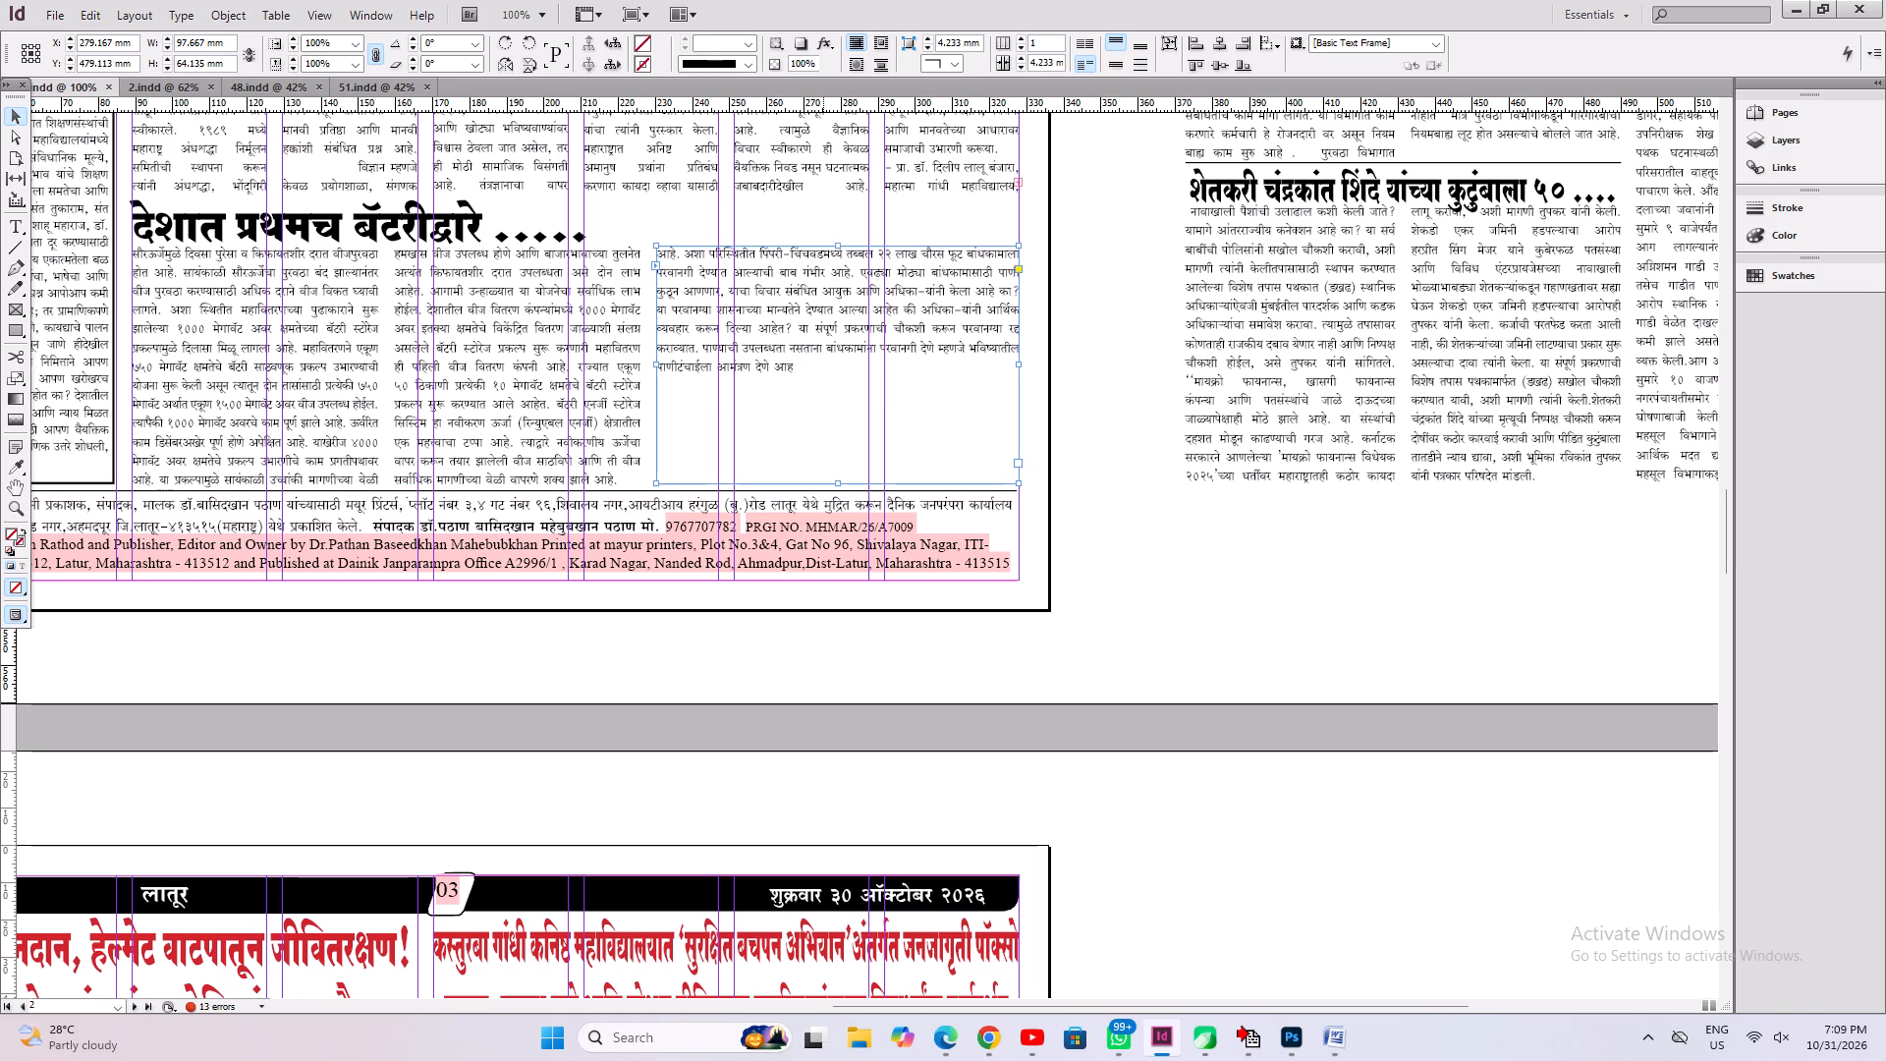
Set the data centre continuation frame to two text columns and save the document.
left_click(1021, 37)
key("ctrl+alt+c")
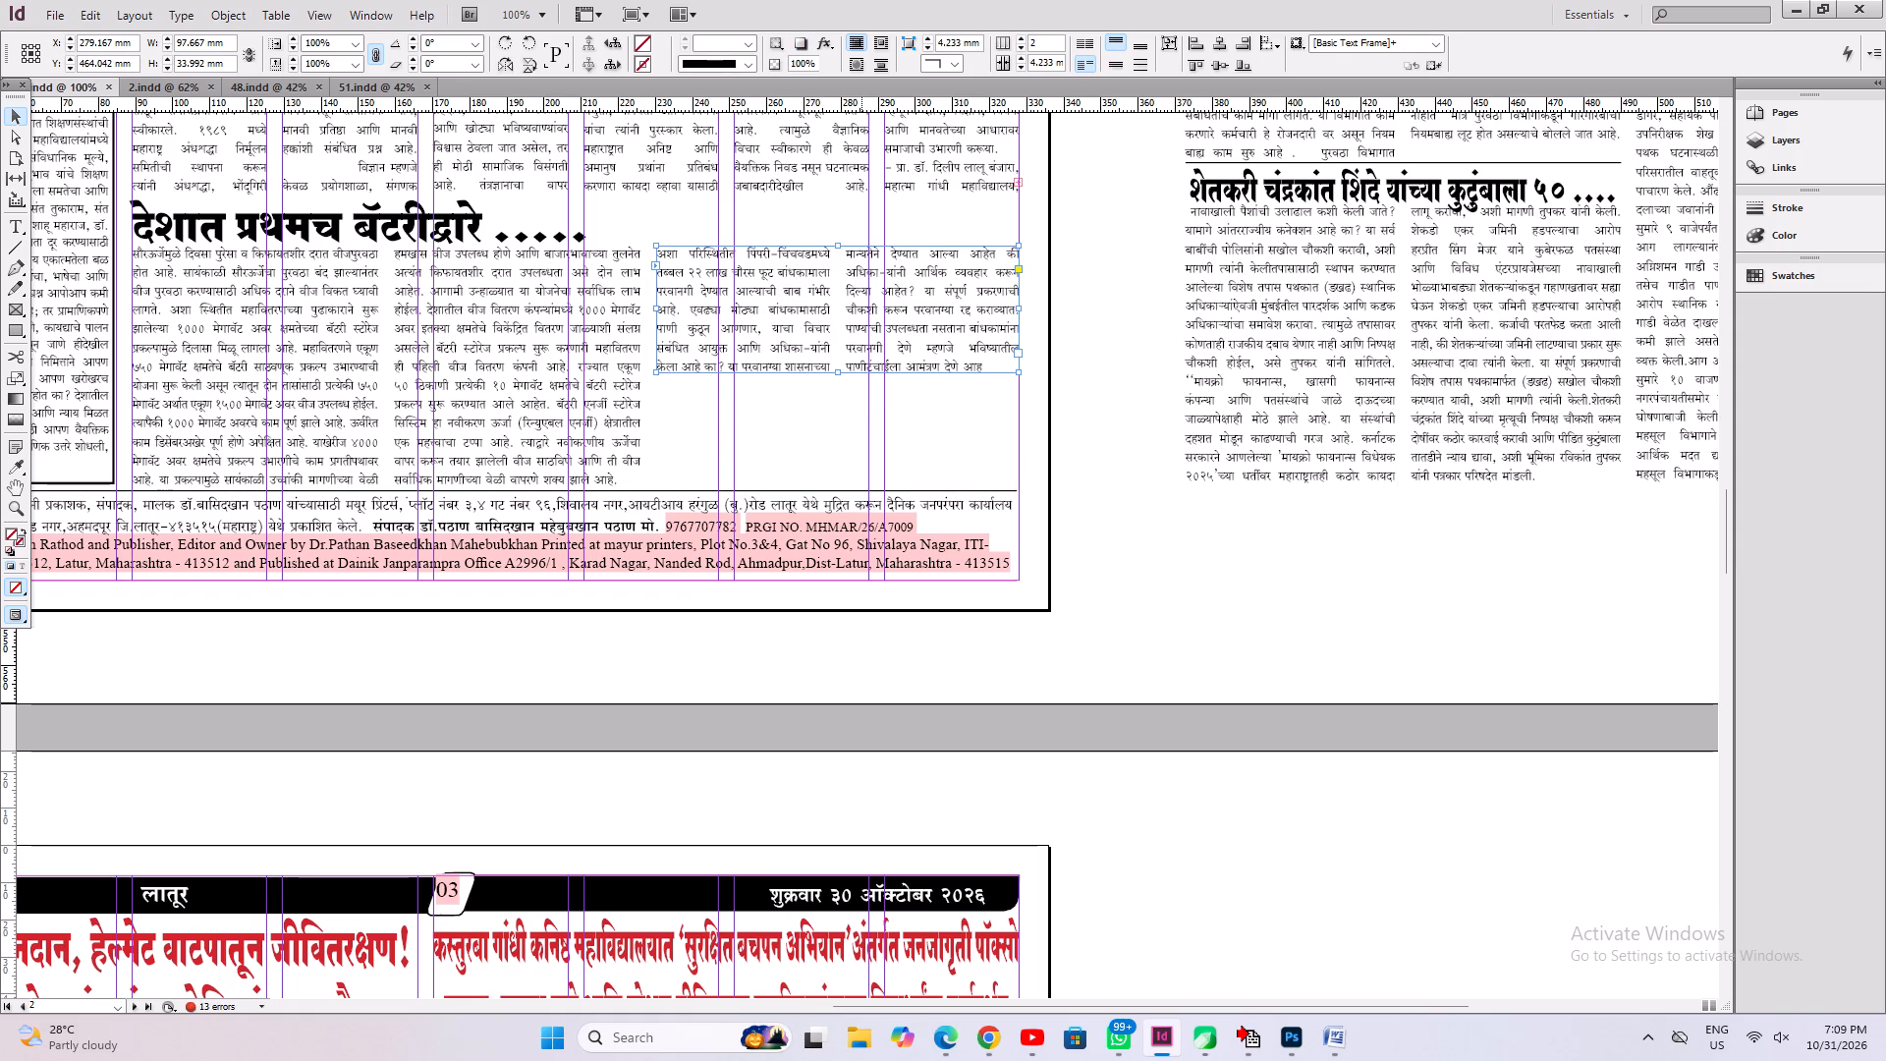
key("ctrl+z")
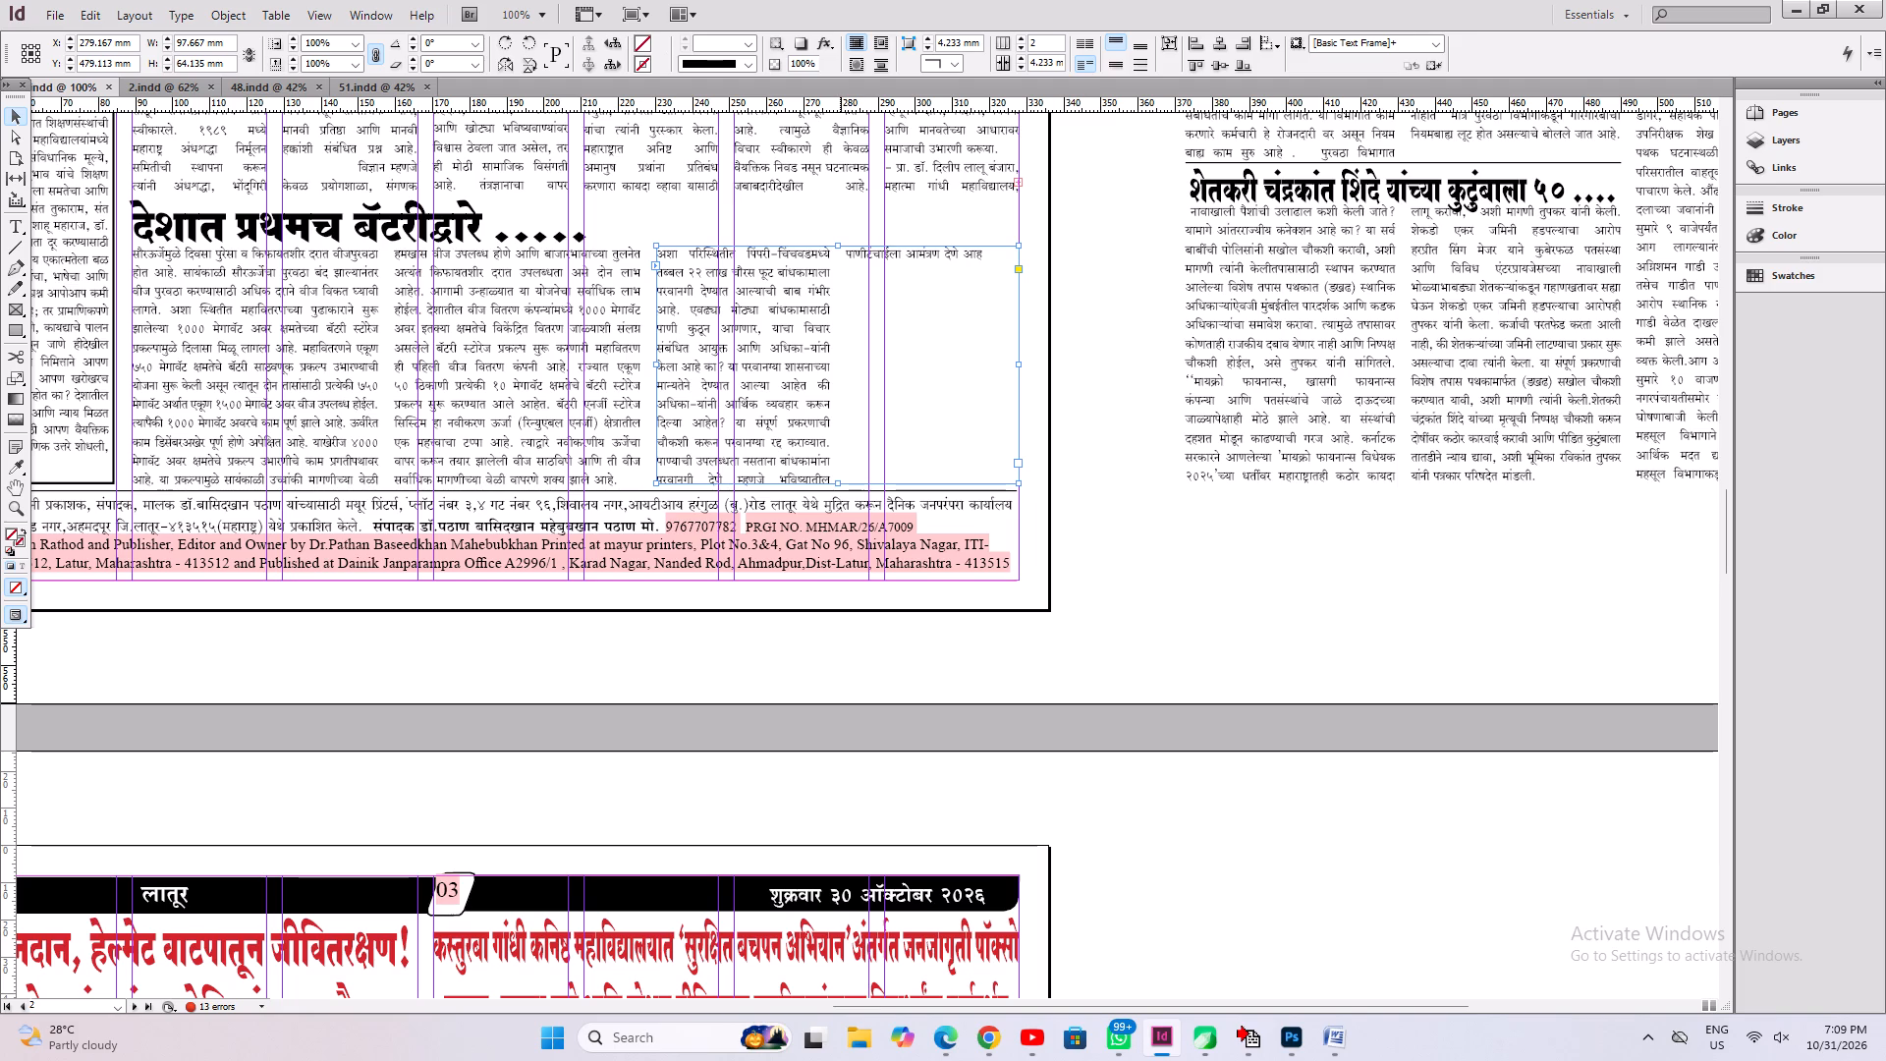
key("Down")
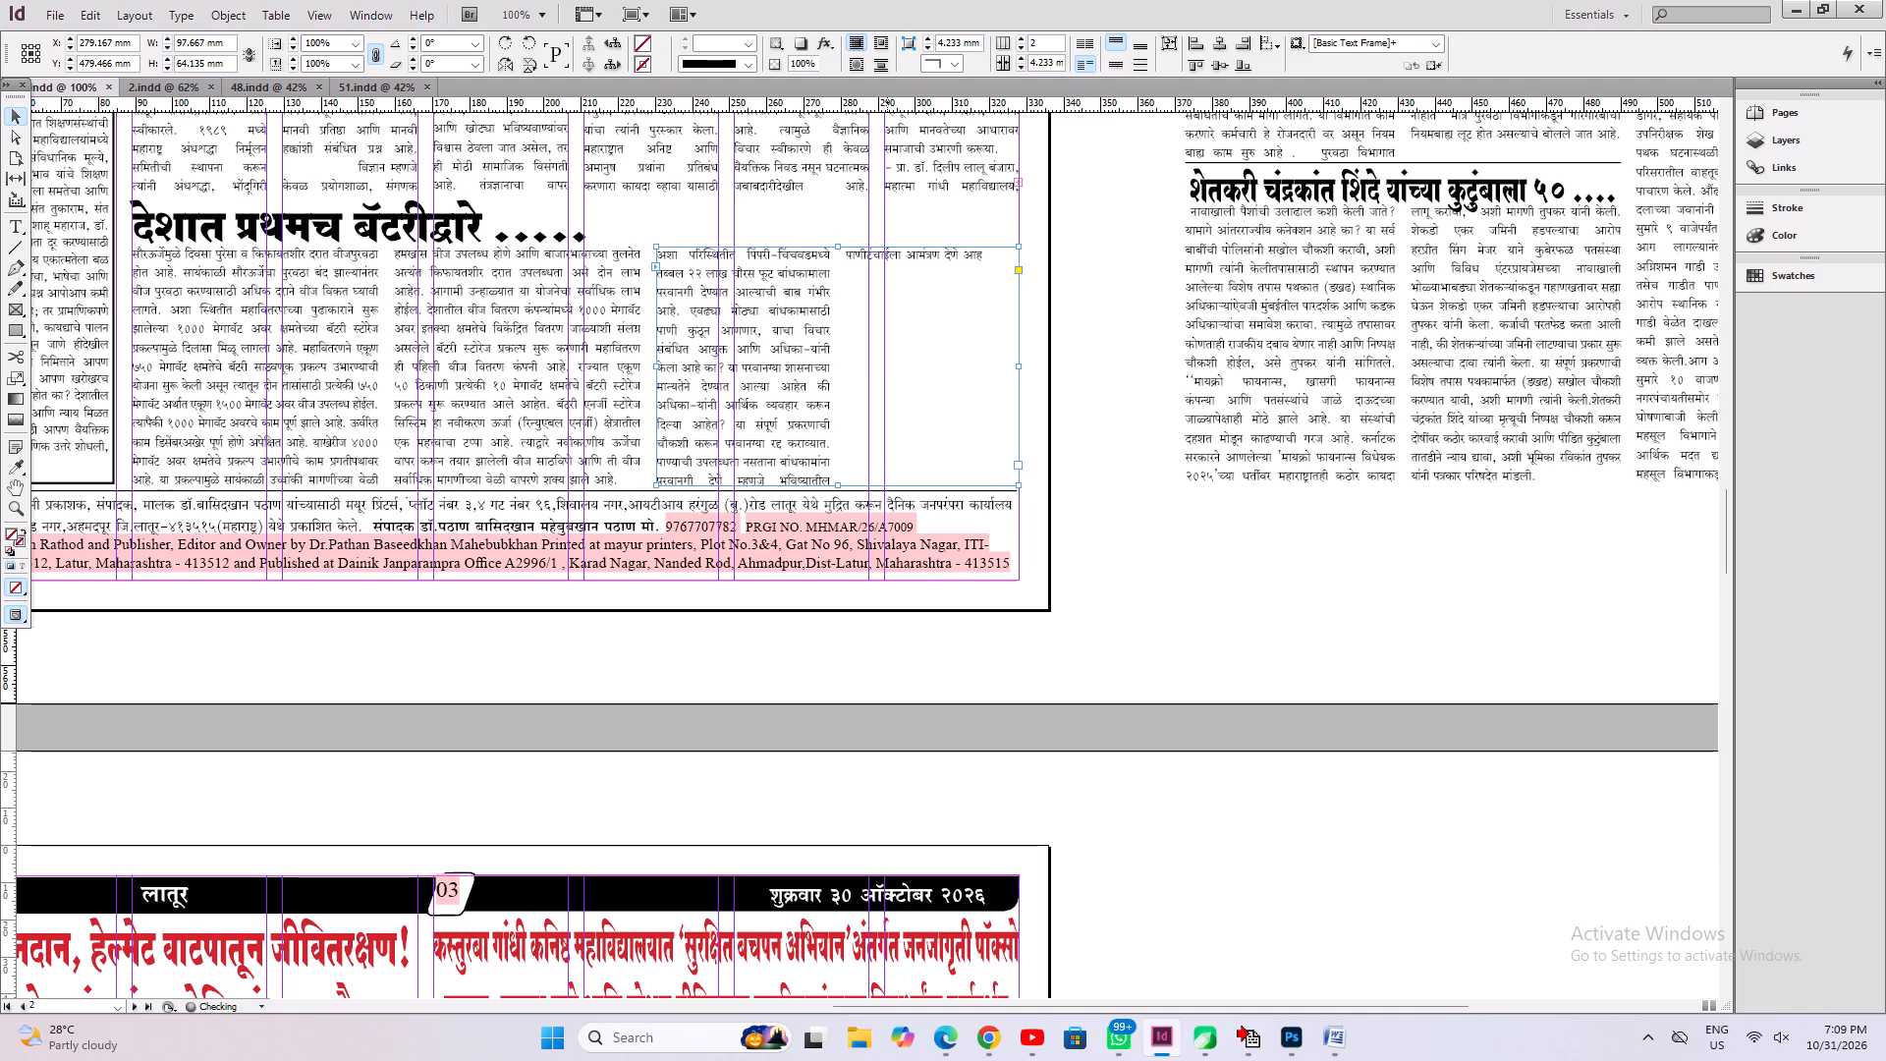
key("Up")
key("ctrl+s")
key("ctrl+0")
key("ctrl+s")
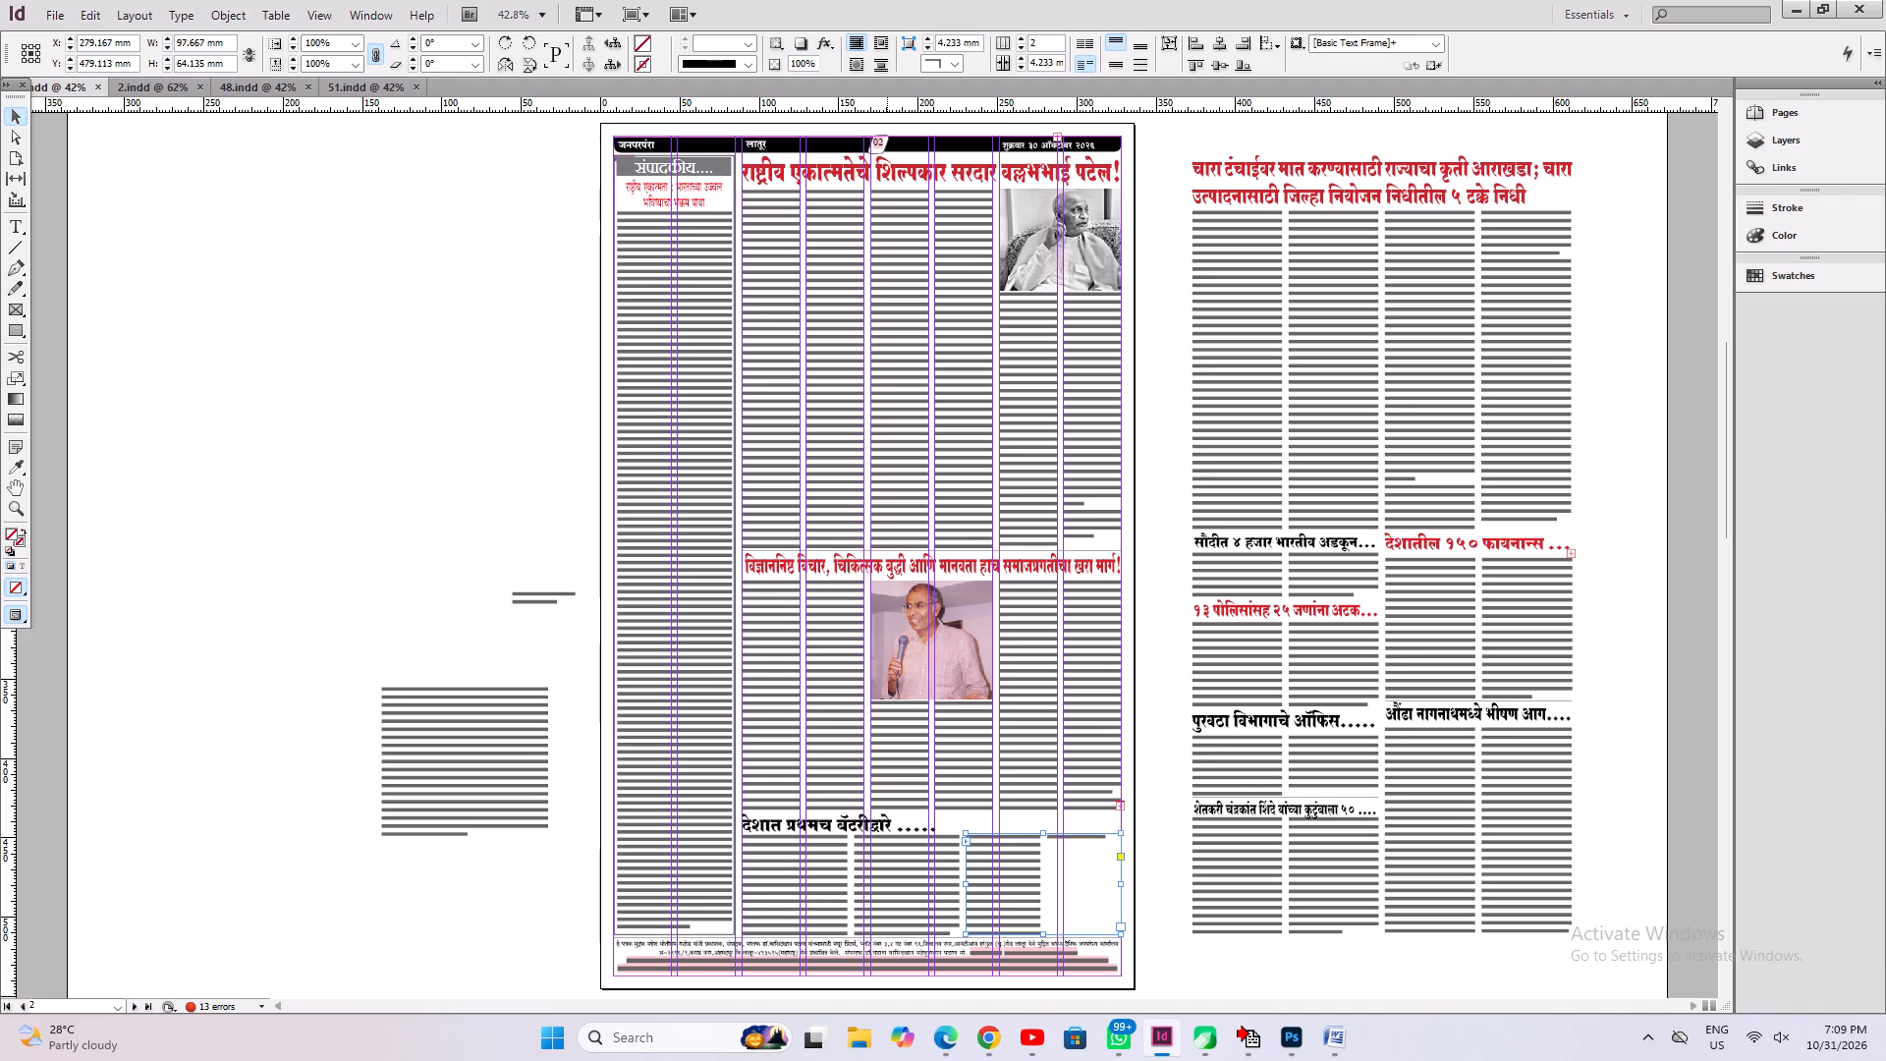
key("ctrl+s")
Examine where the data centre text breaks between its continuation on page 2 and the end of its front-page frame.
left_click(18, 230)
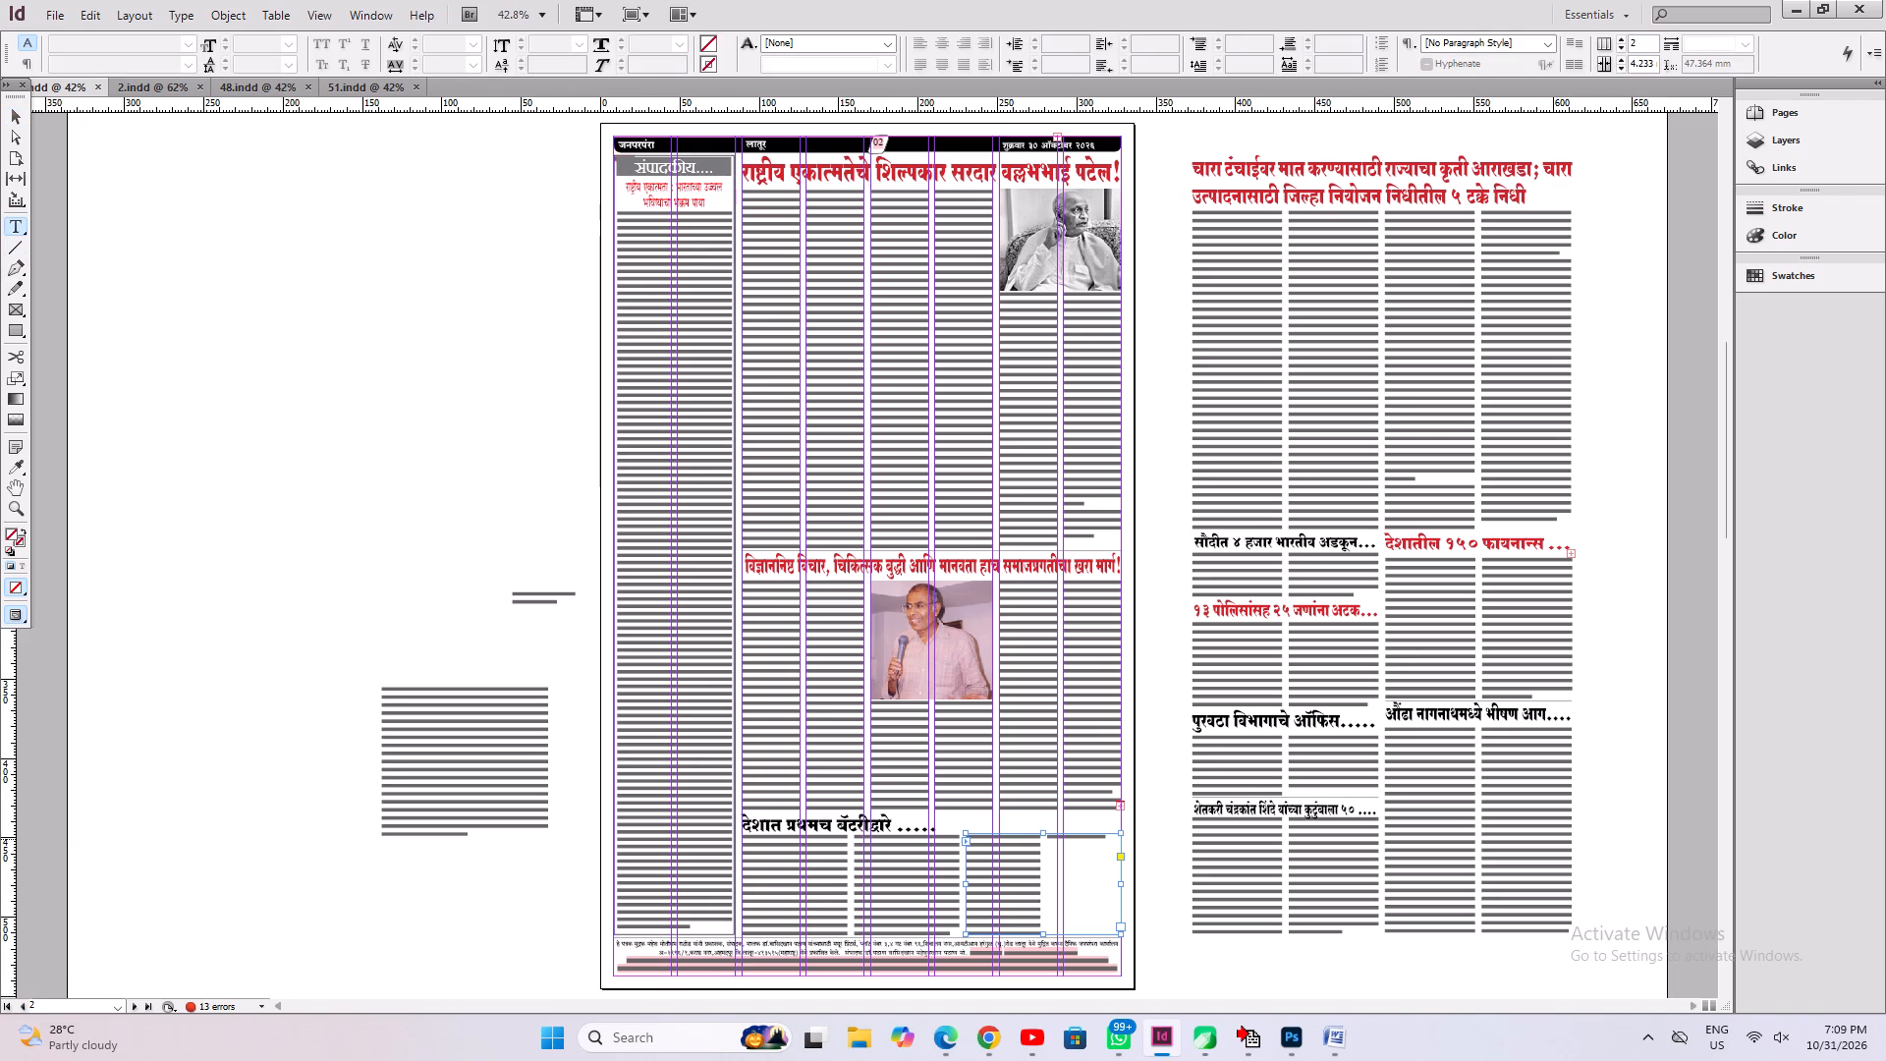
left_click(1001, 839)
key("ctrl+2")
key("Left")
key("Left")
key("Left")
key("Left")
key("Left")
key("Left")
key("Left")
key("Left")
key("Left")
key("Left")
key("Left")
key("Left")
key("Left")
key("Left")
key("Left")
key("Left")
key("Left")
key("Left")
key("Left")
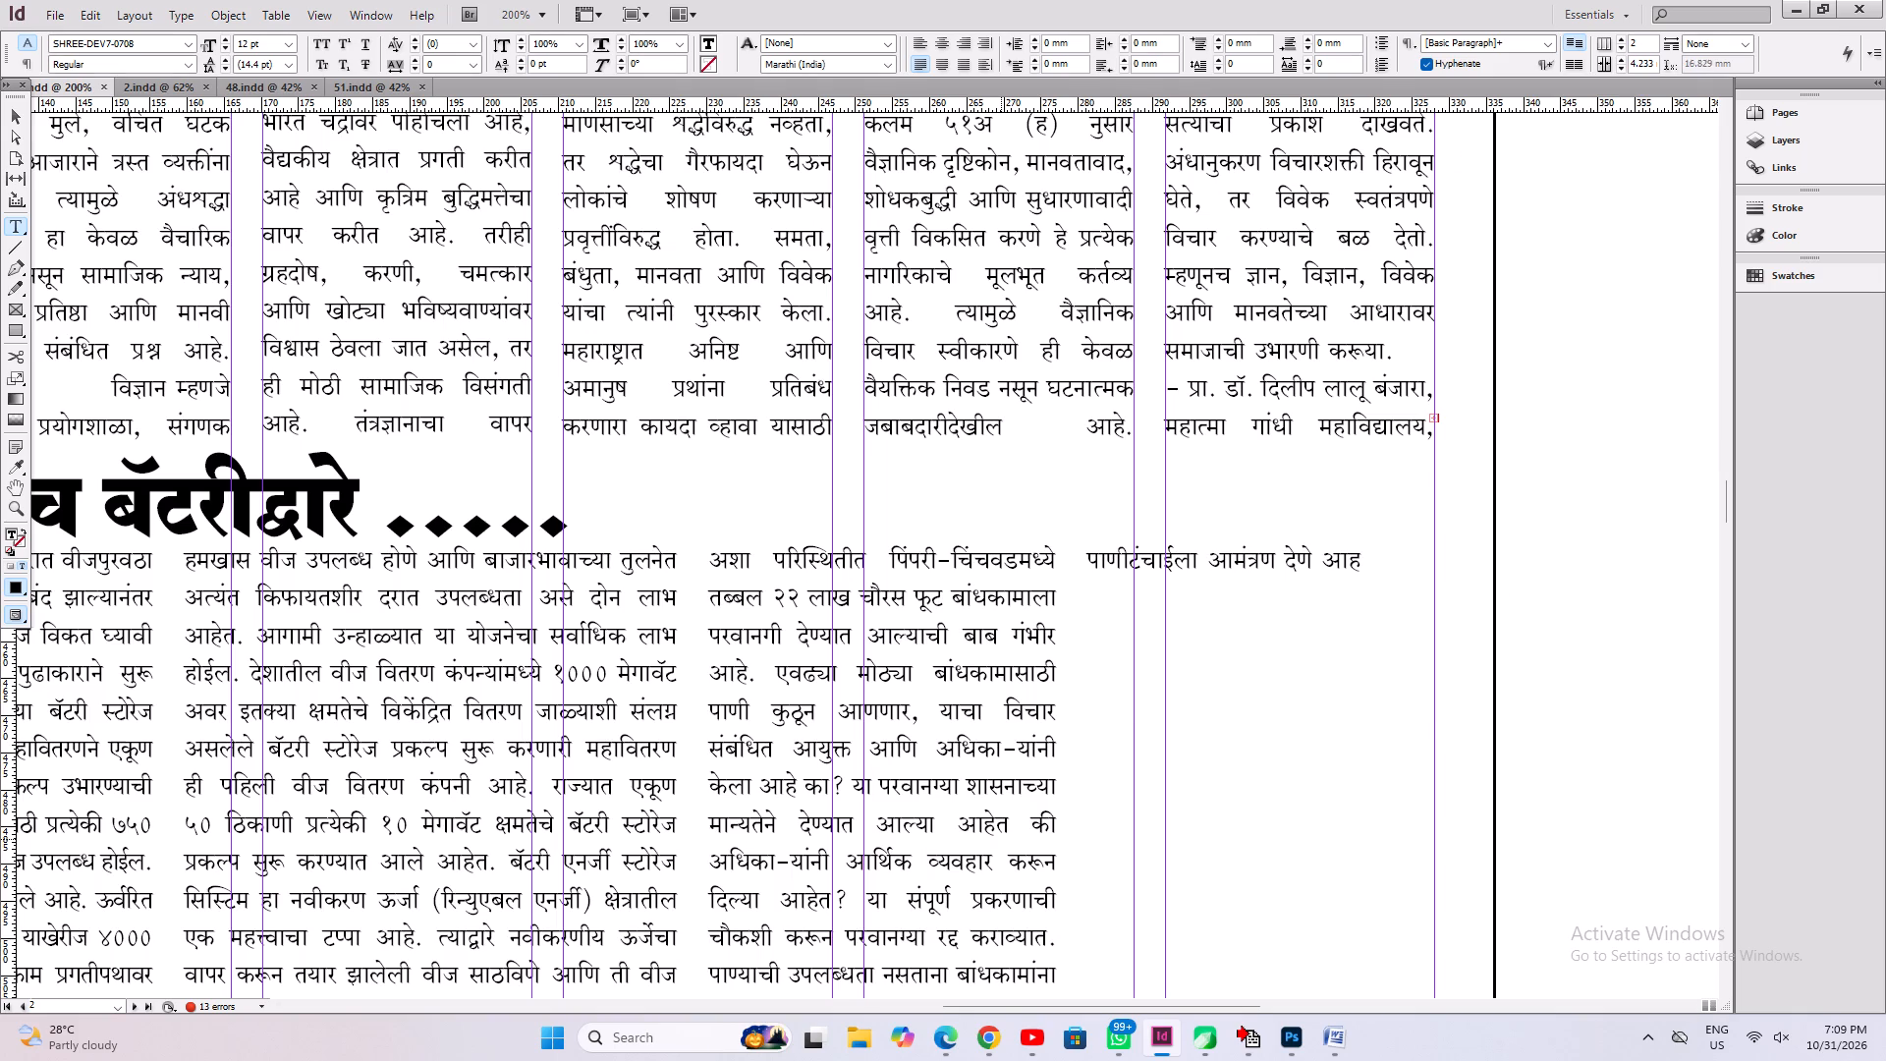
key("Left")
key("Left")
key("Left")
key("Left")
key("Left")
key("Left")
key("Left")
key("Left")
key("Left")
key("Left")
key("Left")
key("Left")
key("Left")
key("Left")
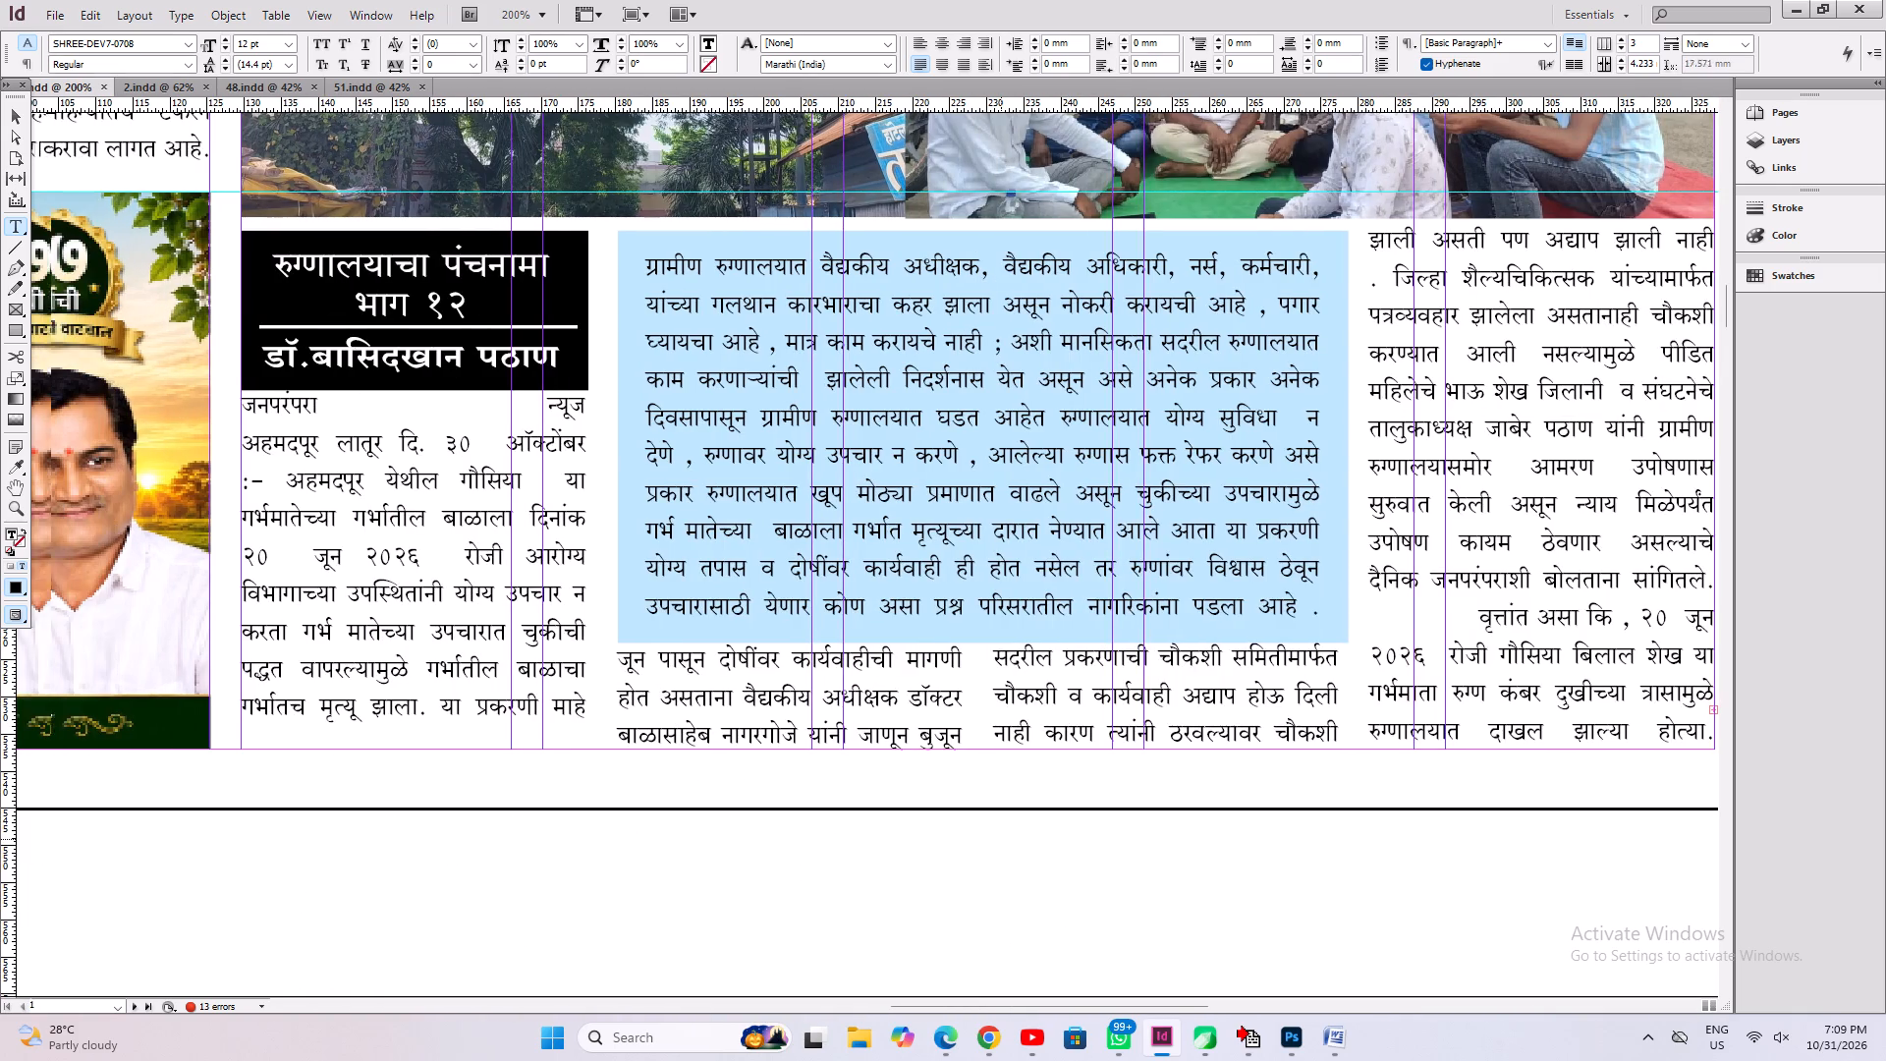
key("Right")
key("Right")
key("Right")
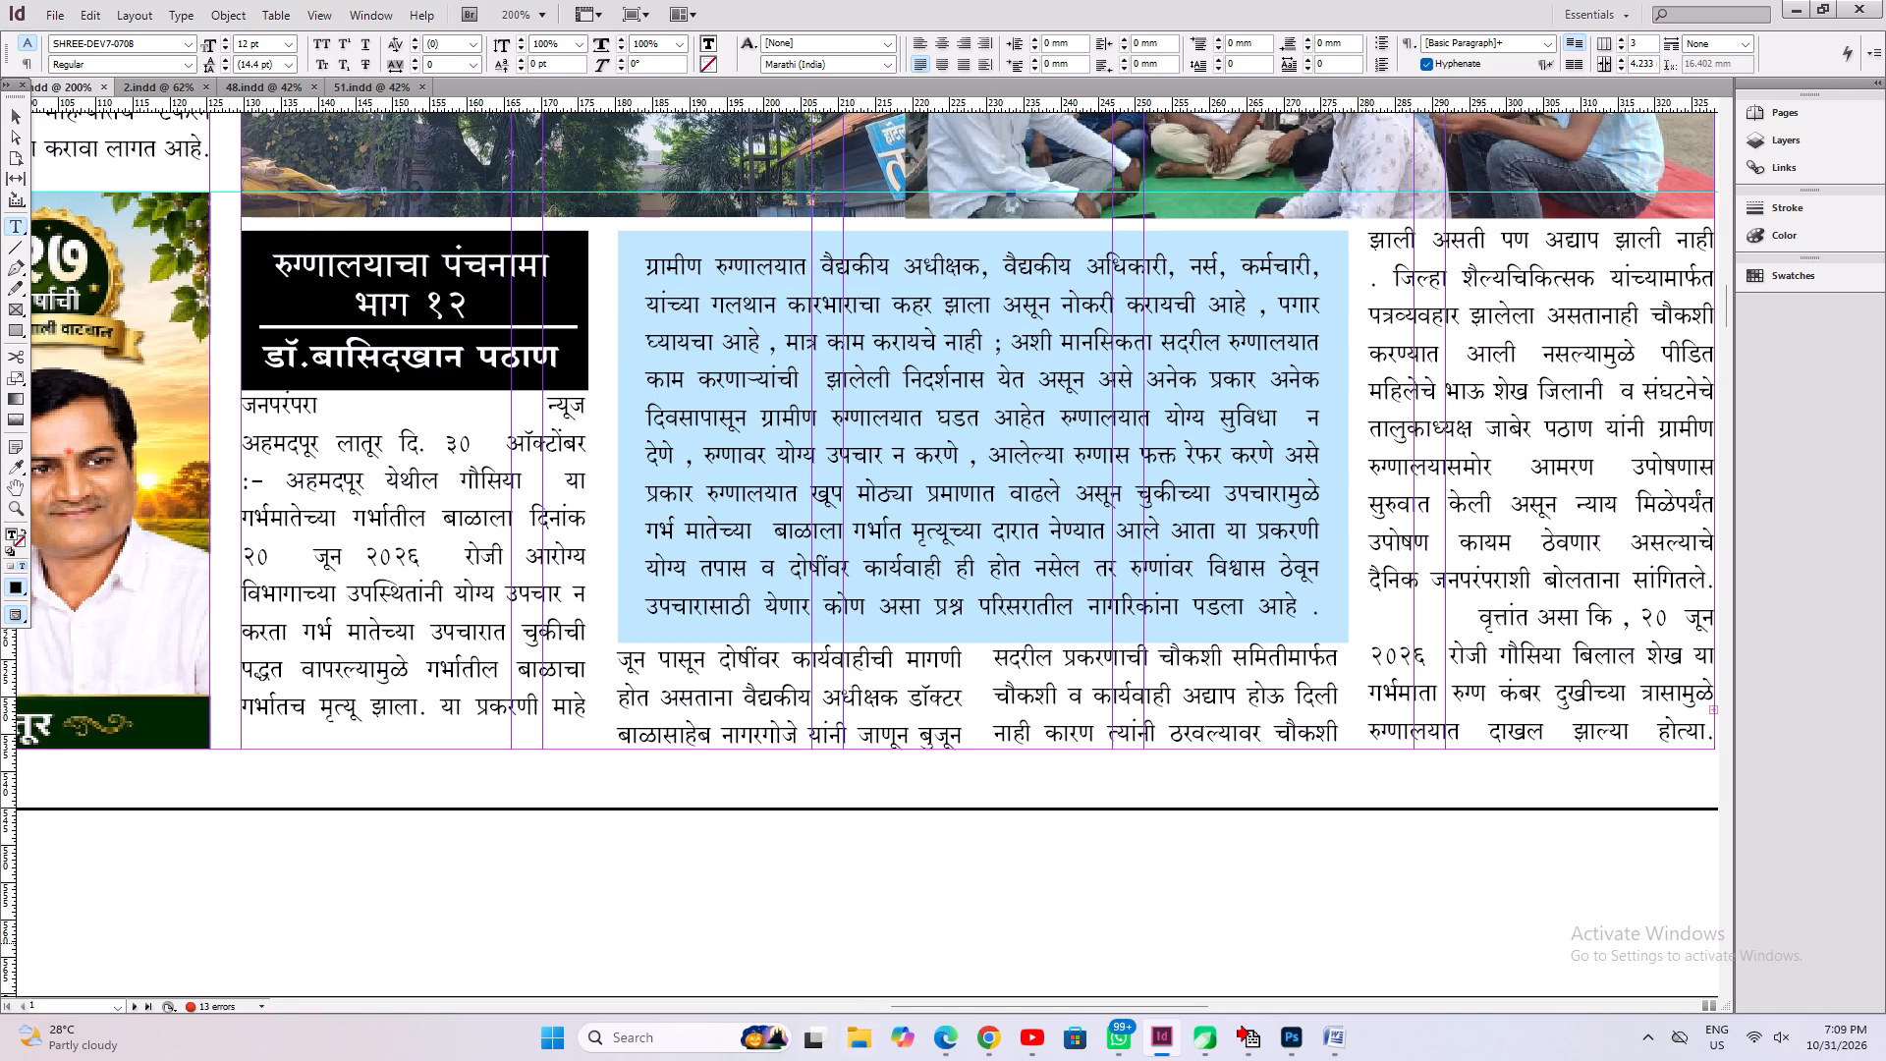
Nudge the black रुग्णालयाचा पंचनामा भाग १२ box in the front-page hospital article up to about Y 476.5 mm, and save the document.
left_click(380, 648)
key("ctrl+1")
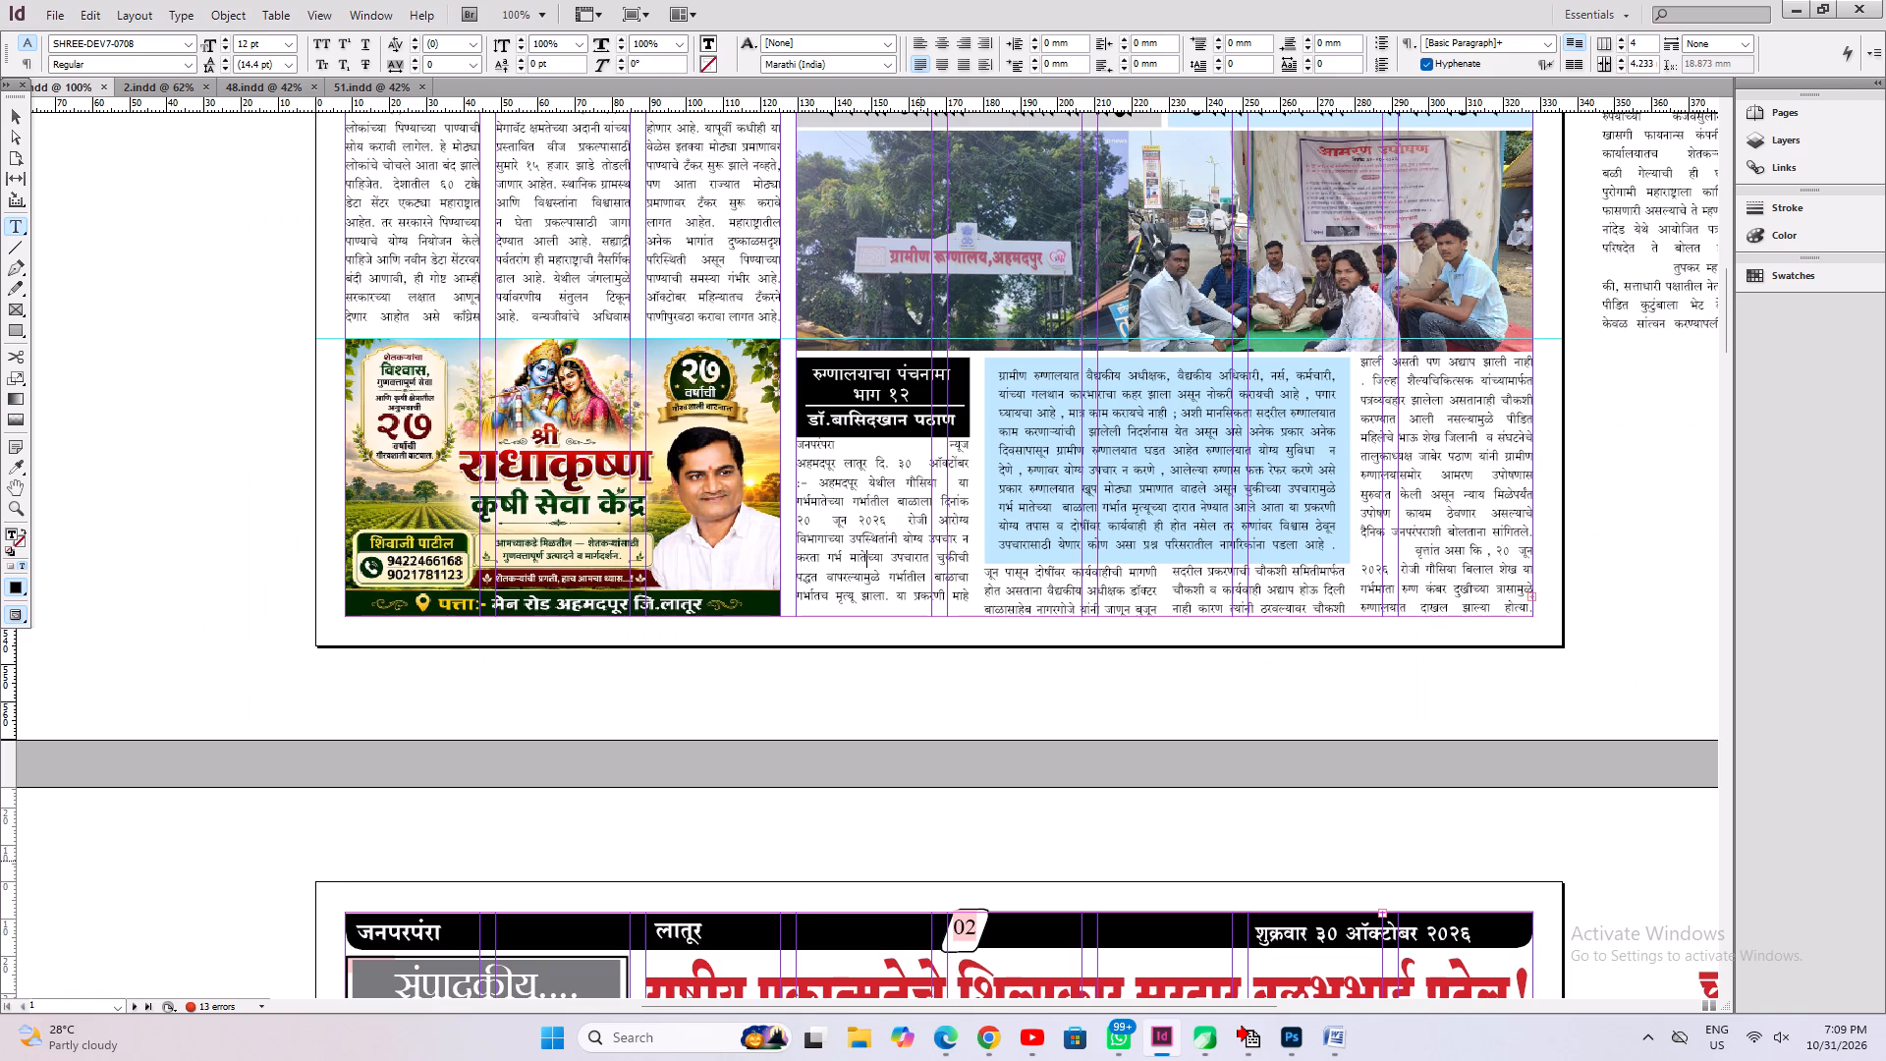
key("ctrl+s")
left_click(12, 115)
left_click(823, 374)
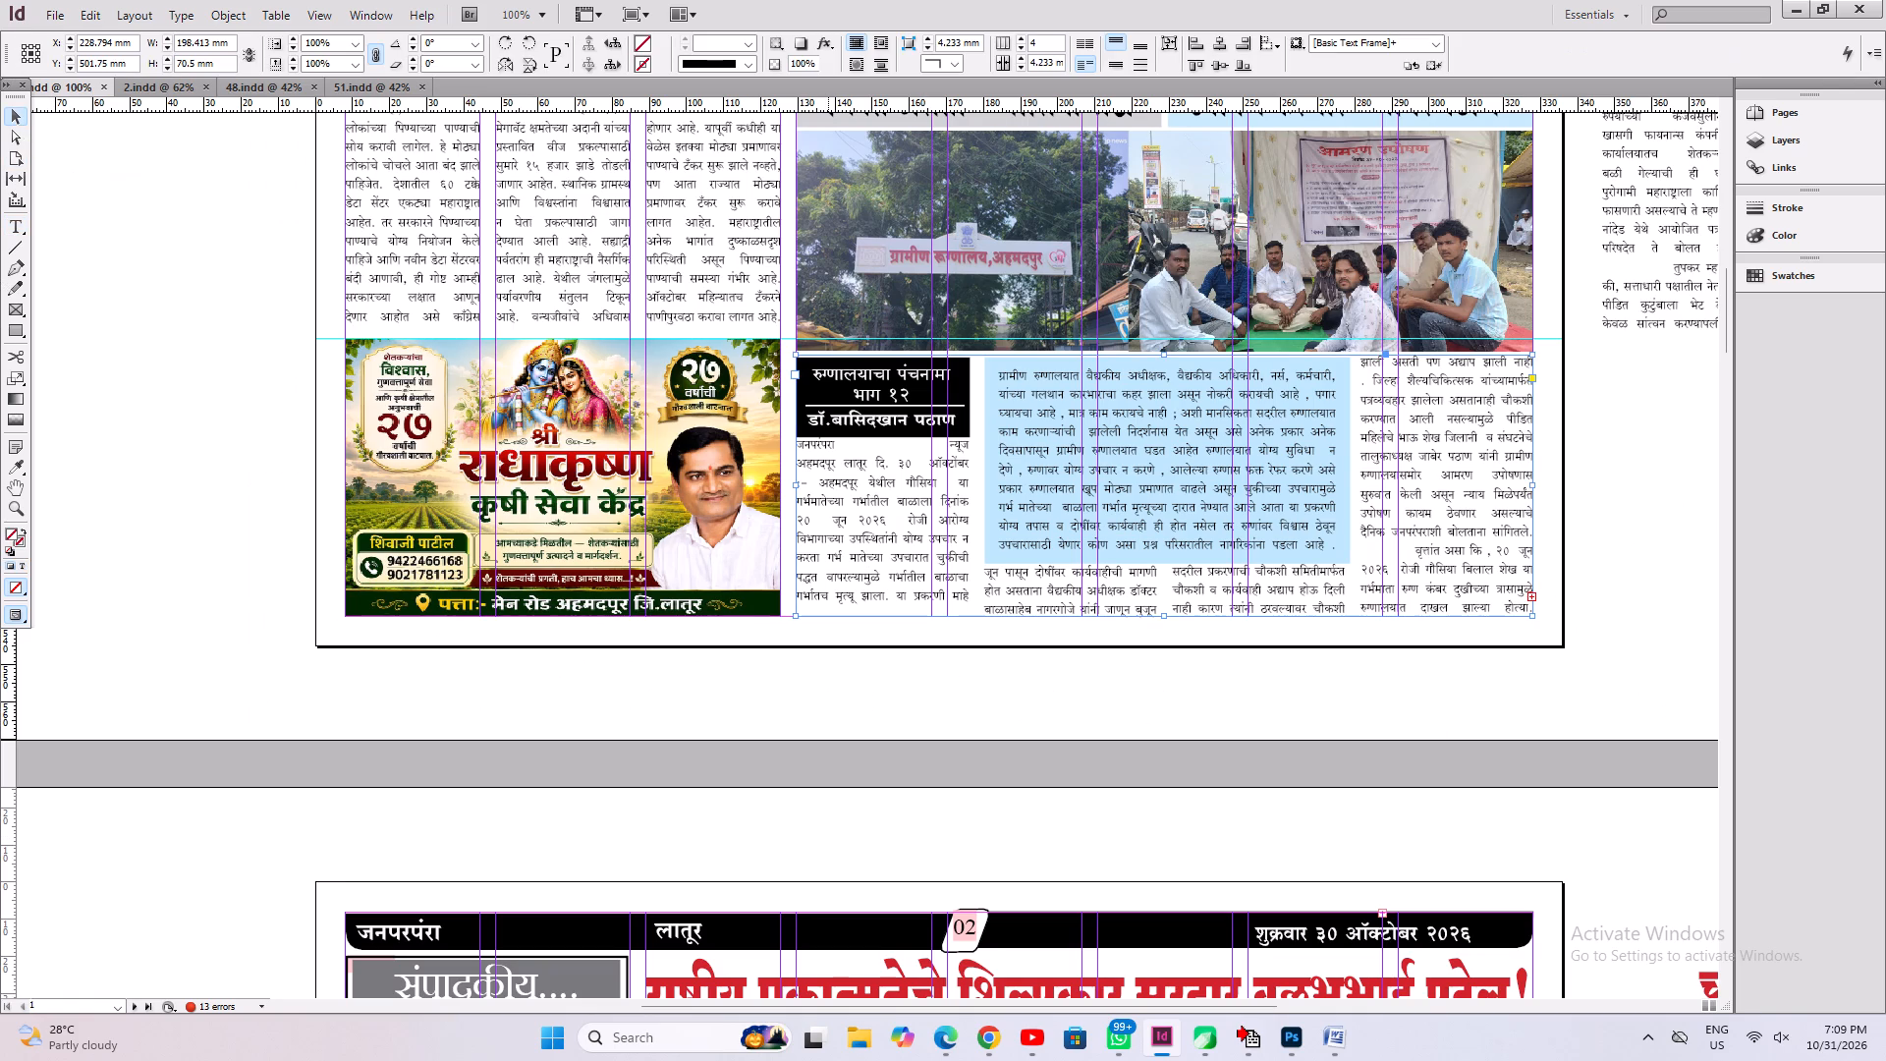
left_click(823, 373, "ctrl")
key("Up")
key("Up")
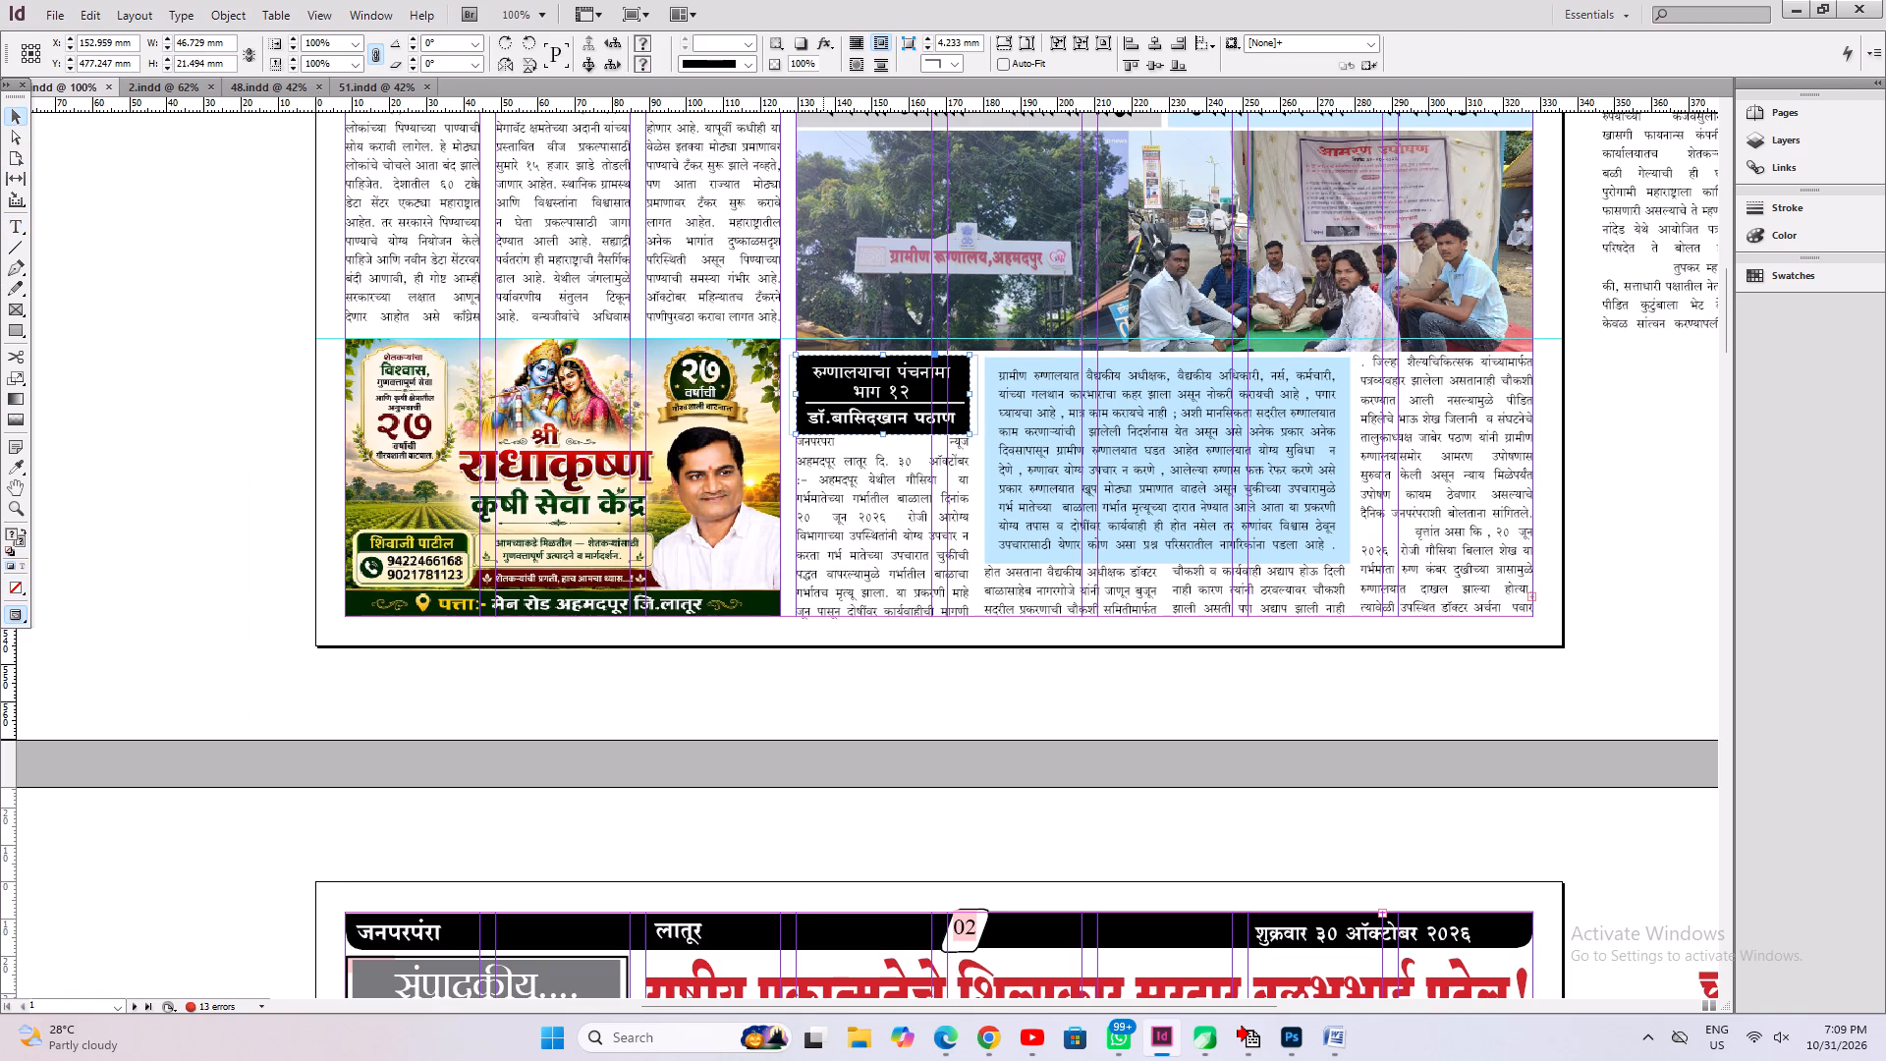
key("Up")
key("Up")
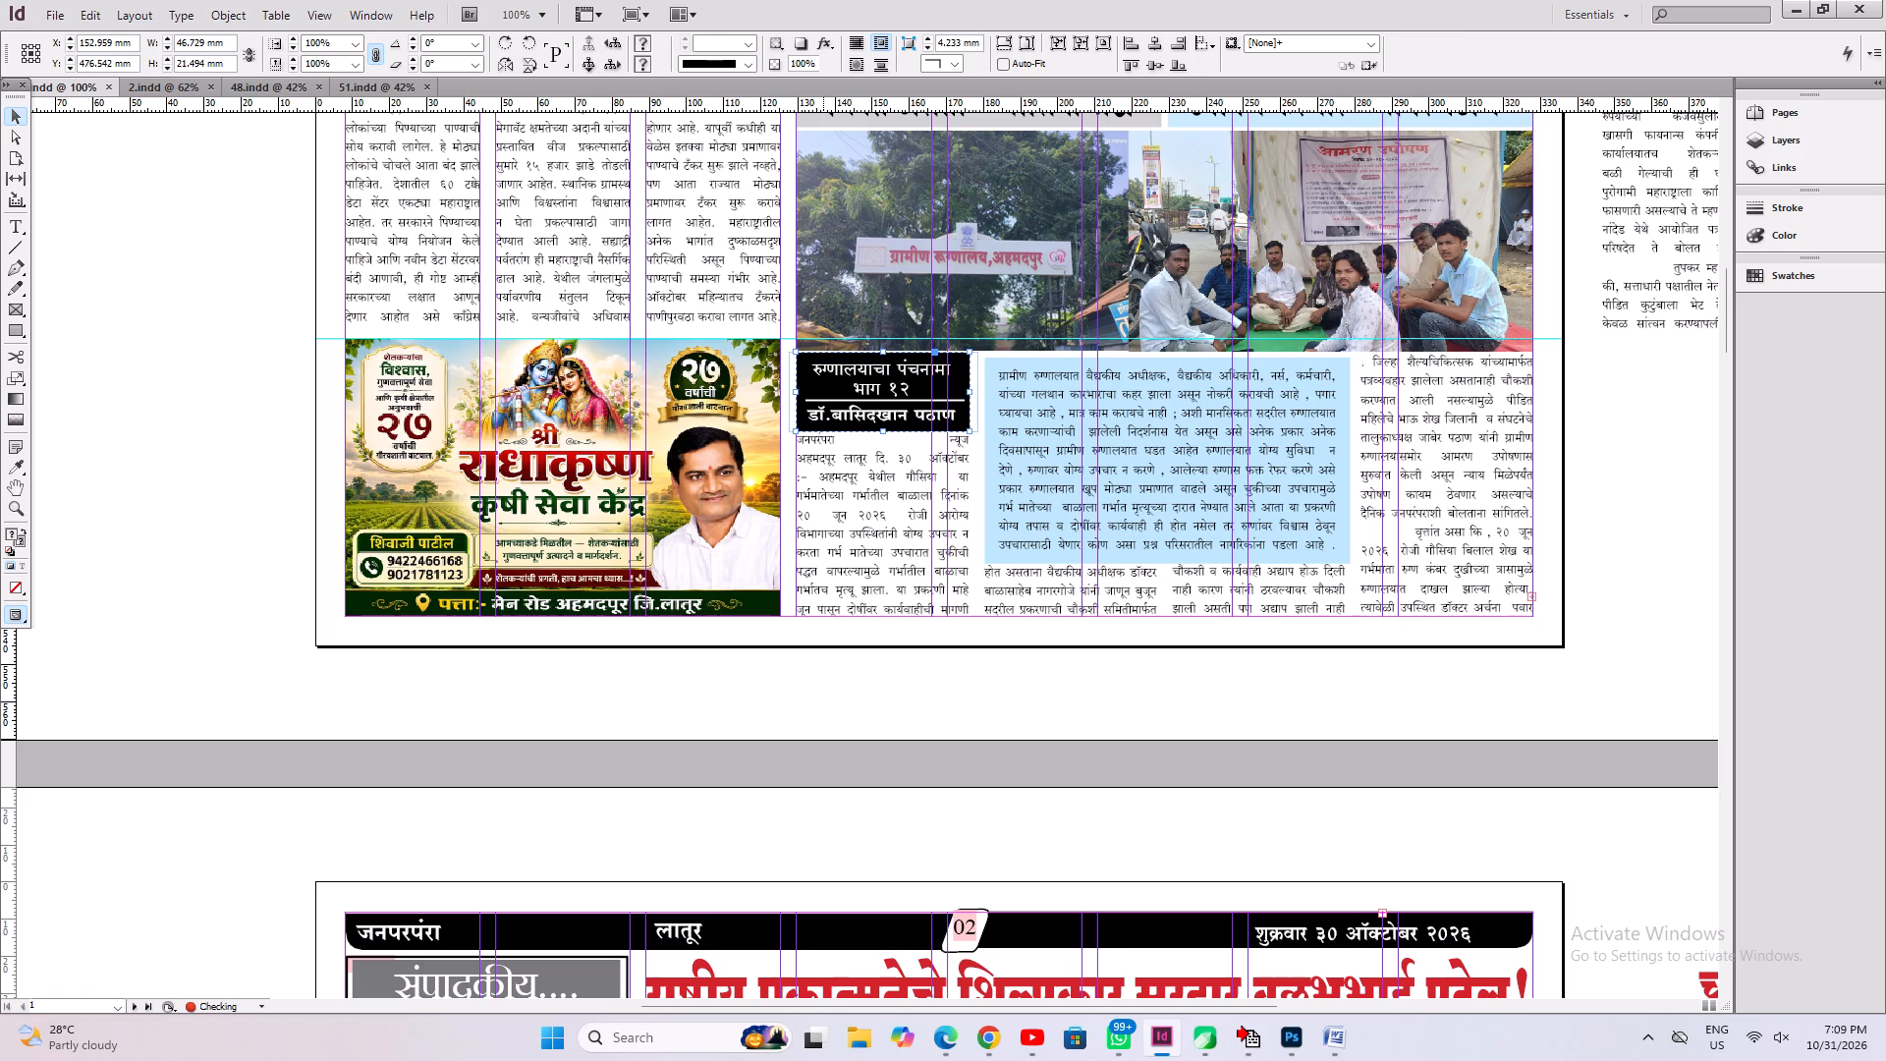
key("ctrl+s")
key("ctrl+s")
key("ctrl+0")
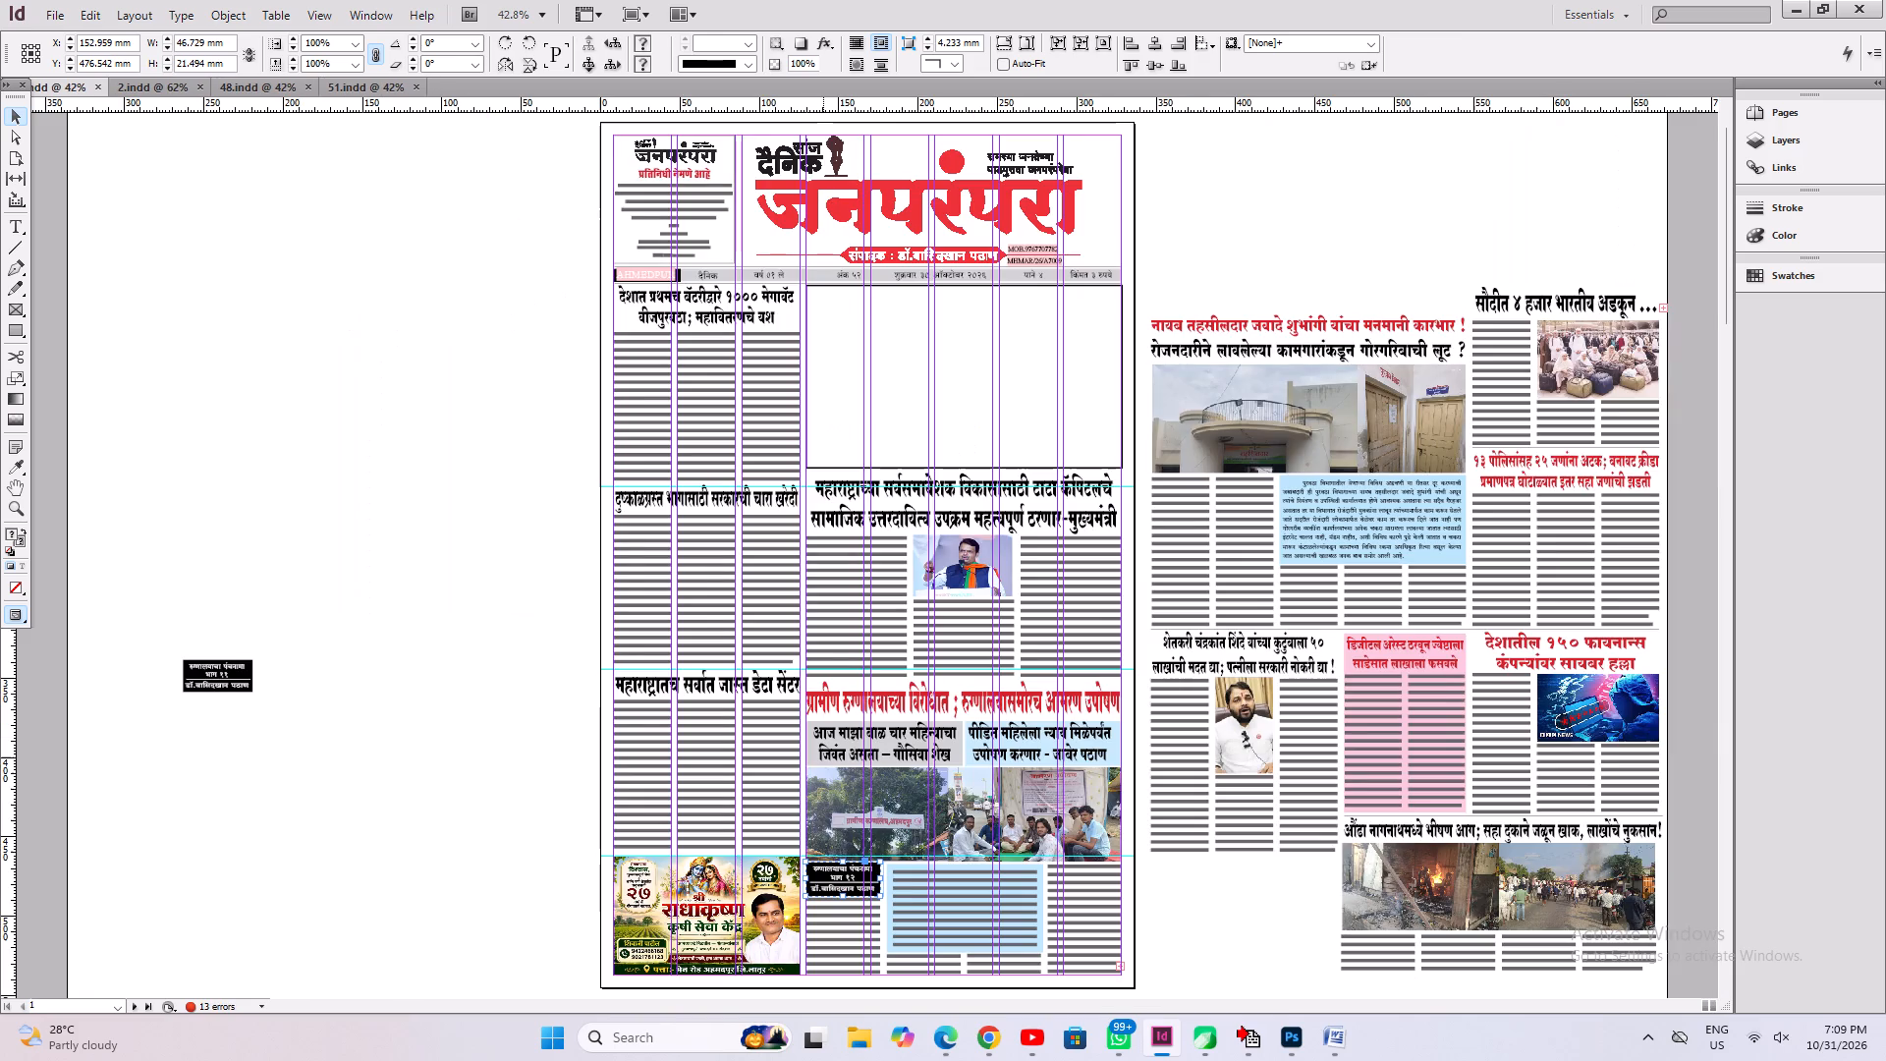
Save the newspaper document with the adjusted front page.
key("ctrl+a")
key("ctrl+s")
left_click(465, 460)
key("ctrl+a")
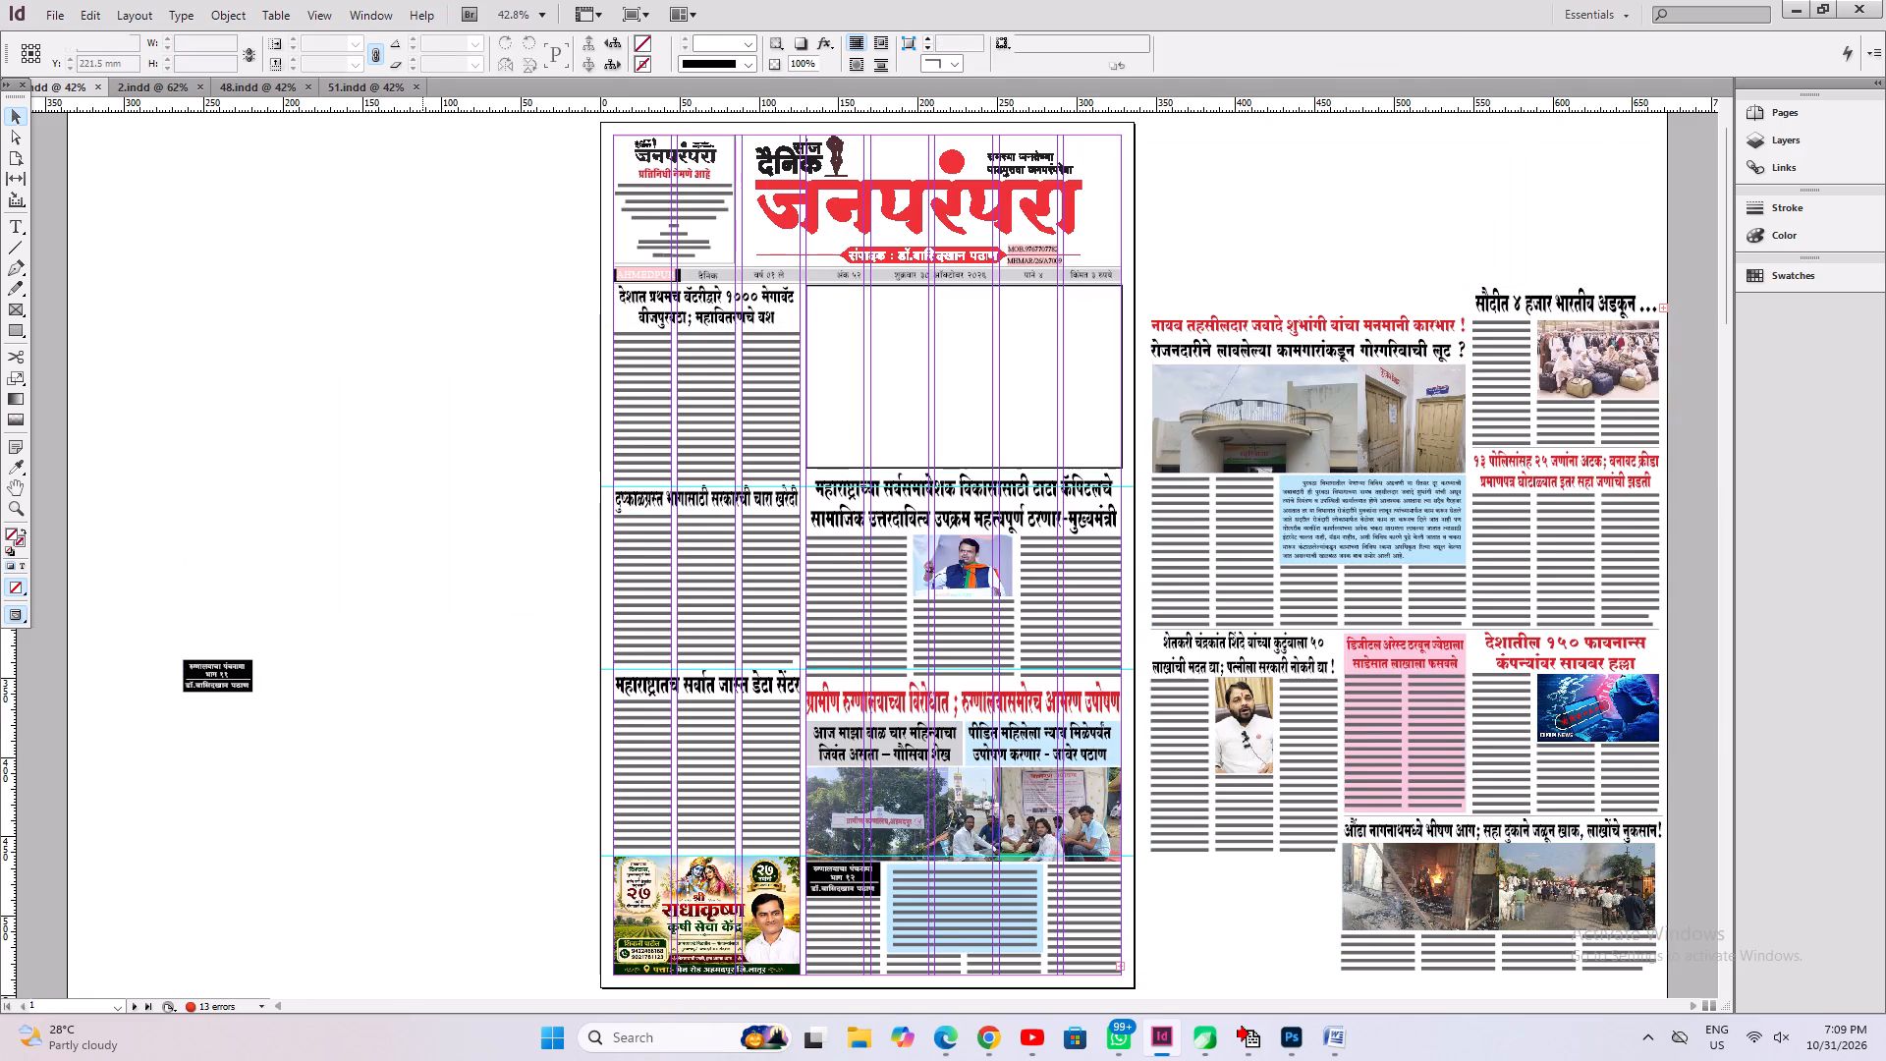
key("ctrl+s")
left_click(421, 441)
key("ctrl+a")
key("ctrl+s")
left_click(421, 441)
left_click(421, 441)
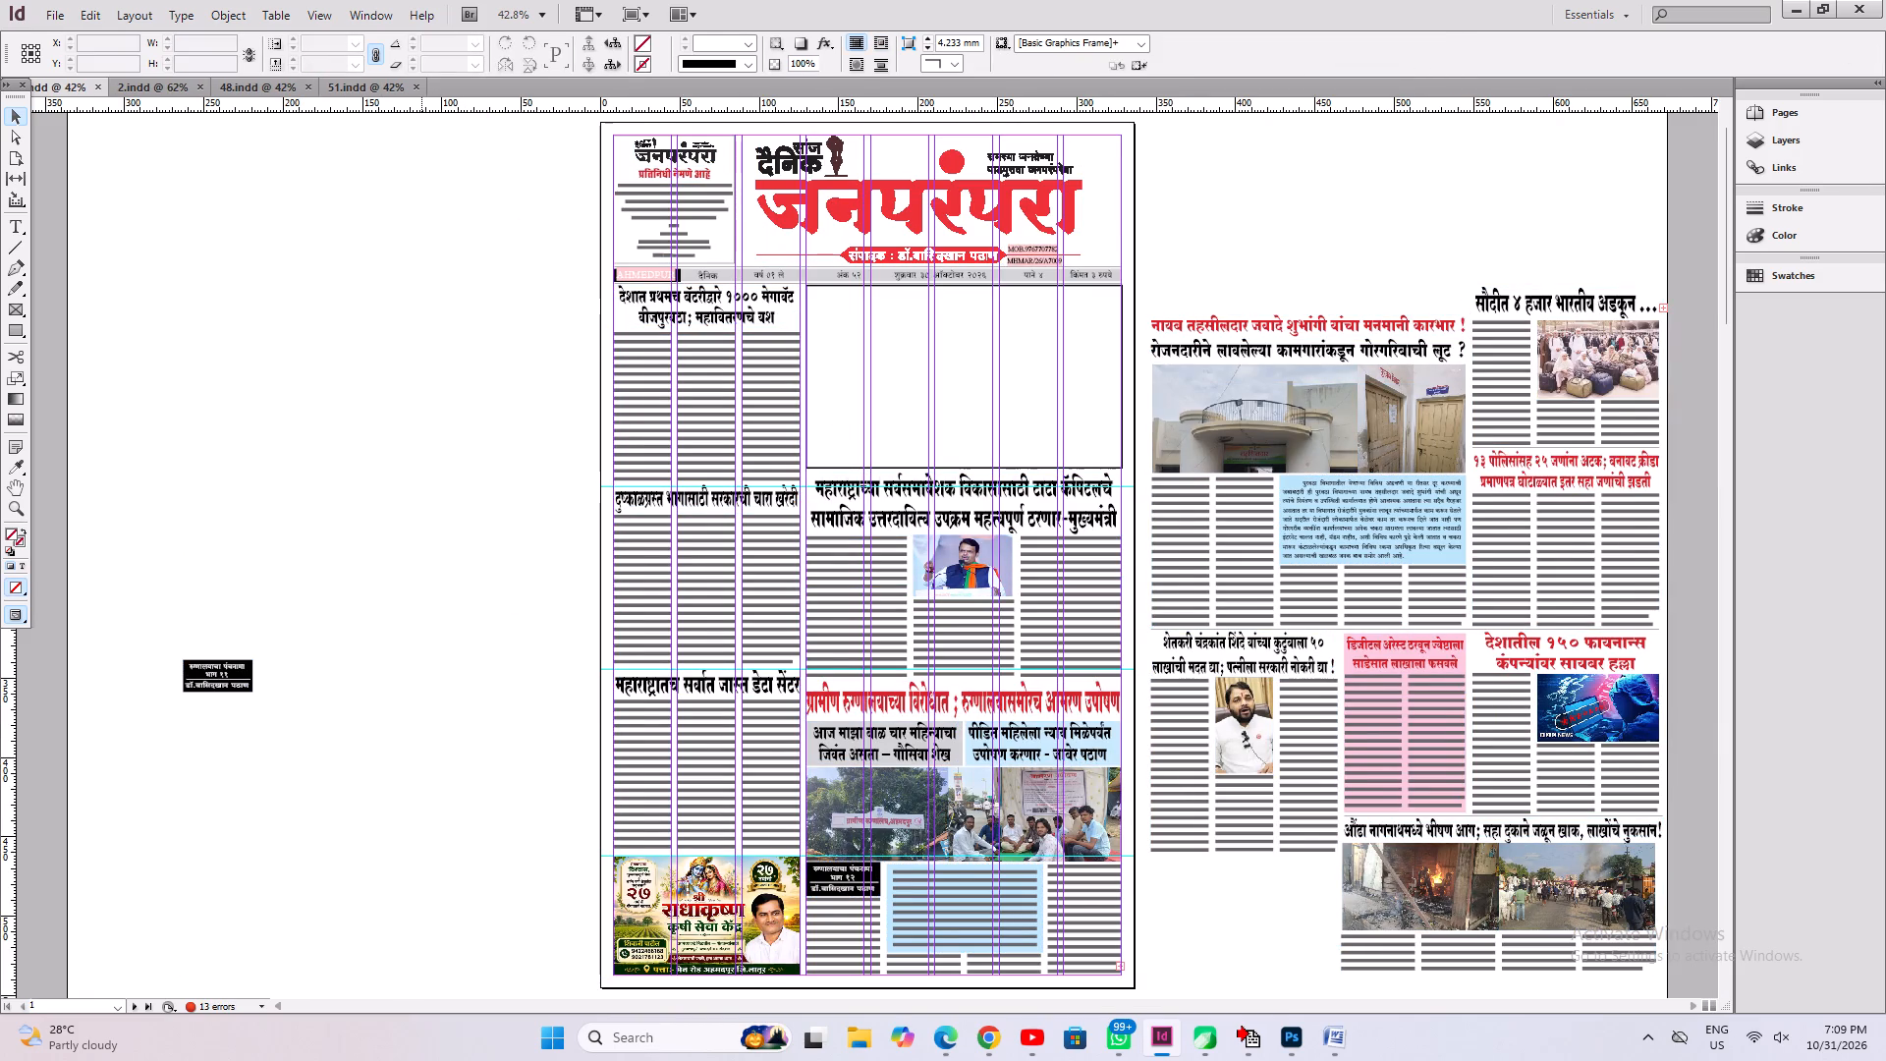
Pick up the front-page hospital article's overset text and continue it on page 3, above the दुष्काळग्रस्त भागासाठी सरकारची... headline.
left_click(601, 783)
left_click(703, 775)
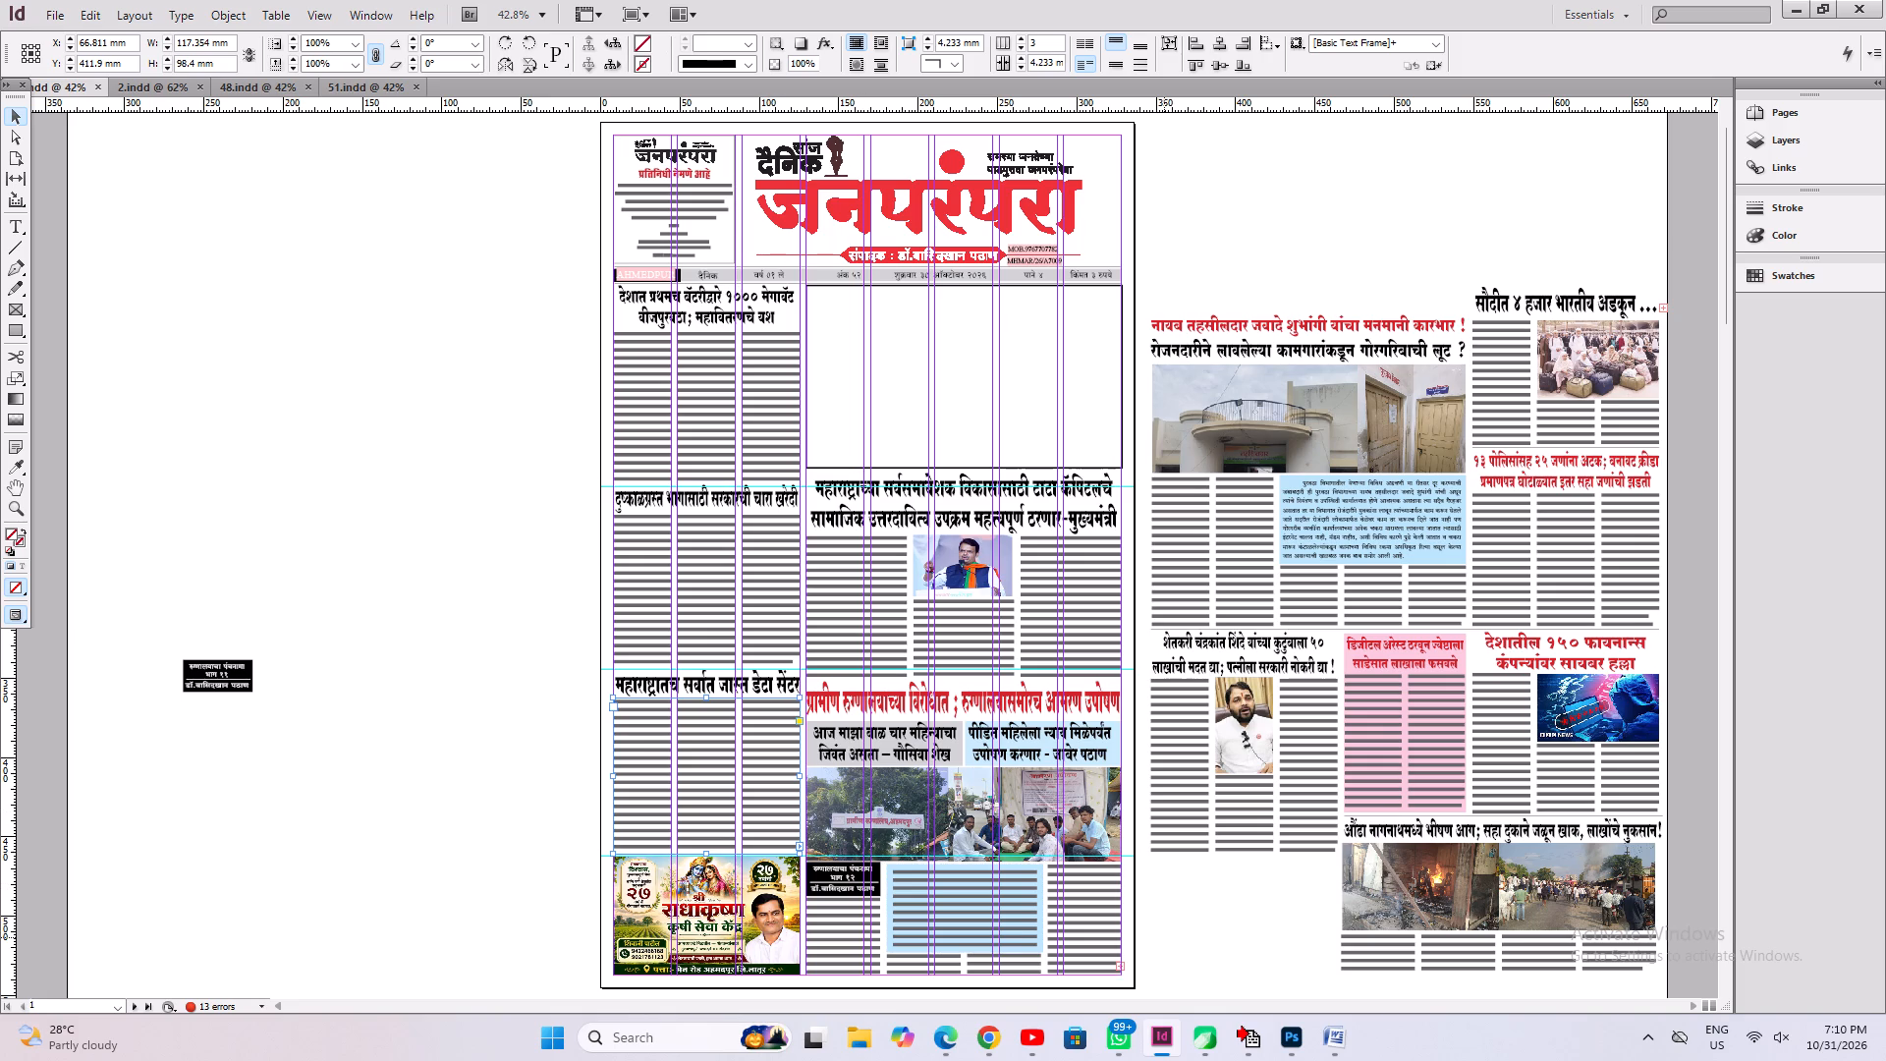
left_click(1086, 957)
left_click(1121, 969)
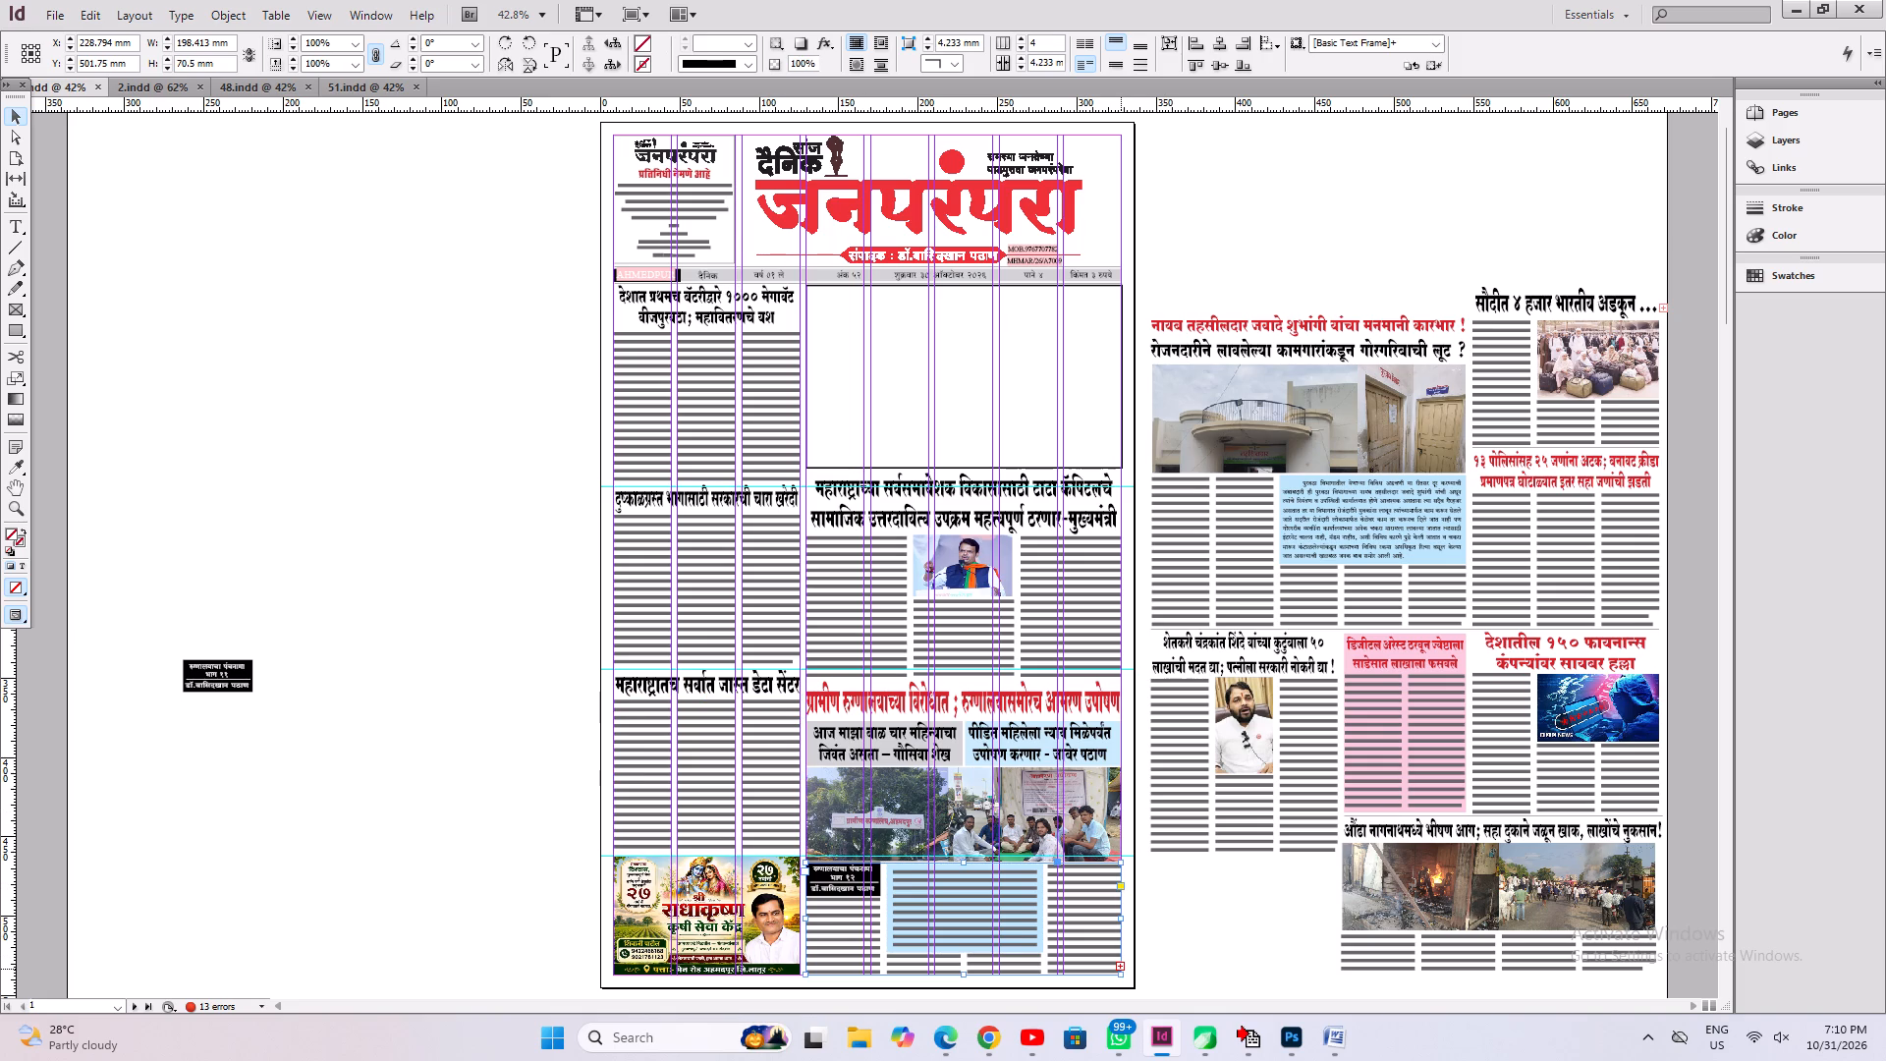
scroll(1120, 968, "down", 20)
scroll(1120, 968, "down", 10)
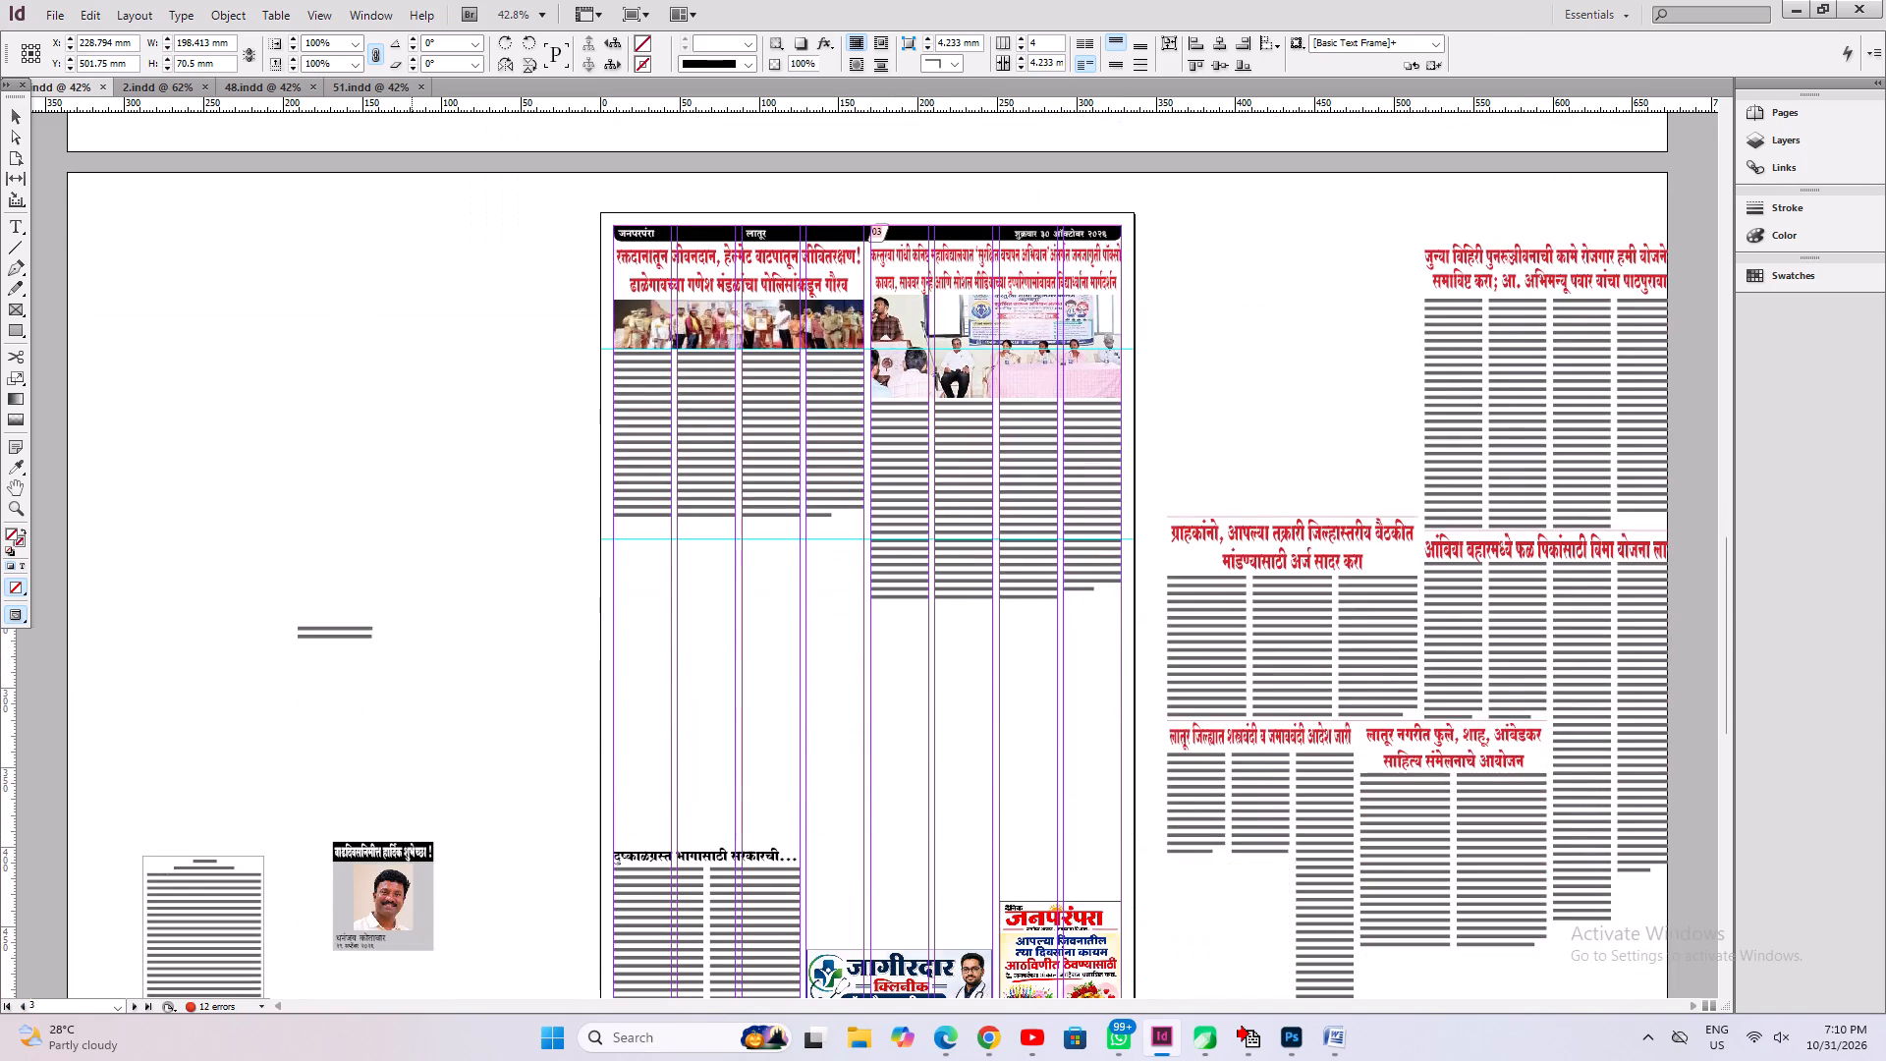
Flow the picked-up hospital text into a frame beside page 3, fit it to its content, and position it above the दुष्काळग्रस्त भागासाठी सरकारची... headline.
left_click_drag(365, 306, 574, 618)
key("ctrl+alt+c")
left_click_drag(440, 346, 736, 688)
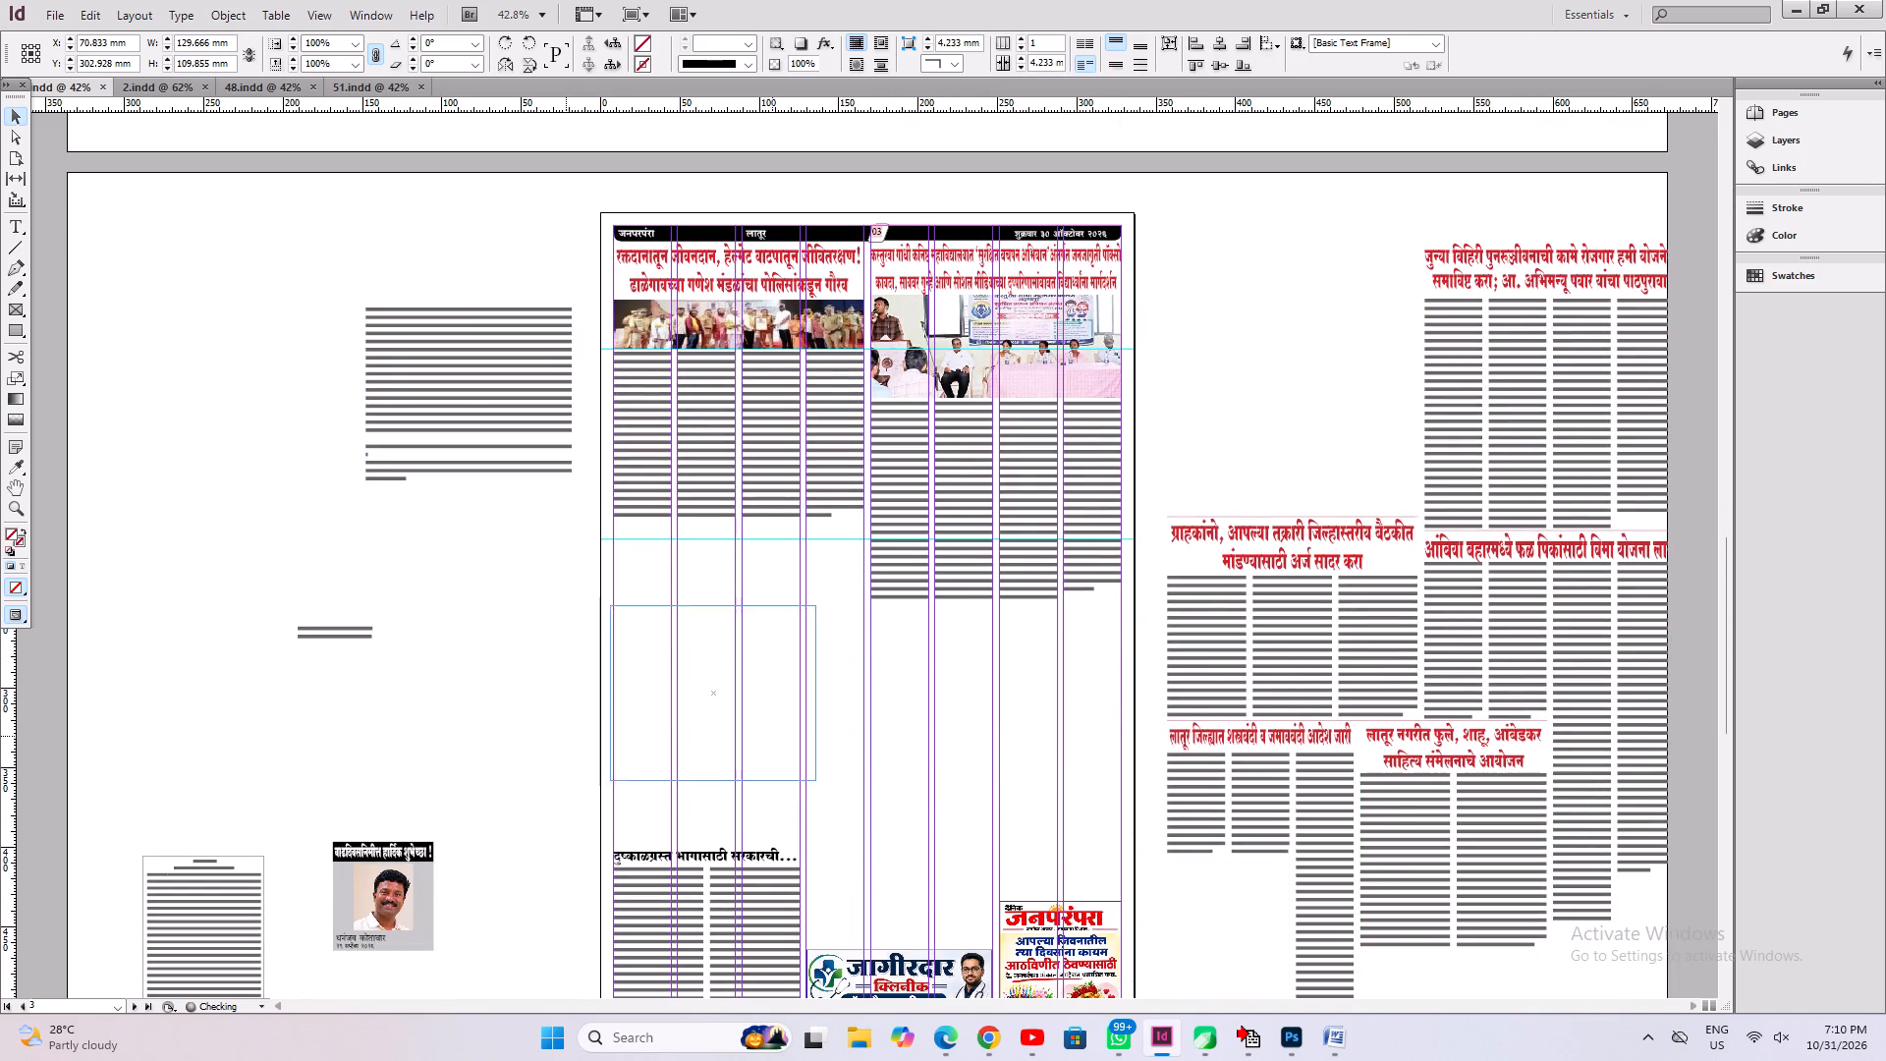
left_click_drag(736, 688, 688, 691)
Delete the trailing series title रुग्णालयाचा पंचनामा भाग १२ and the byline lines from the end of the continued hospital text.
key("ctrl+1")
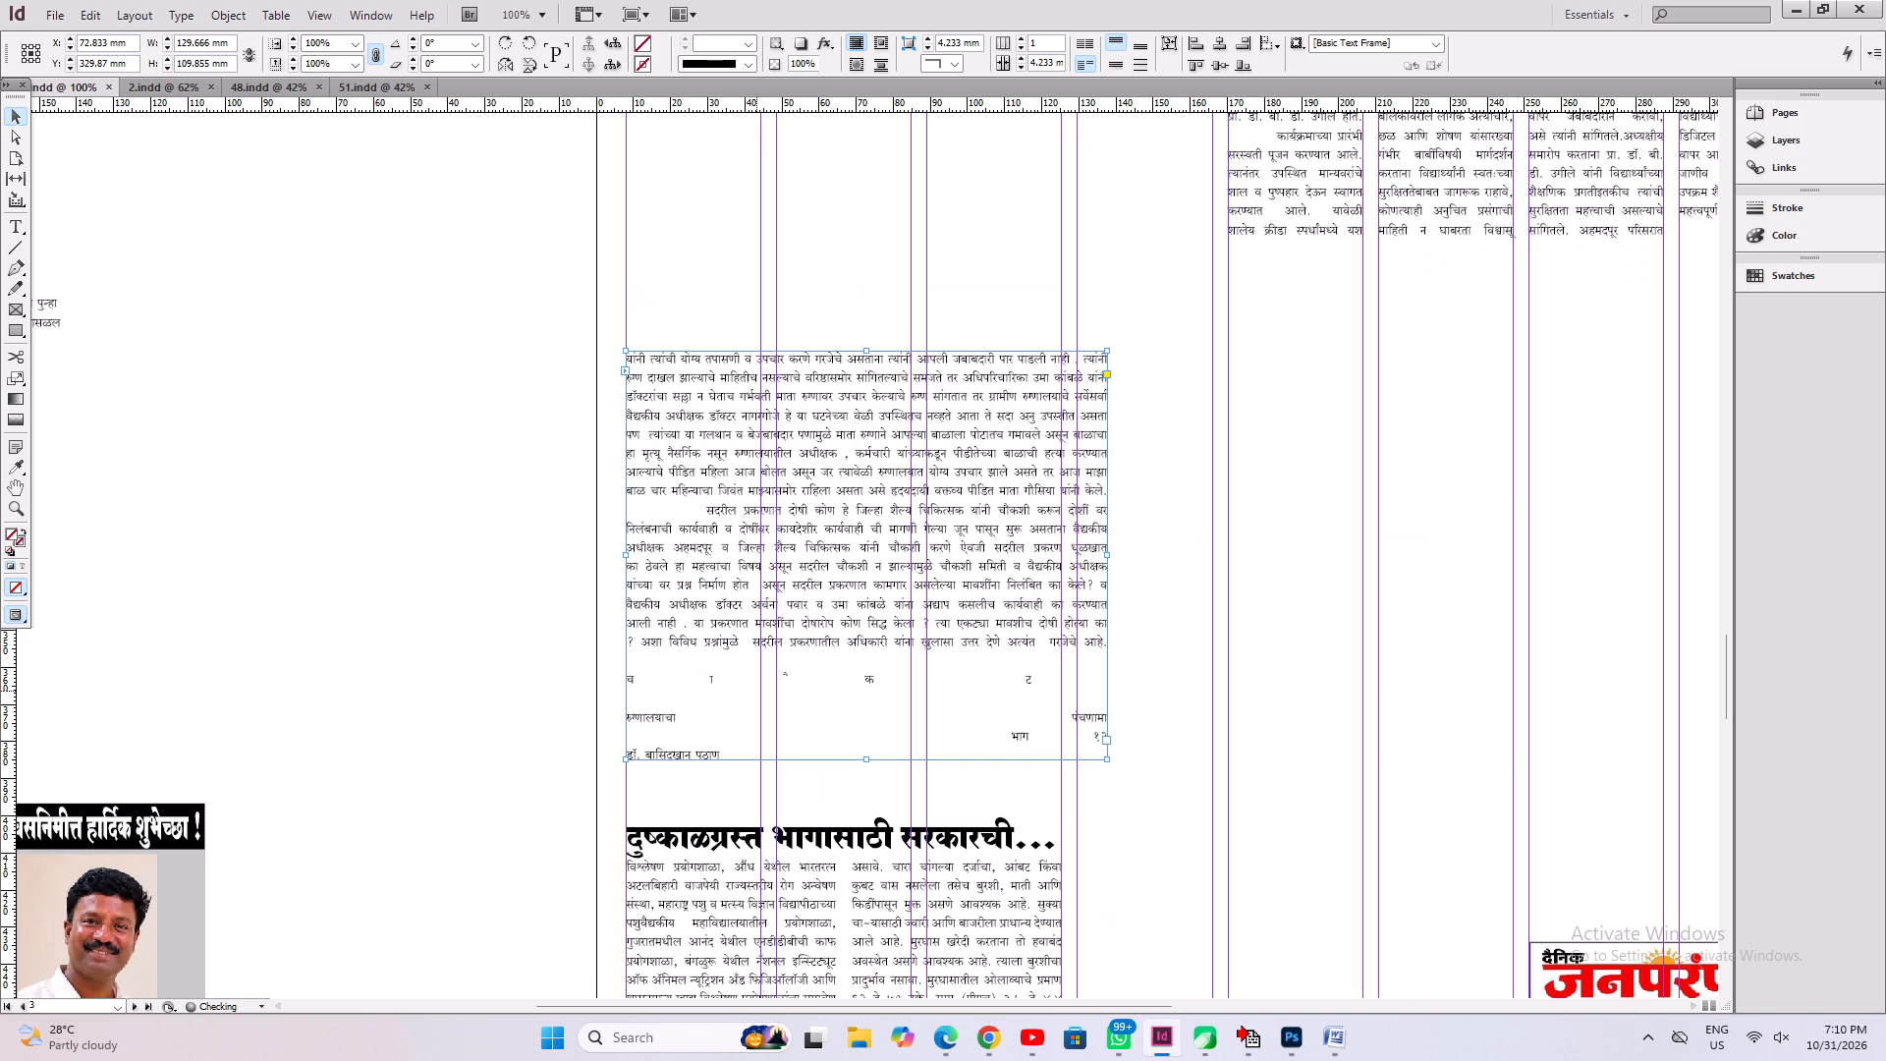
left_click(14, 220)
left_click(713, 651)
left_click(712, 647)
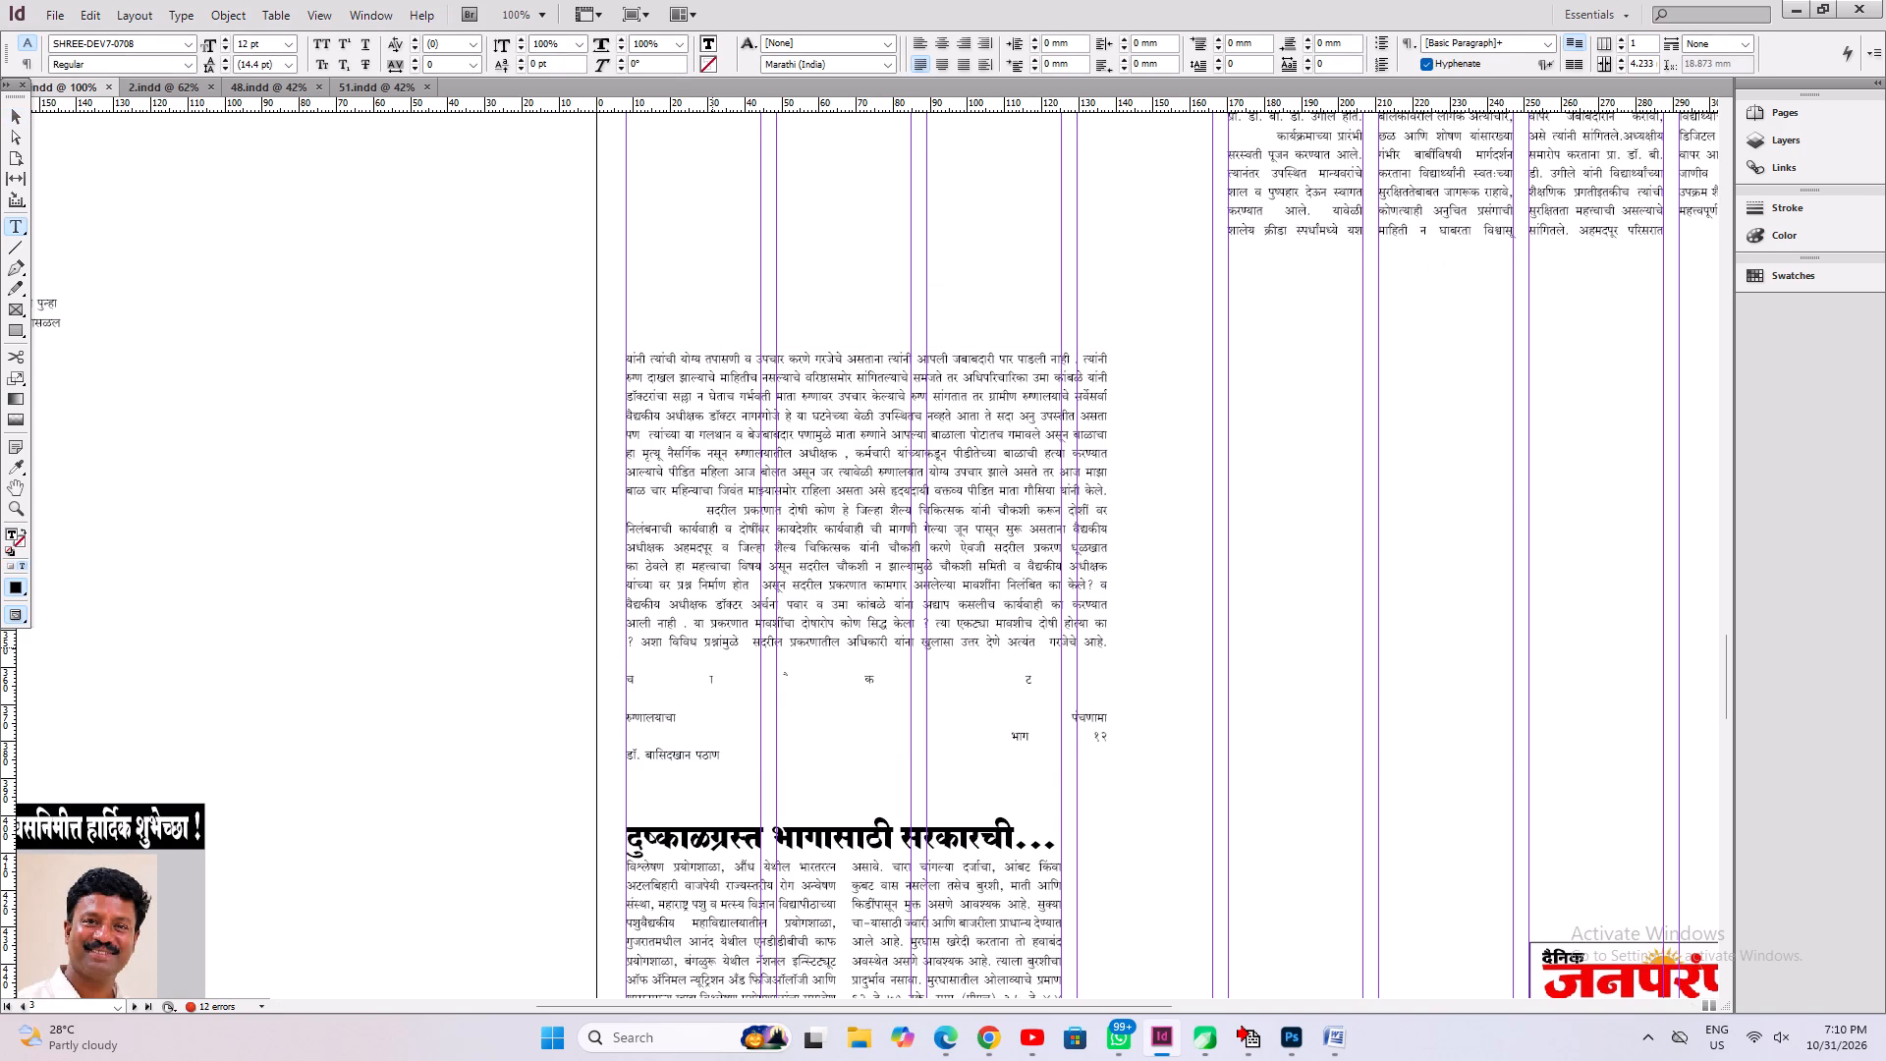
key("End")
key("shift+Down")
key("shift+Down")
key("shift+Down")
key("shift+Down")
key("shift+Down")
key("shift+Down")
key("shift+Down")
key("shift+Down")
key("shift+Down")
key("shift+Down")
key("shift+Down")
key("shift+Down")
key("shift+Down")
key("shift+Down")
key("shift+Down")
key("shift+Down")
key("shift+Down")
key("shift+Down")
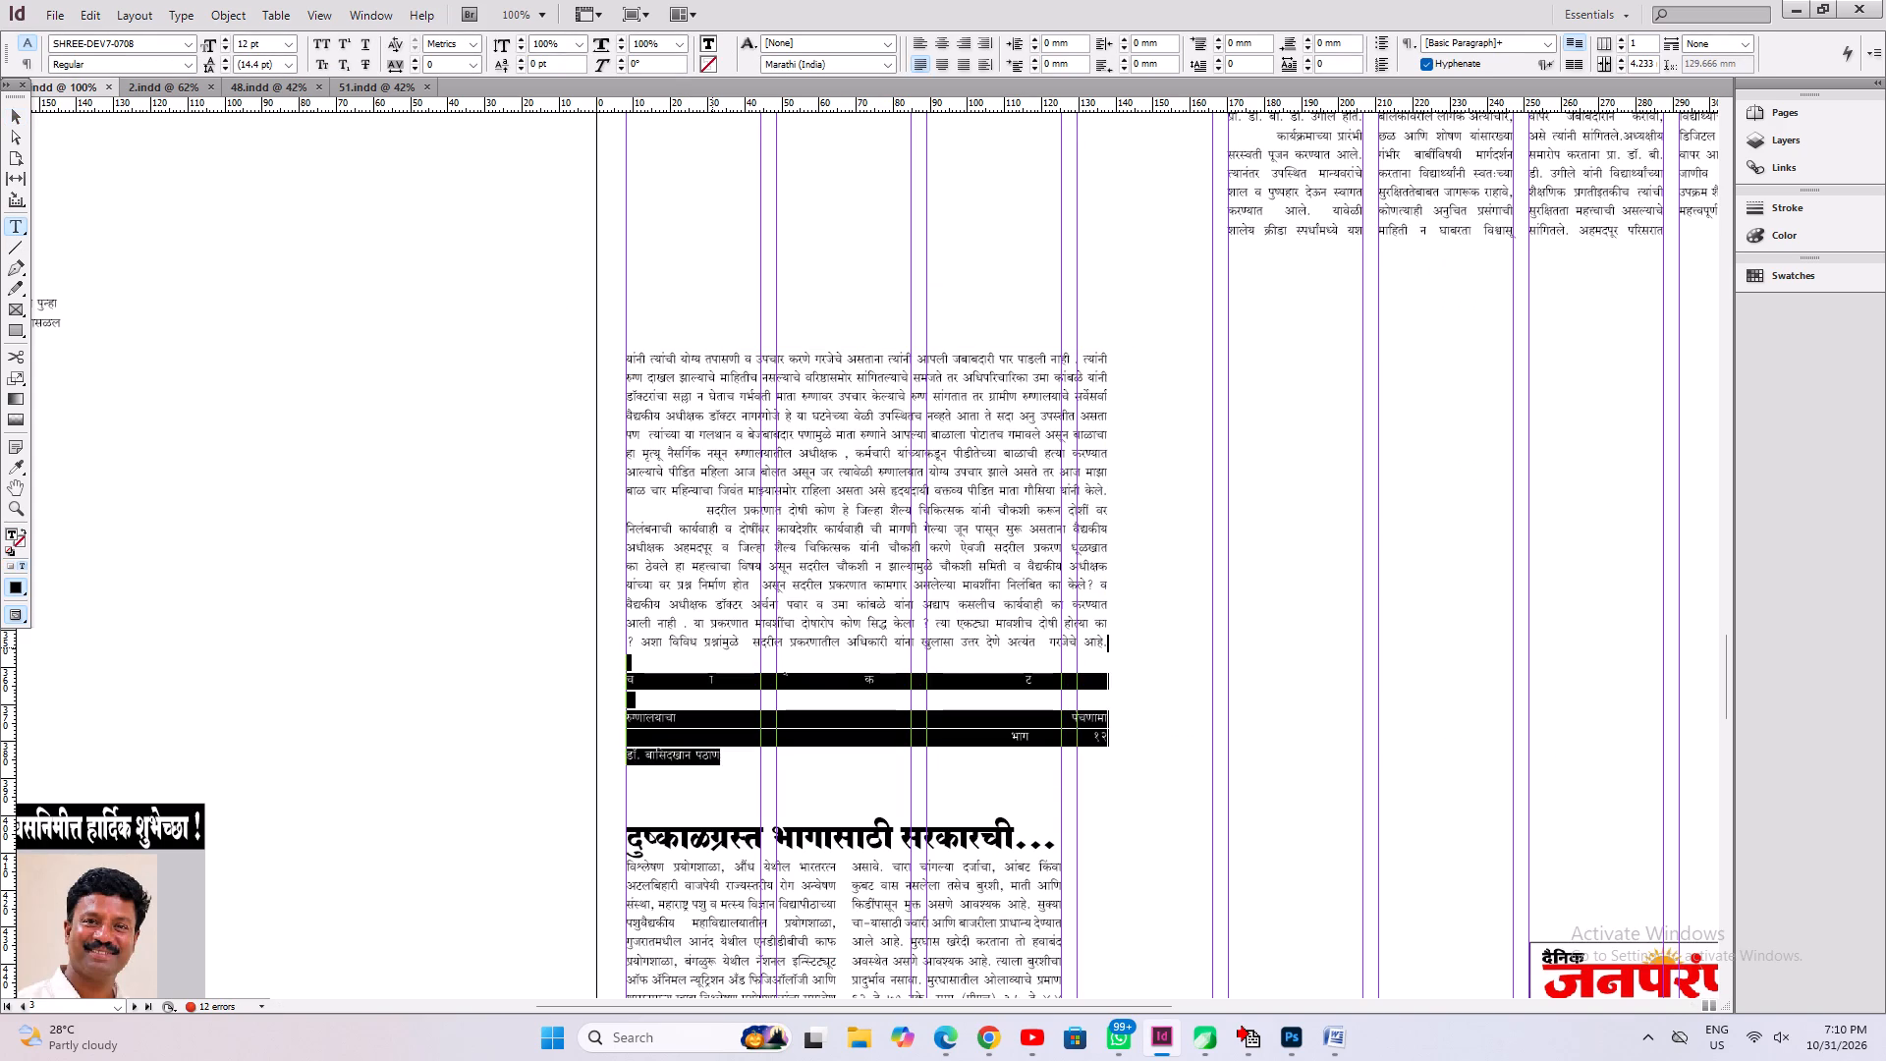
key("BackSpace")
Narrow the continued hospital text frame to about 117.35 mm, fit its height to the text, and lower it to just above the दुष्काळग्रस्त headline.
key("ctrl+a")
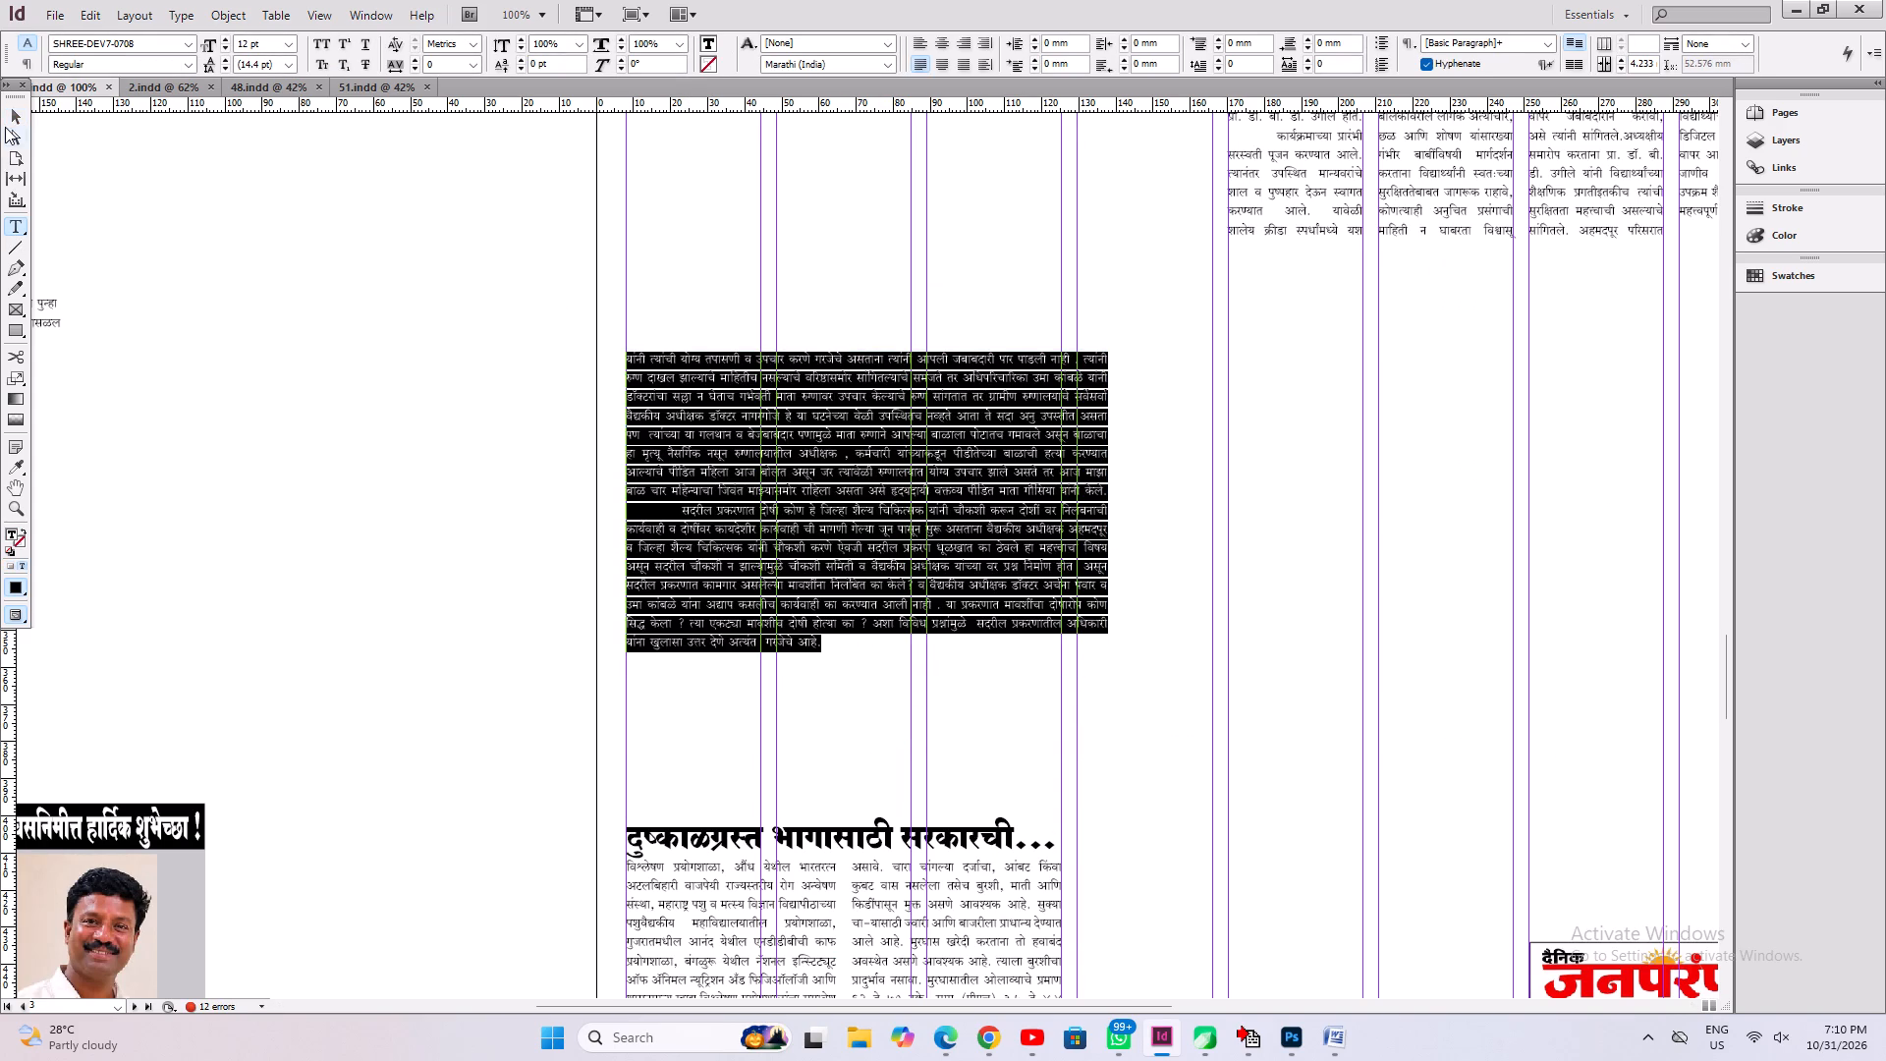
left_click(10, 118)
key("ctrl+alt+c")
left_click_drag(1108, 498, 1064, 573)
key("ctrl+alt+c")
left_click_drag(828, 579, 823, 635, "shift")
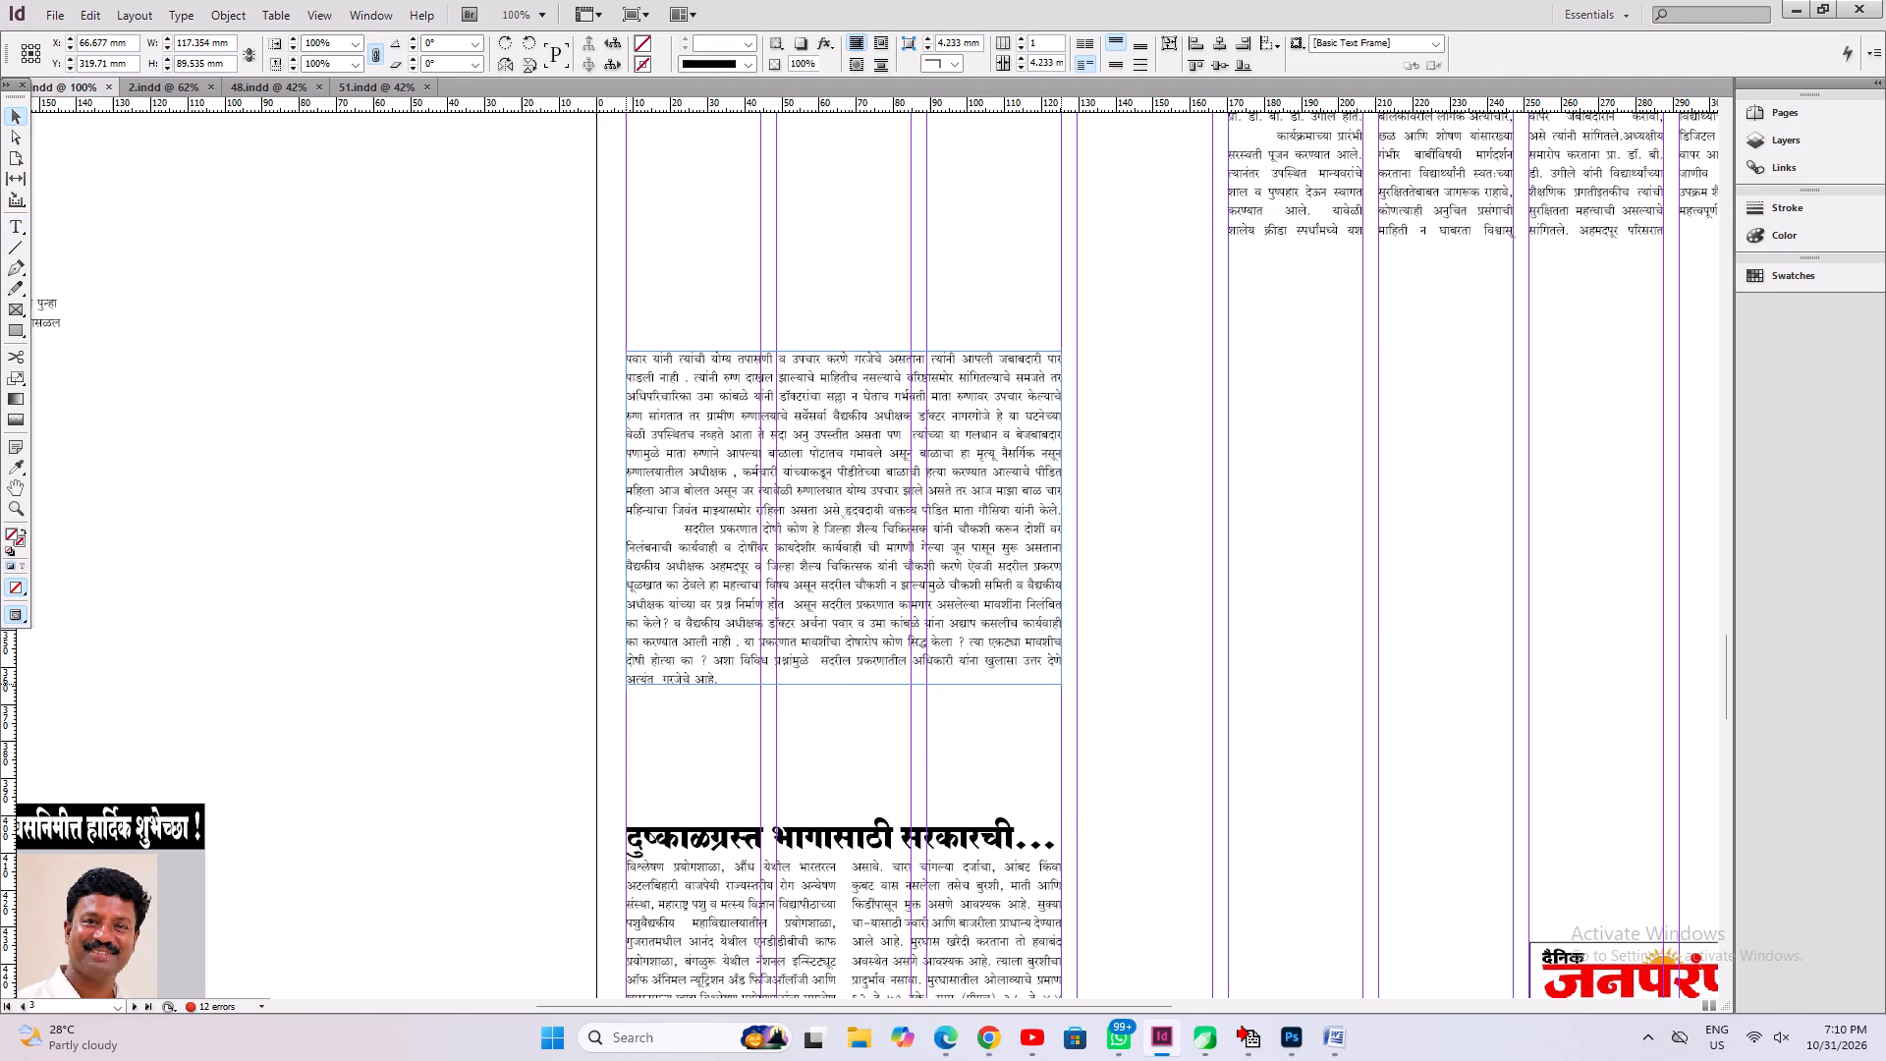
left_click_drag(823, 635, 814, 712, "shift")
left_click_drag(814, 718, 814, 702, "shift")
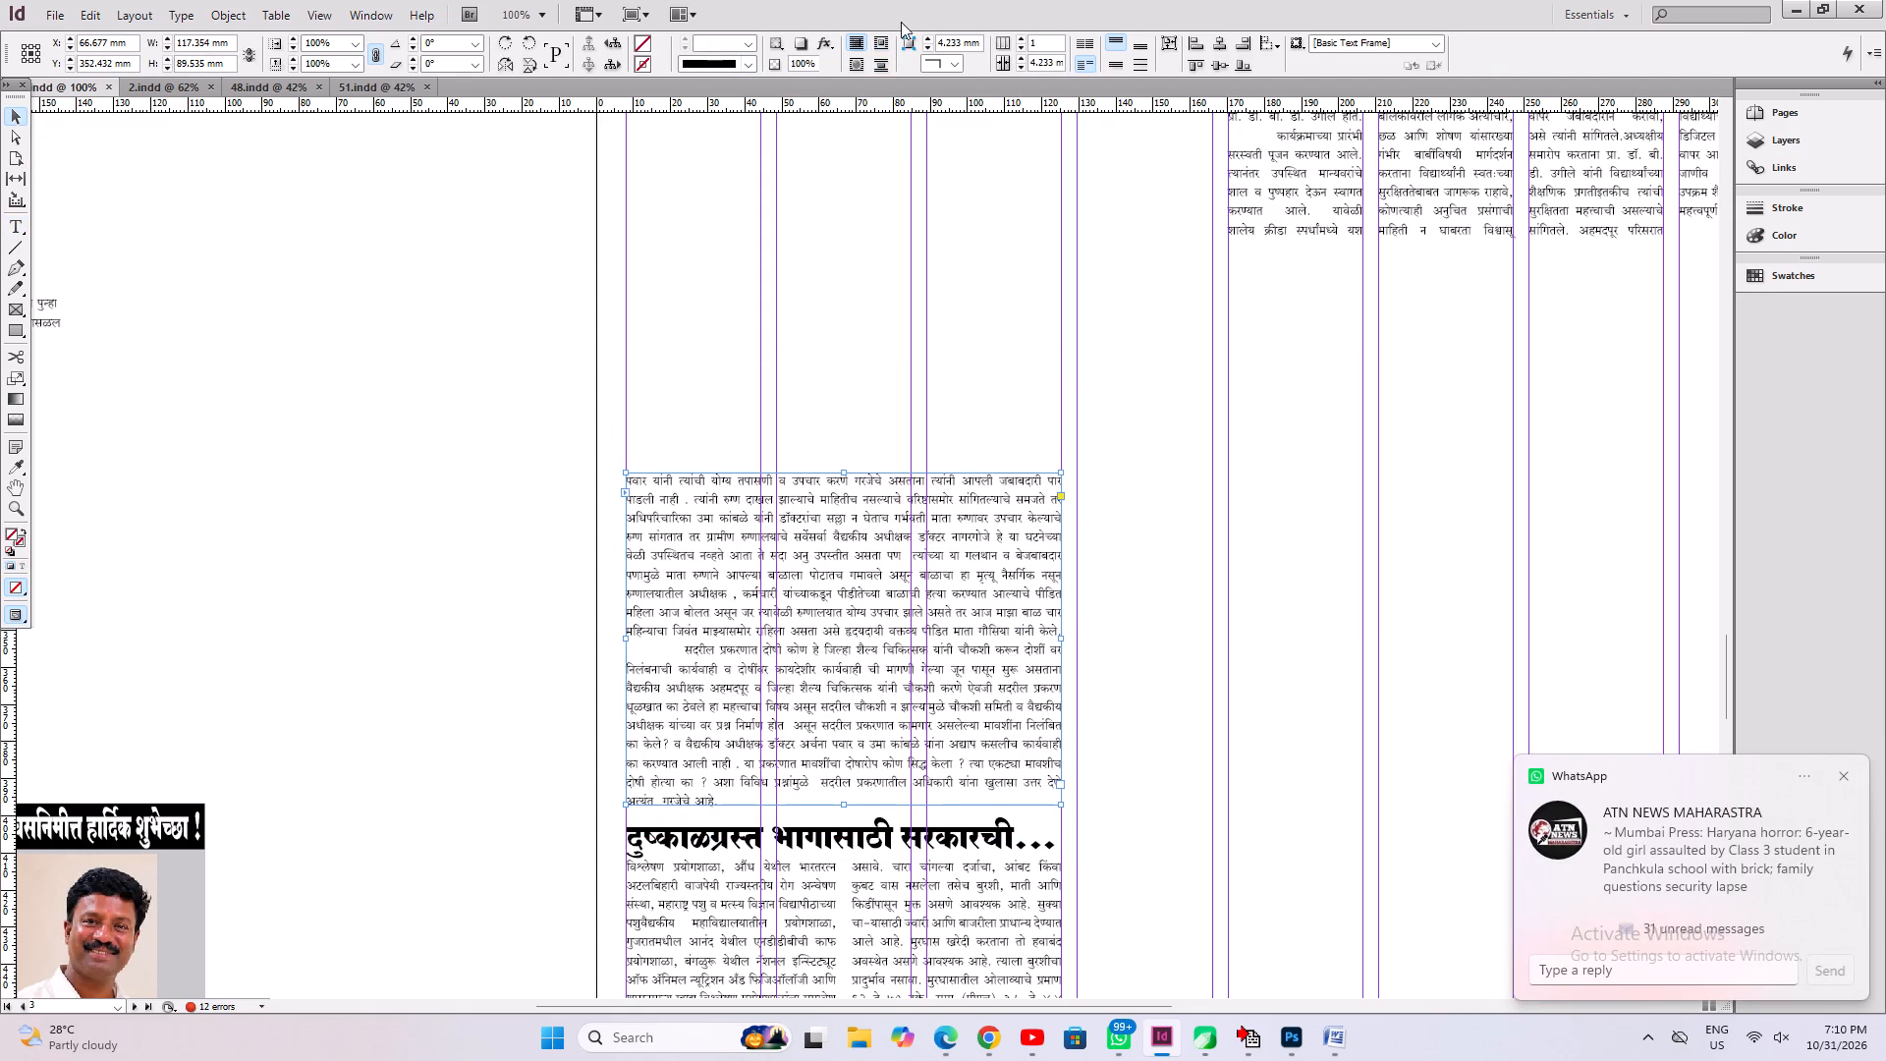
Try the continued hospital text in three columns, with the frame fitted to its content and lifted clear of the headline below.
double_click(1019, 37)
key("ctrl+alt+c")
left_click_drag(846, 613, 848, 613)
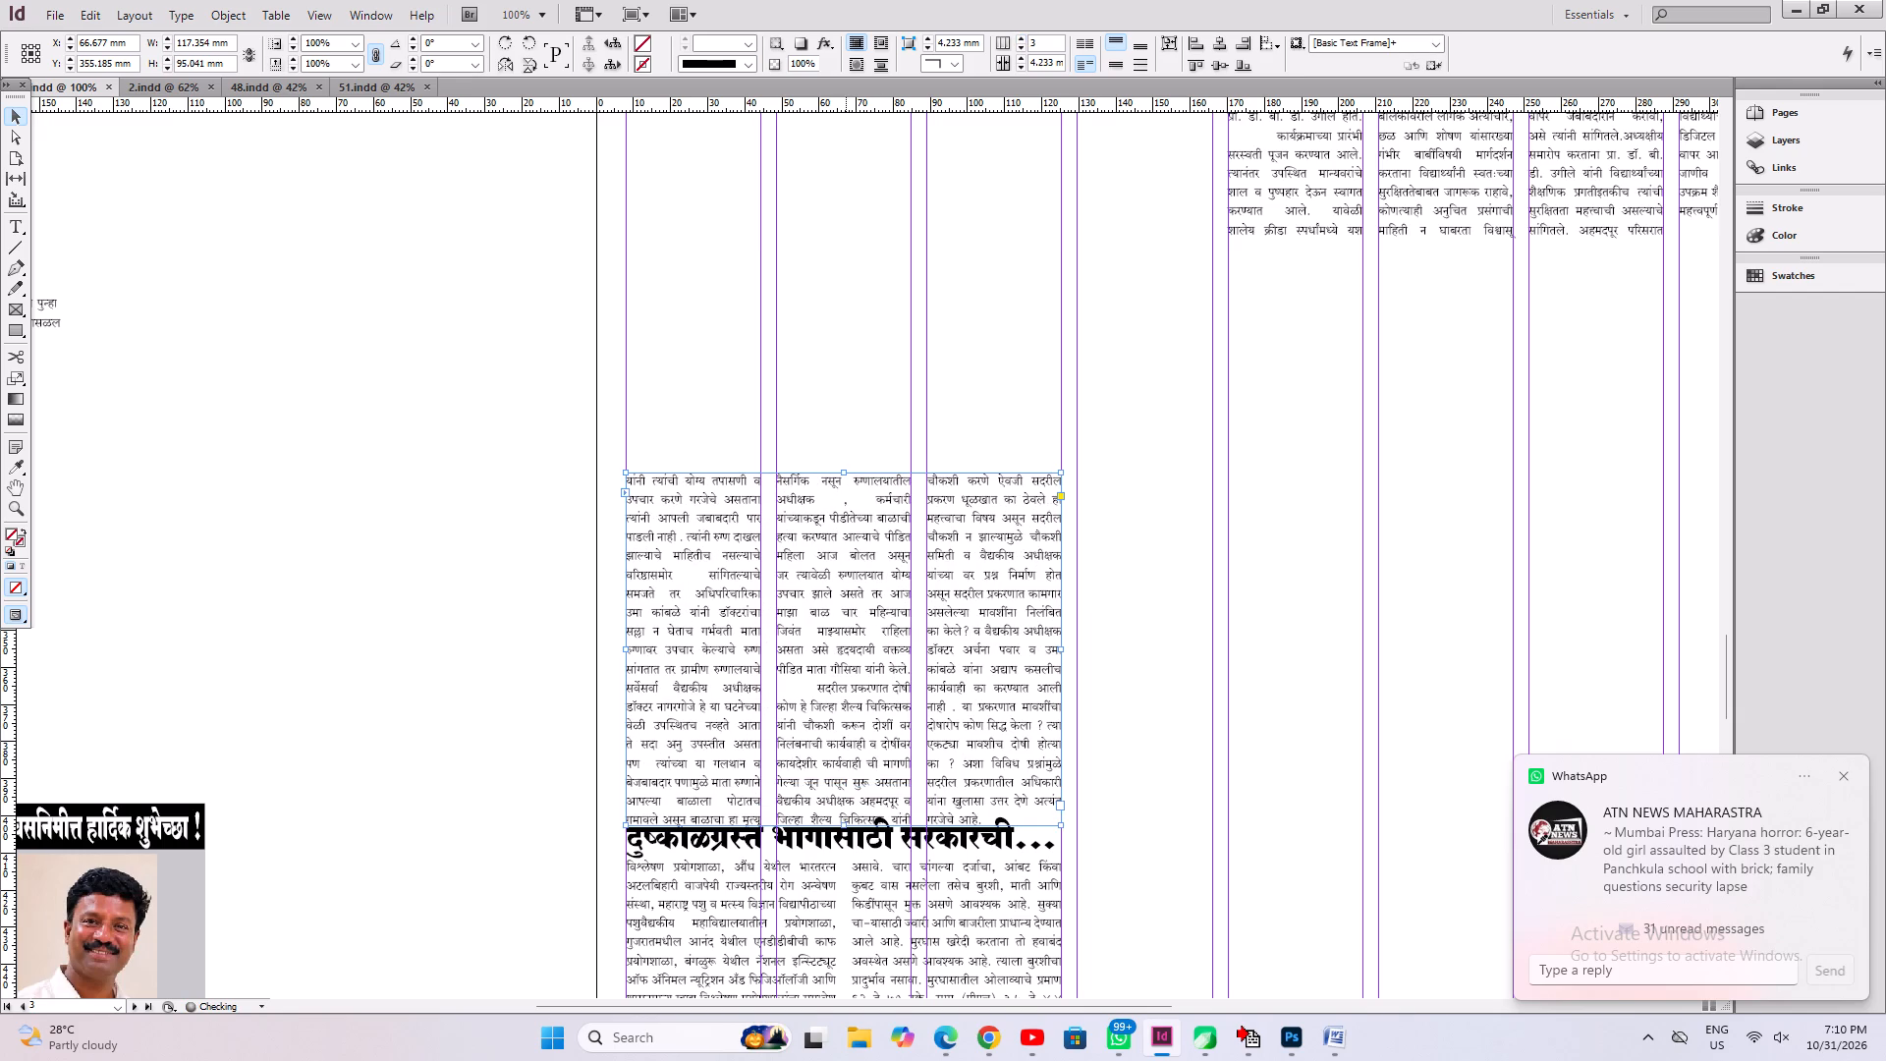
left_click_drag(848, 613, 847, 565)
Set the continued hospital text to two columns, fit the frame, and lower it to about Y 353.4 mm above the दुष्काळग्रस्त headline.
left_click(1020, 48)
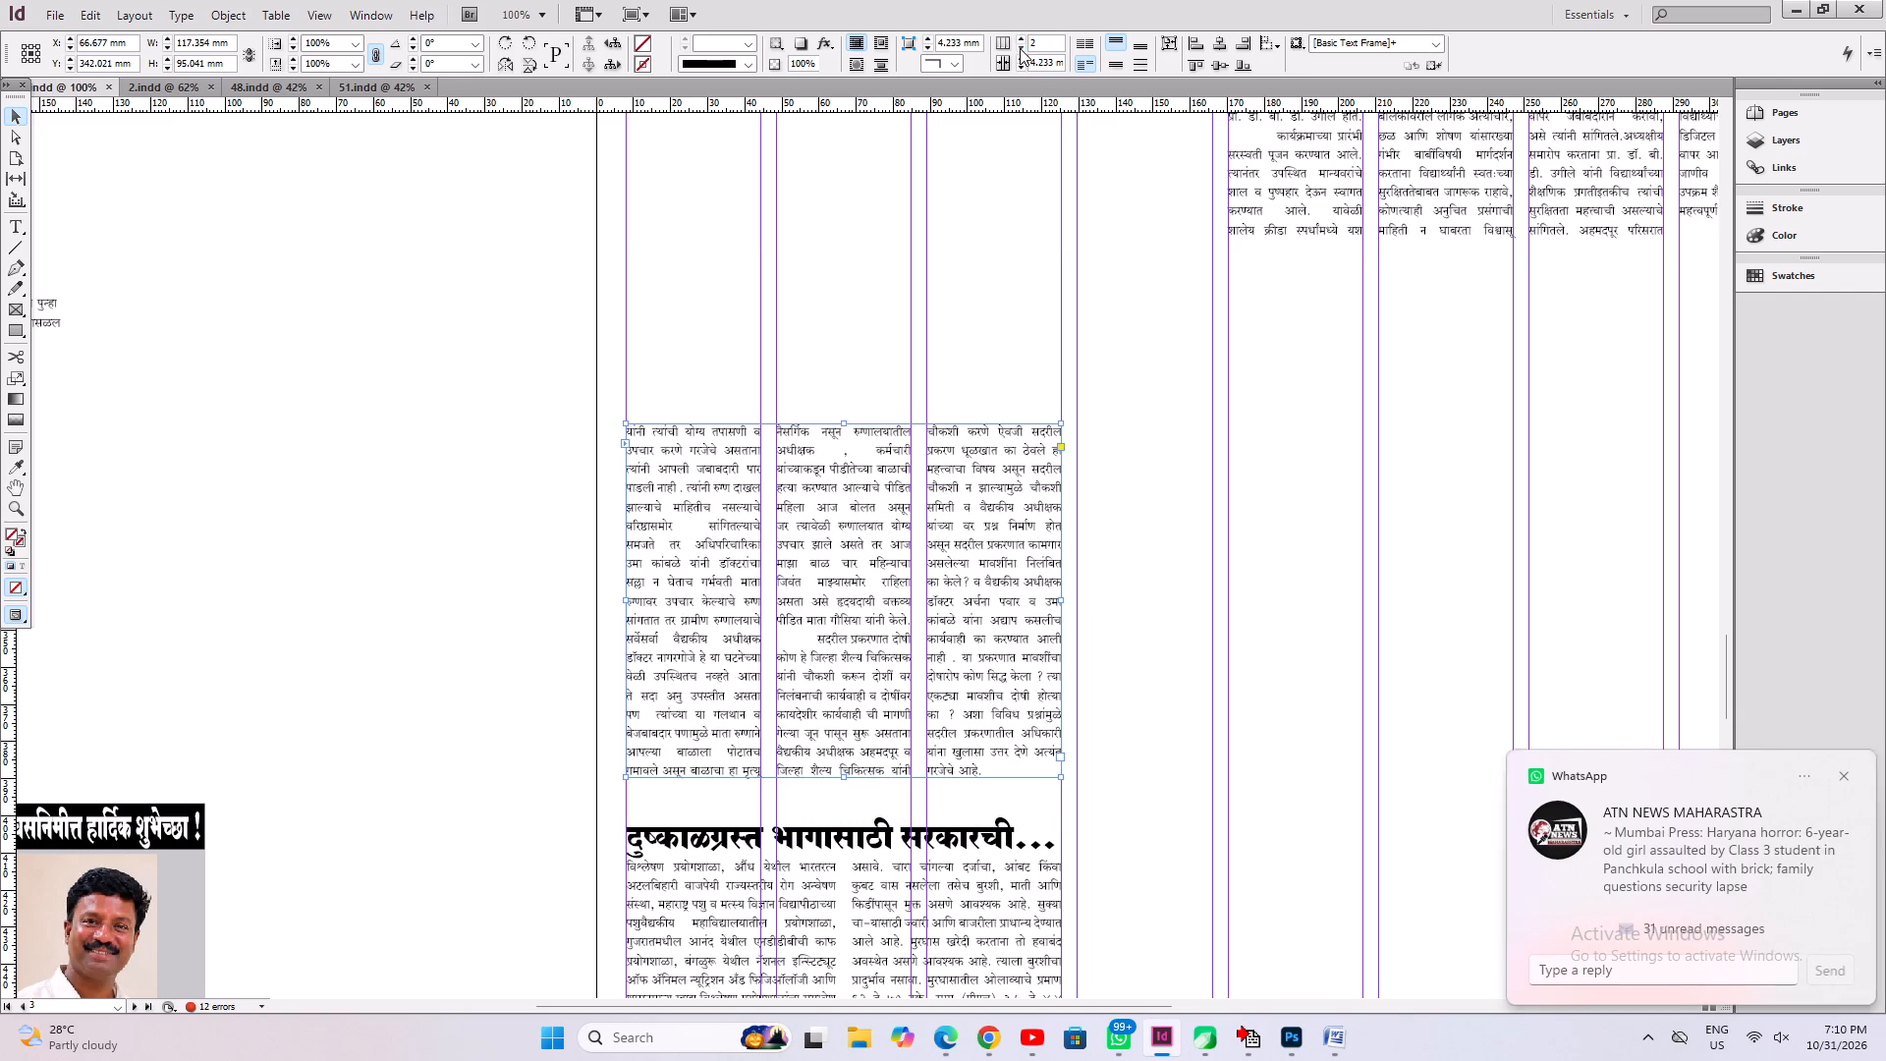
key("ctrl+alt+c")
left_click_drag(771, 619, 772, 672, "shift")
key("Down")
key("Down")
key("Down")
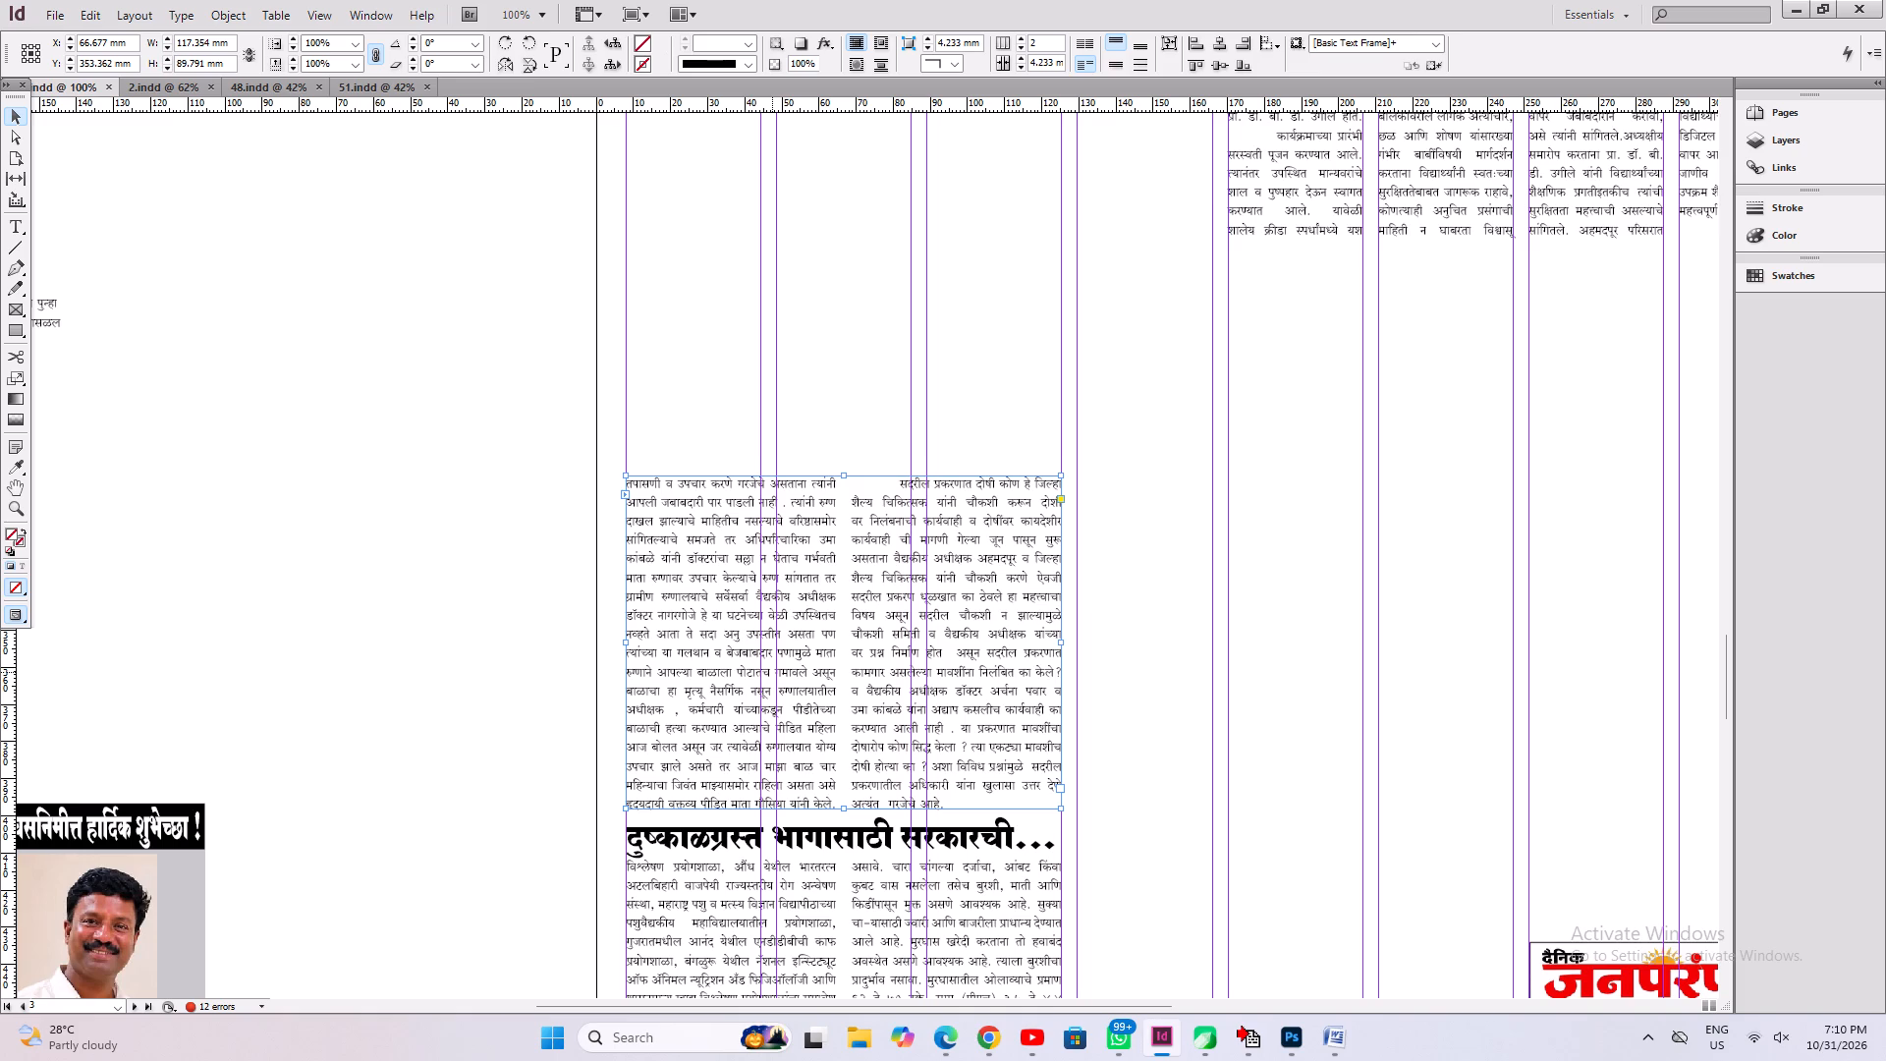
Nudge the hospital article's continuation frame on page 3 down to about Y 354.4 mm, closer to the headline below, and save the document.
key("Down")
key("Down")
key("Down")
key("ctrl+s")
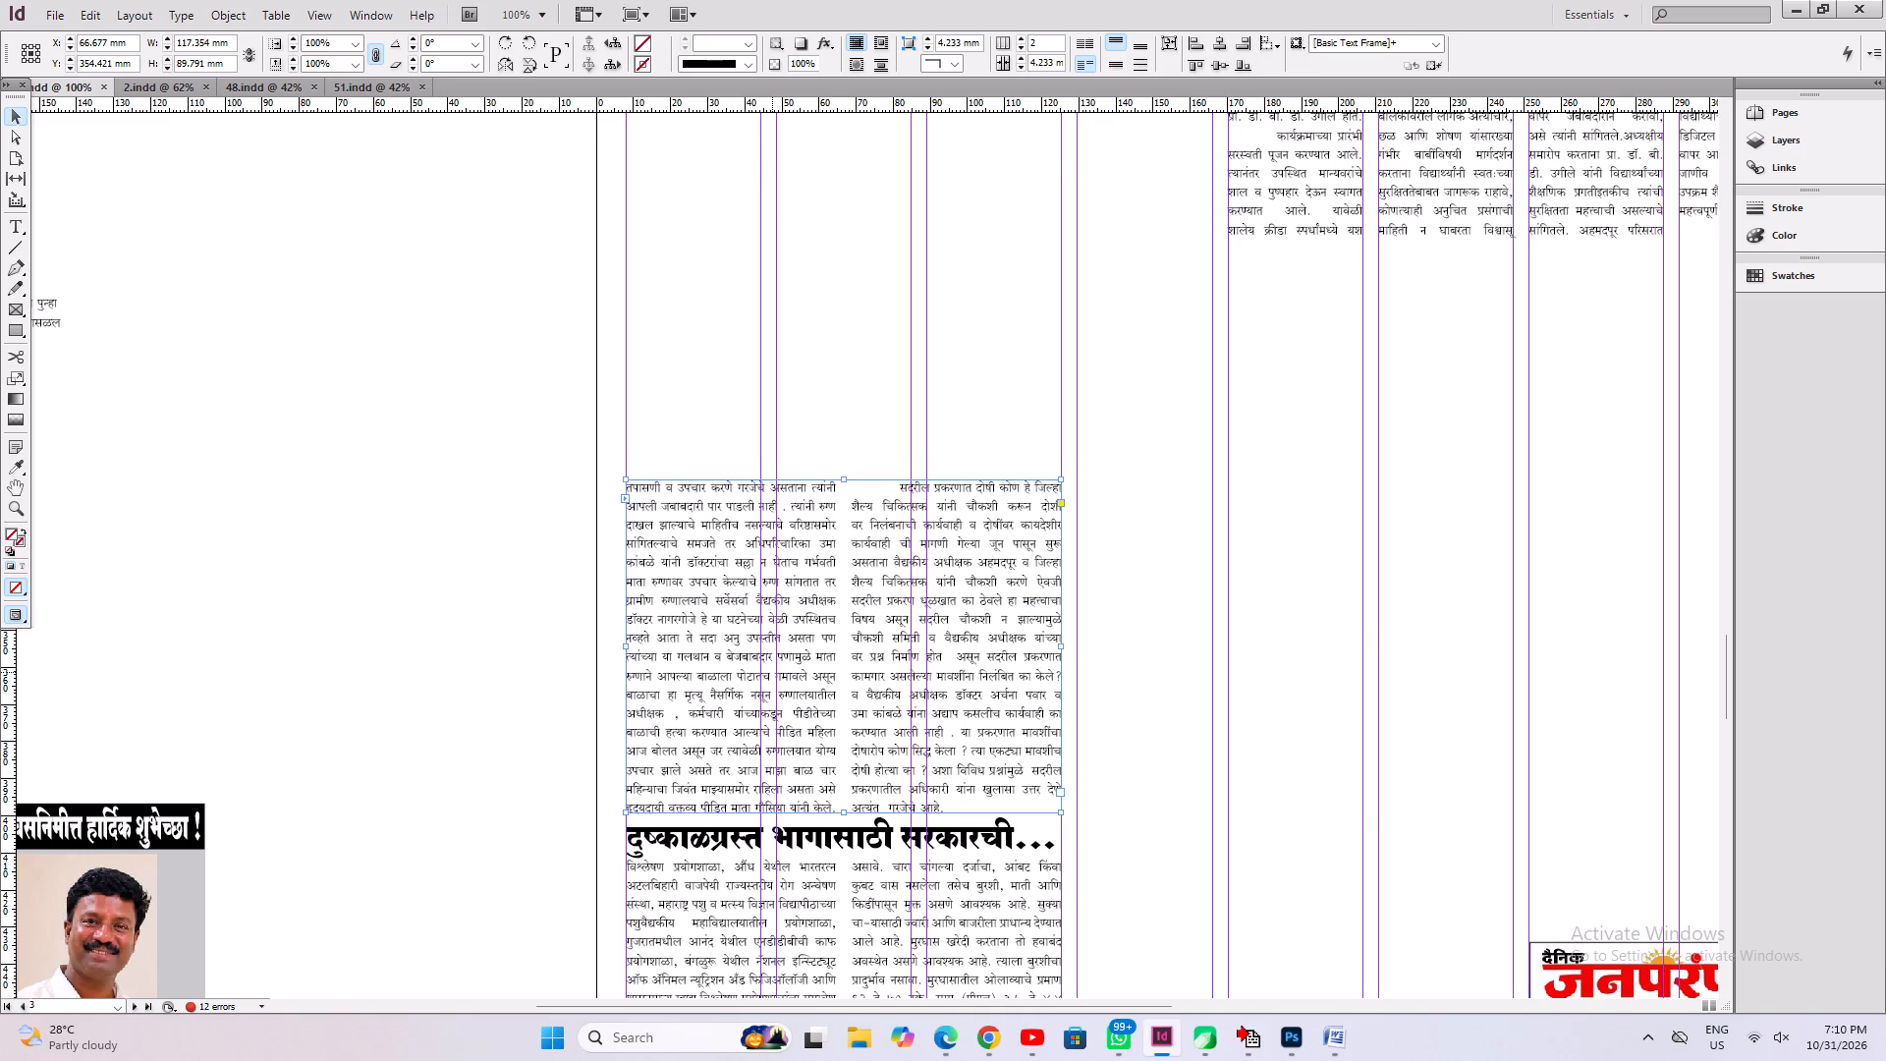
key("ctrl+0")
key("ctrl+s")
key("ctrl+s")
Examine the front-page data centre, hospital and Tata Capital article frames for text that still needs continuing.
left_click(923, 720)
scroll(332, 225, "up", 1)
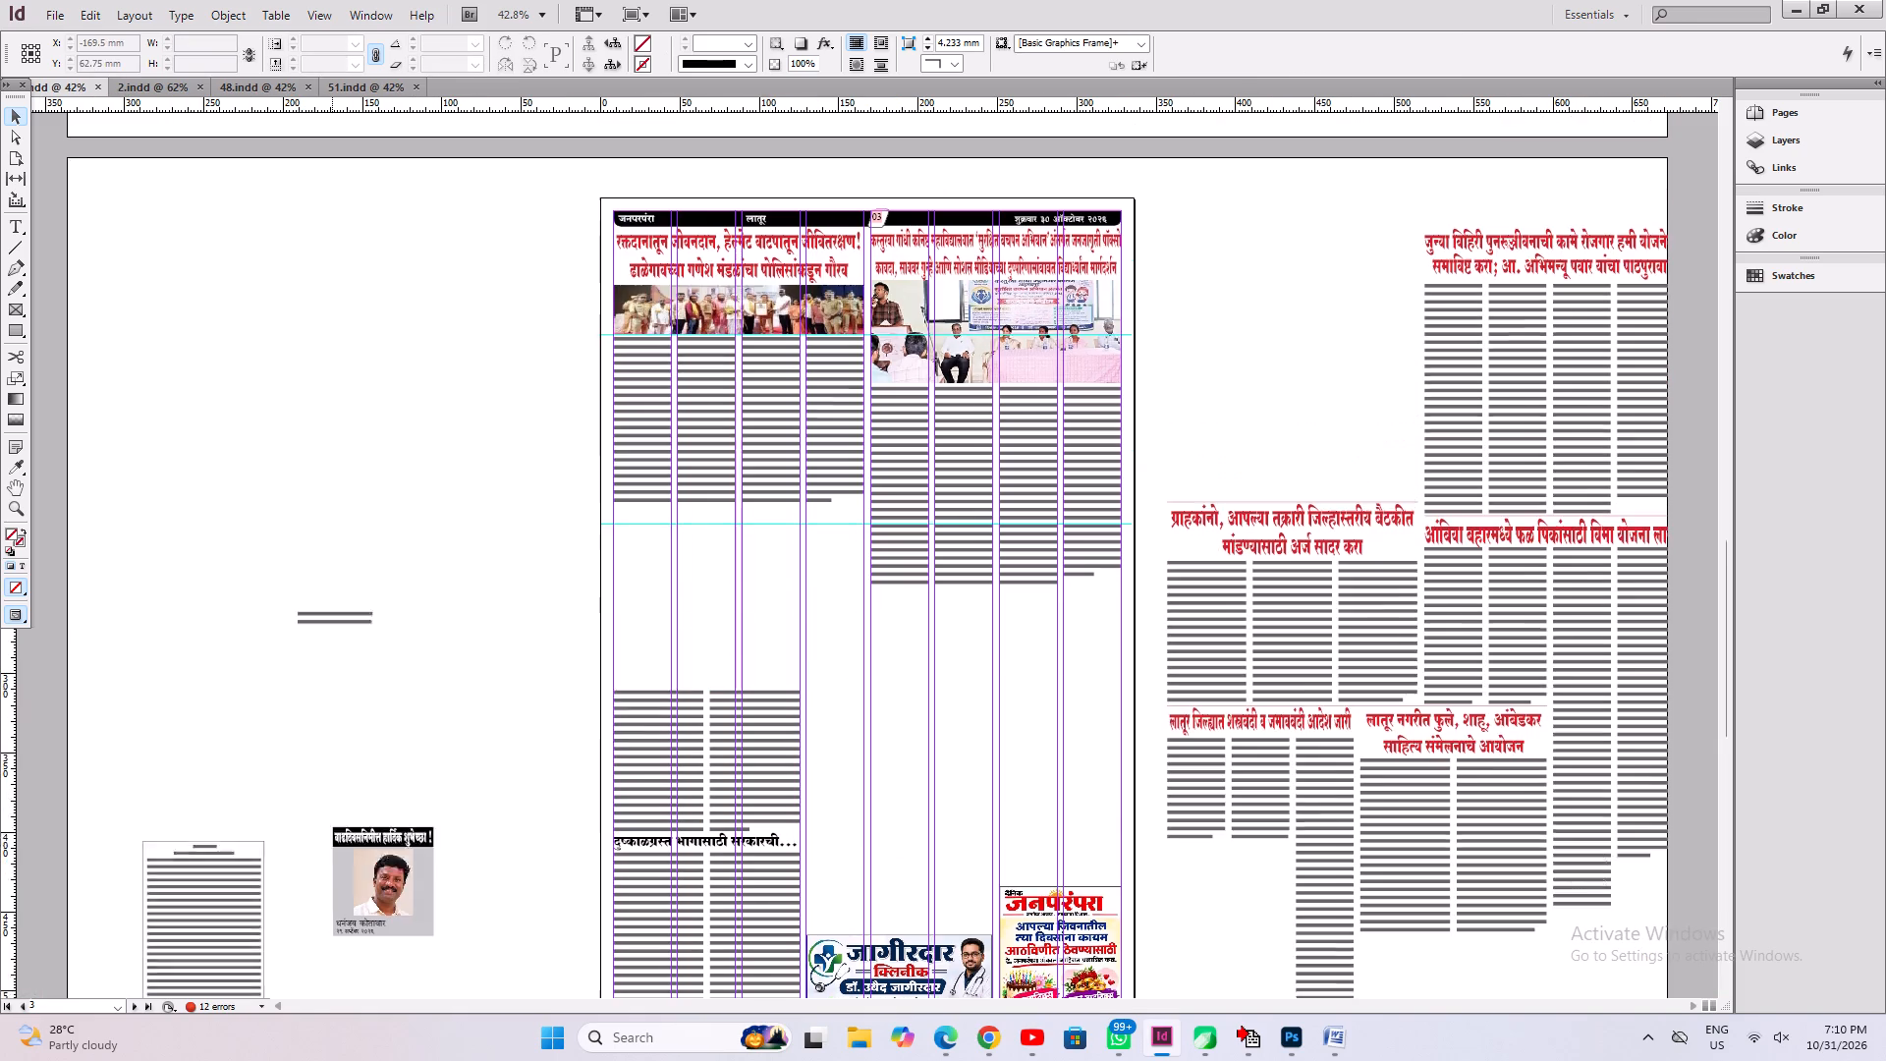
scroll(332, 225, "up", 1)
scroll(544, 614, "up", 20)
scroll(544, 614, "up", 5)
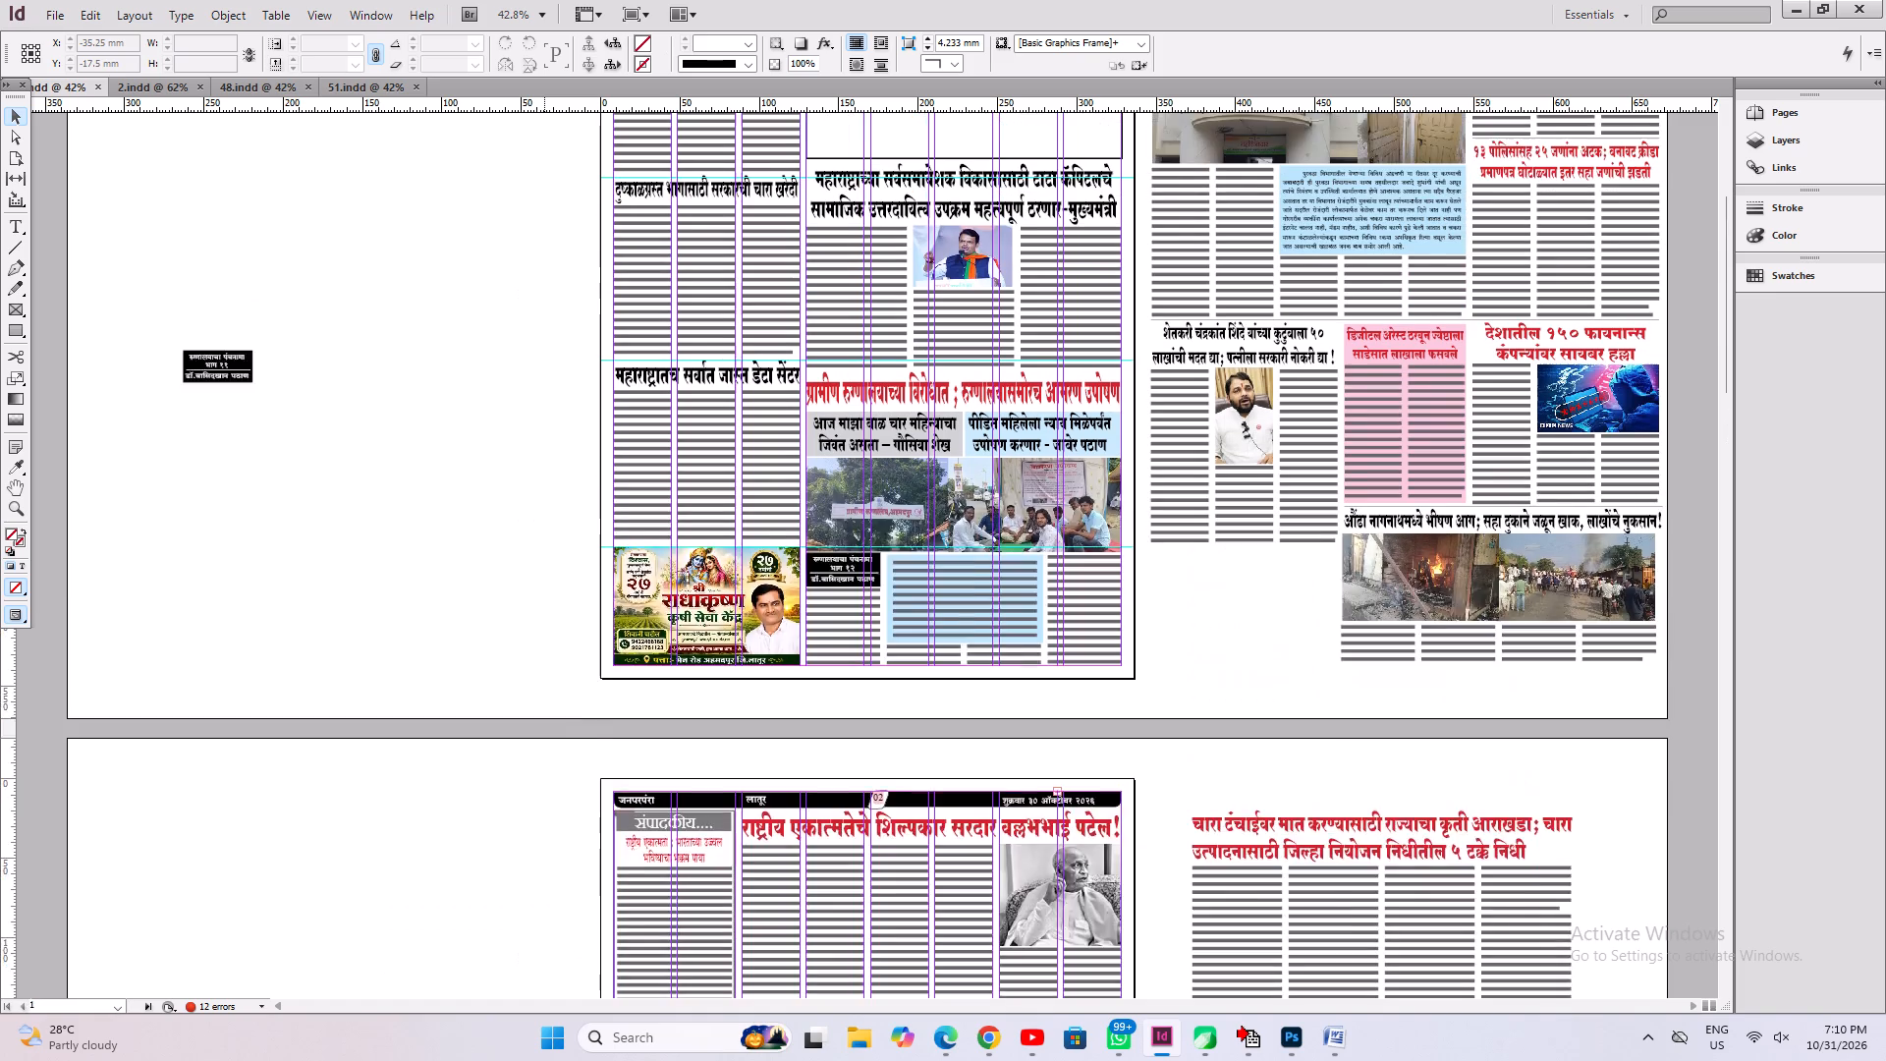
left_click(673, 332)
left_click(704, 538)
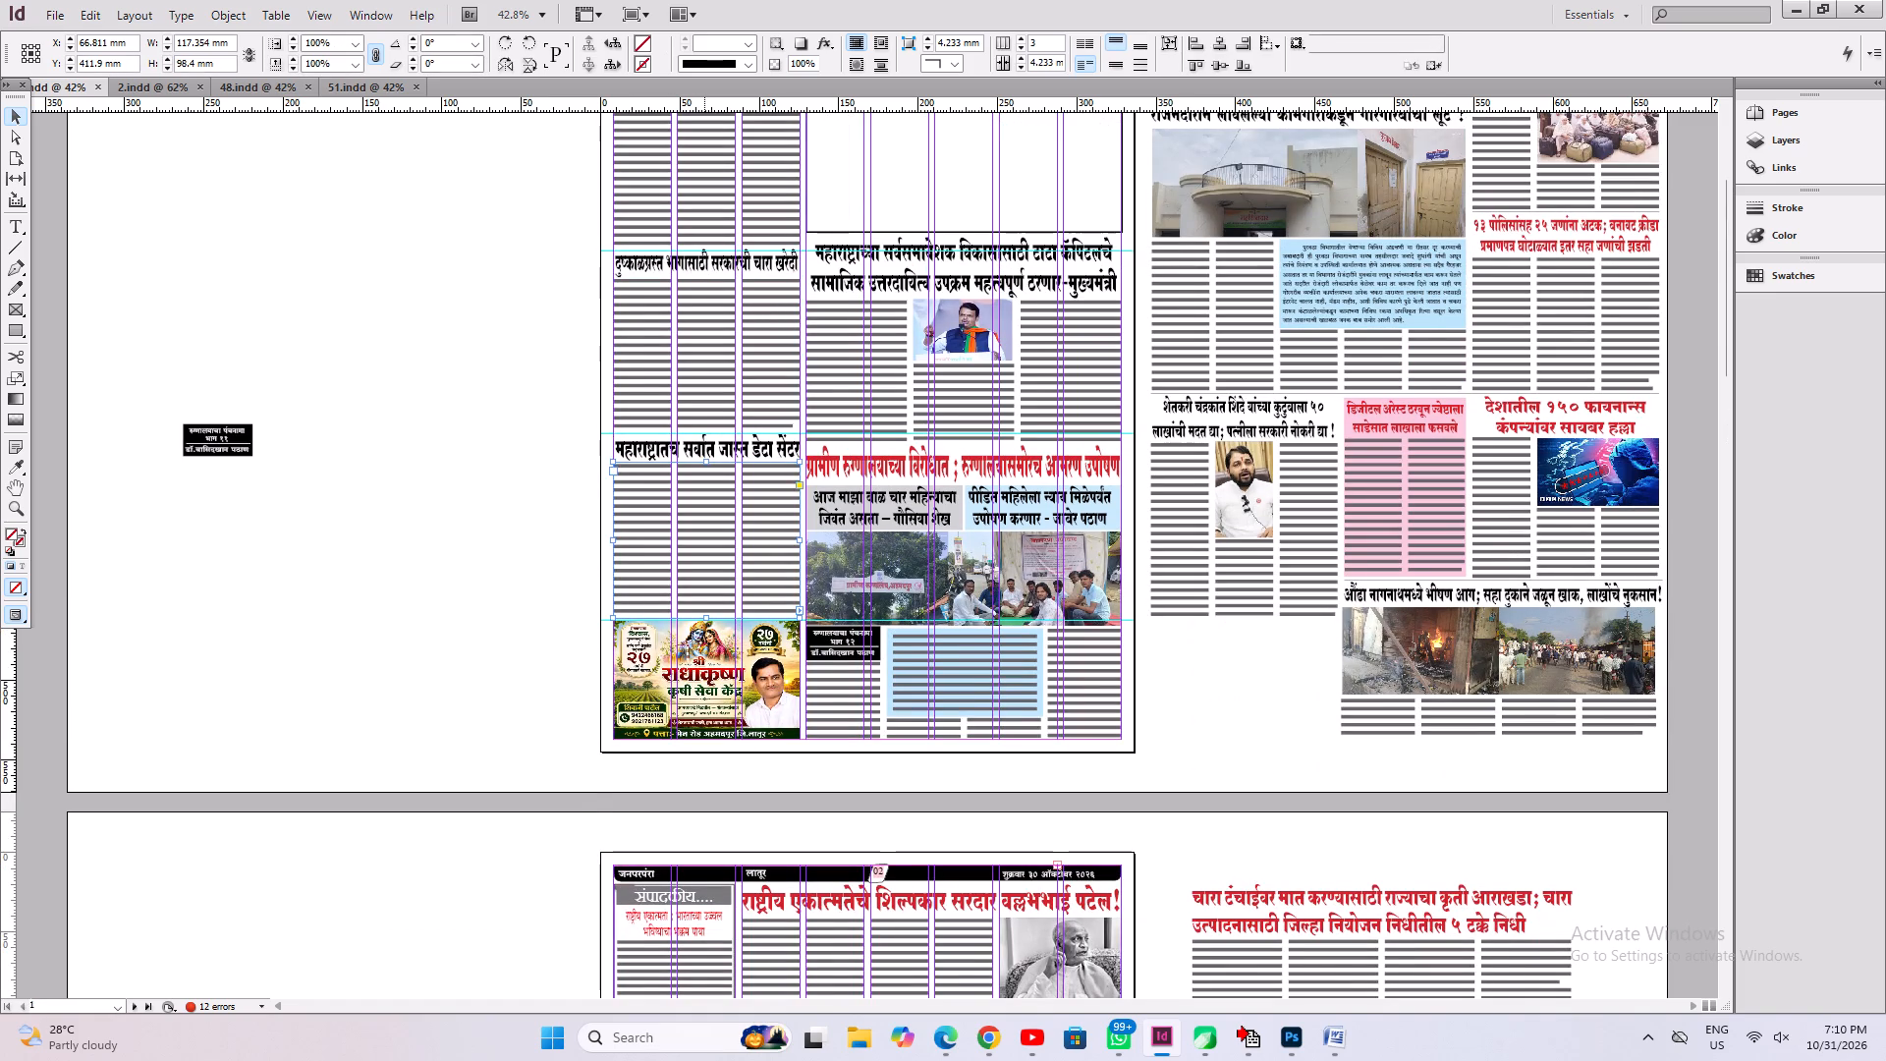
scroll(571, 526, "down", 4)
left_click(1122, 475)
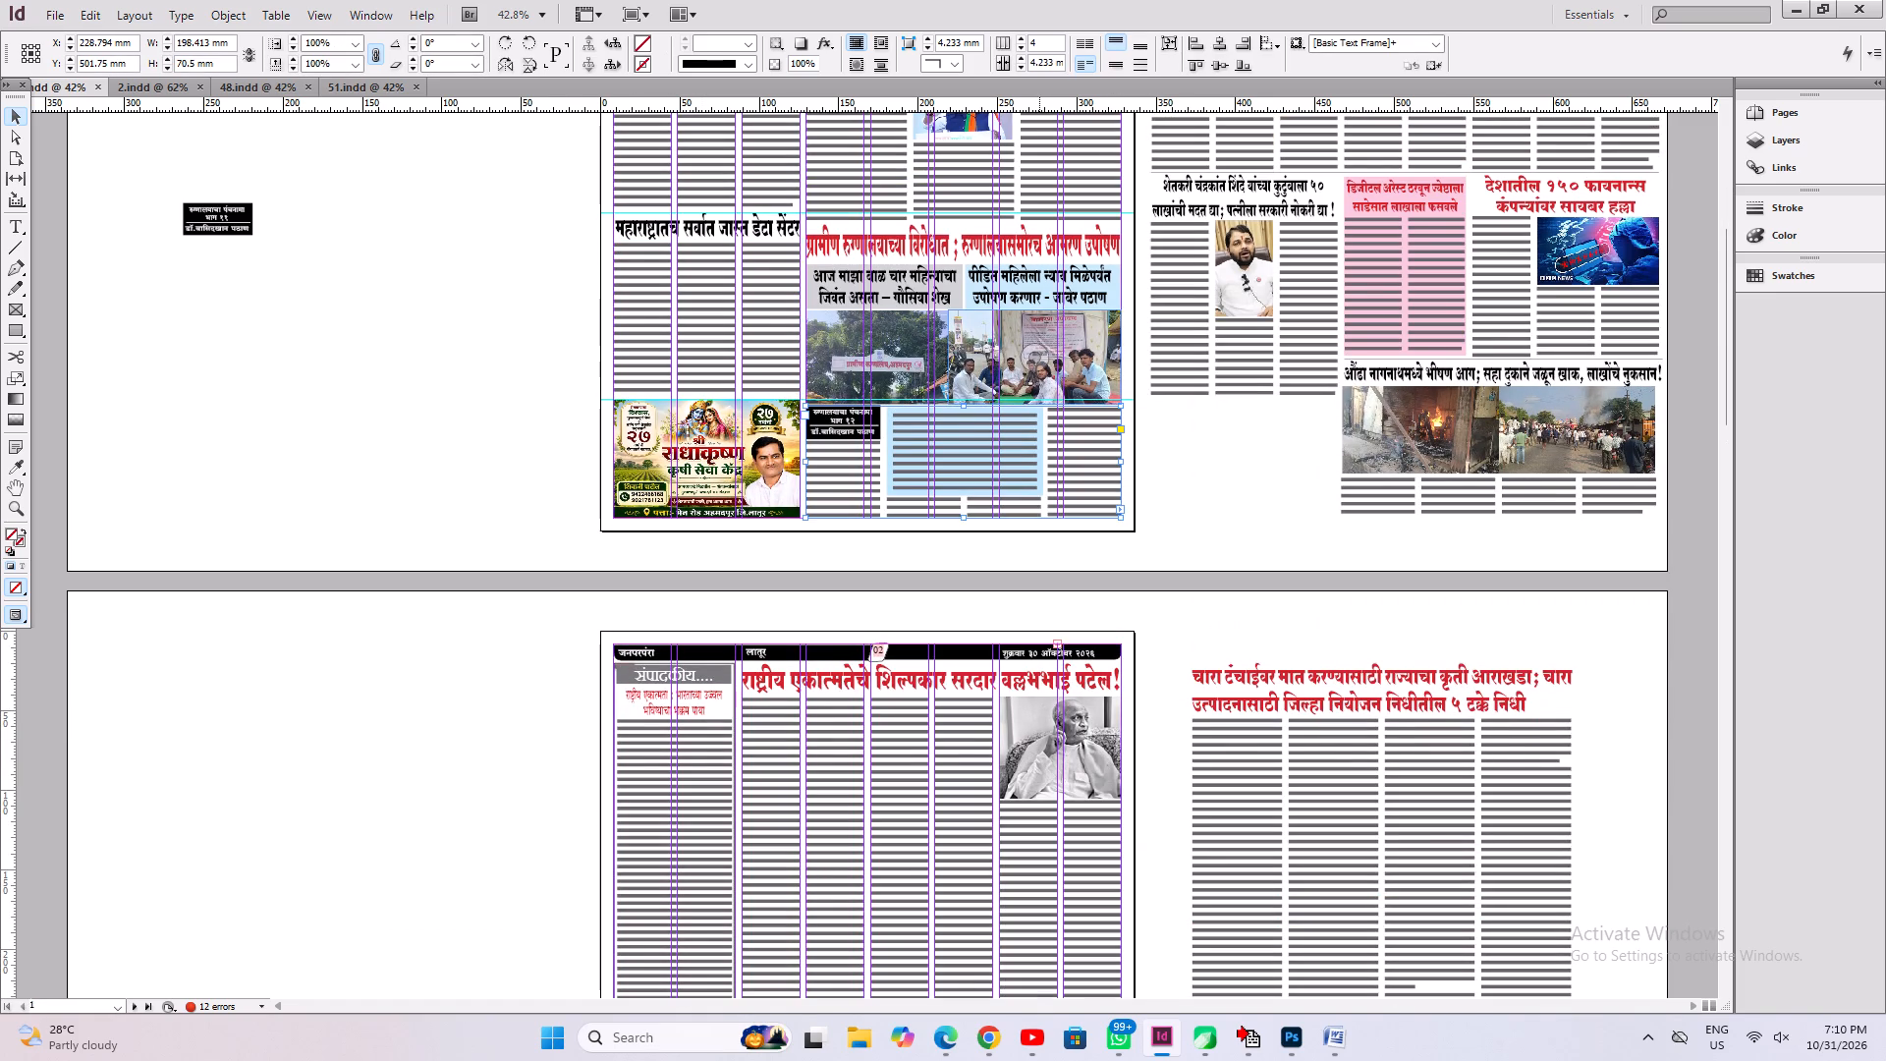
left_click(1065, 170)
scroll(1124, 357, "up", 5)
scroll(1114, 701, "down", 5)
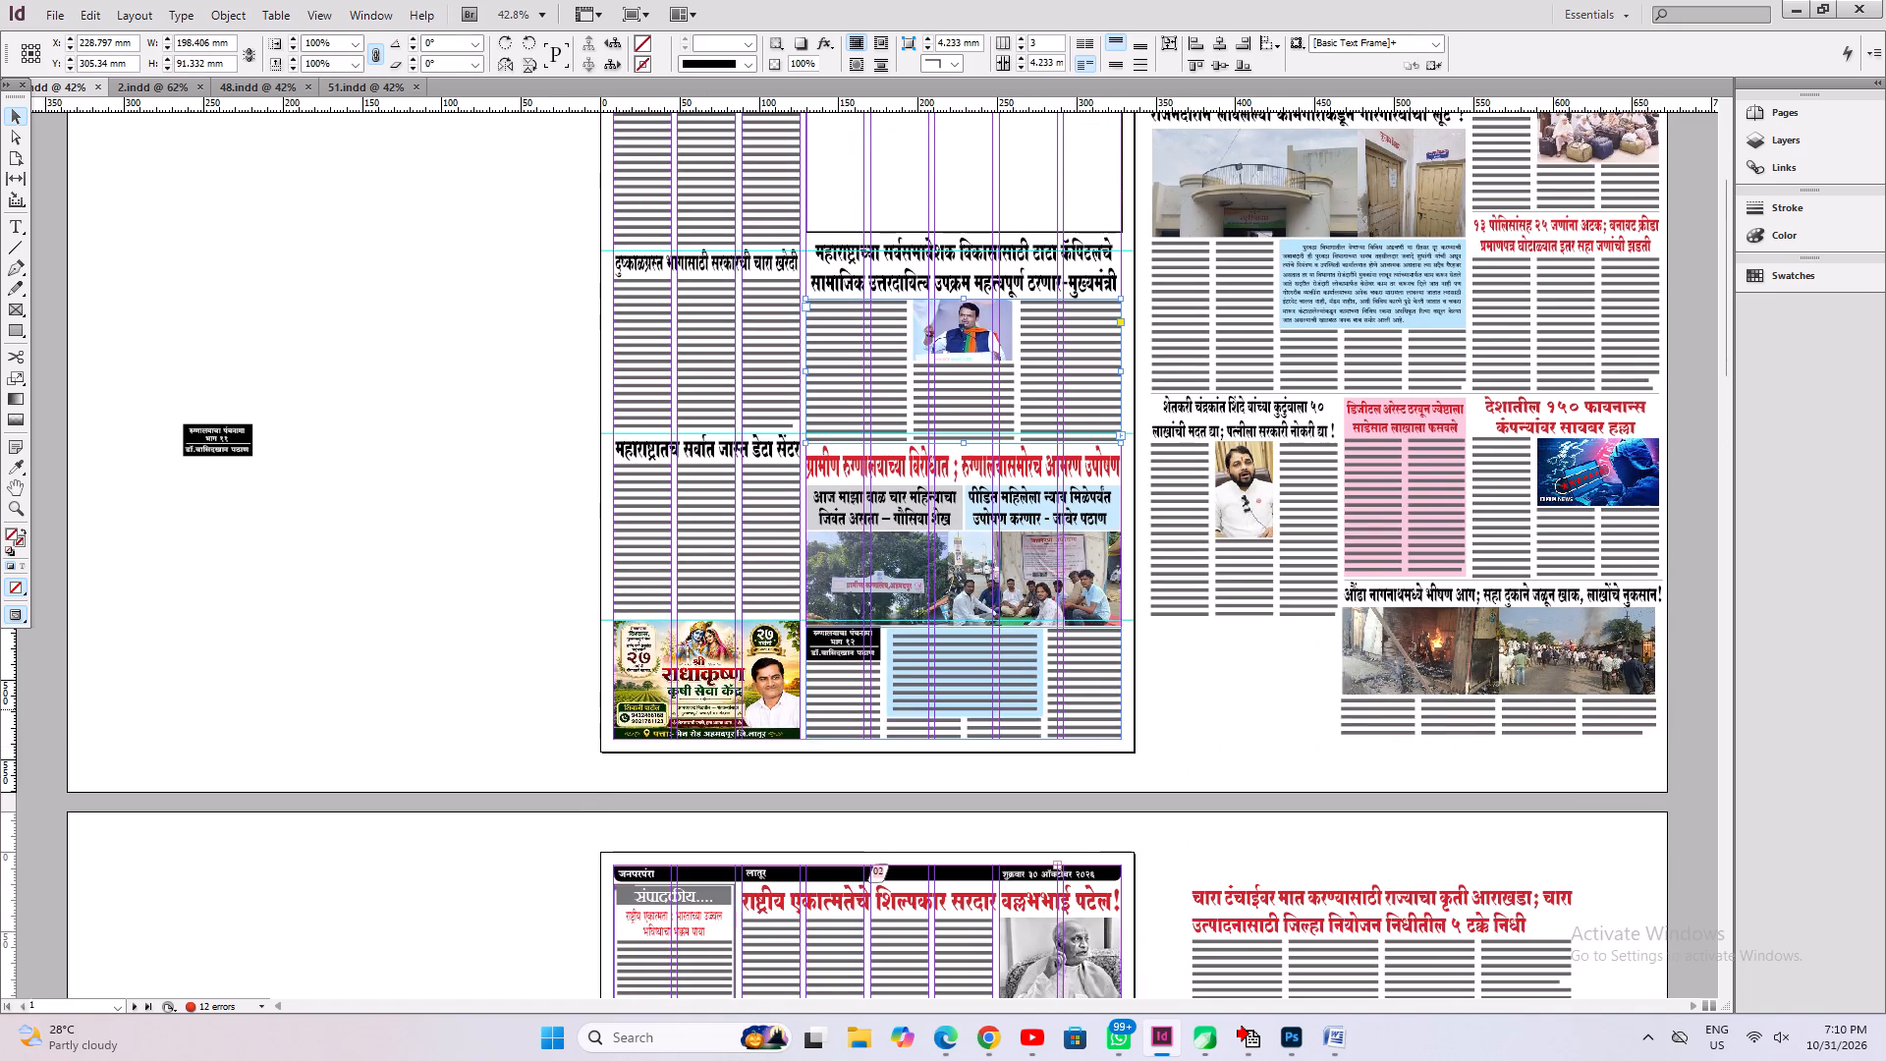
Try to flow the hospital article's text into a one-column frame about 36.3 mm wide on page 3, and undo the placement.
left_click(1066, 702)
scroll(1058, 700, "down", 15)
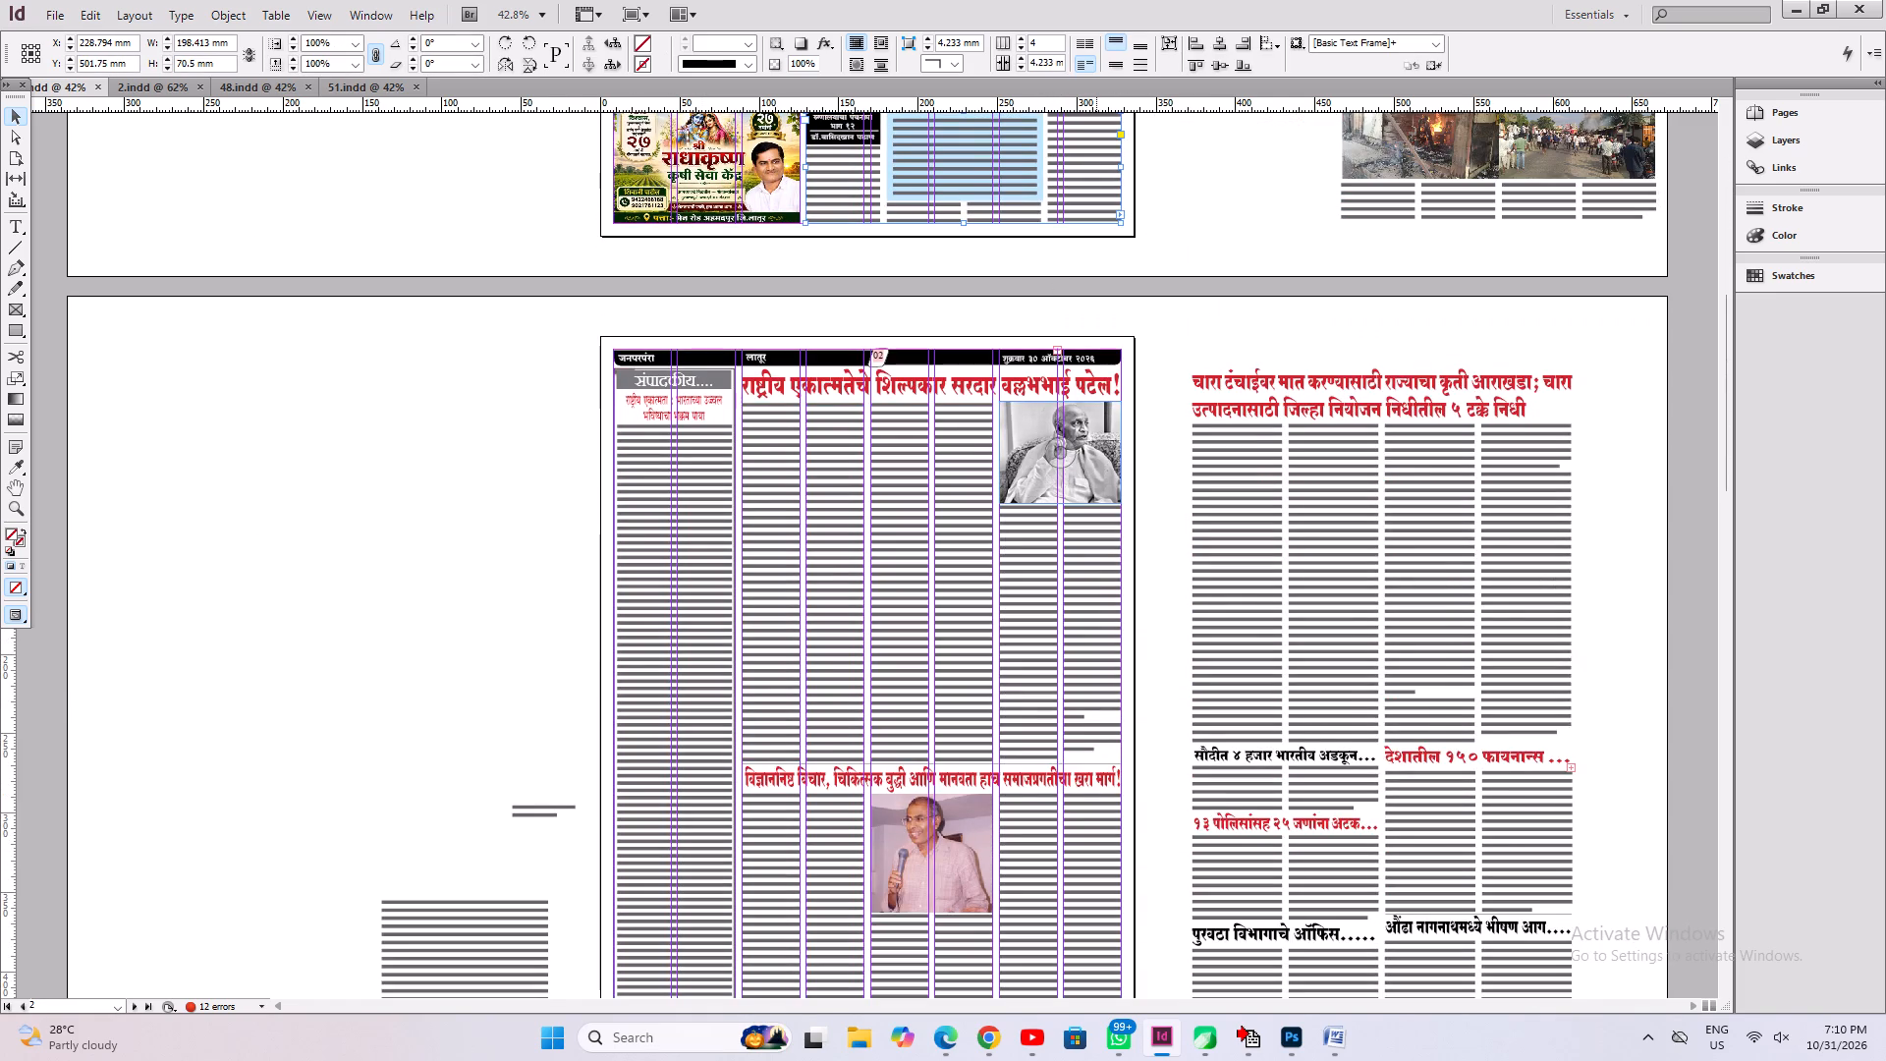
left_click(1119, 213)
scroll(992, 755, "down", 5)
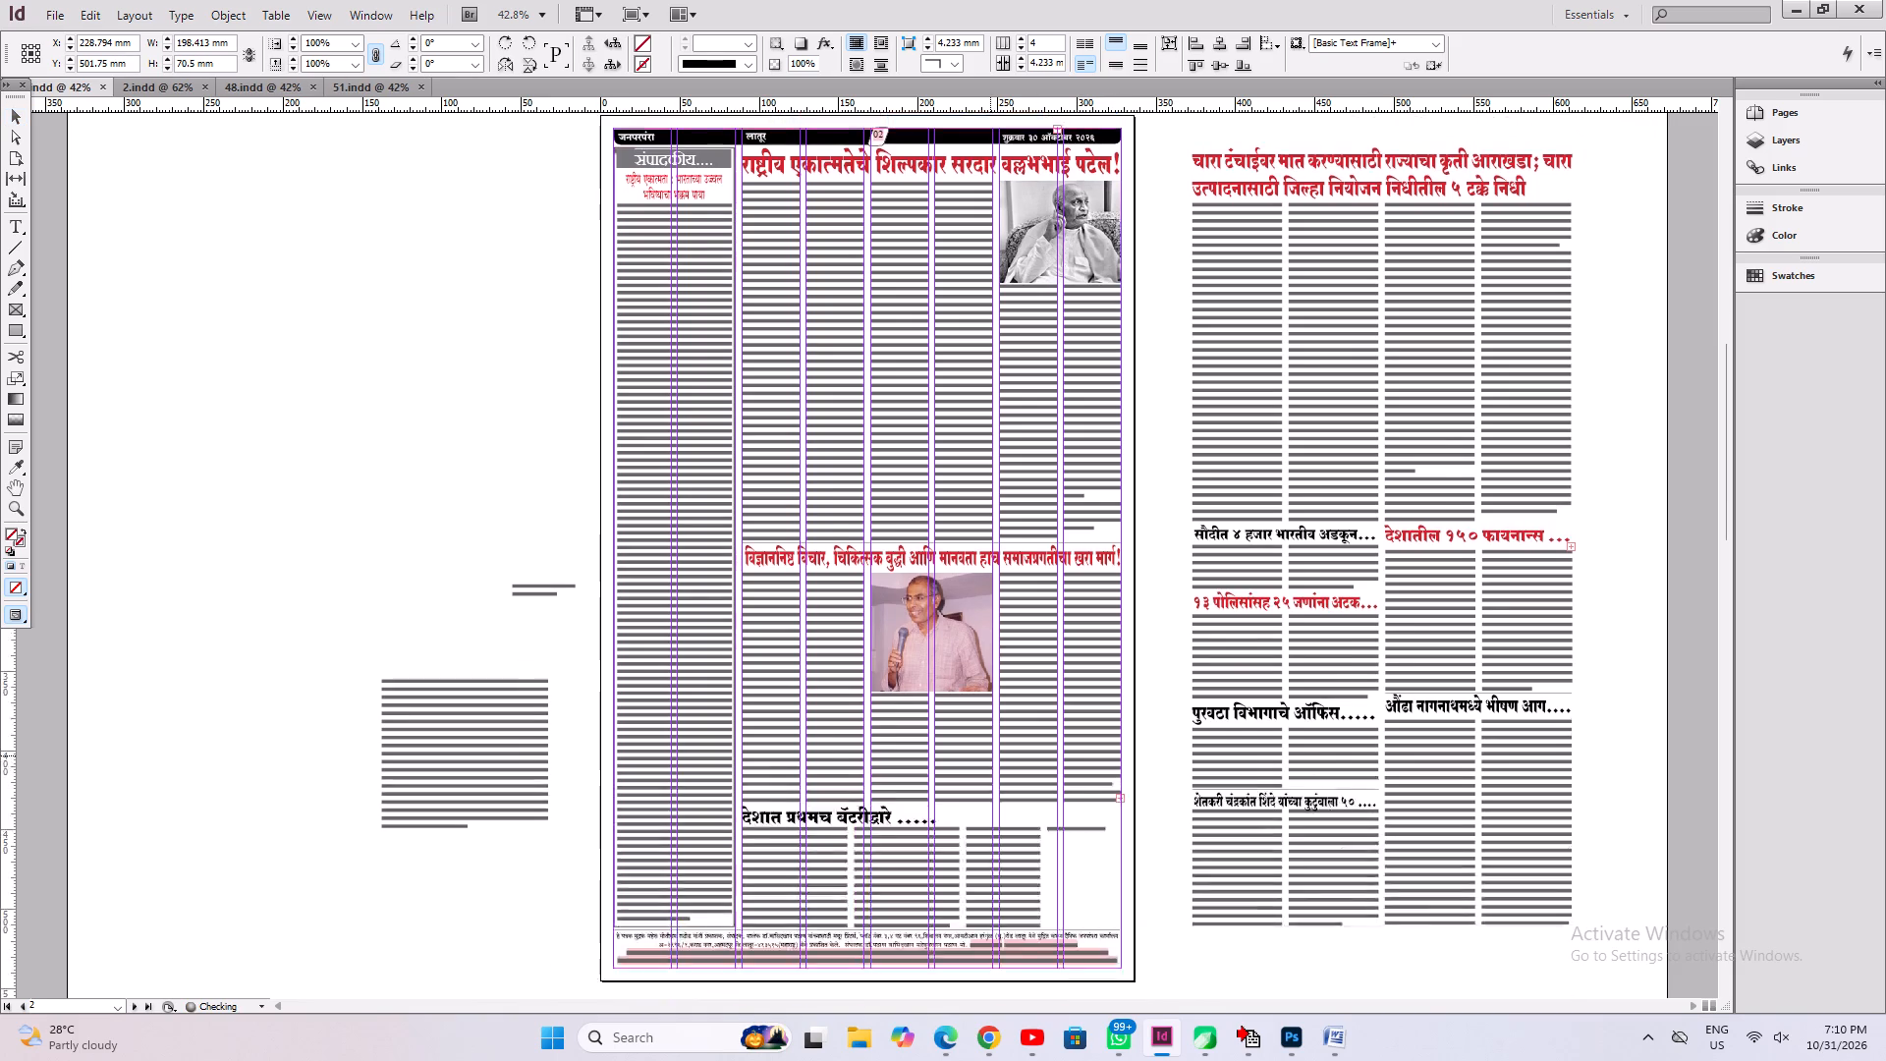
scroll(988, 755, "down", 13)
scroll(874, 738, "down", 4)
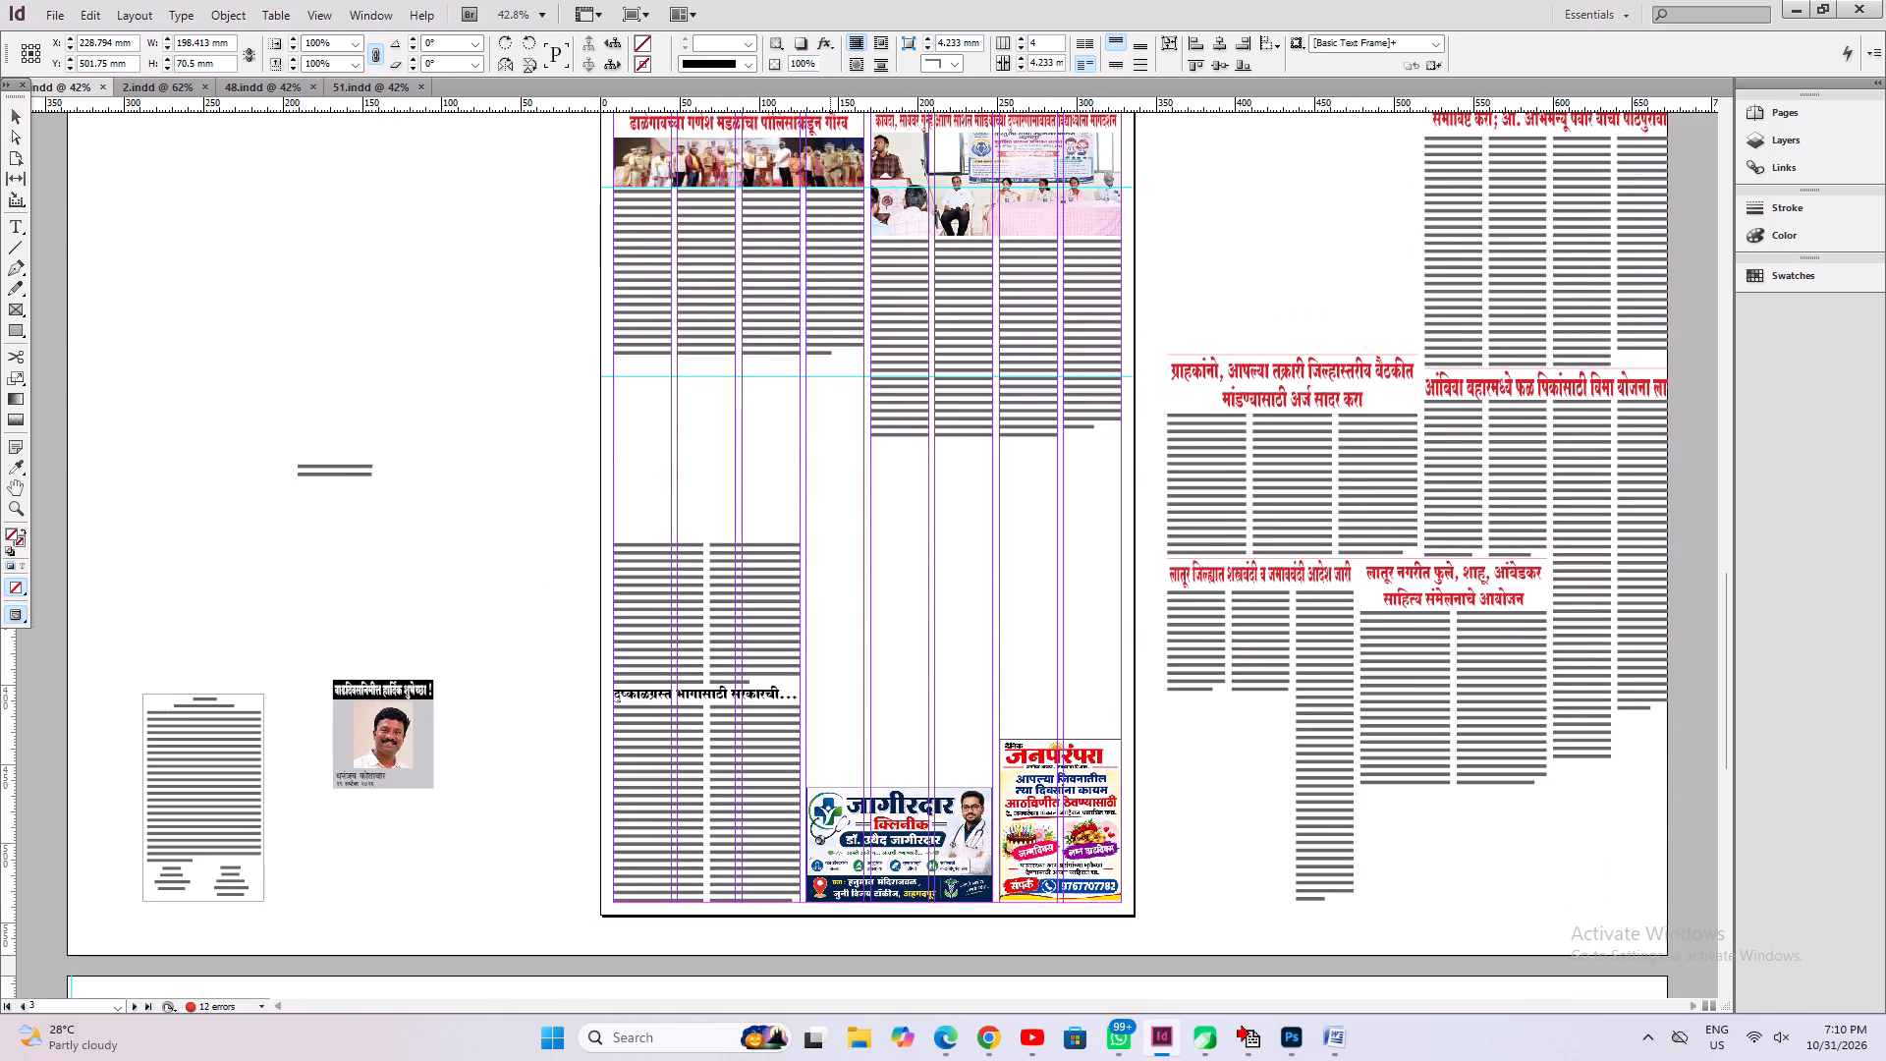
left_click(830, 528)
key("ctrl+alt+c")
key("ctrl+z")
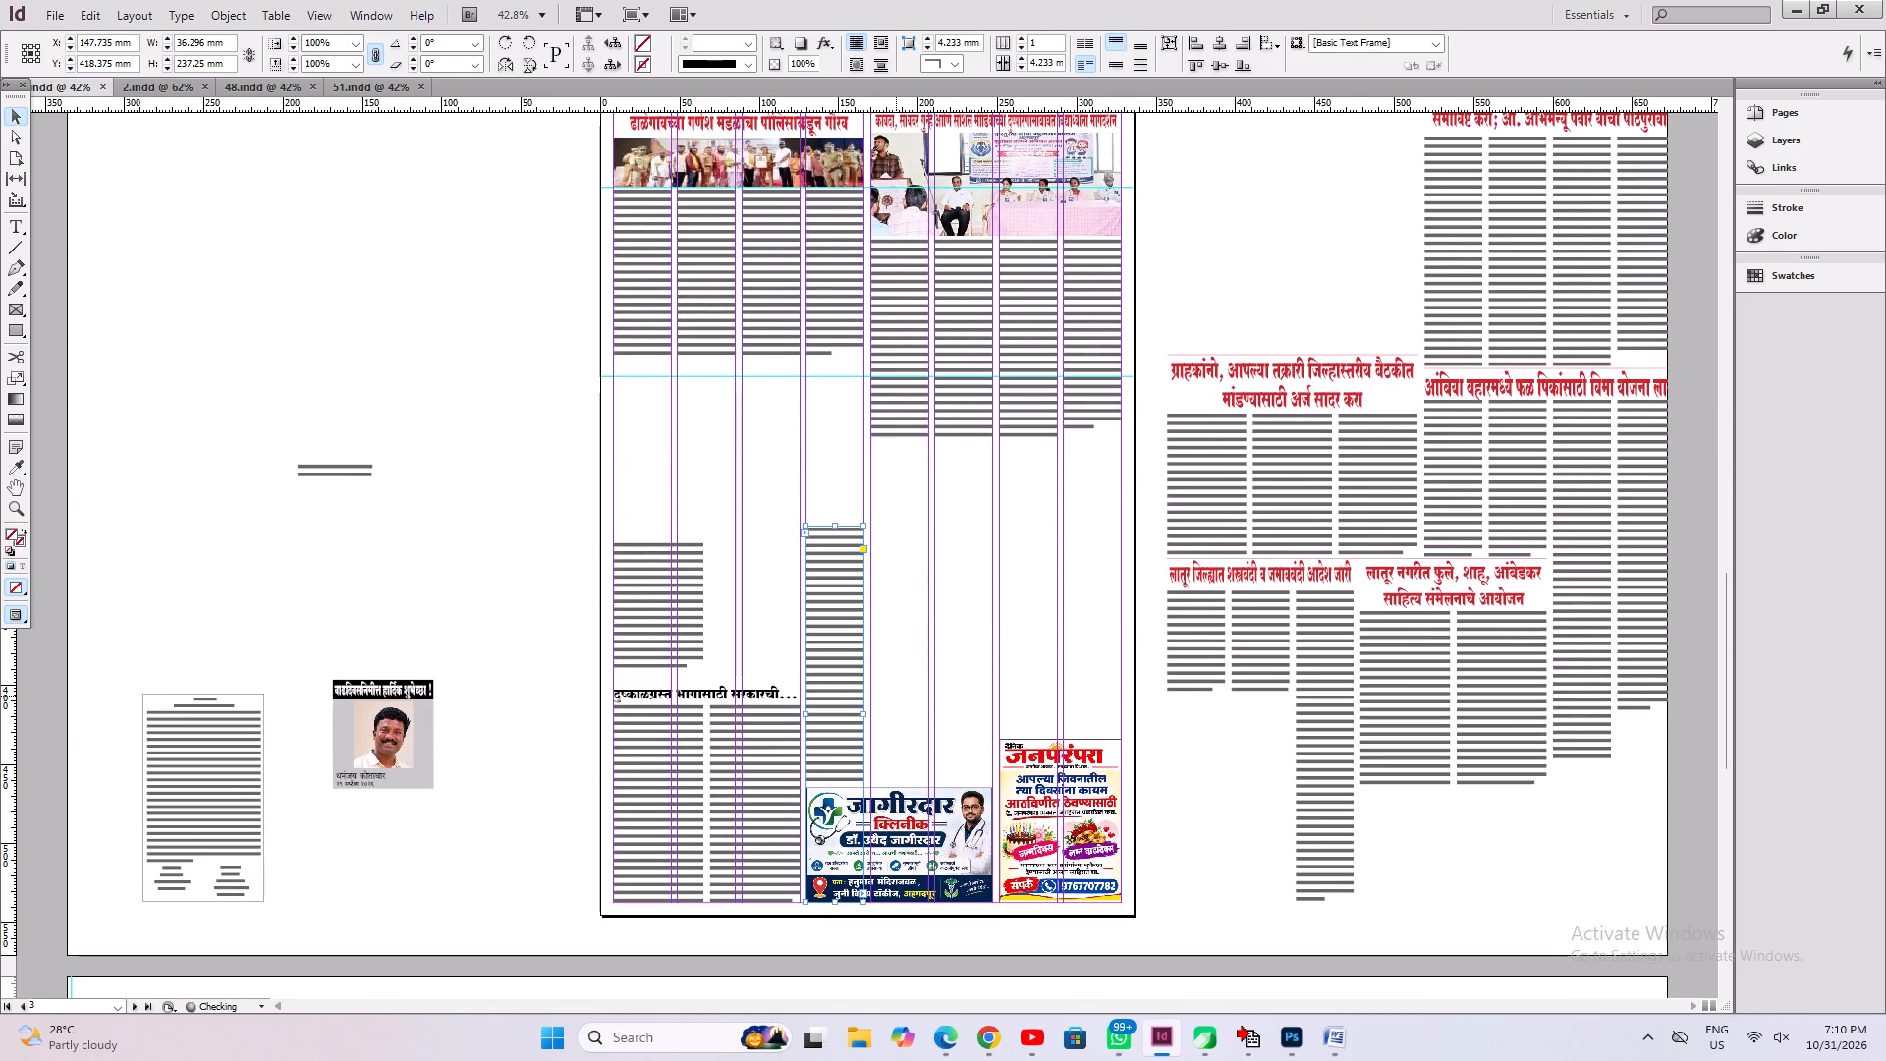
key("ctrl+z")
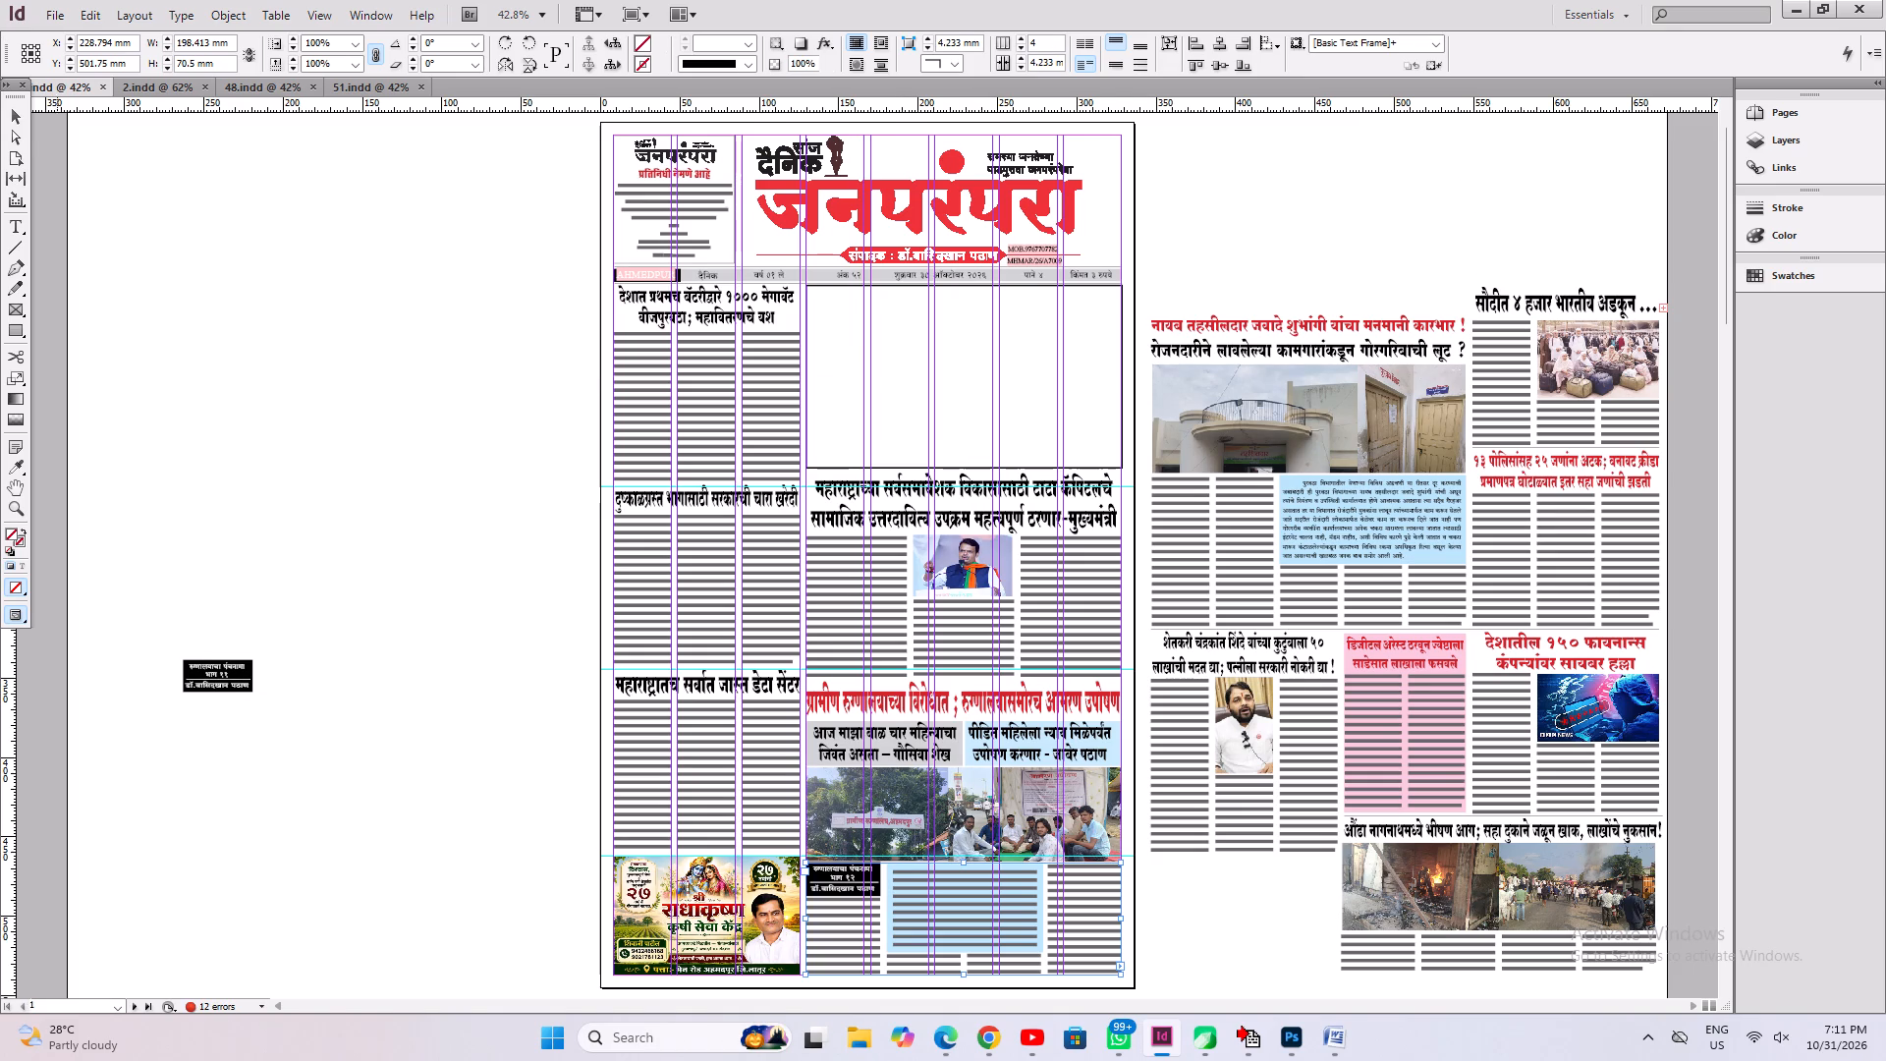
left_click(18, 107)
Move the Tata Capital article's continuation frame from the pasteboard beside page 2 onto page 3, directly above the जागीरदार क्लिनिक advert.
scroll(934, 721, "down", 16)
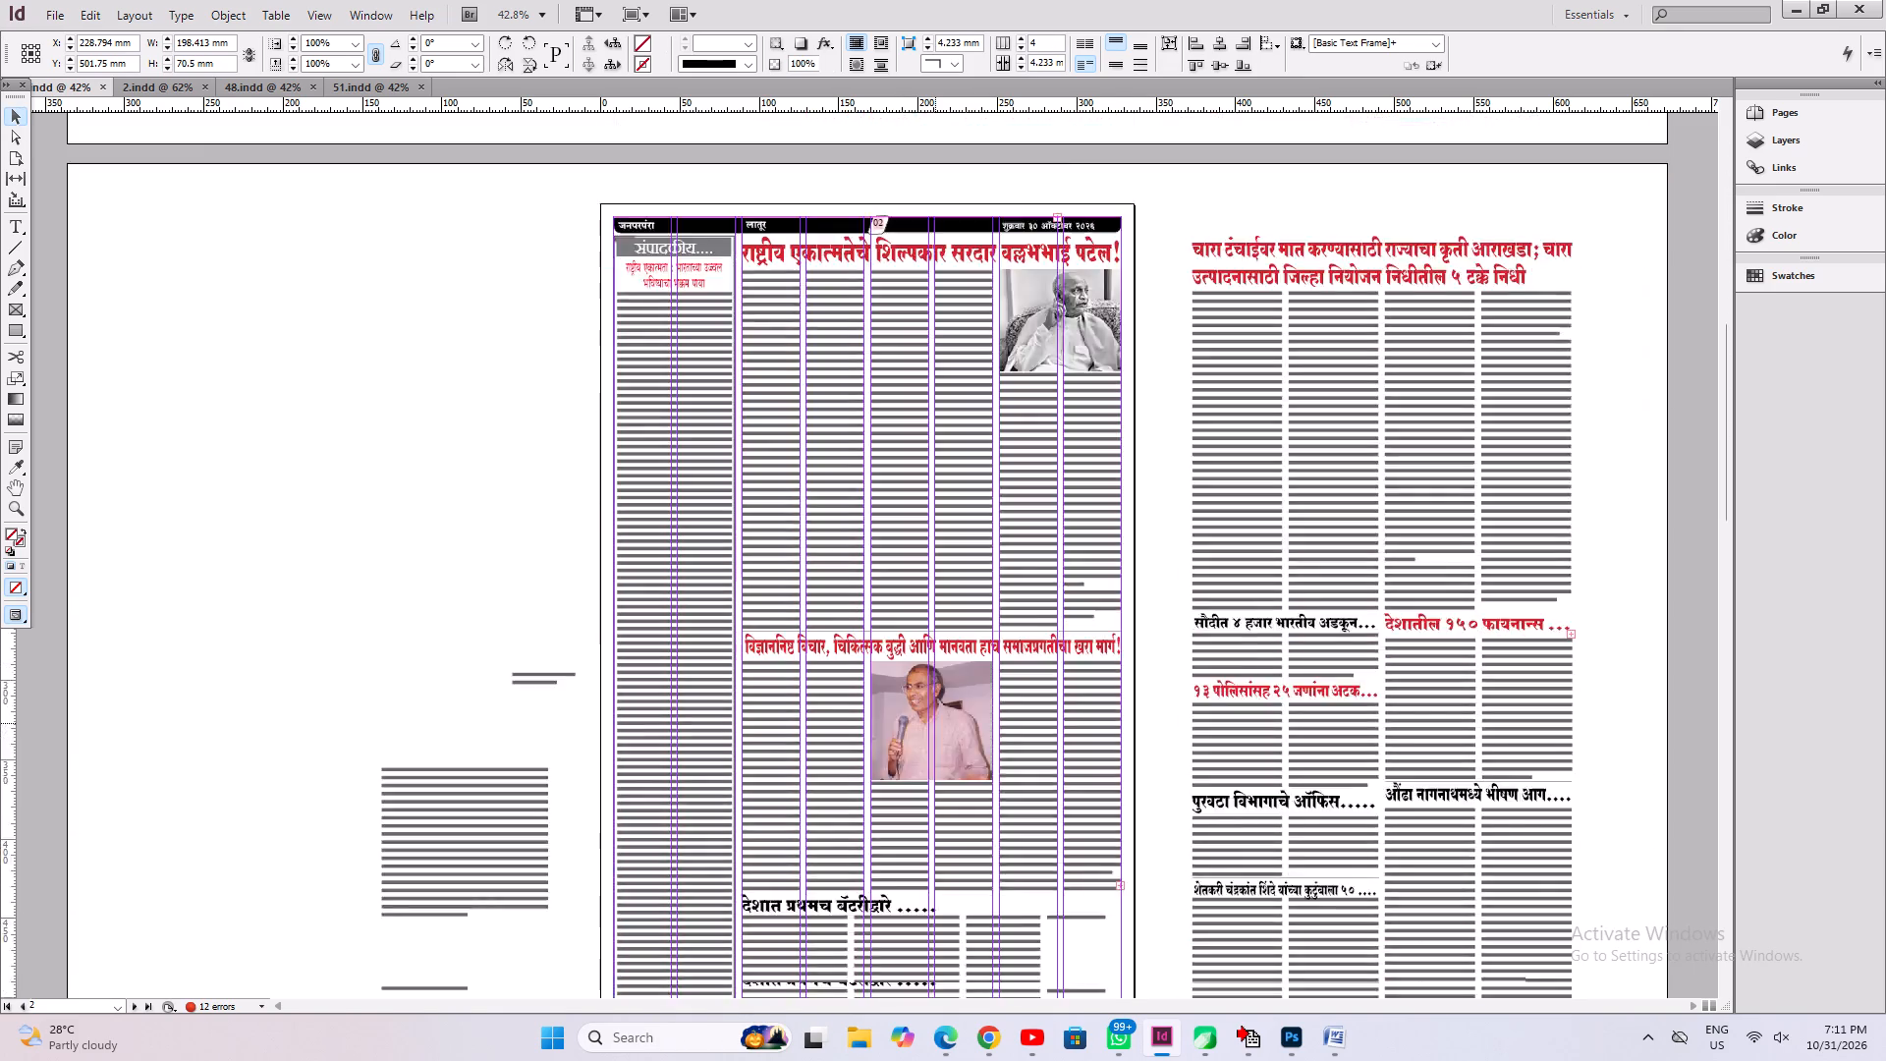
scroll(935, 723, "down", 8)
scroll(651, 769, "down", 8)
left_click(677, 801)
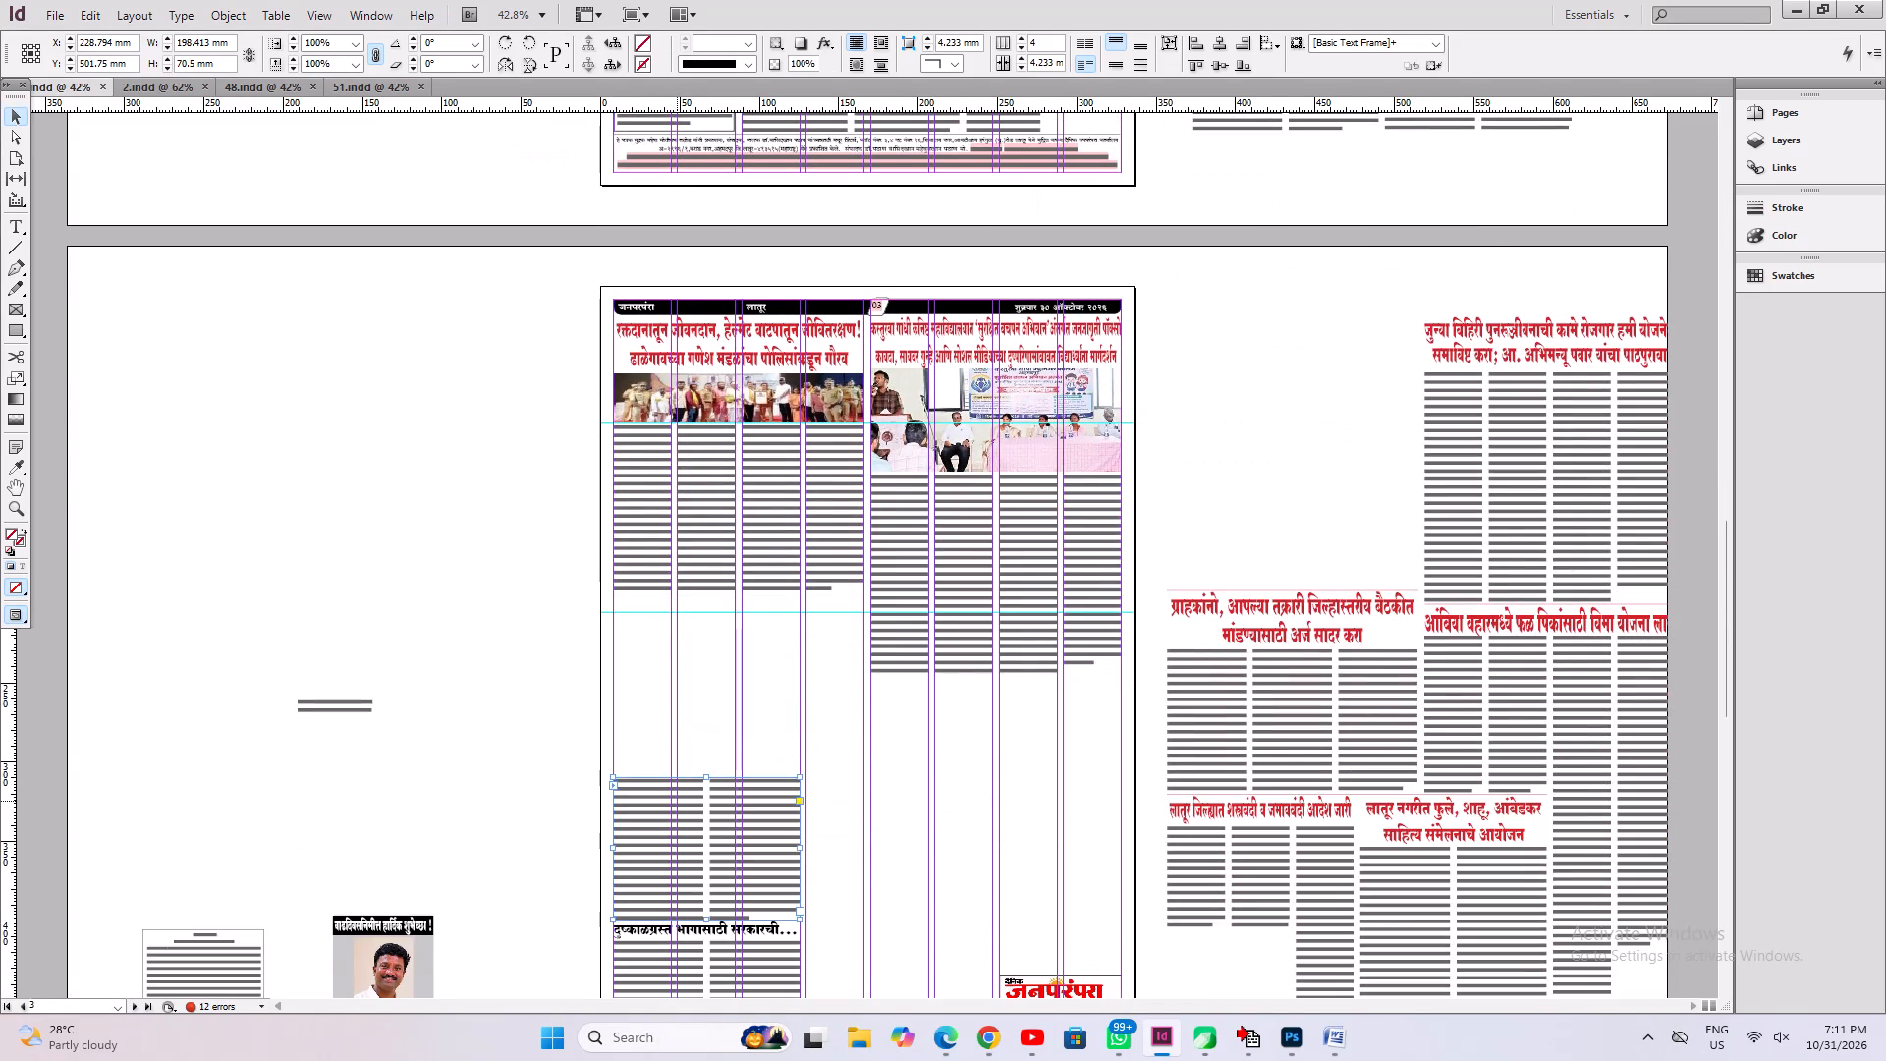
scroll(824, 849, "up", 6)
left_click(545, 396)
key("space")
left_click_drag(555, 726, 542, 553)
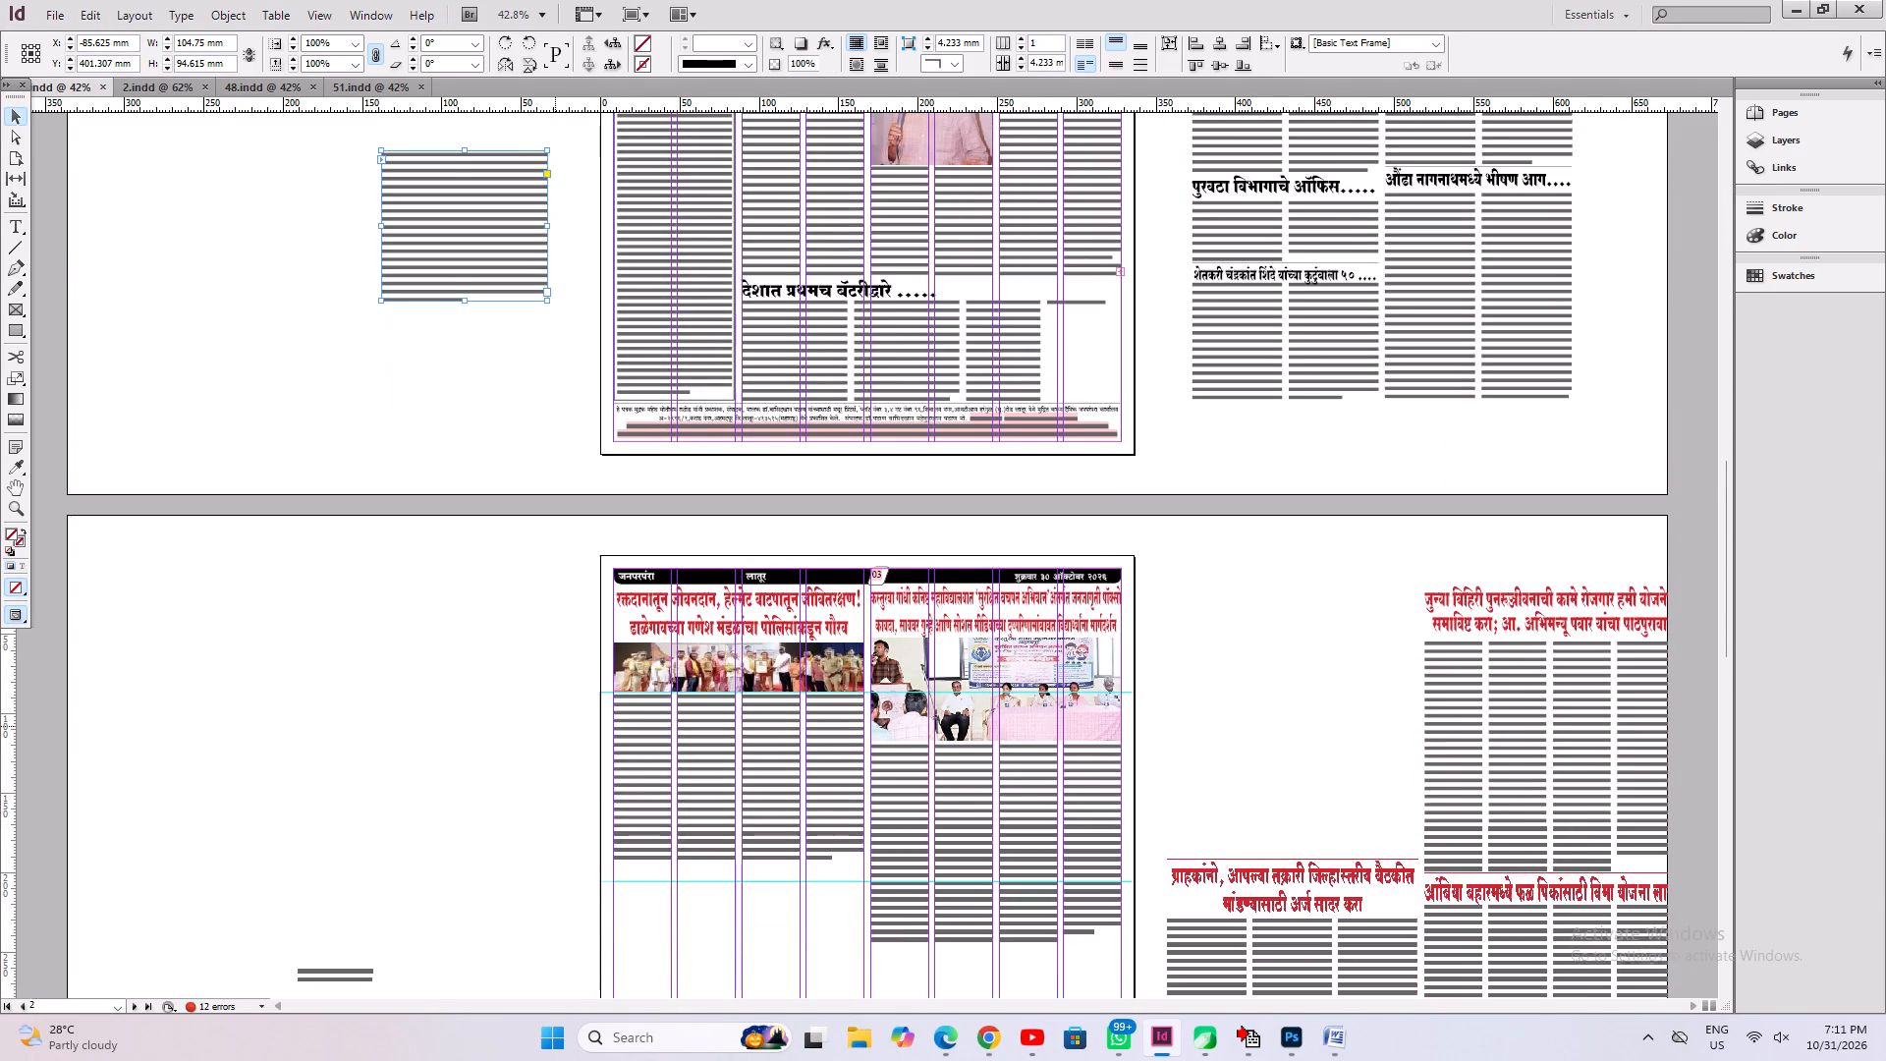
left_click_drag(423, 216, 411, 808)
key("space")
left_click_drag(414, 820, 428, 472)
left_click_drag(427, 467, 898, 893)
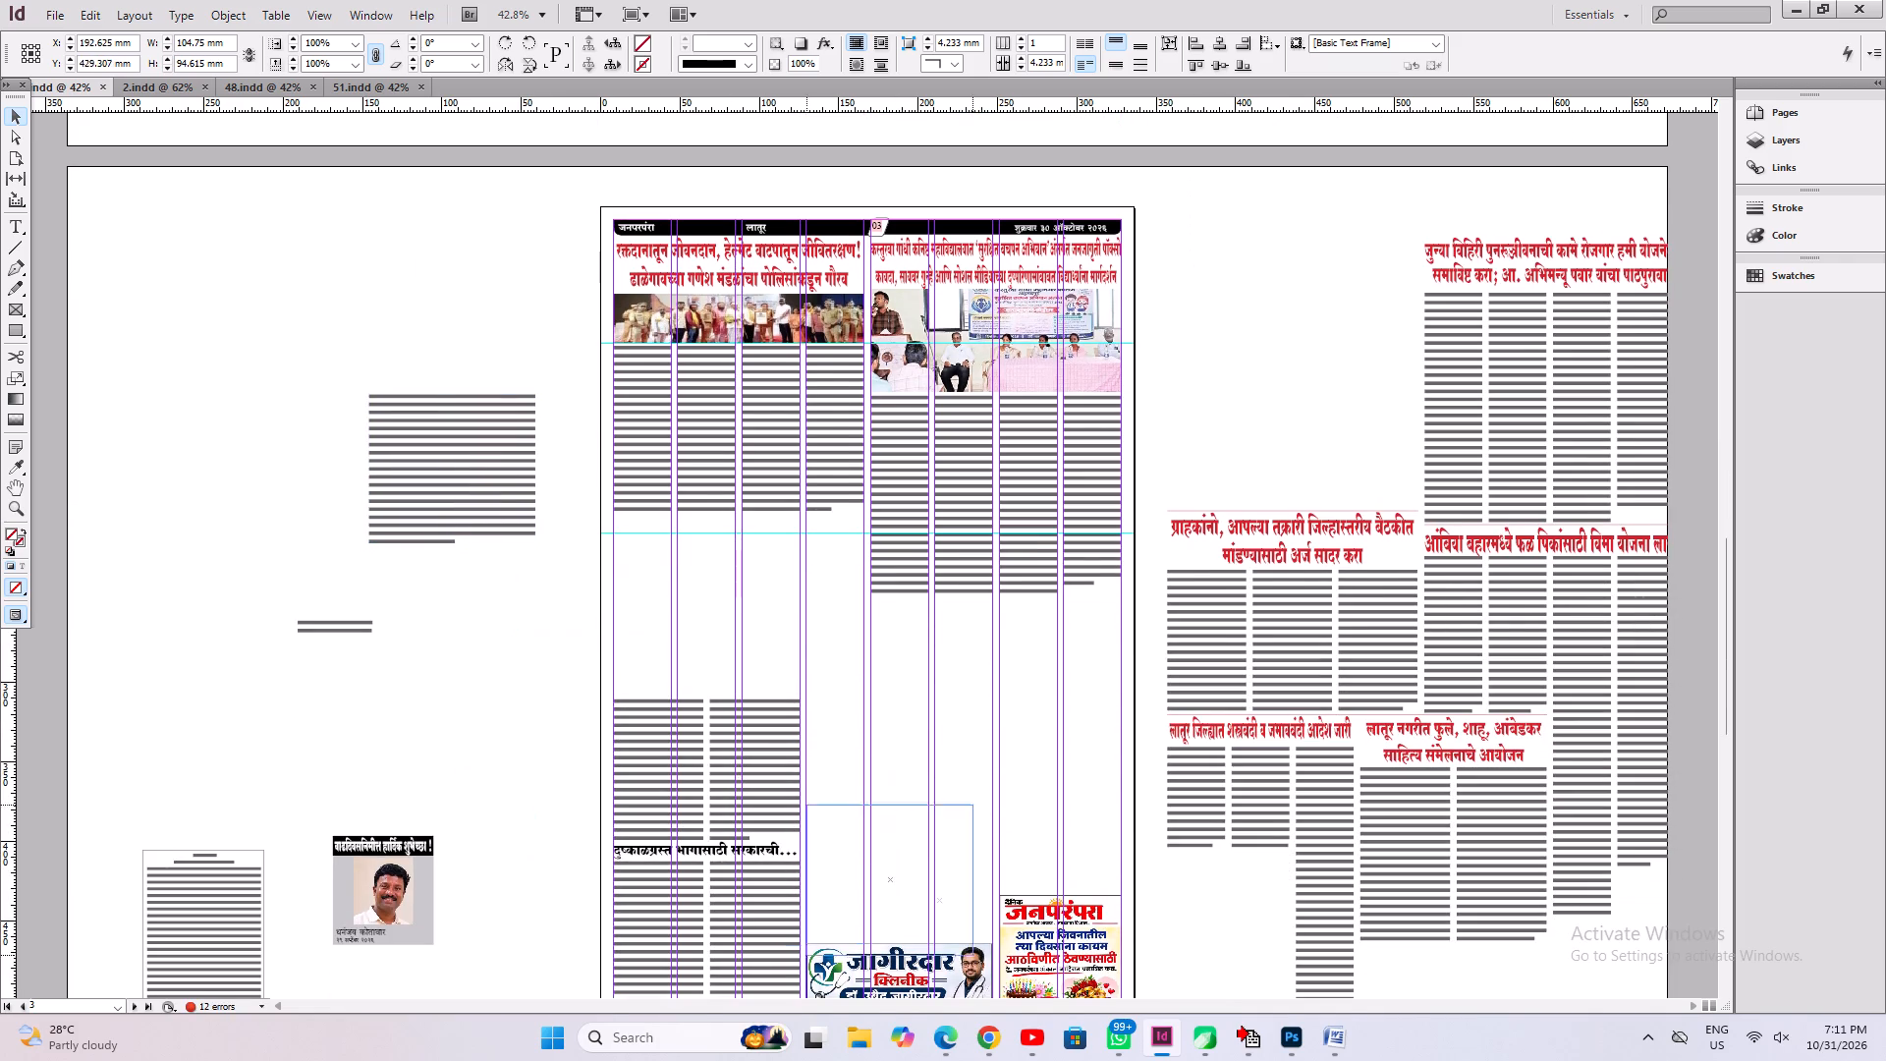
left_click_drag(898, 893, 866, 866)
Widen the Tata Capital continuation frame to about 117.4 mm, matching the clinic advert's width, and fit its height to the text.
key("ctrl+1")
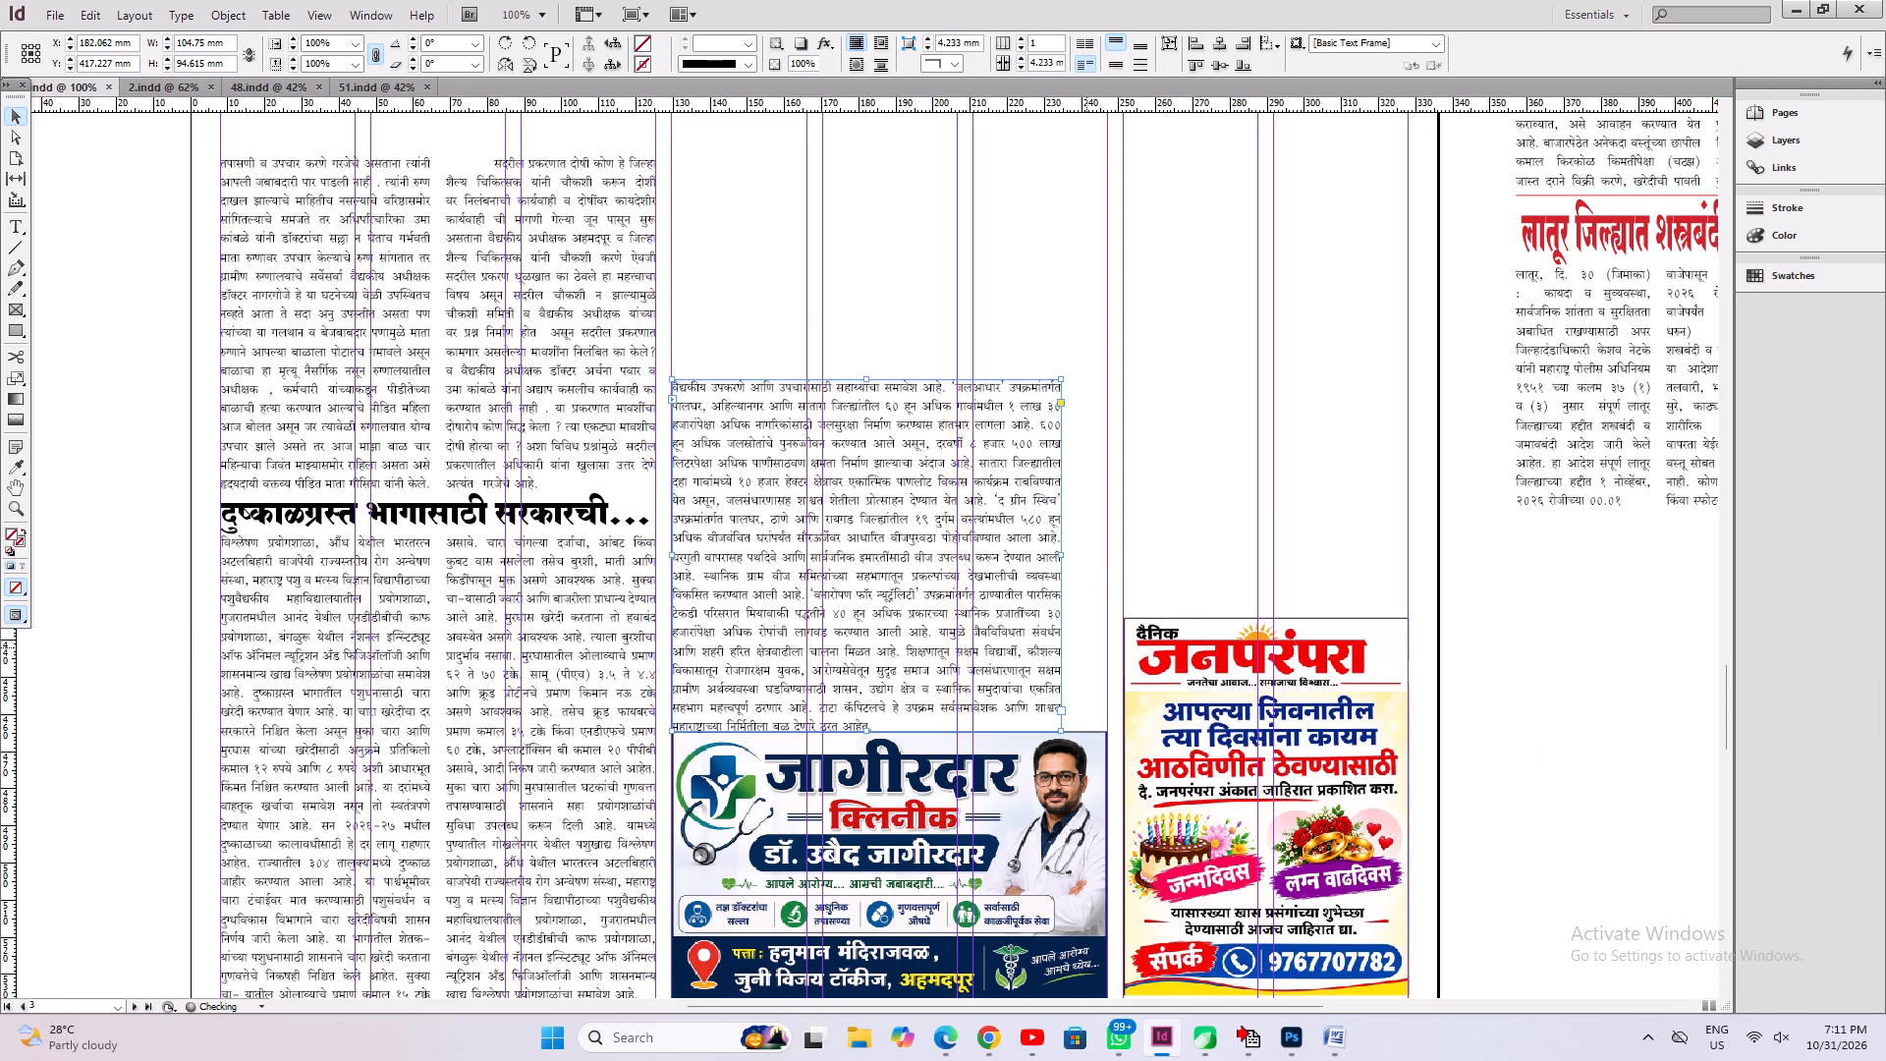
left_click_drag(1060, 554, 1105, 588)
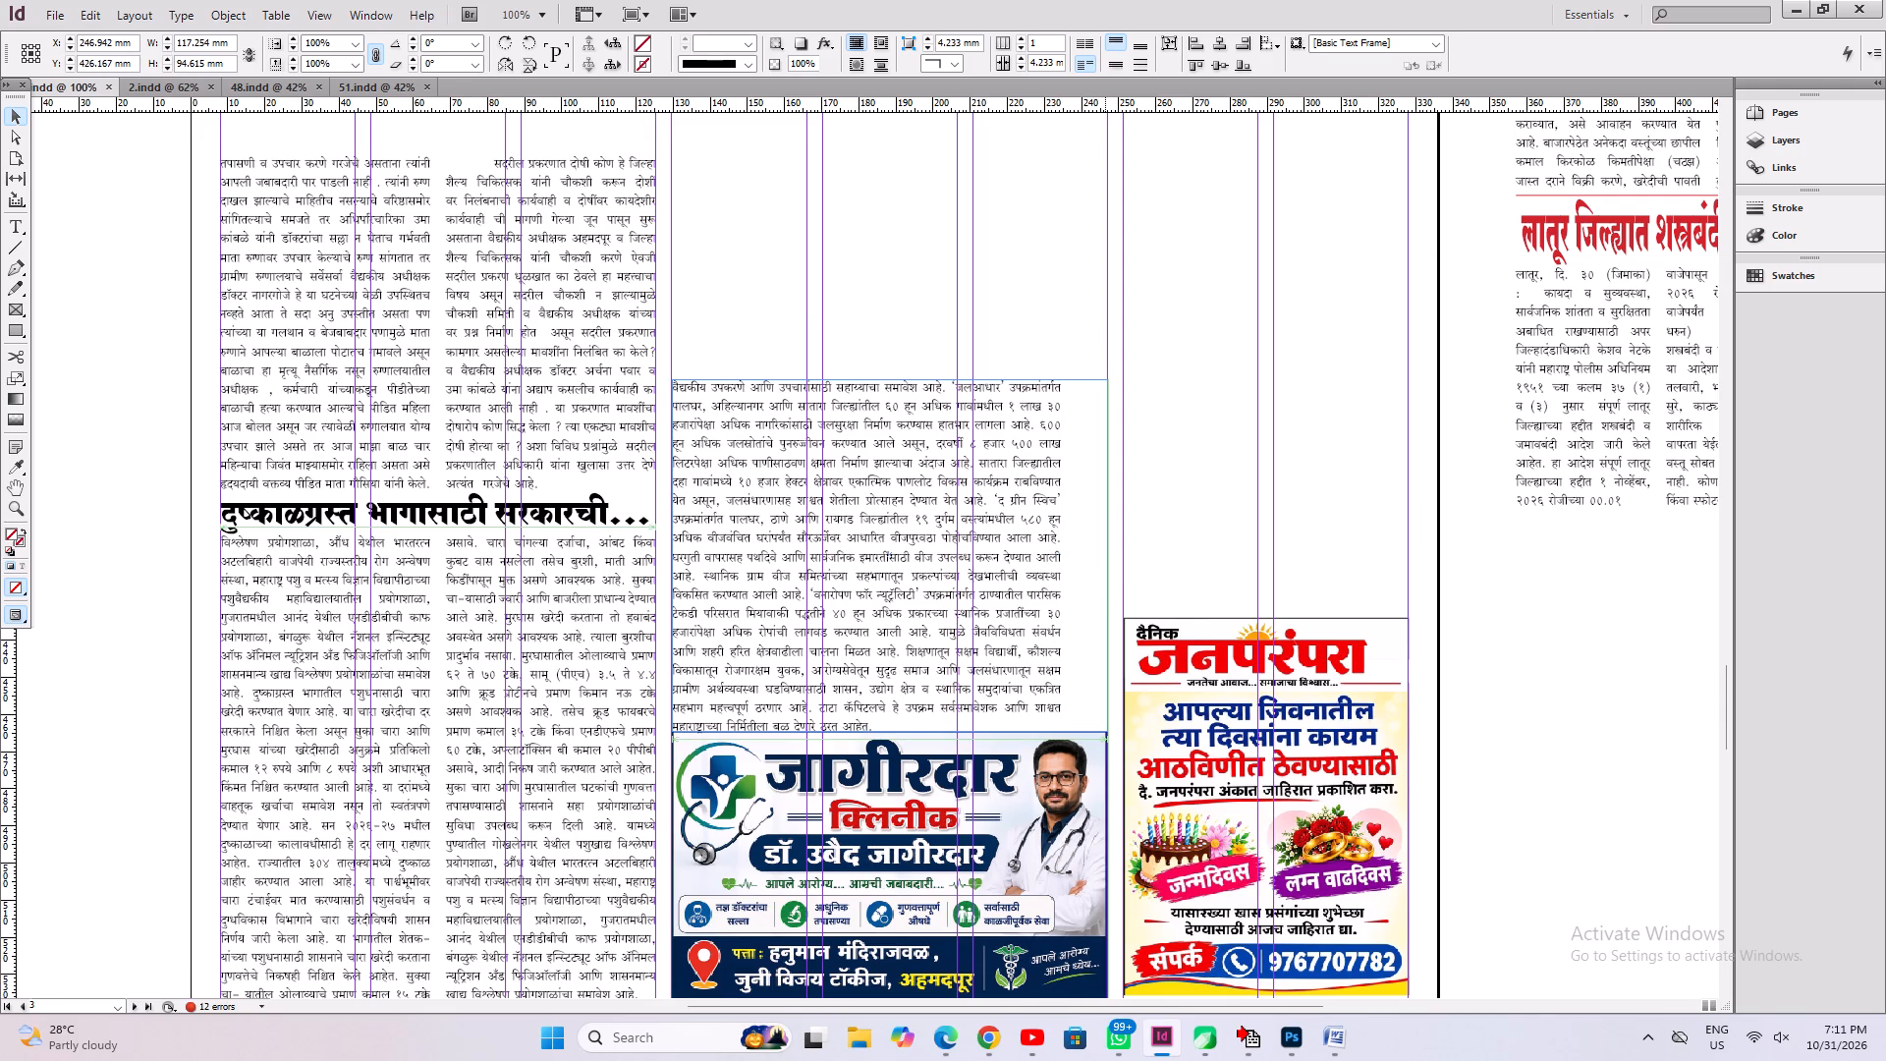
left_click_drag(1105, 588, 1104, 588)
key("ctrl+alt+c")
Lower the Tata Capital continuation frame on page 3 to about Y 418.4 mm, closer to the clinic advert.
left_click_drag(926, 509, 927, 532, "shift")
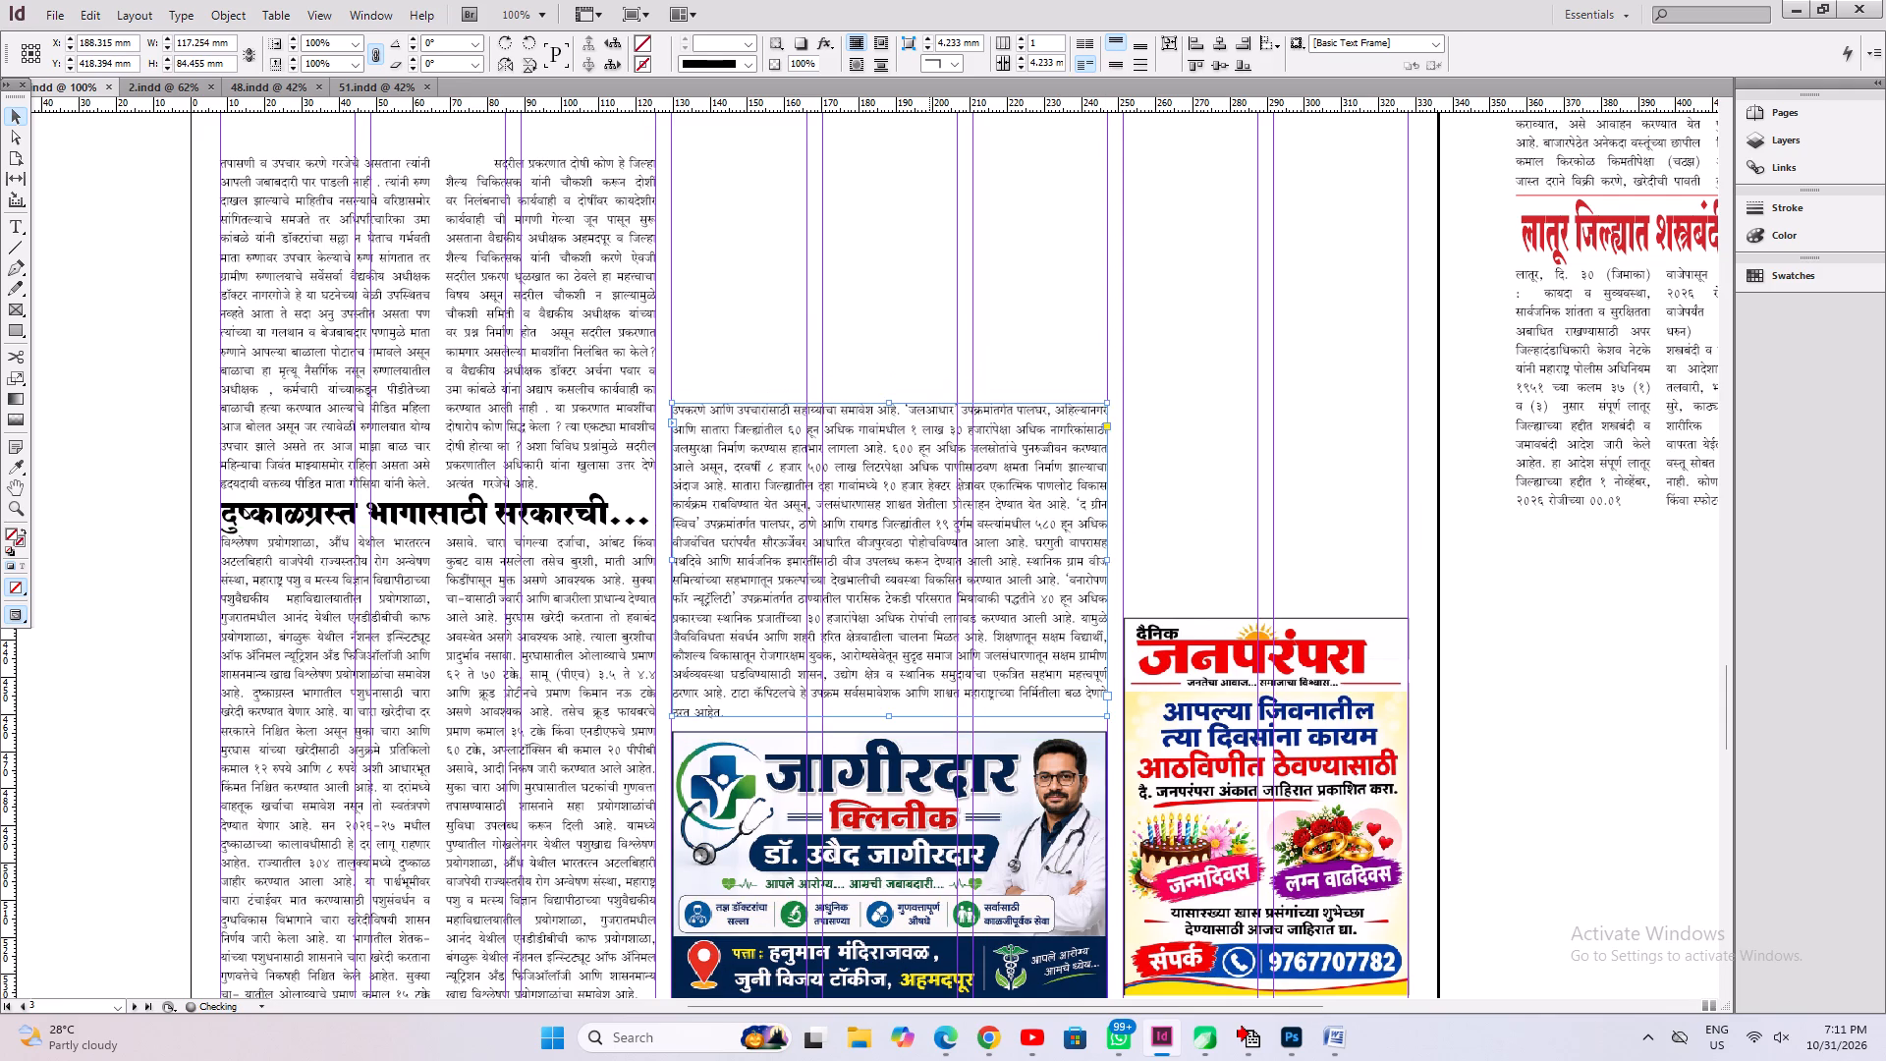
Split the Tata Capital continuation frame on page 3 into two columns and fit the frame to its text.
left_click(920, 500, "shift")
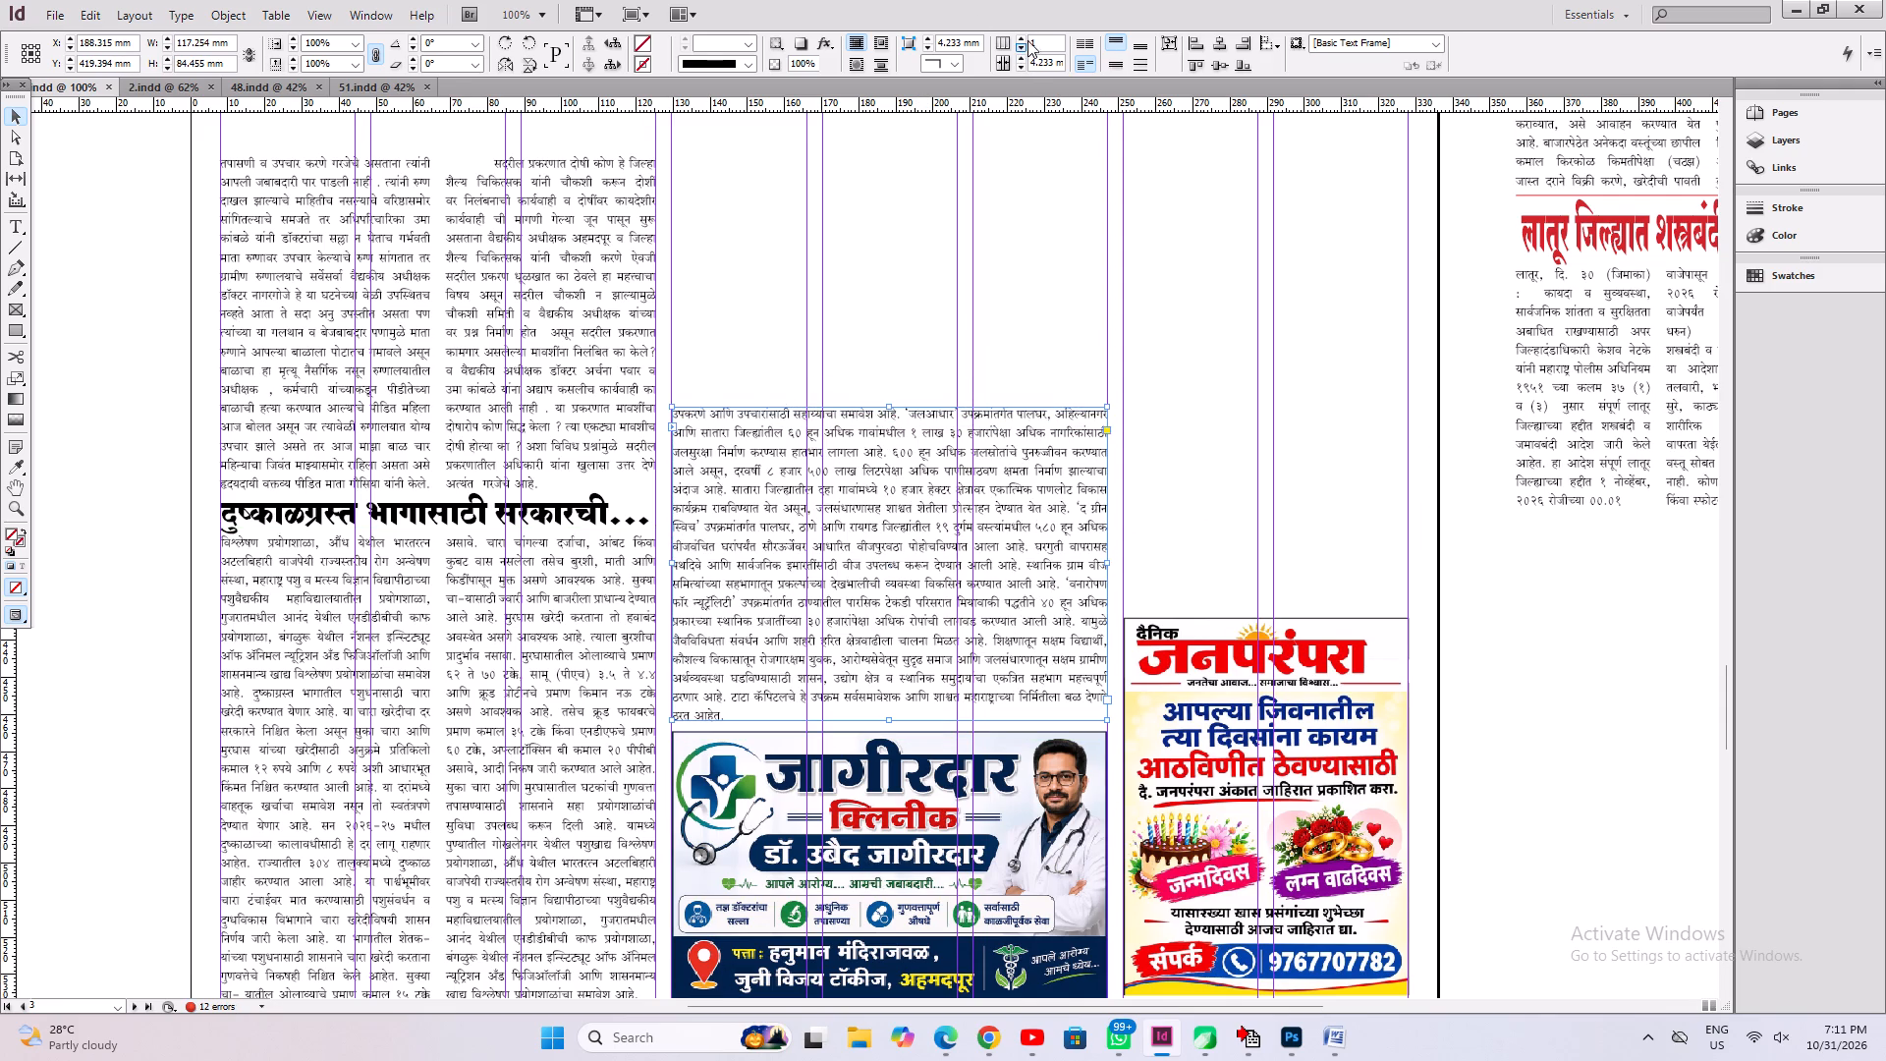
left_click(1027, 39)
left_click(1023, 37)
key("ctrl+alt+c")
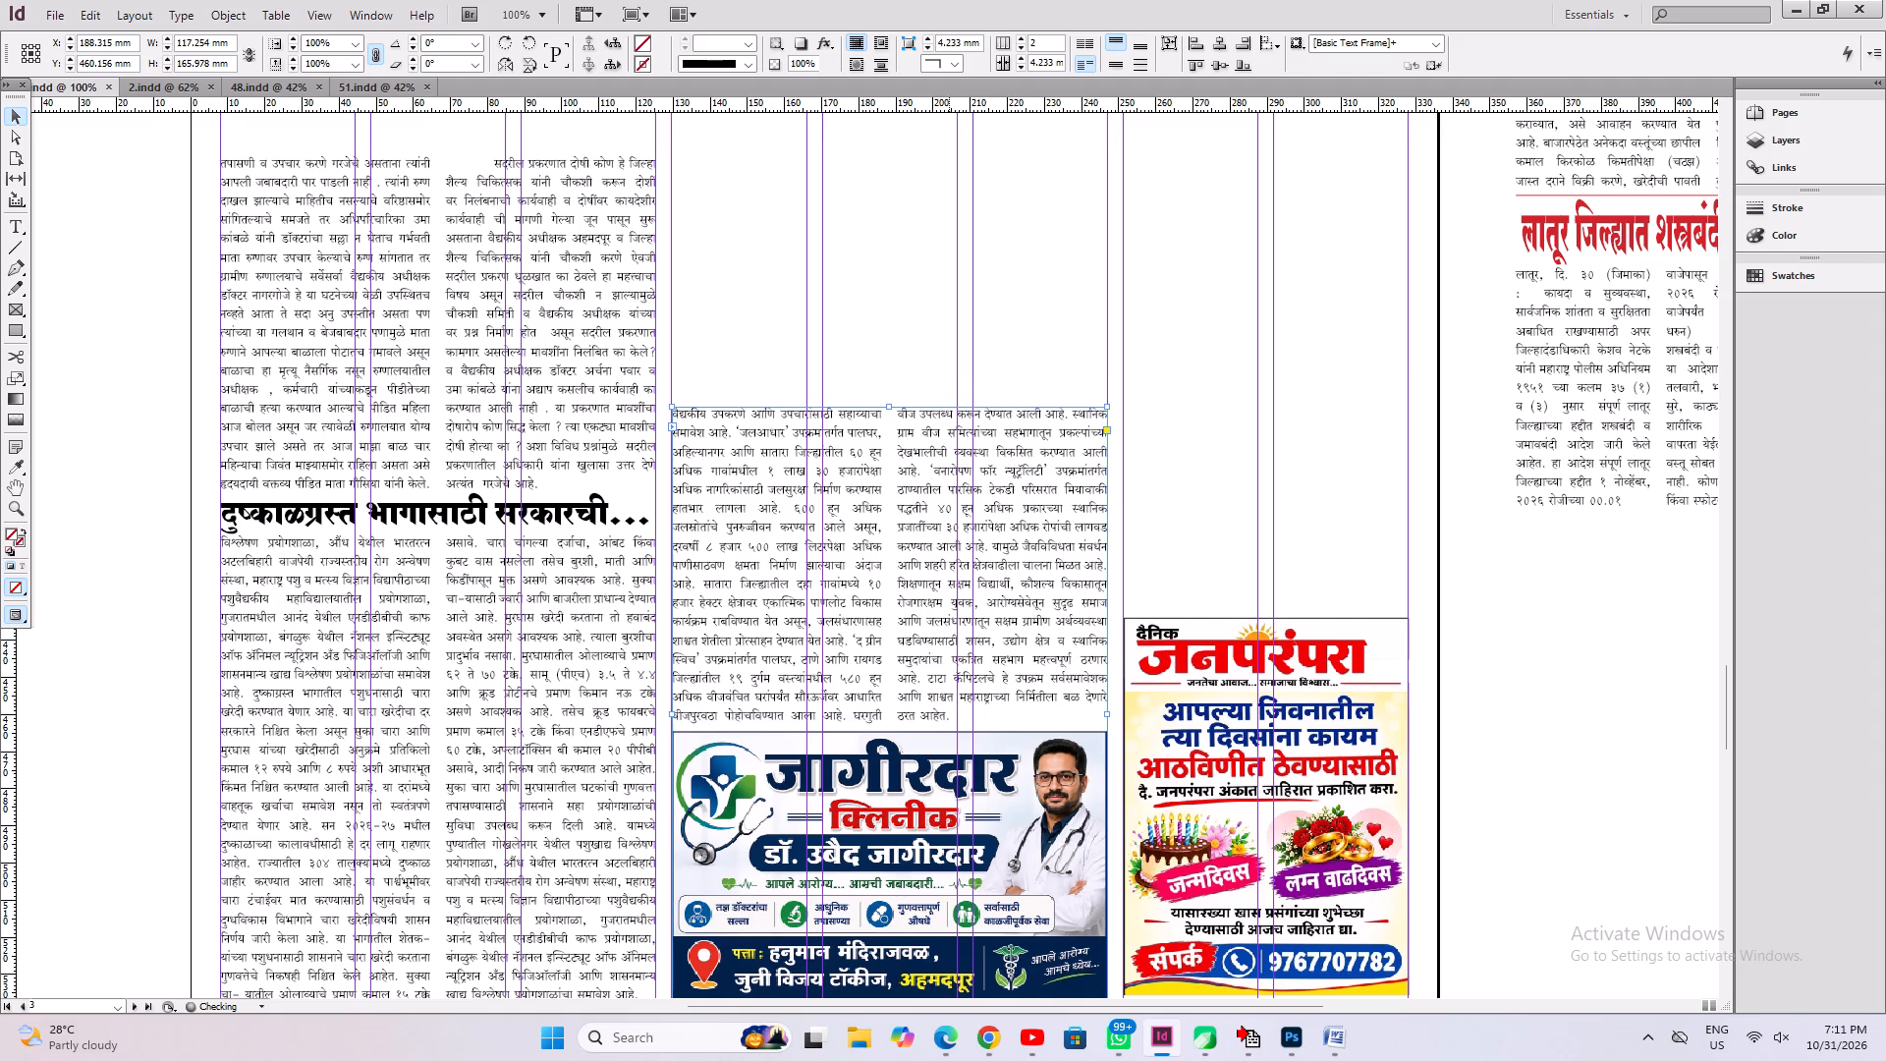
Refit the two-column Tata Capital frame and position it at about Y 416.9 mm, just above the जागीरदार क्लिनिक advert.
left_click_drag(945, 530, 945, 510, "shift")
key("ctrl+alt+c")
scroll(945, 501, "down", 3)
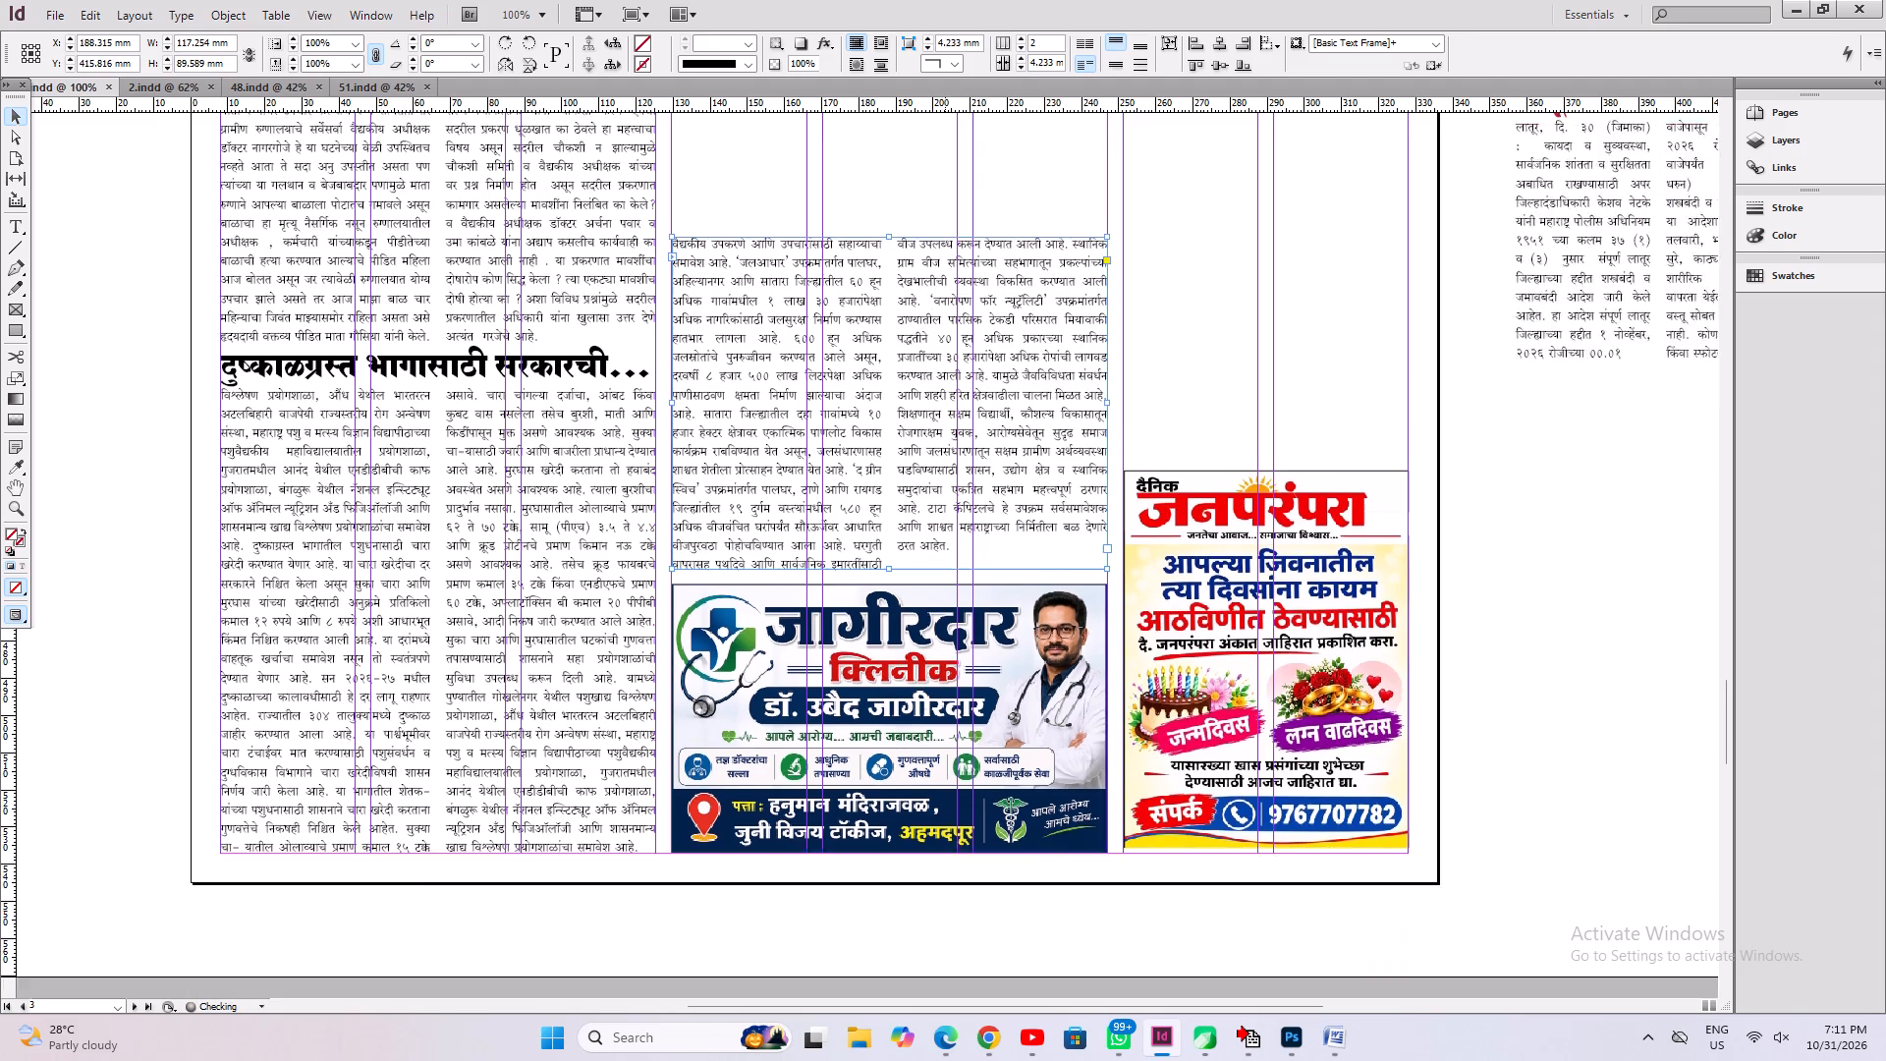
scroll(945, 501, "down", 5)
key("Down")
key("Down")
key("Down")
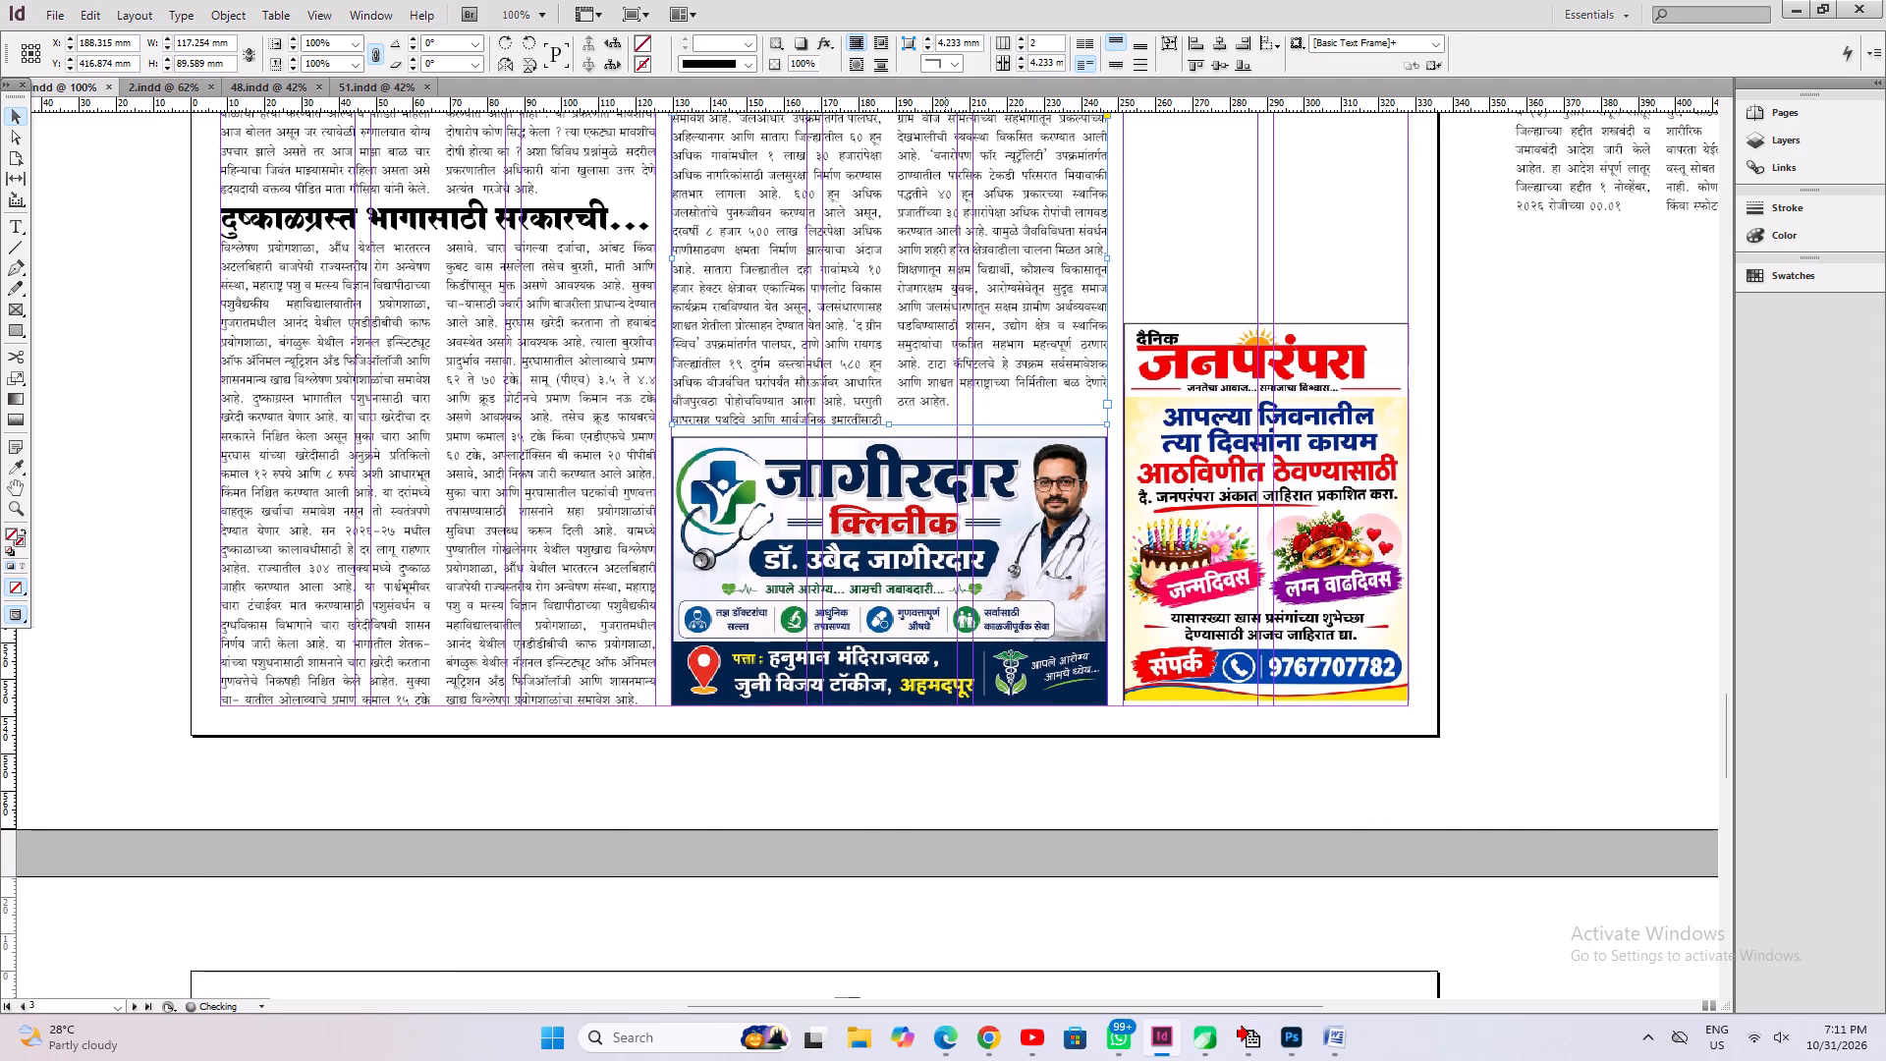
Save the newspaper document with the updated page 3 layout.
key("ctrl+s")
key("ctrl+0")
key("ctrl+a")
key("ctrl+s")
left_click(479, 517)
key("ctrl+a")
key("ctrl+s")
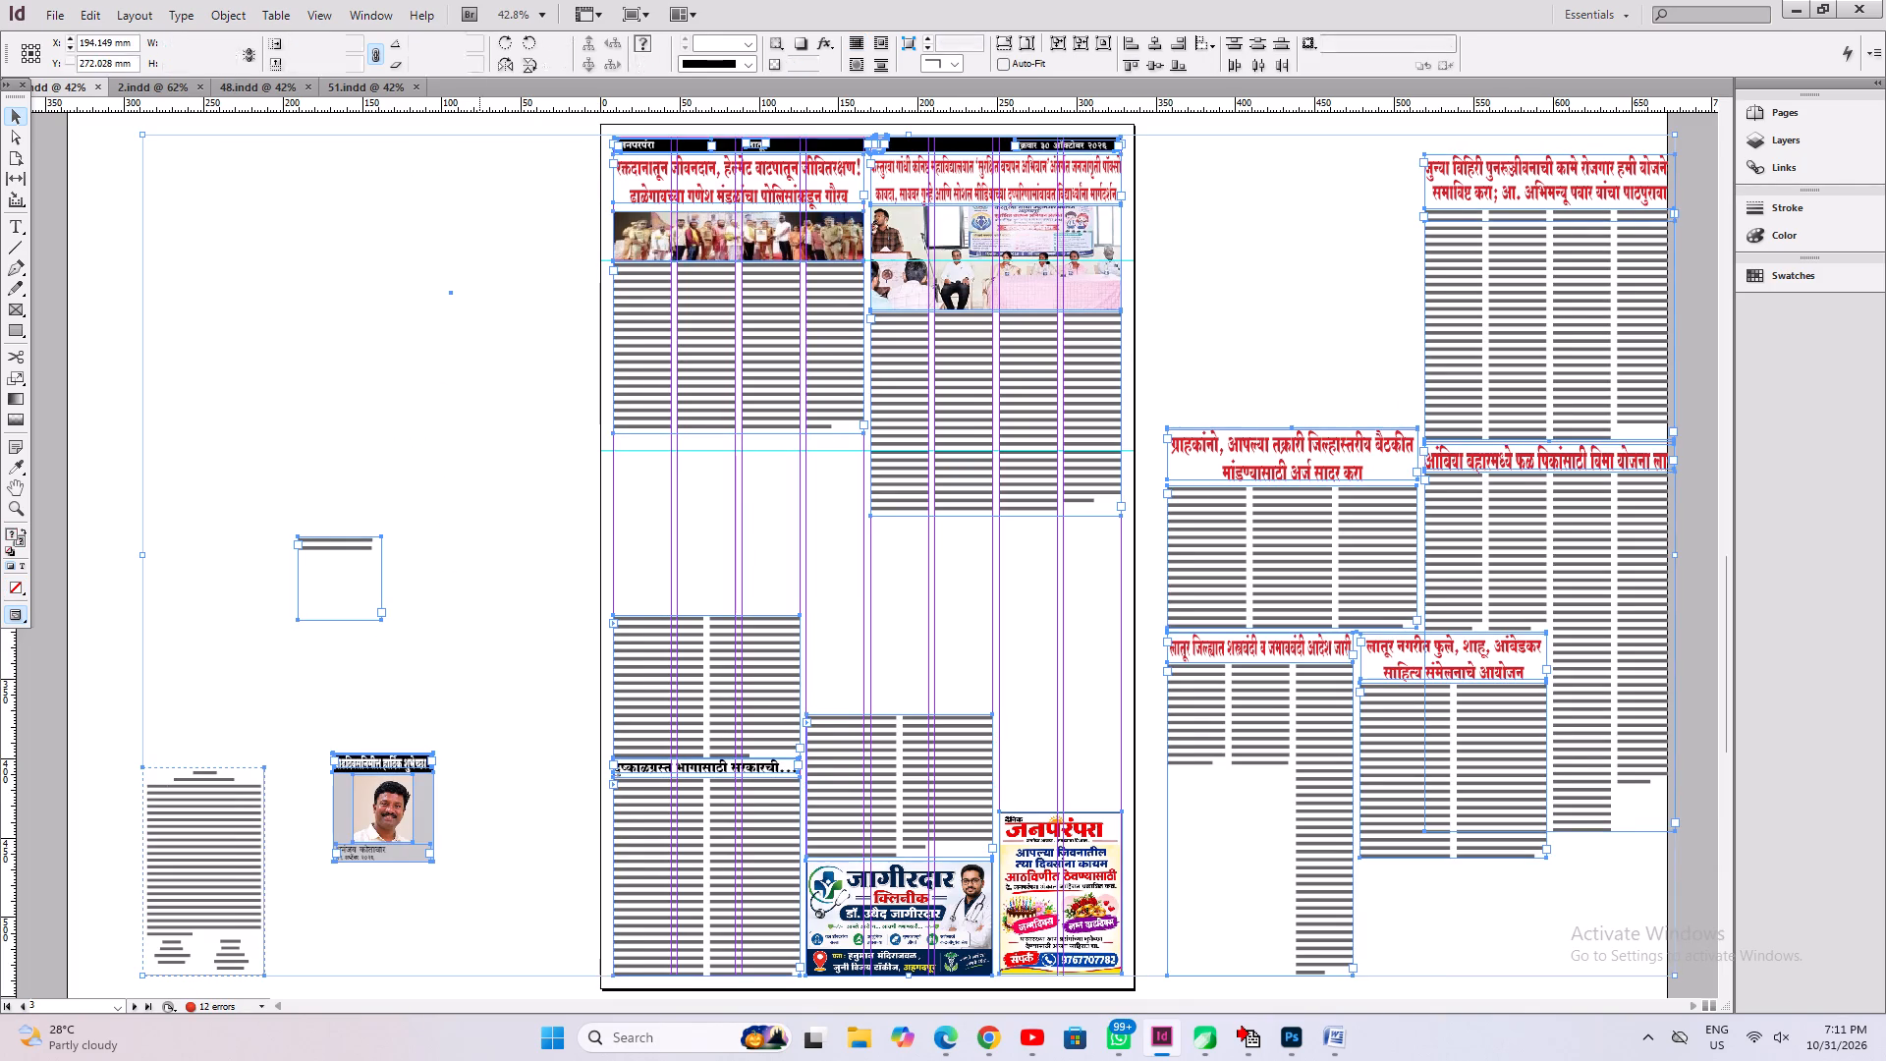
left_click(479, 516, "ctrl")
Look over the layout of page 3 and its neighbouring pages, including the articles parked on the pasteboard.
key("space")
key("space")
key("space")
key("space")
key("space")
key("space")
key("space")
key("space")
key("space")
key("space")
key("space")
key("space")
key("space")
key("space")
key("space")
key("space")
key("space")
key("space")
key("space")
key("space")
left_click_drag(1145, 728, 1013, 144)
left_click_drag(1023, 640, 1031, 108)
left_click_drag(1043, 455, 937, 917)
left_click_drag(1027, 414, 1022, 1060)
left_click_drag(1062, 525, 1057, 1060)
left_click_drag(1075, 539, 1075, 967)
left_click_drag(1069, 879, 963, 277)
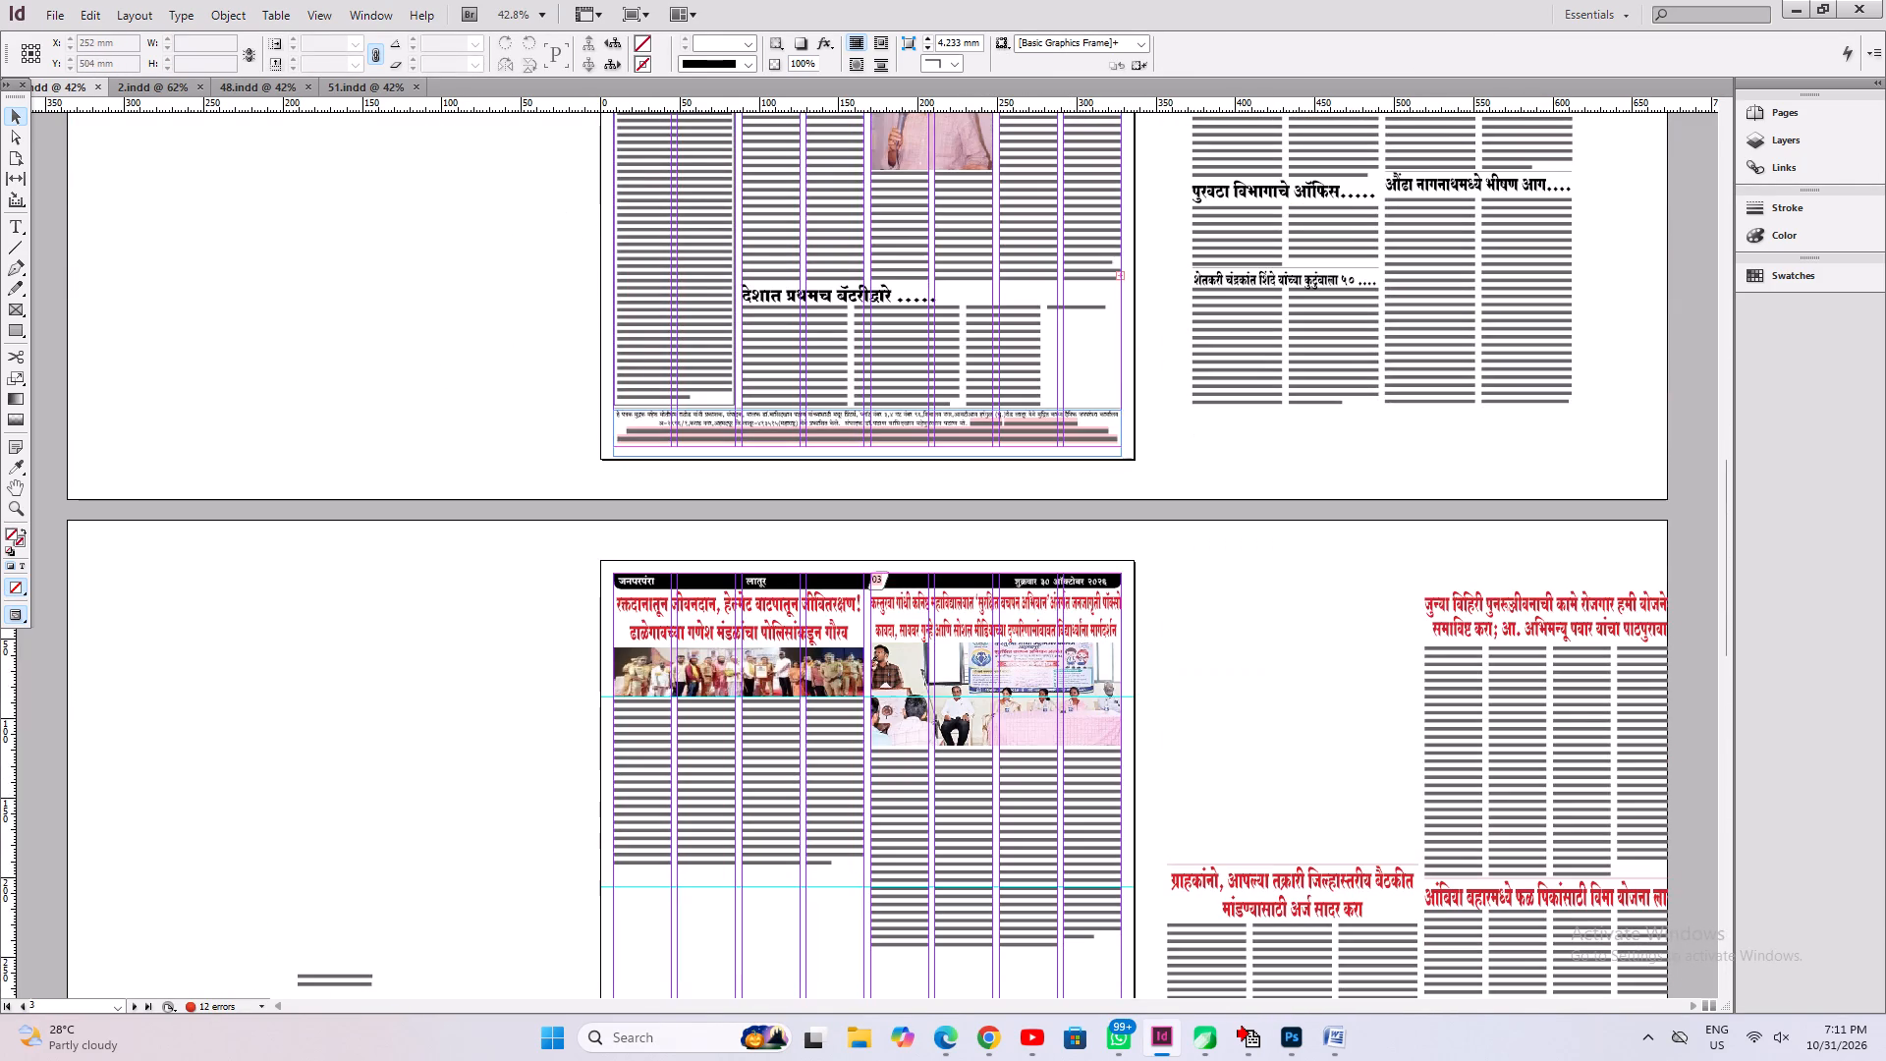
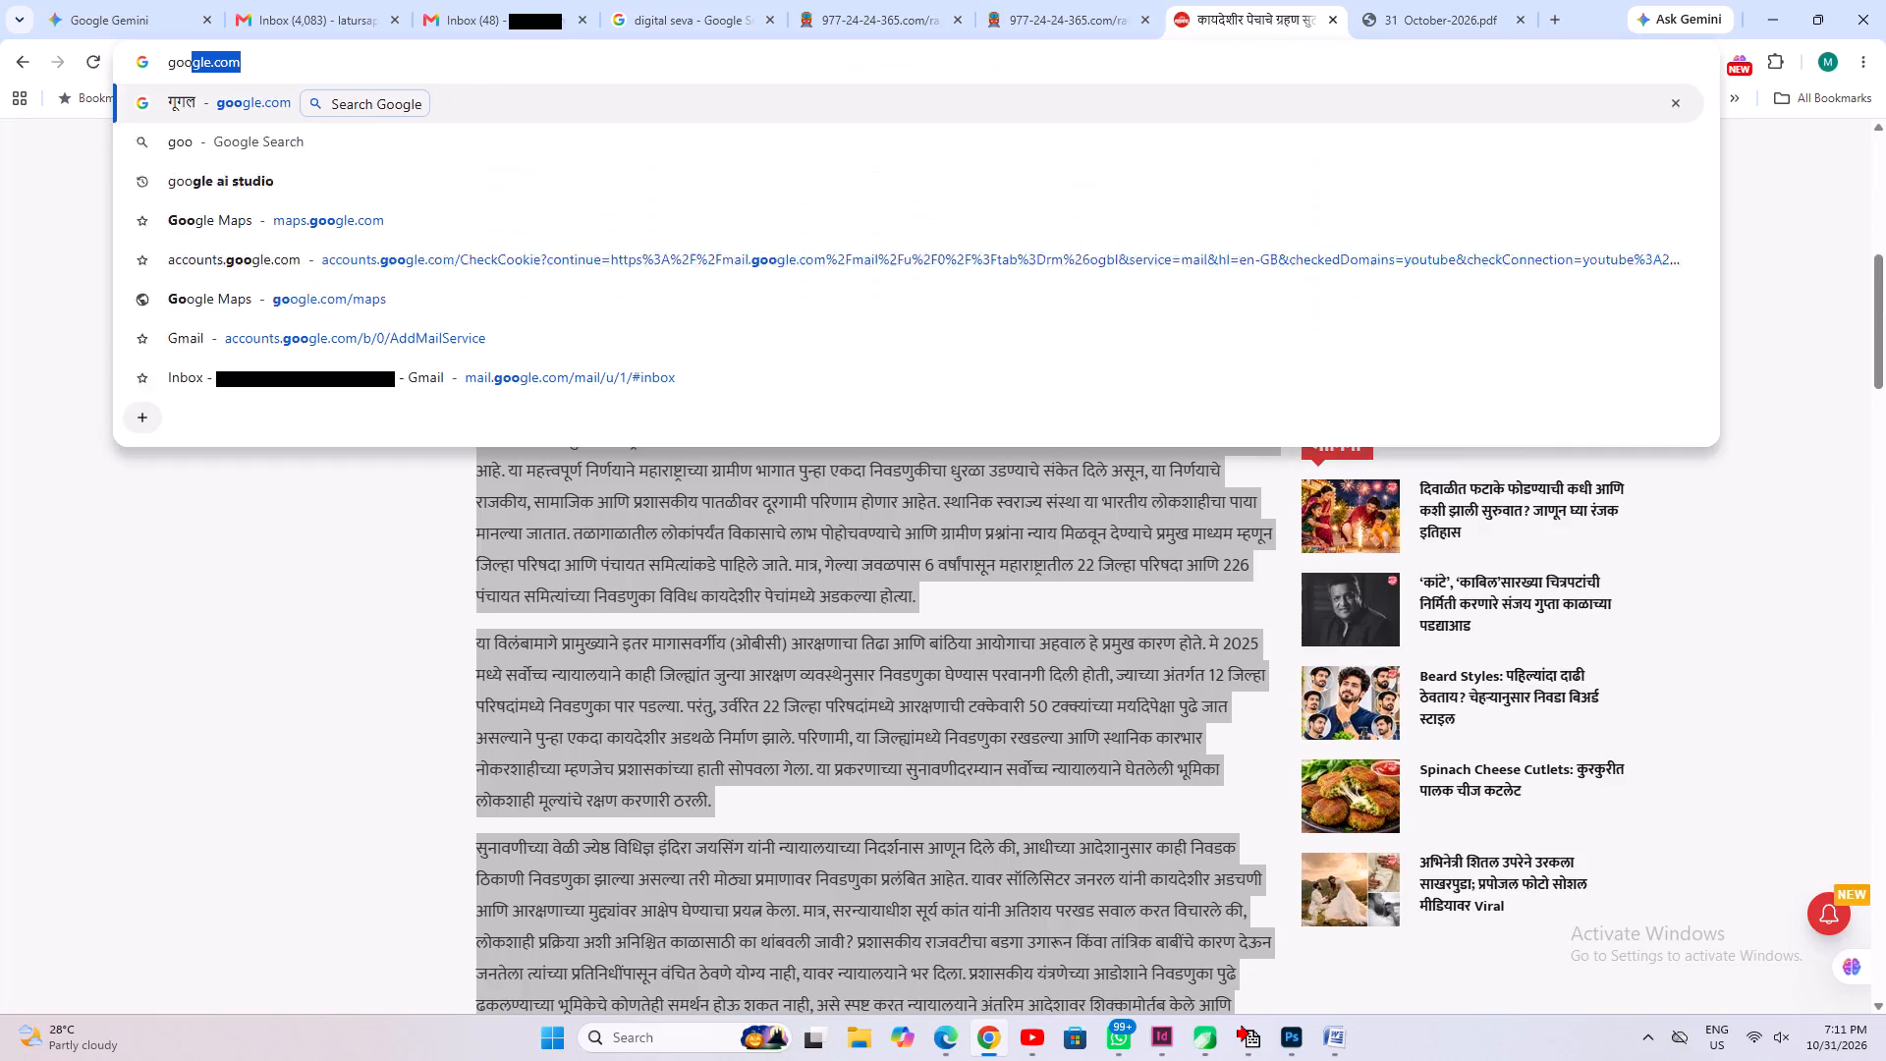
In Chrome, open Google Images in place of the open news article and search for pictures of "data center".
key("Return")
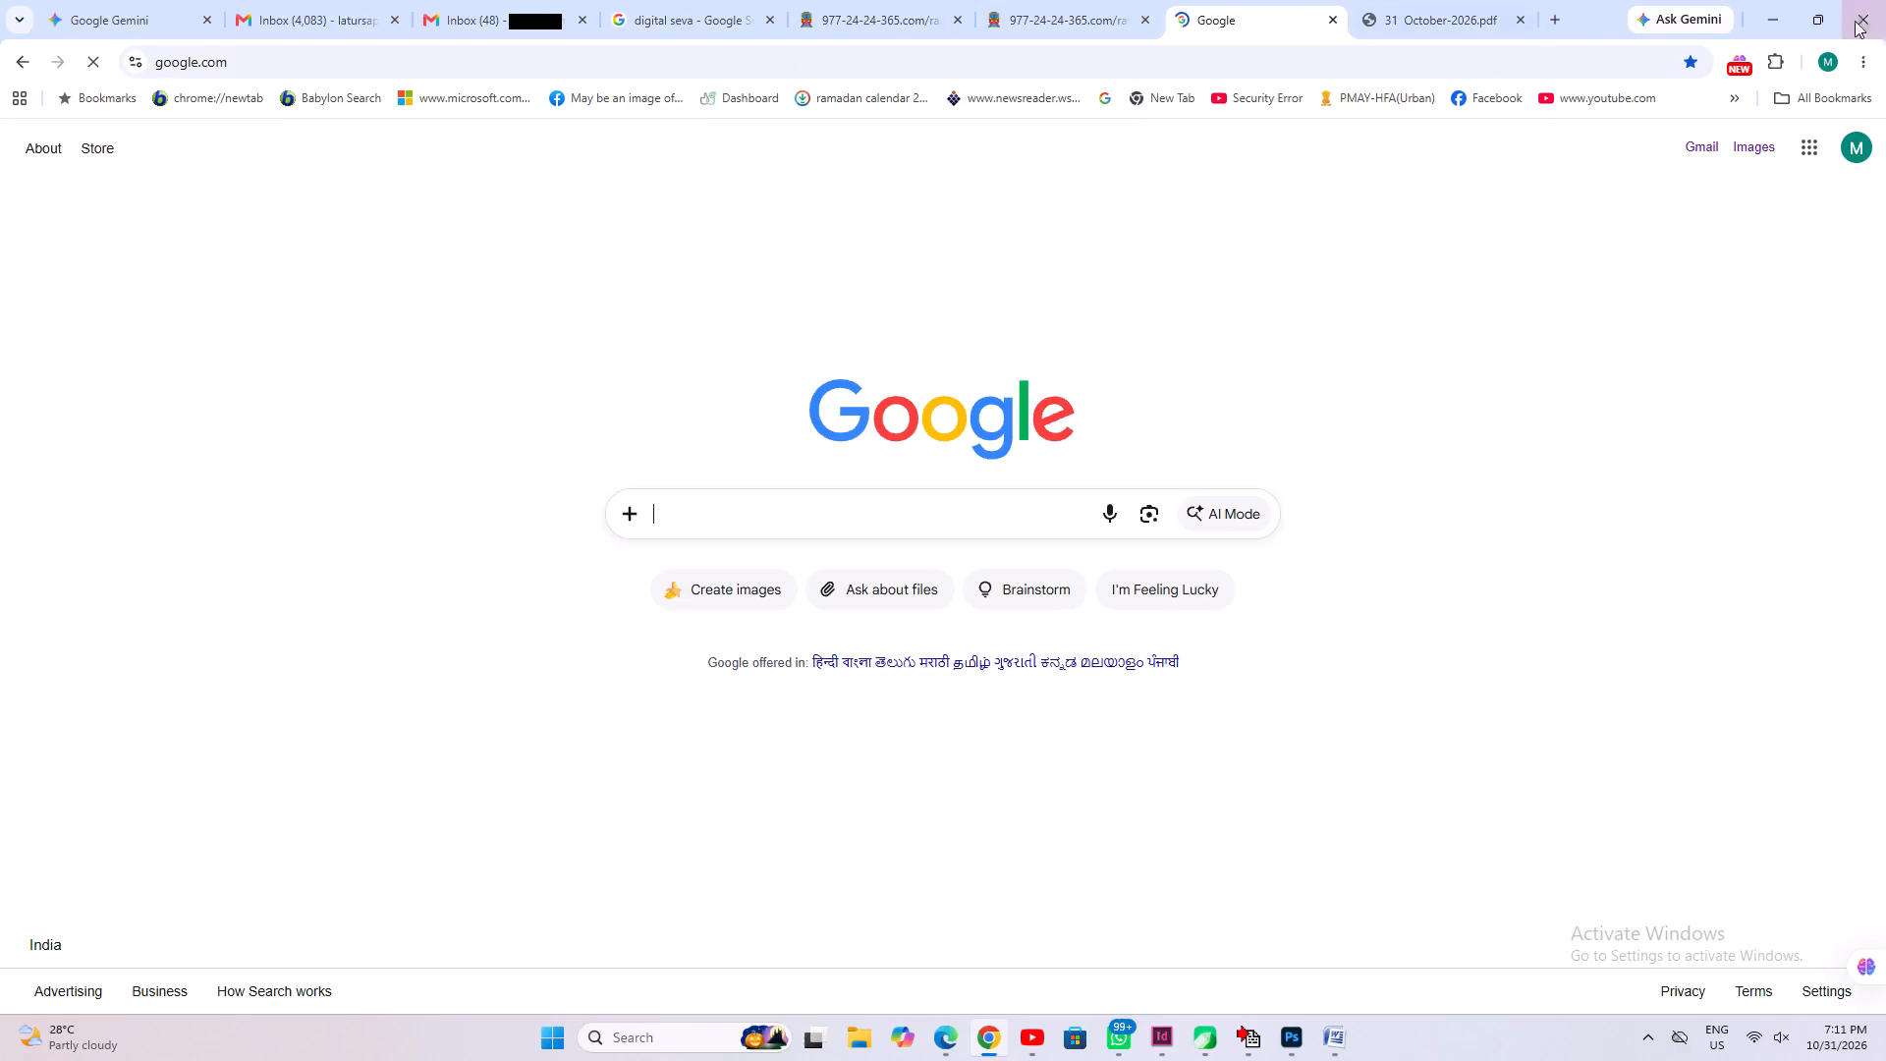
left_click(1775, 150)
left_click(1761, 150)
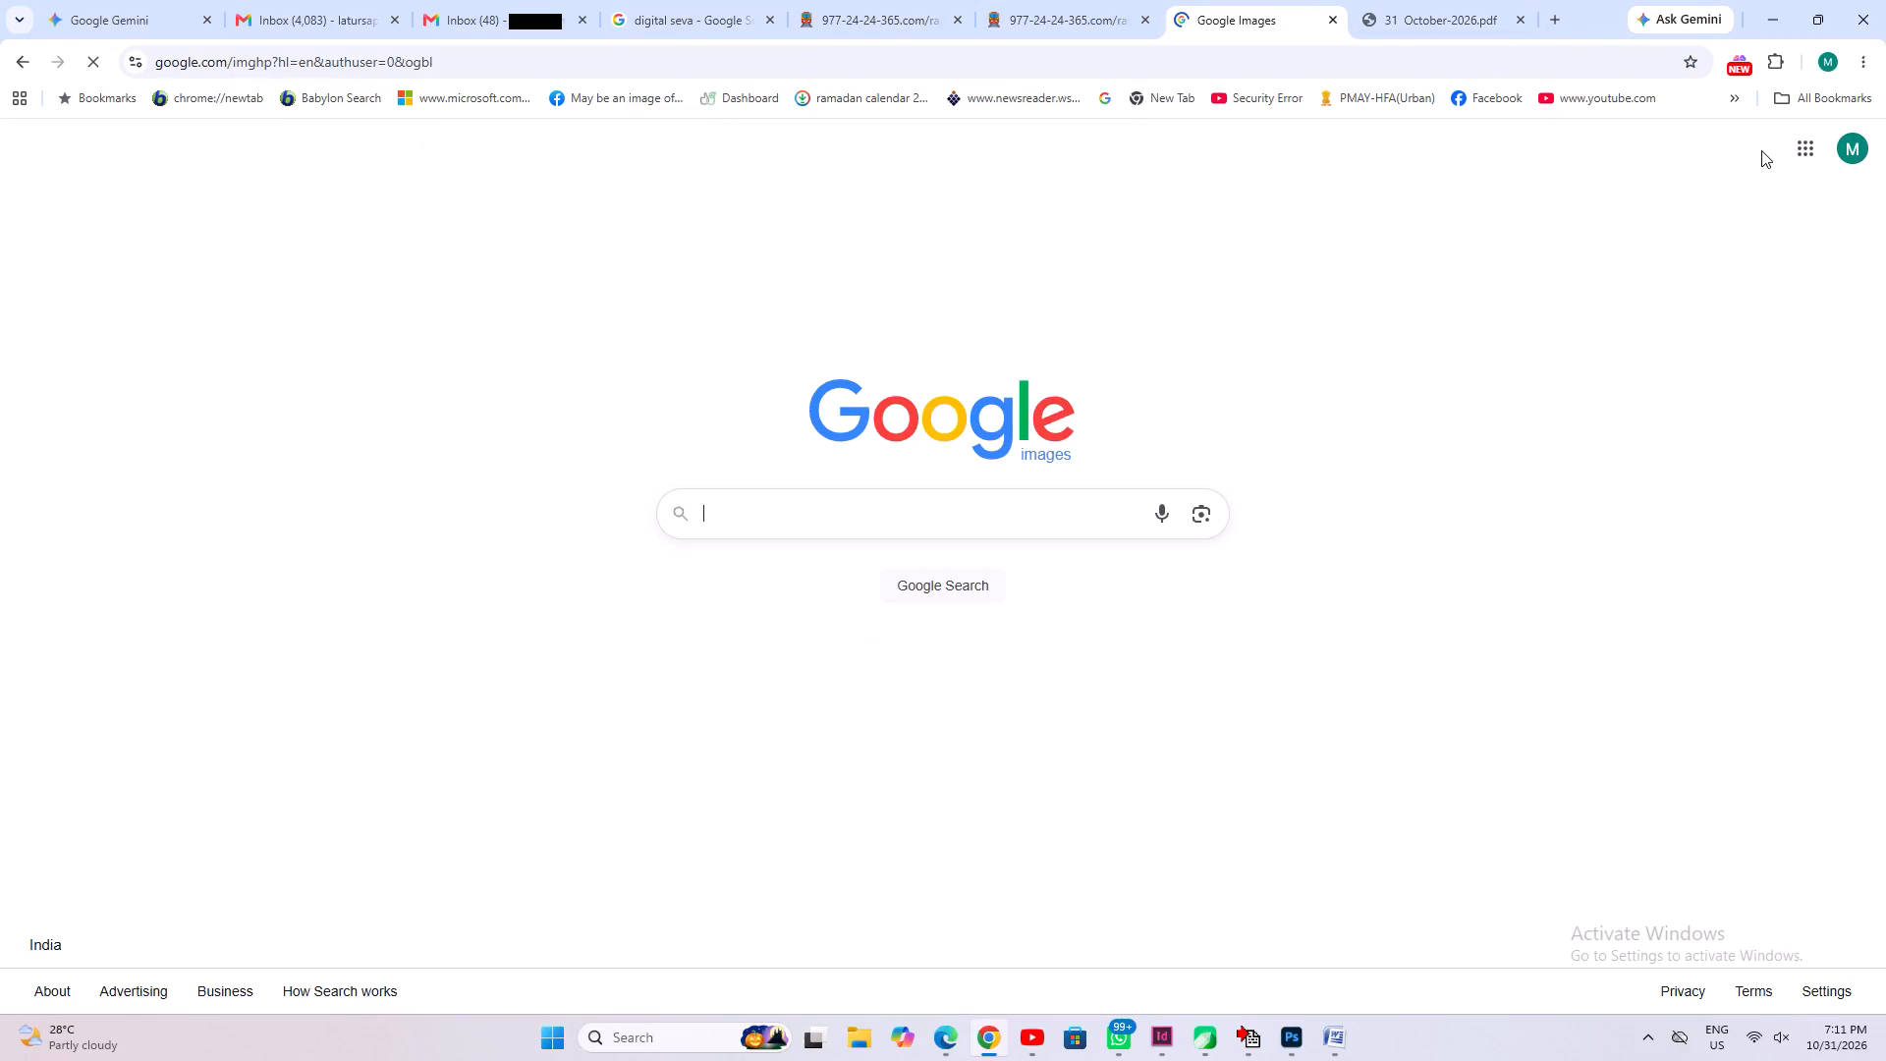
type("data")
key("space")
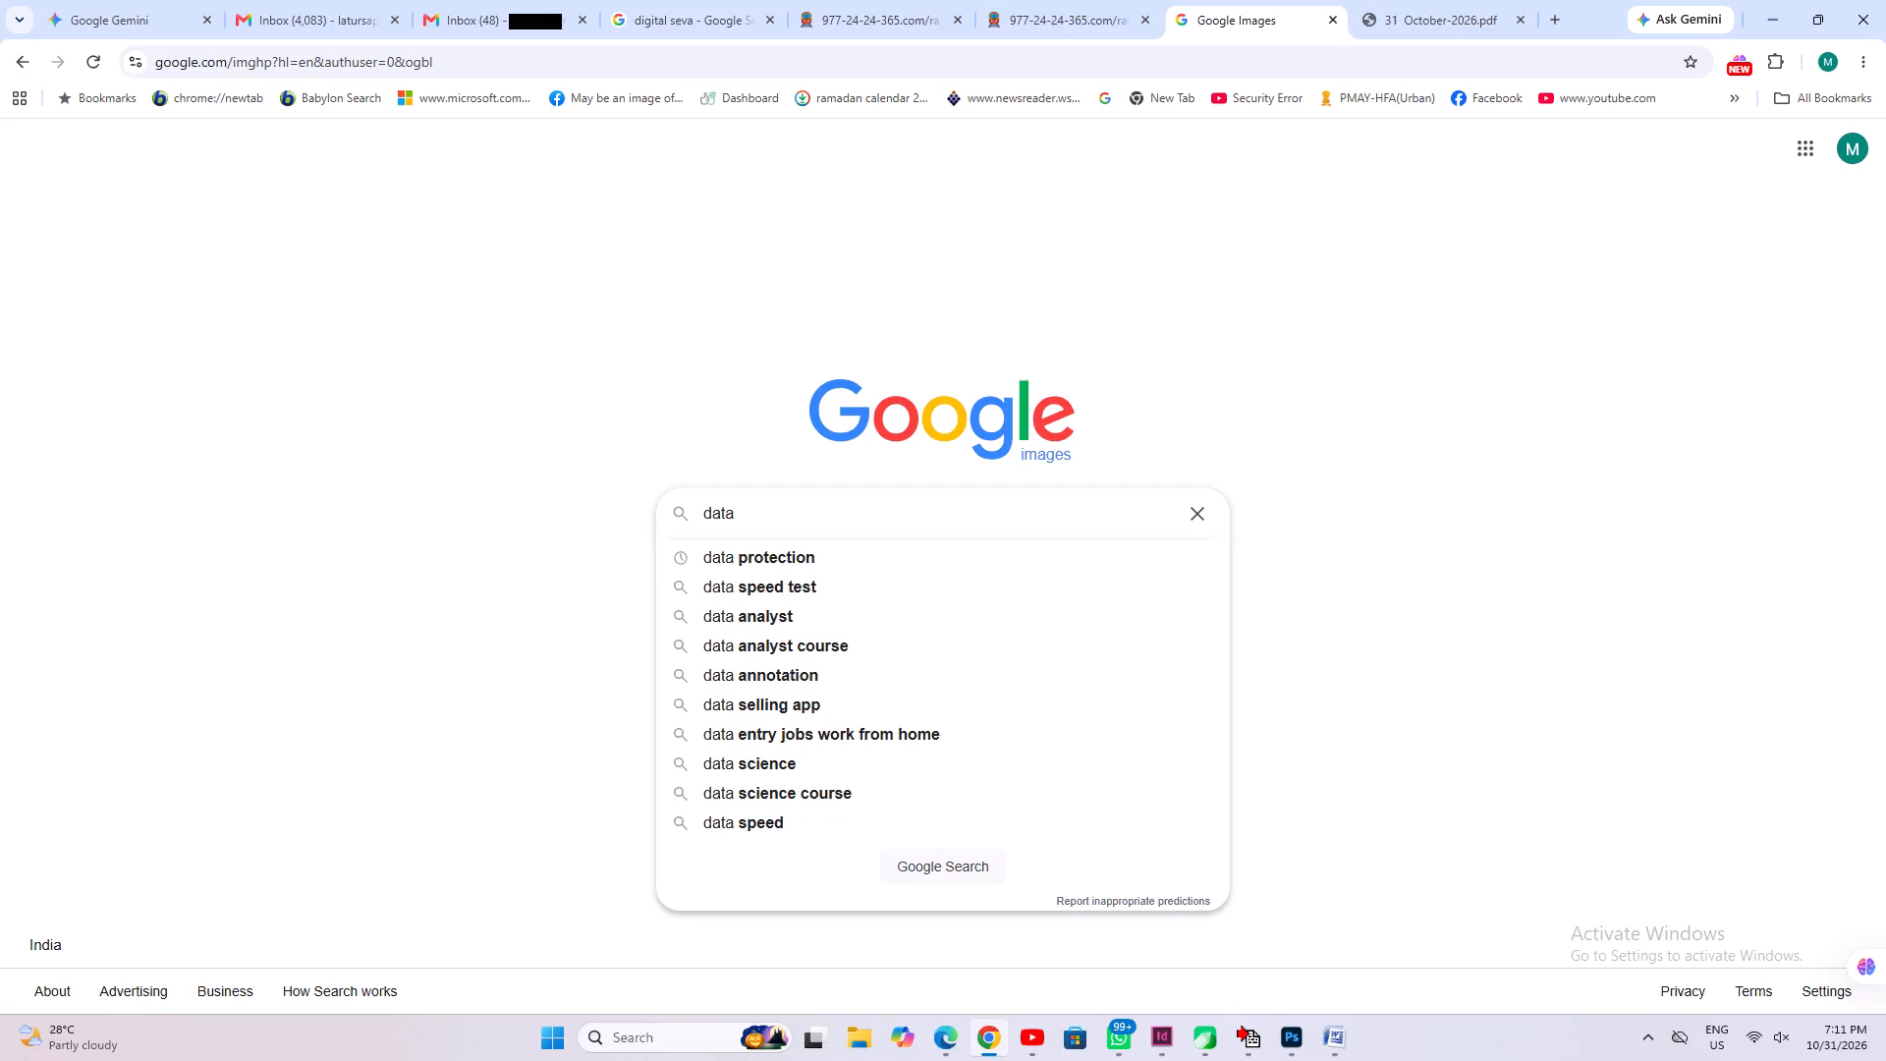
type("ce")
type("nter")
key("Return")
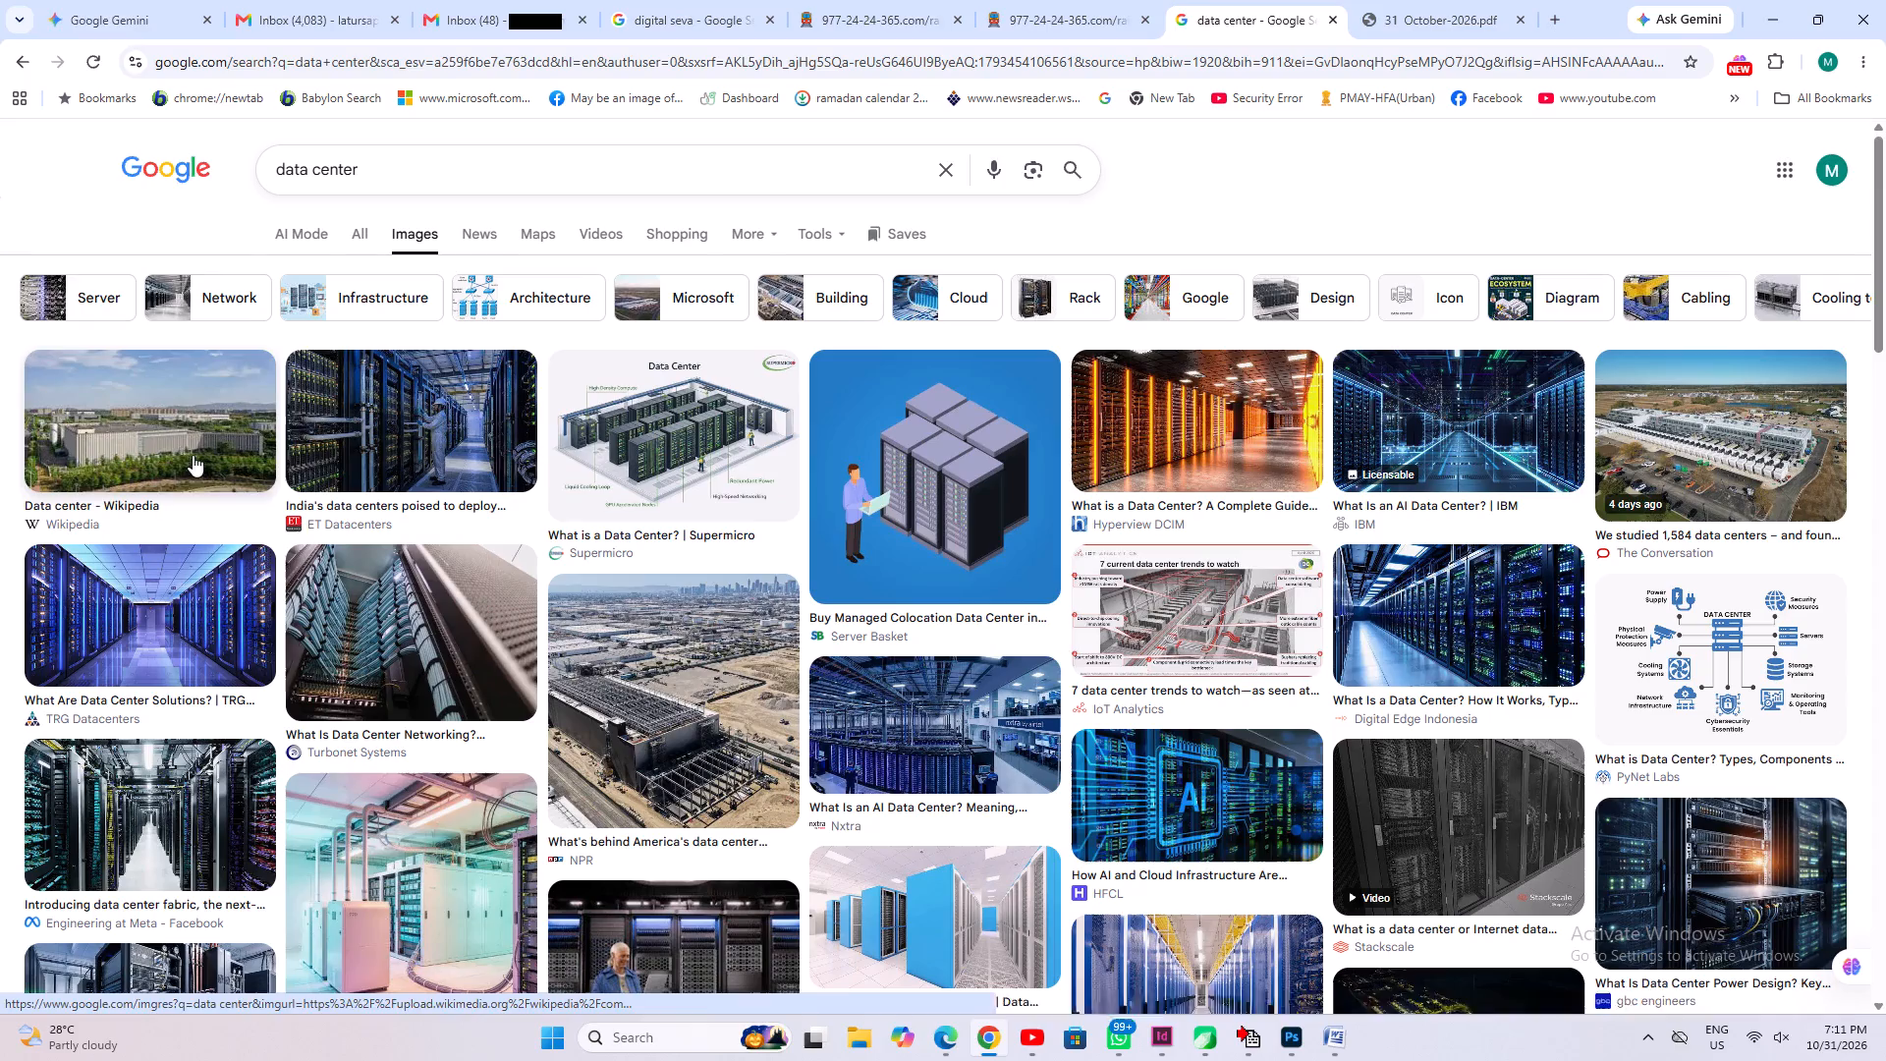
Copy the Digital Edge Indonesia server-room image from the data center image results.
left_click(1789, 425)
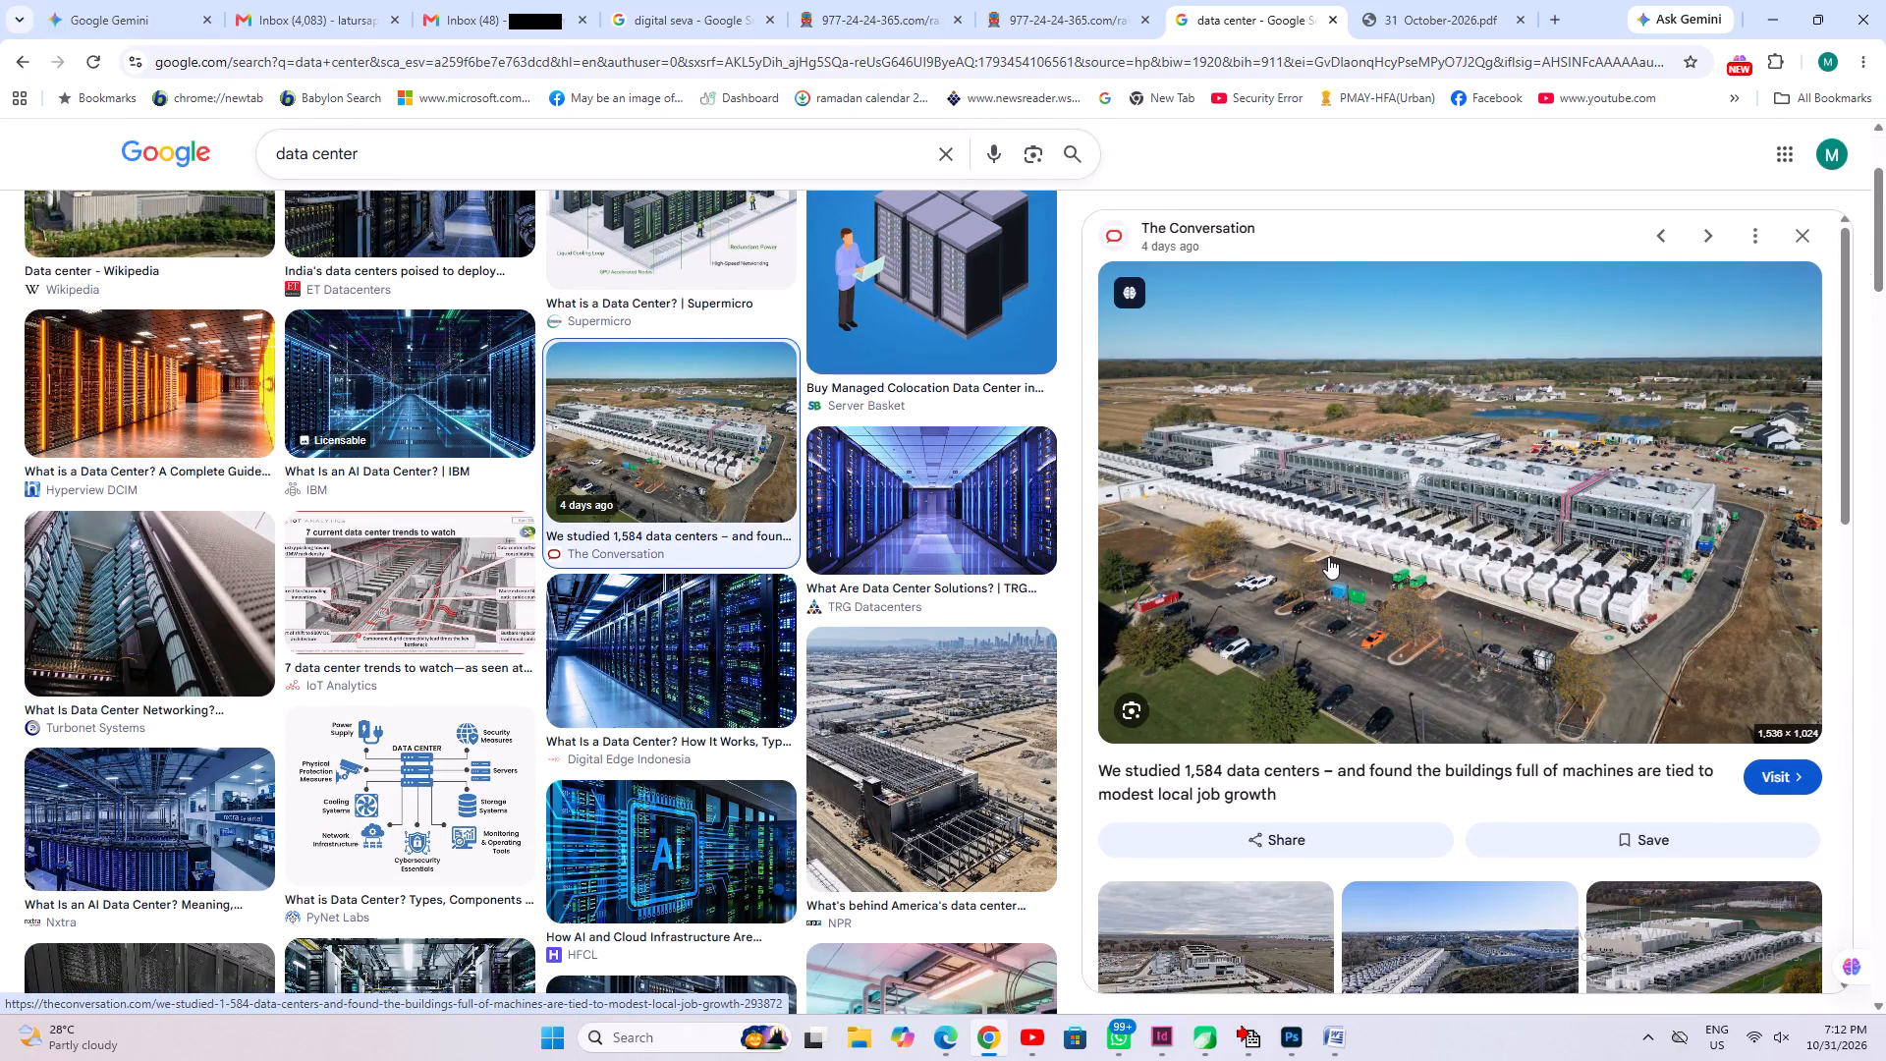
left_click(649, 666)
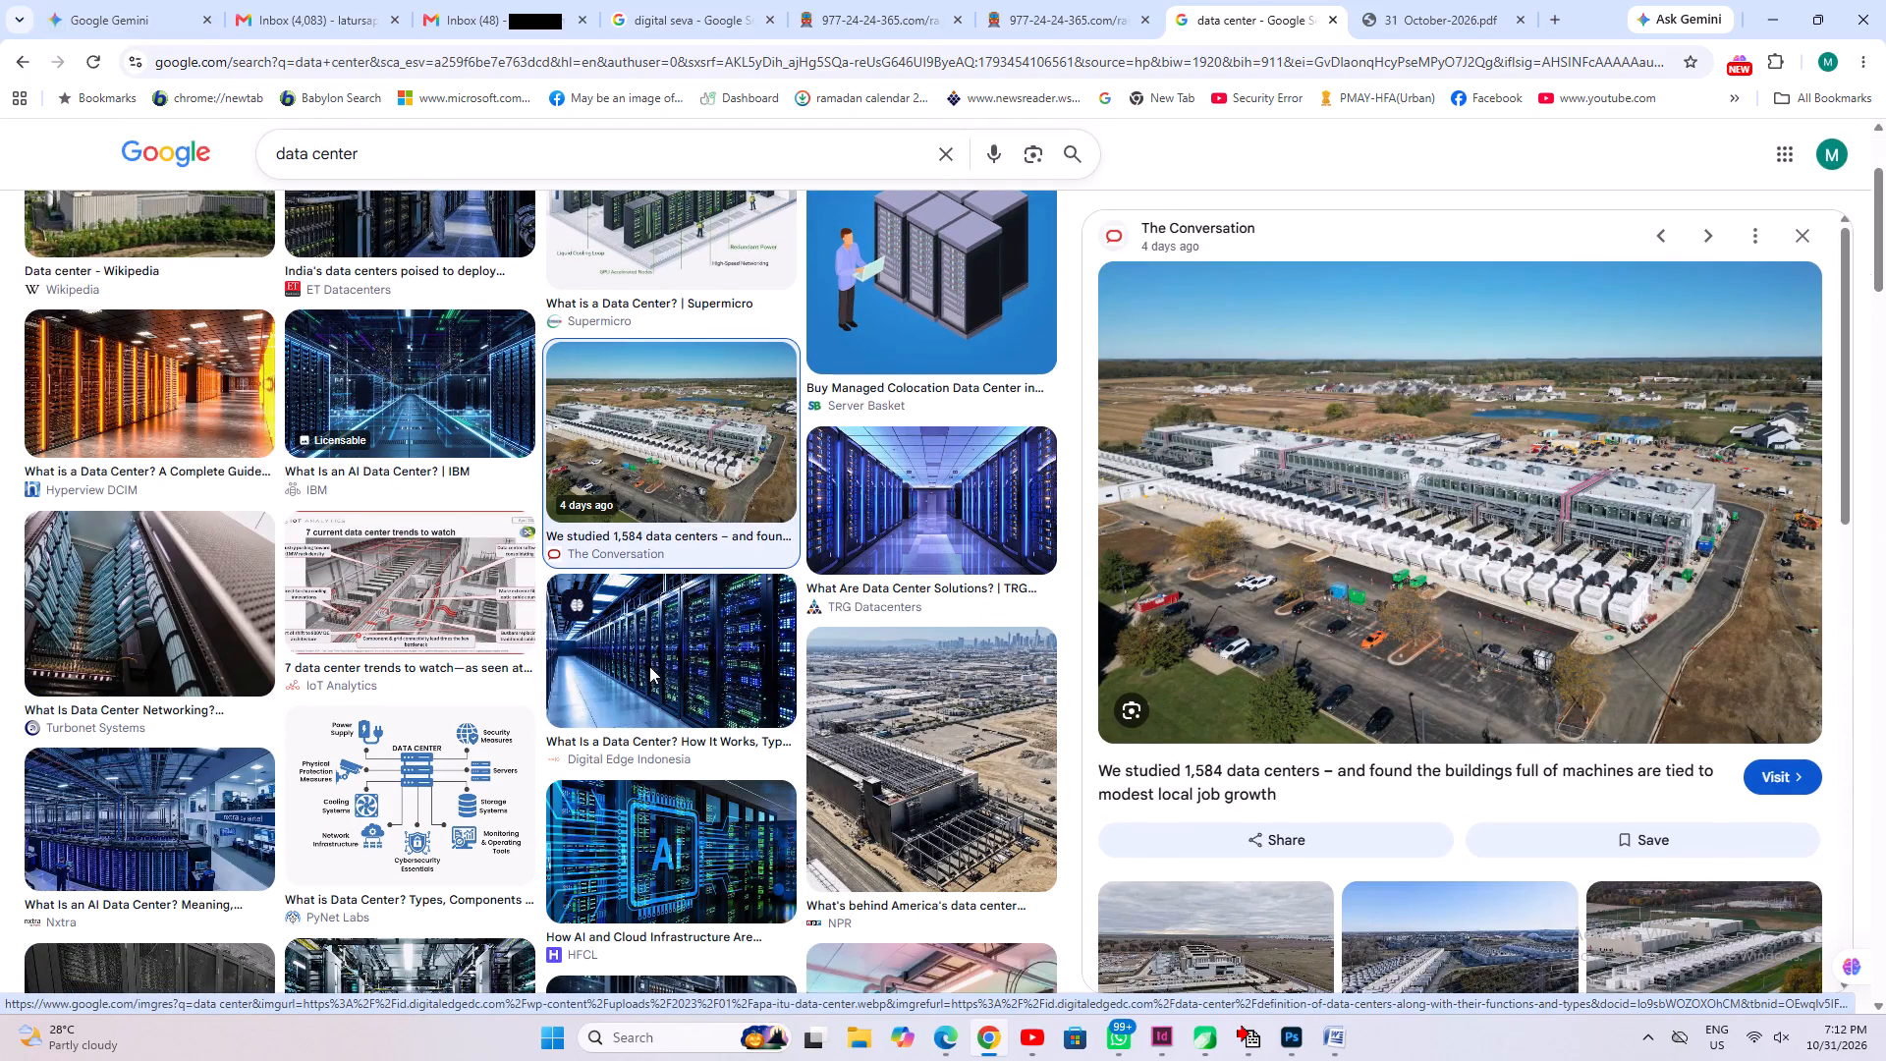
right_click(1464, 457)
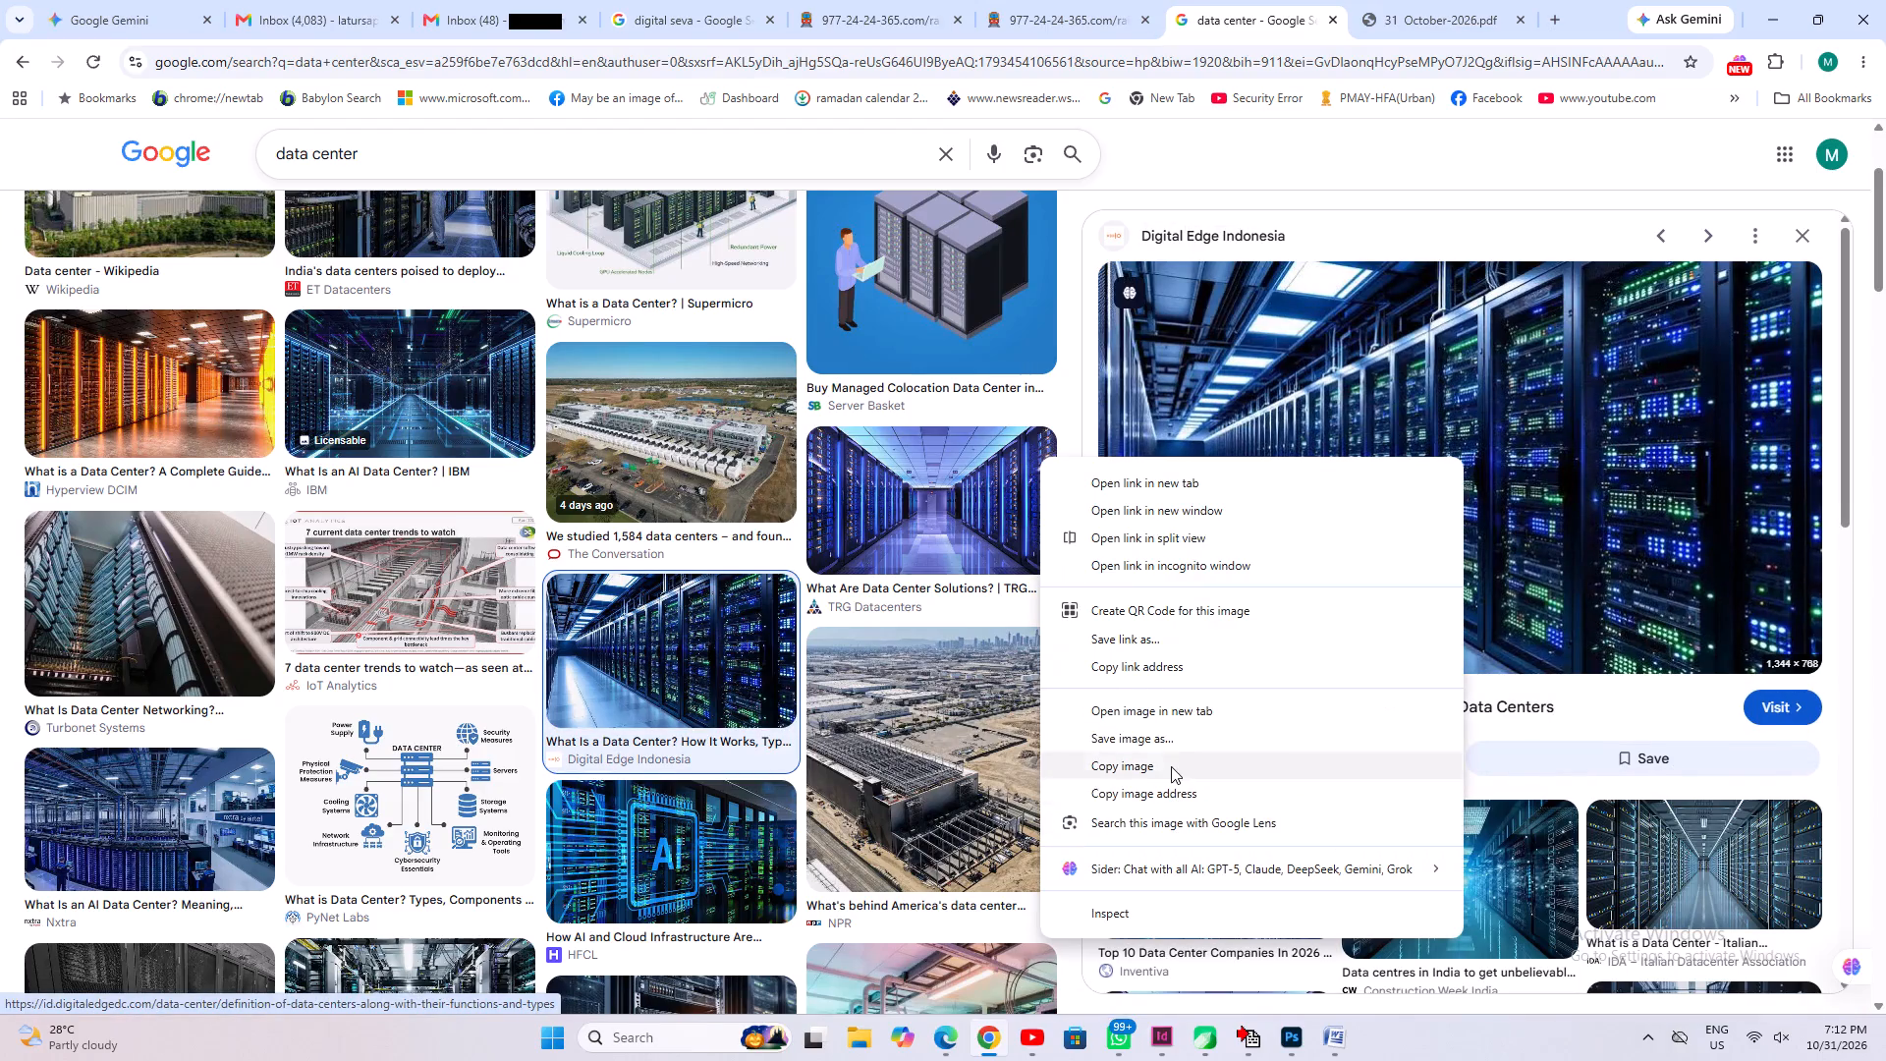
left_click(1171, 766)
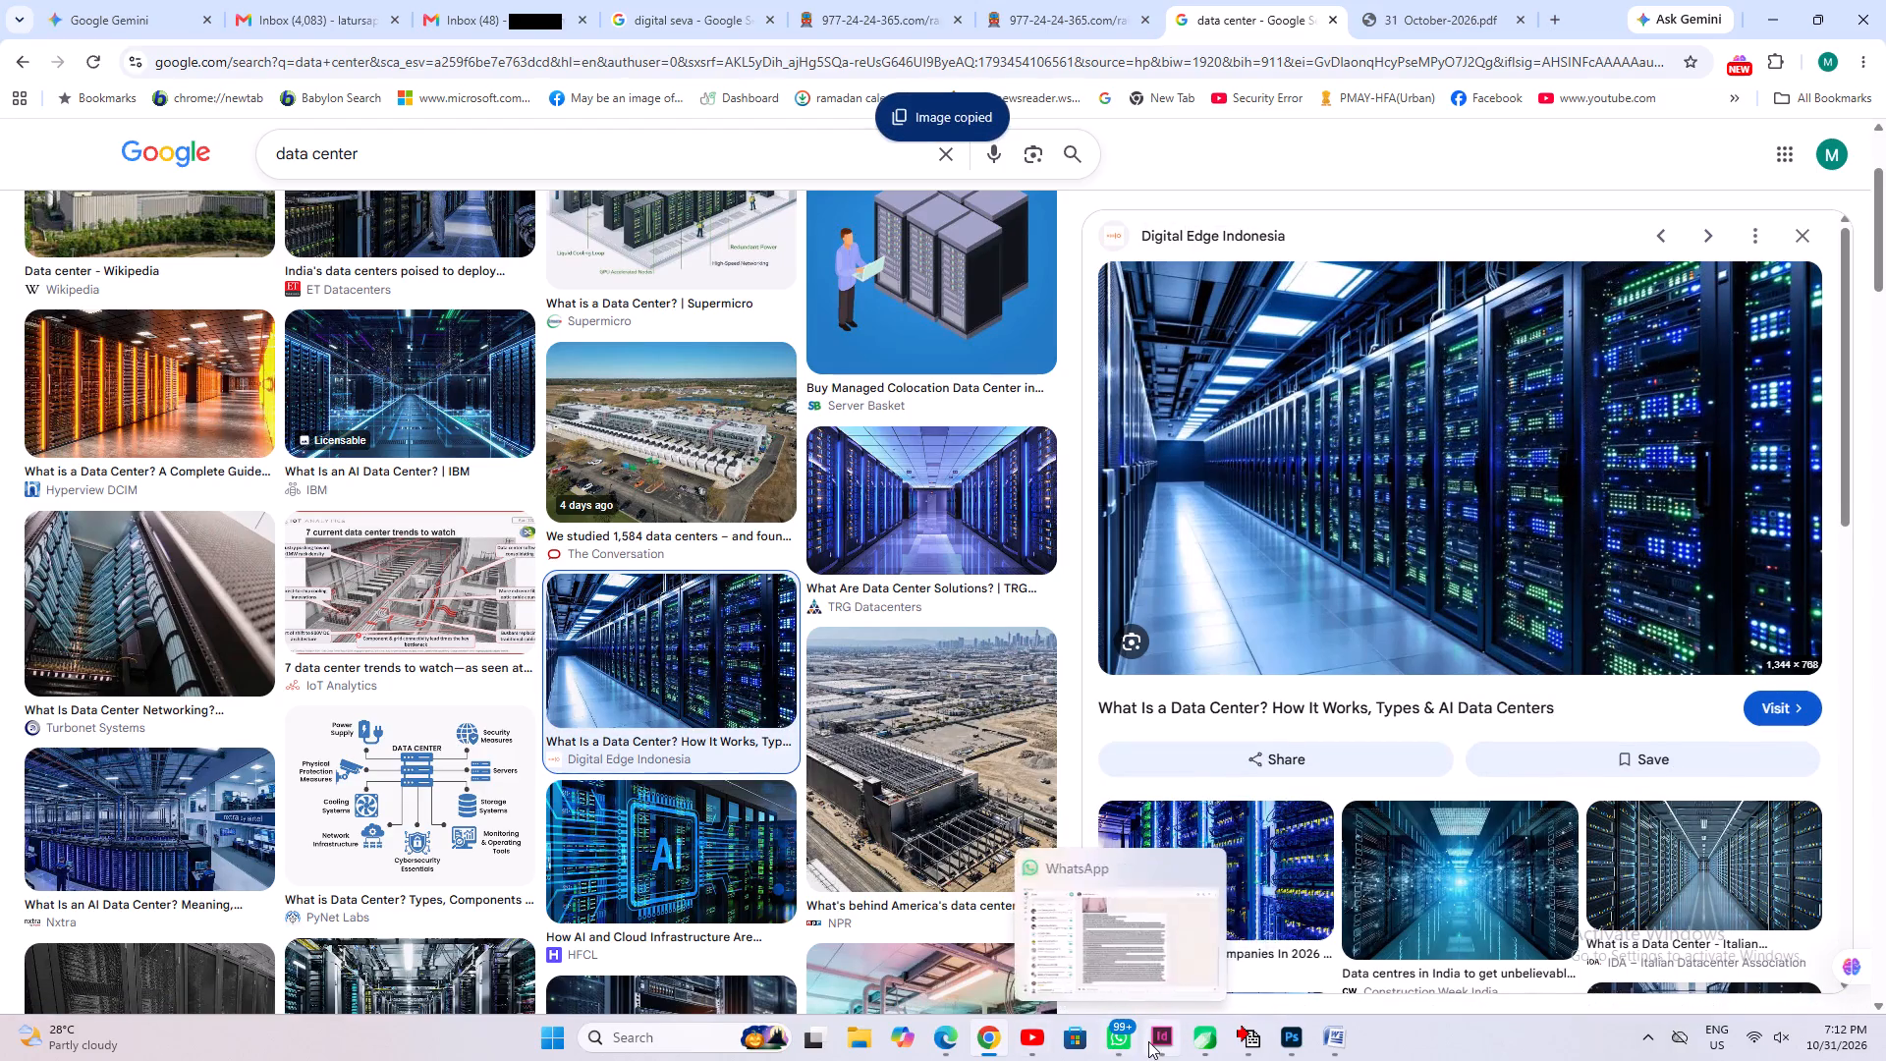
Switch to InDesign and paste the copied server-room photo onto the newspaper's front page.
left_click(1148, 1041)
scroll(646, 697, "up", 11)
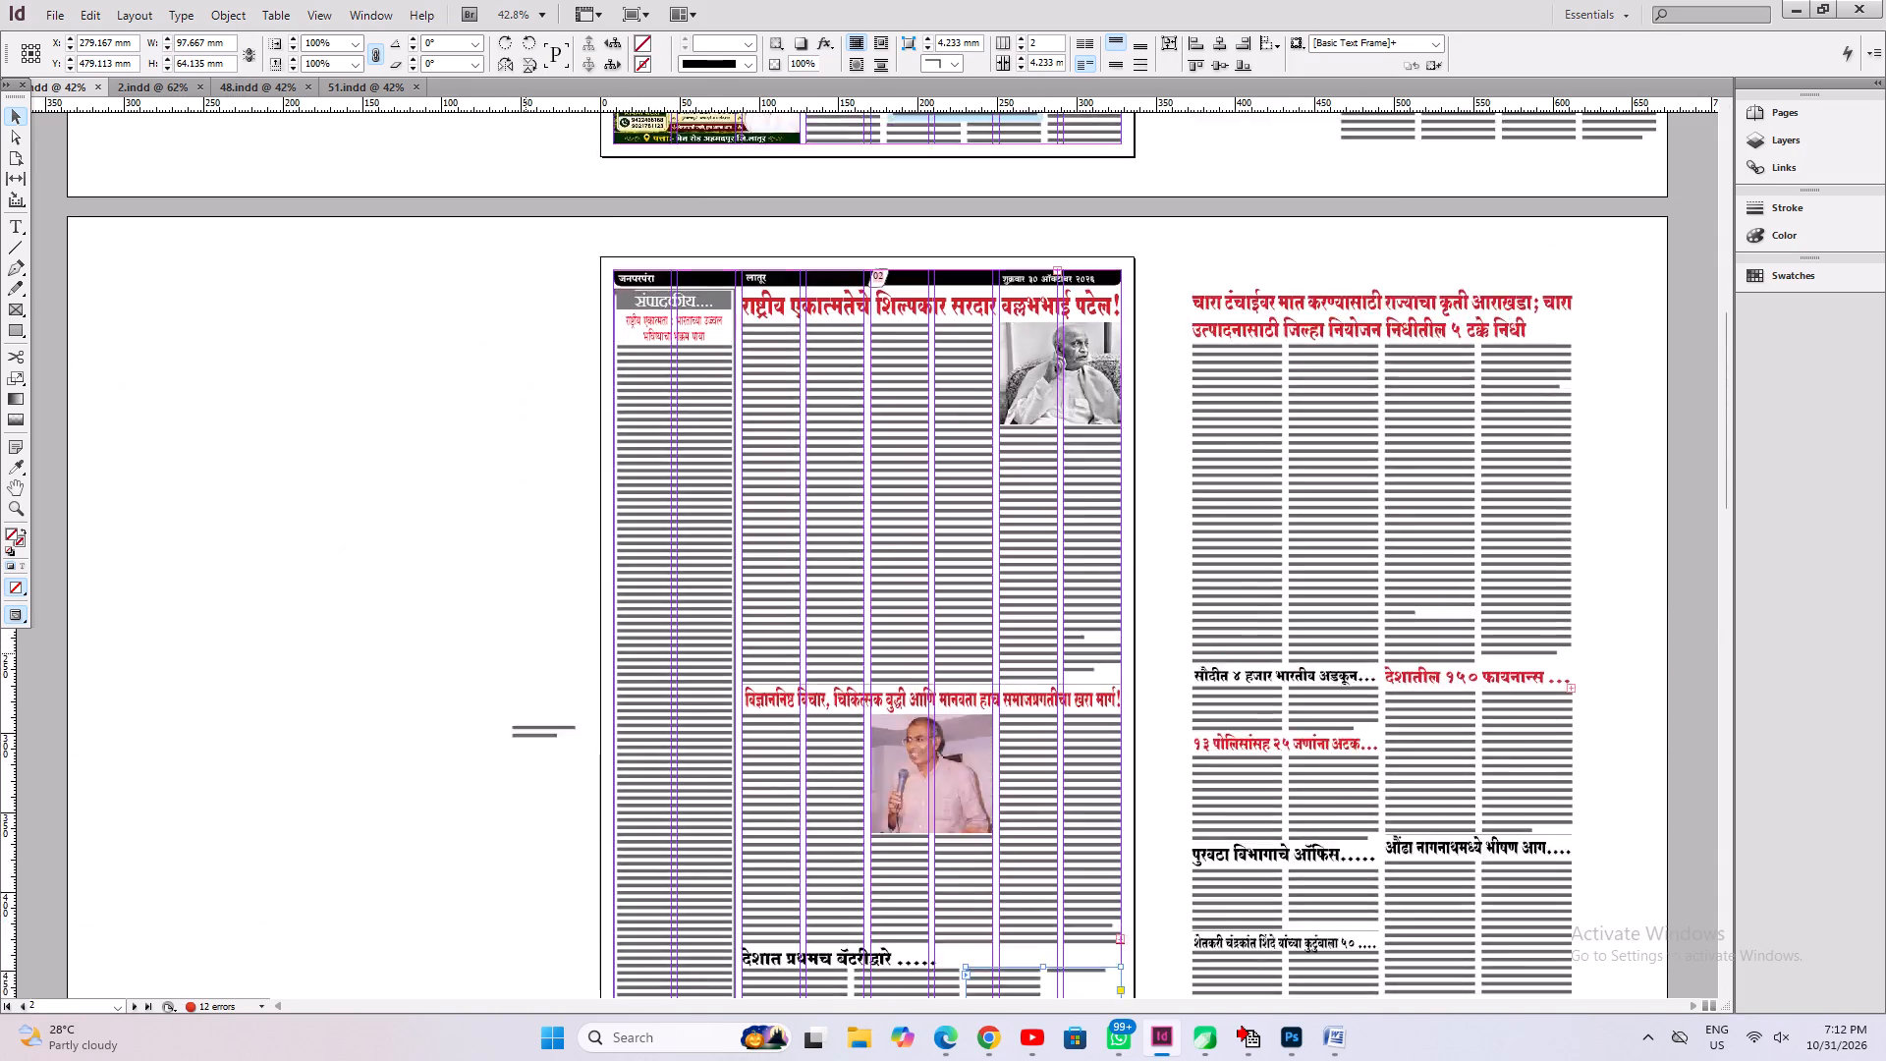
scroll(526, 653, "up", 6)
left_click(439, 477)
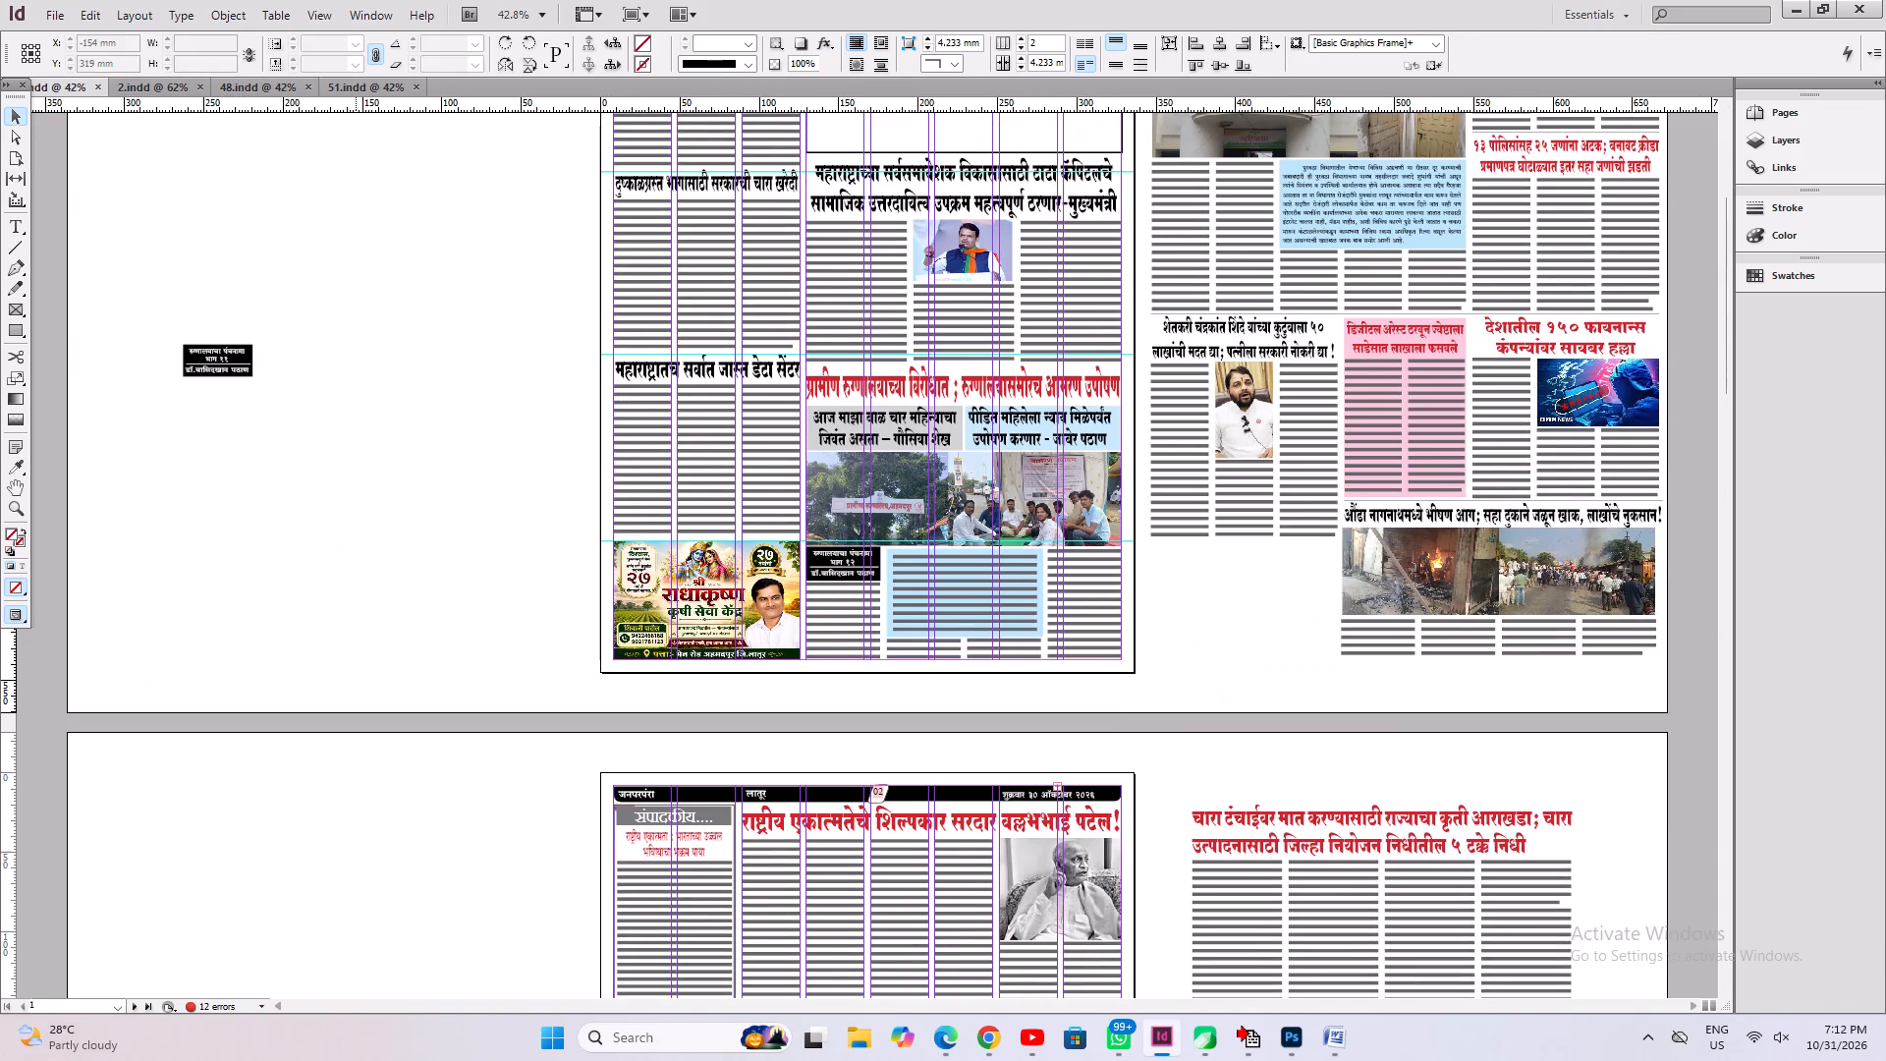
right_click(356, 313)
left_click(404, 336)
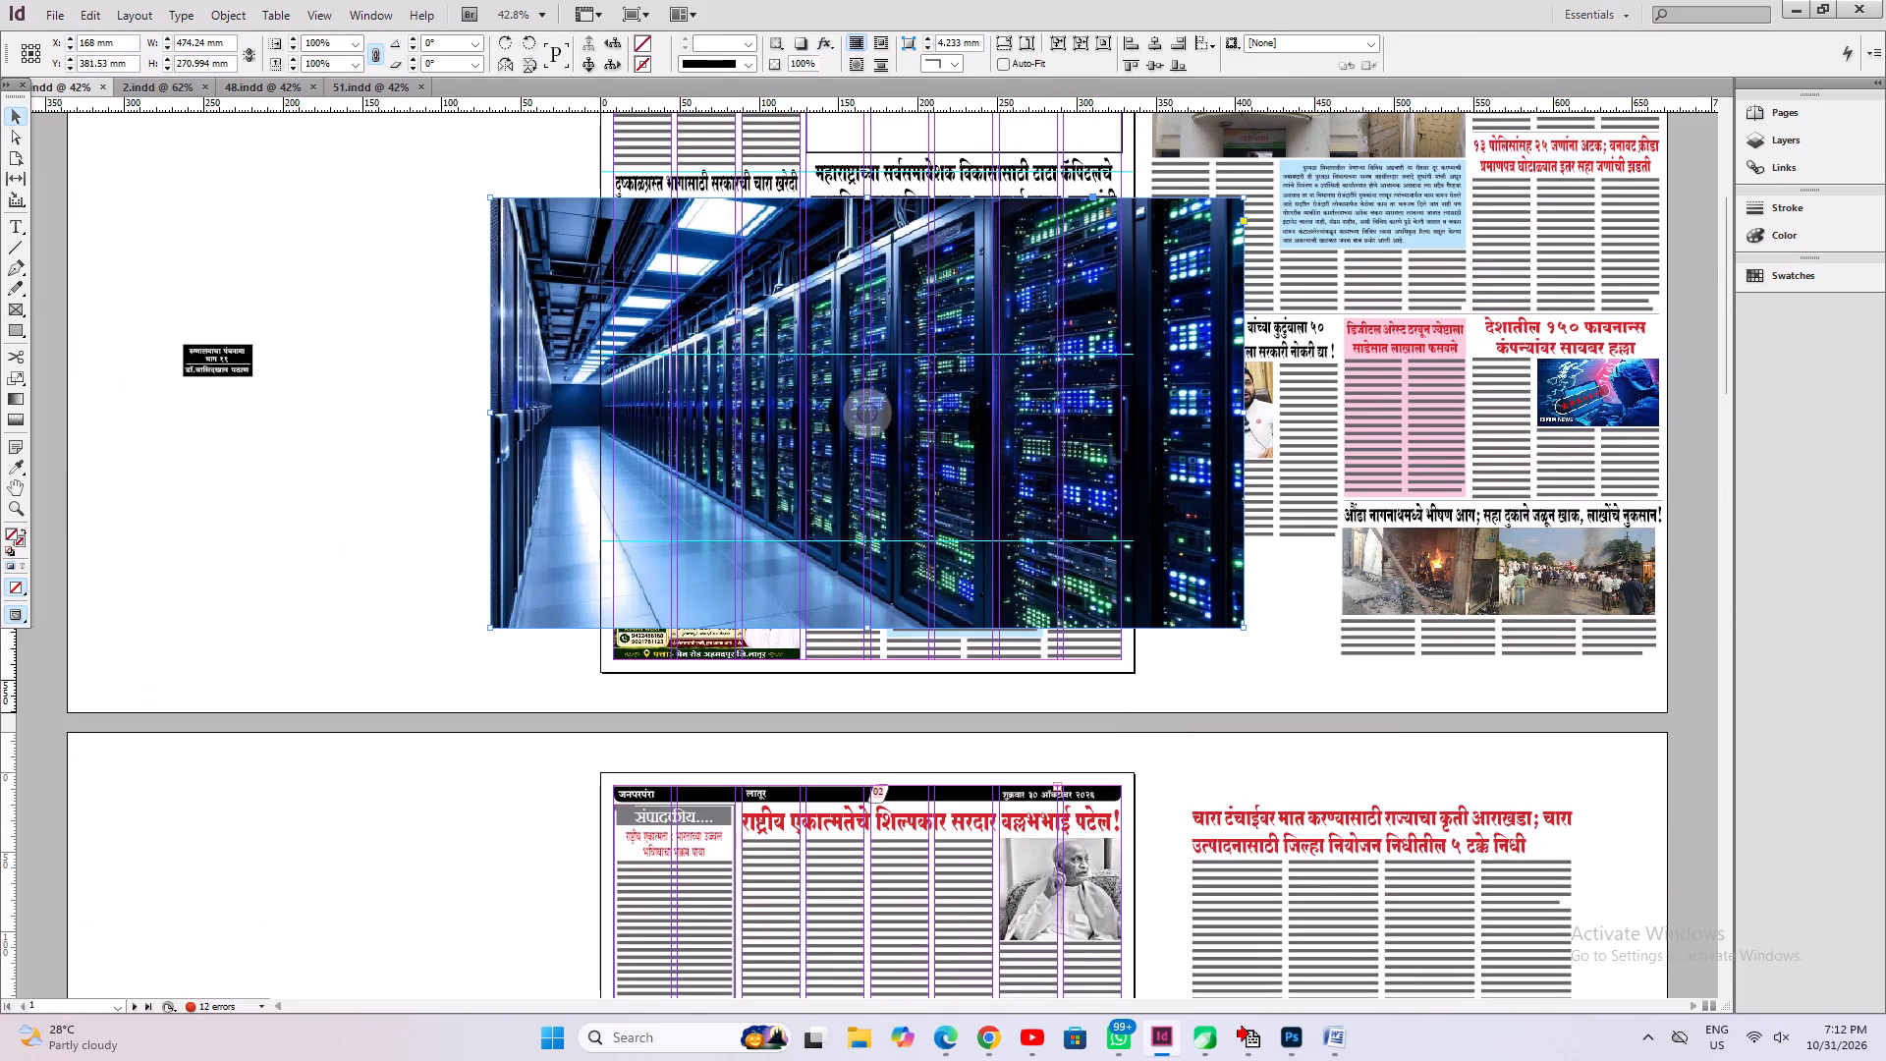
Scale the server-room photo to about 95.3 × 54.4 mm and place it below the front page's महाराष्ट्रातच सर्वात जास्त डेटा सेंटर headline.
left_click_drag(491, 415, 810, 466, "ctrl+shift")
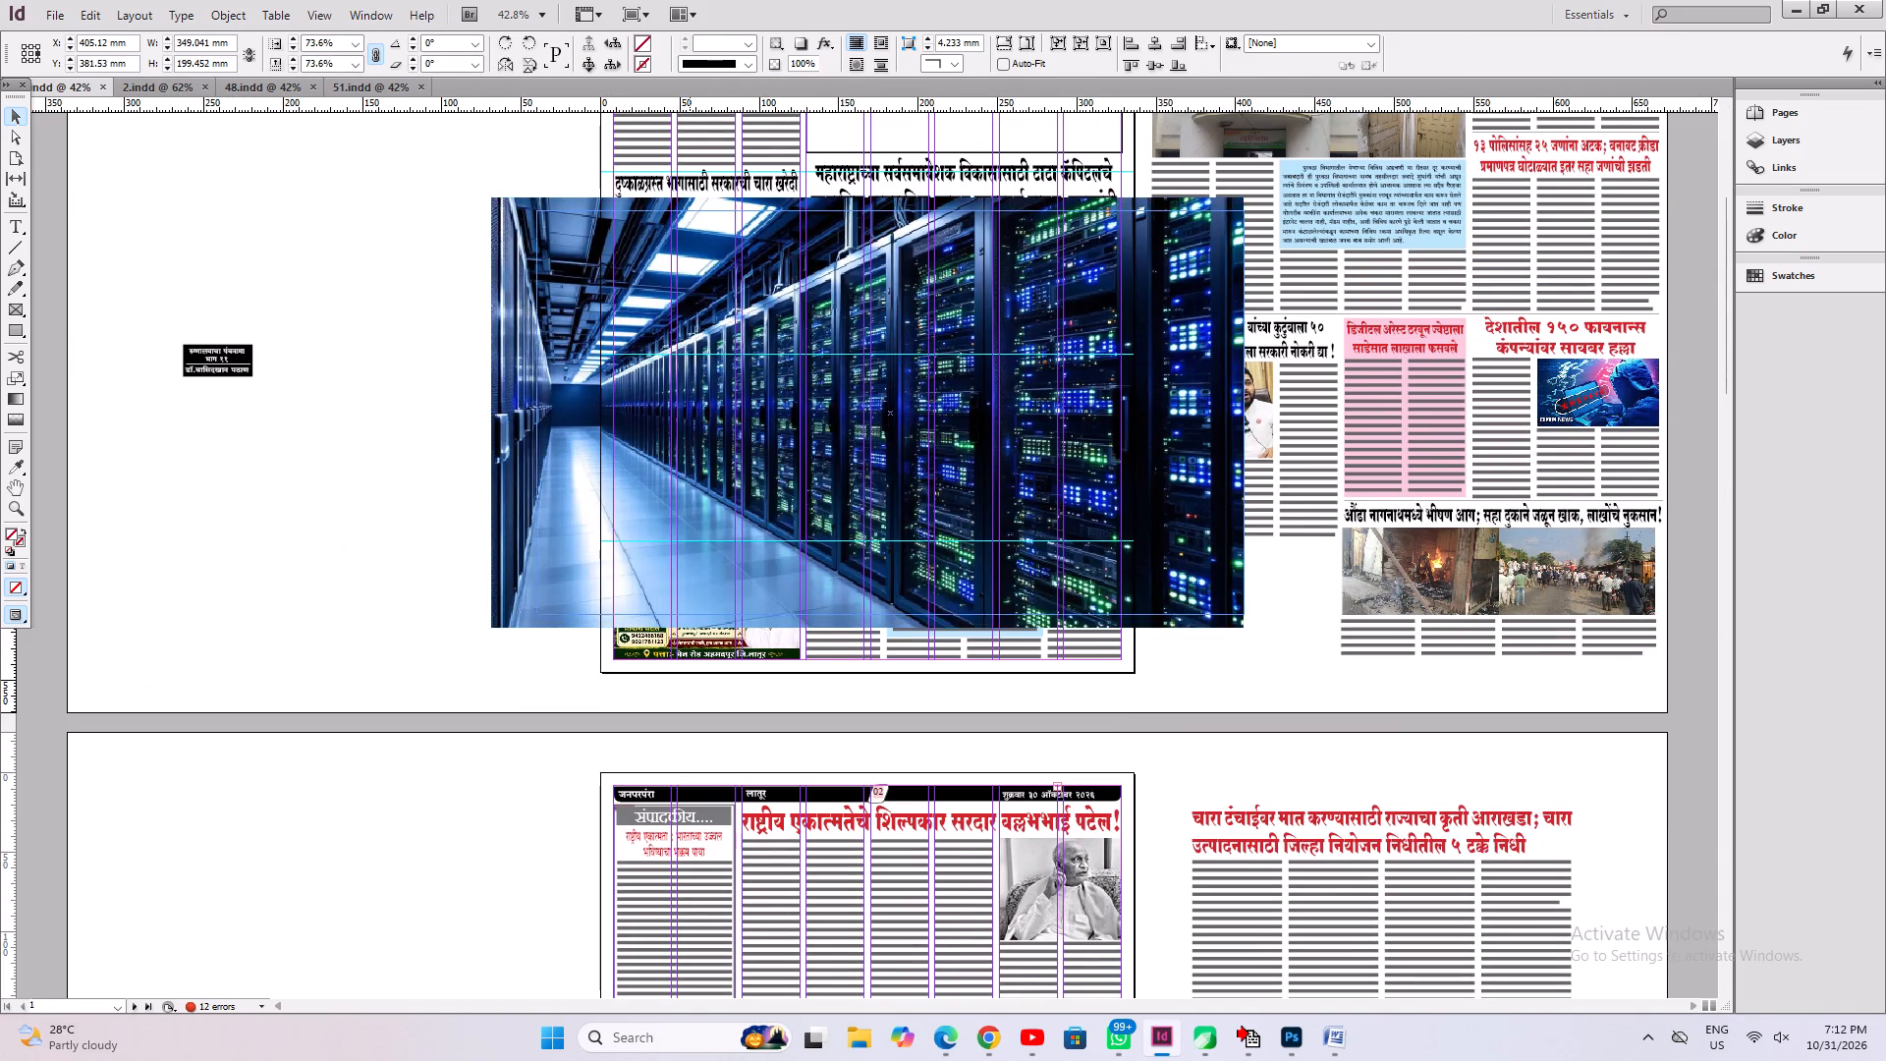
left_click_drag(810, 466, 1090, 468, "ctrl+shift")
left_click_drag(1149, 430, 727, 446)
left_click(727, 446)
Align the photo's left edge with the article's second column just under the headline, at about X 96.3 mm.
key("ctrl+2")
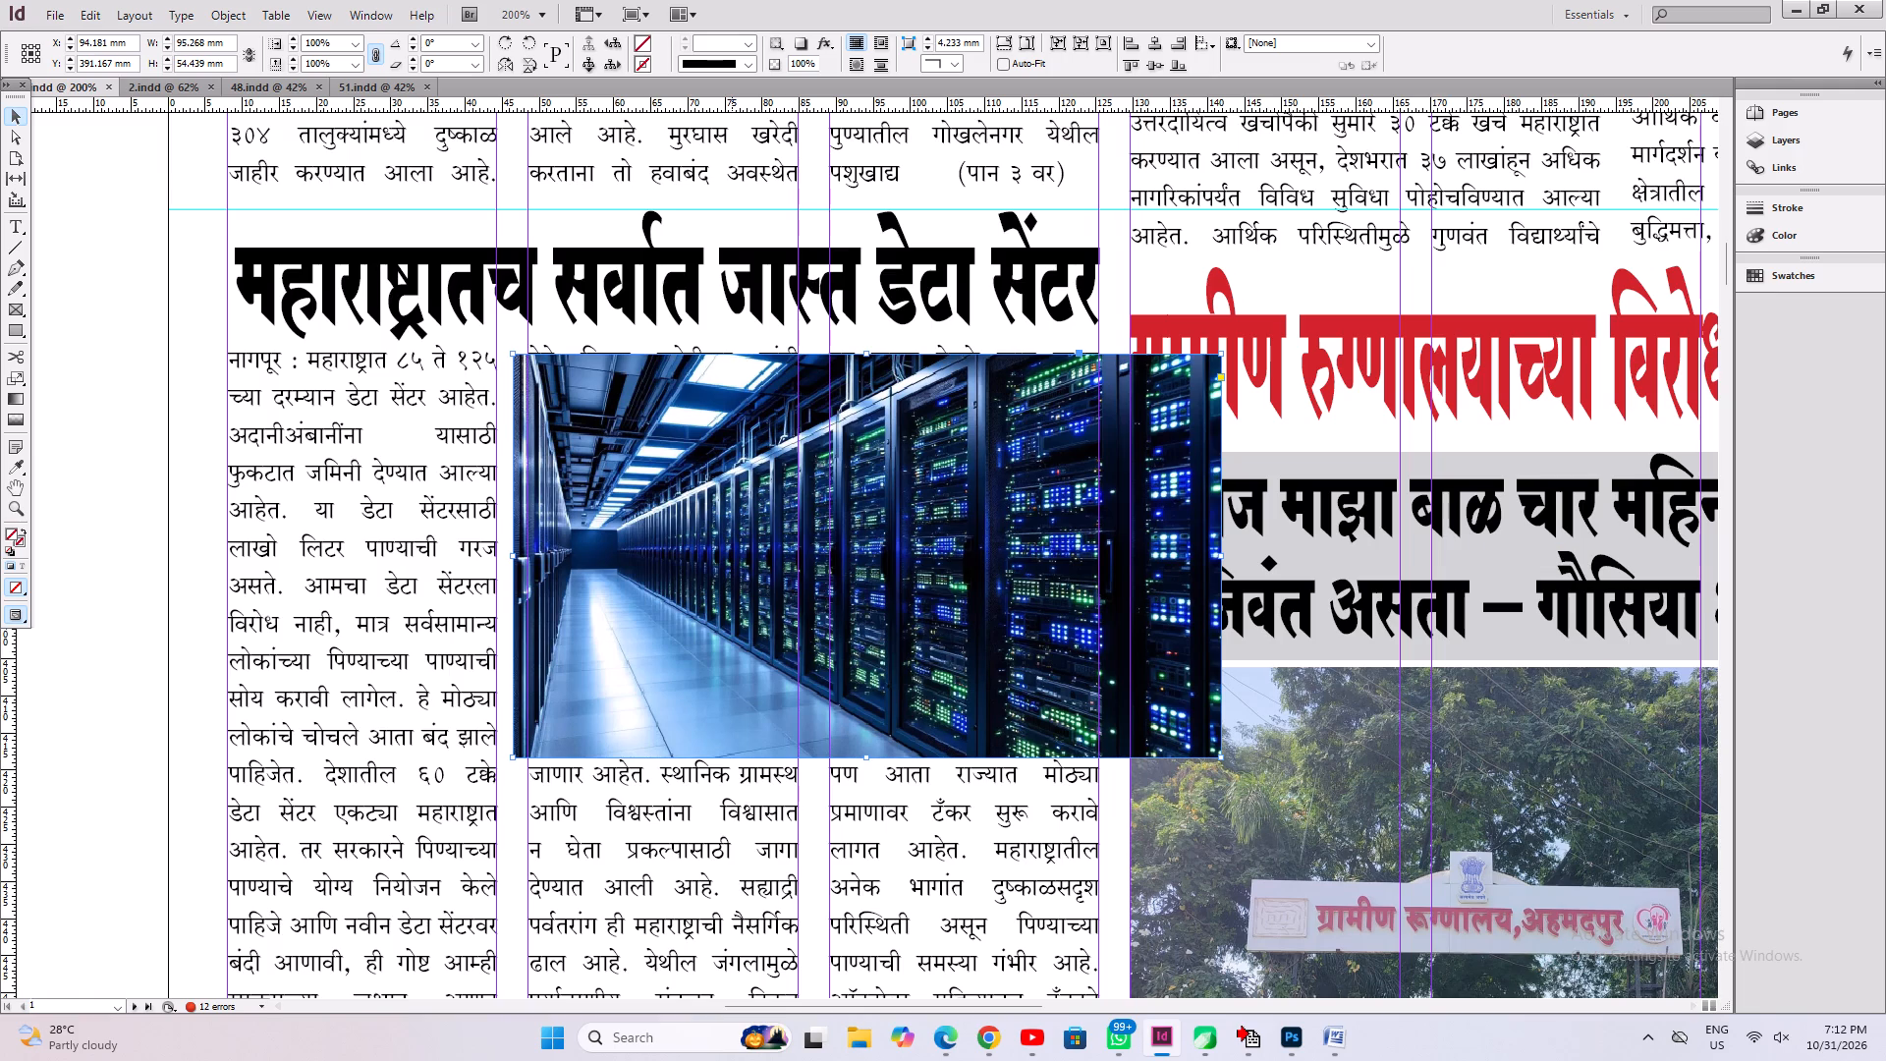
key("shift+Right")
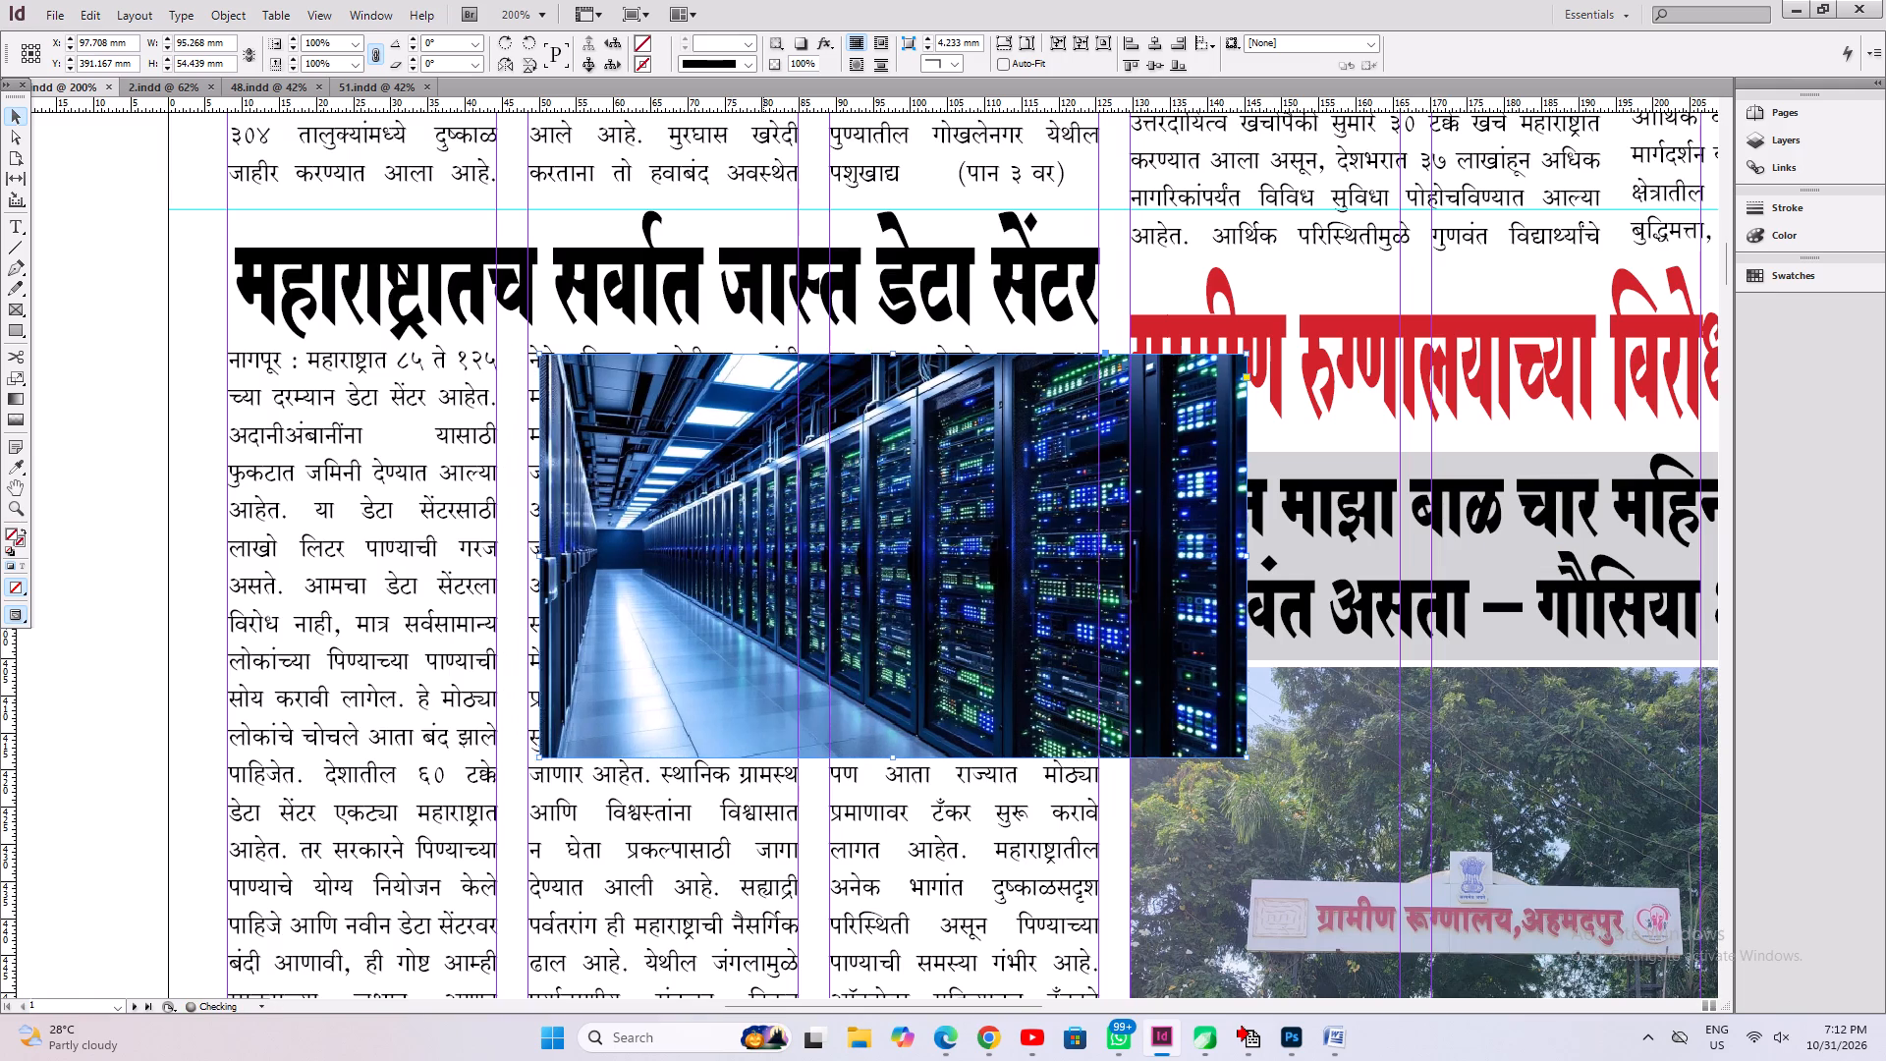
key("shift+Right")
key("shift+Left")
key("shift+Left")
key("Up")
key("Right")
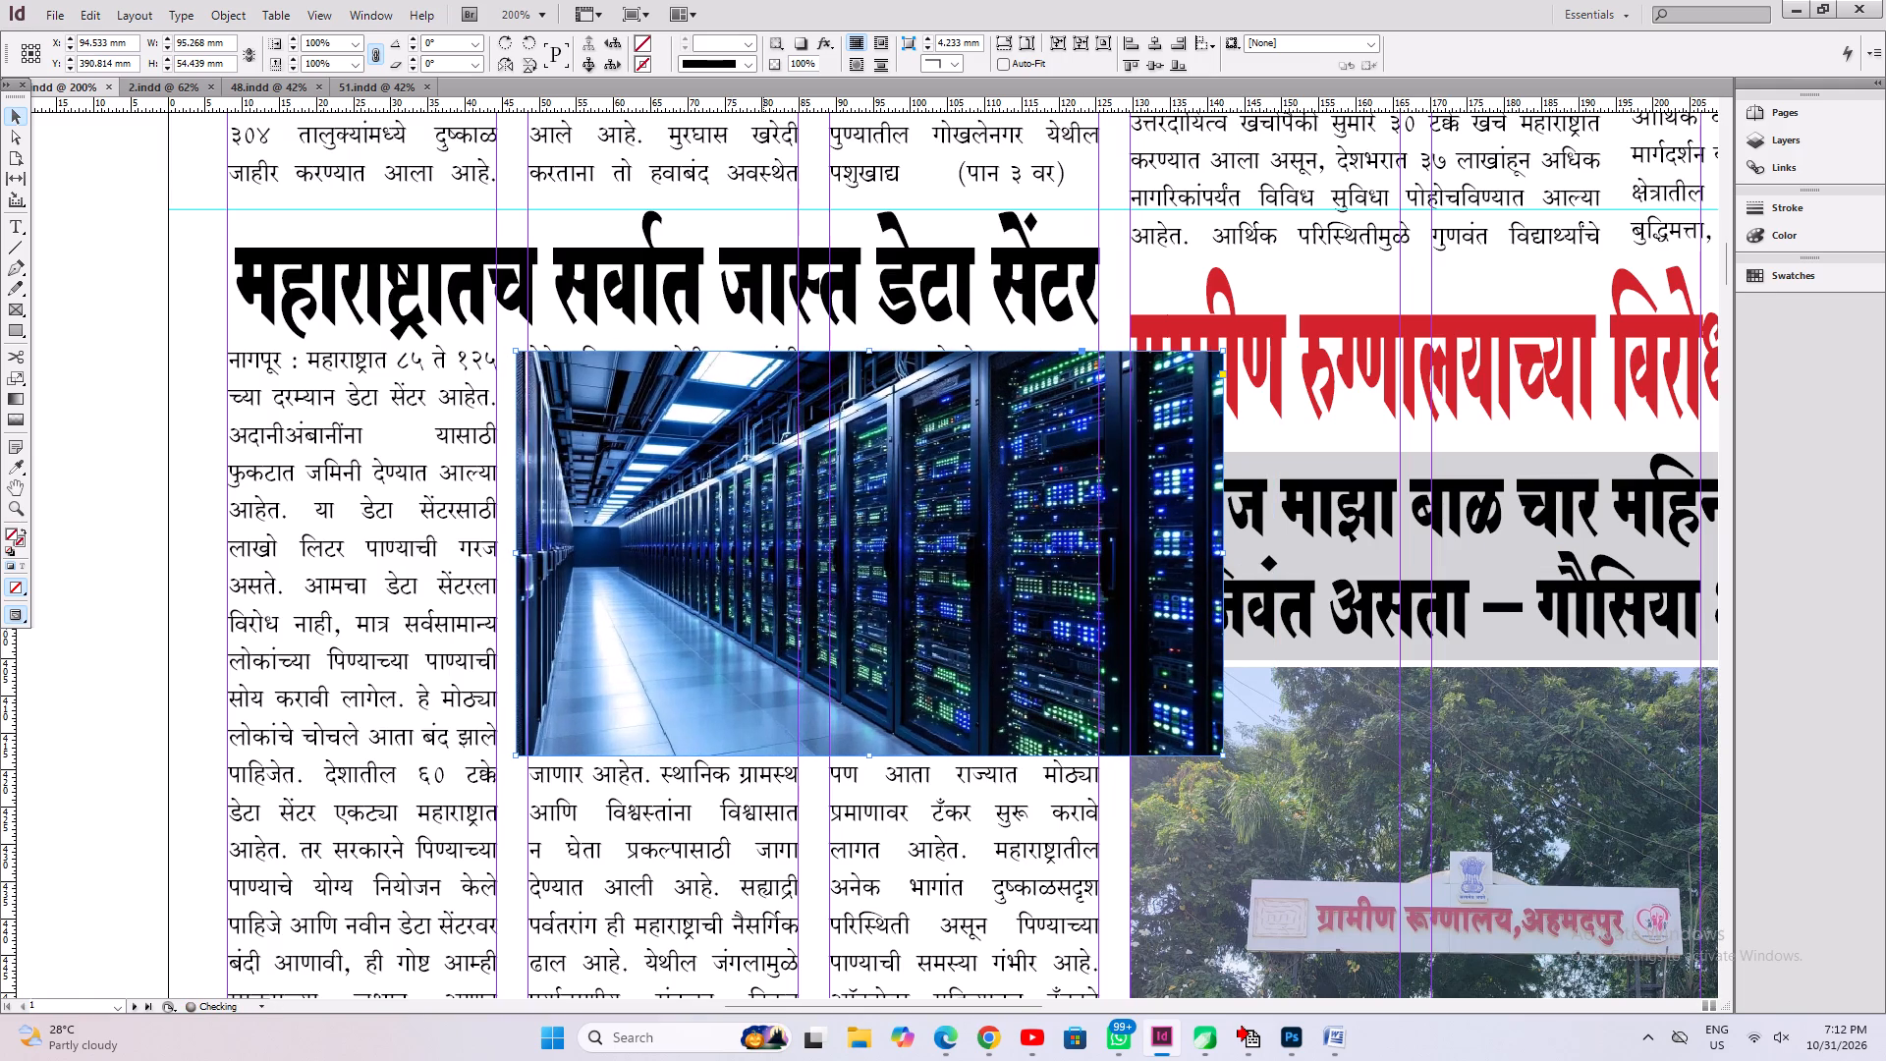
key("Right")
key("Right")
key("Right")
key("Right")
key("Right")
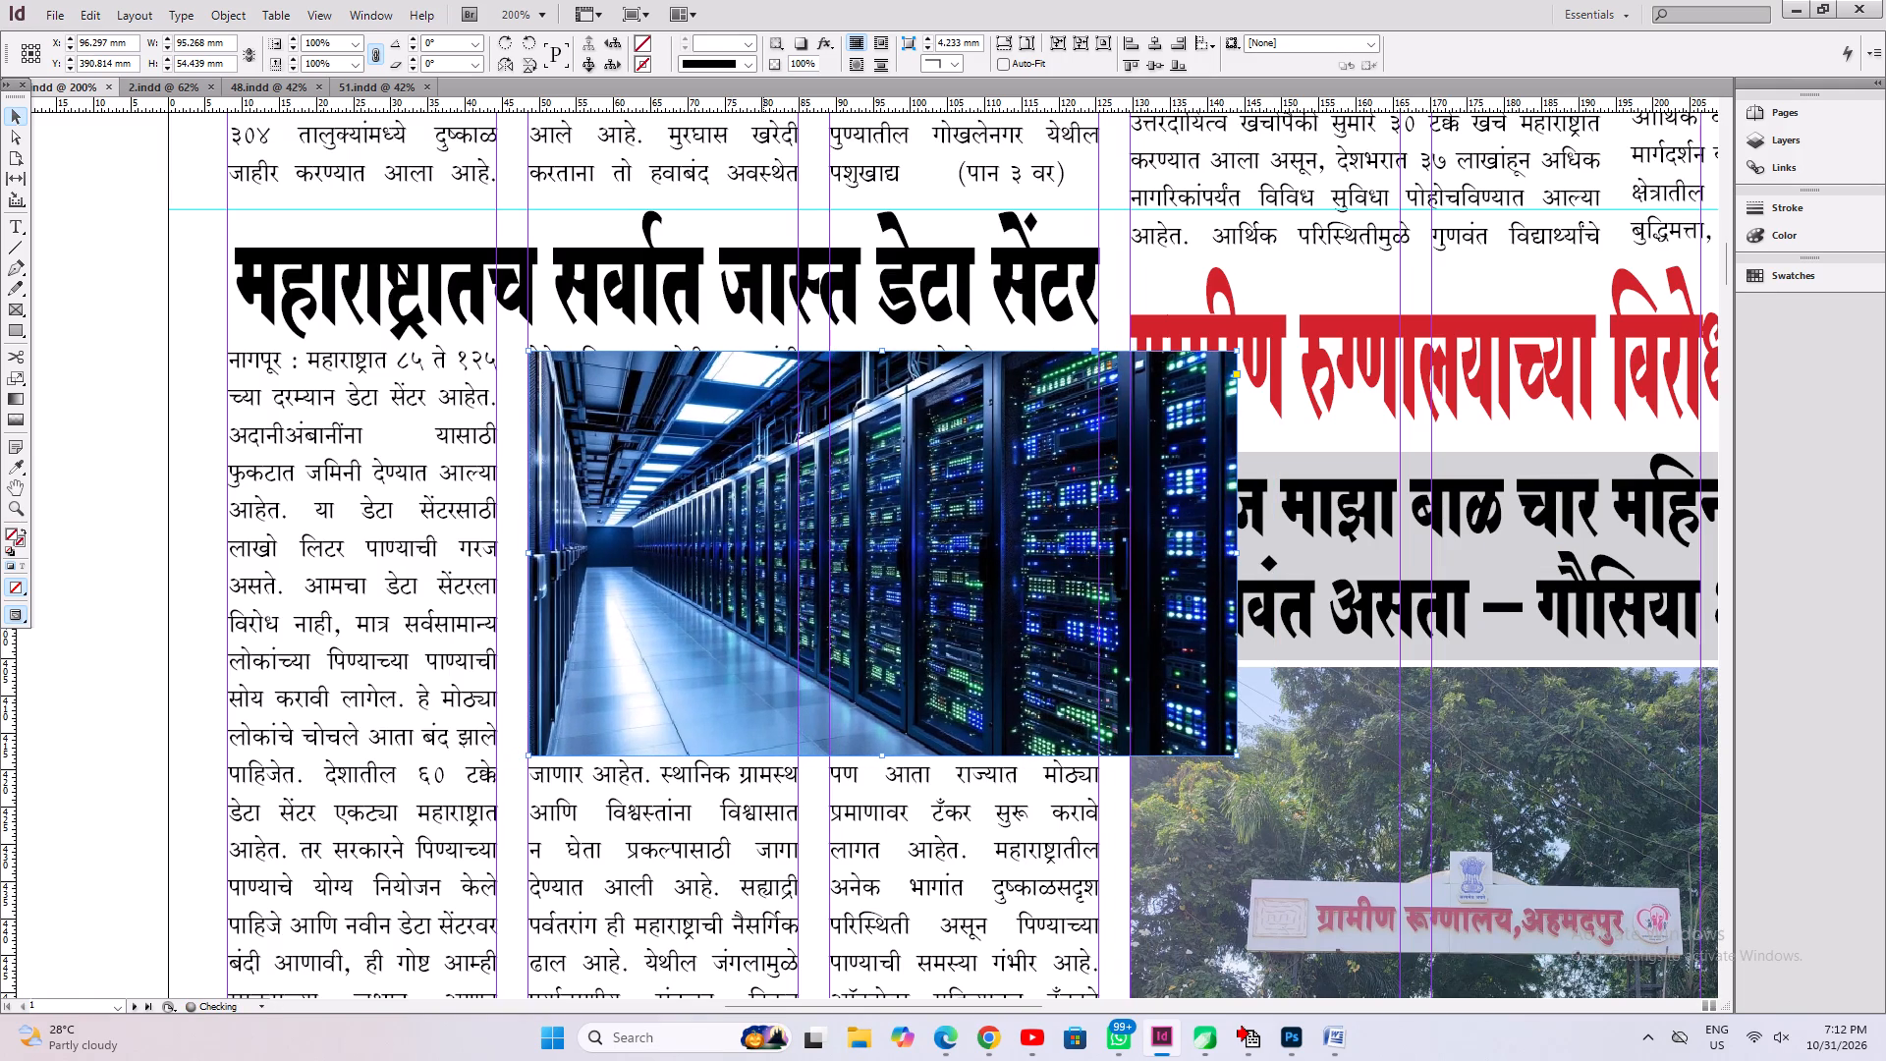
key("Up")
Scale the photo down to span the data-center article's second and third columns, and wrap the article text around it.
left_click_drag(1238, 553, 1198, 562, "ctrl+shift")
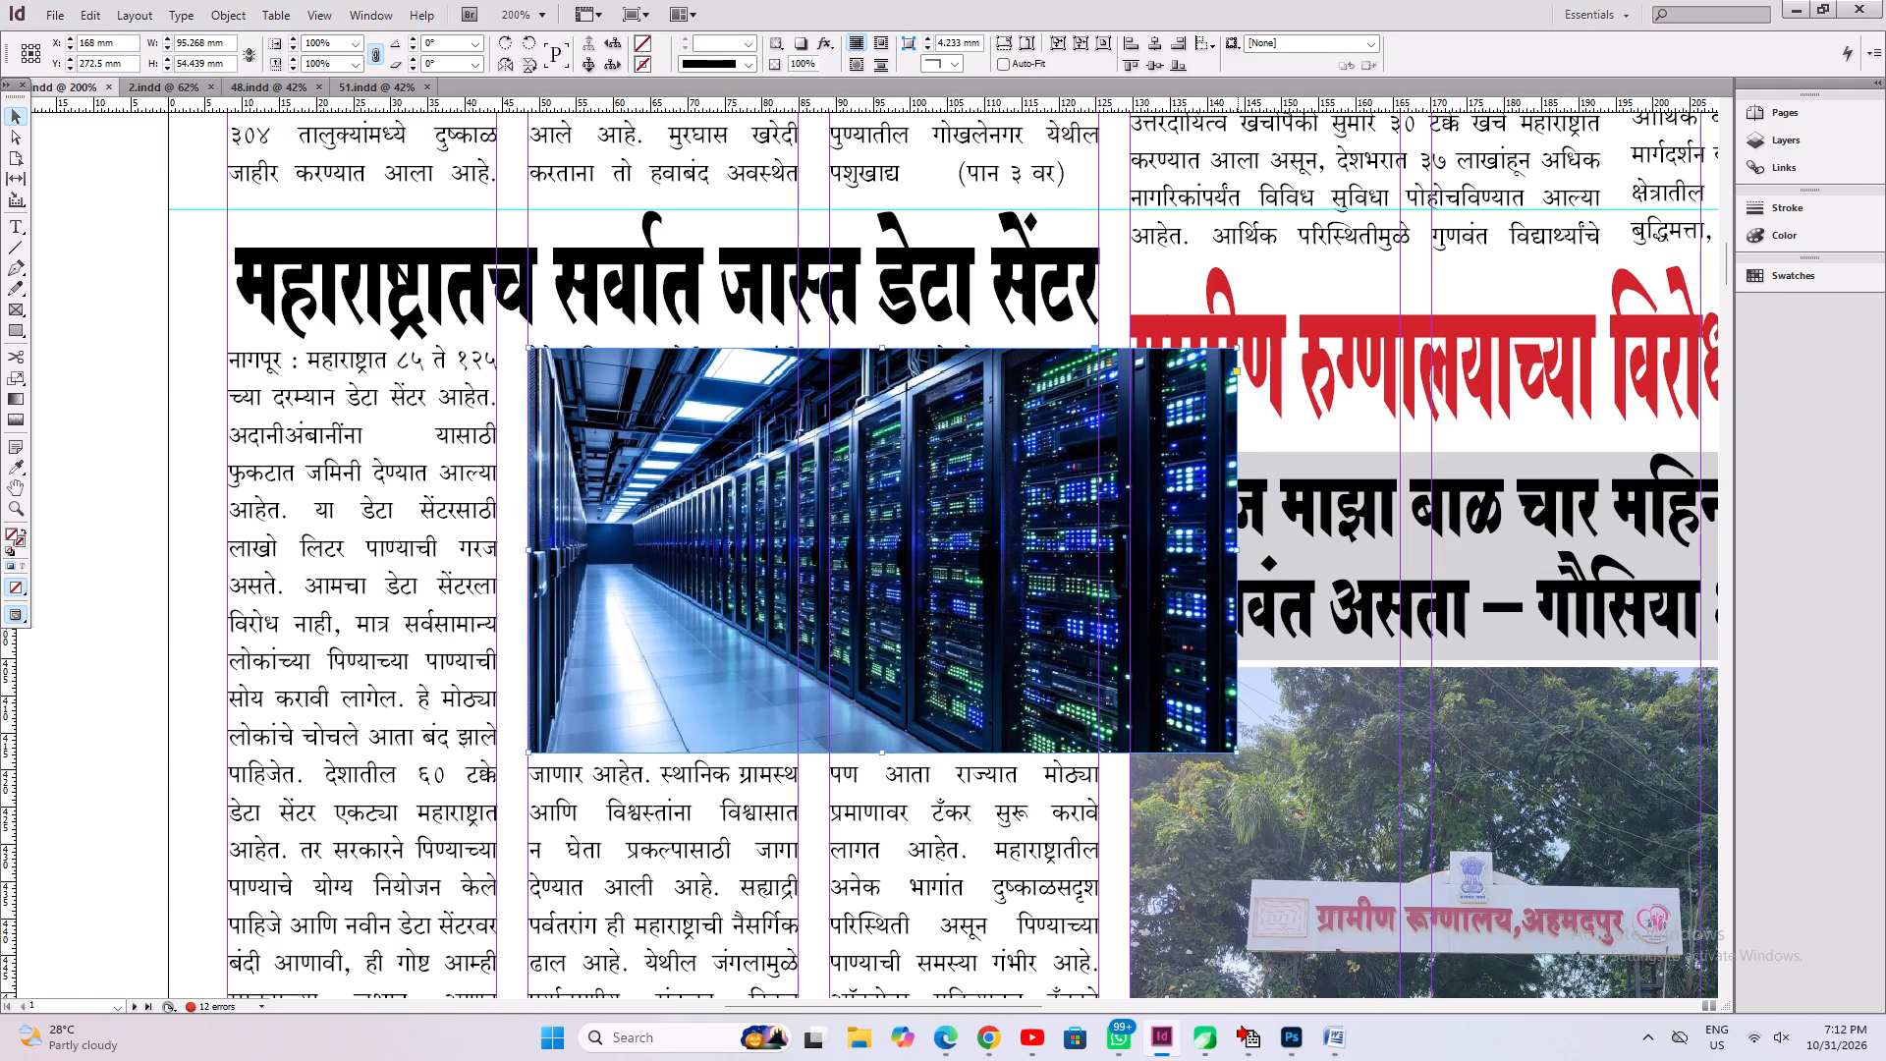
left_click_drag(1198, 562, 1098, 585, "ctrl+shift")
key("ctrl+alt+w")
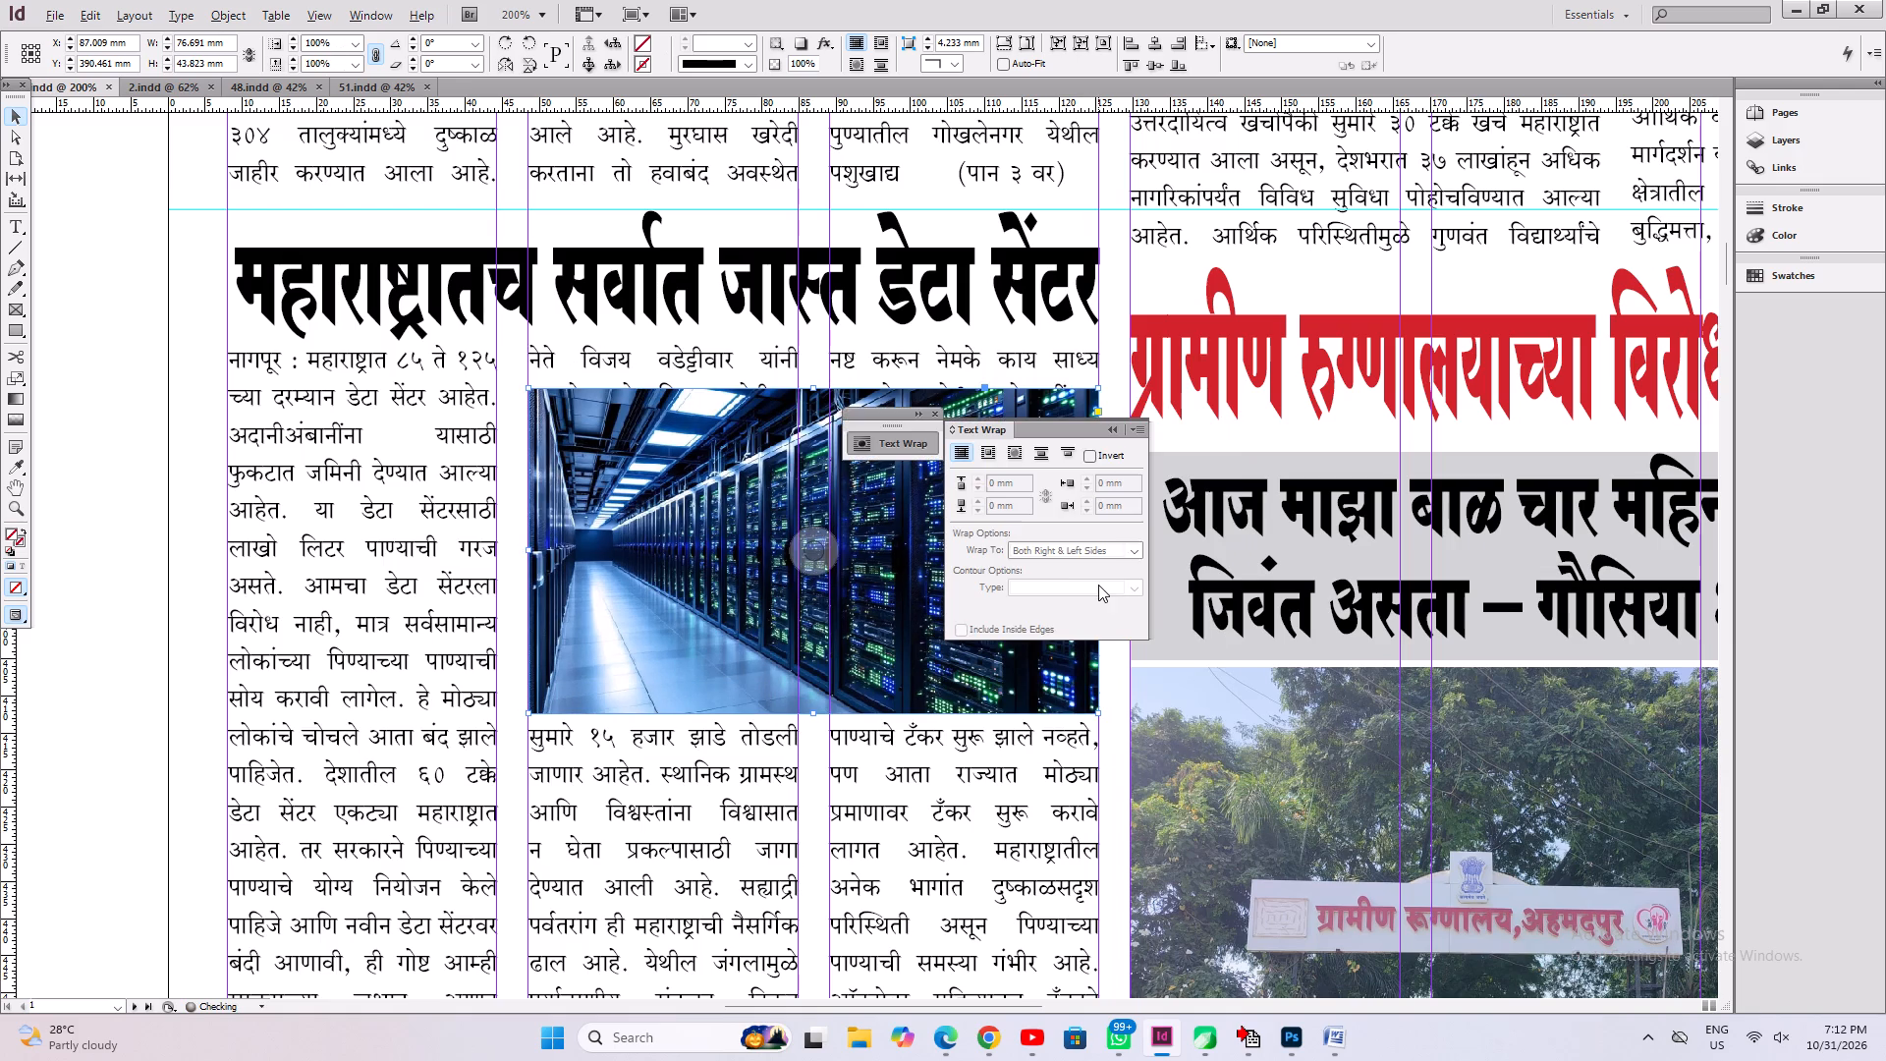
Wrap the data-center article text around the bounding box of the server-room photo.
left_click(993, 459)
left_click(943, 419)
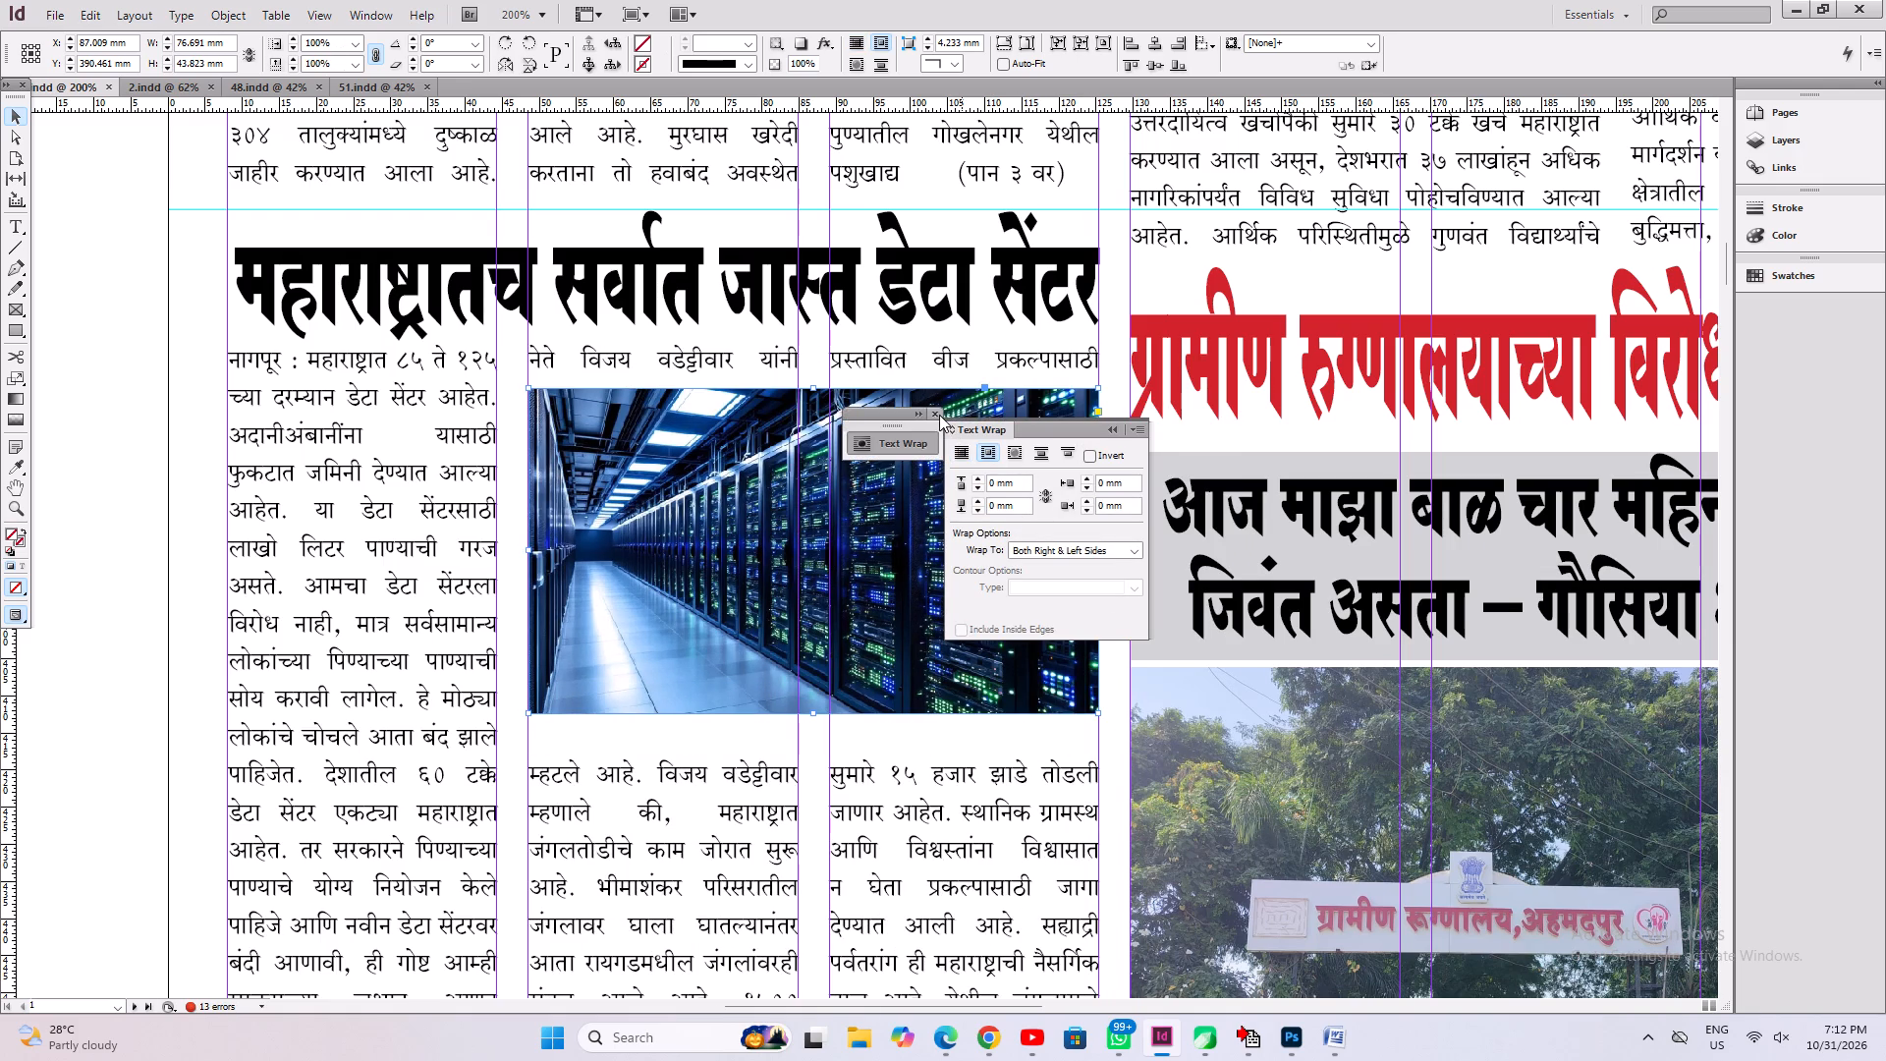
left_click(939, 415)
Nudge the server-room photo up to sit just under the headline, at about Y 385.5 mm.
key("shift+Up")
key("Up")
key("Up")
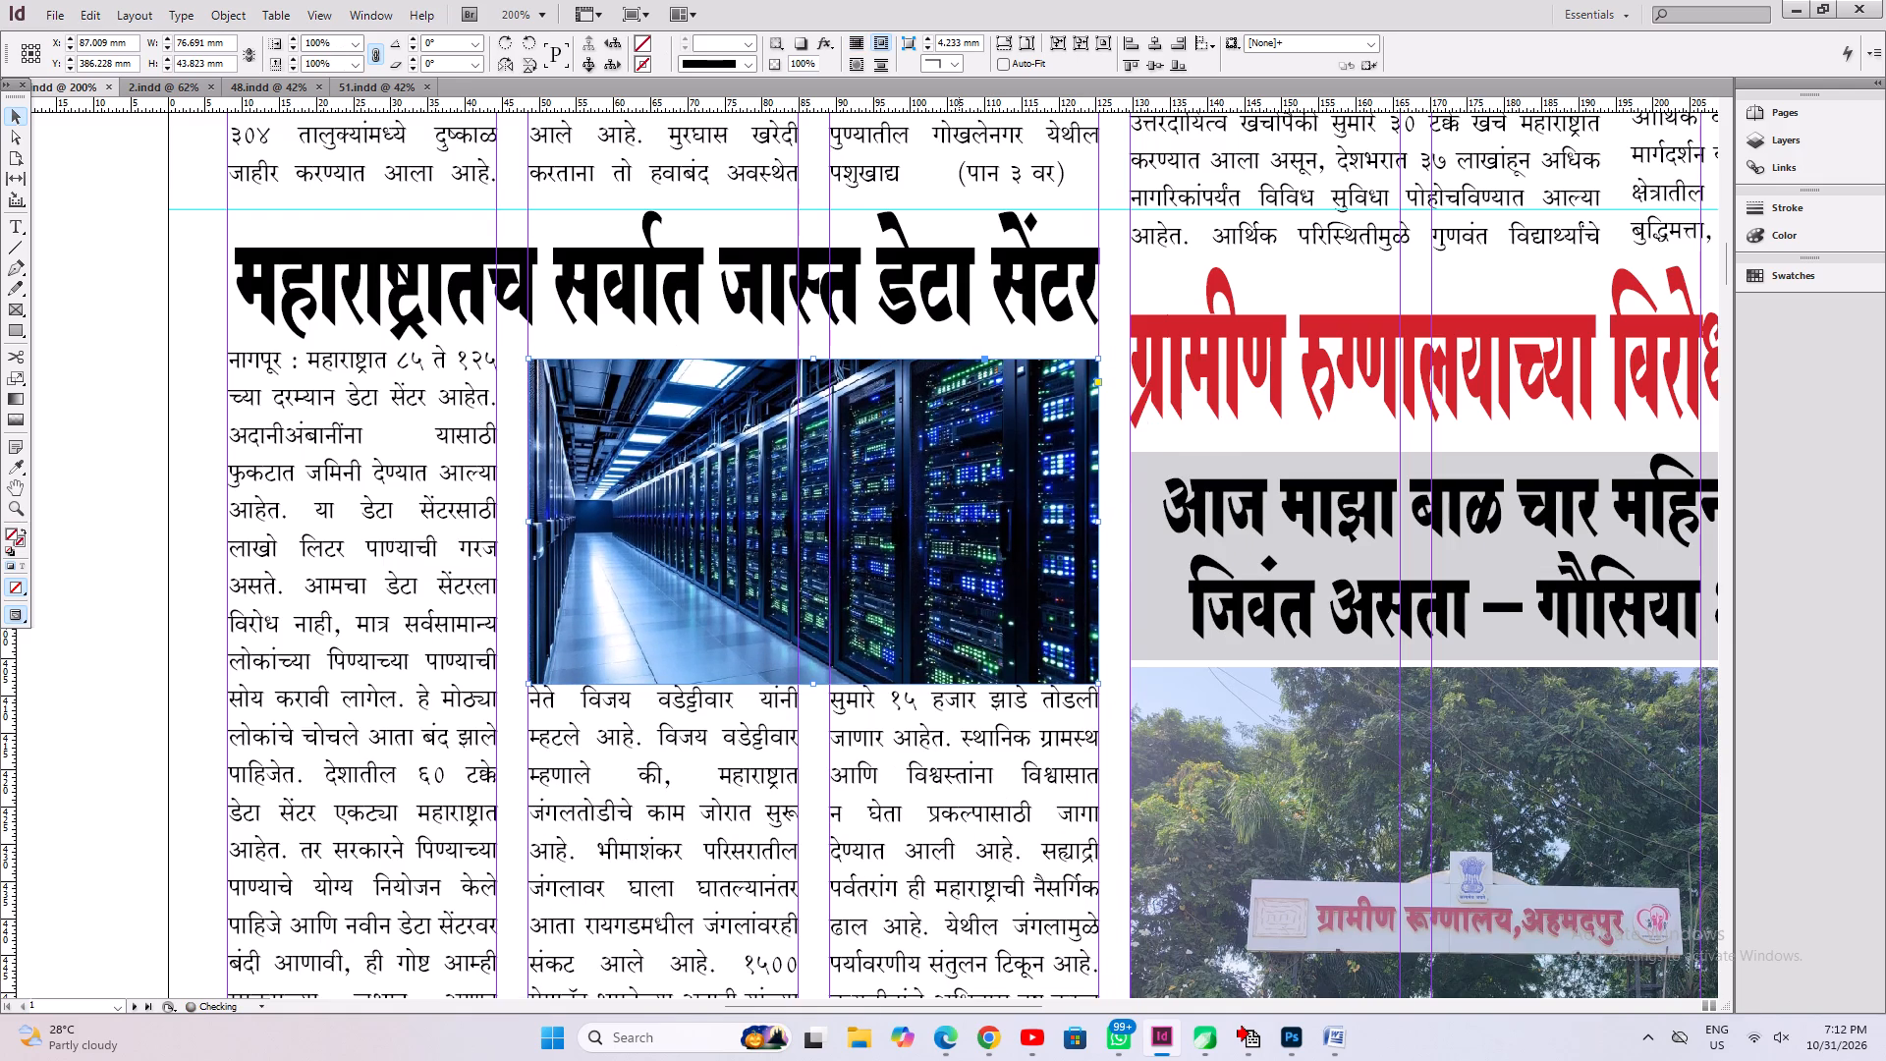
key("Up")
key("Up")
key("Up")
key("Down")
key("Up")
key("Up")
key("Up")
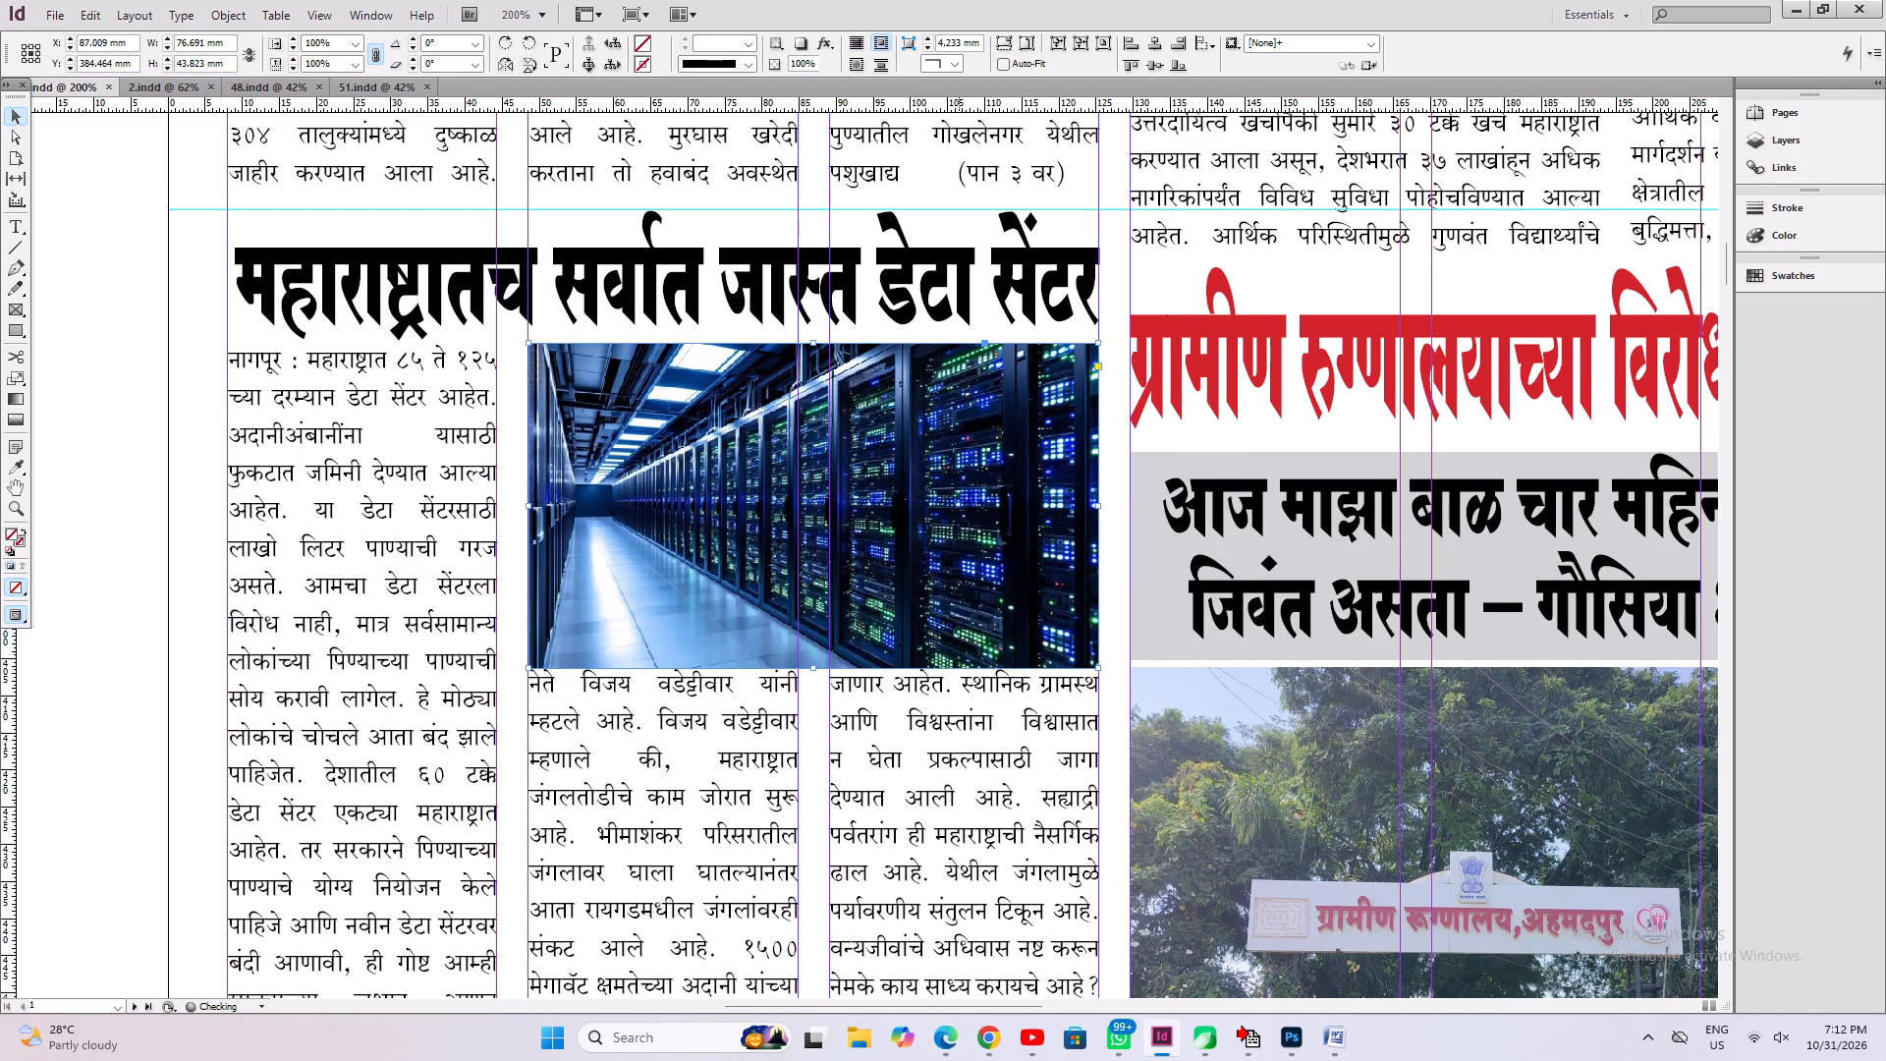
key("Down")
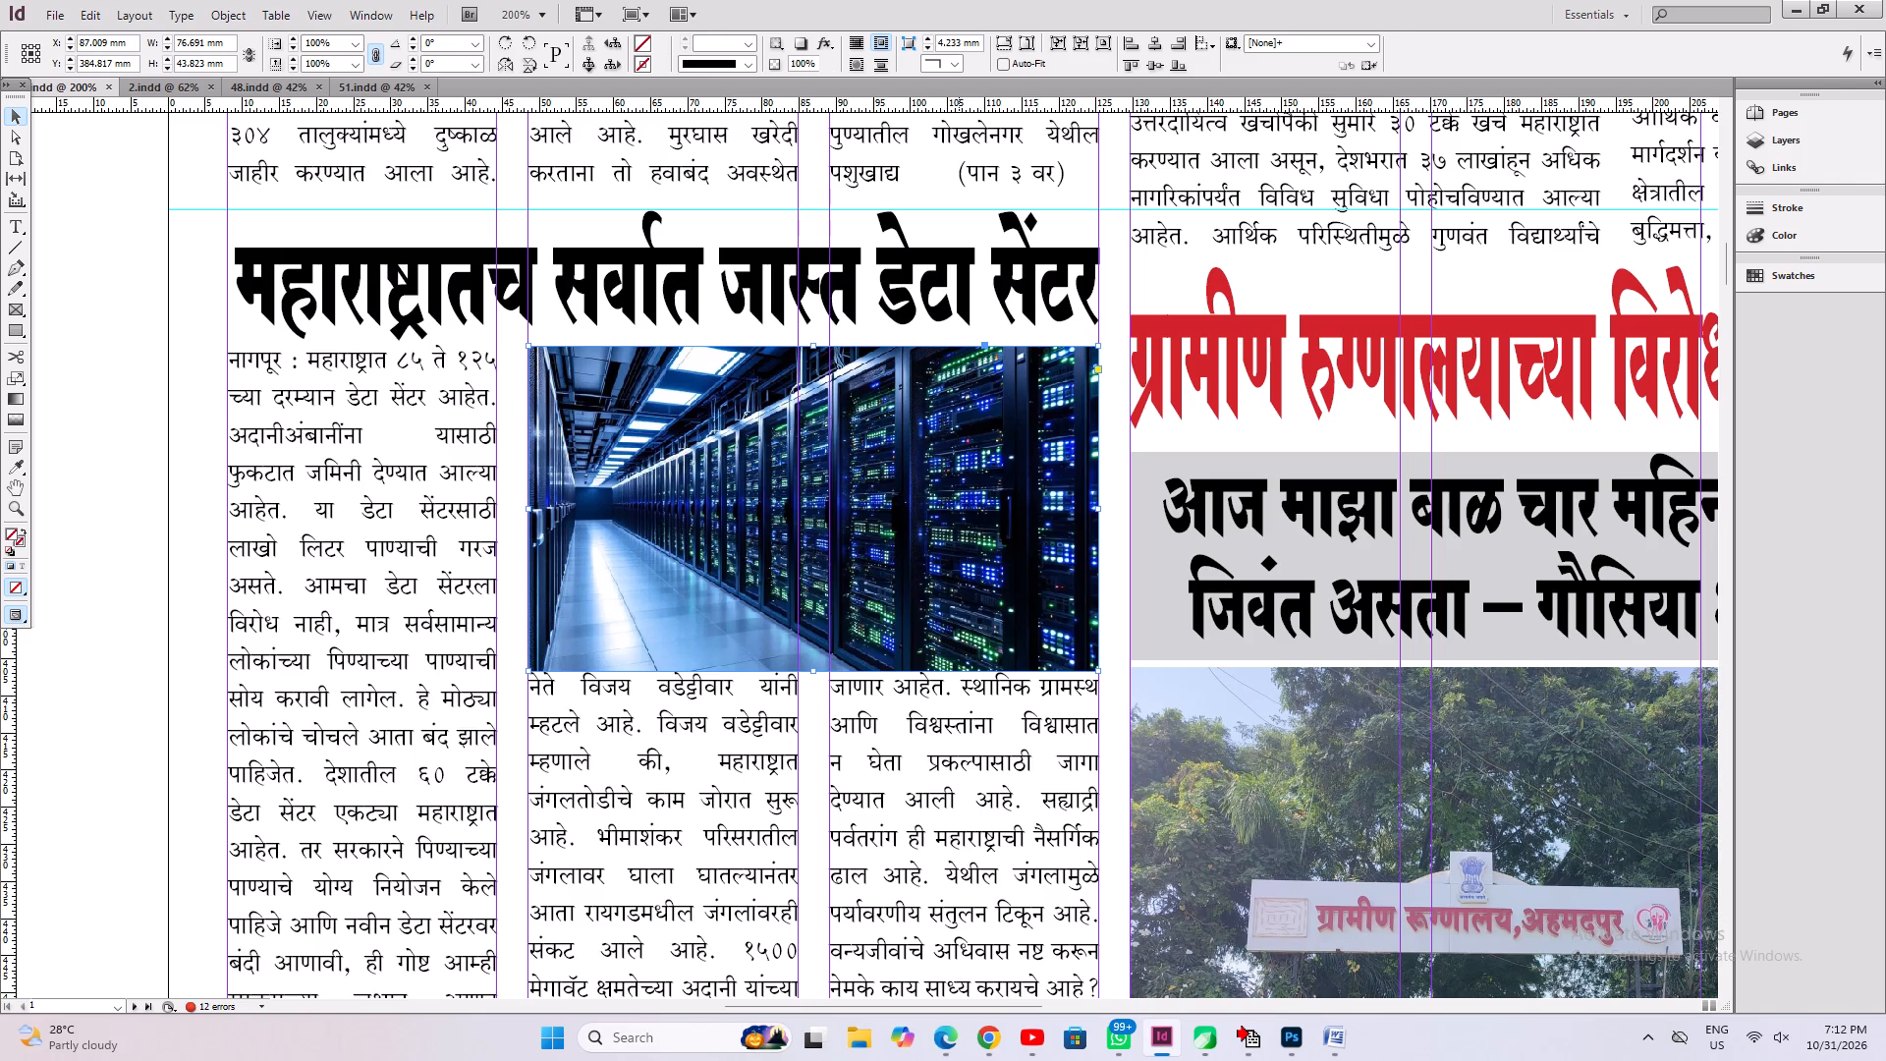
key("Down")
key("Down")
Move the data-center article's text frame and photo together up about 1 mm, closer to the headline.
scroll(960, 626, "down", 5)
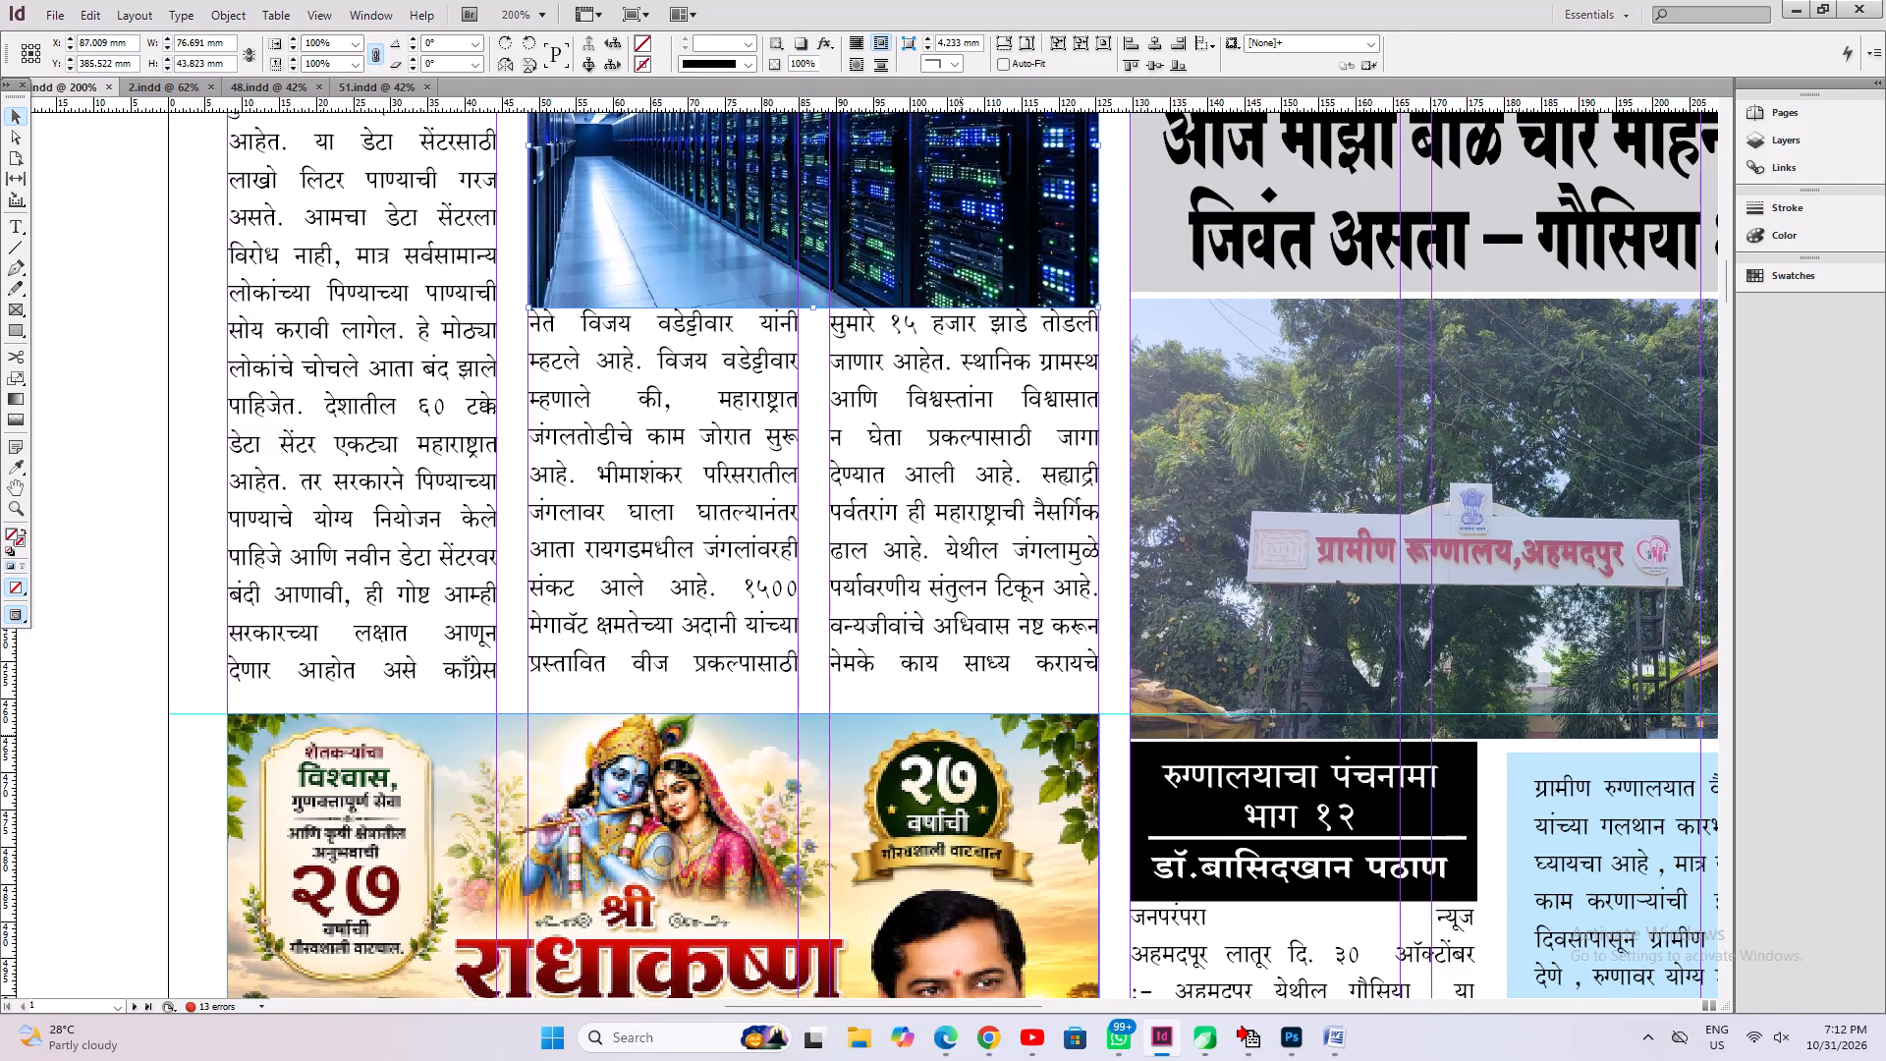
left_click(862, 404)
scroll(609, 748, "up", 3)
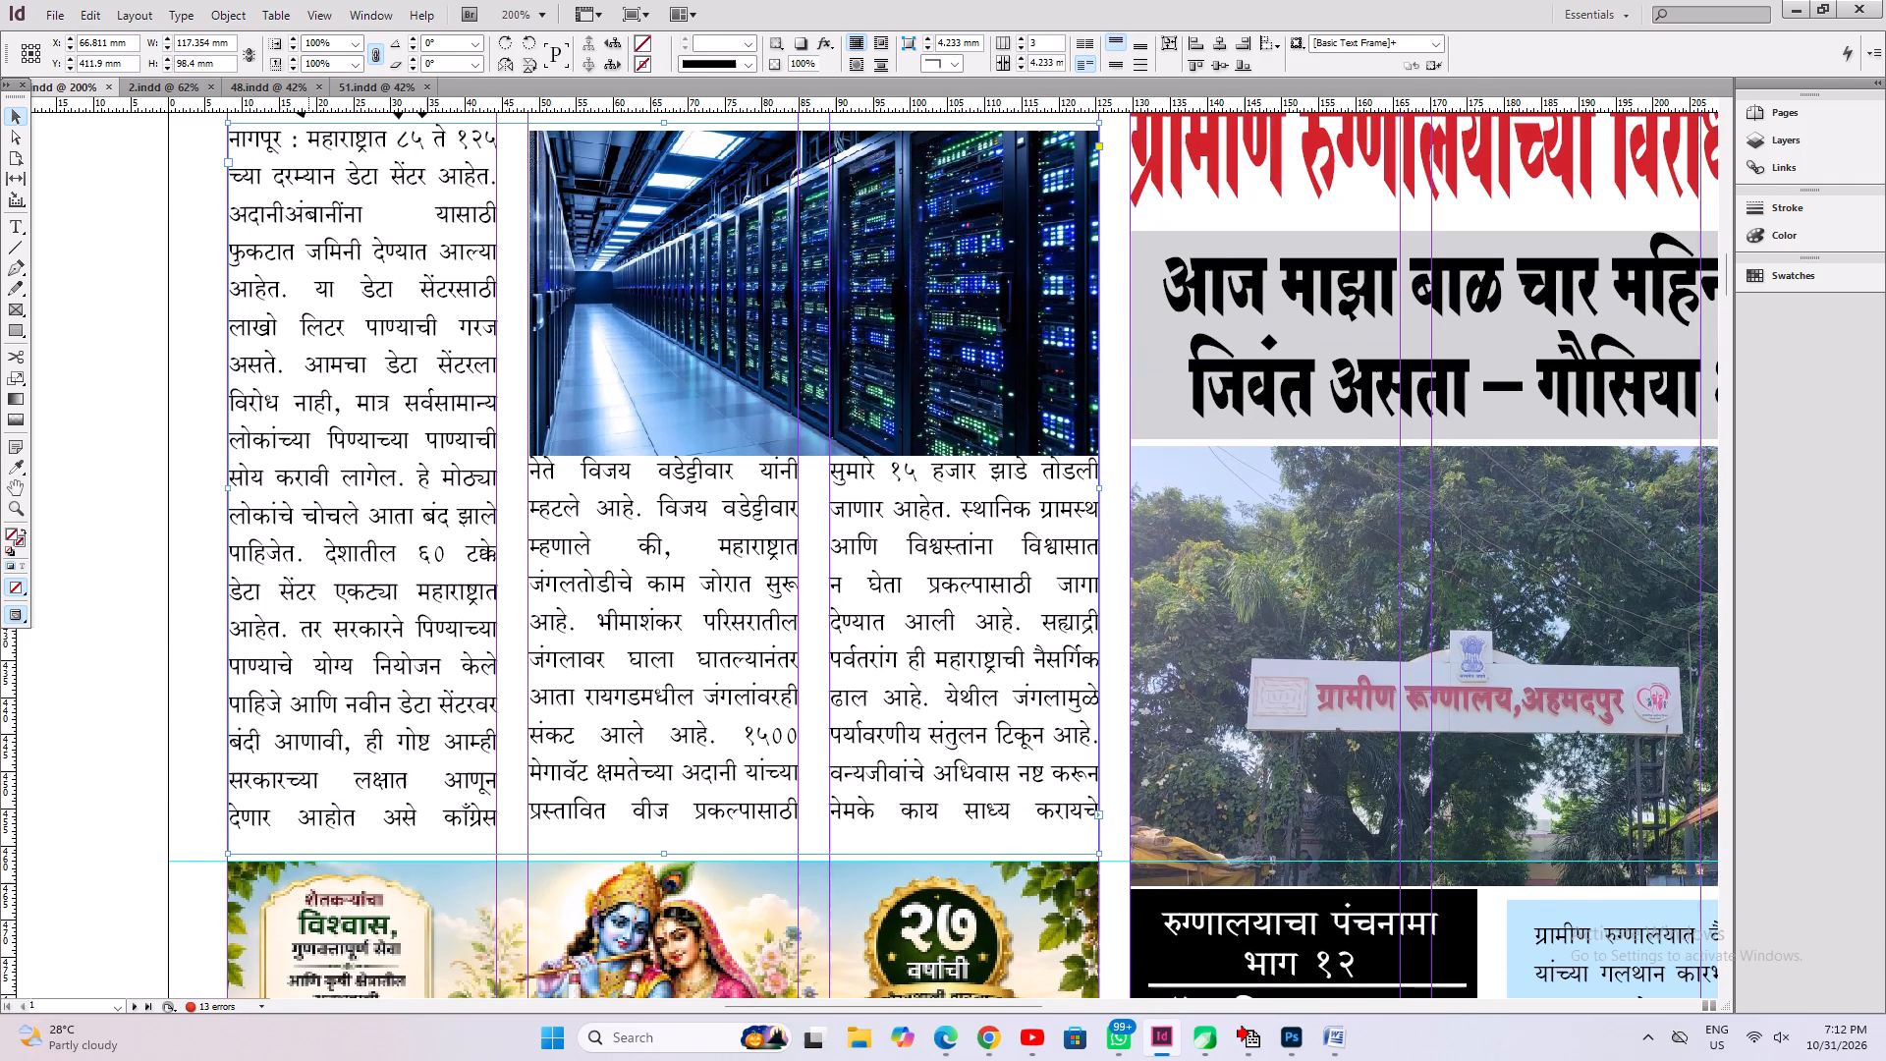
left_click(139, 288)
left_click_drag(139, 288, 603, 449)
key("Up")
key("Up")
key("Up")
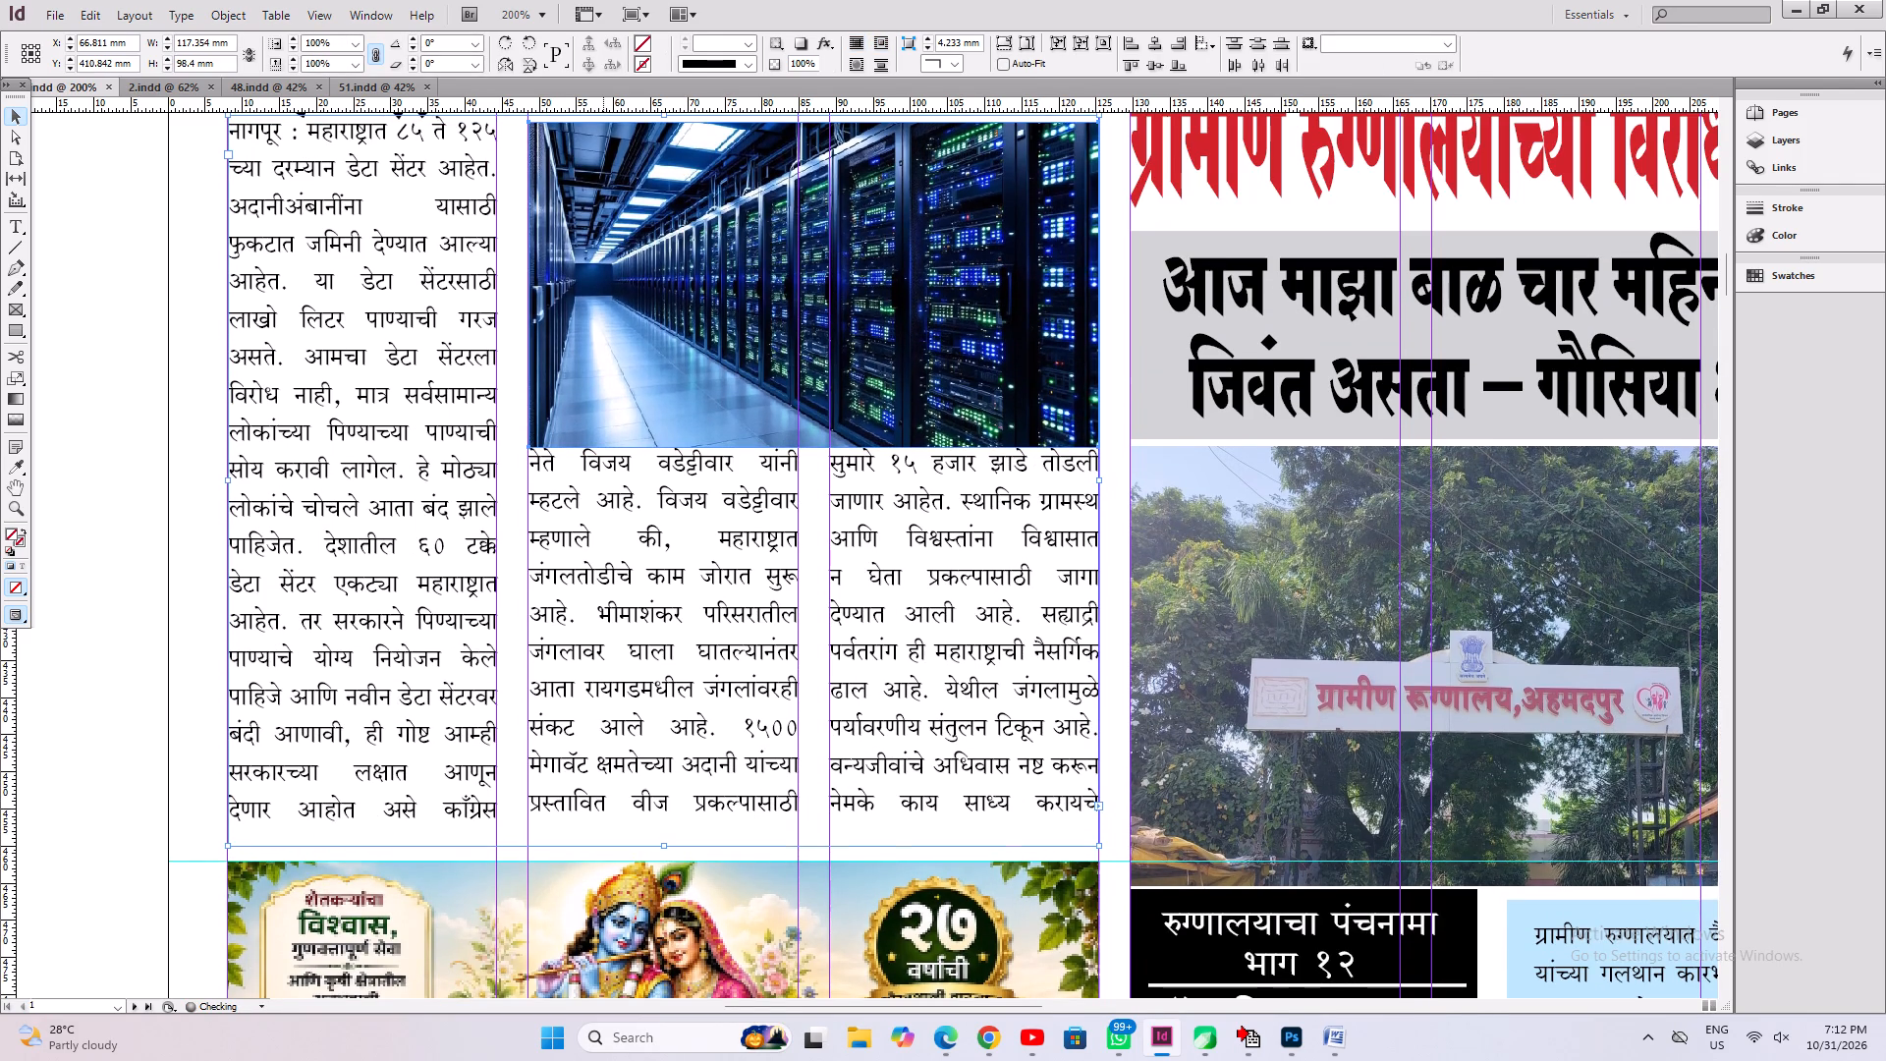
Extend the article frame's bottom edge to the guide above the advertisement, making it about 100.4 mm high, and save the document.
left_click_drag(665, 847, 662, 861)
key("ctrl+s")
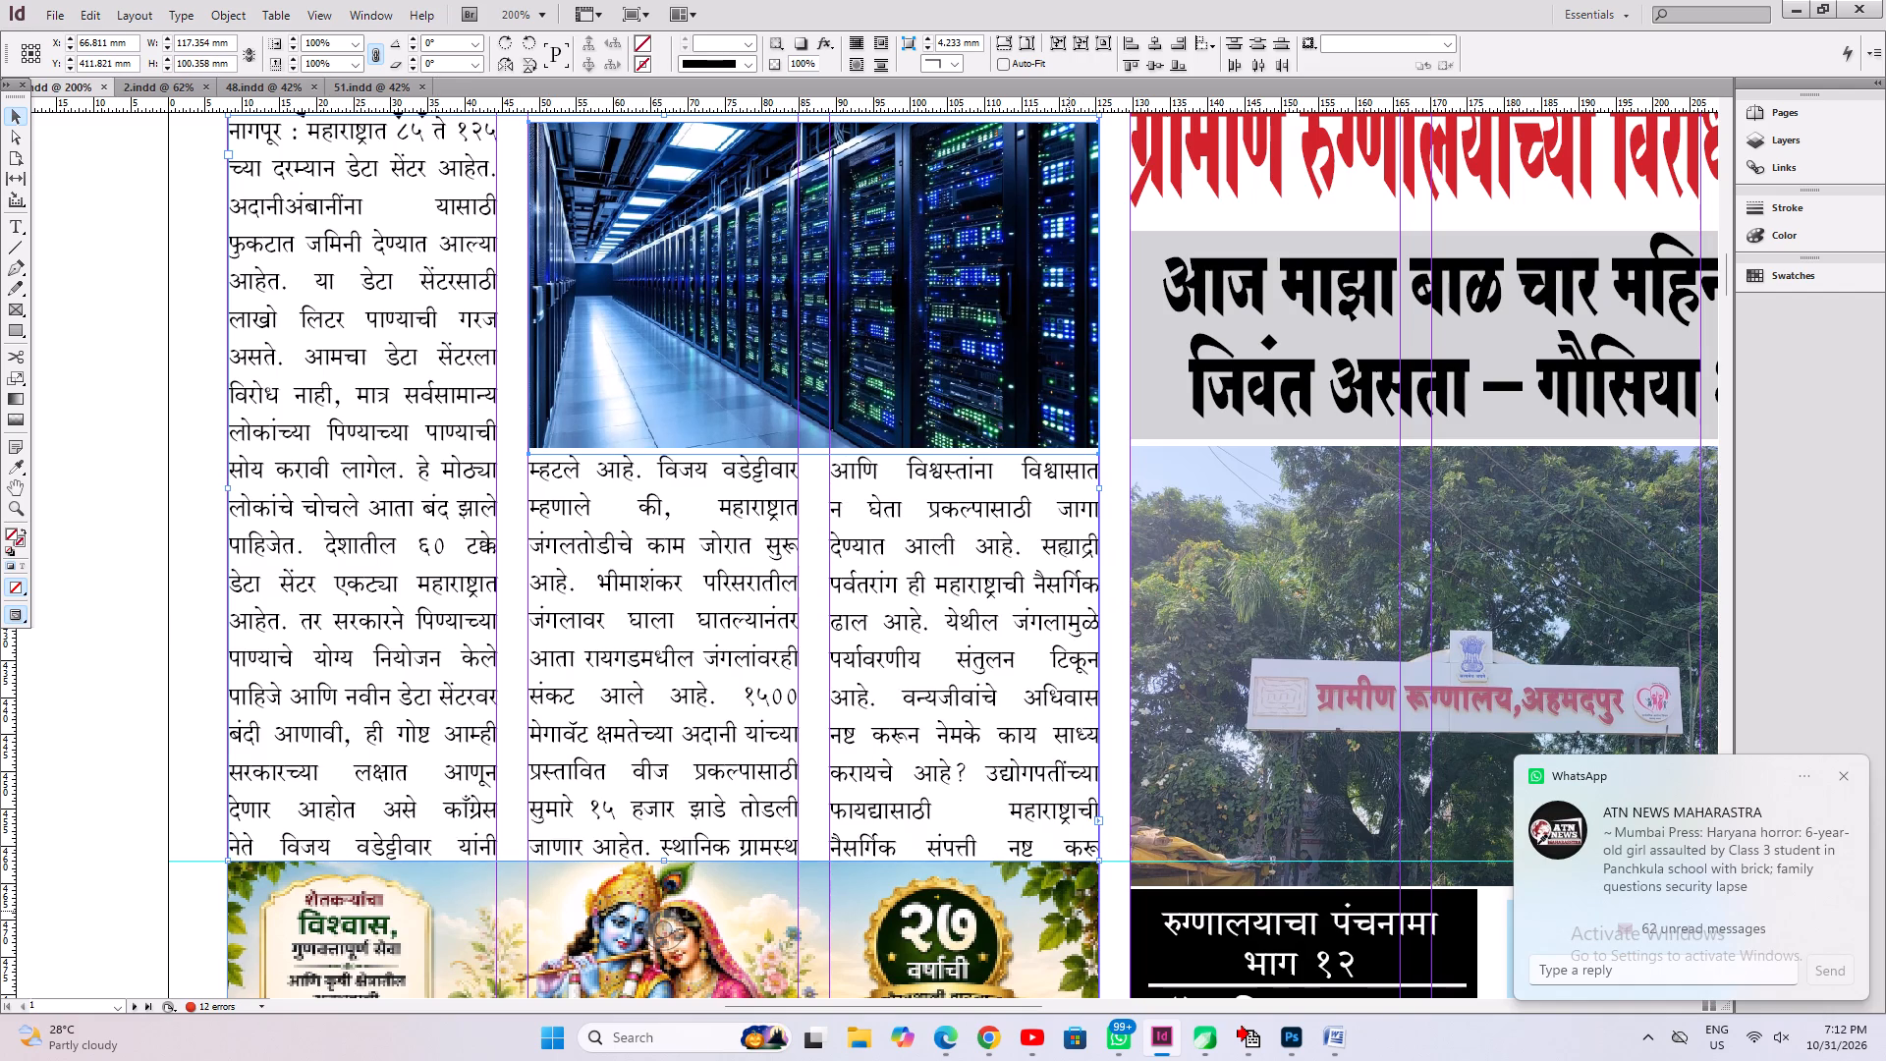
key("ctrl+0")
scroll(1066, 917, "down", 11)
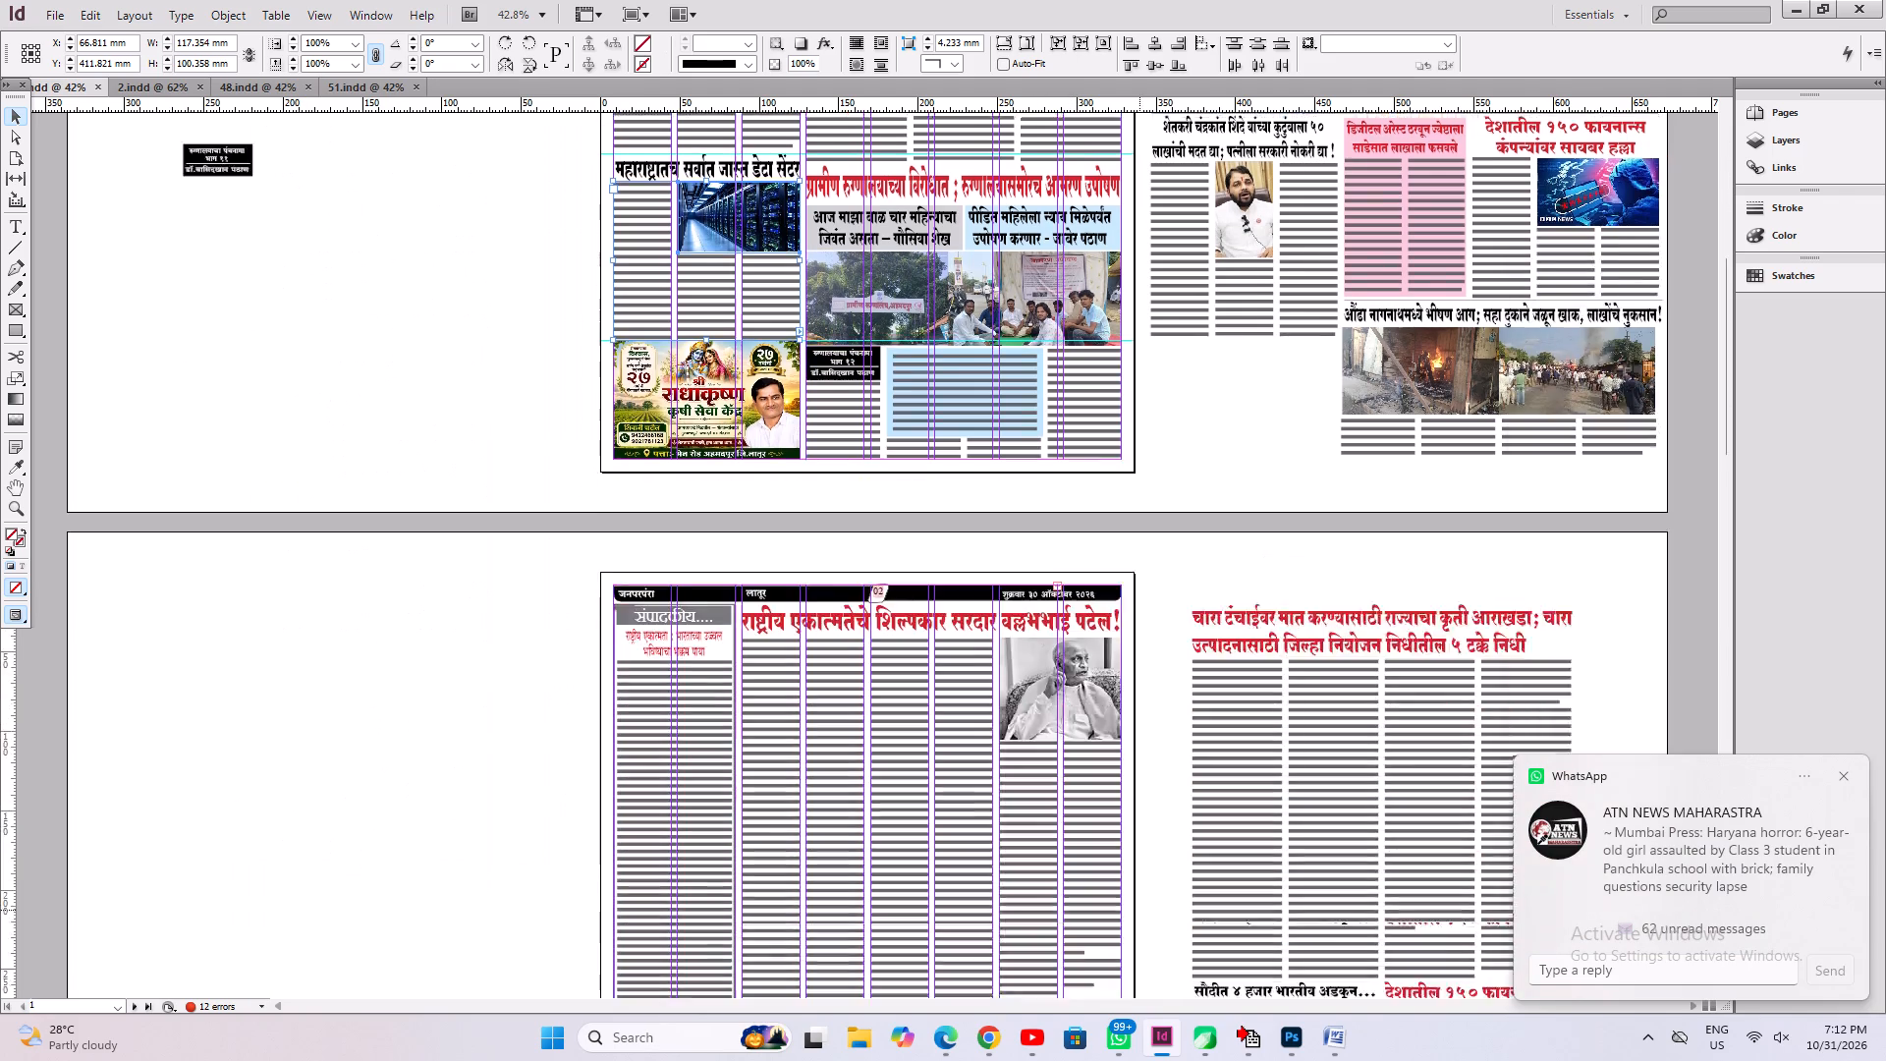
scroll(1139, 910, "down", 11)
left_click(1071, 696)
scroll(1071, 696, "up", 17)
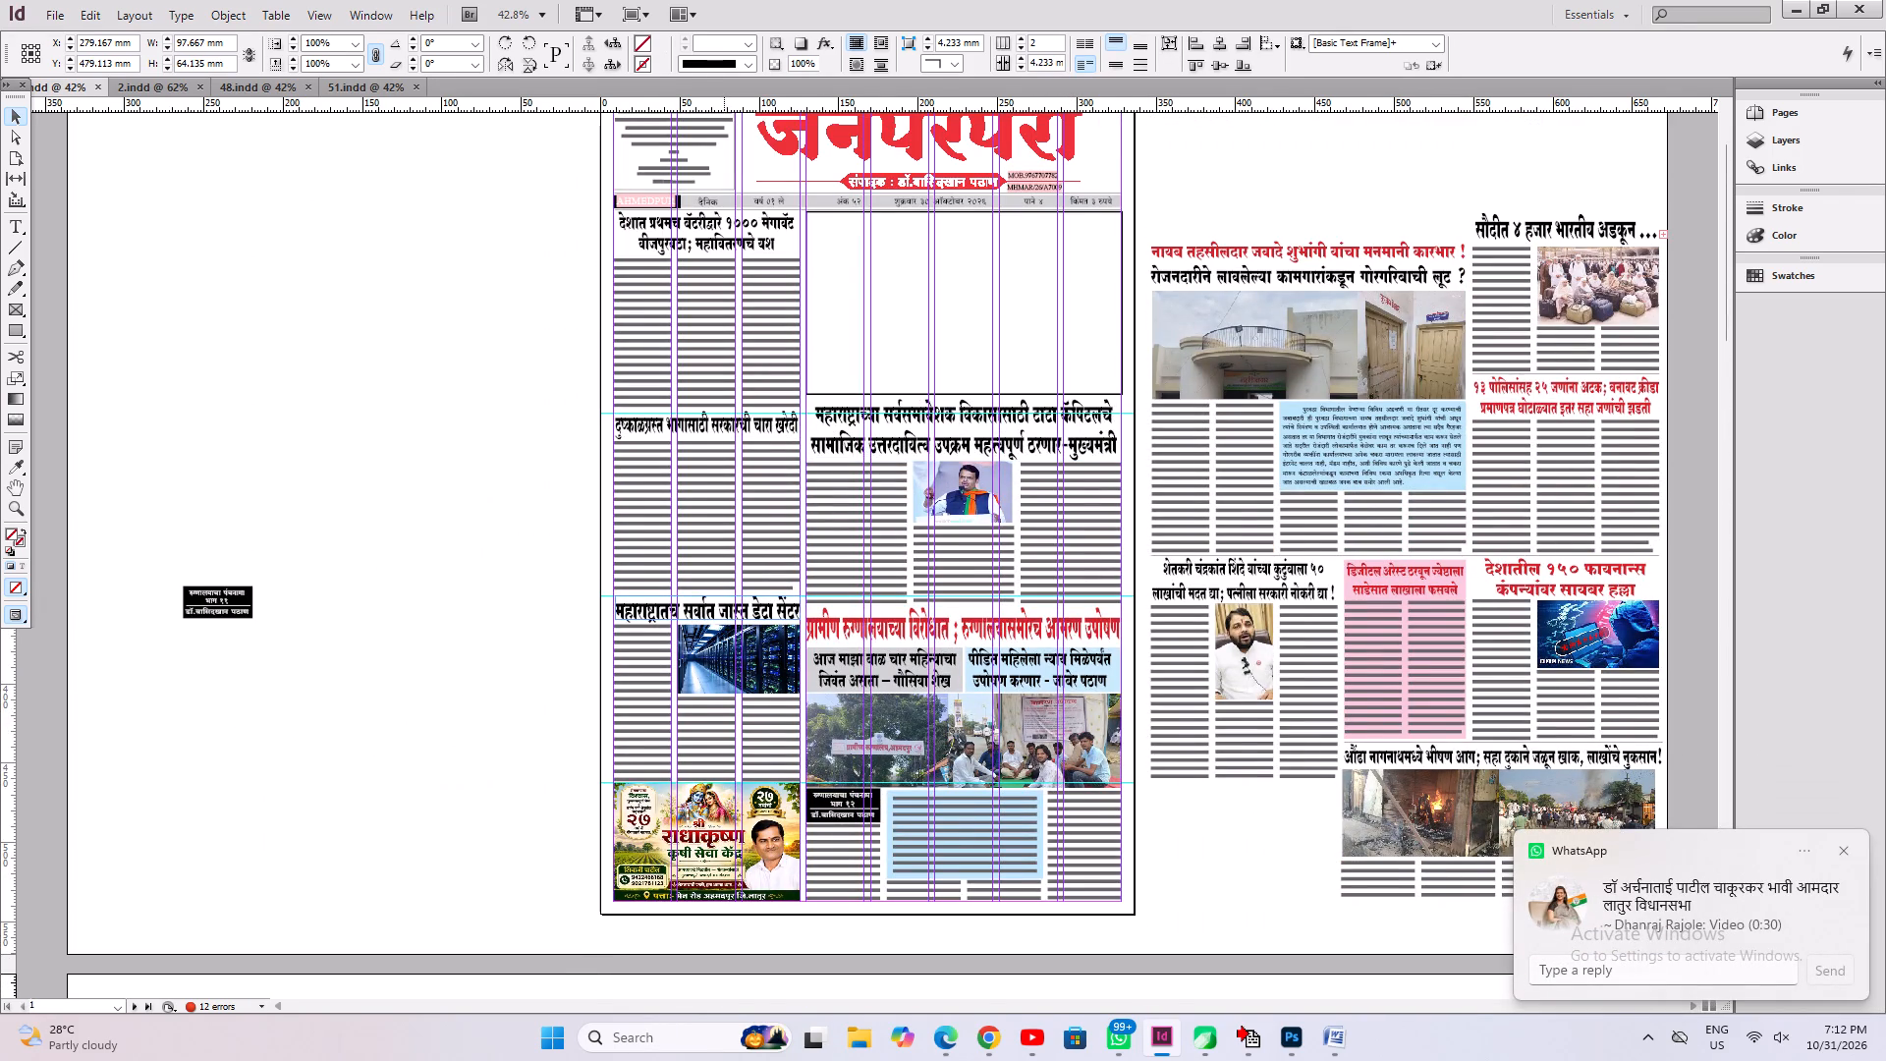
Insert a paragraph break after नैसर्गिक संपत्ती in the last line of the data-center article's third column, keeping the cursor on that line.
left_click(775, 776, "ctrl")
key("ctrl+2")
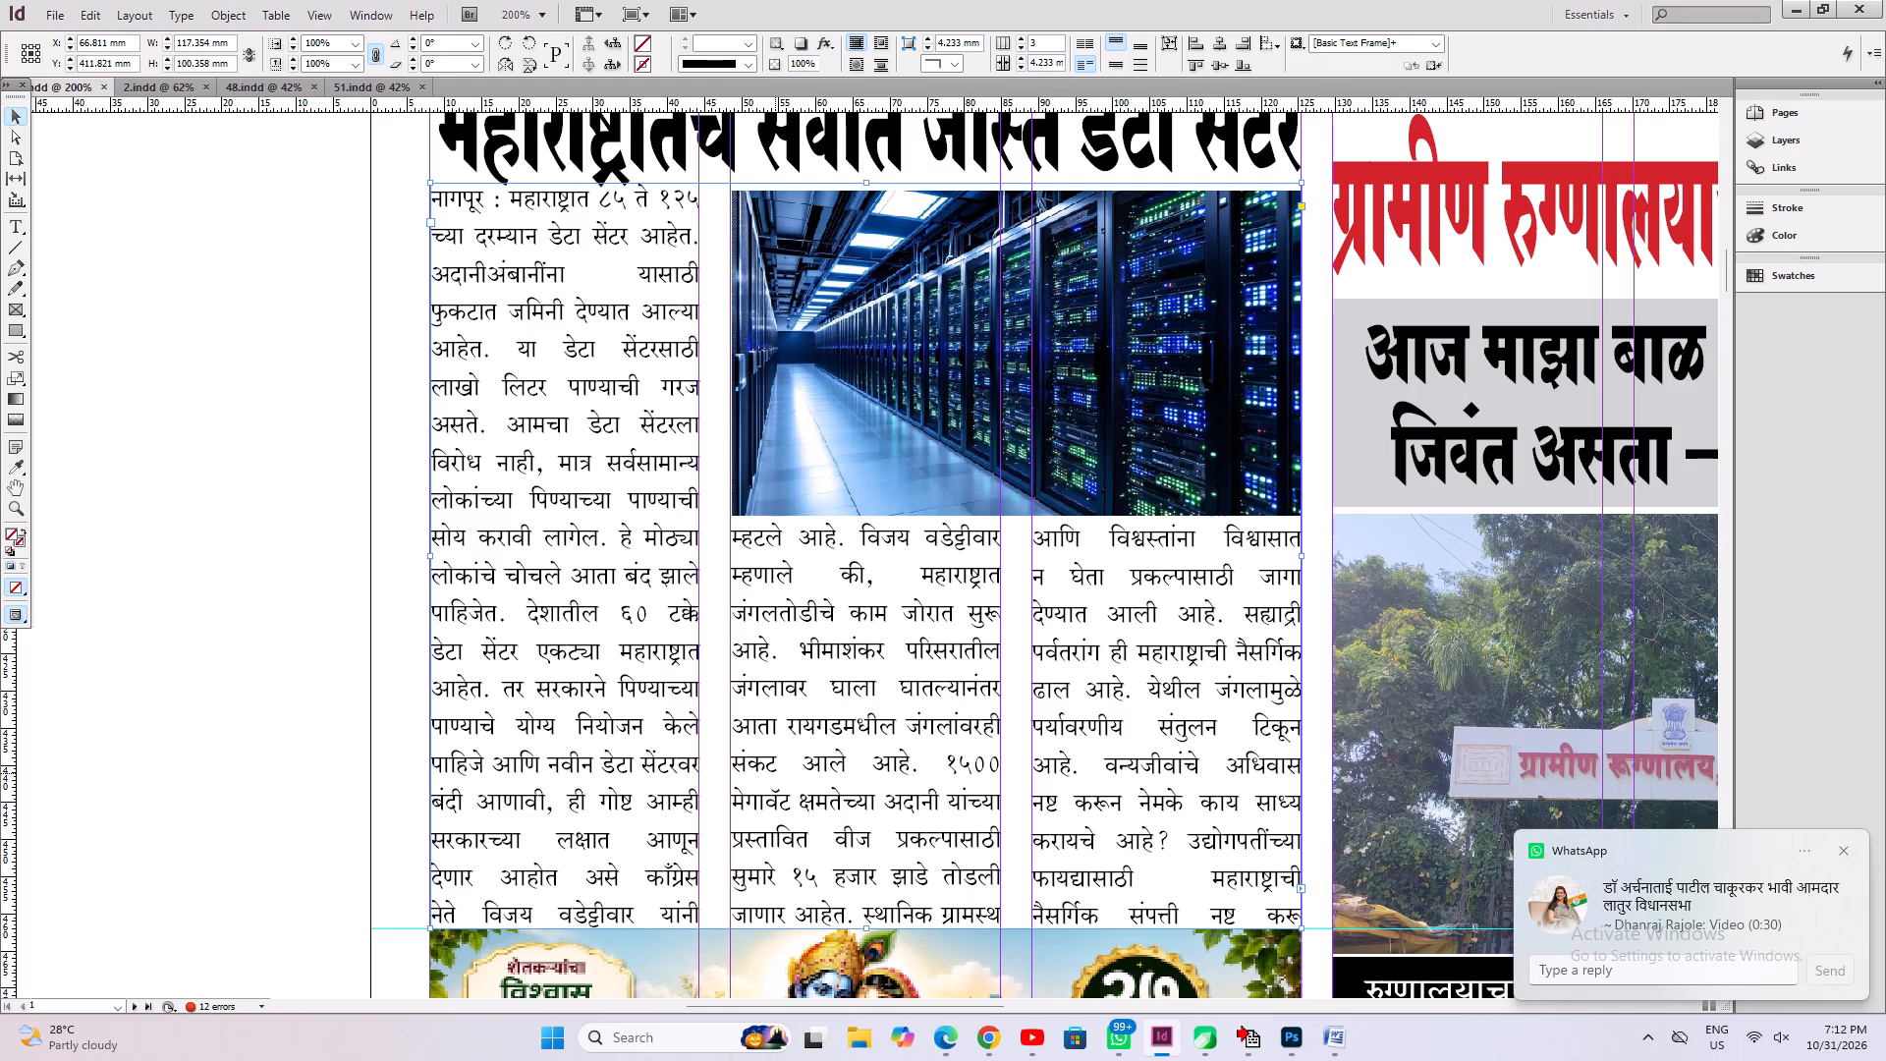
left_click(11, 224)
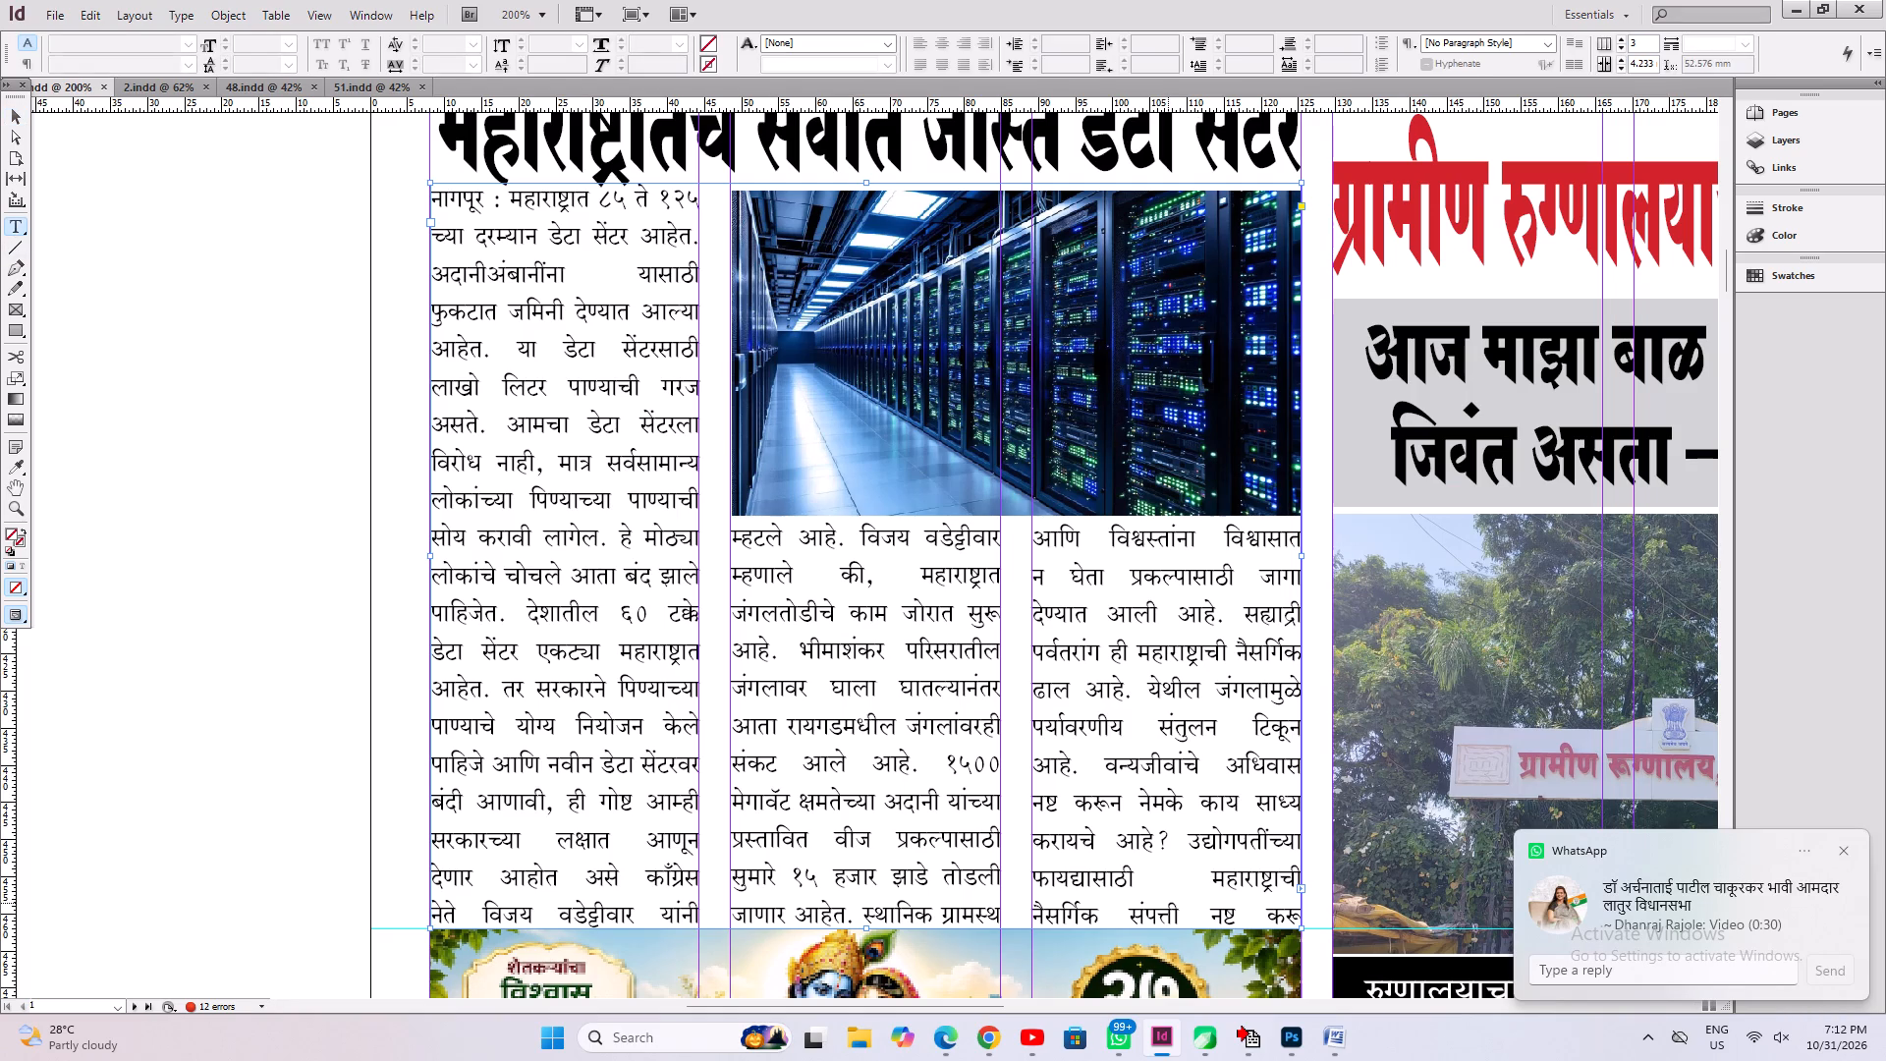
left_click(1196, 913)
key("Return")
key("Left")
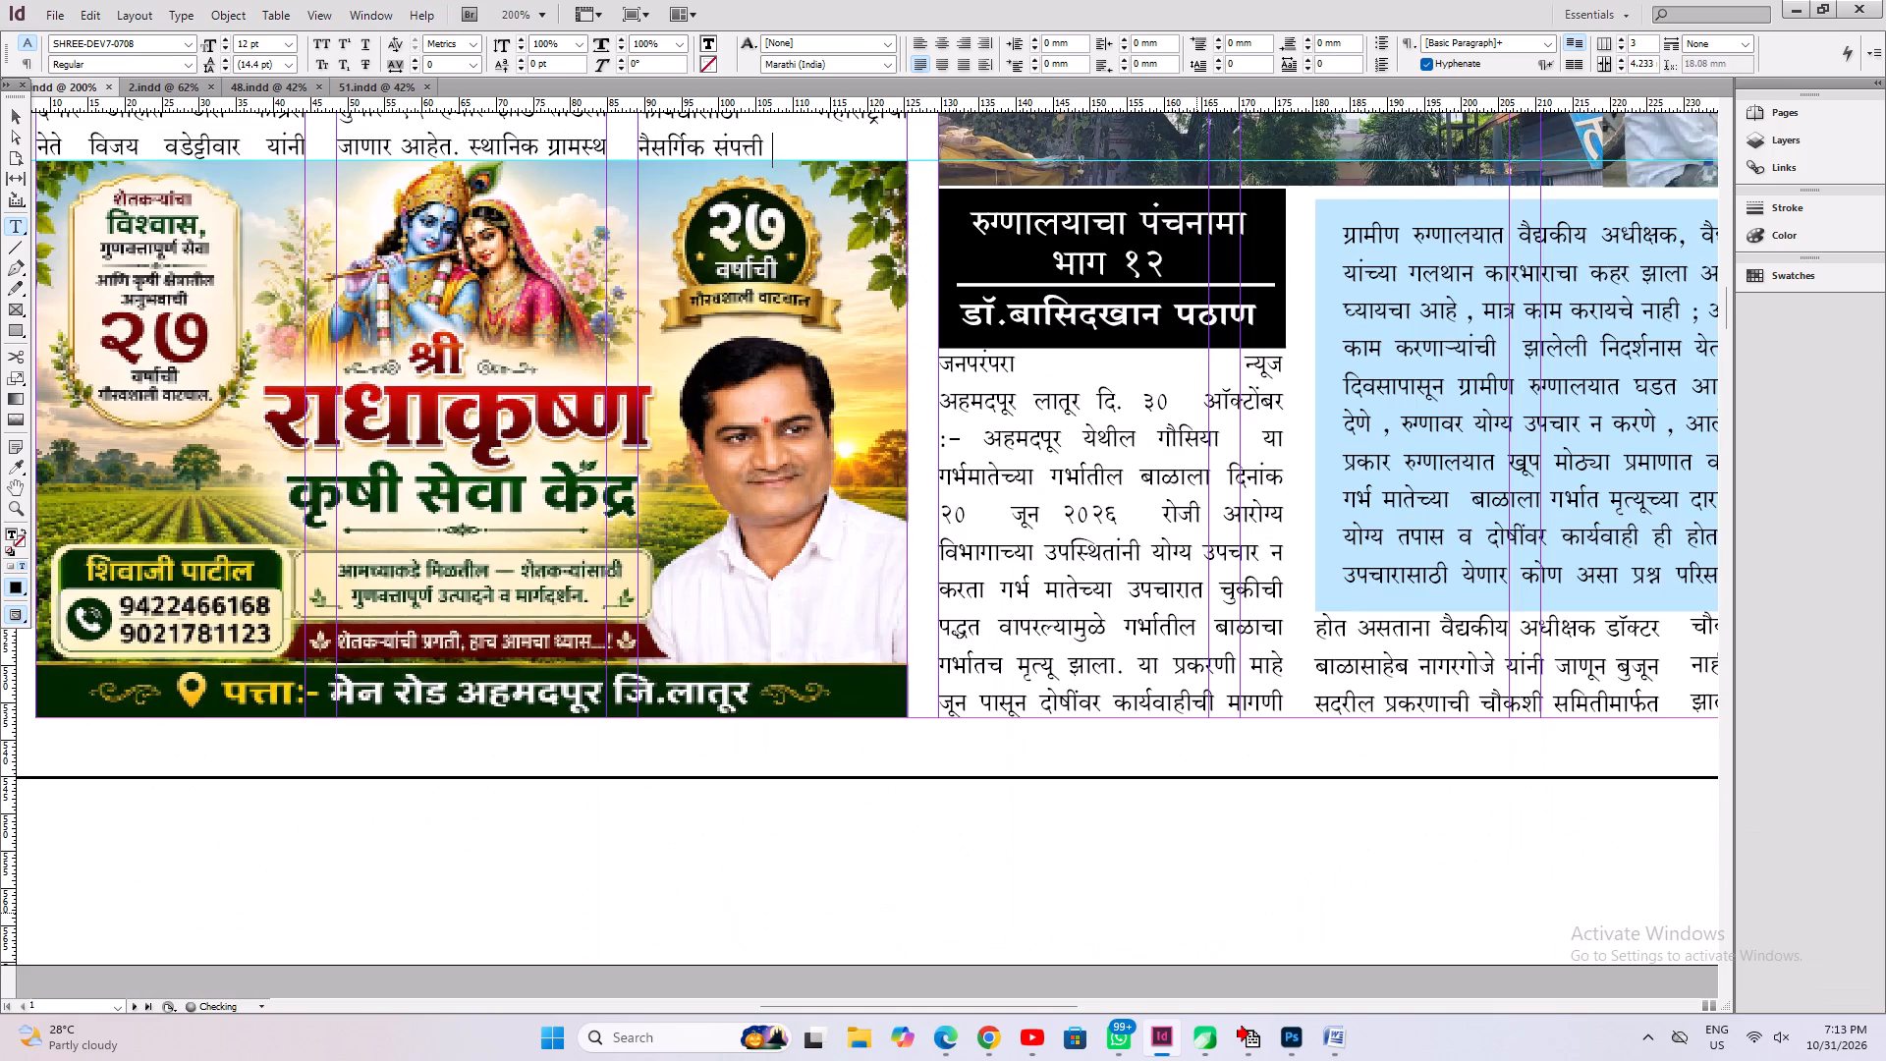
Add the jump line (पान २ वर) at the end of the front-page data-center article's third column and save.
type("()")
key("ctrl+2")
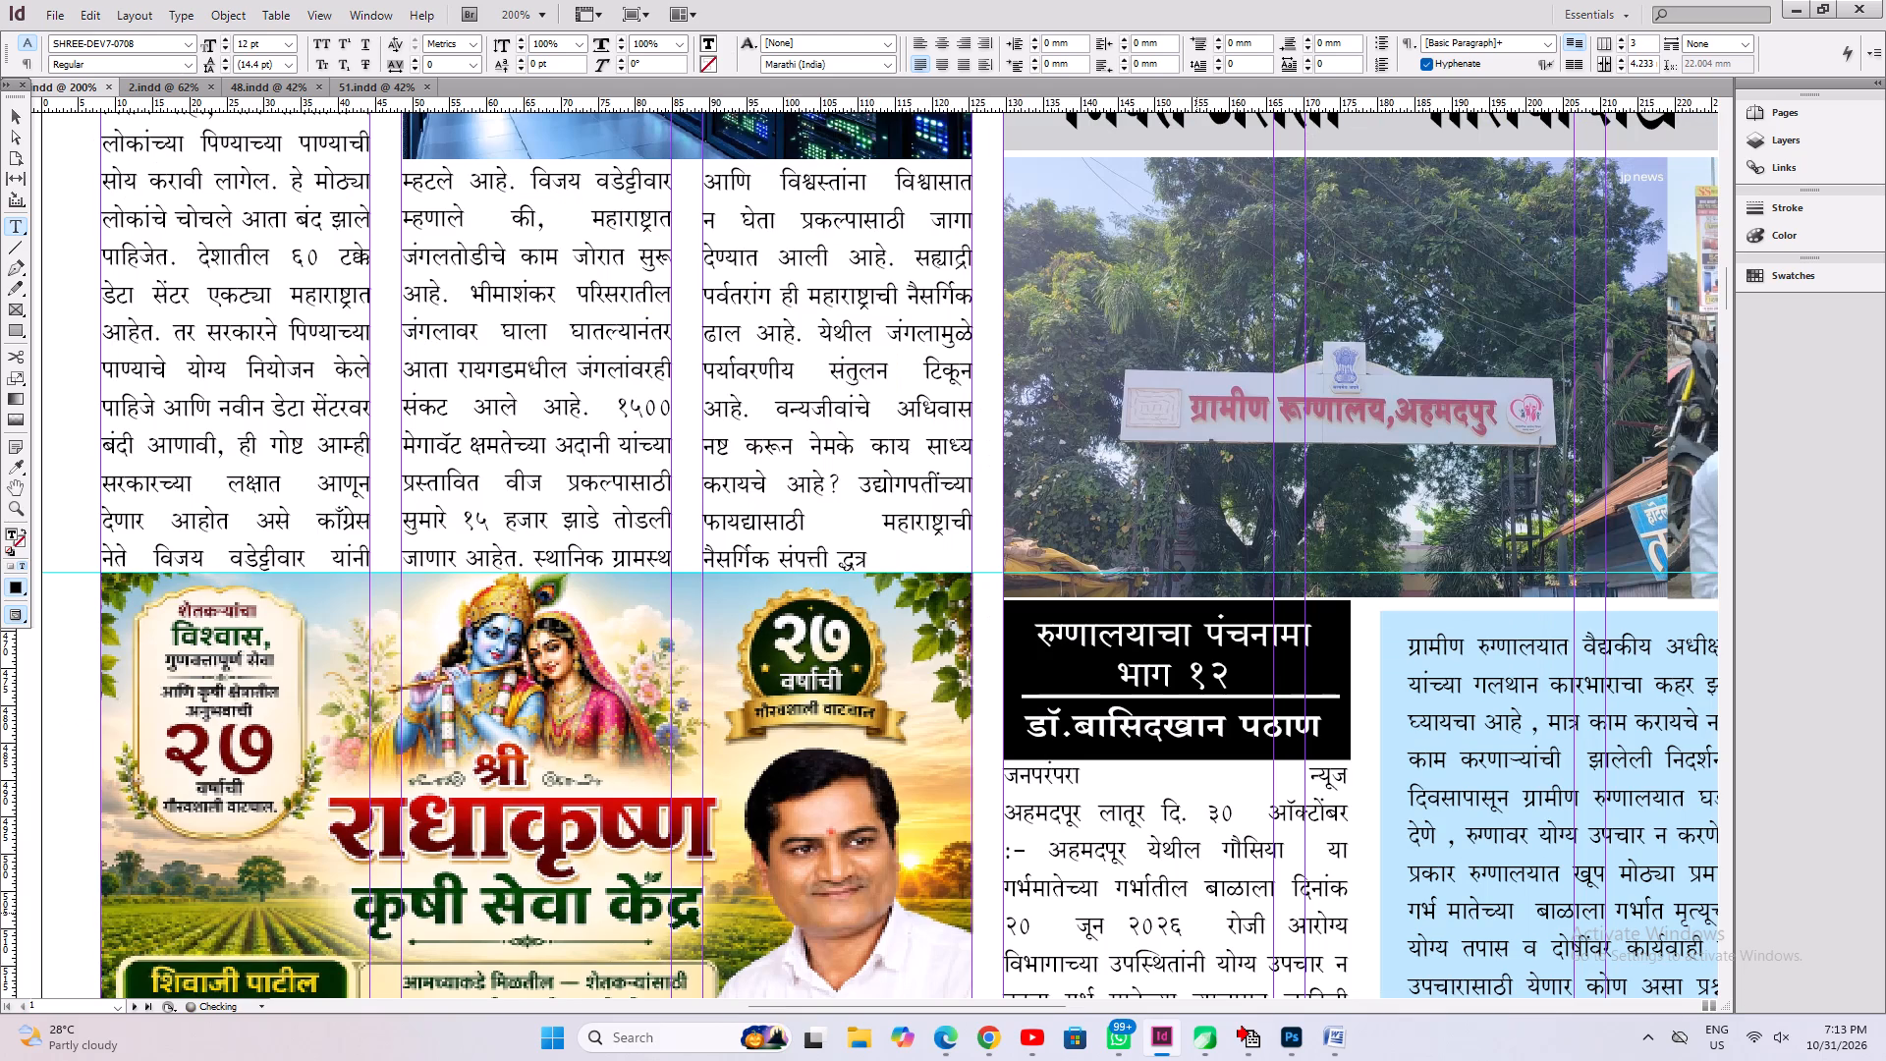
key("shift+Left")
key("shift+Left")
type("()")
key("ctrl+2")
key("Left")
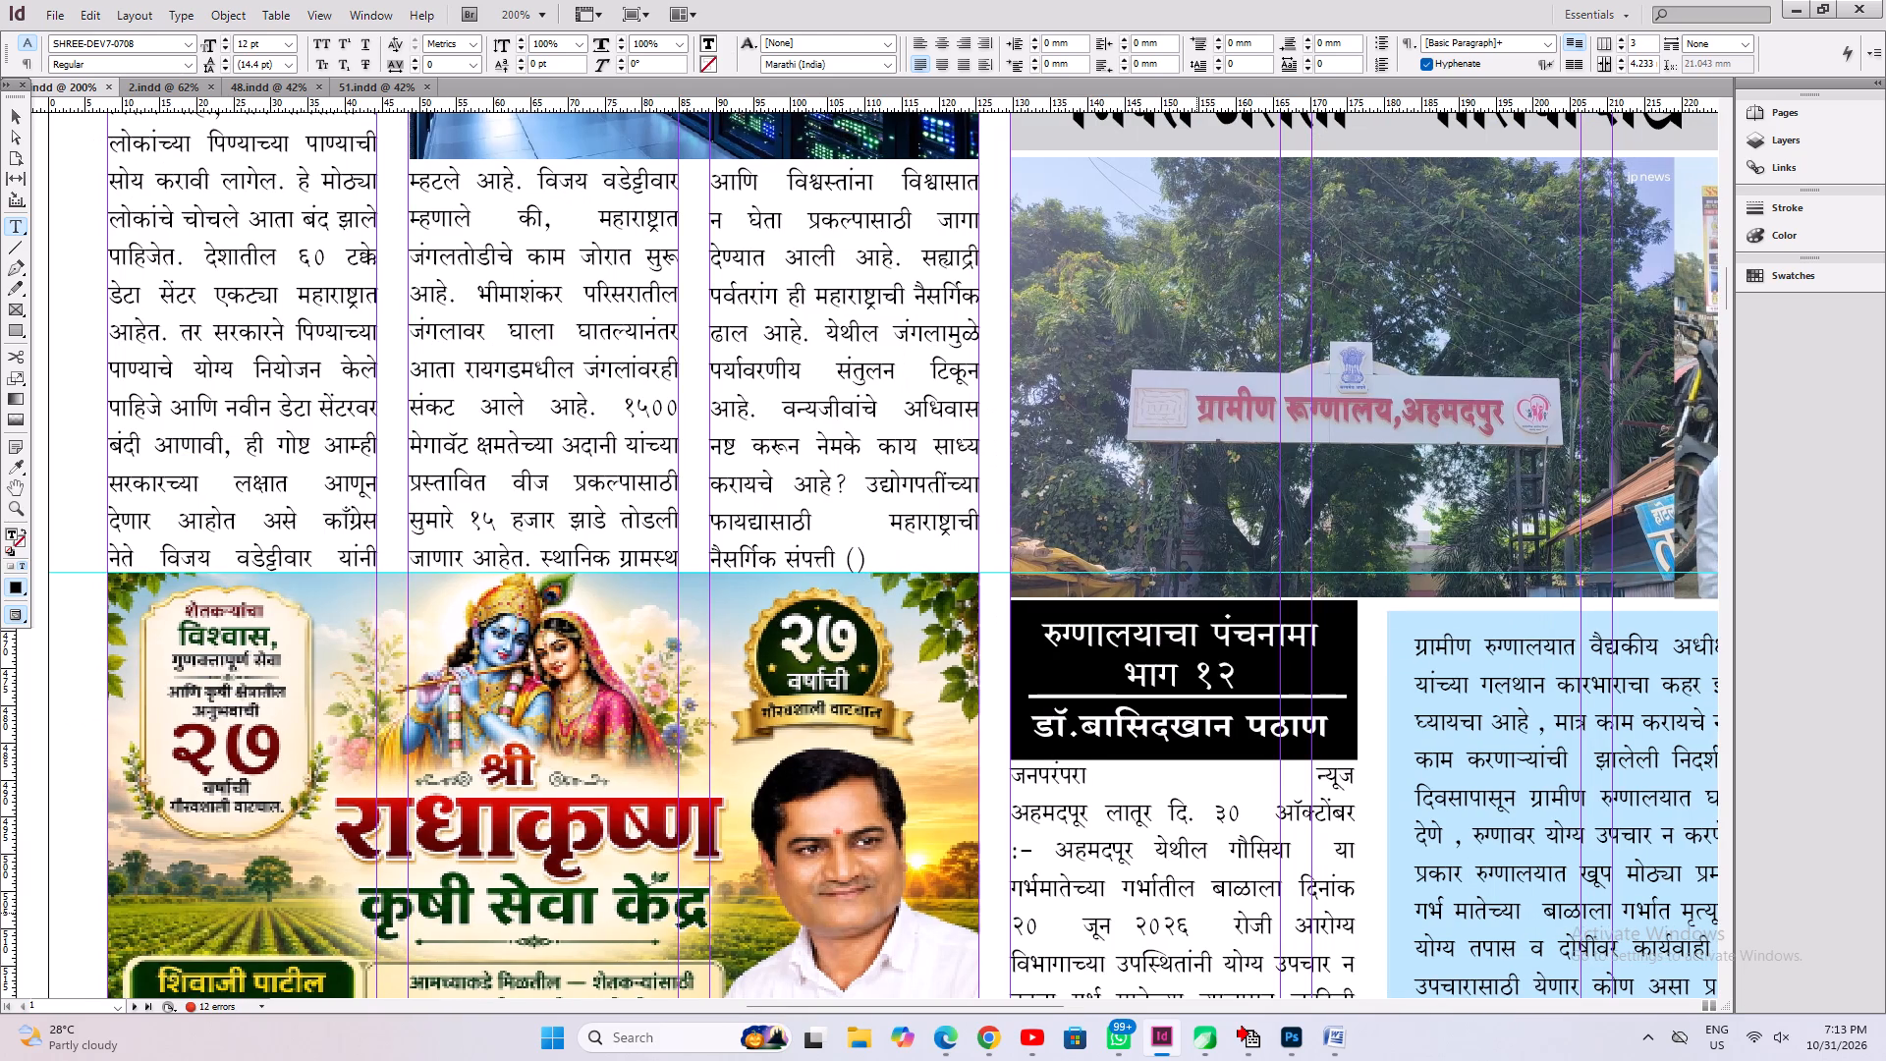
type("iku")
key("BackSpace")
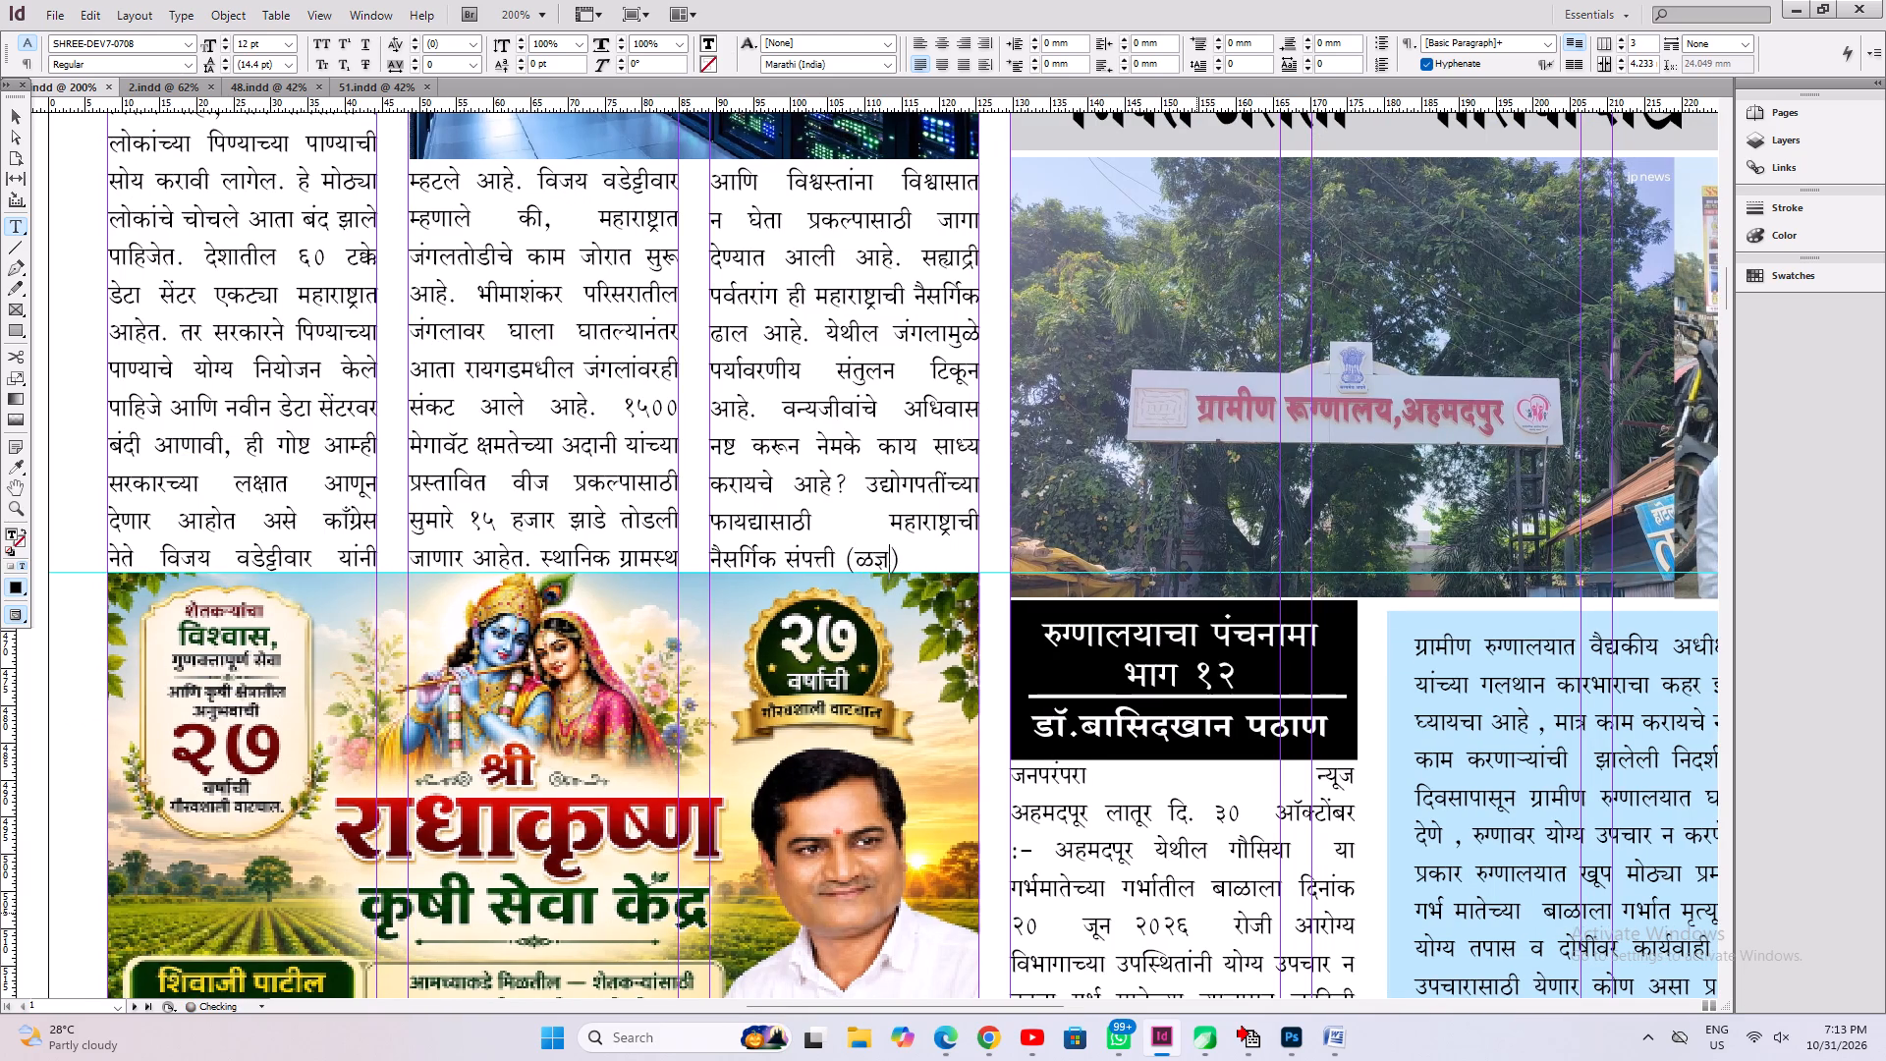
key("BackSpace")
type("IKU 2 OJ")
key("ctrl+s")
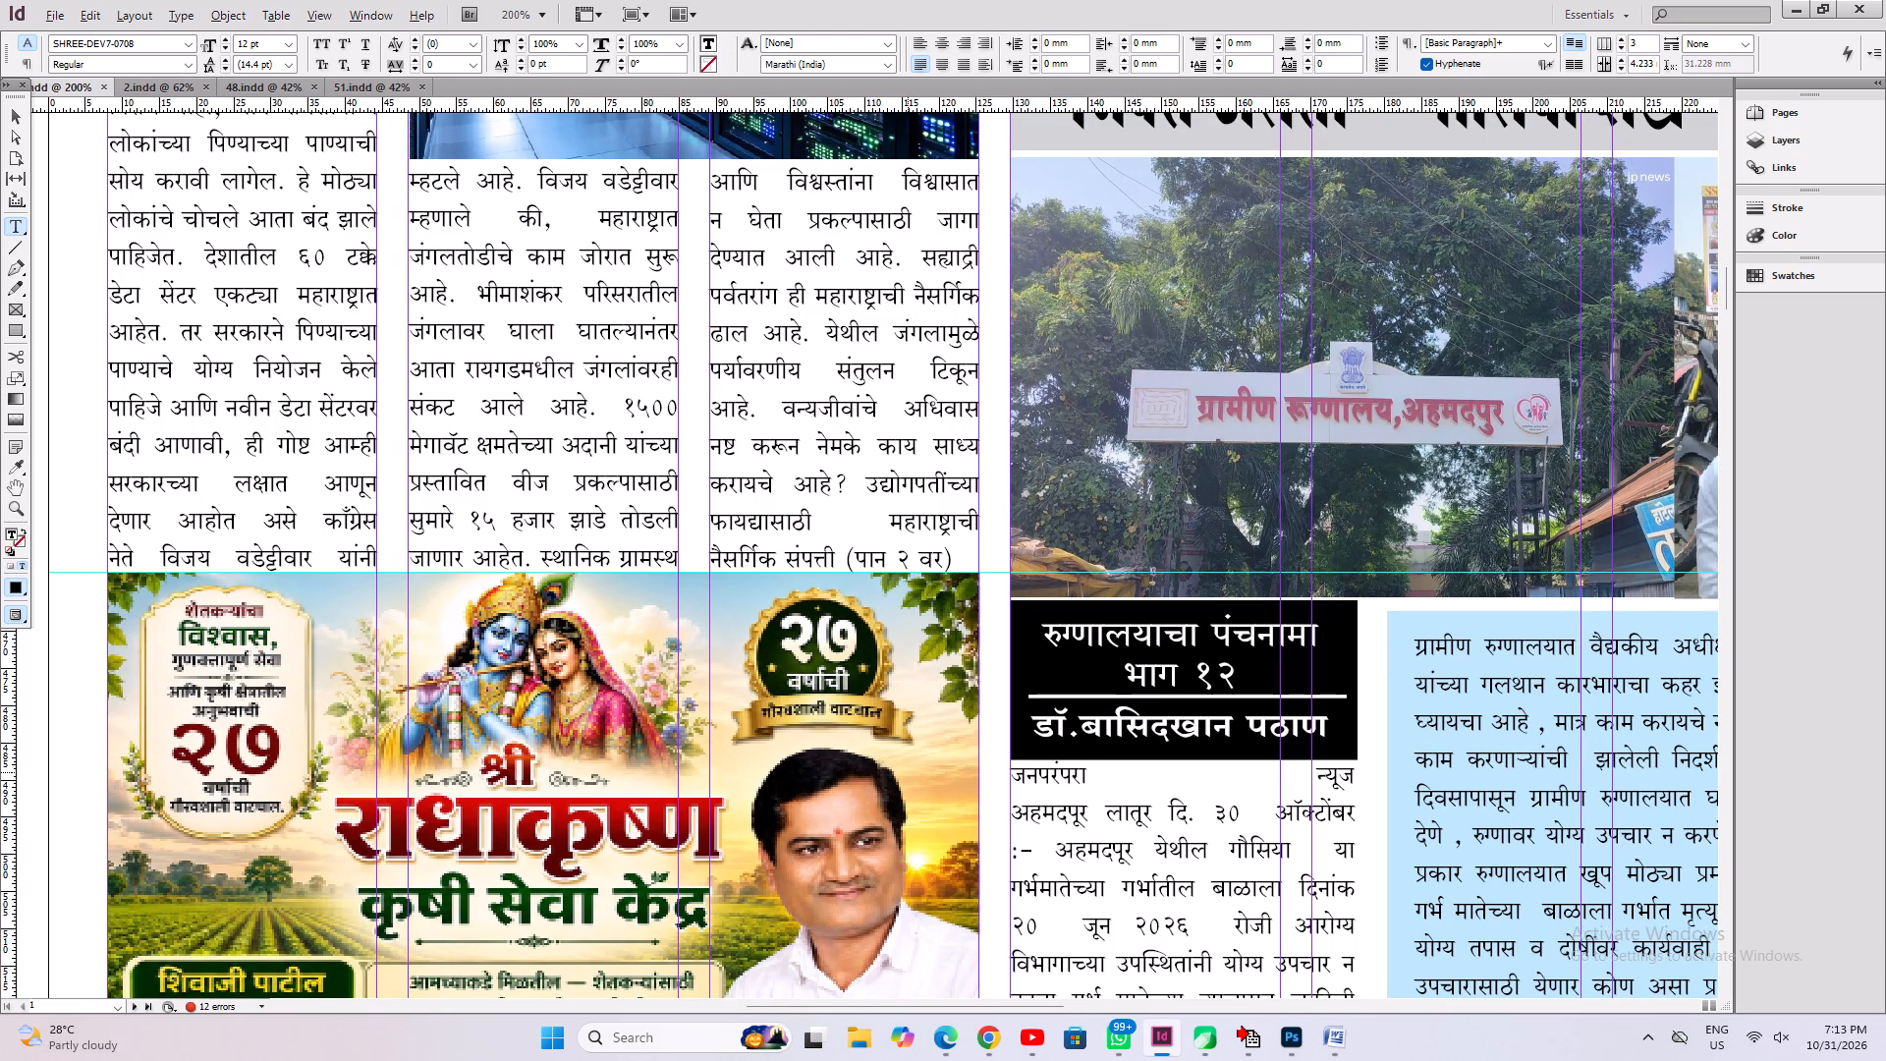
Copy the headline महाराष्ट्रातच सर्वात जास्त डेटा सेंटर into a new text frame on the pasteboard beside page 2.
left_click_drag(729, 431, 596, 1060, "alt")
left_click(404, 408)
key("ctrl+a")
key("ctrl+c")
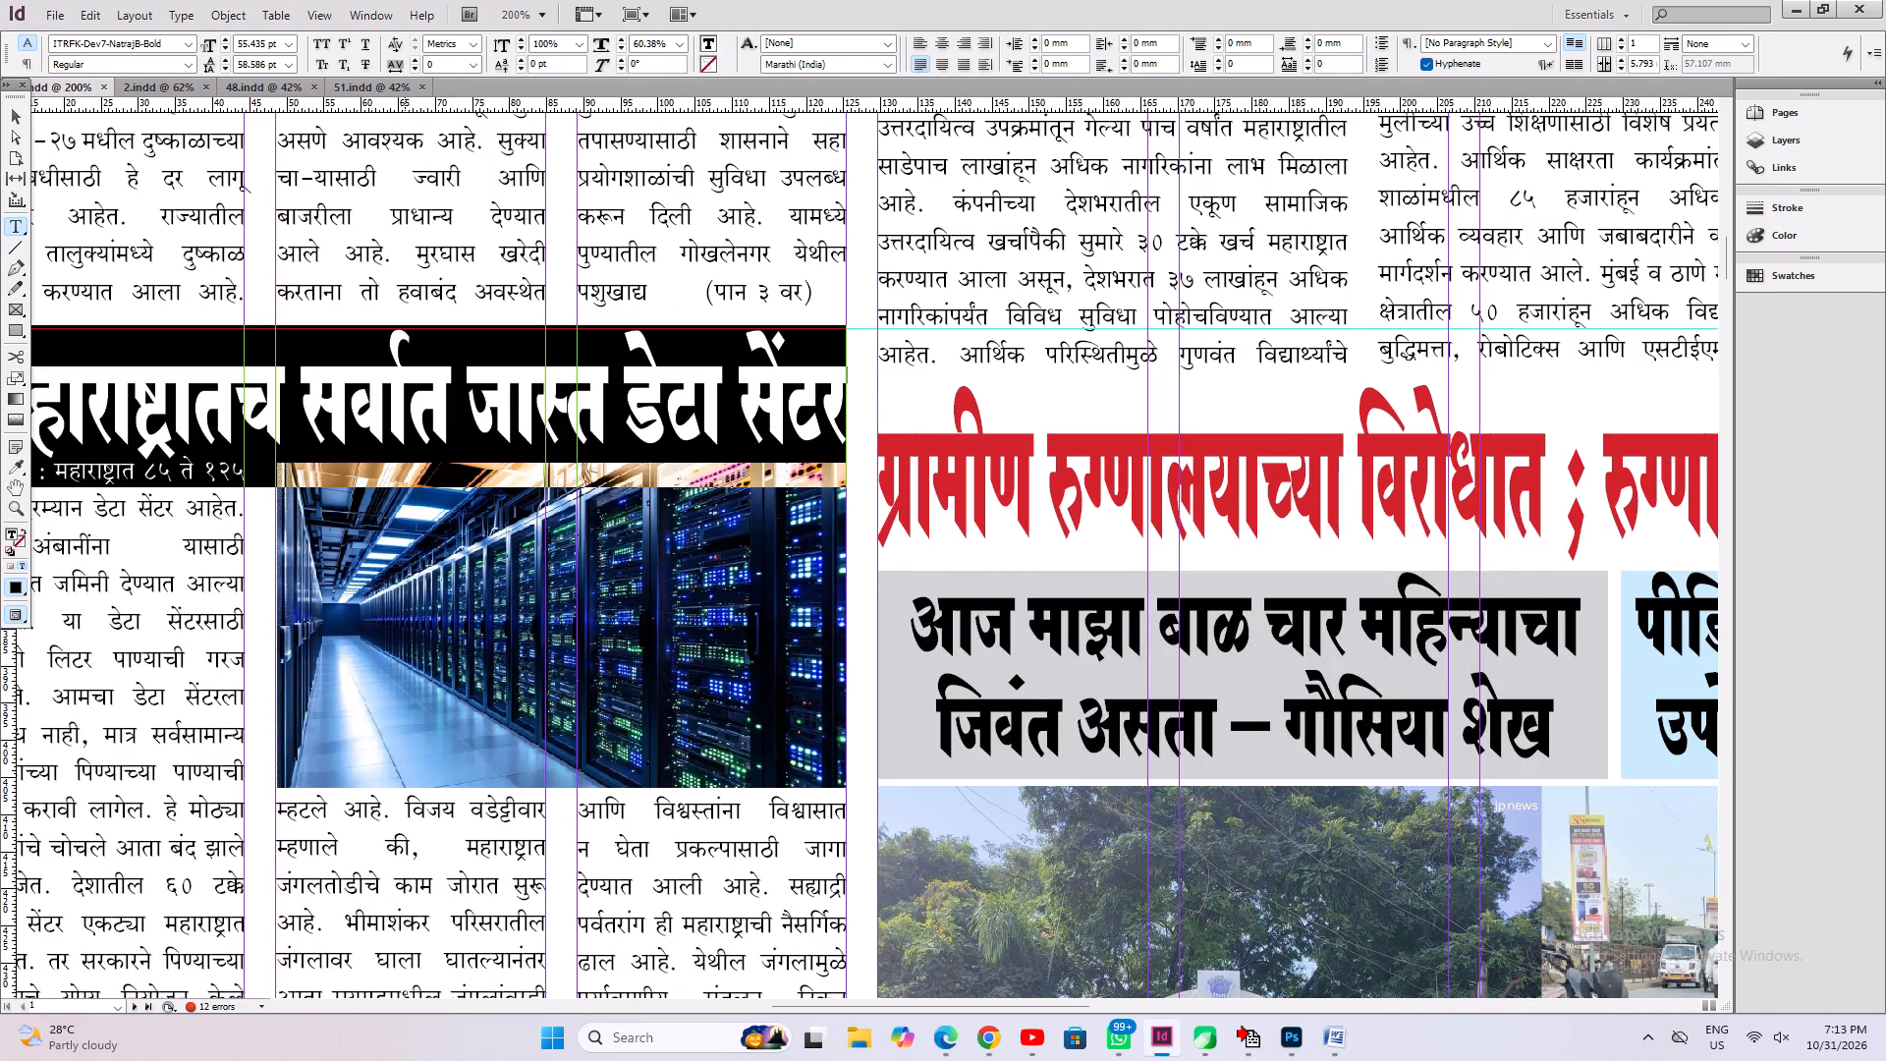
left_click(232, 817)
key("ctrl+a")
key("Down")
key("ctrl+s")
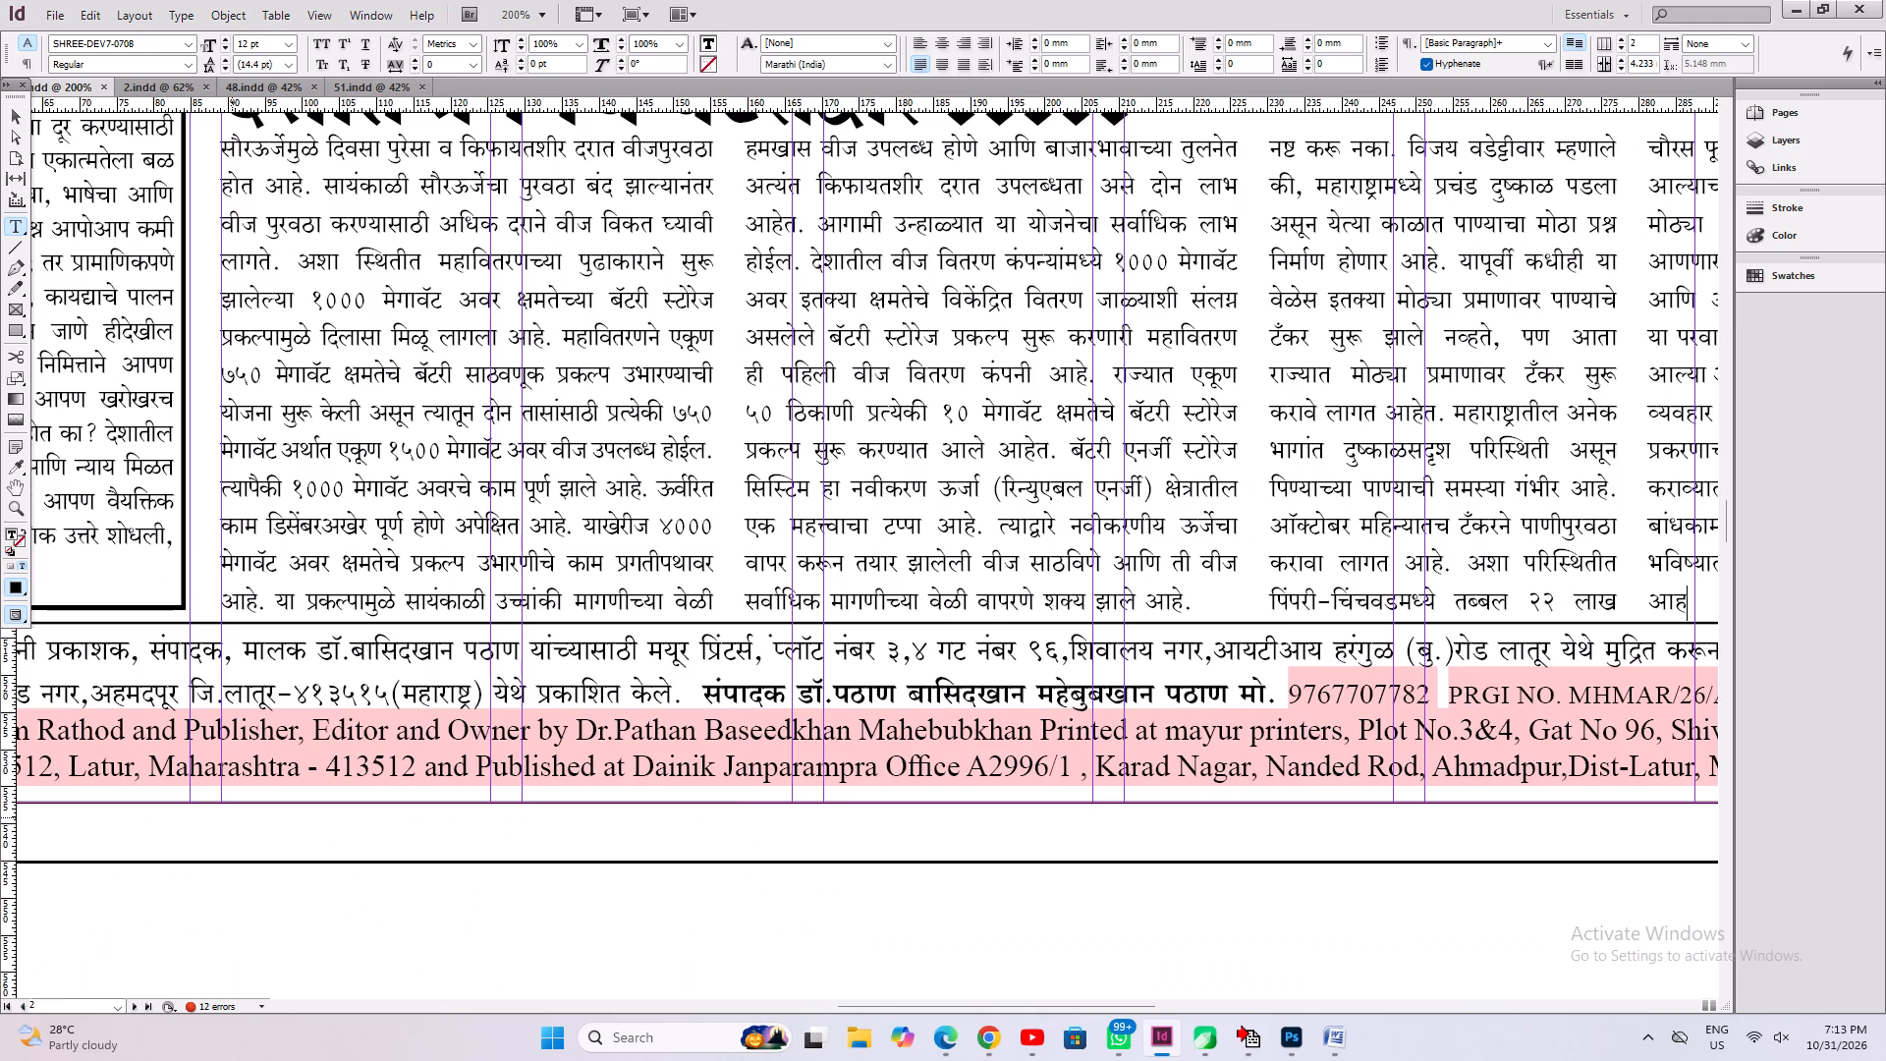
key("ctrl+0")
key("ctrl+s")
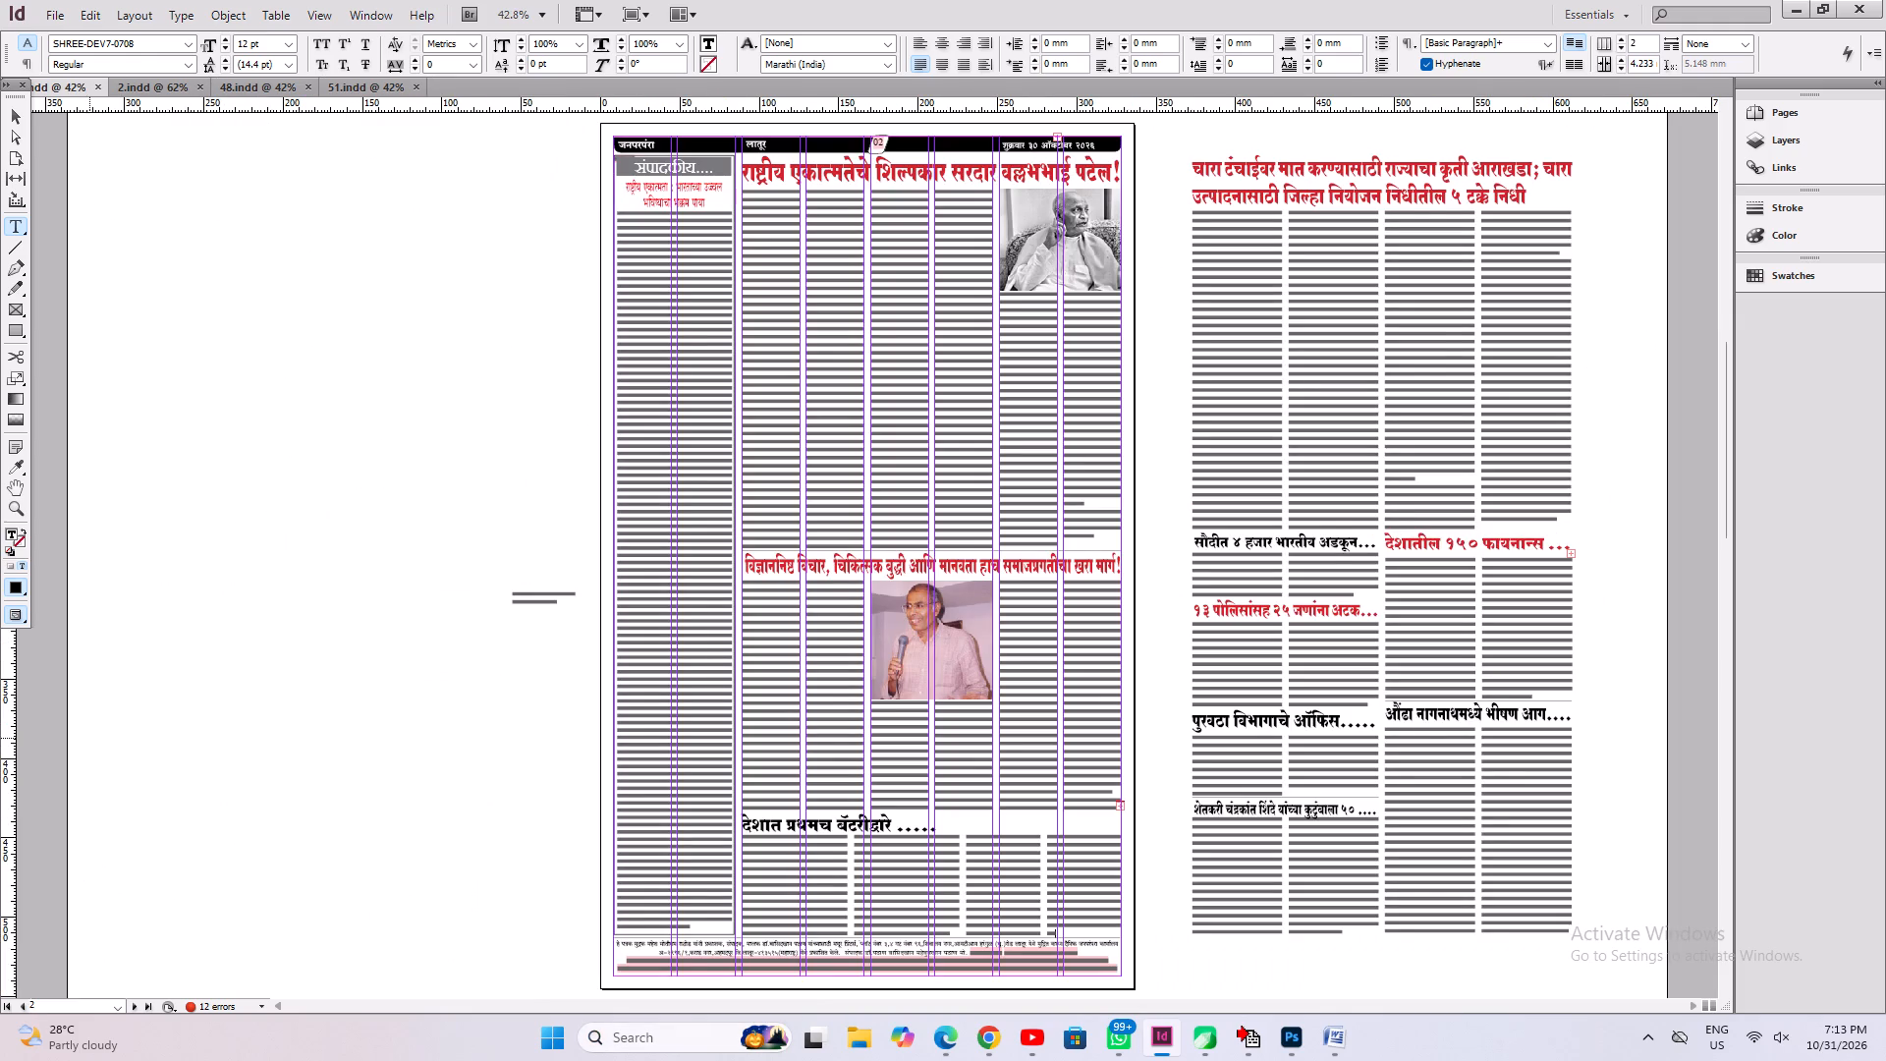
left_click_drag(255, 736, 531, 938)
key("ctrl+v")
key("ctrl+a")
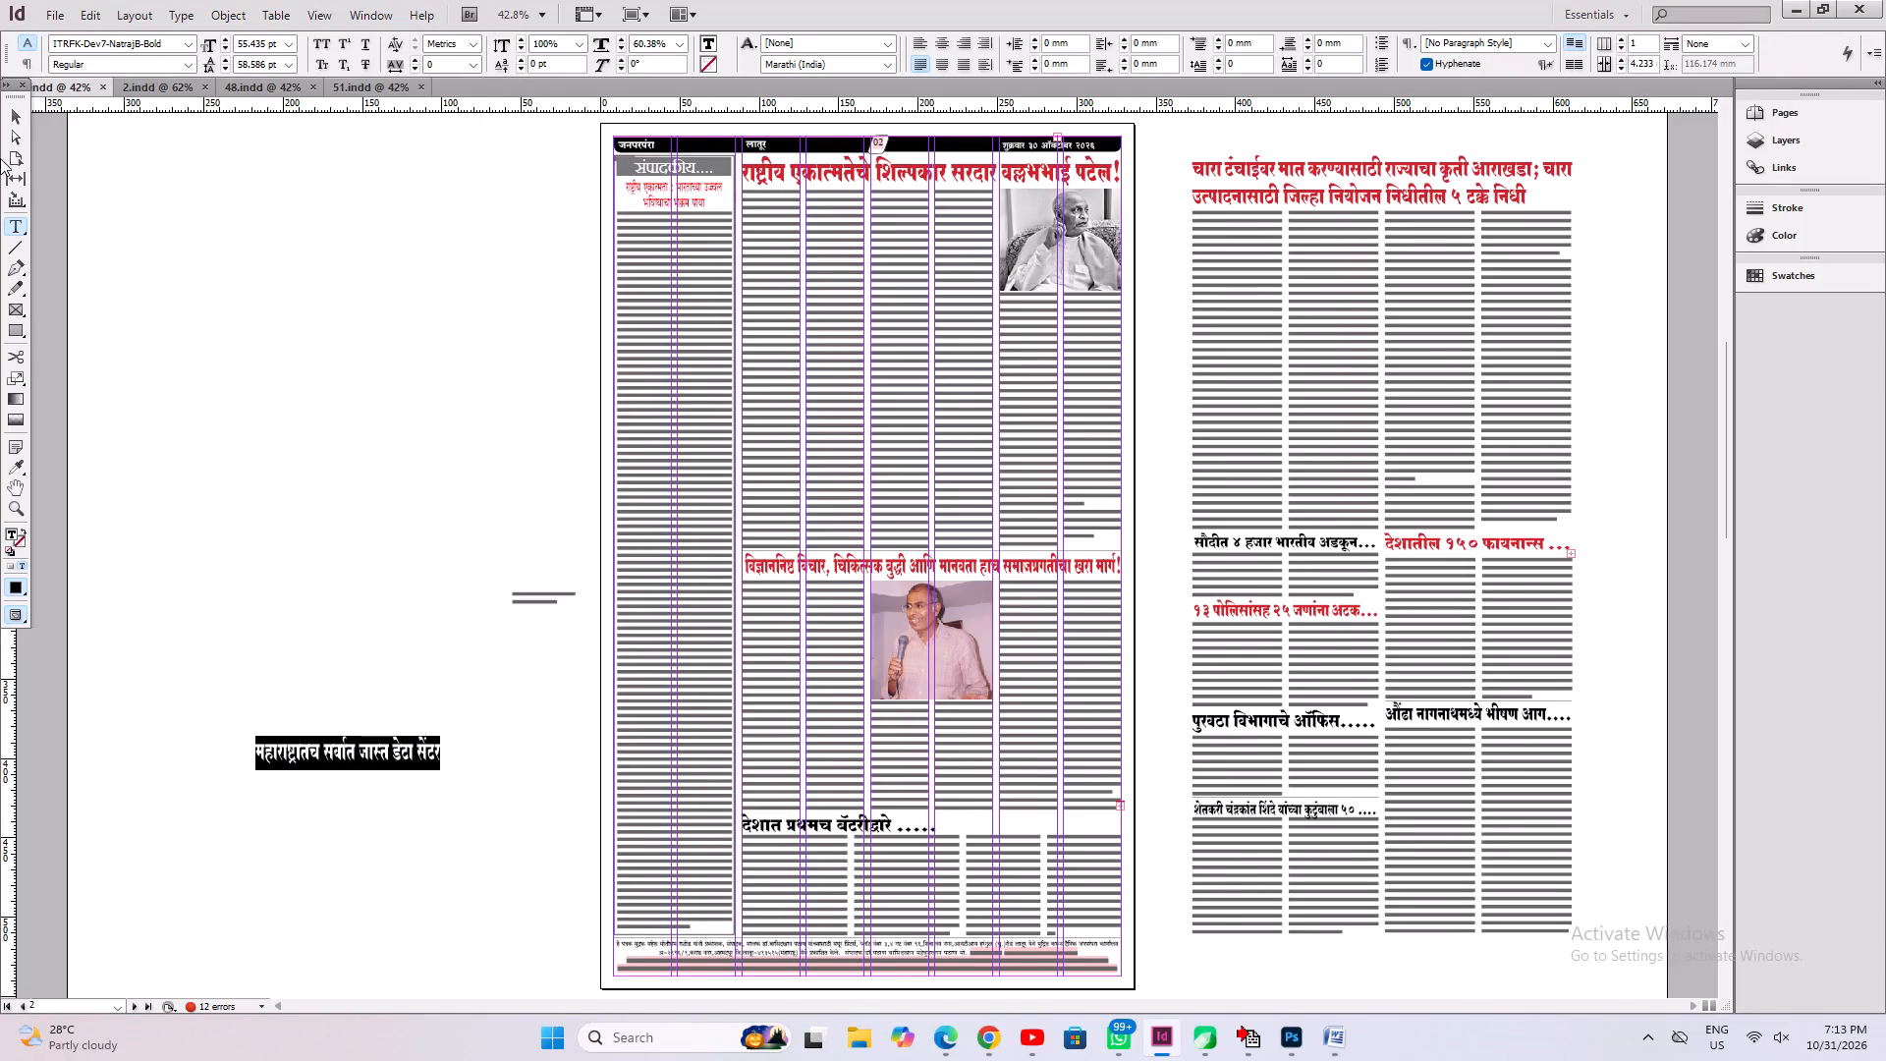
Fit the headline frame, move it above the data-center continuation on page 2, and compress its height to about 41.5 pt text.
left_click(7, 119)
key("ctrl+alt+c")
left_click_drag(349, 753, 1045, 870)
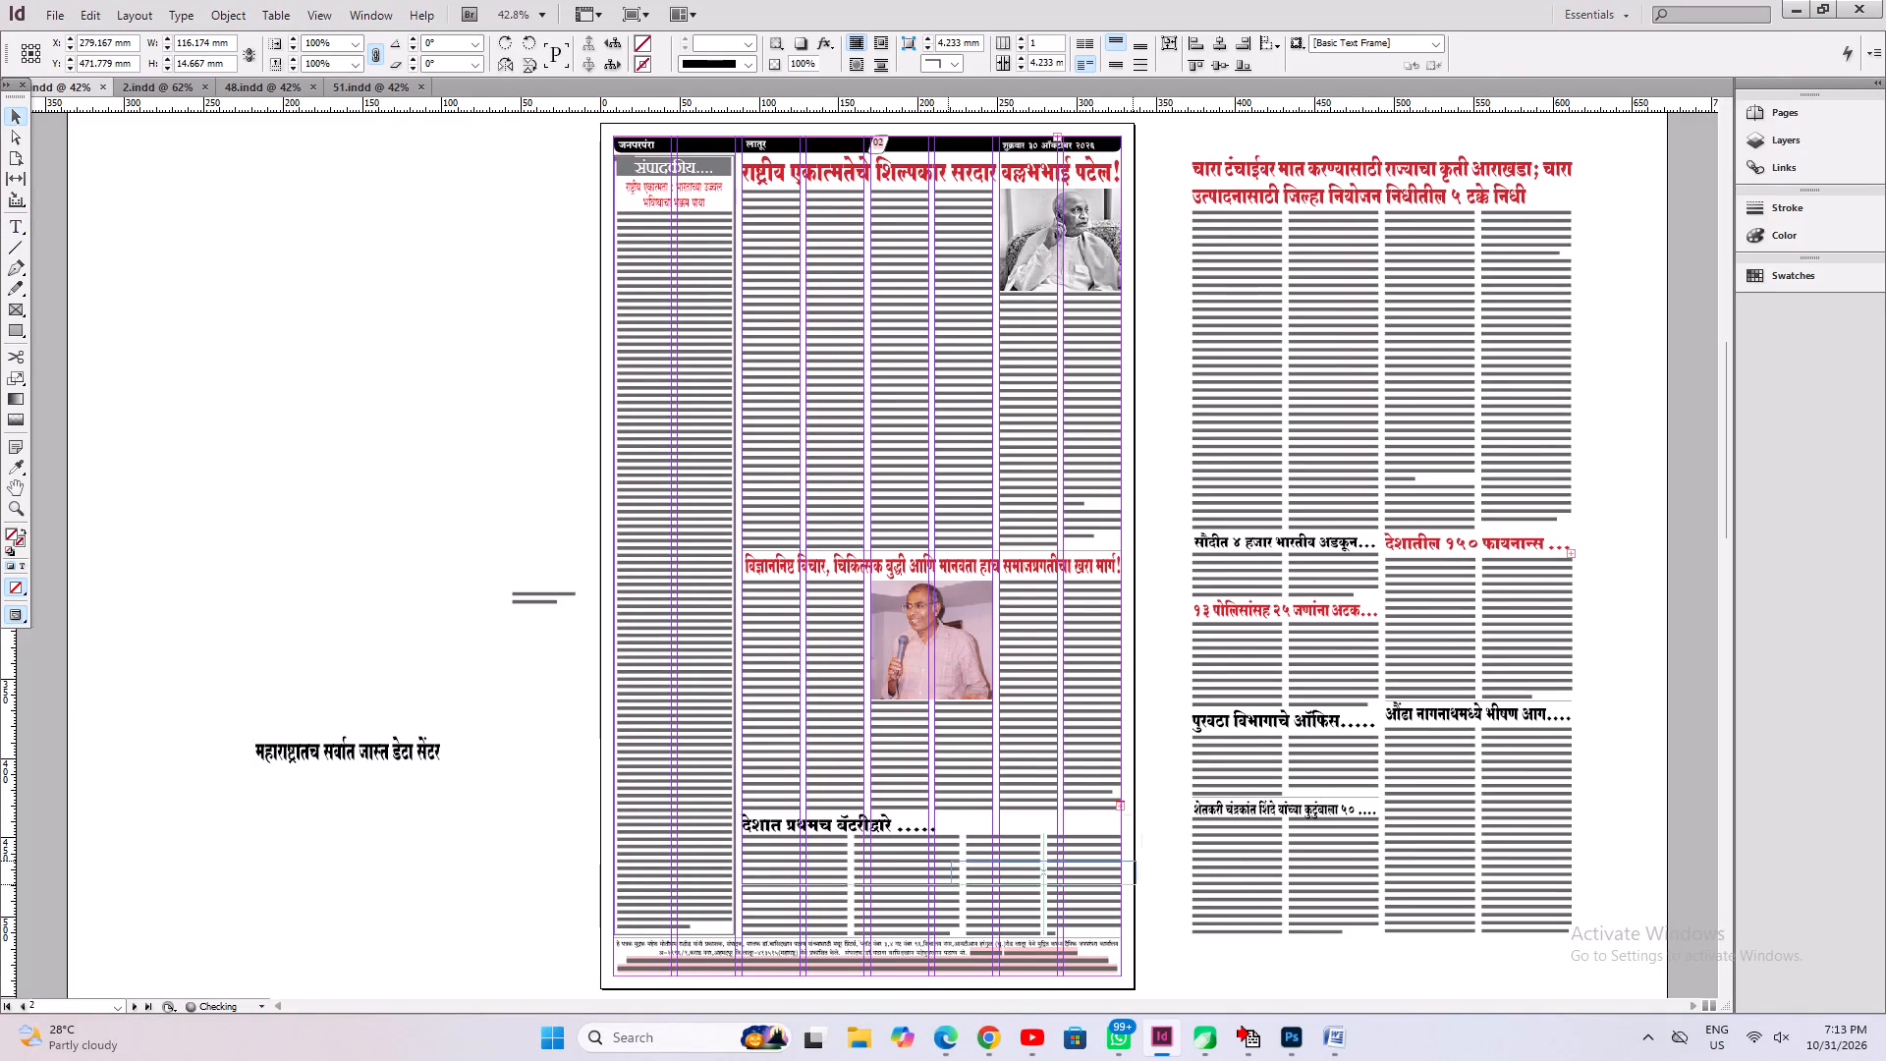
left_click_drag(1045, 870, 1060, 830)
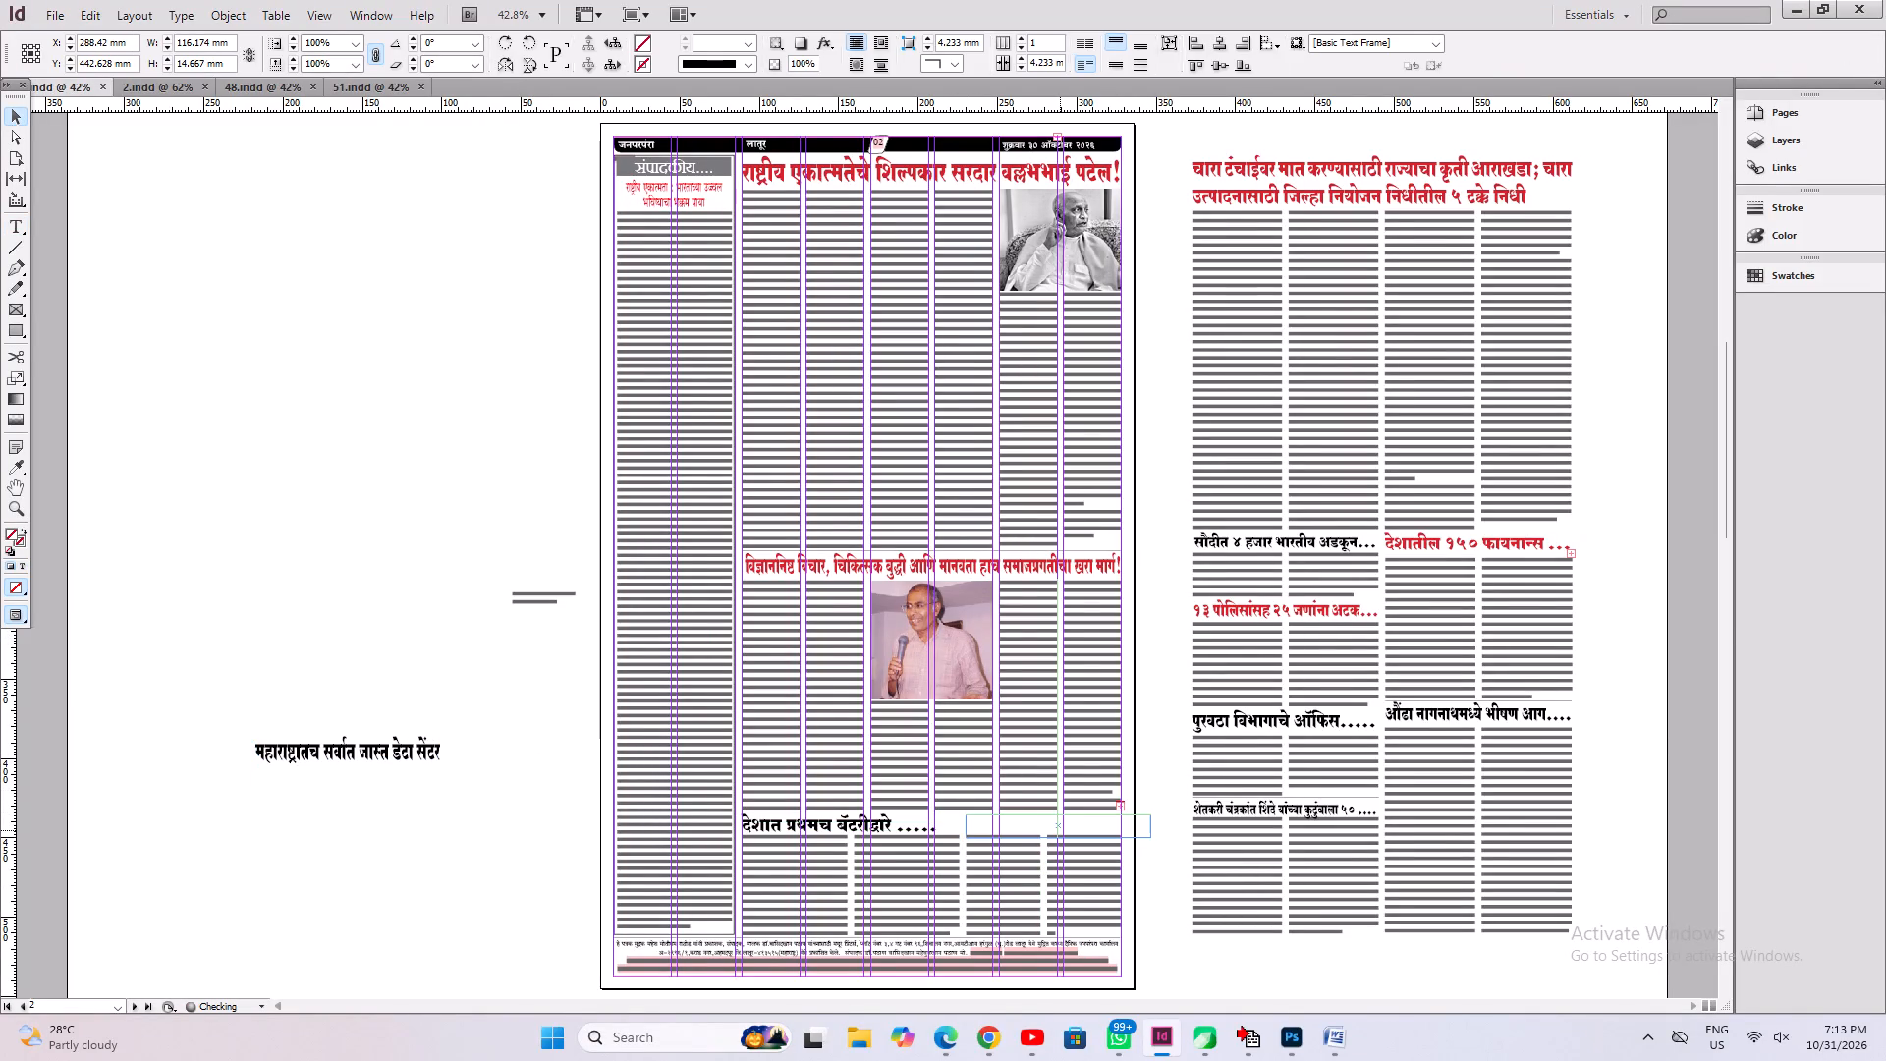
key("ctrl+2")
key("ctrl+2")
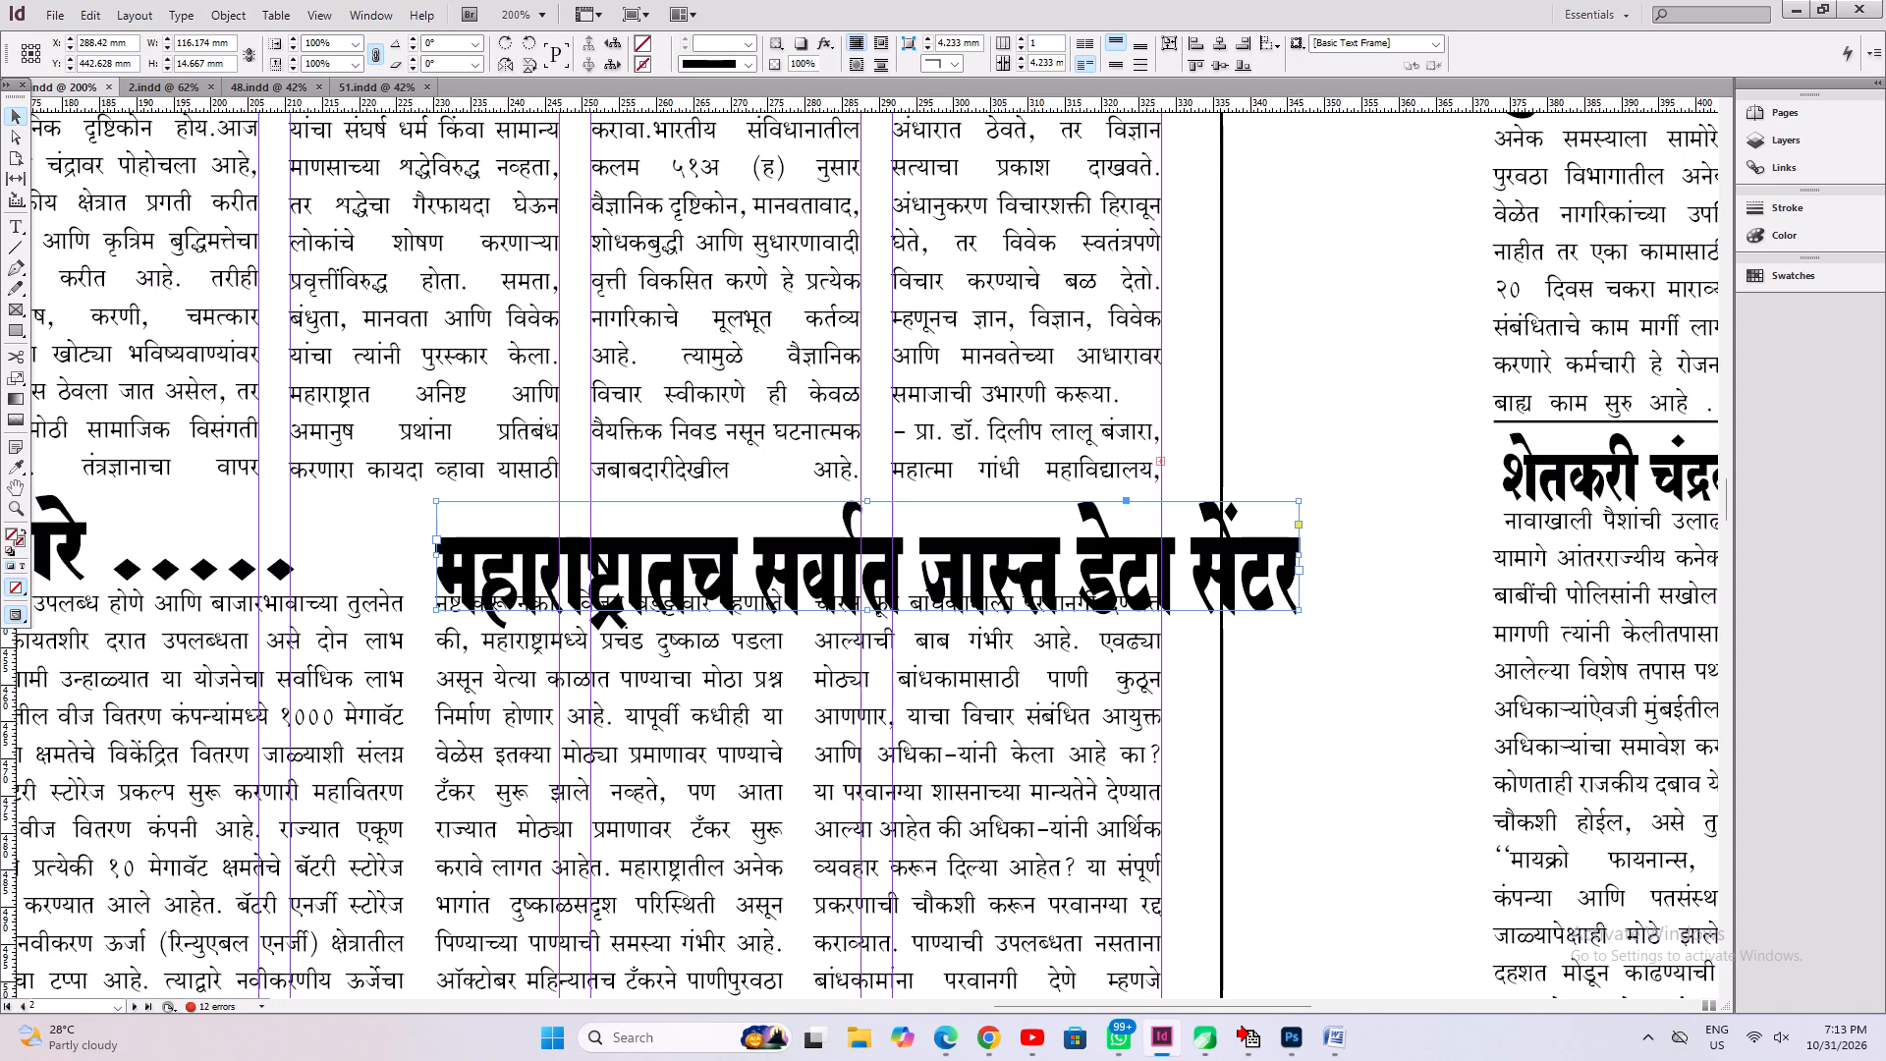
left_click(480, 544)
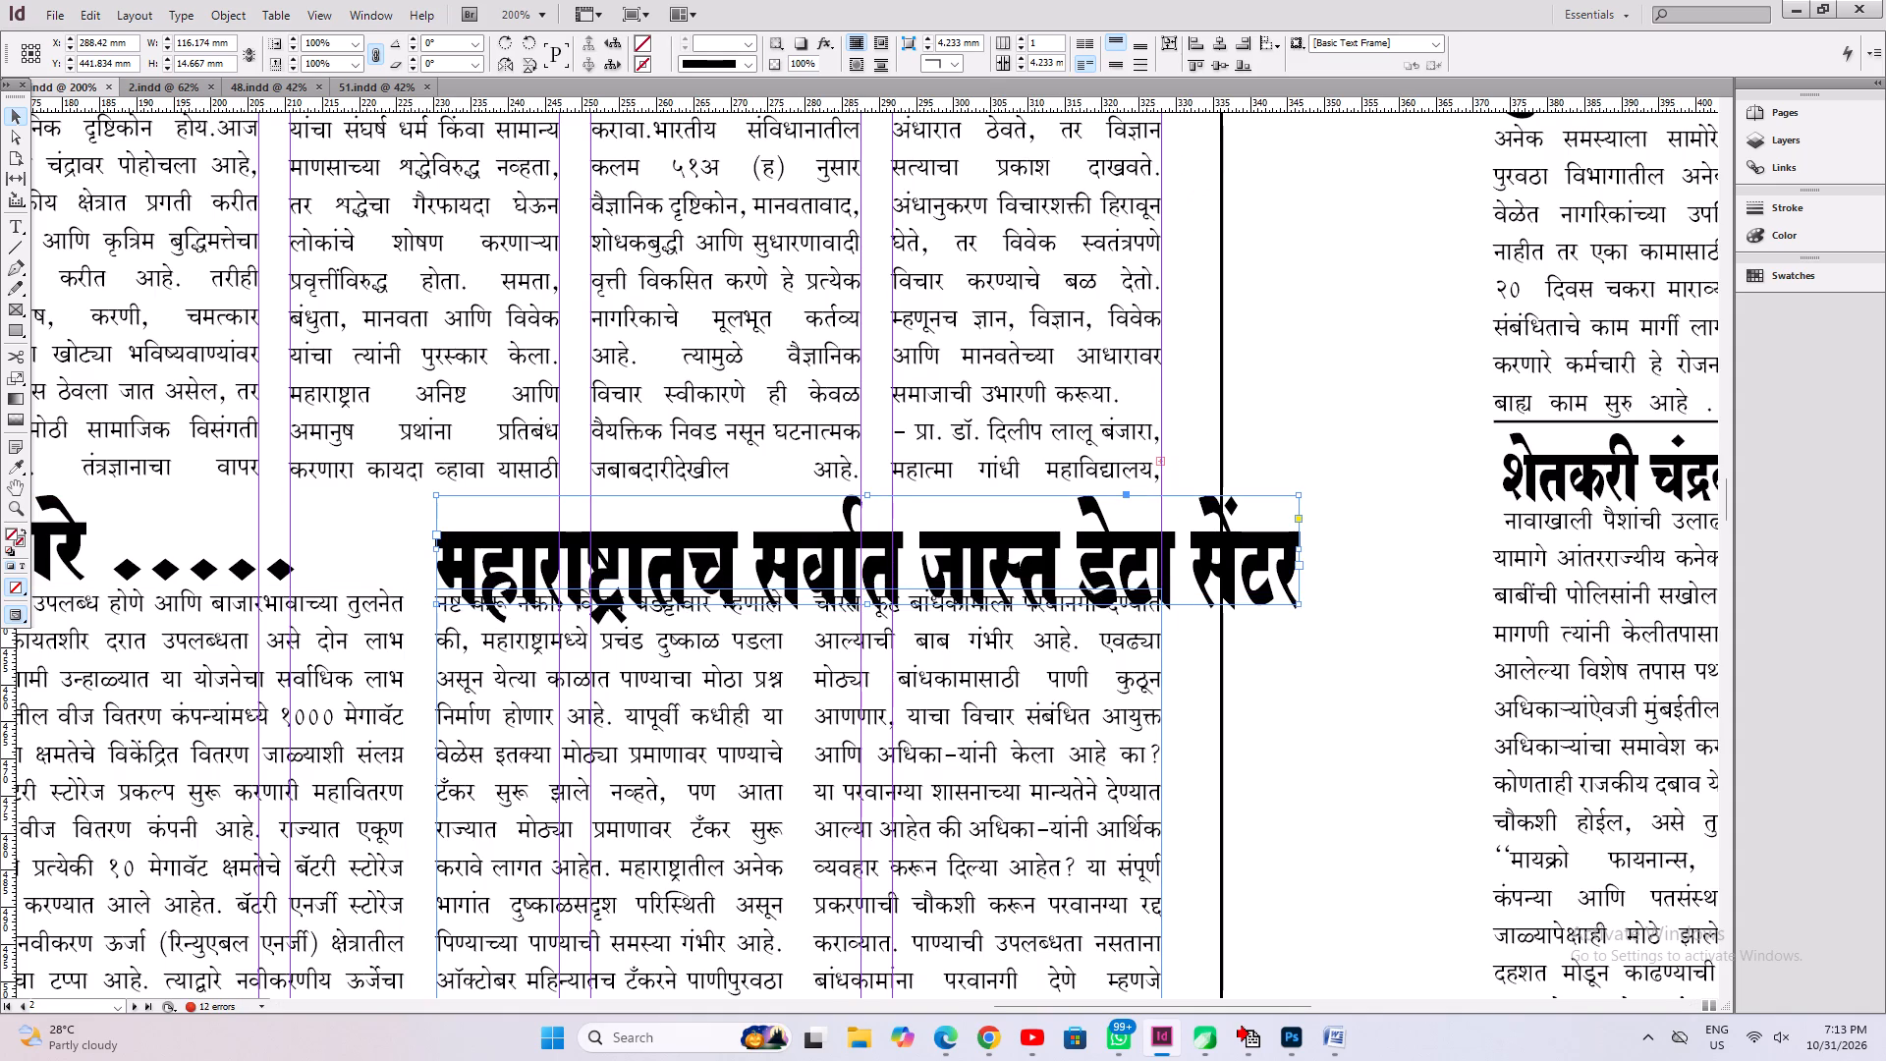
left_click_drag(866, 606, 865, 580, "ctrl")
Shorten the page 2 continuation headline to महाराष्ट्रातच सर्वात जास्त..., fit its frame to the text, and save.
left_click_drag(8, 223, 52, 255)
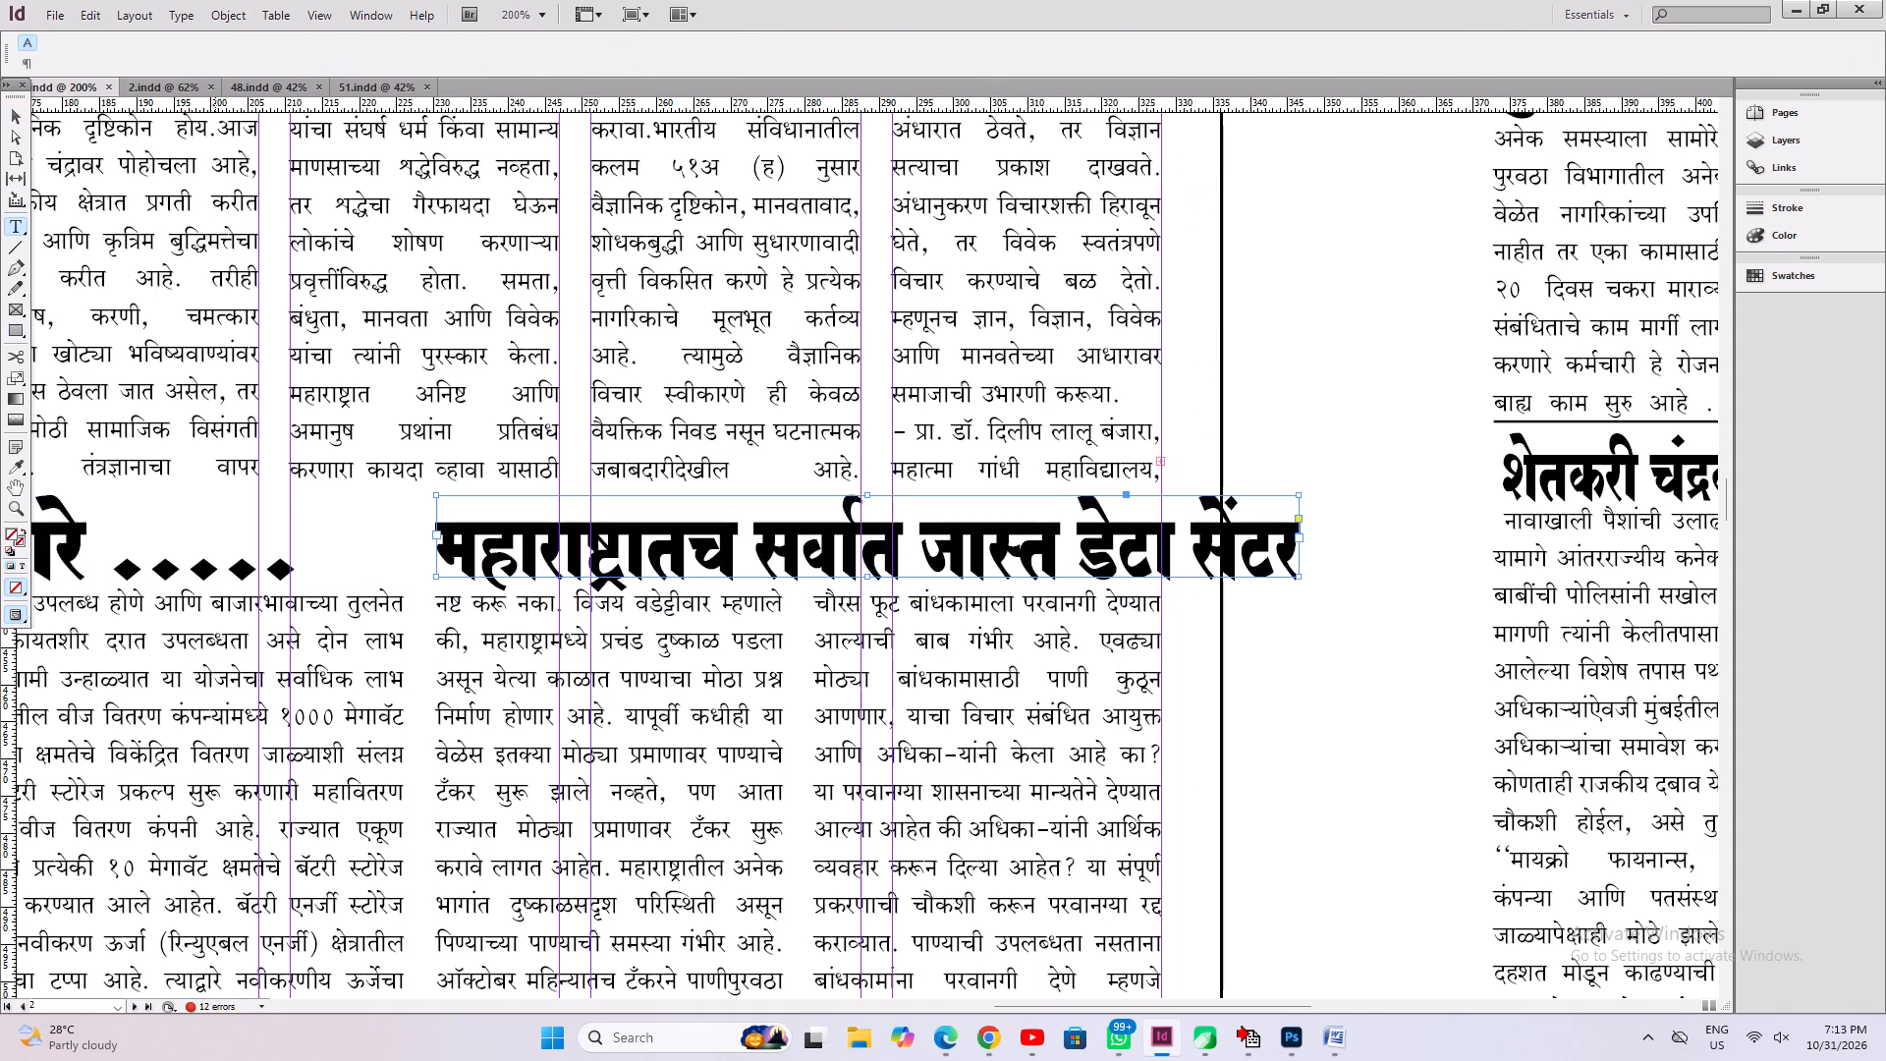
left_click_drag(1068, 551, 1159, 786)
type("...")
key("ctrl+s")
key("ctrl+alt+c")
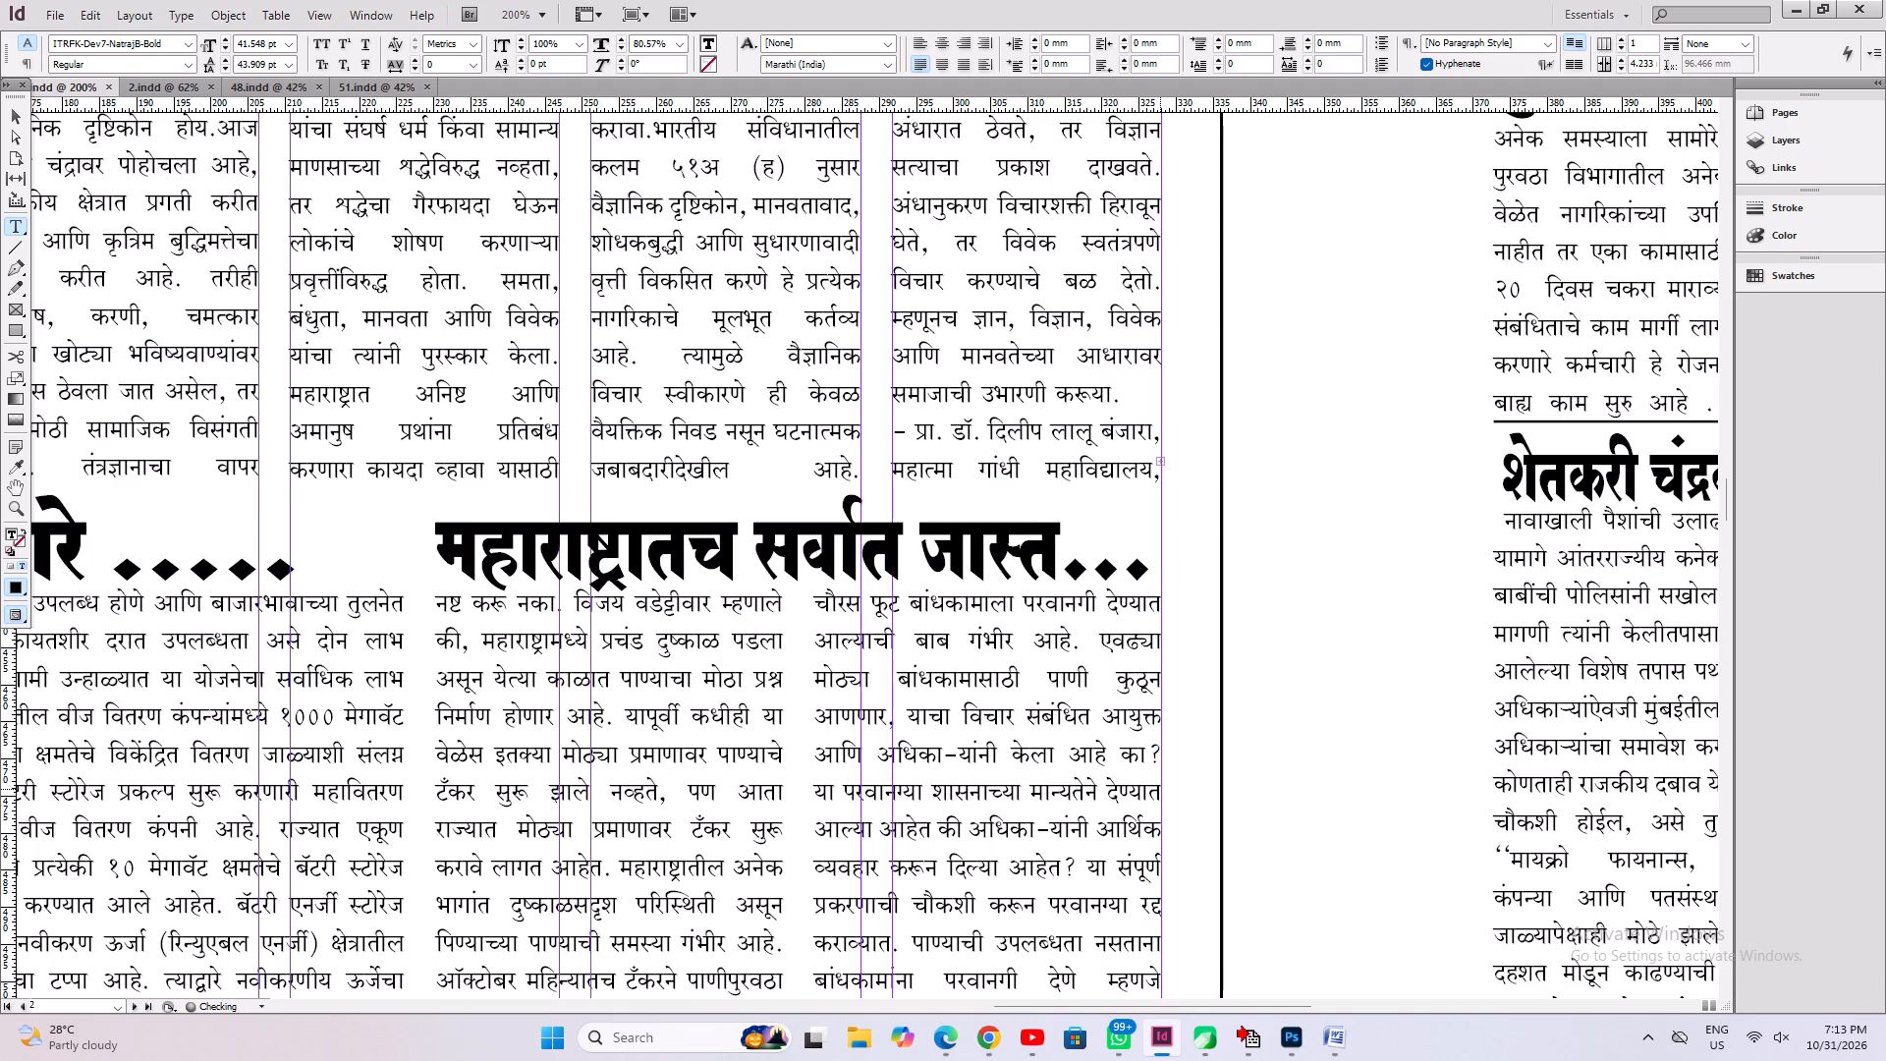
key("ctrl+s")
key("ctrl+0")
key("ctrl+s")
Examine page 3's continued articles, their frames and the remaining empty space, and save the document.
scroll(900, 586, "down", 10)
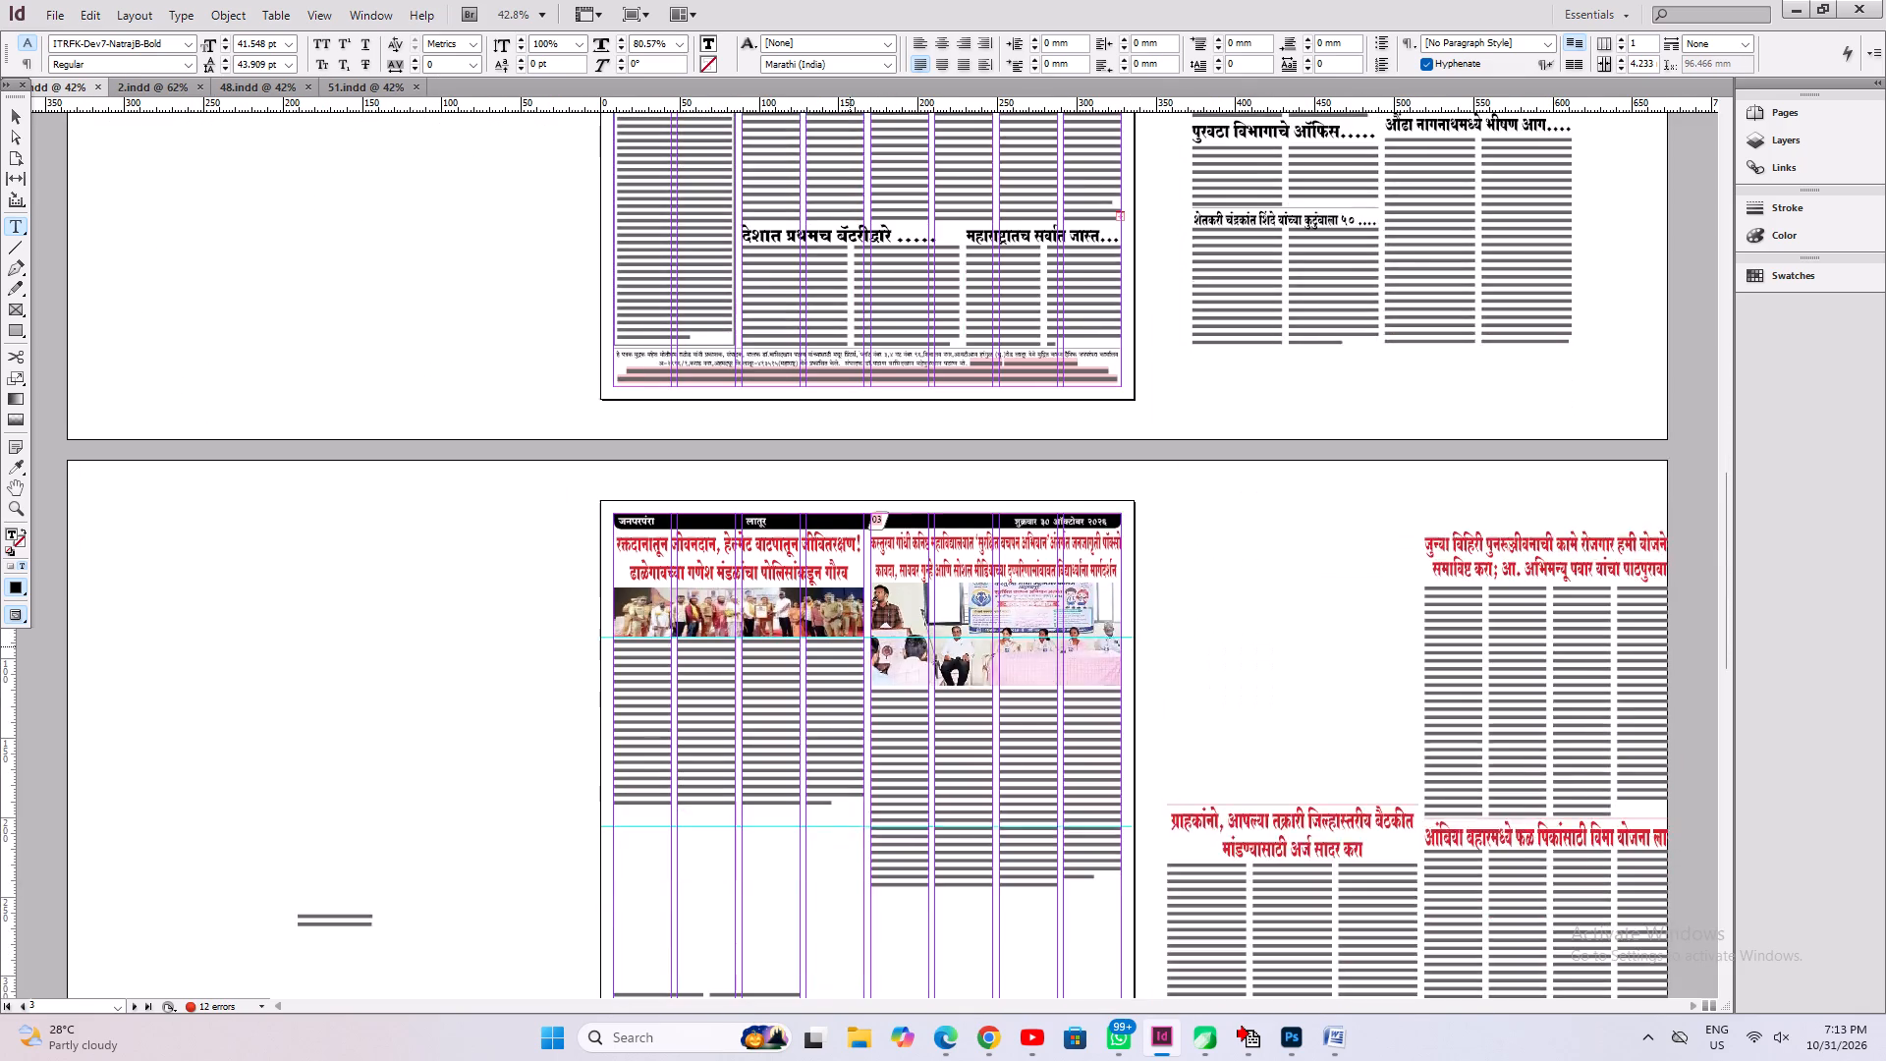
scroll(853, 643, "down", 6)
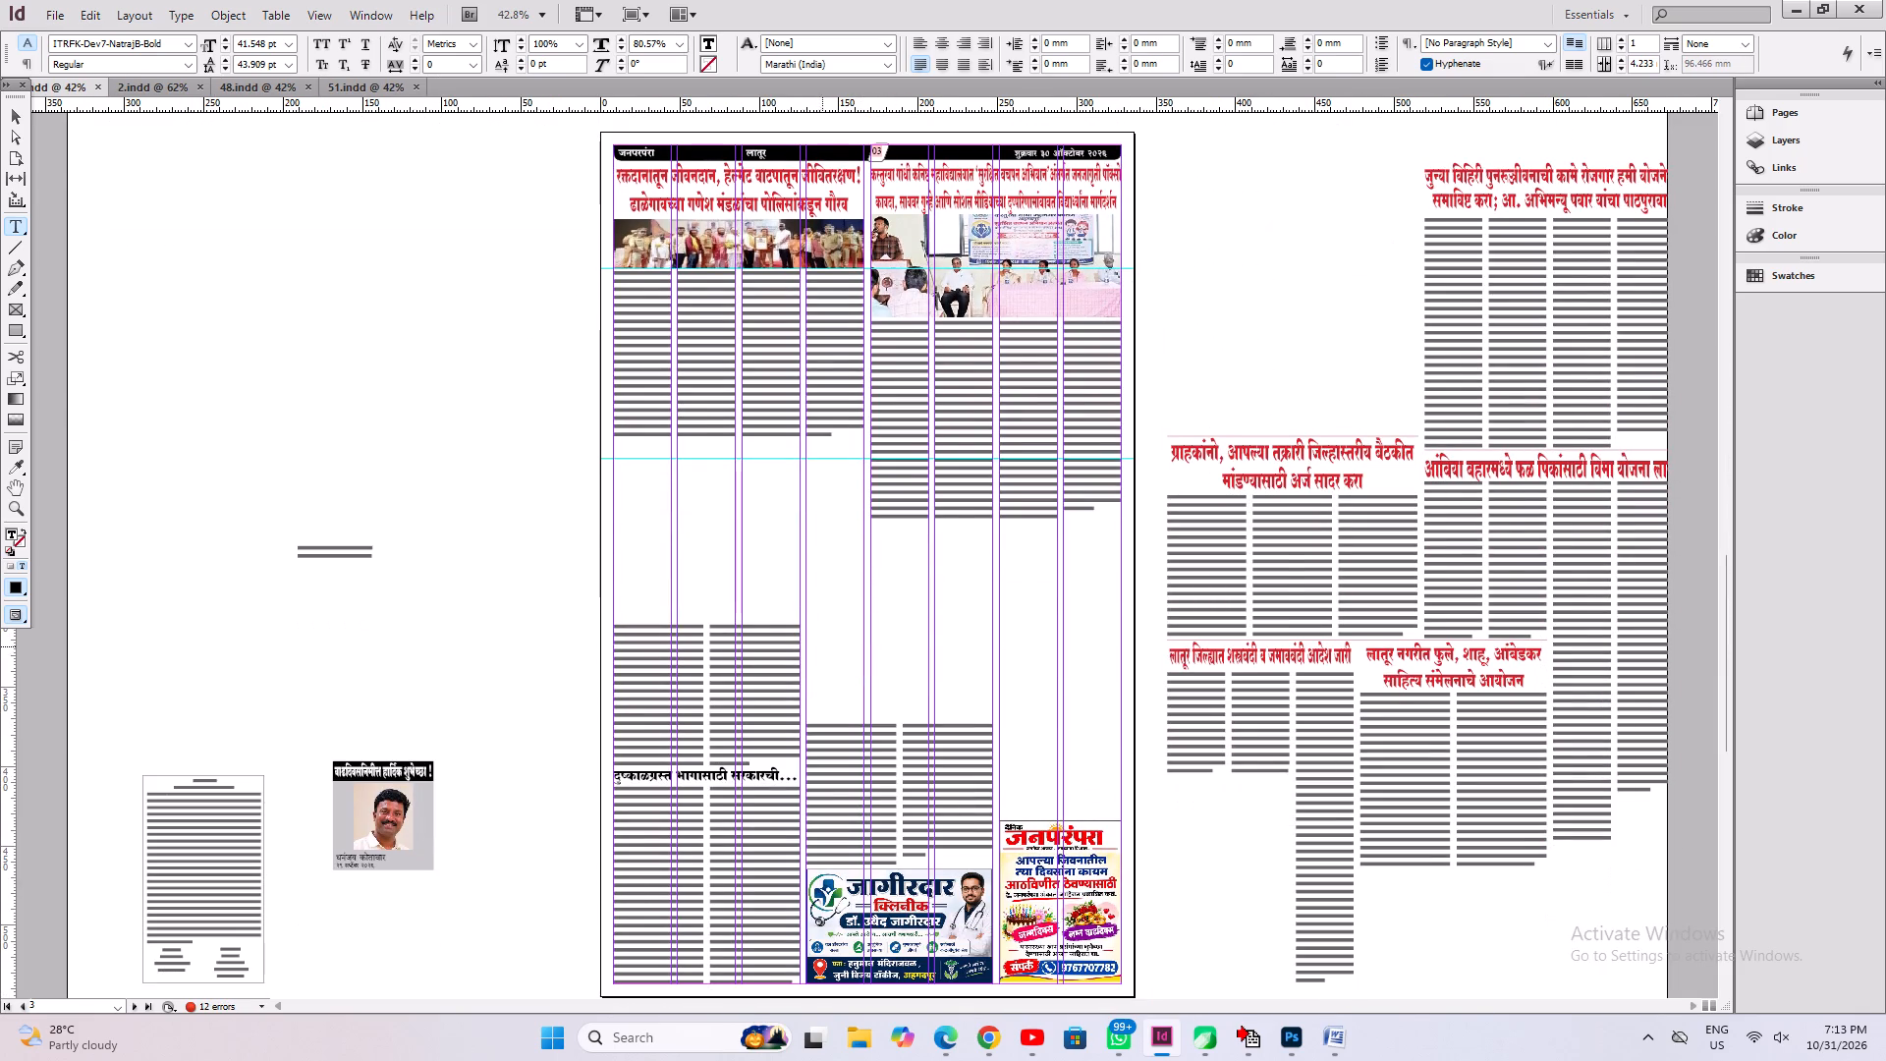
left_click(14, 120)
left_click(977, 778)
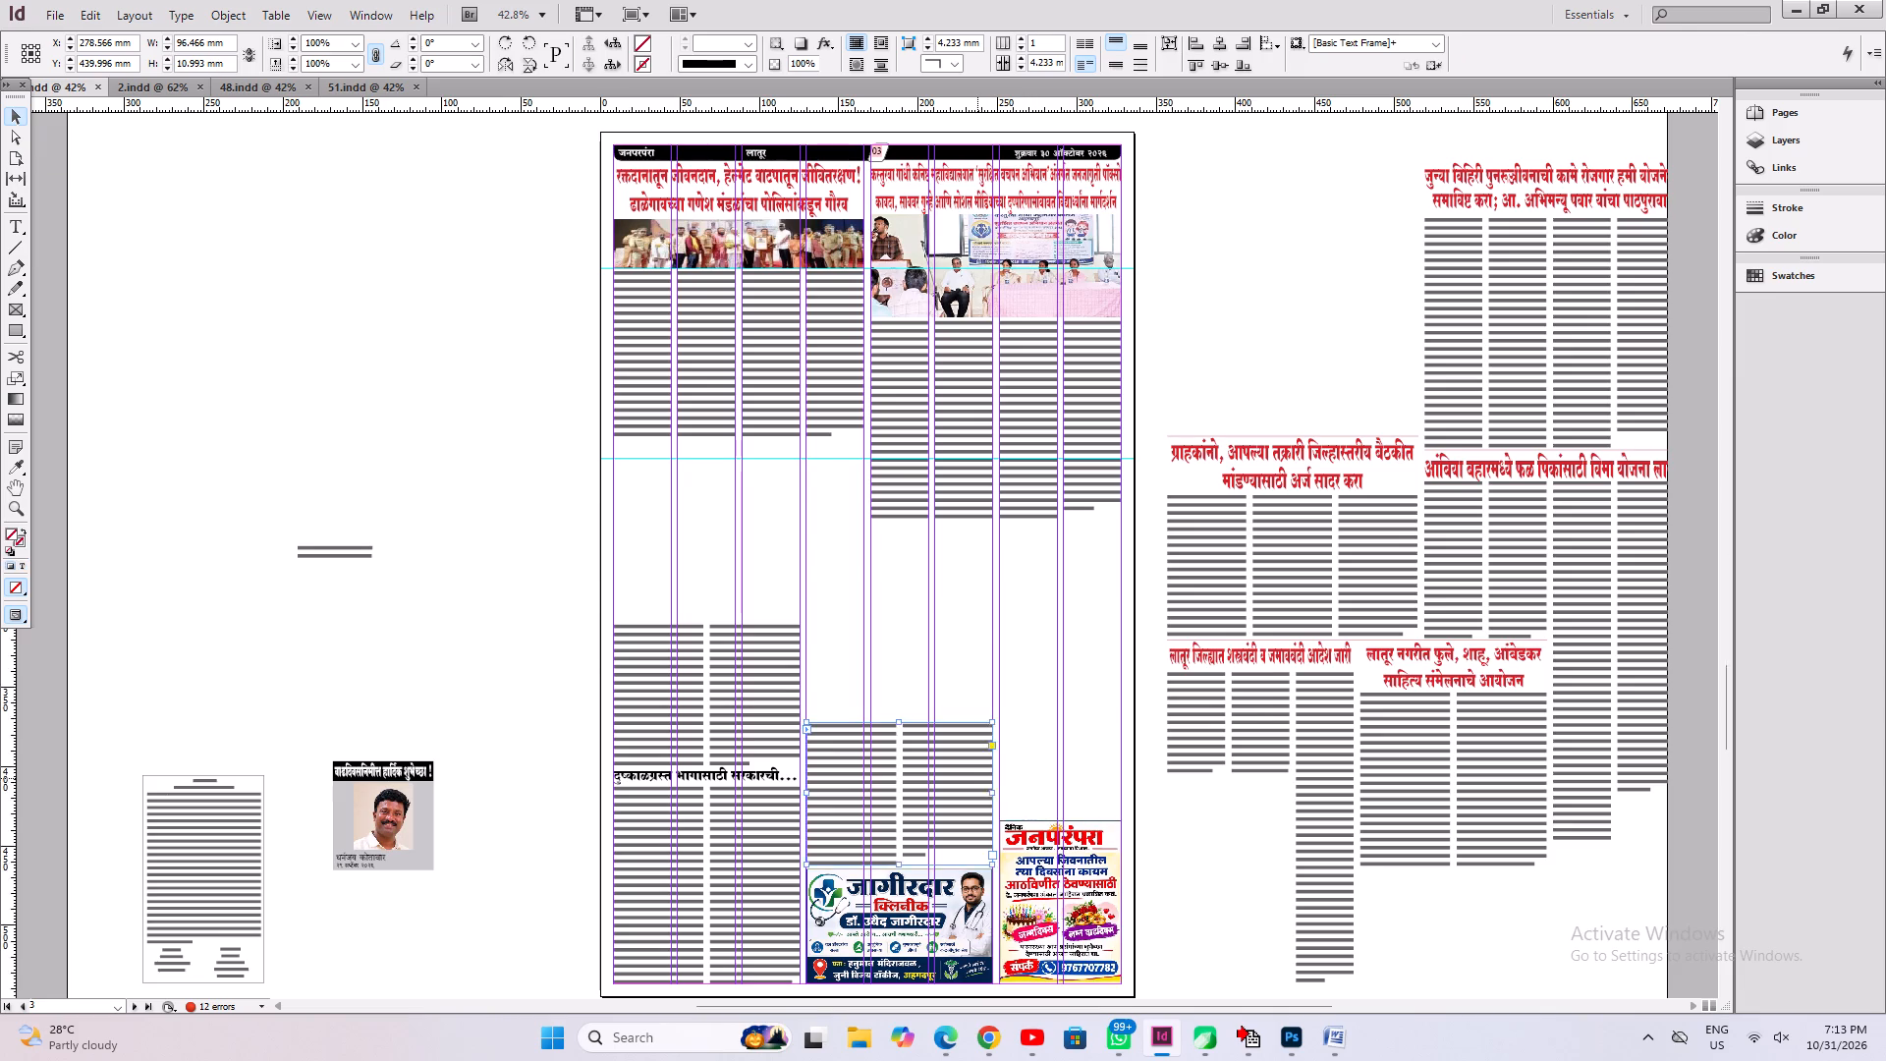
key("ctrl+1")
scroll(924, 603, "down", 3)
left_click(967, 422, "shift")
key("ctrl+s")
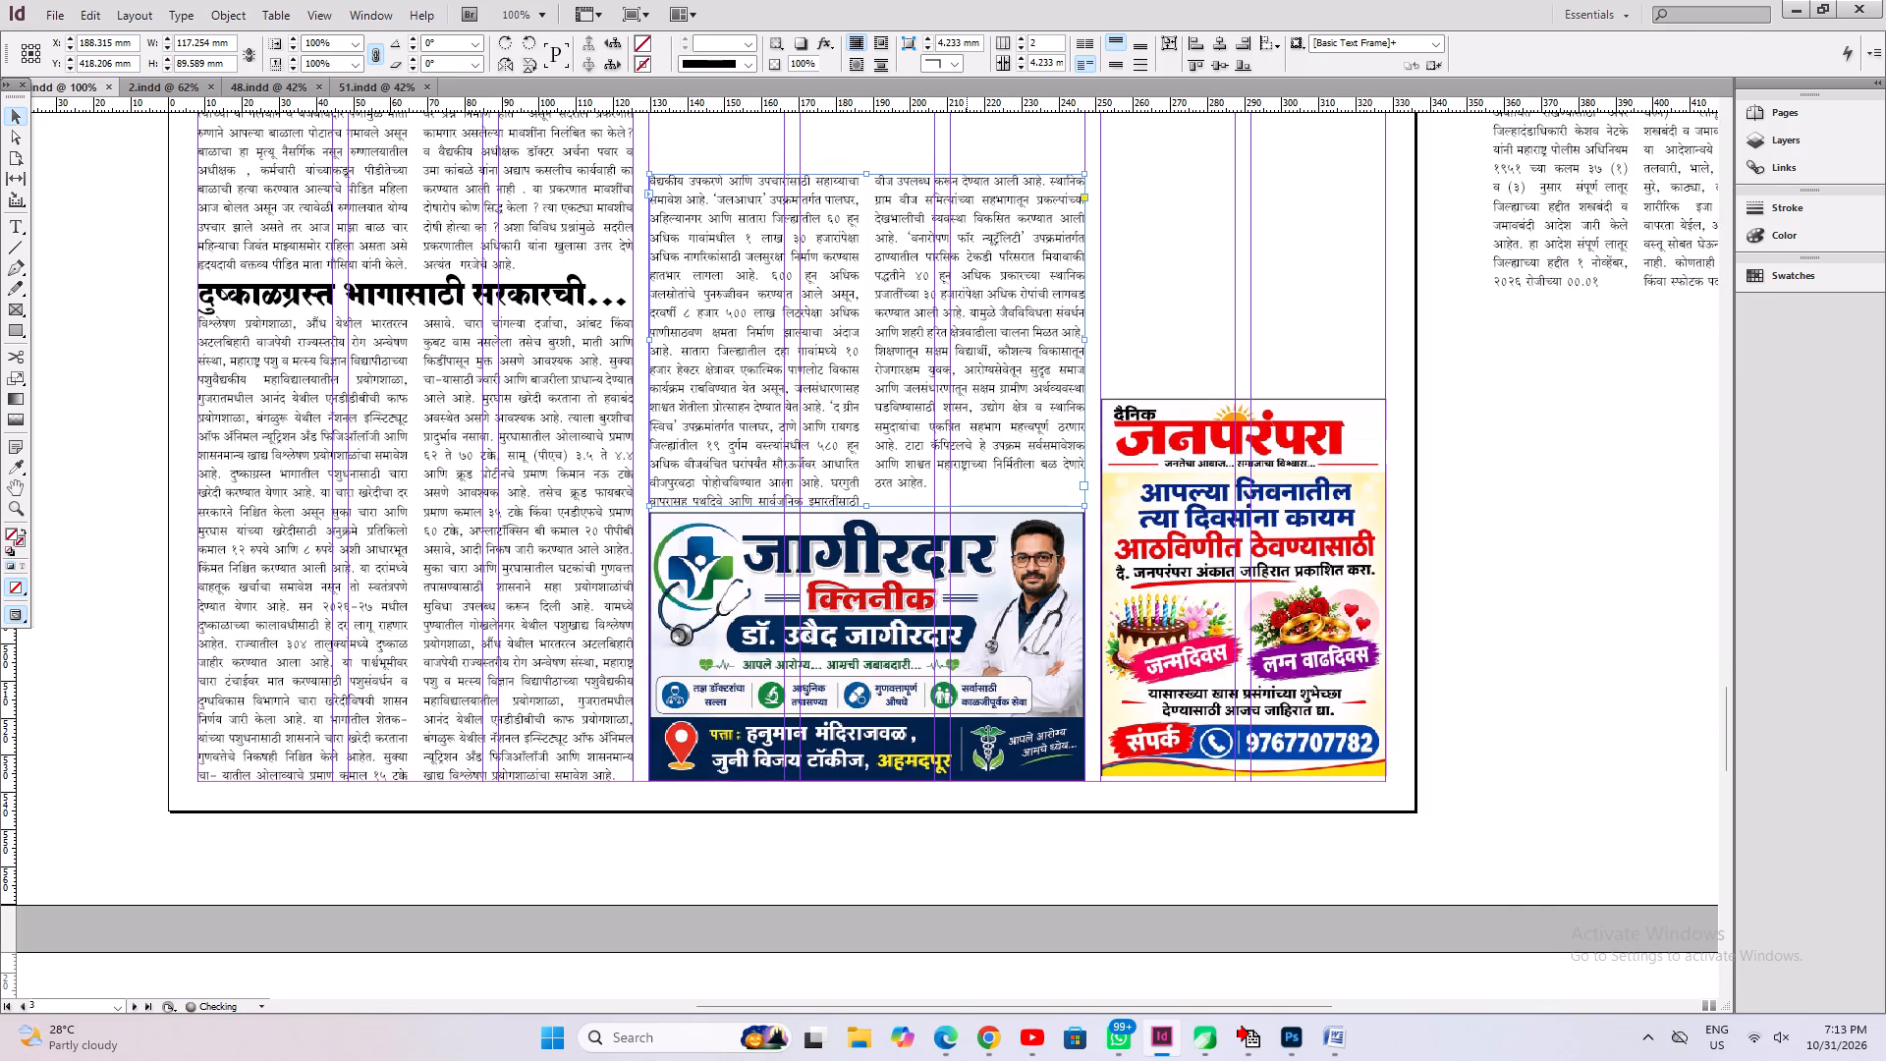
key("ctrl+s")
key("ctrl+0")
key("ctrl+a")
key("ctrl+s")
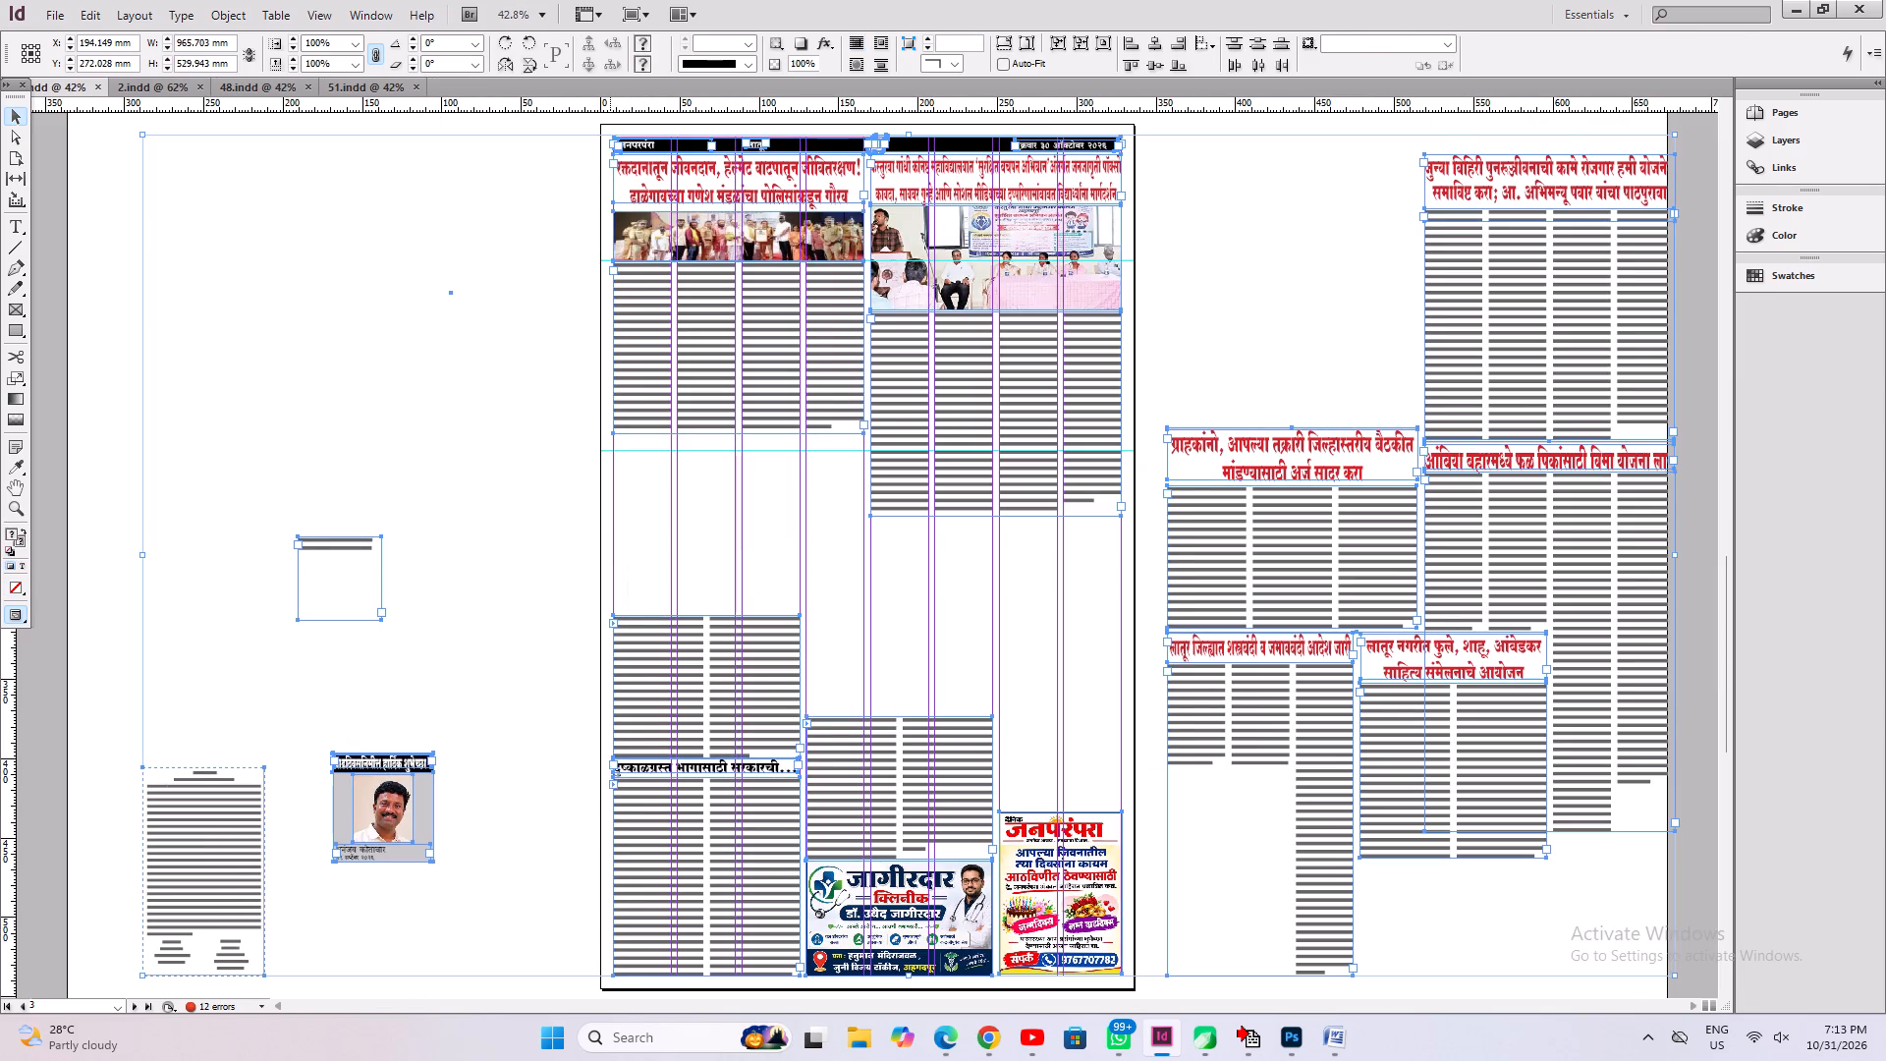
left_click(610, 487)
key("ctrl+a")
key("ctrl+s")
left_click(534, 558)
key("ctrl+a")
key("ctrl+s")
left_click(562, 722)
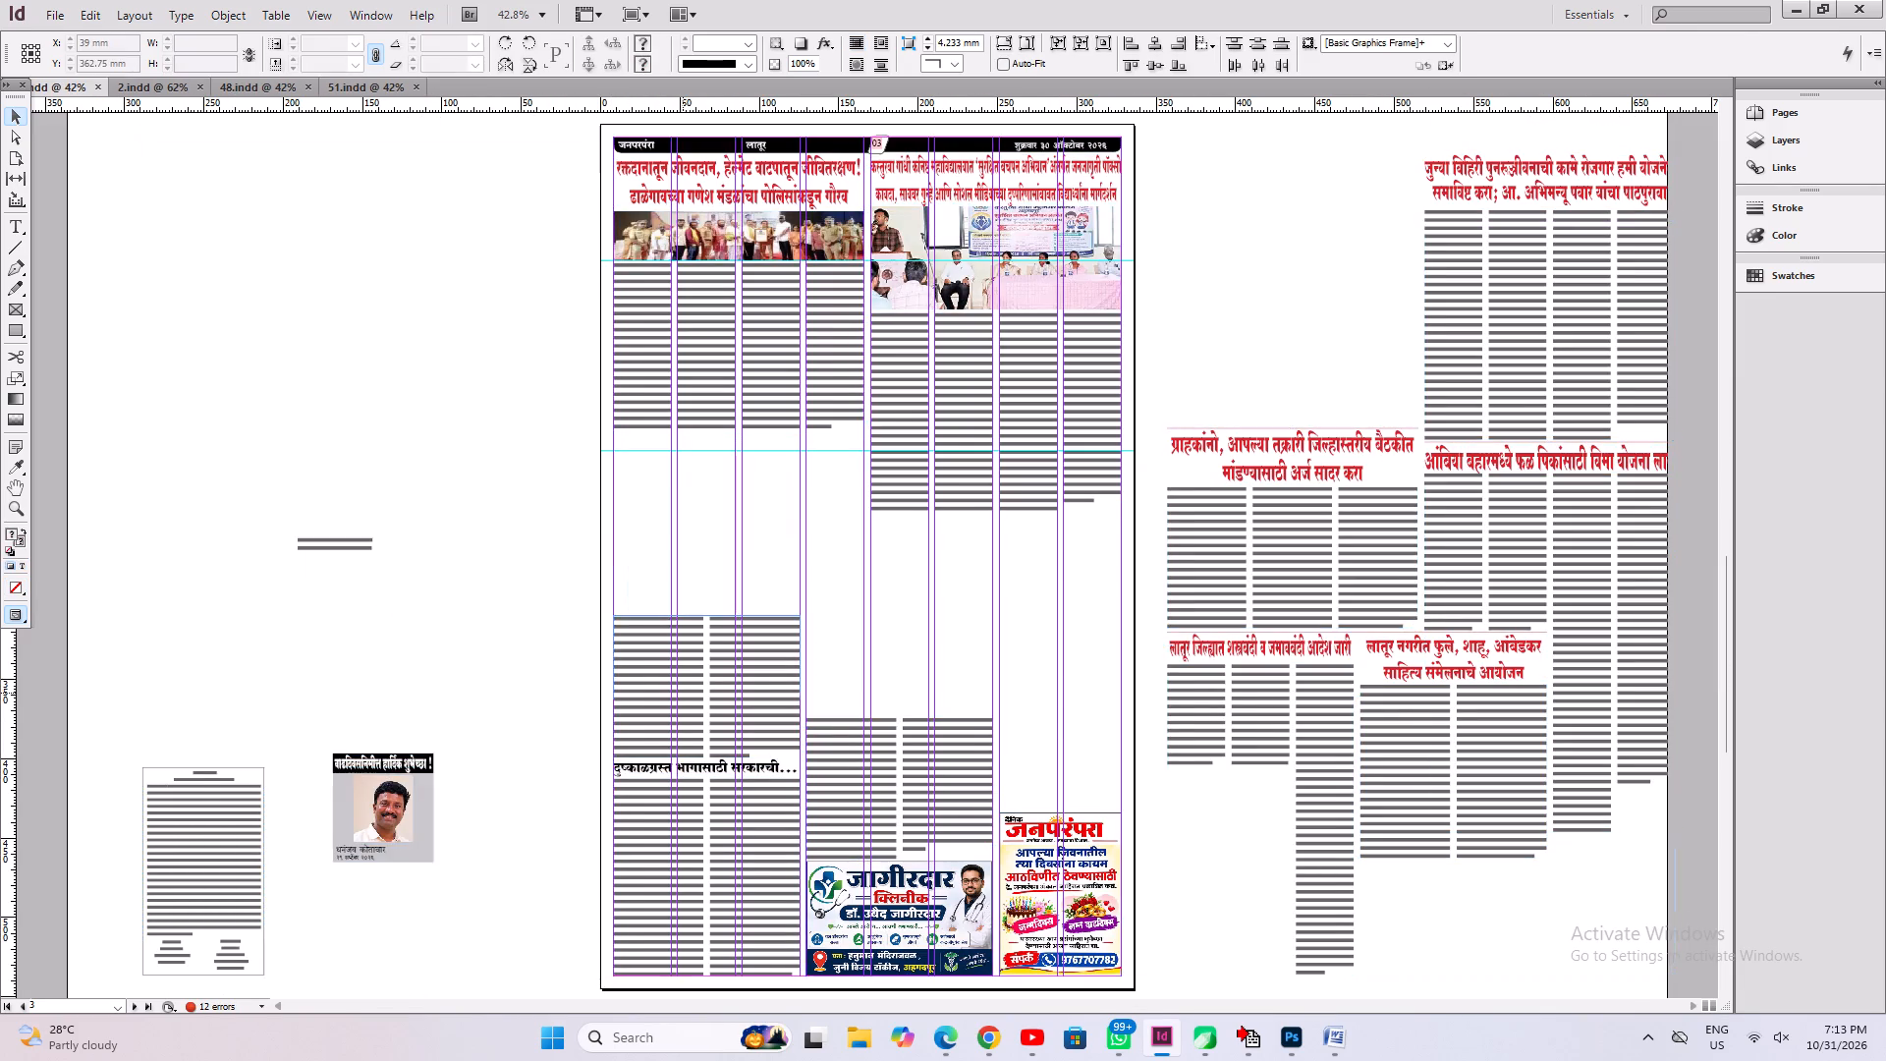
Insert a paragraph break before यांनी in the last line of the front-page hospital article's fourth column.
left_click(683, 693)
key("ctrl+1")
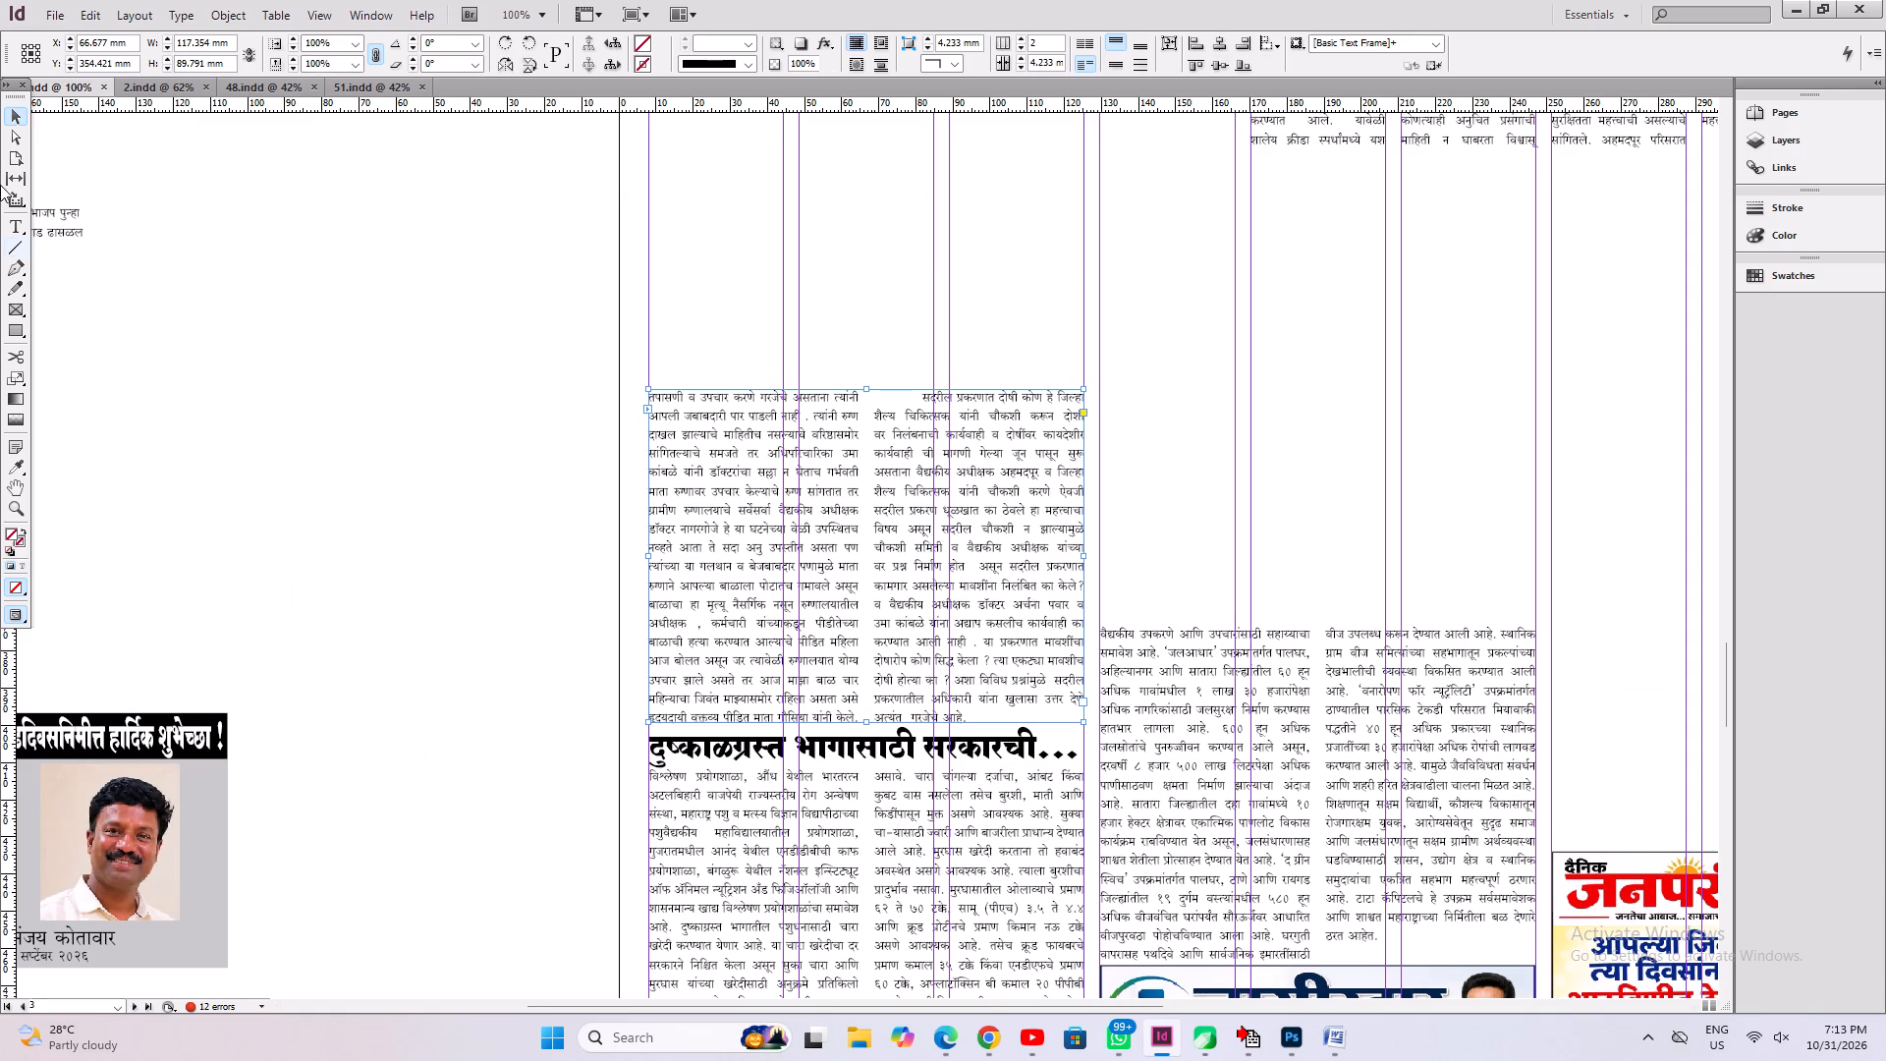
left_click(16, 229)
left_click(717, 391)
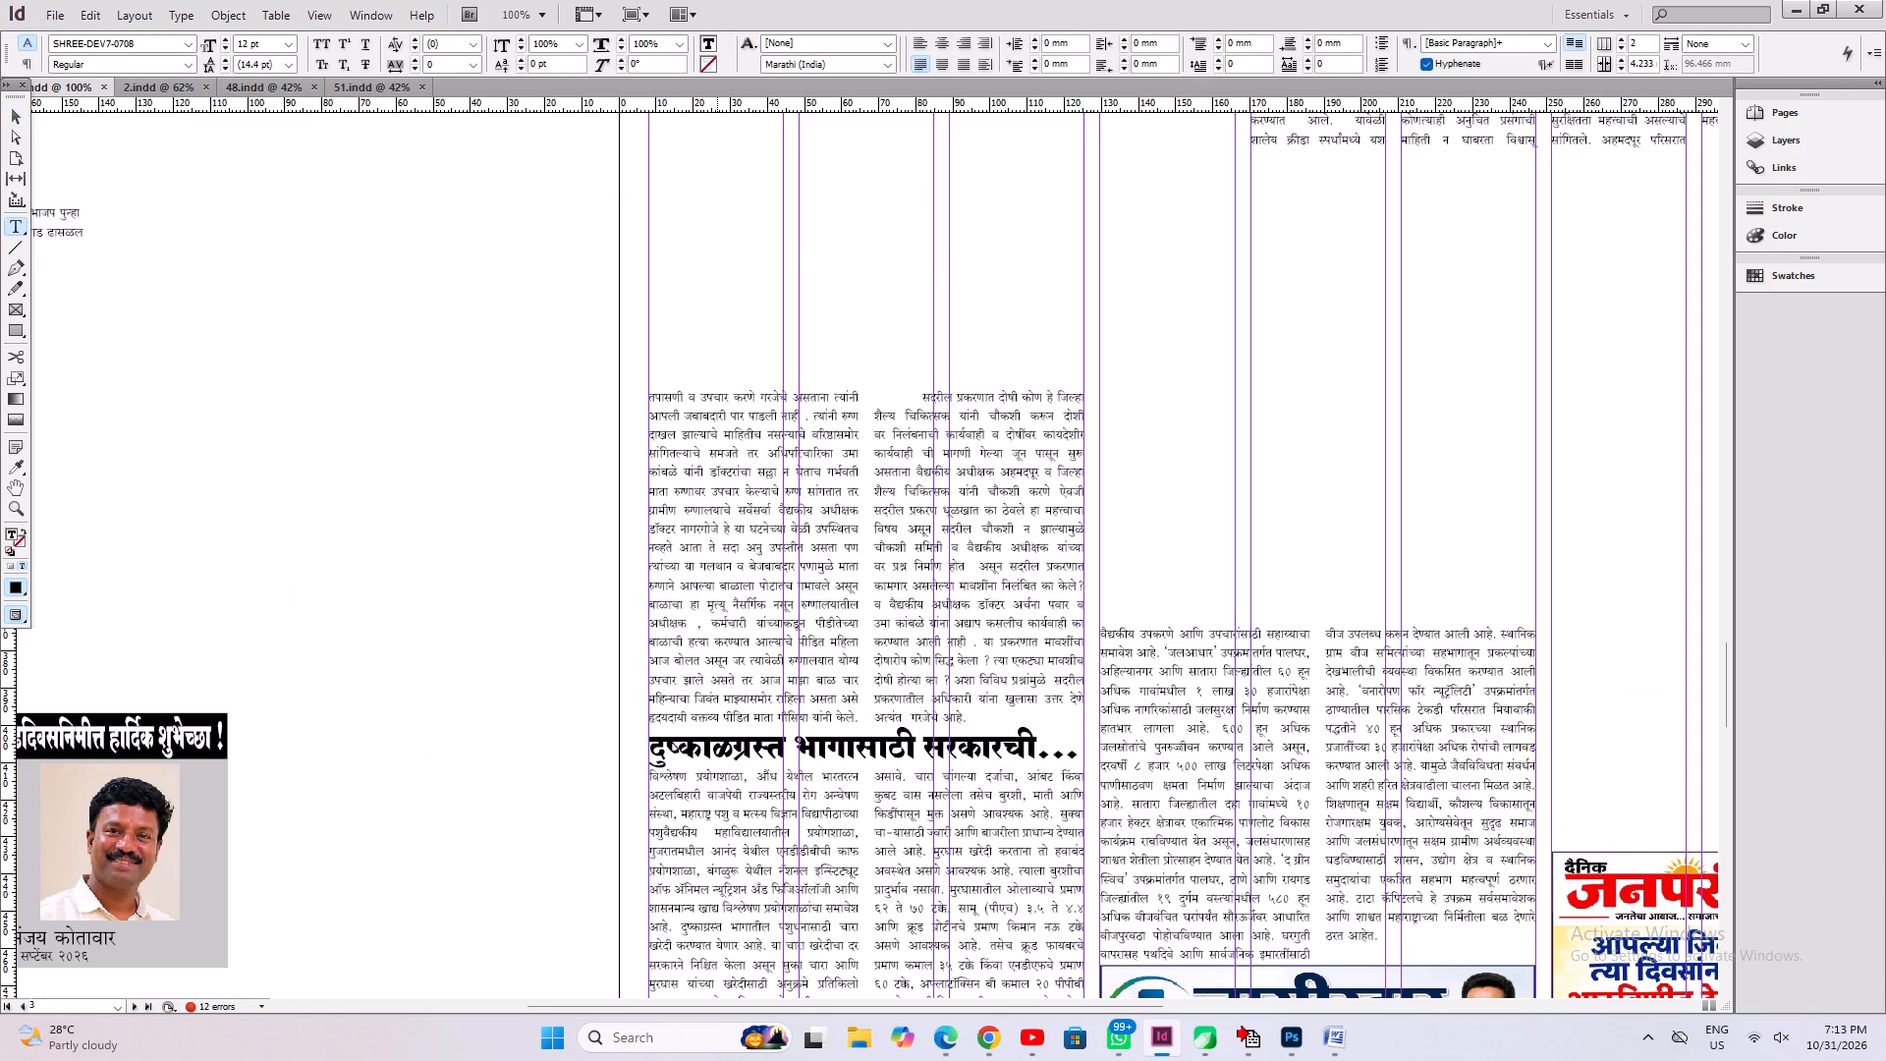
key("Left")
key("Left")
key("Left")
key("Left")
key("Left")
key("Left")
key("Left")
key("Left")
key("Left")
key("Left")
key("Left")
key("Left")
key("Left")
key("Left")
key("Left")
key("Left")
key("Left")
key("Left")
key("Left")
key("Left")
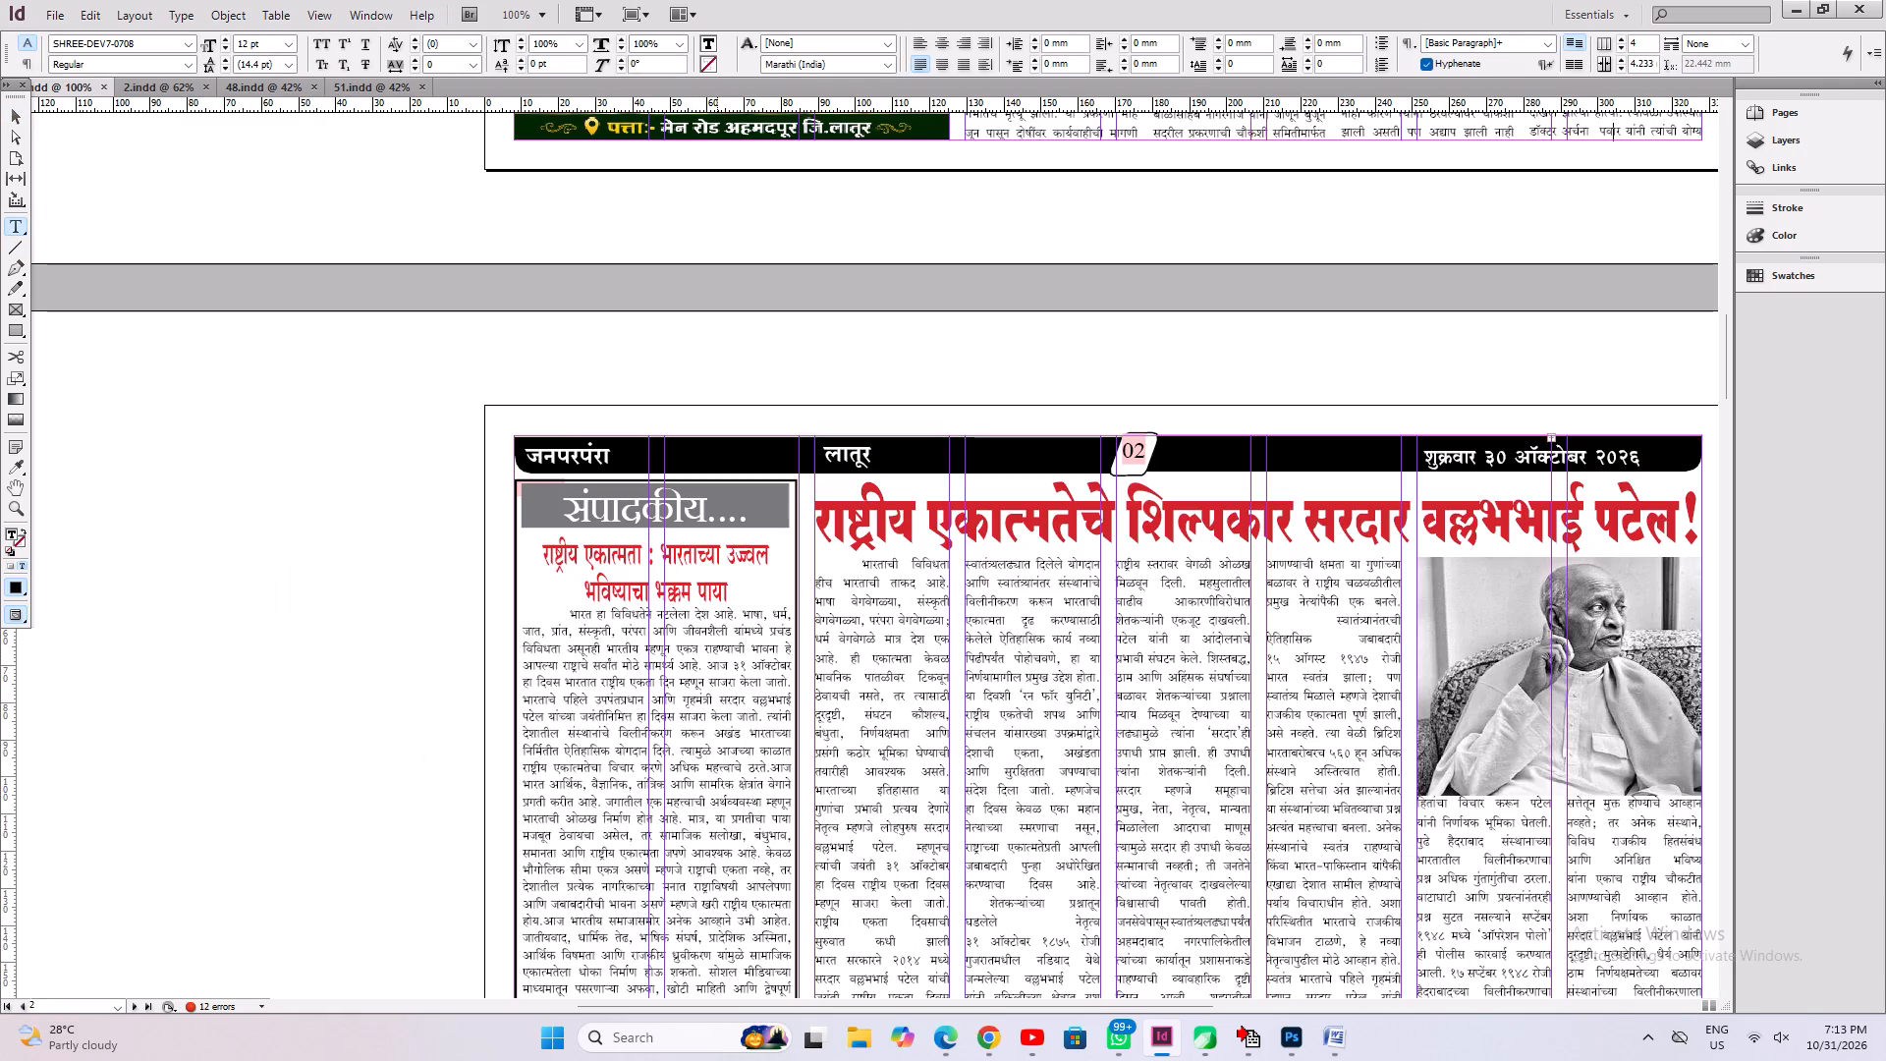
key("Left")
key("ctrl+2")
key("Right")
key("Right")
key("Right")
key("Right")
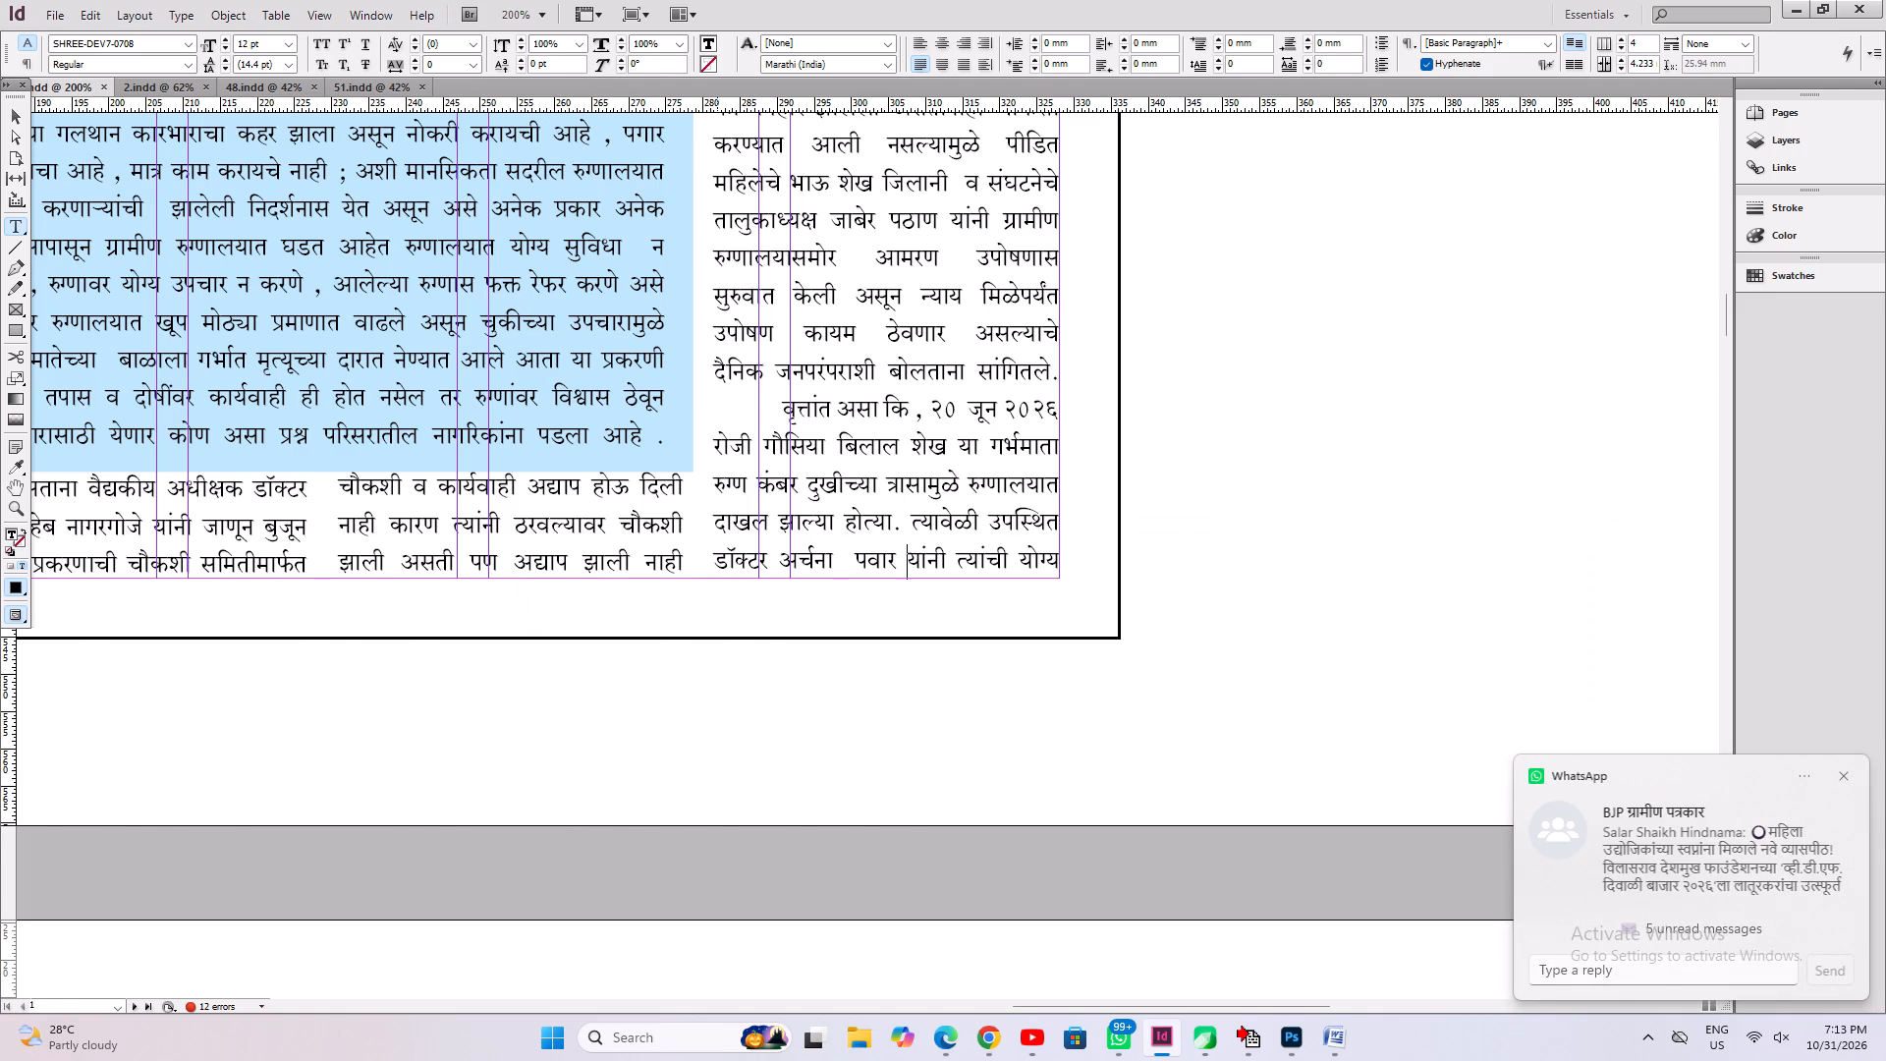
key("Return")
key("Left")
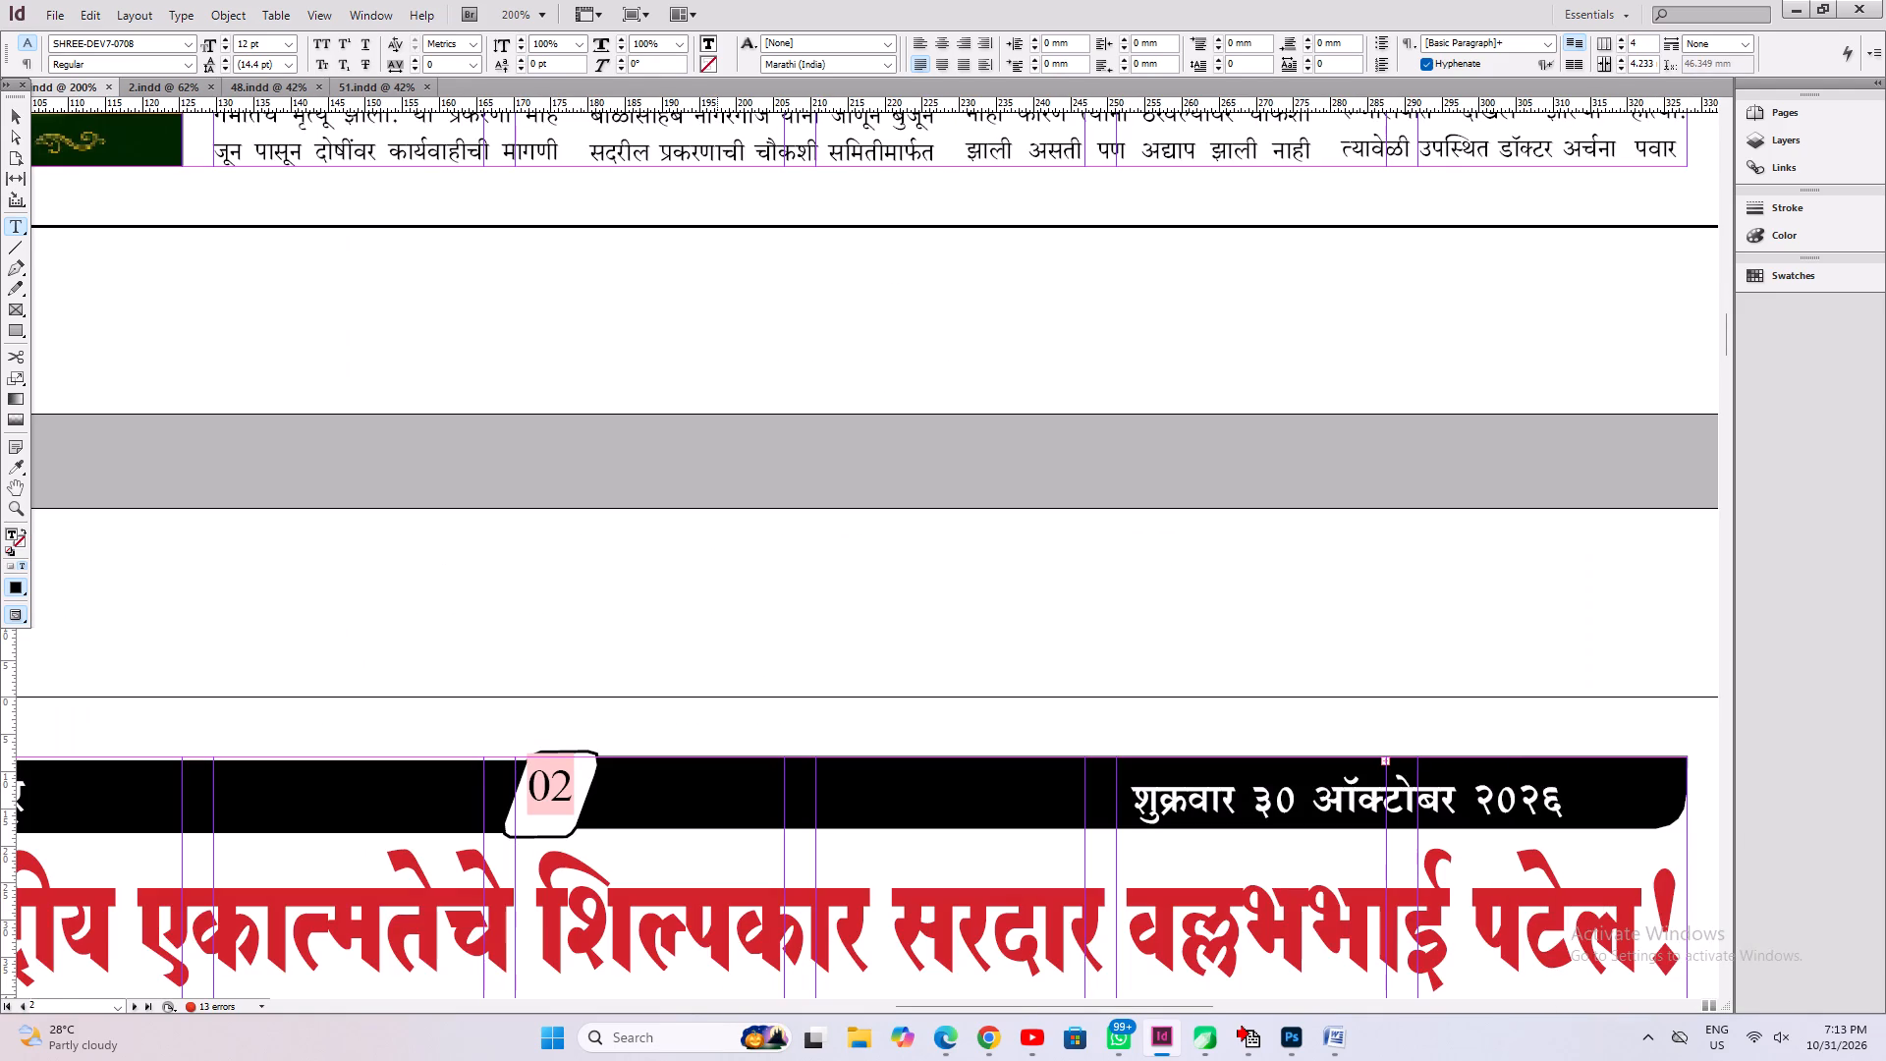
Break the same last line right after डॉक्टर to make room for a jump line.
key("Left")
key("Left")
key("Left")
key("Left")
key("Left")
key("Left")
key("Left")
key("Left")
key("Left")
key("Left")
key("Left")
key("Left")
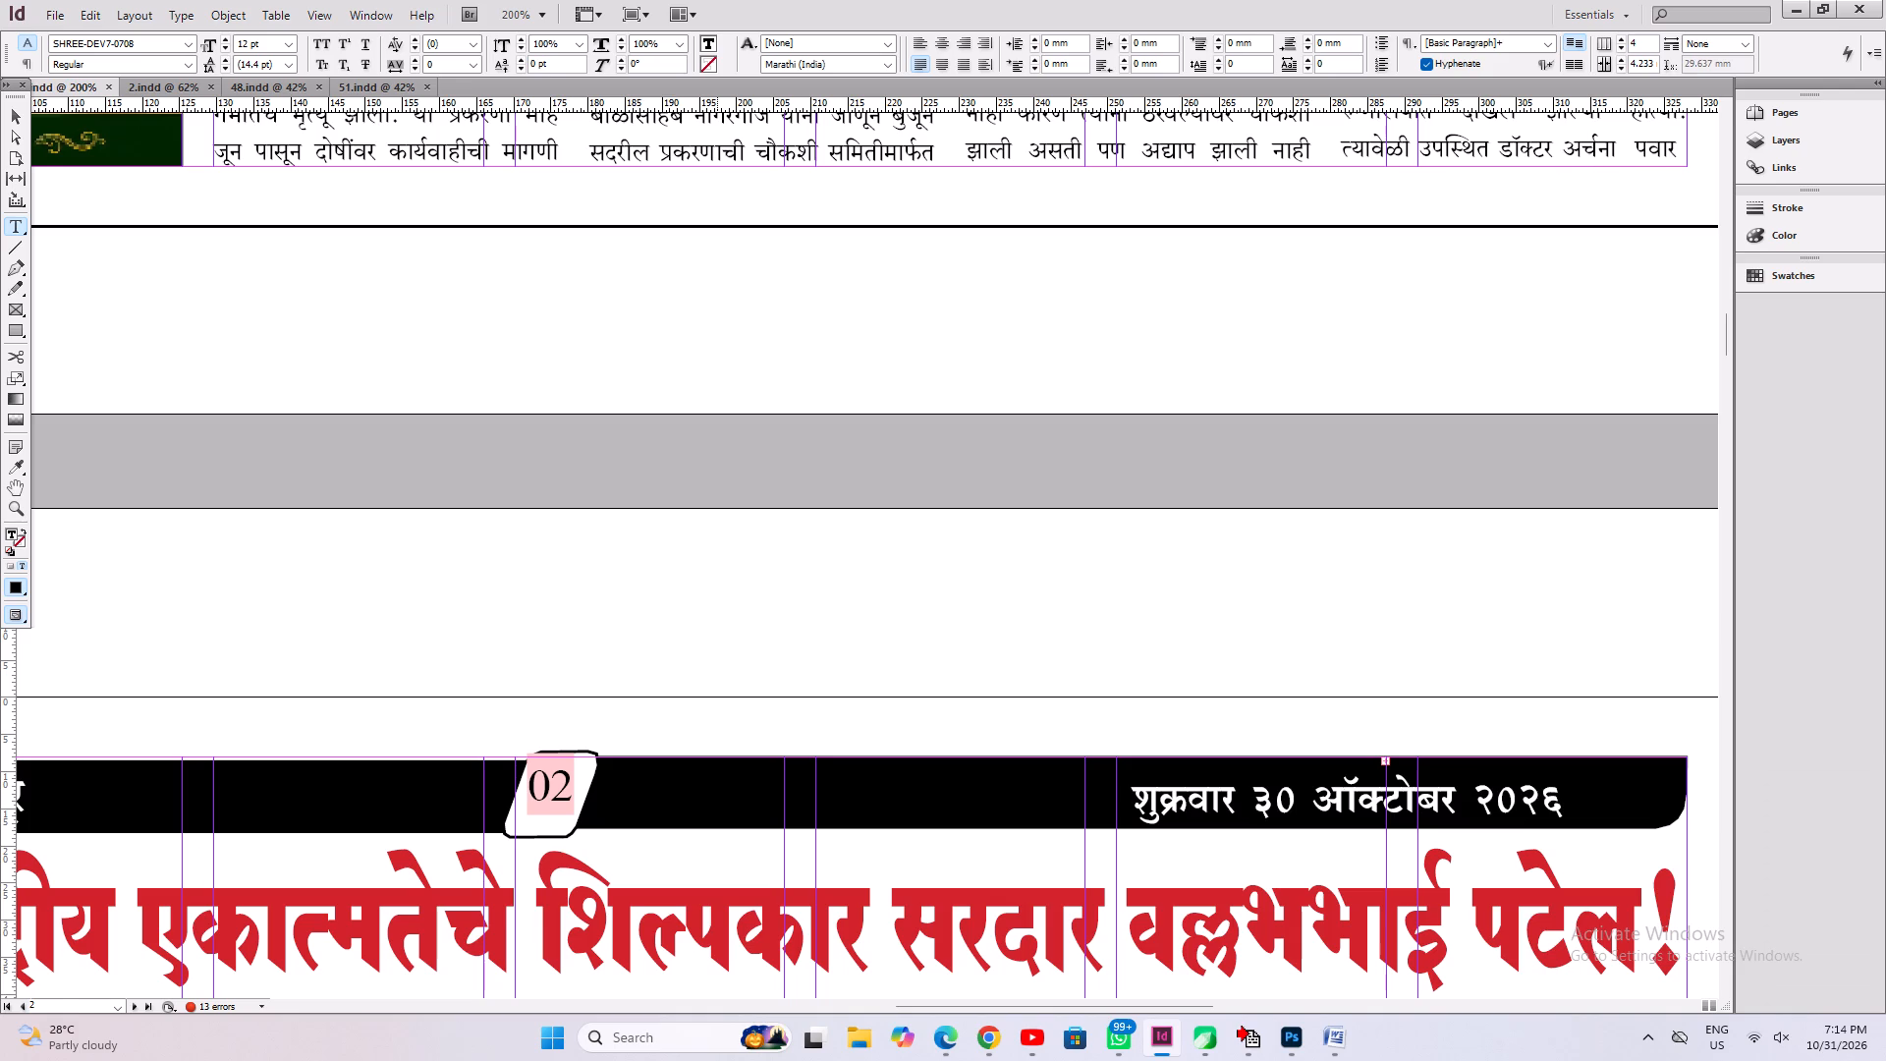
key("Return")
key("Left")
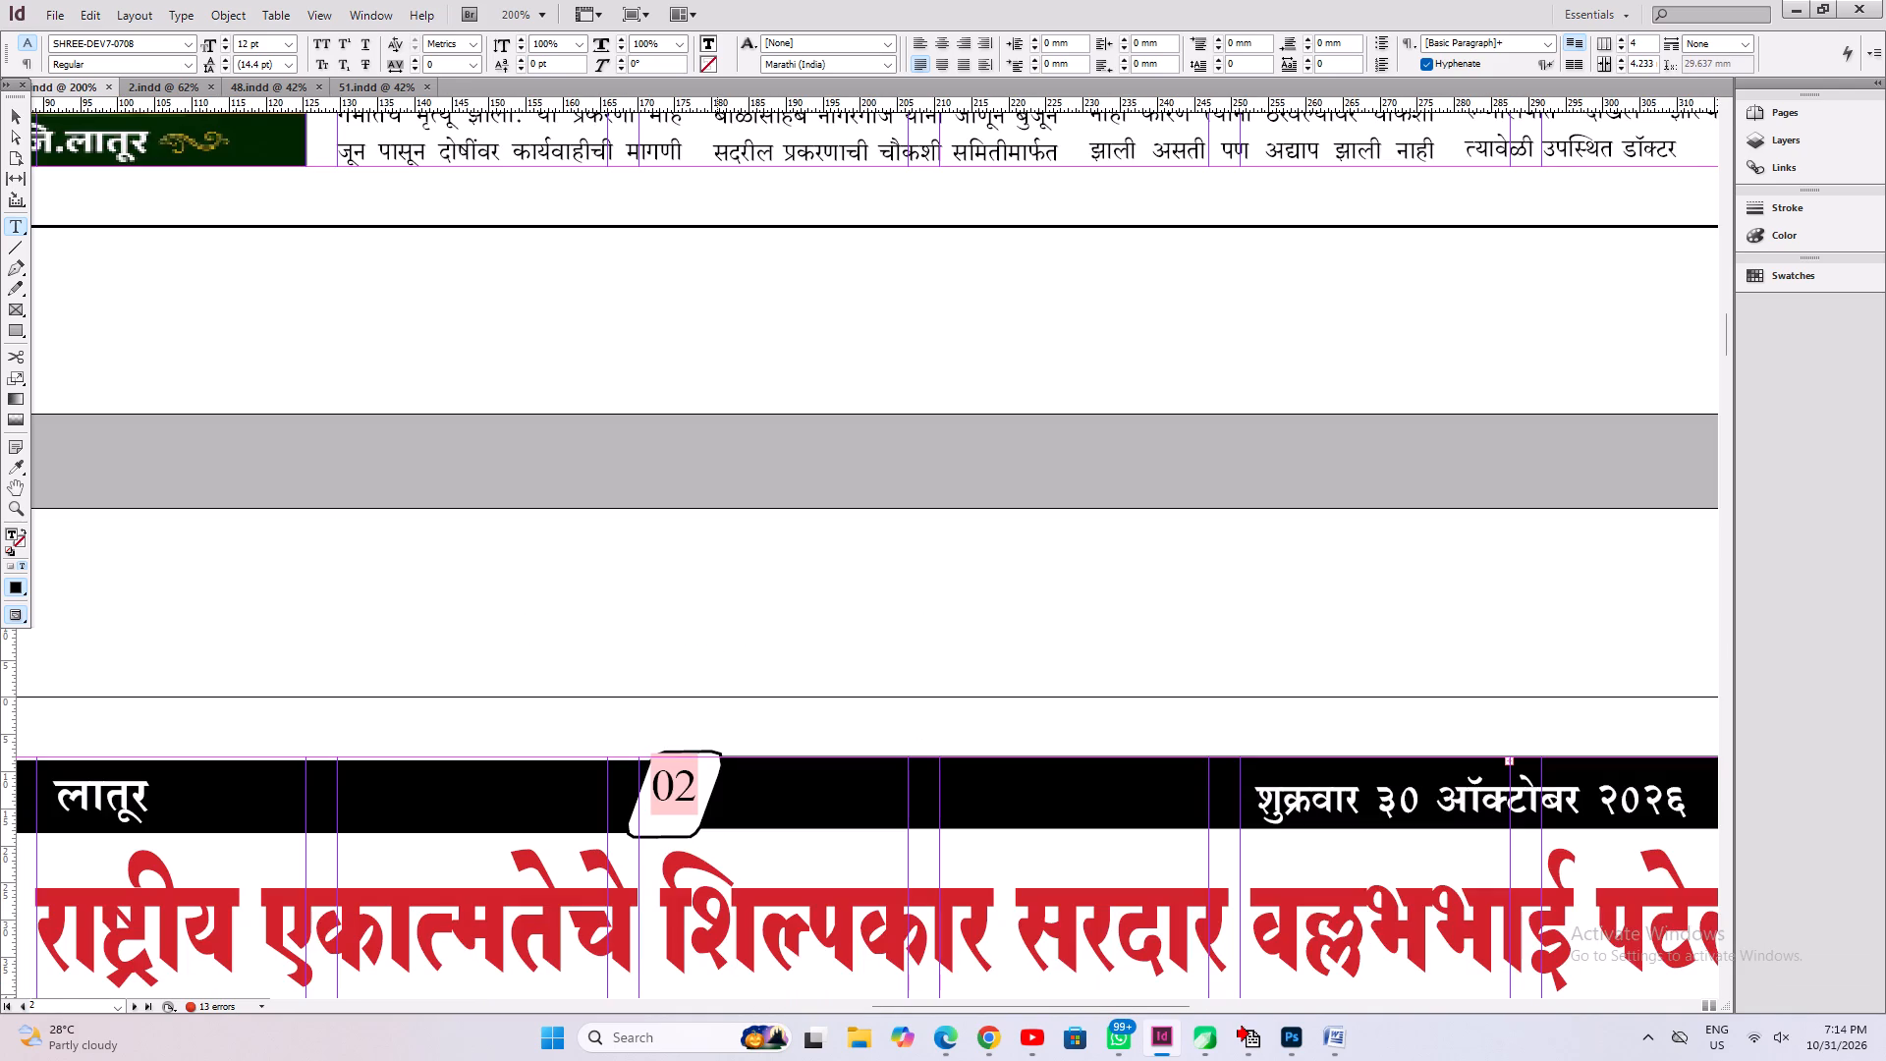
Add a parenthesised jump line pointing to page 3 after डॉक्टर in the hospital article's last line and save.
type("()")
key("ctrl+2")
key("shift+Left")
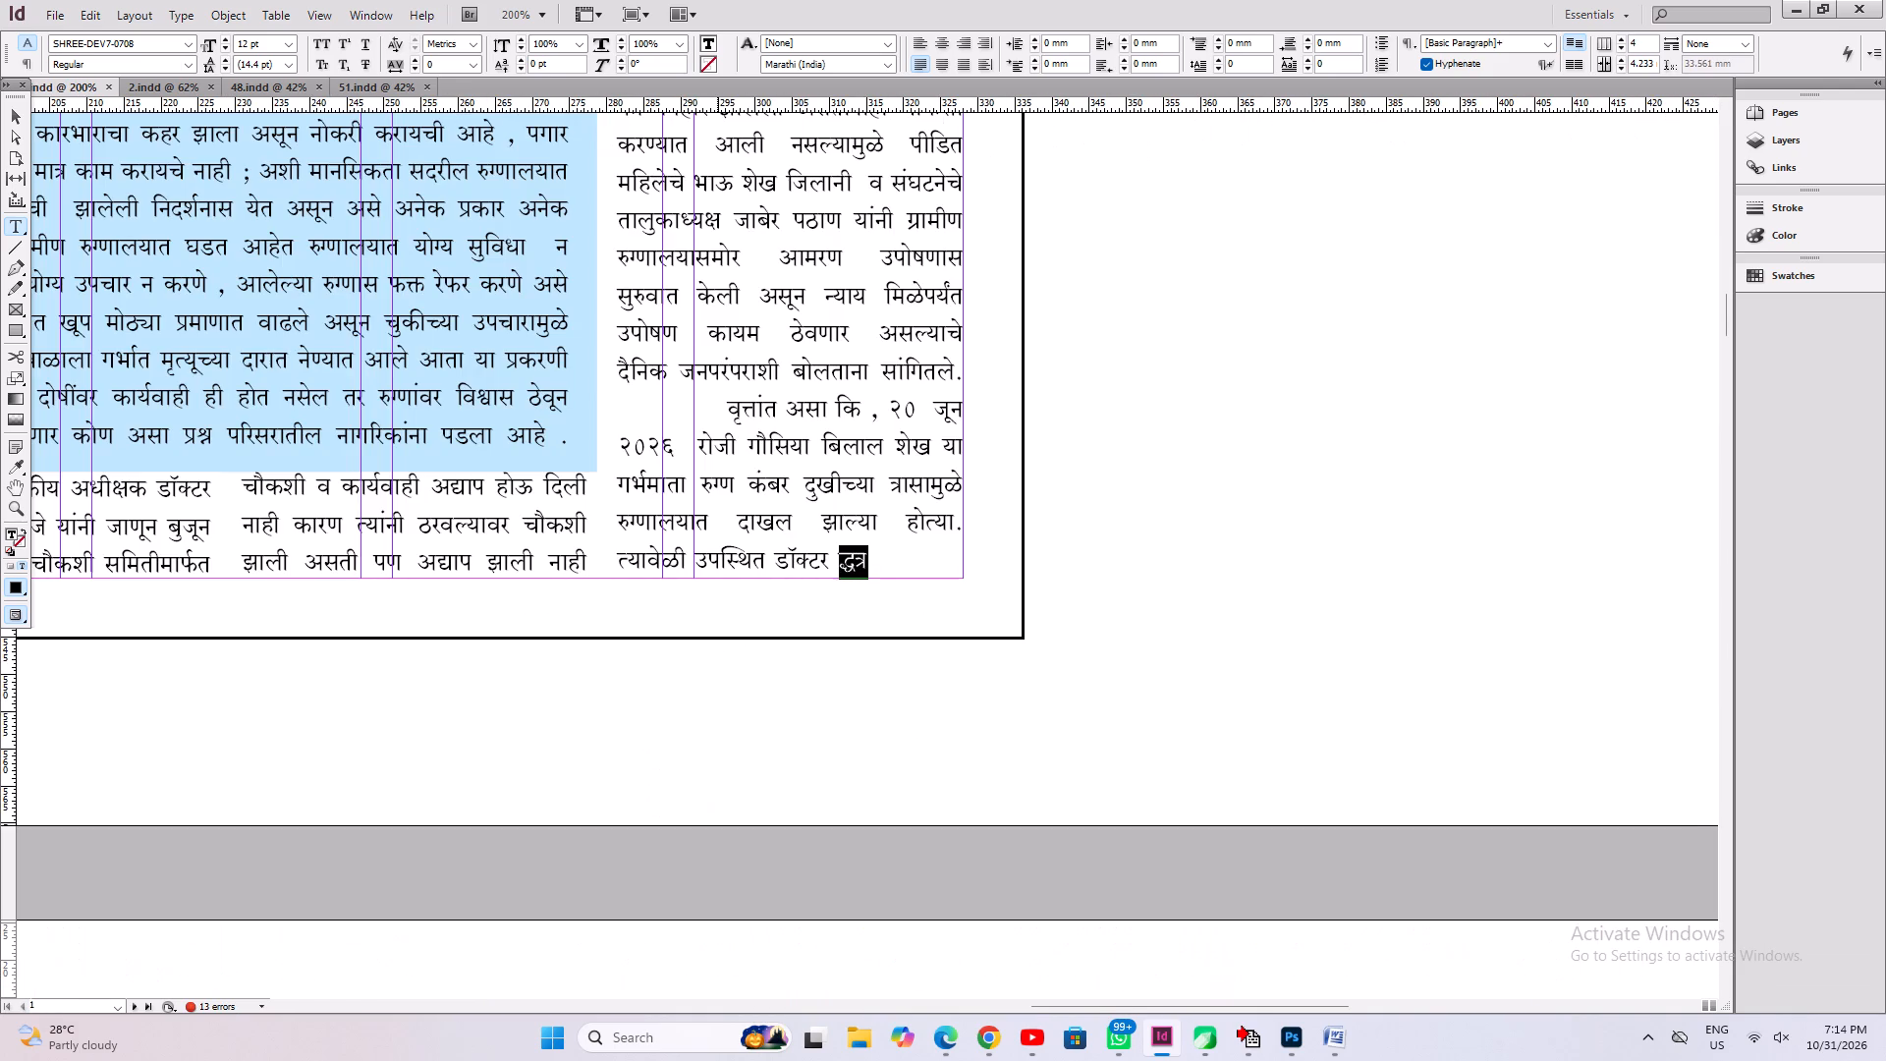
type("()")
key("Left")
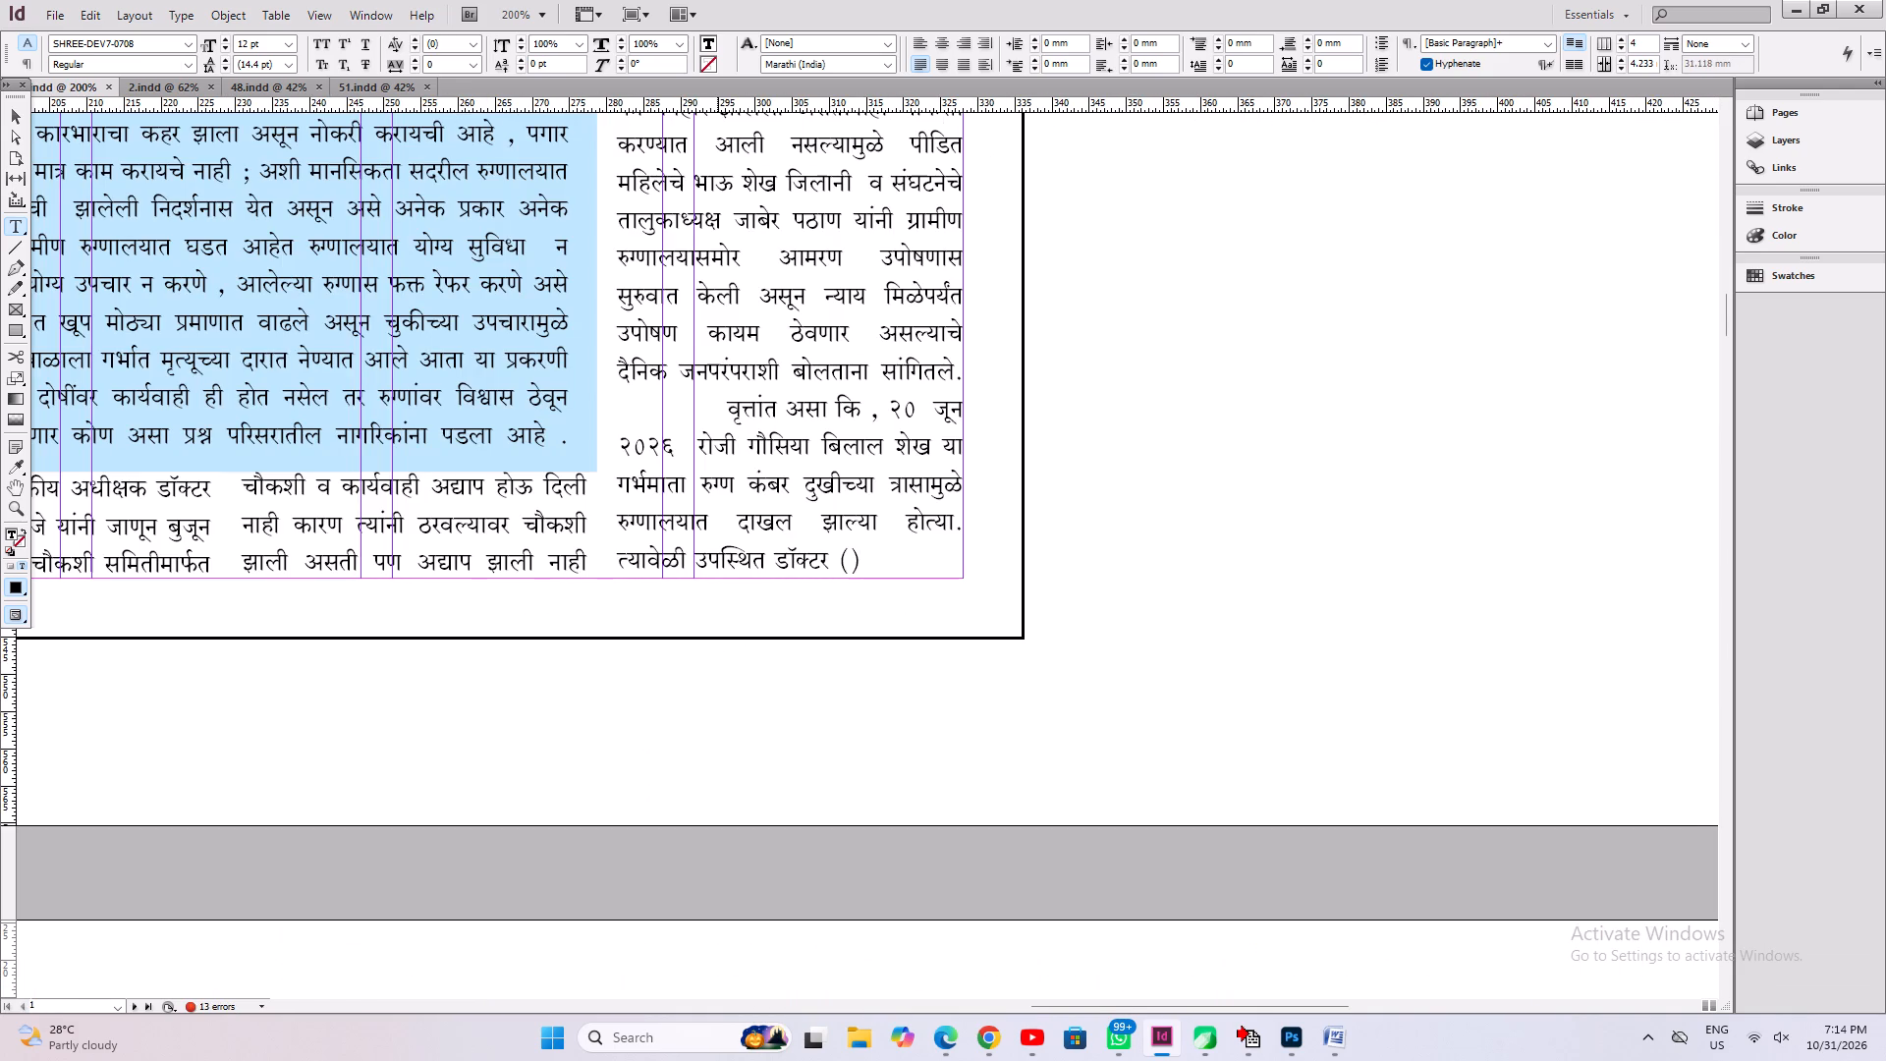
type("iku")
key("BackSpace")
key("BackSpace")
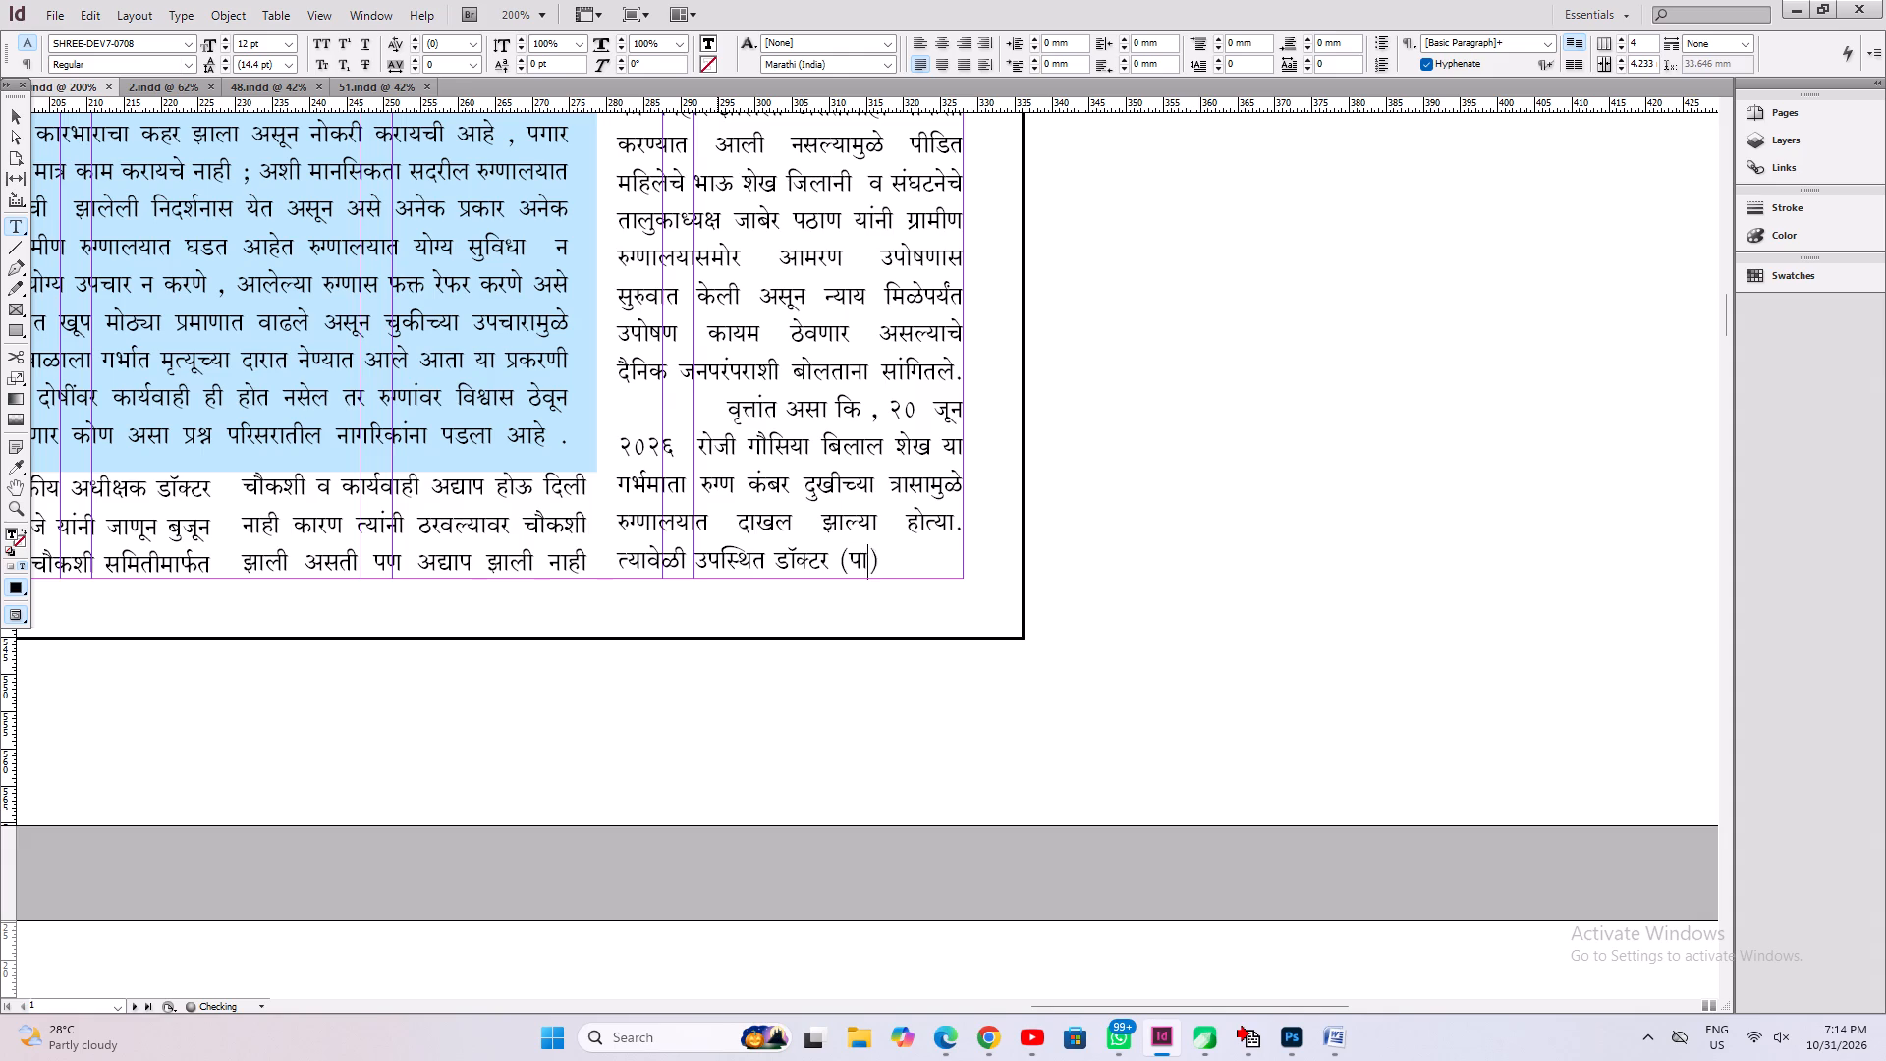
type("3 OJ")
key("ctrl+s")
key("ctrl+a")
Copy the front-page hospital article's red main headline ending in रुग्णालयासमोरच आमरण उपोषण.
left_click_drag(677, 358, 800, 929, "alt")
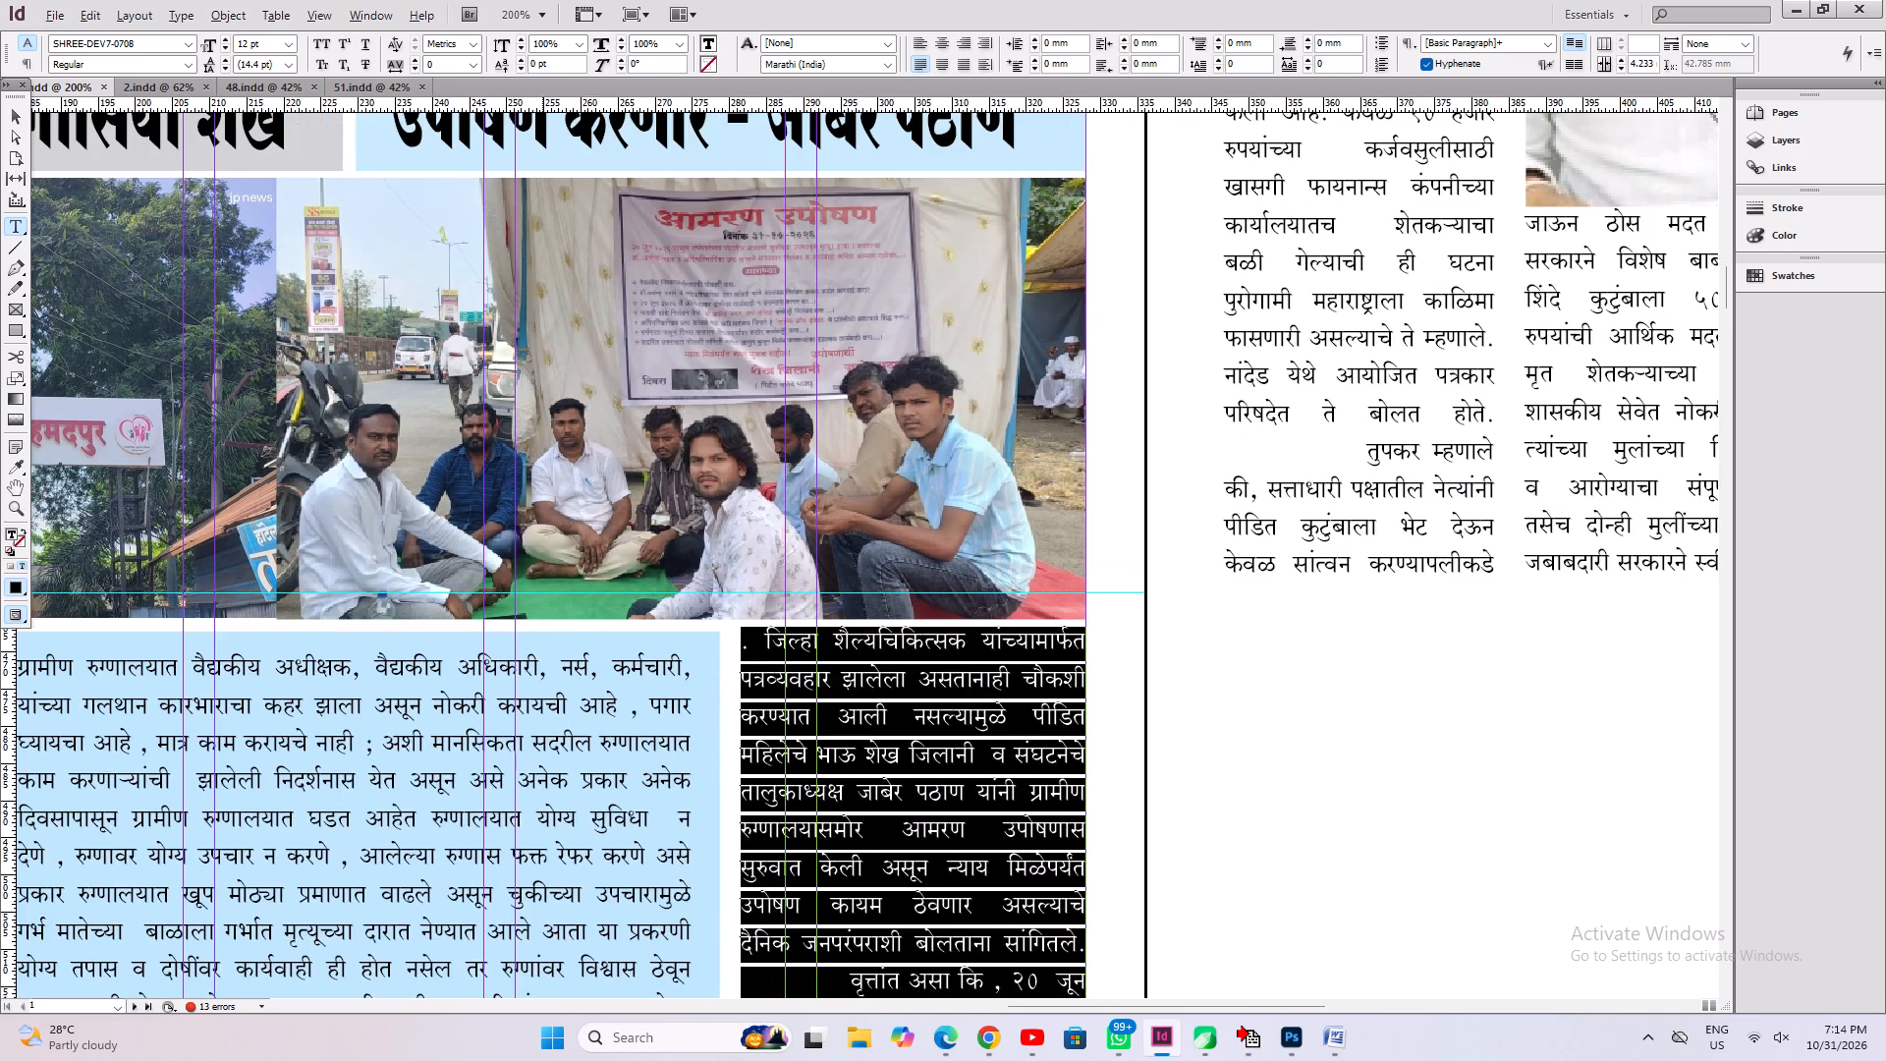
left_click_drag(513, 580, 682, 794, "alt")
left_click(440, 201)
left_click_drag(497, 314, 555, 613, "alt")
left_click(393, 422)
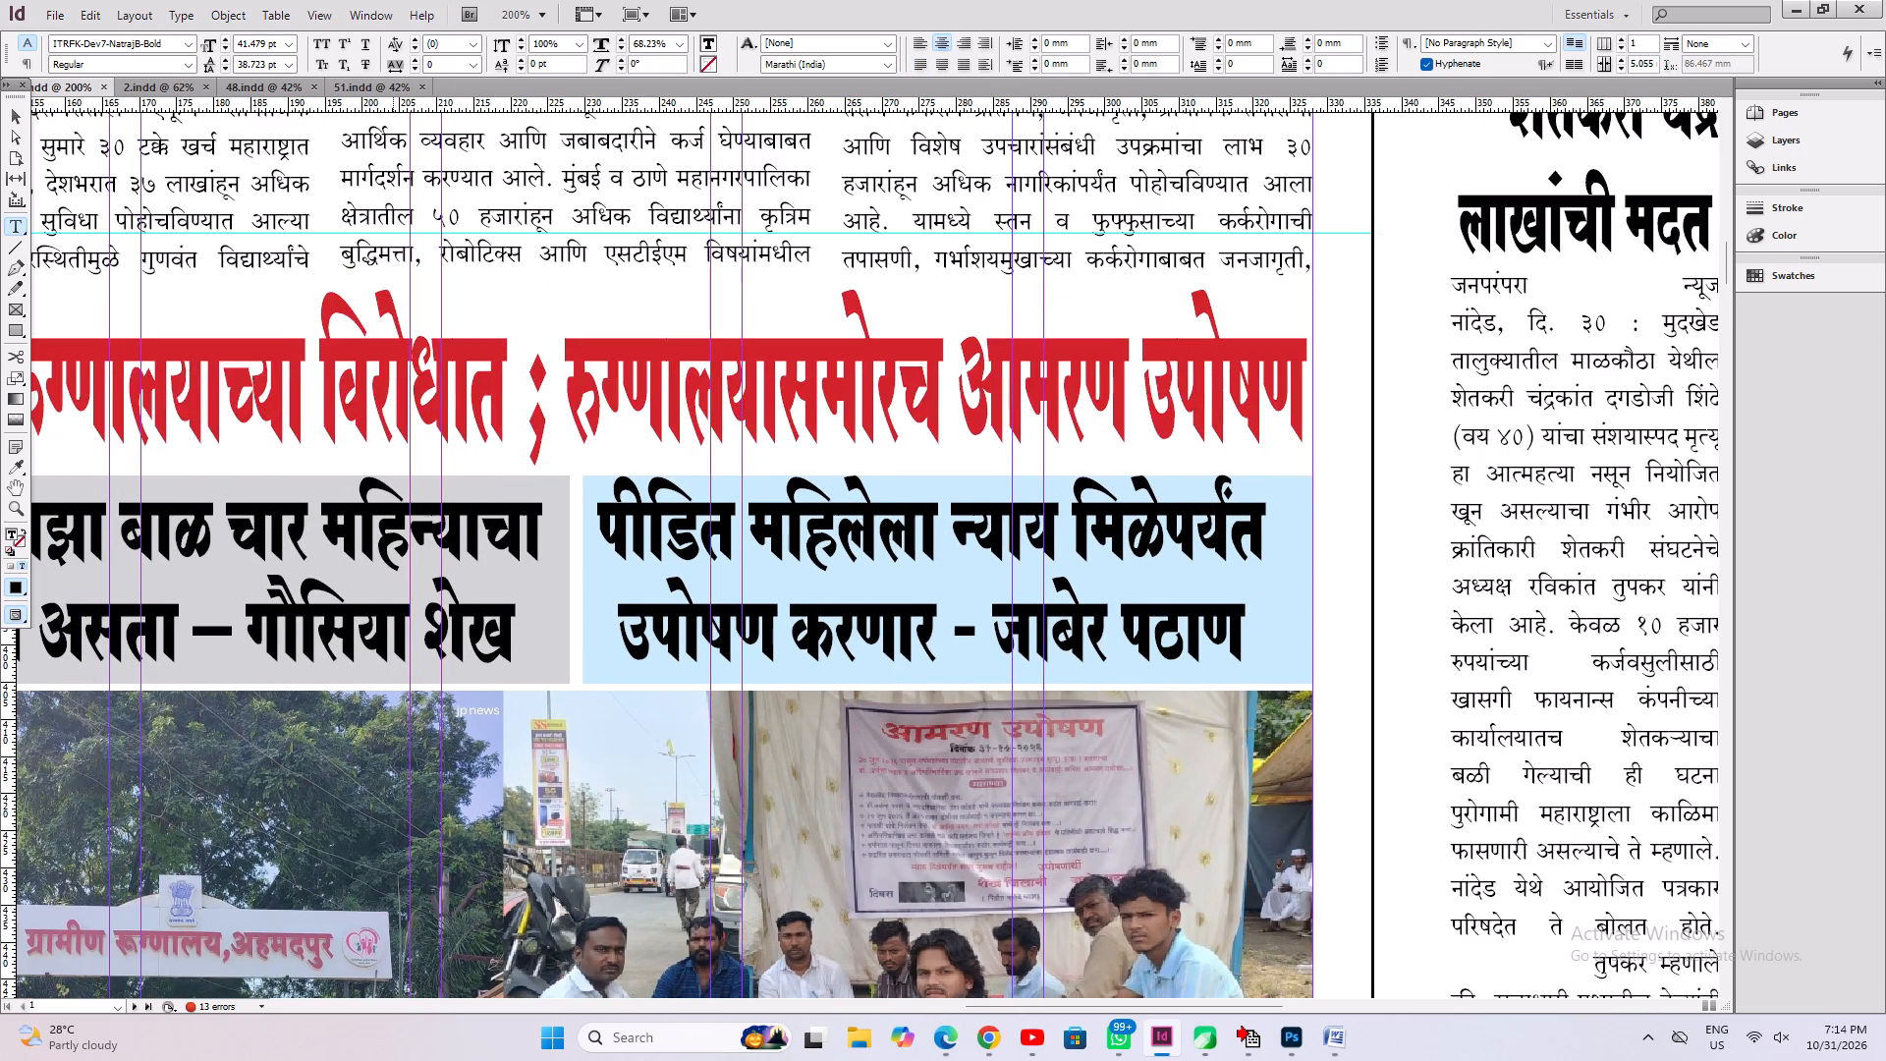
key("ctrl+a")
key("ctrl+c")
In the hospital article's continuation on page 3, remove the break after the opening name so the text runs on.
left_click_drag(826, 806, 740, 321, "alt")
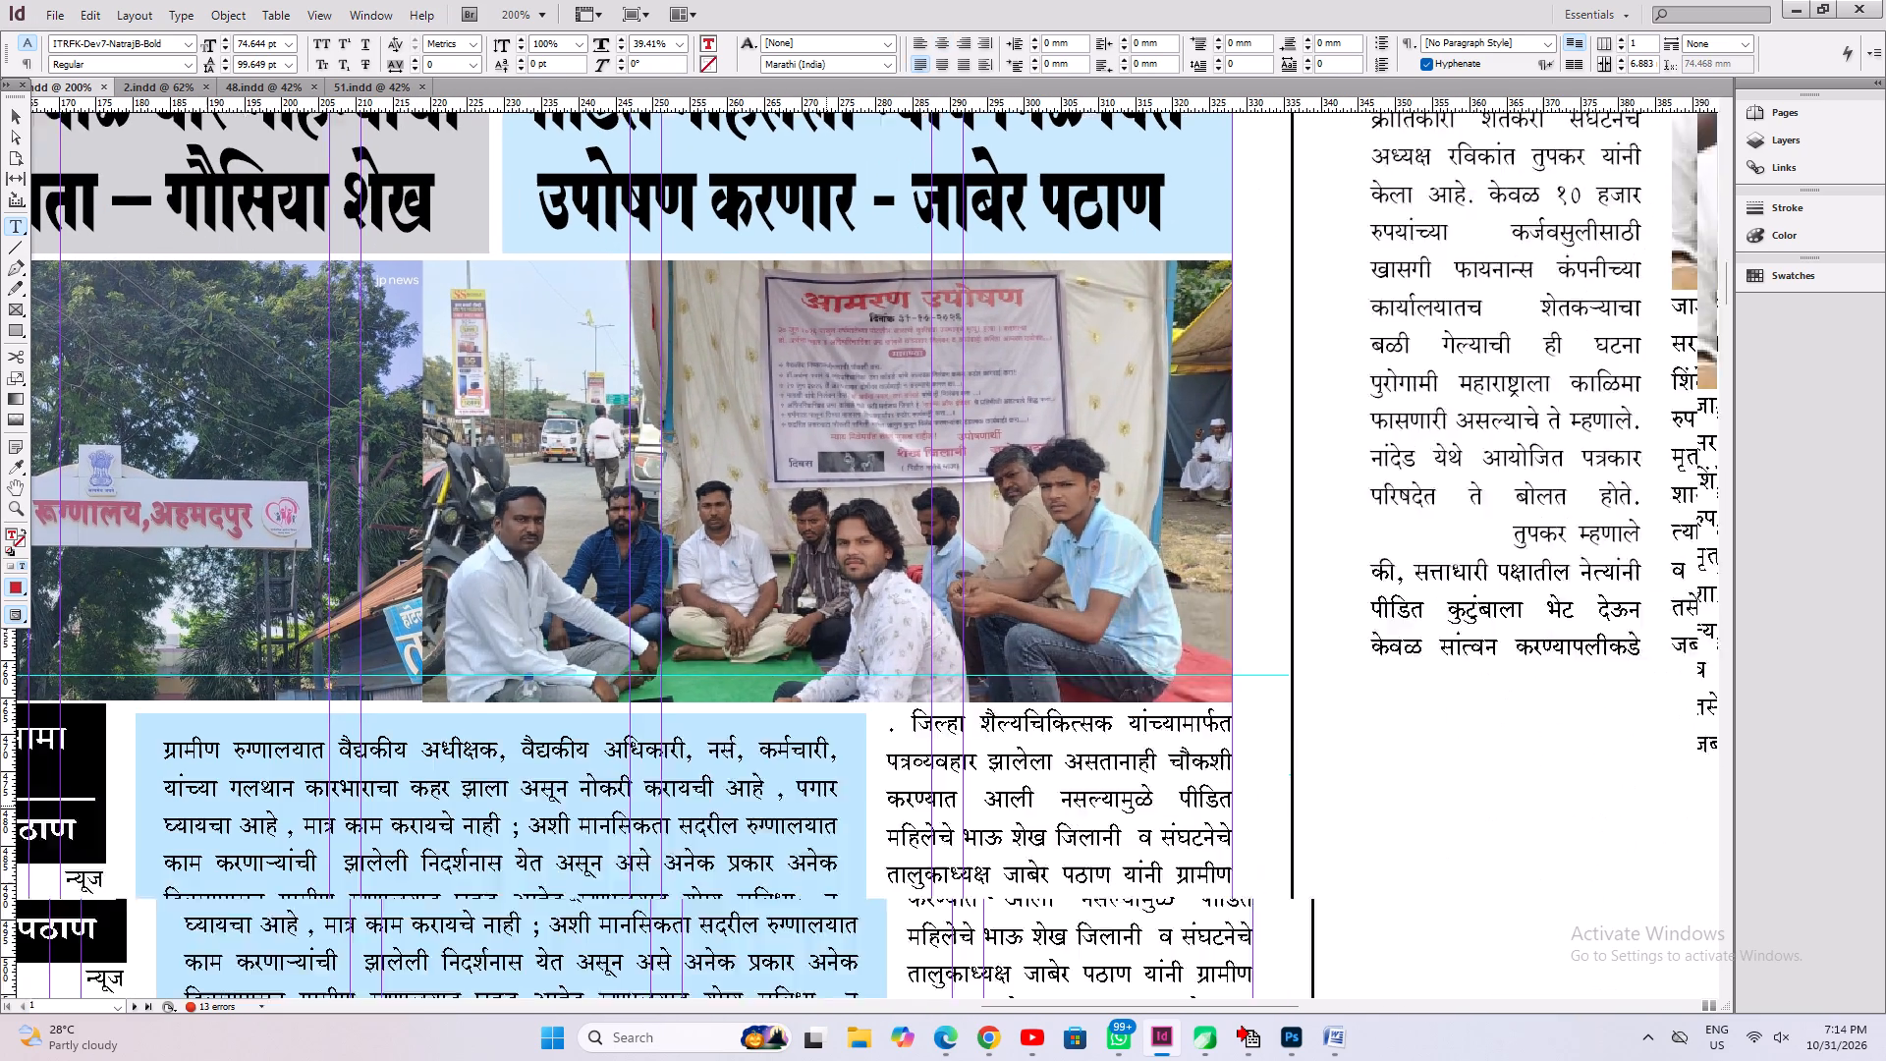
left_click(937, 738)
key("ctrl+a")
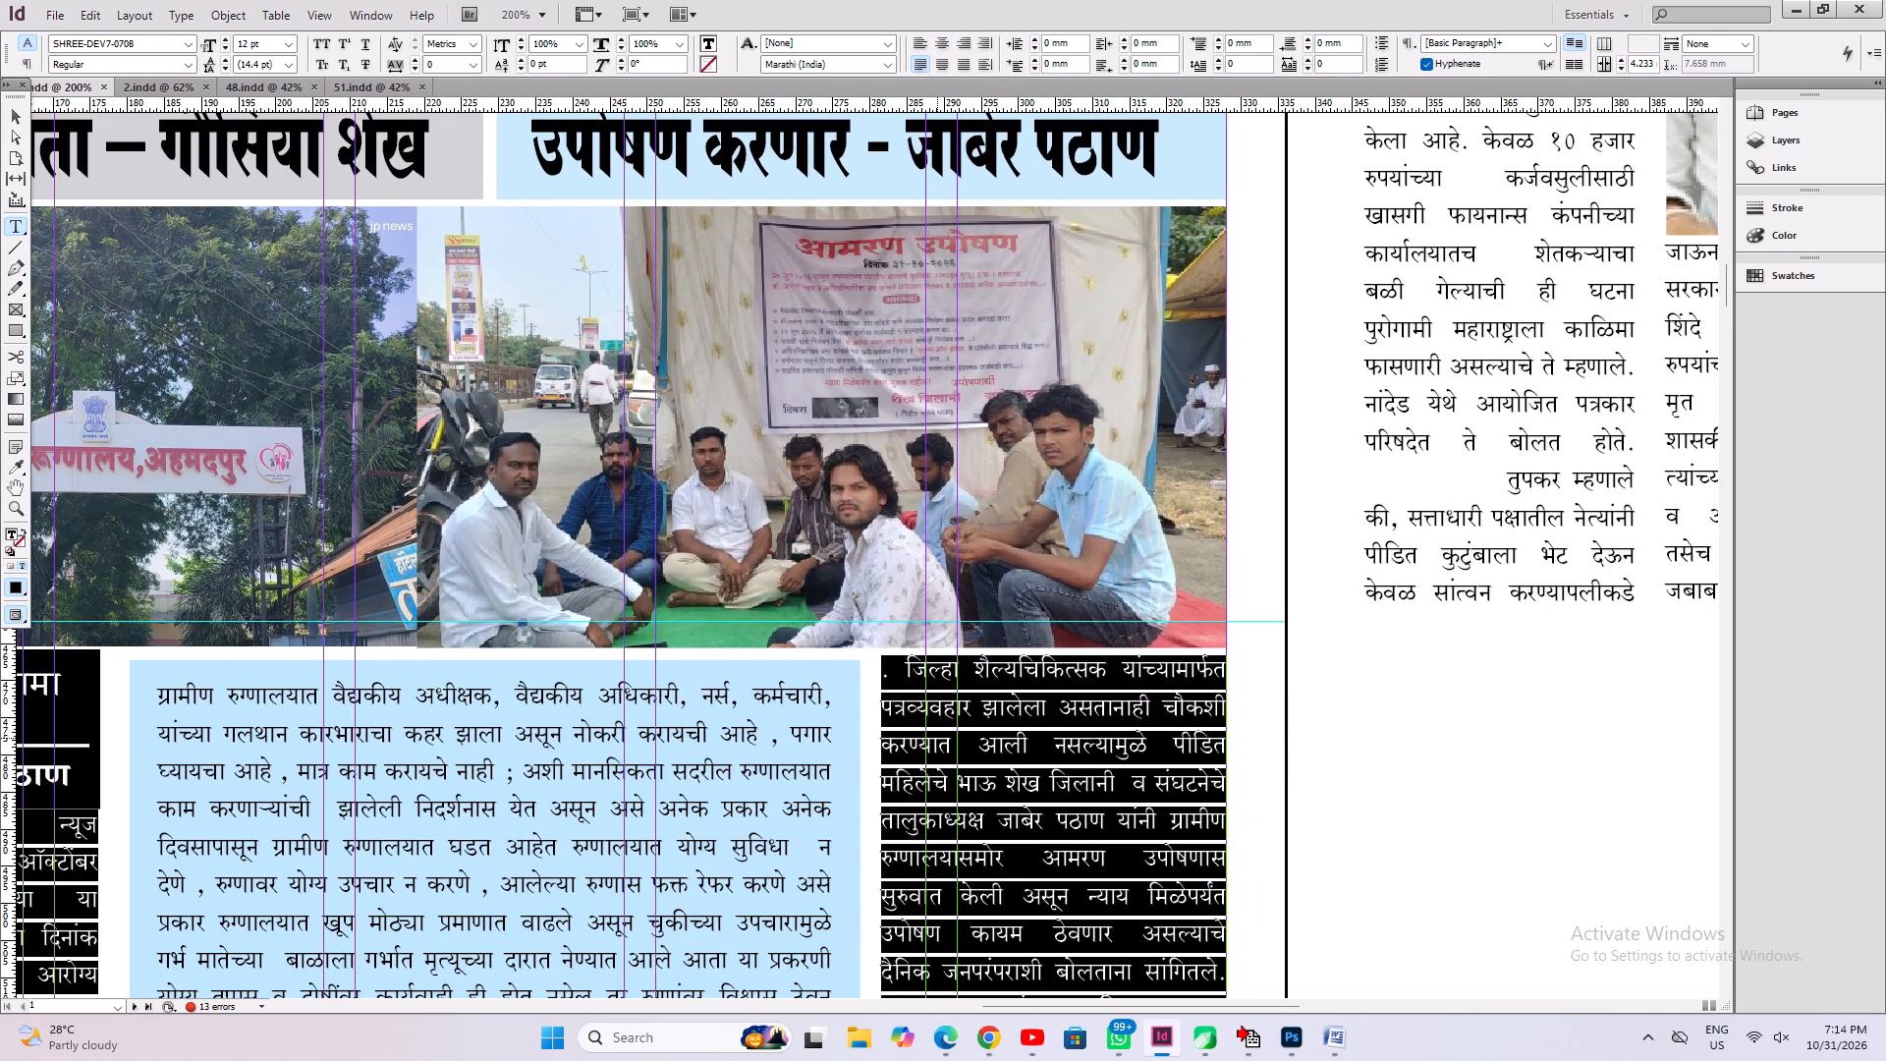
key("Right")
key("ctrl+s")
key("ctrl+0")
key("ctrl+a")
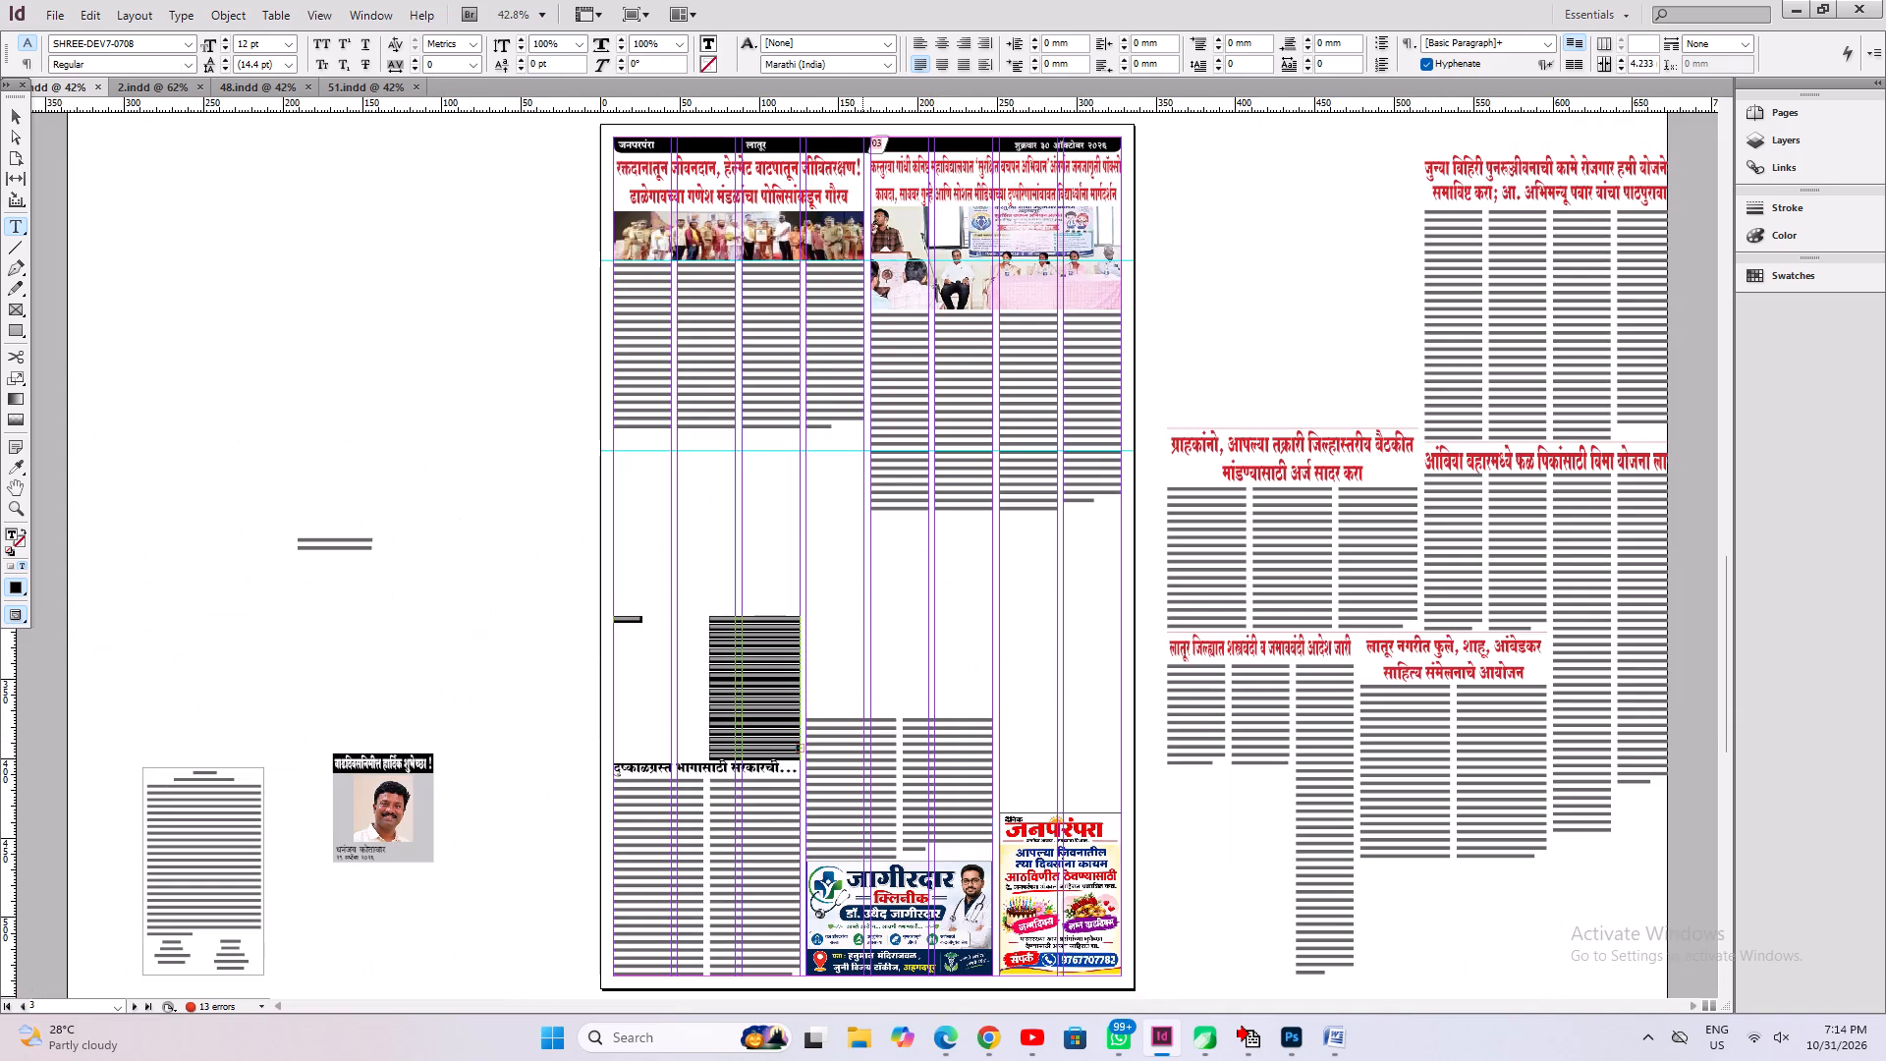
left_click(639, 628)
left_click(637, 619)
key("ctrl+2")
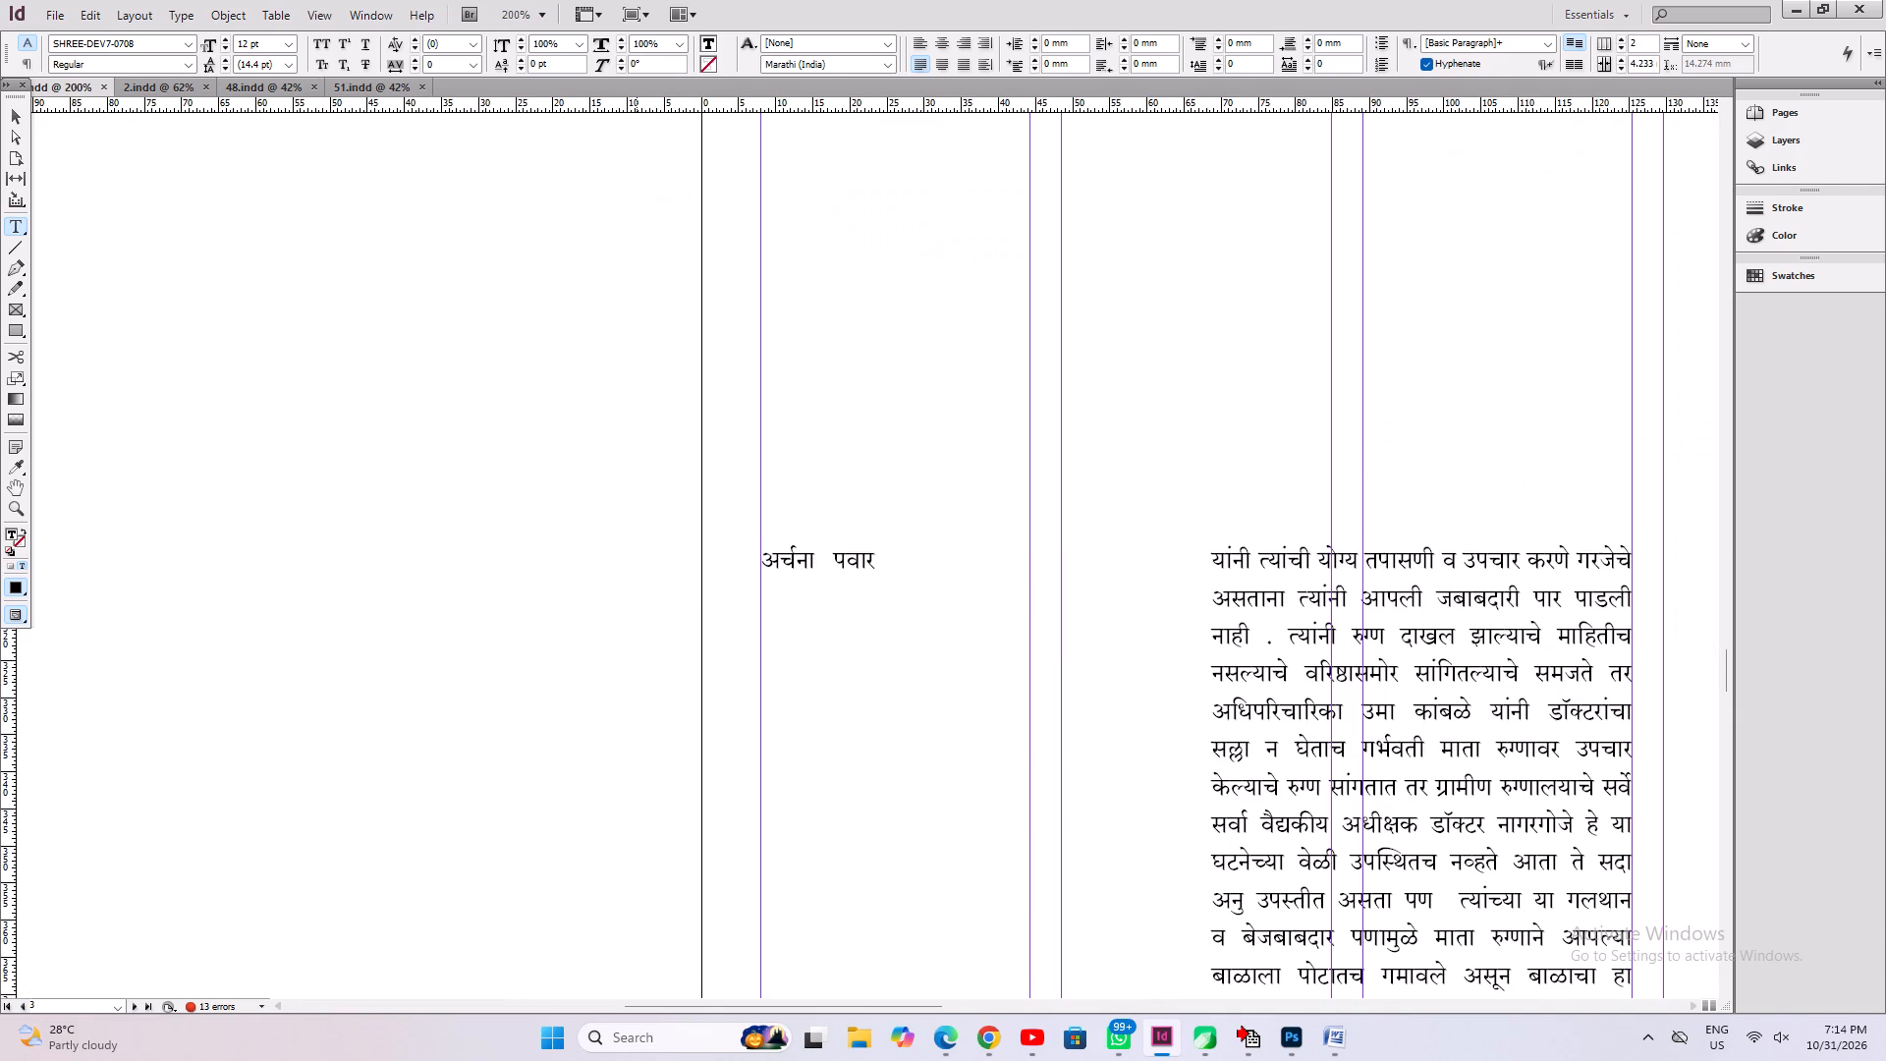
key("End")
key("Delete")
key("ctrl+1")
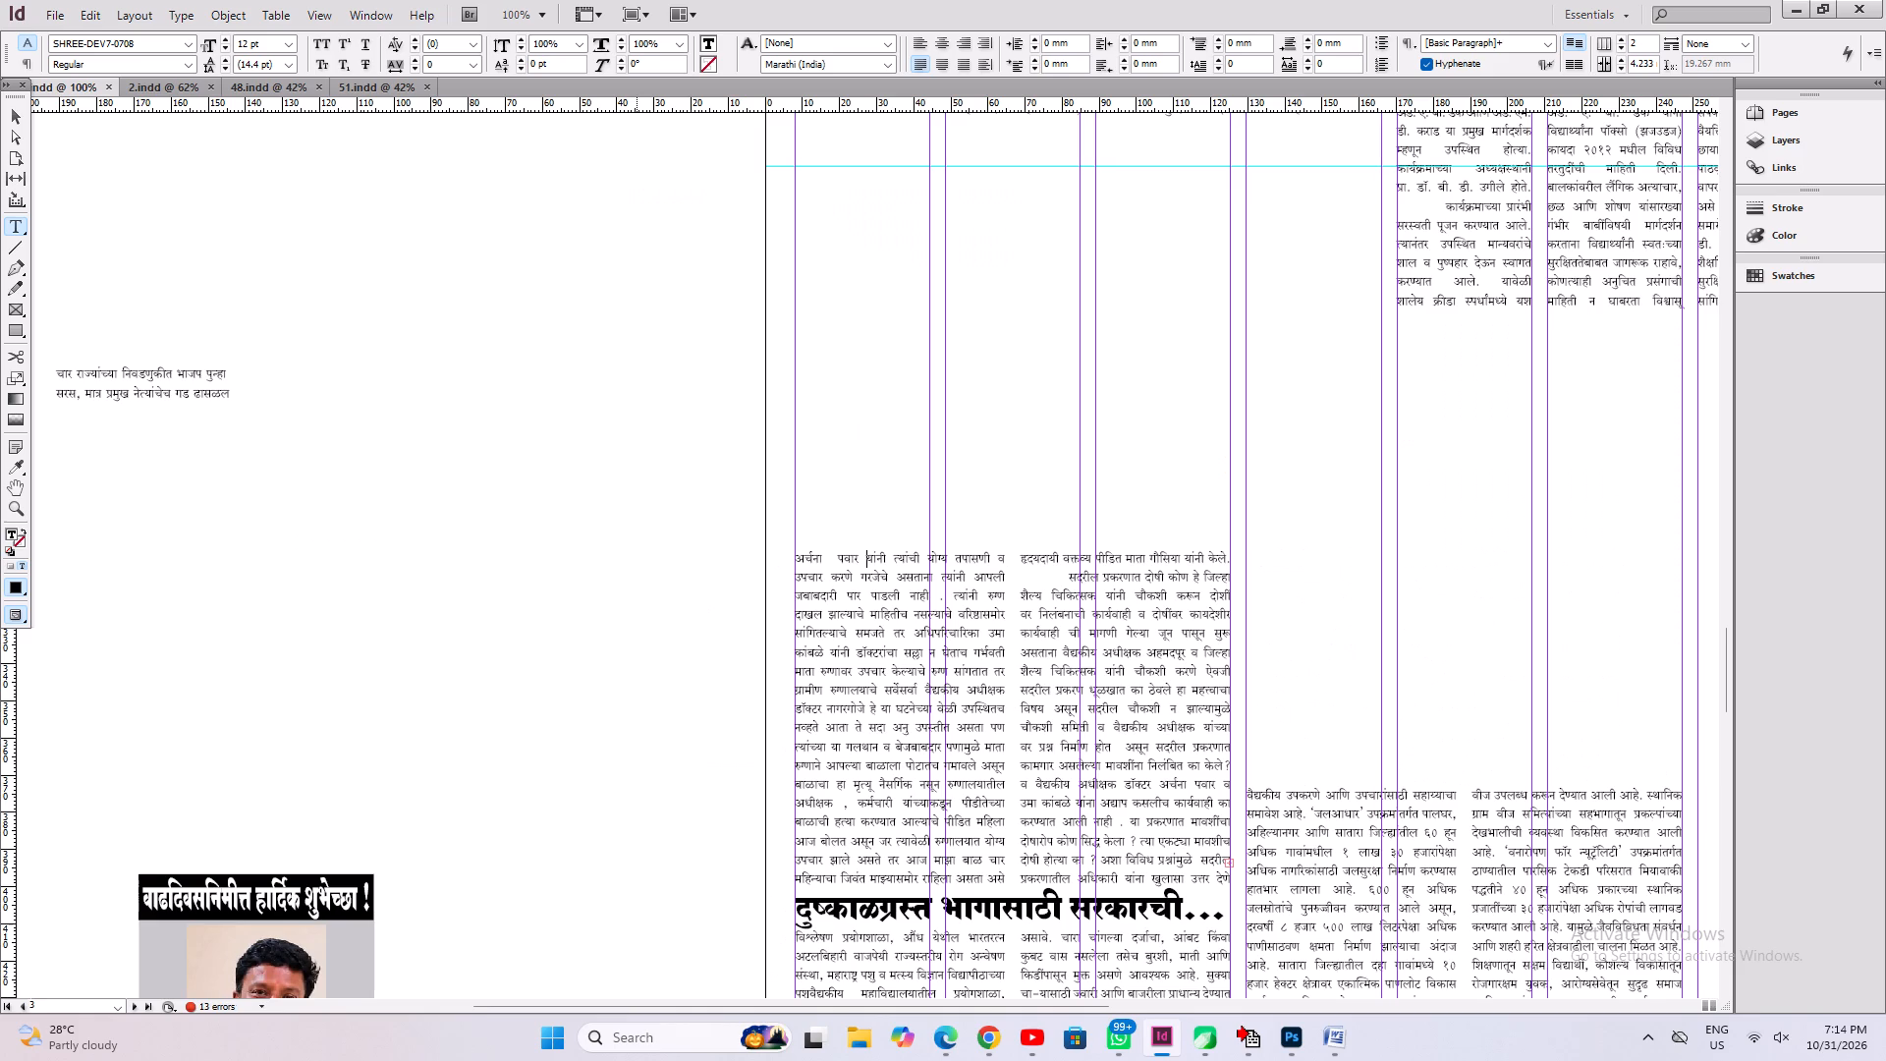
Draw a text frame about 117 mm wide above the page 3 hospital continuation and paste the copied red headline into it.
left_click_drag(796, 446, 854, 471)
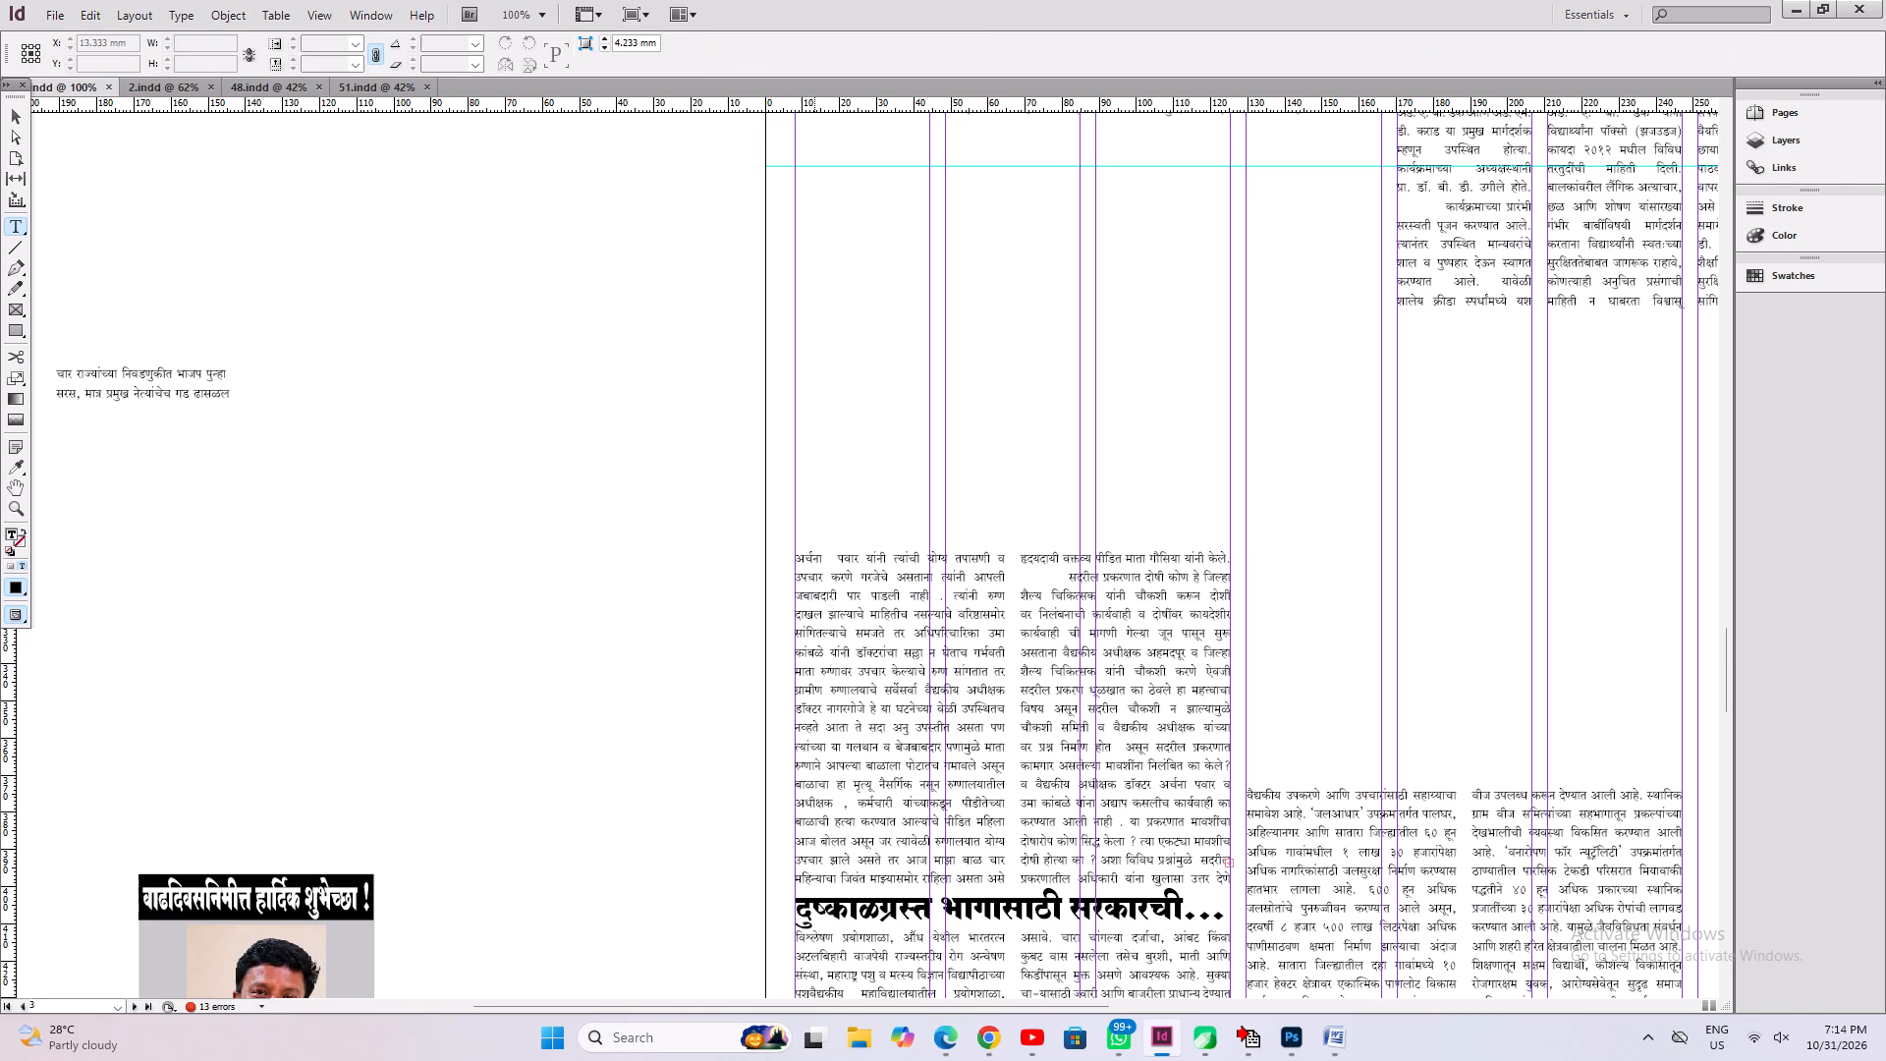
left_click_drag(854, 471, 1231, 550)
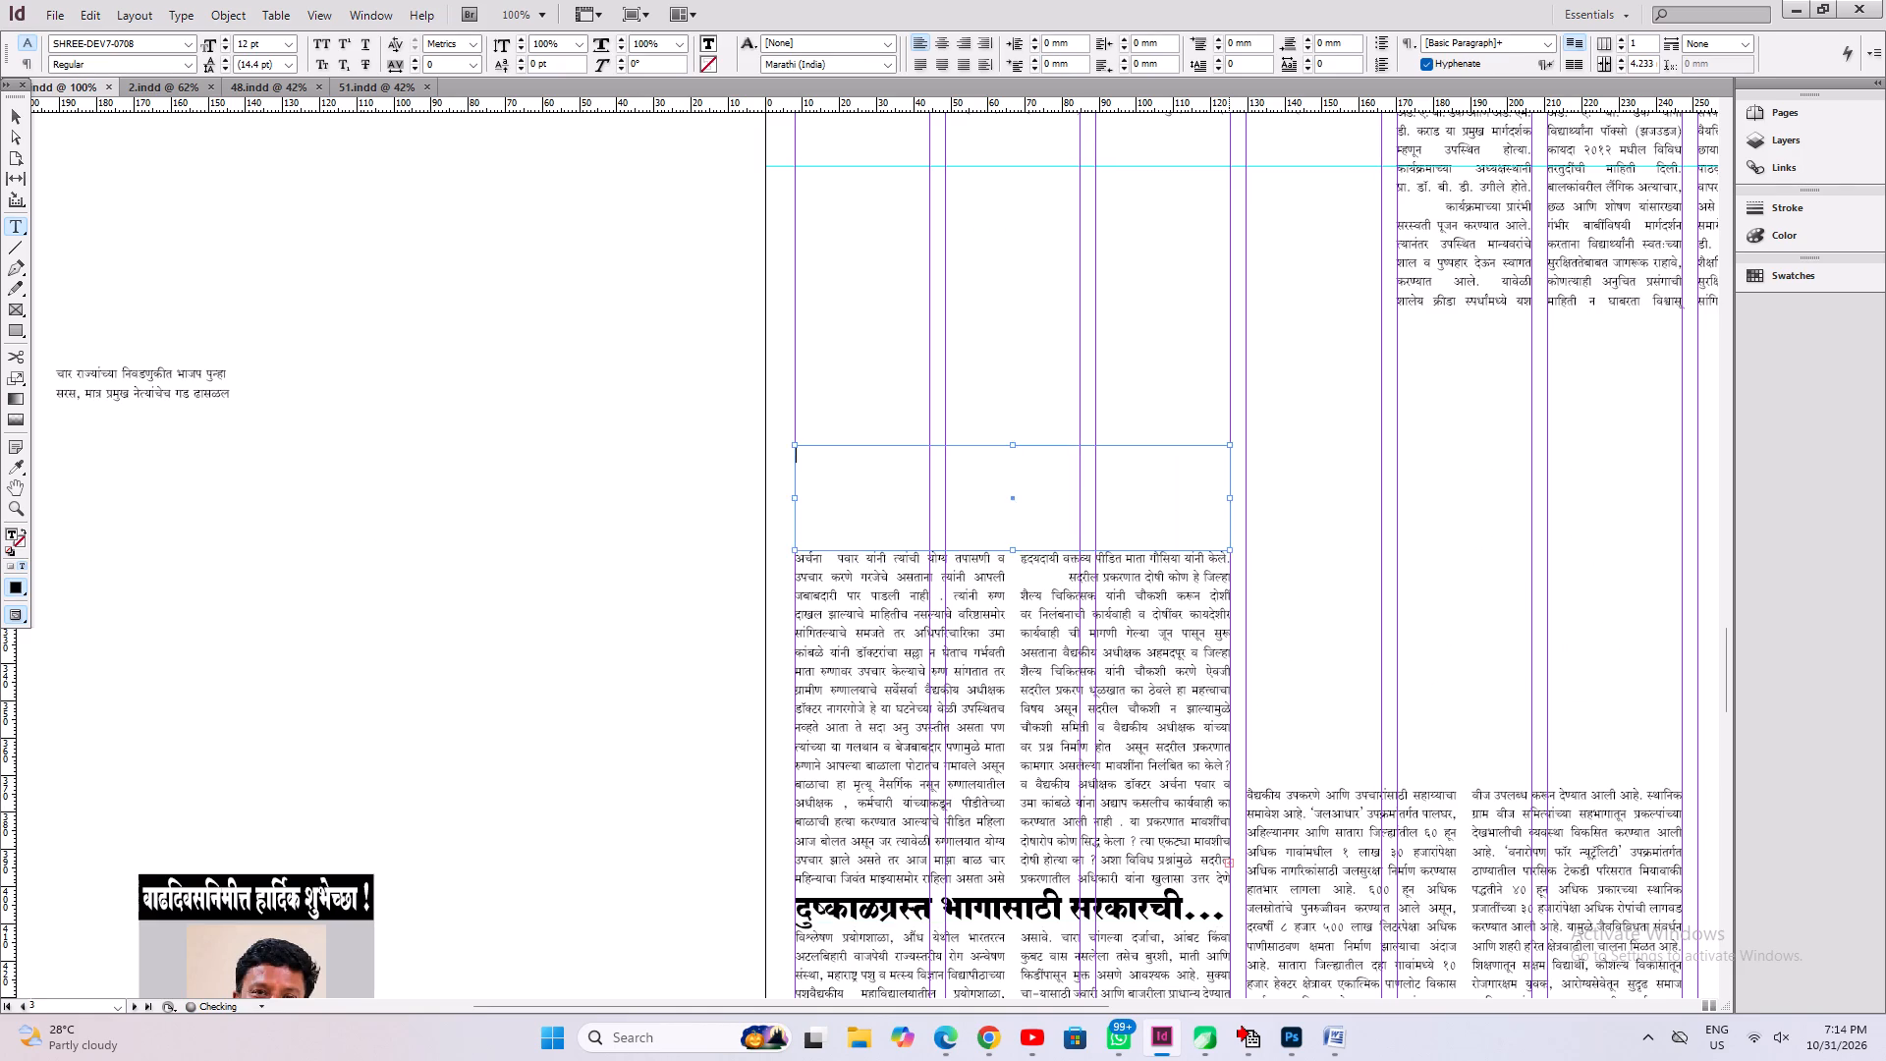
key("ctrl+v")
Set the pasted headline's horizontal scale to 100% and reduce its font size to about 46.6 pt.
key("ctrl+a")
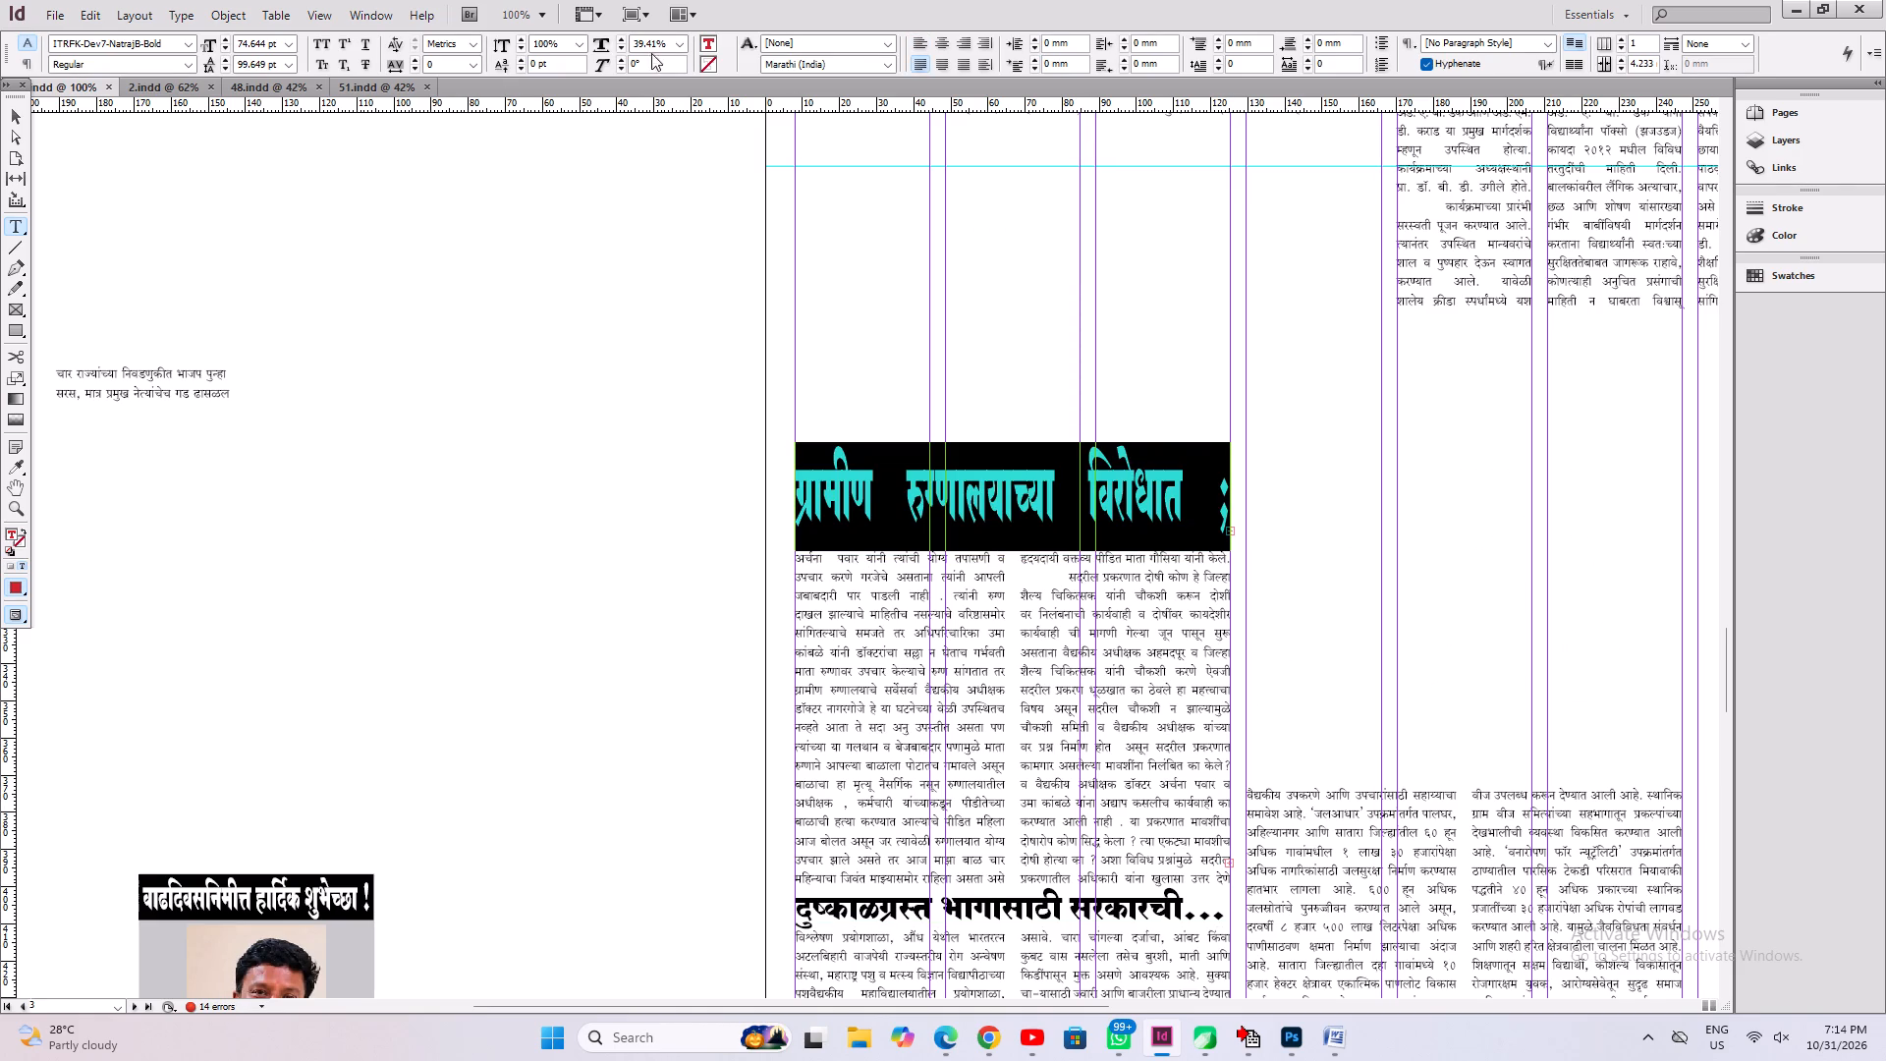
left_click(654, 44)
key("ctrl+a")
type("100")
key("Return")
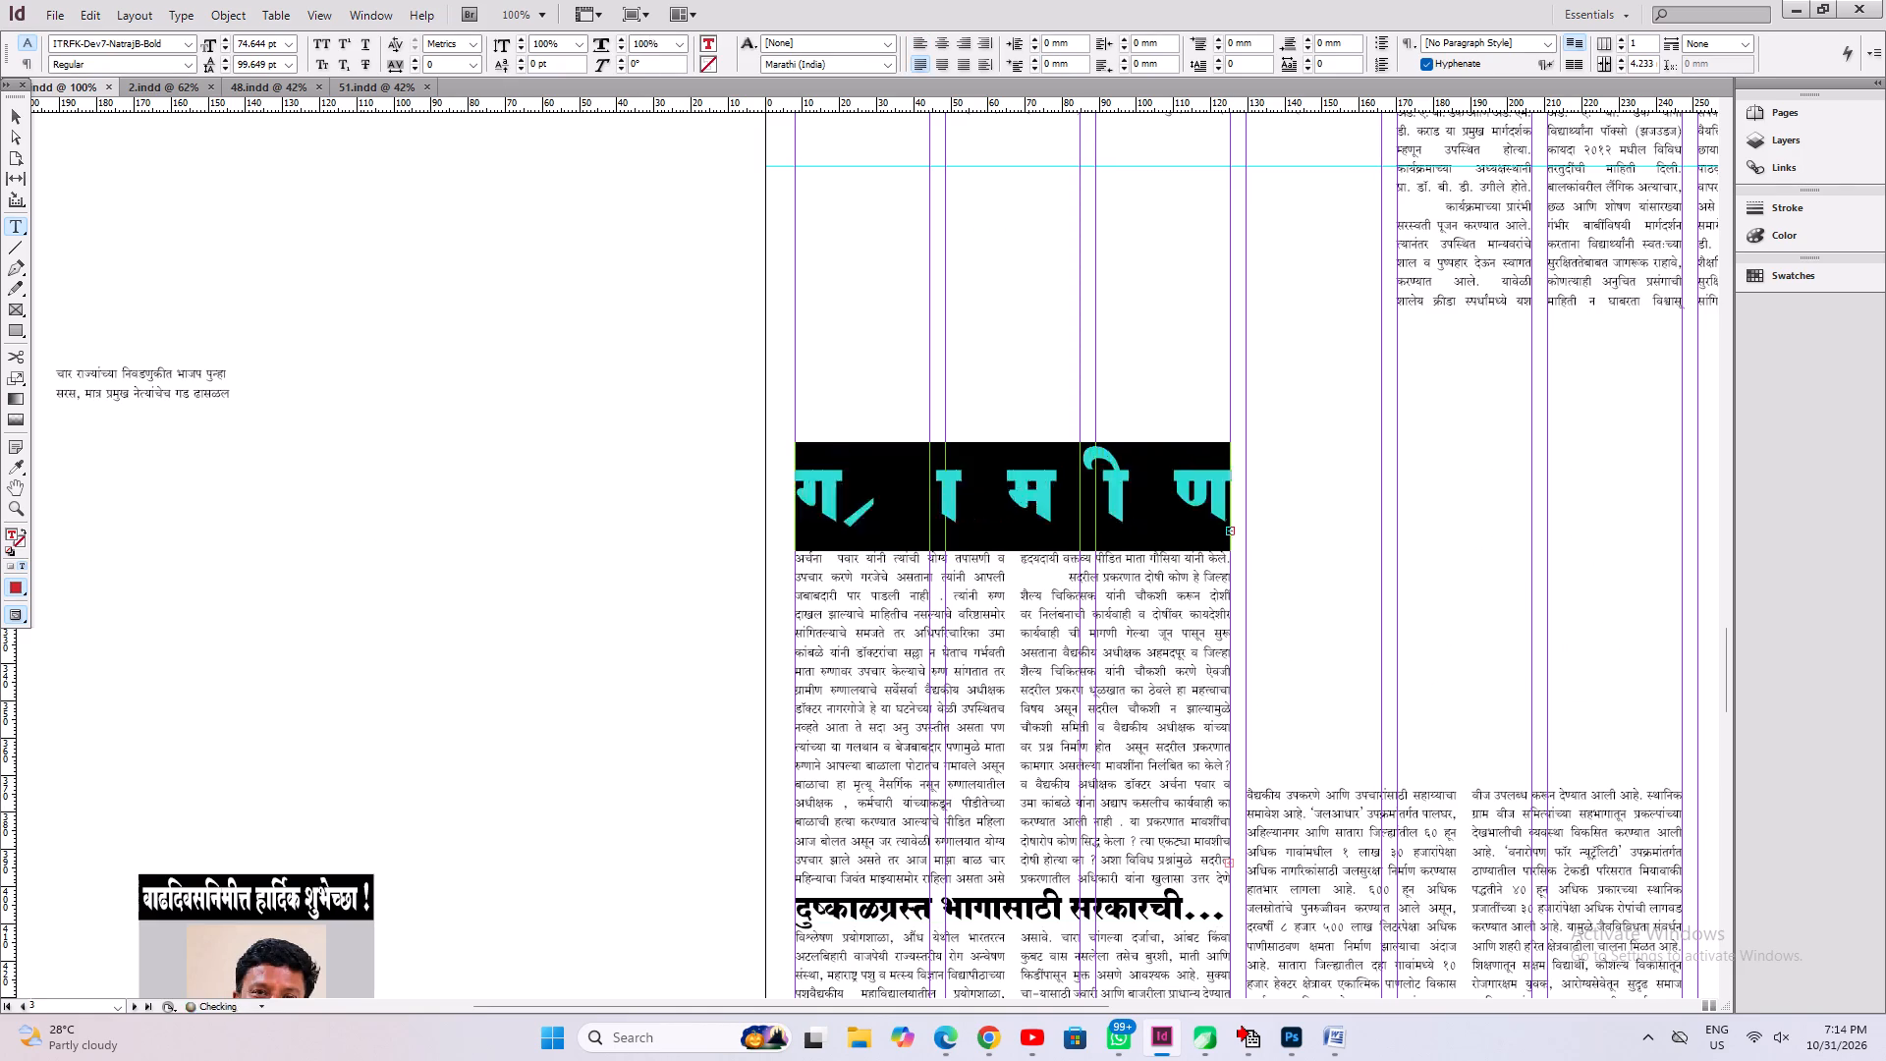
key("ctrl+shift+comma")
key("ctrl+shift+comma")
key("ctrl+shift+comma")
key("ctrl+shift+comma")
key("ctrl+shift+comma")
key("ctrl+shift+comma")
key("ctrl+shift+comma")
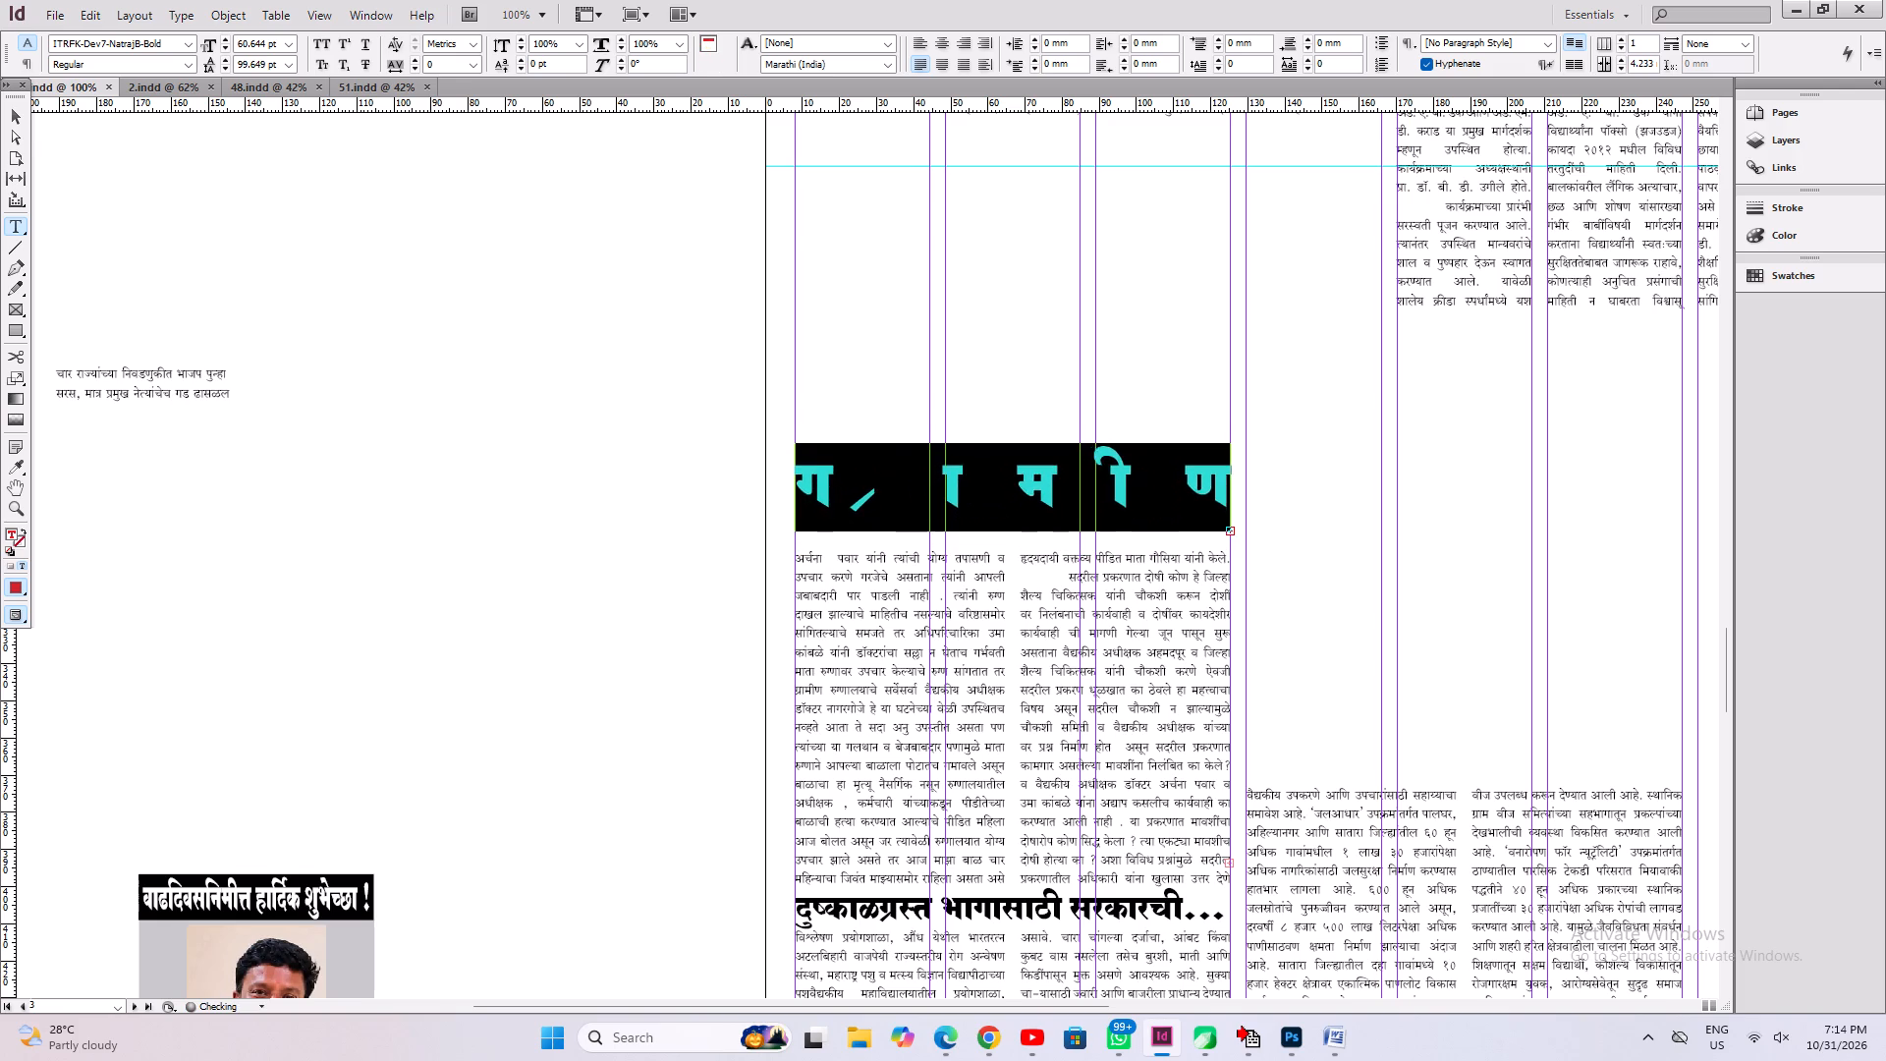
key("ctrl+shift+comma")
key("ctrl+shift+comma")
key("ctrl+shift+comma")
key("ctrl+shift+comma")
key("ctrl+shift+comma")
key("ctrl+shift+comma")
key("ctrl+shift+comma")
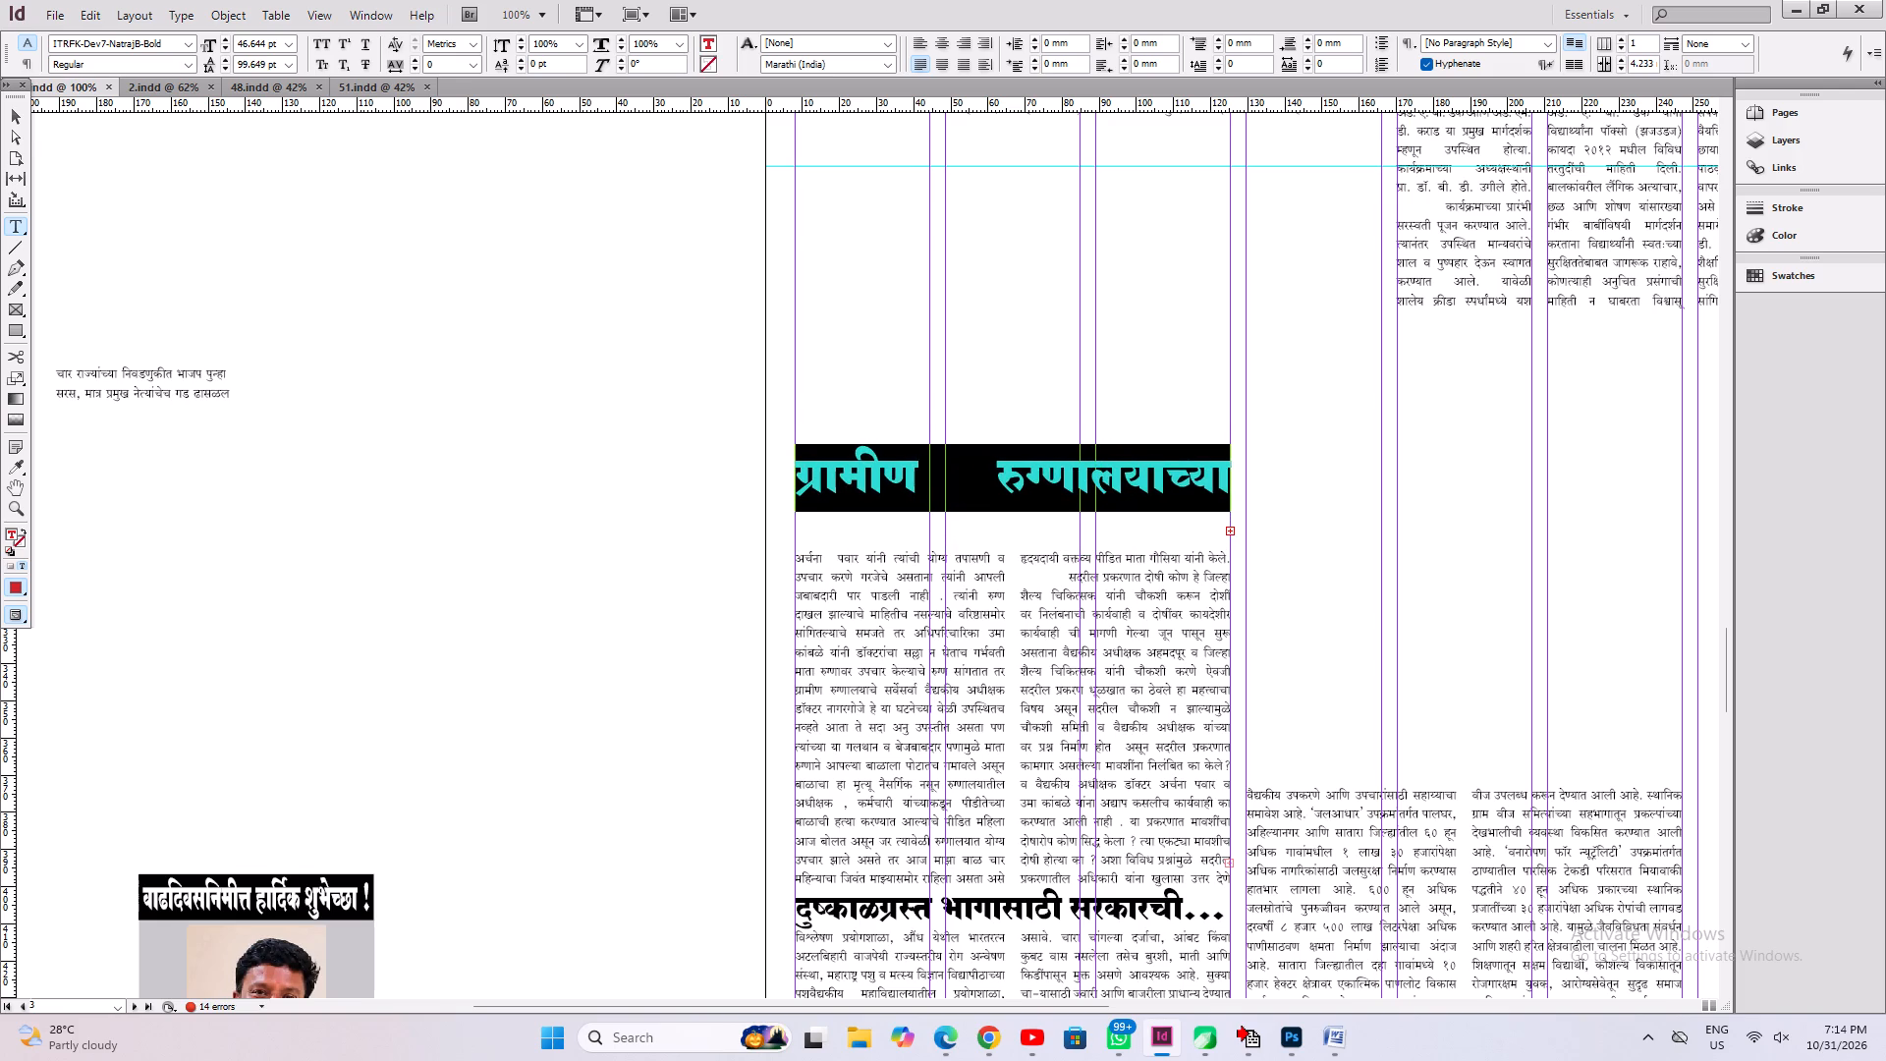
Shorten the page 3 red headline to ग्रामीण रुग्णालयाच्या..., fit its frame to the text, and save.
key("Left")
key("Right")
key("End")
key("shift+Down")
key("shift+Down")
key("shift+Down")
key("shift+Down")
key("shift+Down")
key("shift+Down")
key("shift+Down")
key("shift+Down")
key("shift+Down")
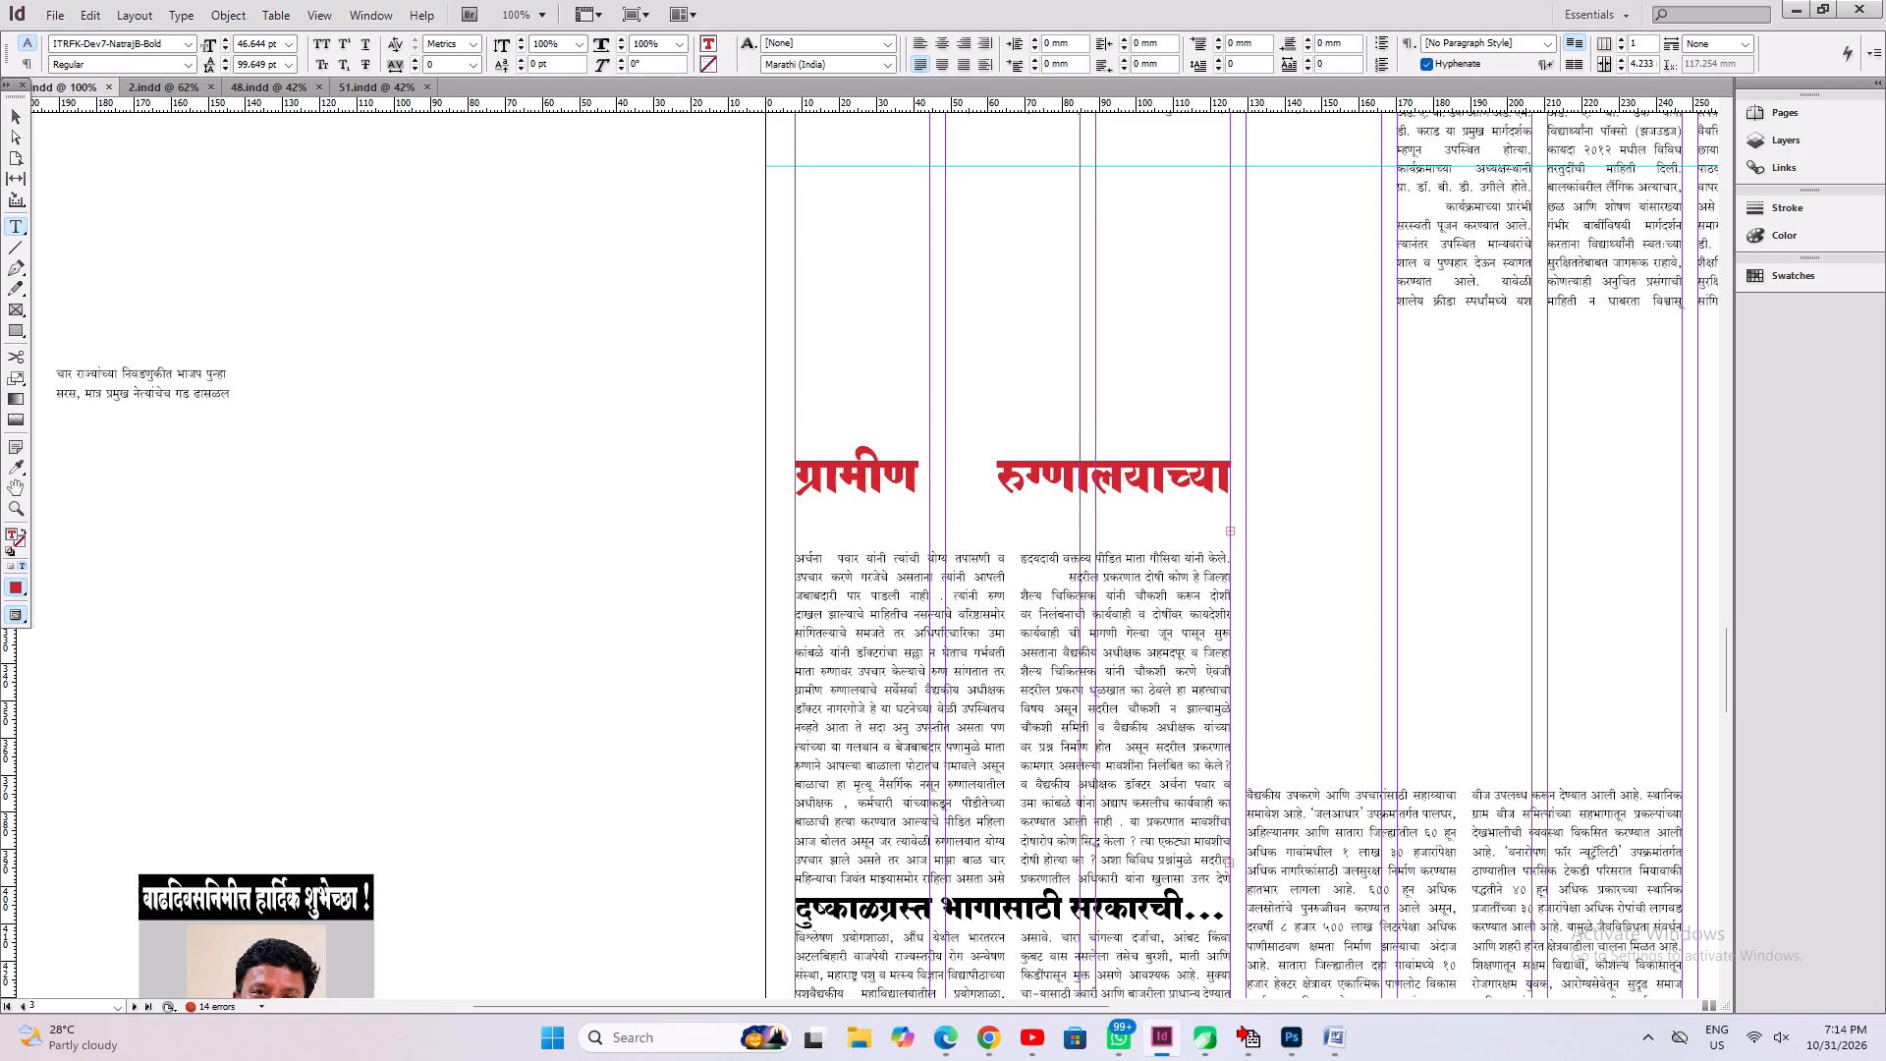
key("BackSpace")
type("....")
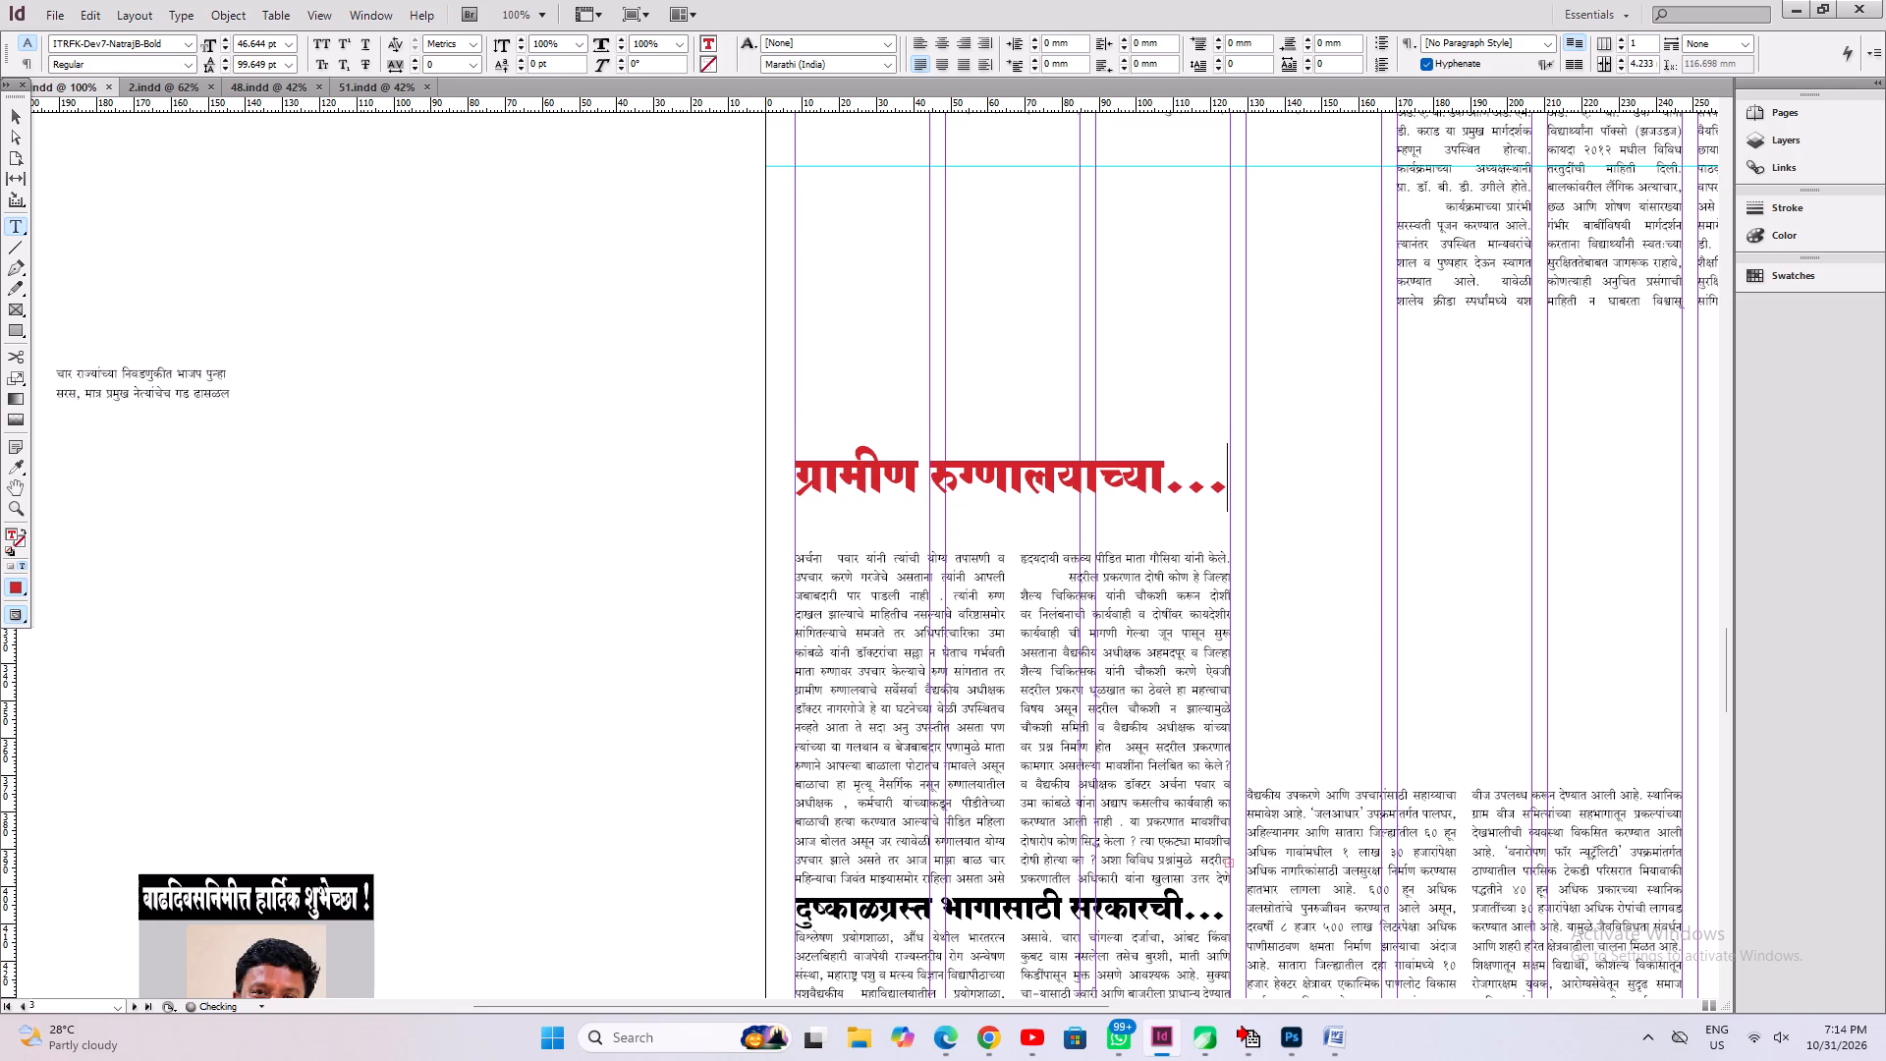
key("BackSpace")
key("ctrl+alt+c")
key("ctrl+s")
key("ctrl+alt+c")
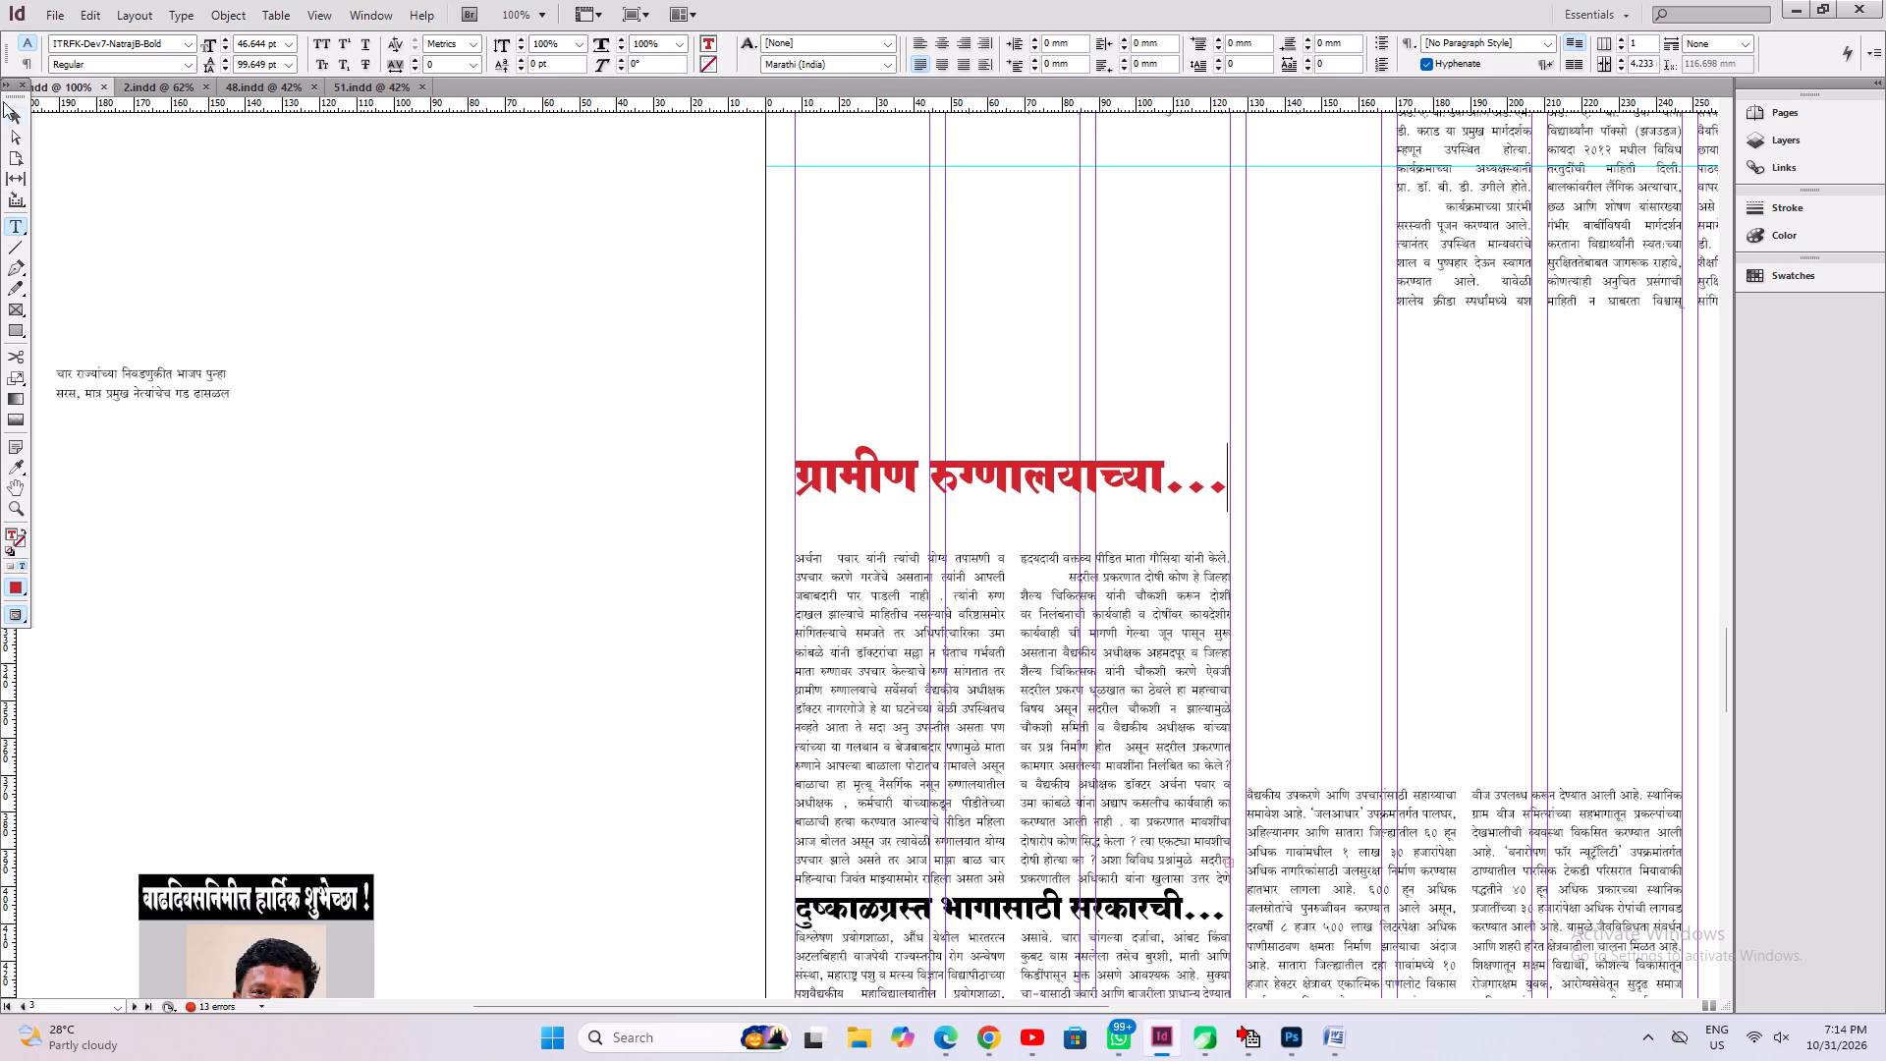
Move the red headline frame down so it sits directly above the hospital continuation text.
left_click(25, 132)
left_click(22, 122)
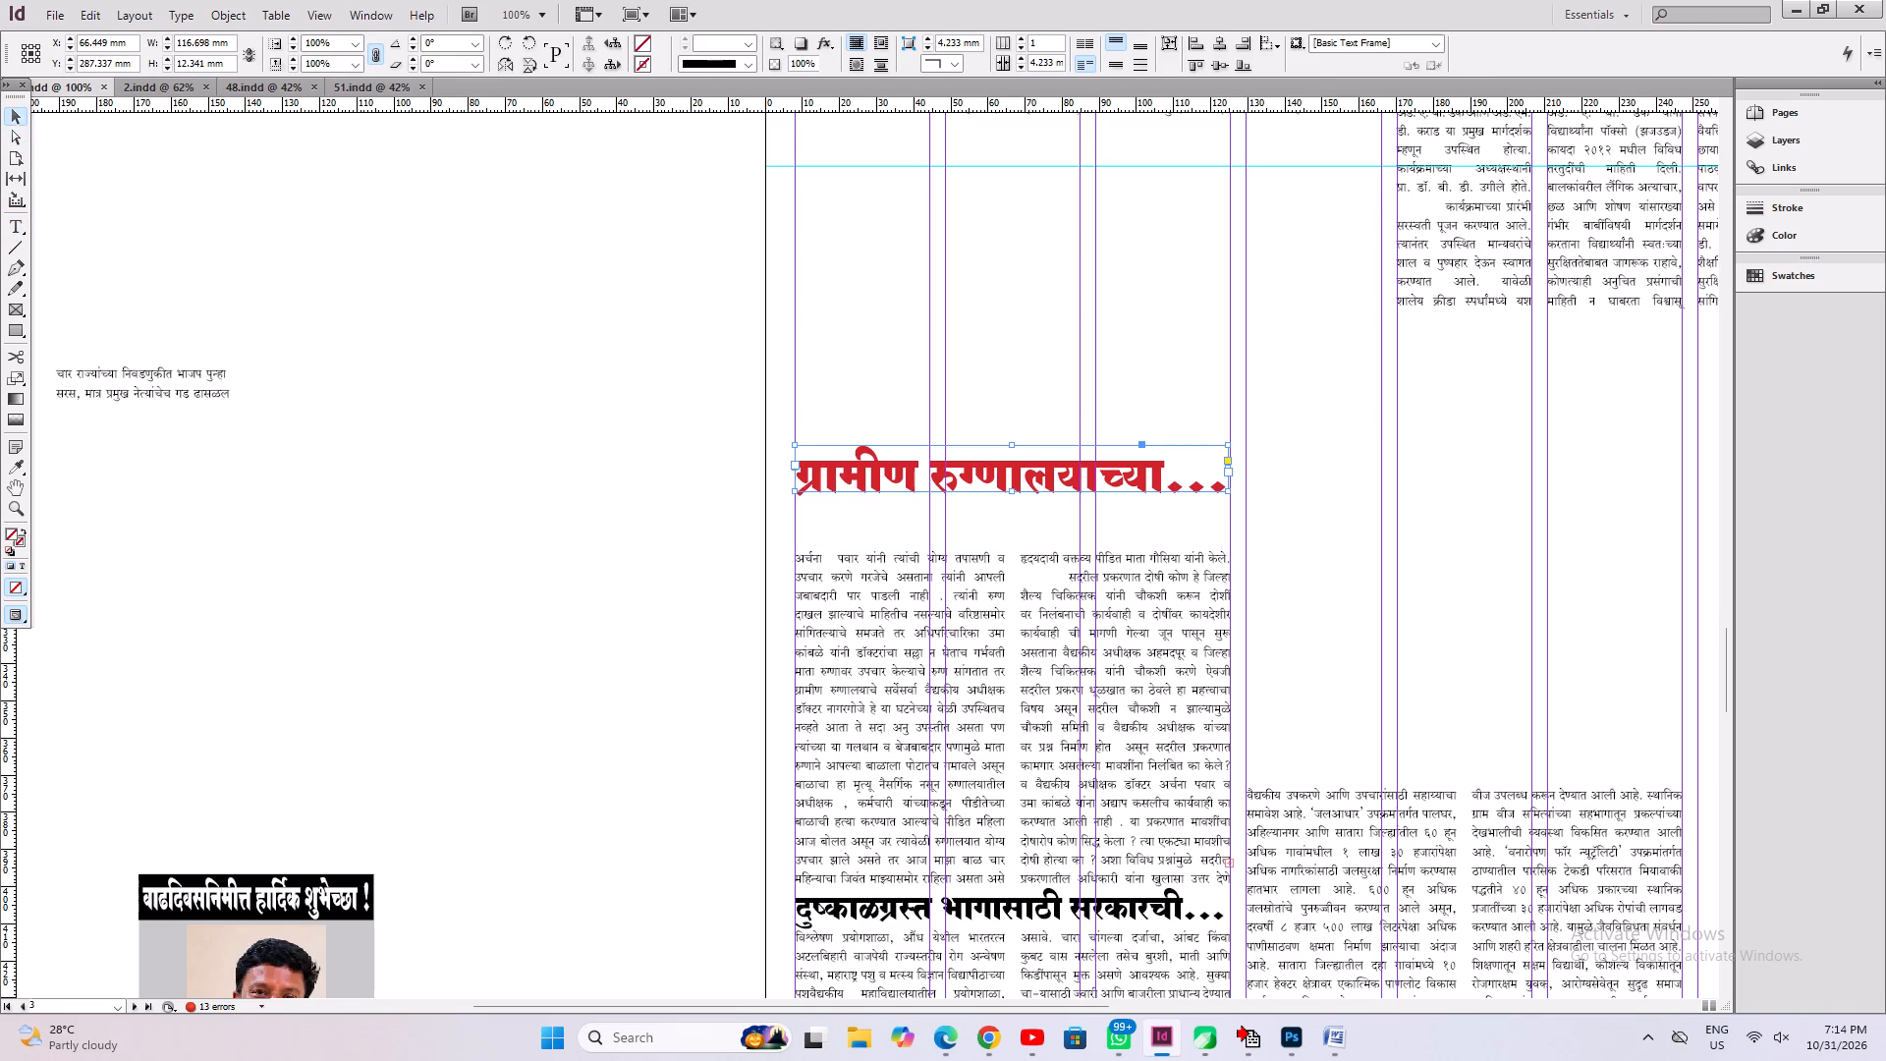
left_click_drag(985, 475, 977, 528, "shift")
left_click(977, 528, "shift")
left_click(977, 528, "shift")
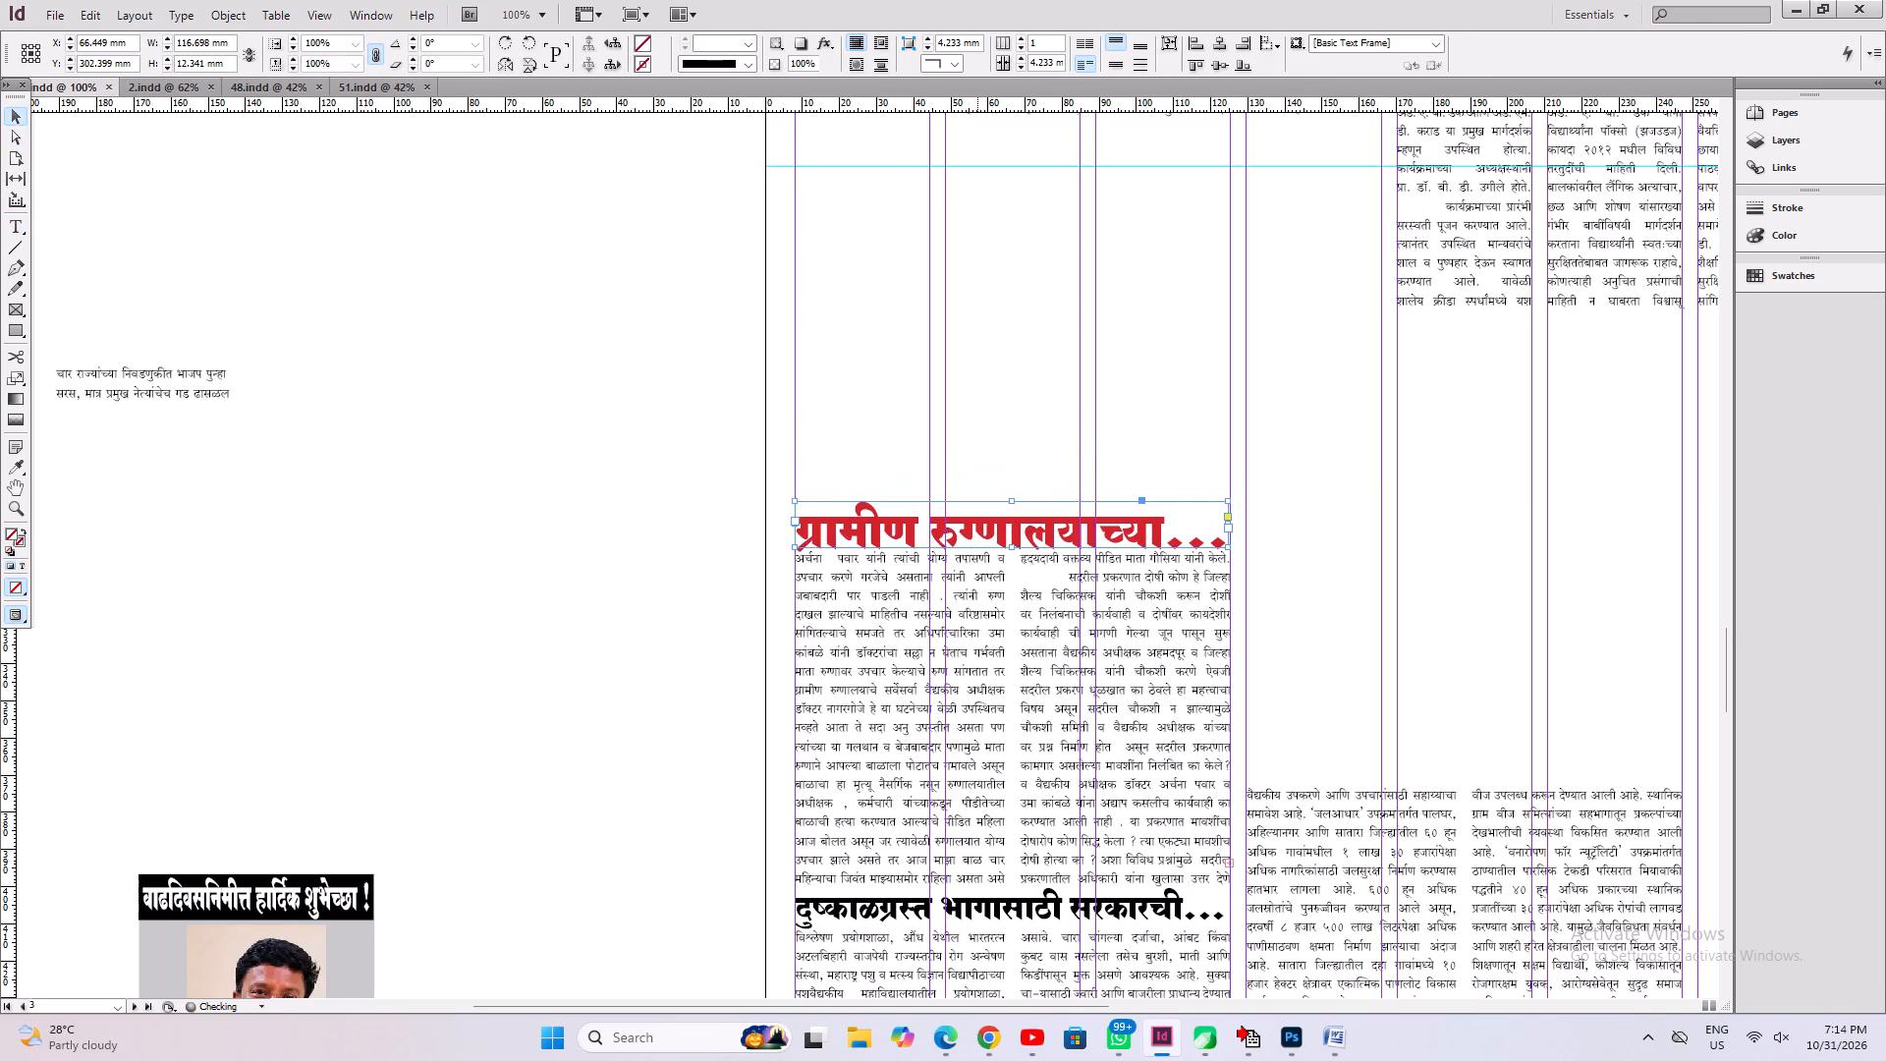
key("Up")
key("Up")
key("Up")
left_click(1254, 671)
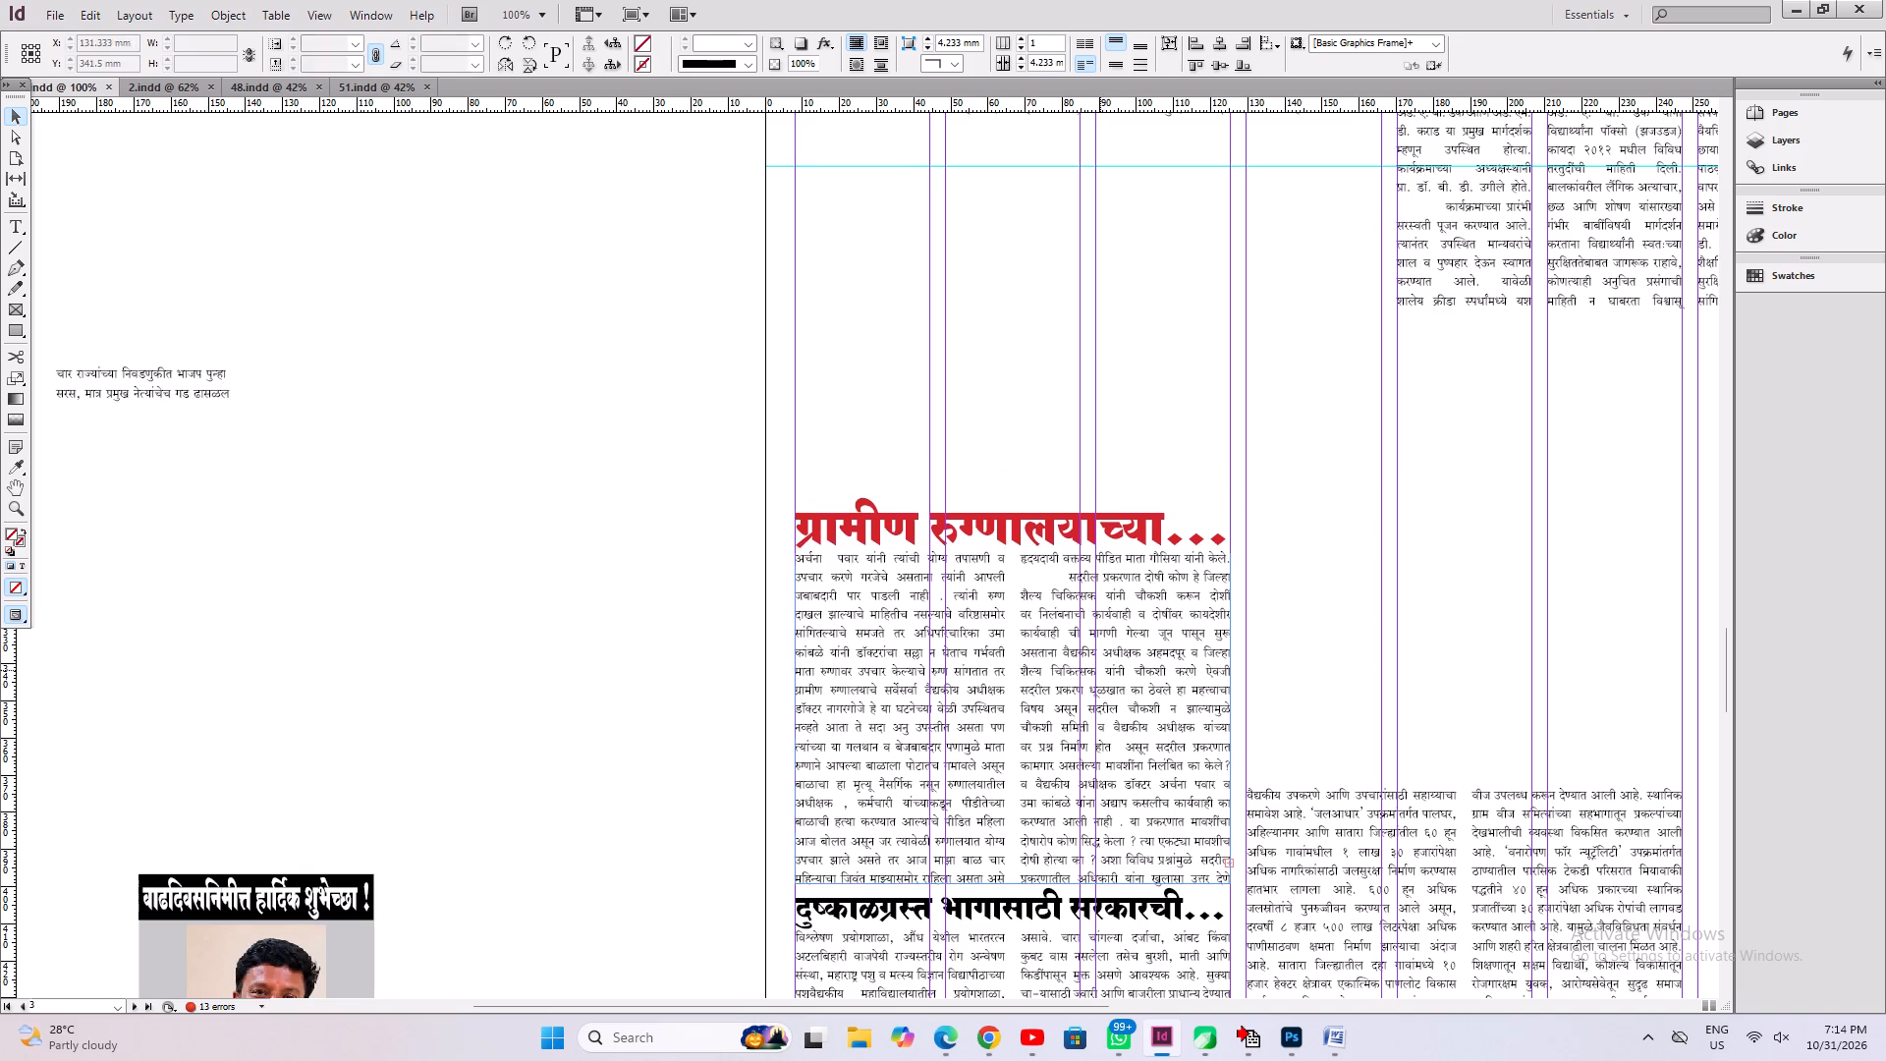
Tighten the tracking of the middle lines in the hospital continuation's first column to -20, and save.
left_click(20, 217)
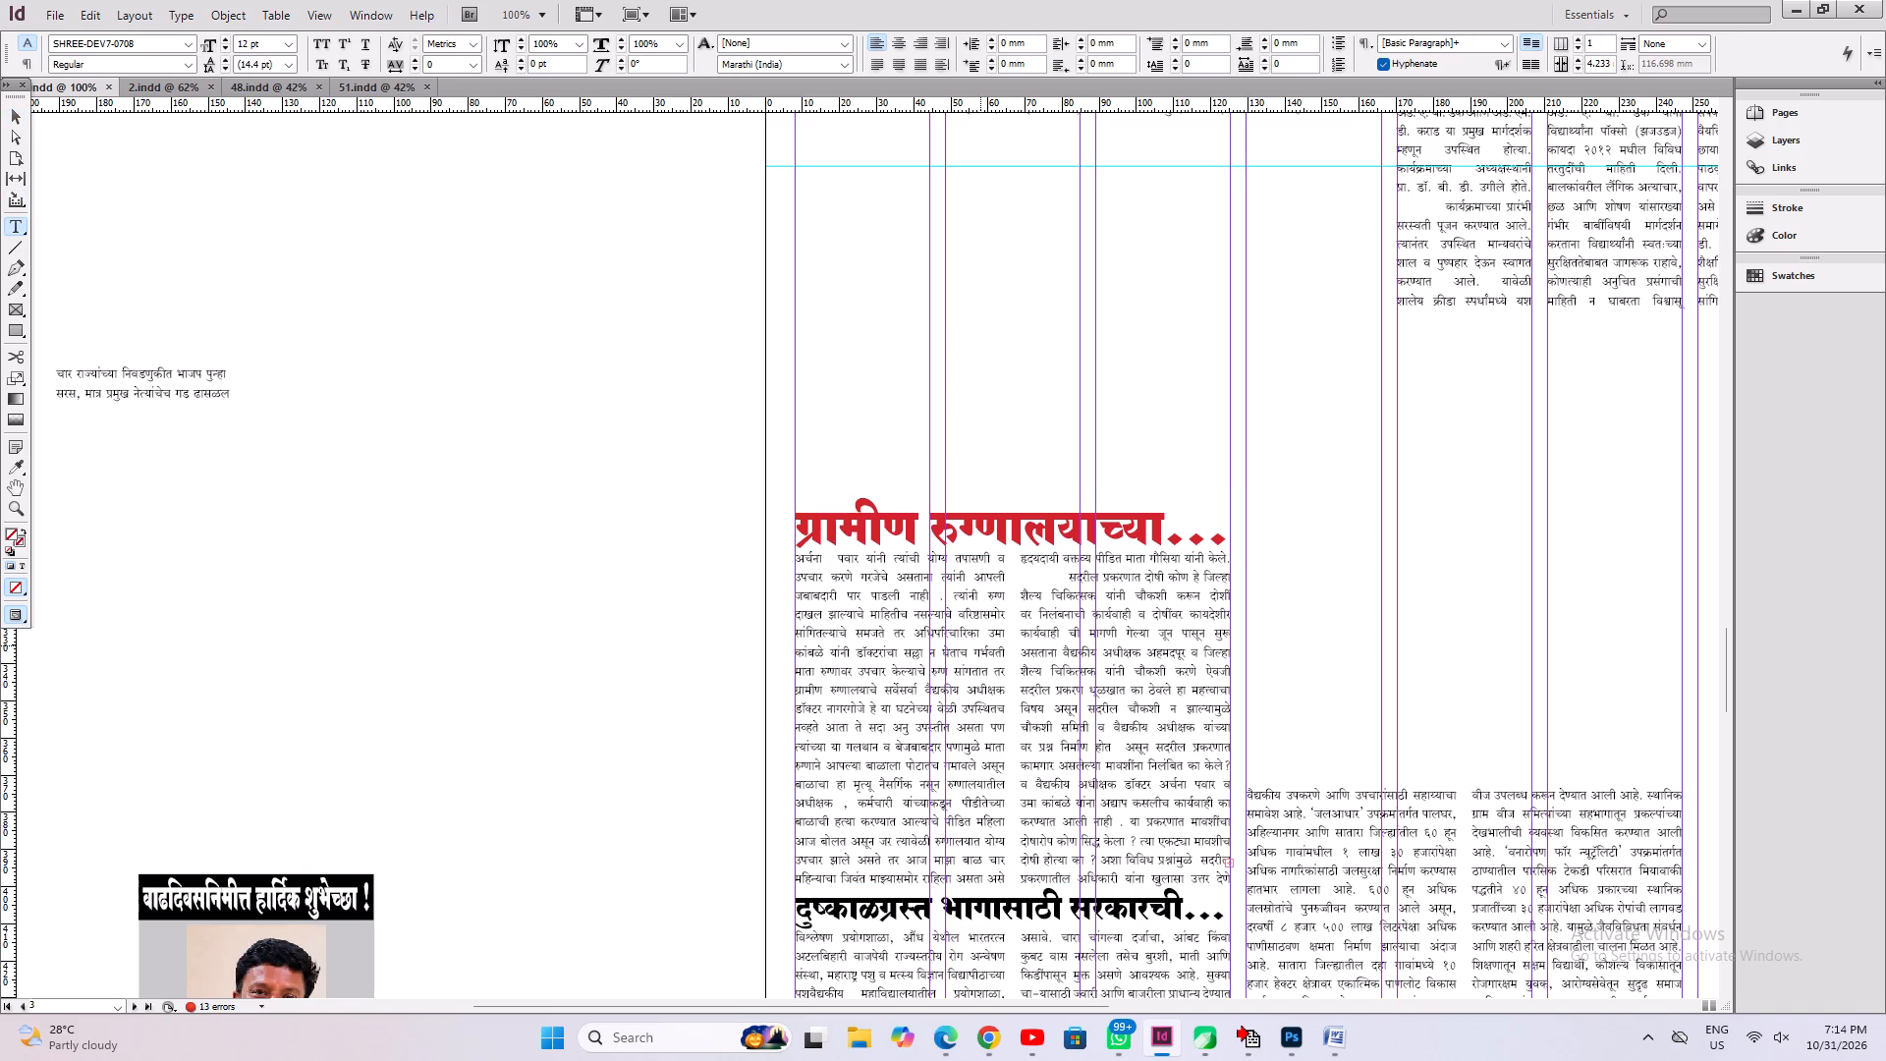
left_click_drag(950, 653, 946, 826)
key("alt+Left")
key("ctrl+s")
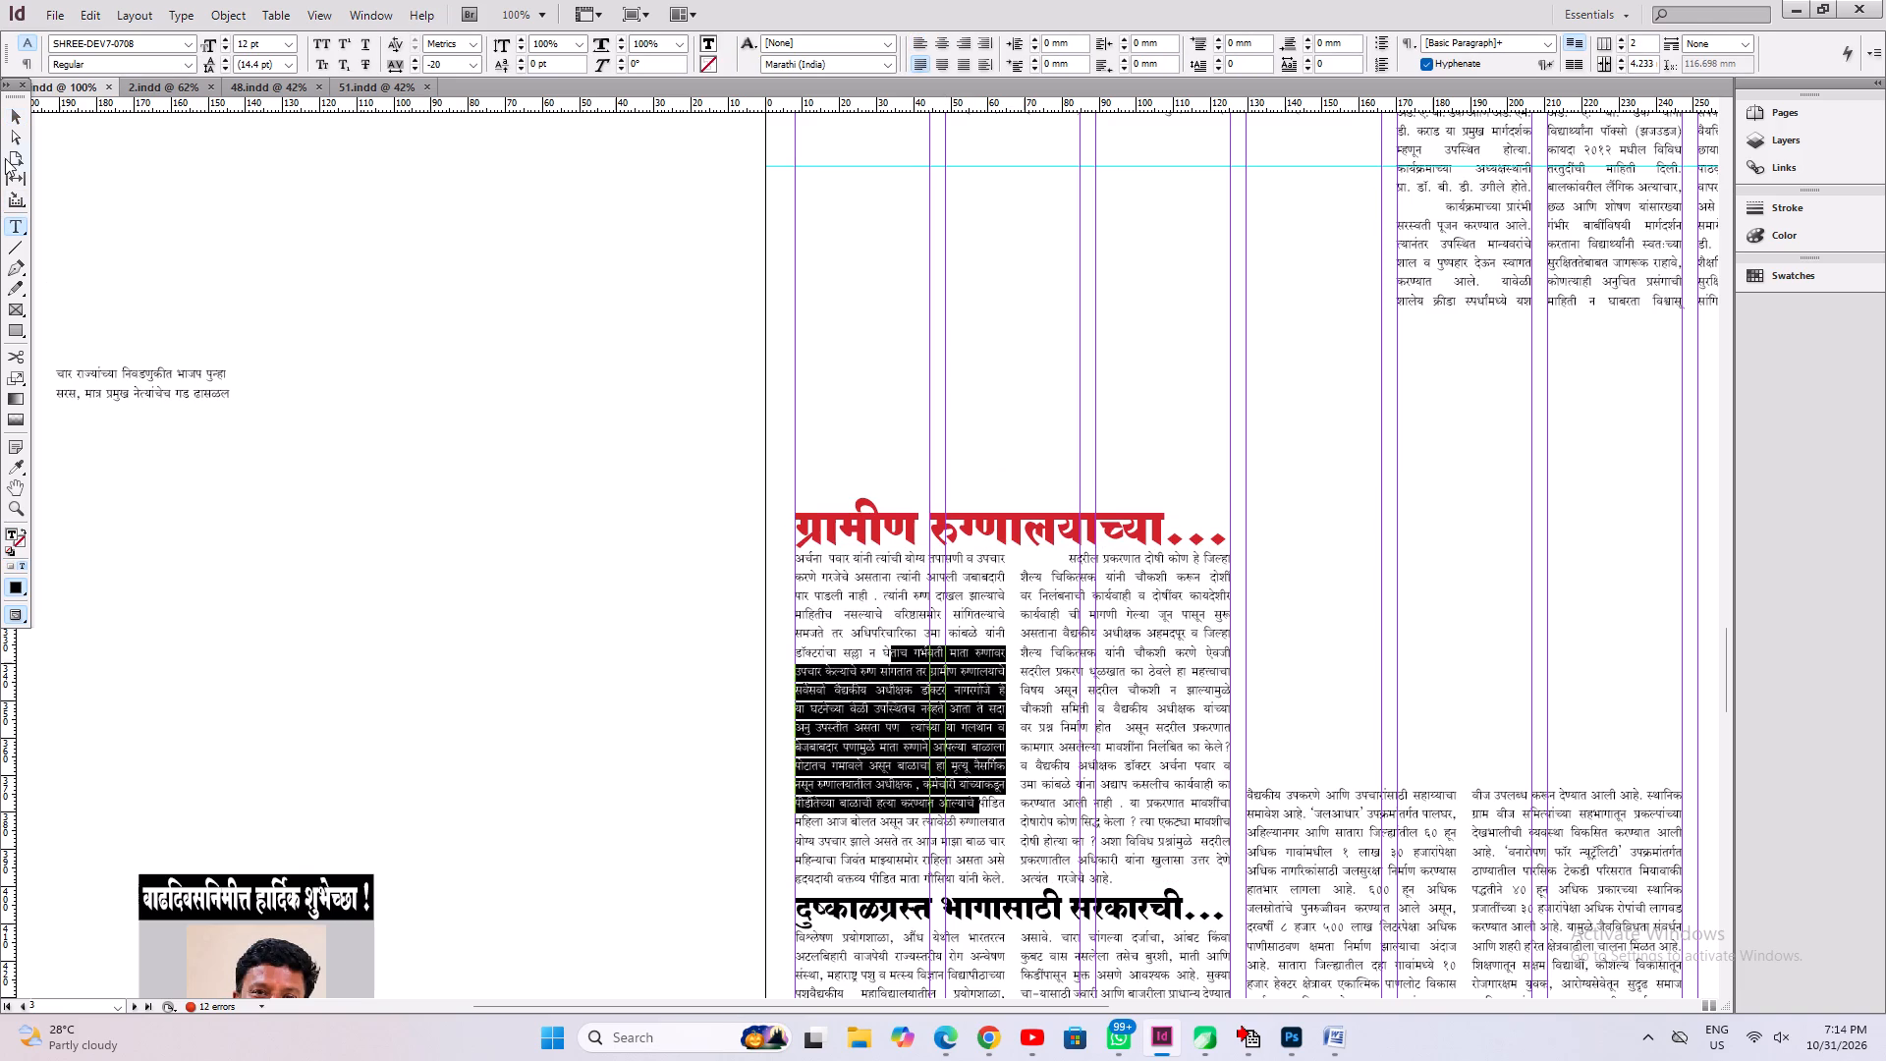
Nudge the red headline and the hospital continuation text up together slightly.
left_click(12, 119)
left_click_drag(755, 435, 909, 660)
key("Up")
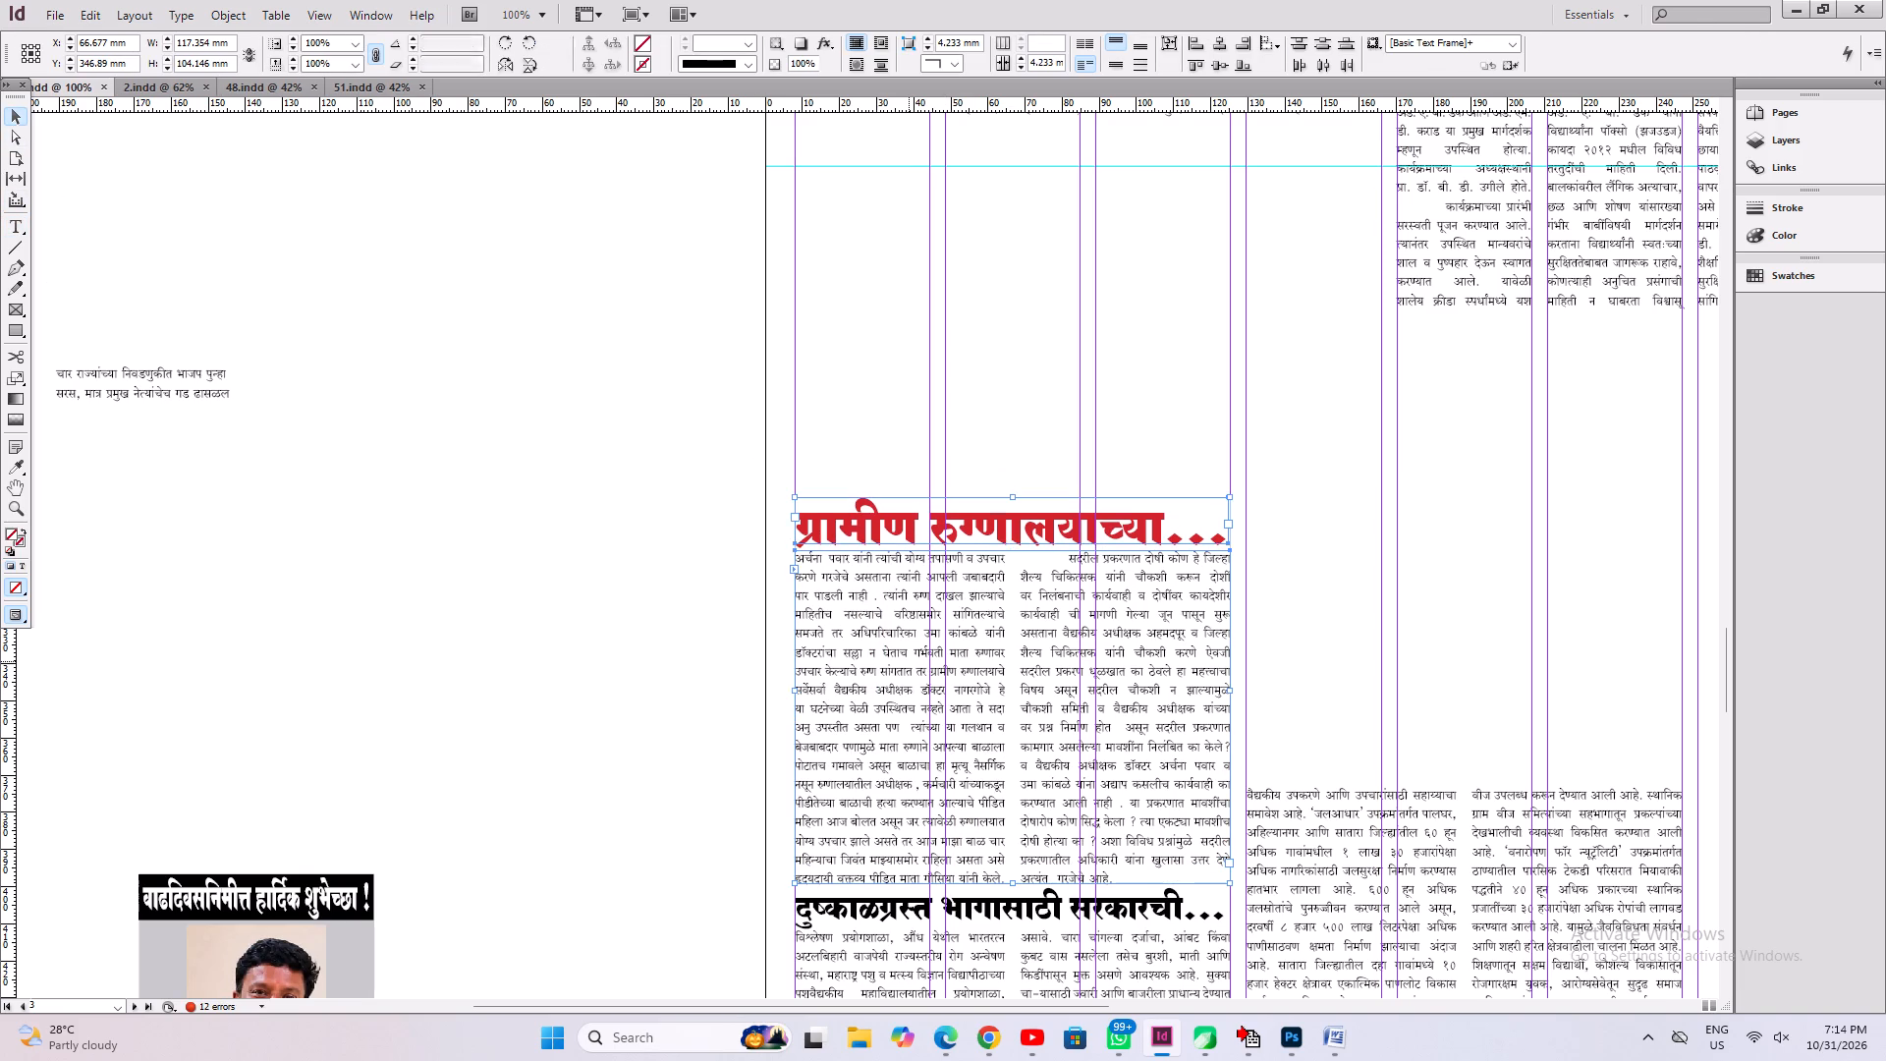
key("Up")
key("ctrl+1")
left_click(540, 810)
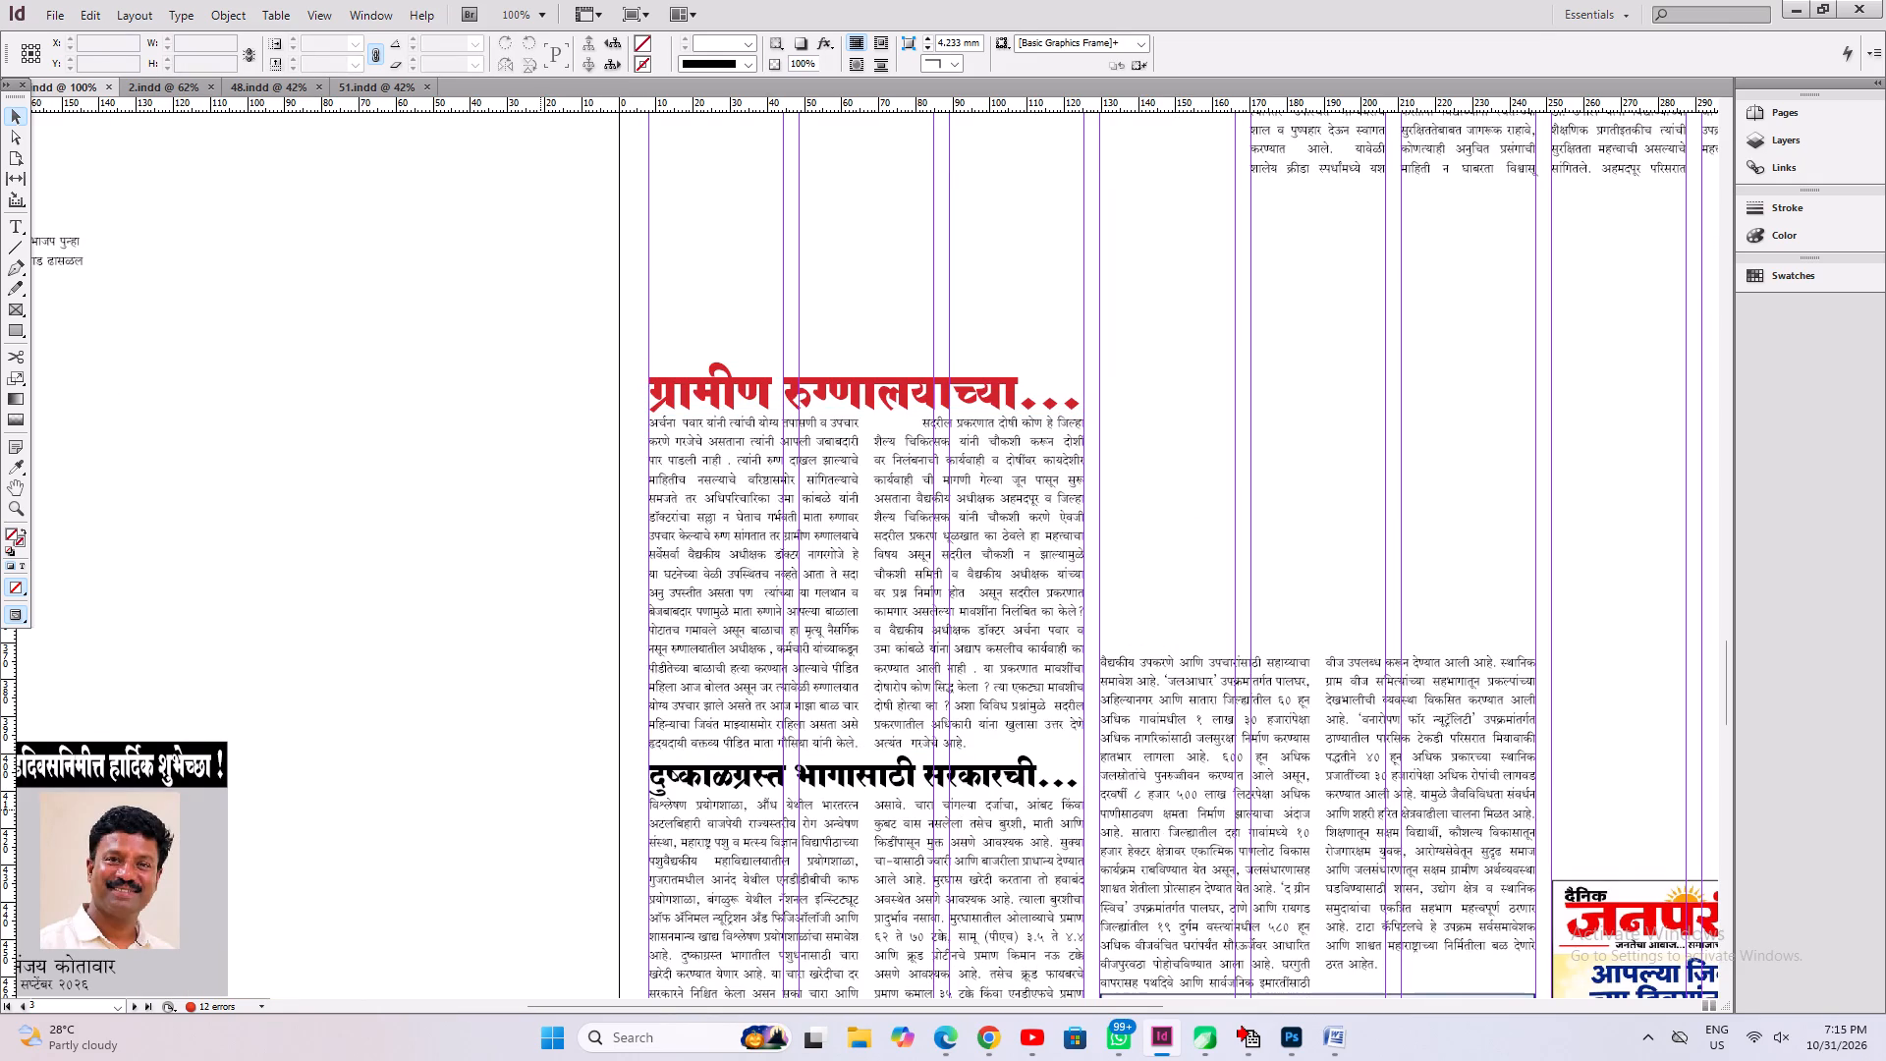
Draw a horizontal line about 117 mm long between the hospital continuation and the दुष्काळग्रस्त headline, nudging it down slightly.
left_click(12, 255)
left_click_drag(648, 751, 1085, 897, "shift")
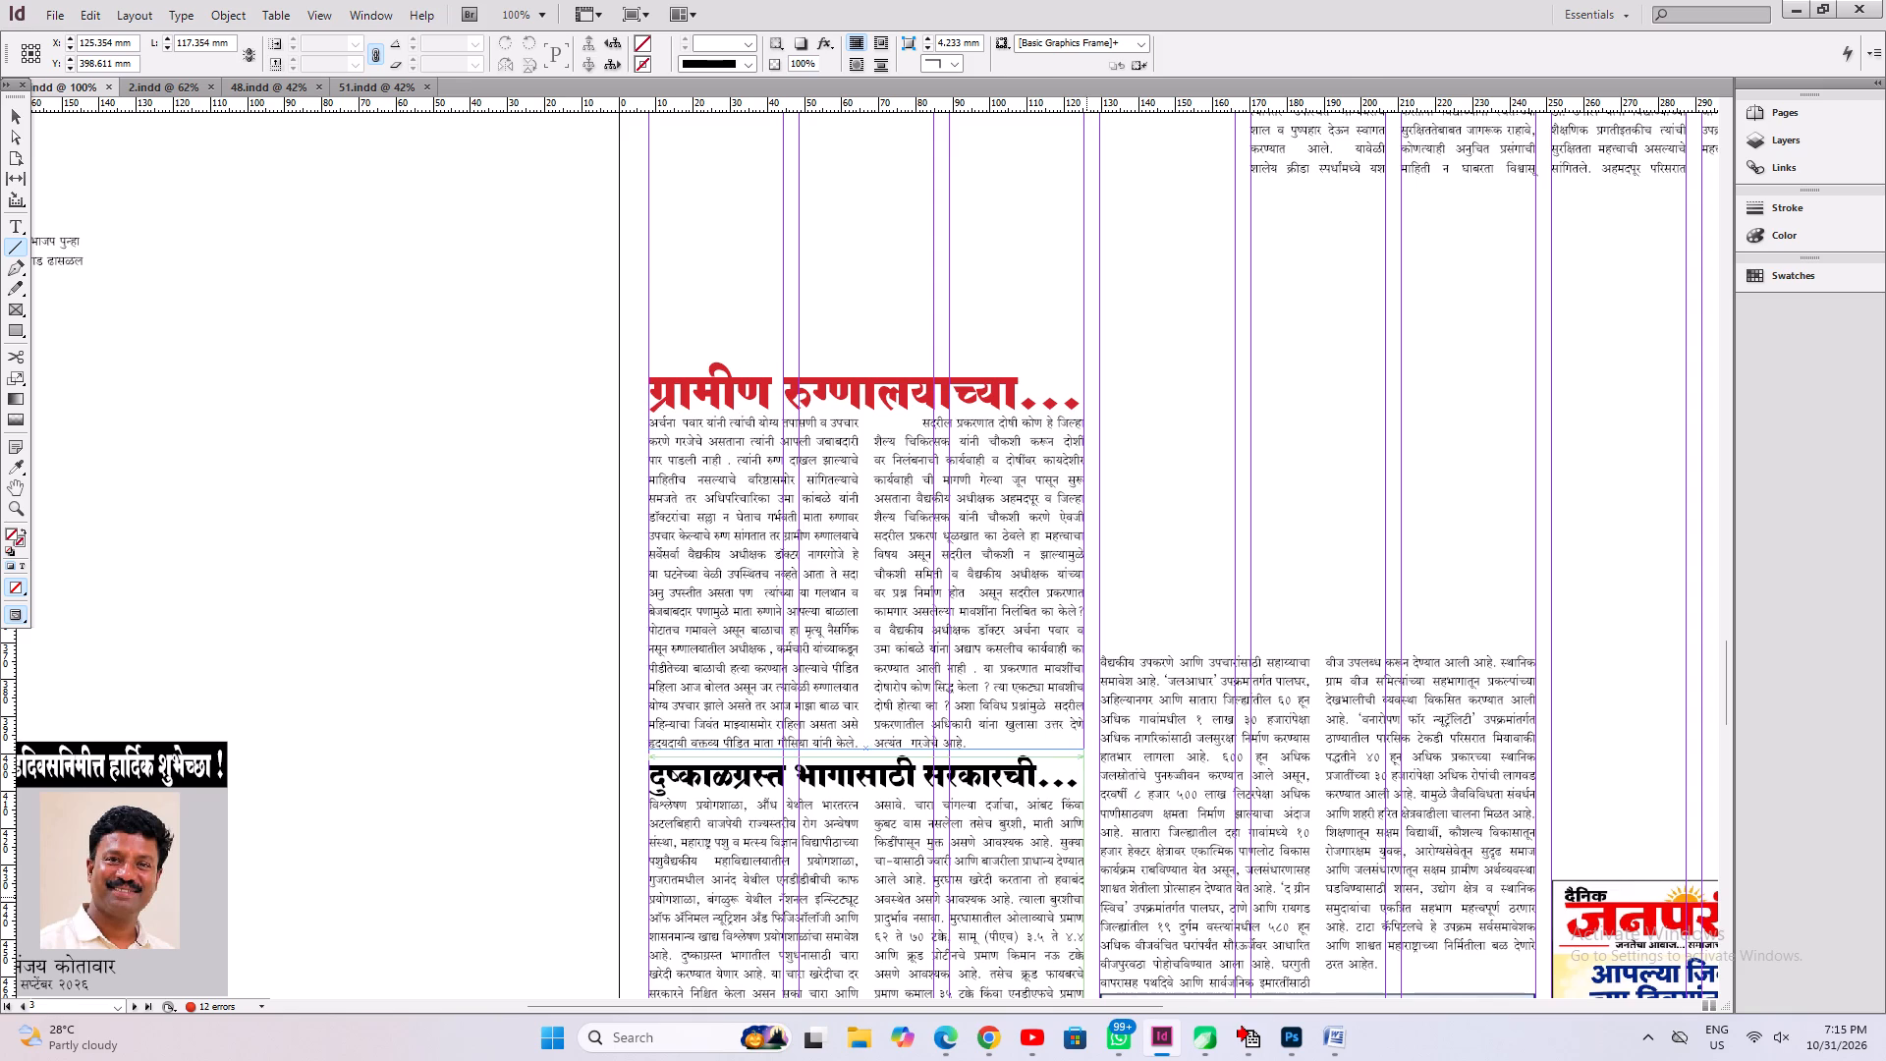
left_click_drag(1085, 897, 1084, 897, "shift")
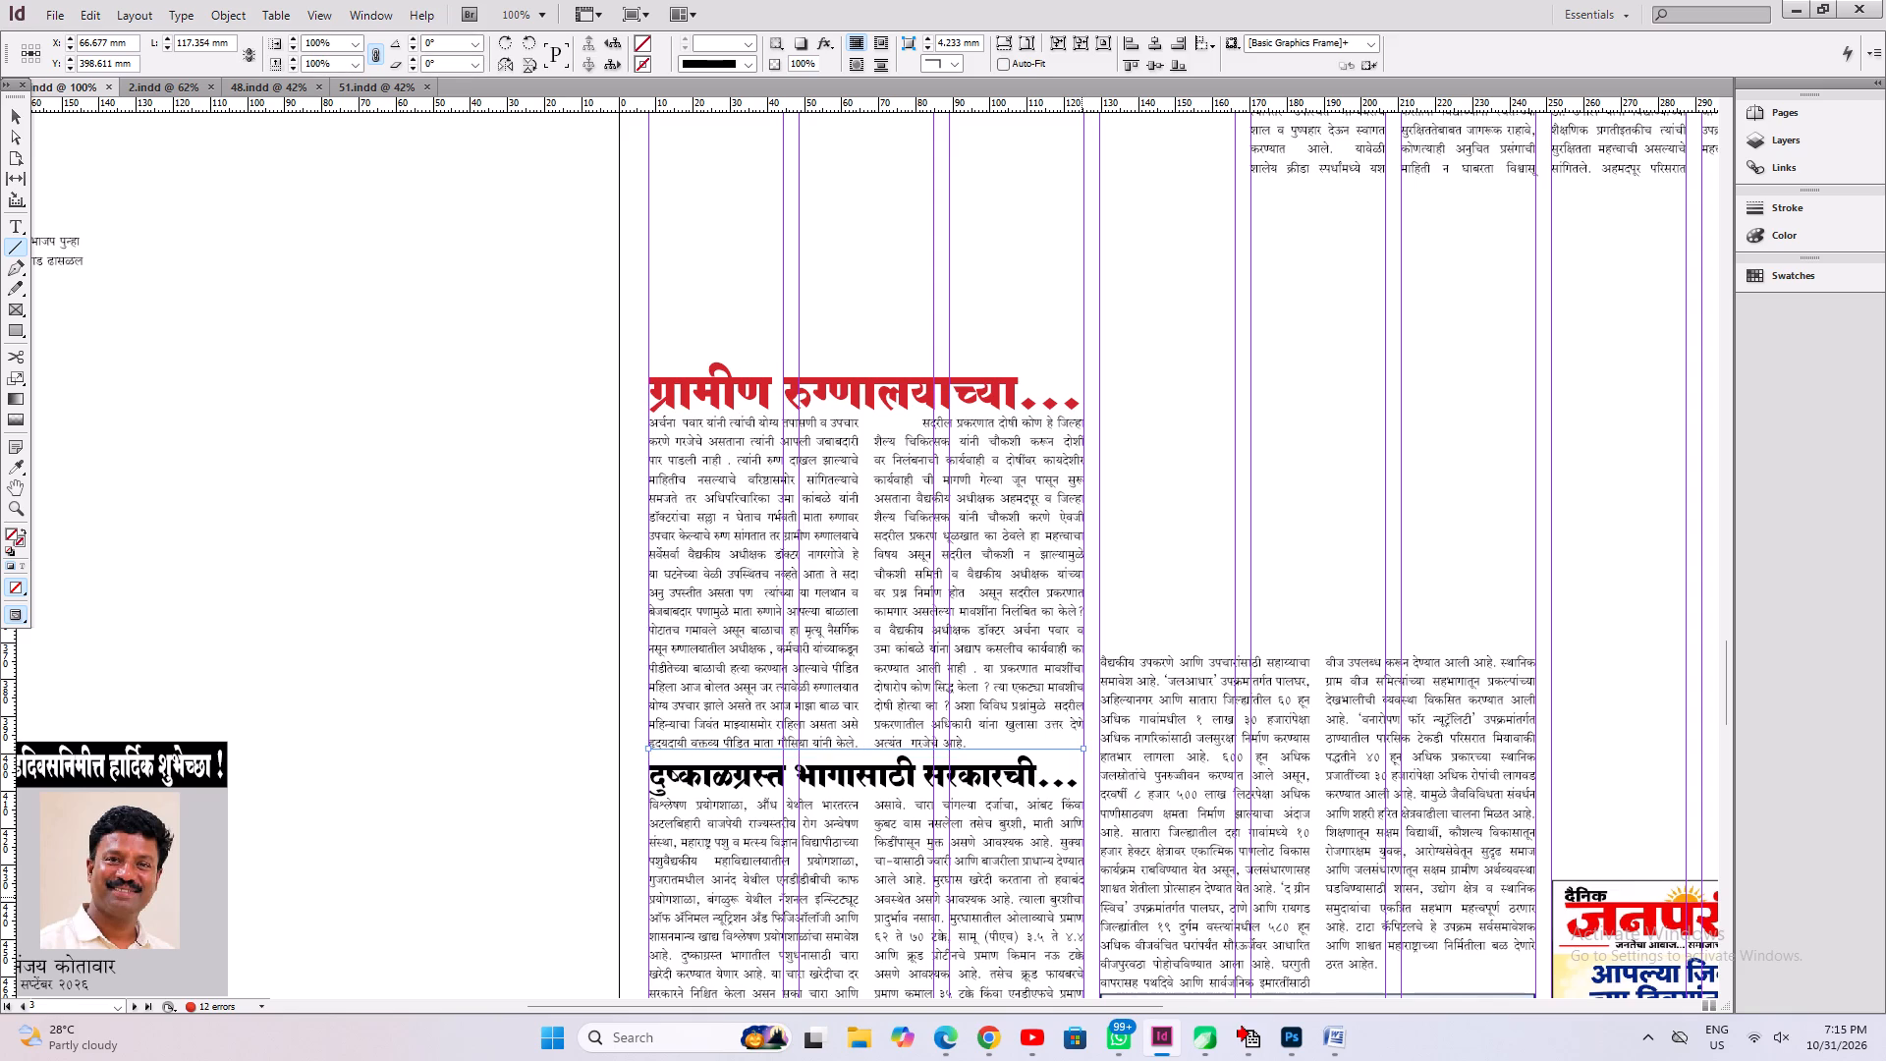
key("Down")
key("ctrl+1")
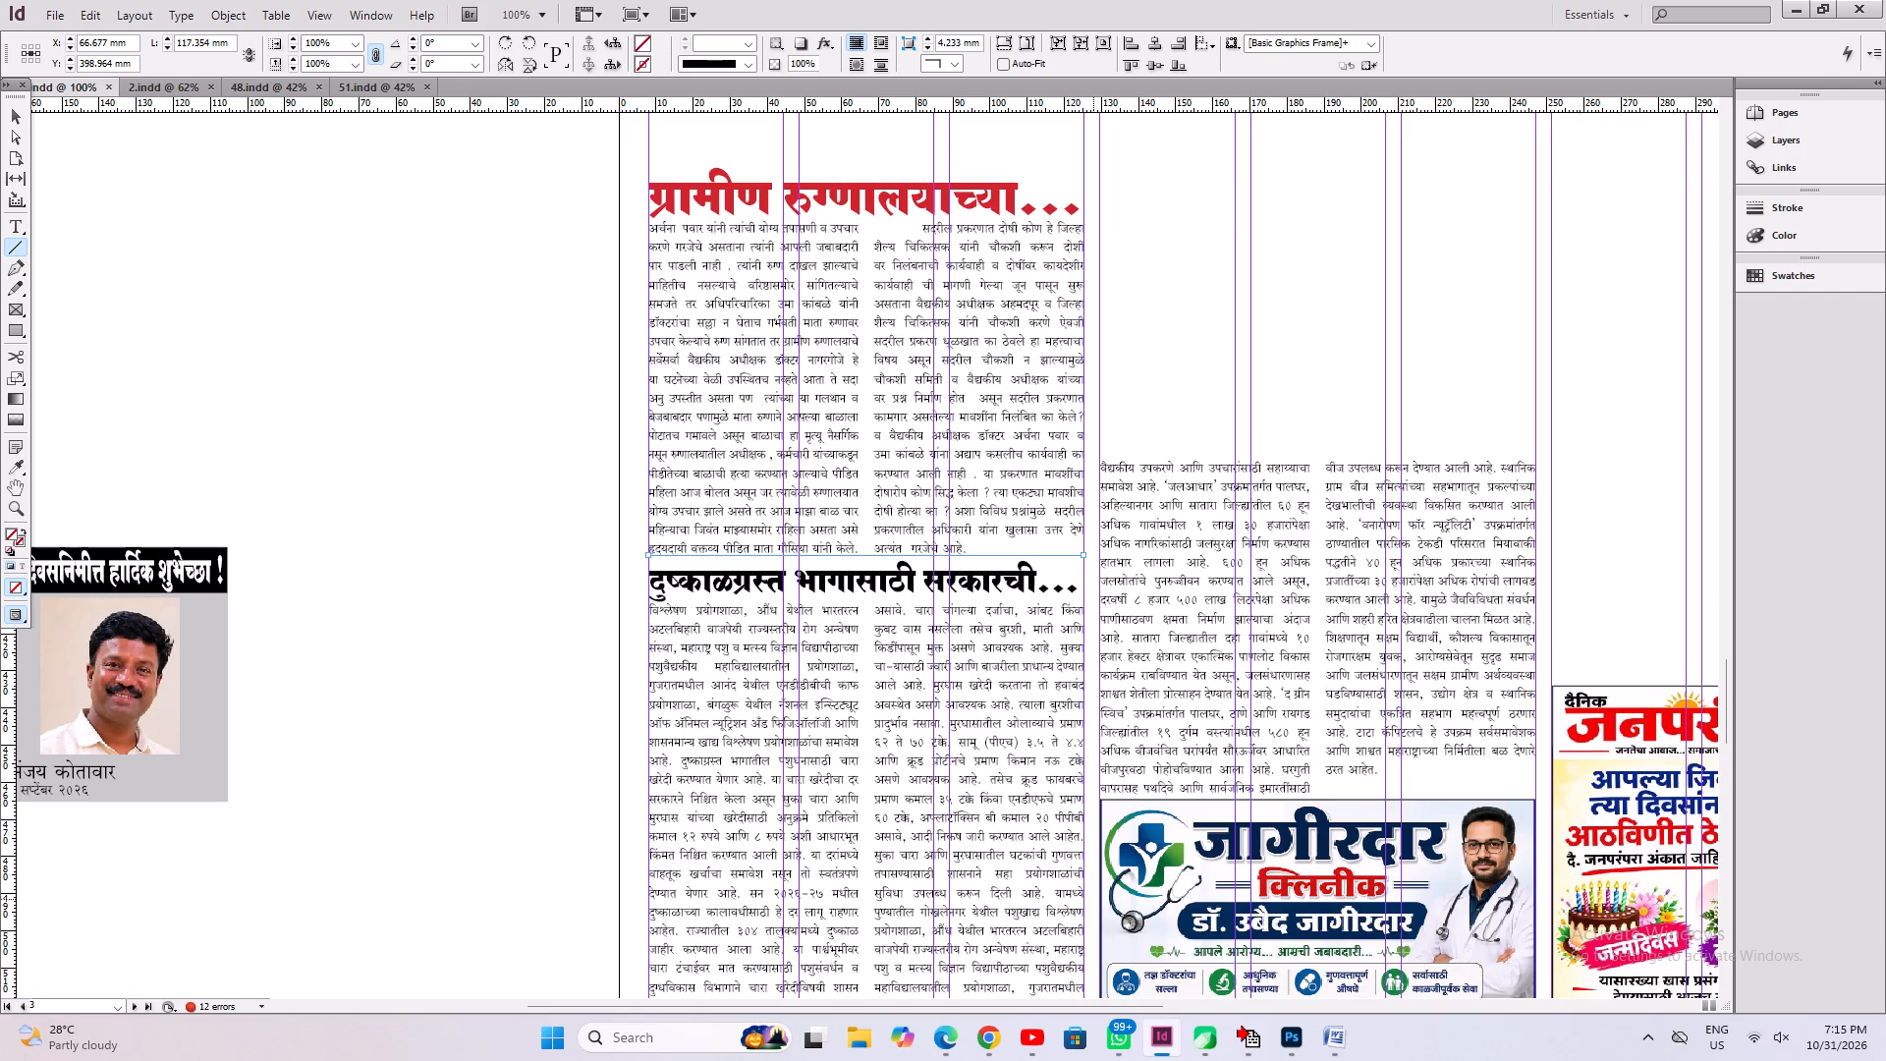
With nothing selected, set the default stroke weight to 1 pt, and select the line between the two continuations to check it.
left_click(13, 120)
left_click(235, 346)
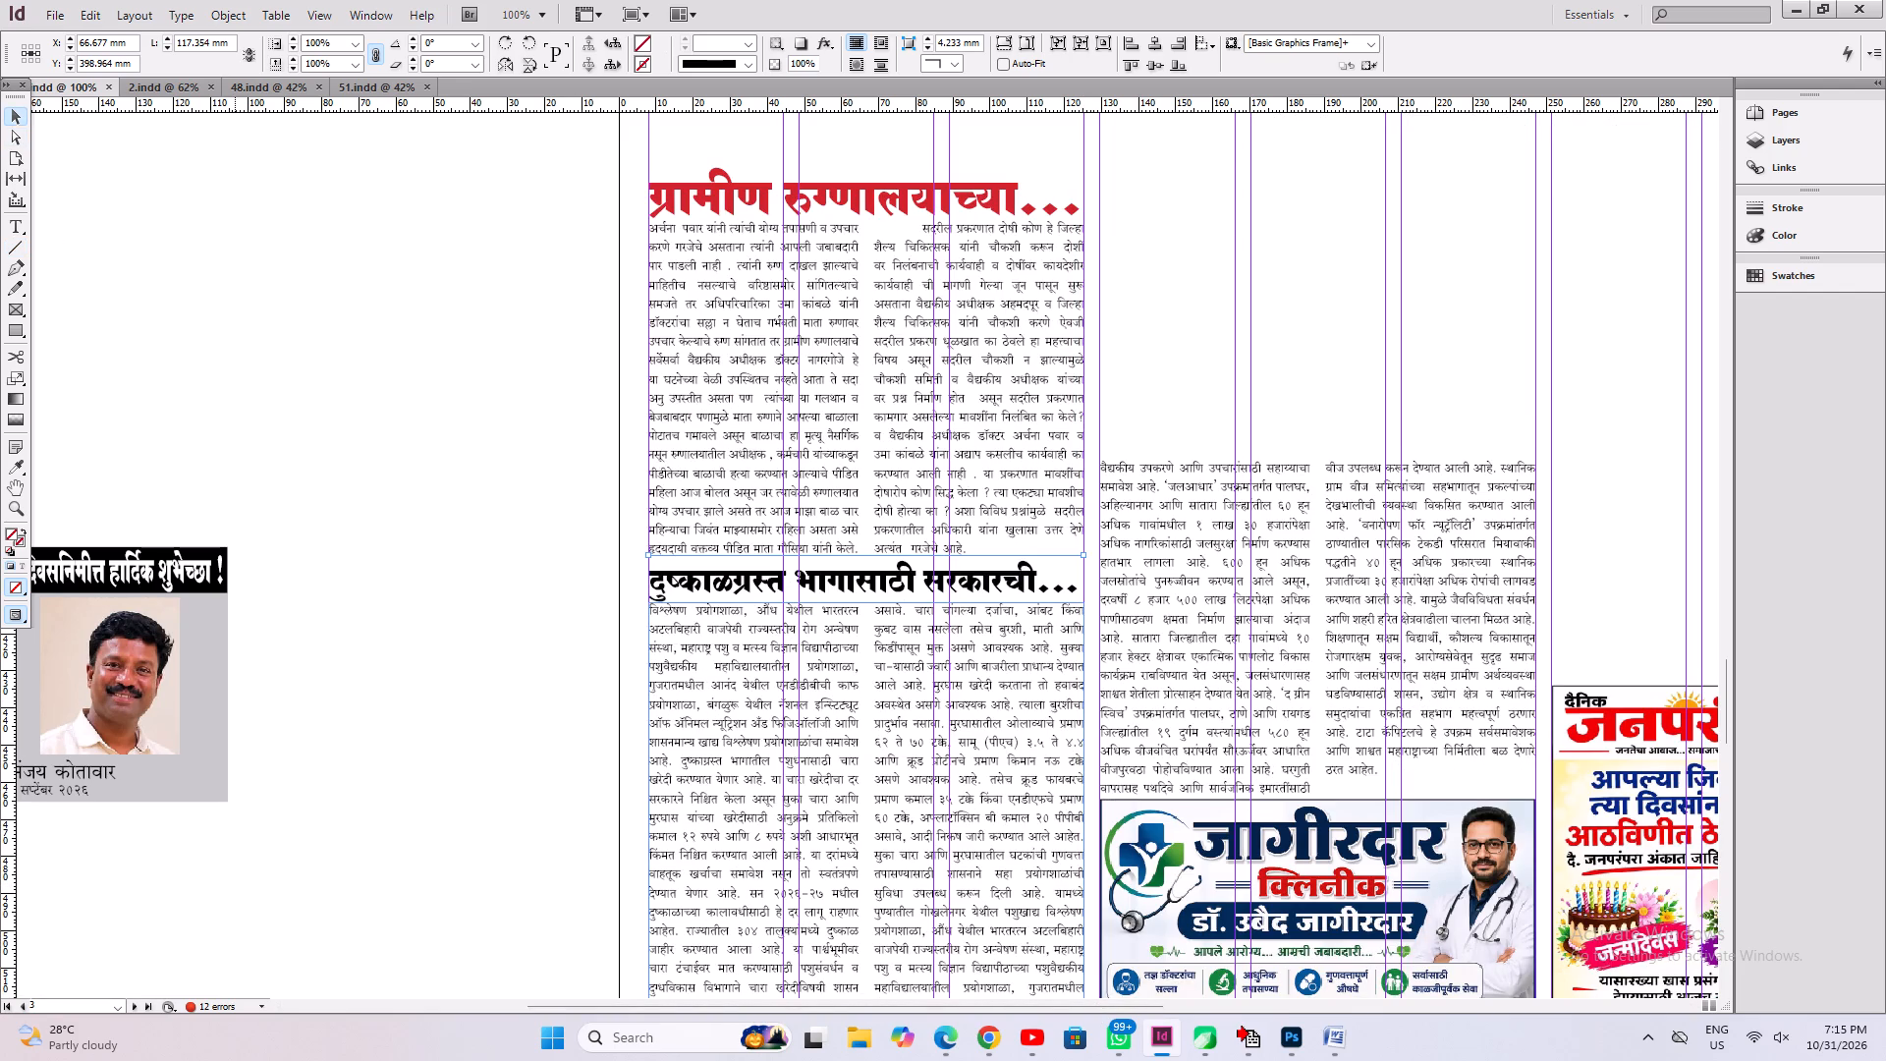
left_click(757, 558, "ctrl")
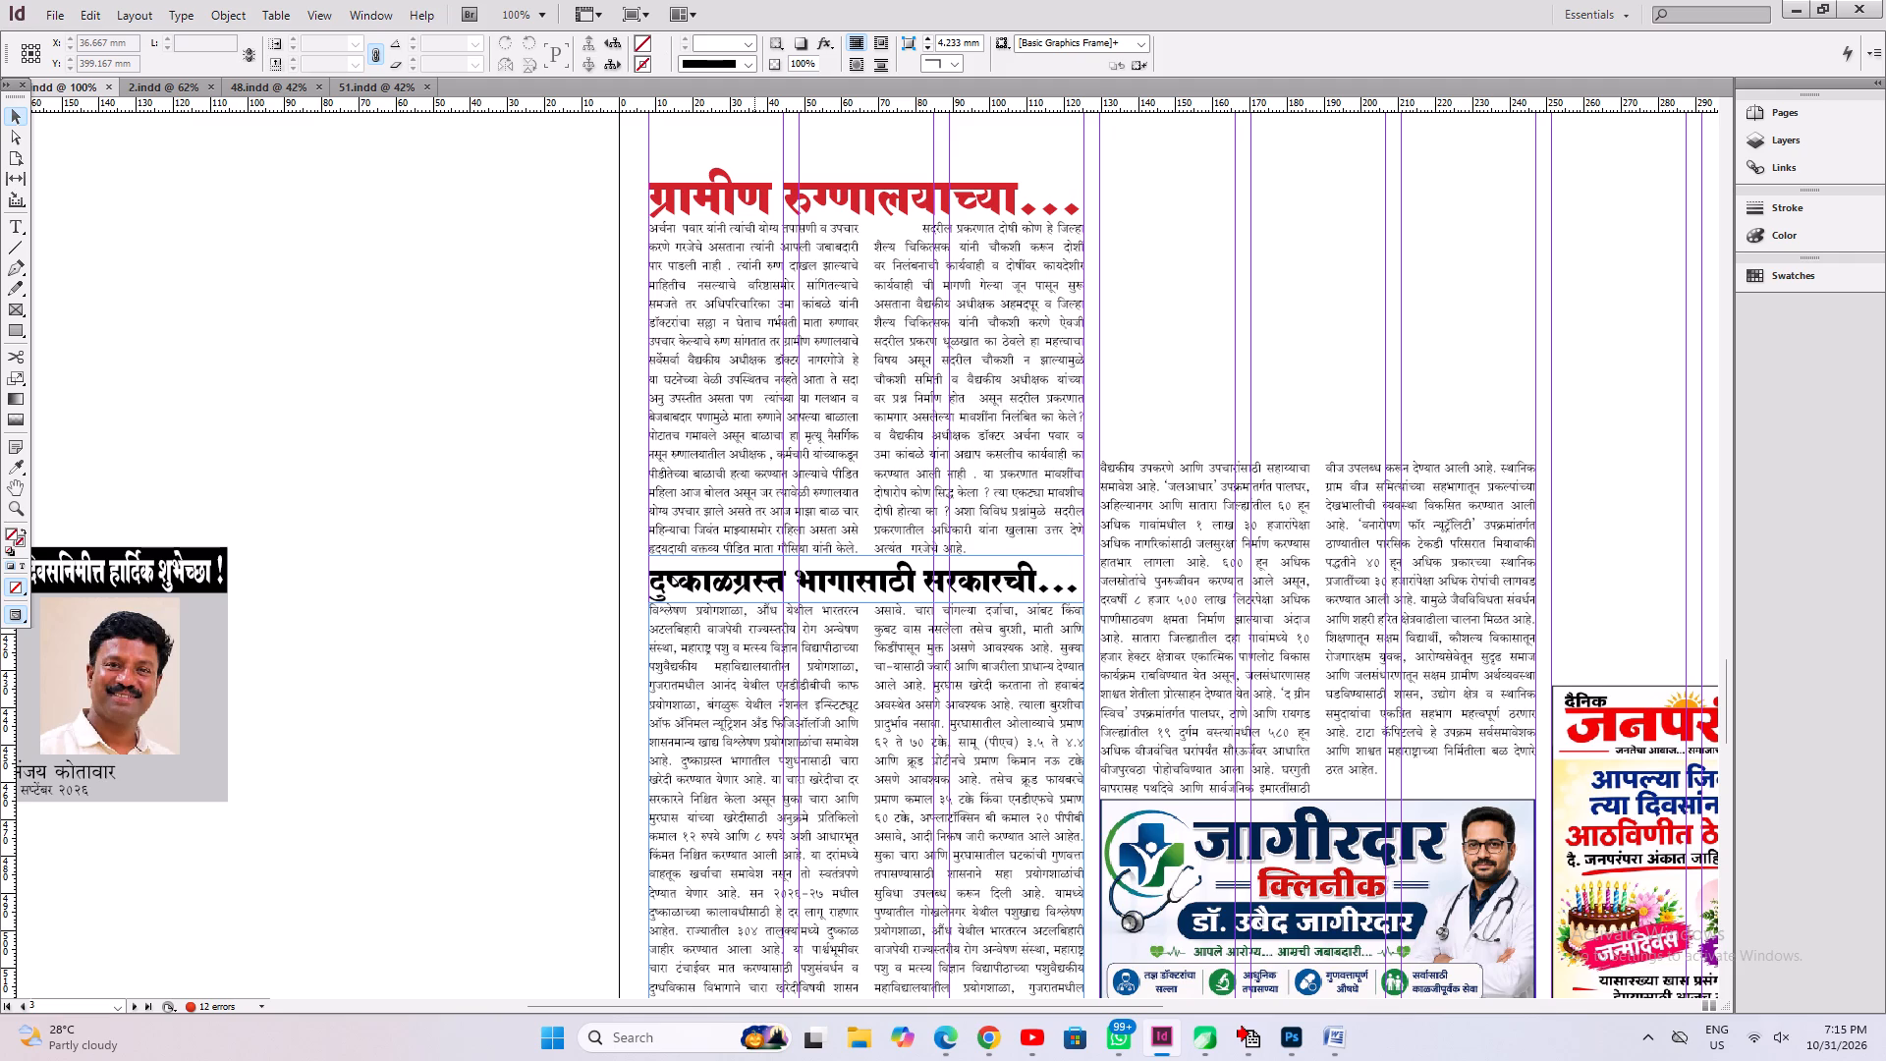
left_click(748, 41)
left_click(713, 108)
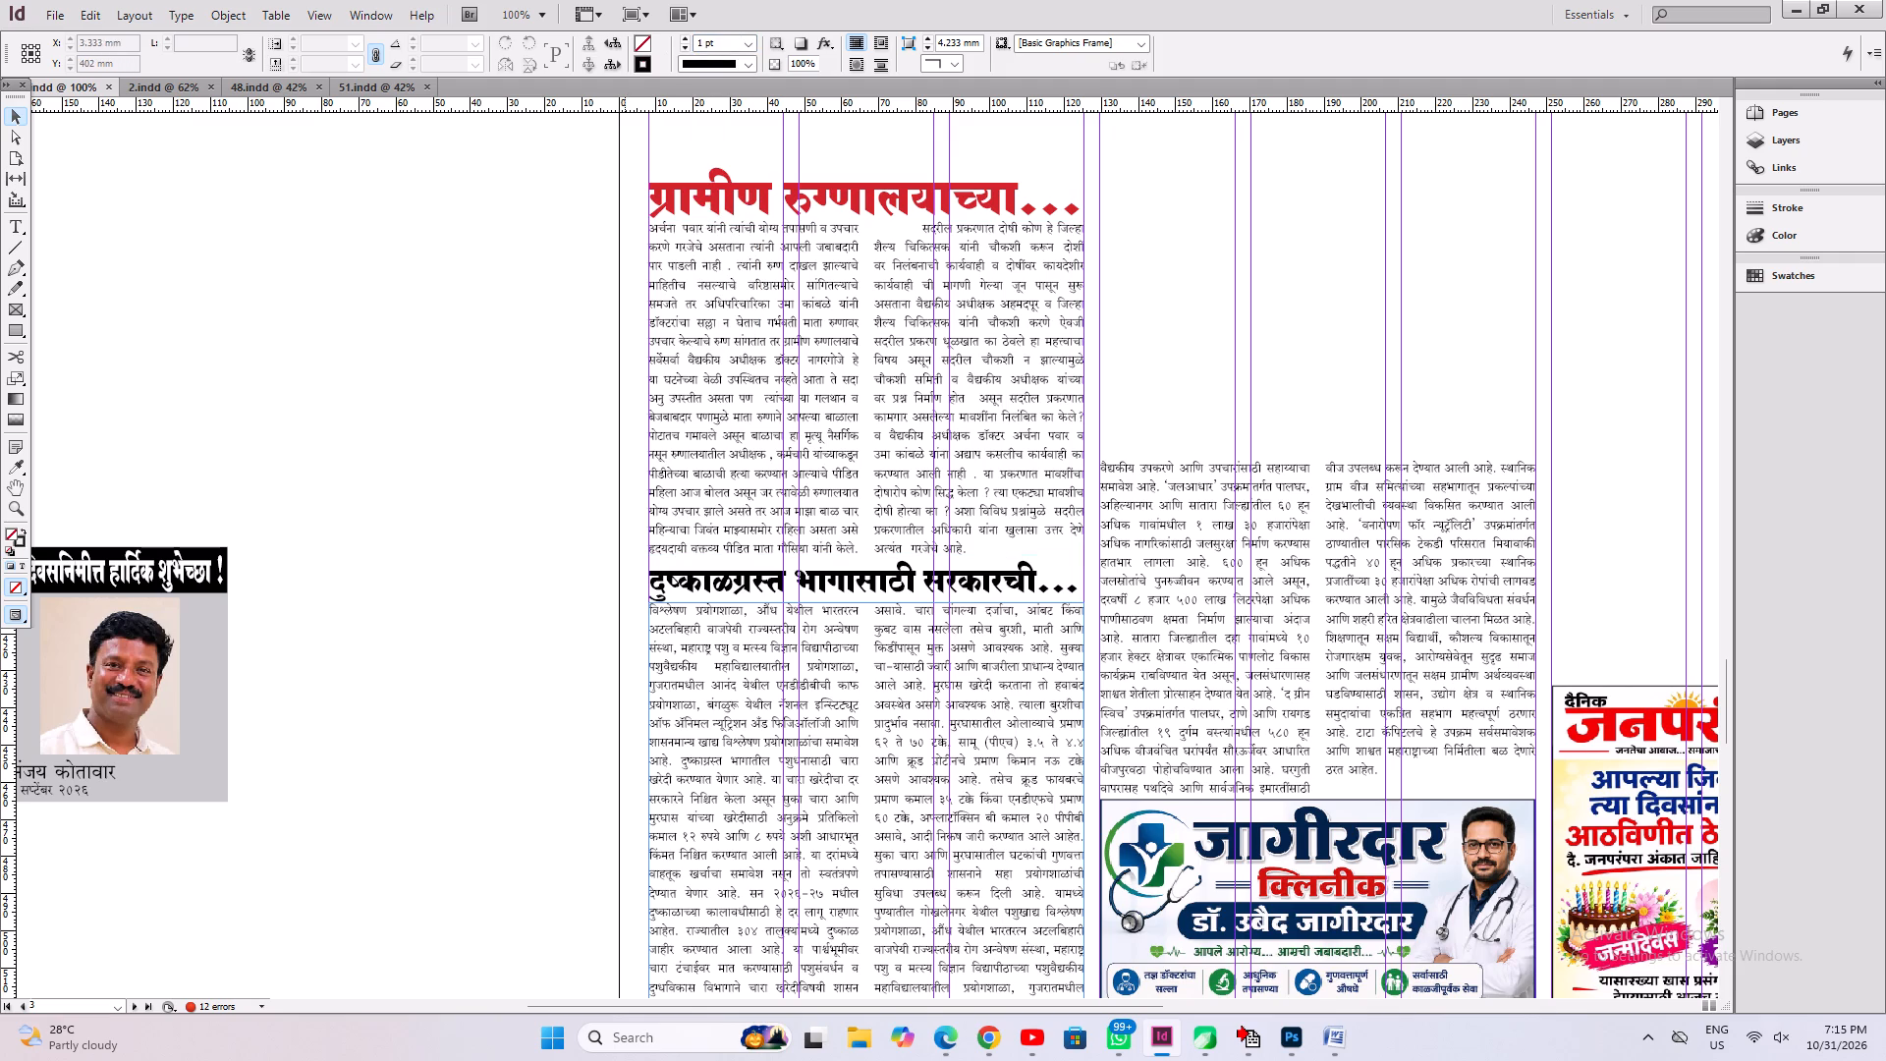
left_click(487, 549)
left_click(407, 579)
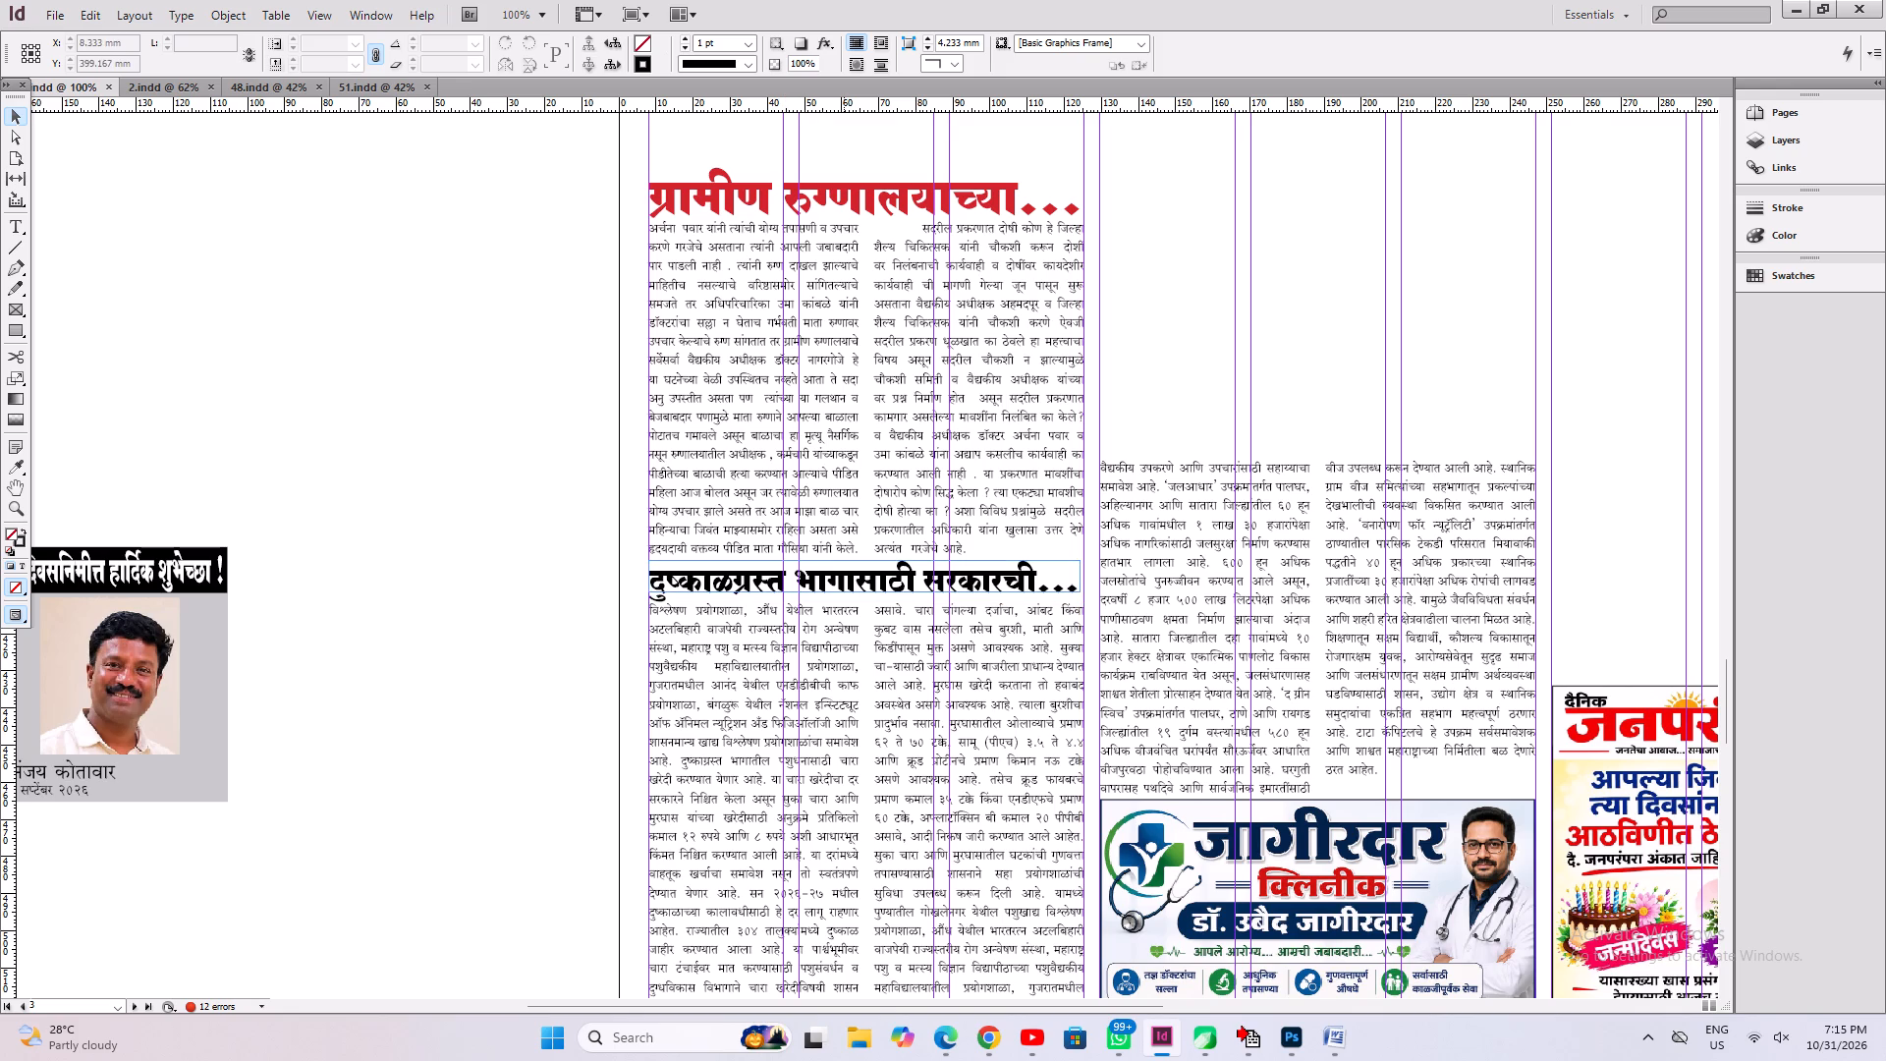
left_click(864, 557)
left_click(862, 555)
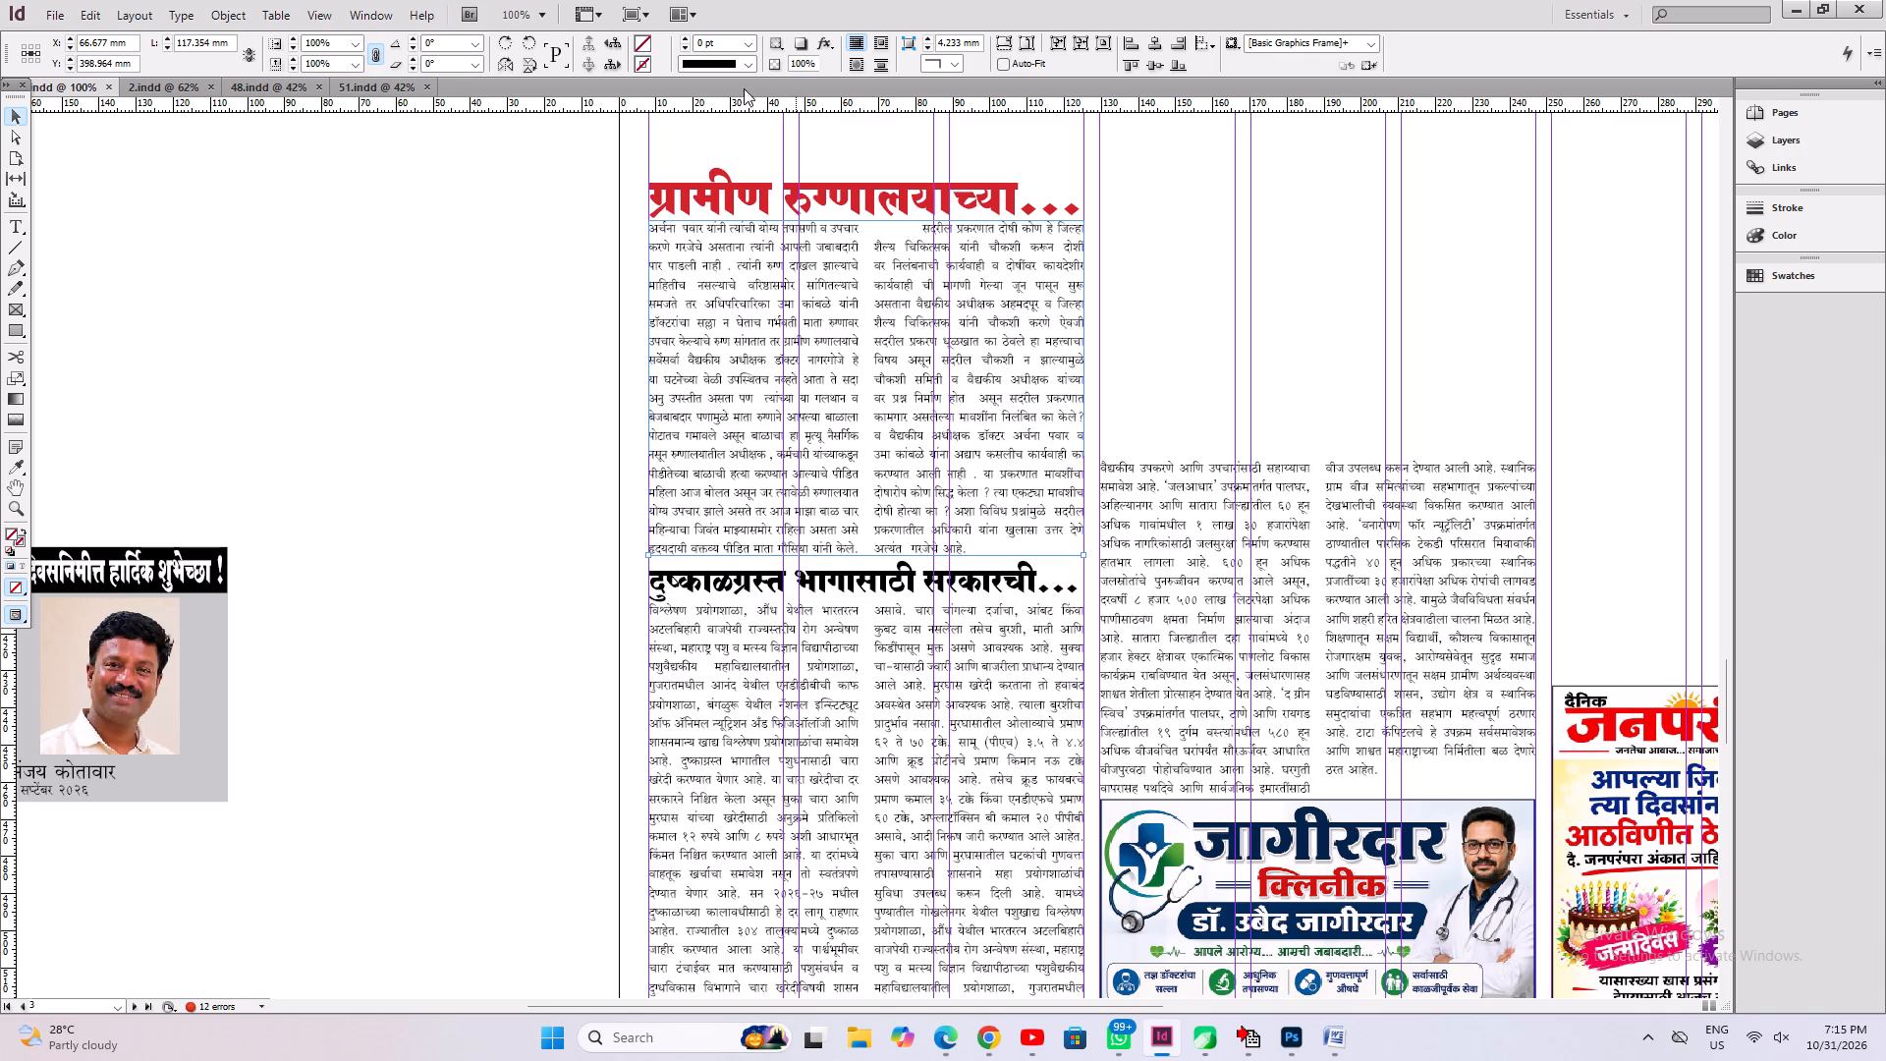
Nudge the red headline and hospital continuation text further up to widen the gap above the दुष्काळग्रस्त headline.
left_click_drag(195, 206, 221, 218)
left_click_drag(501, 184, 831, 307)
key("Up")
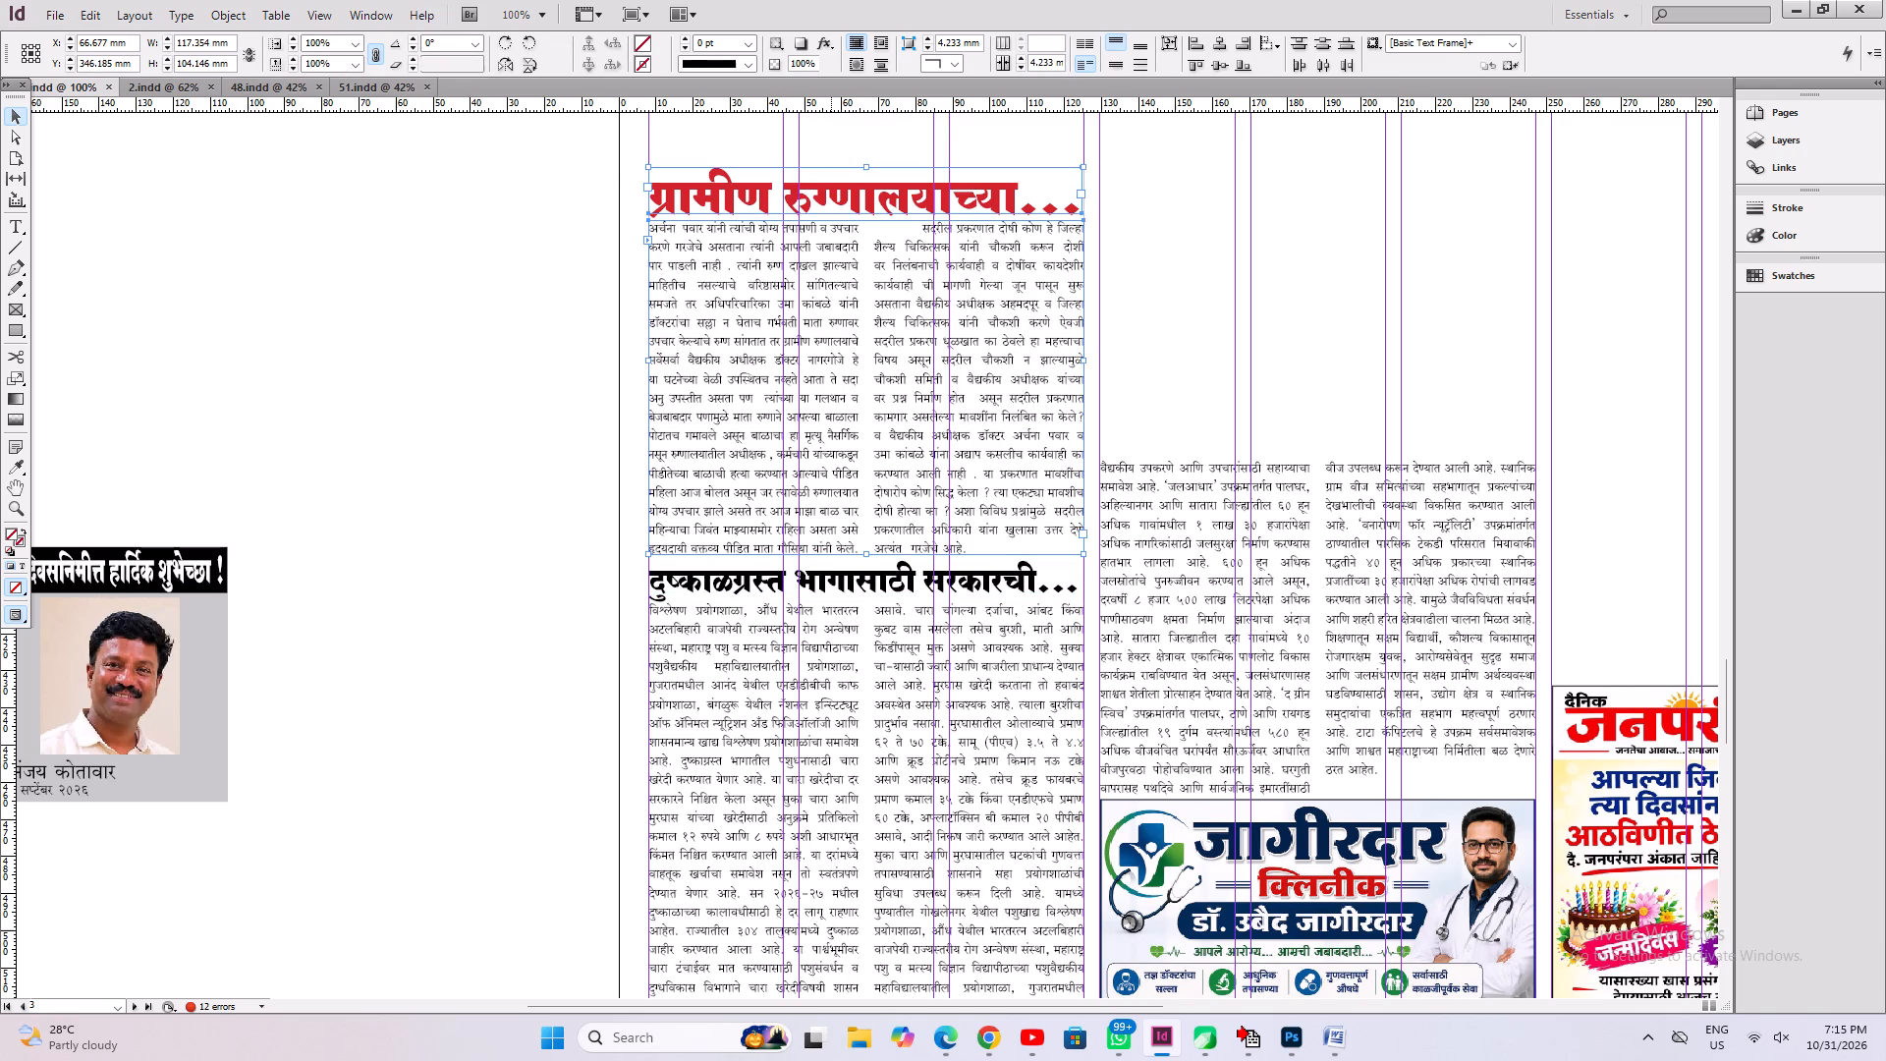
key("Up")
key("Up")
key("Up")
key("s")
left_click(849, 581)
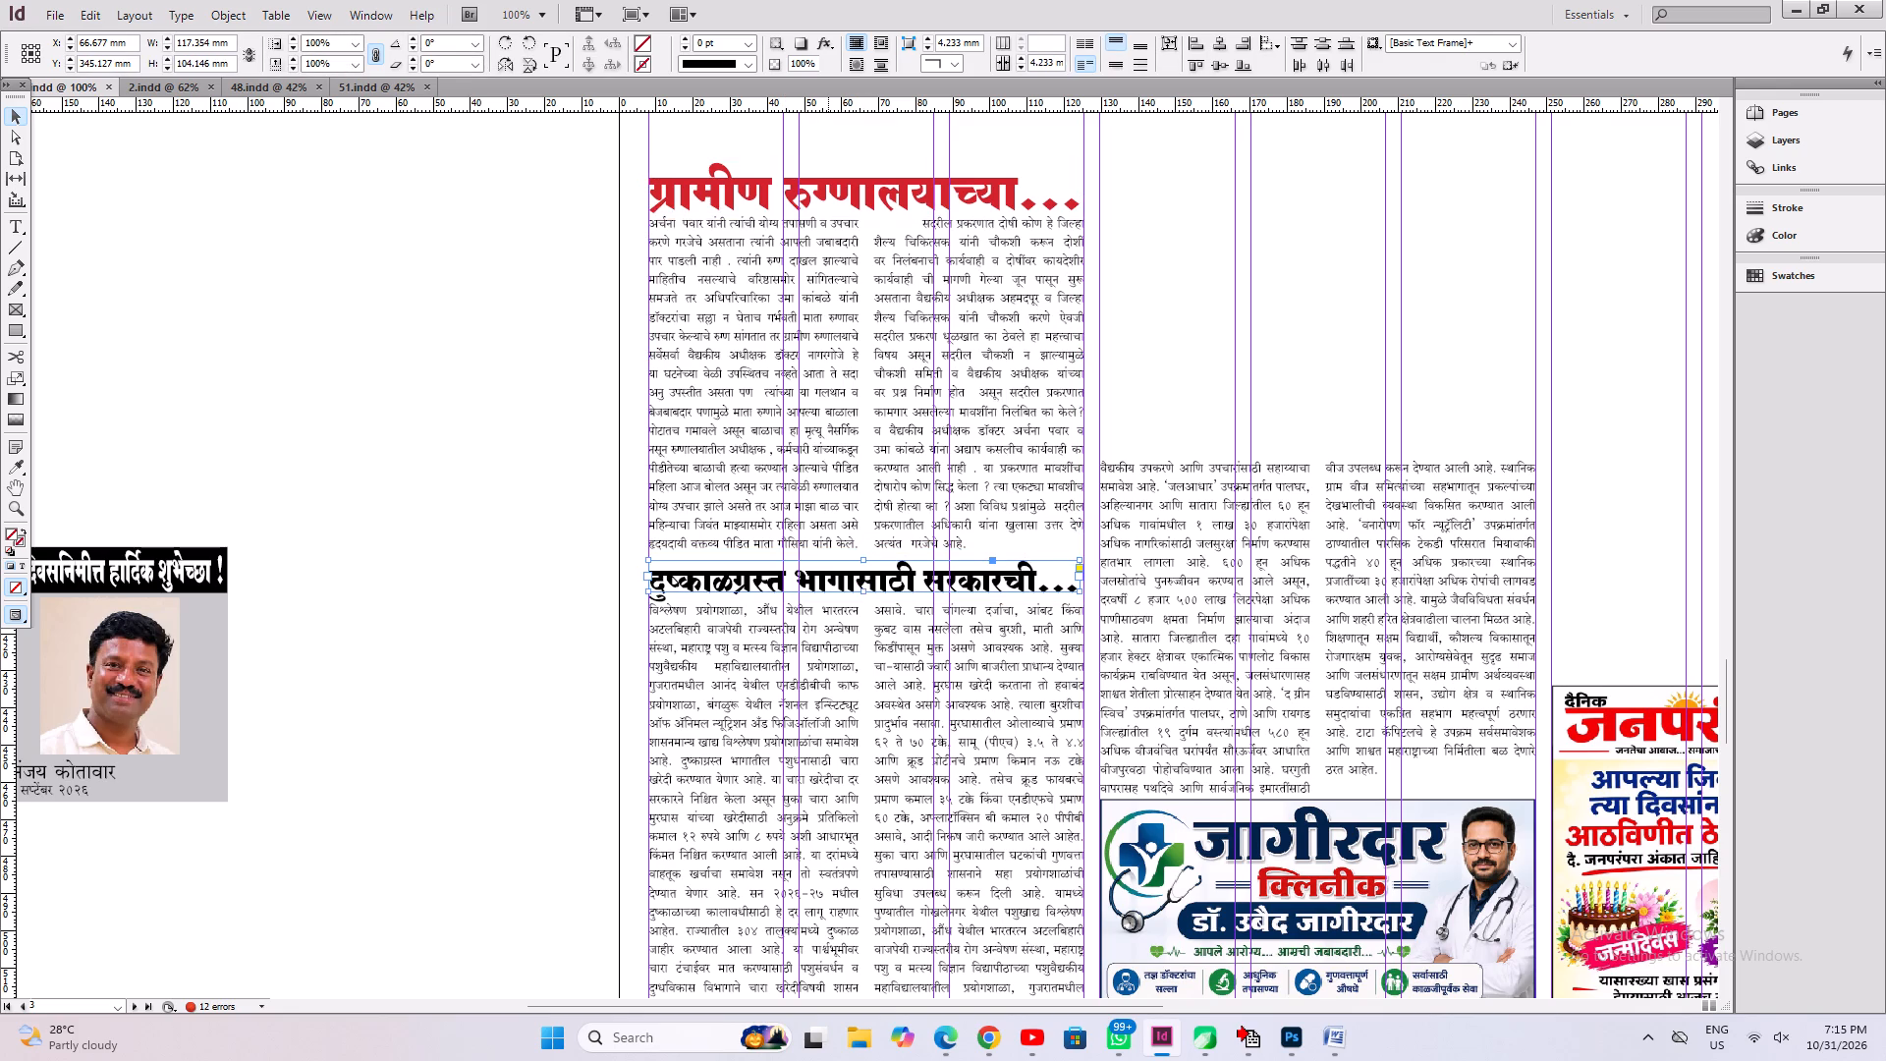
left_click(558, 577)
Draw a 1 pt horizontal divider line about 117 mm long between the hospital continuation and the दुष्काळग्रस्त headline.
left_click(13, 248)
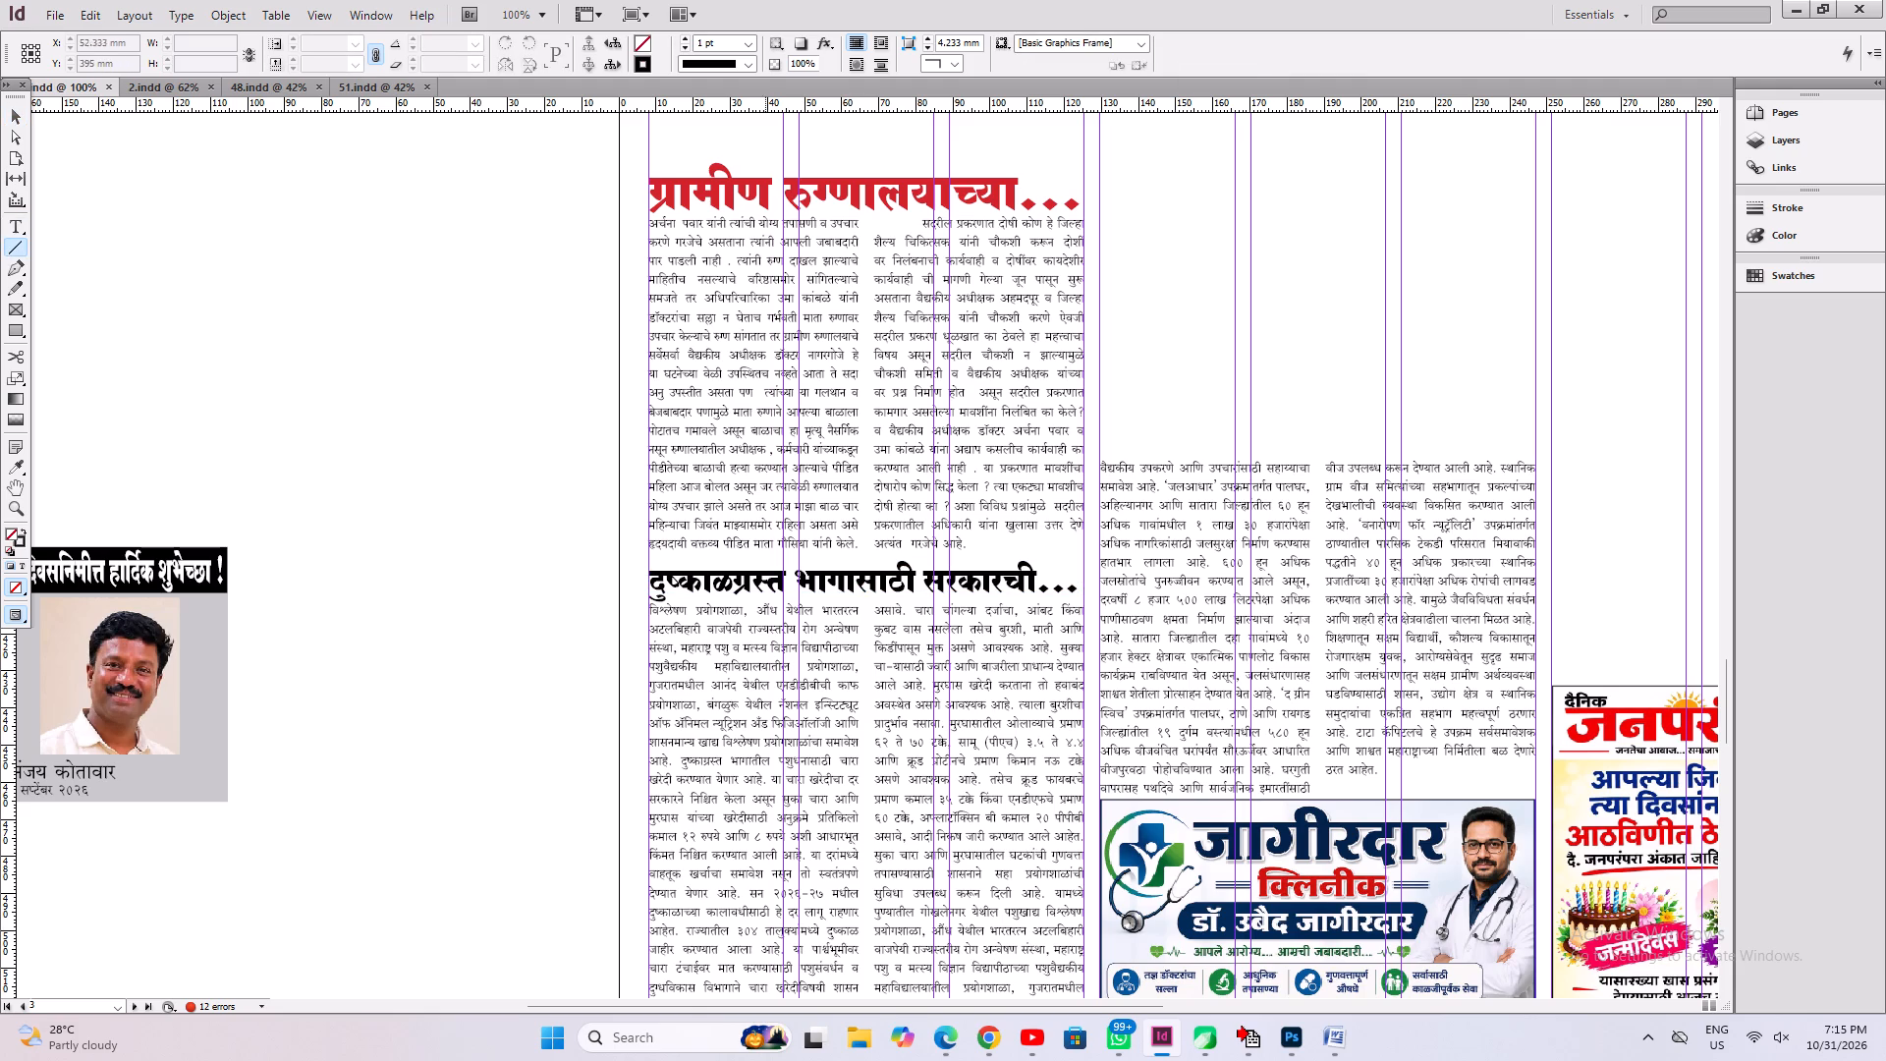
left_click_drag(648, 560, 1088, 641, "shift")
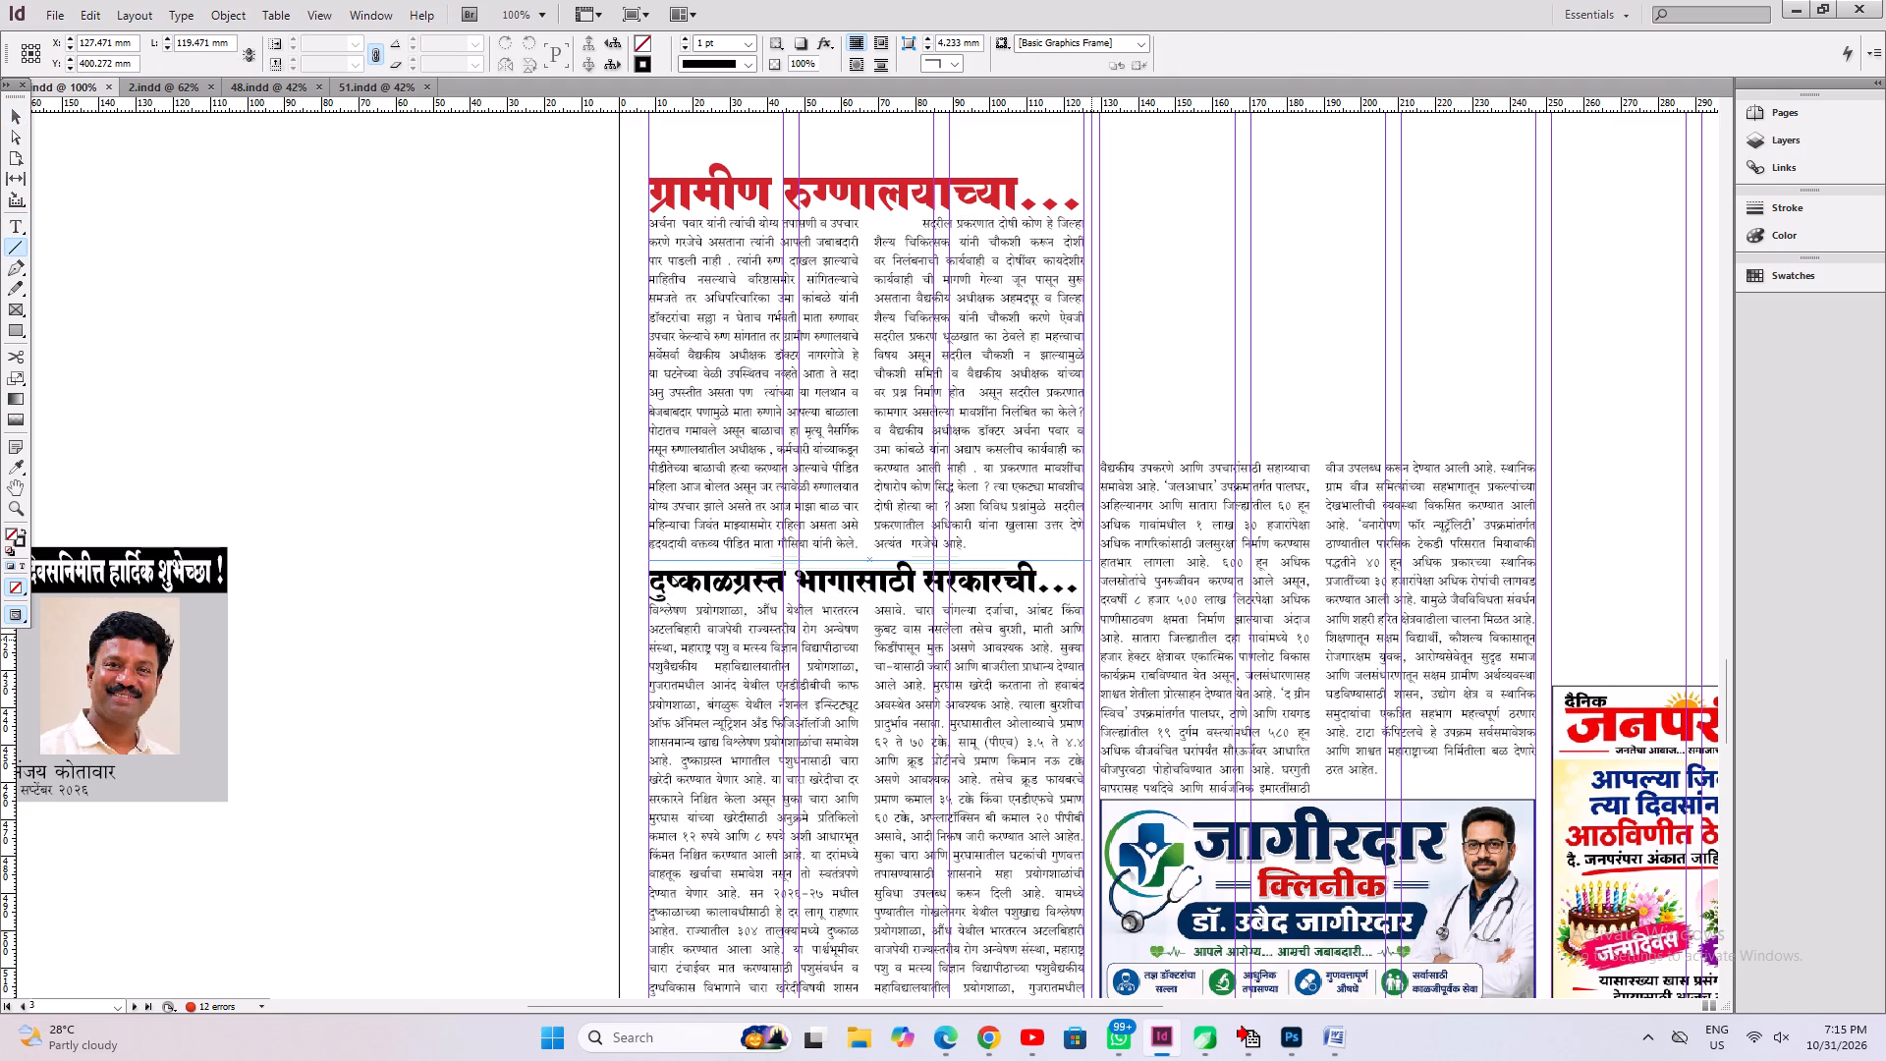
left_click_drag(1088, 641, 1084, 642, "shift")
key("ctrl+1")
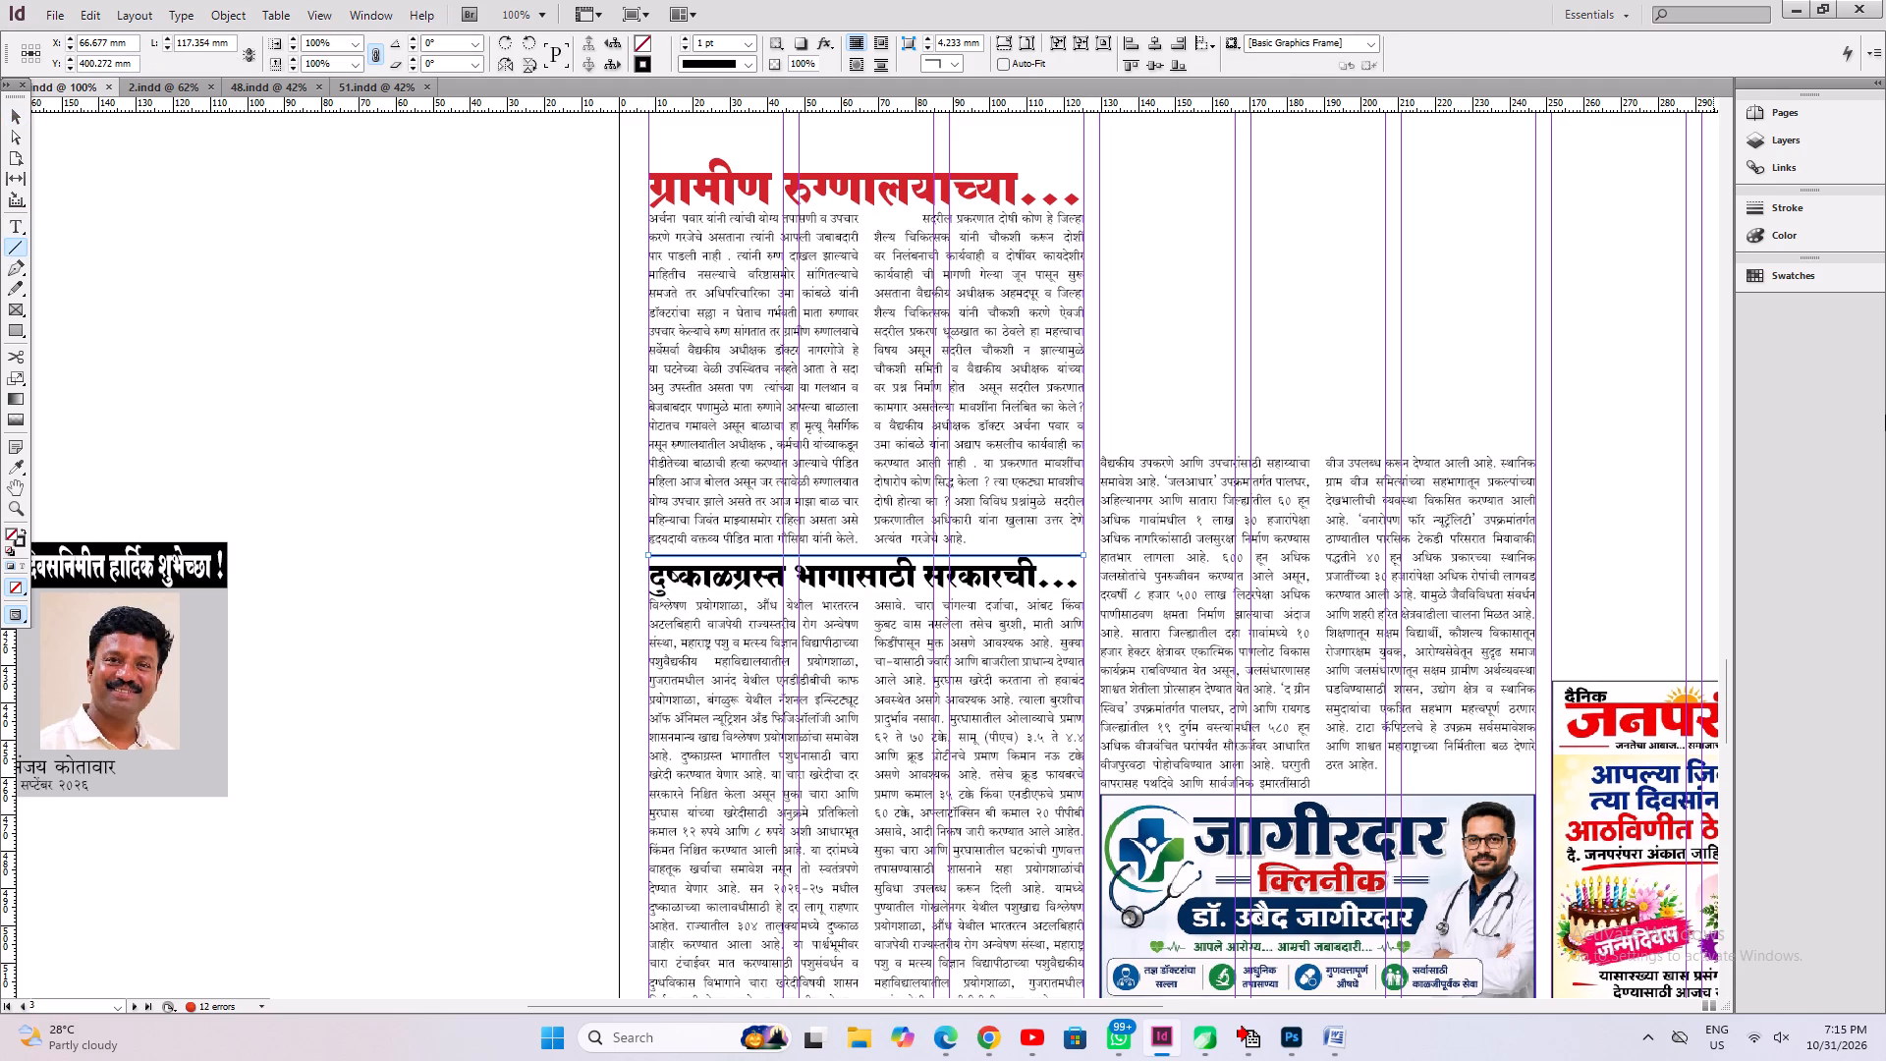
Nudge the divider line above the दुष्काळग्रस्त headline slightly up and save the document.
key("Up")
key("Up")
key("Up")
key("ctrl+s")
key("ctrl+0")
key("ctrl+s")
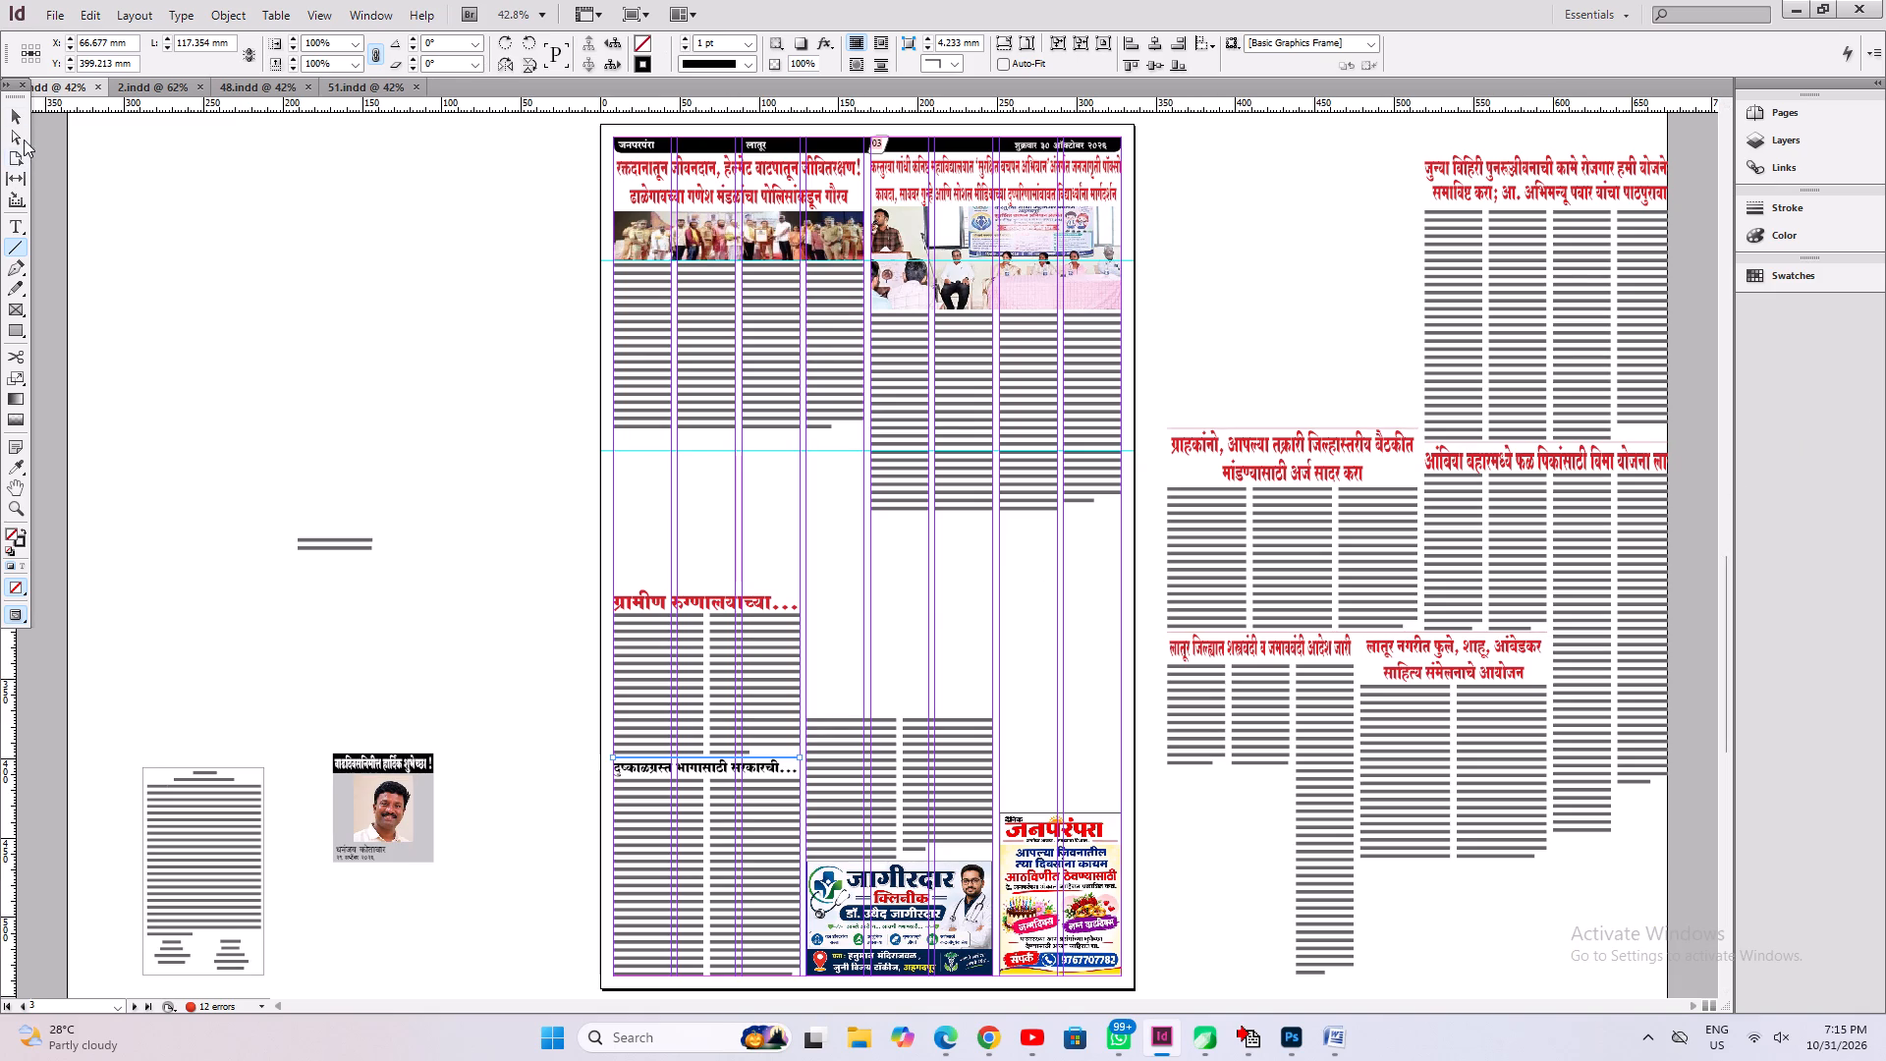
Duplicate the divider line to just above the red ग्रामीण रुग्णालयाच्या... headline, nudge the copy slightly up, and save.
left_click(12, 115)
left_click_drag(698, 759, 697, 589, "ctrl+alt+shift")
key("ctrl+1")
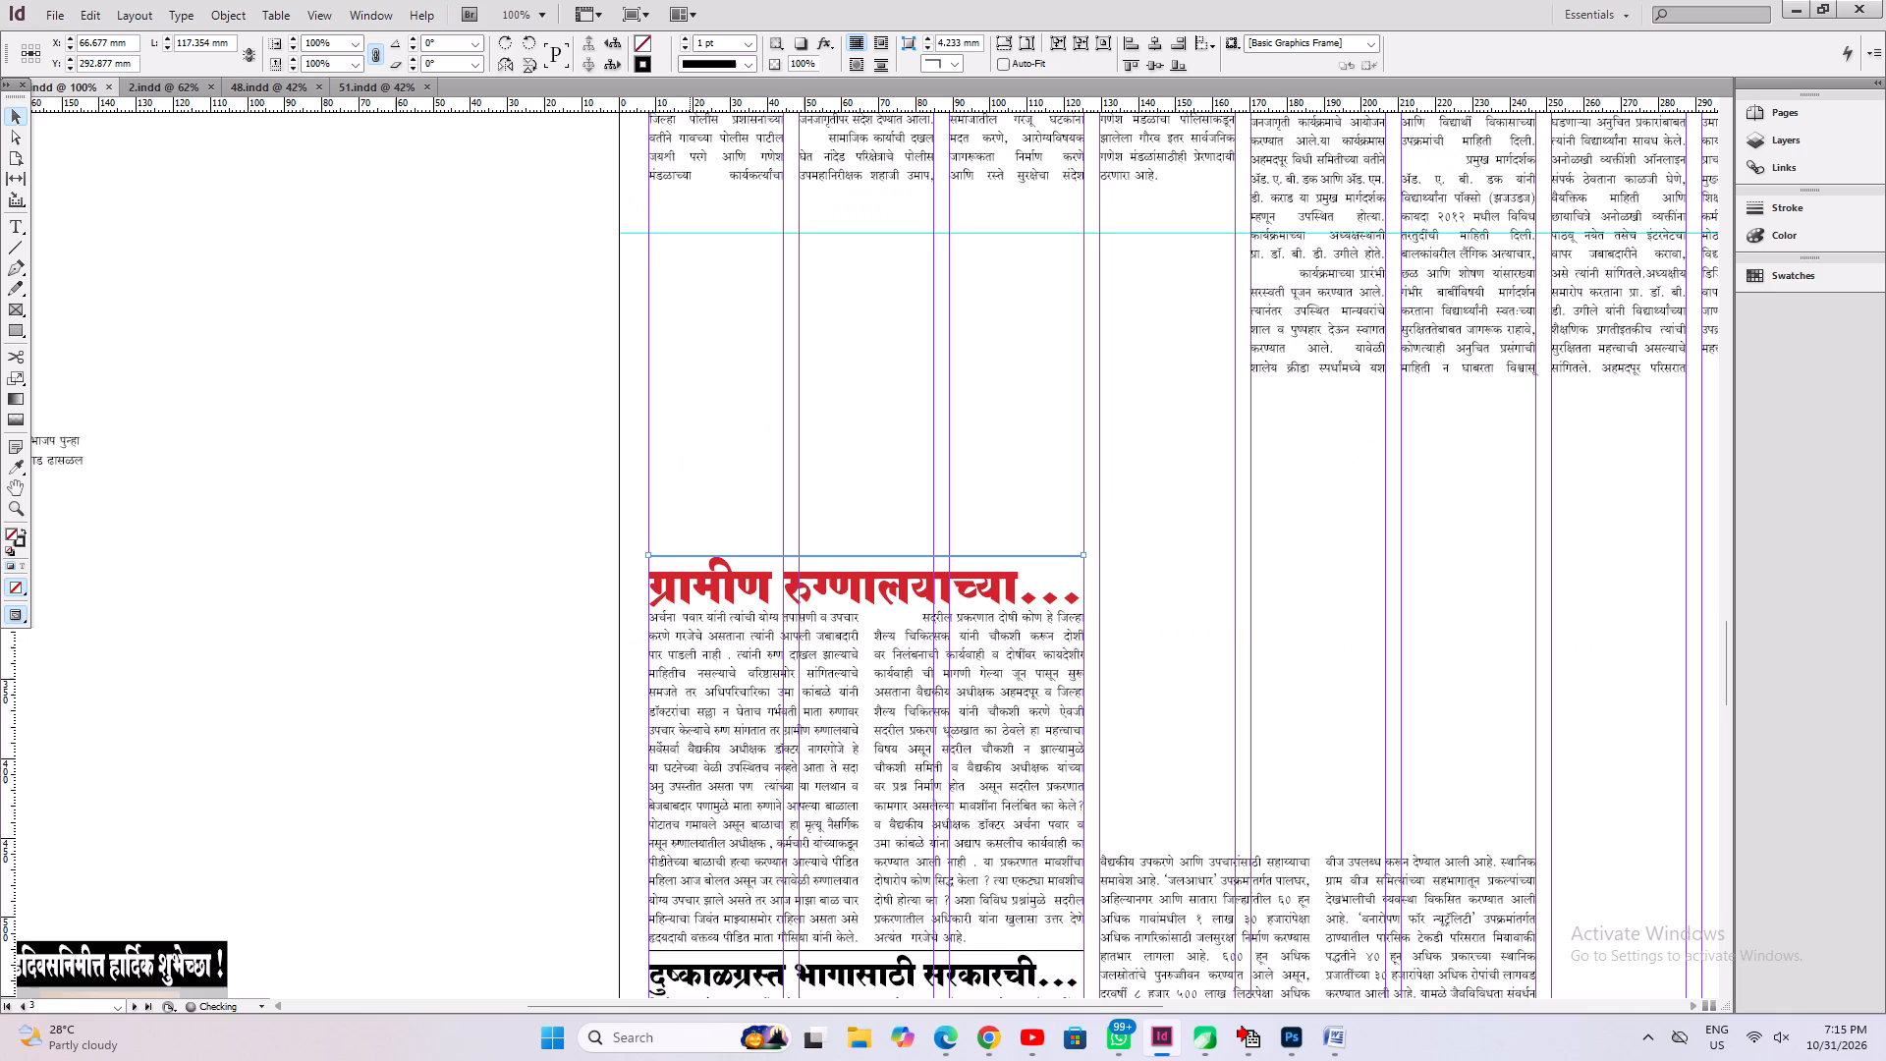
key("Up")
key("Up")
key("Up")
key("ctrl+s")
key("ctrl+0")
key("ctrl+a")
key("ctrl+s")
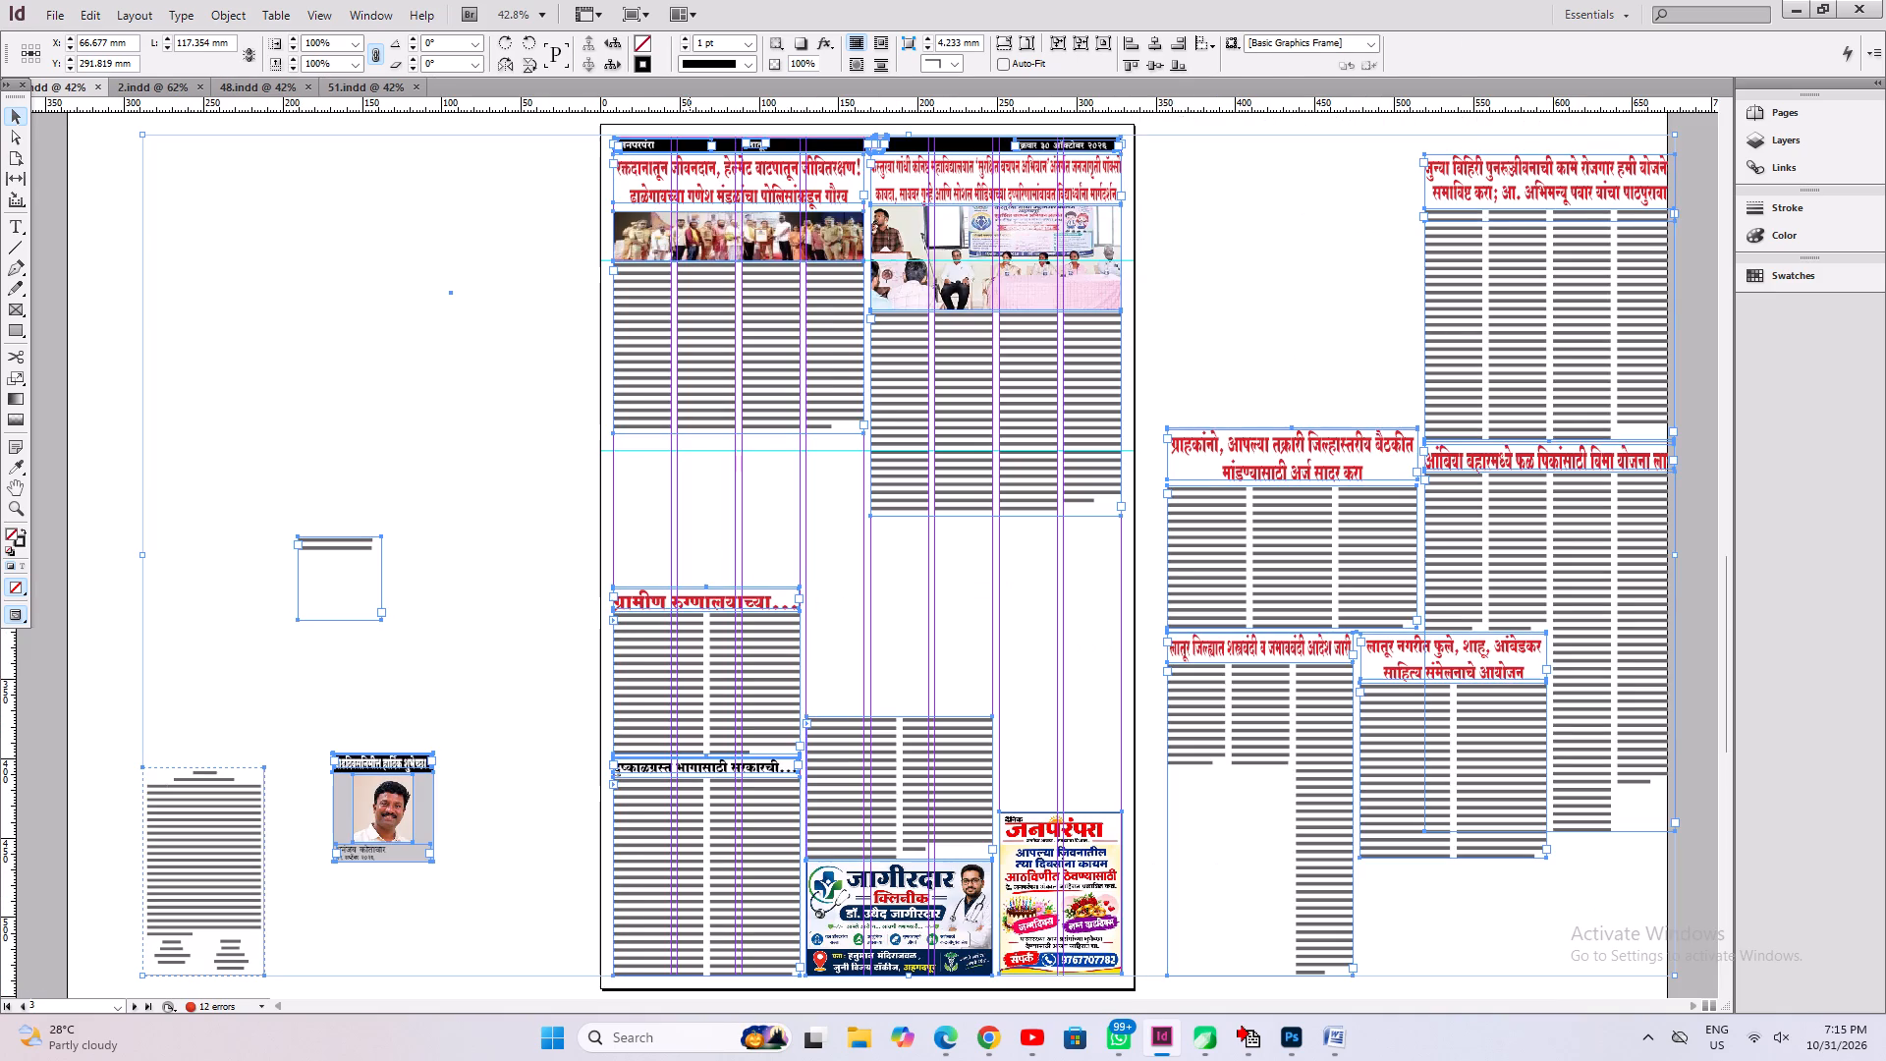
left_click(1118, 645)
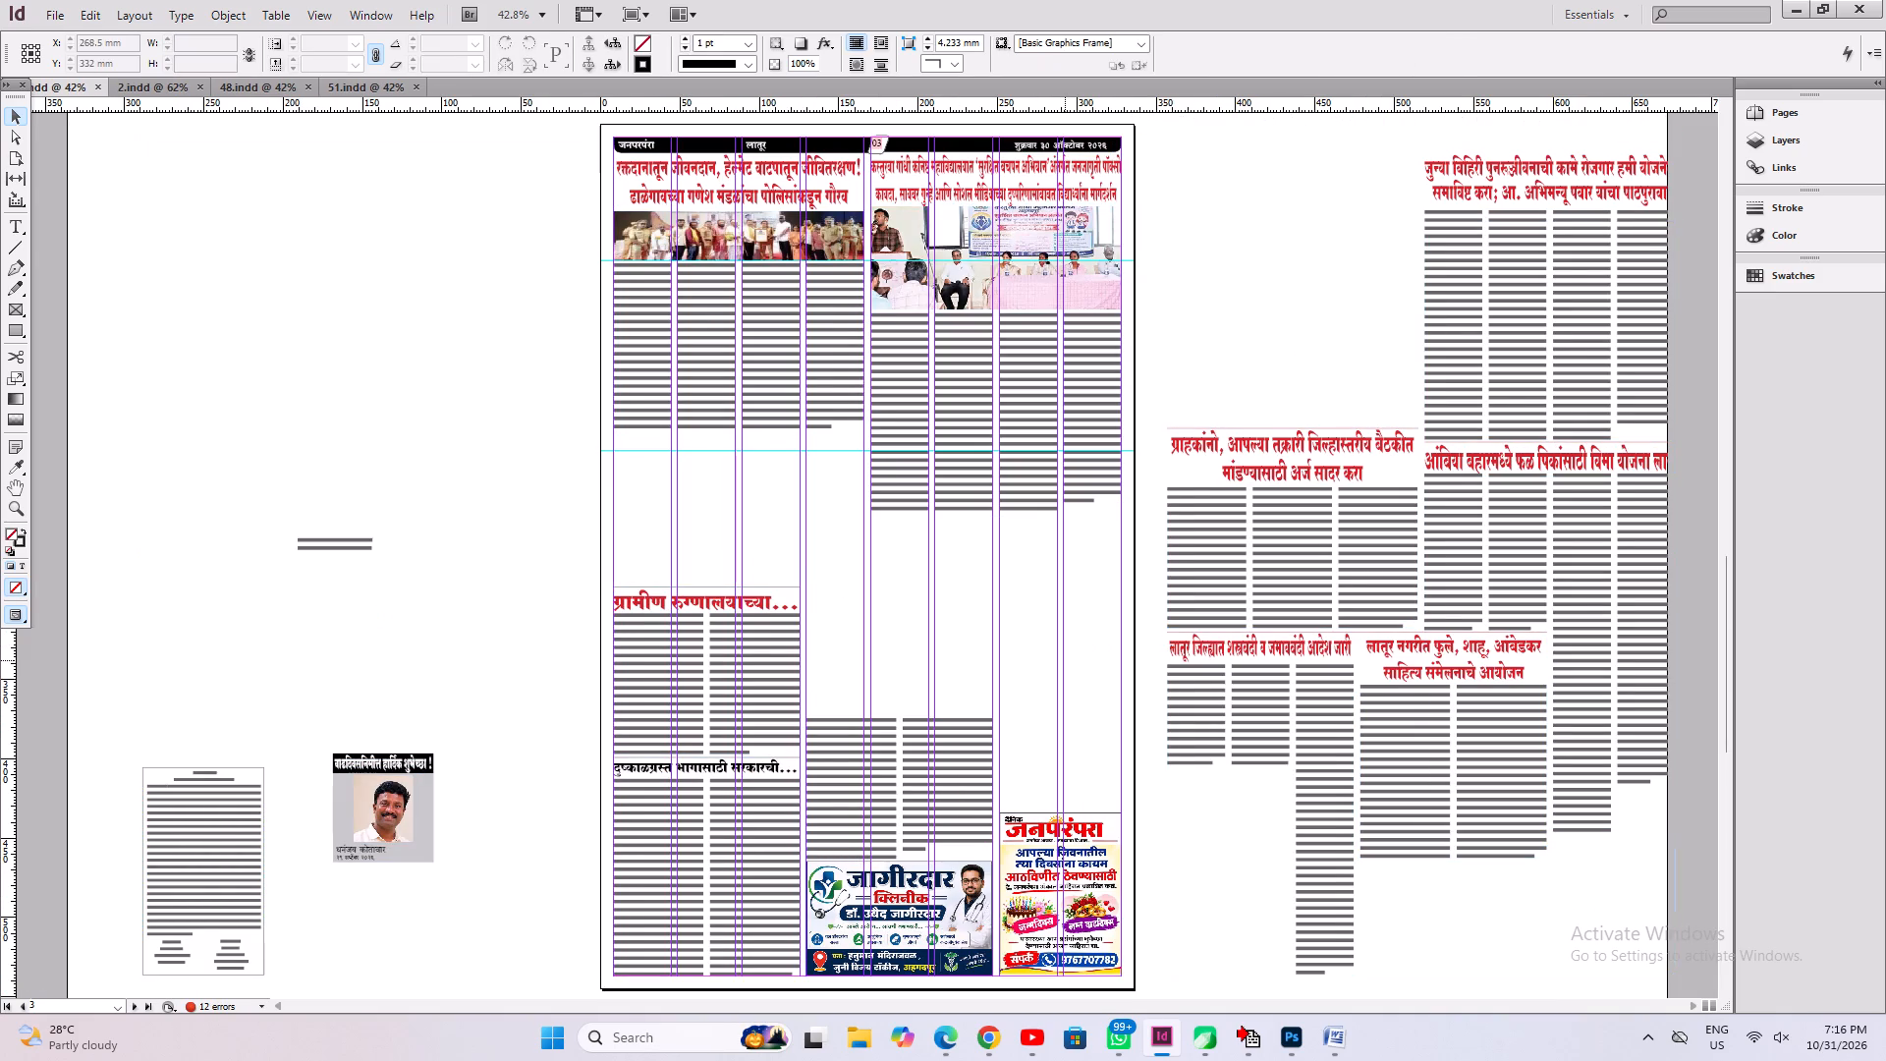
key("ctrl+s")
Switch to Chrome and copy the लातूर जिल्ह्यातील चार बालकांना article with its headline from page 4 of 31 October-2026.pdf.
left_click(995, 1048)
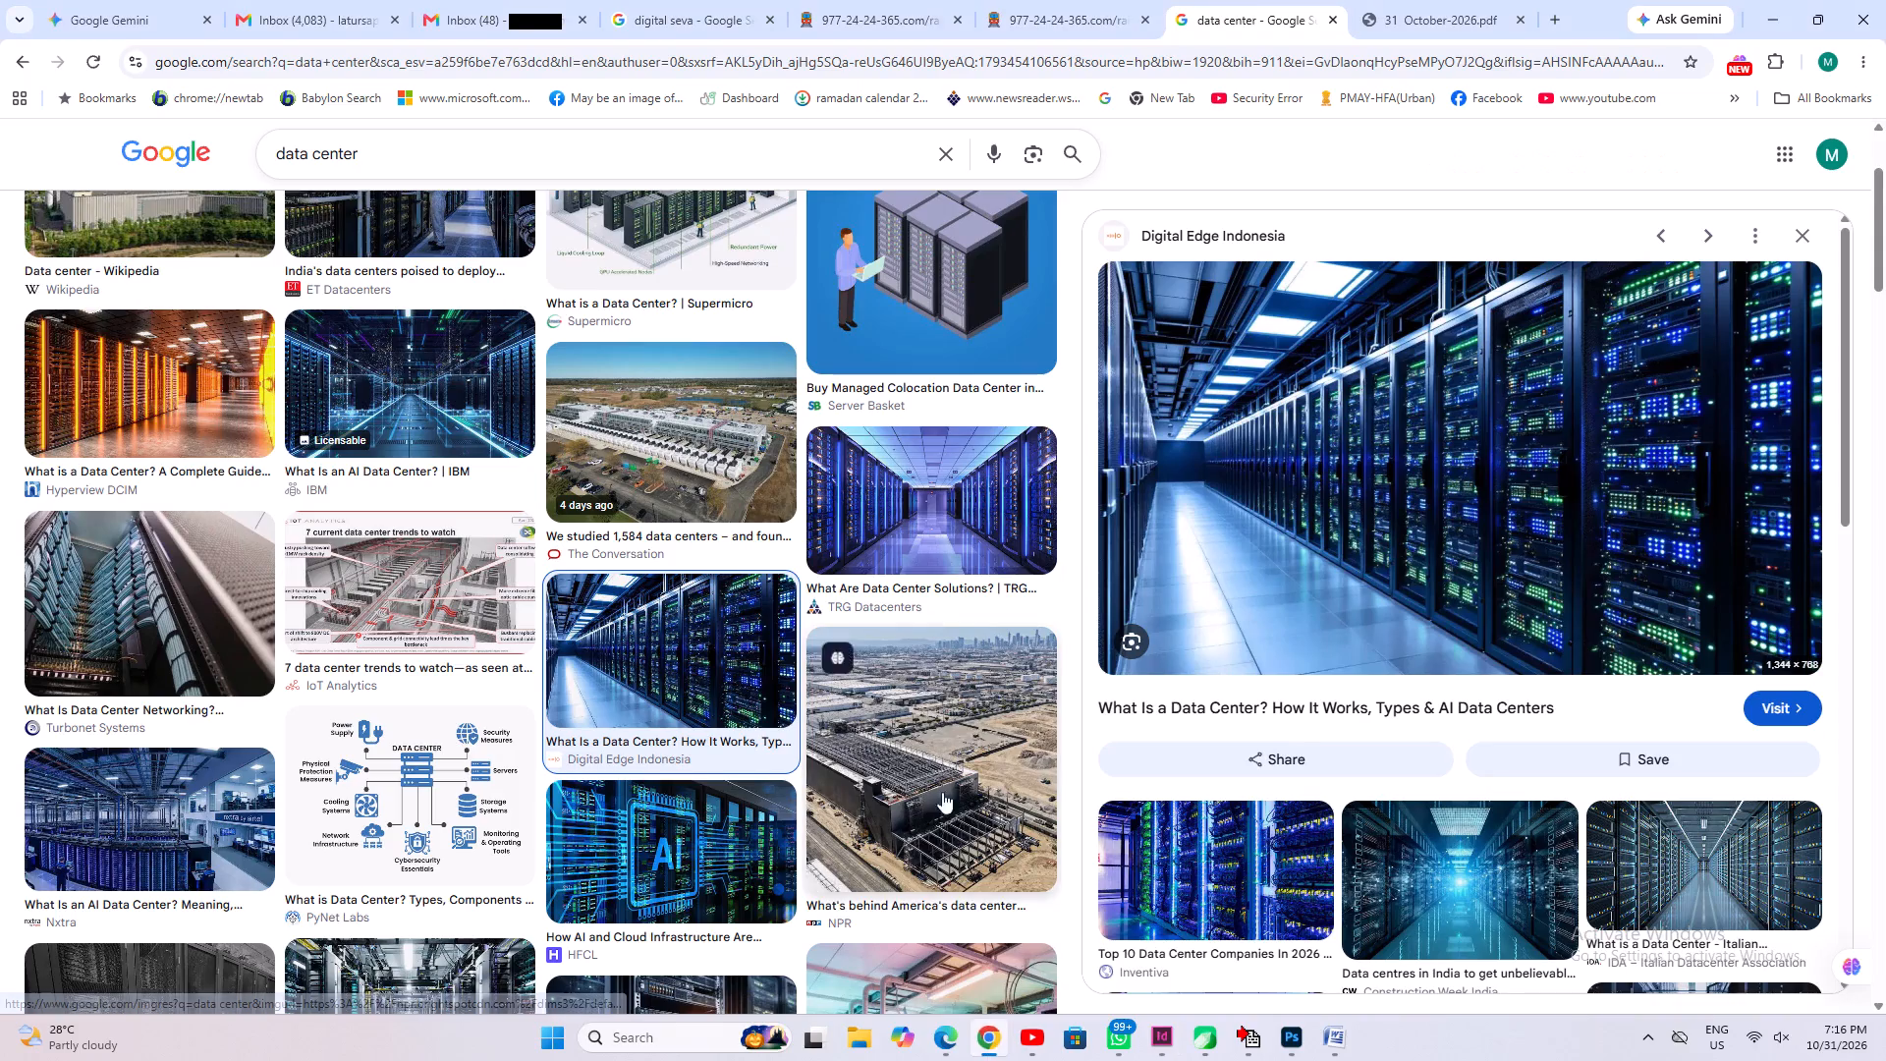
left_click(1445, 0)
scroll(1067, 503, "down", 11)
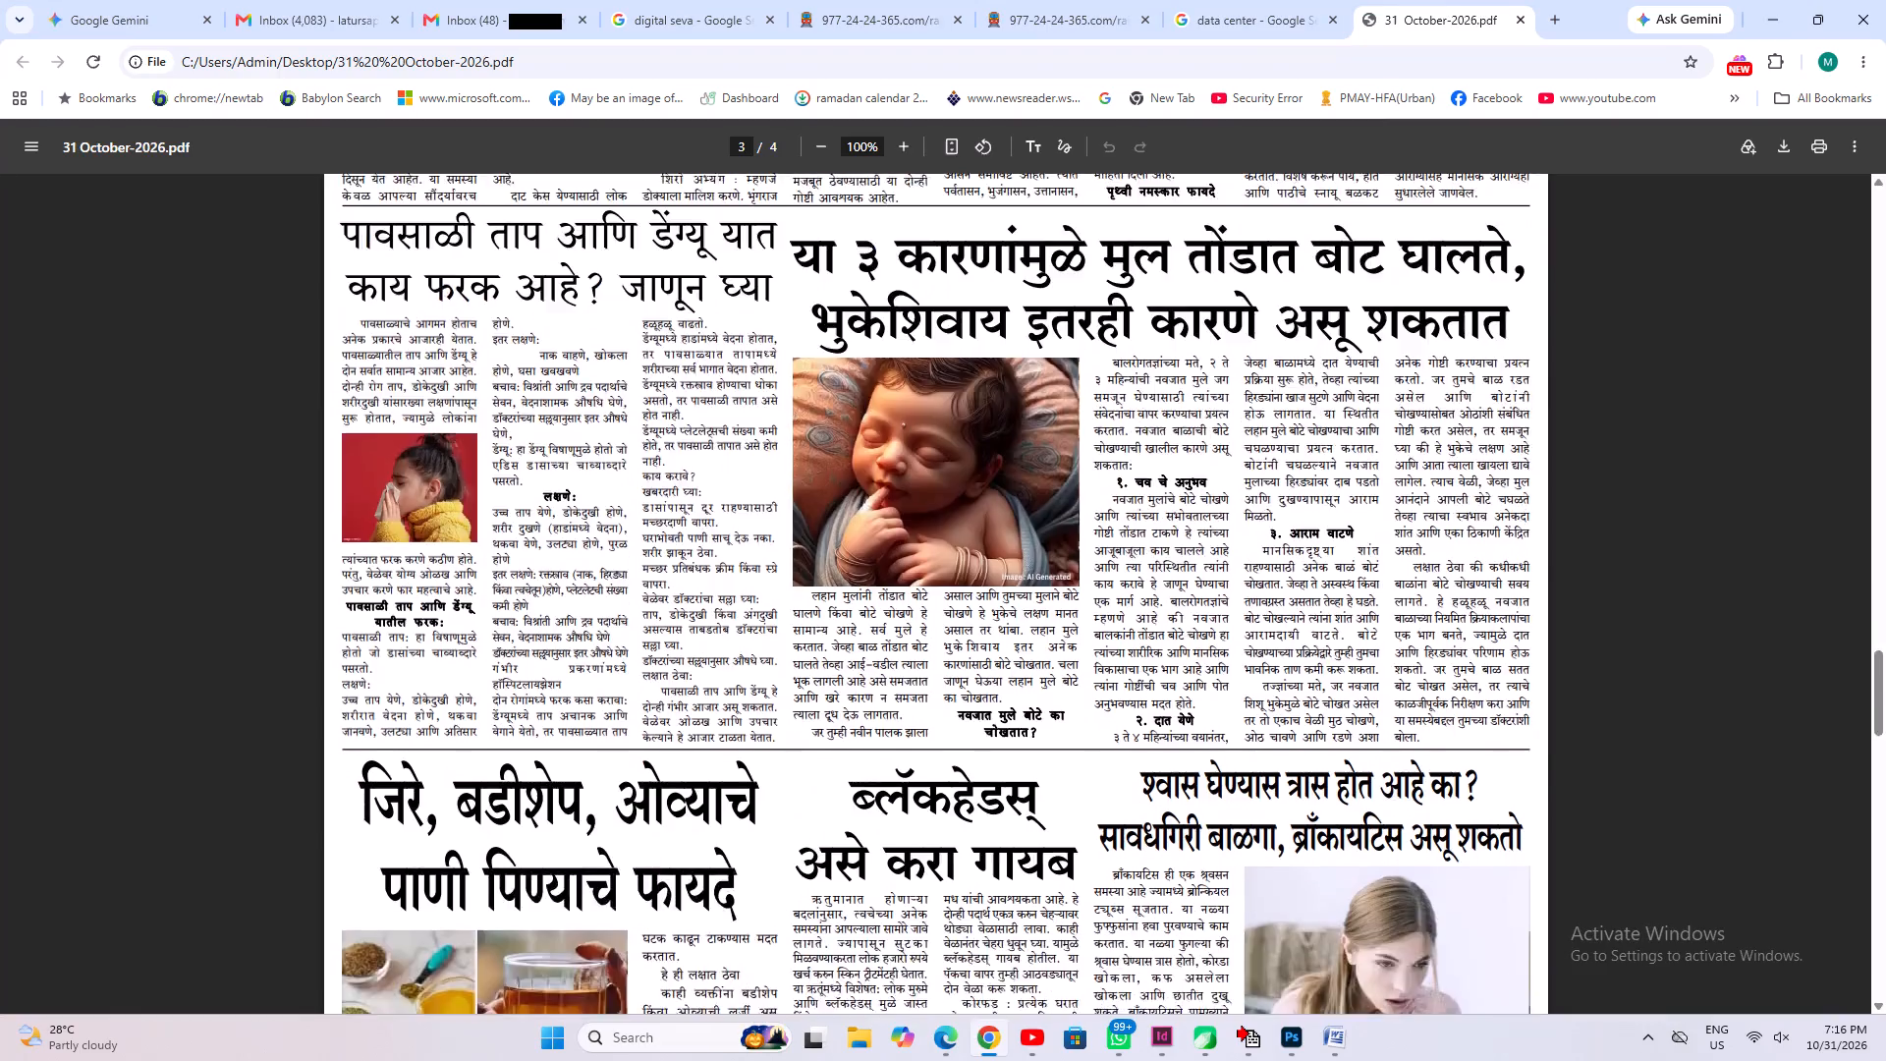
scroll(1030, 588, "down", 13)
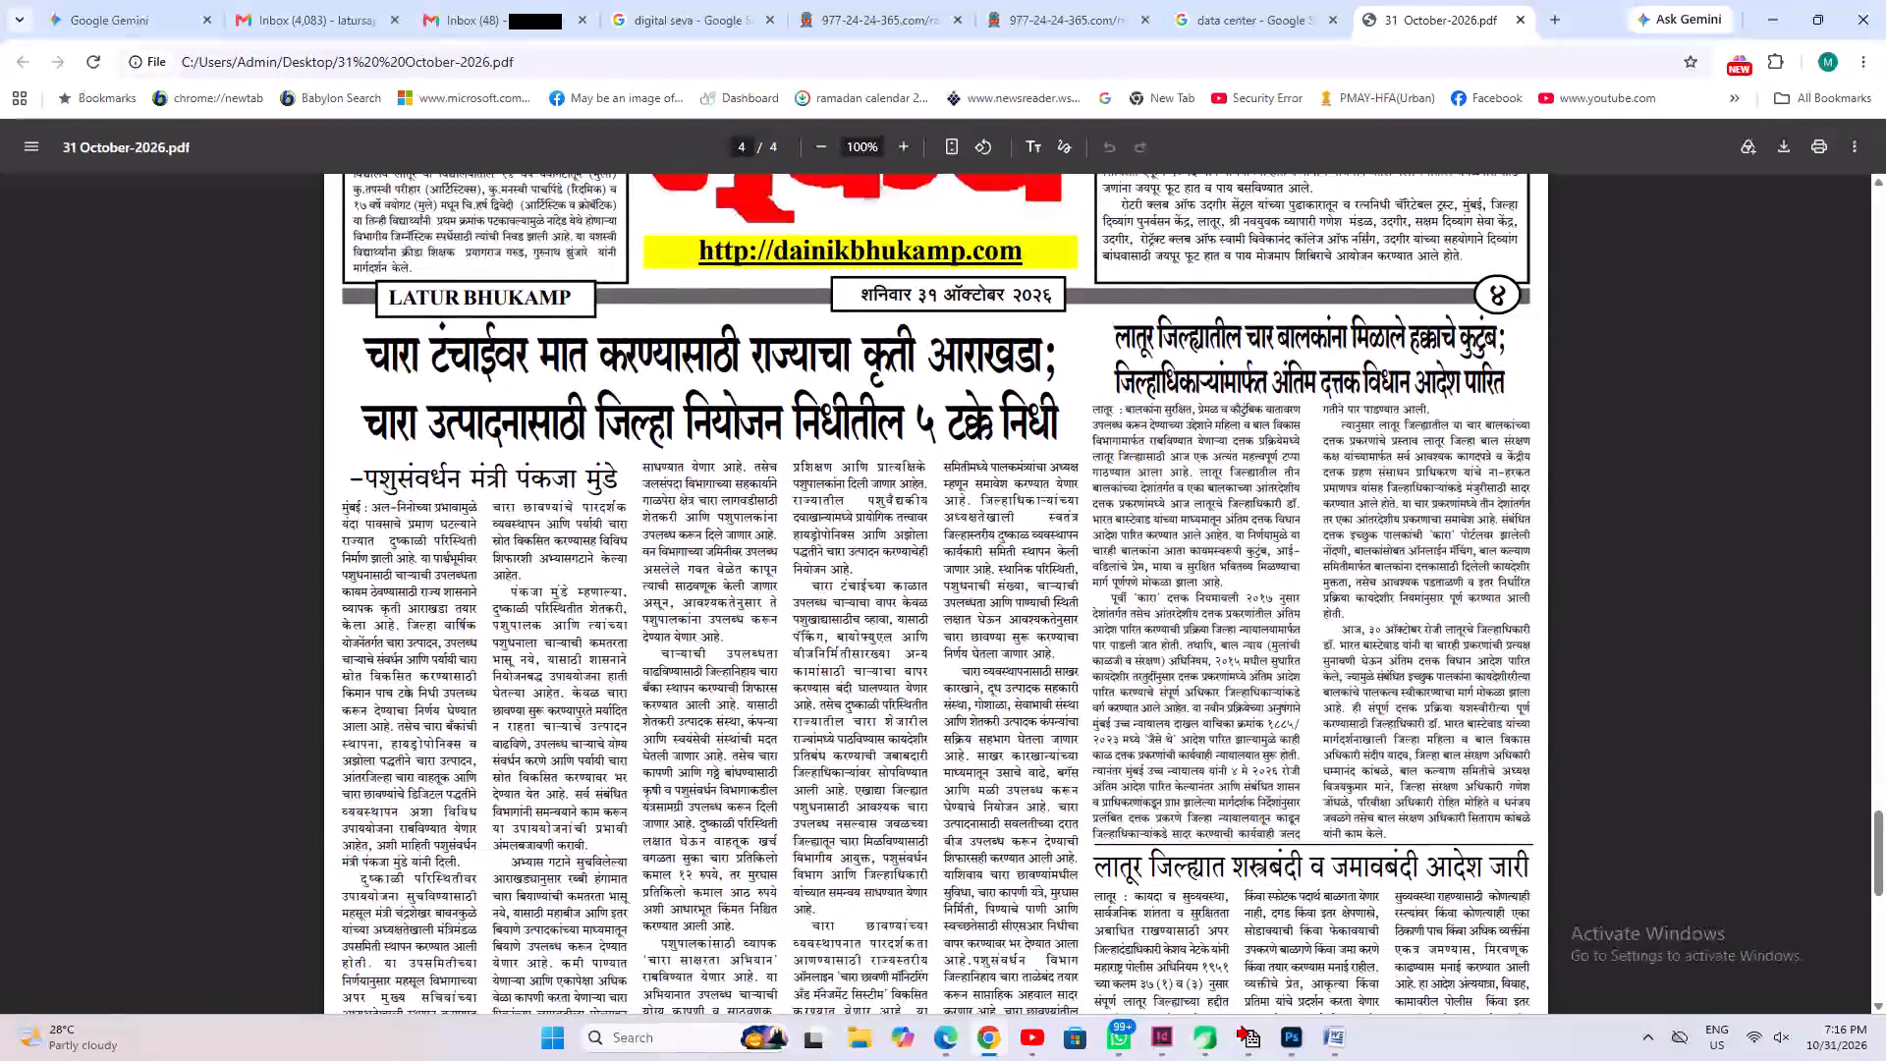
left_click_drag(1126, 336, 1454, 469)
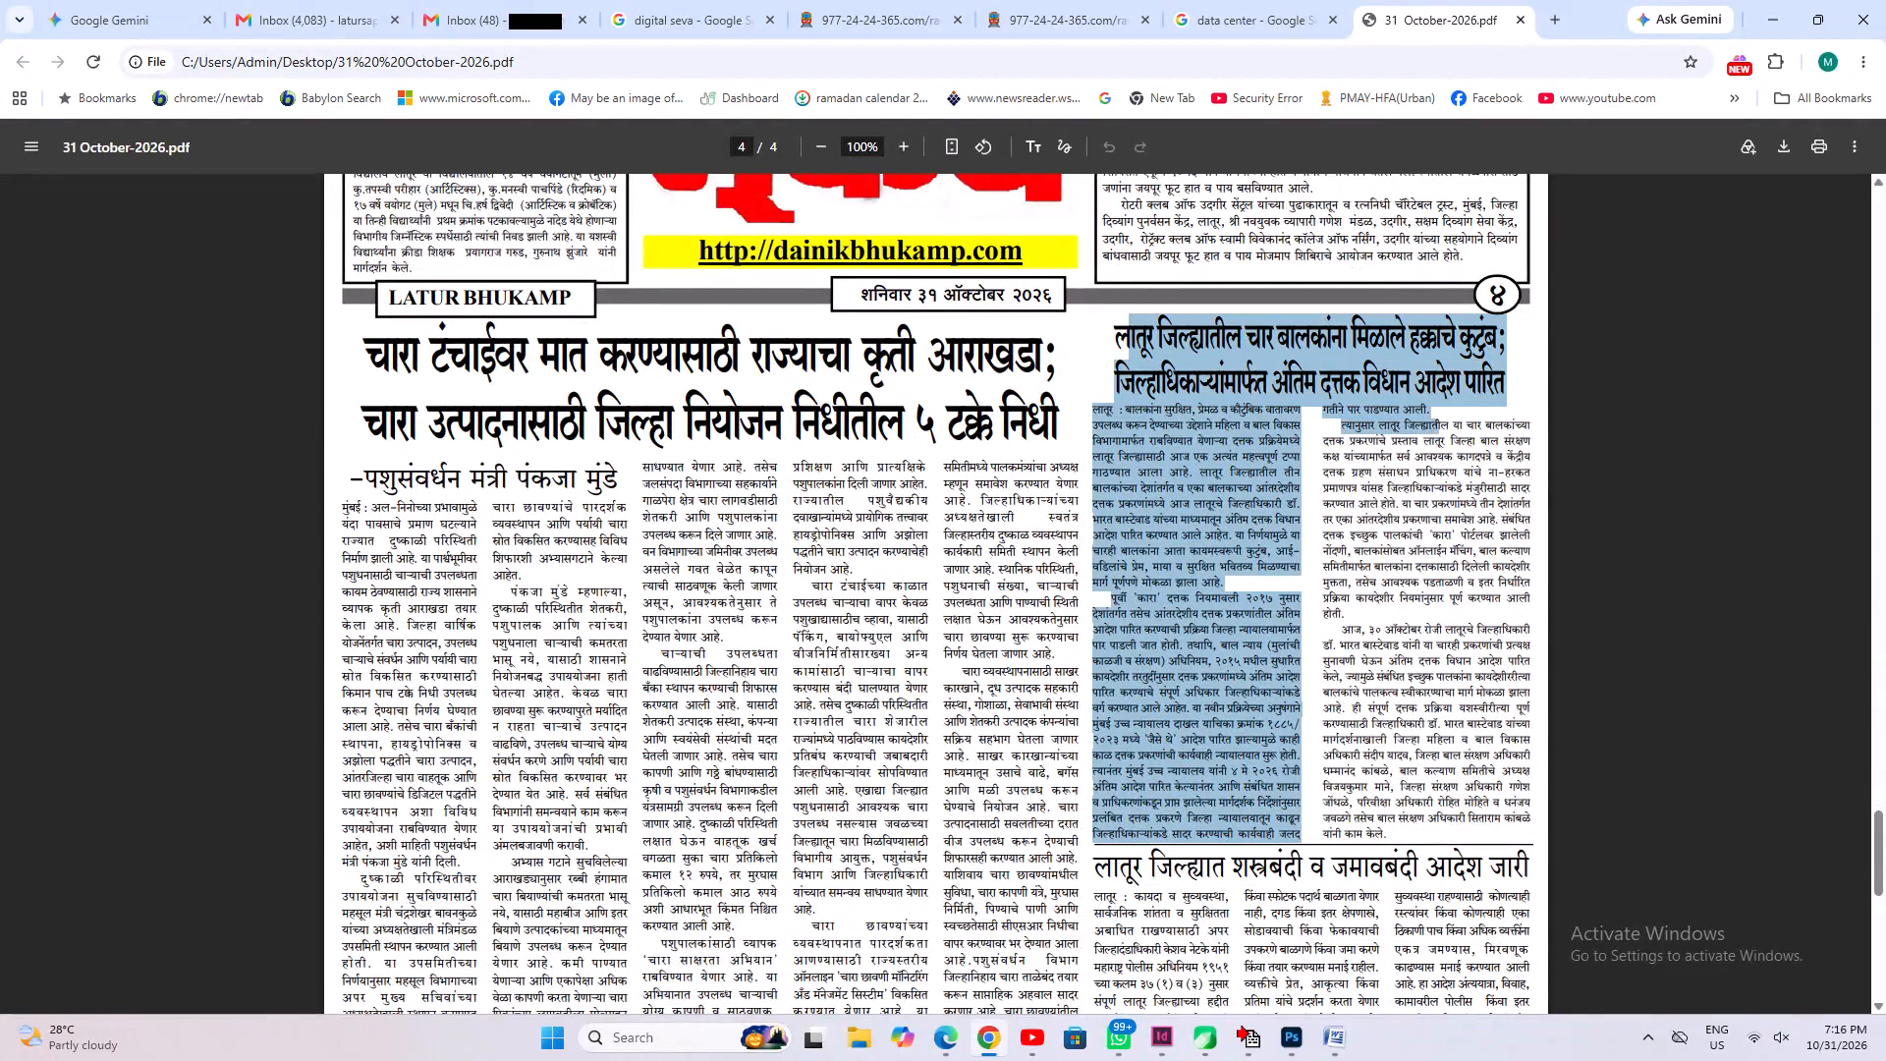
left_click_drag(1454, 469, 1482, 625)
left_click(1275, 553)
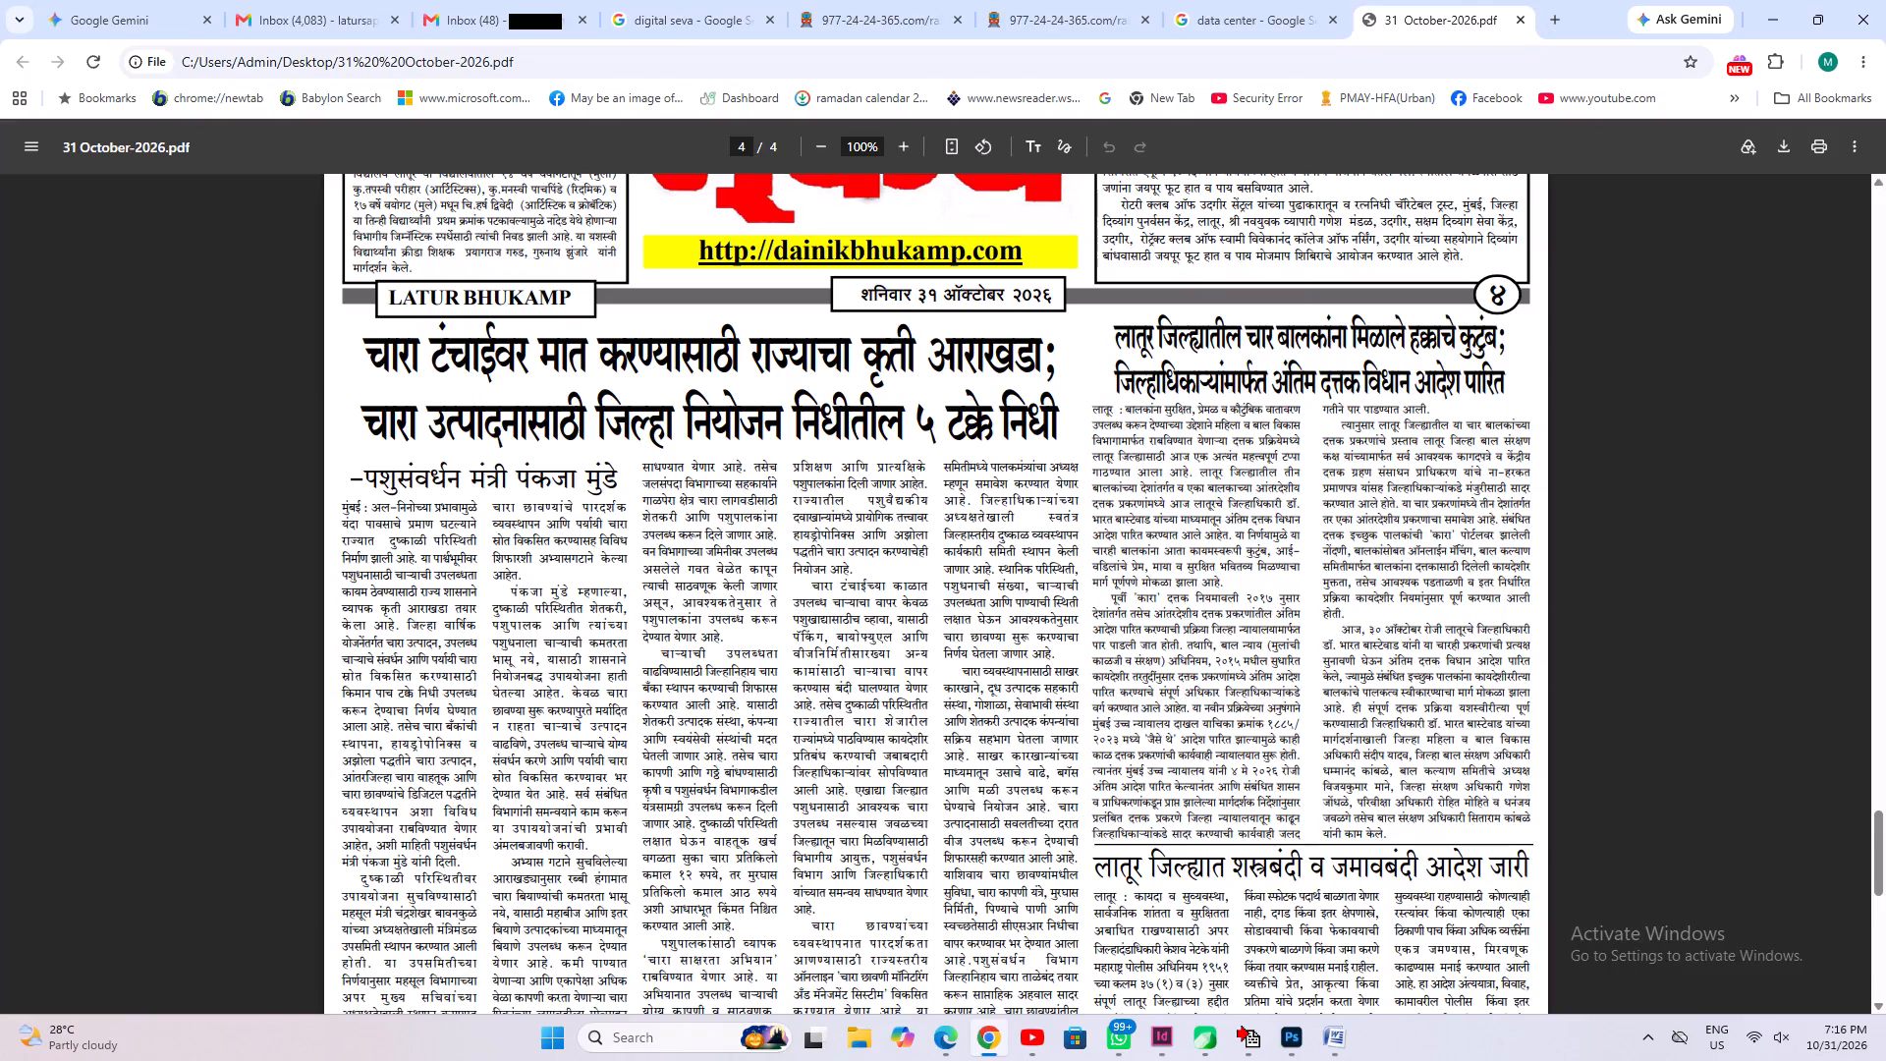
left_click_drag(1106, 333, 1390, 835)
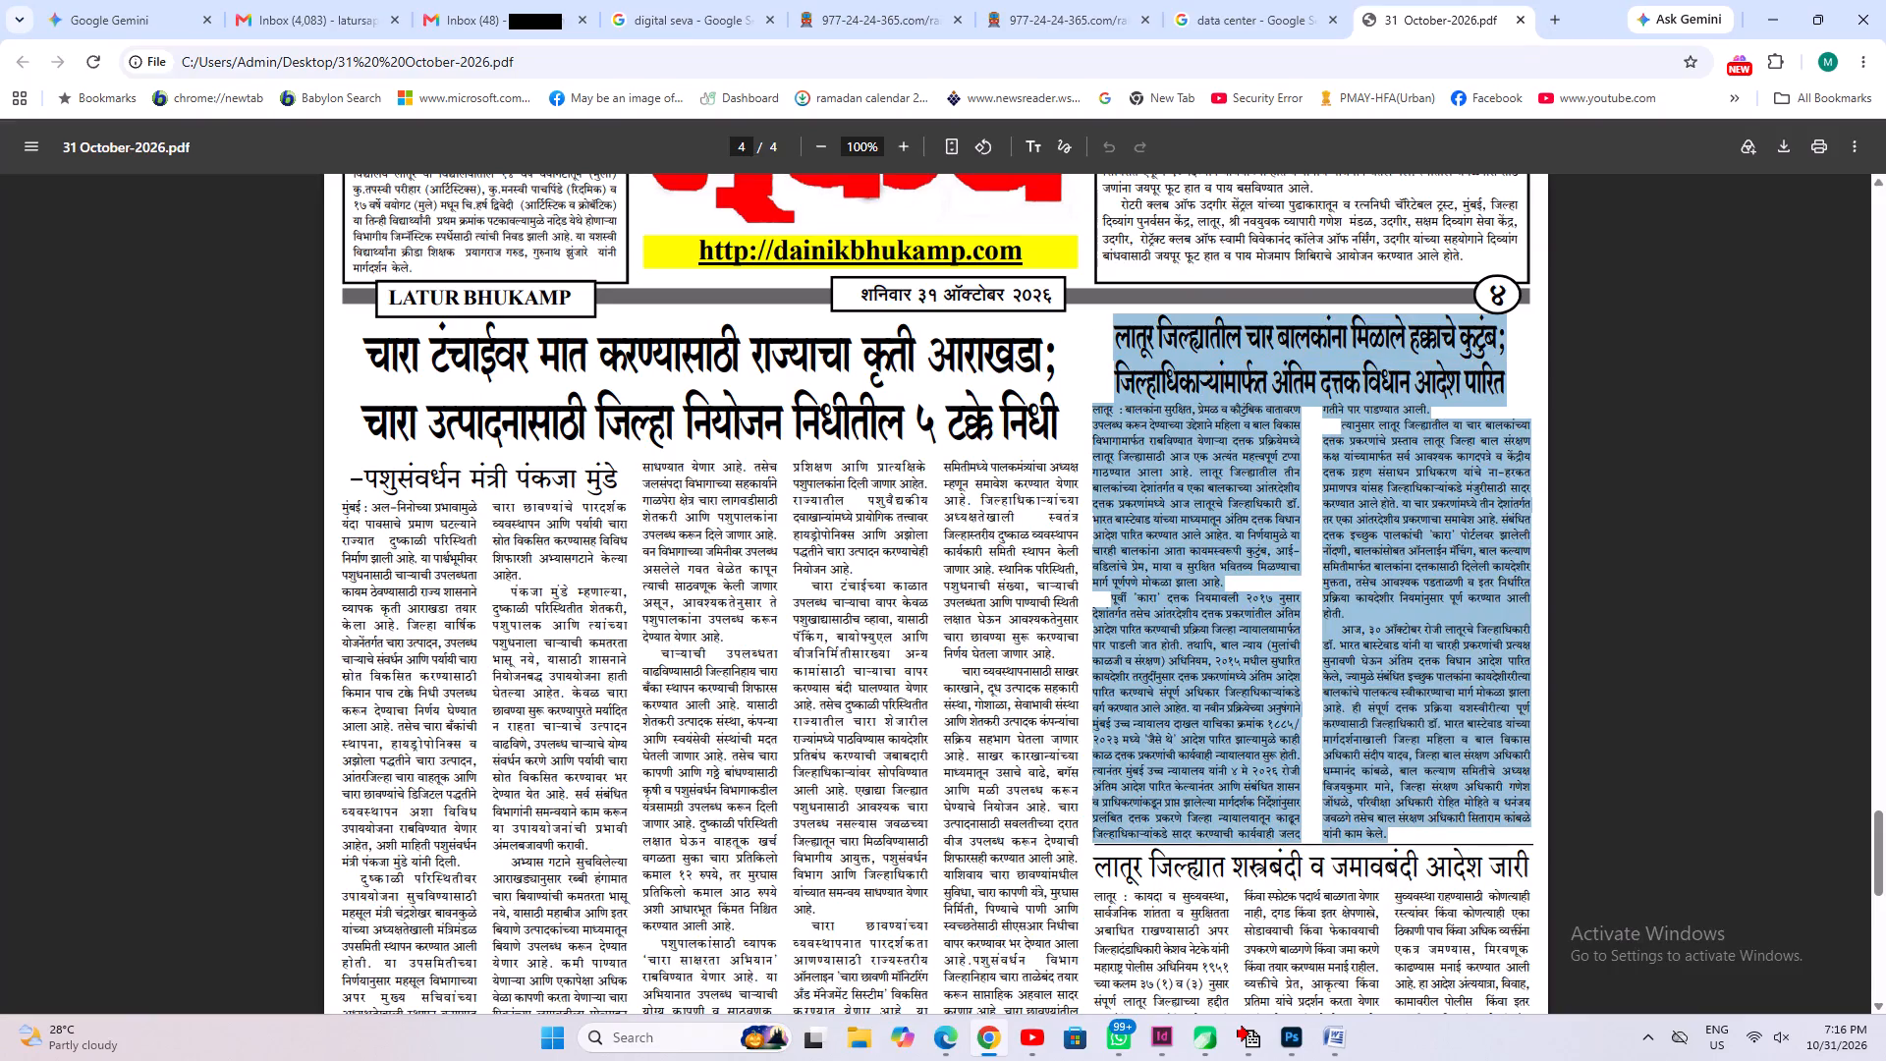
left_click_drag(1390, 835, 1392, 835)
right_click(1205, 586)
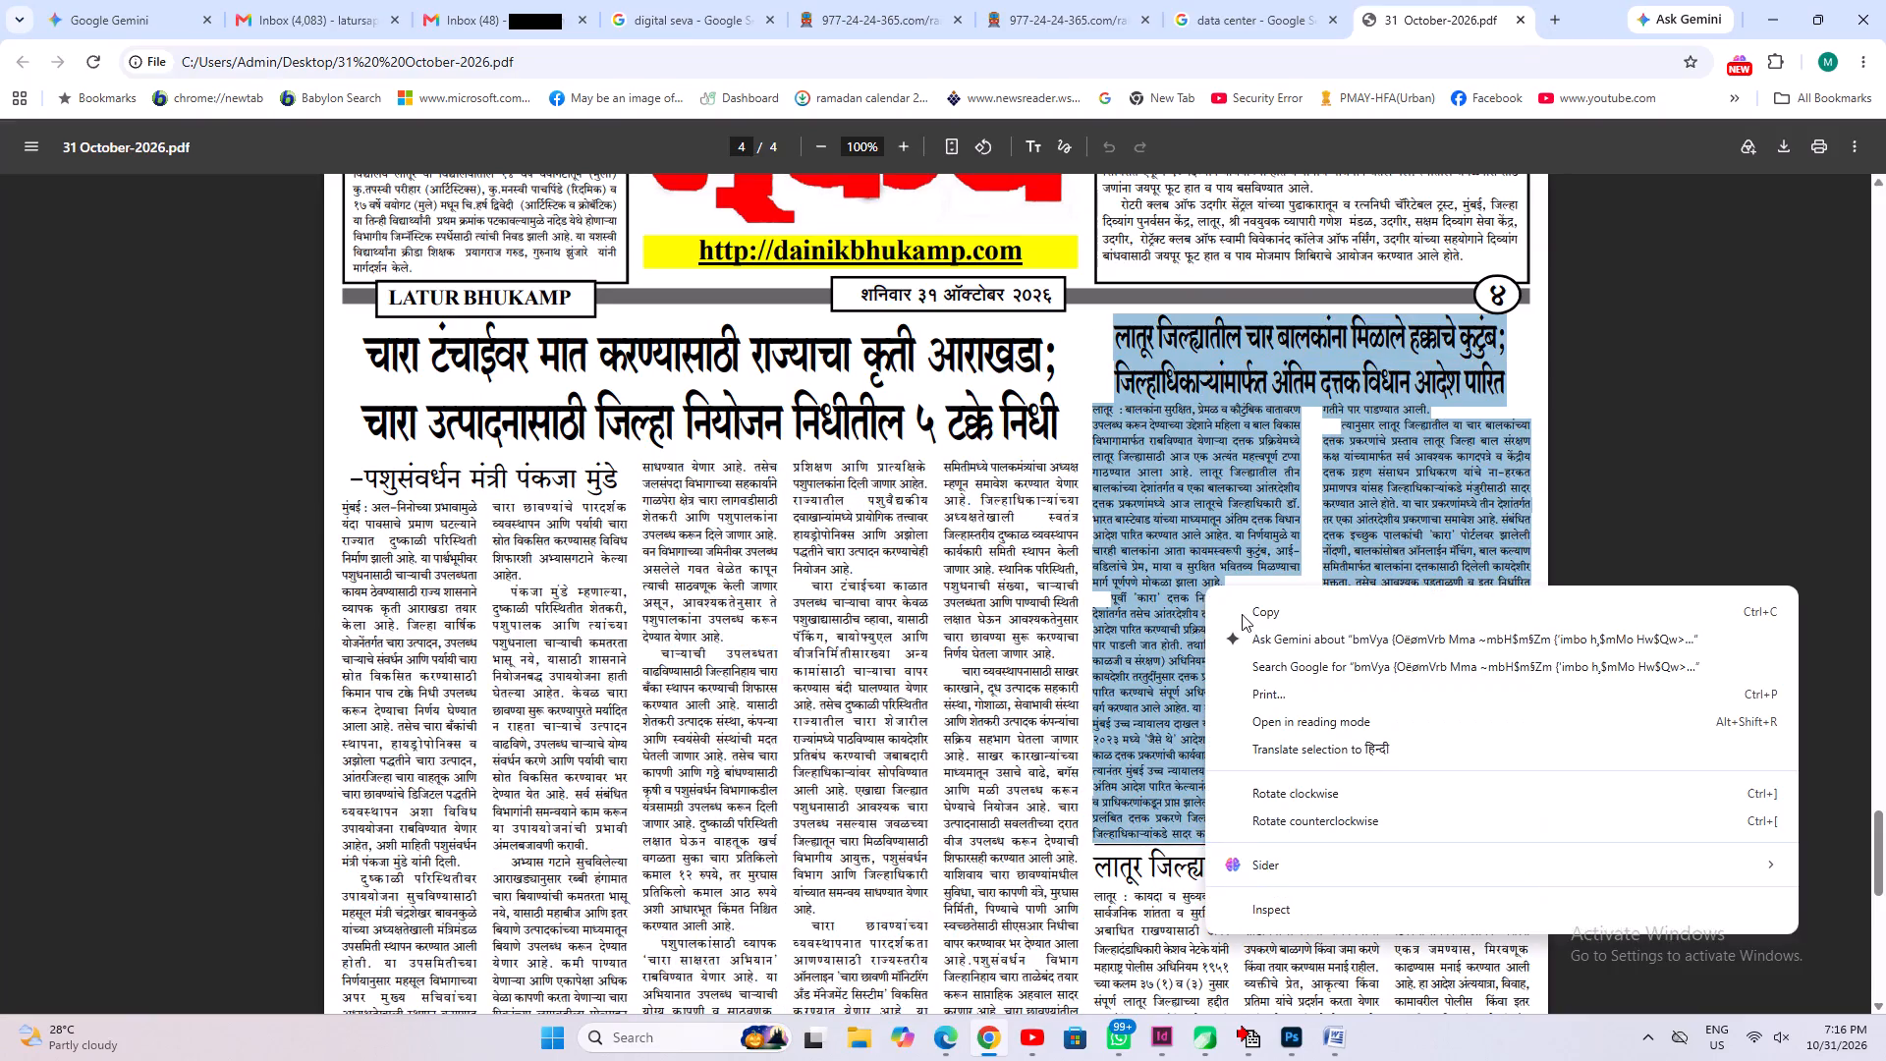
left_click(1246, 621)
Switch to Word, replace the blank document's content with the copied article, and cut all of its text.
left_click(1334, 1045)
key("v")
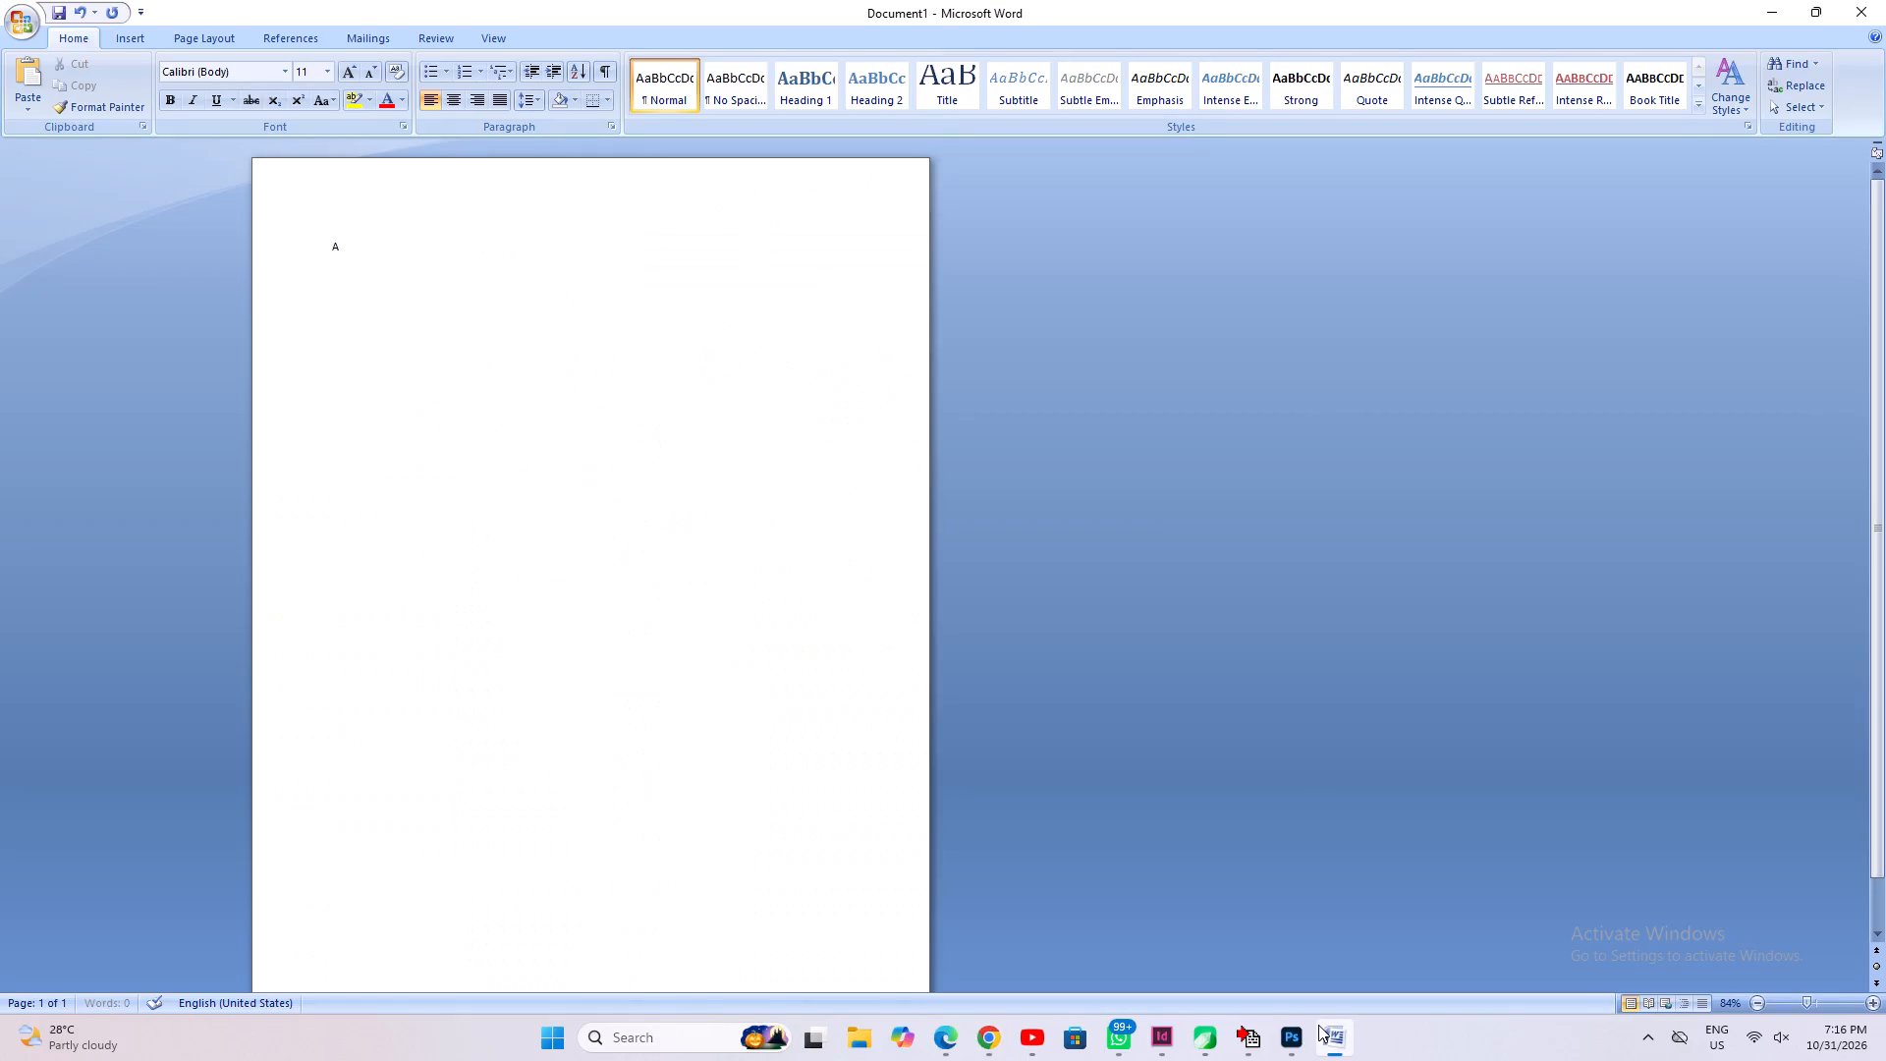
key("ctrl+a")
key("ctrl+v")
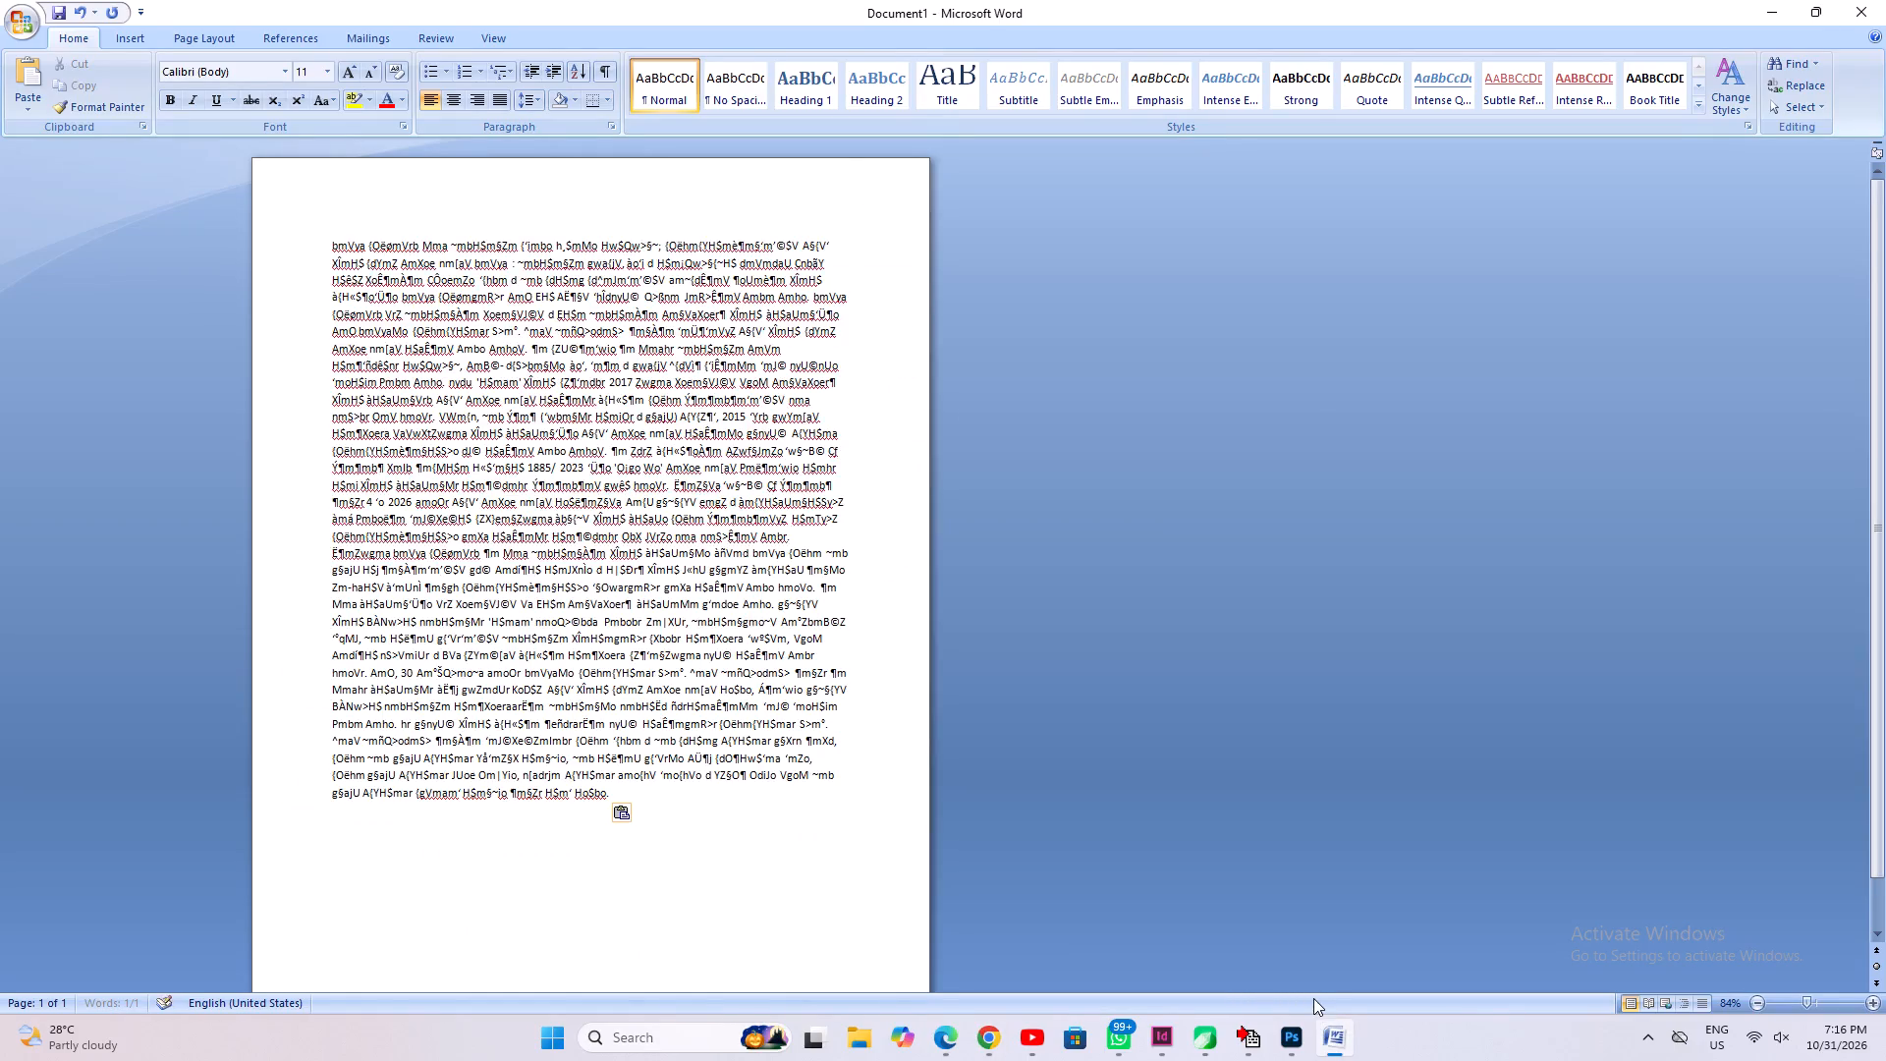
key("ctrl+a")
key("ctrl+x")
Switch back to InDesign and paste the article into a new text frame on the pasteboard beside page 3, fitting the frame to it.
left_click(1165, 1043)
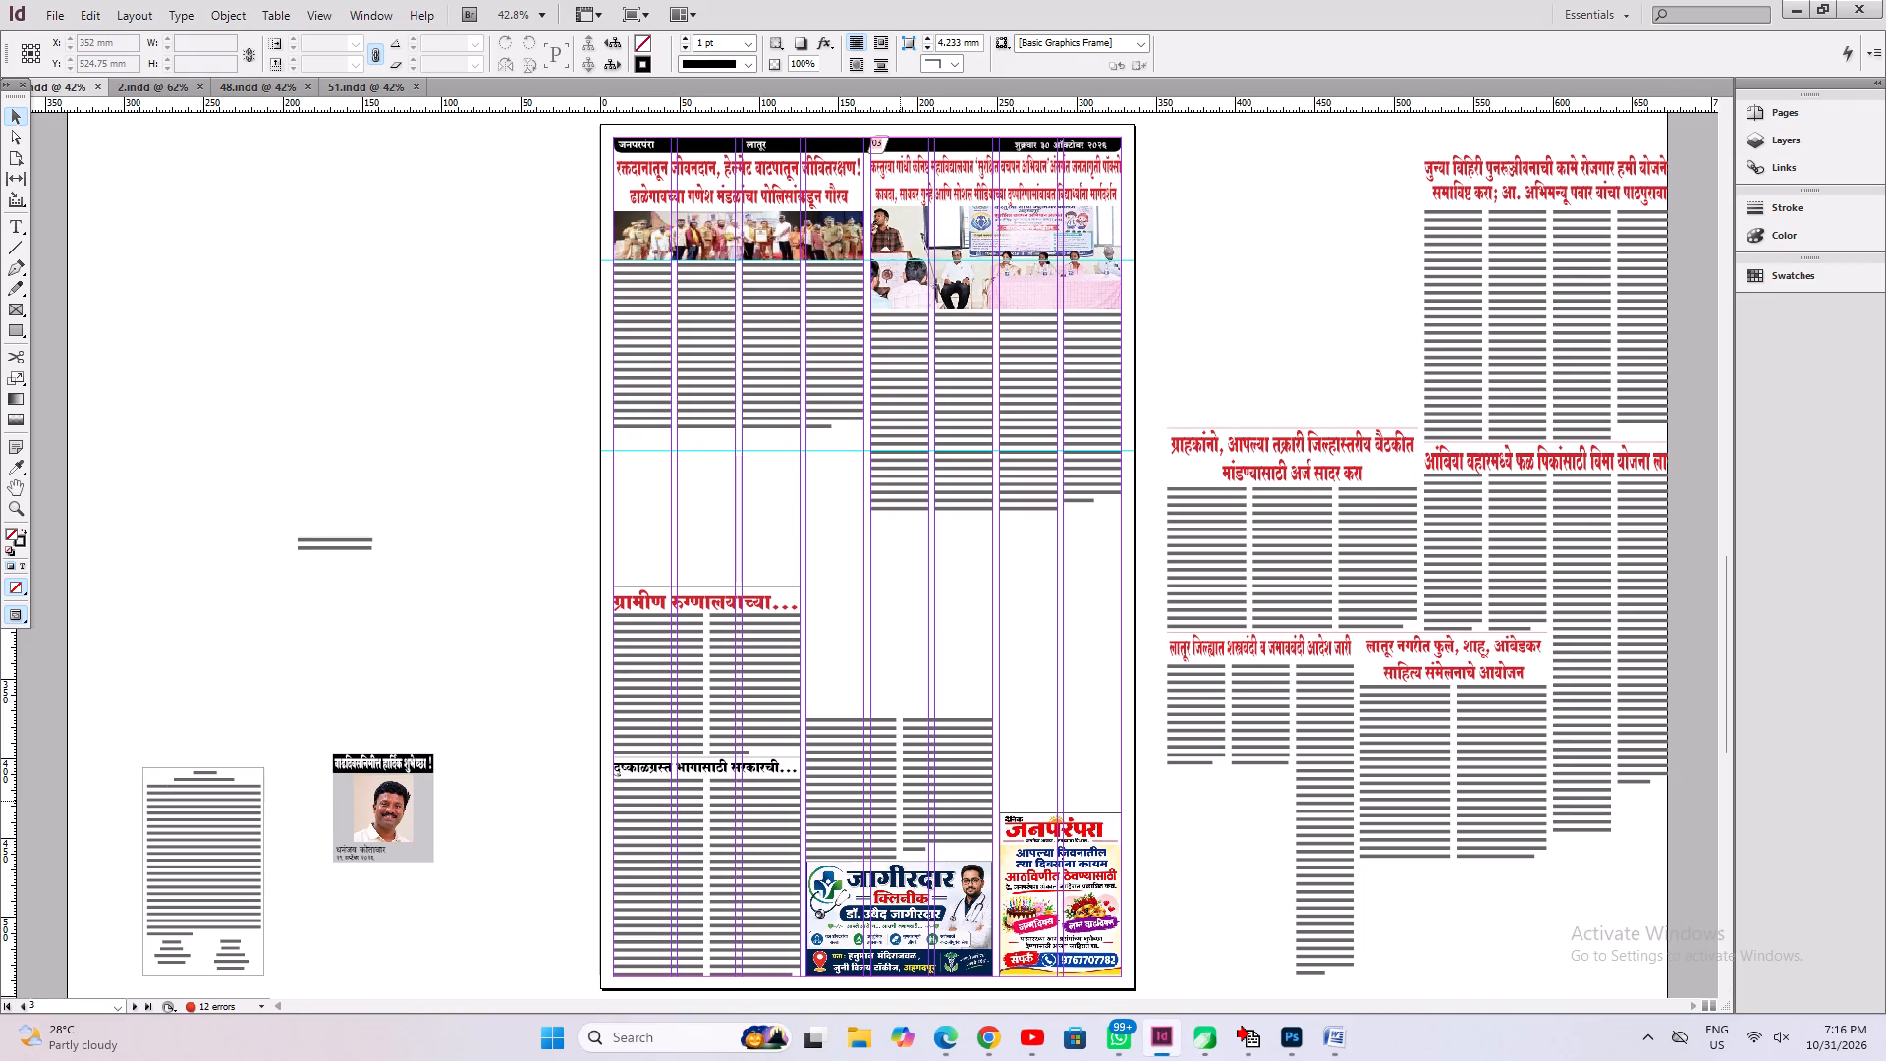
left_click(294, 336)
left_click(15, 222)
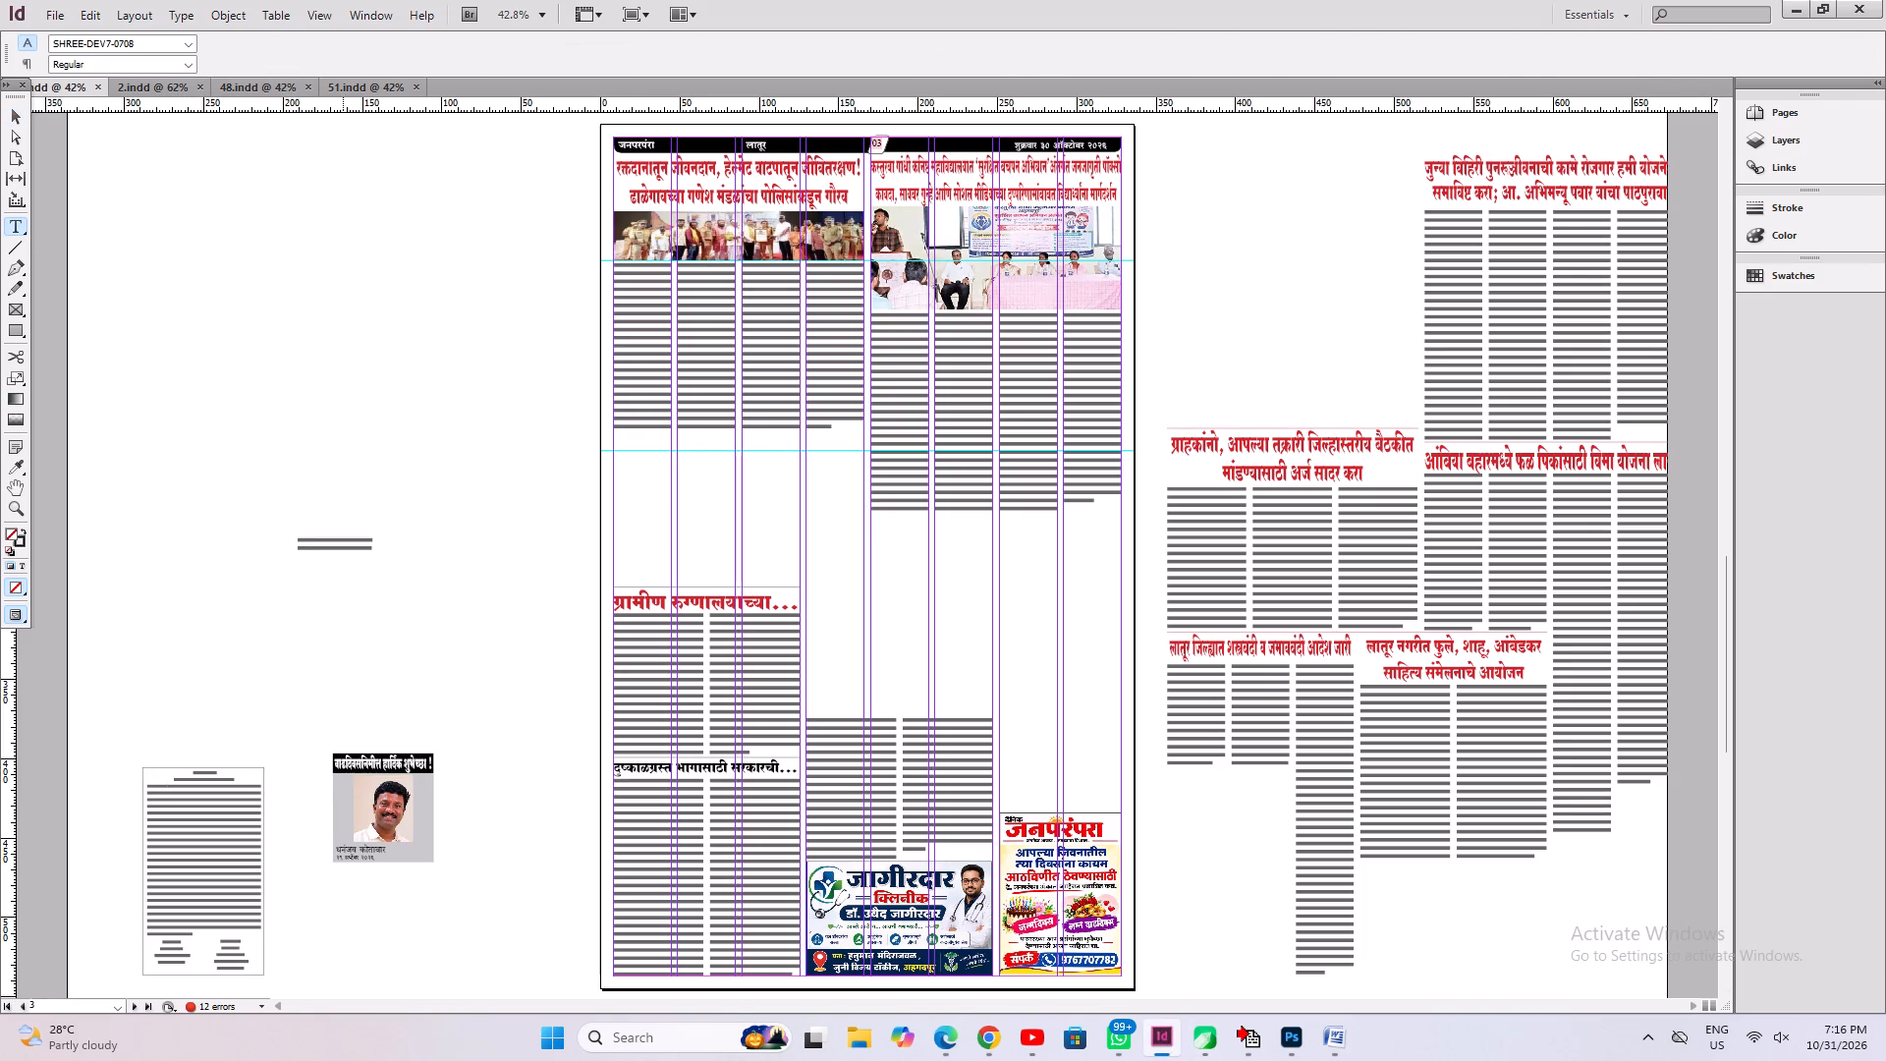
left_click_drag(396, 330, 566, 567)
key("ctrl+v")
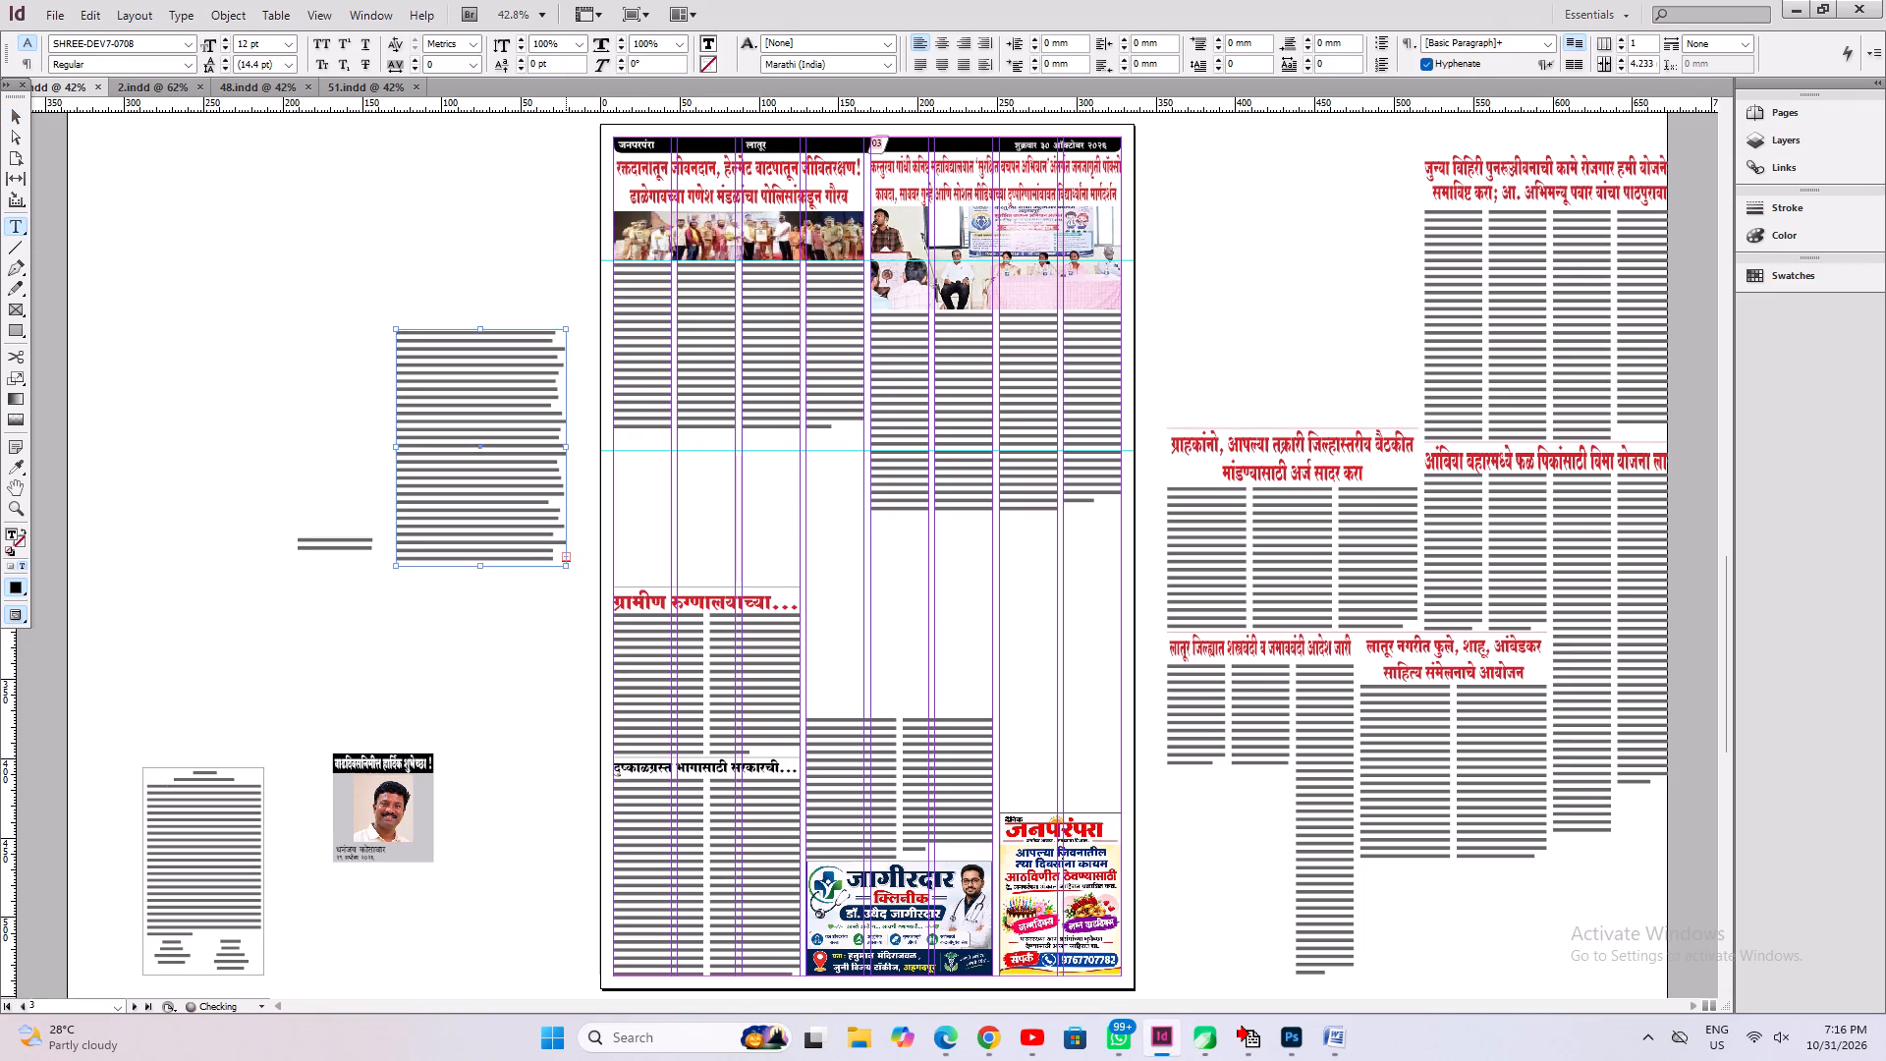
key("ctrl+alt+c")
left_click(468, 318)
key("ctrl+1")
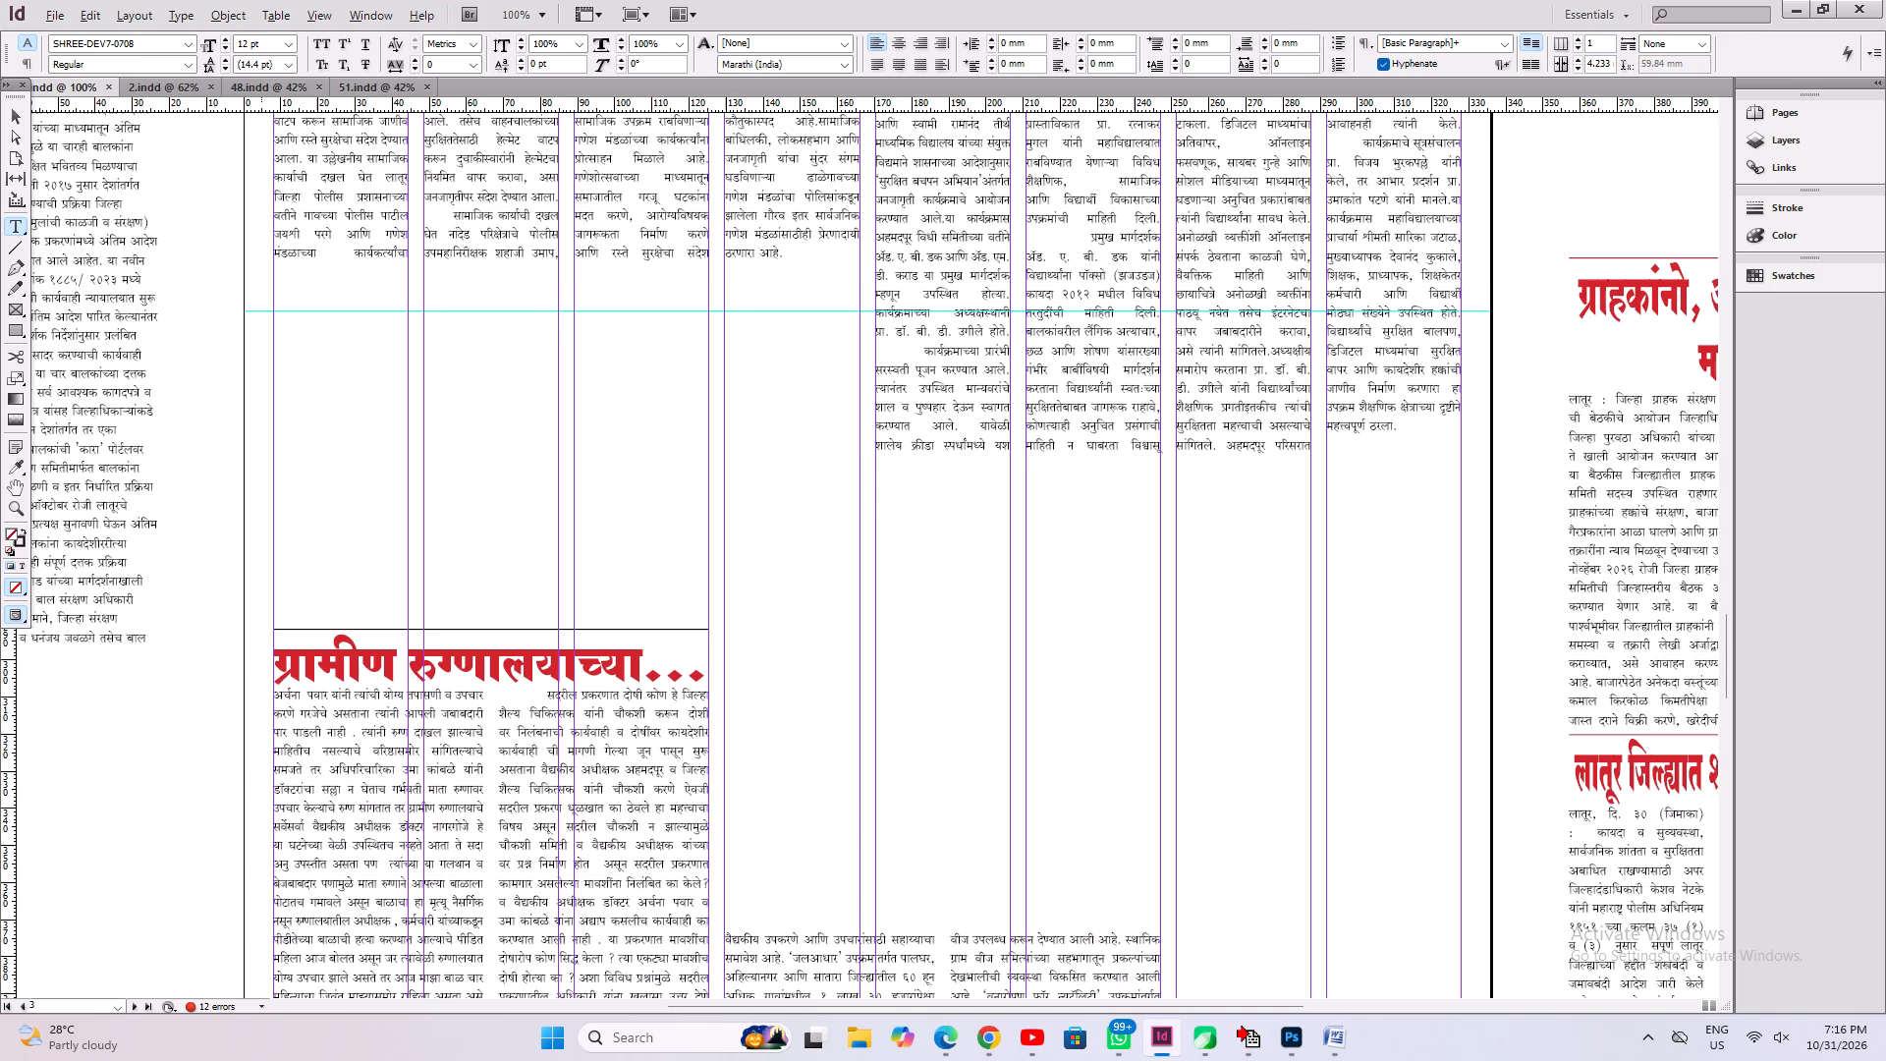
Move the headline sentence from the pasted article into a new text frame about 158 mm wide below the रक्तदानातून article.
left_click_drag(260, 396, 769, 619, "alt")
key("ctrl+z")
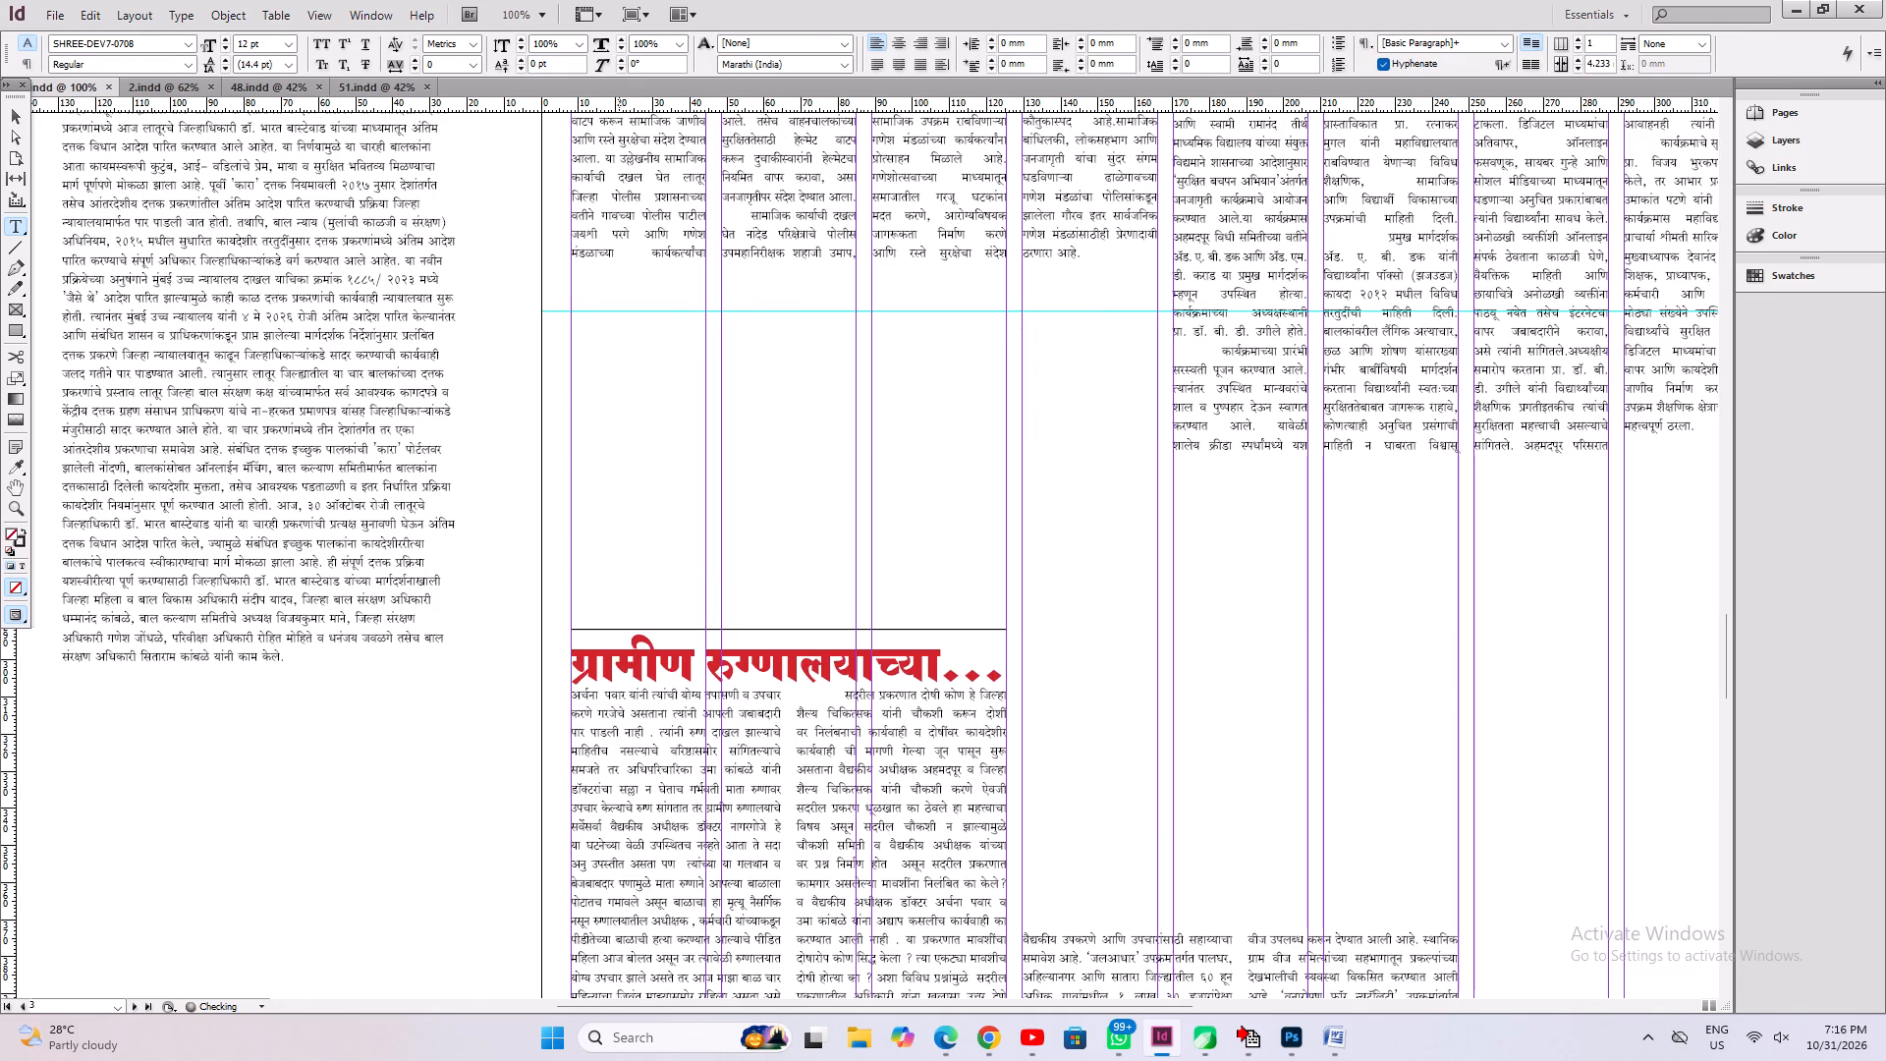
left_click(323, 341)
left_click_drag(323, 341, 404, 746, "alt")
left_click(319, 503)
left_click_drag(316, 495, 346, 760, "alt")
left_click_drag(466, 304, 477, 252)
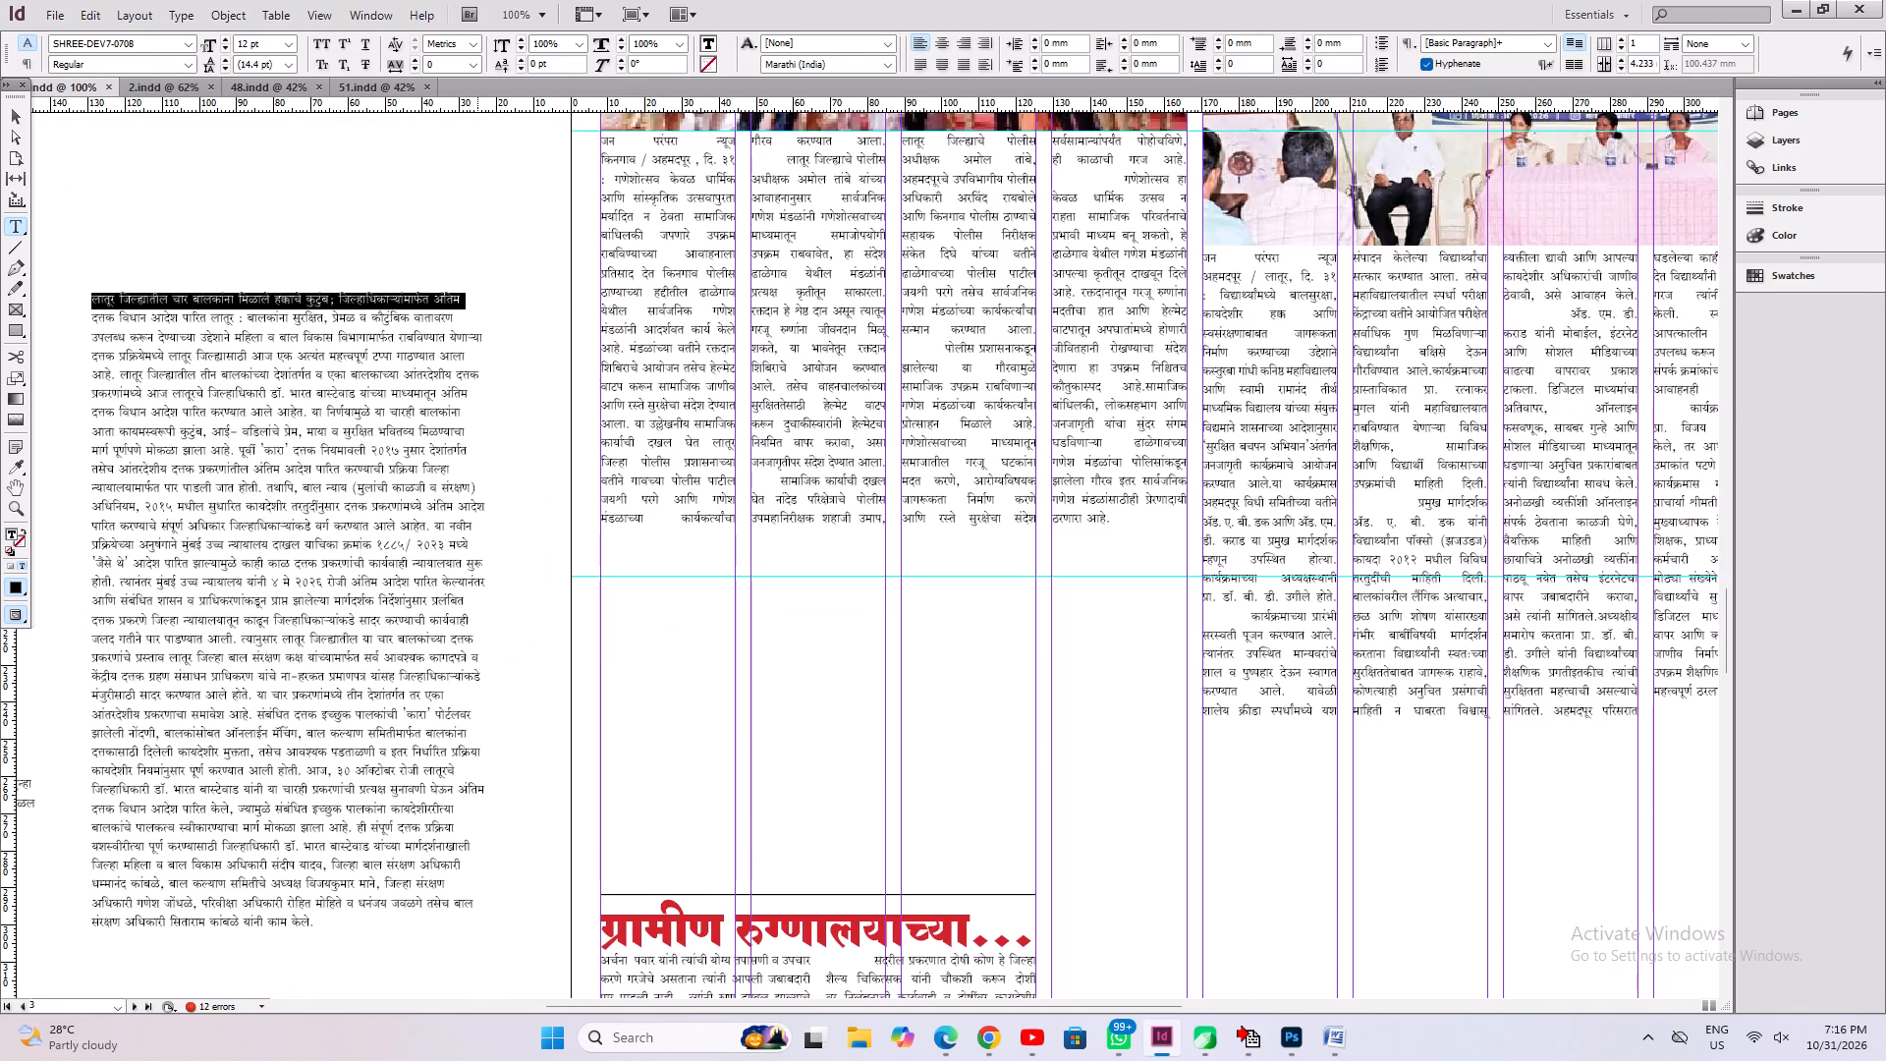
left_click(205, 318, "shift")
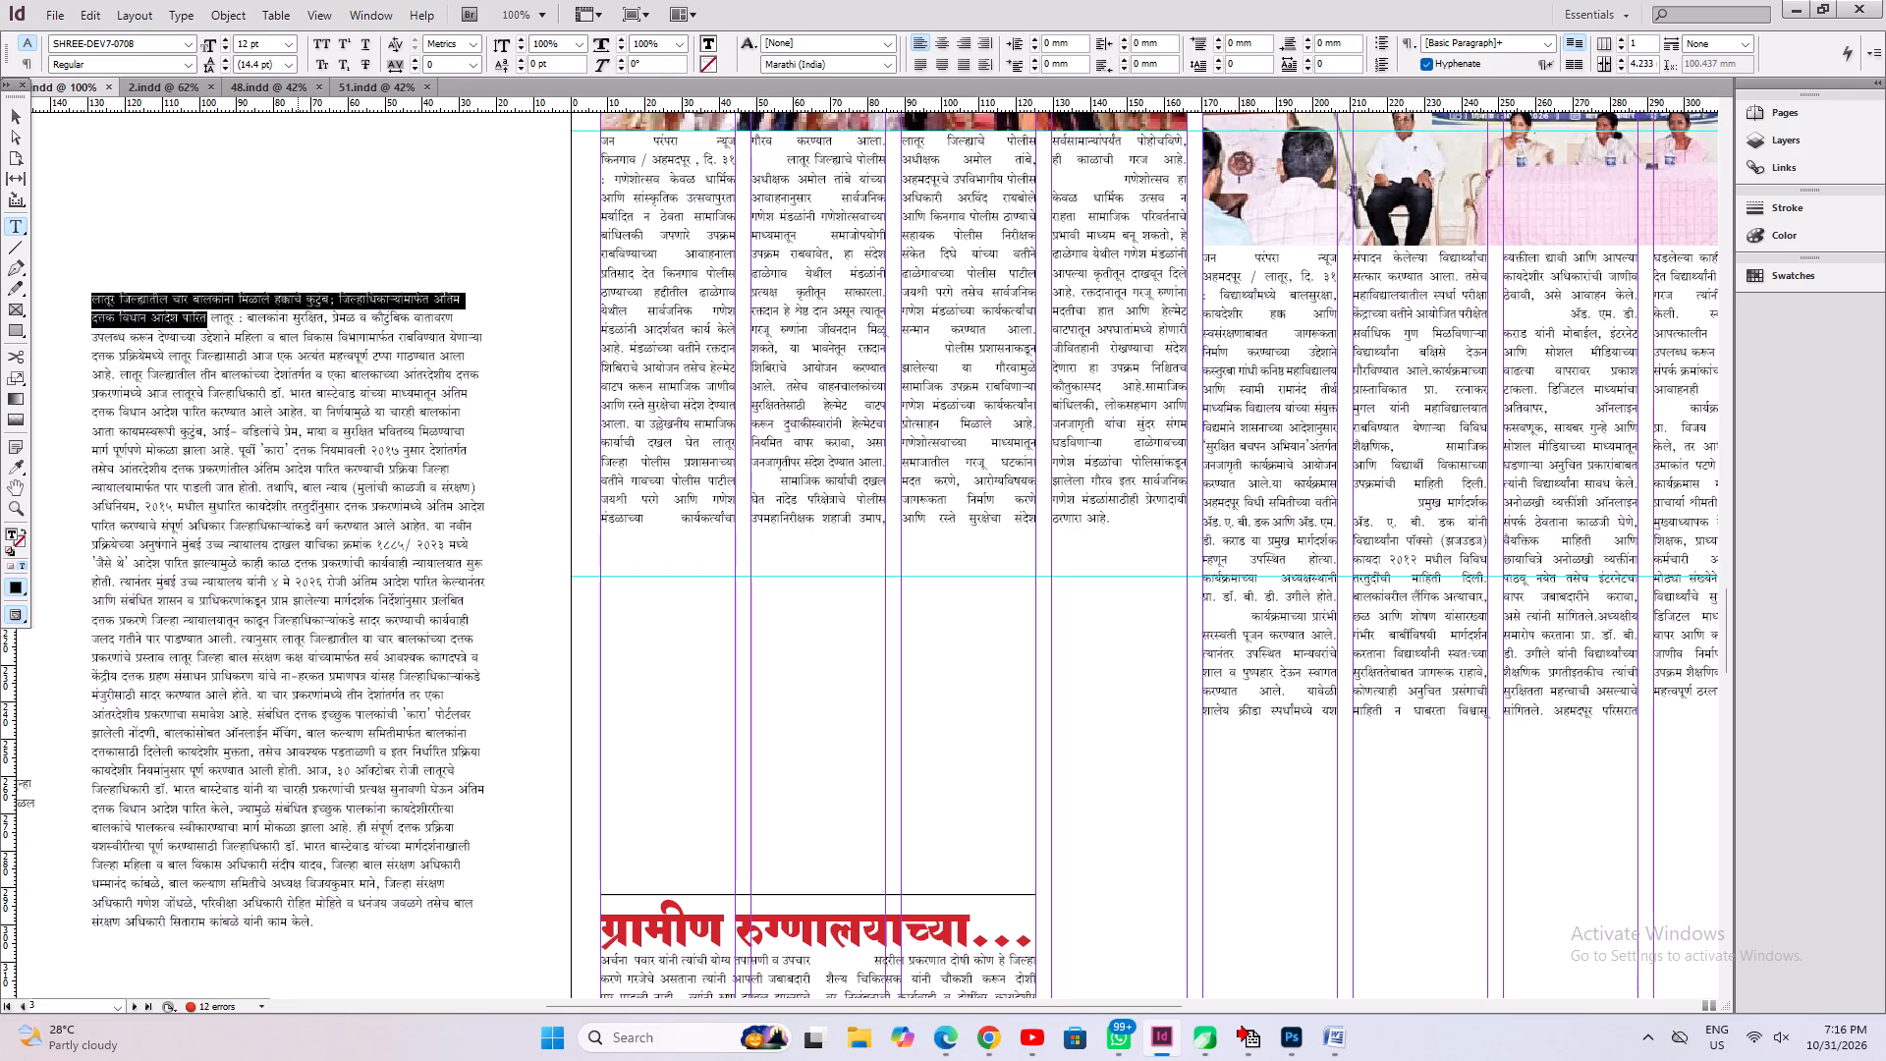
key("ctrl+x")
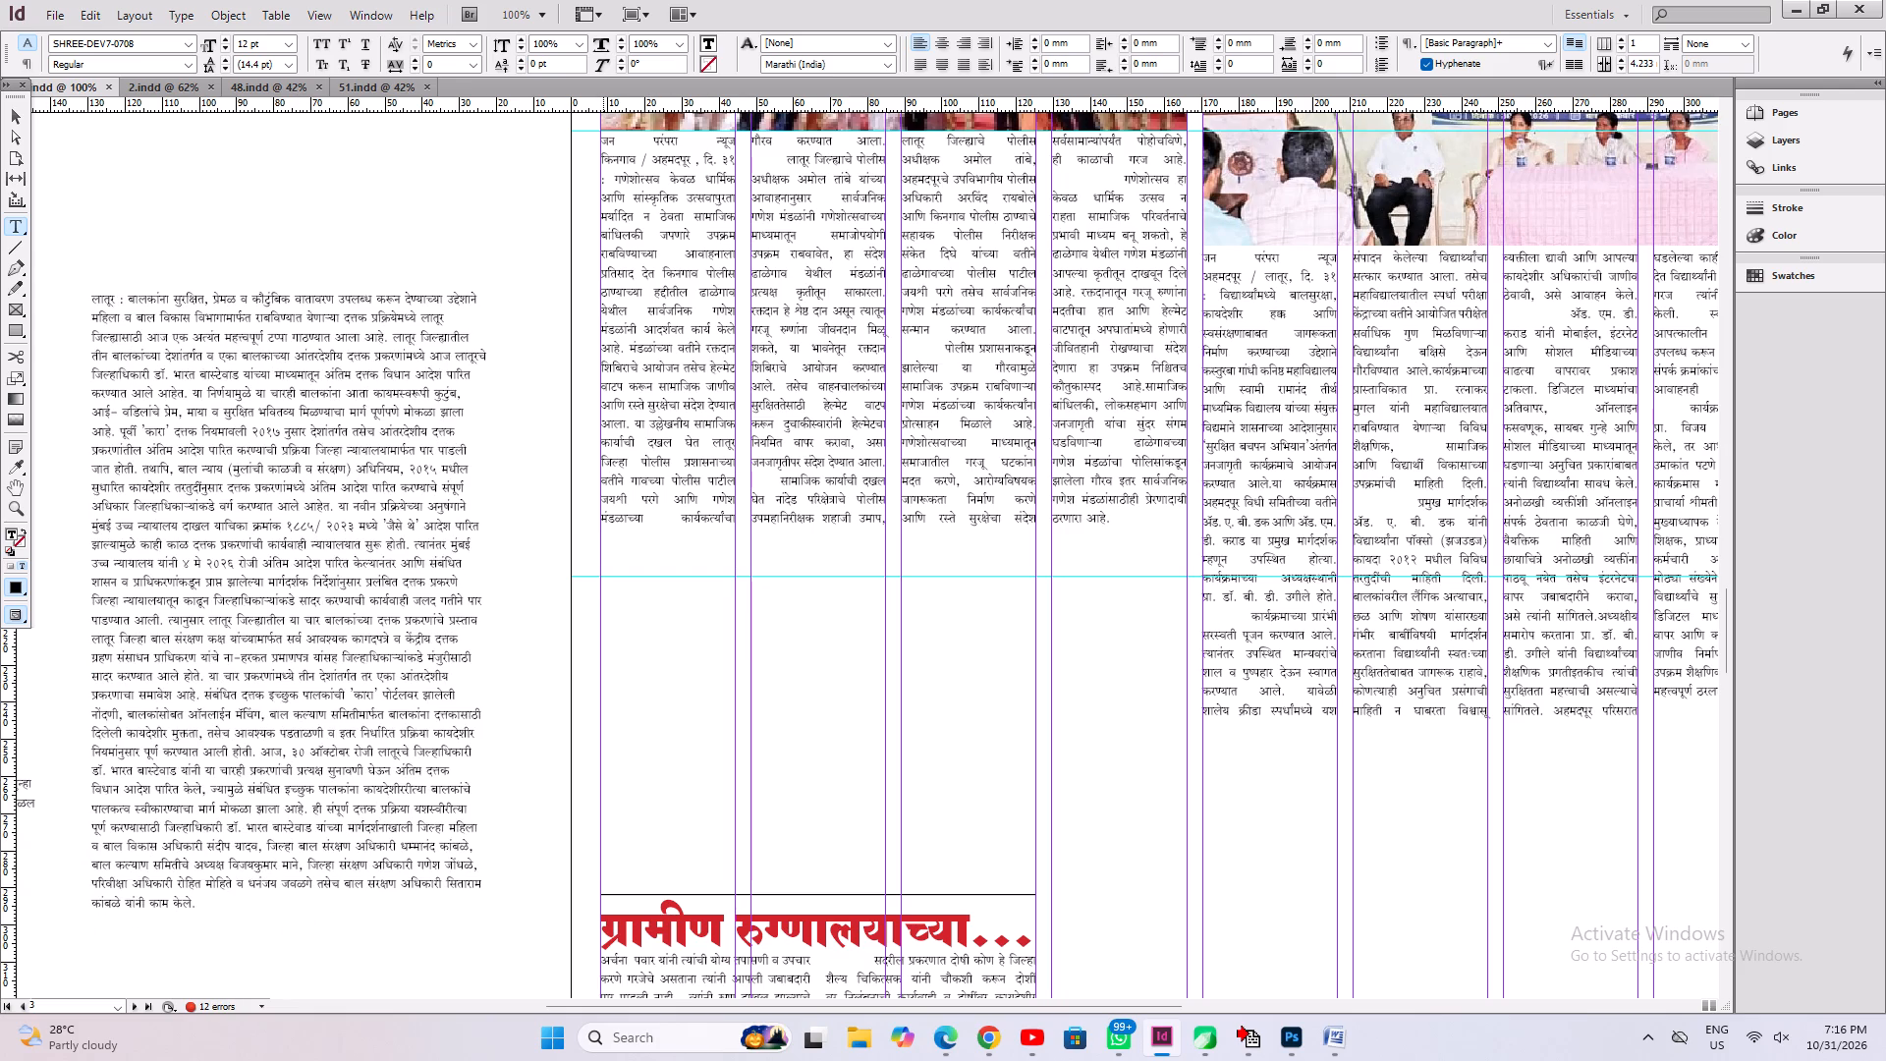
left_click_drag(600, 545, 1190, 692)
key("ctrl+v")
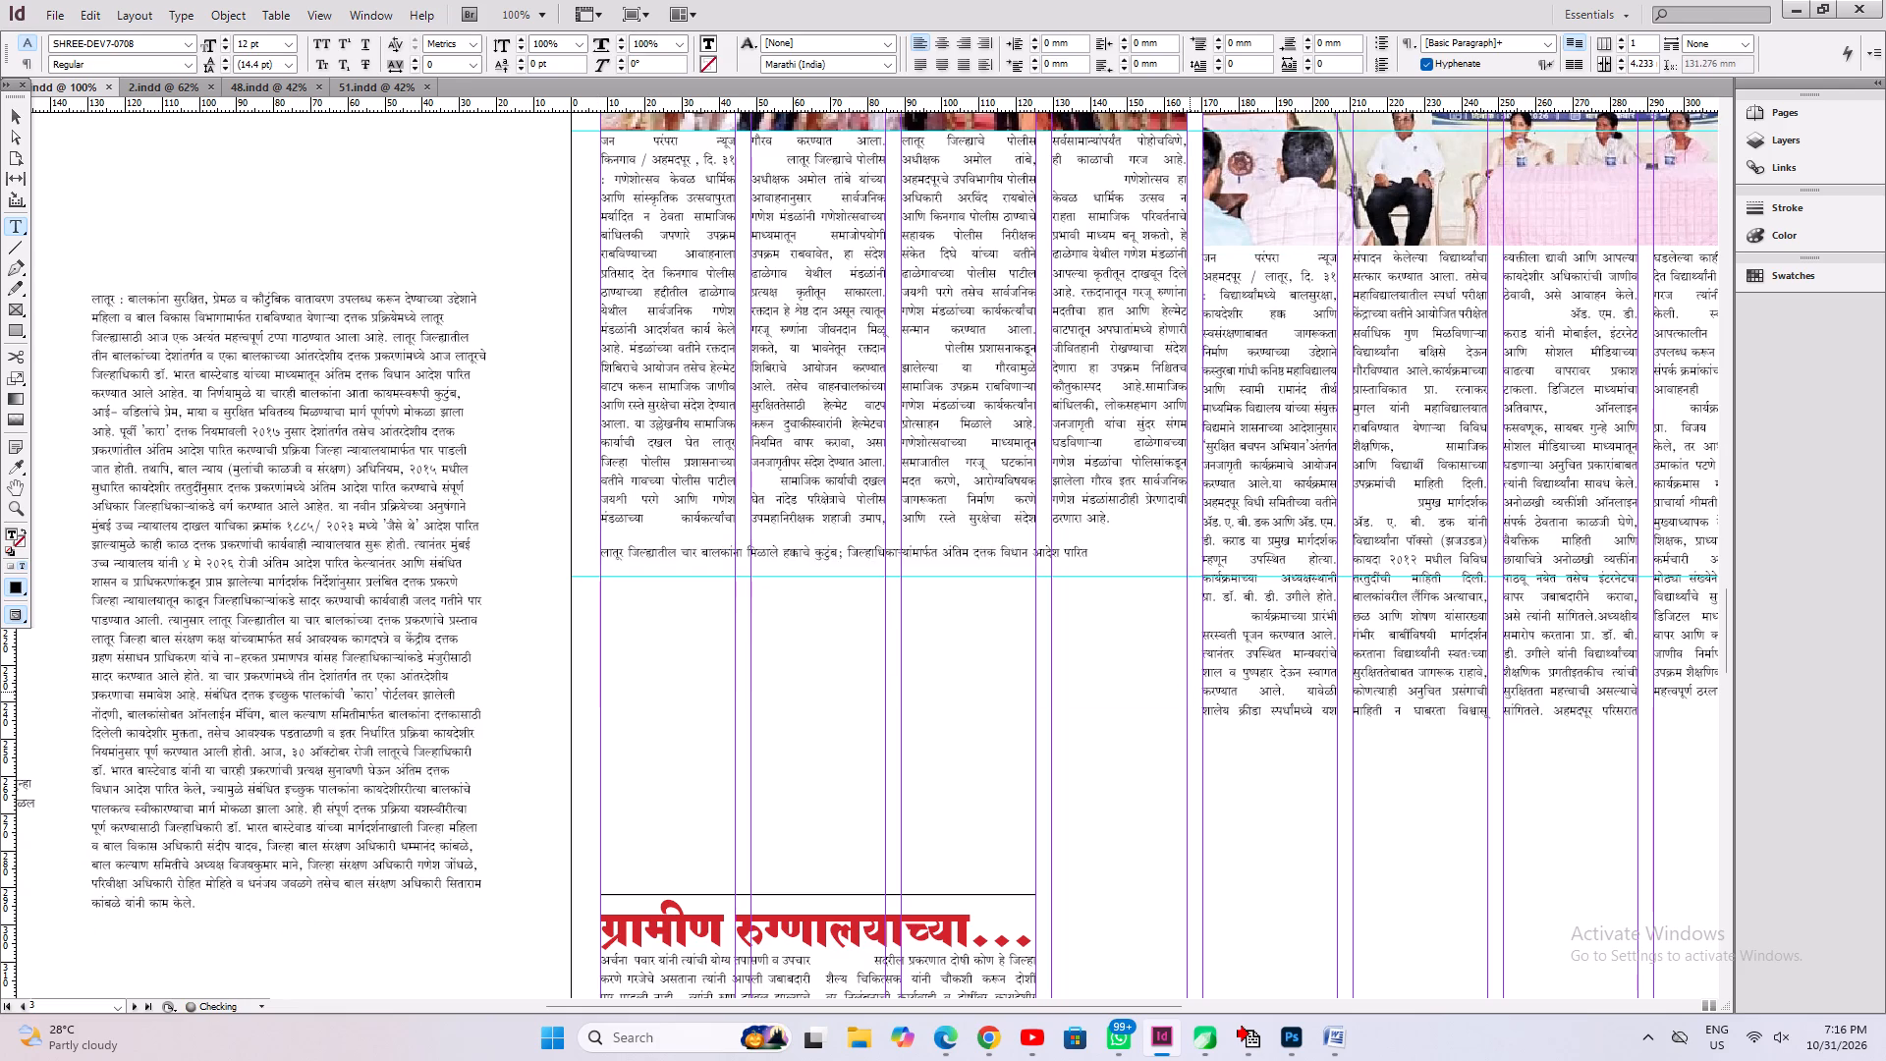
Style the new headline like the red रक्तदानातून headline, justify it with the last line left-aligned, and reduce its size to about 46 pt.
key("ctrl+a")
scroll(1059, 844, "up", 5)
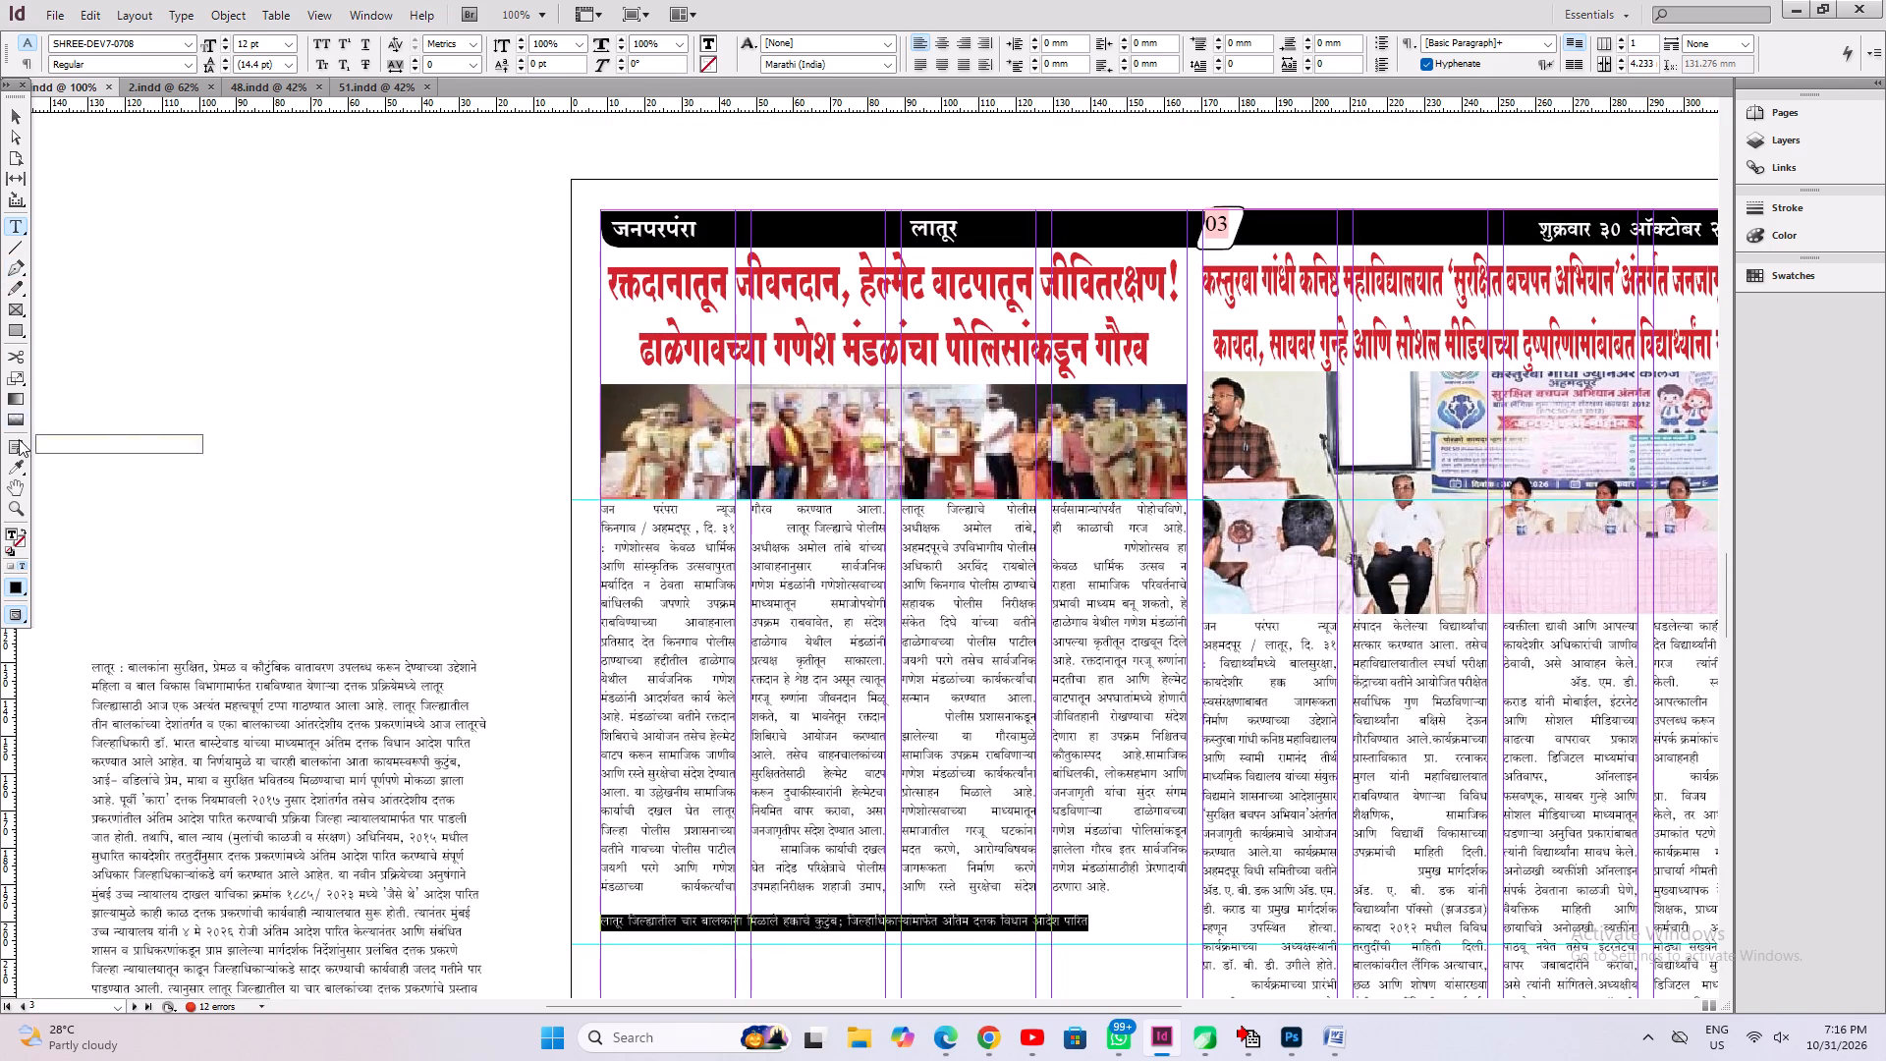
left_click(12, 474)
left_click(657, 271)
scroll(648, 467, "down", 3)
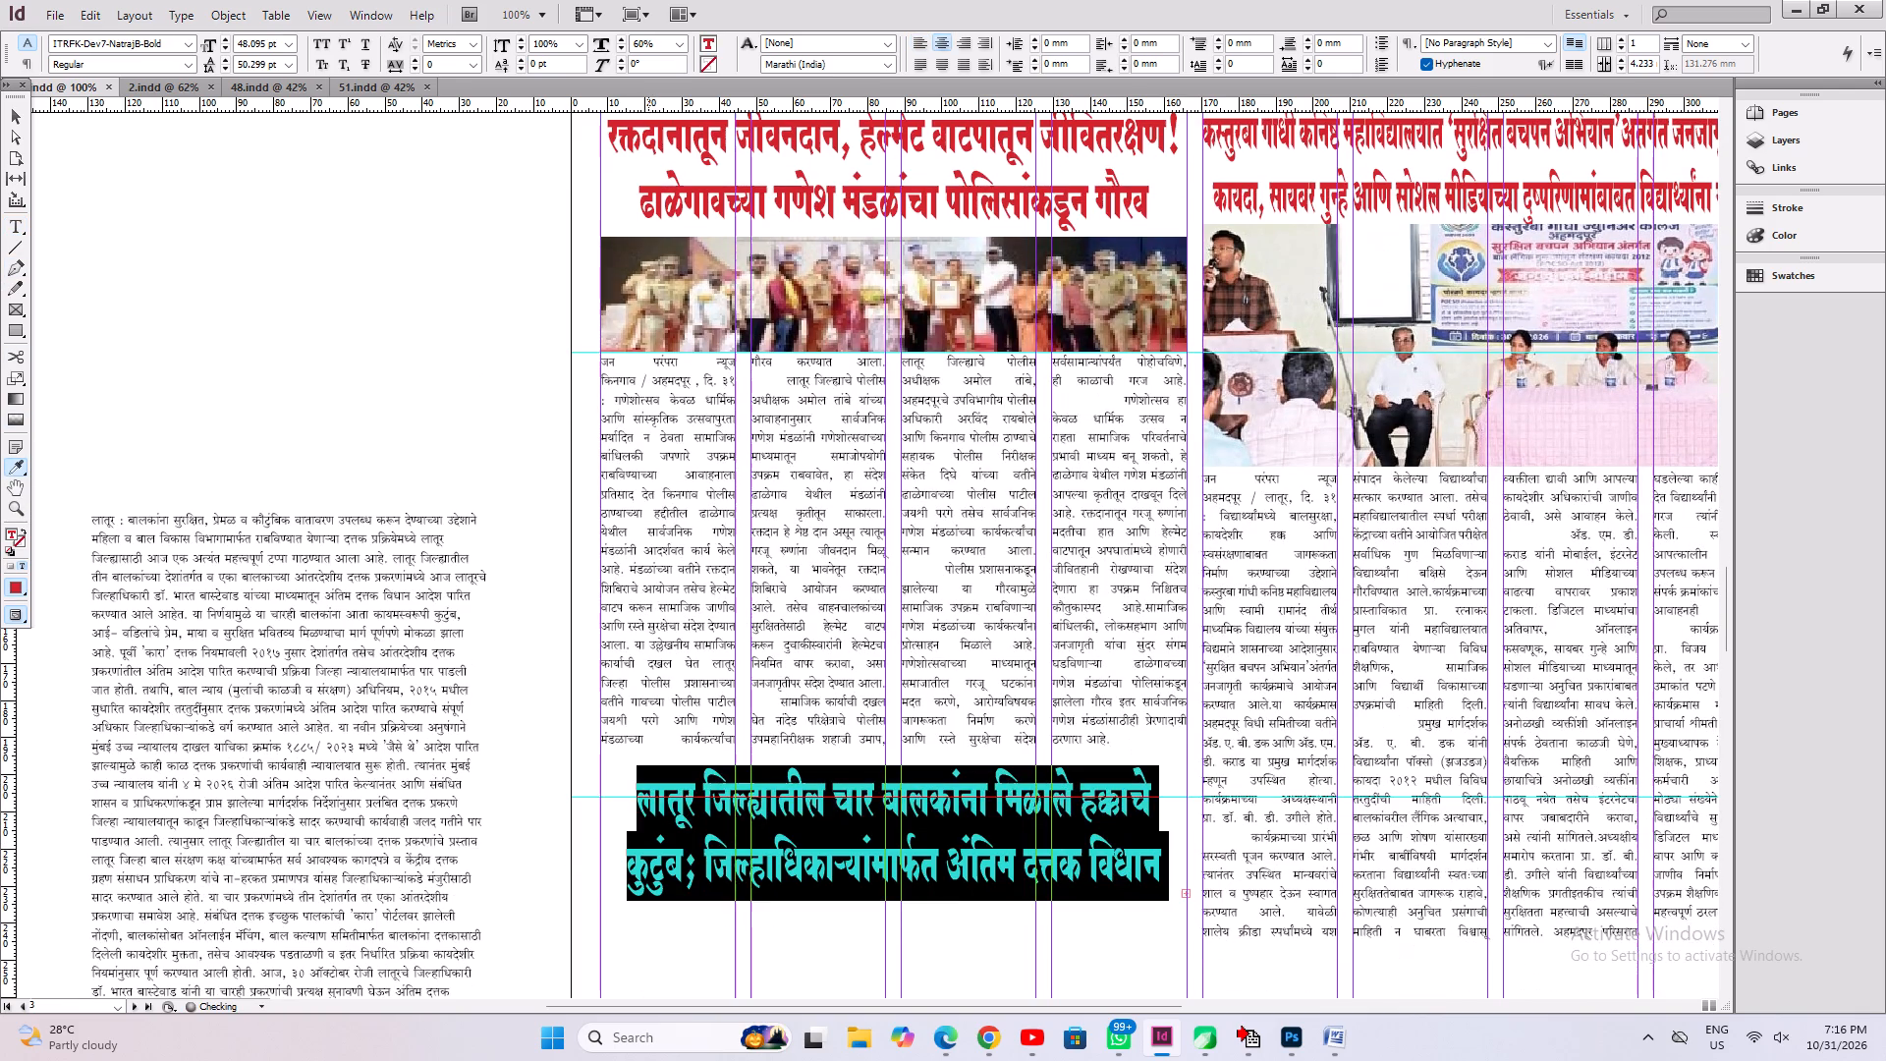
key("ctrl+alt+c")
key("ctrl+shift+j")
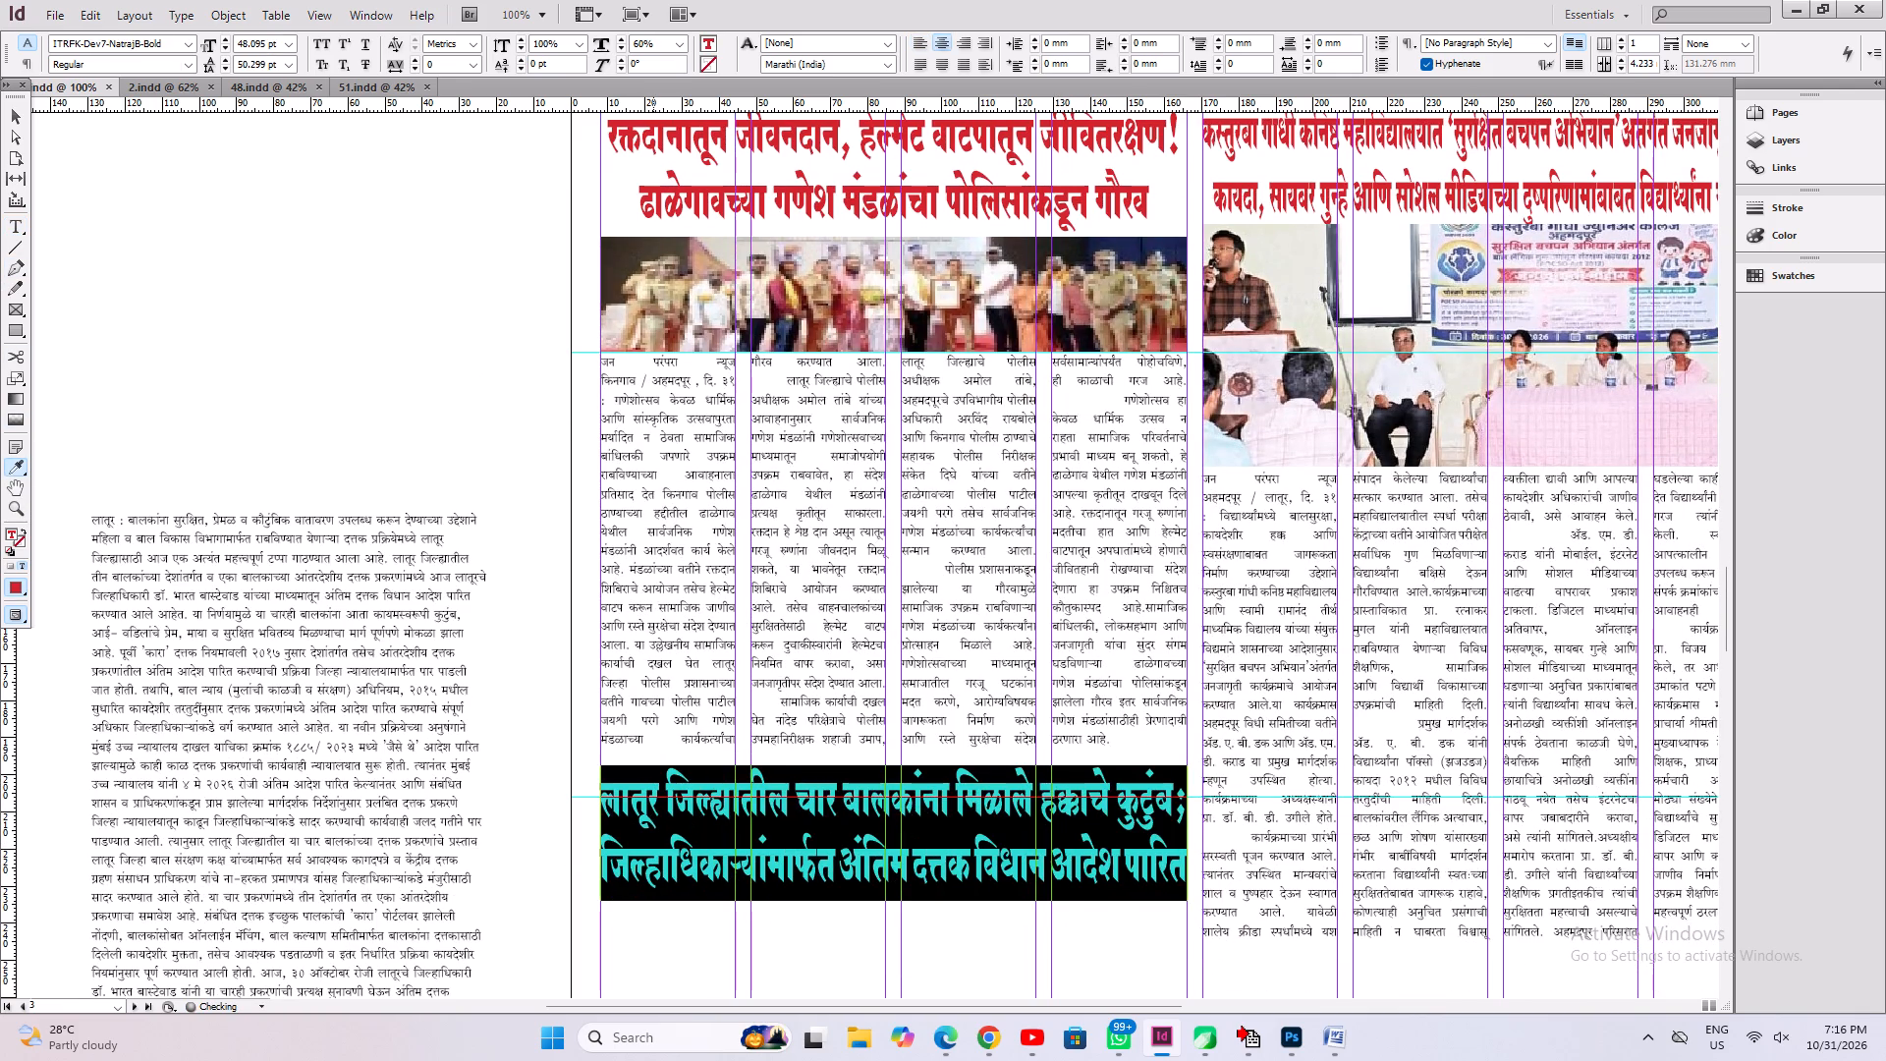
key("ctrl+shift+comma")
key("alt+Up")
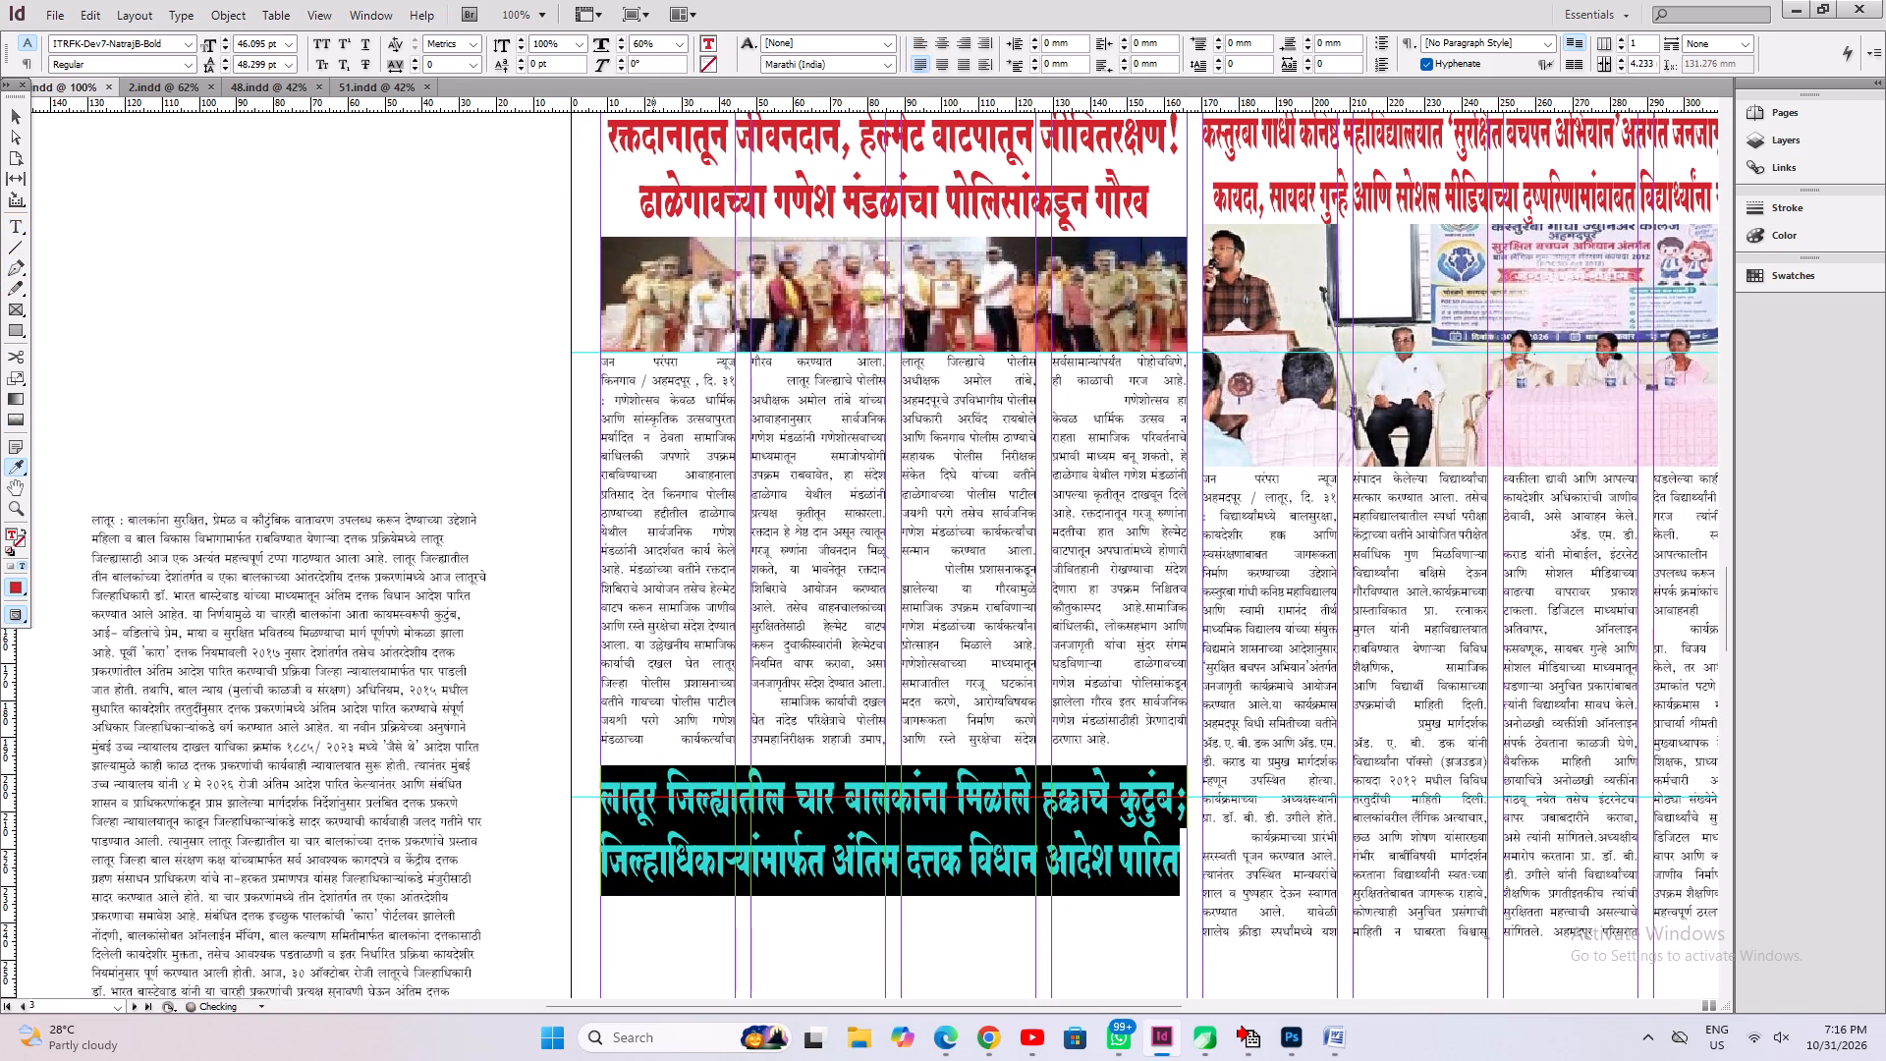
key("alt+Down")
key("ctrl+z")
key("ctrl+s")
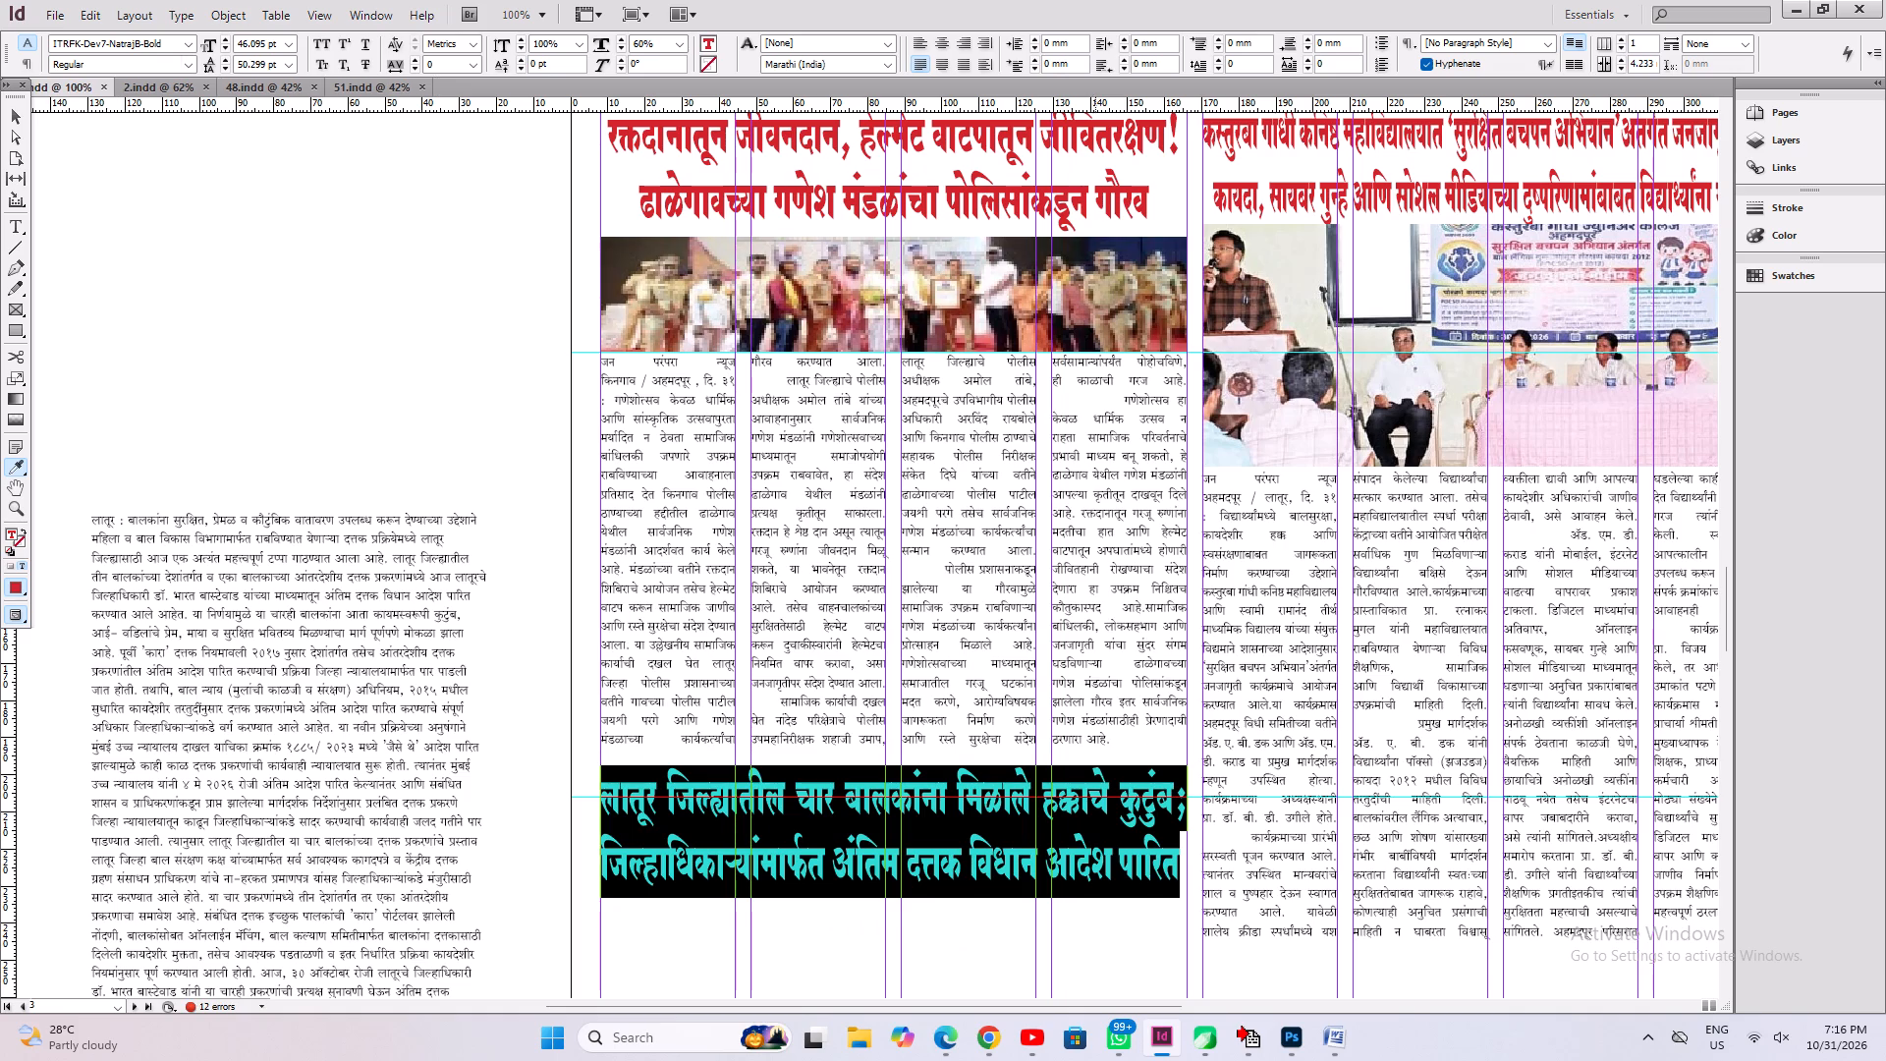
left_click(976, 836)
key("ctrl+z")
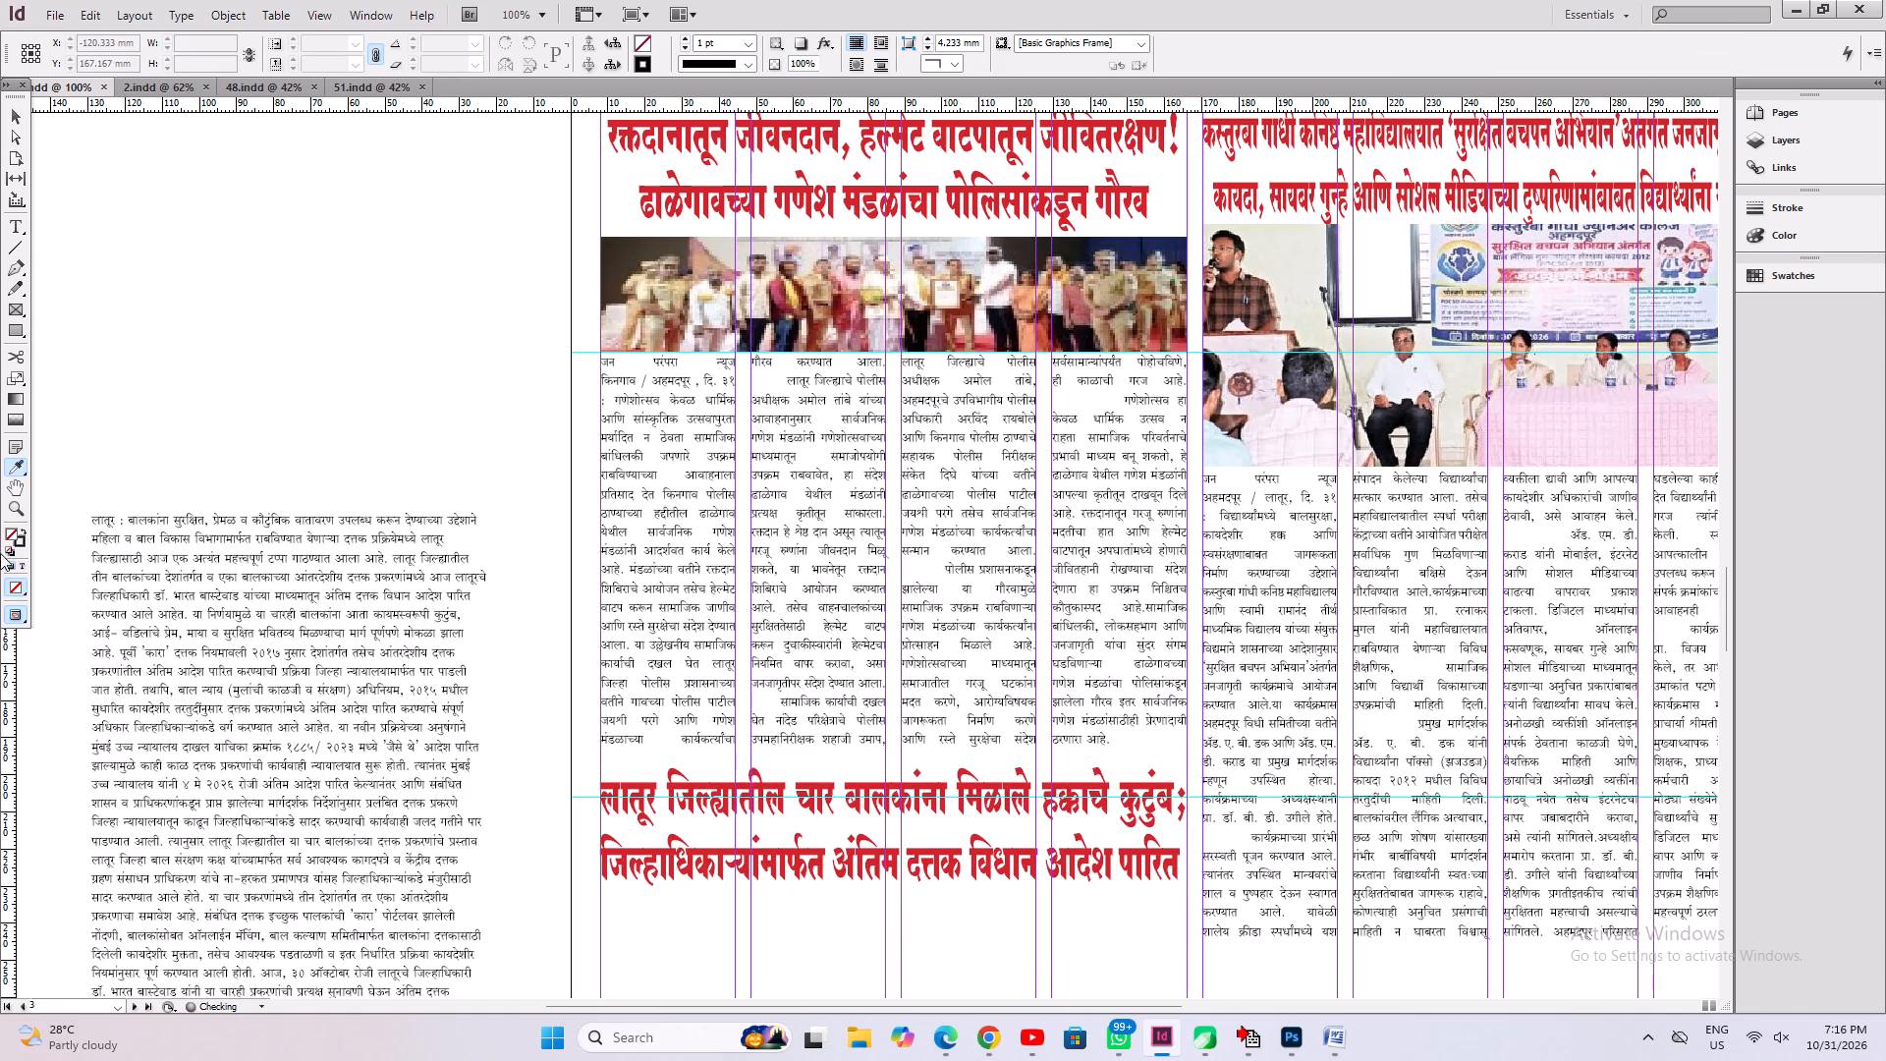
Draw a 1 pt horizontal divider line about 158 mm long above the लातूर जिल्ह्यातील headline and nudge it up.
left_click(16, 252)
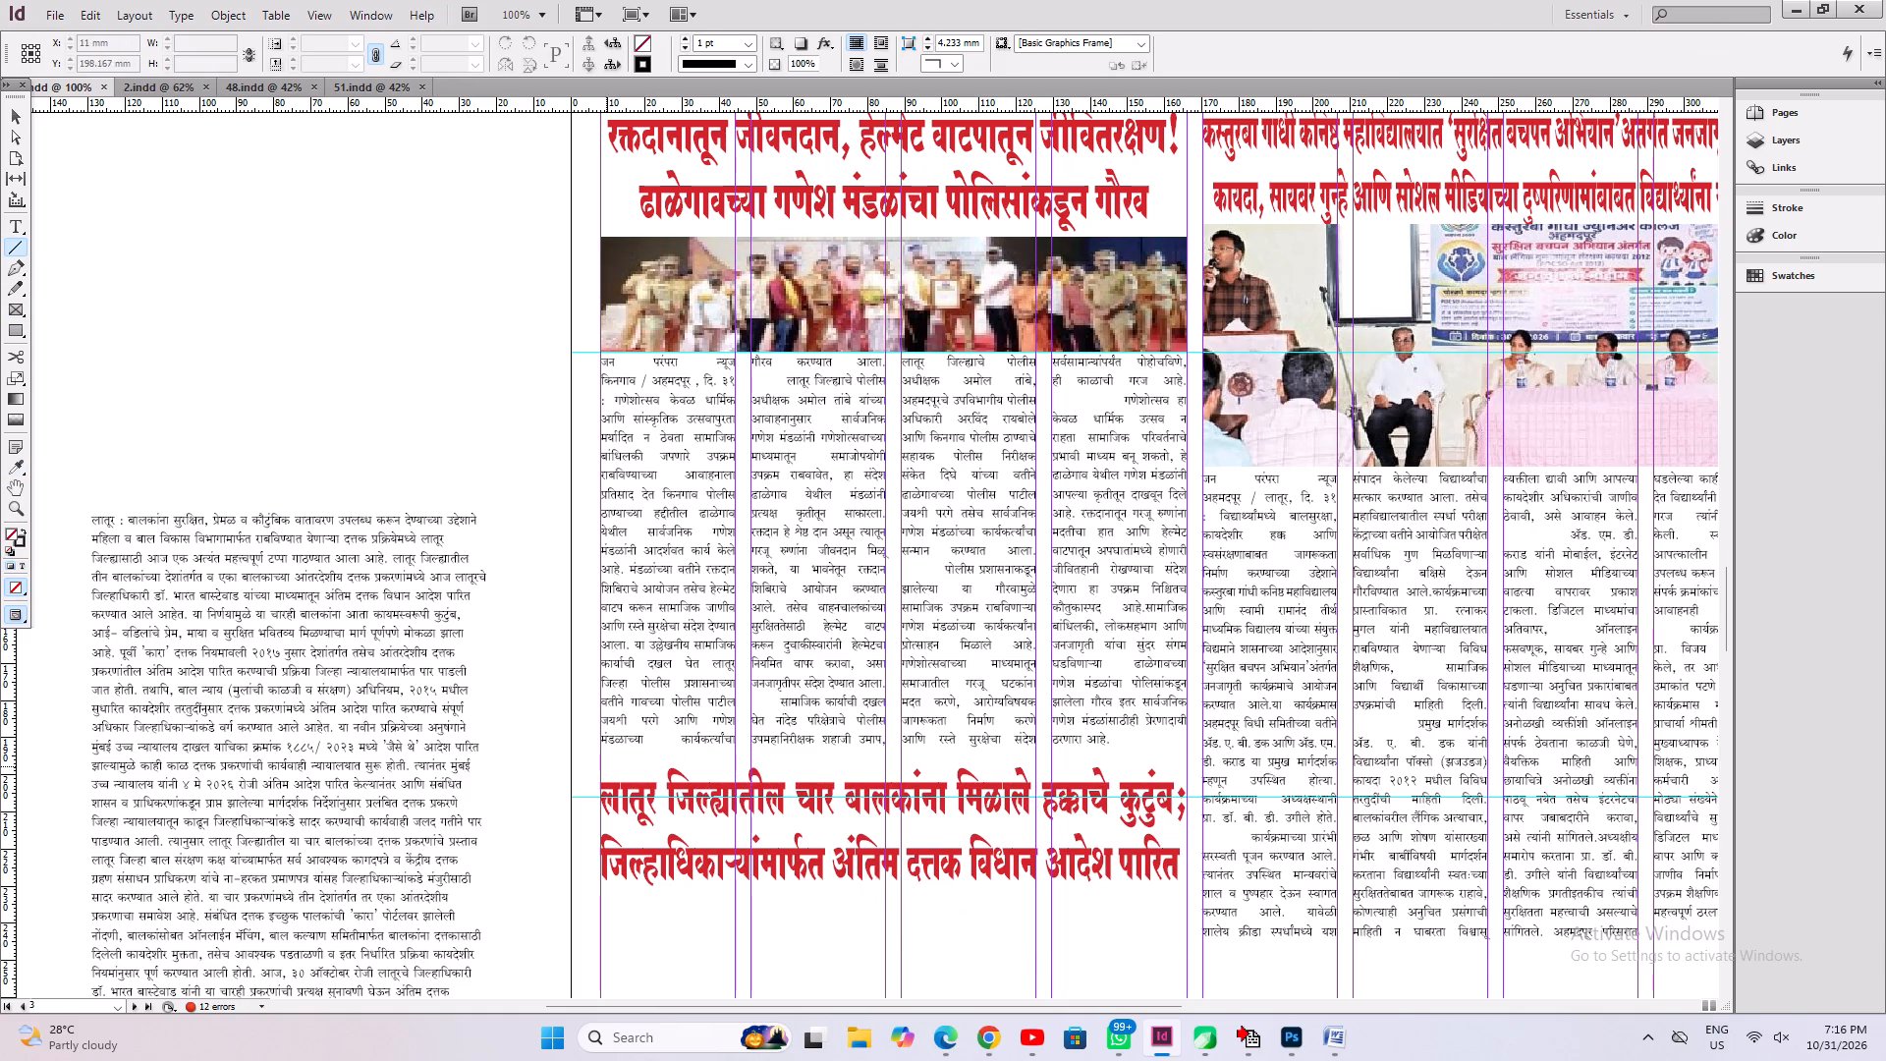
left_click_drag(597, 758, 1189, 862, "shift")
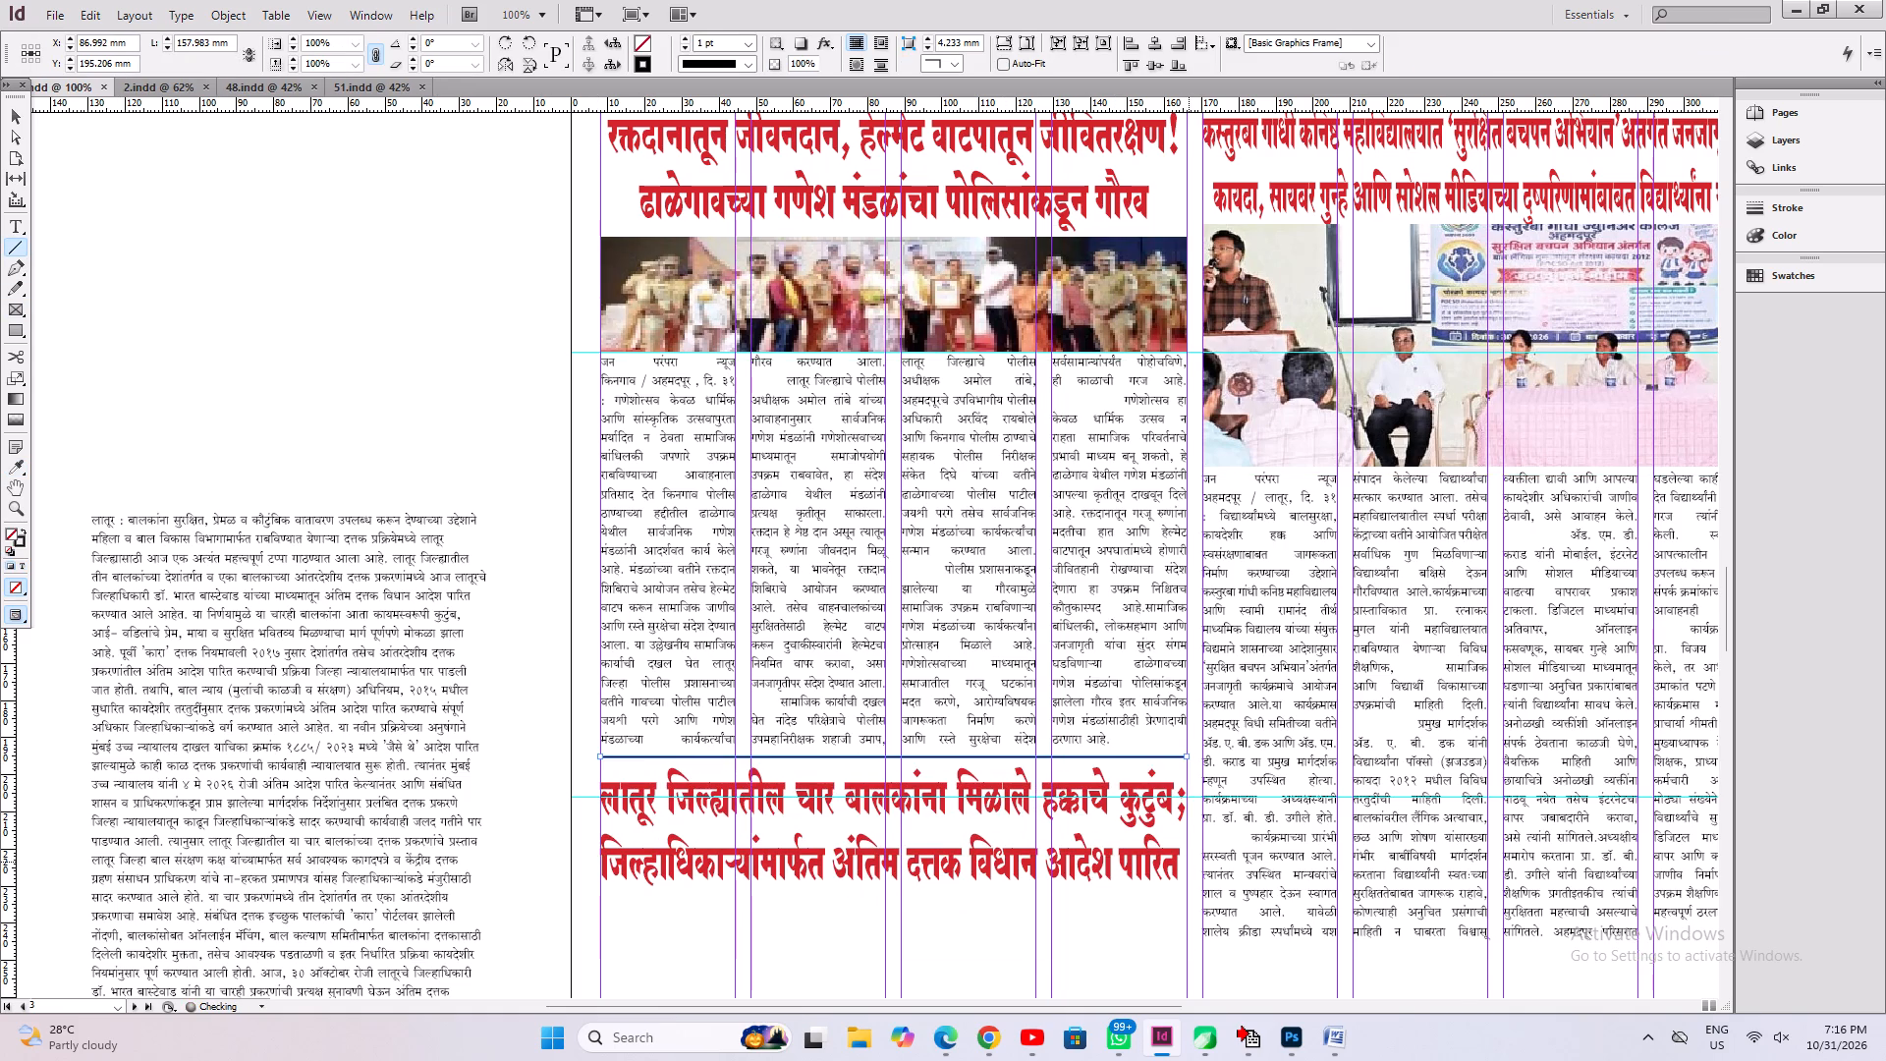
key("ctrl+1")
key("Up")
key("Up")
key("Up")
key("Up")
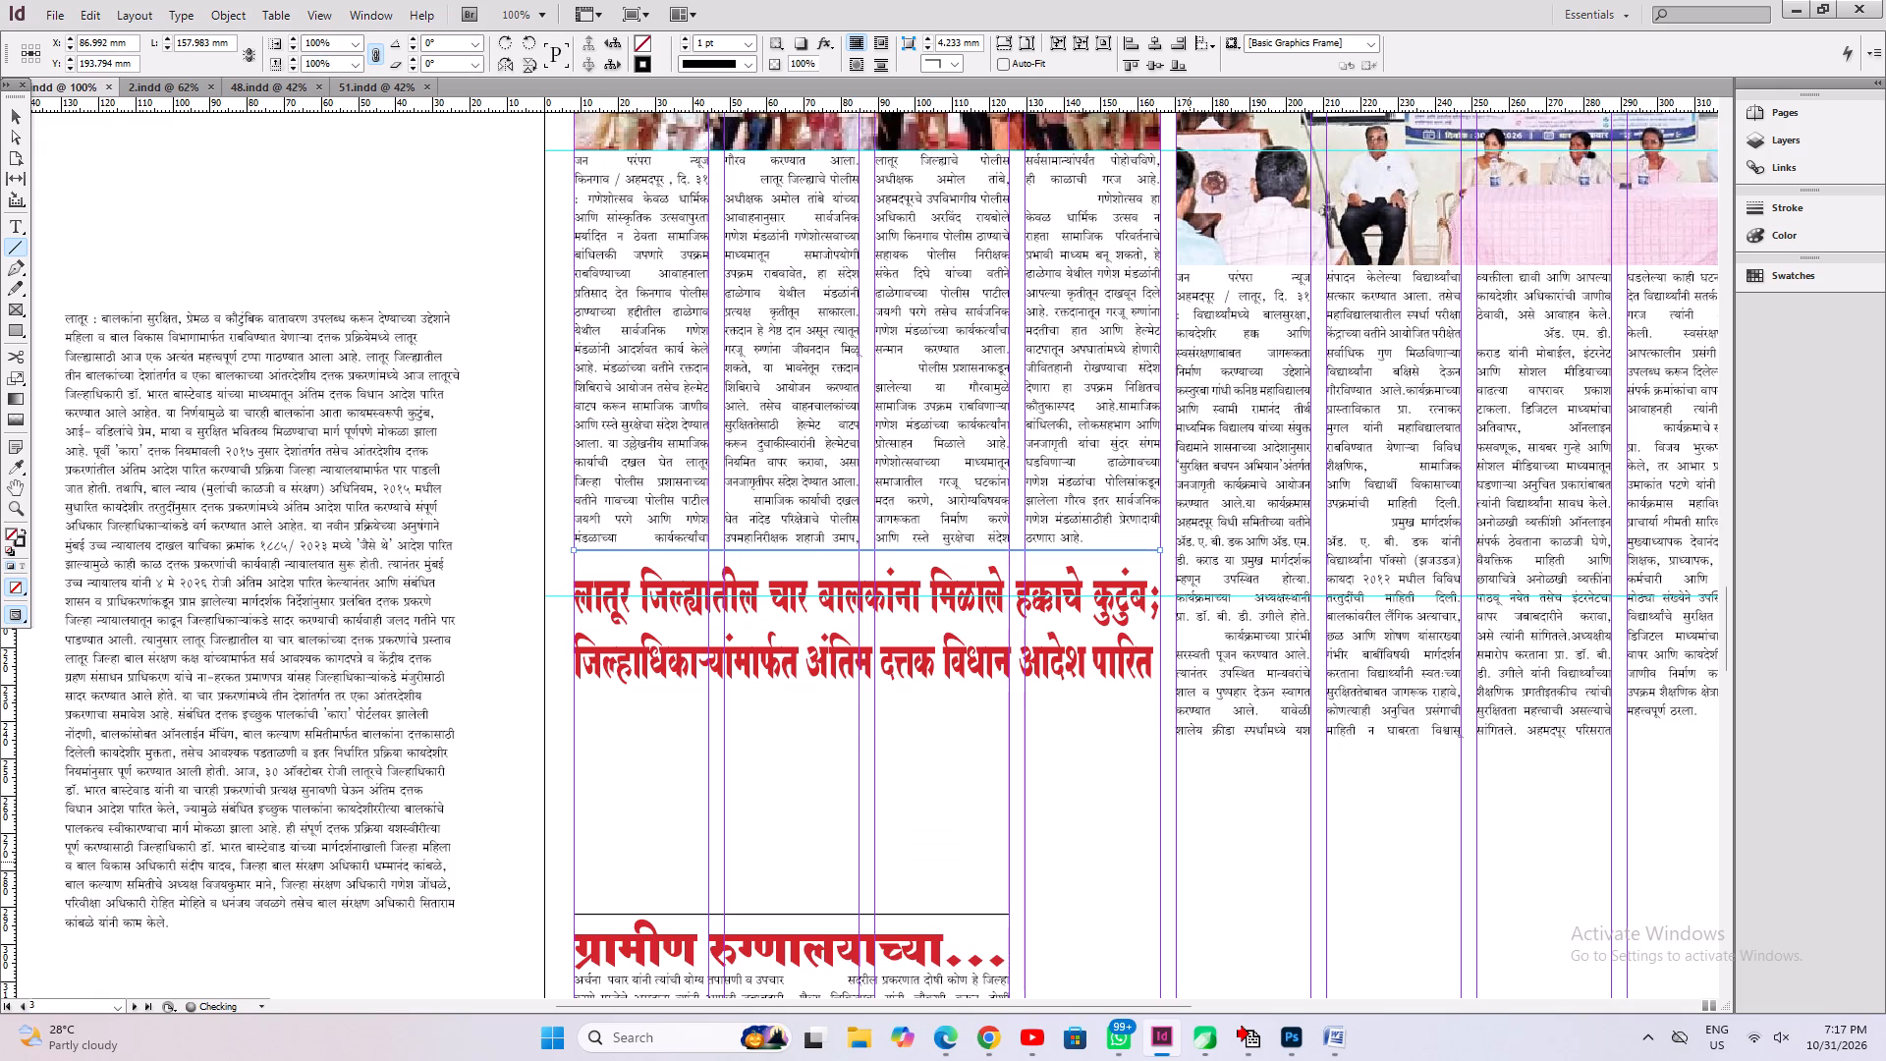
Move the लातूर जिल्ह्यातील headline frame up closer to the divider line and fit the frame to its content.
left_click(11, 116)
left_click(574, 564)
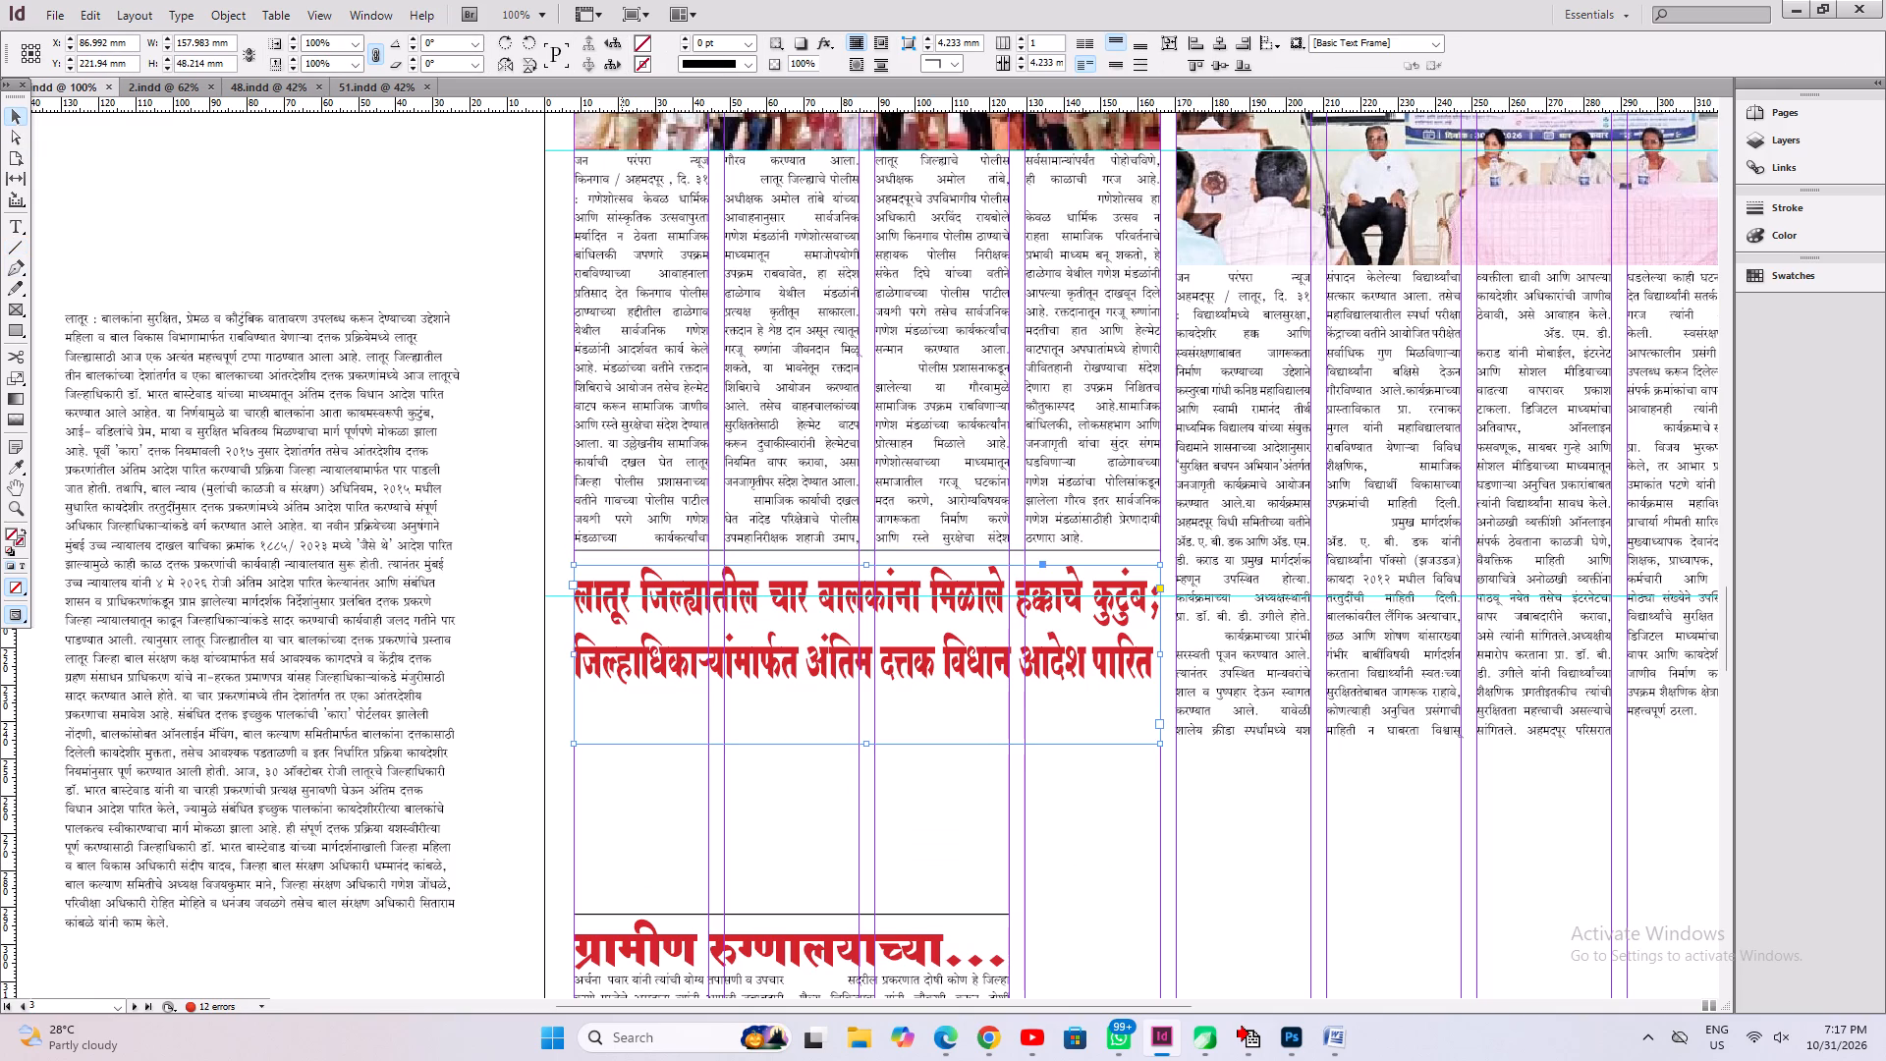
key("Up")
key("Up")
key("Up")
key("Up")
key("Up")
key("Up")
key("ctrl+alt+c")
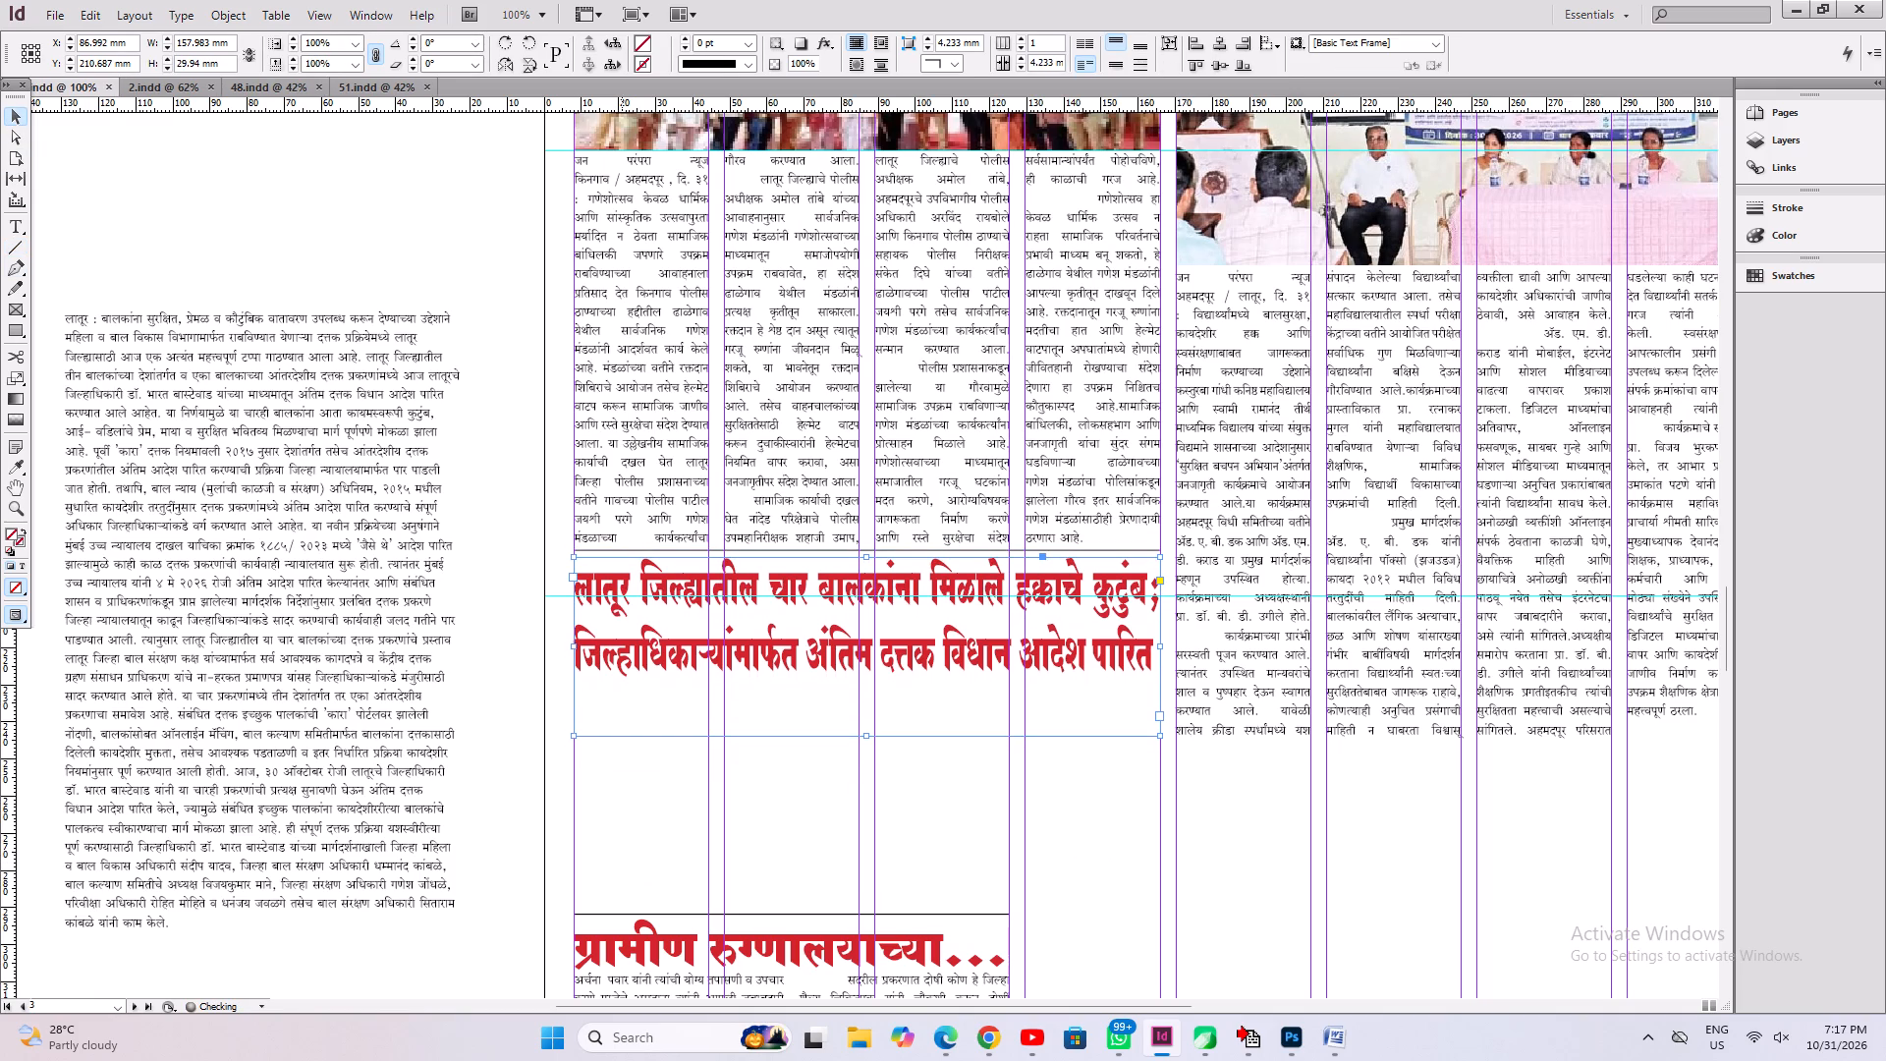
Justify the pasted लातूर article body beside the page and fit its frame to the content.
left_click(215, 554)
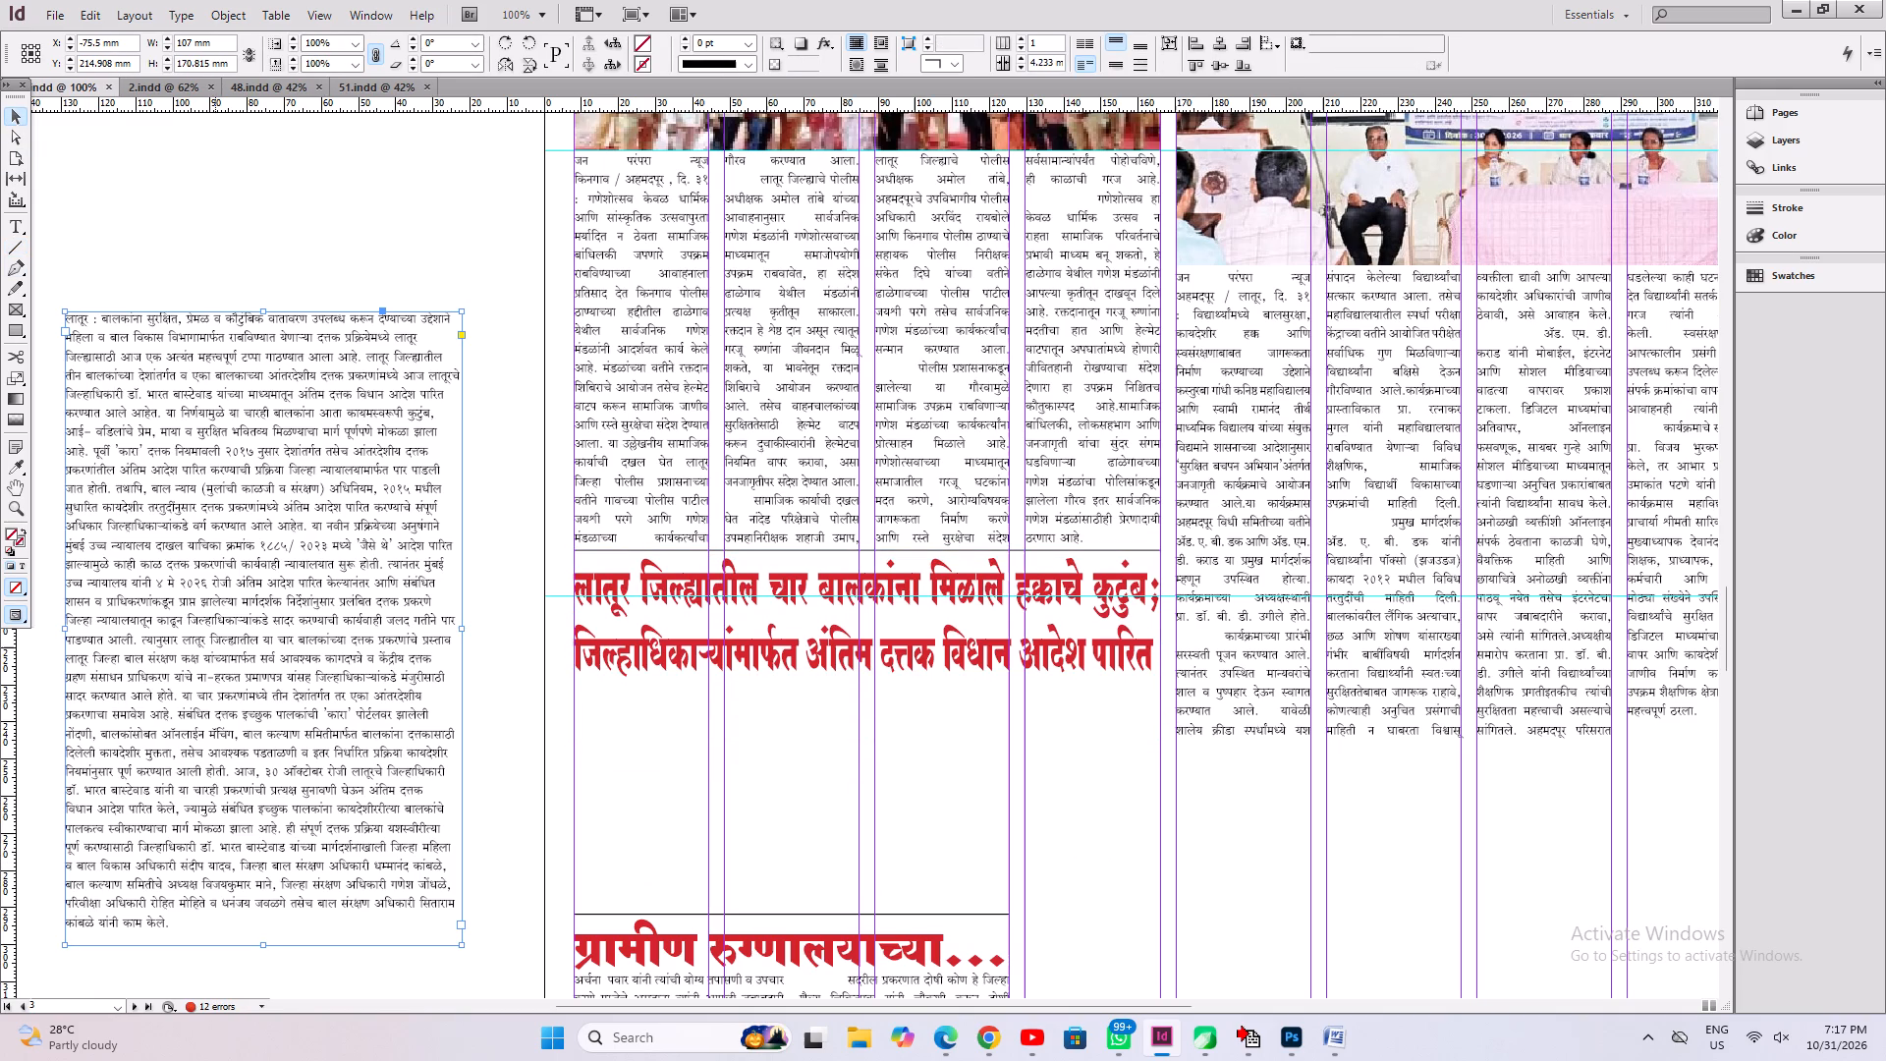
key("ctrl+shift+j")
key("ctrl+alt+c")
key("space")
left_click_drag(307, 596, 274, 435)
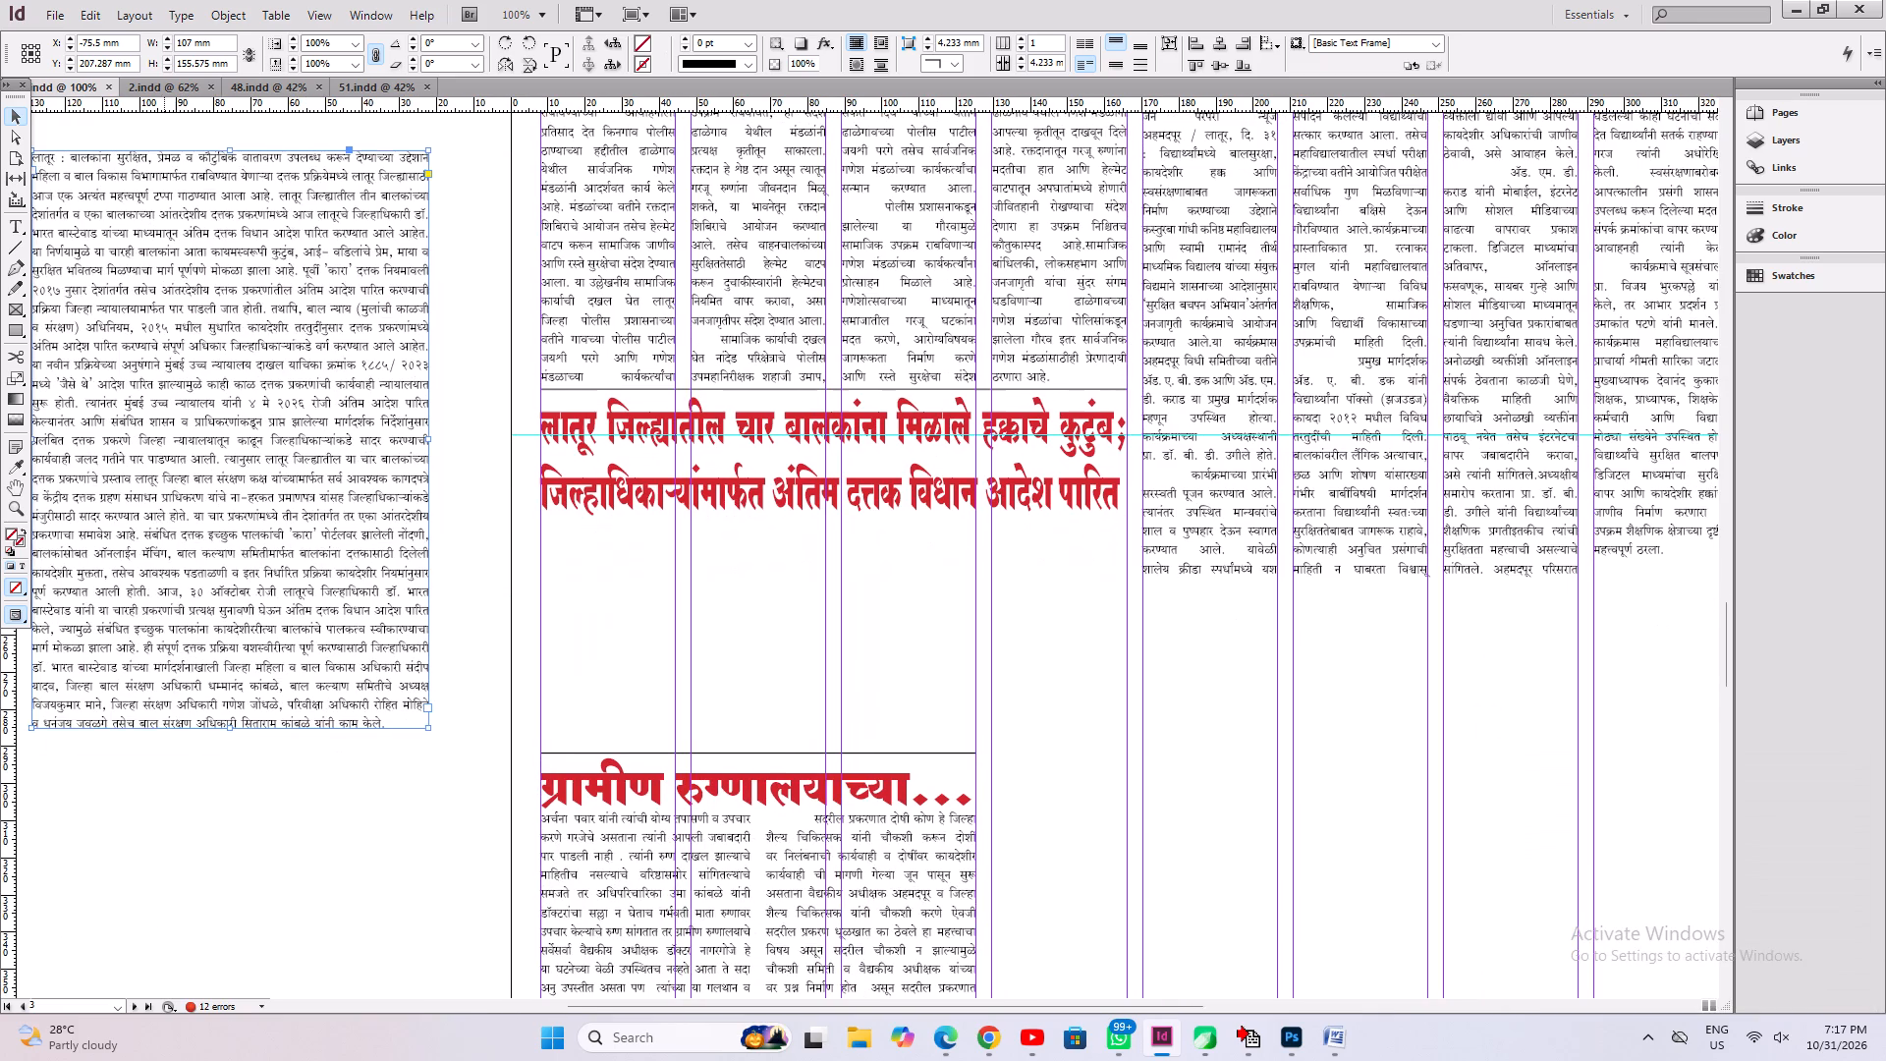
Move the article body directly beneath the लातूर जिल्ह्यातील headline, widen its frame to about 158 mm, and fit it to the content.
left_click_drag(130, 340, 637, 709)
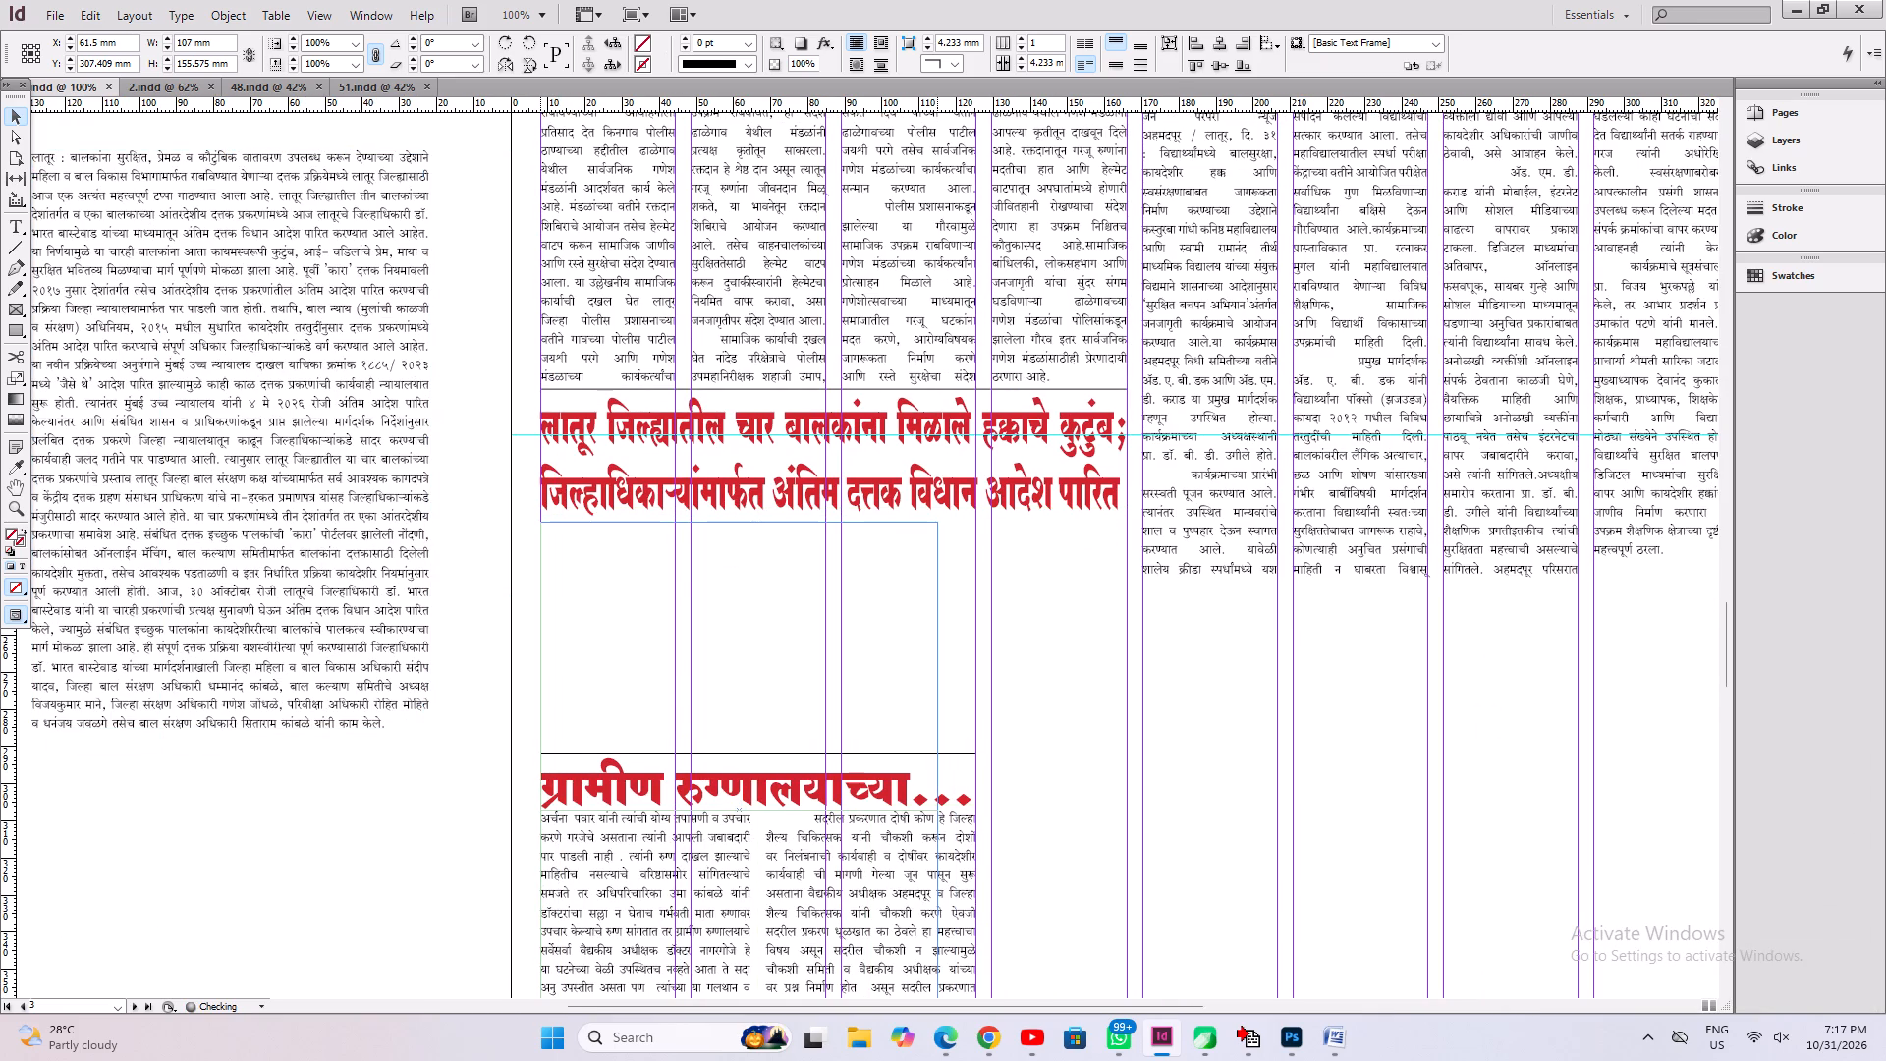
left_click_drag(637, 709, 637, 707)
key("space")
key("space")
key("space")
key("space")
key("space")
key("space")
key("space")
key("space")
key("space")
key("space")
key("space")
key("space")
key("space")
key("space")
left_click_drag(833, 805, 789, 587)
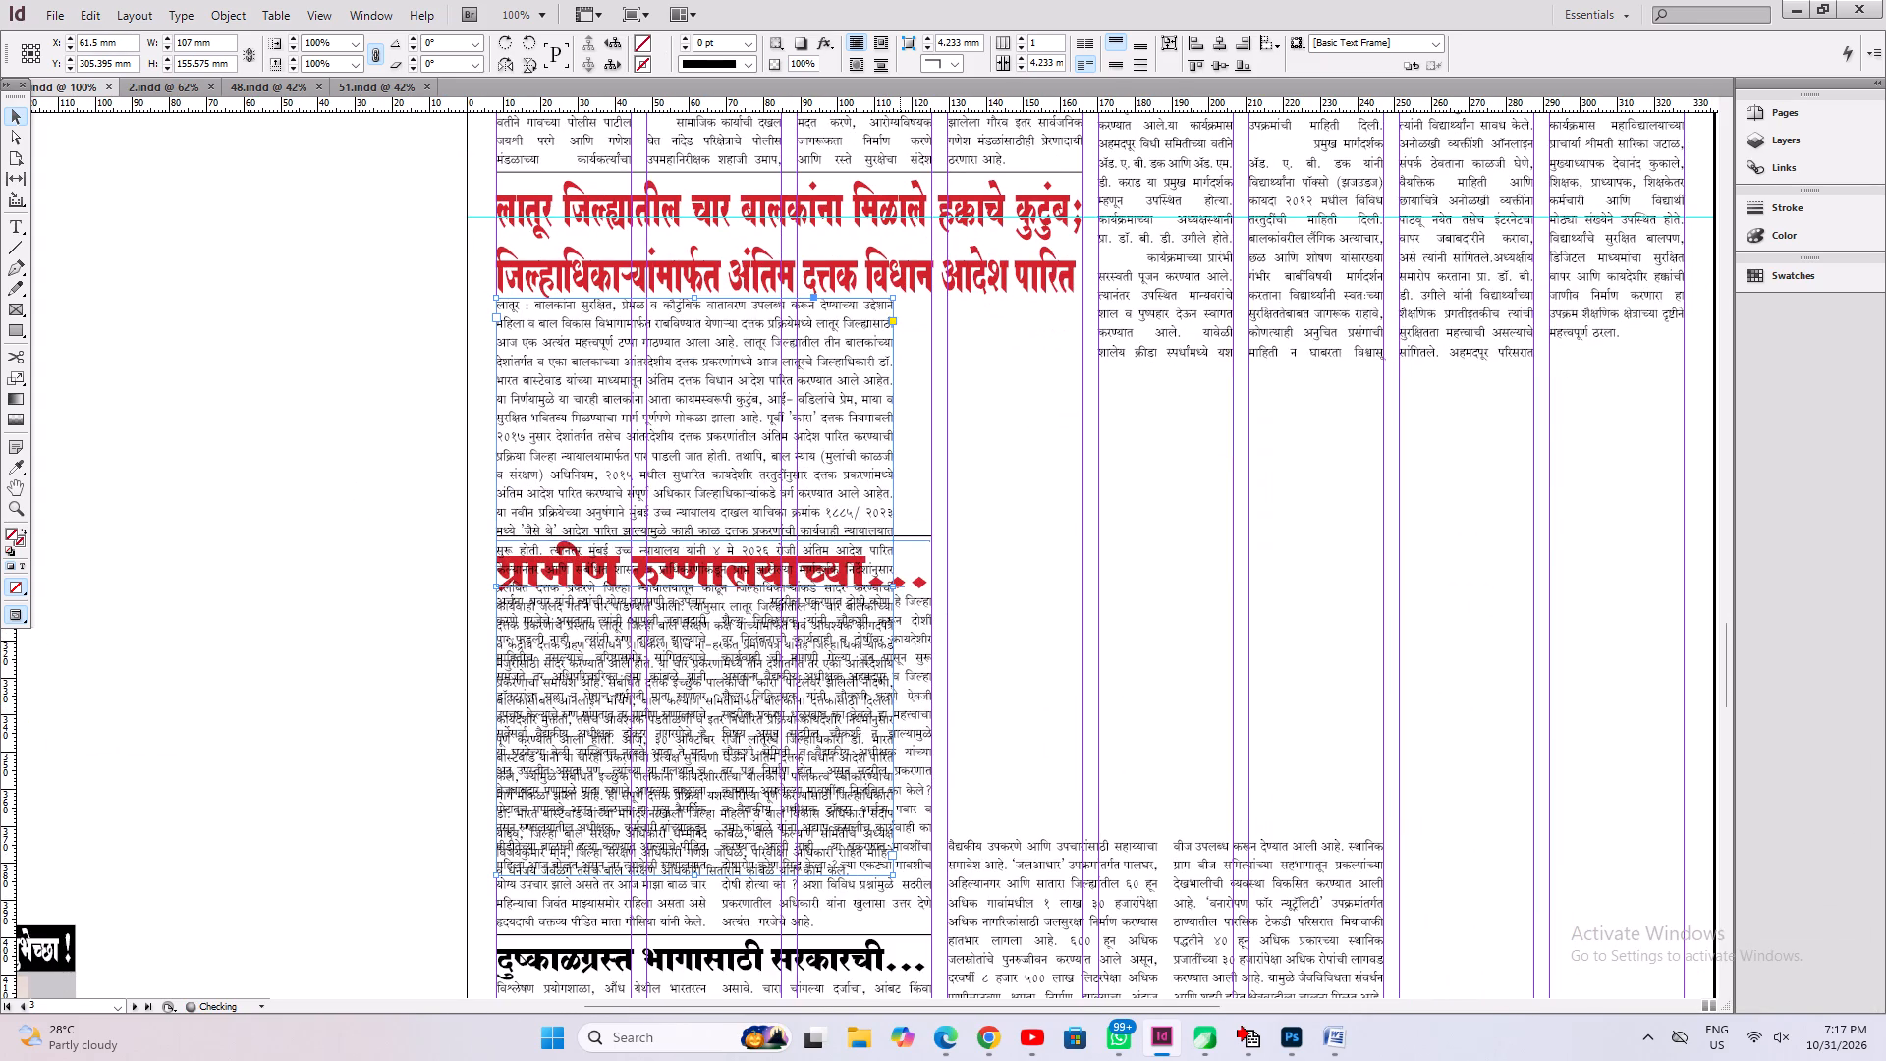
left_click_drag(895, 589, 1083, 619)
key("ctrl+alt+c")
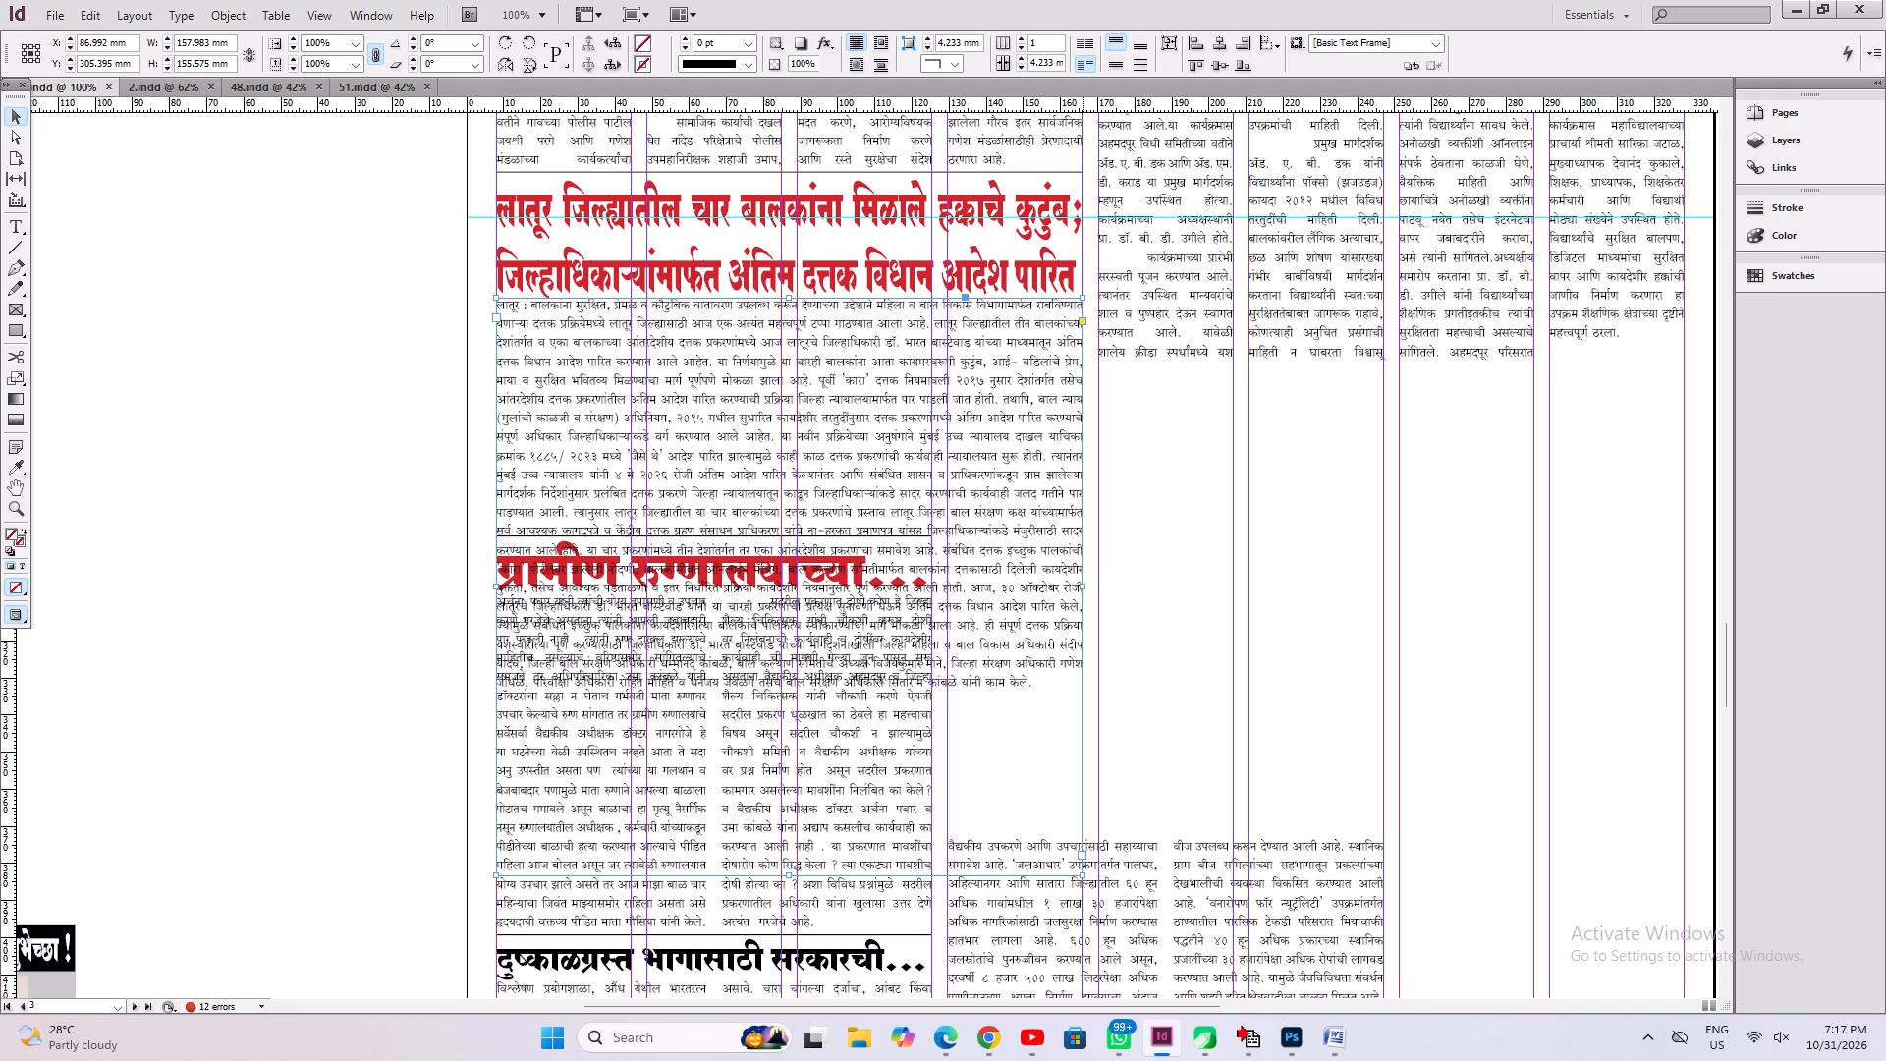
Move the लातूर जिल्ह्यातील headline and body frames together into the page's right-hand columns, below the four-column article, at X about 249 mm.
left_click(770, 251, "shift")
left_click_drag(827, 477, 1362, 674)
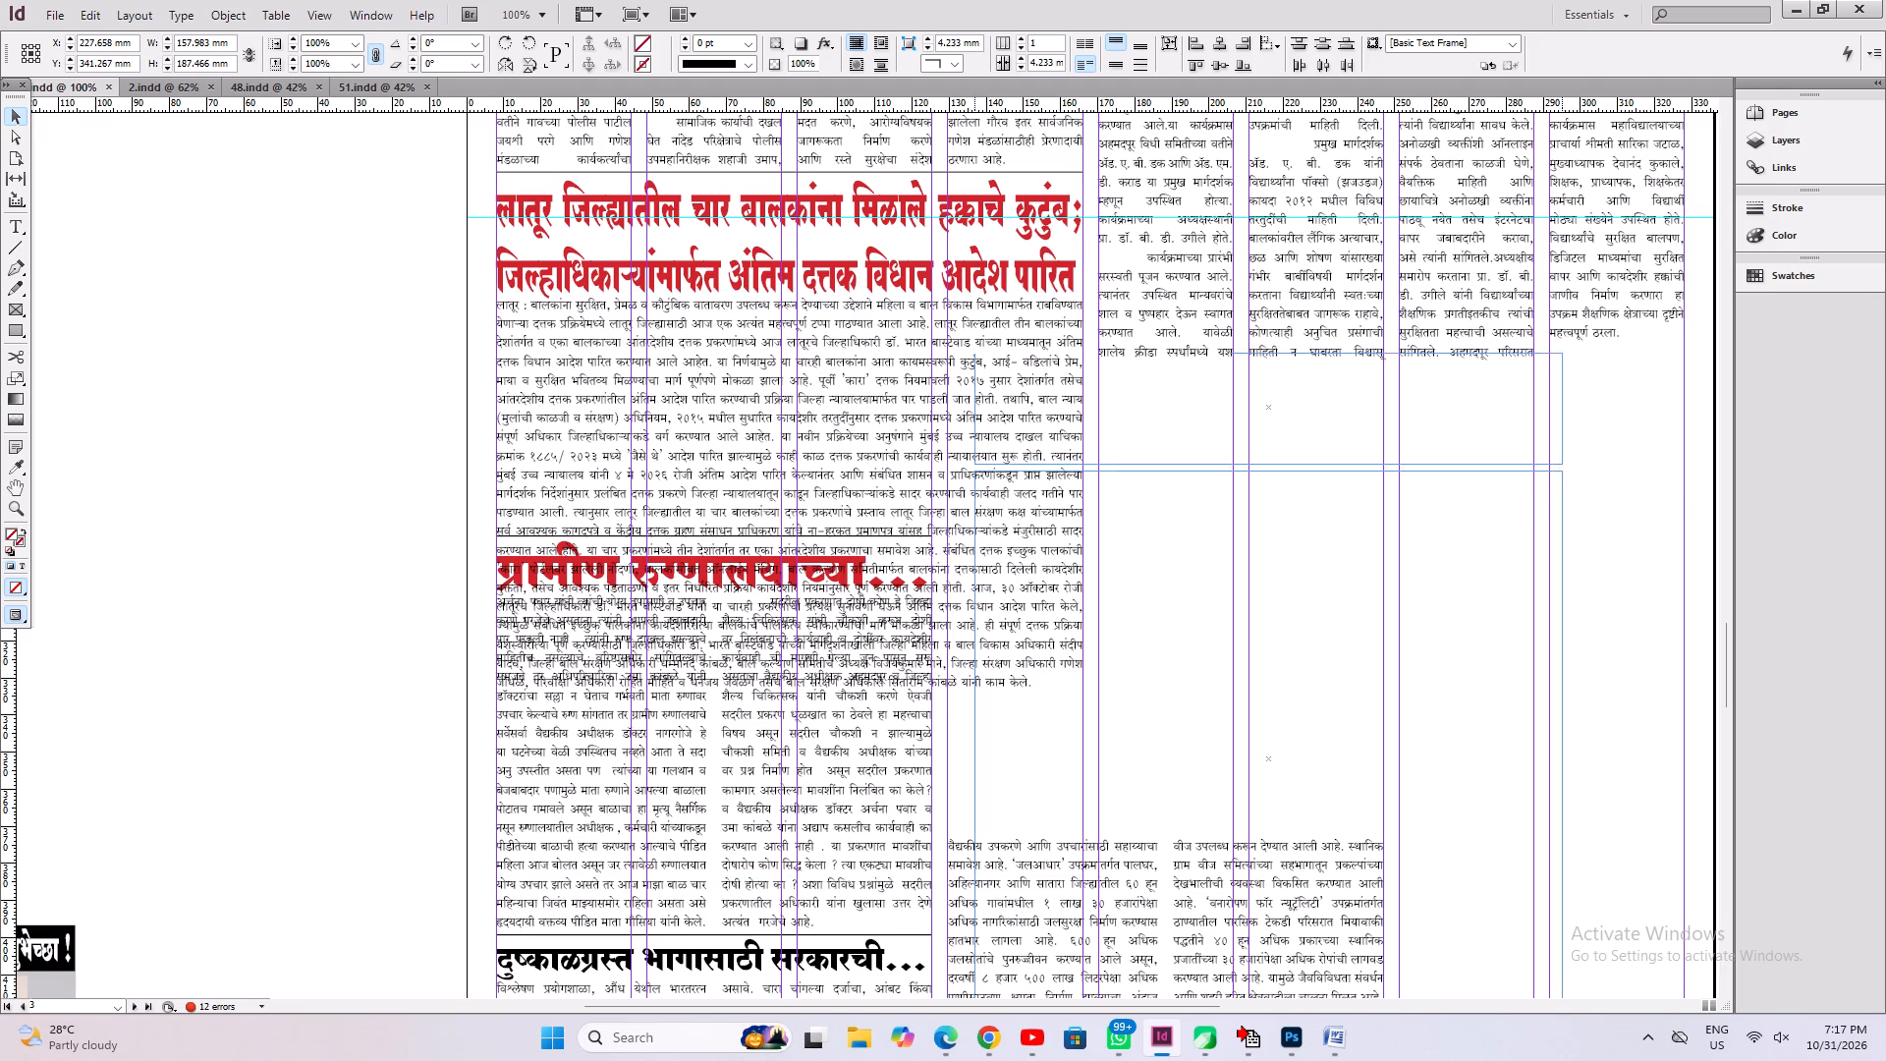
left_click_drag(1362, 674, 1435, 664)
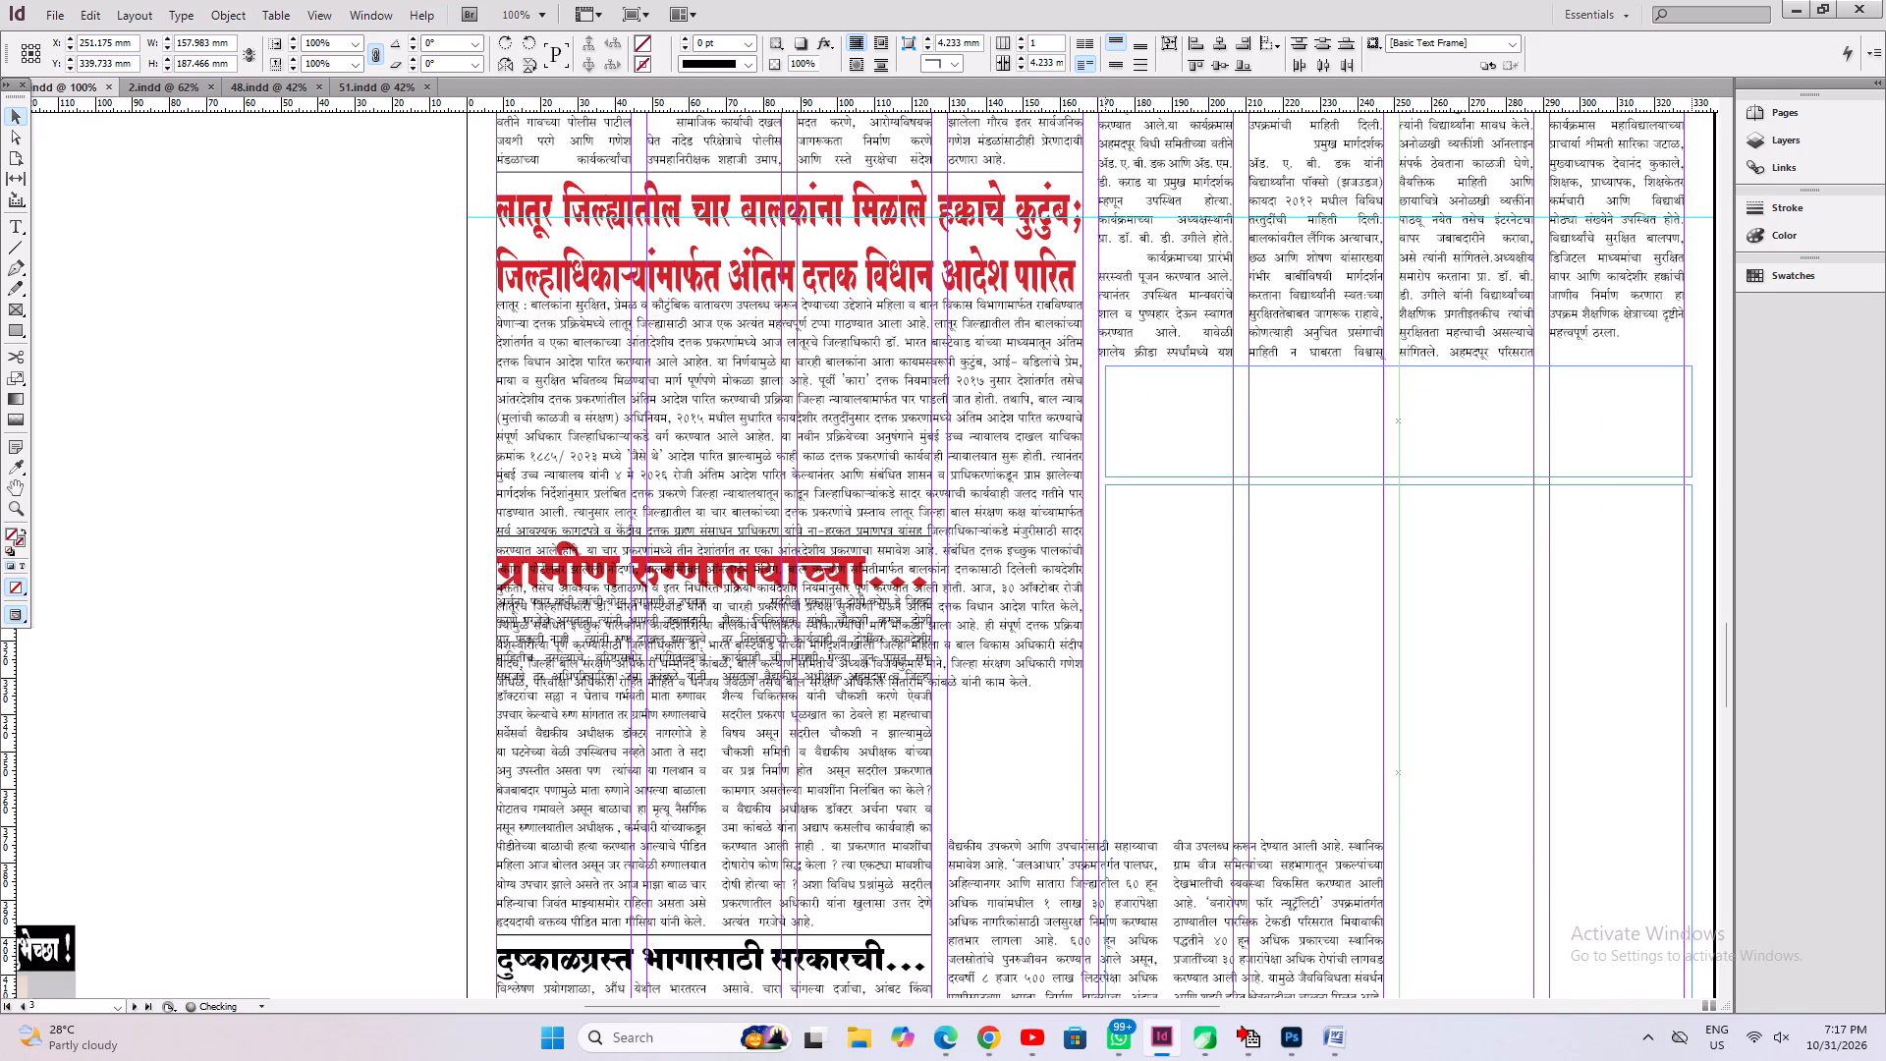
left_click_drag(1435, 664, 1429, 664)
key("space")
key("space")
key("space")
key("space")
key("space")
key("space")
key("space")
key("space")
key("space")
key("space")
key("space")
key("space")
key("space")
key("space")
key("space")
key("space")
key("space")
key("space")
key("space")
key("space")
left_click_drag(1453, 790, 1118, 363)
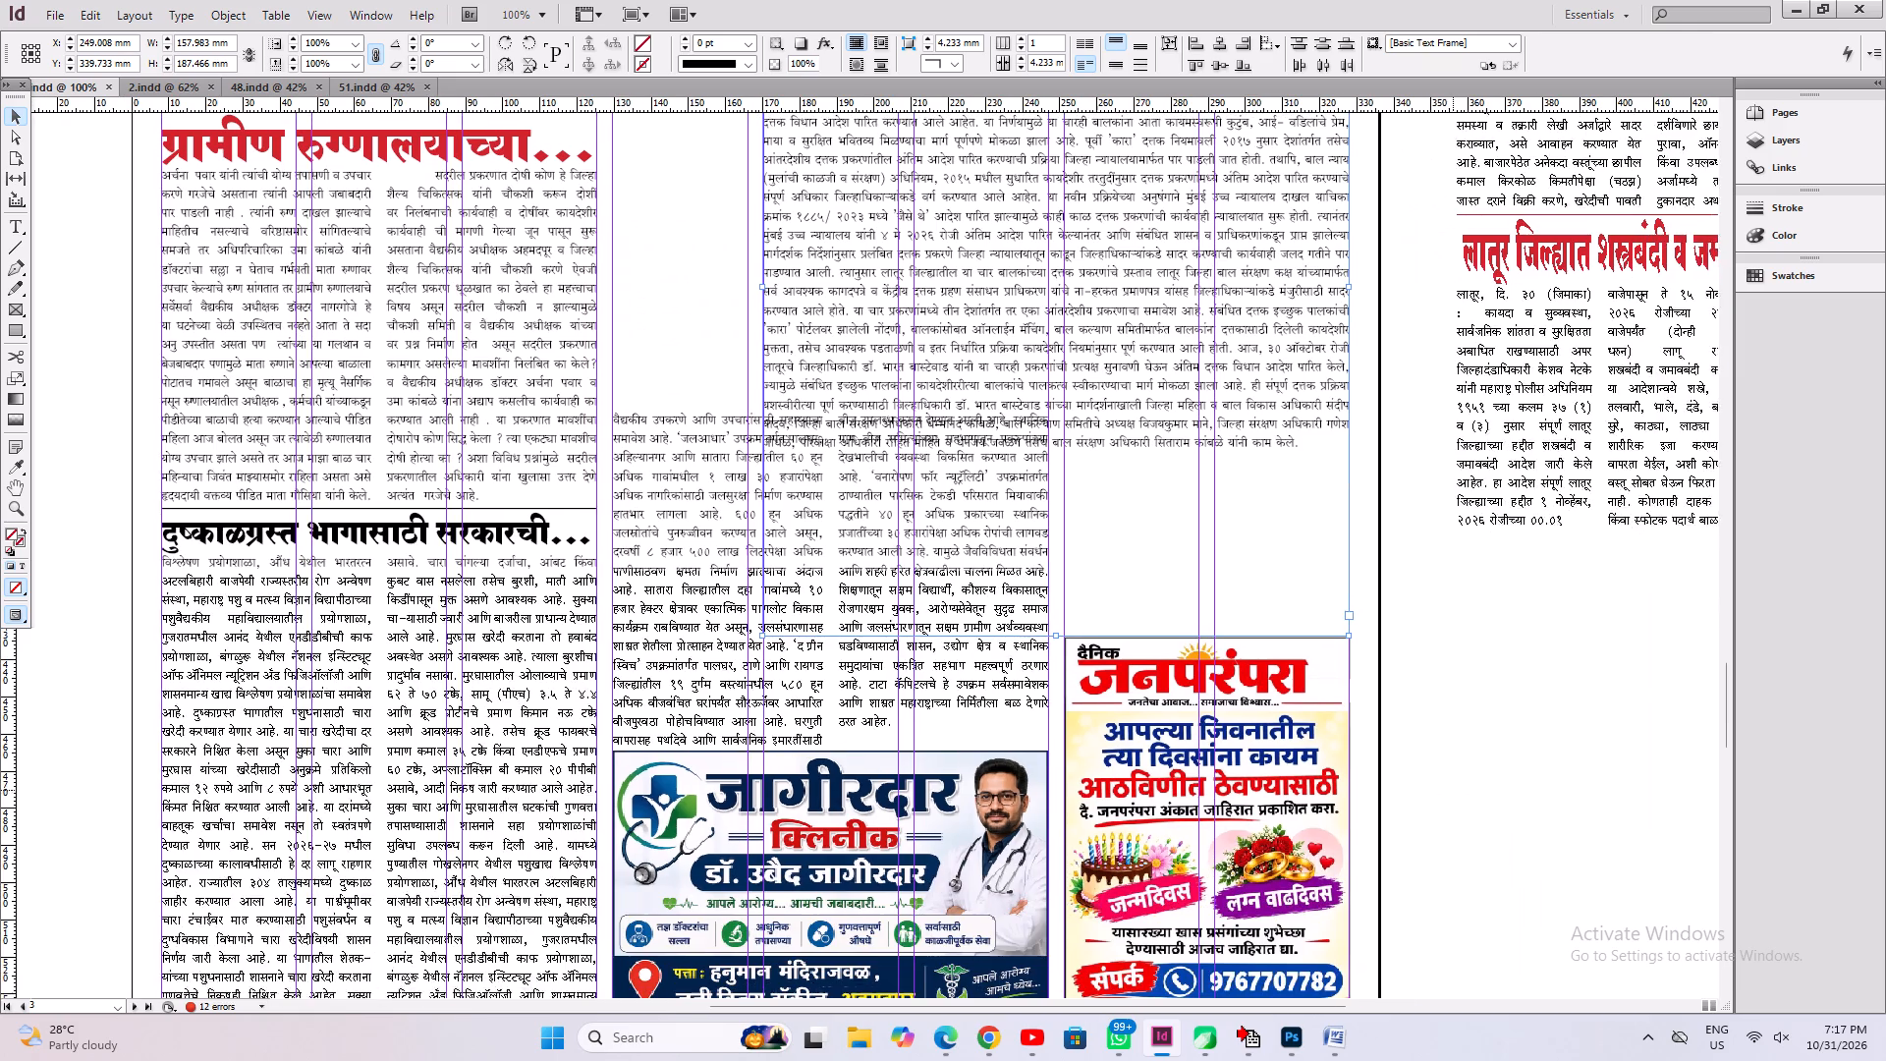
left_click(1493, 702)
left_click_drag(1490, 693, 1394, 950)
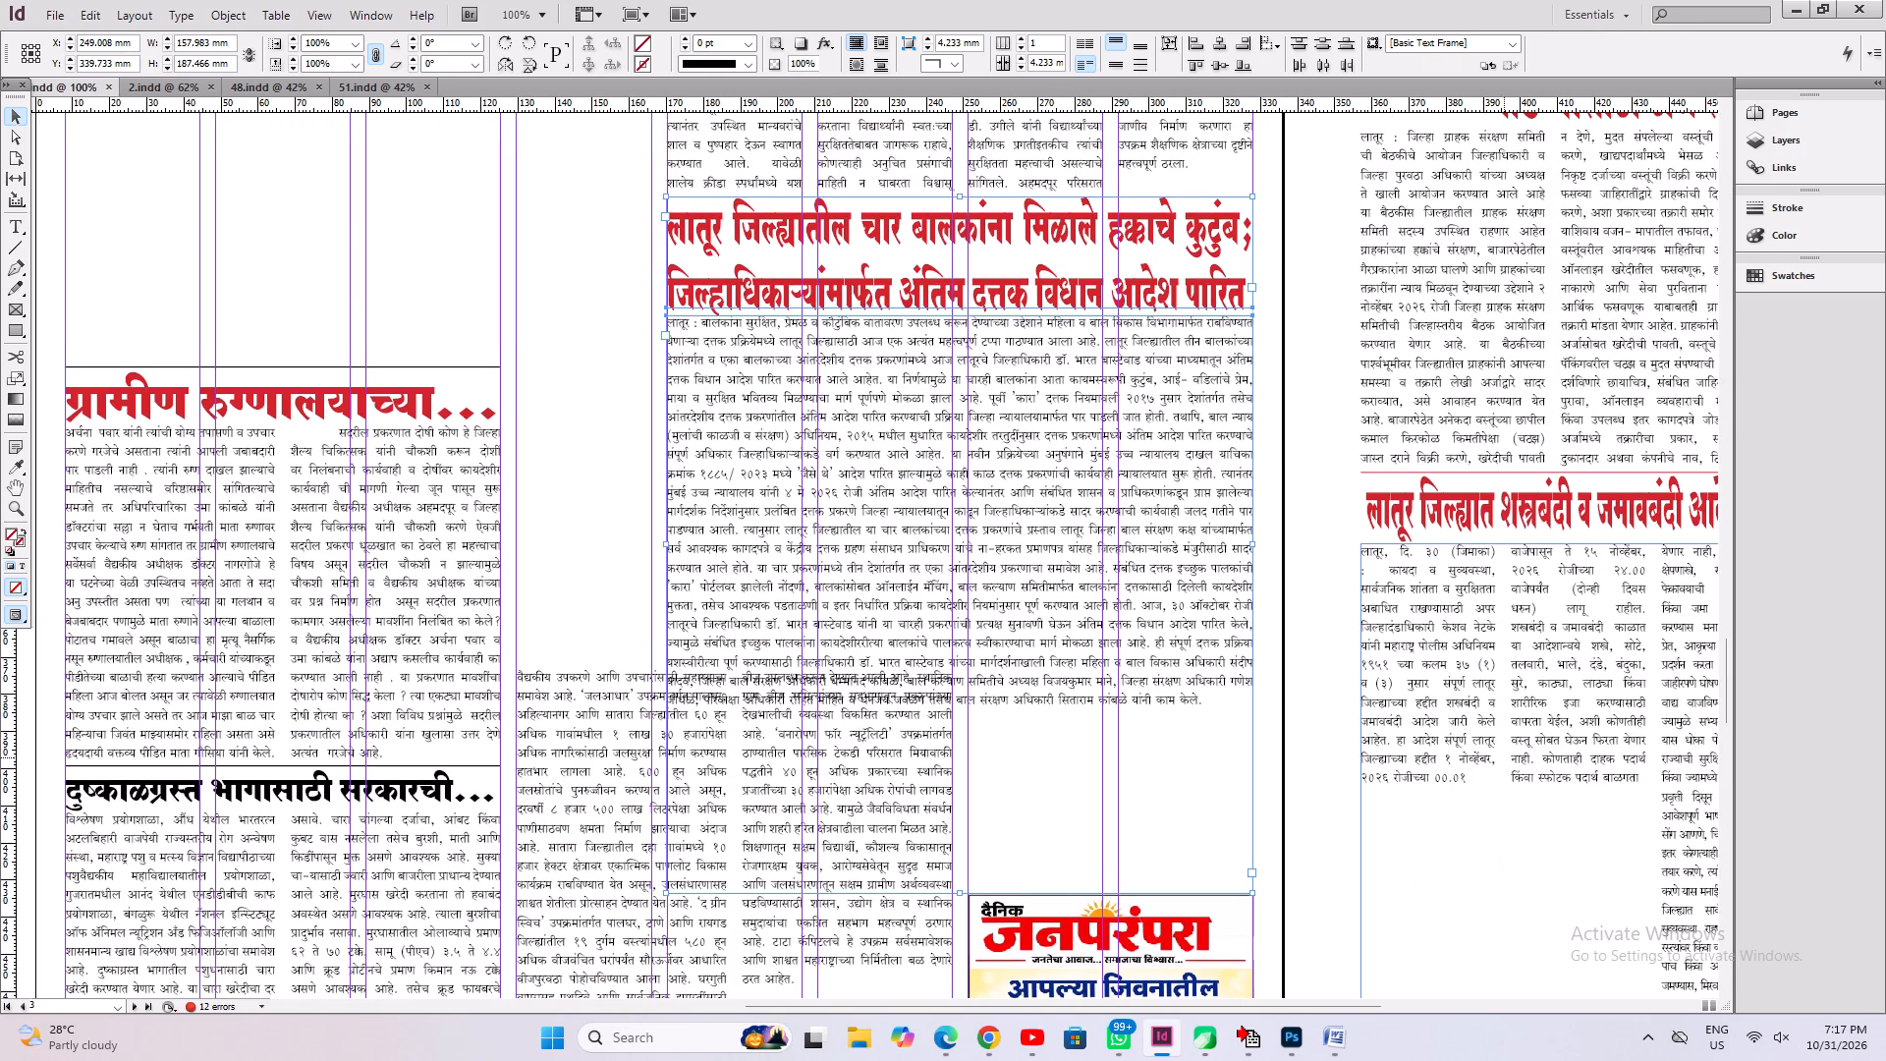
left_click(1510, 915)
Place a 1 pt divider line above the moved लातूर जिल्ह्यातील headline and shorten it to the headline's width.
left_click(1058, 418)
key("space")
key("space")
key("space")
left_click_drag(1065, 408, 1032, 541)
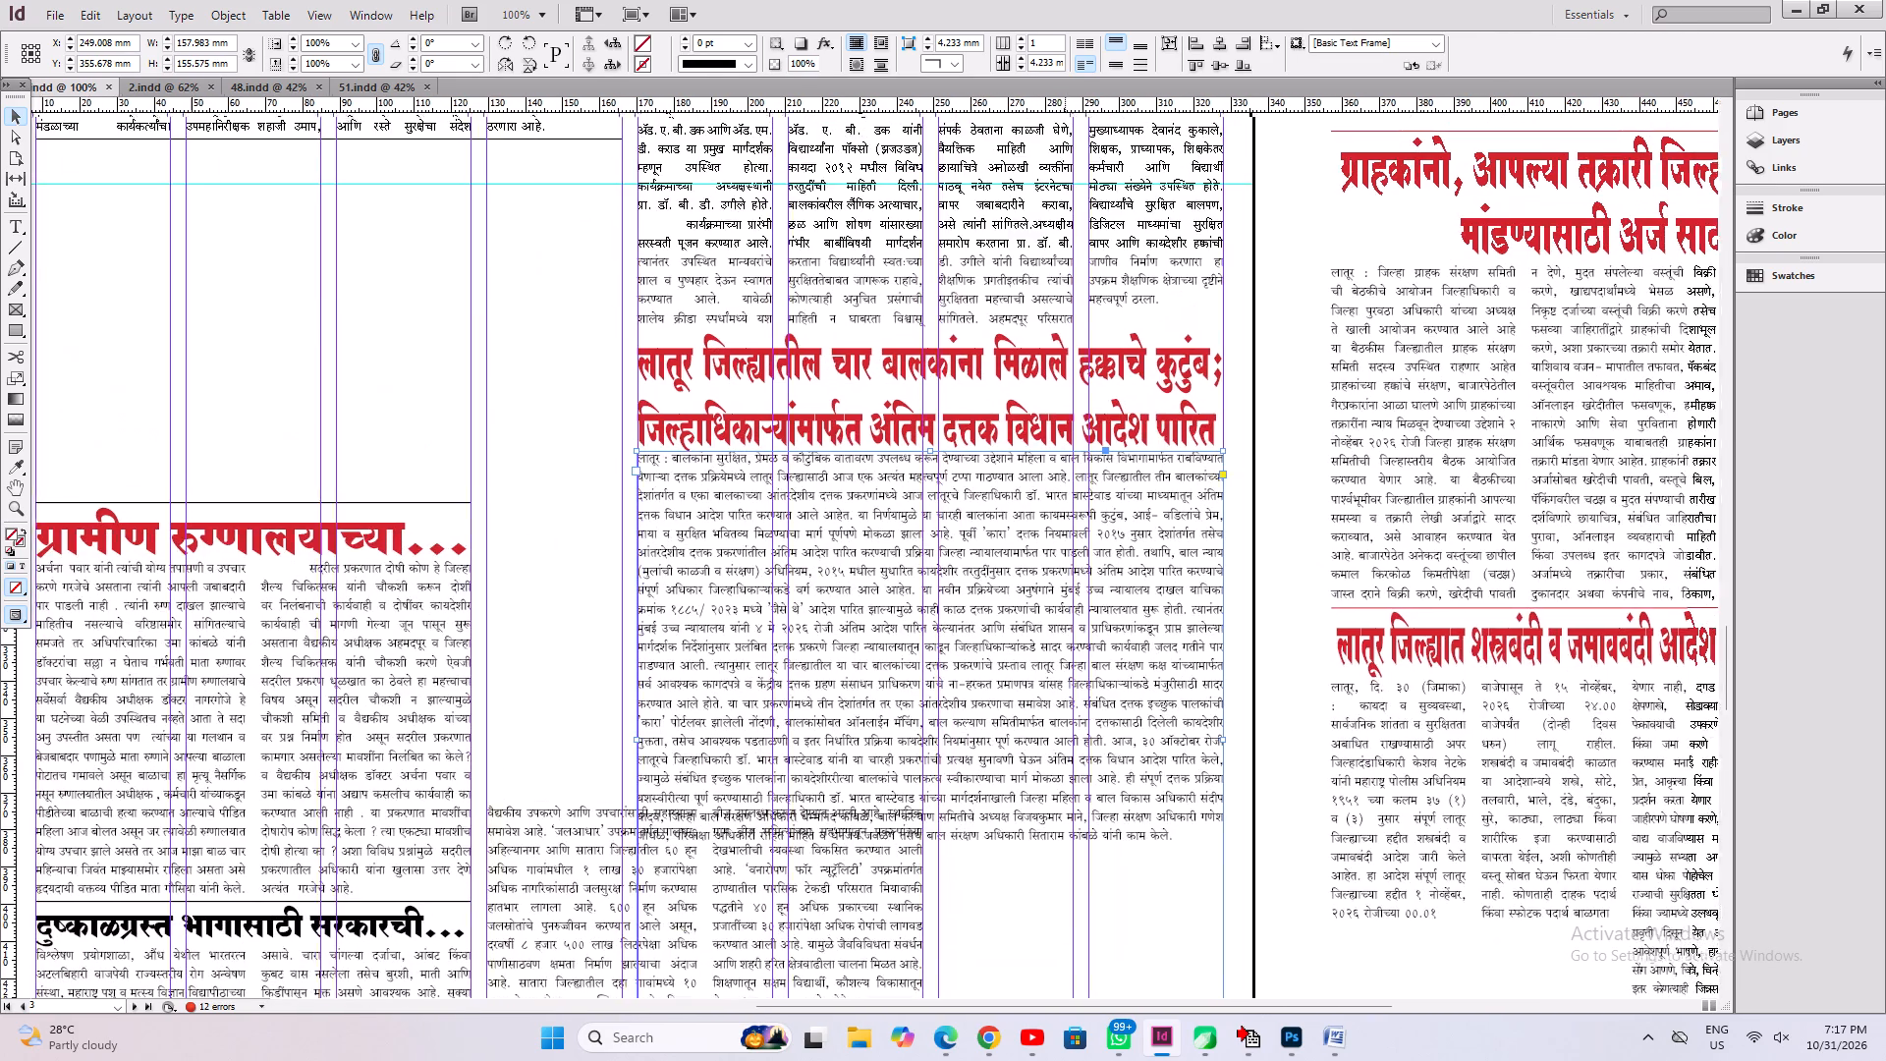
left_click_drag(1439, 606, 803, 319)
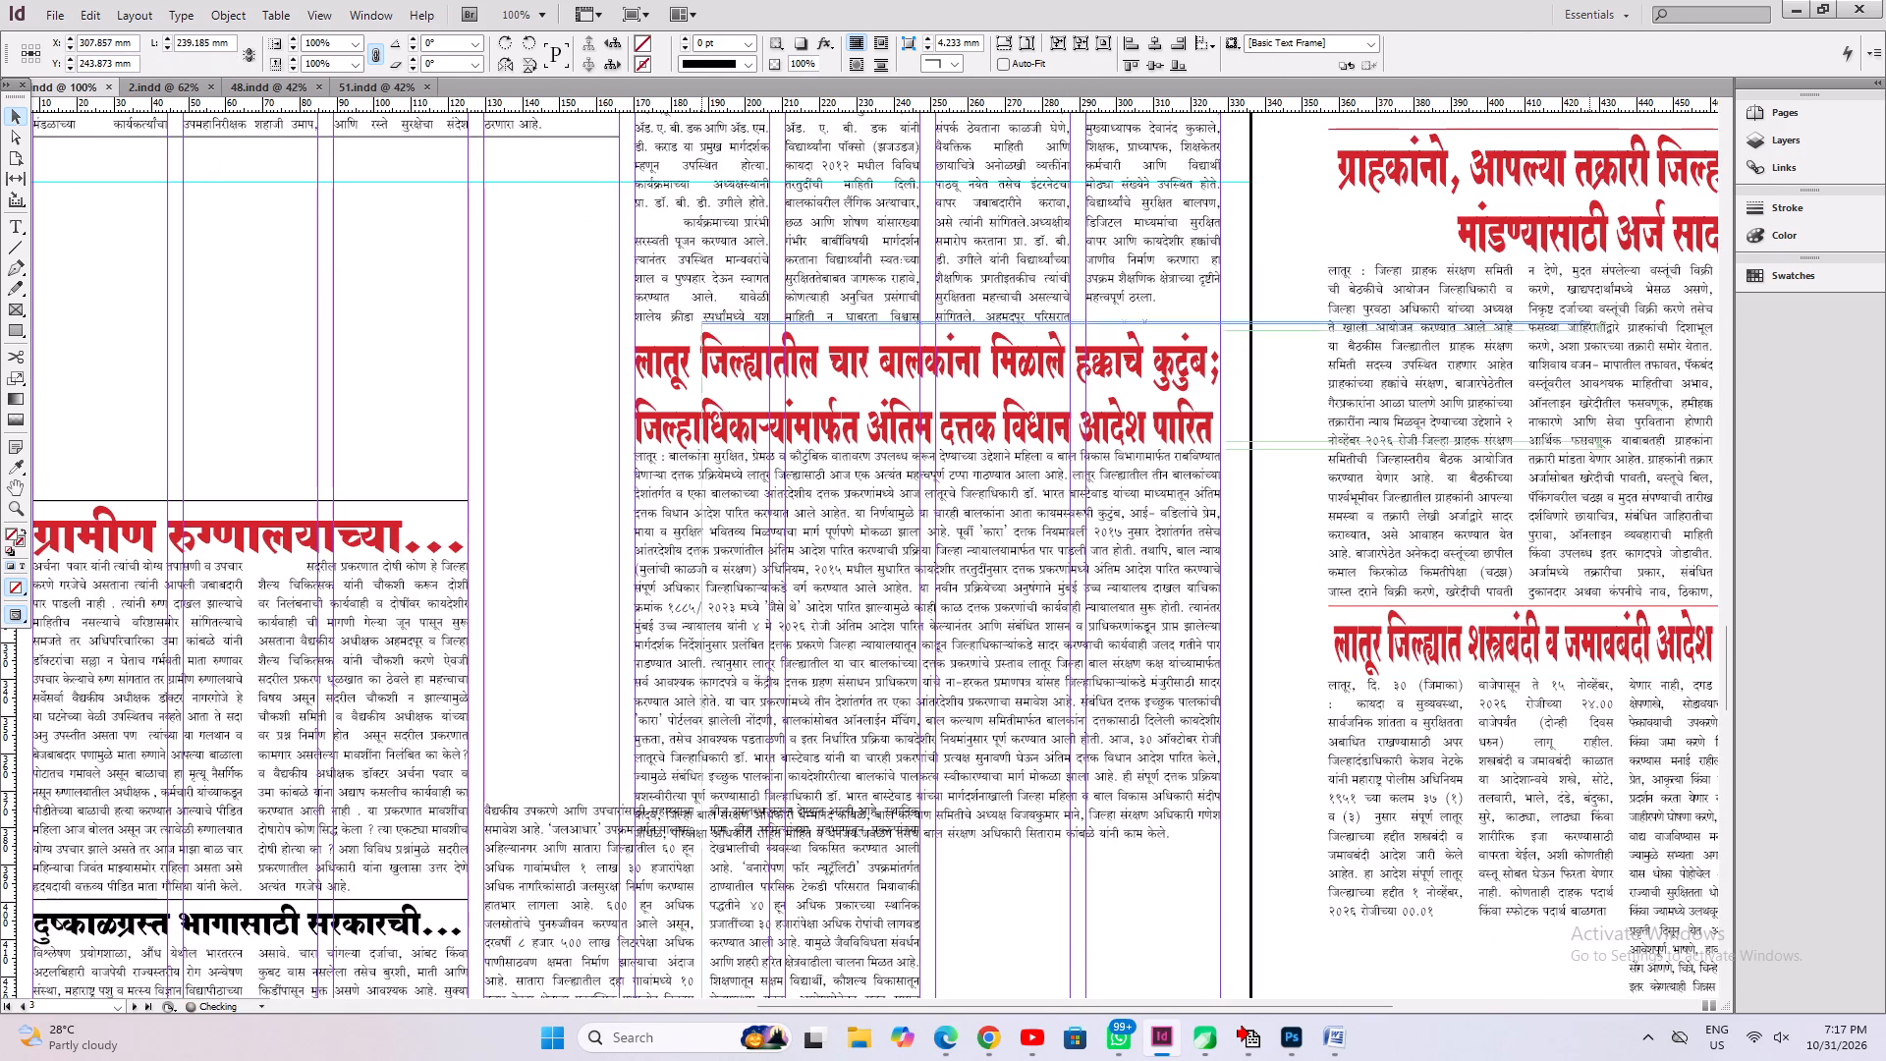
left_click_drag(803, 319, 749, 328)
key("Up")
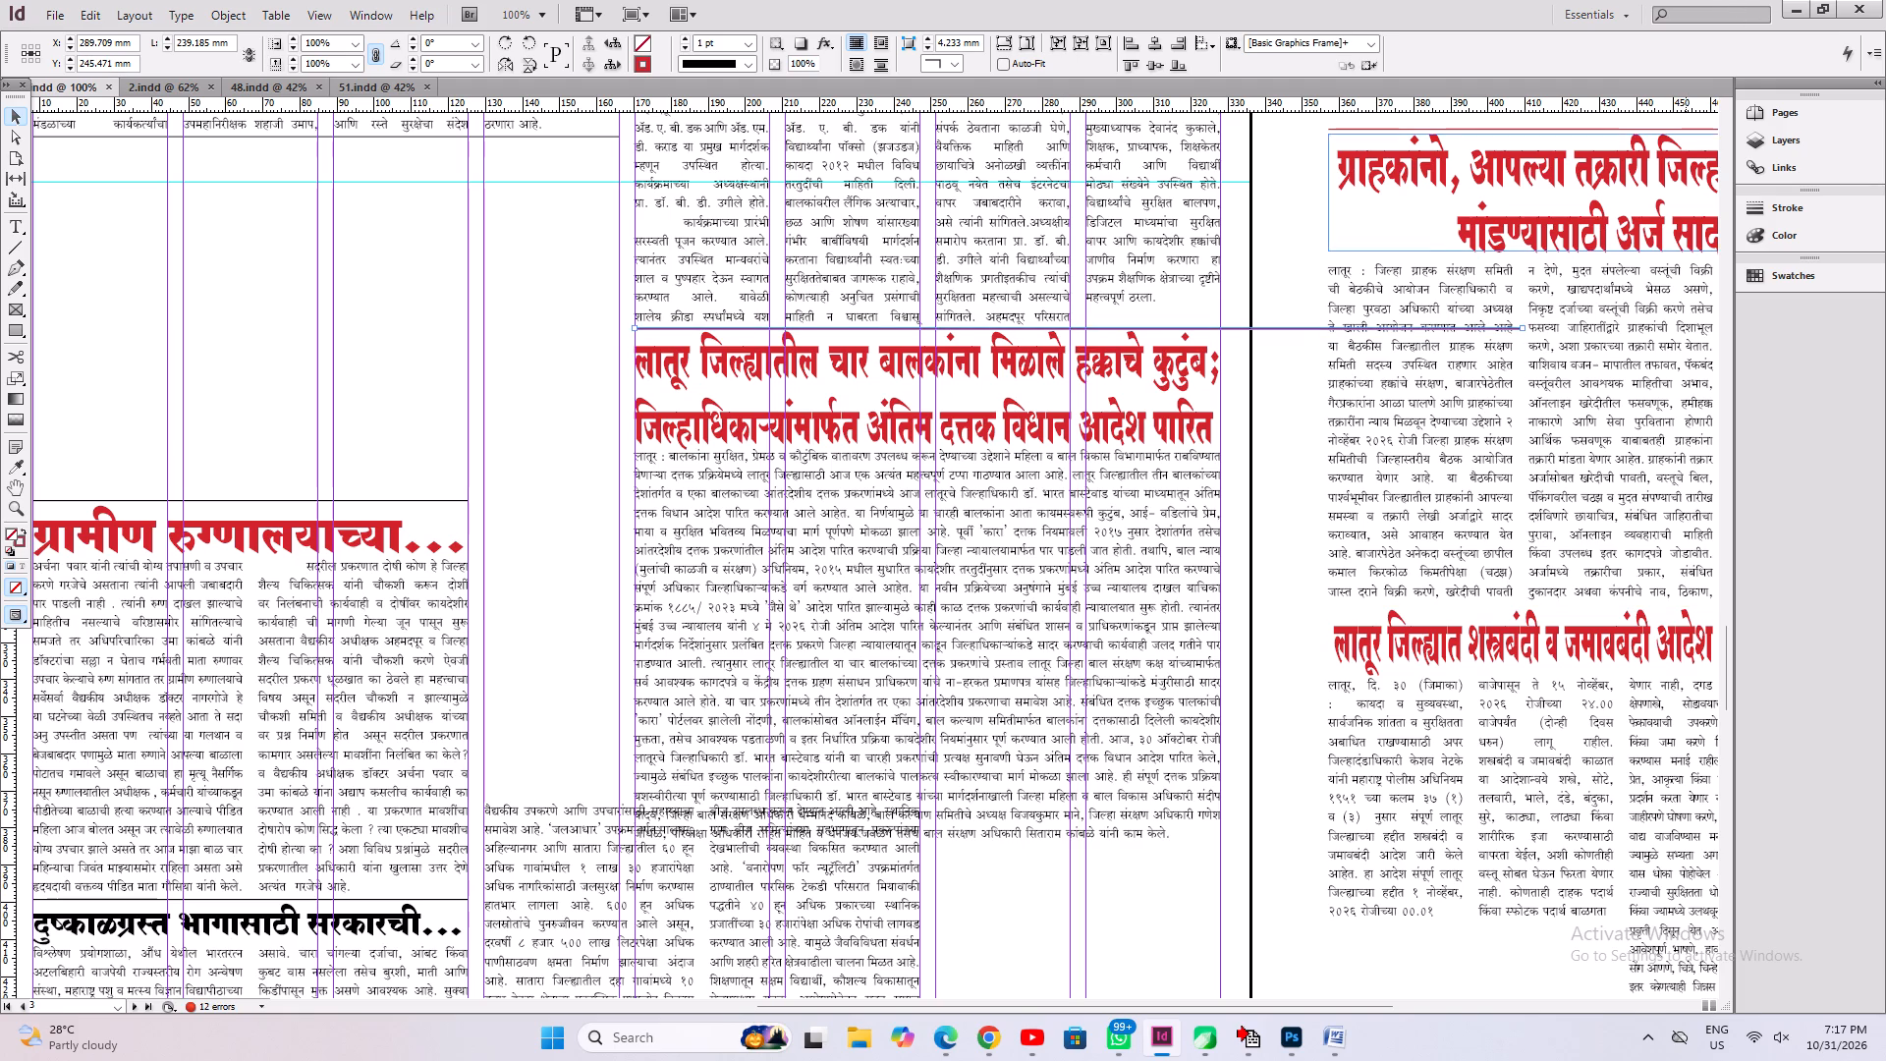
left_click_drag(1525, 325, 1225, 428)
Split the लातूर जिल्ह्यातील article's body frame into four columns.
left_click(1092, 515)
scroll(1090, 515, "down", 3)
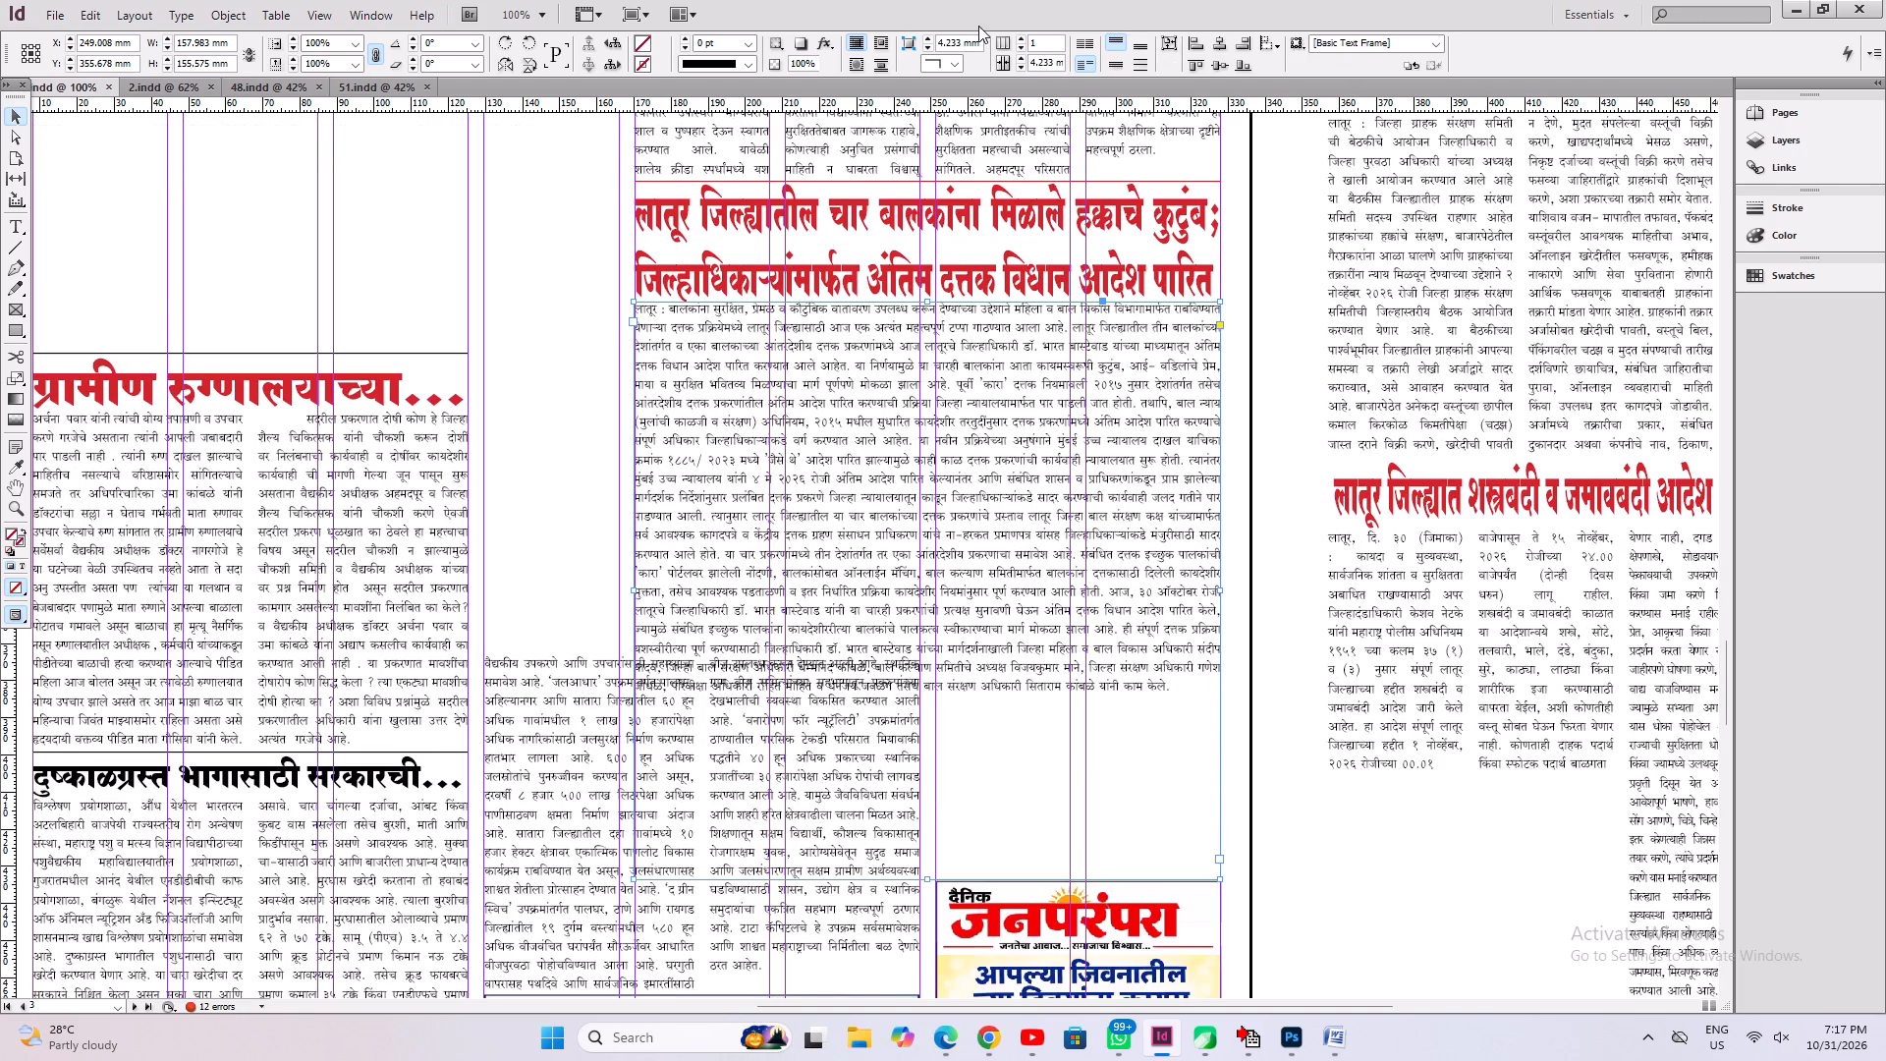
double_click(1020, 42)
left_click(1020, 42)
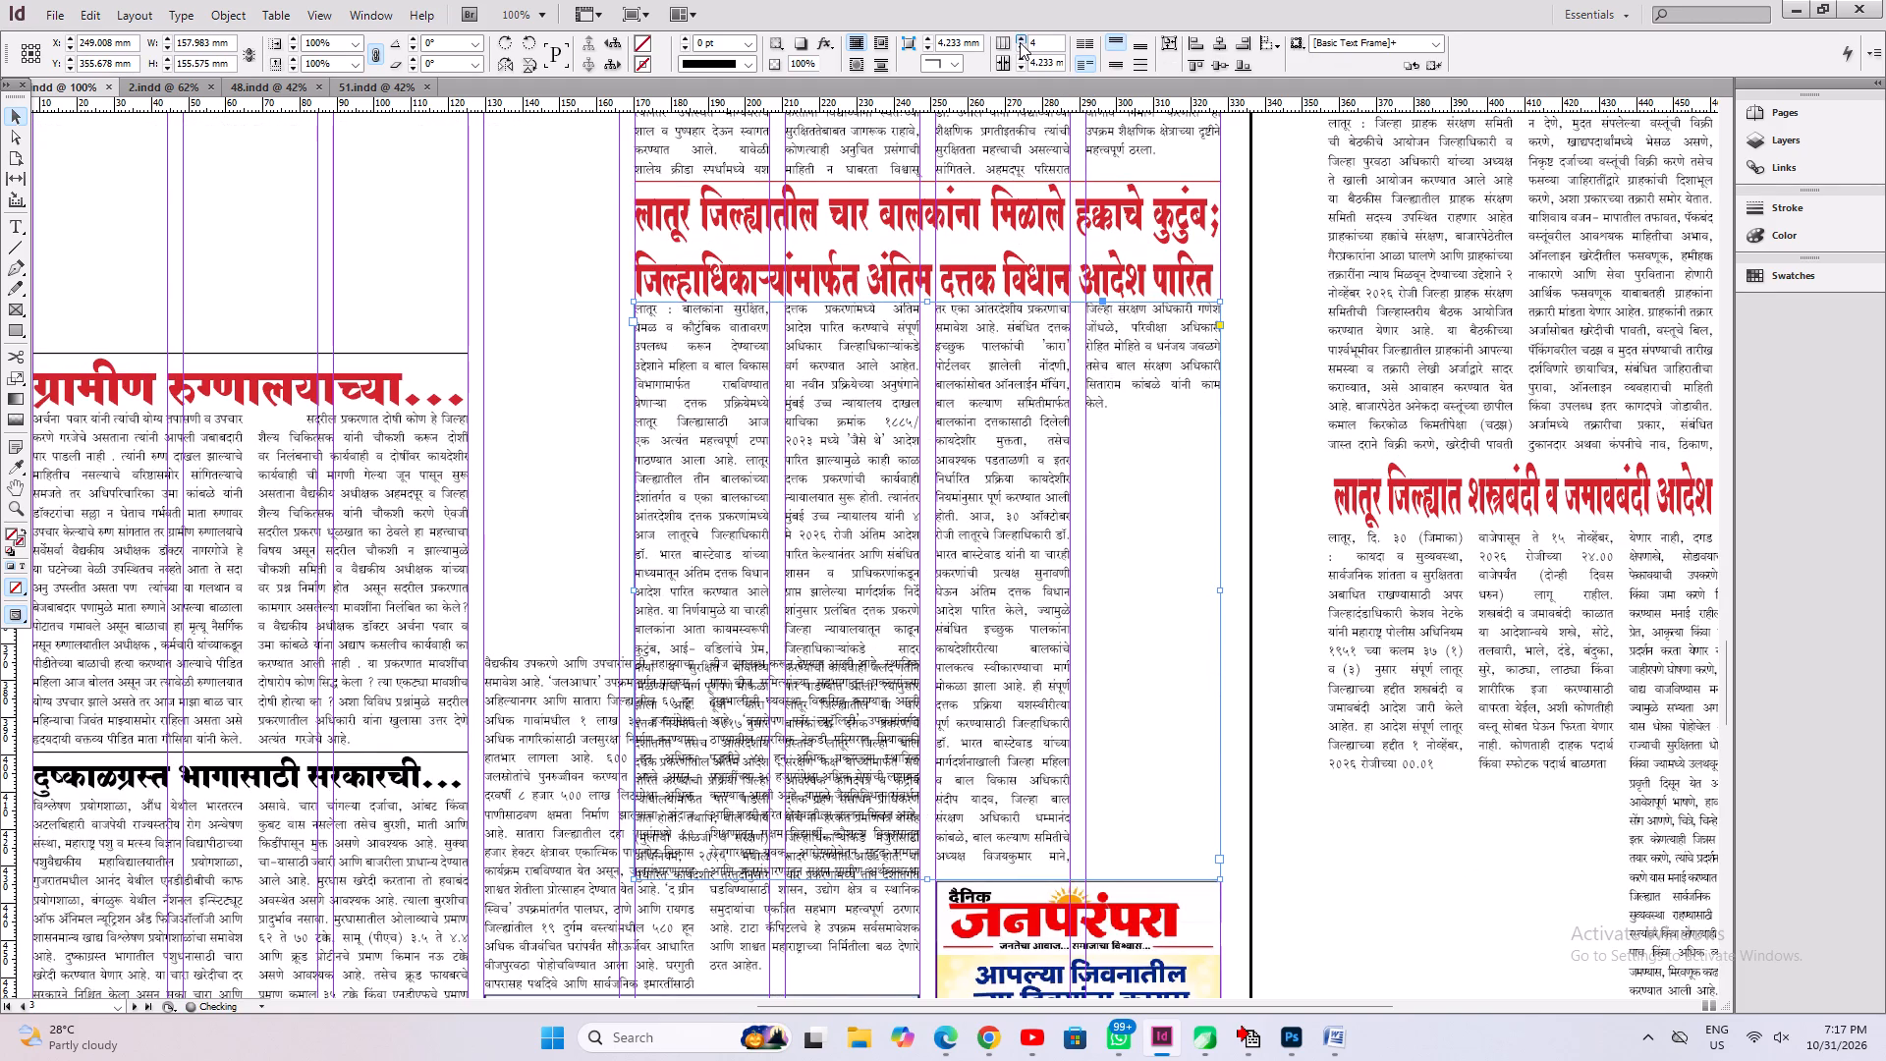
Insert a column break in the लातूर जिल्ह्यातील article's first column so its text stops above the overlapped lower article.
scroll(1025, 59, "down", 7)
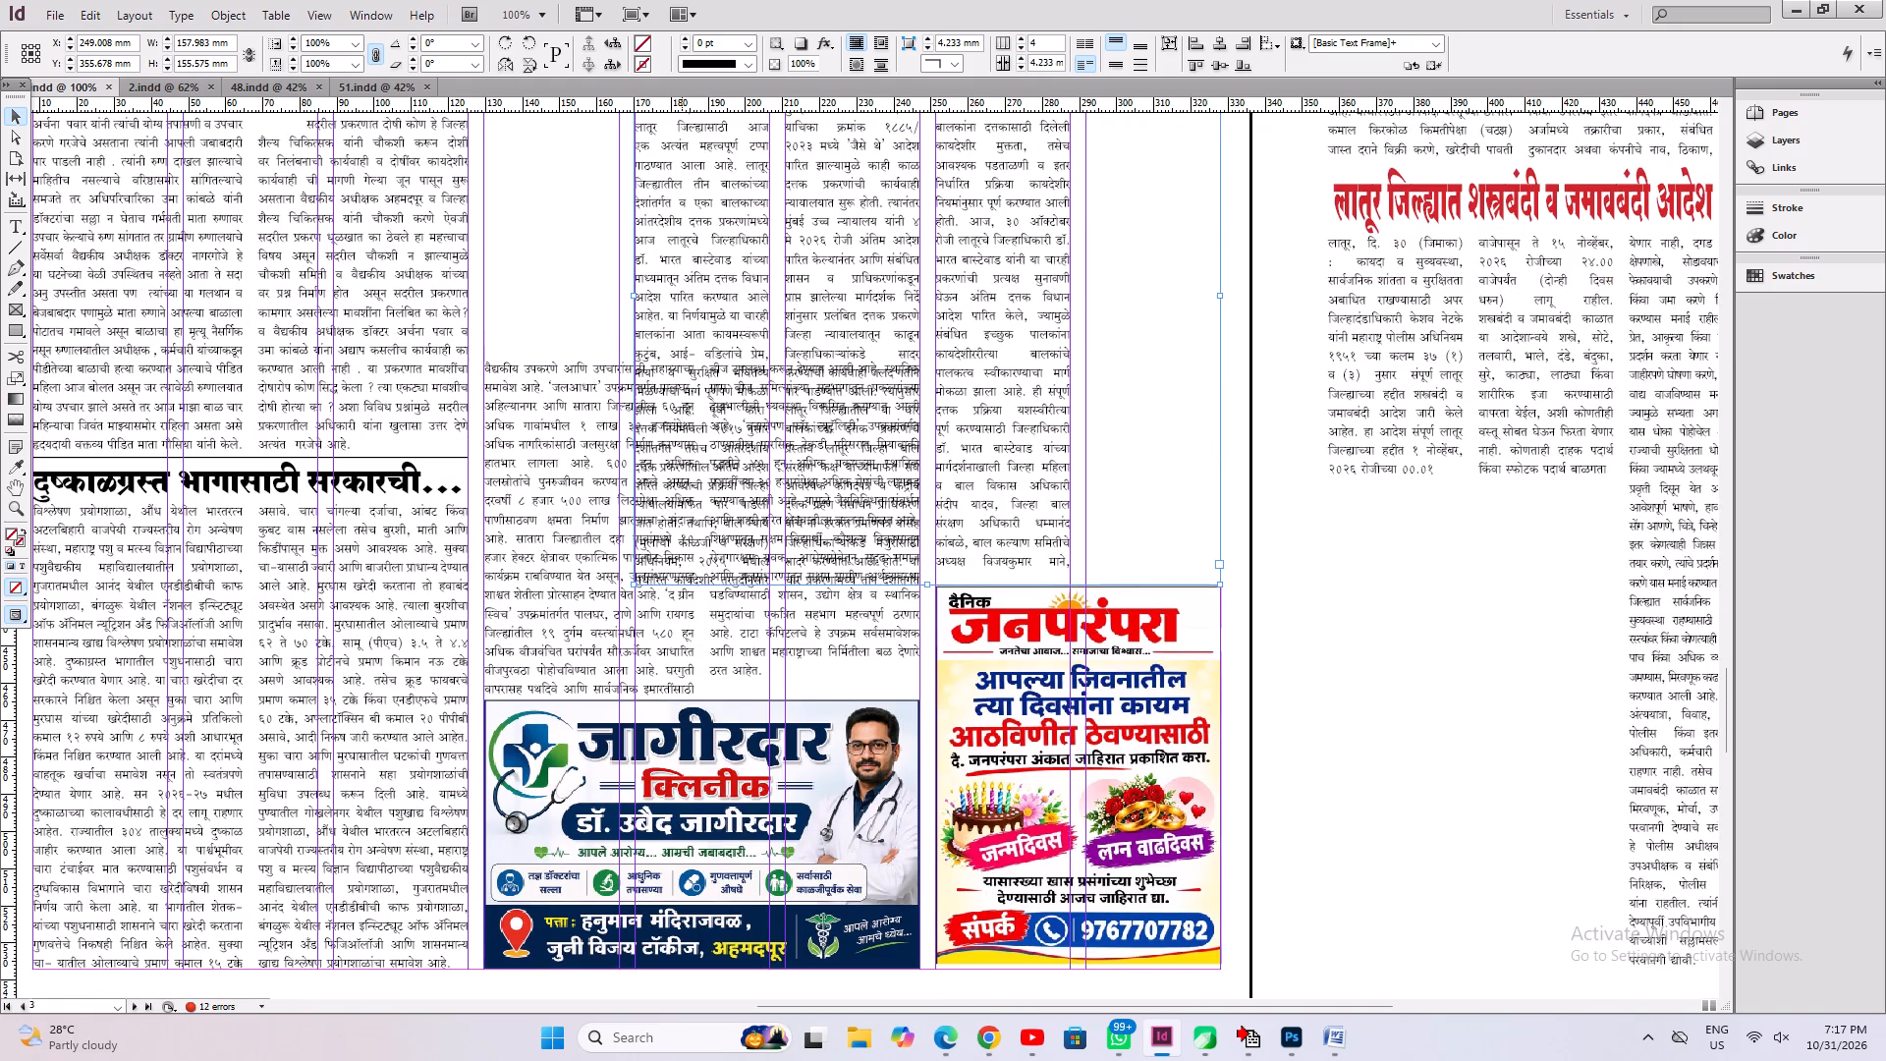
left_click(18, 222)
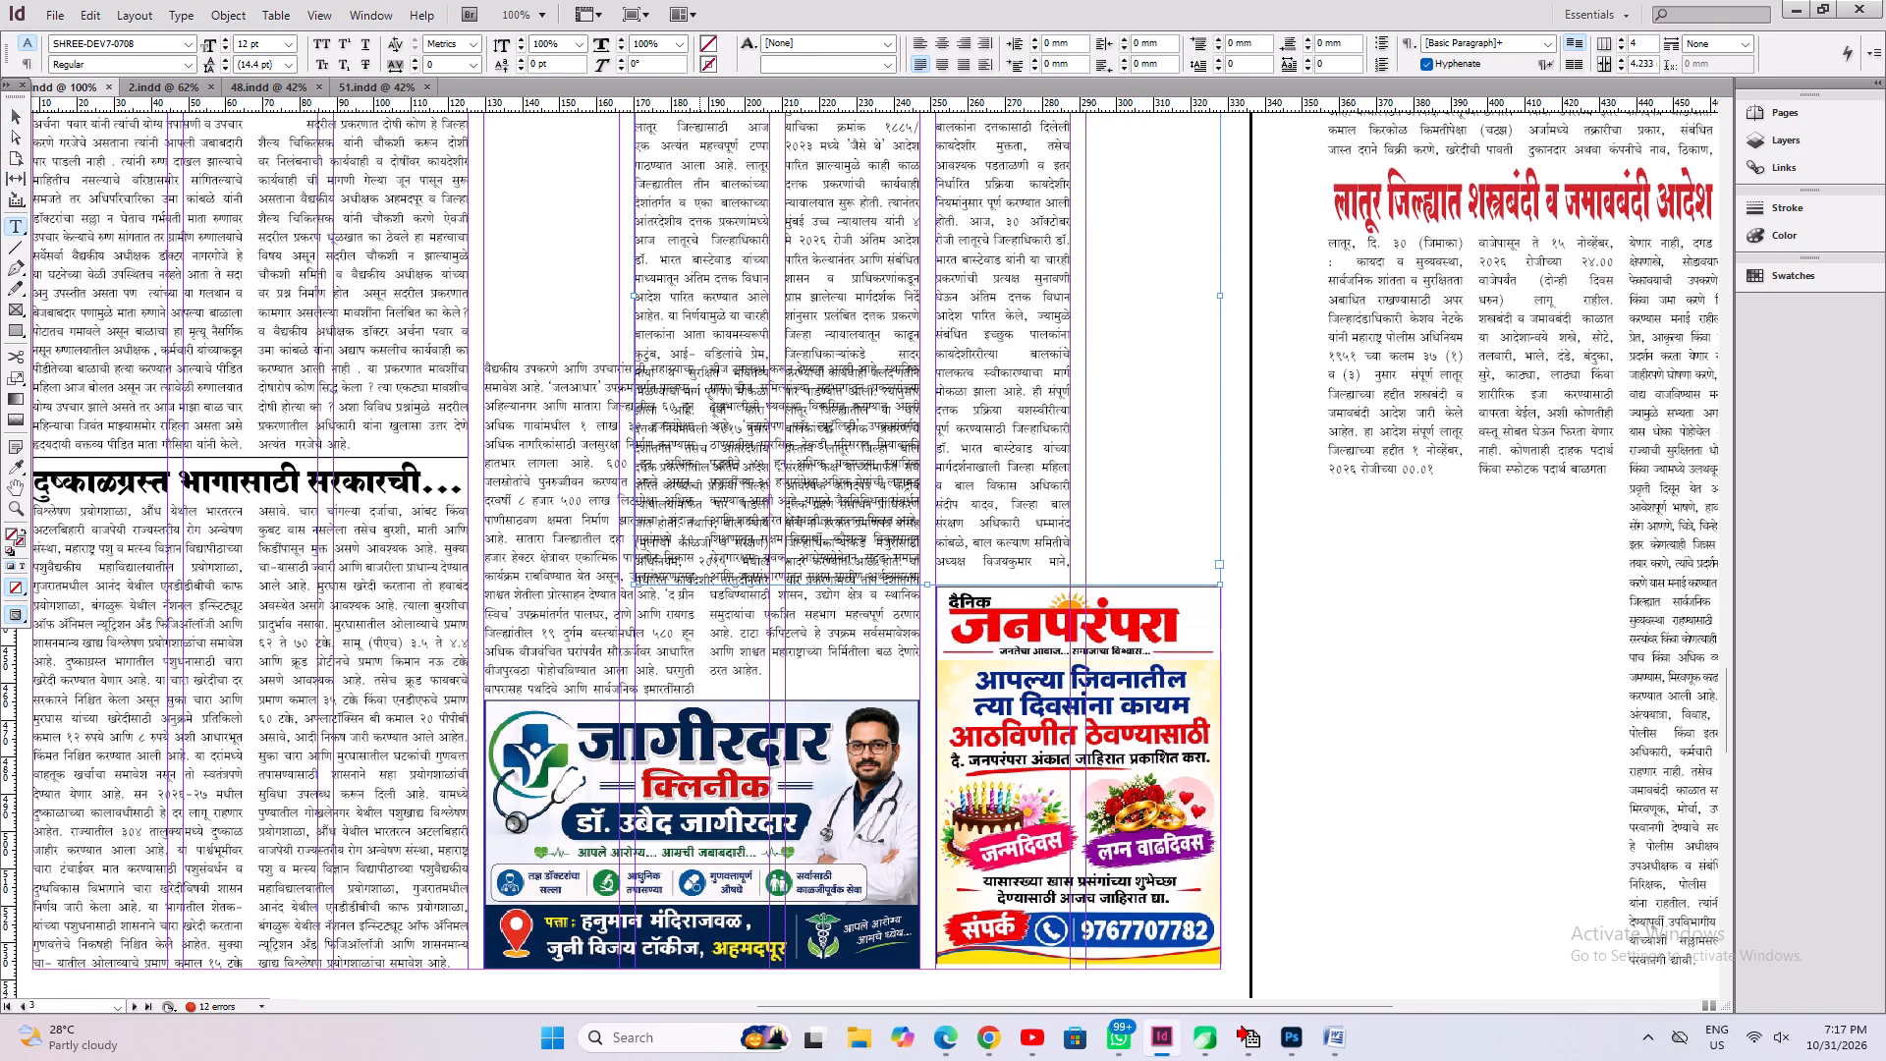
left_click(675, 297)
key("End")
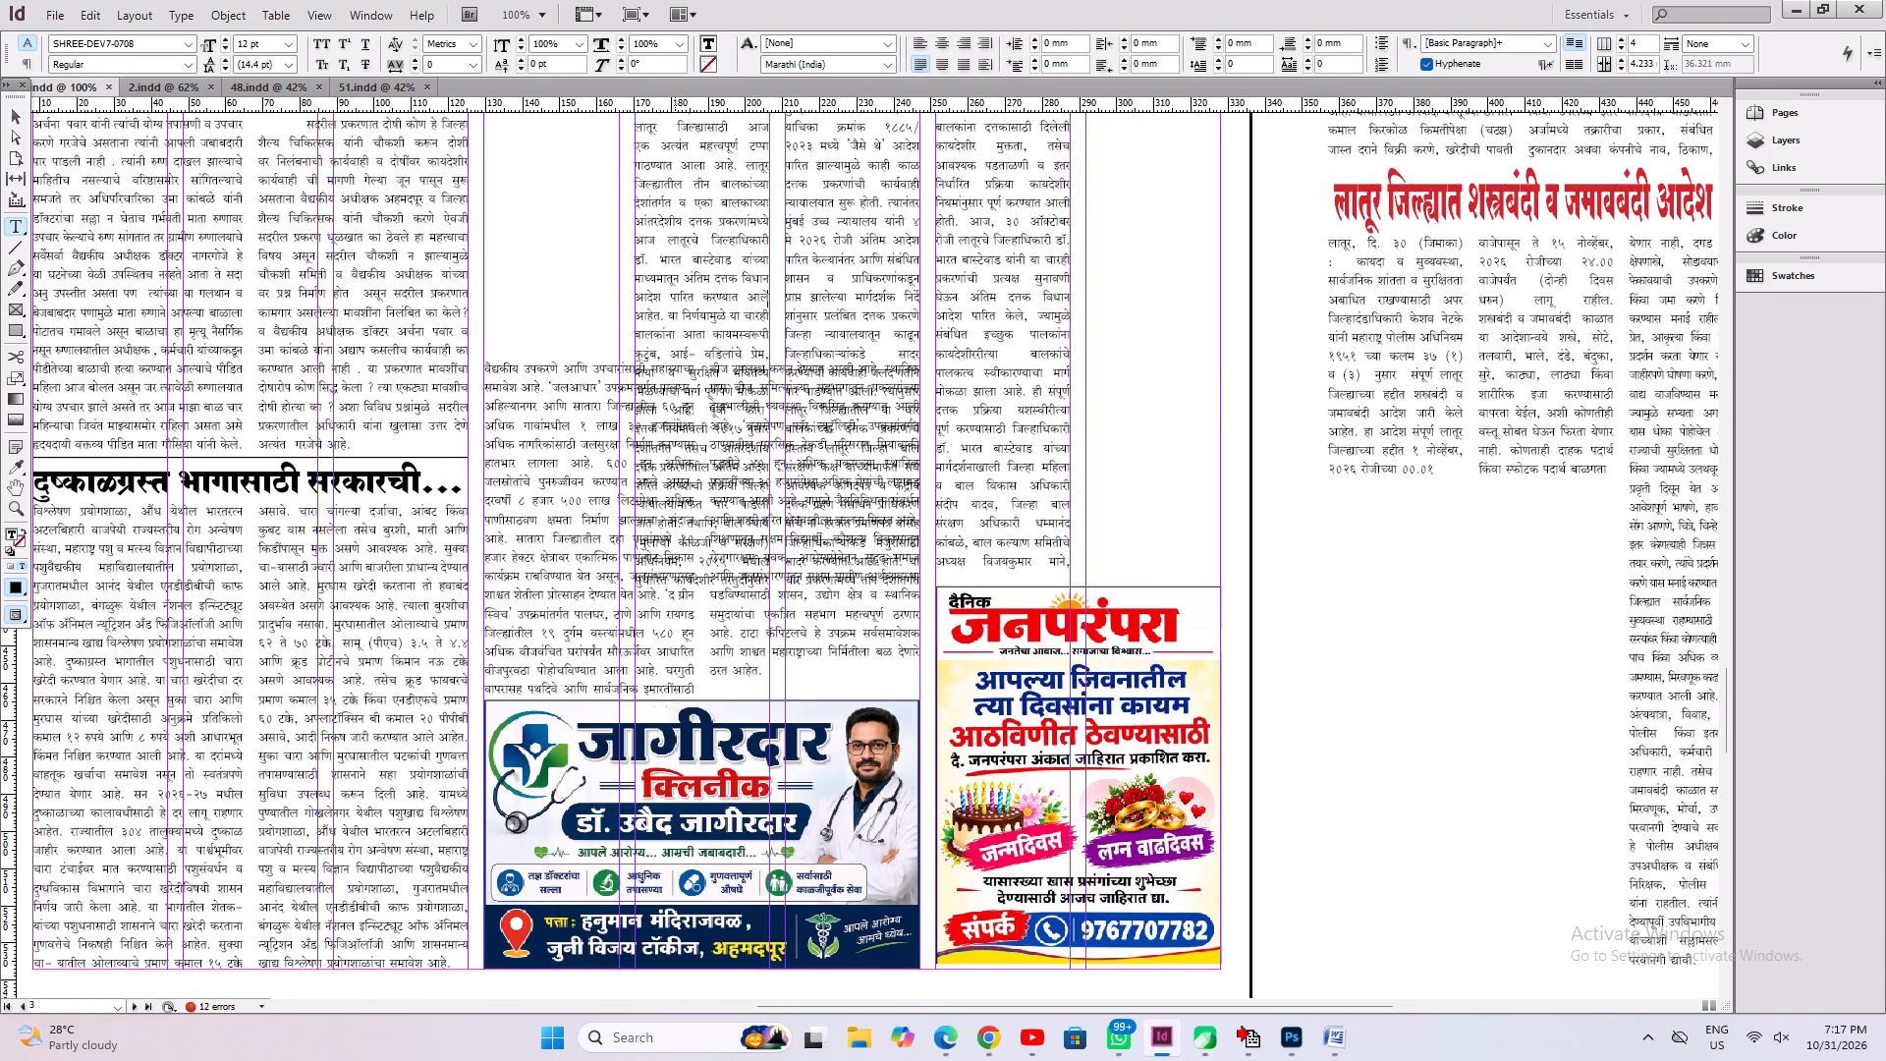
key("Return")
key("ctrl+z")
key("Right")
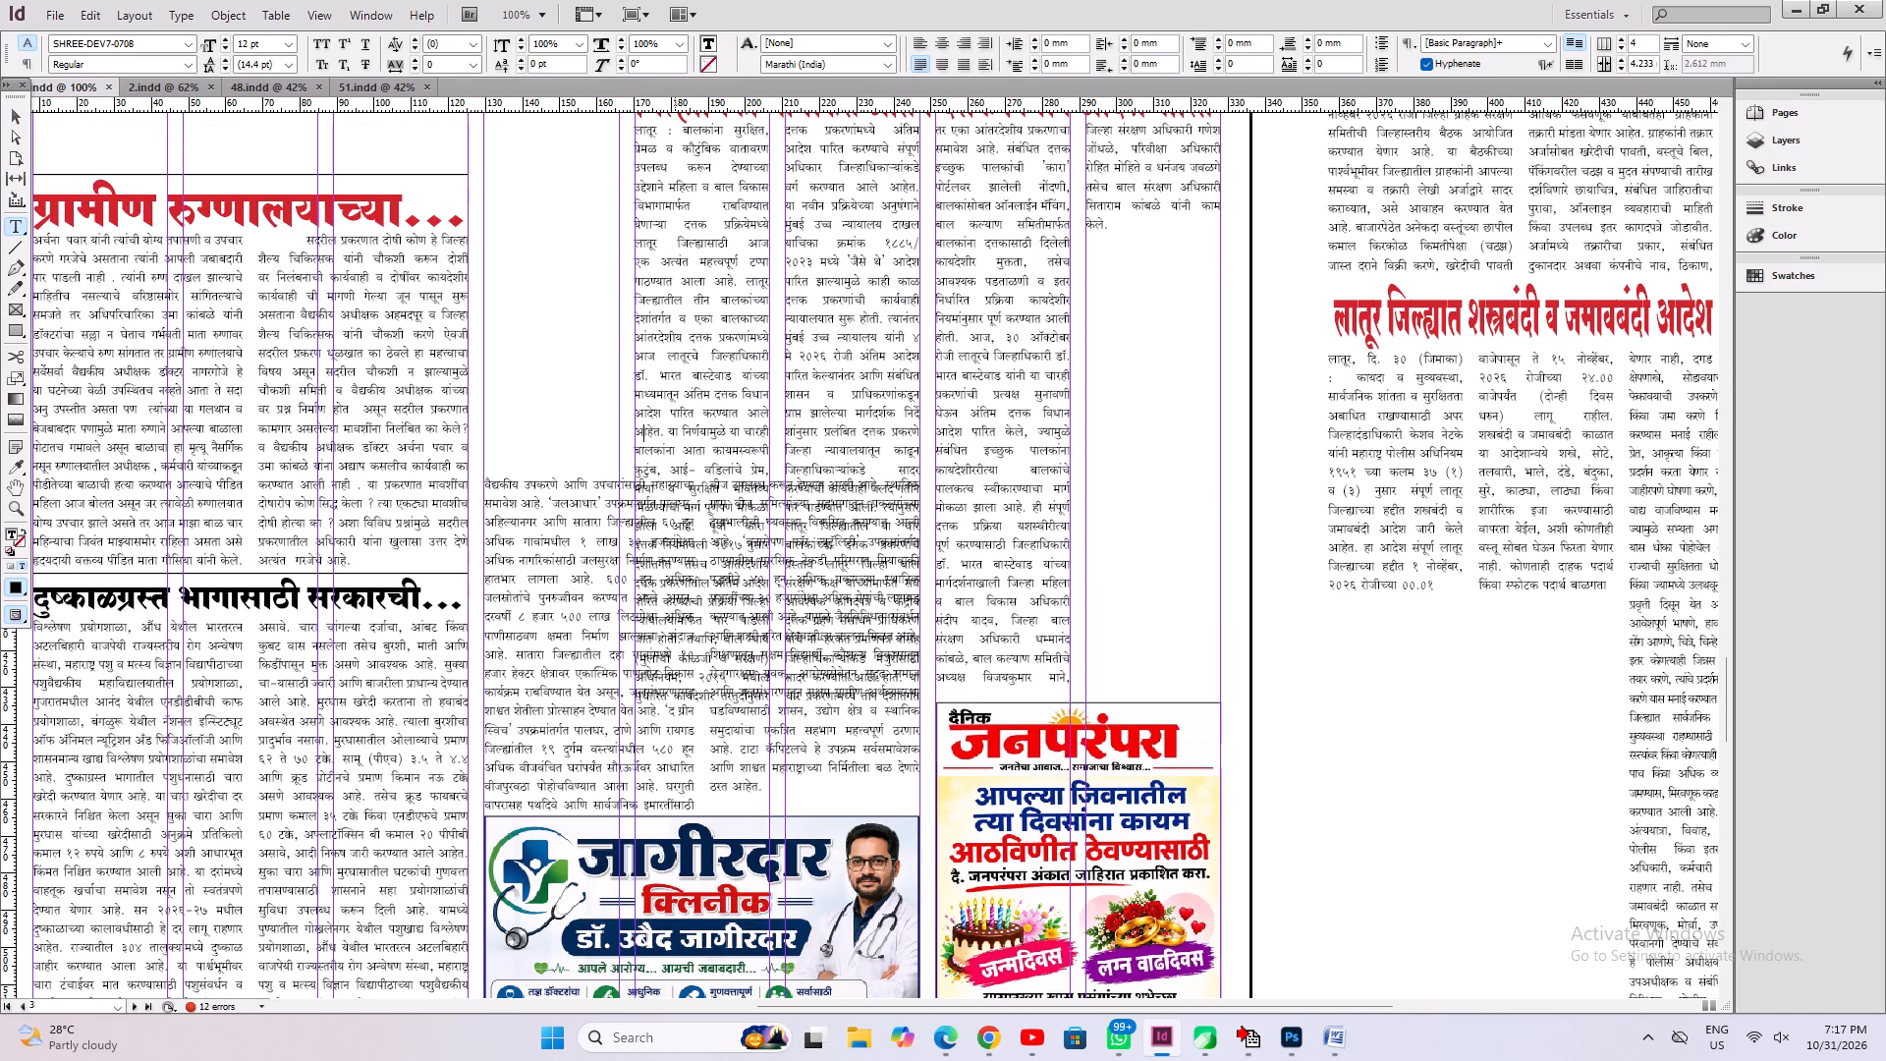
key("Right")
key("Right")
key("Right")
key("Right")
key("Right")
key("Return")
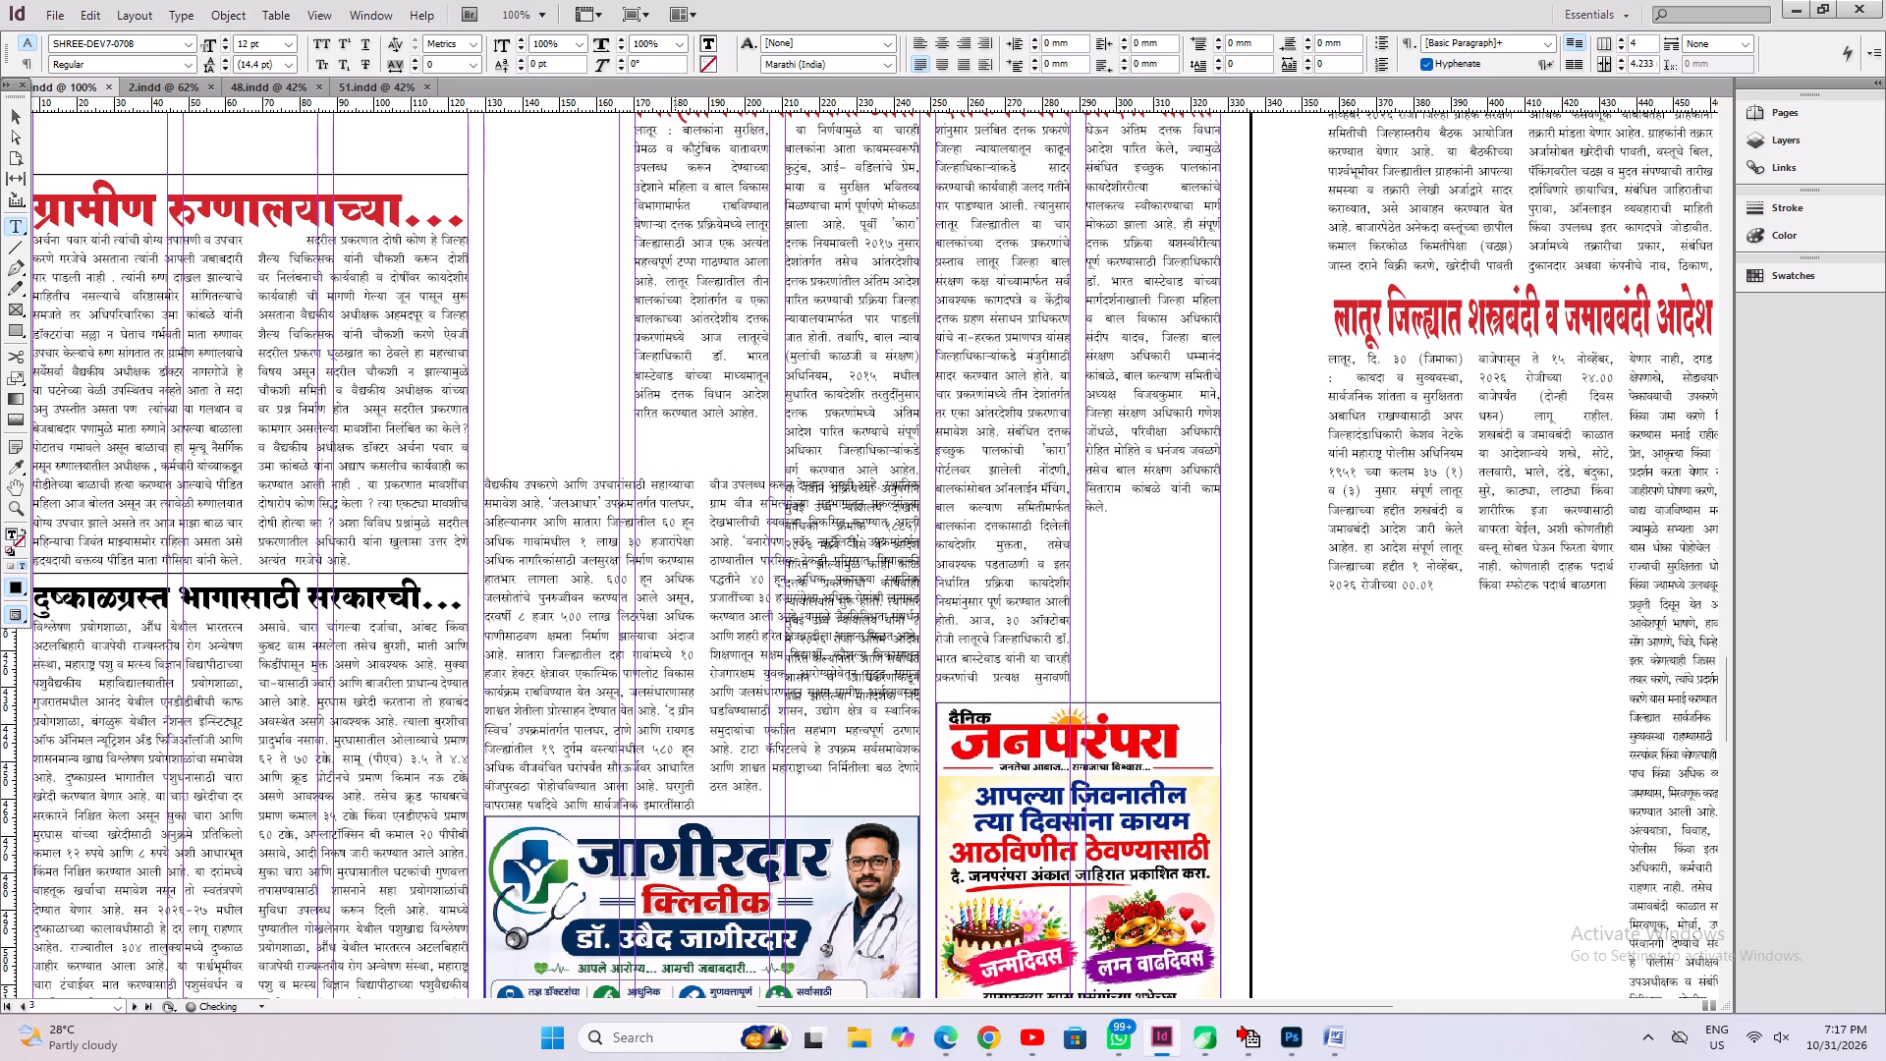
Insert a column break in the लातूर जिल्ह्यातील article's second column, level with the end of the first column's text.
left_click(807, 414)
key("End")
key("Return")
key("ctrl+z")
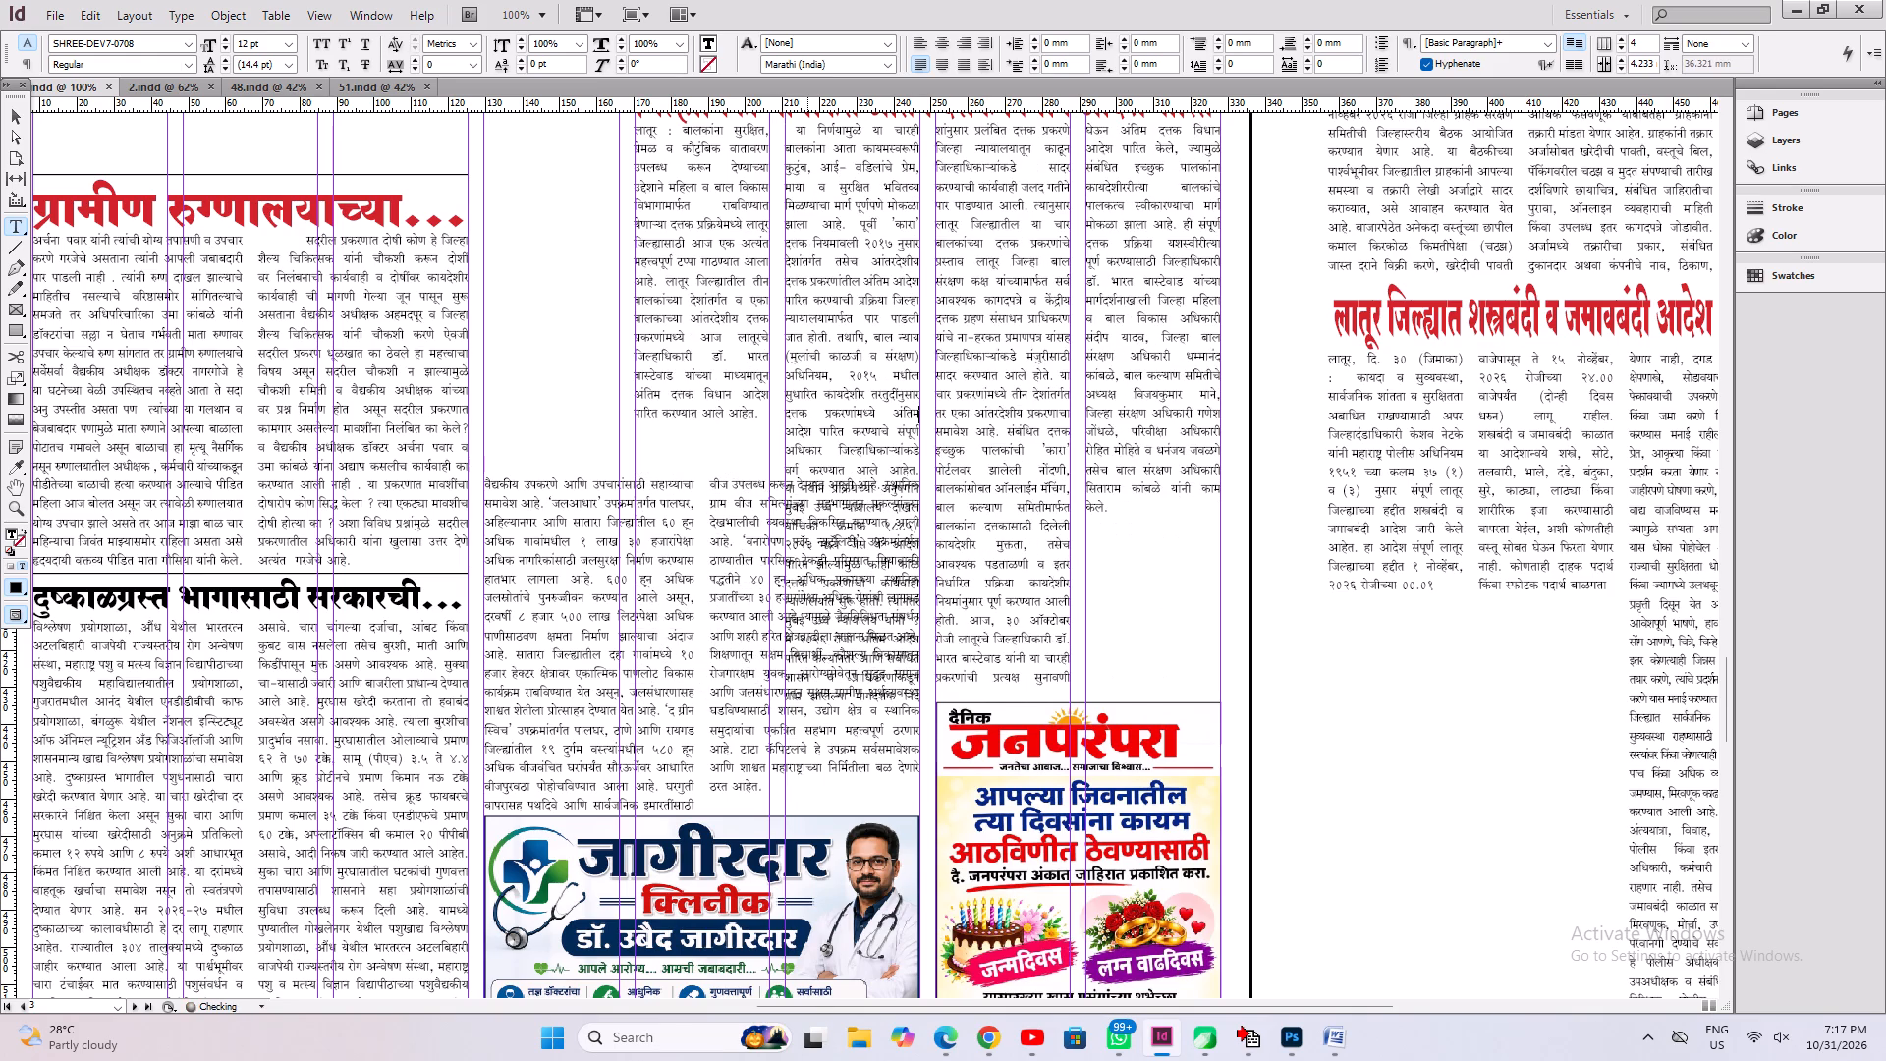
key("Left")
key("Left")
key("Left")
key("Left")
key("Left")
key("Left")
key("Left")
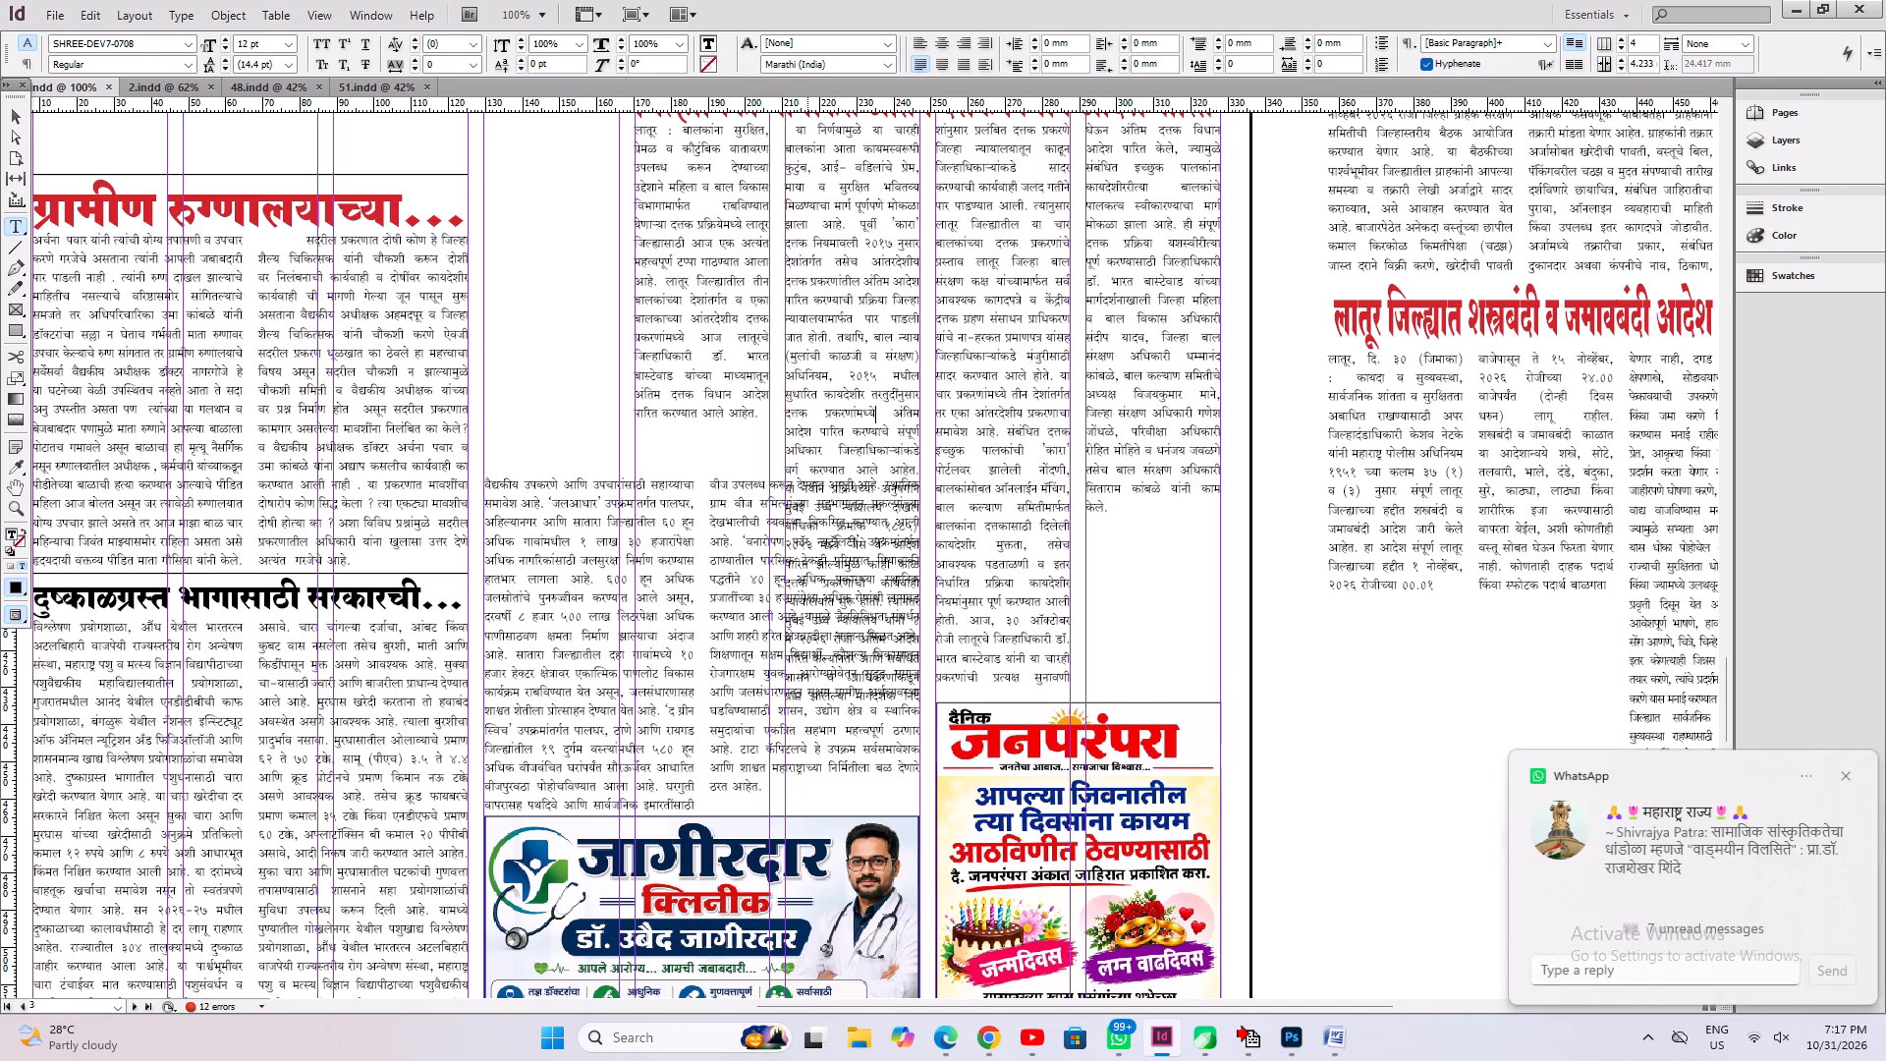
key("Return")
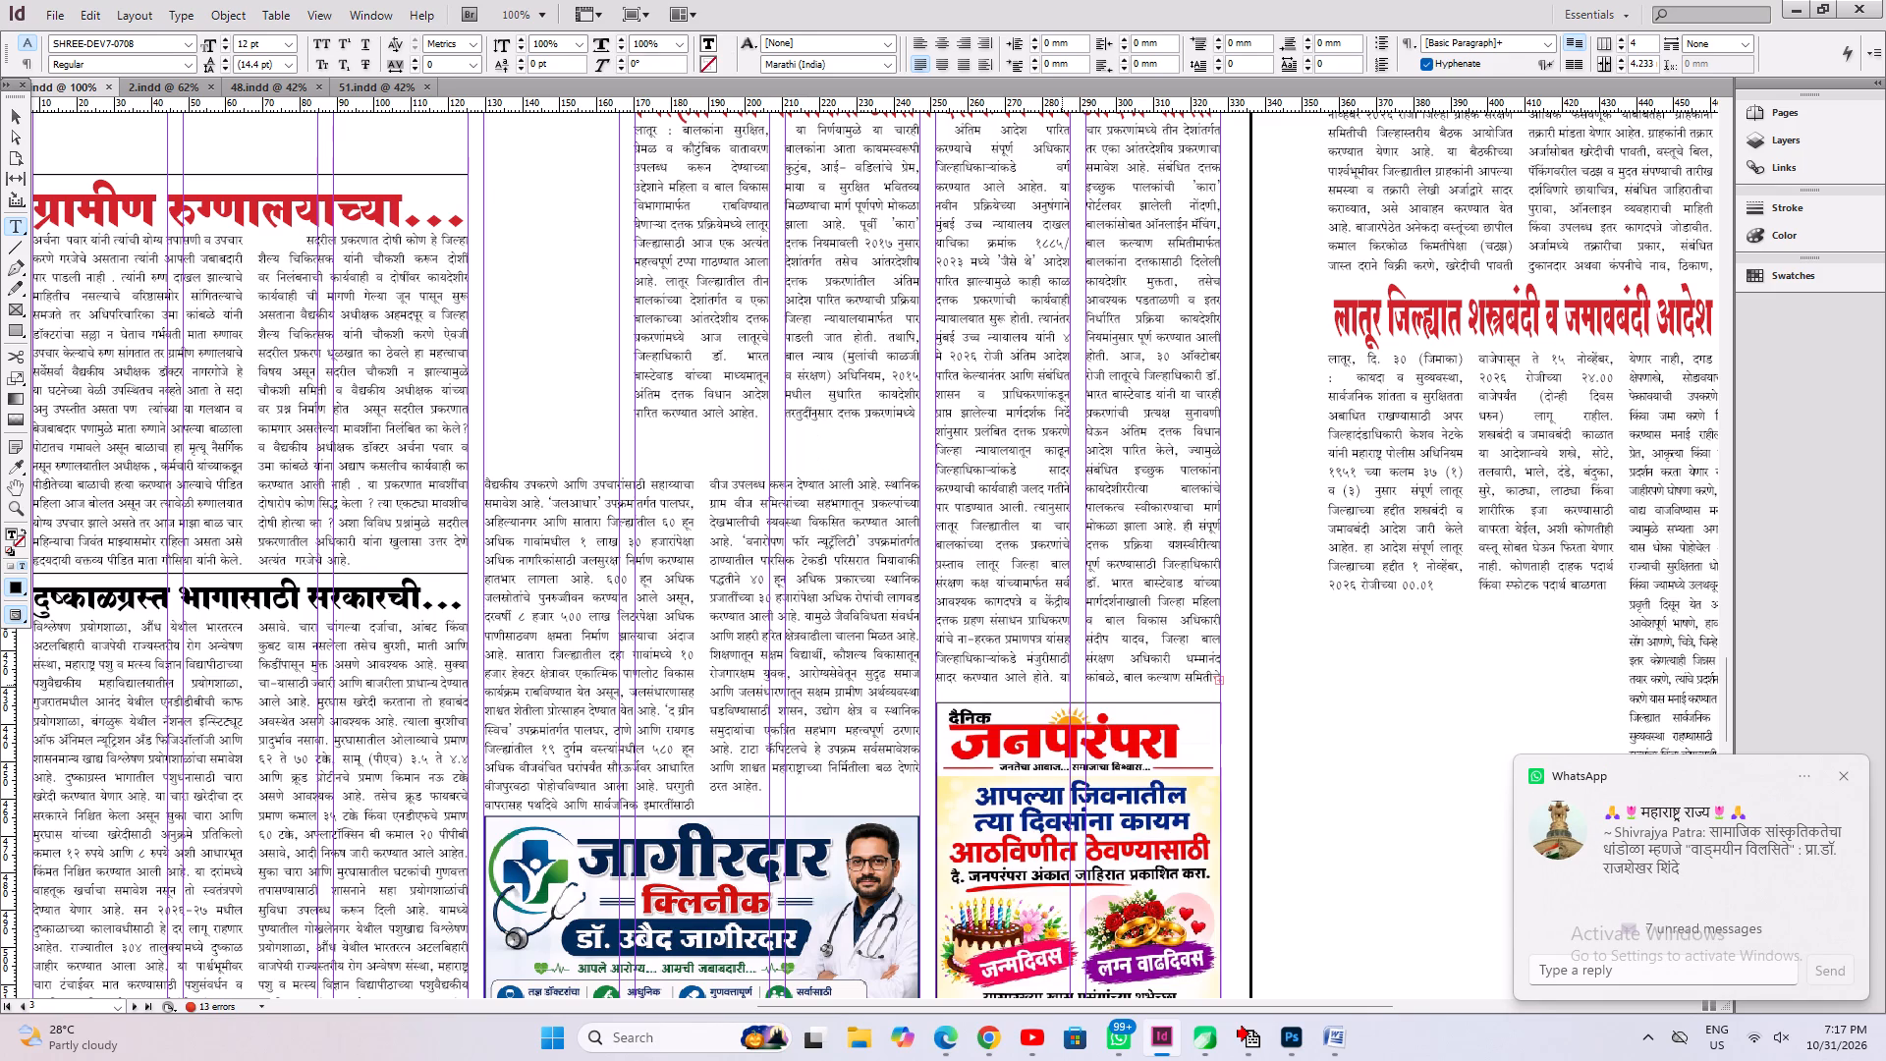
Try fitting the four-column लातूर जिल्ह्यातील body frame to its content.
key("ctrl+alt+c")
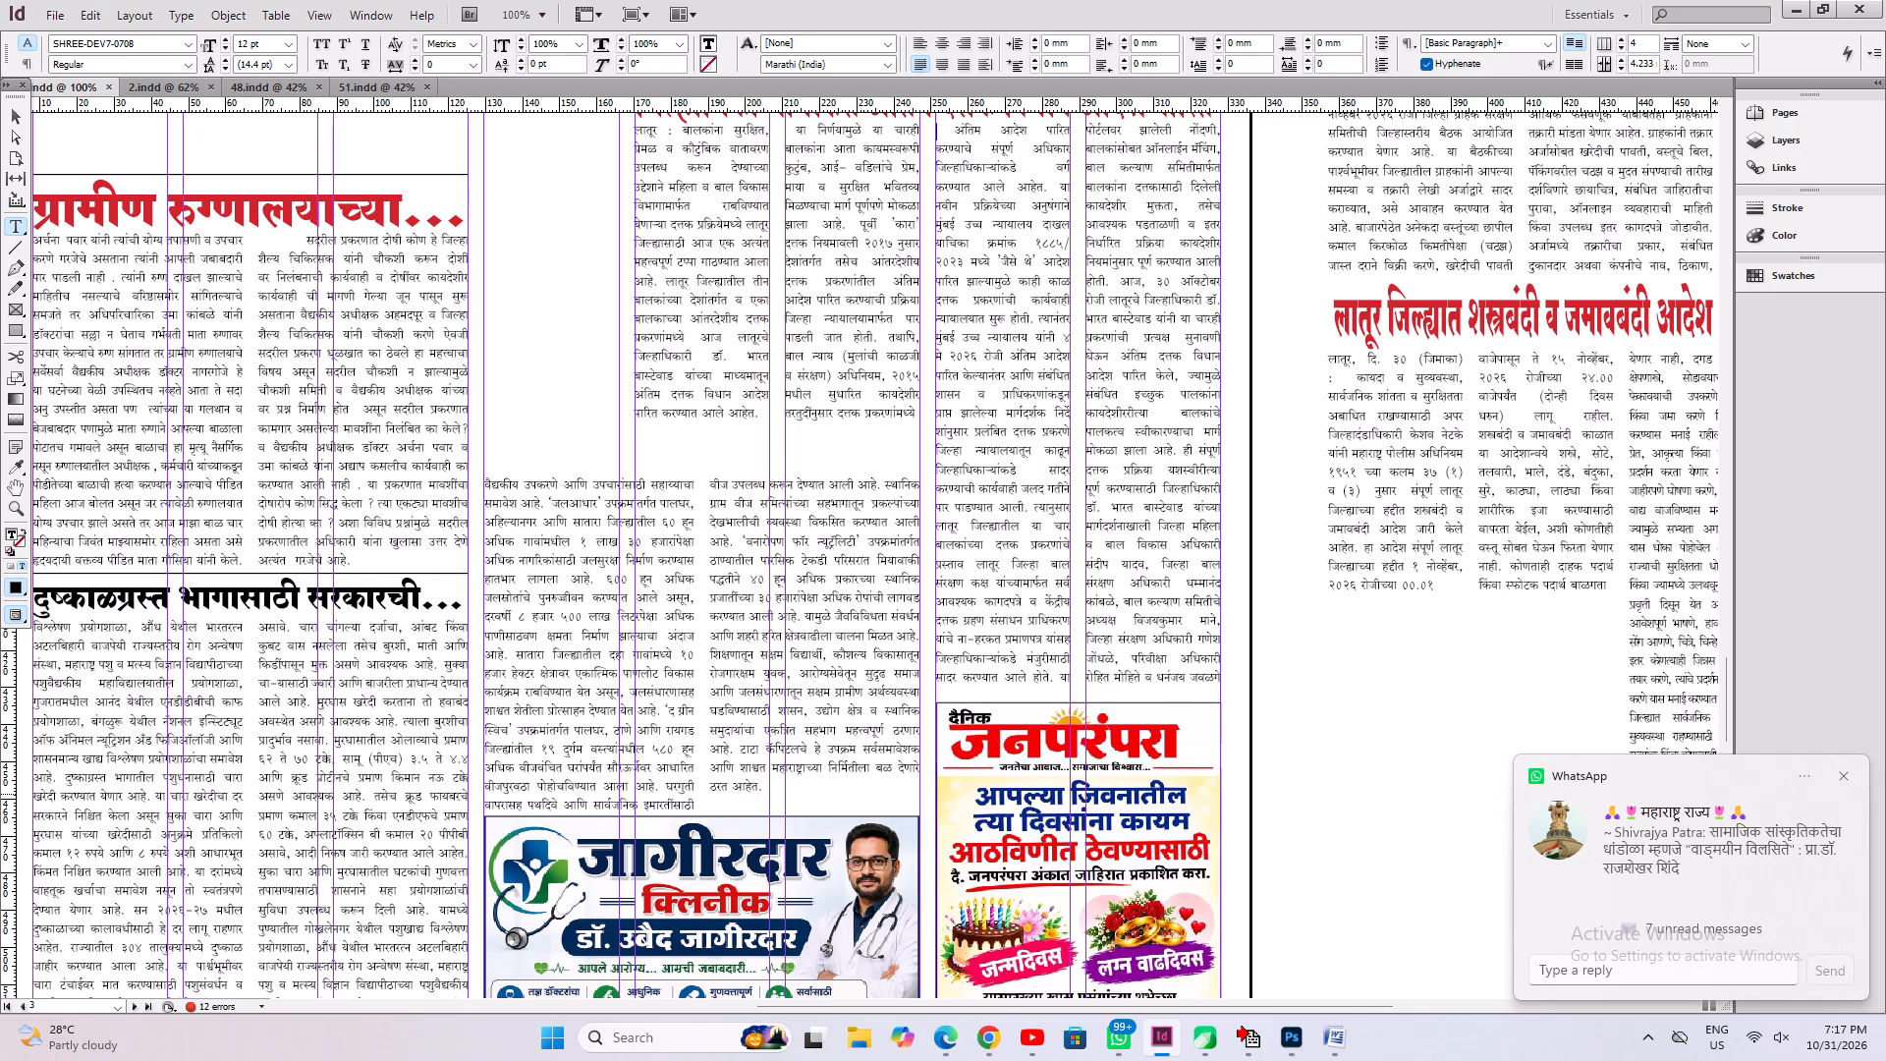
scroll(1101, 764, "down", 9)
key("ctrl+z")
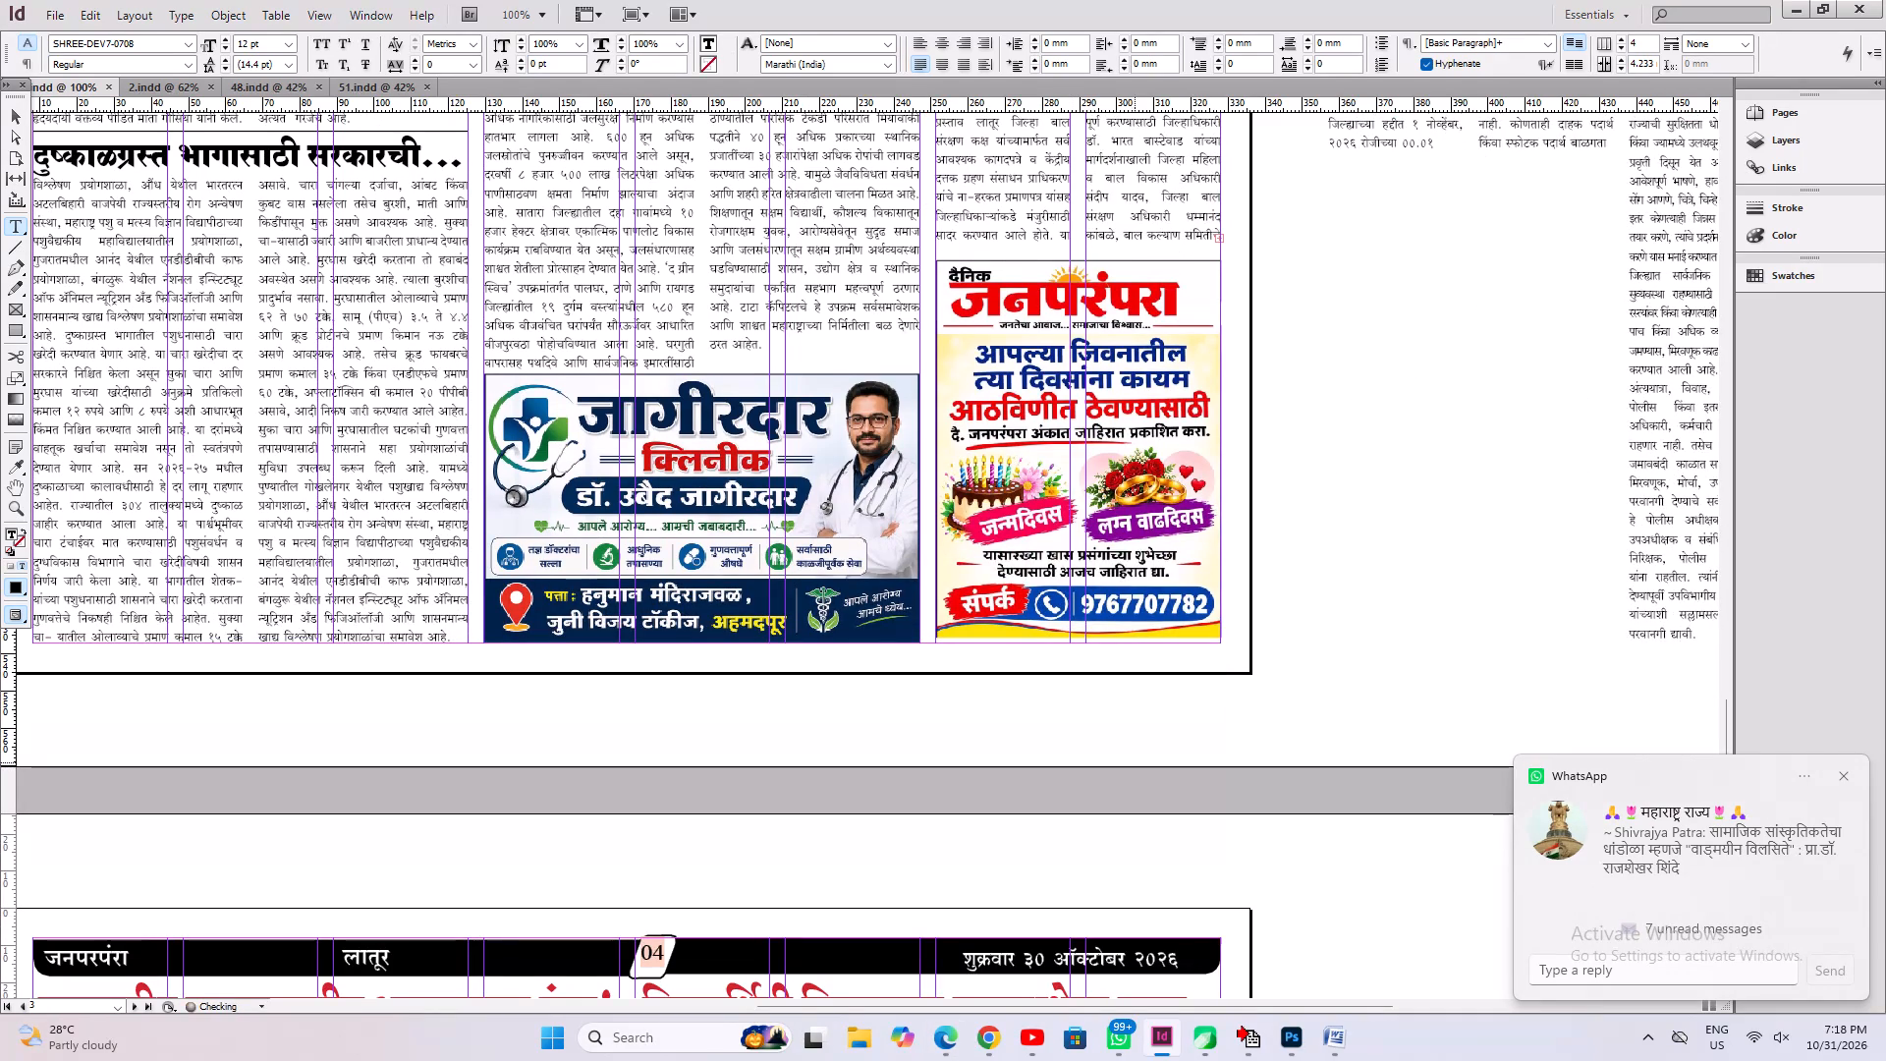
Shorten the जनपरंपरा advertisement from its top edge to about 89 mm high.
left_click(16, 118)
left_click(1147, 534, "ctrl")
left_click_drag(1081, 258, 1079, 307, "ctrl")
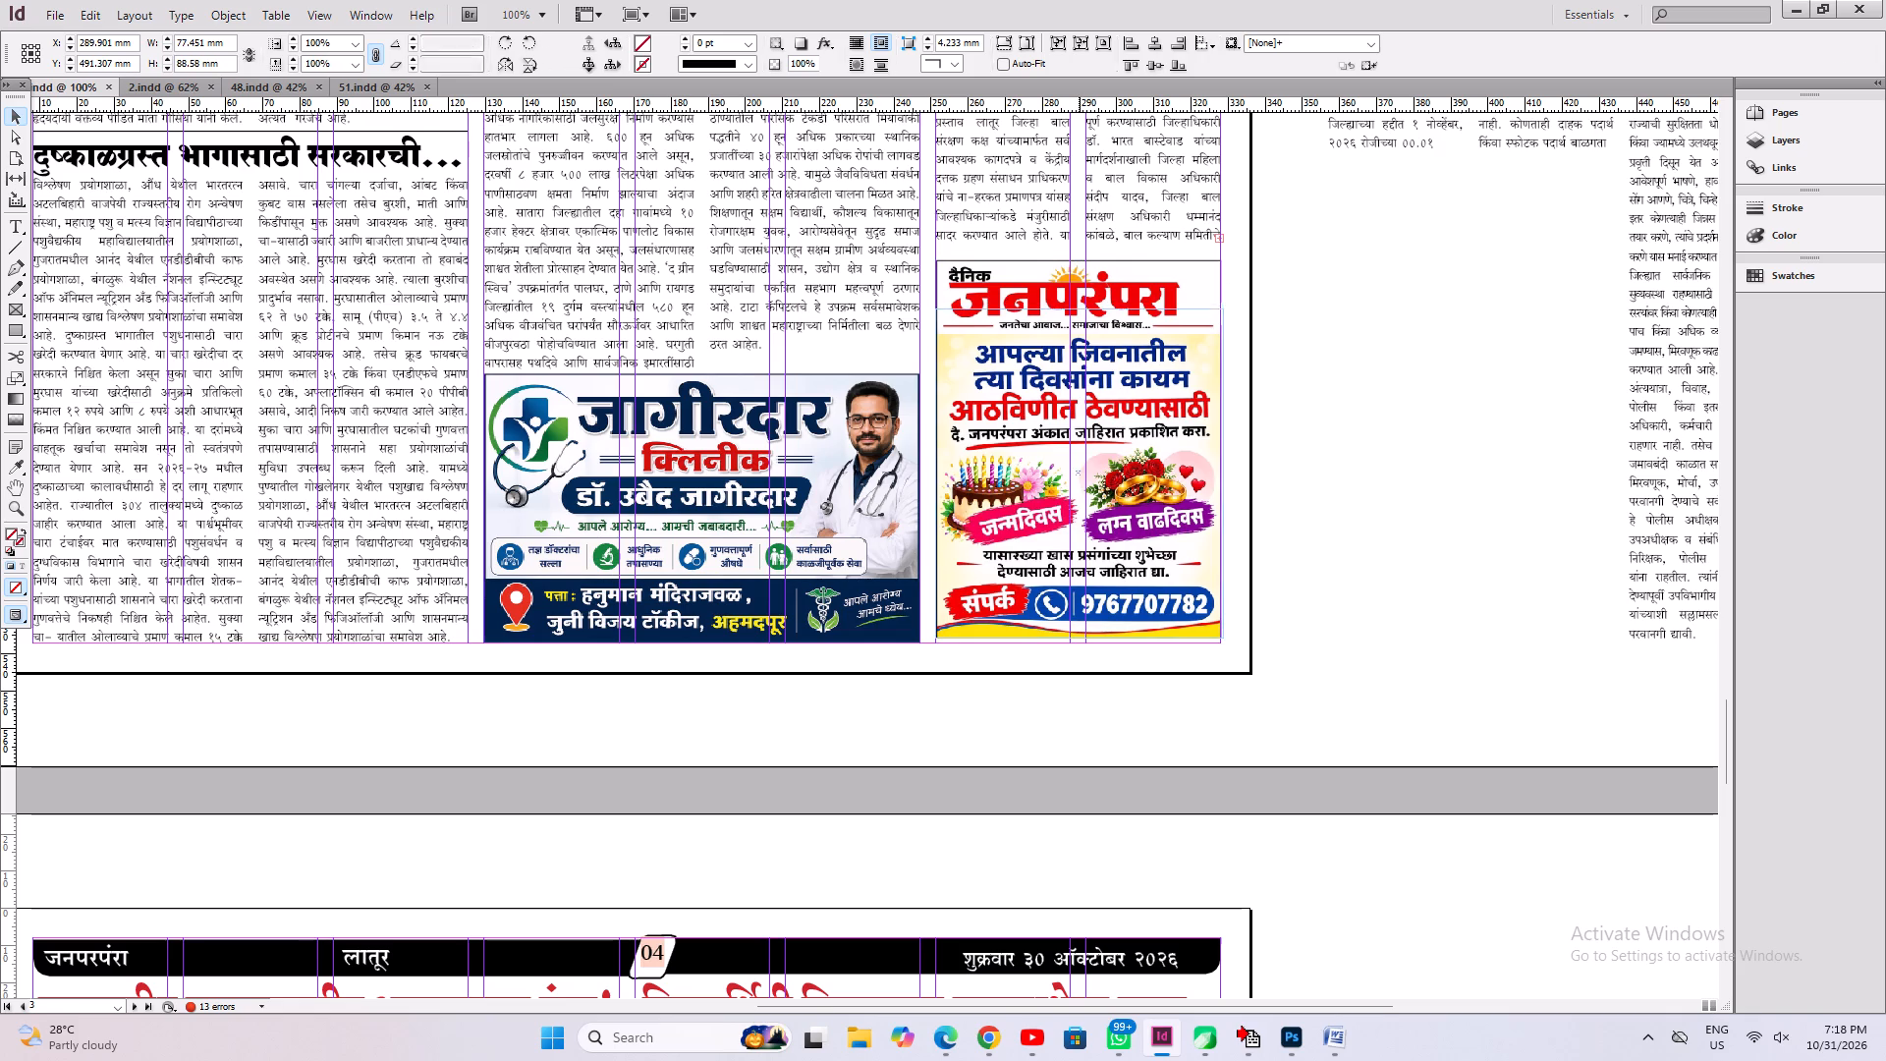
Extend the लातूर जिल्ह्यातील body frame down toward the shortened जनपरंपरा advertisement, making it about 169 mm high.
left_click(1082, 241, "ctrl")
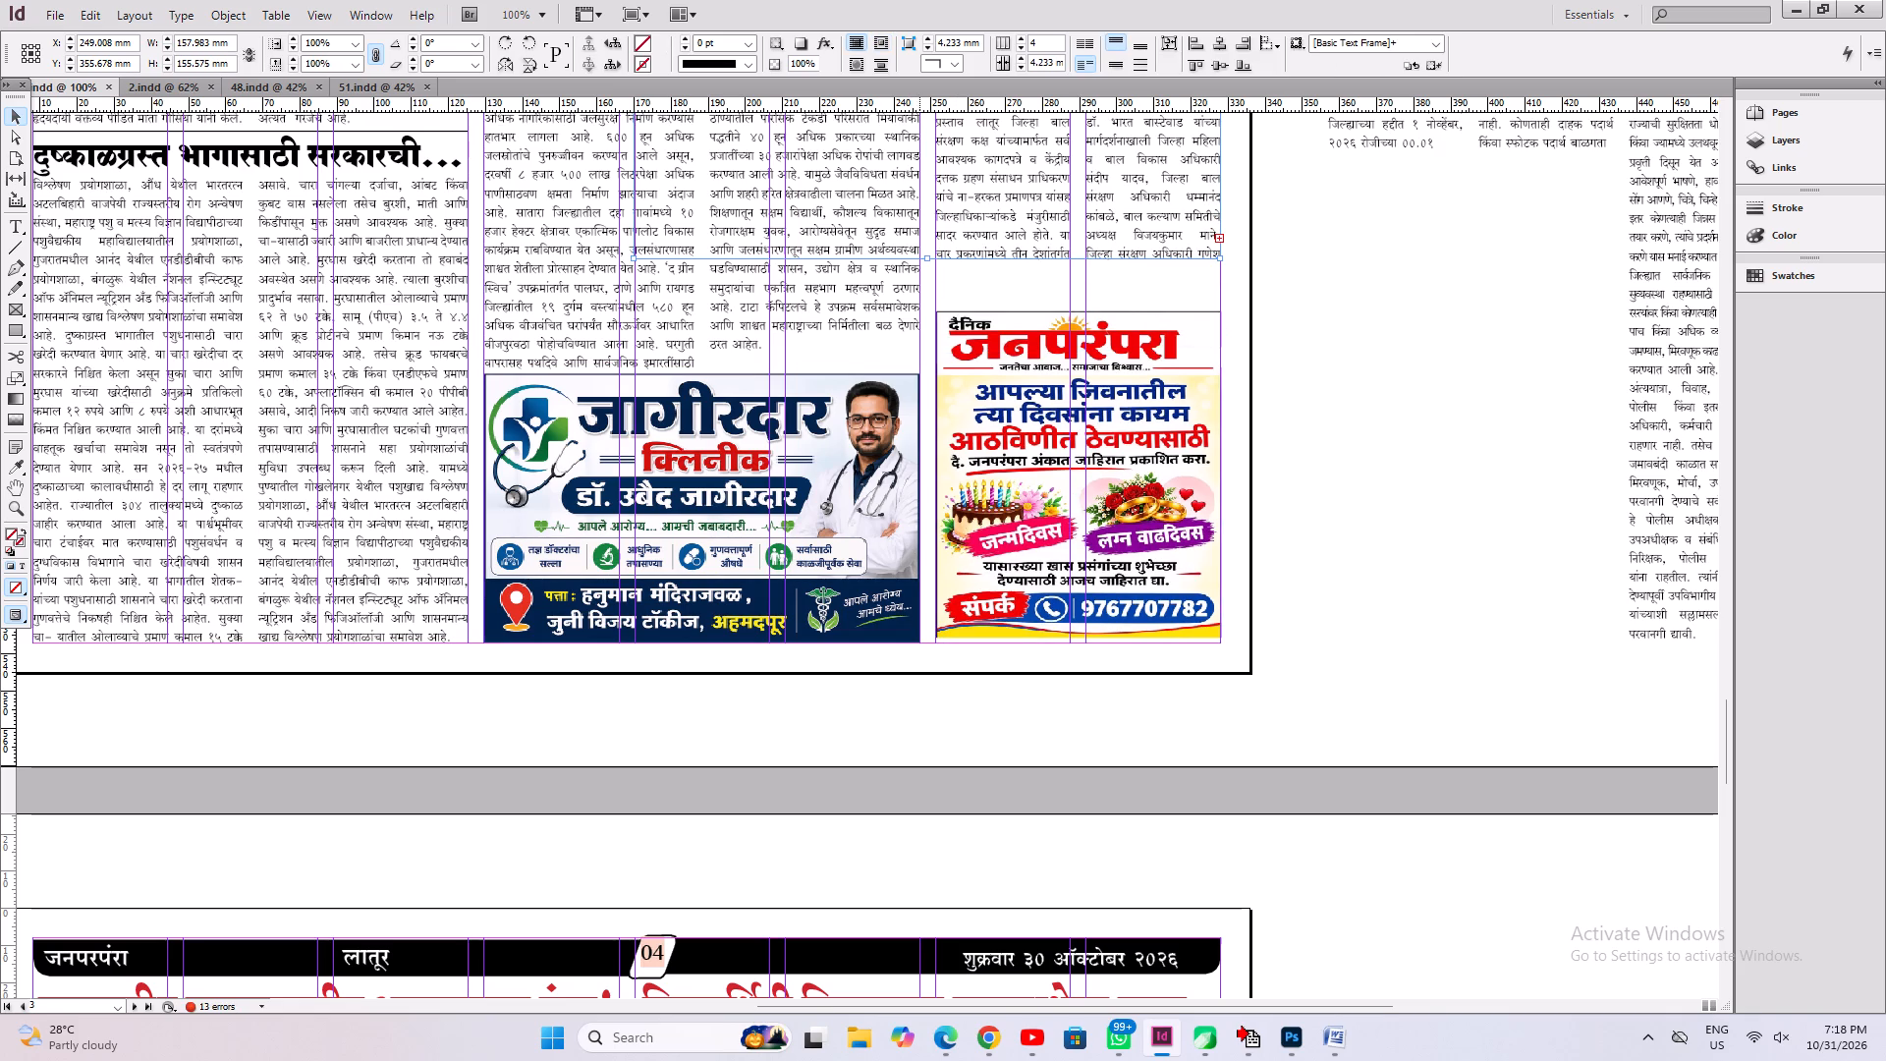
left_click_drag(926, 260, 927, 300)
left_click_drag(927, 300, 927, 309)
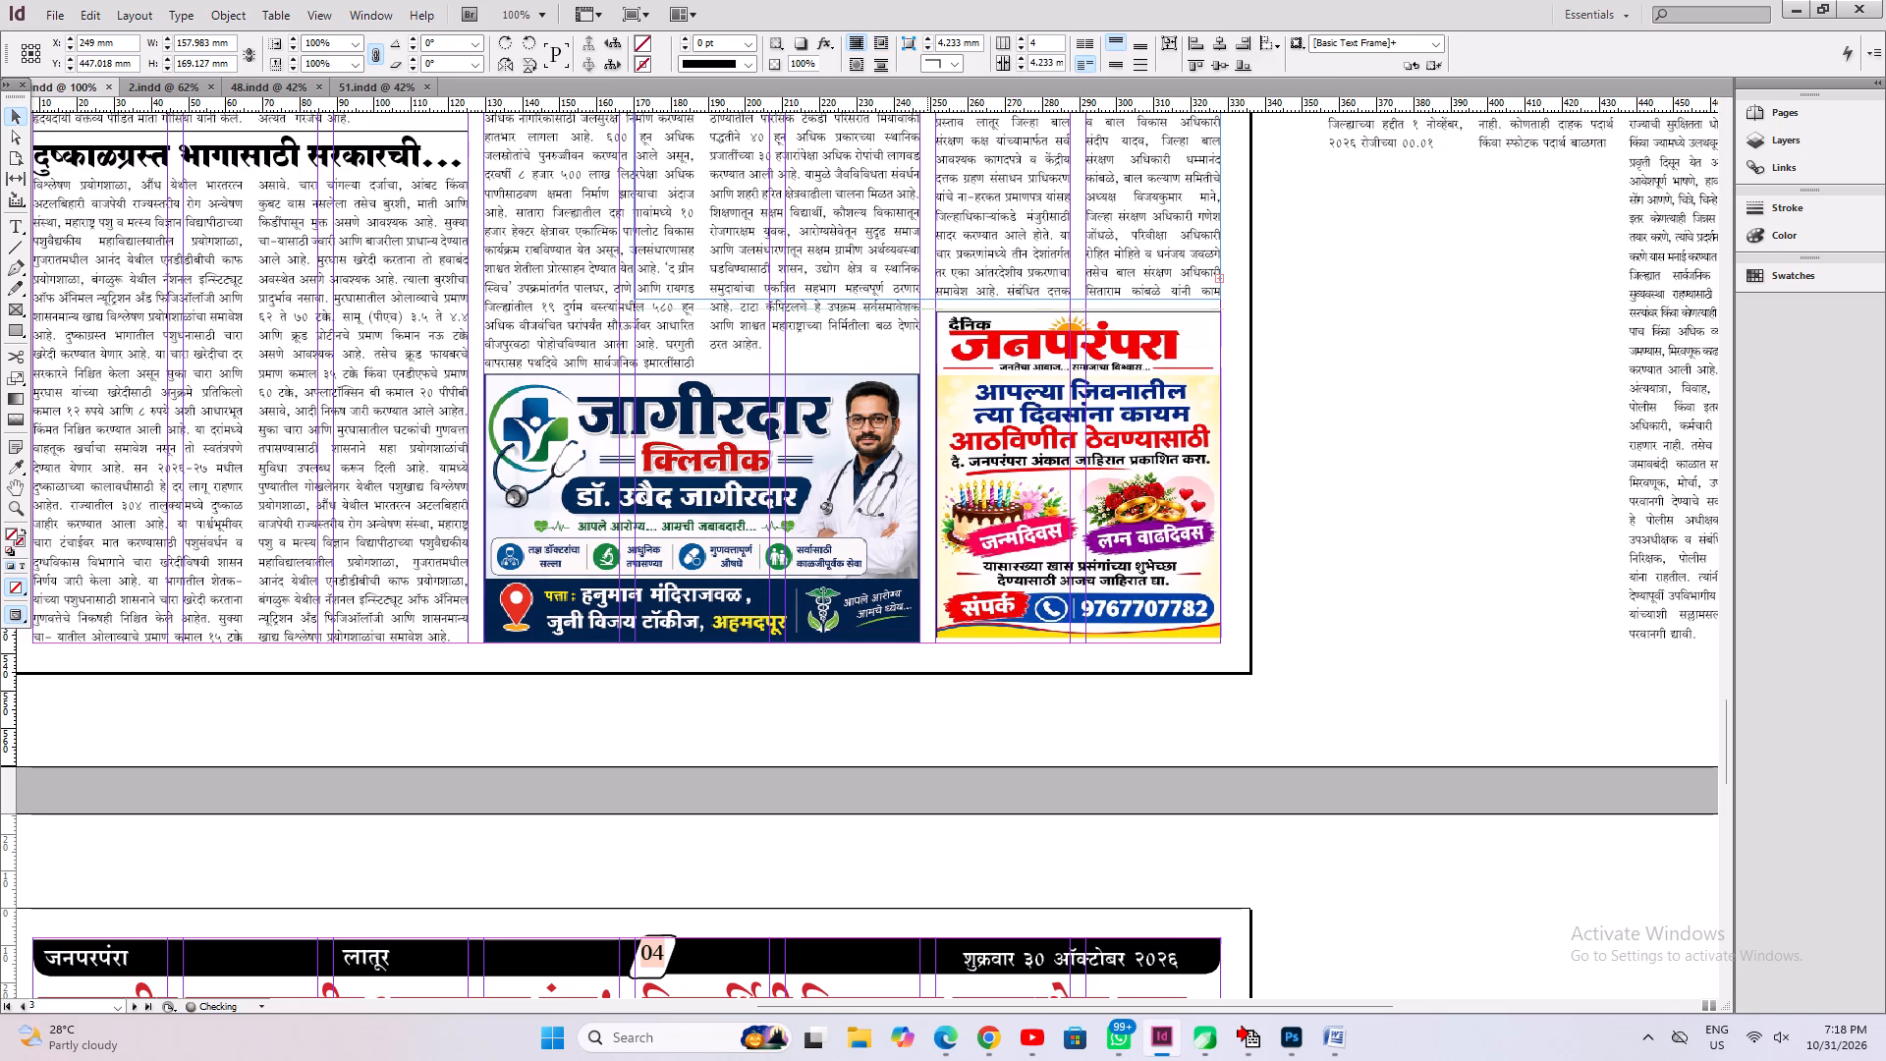
left_click_drag(927, 309, 927, 313)
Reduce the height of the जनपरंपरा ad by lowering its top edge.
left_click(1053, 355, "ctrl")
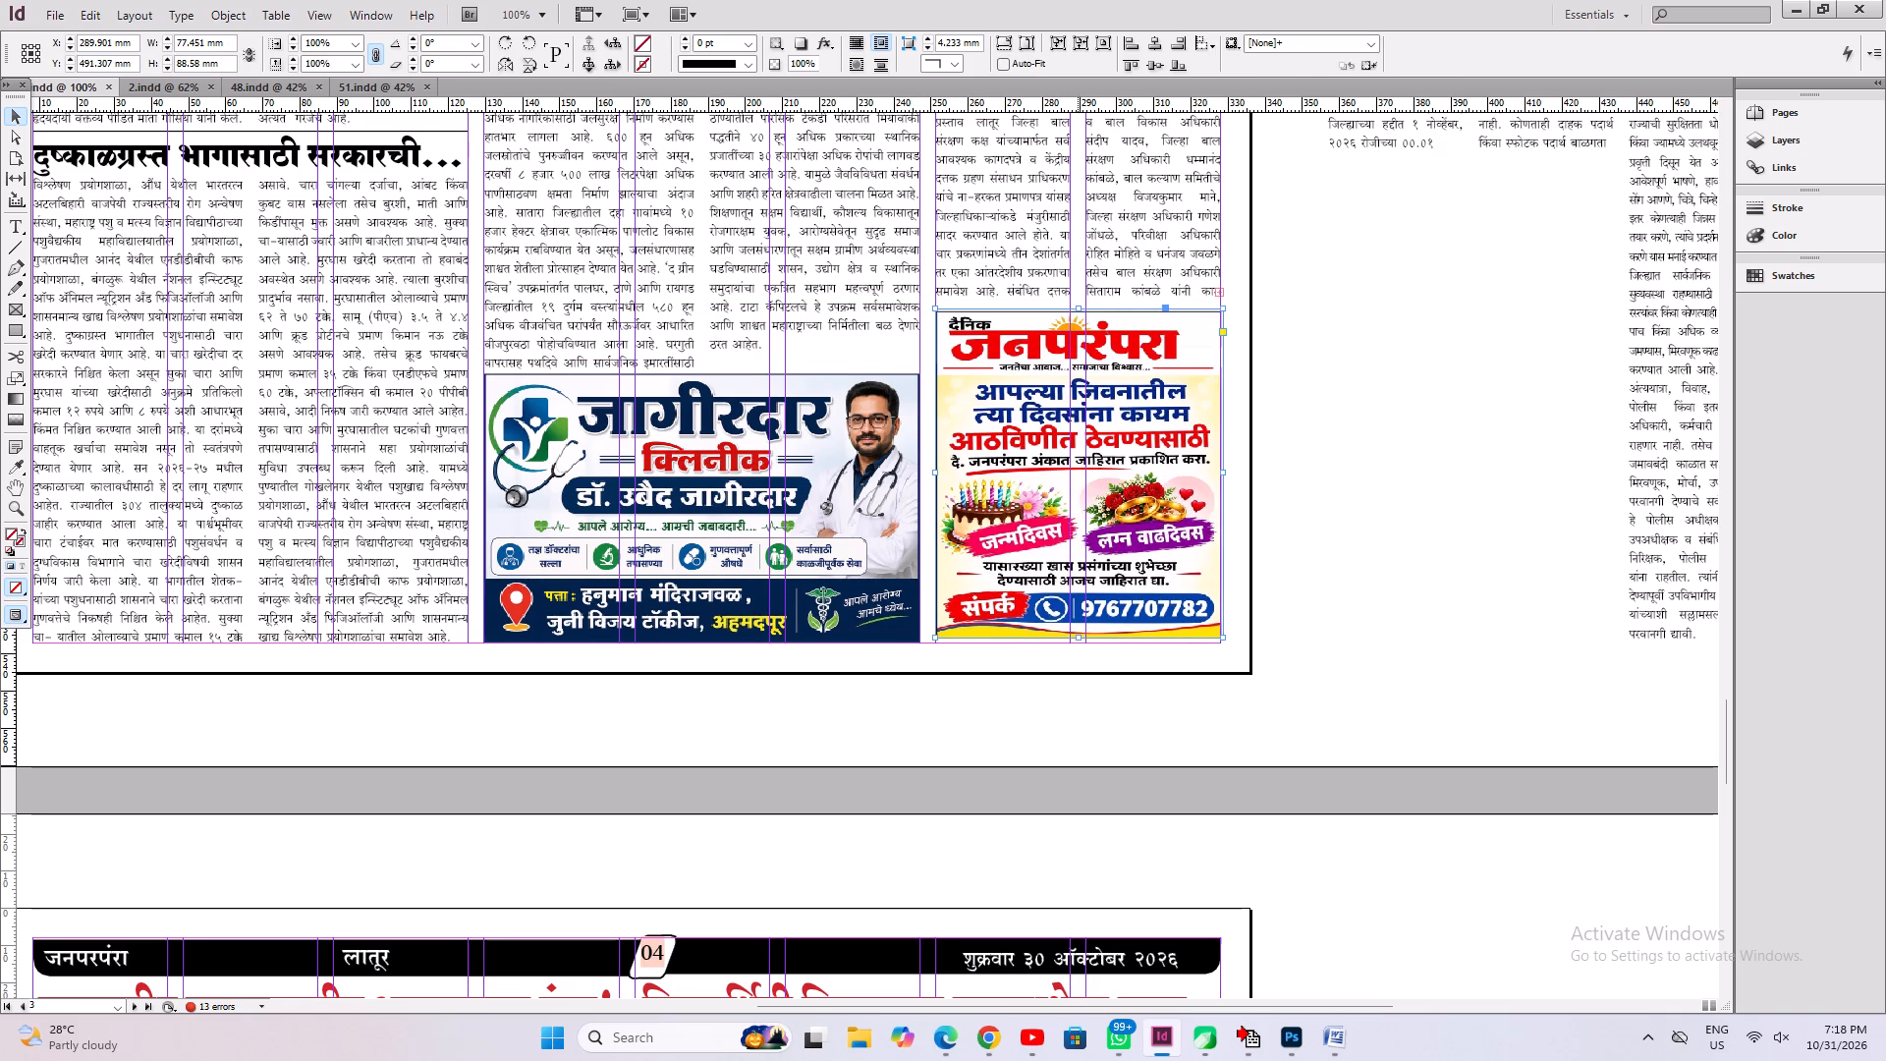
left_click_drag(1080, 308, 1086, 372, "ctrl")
Adjust the bottom edge of the लातूर article body frame, finishing at a height of about 168 mm.
left_click(1008, 273, "ctrl")
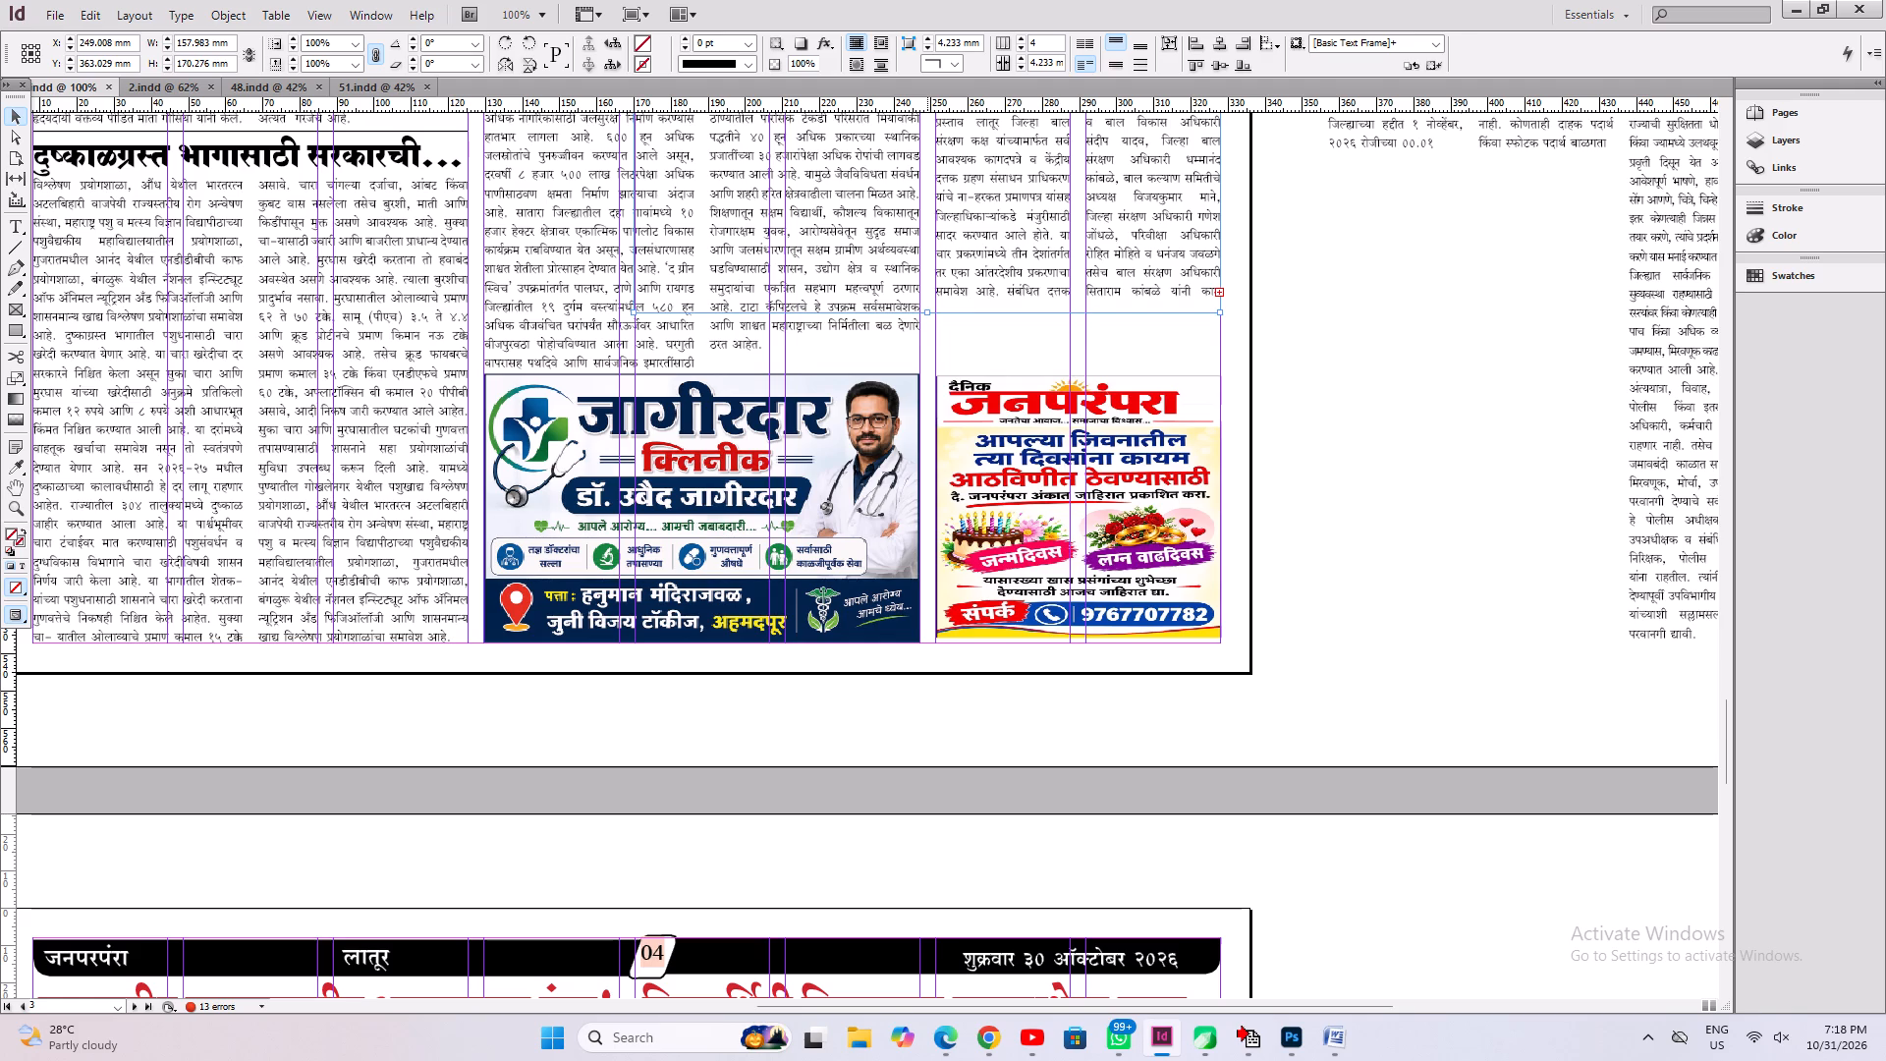
left_click_drag(927, 315, 922, 344)
left_click_drag(922, 344, 922, 329)
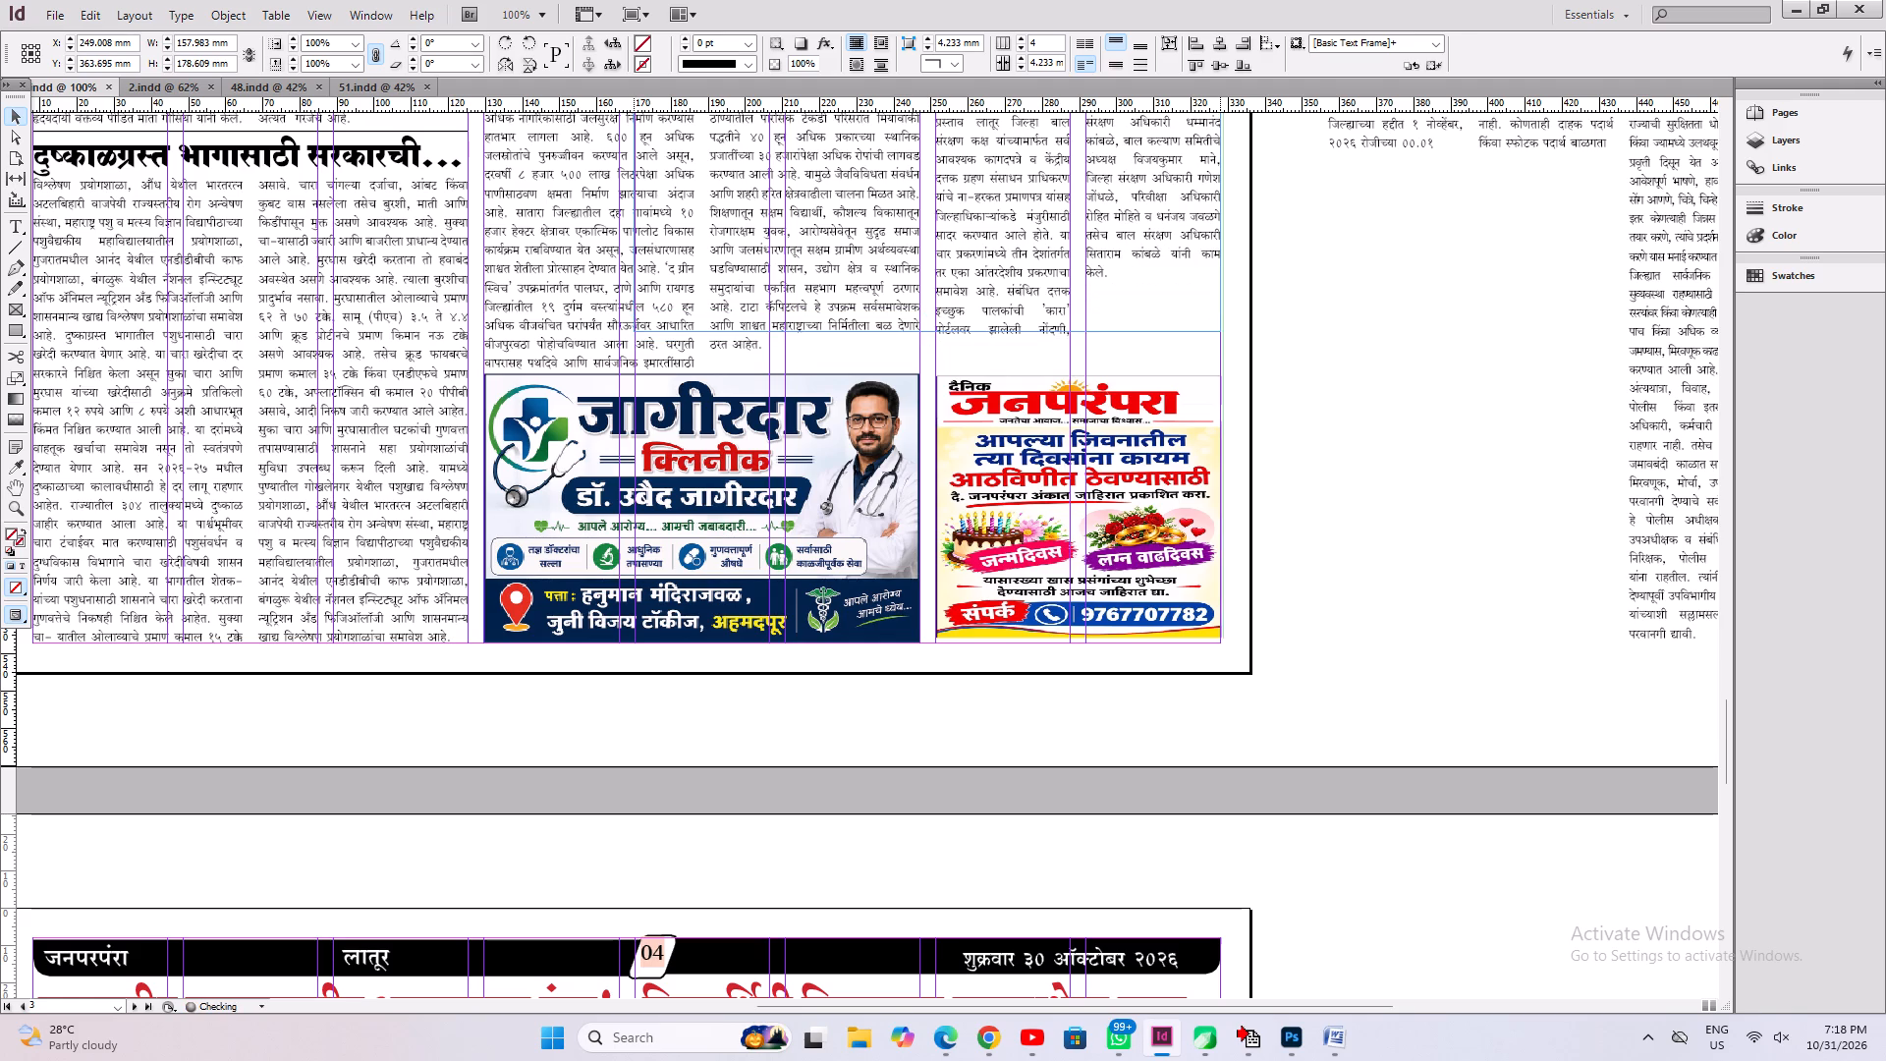
left_click_drag(922, 329, 922, 327)
key("ctrl+z")
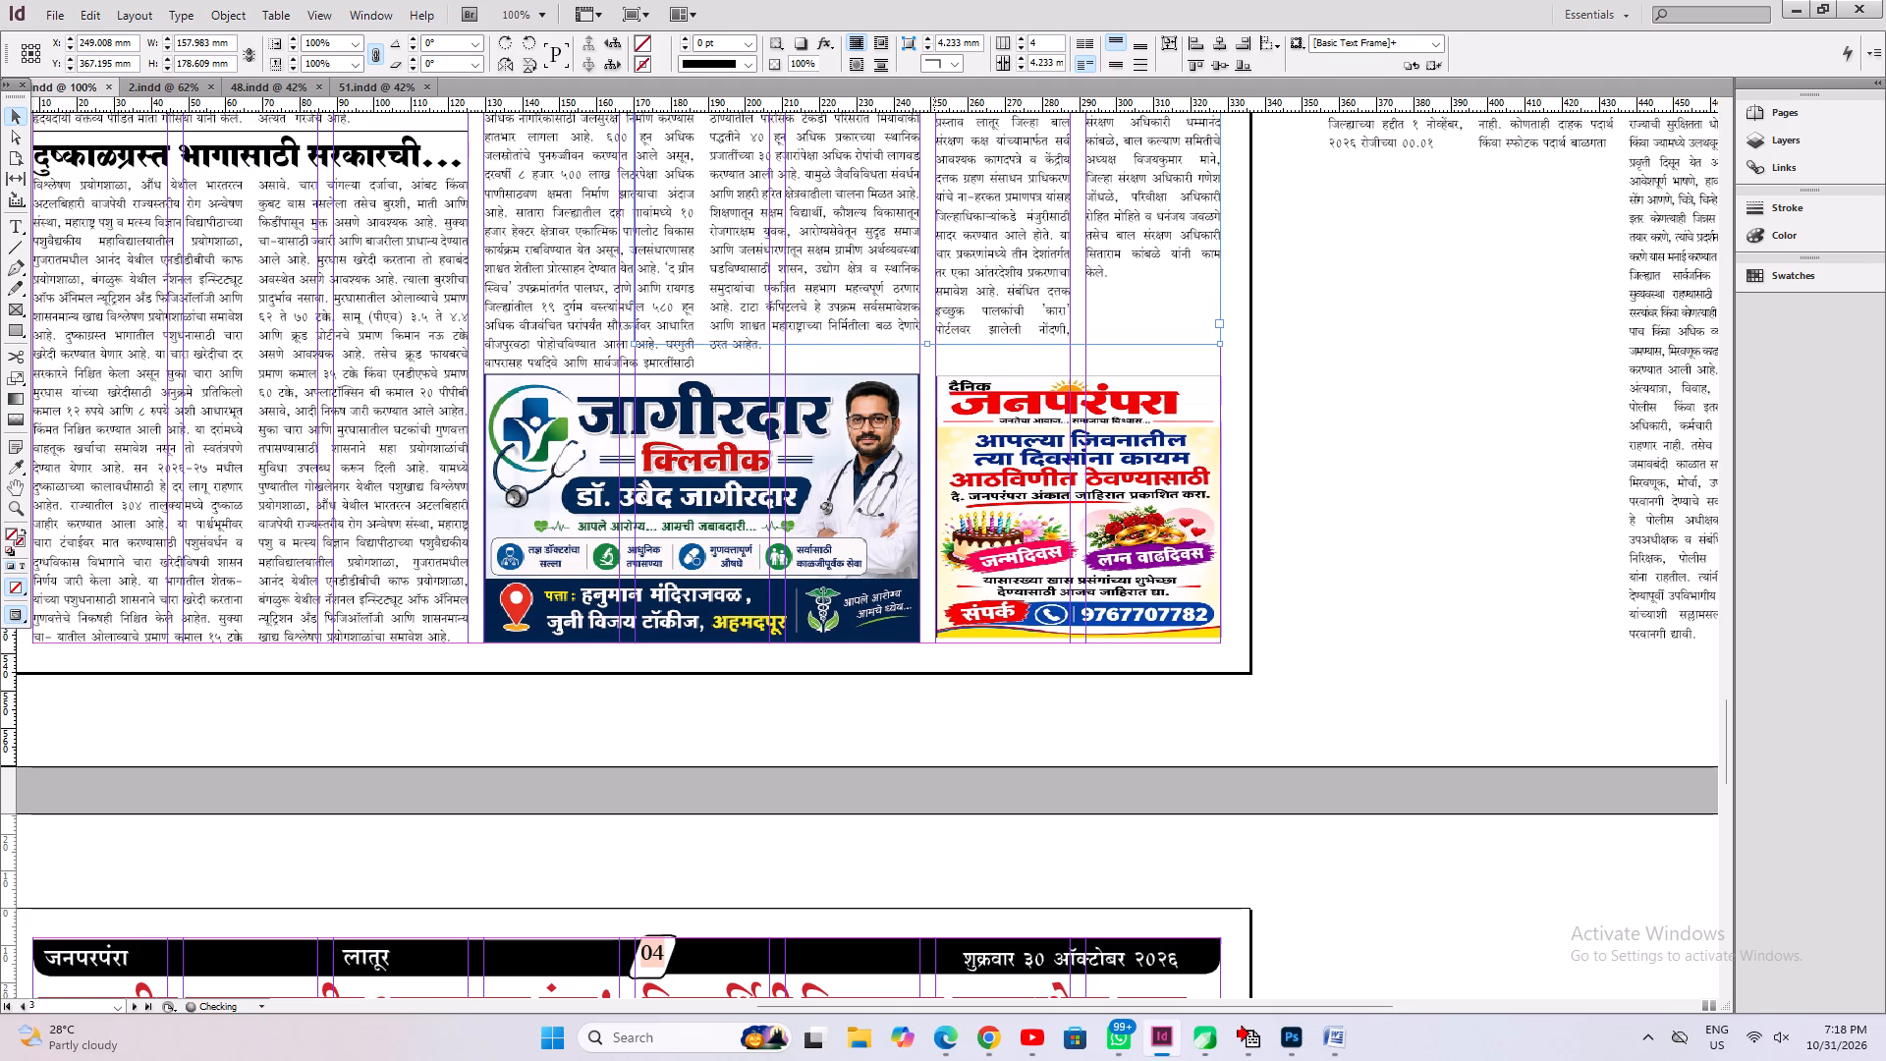
left_click_drag(928, 346, 928, 330)
left_click_drag(928, 330, 928, 315)
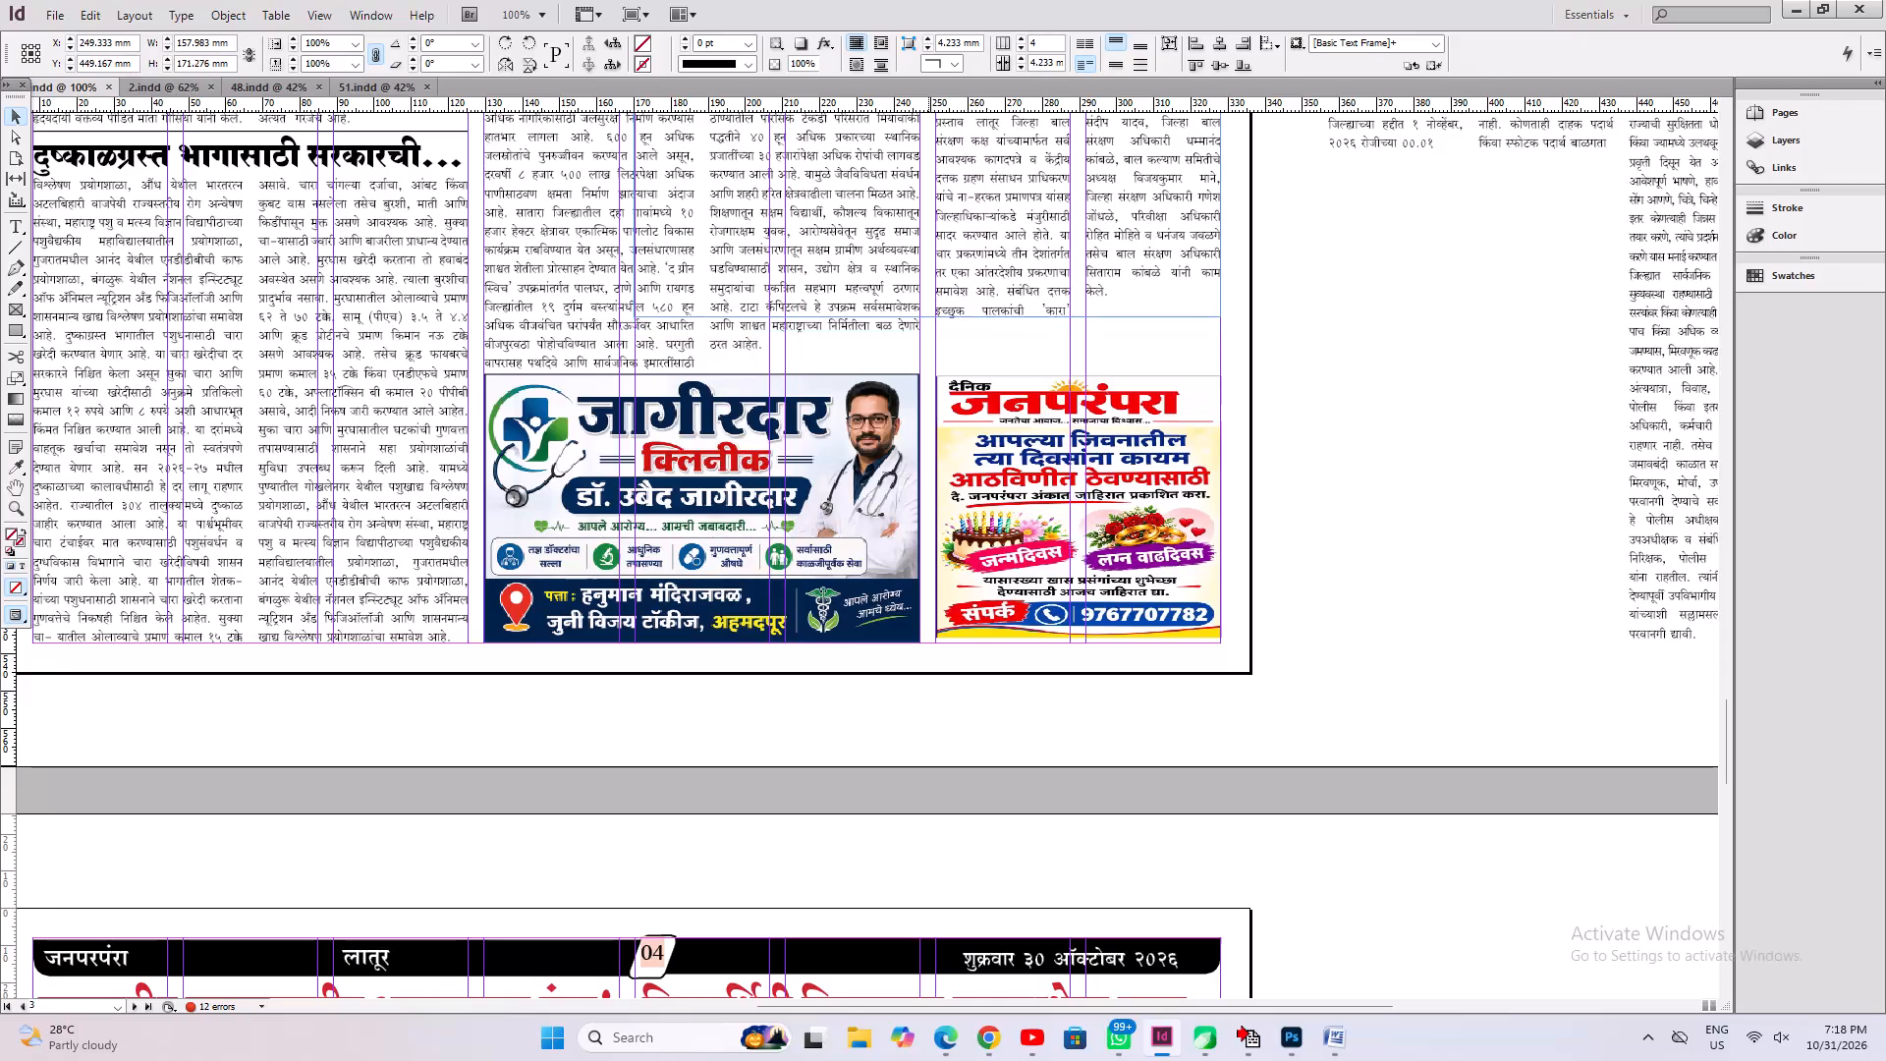
left_click_drag(928, 315, 926, 304)
Tighten the tracking of a passage in the लातूर article's last column to -20 and save the document.
scroll(1324, 318, "up", 2)
scroll(1206, 342, "up", 1)
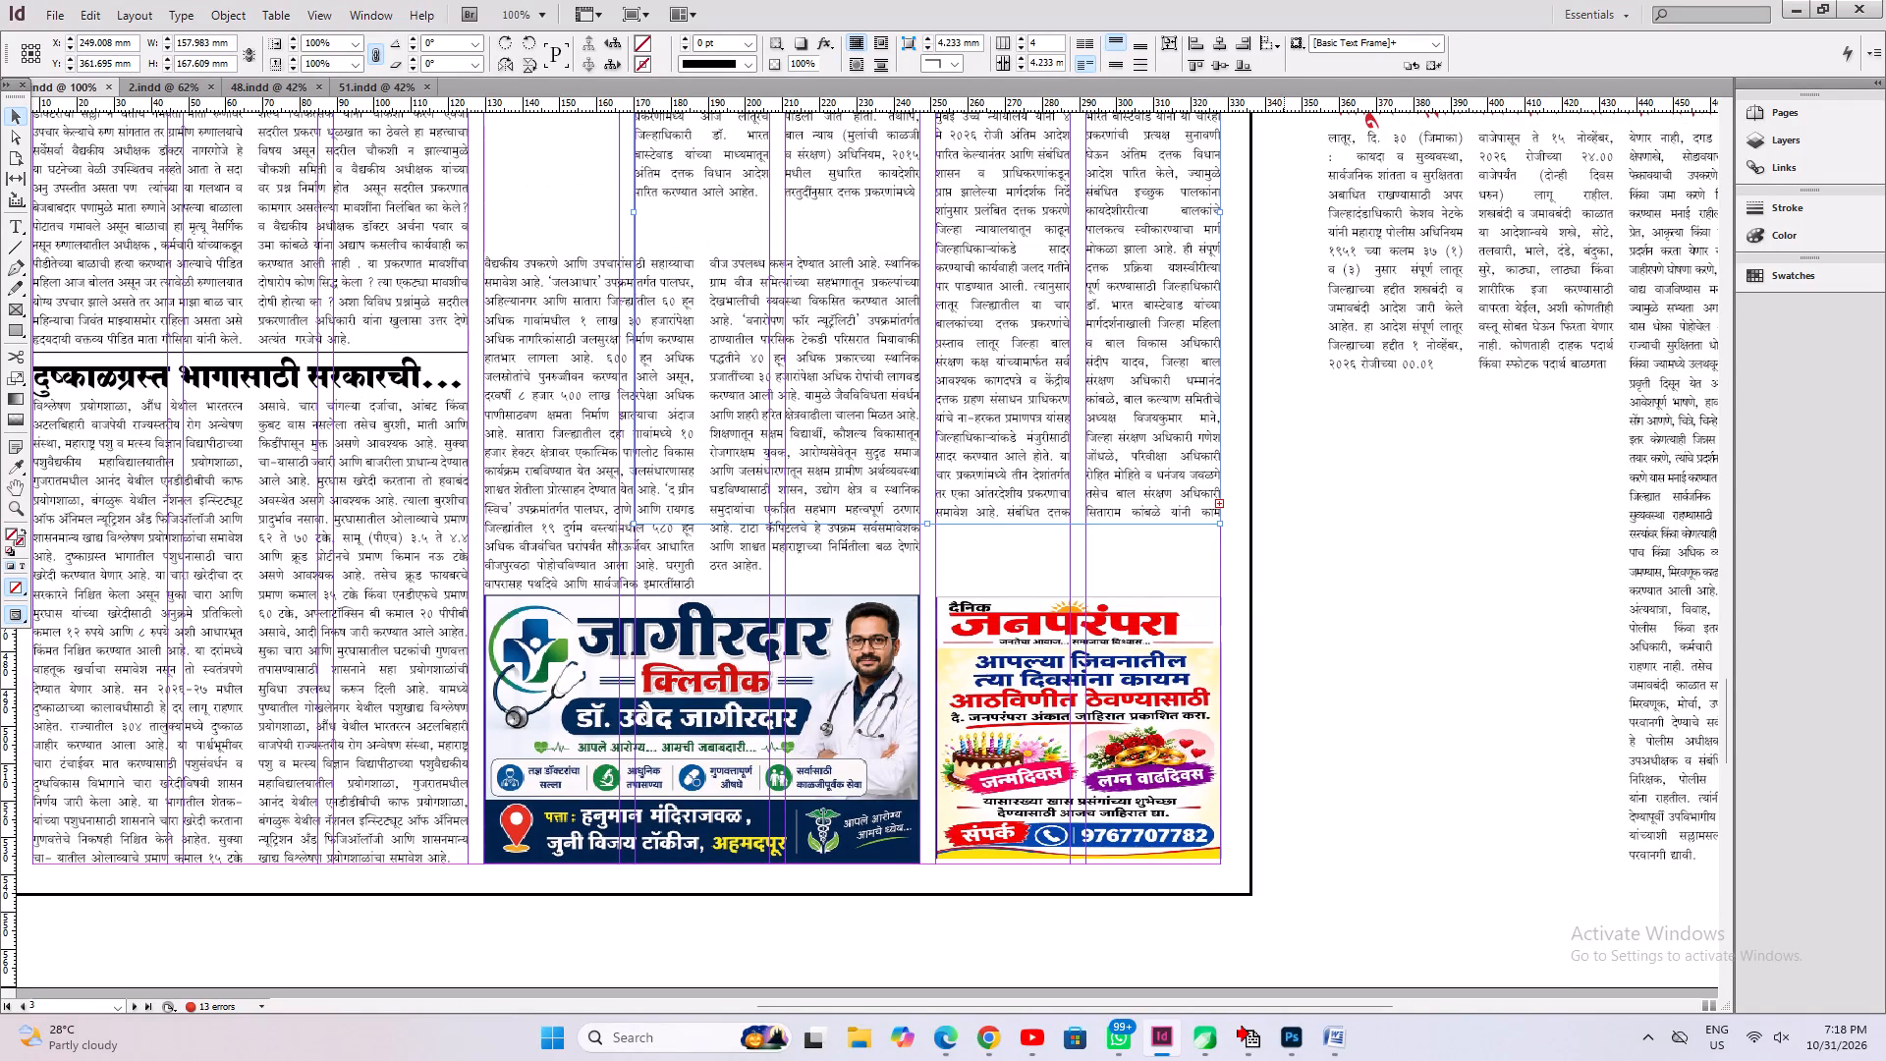
left_click(22, 231)
left_click_drag(1147, 229, 1147, 371)
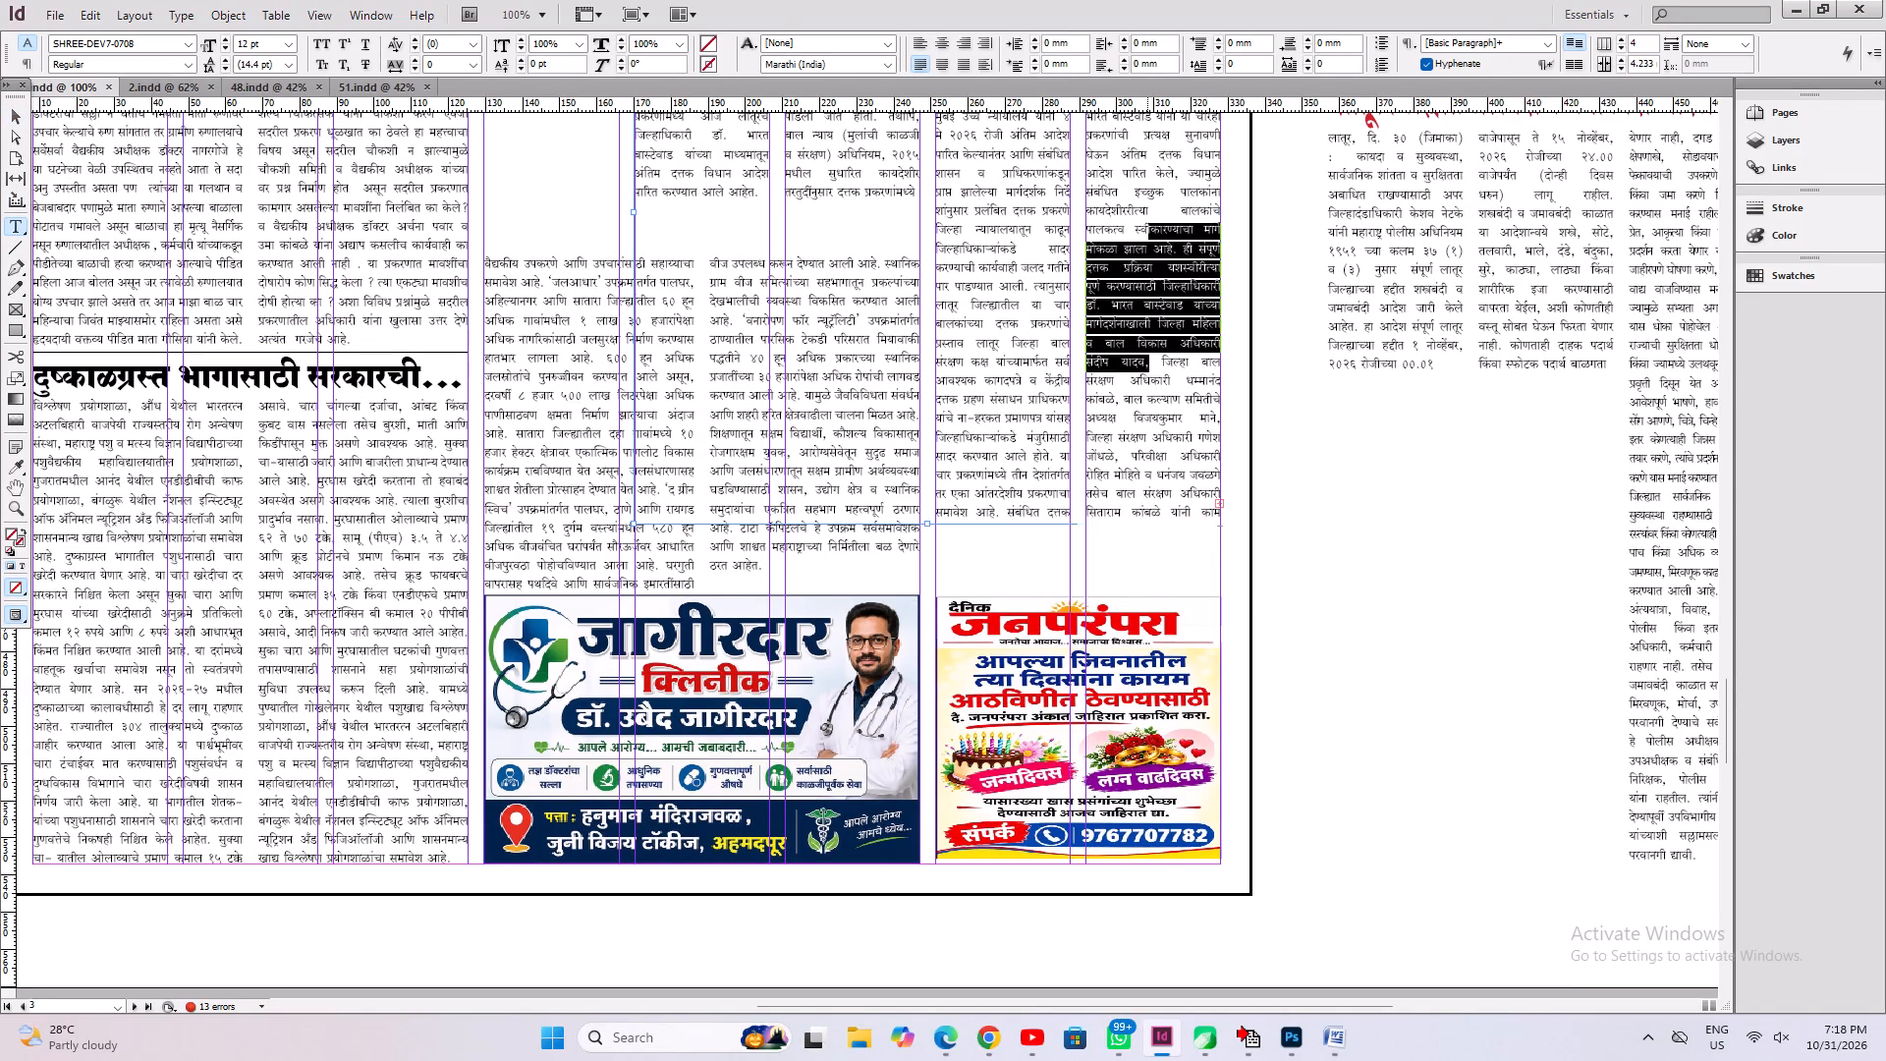
left_click_drag(1147, 371, 1147, 373)
key("alt+Left")
key("ctrl+s")
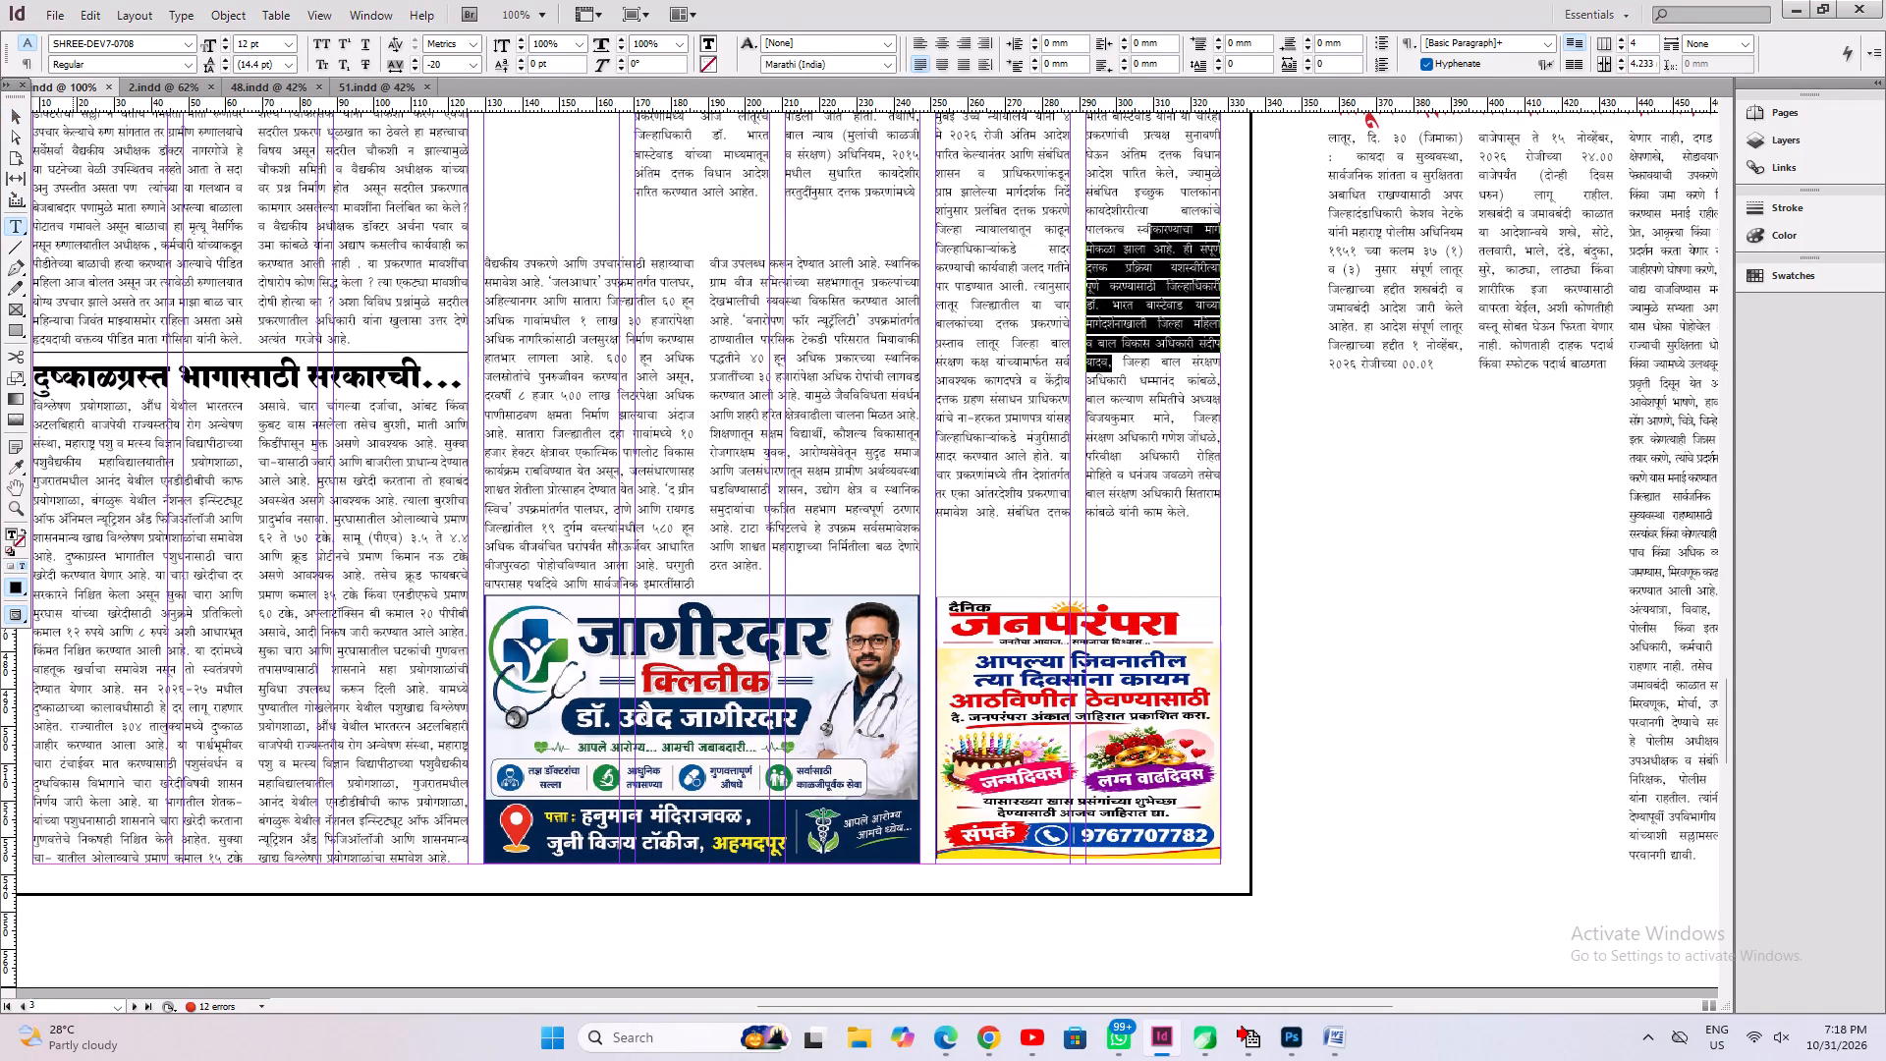
Raise the top edge of the जनपरंपरा ad to just below the article text, about 90 mm high.
left_click(11, 122)
left_click(1026, 642, "ctrl")
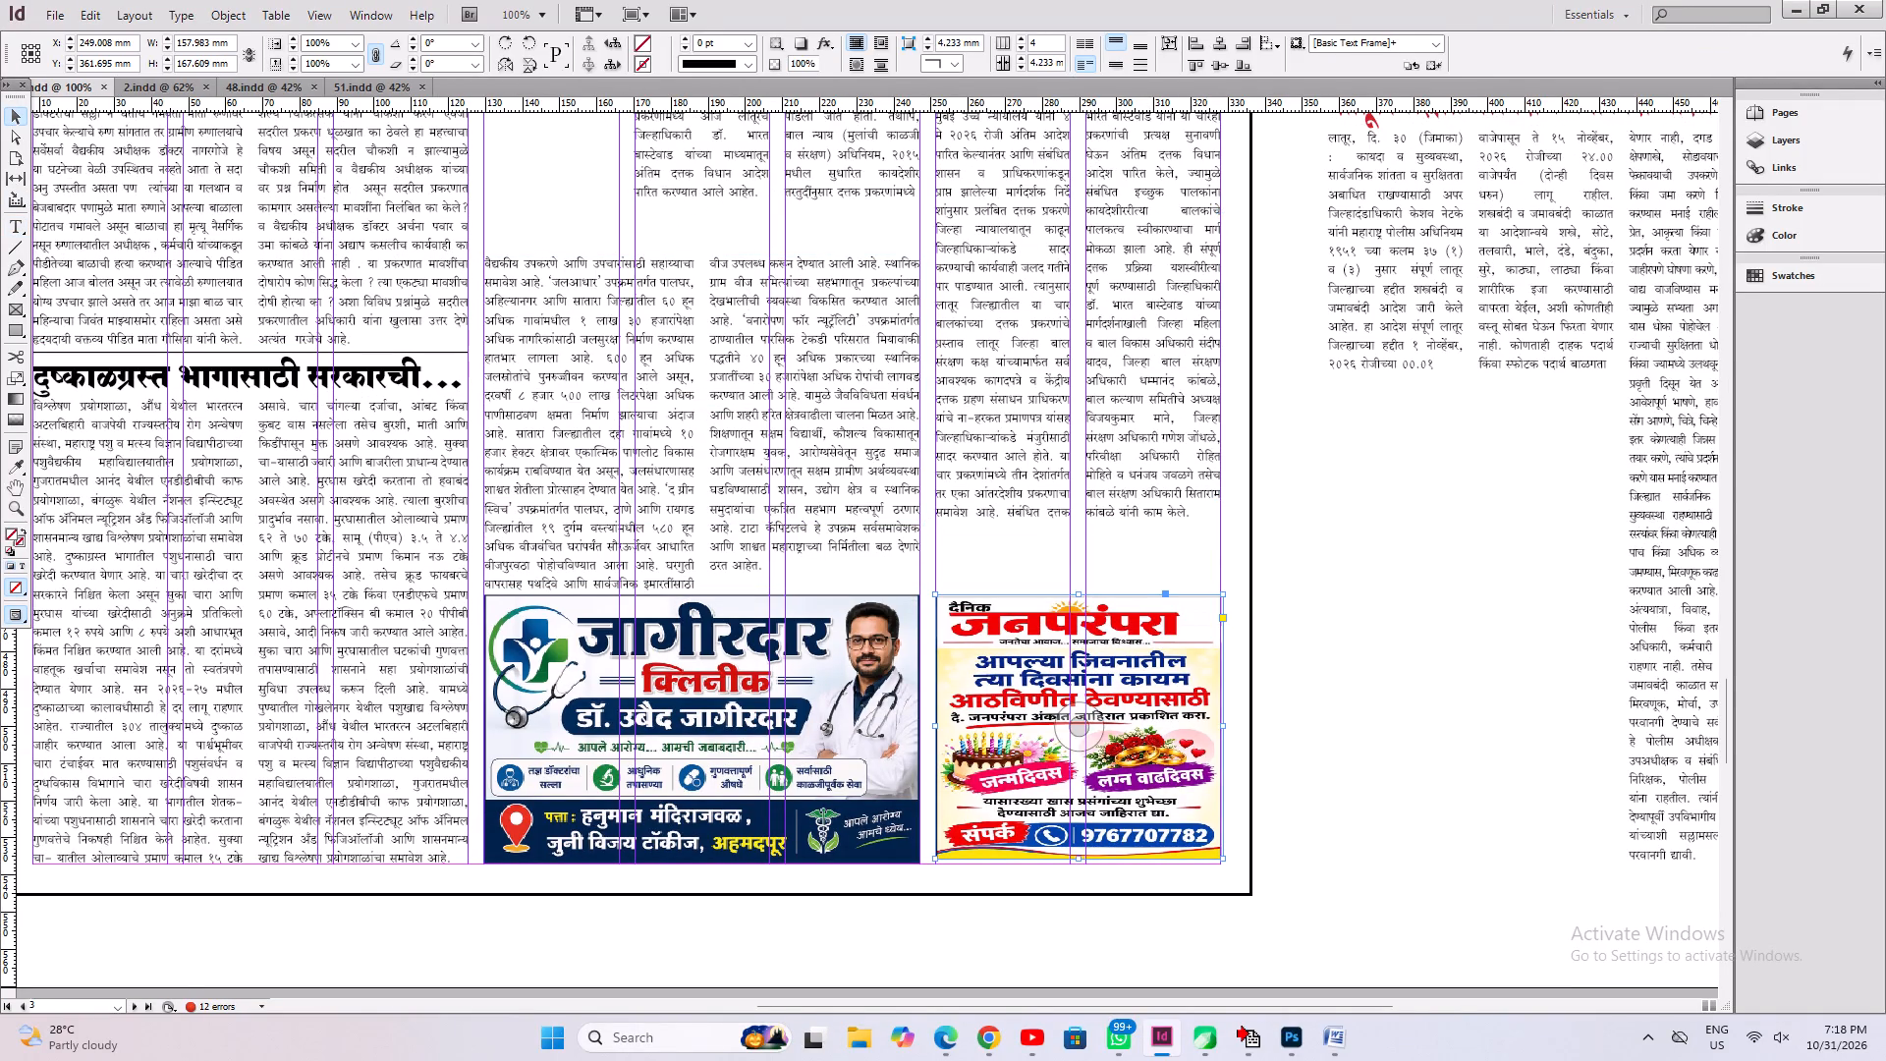
left_click_drag(1079, 596, 1086, 522, "ctrl")
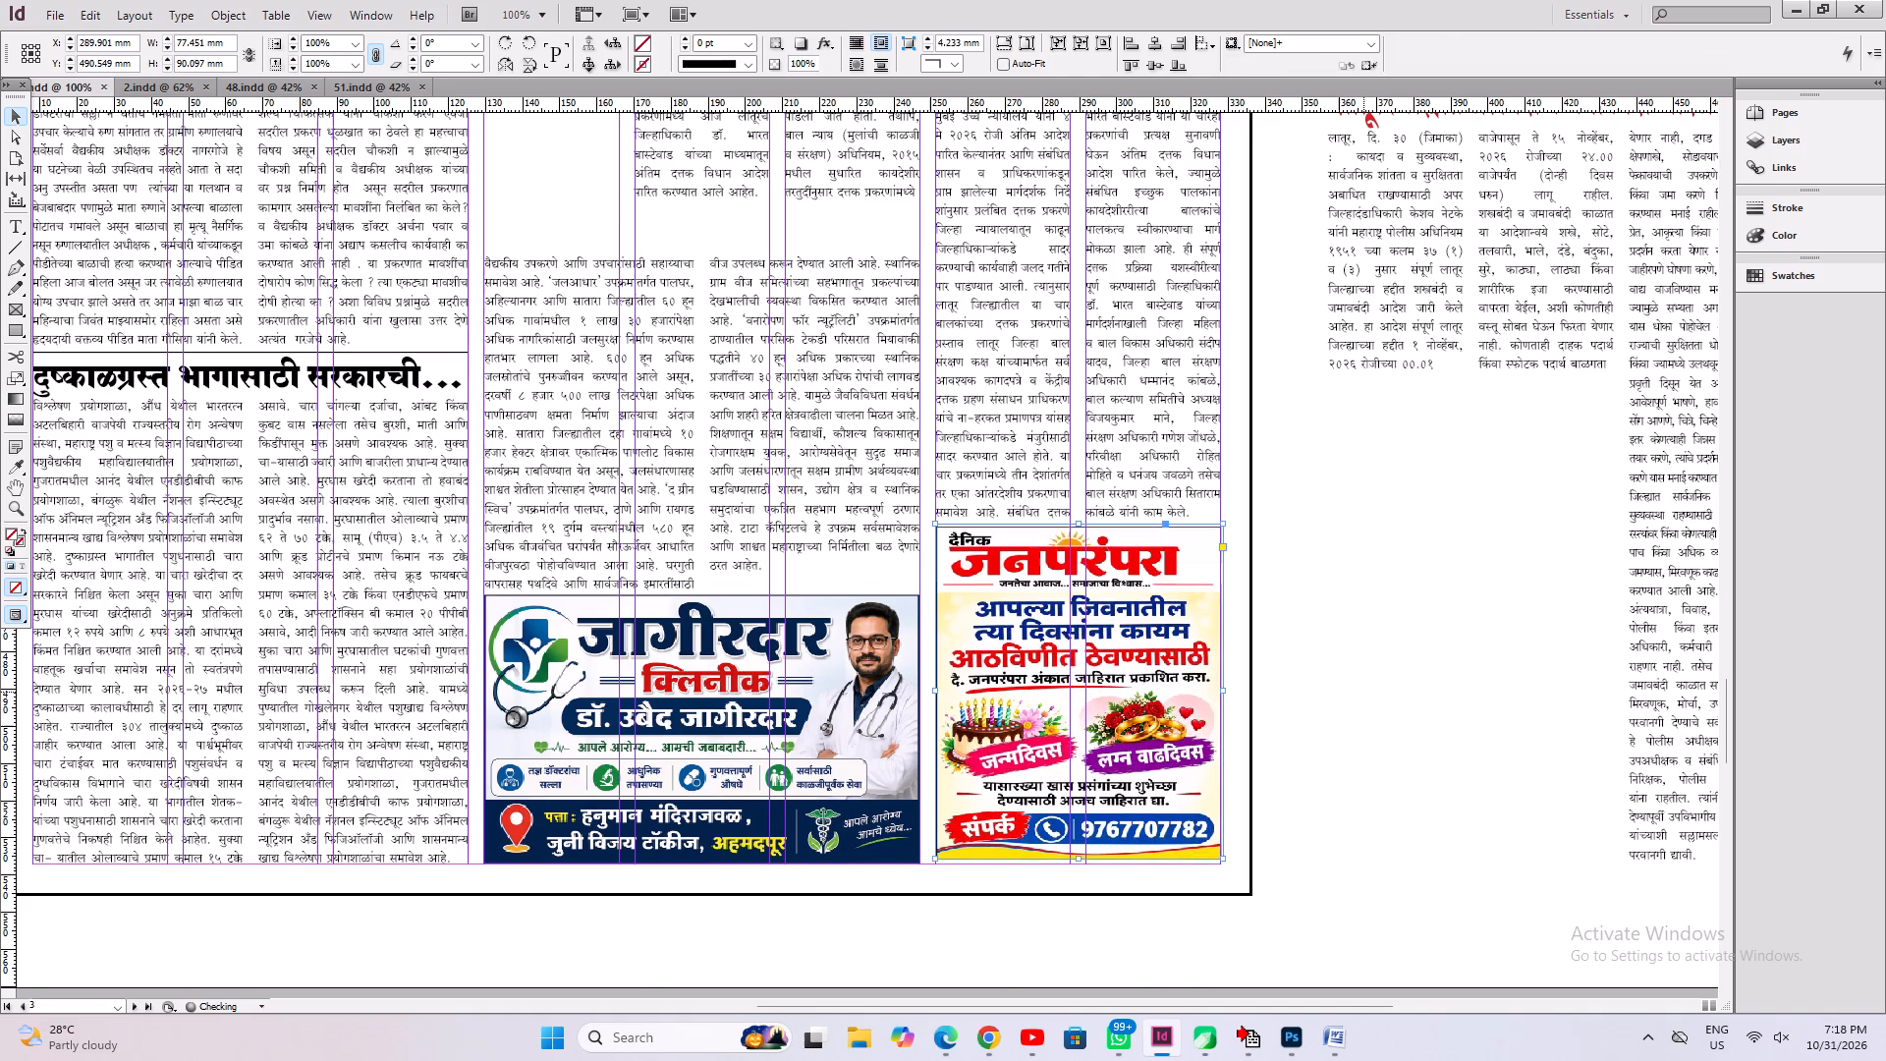
left_click(1363, 692)
Trace the वैद्यकीय उपकरणे continuation text back to its page 1 frame and add the jump note (पान २ वर) at that frame's end.
key("space")
key("space")
key("space")
key("space")
key("space")
left_click_drag(739, 363, 739, 659)
key("space")
left_click(557, 604)
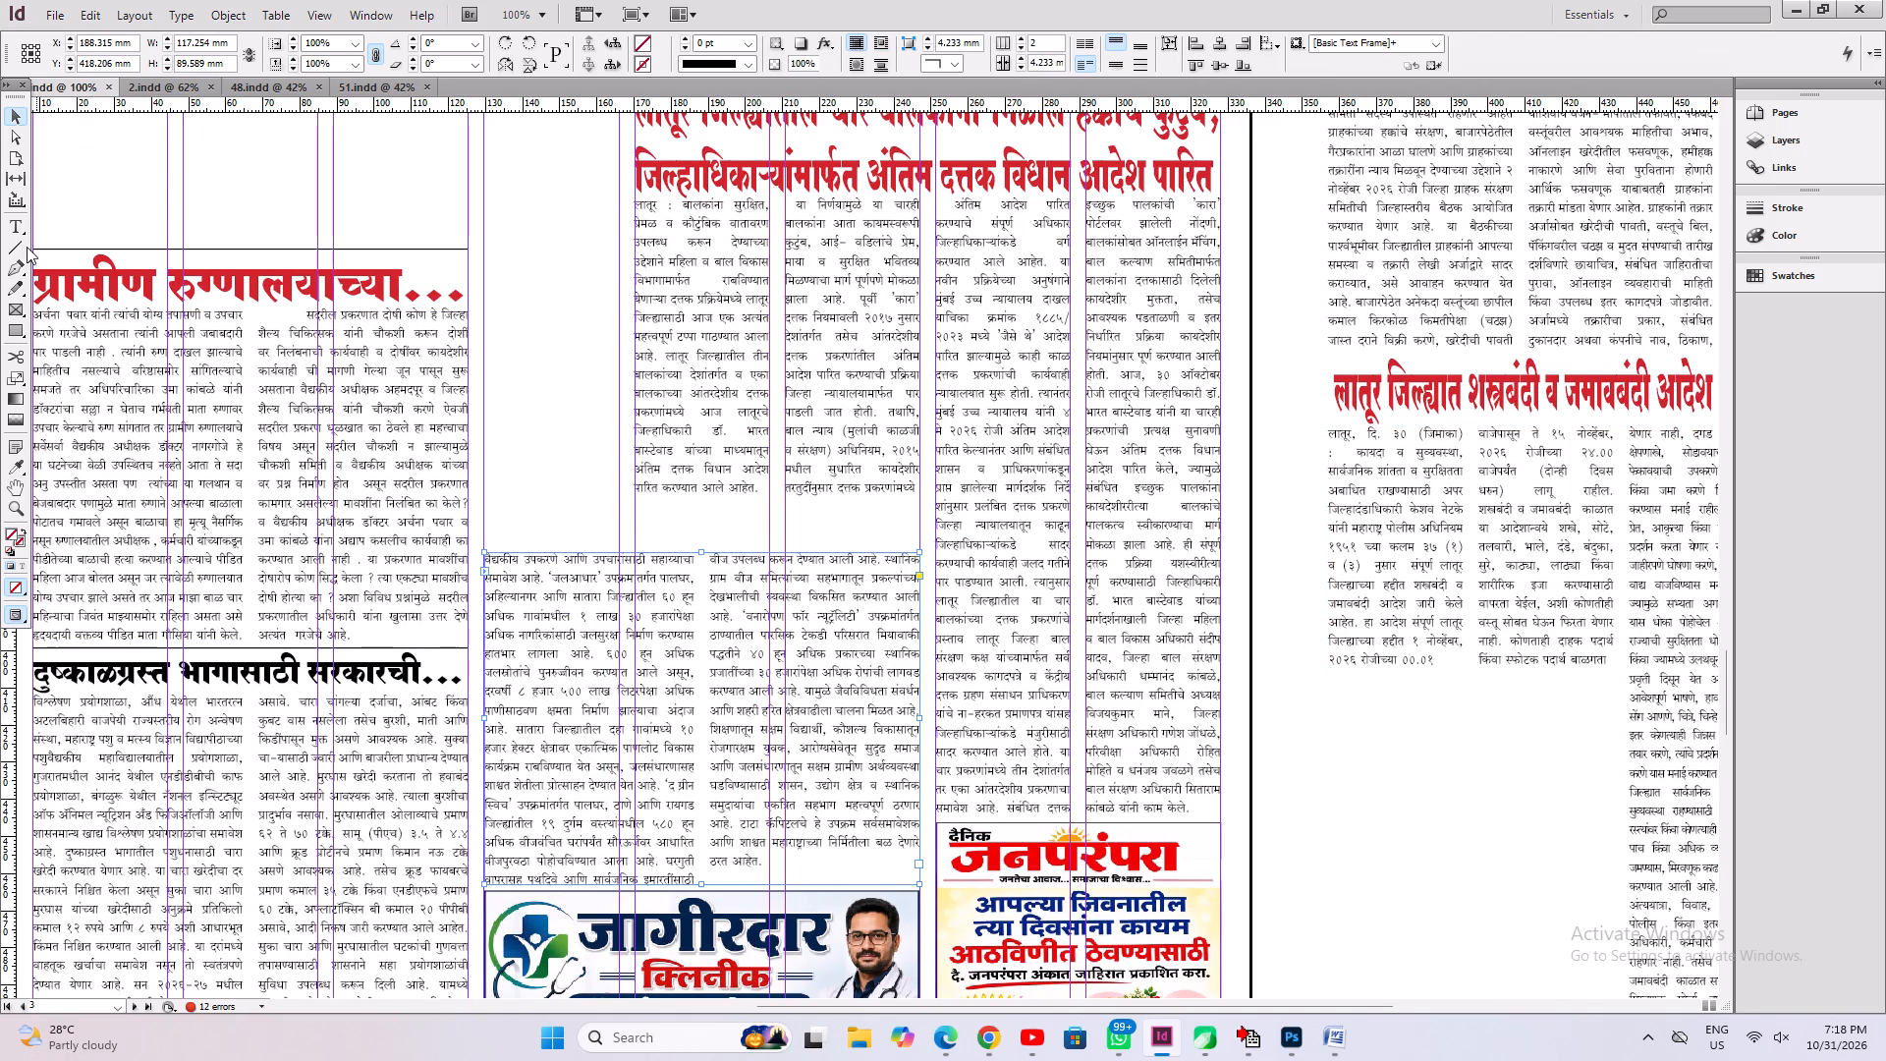
left_click(20, 231)
left_click(516, 563)
key("Left")
key("Left")
key("Left")
key("Left")
key("Left")
key("Left")
key("Left")
key("Left")
key("Left")
key("Left")
key("Left")
key("Left")
key("Left")
key("Left")
key("Left")
key("Left")
key("Left")
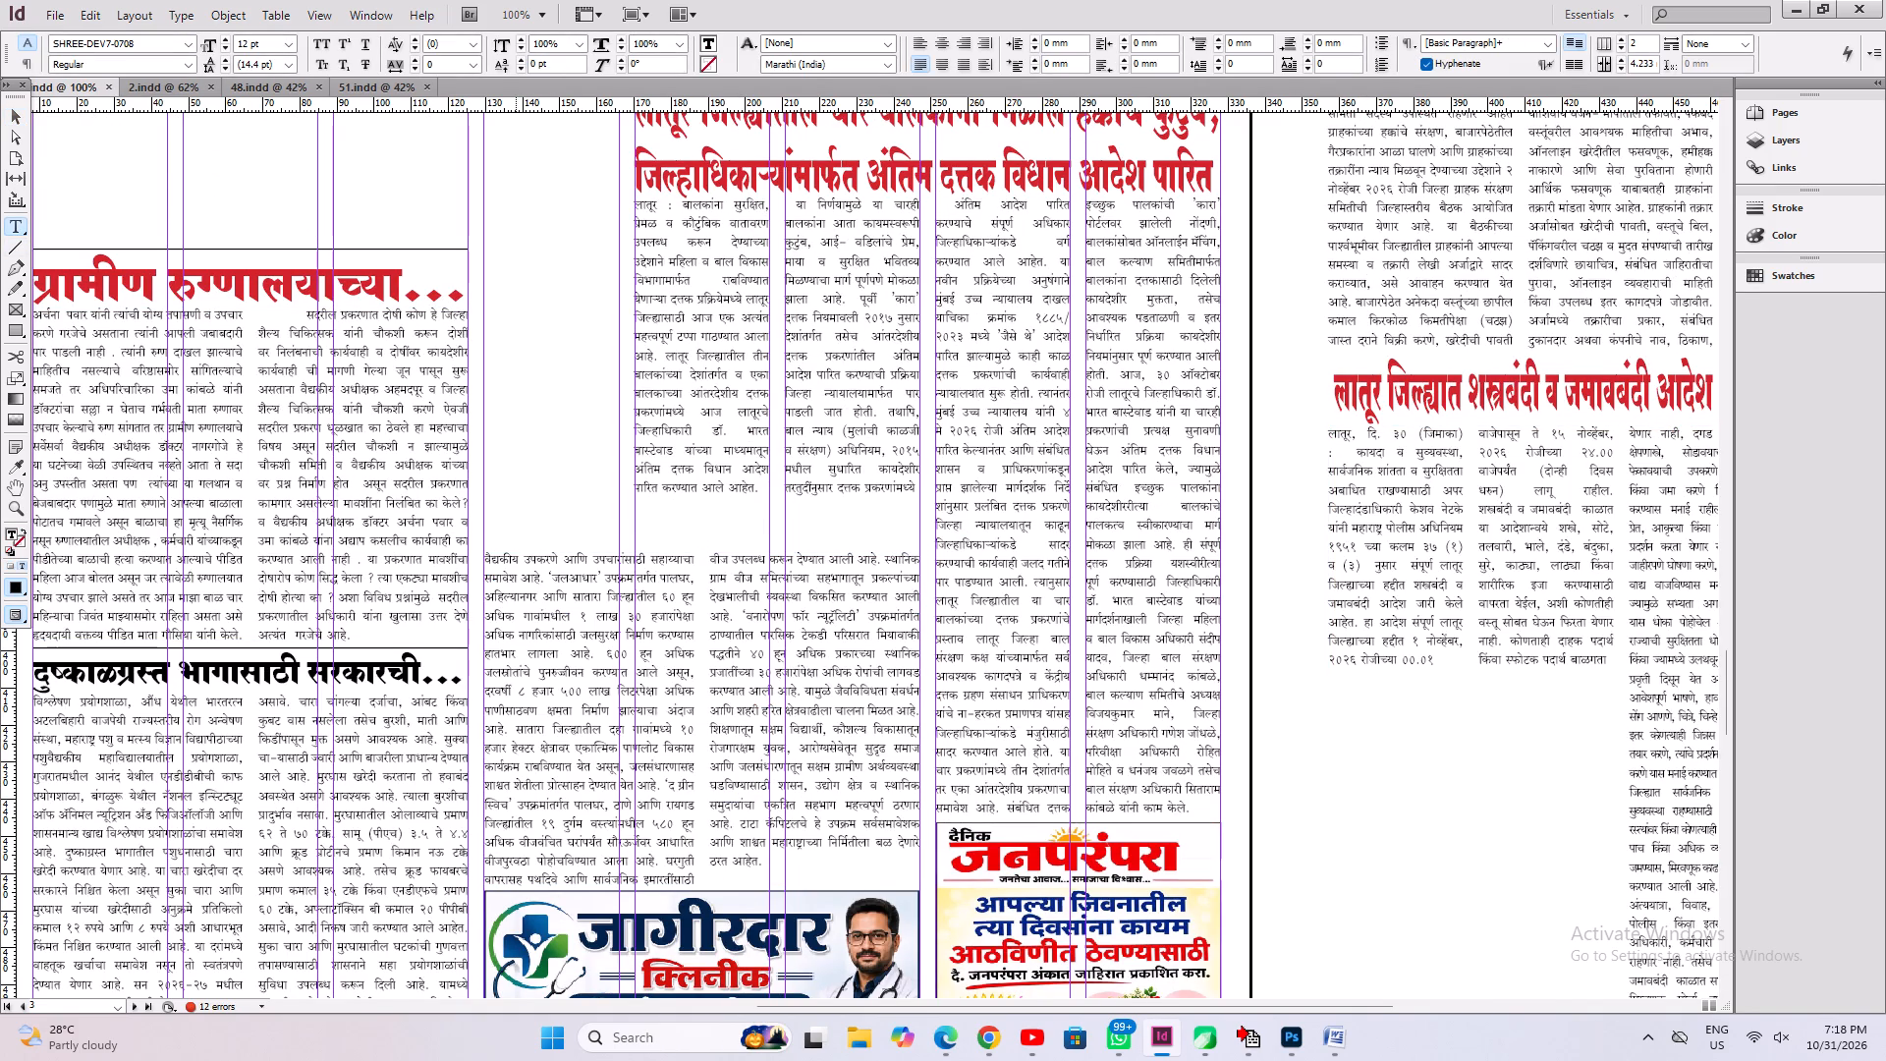
key("Left")
key("Left")
key("Left")
key("Left")
key("Left")
key("Left")
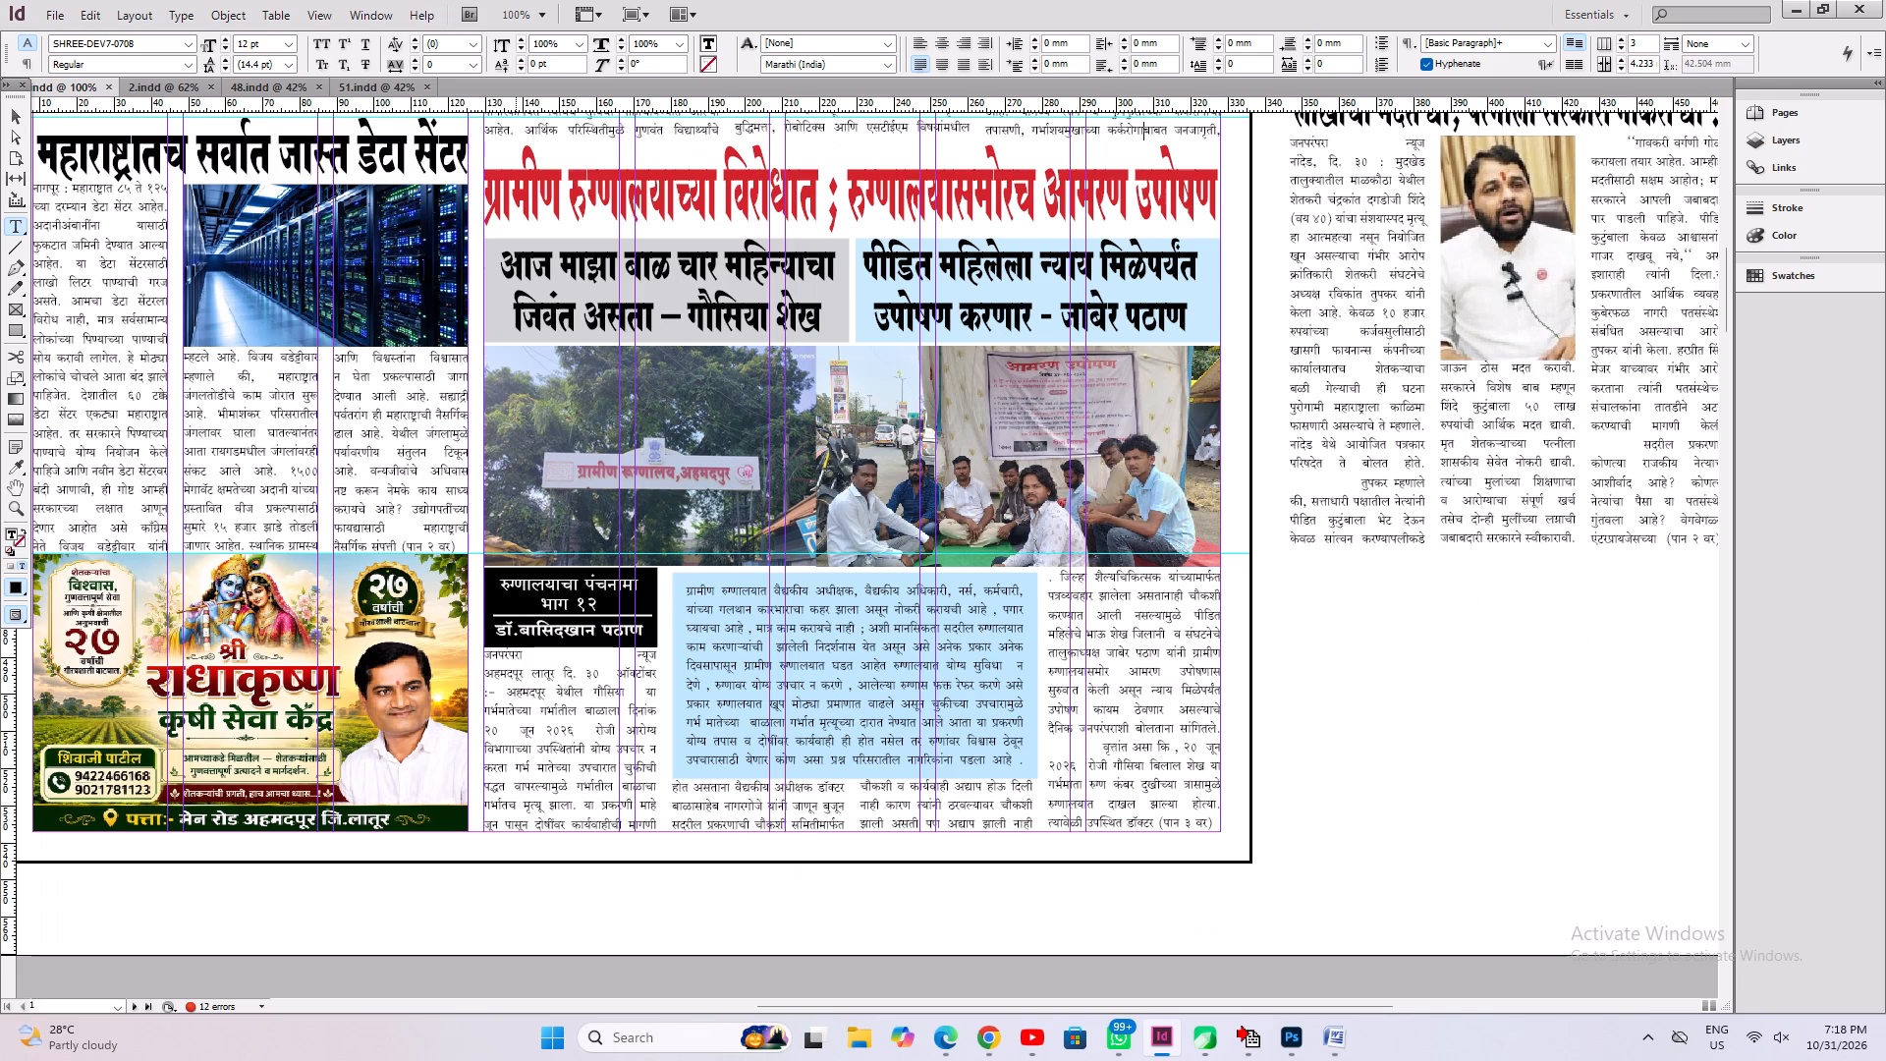
key("Left")
key("Right")
key("Right")
key("Left")
key("space")
key("Return")
key("Left")
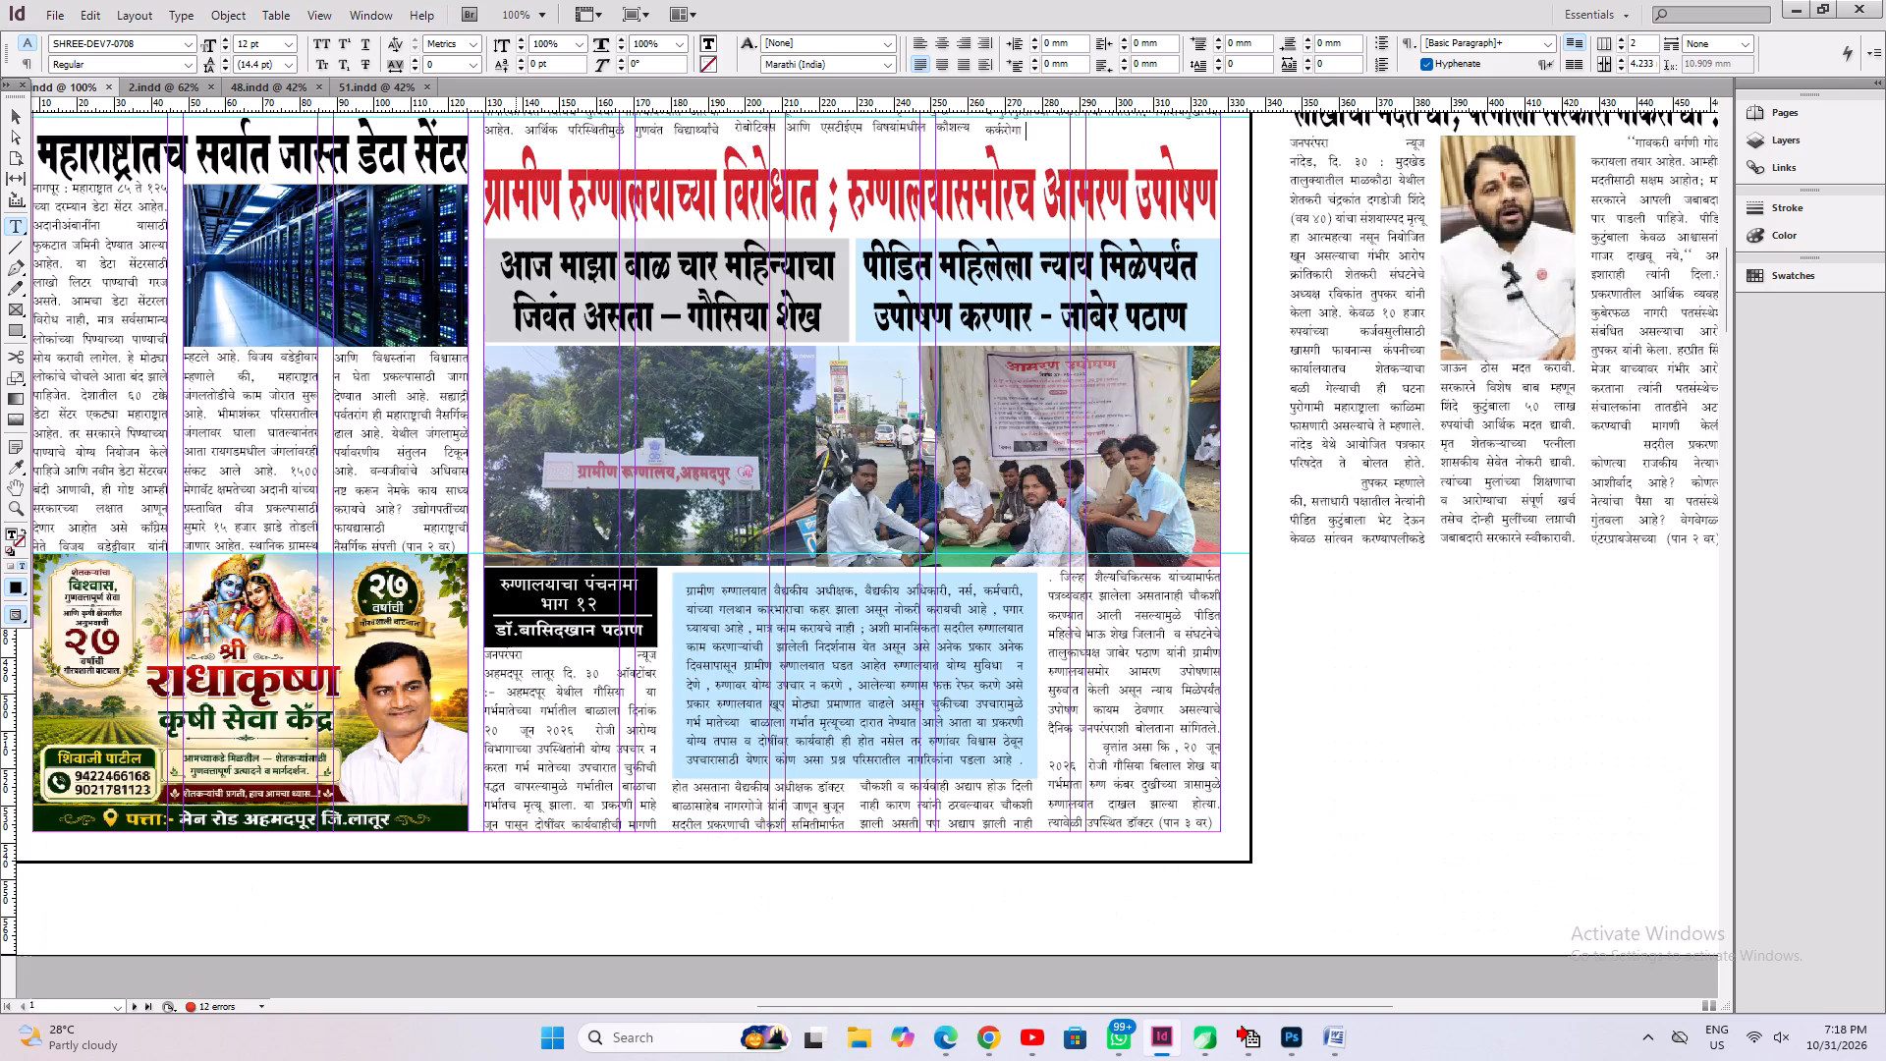
type("()")
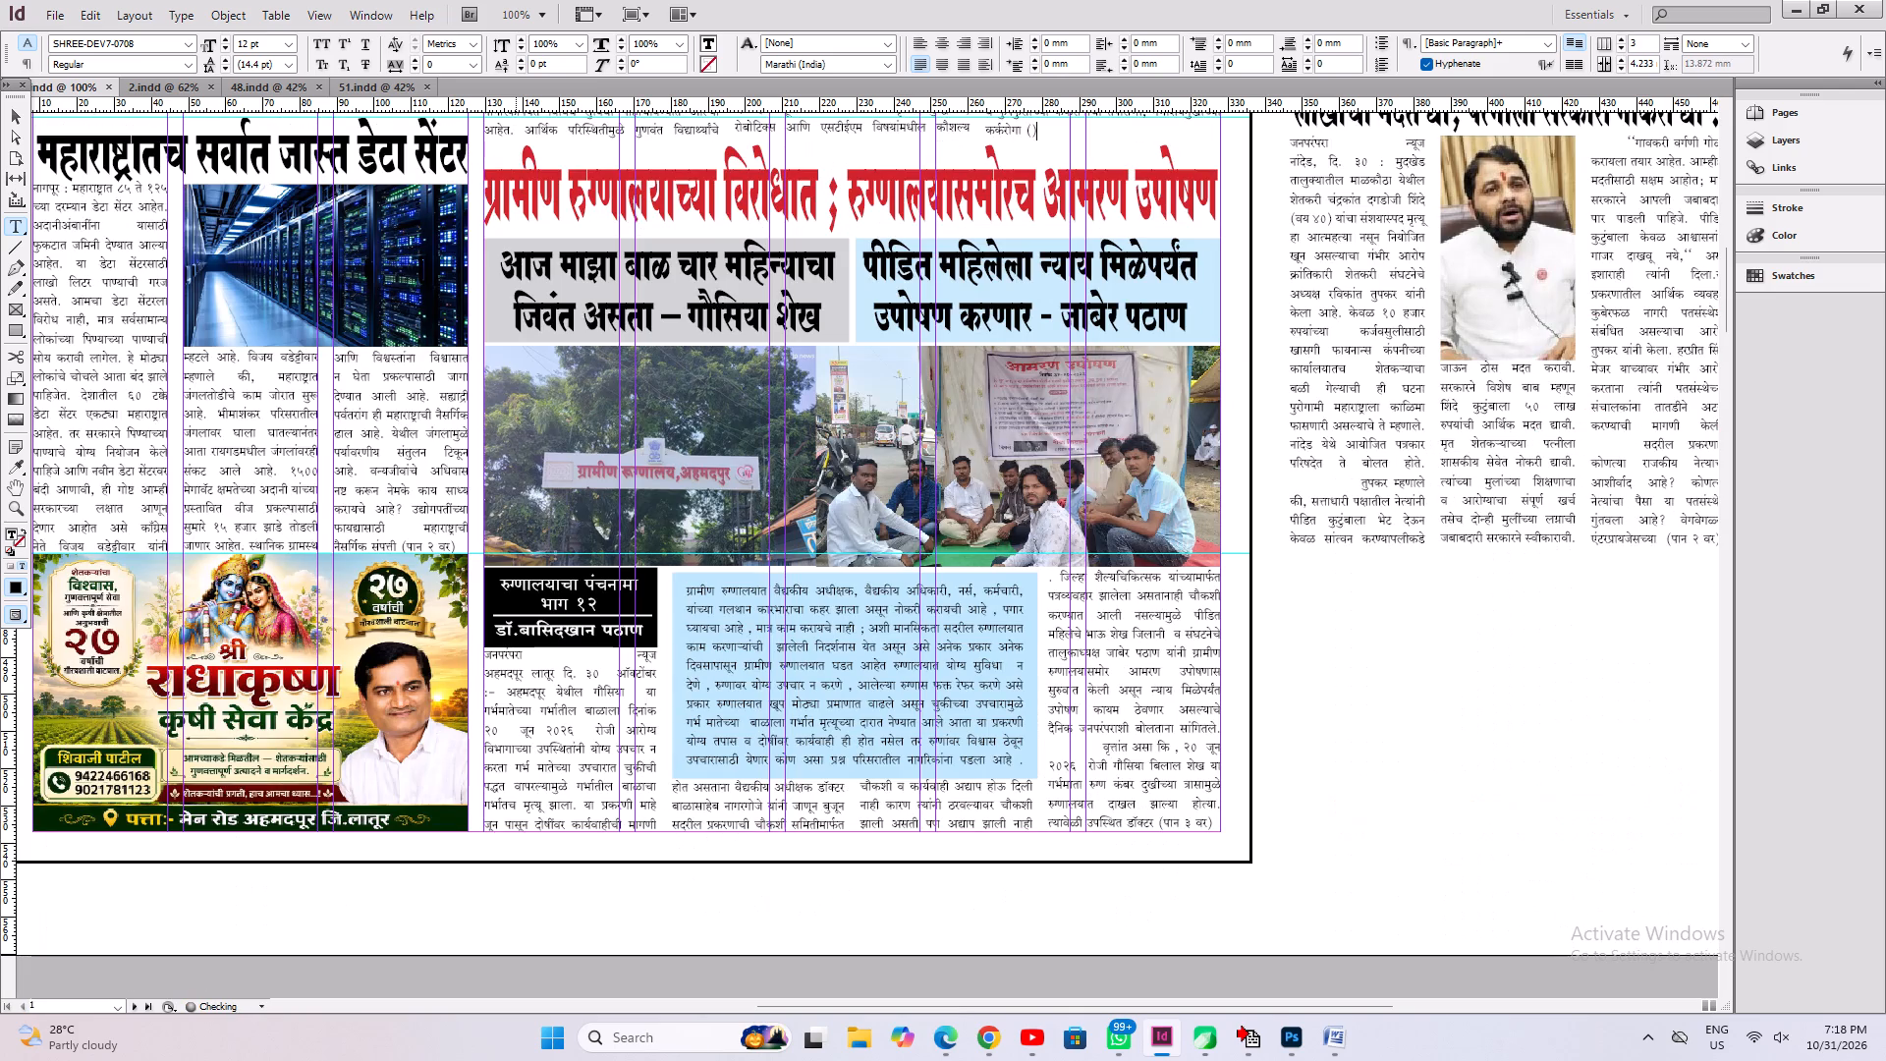
type("IKU")
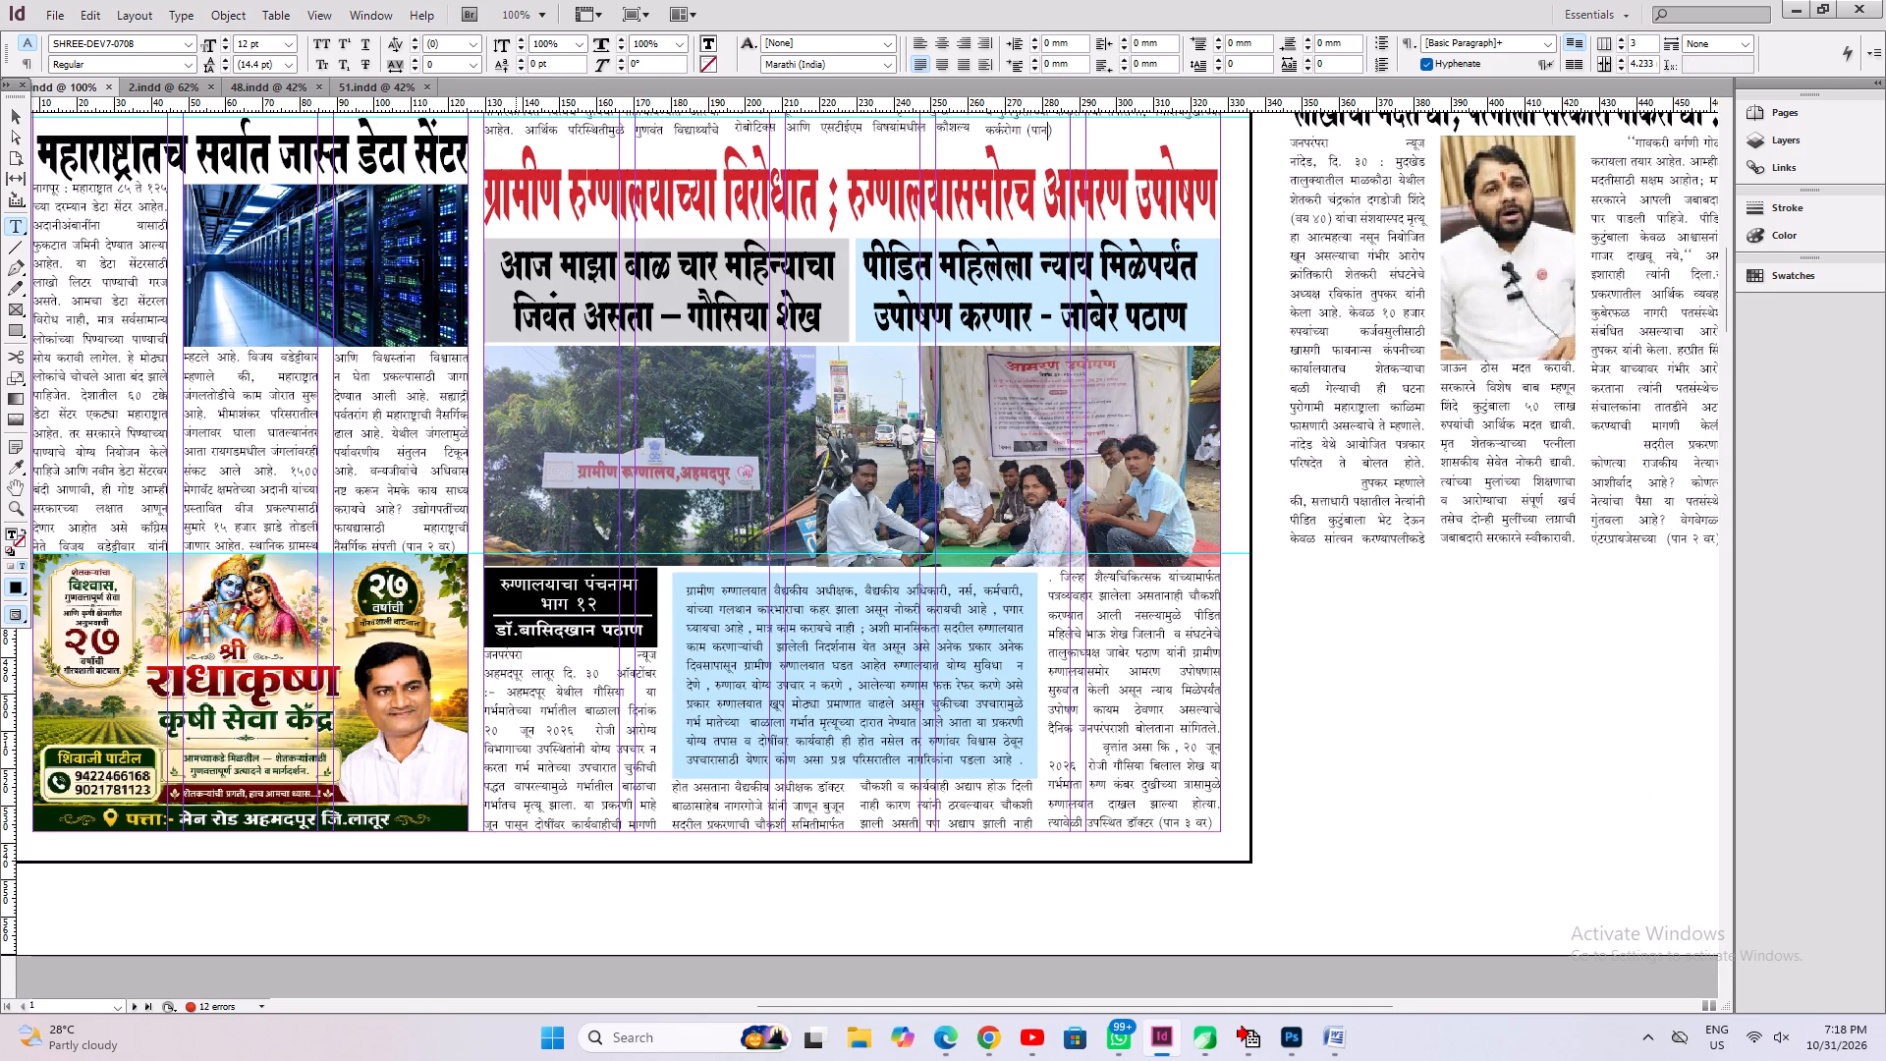
key("space")
type("2 OJ")
Insert spaces between कर्करोगा and the (पान २ वर) note to shift the note along the line, and save.
key("Left")
key("Left")
key("Left")
key("Left")
key("Left")
key("Left")
key("Left")
key("Left")
key("Left")
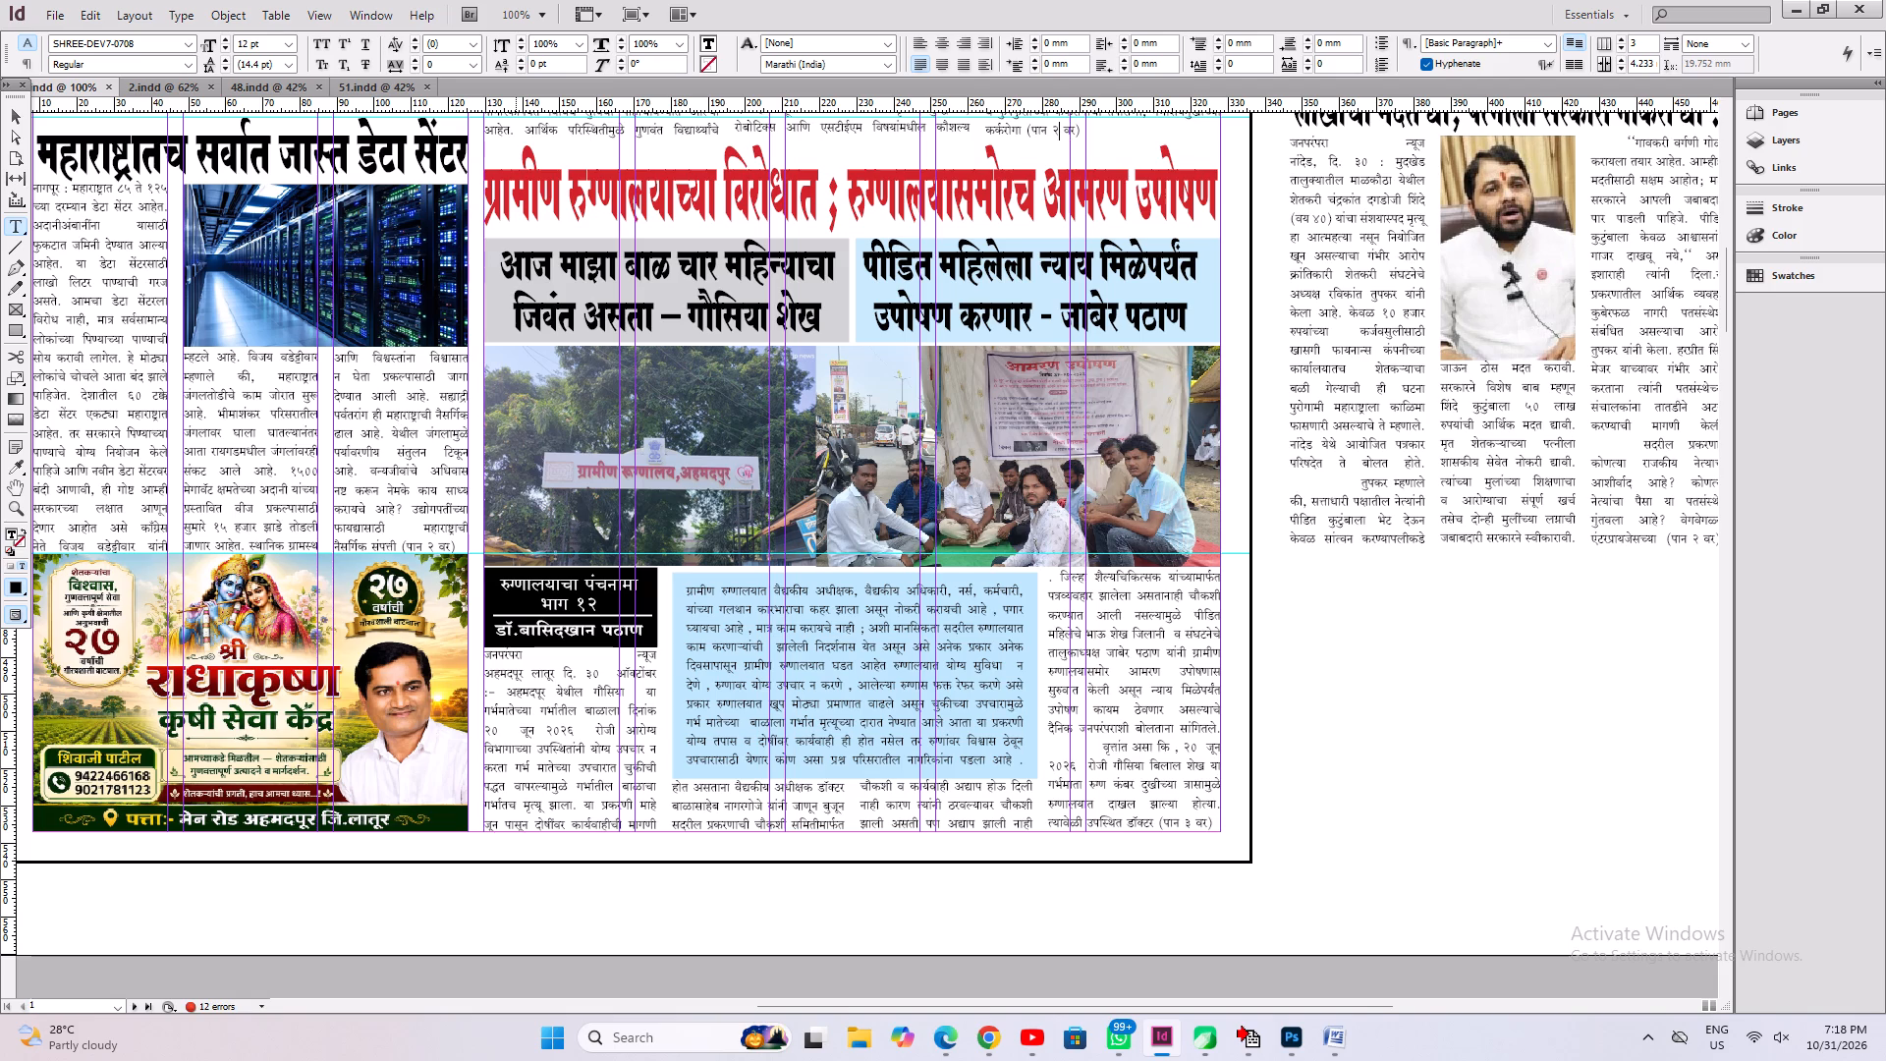
key("space")
key("space")
key("ctrl+s")
Copy the page 1 headline starting महाराष्ट्राच्या सर्वसमावेशक and paste it into a new text frame on the pasteboard beside page 3.
left_click_drag(777, 394, 748, 778, "alt")
left_click_drag(752, 347, 728, 650, "alt")
left_click(837, 377)
key("ctrl+a")
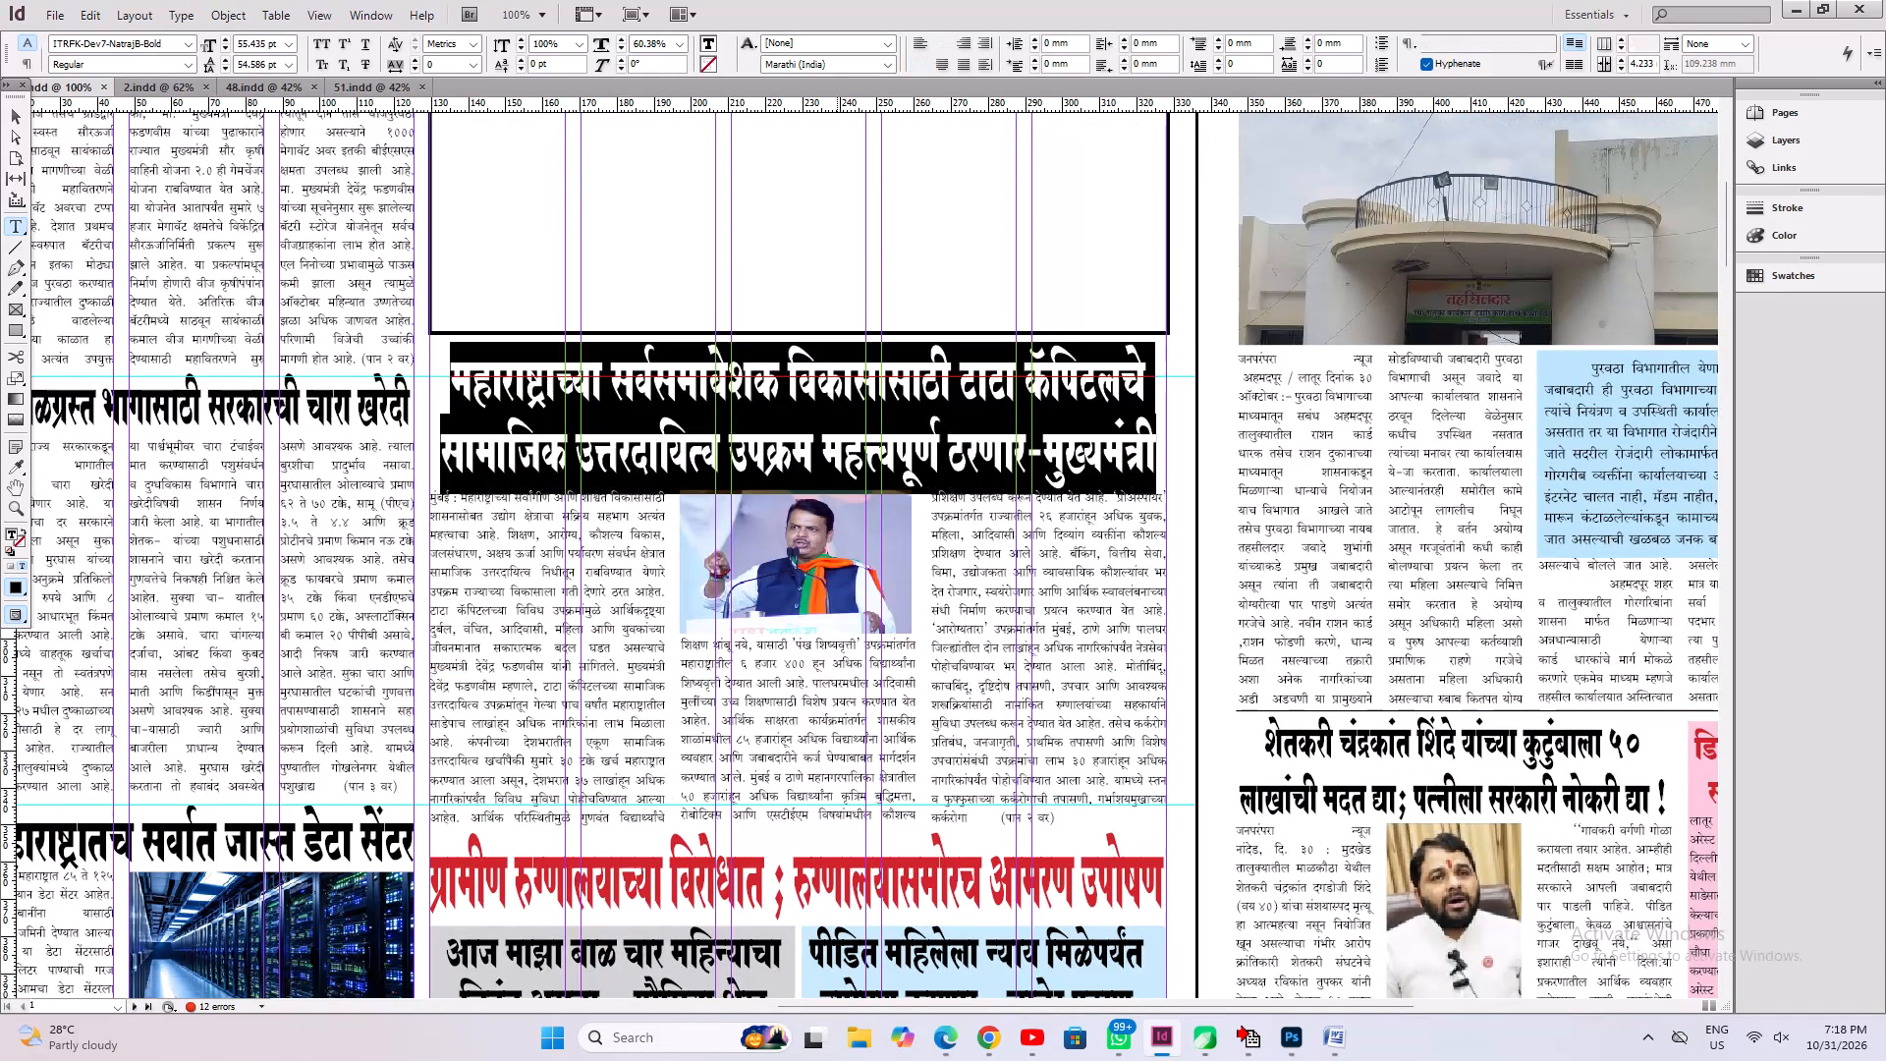
key("ctrl+c")
left_click(1069, 657)
key("ctrl+a")
key("Down")
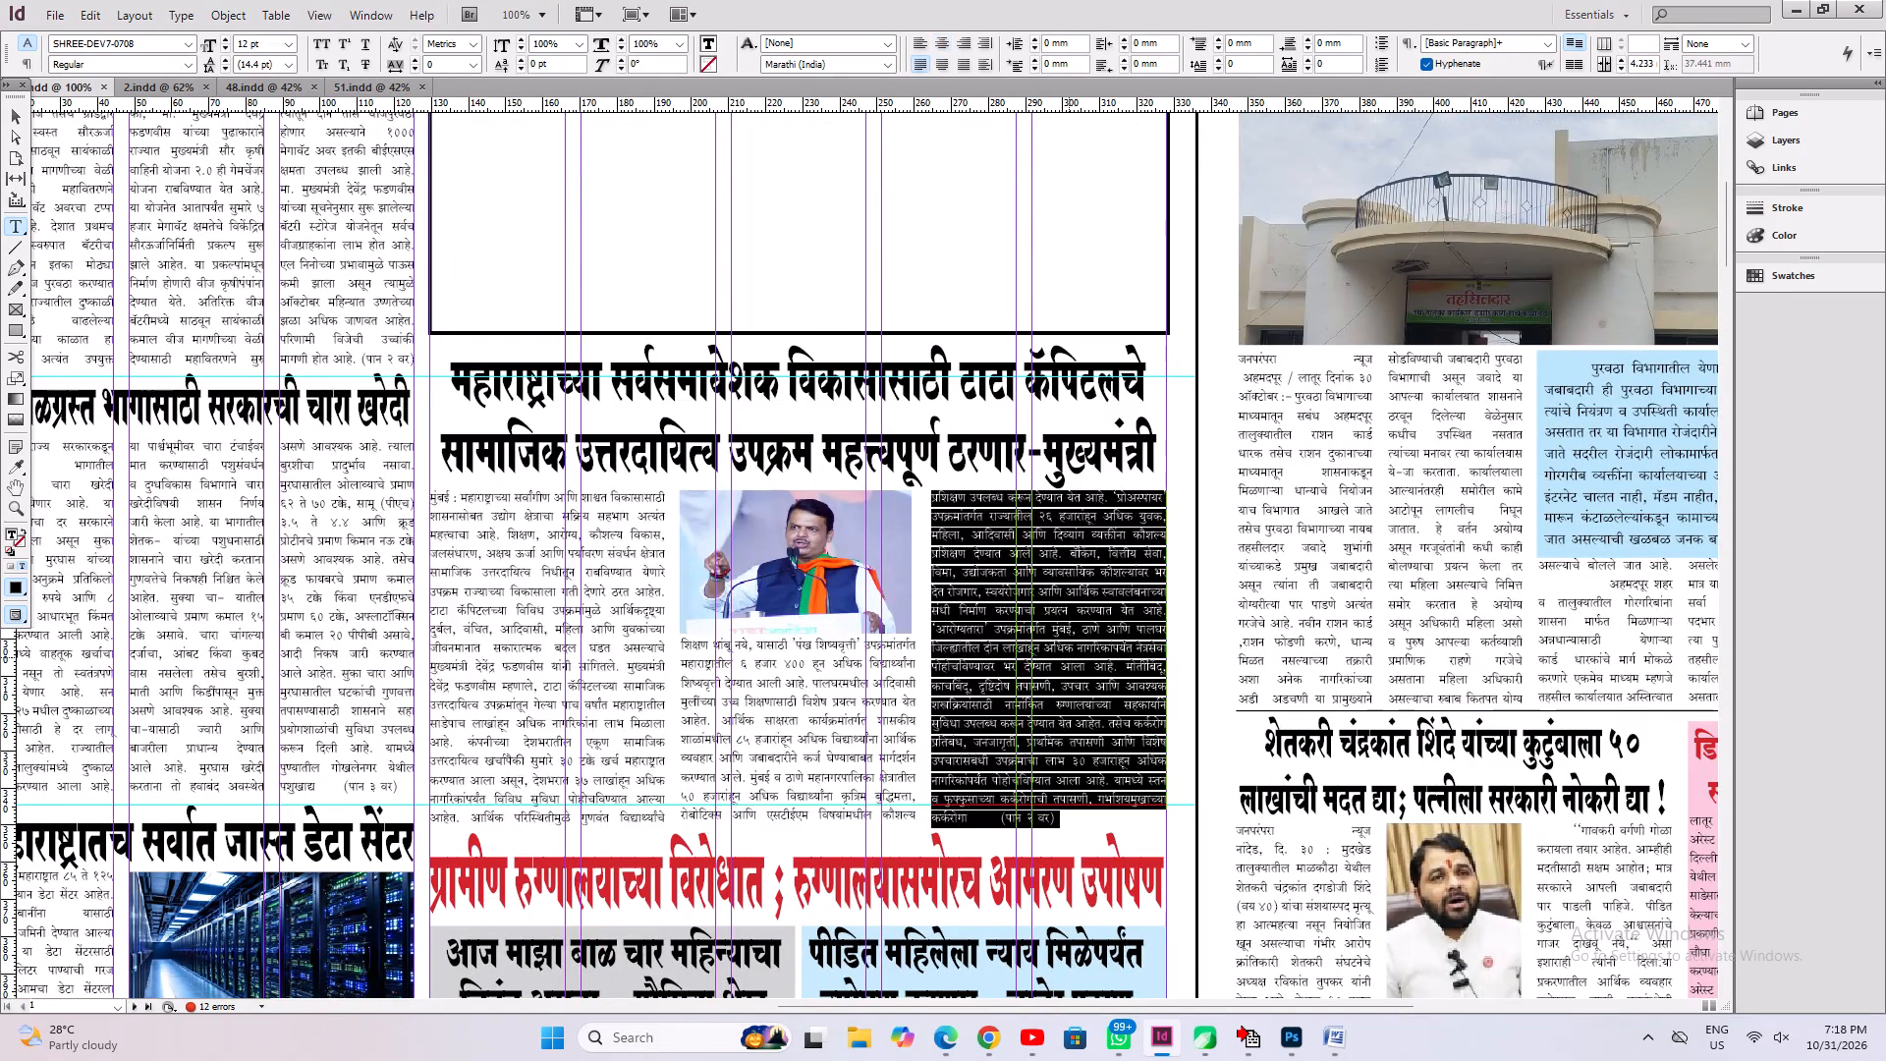
key("ctrl+s")
left_click_drag(816, 698, 946, 747, "alt")
left_click_drag(786, 743, 1107, 512, "alt")
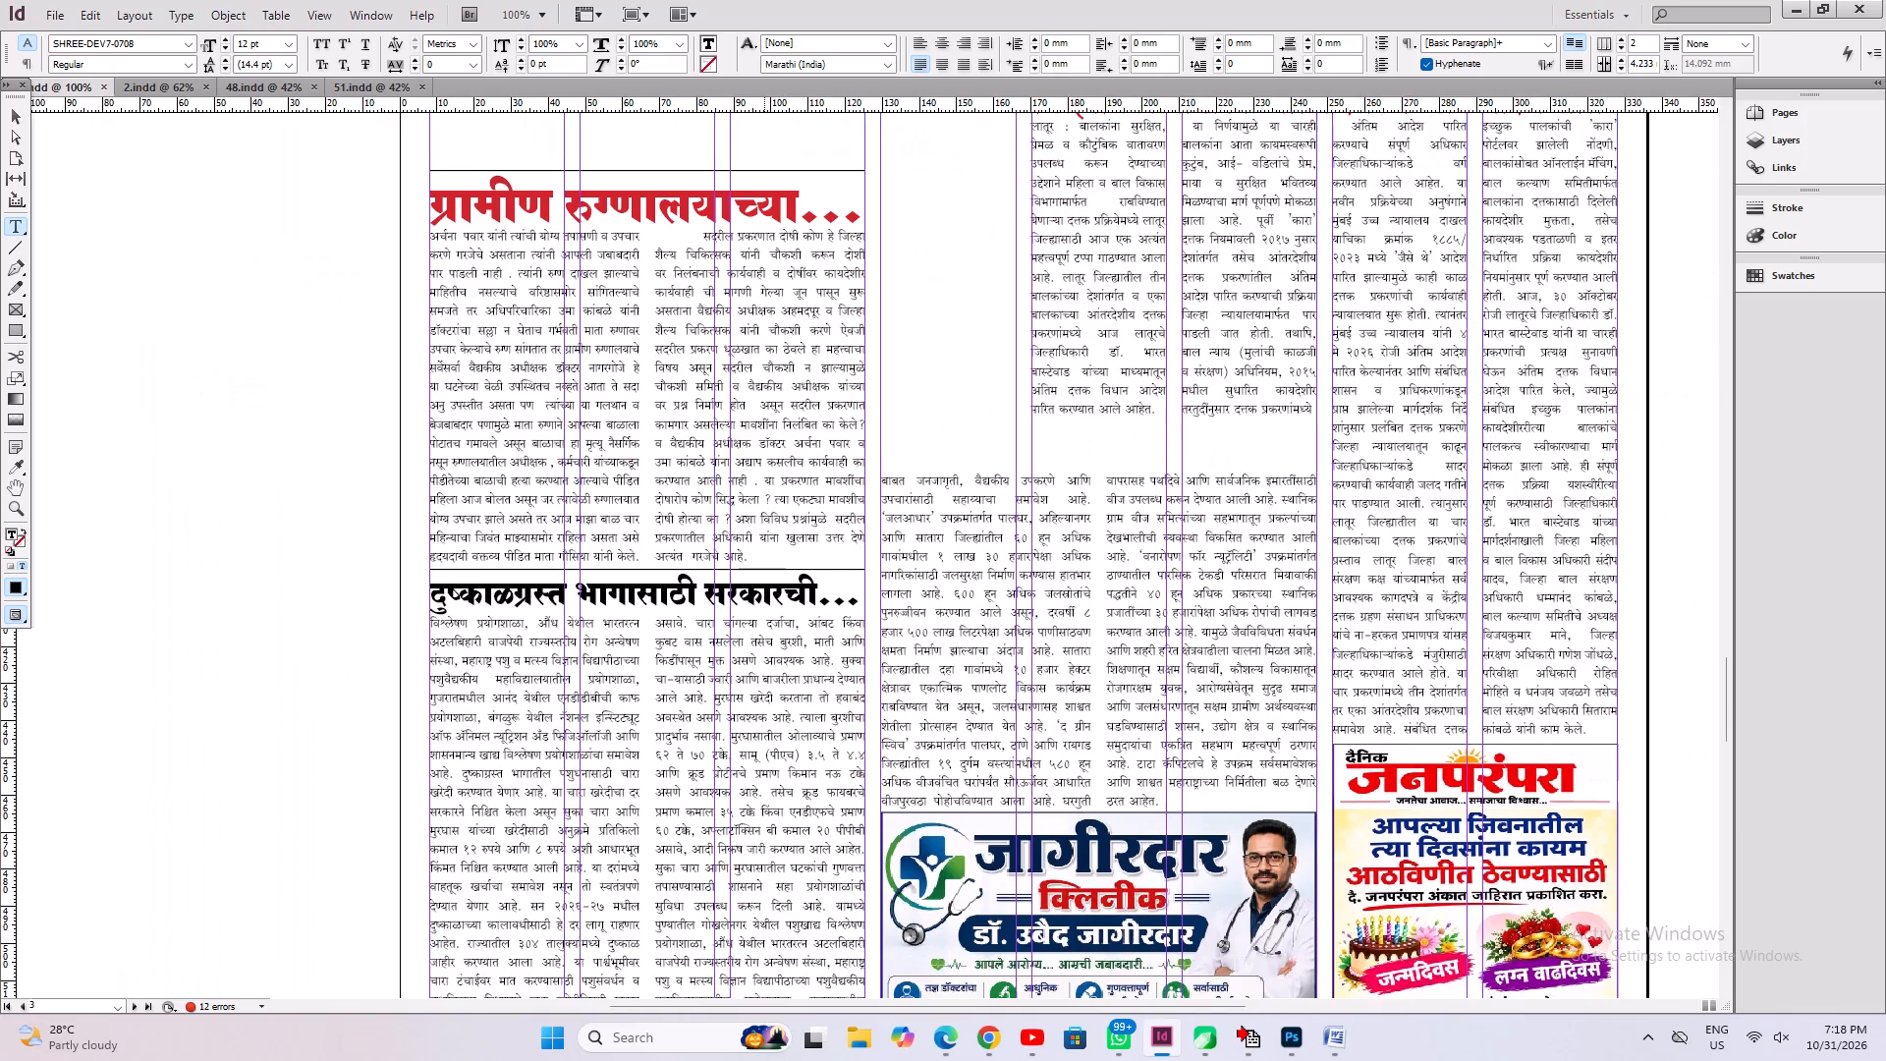
left_click_drag(794, 593, 947, 529, "alt")
left_click_drag(178, 333, 440, 692)
key("ctrl+v")
key("ctrl+a")
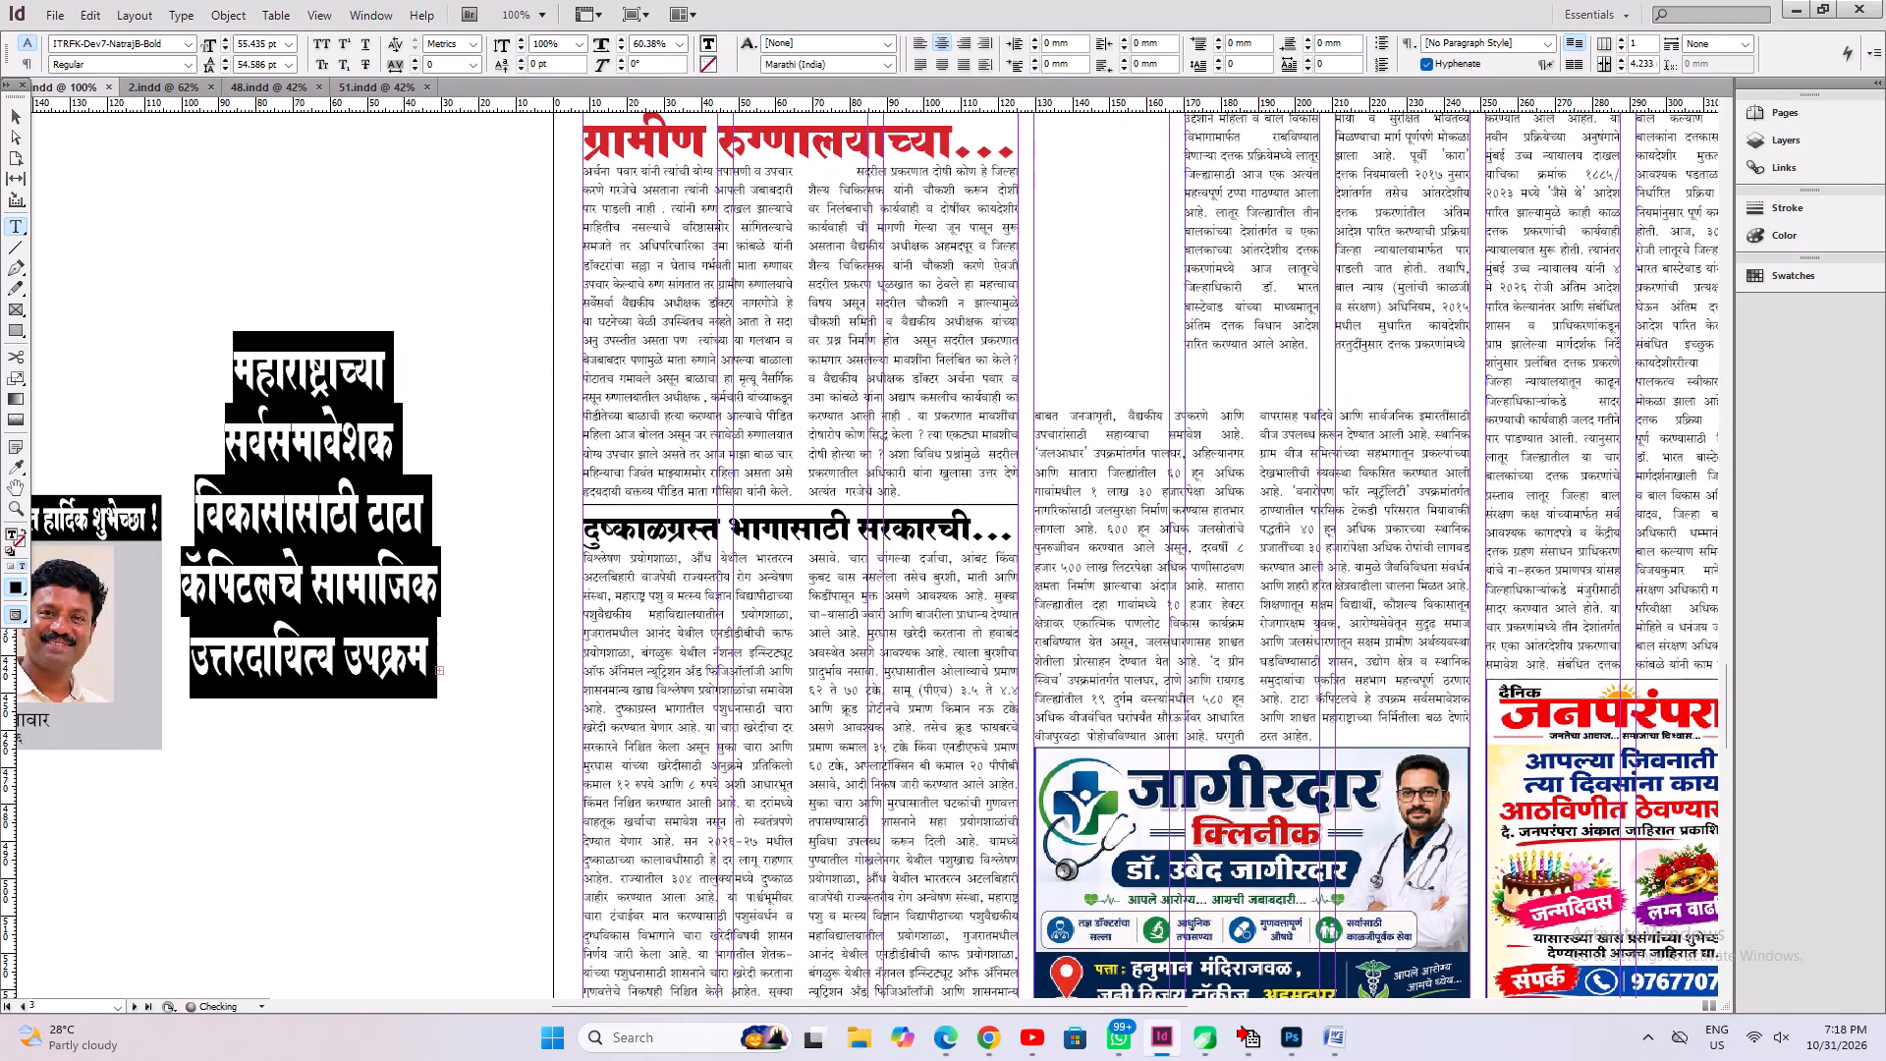
Set the pasted headline's horizontal scale to 100% and save the document.
left_click(272, 45)
key("ctrl+a")
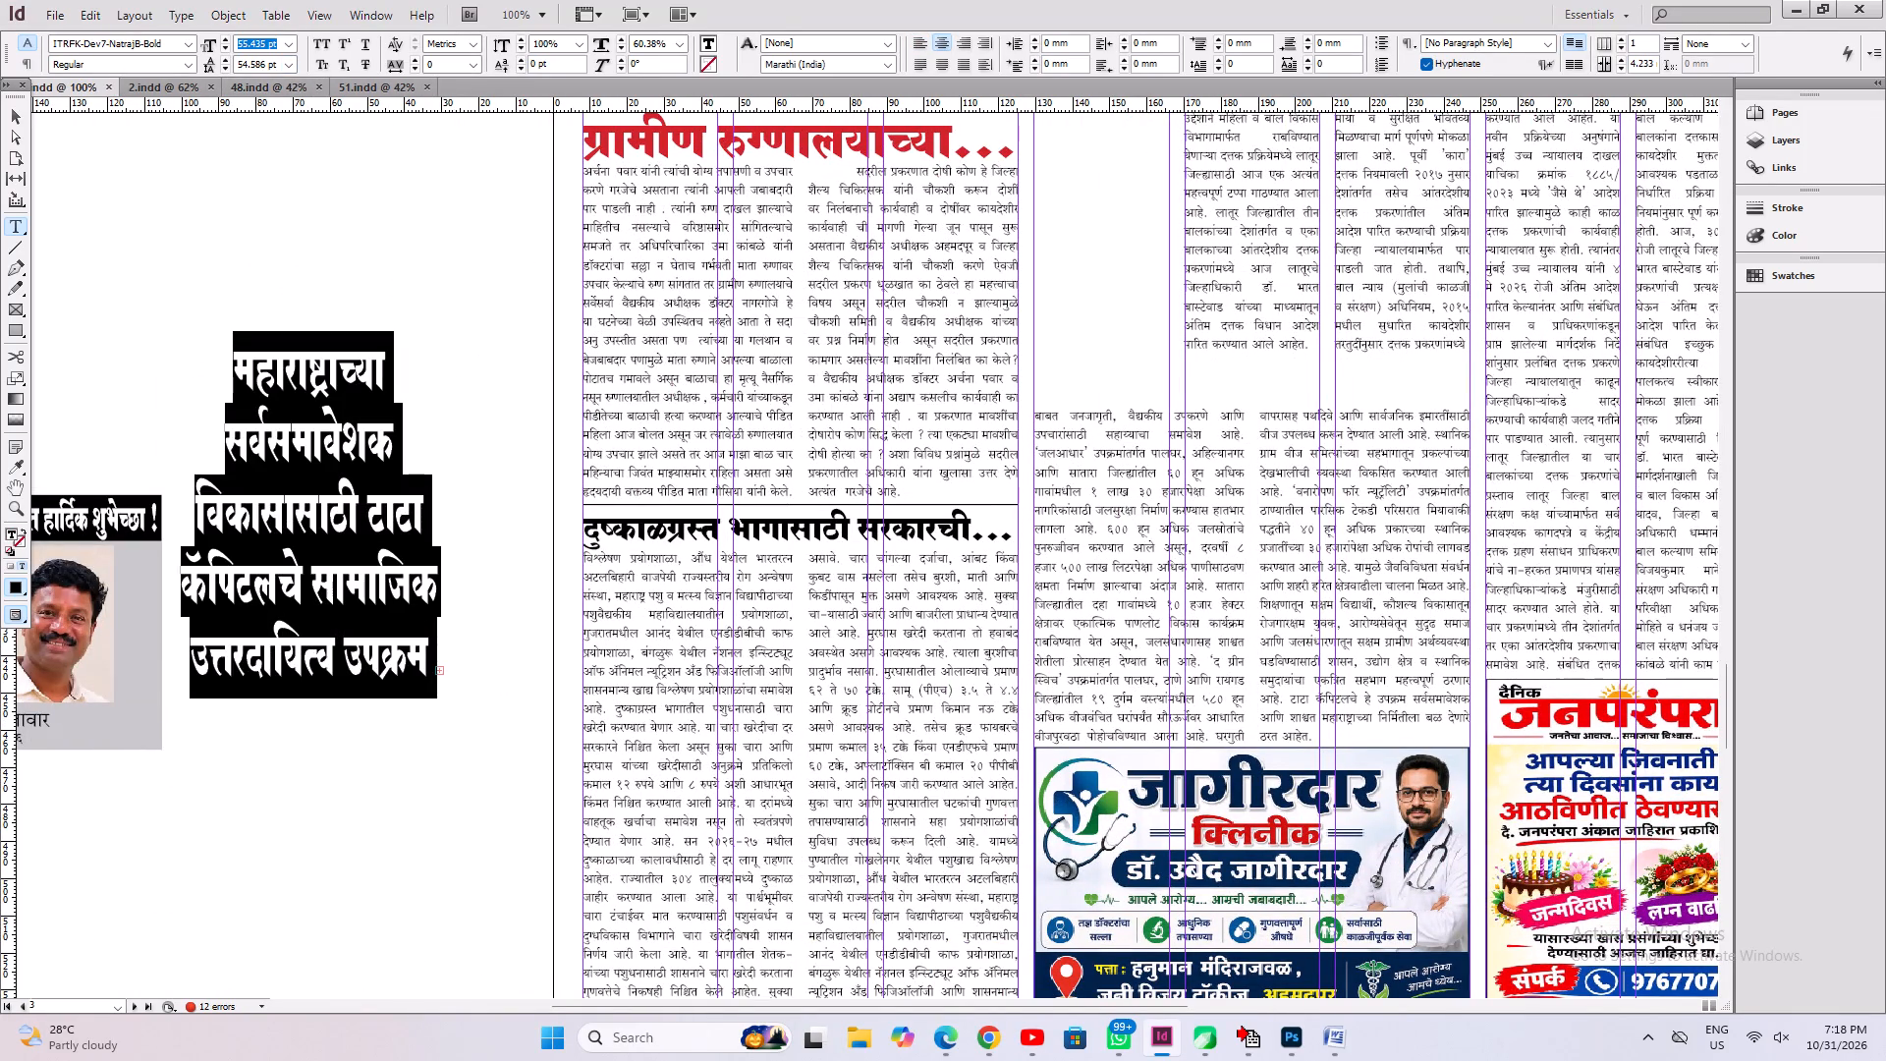
key("Tab")
key("Tab")
key("Tab")
key("Tab")
key("Tab")
key("Tab")
type("100")
key("Return")
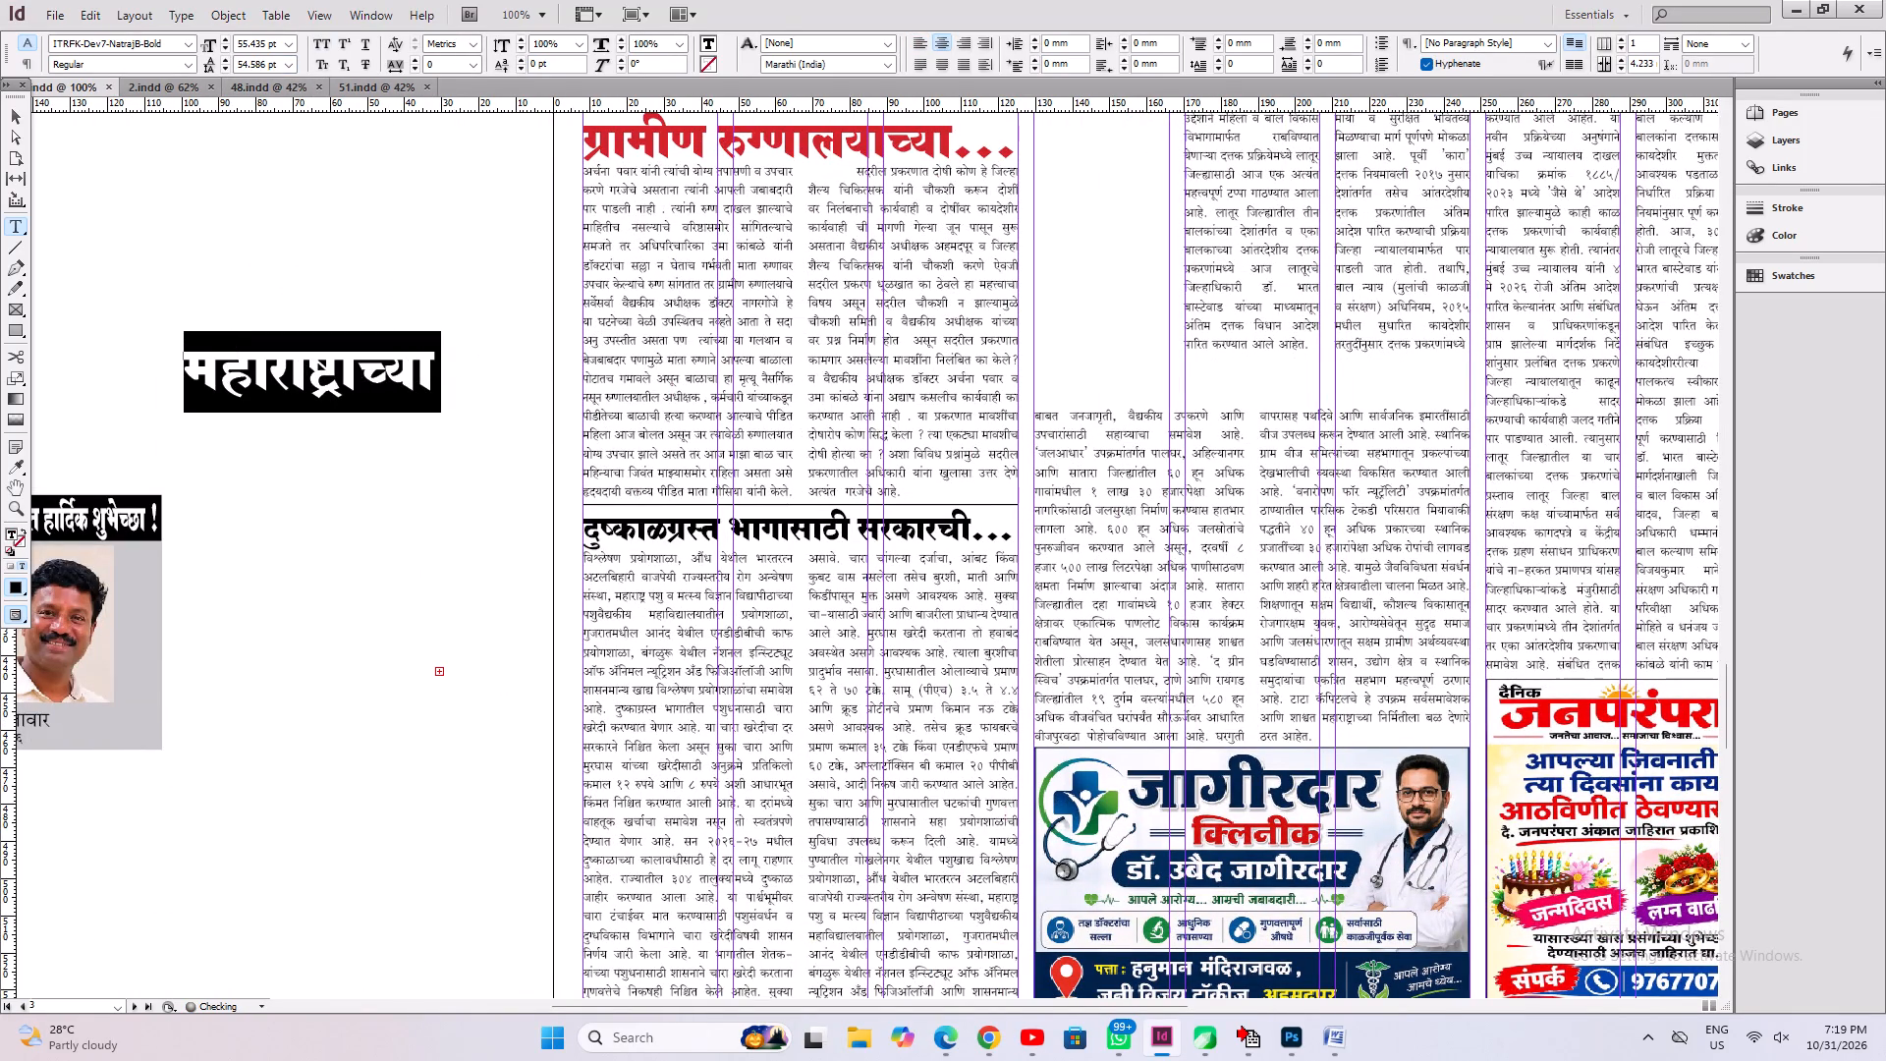
key("ctrl+s")
Move the headline frame above the continuation text over the जागीरदार क्लिनिक ad and widen it to about 117 mm.
left_click(15, 116)
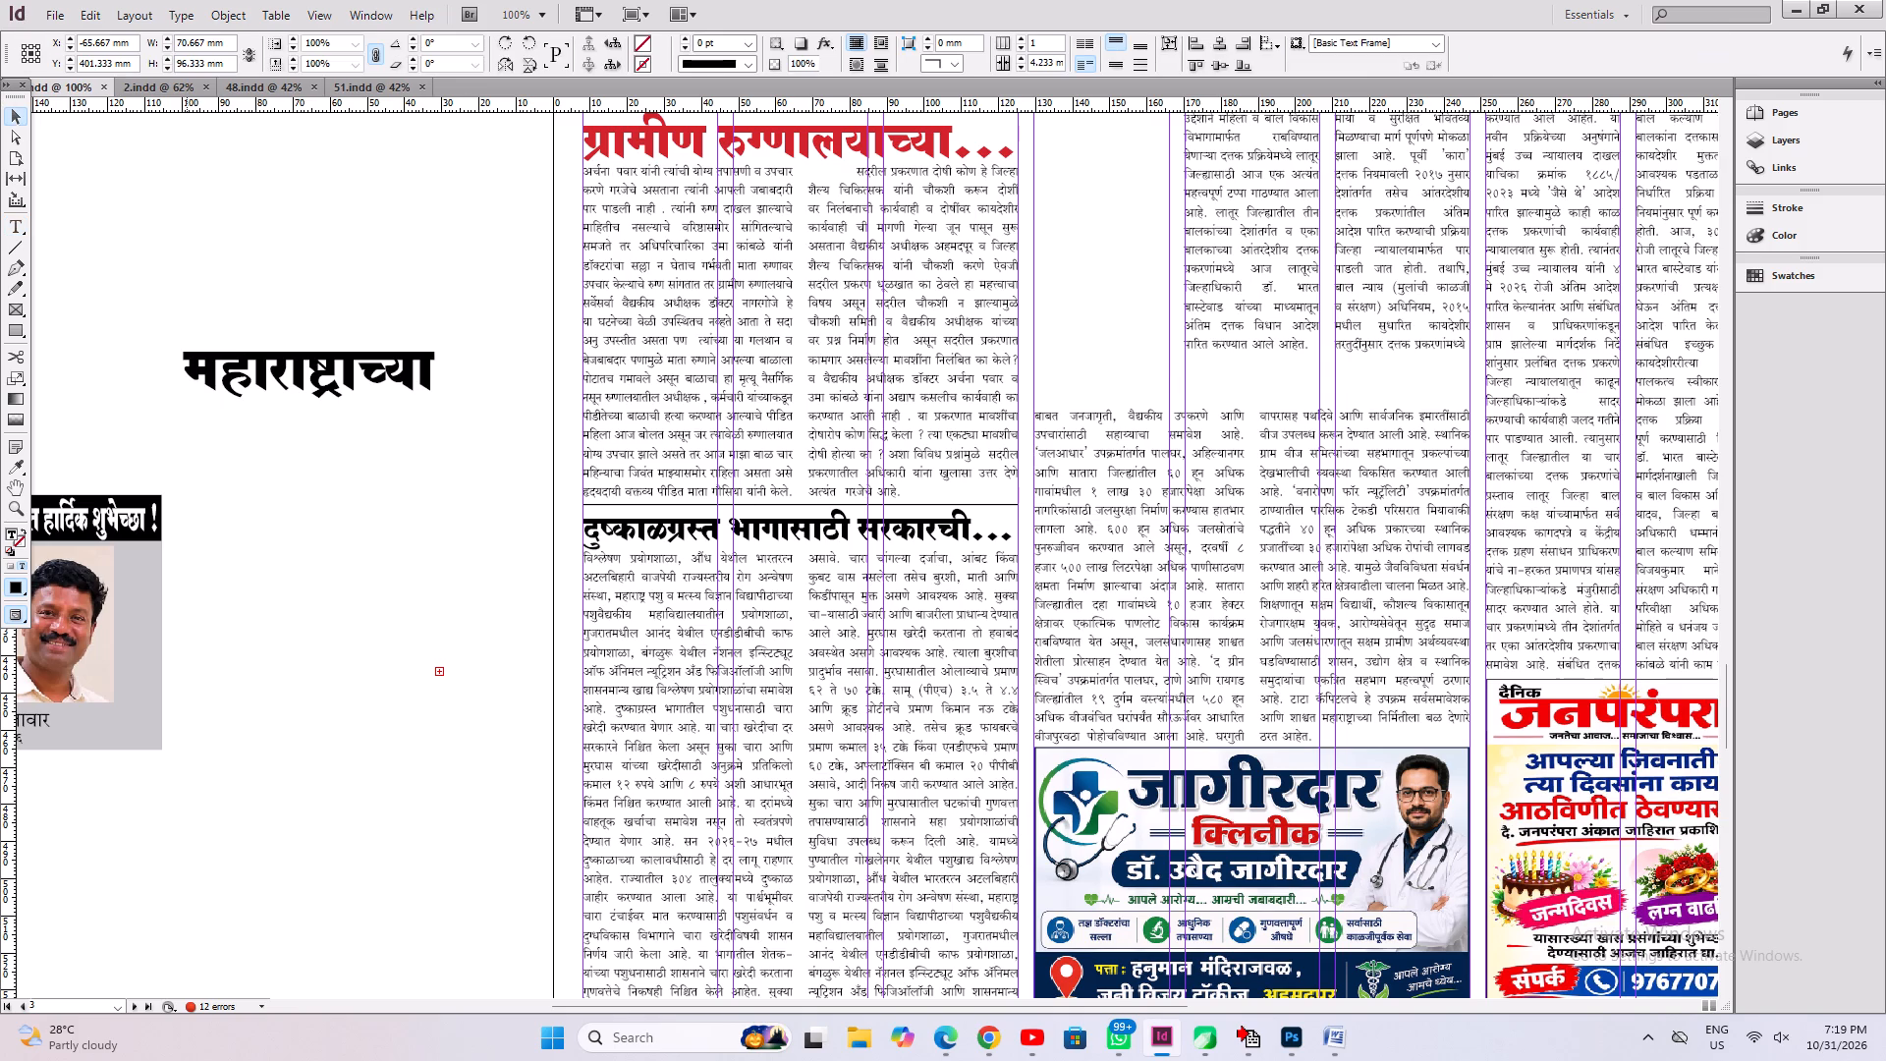
left_click_drag(280, 415, 1137, 433)
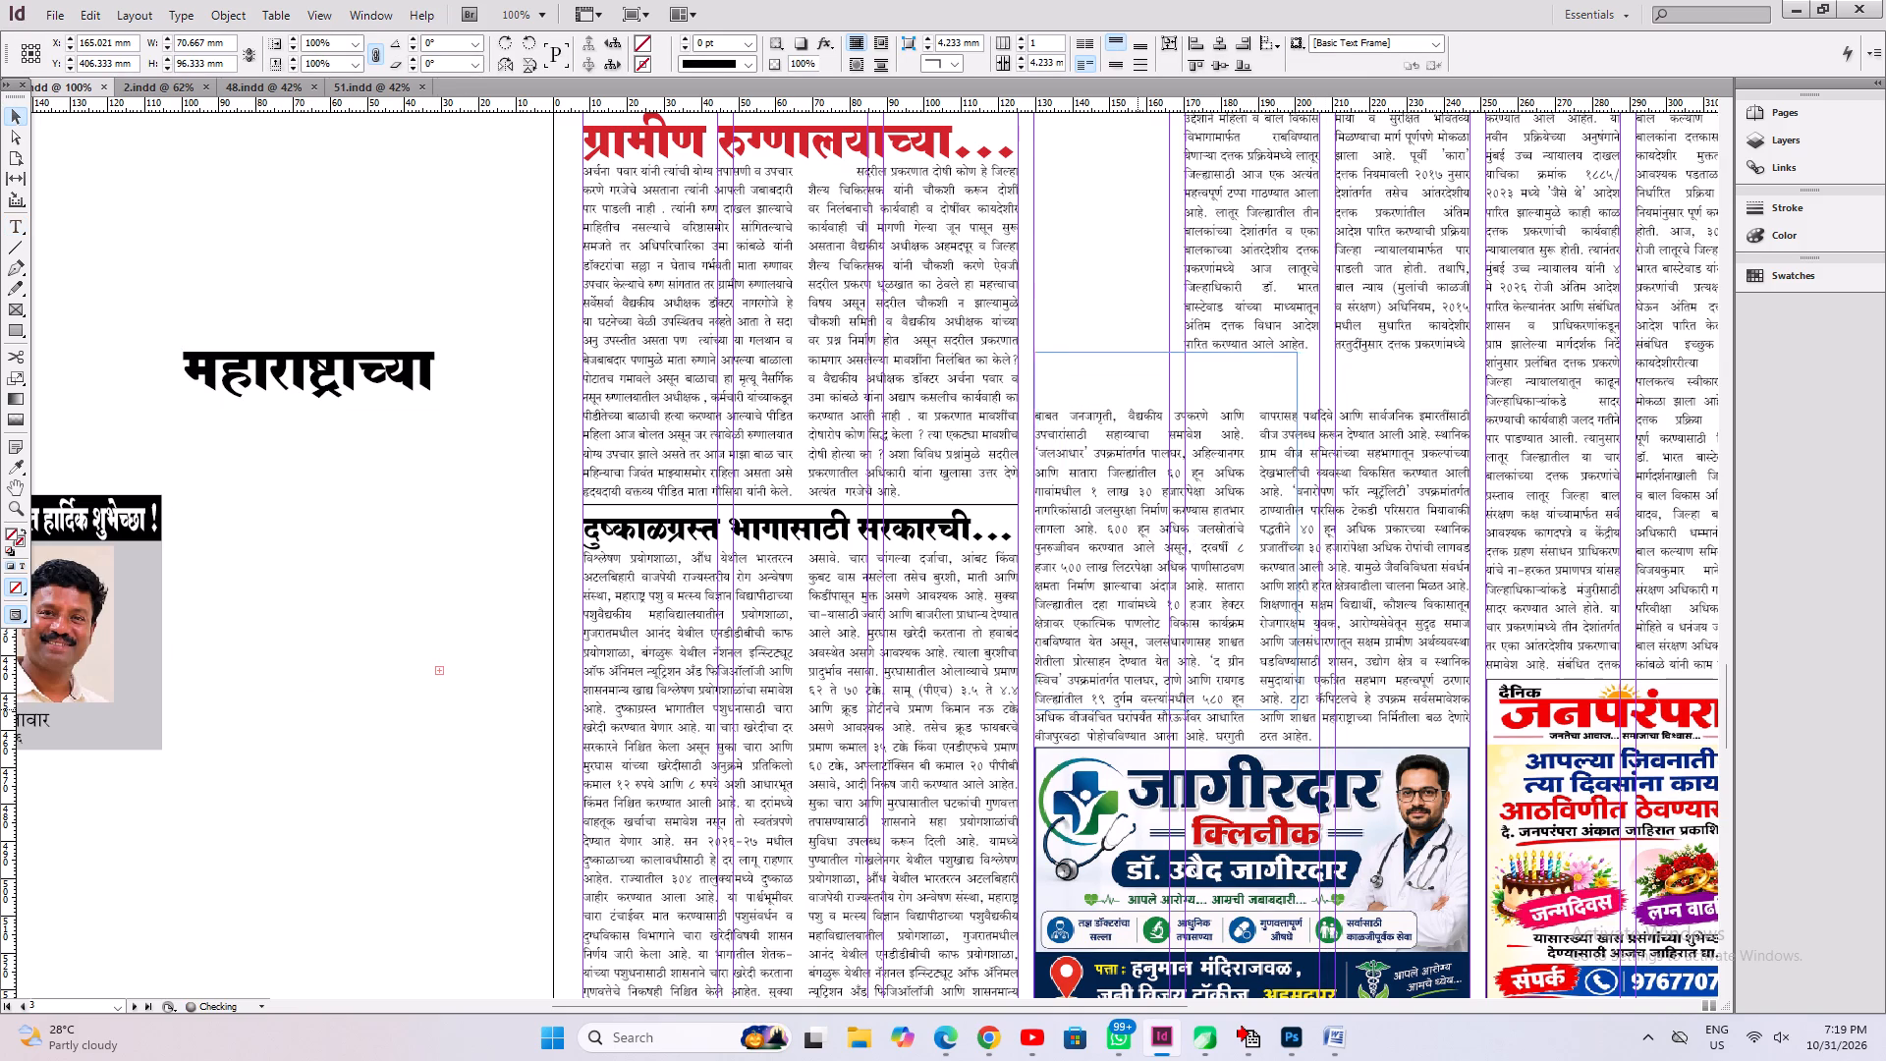
key("ctrl+1")
key("space")
key("space")
key("space")
key("space")
key("space")
key("space")
left_click_drag(1097, 596, 746, 595)
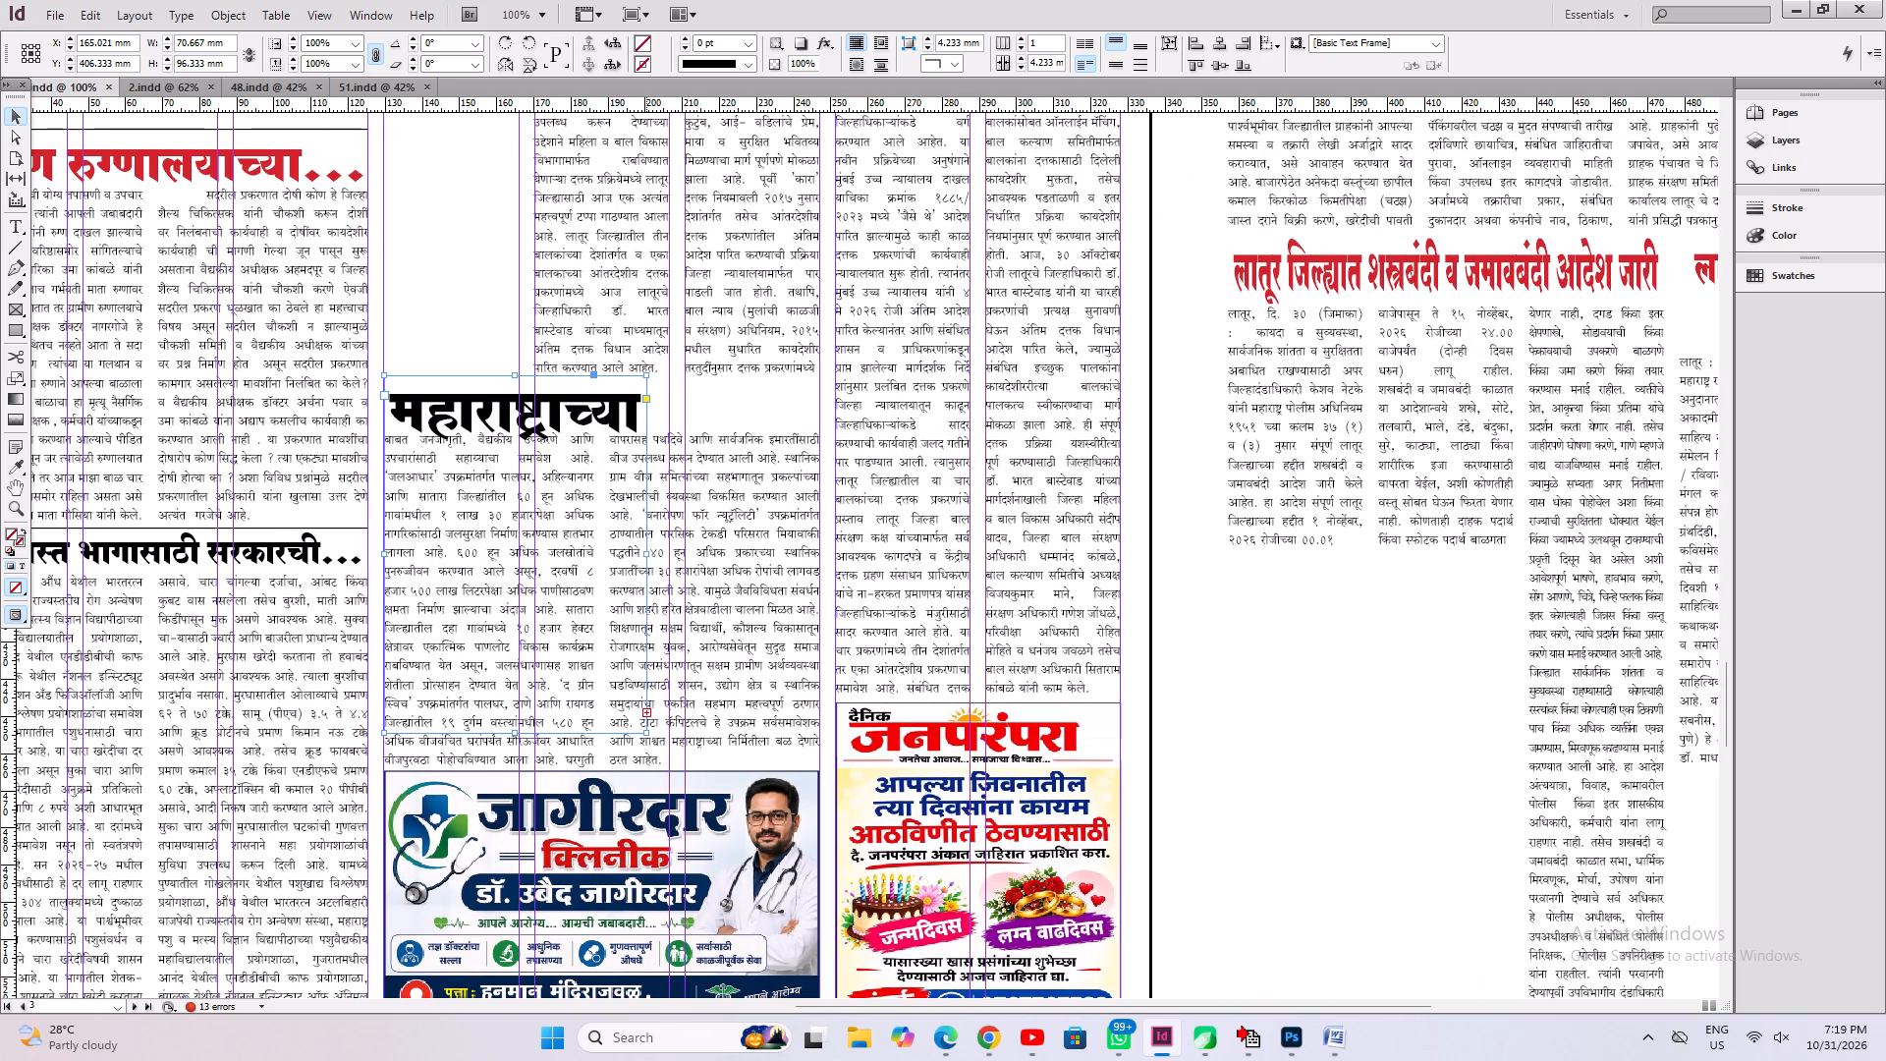
left_click_drag(647, 556, 819, 574)
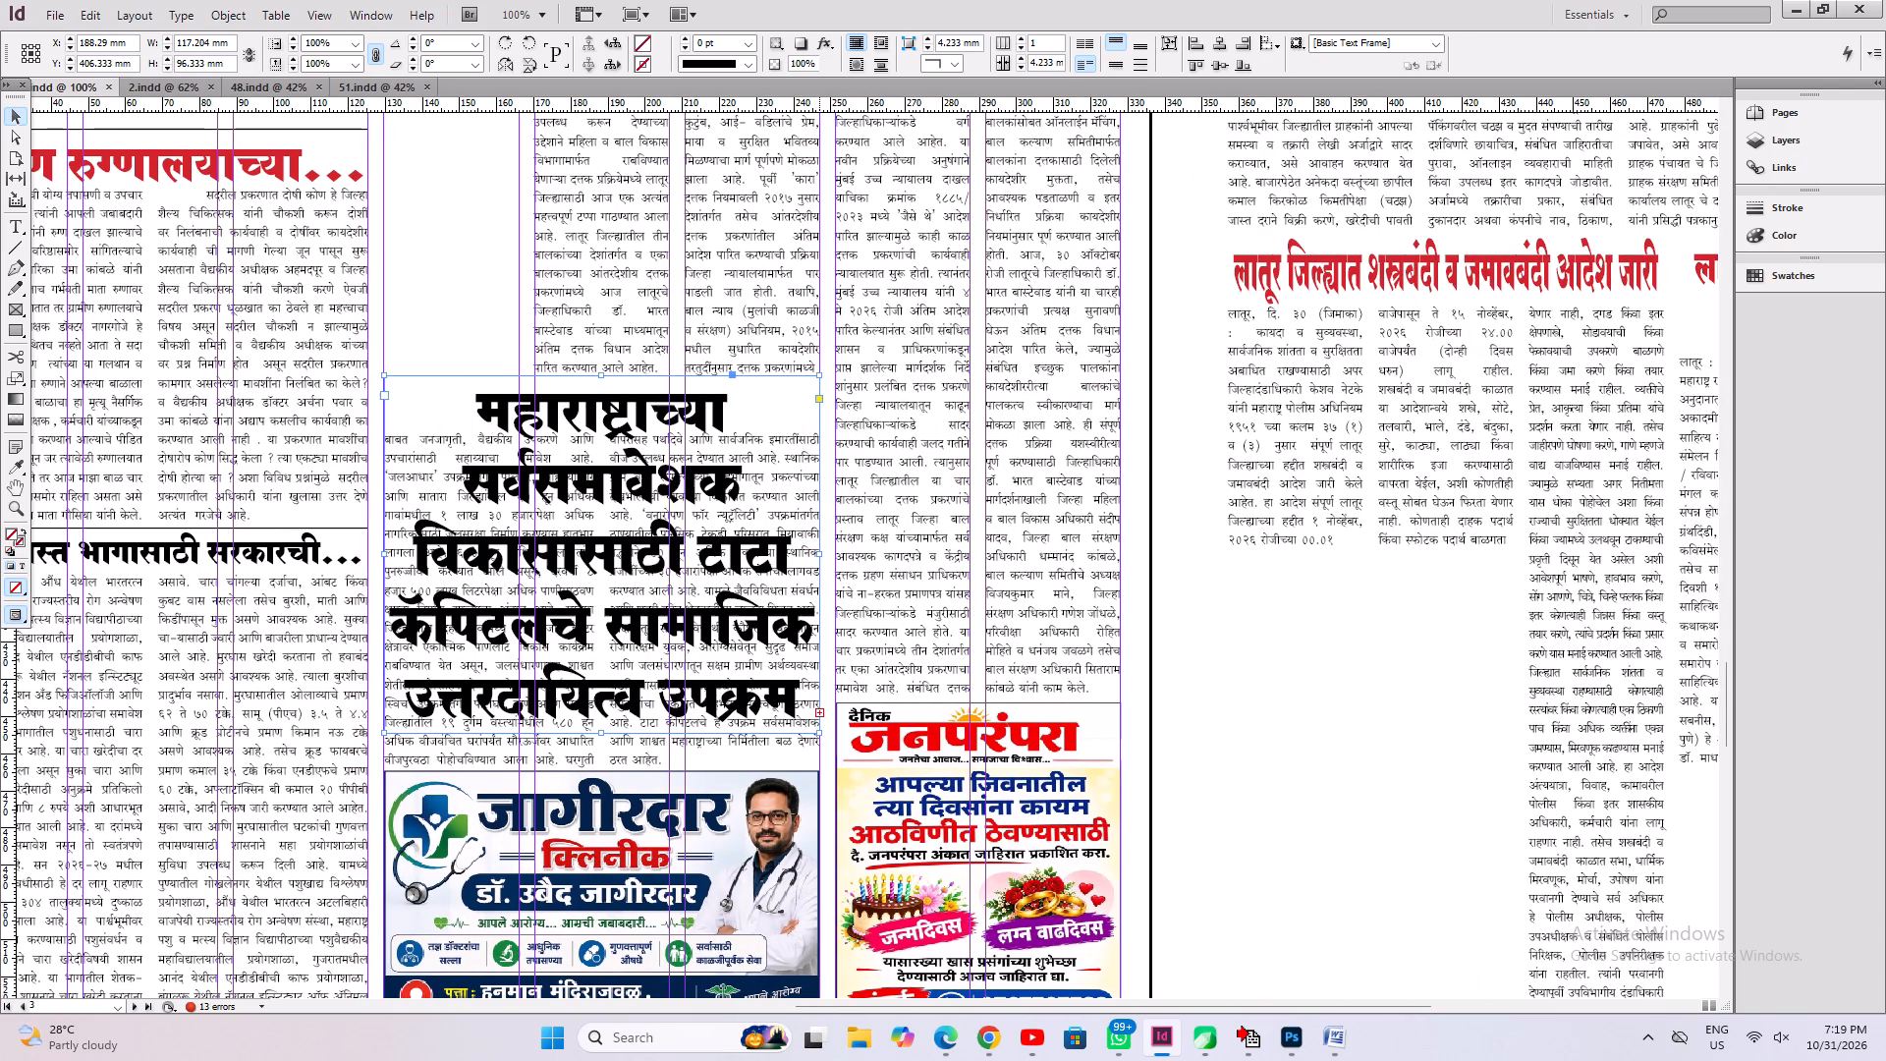
Reduce the headline's font size to about 37.4 pt so महाराष्ट्राच्या सर्वसमावेशक fits on one line across the two columns.
key("ctrl+shift+comma")
key("ctrl+shift+comma")
key("ctrl+shift+comma")
key("ctrl+shift+comma")
key("ctrl+shift+comma")
key("ctrl+shift+comma")
key("ctrl+shift+comma")
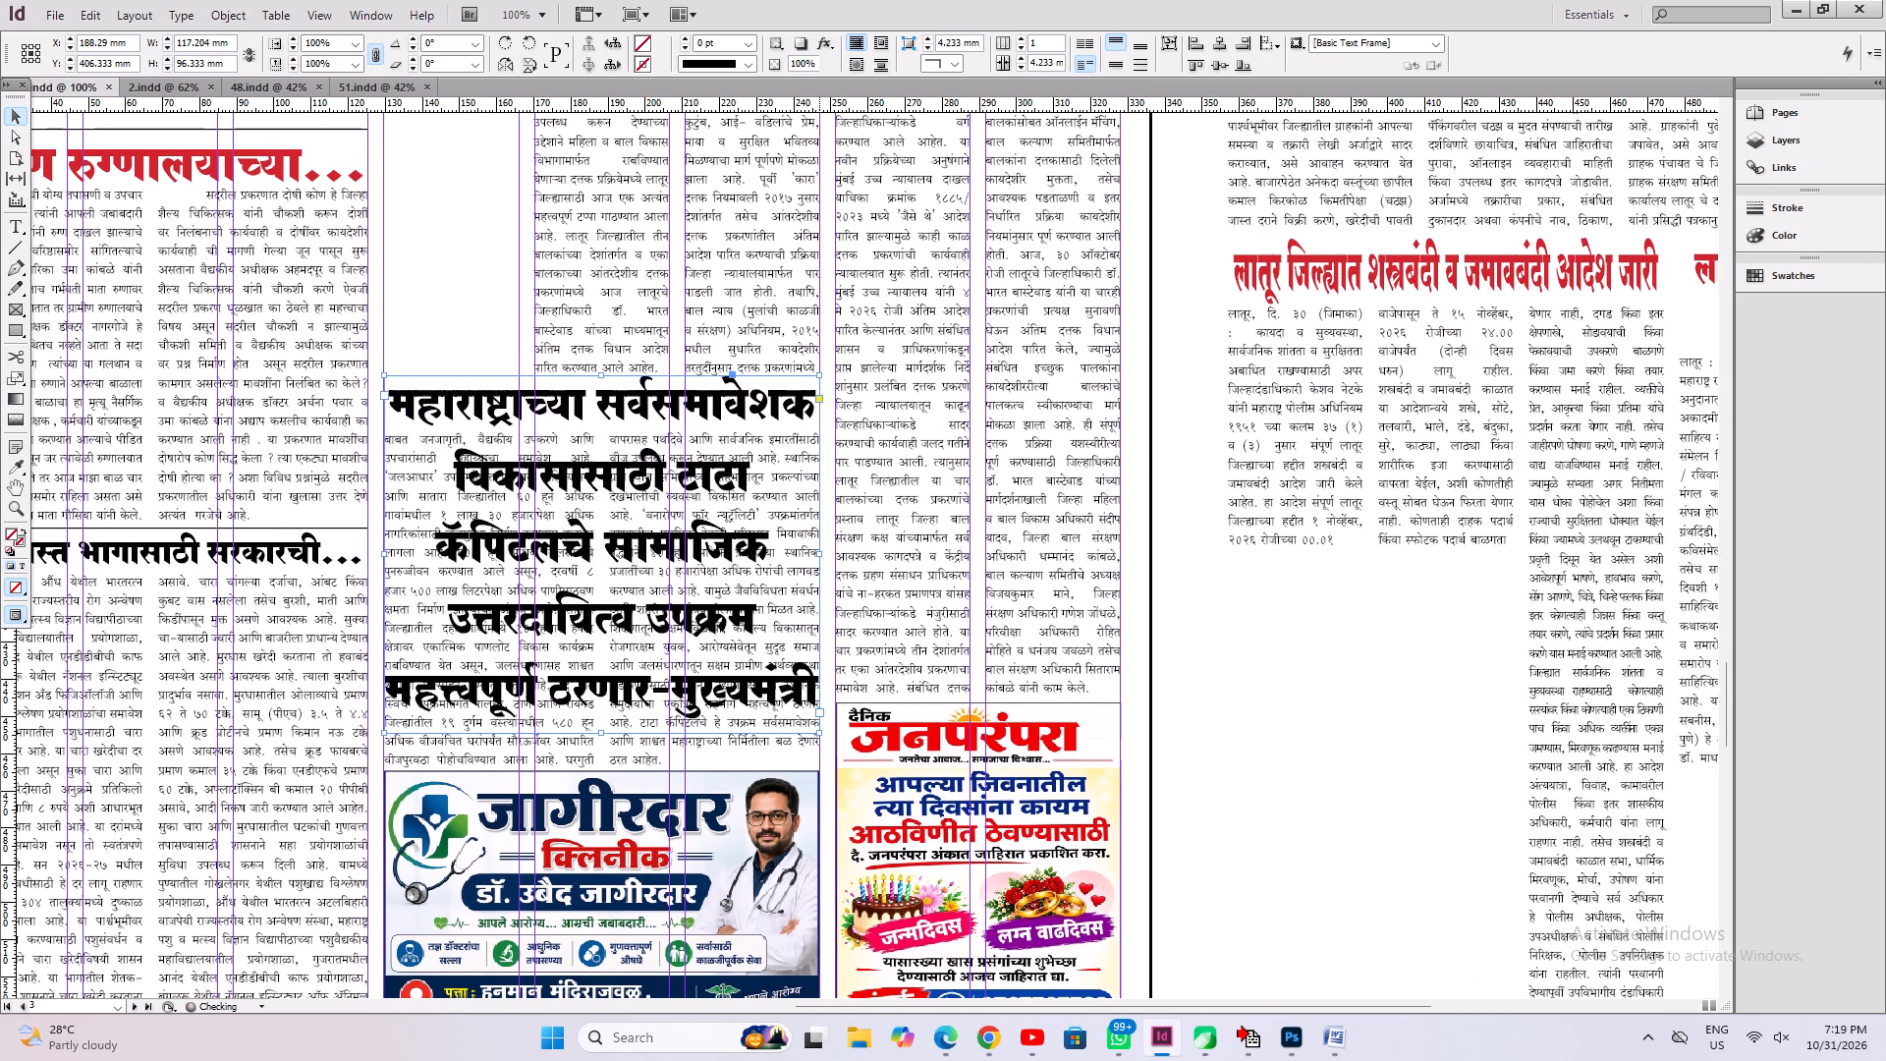
key("ctrl+shift+comma")
key("ctrl+shift+comma")
key("ctrl+shift+comma")
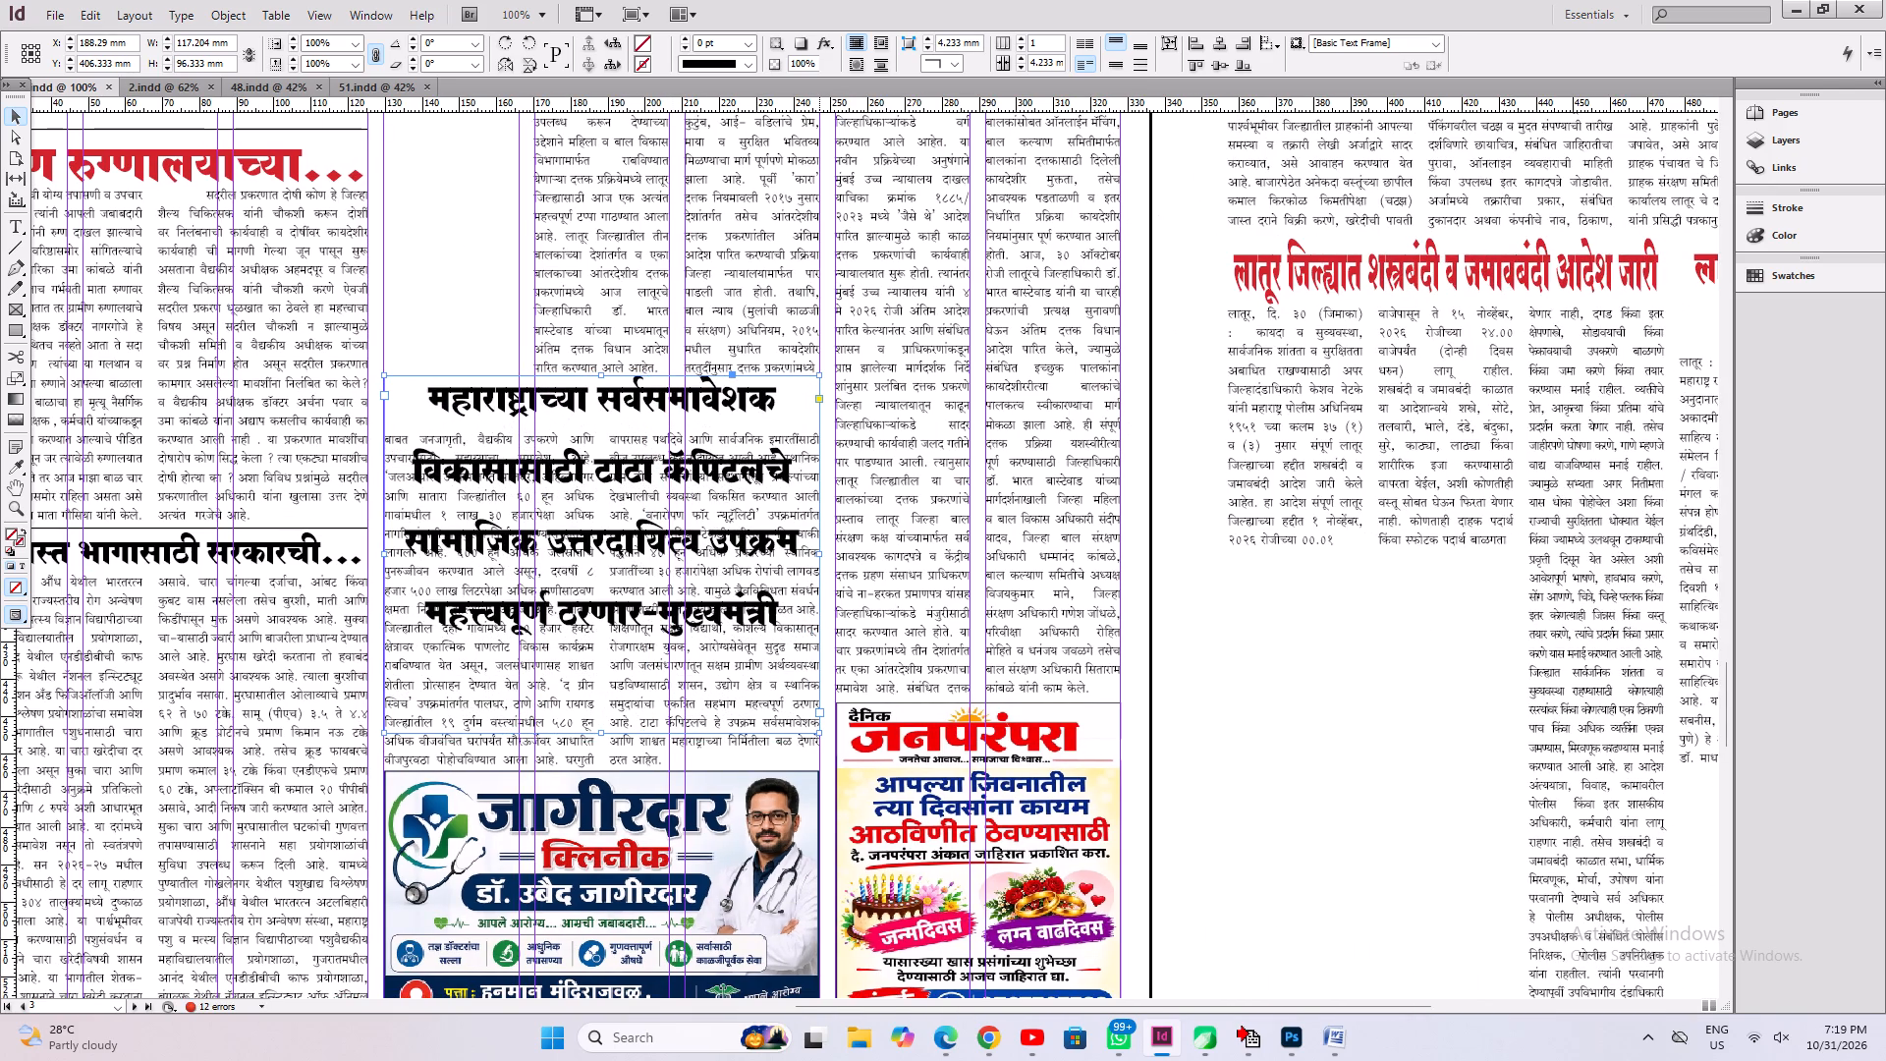
key("ctrl+shift+slash")
key("ctrl+shift+period")
key("Left")
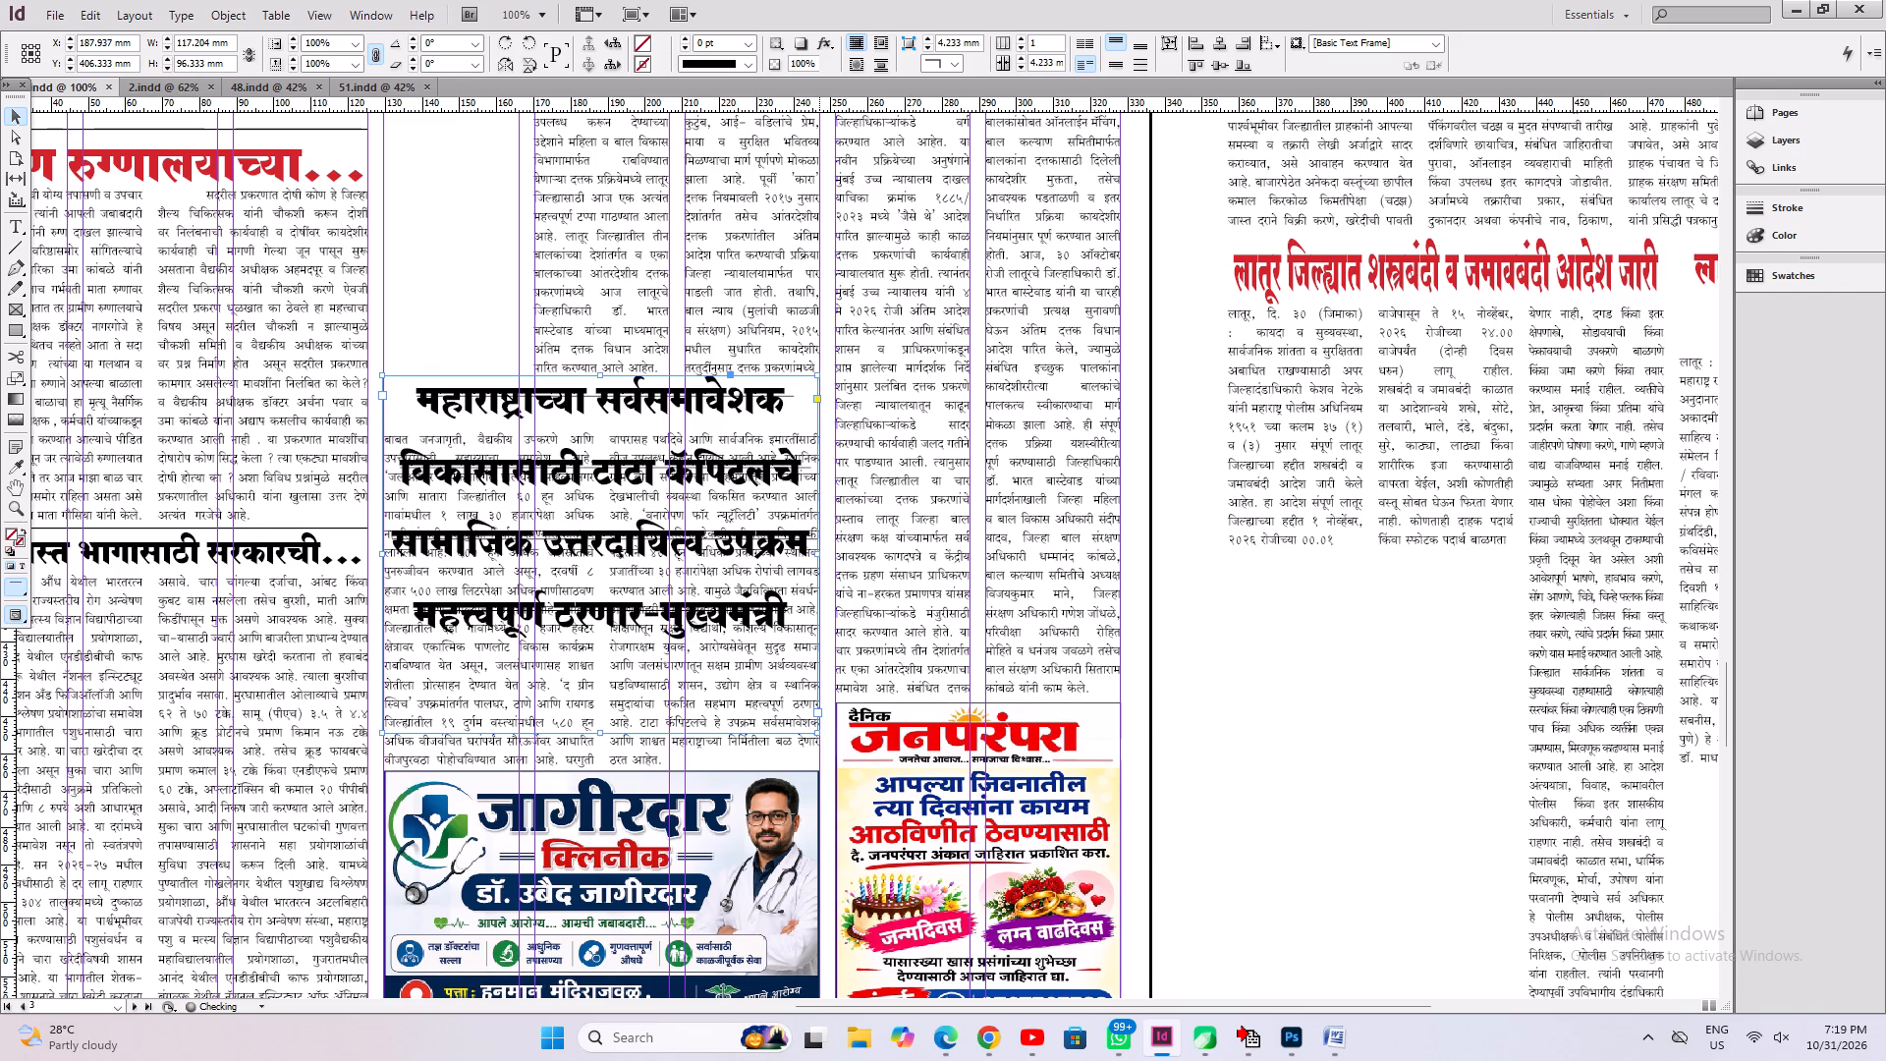
key("Right")
Shorten the headline to महाराष्ट्राच्या सर्वसमावेशक.... by replacing everything after its first line, save, and fit the frame to its content.
left_click(16, 219)
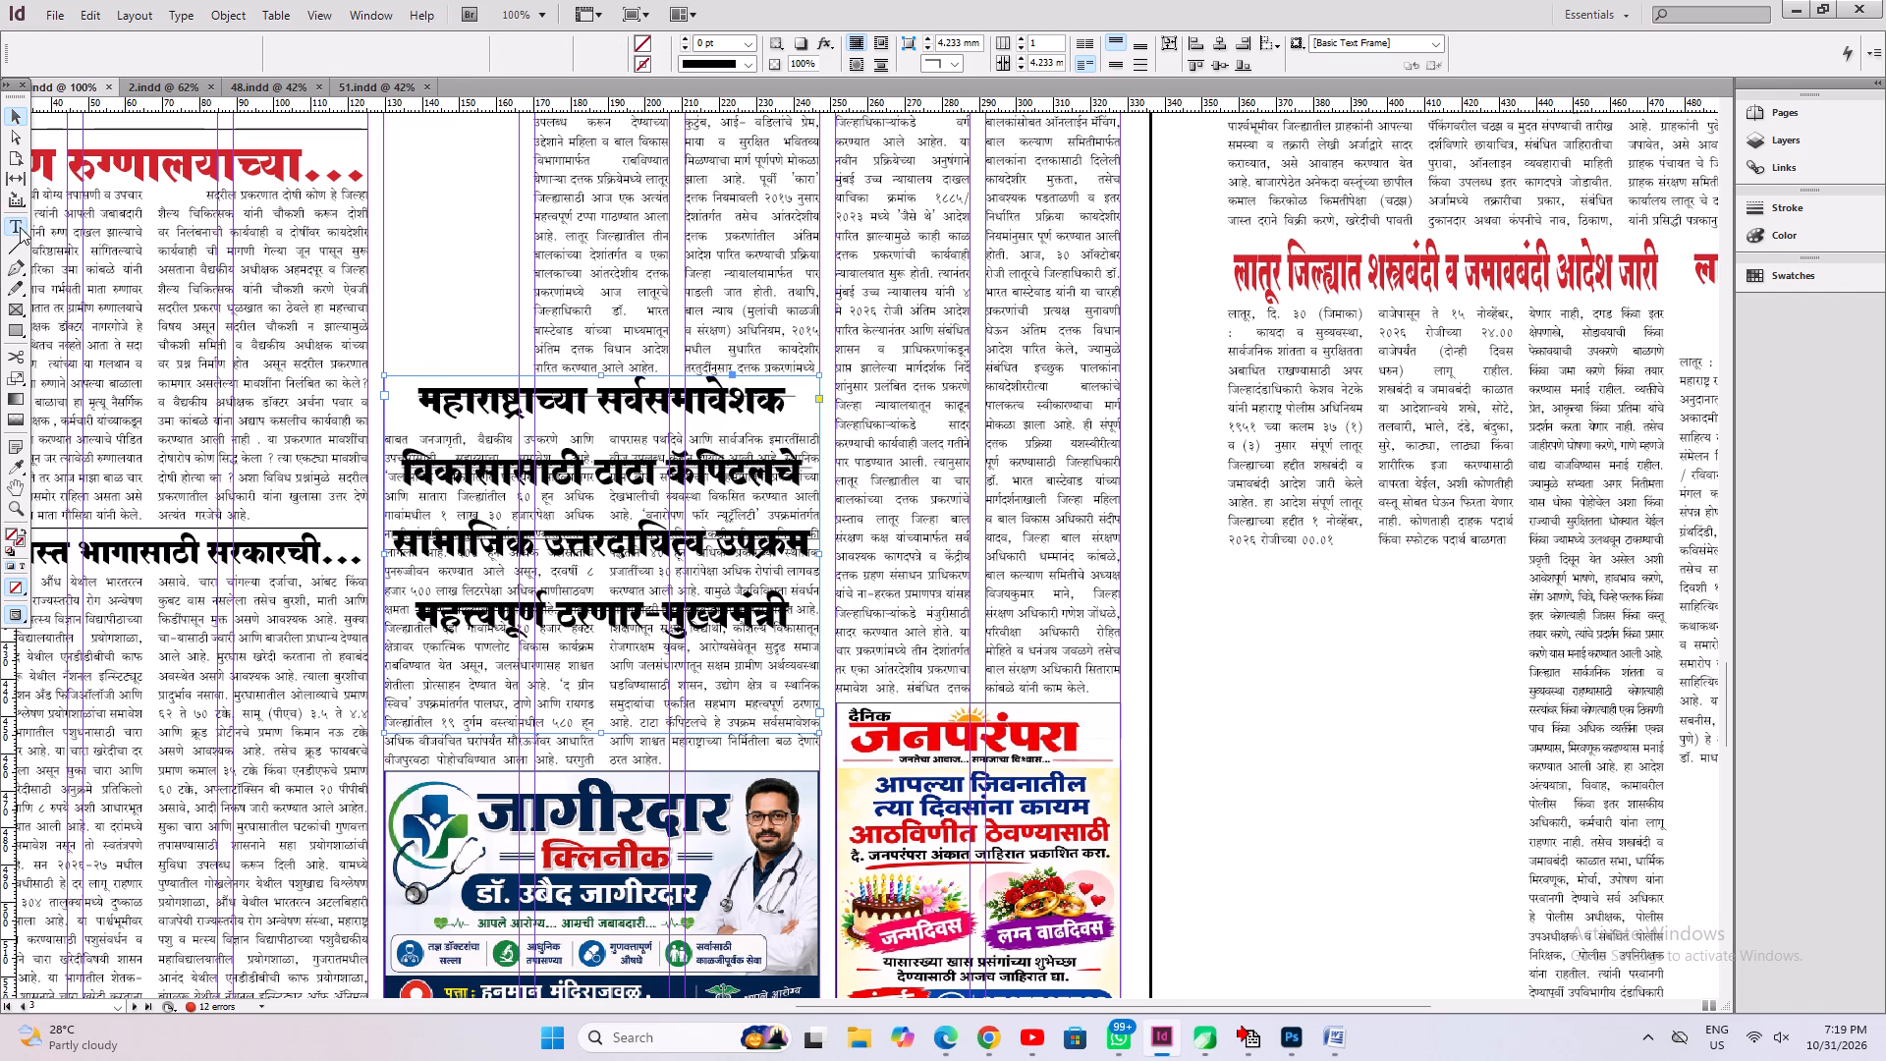
left_click(448, 409)
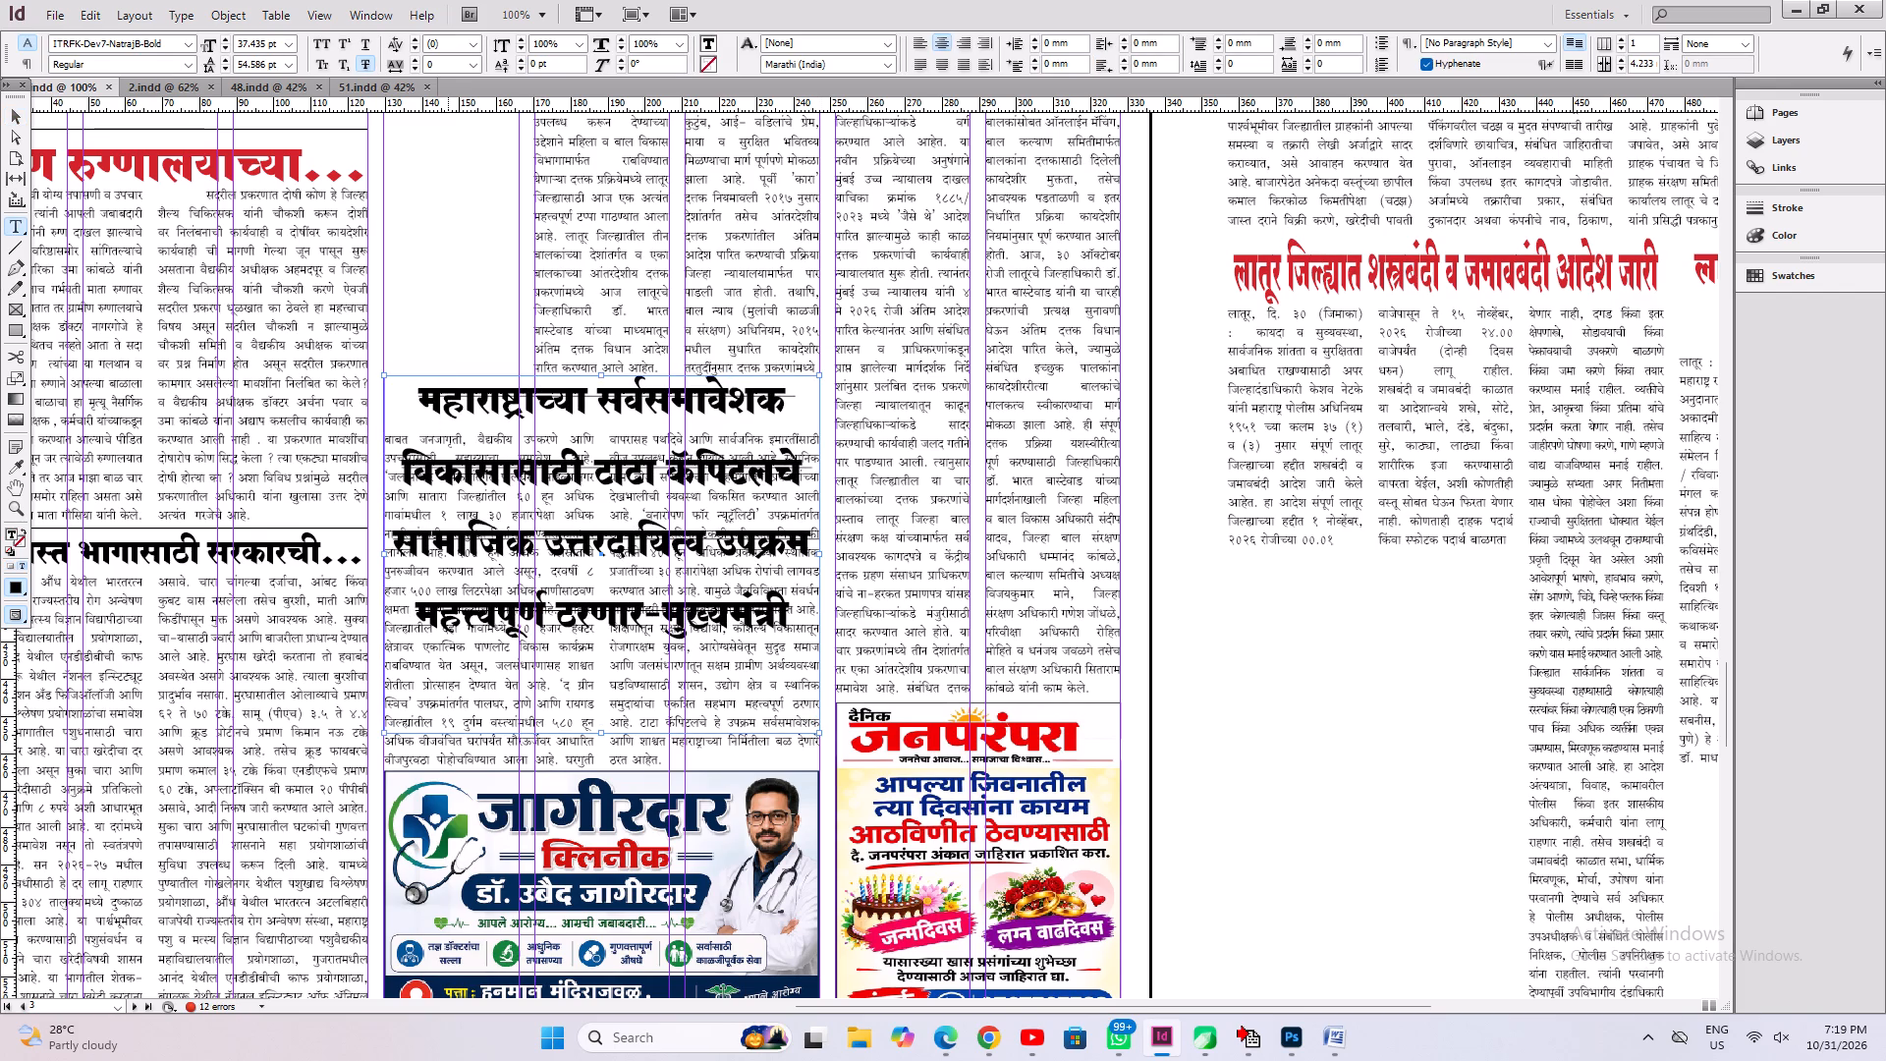
key("ctrl+z")
key("ctrl+z")
key("ctrl+a")
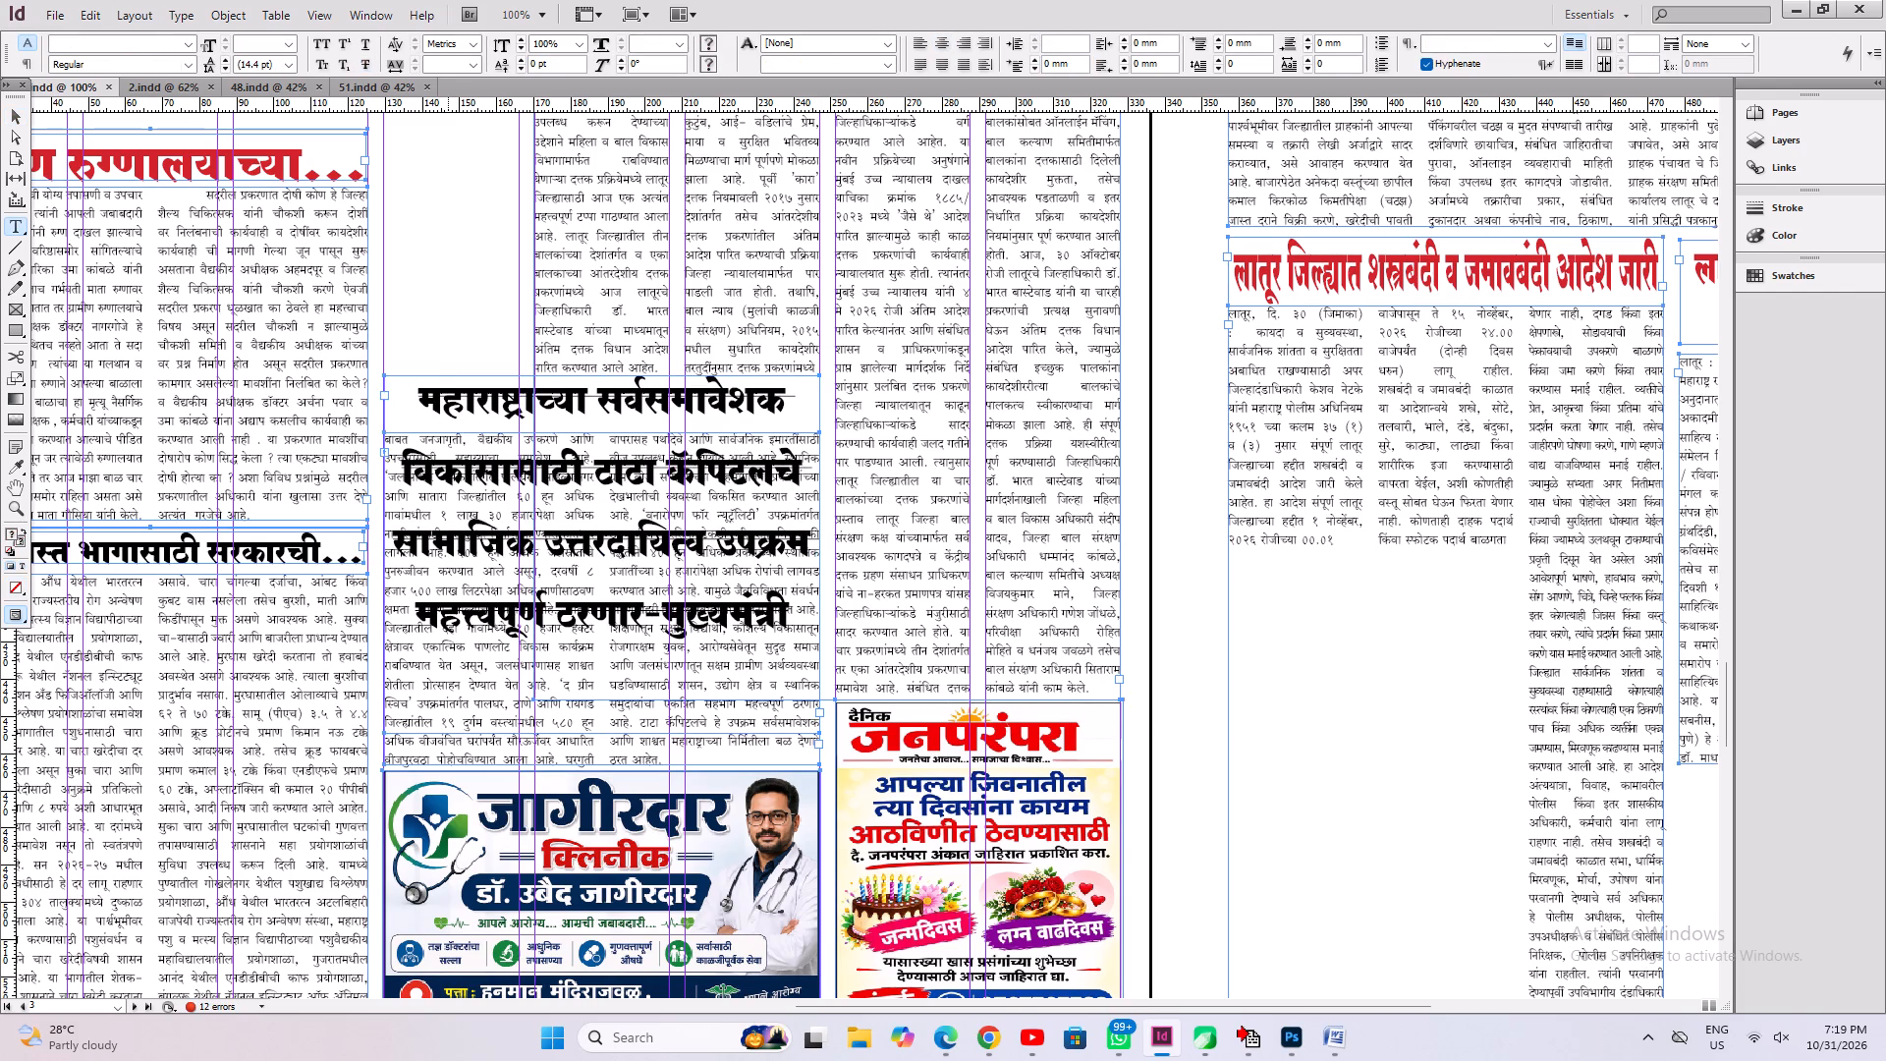
left_click(468, 380)
key("ctrl+a")
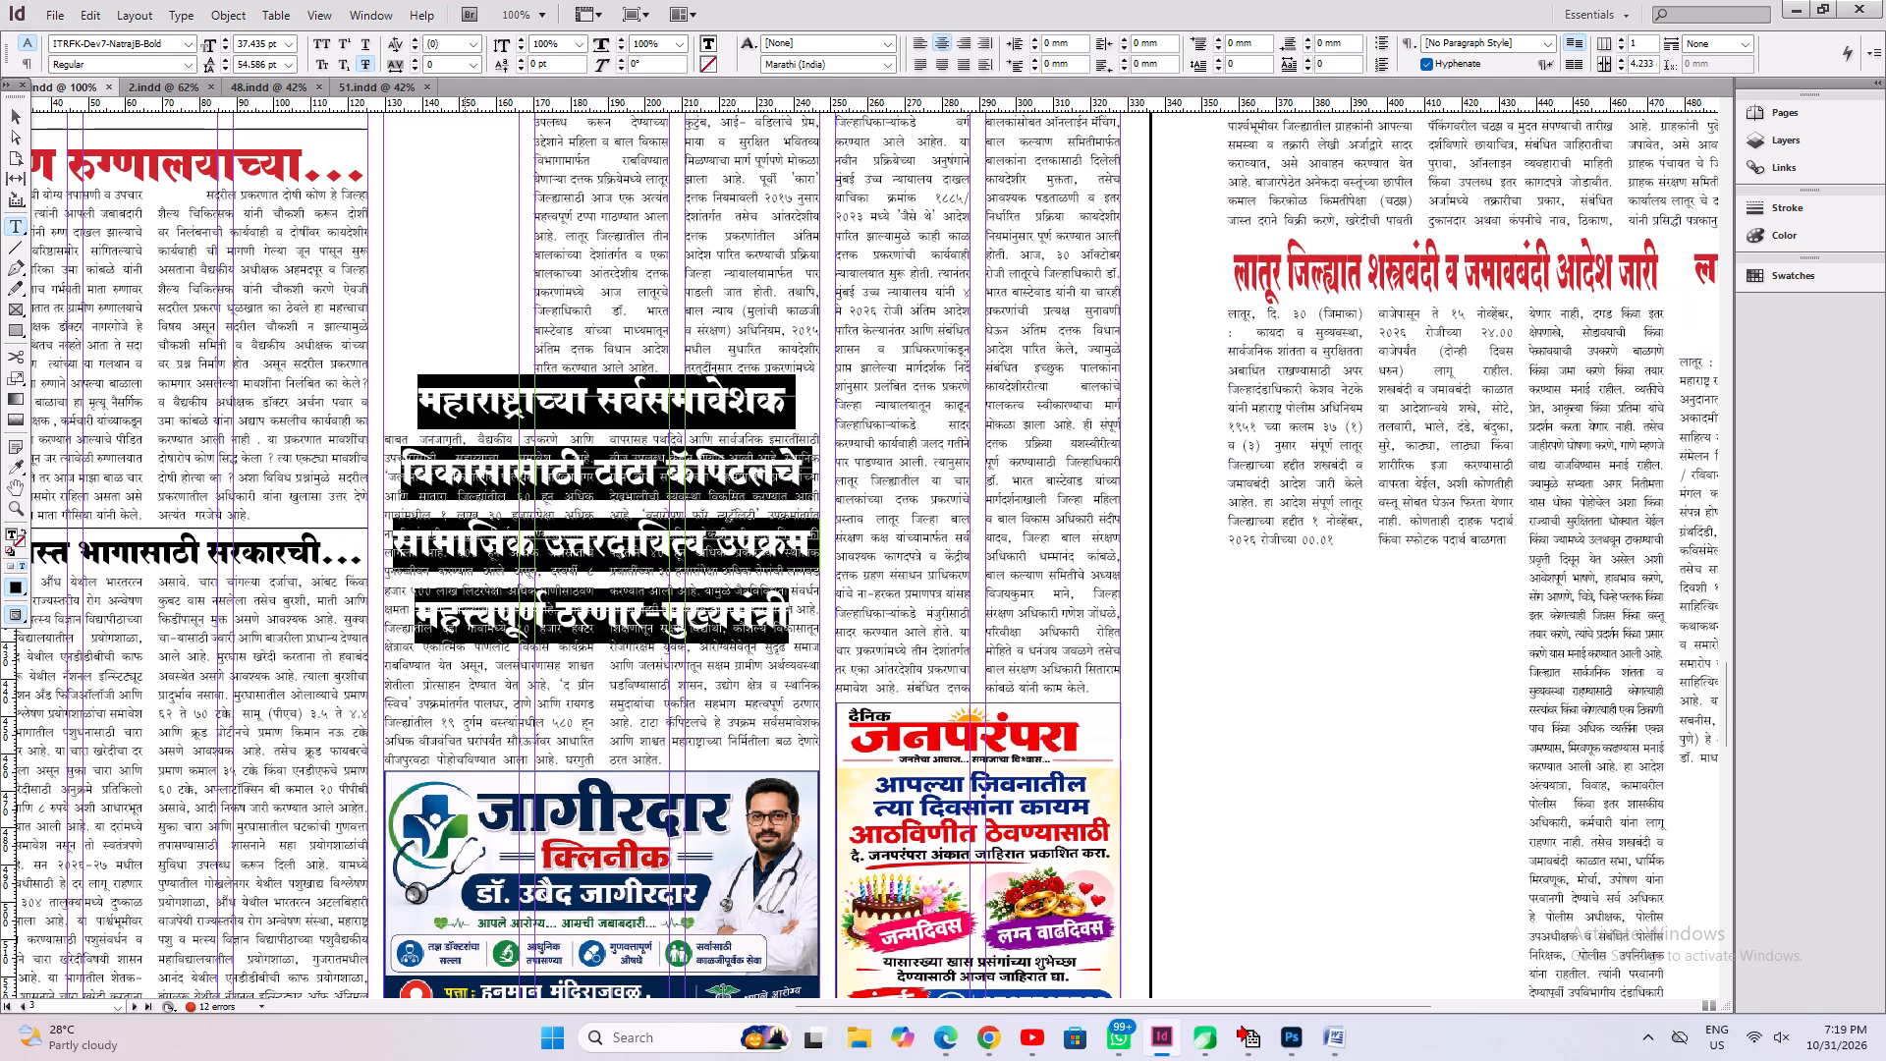
key("ctrl+shift+slash")
left_click(470, 412)
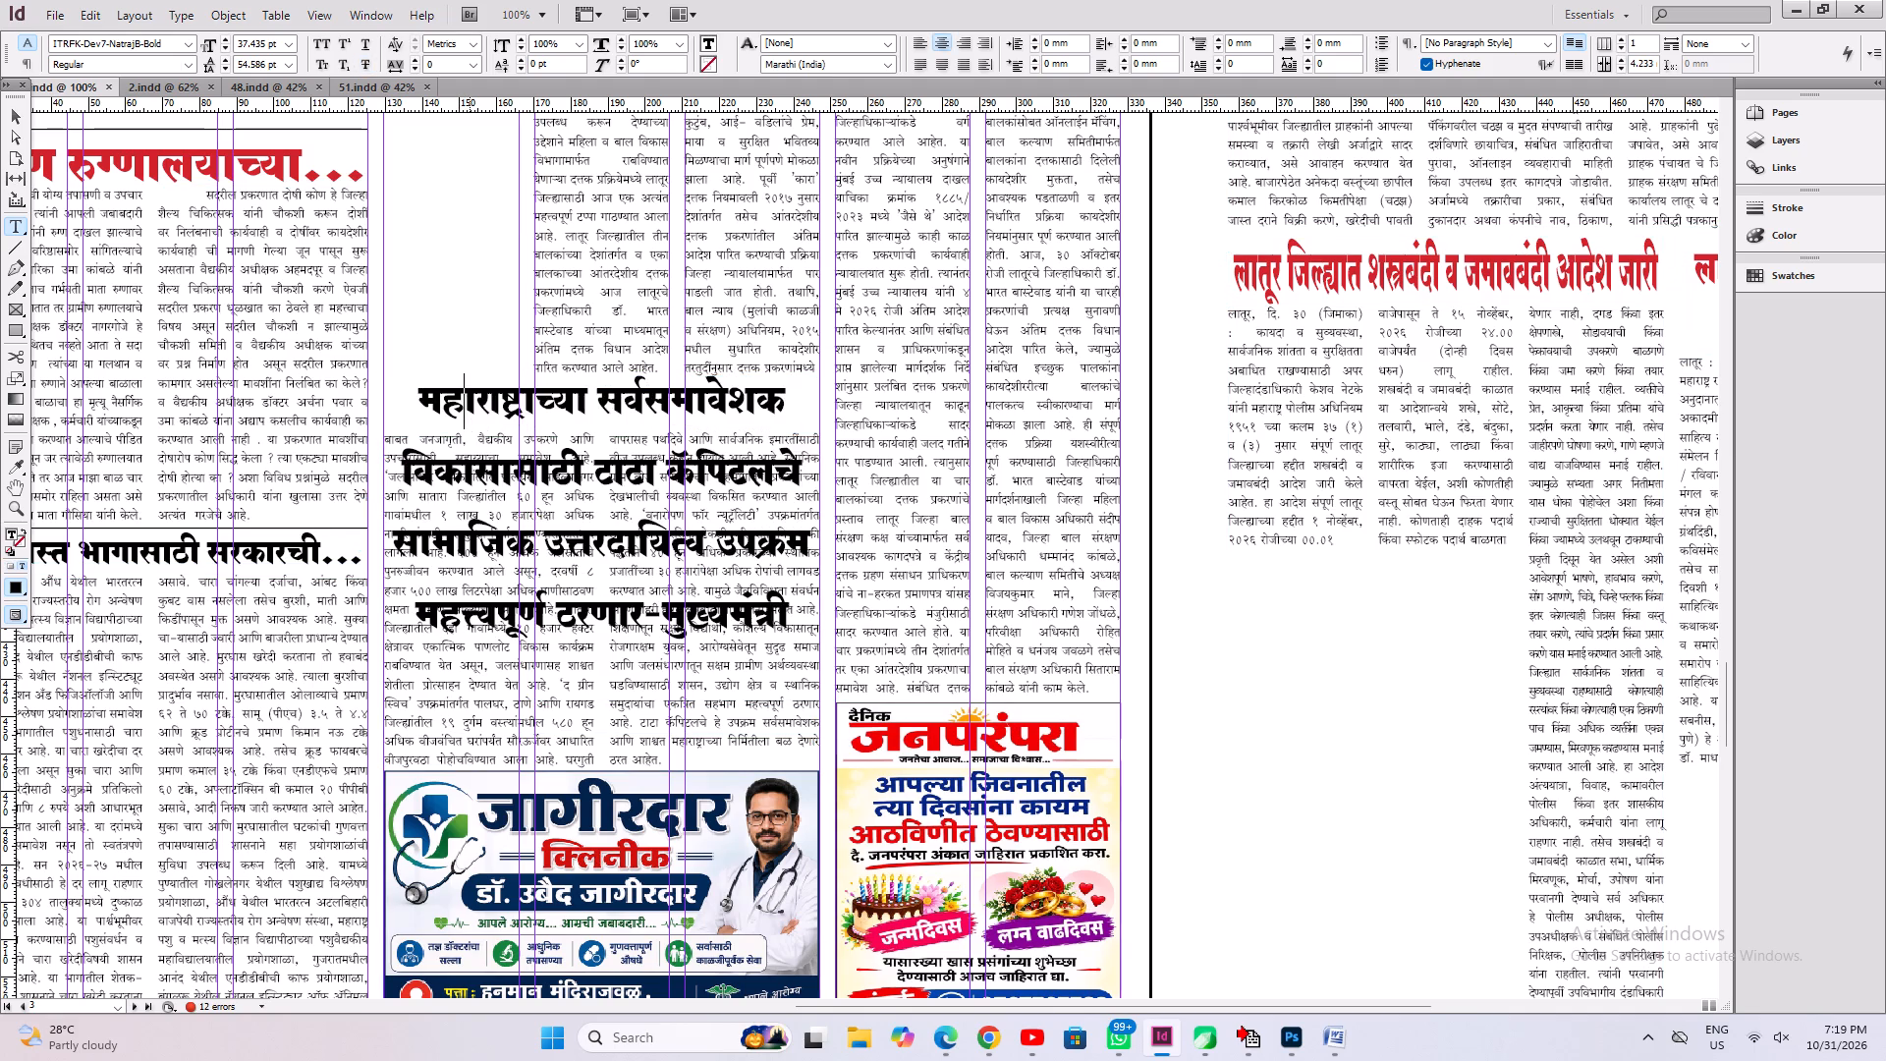
key("End")
key("shift+Down")
key("shift+Down")
key("shift+Down")
key("shift+Down")
key("shift+Down")
key("shift+Down")
key("shift+Down")
key("shift+Down")
key("shift+Down")
key("shift+Down")
key("shift+Down")
key("shift+Down")
key("shift+Down")
key("shift+Down")
key("shift+Down")
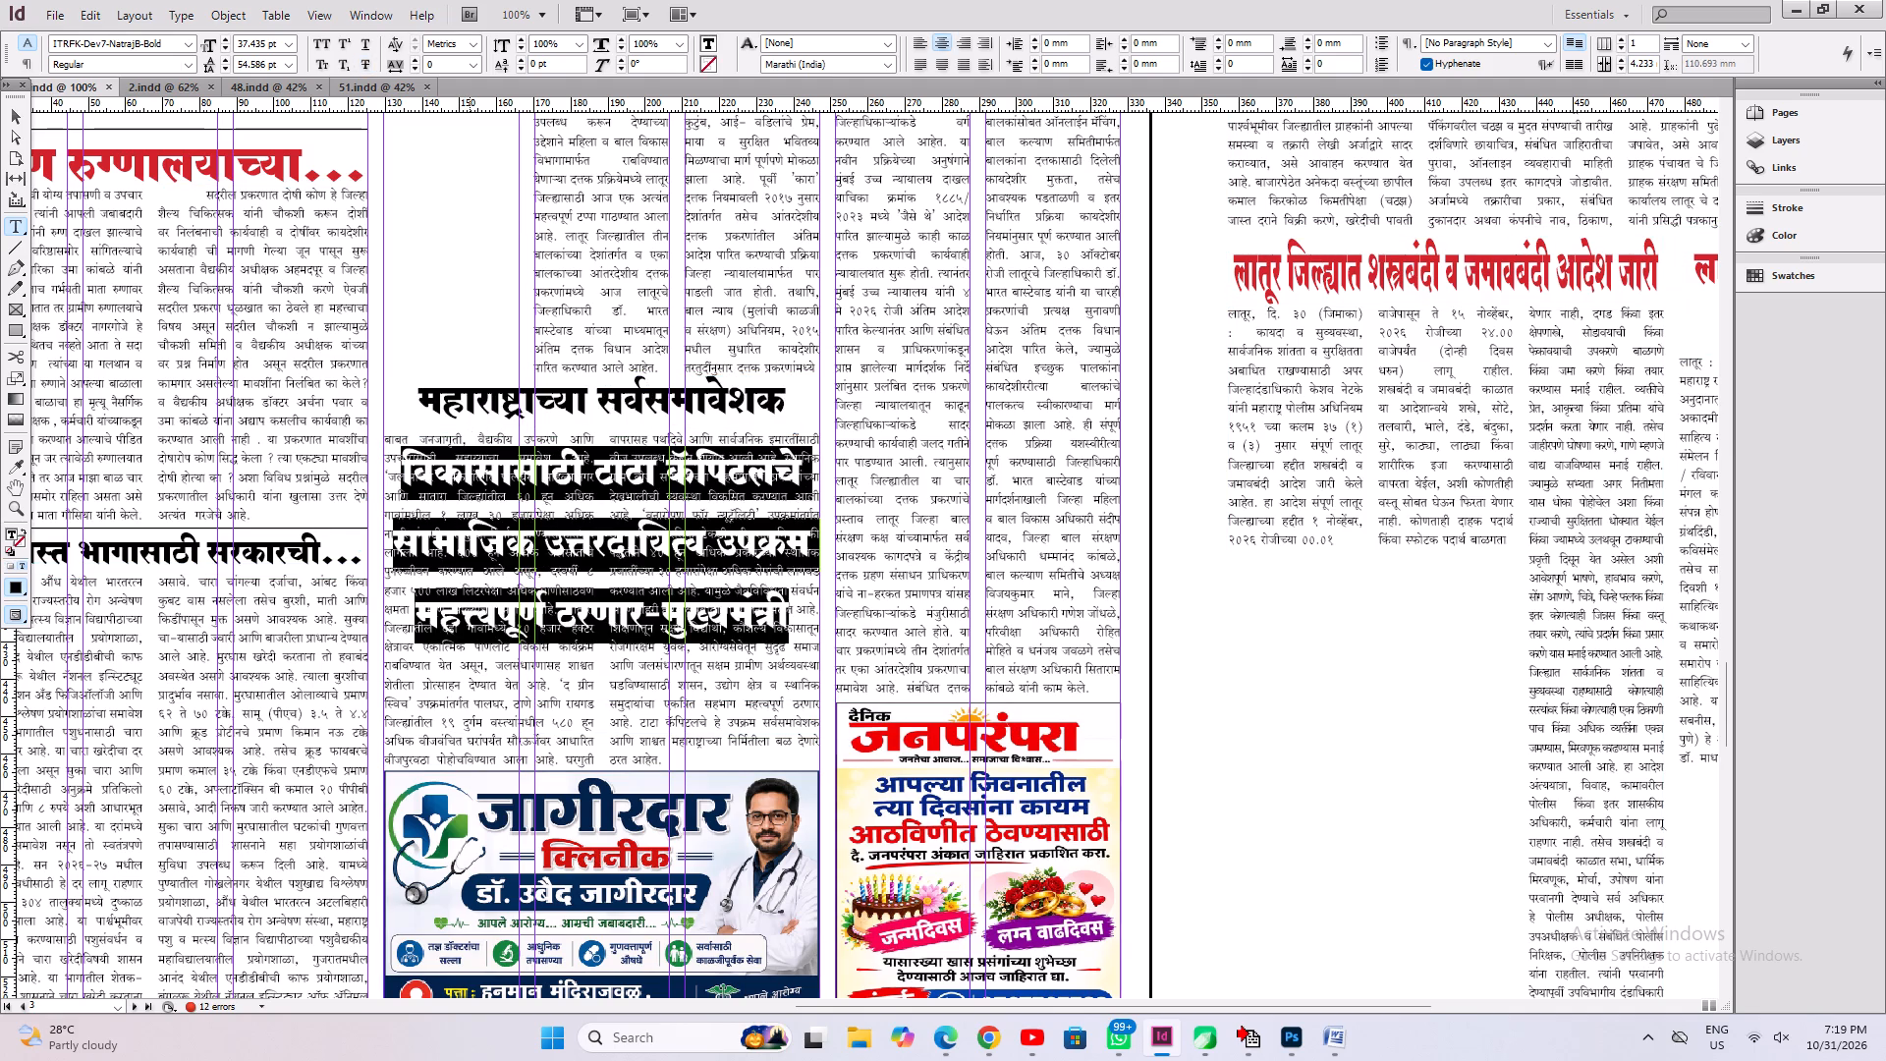
key("BackSpace")
type("....")
key("ctrl+s")
key("ctrl+alt+c")
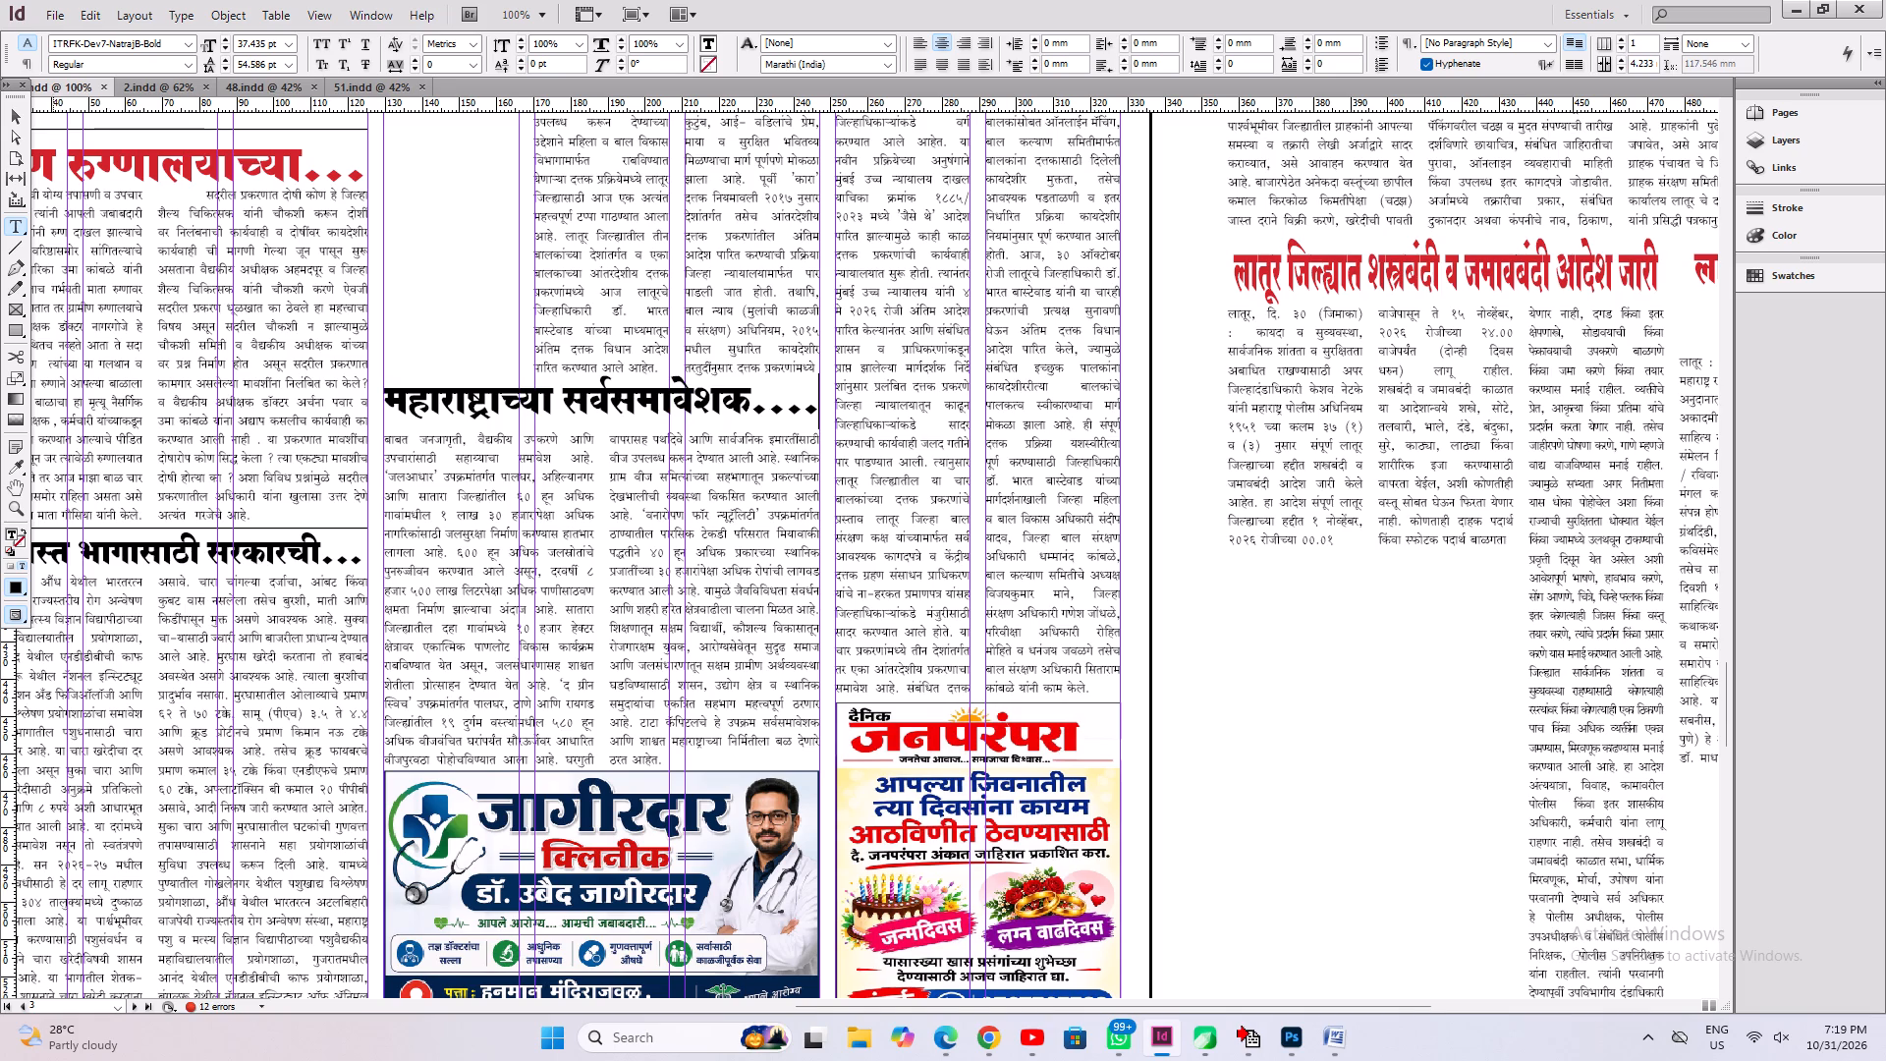
Nudge the महाराष्ट्राच्या सर्वसमावेशक.... headline down about 3 mm, closer to its continuation text.
left_click(22, 123)
left_click(495, 369)
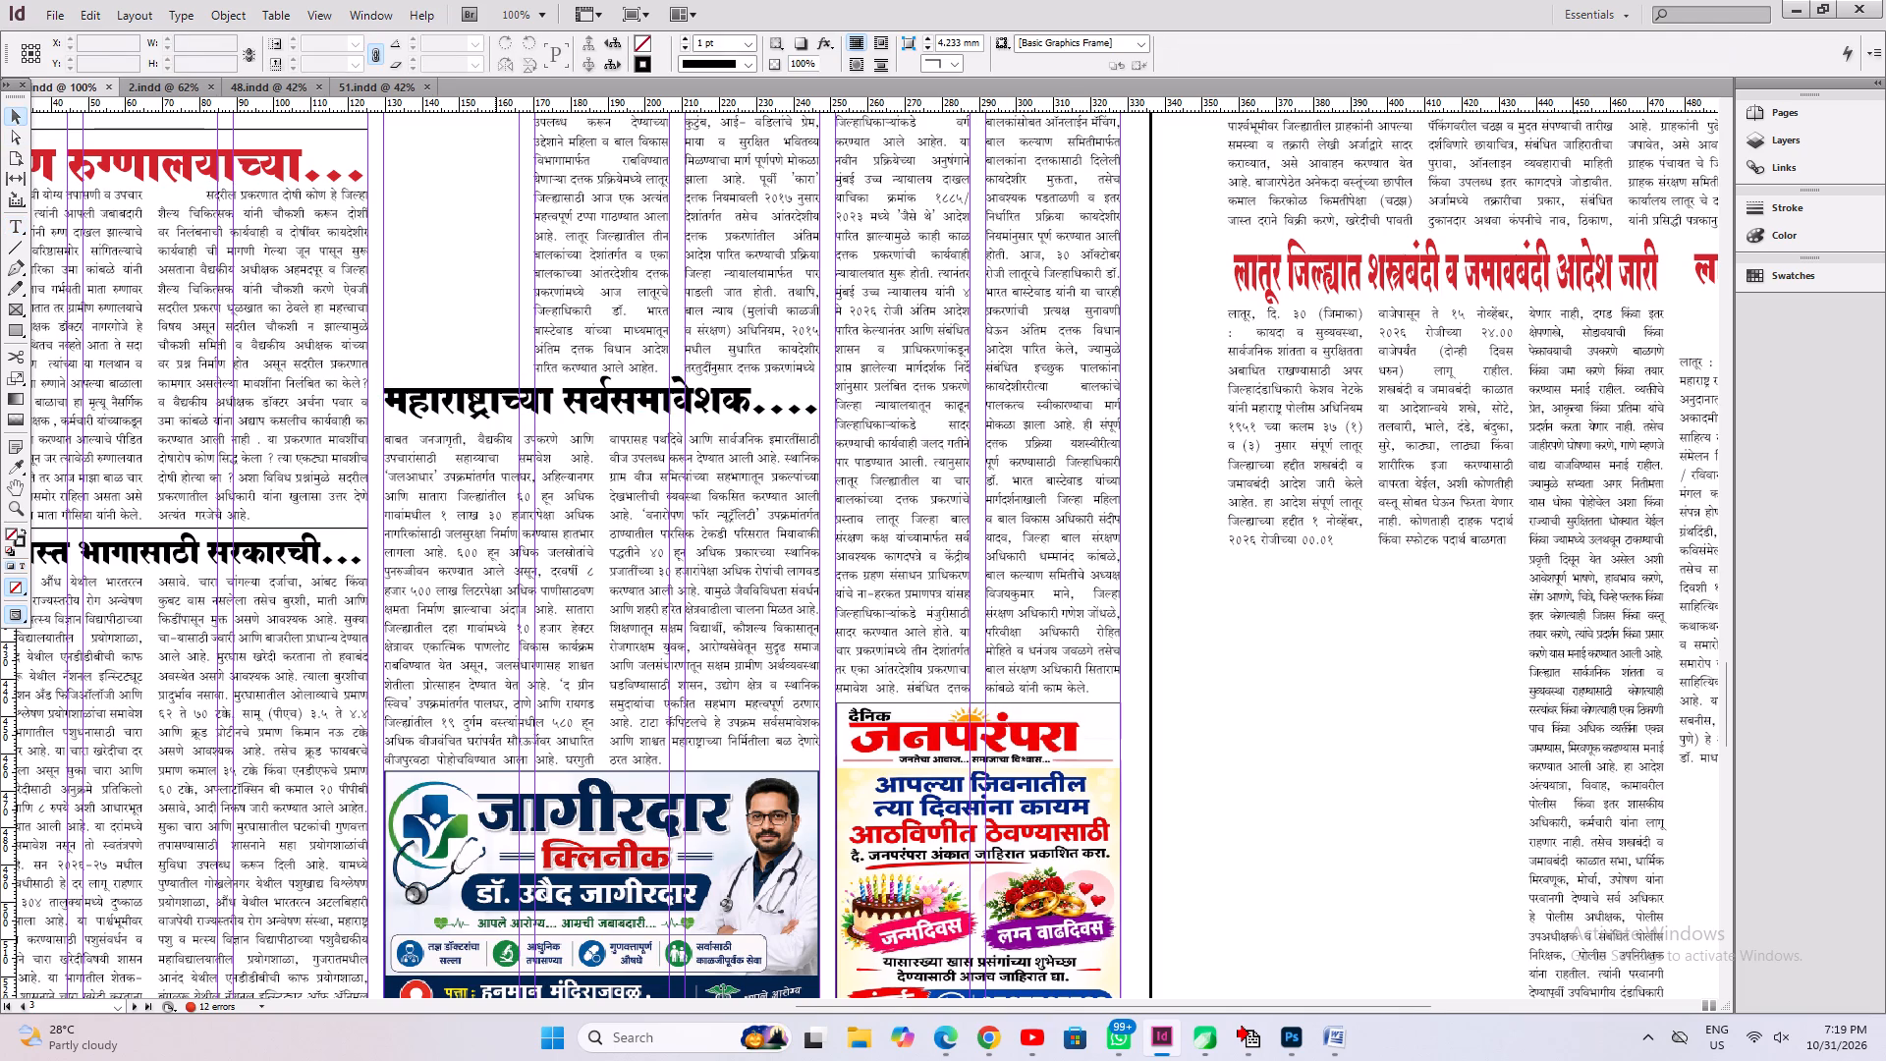
left_click(487, 400)
key("Down")
key("Down")
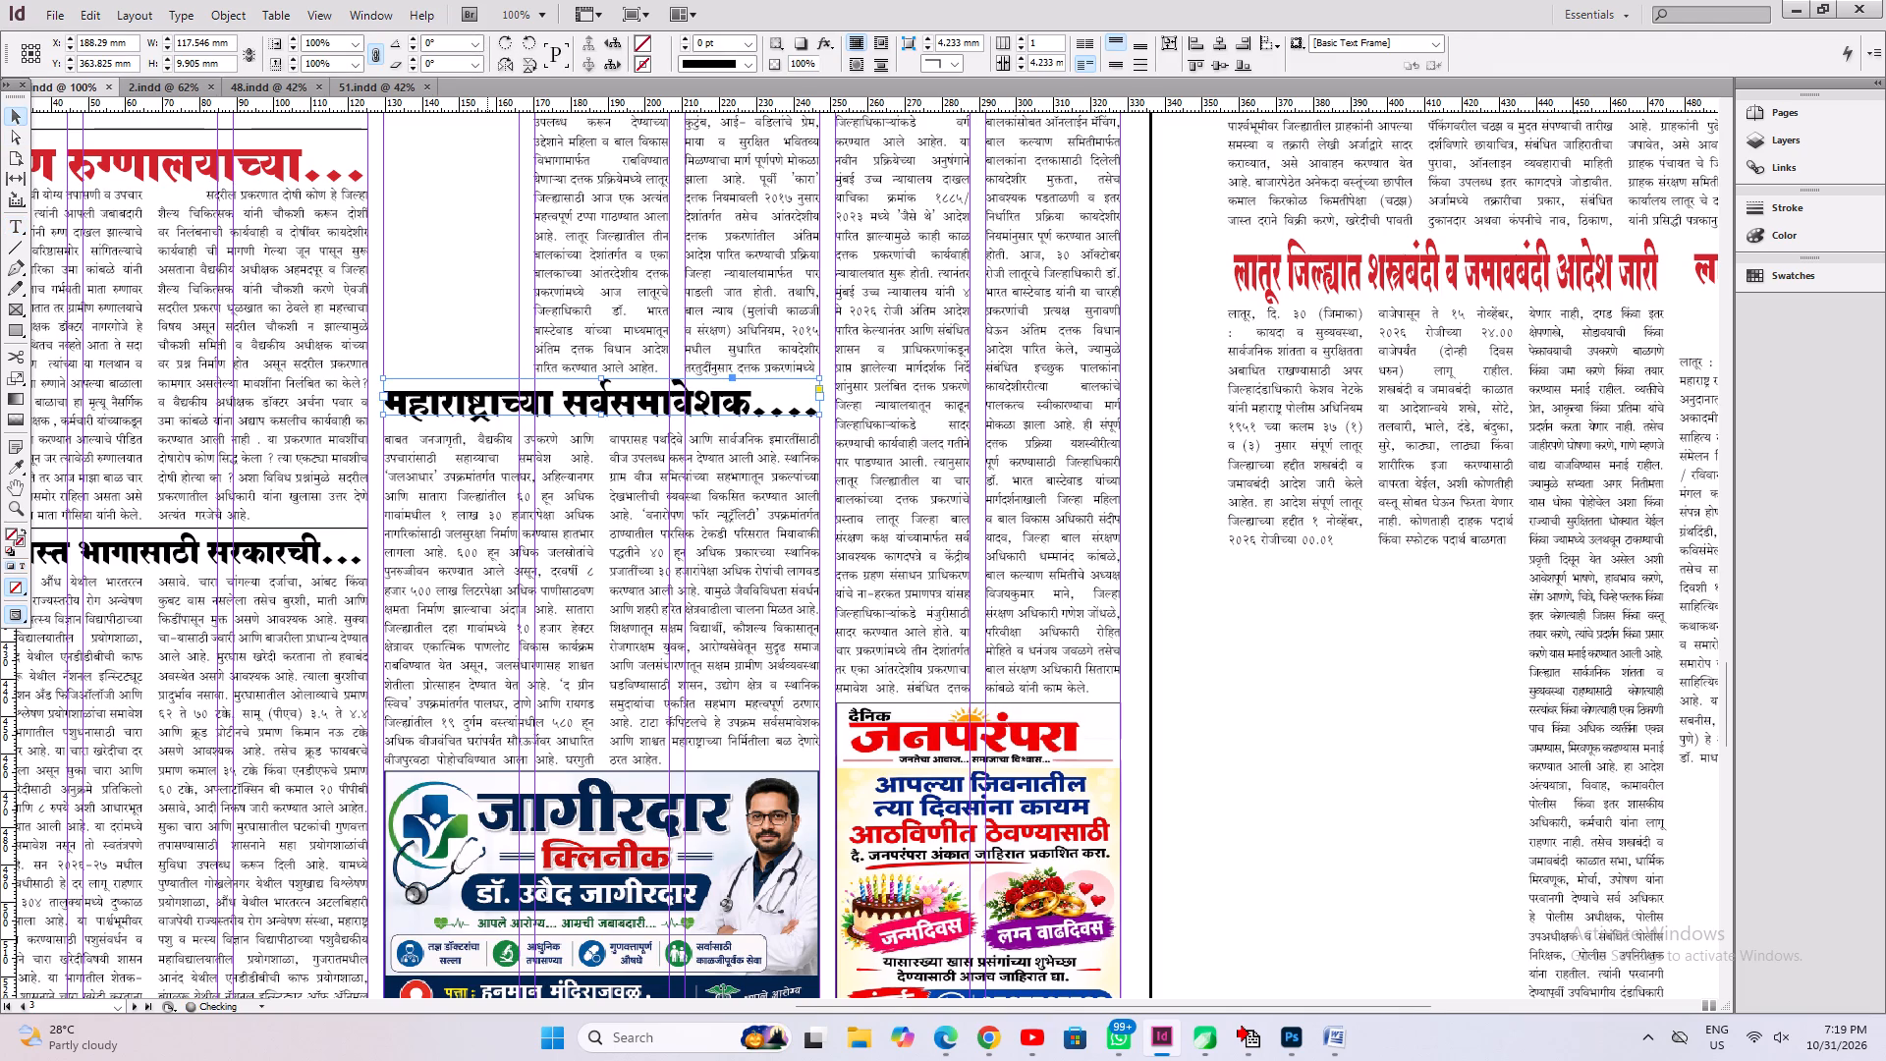
key("Down")
key("Down")
key("Down")
key("Down")
key("Down")
key("Down")
Copy the divider line above the ग्रामीण रुग्णालयाच्या... headline to just above the महाराष्ट्राच्या सर्वसमावेशक.... headline.
key("space")
key("space")
key("space")
key("space")
key("space")
key("space")
key("space")
key("space")
key("space")
key("space")
key("space")
key("space")
key("space")
key("space")
key("space")
key("space")
key("space")
key("space")
key("space")
key("space")
left_click_drag(1206, 703, 1224, 813)
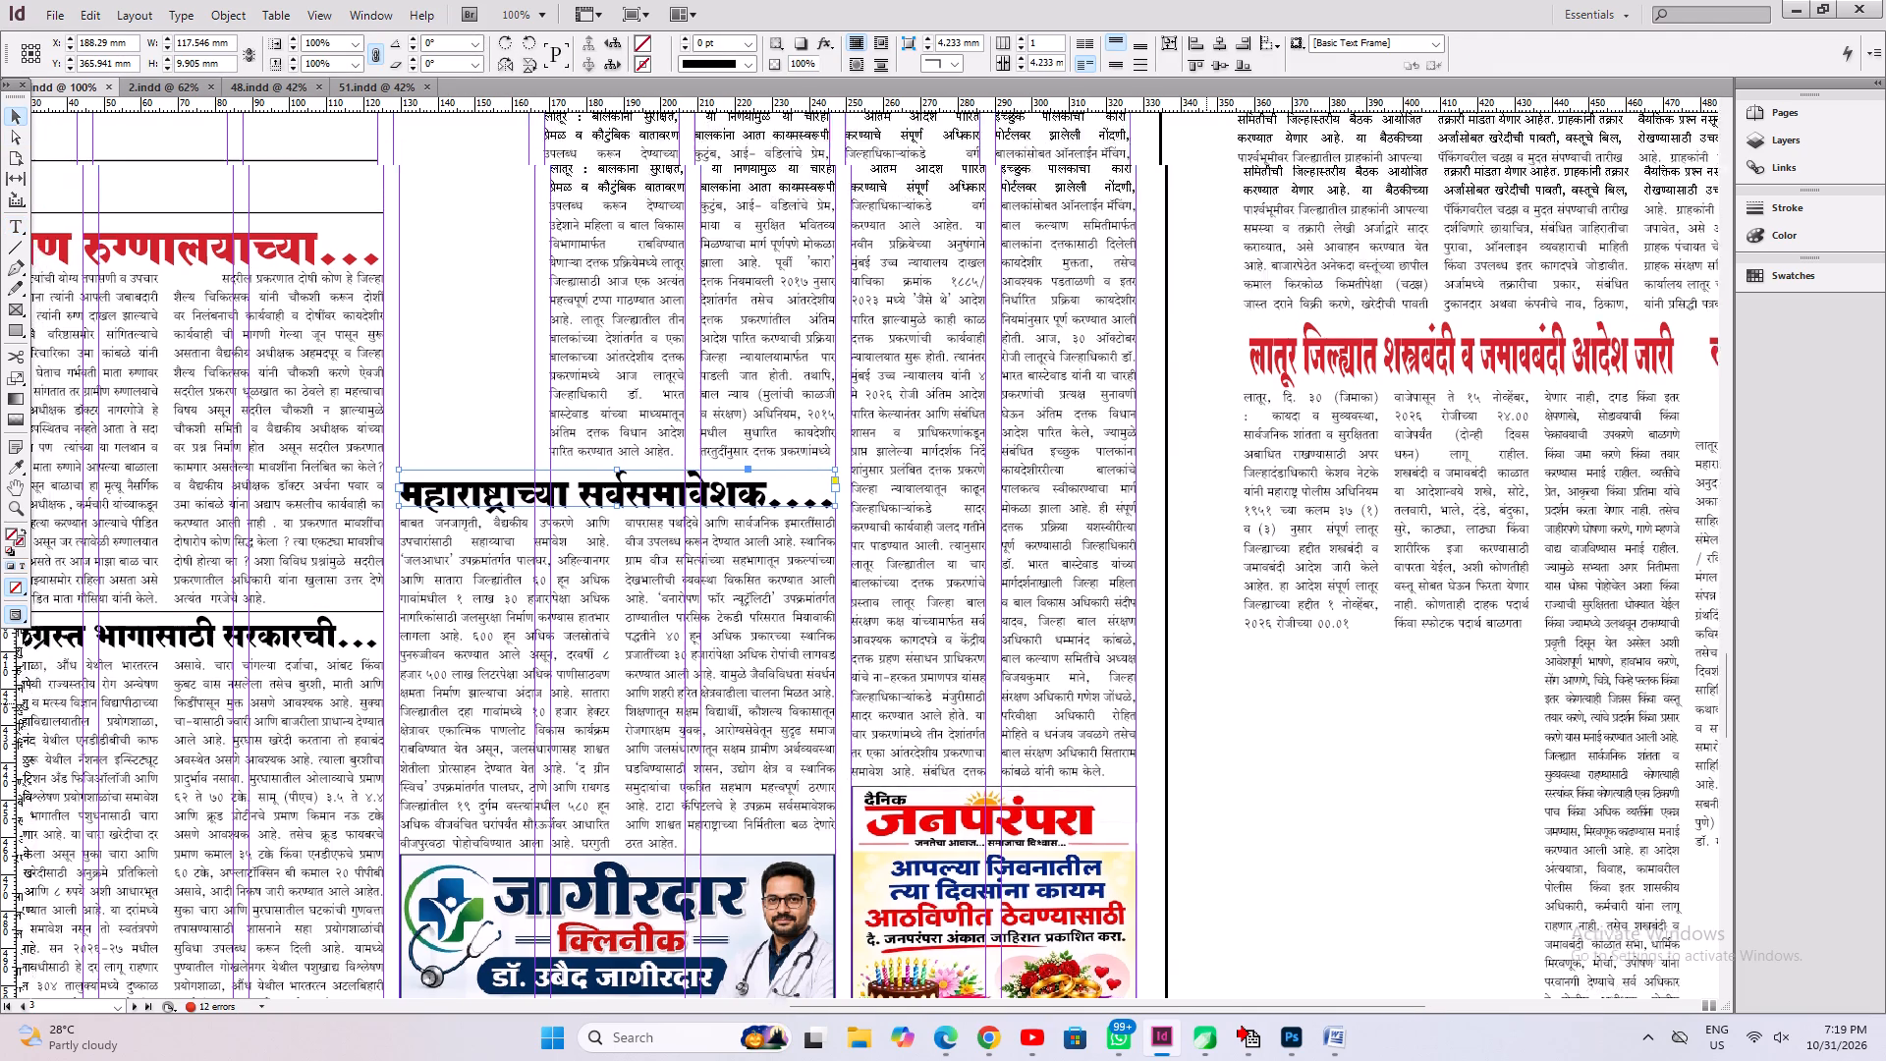
left_click_drag(1224, 813, 1224, 857)
left_click_drag(570, 496, 654, 585)
double_click(323, 377)
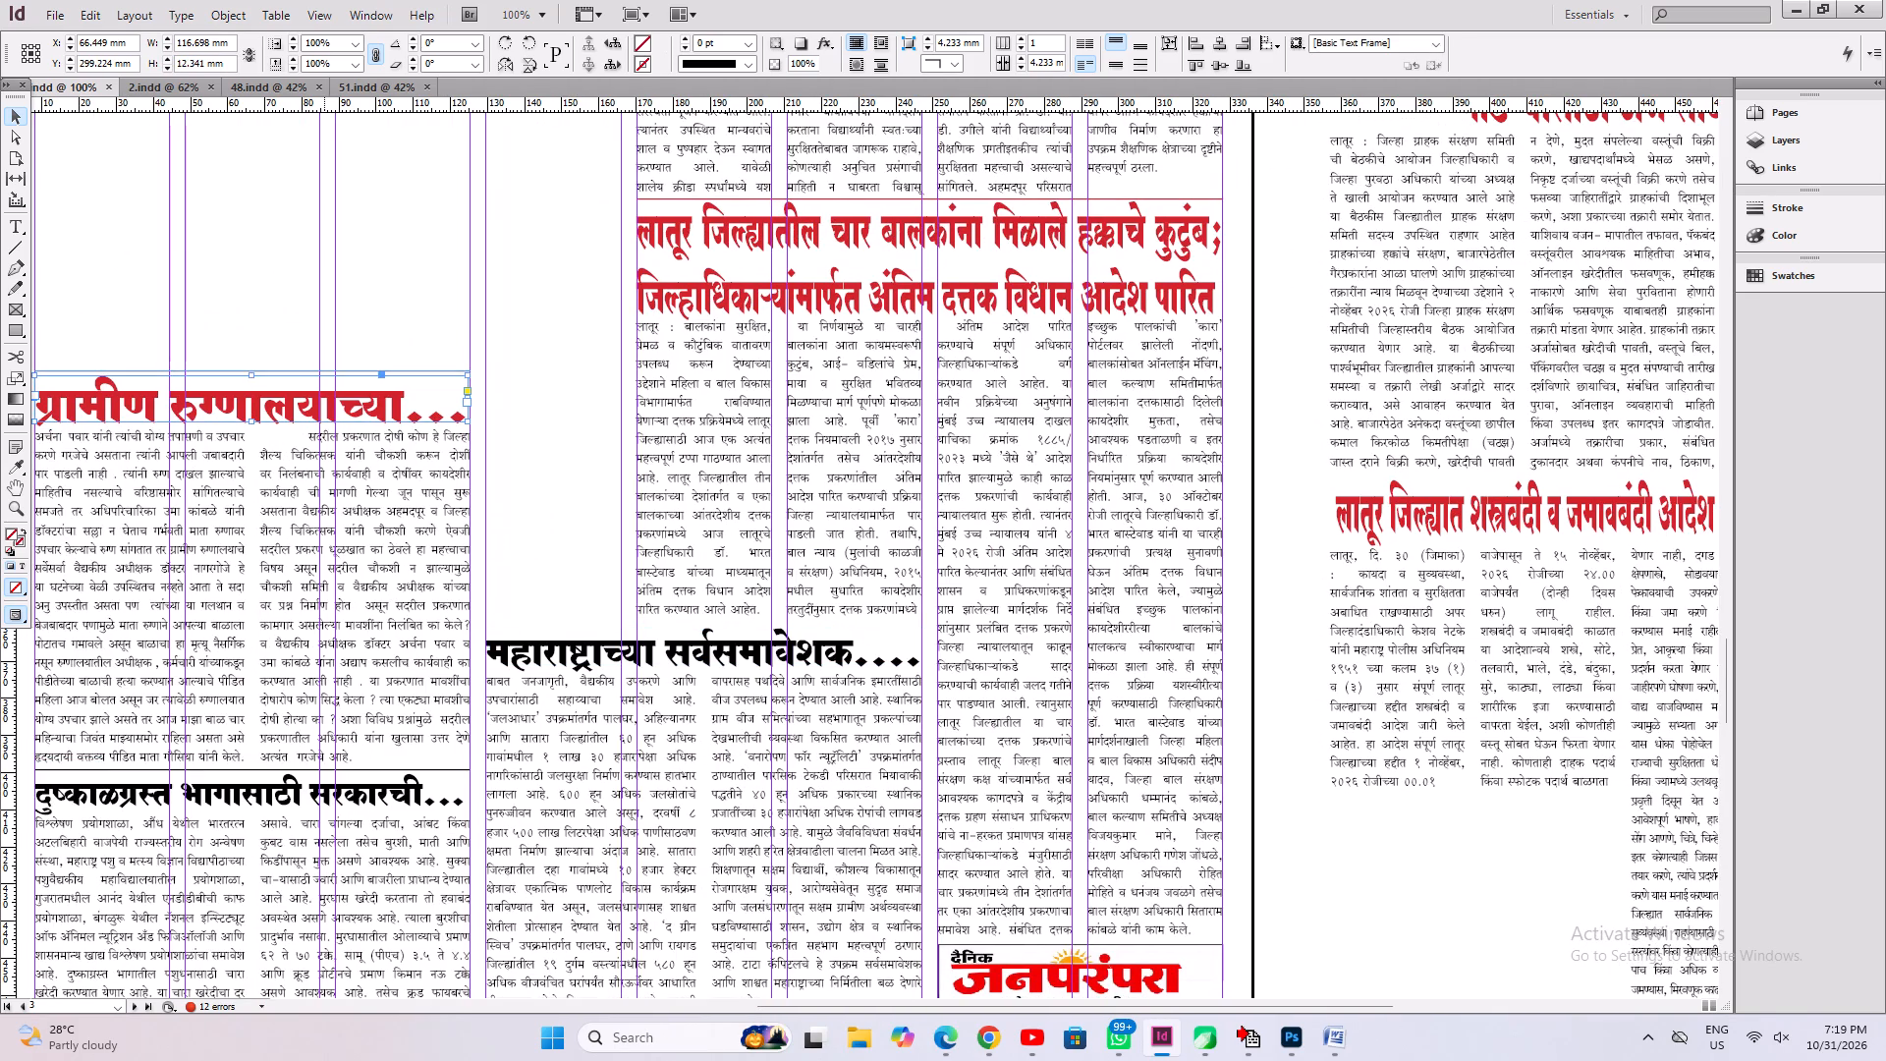
left_click(324, 368)
left_click_drag(324, 368, 829, 611, "alt")
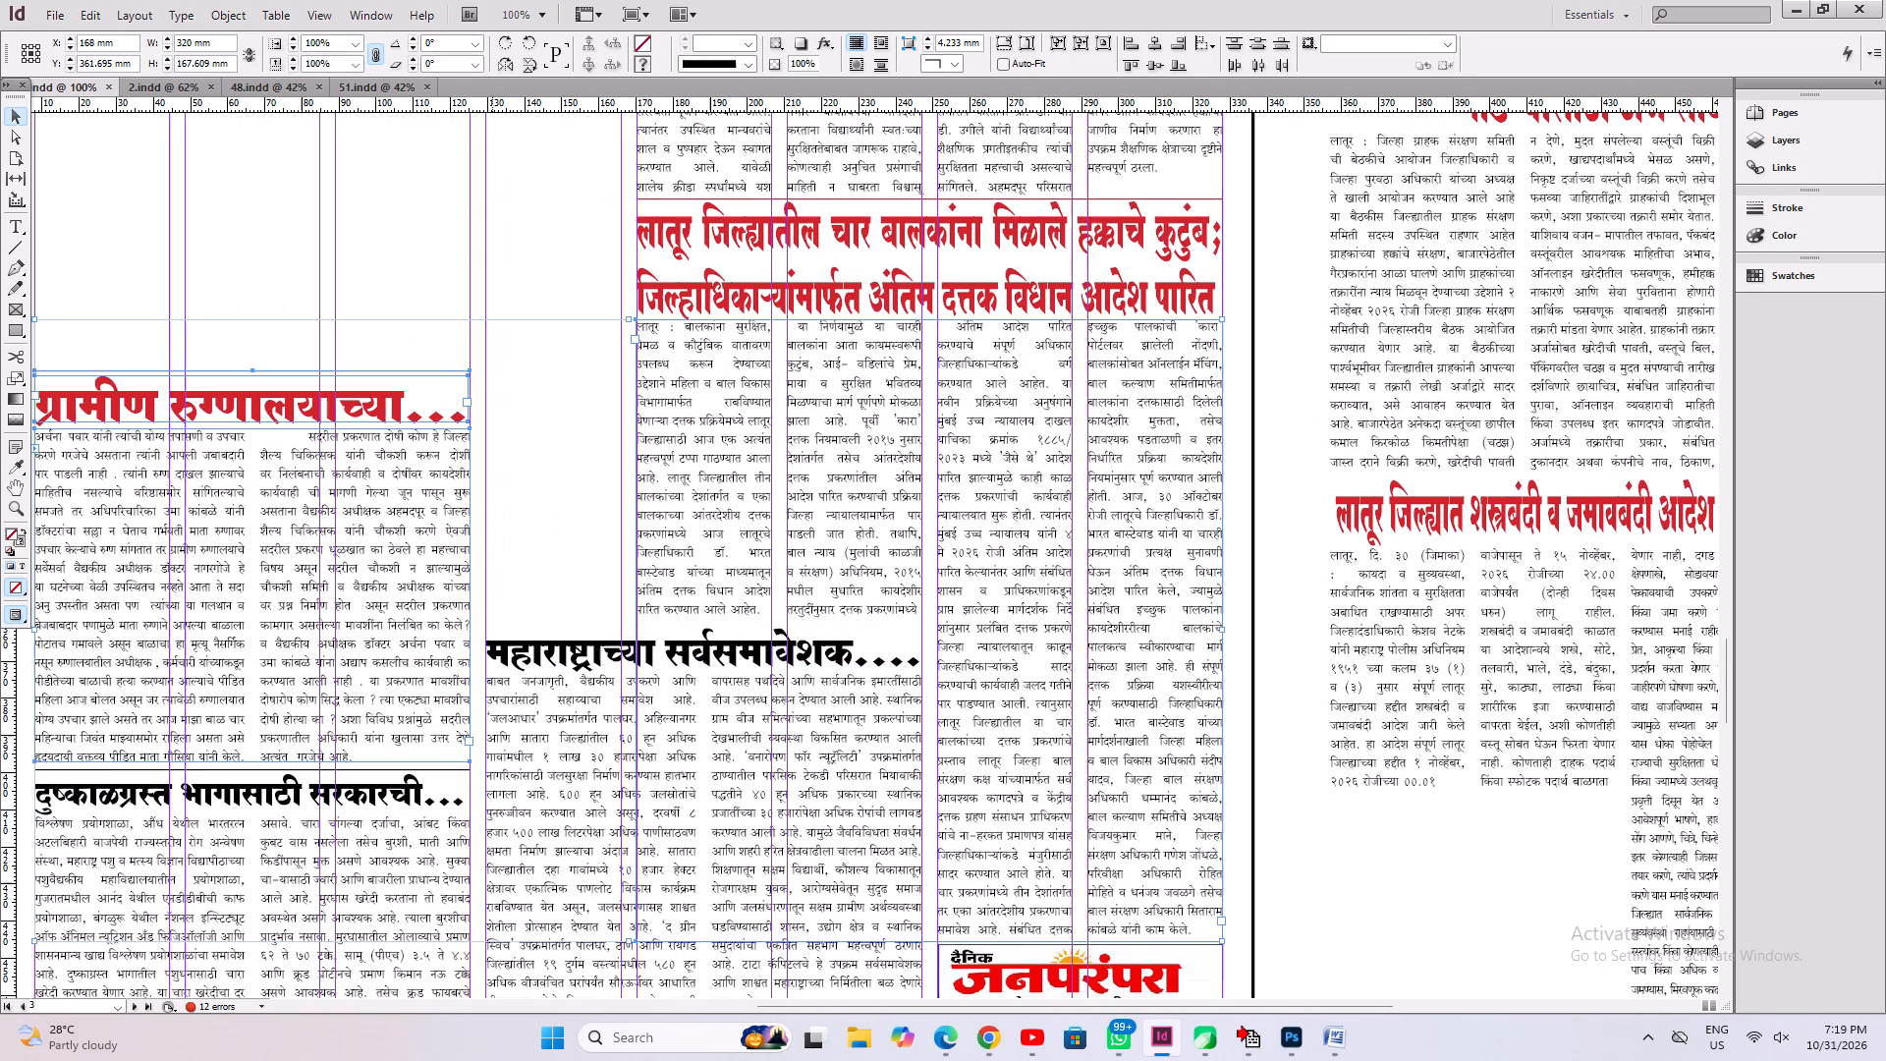
left_click(367, 236)
left_click(380, 368)
left_click(380, 370)
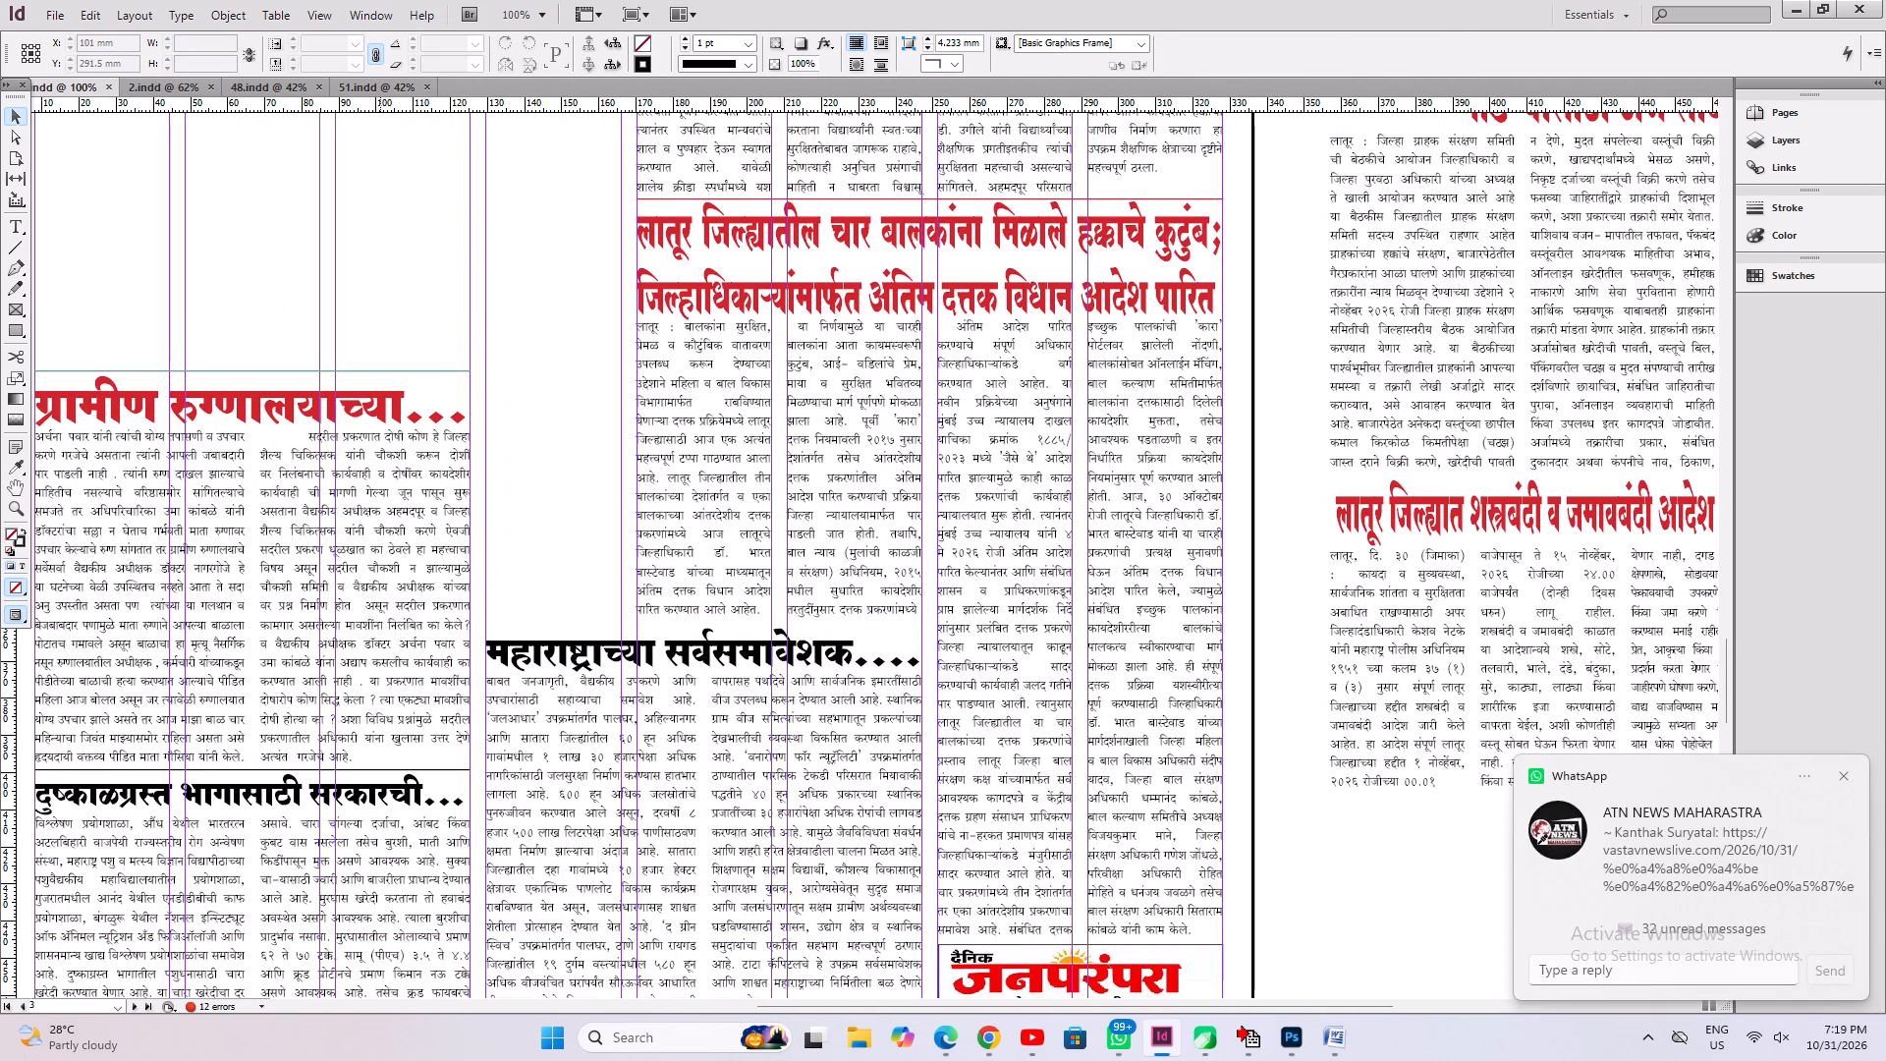
left_click_drag(380, 371, 827, 627)
key("ctrl+1")
key("Up")
key("Up")
key("Up")
key("Up")
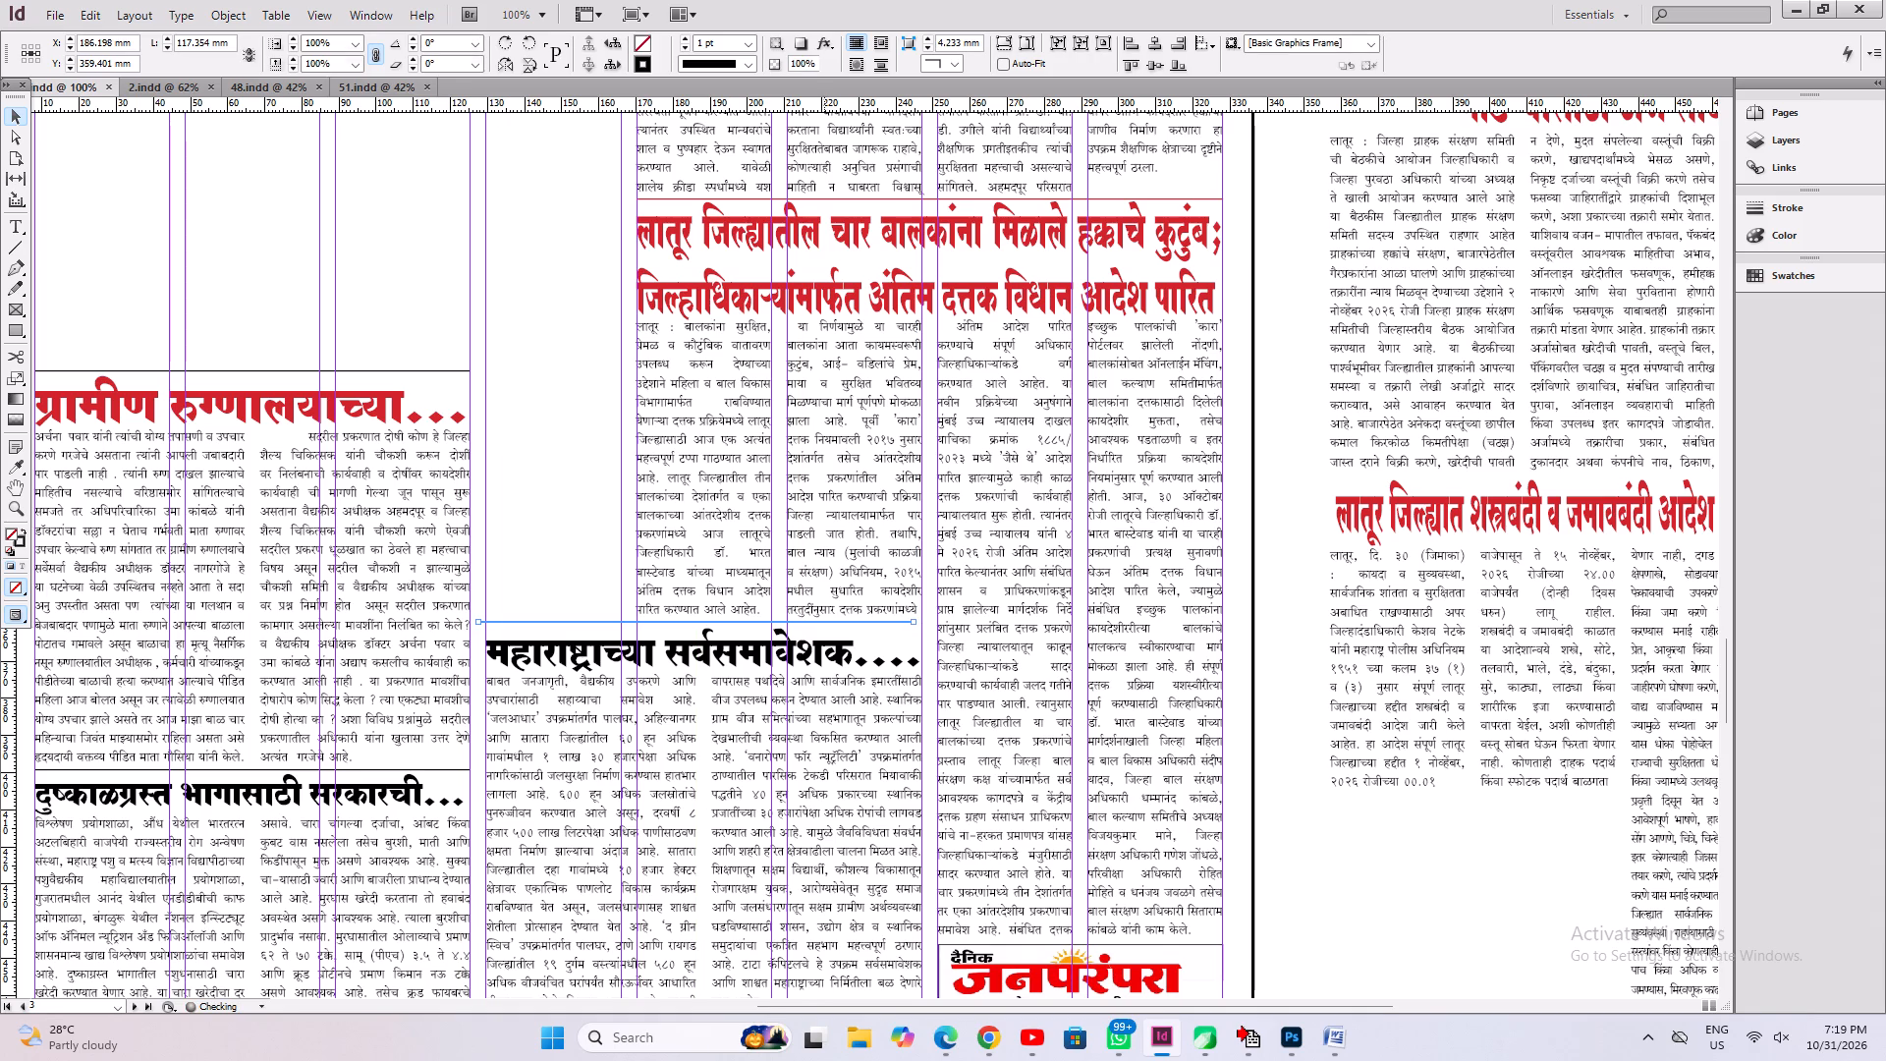
Lengthen the copied divider to about 118.5 mm, nudge it slightly down and about 1 mm right over the headline, and save.
left_click(910, 620)
left_click(927, 641)
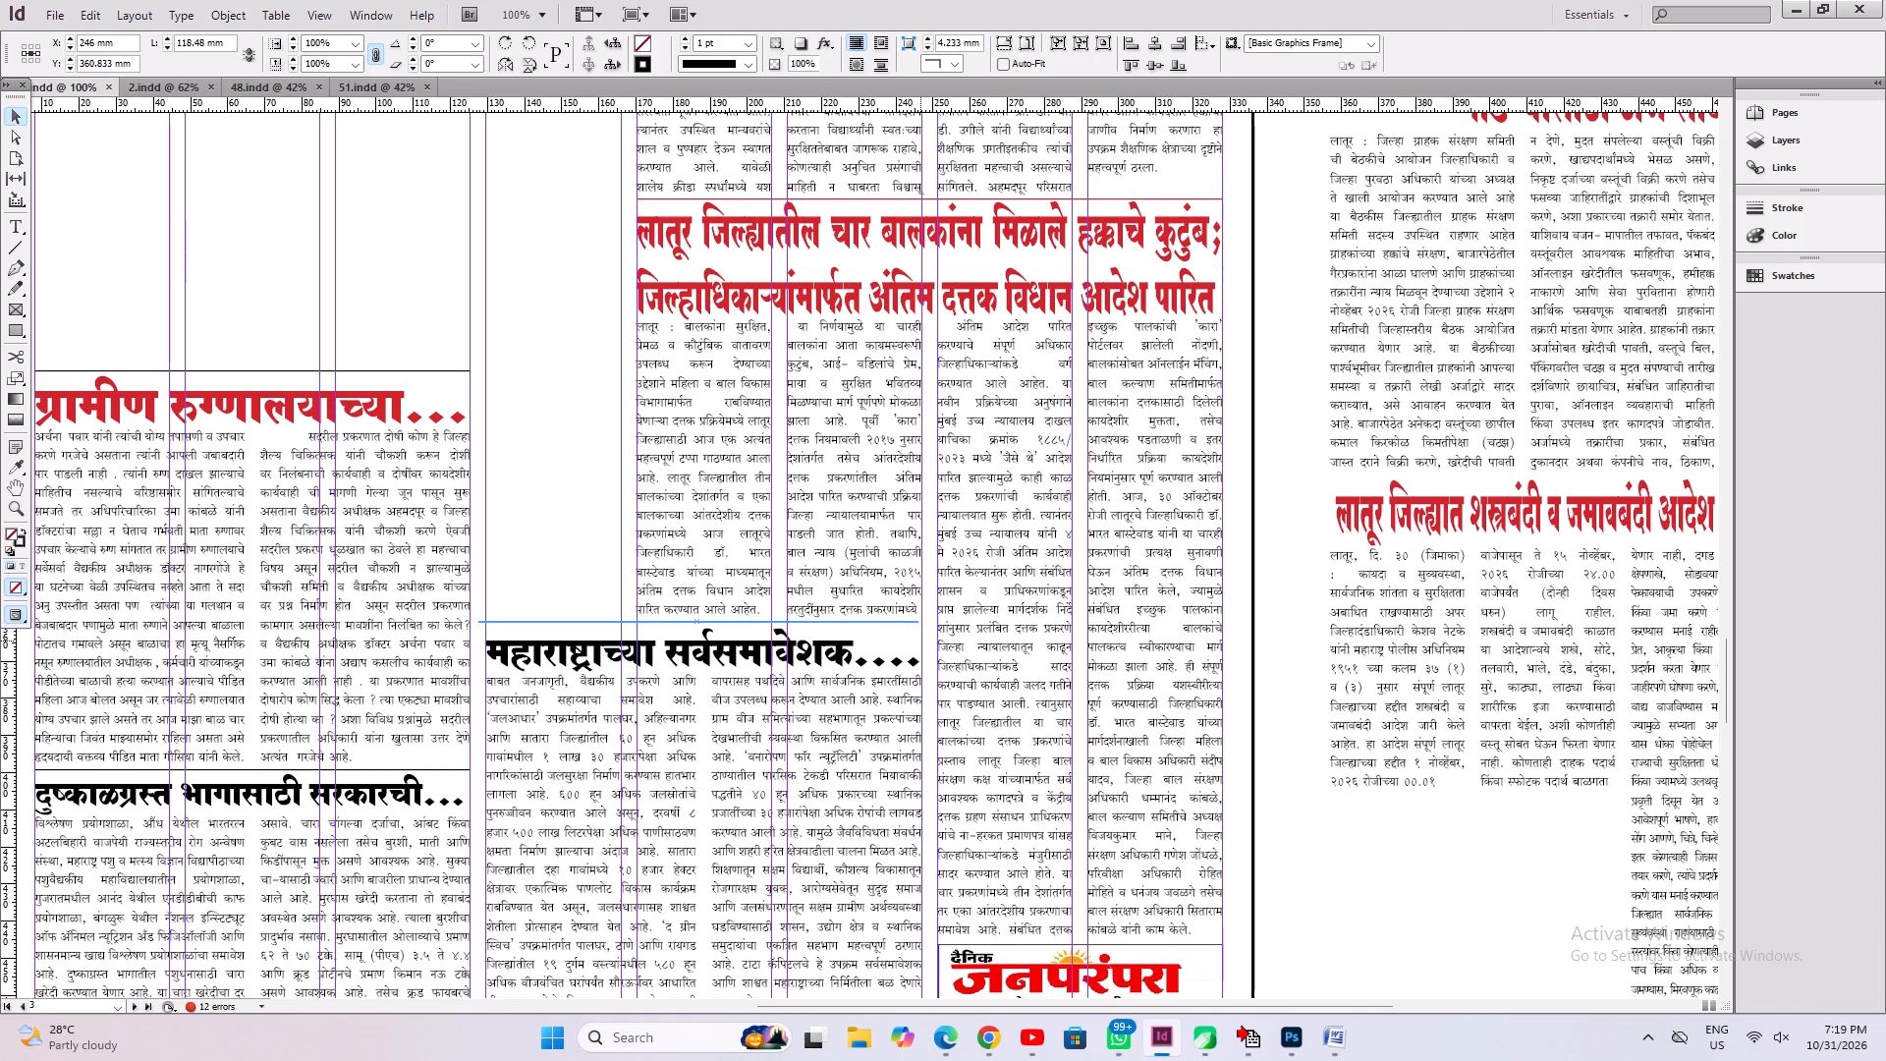
key("ctrl+z")
left_click_drag(1287, 860, 1277, 861, "ctrl")
left_click(521, 624, "ctrl")
key("Down")
key("Right")
key("Right")
key("Right")
key("ctrl+s")
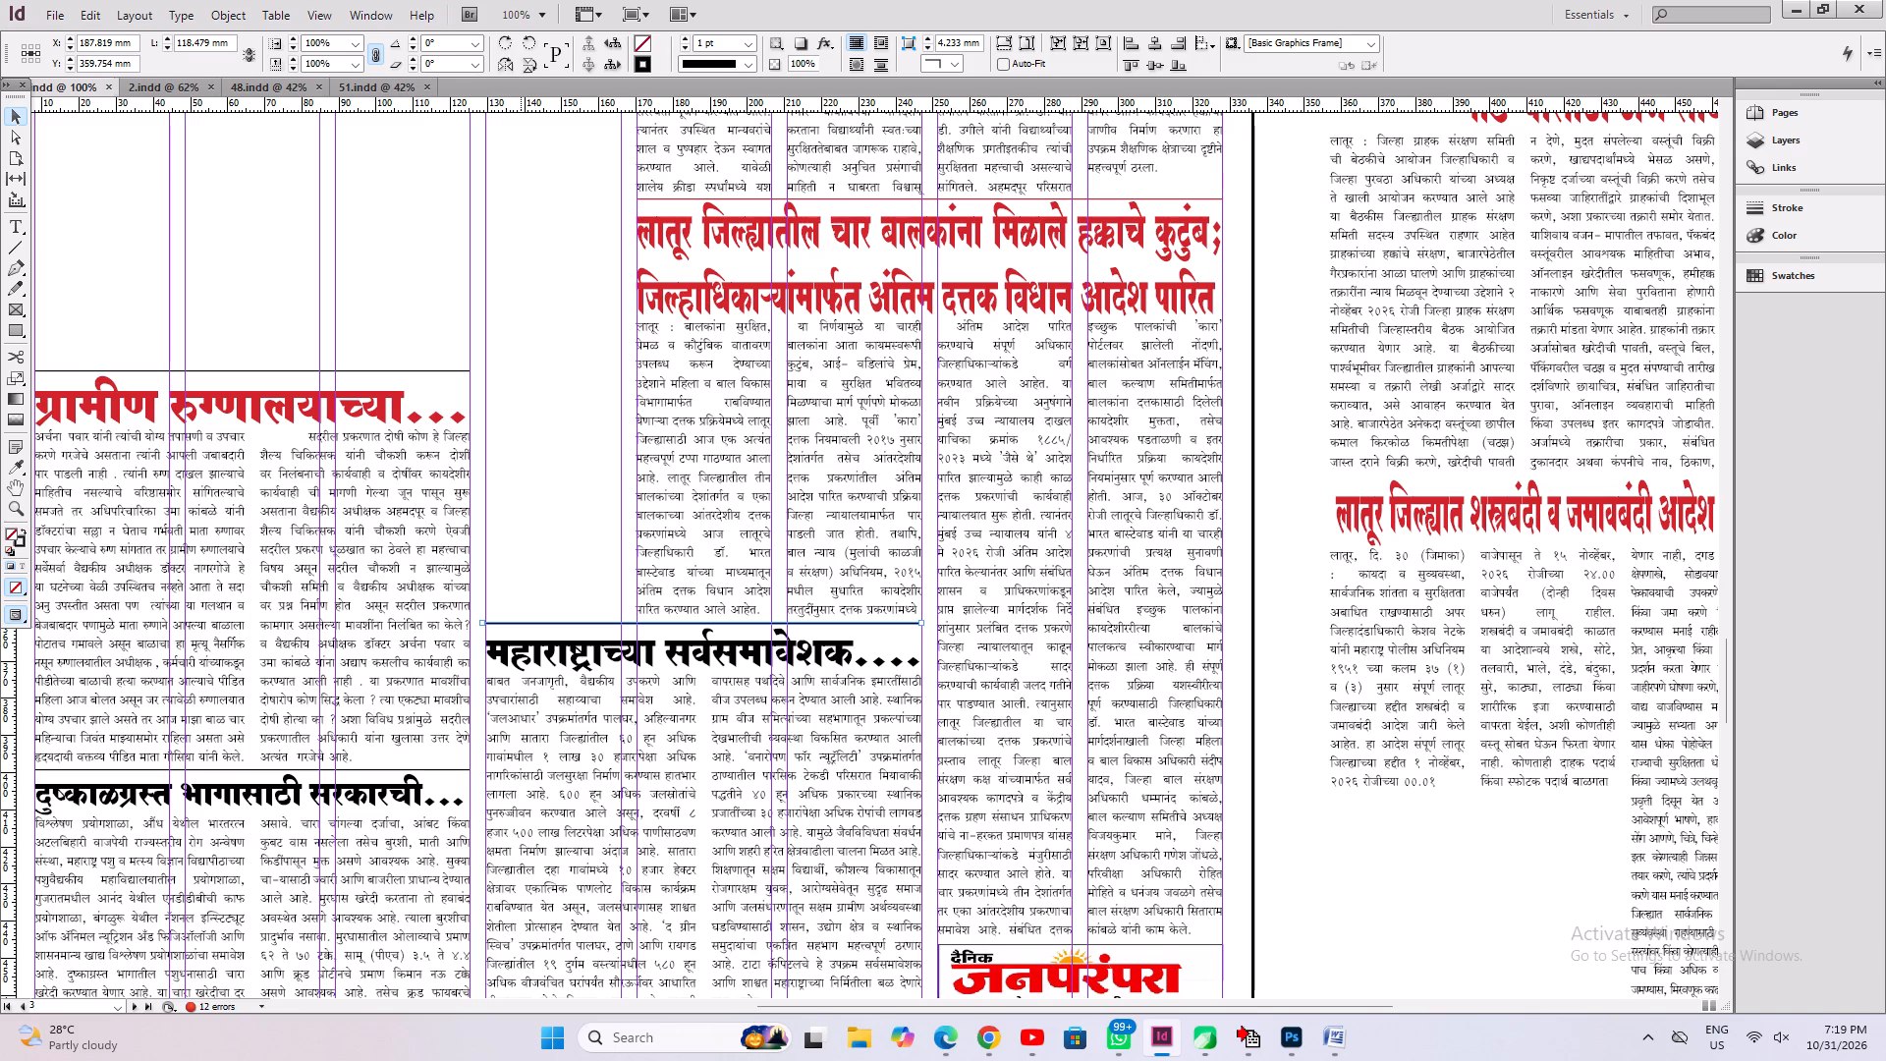
Fit the whole of page 3 in view, save the document, and select the small two-line text frame on the pasteboard.
key("ctrl+0")
key("ctrl+a")
key("ctrl+s")
left_click(467, 678)
key("ctrl+a")
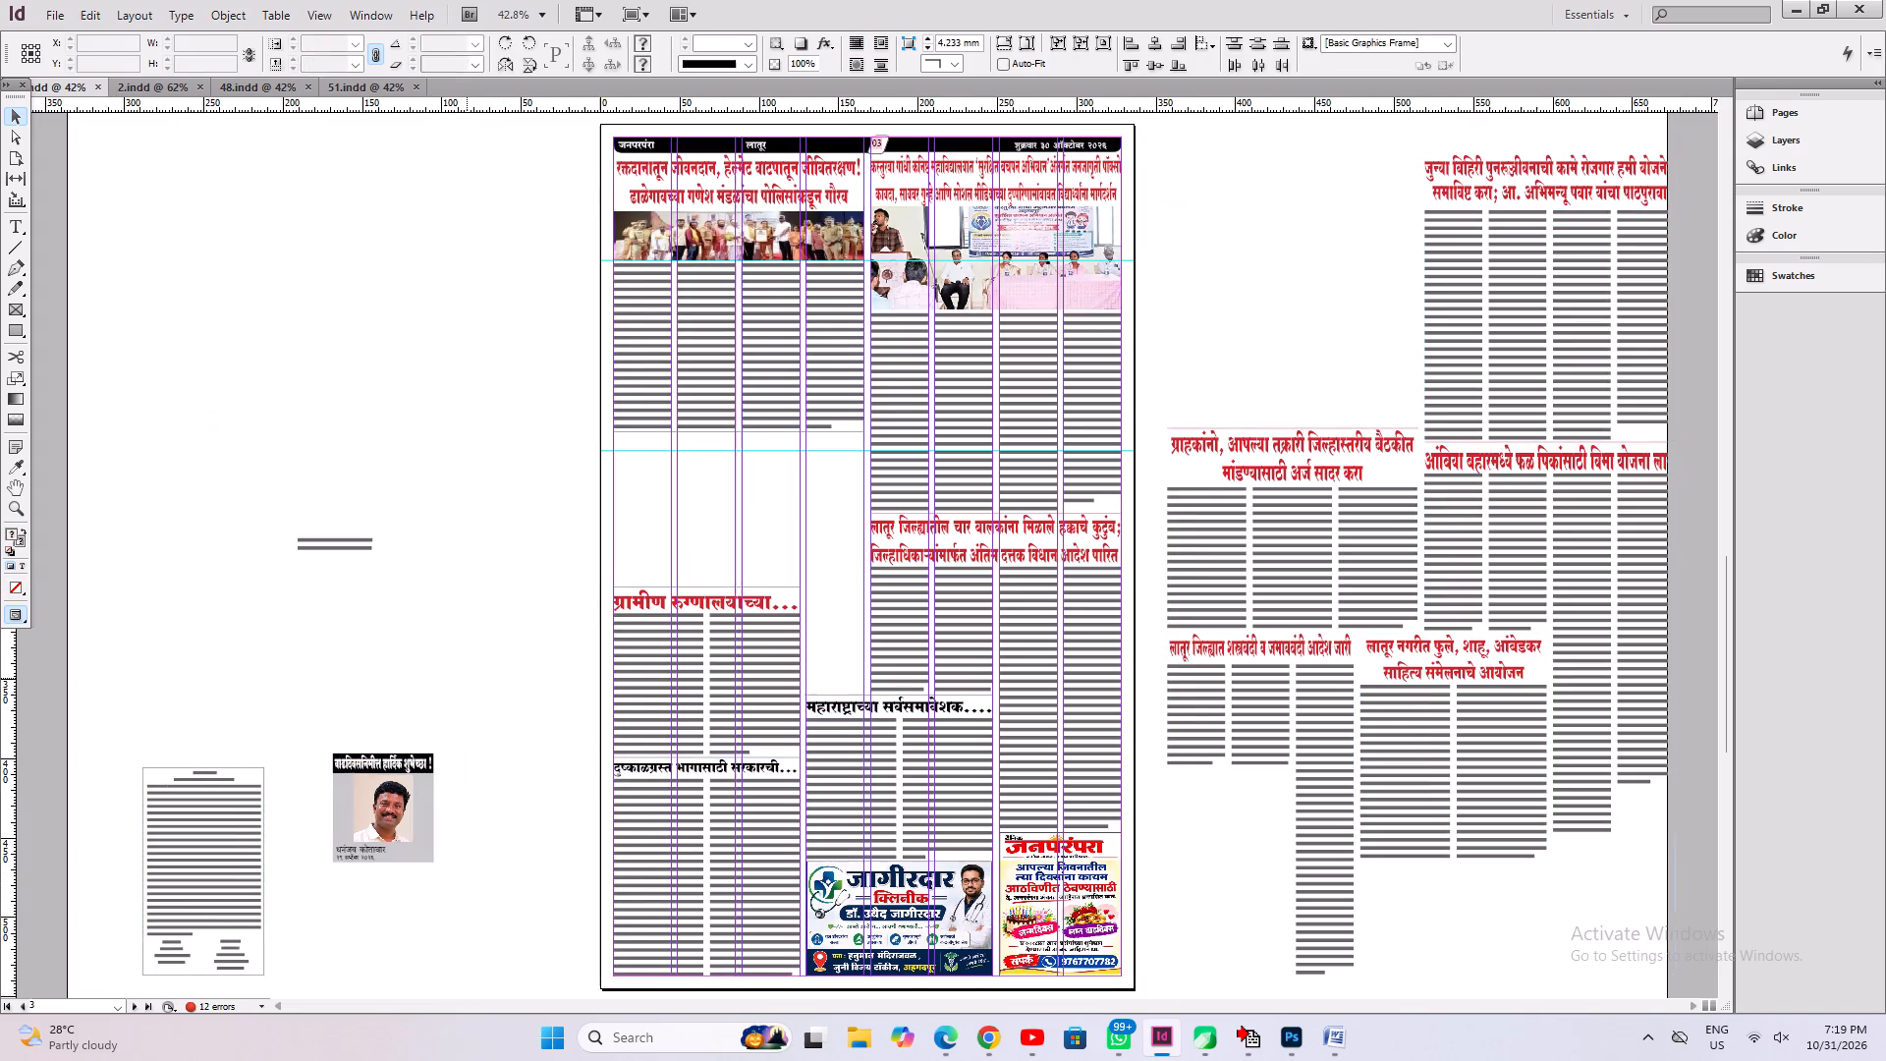
key("ctrl+s")
key("ctrl+s")
left_click(469, 679)
left_click_drag(503, 384, 315, 613)
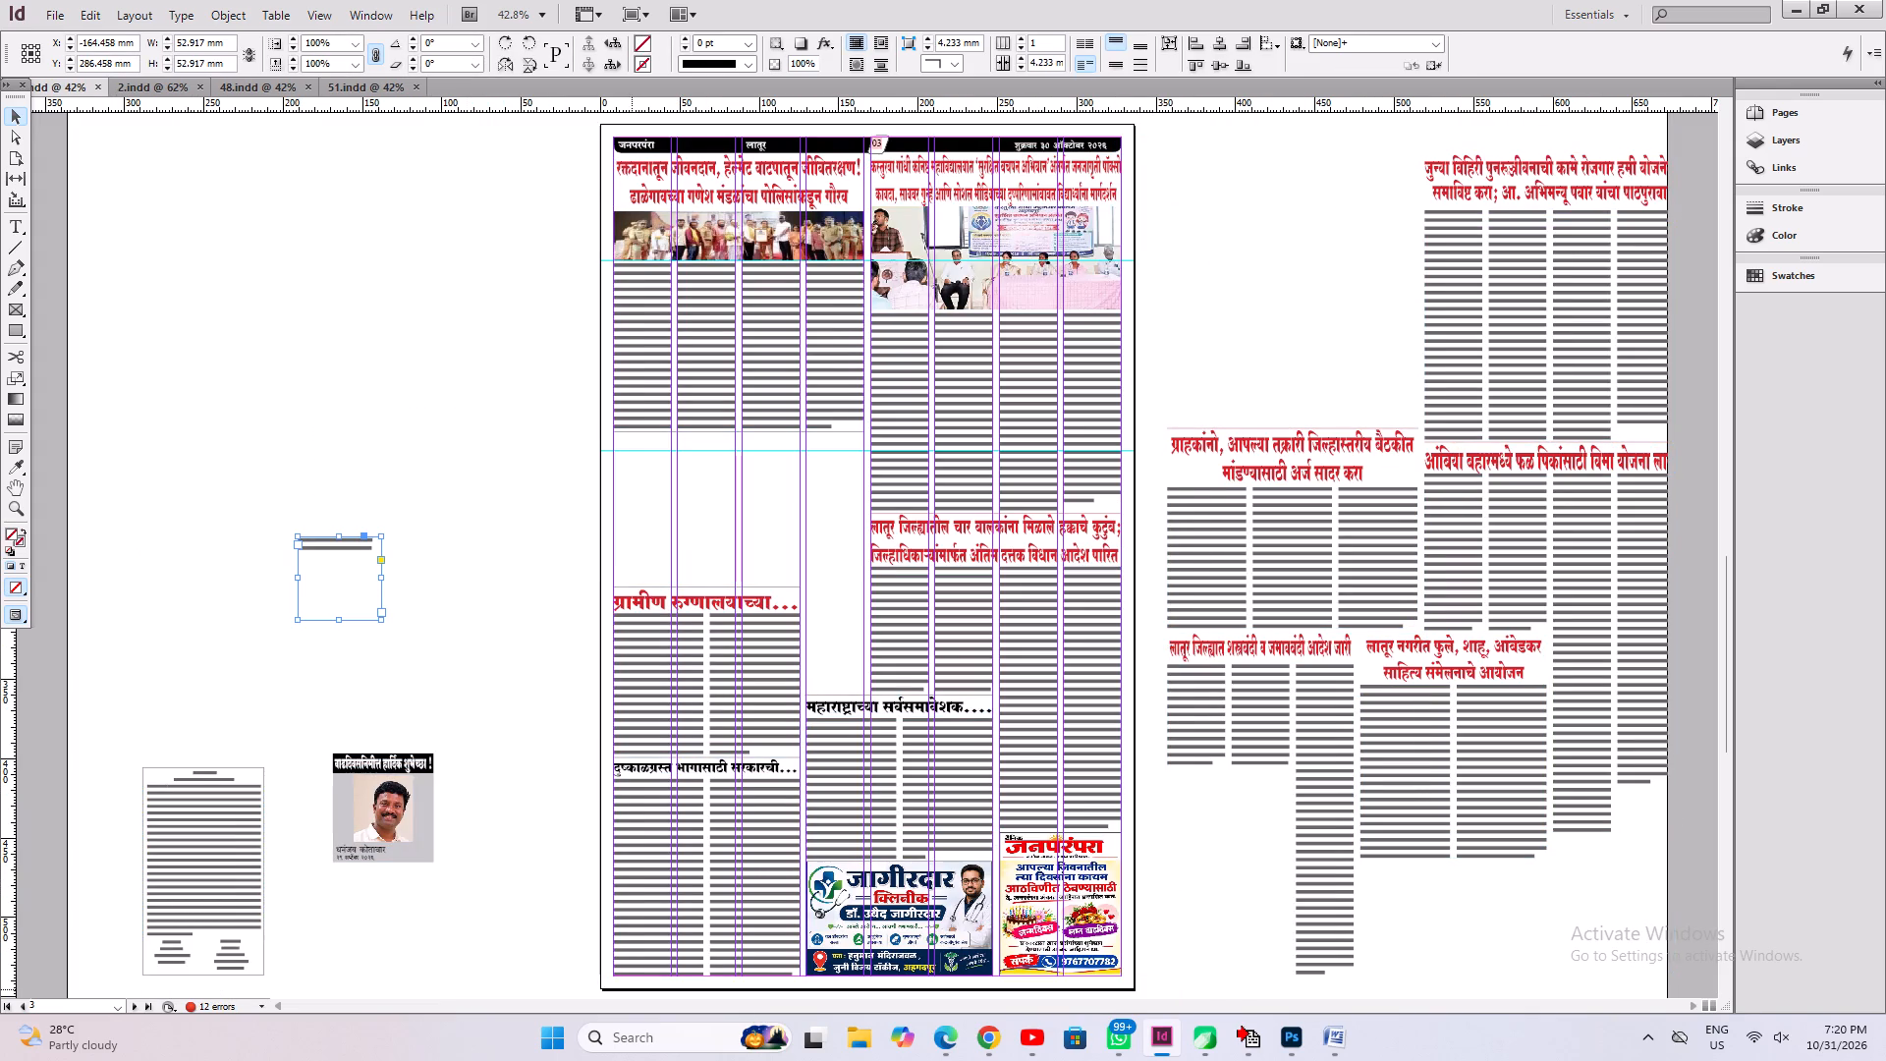
Switch to Chrome and look back through the 31 October-2026 PDF to its front page for a lead story.
left_click(975, 1050)
scroll(799, 584, "down", 4)
scroll(802, 610, "up", 9)
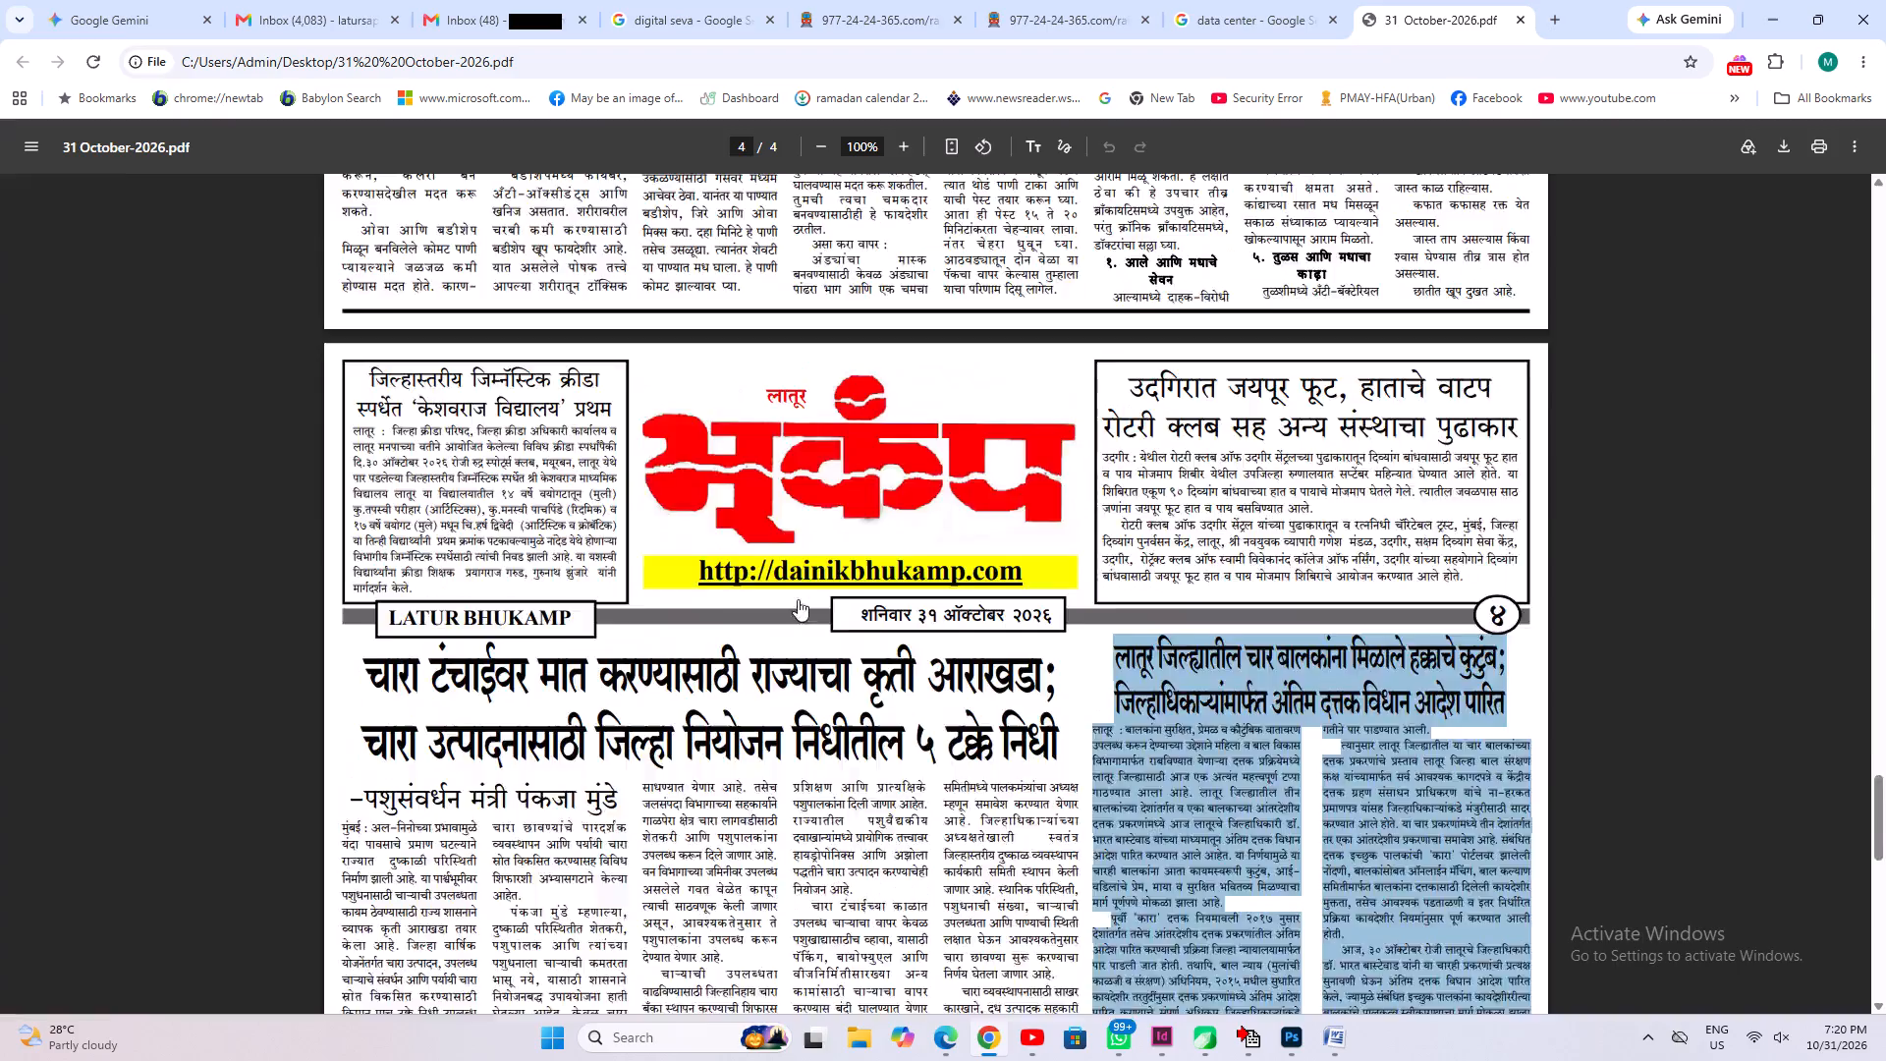
scroll(798, 599, "up", 20)
scroll(798, 599, "up", 12)
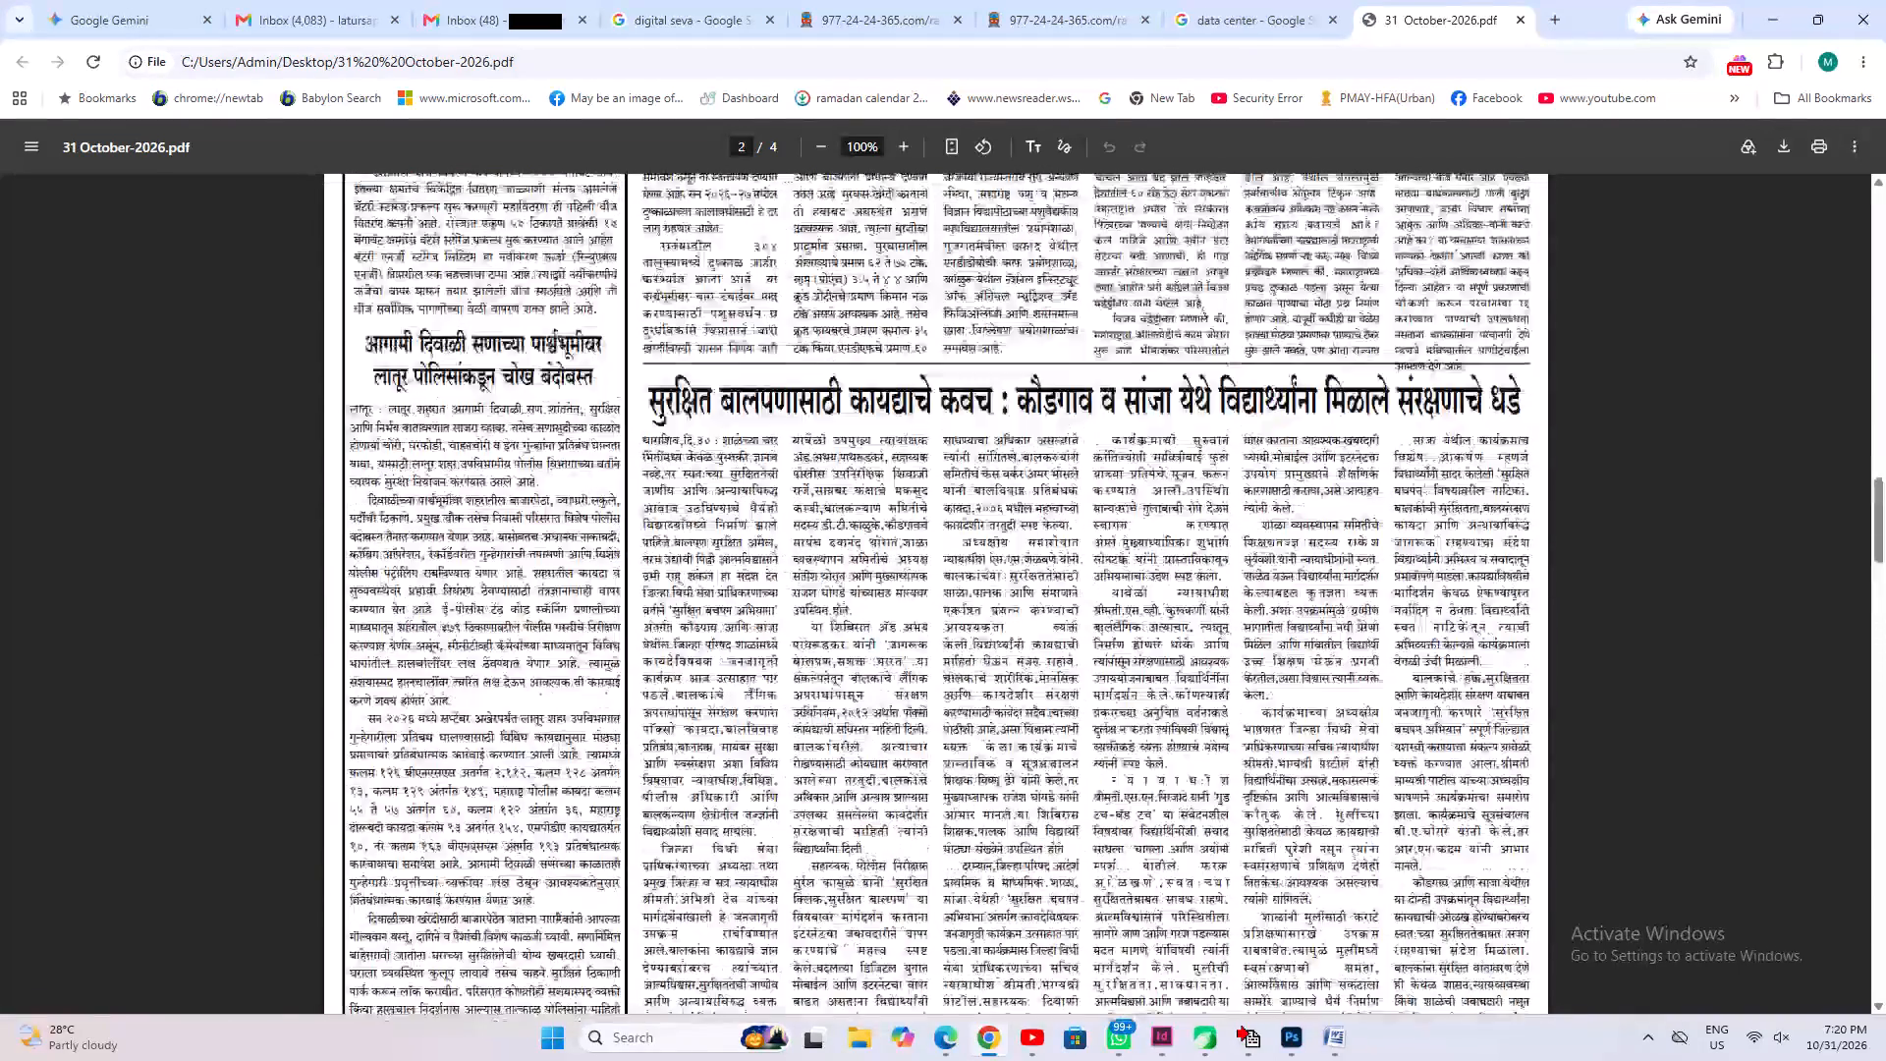
scroll(761, 611, "up", 16)
scroll(751, 608, "up", 8)
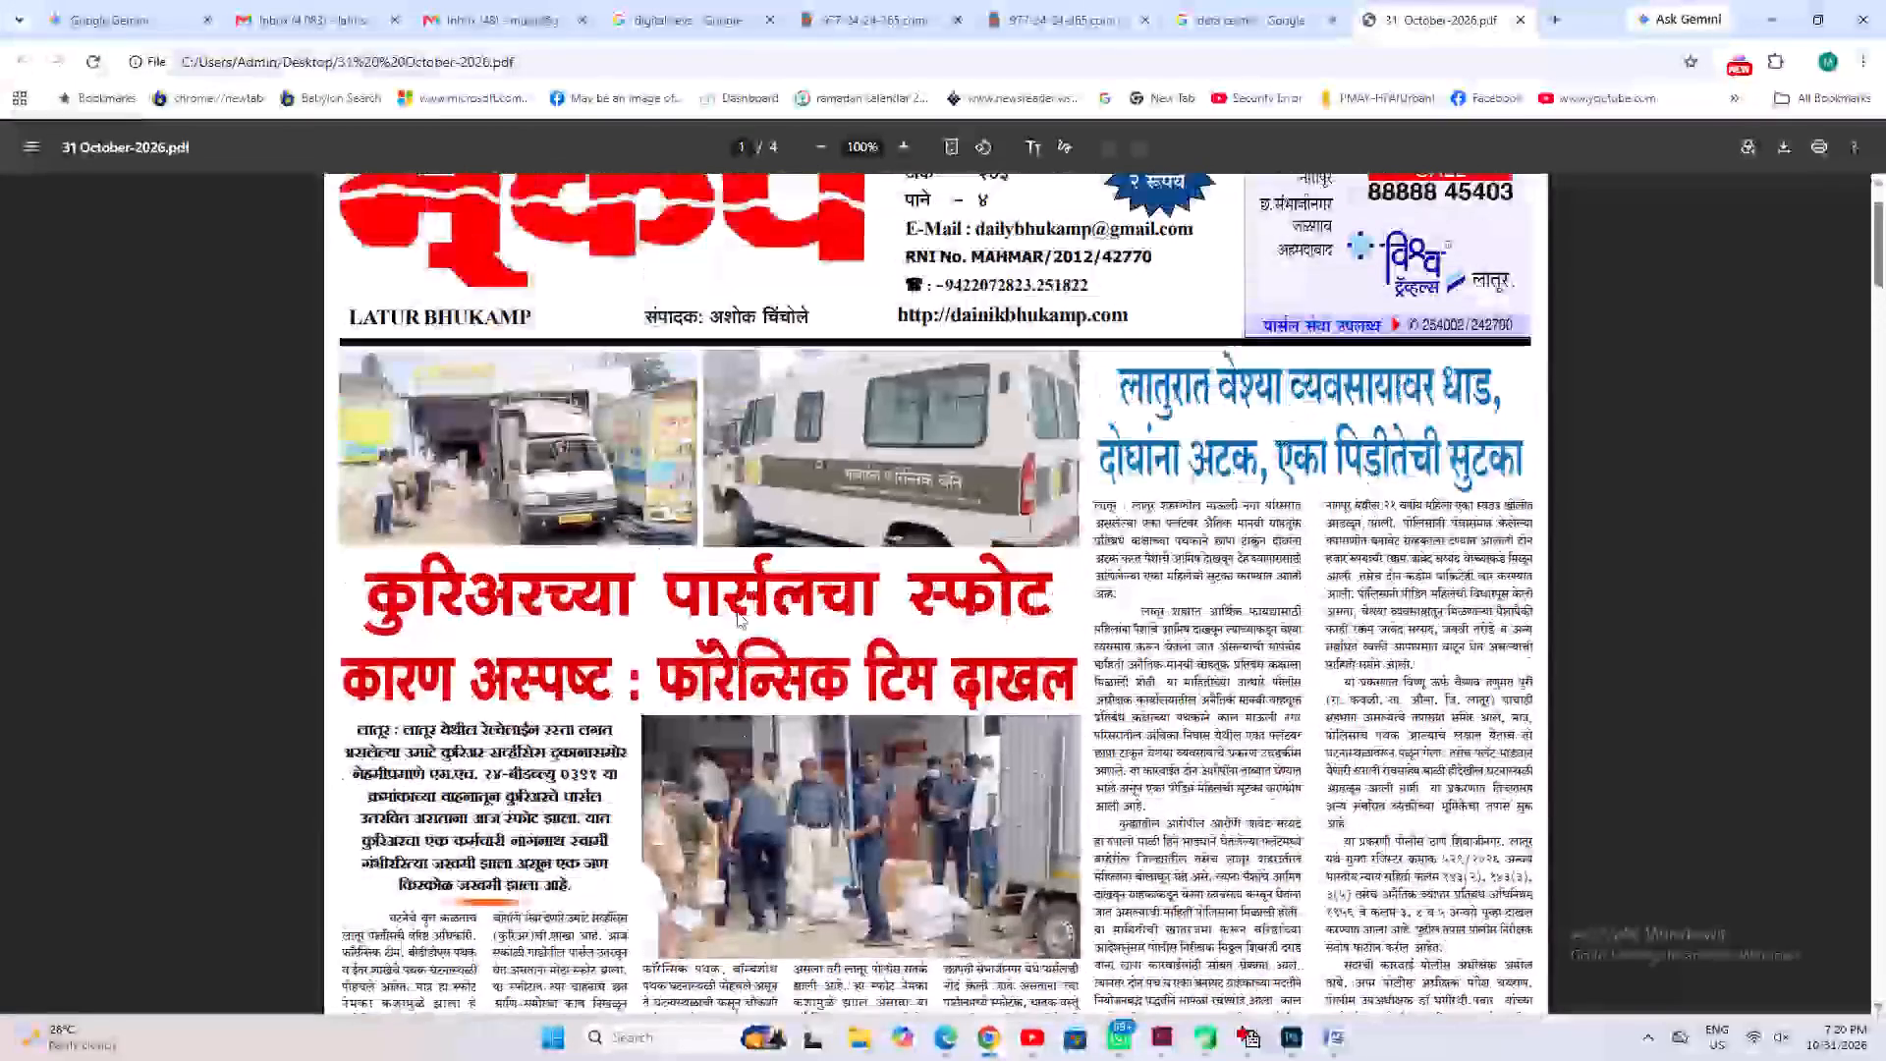
left_click_drag(1121, 404, 1483, 465)
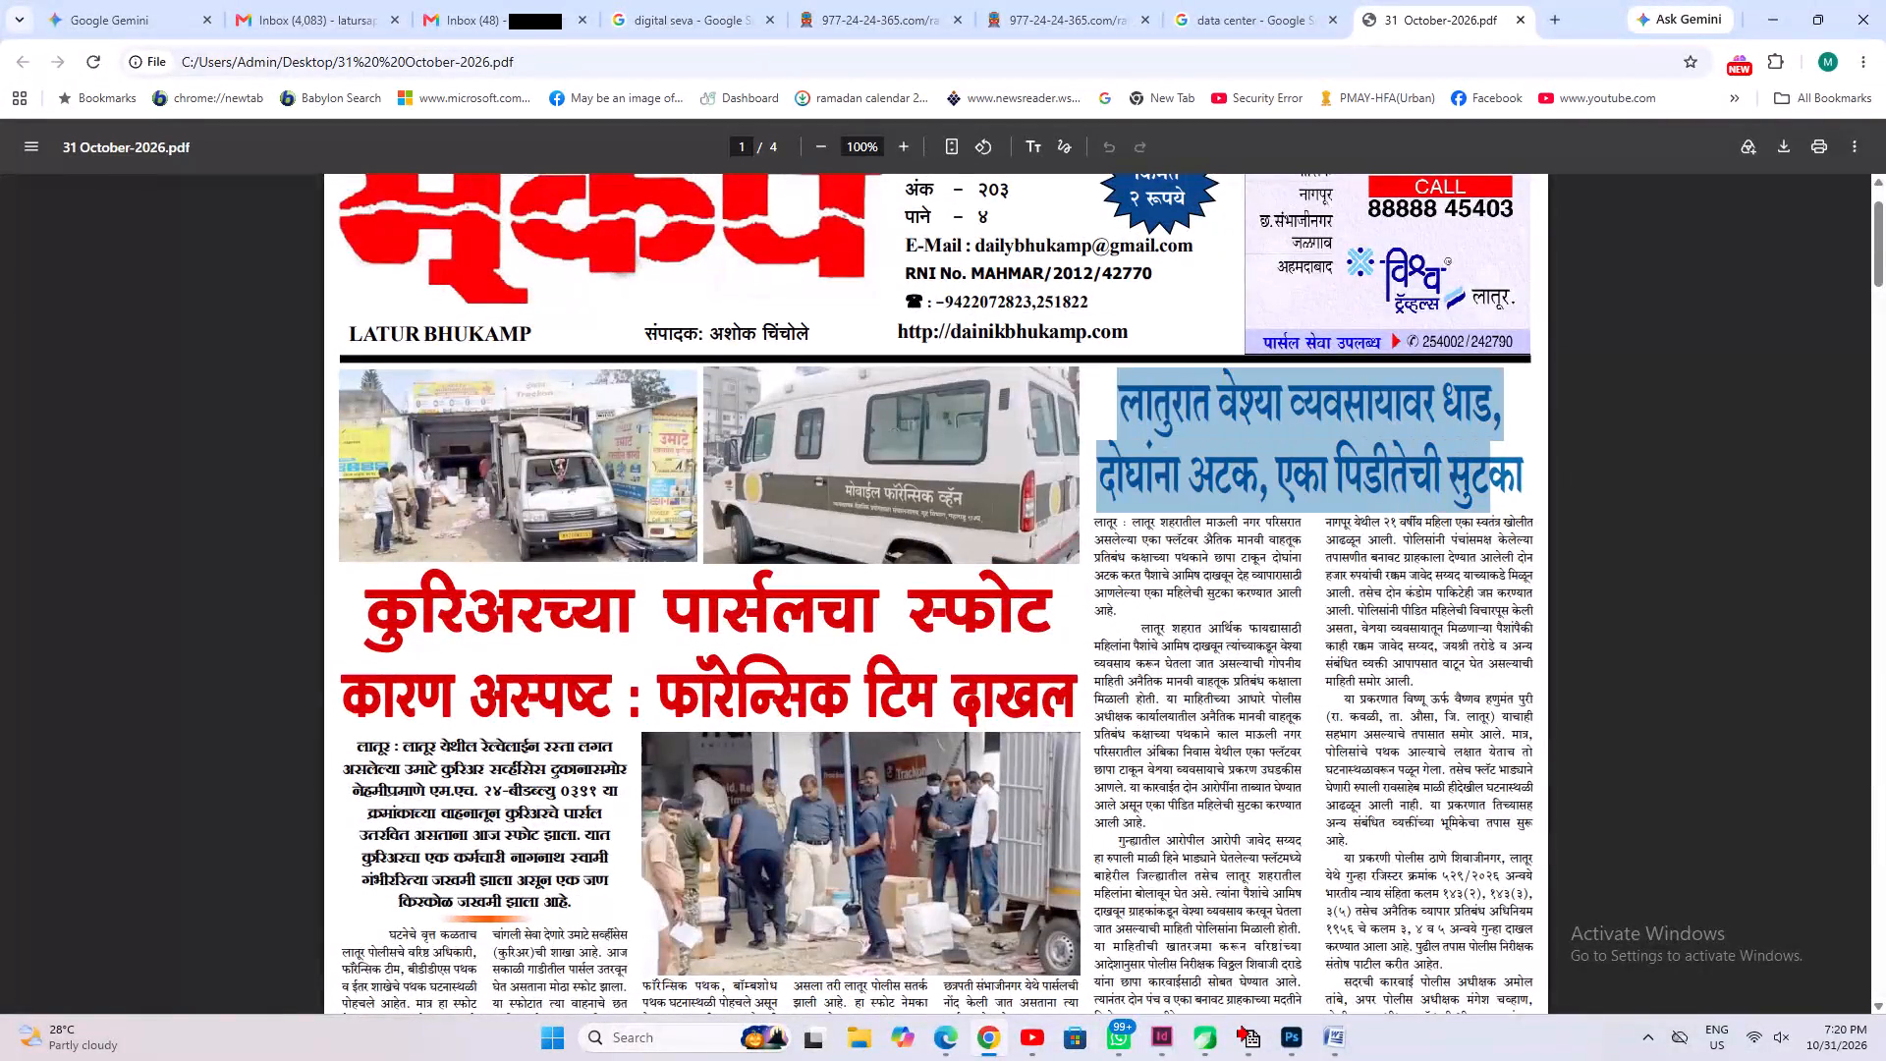
left_click_drag(1483, 465, 1501, 467)
scroll(971, 534, "down", 2)
left_click(774, 566)
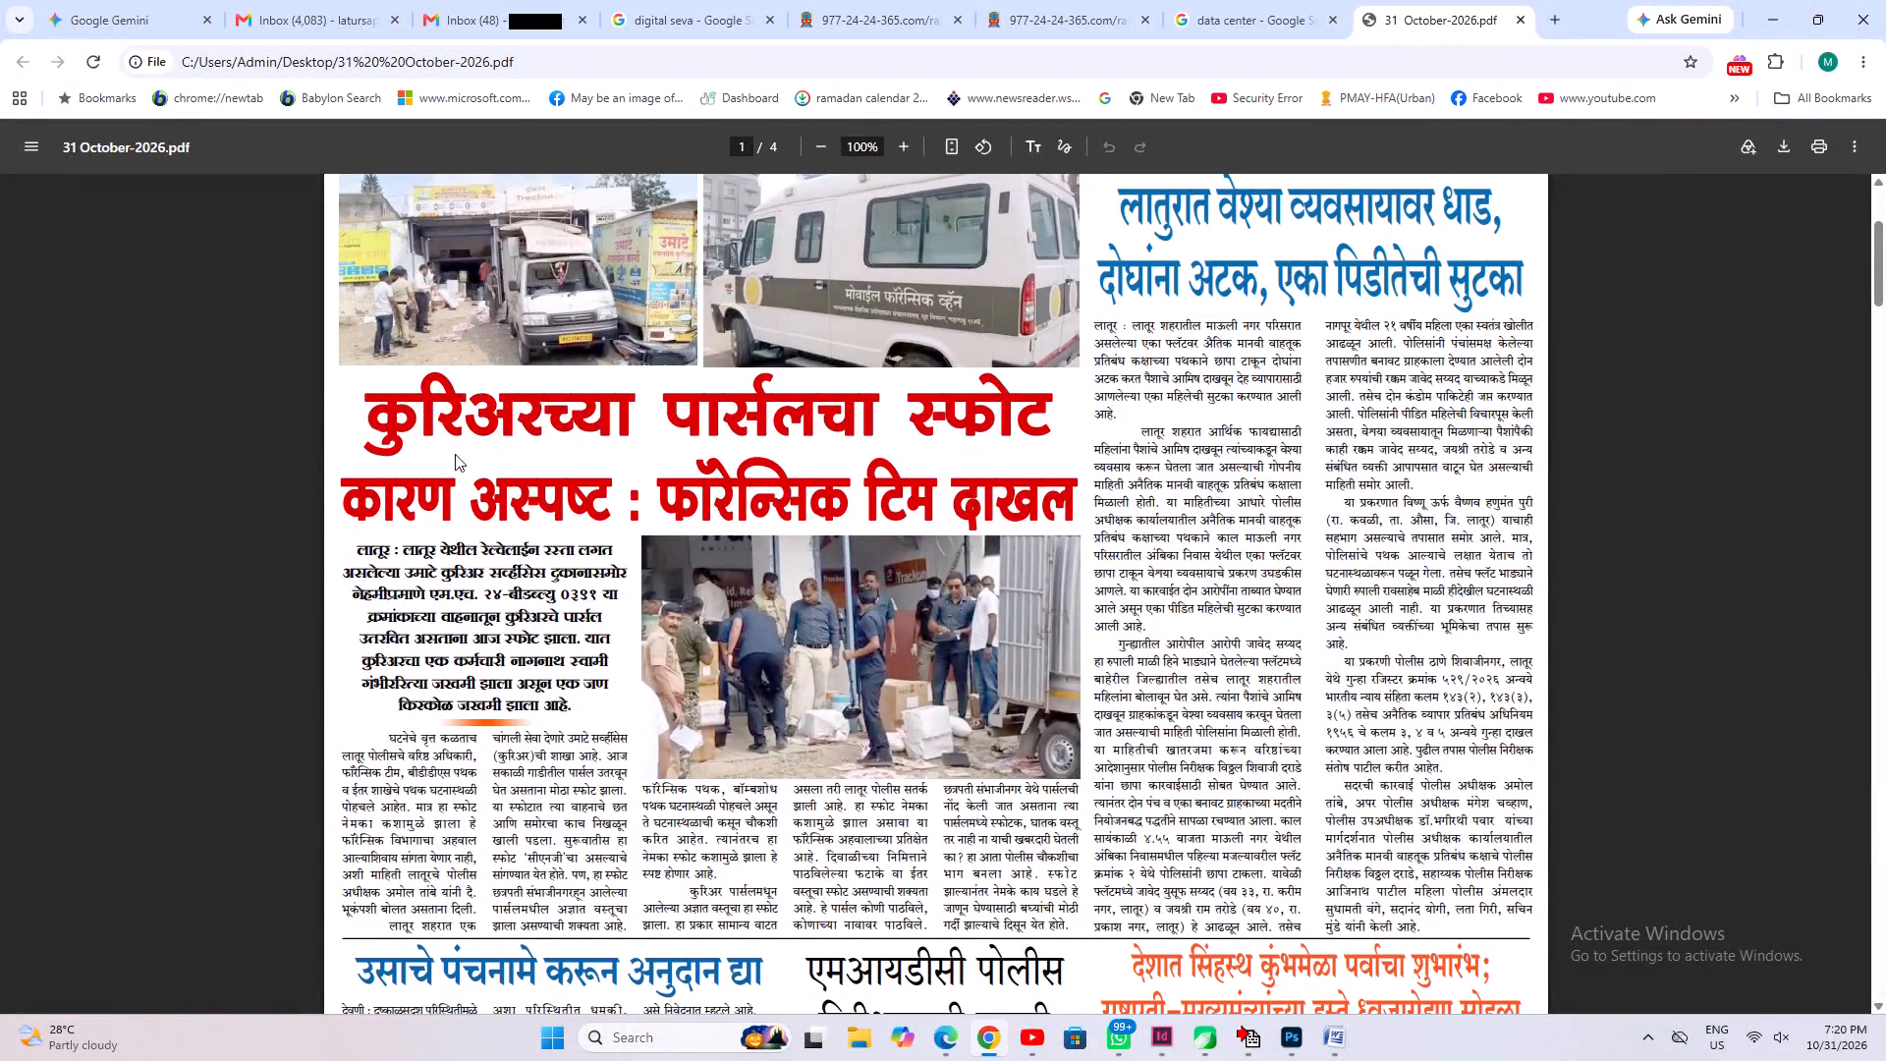
Copy the two-line headline कुरिअरच्या पार्सलचा स्फोट कारण अस्पष्ट : फॉरेन्सिक टिम दाखल from the PDF's front page.
left_click_drag(374, 430, 998, 487)
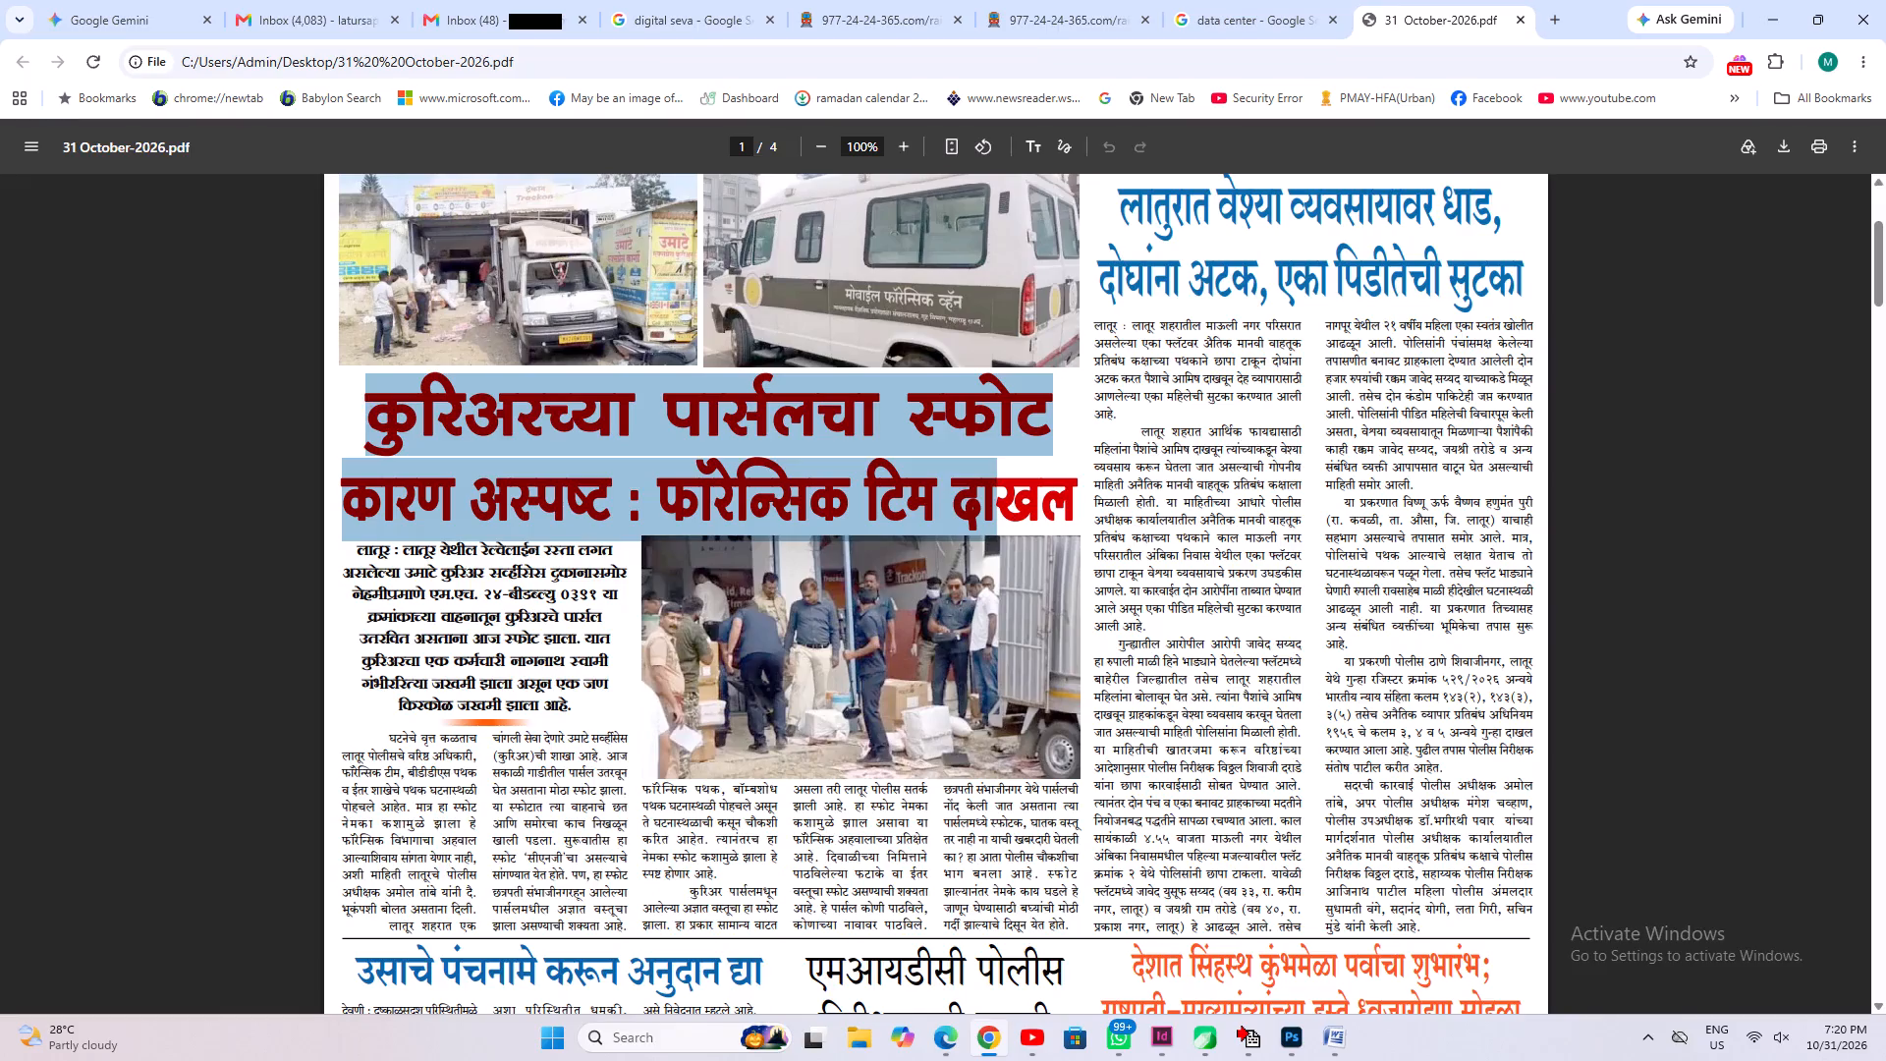
left_click_drag(998, 487, 1074, 487)
left_click(1074, 487)
left_click(603, 446)
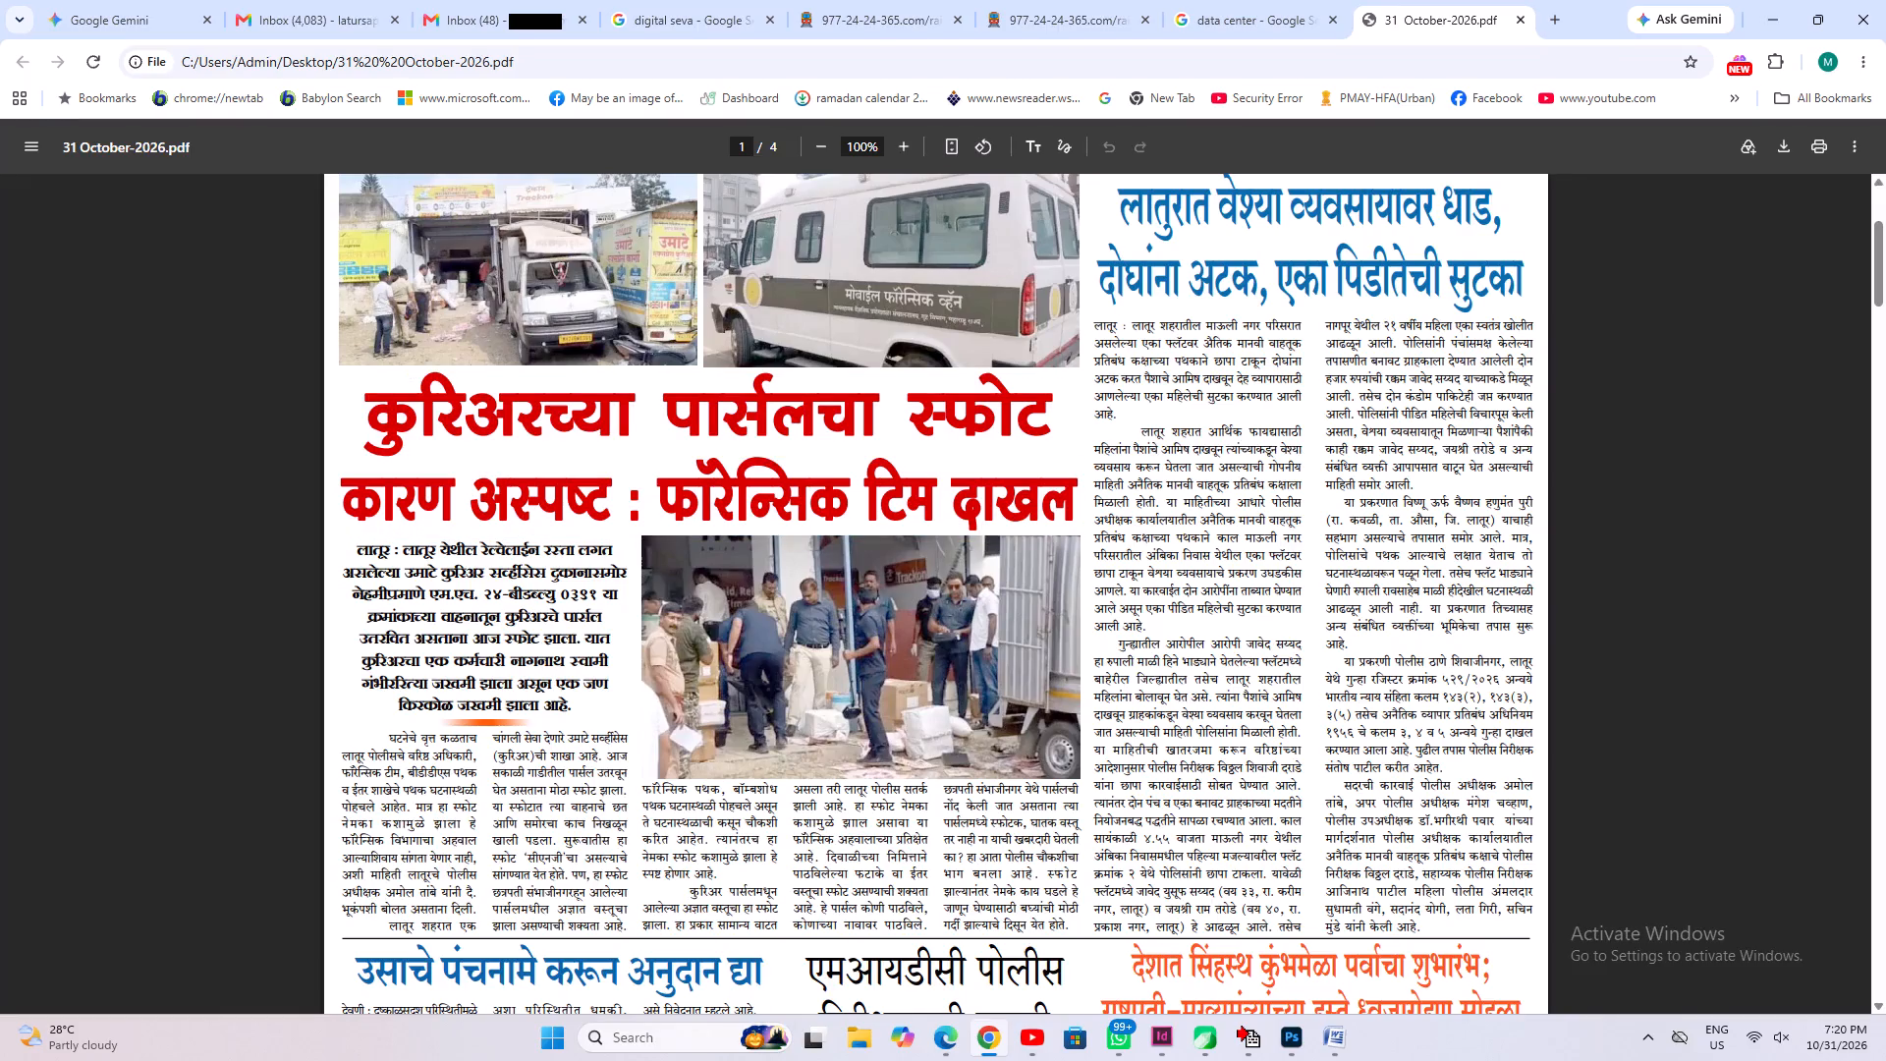
left_click_drag(362, 418, 1062, 476)
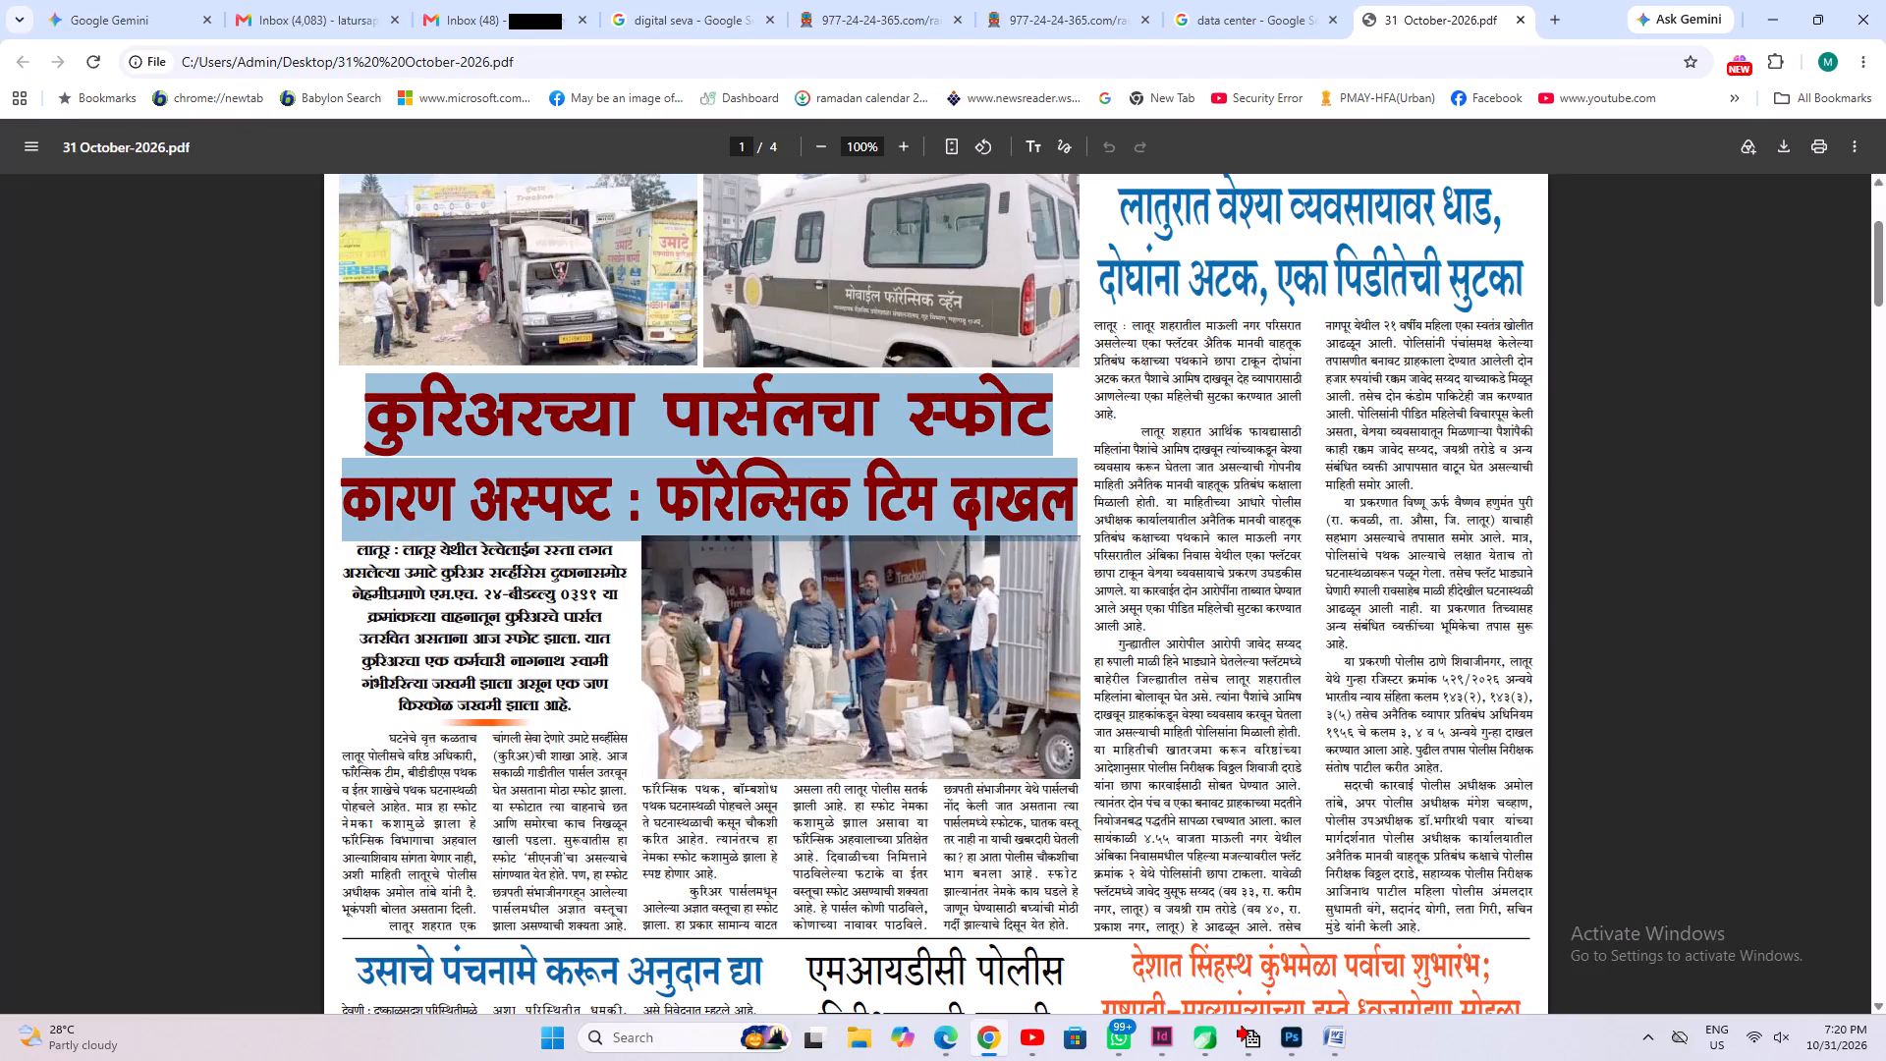
left_click_drag(1062, 476, 1065, 481)
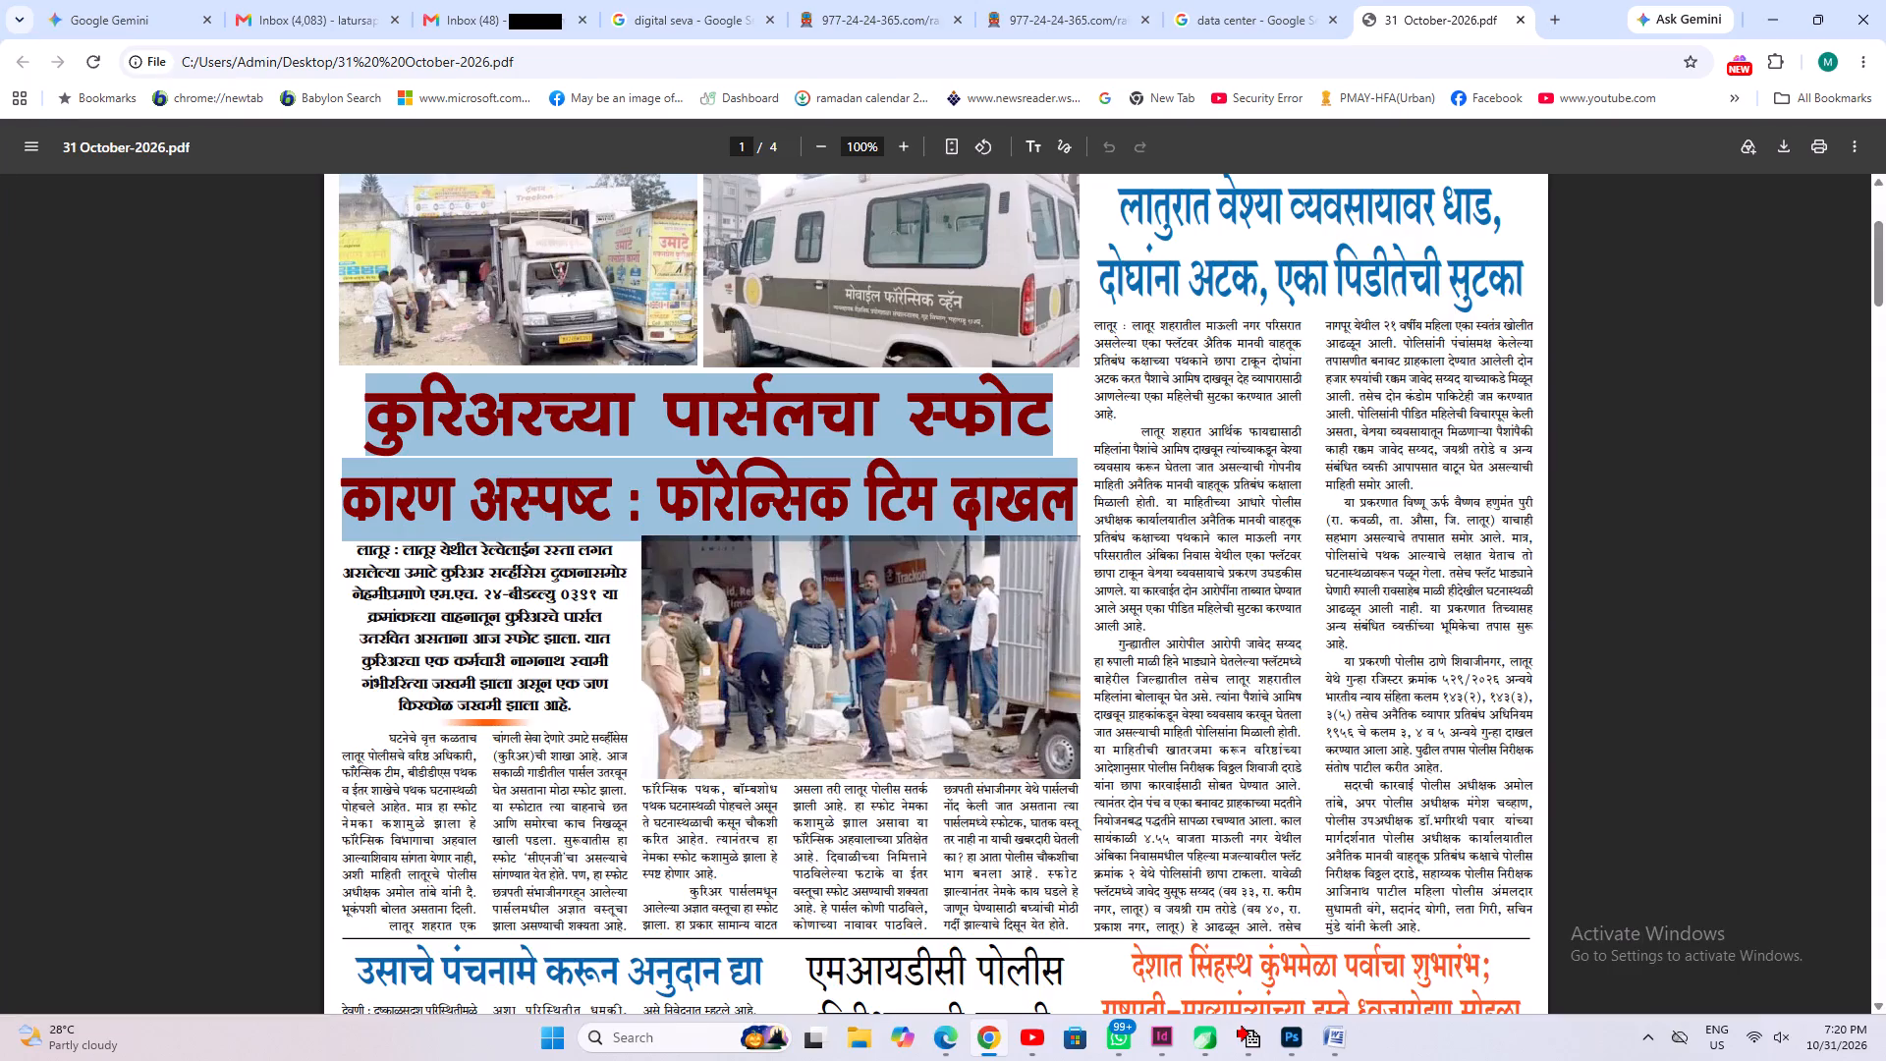
key("ctrl+c")
Back in InDesign, duplicate page 1's महाराष्ट्राच्या सर्वसमावेशक headline into the empty bordered box above it and nudge it down about 1 mm.
left_click(1162, 1044)
scroll(941, 635, "up", 16)
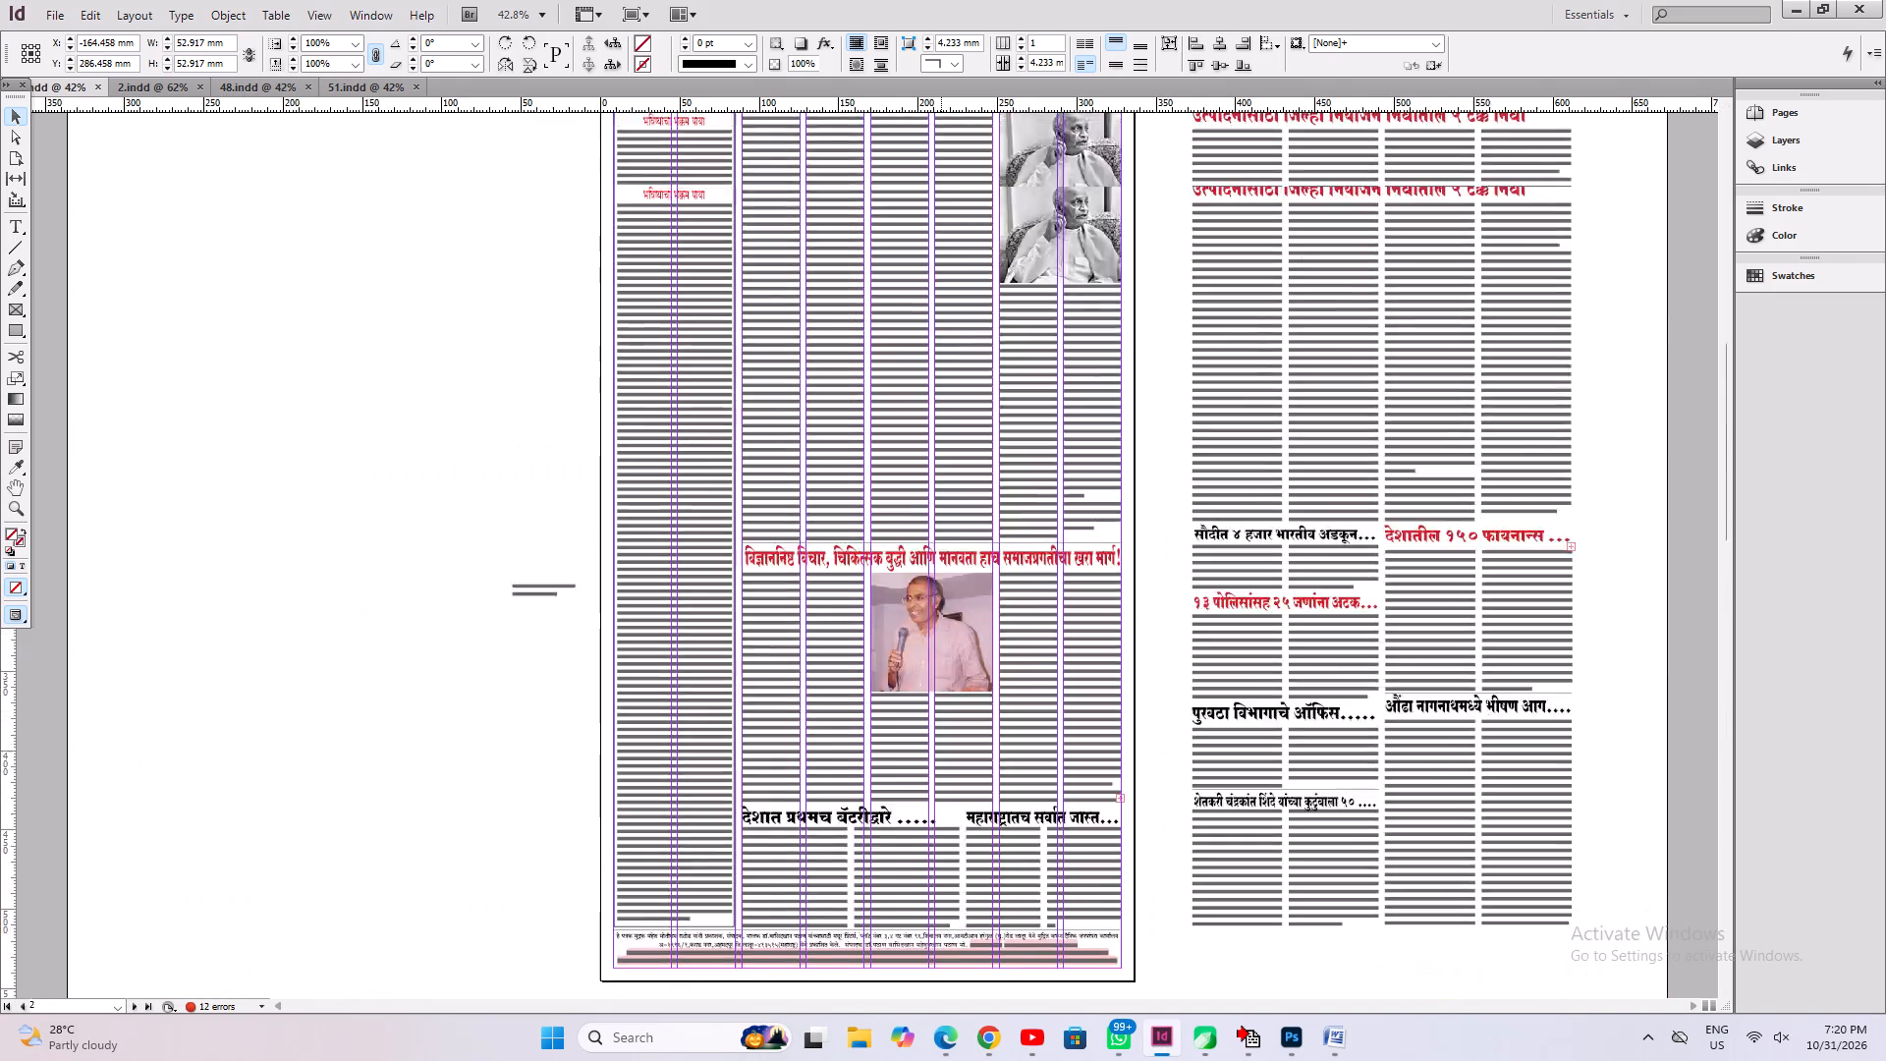
scroll(941, 635, "up", 17)
left_click(986, 558)
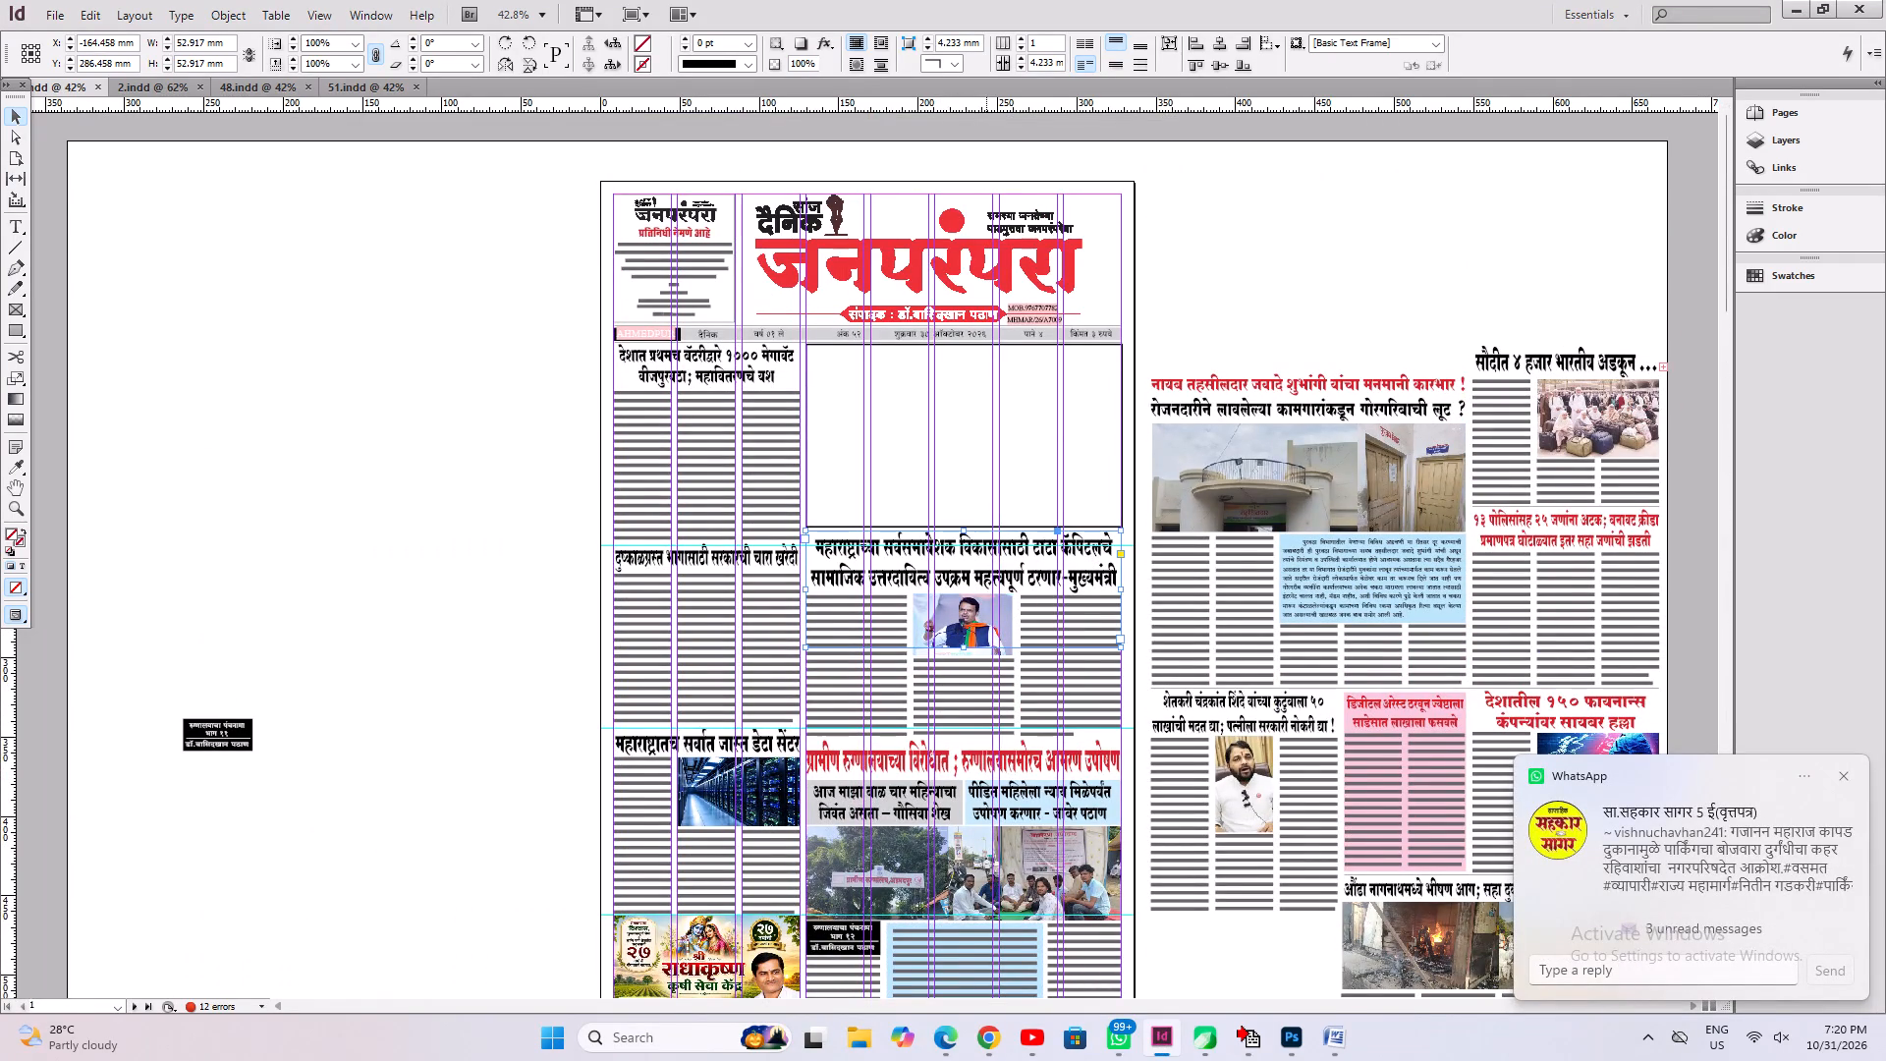
left_click_drag(985, 560, 978, 377, "ctrl+alt+shift")
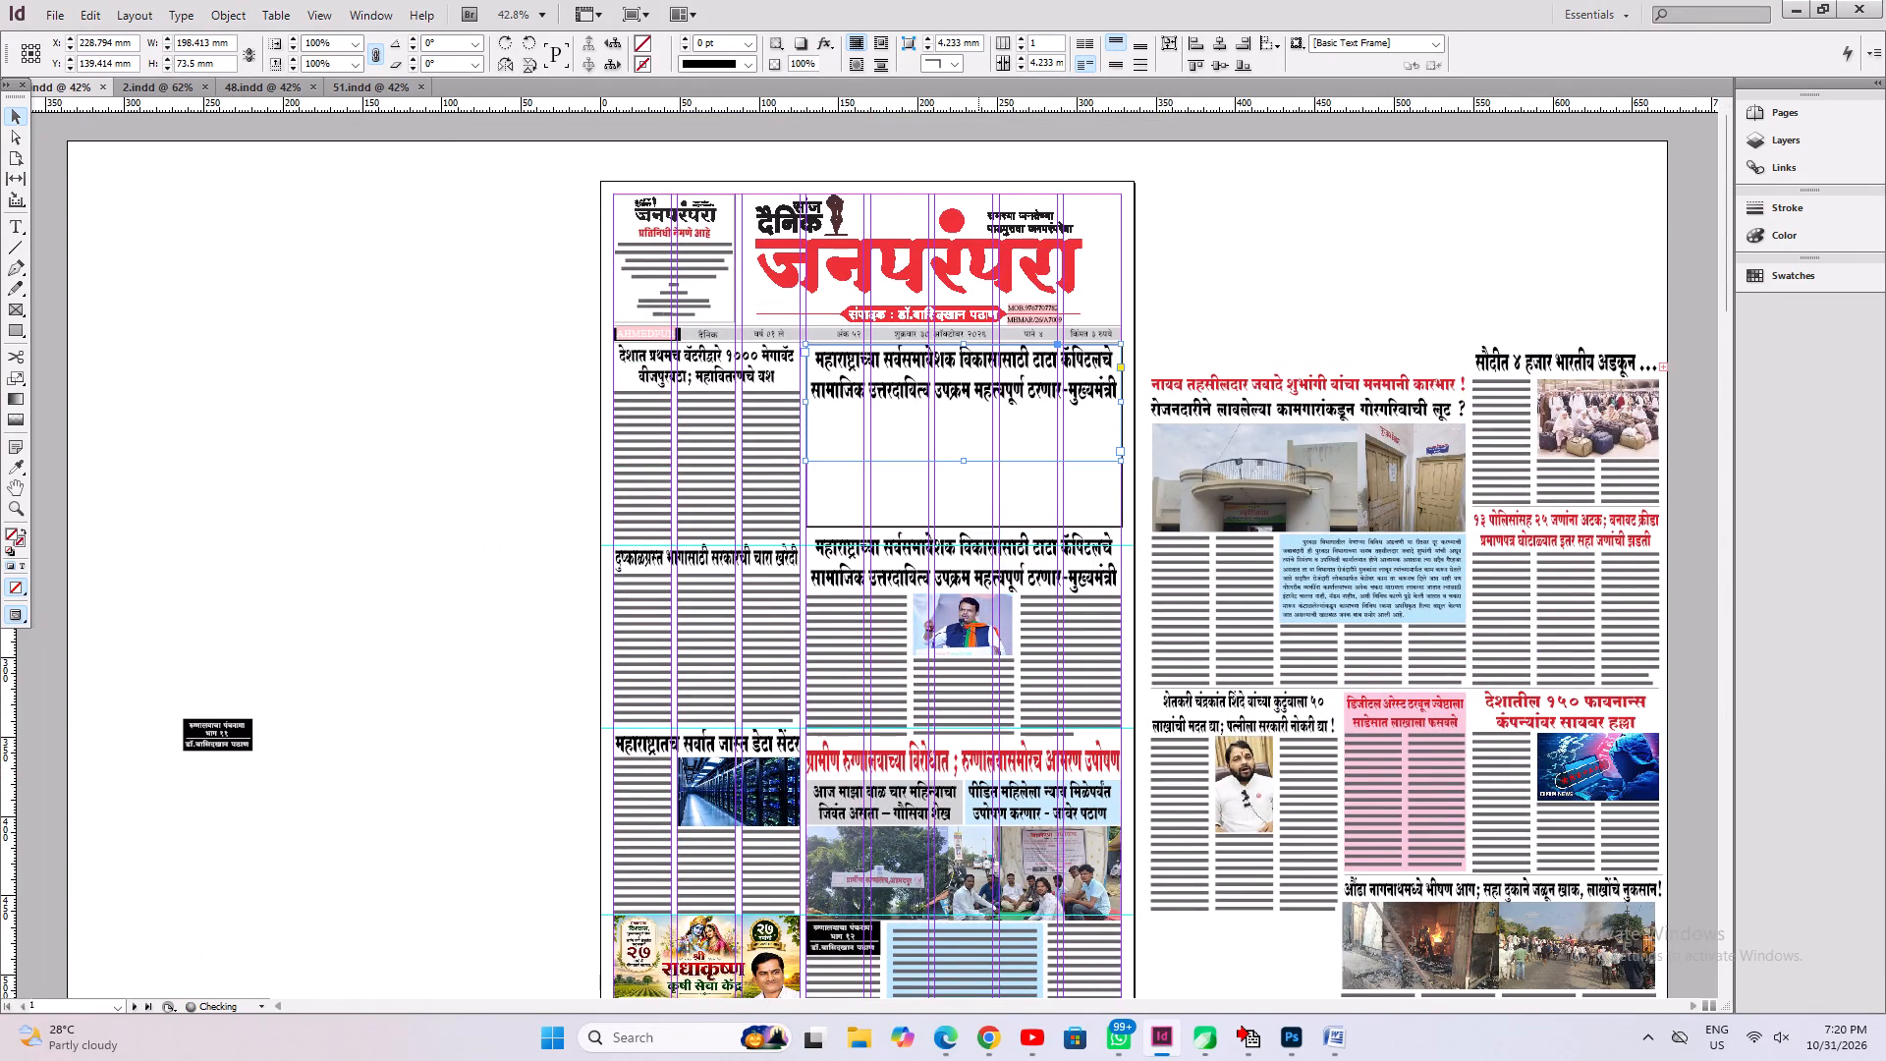
key("ctrl+1")
key("Down")
key("Down")
key("Down")
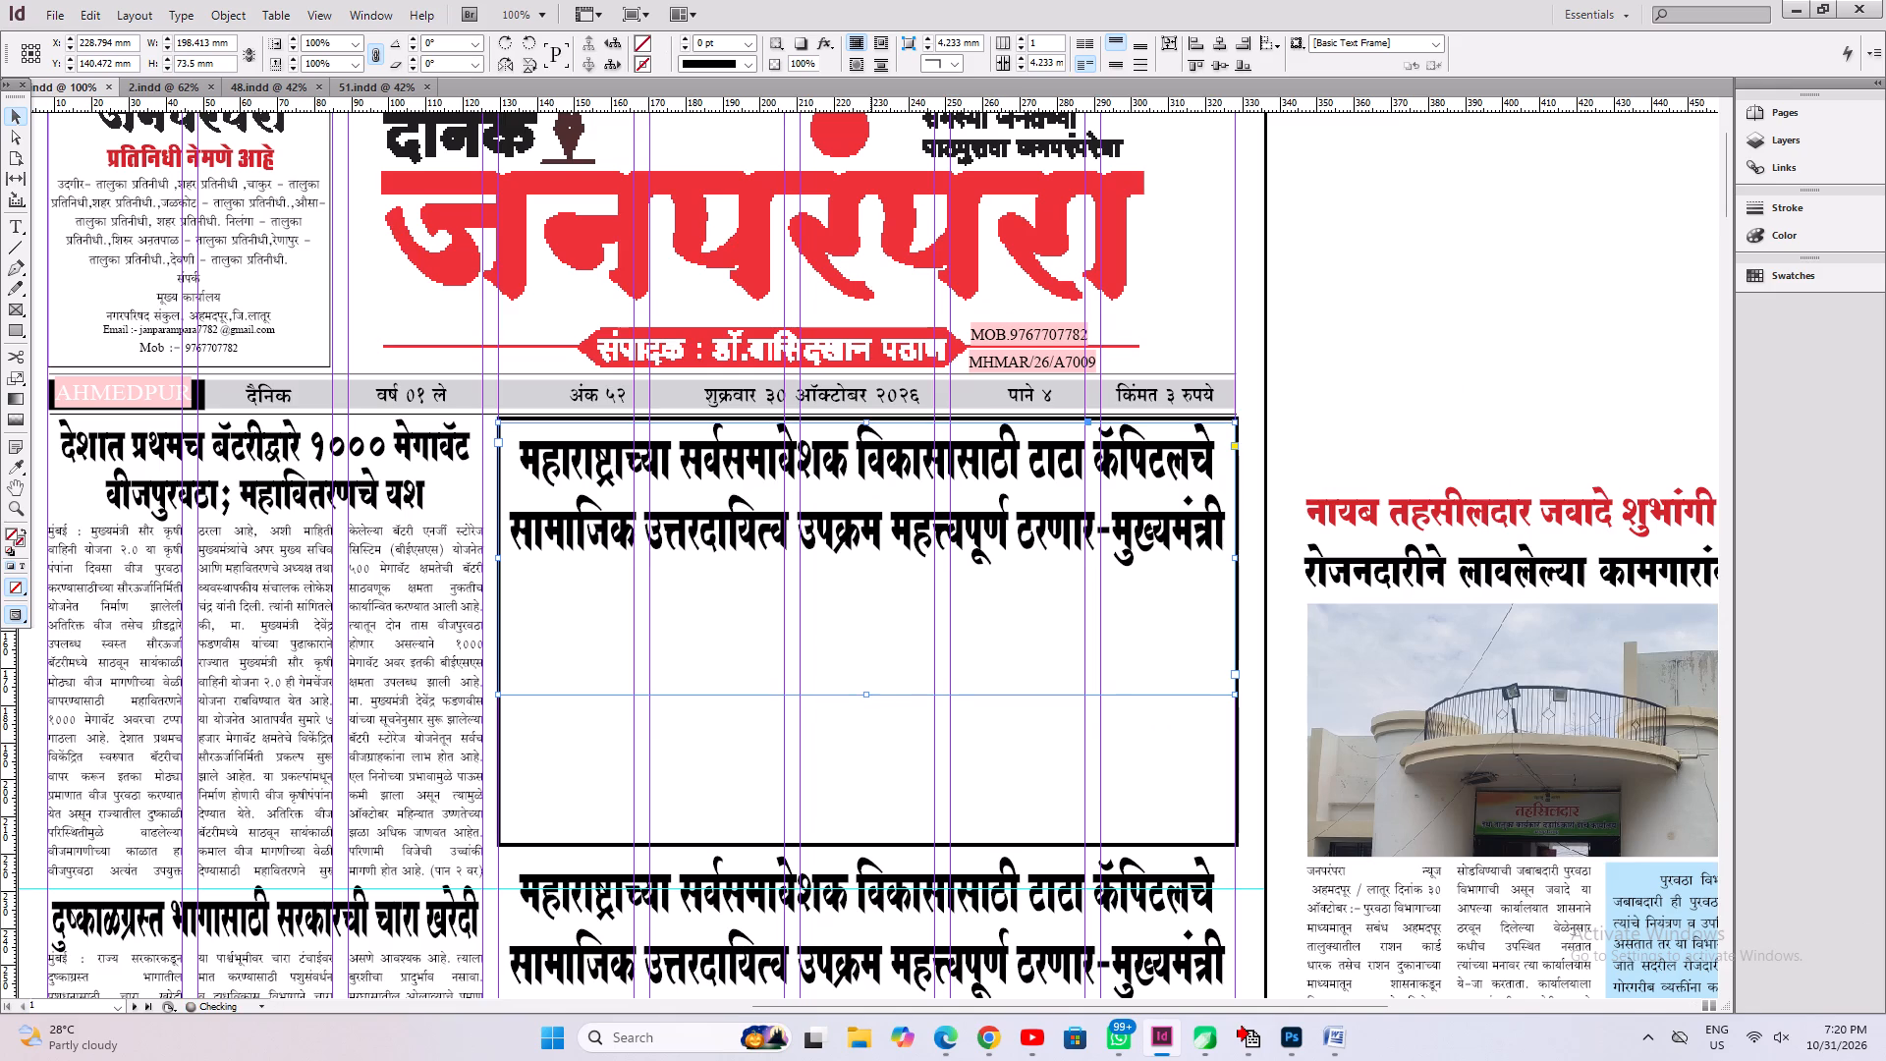
Replace the duplicated headline's text with the copied parcel-blast headline and join its two lines with a space after स्फोट.
left_click(16, 225)
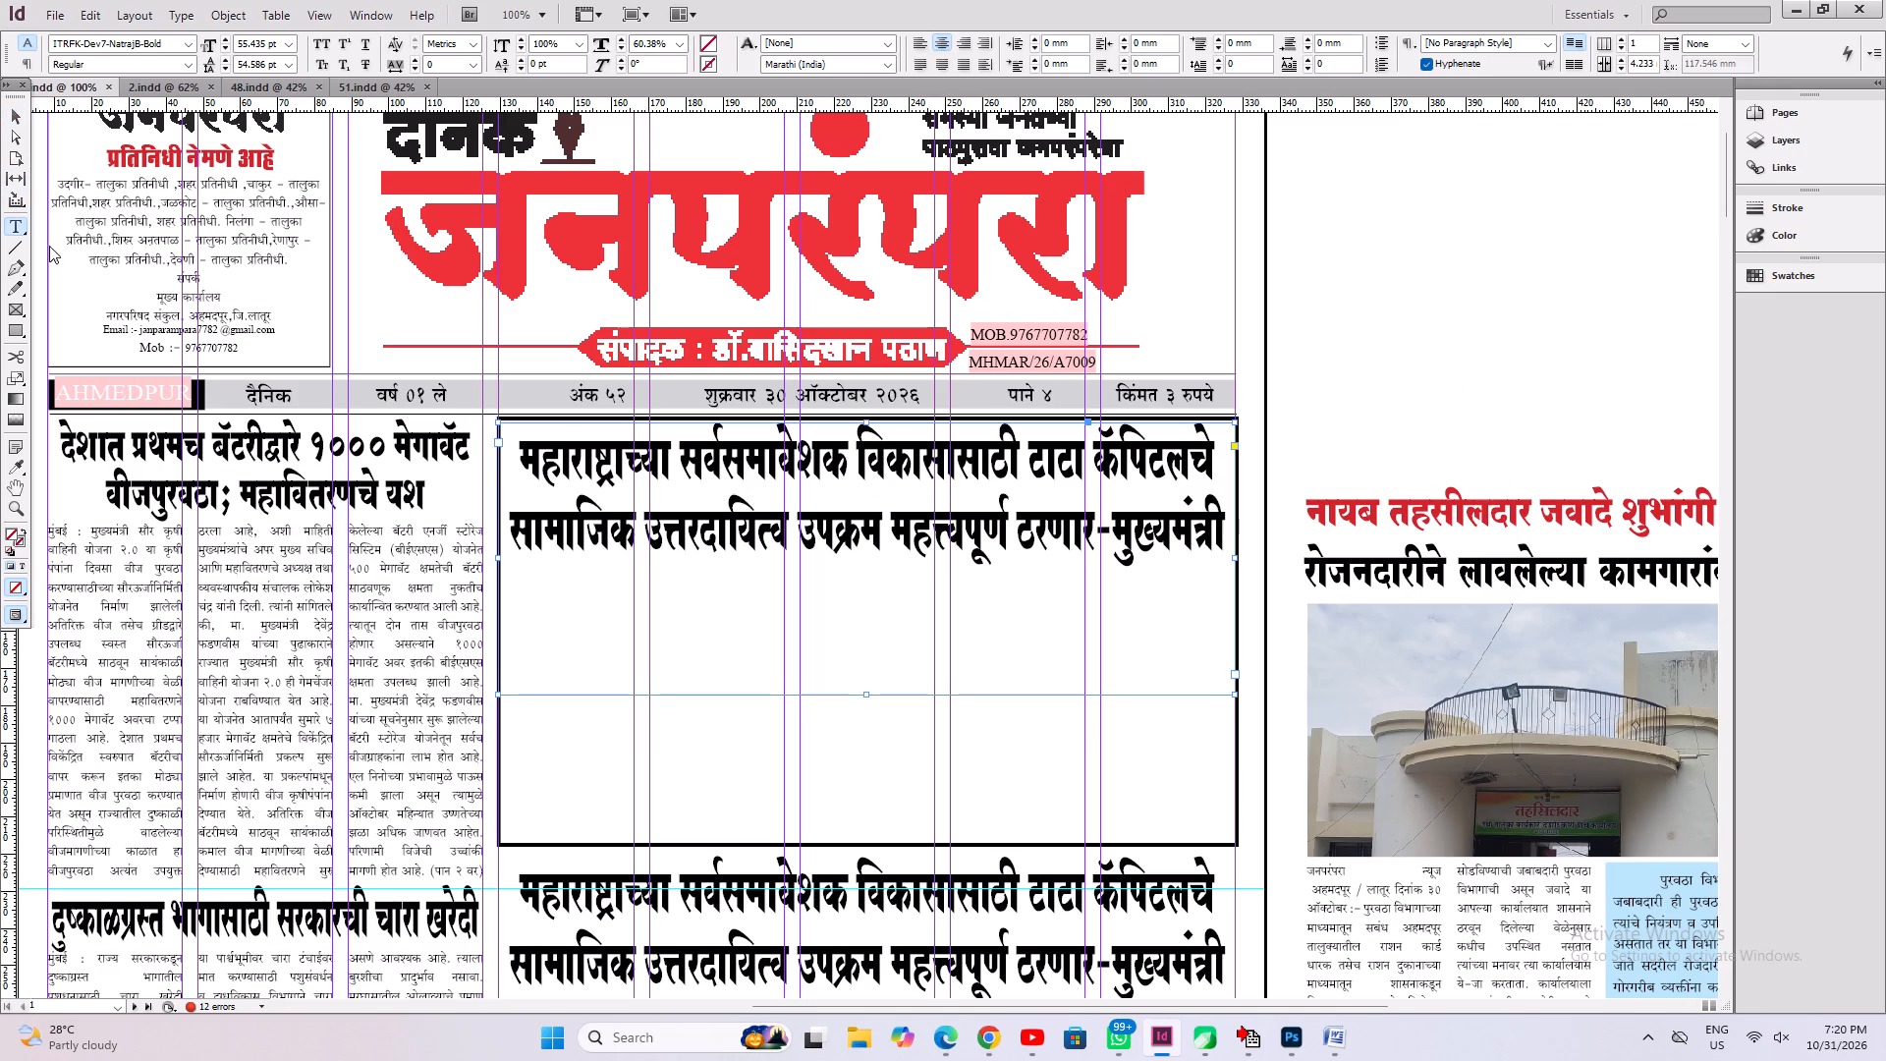
left_click(703, 536)
key("ctrl+a")
key("ctrl+v")
key("ctrl+a")
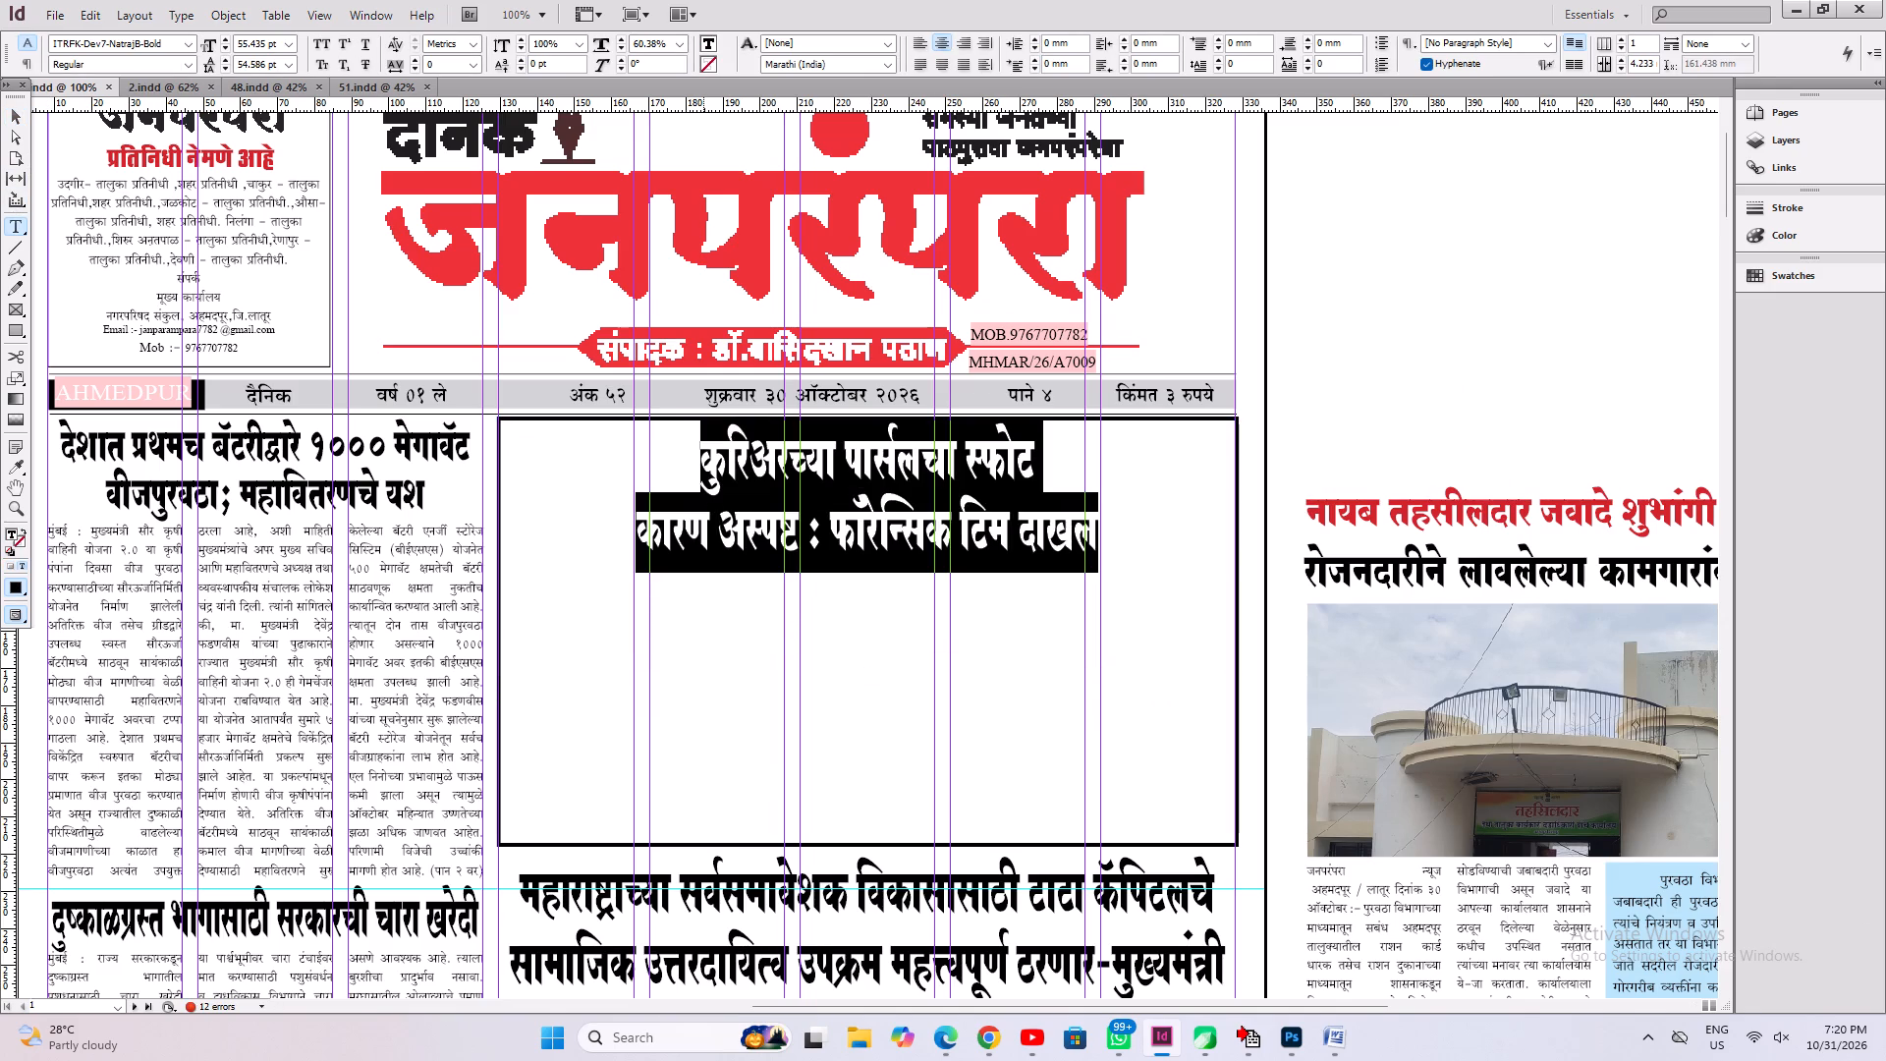
key("Left")
key("End")
key("Delete")
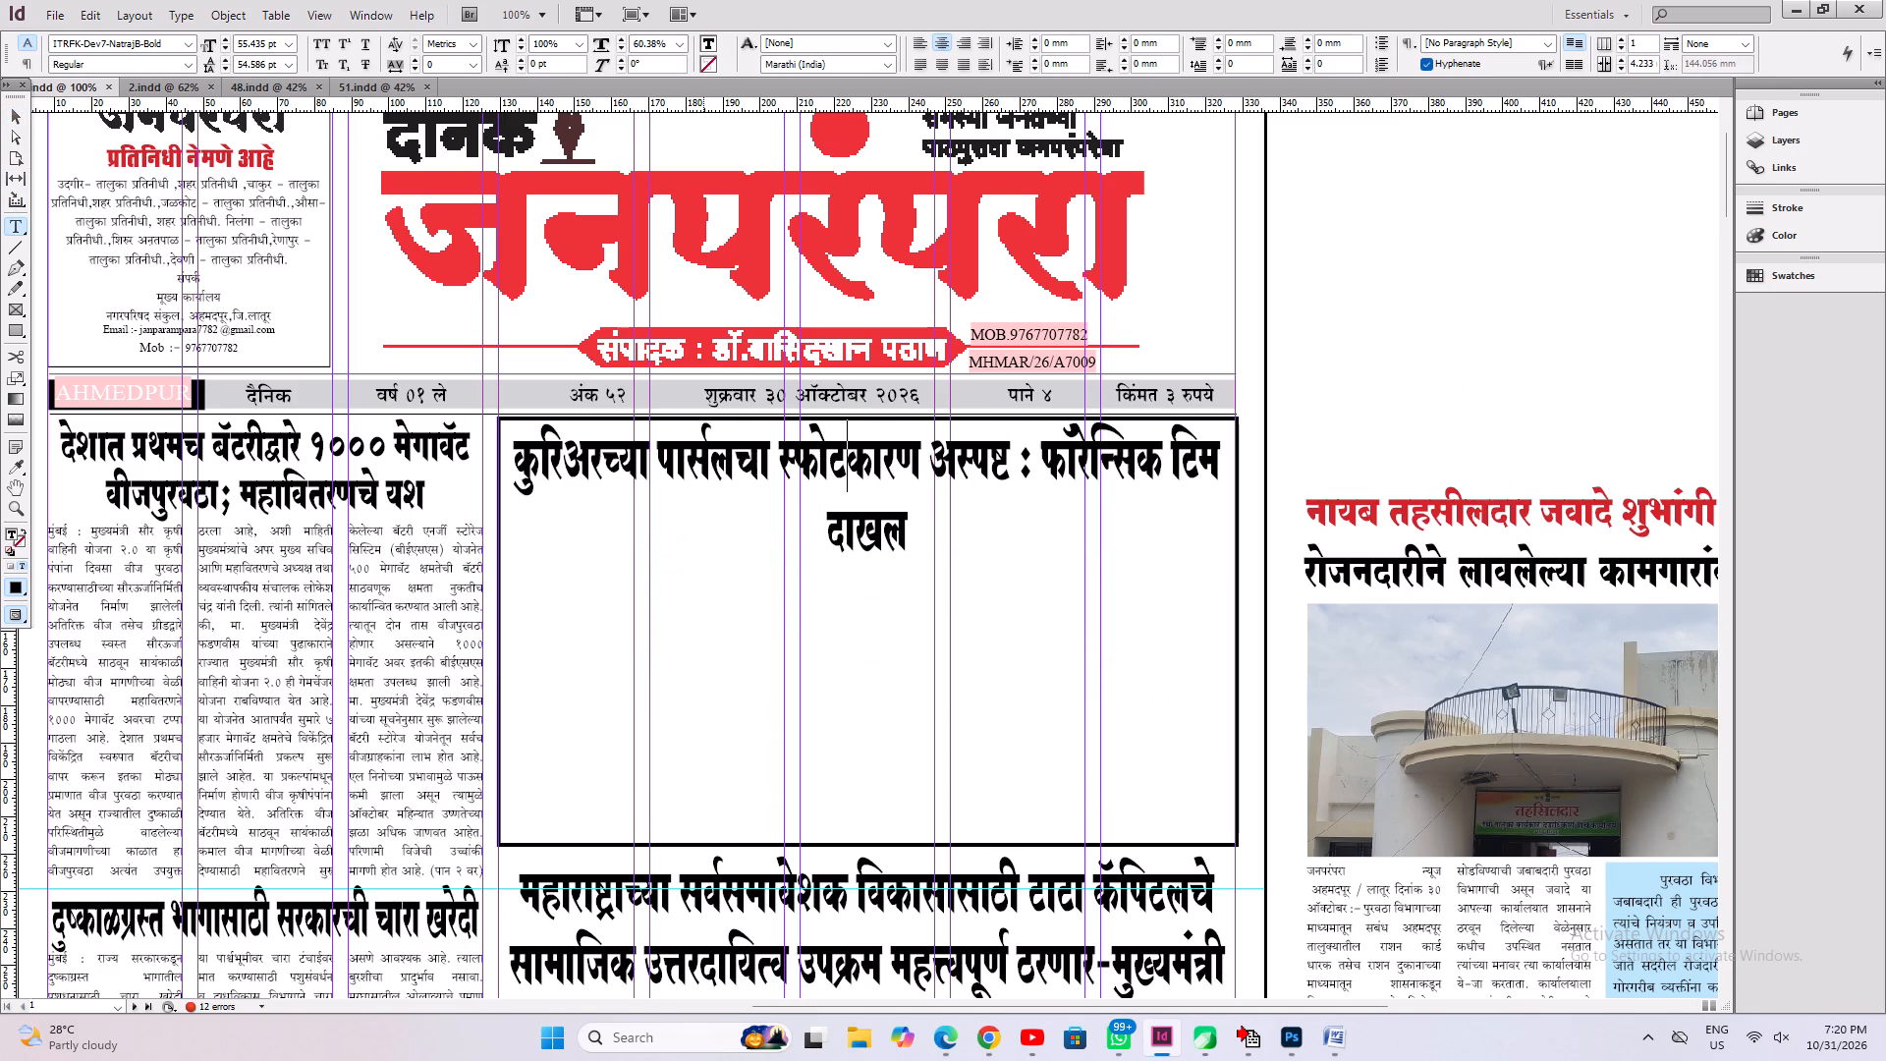
key("space")
Justify the new headline with its last line aligned left, reduce it to 51.435 pt so it fits one line, and save.
key("ctrl+a")
key("ctrl+shift+j")
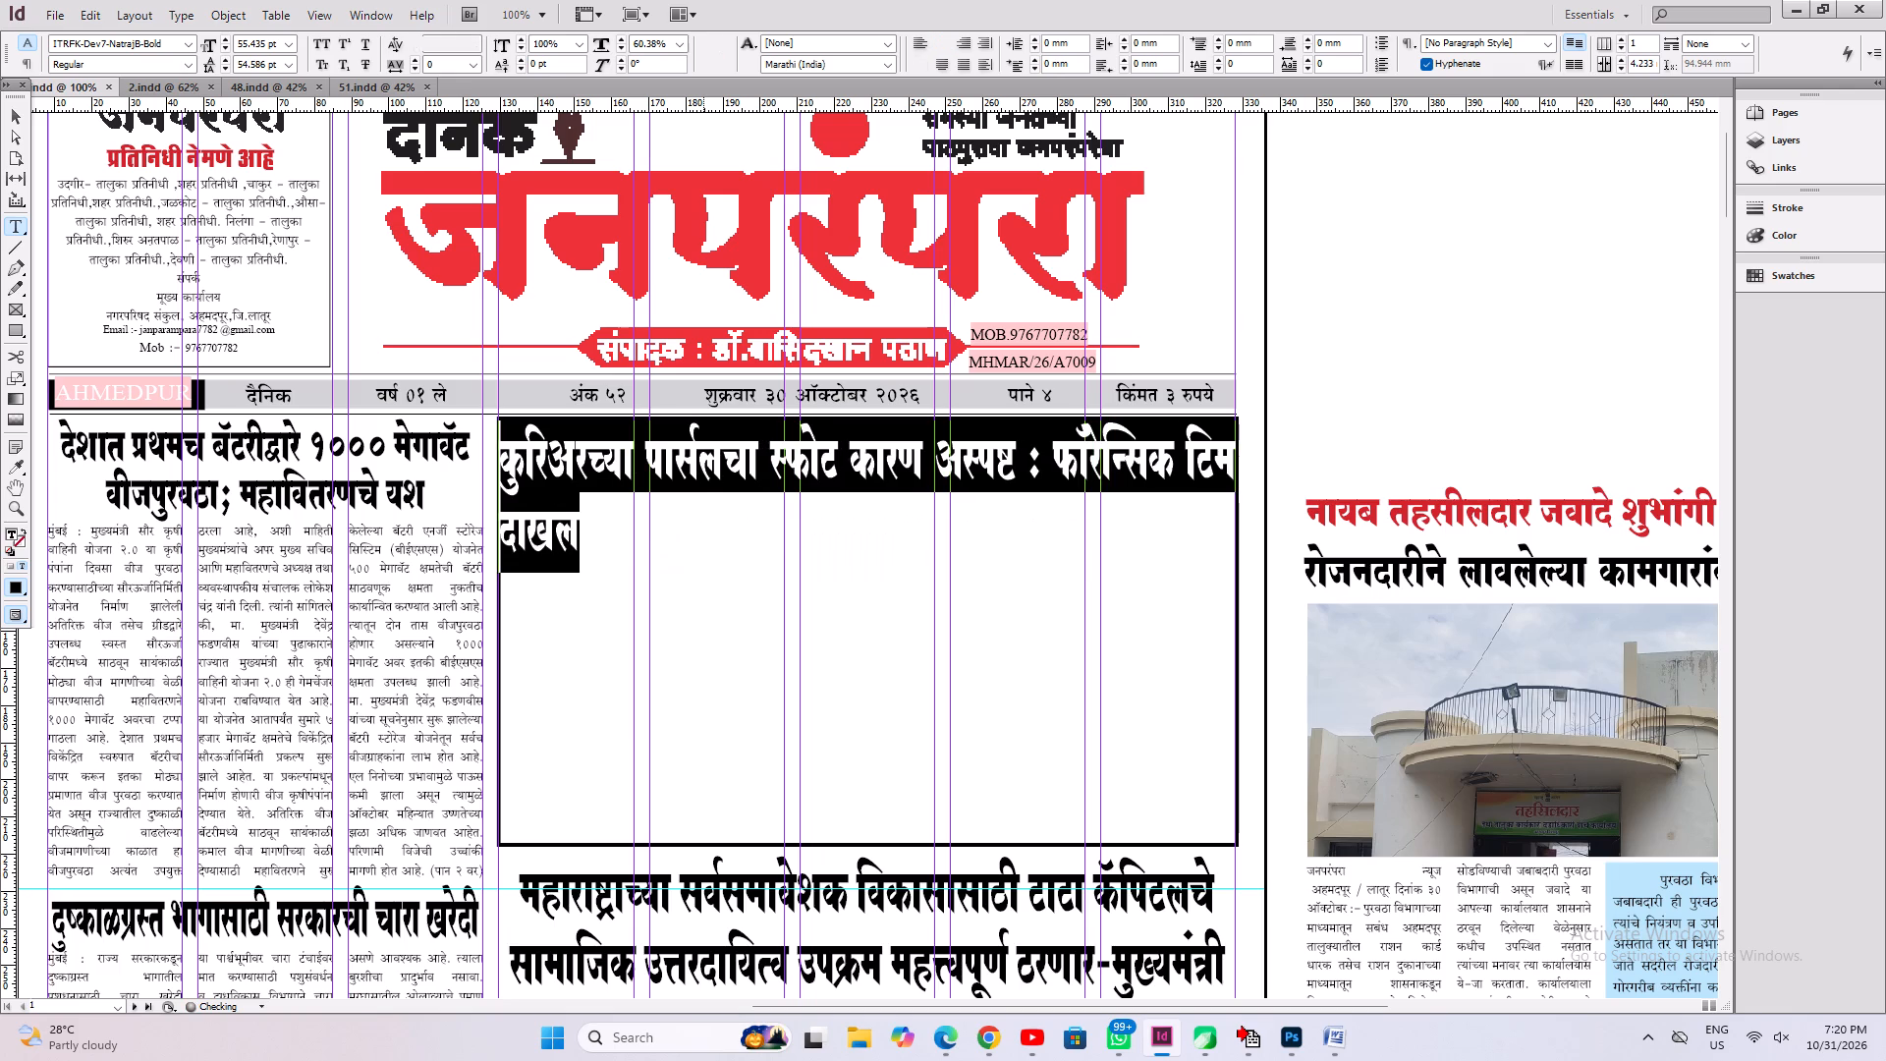
key("ctrl+shift+comma")
key("ctrl+shift+comma")
key("ctrl+s")
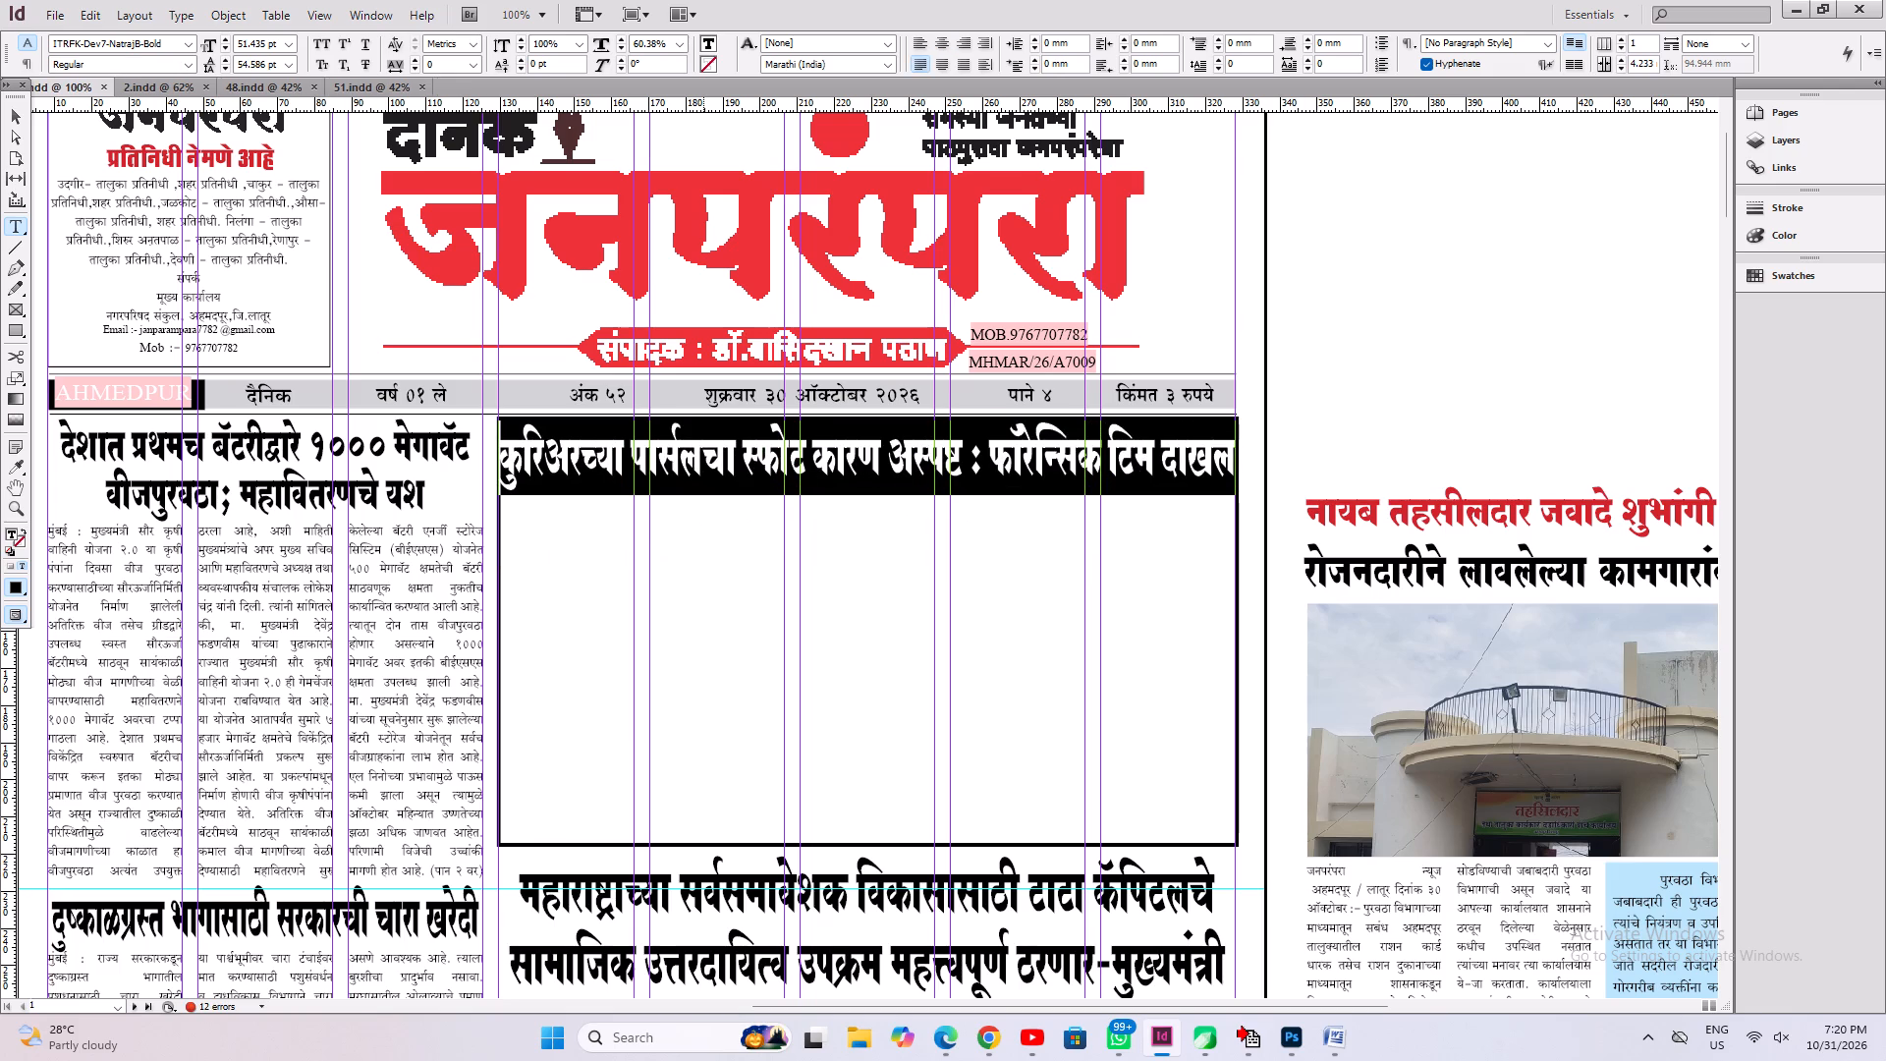
Fit the कुरिअरच्या पार्सलचा headline's frame to its text and shift it about 1.2 mm right.
left_click(11, 122)
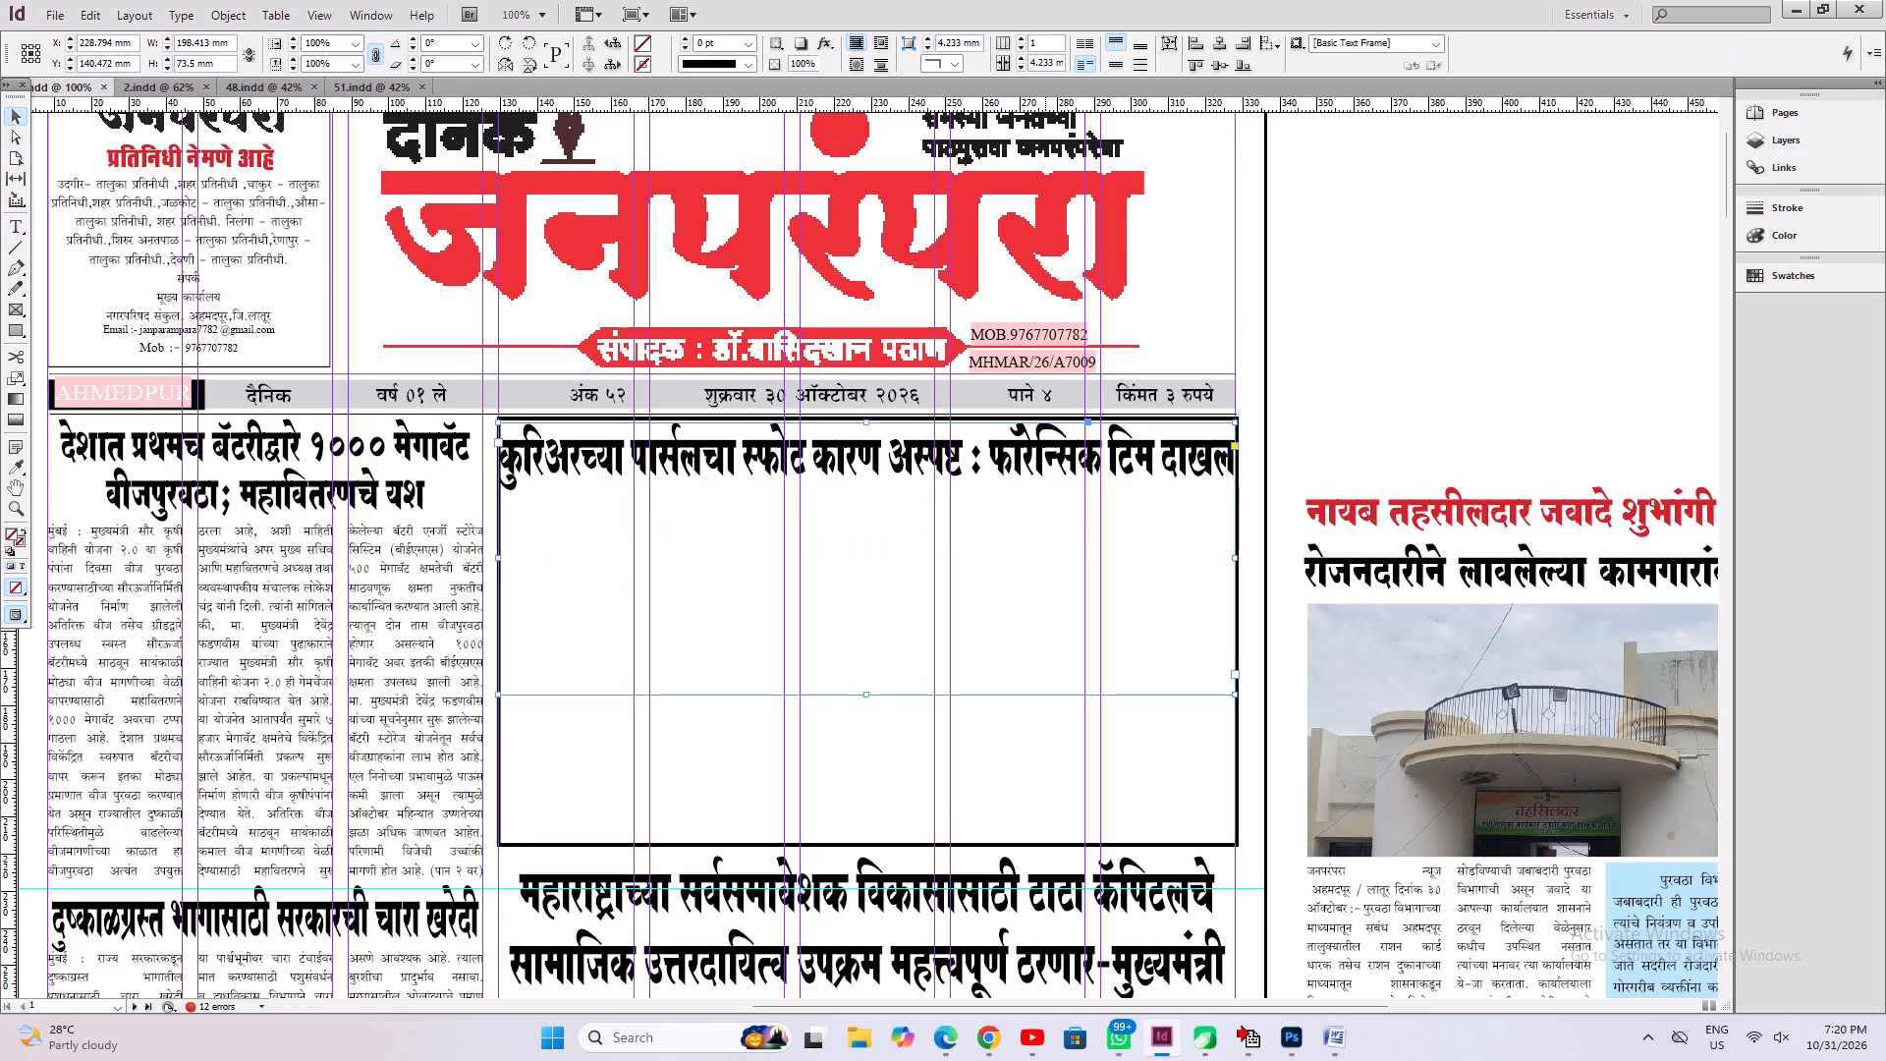
key("ctrl+alt+c")
key("ctrl+2")
left_click_drag(374, 555, 376, 555)
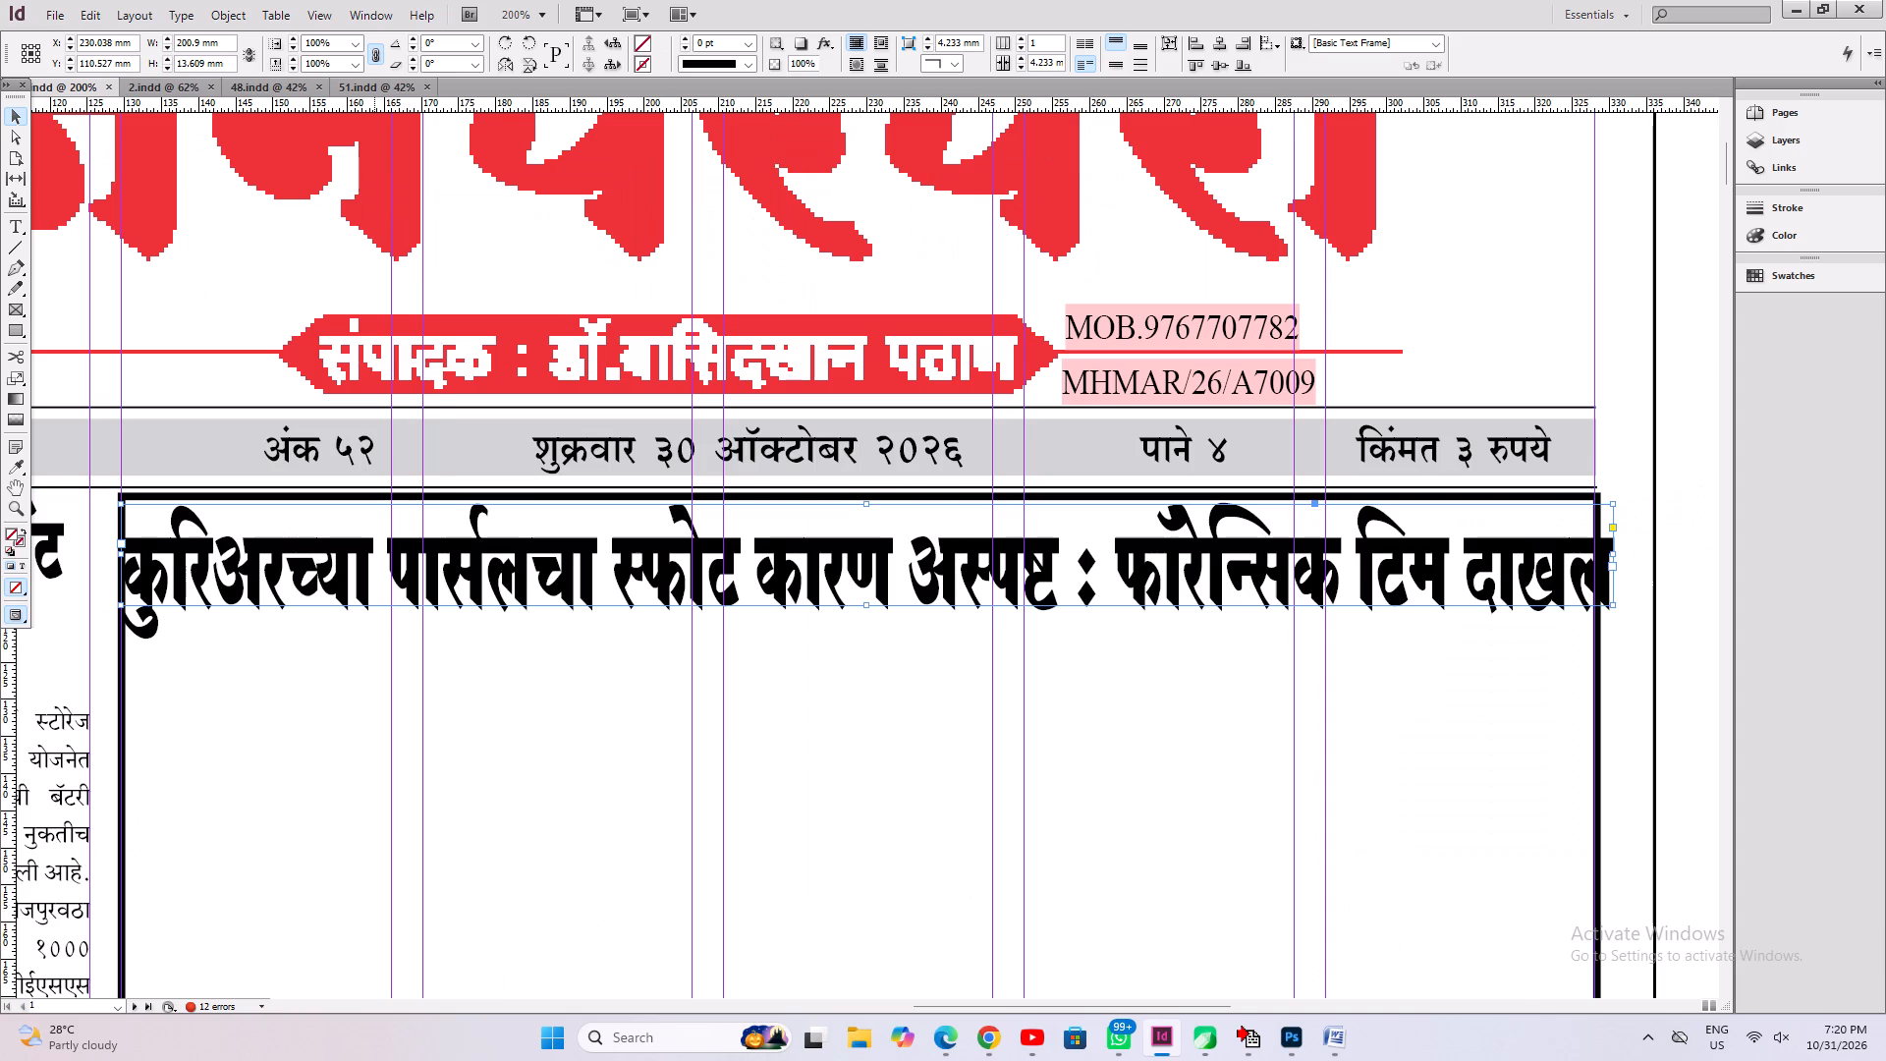
left_click_drag(376, 555, 384, 555)
Scale the headline with its frame to about 195.4 mm wide and 15.4 mm high, inside the box borders, and save the document.
key("space")
left_click_drag(1200, 734, 1053, 734)
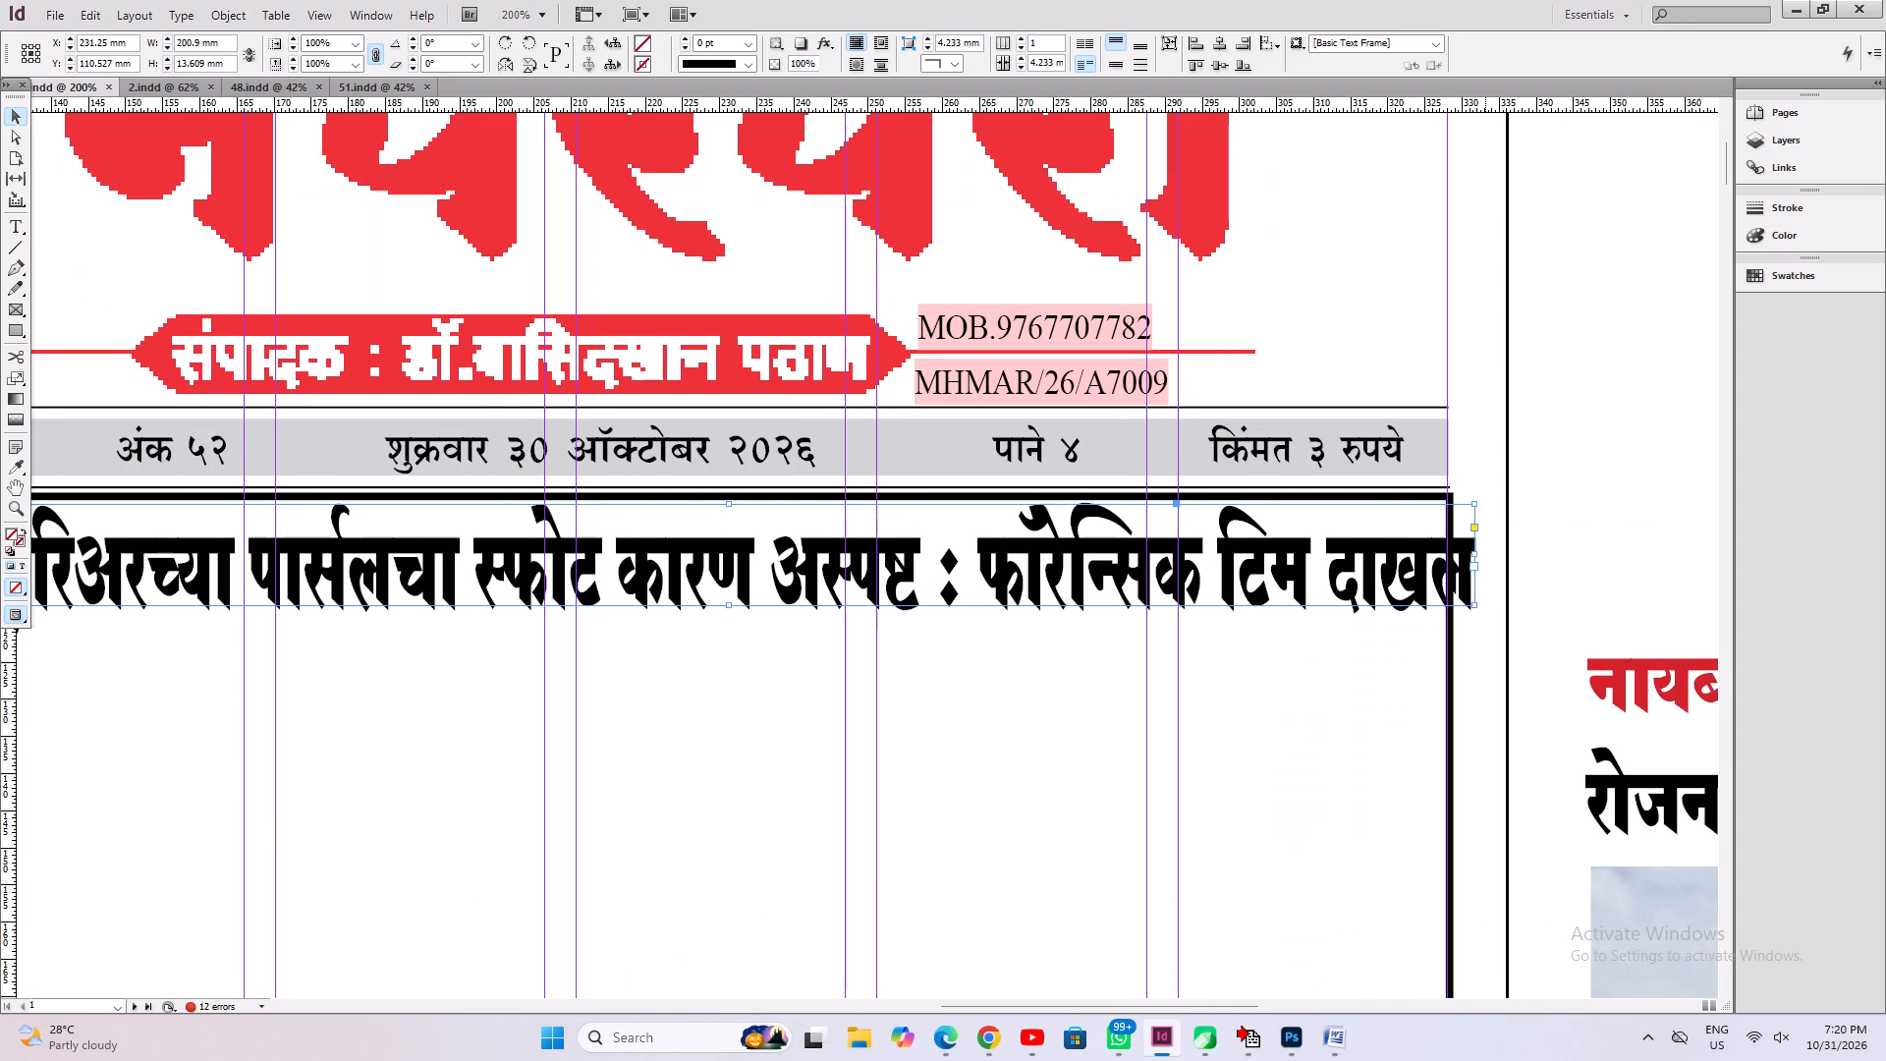
left_click_drag(1478, 605, 1434, 619, "ctrl")
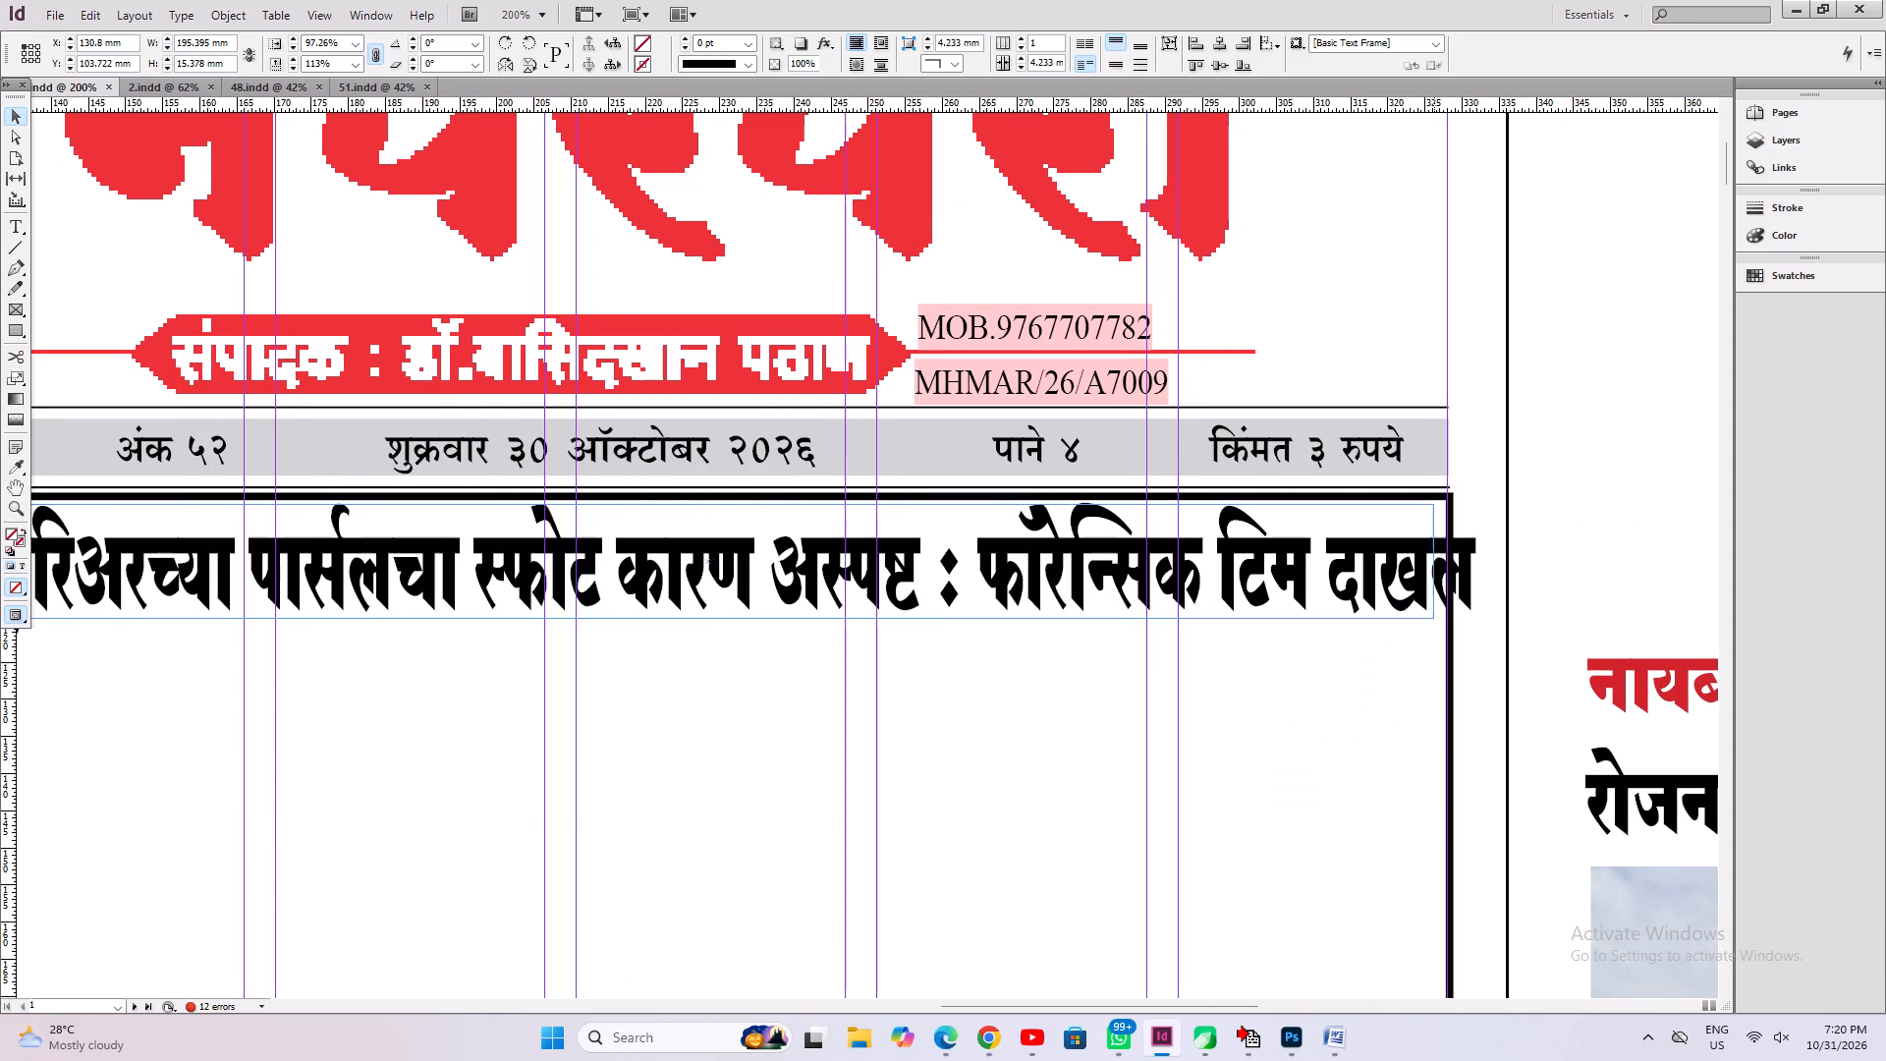
key("ctrl+1")
left_click(1009, 803)
key("ctrl+s")
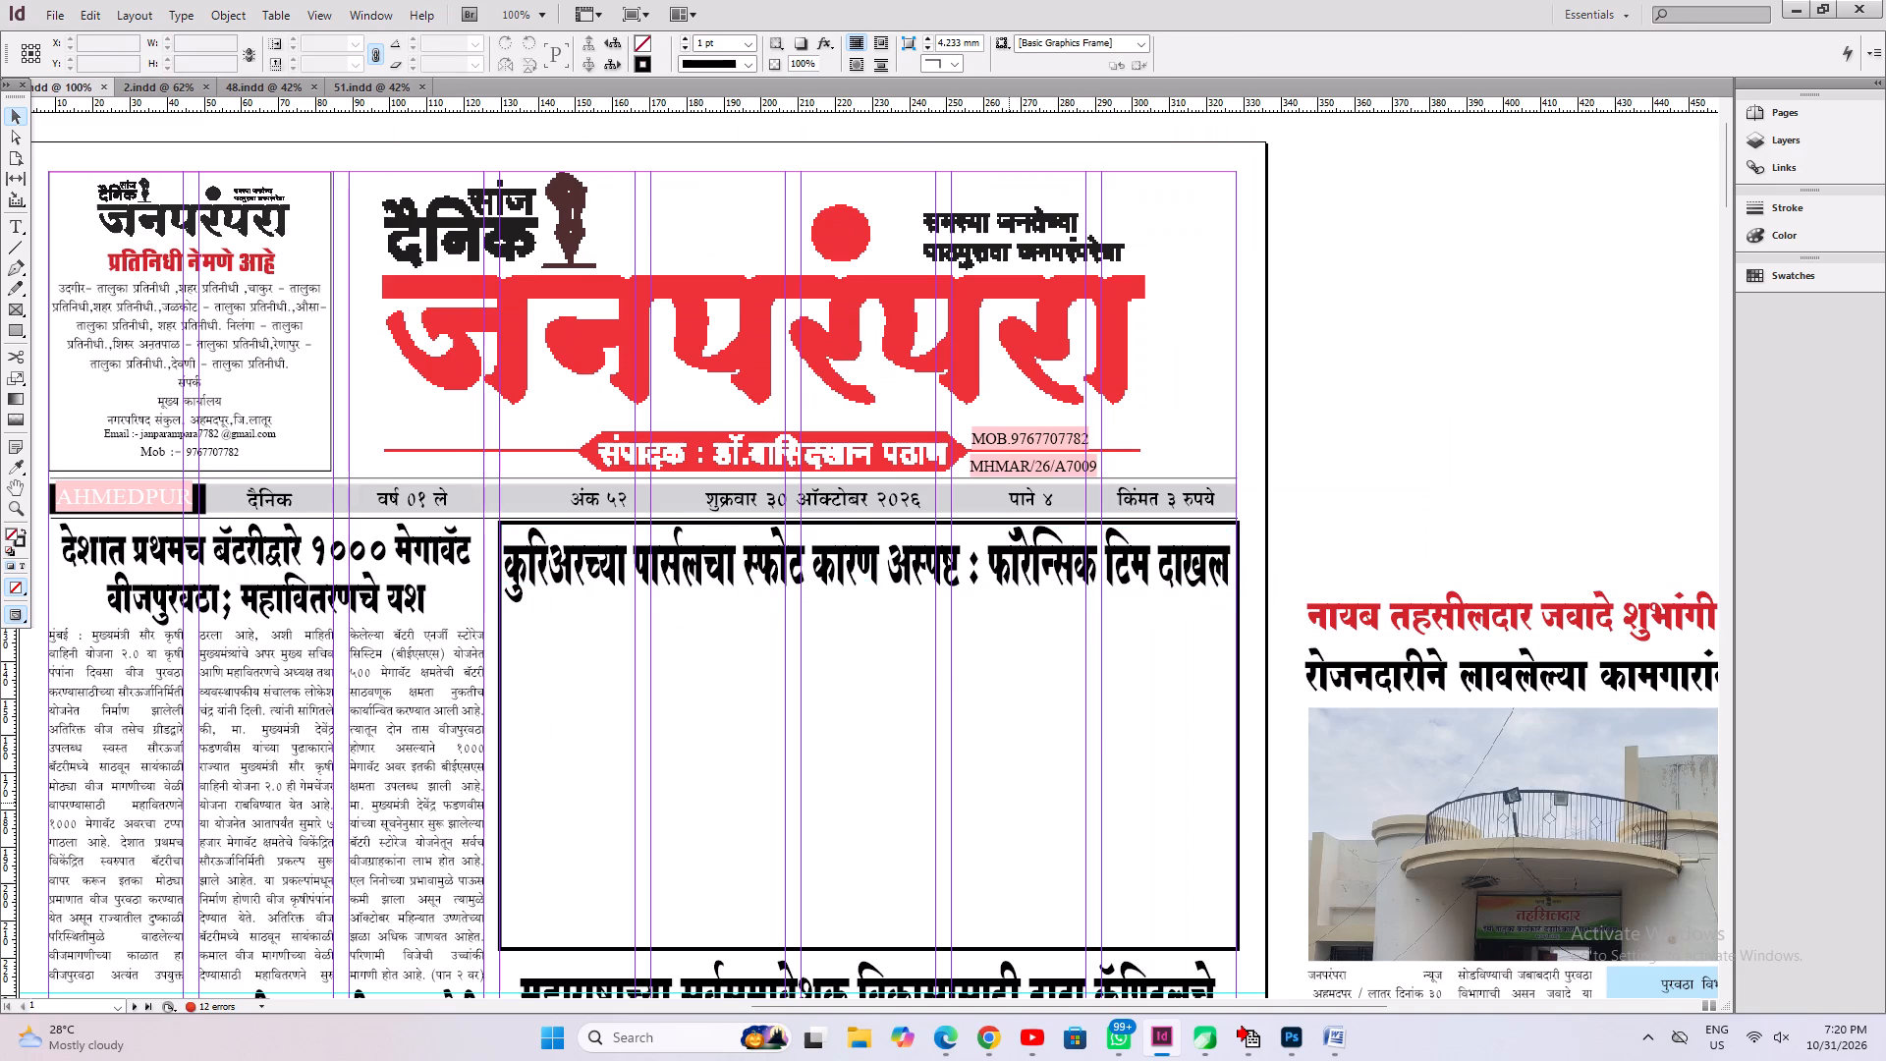
key("ctrl+0")
key("ctrl+s")
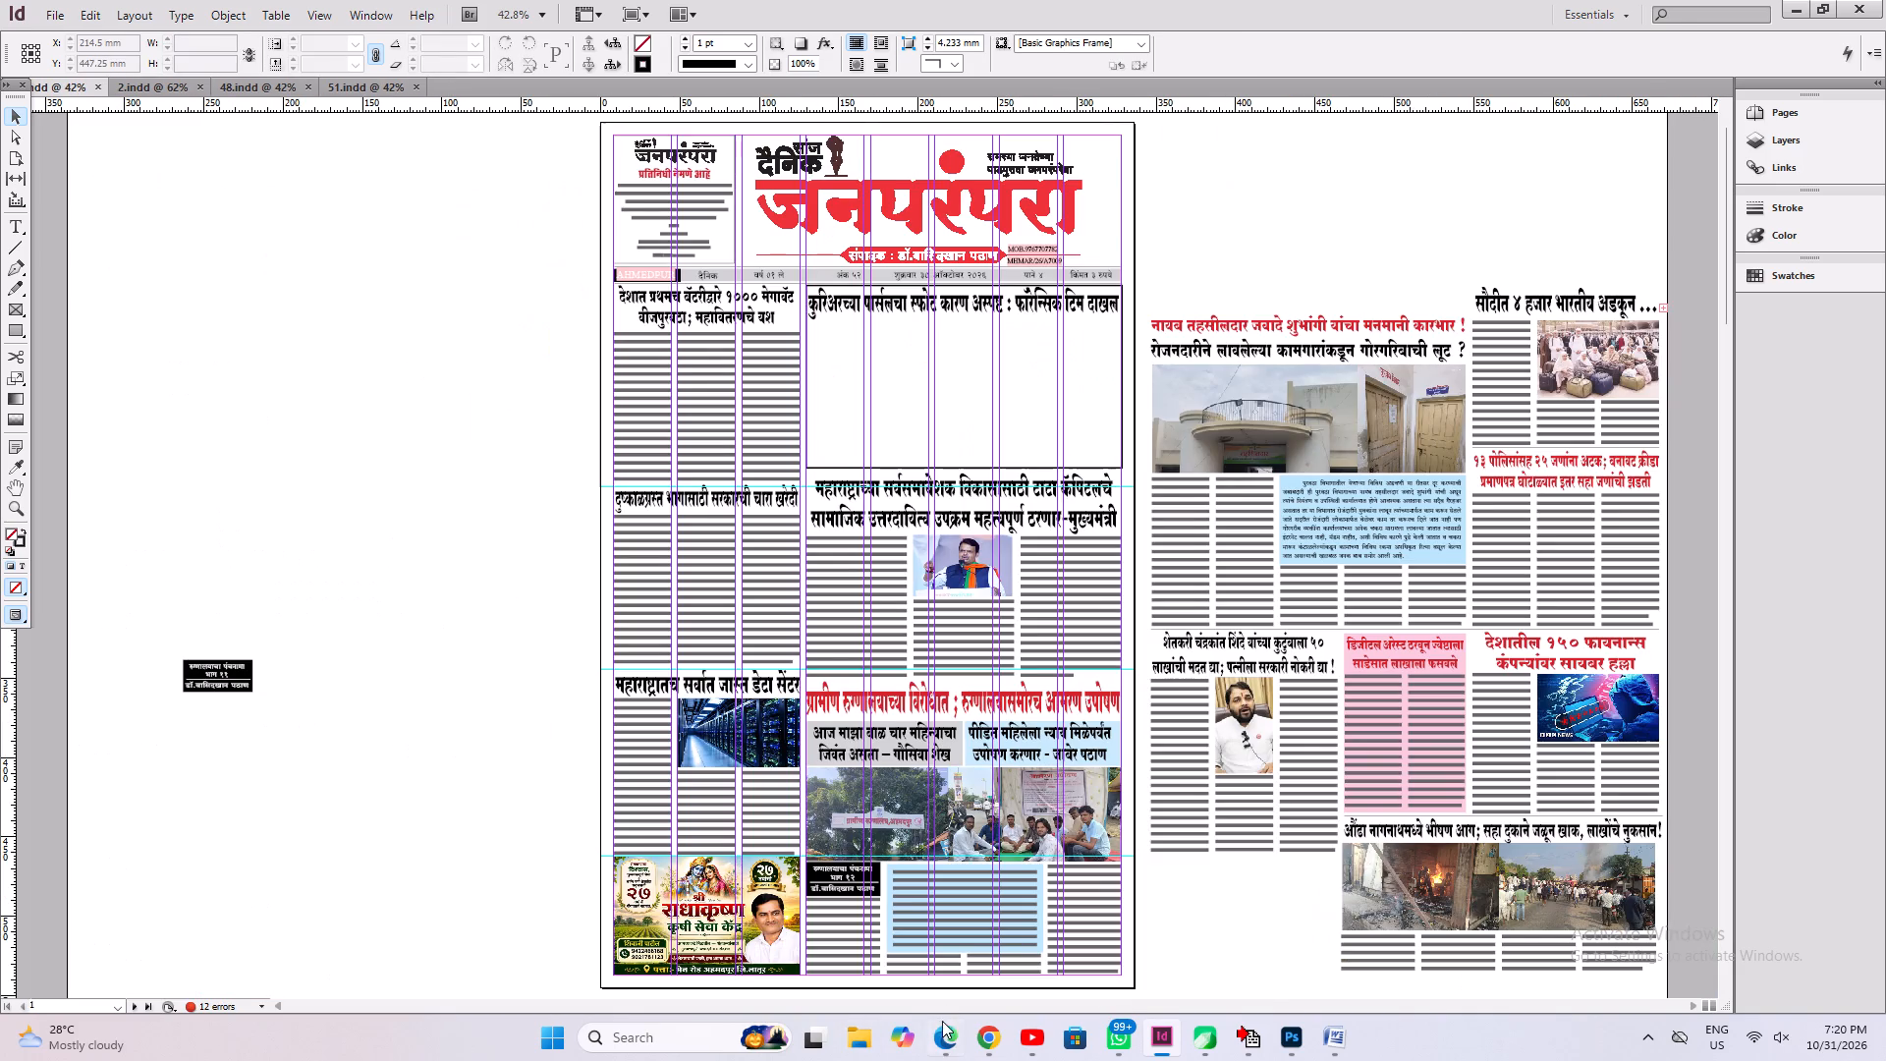
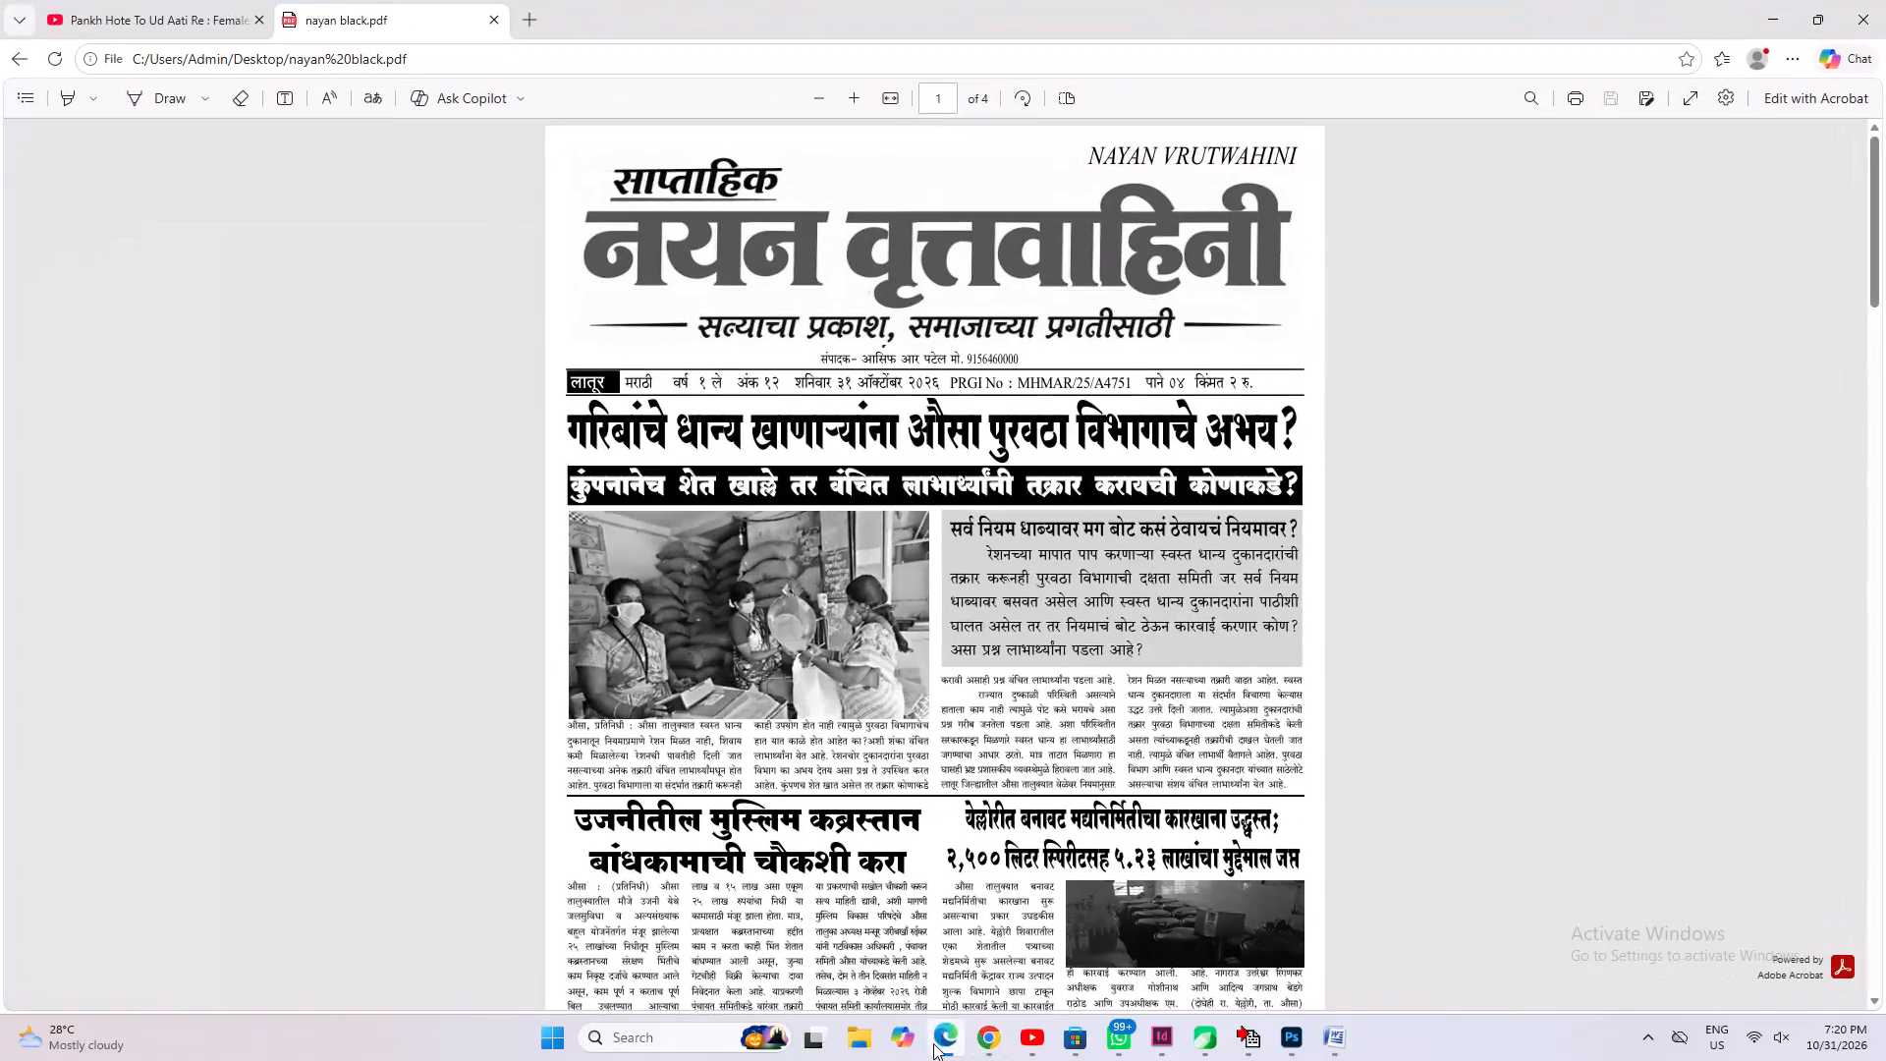
Copy the parcel-blast story's intro and full body text from the 31 October-2026 PDF in Chrome.
left_click(933, 1043)
left_click(1002, 1046)
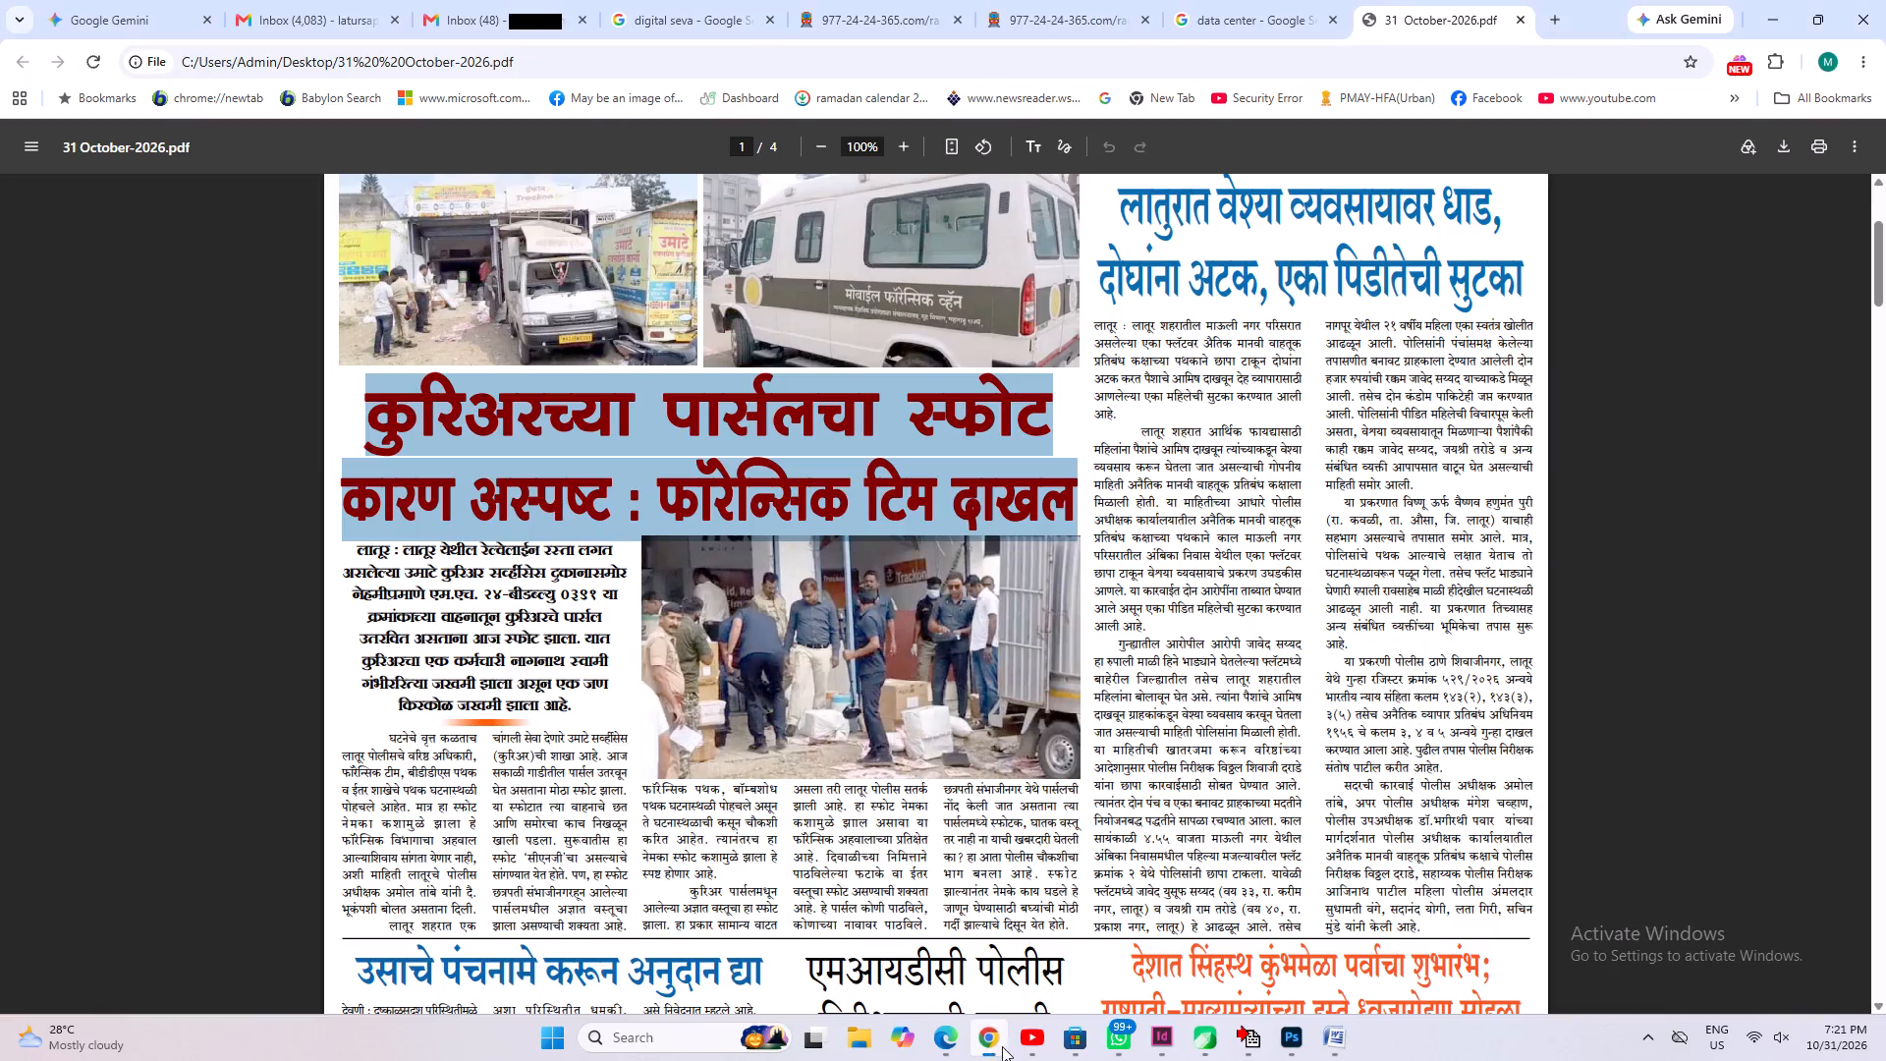
left_click(1029, 808)
scroll(594, 745, "down", 1)
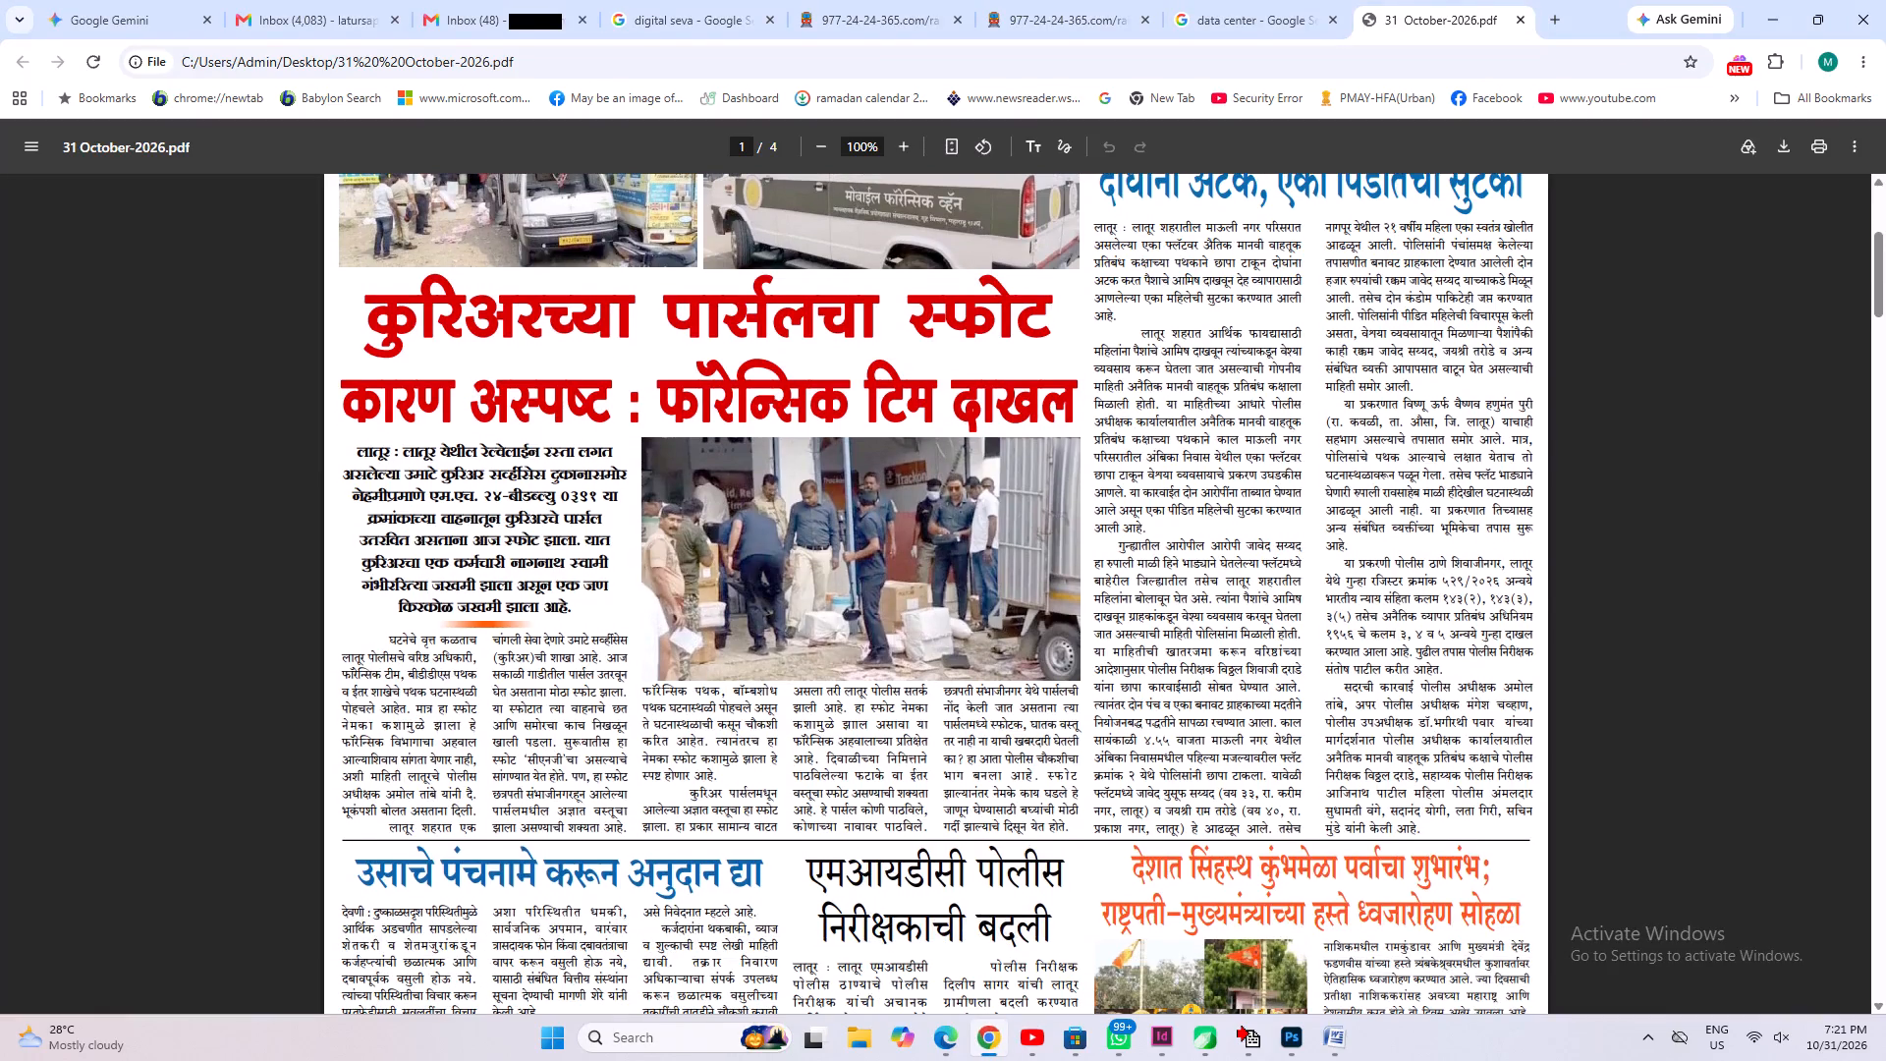
left_click_drag(350, 449, 675, 761)
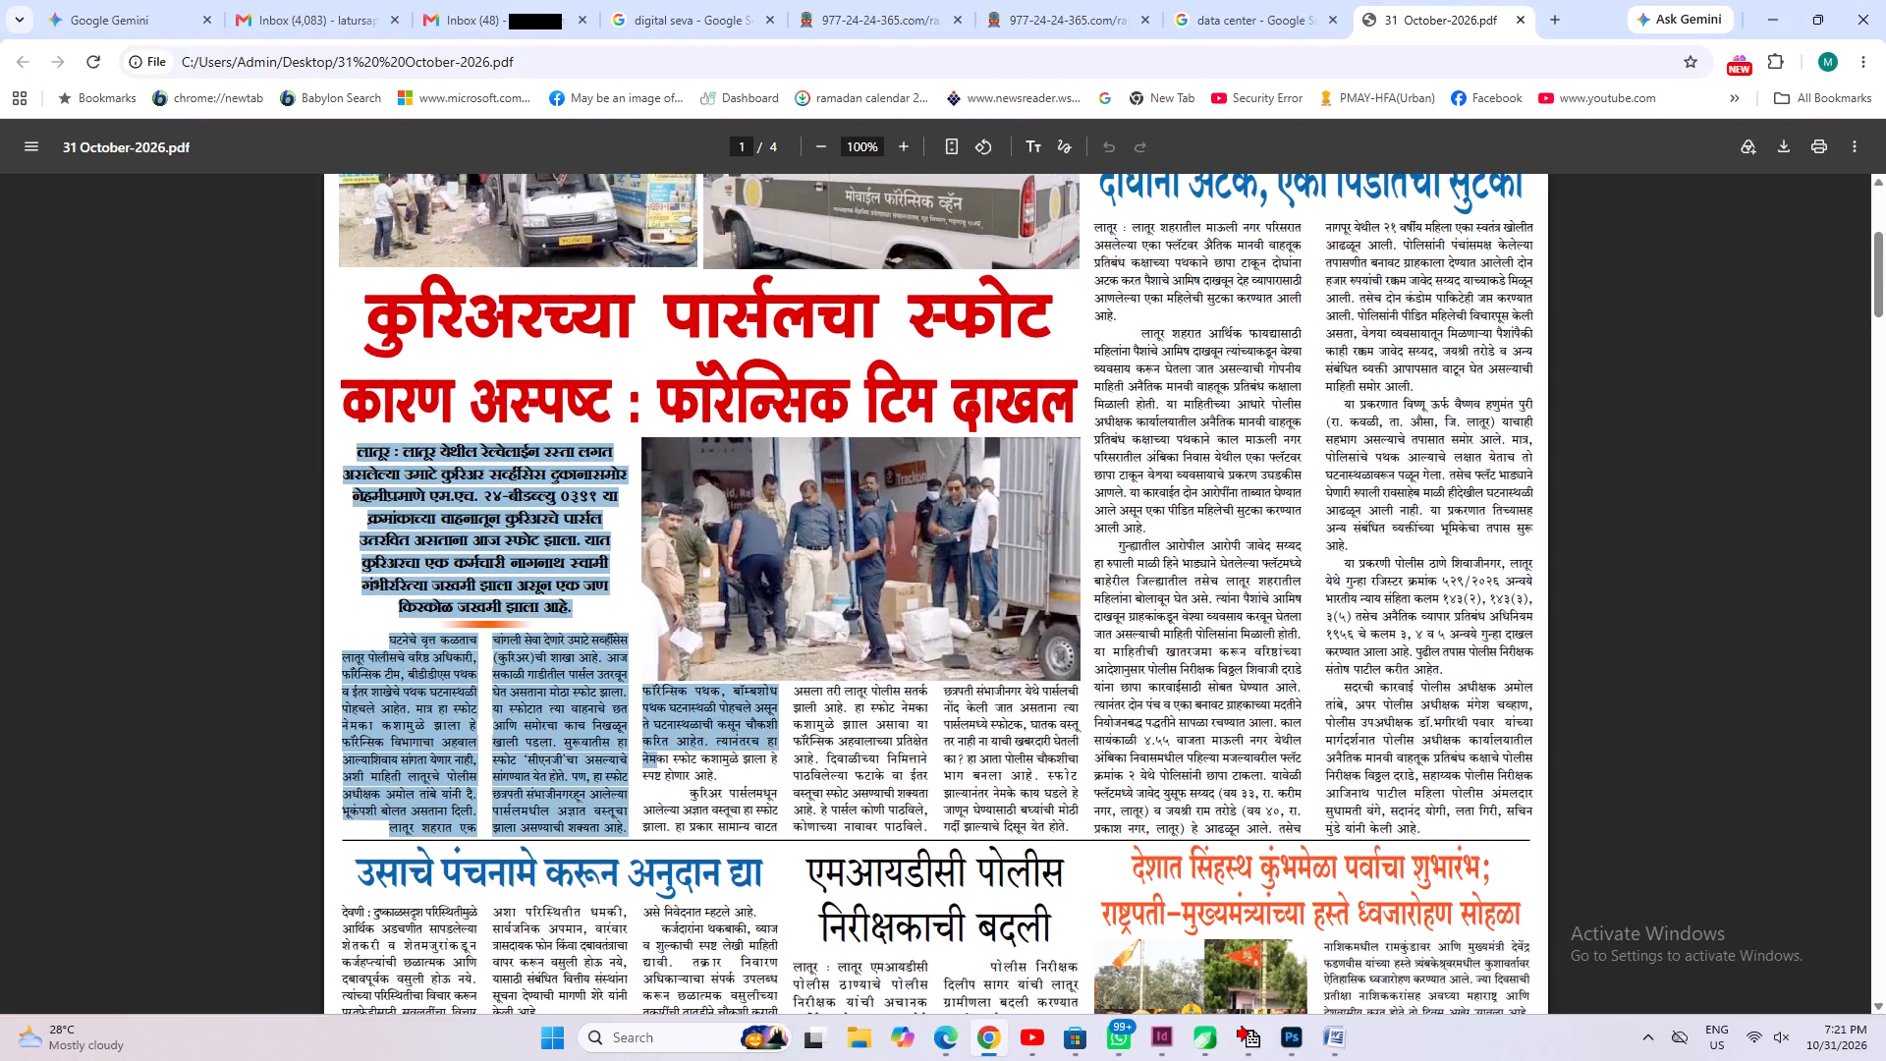
left_click_drag(675, 761, 823, 822)
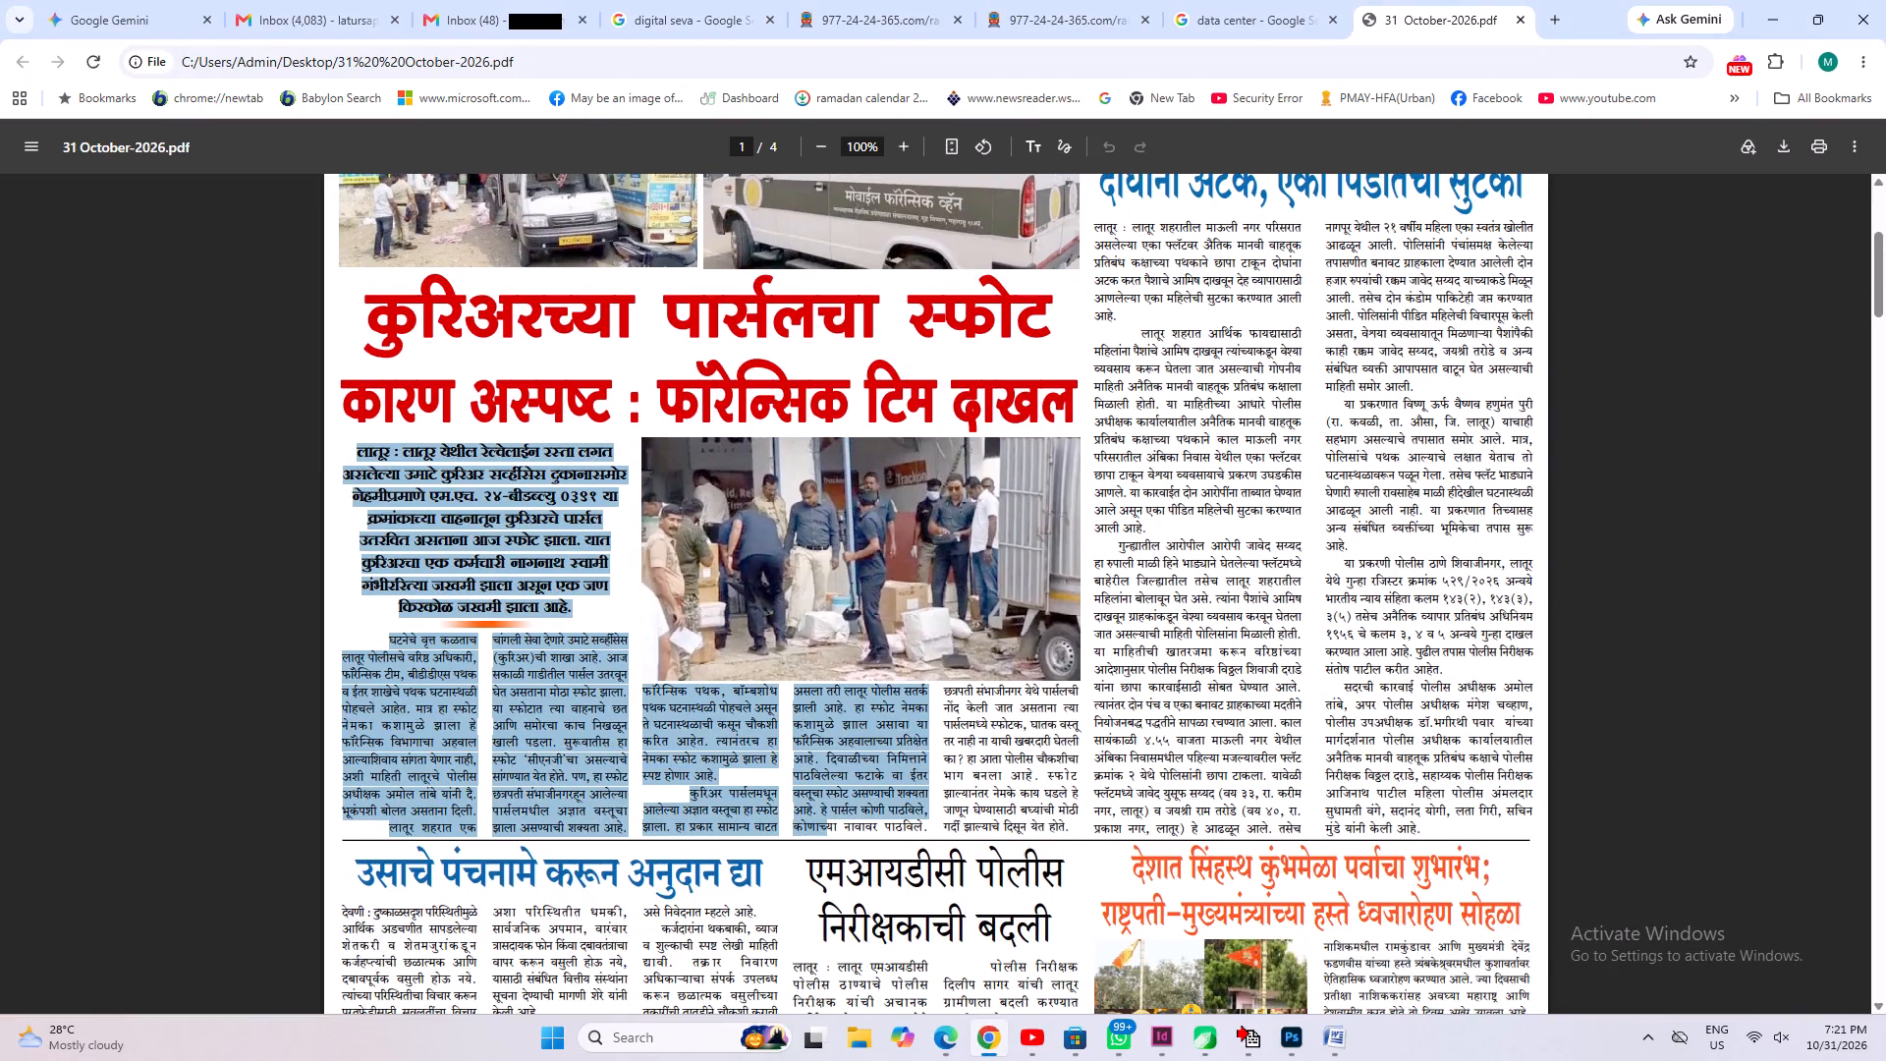
left_click_drag(823, 822, 1077, 829)
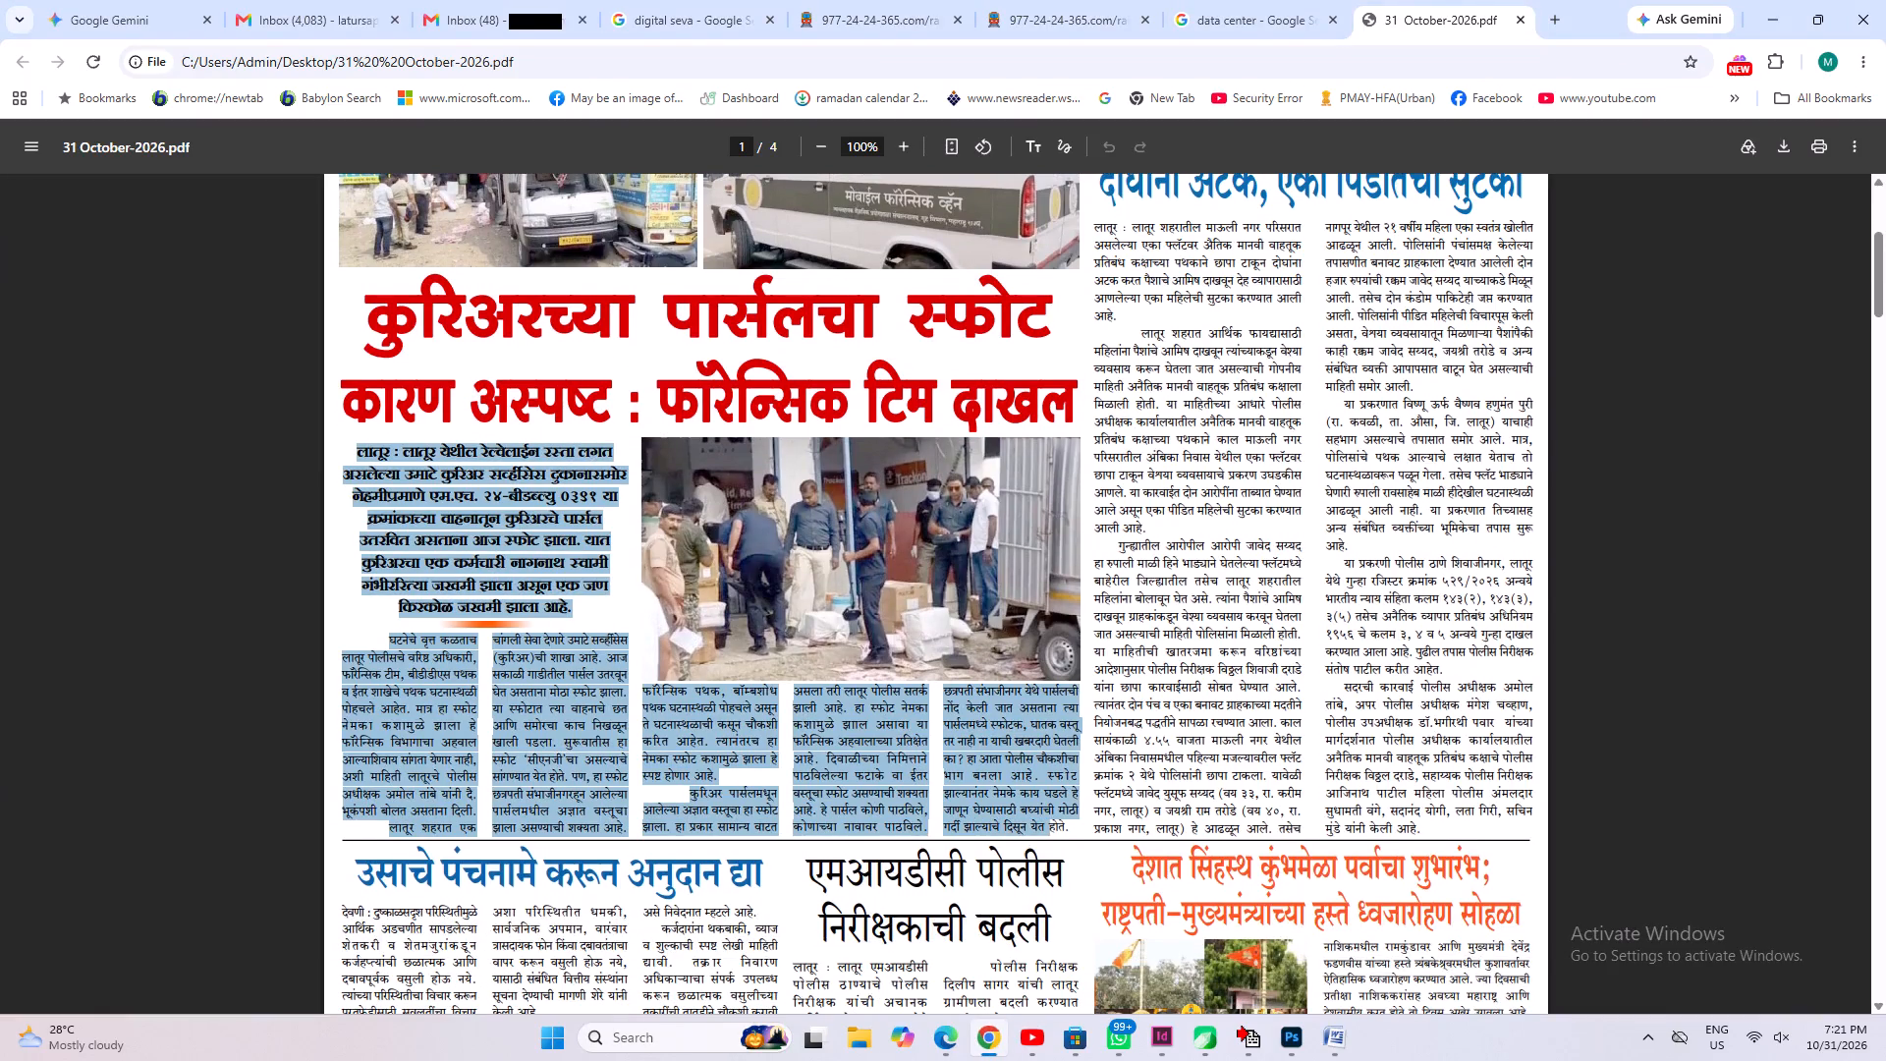
right_click(618, 709)
left_click(717, 384)
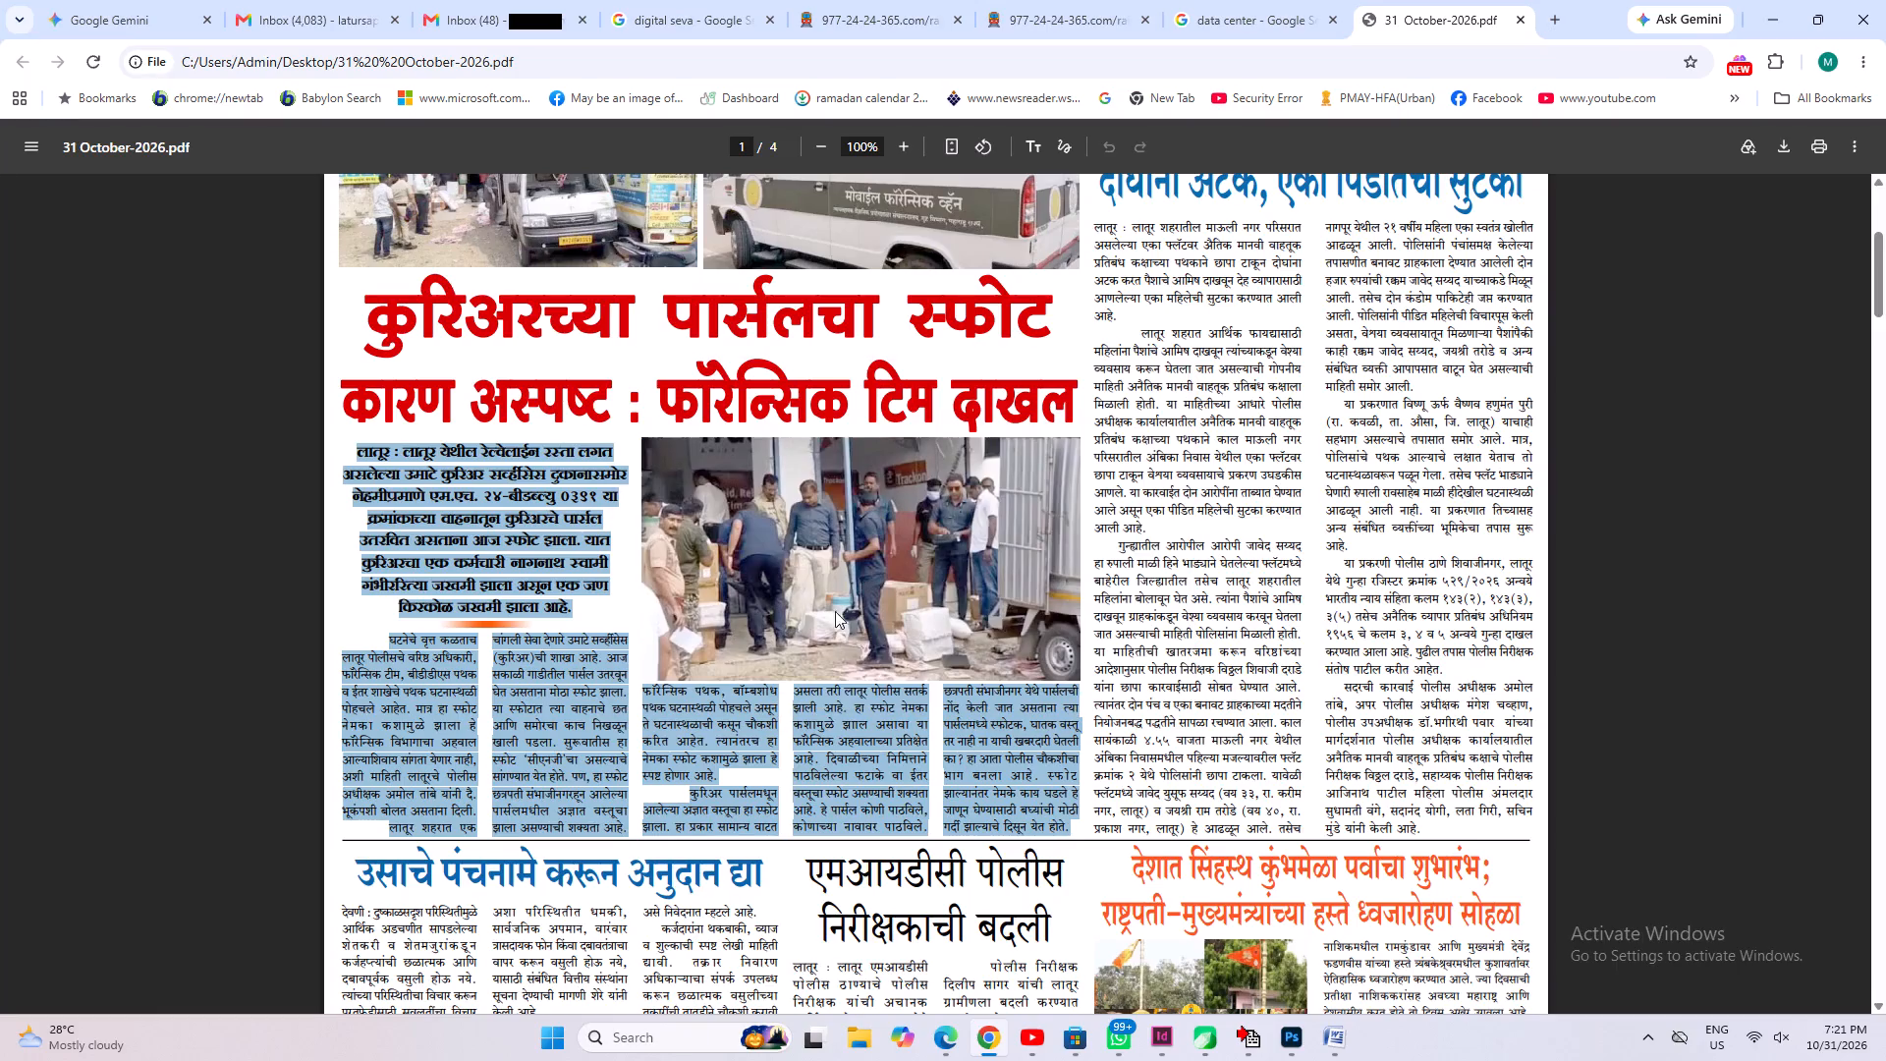
Switch to Word, paste the copied story into the blank document and cut all of it back out.
left_click(1335, 1037)
key("ctrl+v")
key("ctrl+a")
key("ctrl+x")
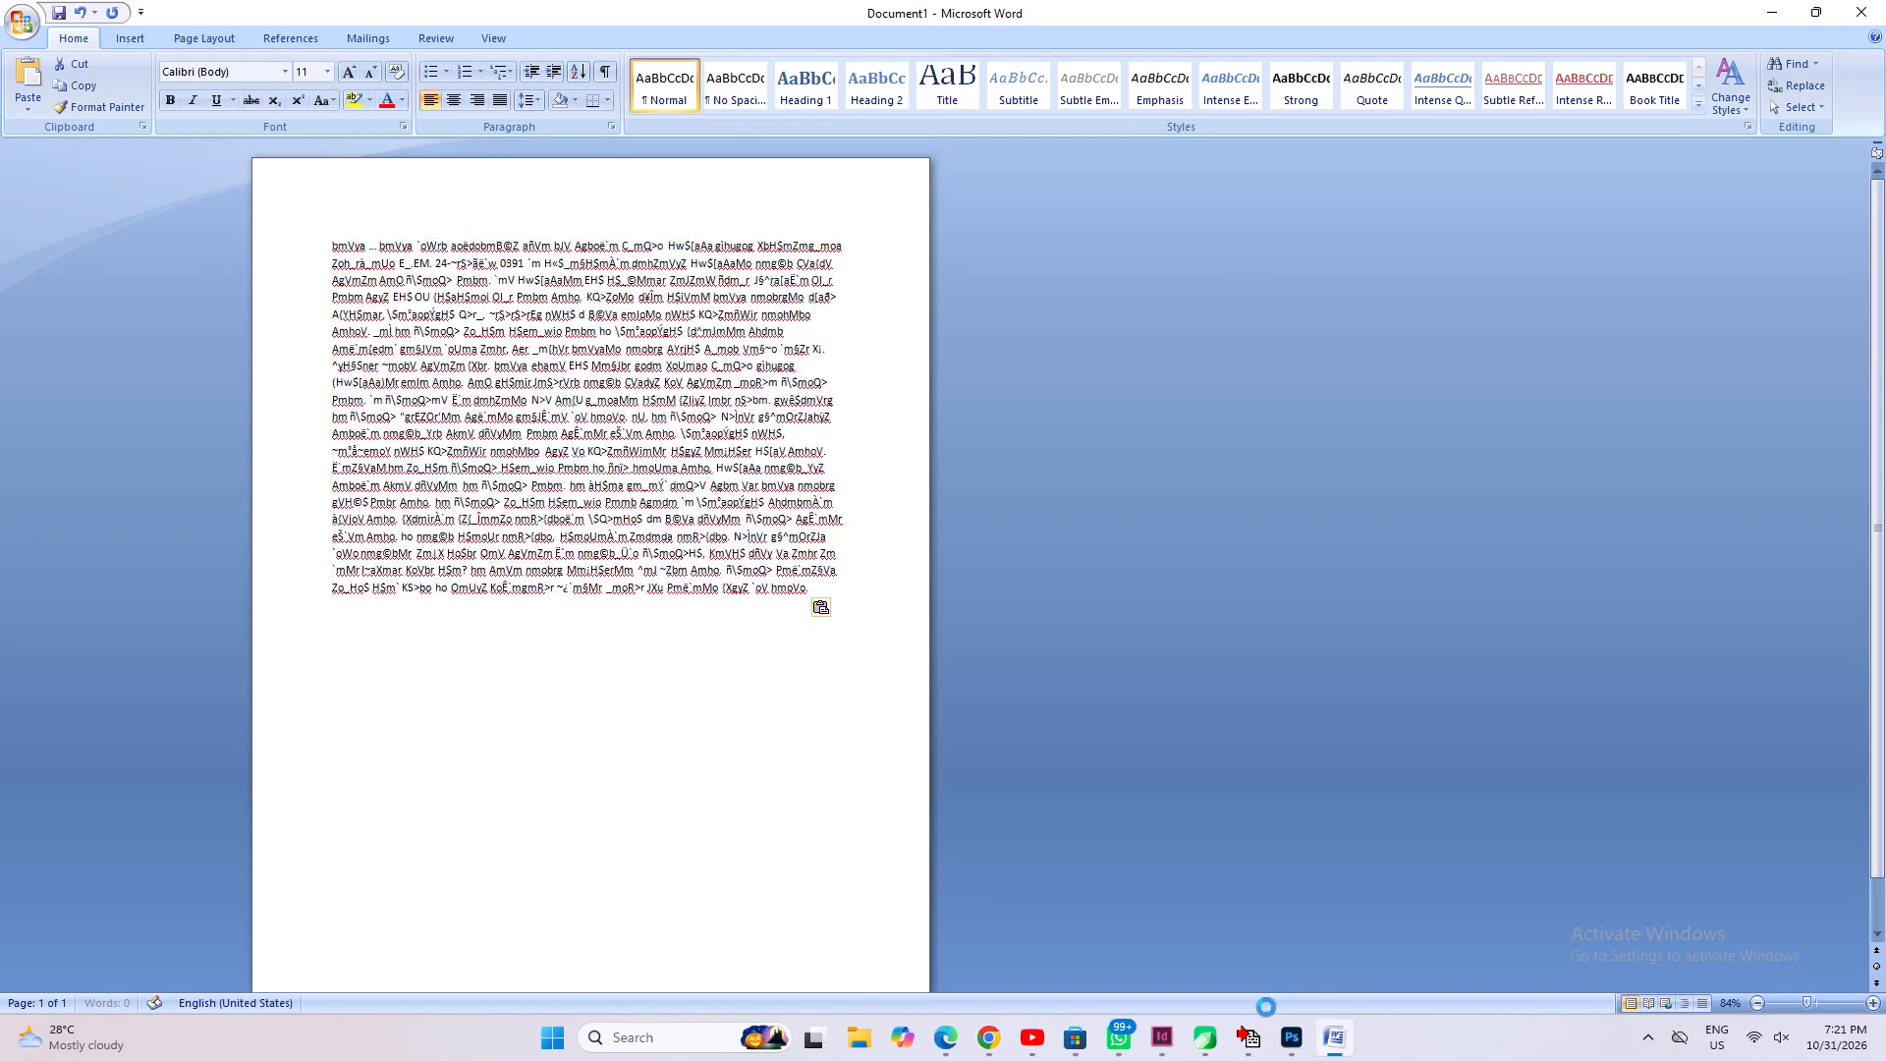
In InDesign, paste the story into a new text frame on the pasteboard, justify it with last line left, and fit the frame to it.
left_click(1155, 1043)
left_click(408, 420)
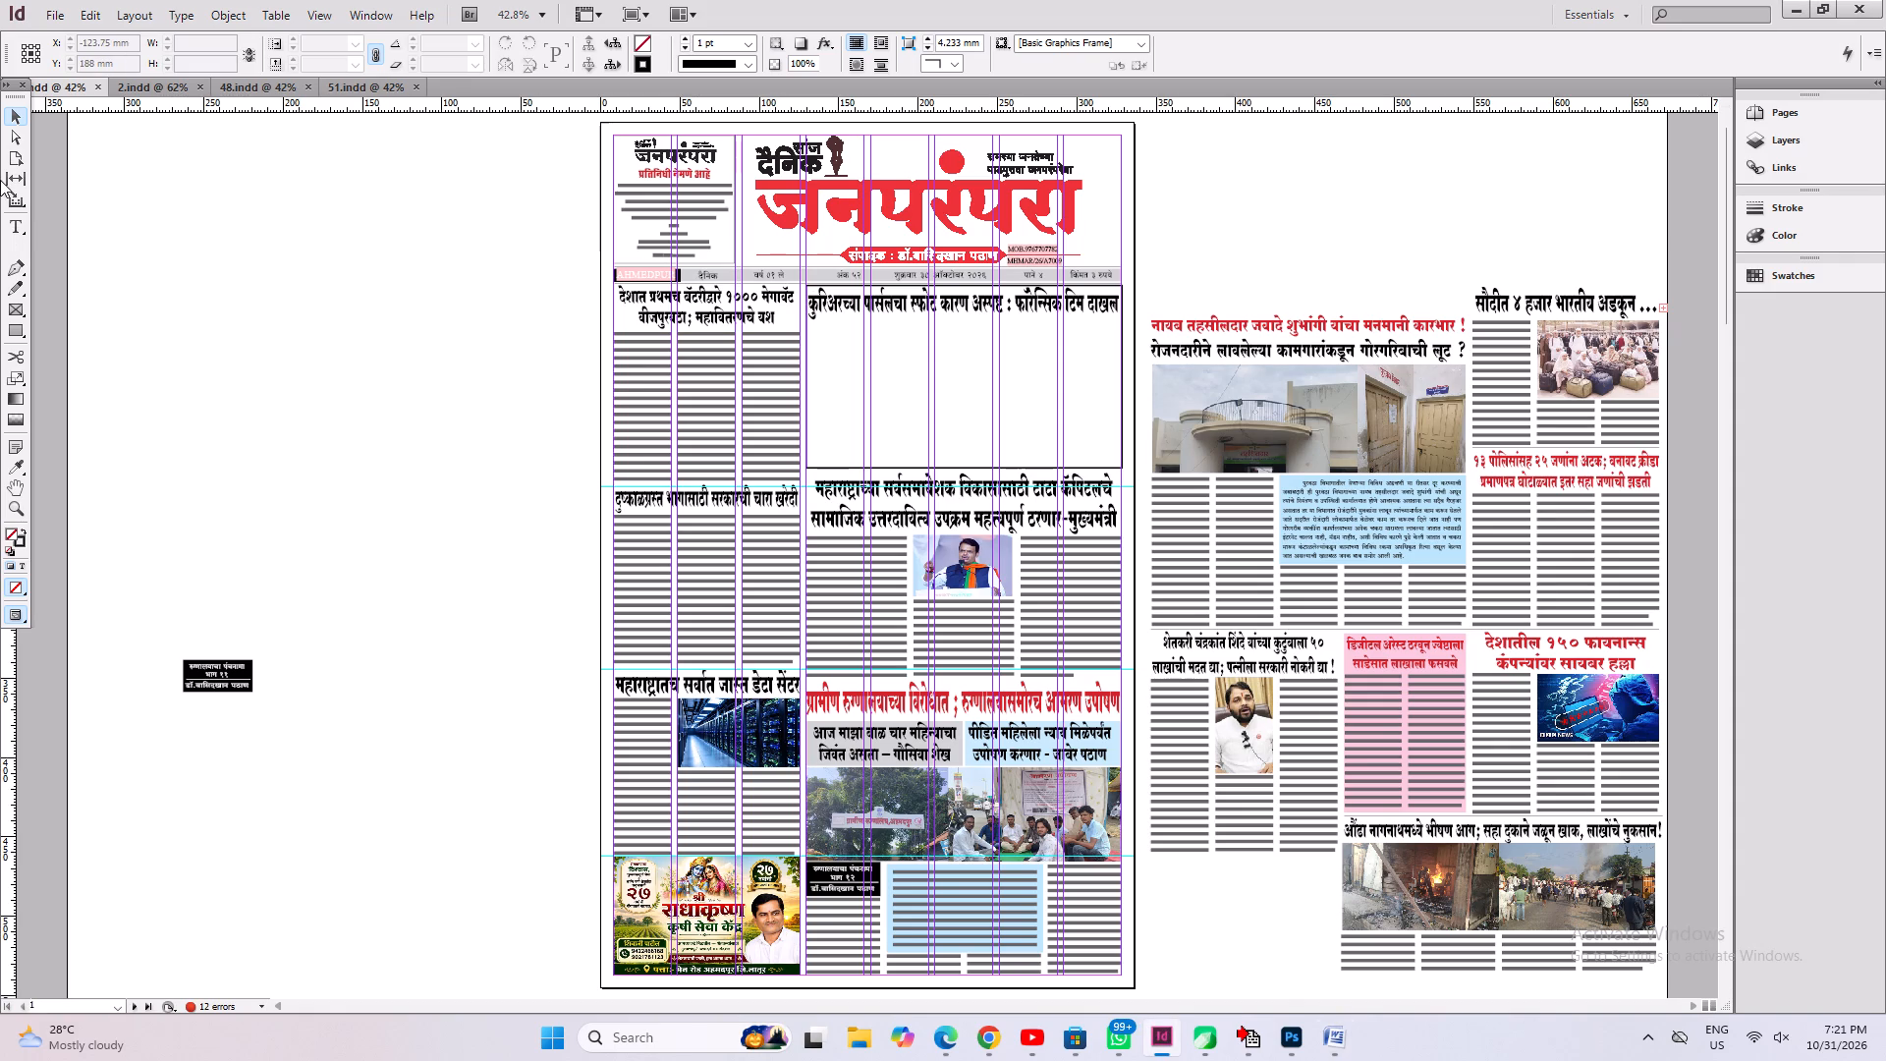
left_click(15, 219)
left_click_drag(213, 253, 437, 567)
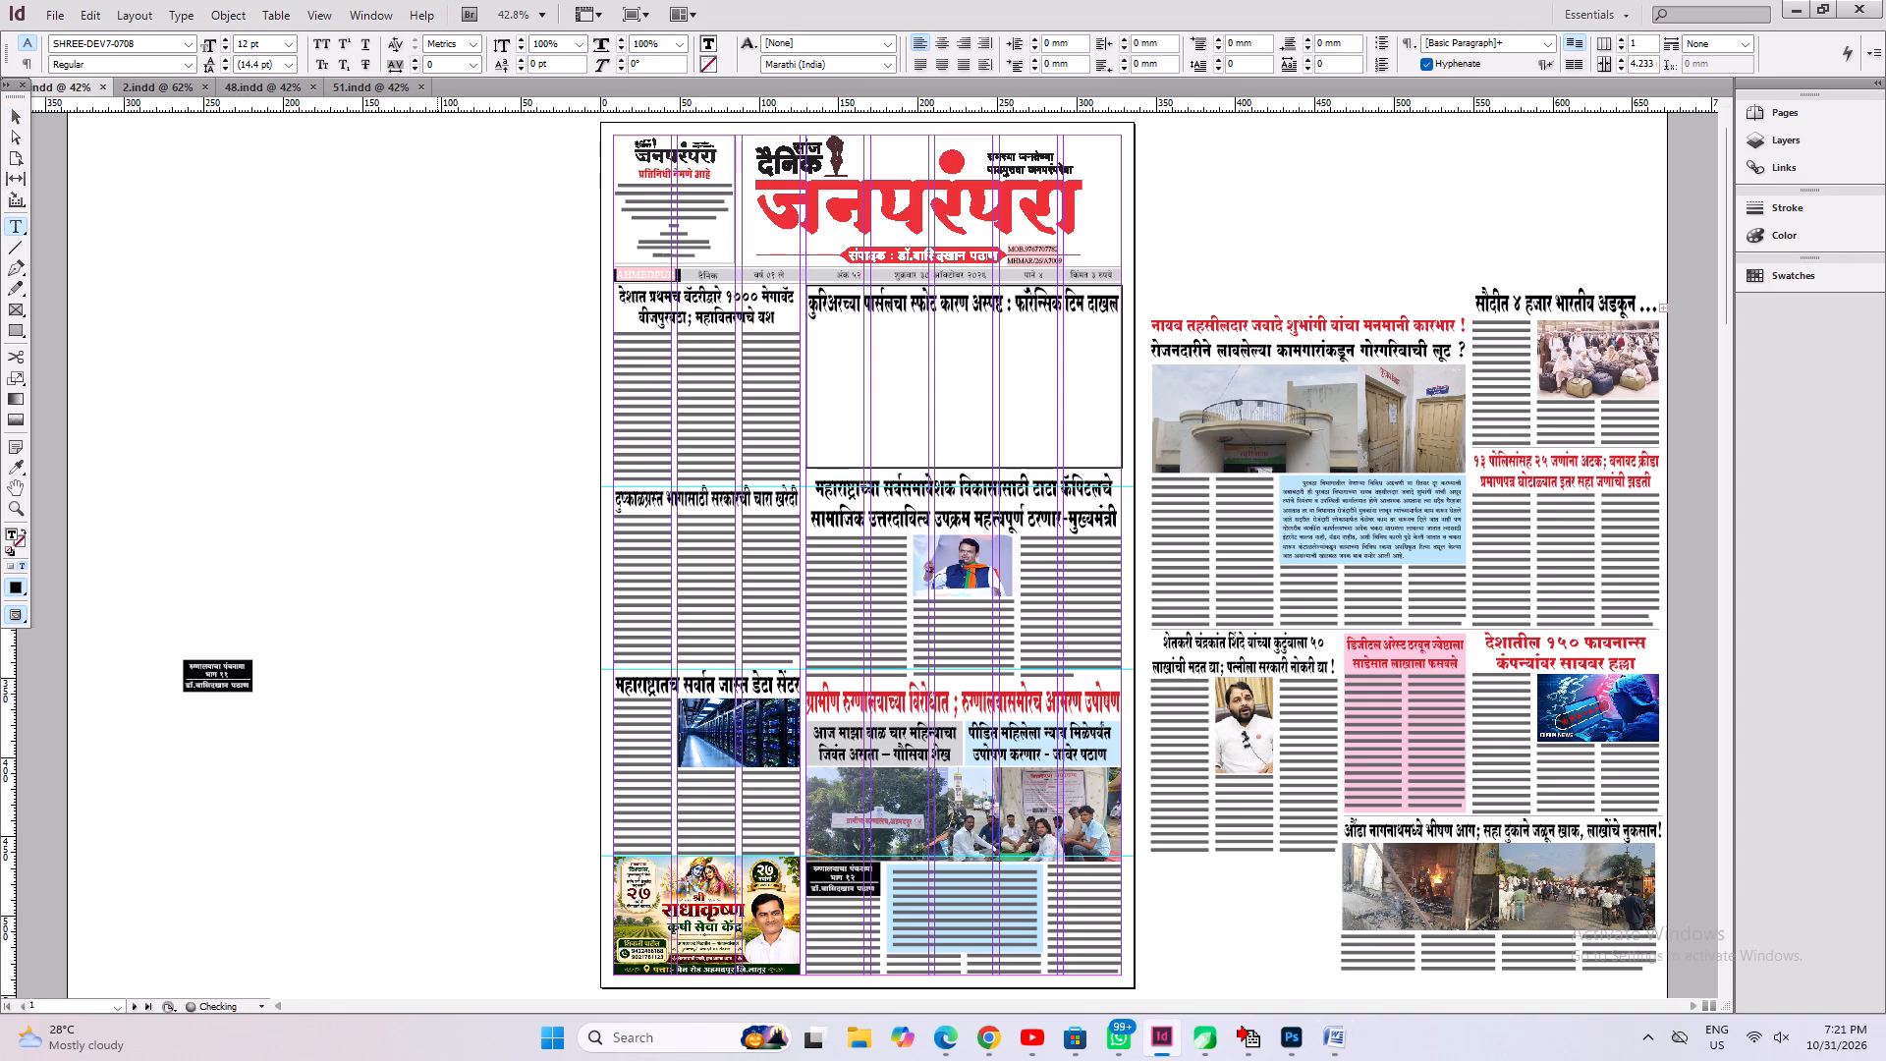
key("ctrl+v")
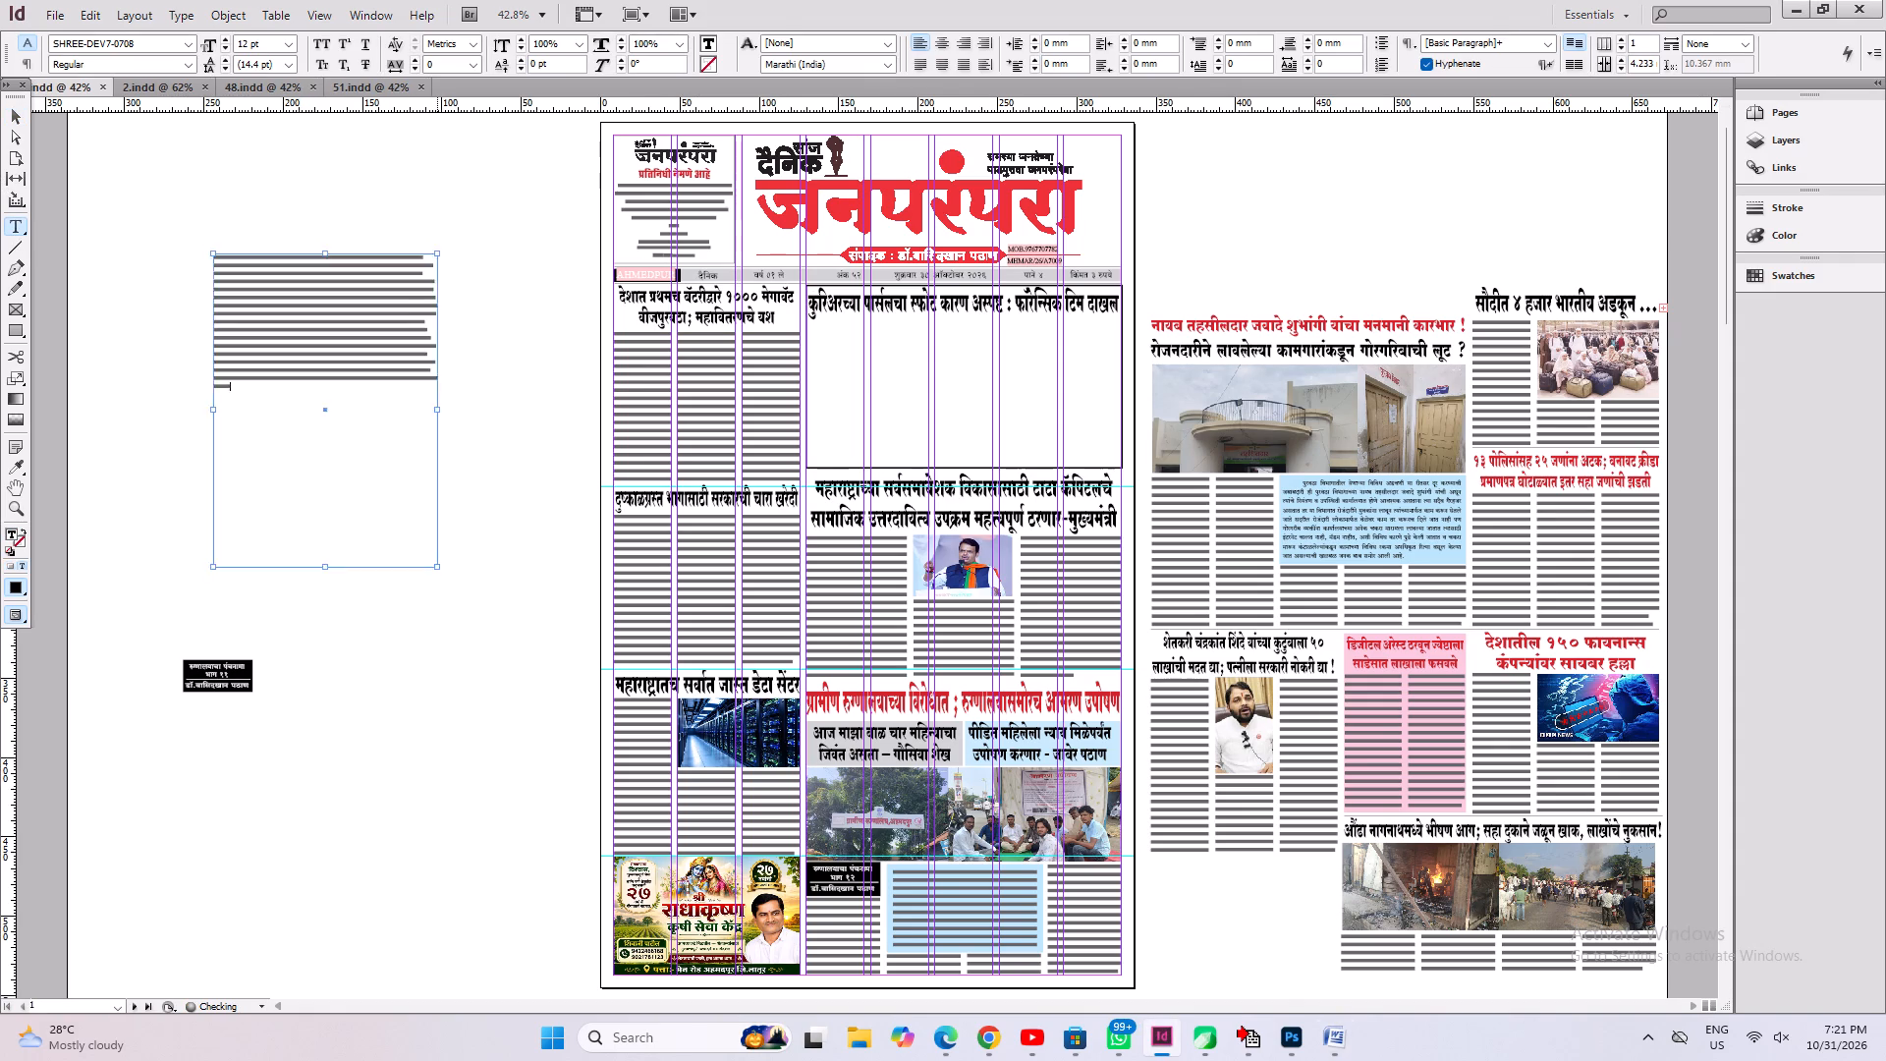
key("ctrl+a")
key("ctrl+shift+j")
key("ctrl+alt+c")
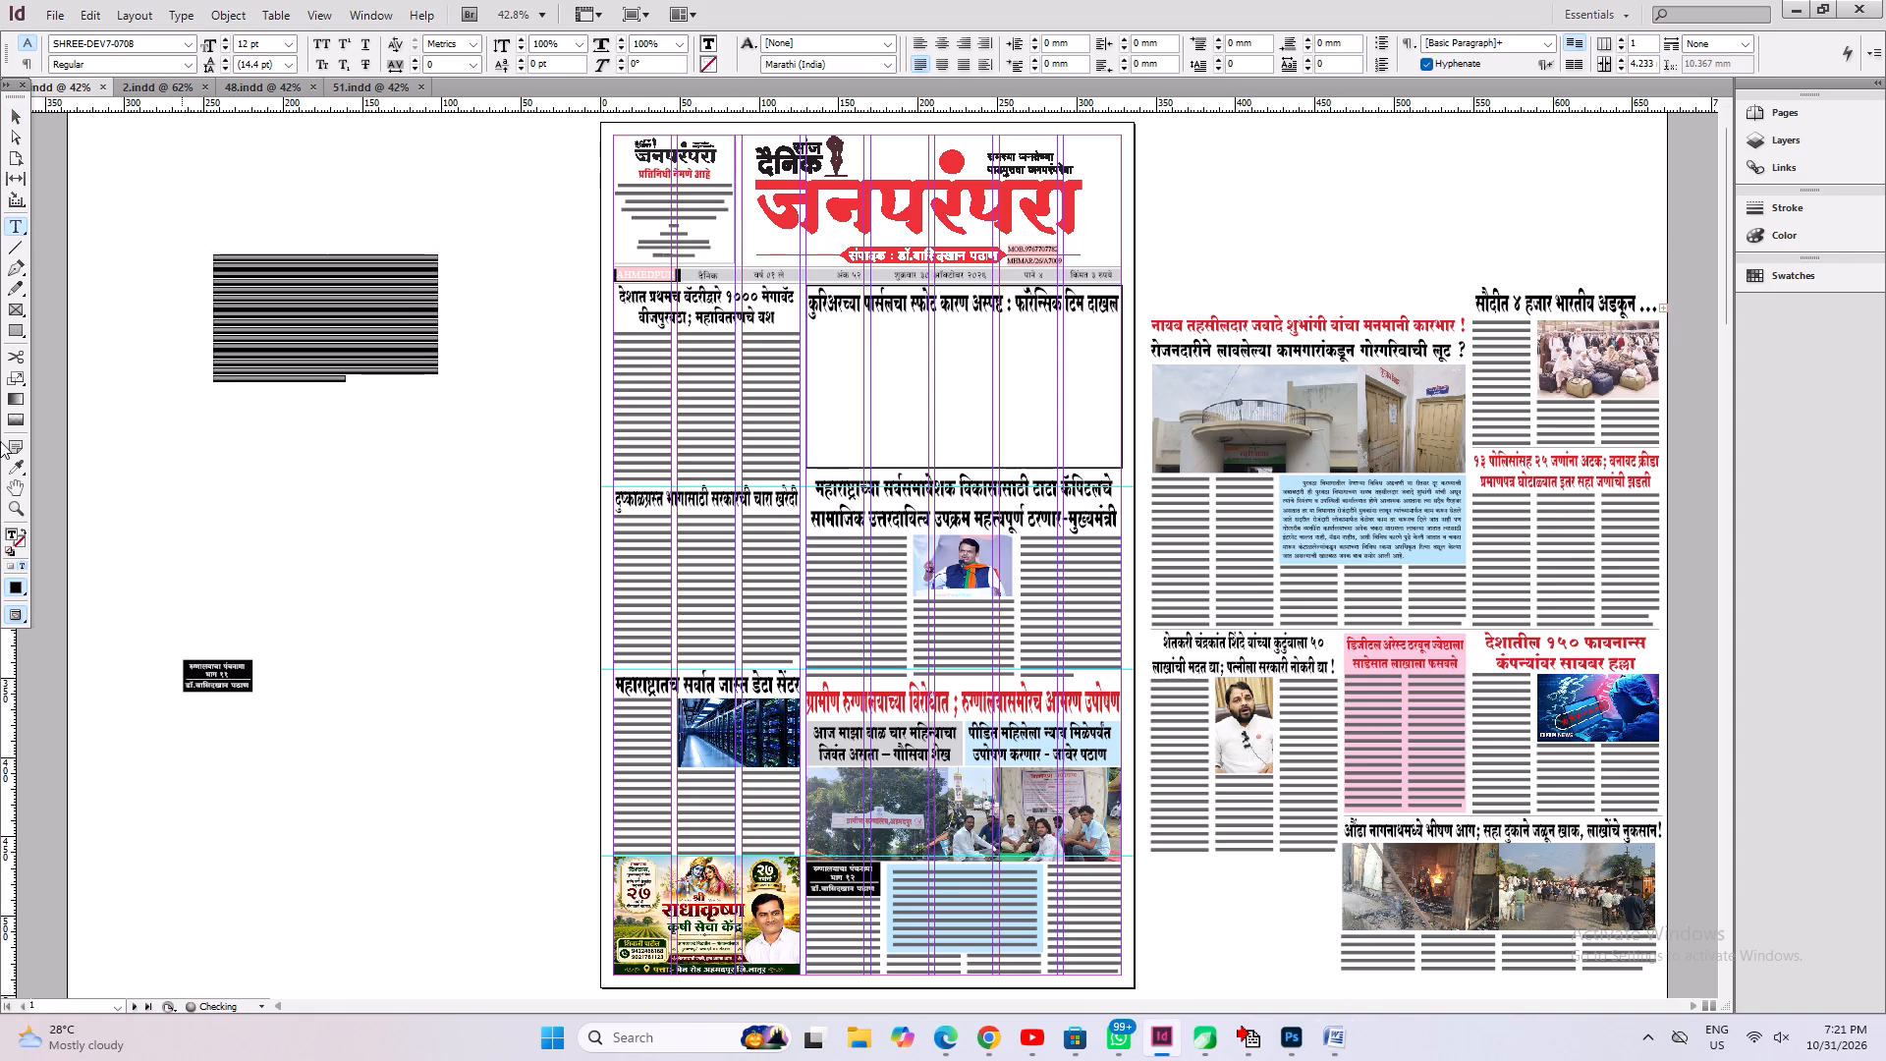
Move the story frame into page 1's box under the parcel-blast headline and enlarge it to about 194.1 mm wide and 88.1 mm high.
left_click_drag(13, 115, 26, 126)
left_click_drag(374, 336, 580, 446)
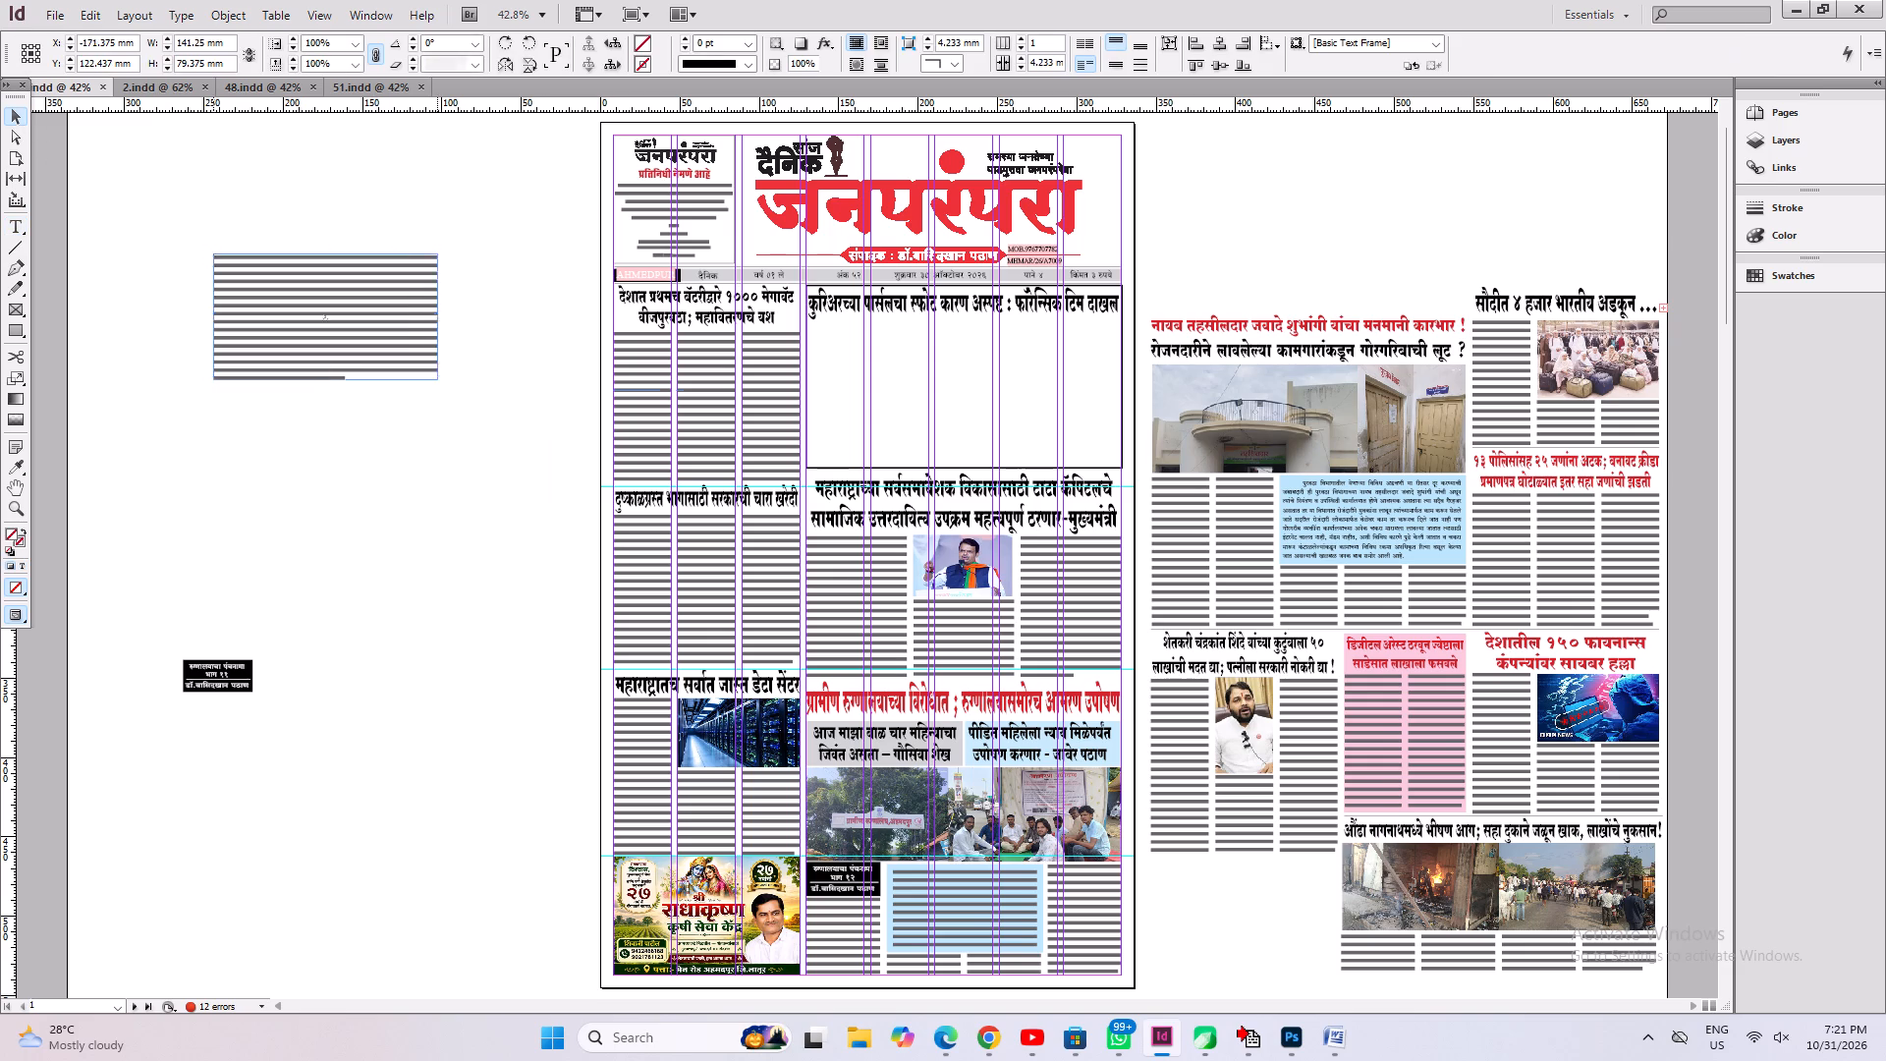
left_click_drag(580, 446, 974, 409)
key("ctrl+1")
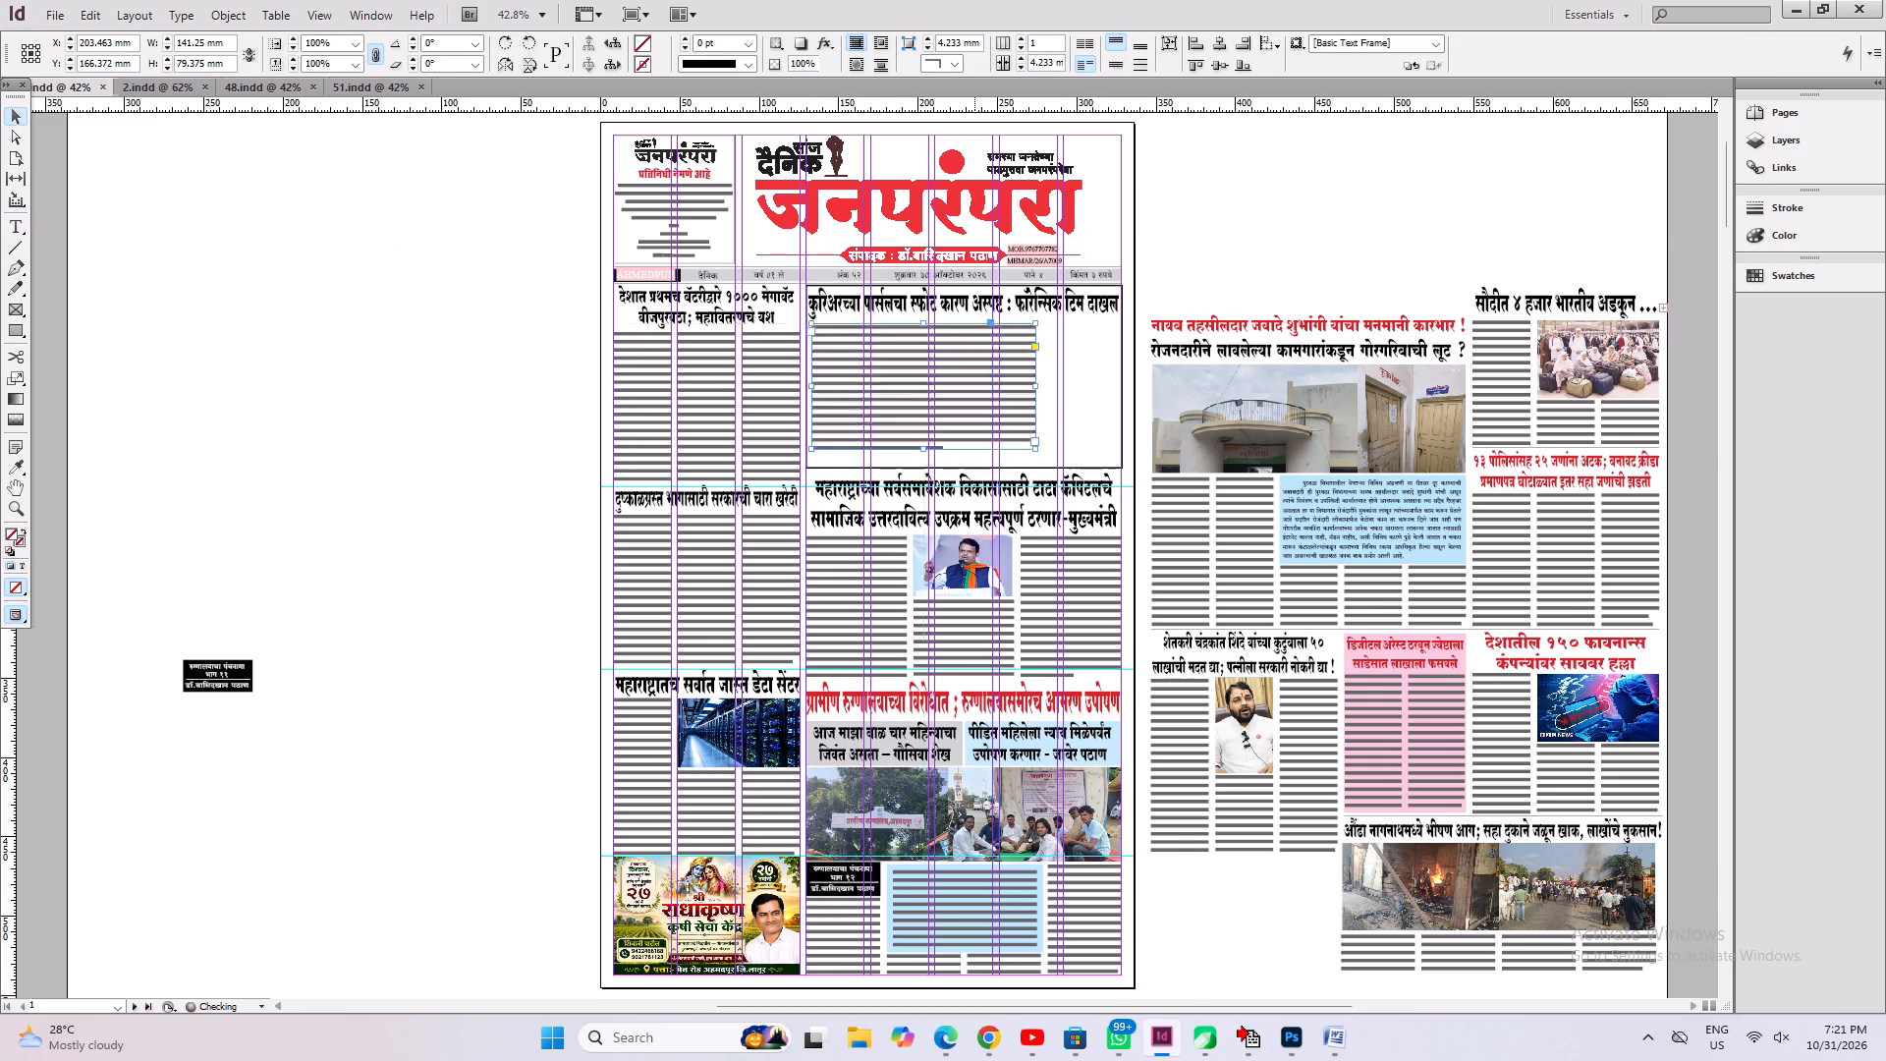
left_click(755, 530)
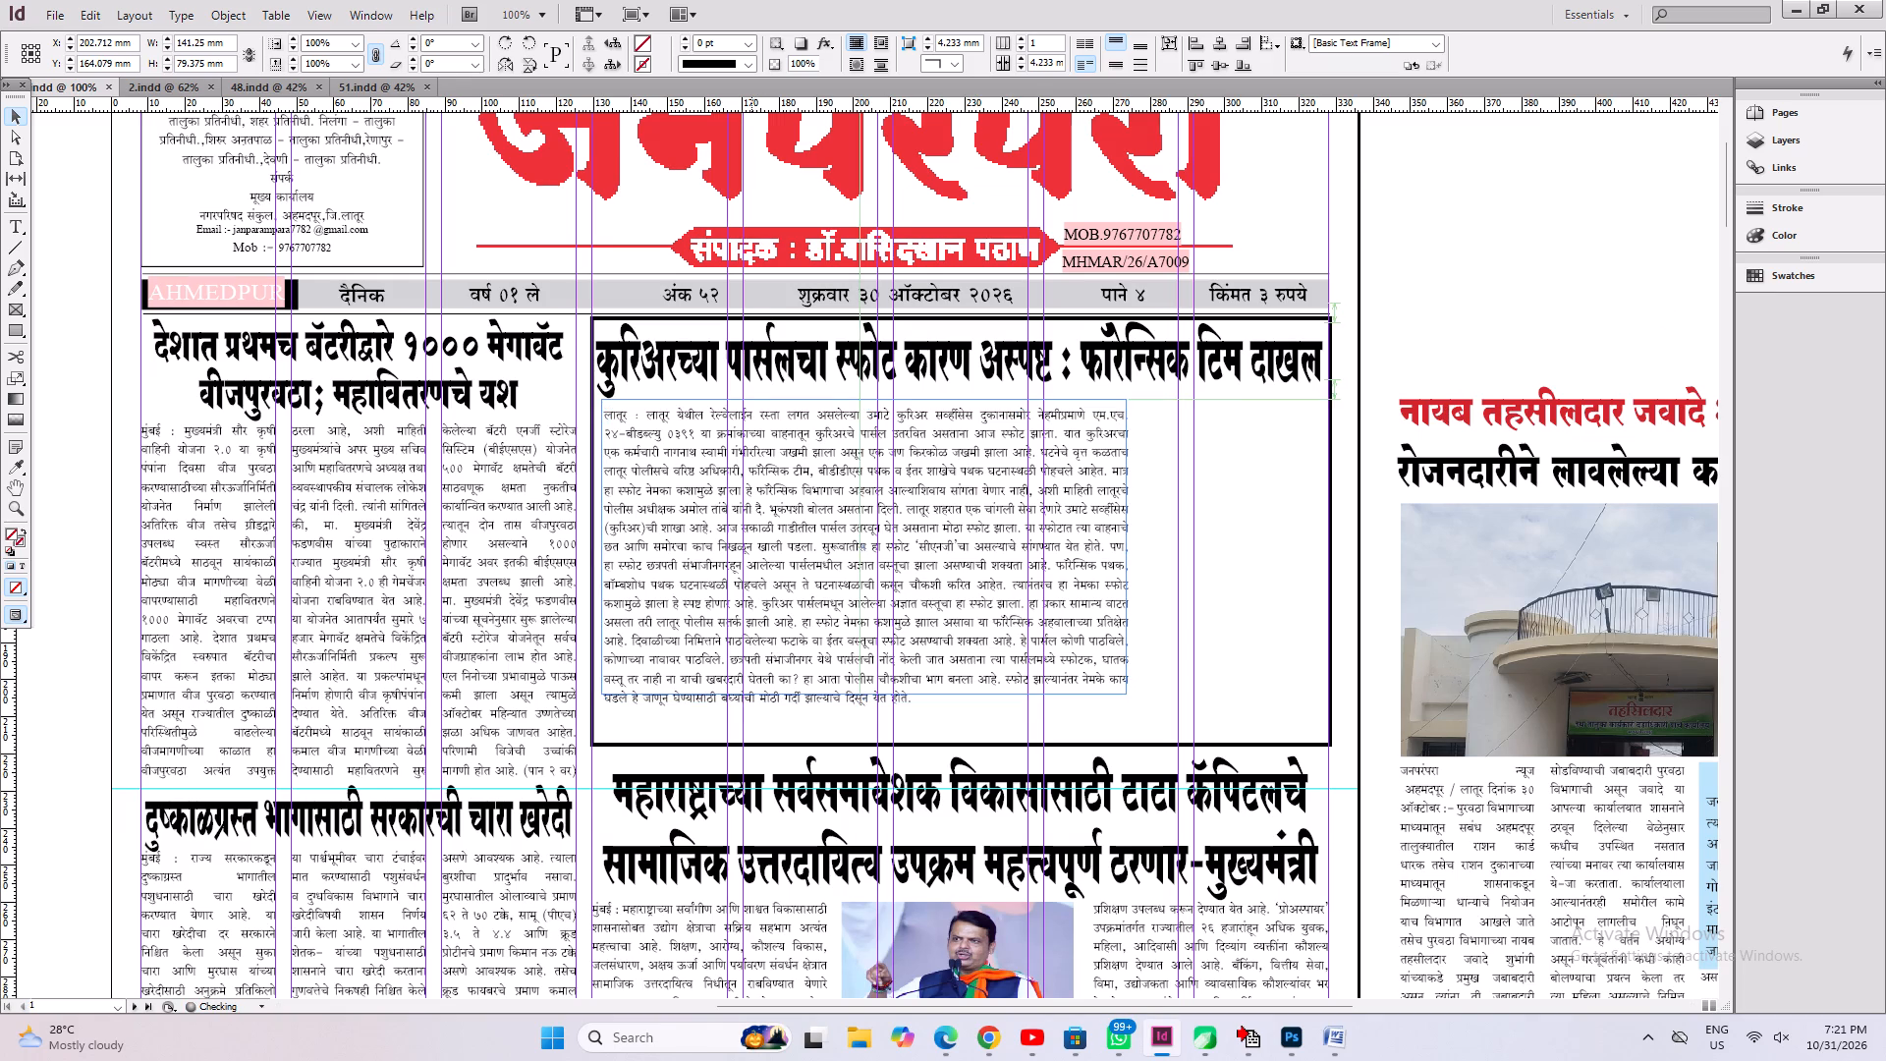
key("space")
left_click_drag(906, 579, 837, 460)
left_click_drag(1060, 576, 1233, 602)
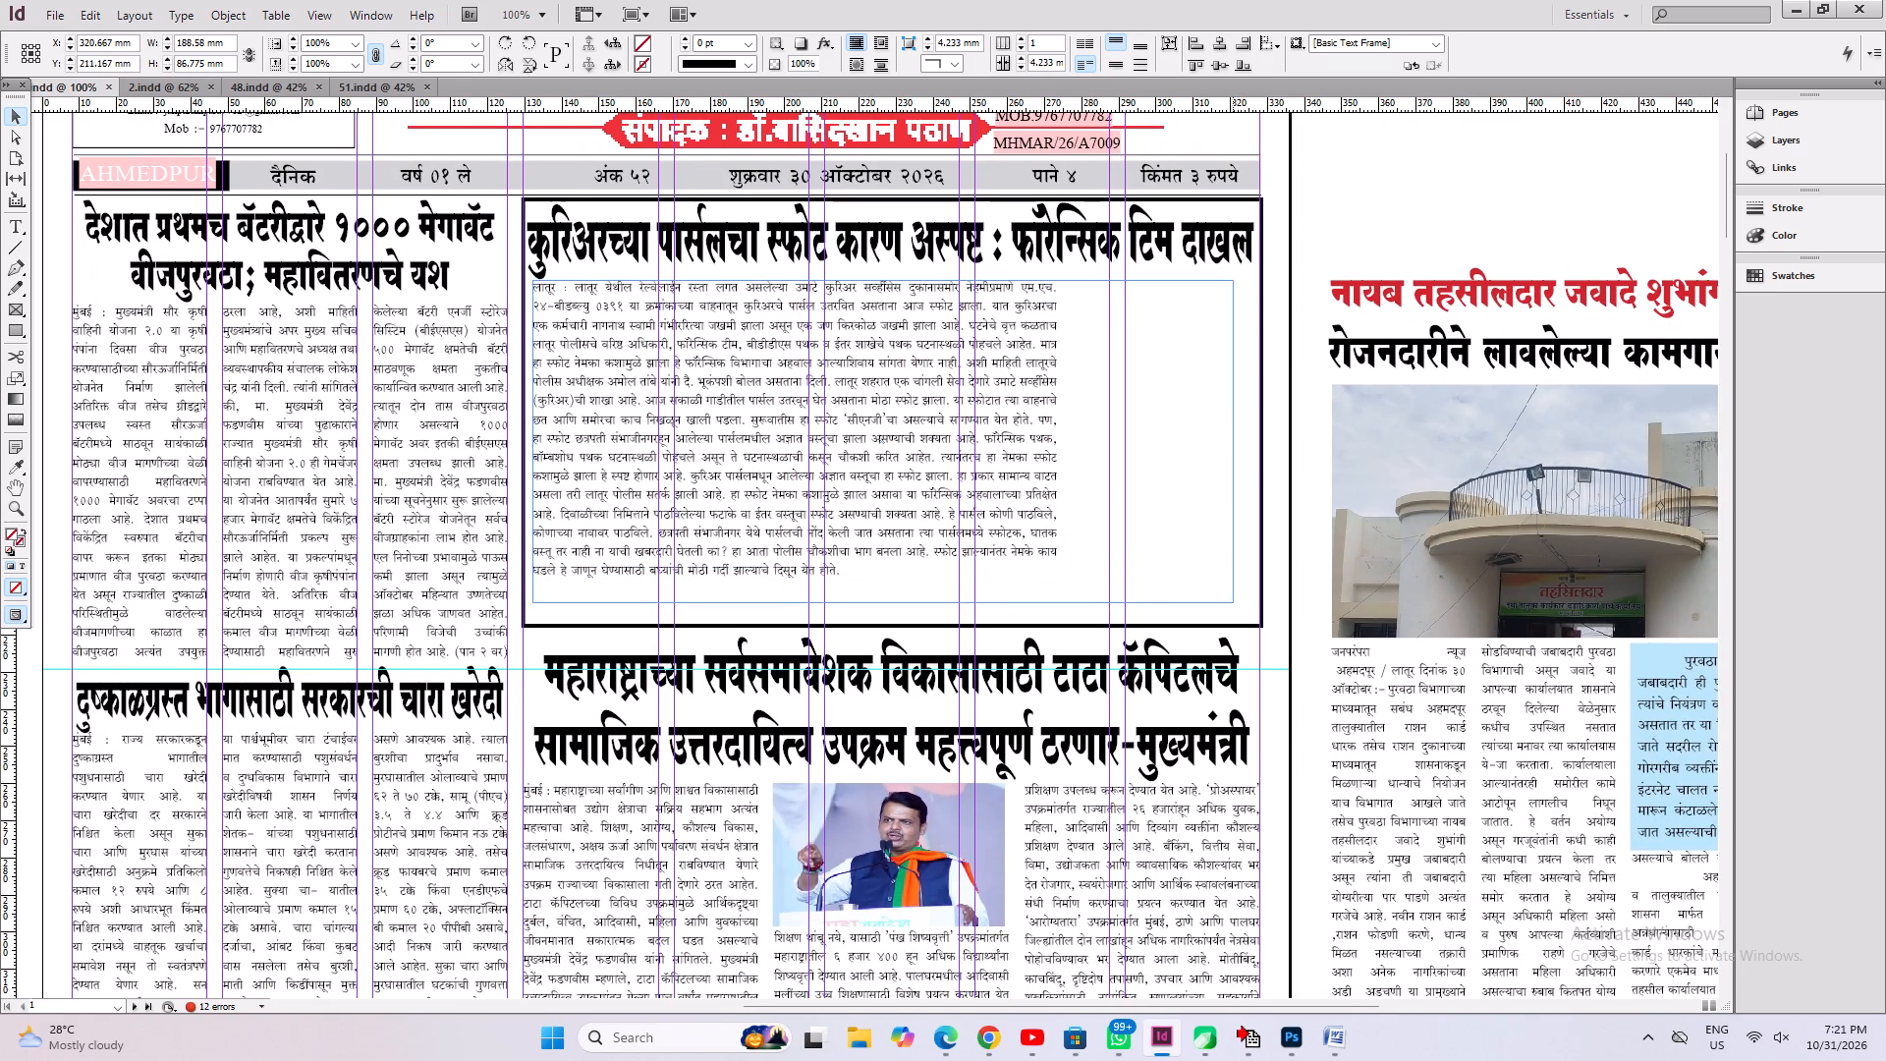
left_click_drag(1233, 602, 1253, 607)
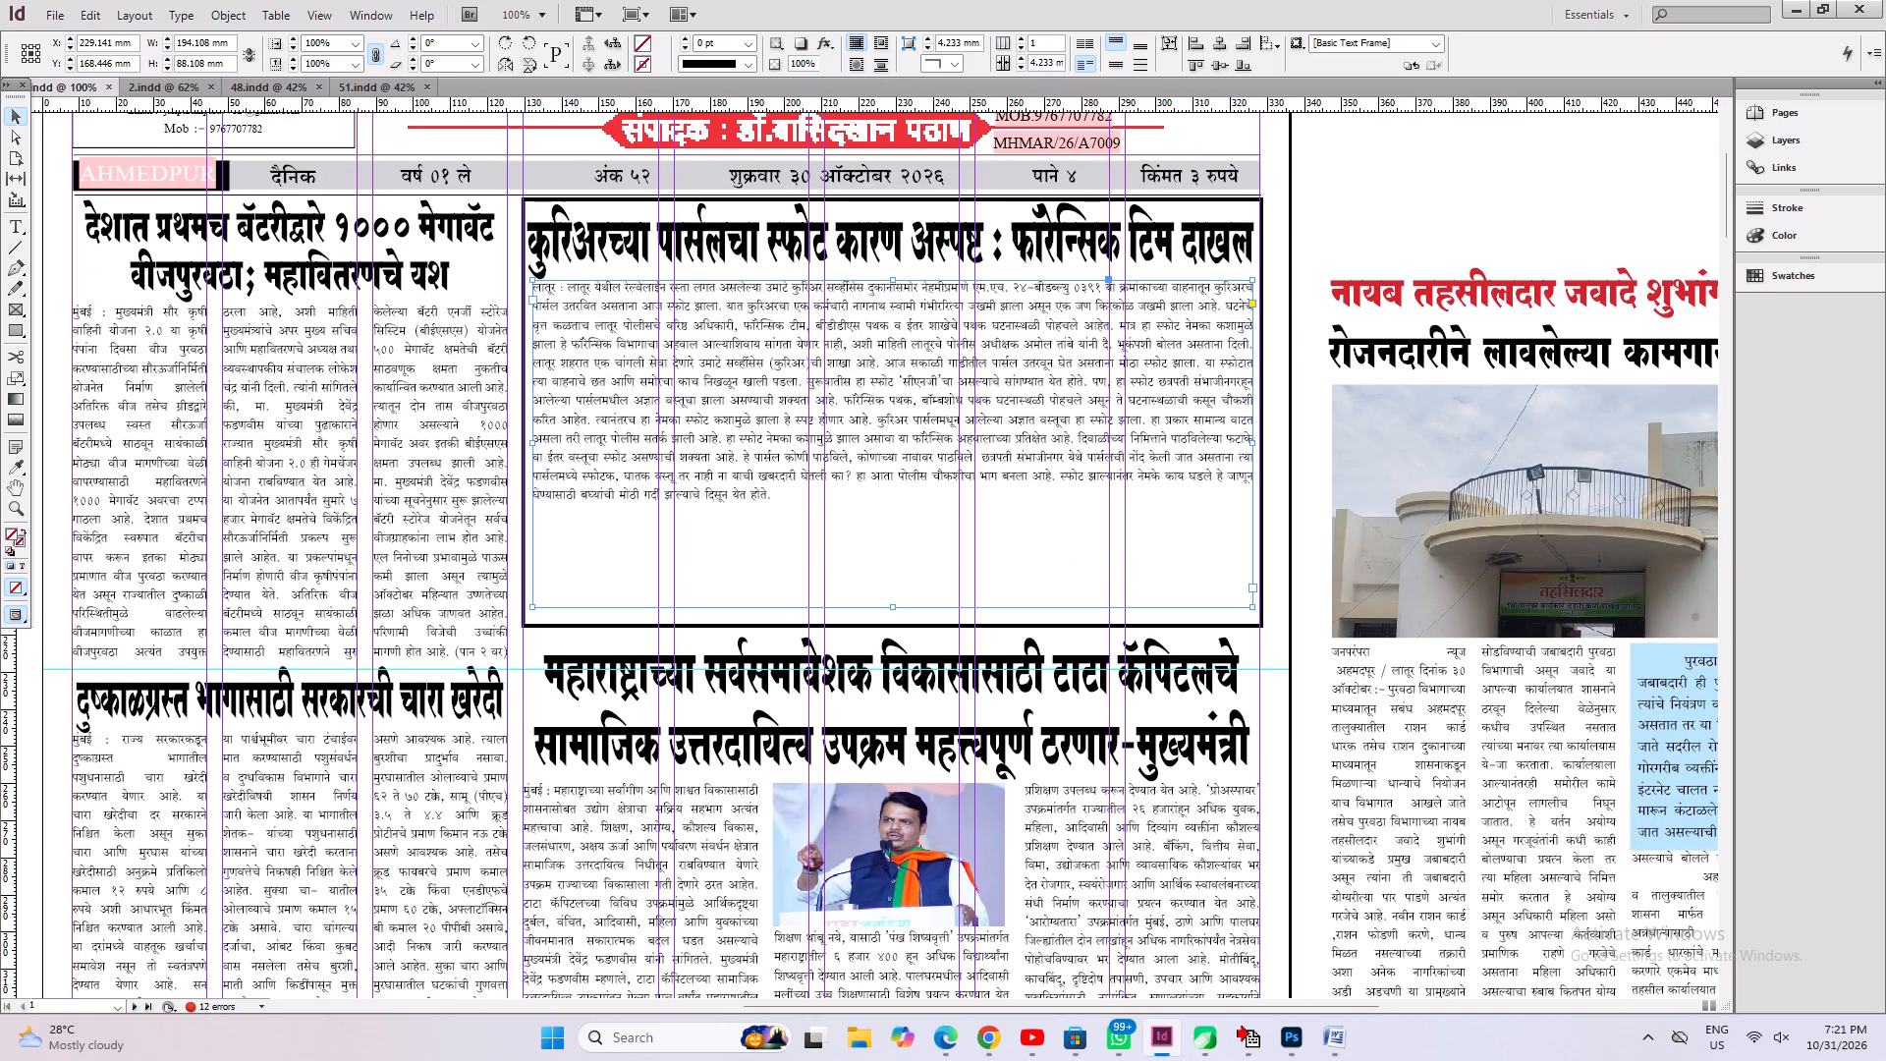
Divide the parcel-blast story frame into 5 columns.
left_click_drag(1058, 45, 762, 41)
key("5")
key("Return")
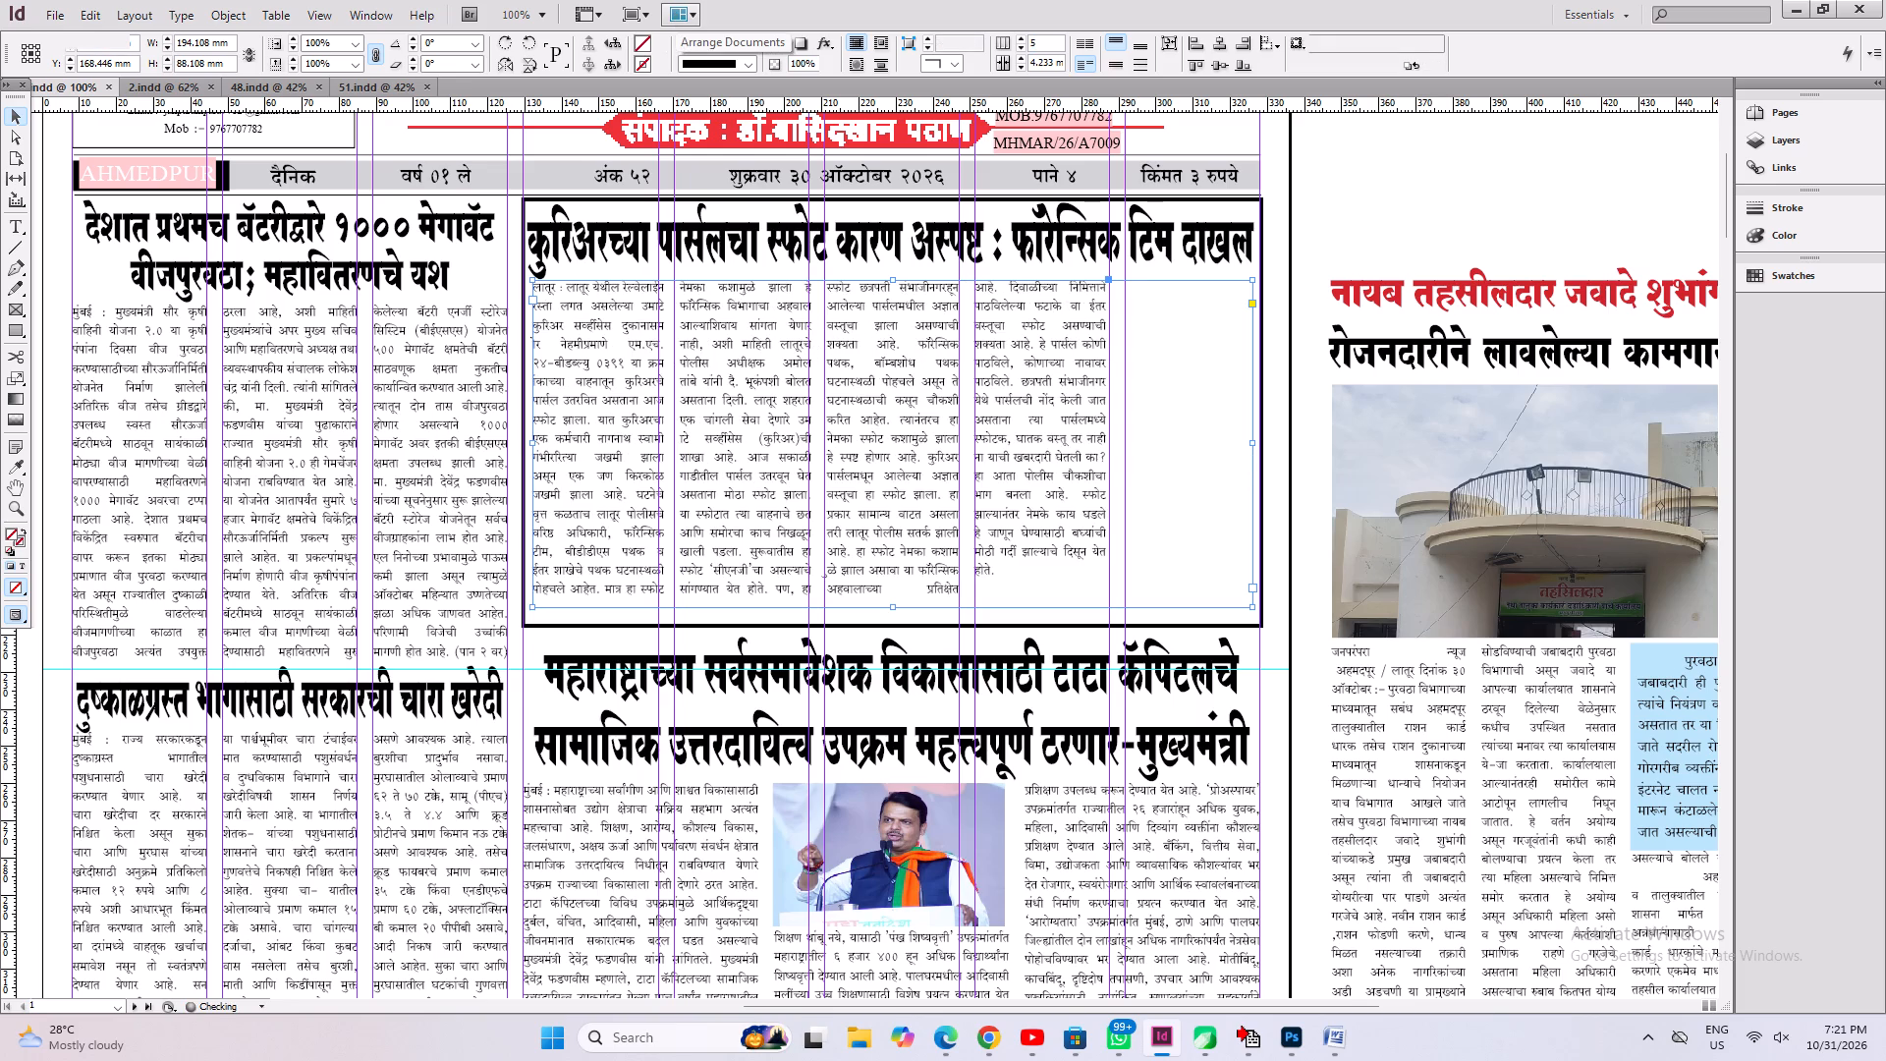
Nudge the story frame up about 2.8 mm, extend its lower edge to make it about 95.3 mm high, and save.
key("Up")
key("Up")
key("Up")
key("Up")
key("Up")
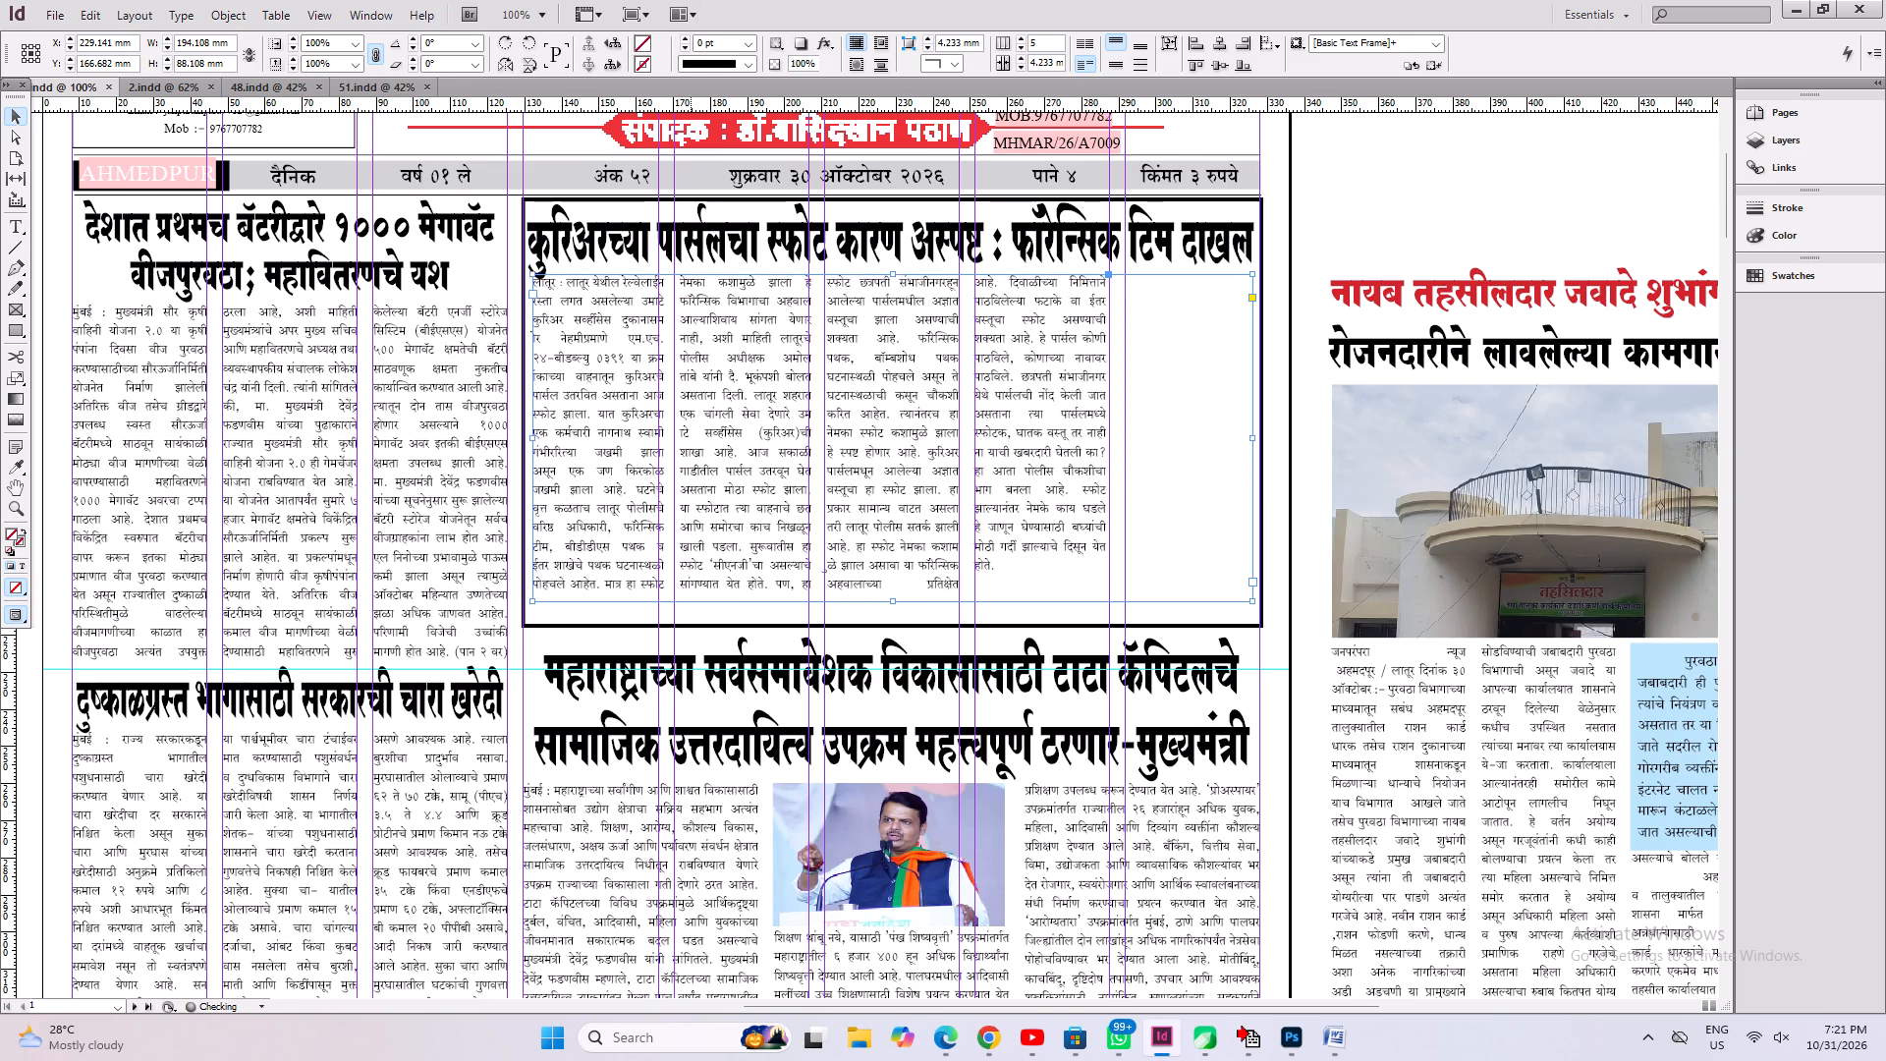
key("Up")
key("Up")
key("Up")
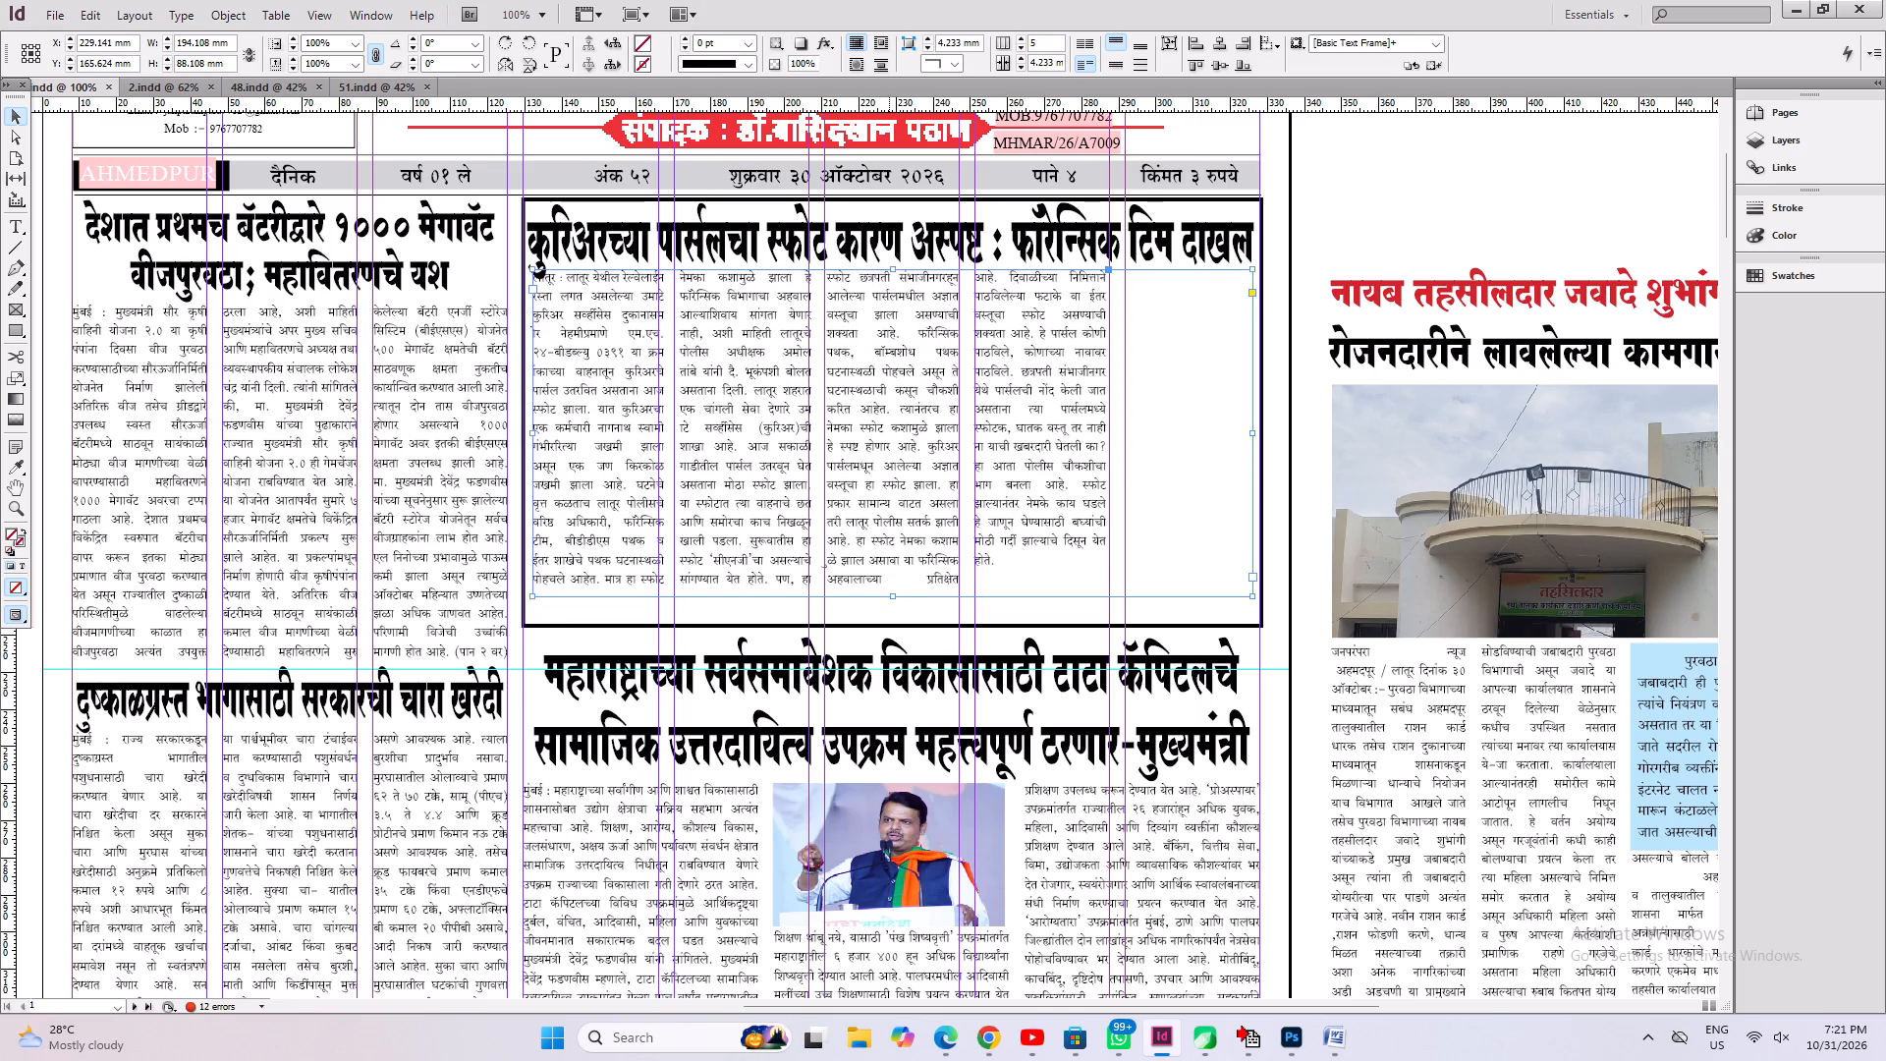
left_click_drag(894, 595, 894, 623)
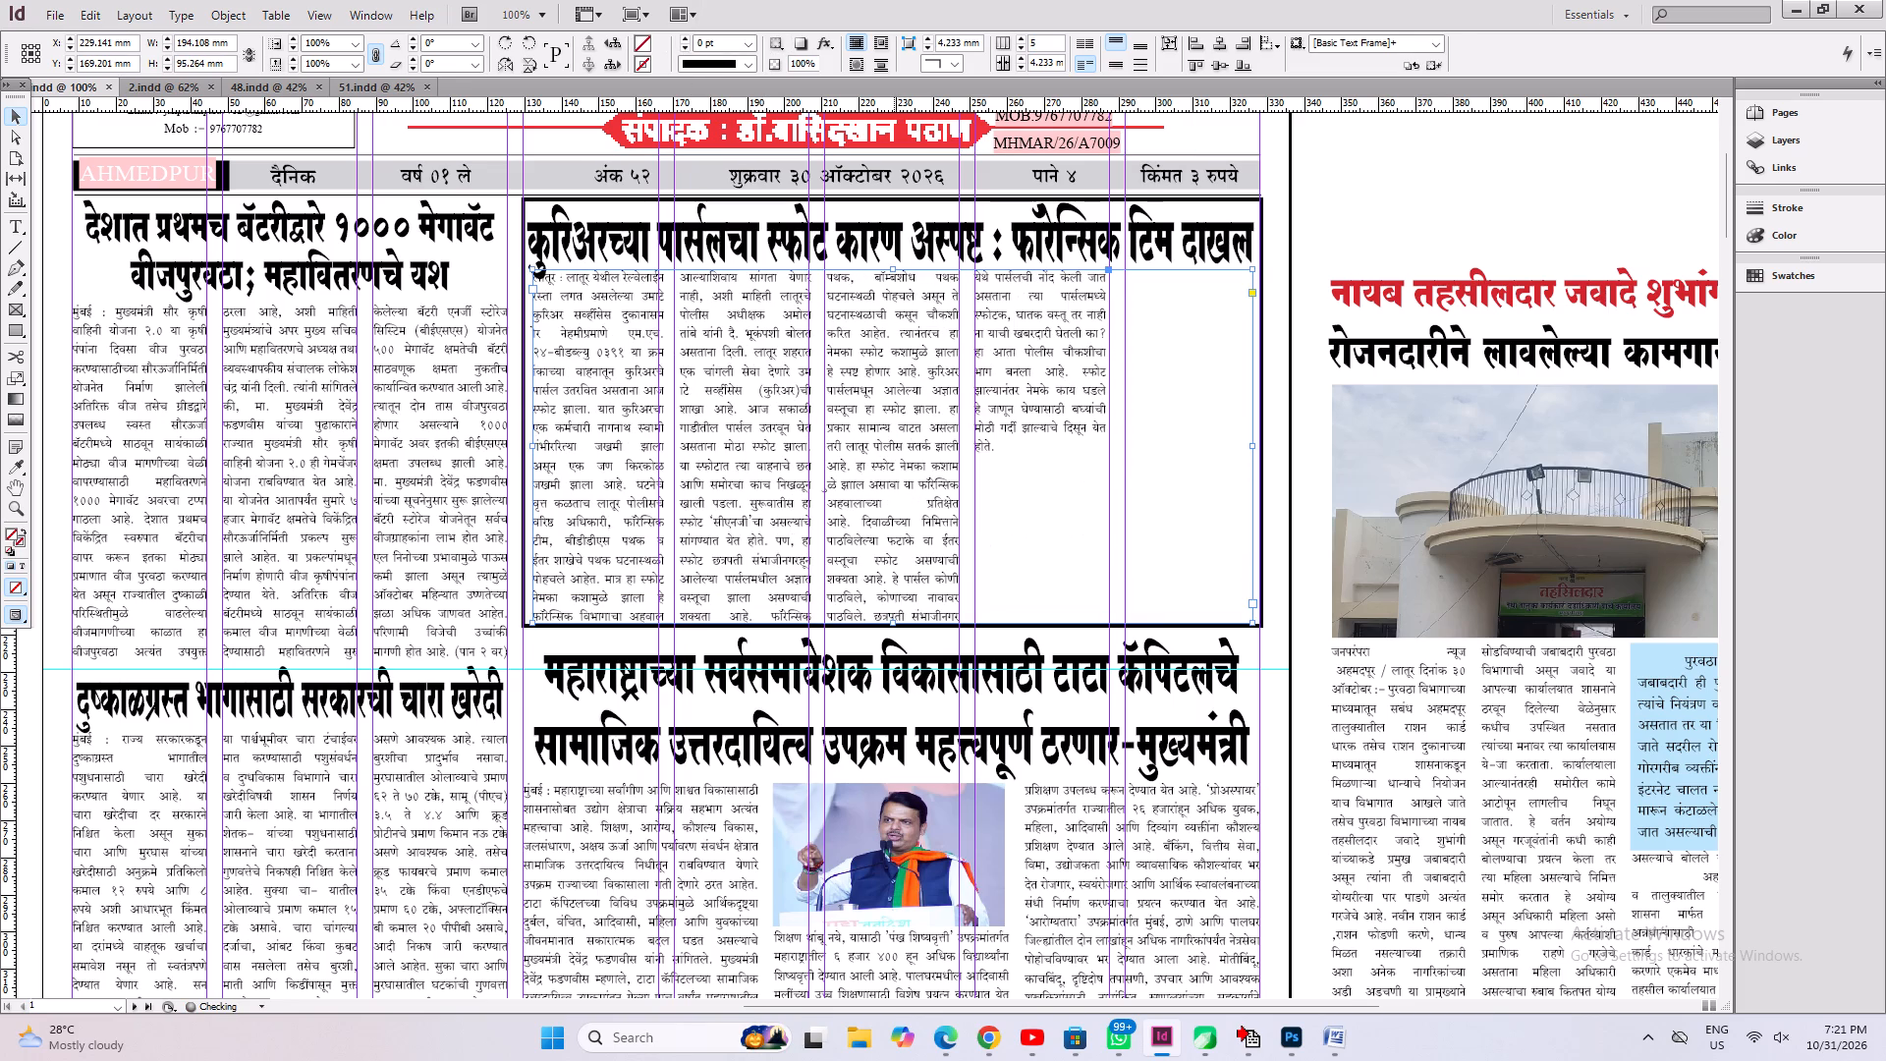
key("ctrl+s")
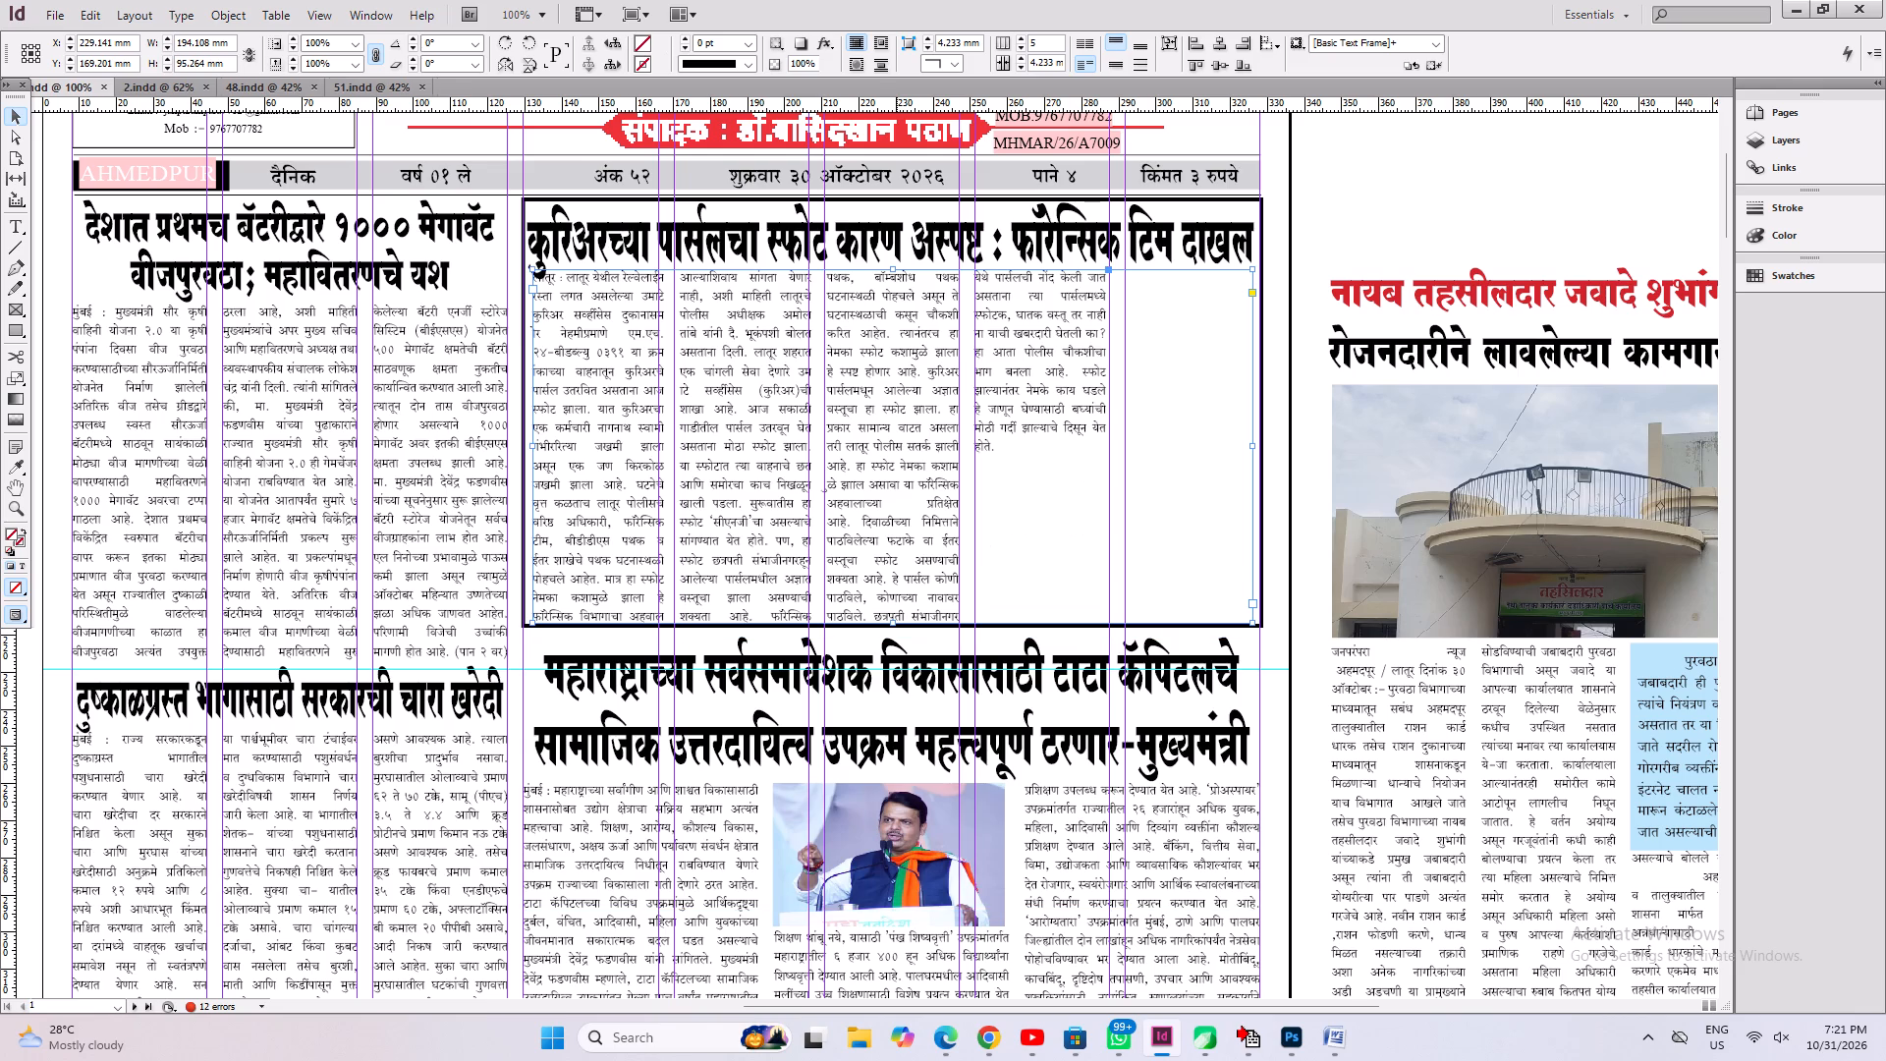
left_click(857, 720)
key("ctrl+s")
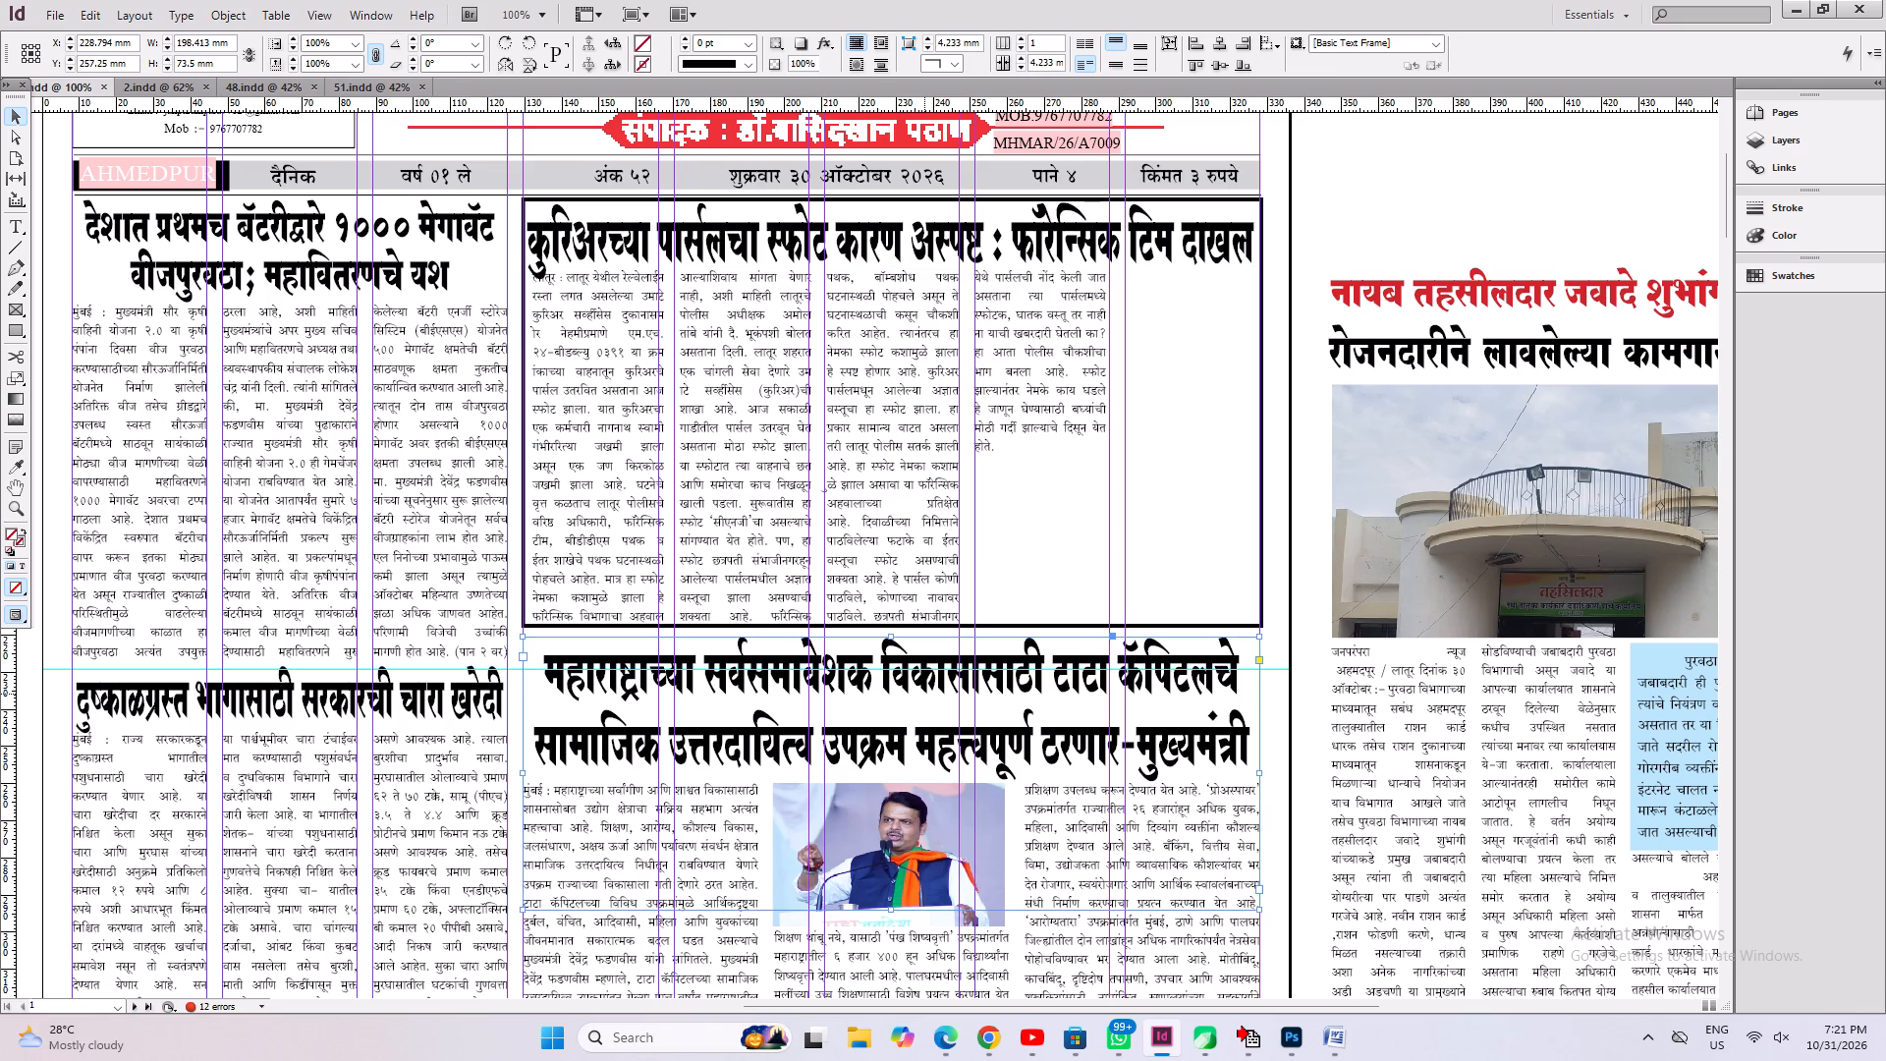
key("ctrl+s")
Capture the photo of people and parcels beside the truck, below the parcel-blast headline in the Chrome PDF, as a screenshot.
left_click(983, 1057)
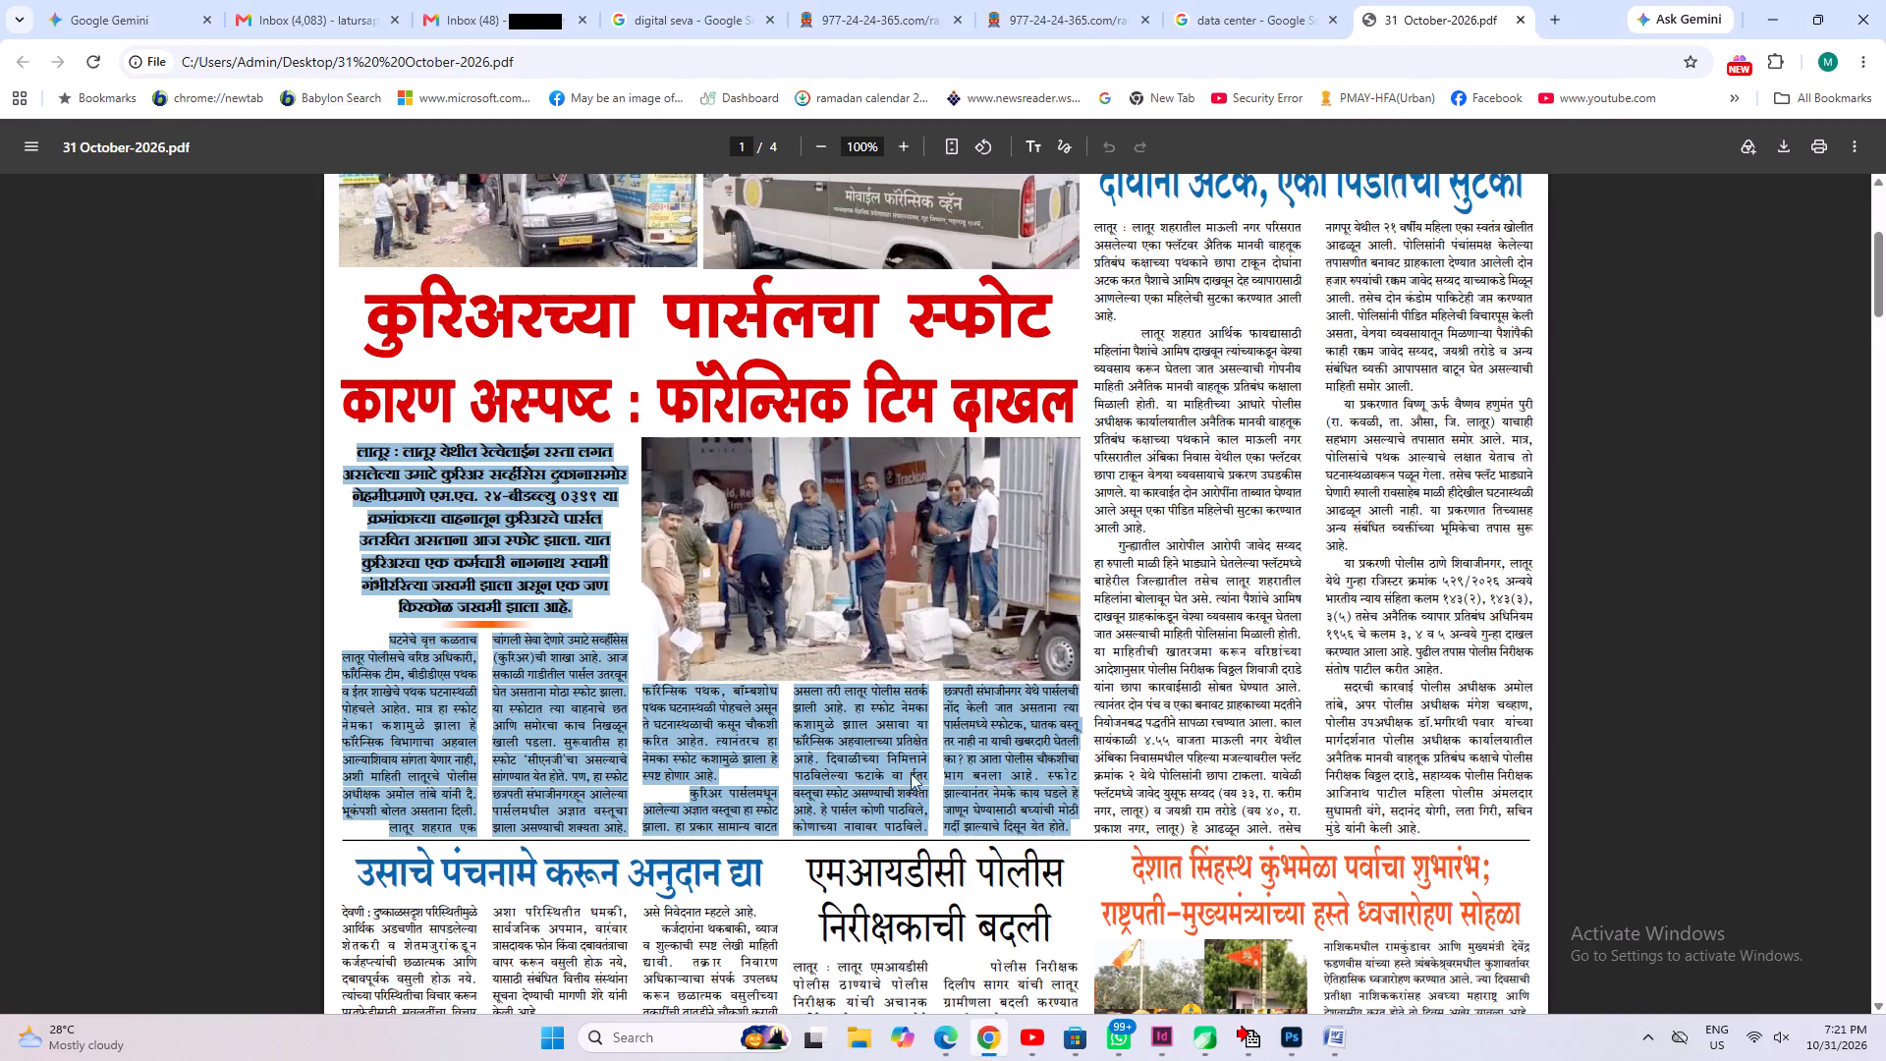
left_click(816, 715)
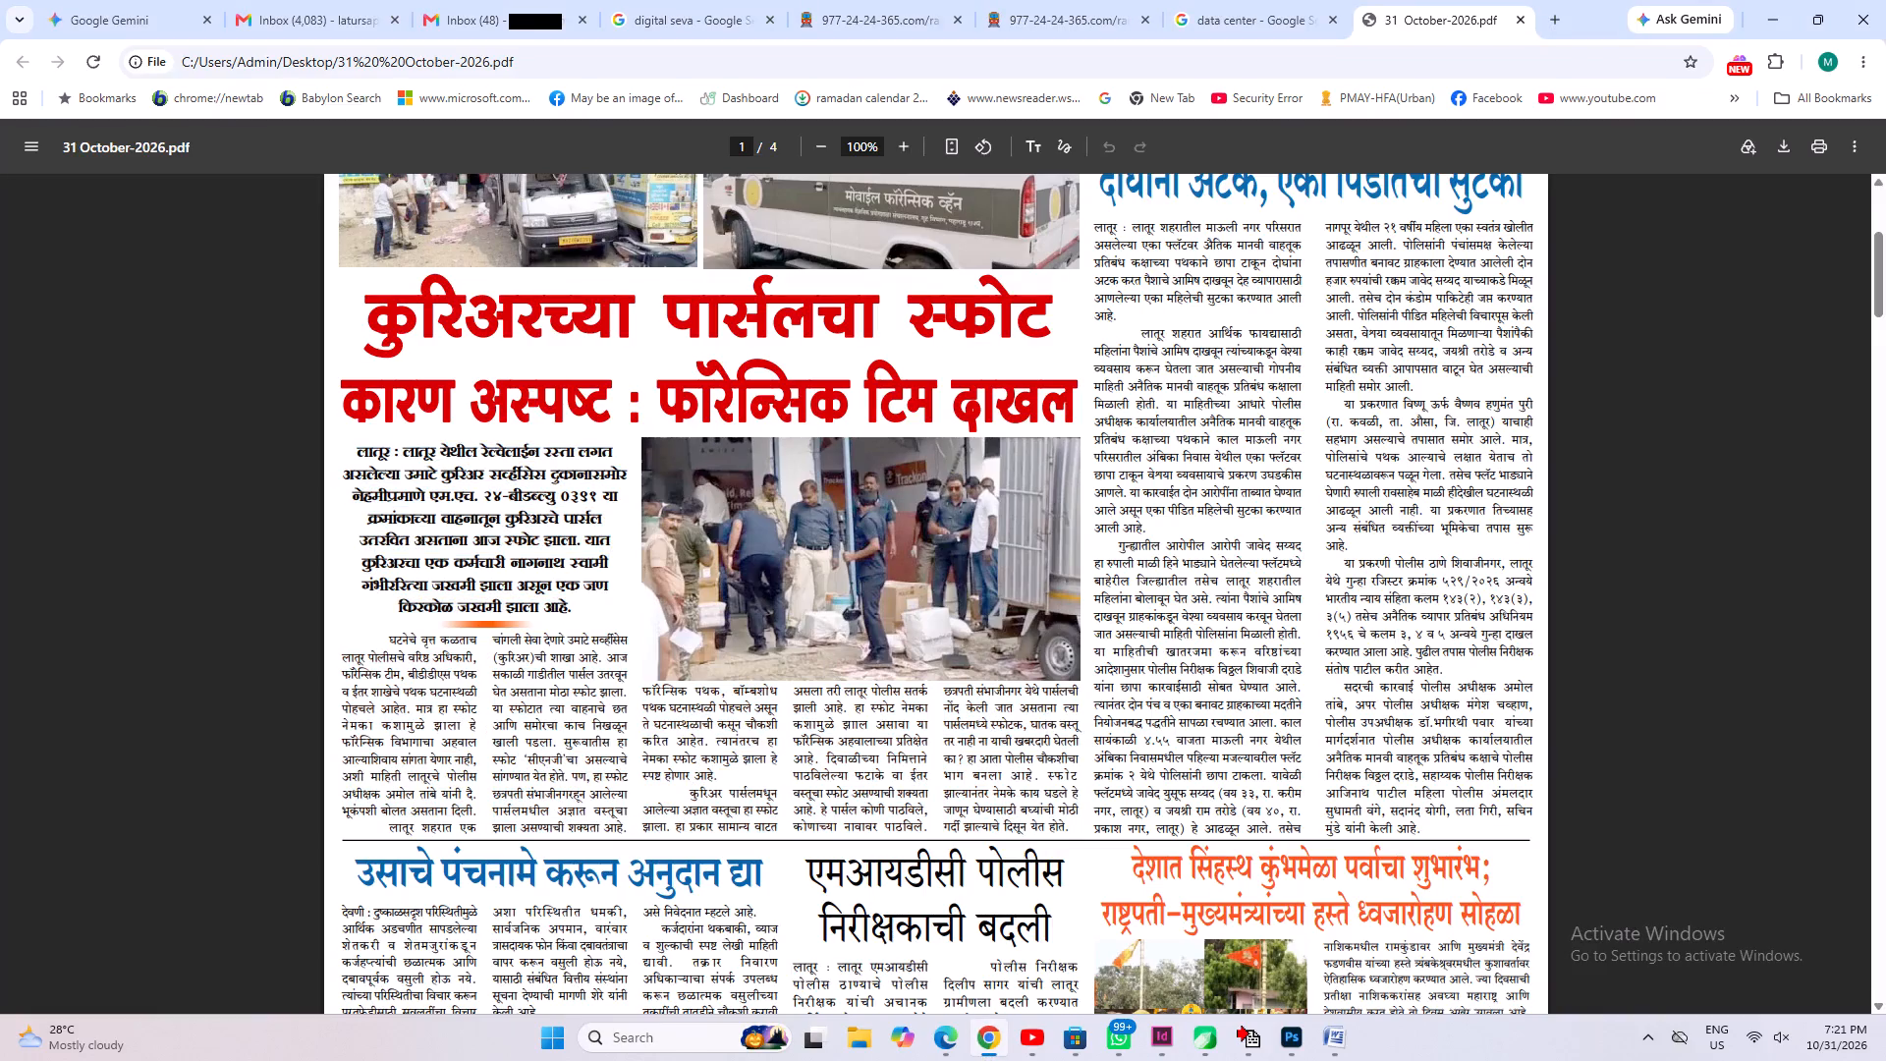
key("shift+super+s")
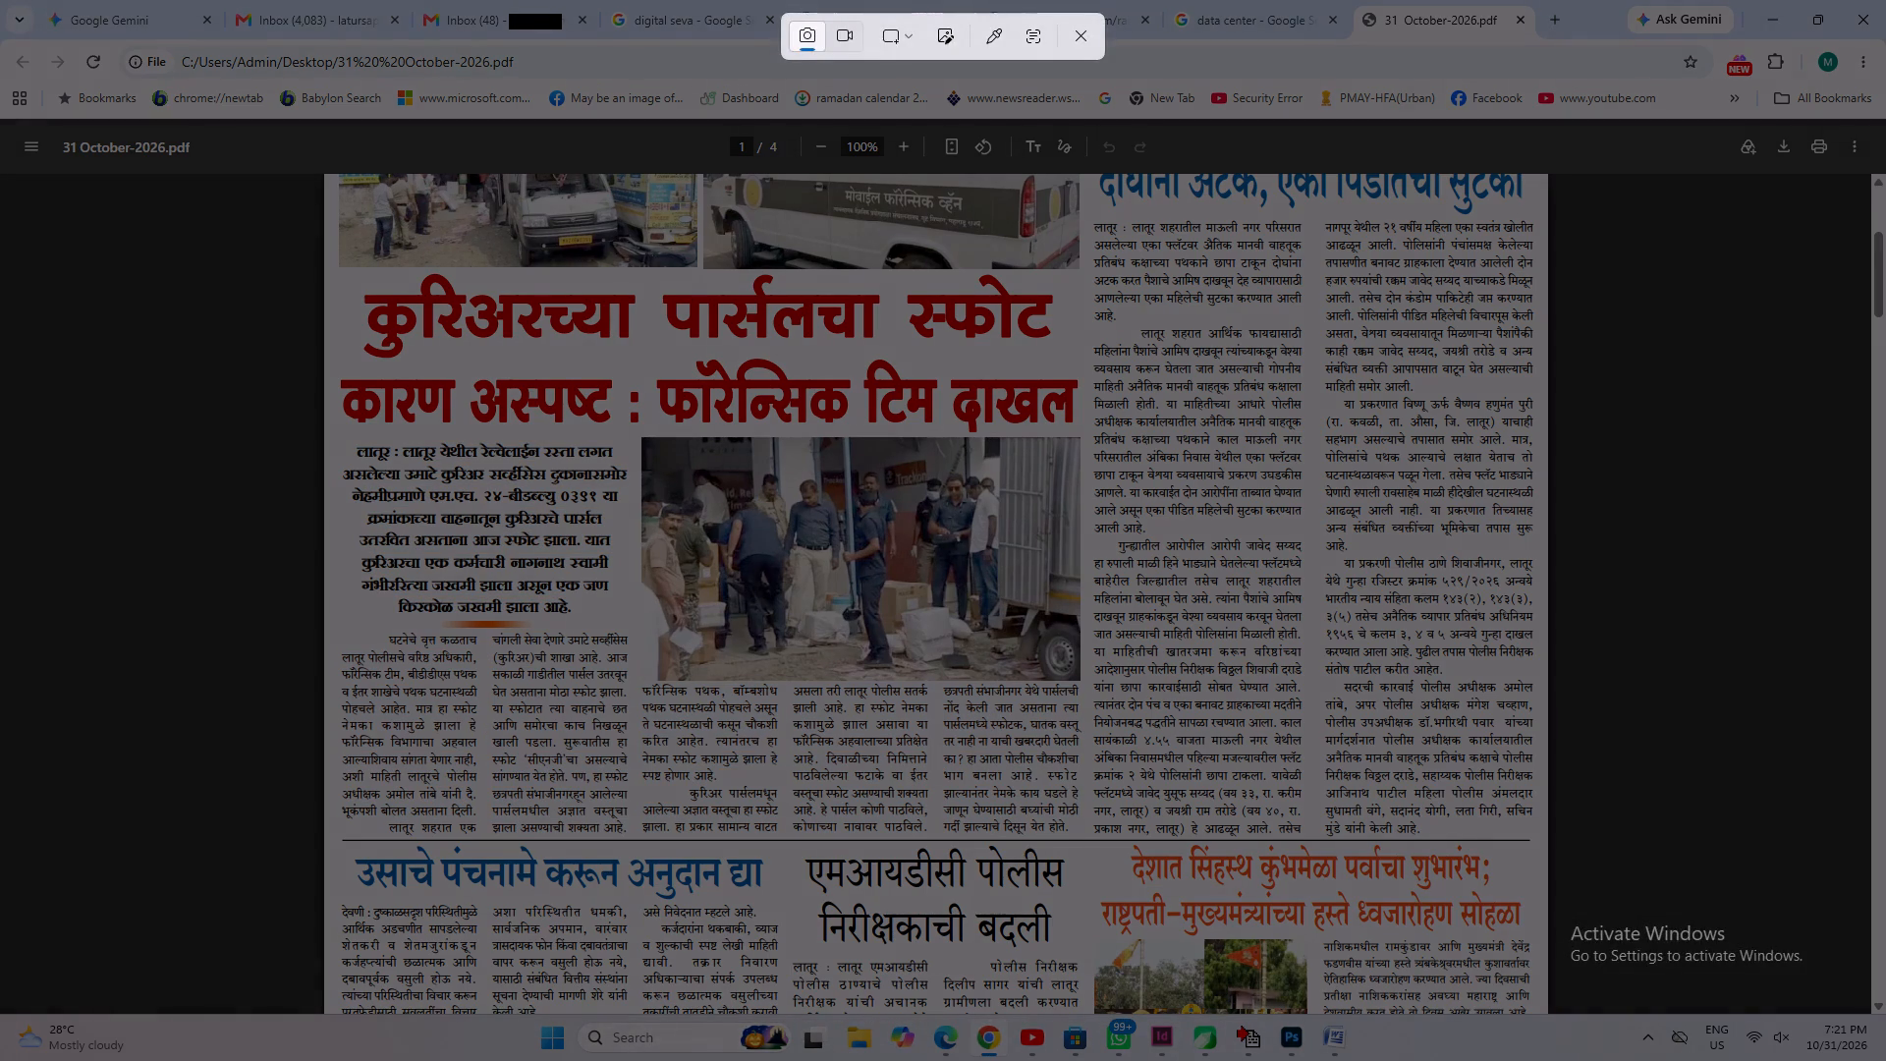
left_click_drag(641, 437, 1078, 683)
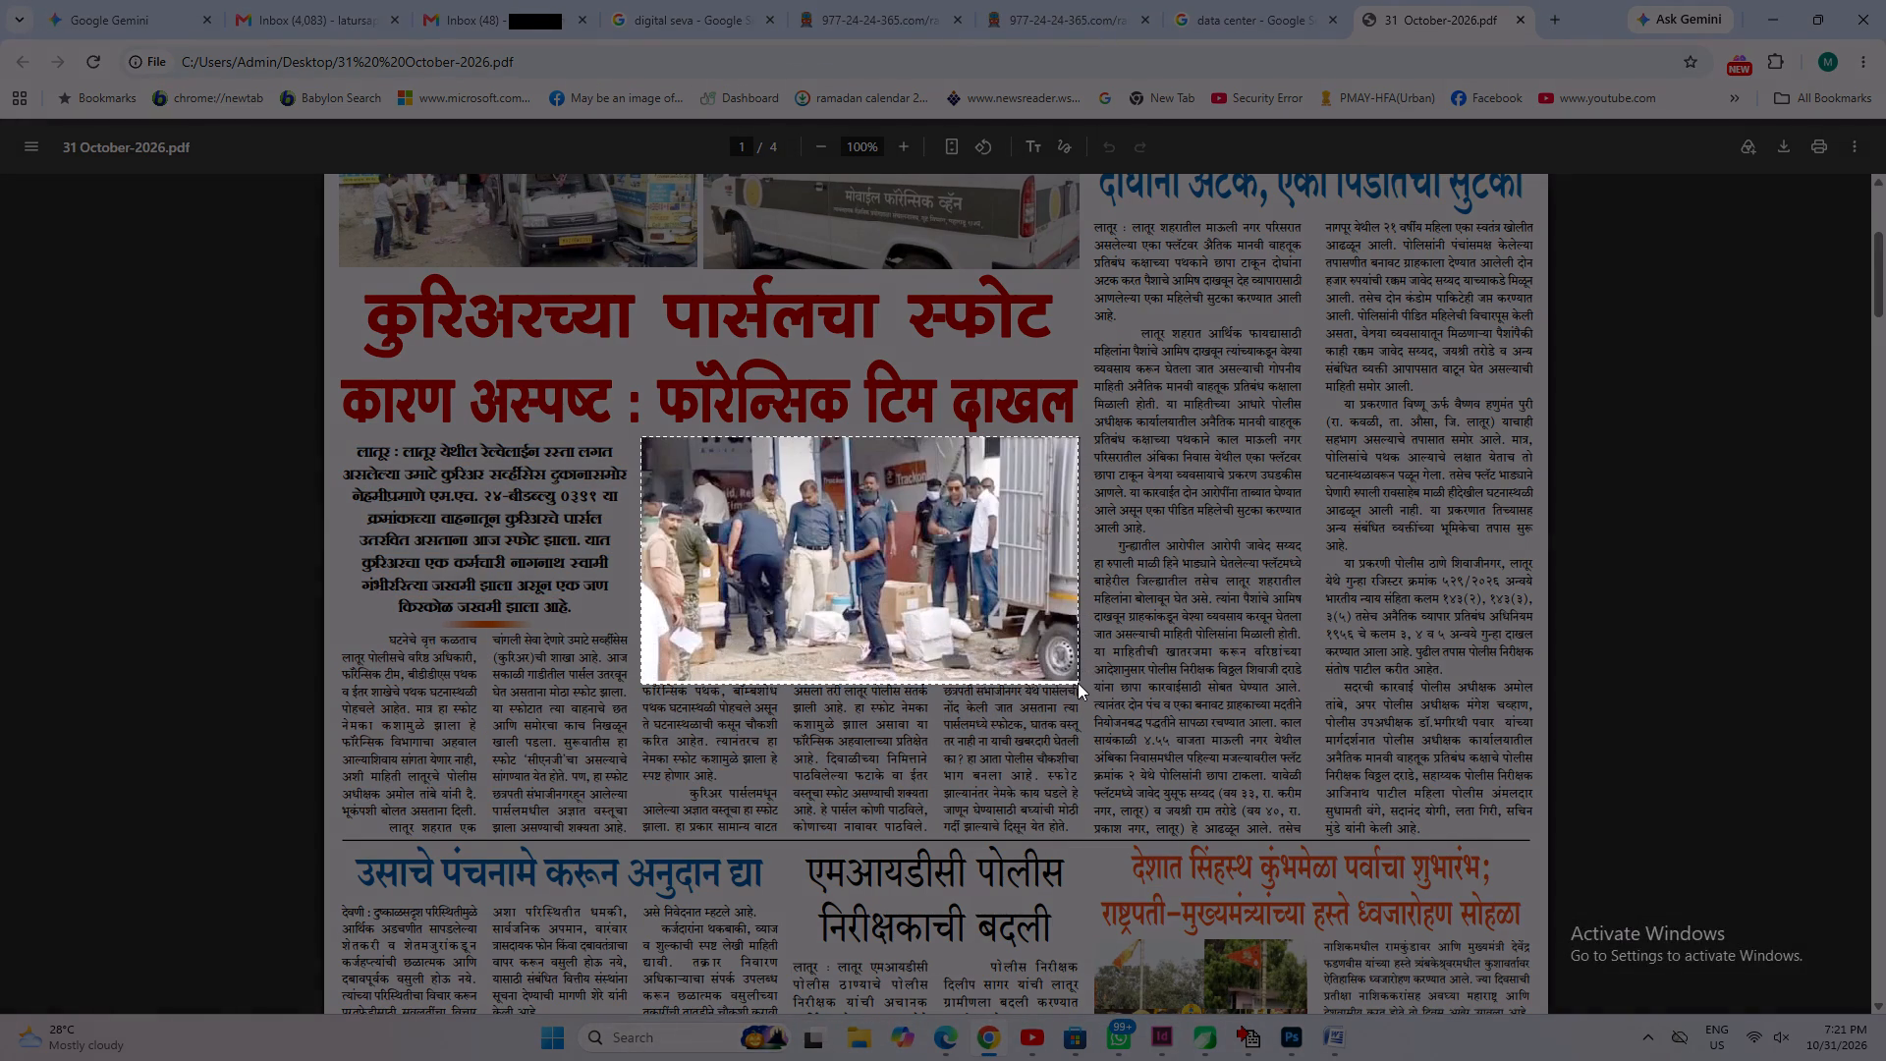
left_click_drag(1078, 683, 1080, 678)
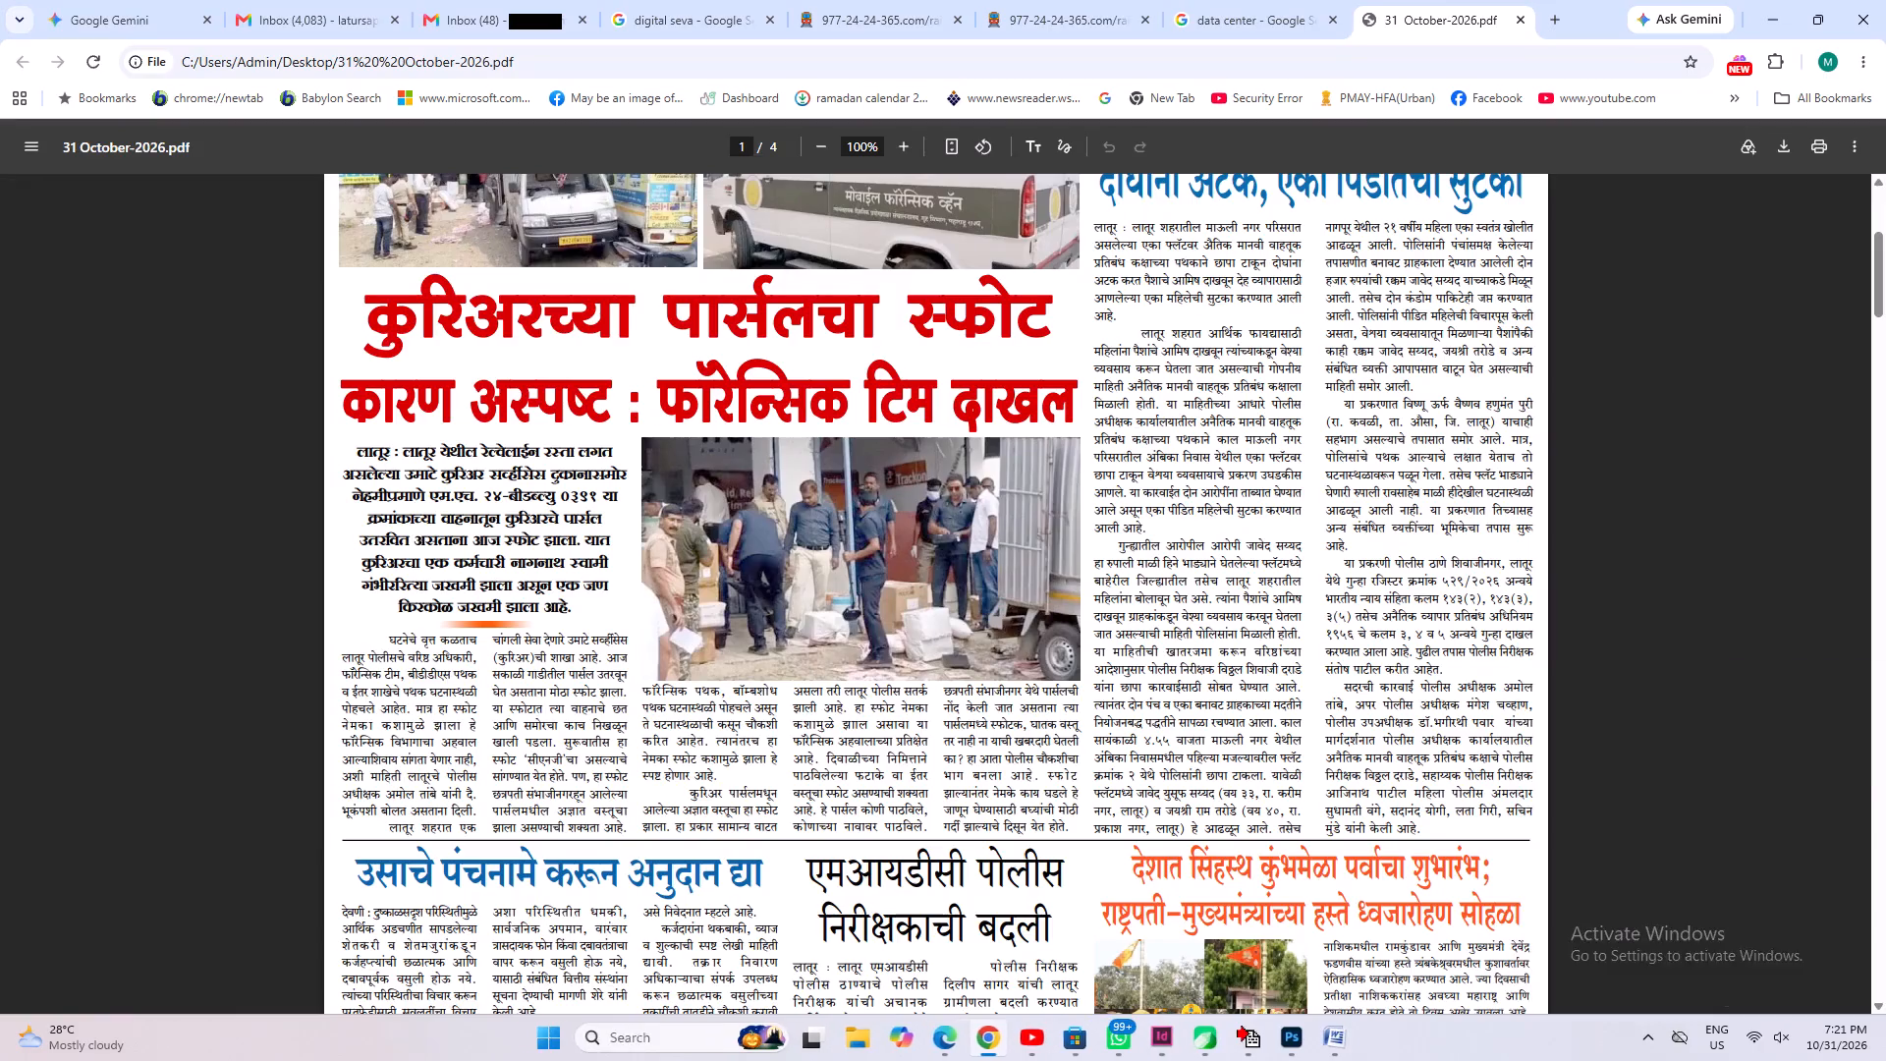
scroll(692, 598, "up", 3)
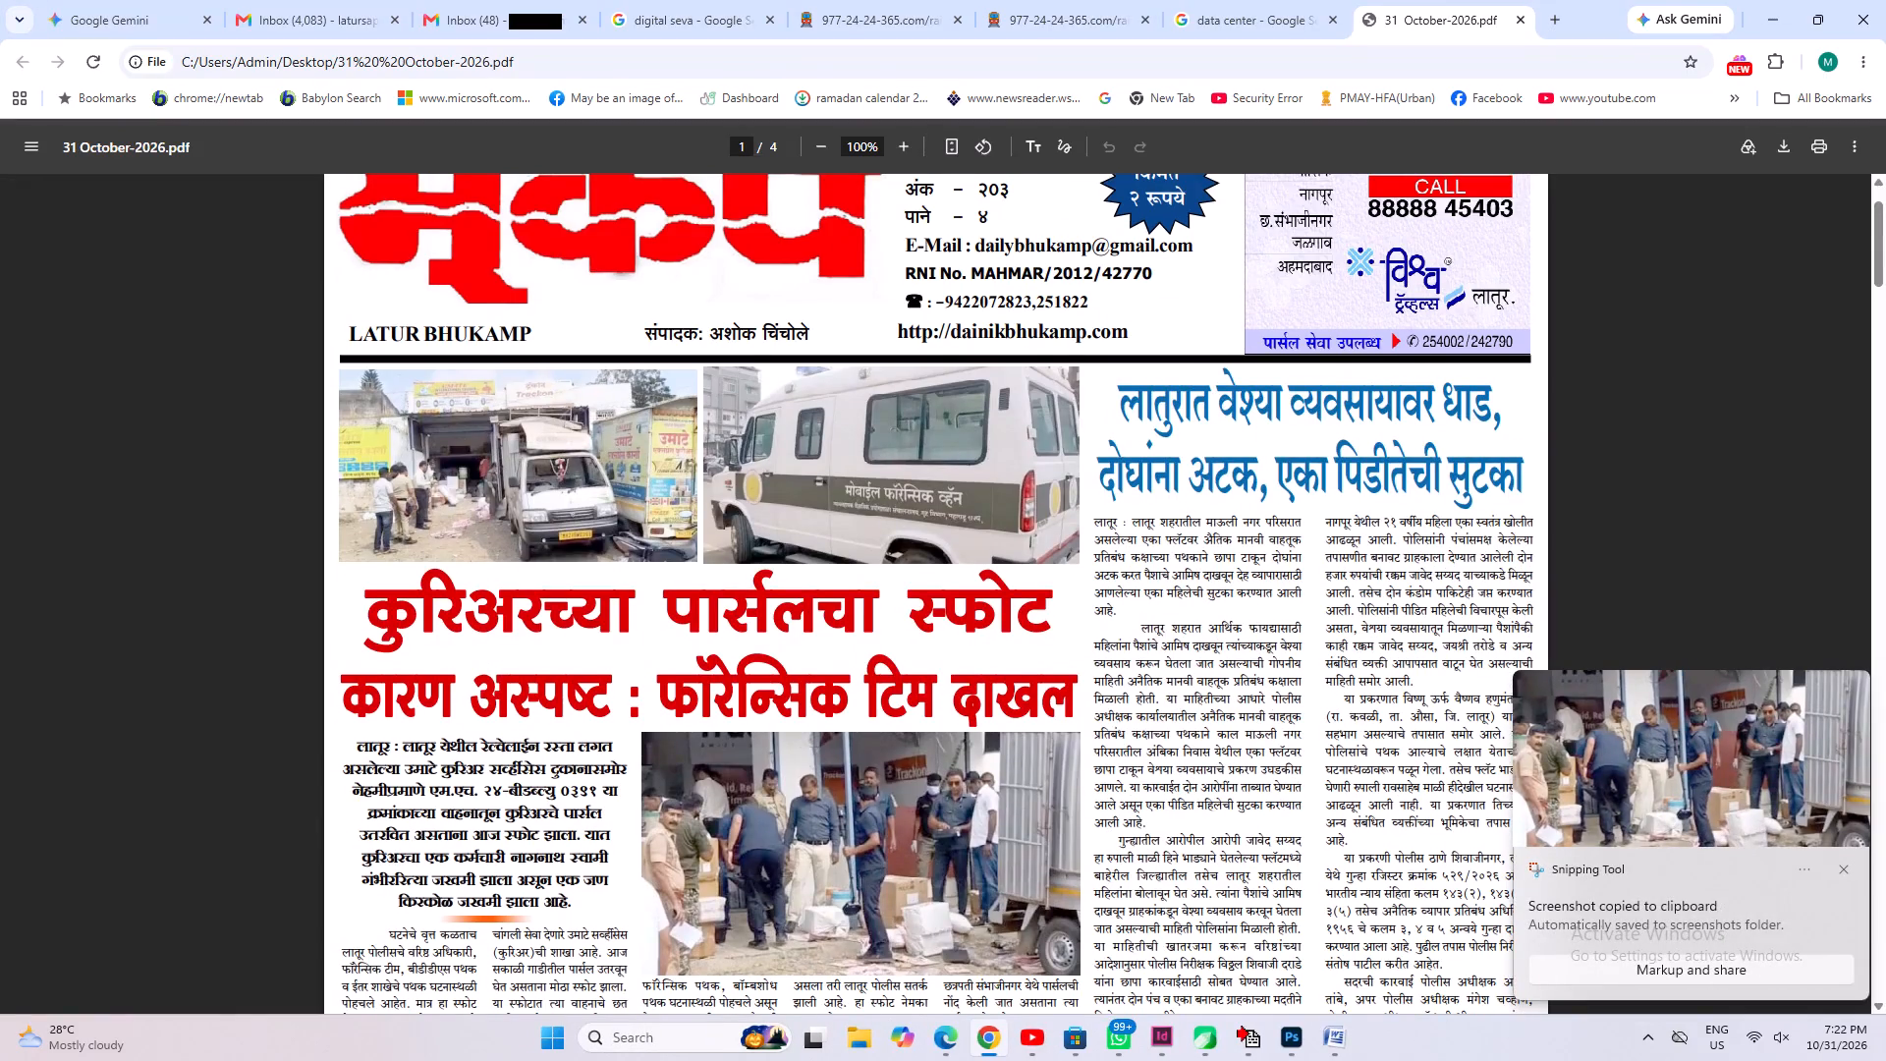
Paste the captured photo into the InDesign page and place it under the headline, over the story's last three columns.
left_click(1172, 1044)
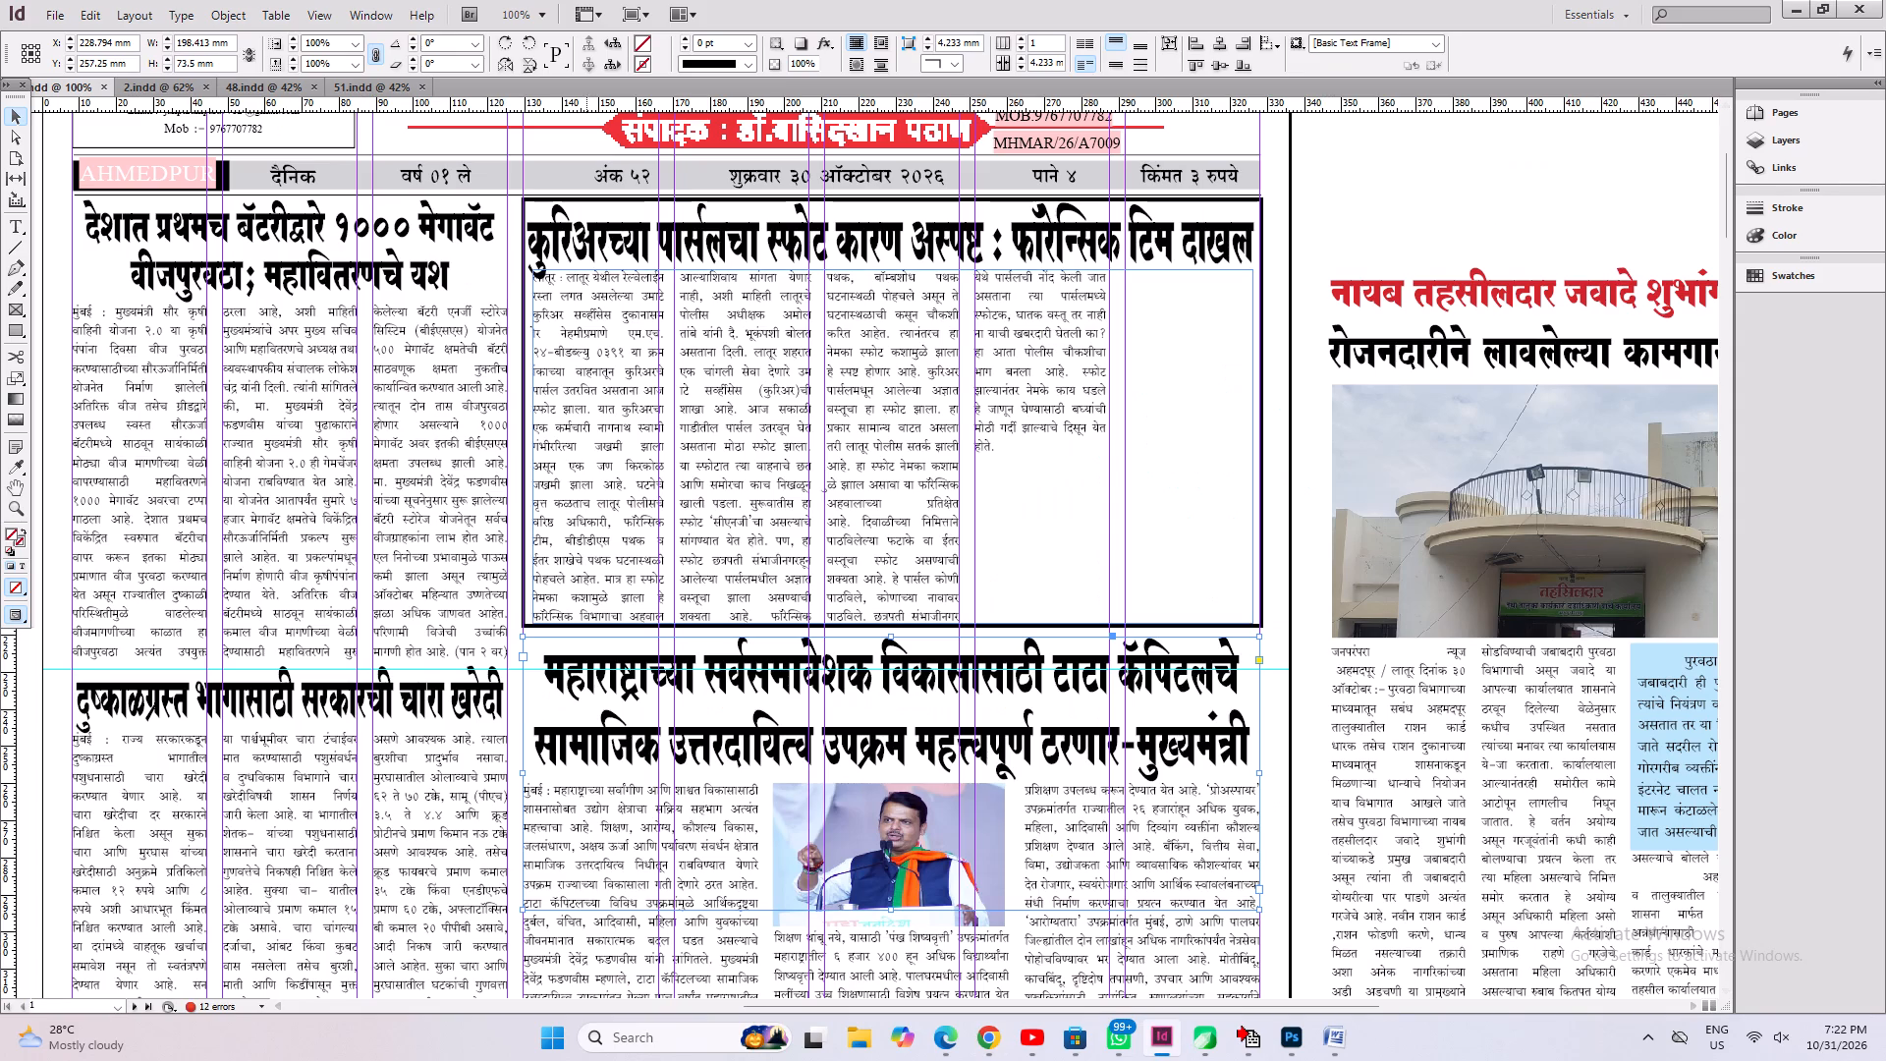
left_click(1412, 188)
right_click(1412, 188)
left_click(1421, 201)
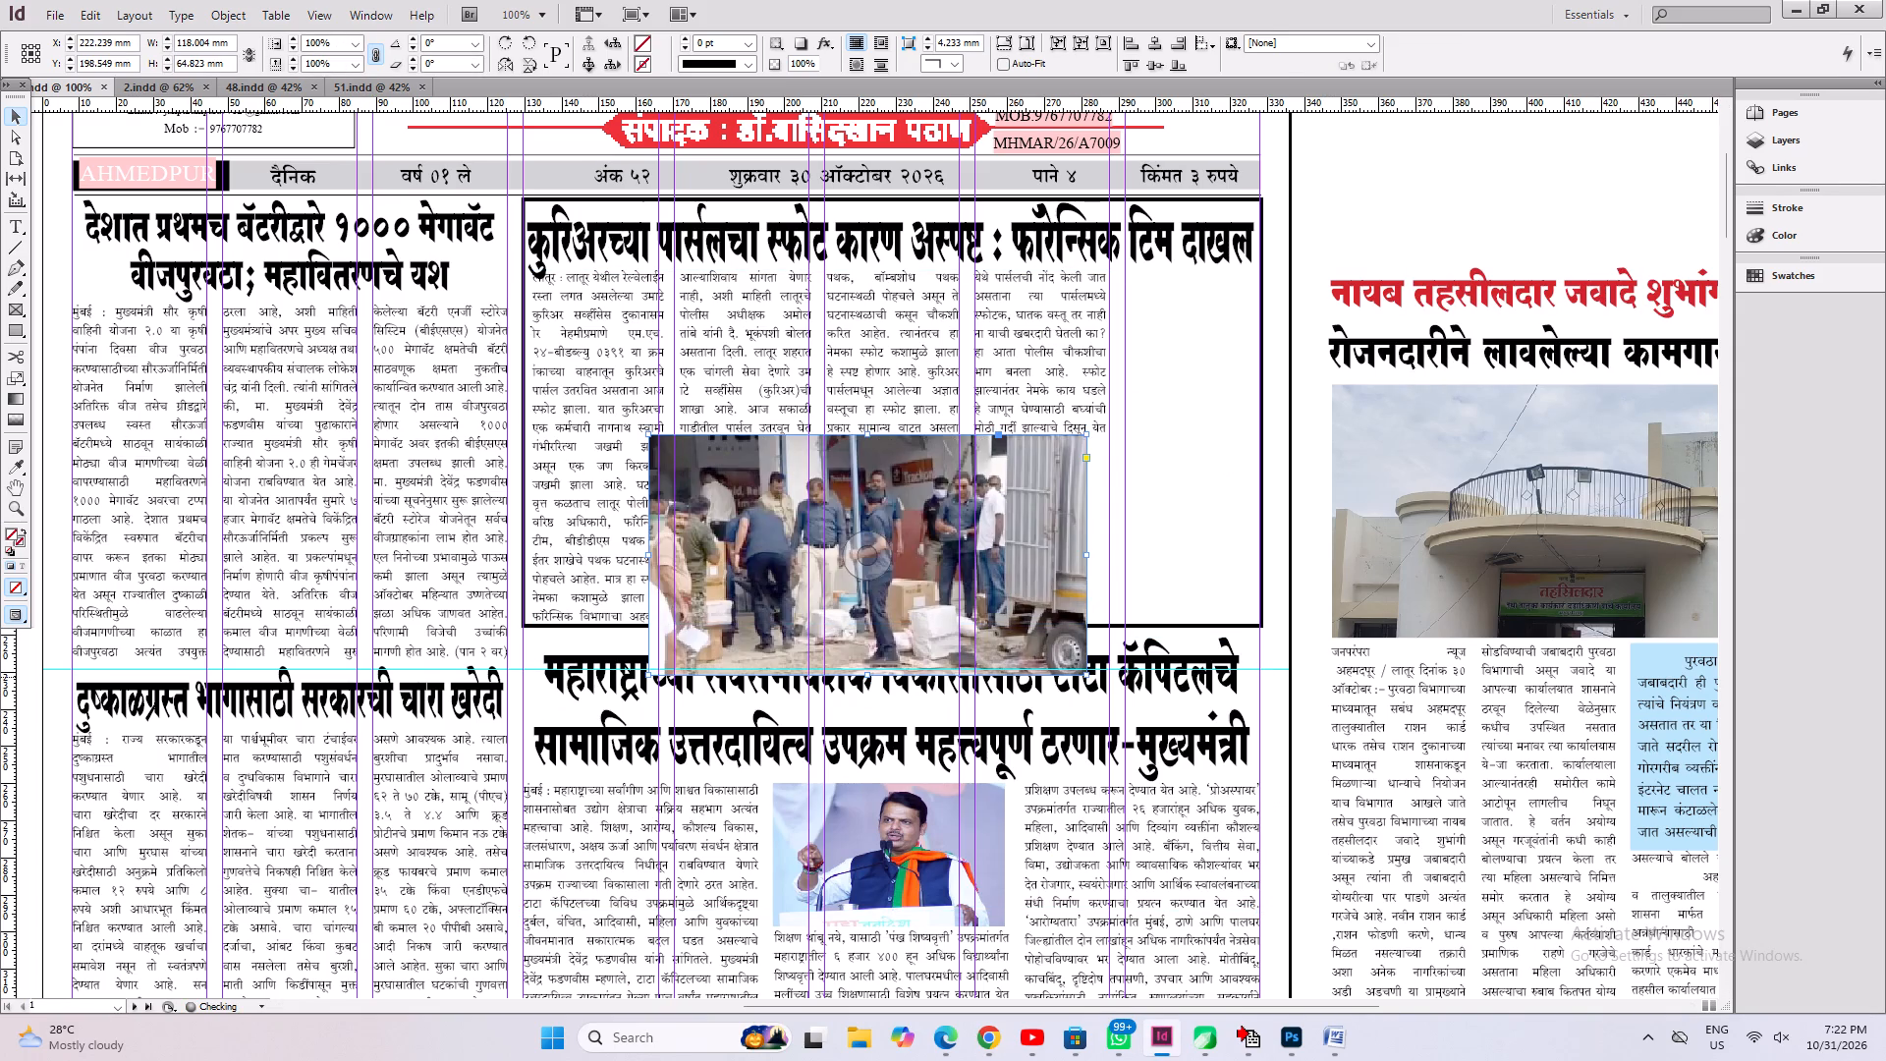
left_click_drag(976, 640, 1157, 476)
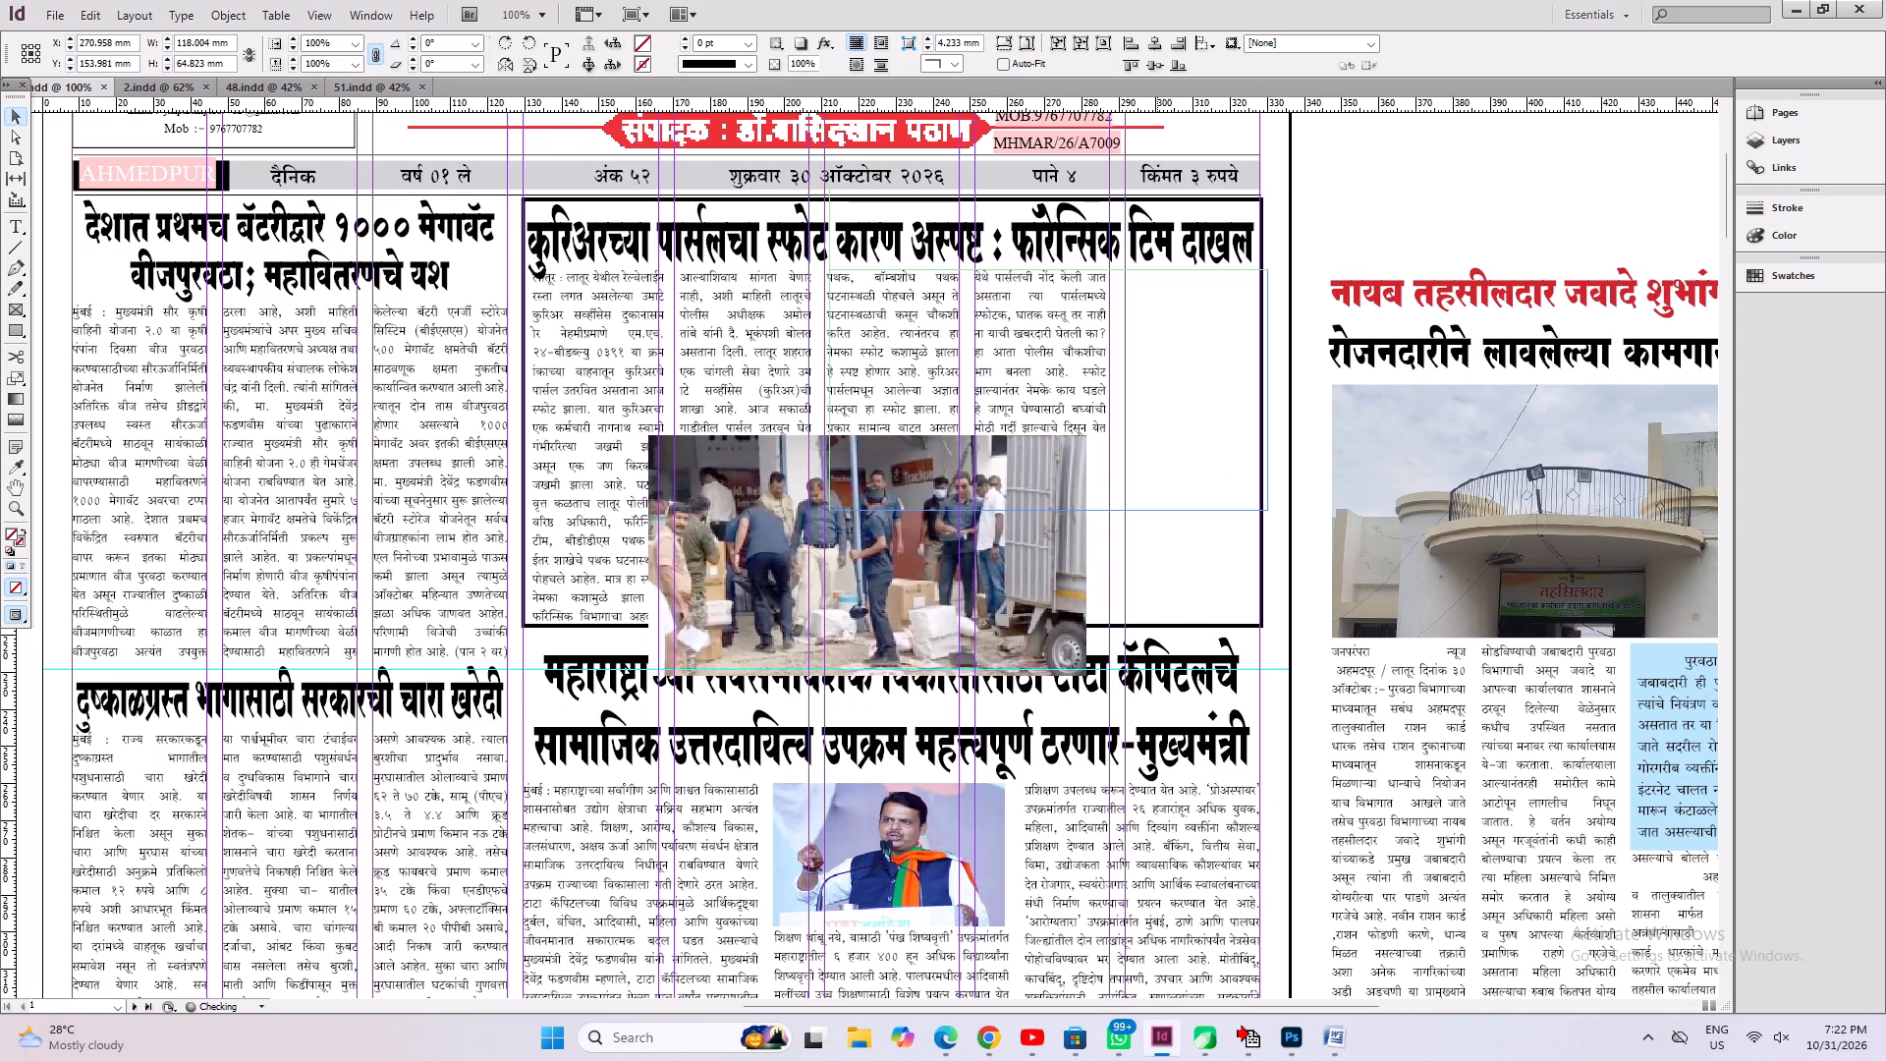
key("ctrl+1")
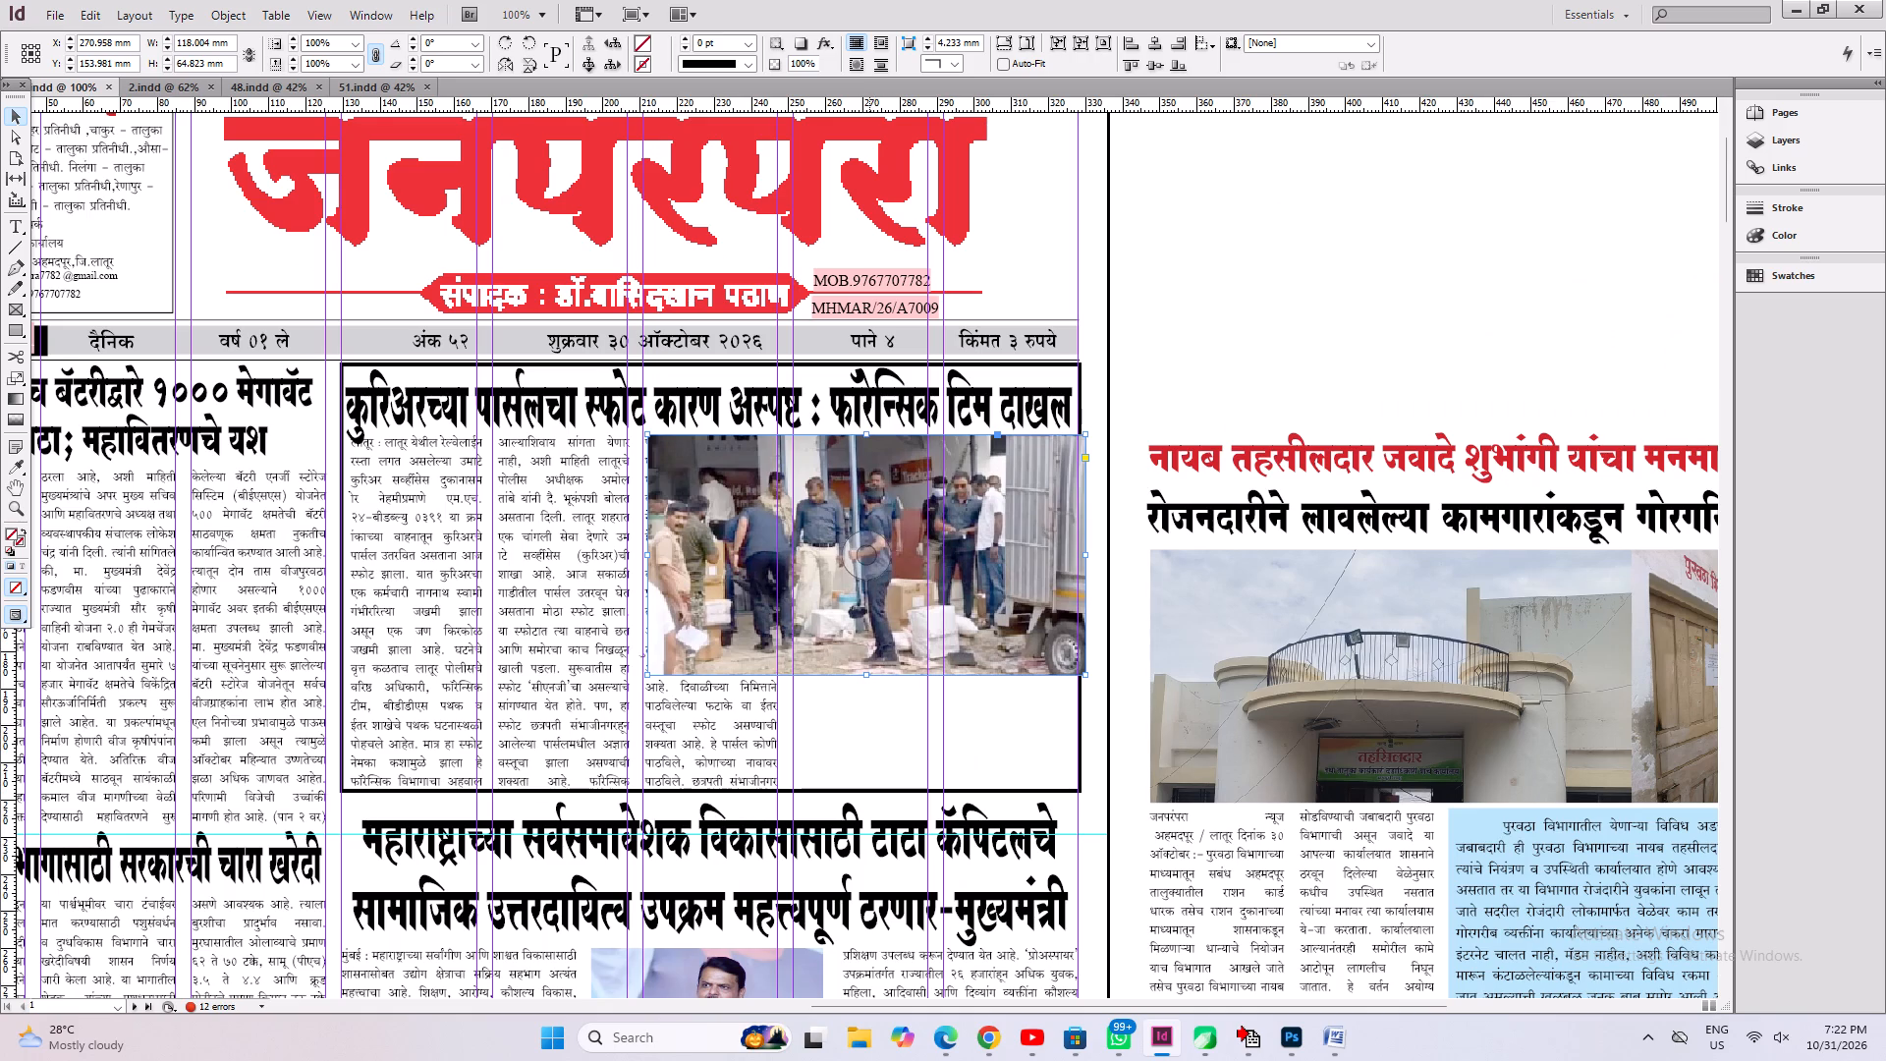
Crop the photo's upper edge and scale it to about 115.9 mm wide and 58.6 mm high, inside the box borders.
left_click_drag(867, 436, 864, 455)
left_click_drag(839, 514, 833, 496)
left_click_drag(1080, 658, 1075, 645, "ctrl+shift")
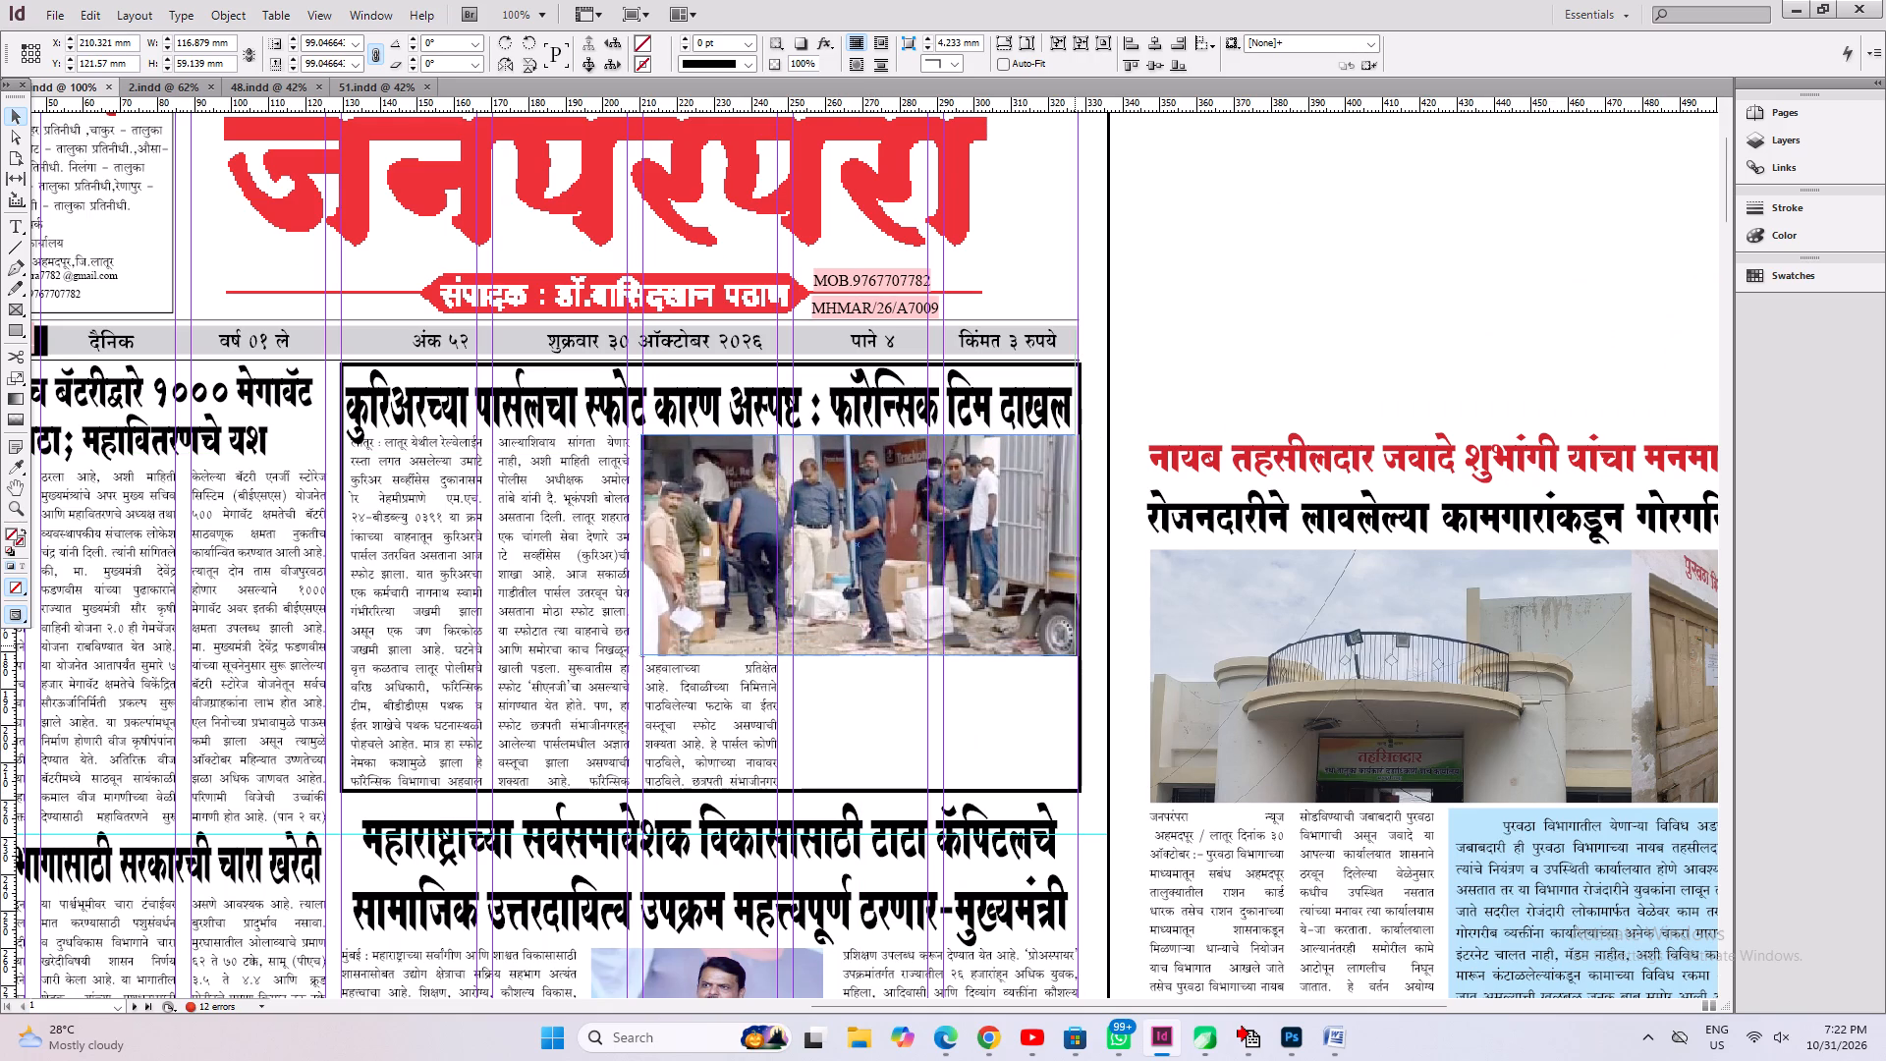
left_click_drag(1075, 645, 1073, 642, "ctrl+shift")
Wrap the story text around the photo's bounding box.
key("ctrl+alt+w")
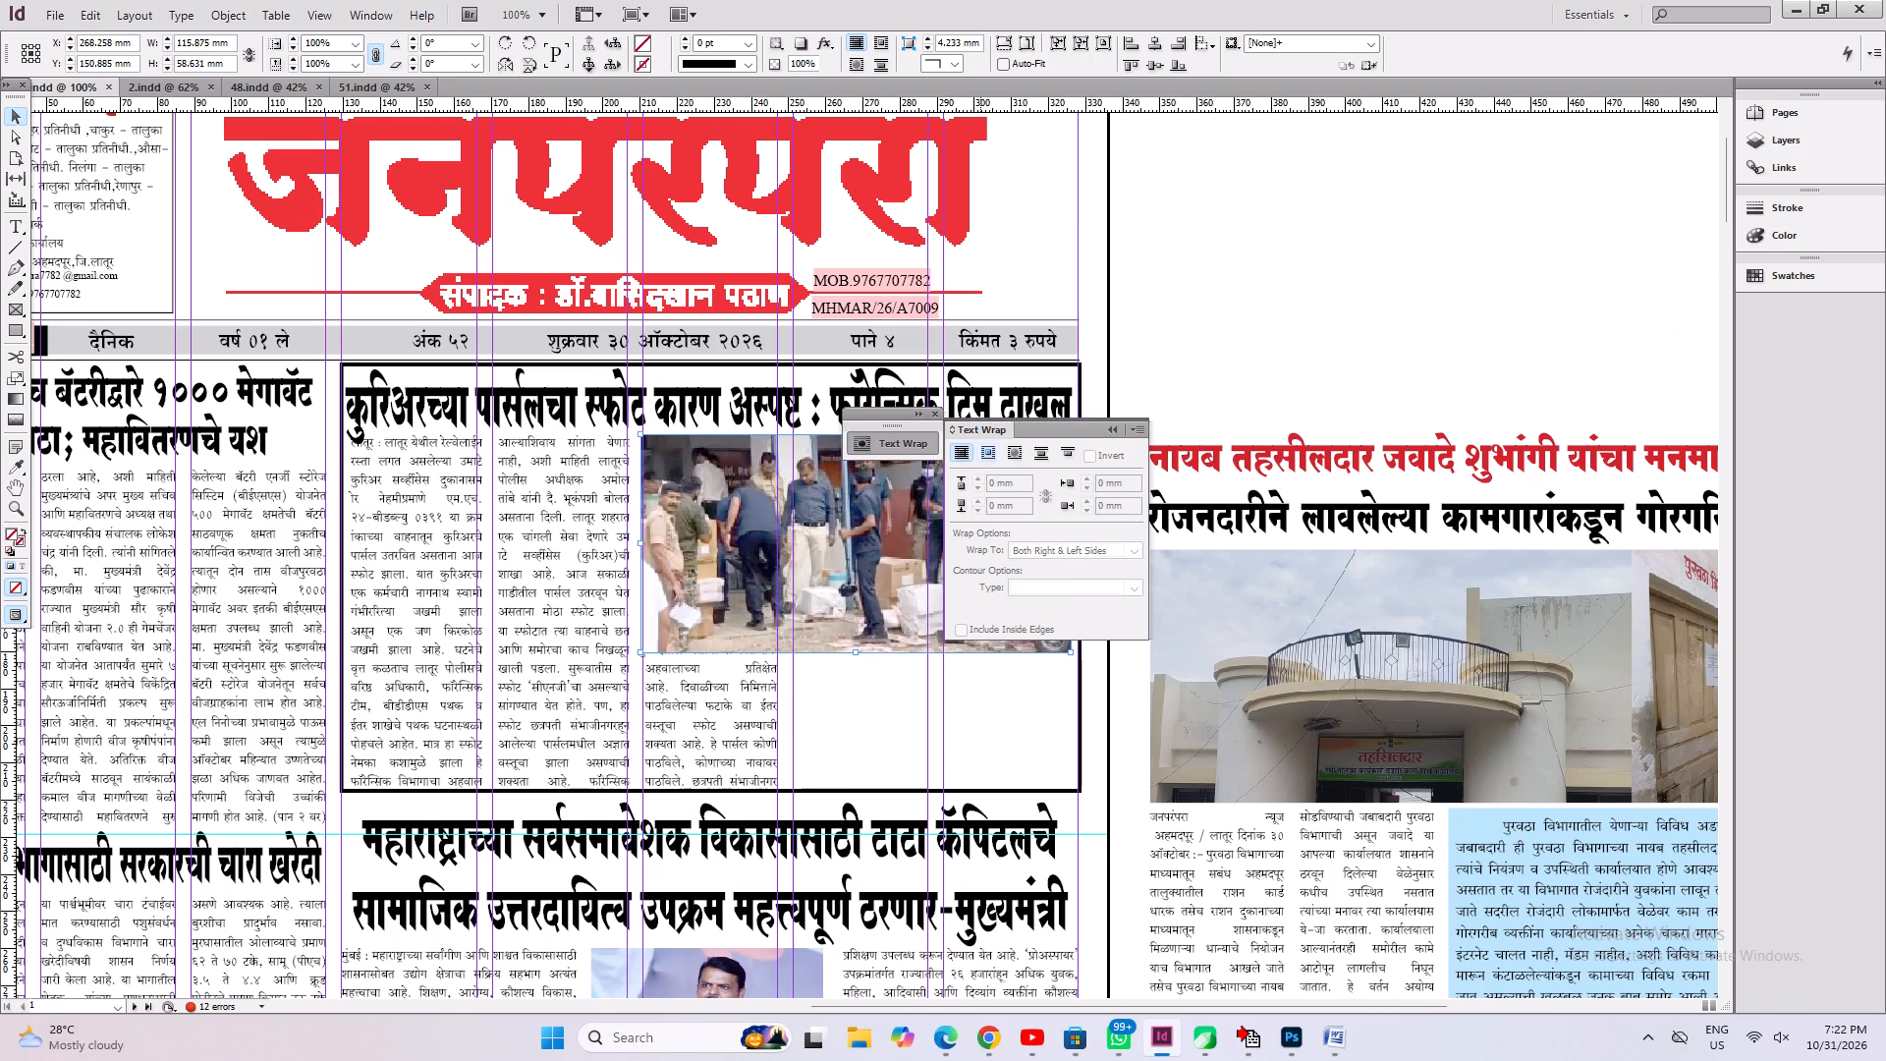
left_click(988, 455)
left_click(935, 417)
left_click(1227, 274)
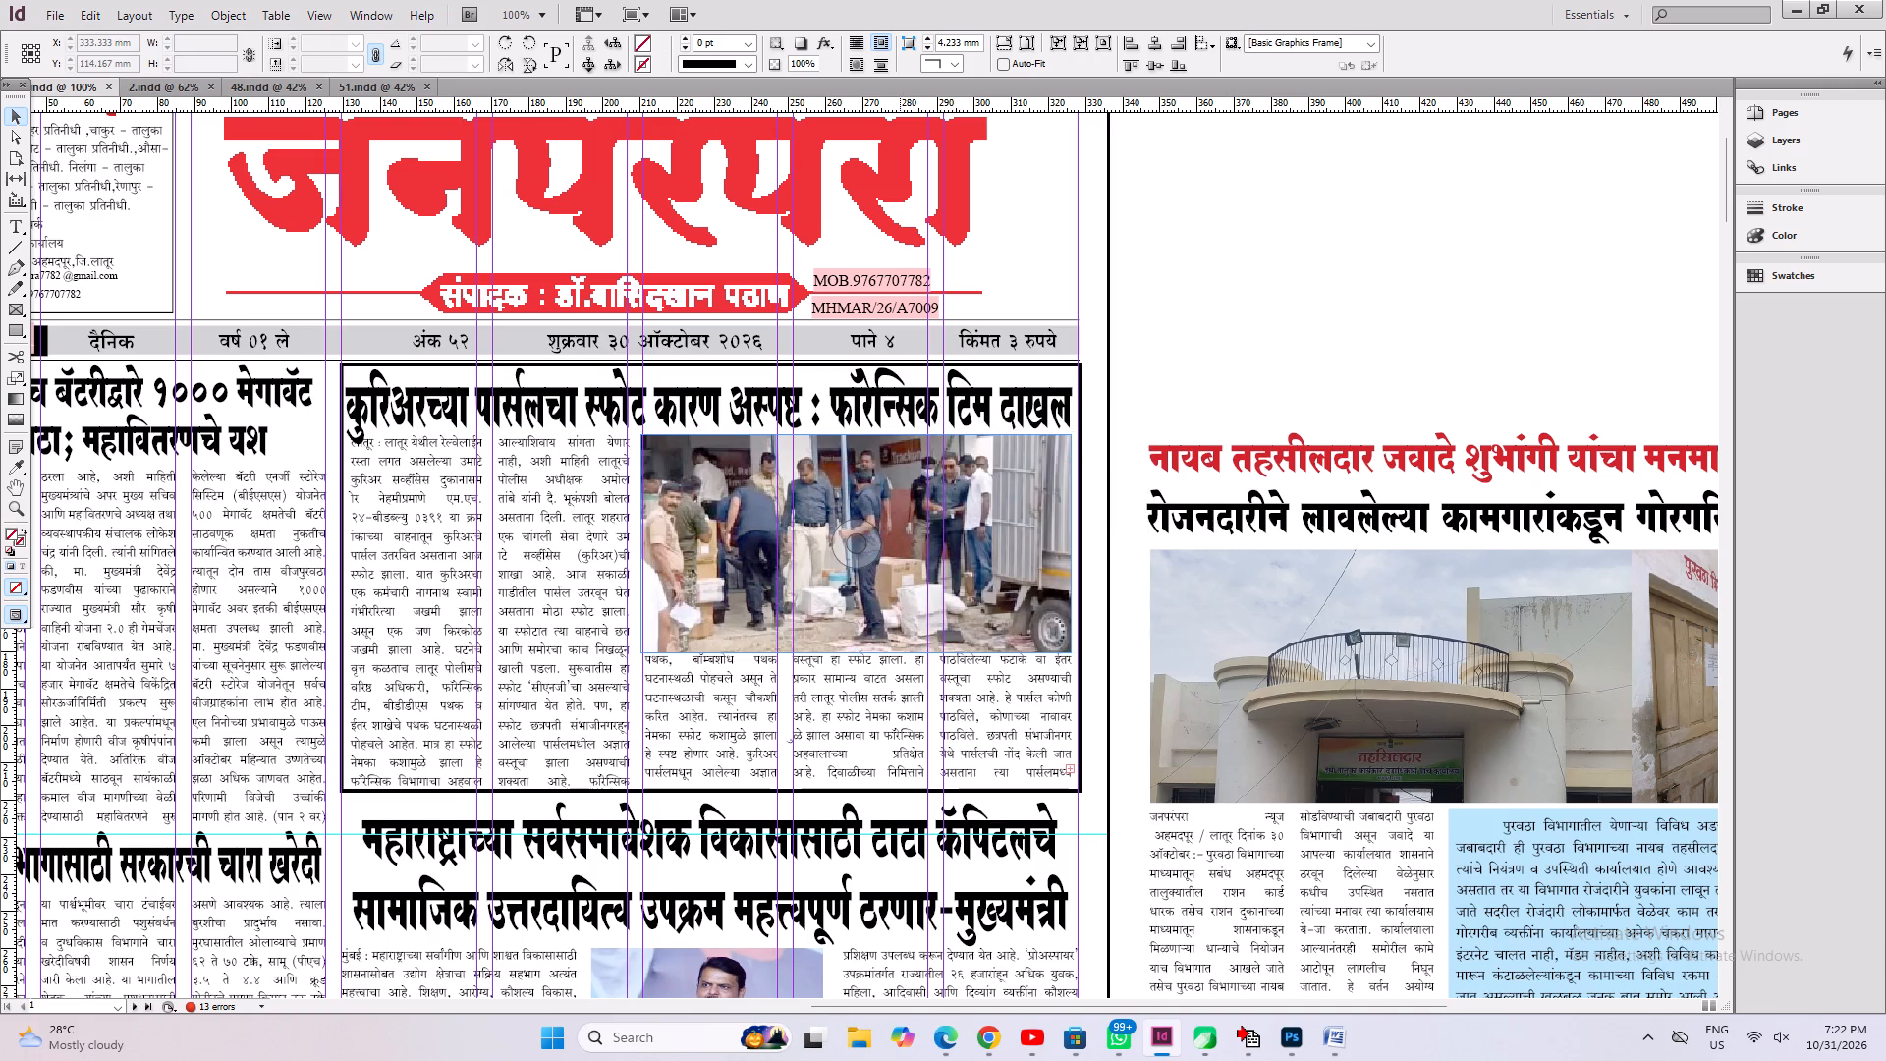
Crop the photo's lower edge, reducing its frame to about 55.7 mm high.
left_click(875, 592, "ctrl")
left_click_drag(859, 655, 855, 642, "ctrl")
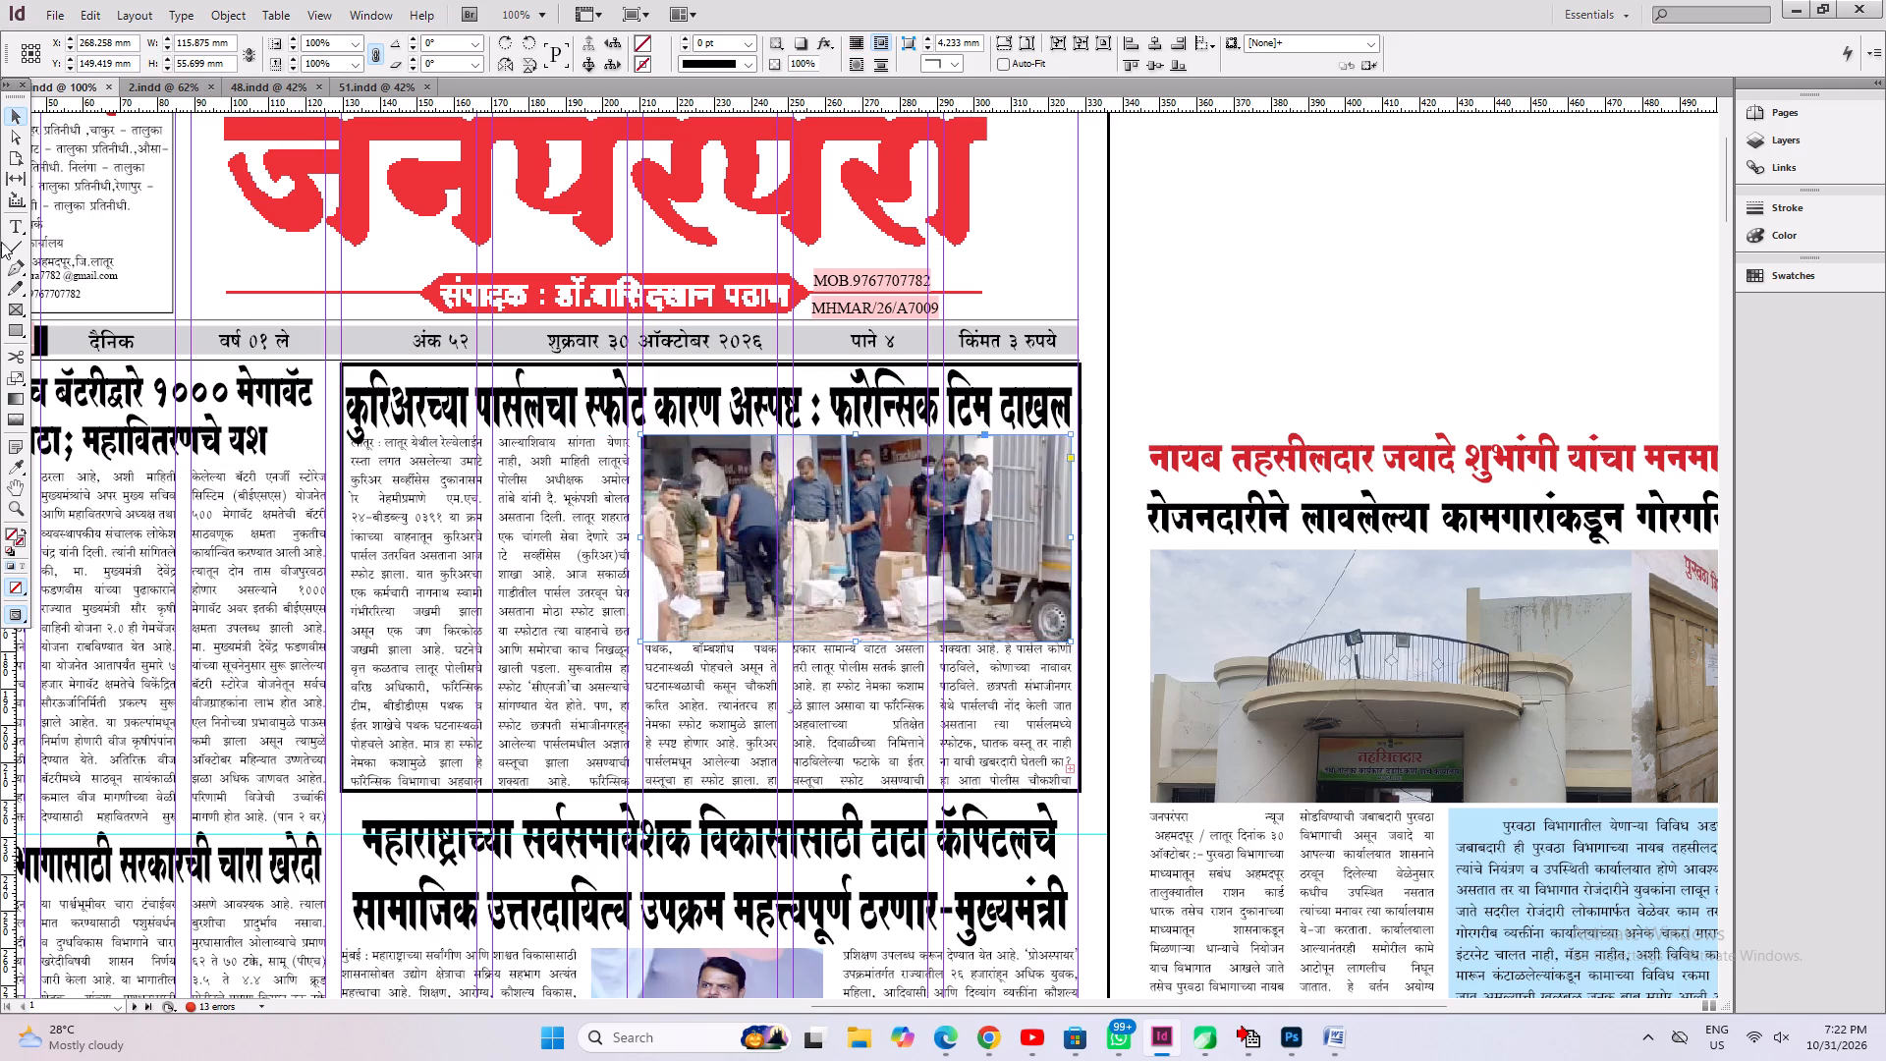
Tighten the tracking of the whole parcel-blast story to -20 and save the document.
left_click(18, 227)
left_click(386, 575)
key("ctrl+a")
key("alt+Left")
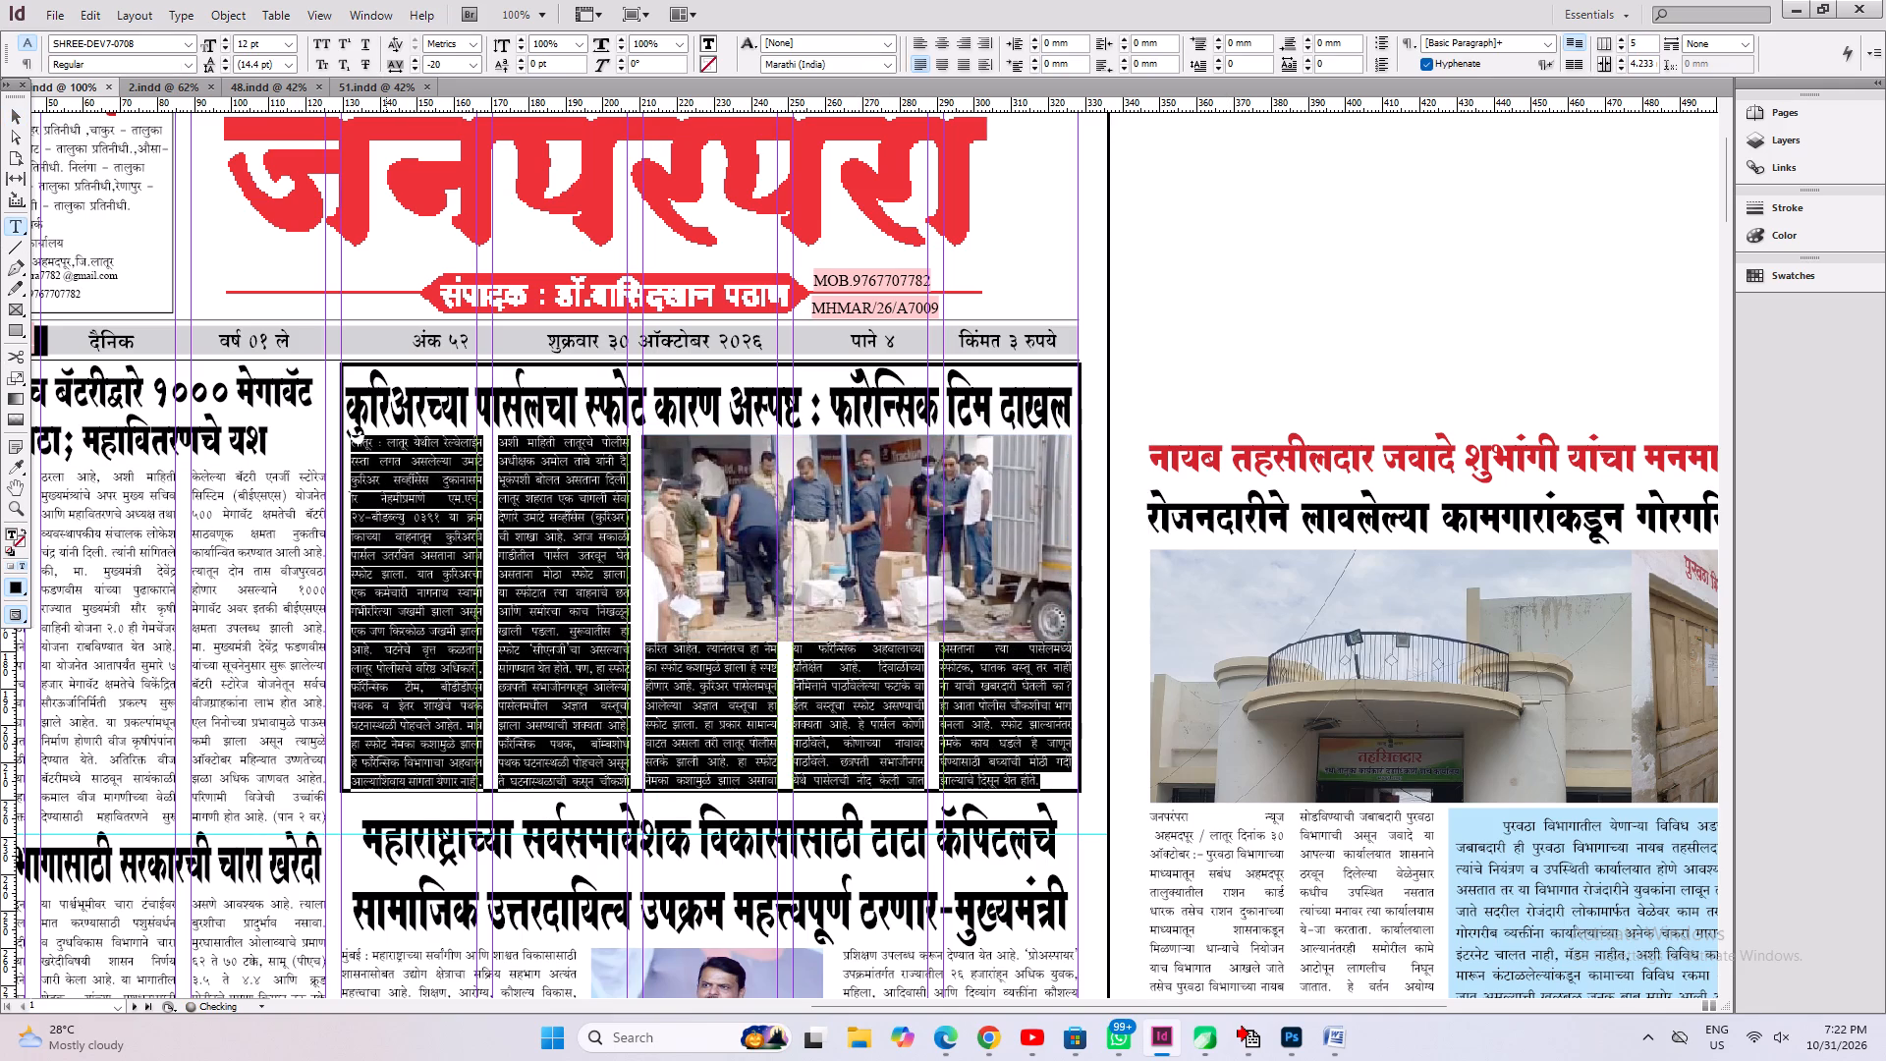
key("ctrl+s")
key("ctrl+s")
key("ctrl+0")
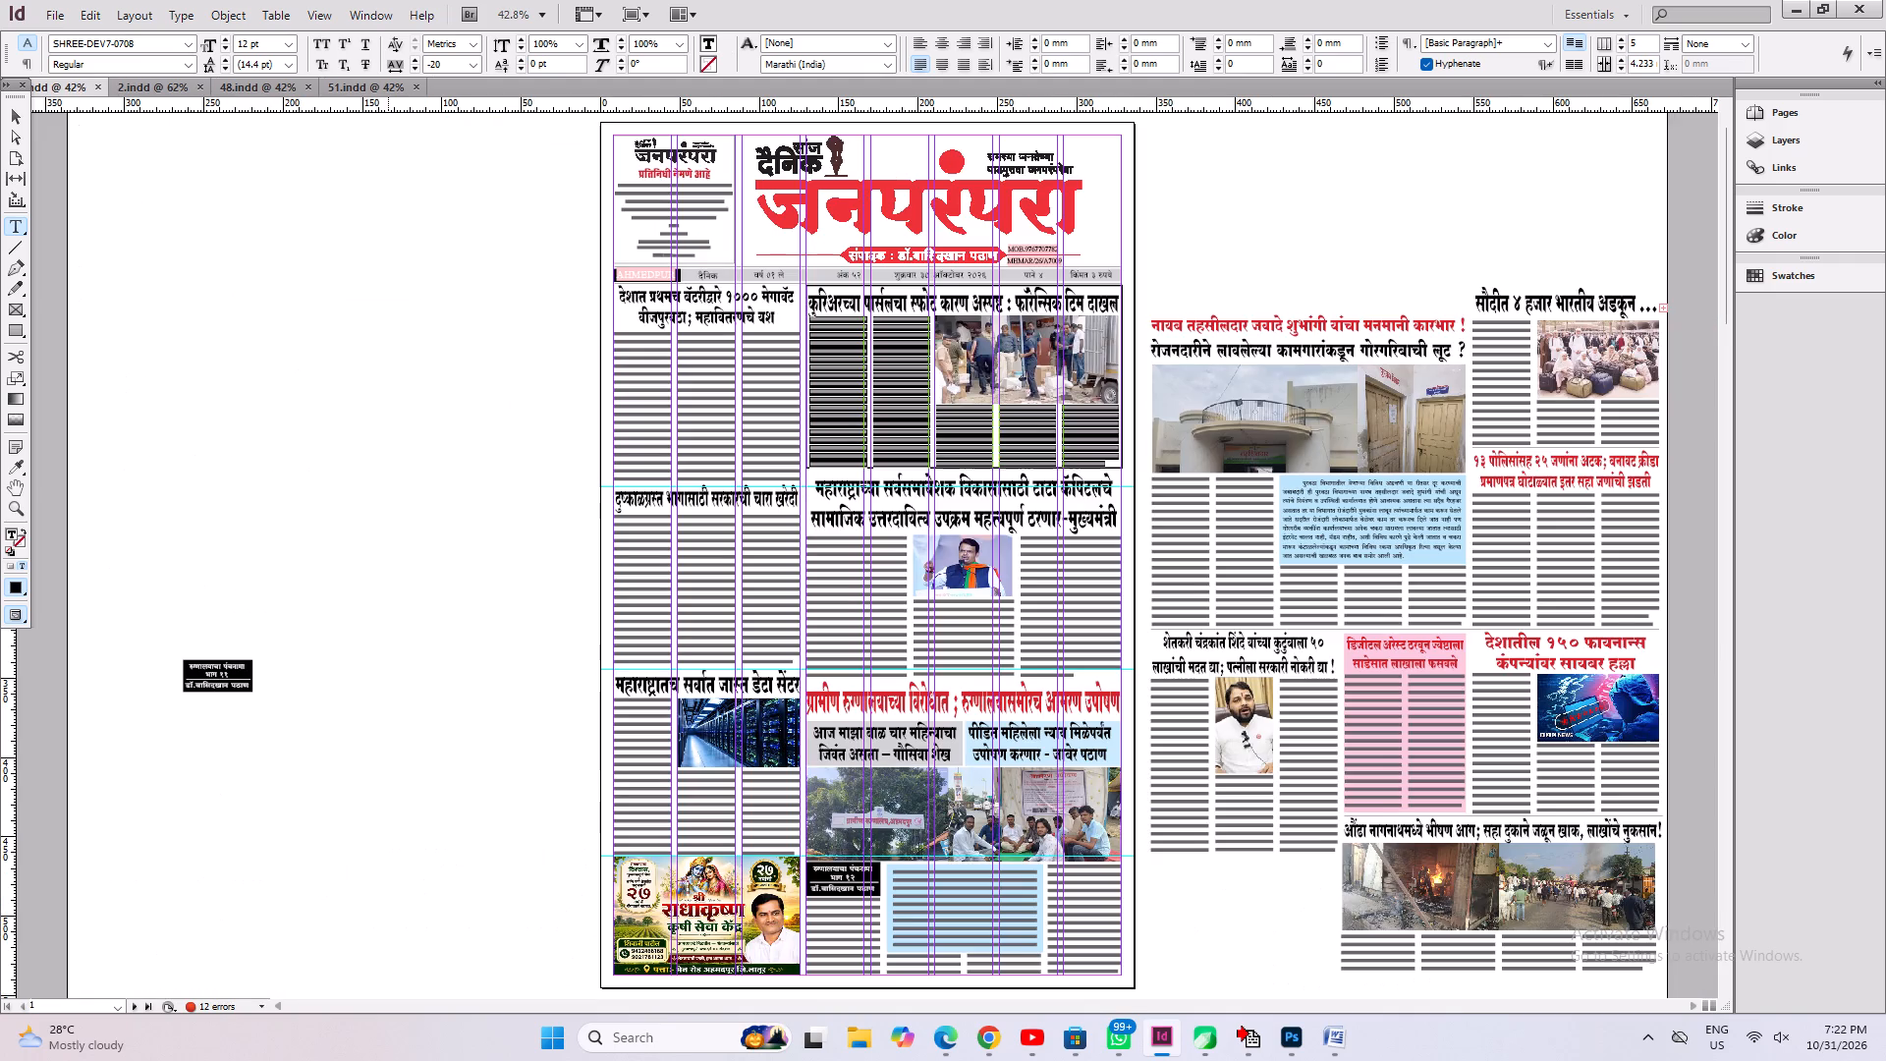
key("ctrl+s")
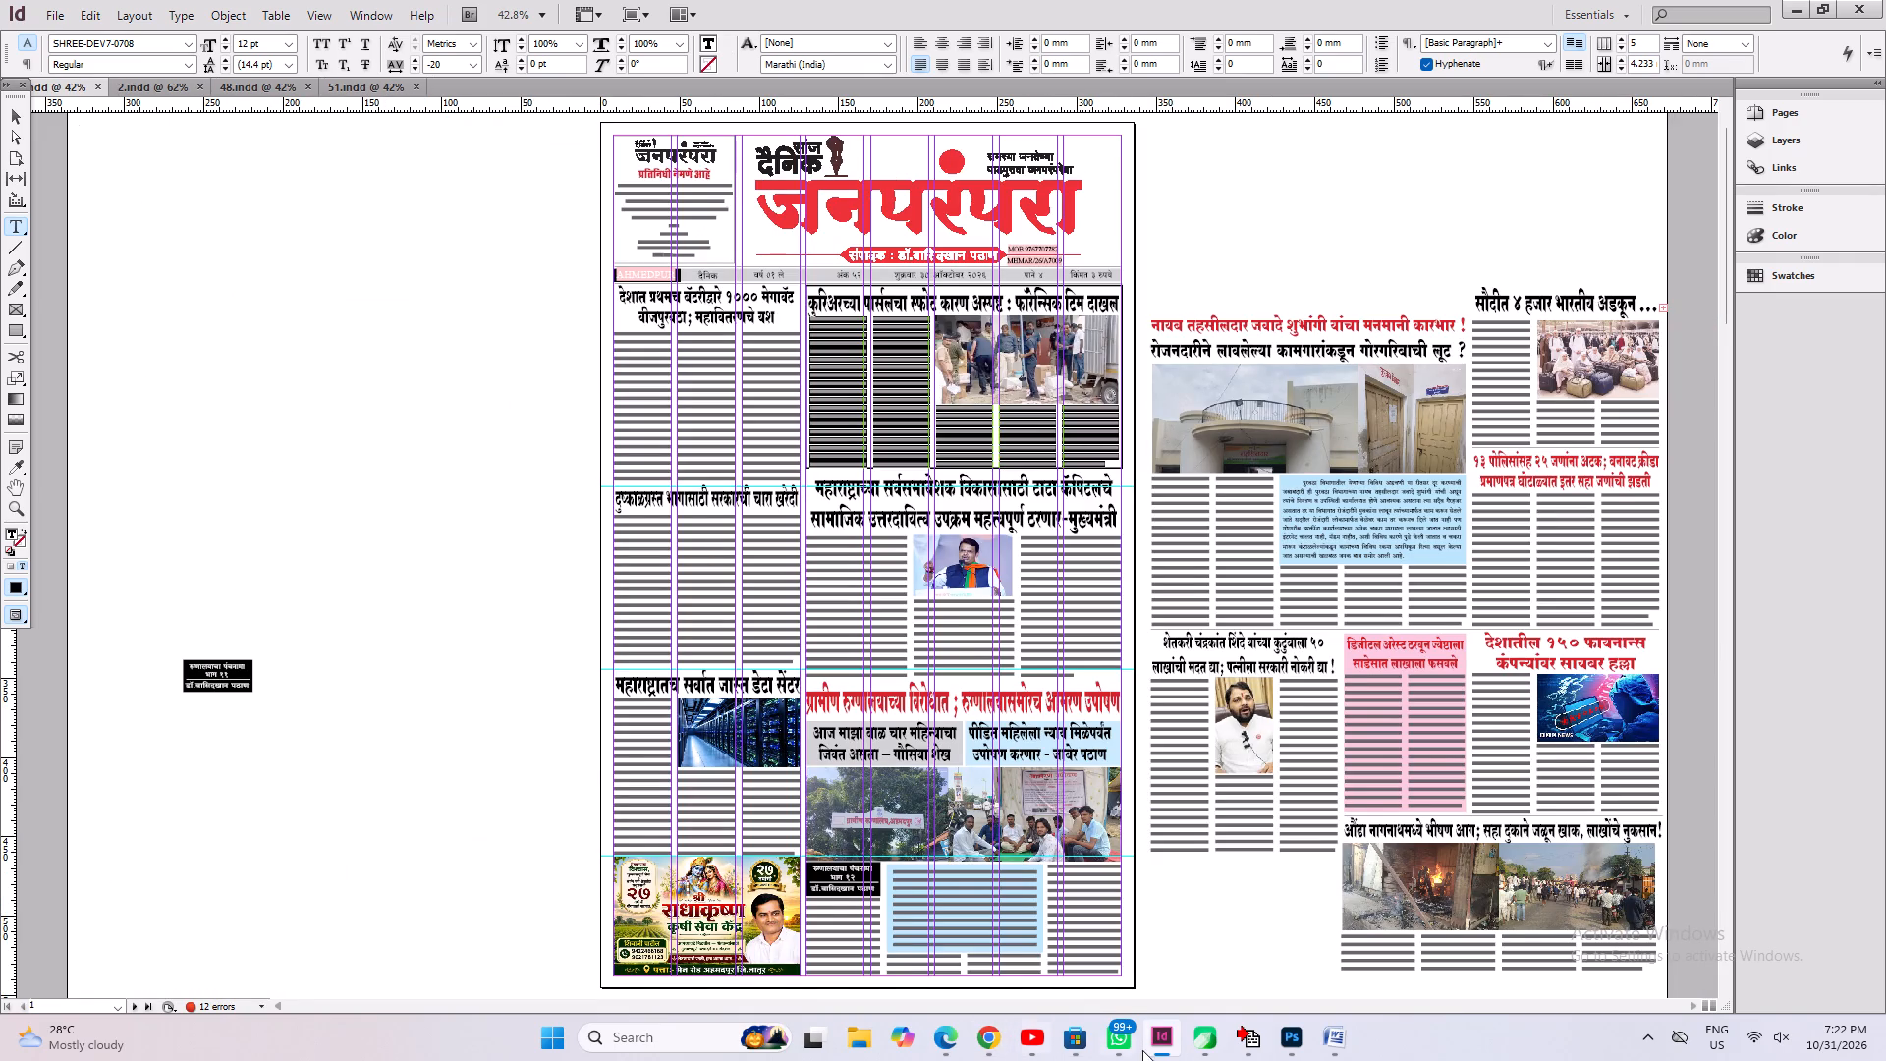
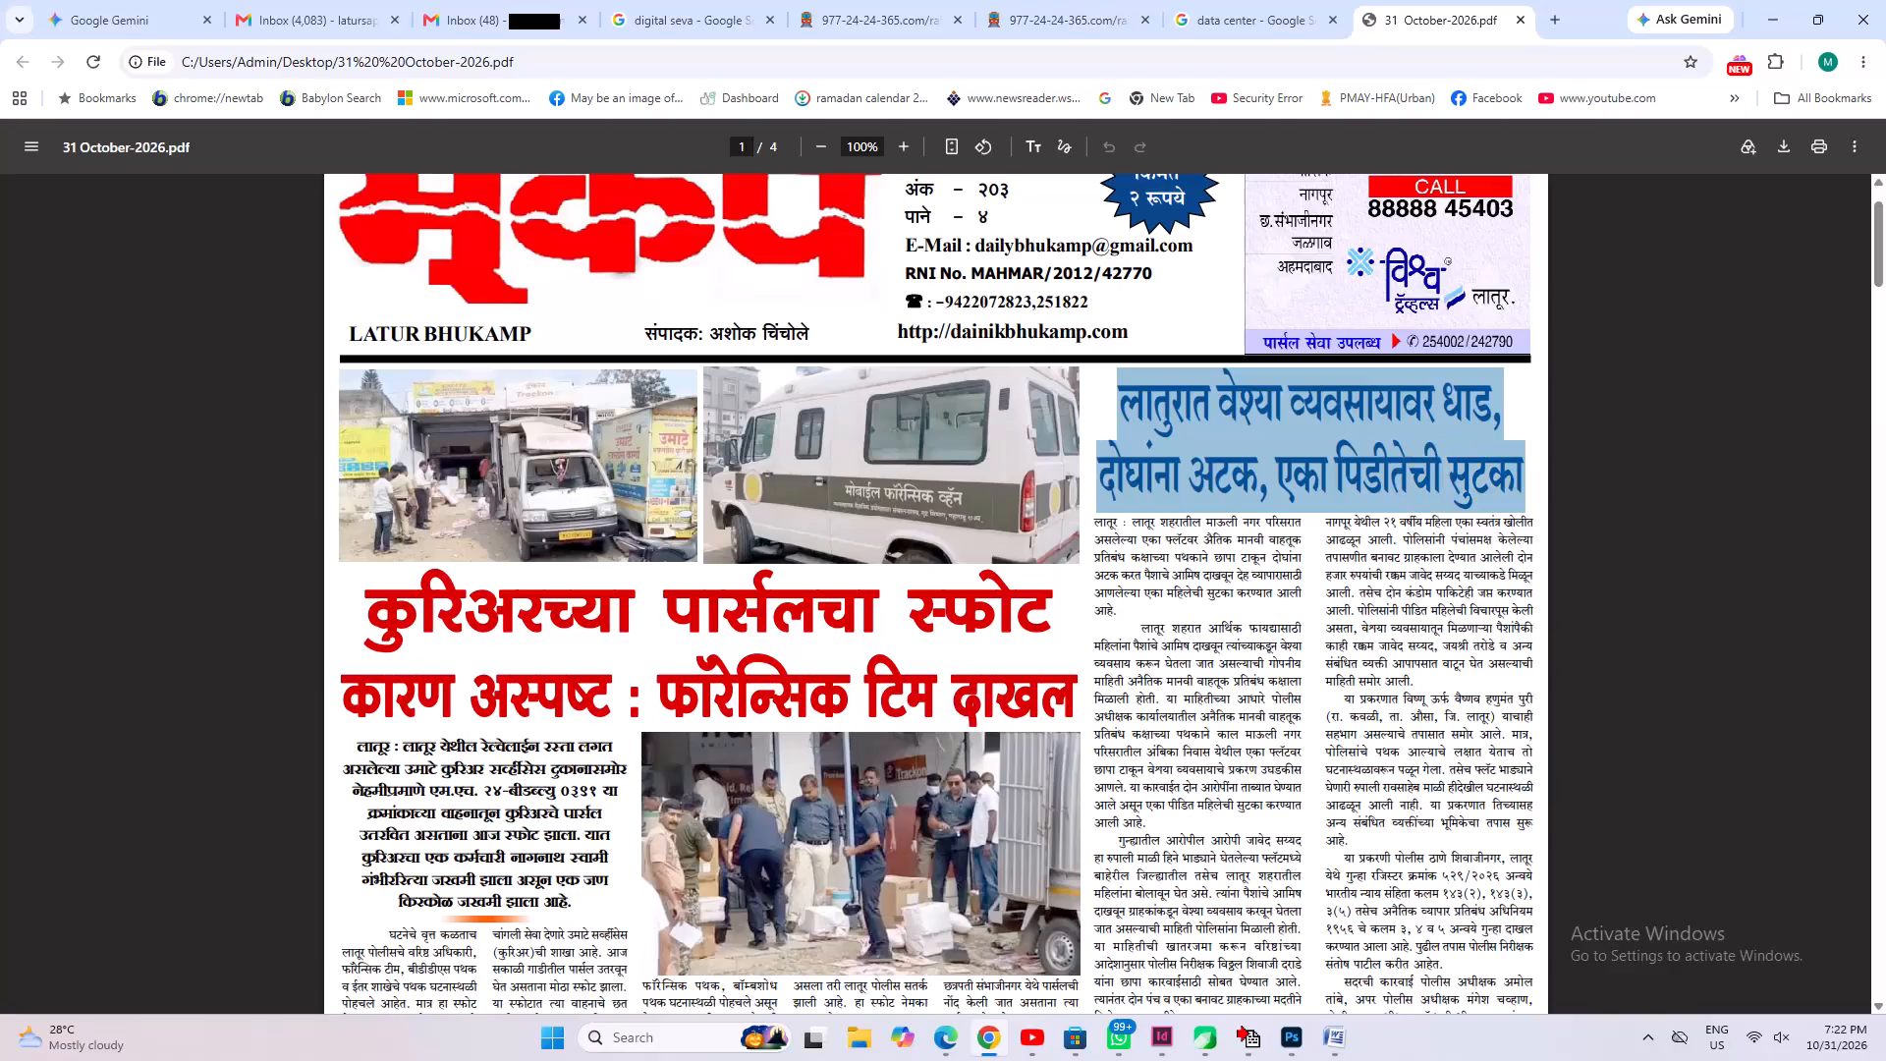
Copy the two-line headline and full text of the Latur police raid story from the 31 October PDF.
key("ctrl+c")
scroll(1287, 759, "down", 2)
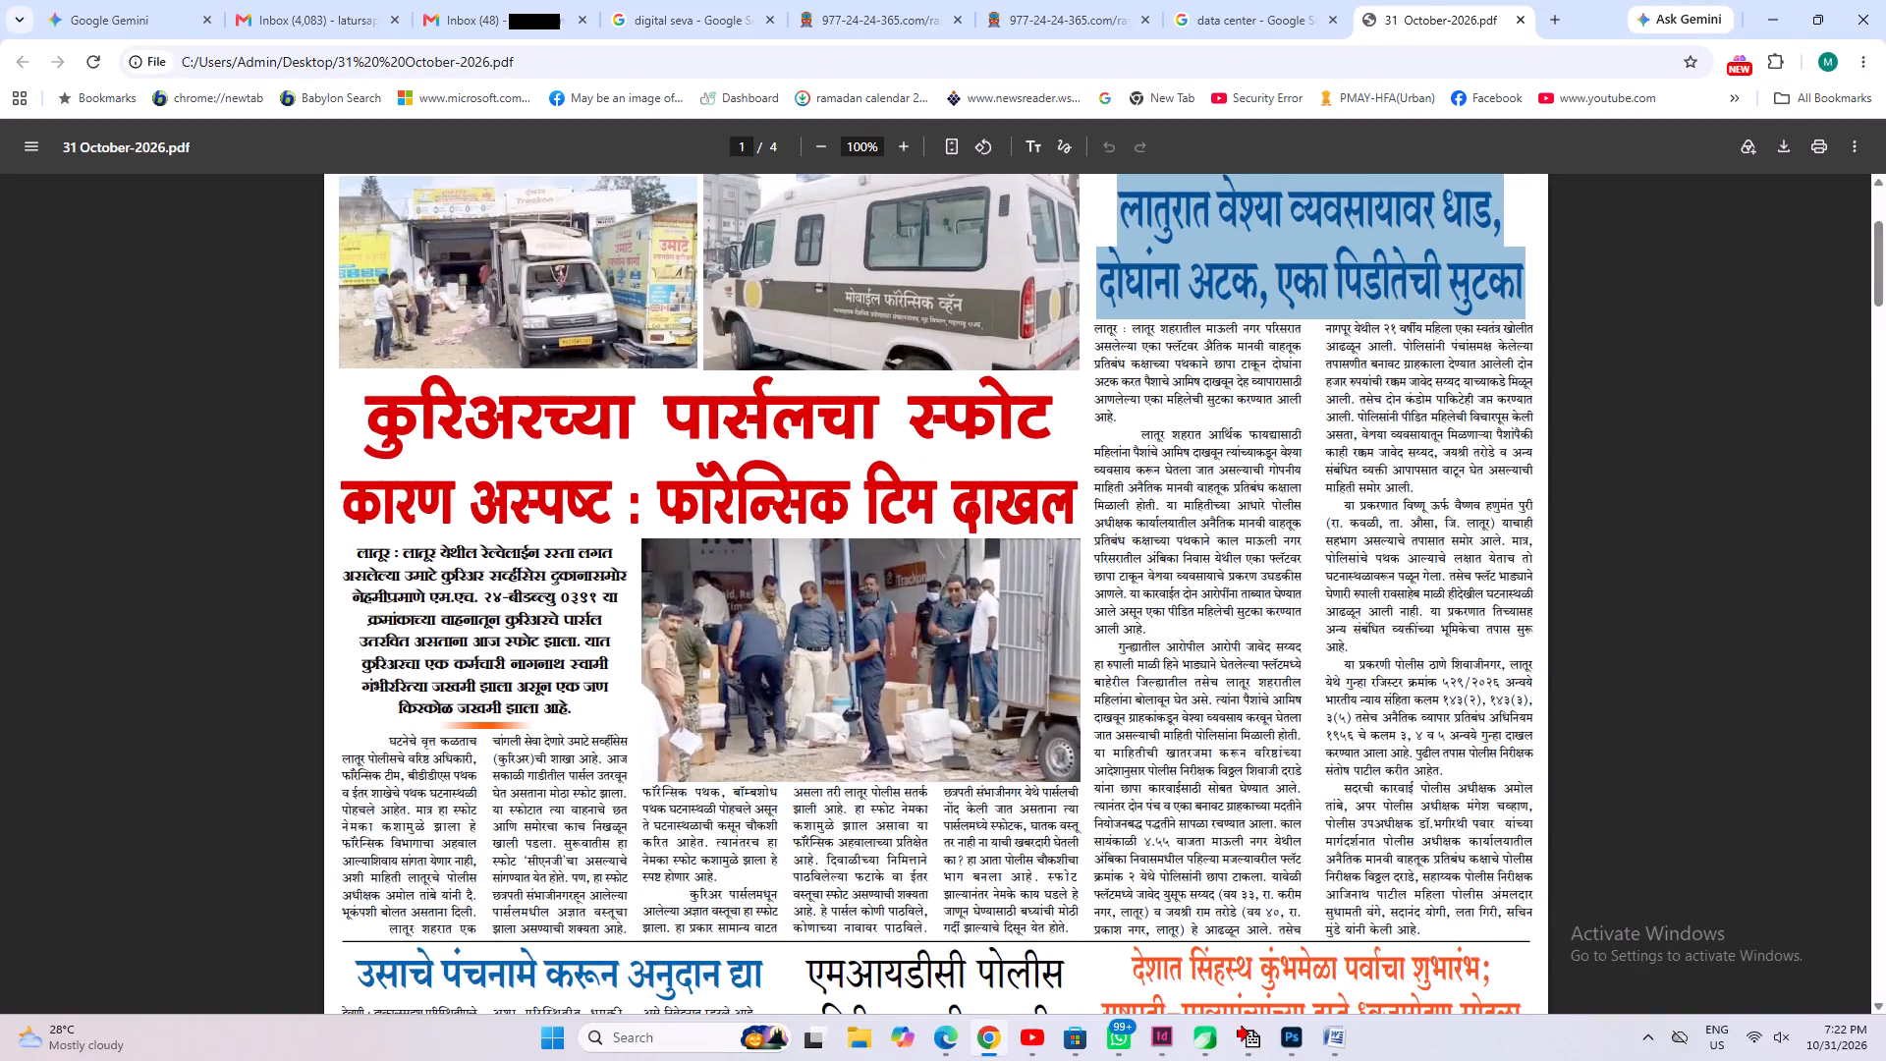
left_click(1428, 925, "shift")
left_click(1282, 682)
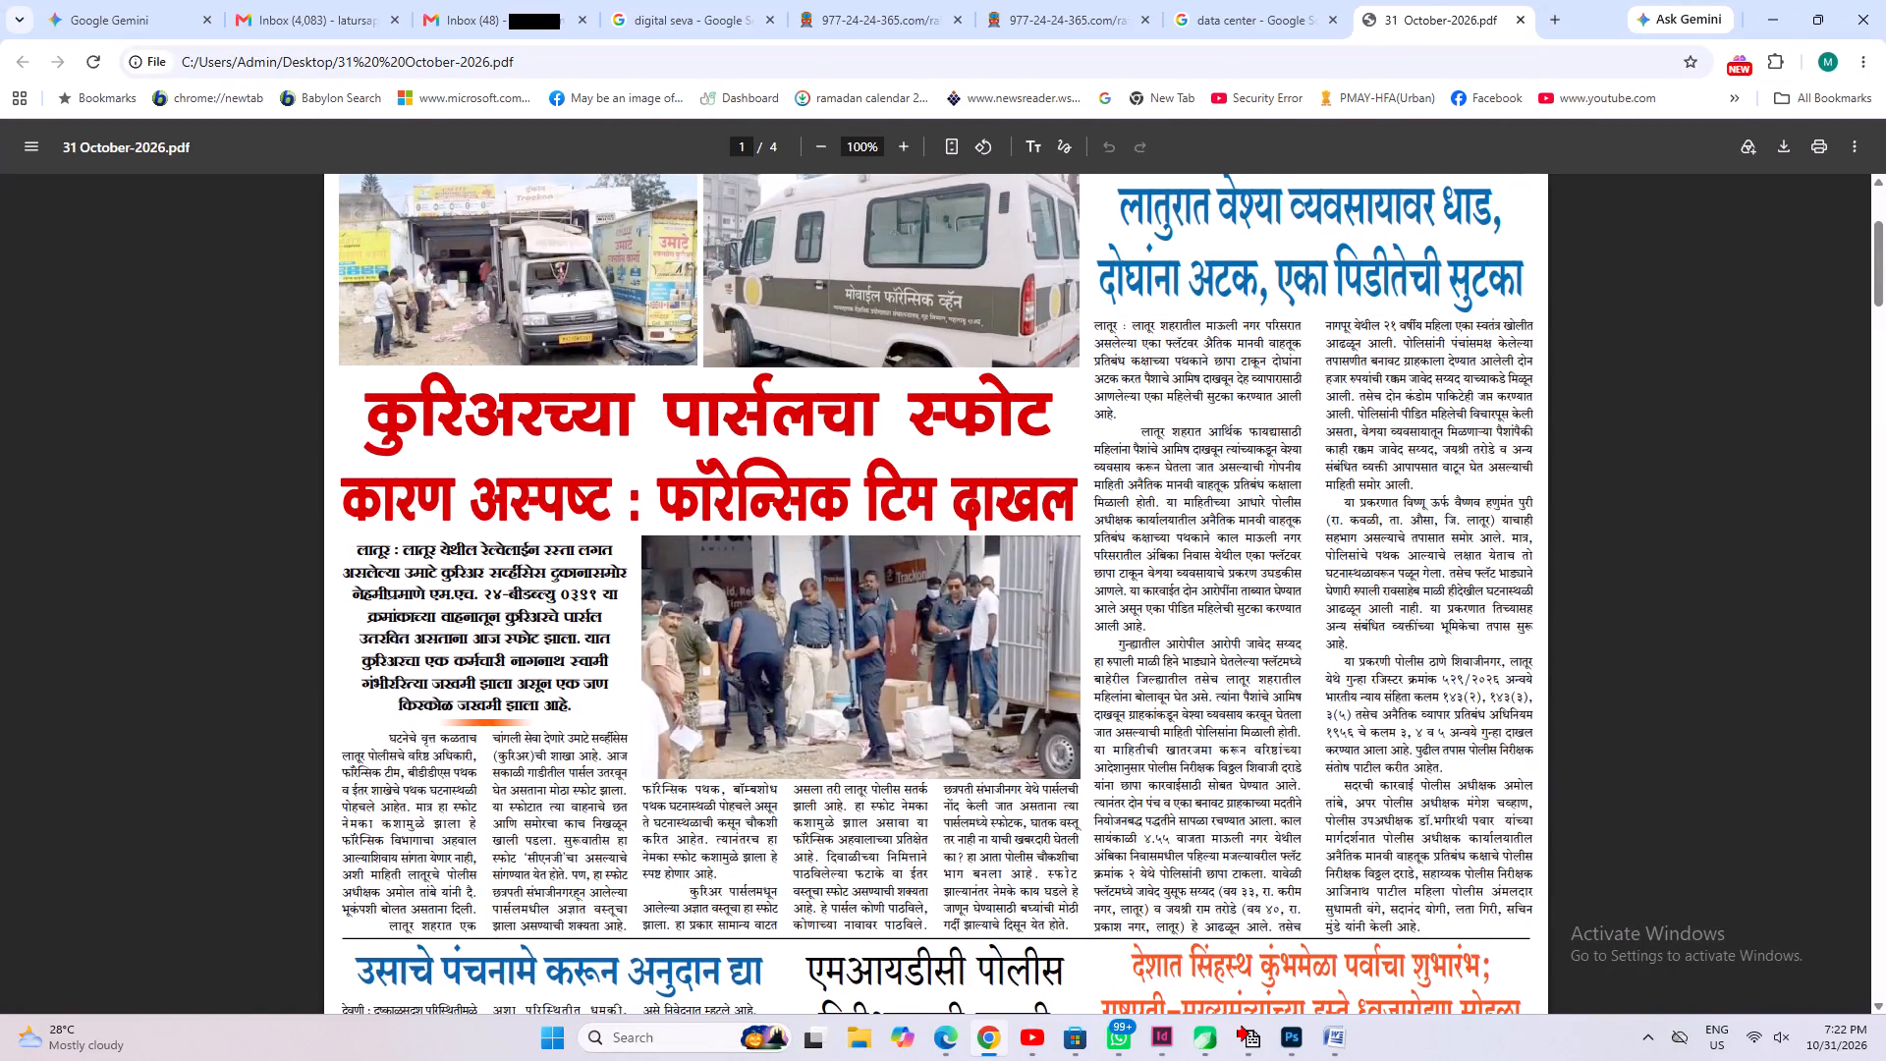
left_click_drag(1123, 204, 1429, 747)
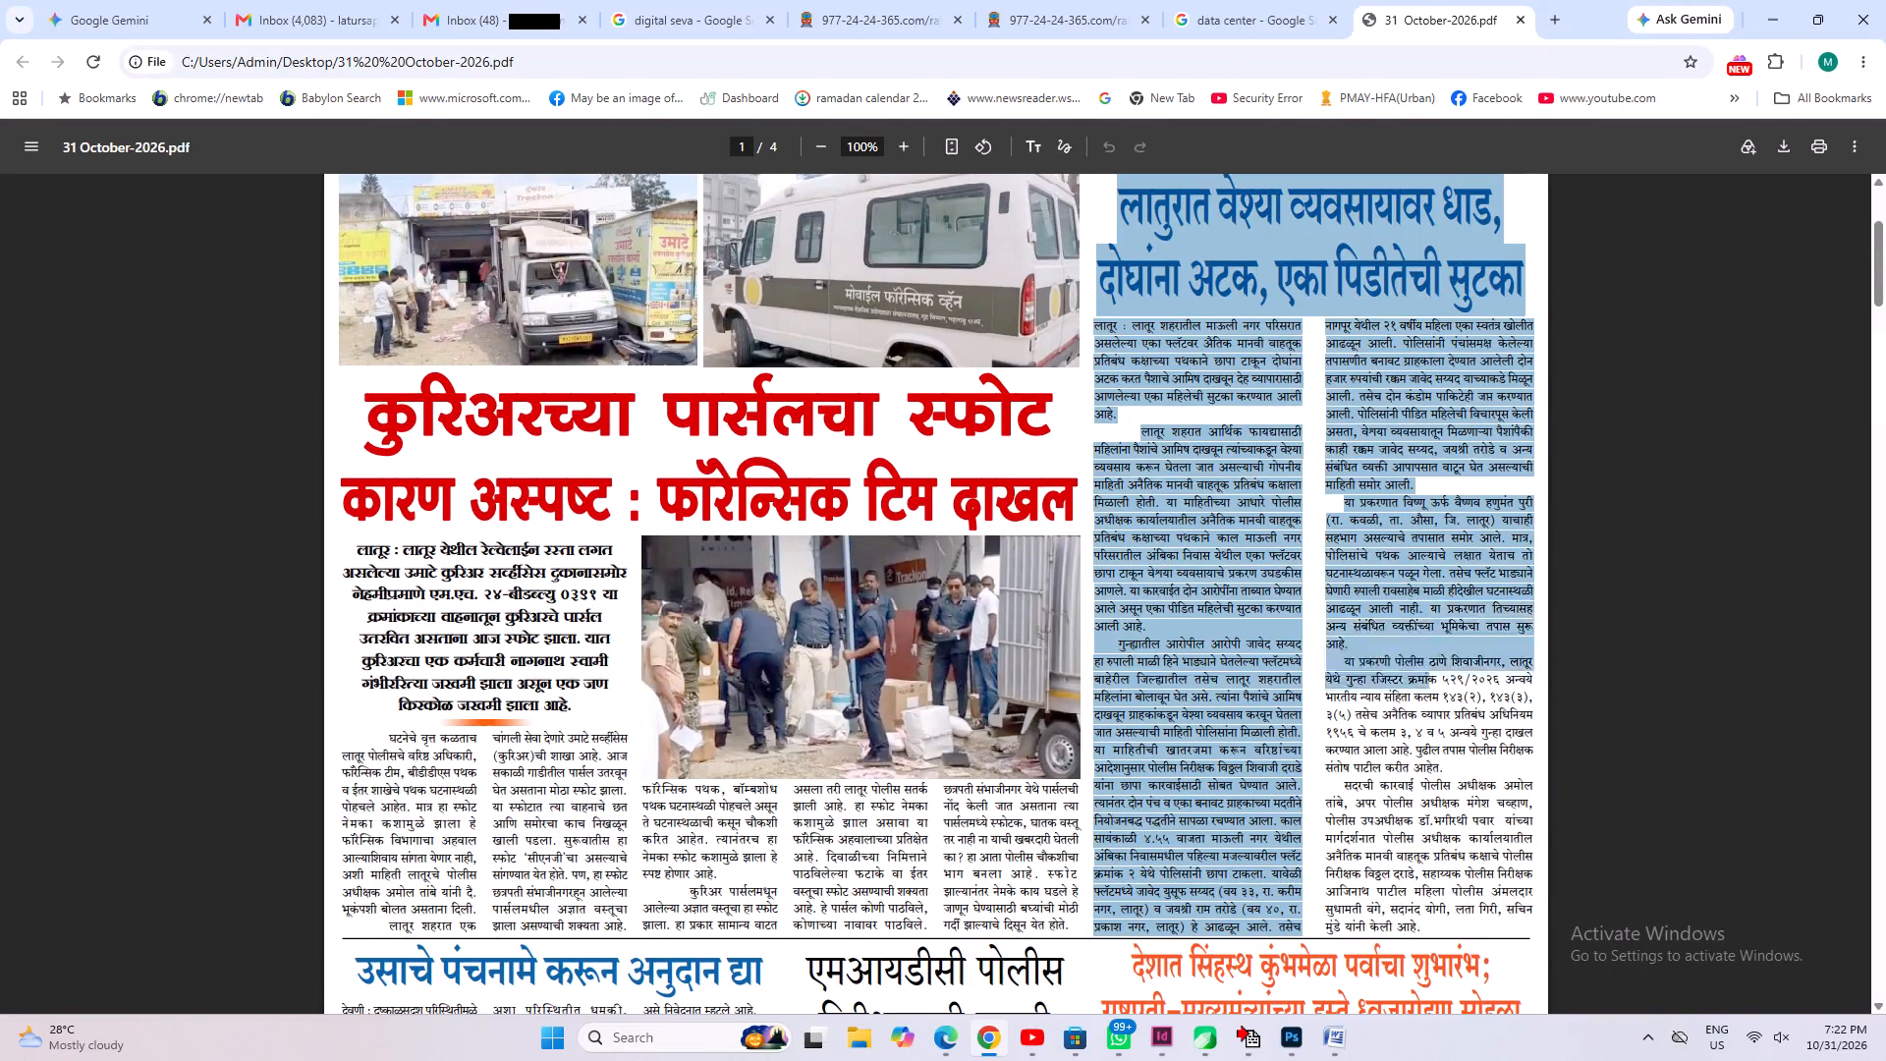
left_click_drag(1429, 747, 1423, 934)
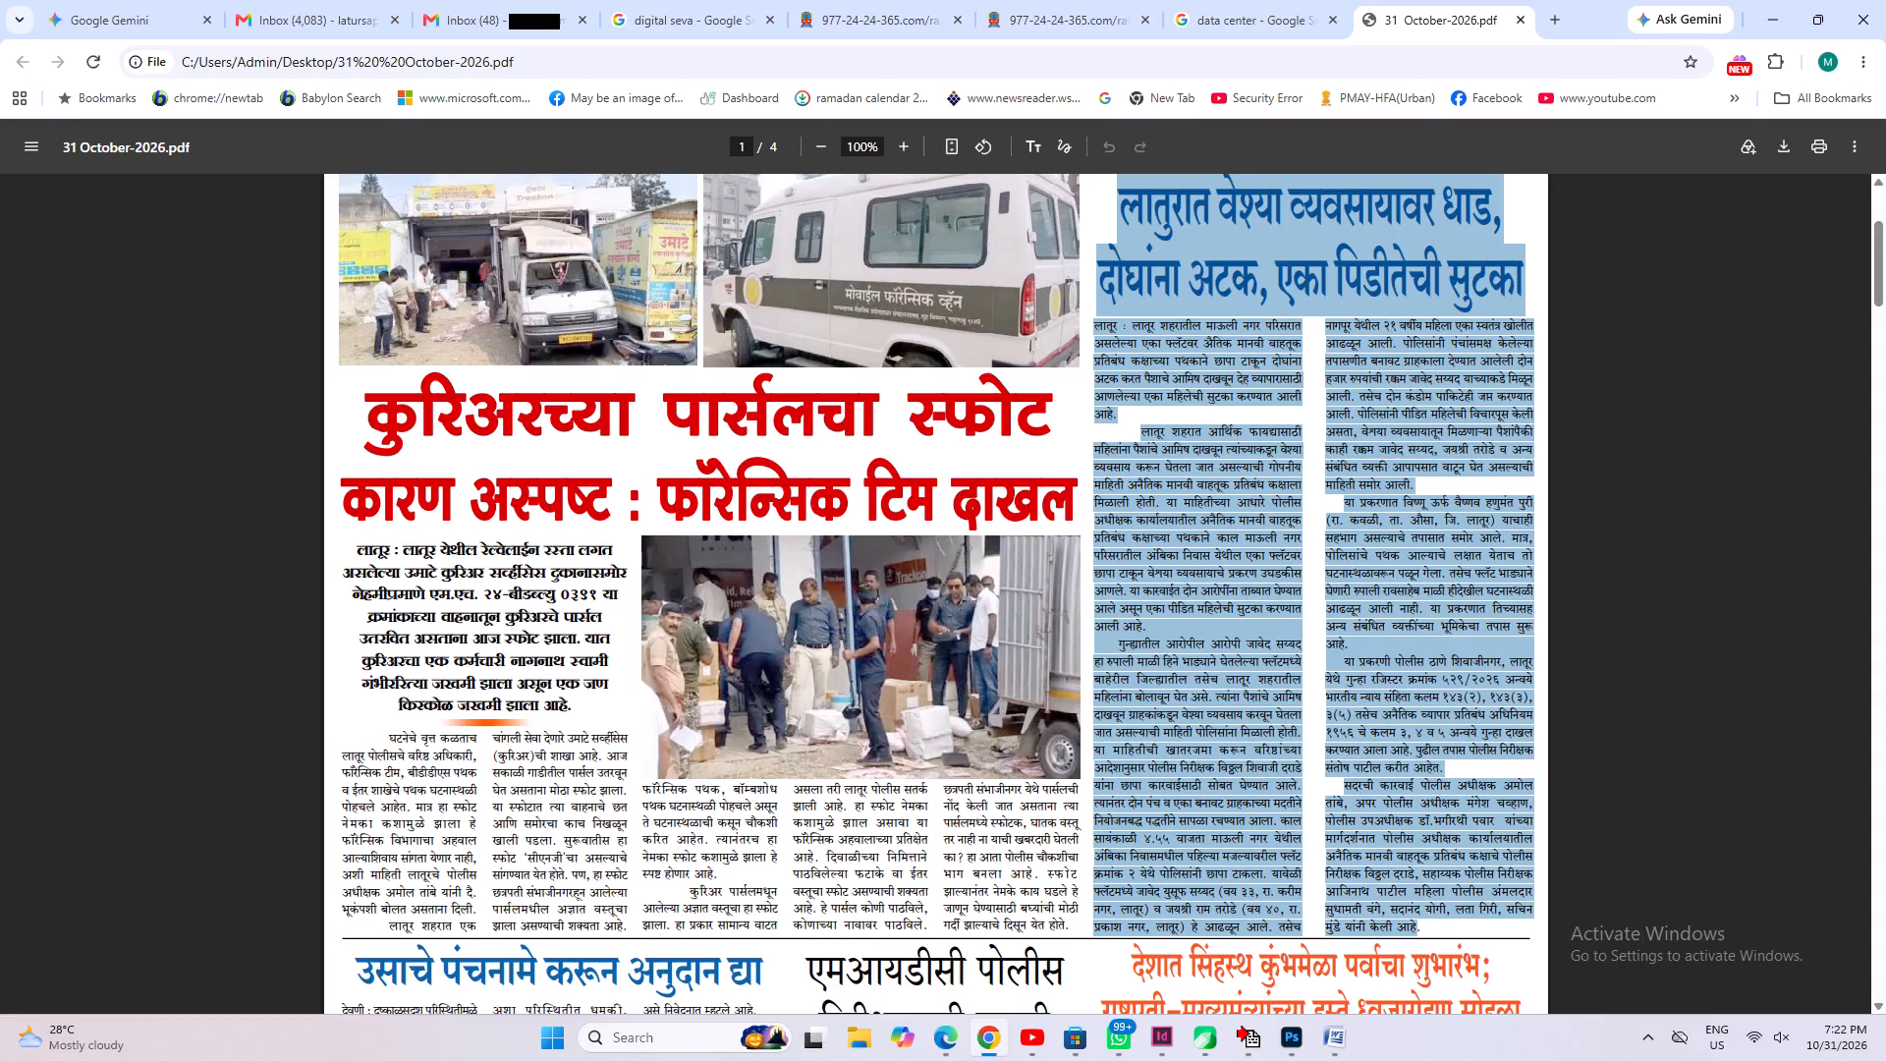
left_click_drag(1423, 934, 1435, 934)
right_click(1228, 383)
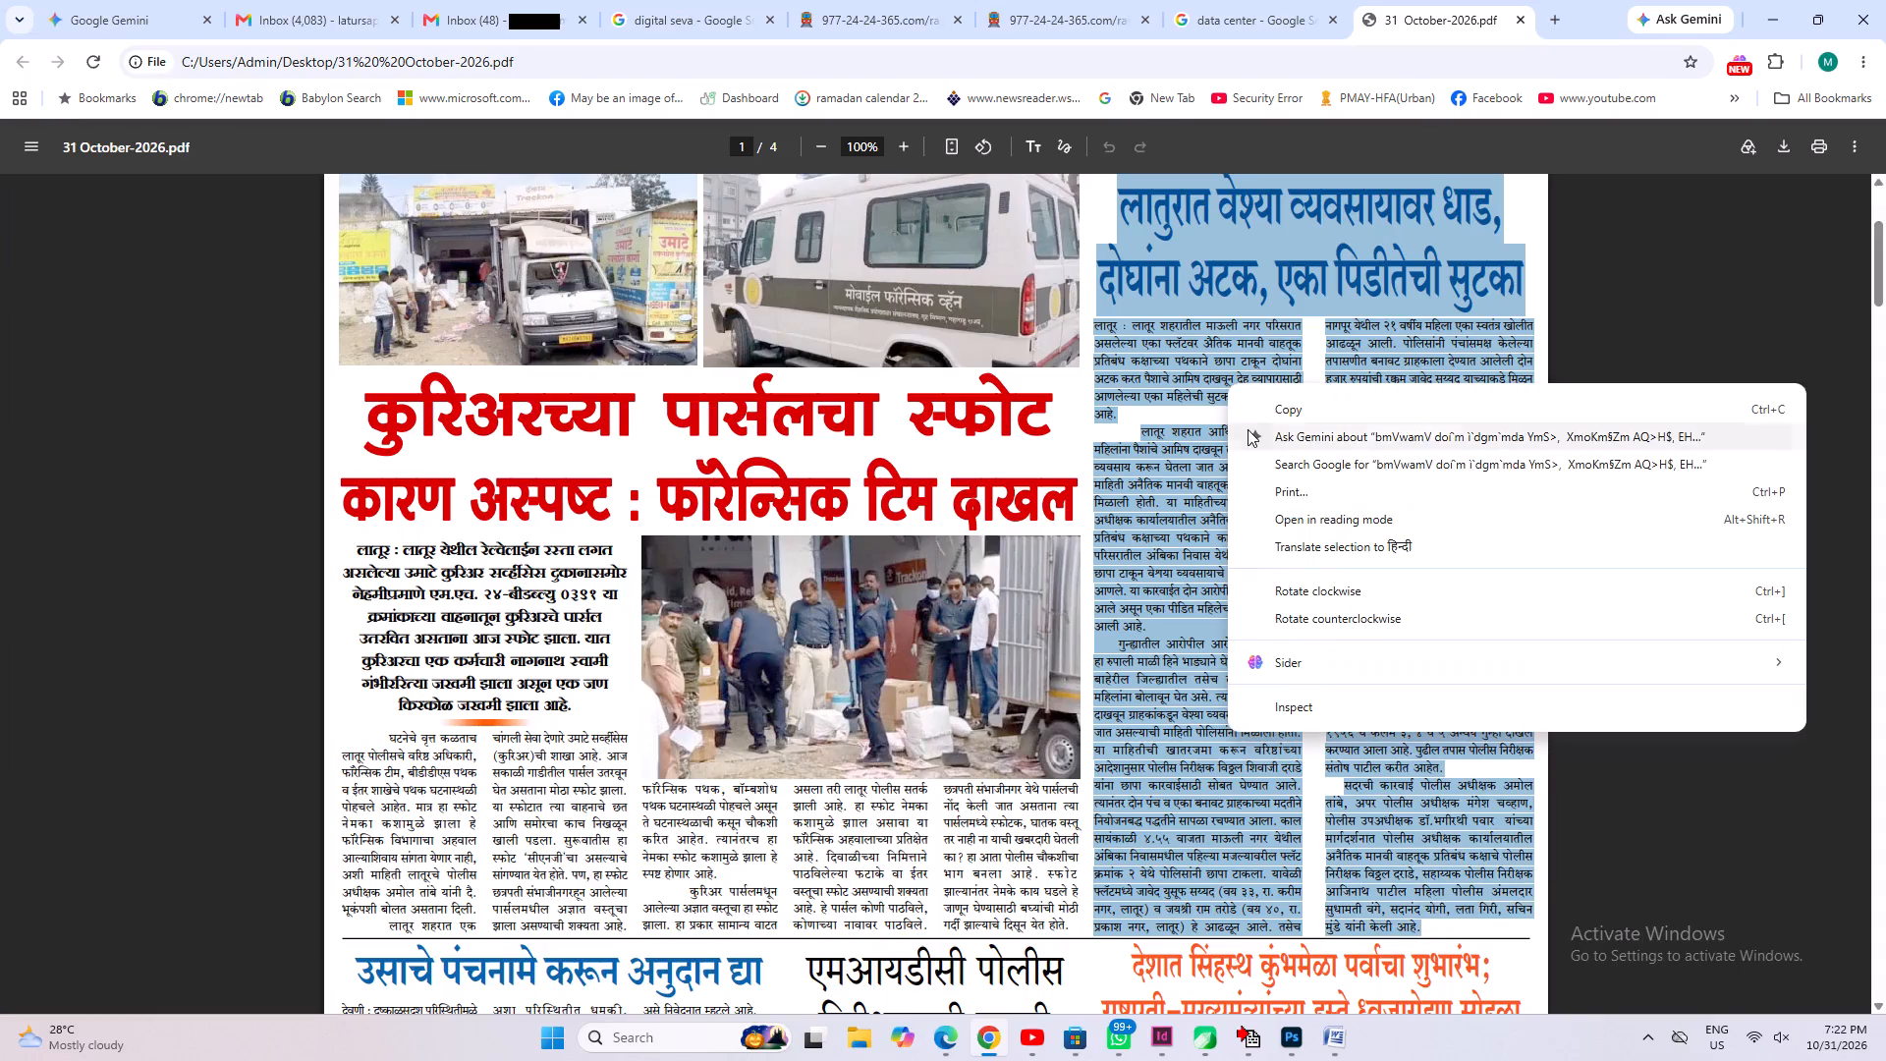
left_click(1275, 409)
Paste the copied raid story into the blank Word document and cut all of it back out.
left_click(1330, 1043)
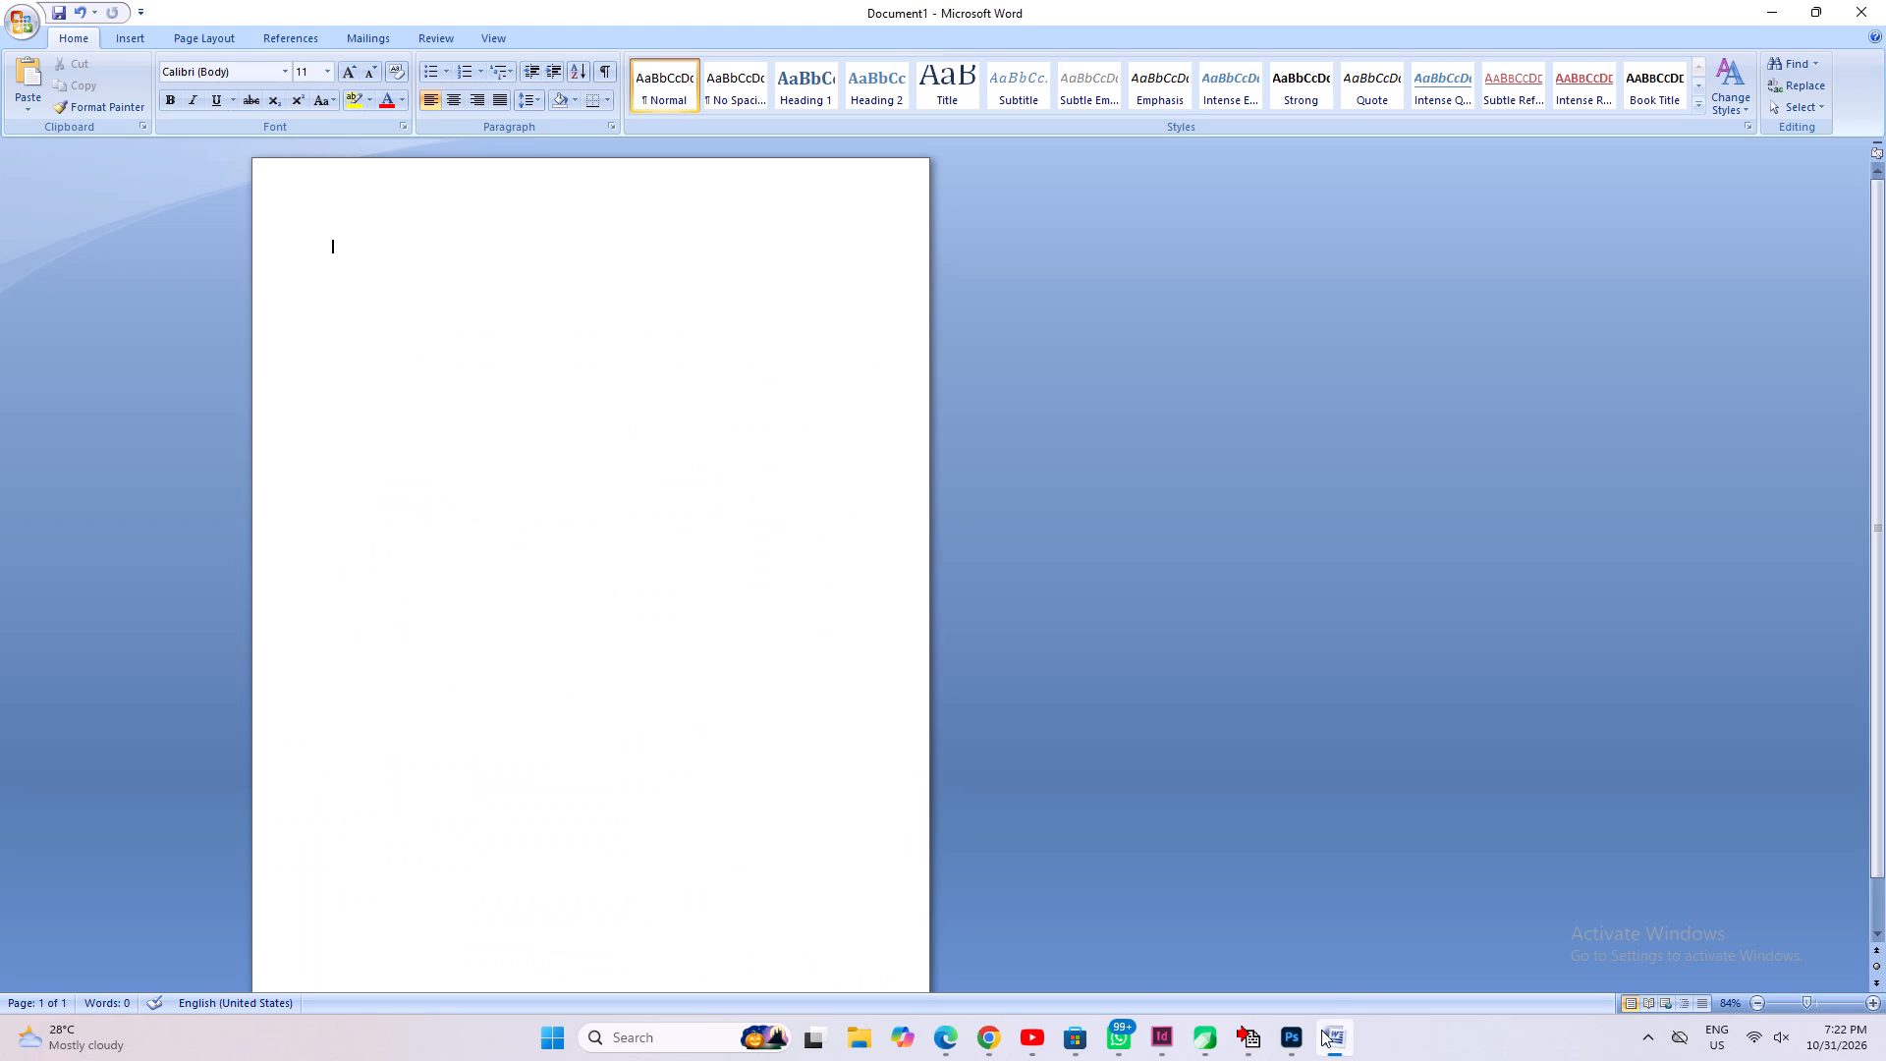
key("ctrl+v")
key("ctrl+a")
key("ctrl+x")
Paste the raid story into a new text frame about 116 mm wide on InDesign's pasteboard beside page 3.
left_click(1153, 1055)
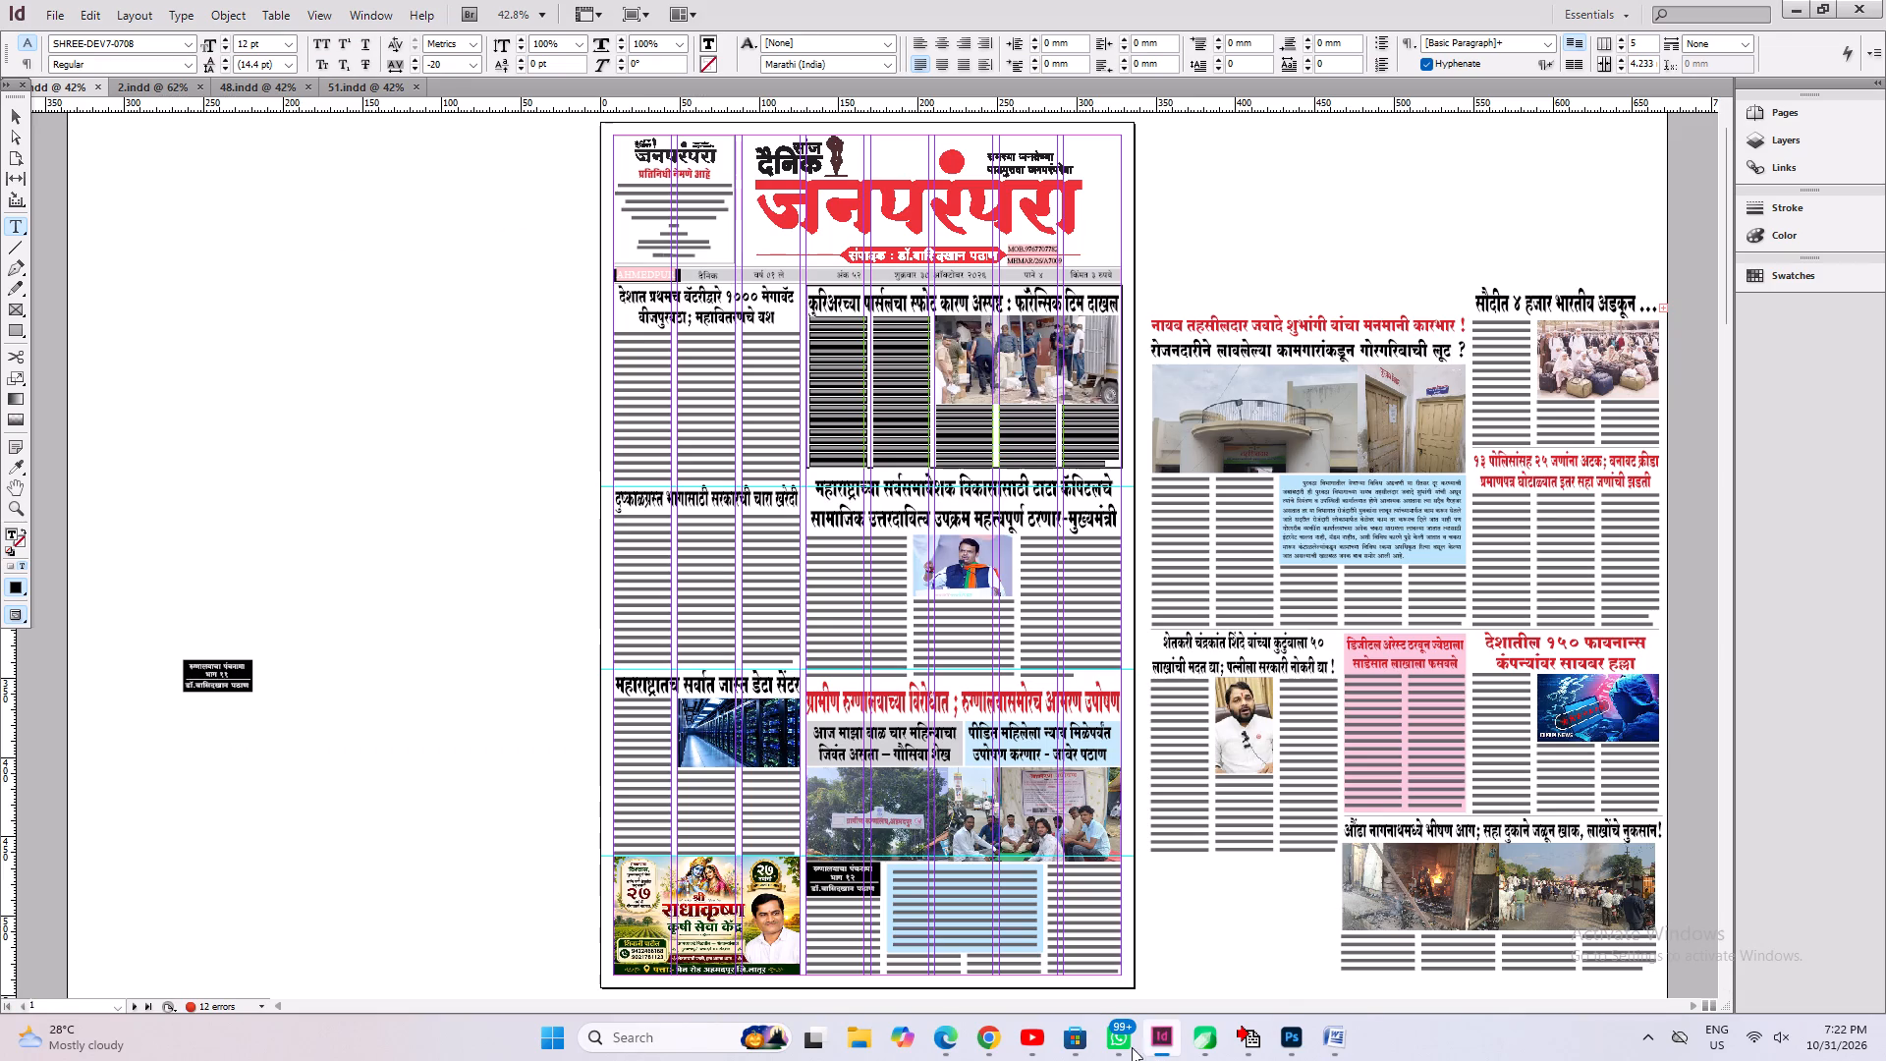
scroll(642, 720, "down", 20)
scroll(642, 720, "down", 8)
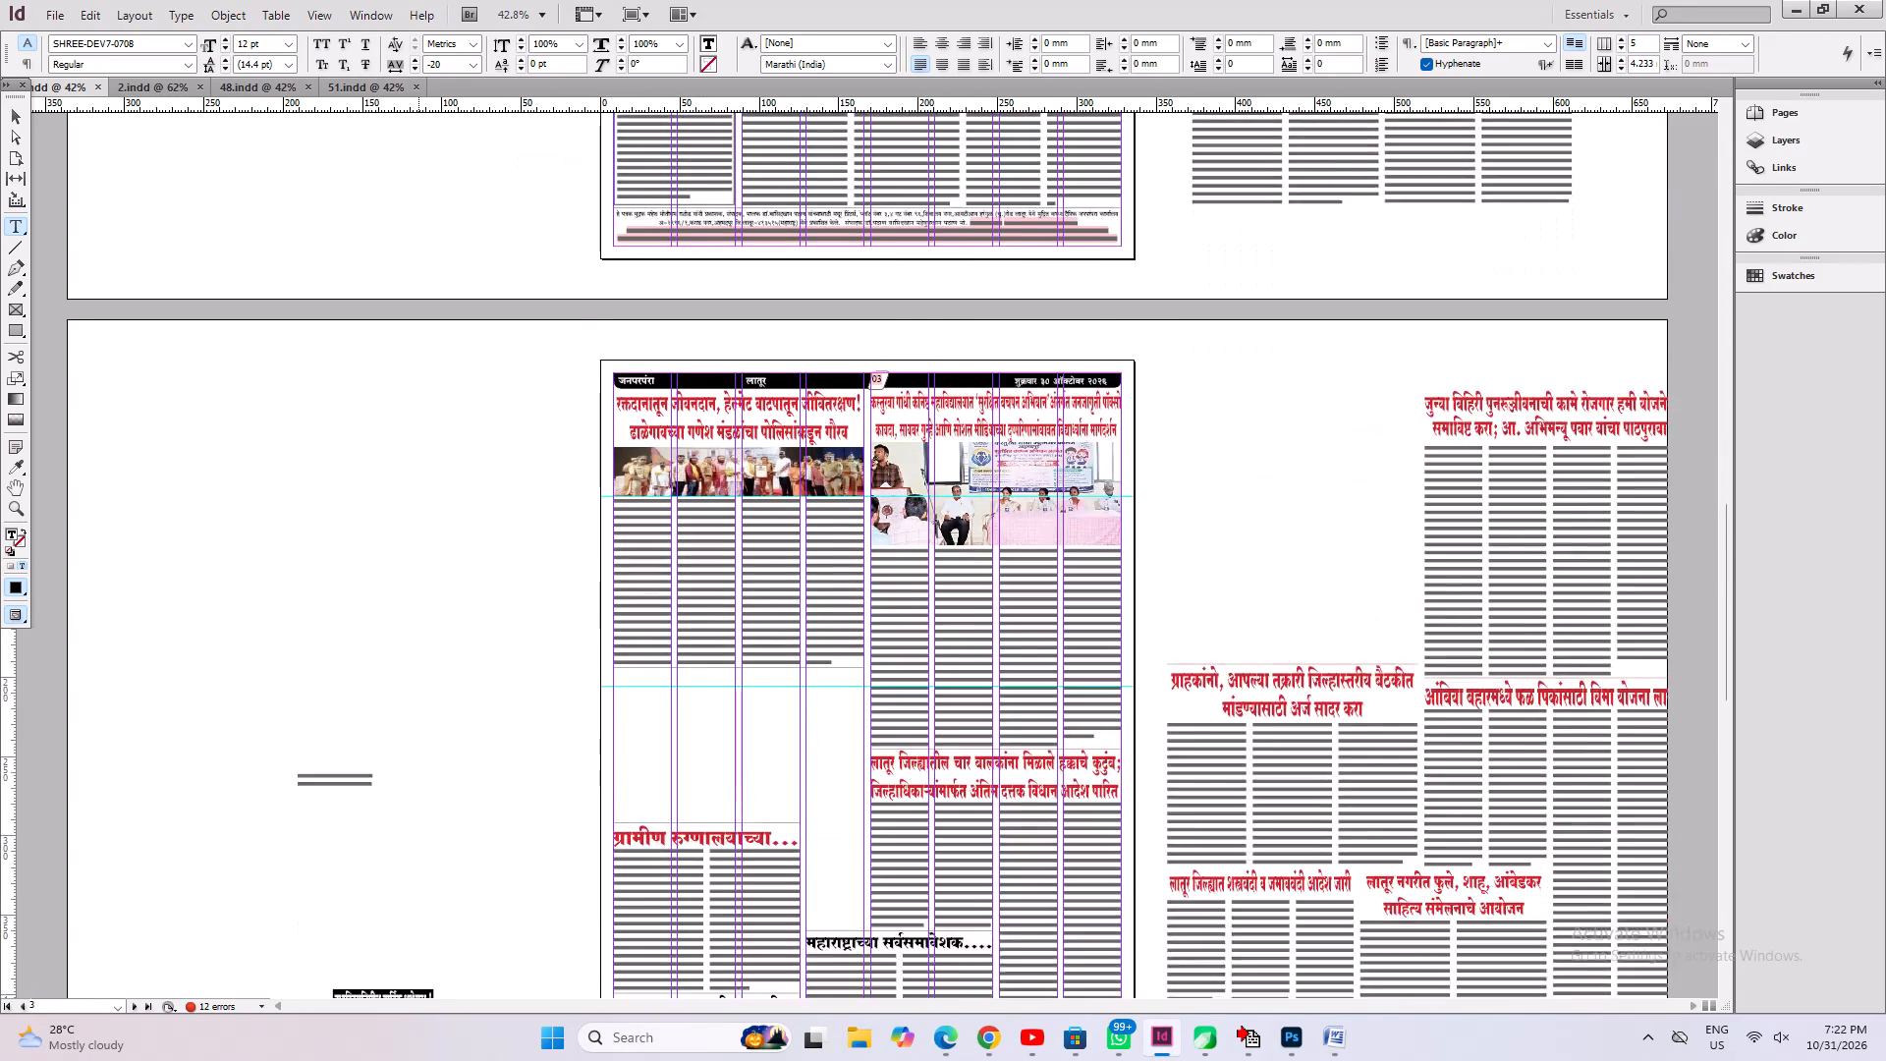
scroll(418, 582, "down", 2)
left_click_drag(324, 356, 508, 598)
key("ctrl+v")
Cut the headline out of the raid story and paste it into a new four-column-wide frame below page 3's Ganesh mandal story.
key("ctrl+1")
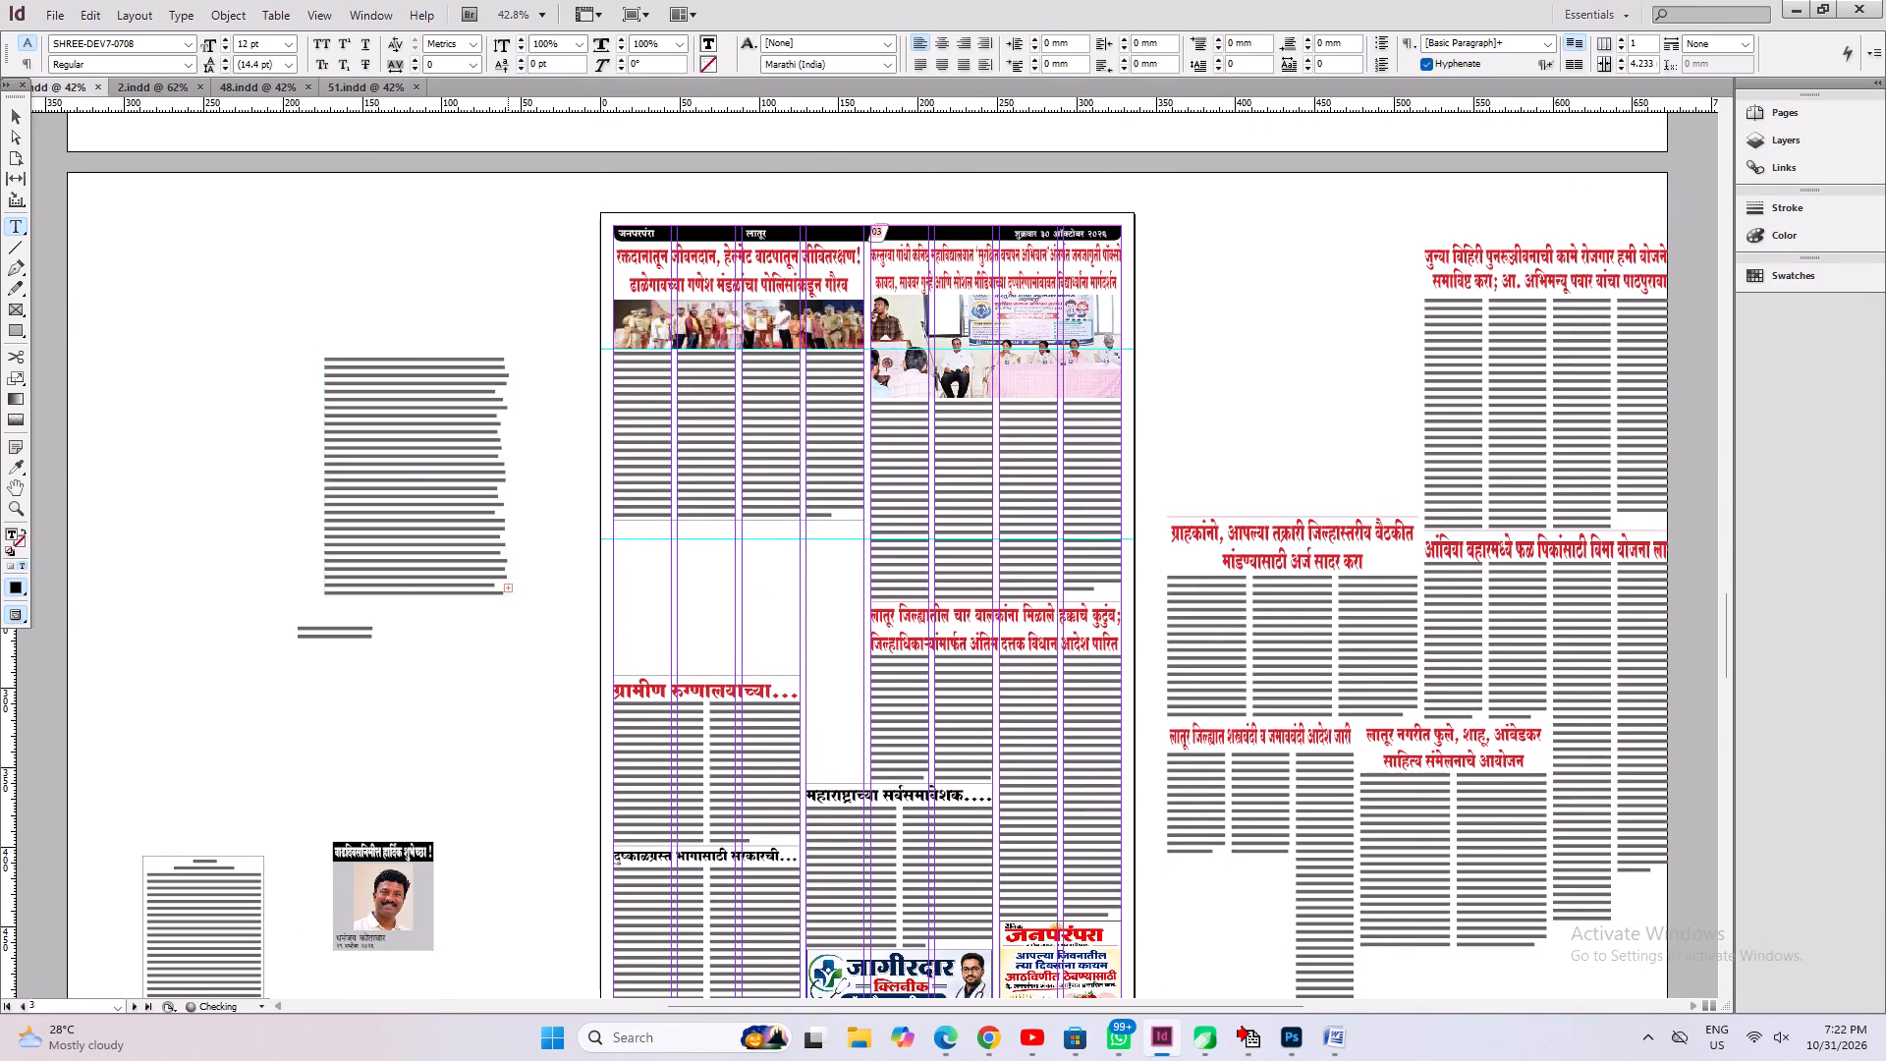
left_click_drag(287, 427, 842, 416, "alt")
left_click_drag(440, 344, 598, 812, "alt")
left_click(471, 619, "alt")
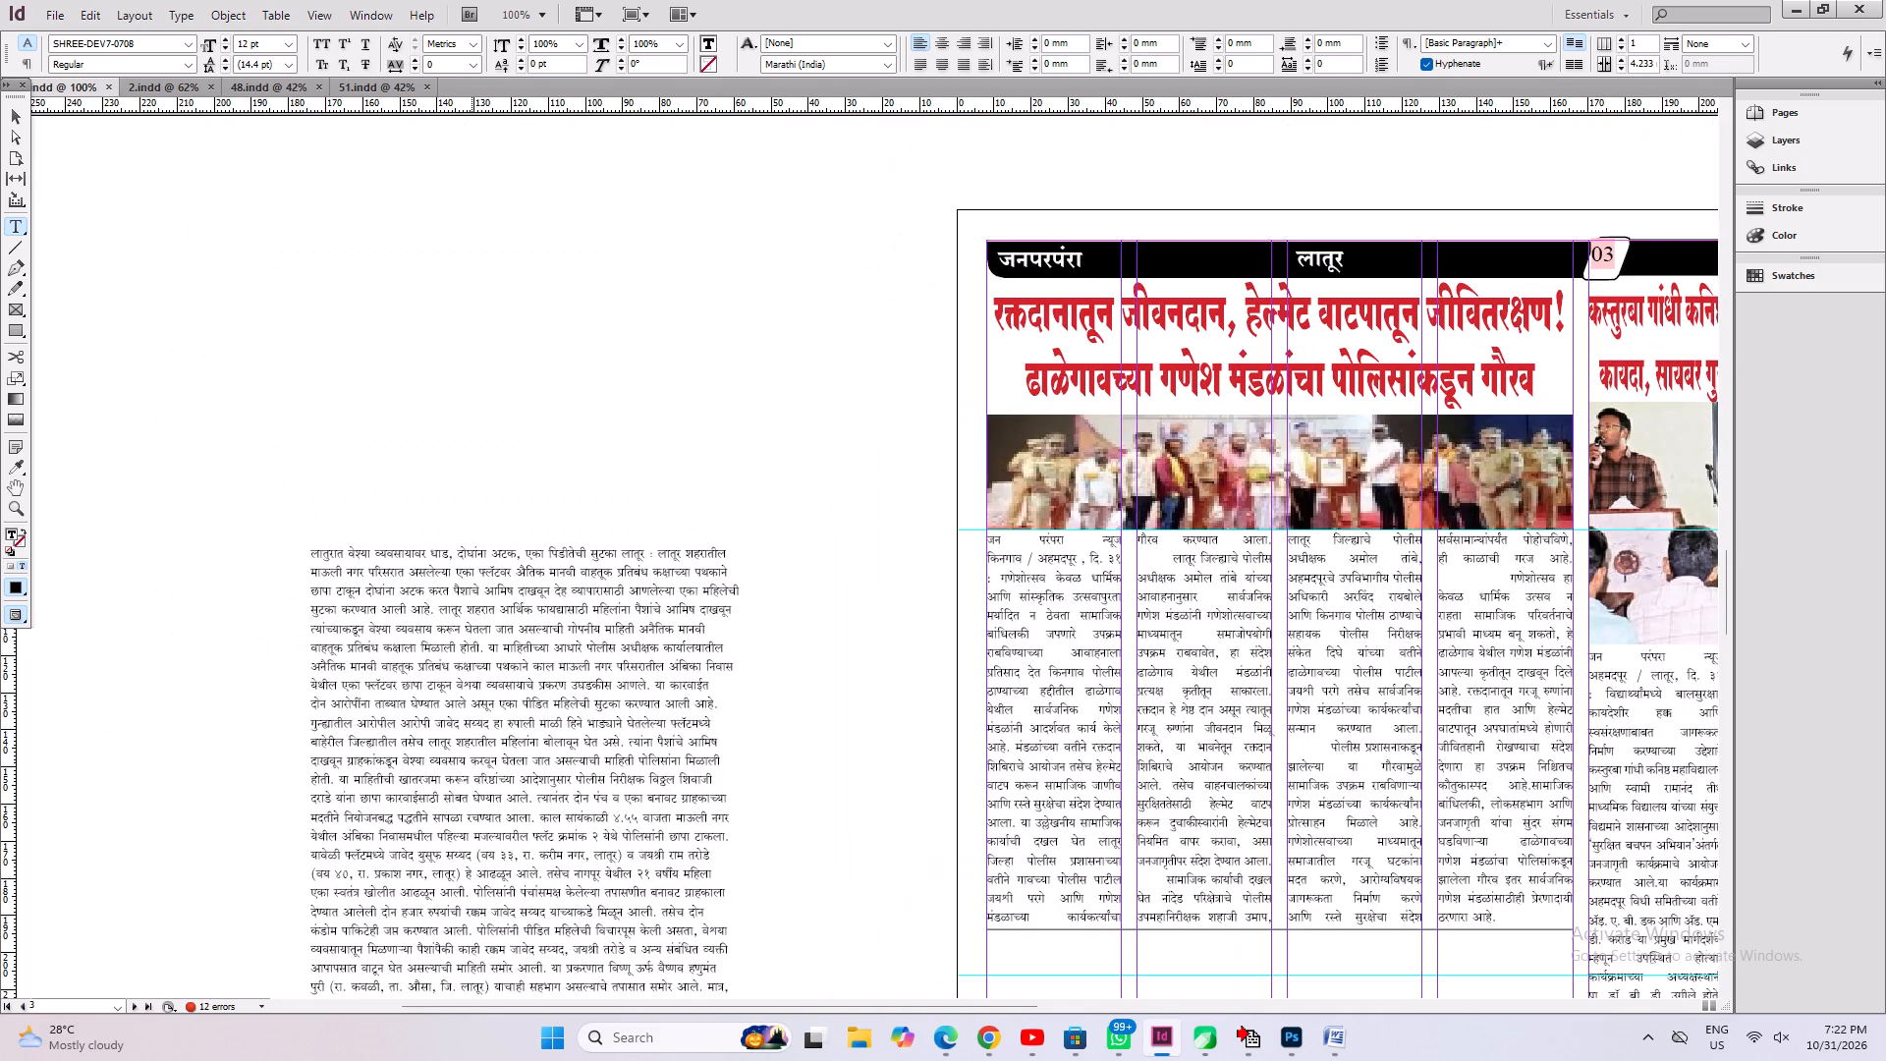
left_click_drag(620, 555, 57, 392)
key("ctrl+x")
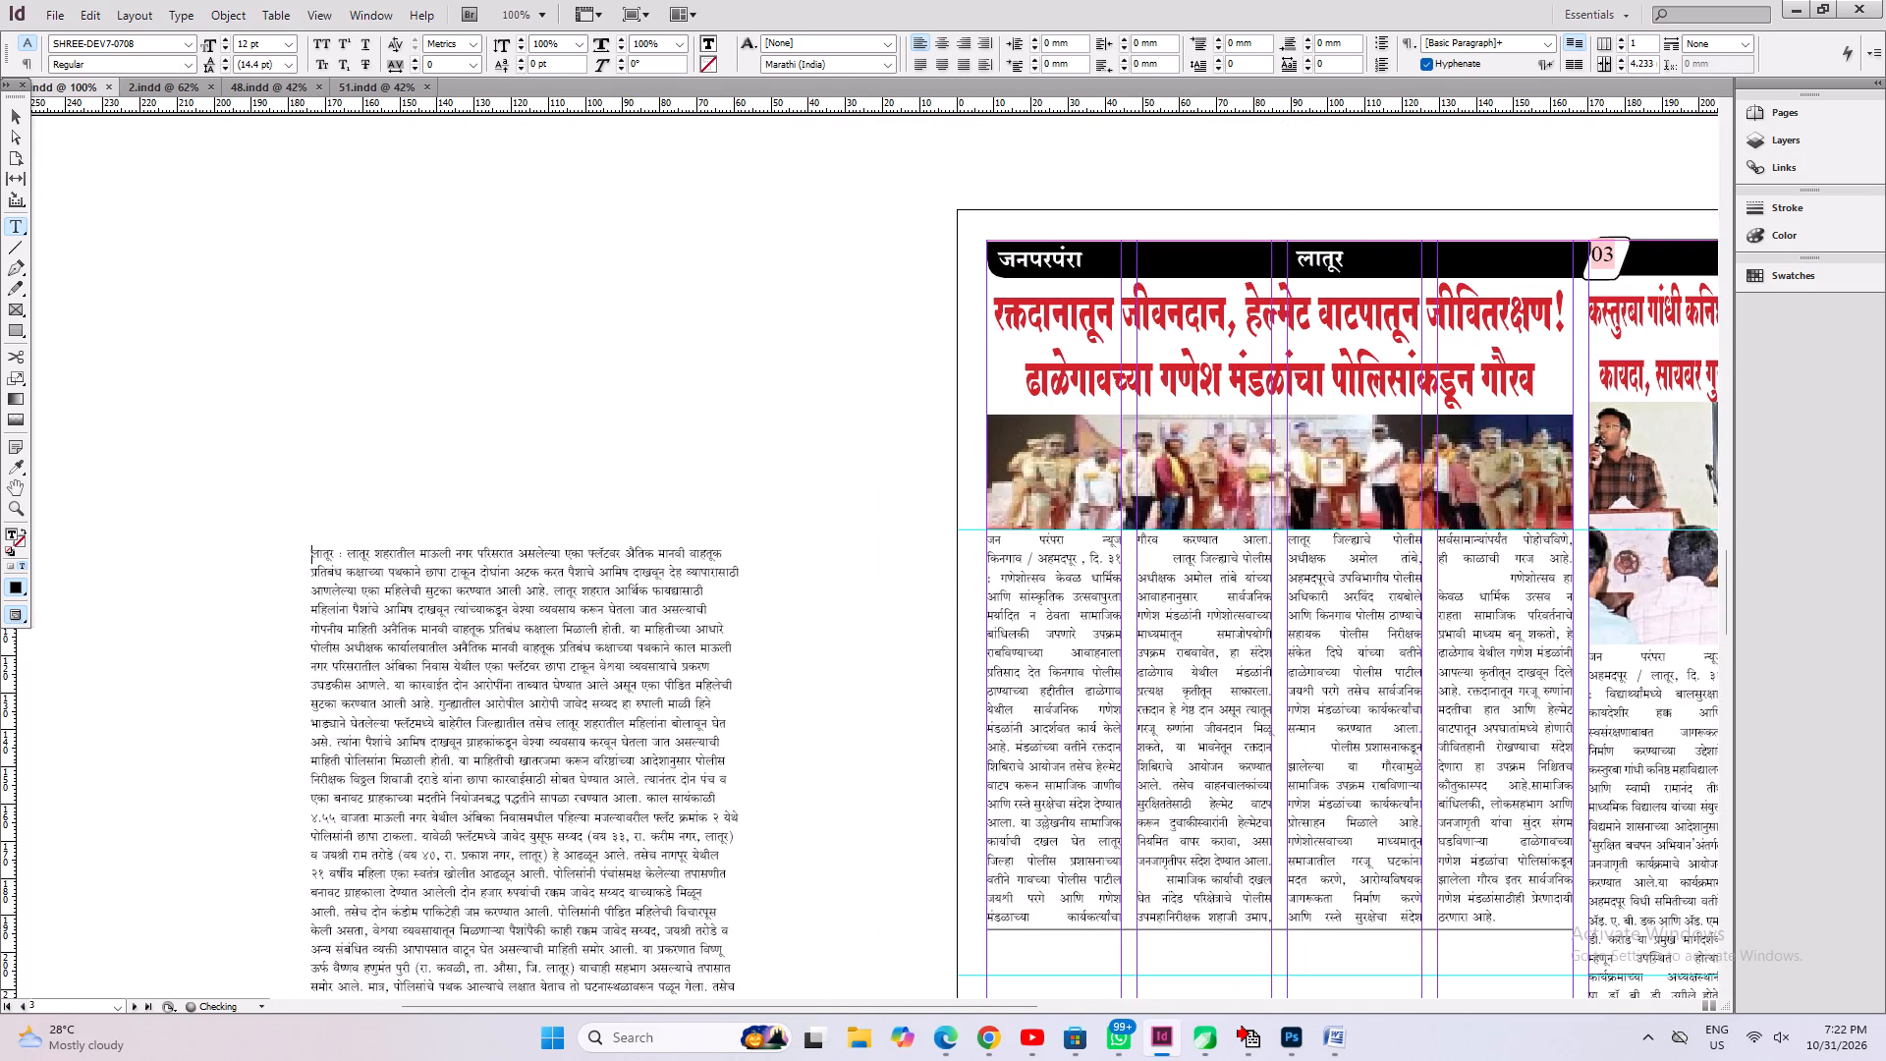
left_click_drag(1003, 777, 386, 284, "alt")
left_click_drag(367, 448, 916, 600)
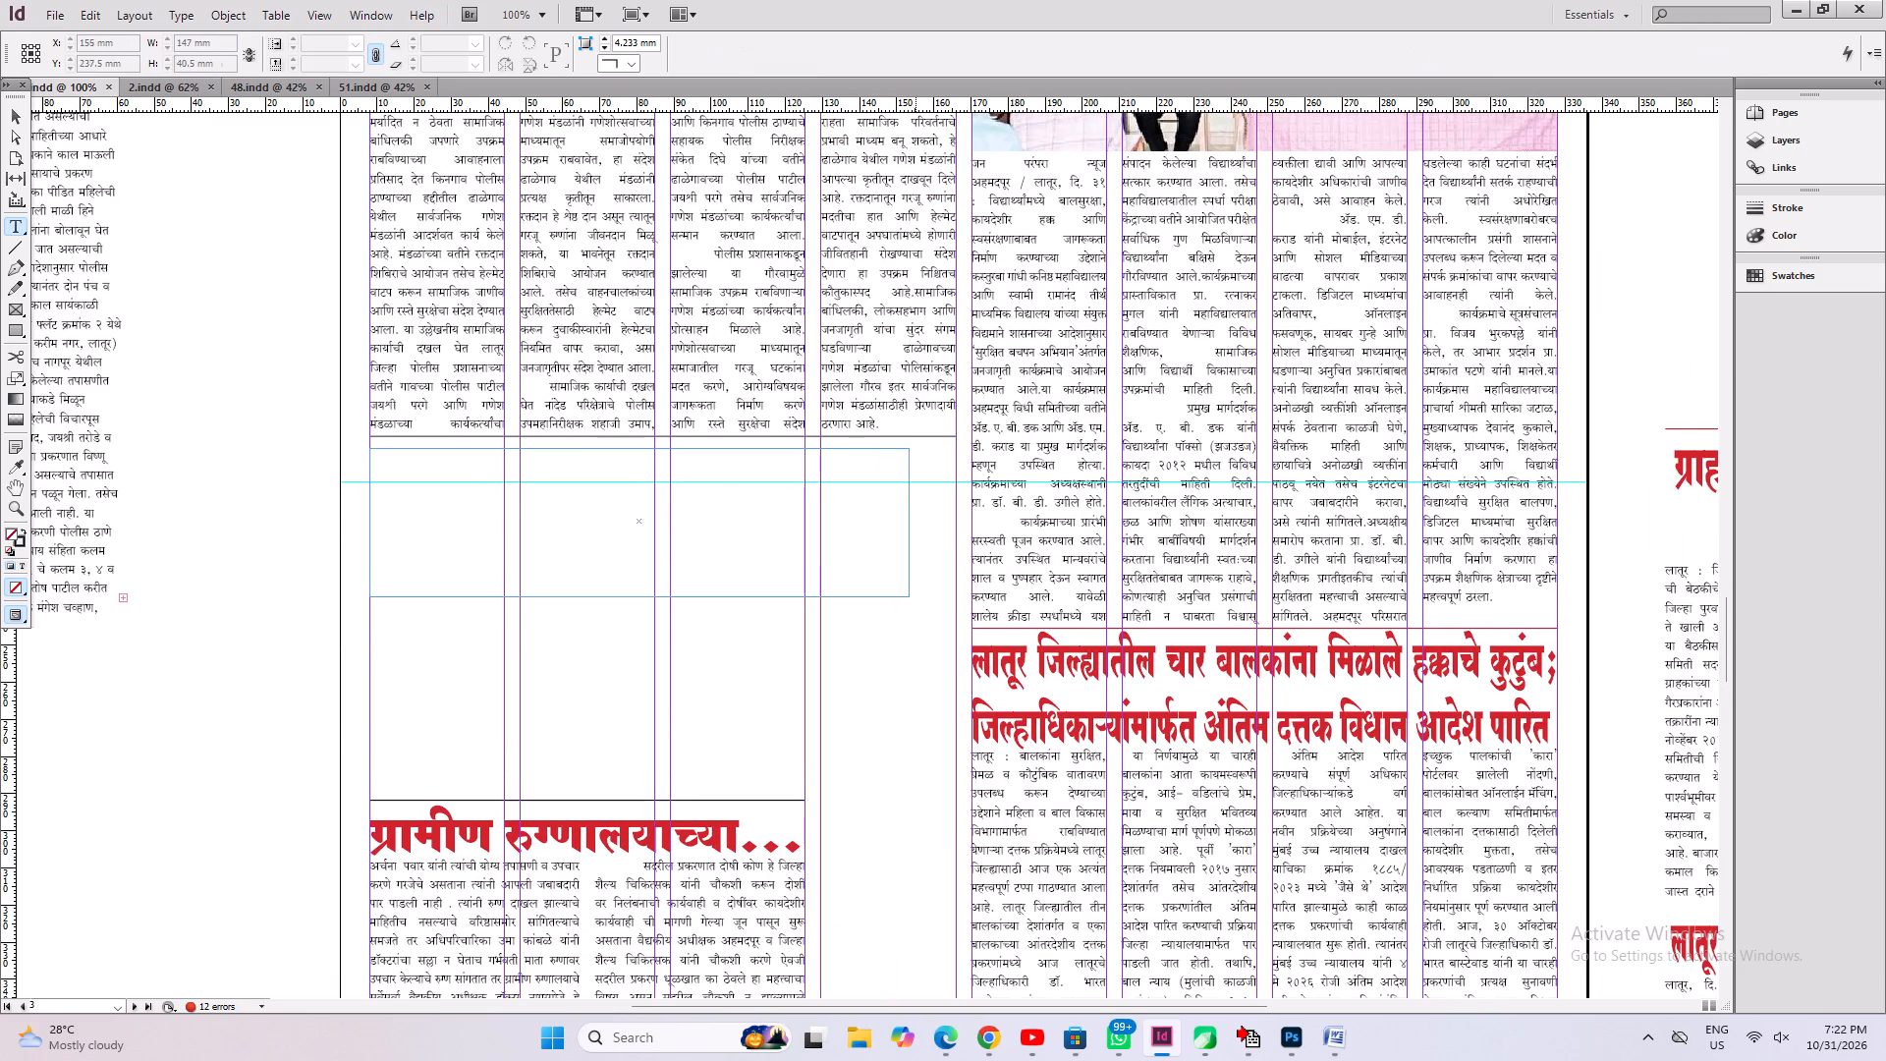
left_click_drag(916, 600, 953, 625)
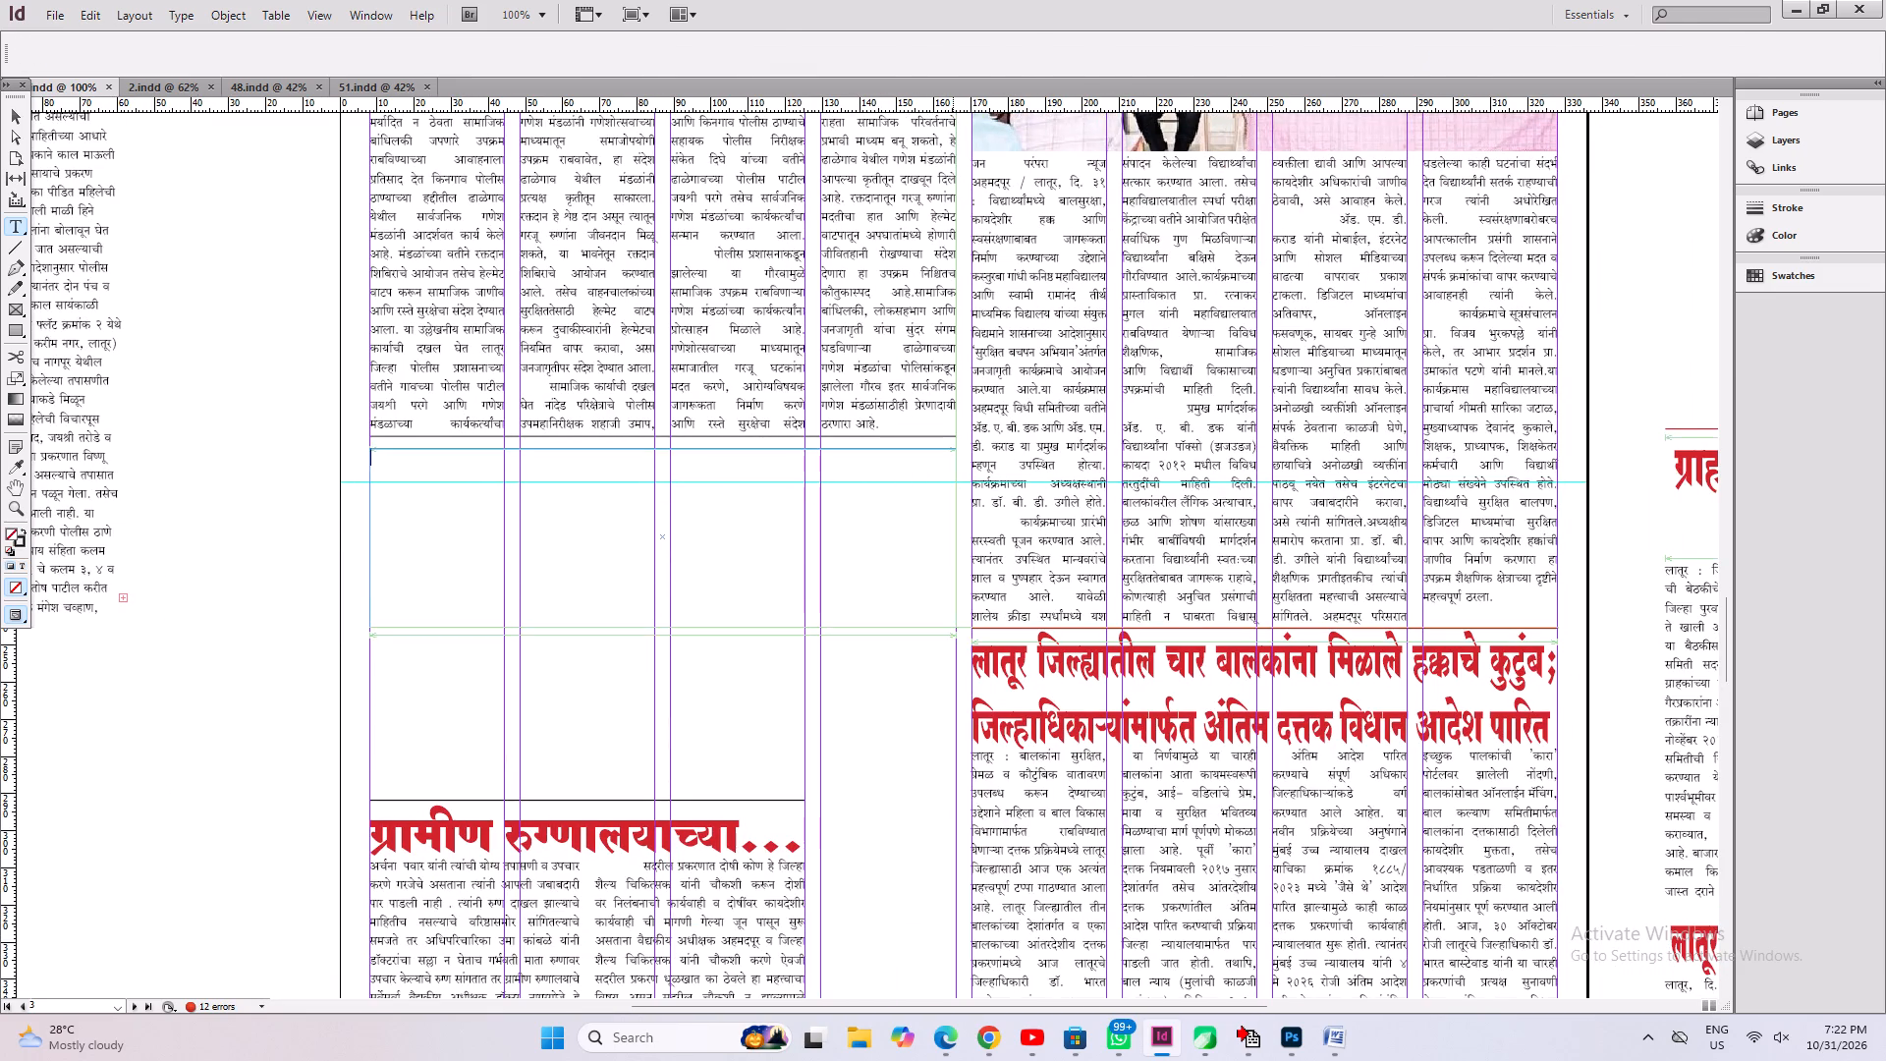
key("ctrl+v")
Apply the red four-children adoption headline's text formatting to the pasted raid headline with the Eyedropper.
key("ctrl+a")
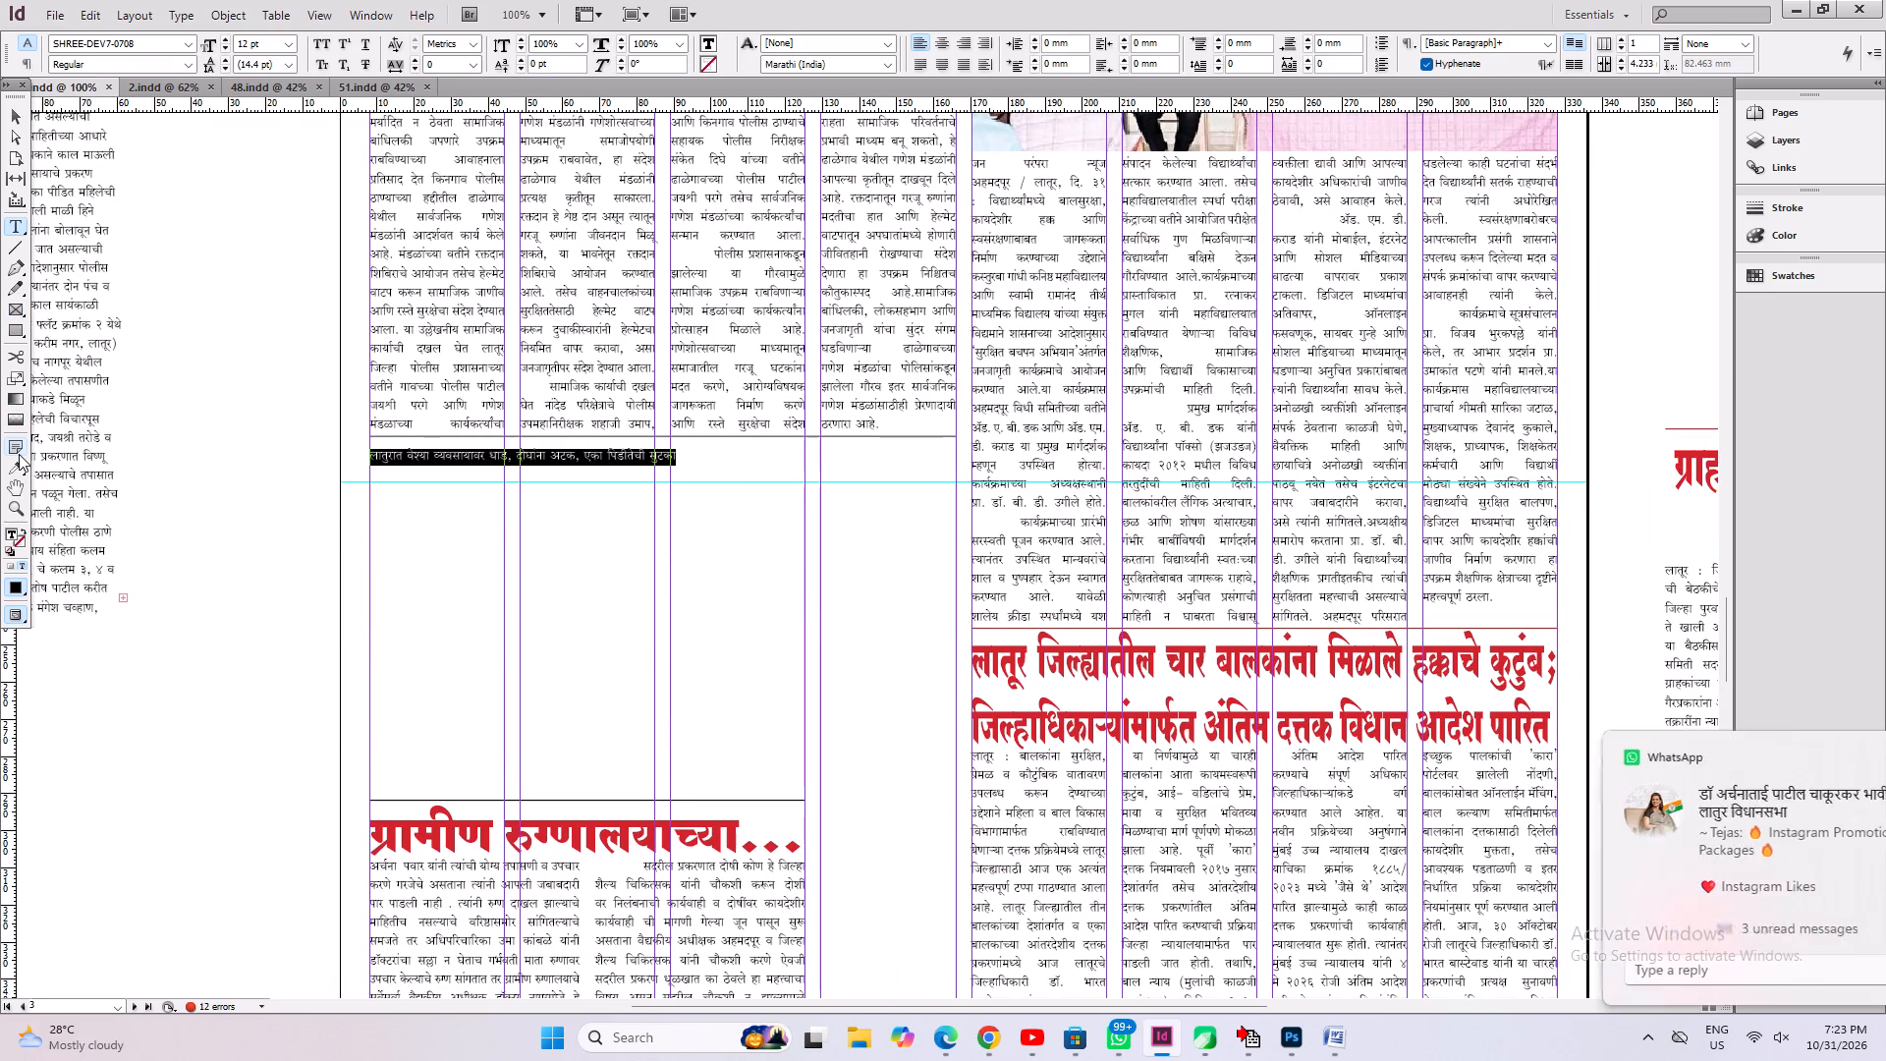
left_click(19, 454)
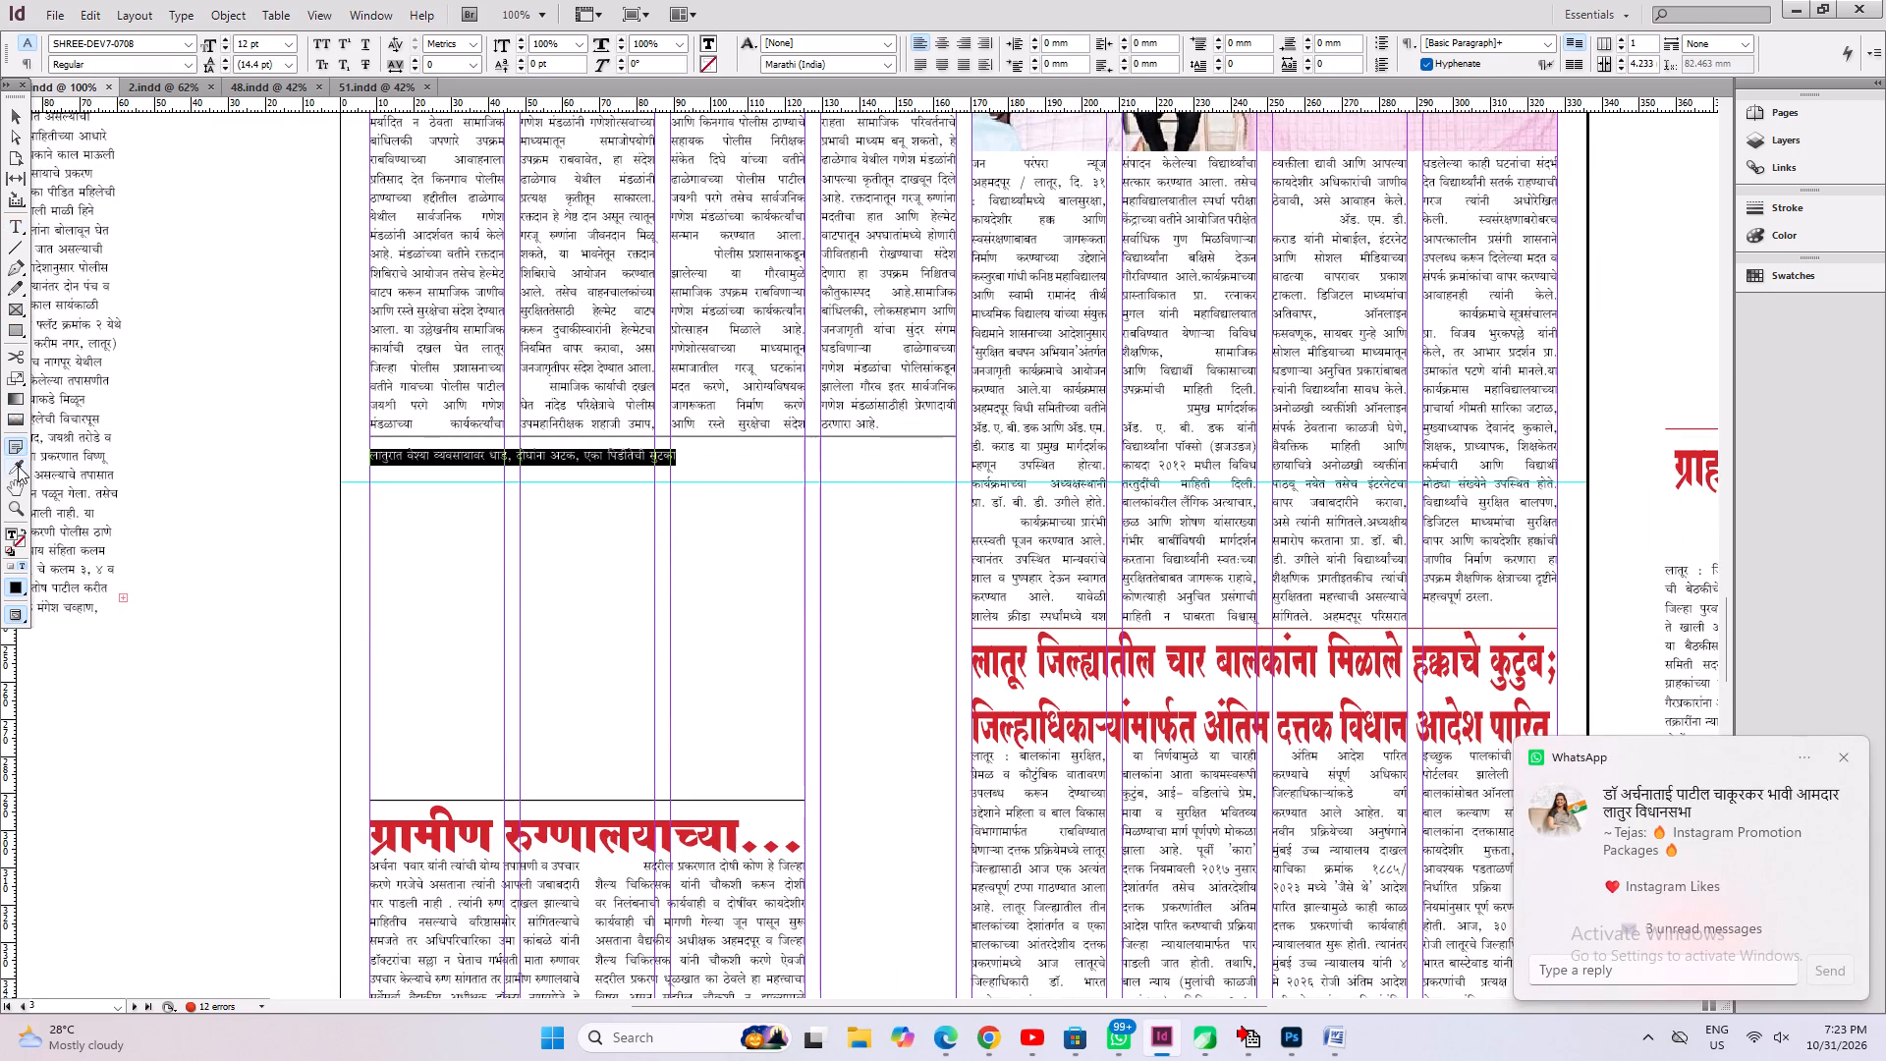
left_click(18, 466)
left_click(1089, 648)
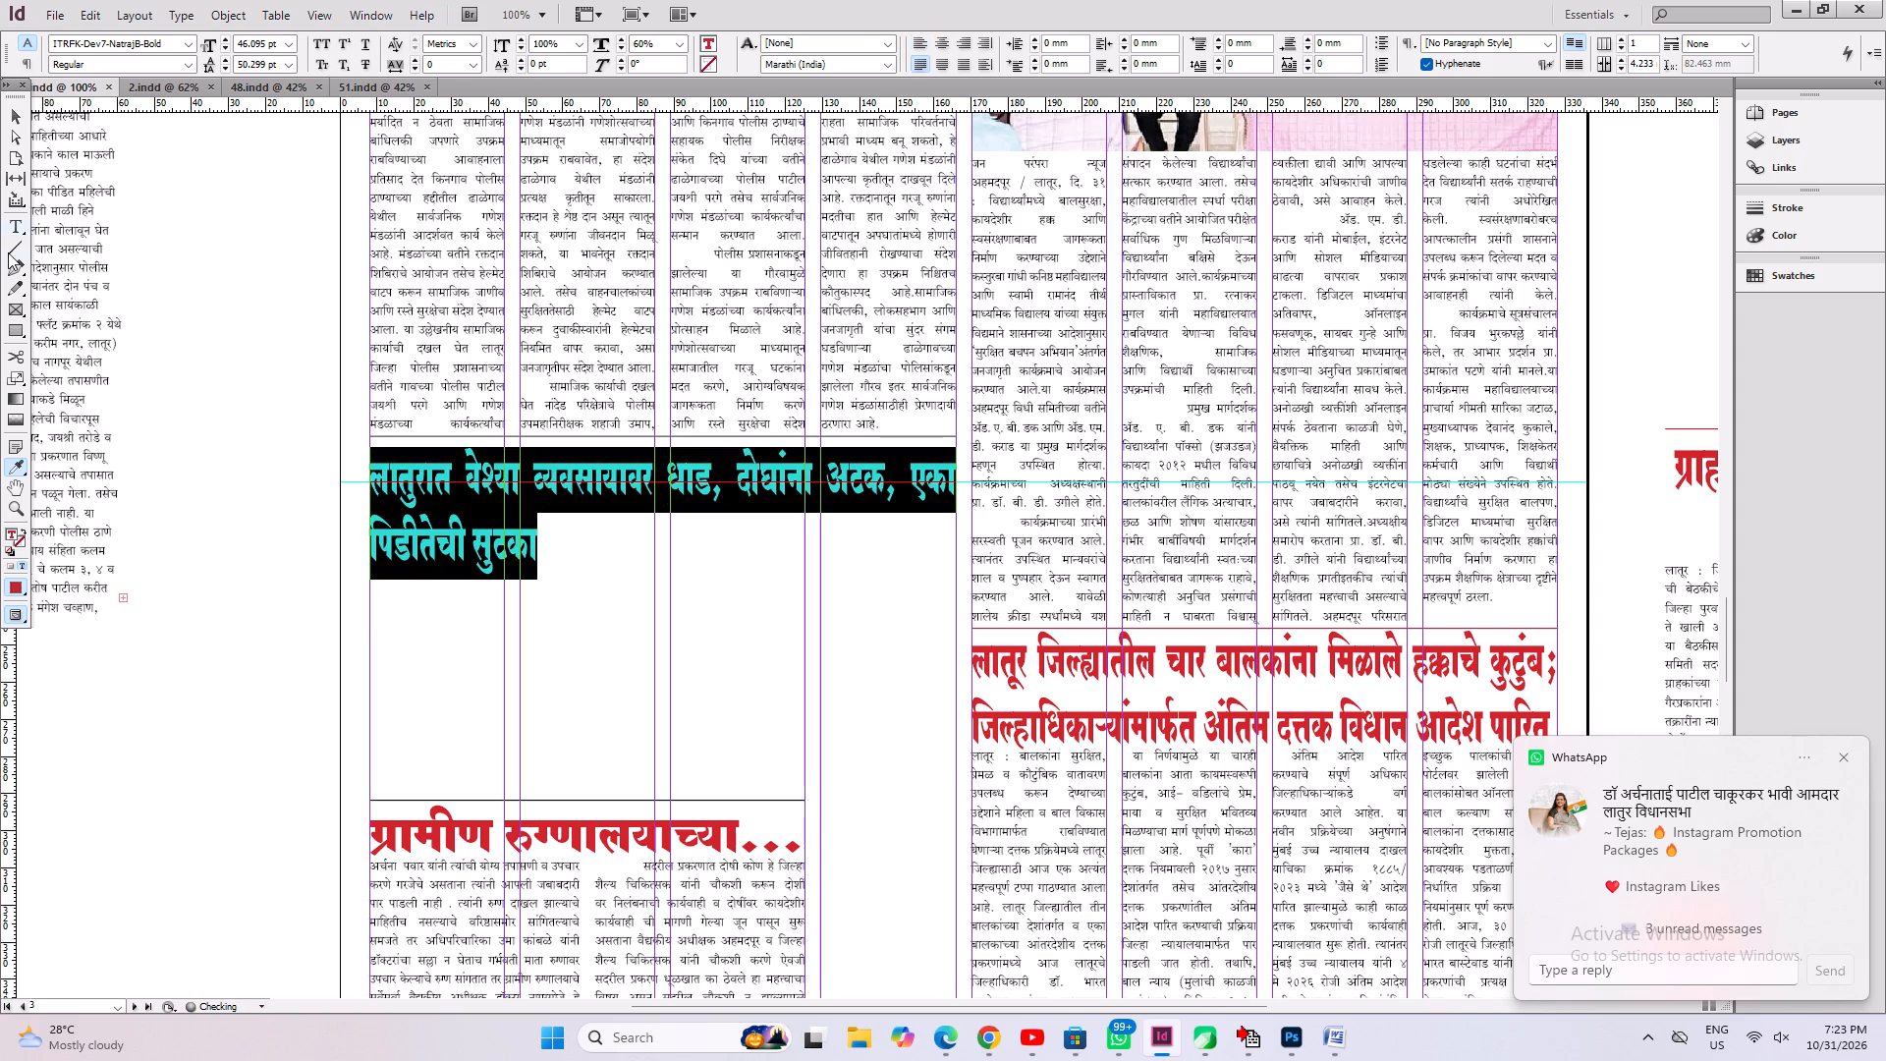
Reduce the raid headline's font size to 38.095 pt to fit it on one line, and save the document.
left_click(20, 228)
left_click(573, 536)
key("ctrl+a")
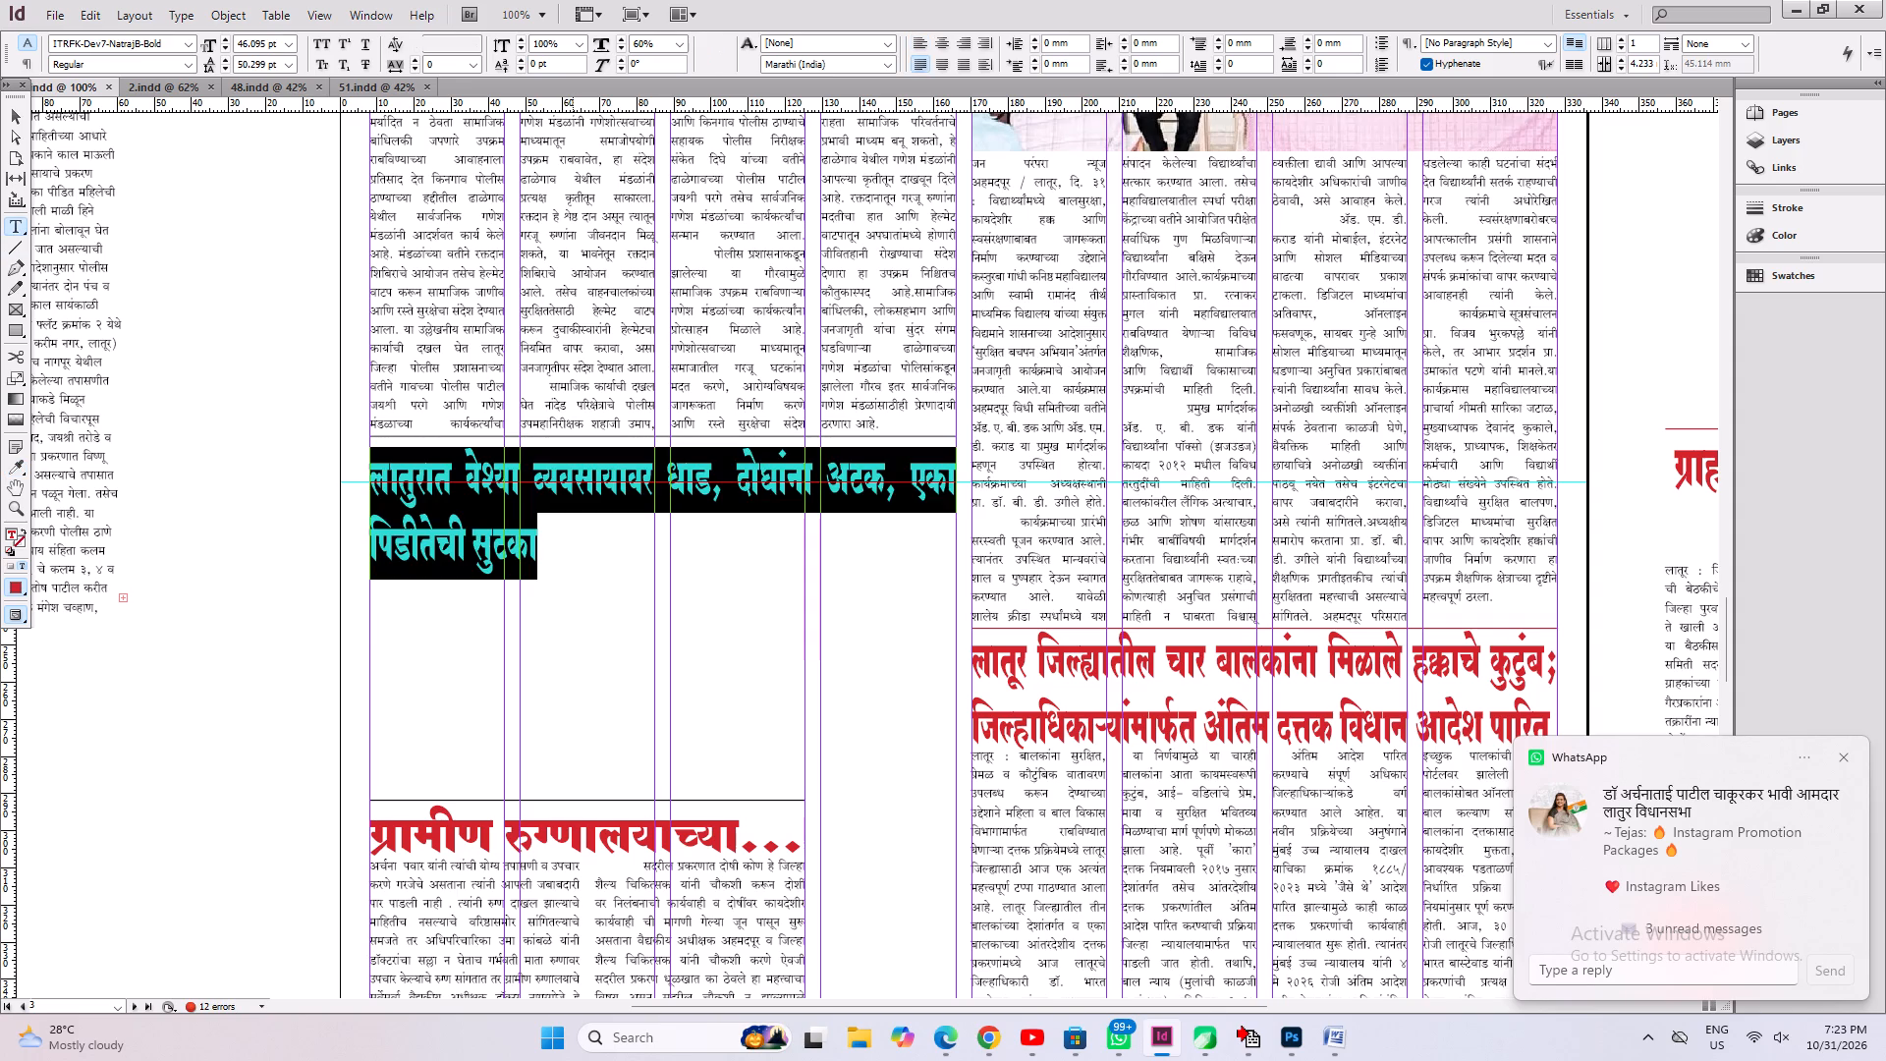
key("ctrl+a")
key("ctrl+shift+comma")
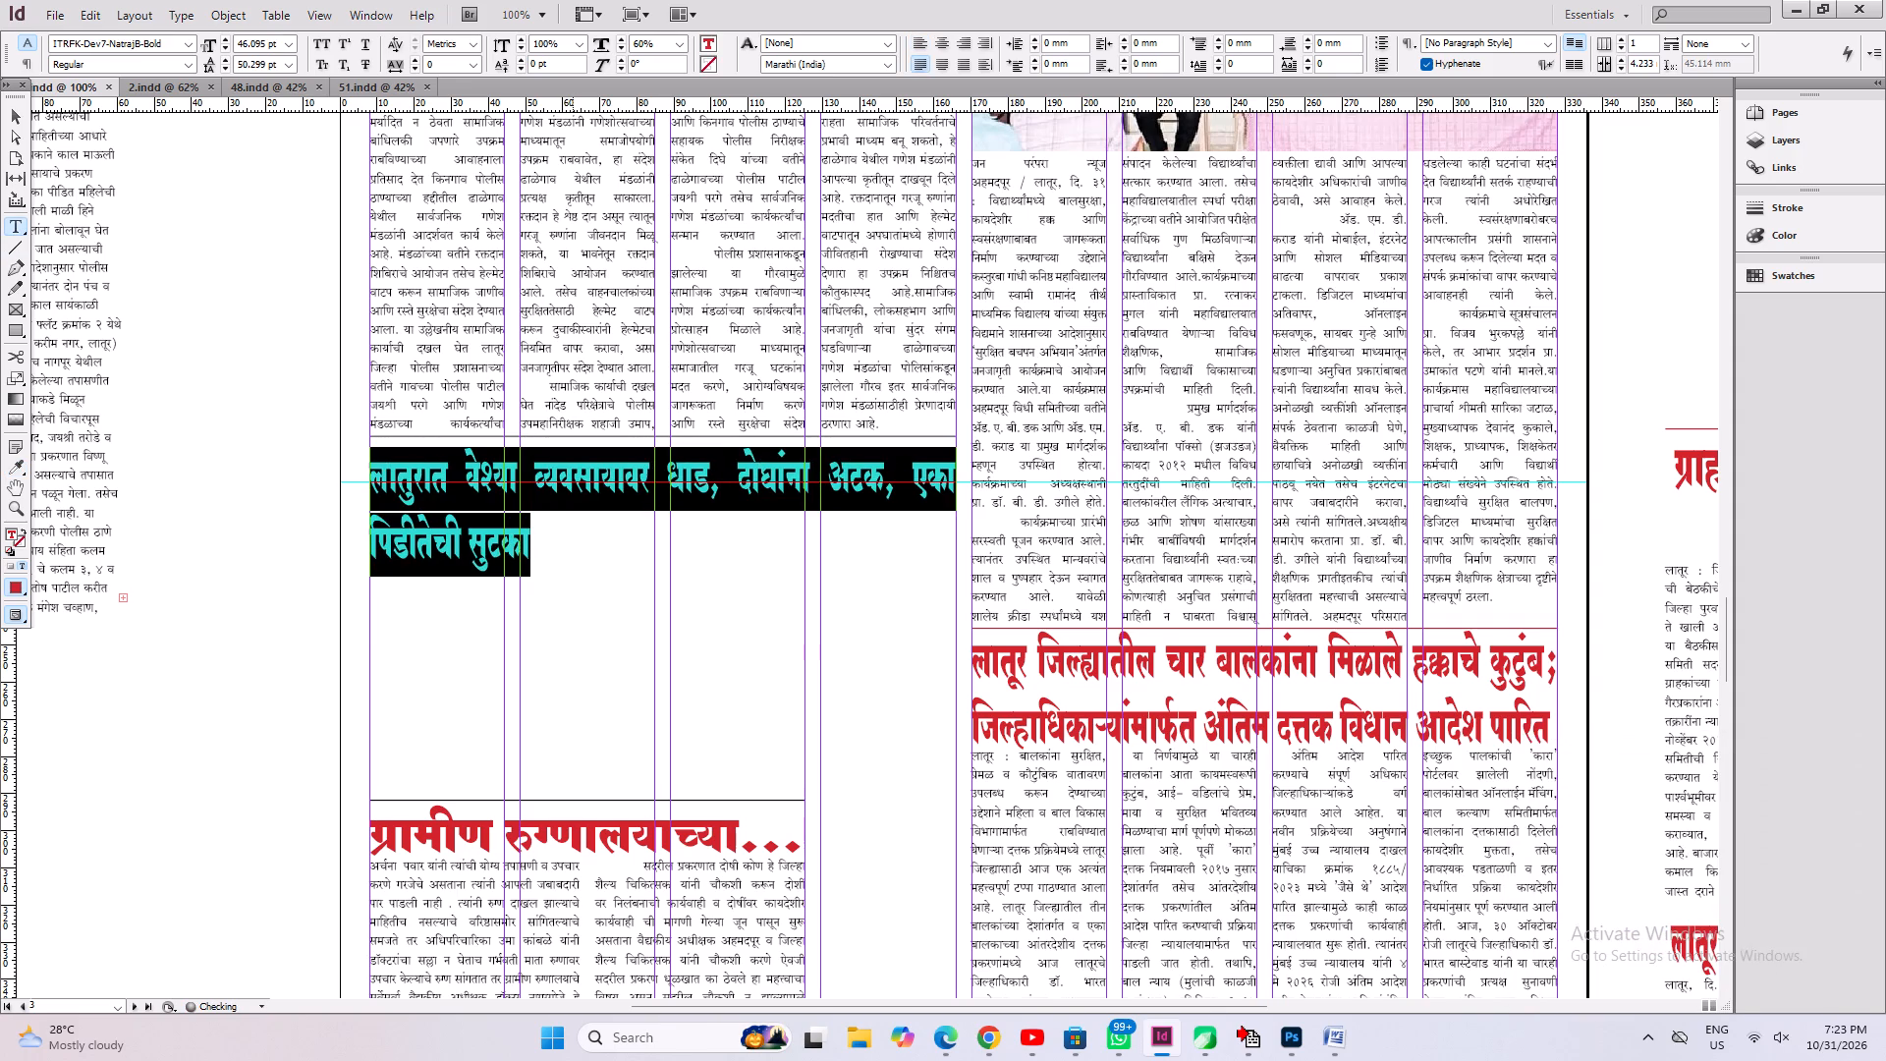
key("ctrl+shift+comma")
key("ctrl+shift+comma")
key("ctrl+shift+comma")
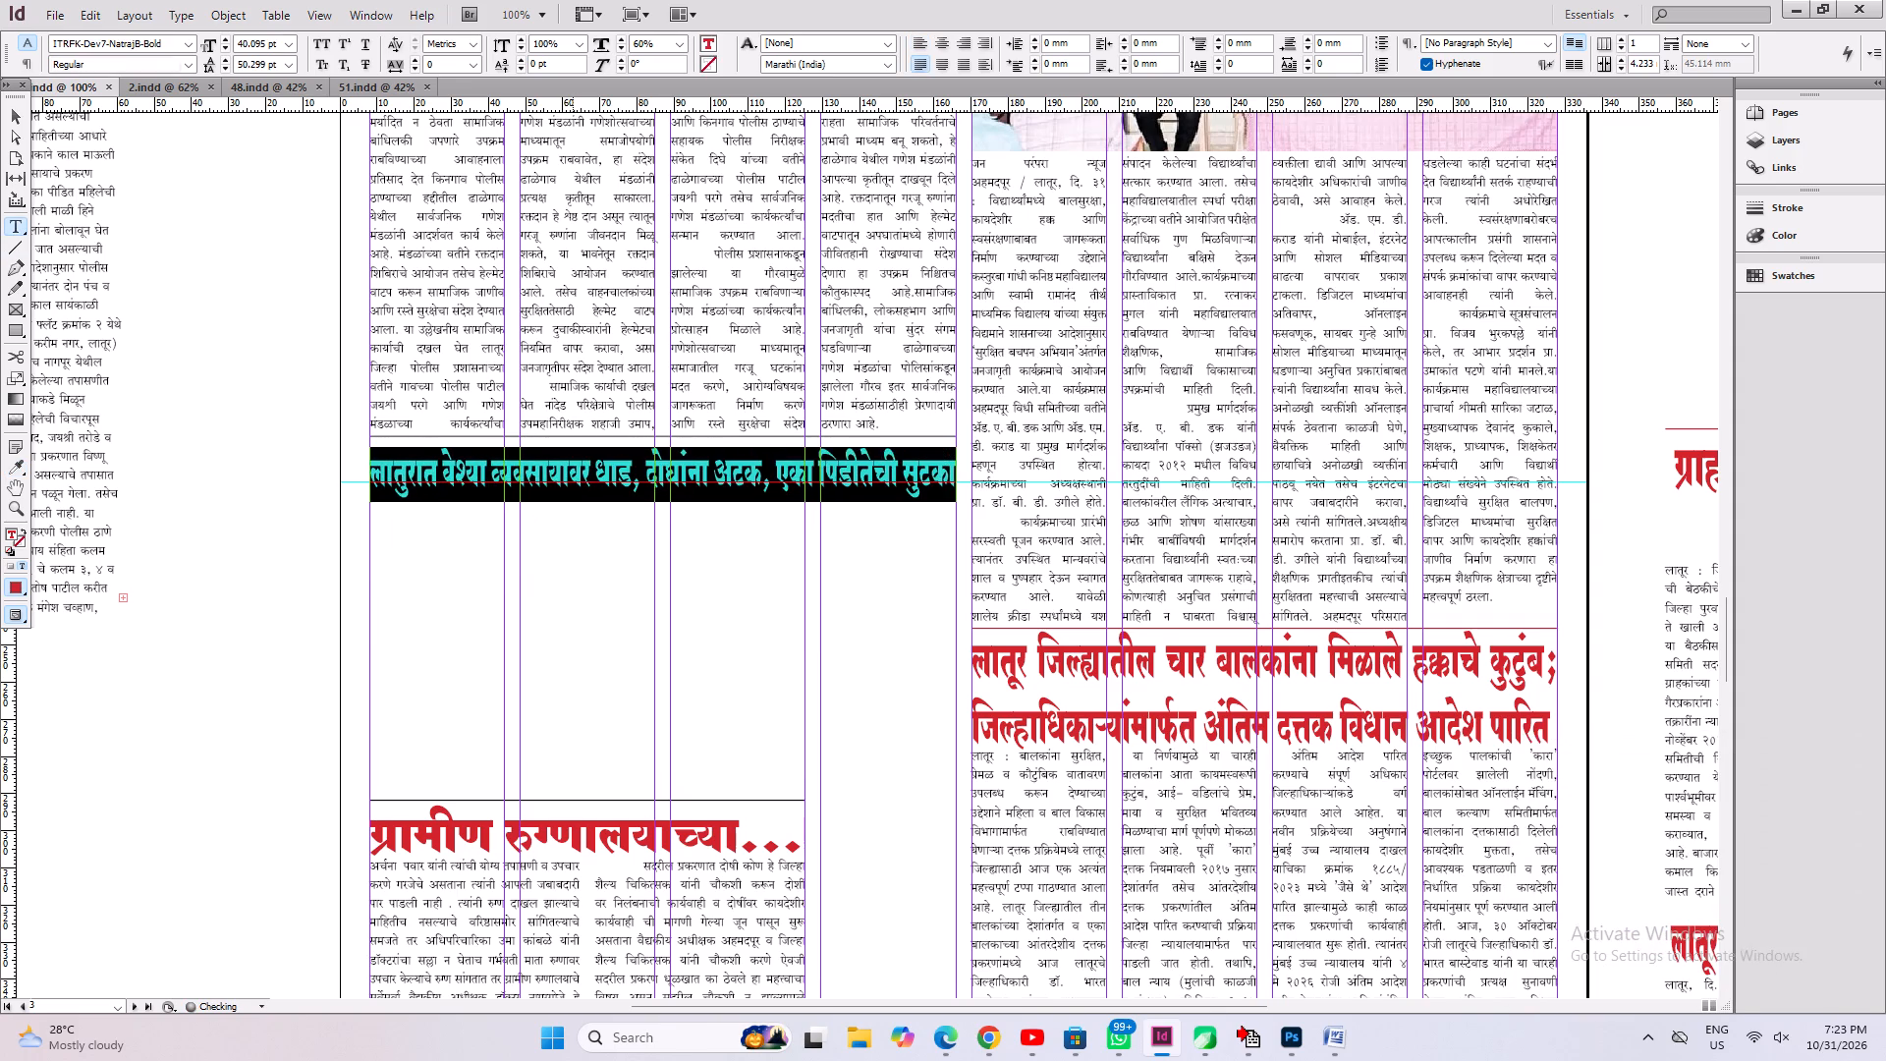
key("ctrl+shift+comma")
key("ctrl+shift+period")
key("ctrl+s")
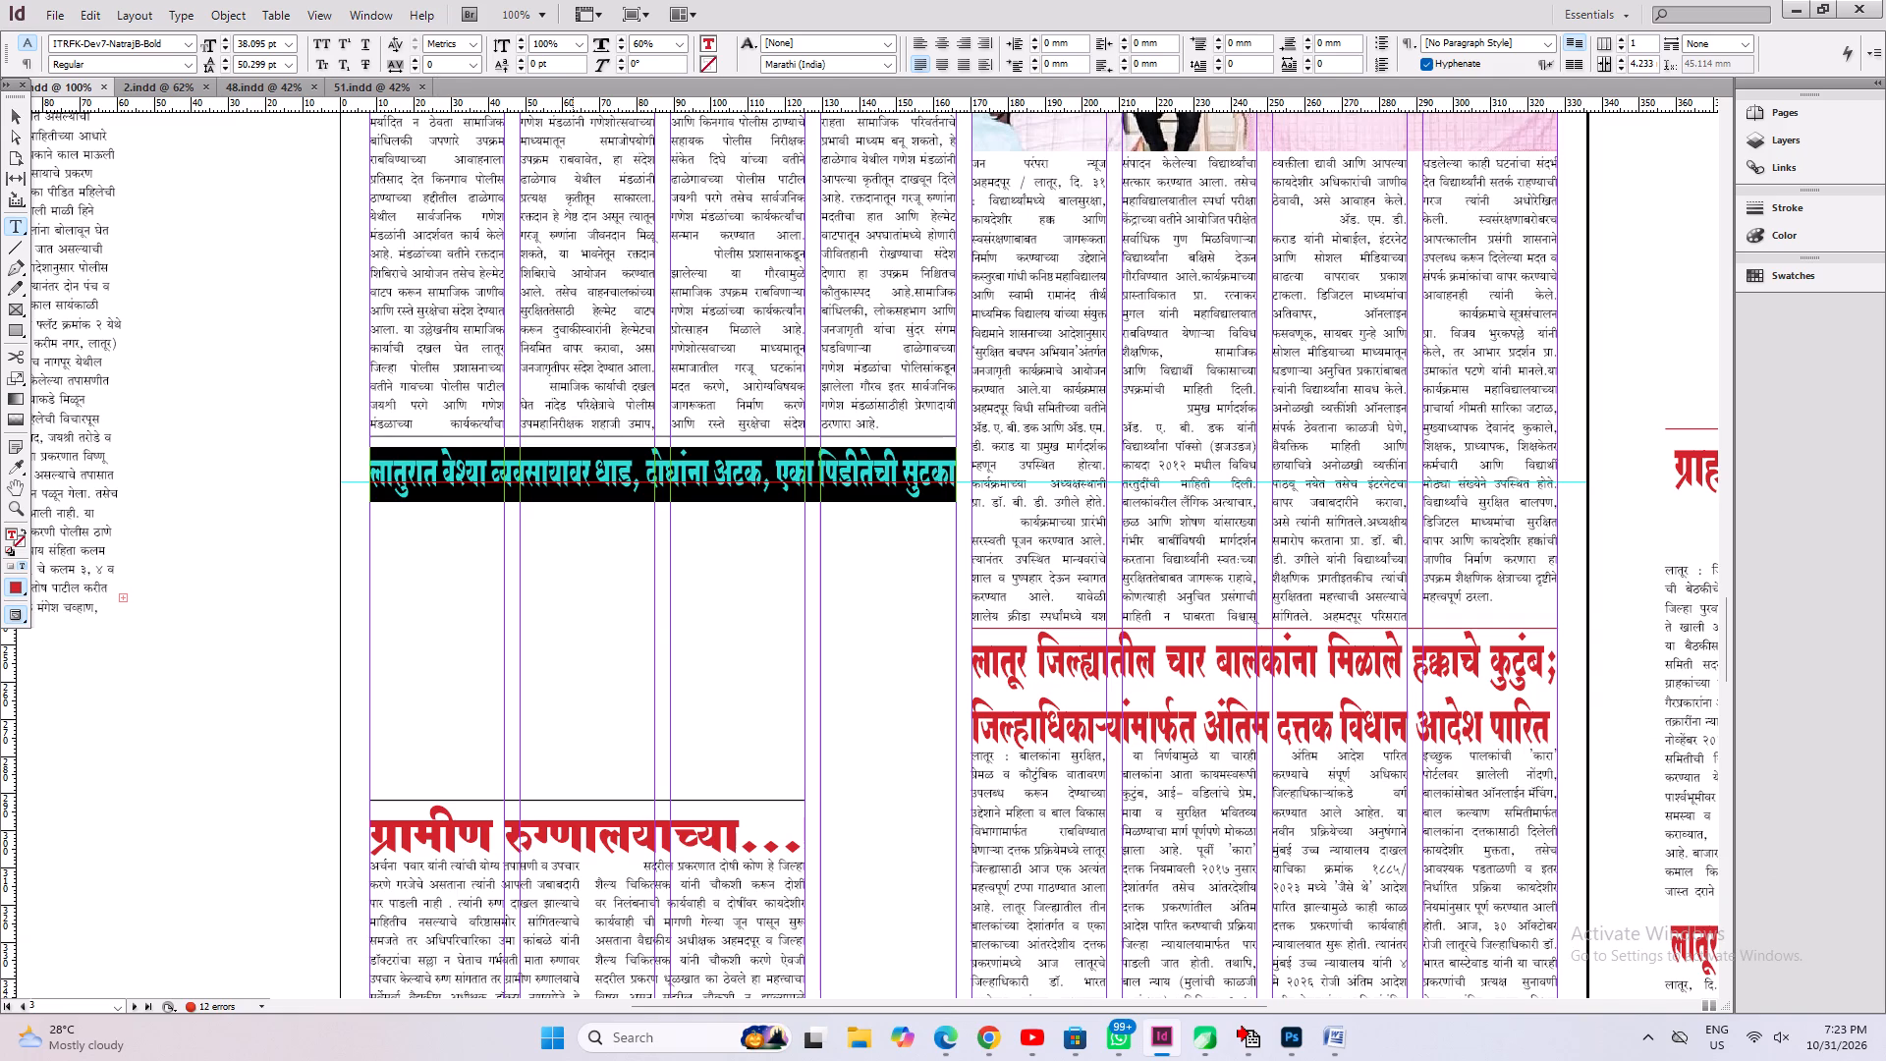
left_click(508, 481)
key("ctrl+a")
key("ctrl+s")
Fit the headline's frame to its text, resize it to about 157.9 mm wide and 13.3 mm high, and save.
key("ctrl+alt+c")
left_click(16, 118)
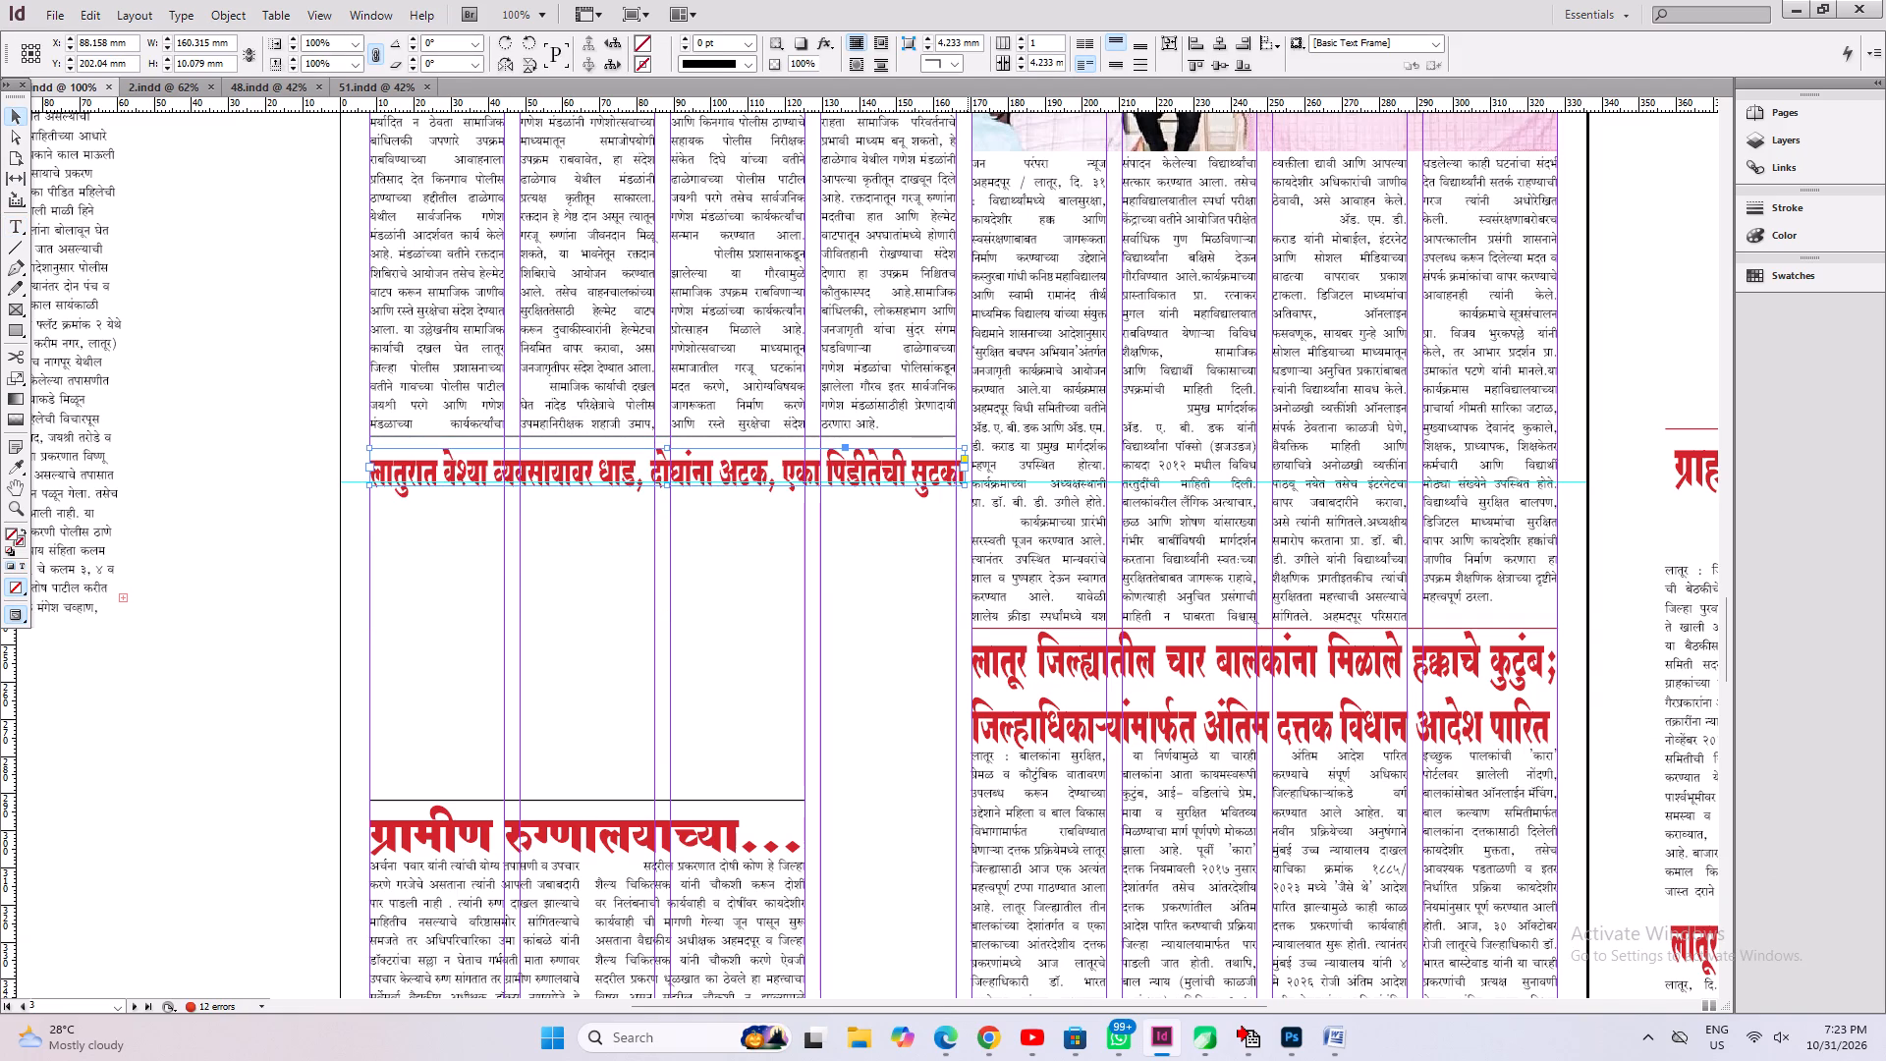
left_click_drag(968, 486, 956, 500, "ctrl")
left_click(707, 471, "shift")
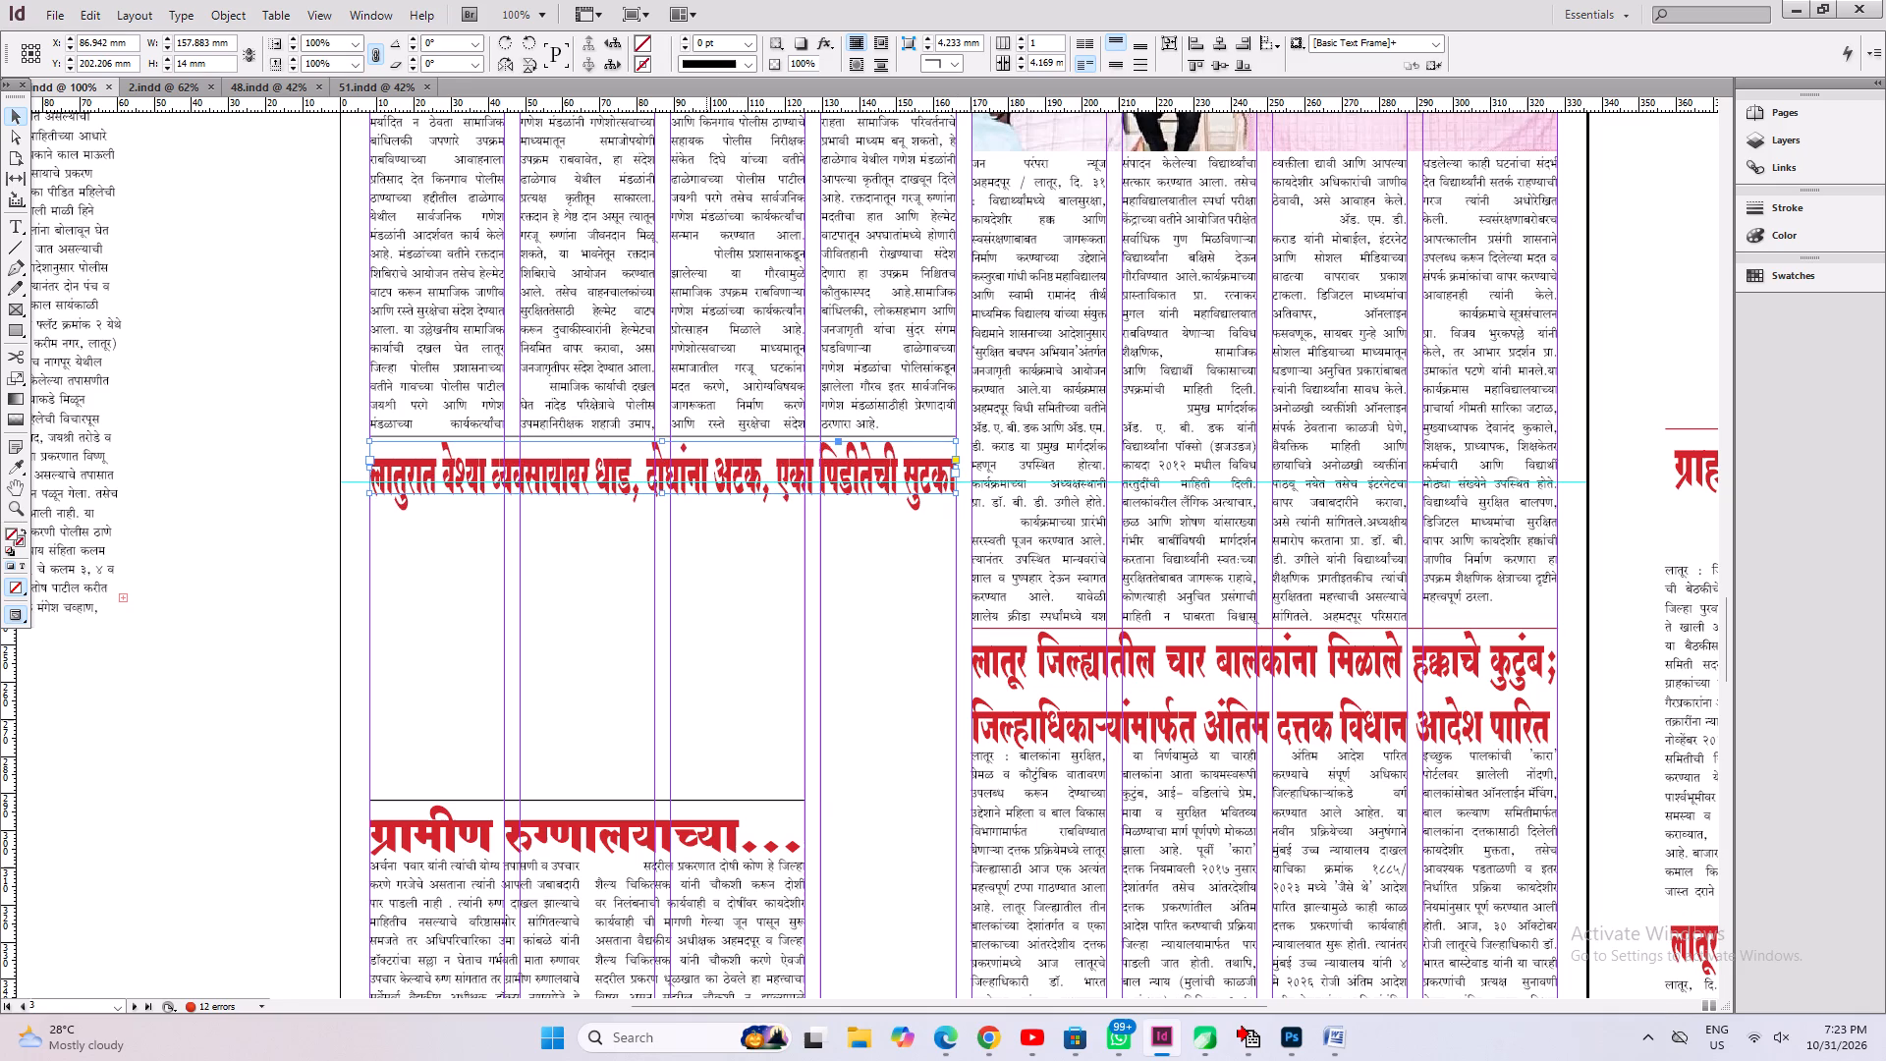
left_click(663, 497, "ctrl")
key("ctrl+s")
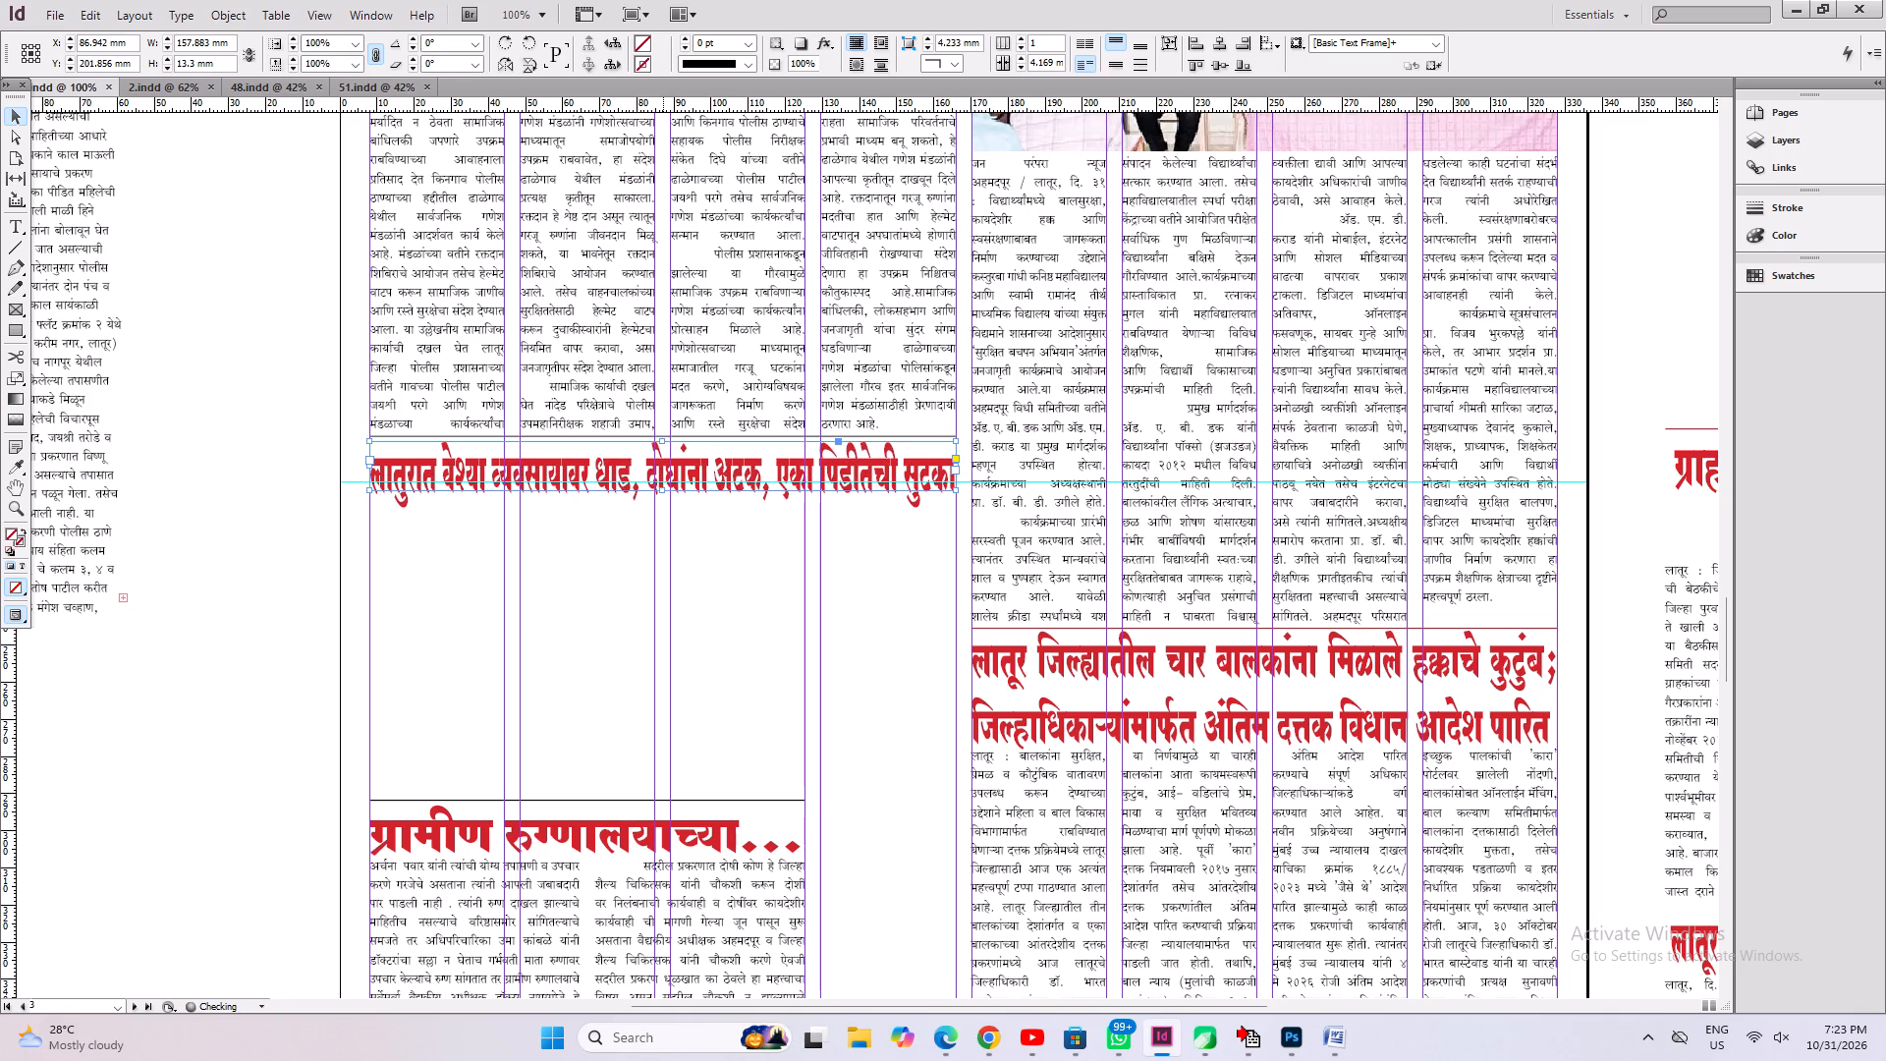
left_click(663, 492, "ctrl")
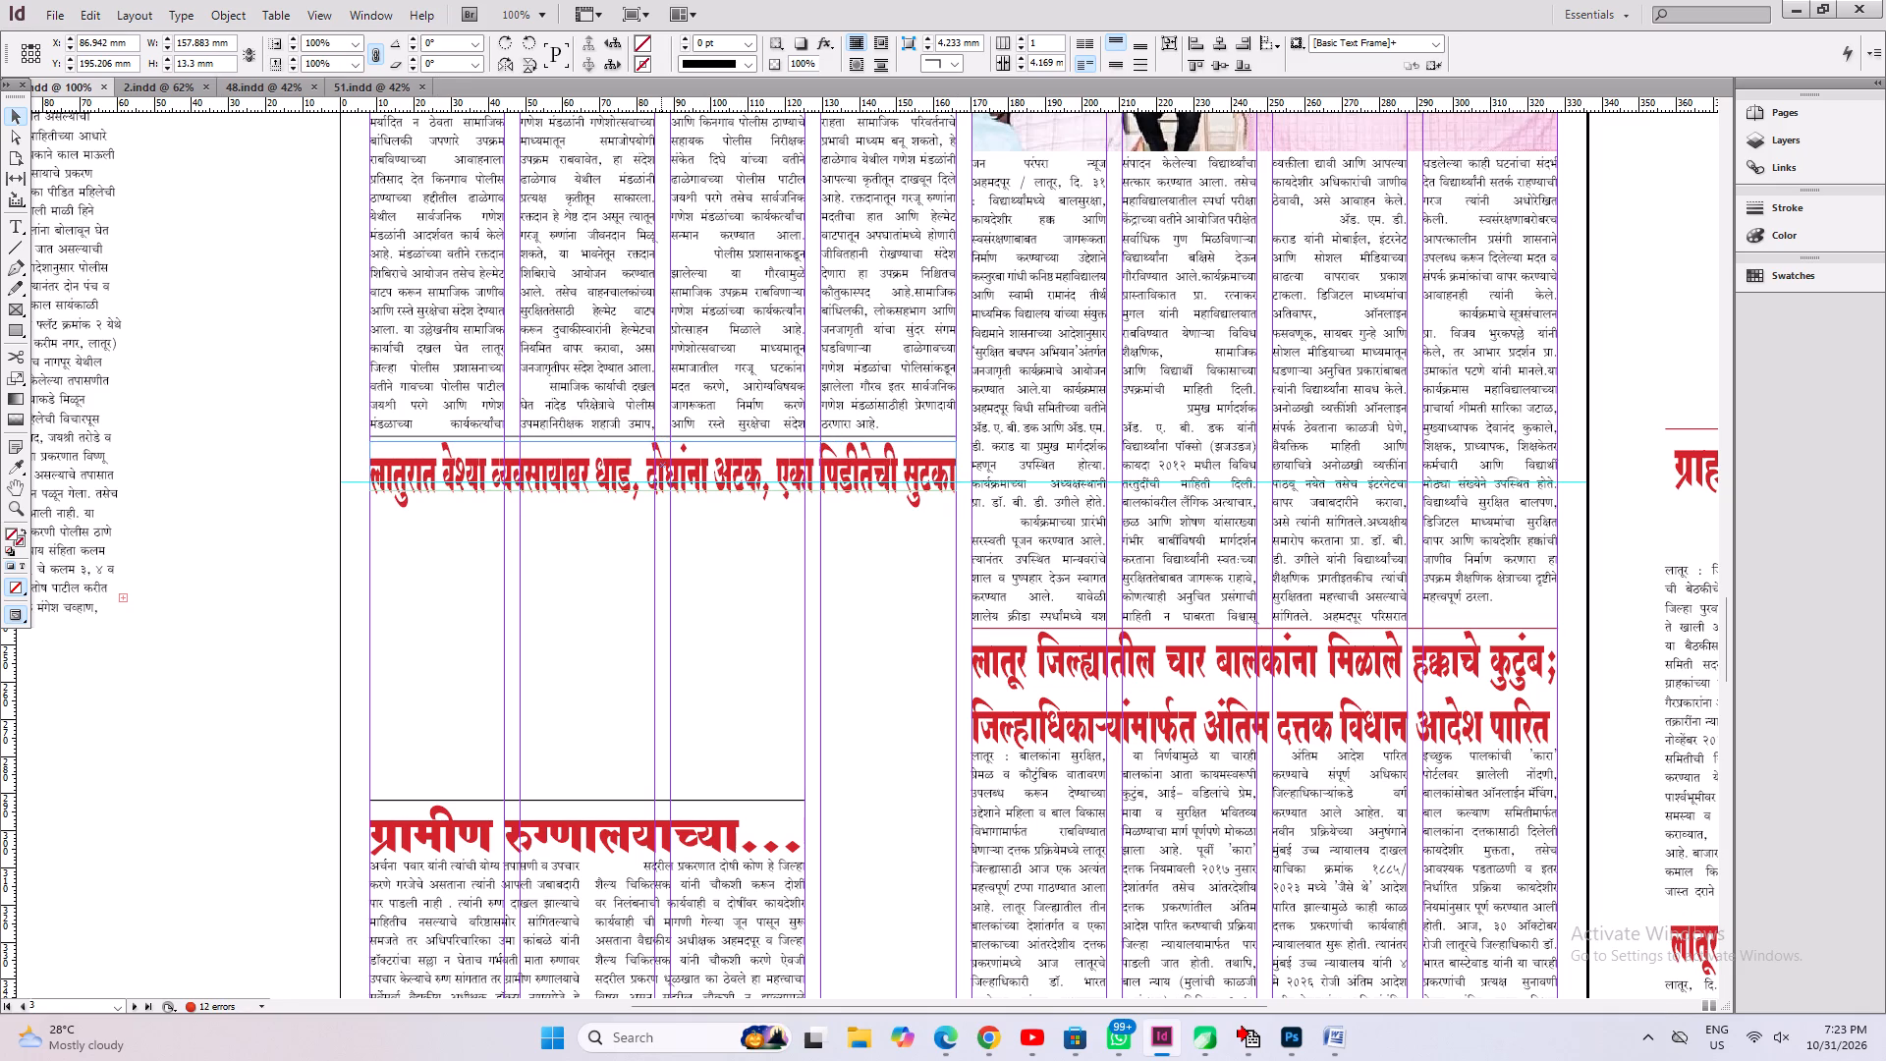
key("ctrl+s")
Place the raid story's text frame below its headline, widen it to about 157.8 mm, and fit it to its text.
key("ctrl+0")
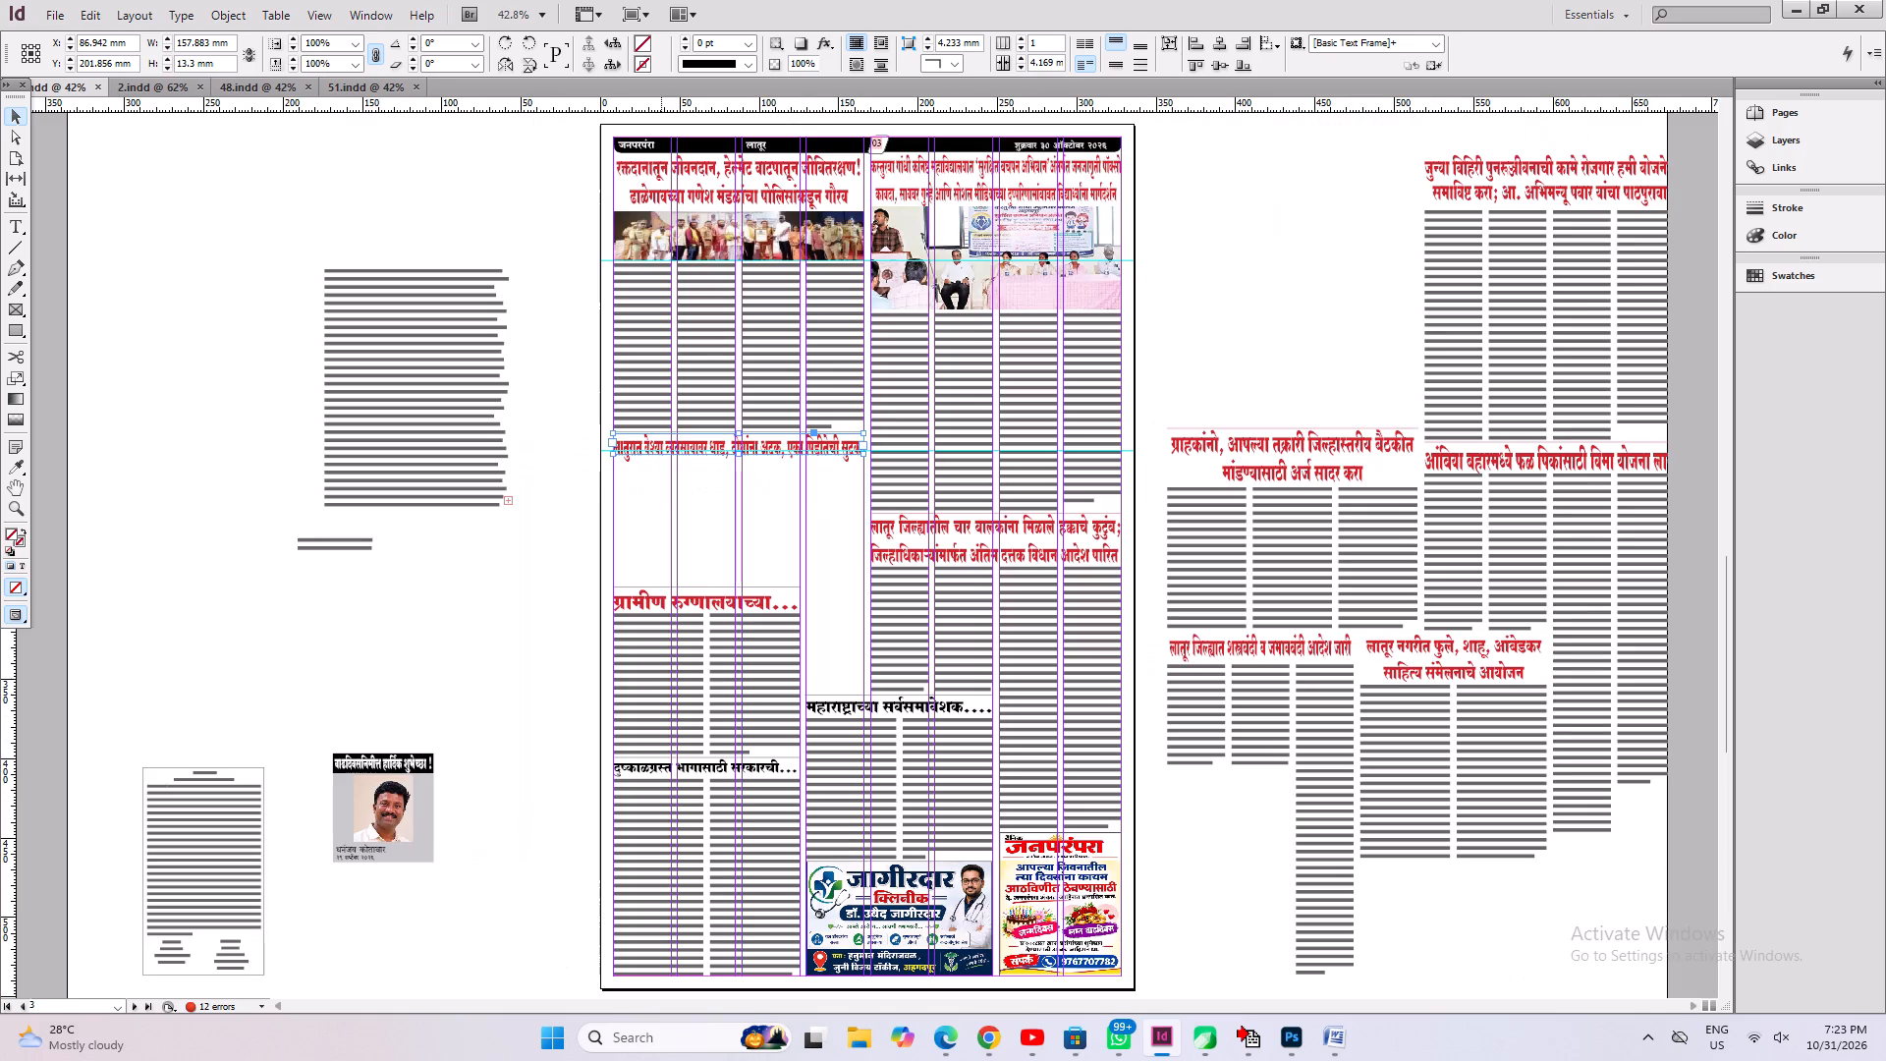
left_click(514, 488)
left_click(494, 491)
key("ctrl+alt+c")
left_click_drag(356, 379, 386, 389)
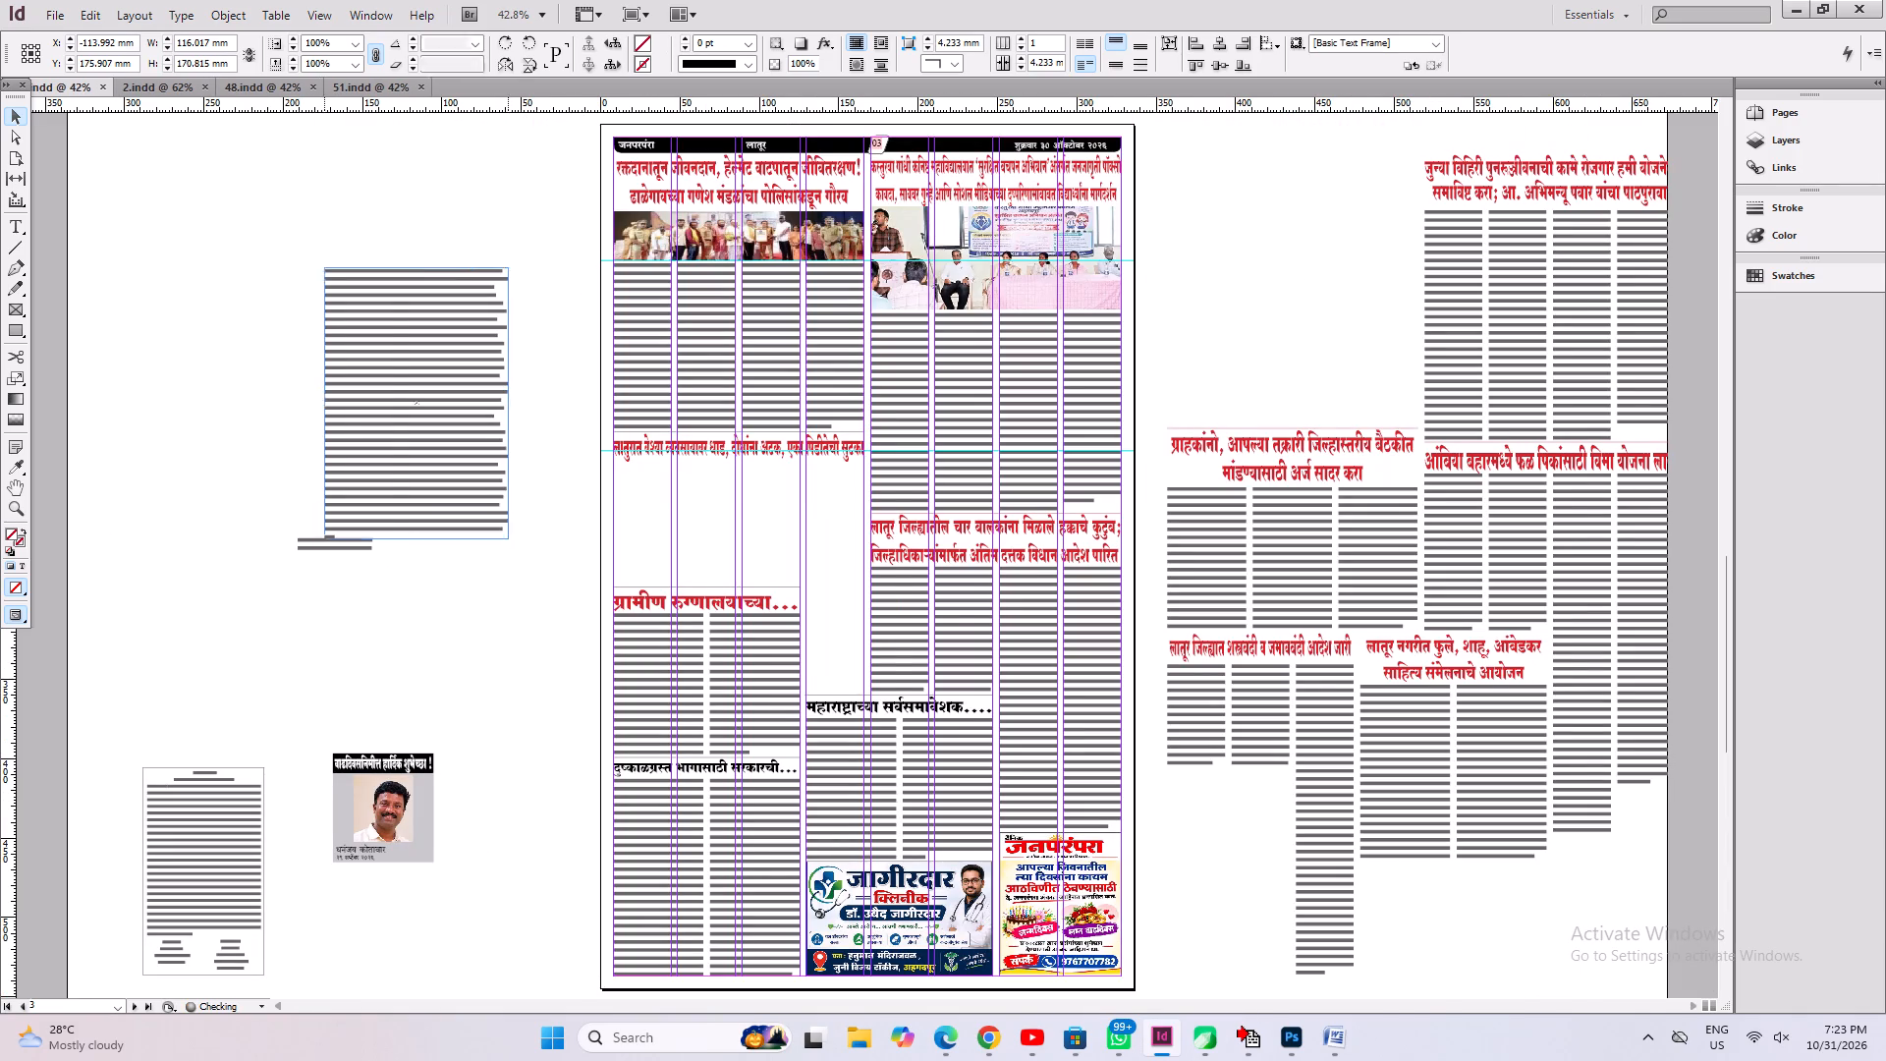
left_click_drag(386, 389, 644, 578)
key("ctrl+1")
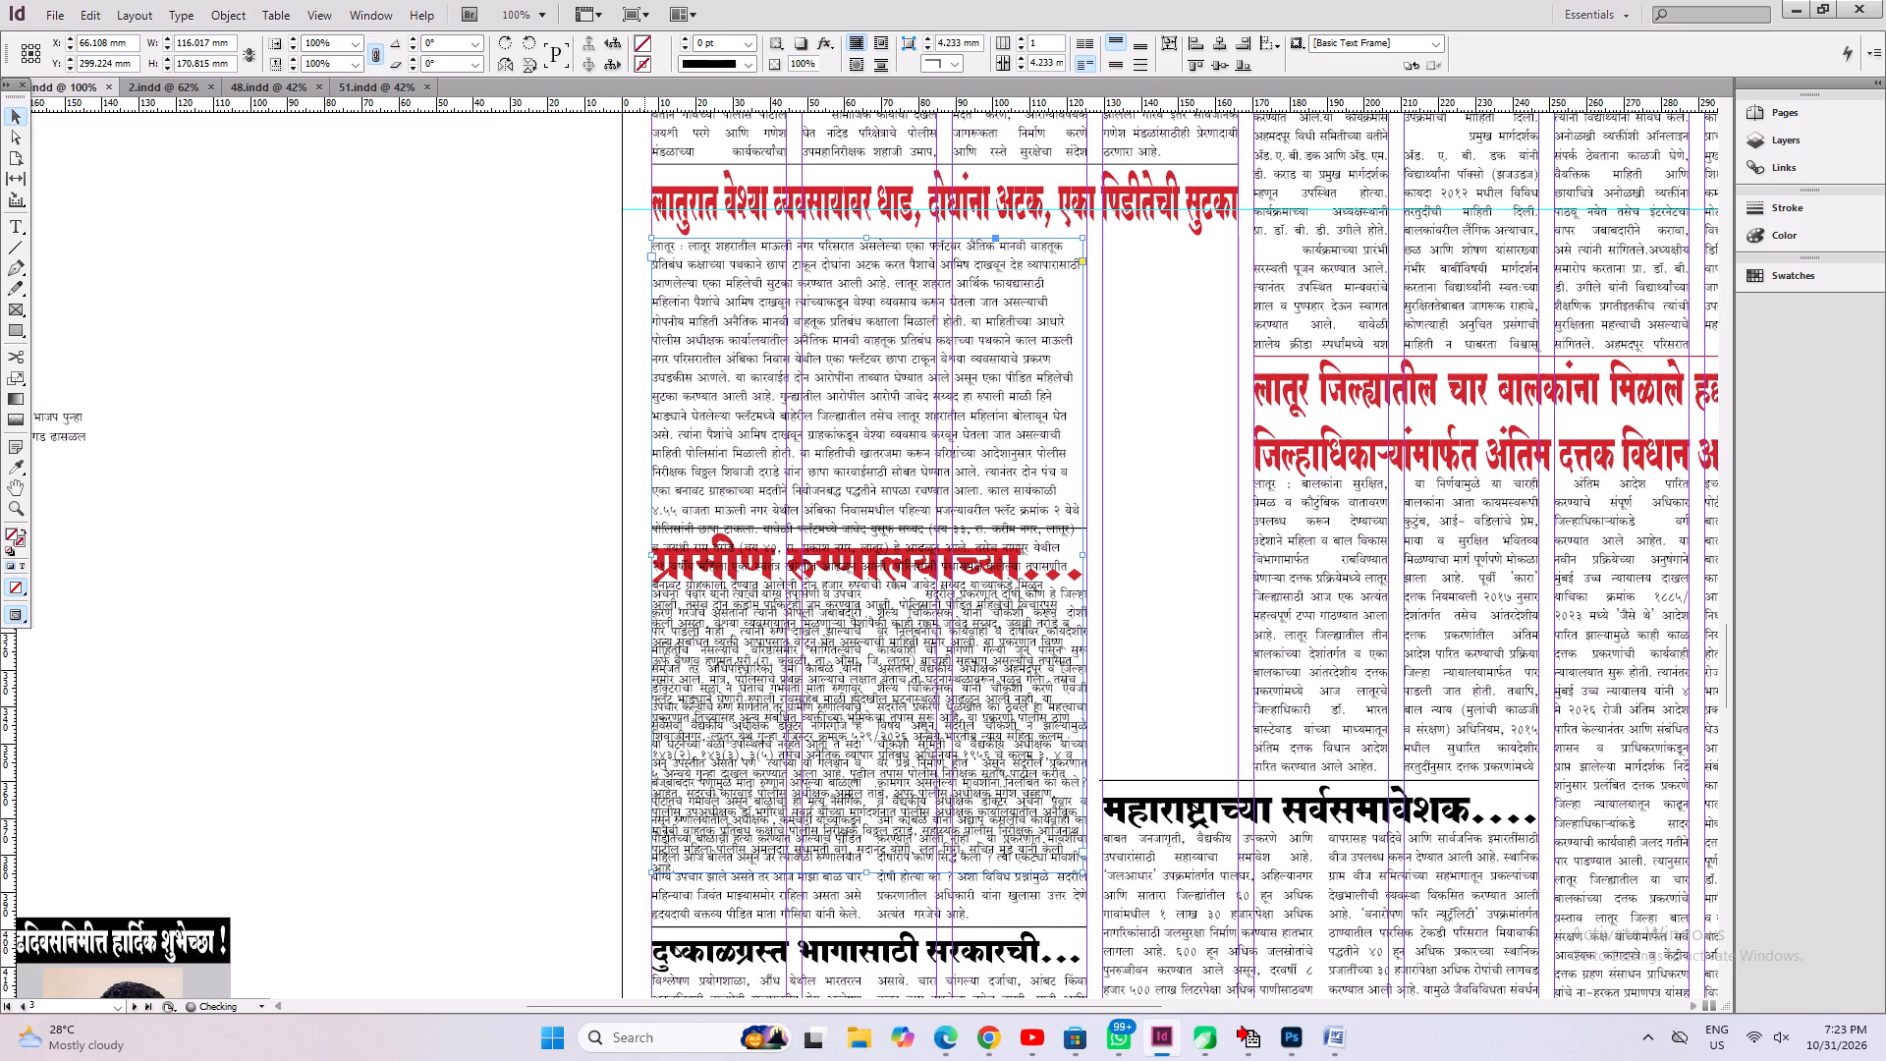
key("space")
left_click_drag(936, 381, 670, 501)
left_click_drag(817, 674, 884, 693)
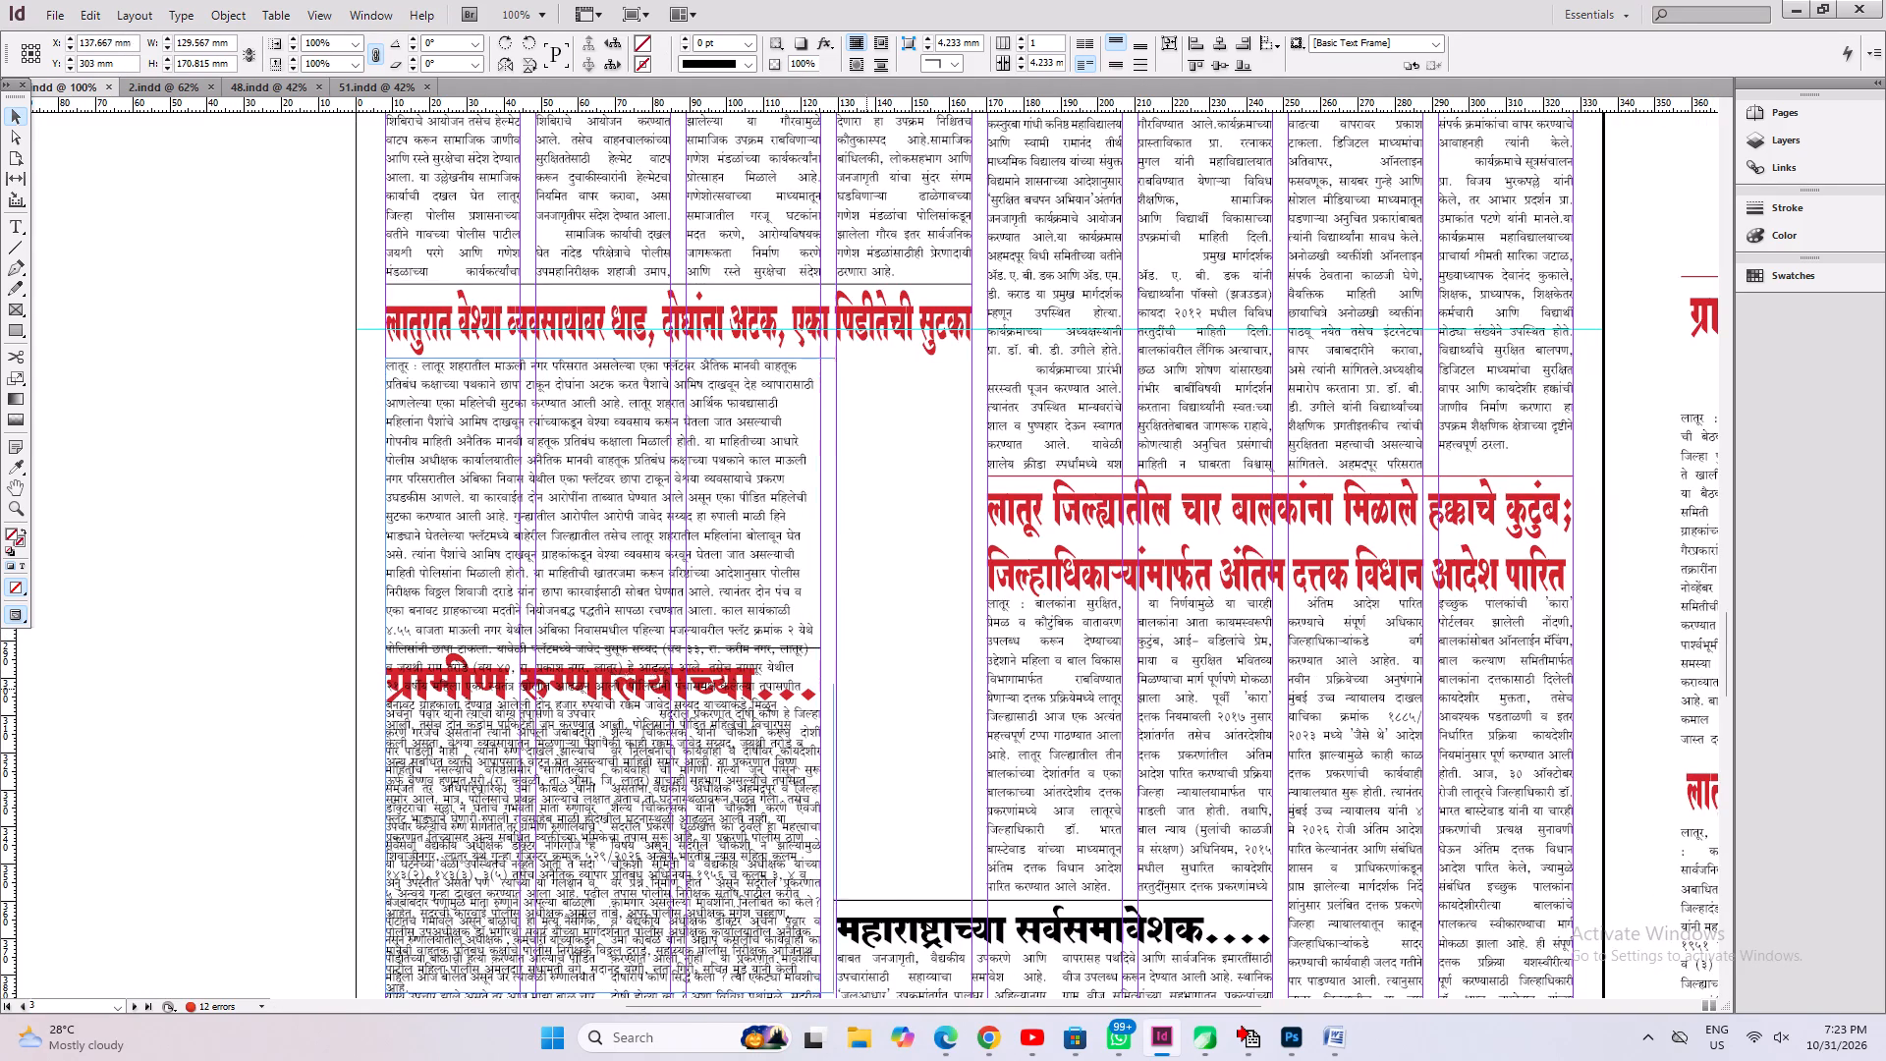
left_click_drag(884, 693, 971, 711)
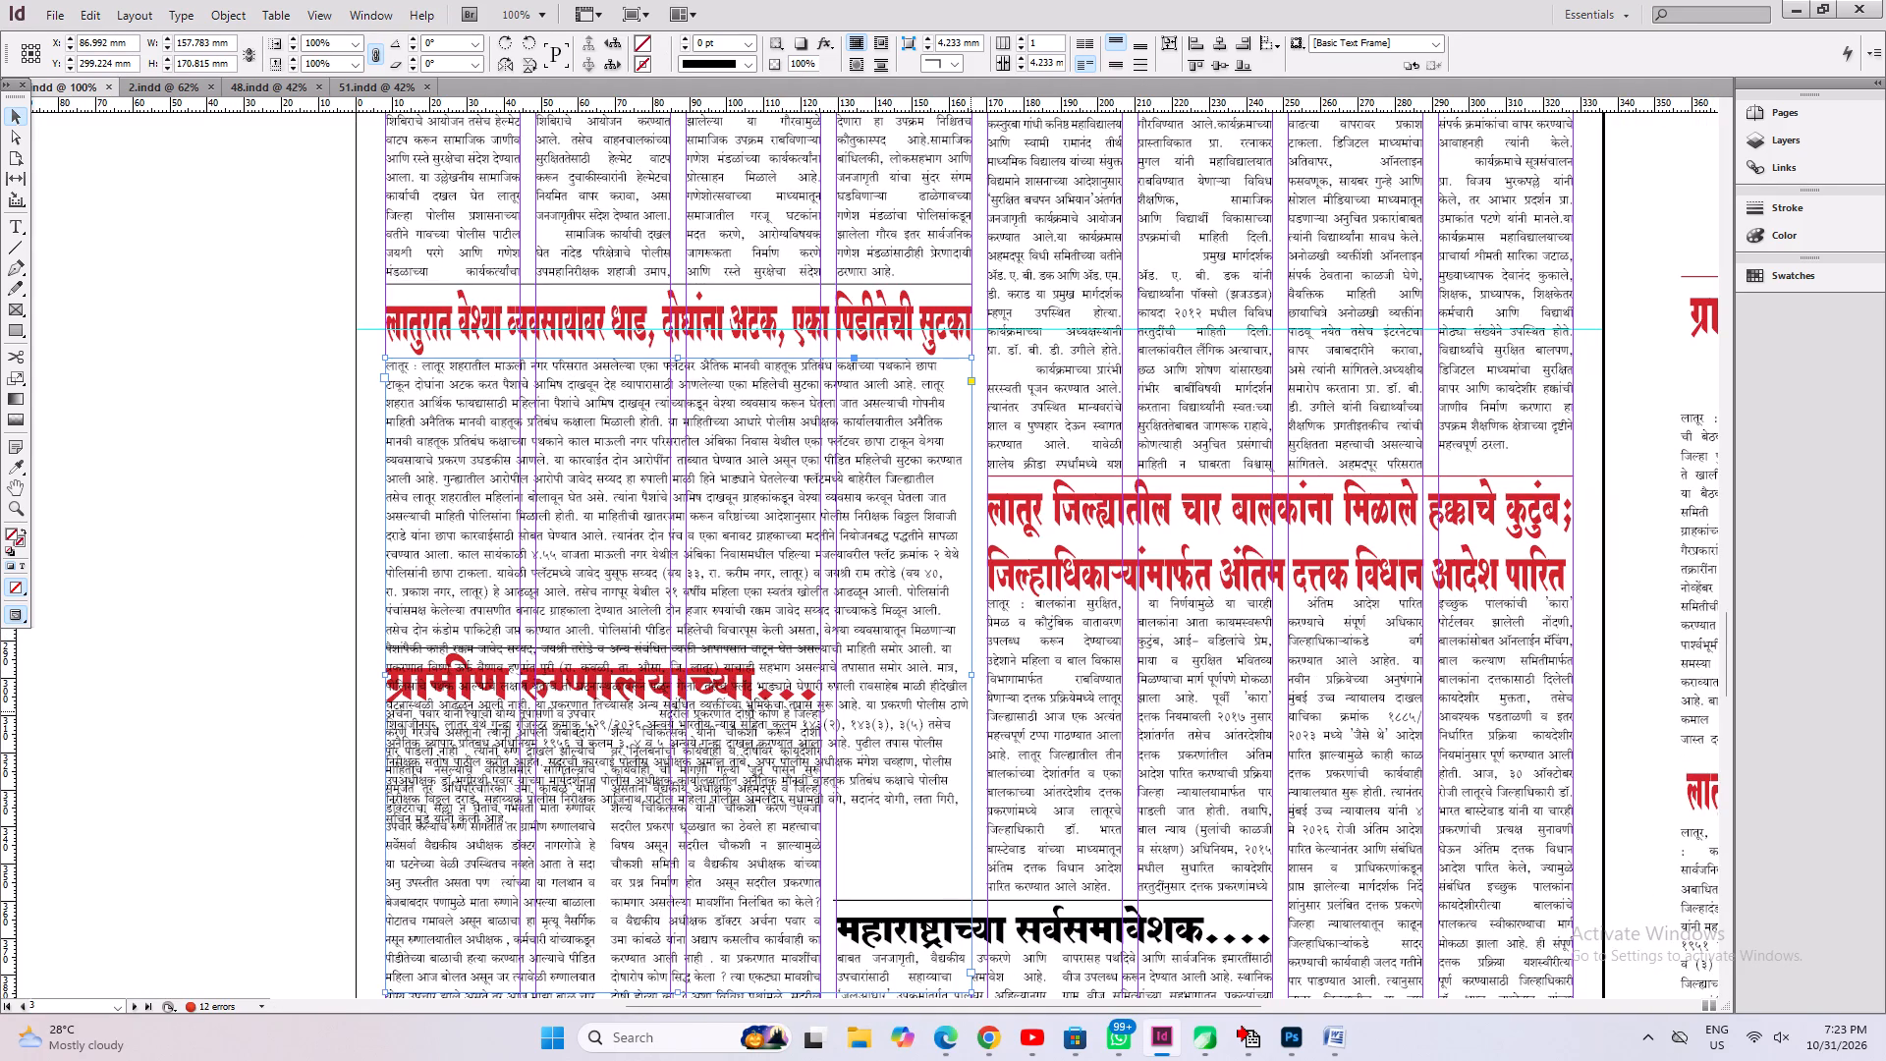
key("ctrl+alt+c")
Move the raid headline and story text together off page 3 onto the pasteboard beside the document's last page.
left_click(677, 314, "shift")
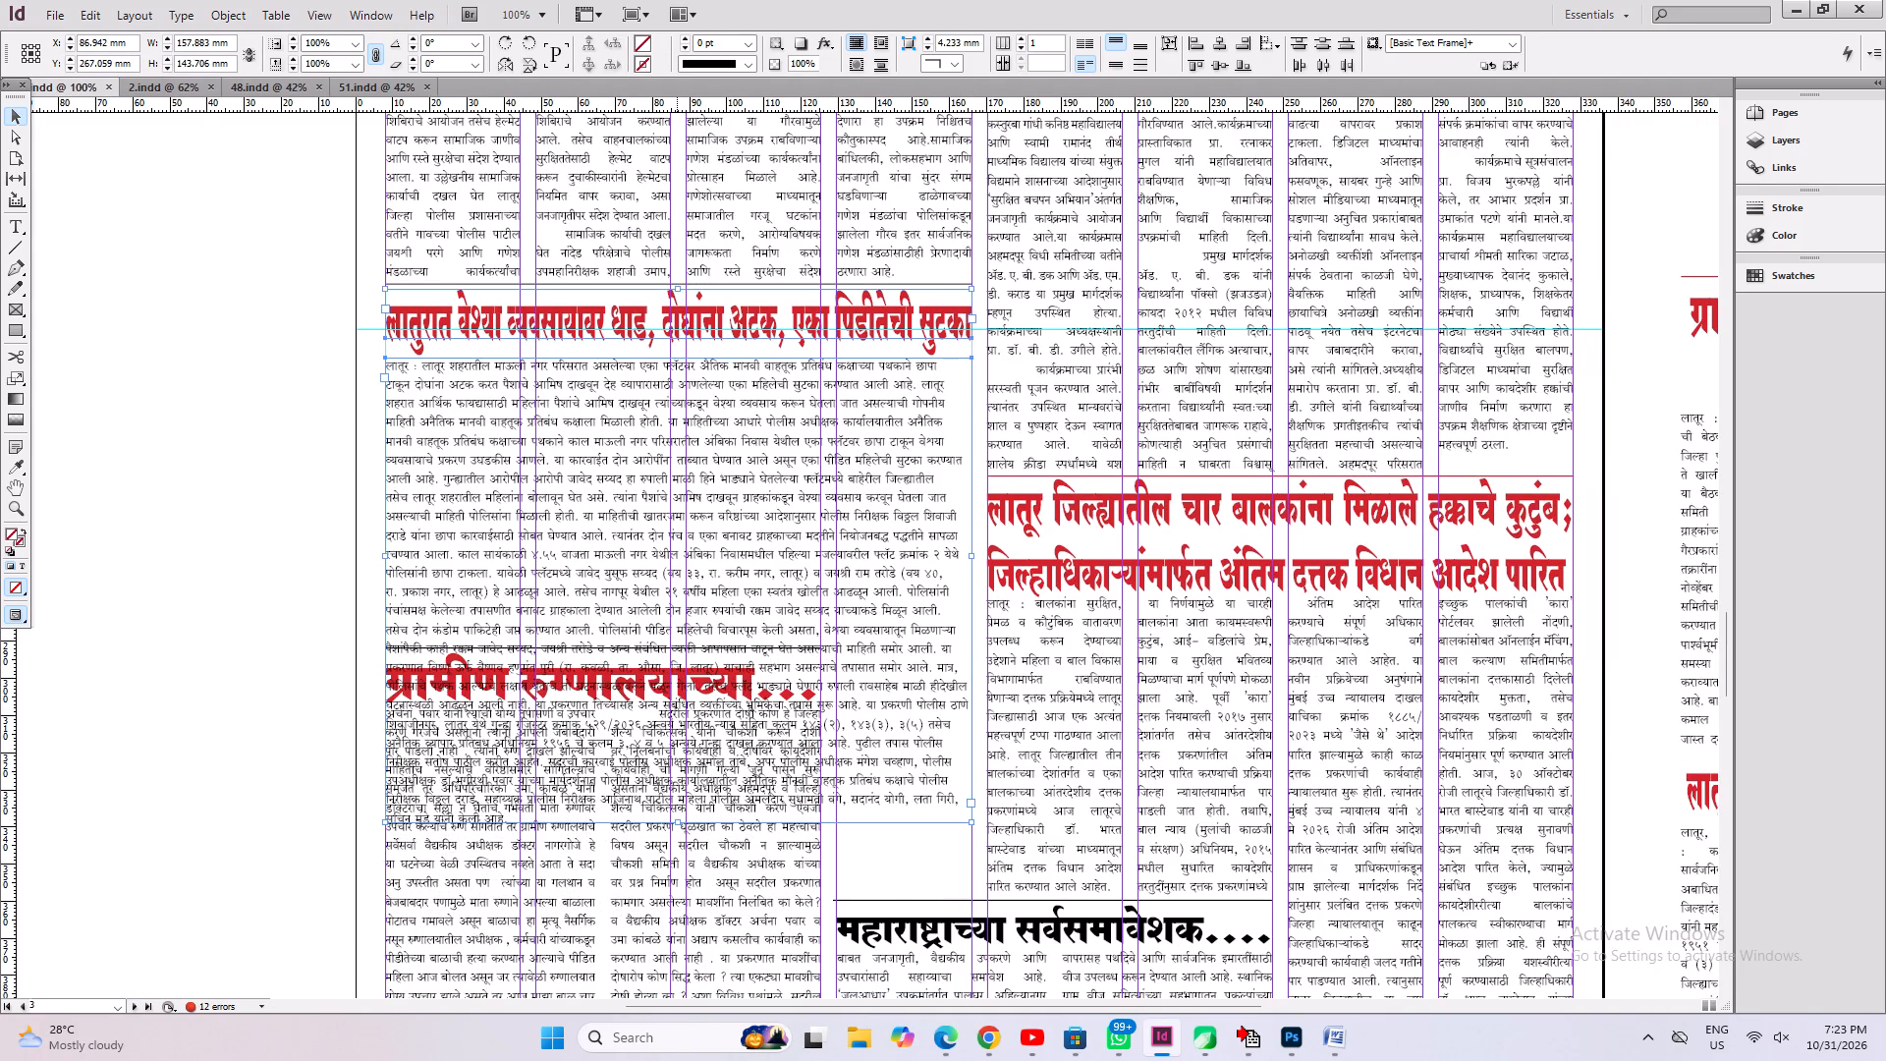
key("ctrl+0")
left_click_drag(698, 533, 423, 528)
key("space")
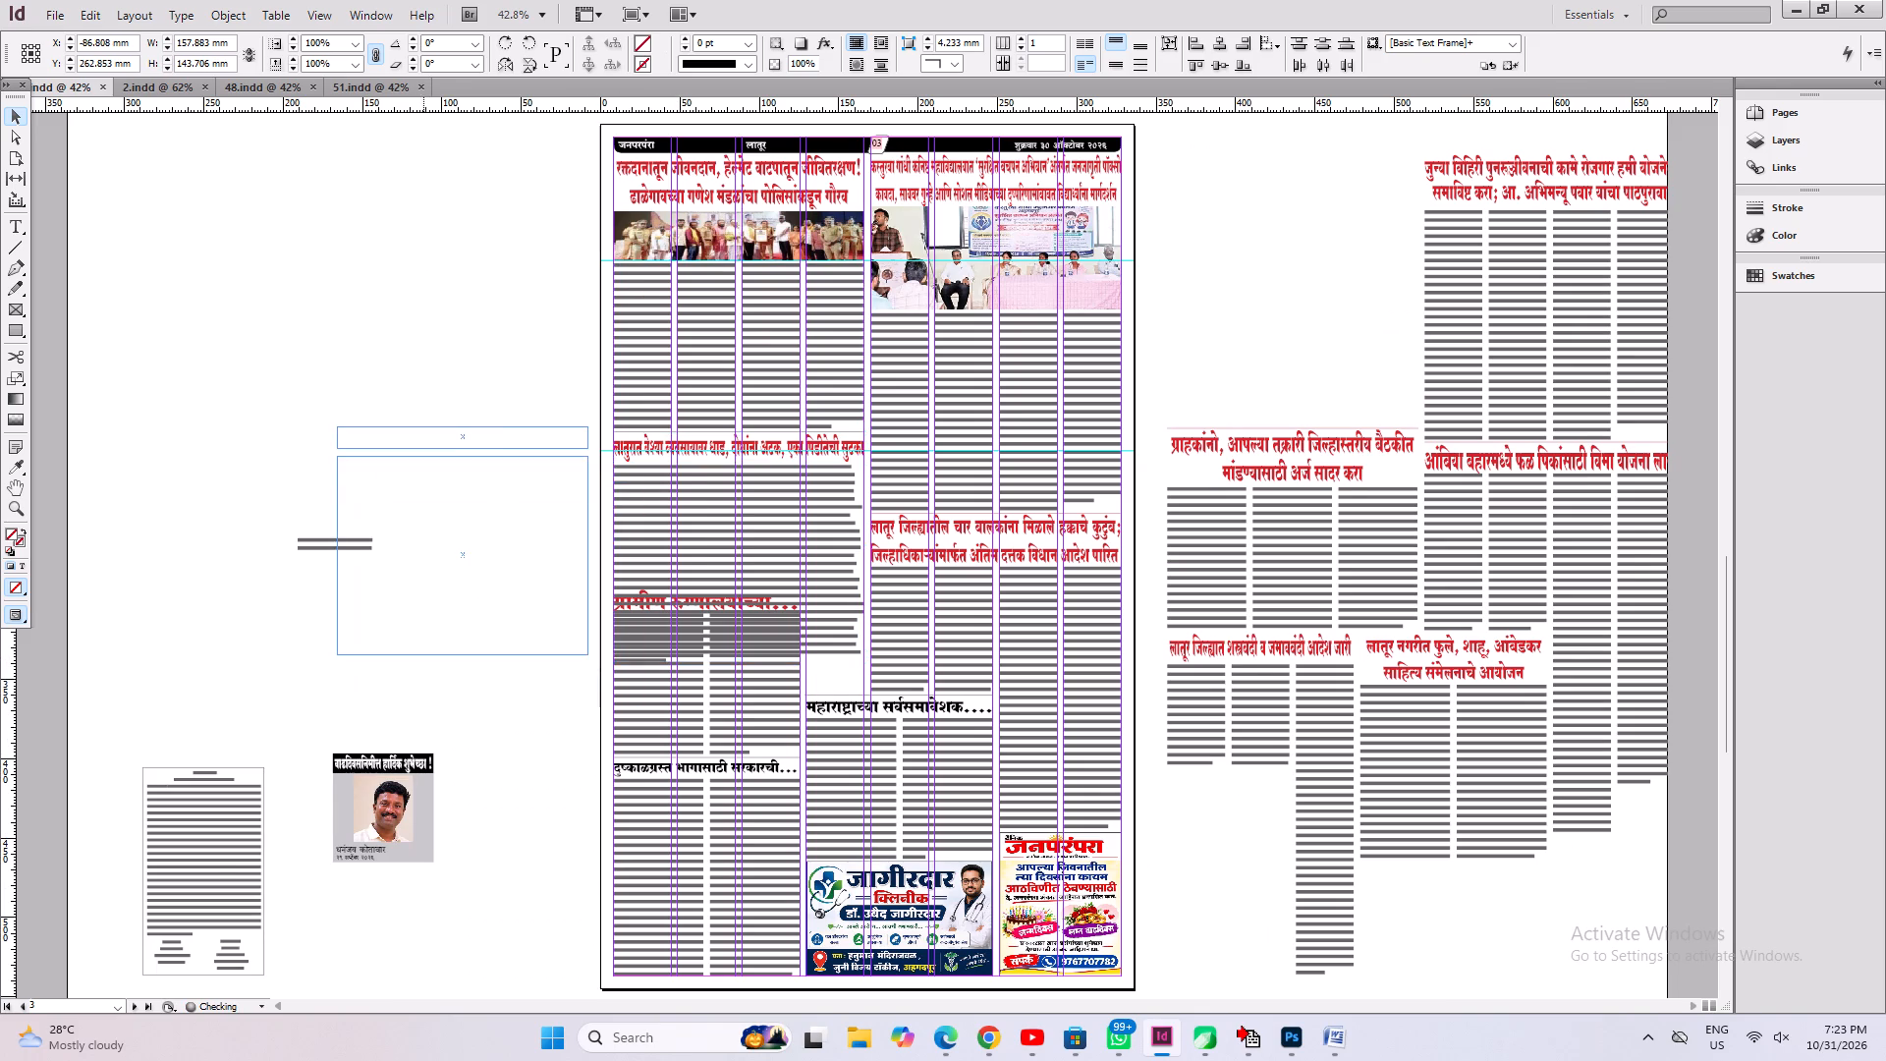
left_click_drag(492, 622, 495, 286)
left_click_drag(485, 223, 485, 897)
key("space")
left_click_drag(485, 893, 493, 475)
left_click_drag(491, 495, 480, 841)
key("space")
left_click_drag(480, 824, 497, 422)
left_click_drag(497, 418, 448, 544)
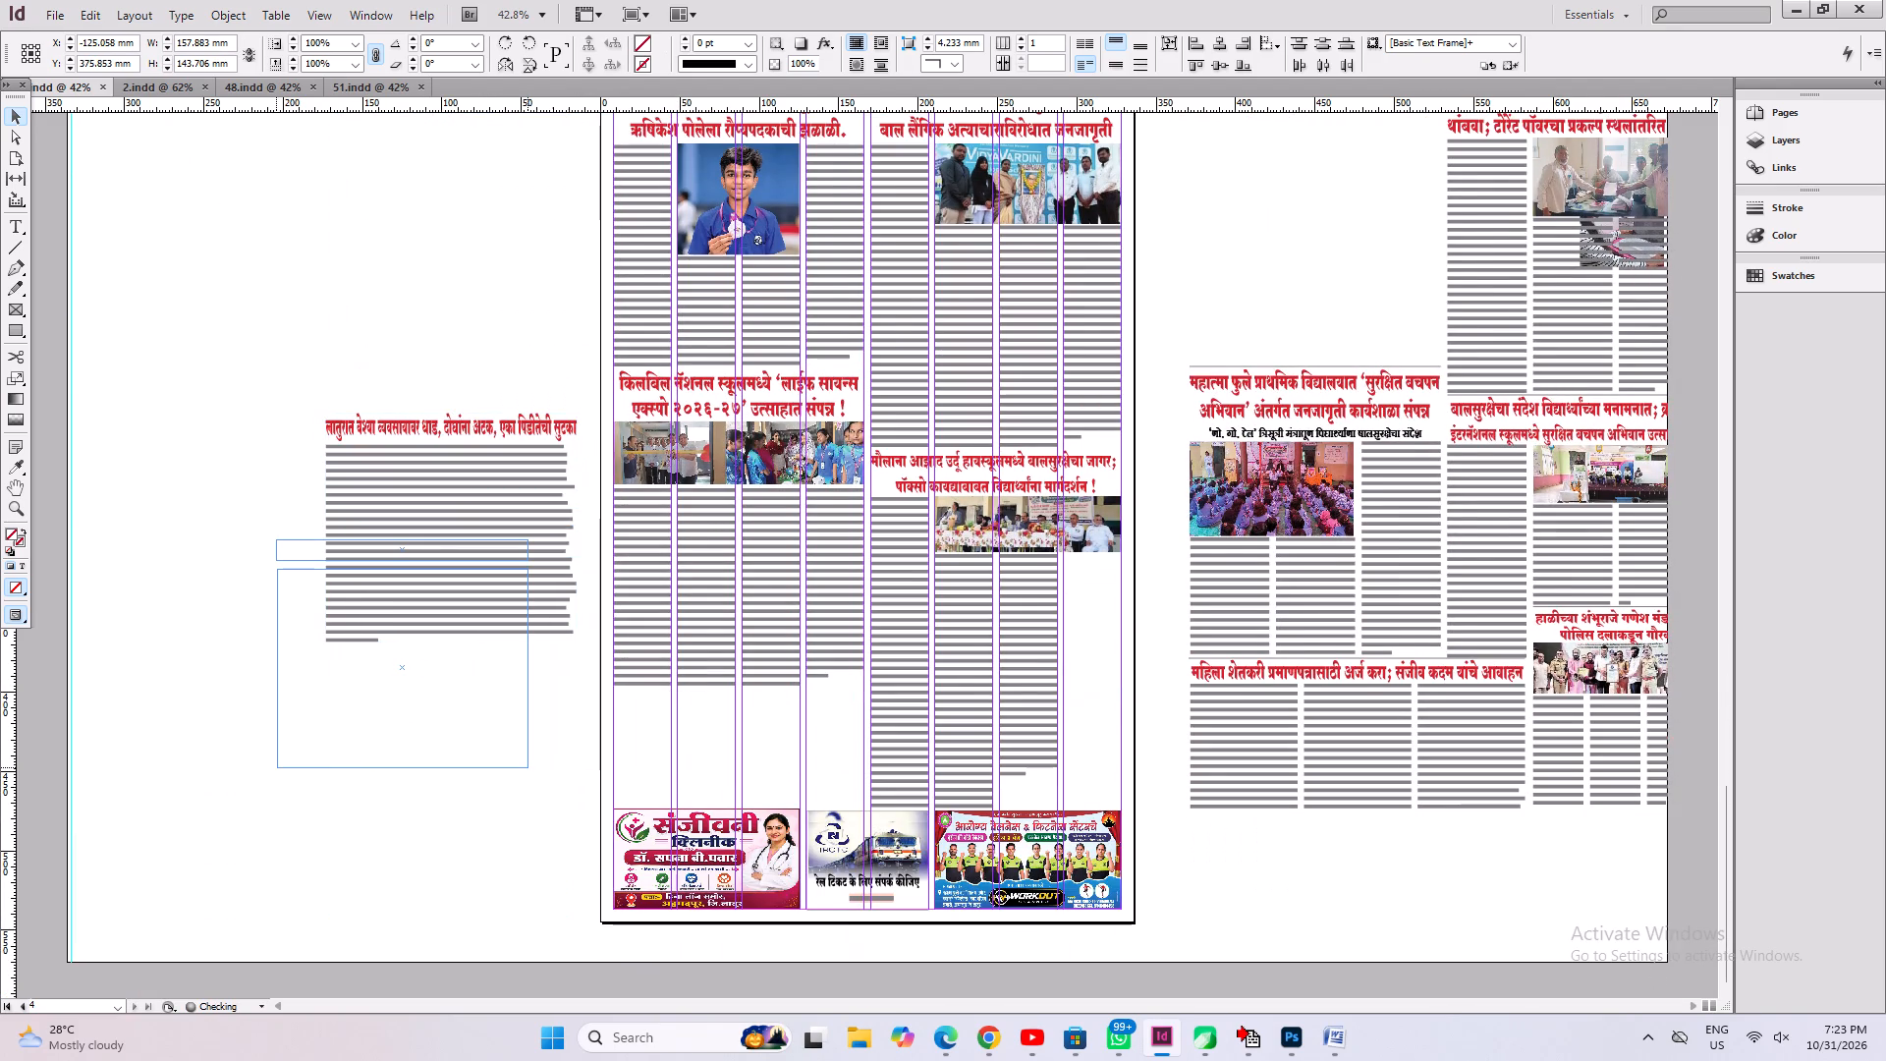
left_click_drag(448, 544, 436, 586)
left_click_drag(504, 827, 500, 814)
Move the raid headline into the last page's gap above the advertisements and widen its frame to about 238.9 mm across six columns.
left_click_drag(483, 585, 836, 698)
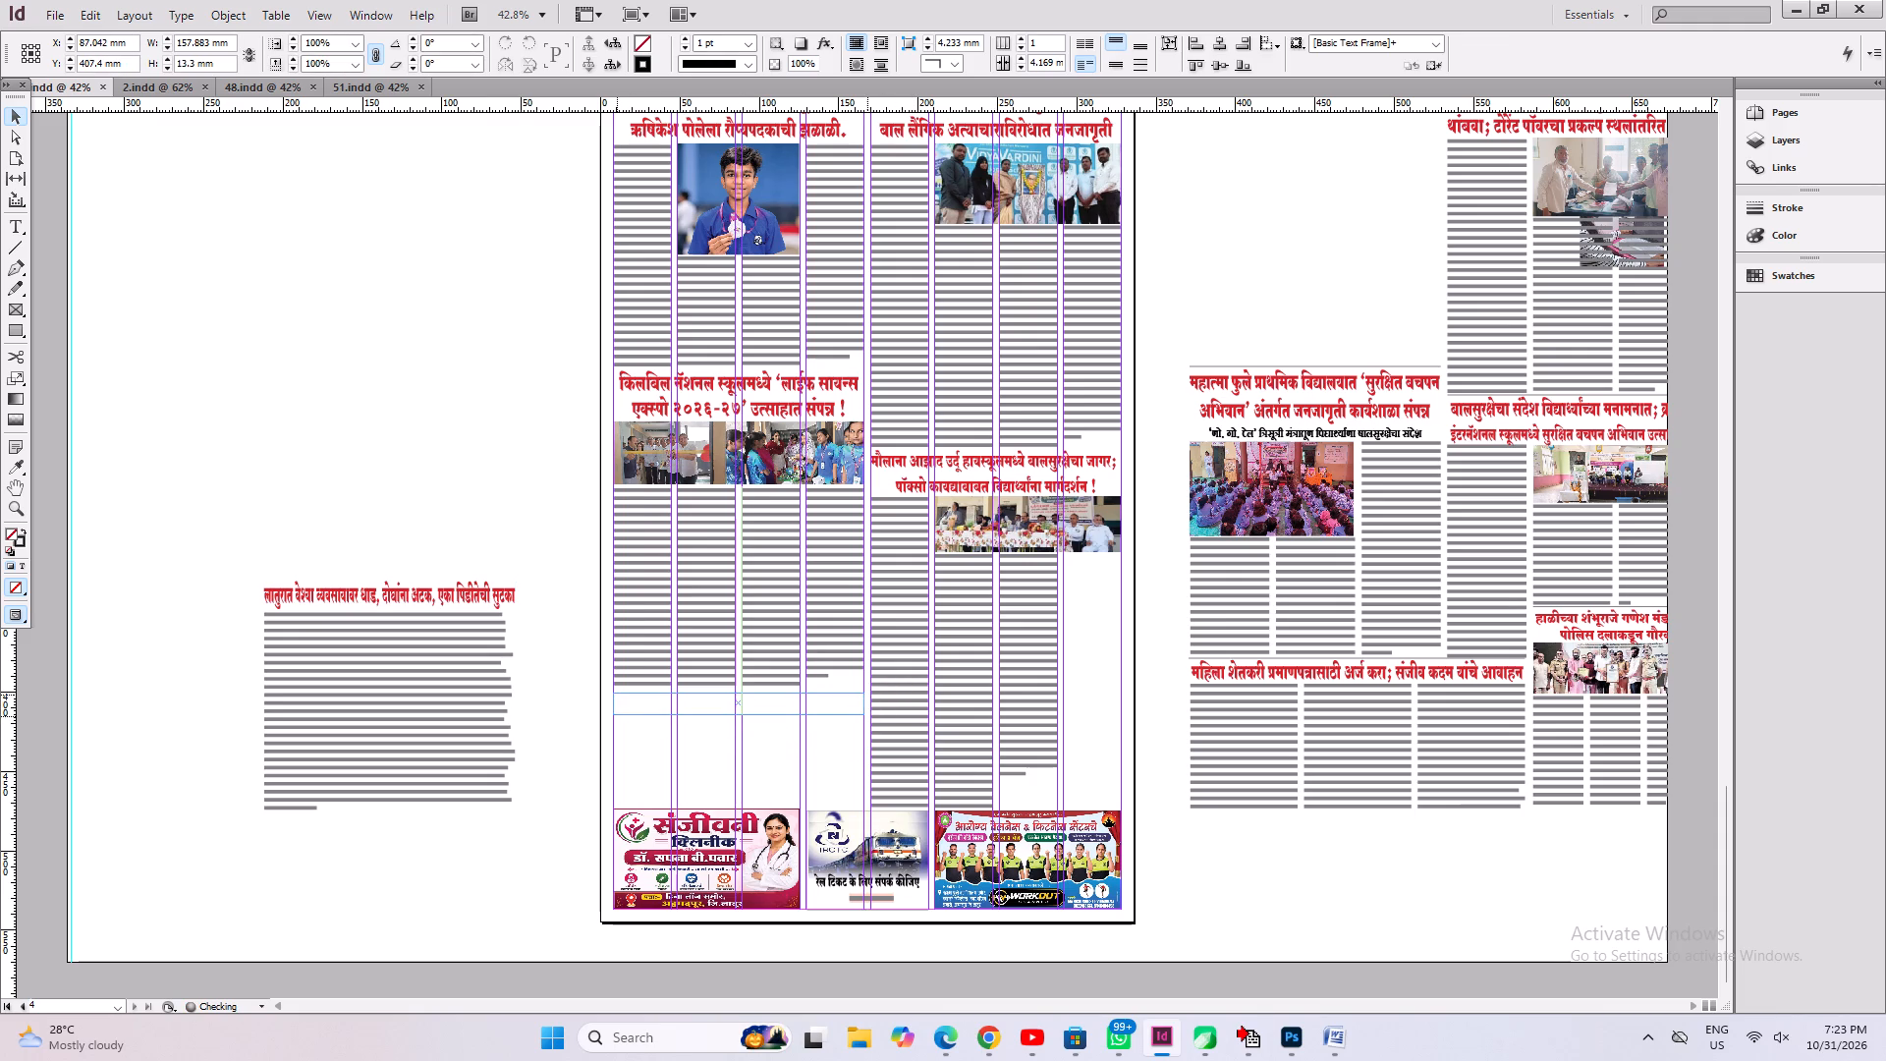
left_click_drag(836, 698, 832, 694)
key("ctrl+1")
key("space")
left_click_drag(990, 694, 344, 713)
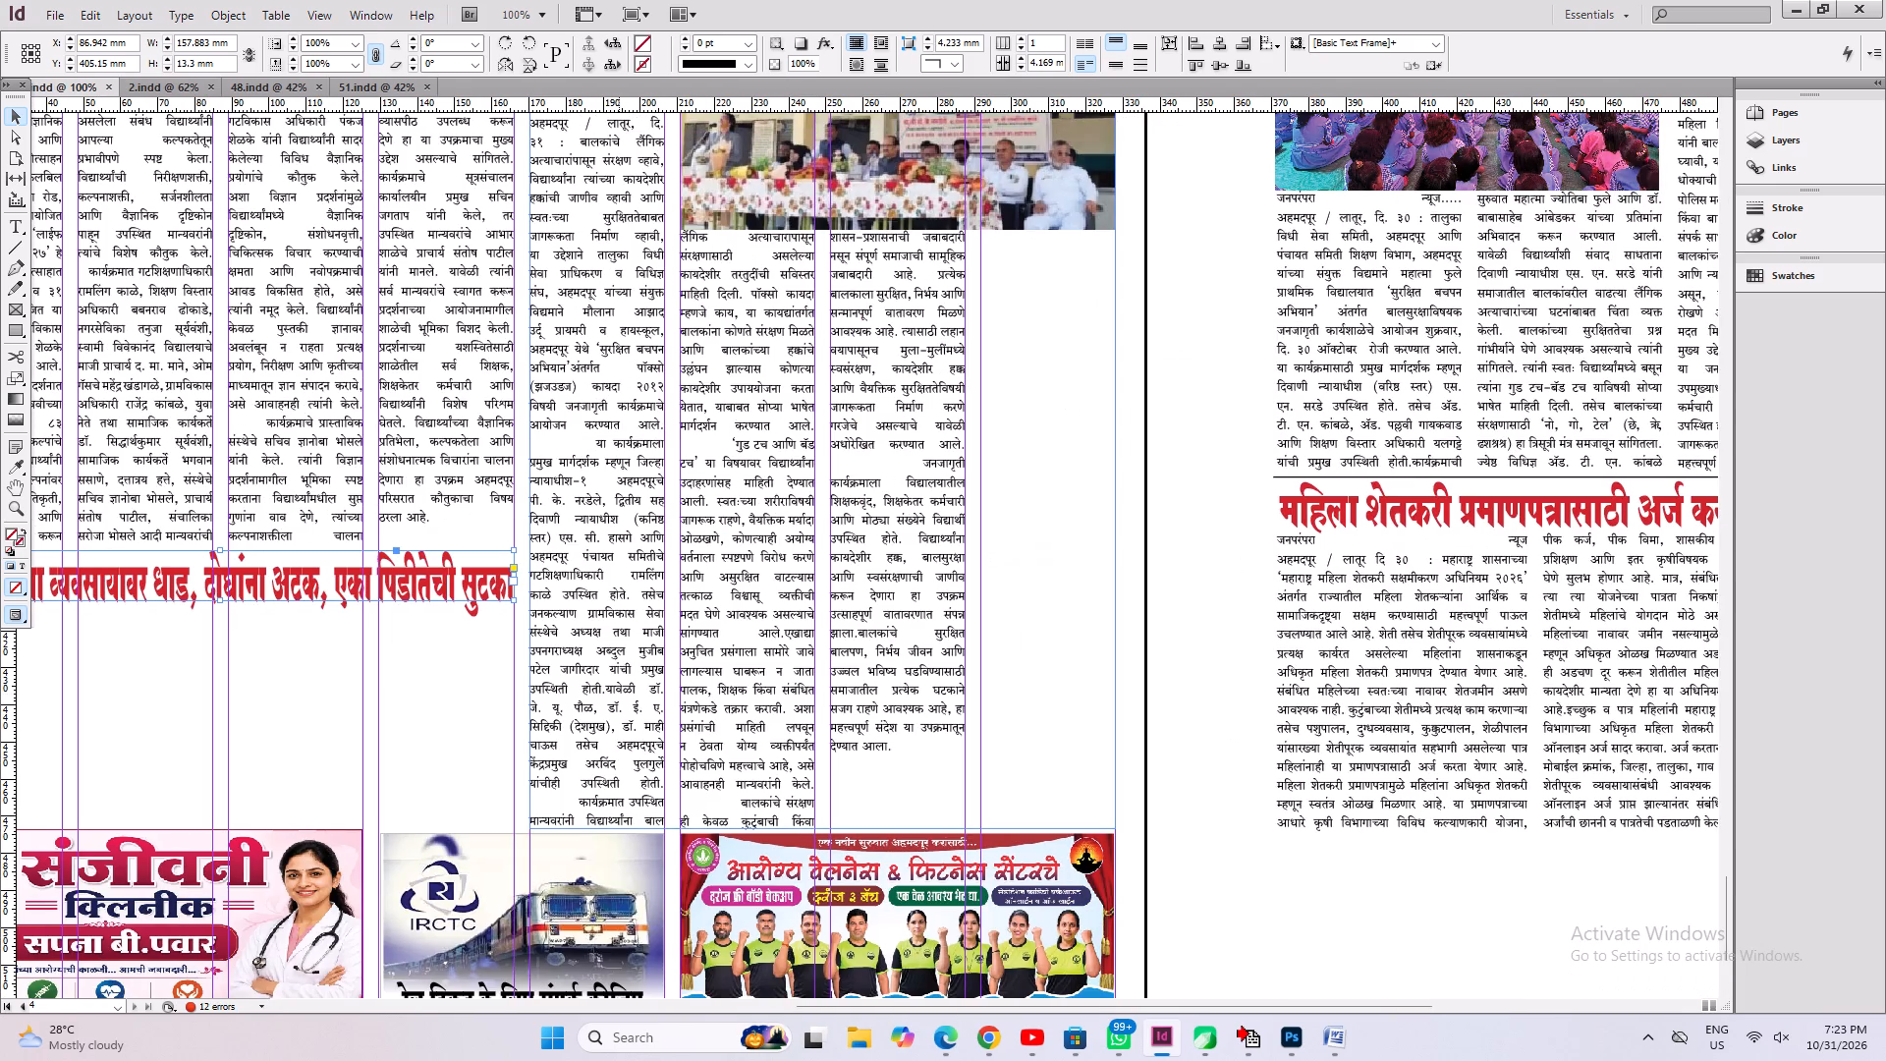
left_click_drag(516, 603, 809, 597, "ctrl")
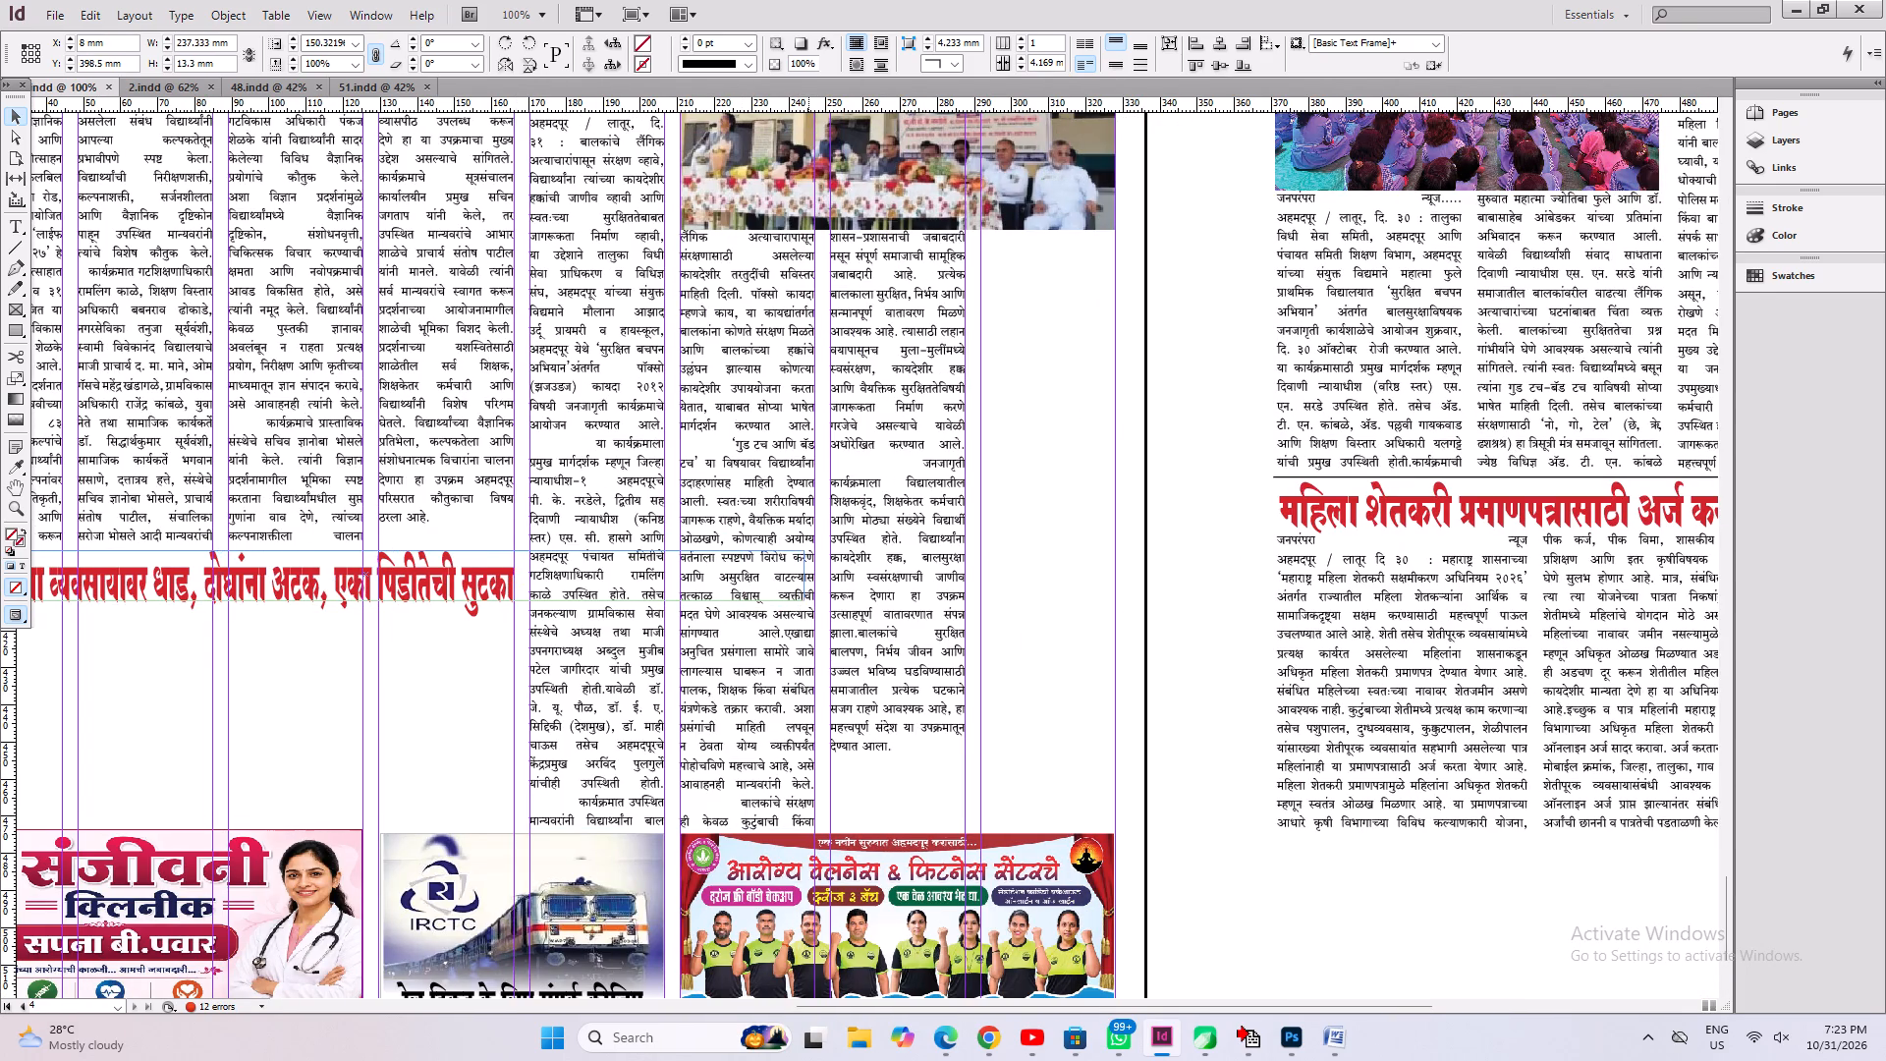
left_click_drag(809, 597, 813, 597, "ctrl")
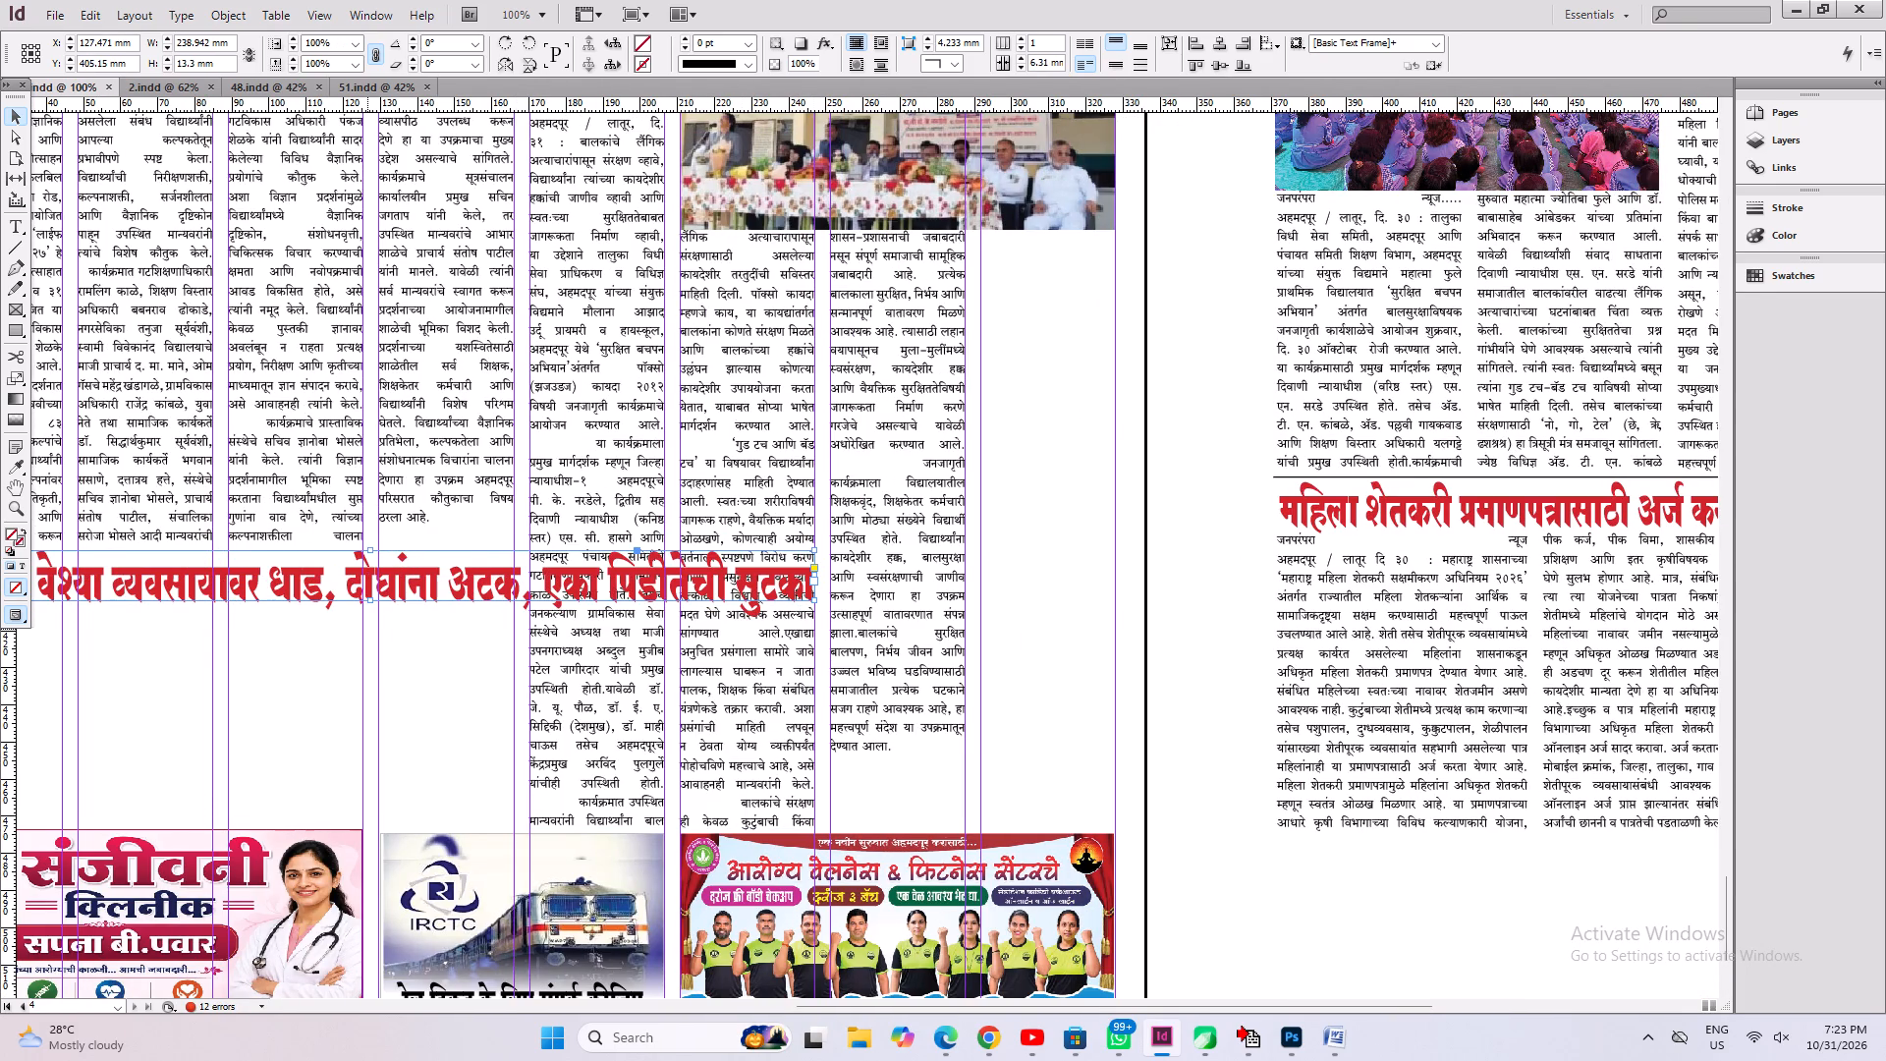
Nudge the raid headline up closer to the school story and trim its frame height to about 12 mm.
key("Up")
key("Up")
key("Up")
key("Up")
key("ctrl+1")
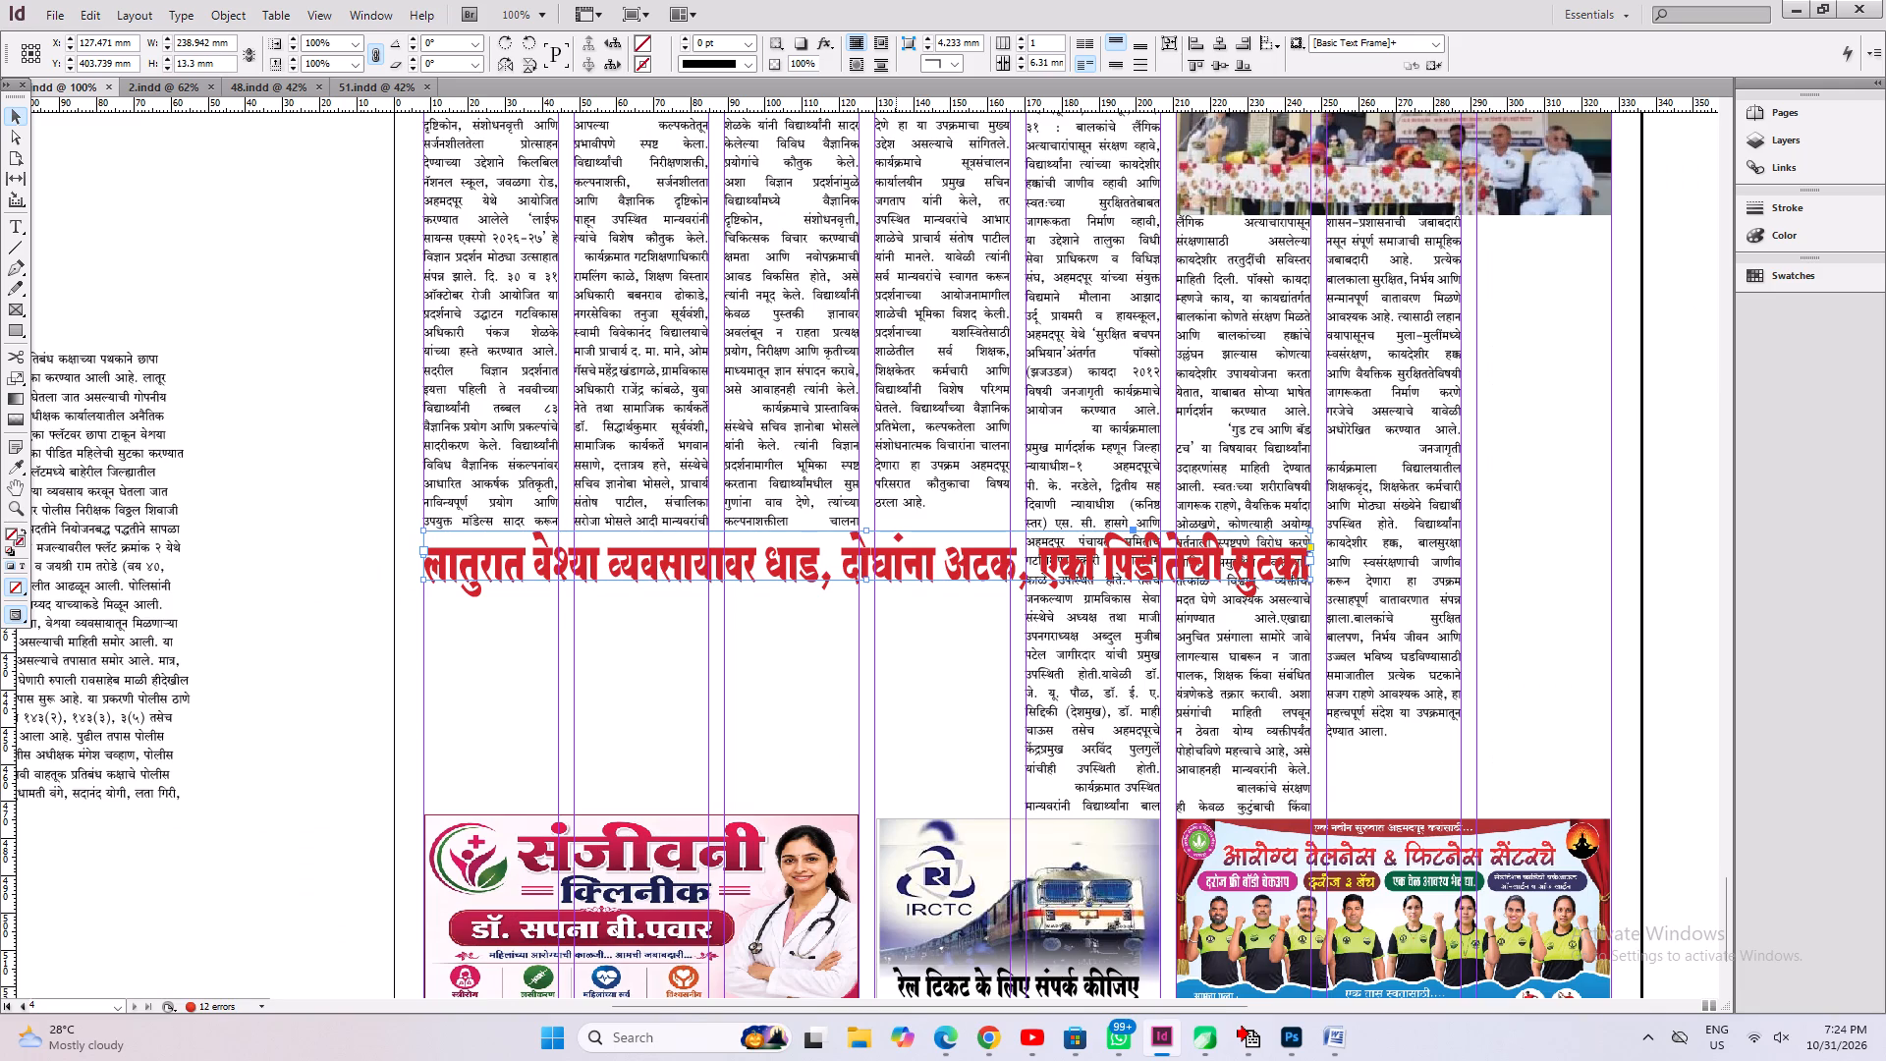
left_click(865, 584, "ctrl")
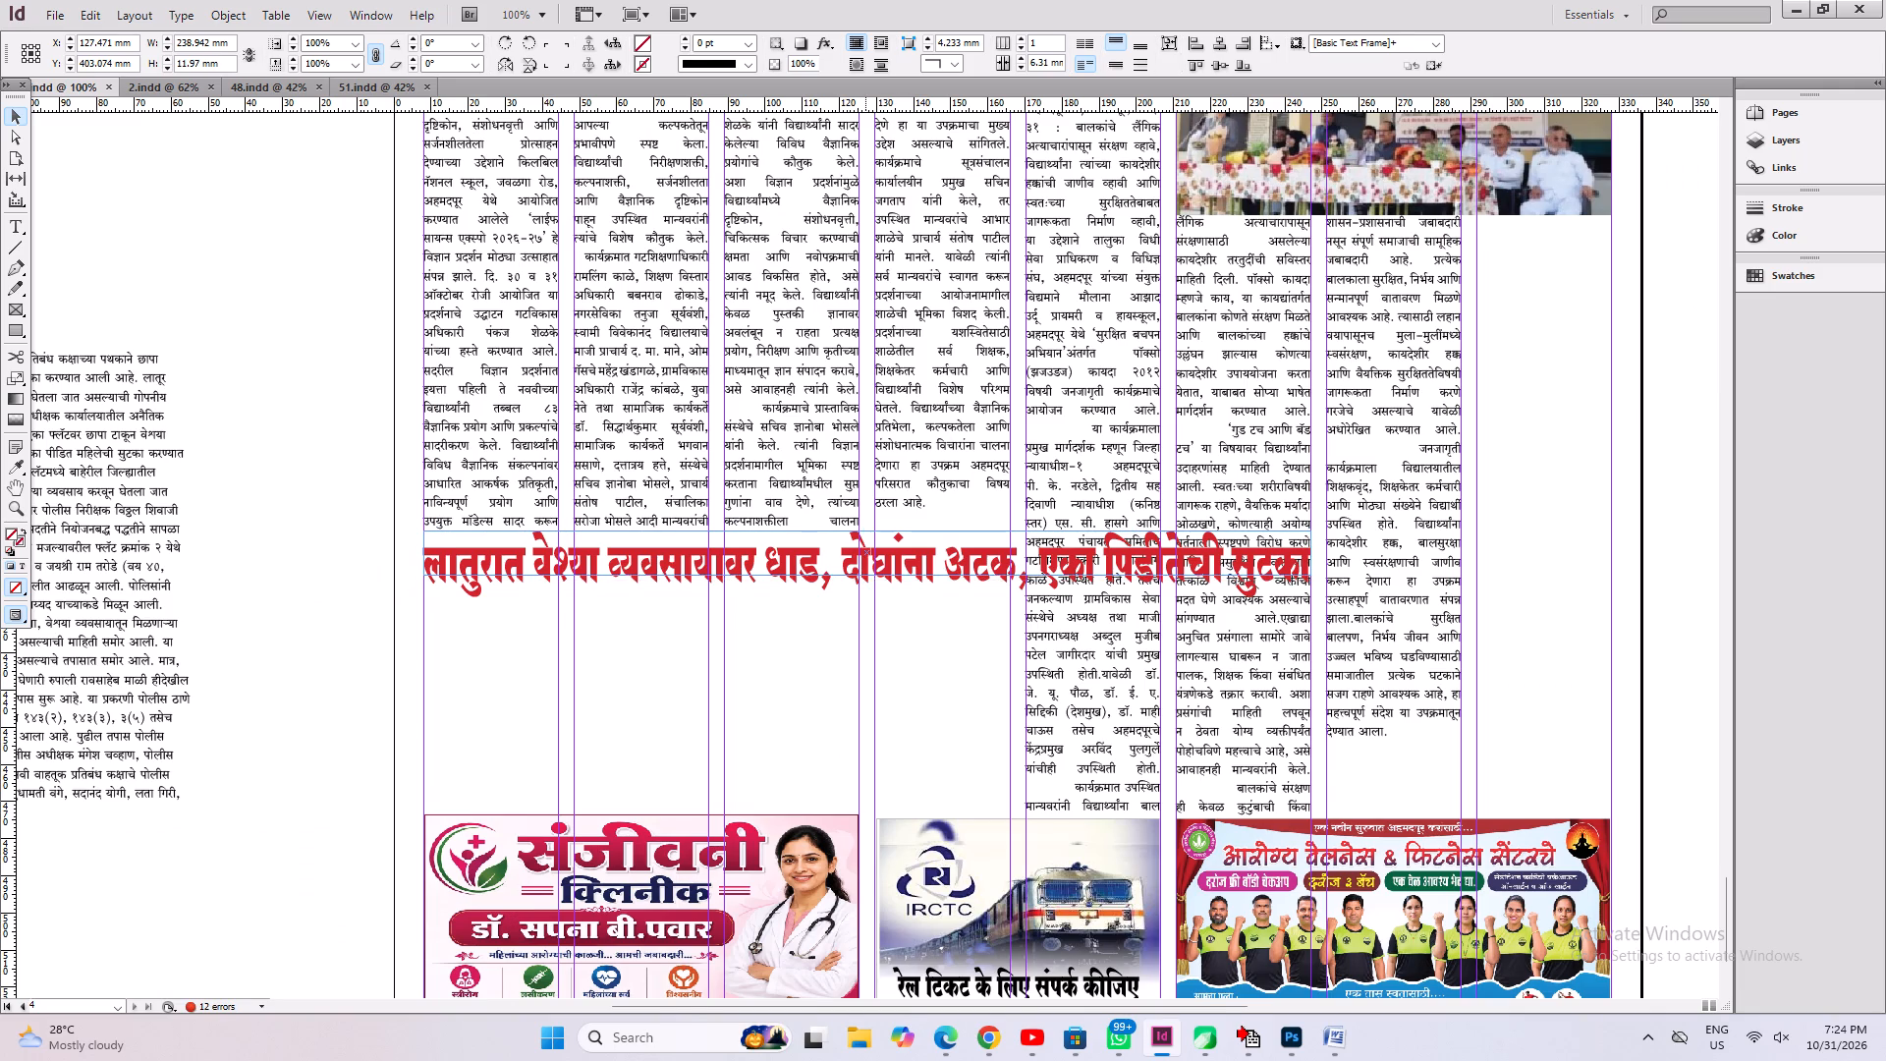
Move the raid story's text frame from the pasteboard to directly below its headline, aligned with the first column.
left_click(797, 673)
key("space")
left_click_drag(524, 705, 741, 690)
left_click(176, 524)
left_click_drag(169, 514, 963, 775)
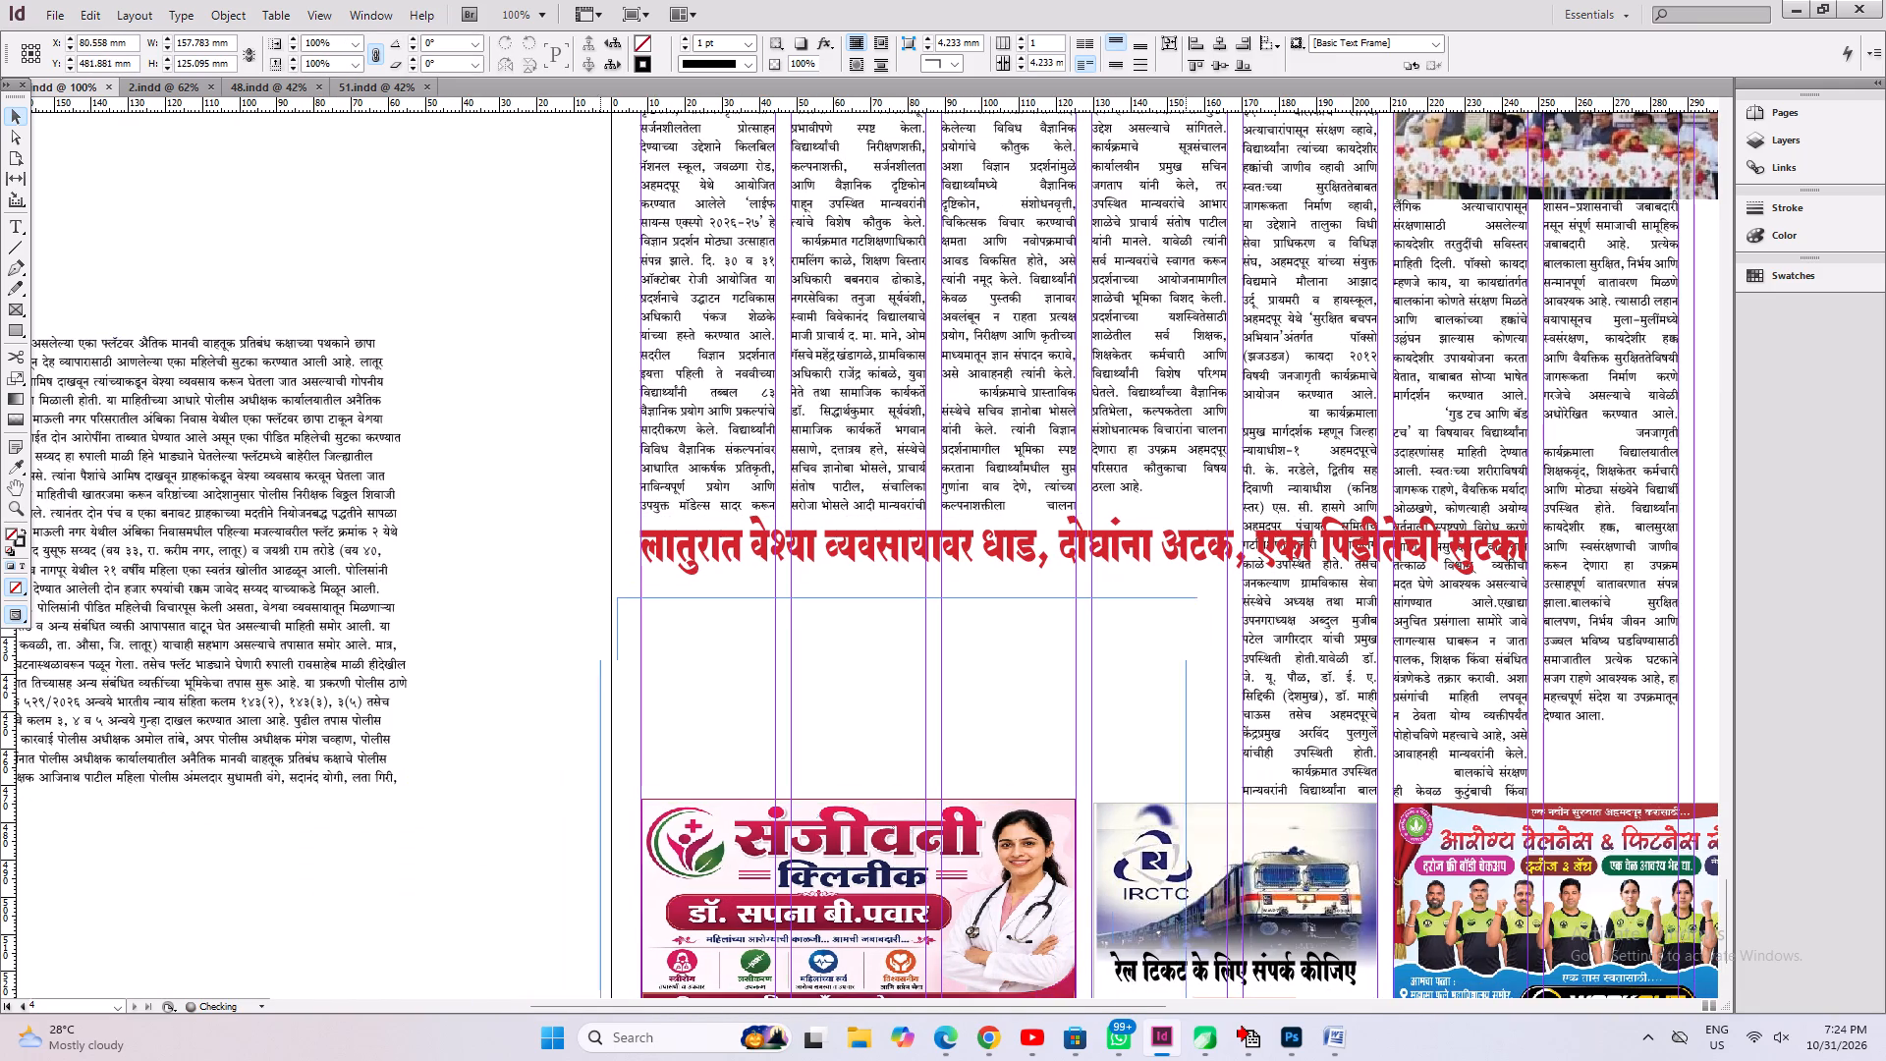
left_click_drag(963, 775, 982, 756)
Widen the raid story's frame to about 239 mm to match the headline and fit it to its text.
key("space")
key("space")
key("space")
key("space")
key("space")
key("space")
key("space")
key("space")
key("space")
key("space")
key("space")
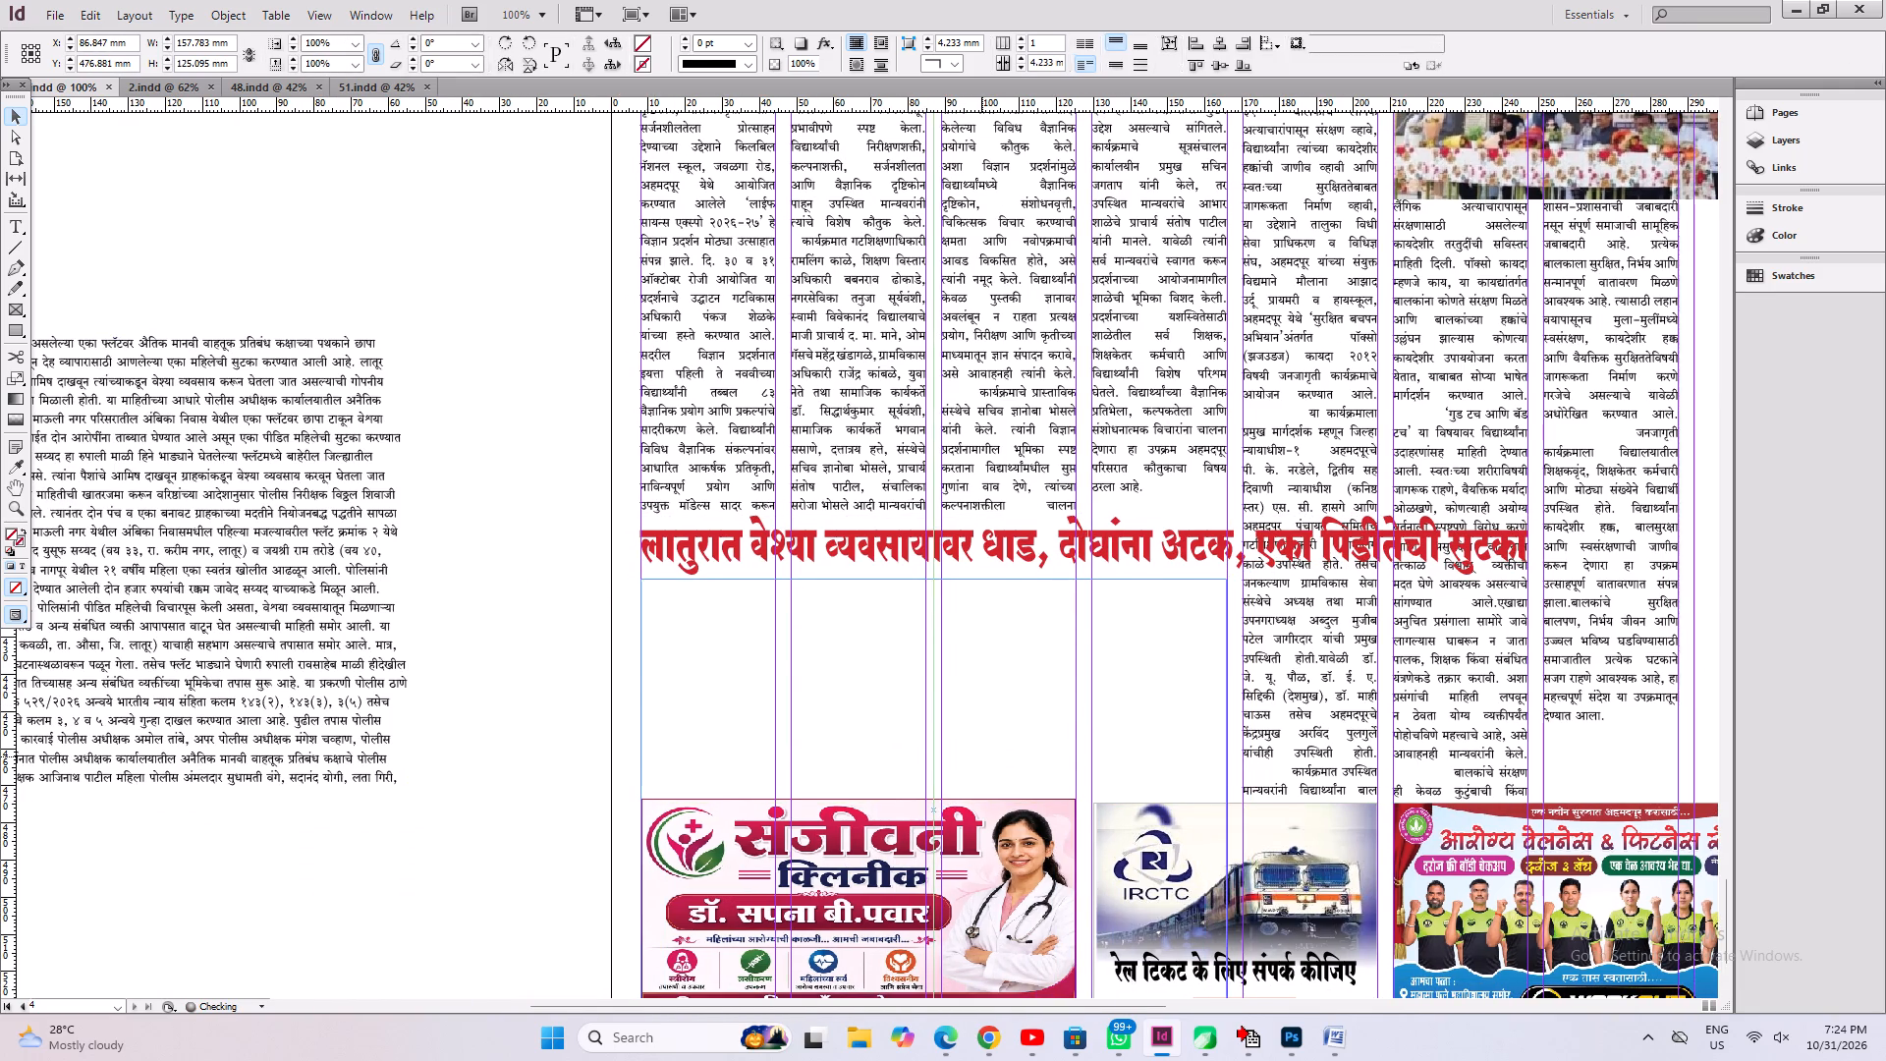
left_click_drag(1260, 696, 847, 472)
left_click_drag(809, 617, 852, 608)
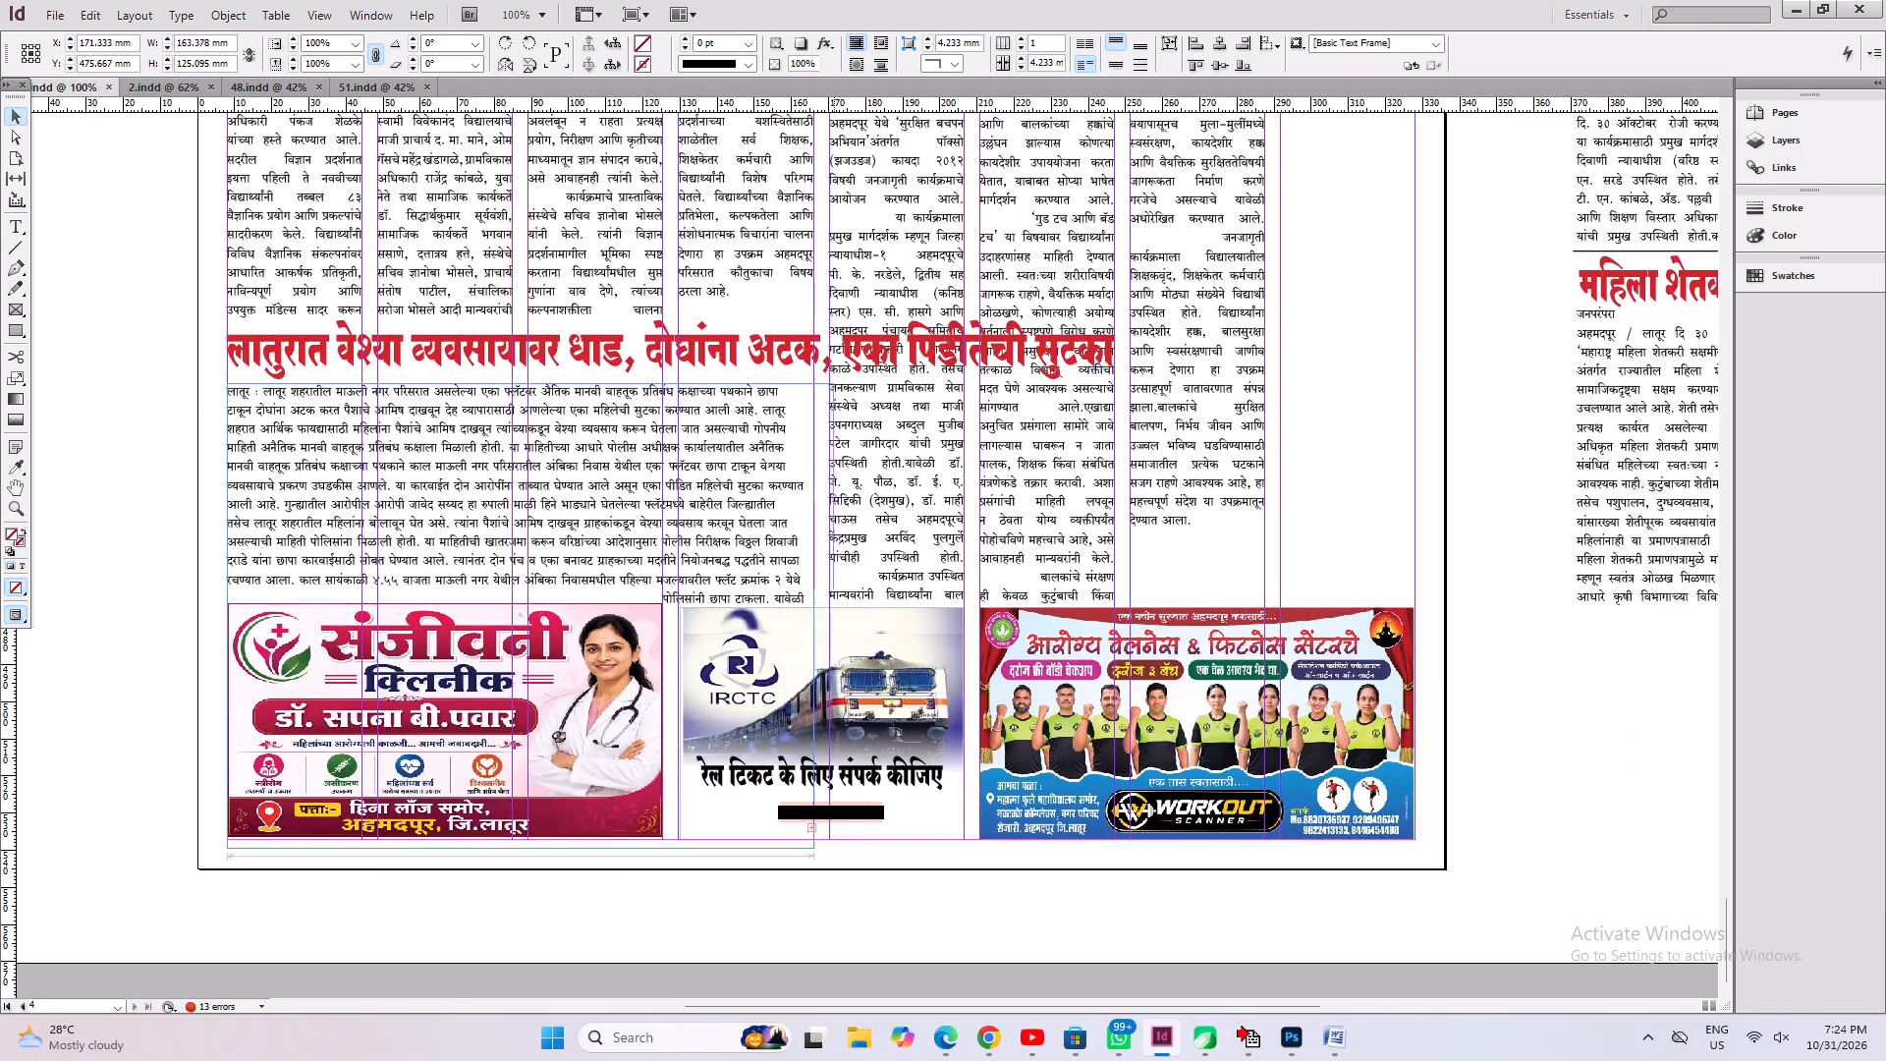
left_click_drag(852, 608, 1115, 600)
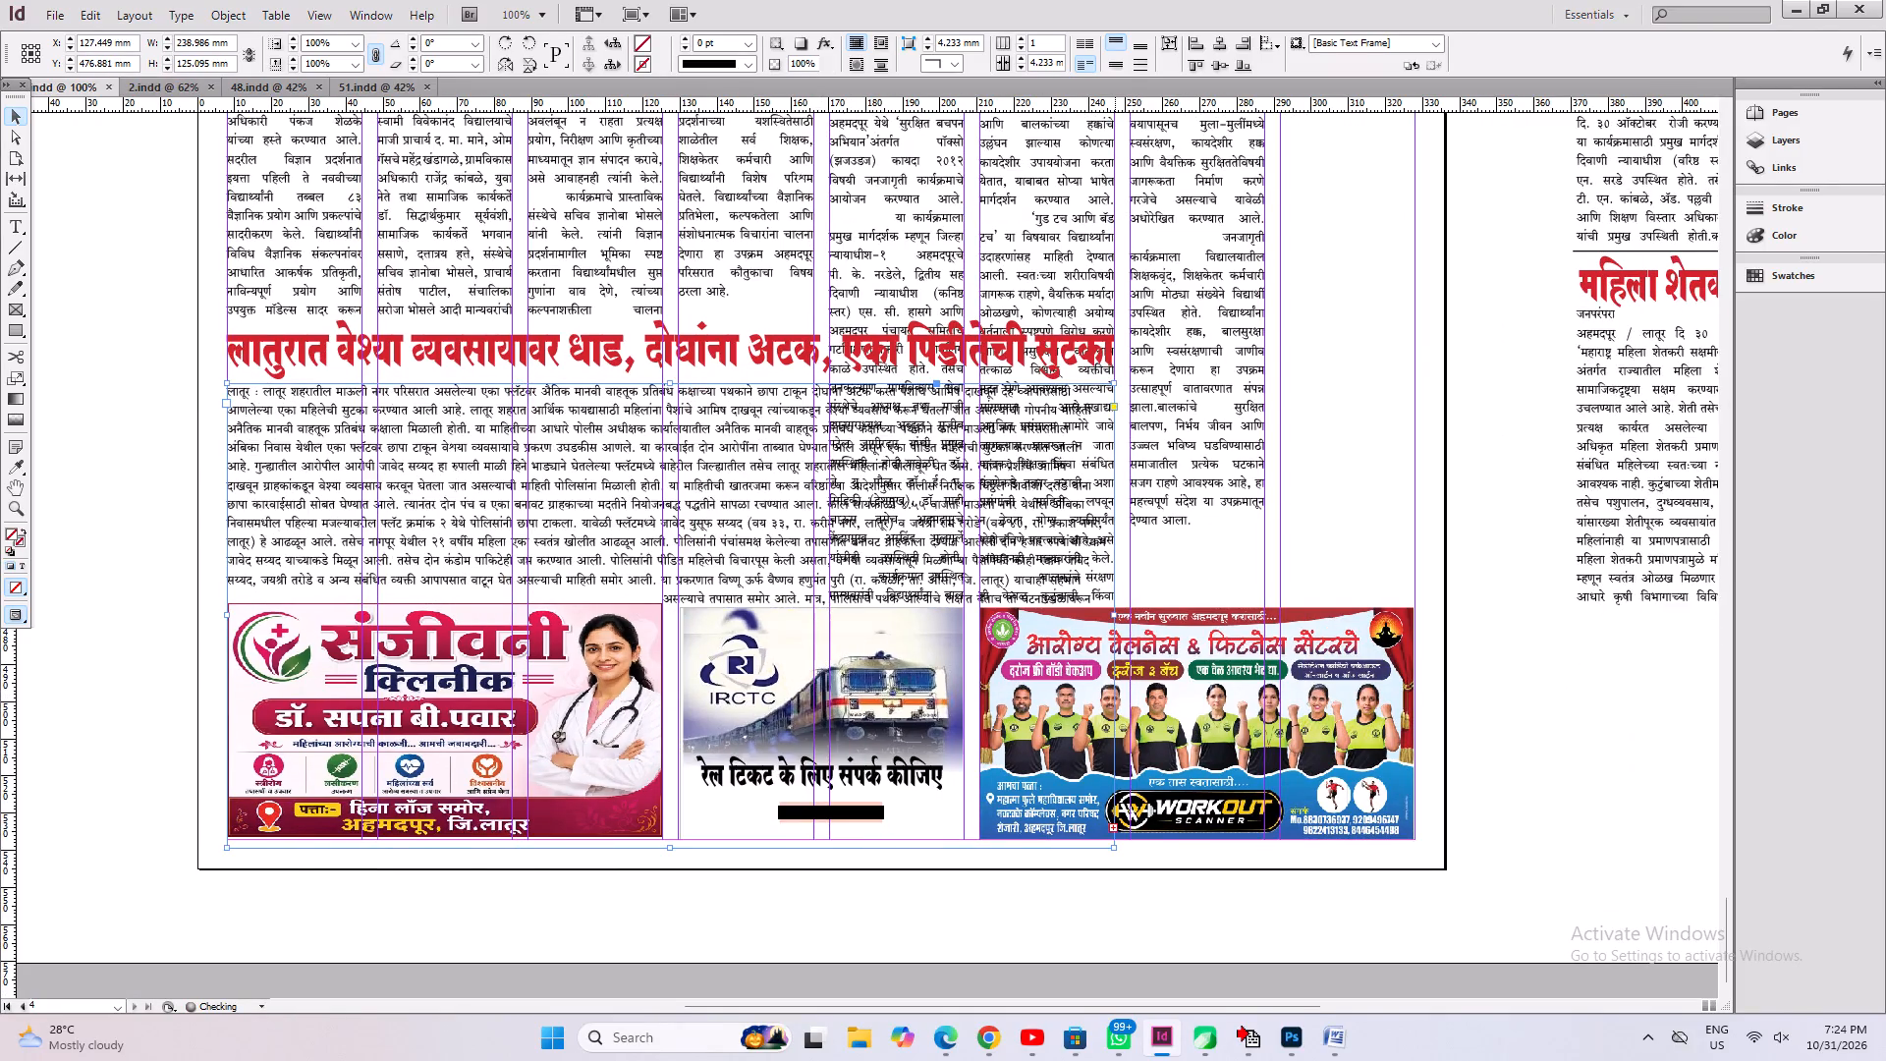
key("ctrl+alt+c")
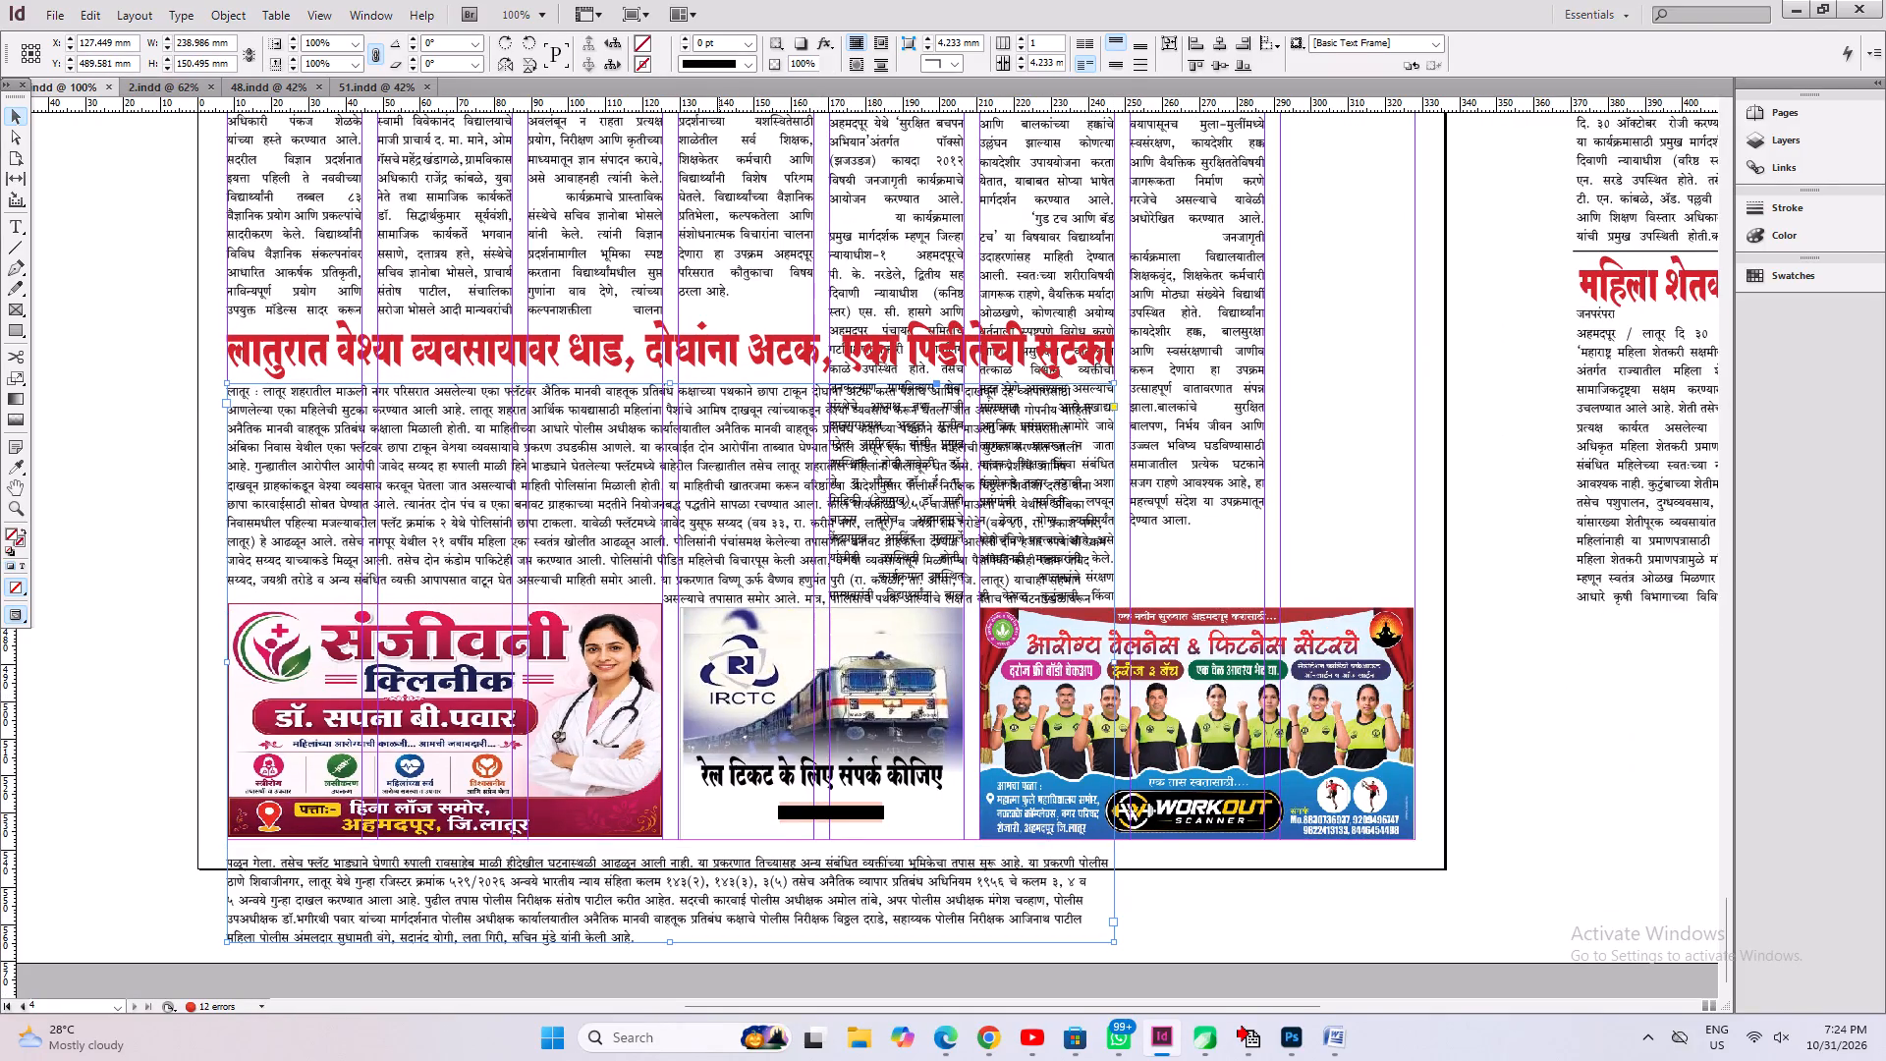
Nudge the raid headline and its story text upward to tighten the spacing beneath the school story.
left_click(724, 352, "shift")
key("Up")
key("Up")
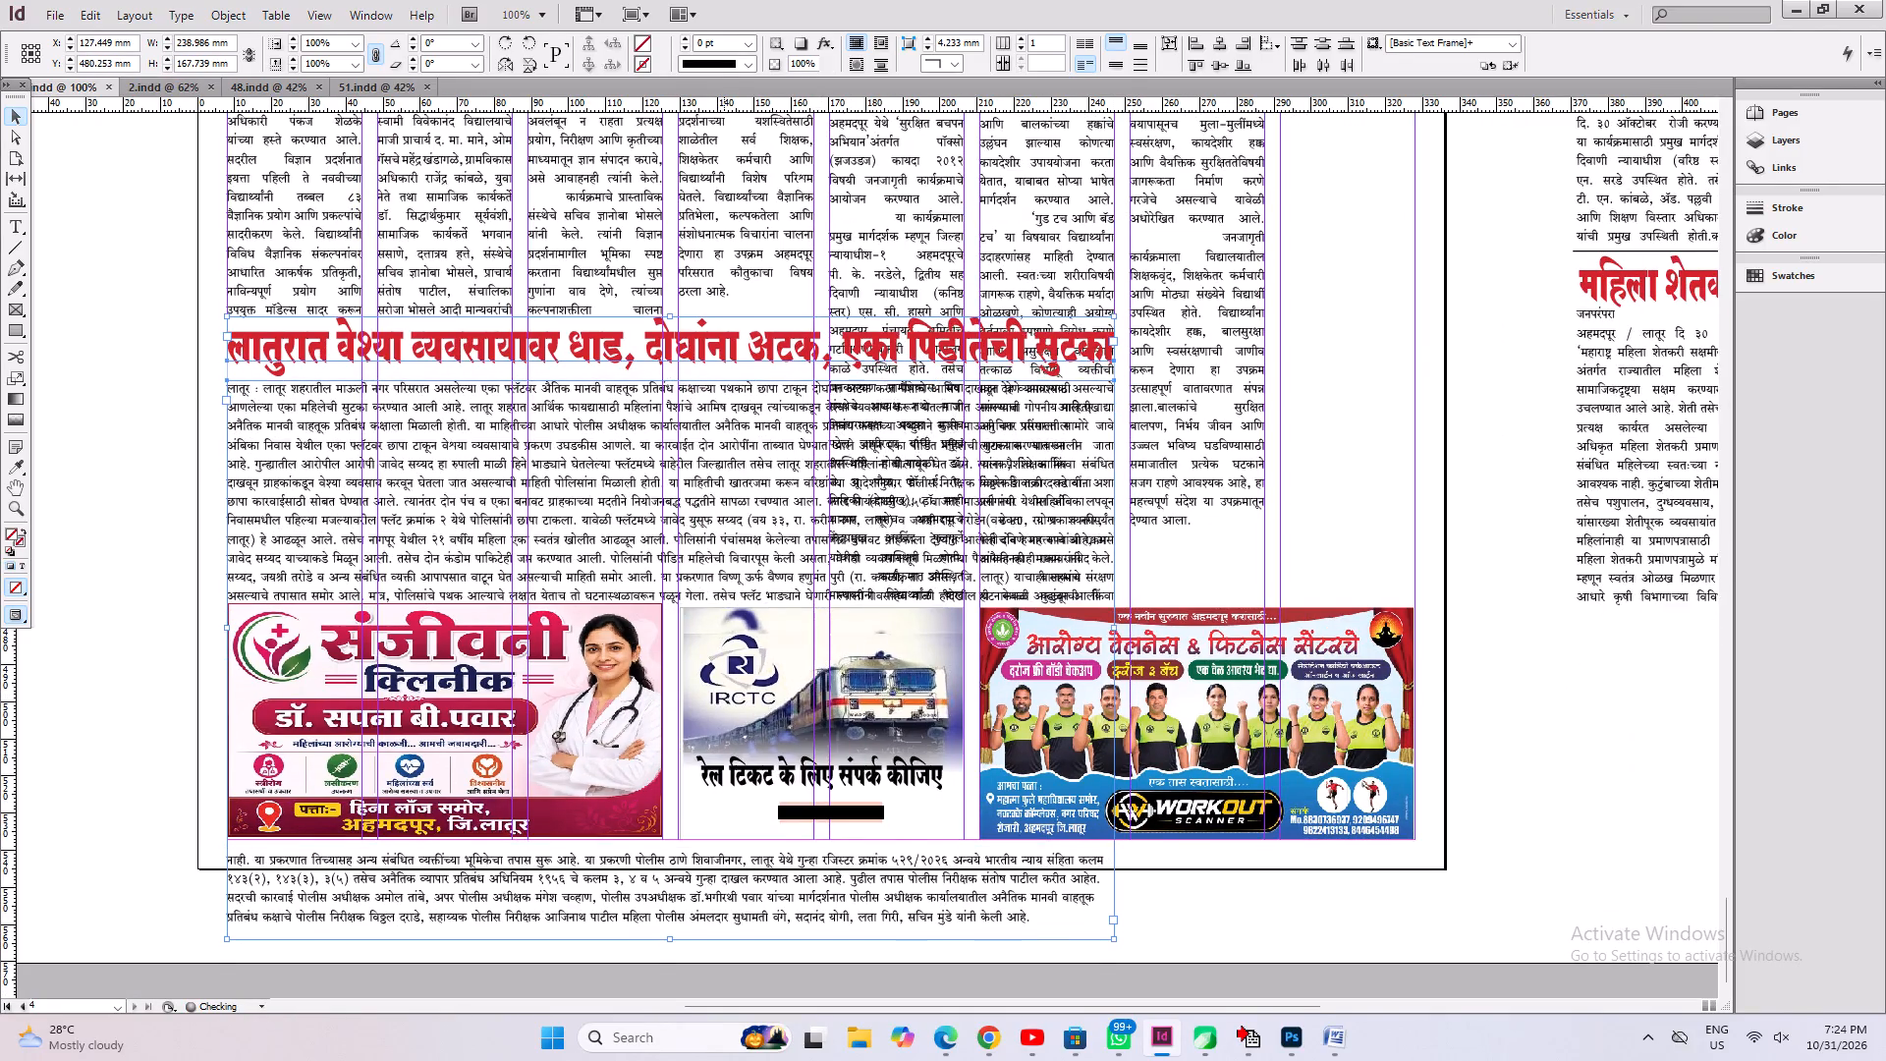
scroll(1049, 476, "up", 3)
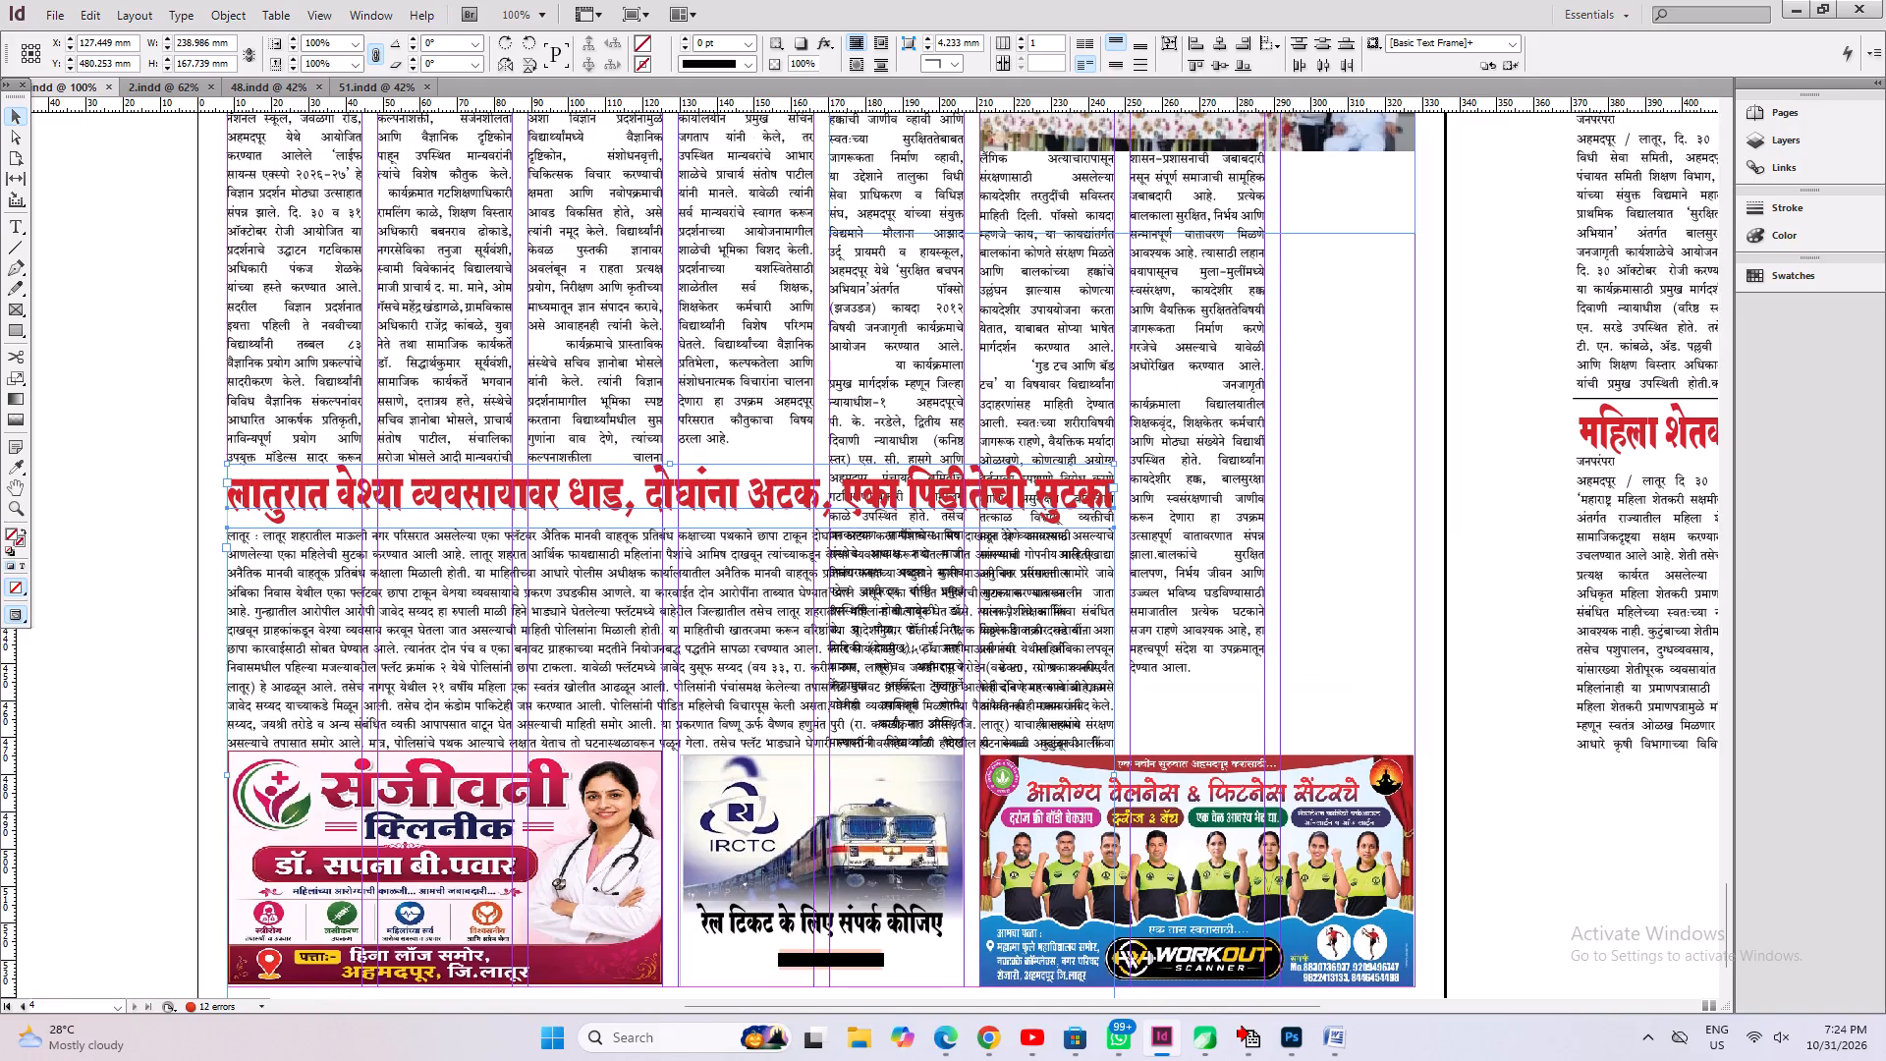
left_click(163, 681)
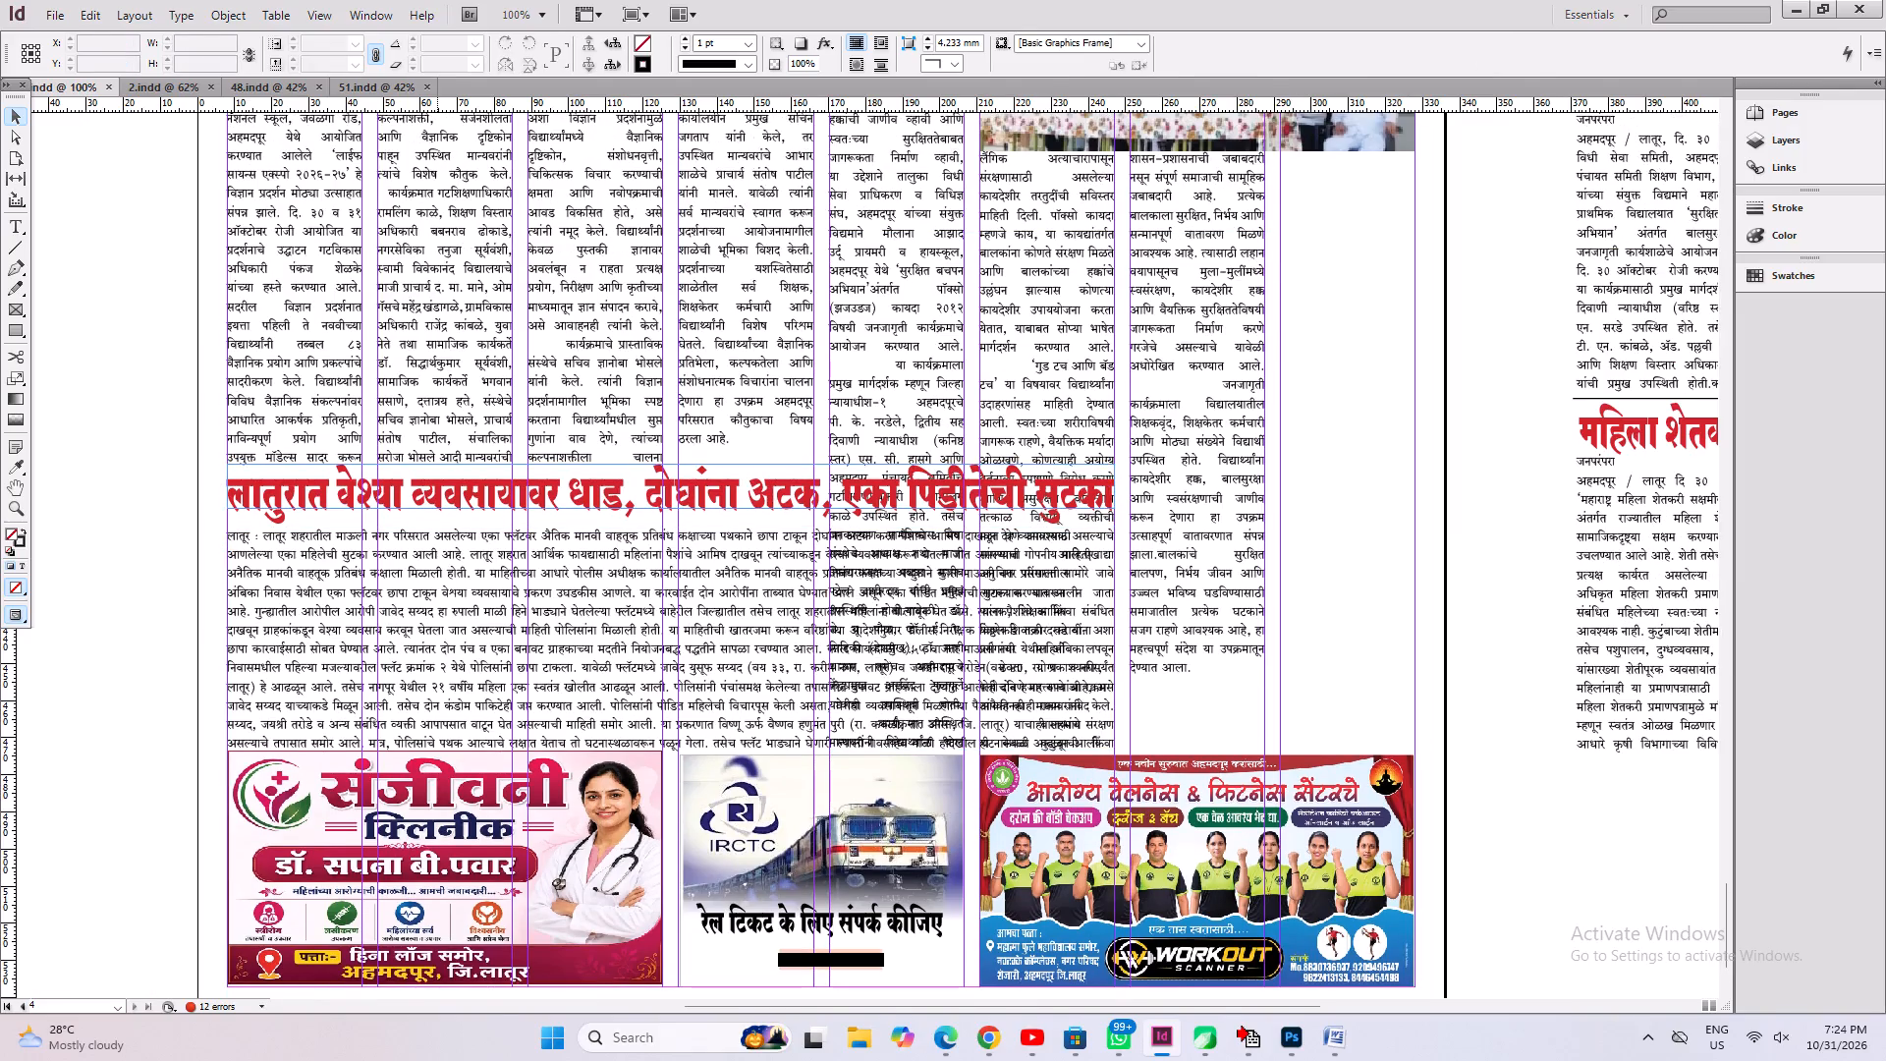
left_click(437, 486)
key("Up")
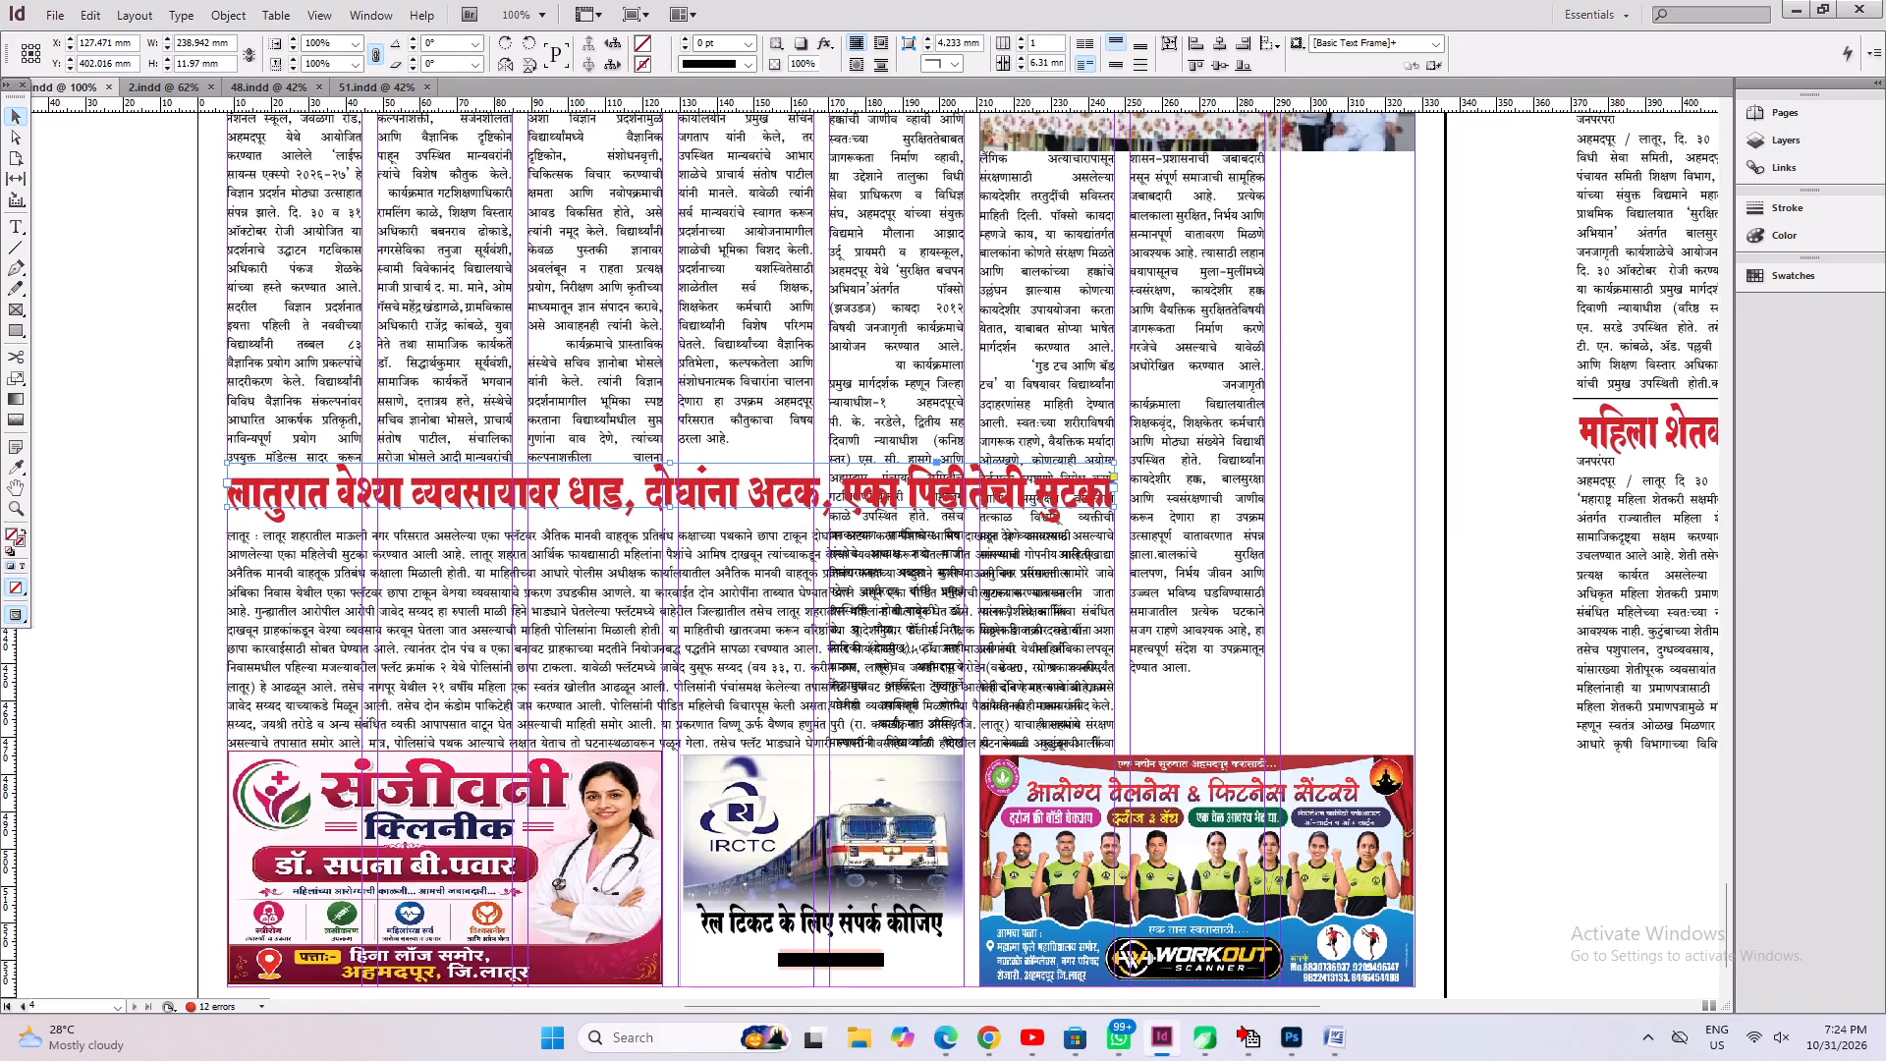
left_click(459, 582)
key("Up")
key("Up")
key("Up")
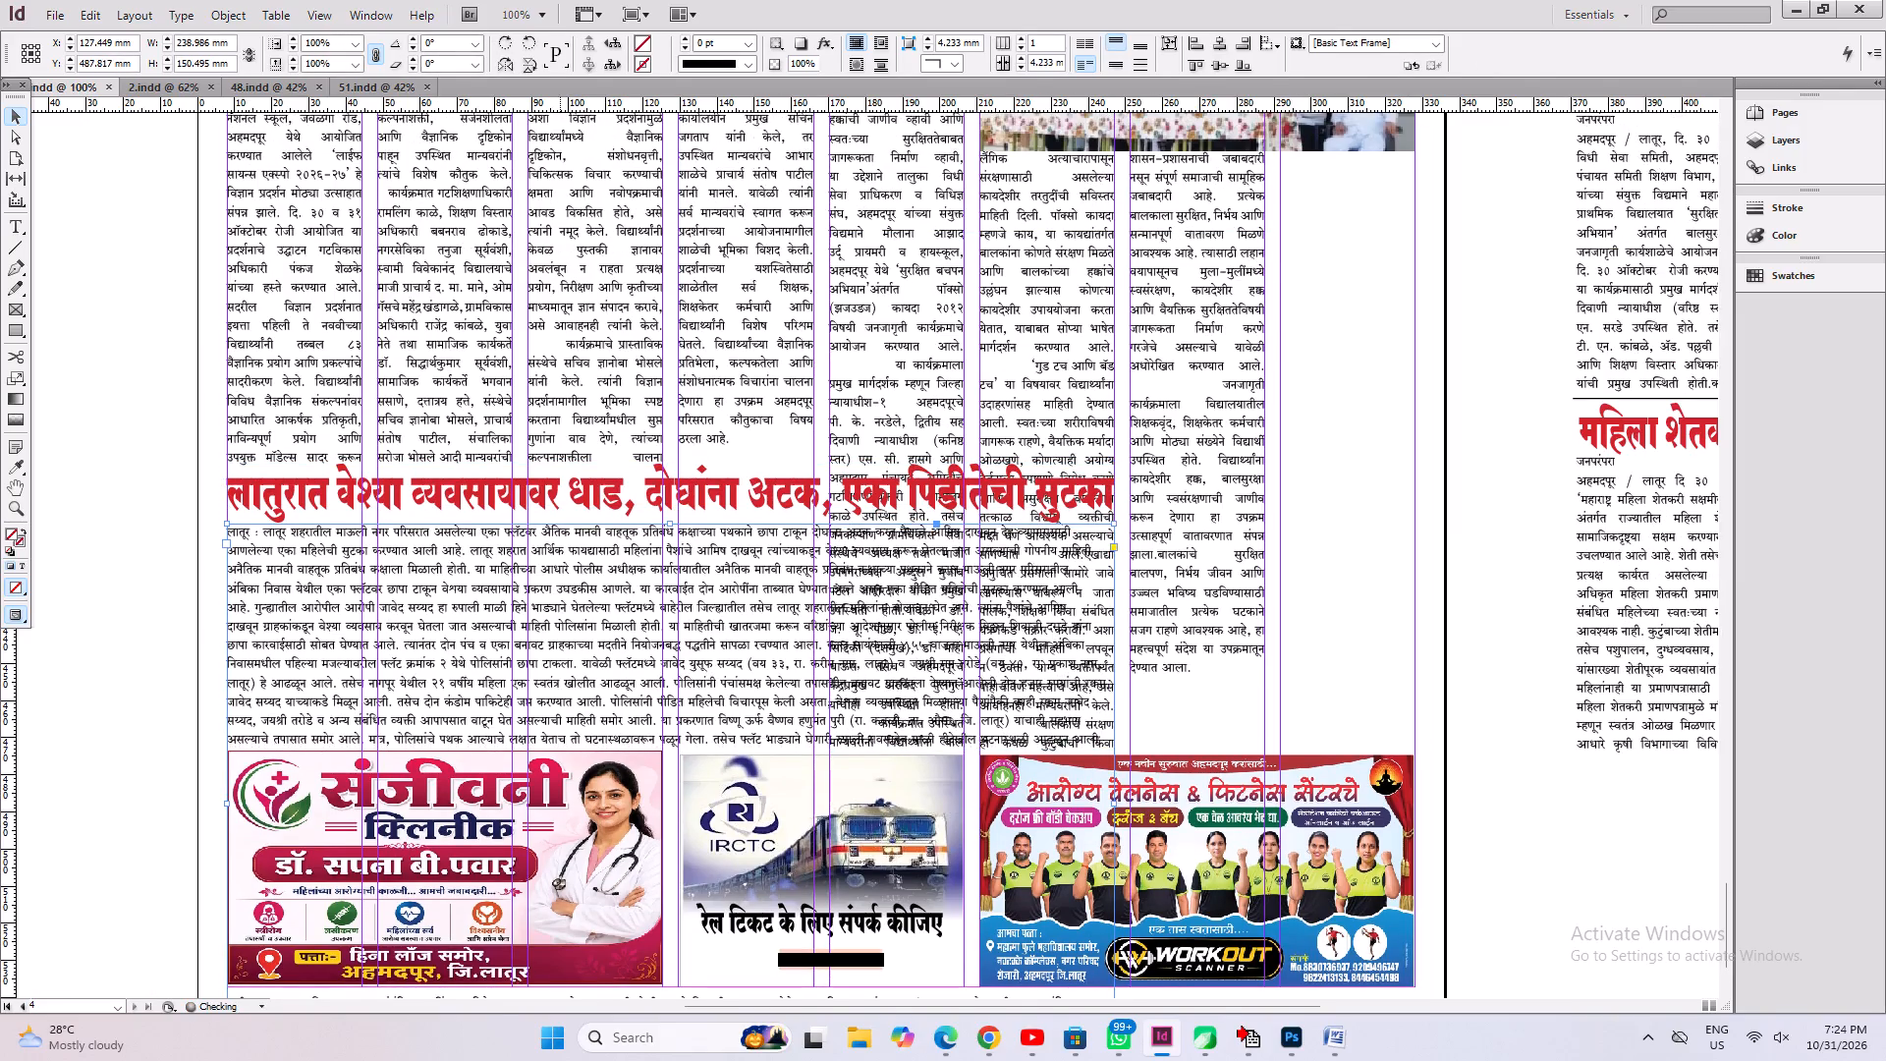
Set the raid story in 4 justified columns and fit its frame to the text.
left_click(1027, 35)
left_click(1023, 35)
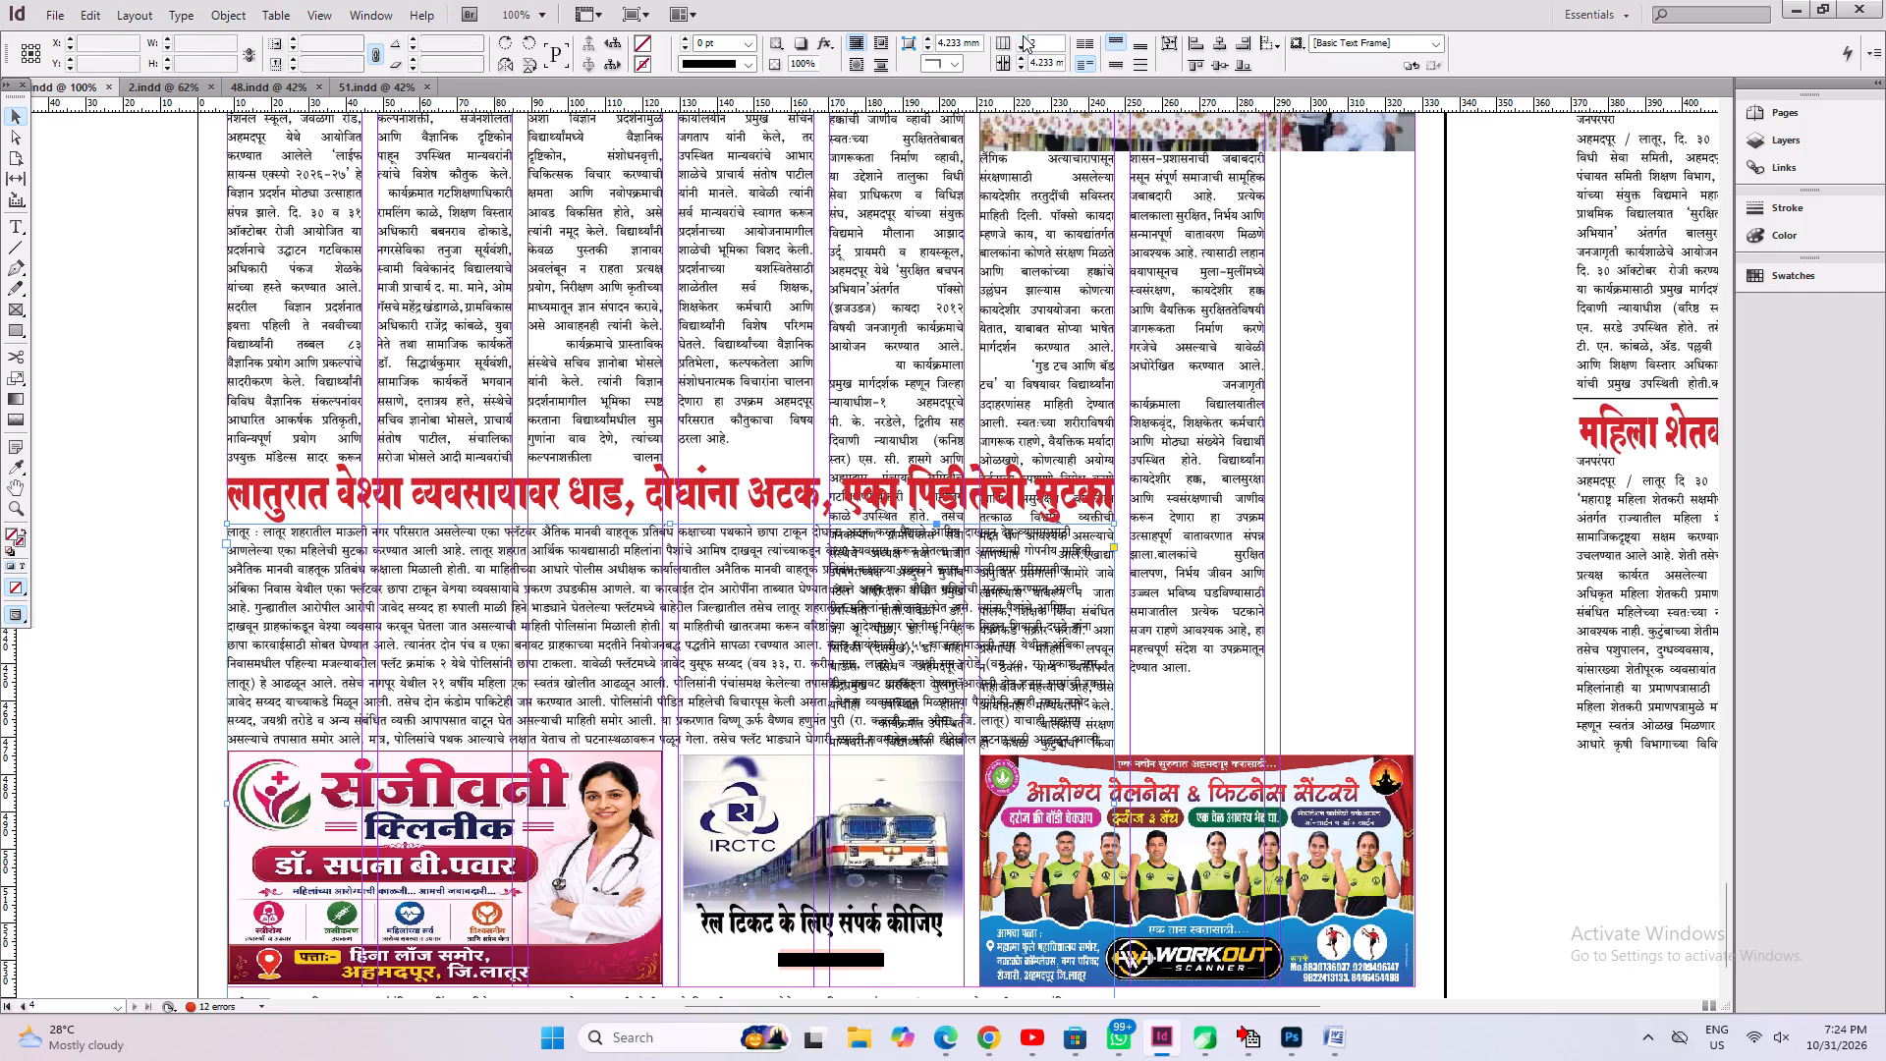
left_click(1023, 35)
left_click(1023, 35)
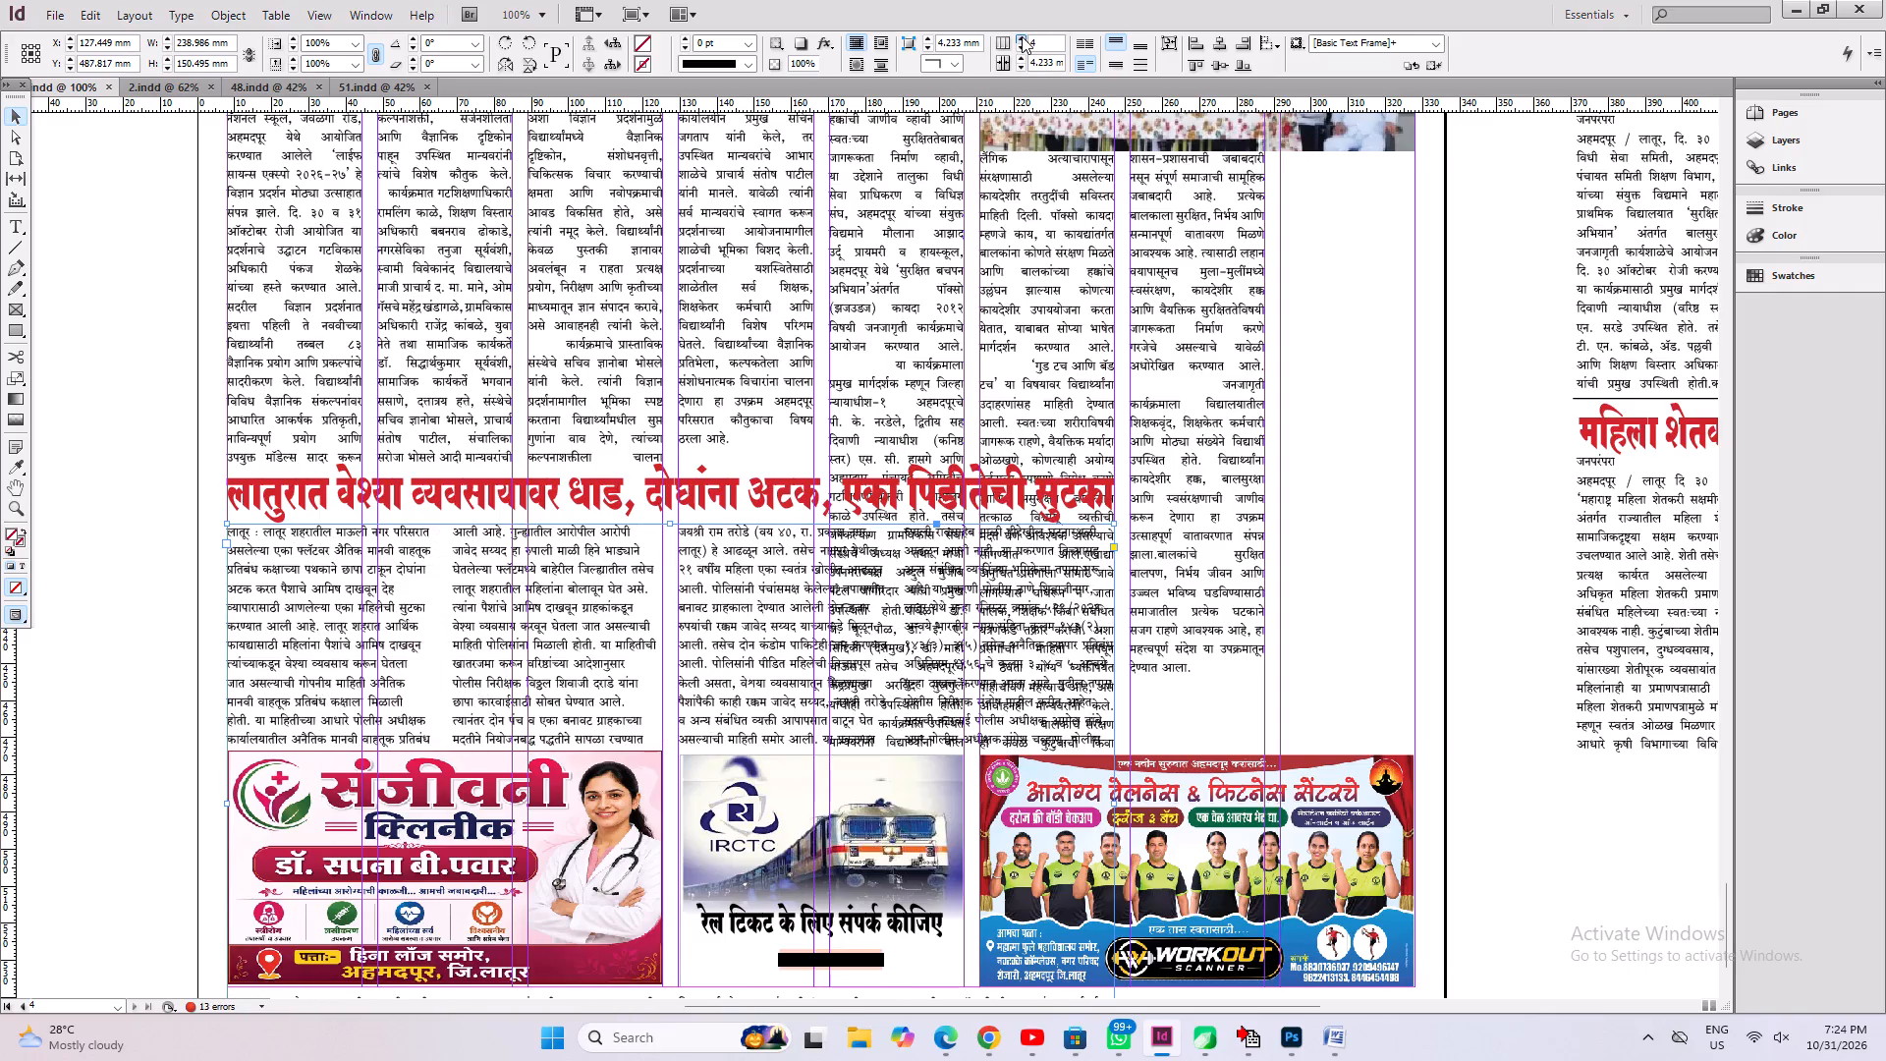
key("ctrl+shift+j")
key("ctrl+alt+c")
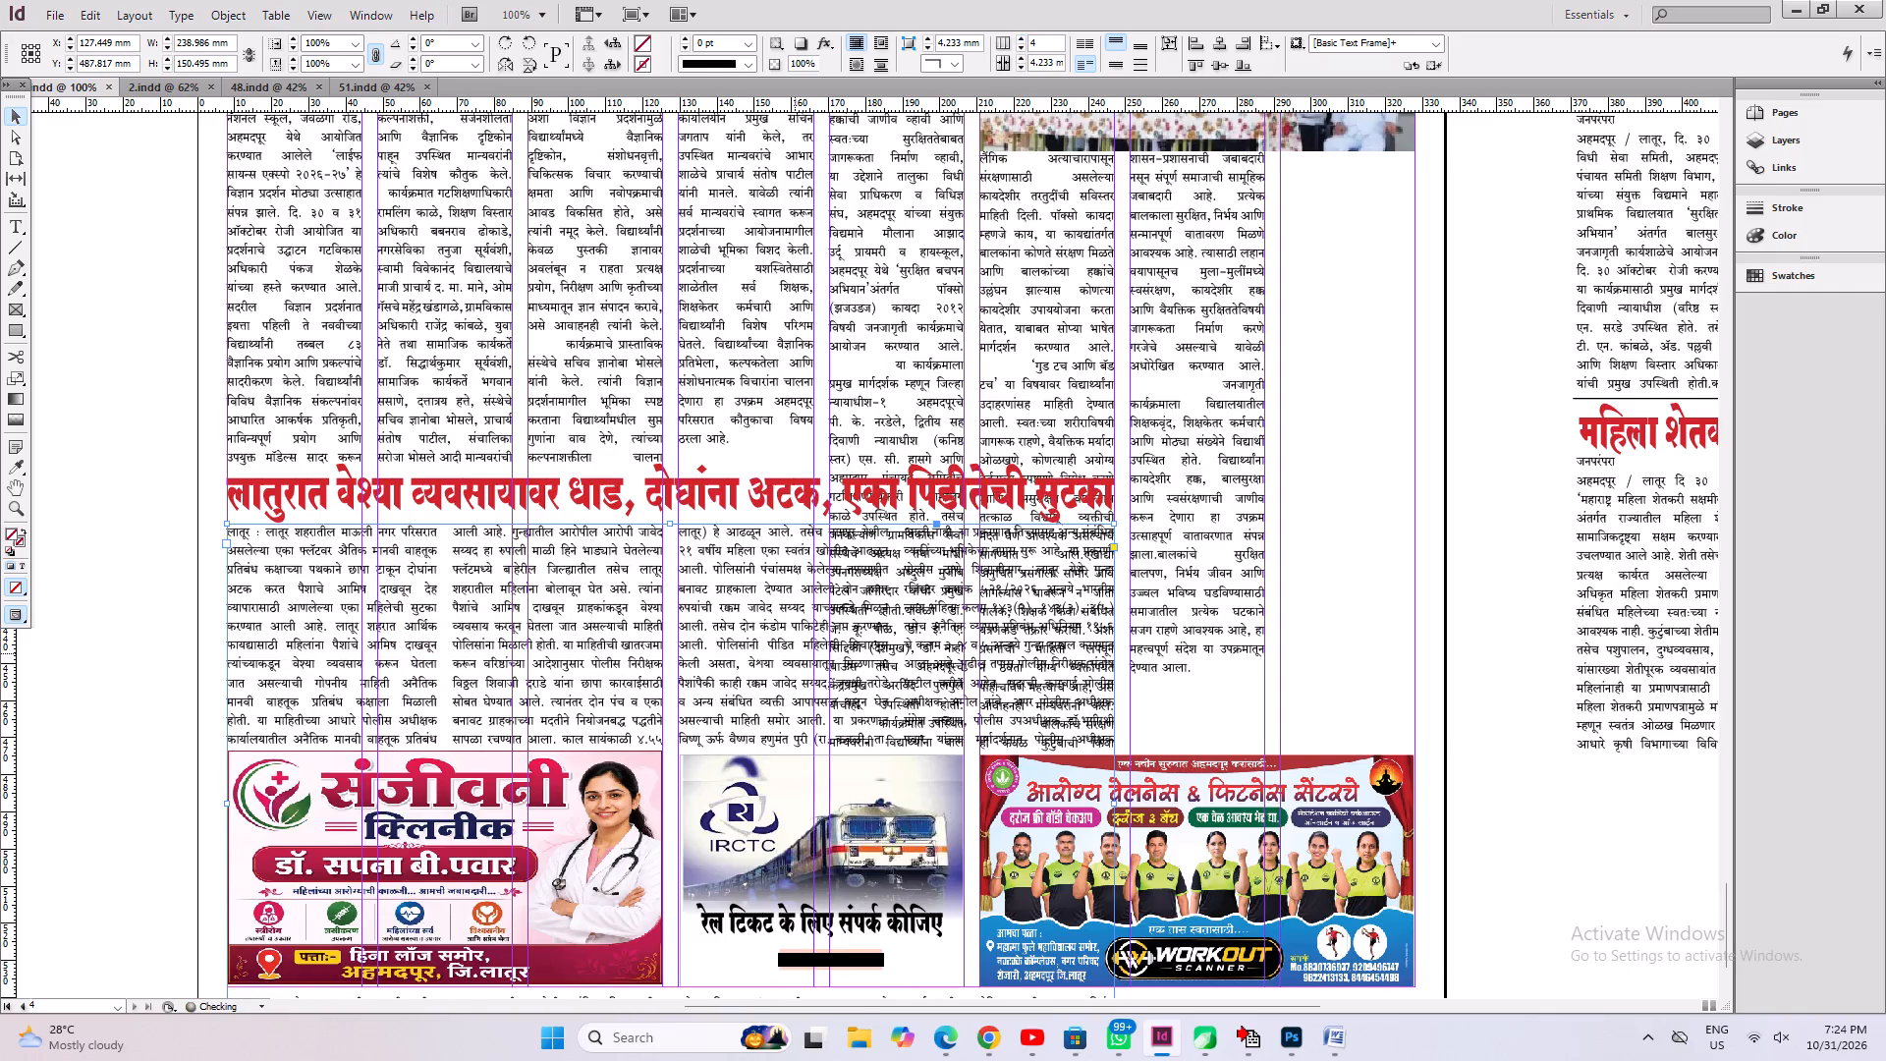
Shorten the raid story's frame to about 62 mm high so it ends at the advertisements, and select it with its headline.
scroll(795, 655, "down", 3)
left_click_drag(674, 932, 627, 597)
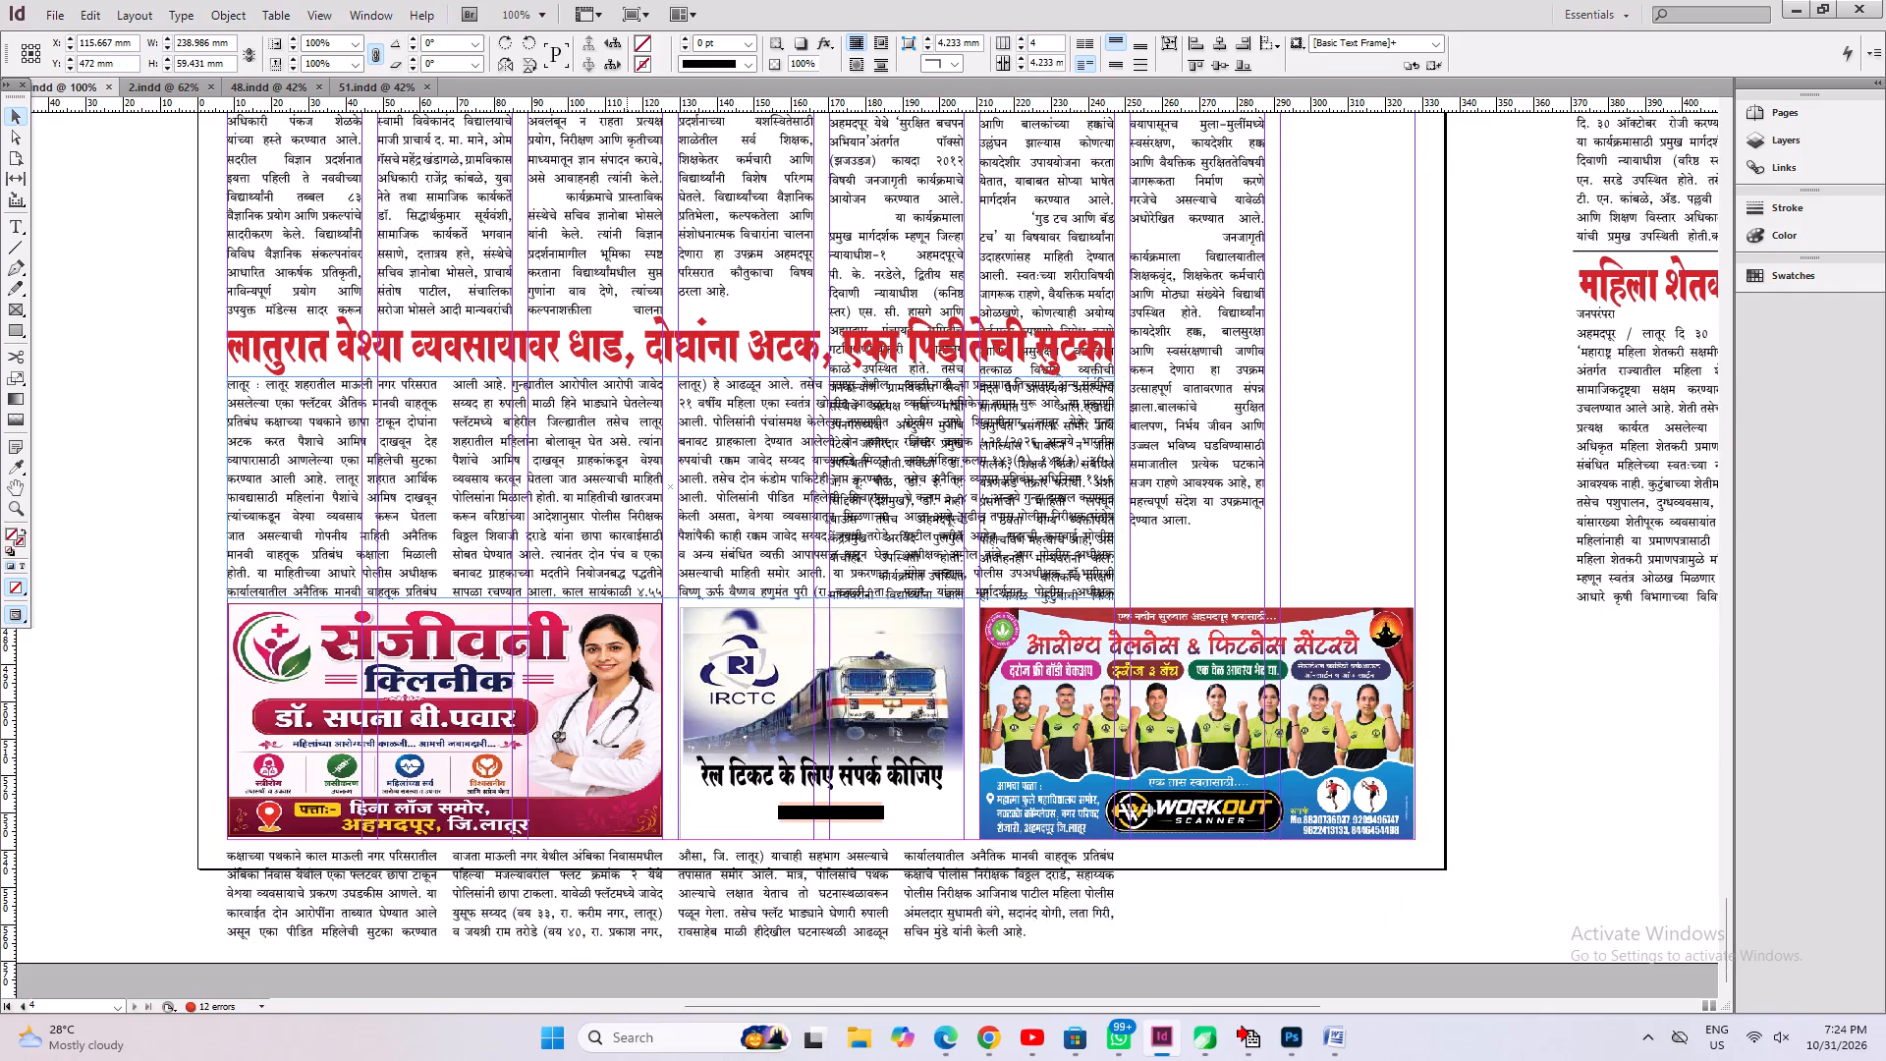
left_click_drag(627, 597, 627, 606)
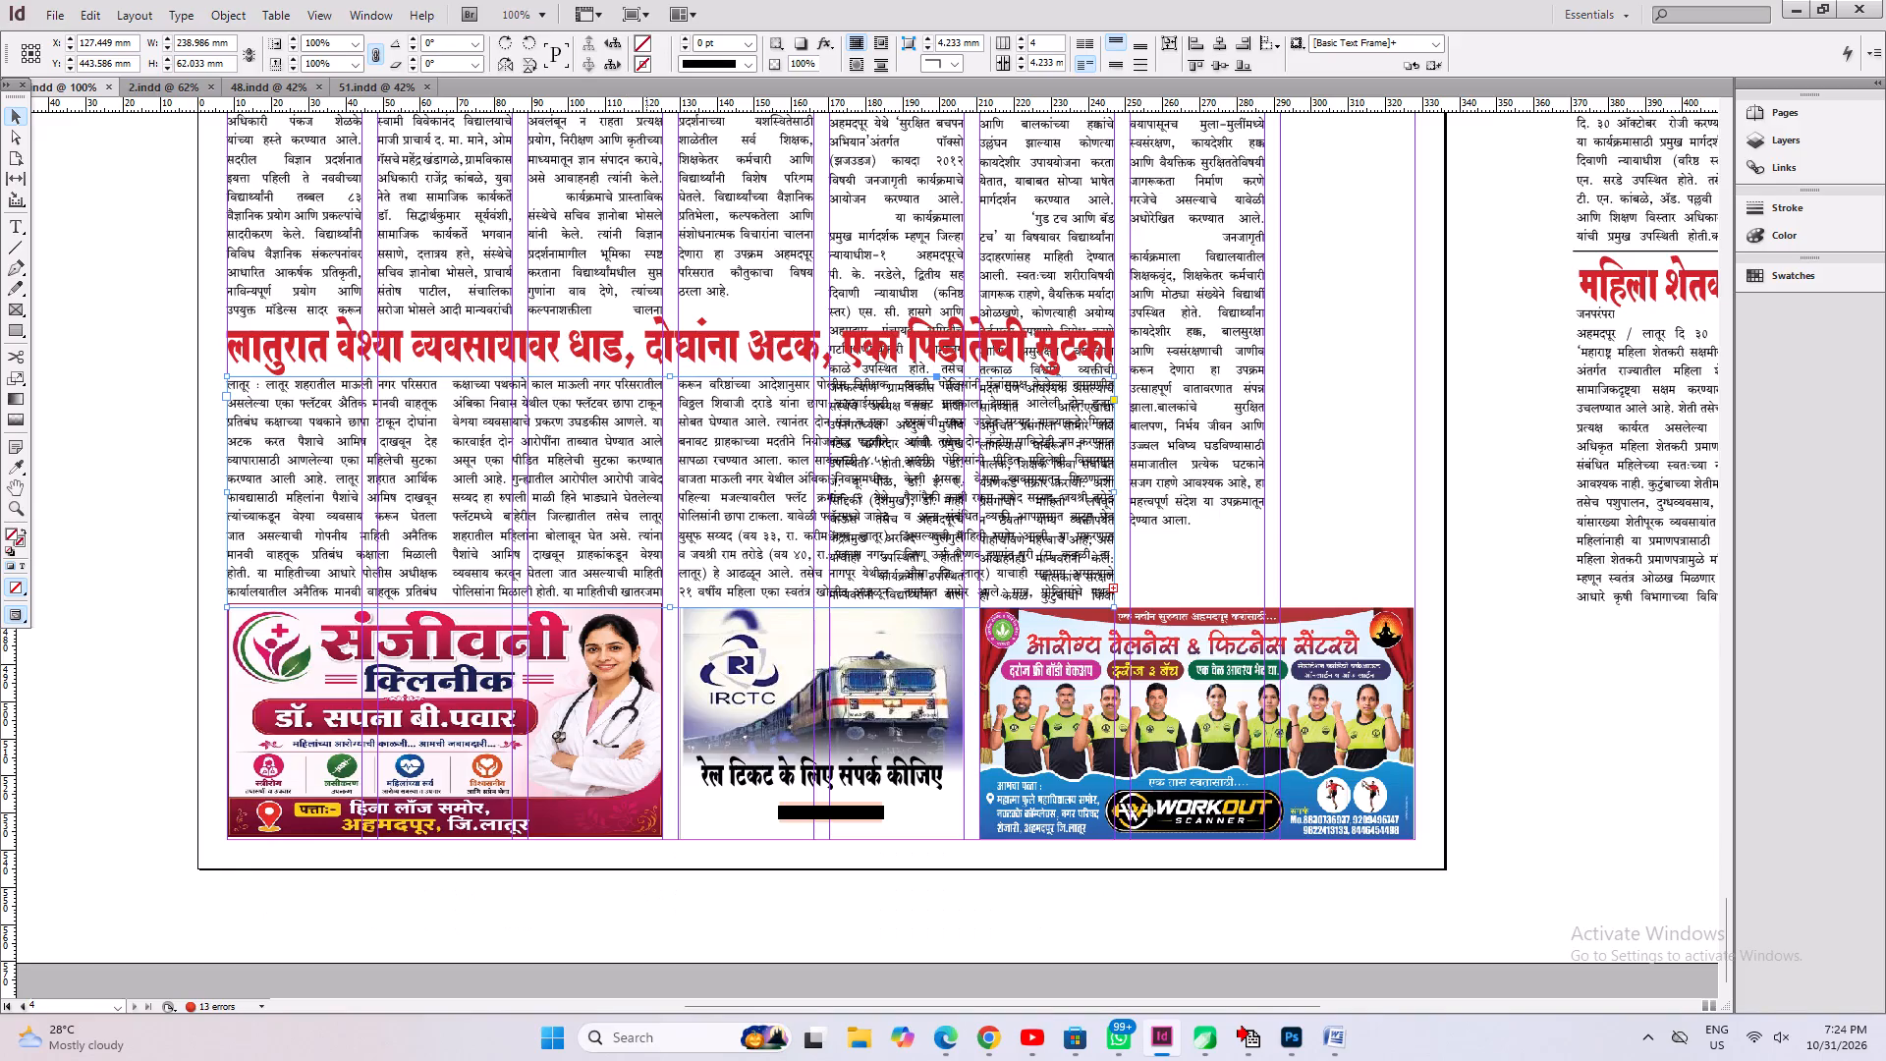
left_click(661, 354)
left_click(677, 437, "shift")
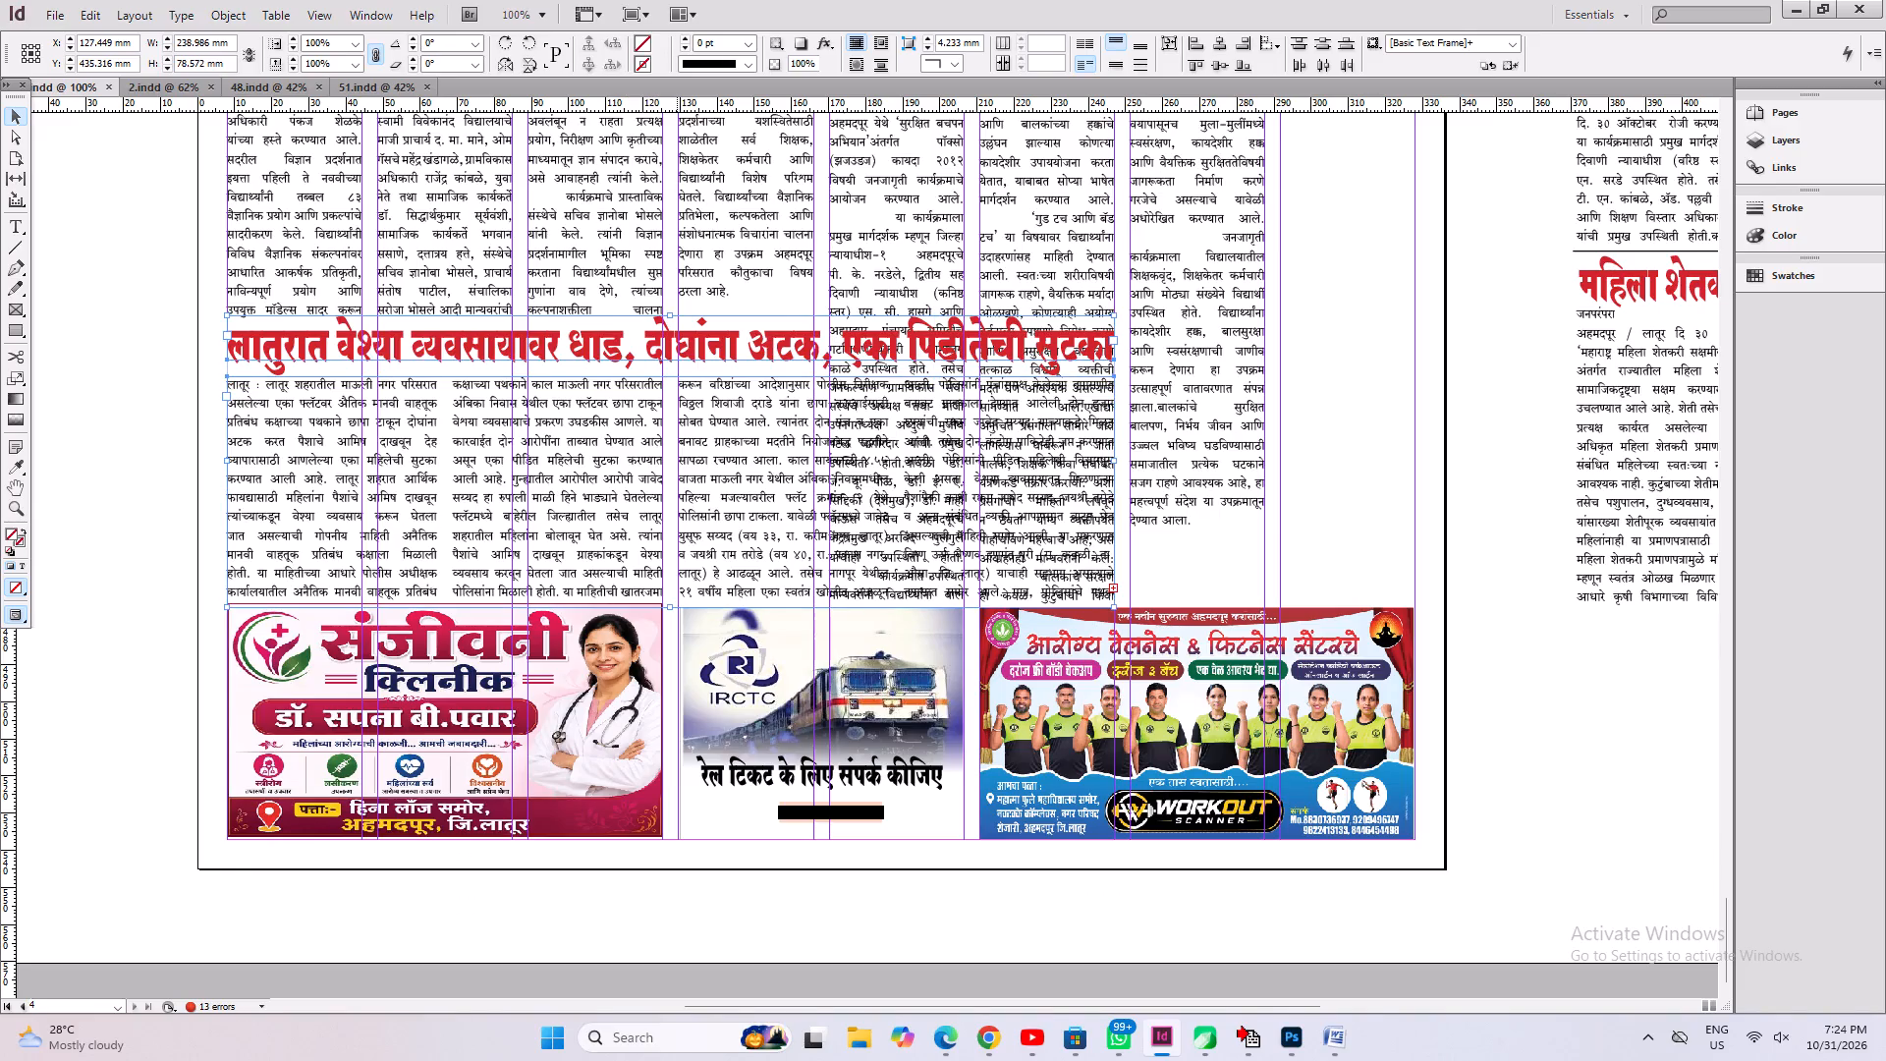
Switch to the train availability page in Chrome and set the route from LATUR - LUR to HYDERABAD DECAN - HYB.
left_click(991, 1040)
left_click(914, 21)
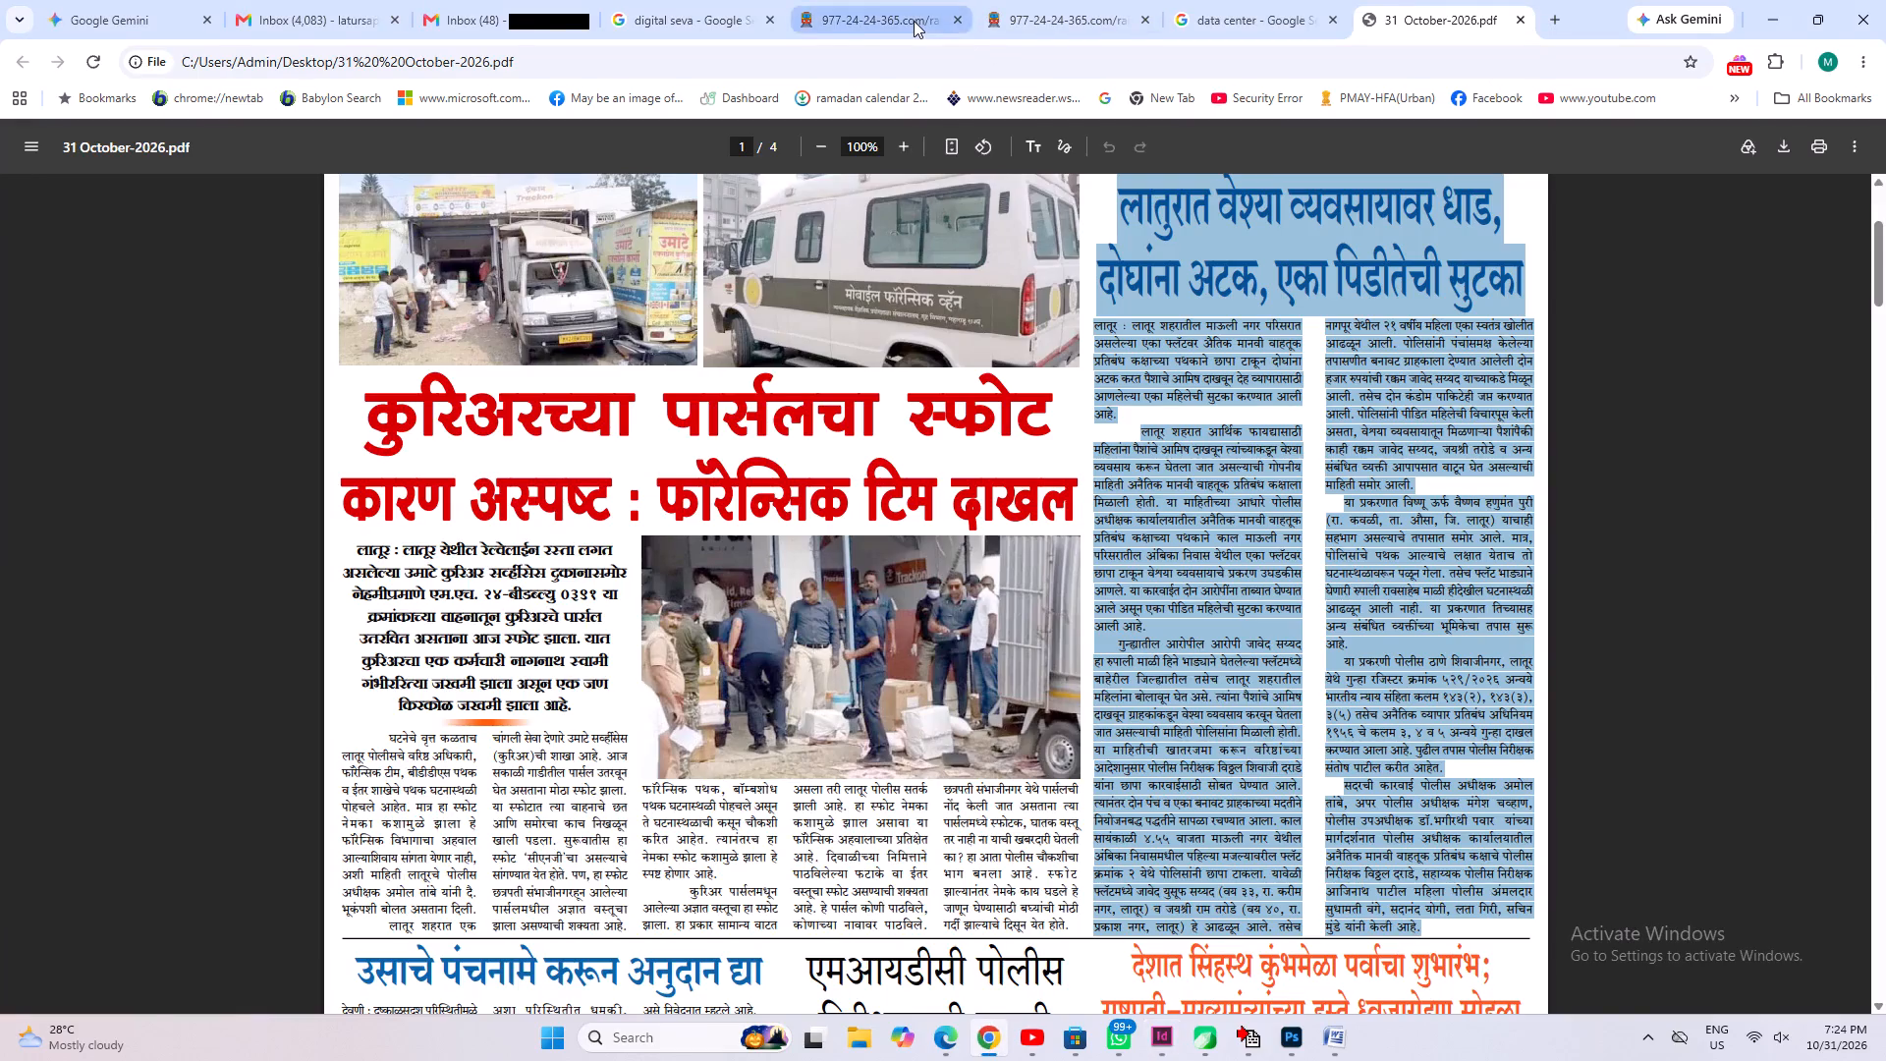
left_click_drag(279, 198, 0, 153)
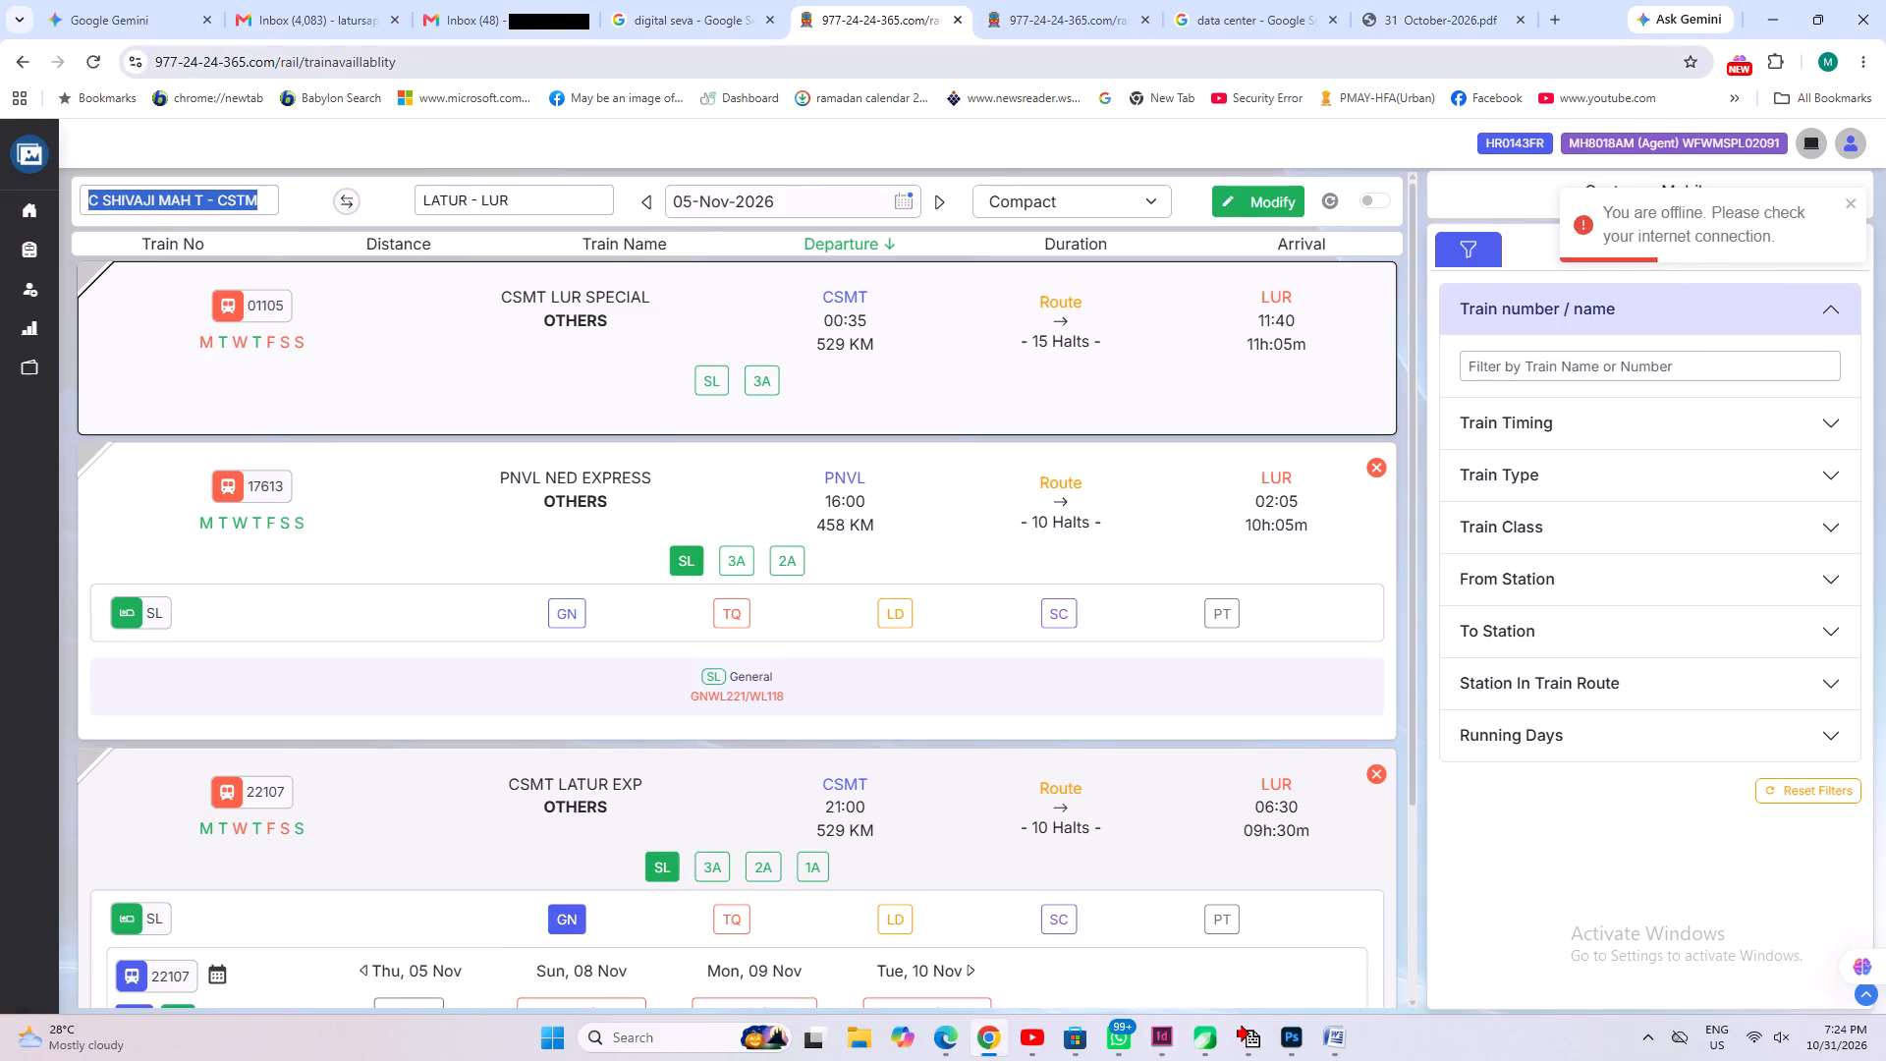
type("LATUR")
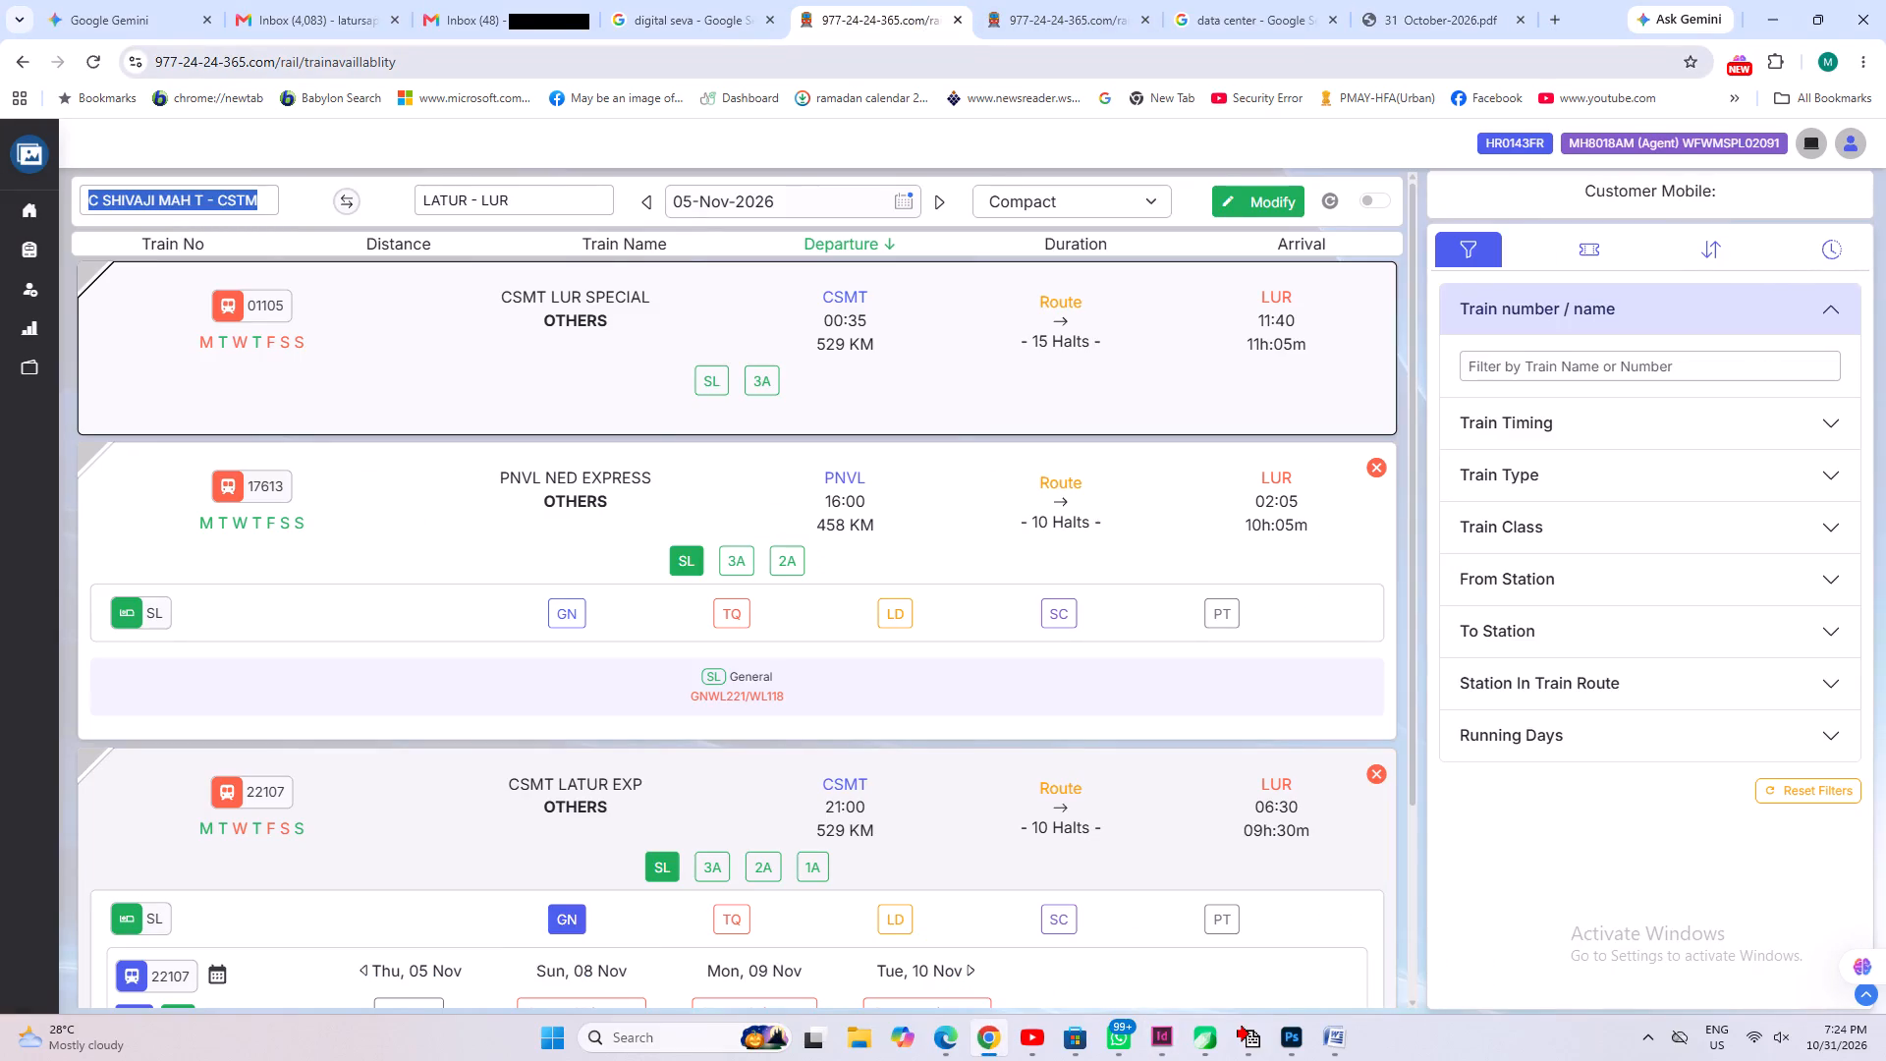
type("latur")
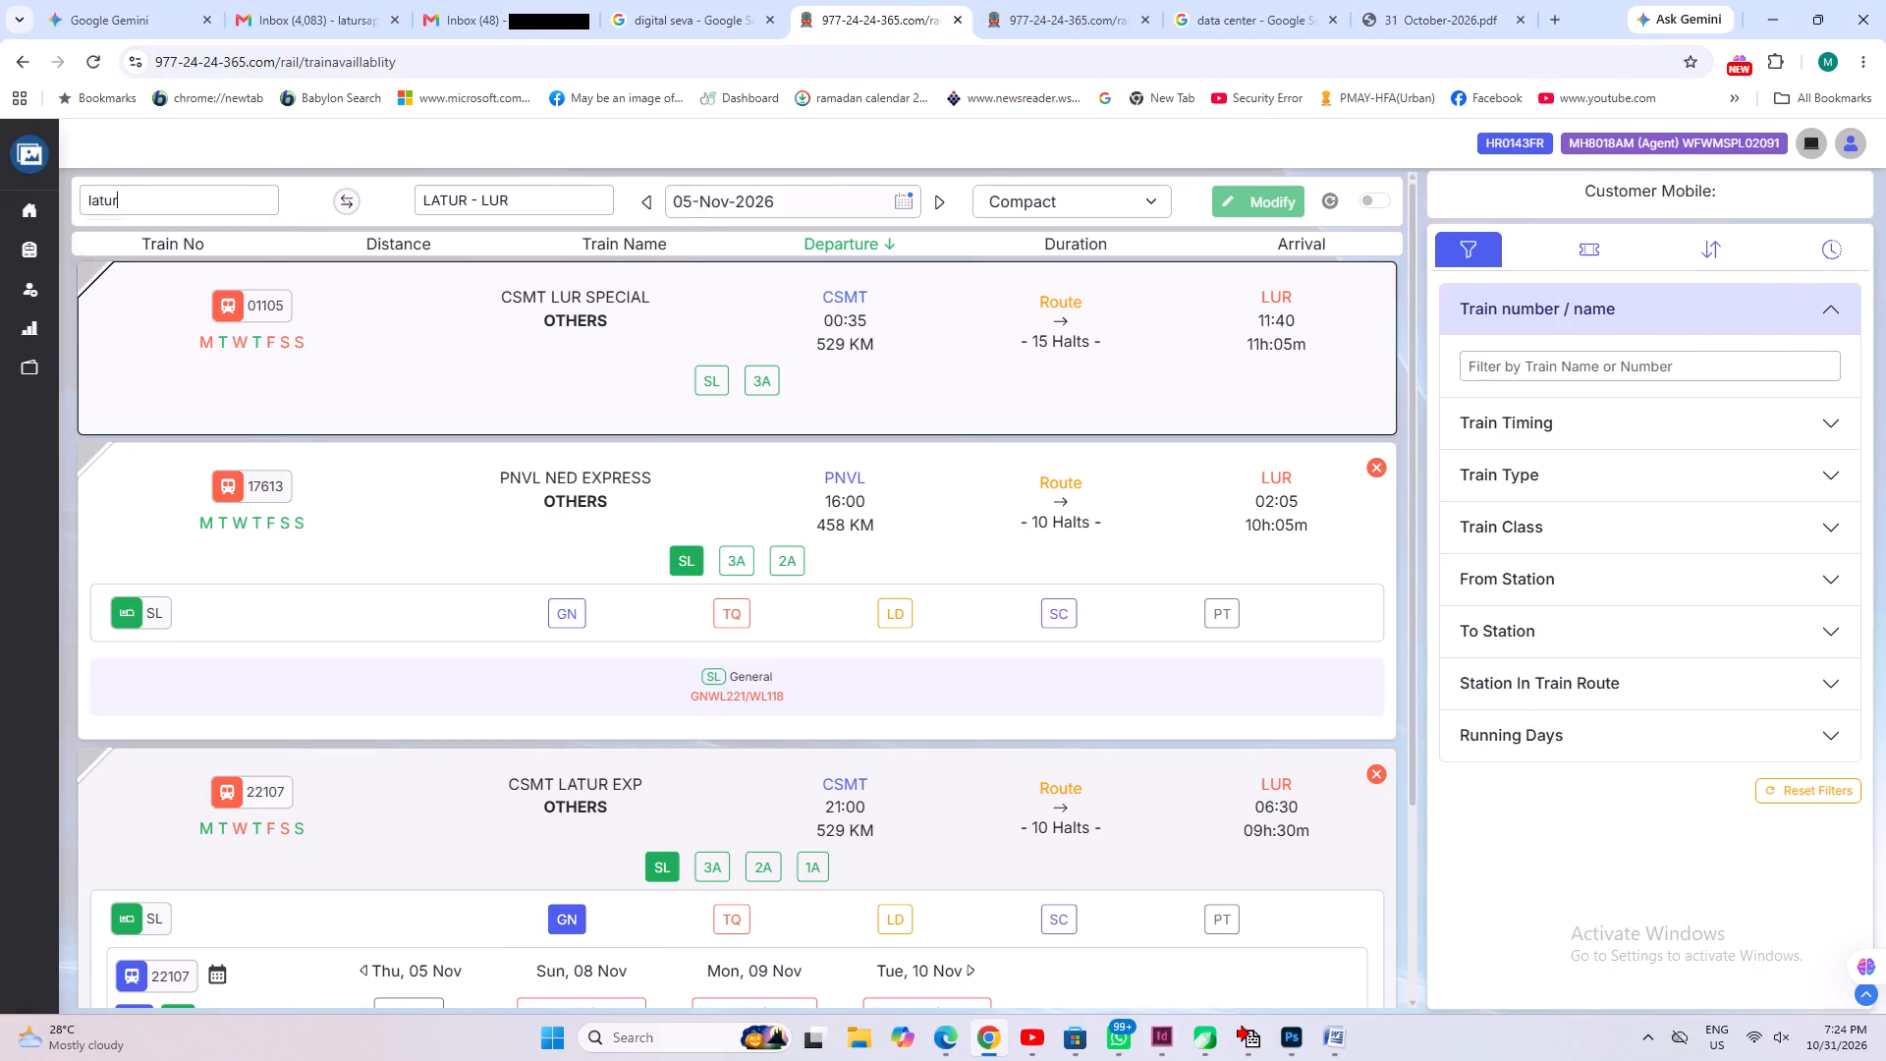
left_click(148, 237)
left_click_drag(534, 193, 274, 200)
type("hyd")
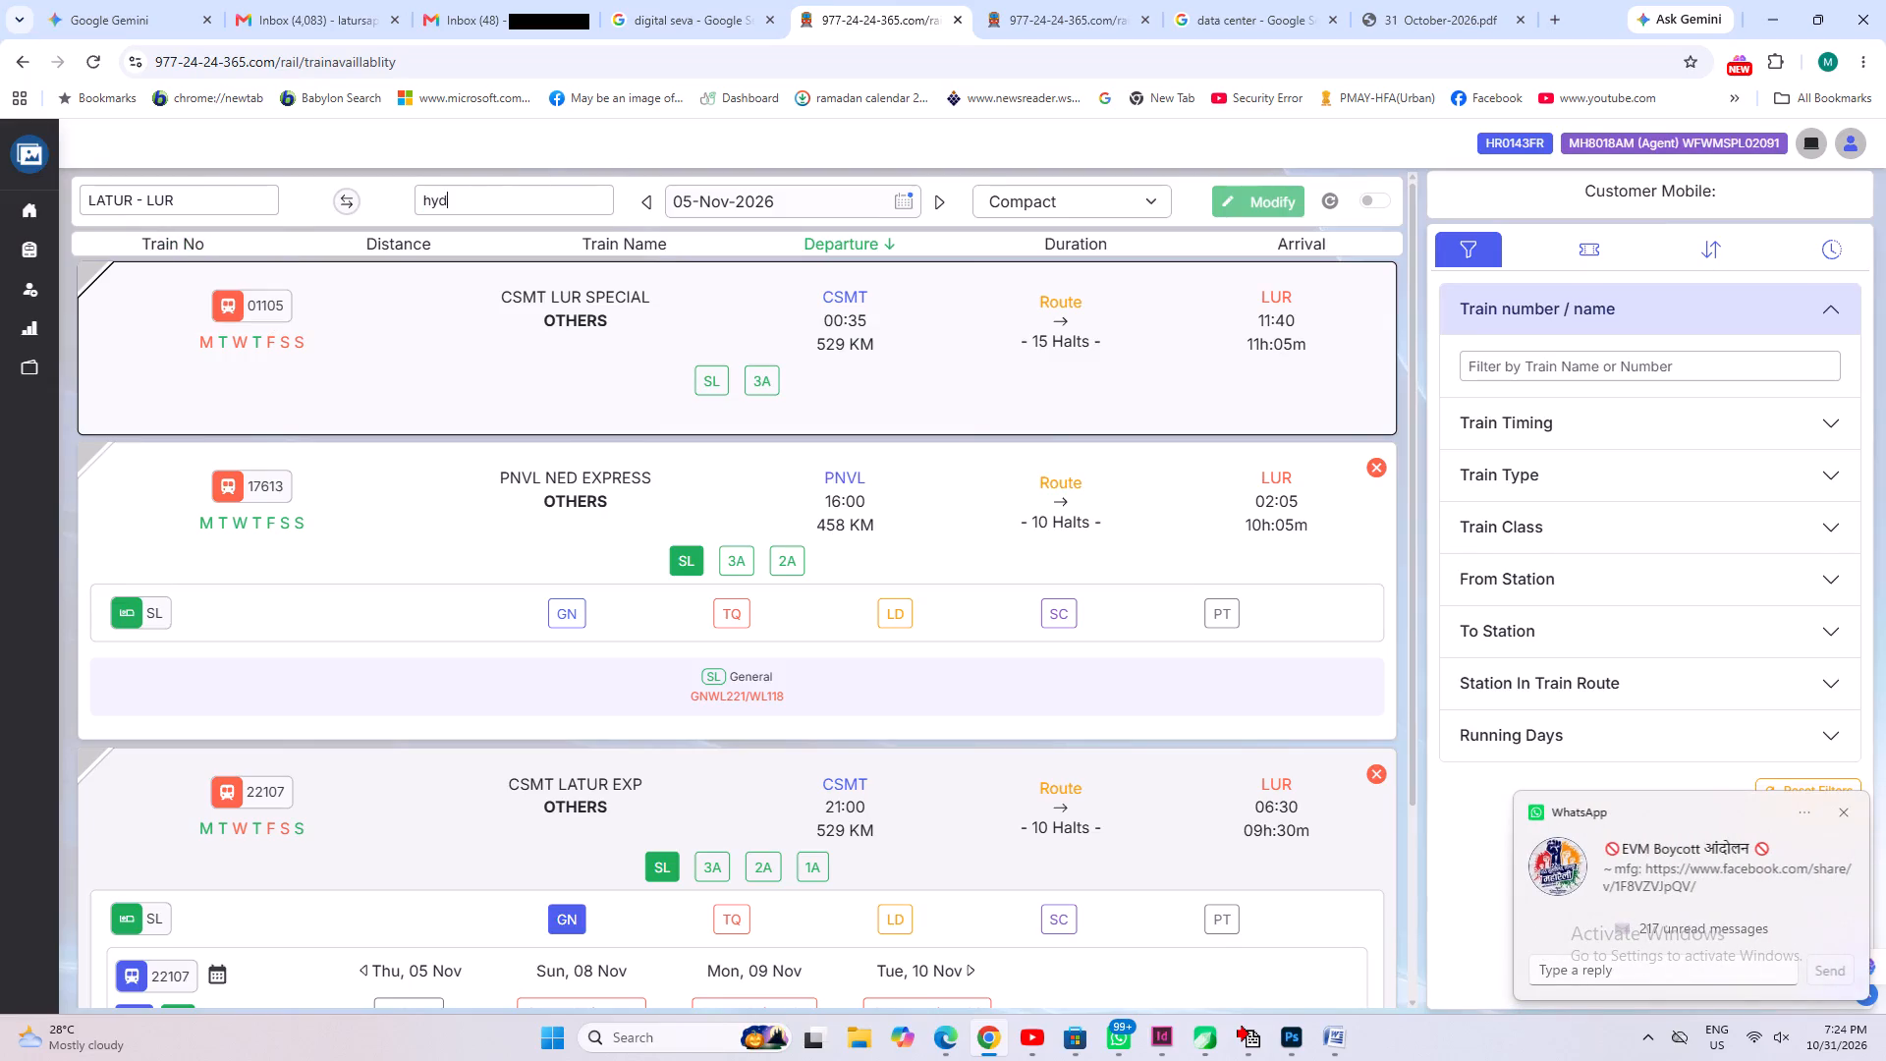
left_click(500, 258)
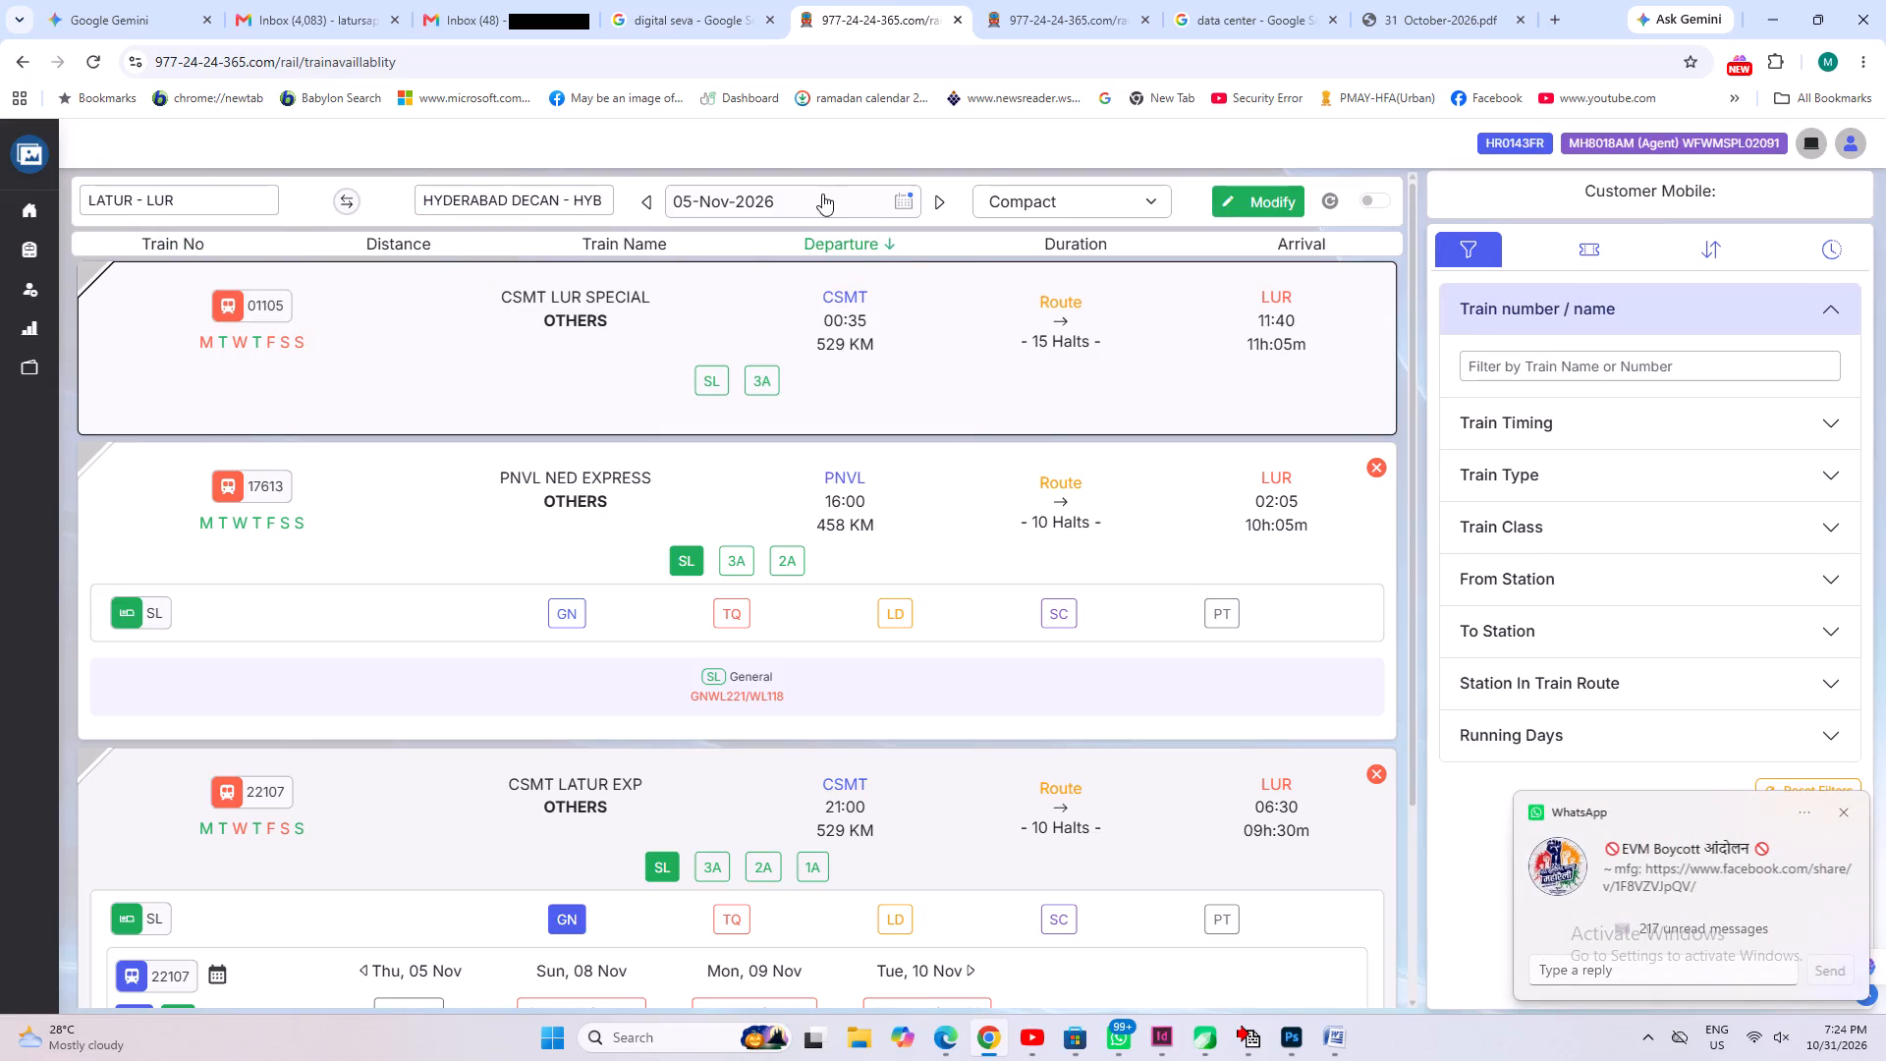
Set the journey date to 01-Nov-2026 and search for trains on the Latur to Hyderabad route.
left_click(820, 193)
left_click(680, 226)
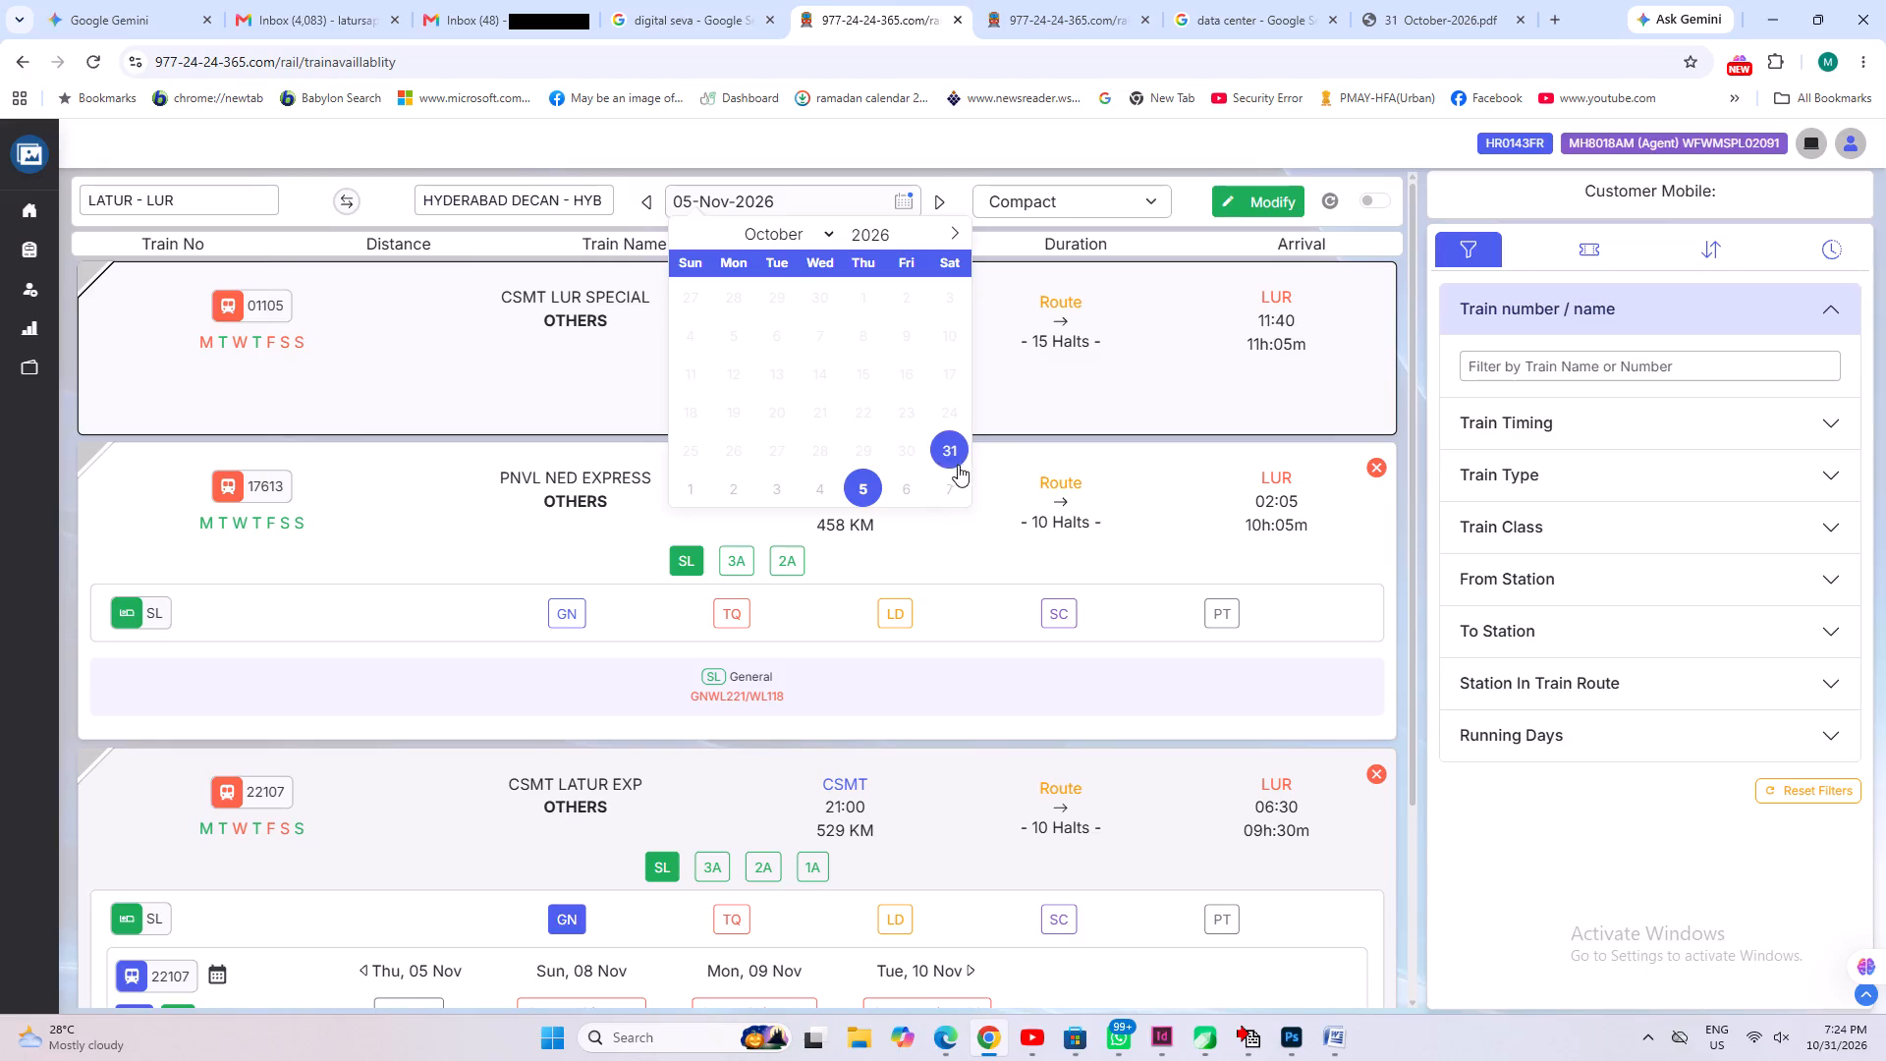
left_click(817, 225)
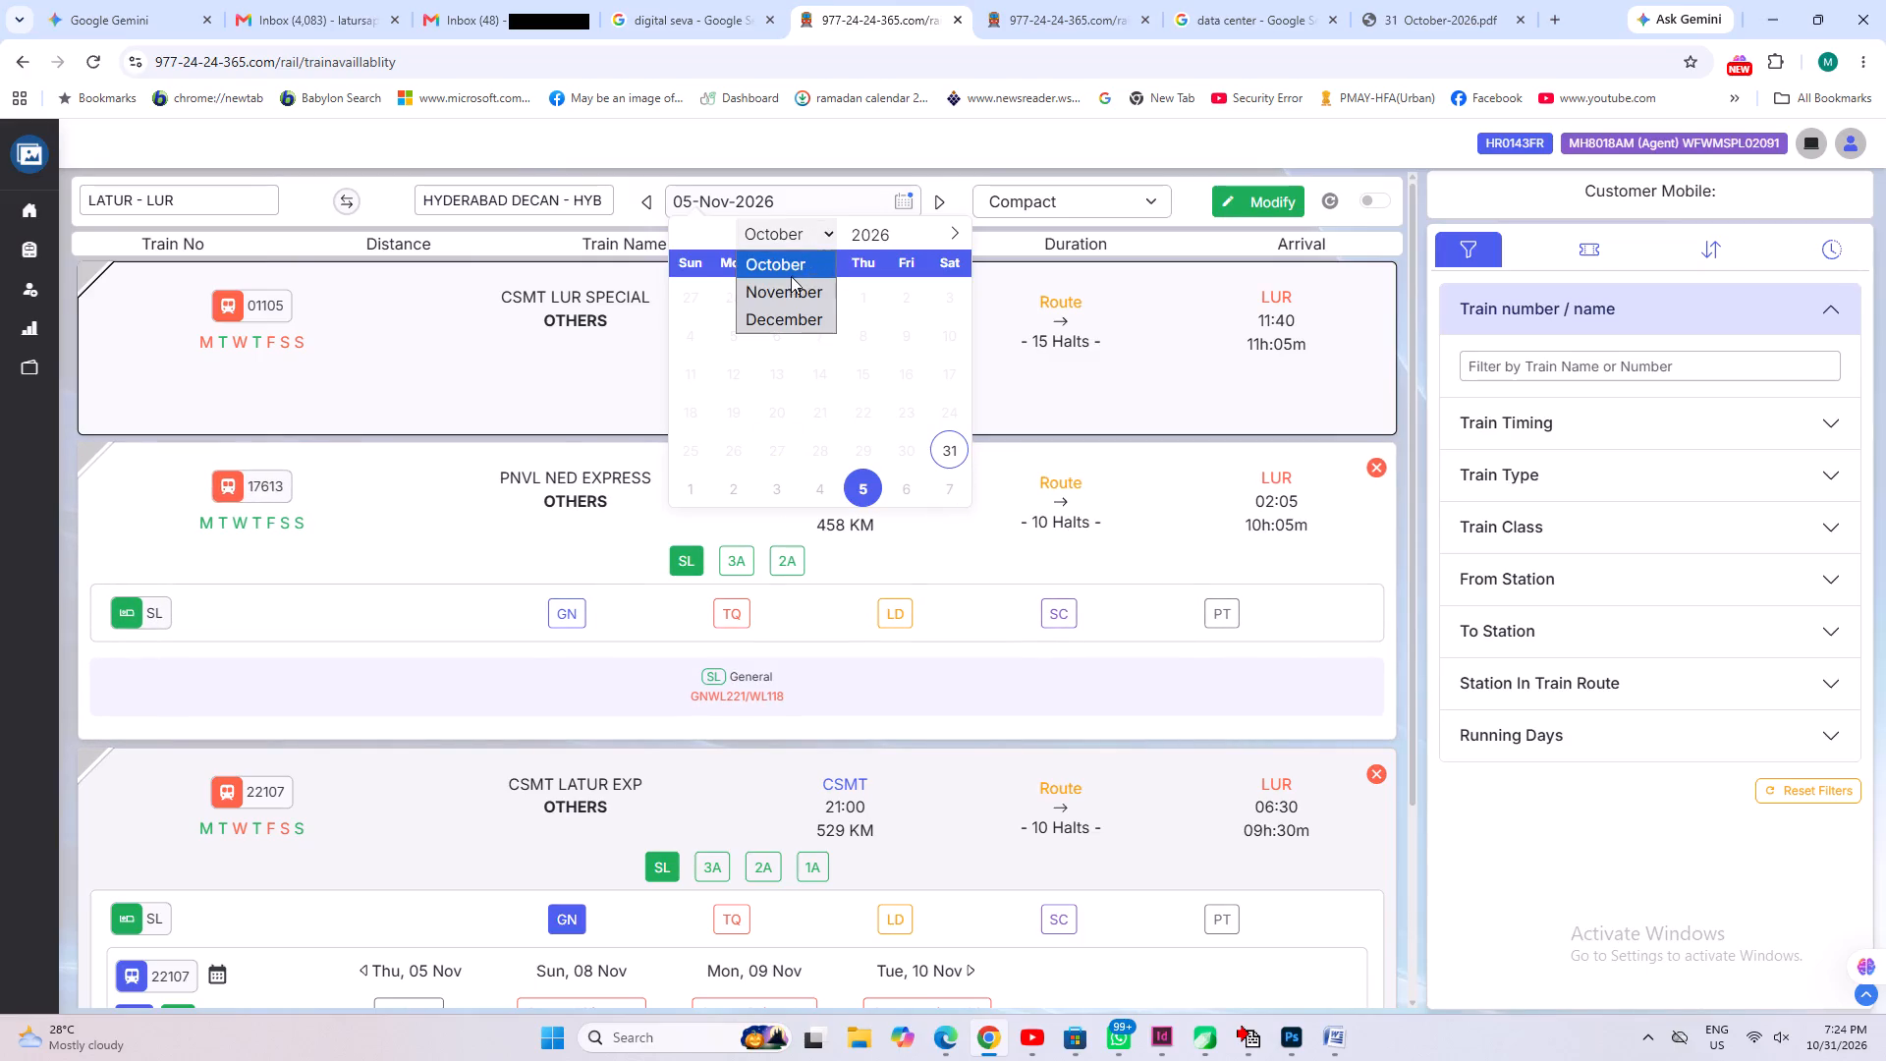
left_click(788, 285)
left_click(692, 305)
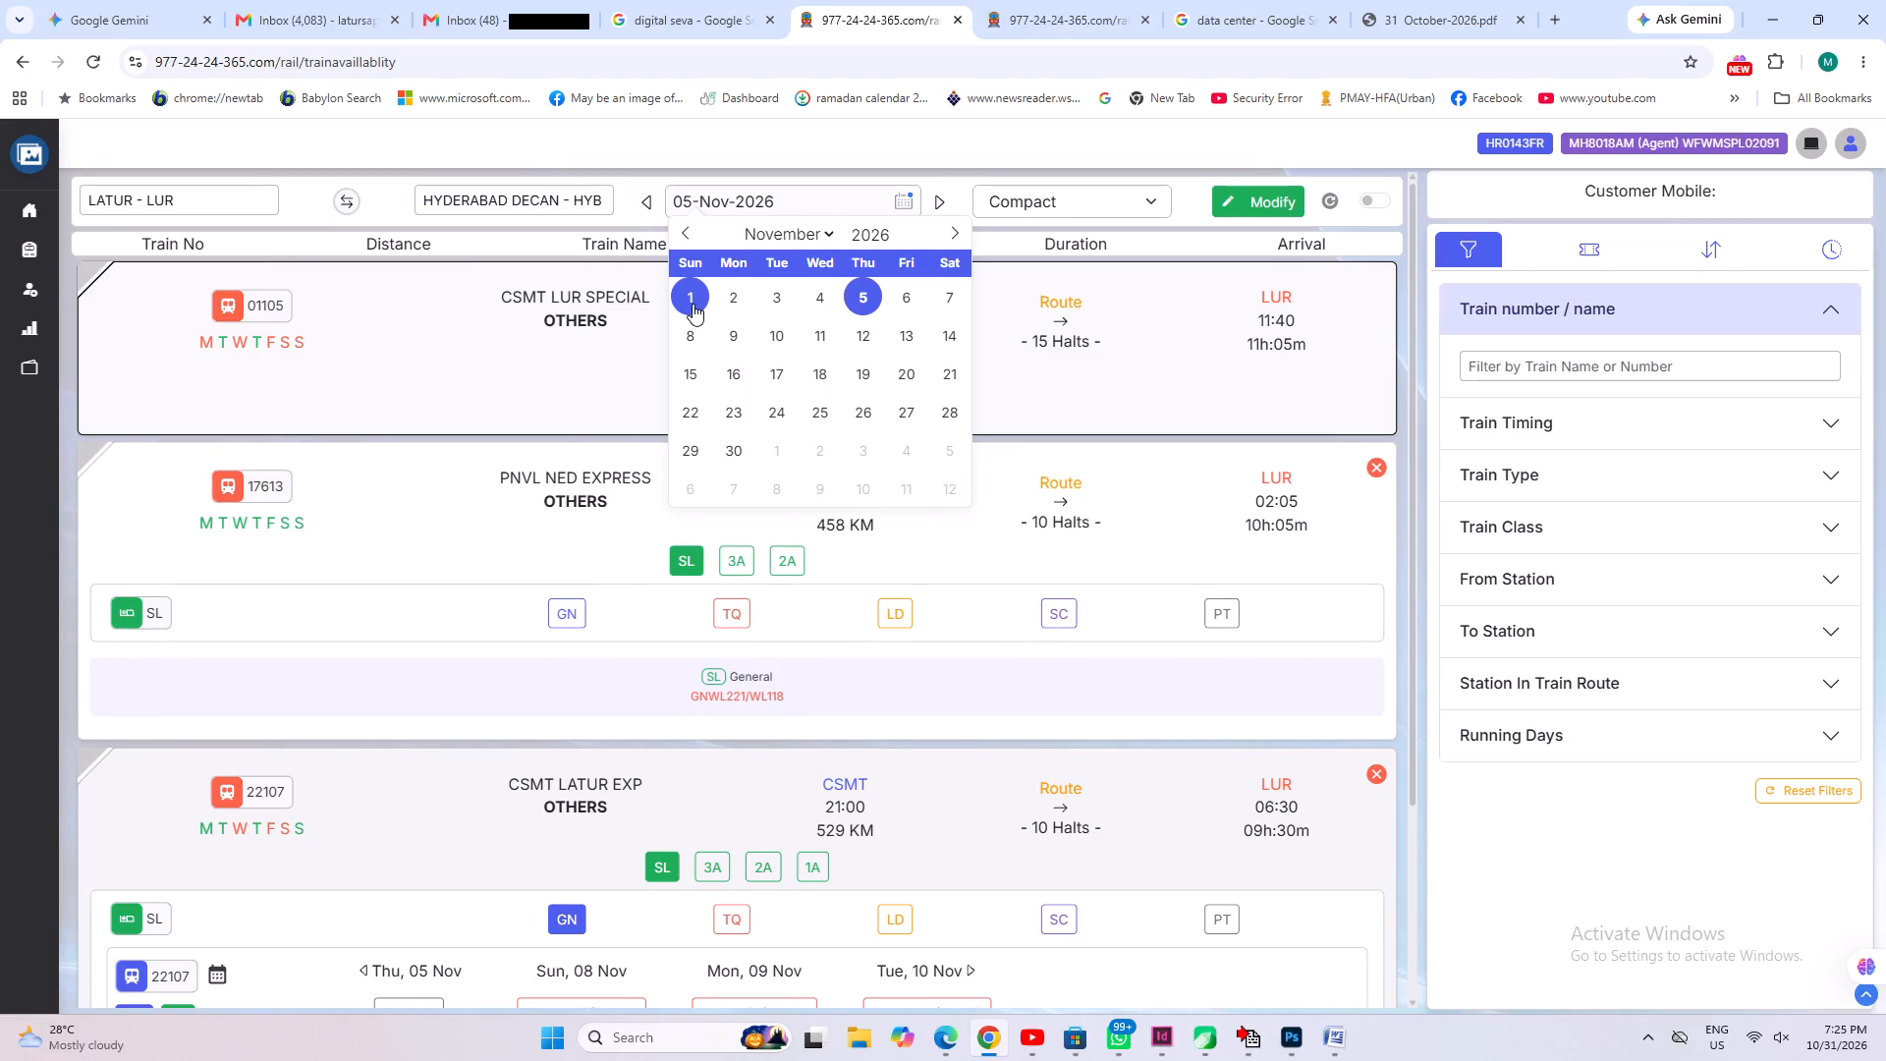
left_click(693, 304)
left_click(1242, 200)
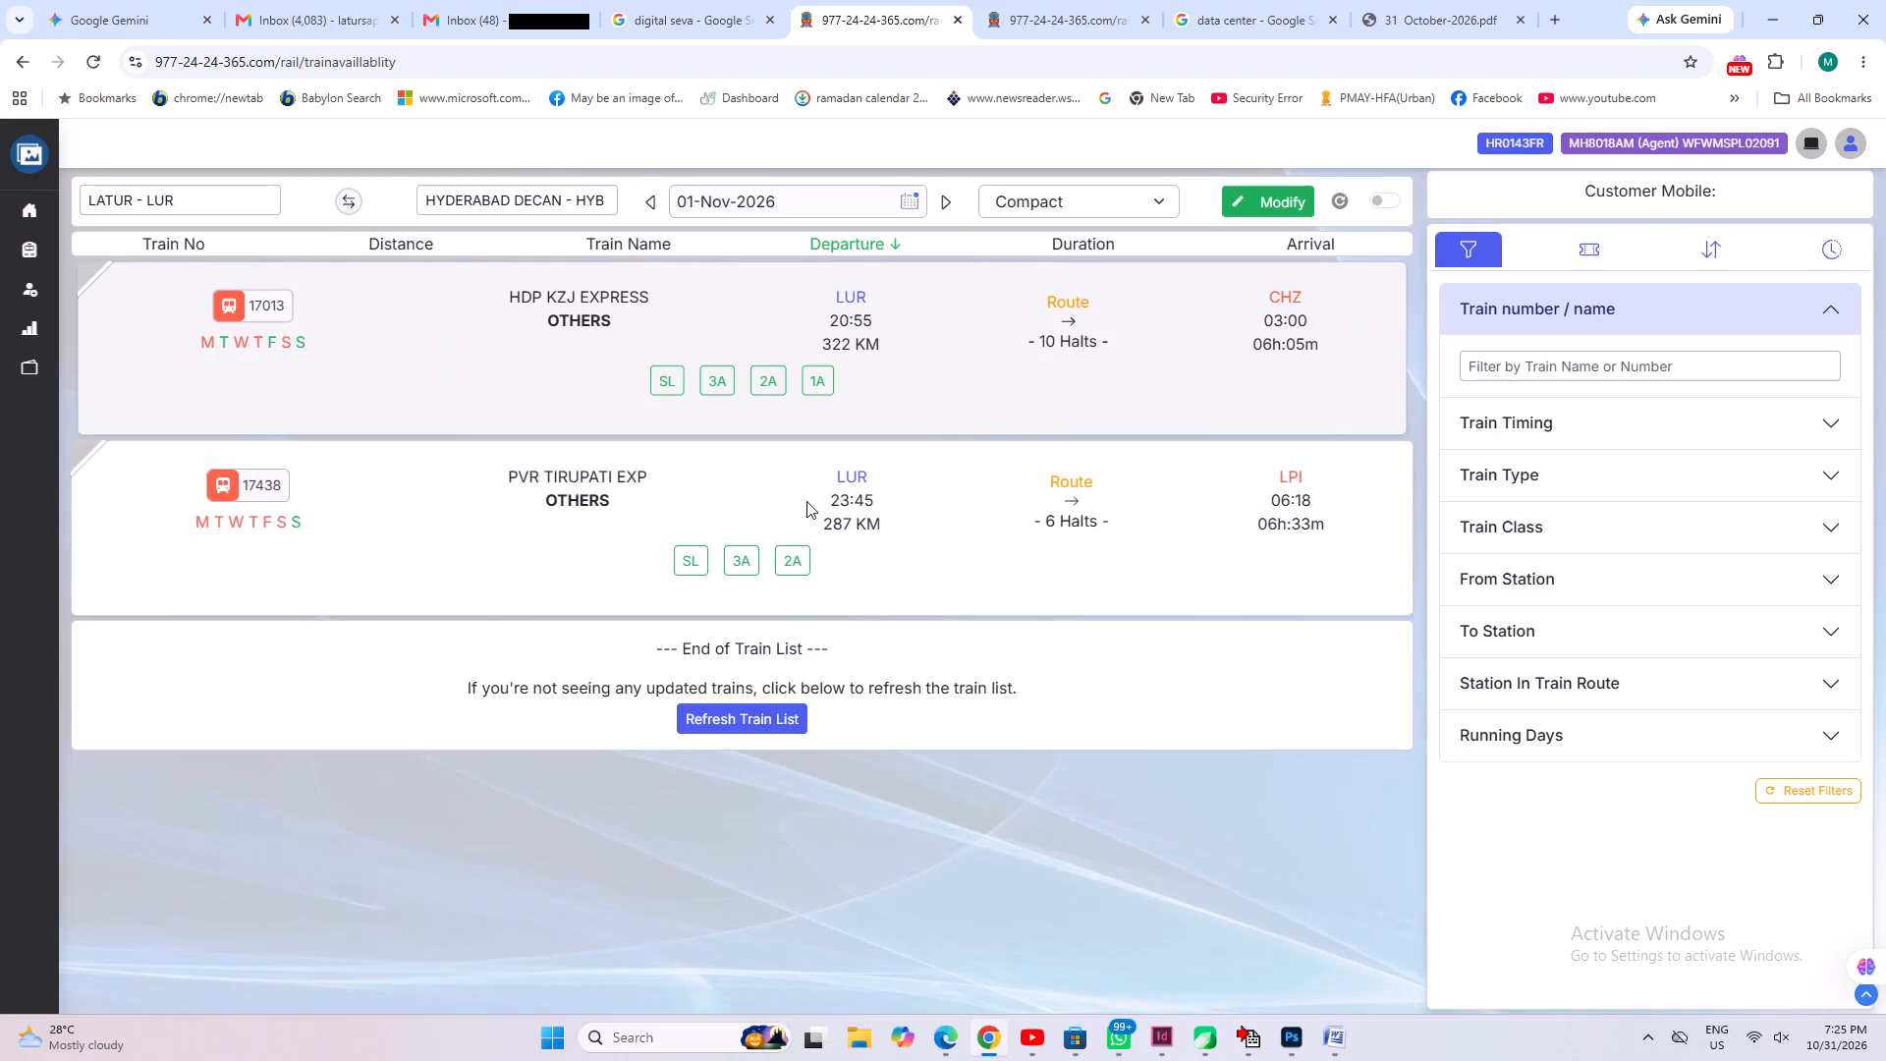
Check Sleeper class availability for train 17013 HDP KZJ Express, and reload the page.
left_click(670, 386)
left_click(573, 445)
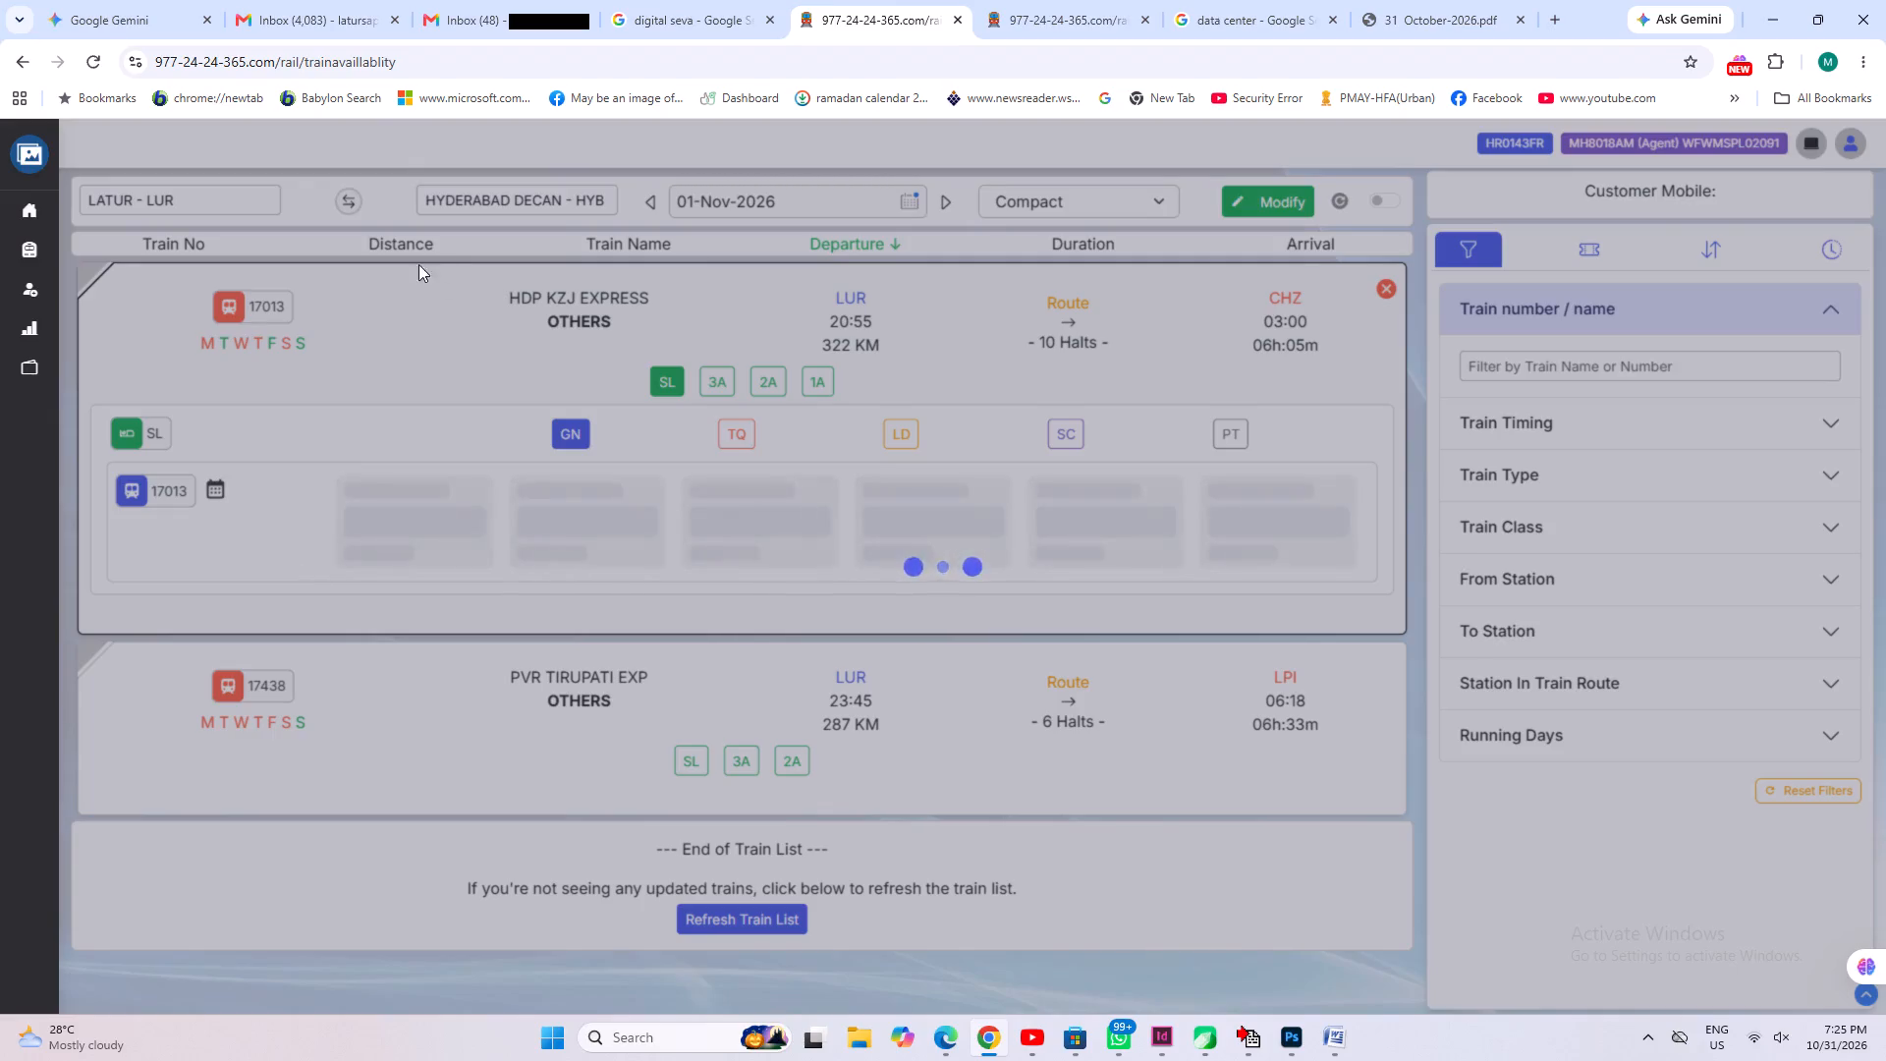
left_click(626, 692)
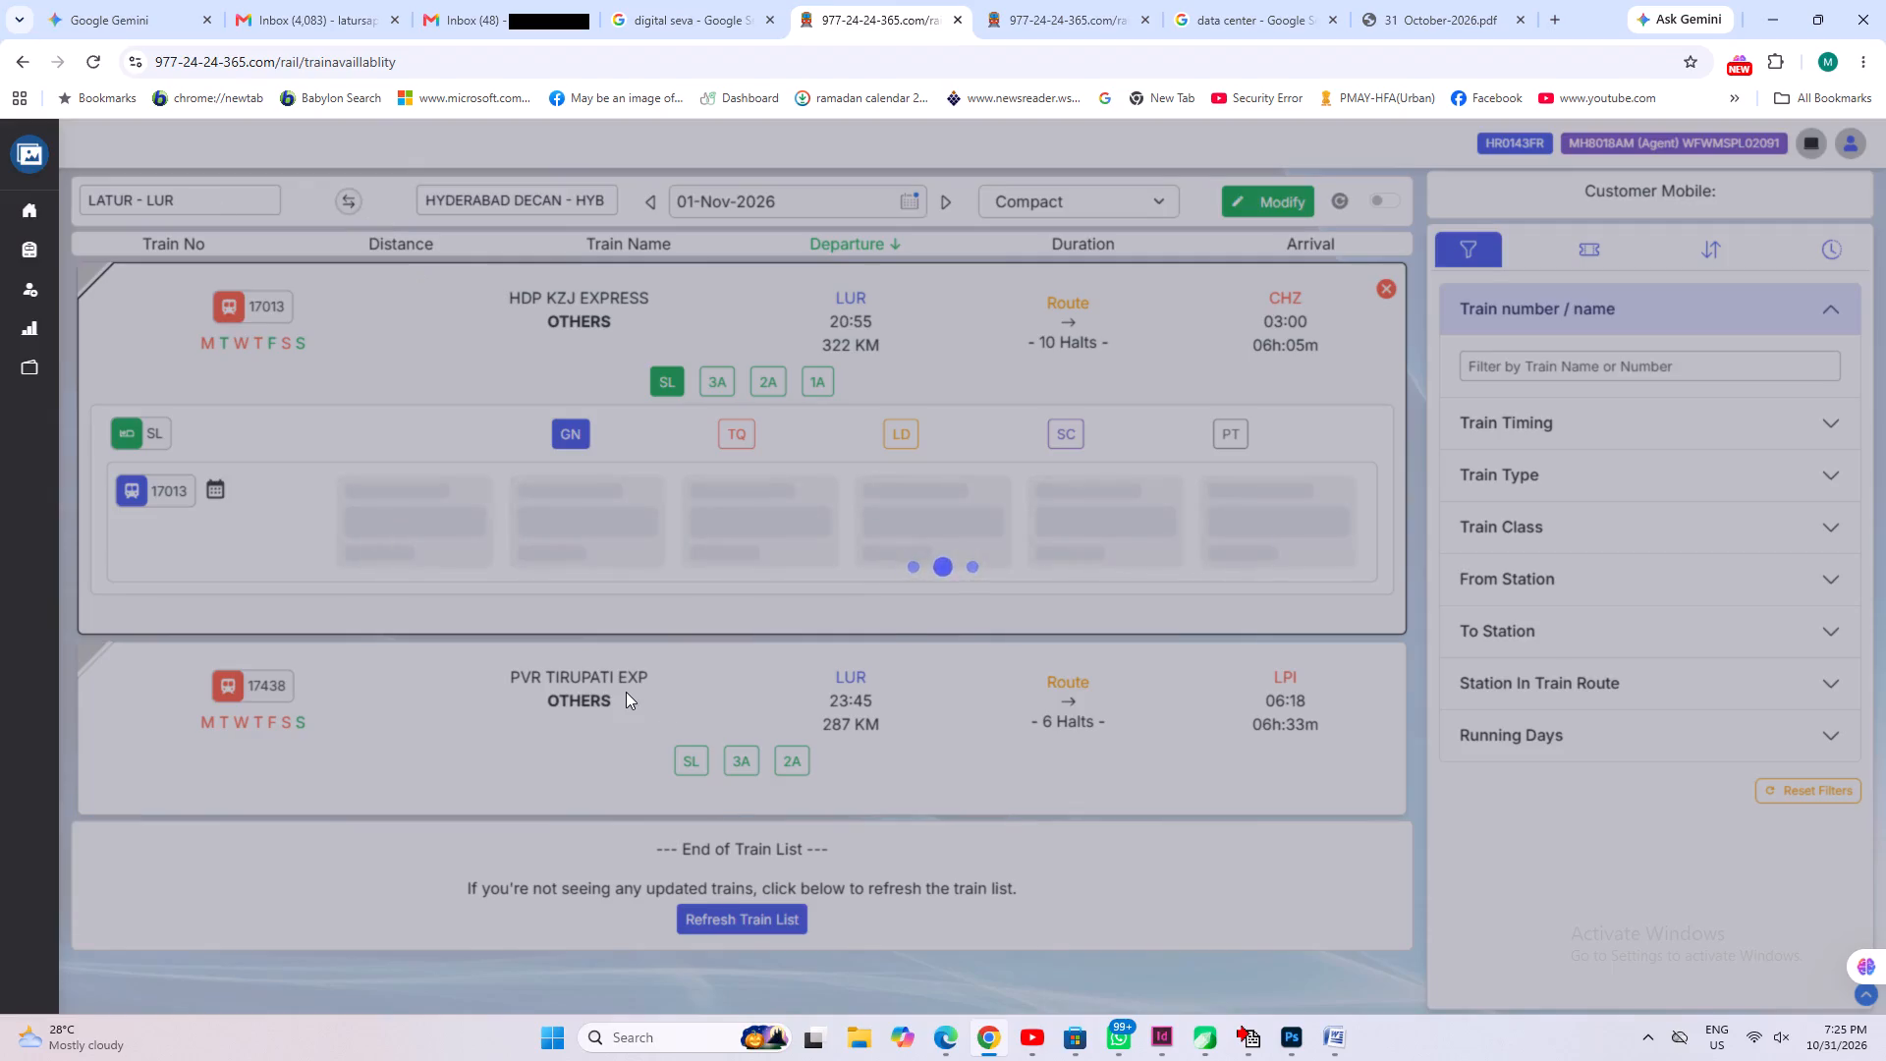
key("F5")
key("F5")
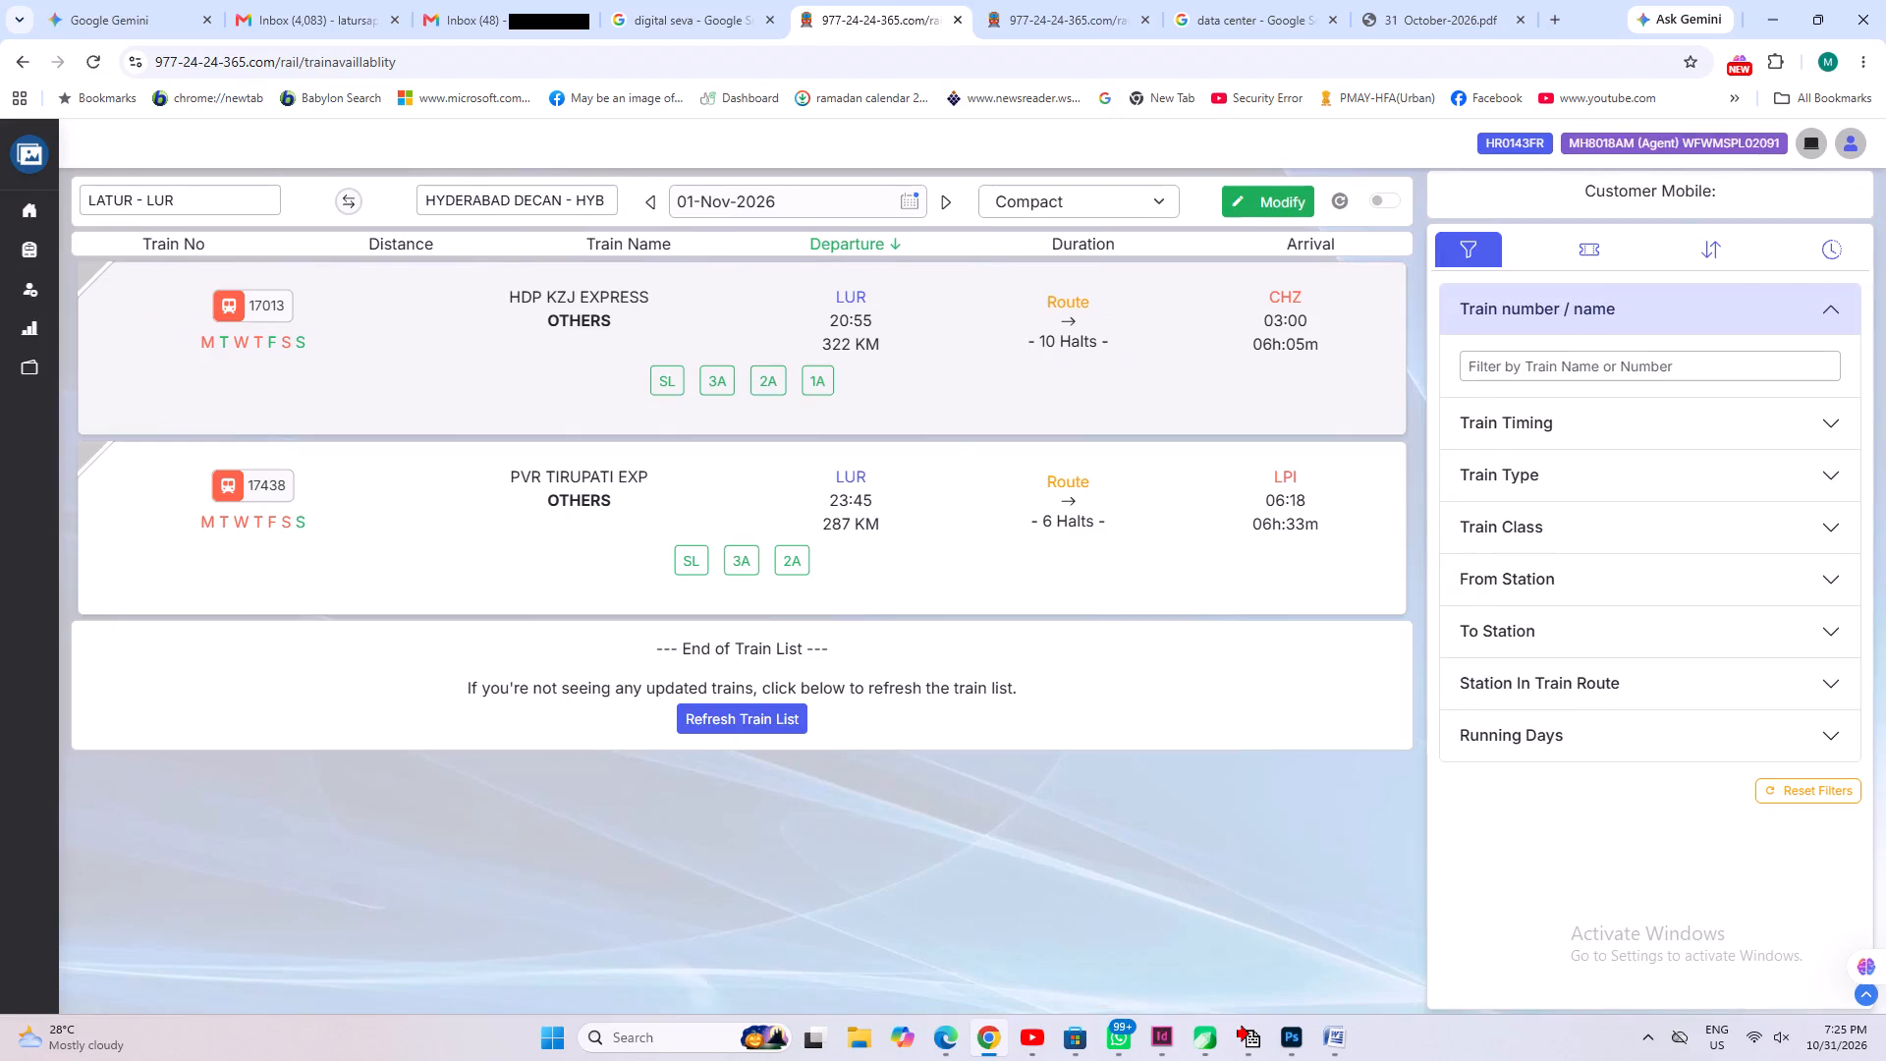
Check Sleeper class availability for trains 17013 HDP KZJ Express and 17438 PVR Tirupati Exp.
left_click(655, 379)
left_click(560, 434)
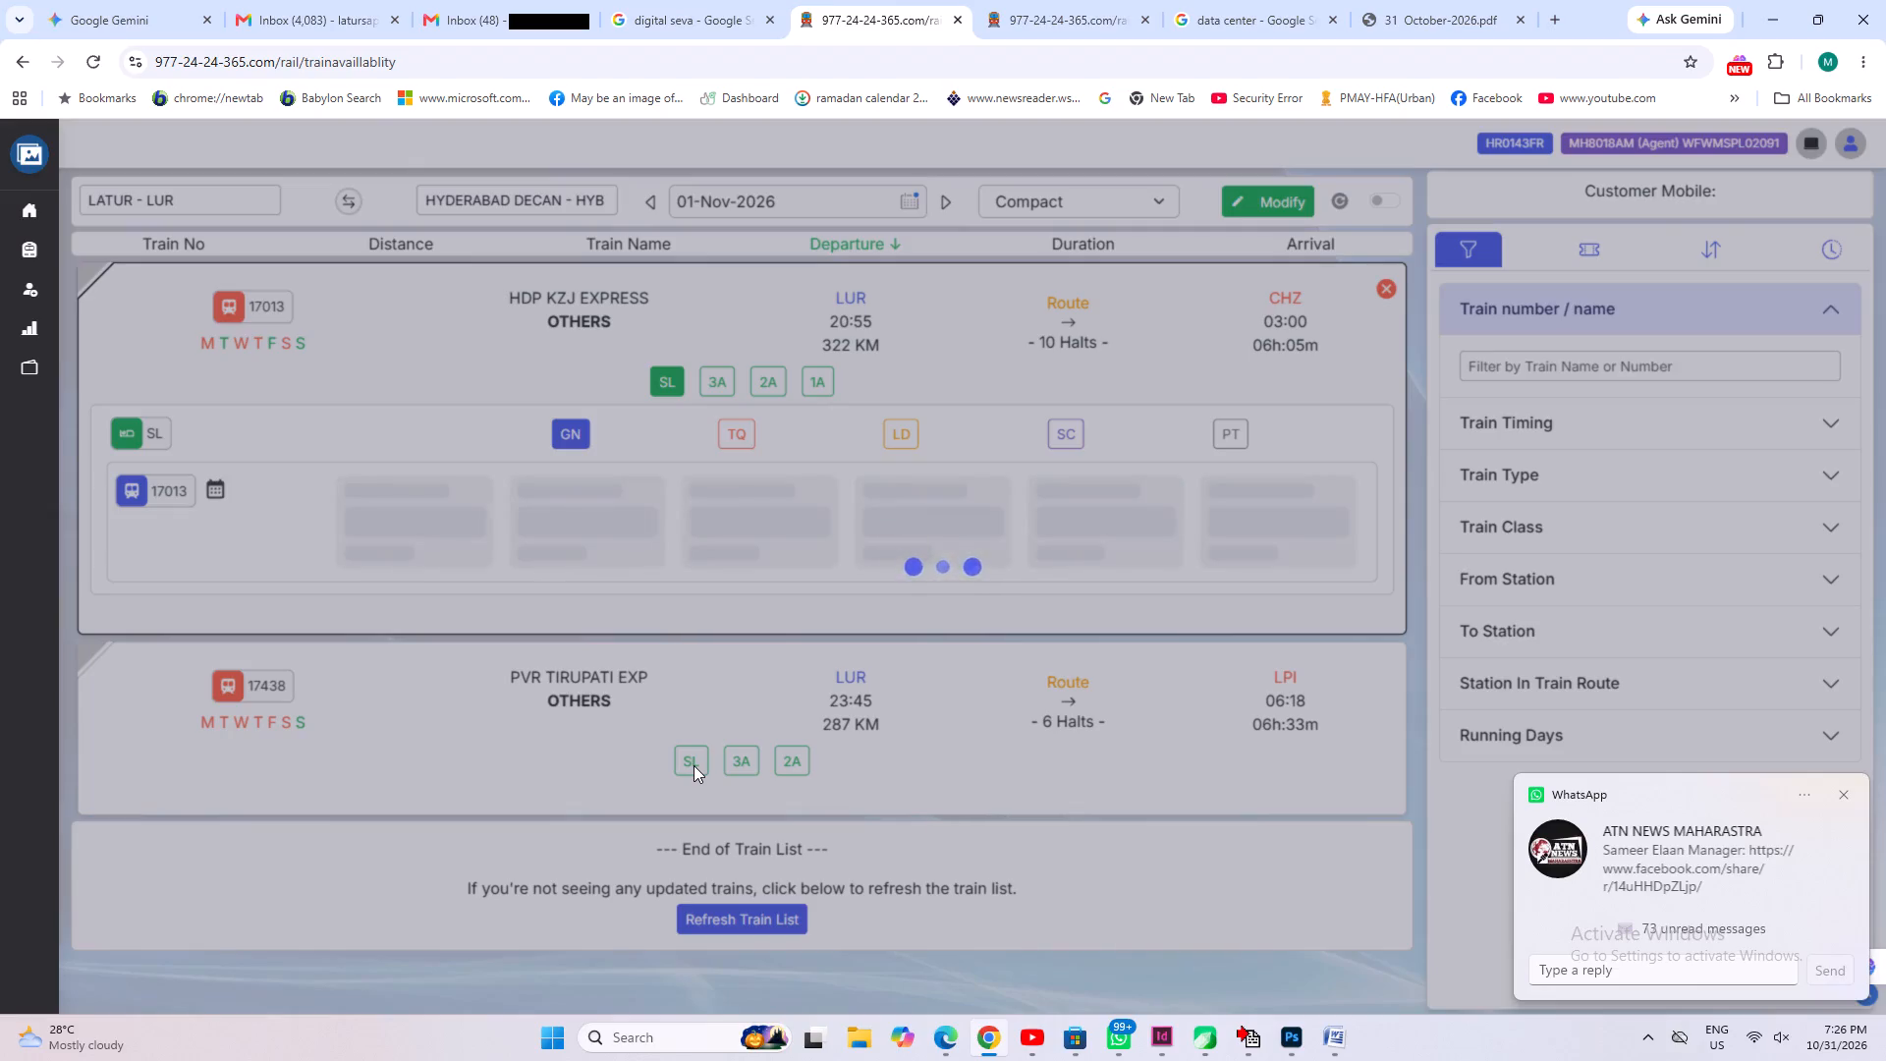
left_click(693, 765)
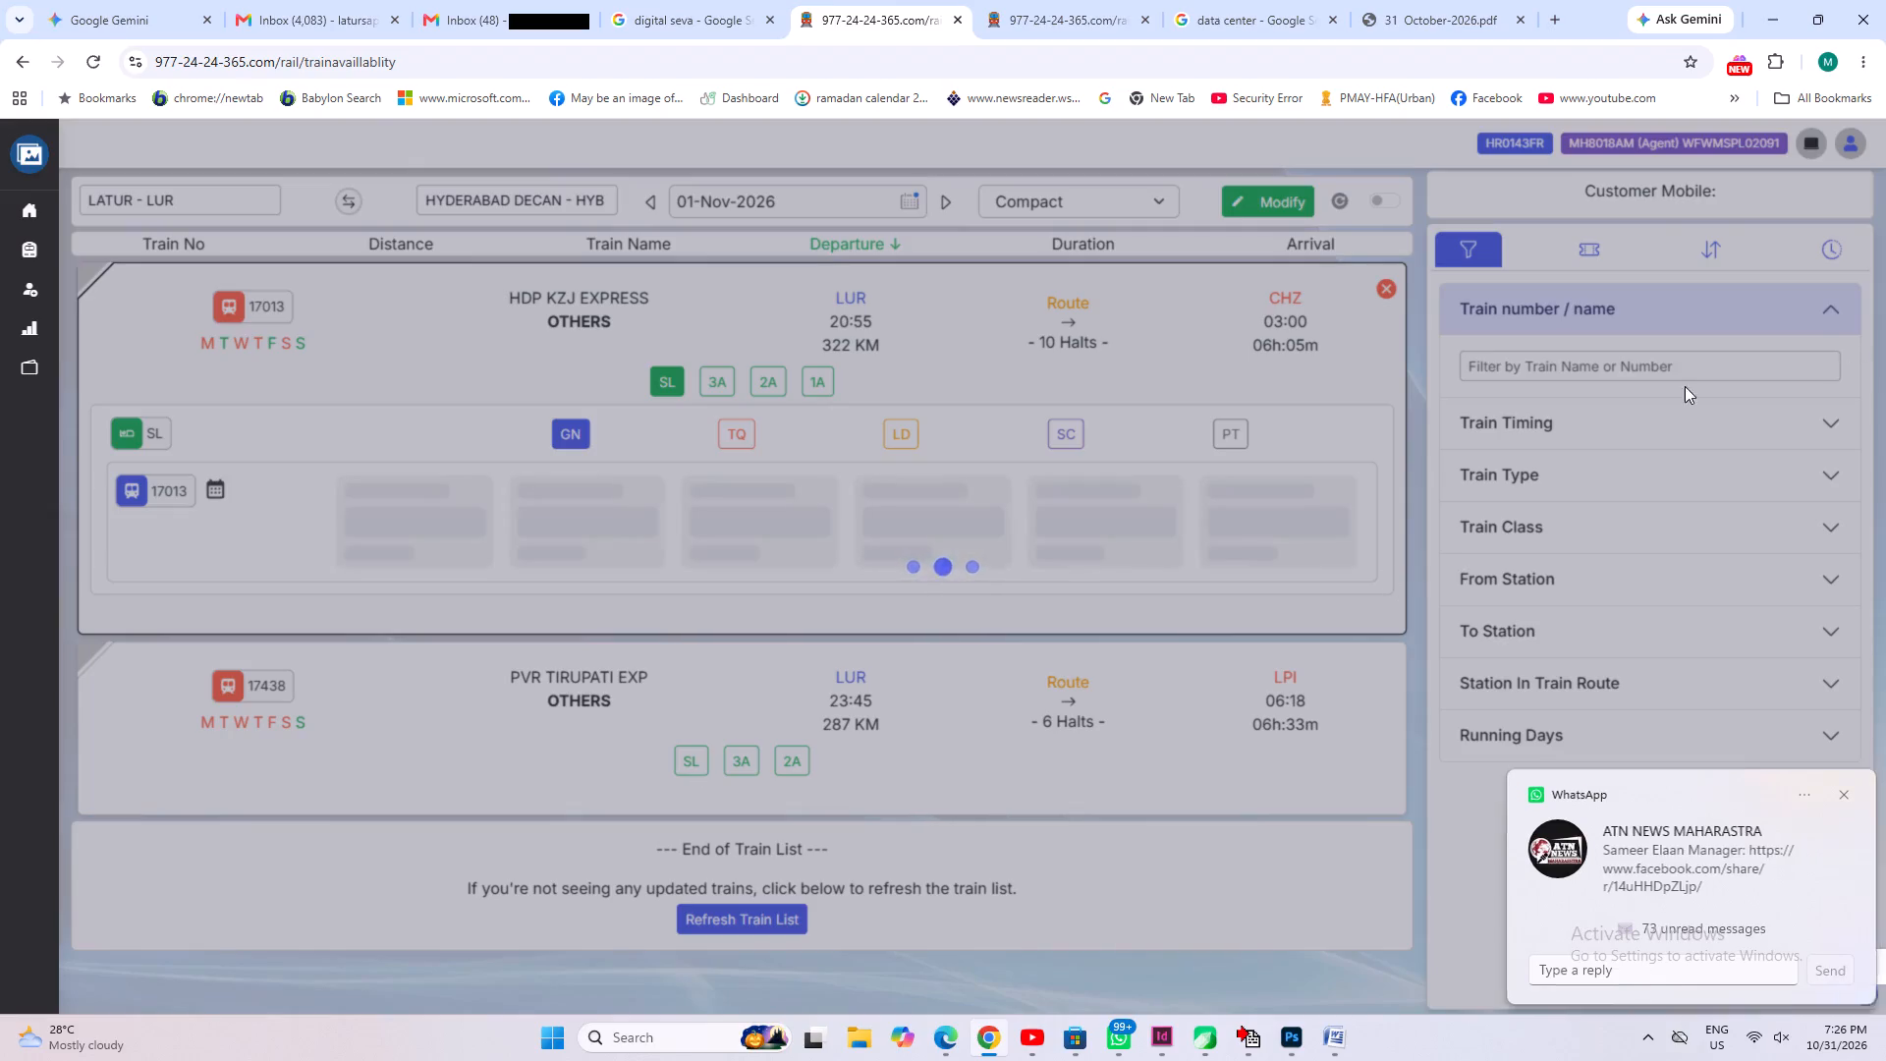
left_click(1090, 872)
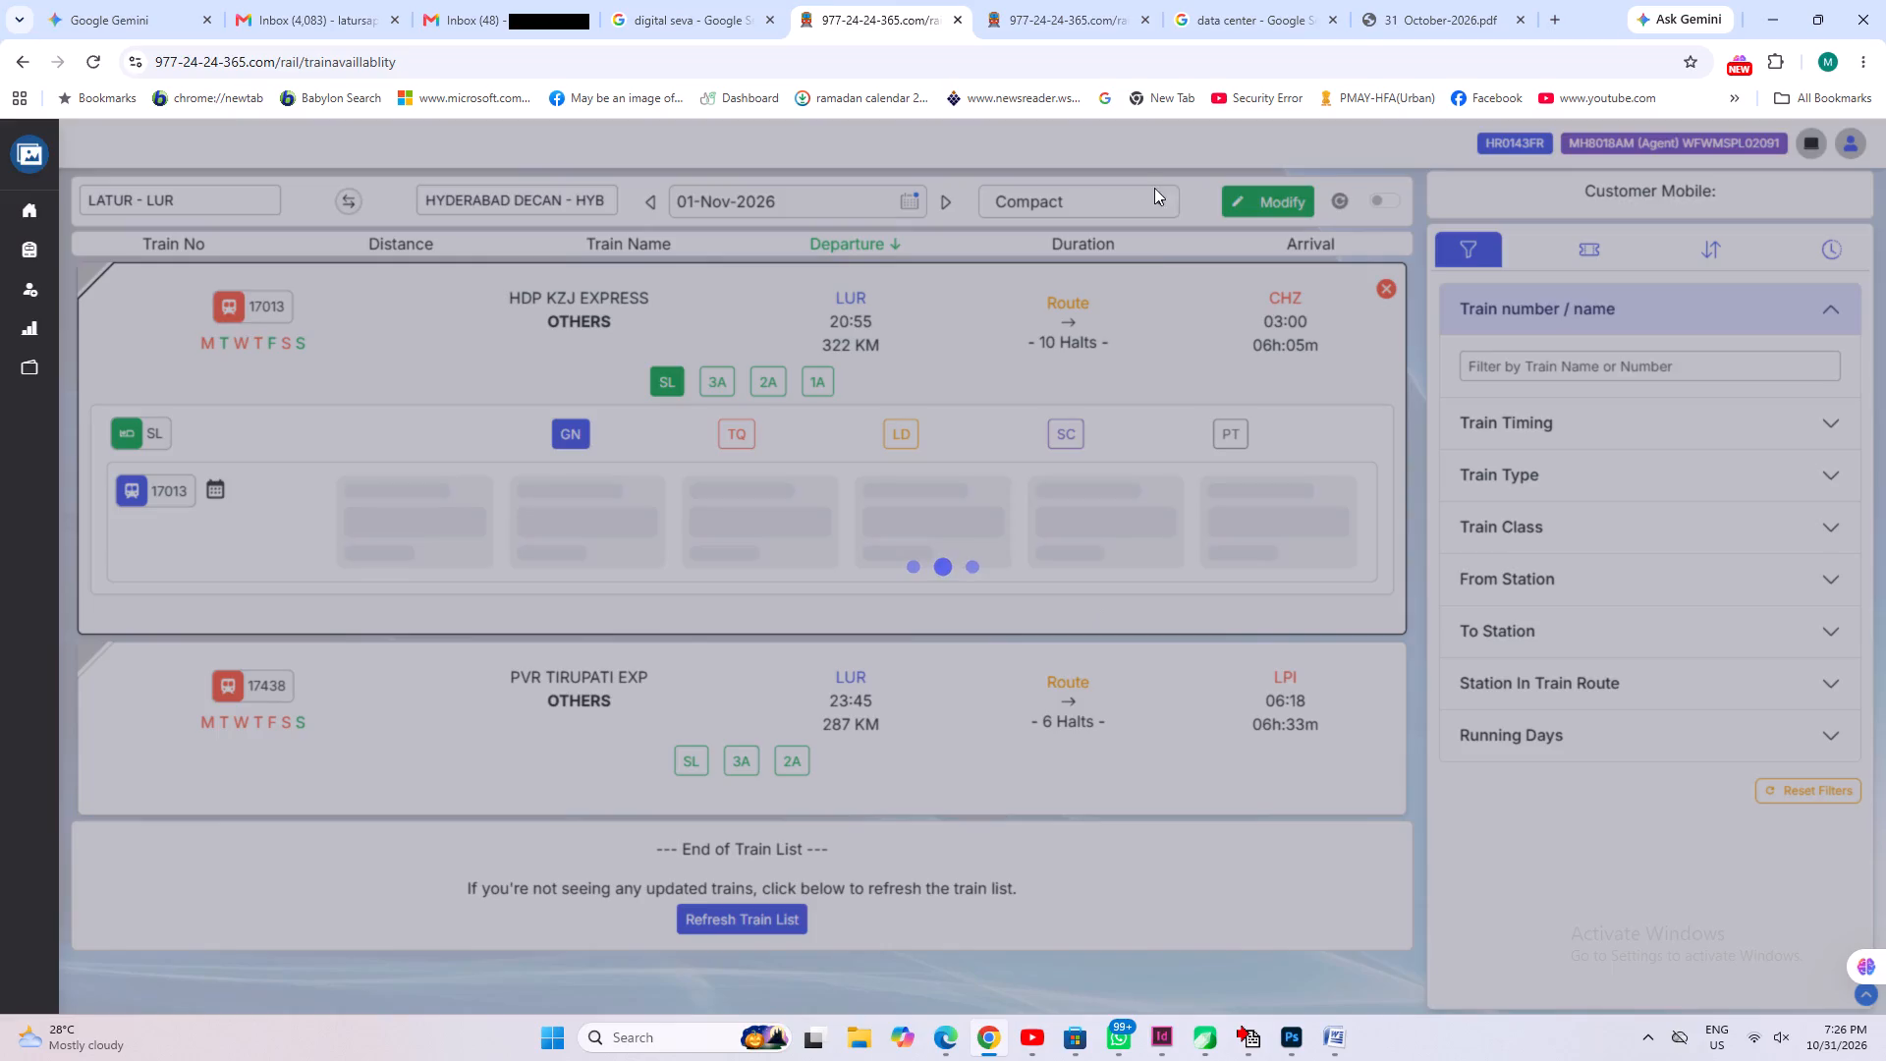
Close the train availability page and the Rail Bookings page in the browser.
left_click(957, 18)
left_click(909, 0)
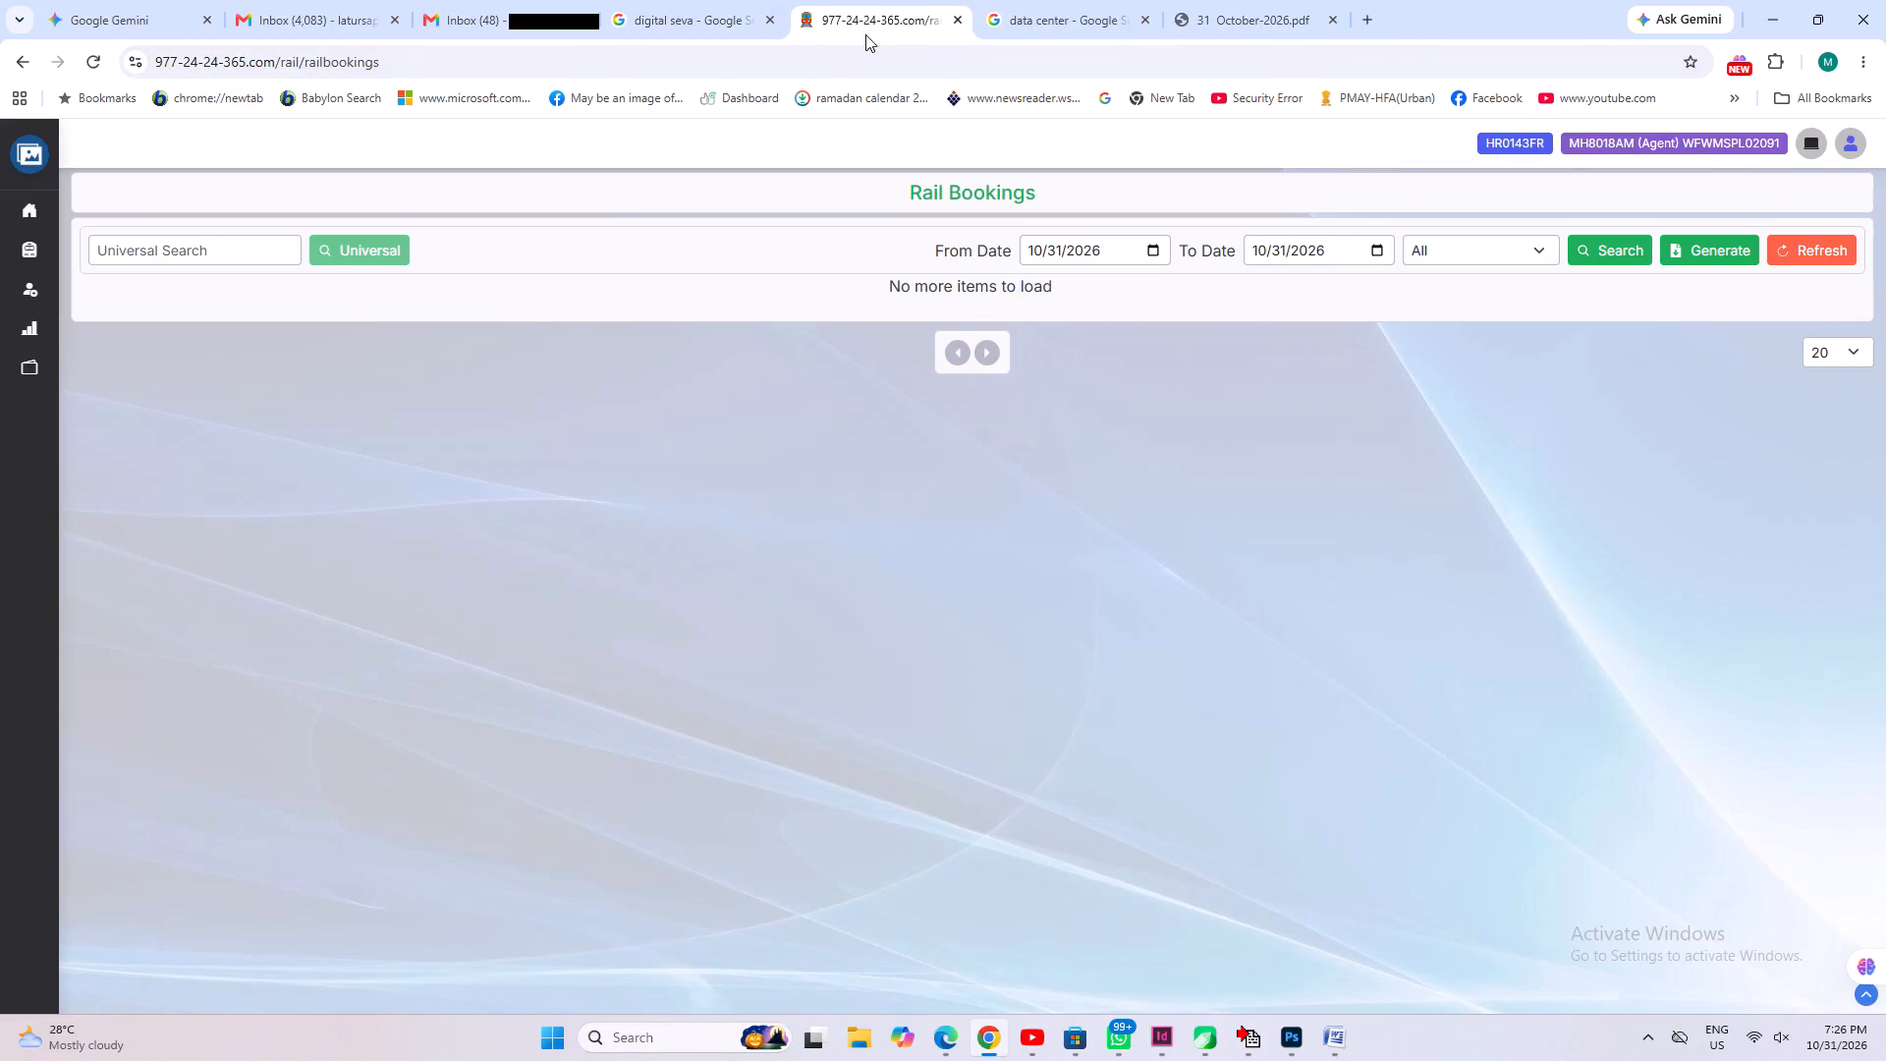
left_click(956, 19)
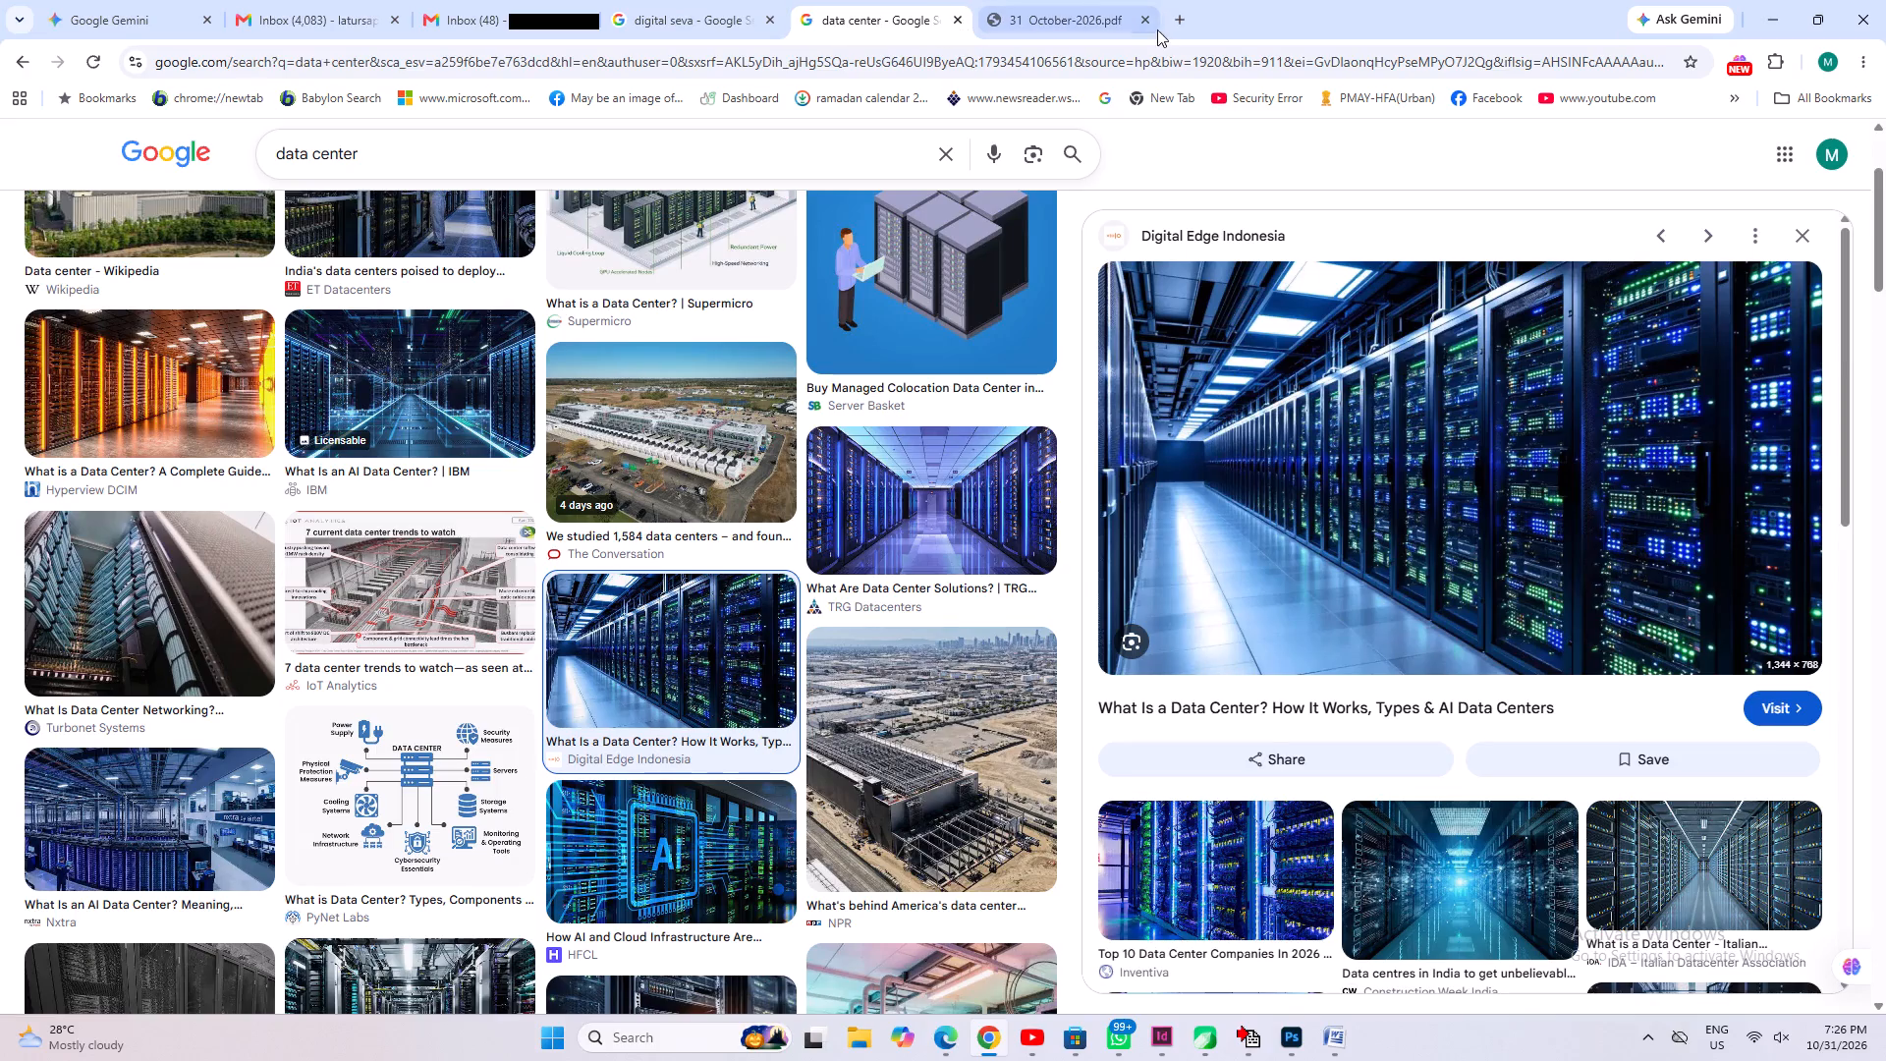
Open a new browser tab and start entering the agent site address with "age".
left_click(1178, 16)
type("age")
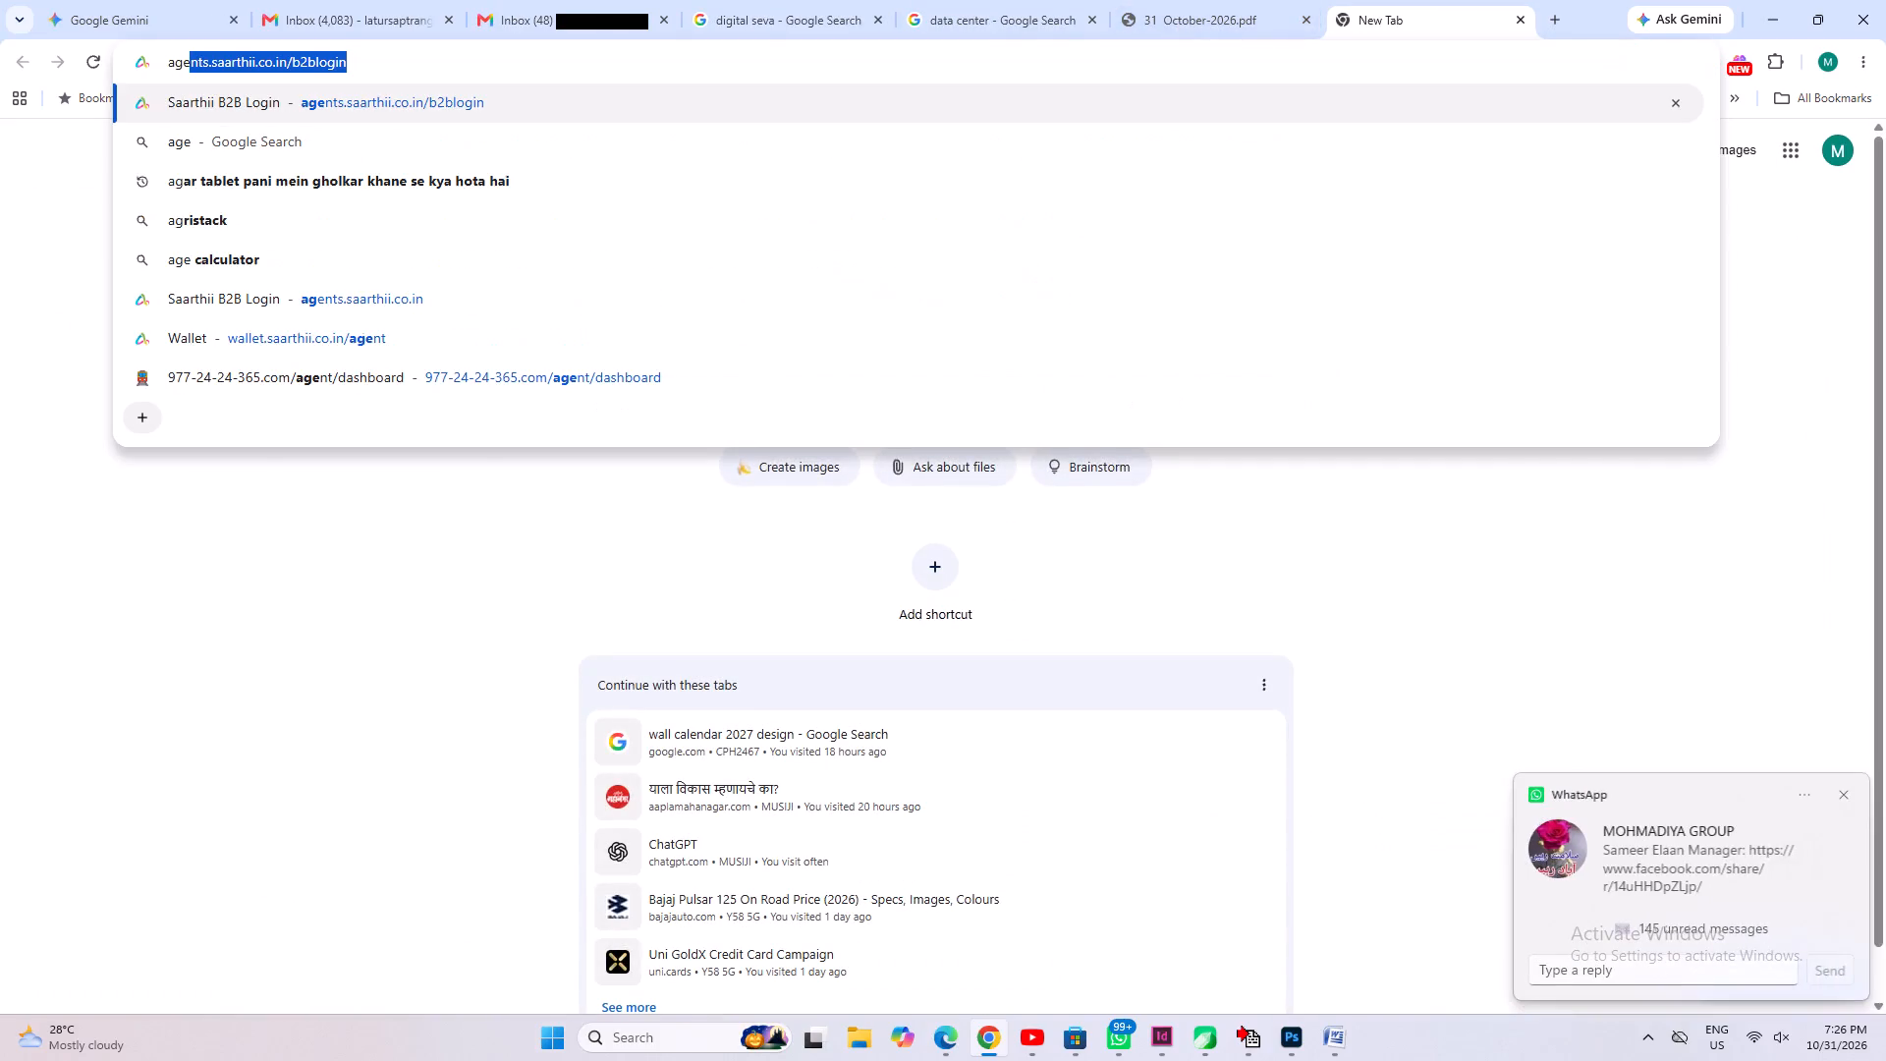